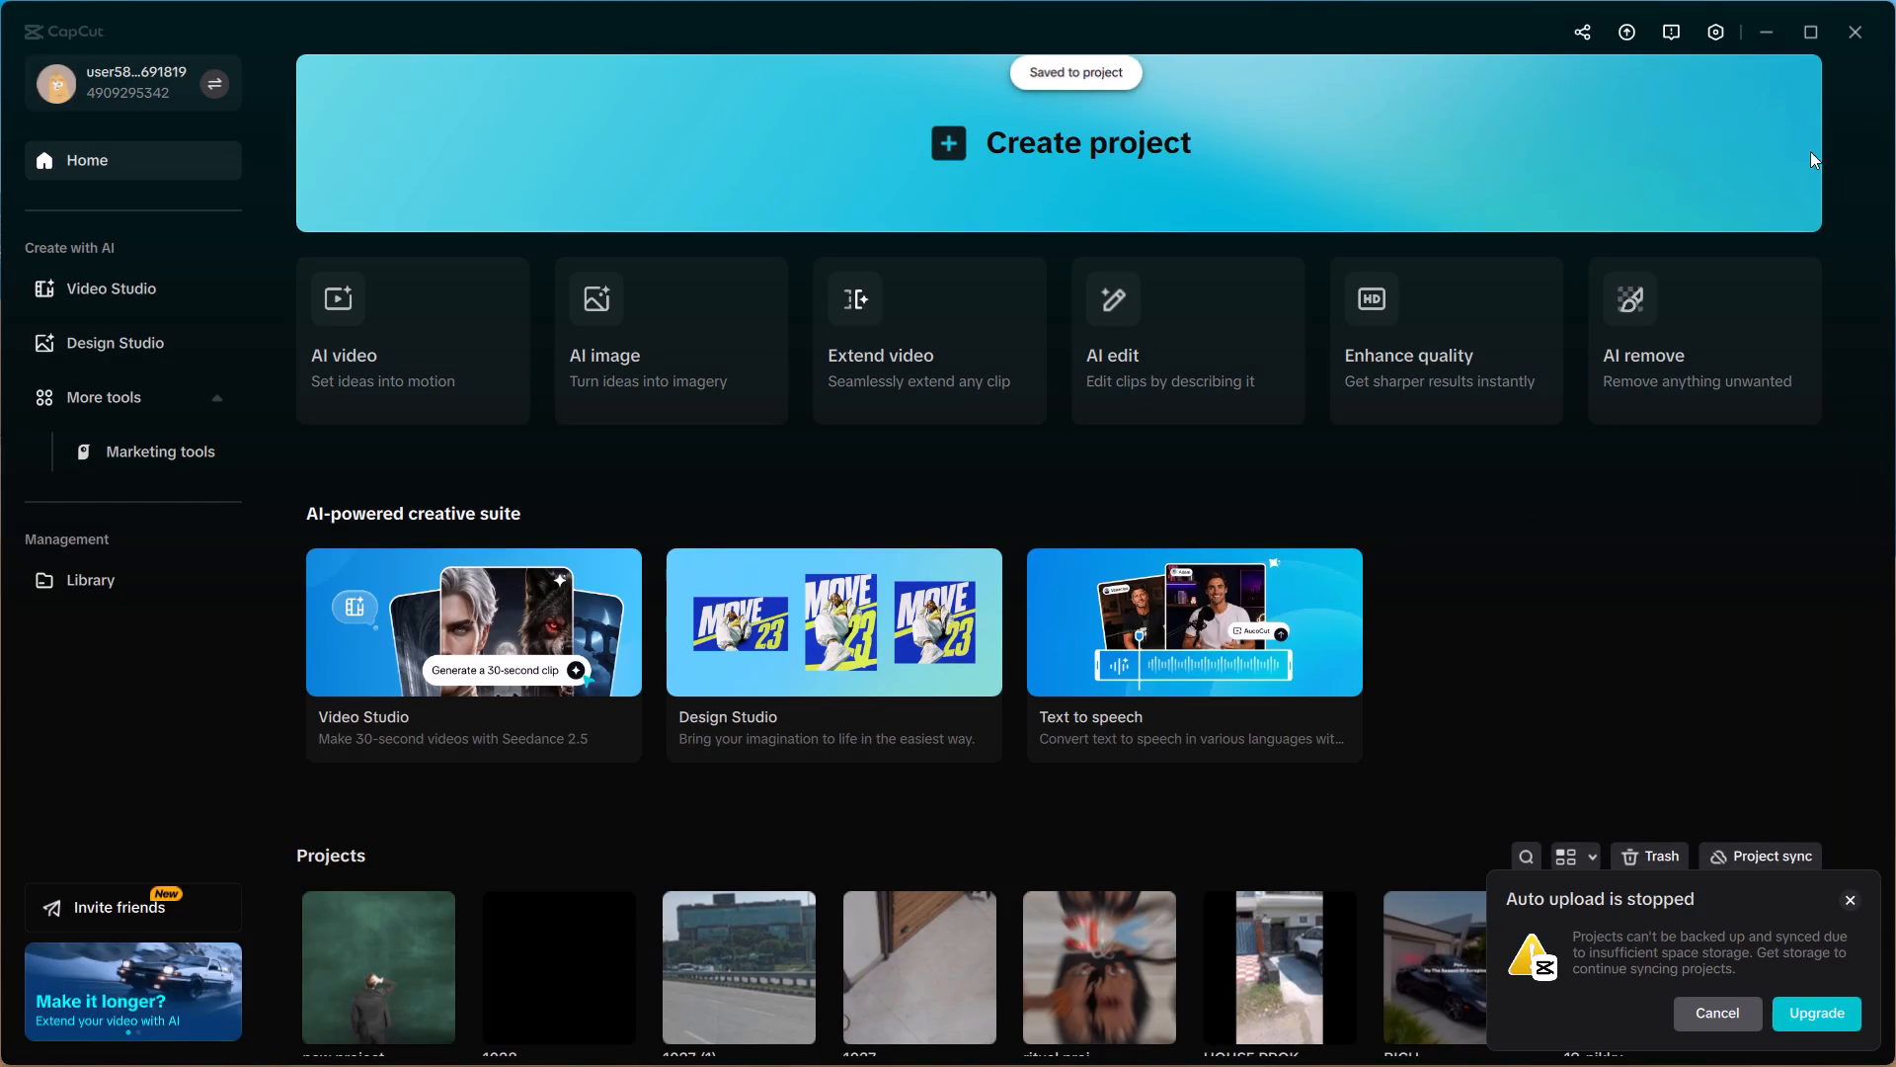
{"action": "left_click", "coordinate": [1849, 26]}
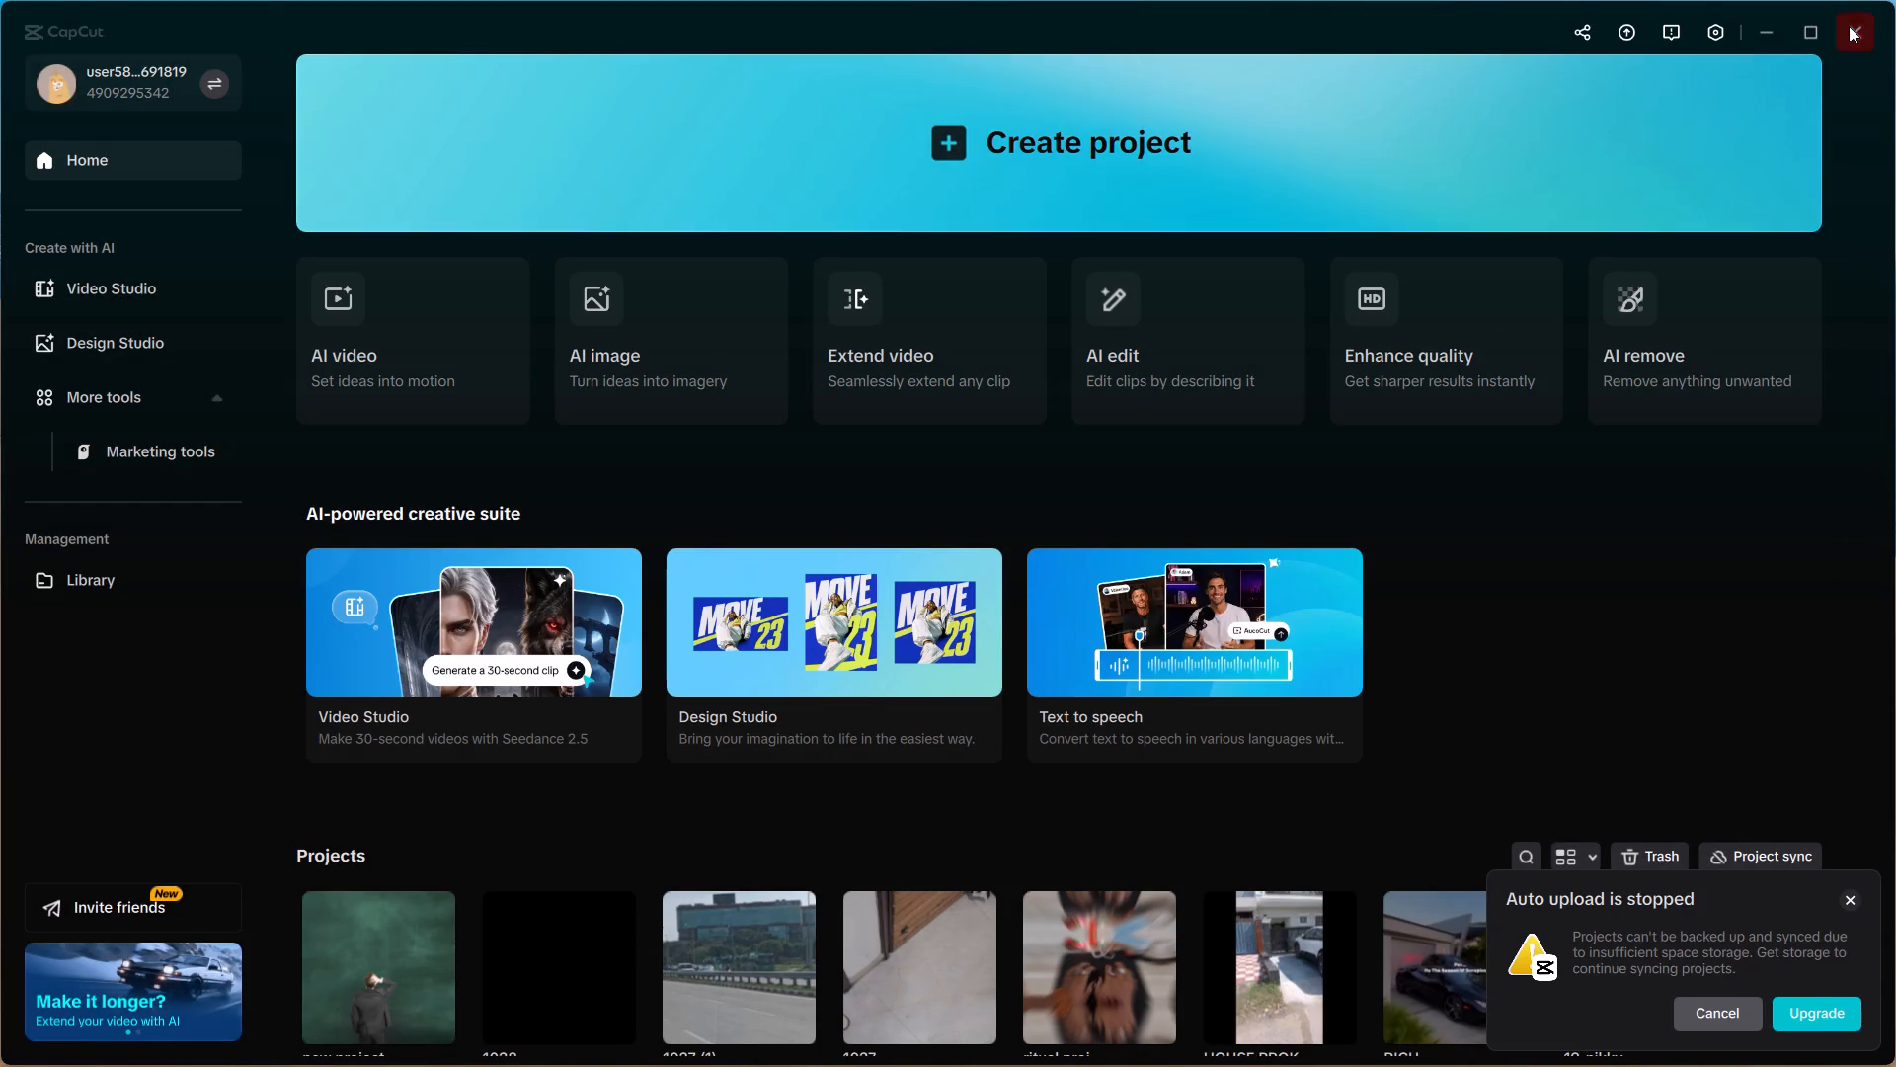
Show the hidden background app icons in the system tray.
{"action": "left_click", "coordinate": [1552, 1034]}
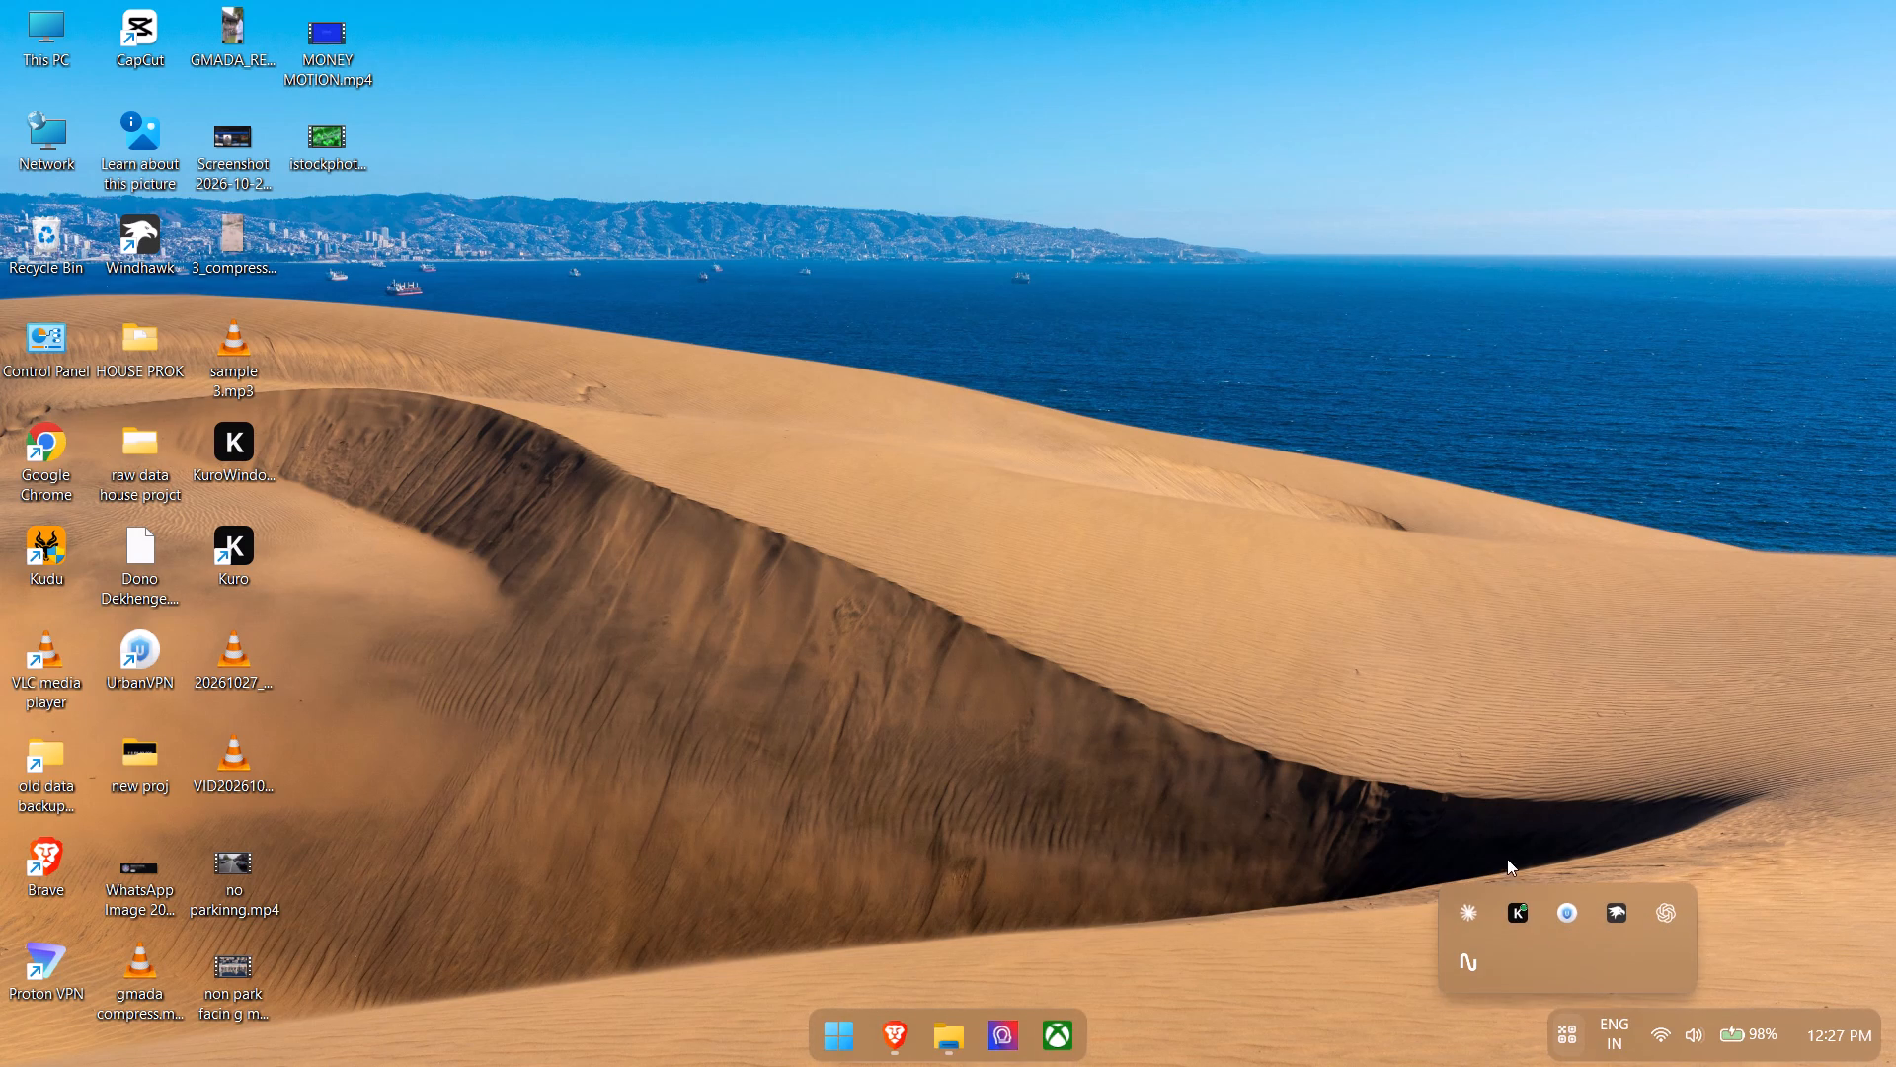
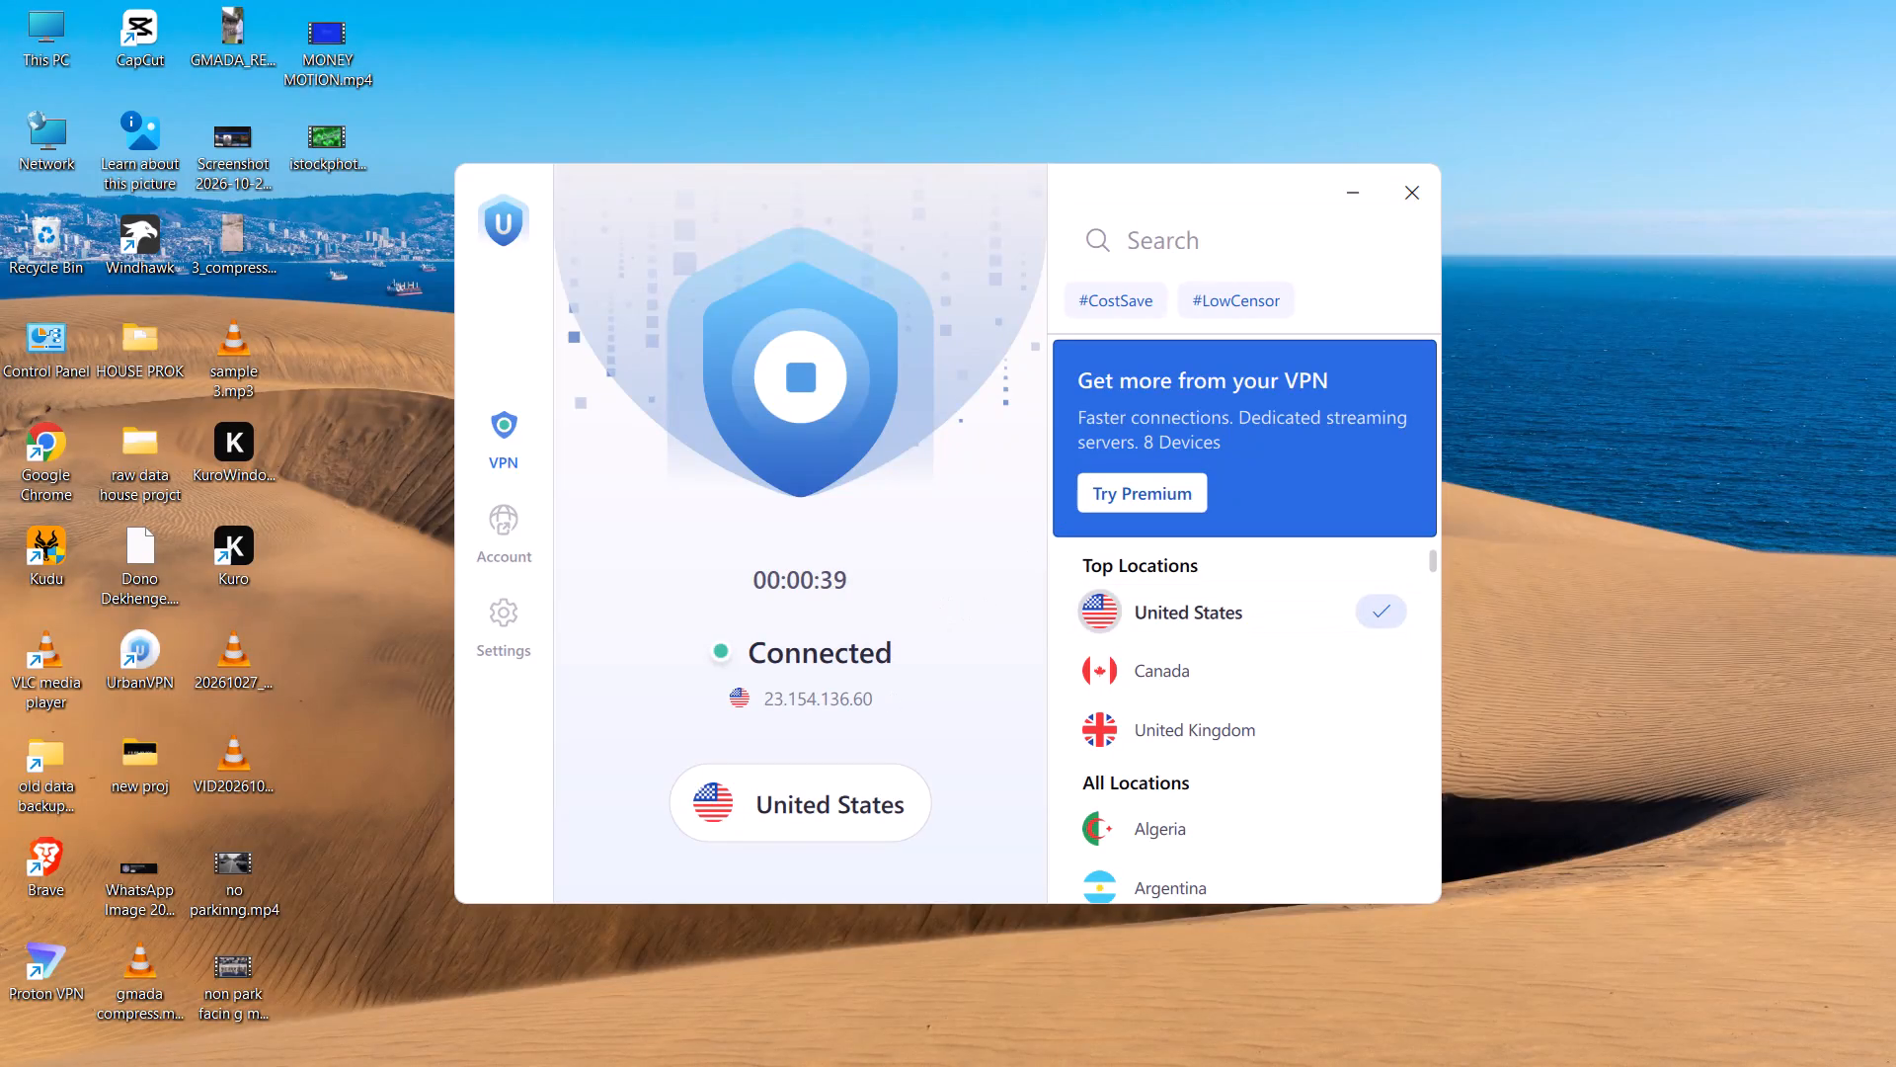
Close the UrbanVPN window, leaving the United States connection running.
{"action": "left_click", "coordinate": [1421, 188]}
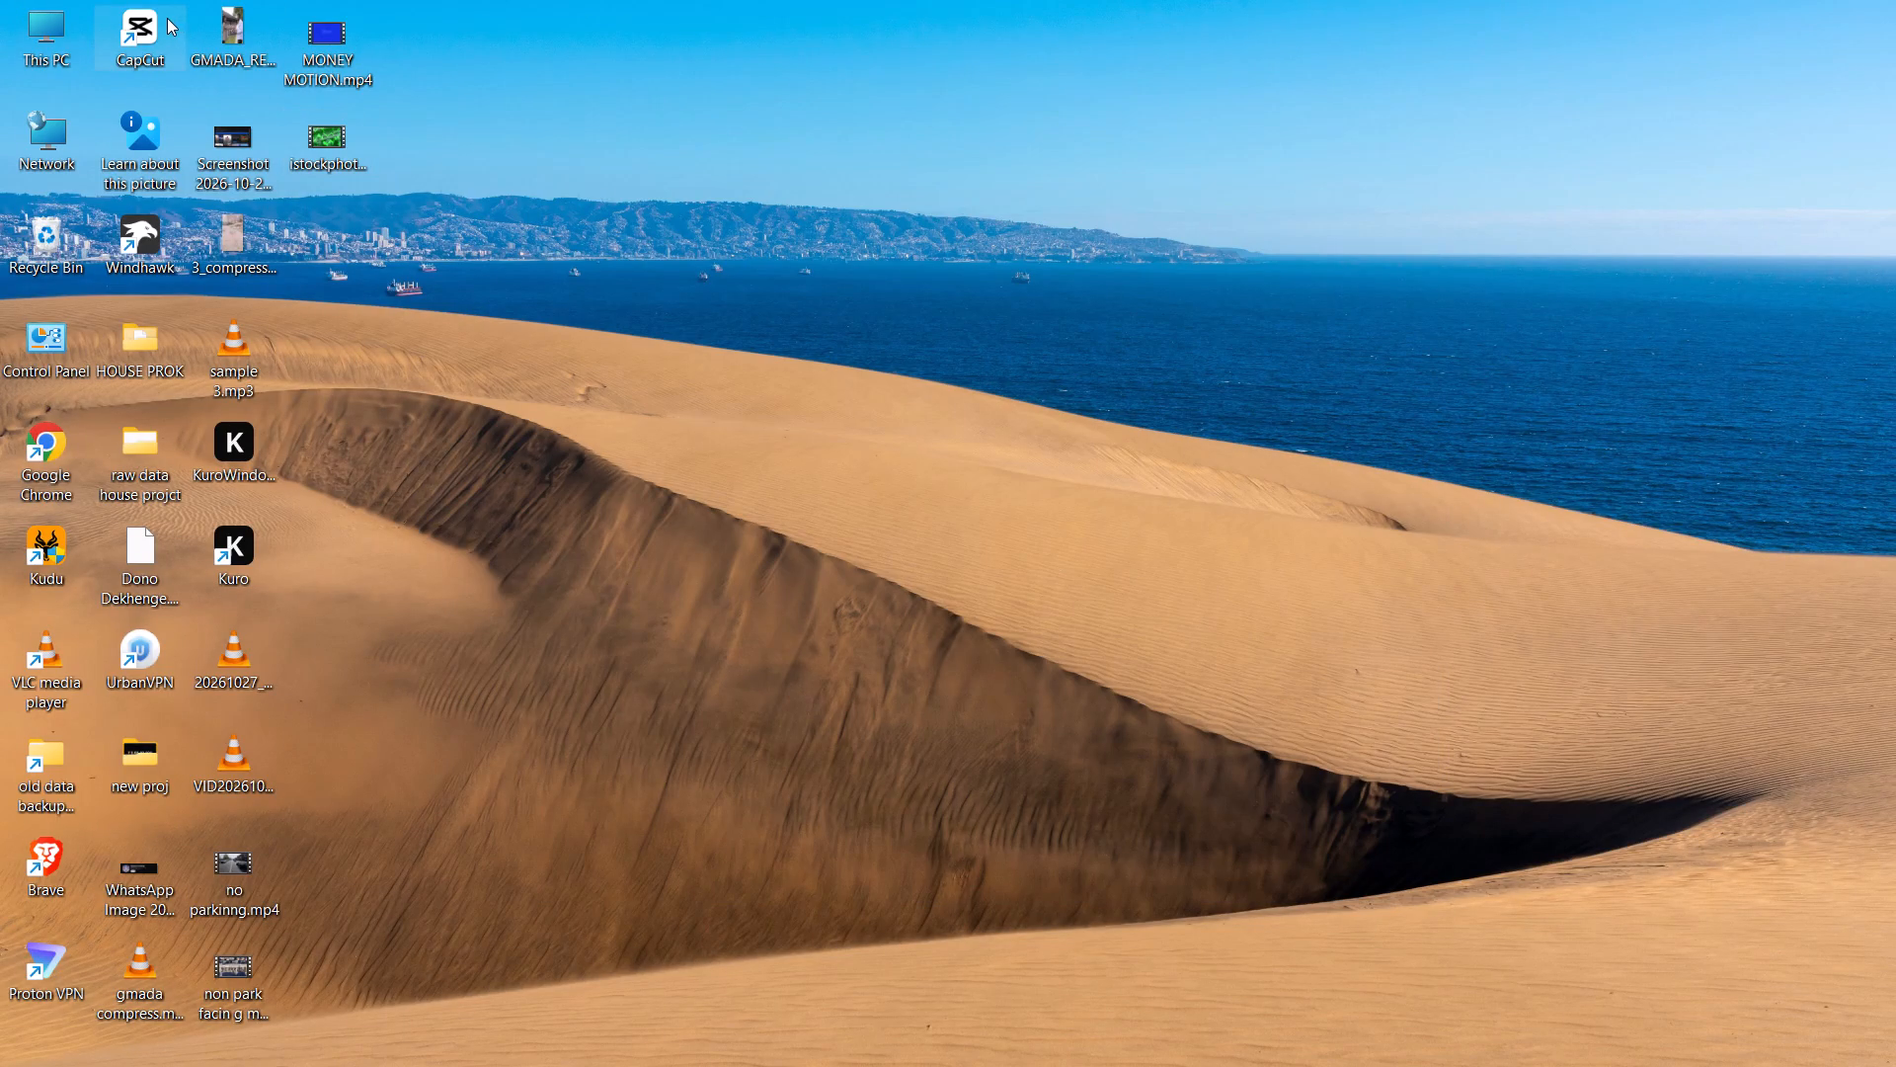
Relaunch CapCut from the desktop, dismiss the CapCut Pro subscription offer and create a new project.
{"action": "double_click", "coordinate": [158, 17]}
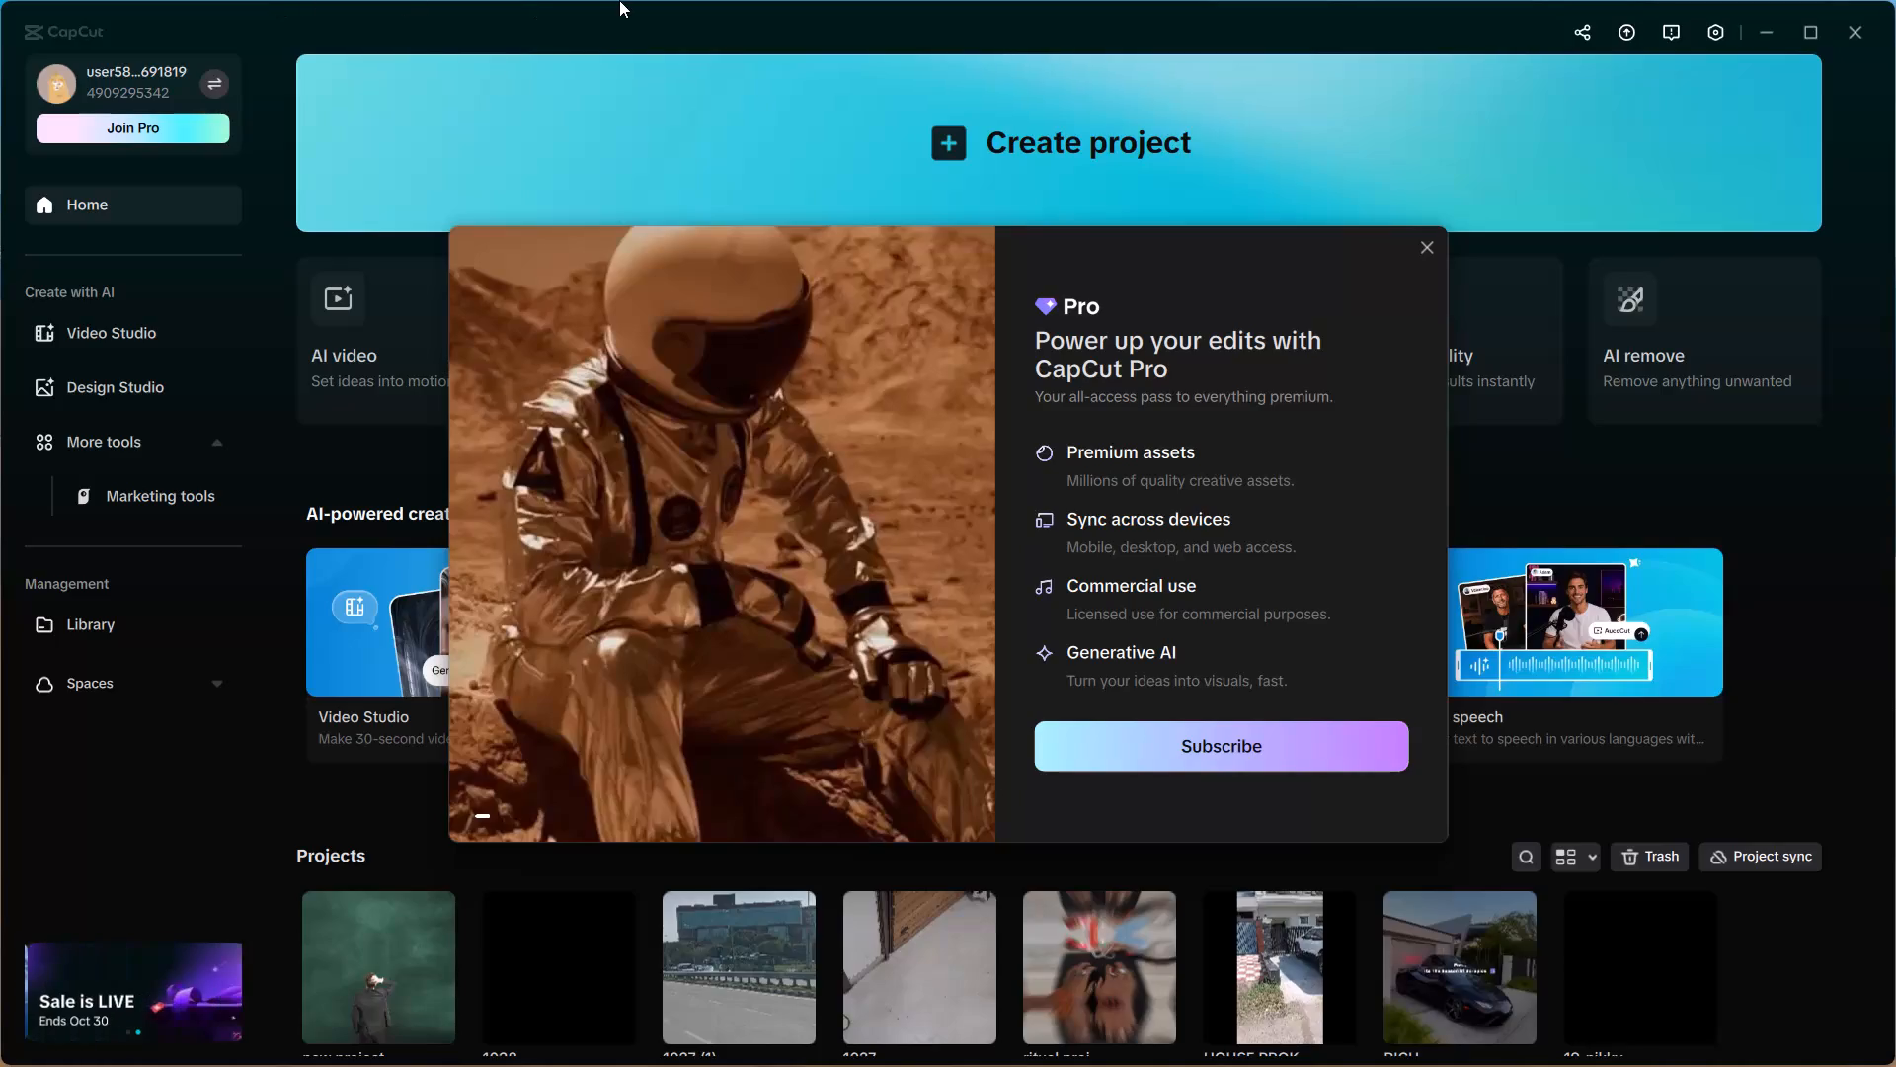
{"action": "left_click", "coordinate": [1418, 240]}
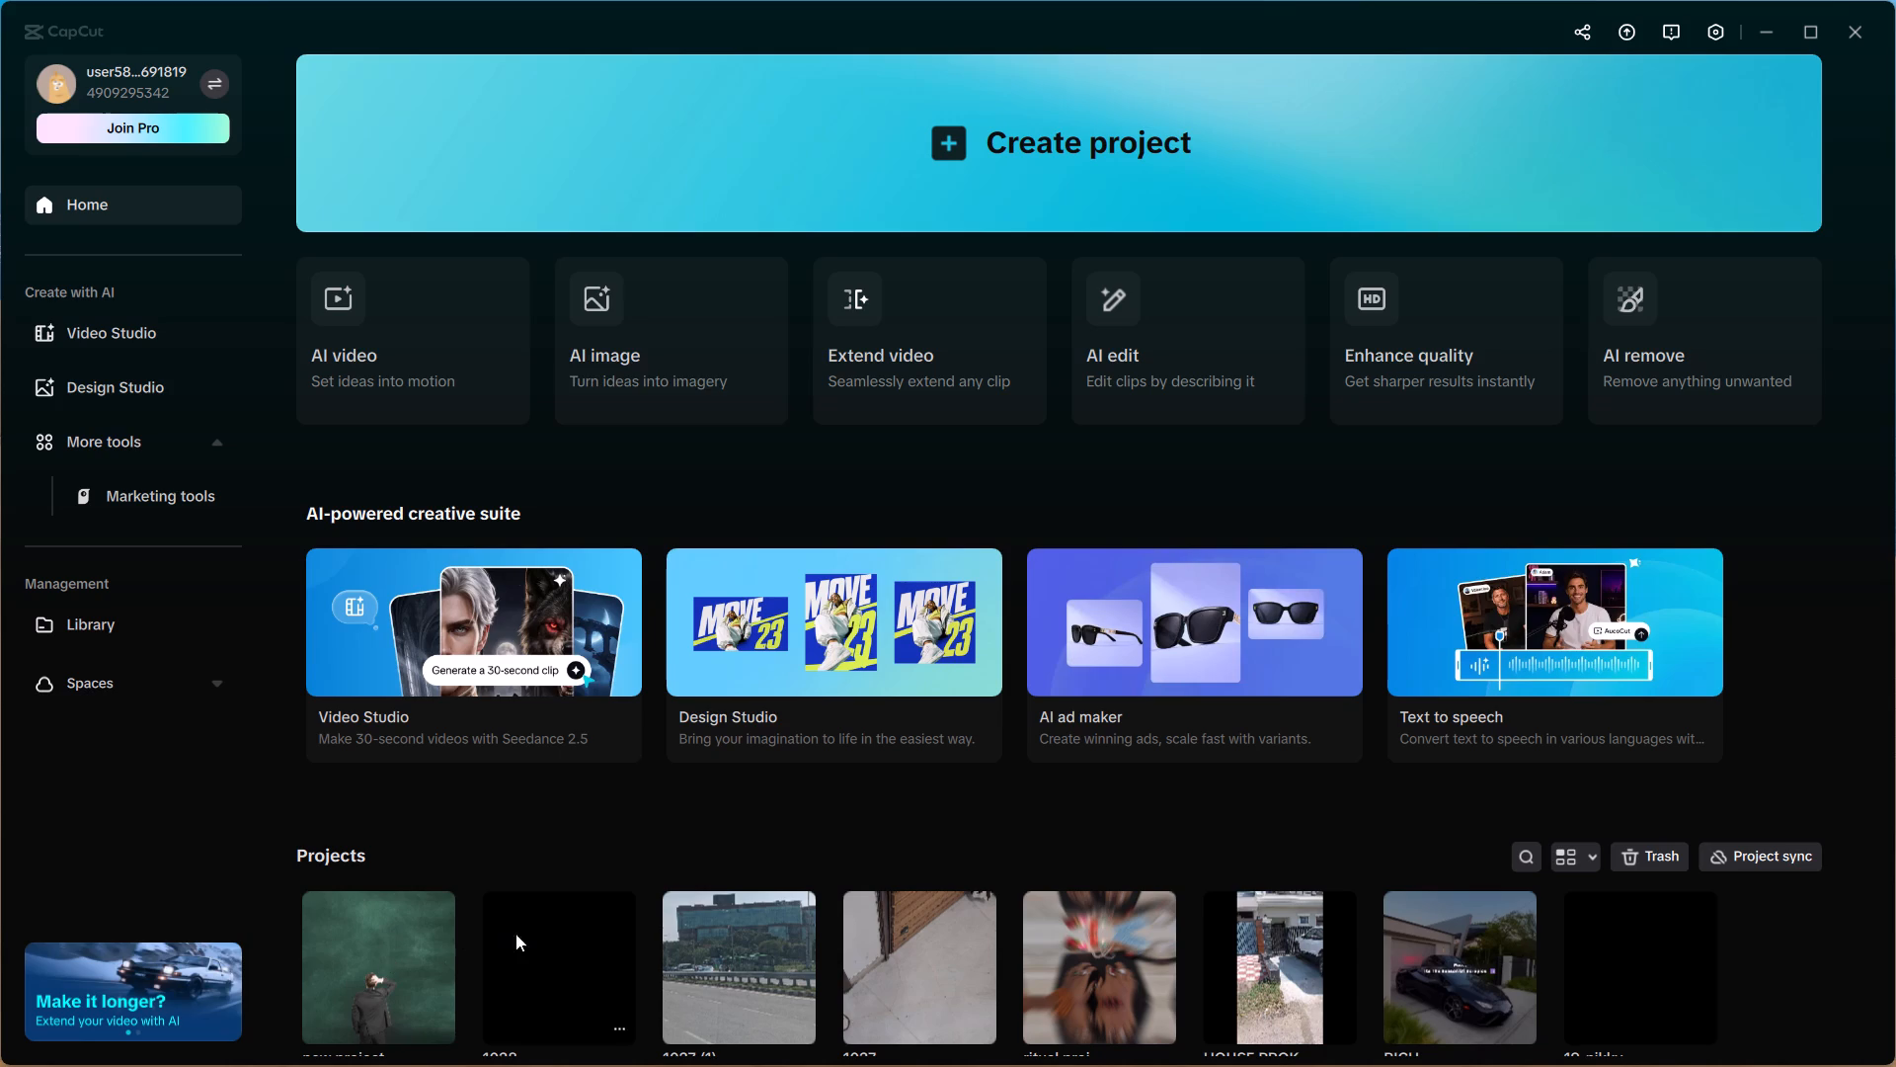
{"action": "left_click", "coordinate": [967, 142]}
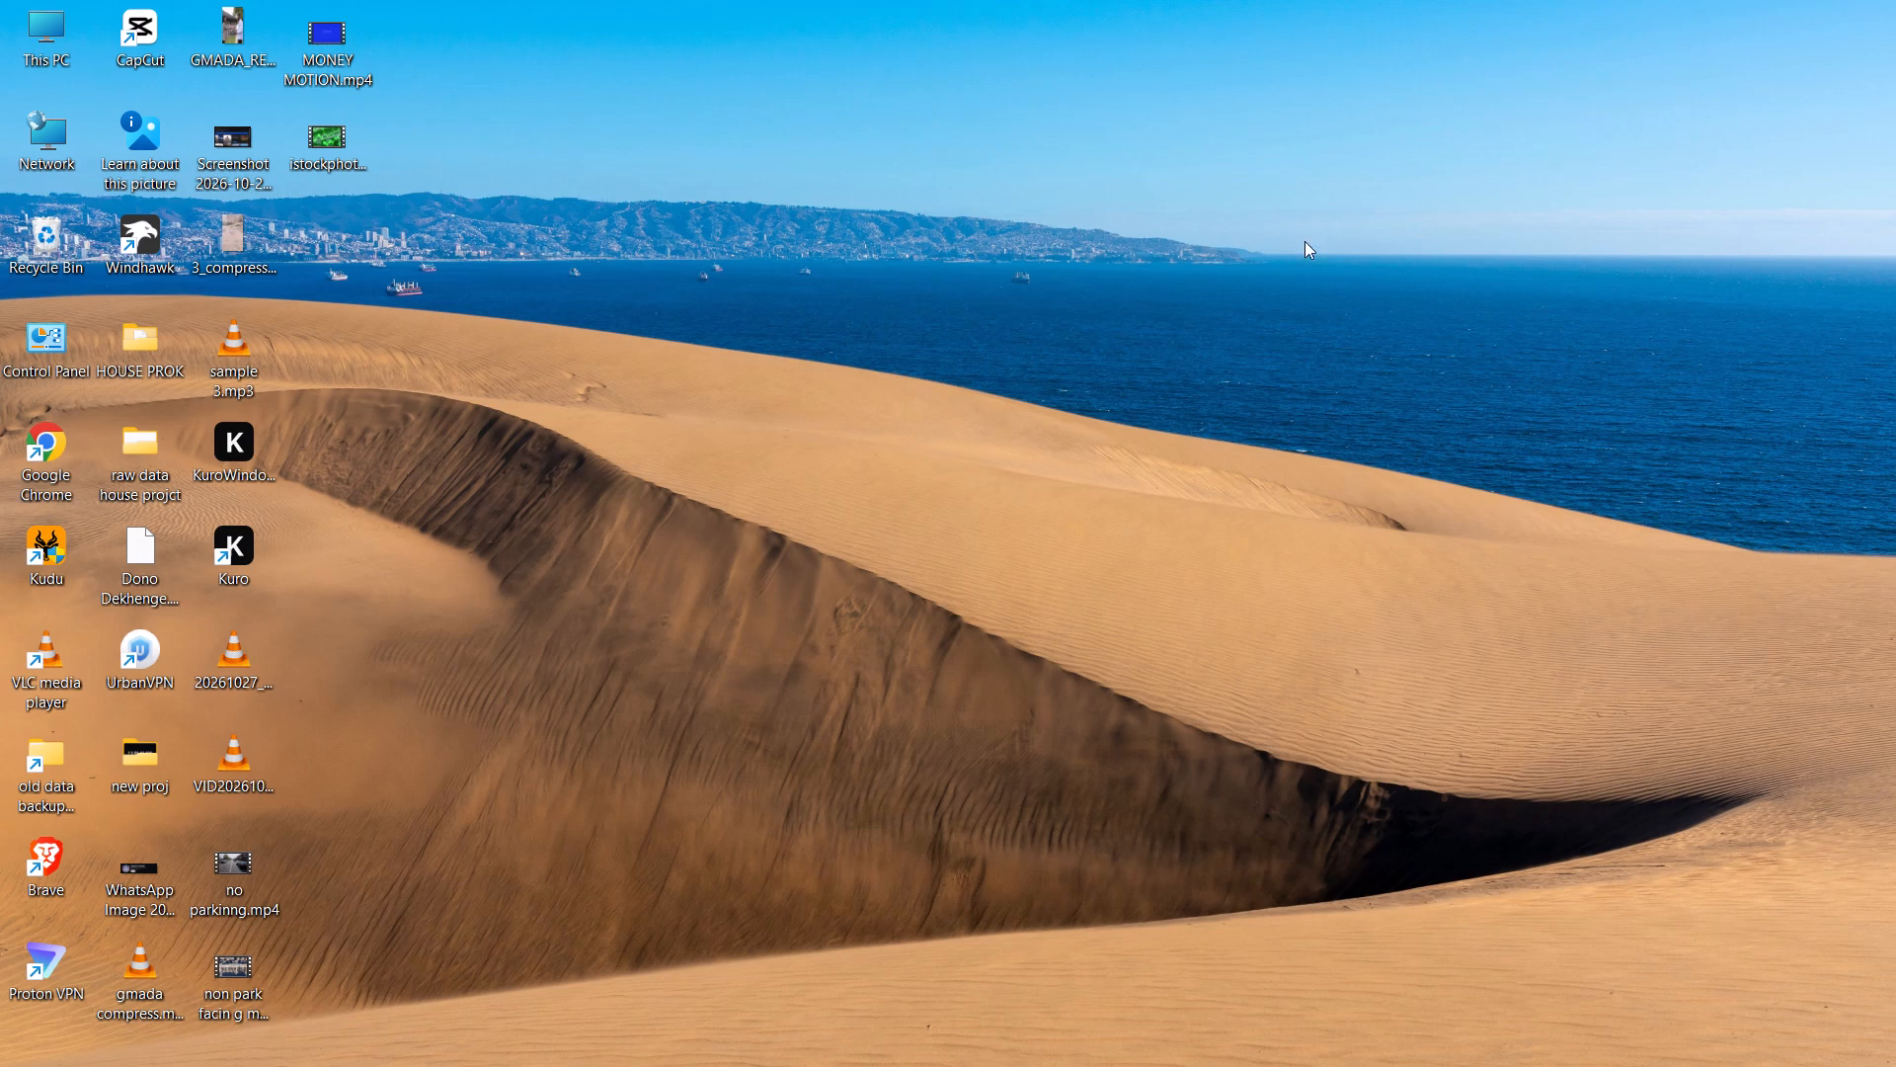
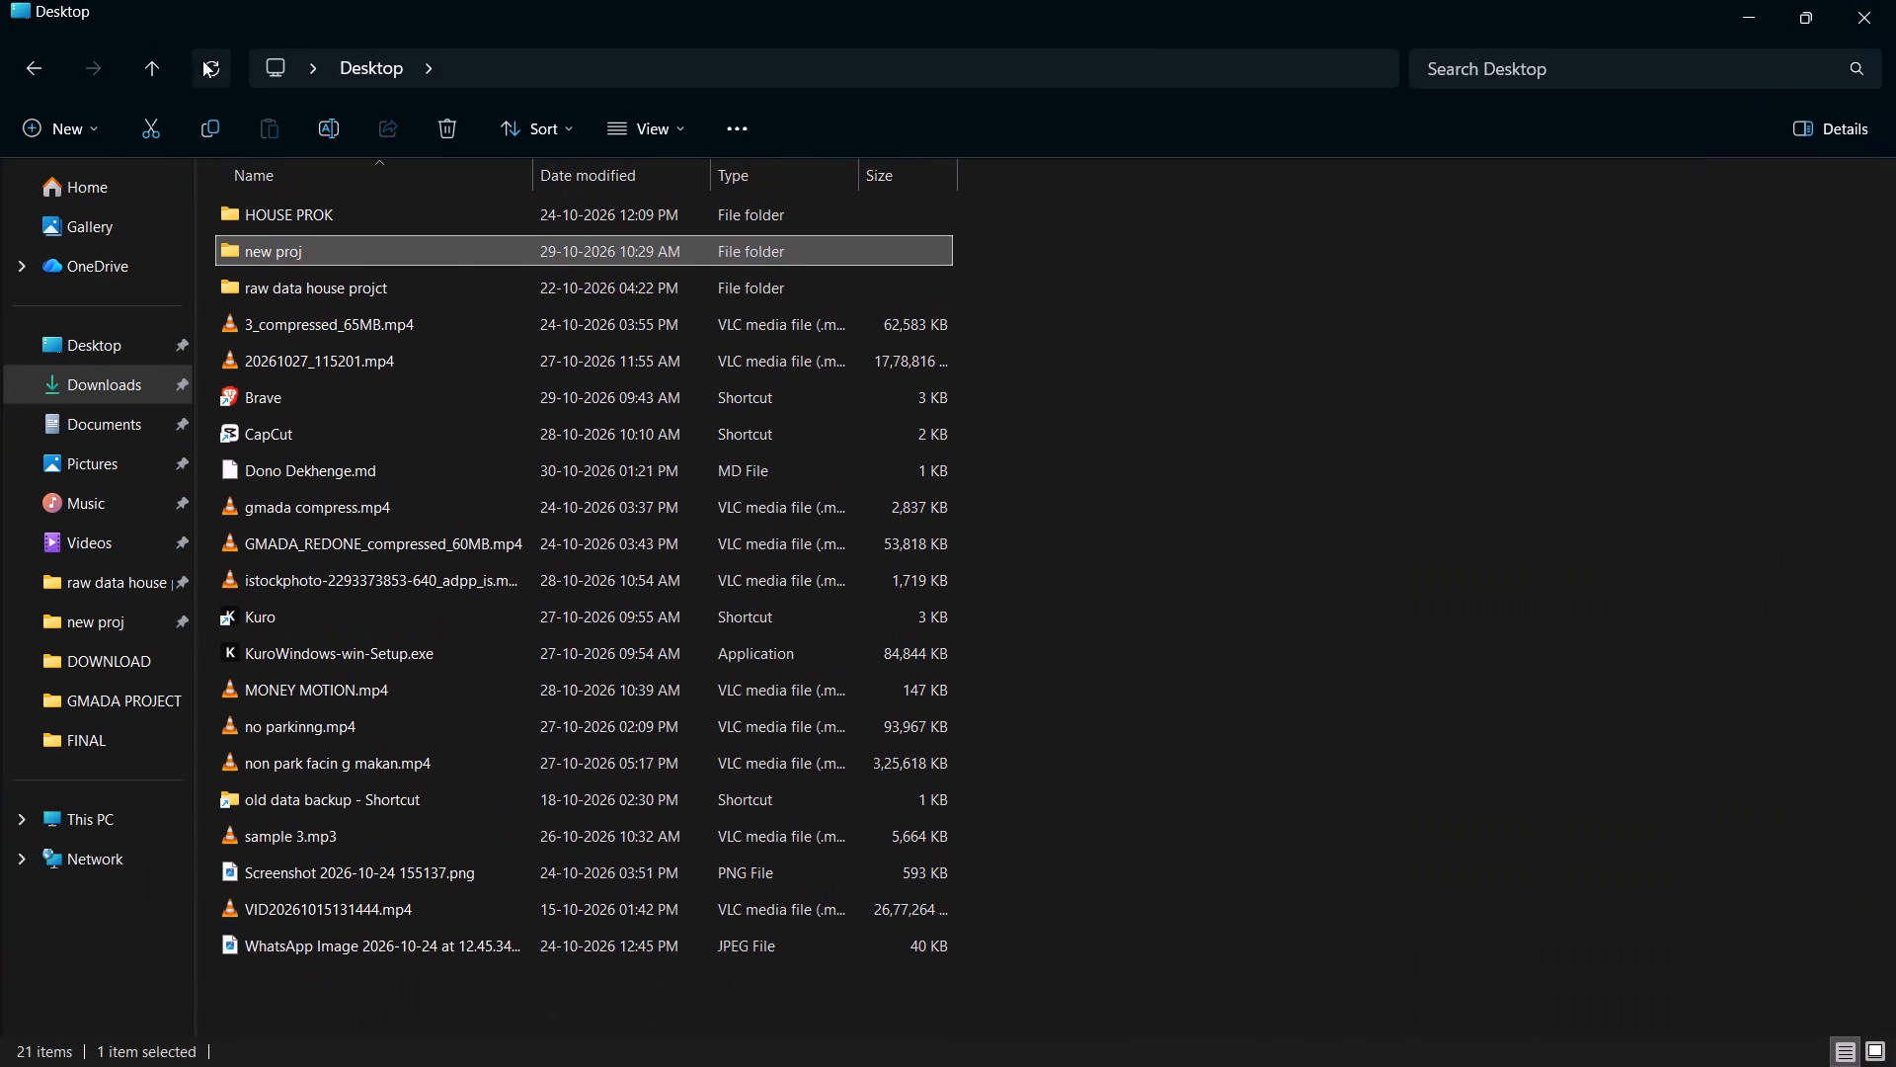
Create a new folder on the Desktop named "commercial house project".
{"action": "left_click", "coordinate": [78, 130]}
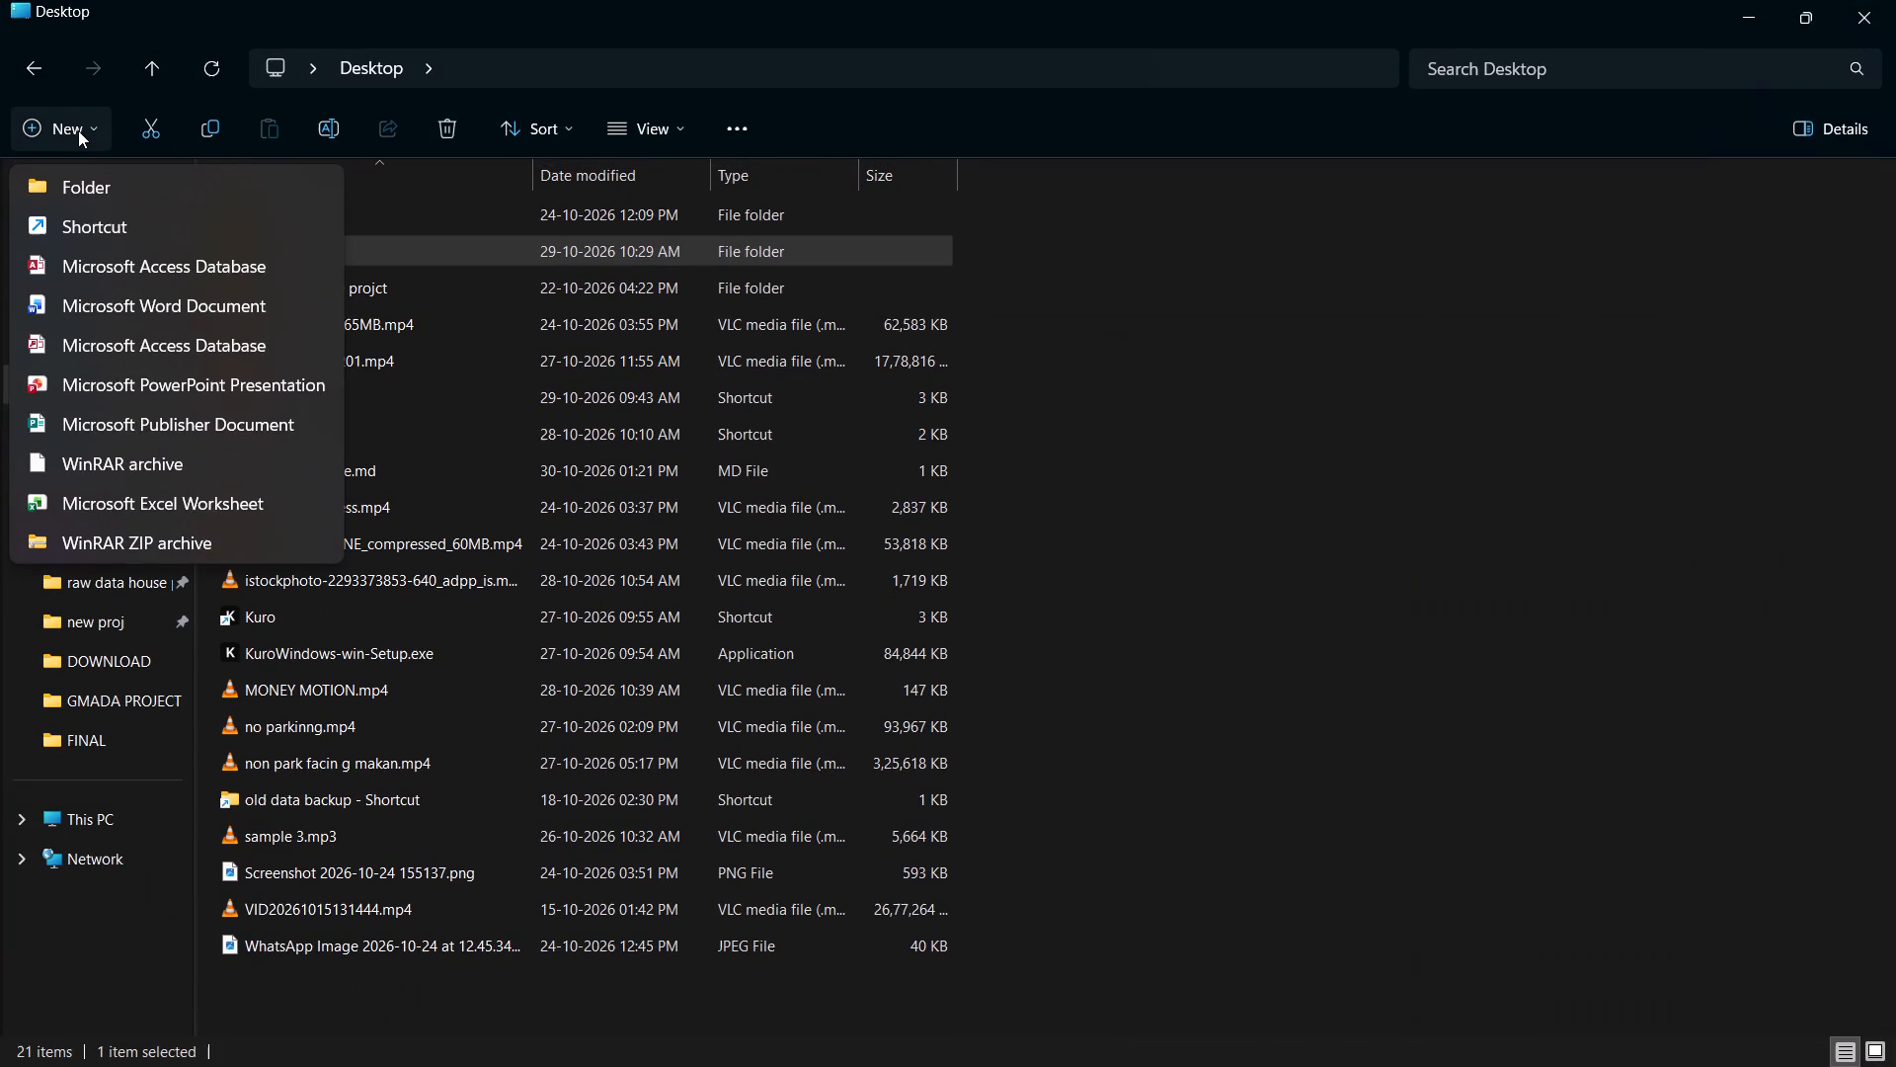
{"action": "left_click", "coordinate": [222, 192]}
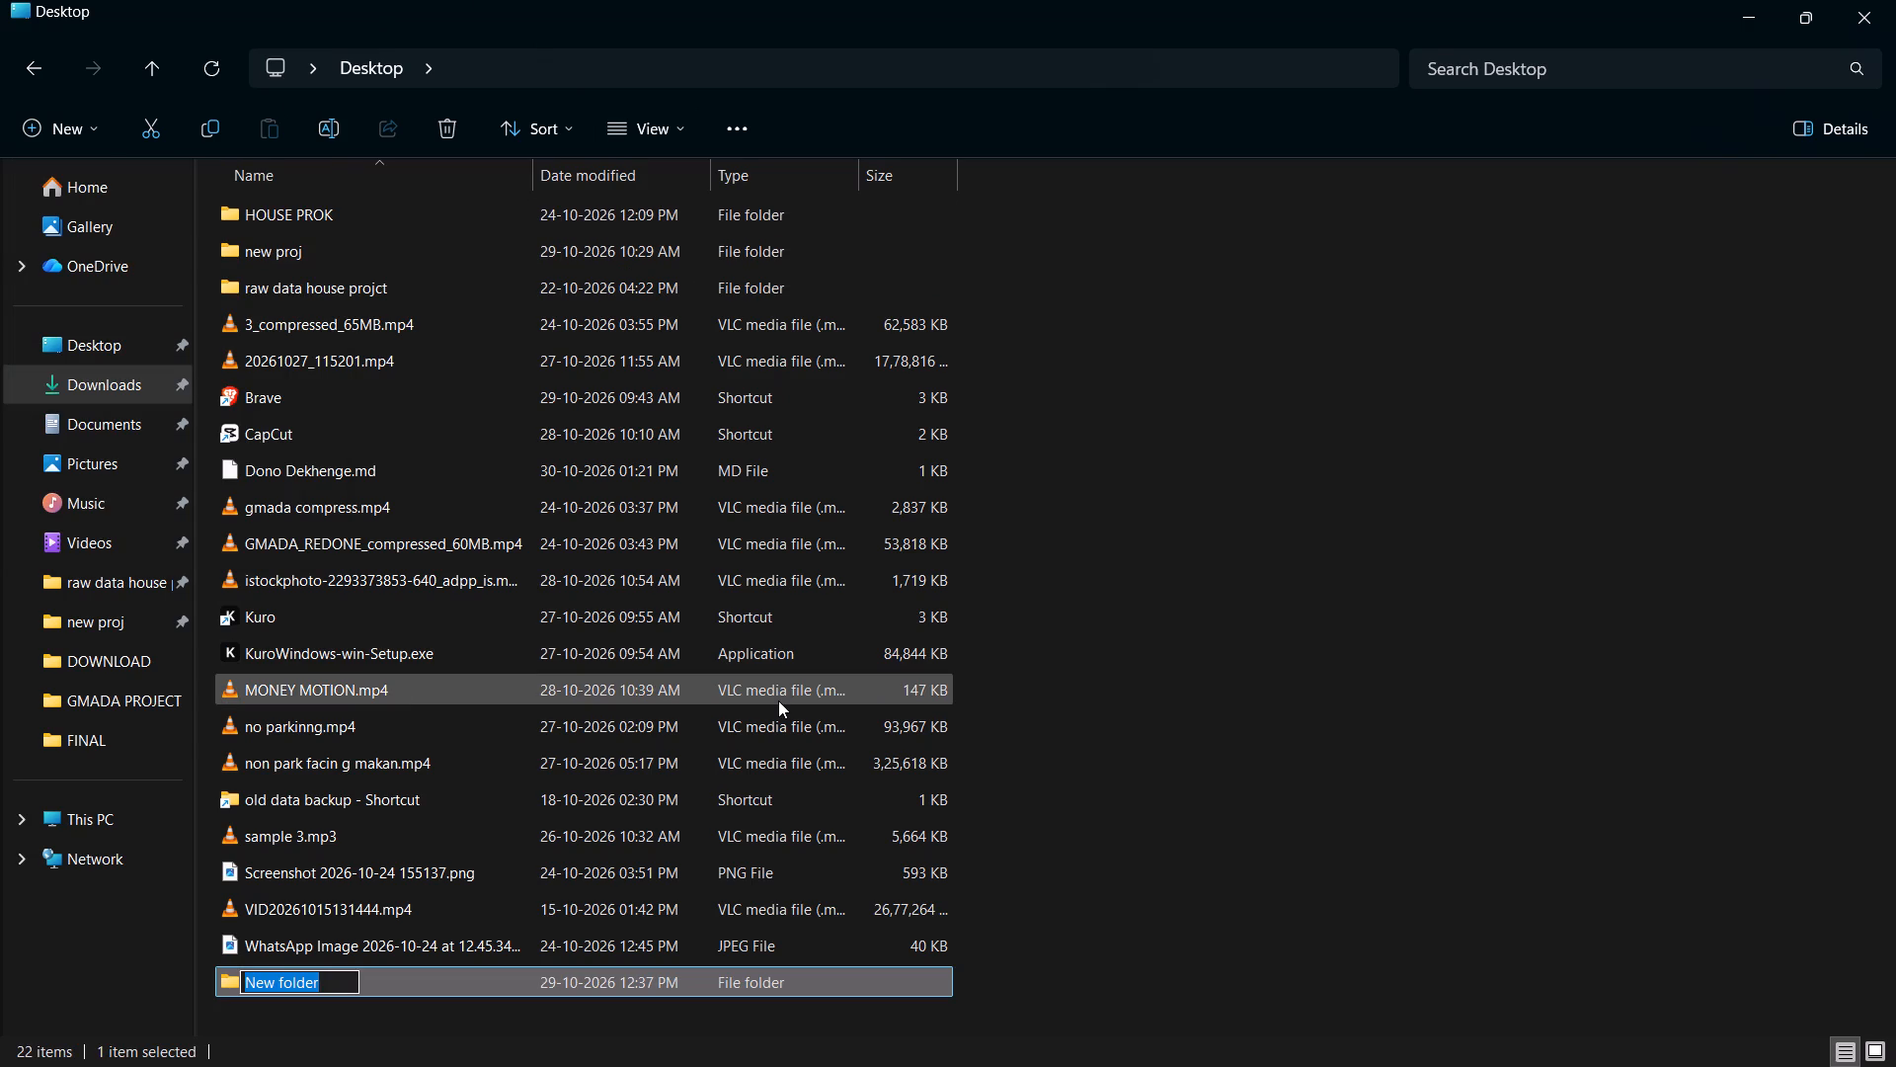
{"action": "type", "text": "commwe"}
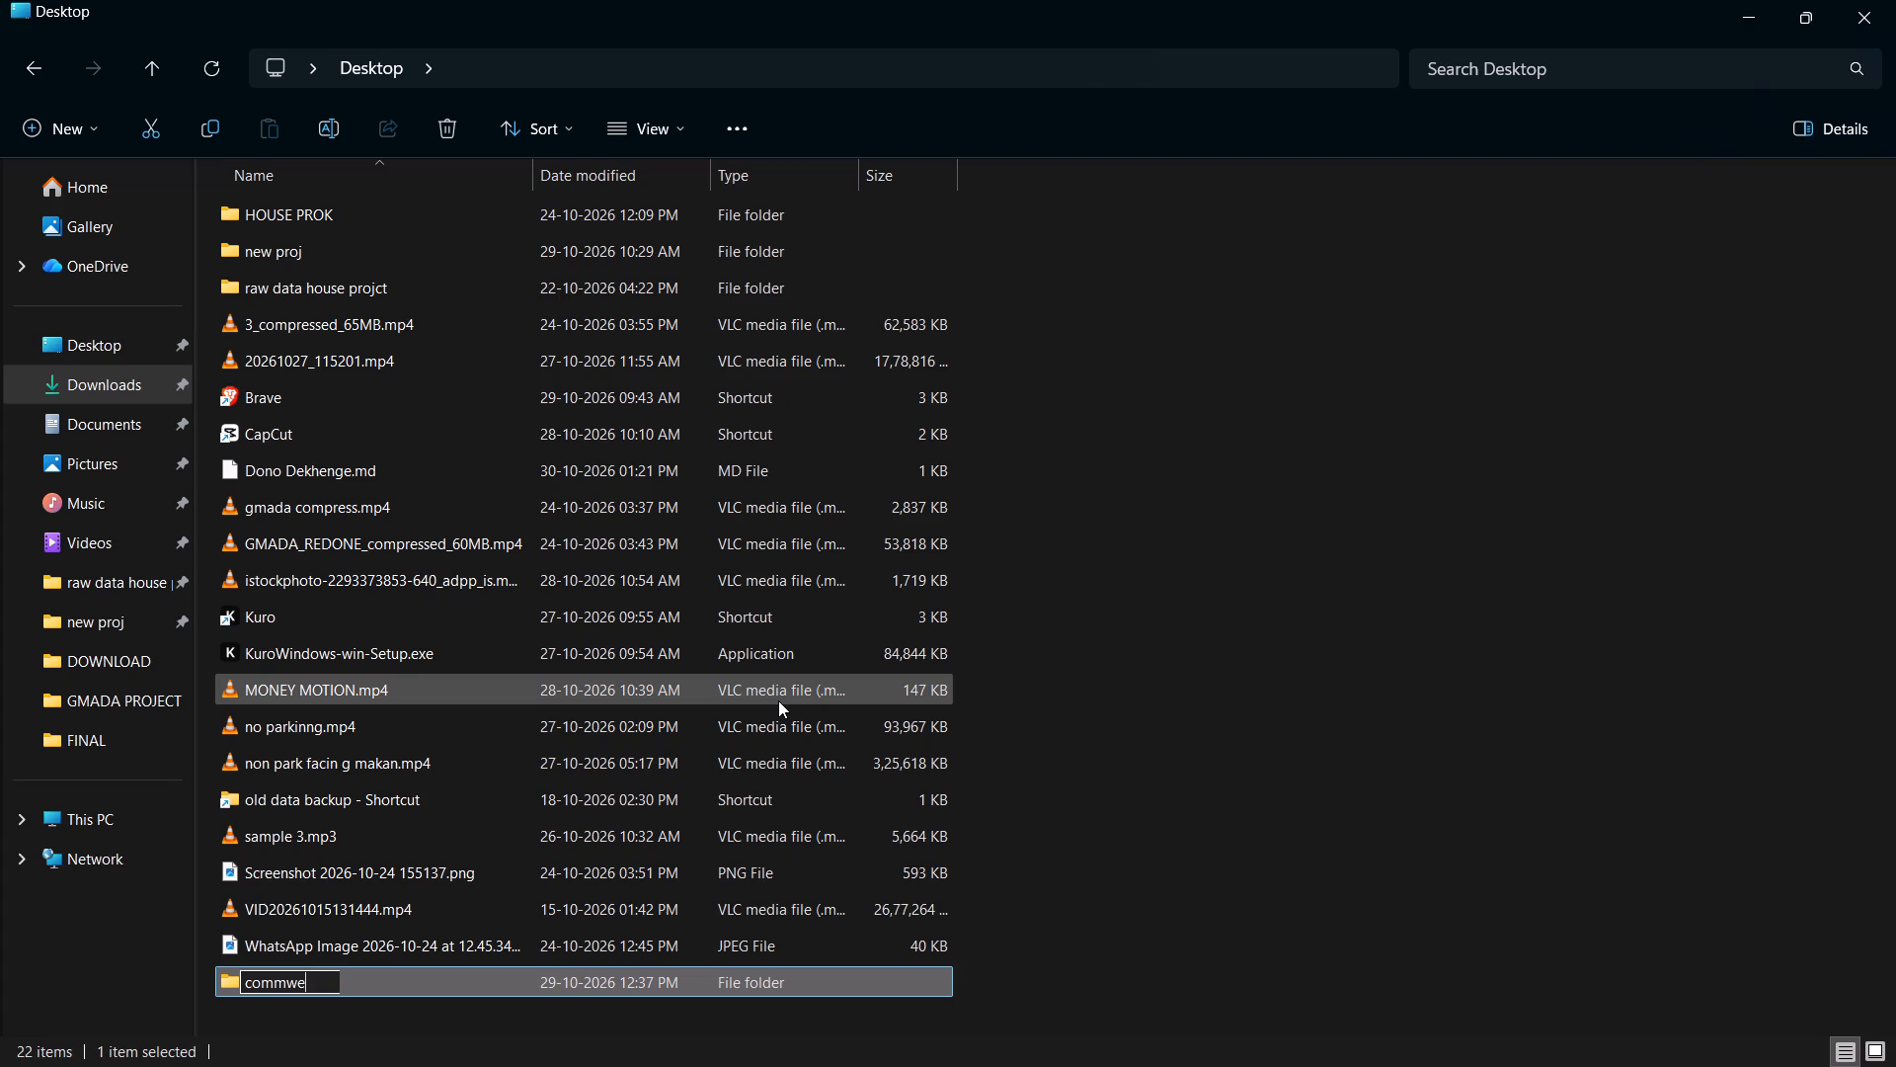
{"action": "key", "text": "BackSpace"}
{"action": "key", "text": "BackSpace"}
{"action": "type", "text": "ercia"}
{"action": "type", "text": "l house"}
{"action": "key", "text": "space"}
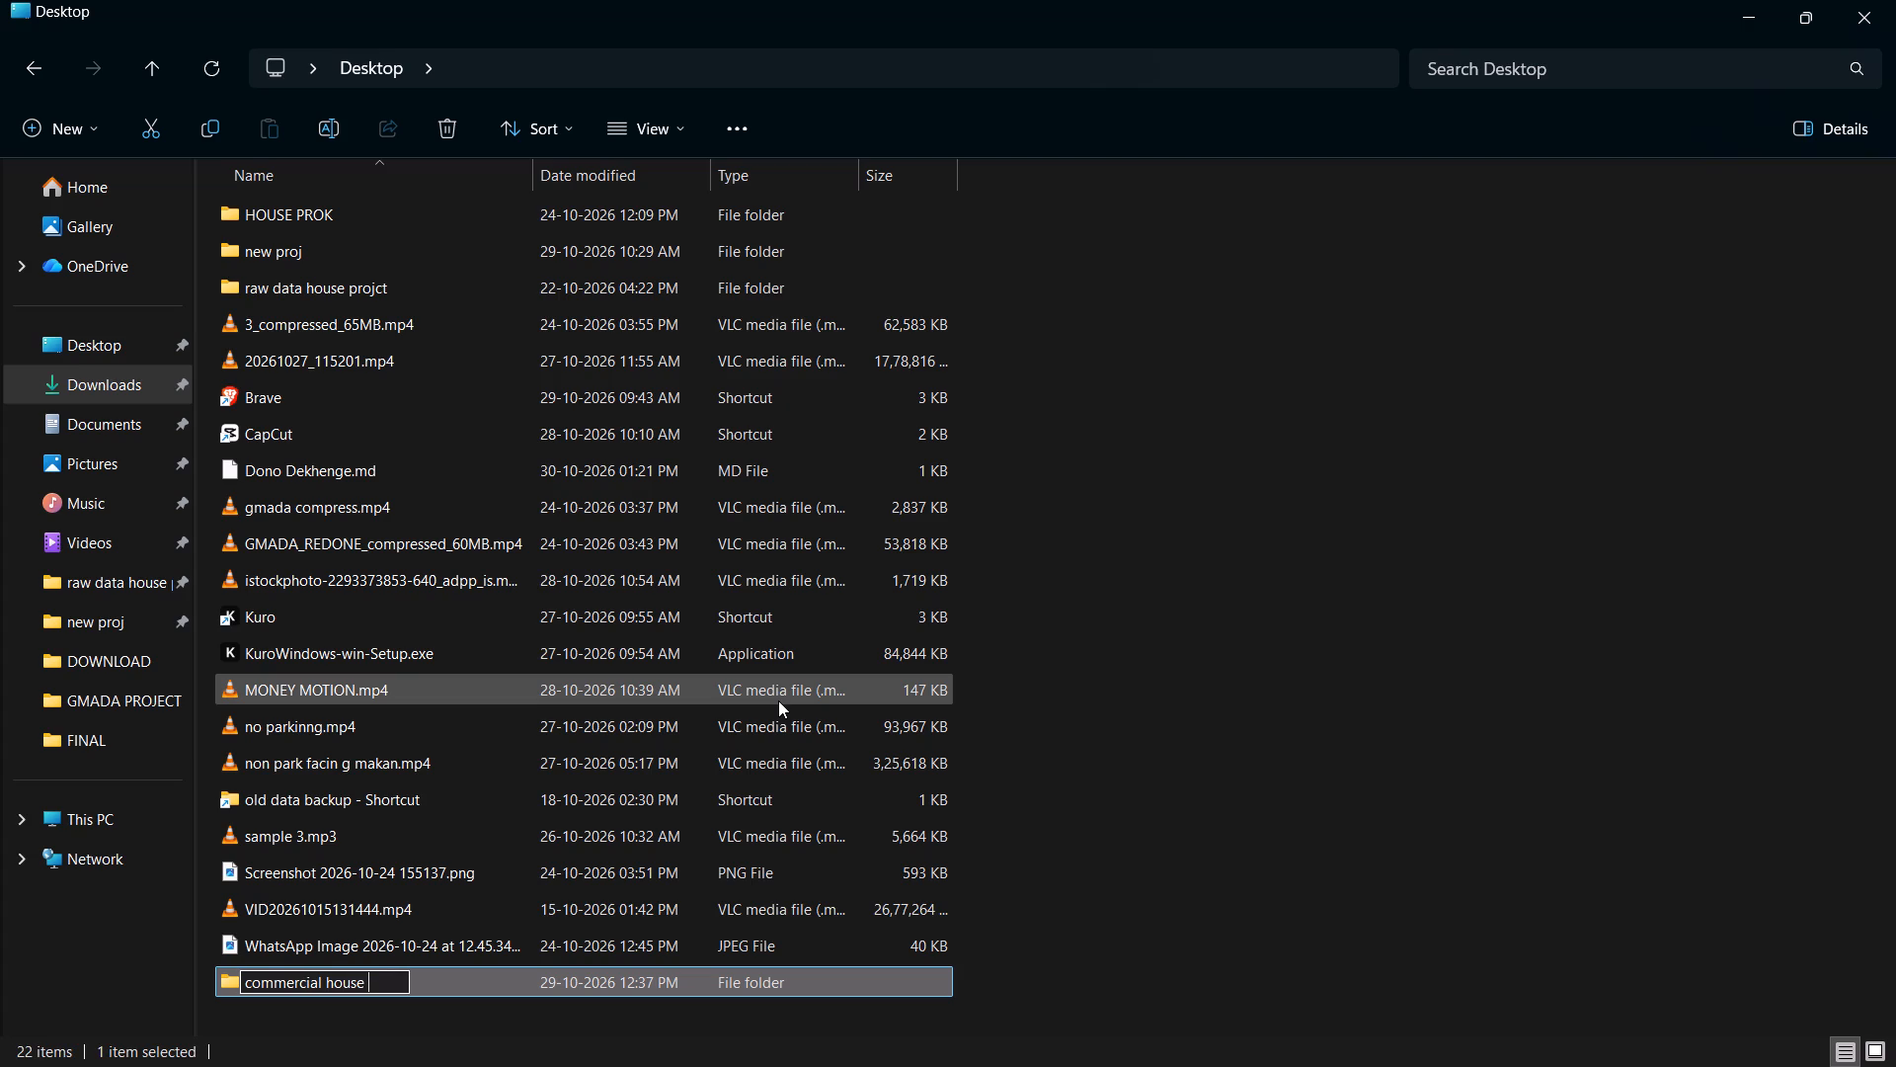
{"action": "type", "text": "project"}
{"action": "key", "text": "Return"}
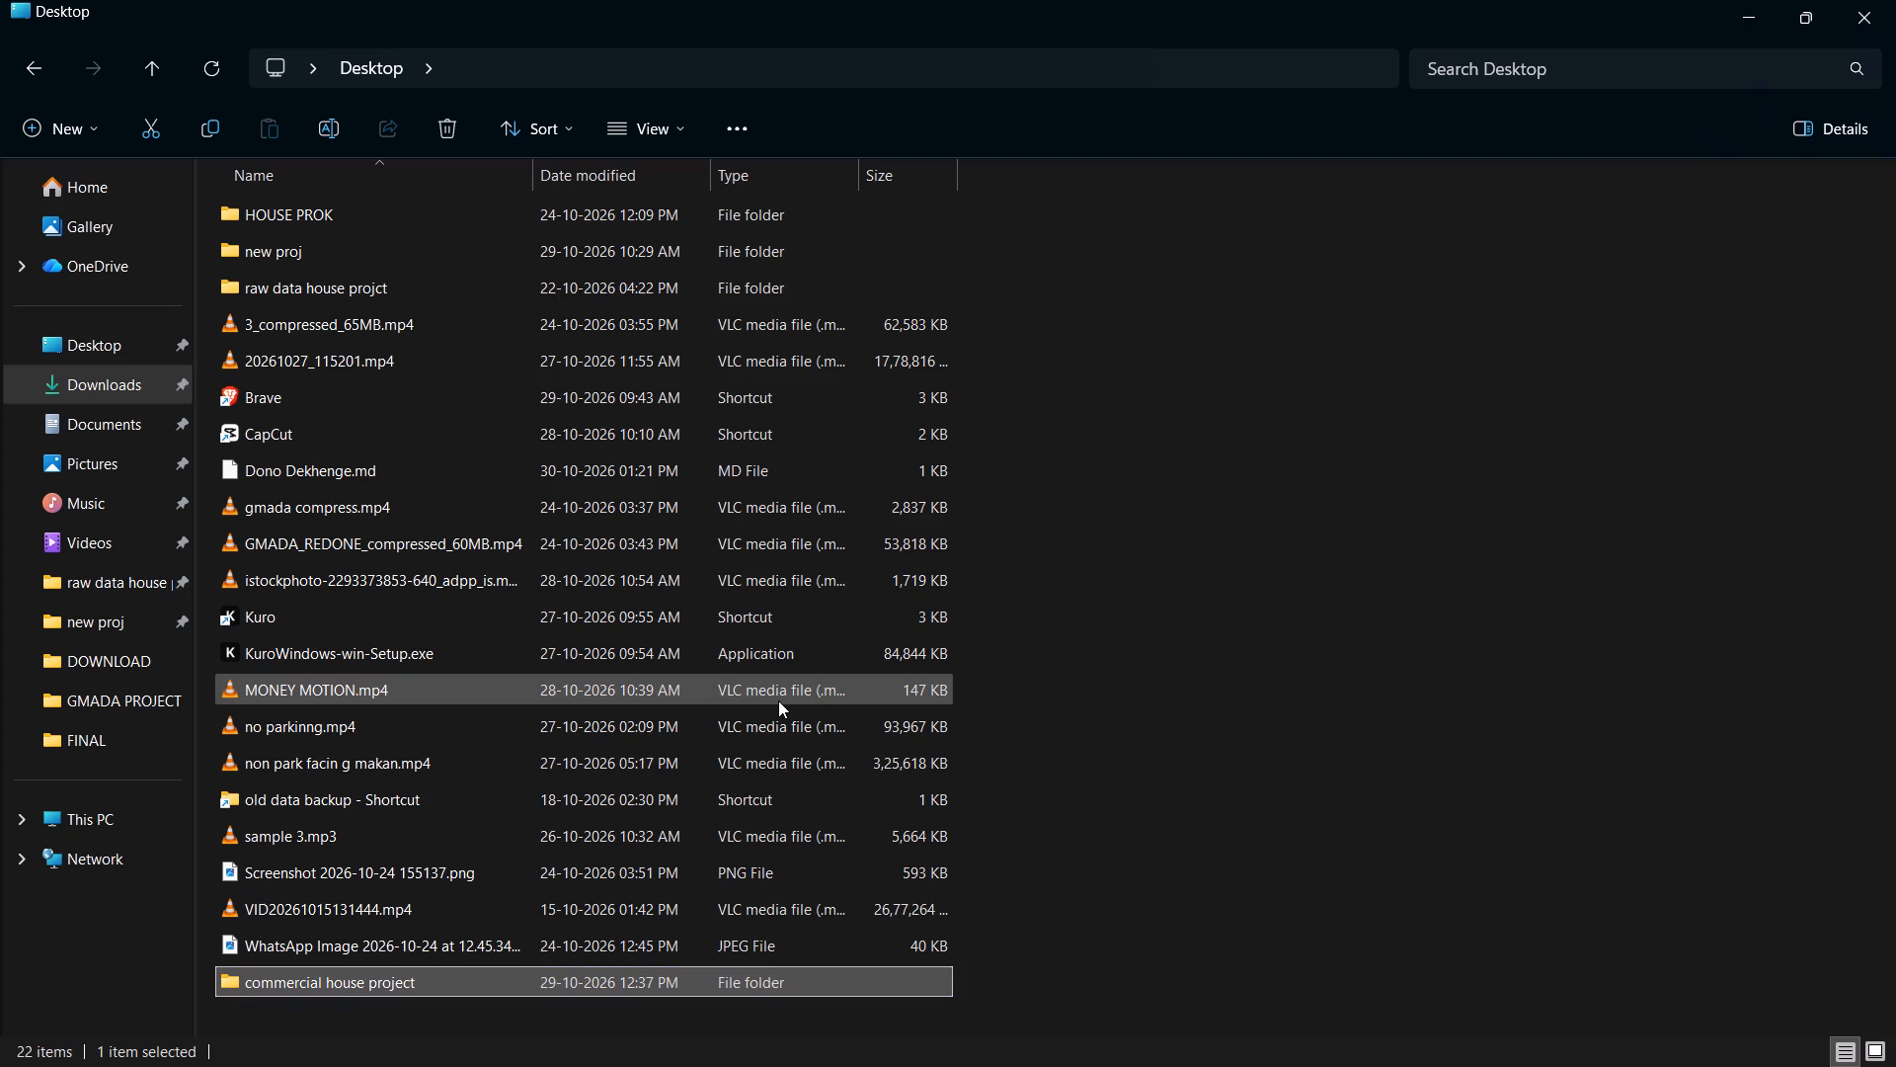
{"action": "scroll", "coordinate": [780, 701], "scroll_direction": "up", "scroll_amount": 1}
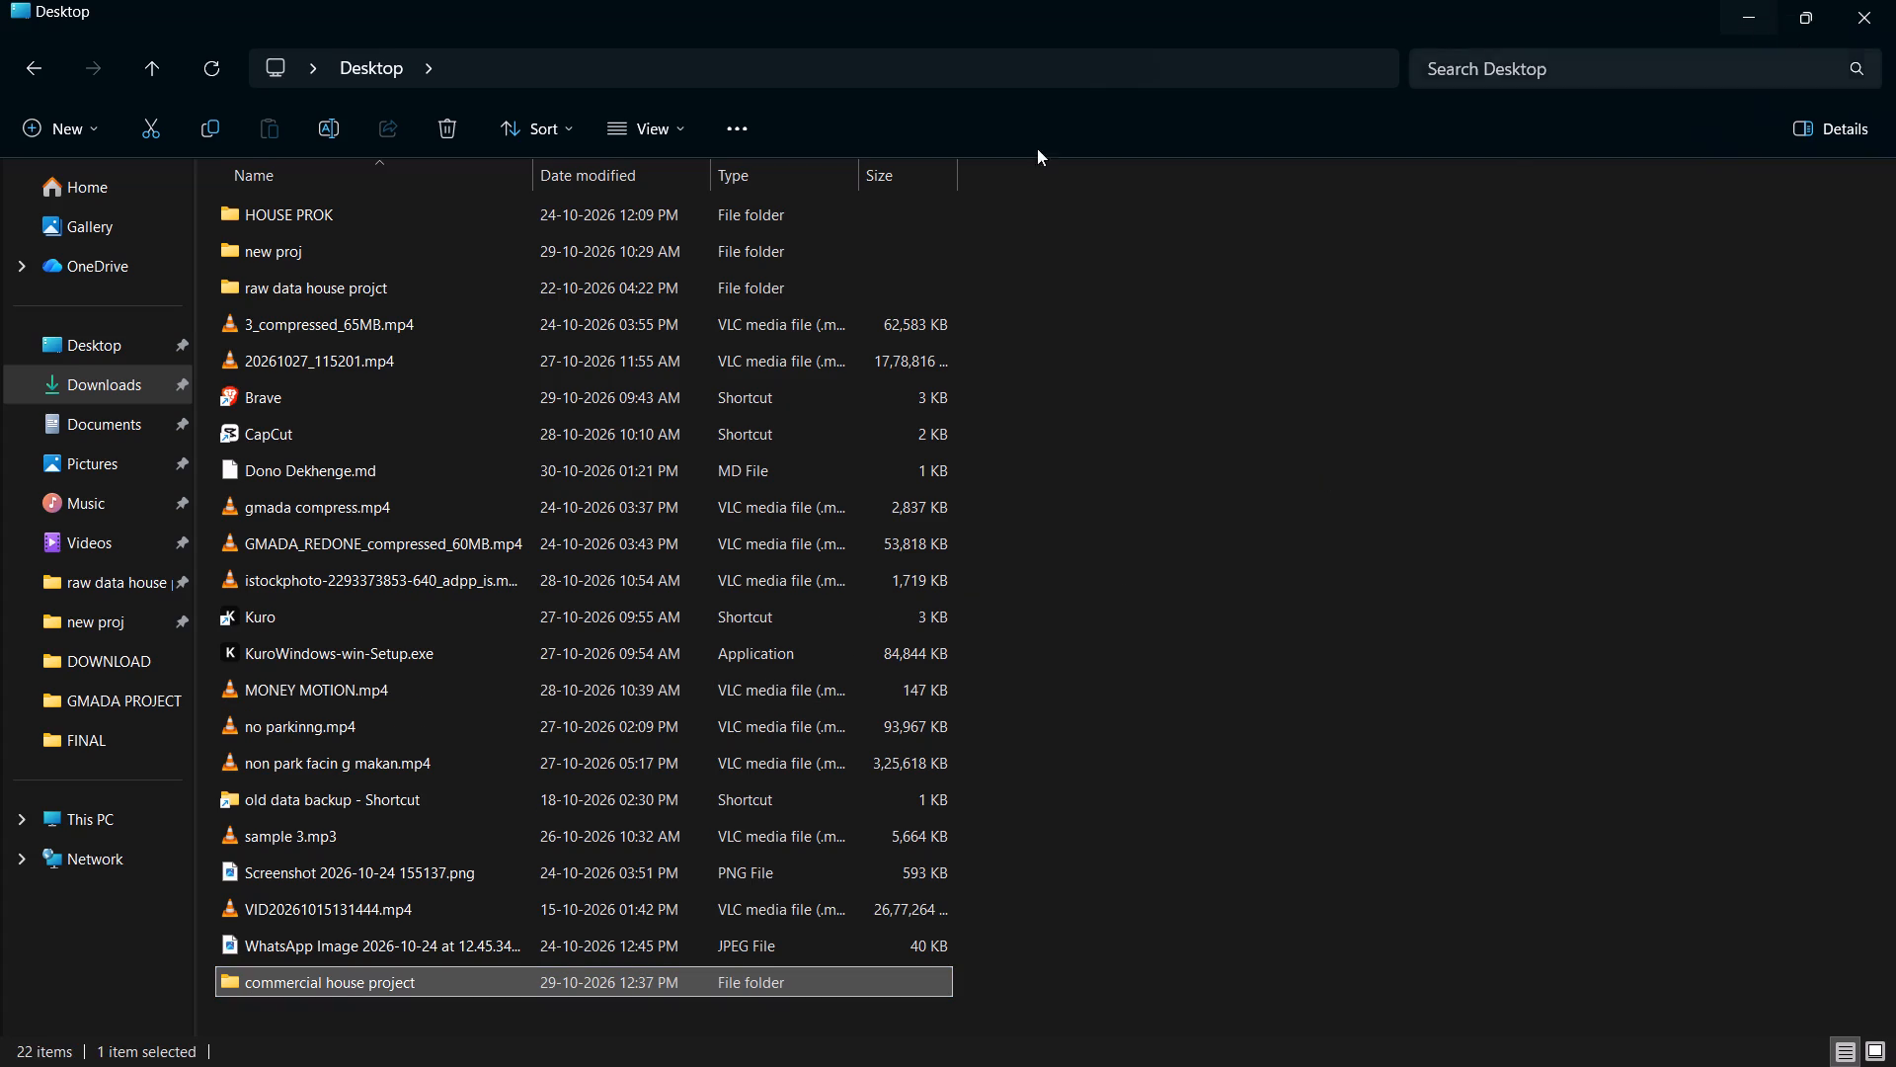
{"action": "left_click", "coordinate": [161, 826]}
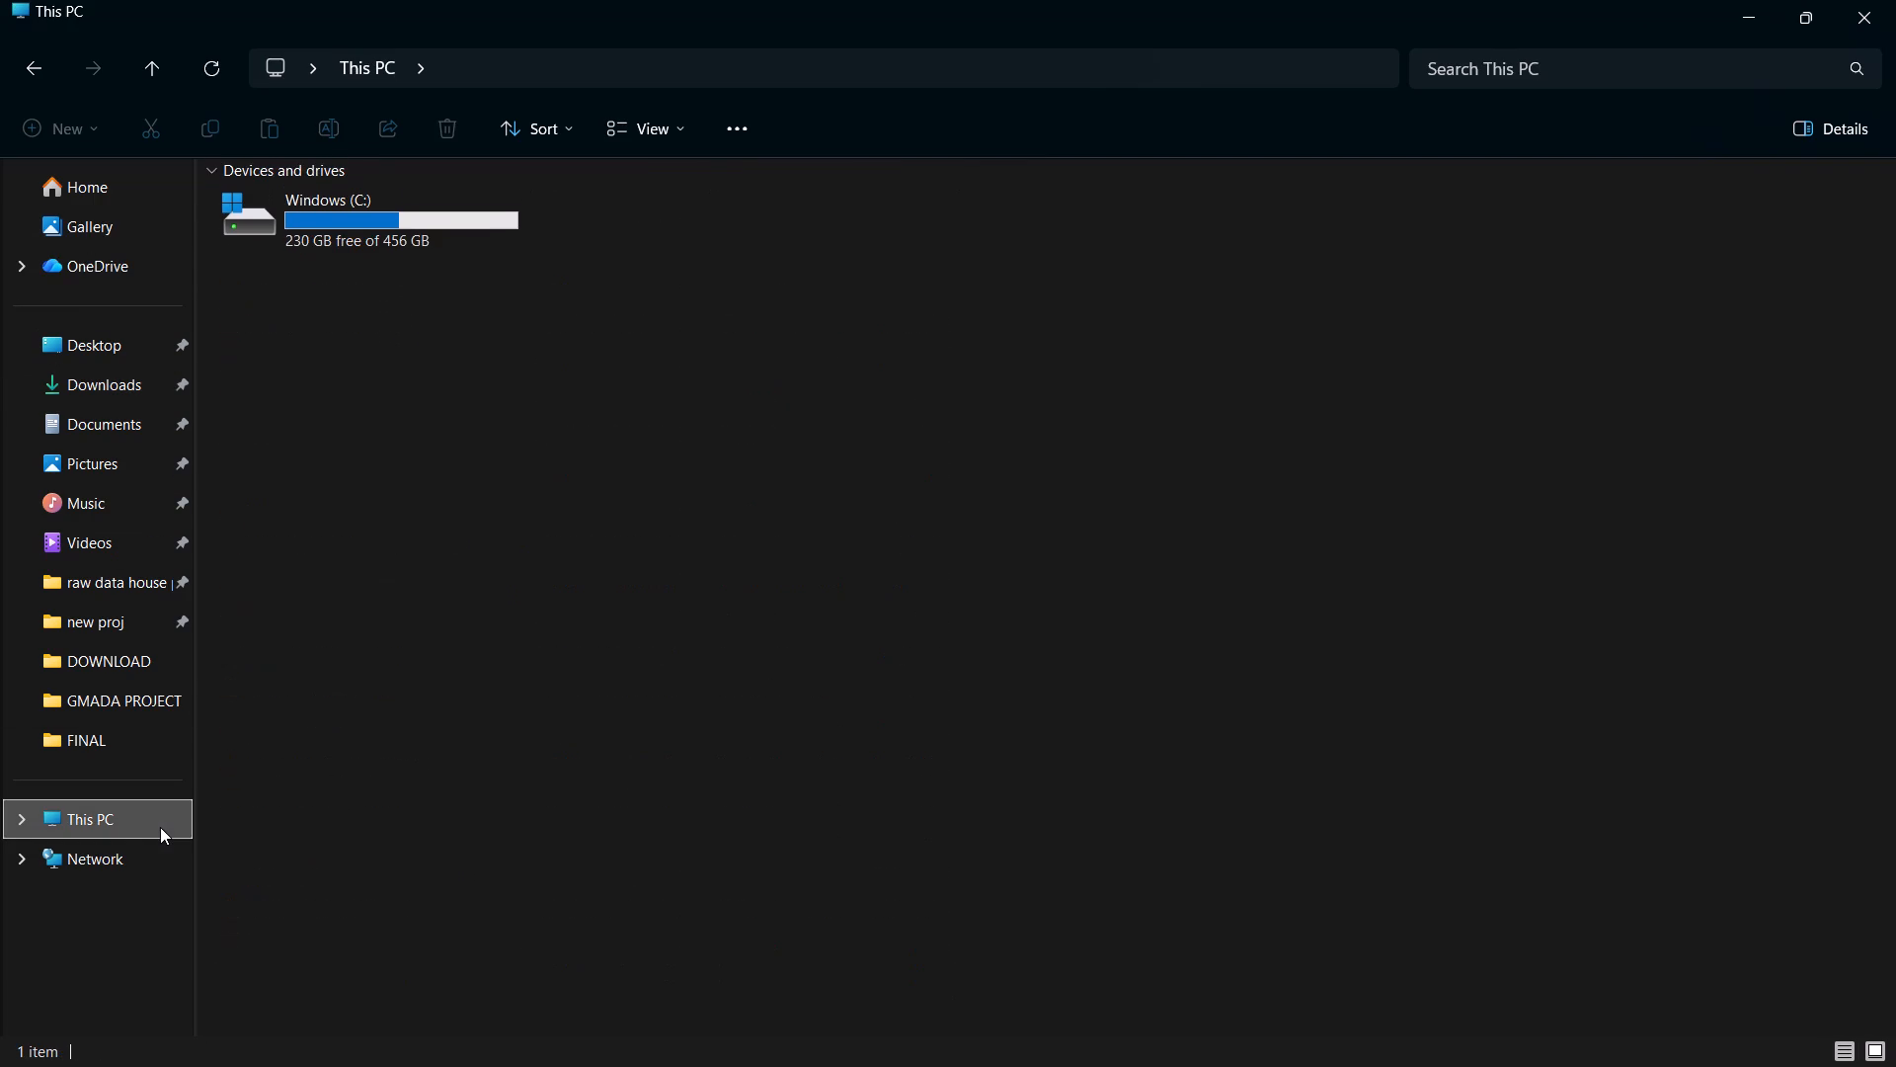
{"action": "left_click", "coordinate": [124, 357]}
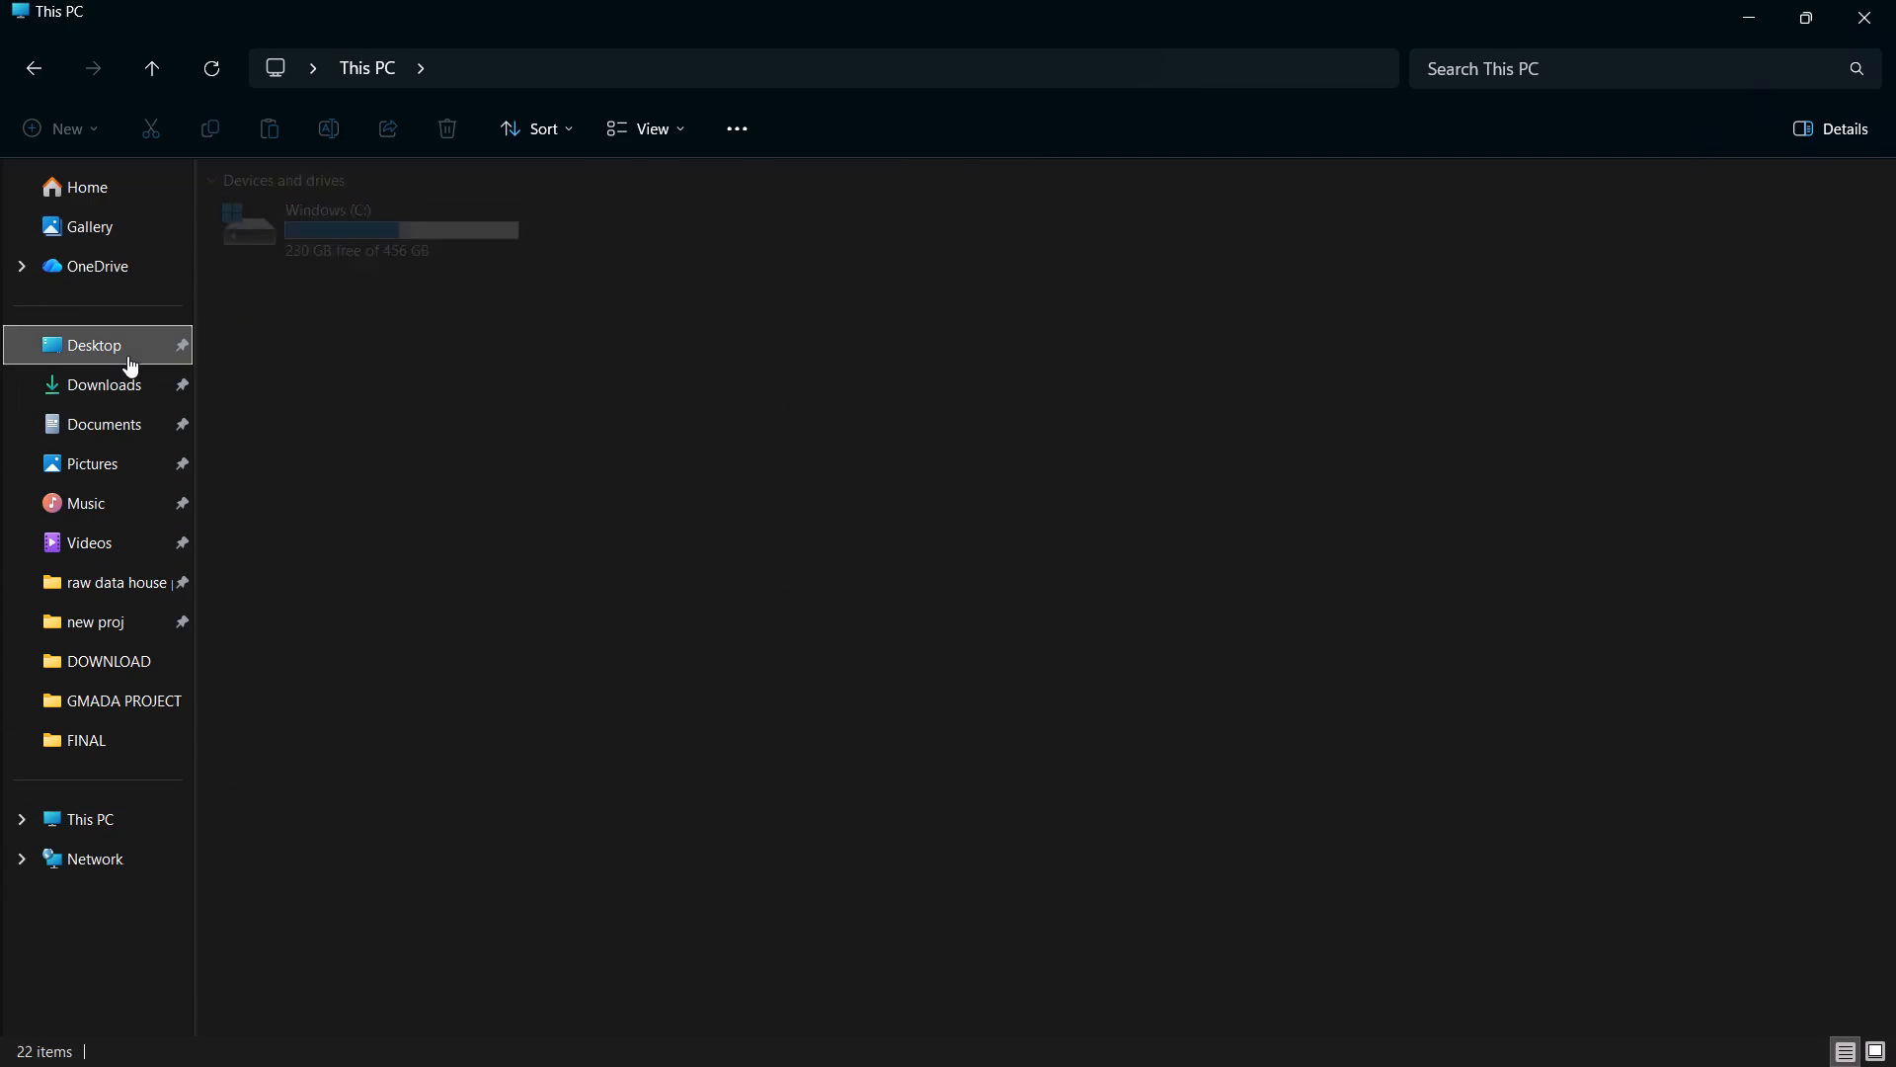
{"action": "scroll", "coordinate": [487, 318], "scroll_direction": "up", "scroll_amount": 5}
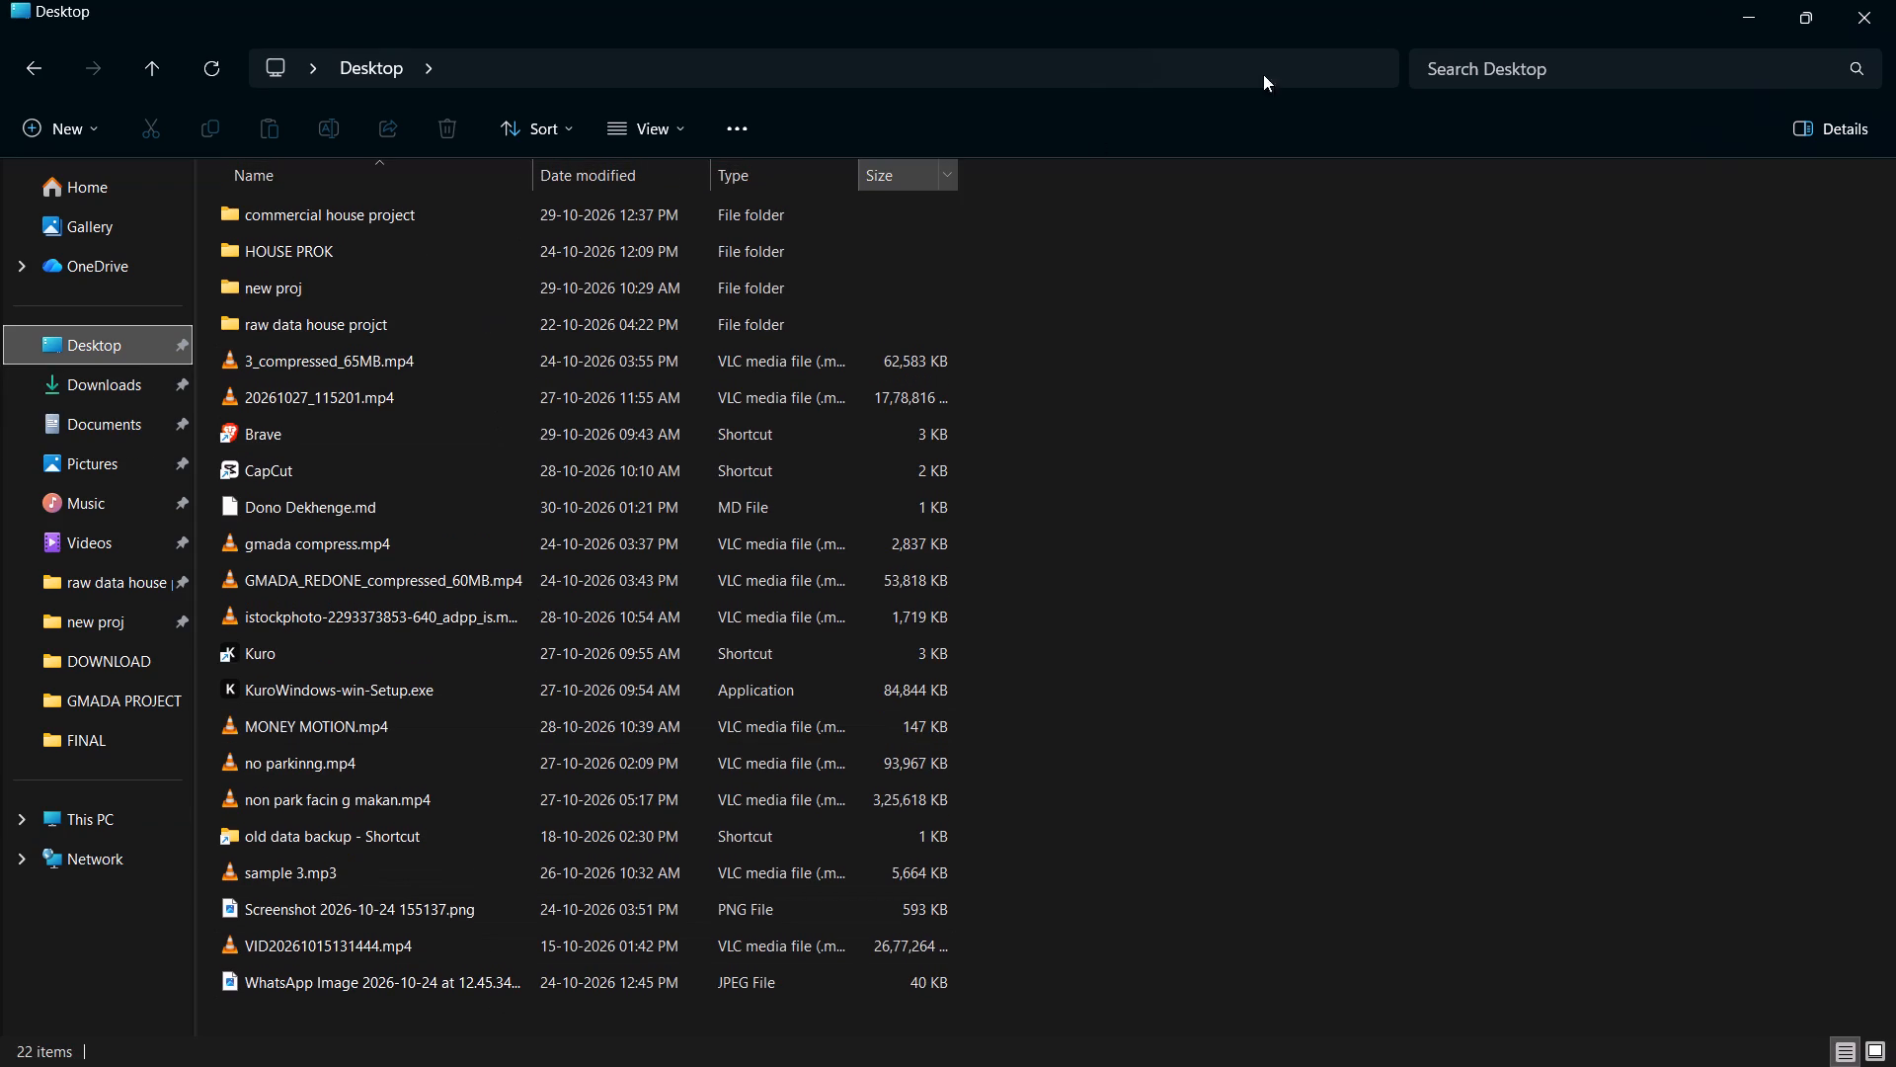
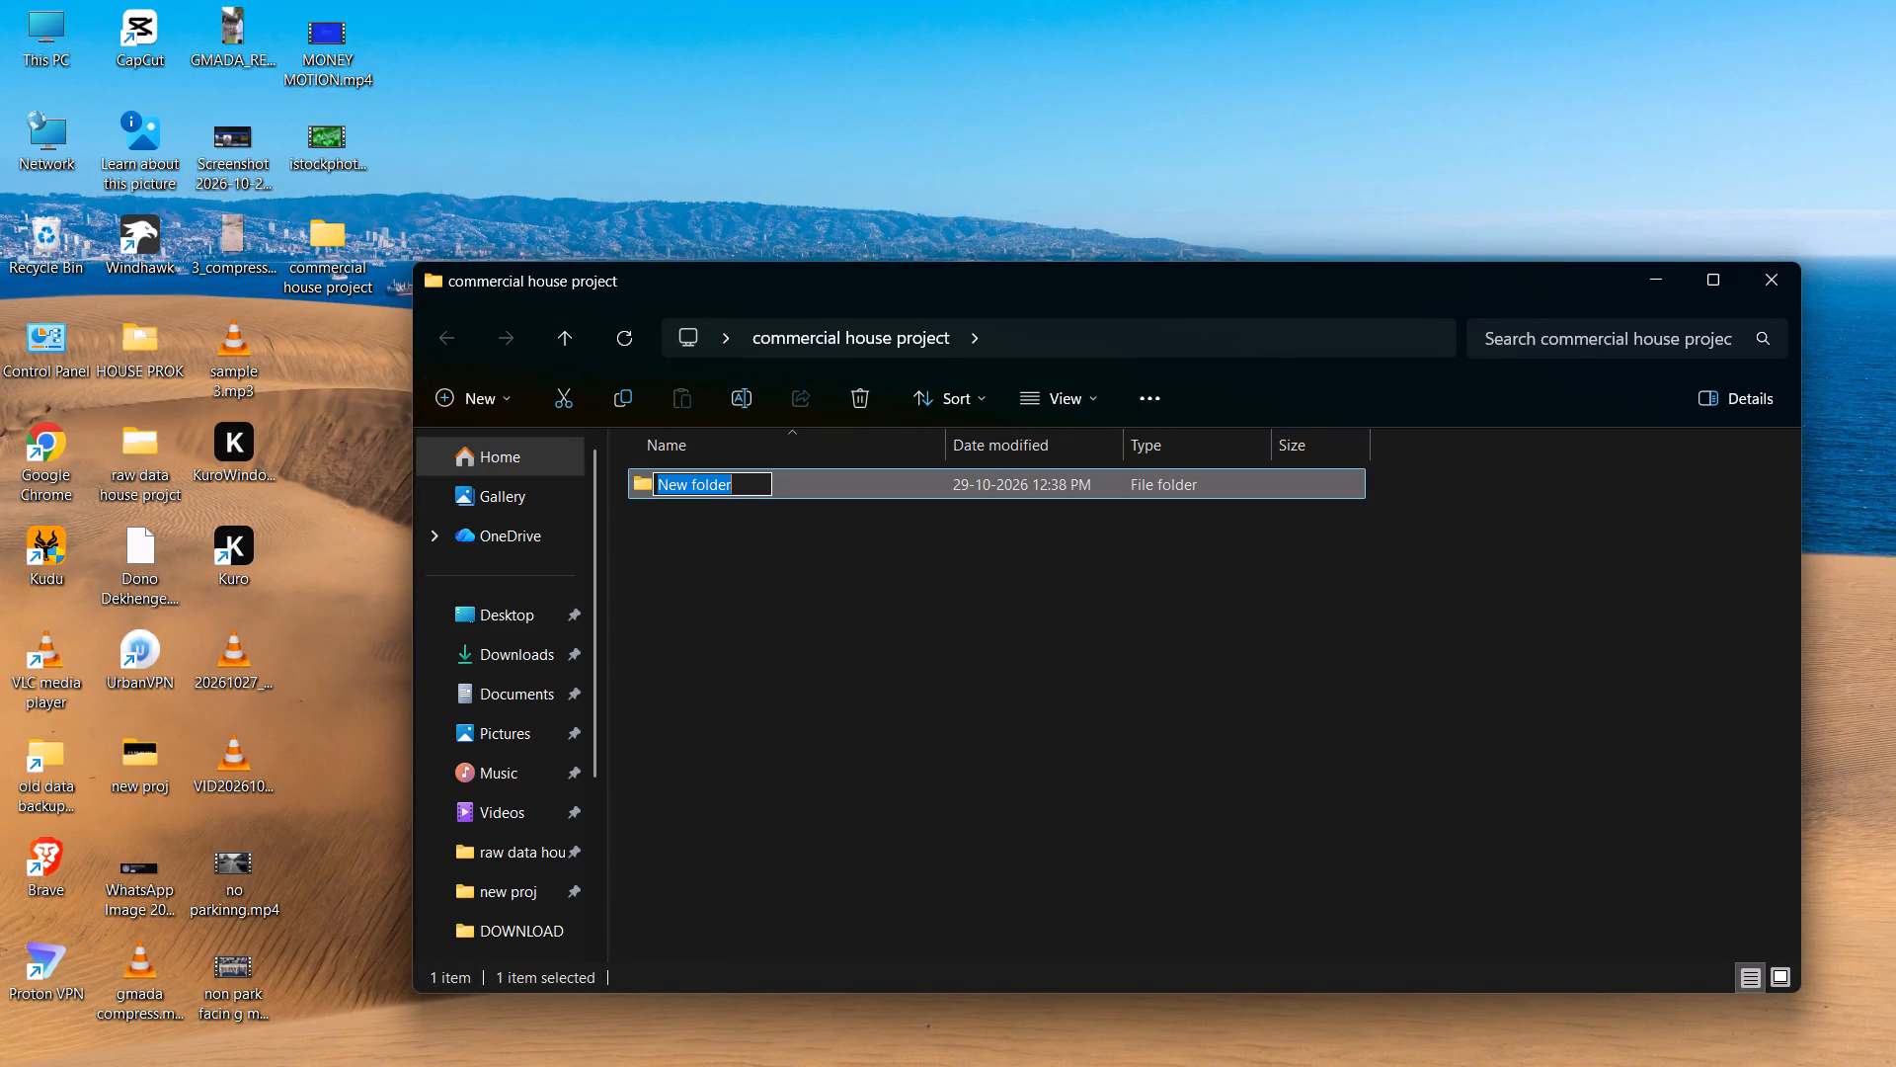
Name the new subfolder inside the commercial house project folder "raw".
{"action": "type", "text": "raw"}
{"action": "key", "text": "Return"}
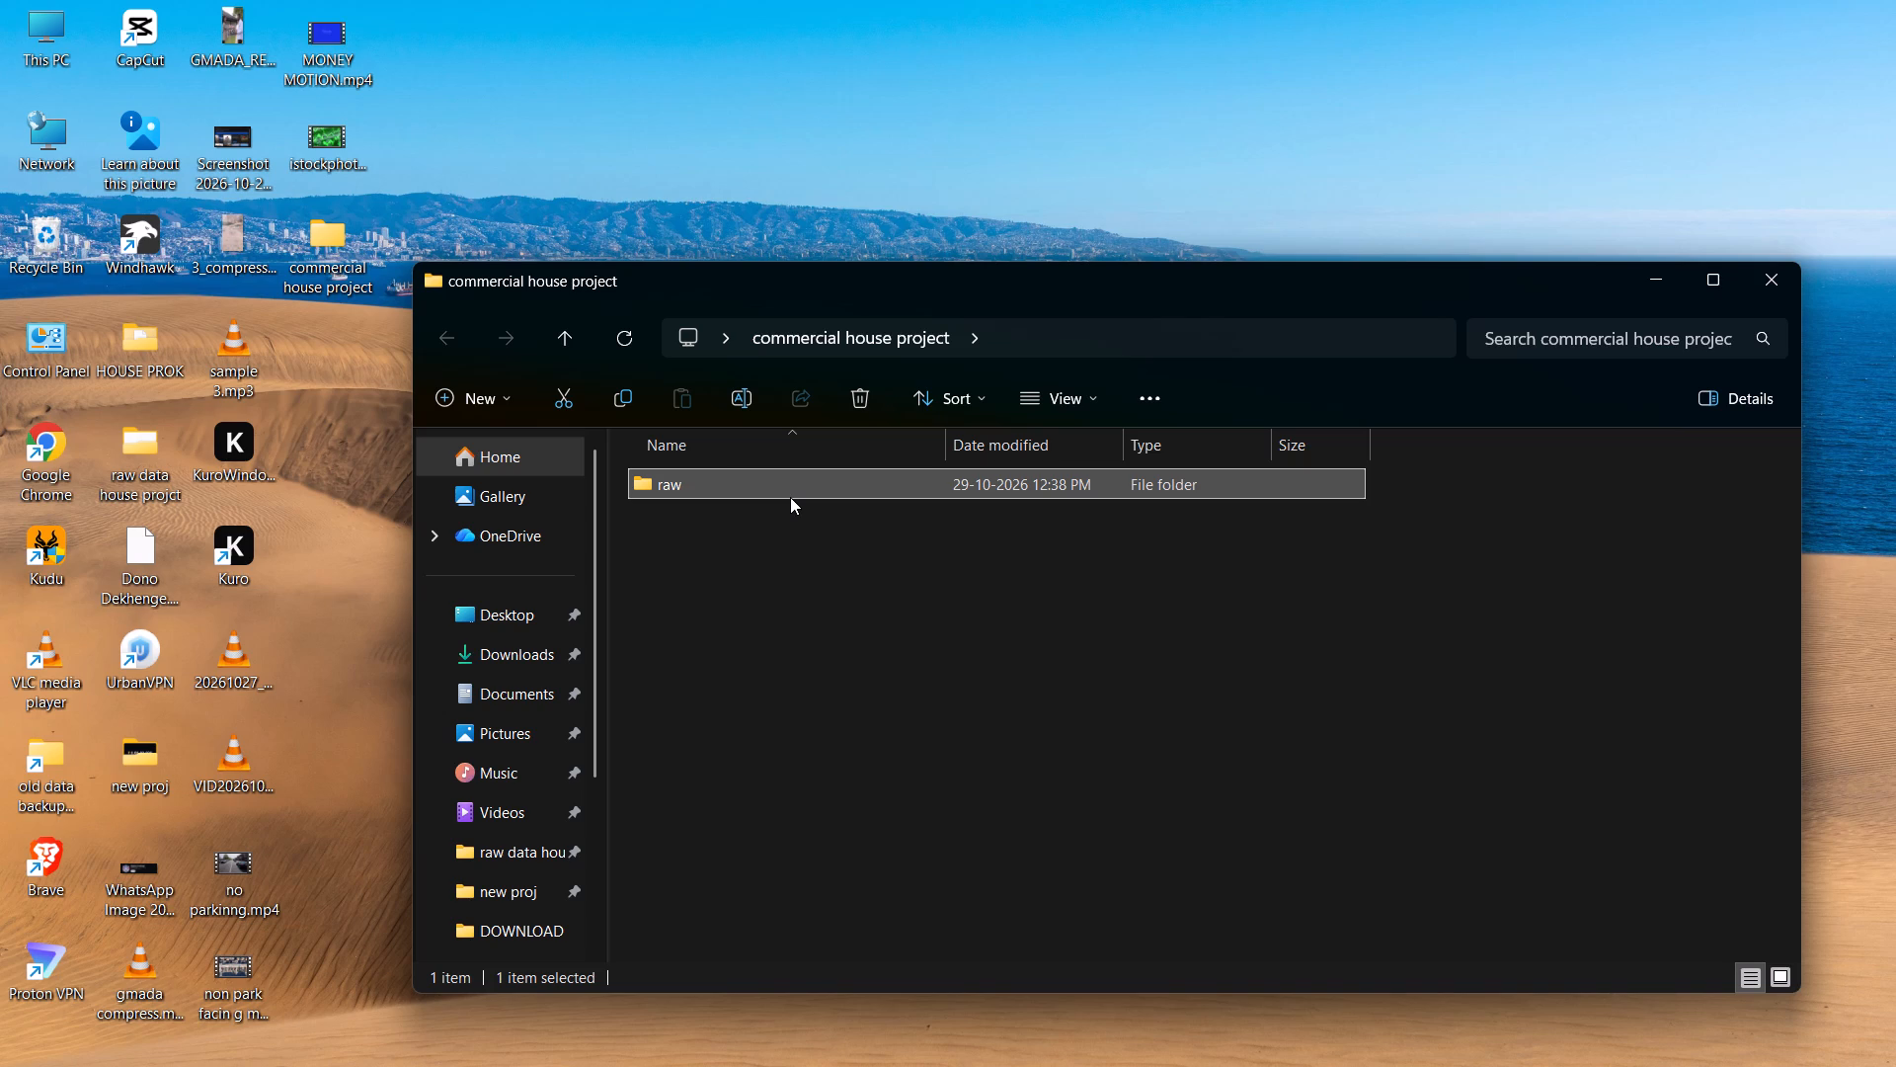
Create a second subfolder named "final" alongside the raw folder in commercial house project.
{"action": "scroll", "coordinate": [790, 497], "scroll_direction": "up", "scroll_amount": 1}
{"action": "left_click", "coordinate": [472, 400]}
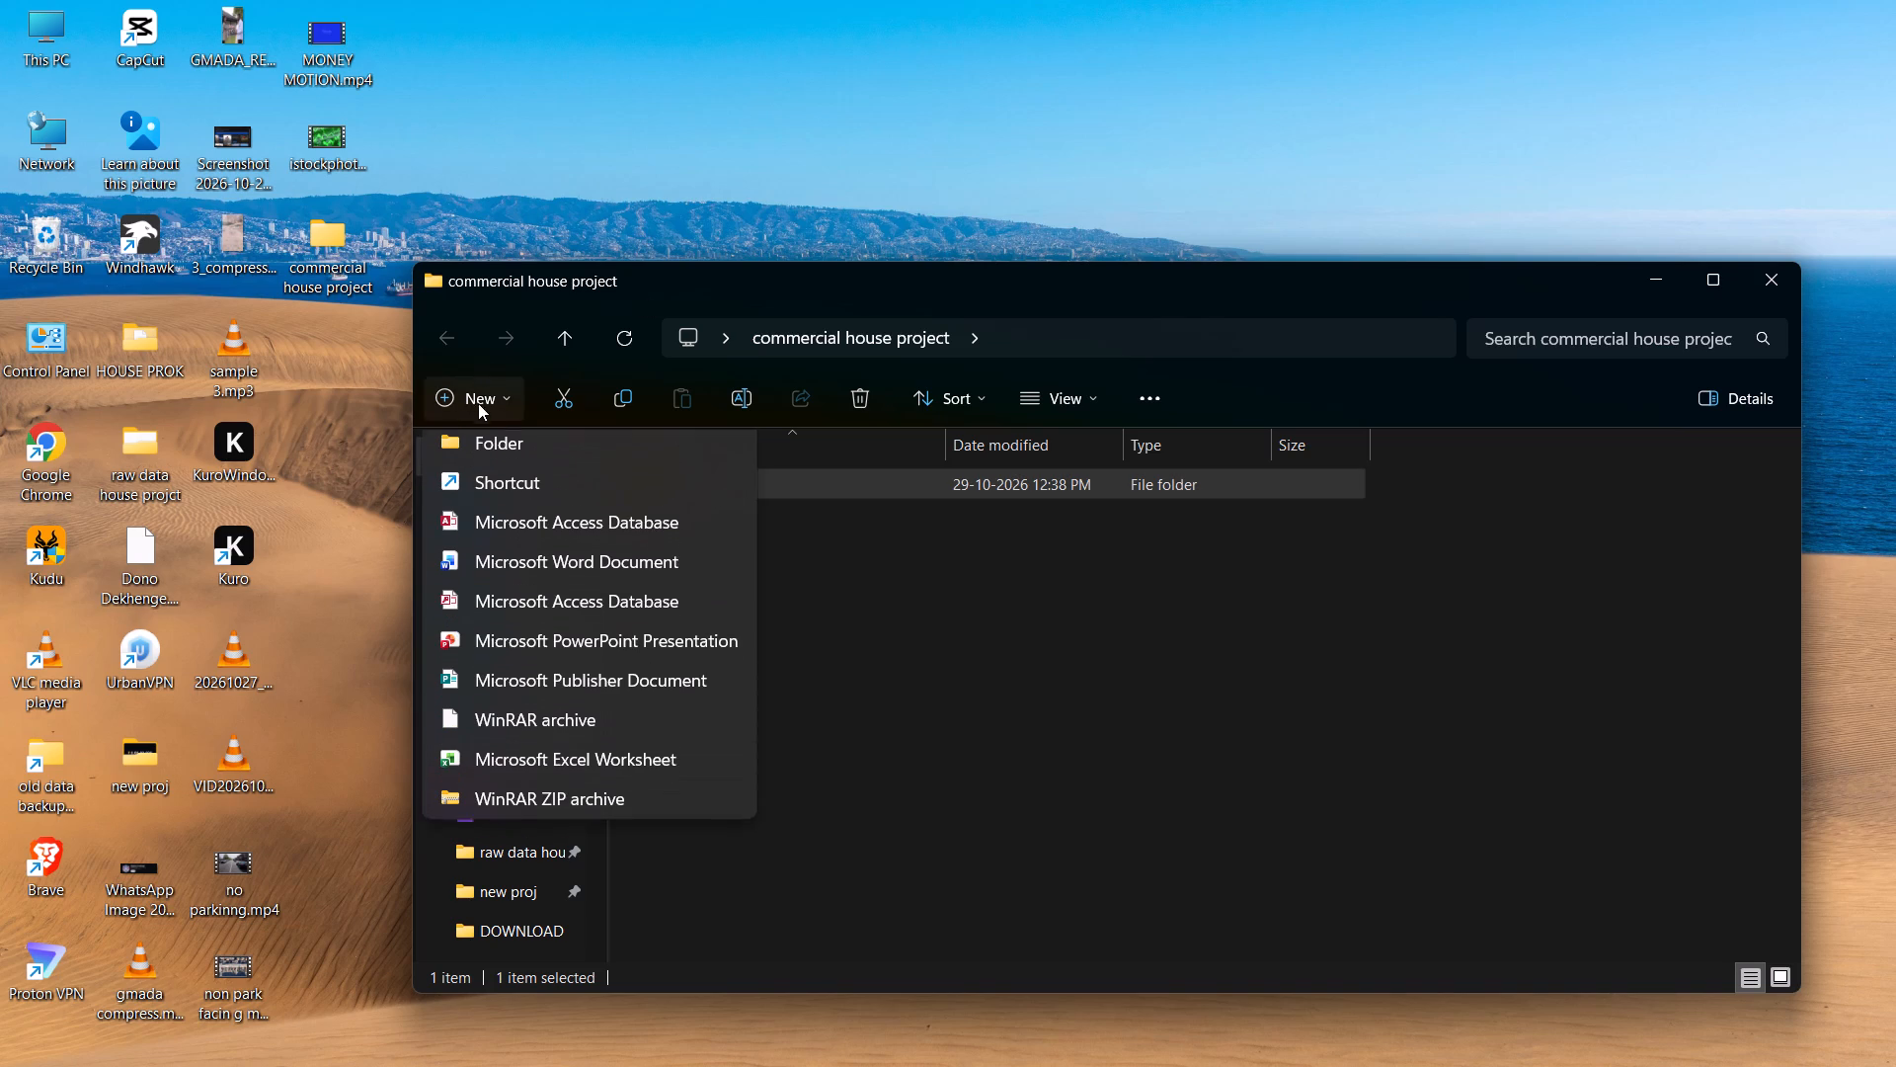
{"action": "left_click", "coordinate": [624, 477]}
{"action": "left_click", "coordinate": [623, 463]}
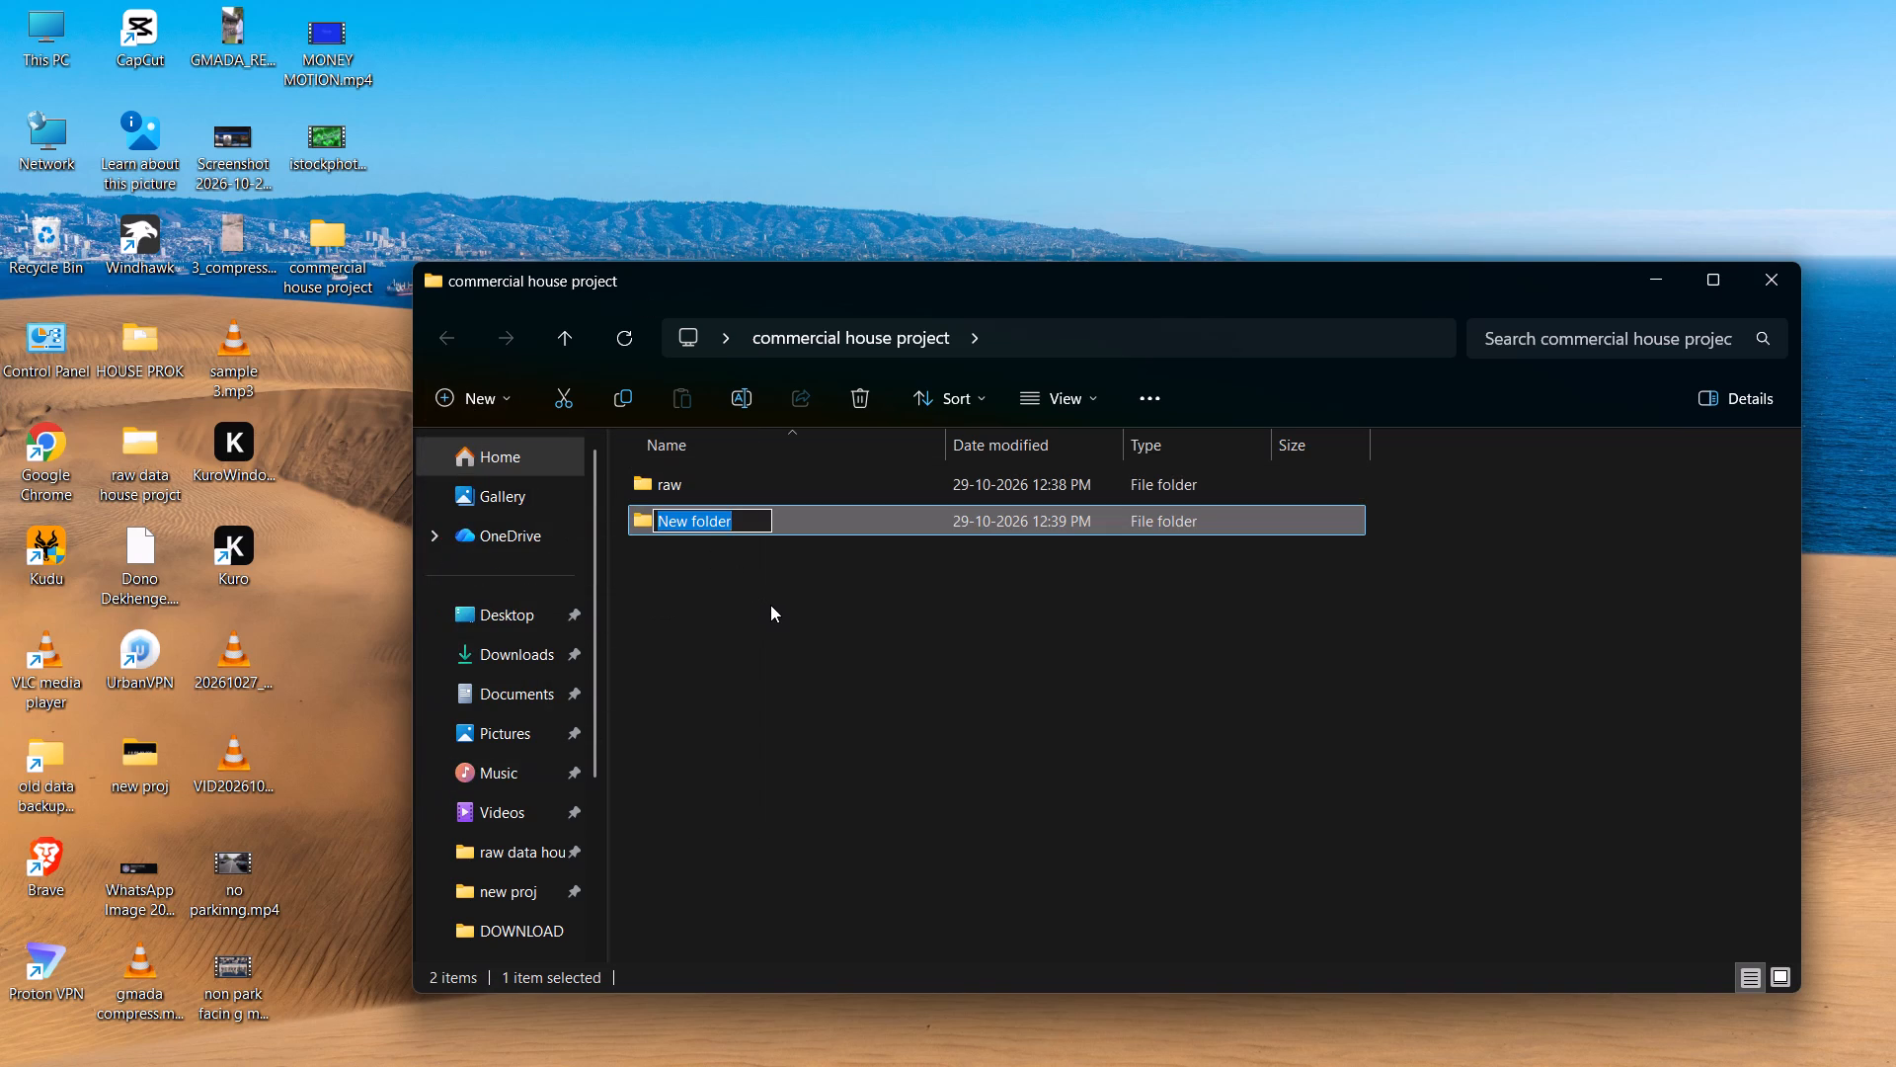
{"action": "type", "text": "final"}
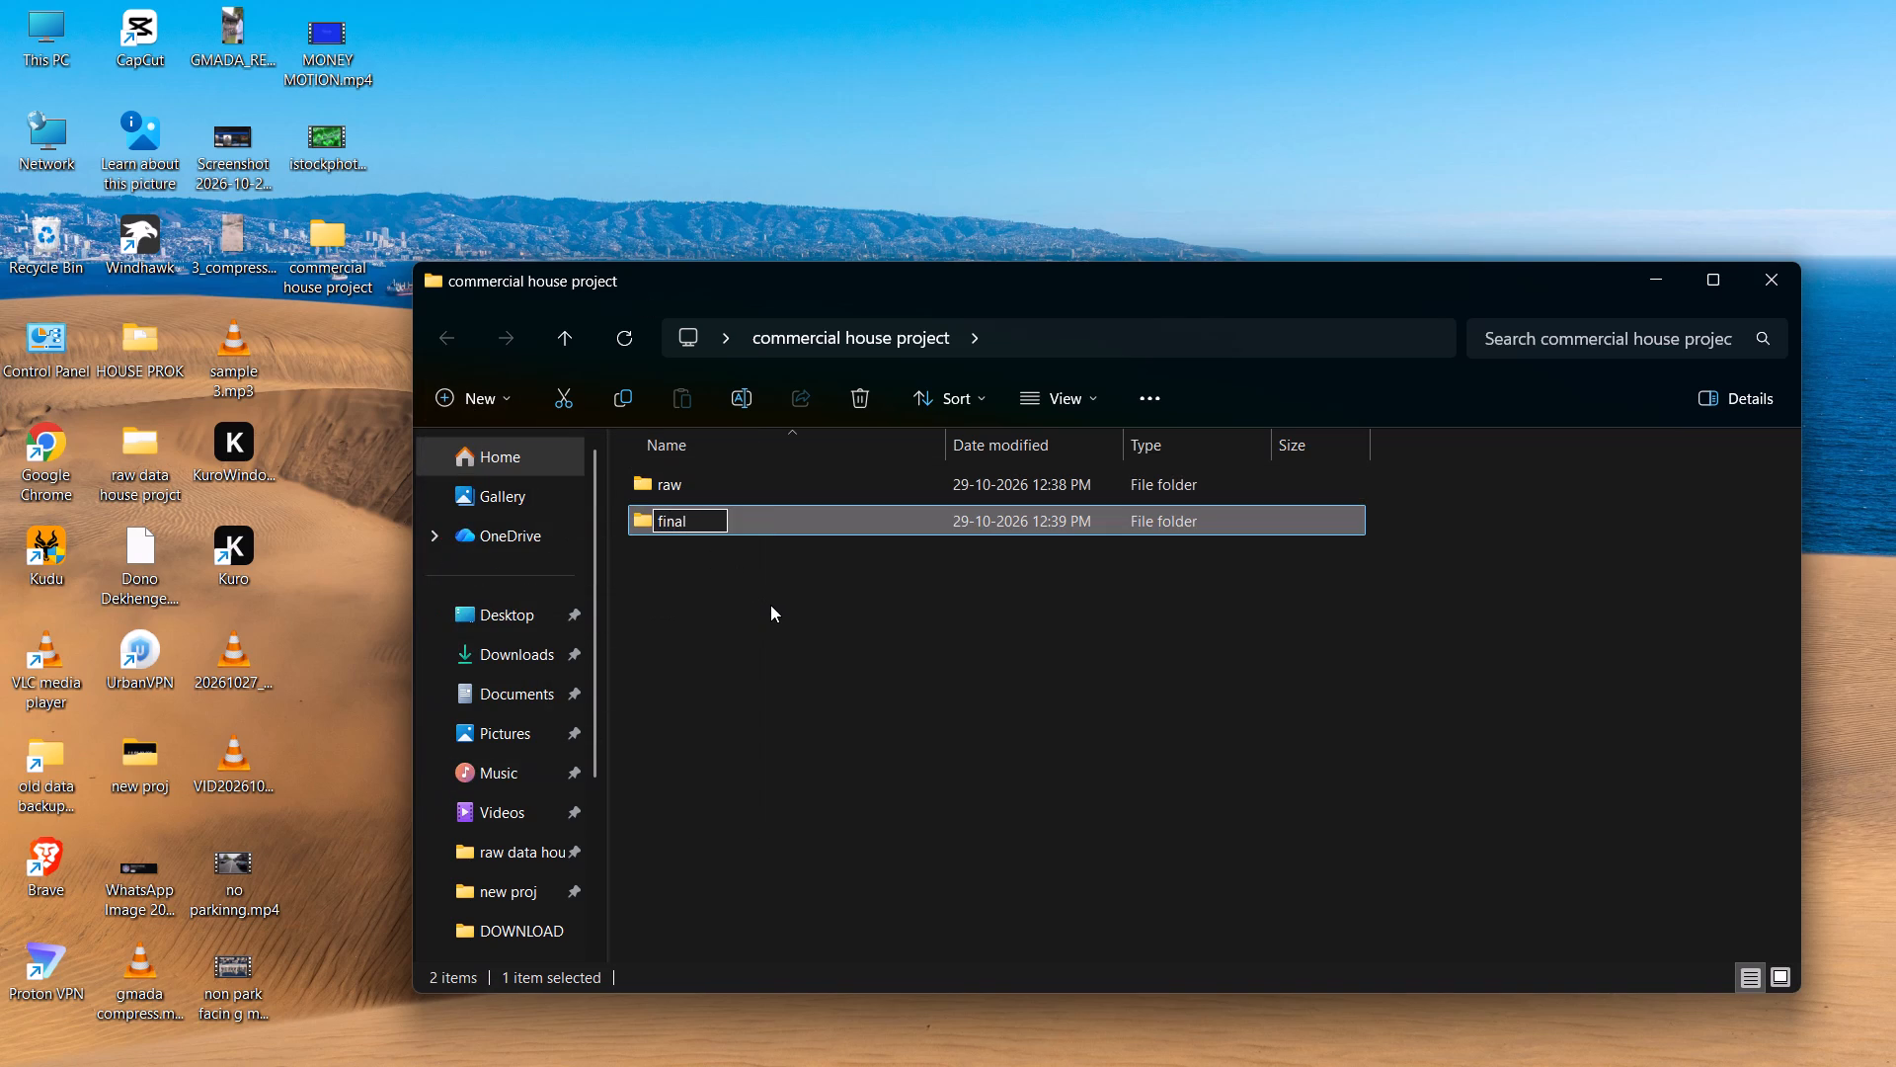
{"action": "key", "text": "Return"}
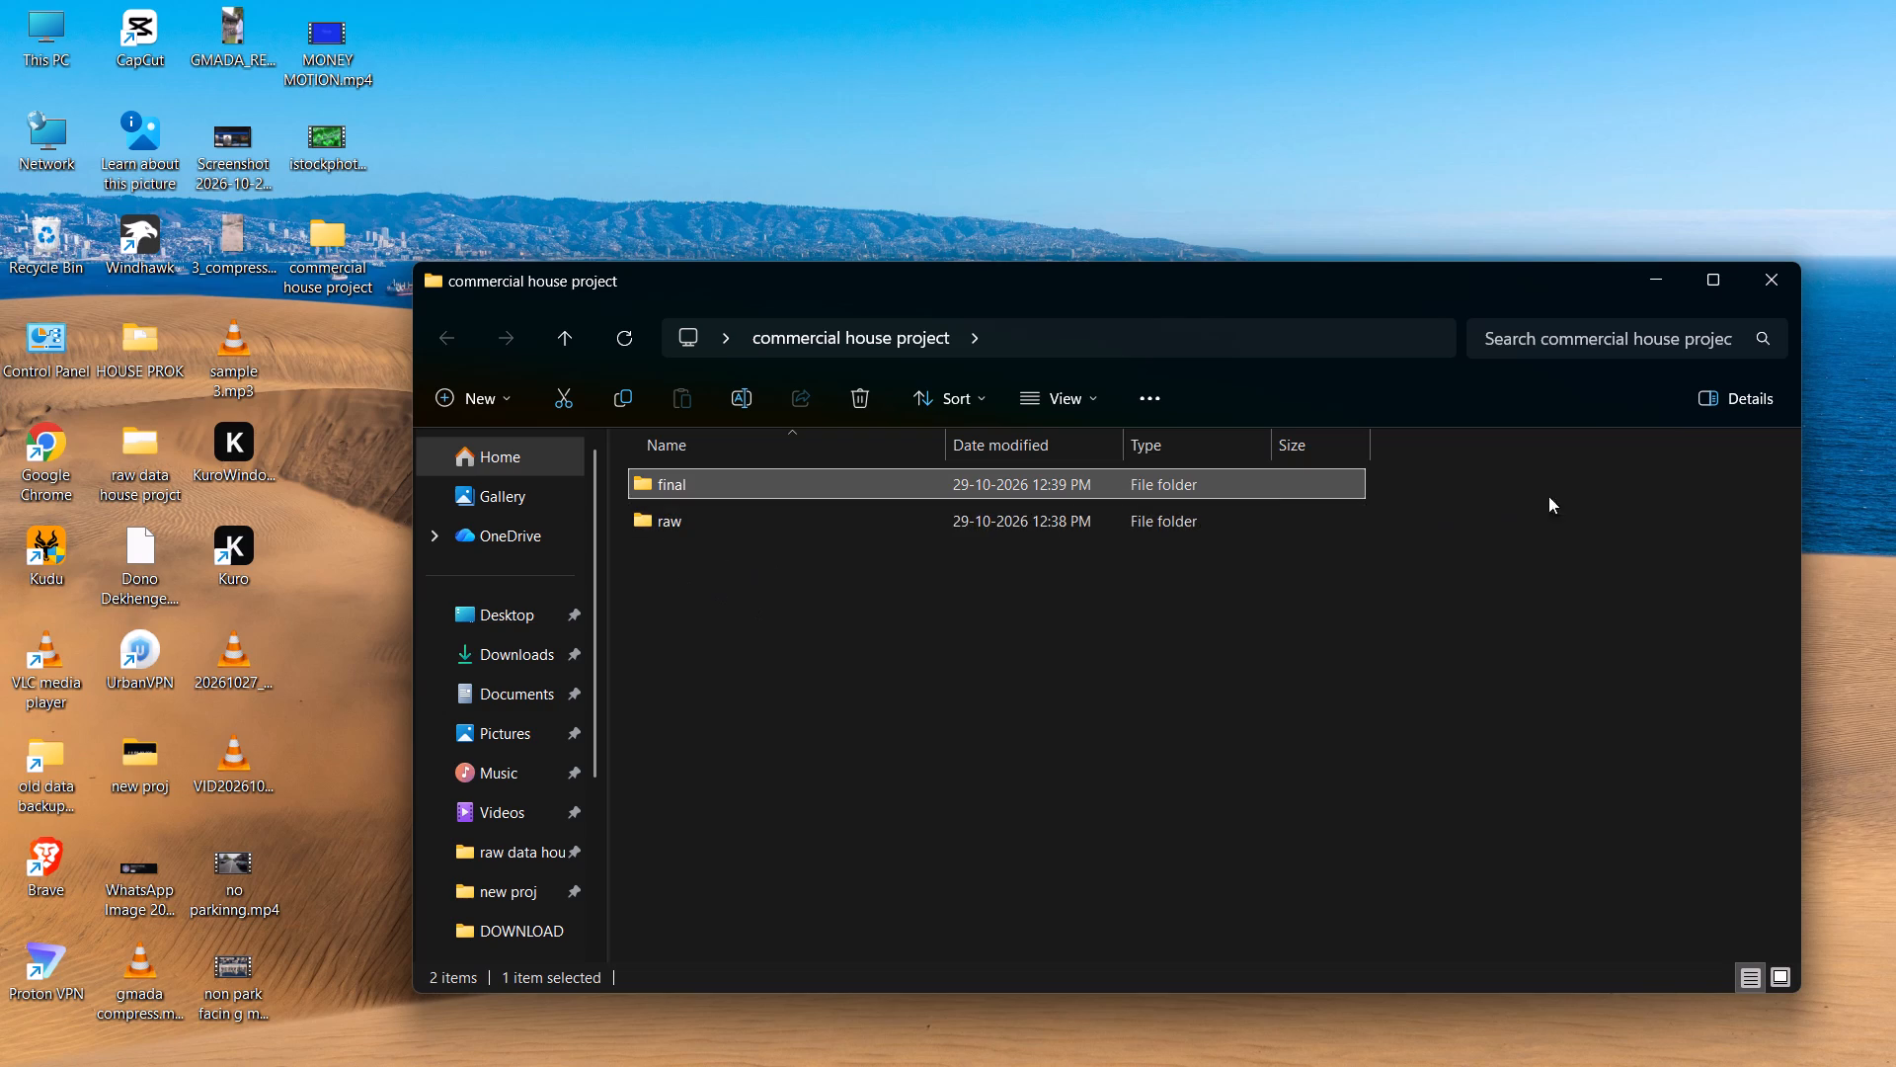
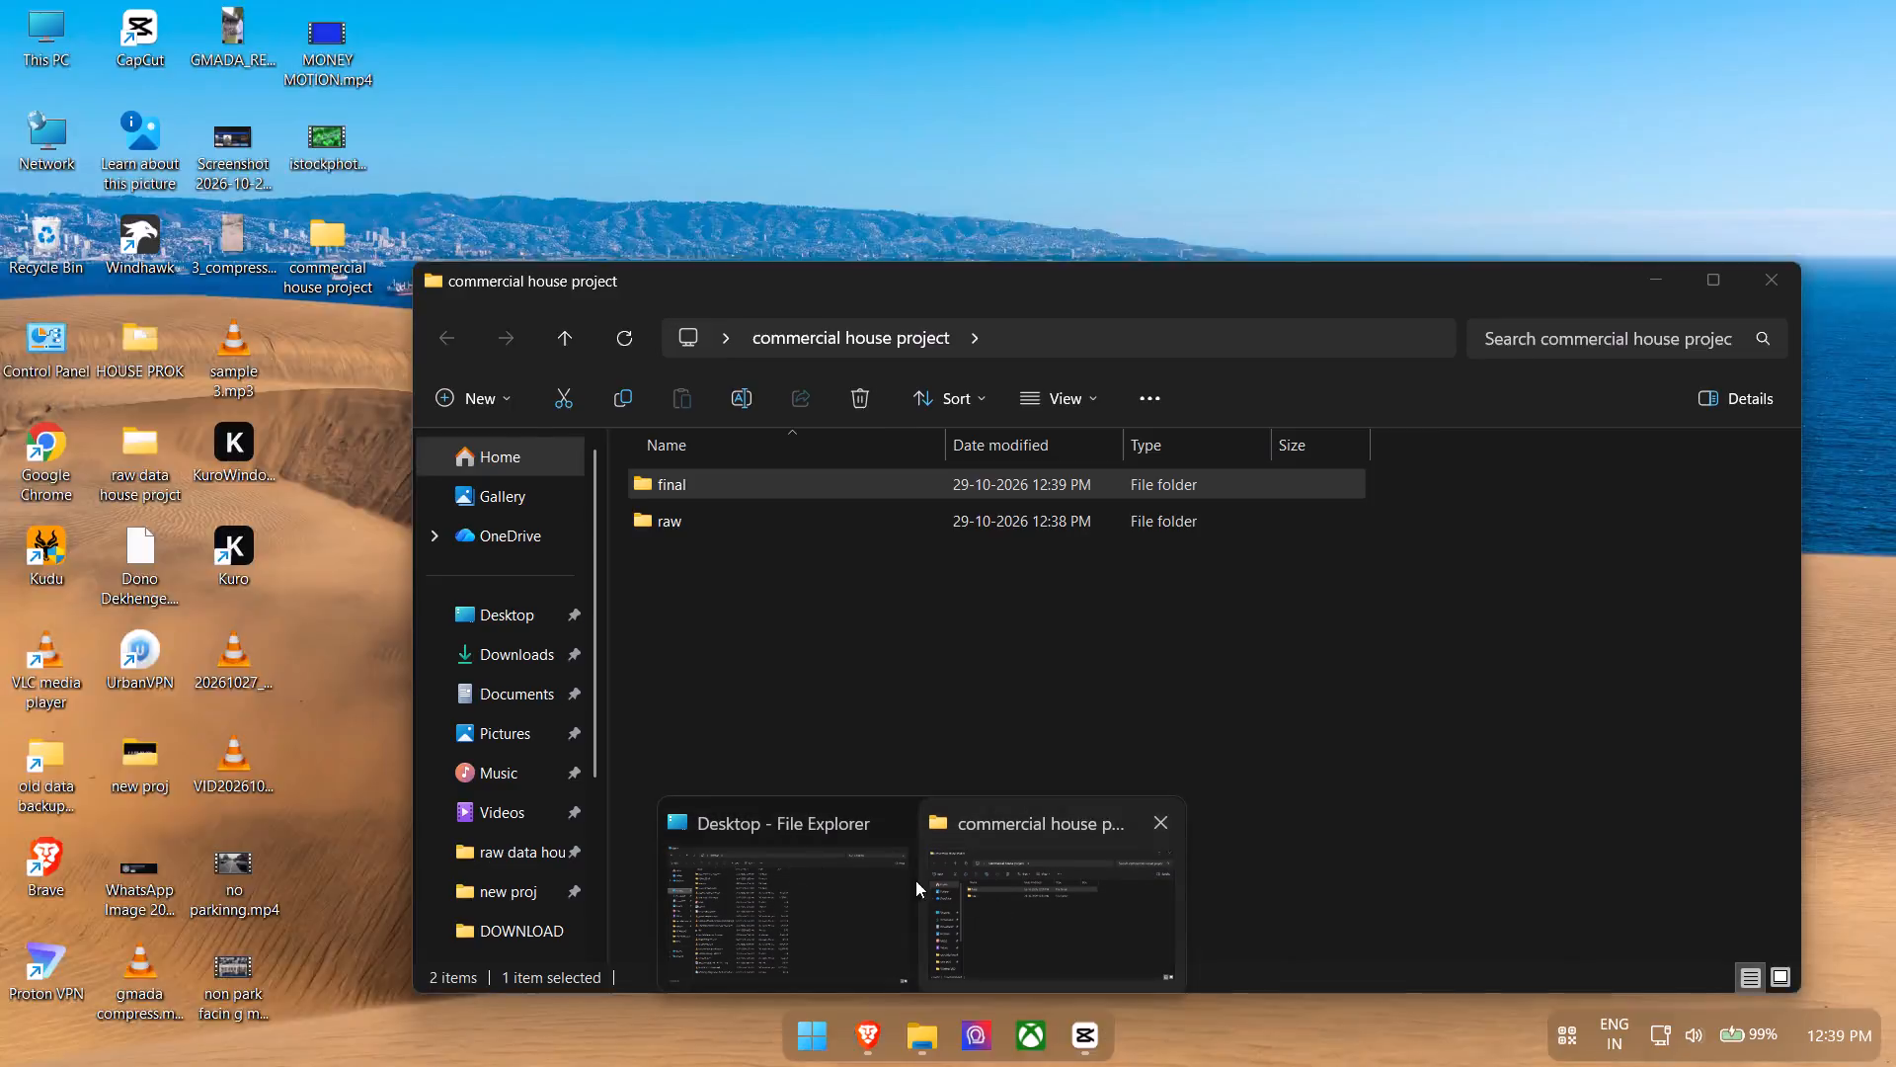
Import the WhatsApp video from the commercial house project's raw folder into the CapCut project's media.
{"action": "left_click", "coordinate": [896, 829]}
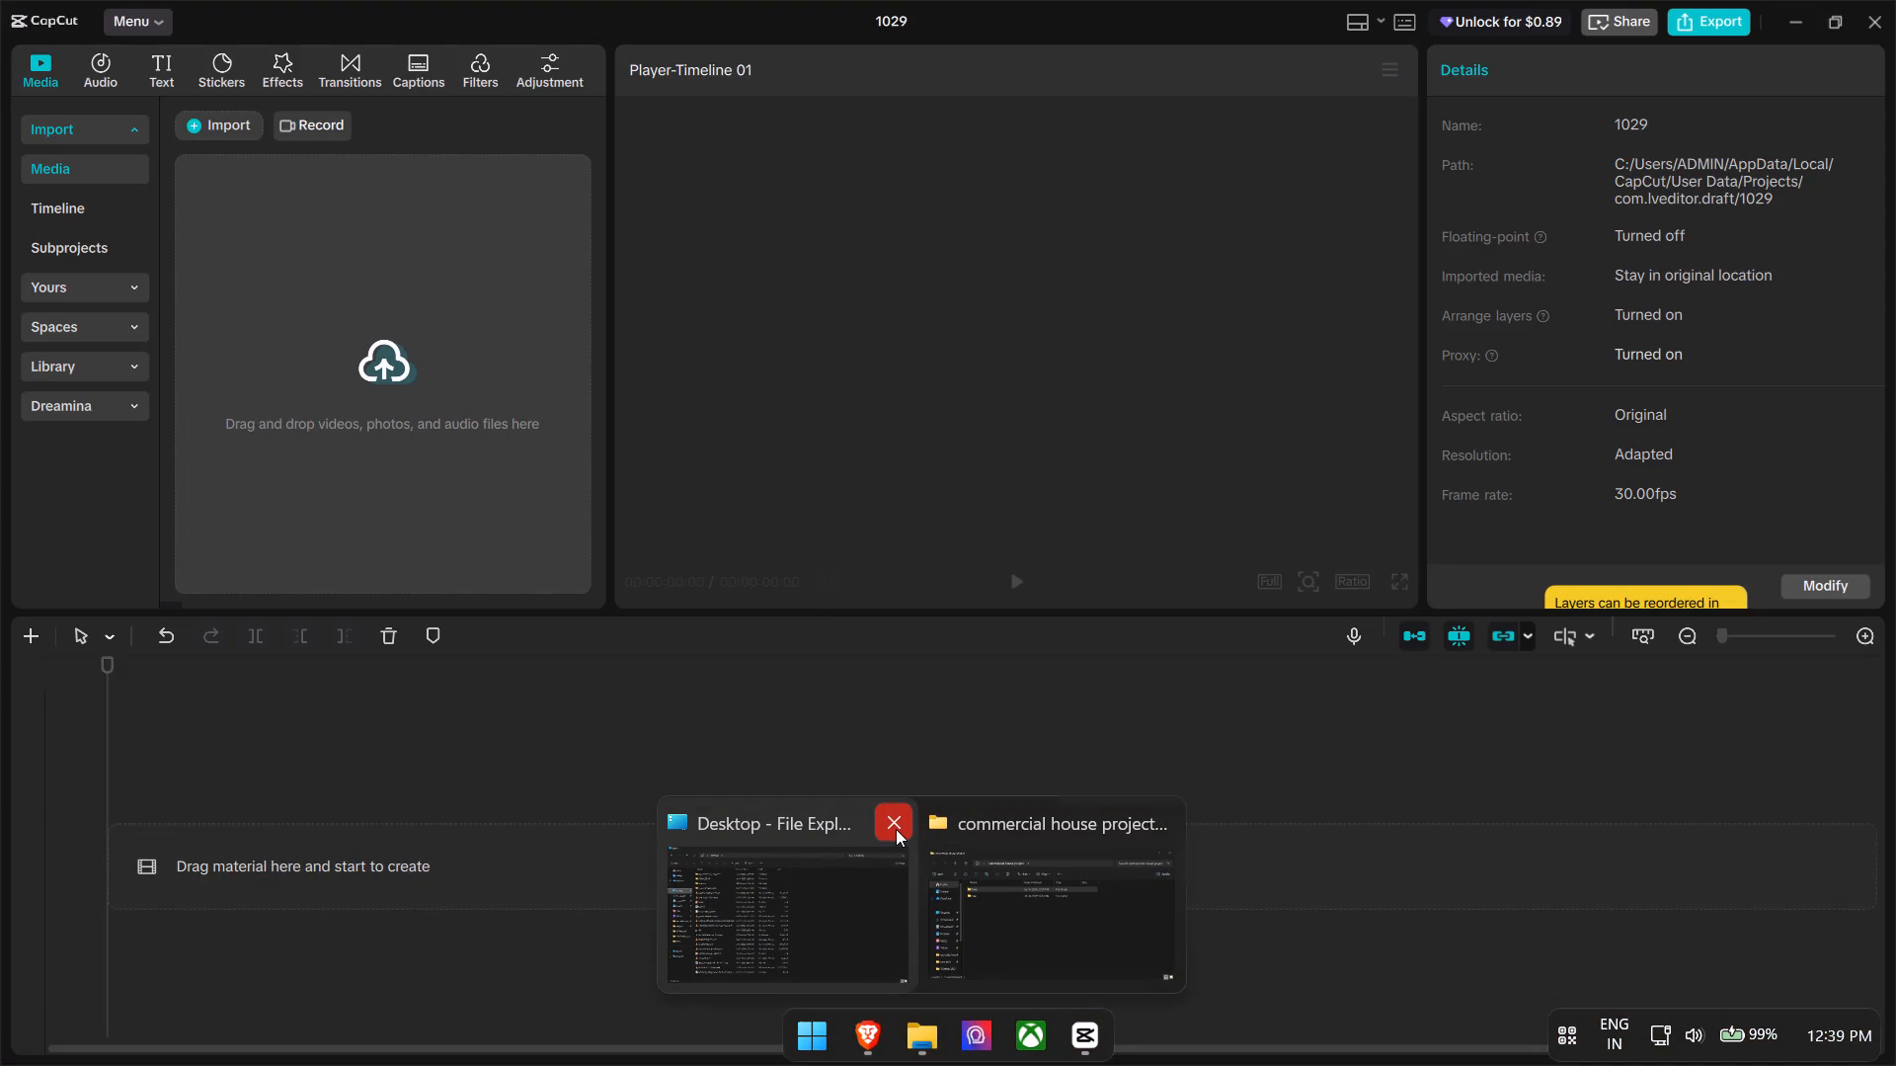
{"action": "left_click", "coordinate": [885, 875]}
{"action": "left_click", "coordinate": [564, 343]}
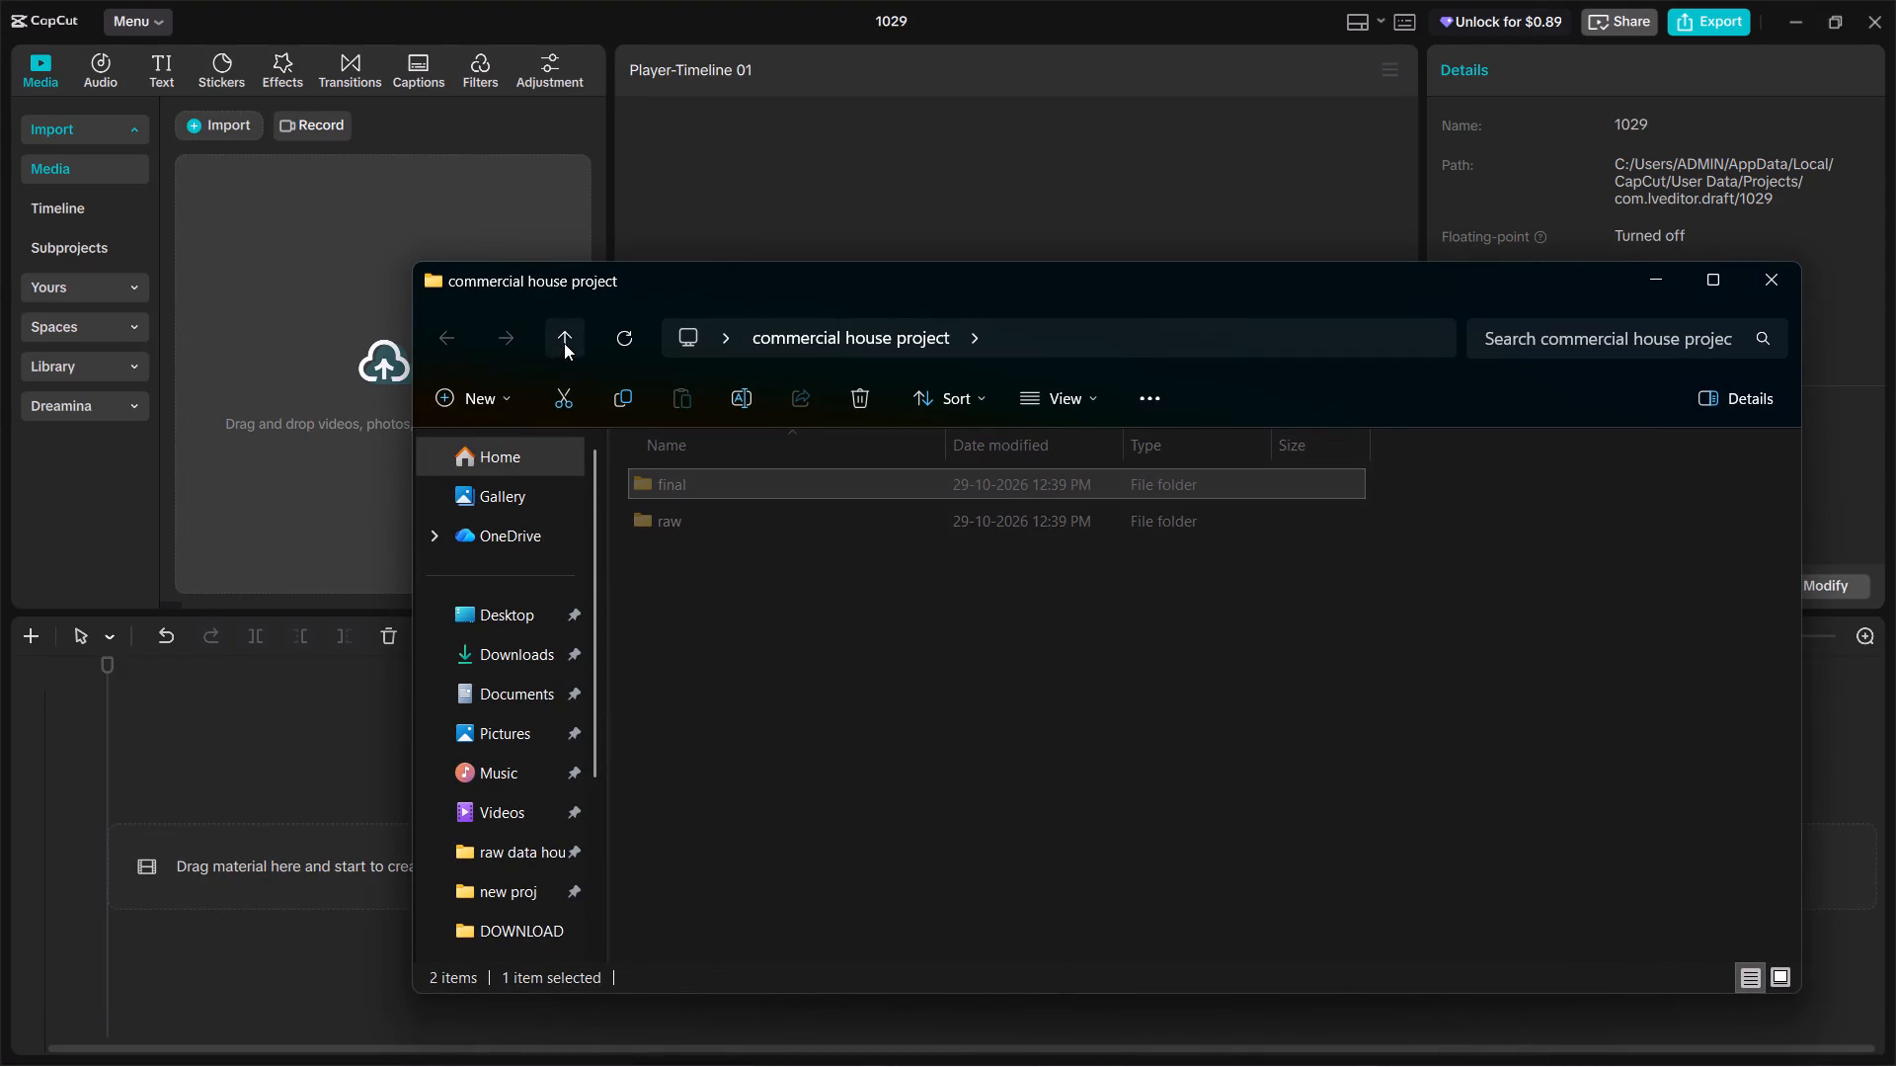
{"action": "double_click", "coordinate": [1060, 920]}
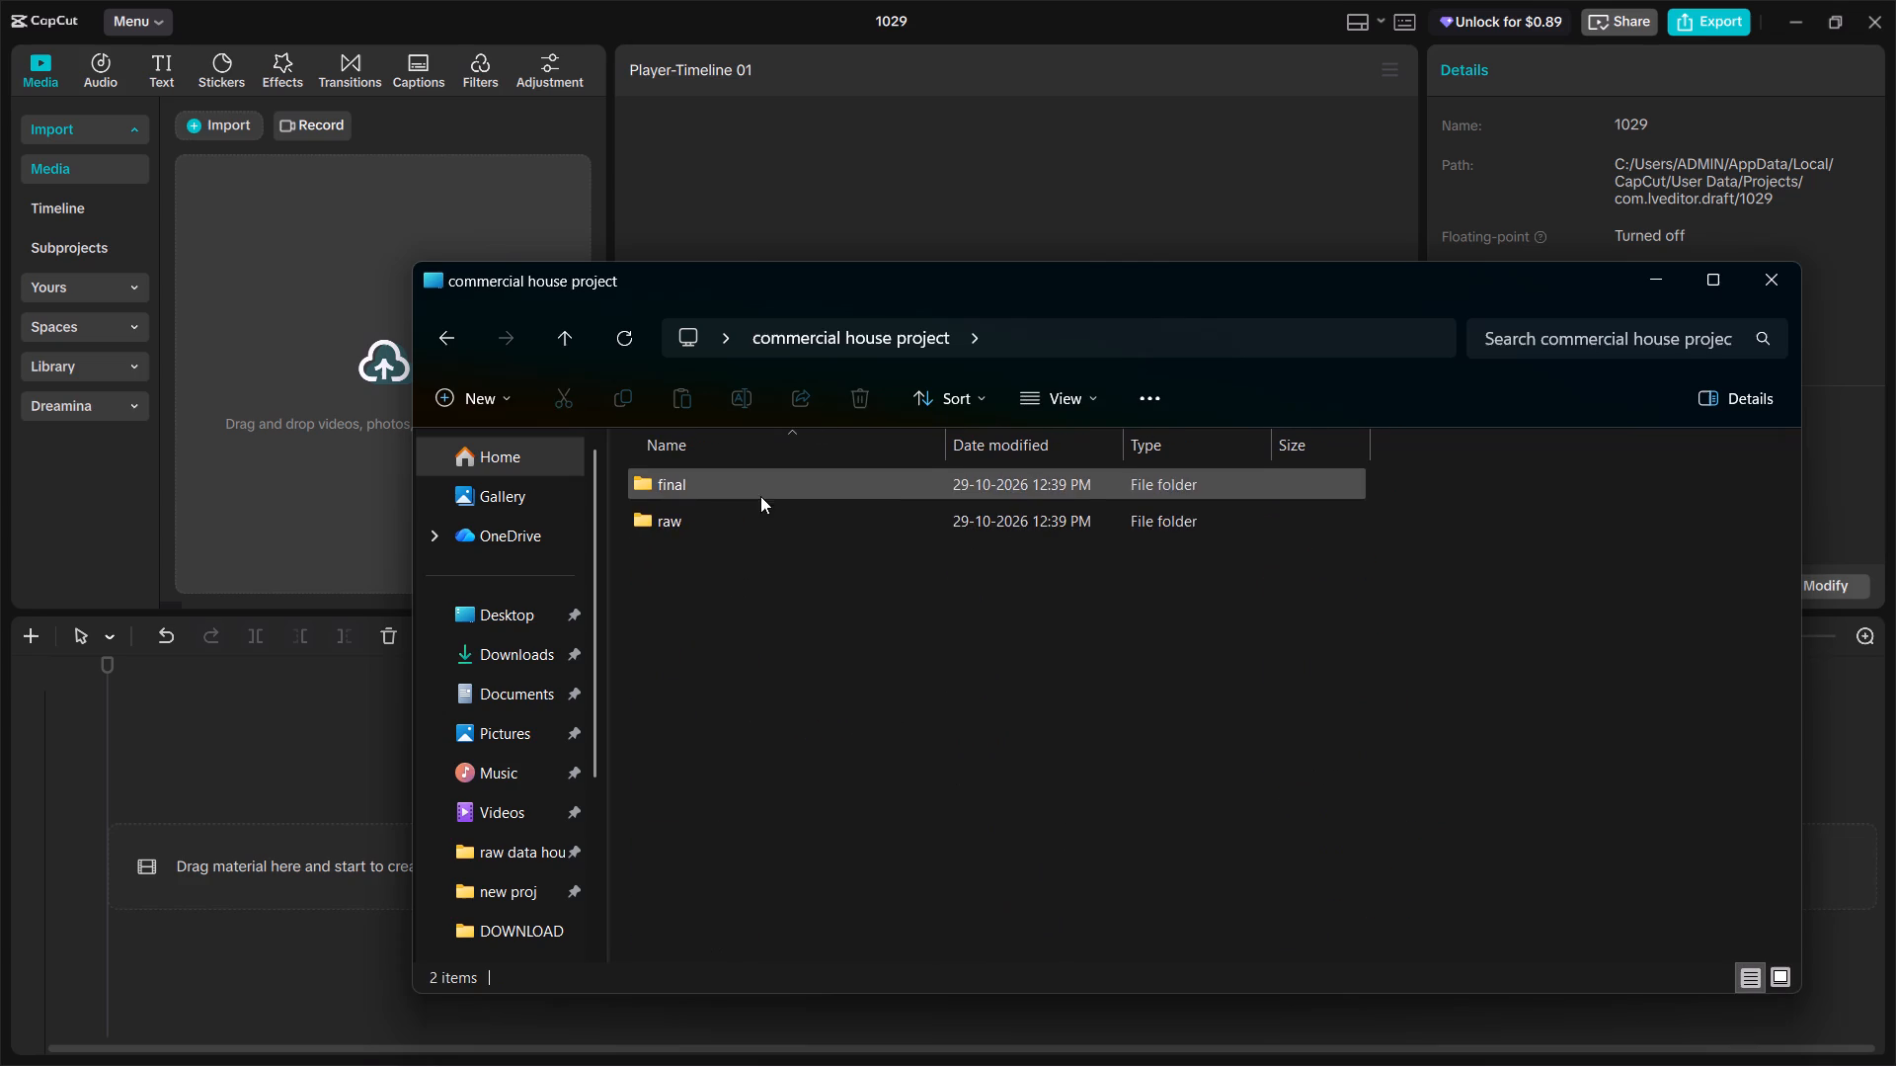
{"action": "double_click", "coordinate": [802, 518]}
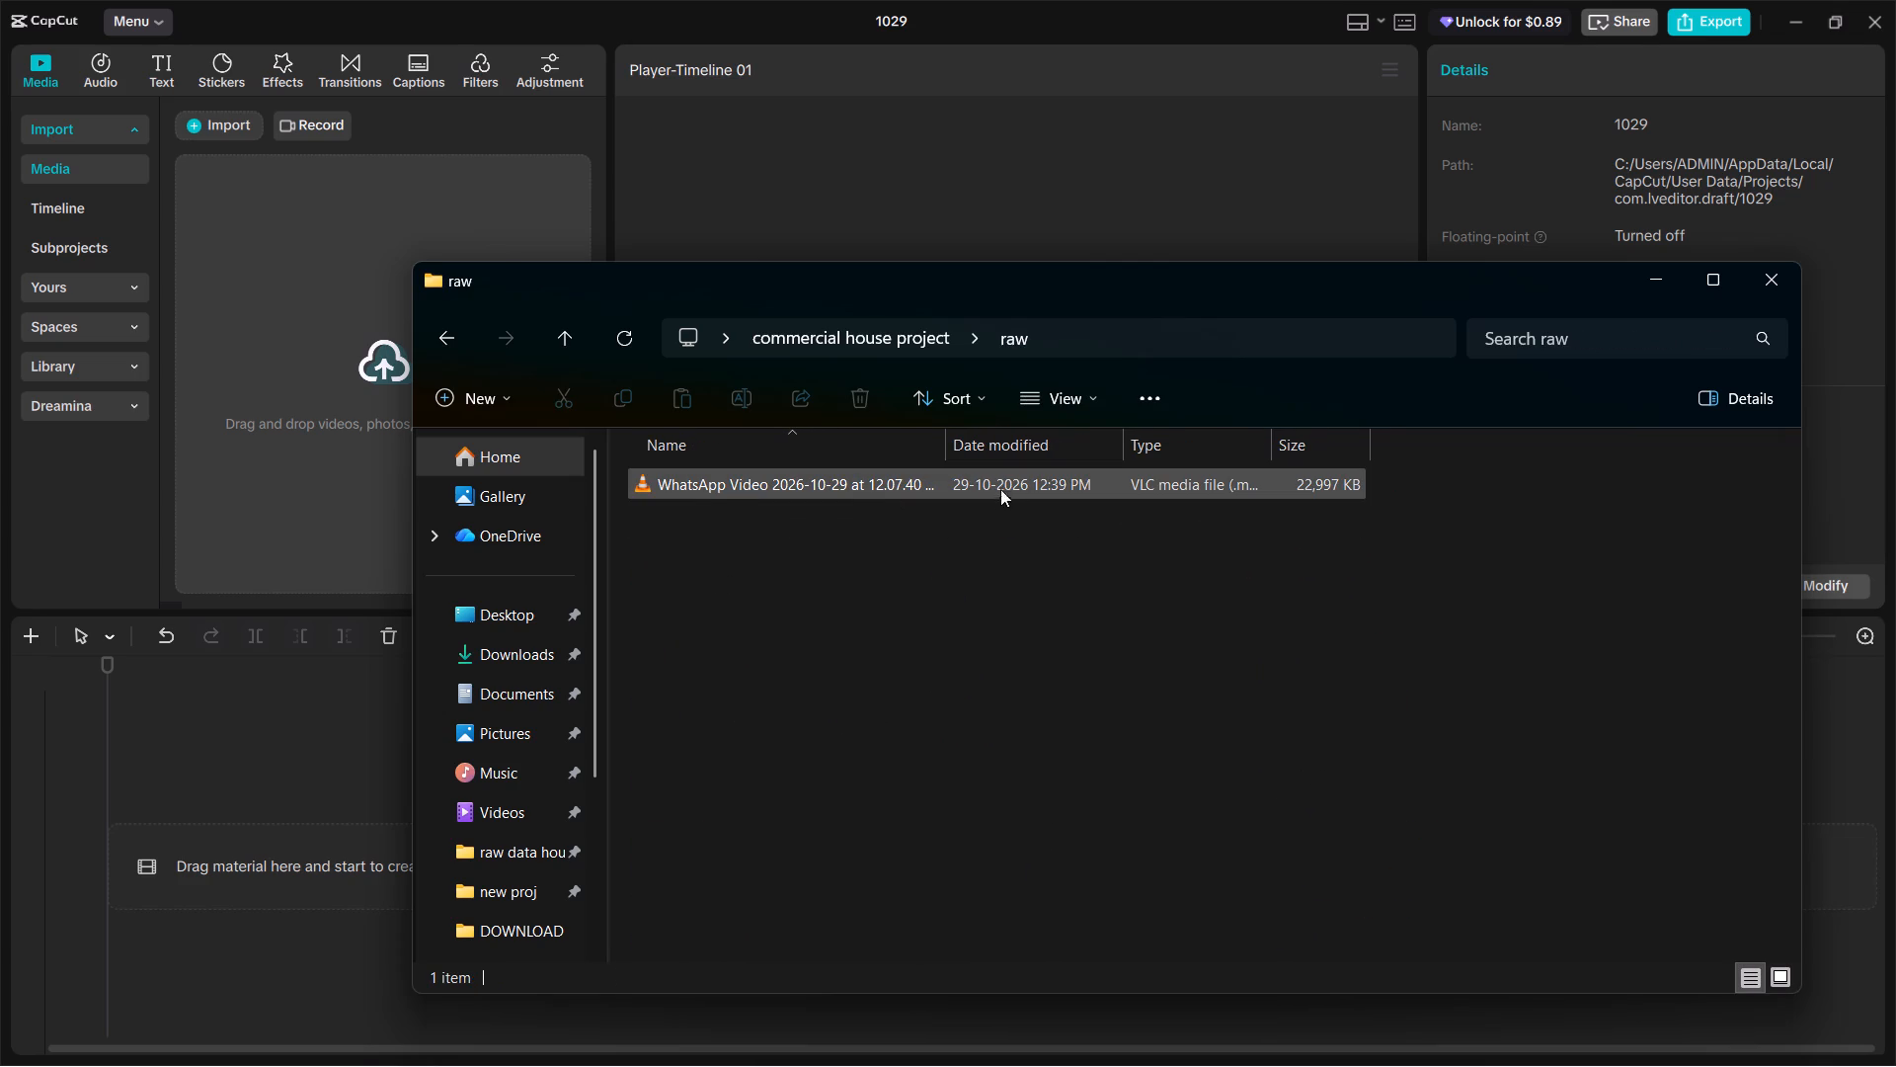
{"action": "left_click_drag", "start_coordinate": [1042, 480], "coordinate": [355, 397]}
Place the imported WhatsApp video on the main timeline track, starting at 00:00.
{"action": "left_click_drag", "start_coordinate": [242, 237], "coordinate": [197, 750]}
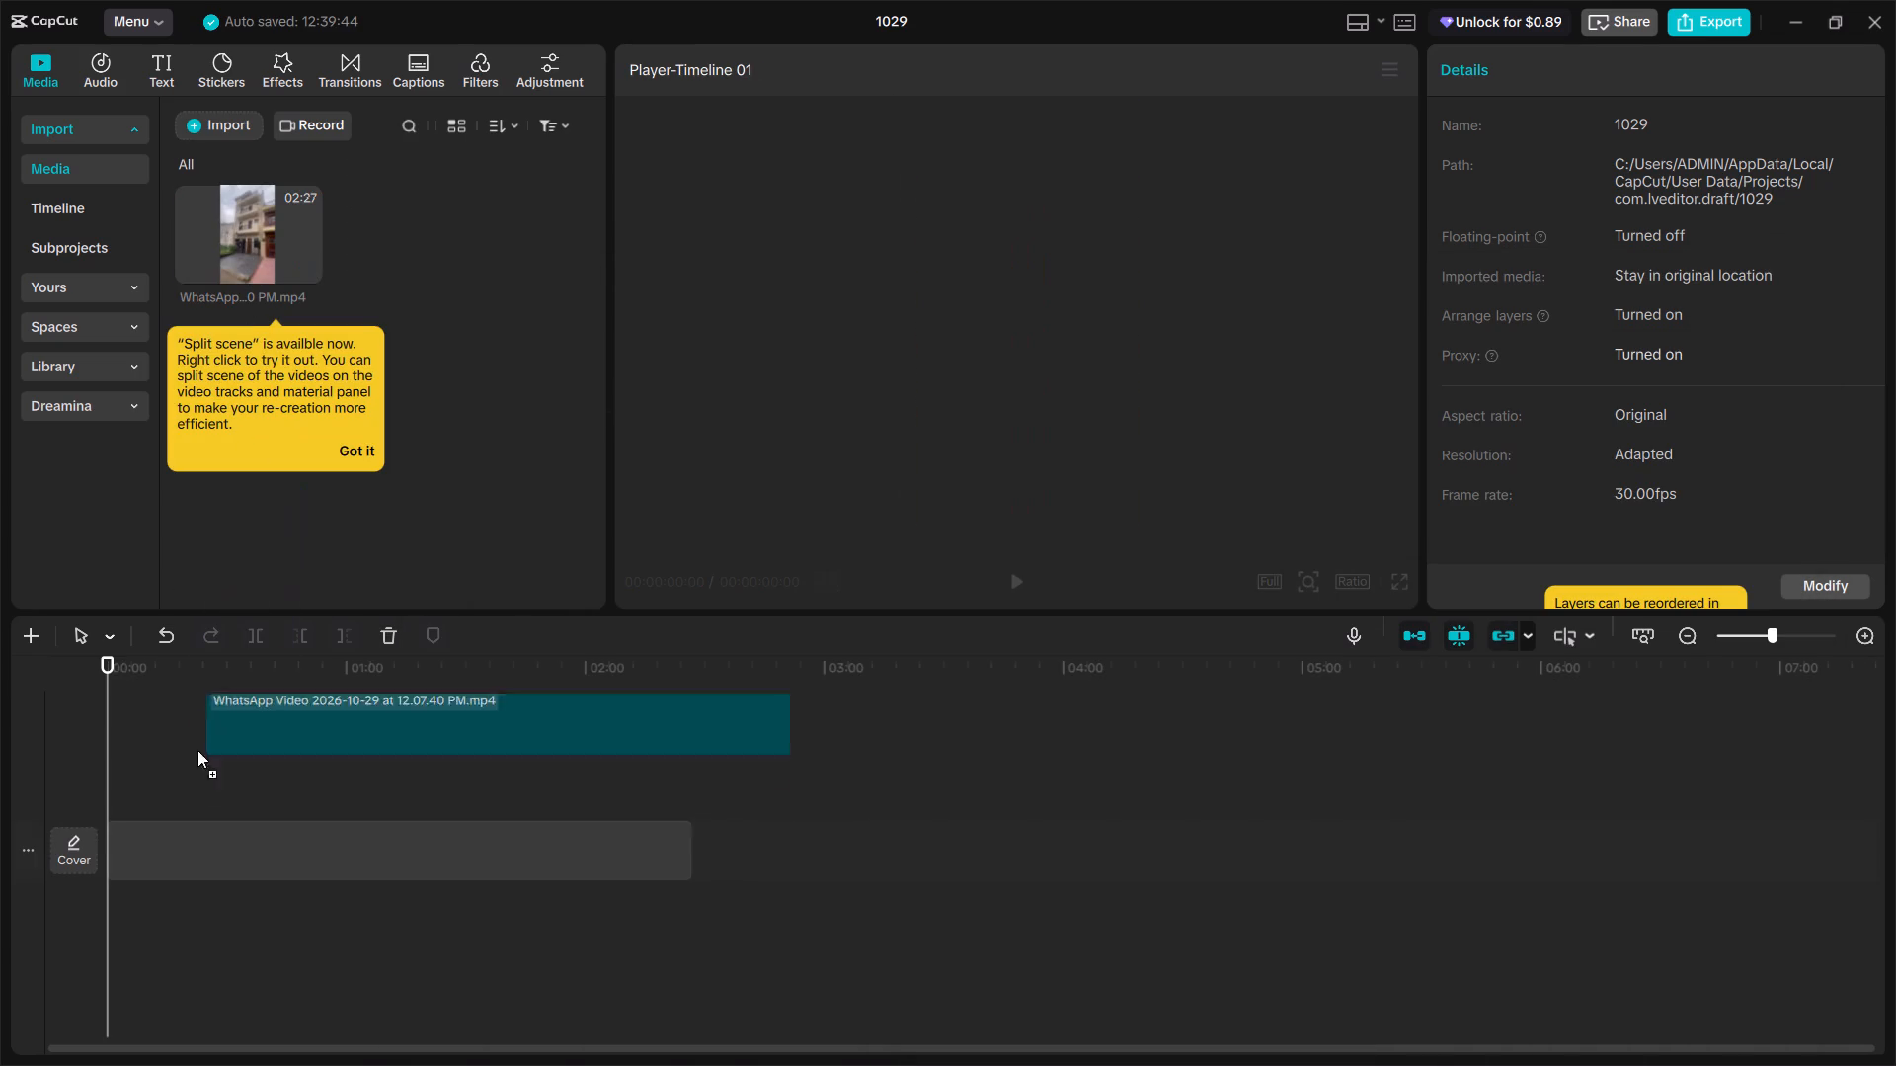
{"action": "left_click_drag", "start_coordinate": [197, 750], "coordinate": [94, 855]}
Play and scrub through the opening seconds of the house clip to review its footage and sound.
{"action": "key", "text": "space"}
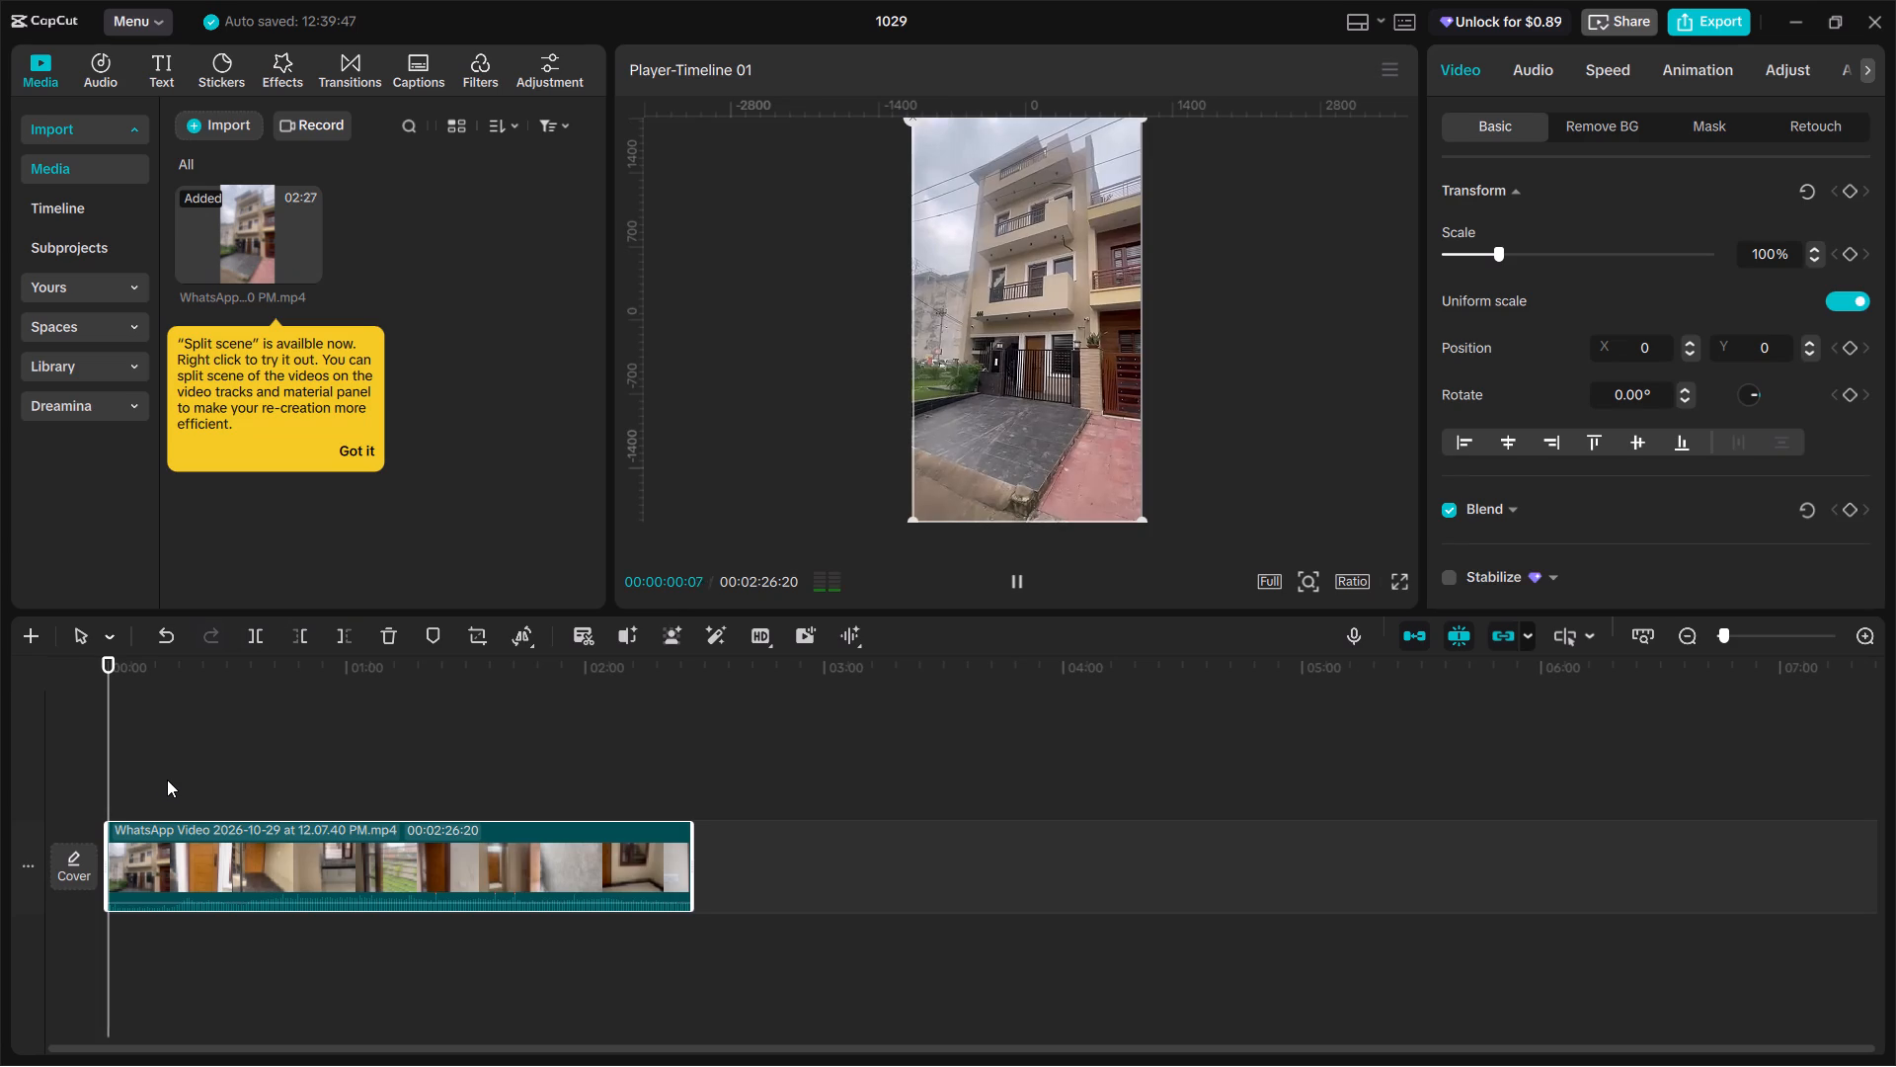
{"action": "left_click", "coordinate": [119, 760]}
{"action": "left_click_drag", "start_coordinate": [119, 761], "coordinate": [111, 763]}
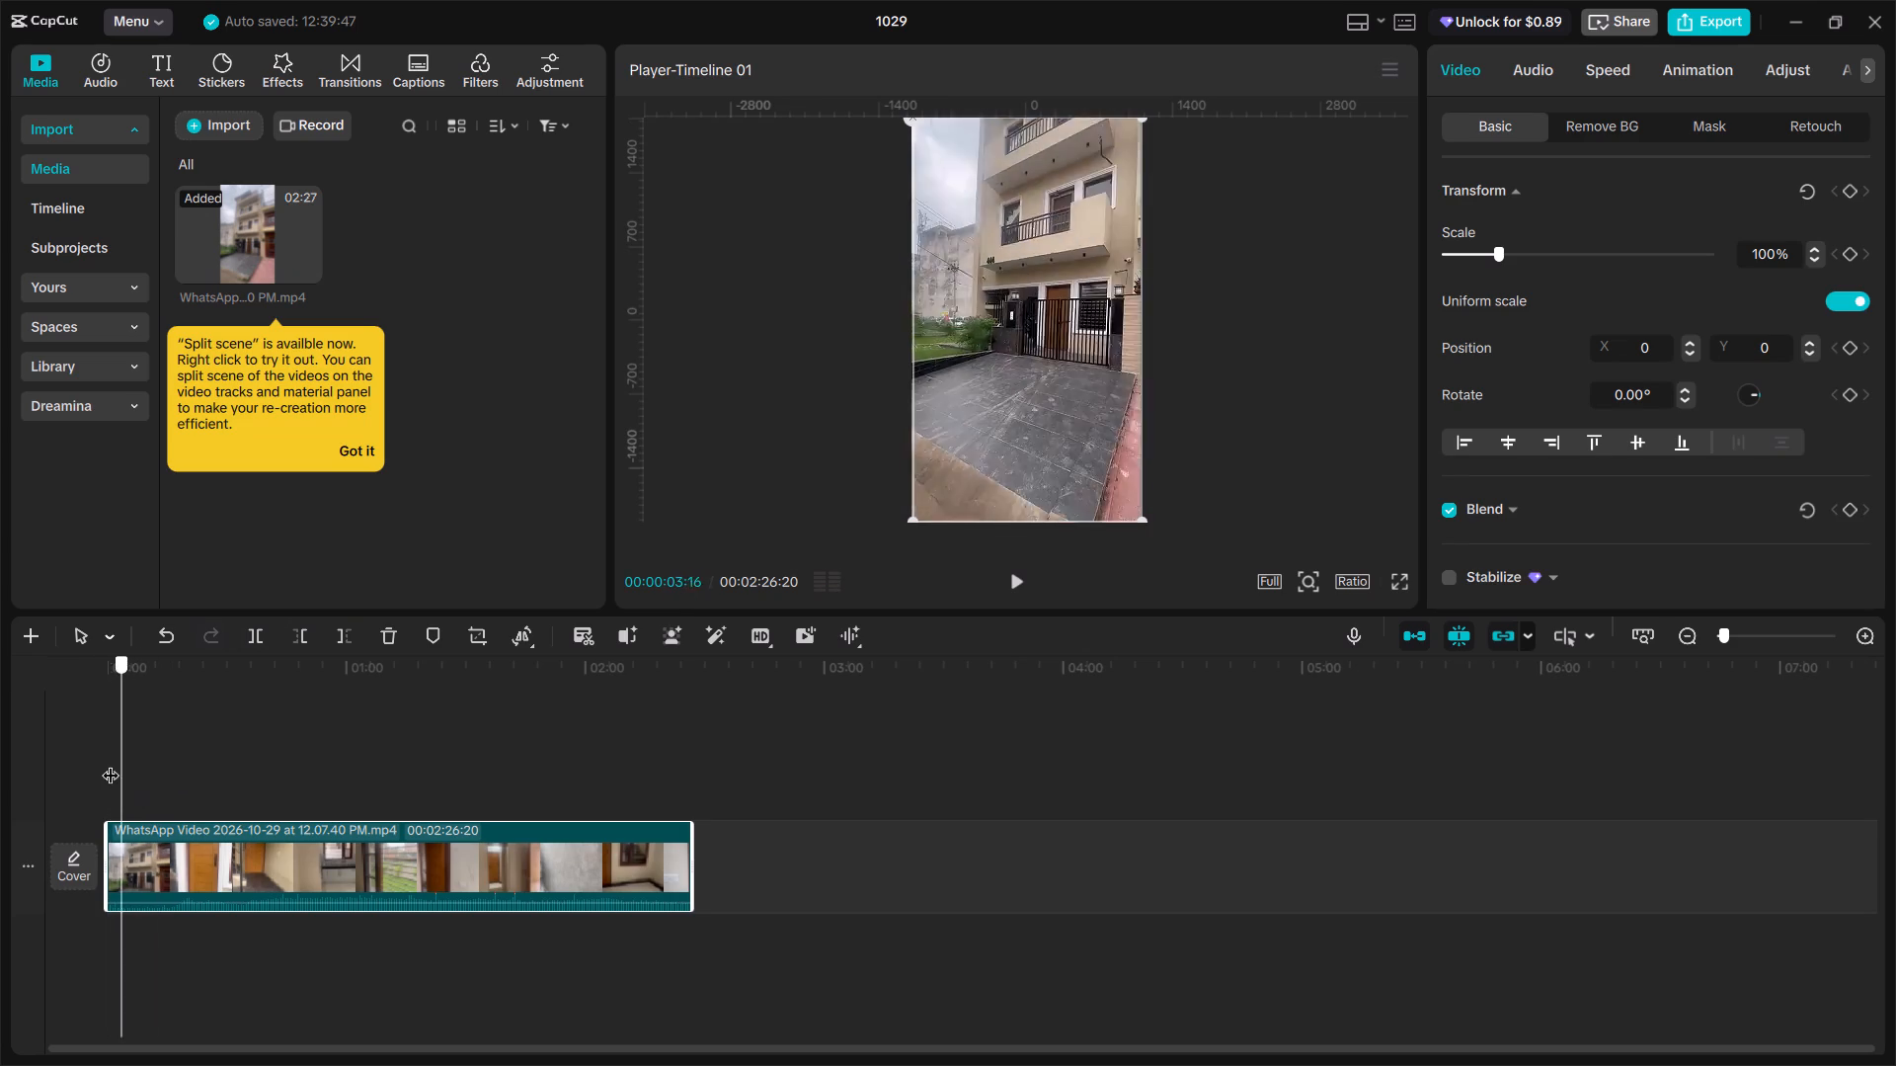
{"action": "left_click_drag", "start_coordinate": [111, 763], "coordinate": [144, 777]}
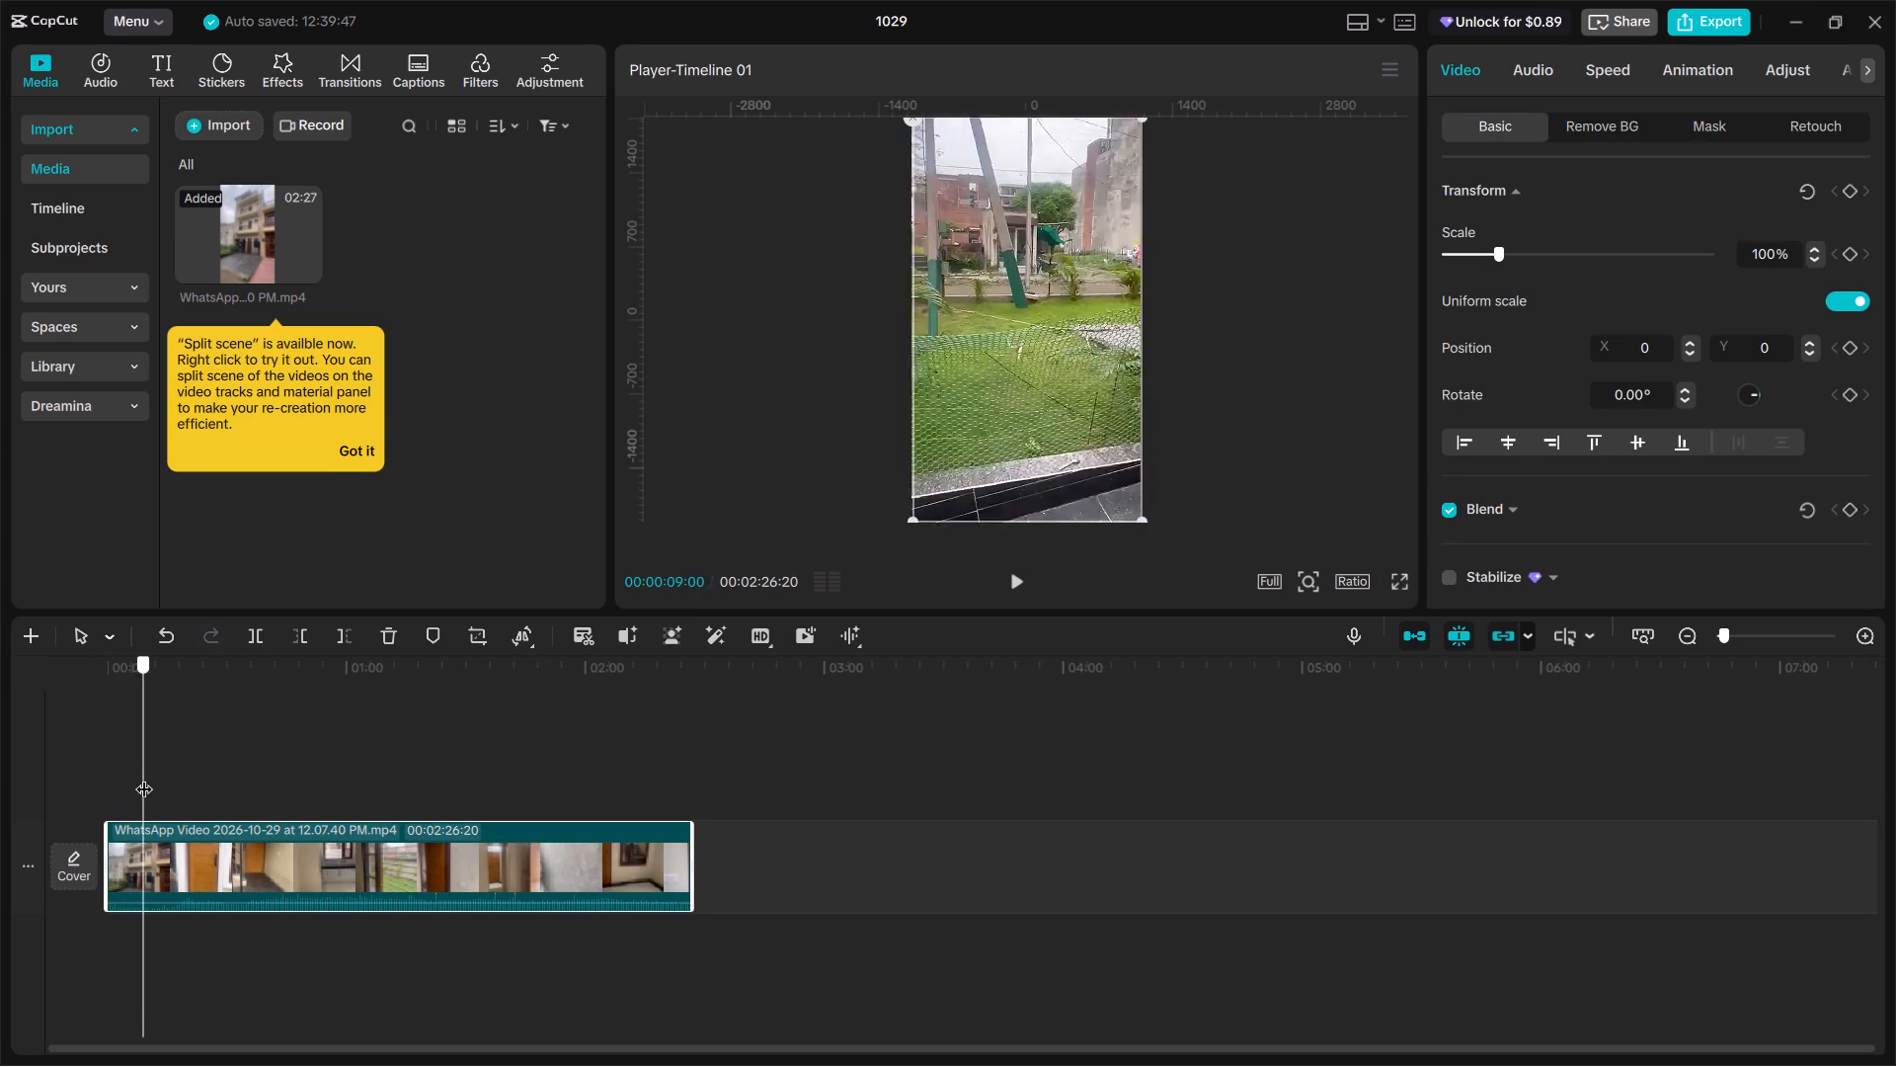
{"action": "left_click_drag", "start_coordinate": [144, 777], "coordinate": [107, 753]}
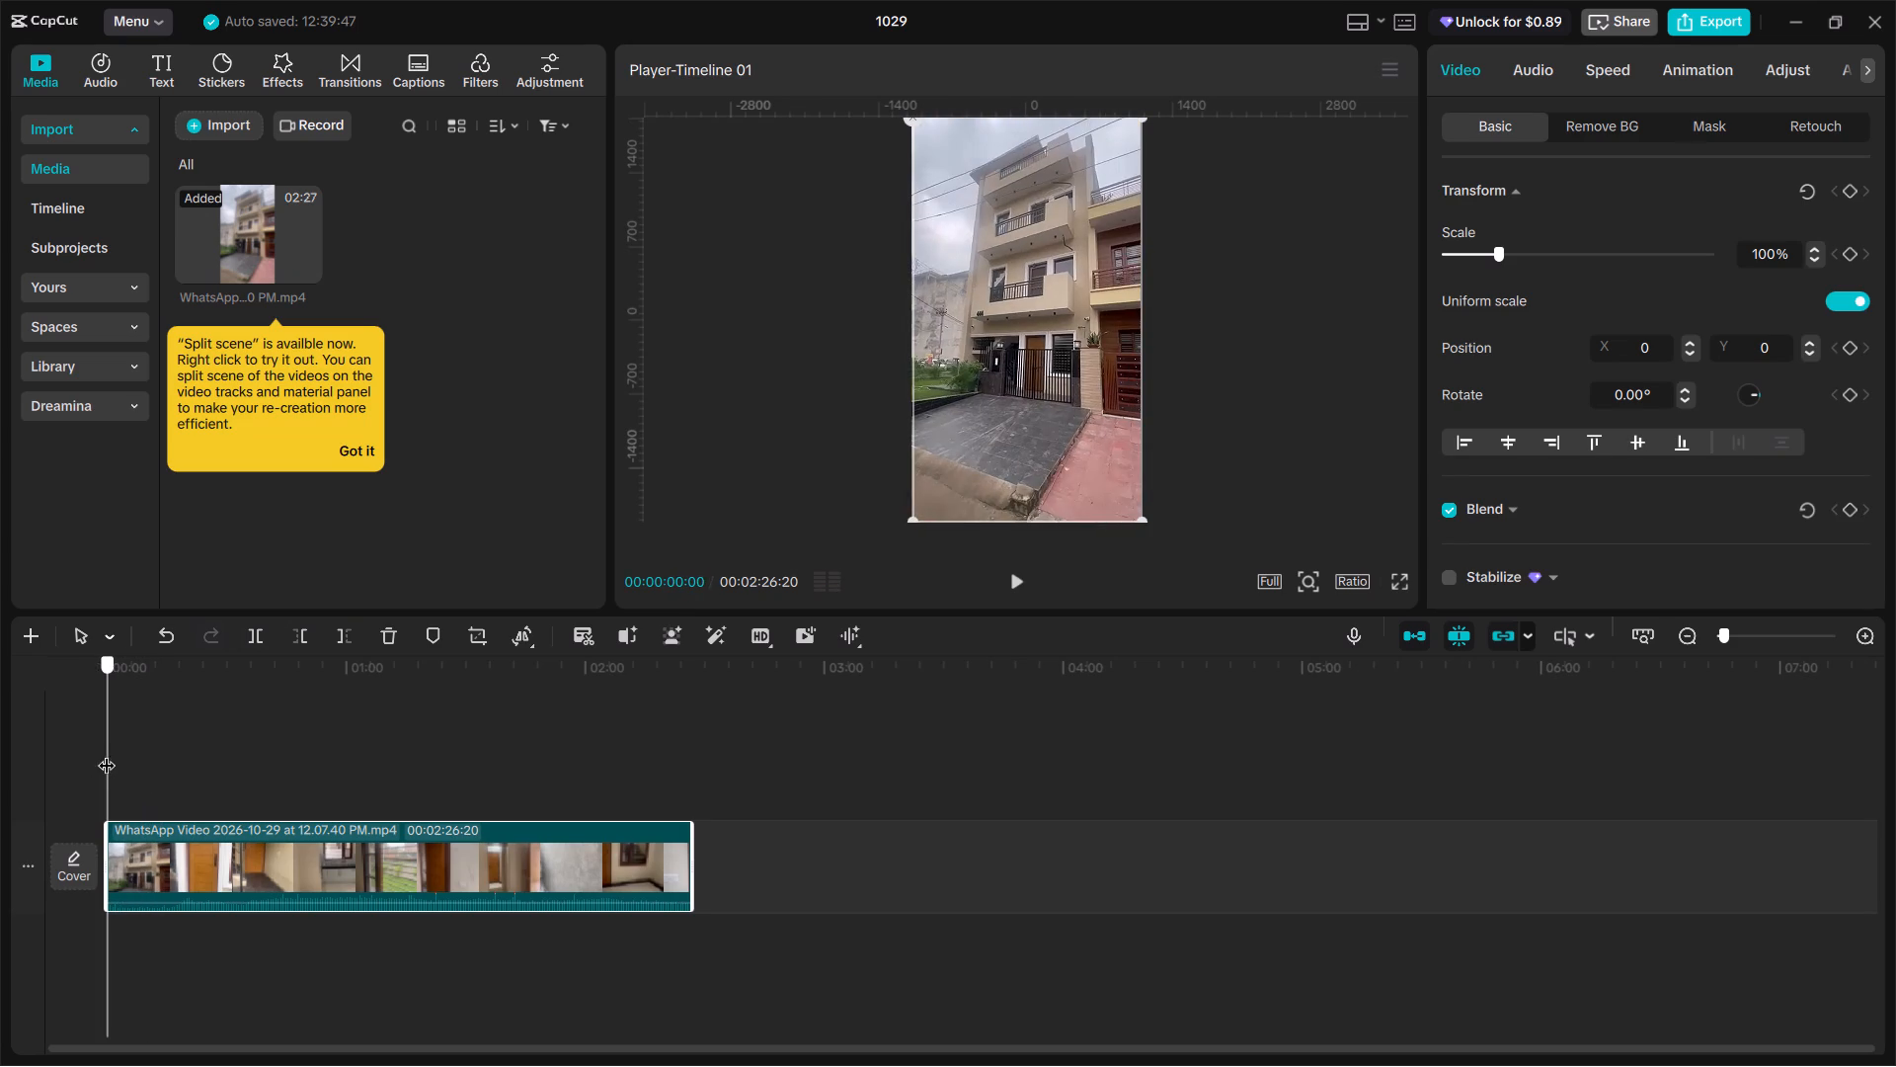
{"action": "left_click_drag", "start_coordinate": [107, 753], "coordinate": [106, 751]}
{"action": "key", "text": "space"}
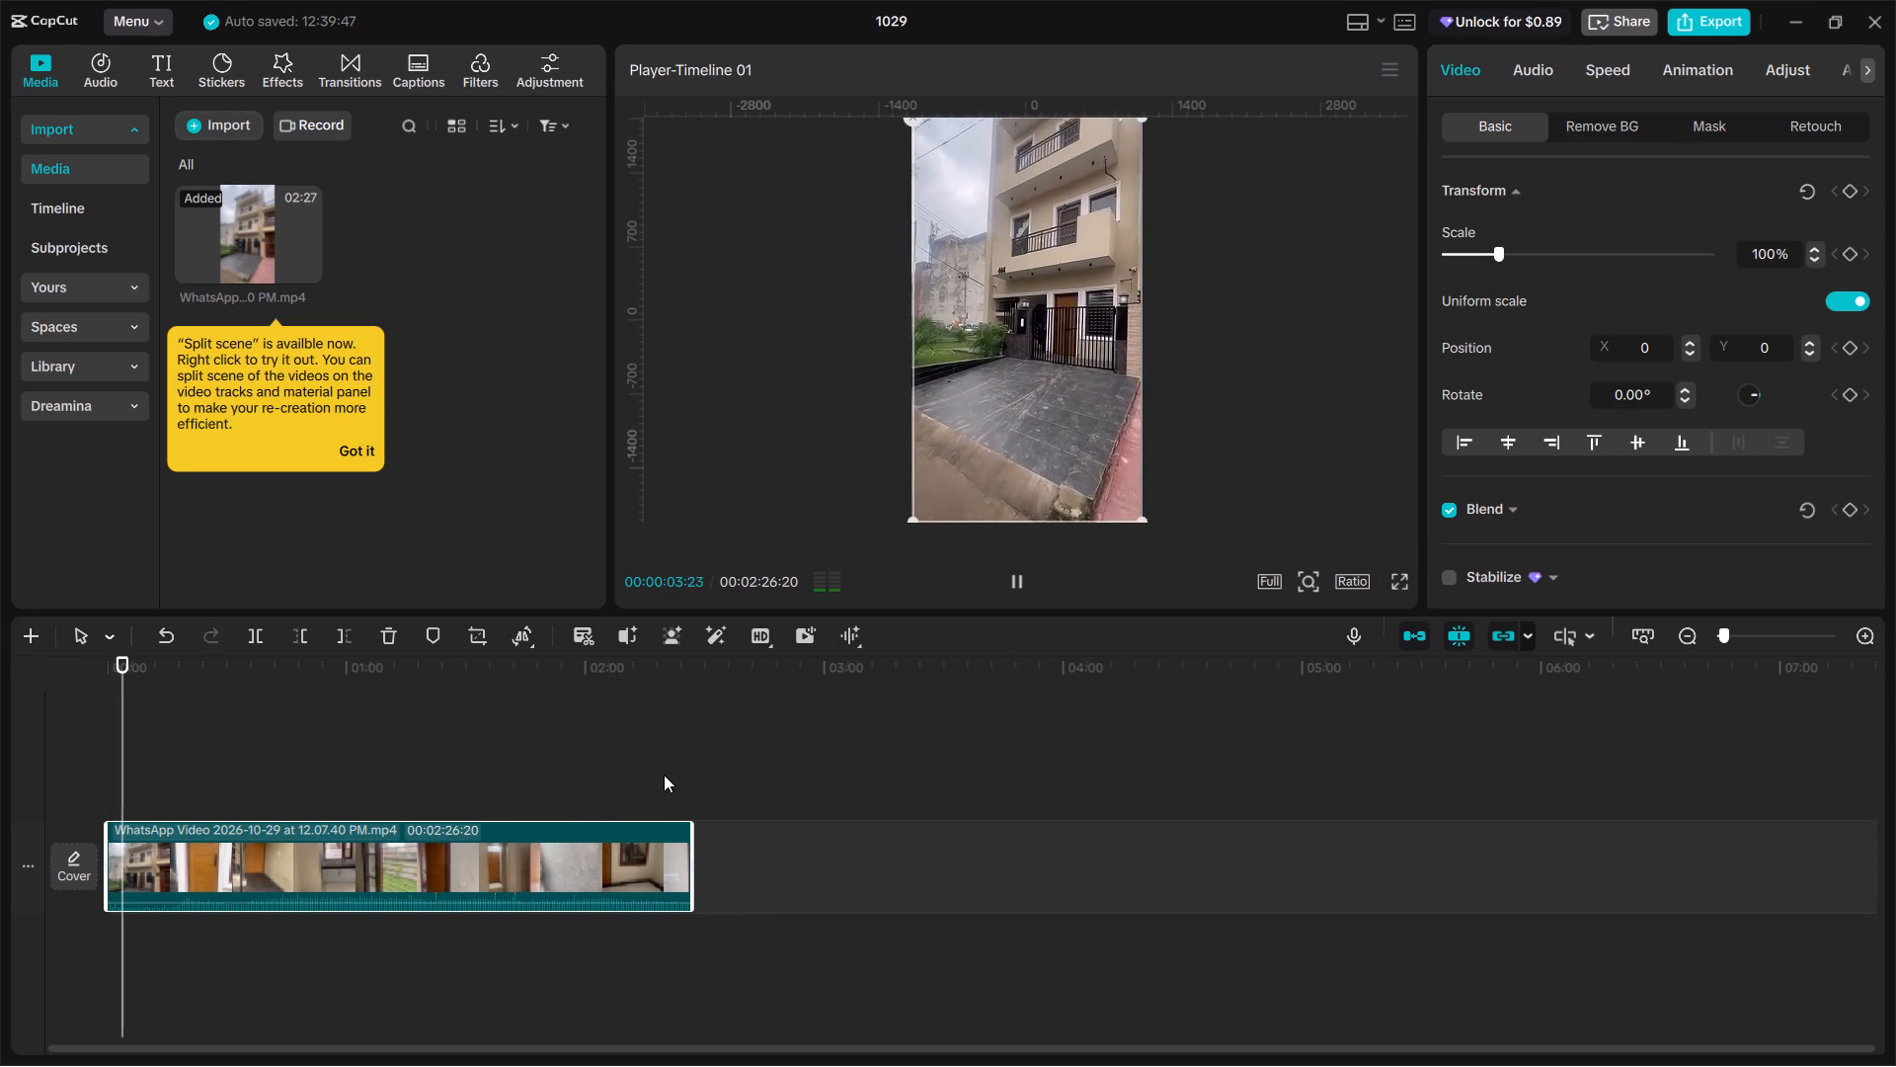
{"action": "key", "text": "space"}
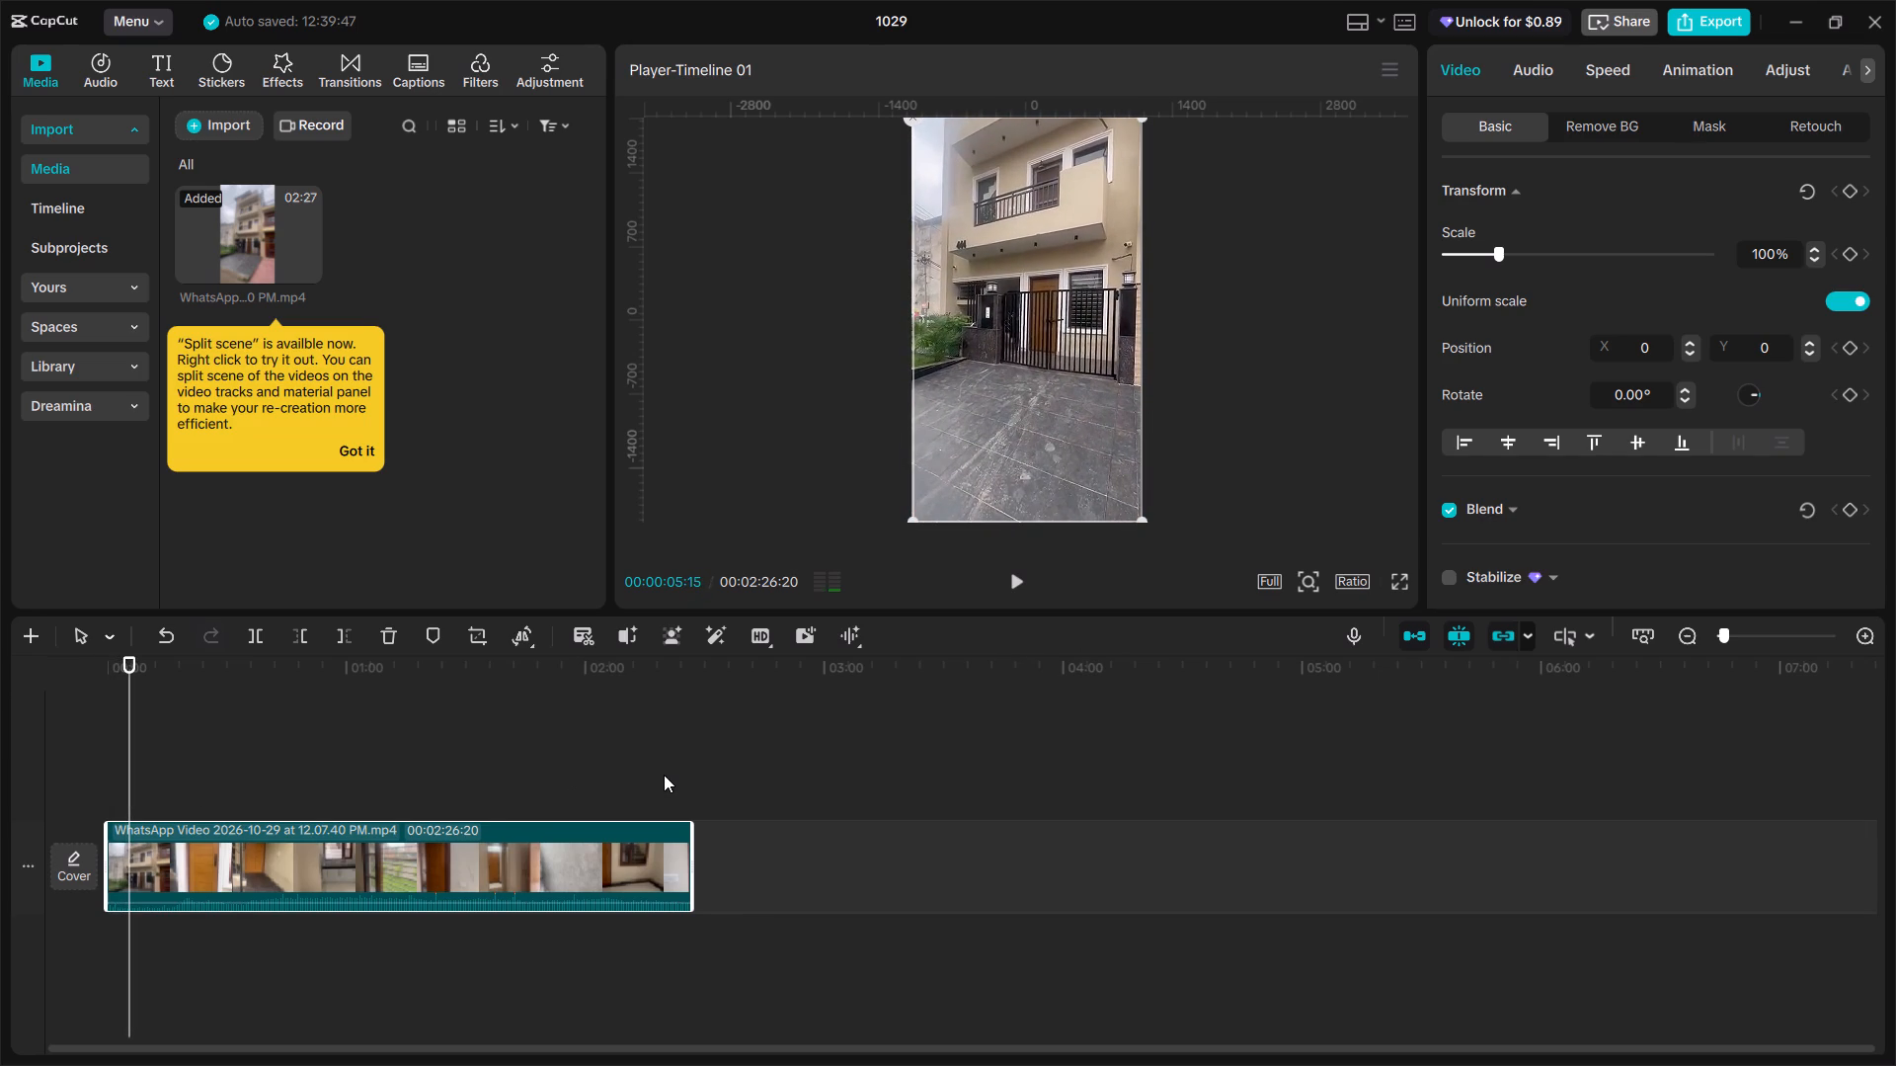
Mute the main video track containing the house clip, expanding the track controls and collapsing them again.
{"action": "left_click_drag", "start_coordinate": [44, 800], "coordinate": [212, 850]}
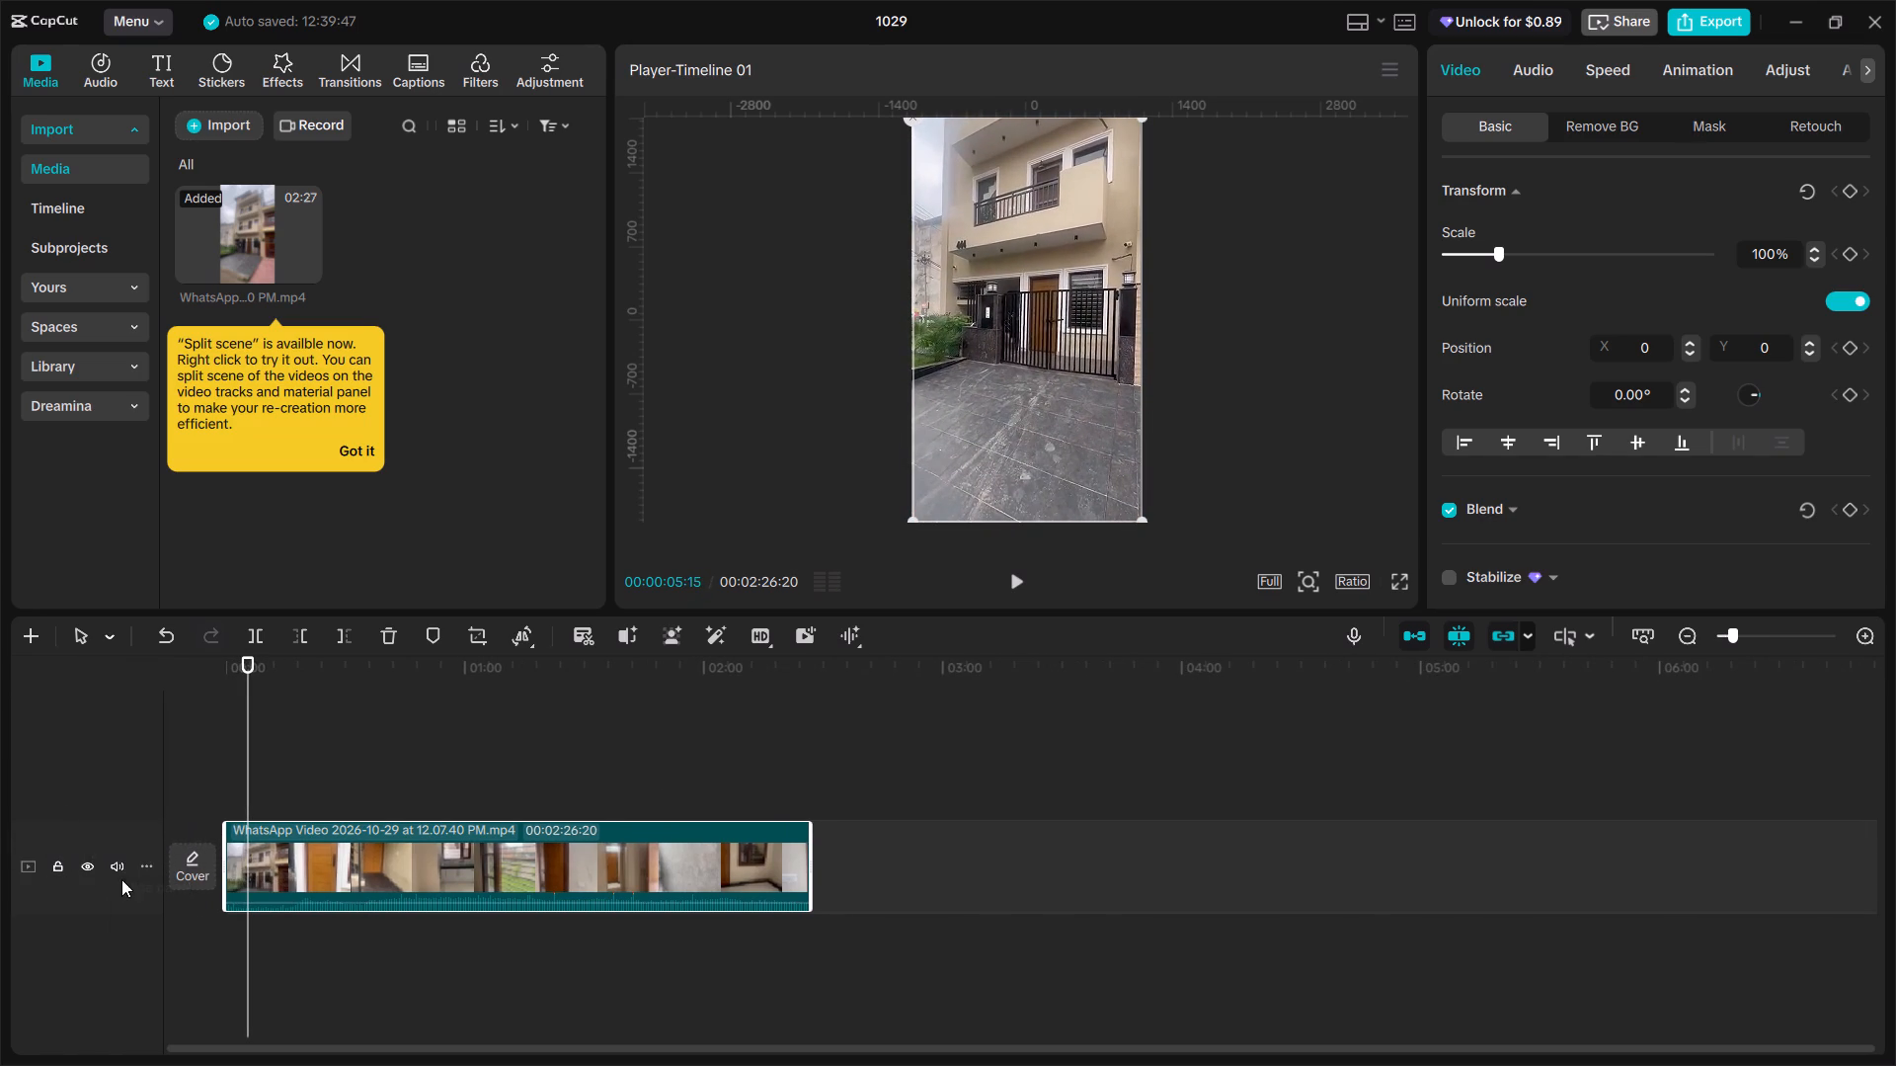
{"action": "left_click", "coordinate": [114, 865]}
{"action": "left_click_drag", "start_coordinate": [163, 789], "coordinate": [17, 786]}
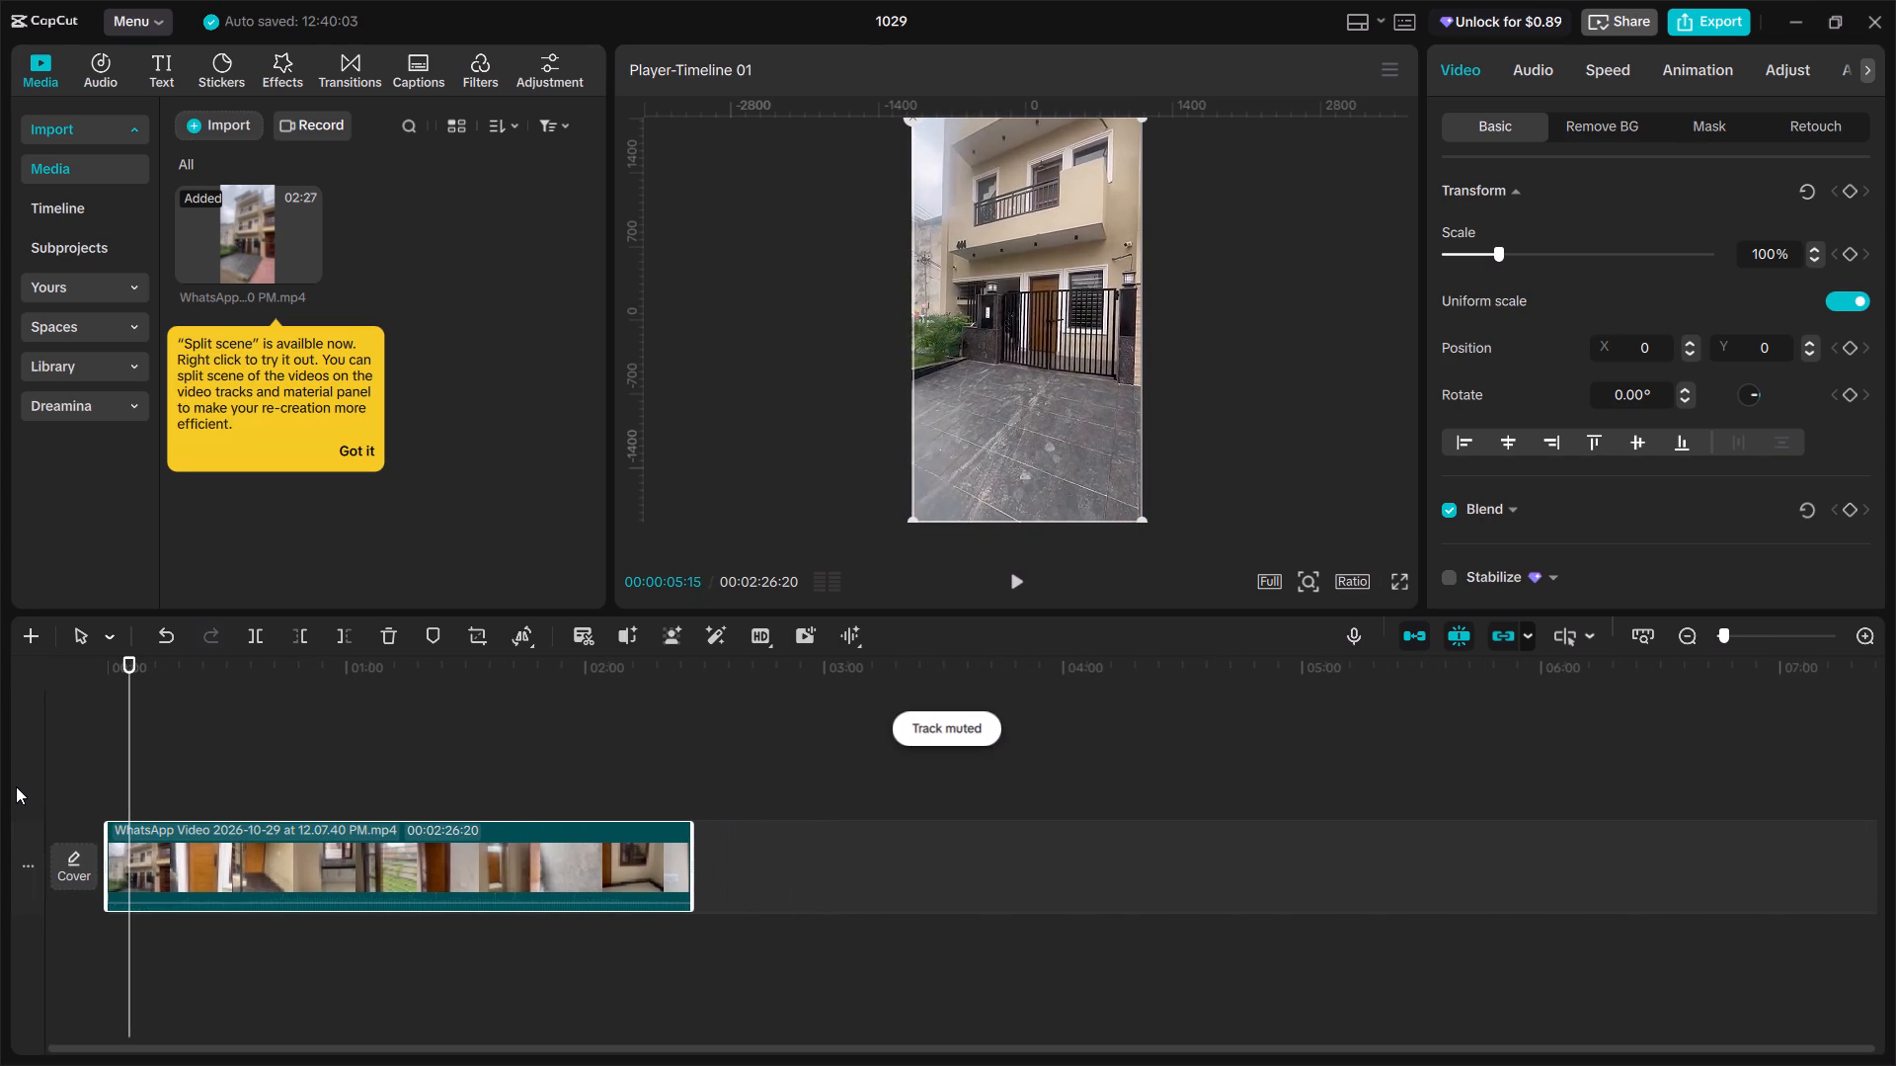
Scrub back to about 00:00:03:23 in the house clip to examine the exterior shot.
{"action": "left_click_drag", "start_coordinate": [126, 773], "coordinate": [120, 770]}
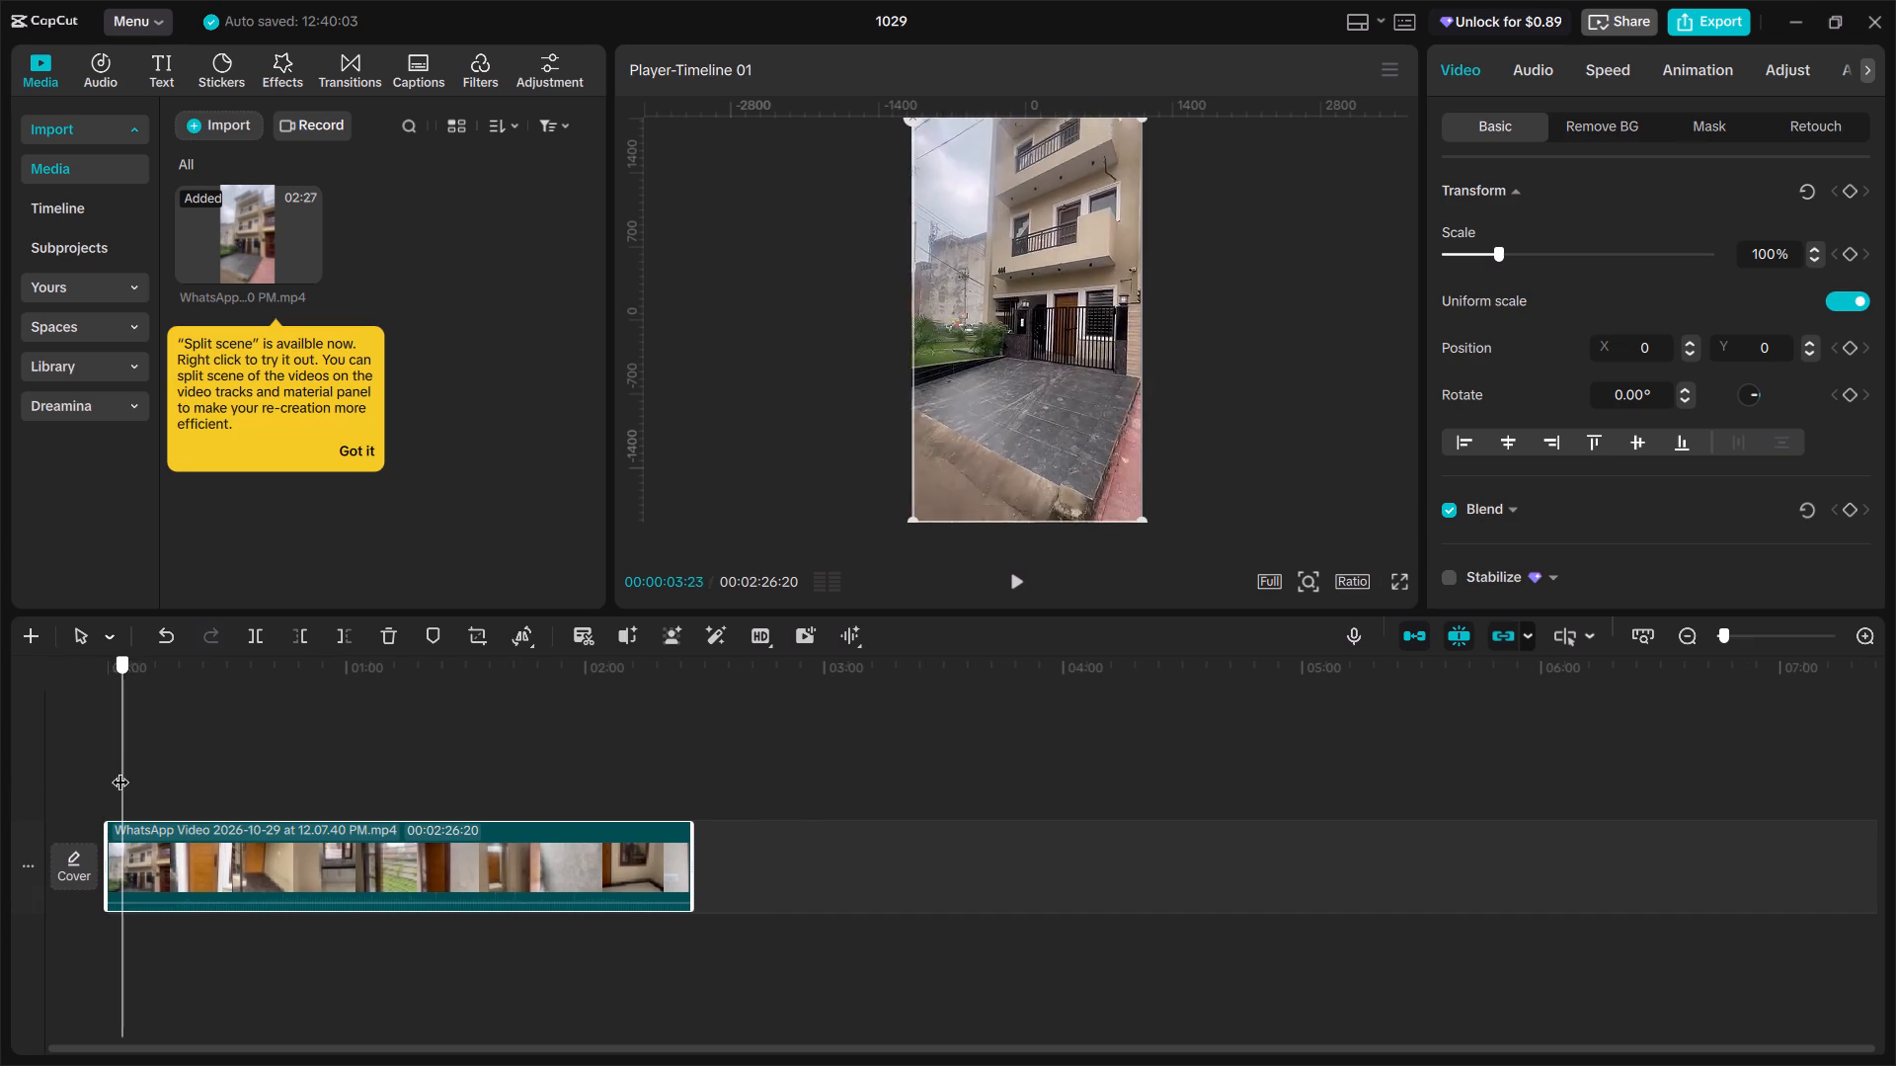
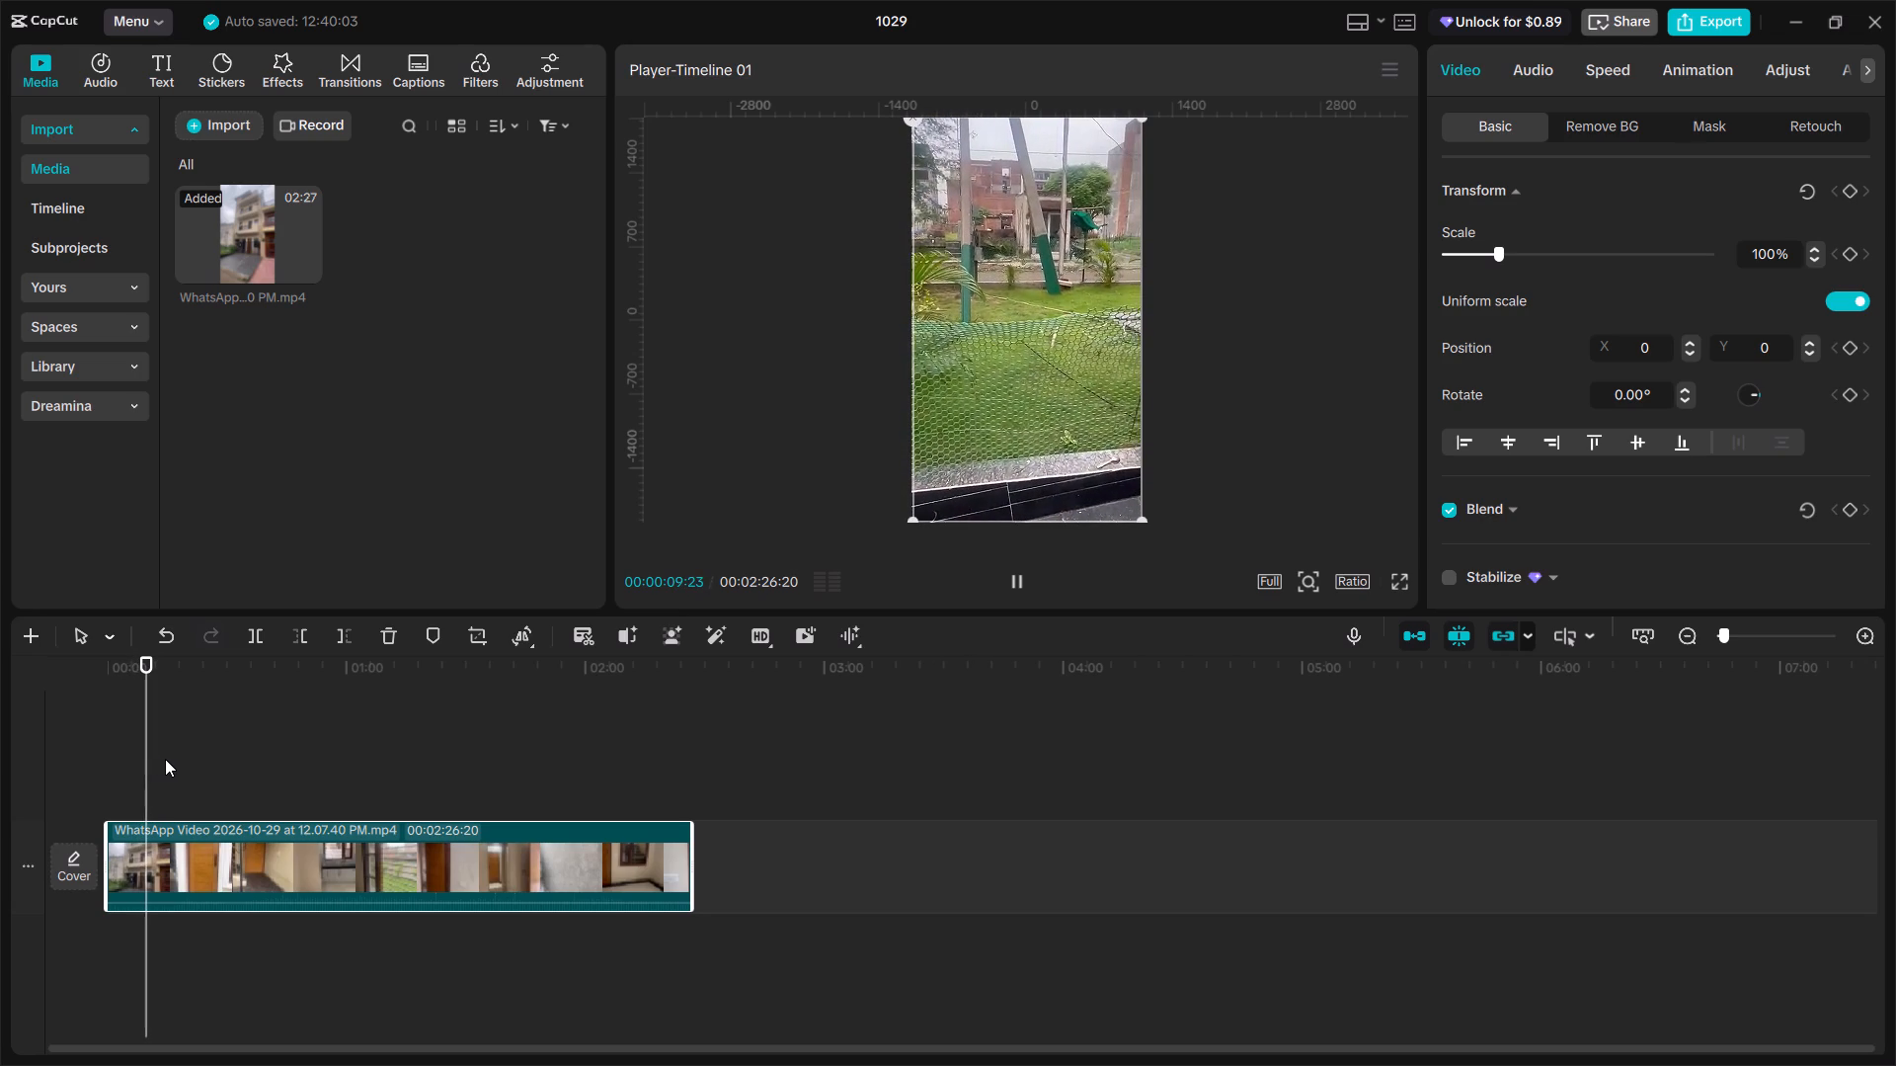
Play and scrub the house walkthrough clip from about 10 to 37 seconds, examining the exterior, gate, staircase and entrance door shots.
{"action": "left_click_drag", "start_coordinate": [147, 755], "coordinate": [153, 757]}
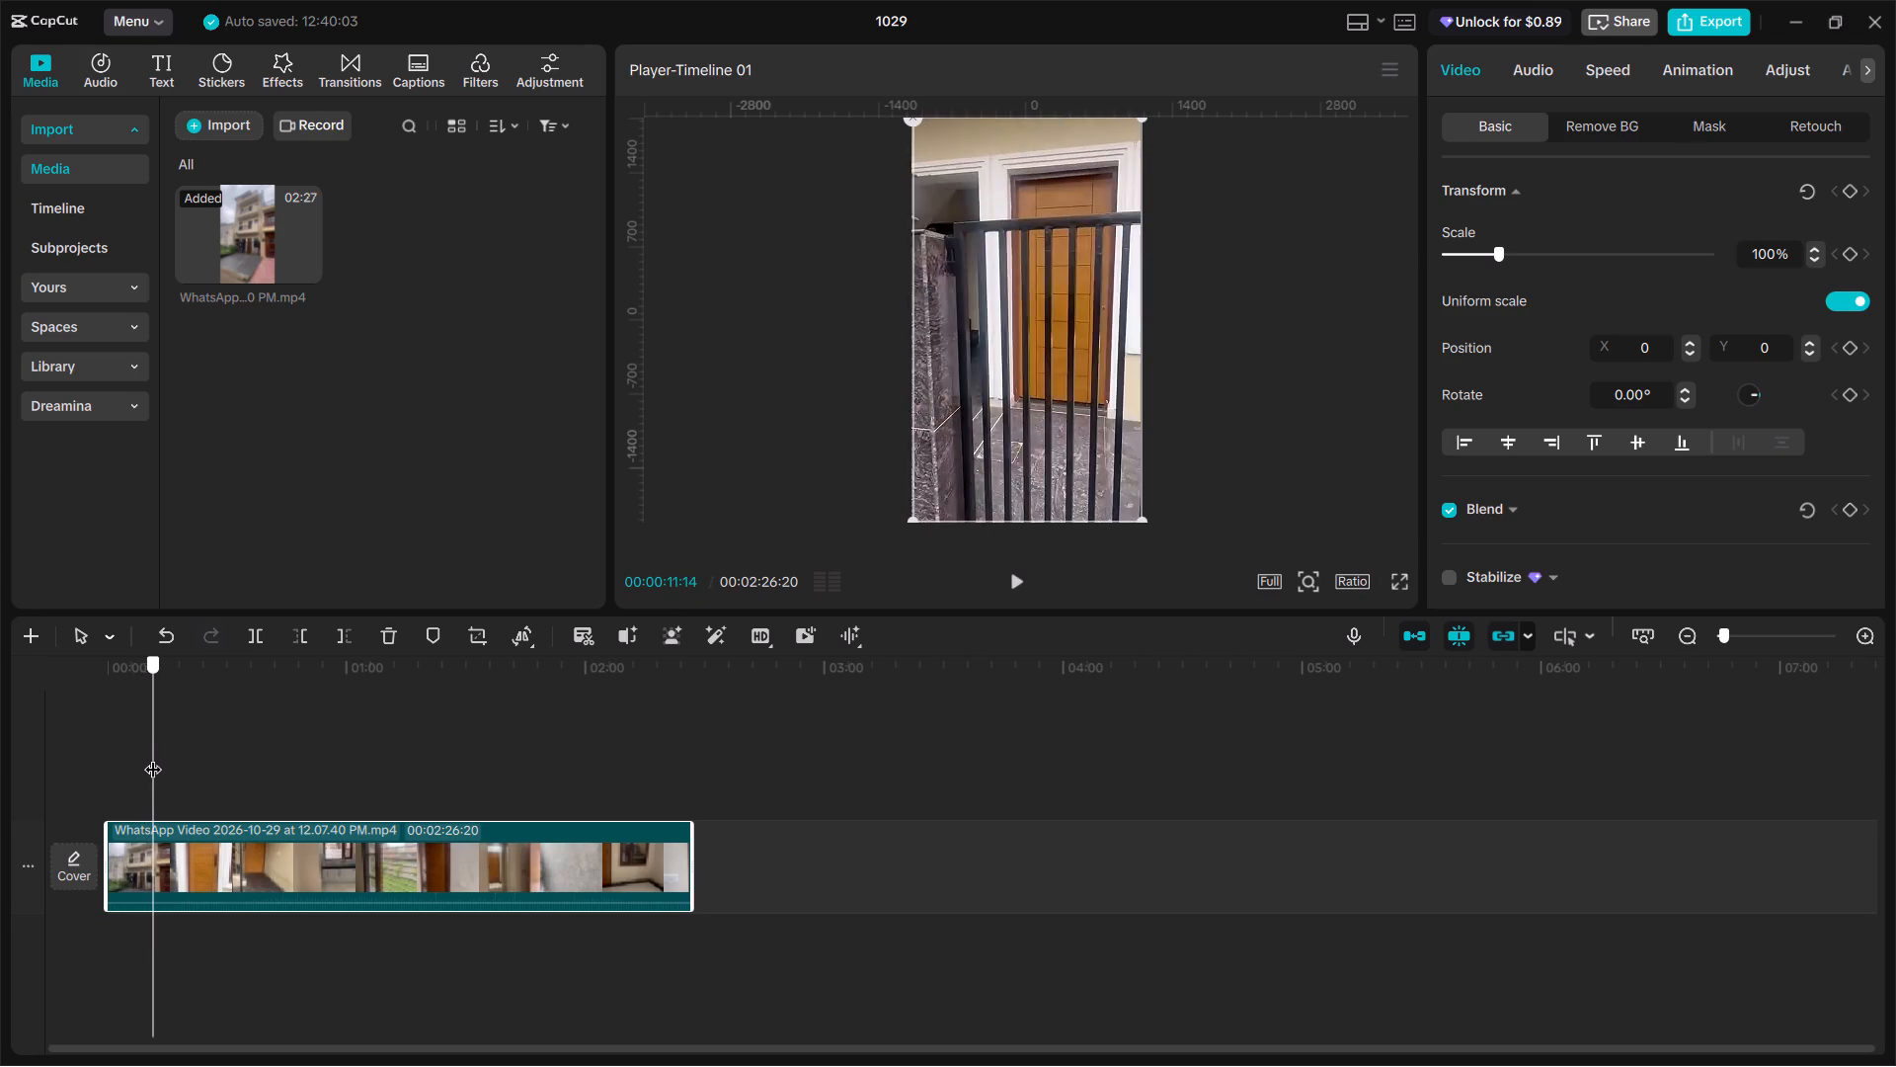
{"action": "left_click_drag", "start_coordinate": [153, 757], "coordinate": [187, 788]}
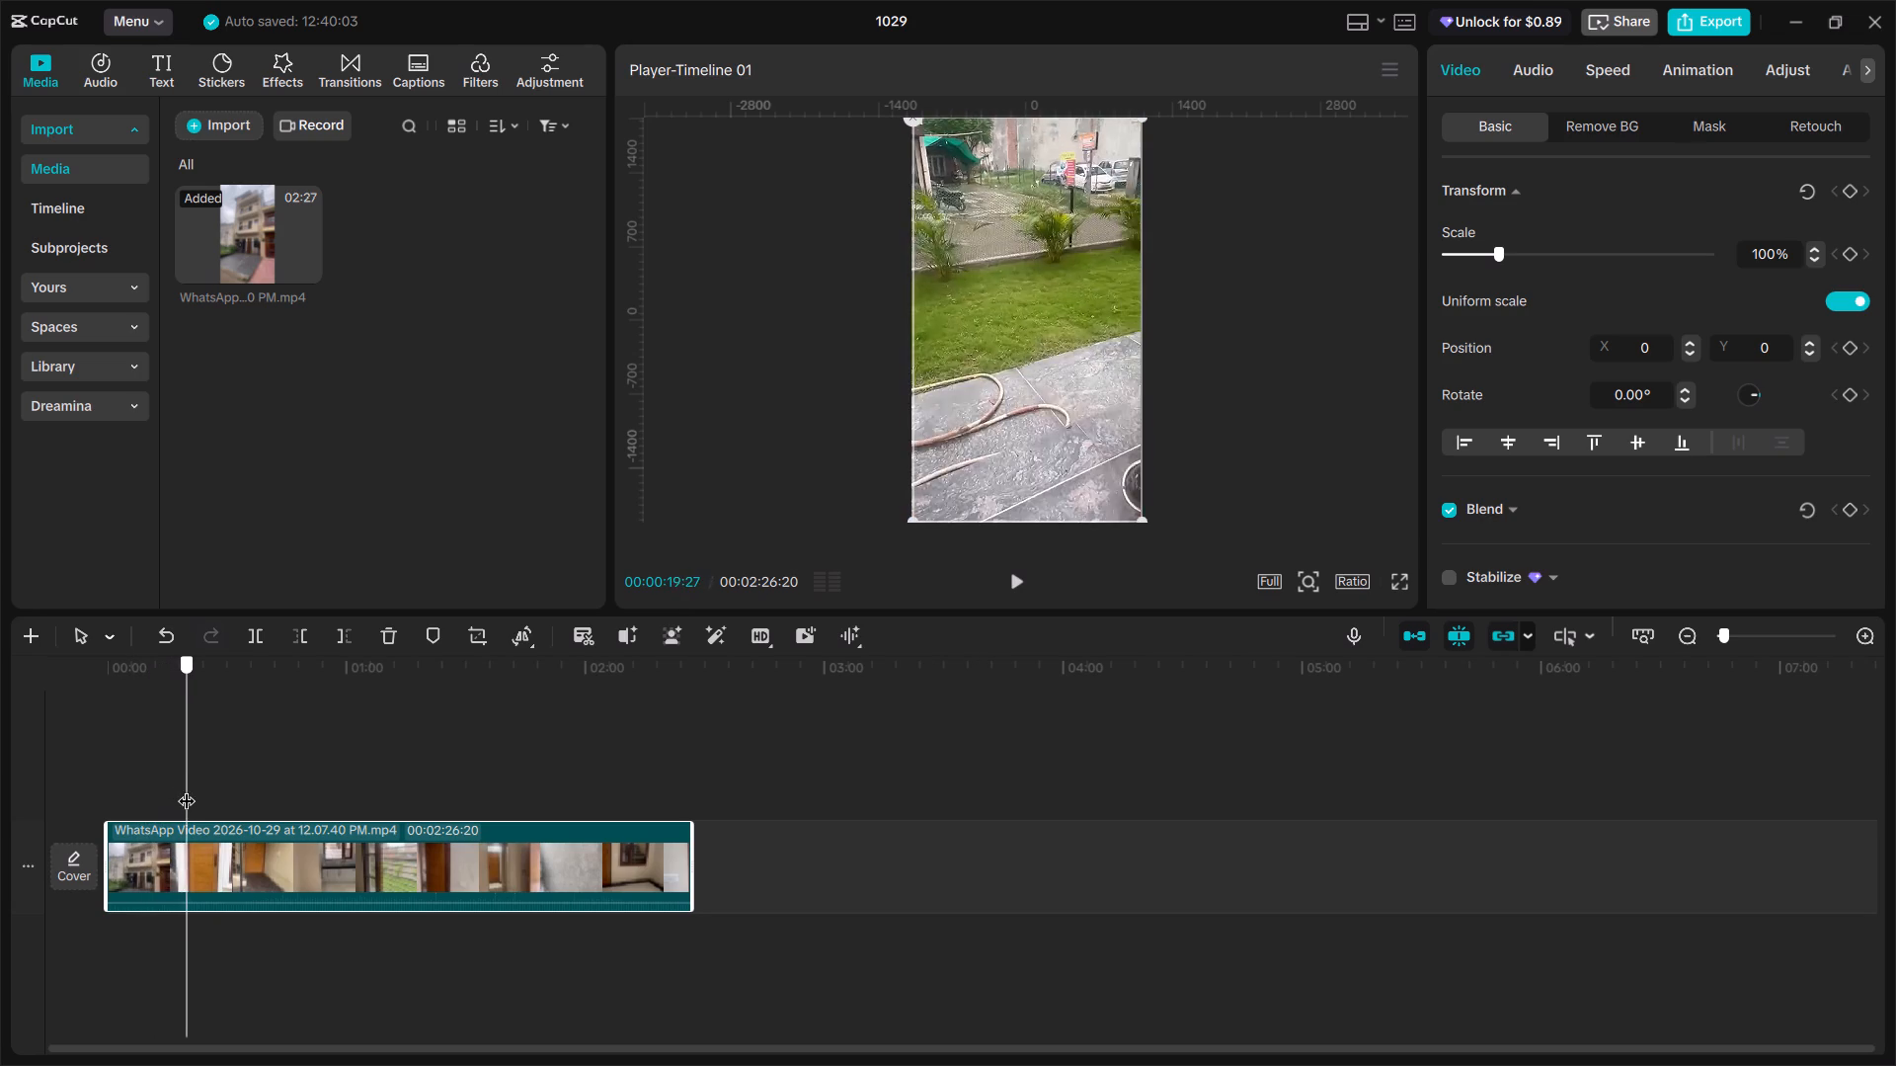
{"action": "left_click_drag", "start_coordinate": [187, 788], "coordinate": [148, 779]}
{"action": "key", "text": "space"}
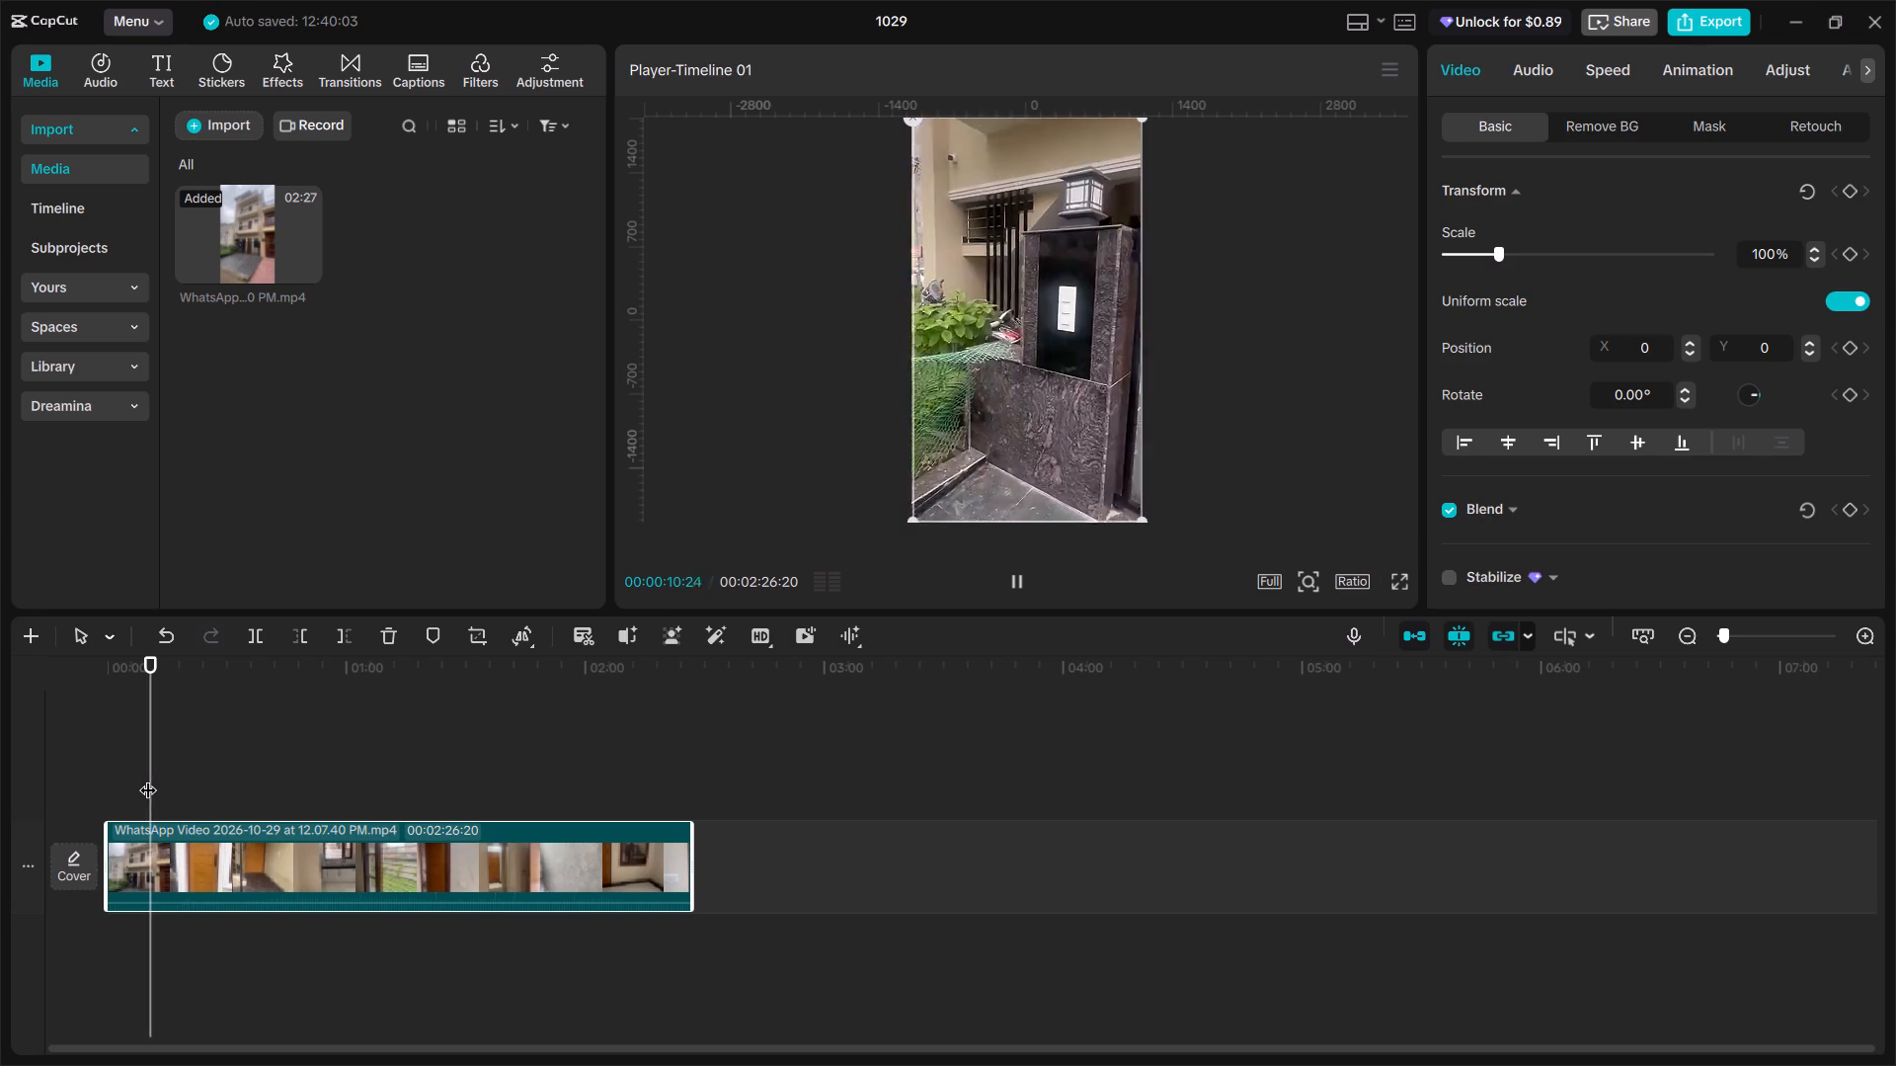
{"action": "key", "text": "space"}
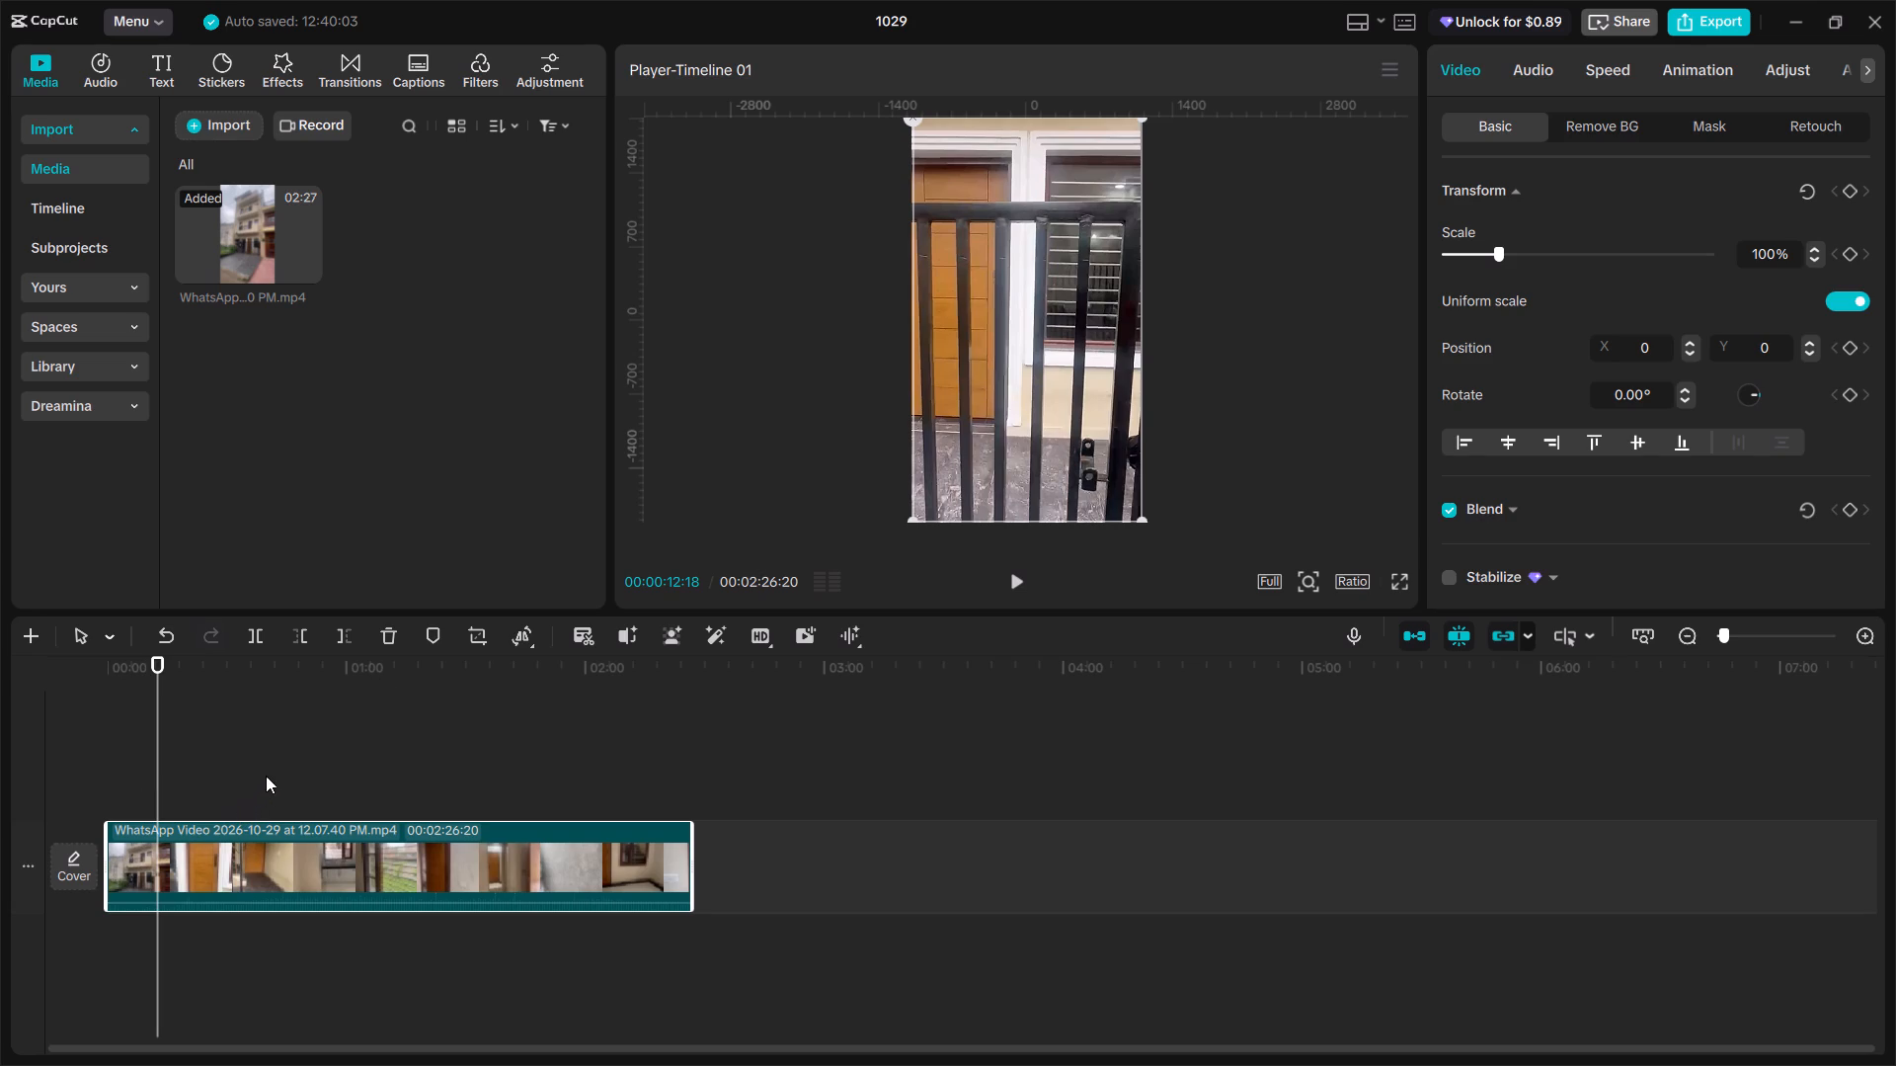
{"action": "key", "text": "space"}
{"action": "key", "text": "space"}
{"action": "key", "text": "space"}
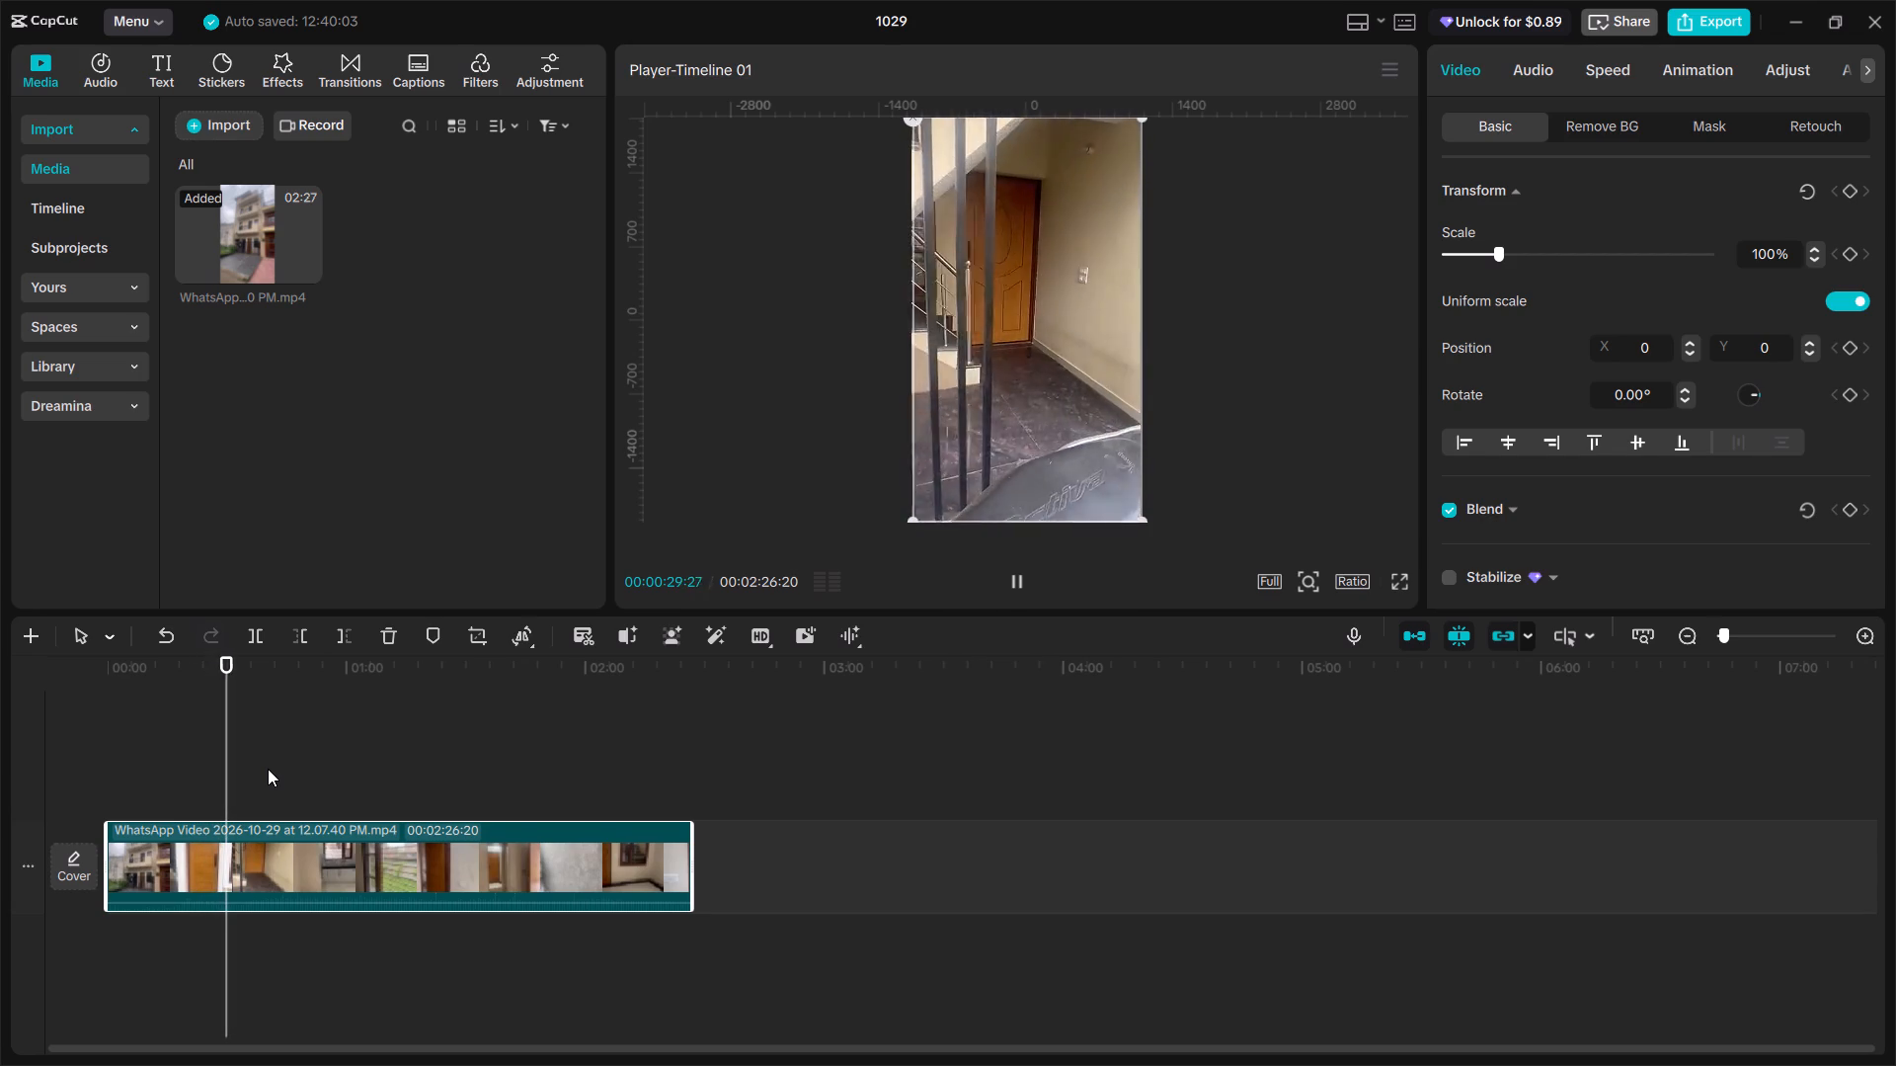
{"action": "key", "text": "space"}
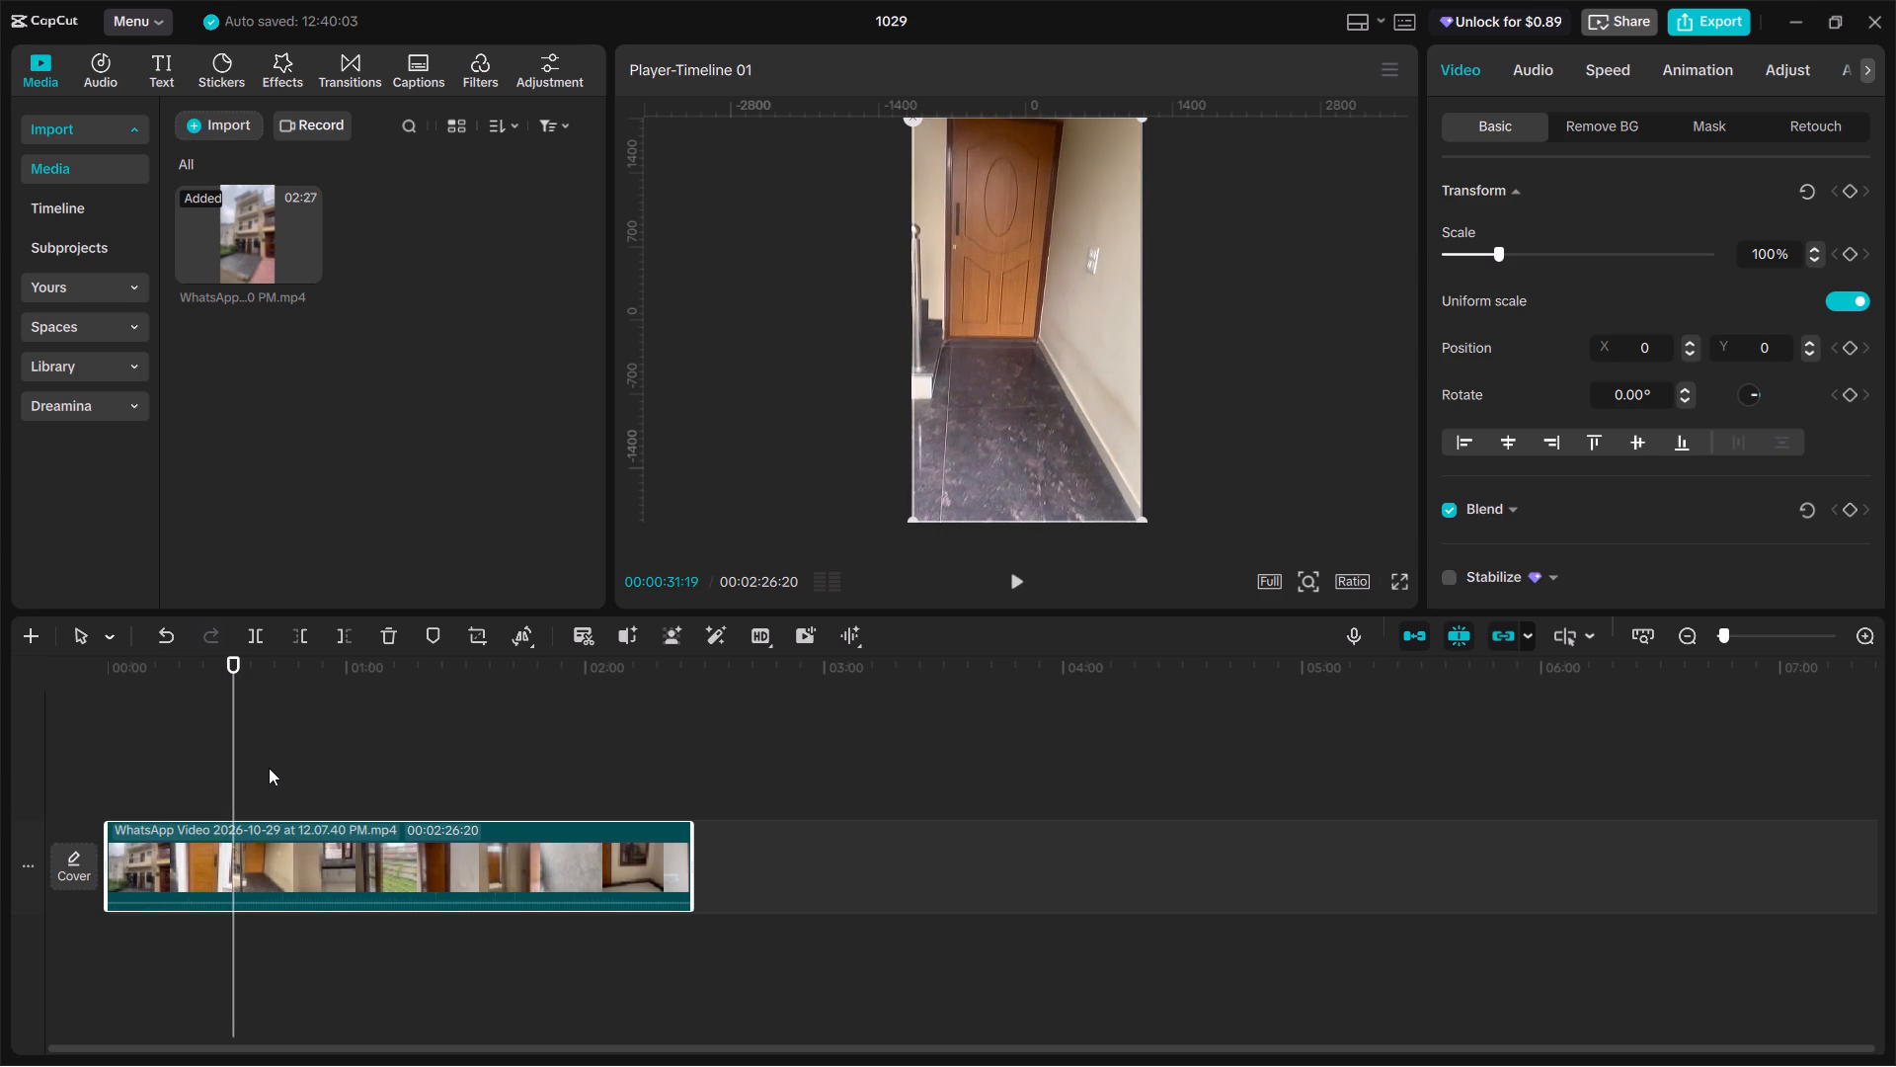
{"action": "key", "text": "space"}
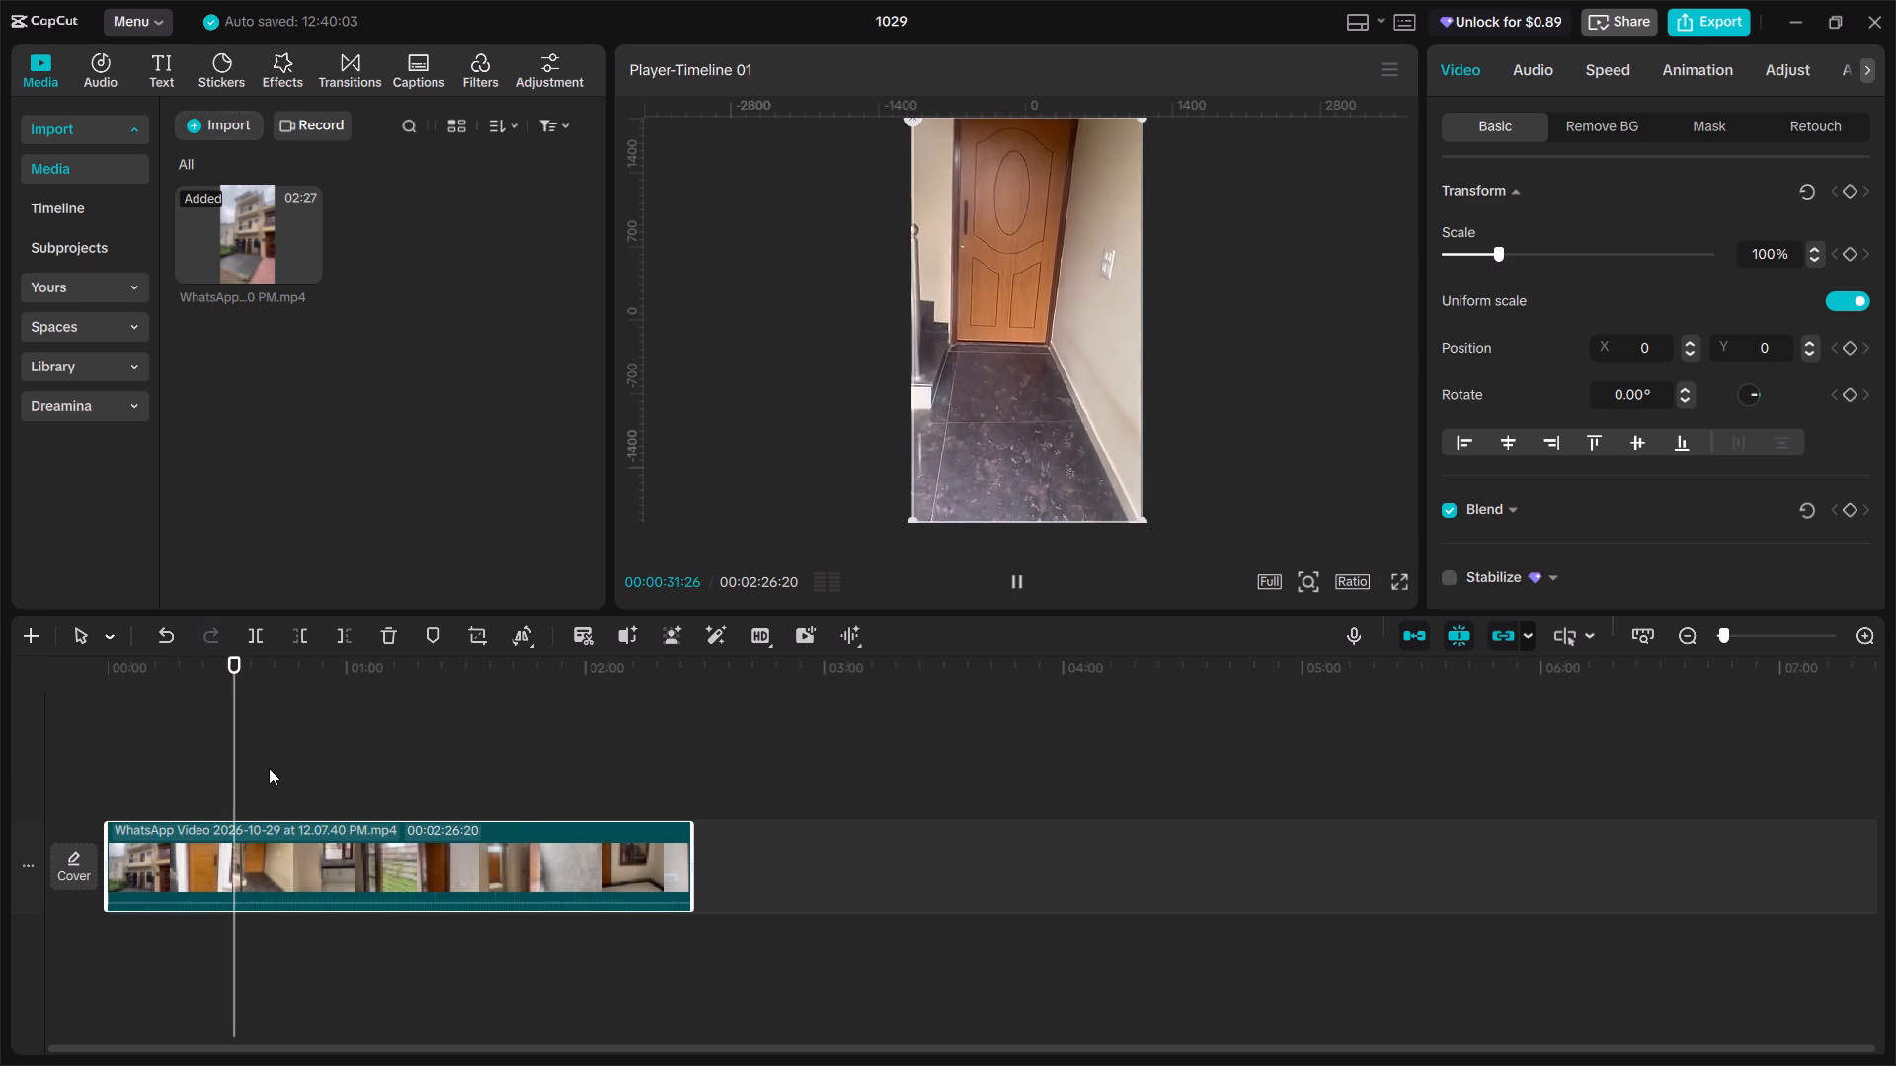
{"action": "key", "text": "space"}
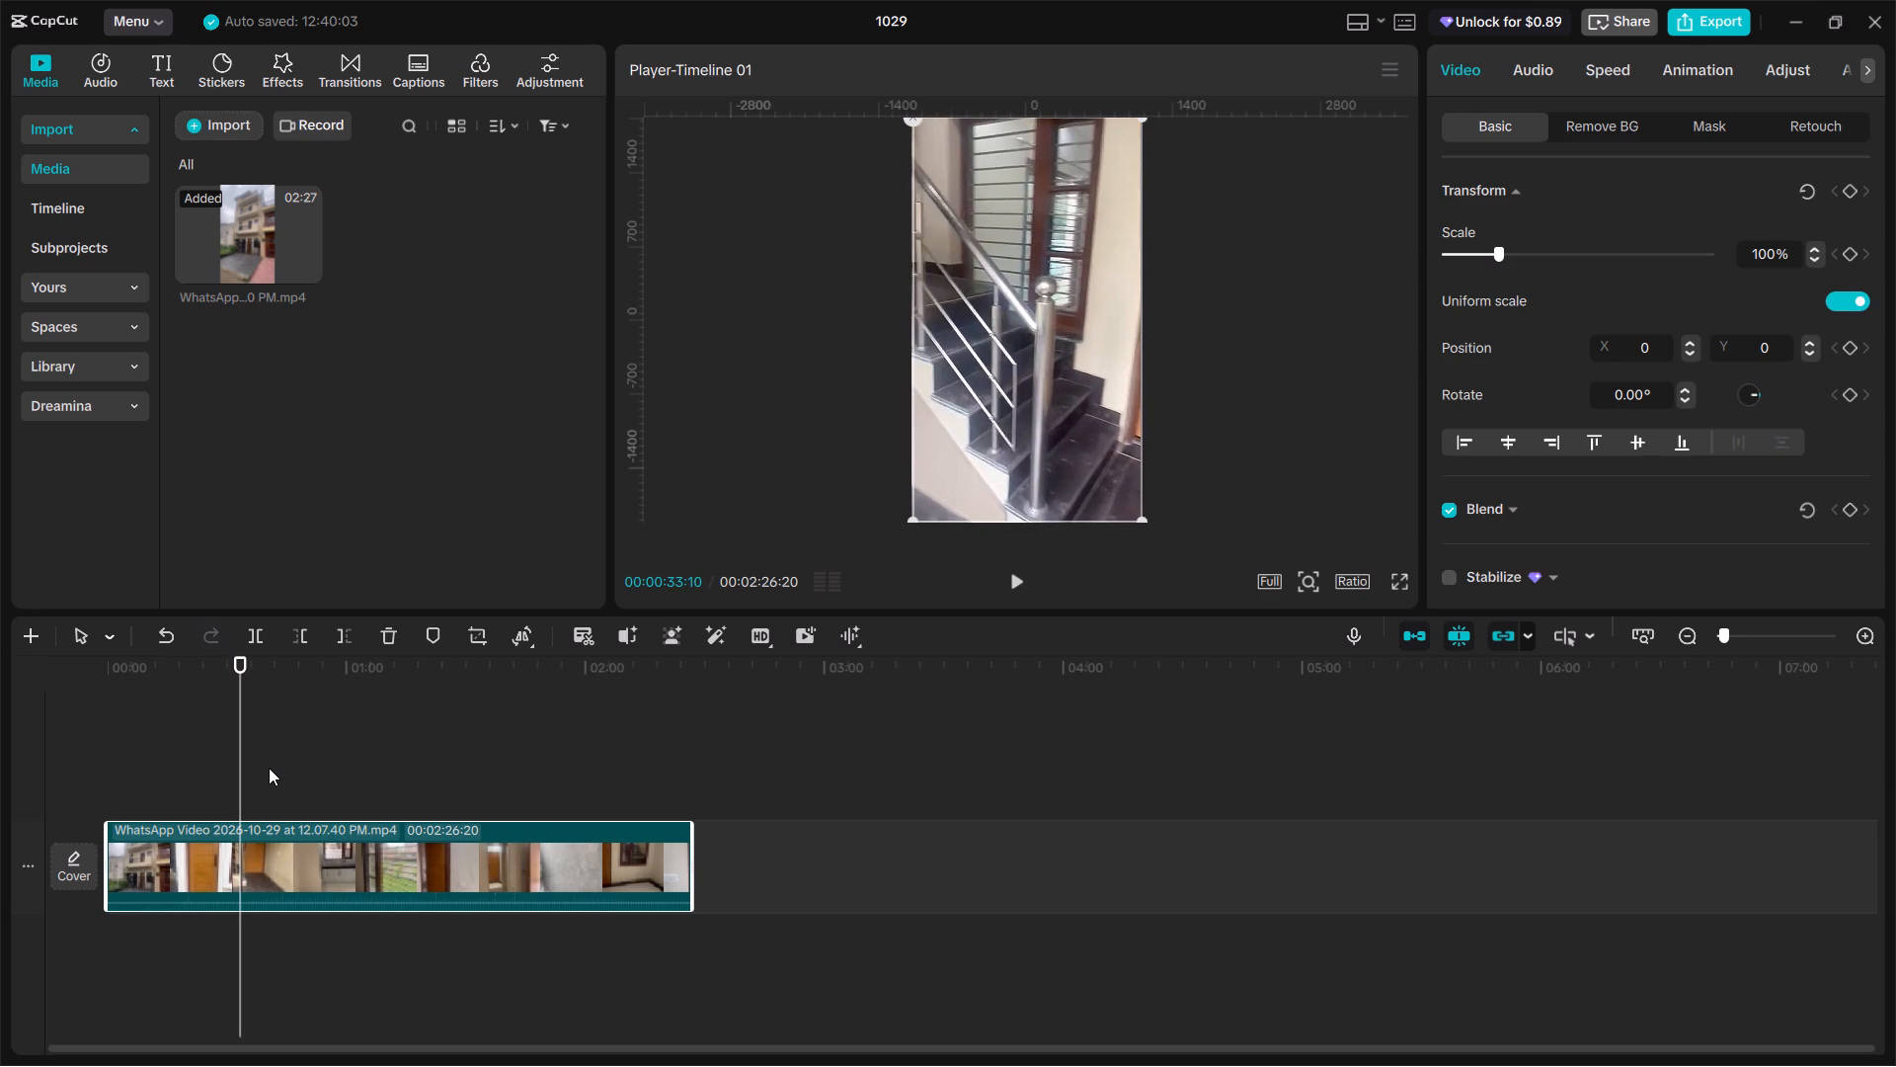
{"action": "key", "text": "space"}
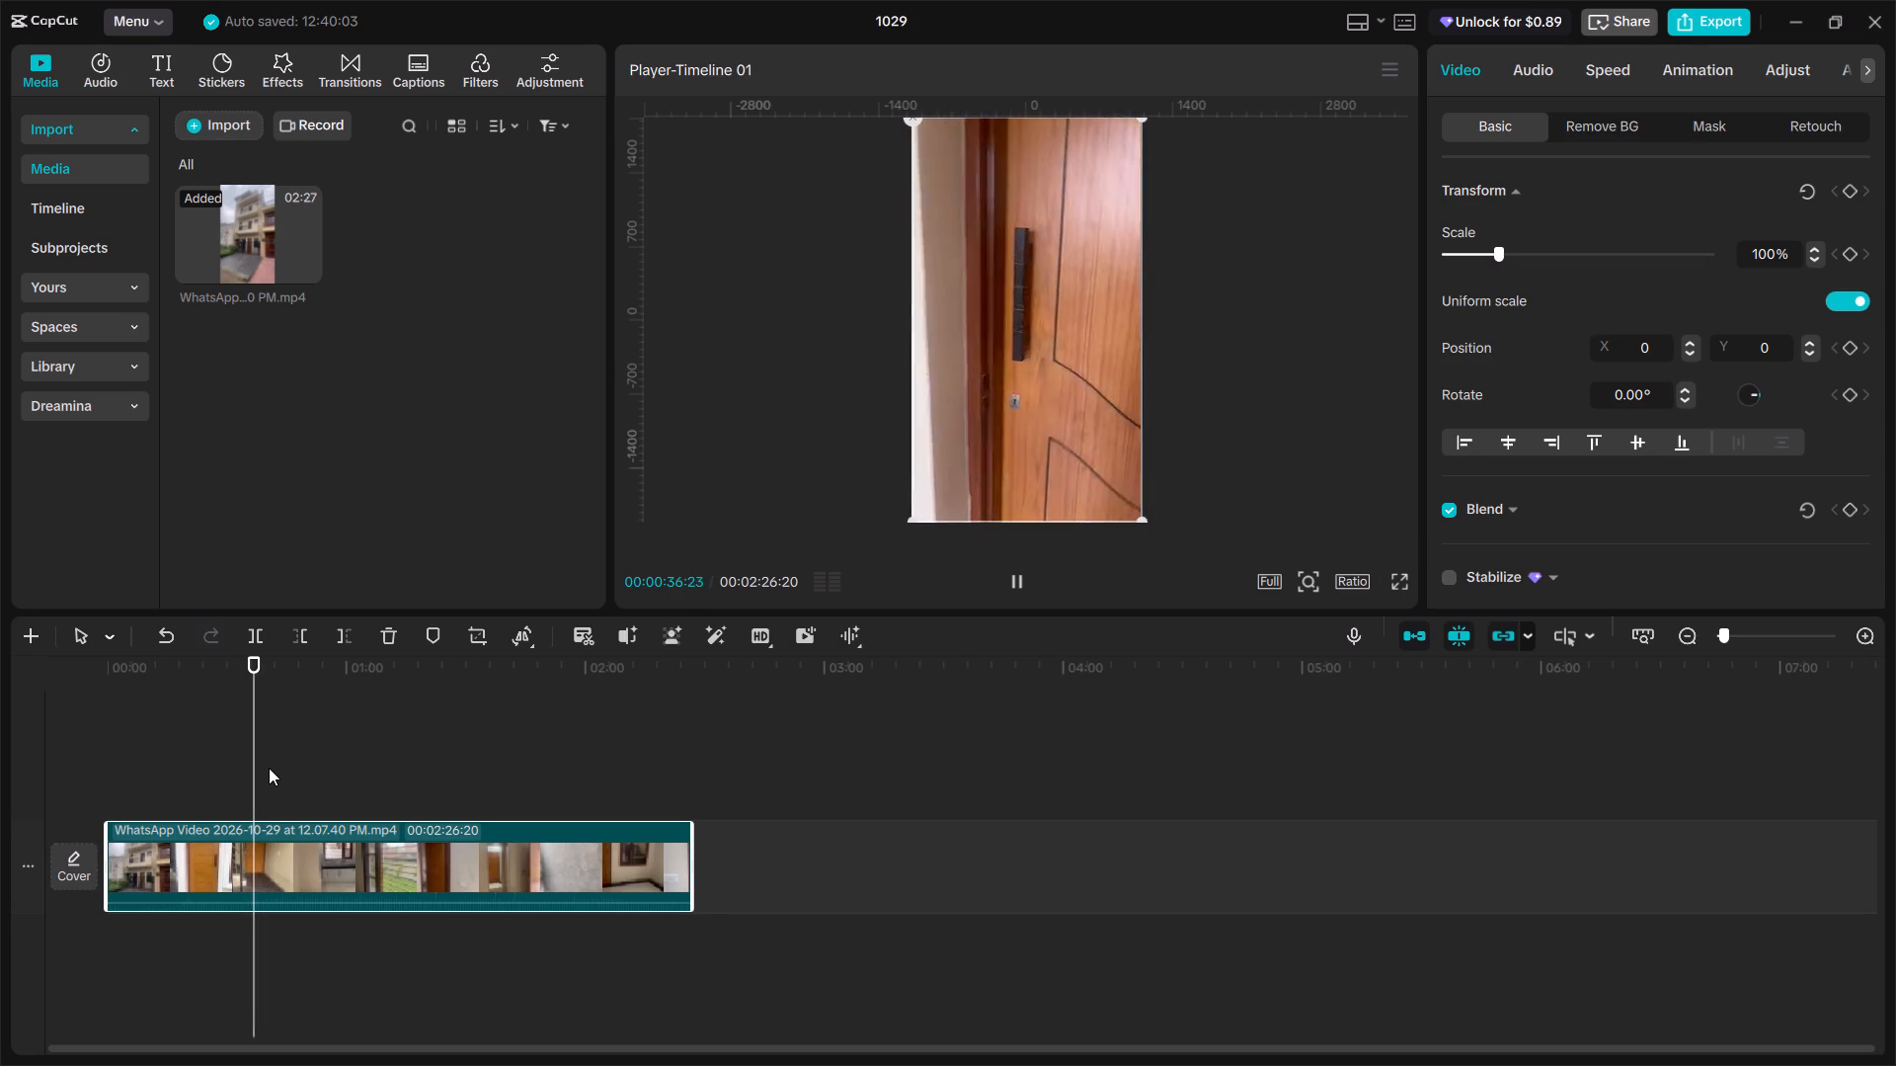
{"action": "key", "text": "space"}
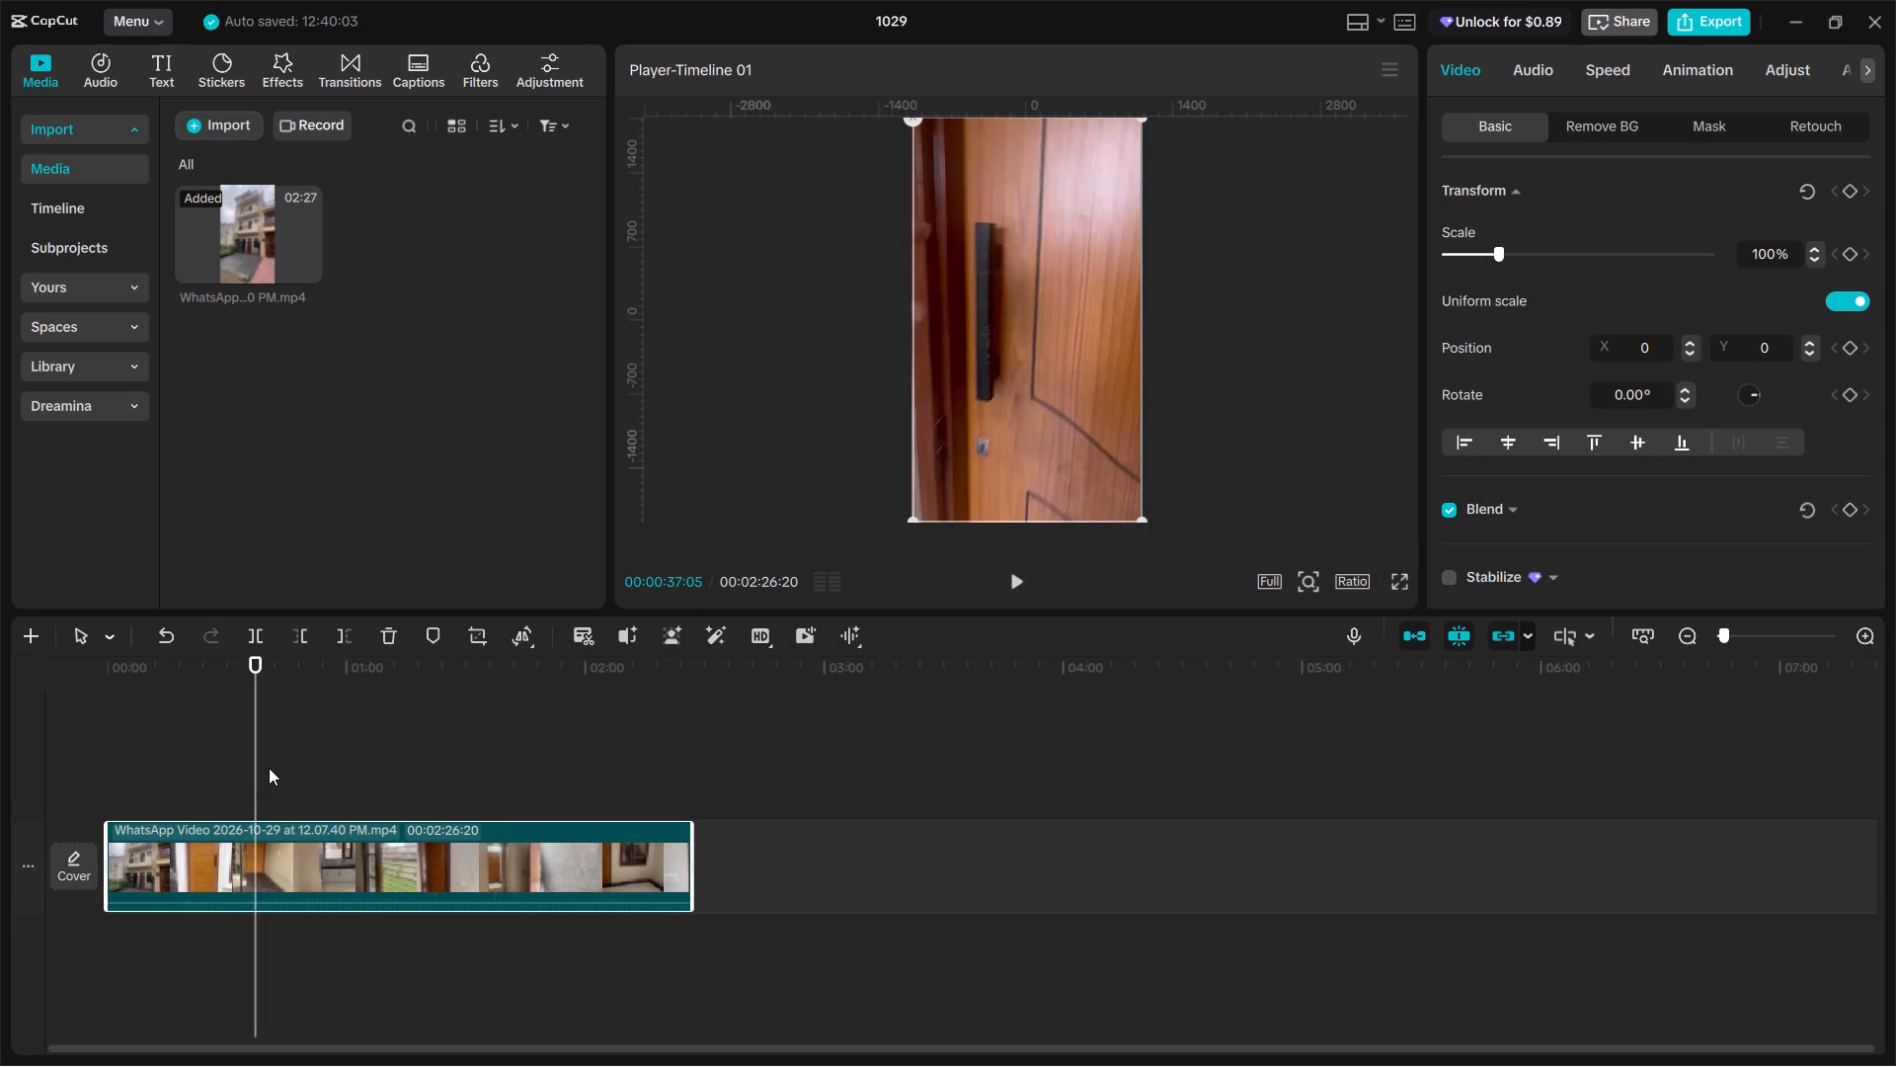
Minimise CapCut to return to the raw folder window in File Explorer.
{"action": "left_click", "coordinate": [1802, 20]}
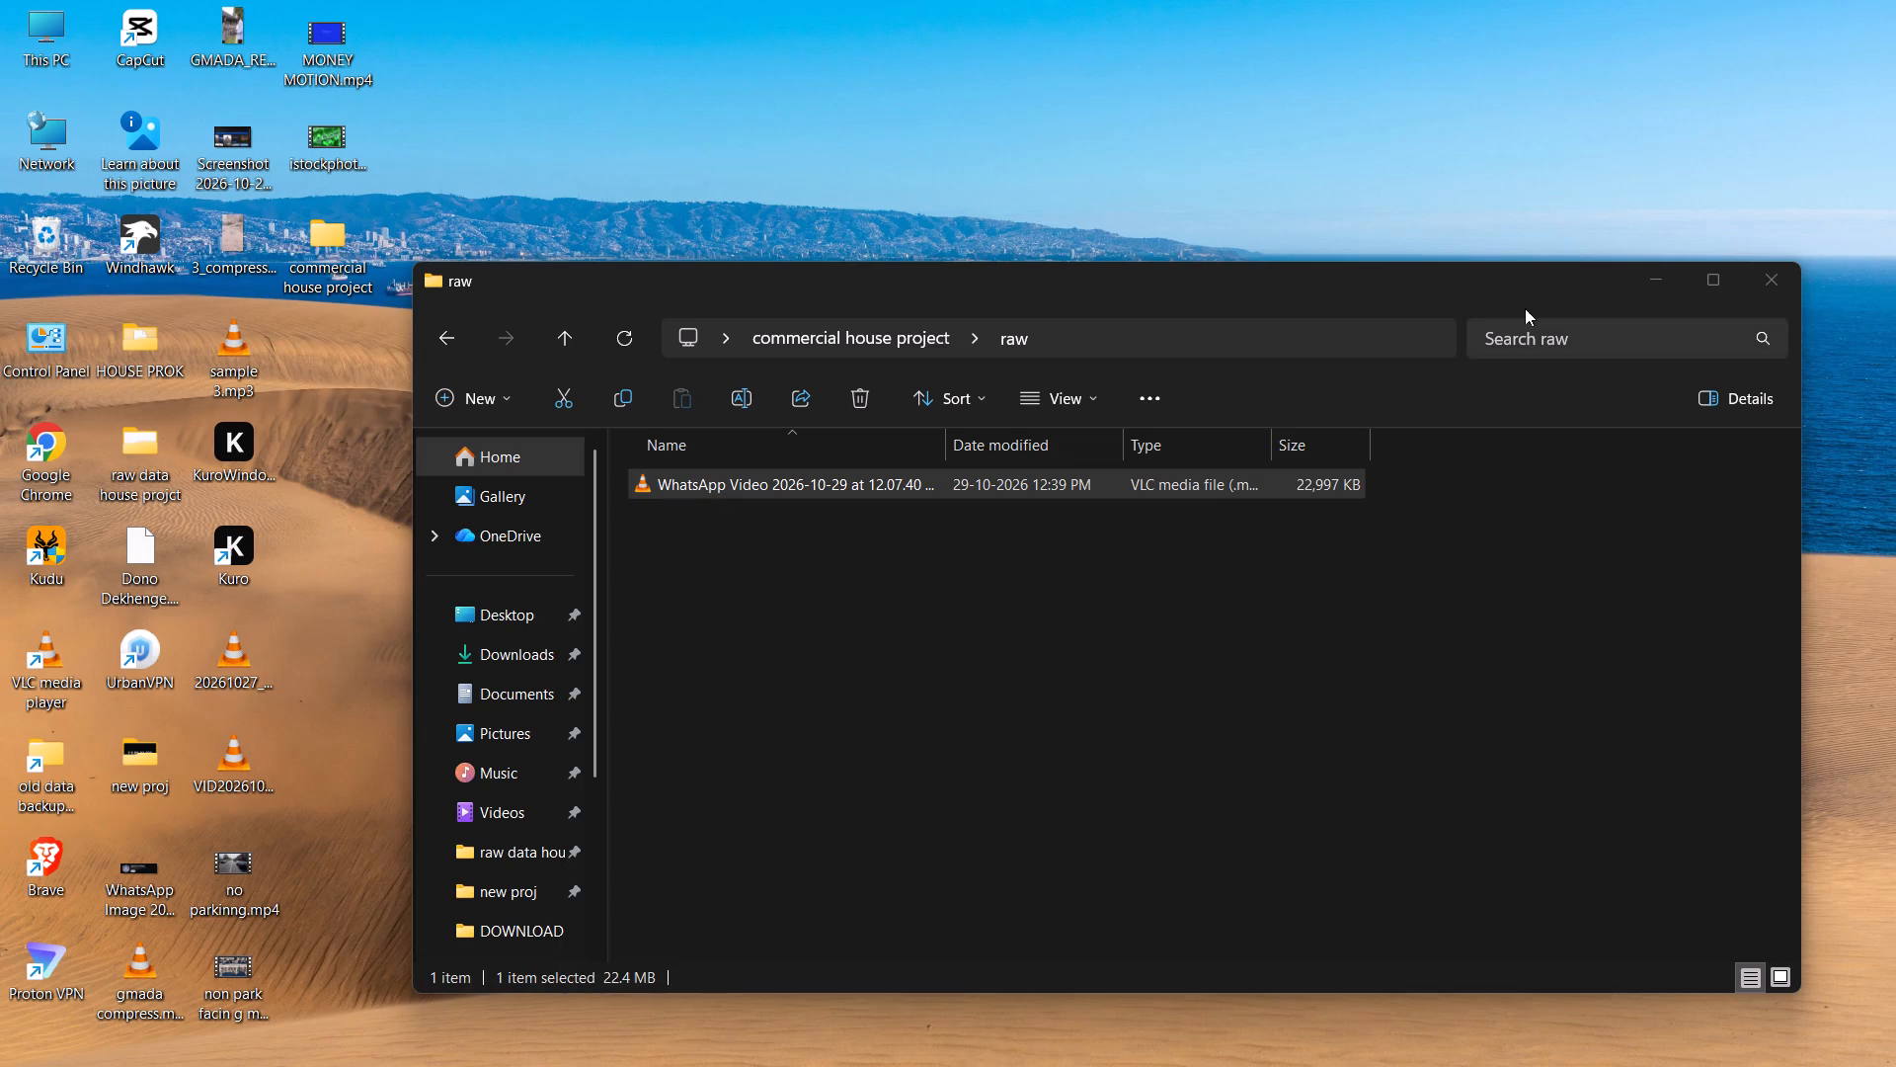
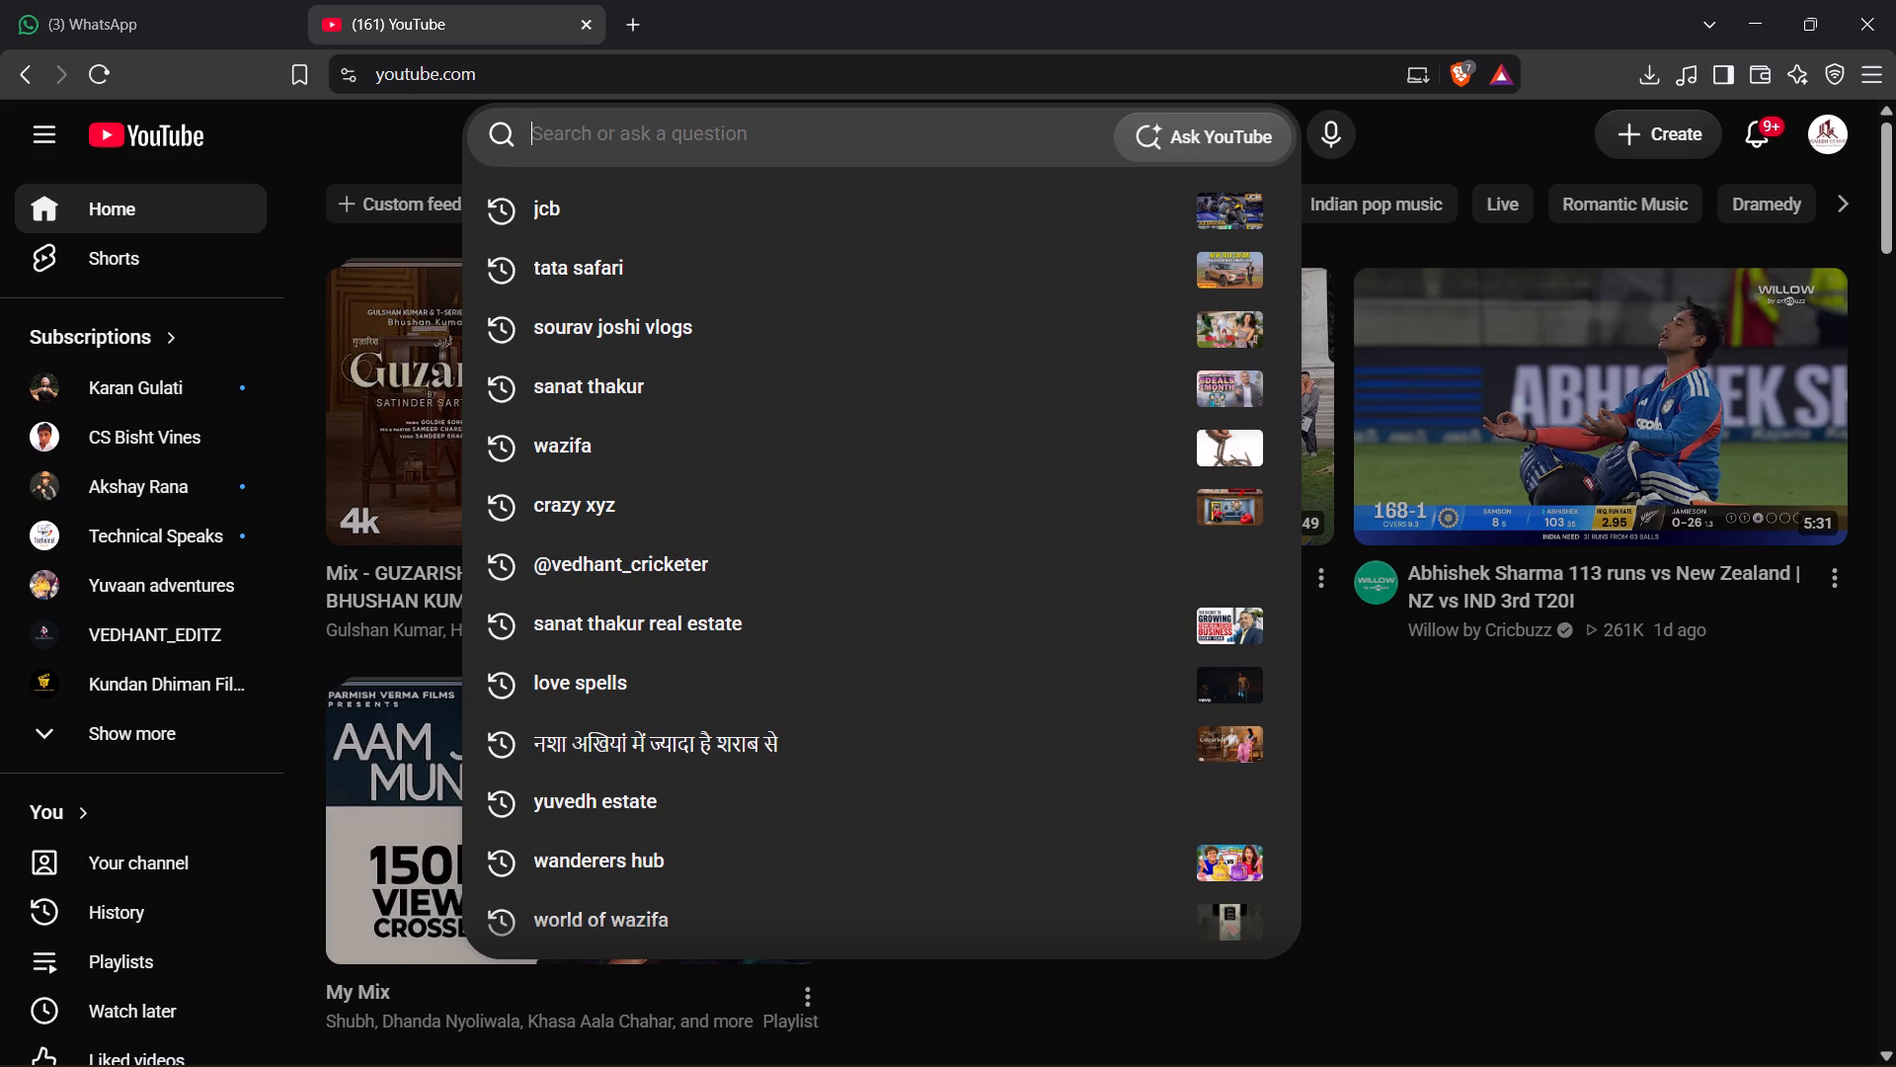
Search YouTube for "copyright free songs".
{"action": "type", "text": "copyright free songs"}
{"action": "key", "text": "Return"}
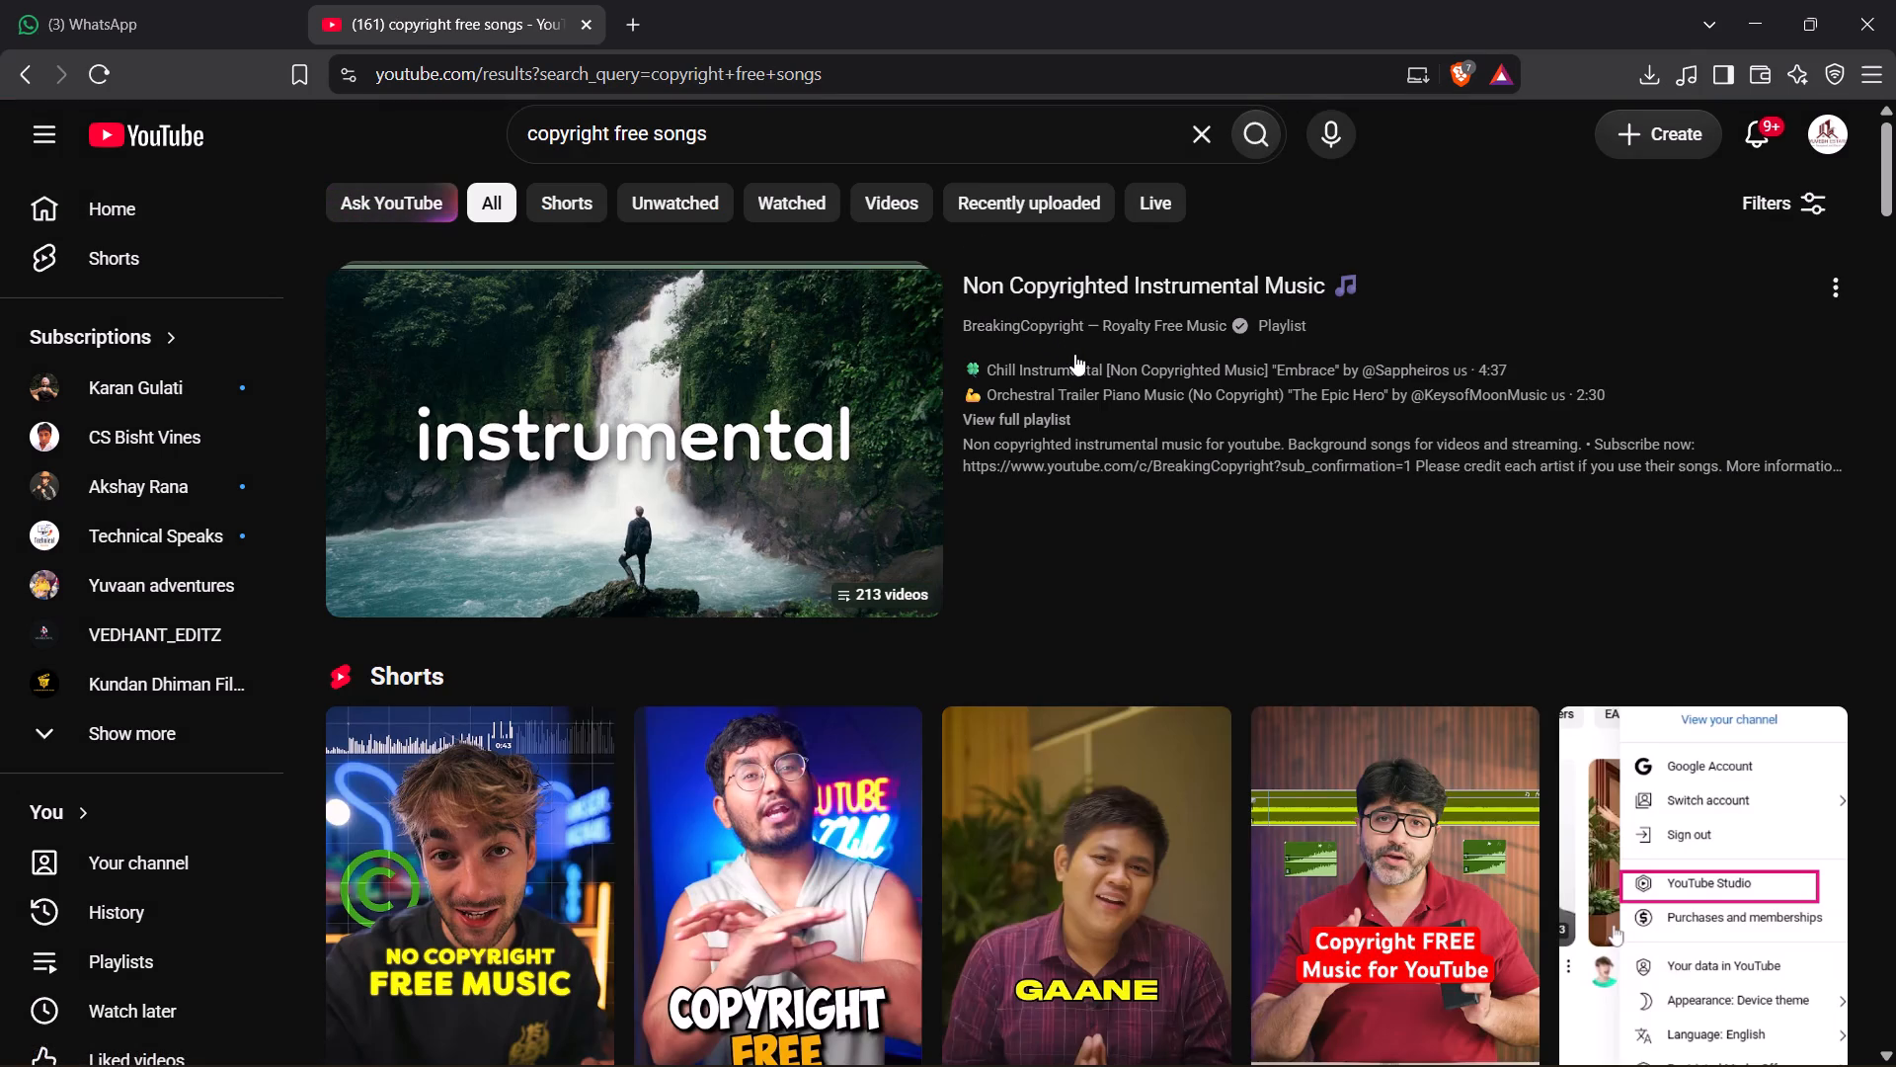
Look through the YouTube results for copyright free songs to find suitable music for the video.
{"action": "scroll", "coordinate": [1079, 369], "scroll_direction": "down", "scroll_amount": 4}
{"action": "scroll", "coordinate": [1101, 466], "scroll_direction": "down", "scroll_amount": 6}
{"action": "scroll", "coordinate": [1106, 478], "scroll_direction": "up", "scroll_amount": 3}
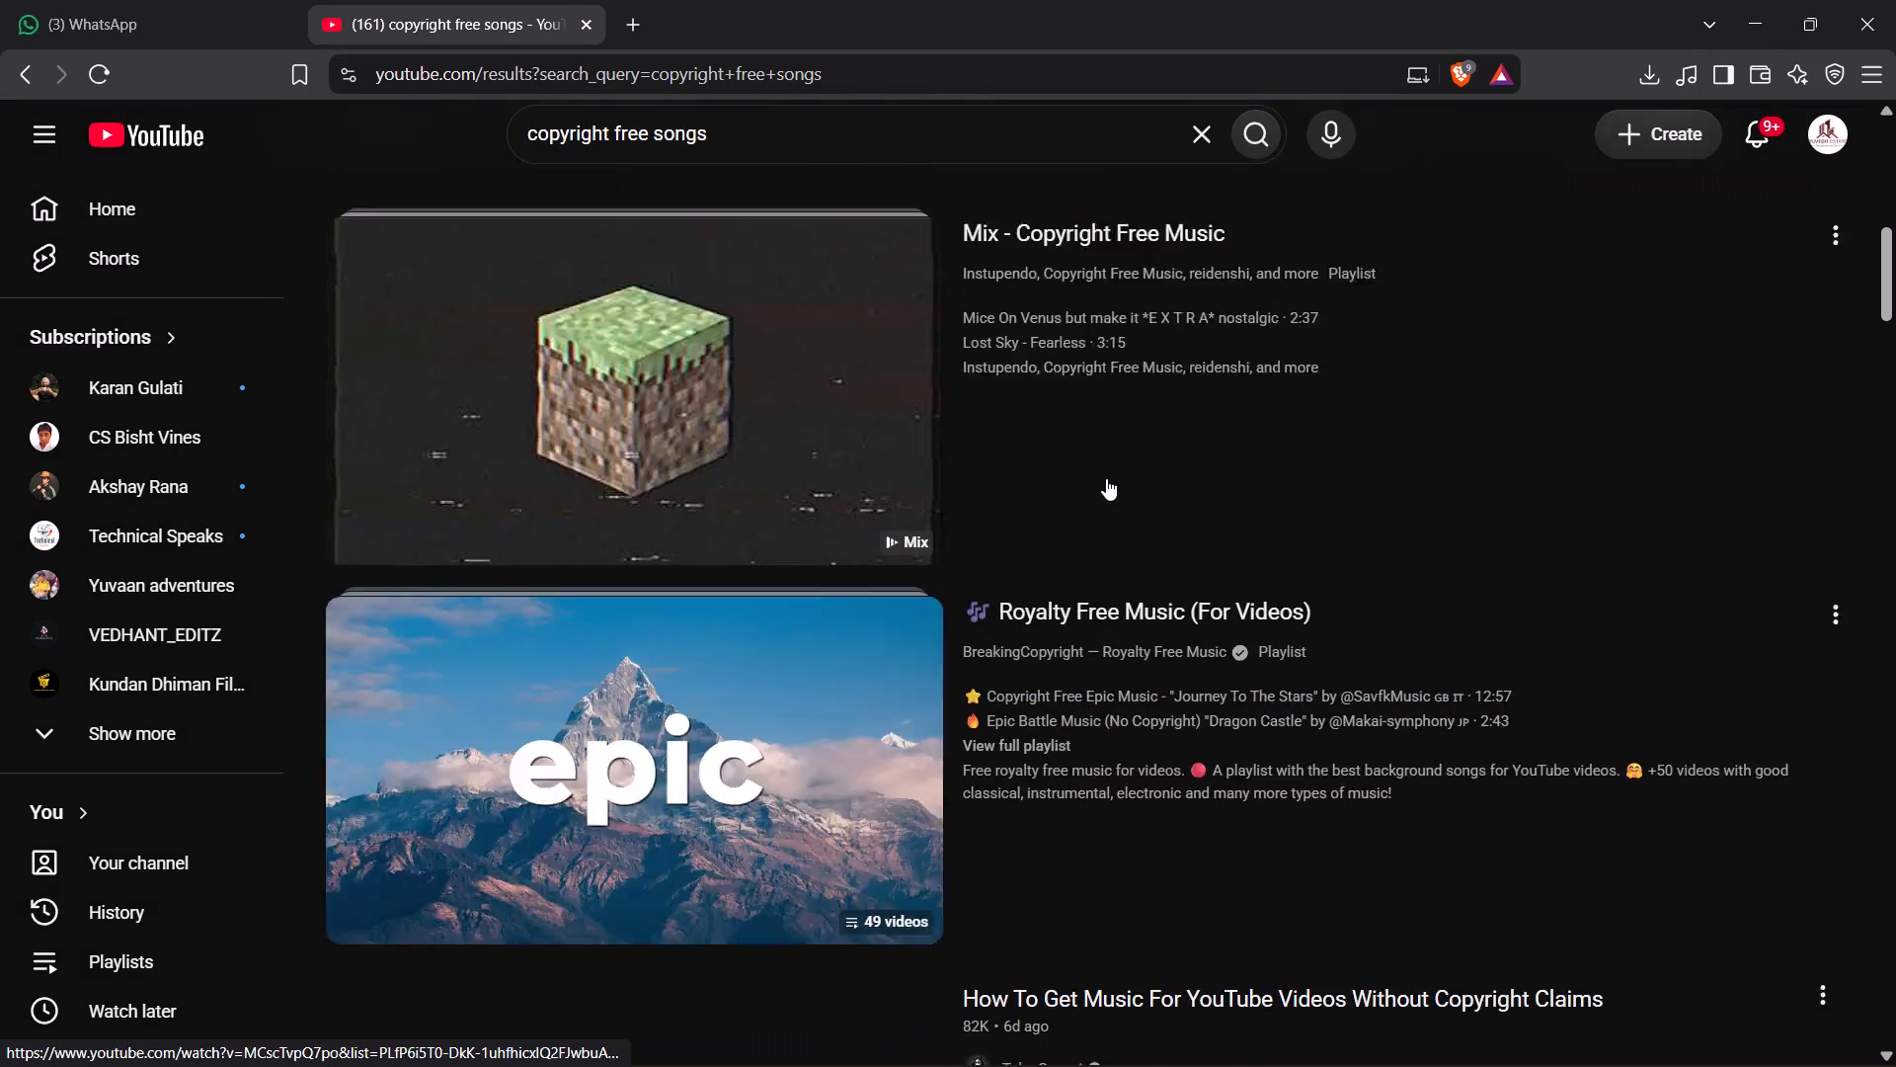
{"action": "scroll", "coordinate": [1111, 474], "scroll_direction": "down", "scroll_amount": 7}
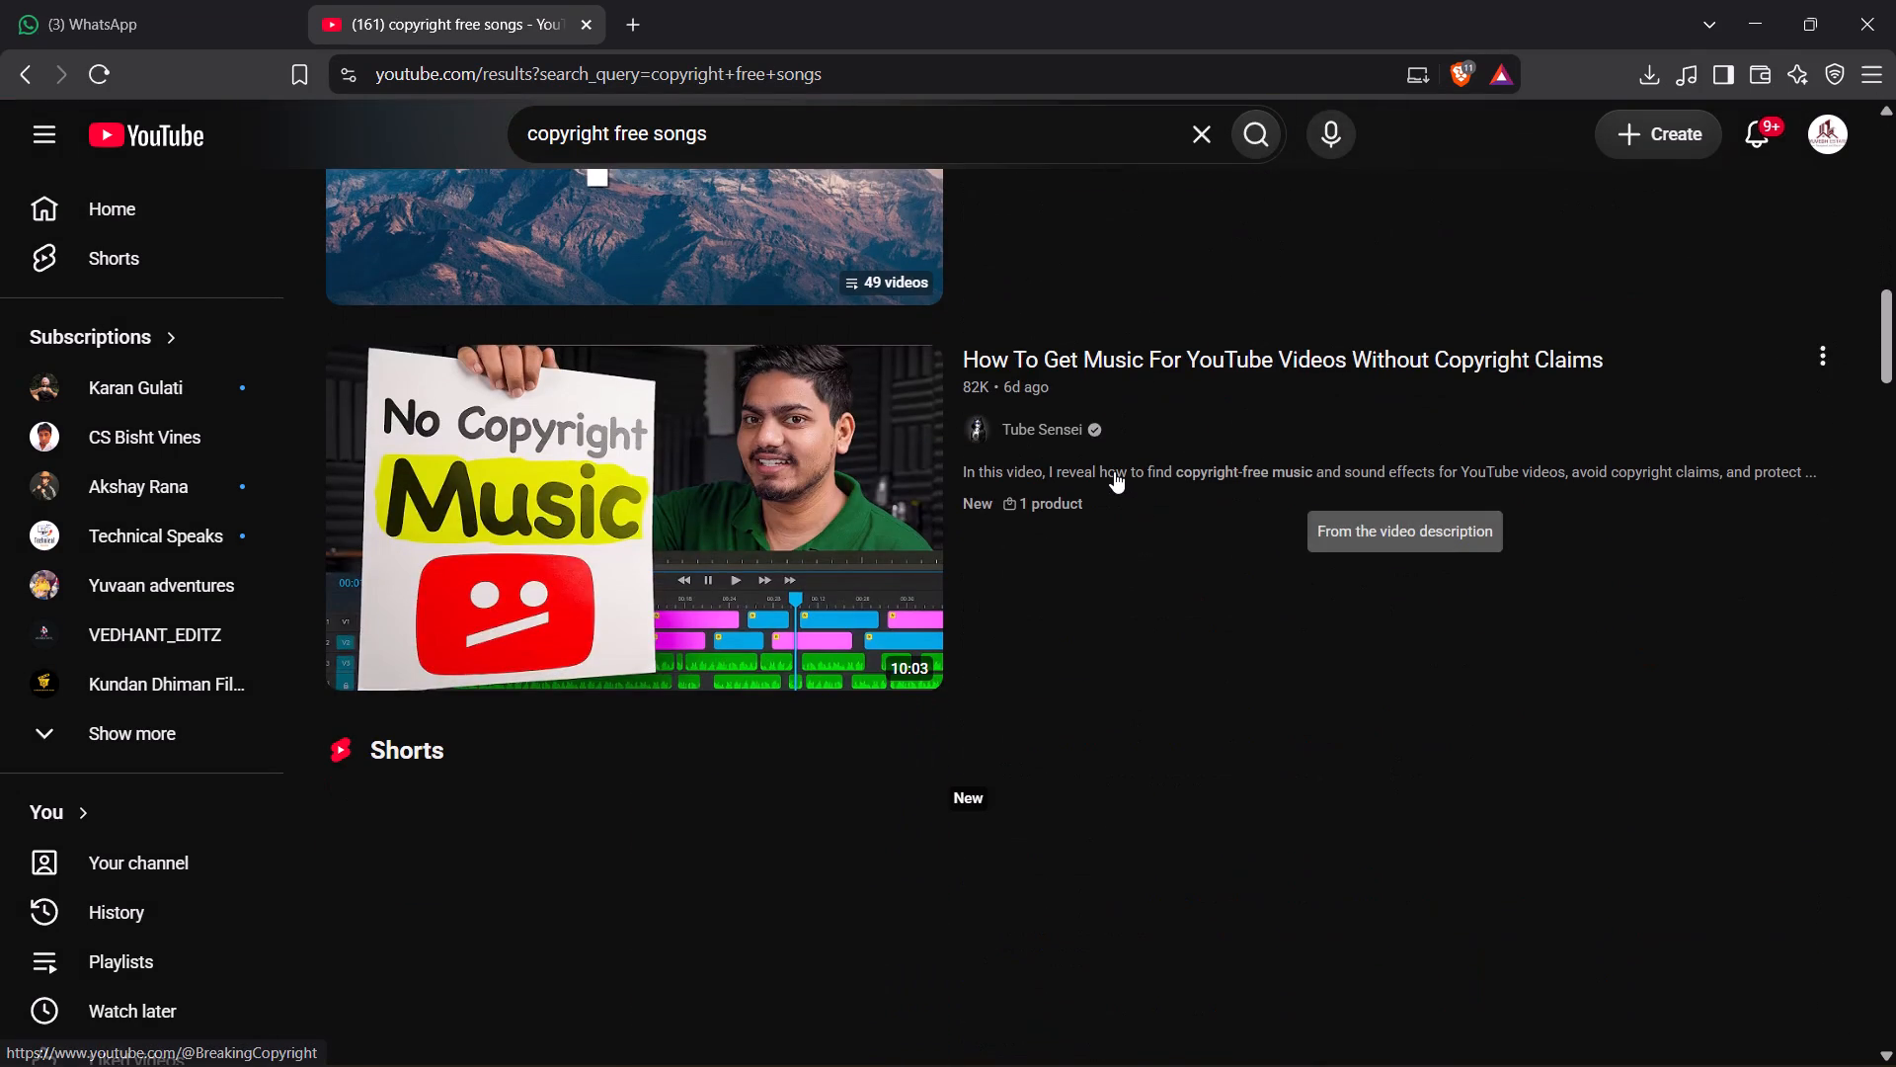
{"action": "scroll", "coordinate": [1114, 471], "scroll_direction": "down", "scroll_amount": 5}
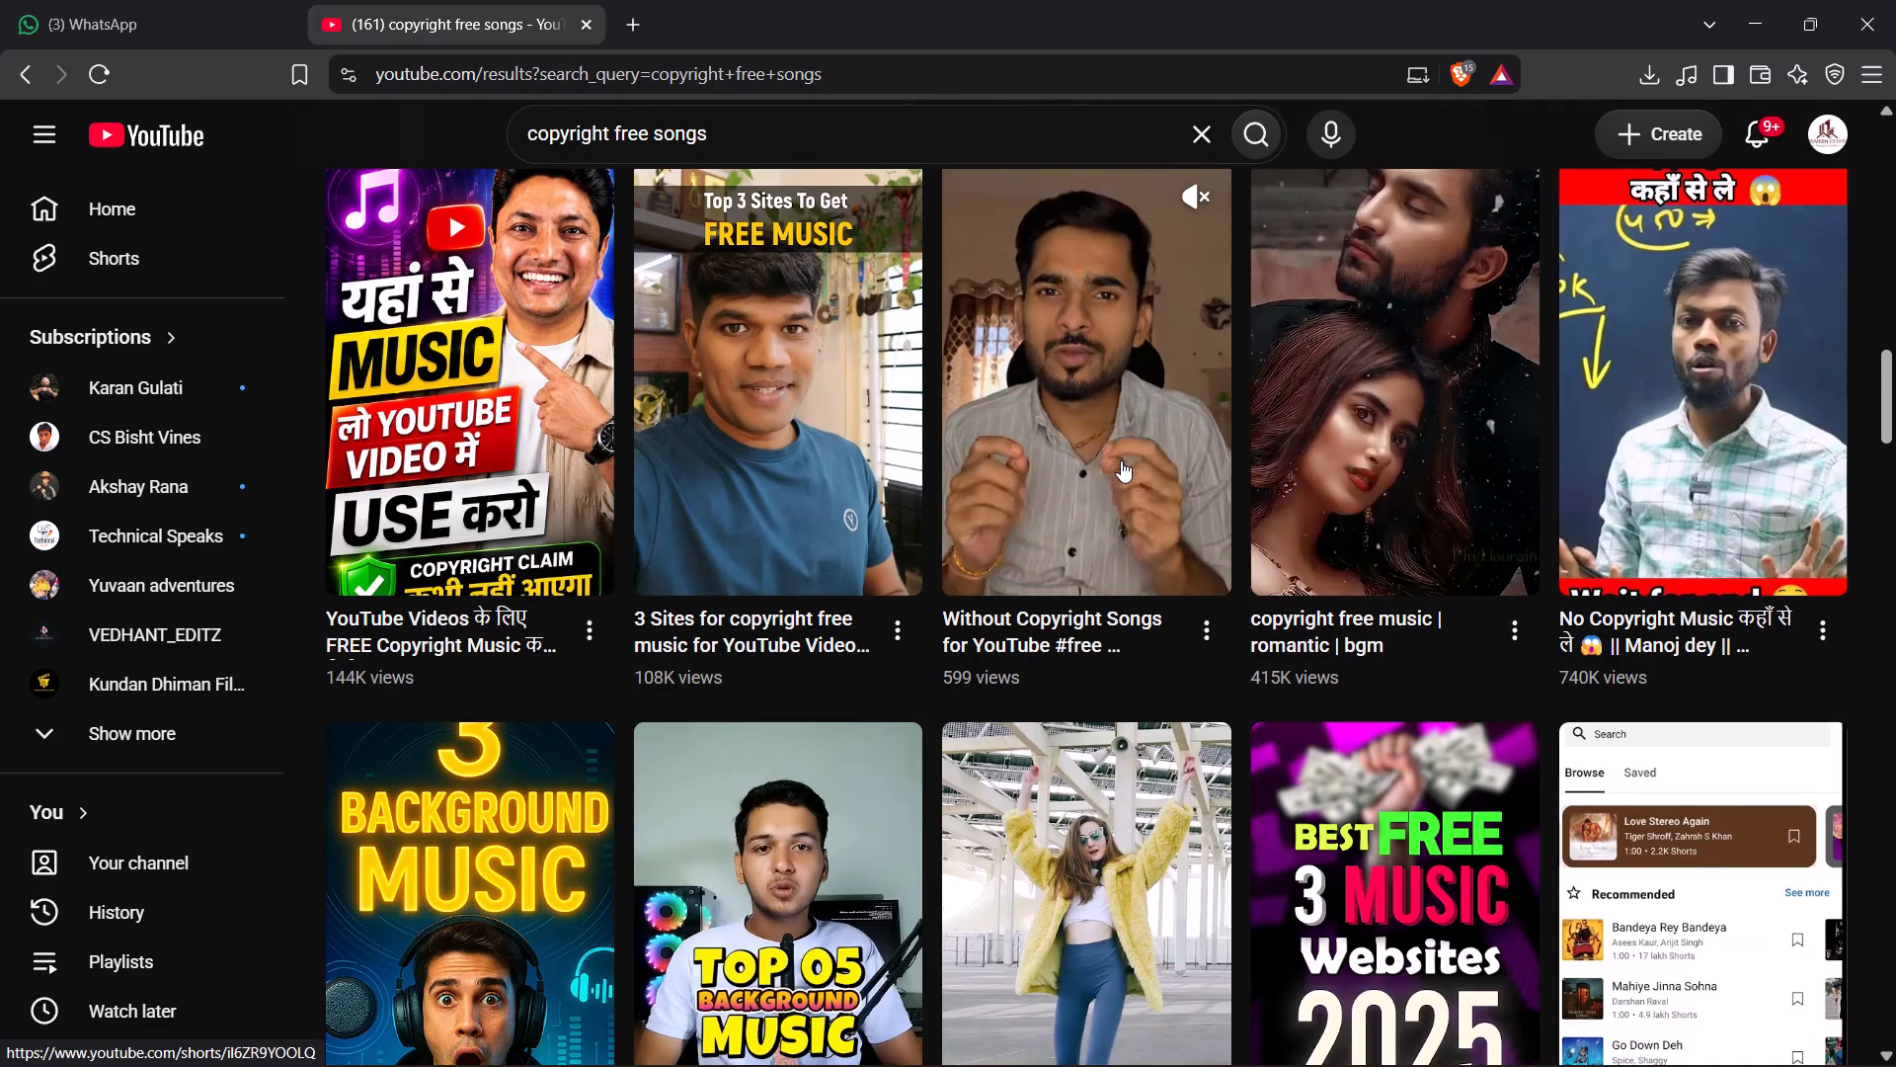
{"action": "scroll", "coordinate": [1125, 459], "scroll_direction": "down", "scroll_amount": 3}
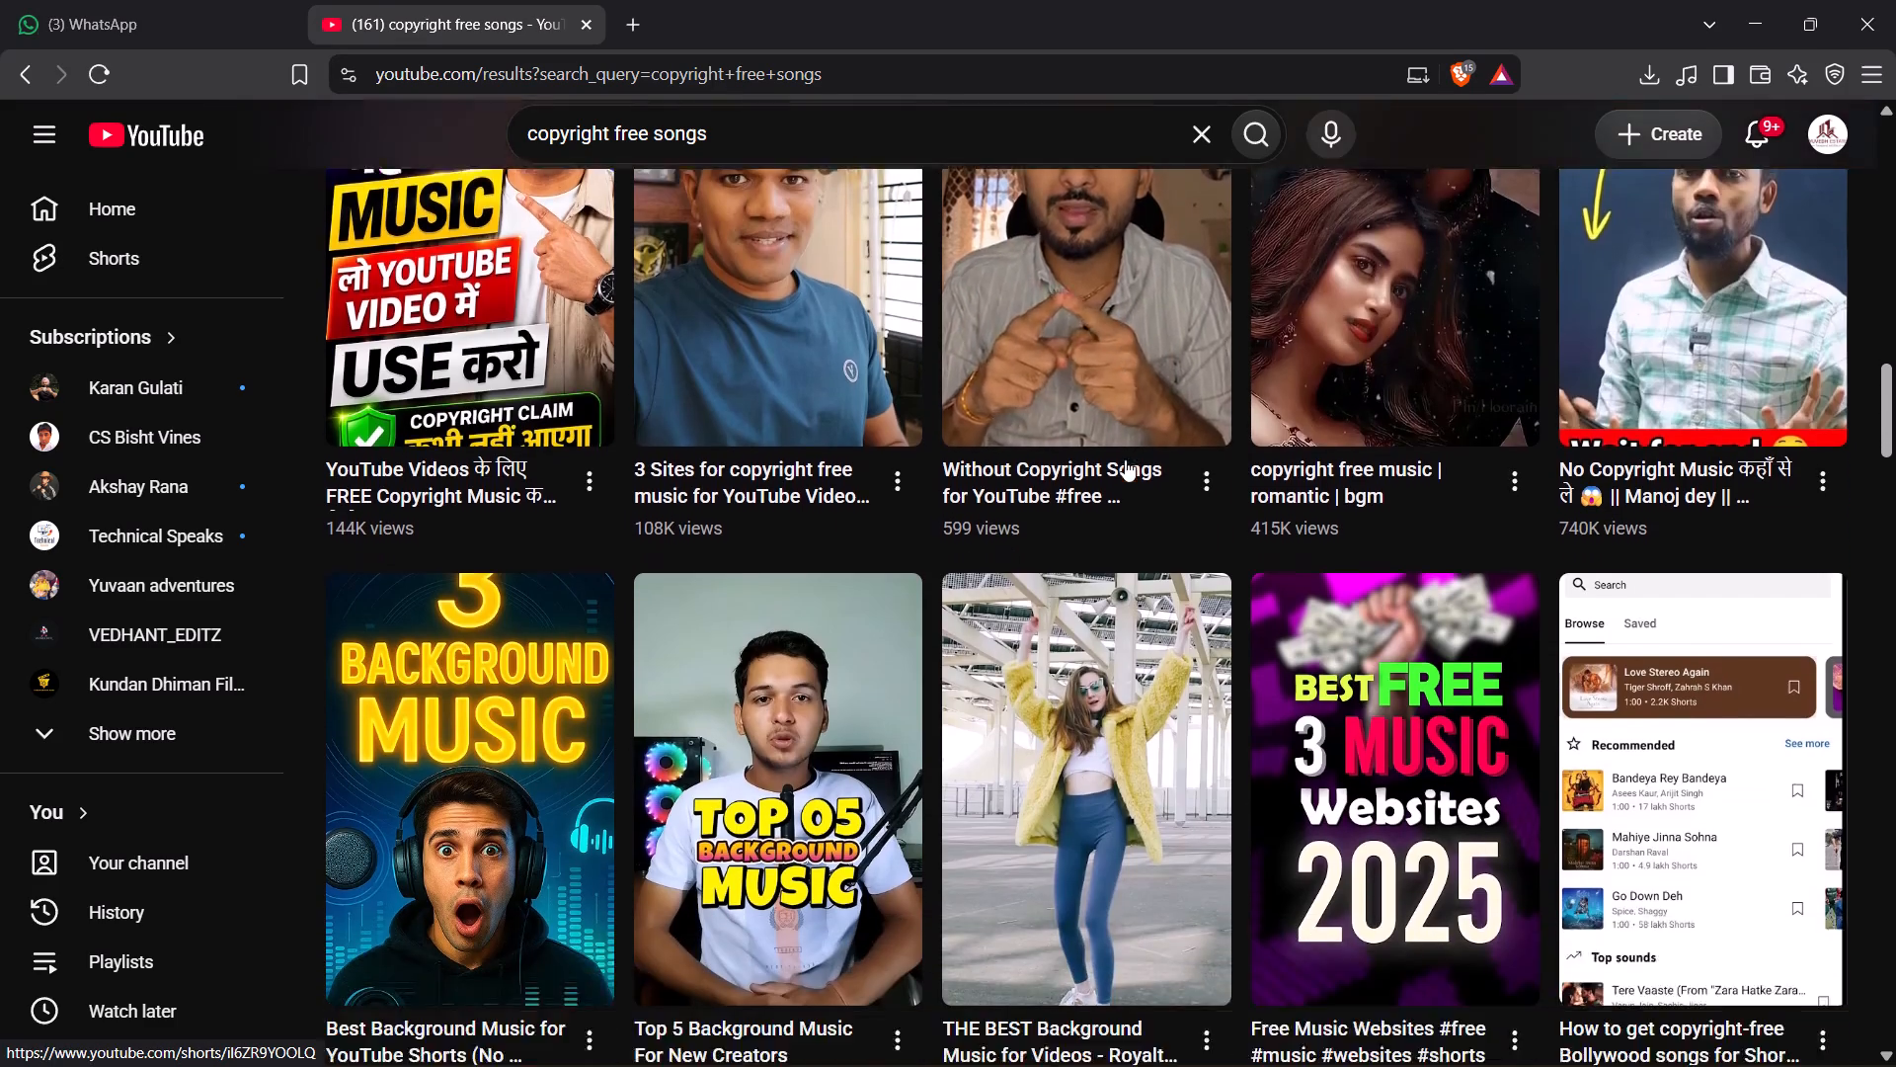
{"action": "scroll", "coordinate": [1125, 459], "scroll_direction": "down", "scroll_amount": 5}
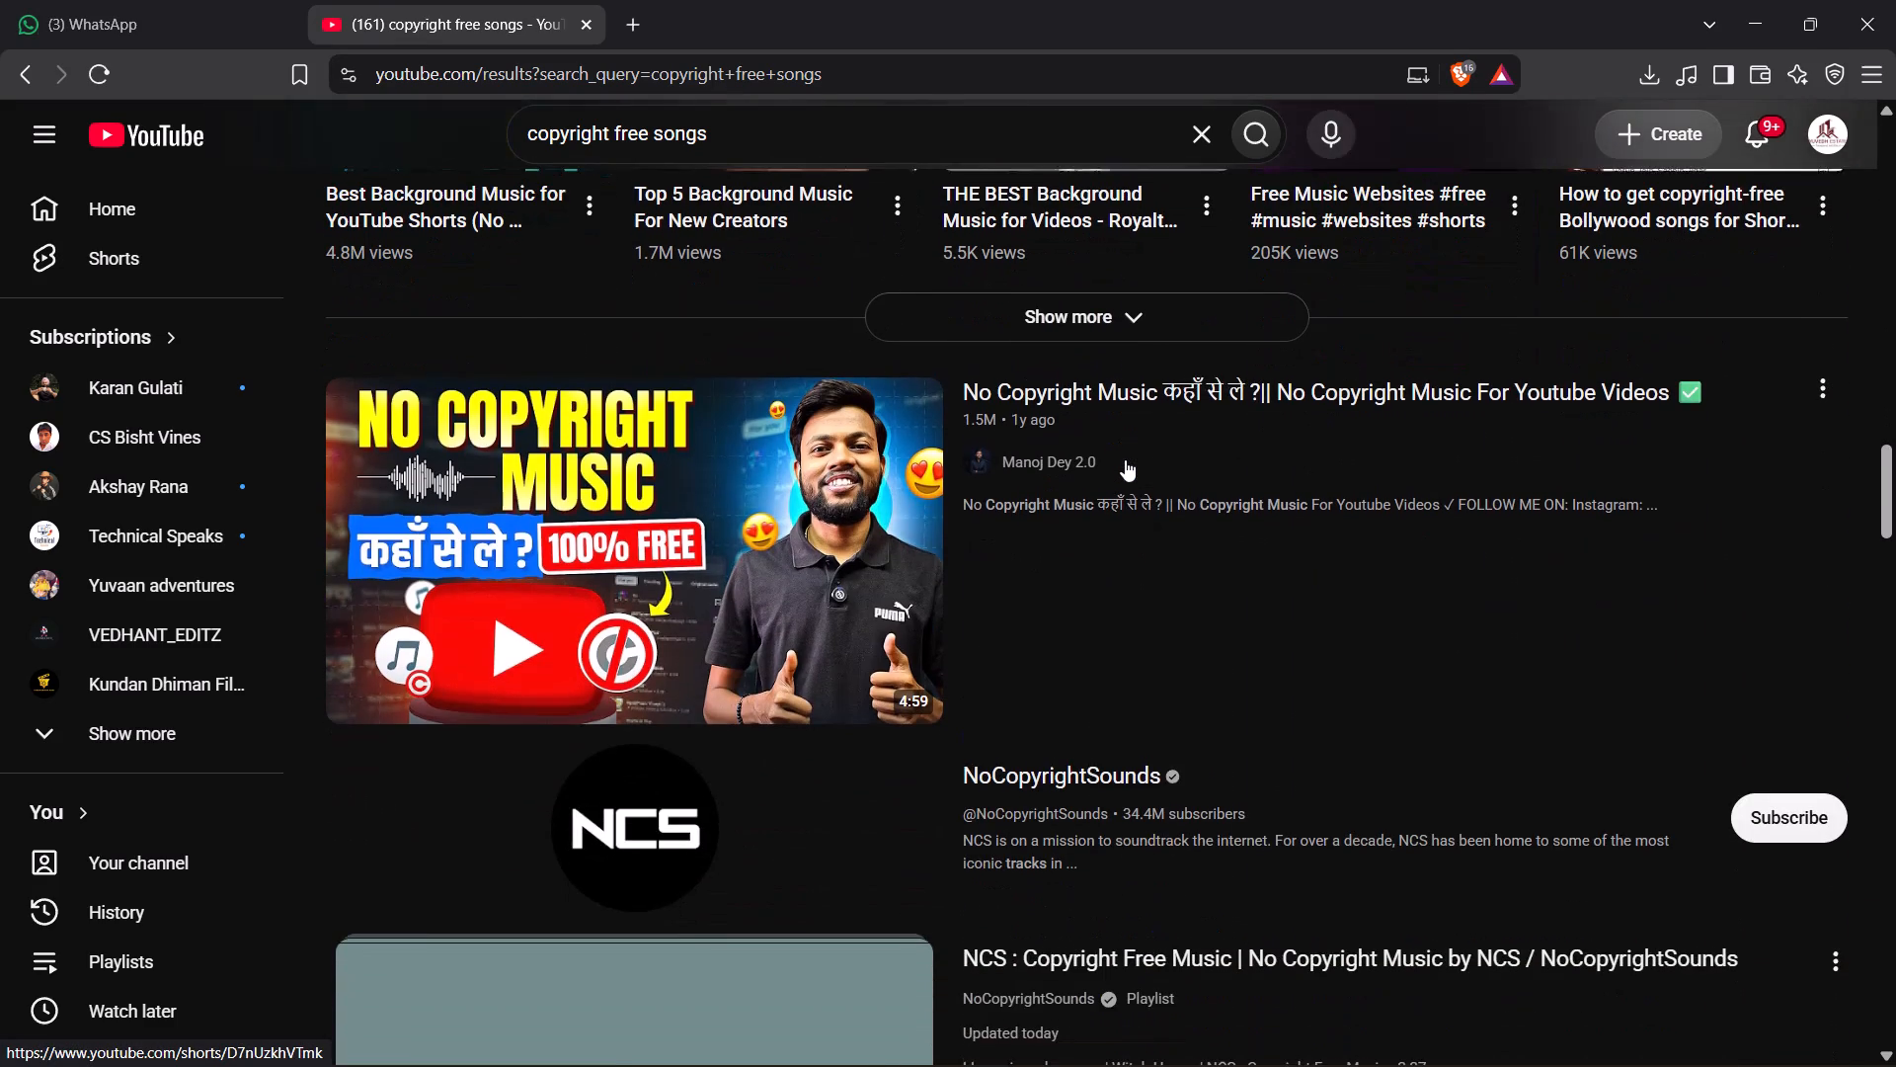
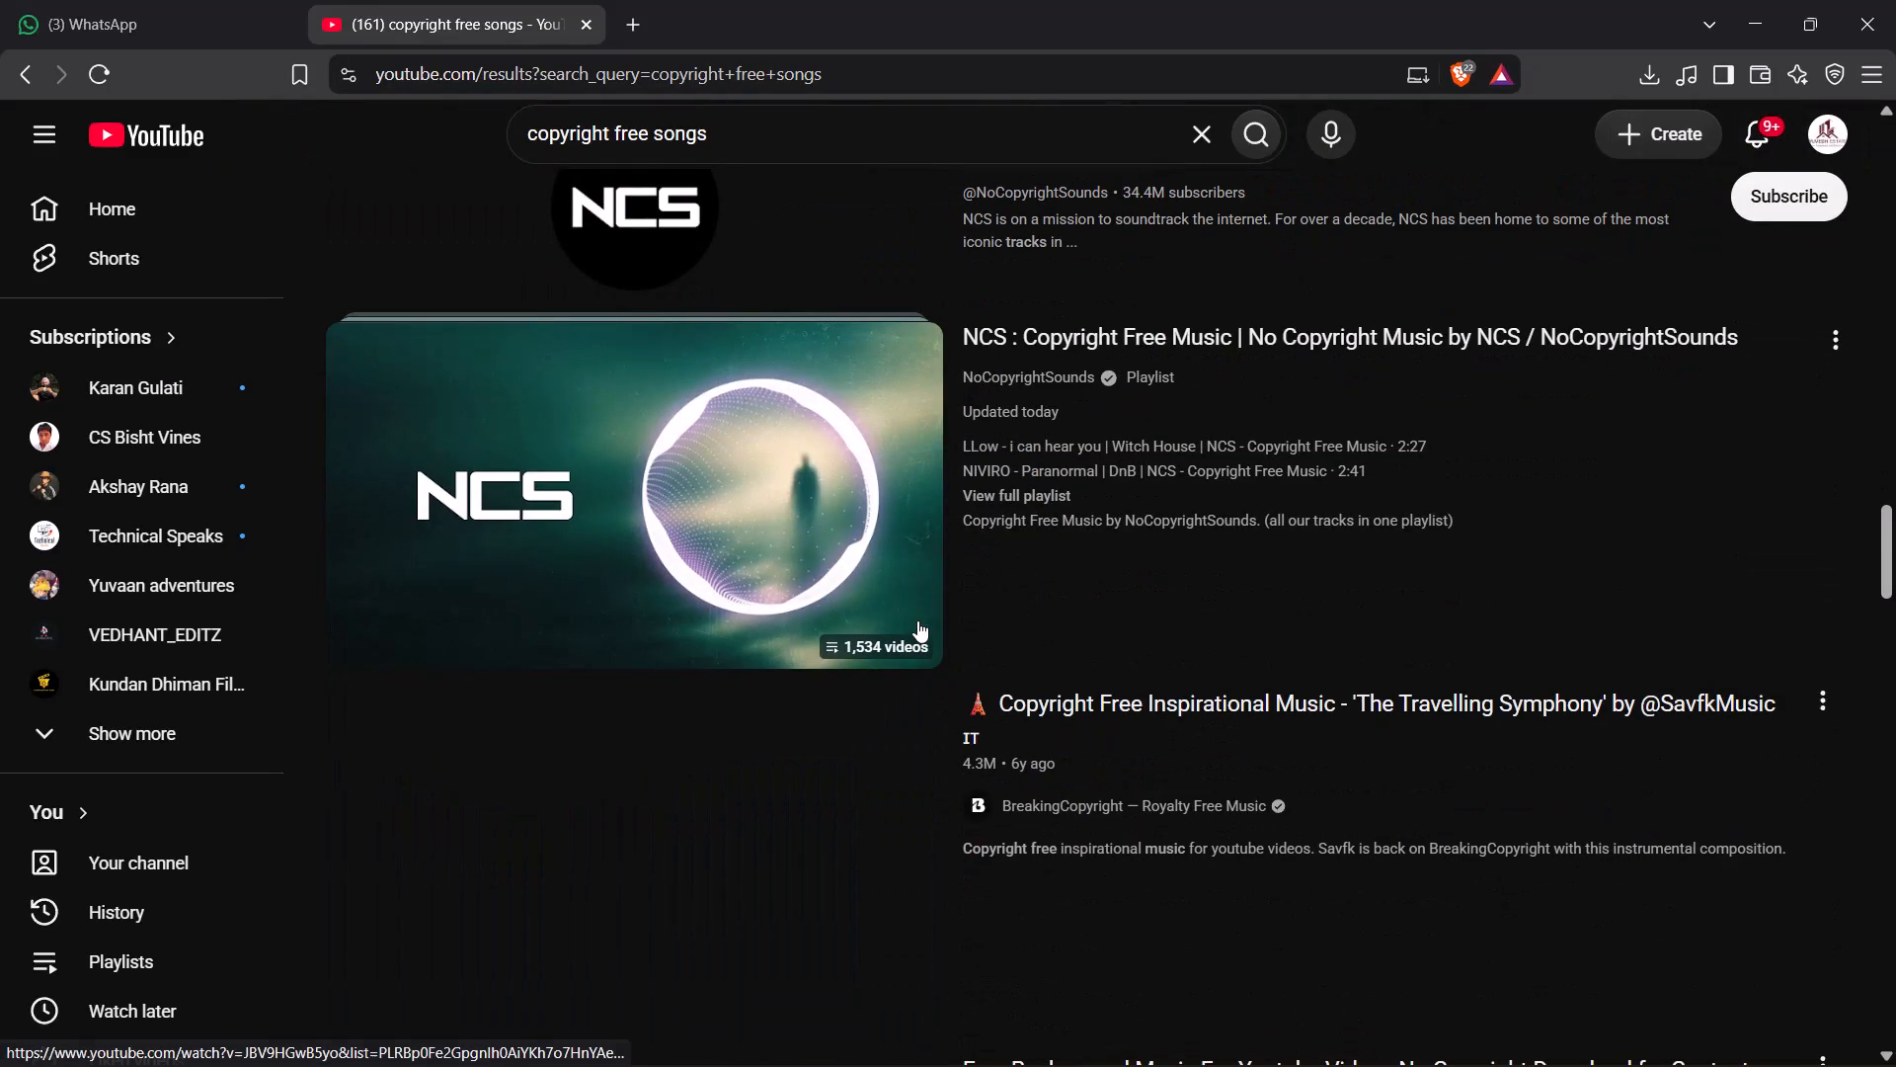
Finish browsing the copyright free songs results and open a new browser tab alongside them.
{"action": "scroll", "coordinate": [917, 619], "scroll_direction": "down", "scroll_amount": 13}
{"action": "scroll", "coordinate": [908, 618], "scroll_direction": "up", "scroll_amount": 9}
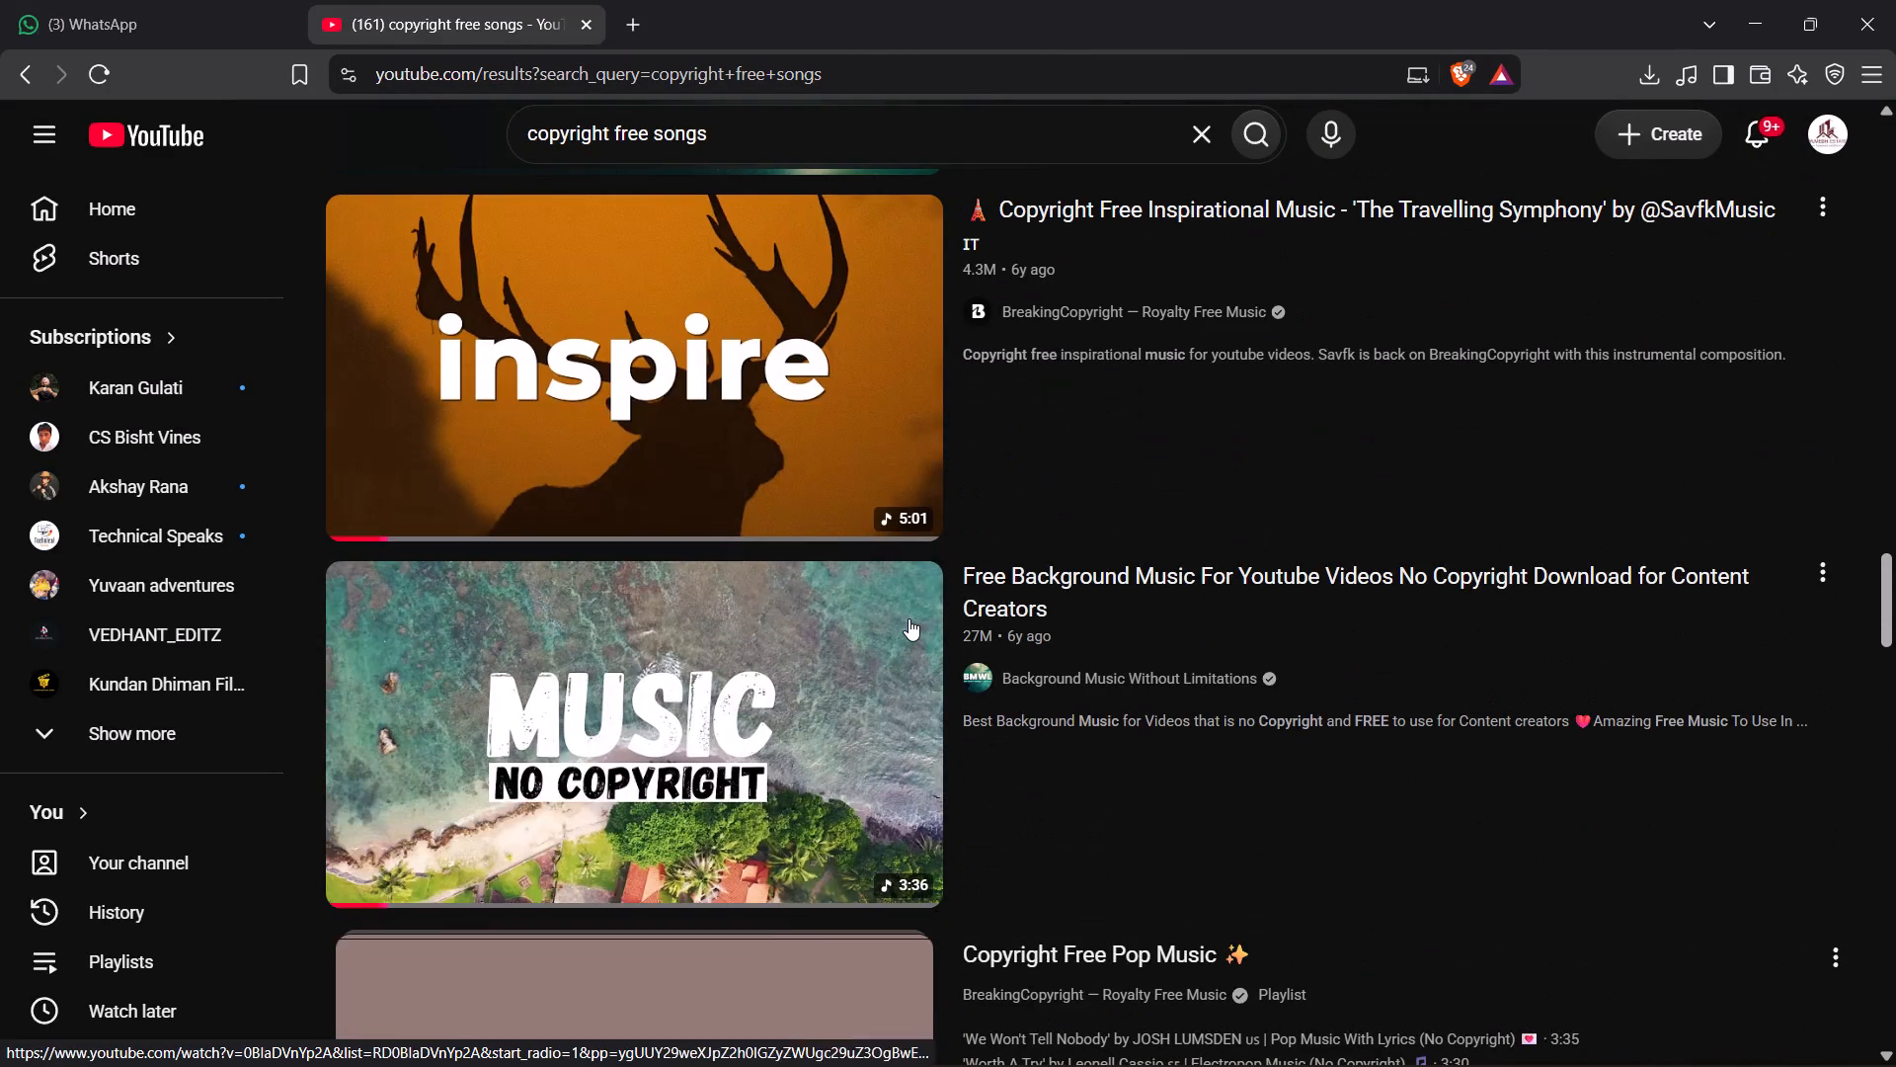
{"action": "scroll", "coordinate": [908, 618], "scroll_direction": "up", "scroll_amount": 20}
{"action": "scroll", "coordinate": [908, 618], "scroll_direction": "up", "scroll_amount": 20}
{"action": "scroll", "coordinate": [908, 618], "scroll_direction": "up", "scroll_amount": 3}
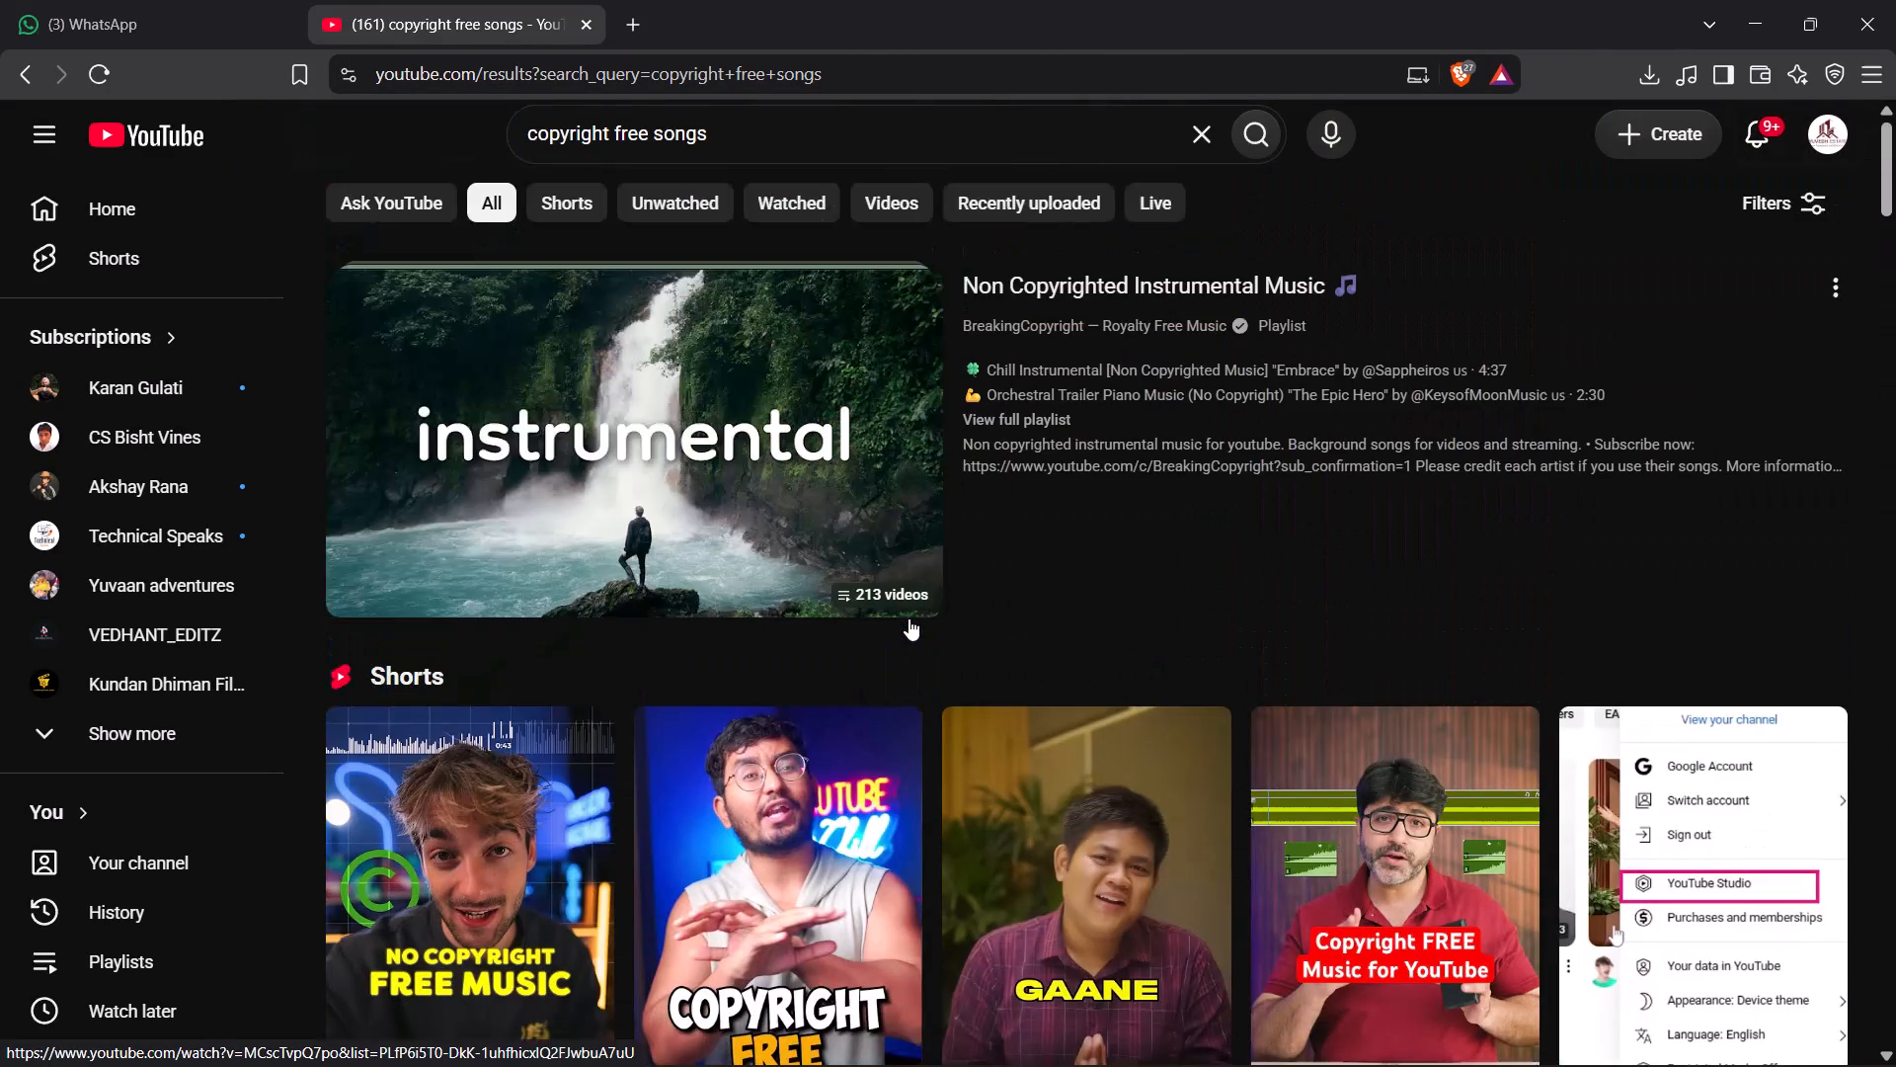
{"action": "scroll", "coordinate": [908, 618], "scroll_direction": "up", "scroll_amount": 8}
{"action": "left_click", "coordinate": [620, 20]}
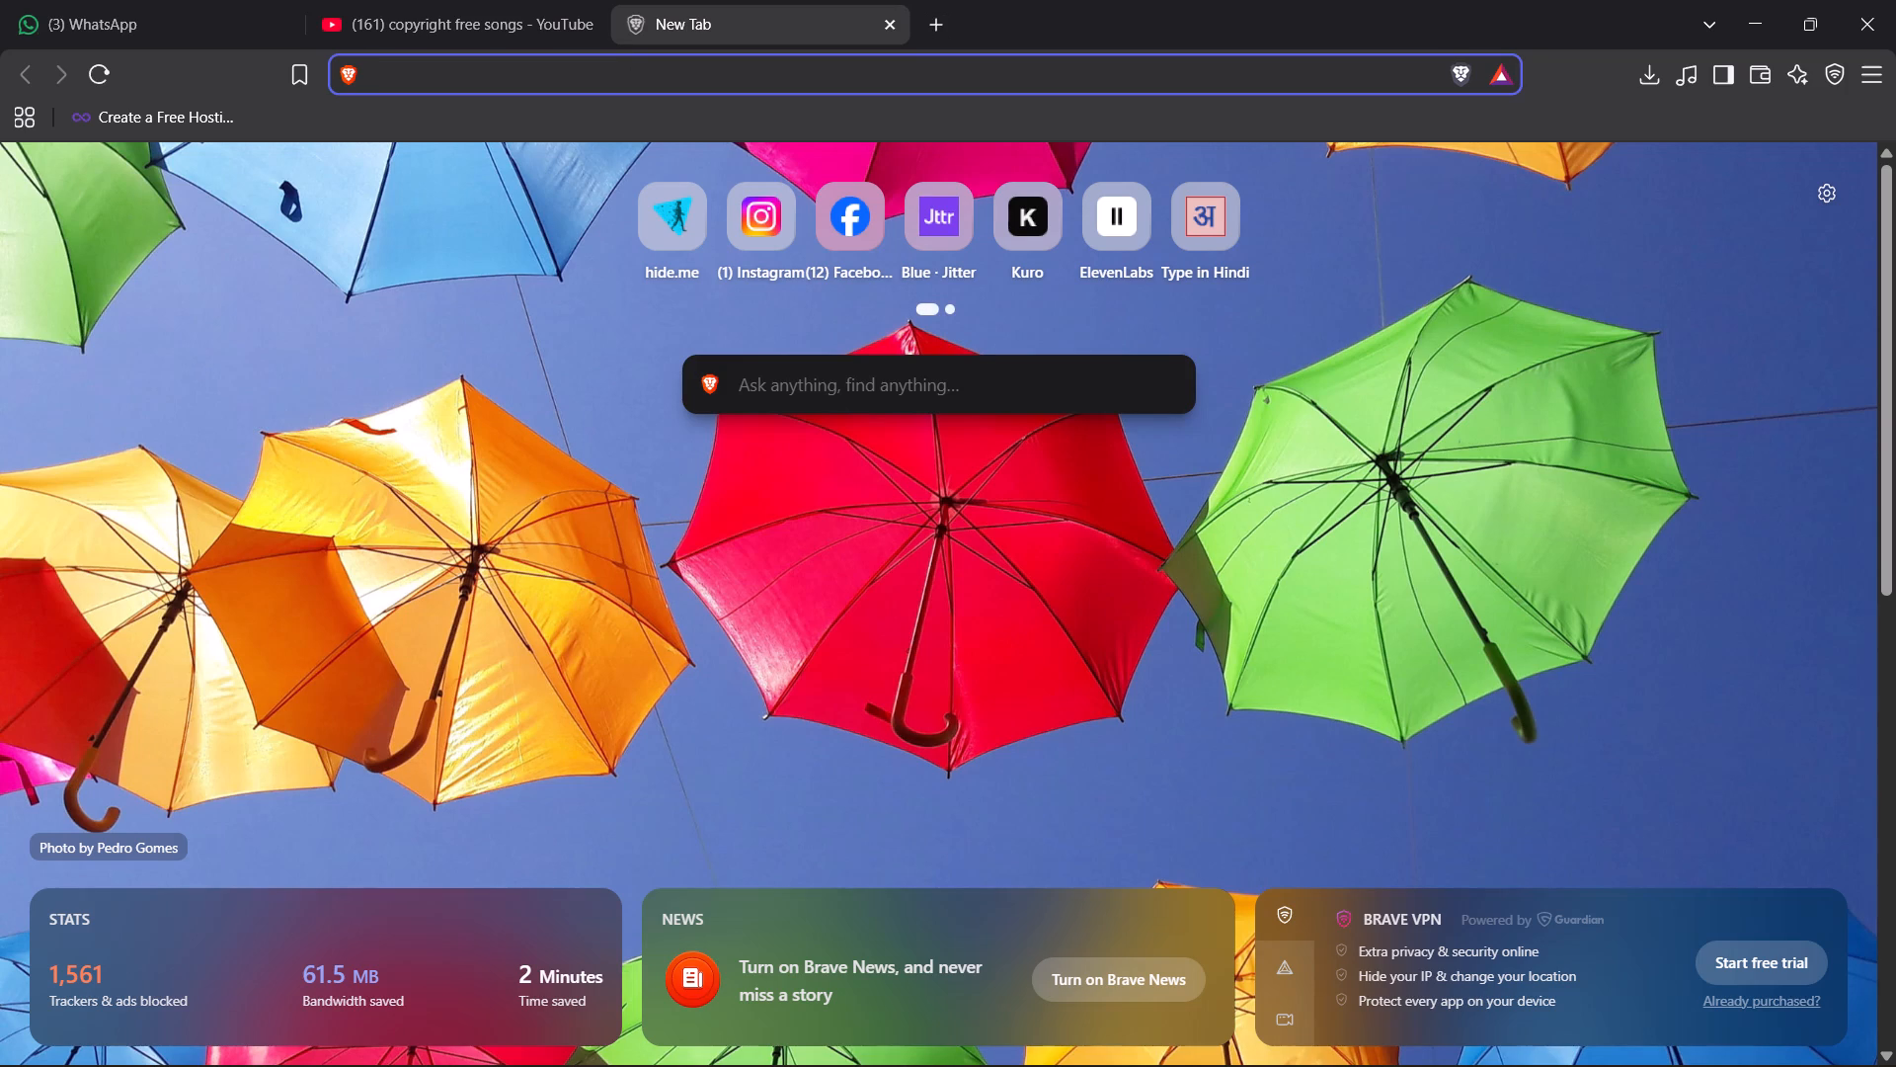
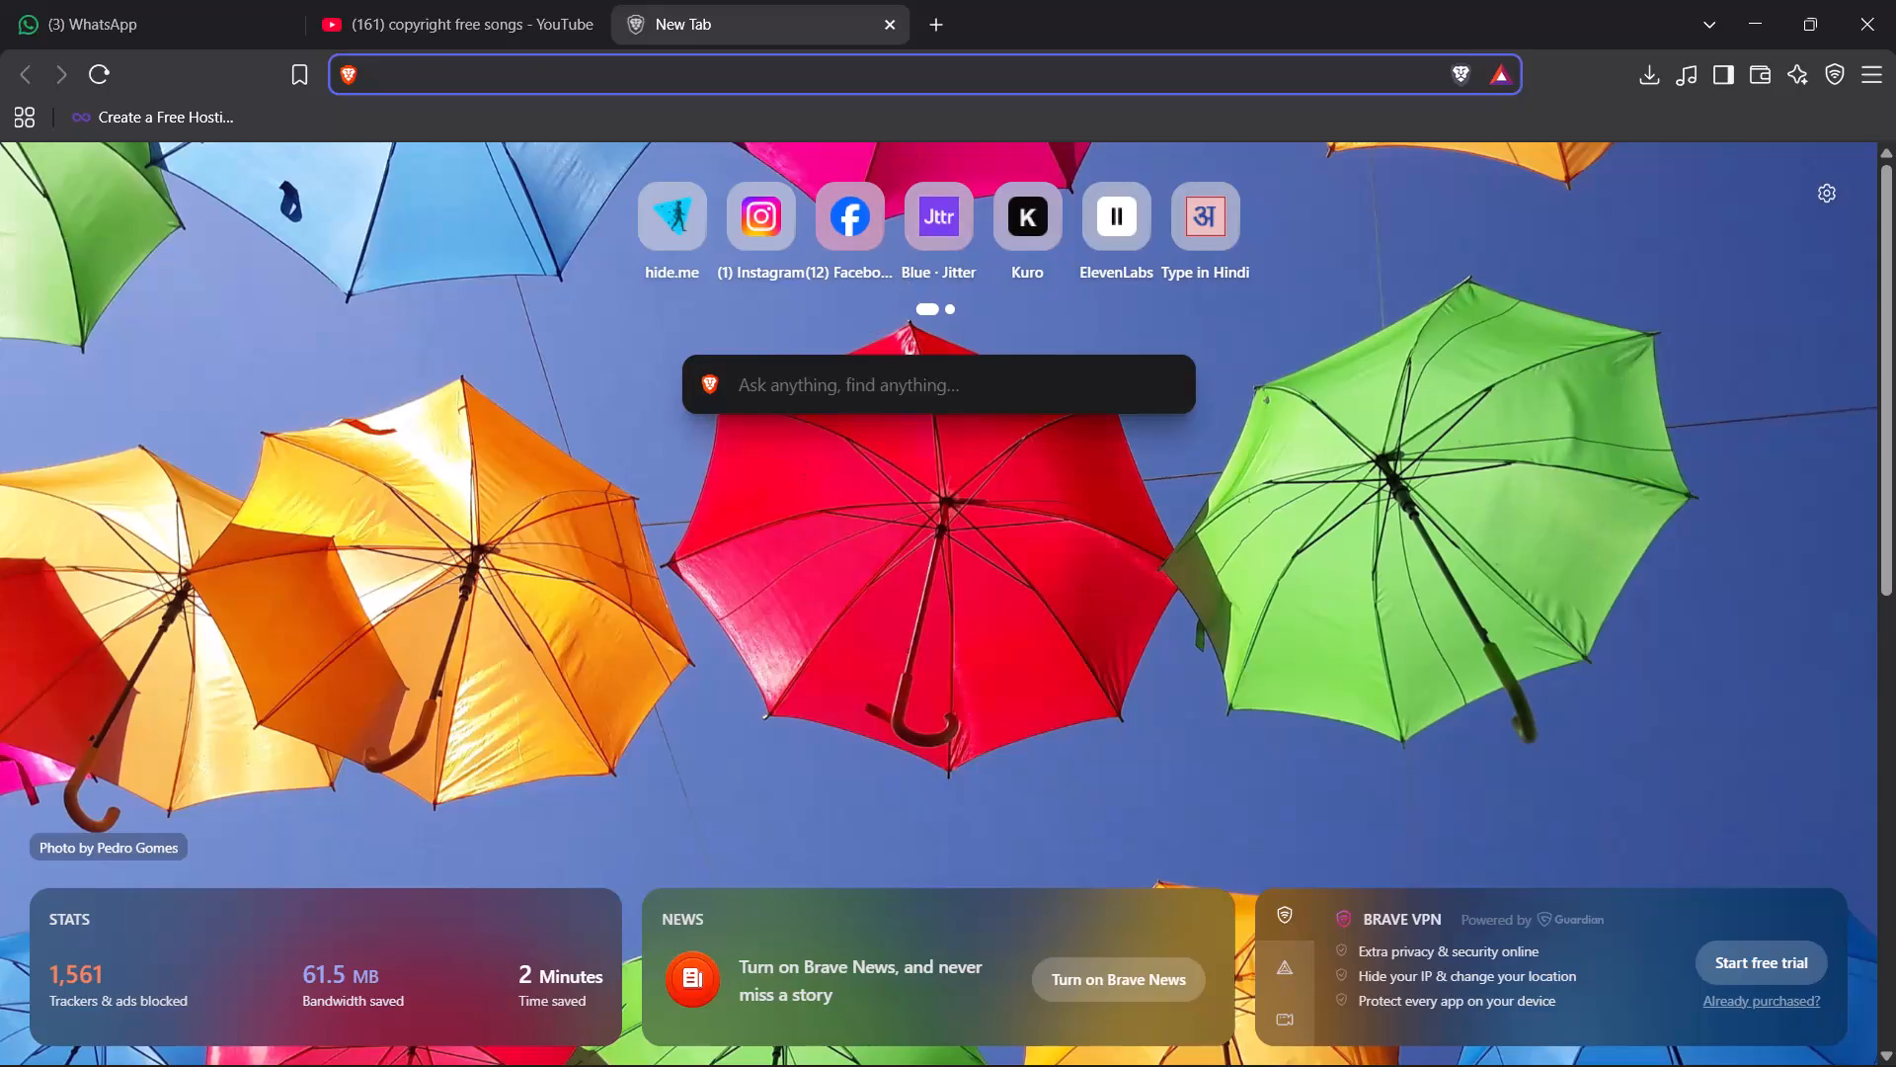
Close the unused new tab and return to the copyright free songs results.
{"action": "left_click_drag", "start_coordinate": [832, 387], "coordinate": [980, 401]}
{"action": "left_click", "coordinate": [1008, 6]}
{"action": "left_click", "coordinate": [999, 22]}
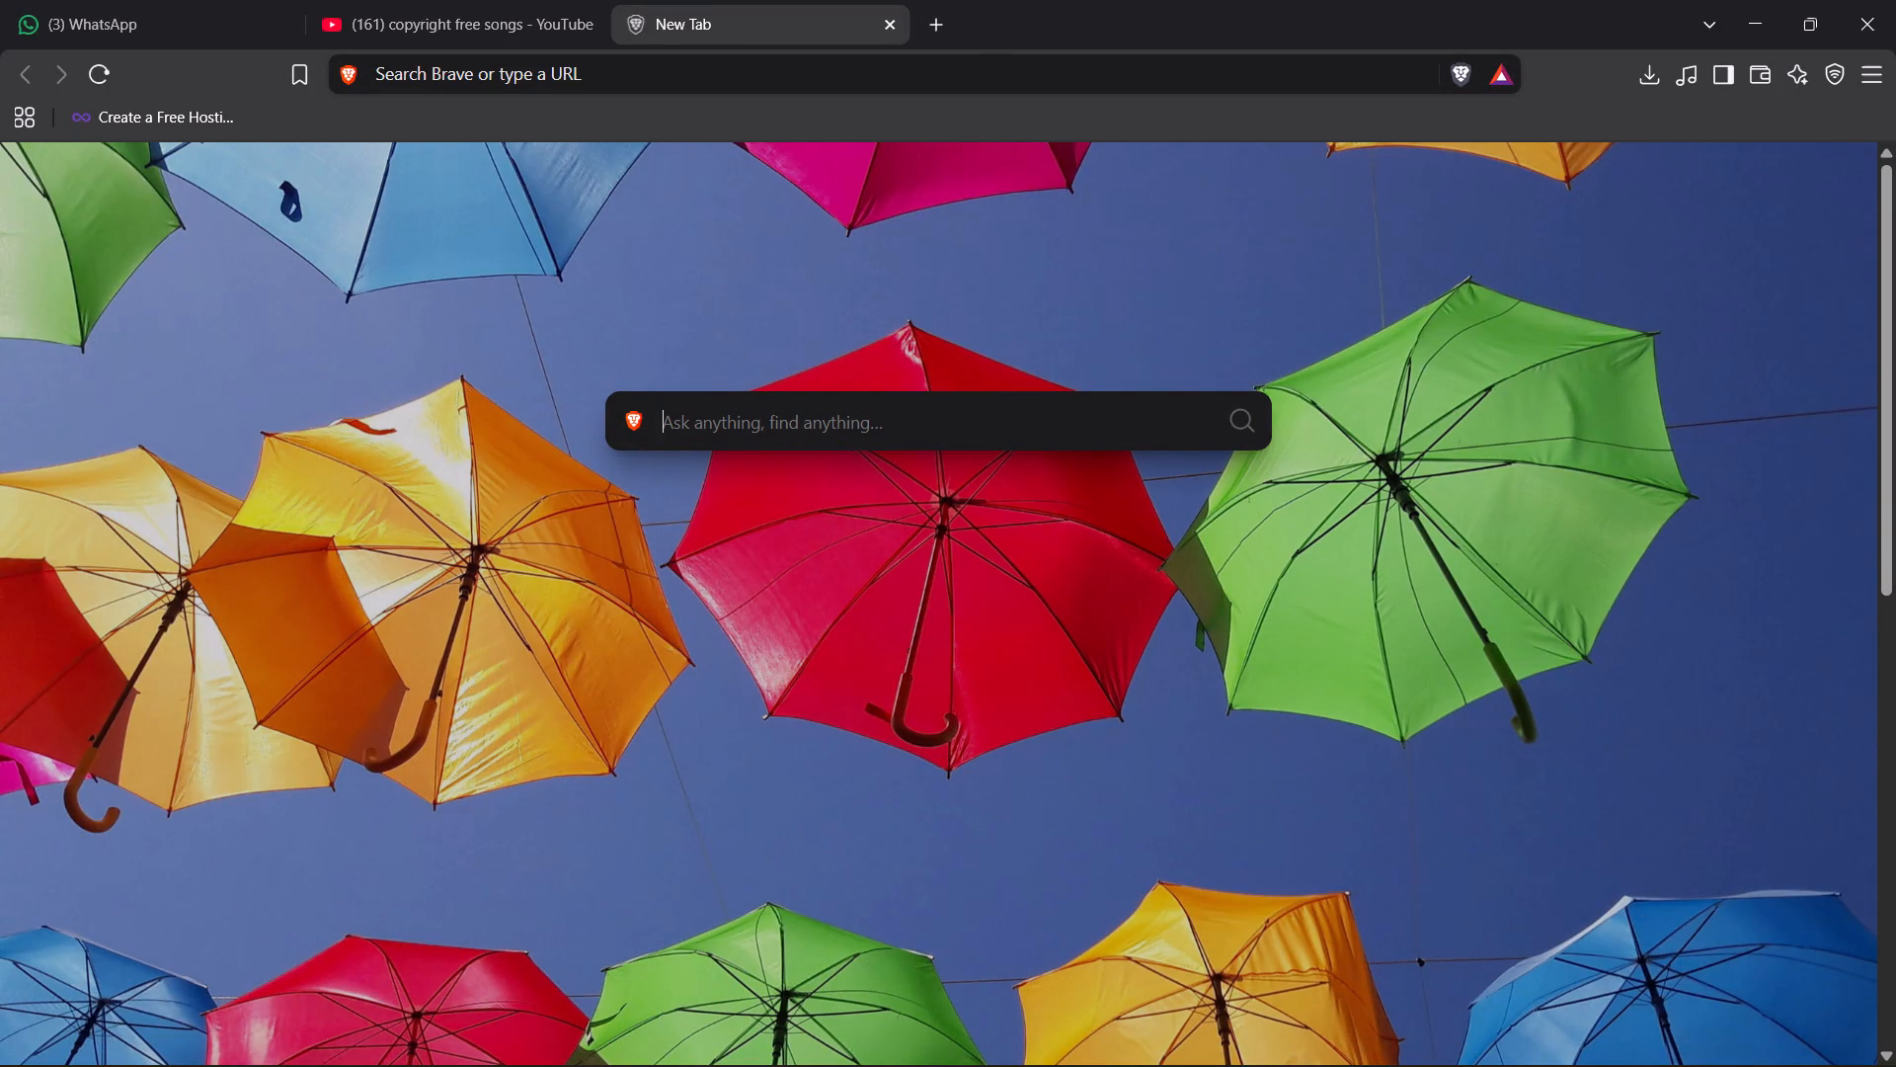
{"action": "left_click", "coordinate": [889, 27]}
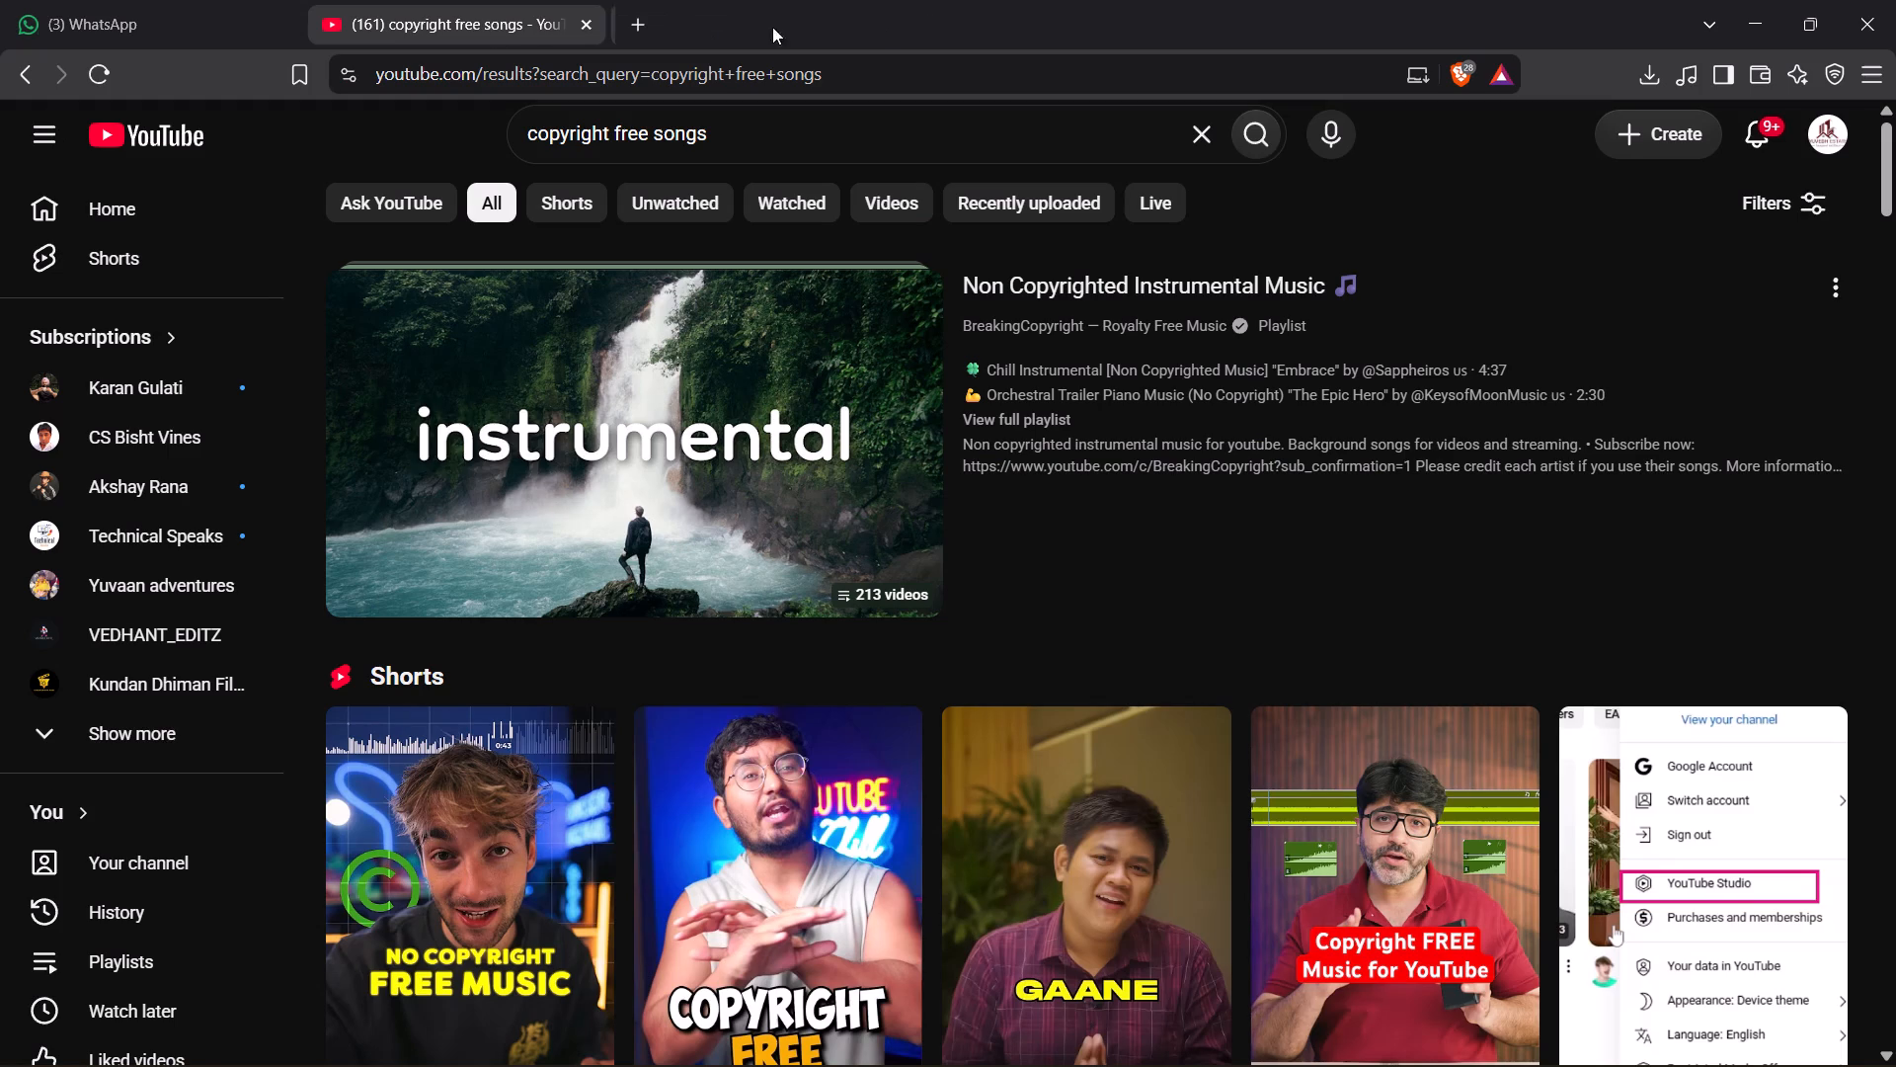
{"action": "left_click", "coordinate": [1053, 0]}
Open YouTube Studio for the signed-in Yuvedh Estate channel and go to its Content page.
{"action": "left_click", "coordinate": [1843, 129]}
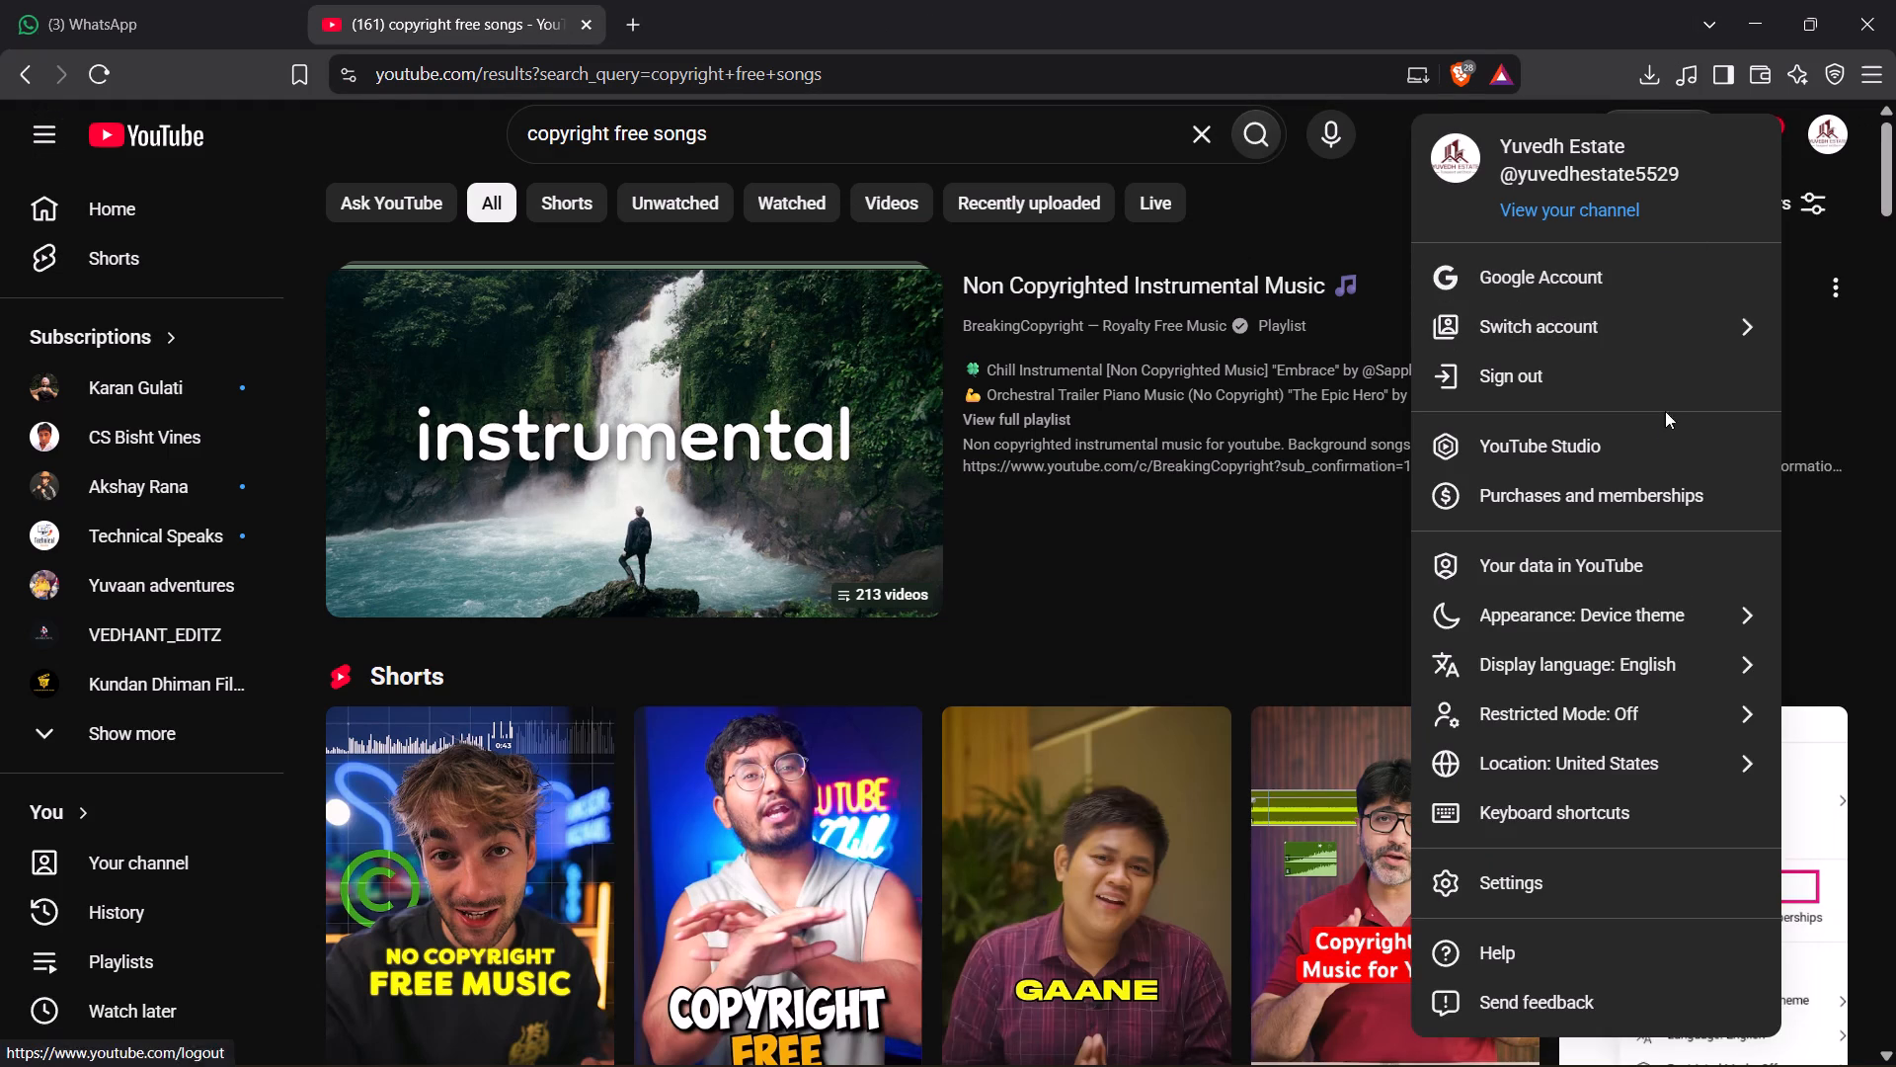
{"action": "left_click", "coordinate": [1666, 439]}
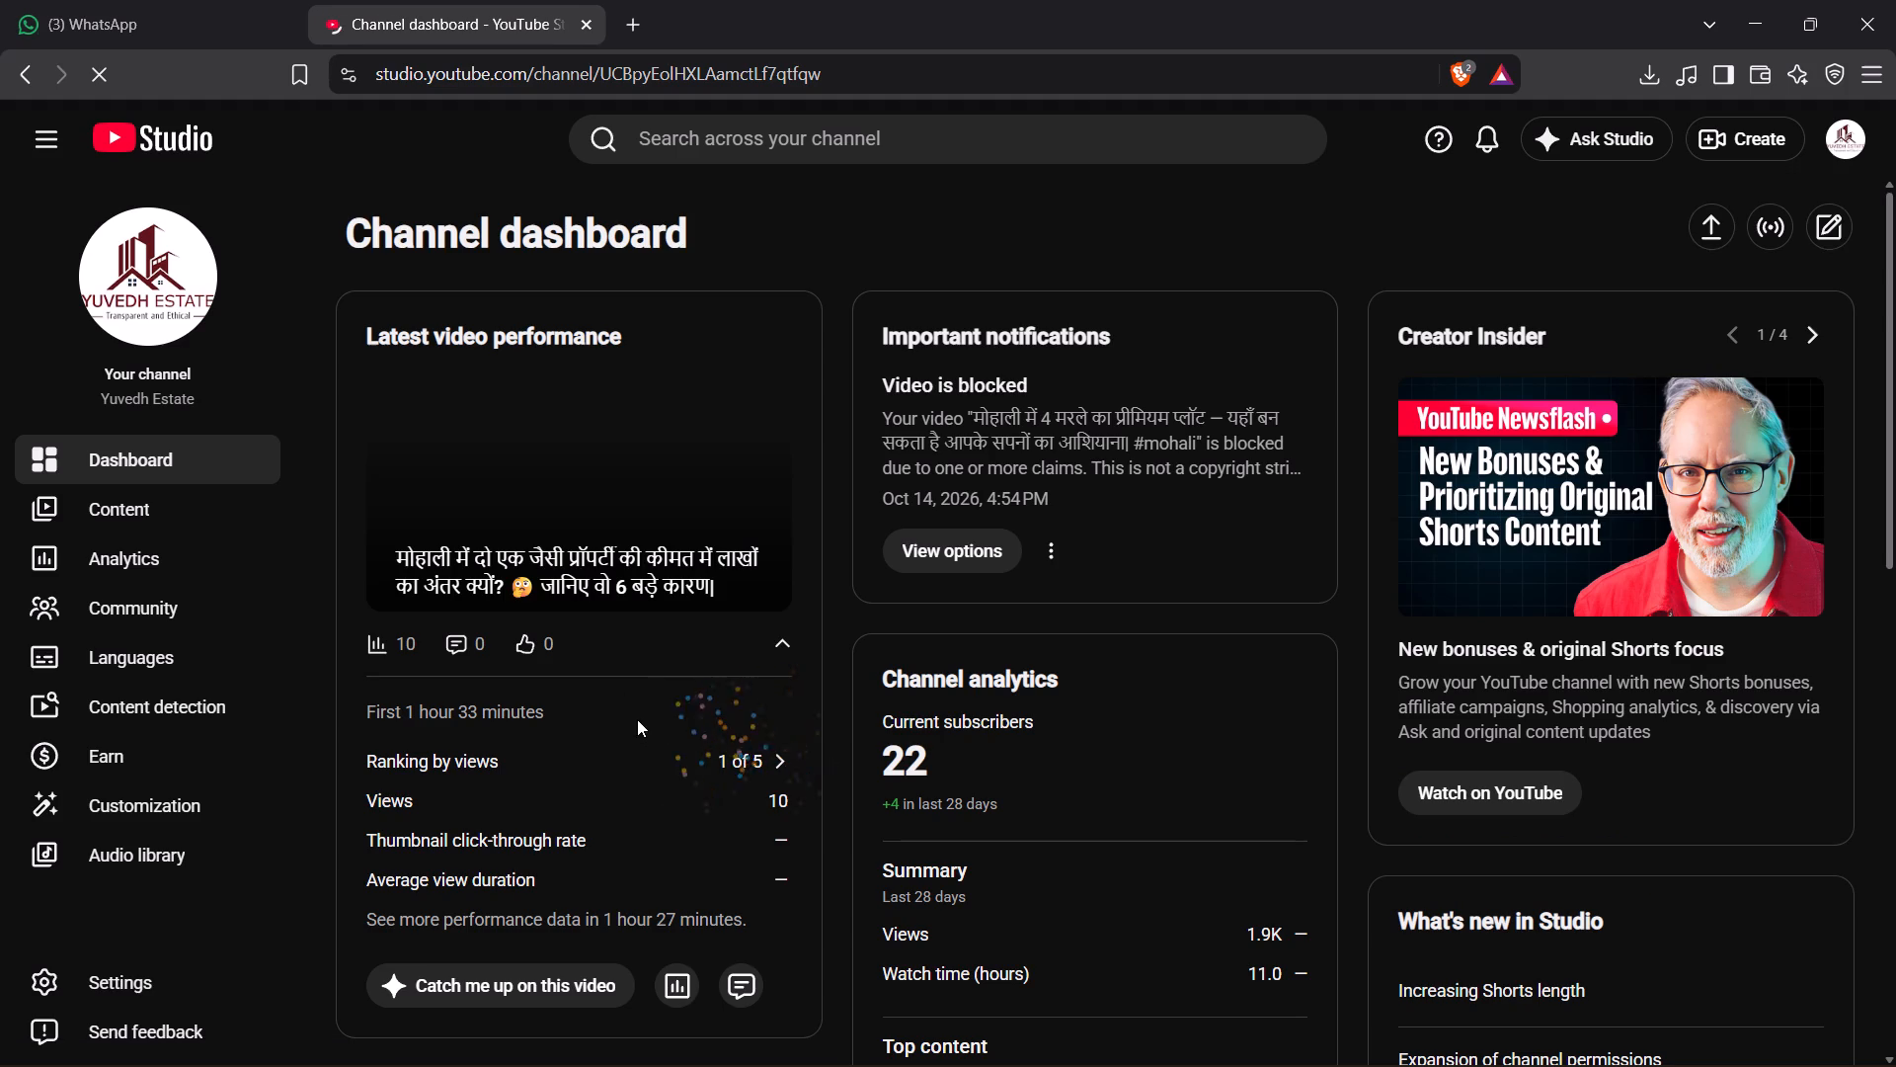
{"action": "left_click", "coordinate": [117, 503]}
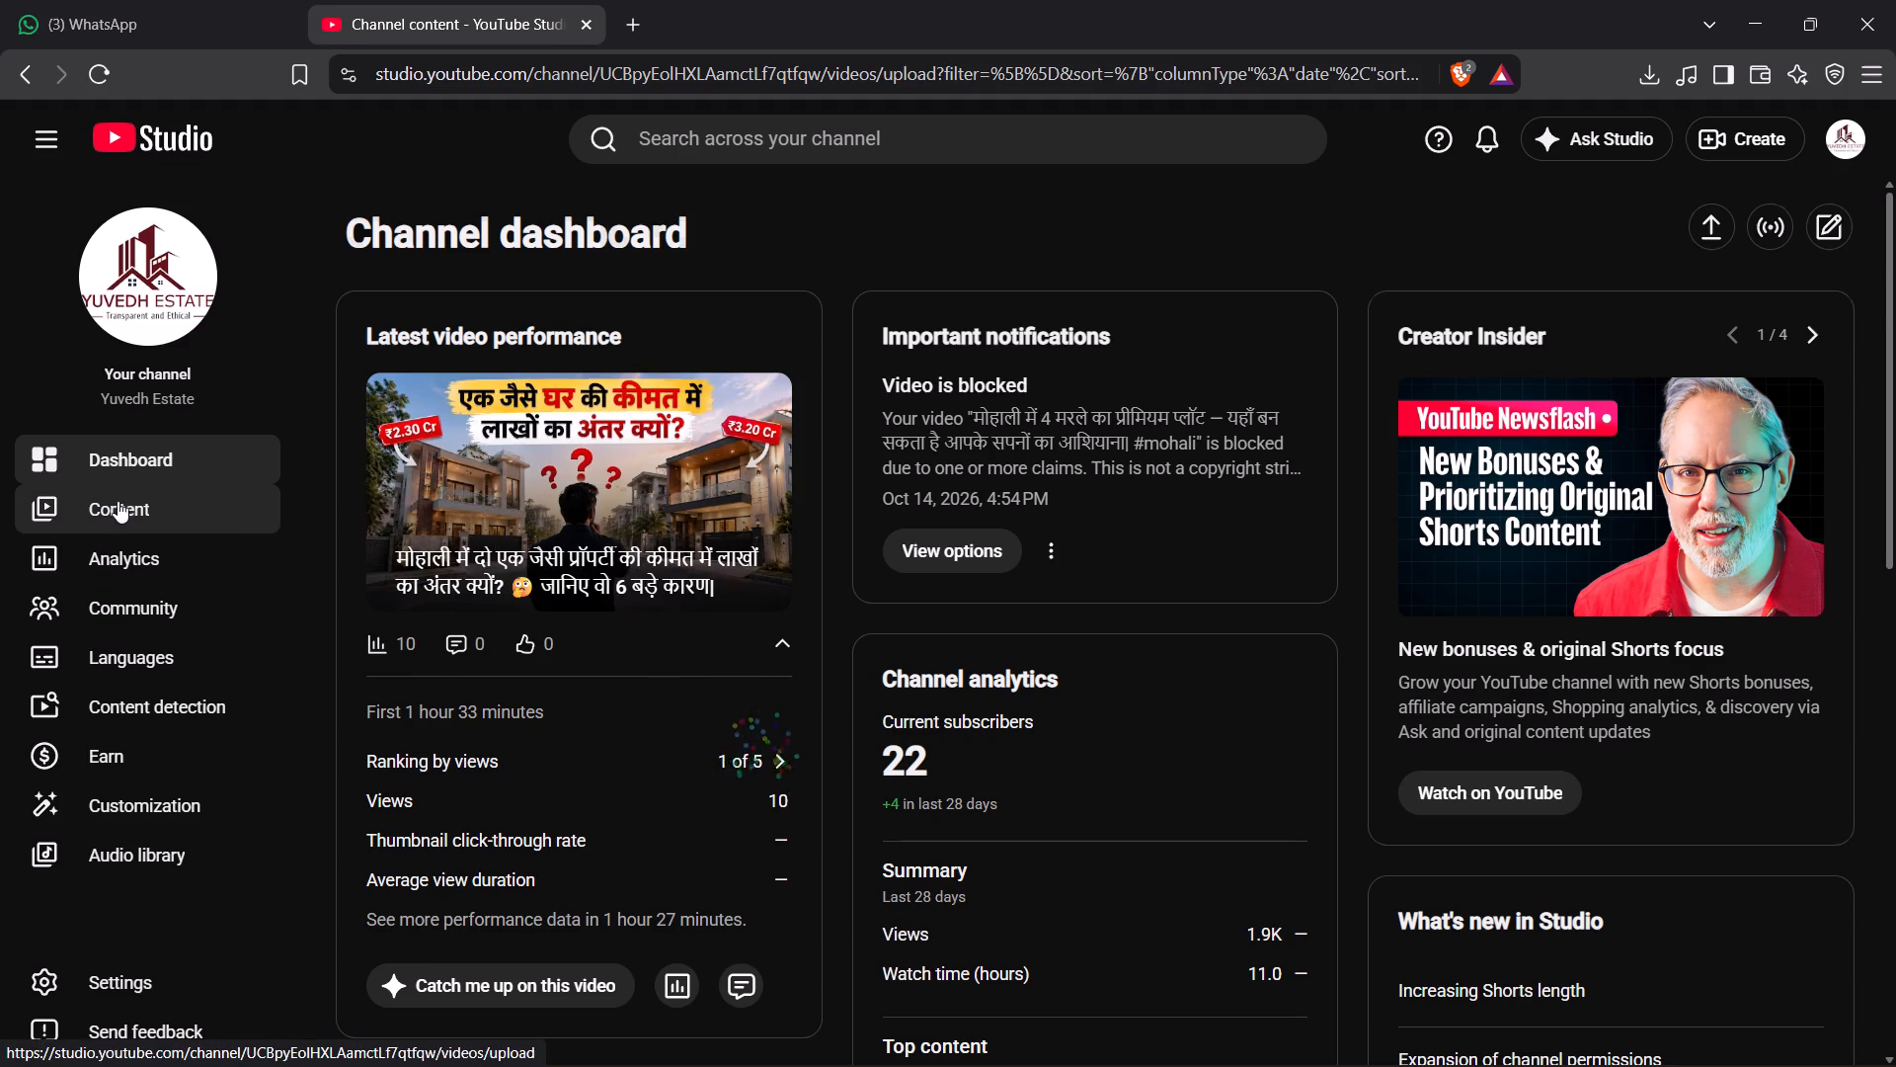
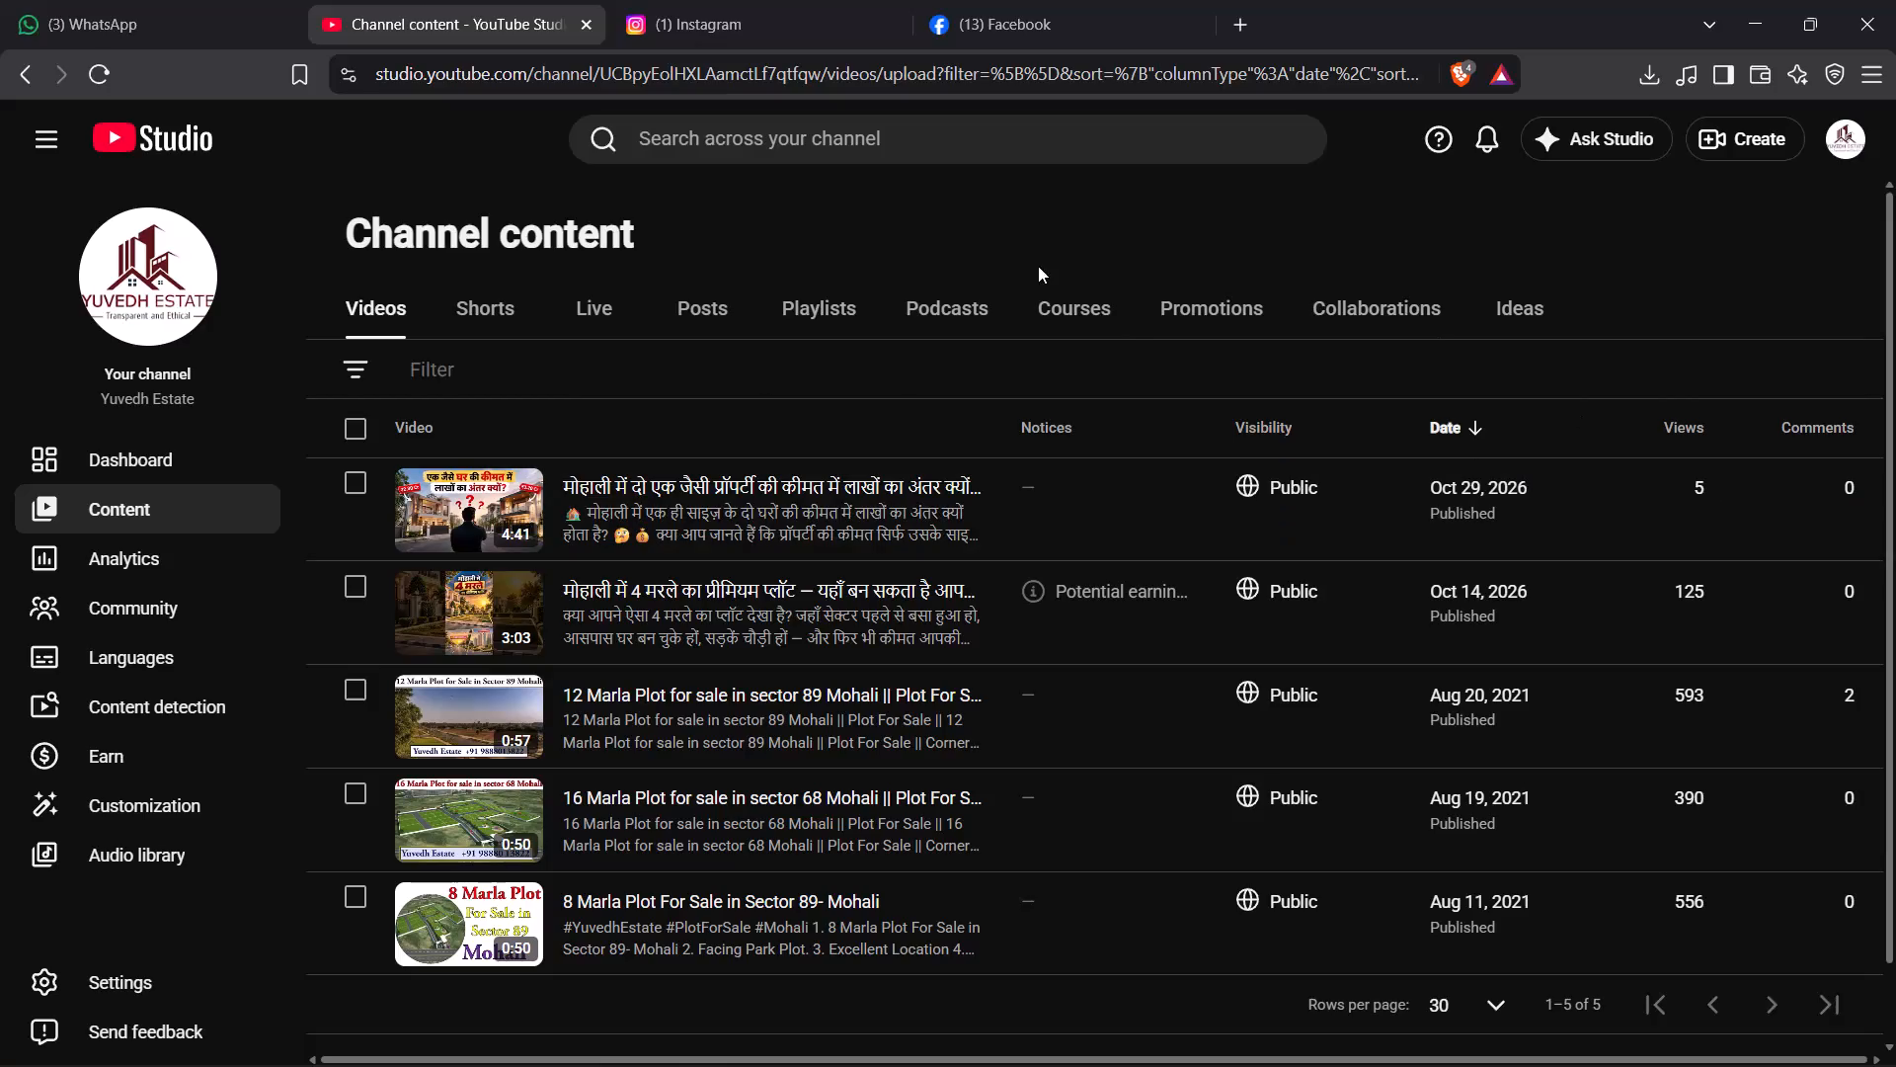
Switch to the Yuvedh Estate Instagram profile and look over its posted reels and their view counts.
{"action": "left_click", "coordinate": [827, 6]}
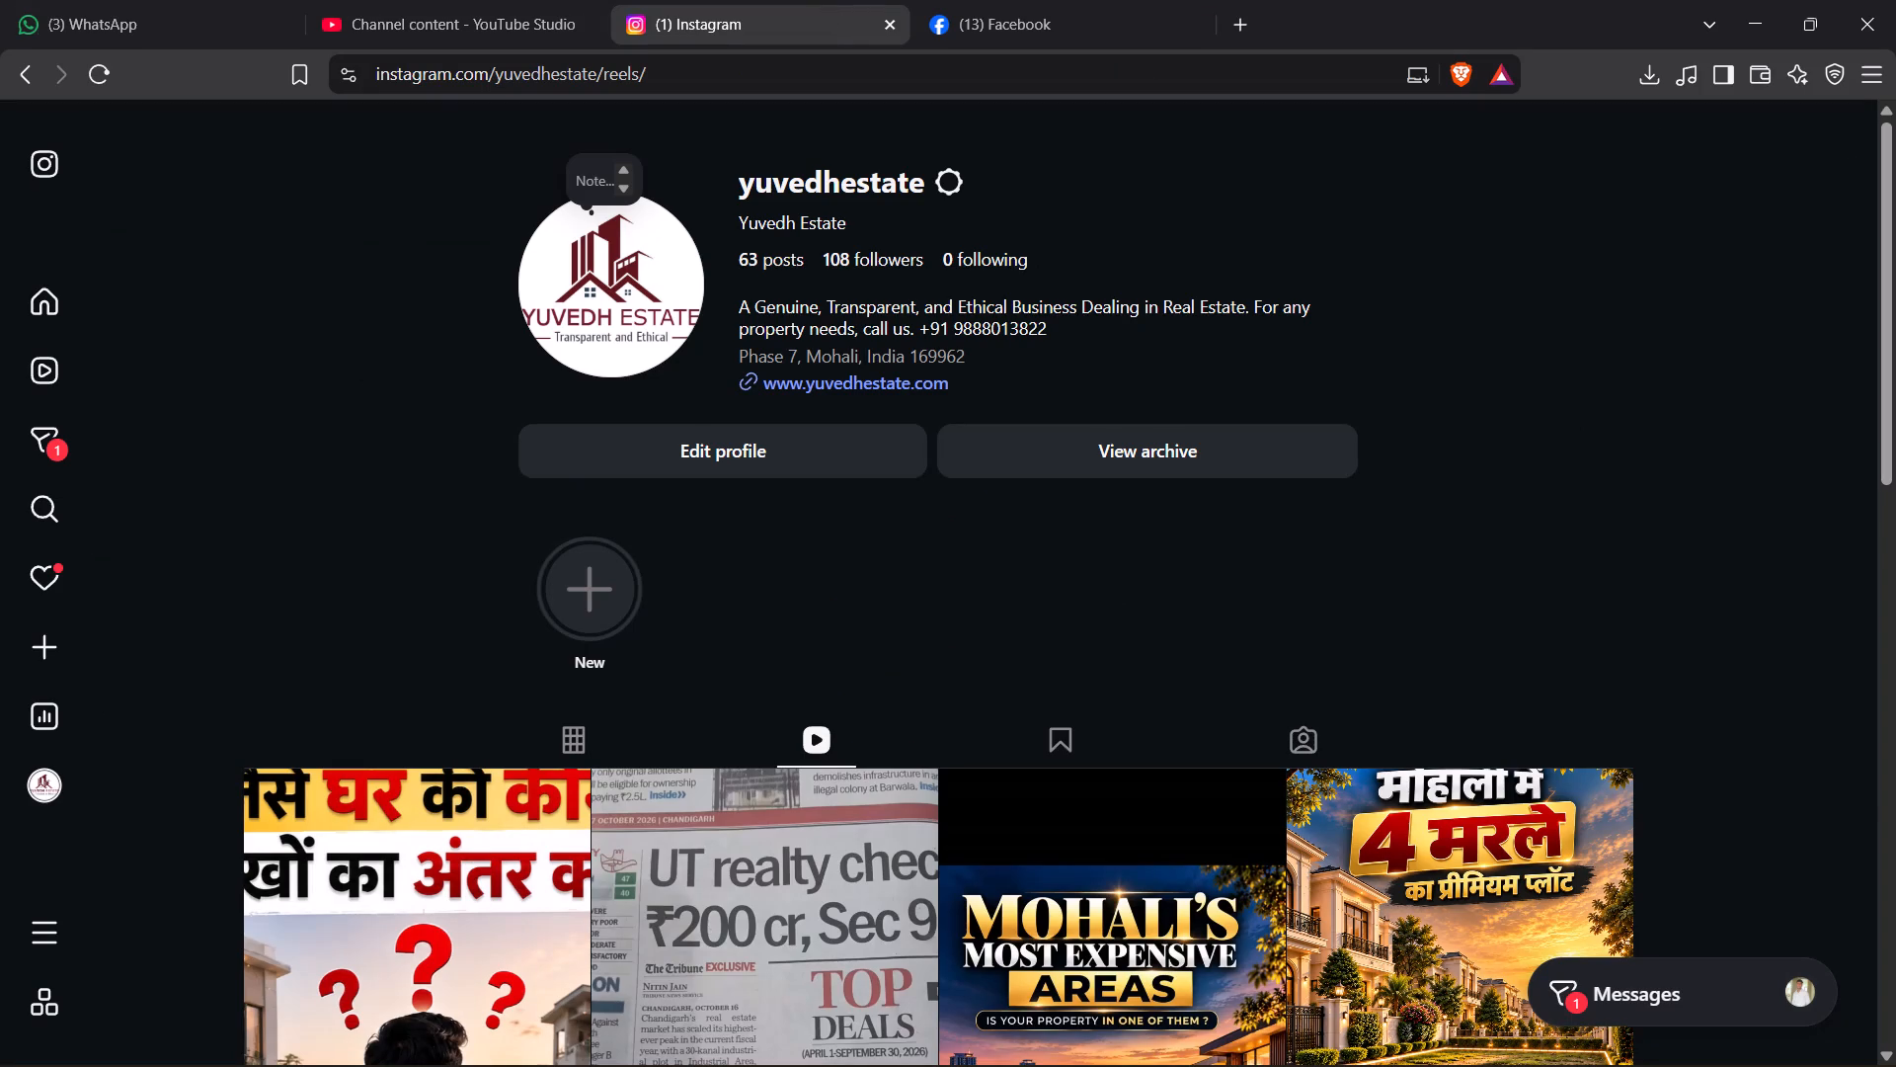
{"action": "scroll", "coordinate": [698, 642], "scroll_direction": "down", "scroll_amount": 3}
{"action": "scroll", "coordinate": [820, 545], "scroll_direction": "up", "scroll_amount": 2}
{"action": "scroll", "coordinate": [800, 571], "scroll_direction": "down", "scroll_amount": 4}
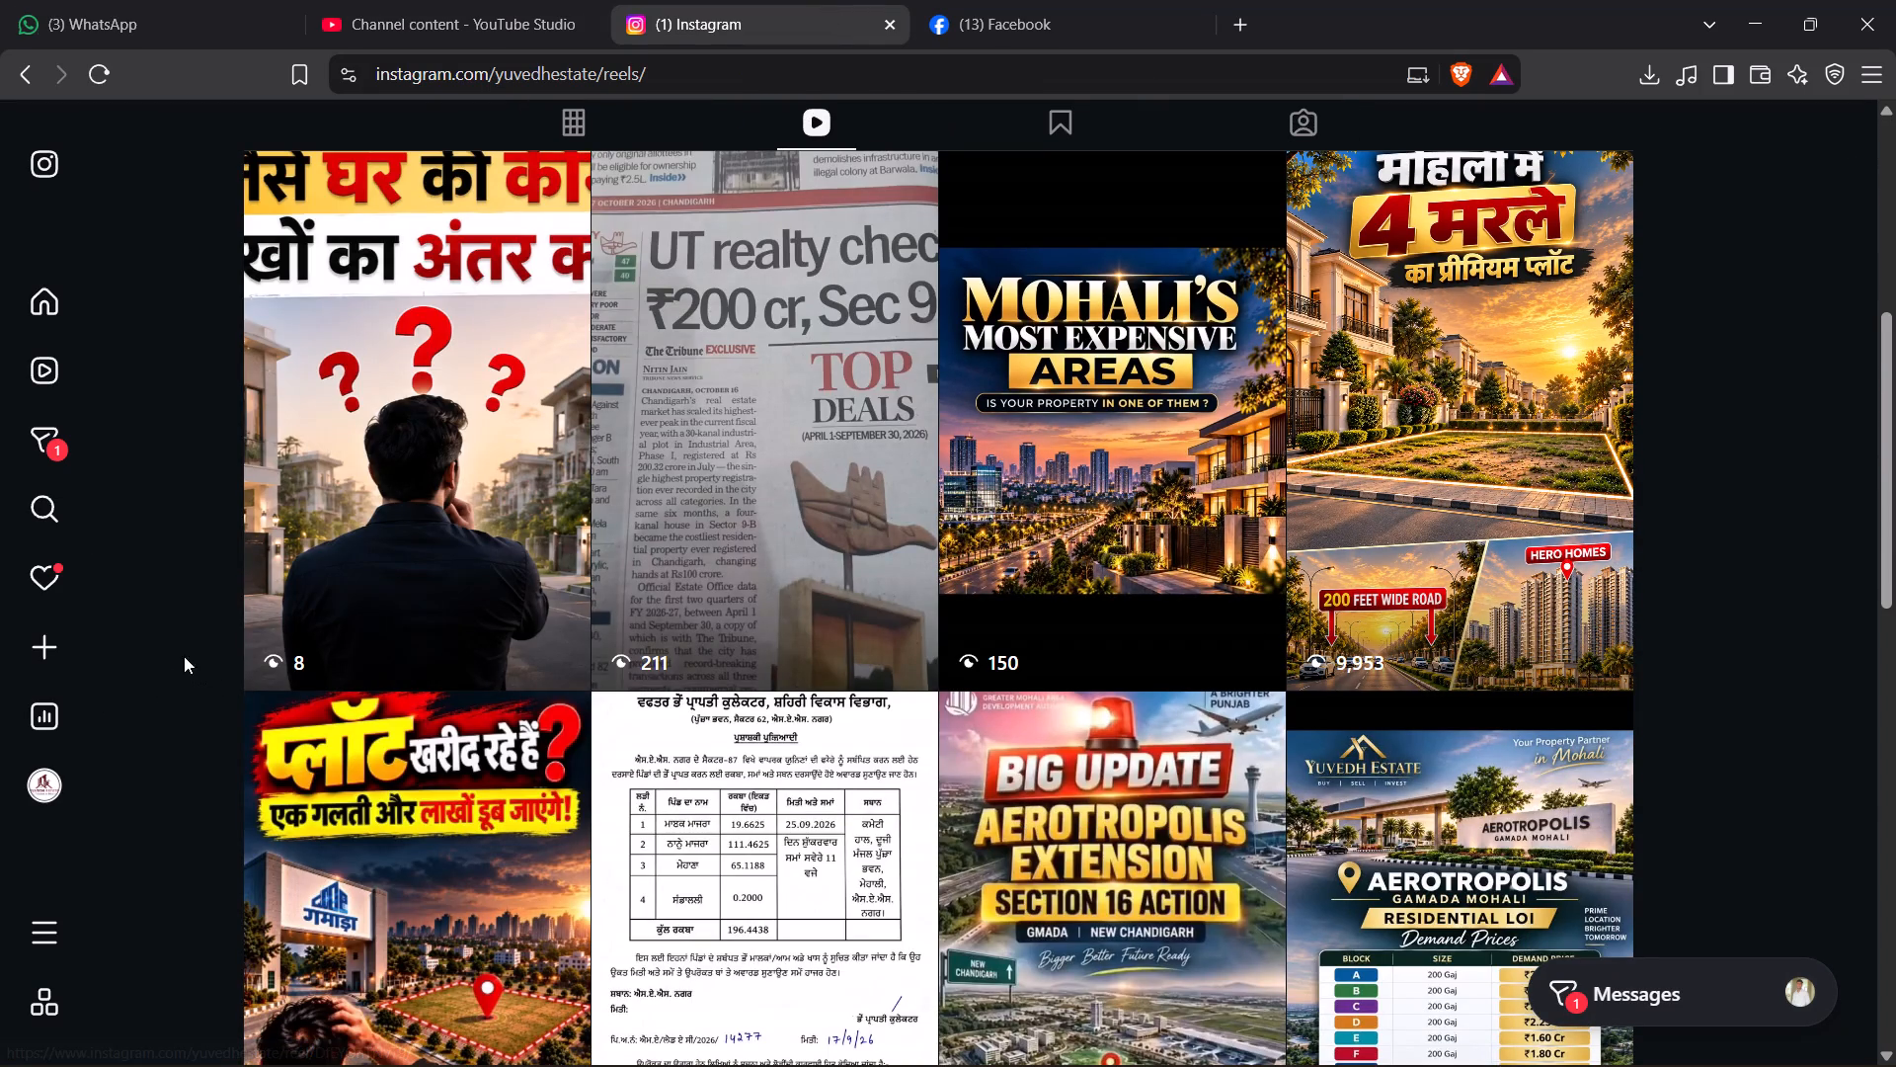
Switch to the Facebook business dashboard and check the views insights down to the recent posts.
{"action": "left_click", "coordinate": [1059, 0]}
{"action": "scroll", "coordinate": [927, 588], "scroll_direction": "down", "scroll_amount": 5}
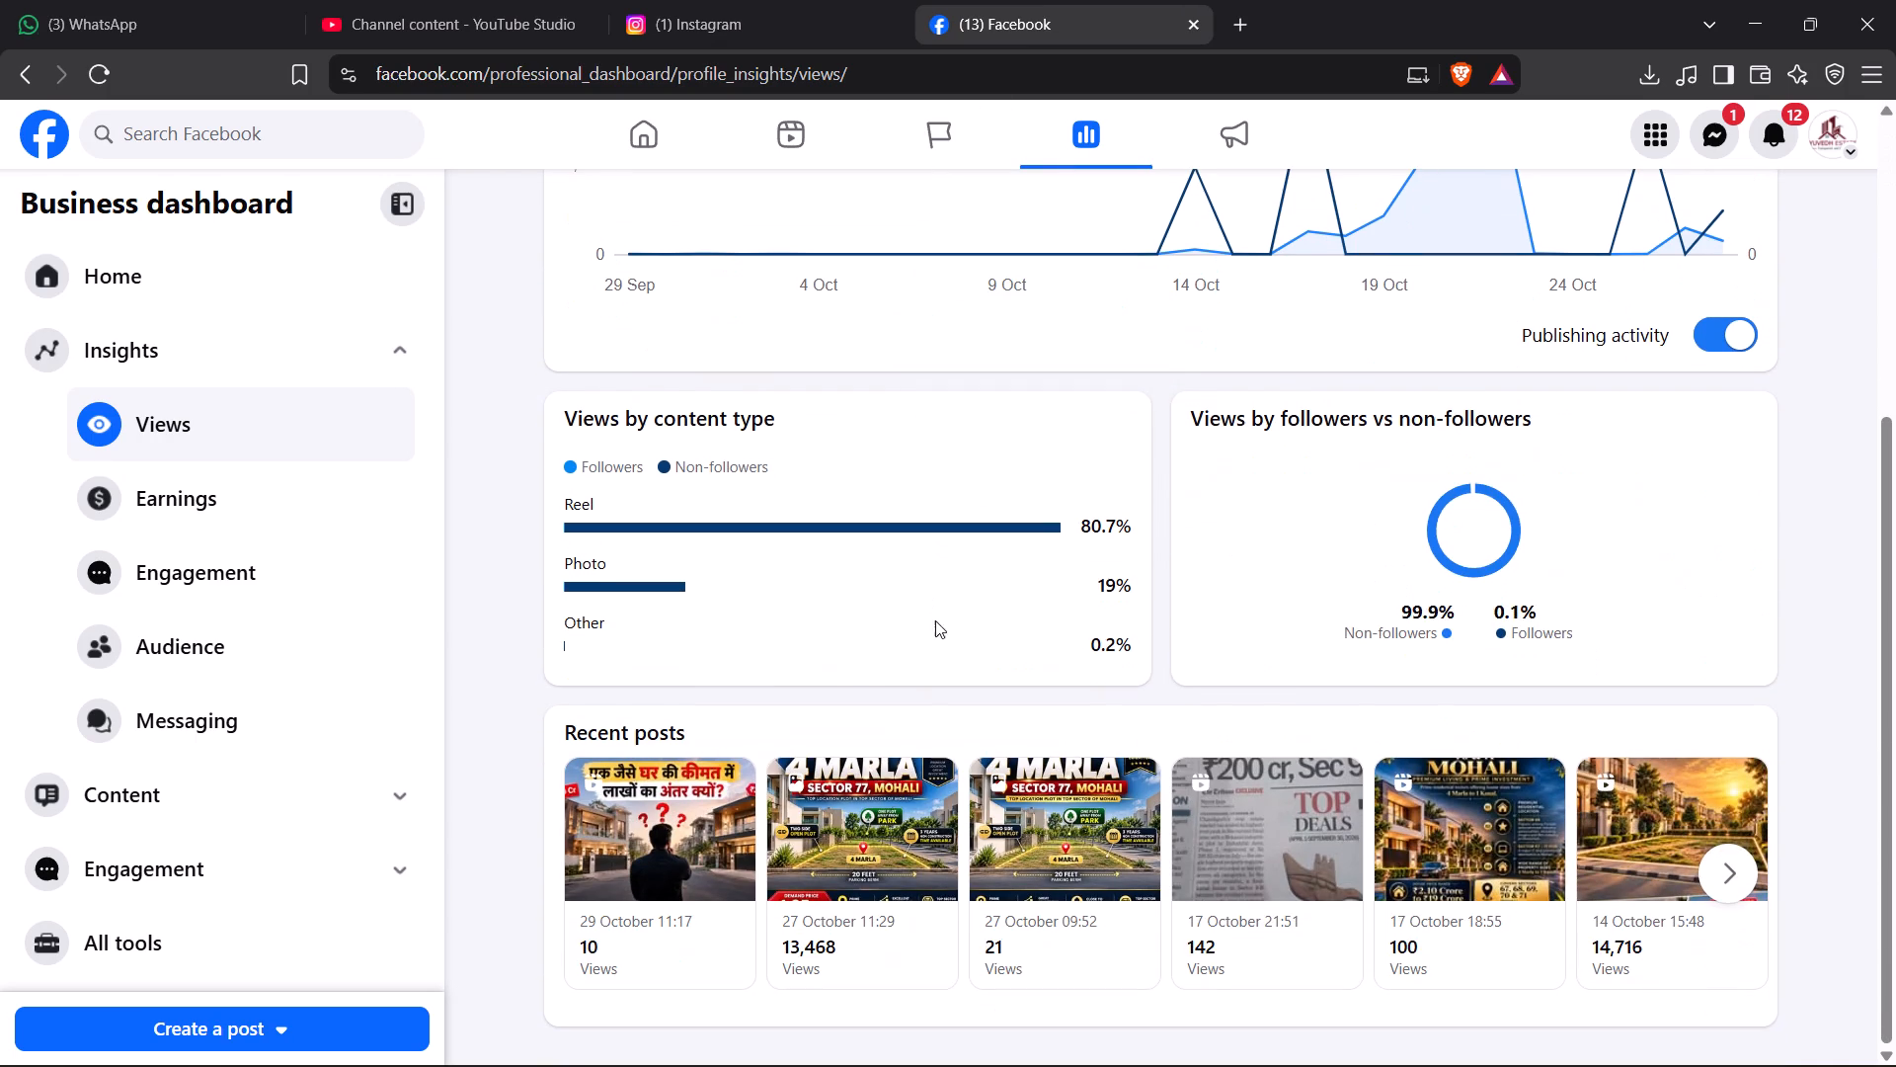
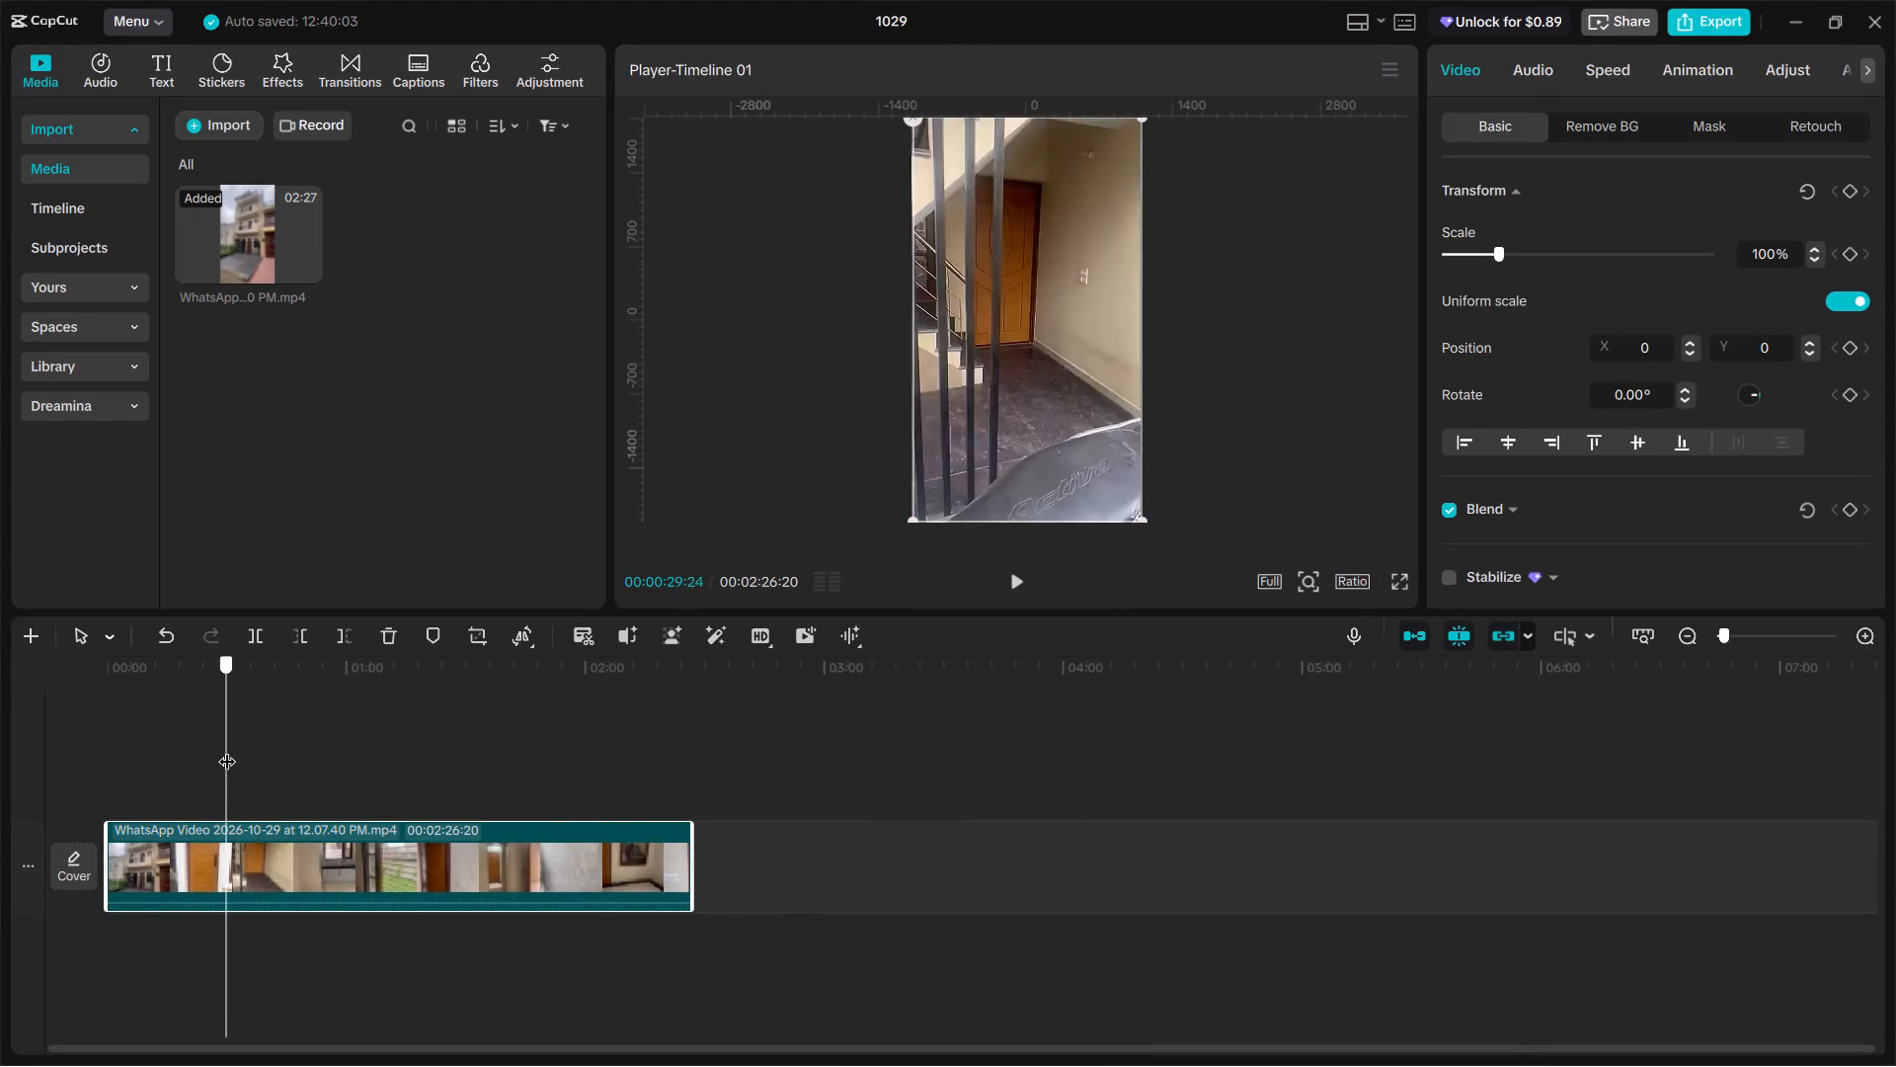
Scrub the walkthrough clip to about 33 seconds, where the staircase comes into view.
{"action": "left_click_drag", "start_coordinate": [227, 749], "coordinate": [239, 757]}
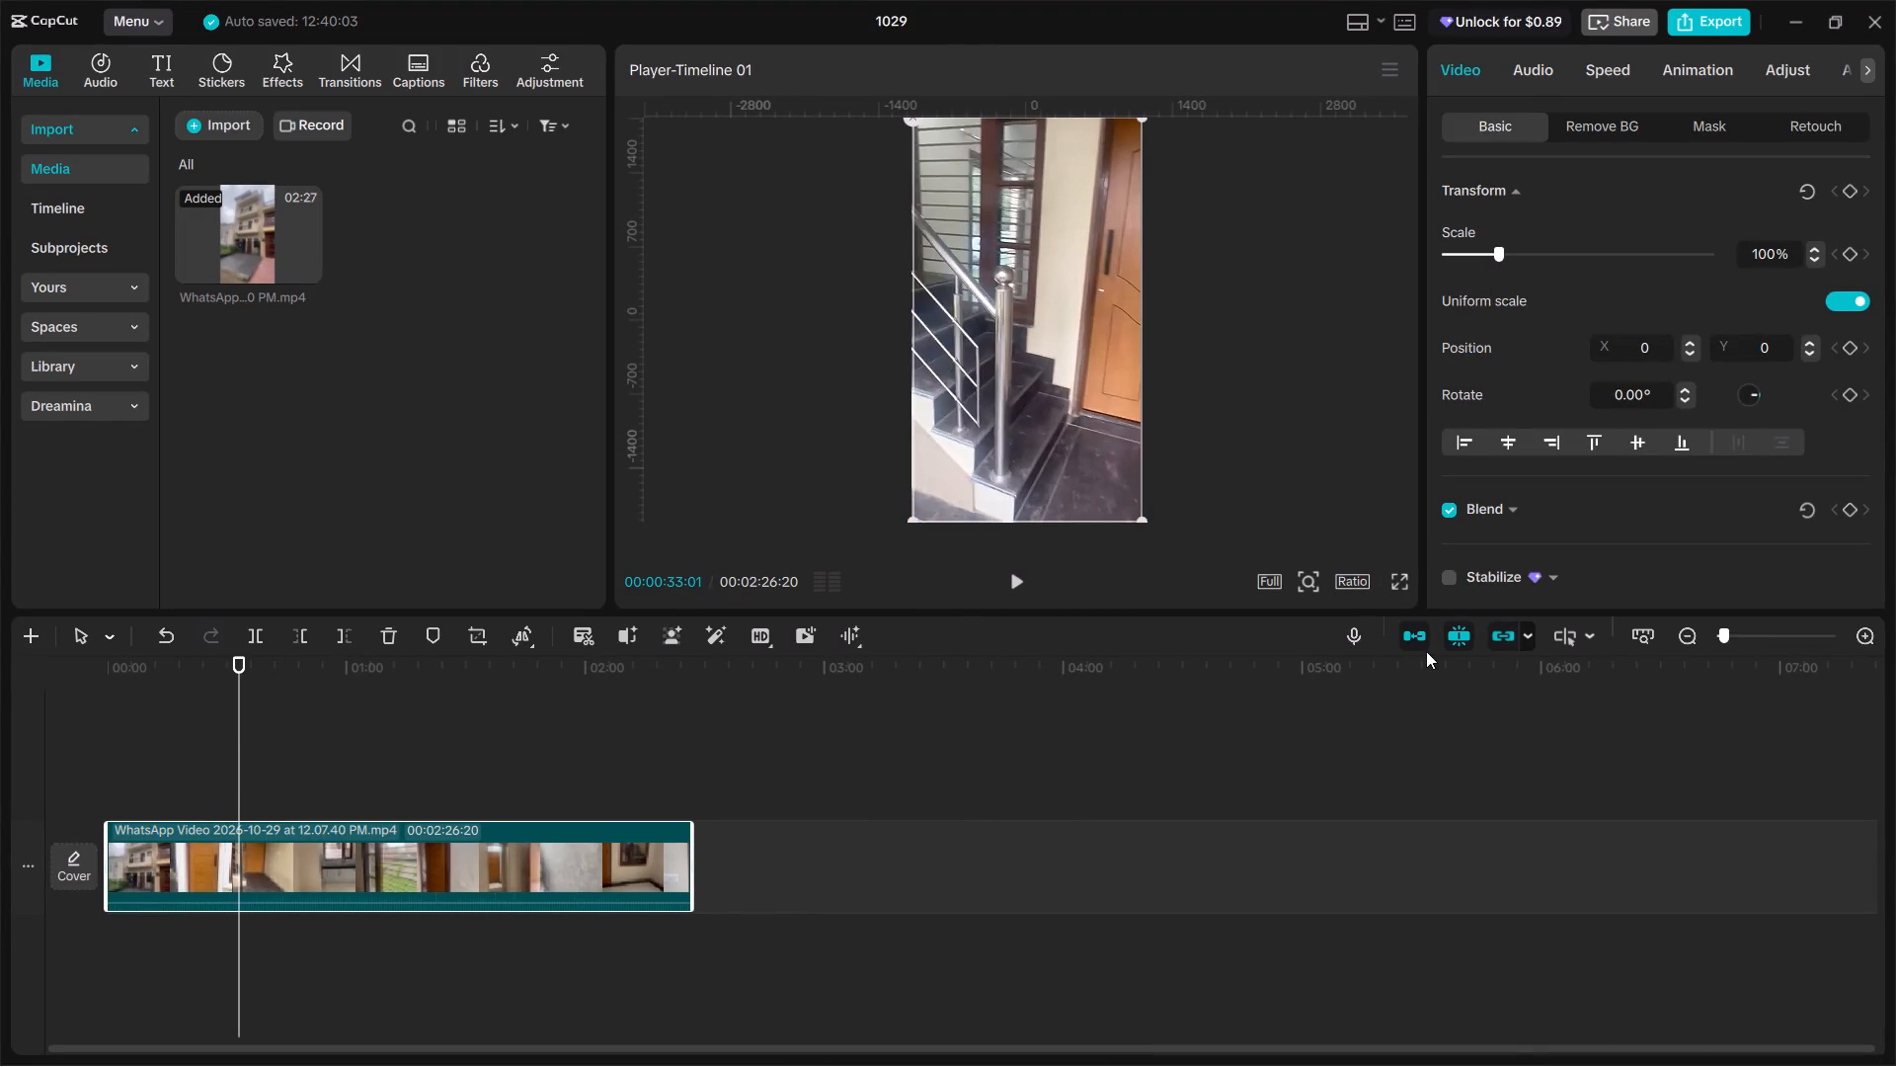
Turn off the main track magnet for the timeline.
{"action": "left_click", "coordinate": [1422, 632]}
Open the timeline's linkage options to reach the linkage settings.
{"action": "left_click", "coordinate": [1516, 636]}
{"action": "left_click", "coordinate": [1505, 634]}
{"action": "left_click", "coordinate": [1521, 637]}
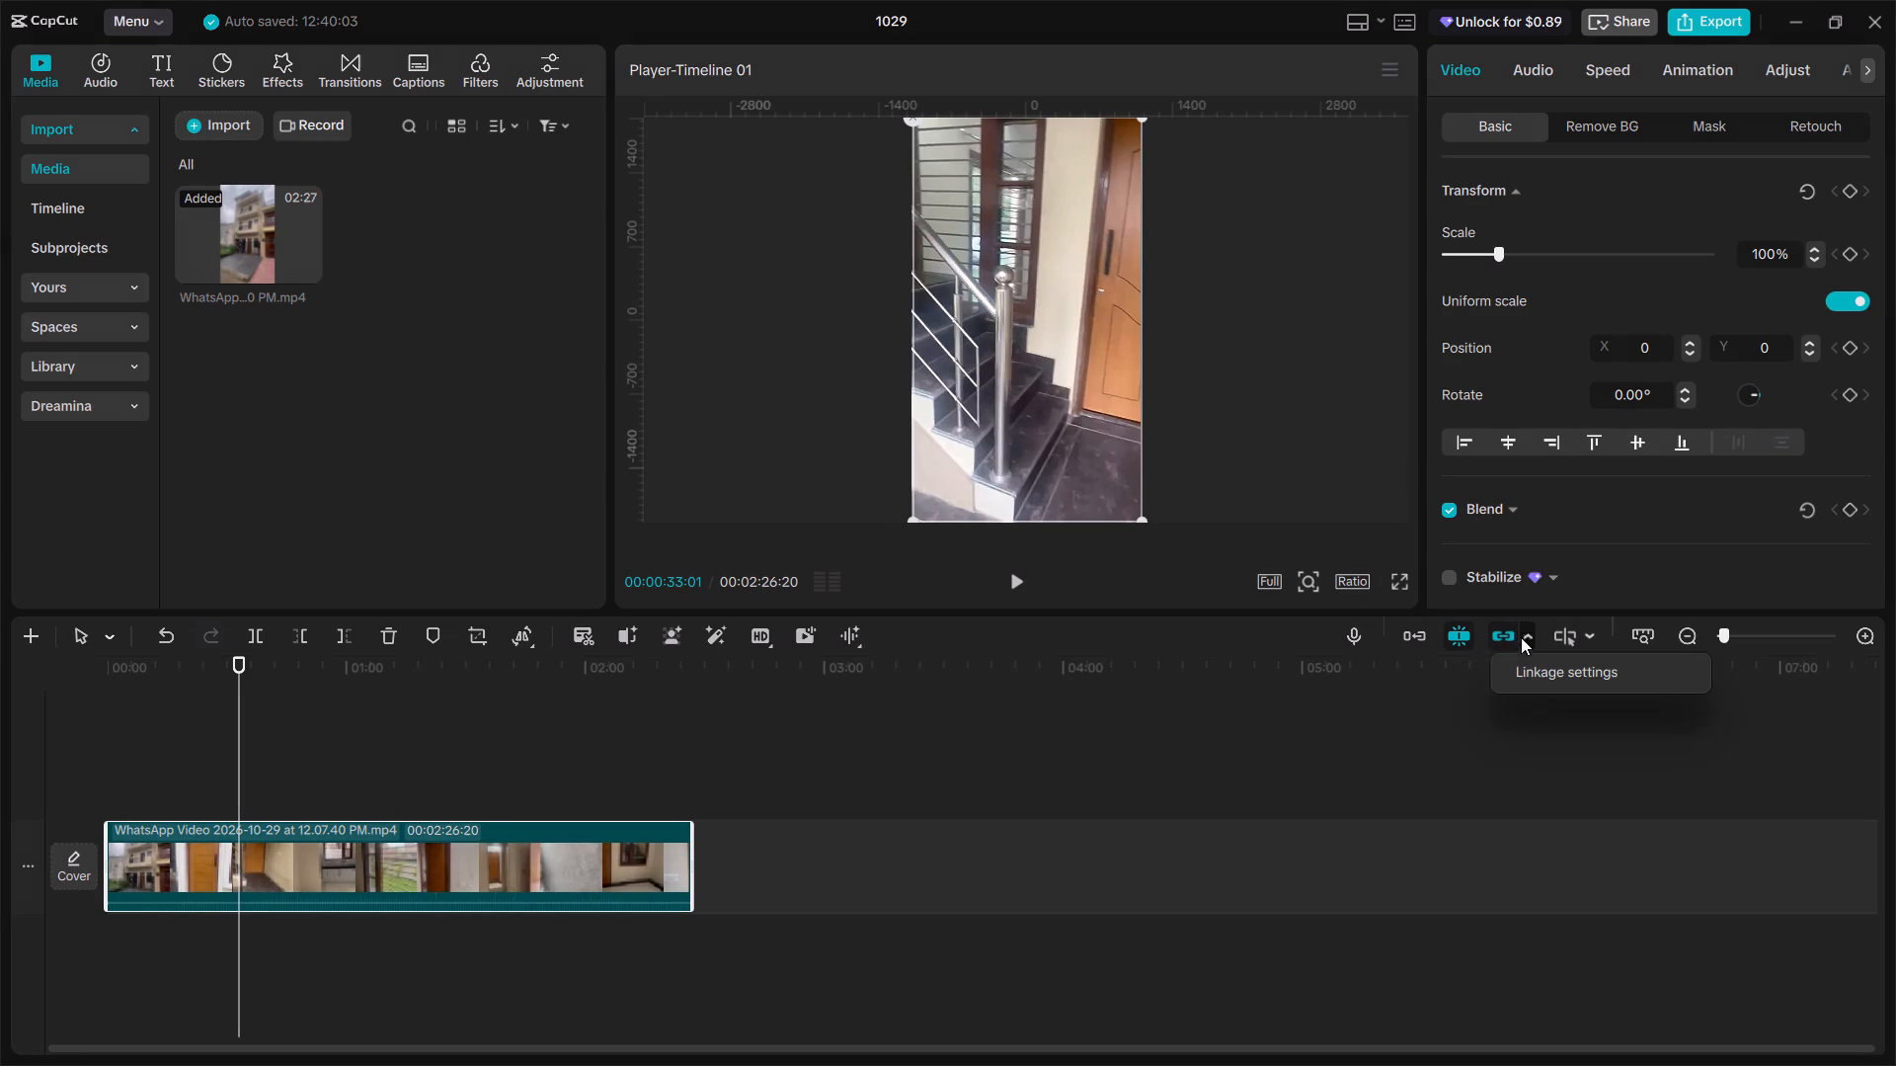
Turn off timeline linkage and turn on the preview axis.
{"action": "left_click", "coordinate": [1523, 638]}
{"action": "left_click", "coordinate": [1505, 638]}
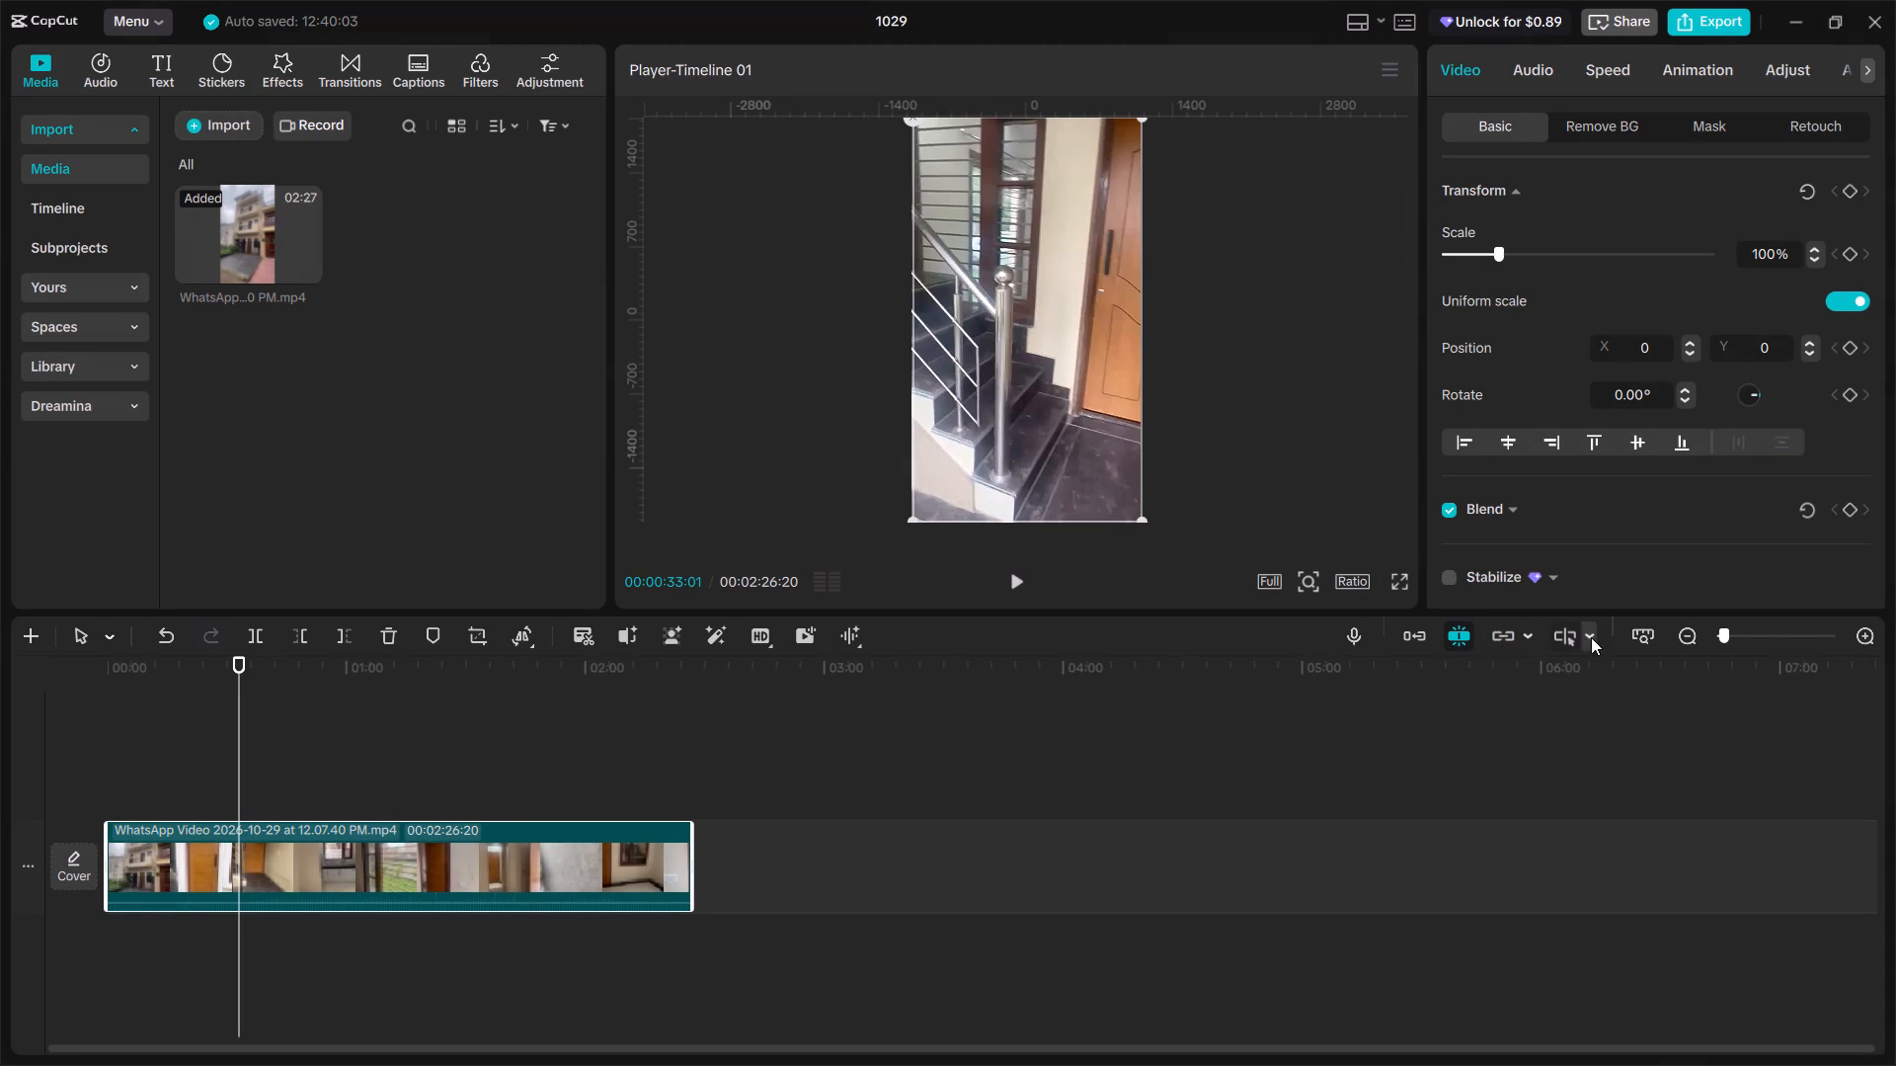
{"action": "left_click", "coordinate": [1572, 639]}
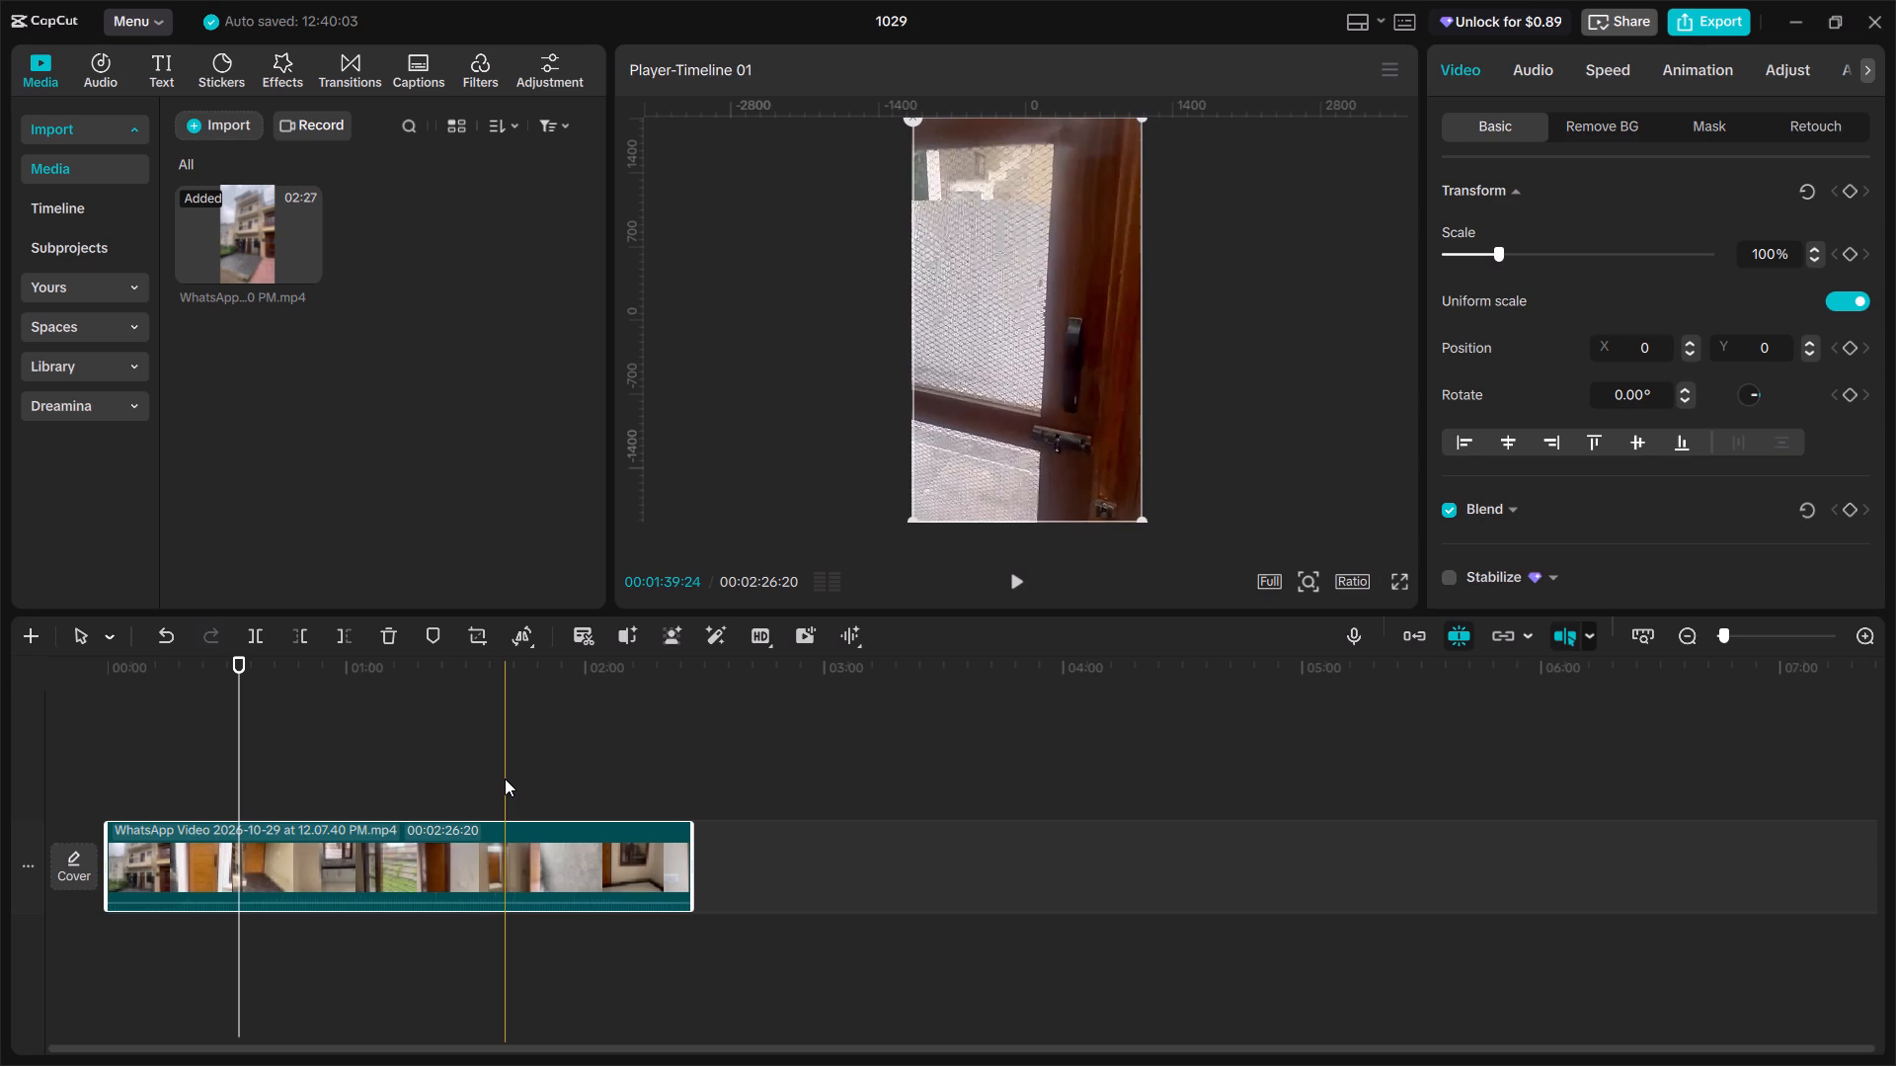
Turn off the preview axis and split the house video clip at 00:01:39:24.
{"action": "left_click", "coordinate": [505, 779]}
{"action": "left_click", "coordinate": [504, 844]}
{"action": "scroll", "coordinate": [539, 842], "scroll_direction": "up", "scroll_amount": 8}
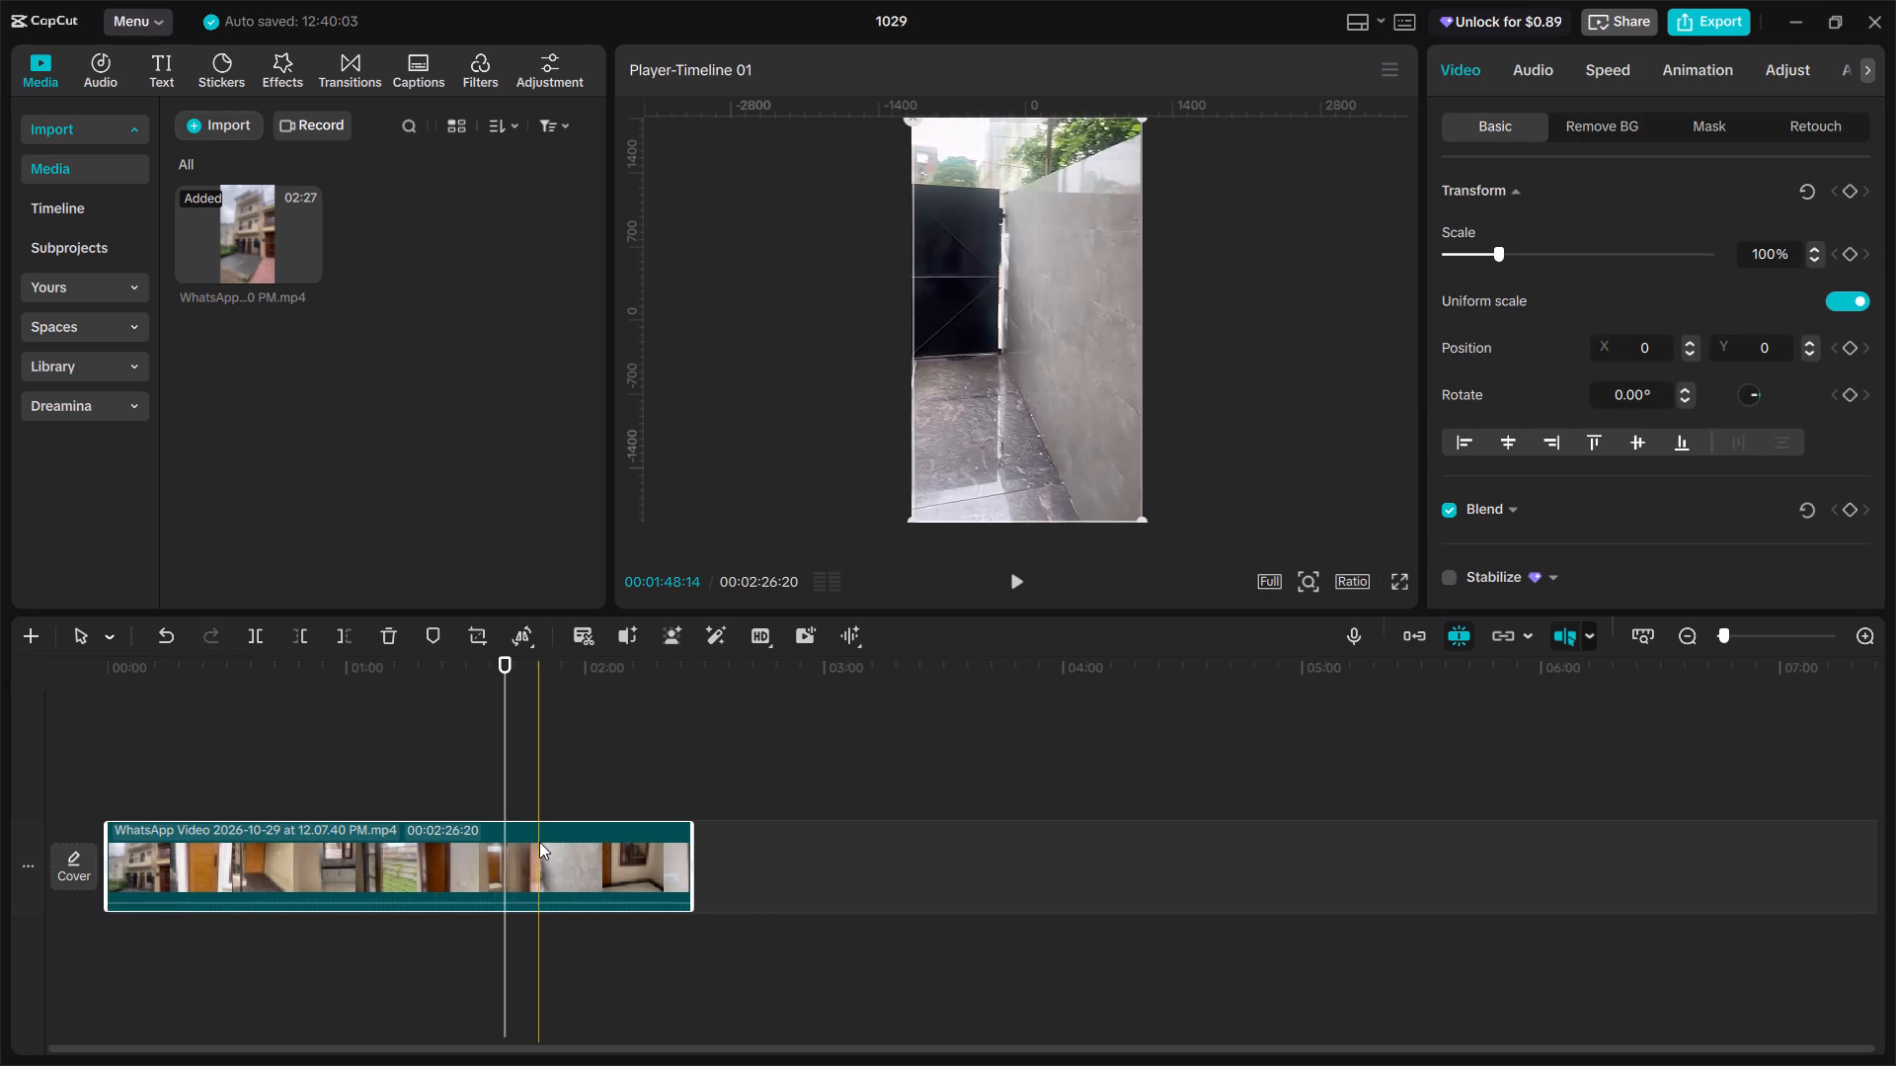
{"action": "scroll", "coordinate": [539, 842], "scroll_direction": "up", "scroll_amount": 6}
{"action": "scroll", "coordinate": [536, 842], "scroll_direction": "up", "scroll_amount": 6, "text": "ctrl"}
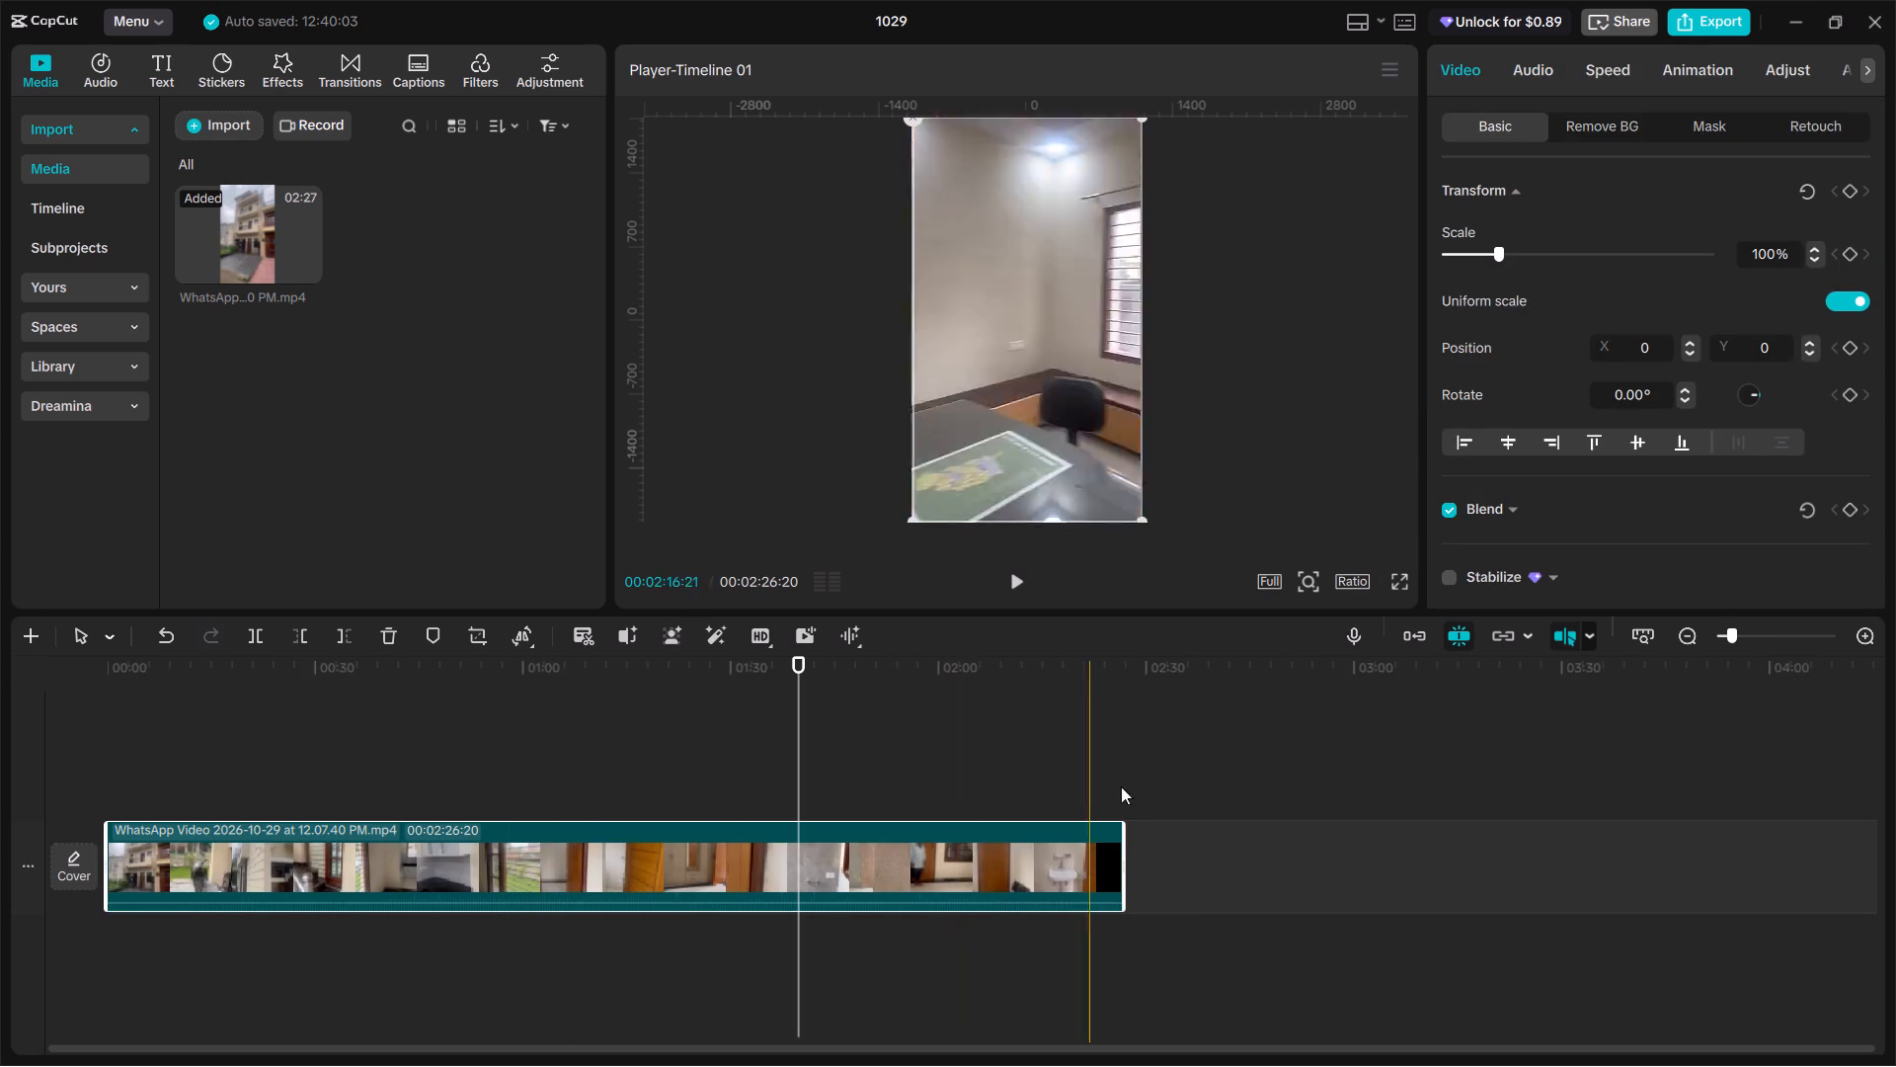
{"action": "scroll", "coordinate": [807, 791], "scroll_direction": "up", "scroll_amount": 4, "text": "ctrl"}
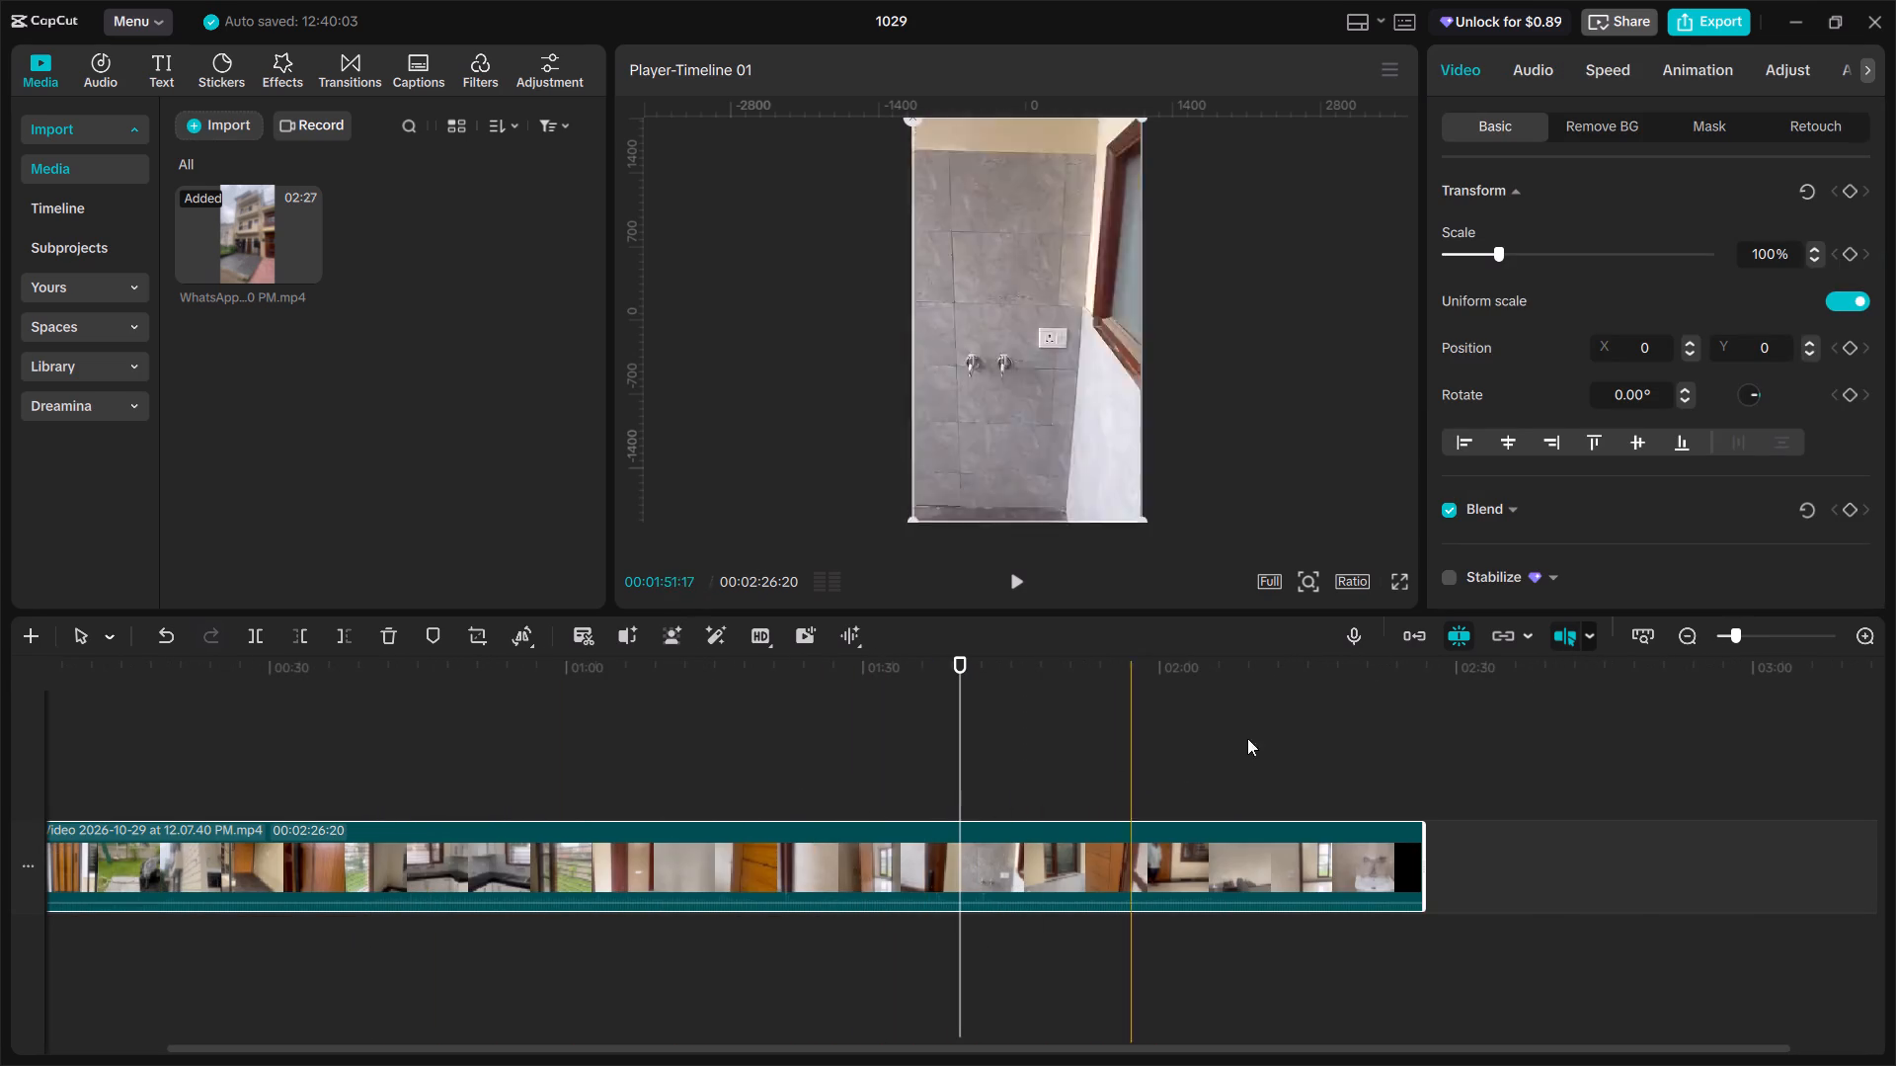
{"action": "left_click", "coordinate": [1568, 631]}
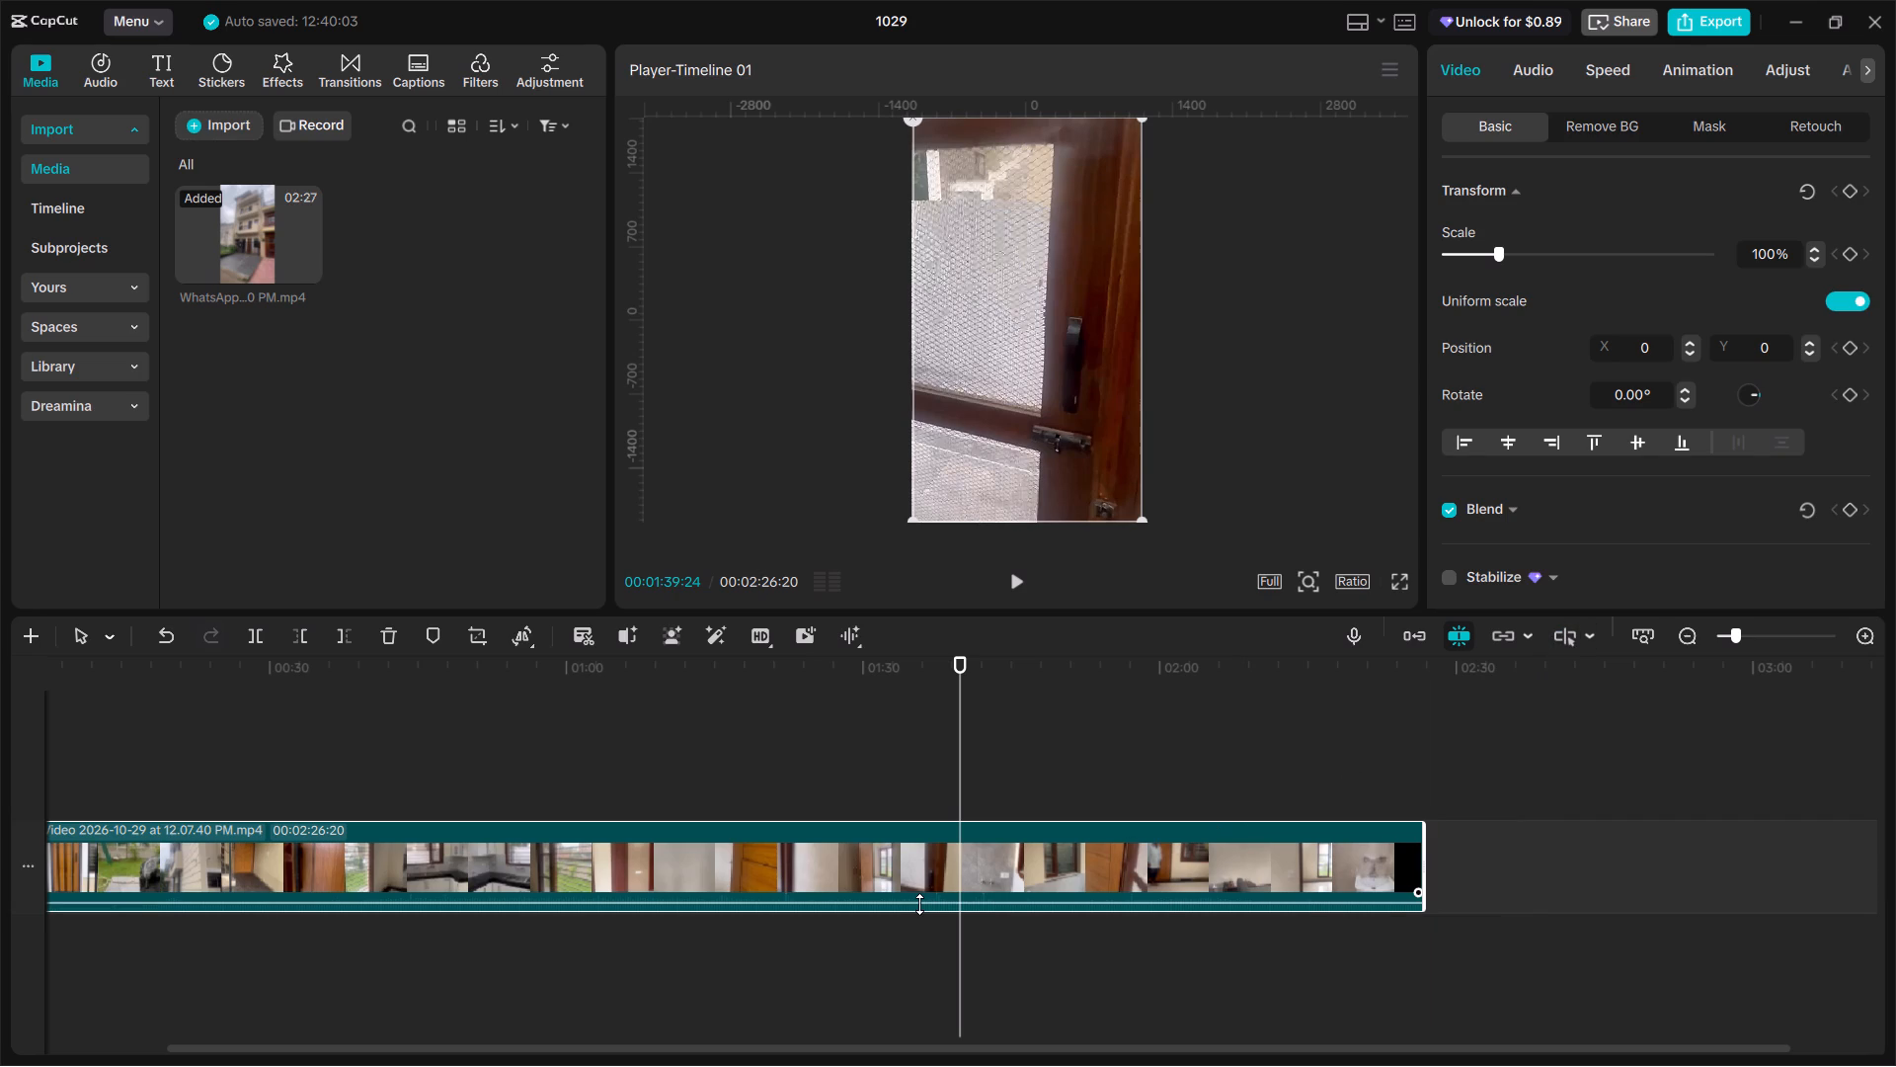
{"action": "key", "text": "ctrl+b"}
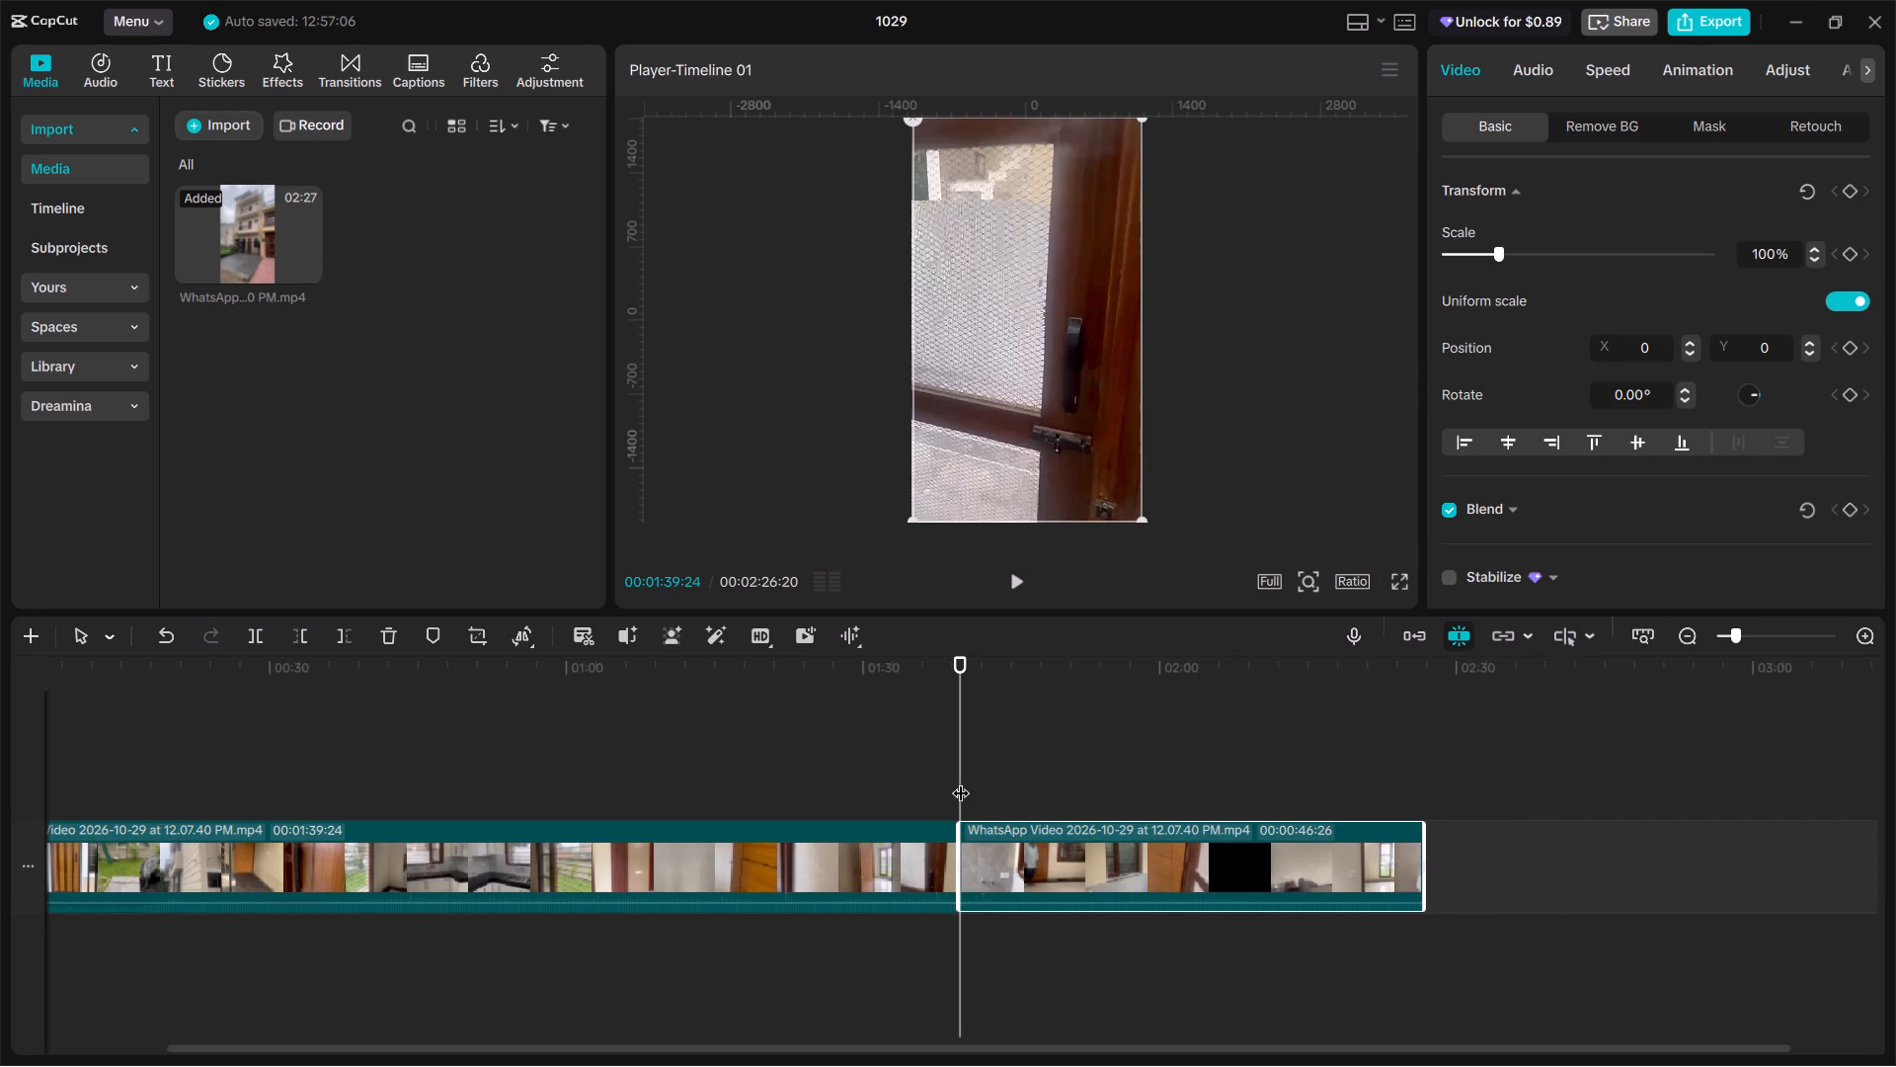
Split the second clip at 00:01:46:08, delete the section between the two cuts, and close the gap.
{"action": "left_click_drag", "start_coordinate": [960, 780], "coordinate": [968, 786]}
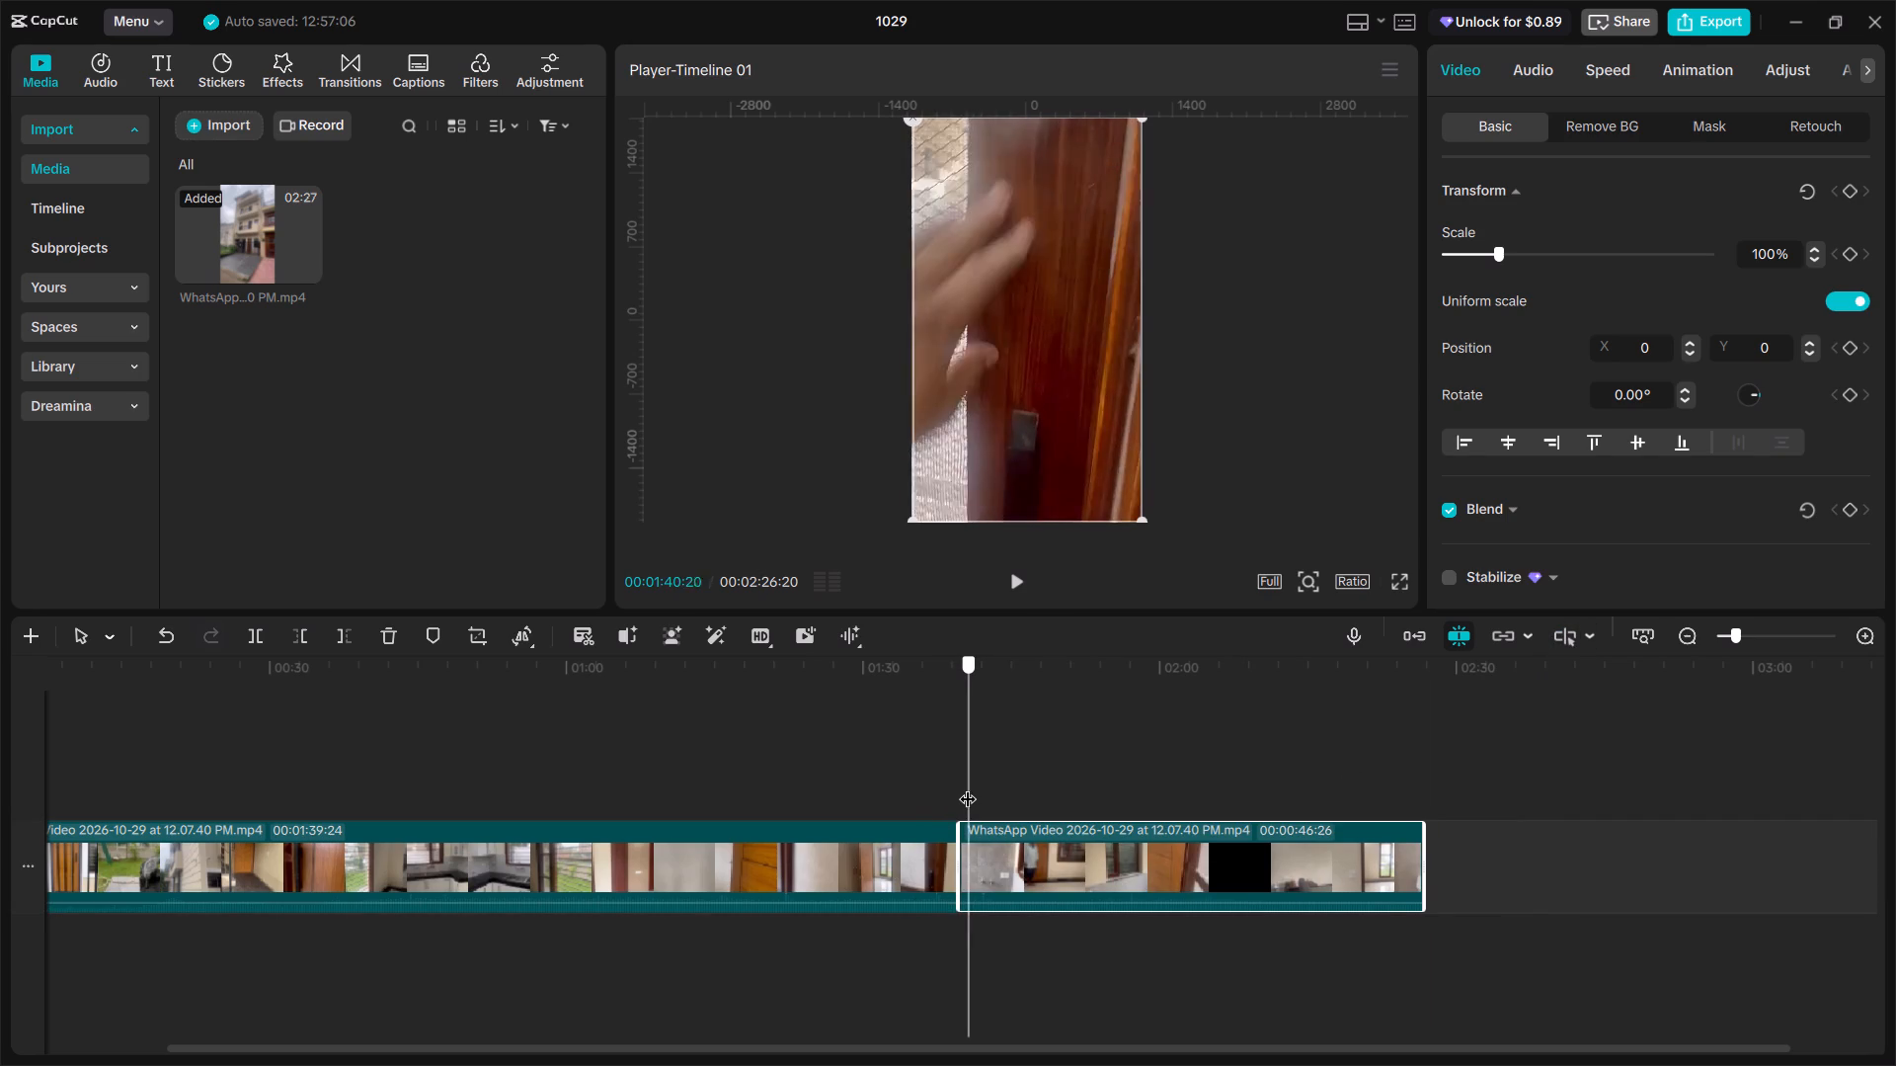
{"action": "left_click_drag", "start_coordinate": [968, 786], "coordinate": [968, 790]}
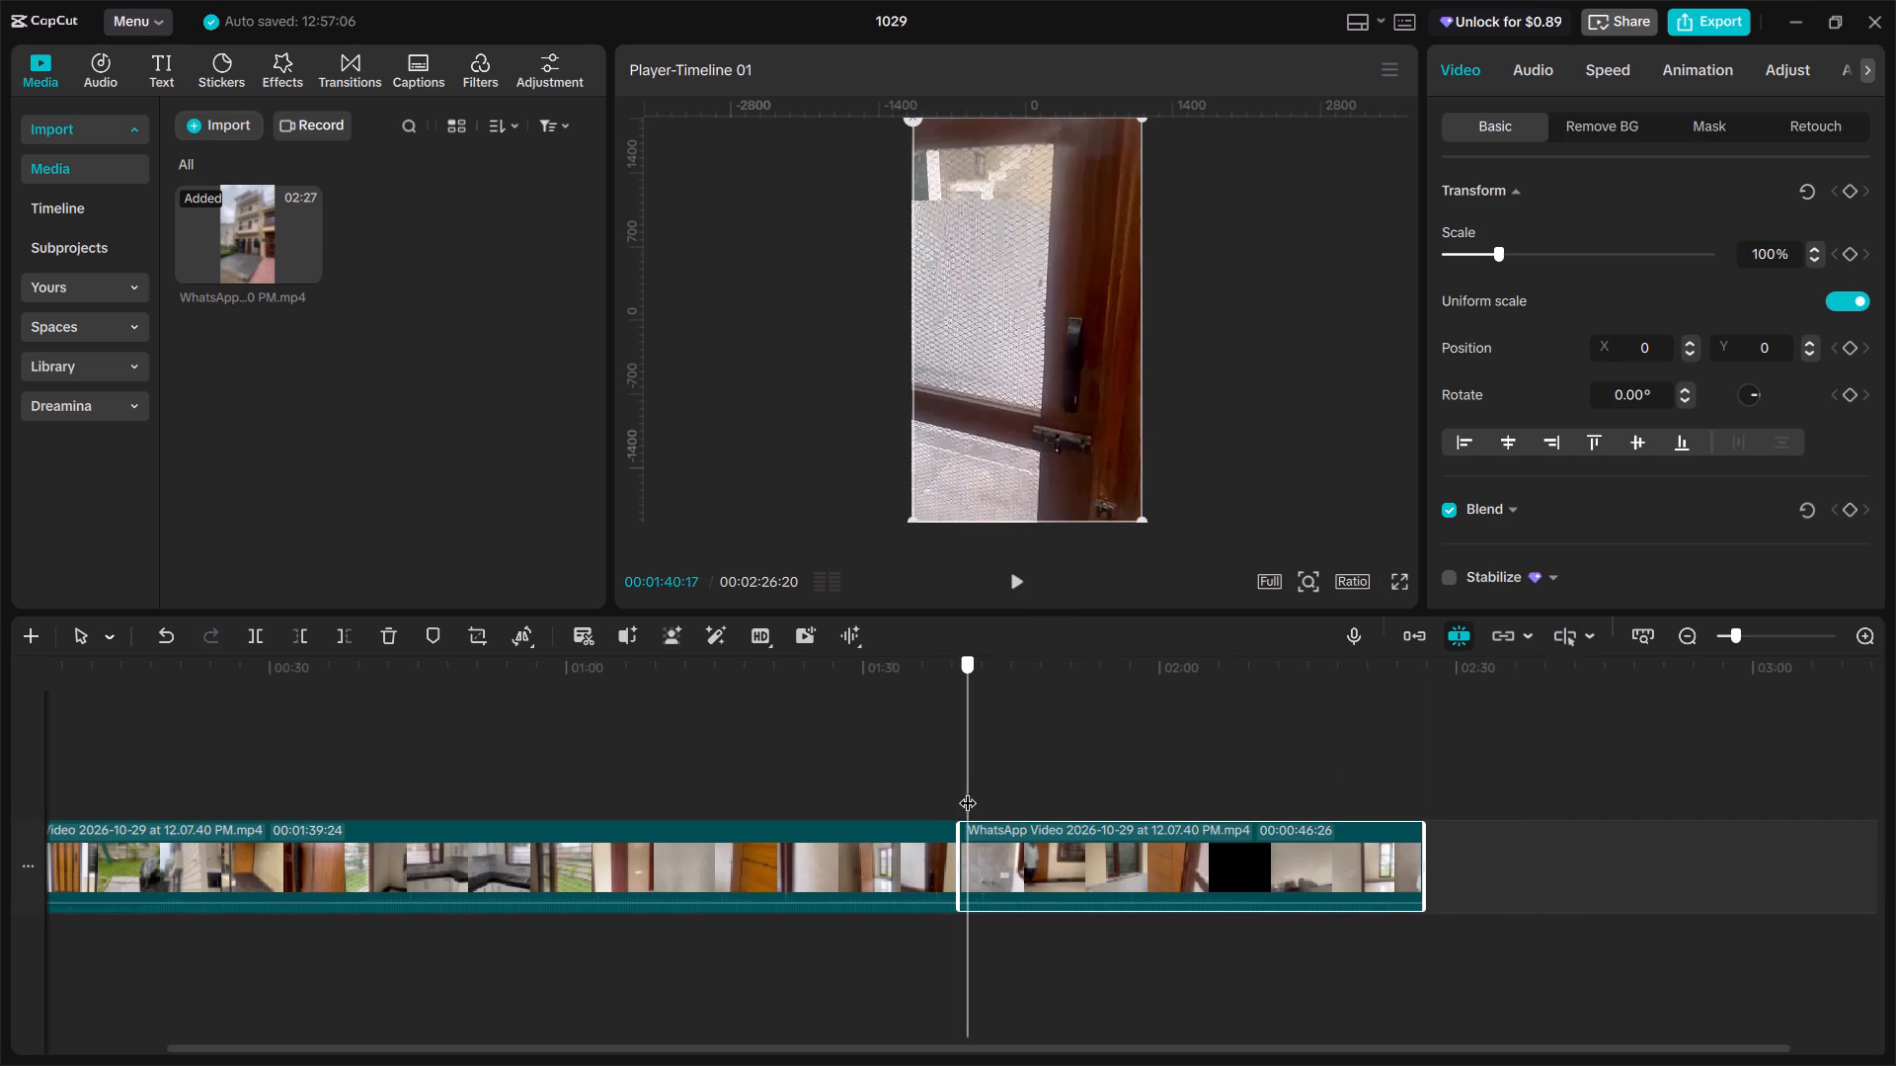
{"action": "left_click_drag", "start_coordinate": [968, 790], "coordinate": [986, 812]}
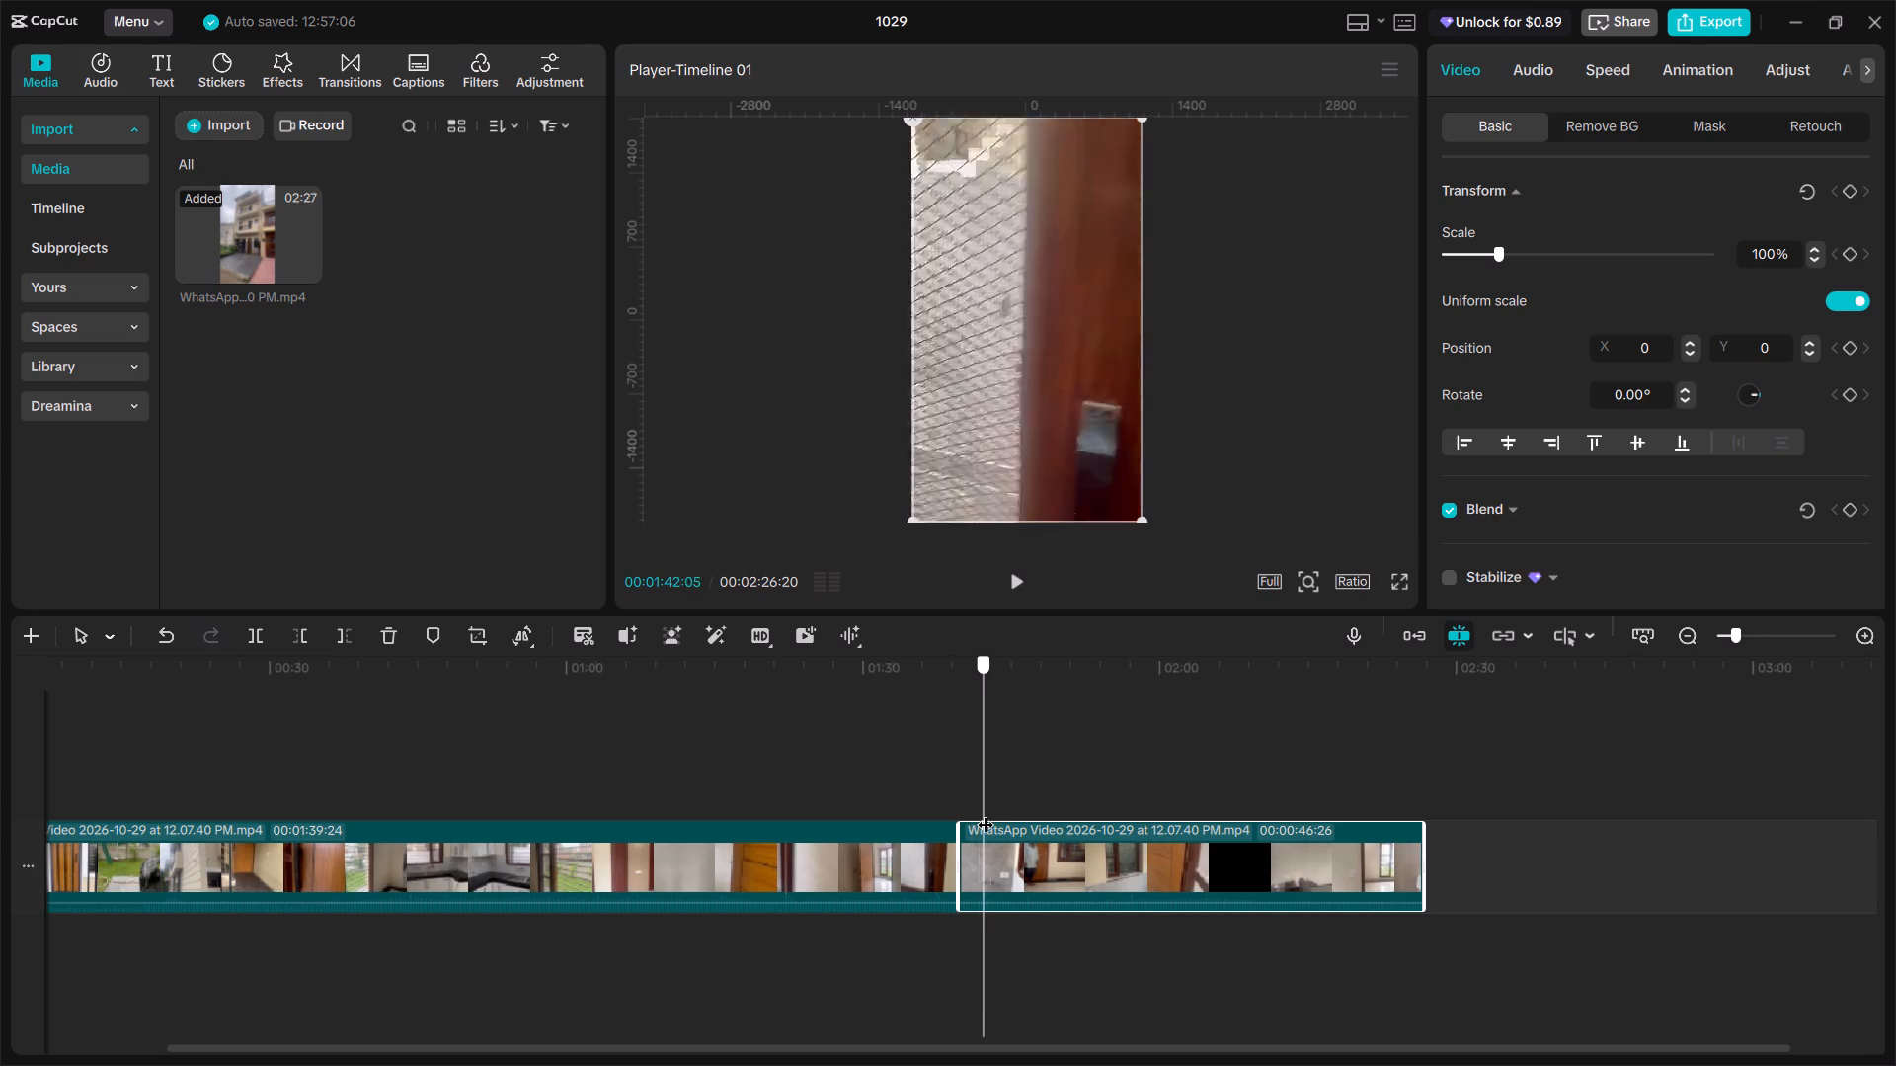
{"action": "left_click_drag", "start_coordinate": [986, 812], "coordinate": [1023, 838]}
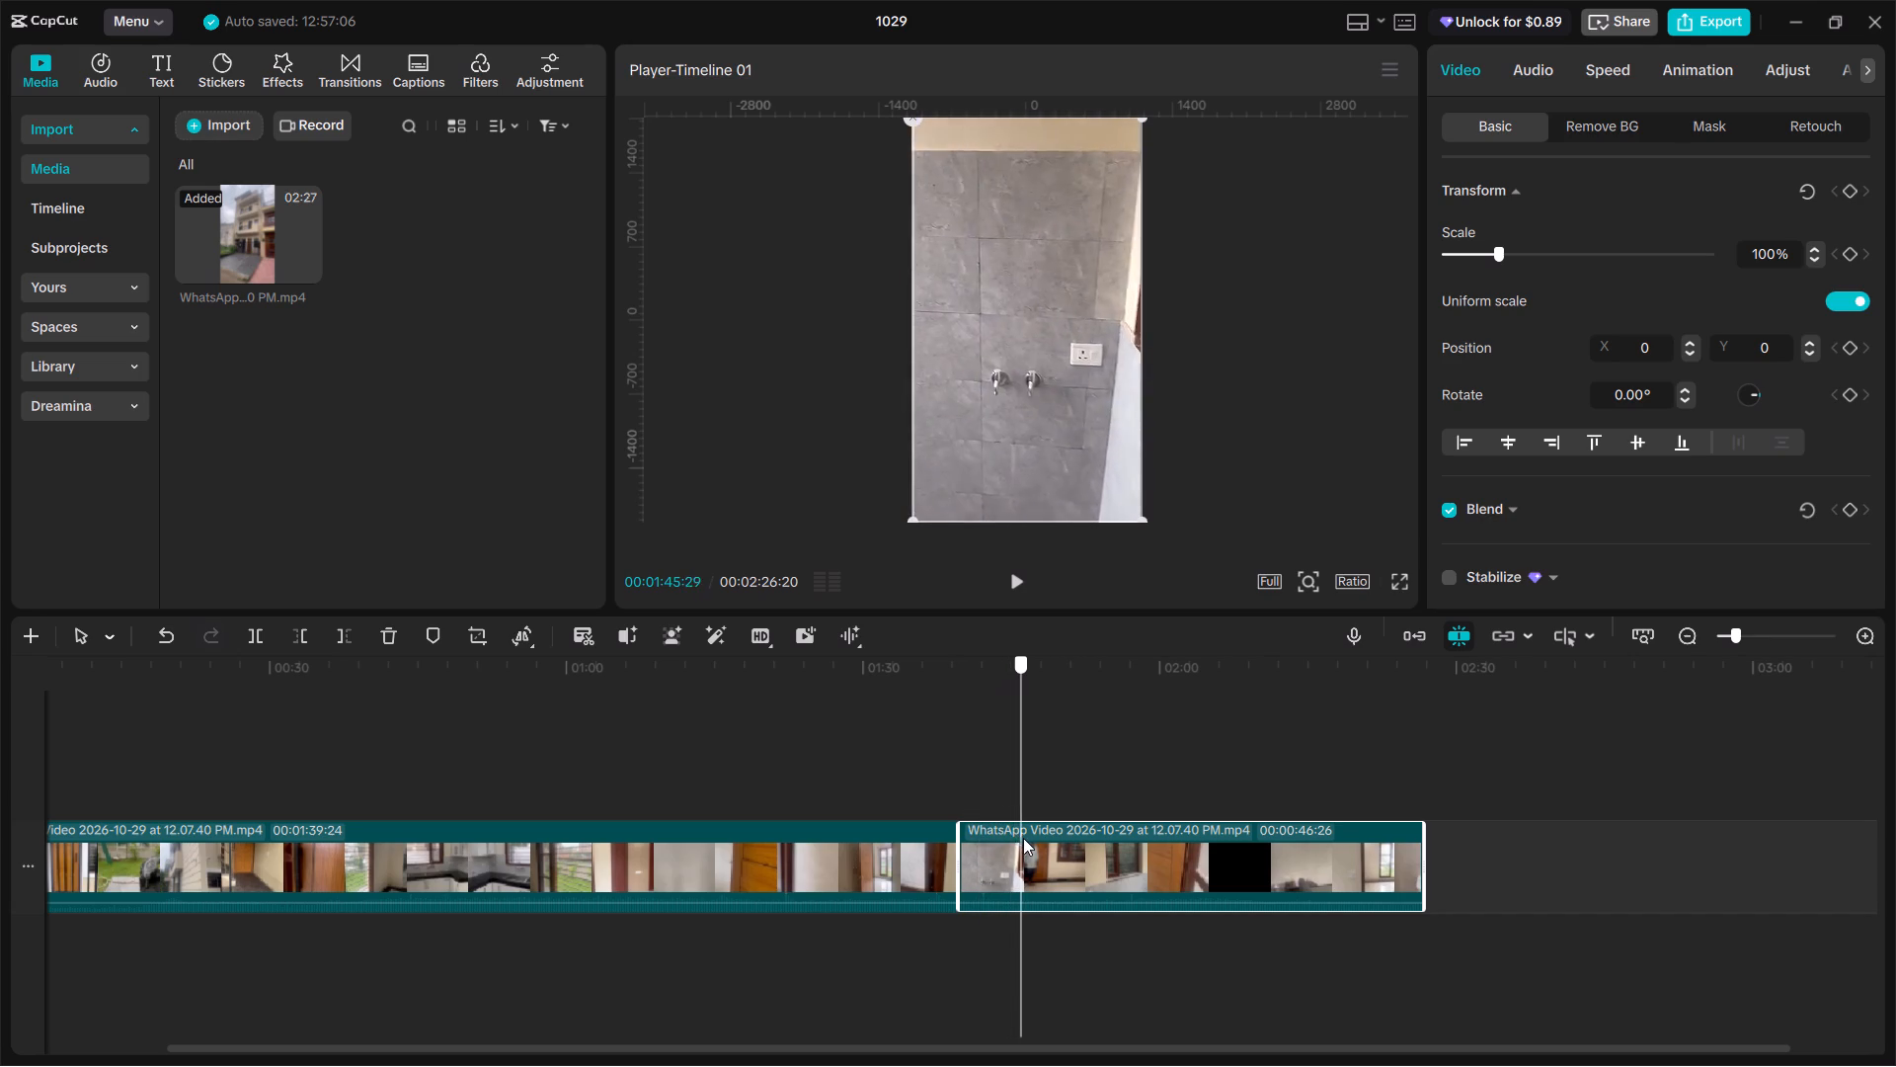
{"action": "left_click_drag", "start_coordinate": [1023, 838], "coordinate": [1024, 836]}
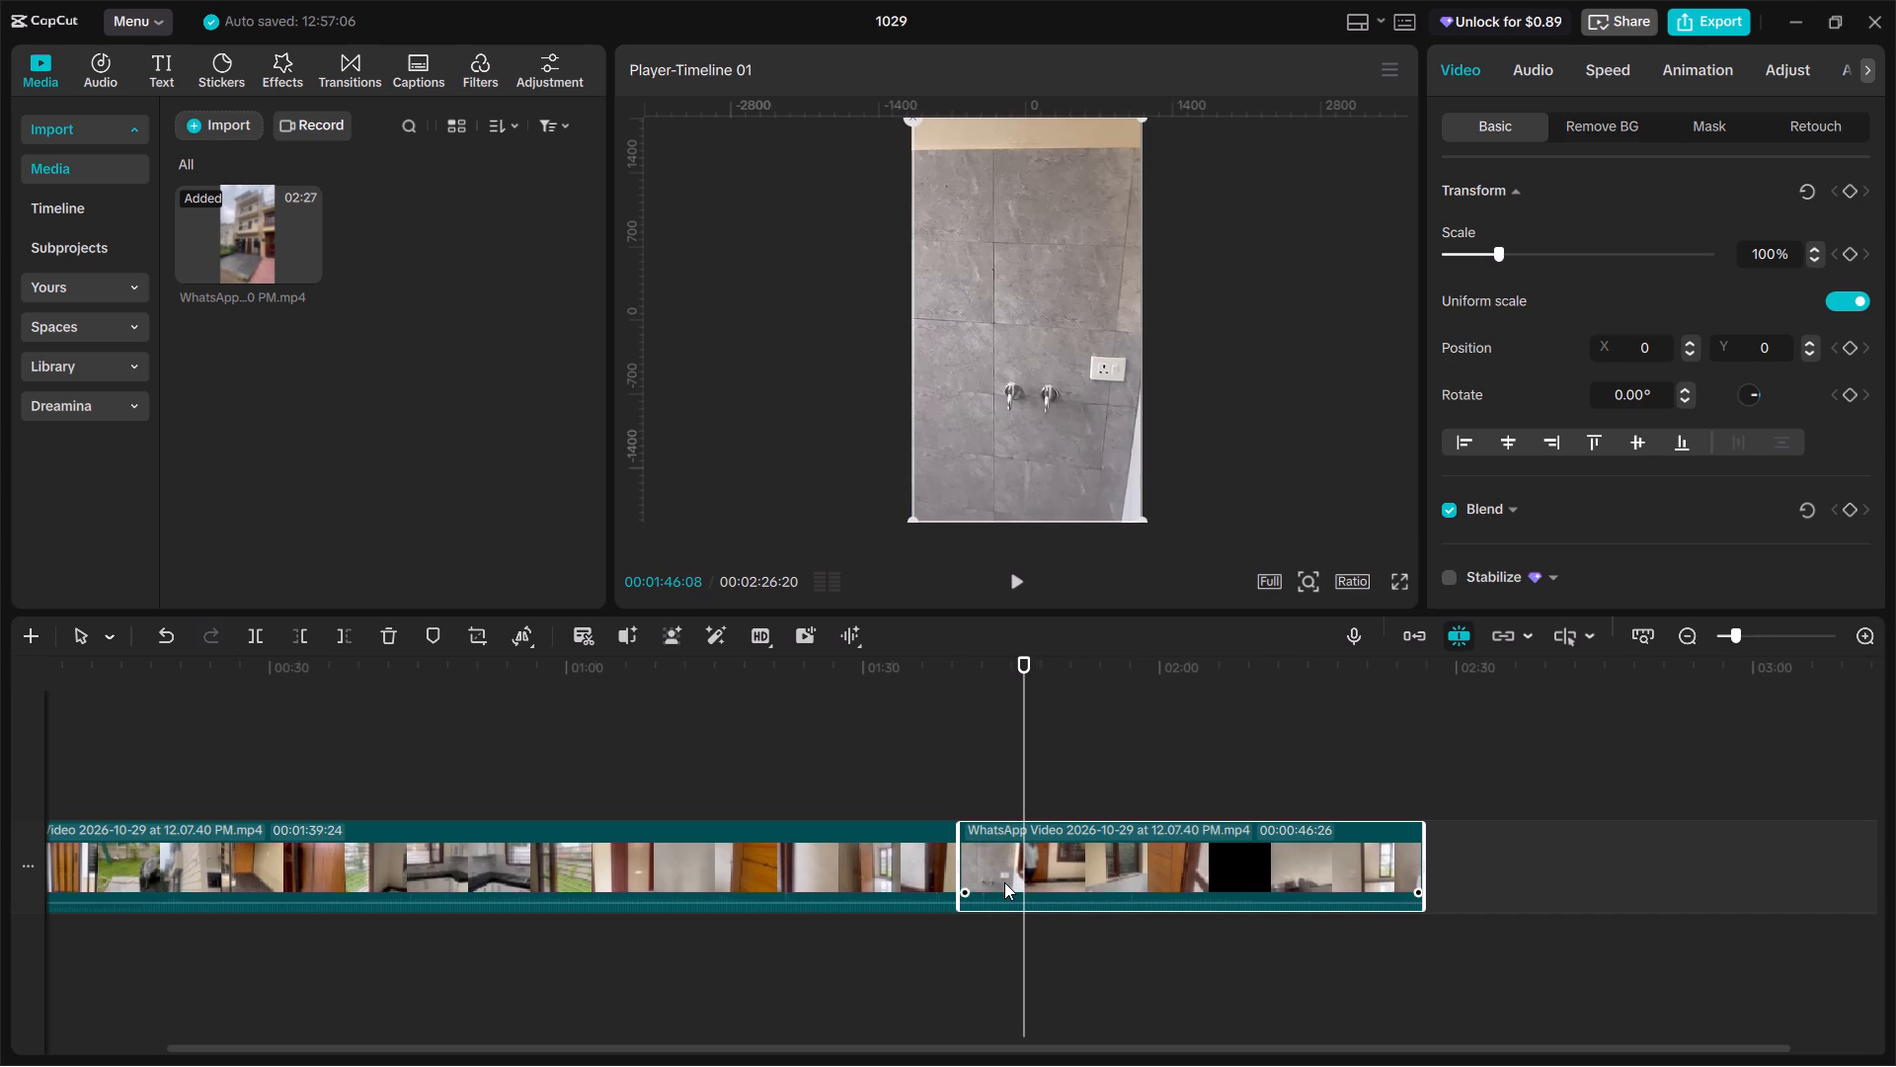
{"action": "key", "text": "ctrl+b"}
{"action": "left_click", "coordinate": [981, 879]}
{"action": "key", "text": "BackSpace"}
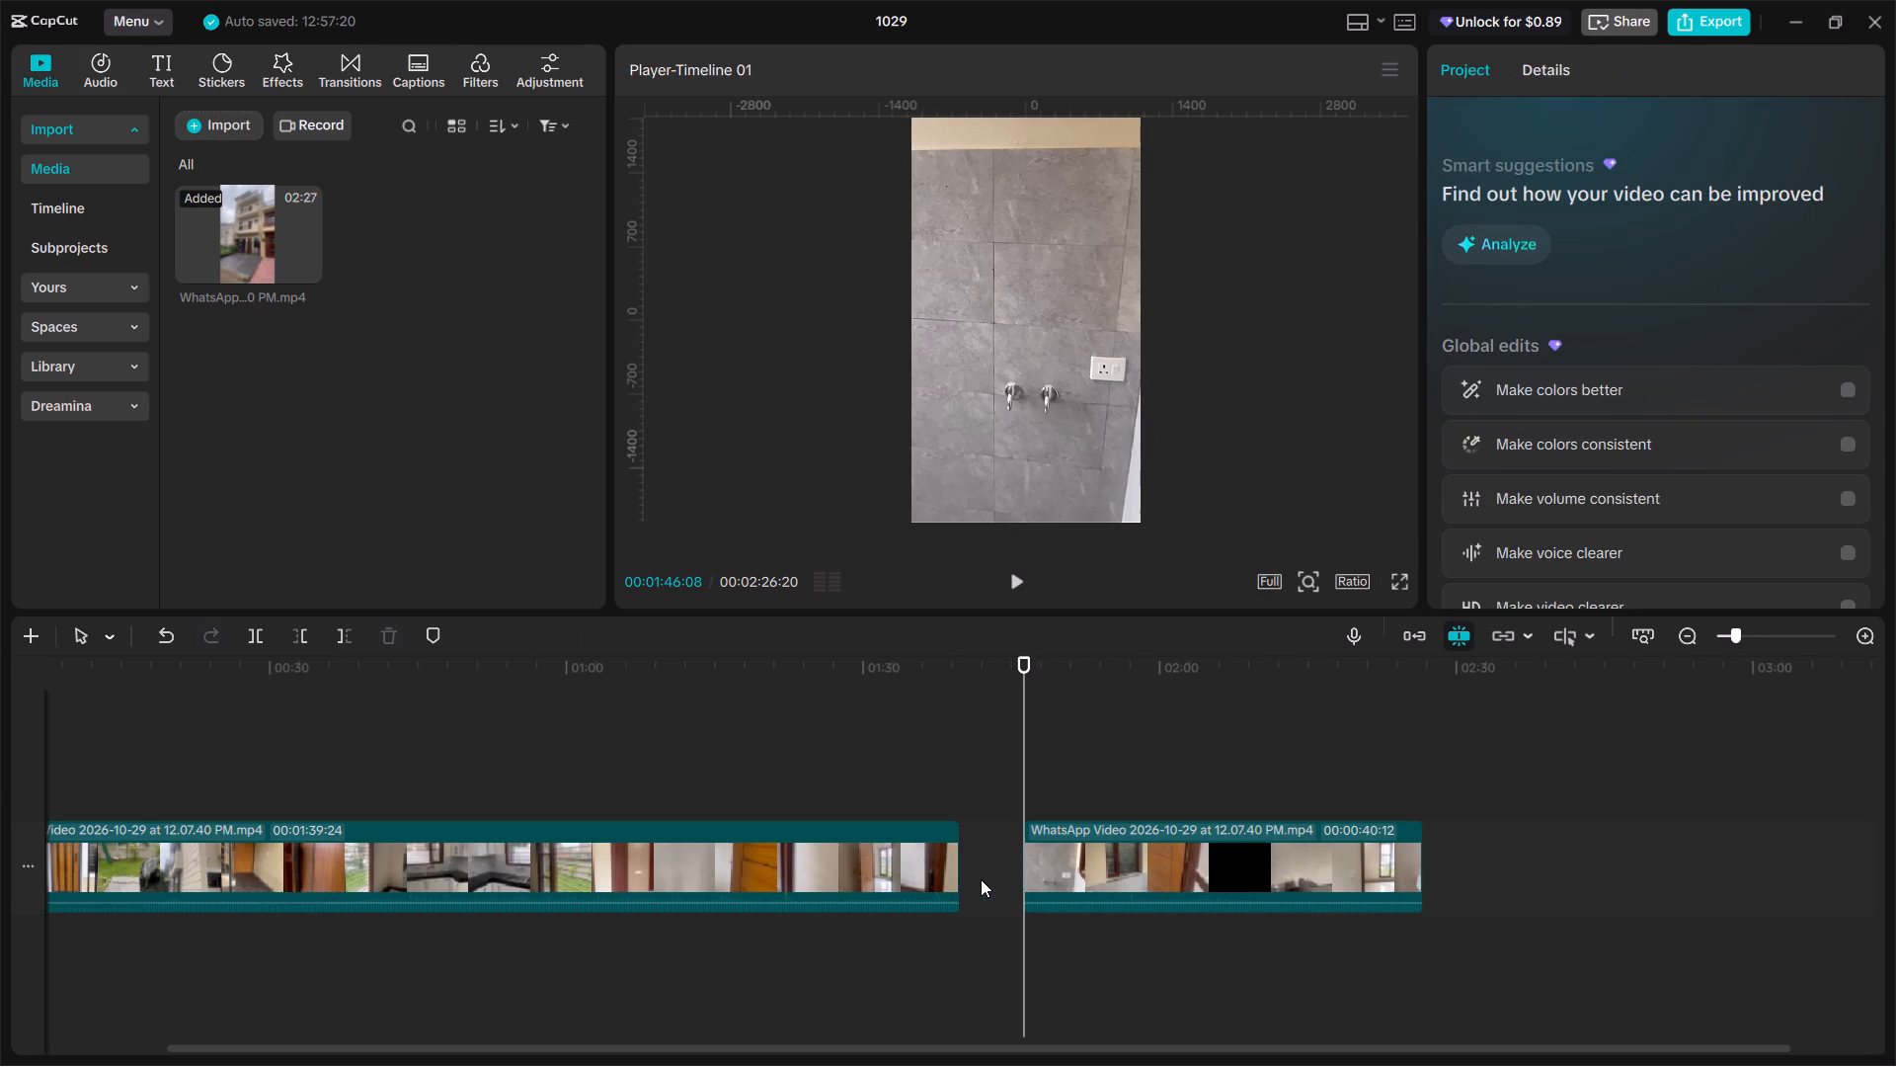
{"action": "right_click", "coordinate": [995, 861]}
{"action": "left_click", "coordinate": [1016, 857]}
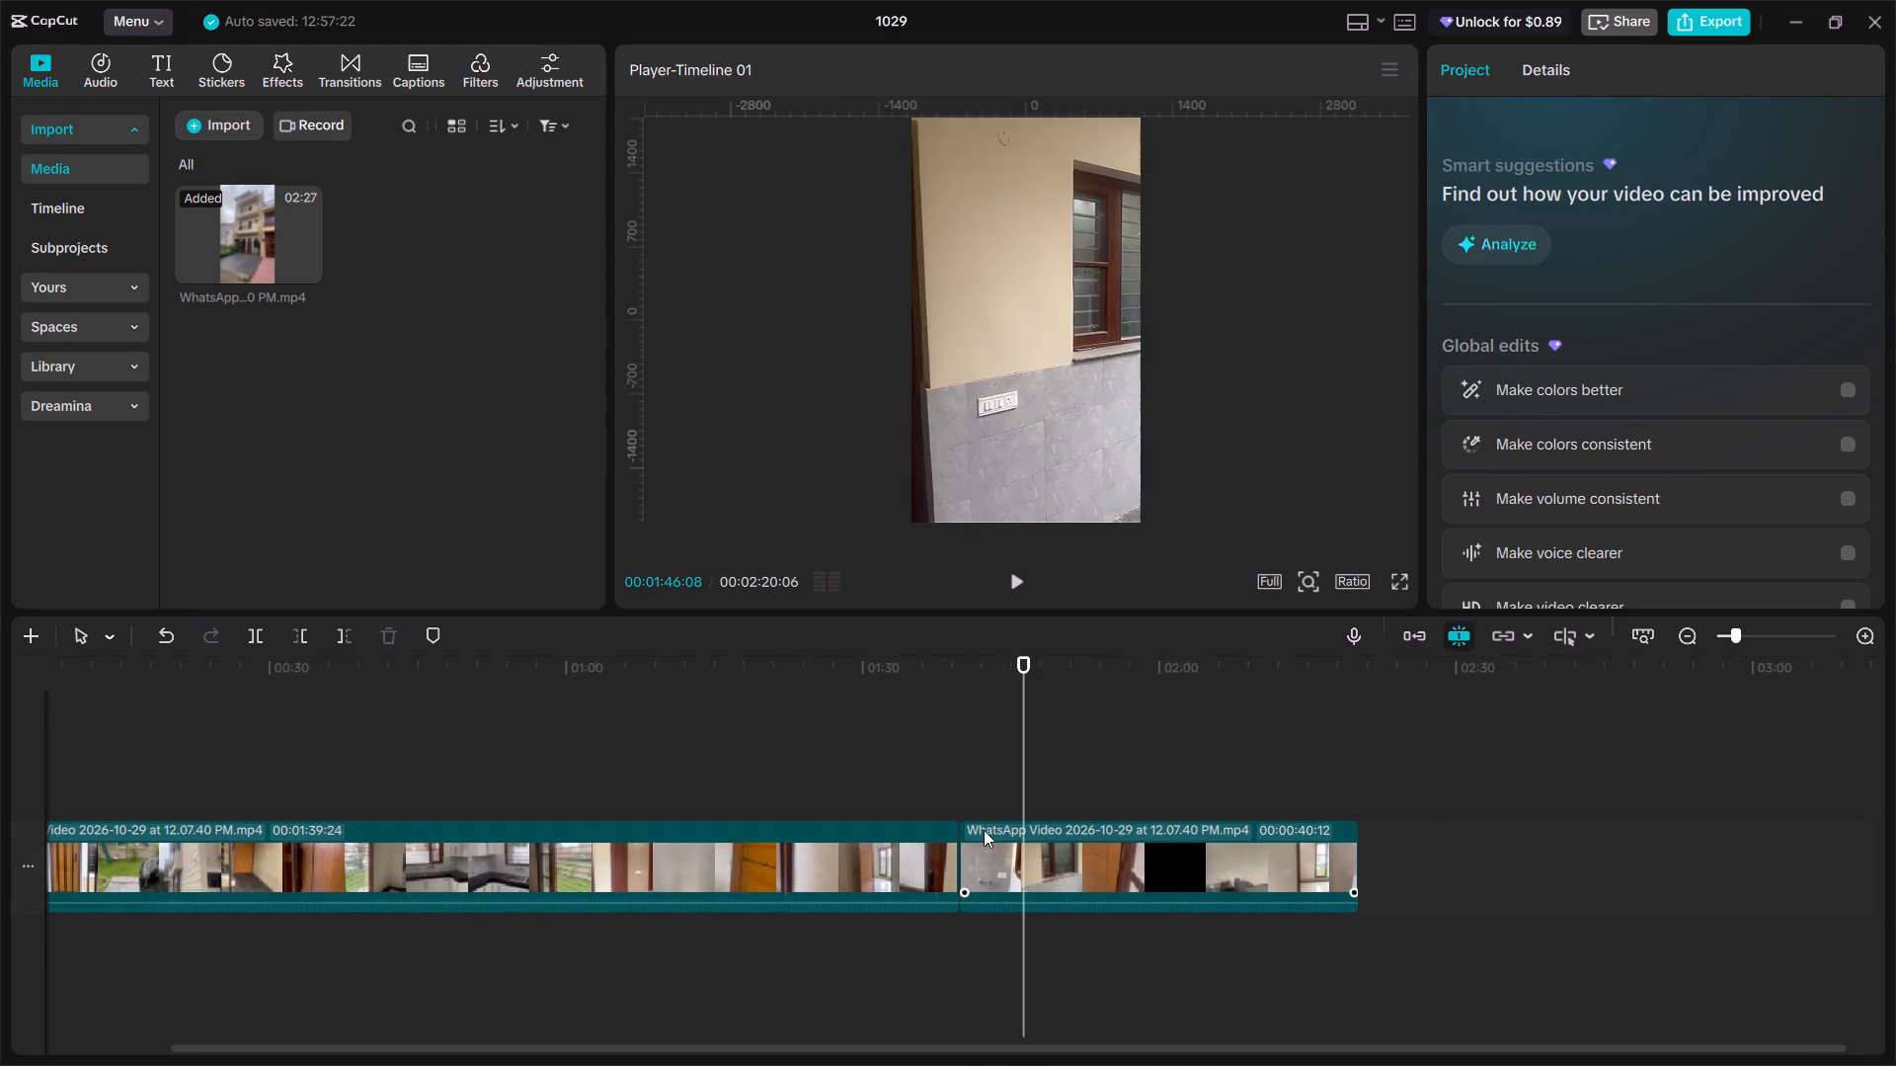
Find the start of the next unwanted part and split the second clip at 00:01:56:12.
{"action": "left_click", "coordinate": [936, 774]}
{"action": "left_click_drag", "start_coordinate": [936, 774], "coordinate": [989, 823]}
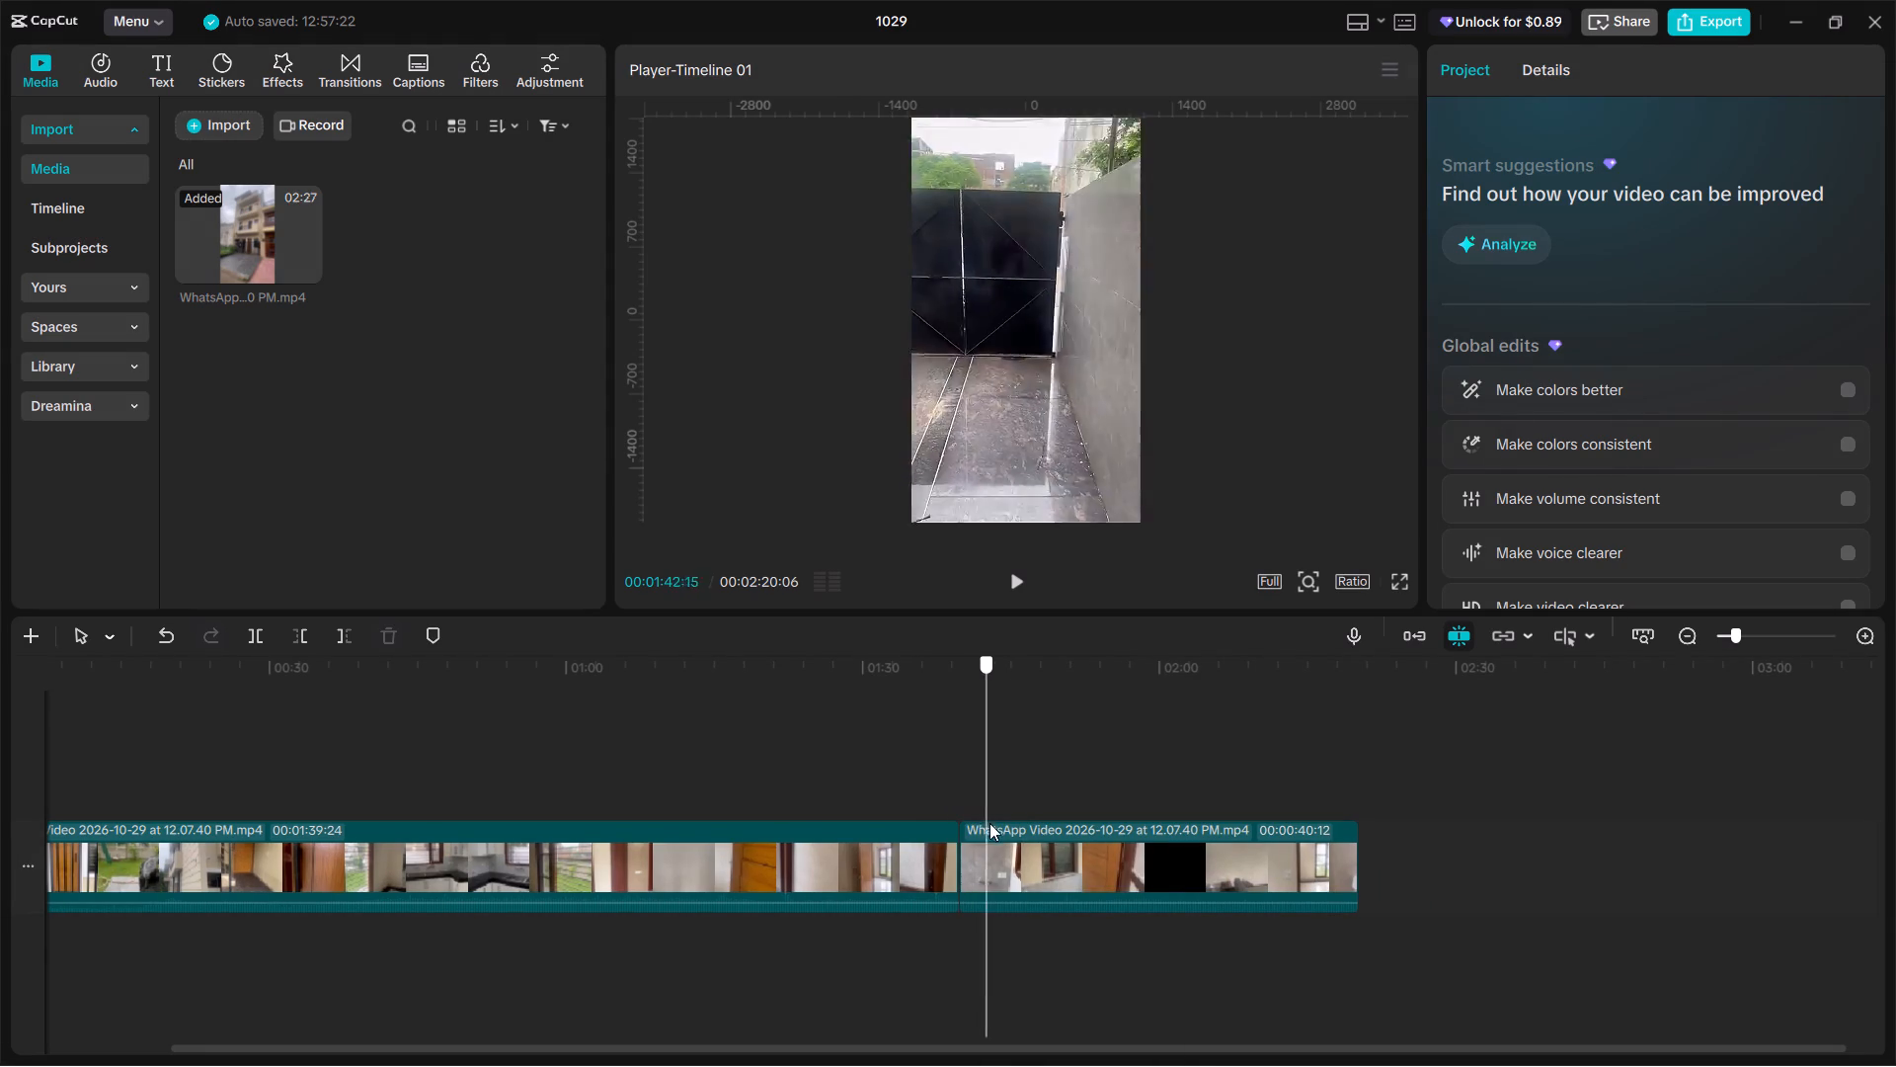
{"action": "left_click_drag", "start_coordinate": [989, 823], "coordinate": [1080, 877]}
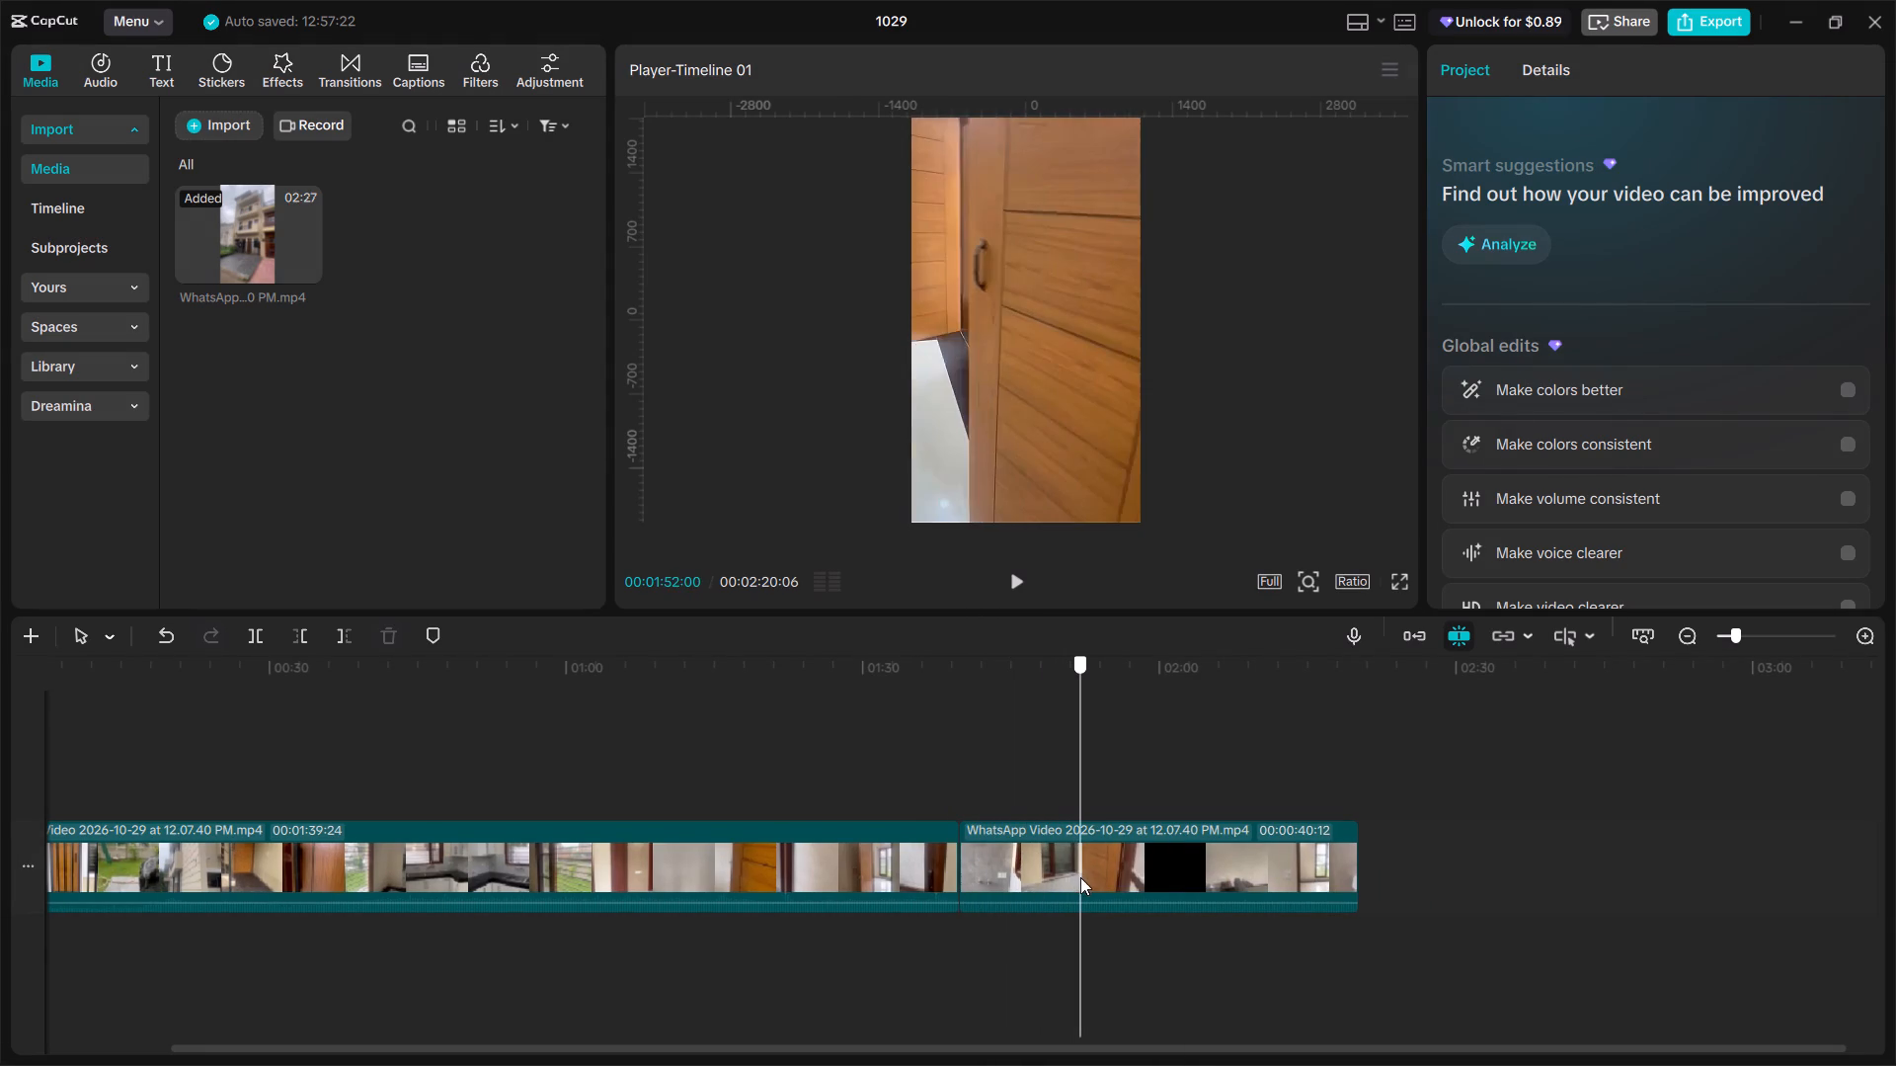
{"action": "left_click_drag", "start_coordinate": [1080, 877], "coordinate": [974, 808]}
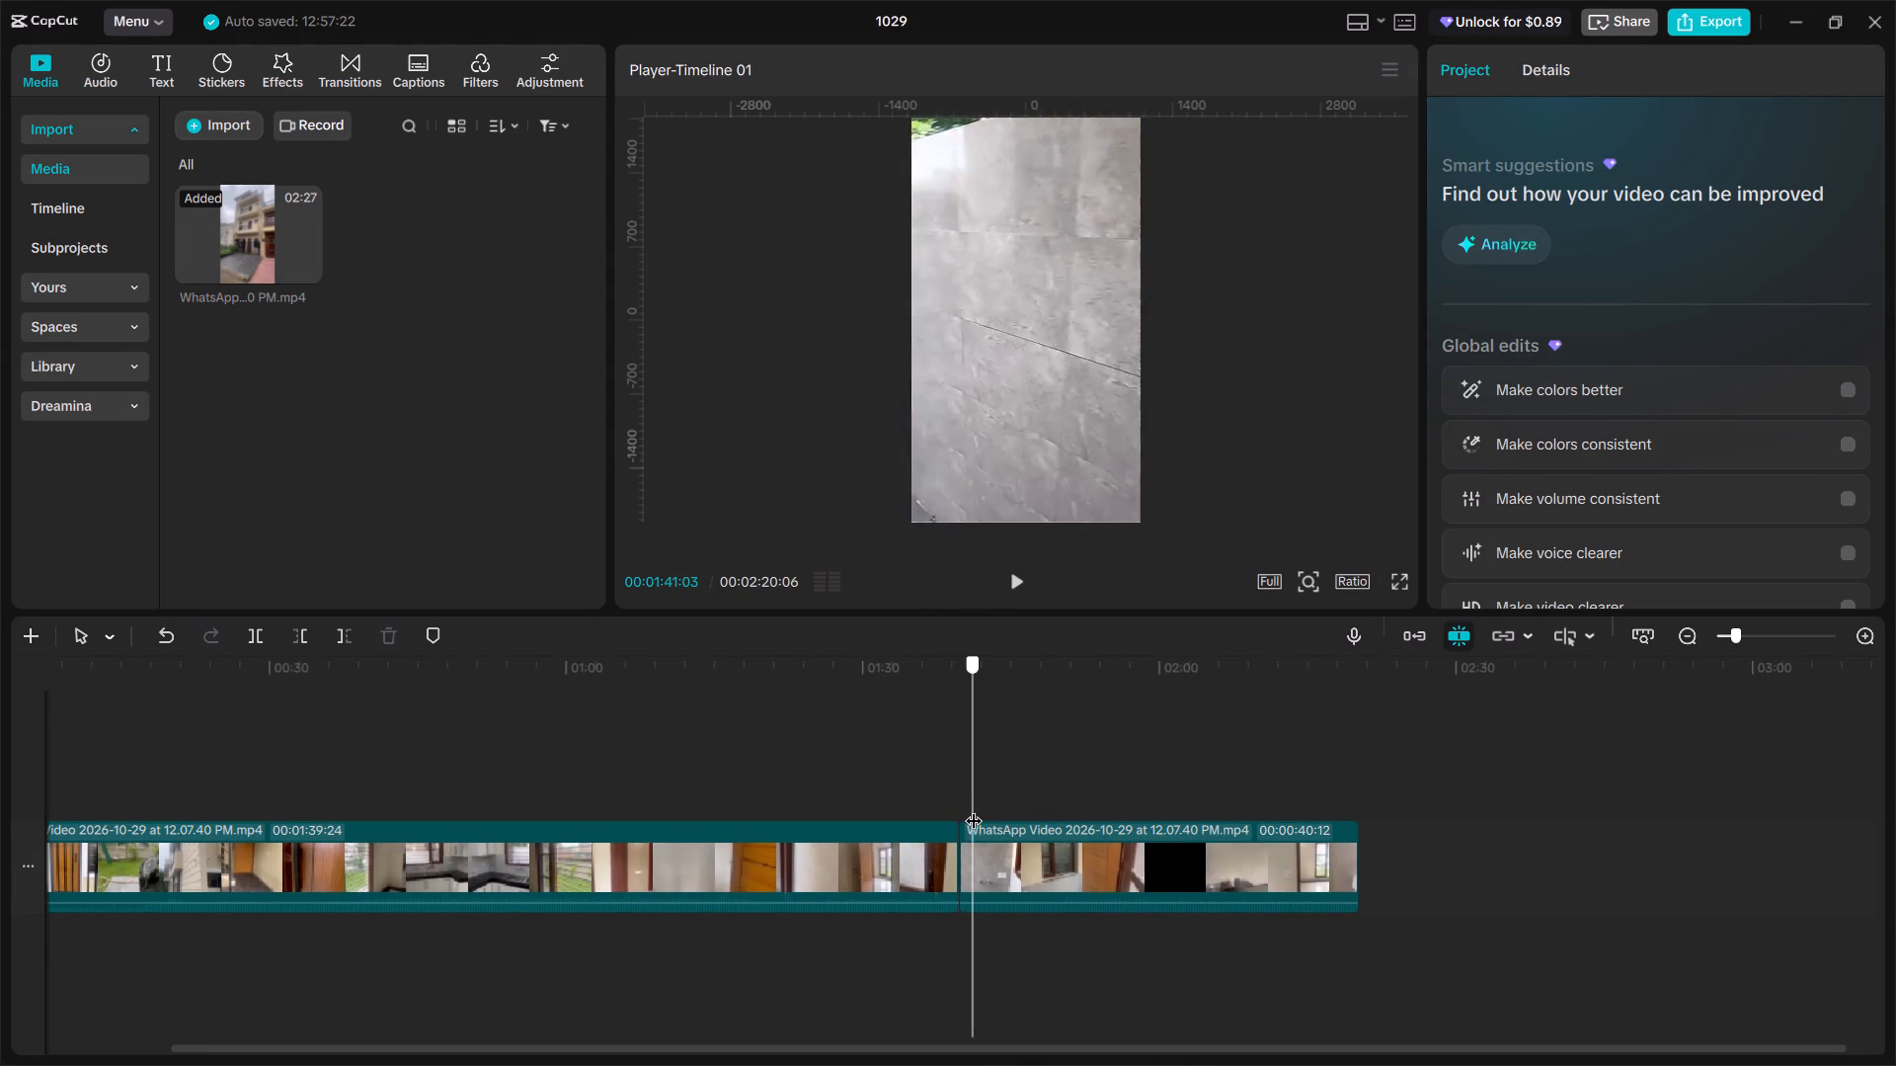
{"action": "left_click_drag", "start_coordinate": [974, 808], "coordinate": [977, 817]}
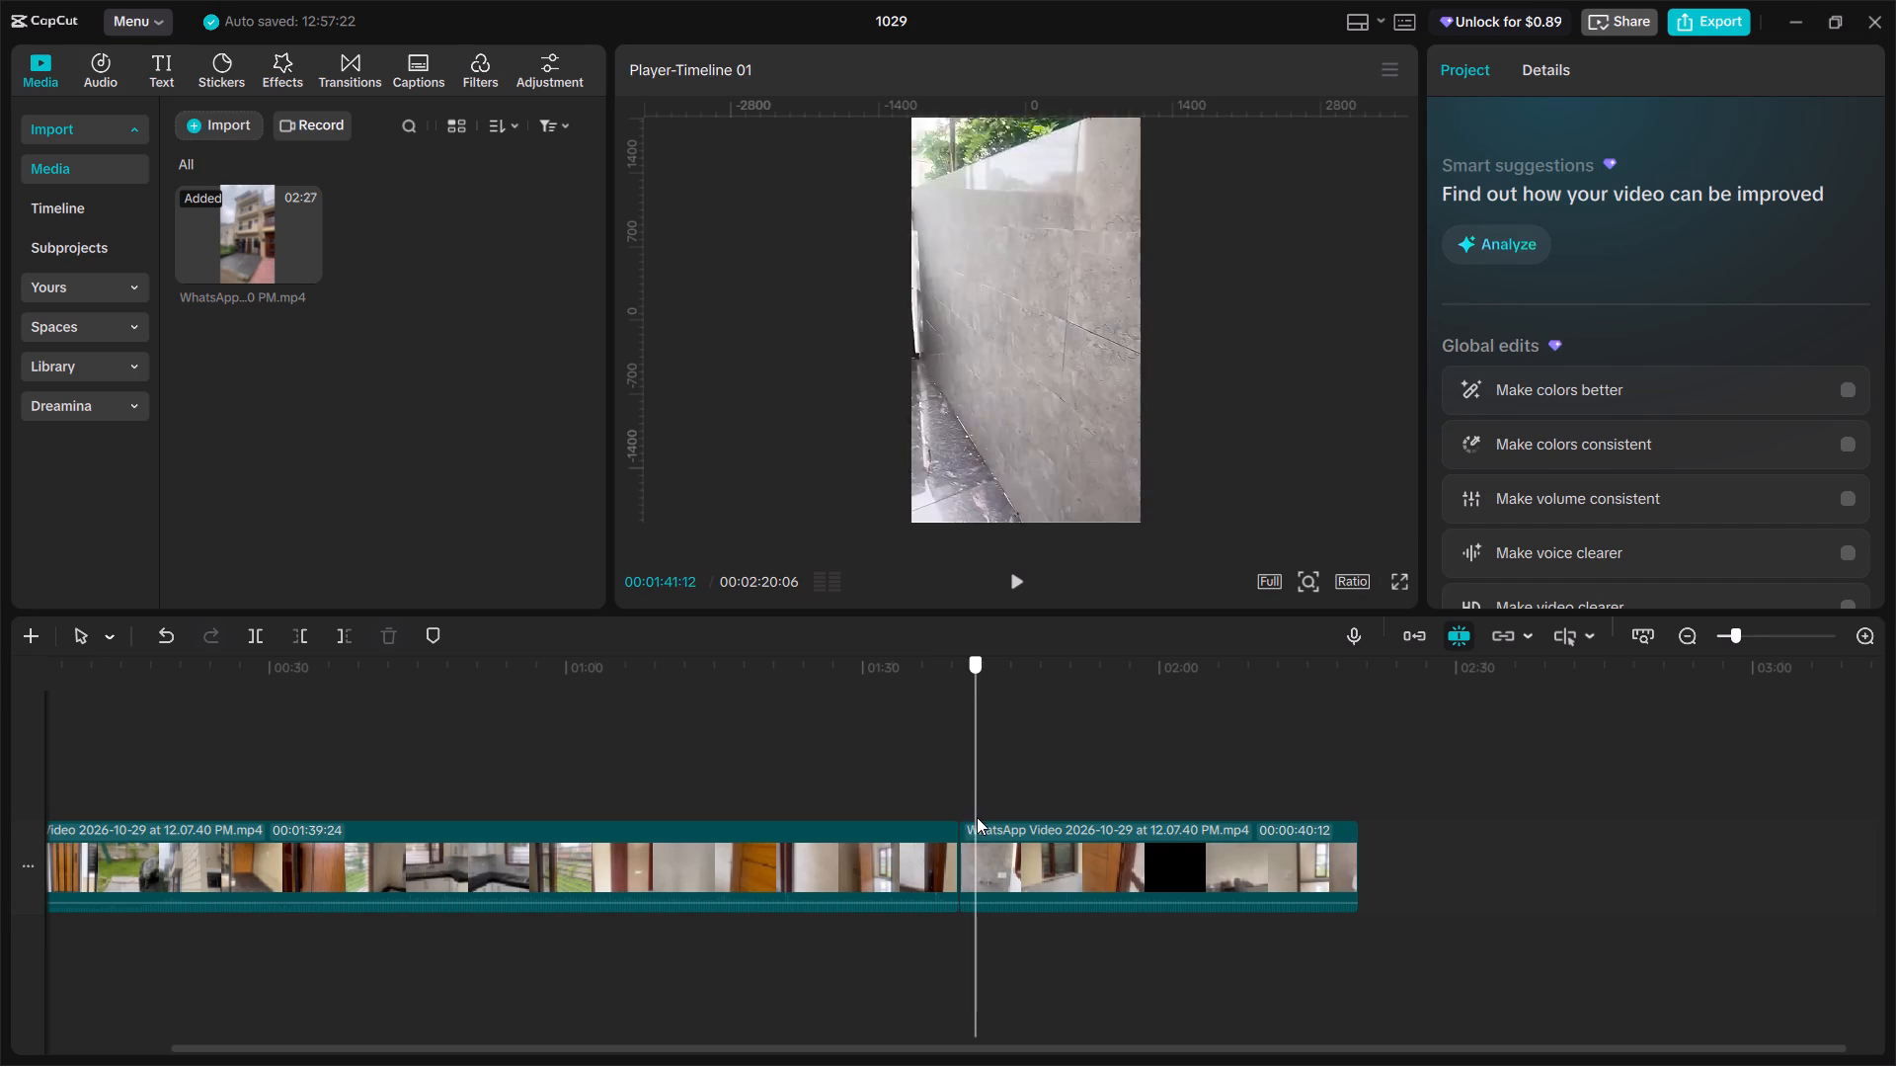
{"action": "left_click_drag", "start_coordinate": [977, 817], "coordinate": [1143, 872]}
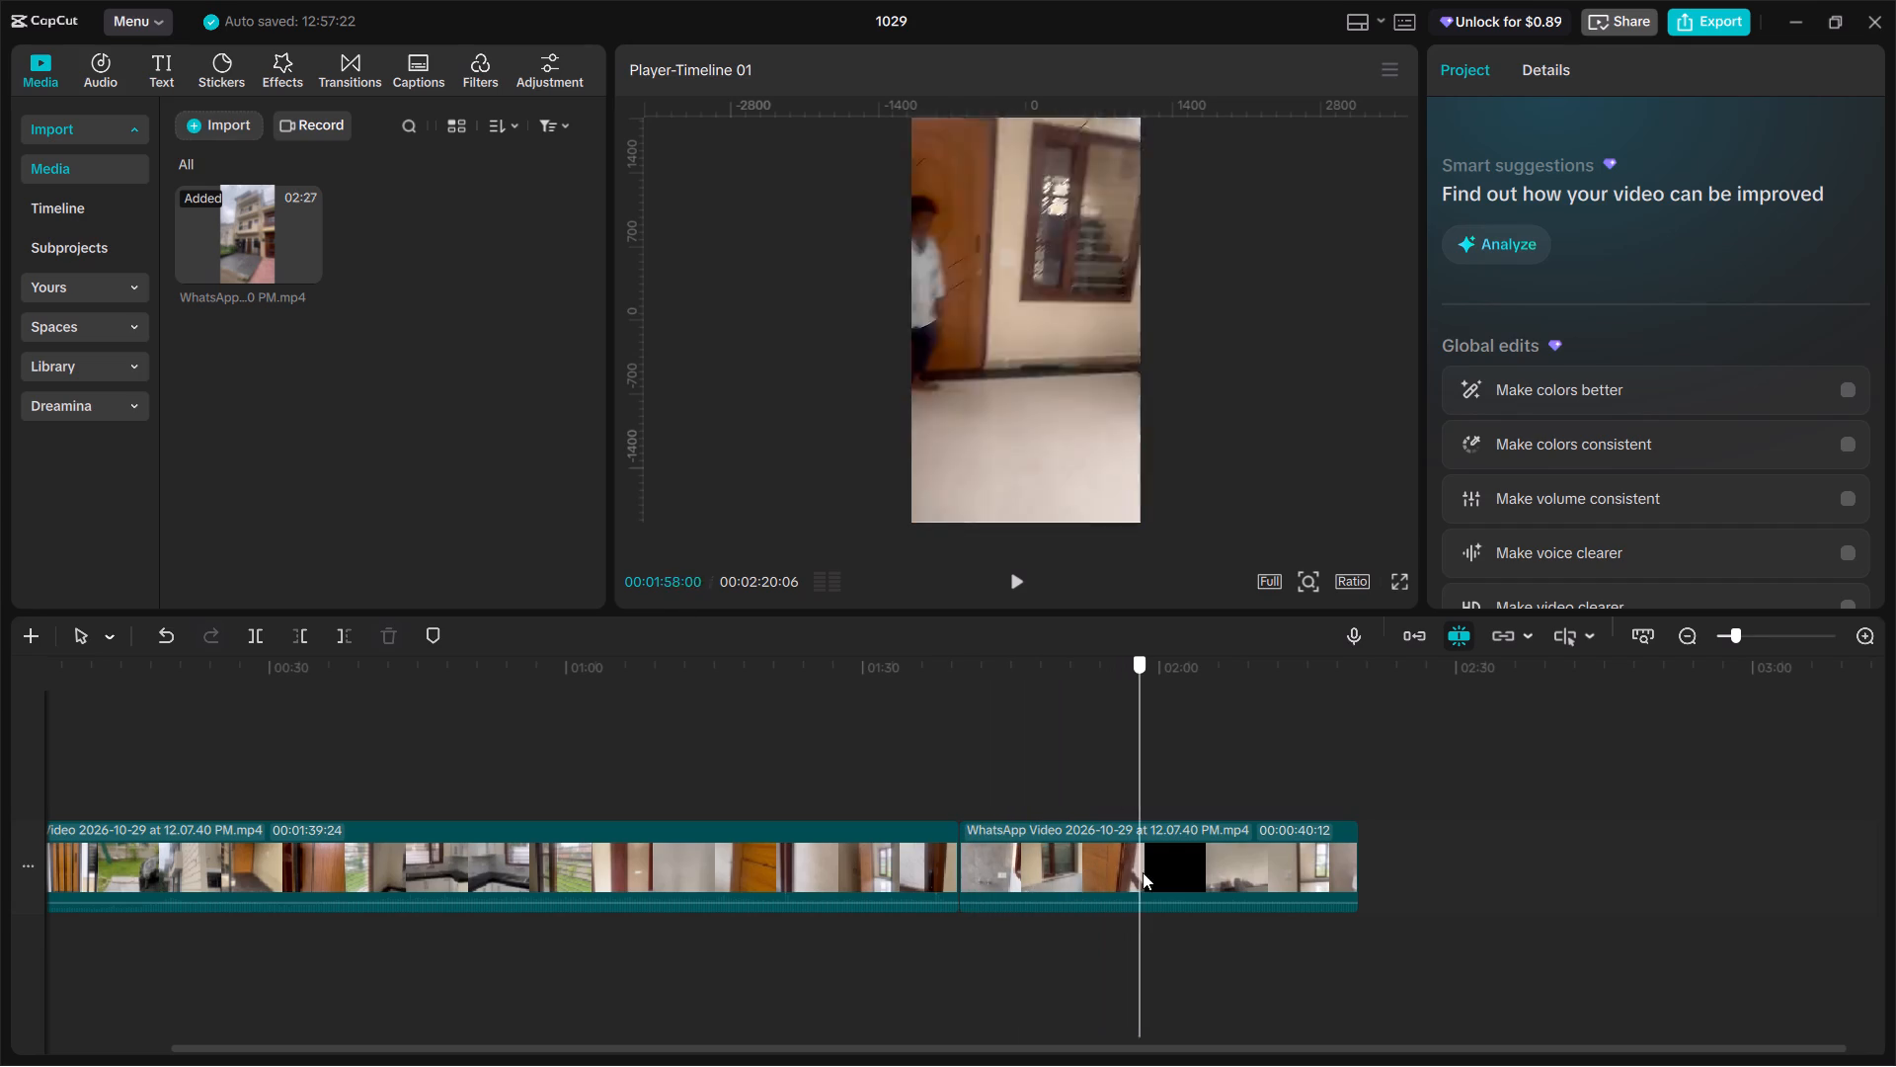
{"action": "left_click_drag", "start_coordinate": [1143, 872], "coordinate": [1135, 843]}
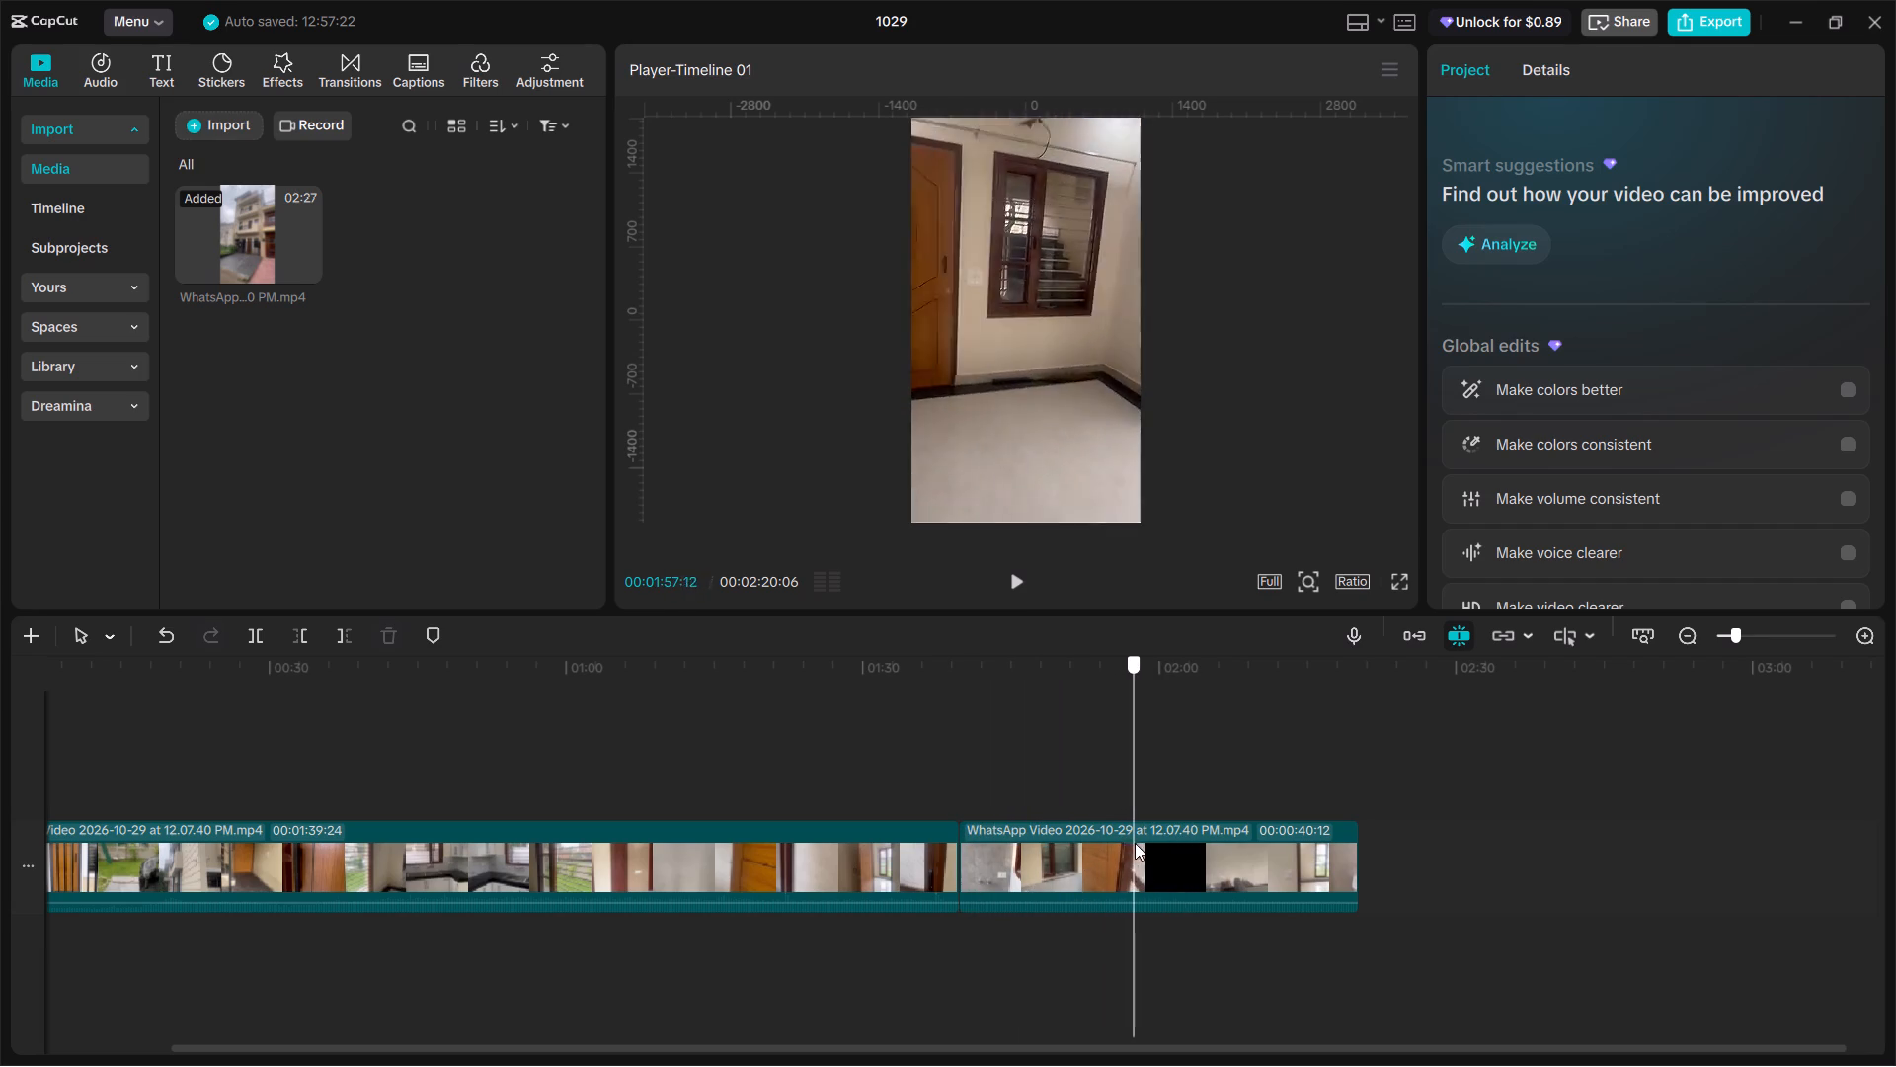
{"action": "left_click_drag", "start_coordinate": [1135, 843], "coordinate": [1107, 807]}
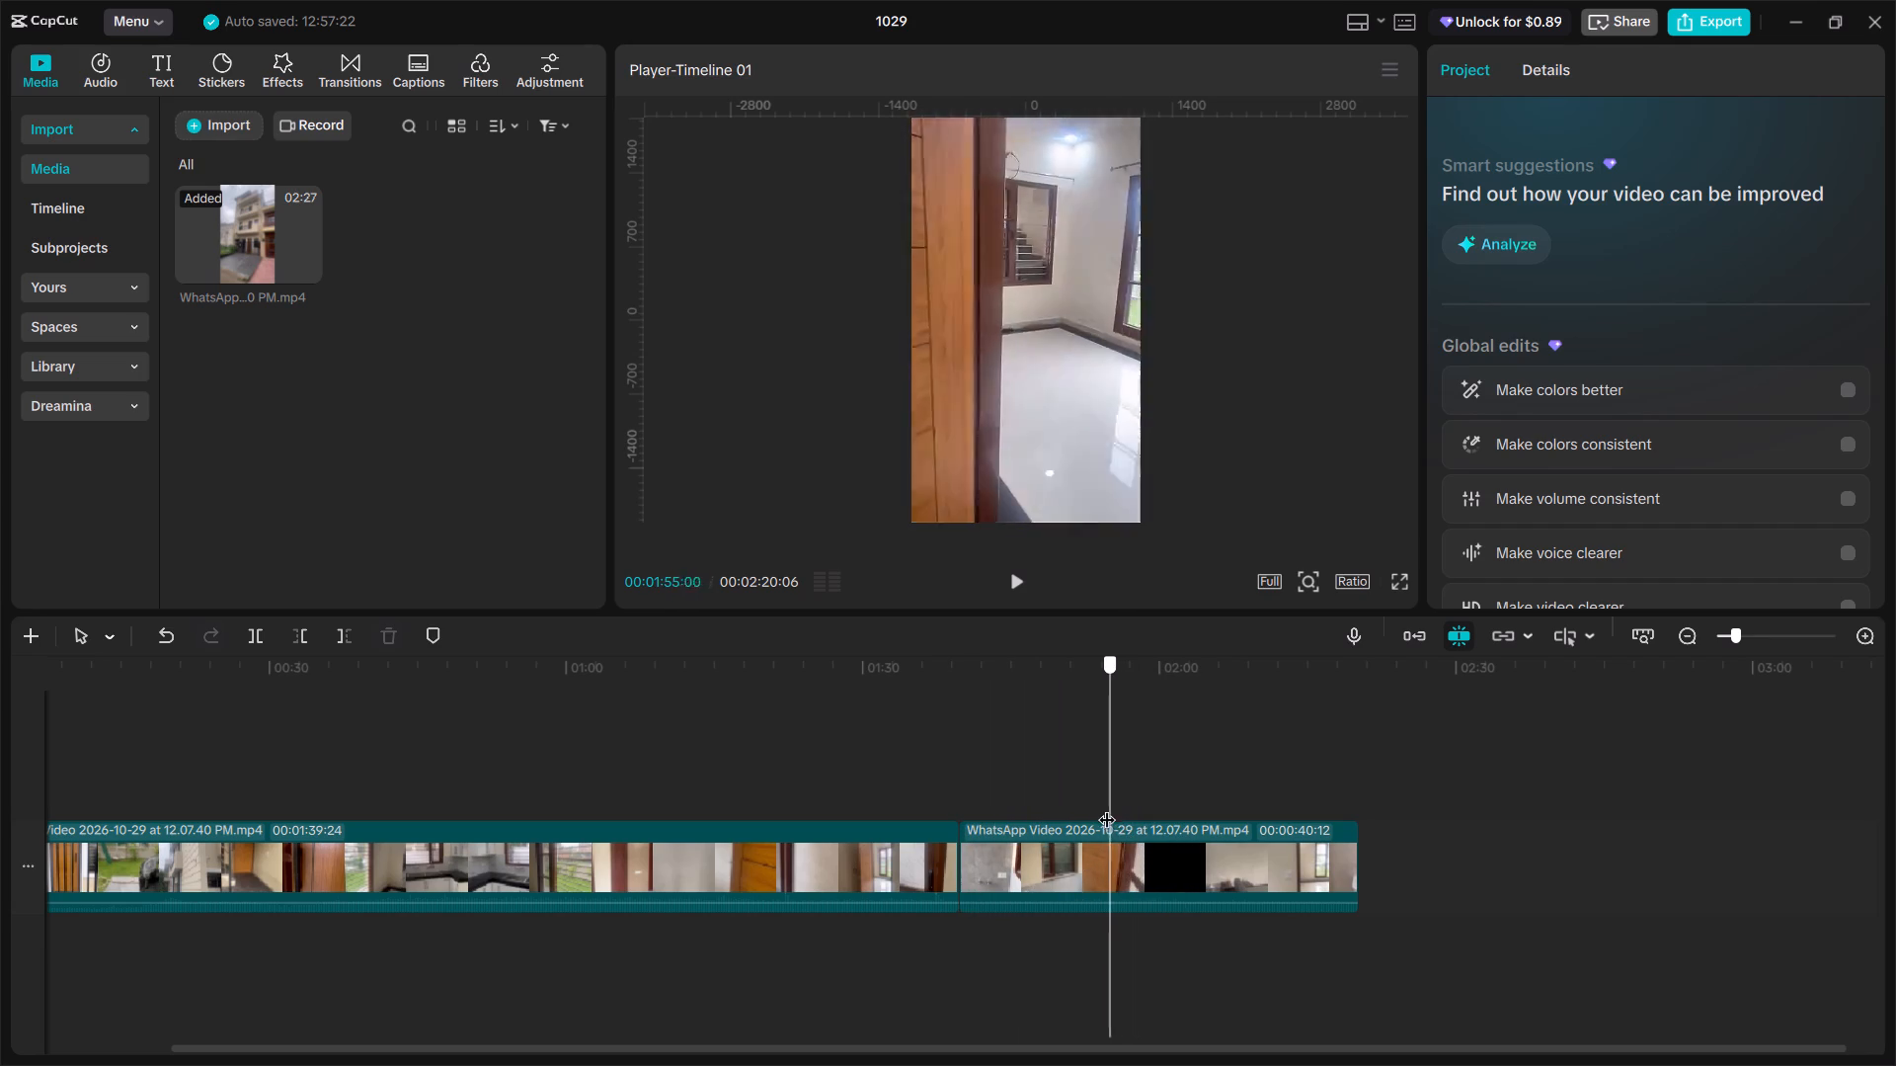
{"action": "left_click_drag", "start_coordinate": [1107, 807], "coordinate": [1124, 819]}
{"action": "left_click", "coordinate": [1139, 884]}
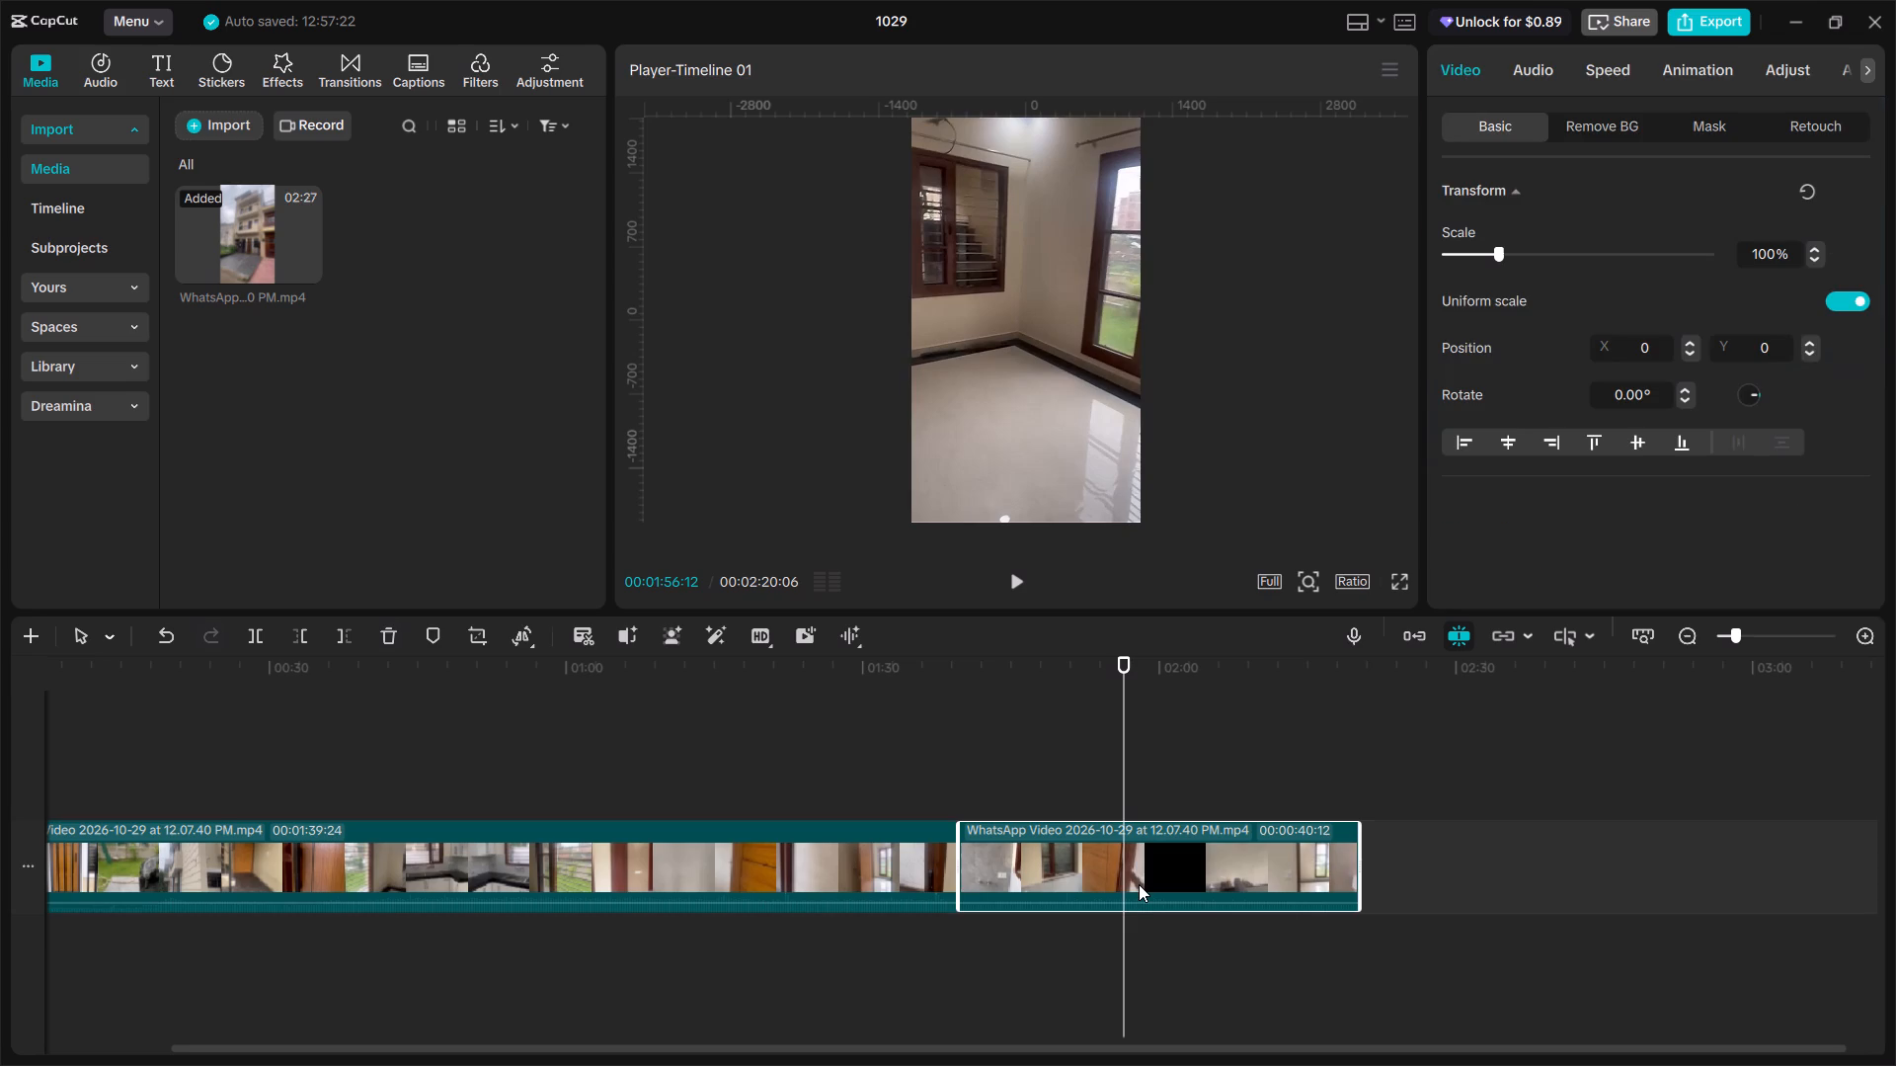
{"action": "key", "text": "ctrl+b"}
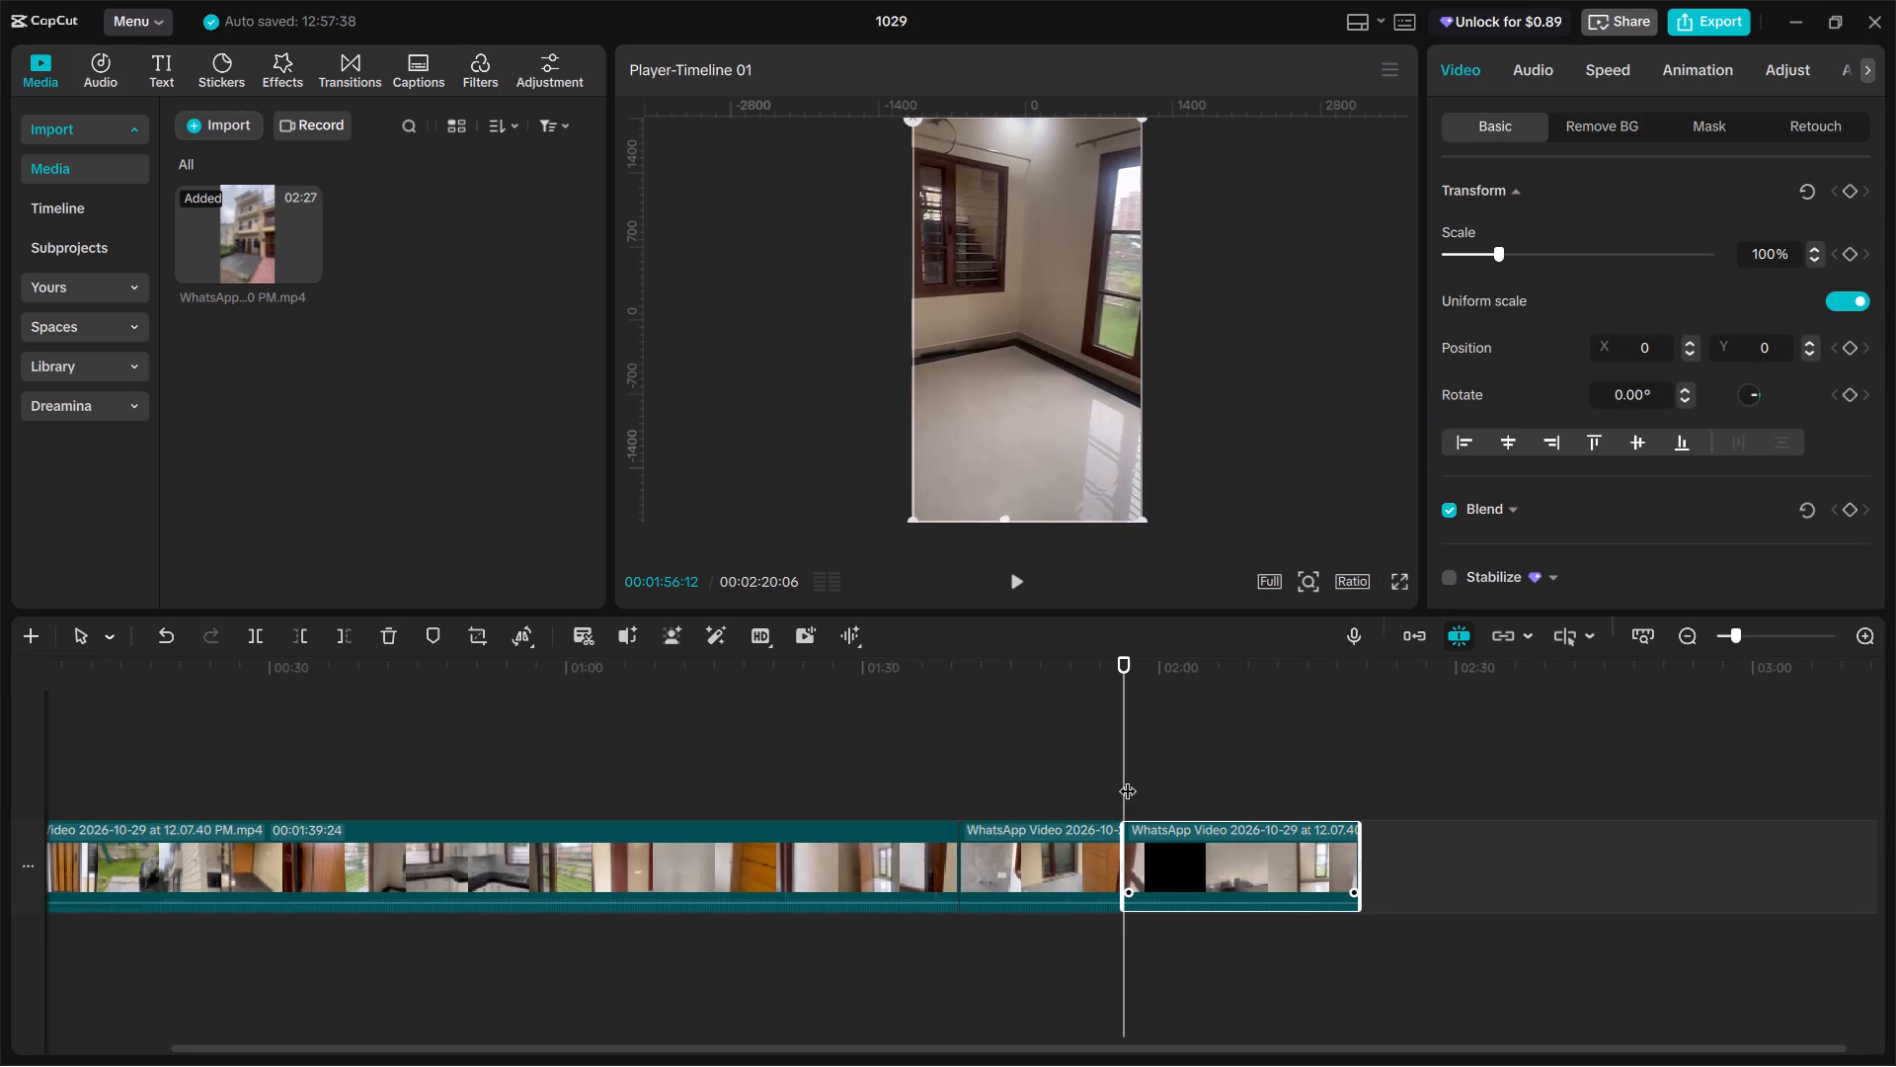
Split the last clip at 00:01:59:09, delete the short section before the cut, and close the gap.
{"action": "left_click_drag", "start_coordinate": [1126, 776], "coordinate": [1151, 804]}
{"action": "left_click", "coordinate": [1154, 779]}
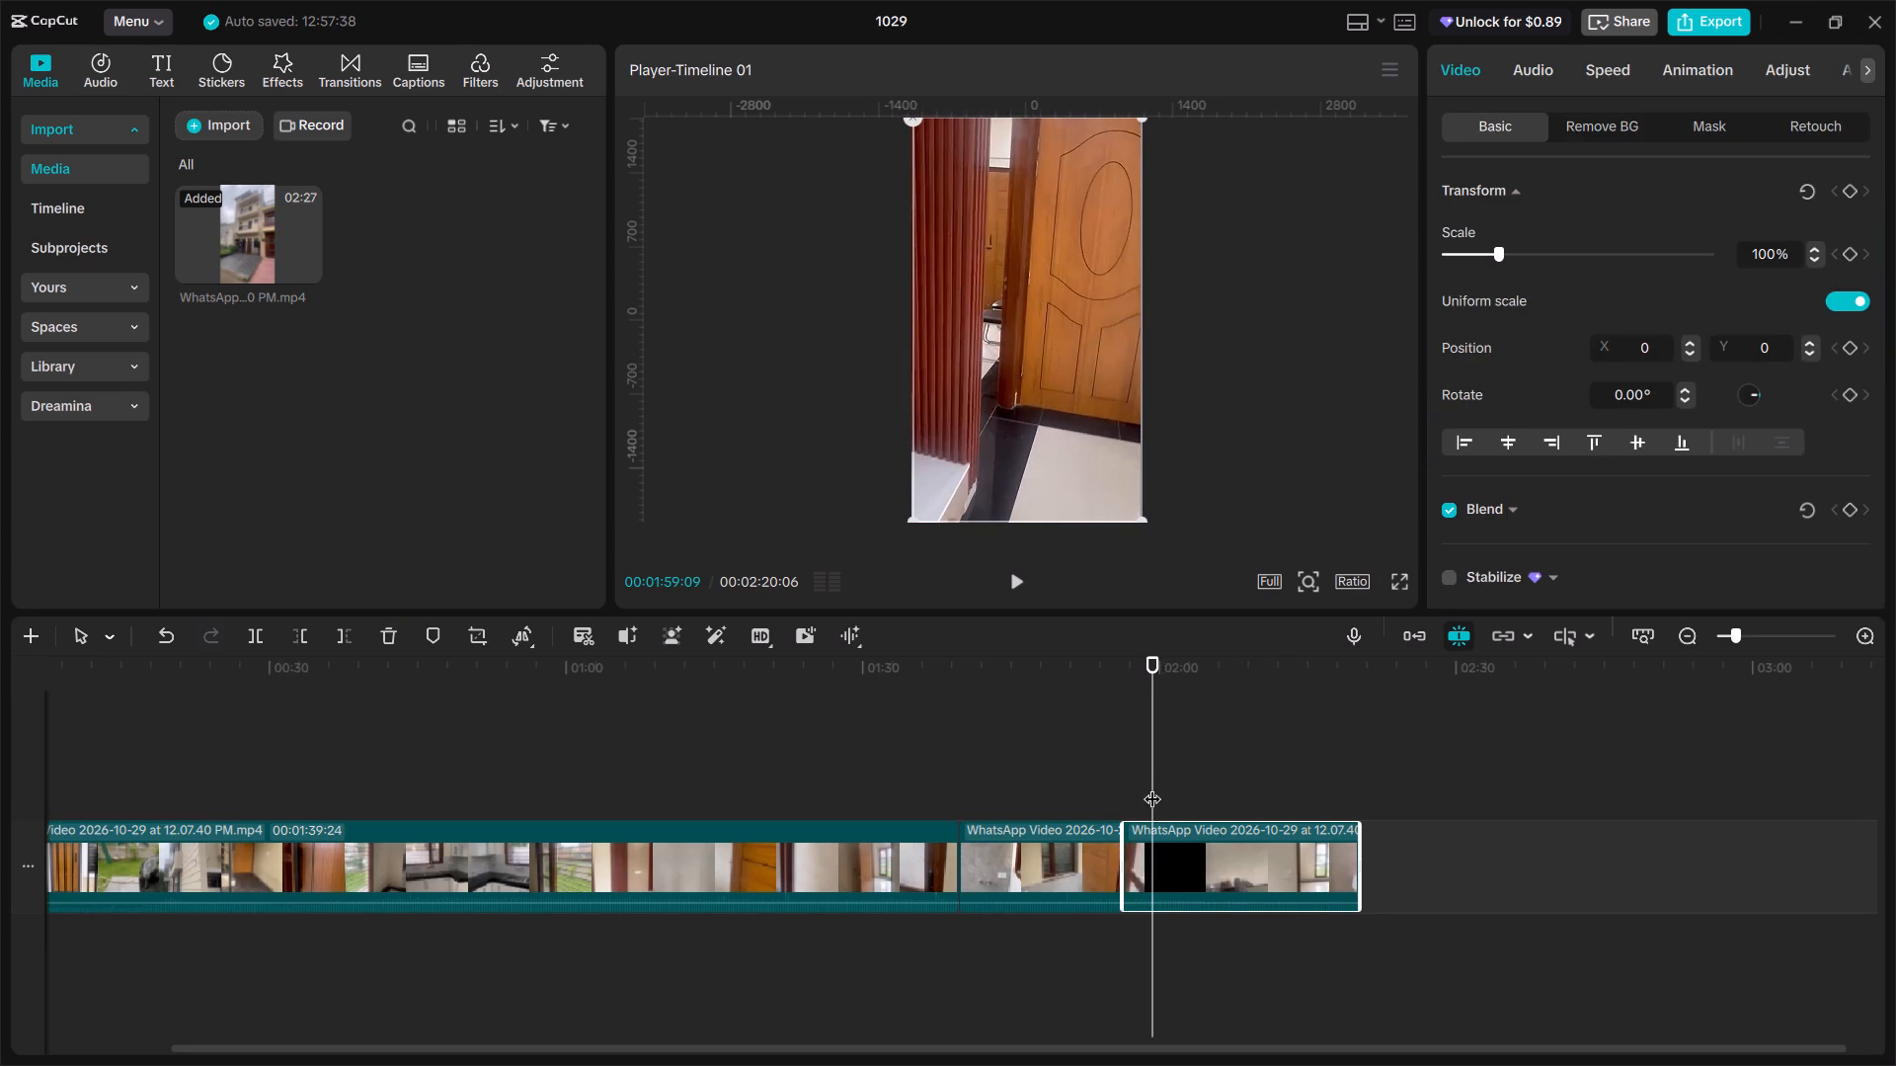
{"action": "key", "text": "ctrl+b"}
{"action": "left_click", "coordinate": [1141, 856]}
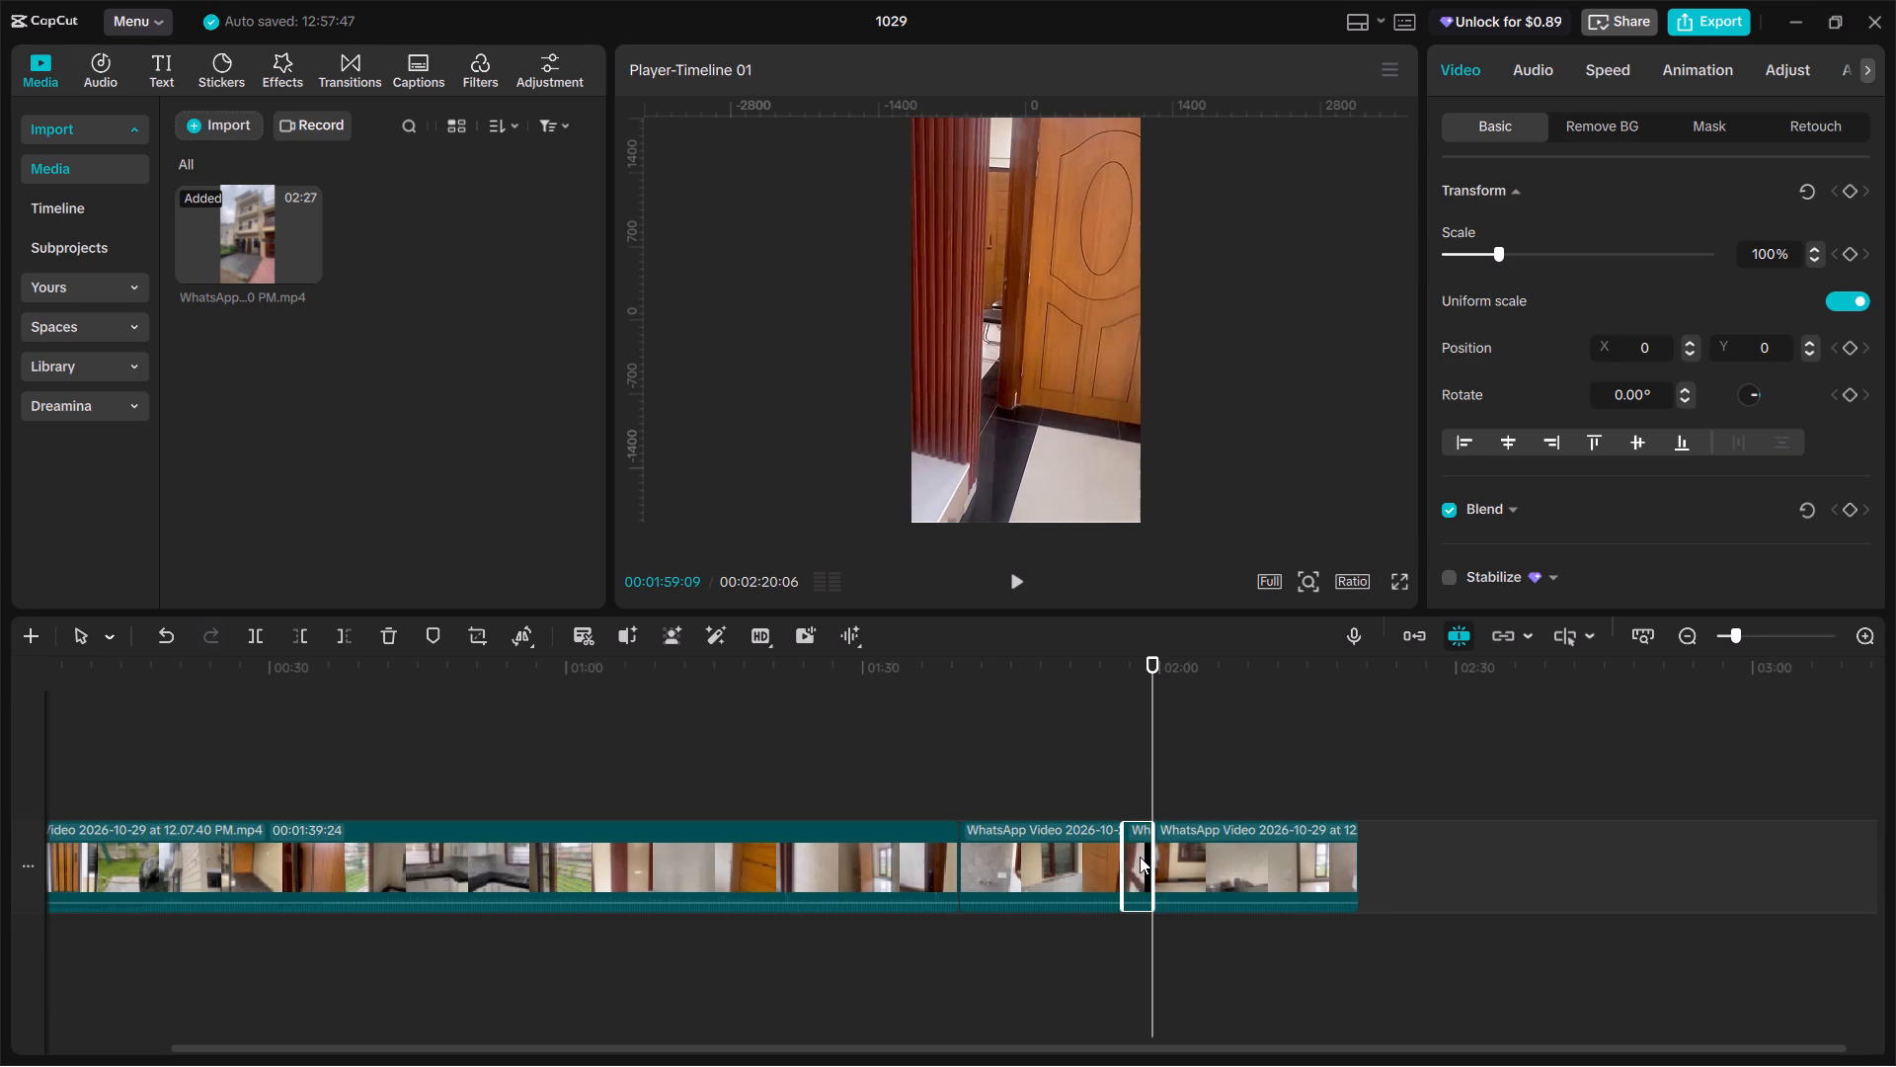
{"action": "key", "text": "BackSpace"}
{"action": "right_click", "coordinate": [1140, 857]}
{"action": "left_click", "coordinate": [1160, 852]}
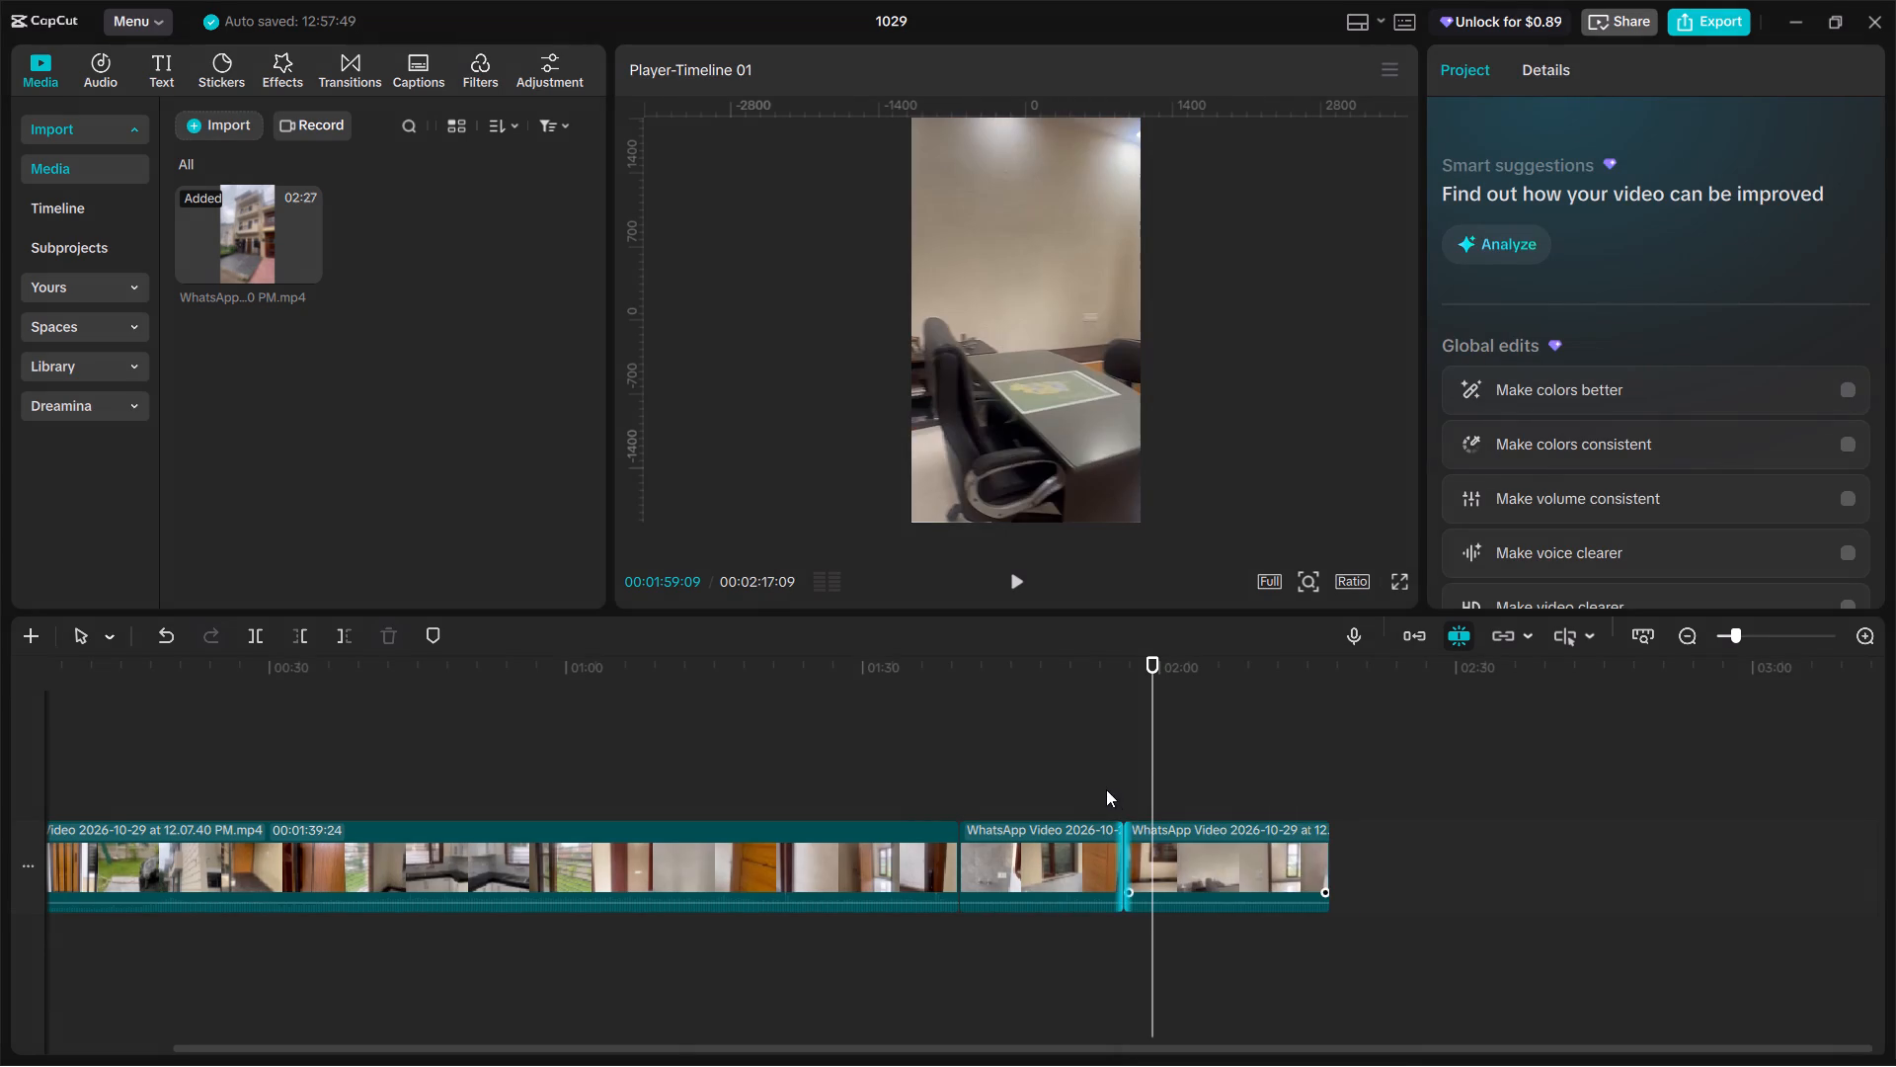
Check the remaining footage, return the playhead to the start, and combine all timeline clips into one compound clip.
{"action": "left_click", "coordinate": [1124, 784]}
{"action": "left_click_drag", "start_coordinate": [1127, 784], "coordinate": [1145, 798]}
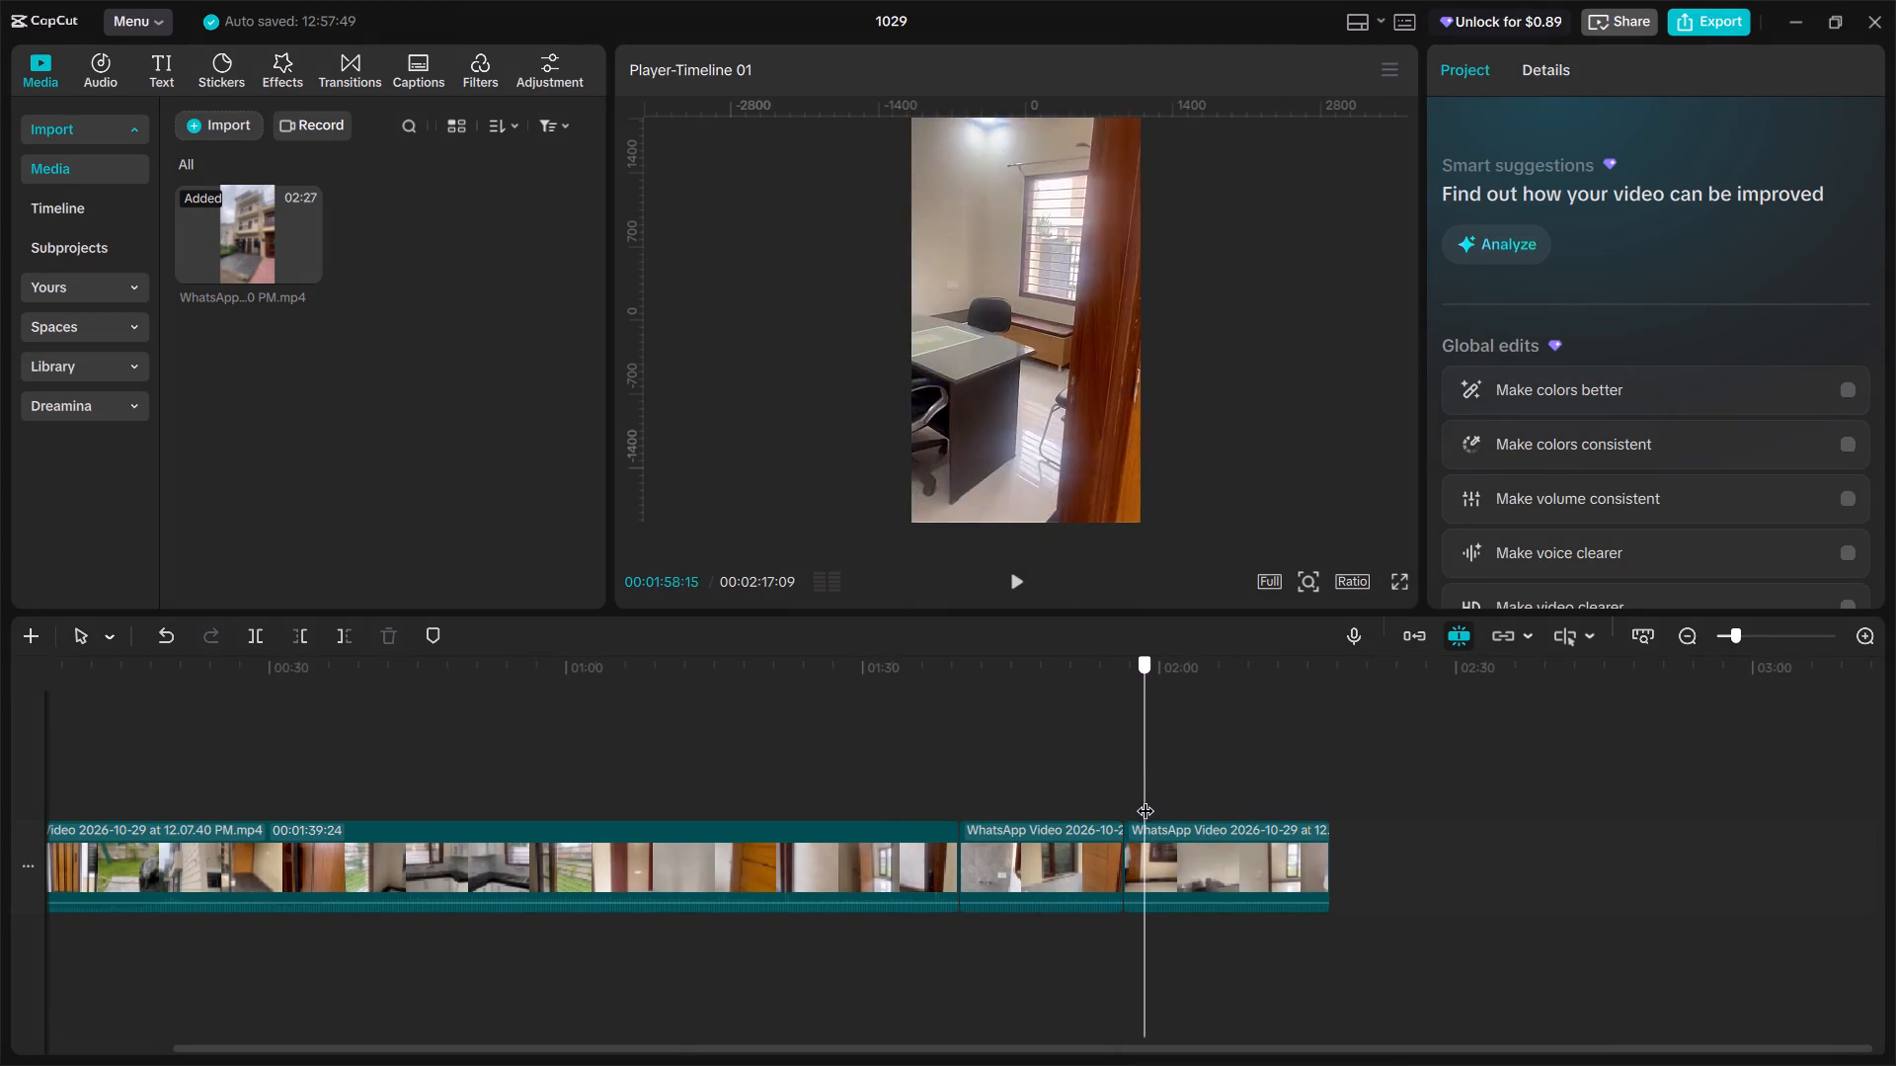
{"action": "left_click_drag", "start_coordinate": [1145, 798], "coordinate": [1279, 855]}
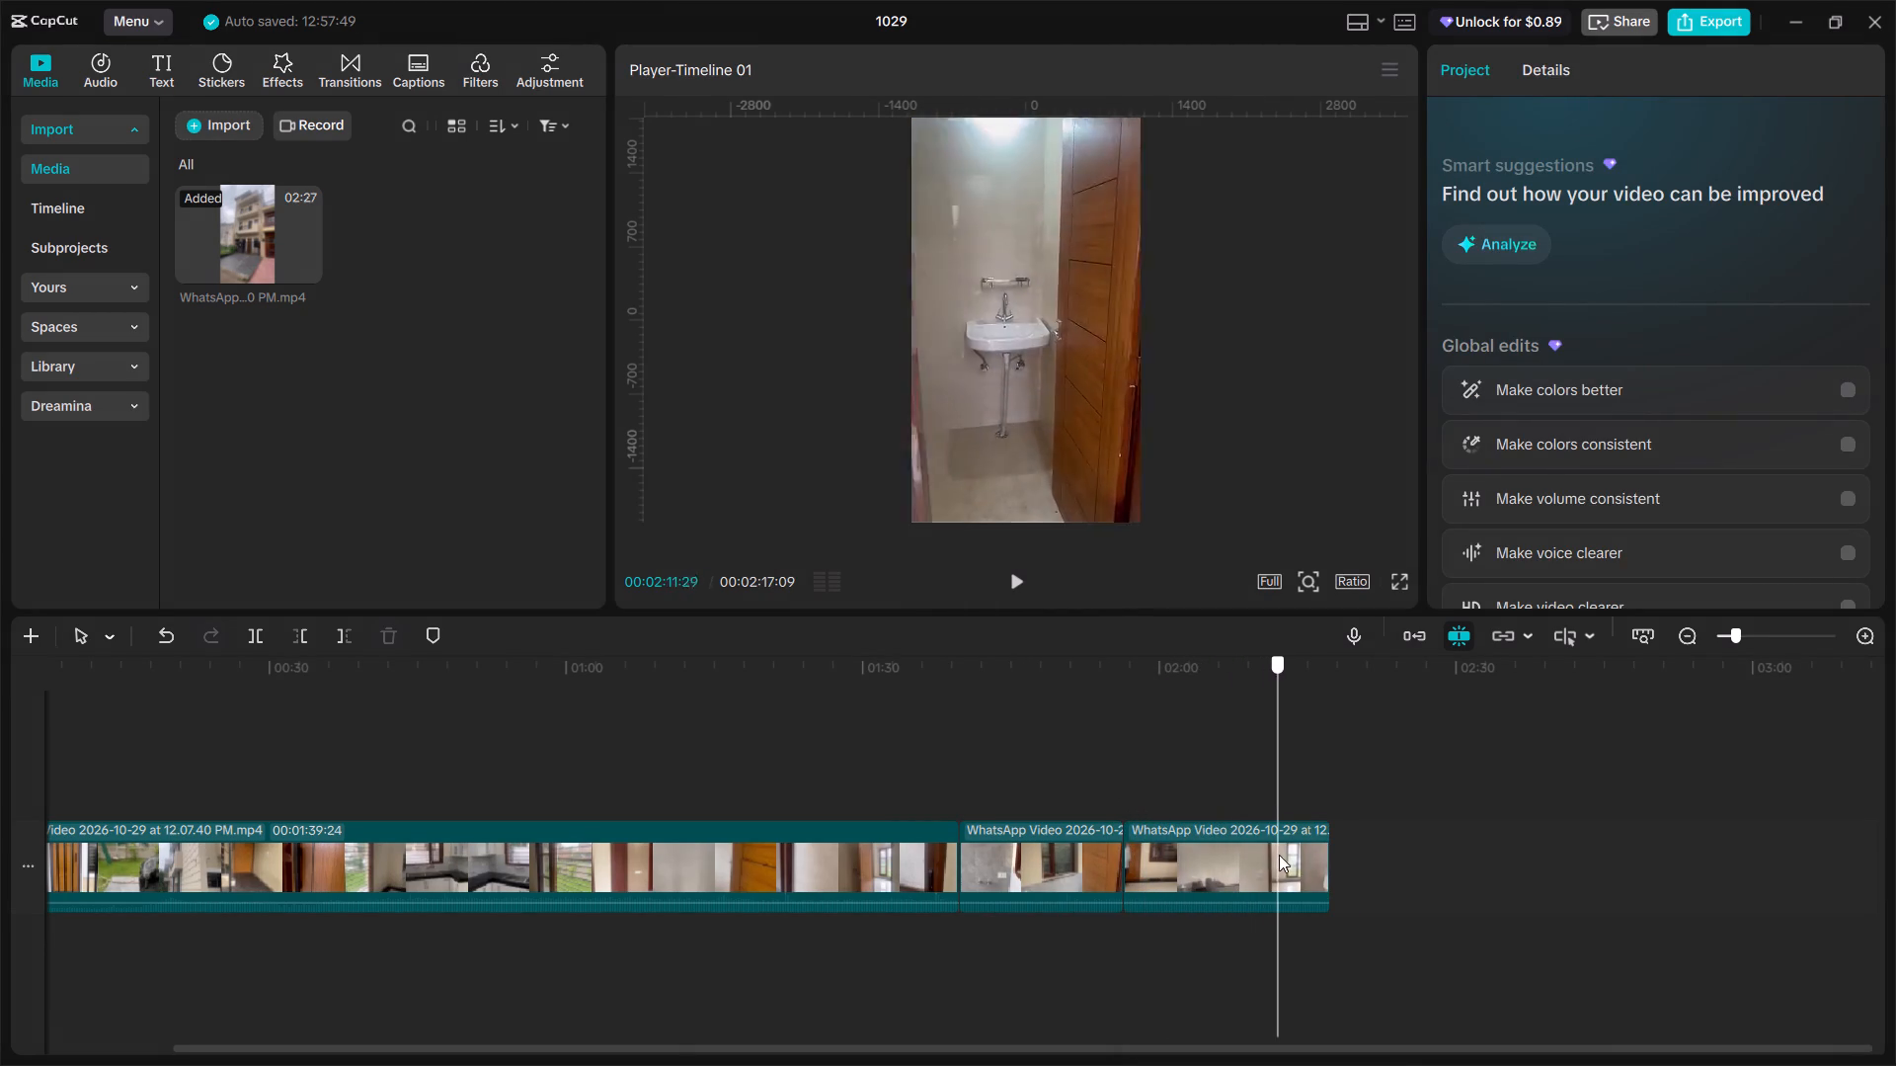
{"action": "left_click_drag", "start_coordinate": [1279, 855], "coordinate": [1322, 795]}
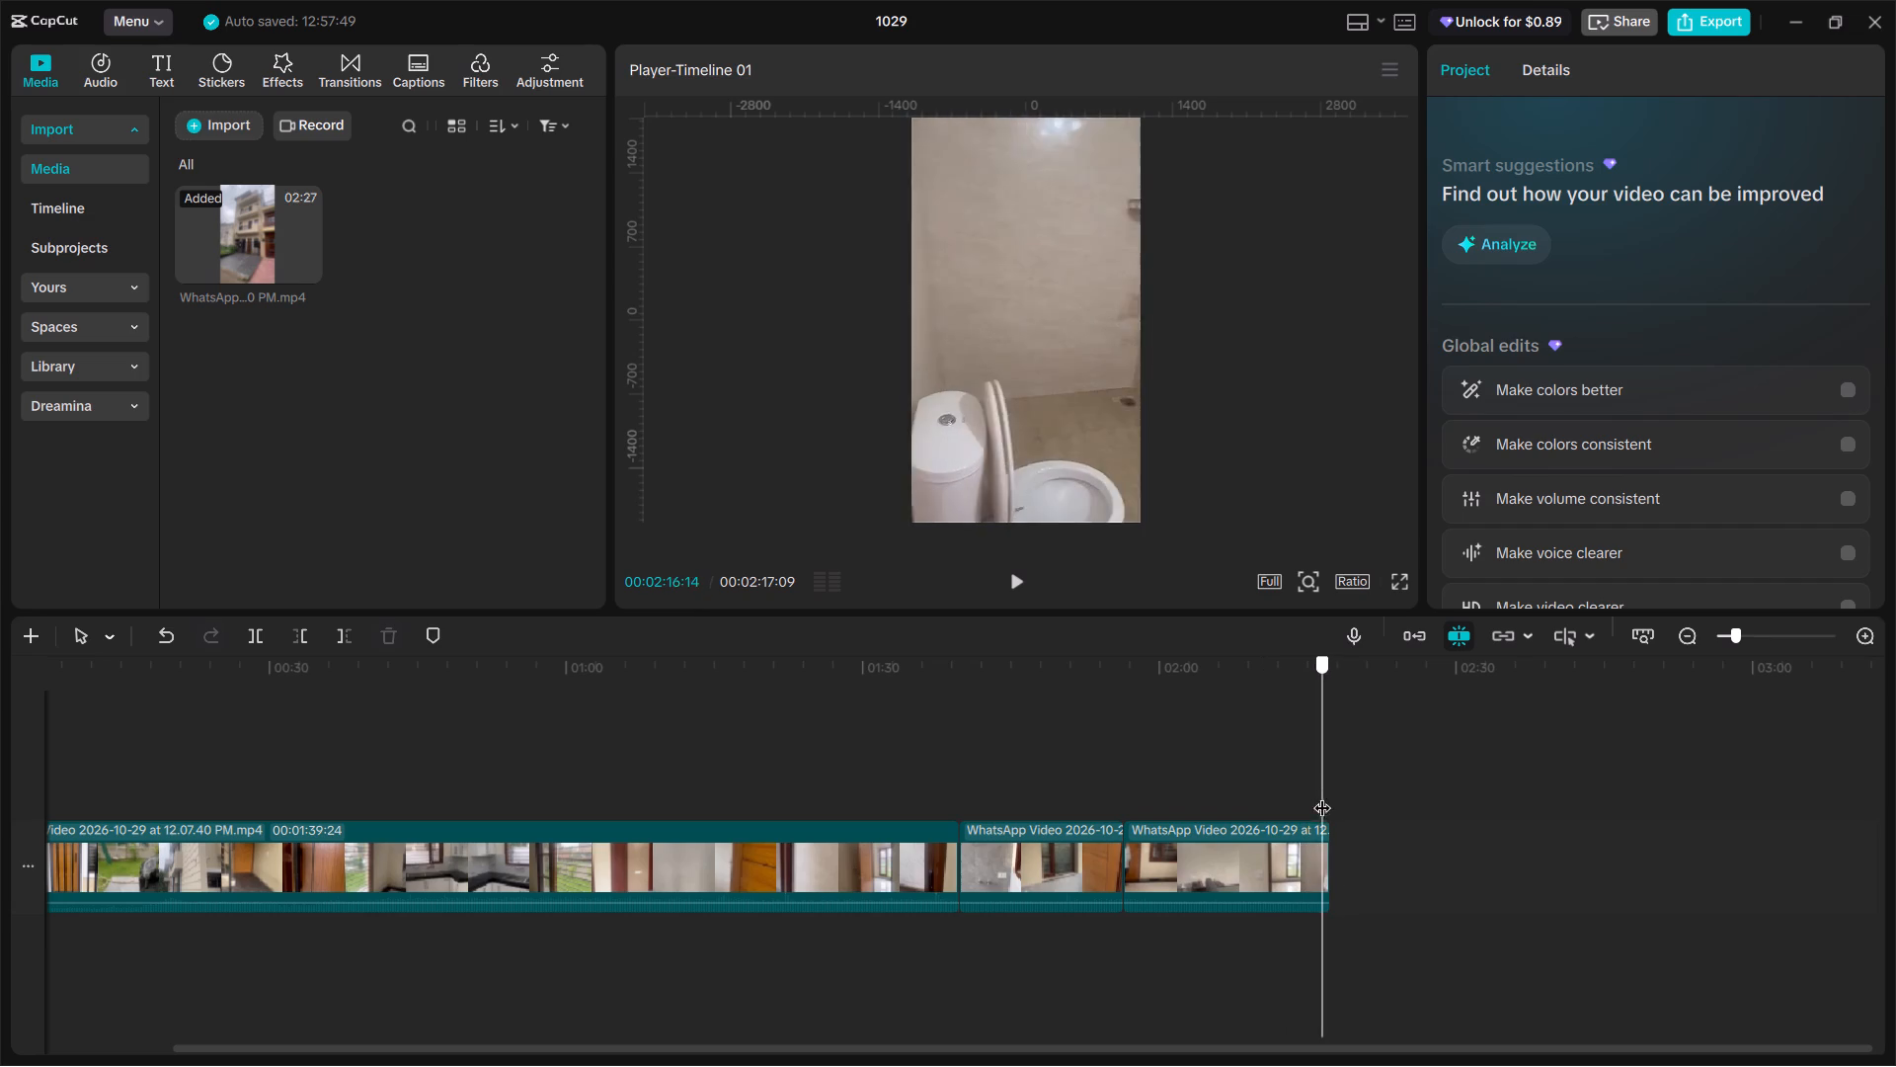
{"action": "left_click_drag", "start_coordinate": [1322, 795], "coordinate": [164, 939]}
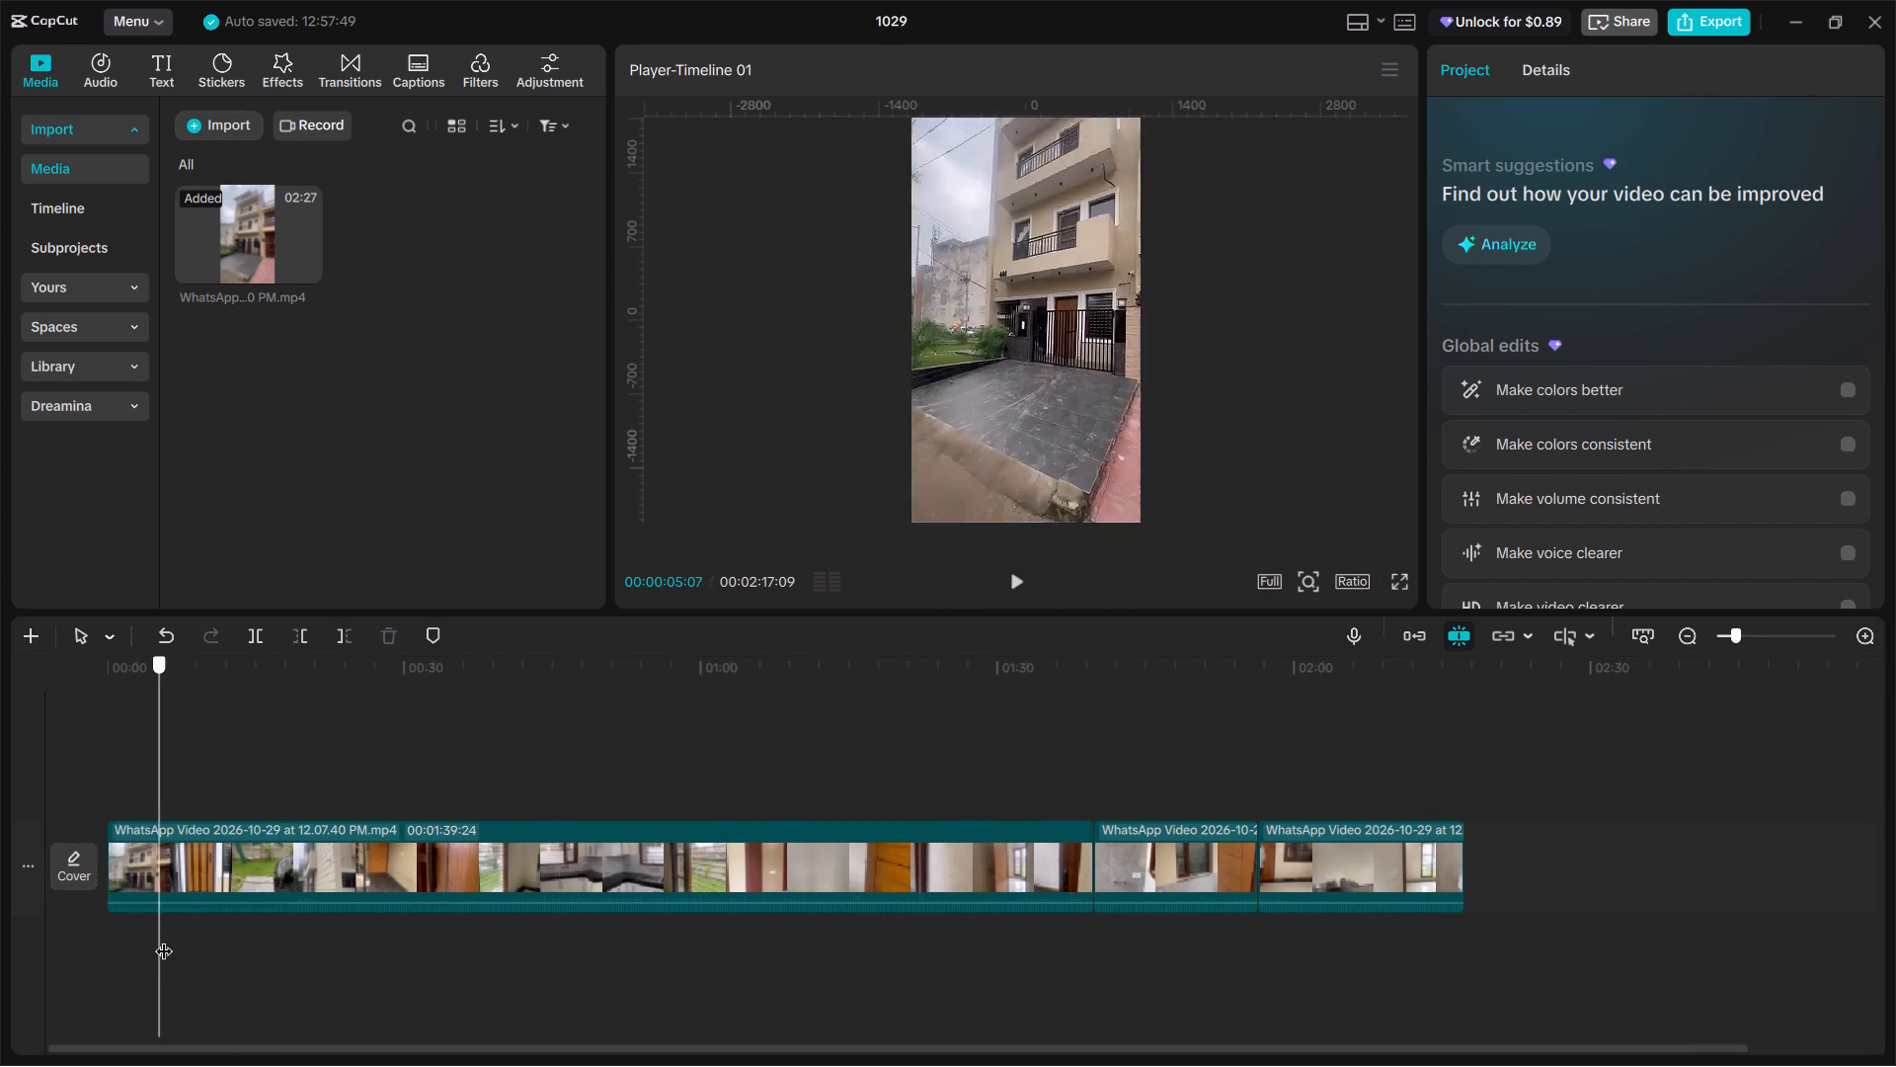
{"action": "left_click_drag", "start_coordinate": [164, 939], "coordinate": [90, 959]}
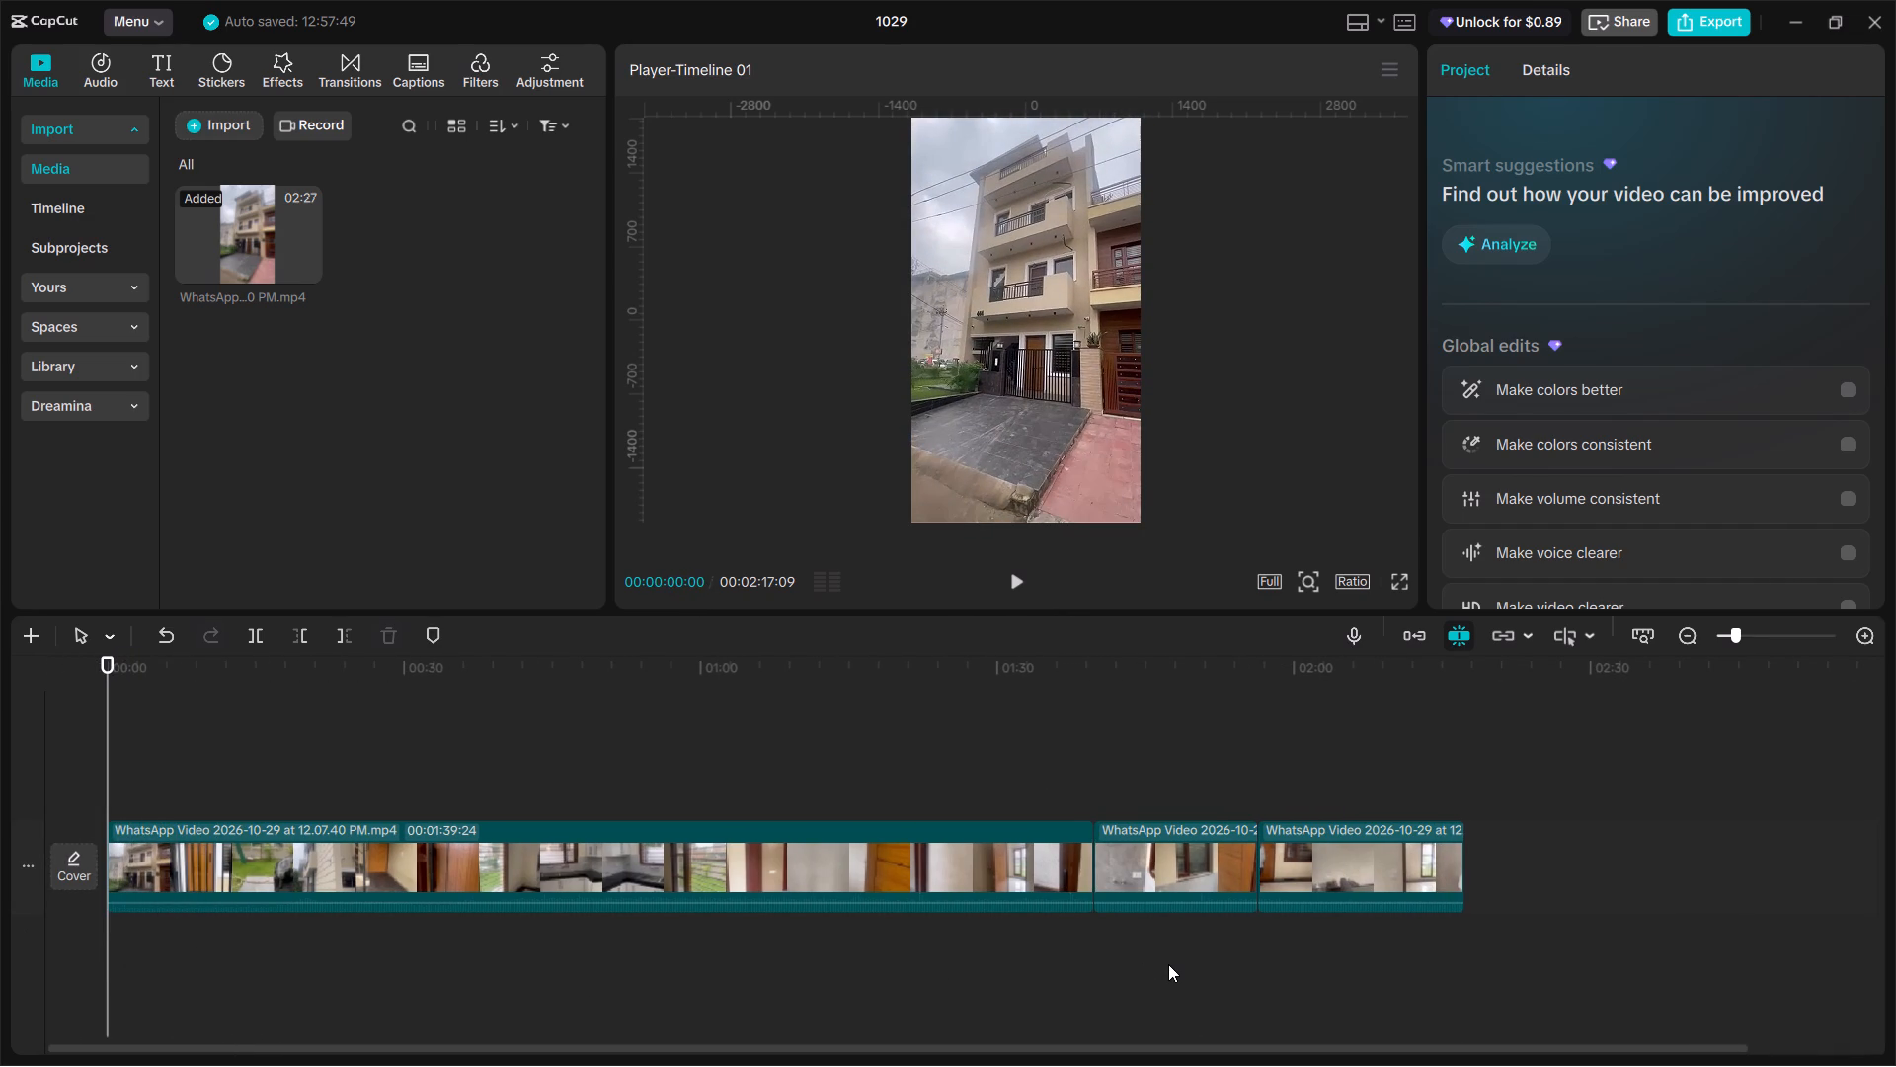
{"action": "key", "text": "ctrl+a"}
{"action": "key", "text": "alt+g"}
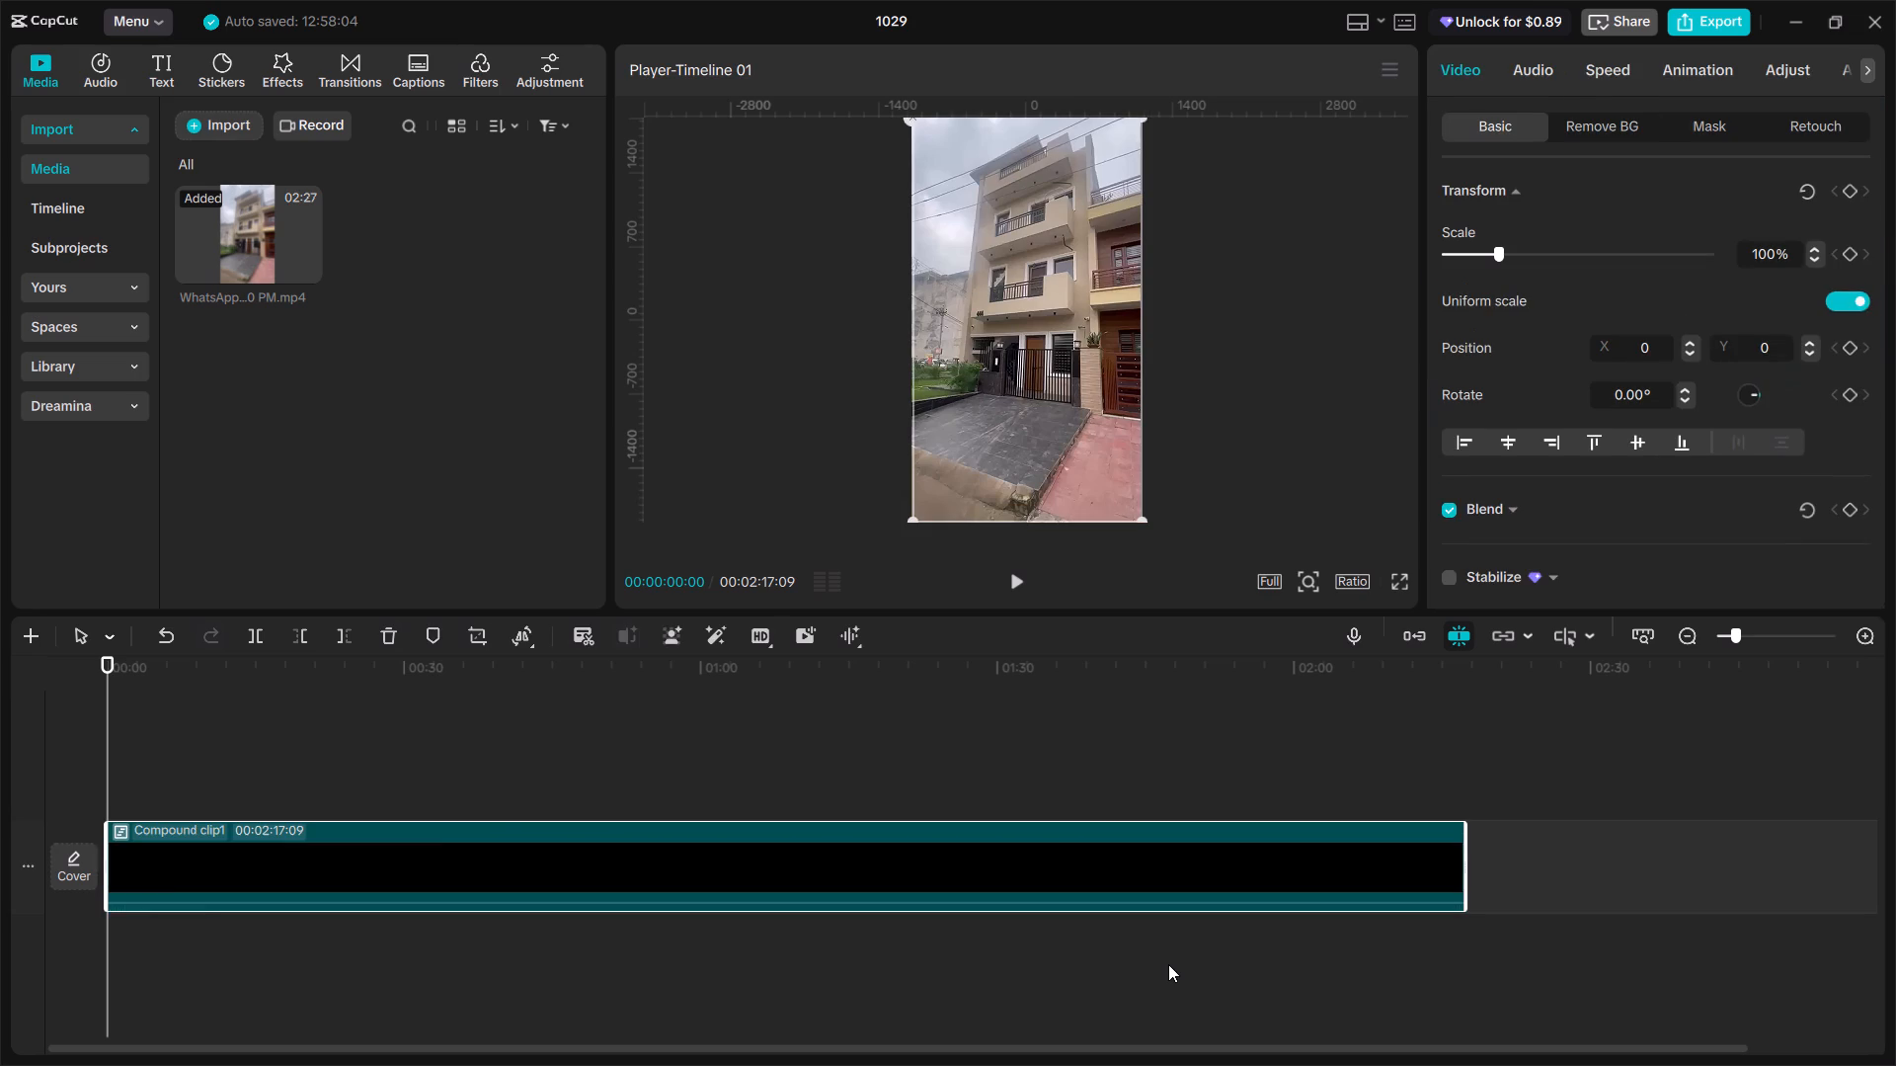
Speed up the compound clip to 3.35x, shortening its duration to 41.1 s.
{"action": "key", "text": "space"}
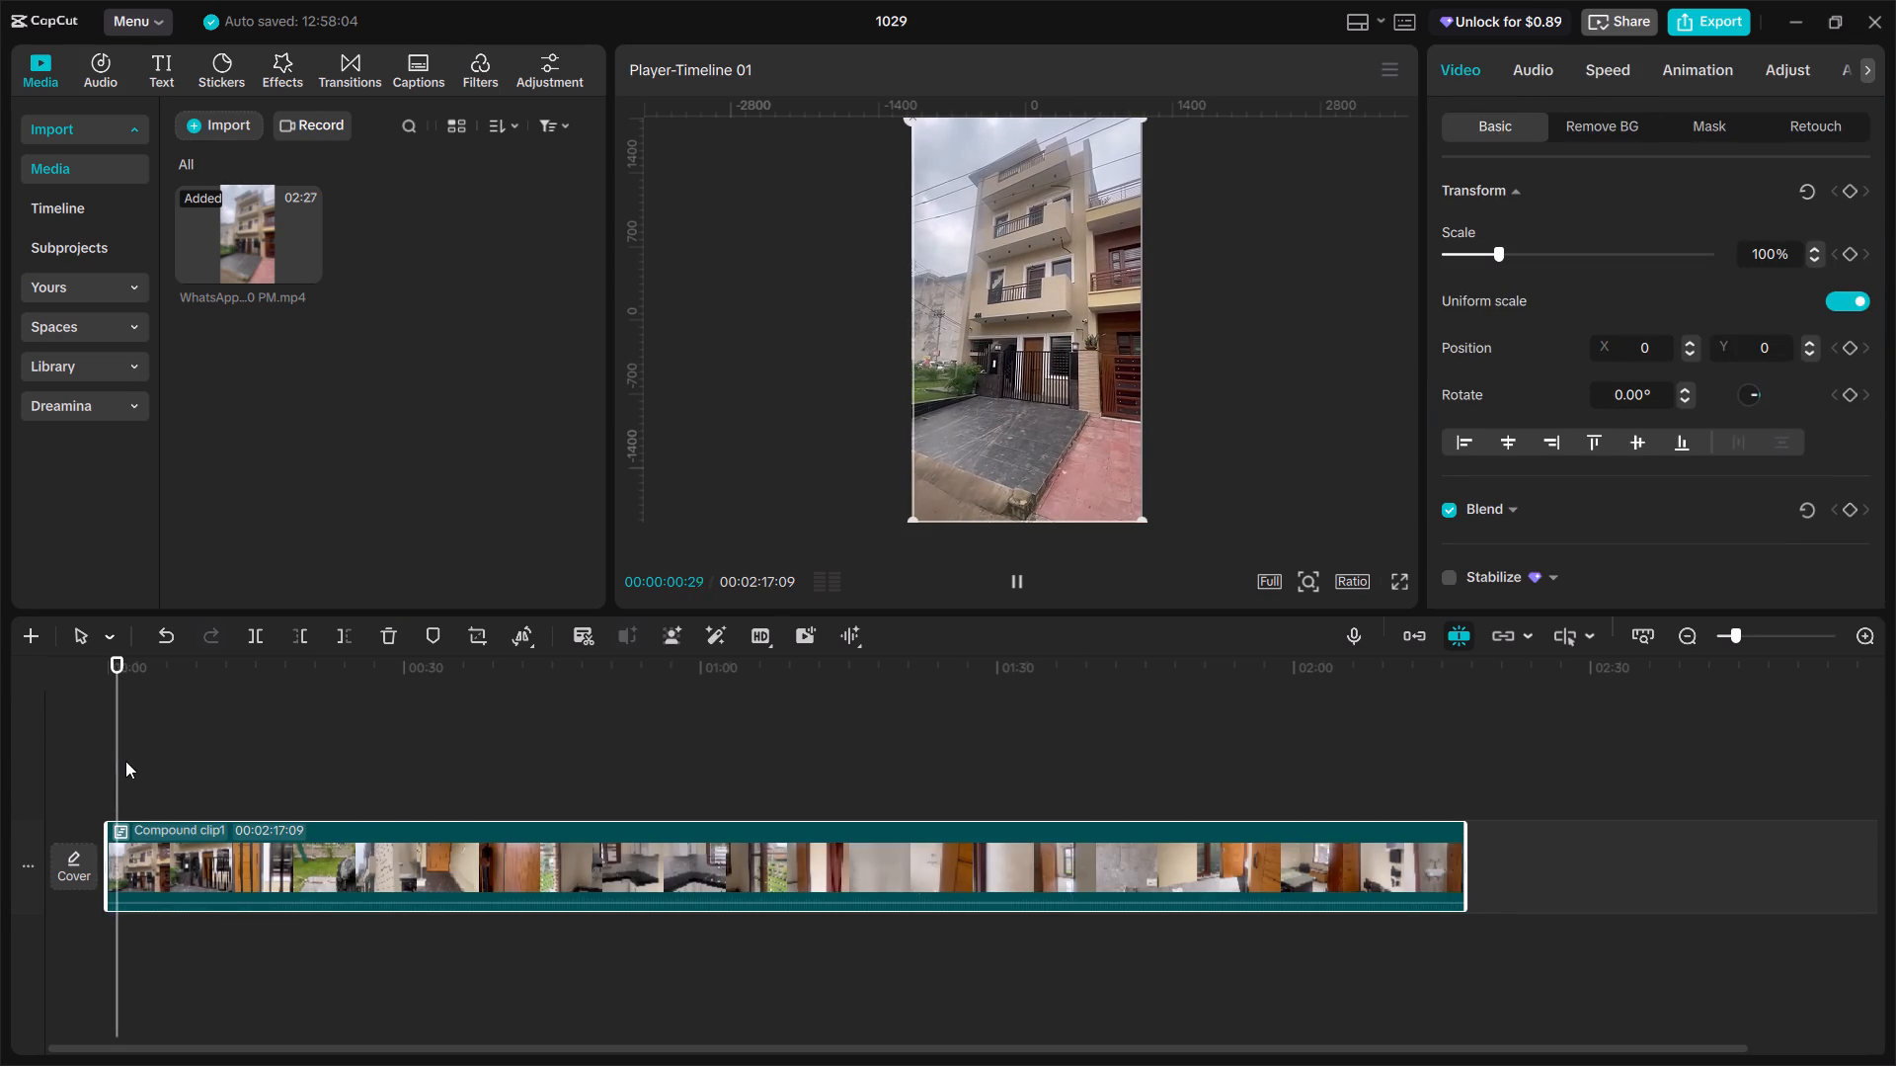
{"action": "key", "text": "space"}
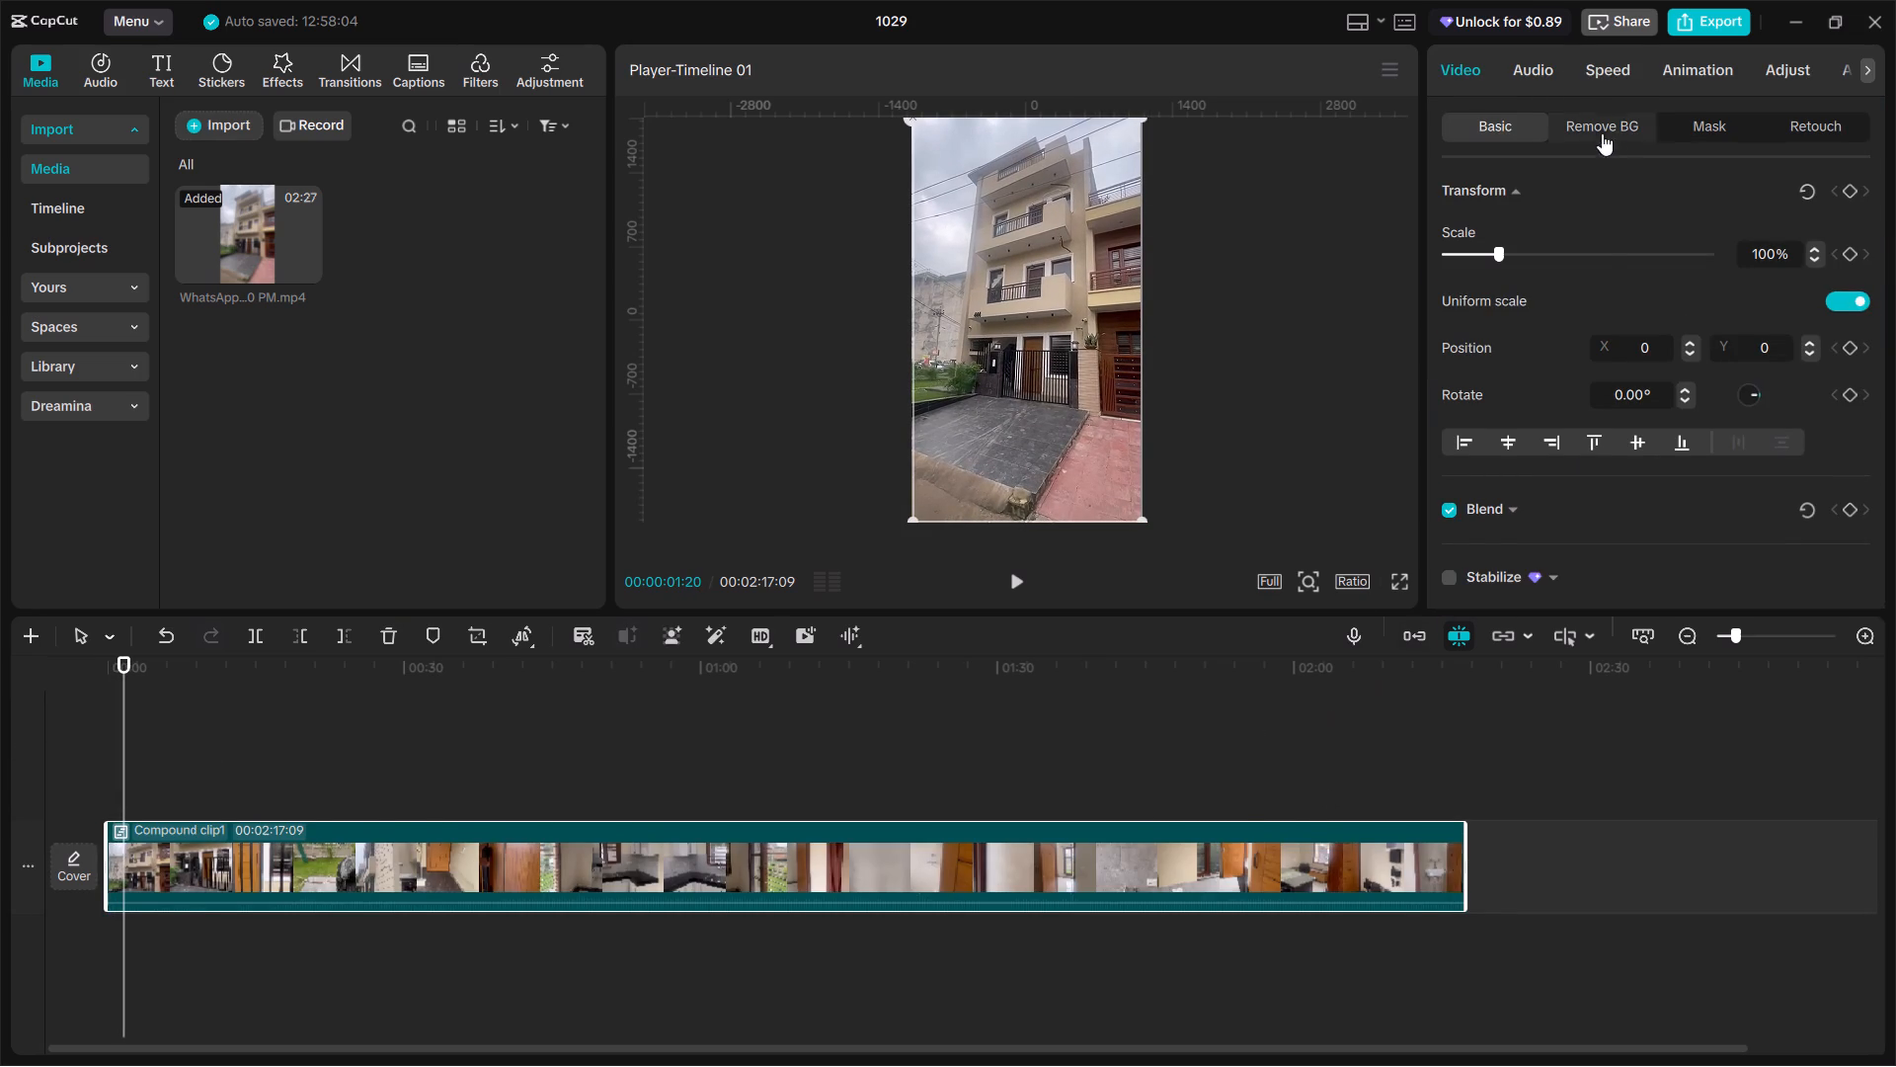
{"action": "left_click", "coordinate": [1616, 70]}
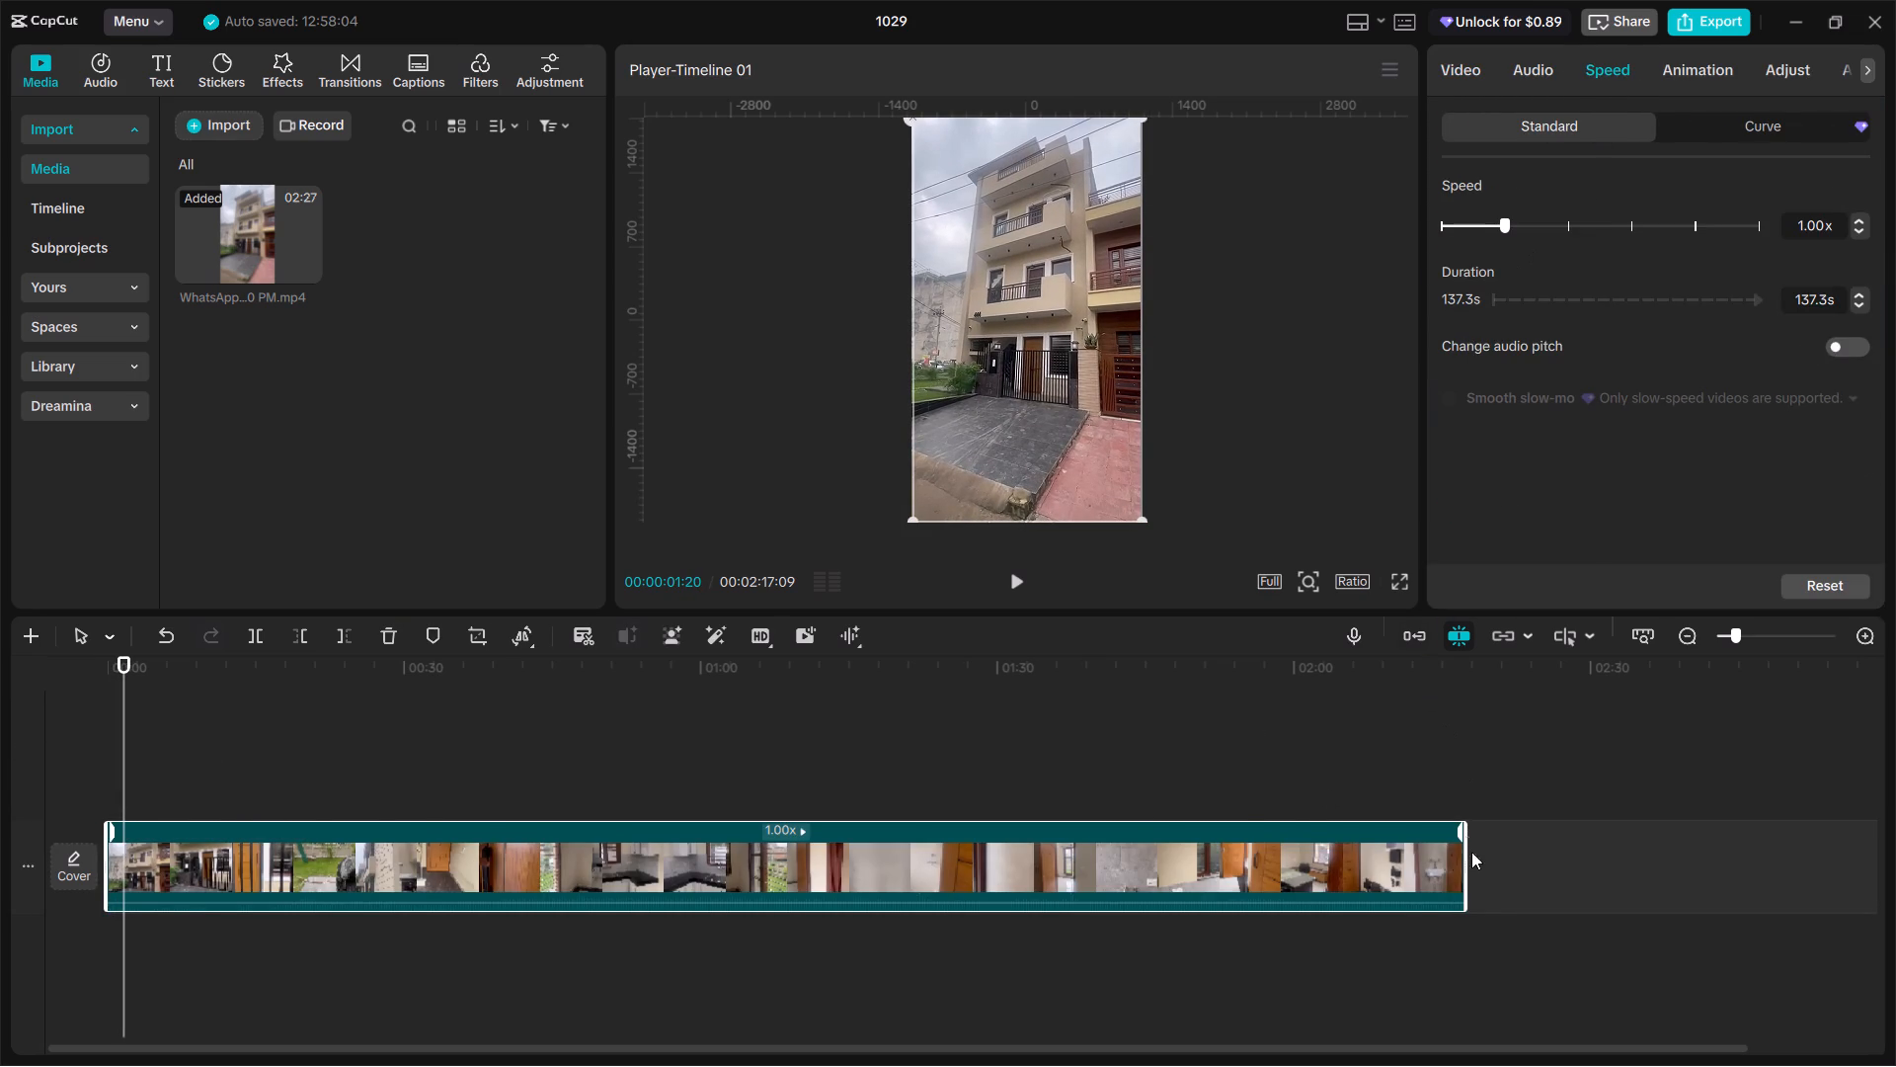
{"action": "left_click_drag", "start_coordinate": [1461, 832], "coordinate": [1079, 846]}
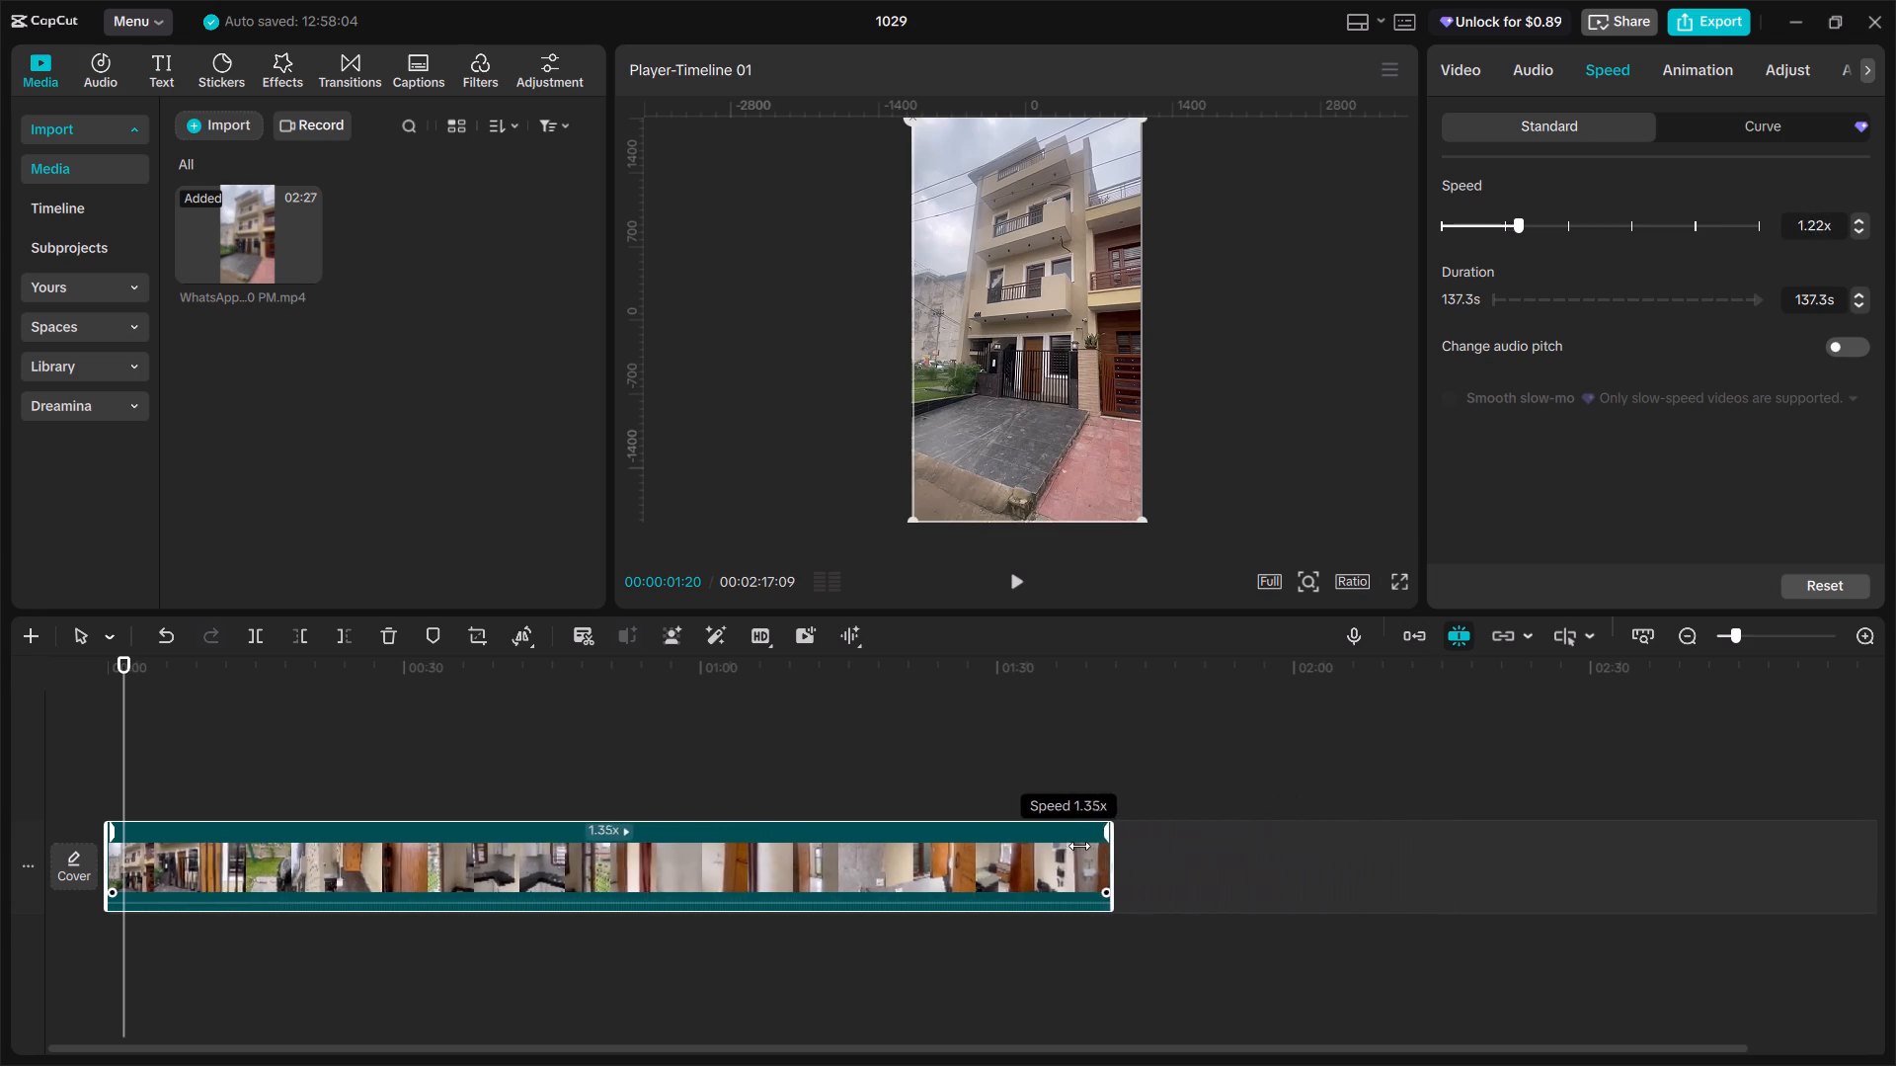
{"action": "left_click_drag", "start_coordinate": [1079, 846], "coordinate": [688, 845]}
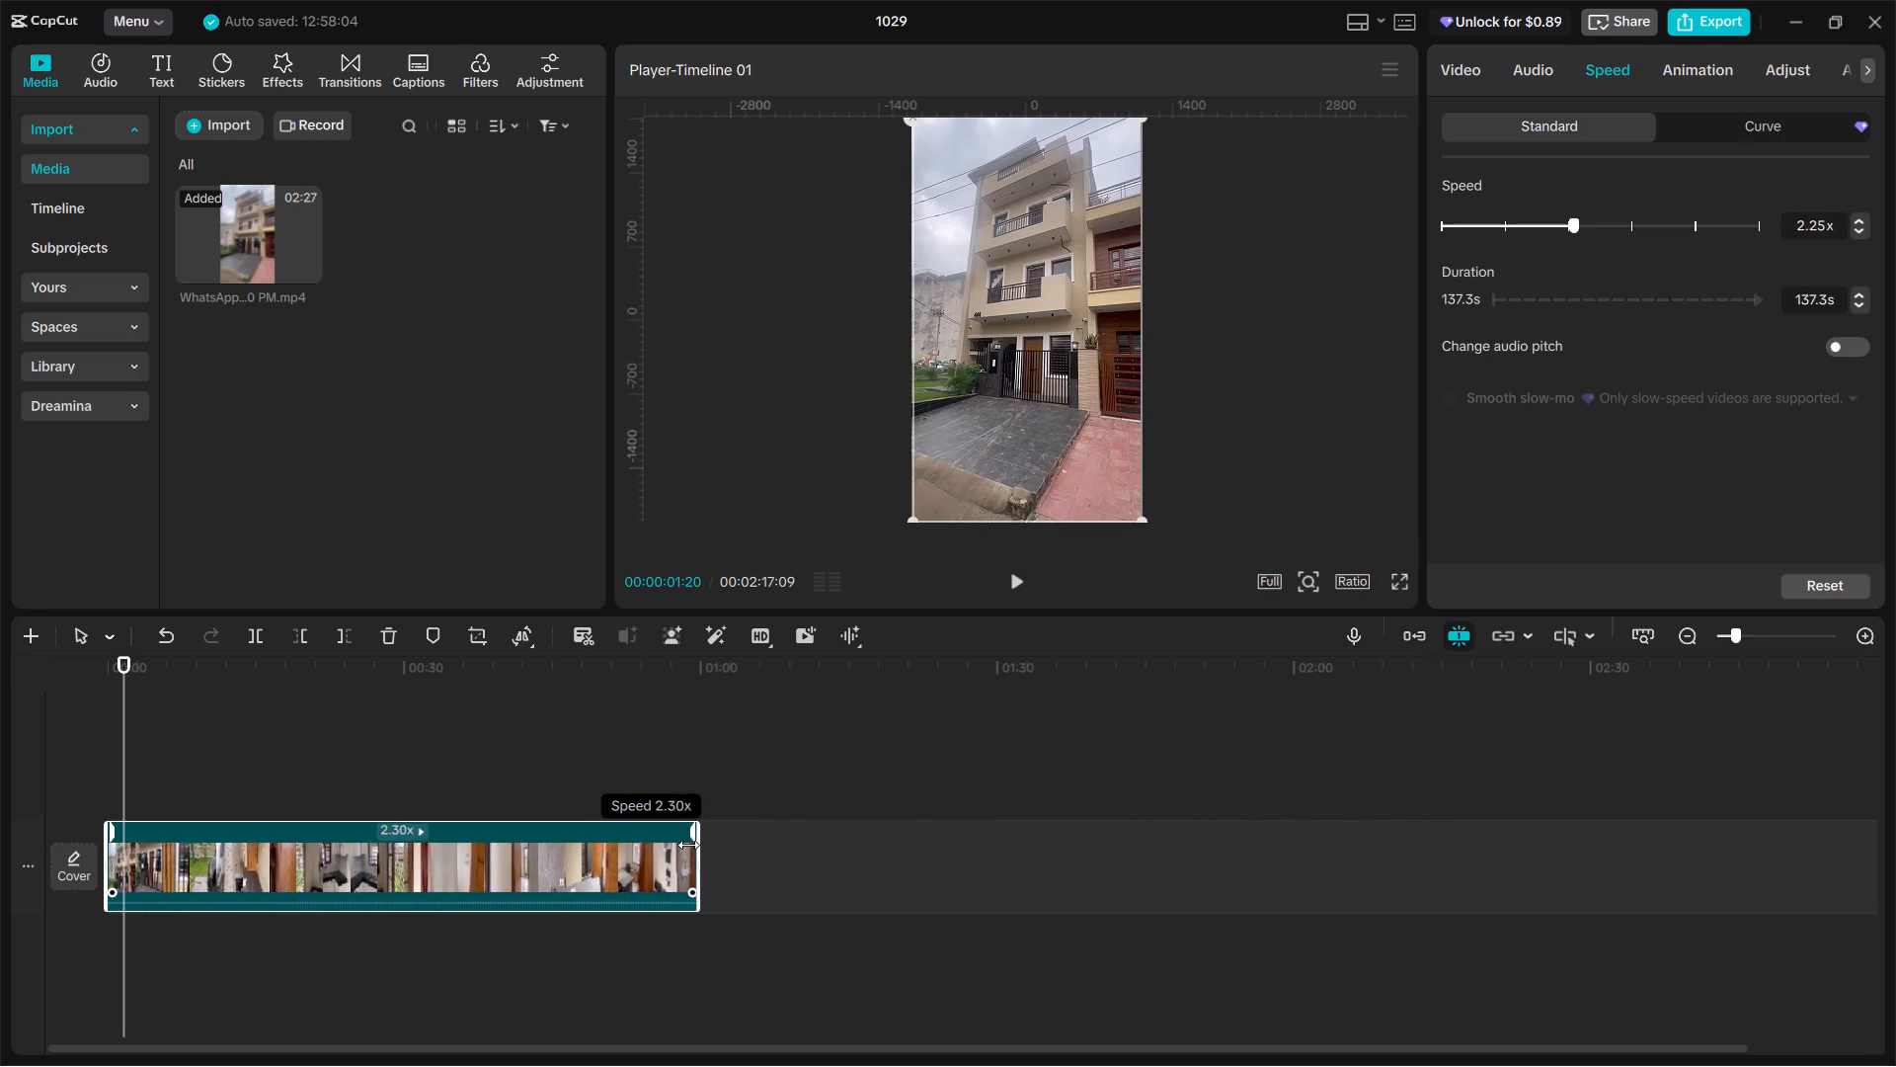
{"action": "left_click_drag", "start_coordinate": [688, 845], "coordinate": [510, 845]}
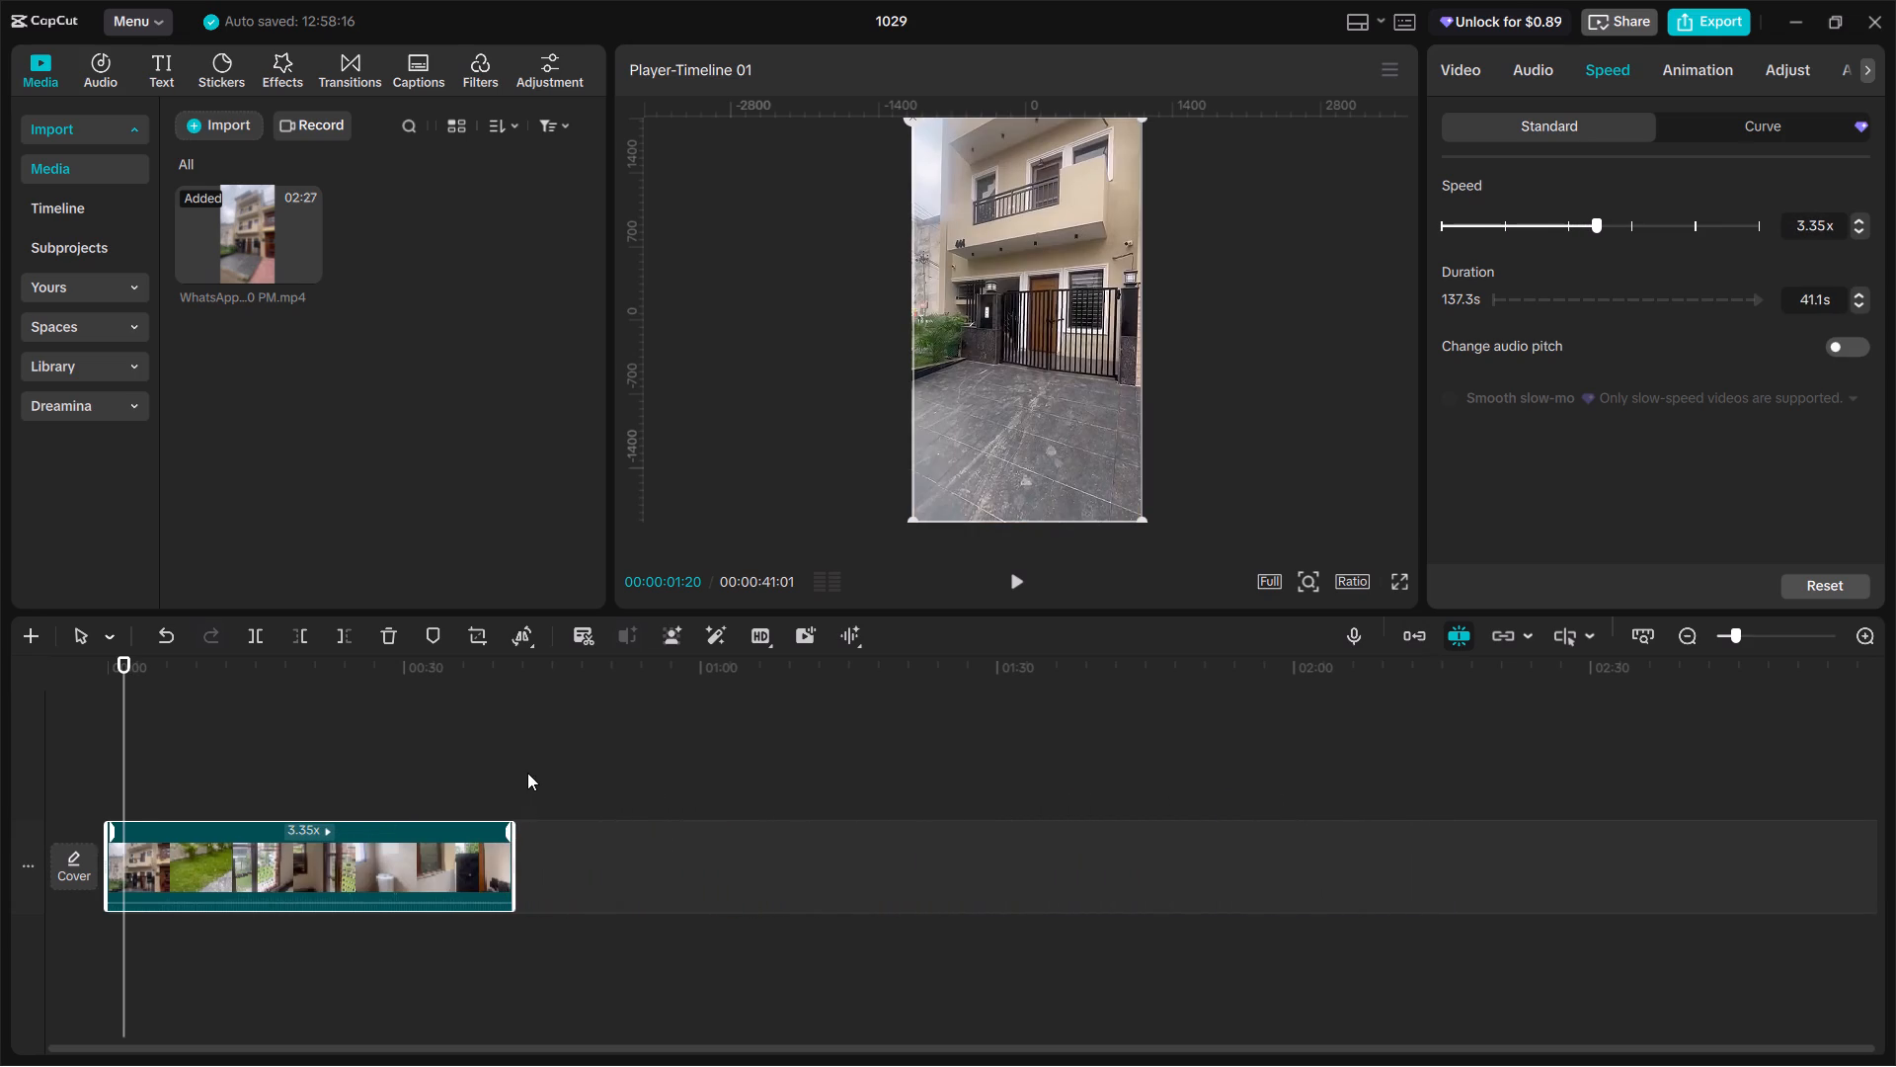
Play the sped-up clip from the start to check its pace and the opening exterior shot.
{"action": "left_click", "coordinate": [511, 750]}
{"action": "left_click_drag", "start_coordinate": [511, 750], "coordinate": [65, 775]}
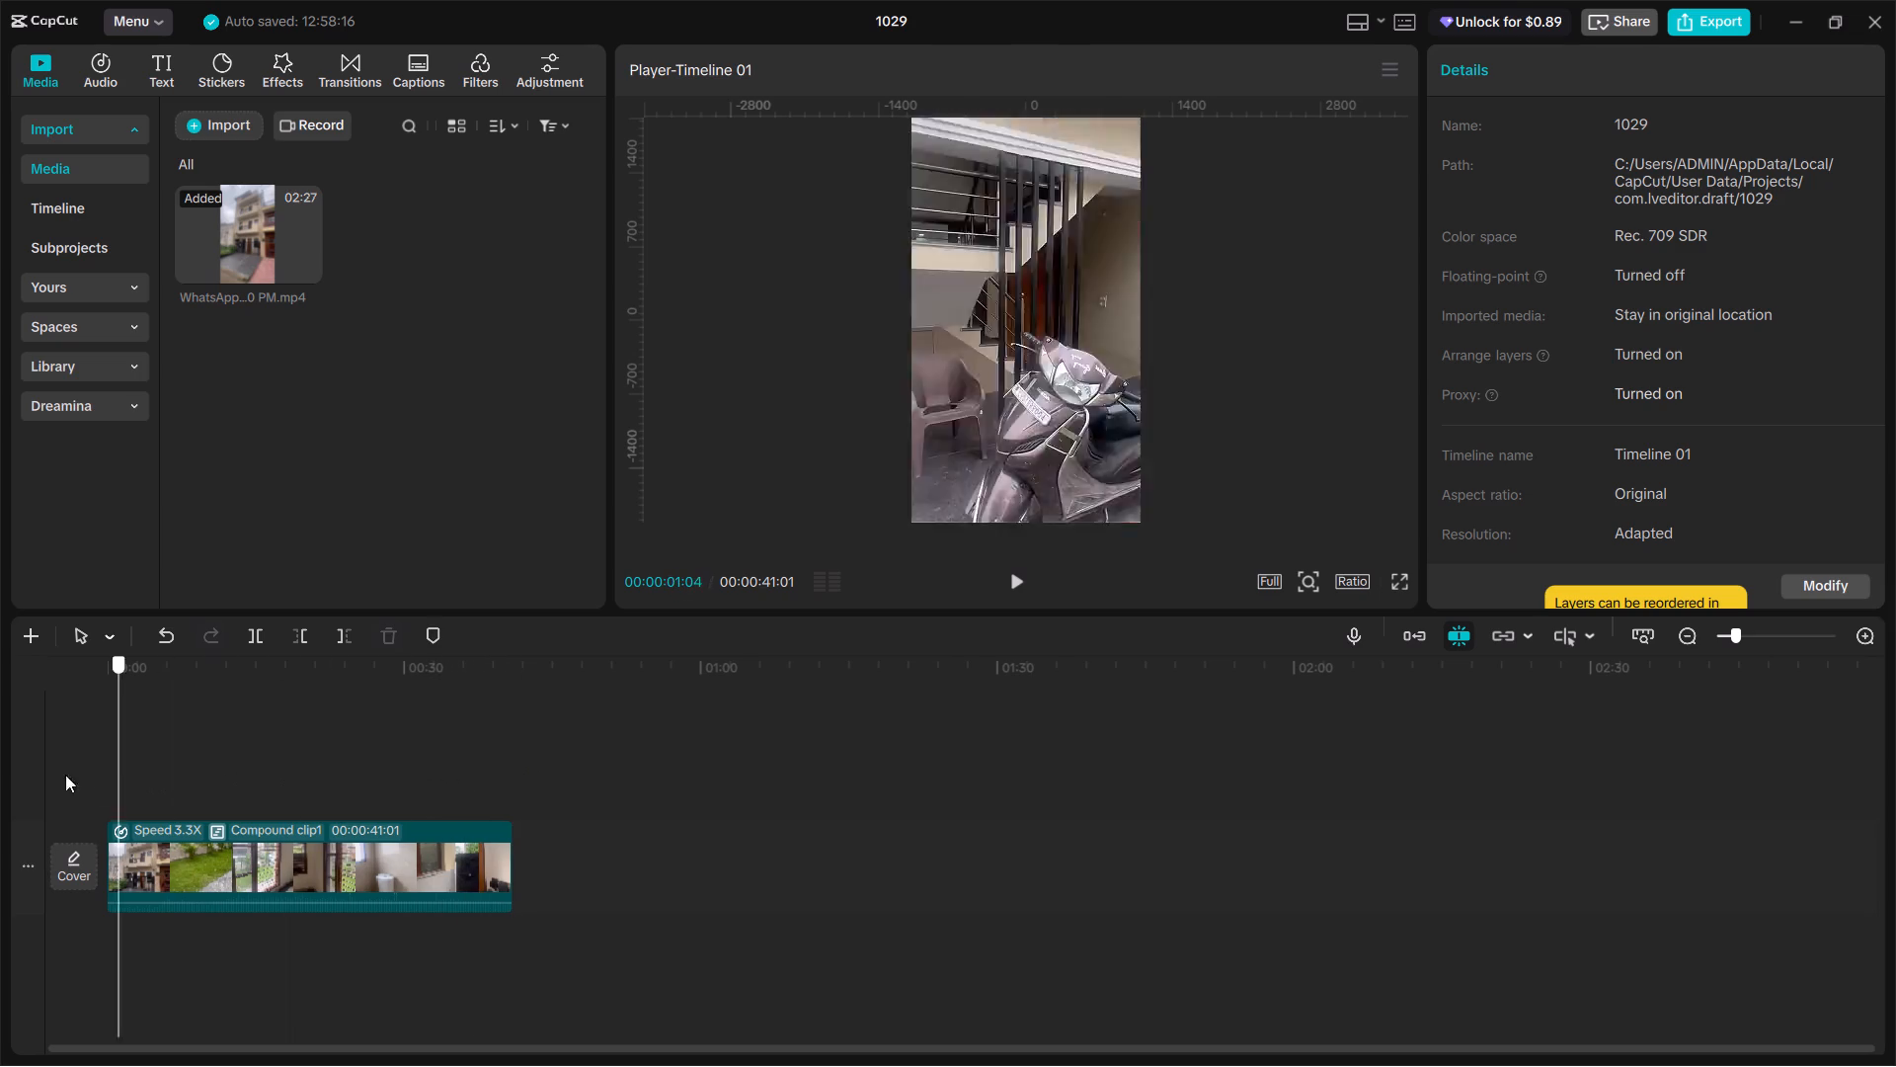
{"action": "left_click_drag", "start_coordinate": [65, 775], "coordinate": [6, 776]}
{"action": "key", "text": "space"}
{"action": "left_click", "coordinate": [478, 828]}
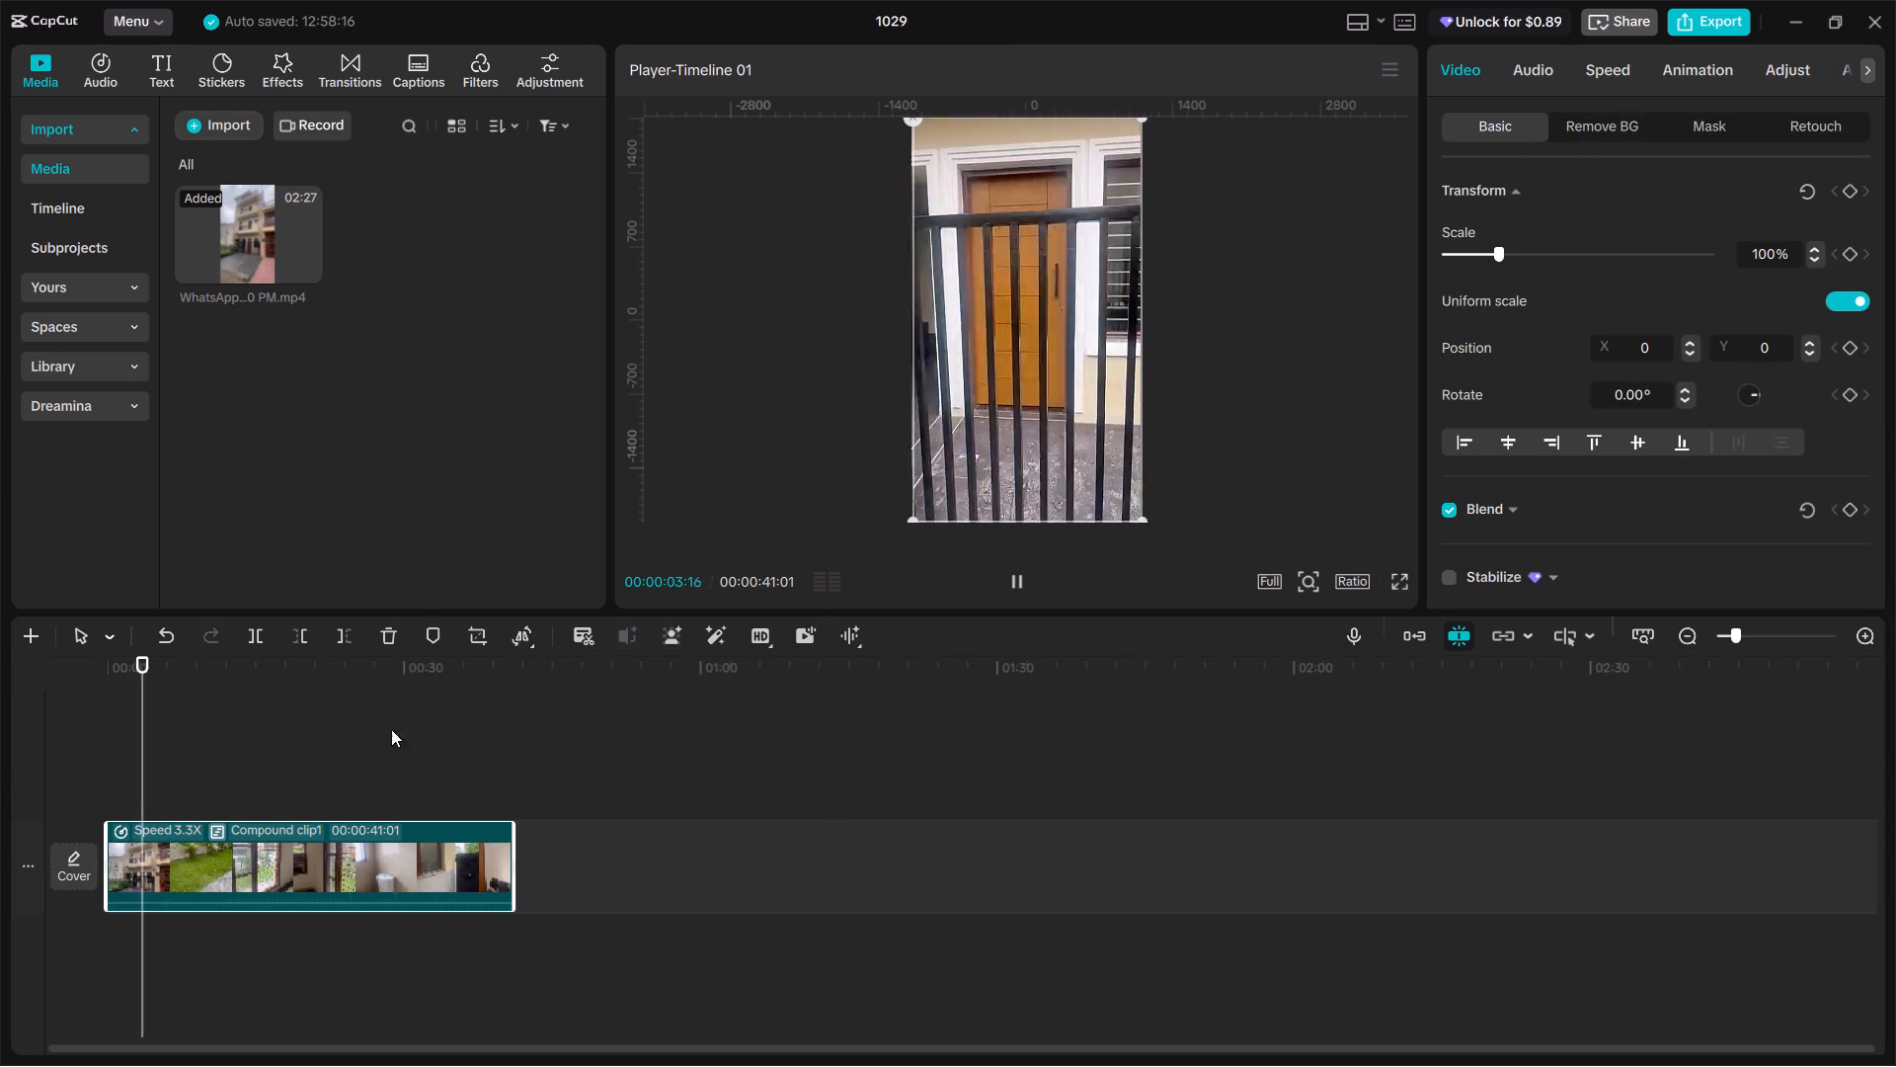
{"action": "left_click", "coordinate": [300, 734]}
{"action": "left_click_drag", "start_coordinate": [300, 734], "coordinate": [63, 782]}
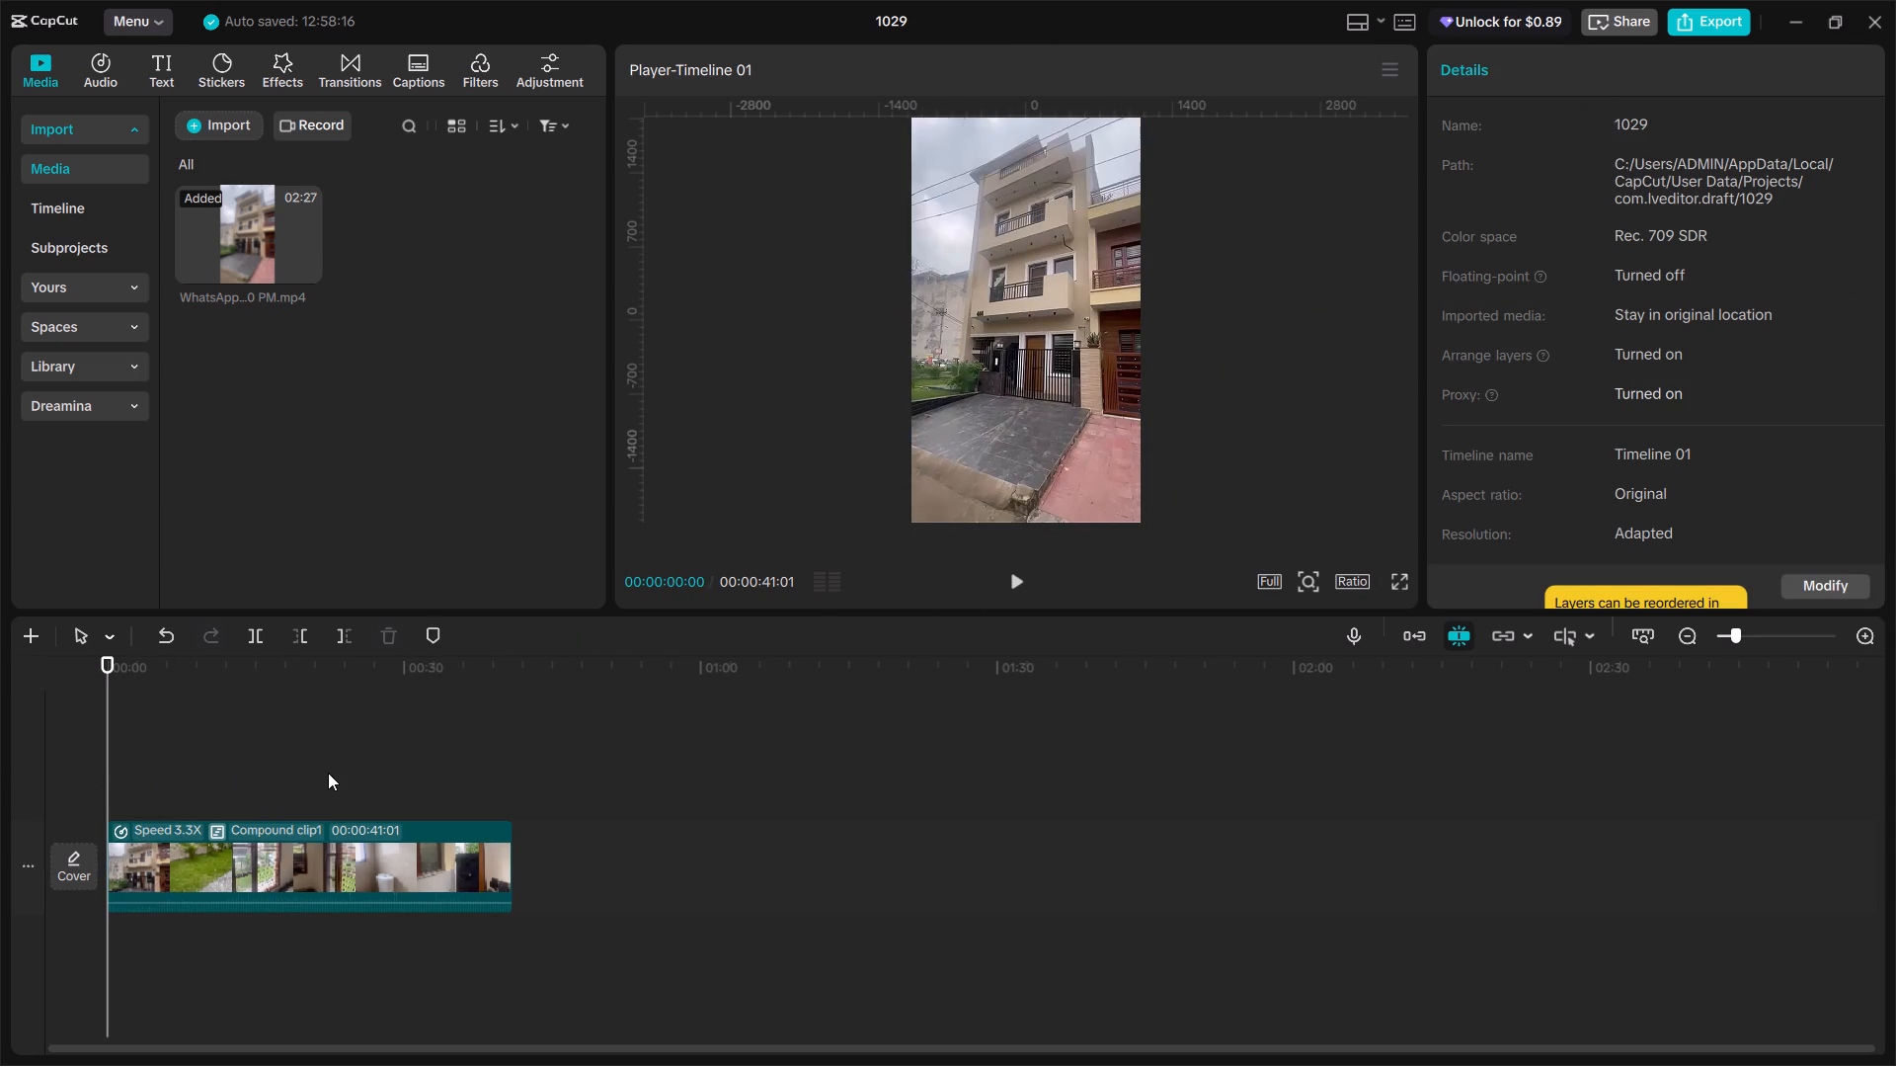
{"action": "key", "text": "space"}
{"action": "key", "text": "space"}
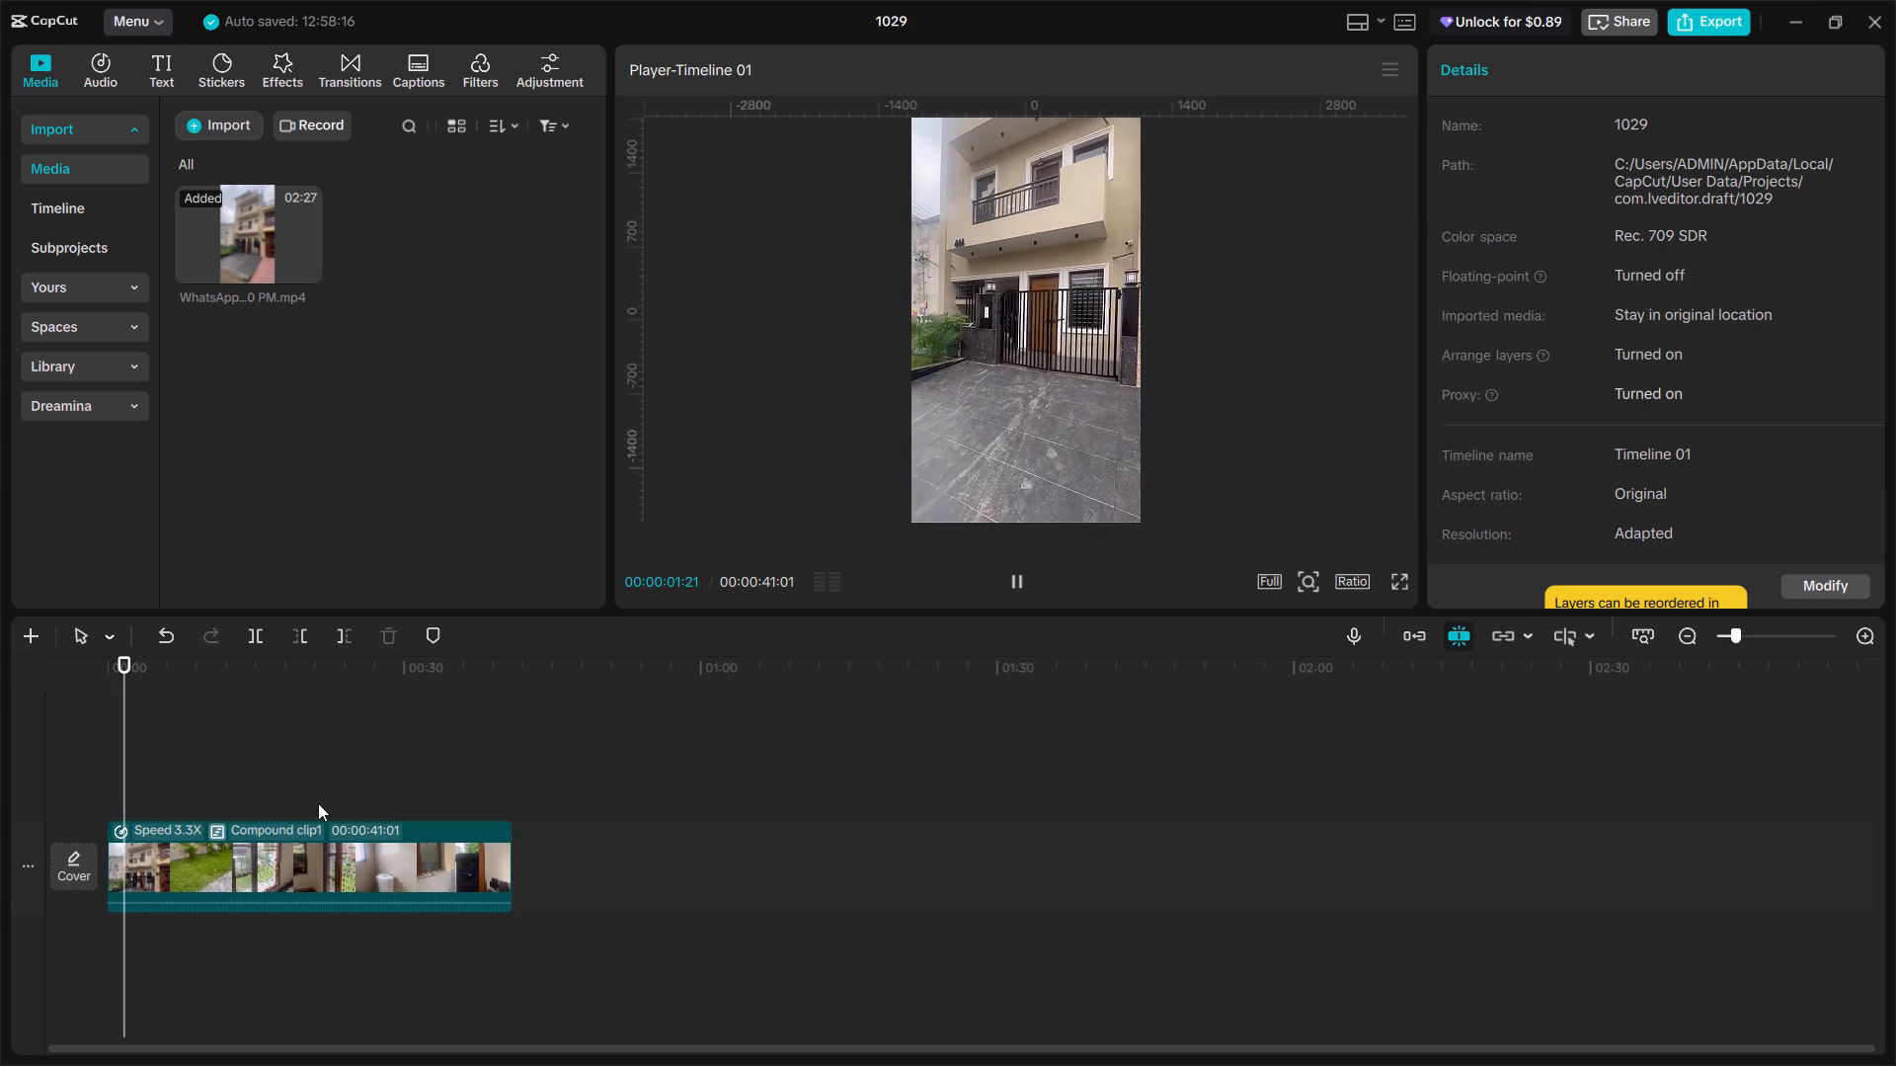
{"action": "scroll", "coordinate": [1033, 567], "scroll_direction": "up", "scroll_amount": 7, "text": "ctrl"}
{"action": "scroll", "coordinate": [922, 639], "scroll_direction": "up", "scroll_amount": 1, "text": "ctrl"}
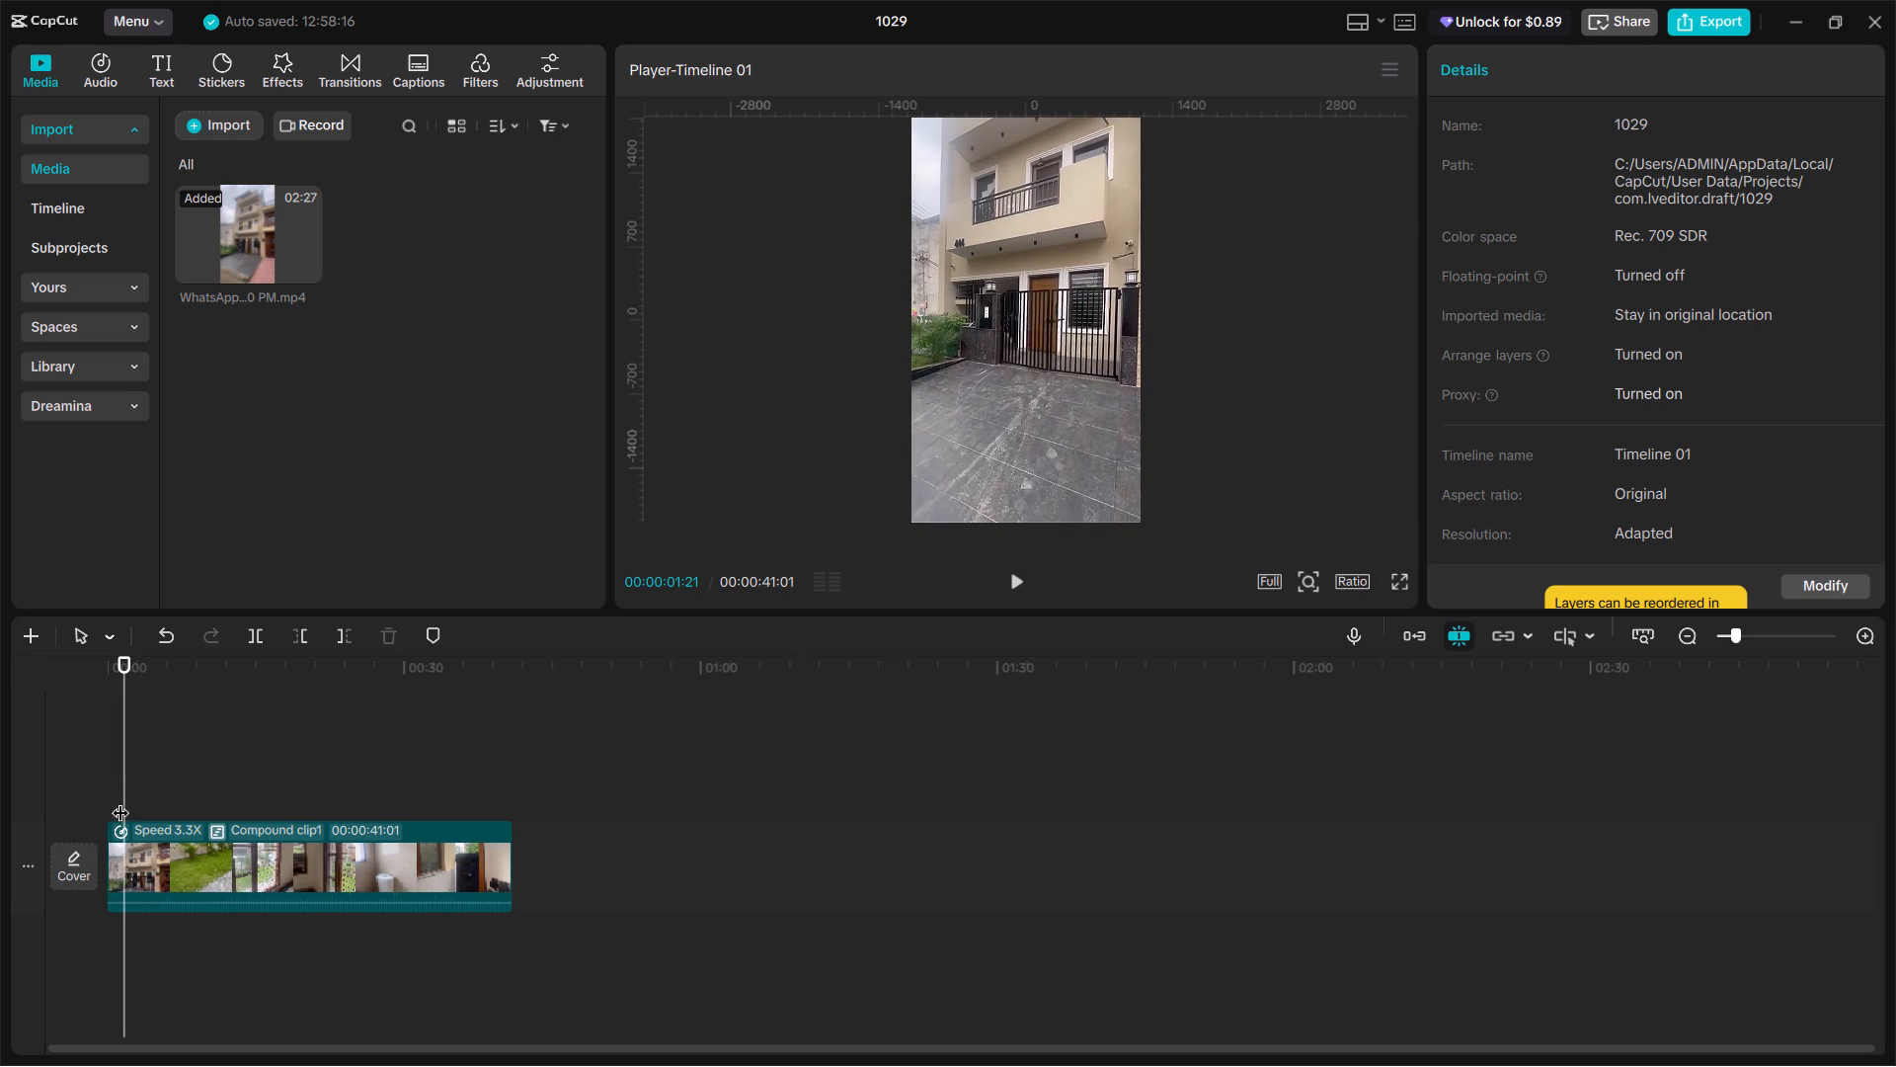
Locate the opening-shot frame at 00:00:00:16 with the finger at the bottom edge, and crop a thin strip off the clip's bottom.
{"action": "left_click", "coordinate": [125, 784]}
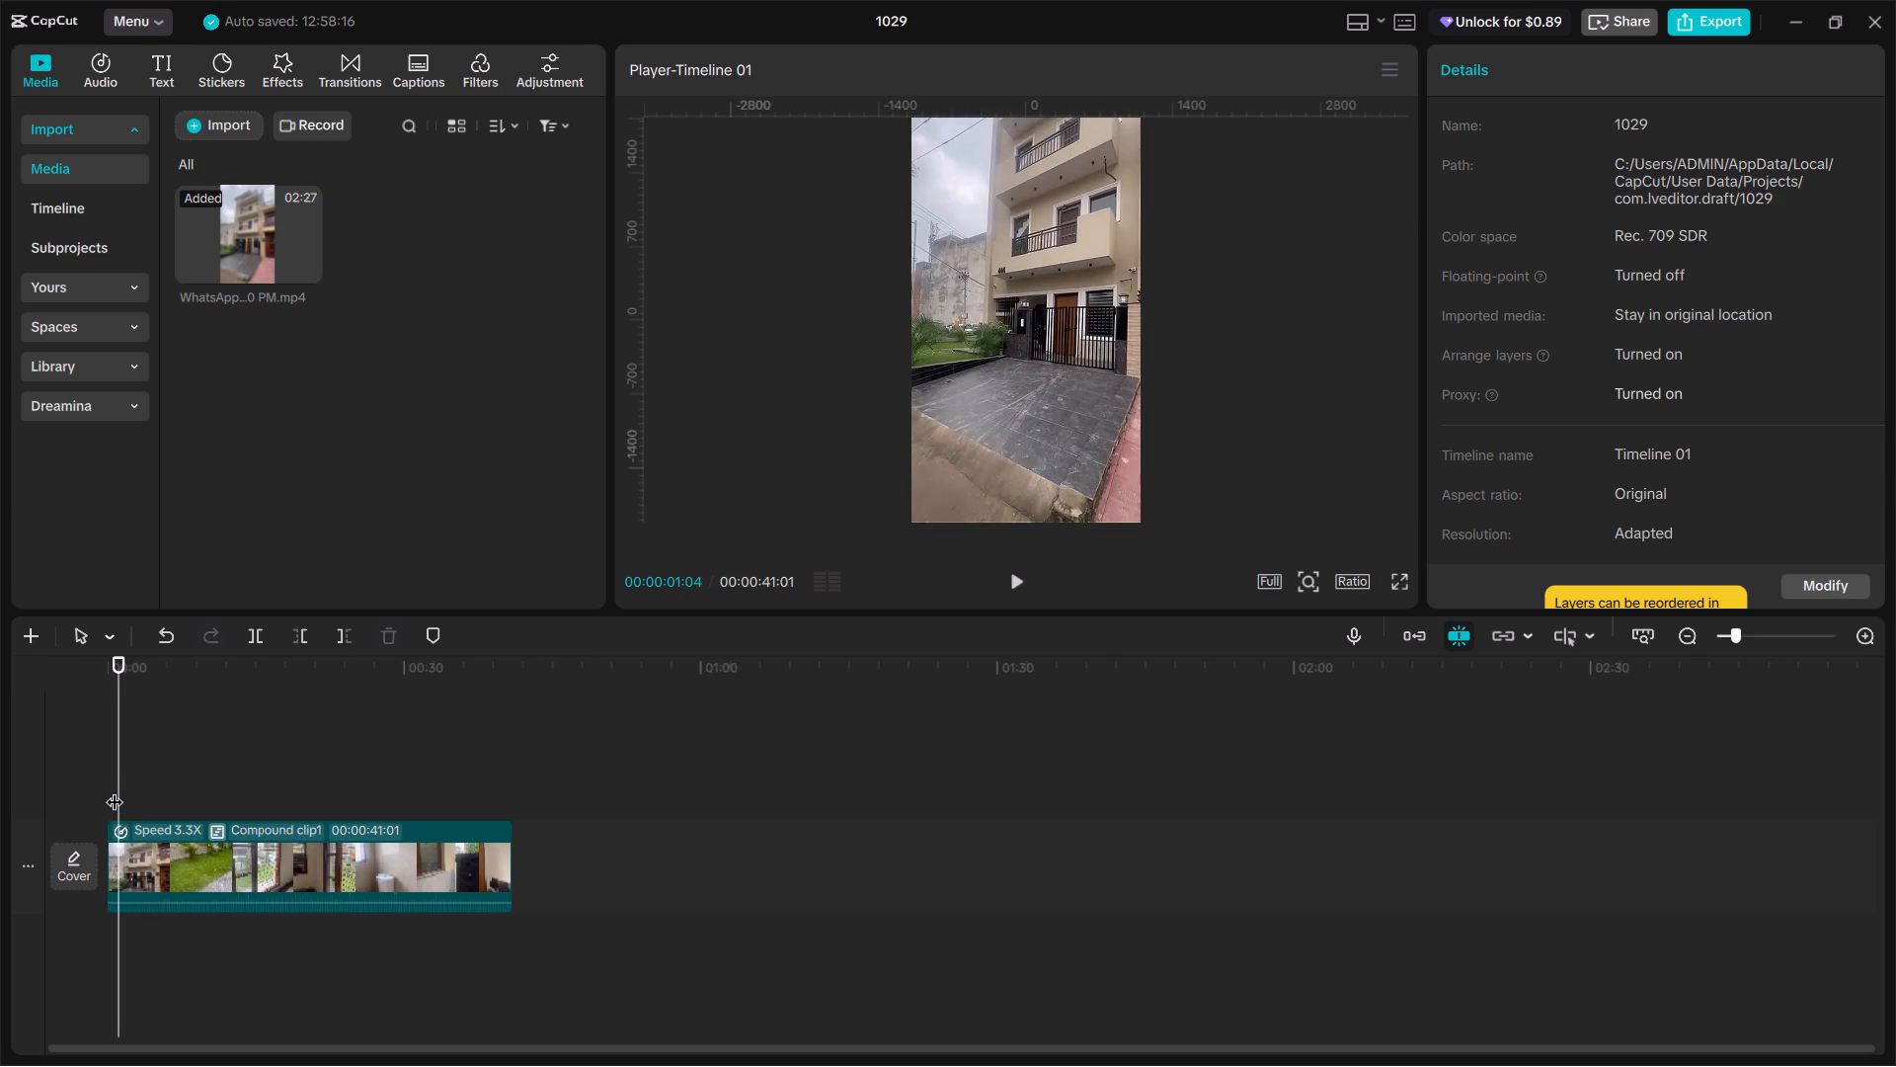
{"action": "key", "text": "Left"}
{"action": "key", "text": "Left"}
{"action": "key", "text": "Left"}
{"action": "key", "text": "Left"}
{"action": "key", "text": "Left"}
{"action": "key", "text": "Left"}
{"action": "key", "text": "Left"}
{"action": "key", "text": "Left"}
{"action": "key", "text": "Left"}
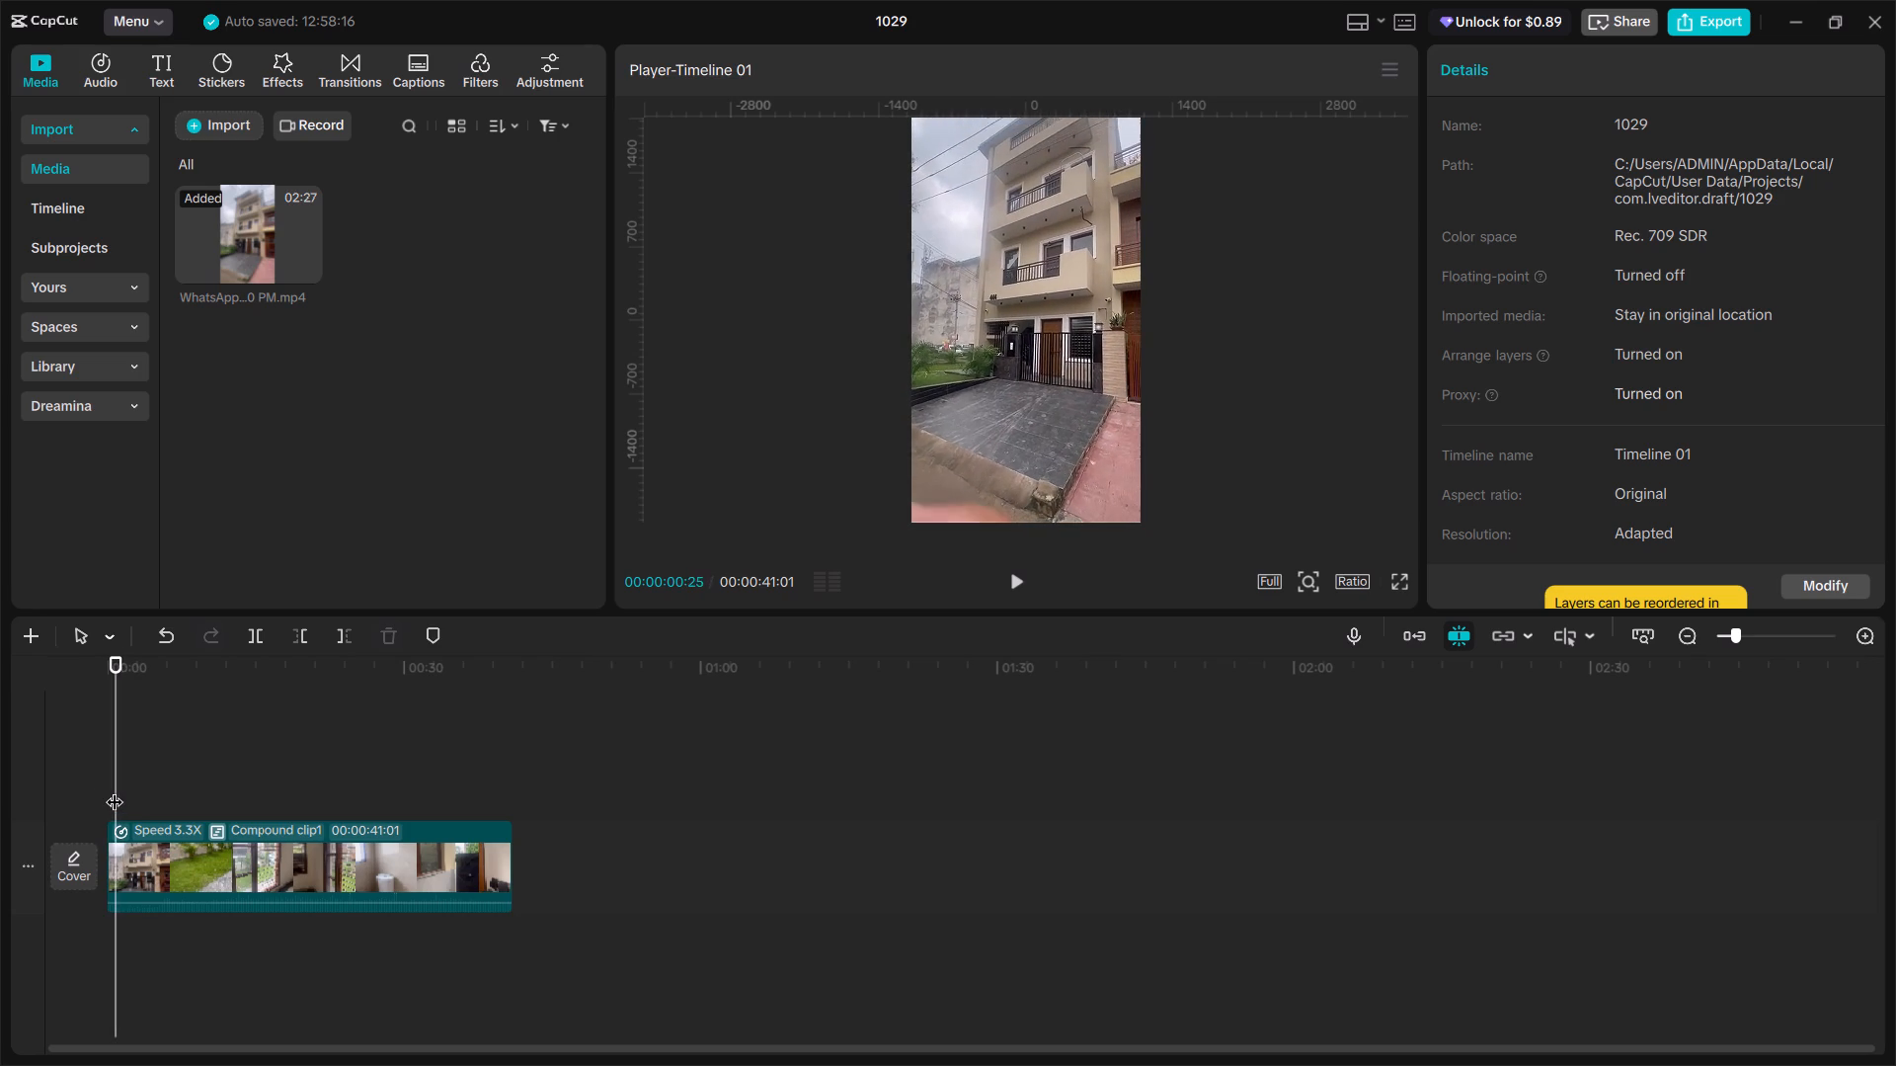
{"action": "key", "text": "Left"}
{"action": "key", "text": "Left"}
{"action": "key", "text": "Left"}
{"action": "key", "text": "Left"}
{"action": "key", "text": "Left"}
{"action": "key", "text": "Left"}
{"action": "key", "text": "Left"}
{"action": "key", "text": "Left"}
{"action": "key", "text": "Left"}
{"action": "key", "text": "Left"}
{"action": "key", "text": "Left"}
{"action": "key", "text": "Left"}
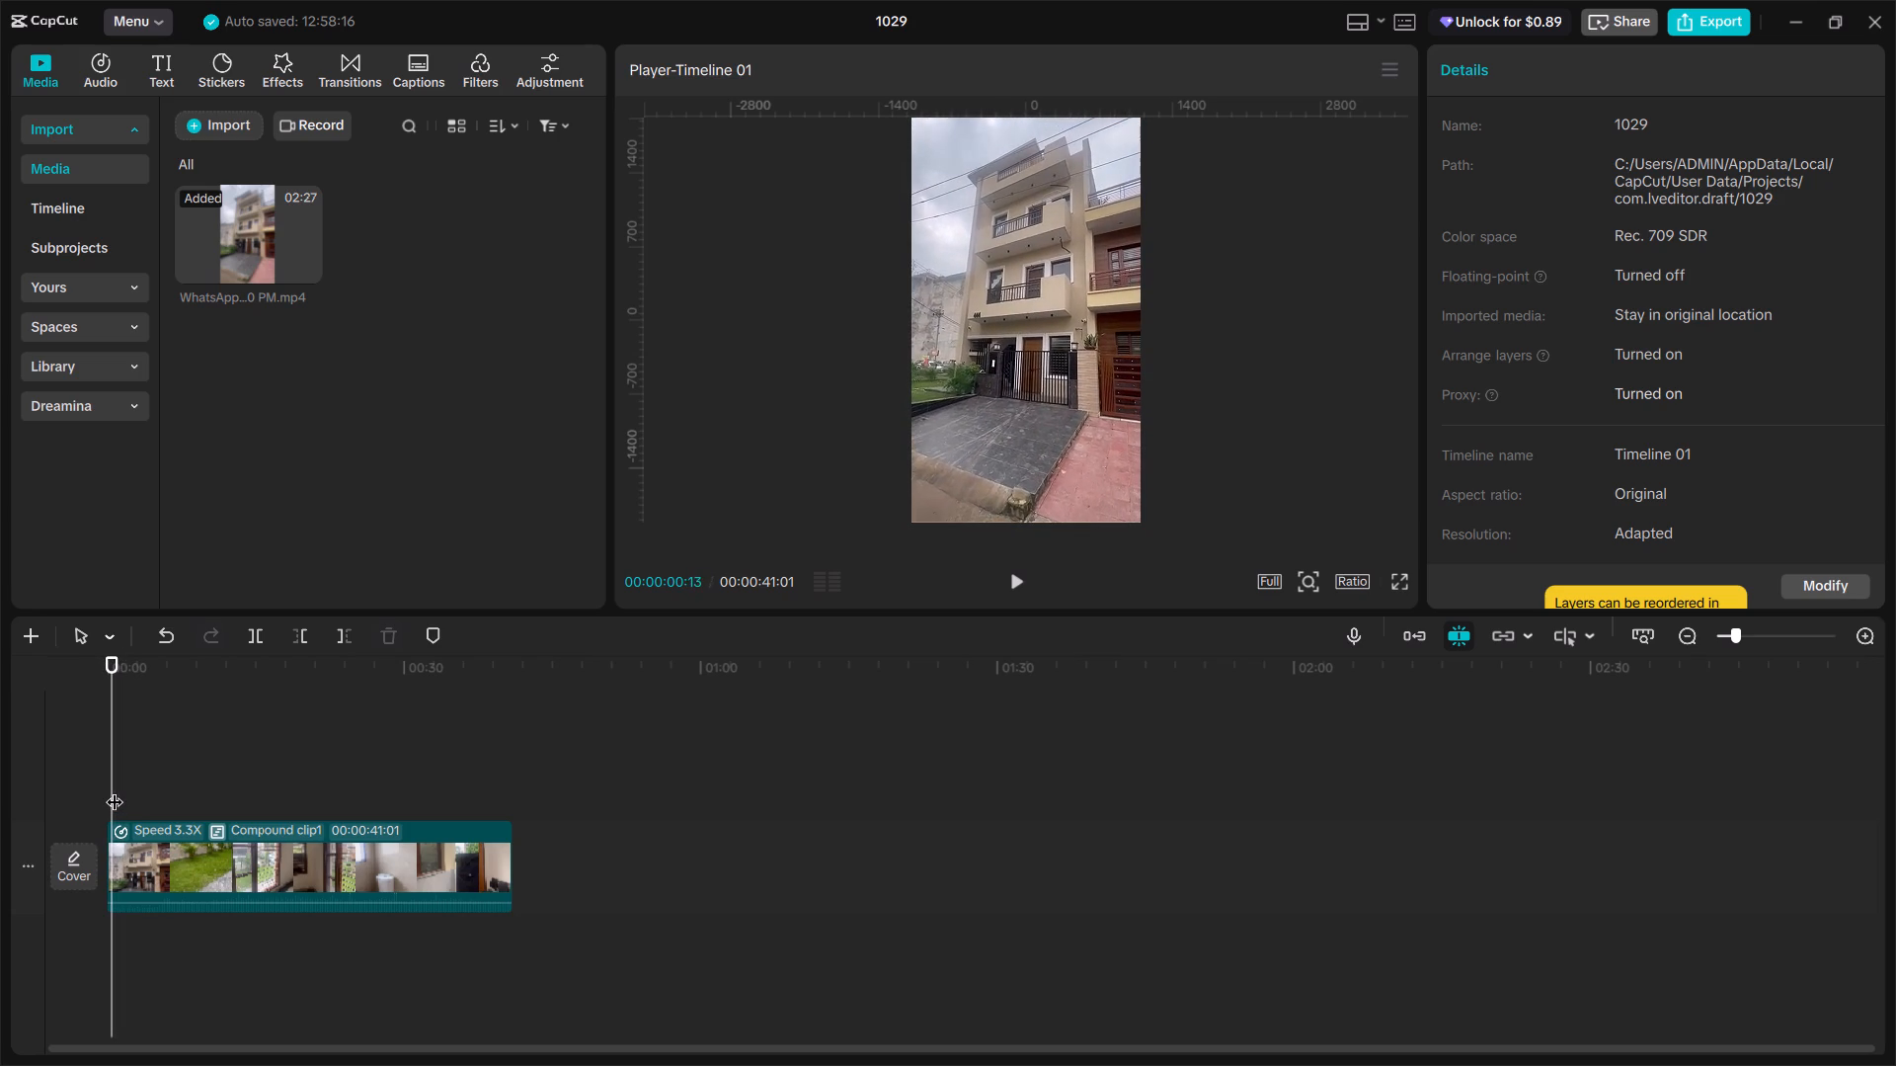
{"action": "key", "text": "Left"}
{"action": "key", "text": "Left"}
{"action": "key", "text": "Right"}
{"action": "key", "text": "Right"}
{"action": "key", "text": "Right"}
{"action": "key", "text": "Right"}
{"action": "key", "text": "Right"}
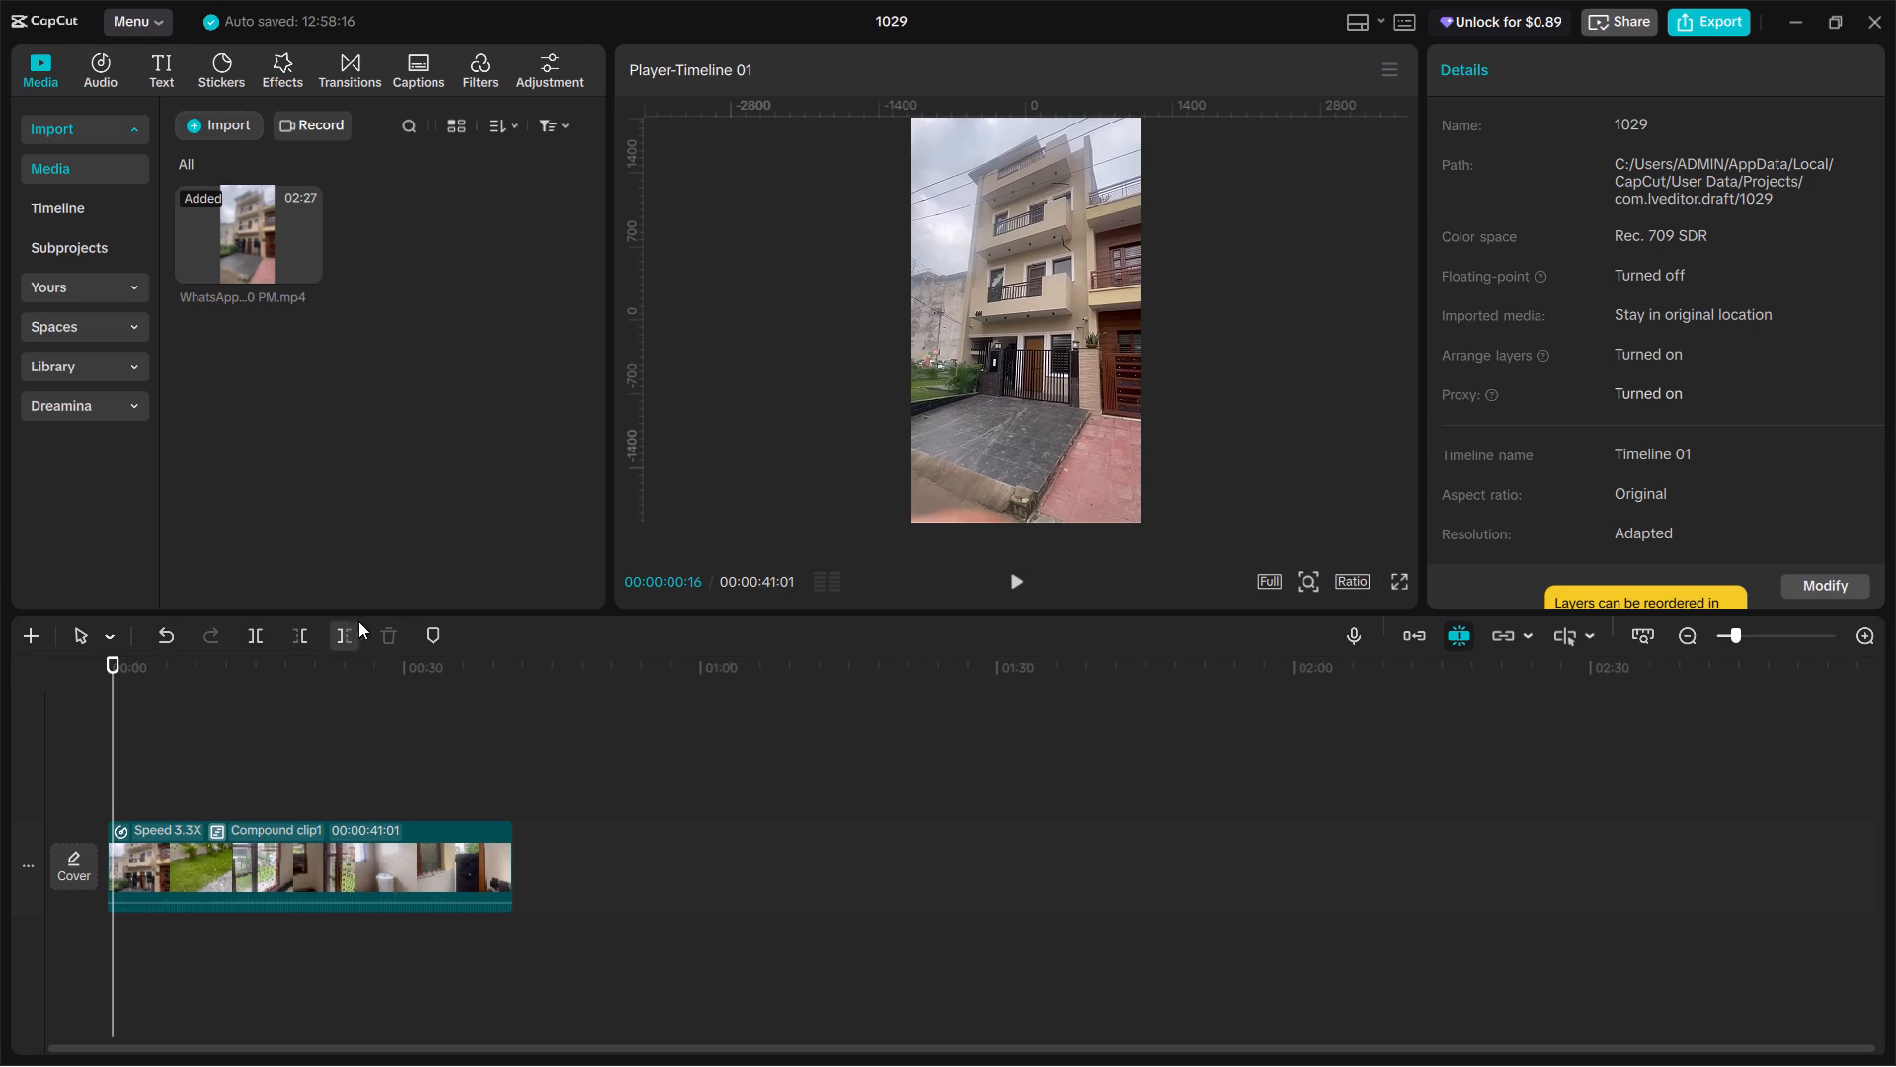
{"action": "left_click", "coordinate": [224, 862]}
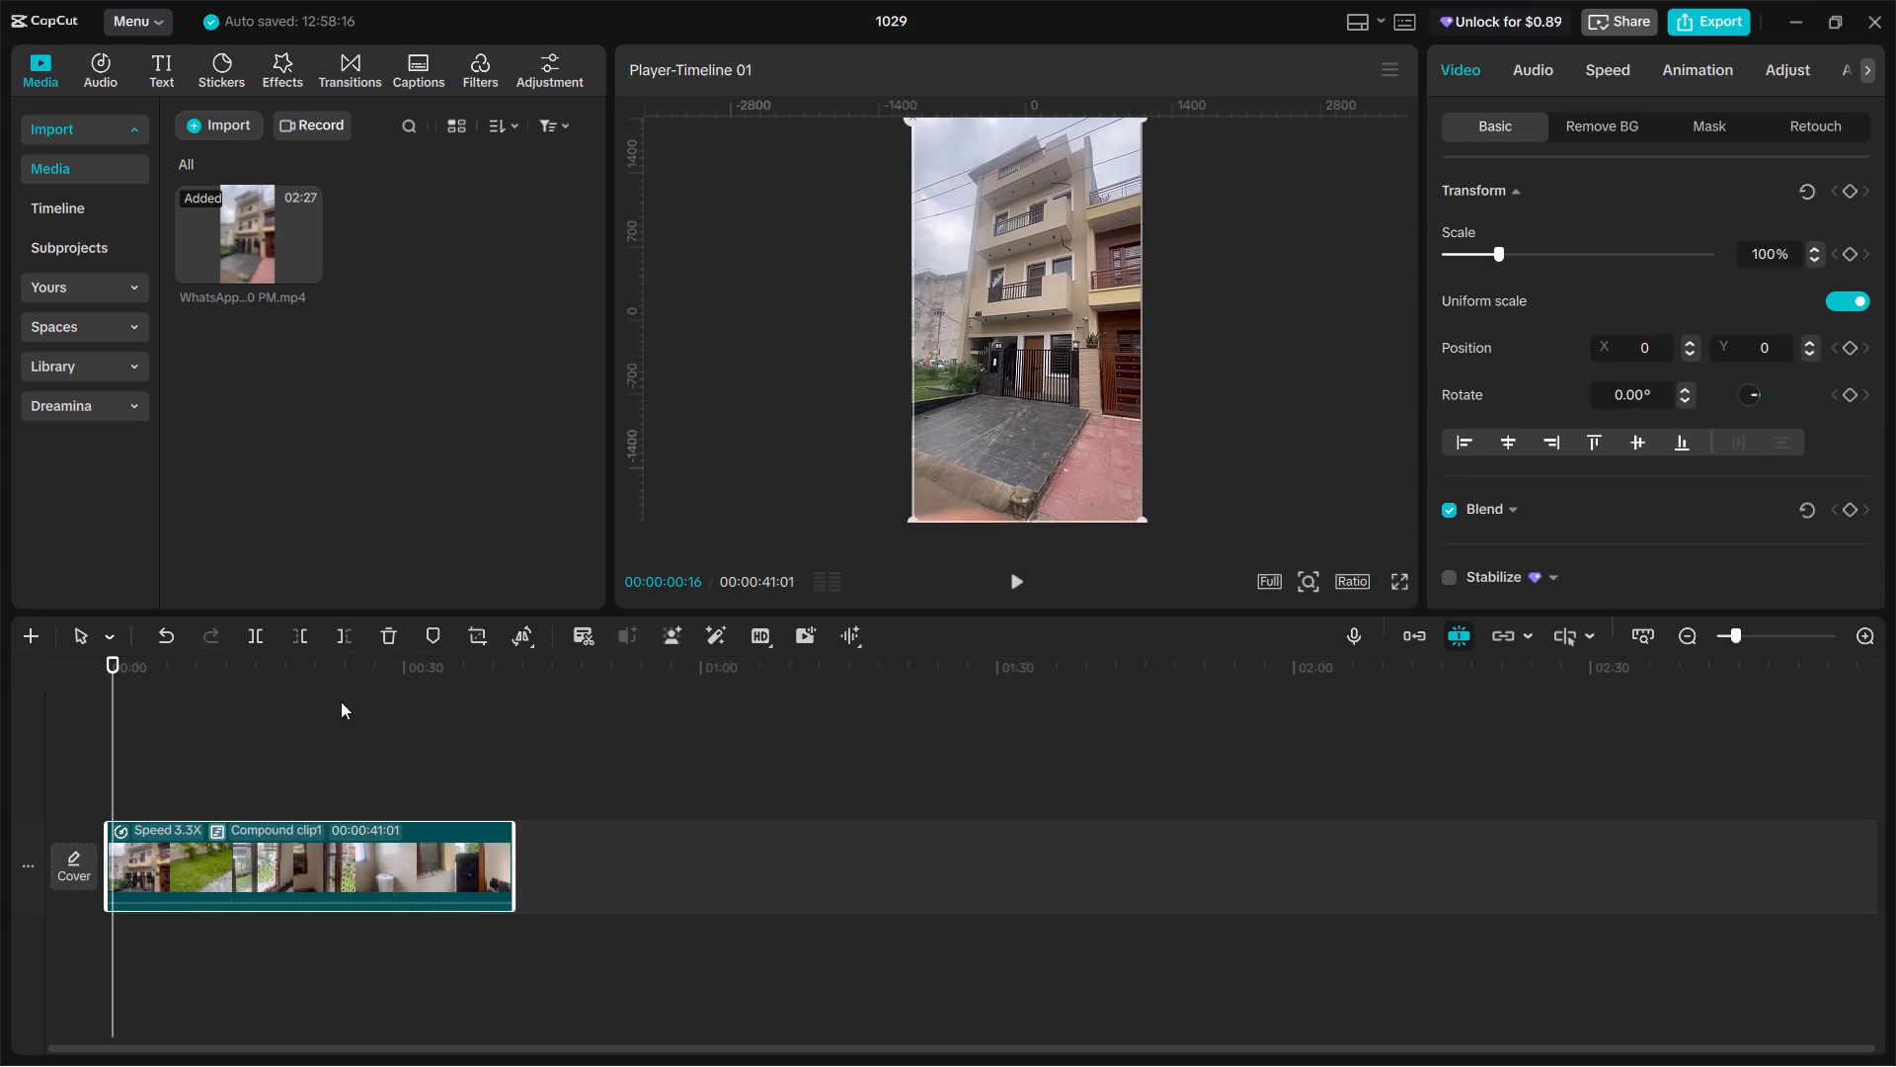
{"action": "left_click", "coordinate": [474, 644]}
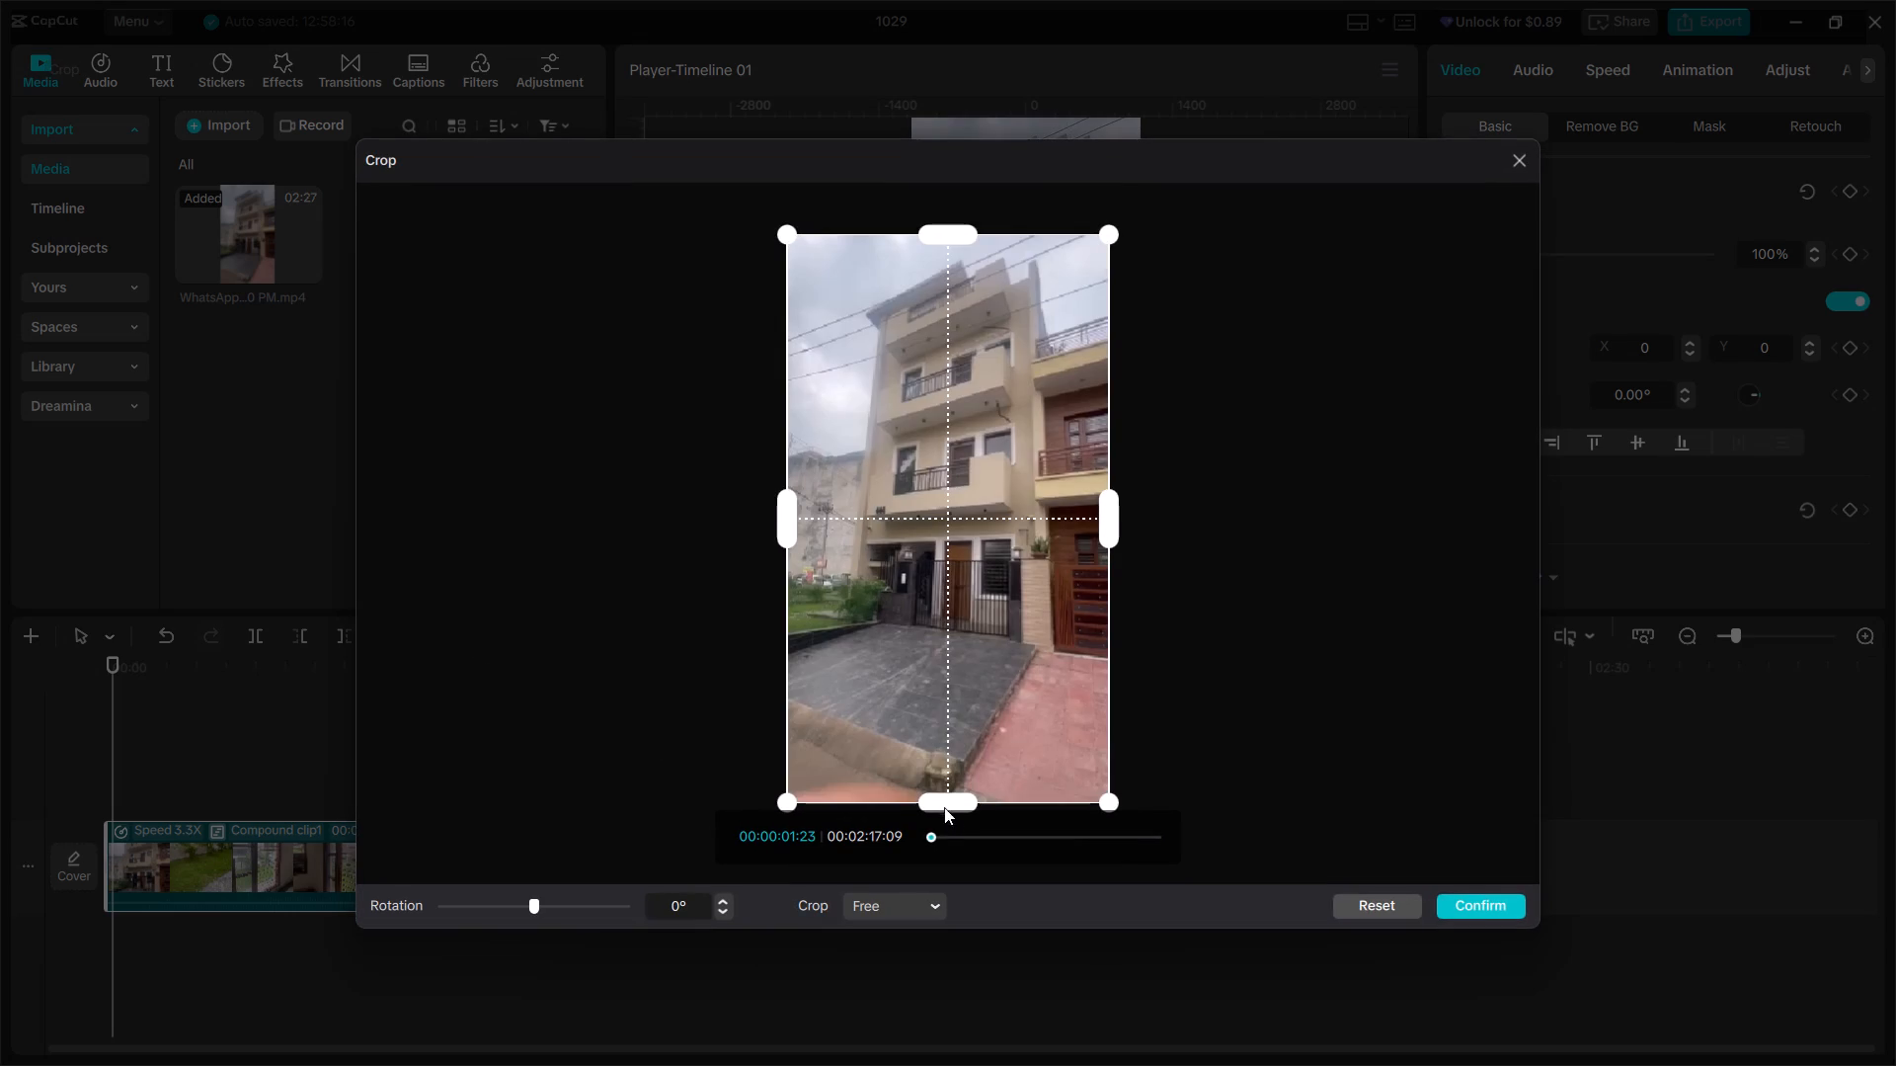
{"action": "left_click_drag", "start_coordinate": [943, 803], "coordinate": [953, 778]}
{"action": "left_click", "coordinate": [1478, 903]}
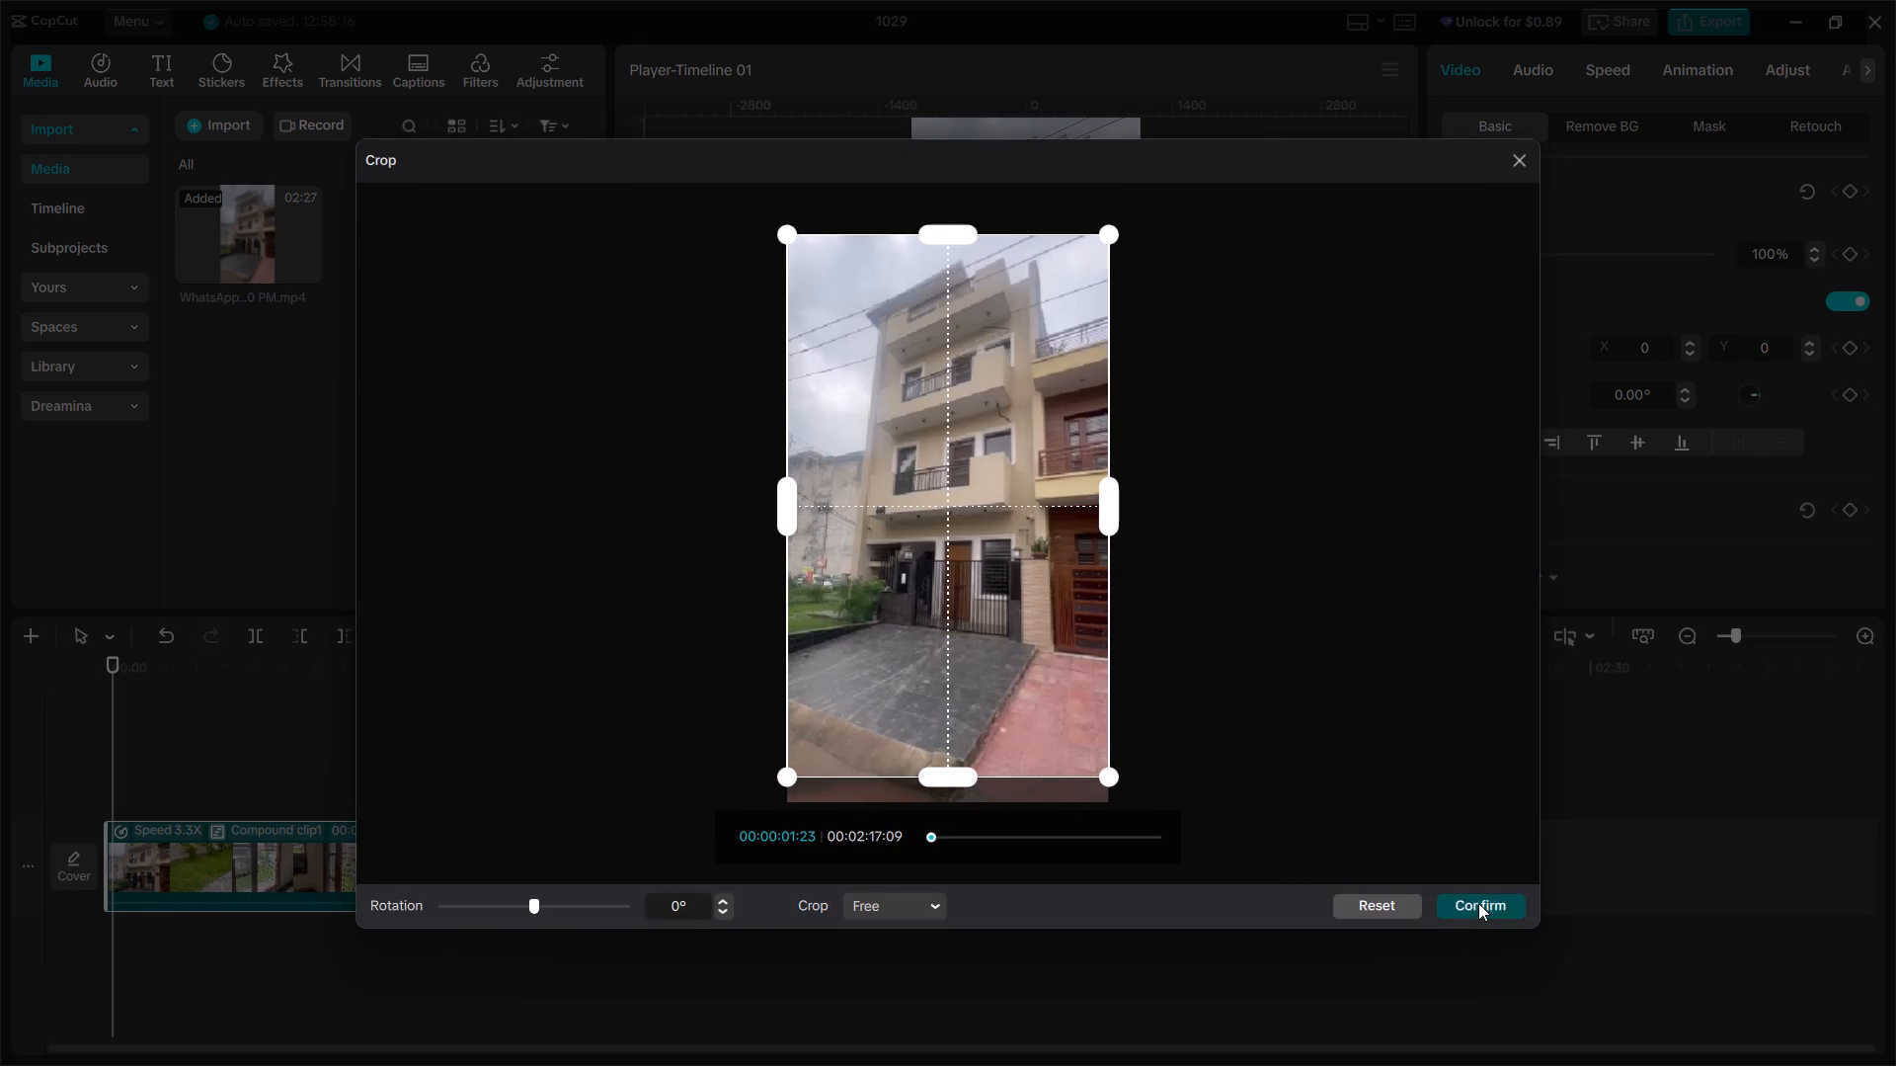
Scale the cropped clip up to 104% to fill the frame, check playback, and return the playhead to the start.
{"action": "left_click_drag", "start_coordinate": [1141, 512], "coordinate": [1153, 524]}
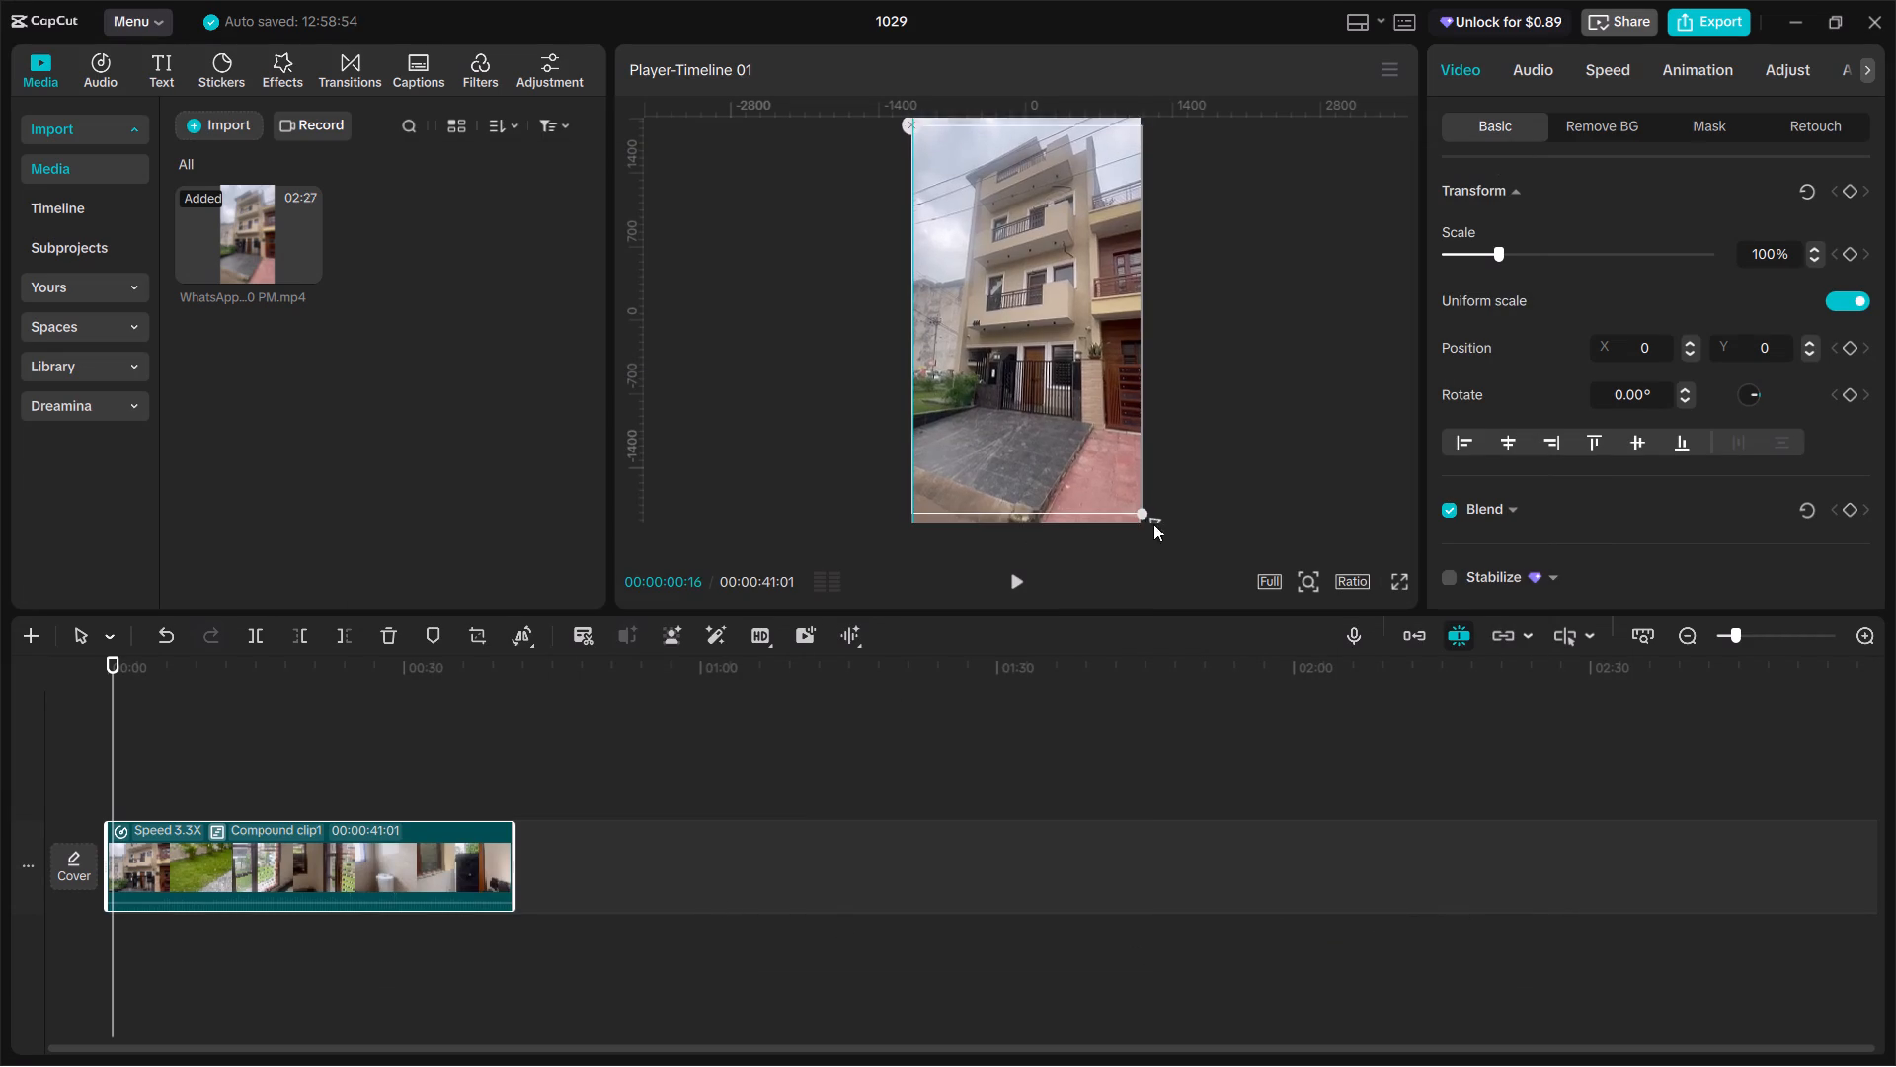
{"action": "left_click_drag", "start_coordinate": [1153, 524], "coordinate": [1158, 528]}
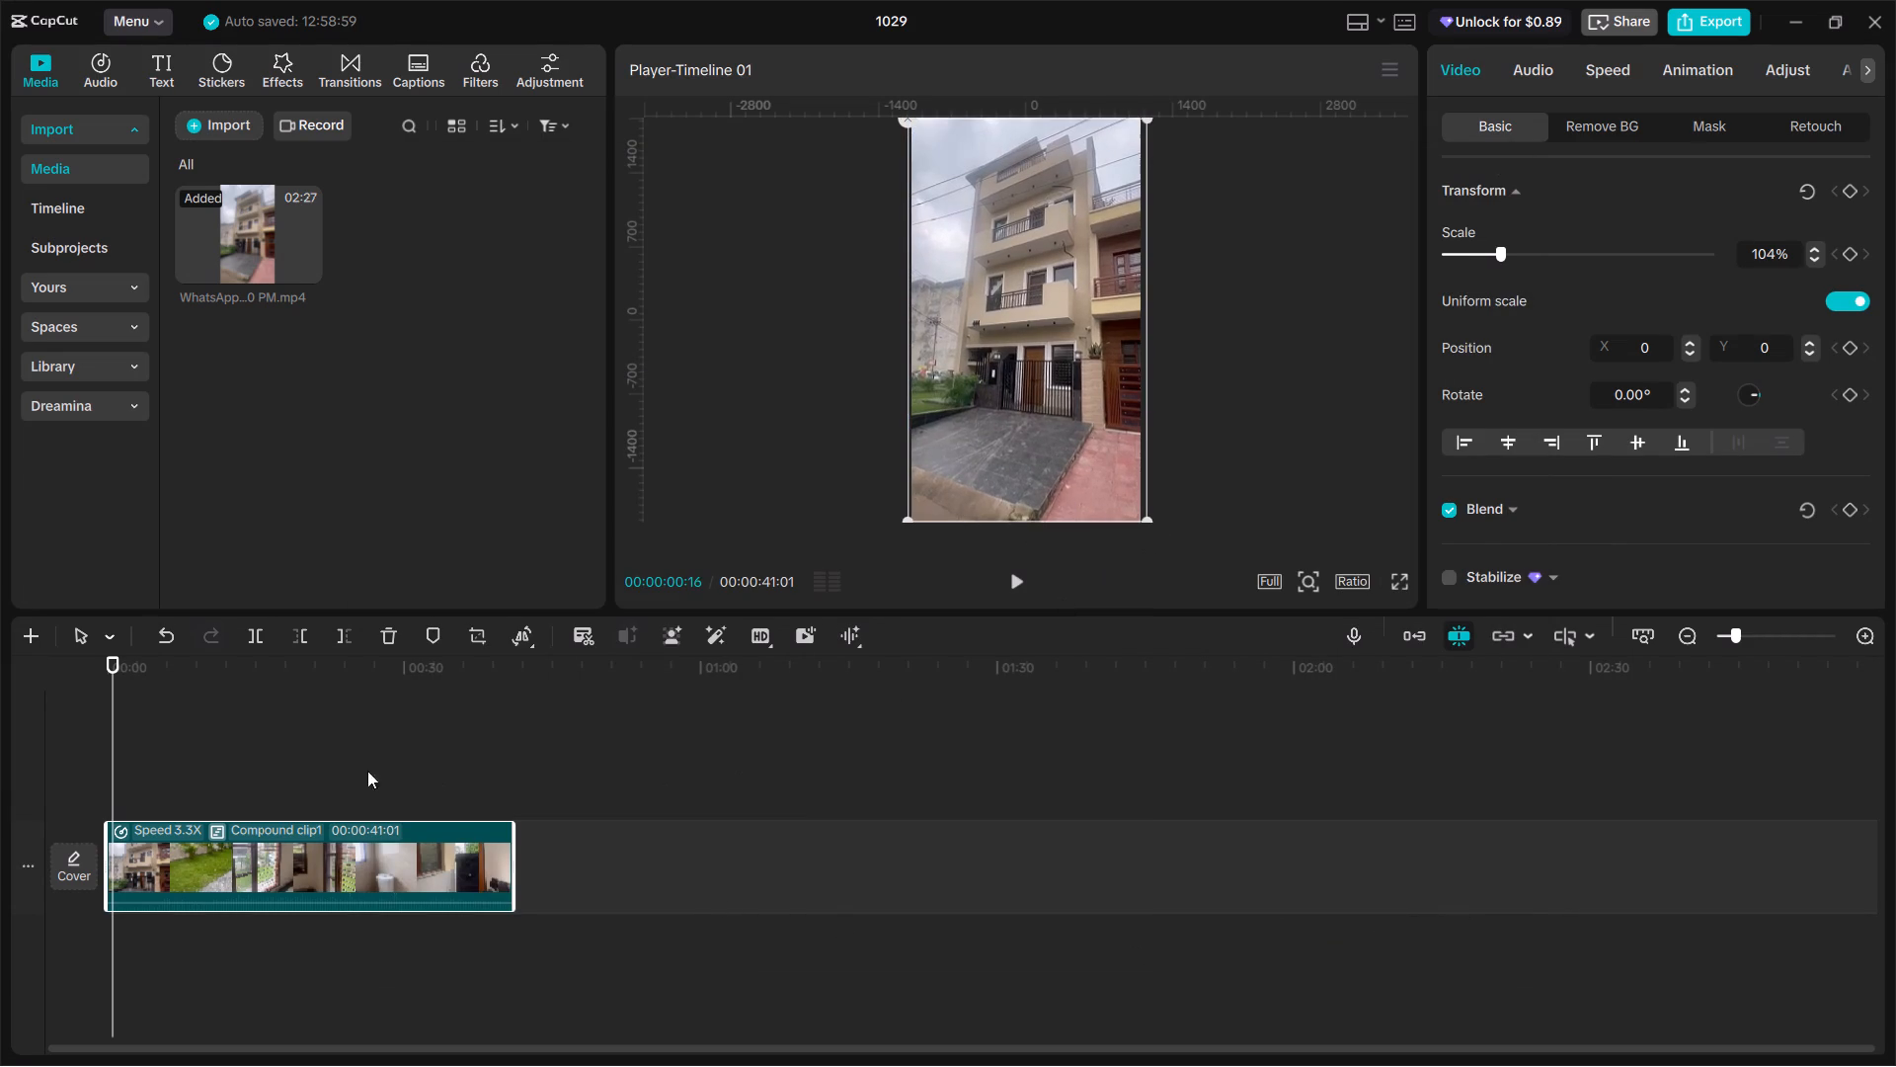
{"action": "left_click", "coordinate": [148, 760]}
{"action": "left_click_drag", "start_coordinate": [148, 760], "coordinate": [34, 763]}
{"action": "key", "text": "space"}
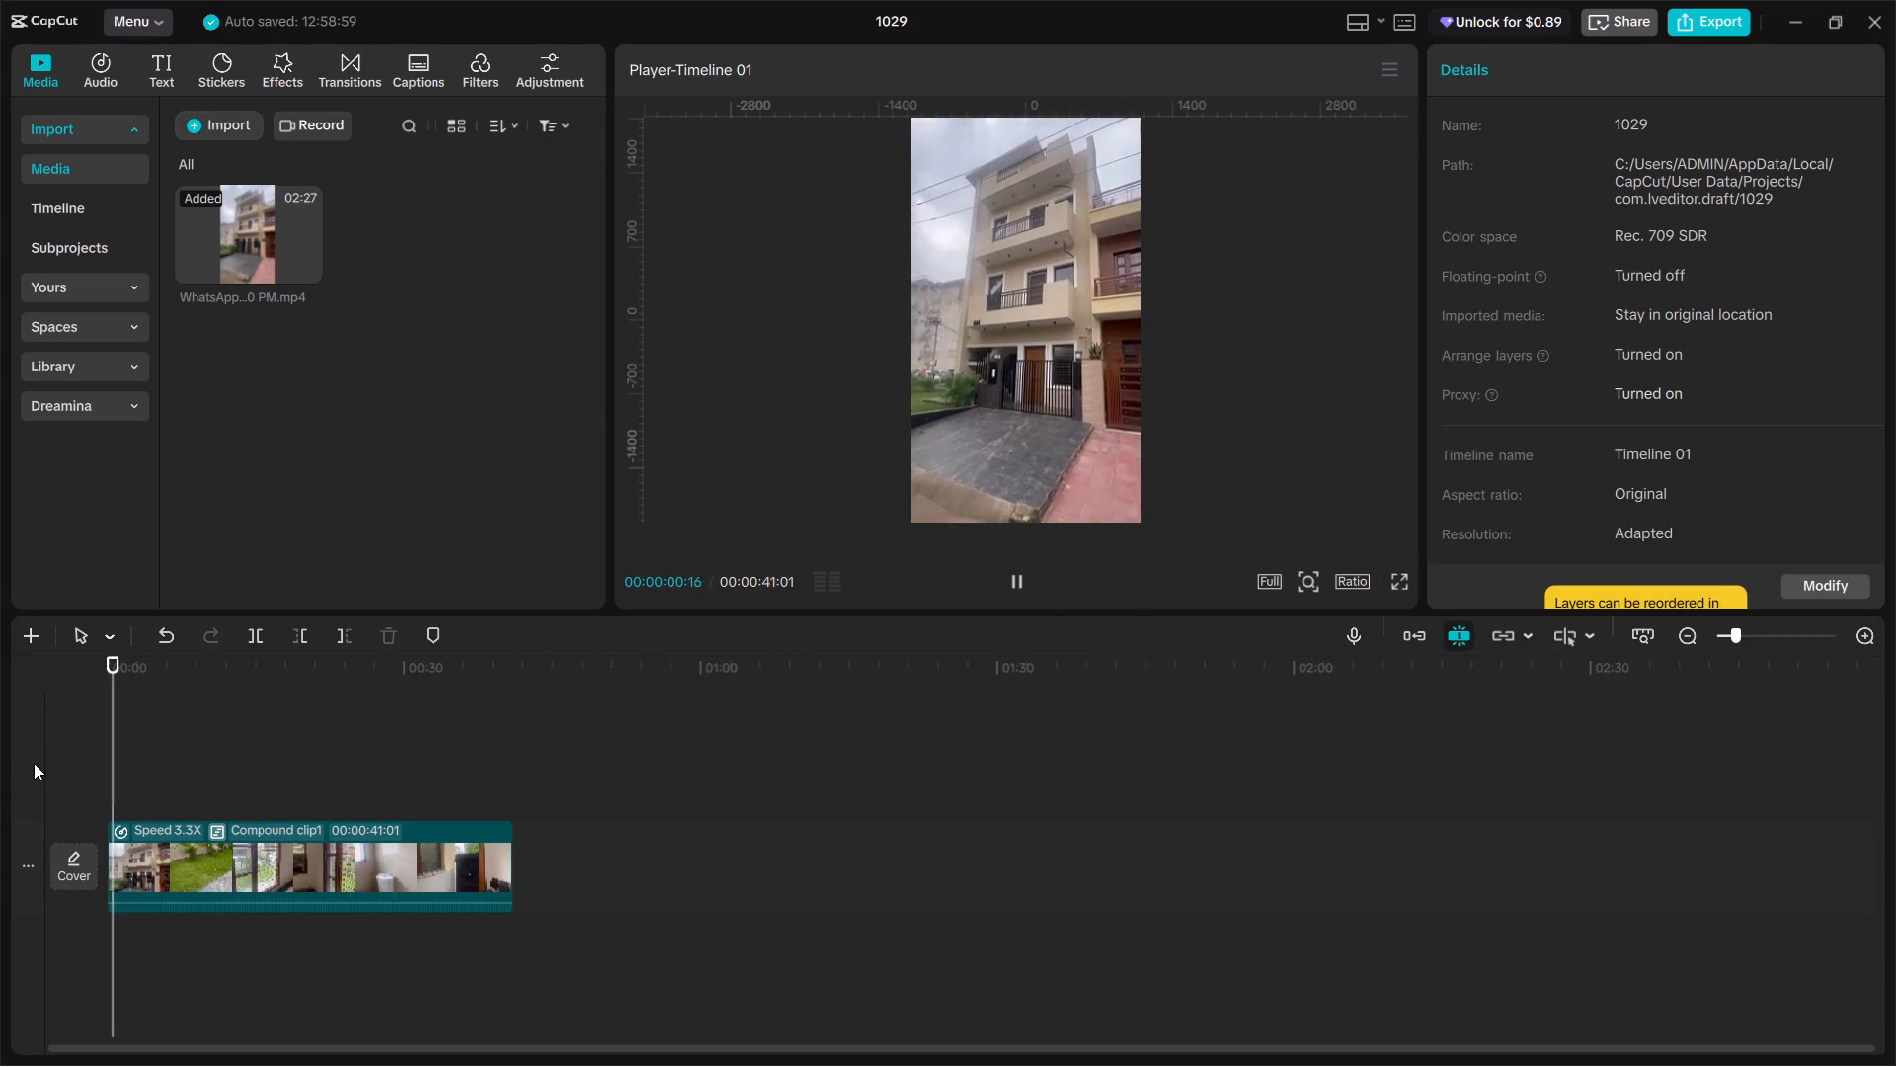
{"action": "key", "text": "space"}
{"action": "left_click", "coordinate": [166, 868]}
{"action": "left_click_drag", "start_coordinate": [118, 772], "coordinate": [54, 767]}
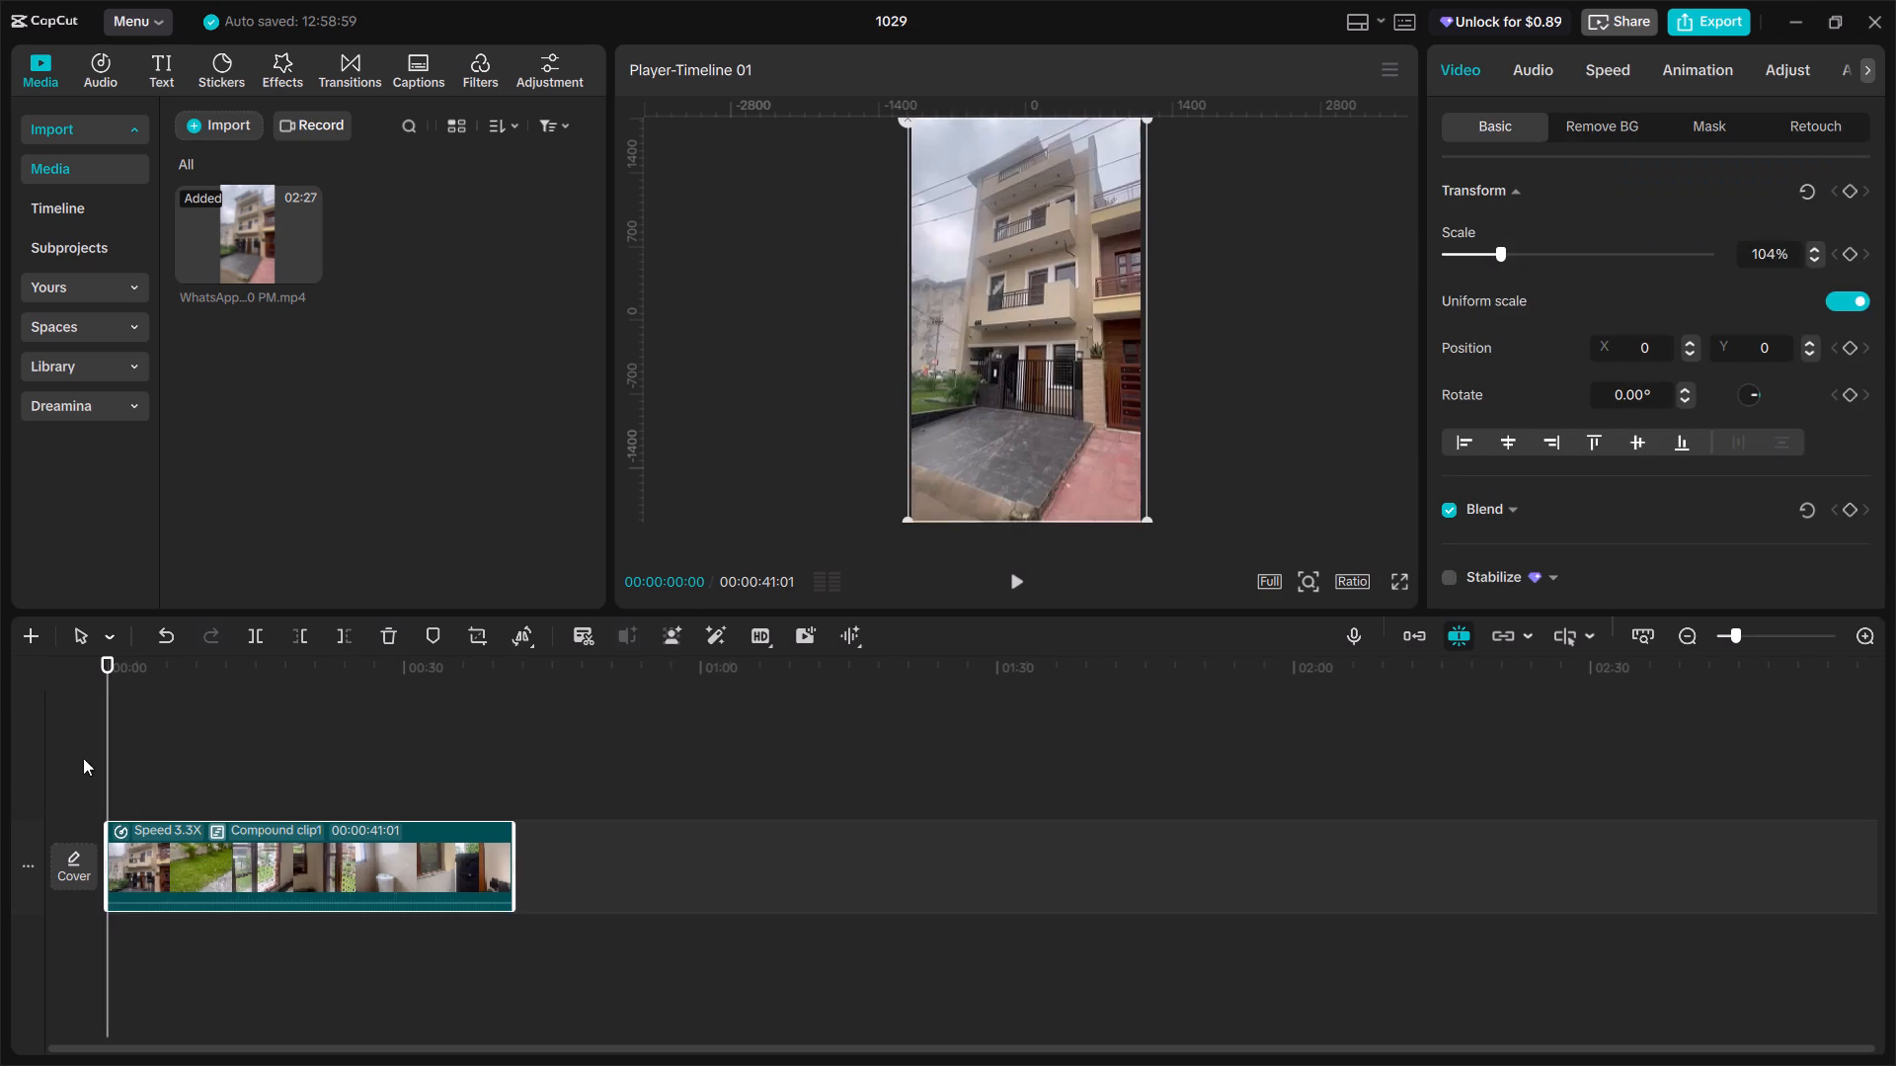
Set the compound clip's Sharpen adjustment to 100, comparing the look in full-screen preview.
{"action": "left_click", "coordinate": [1783, 75]}
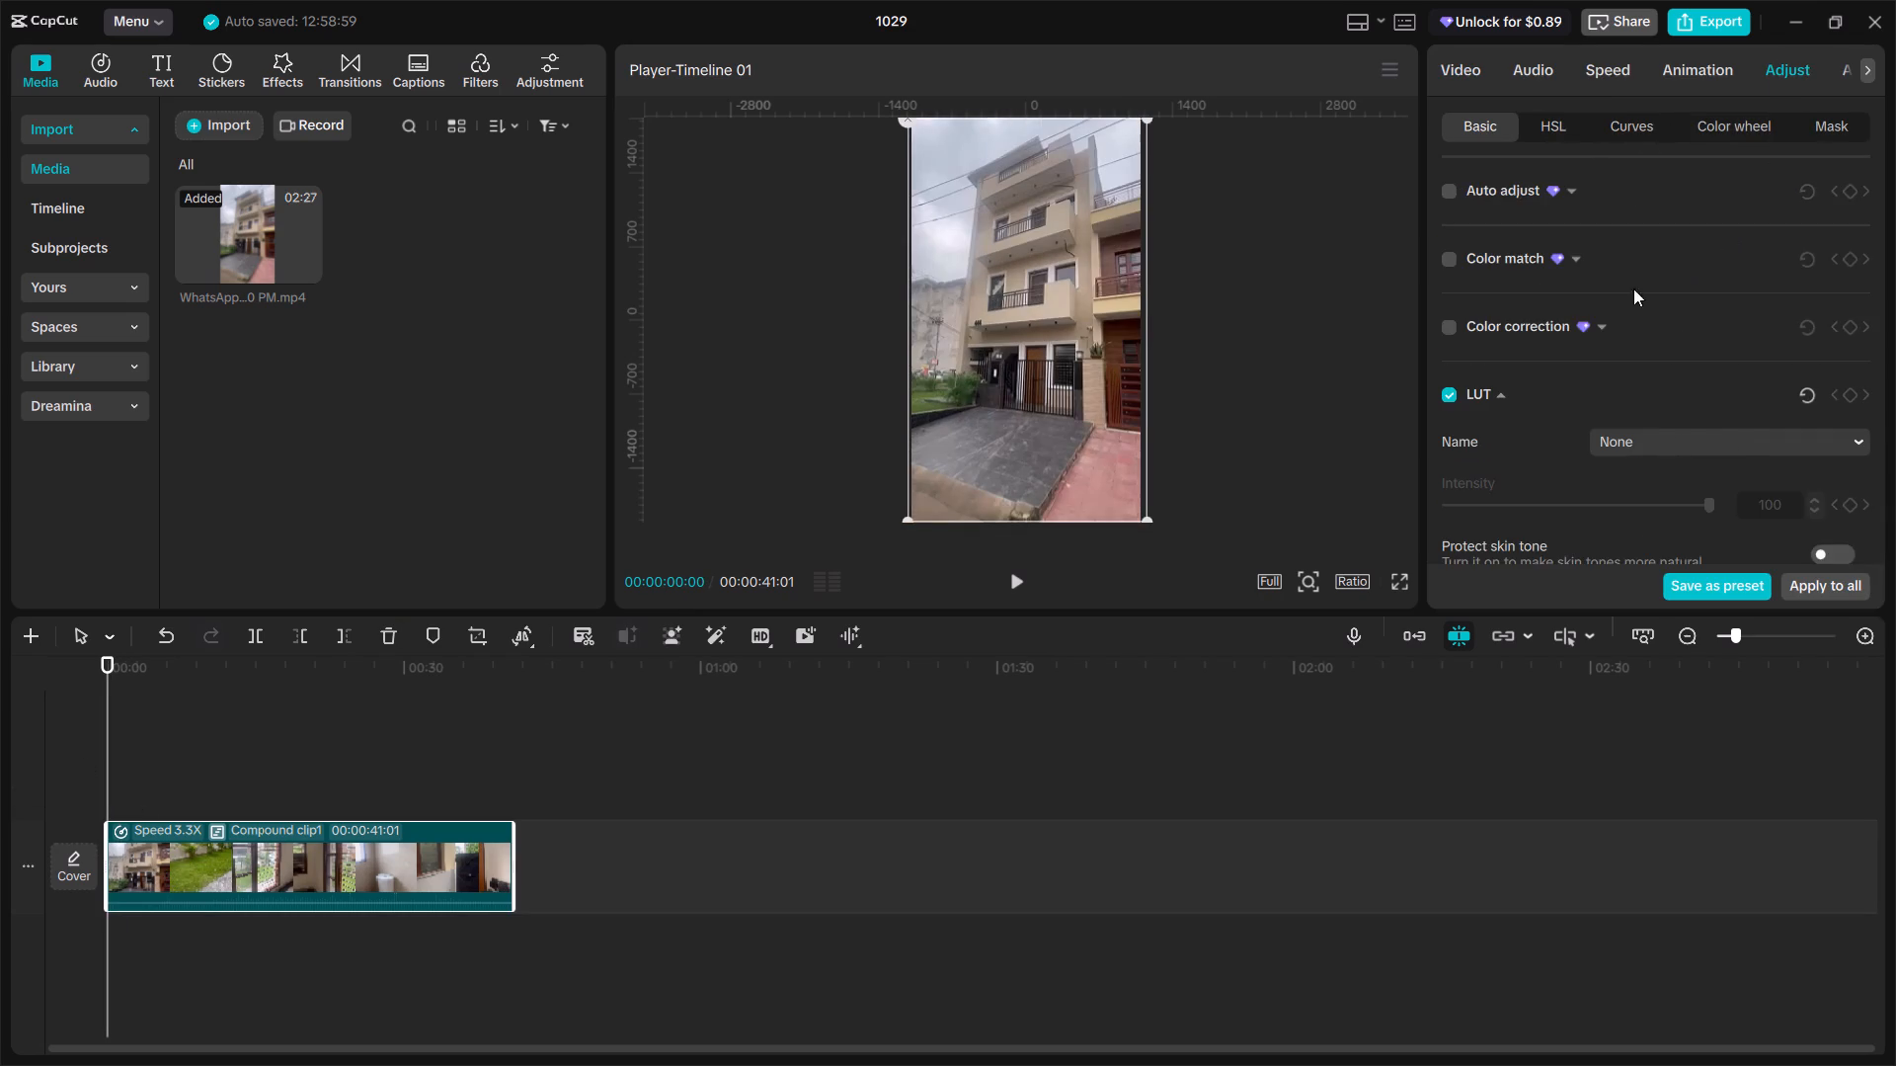
{"action": "scroll", "coordinate": [1552, 289], "scroll_direction": "down", "scroll_amount": 16}
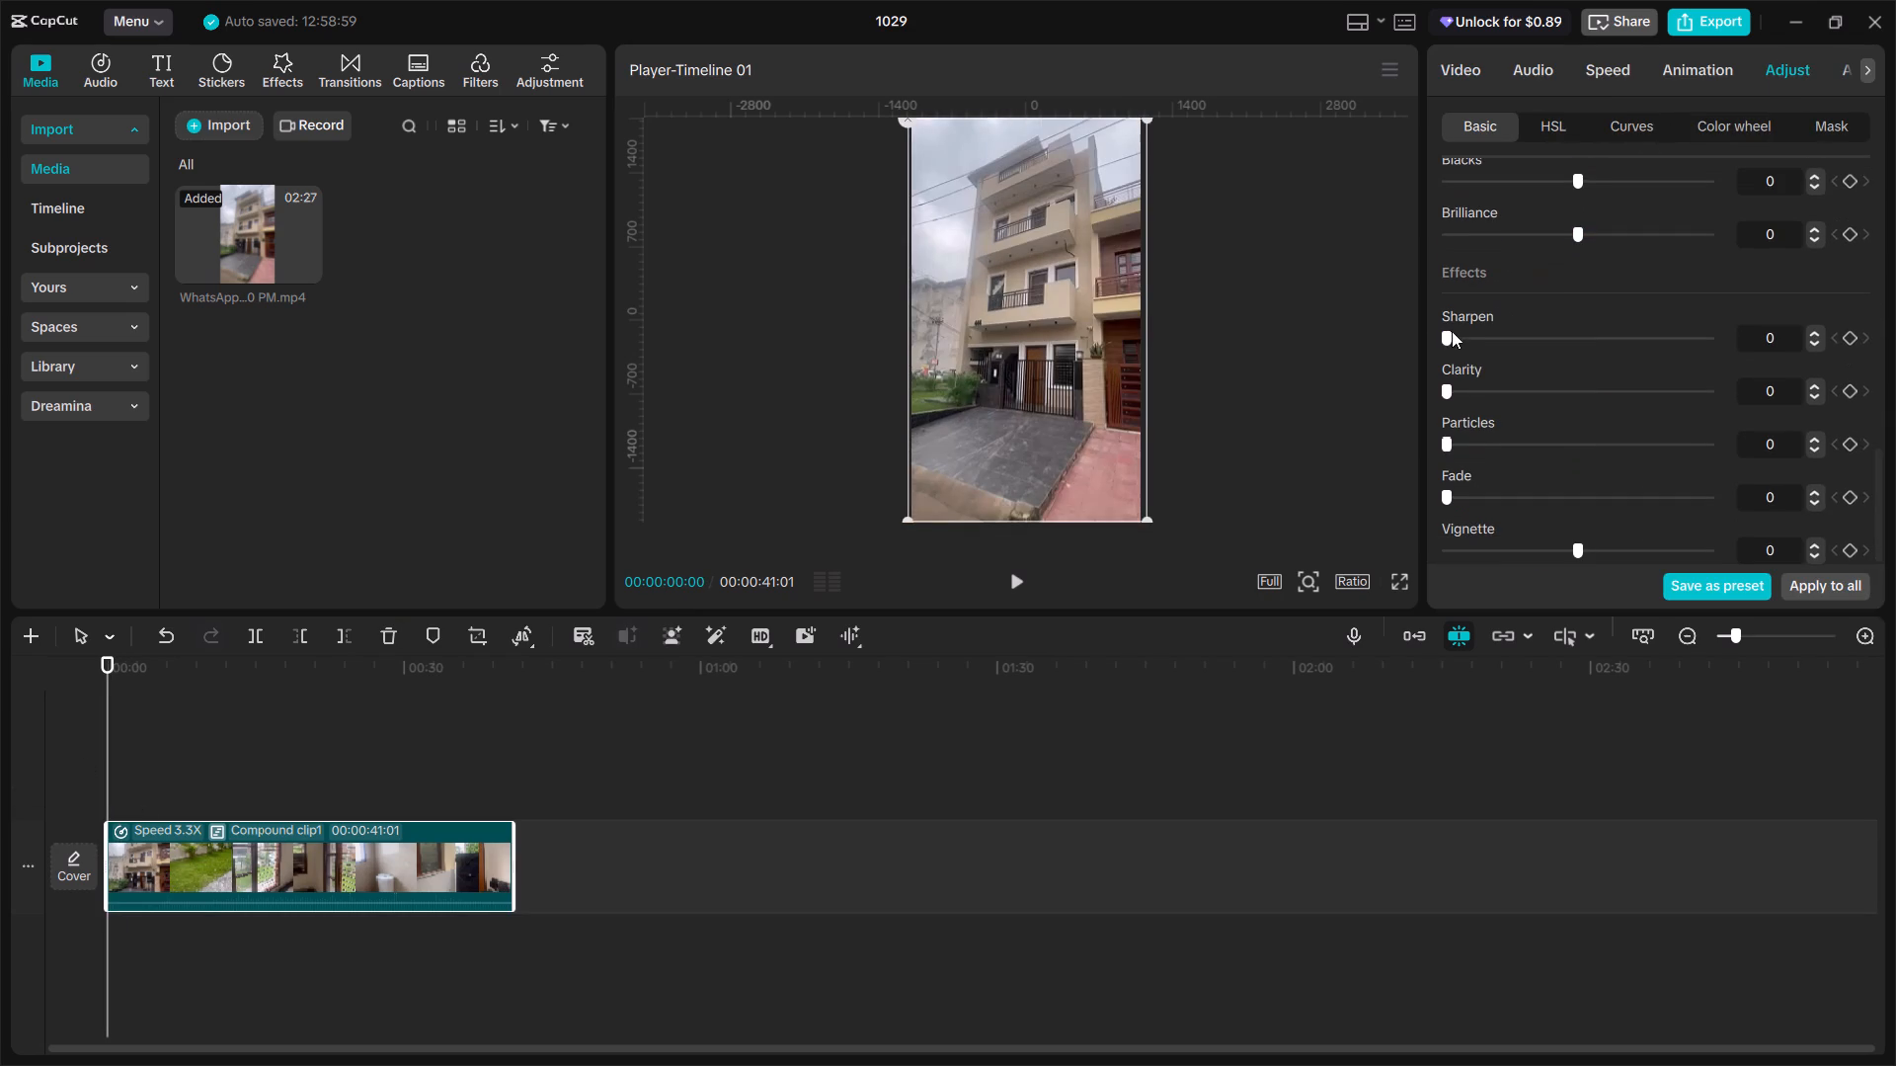
{"action": "left_click_drag", "start_coordinate": [1444, 335], "coordinate": [1540, 339]}
{"action": "triple_click", "coordinate": [1813, 334]}
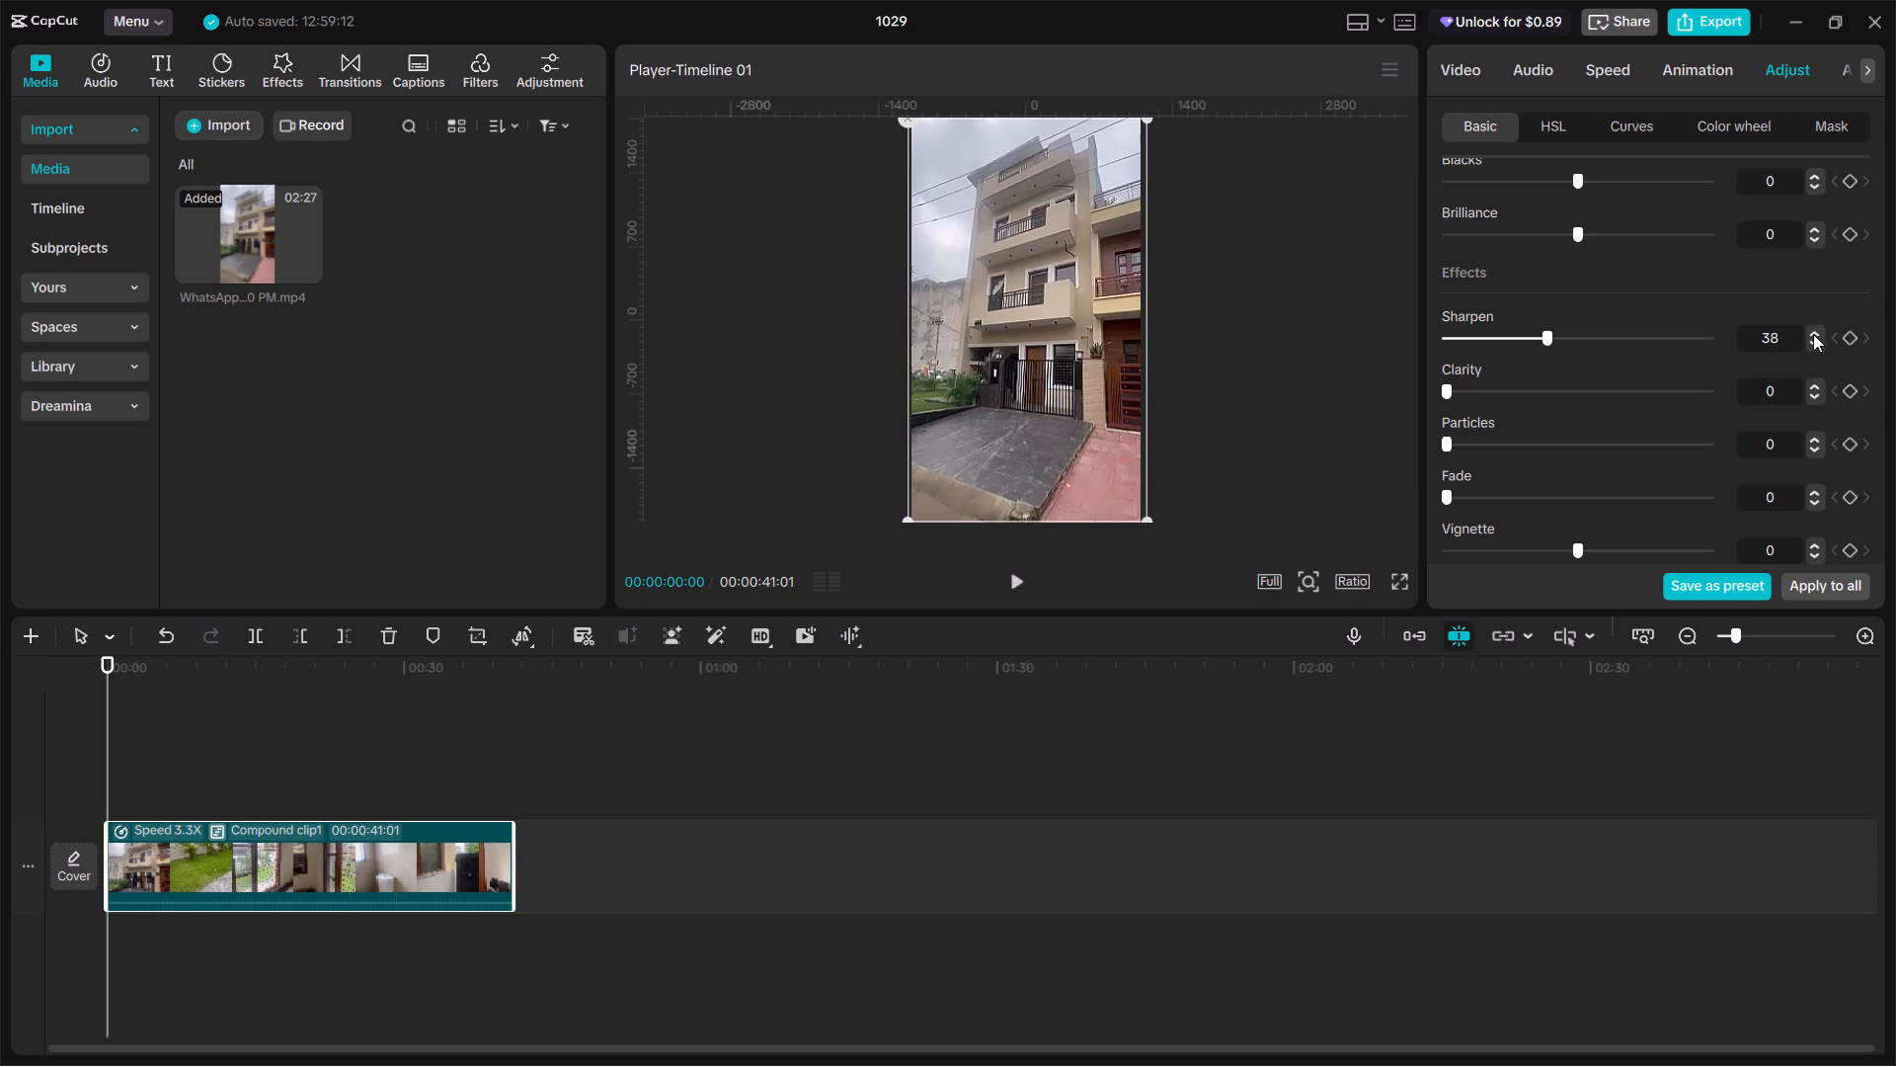
{"action": "left_click", "coordinate": [1813, 334]}
{"action": "double_click", "coordinate": [1409, 578]}
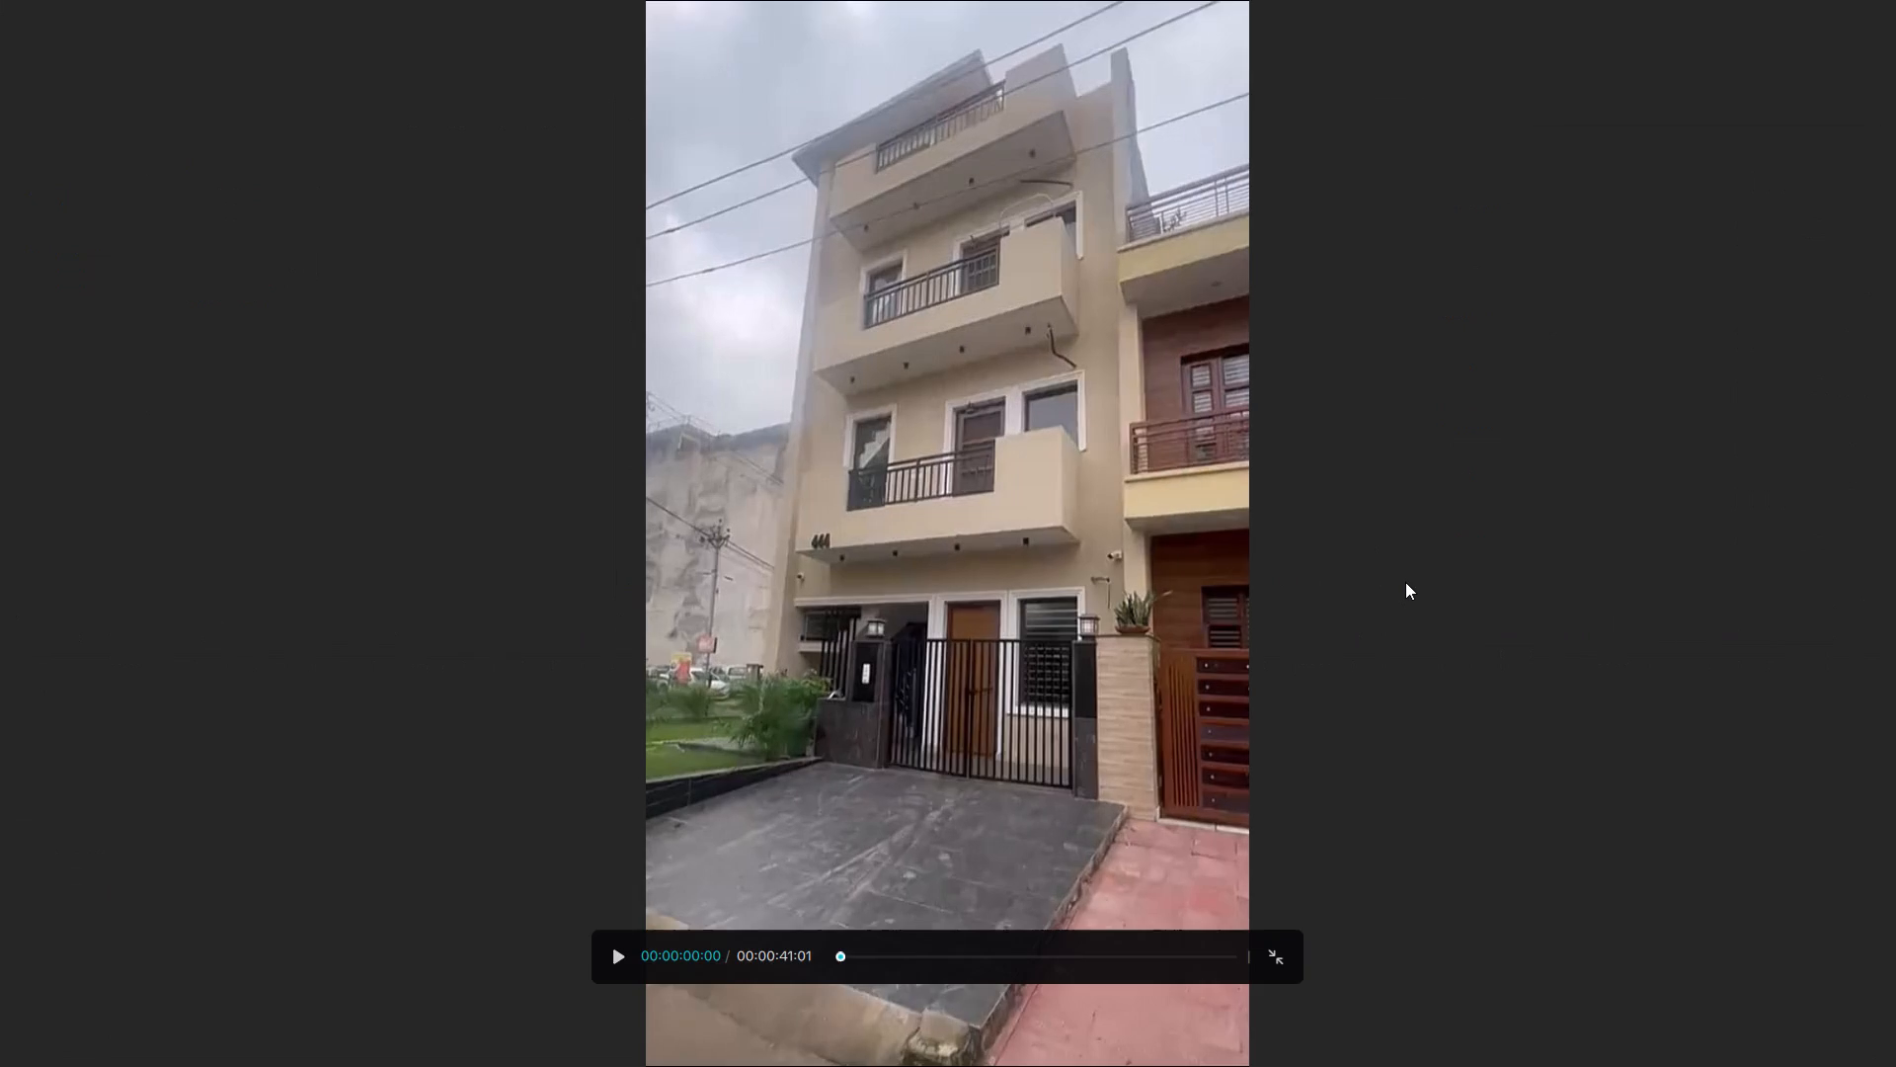
{"action": "left_click", "coordinate": [1280, 960]}
{"action": "left_click_drag", "start_coordinate": [1550, 329], "coordinate": [1788, 354]}
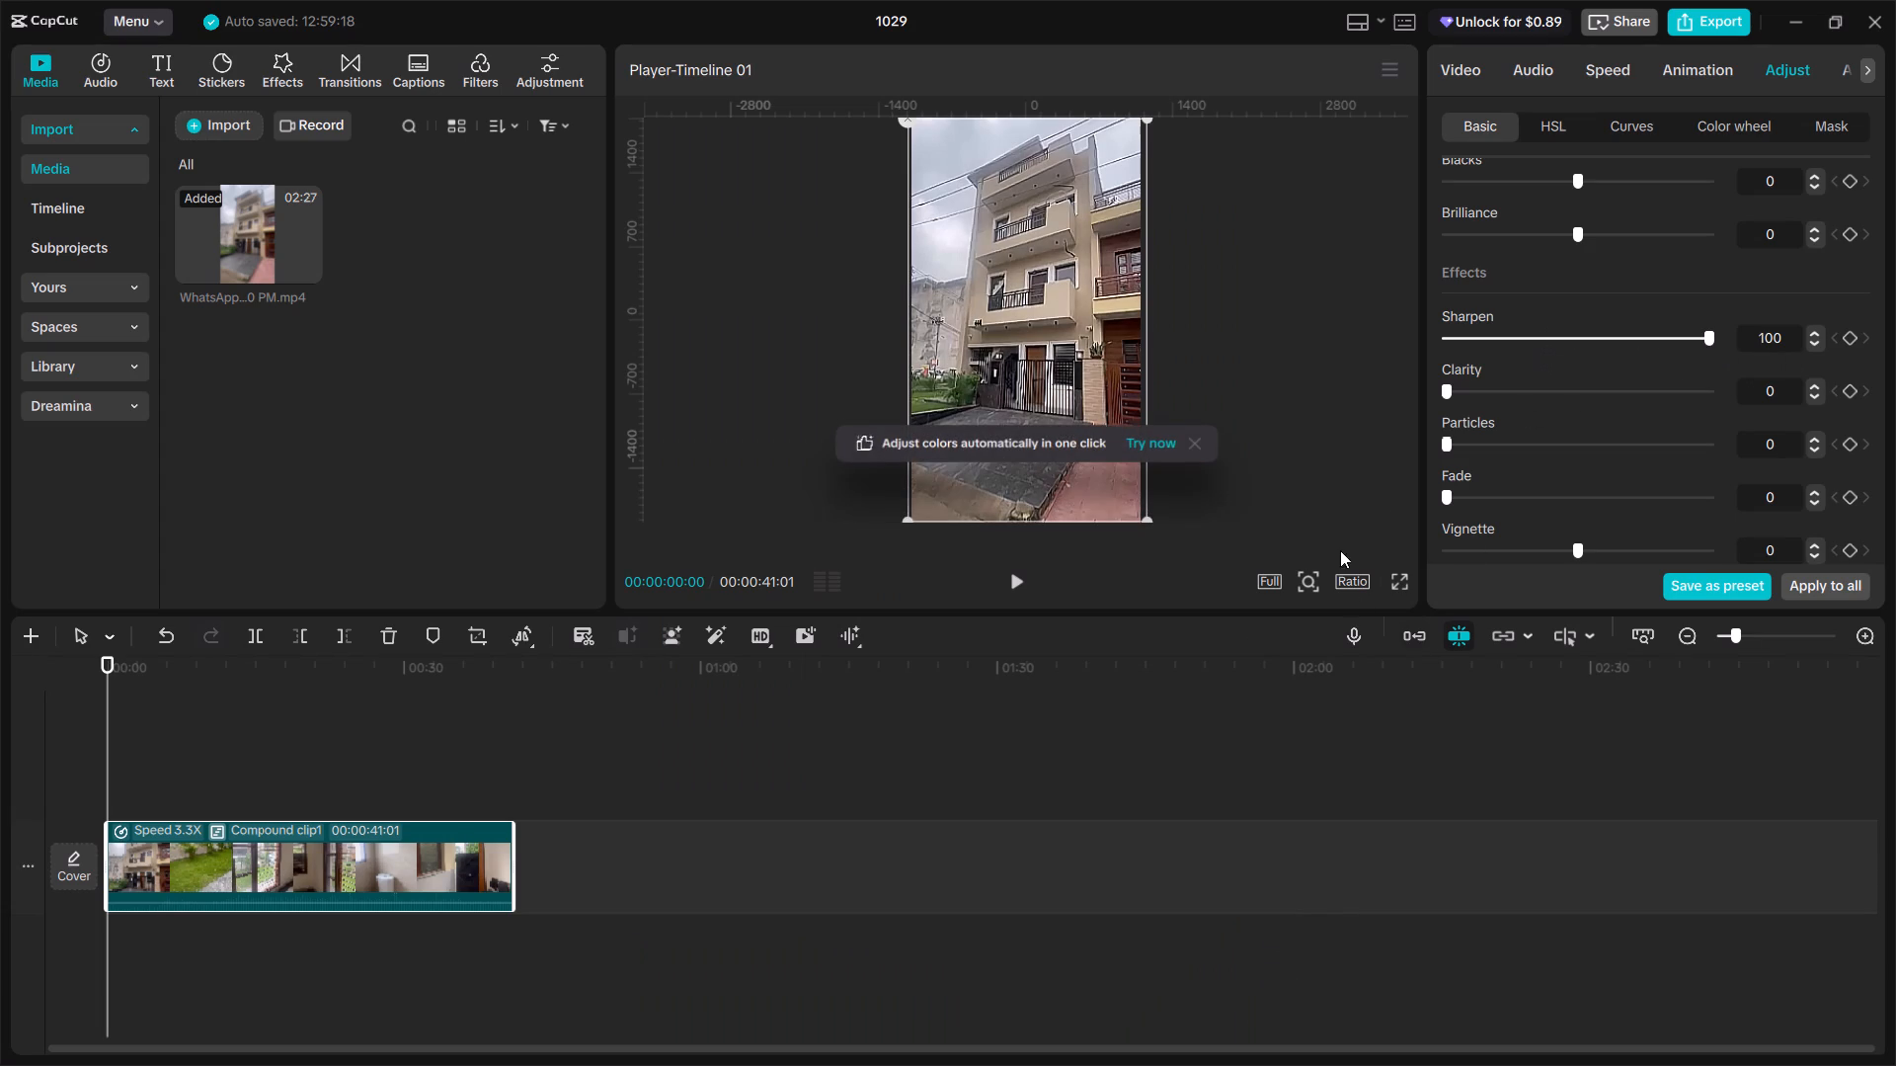
{"action": "left_click", "coordinate": [1396, 580]}
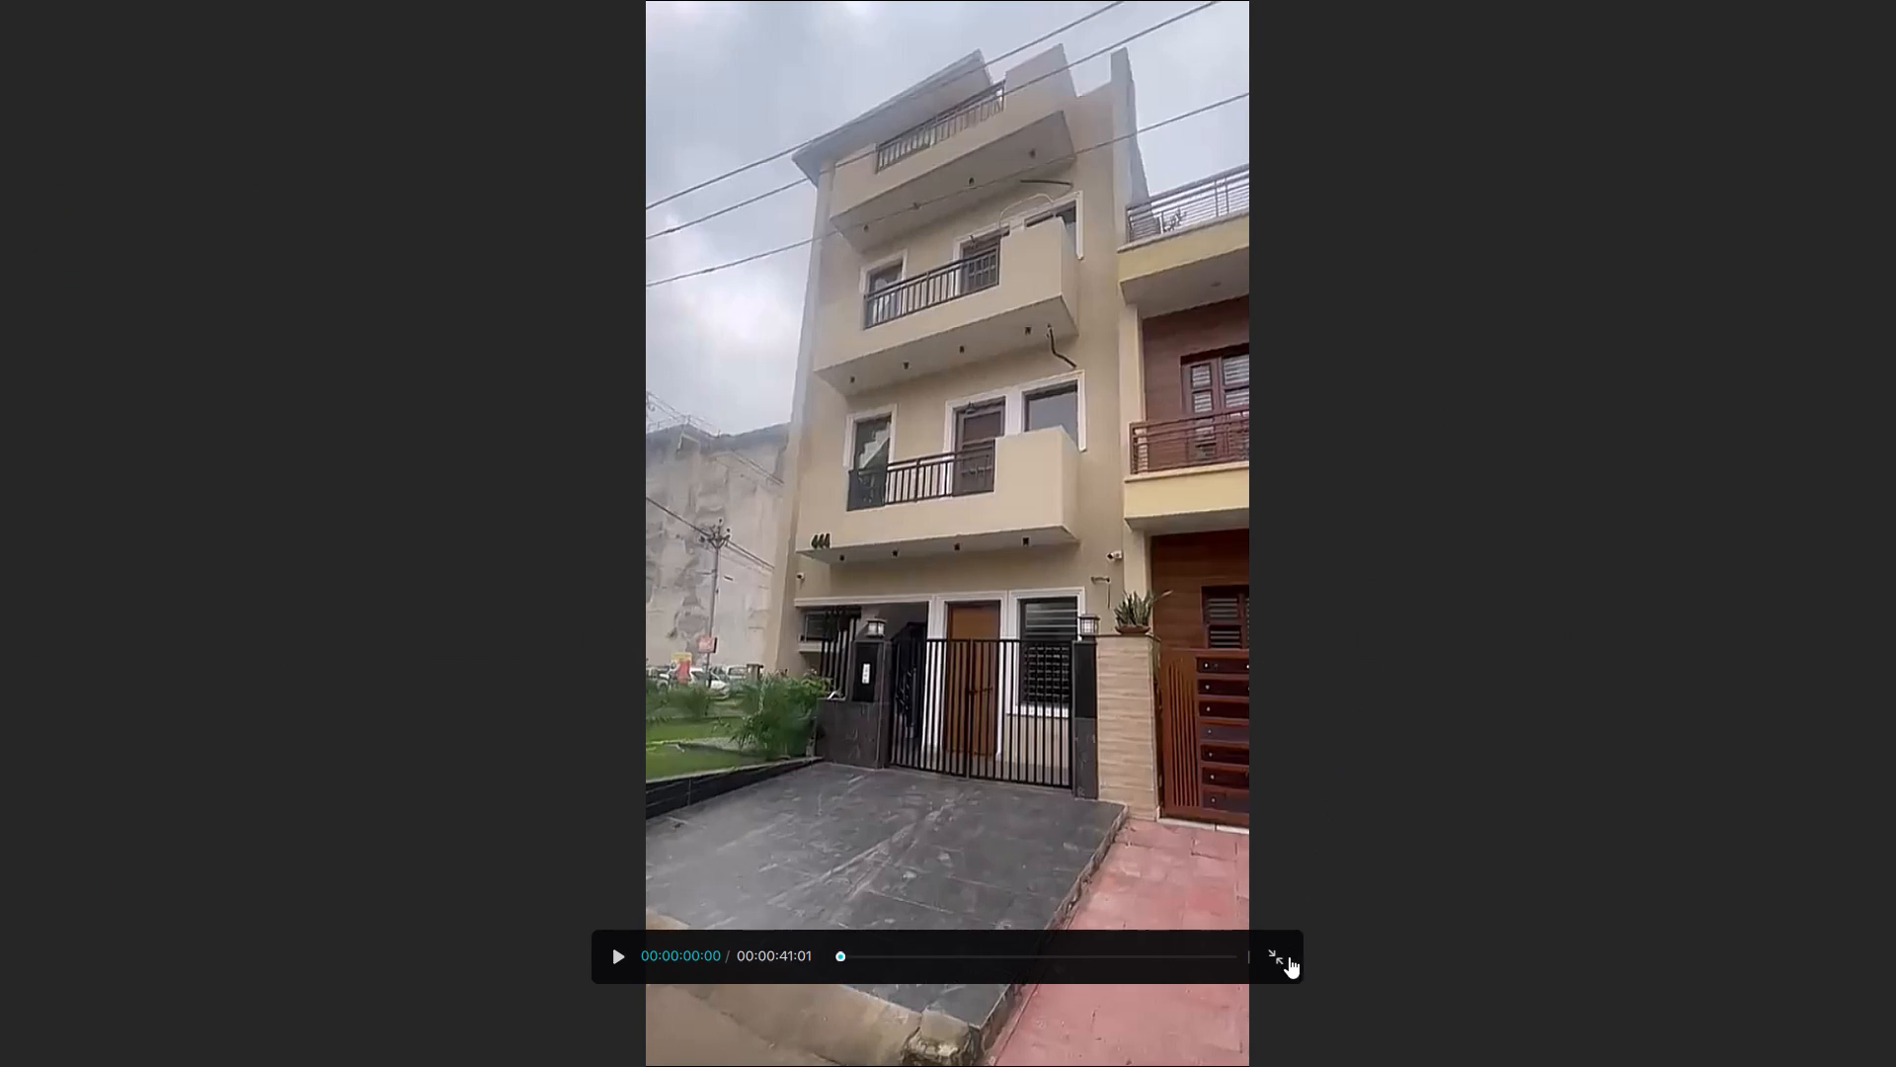
{"action": "key", "text": "space"}
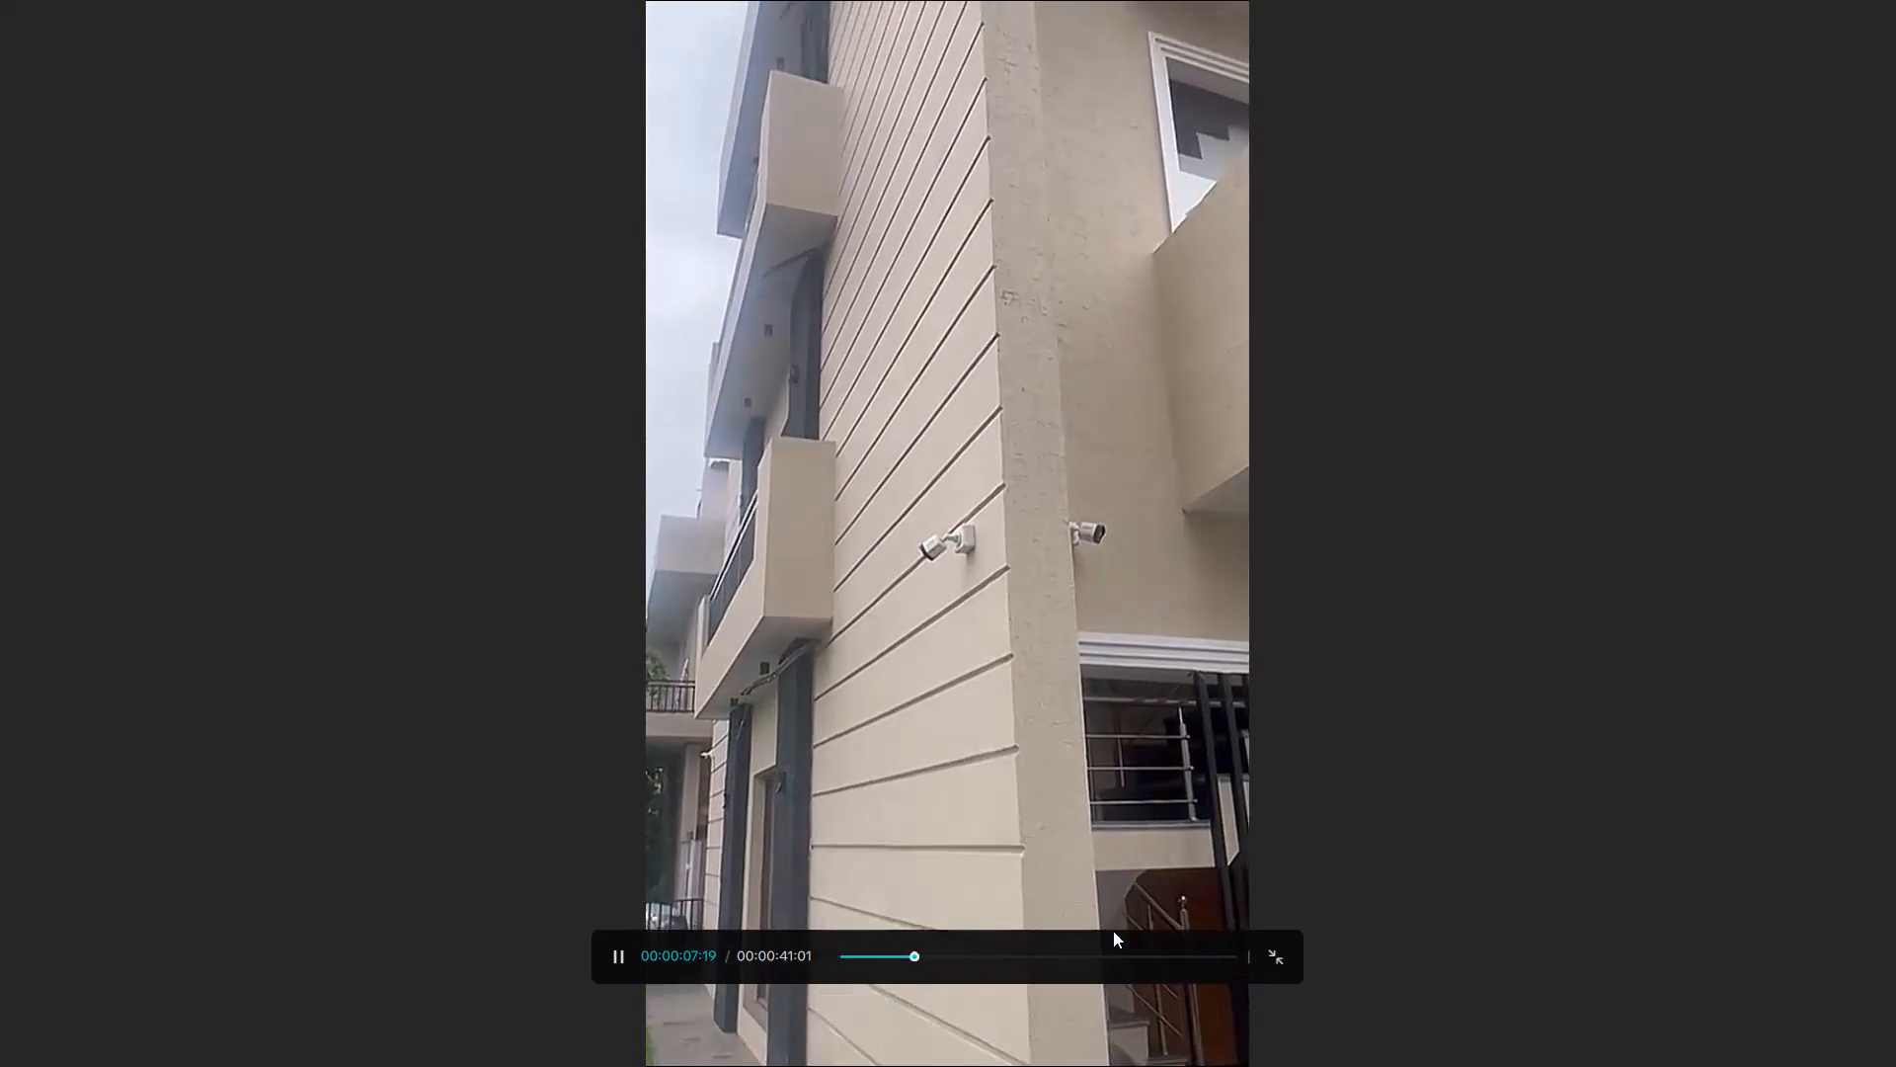
{"action": "key", "text": "space"}
{"action": "left_click_drag", "start_coordinate": [918, 956], "coordinate": [826, 955]}
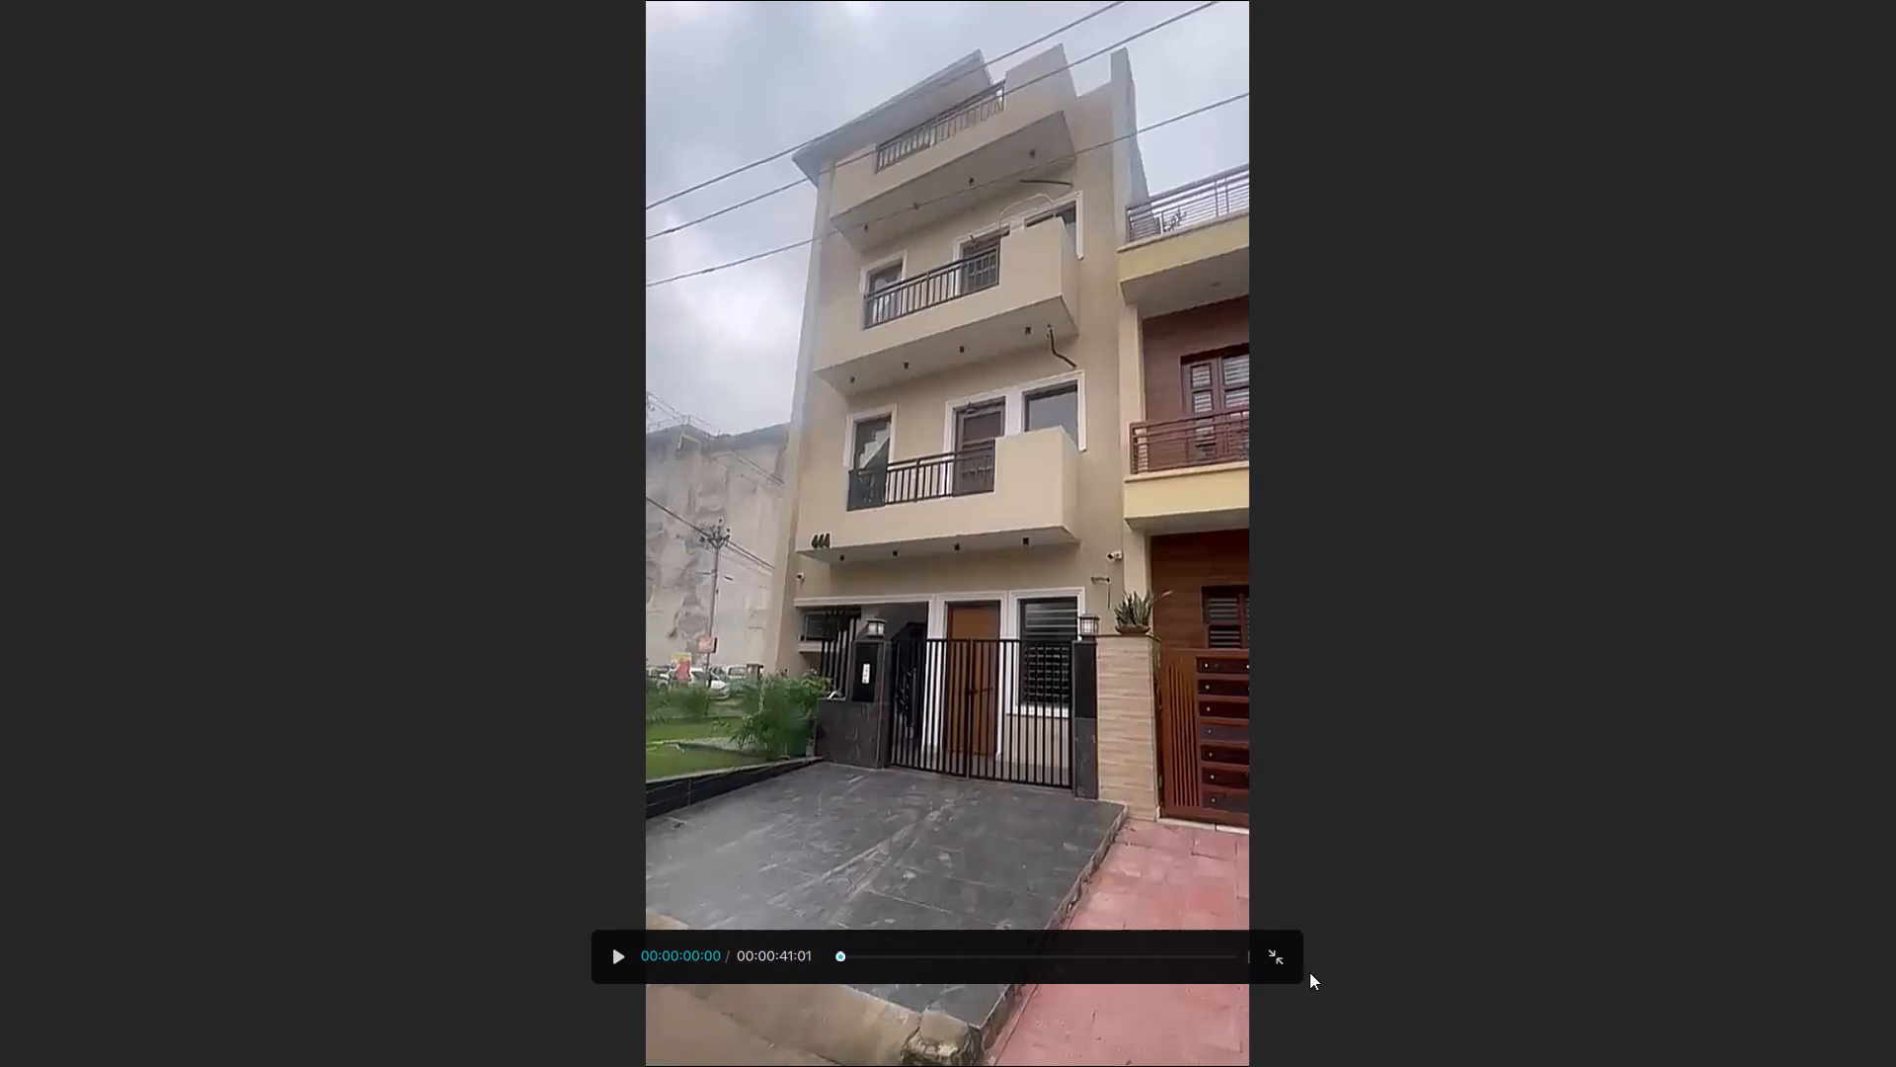
{"action": "left_click", "coordinate": [1277, 963]}
Set the compound clip's Clarity adjustment to 100 and check the look in full-screen playback.
{"action": "left_click_drag", "start_coordinate": [1448, 387], "coordinate": [1642, 377]}
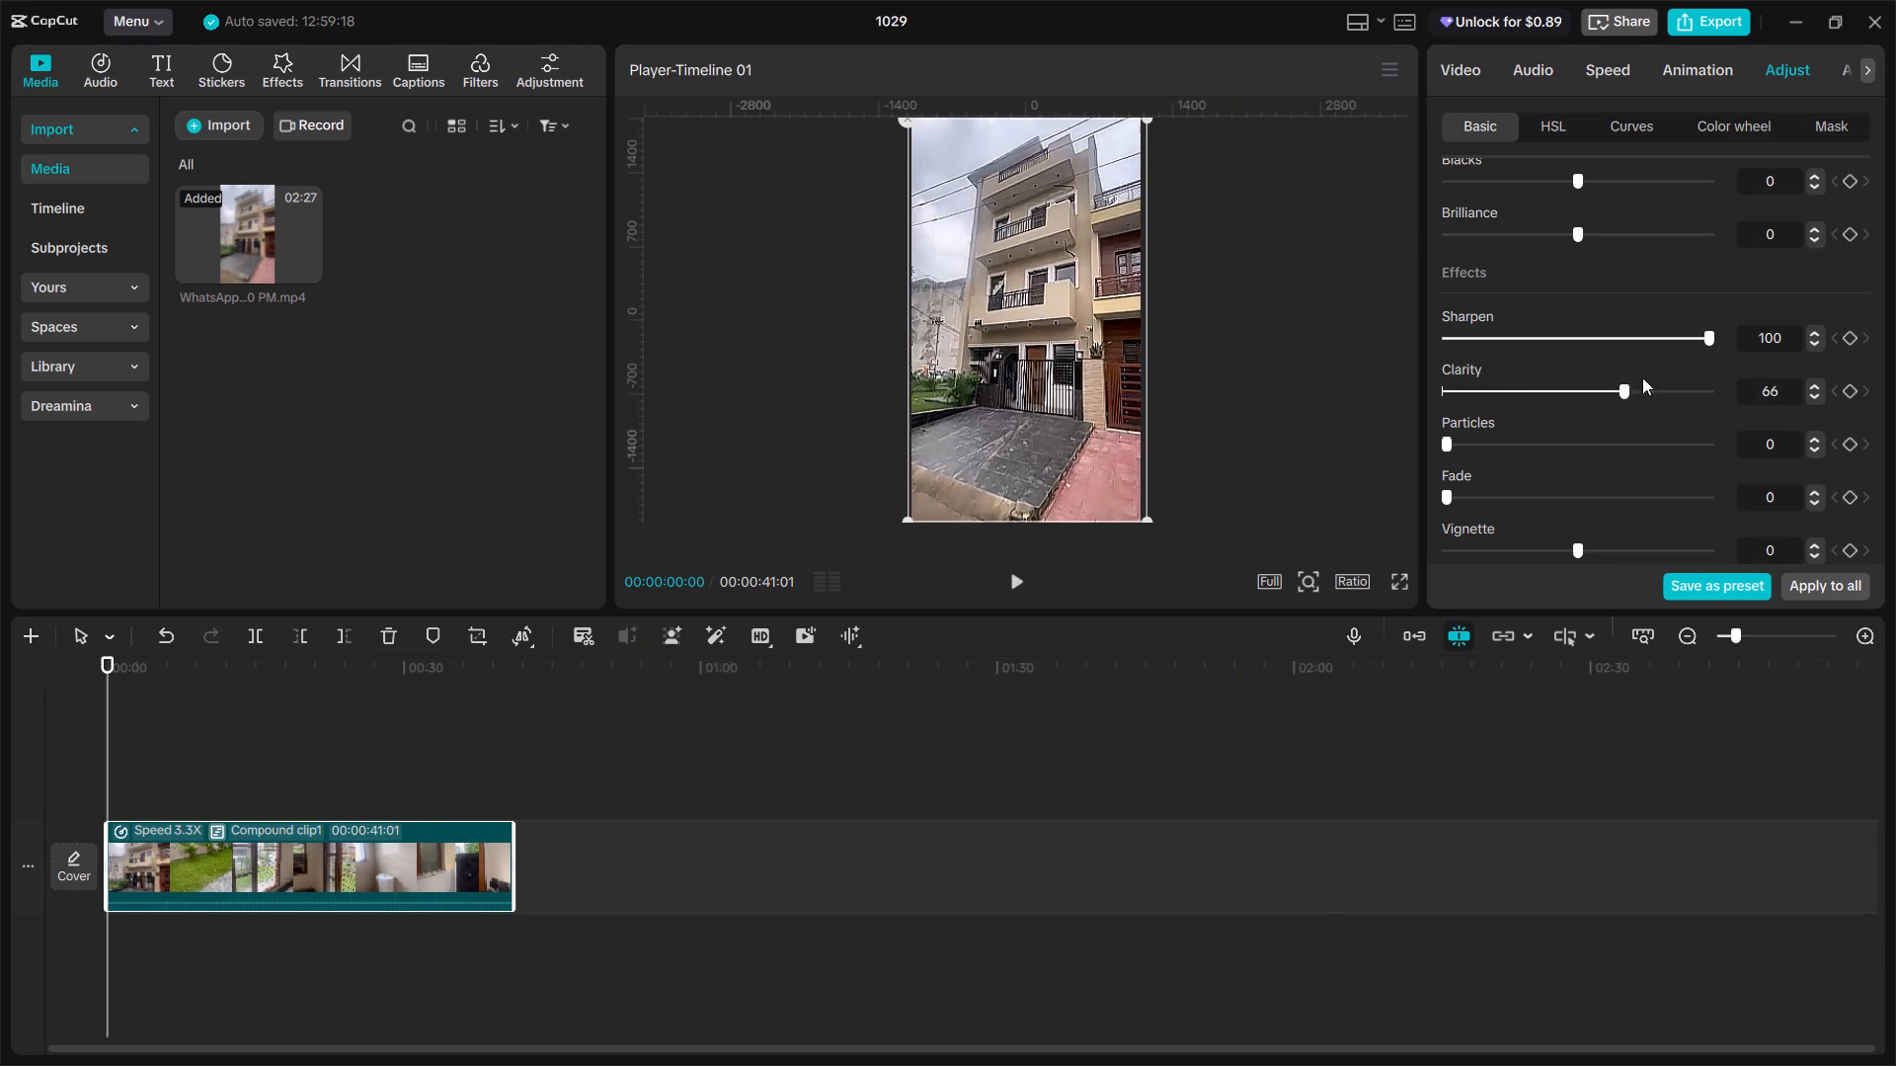
{"action": "left_click_drag", "start_coordinate": [1642, 377], "coordinate": [1778, 372]}
{"action": "left_click", "coordinate": [1403, 584]}
{"action": "key", "text": "space"}
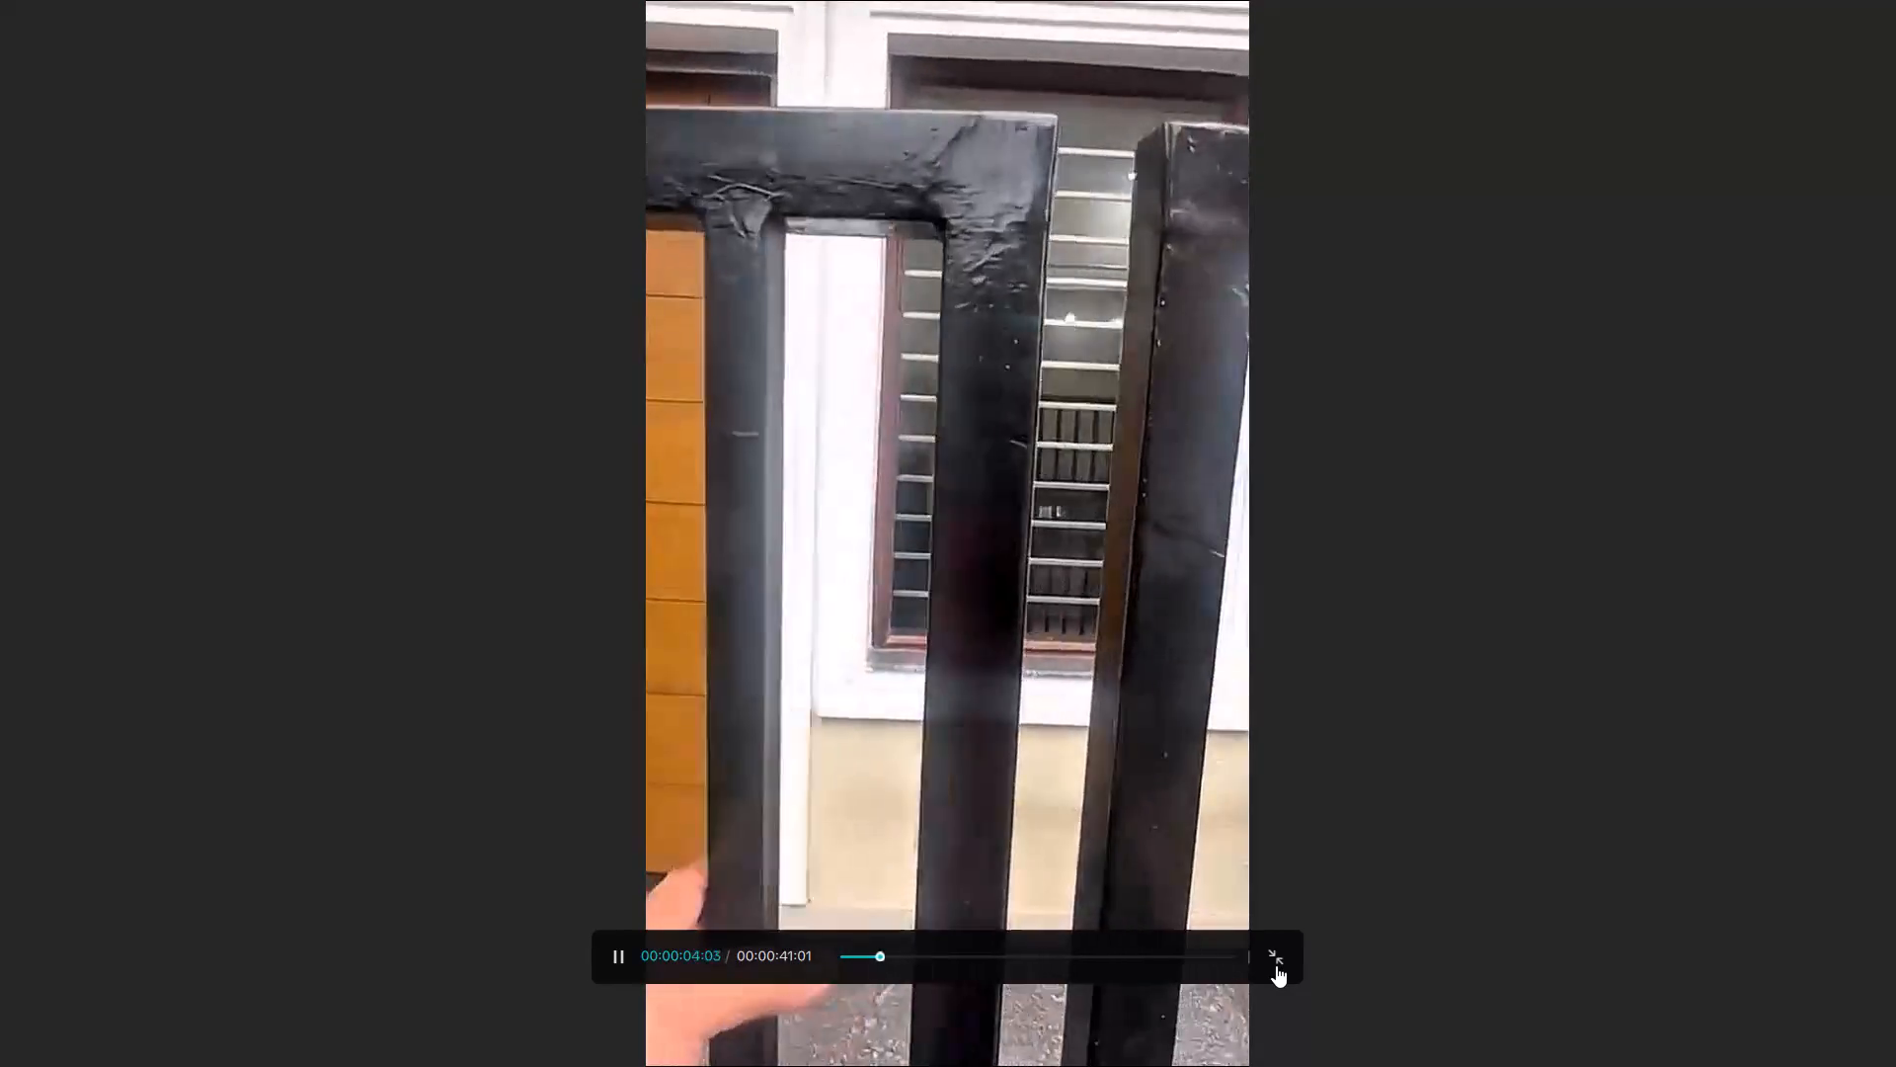
{"action": "key", "text": "space"}
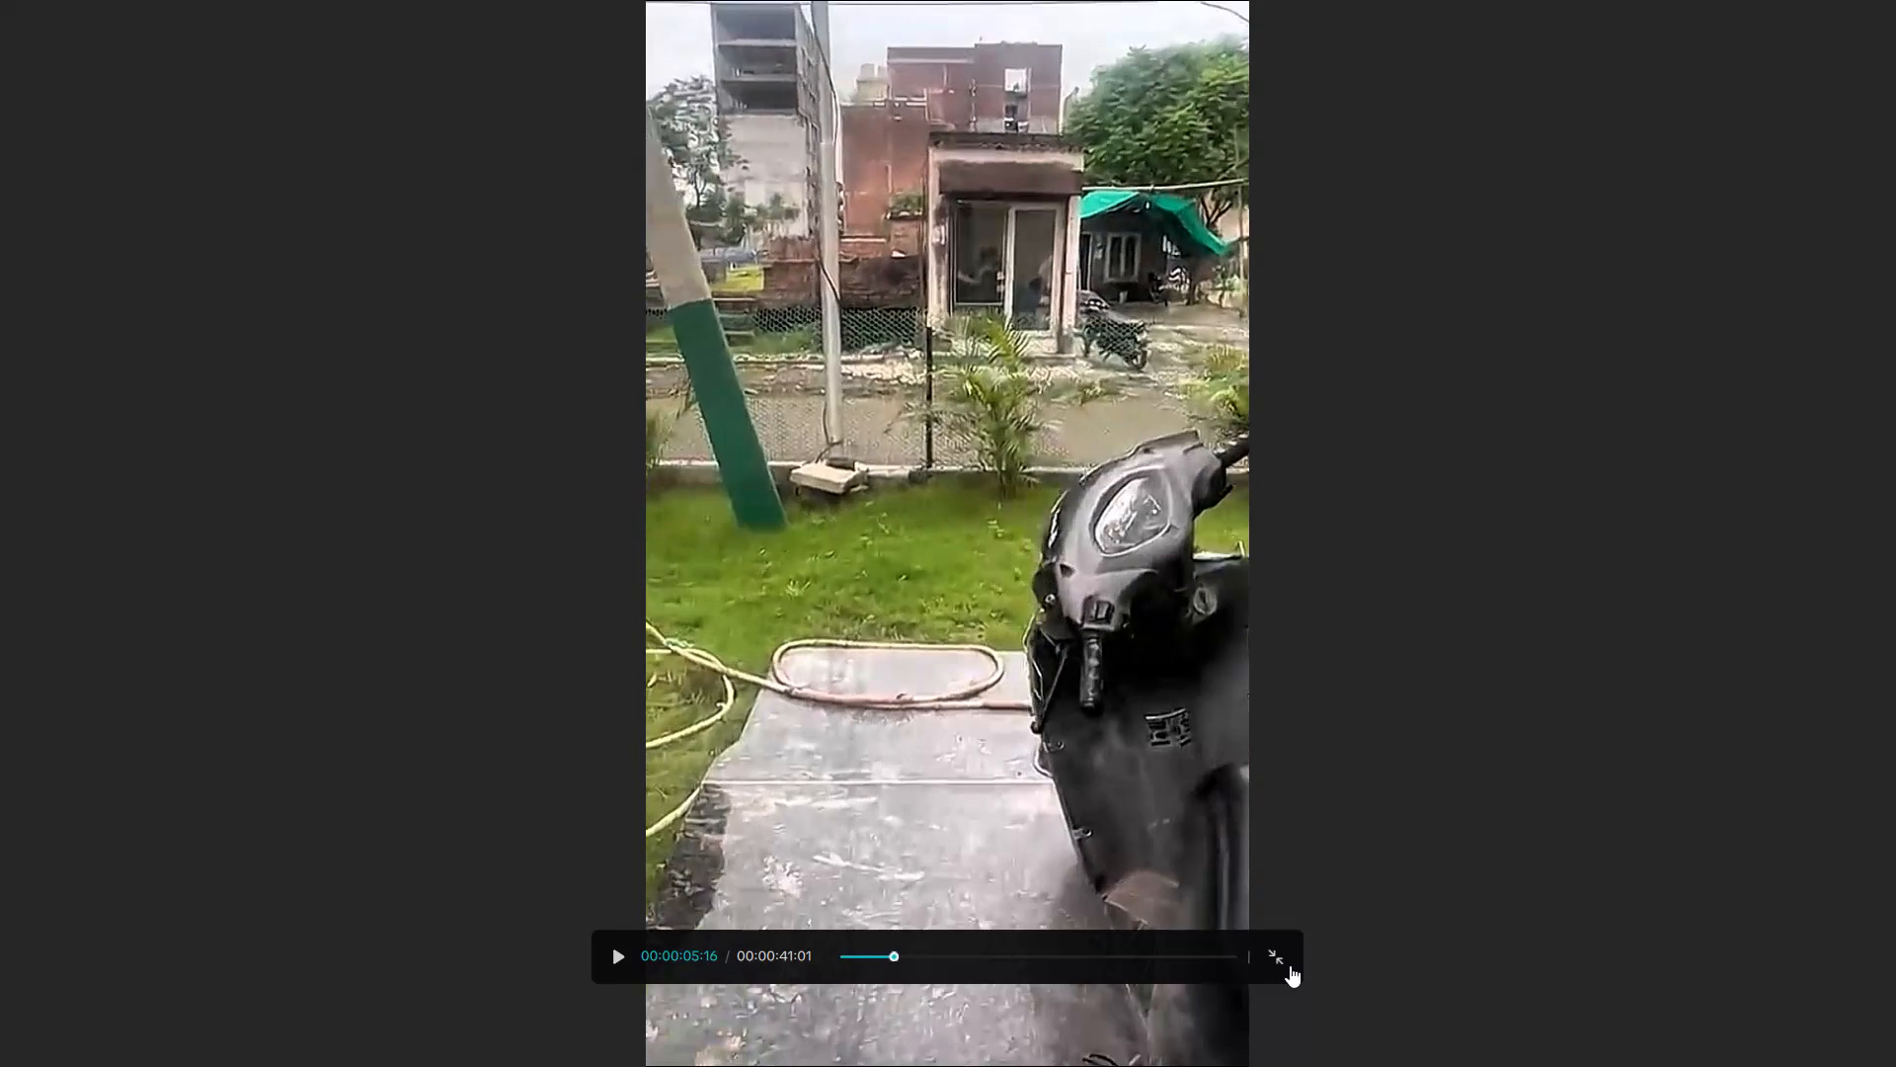
{"action": "key", "text": "space"}
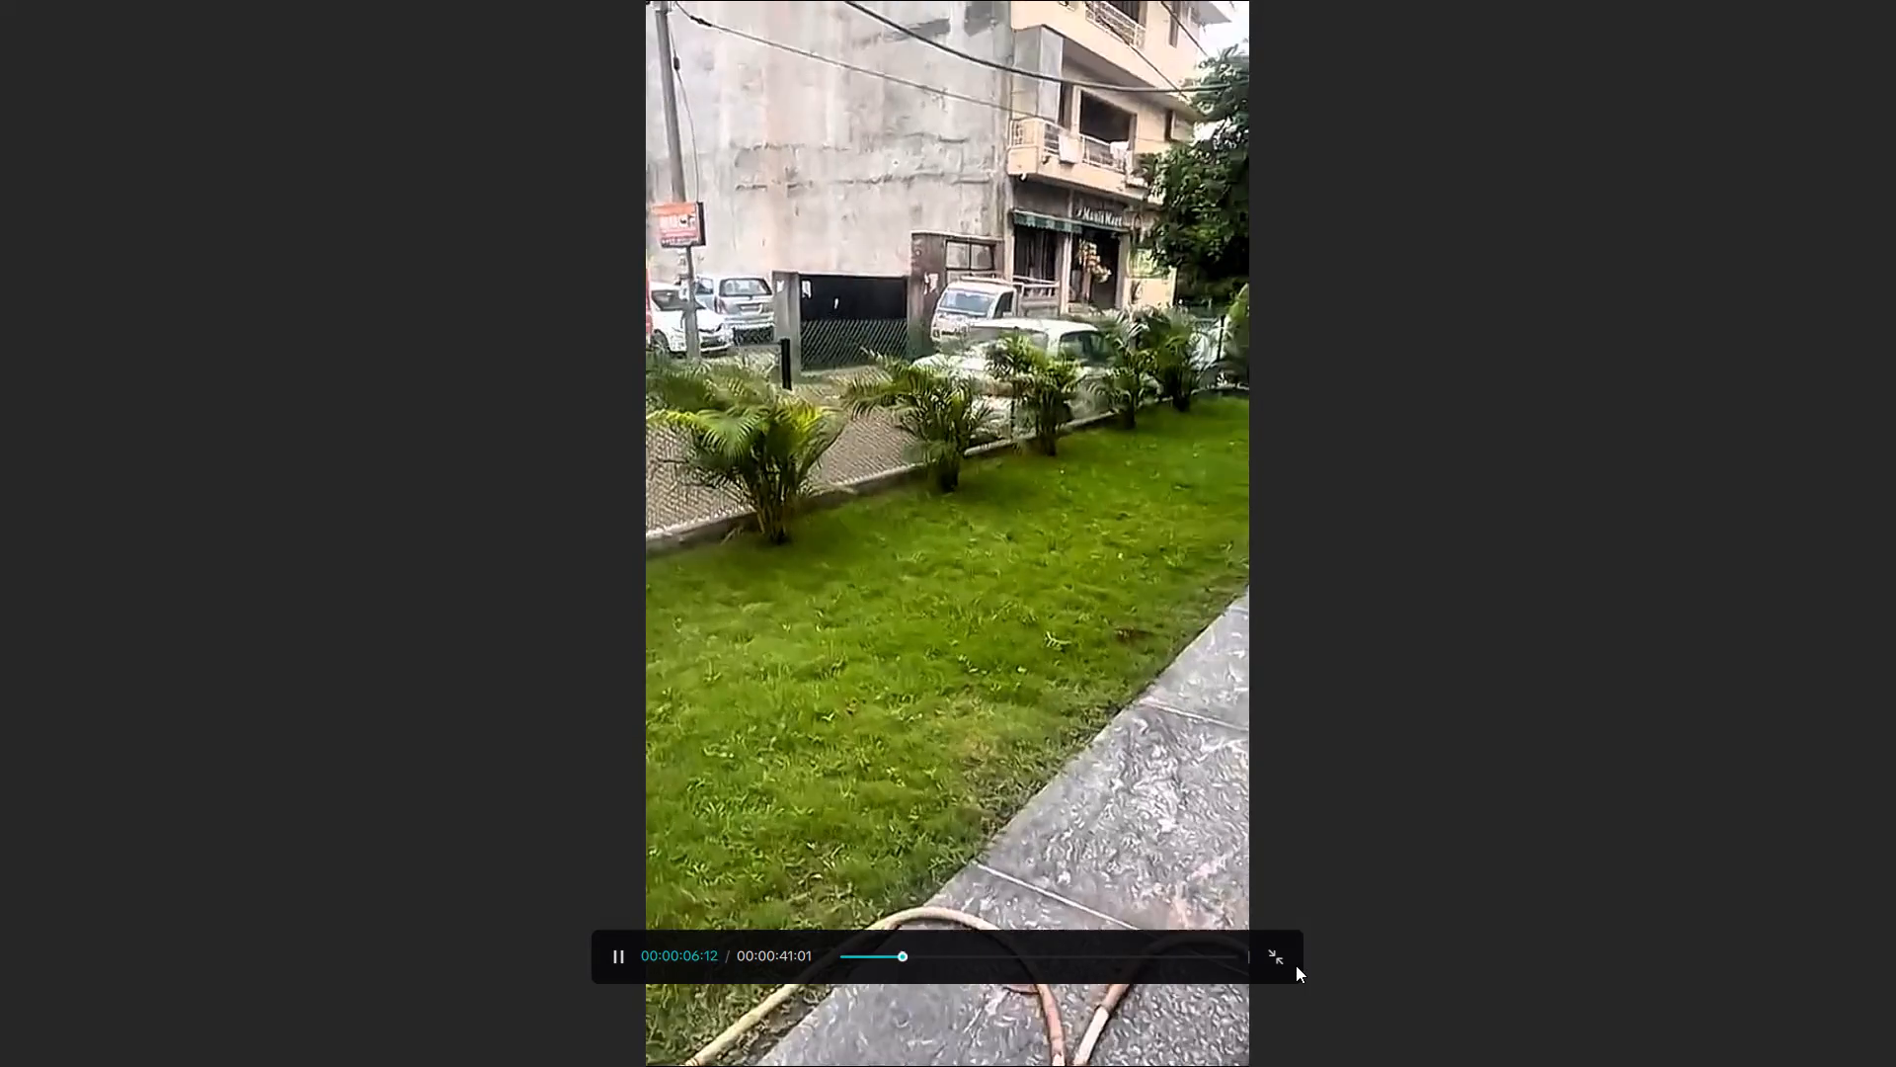
{"action": "key", "text": "space"}
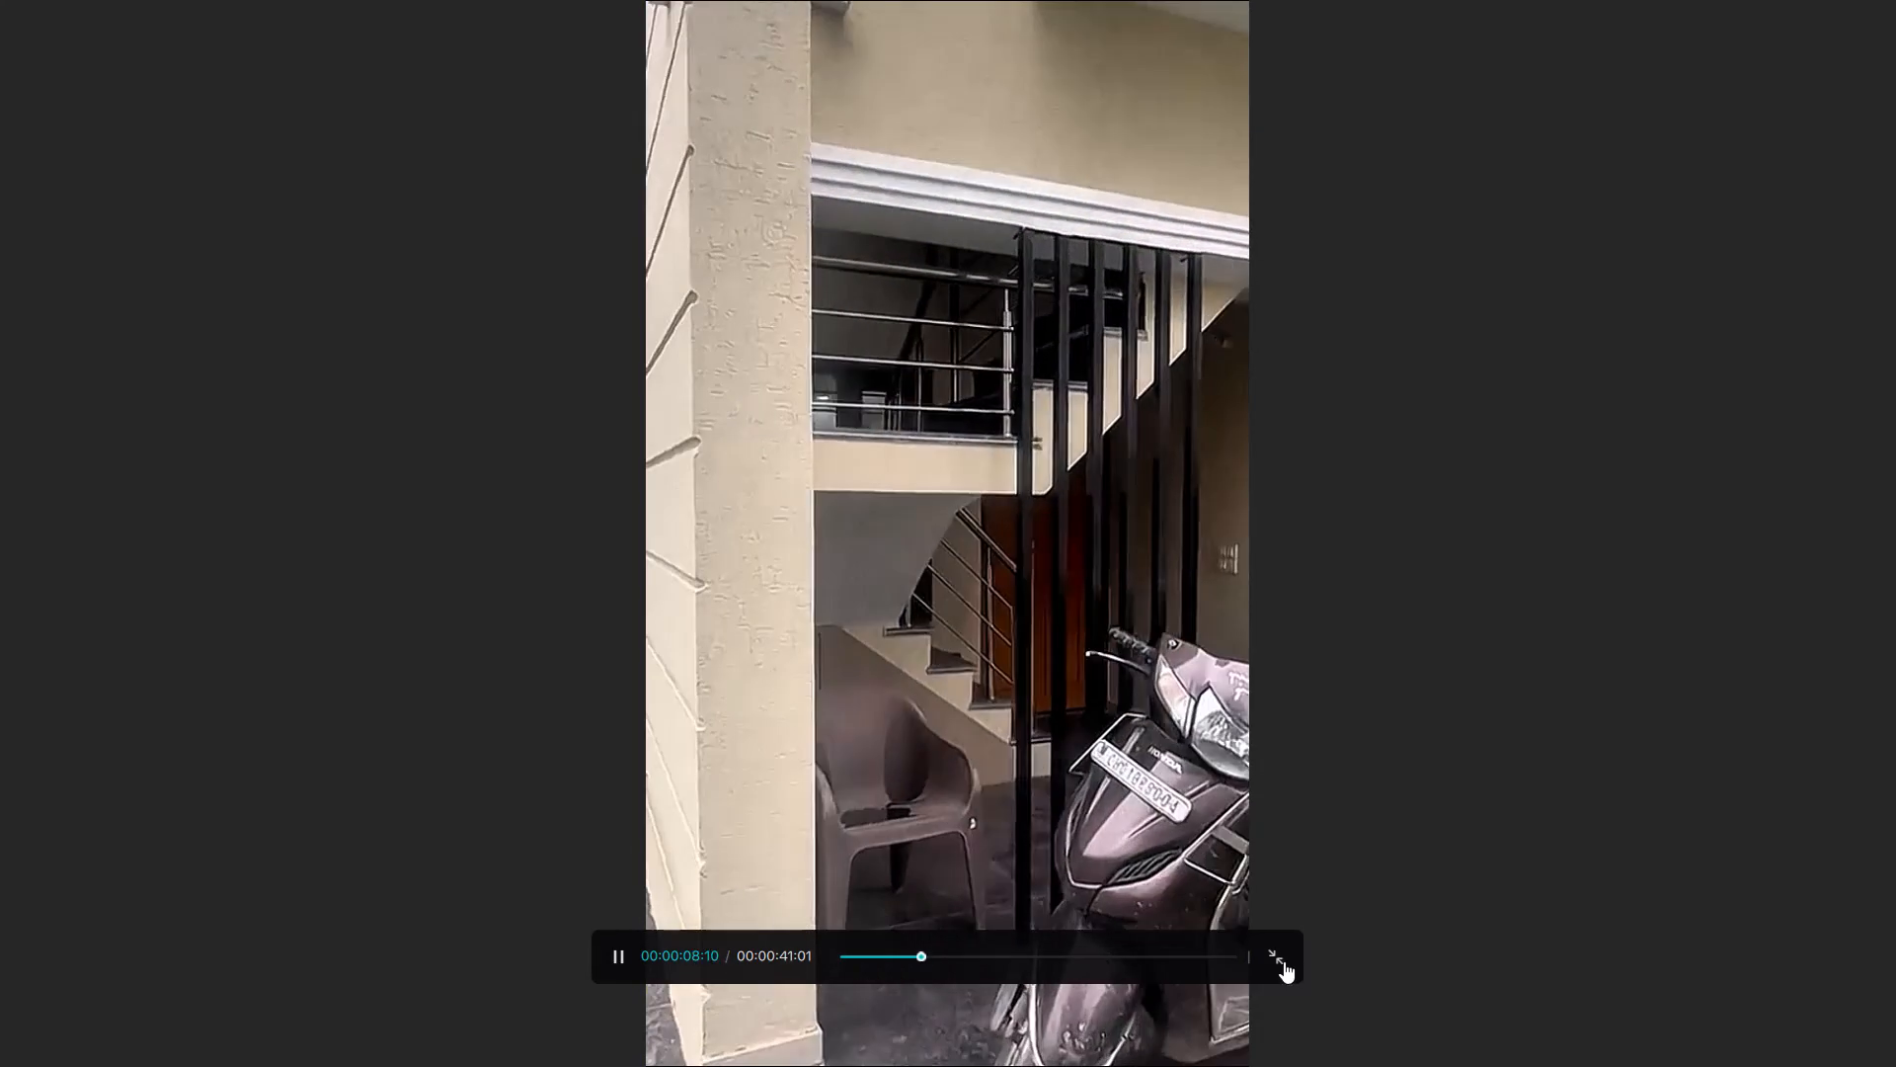
{"action": "left_click", "coordinate": [1273, 949]}
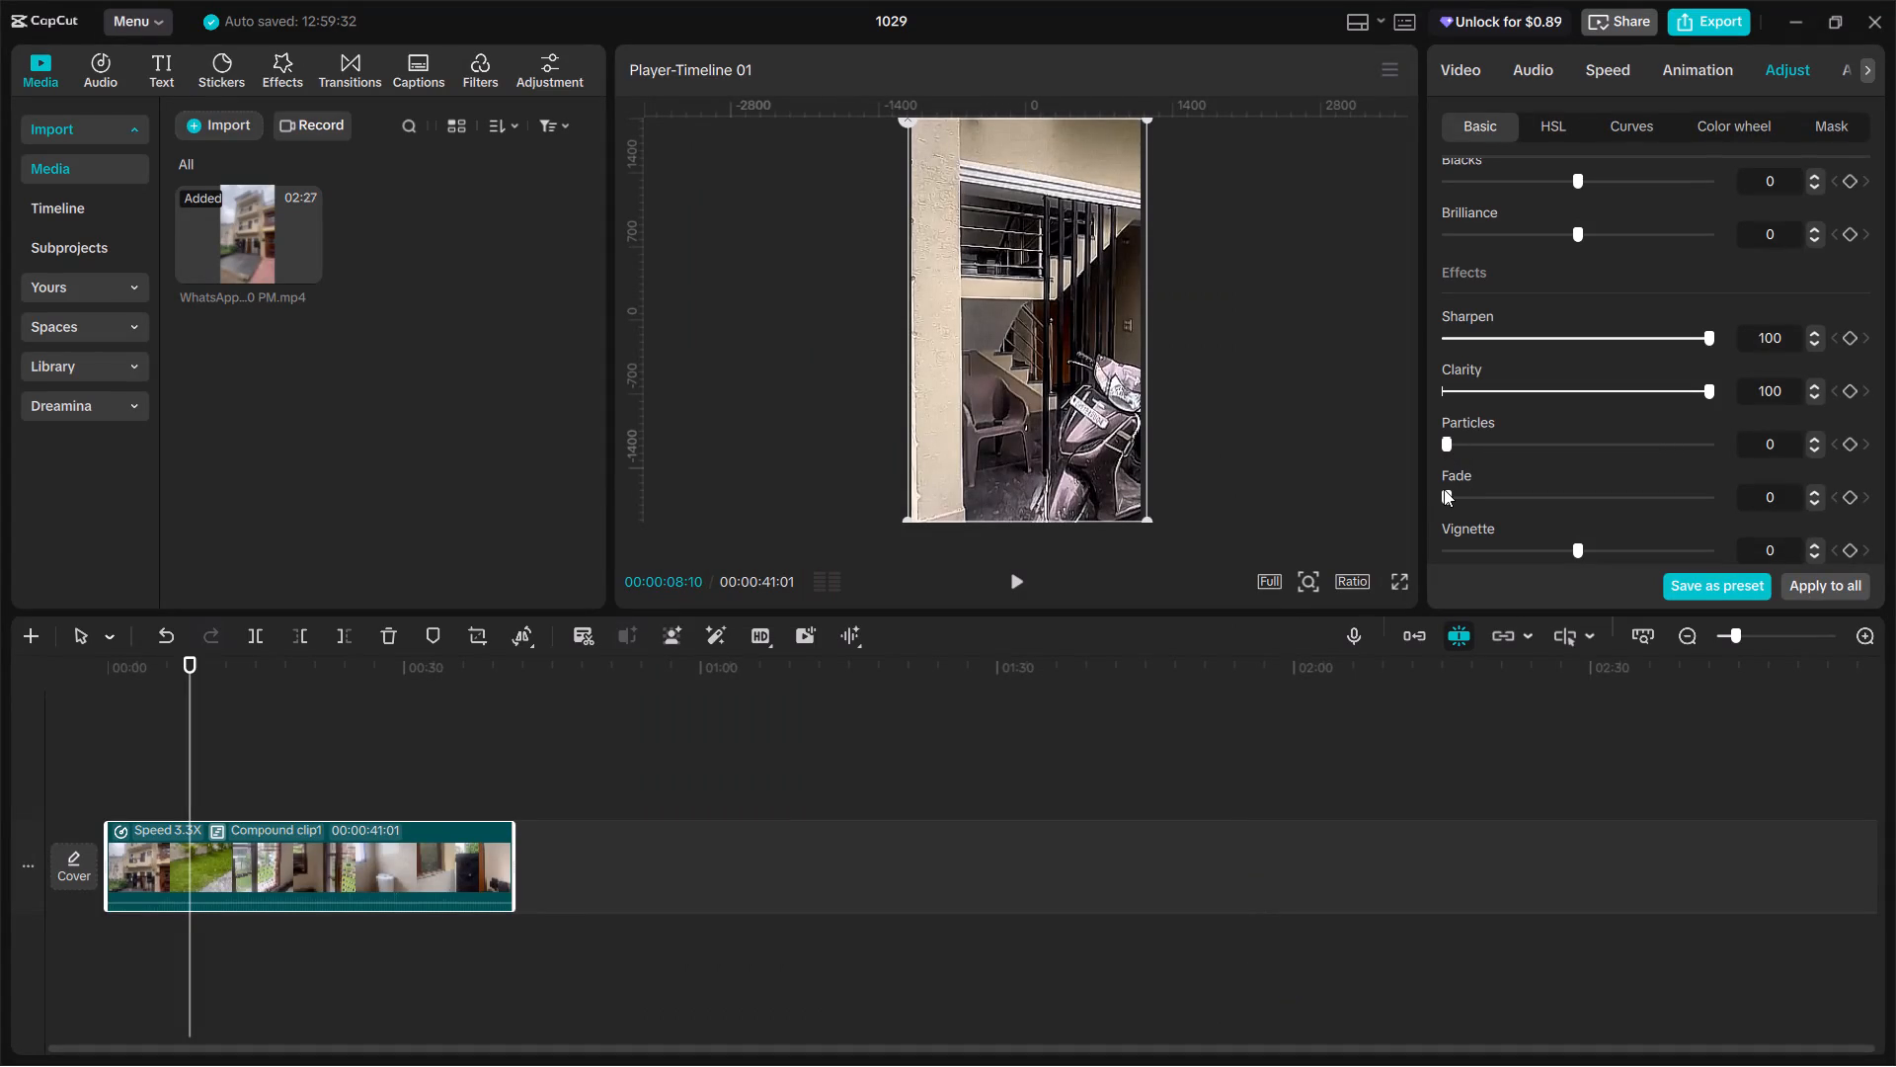
Set the compound clip's Exposure to 5 and Contrast to 5, and check the result in full-screen playback.
{"action": "scroll", "coordinate": [1459, 497], "scroll_direction": "down", "scroll_amount": 2}
{"action": "scroll", "coordinate": [1460, 497], "scroll_direction": "up", "scroll_amount": 3}
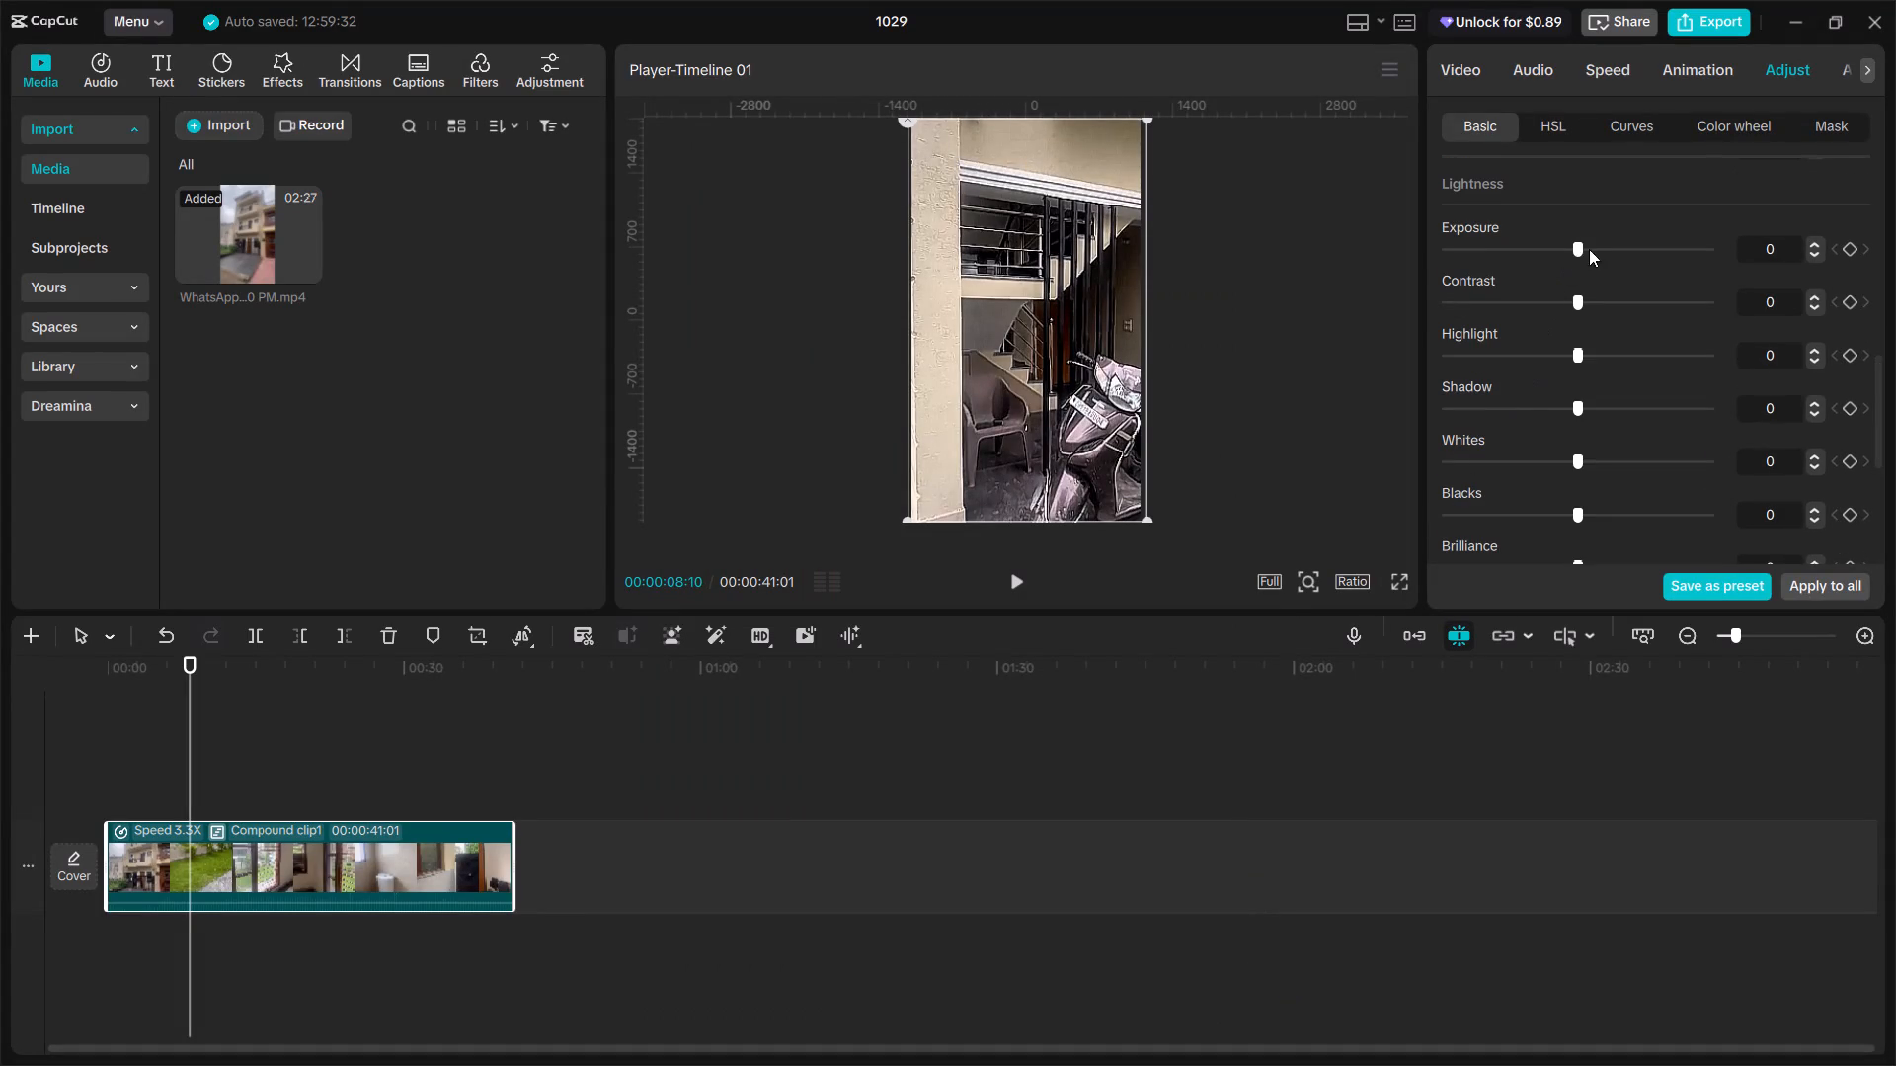
{"action": "left_click_drag", "start_coordinate": [1576, 242], "coordinate": [1546, 248]}
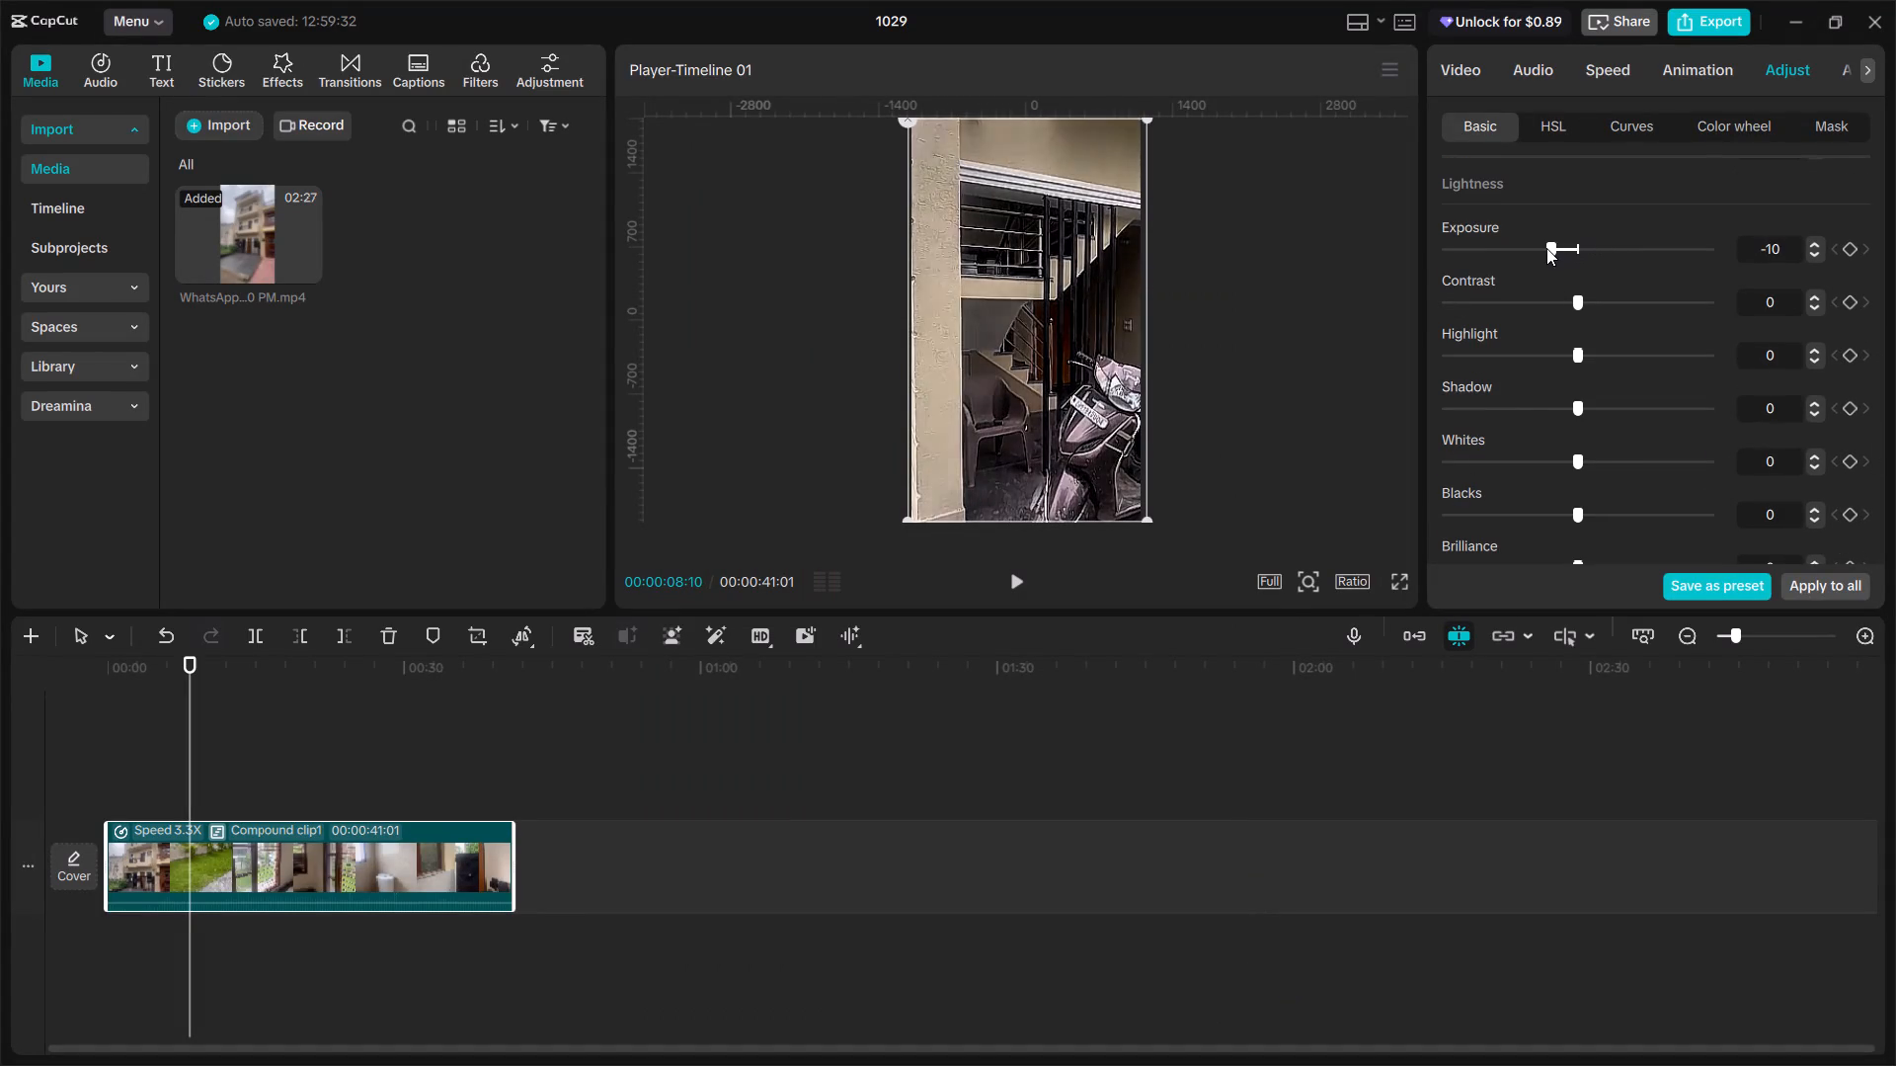
{"action": "left_click_drag", "start_coordinate": [1546, 248], "coordinate": [1595, 265]}
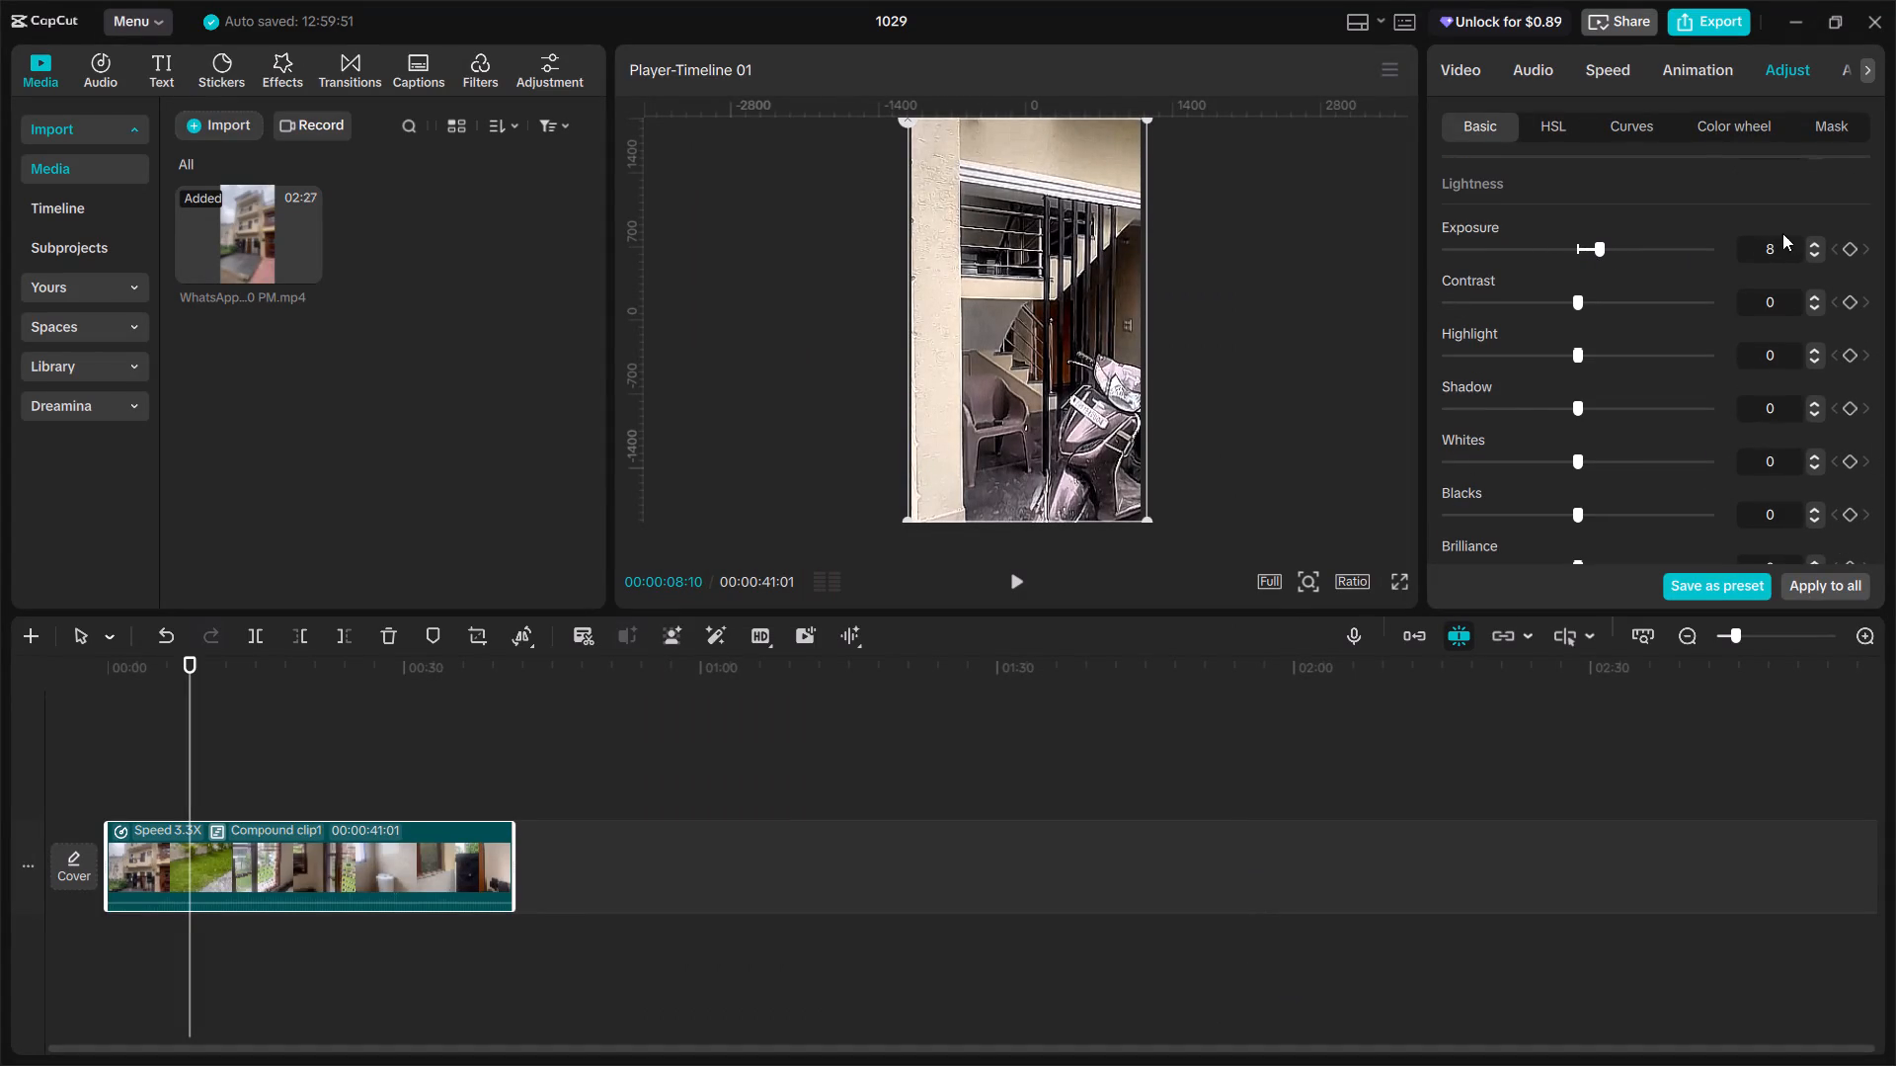
{"action": "triple_click", "coordinate": [1815, 256]}
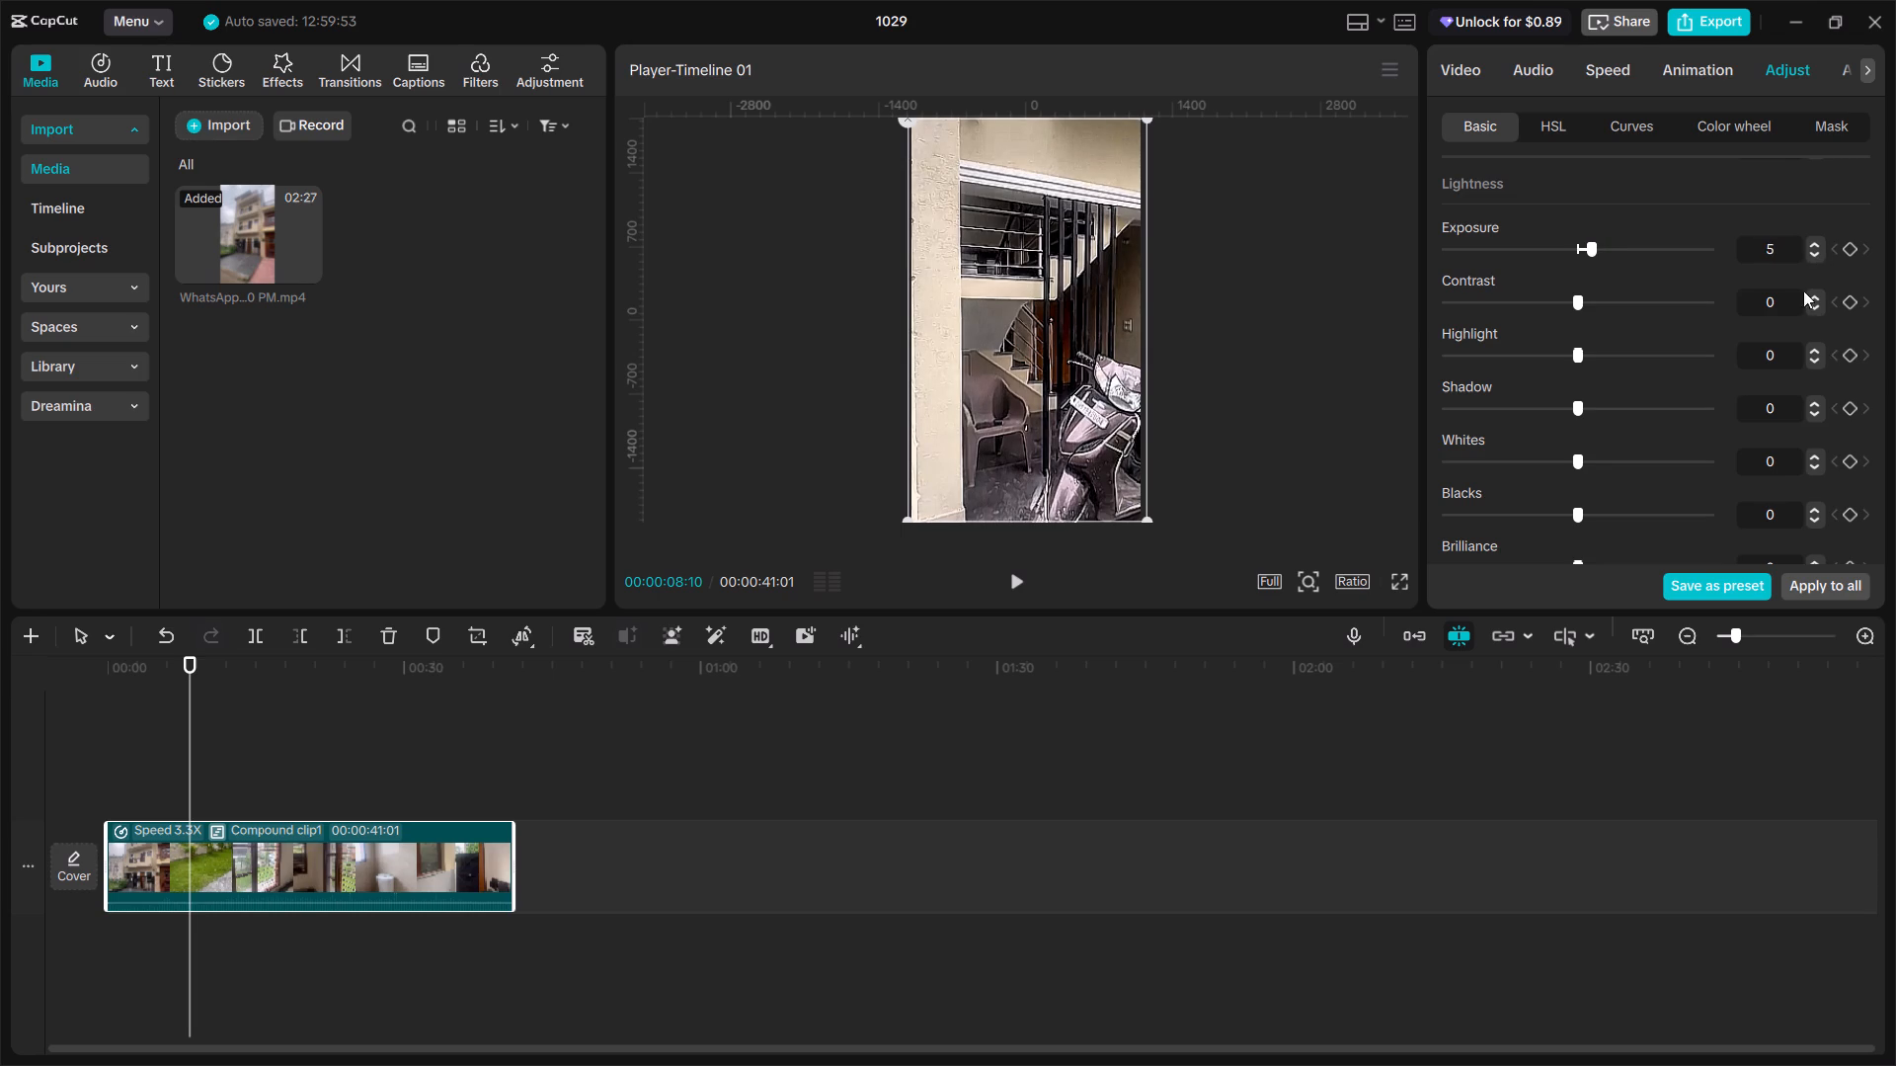
{"action": "triple_click", "coordinate": [1818, 297]}
{"action": "triple_click", "coordinate": [1818, 297]}
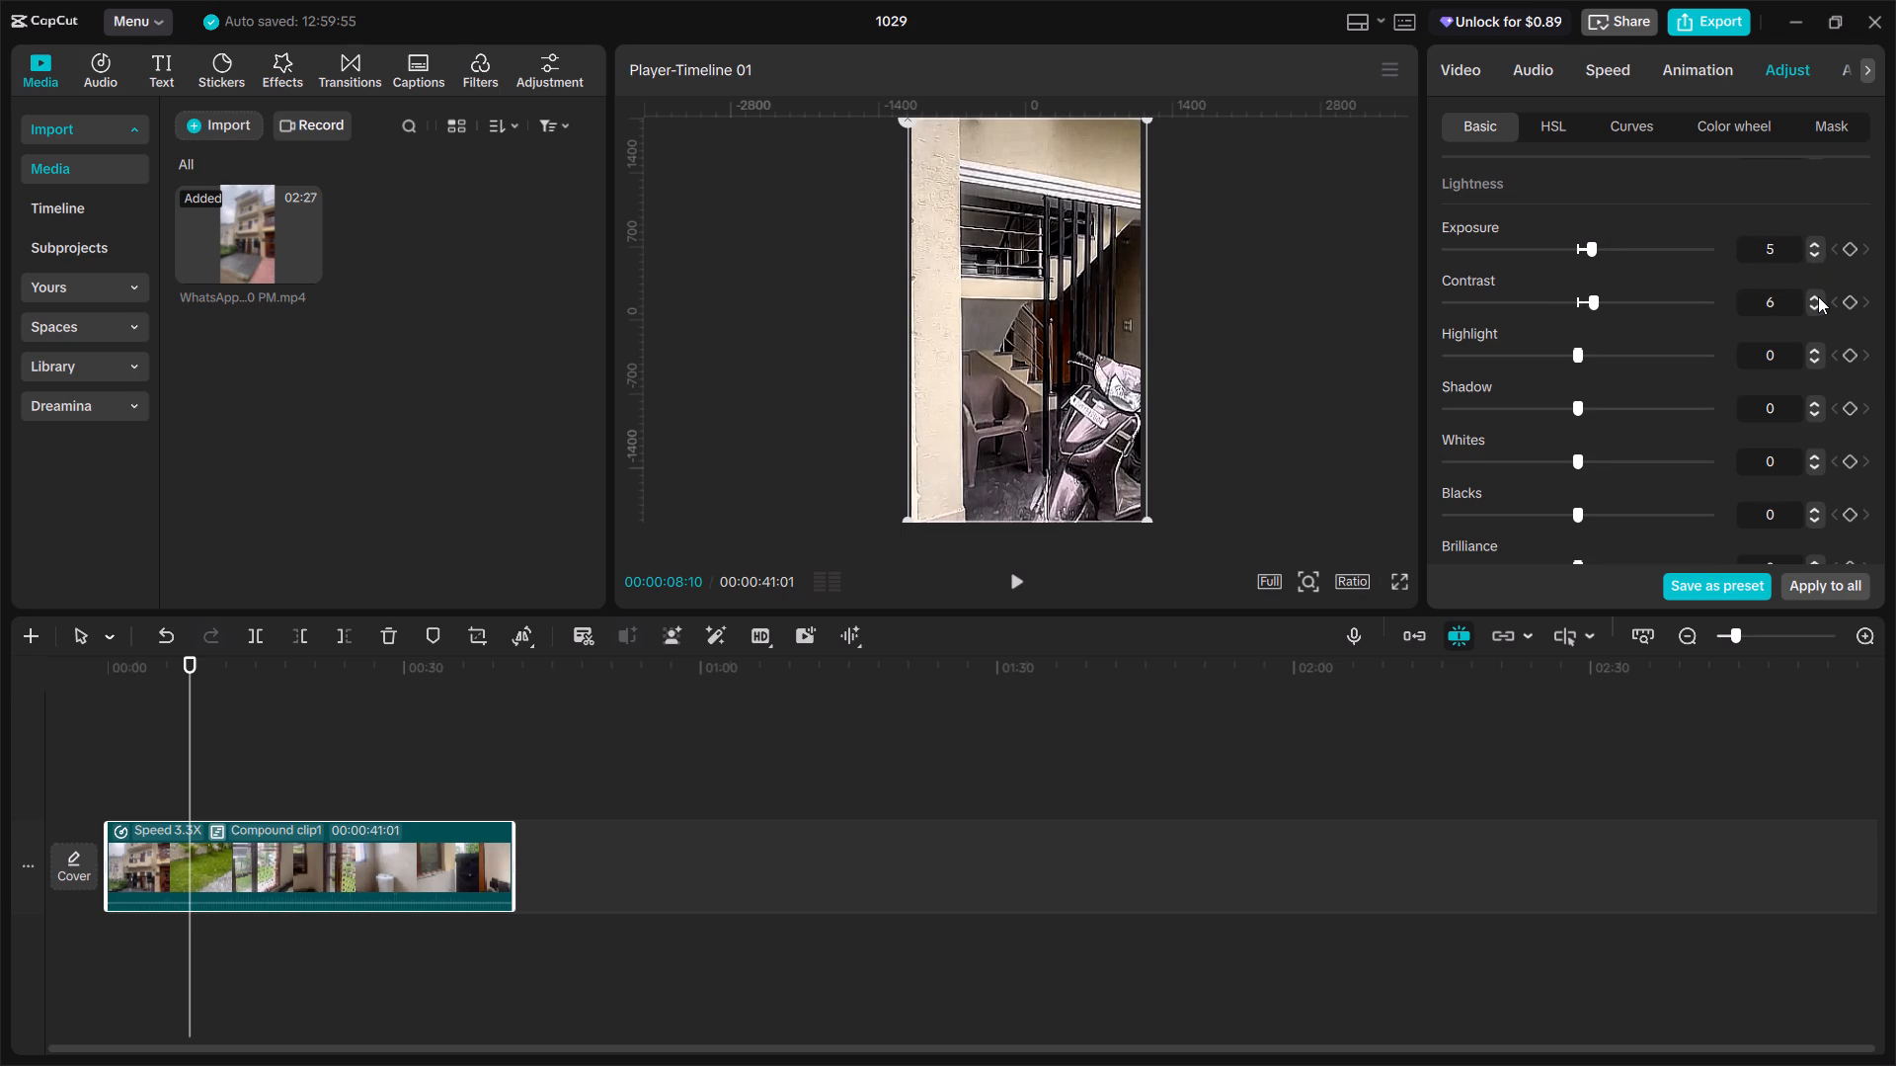
{"action": "left_click", "coordinate": [1812, 304]}
{"action": "left_click", "coordinate": [1402, 583]}
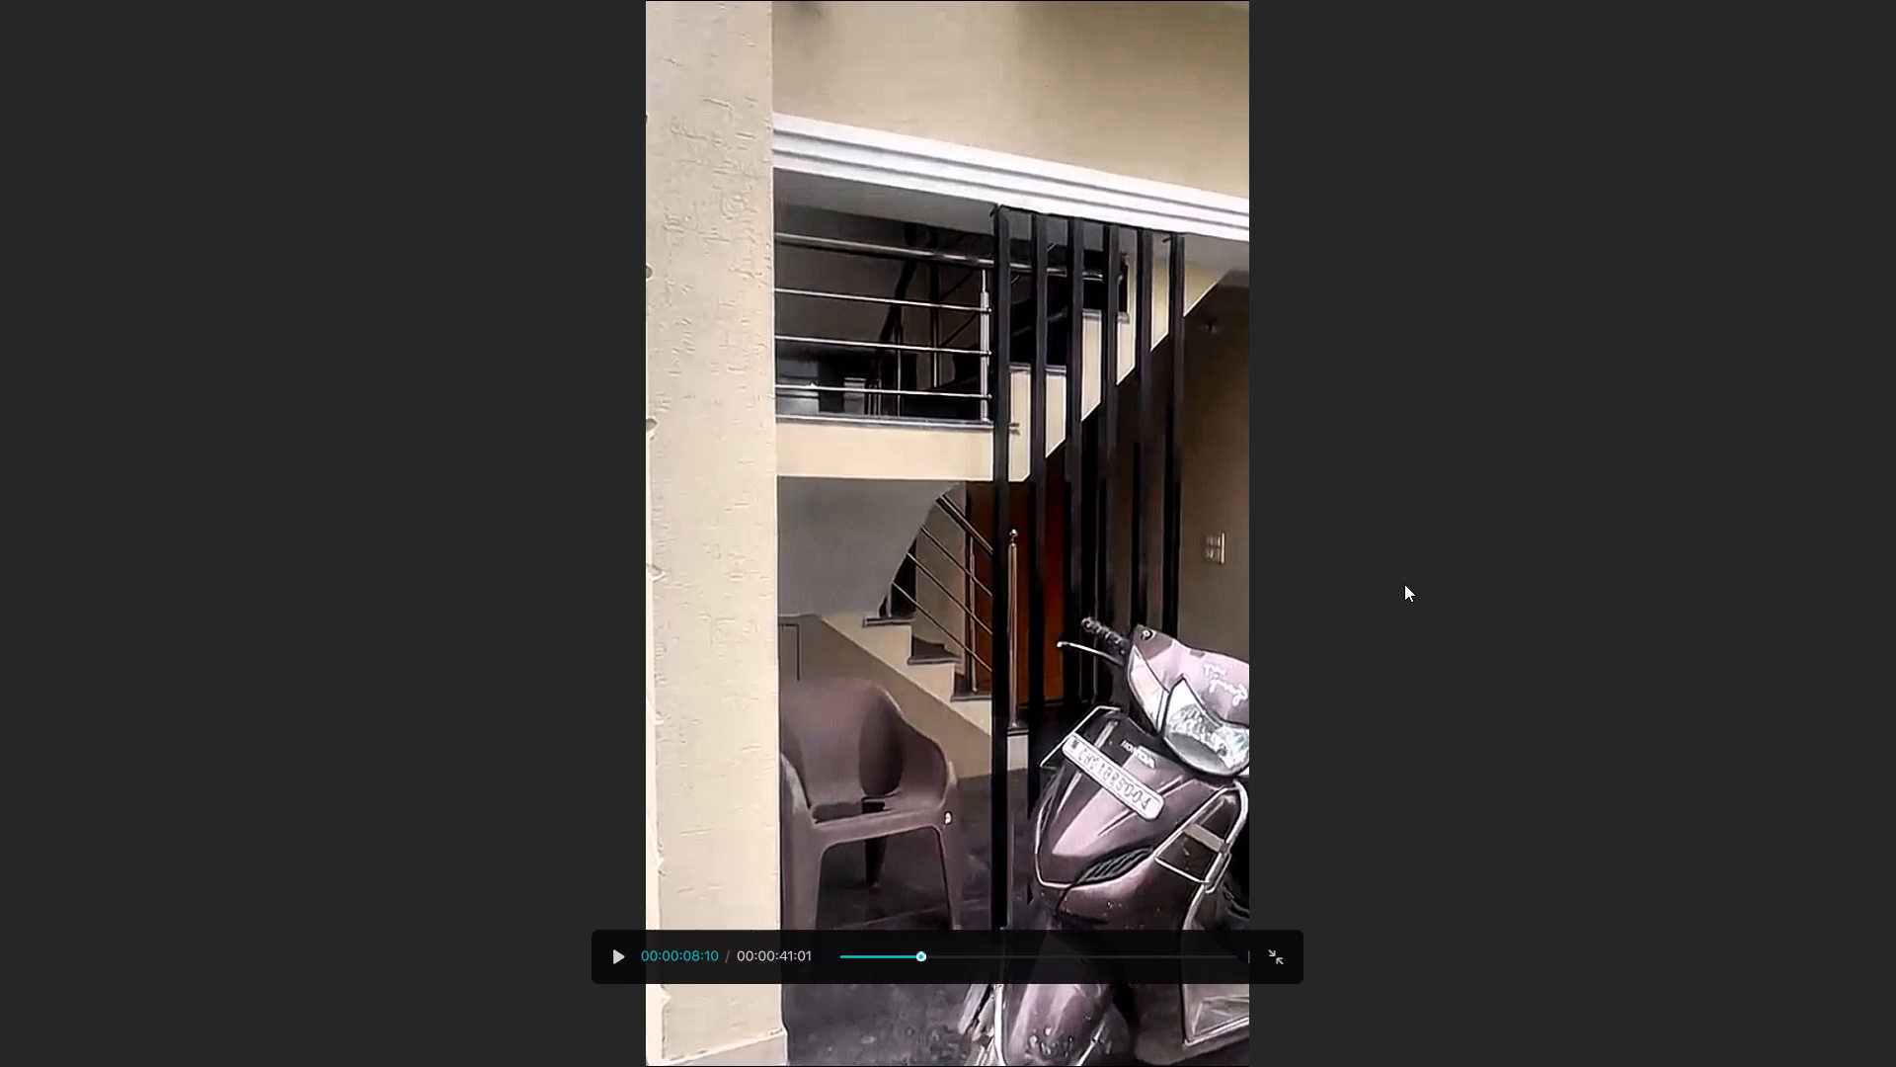
{"action": "key", "text": "space"}
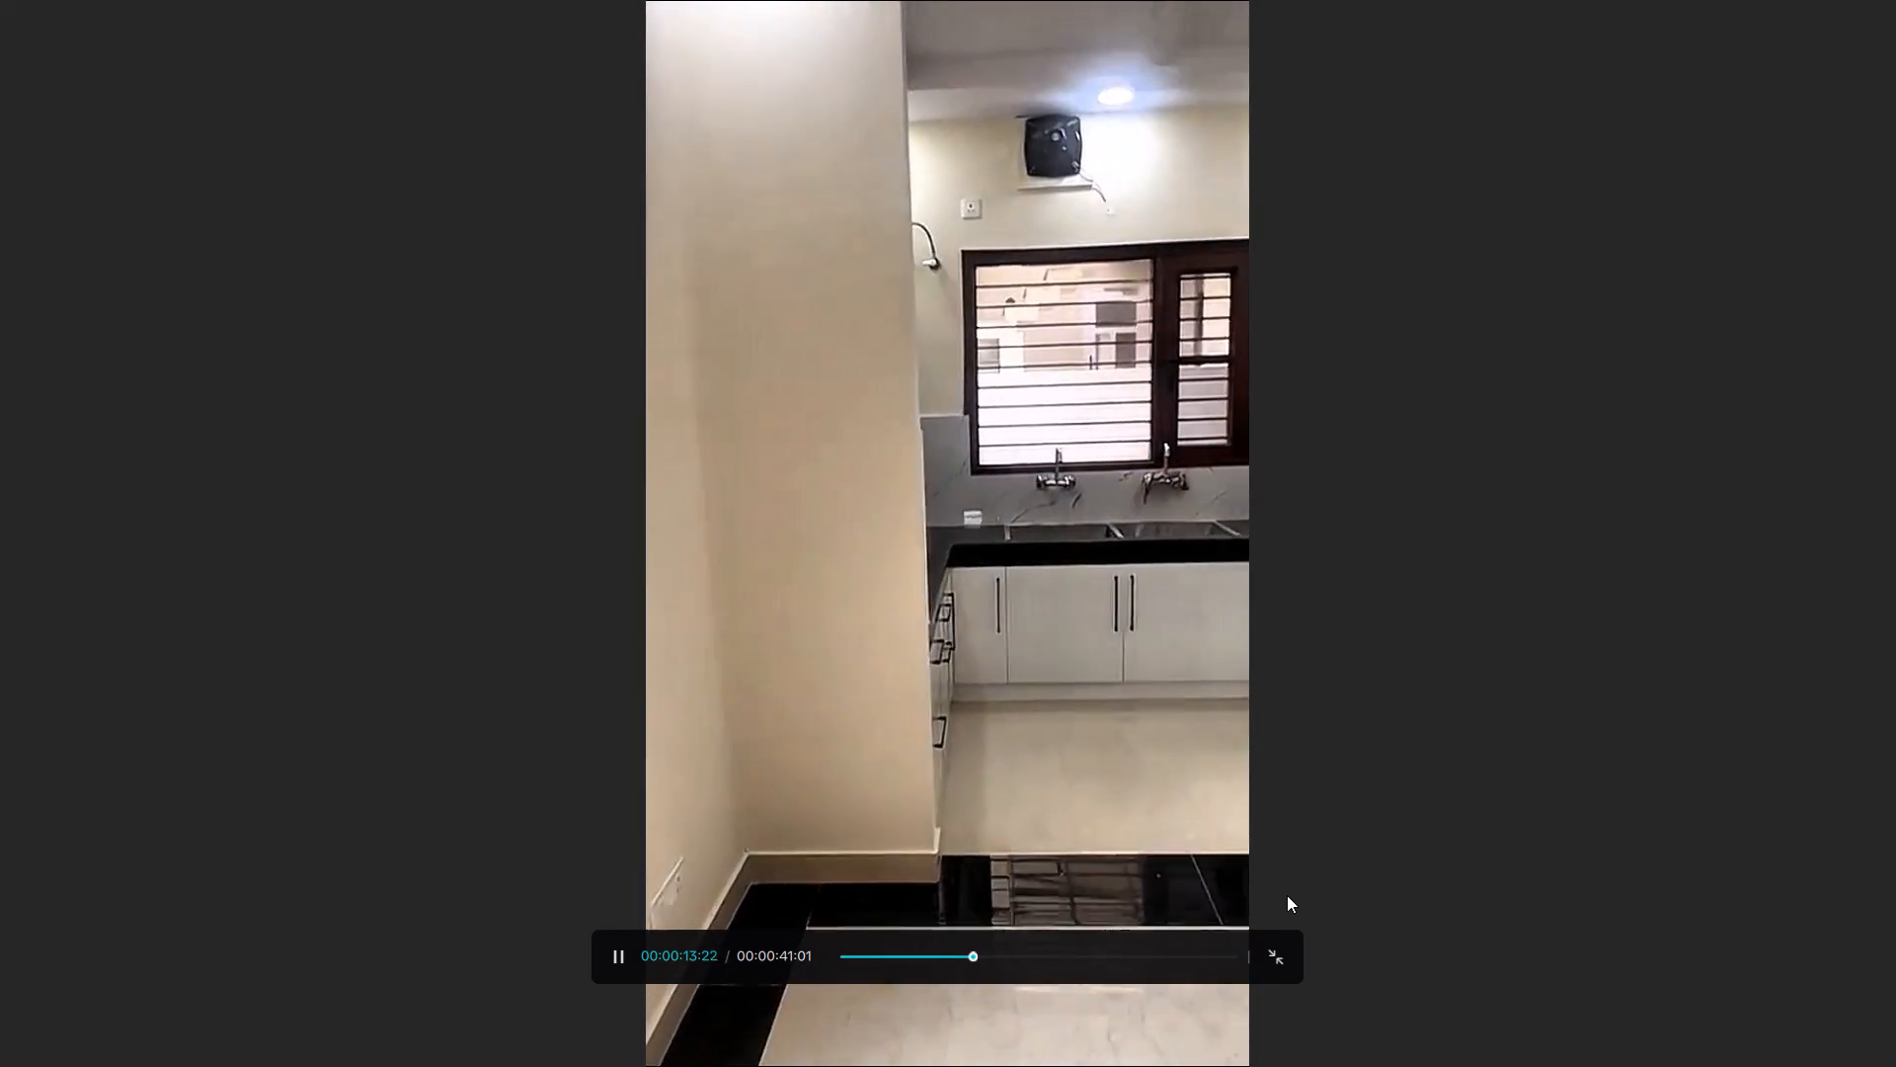
{"action": "left_click", "coordinate": [1281, 958]}
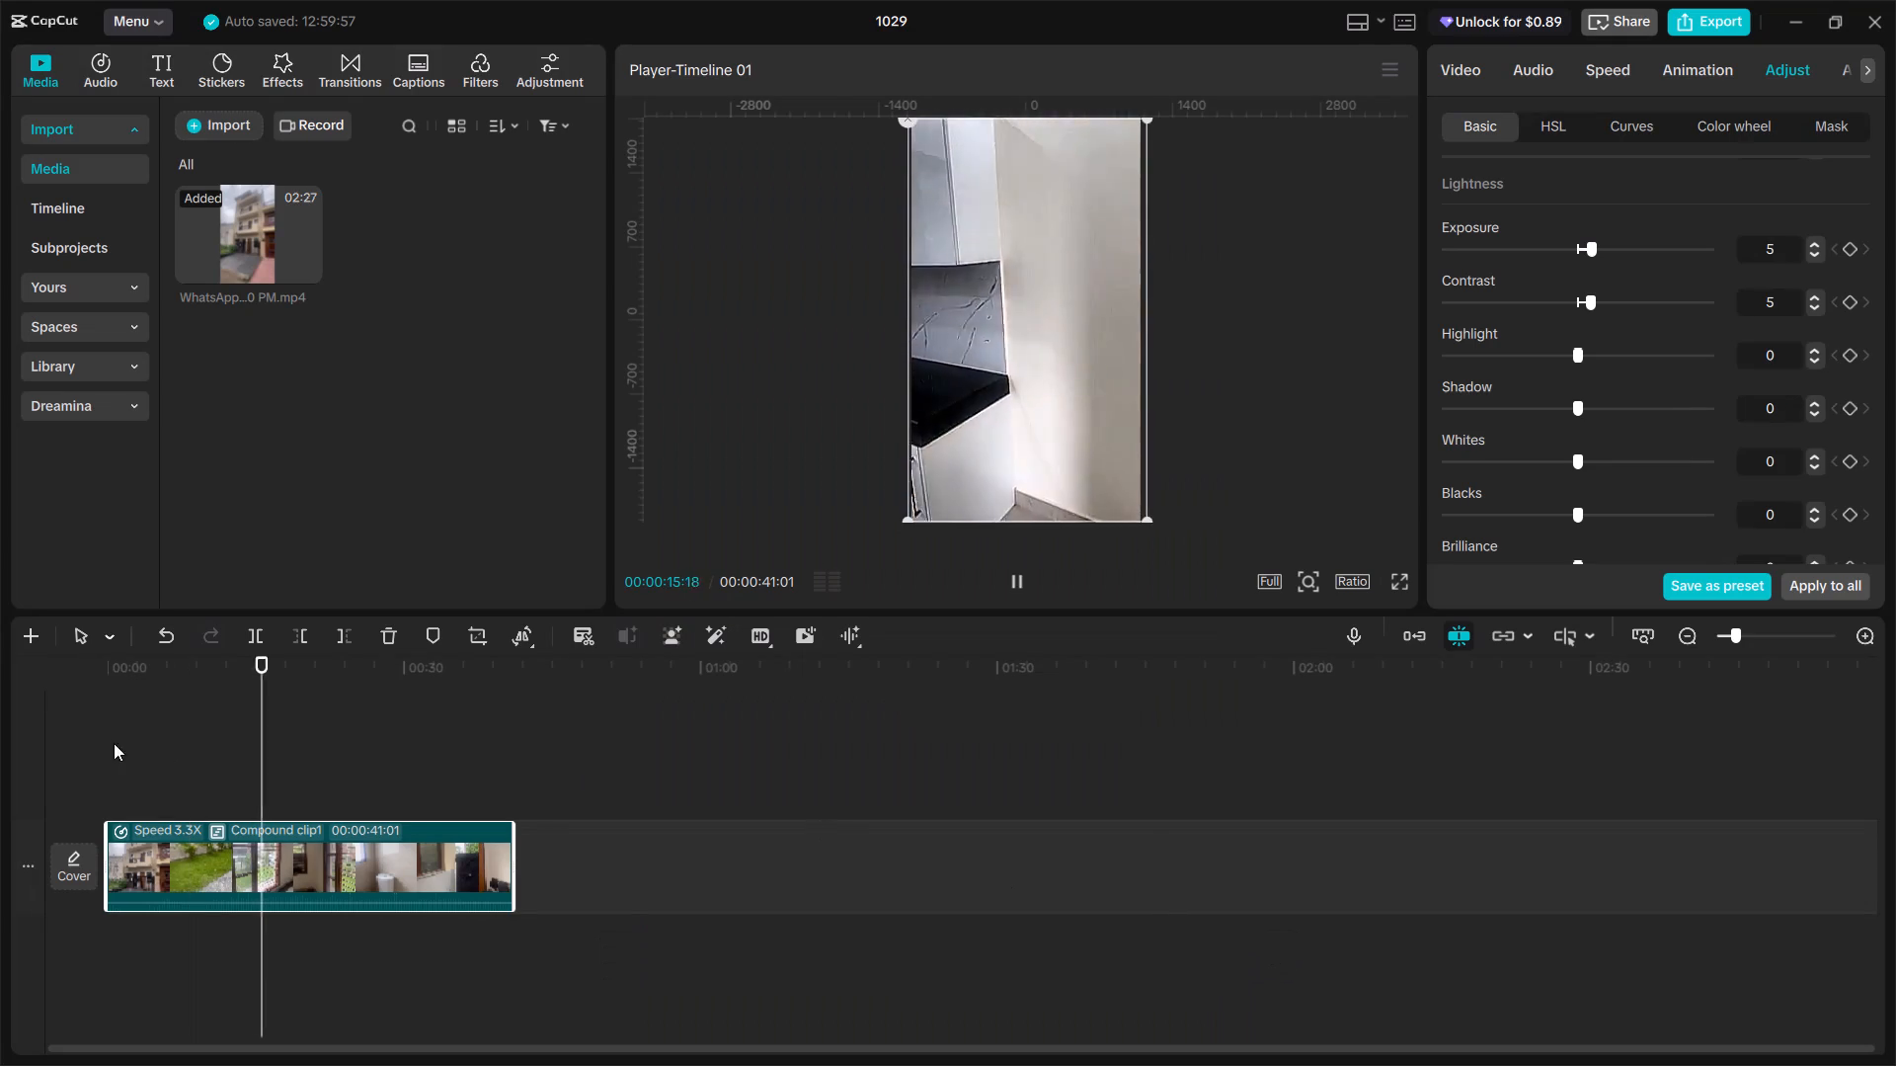
Speed up the compound clip to about 3.4x by shortening its duration so it ends at 00:00:40:02, in the washbasin shot.
{"action": "left_click", "coordinate": [241, 776]}
{"action": "left_click_drag", "start_coordinate": [243, 777], "coordinate": [60, 804]}
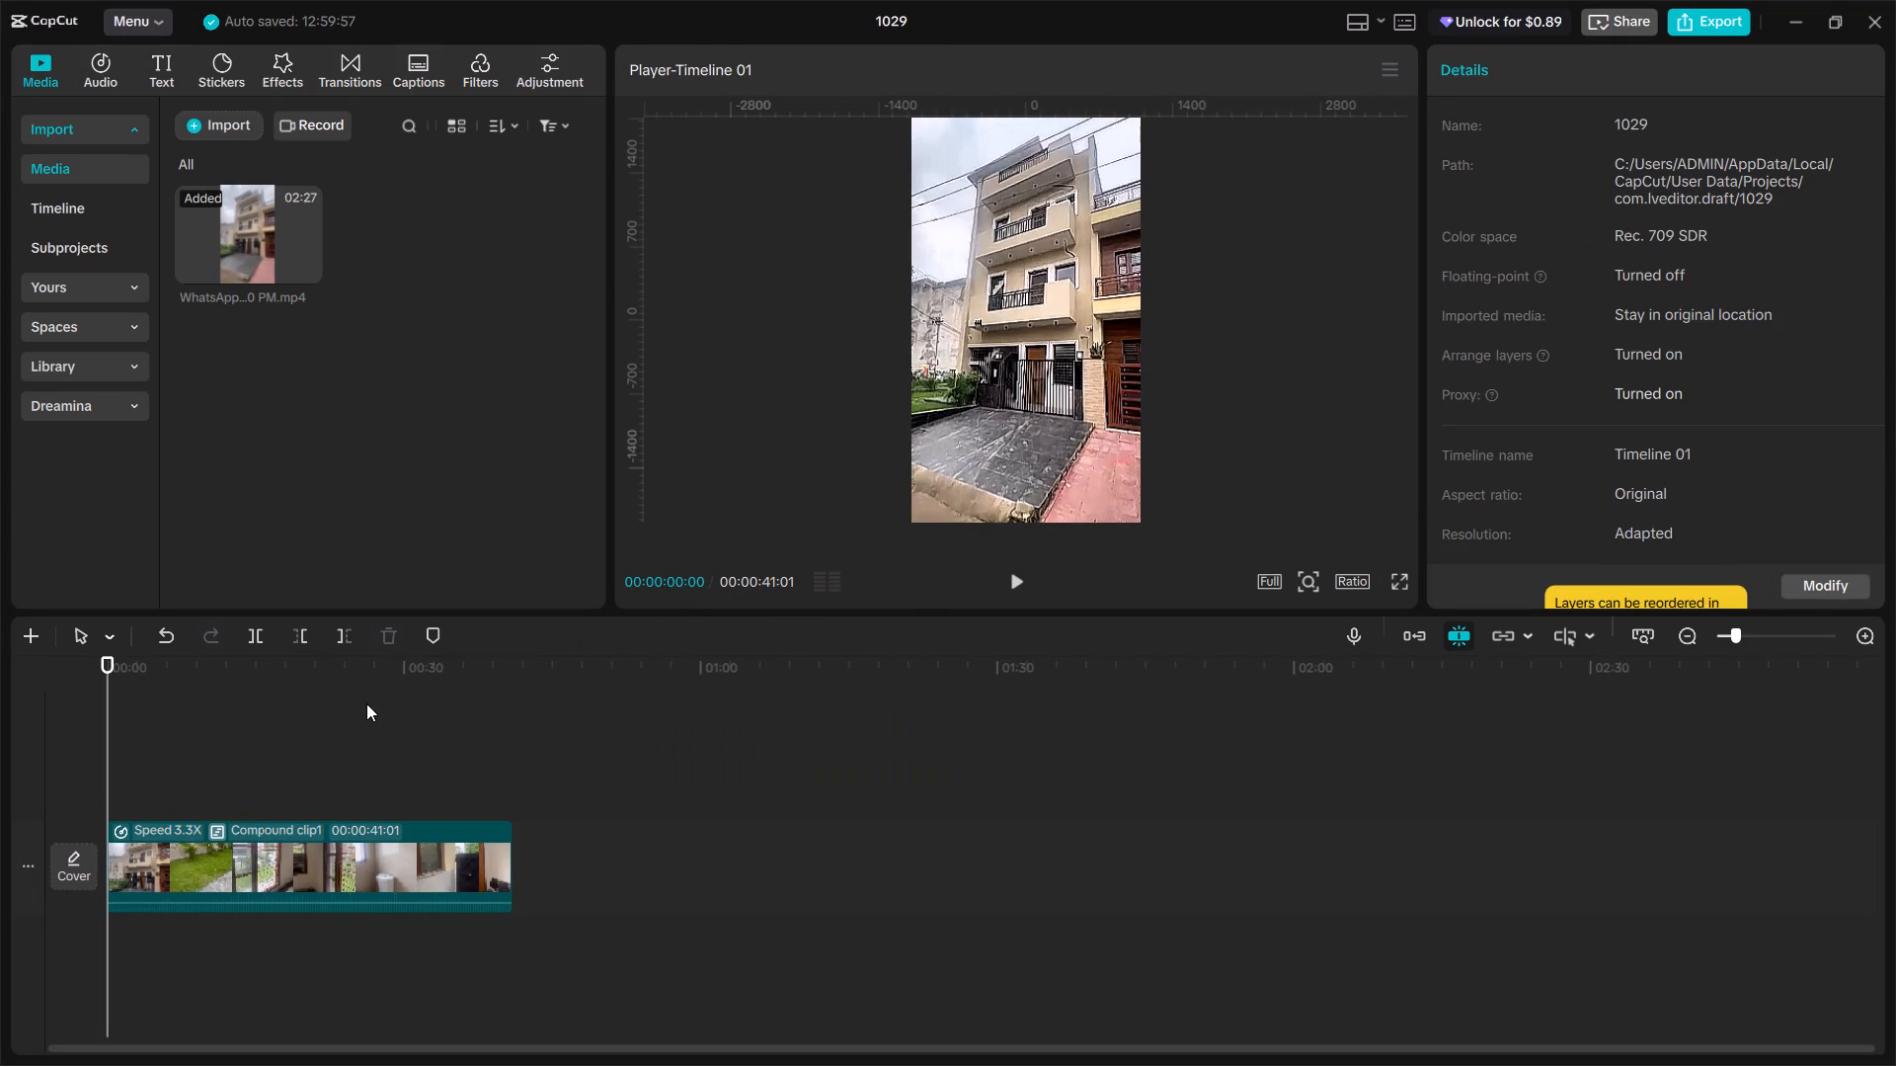
{"action": "left_click", "coordinate": [439, 879]}
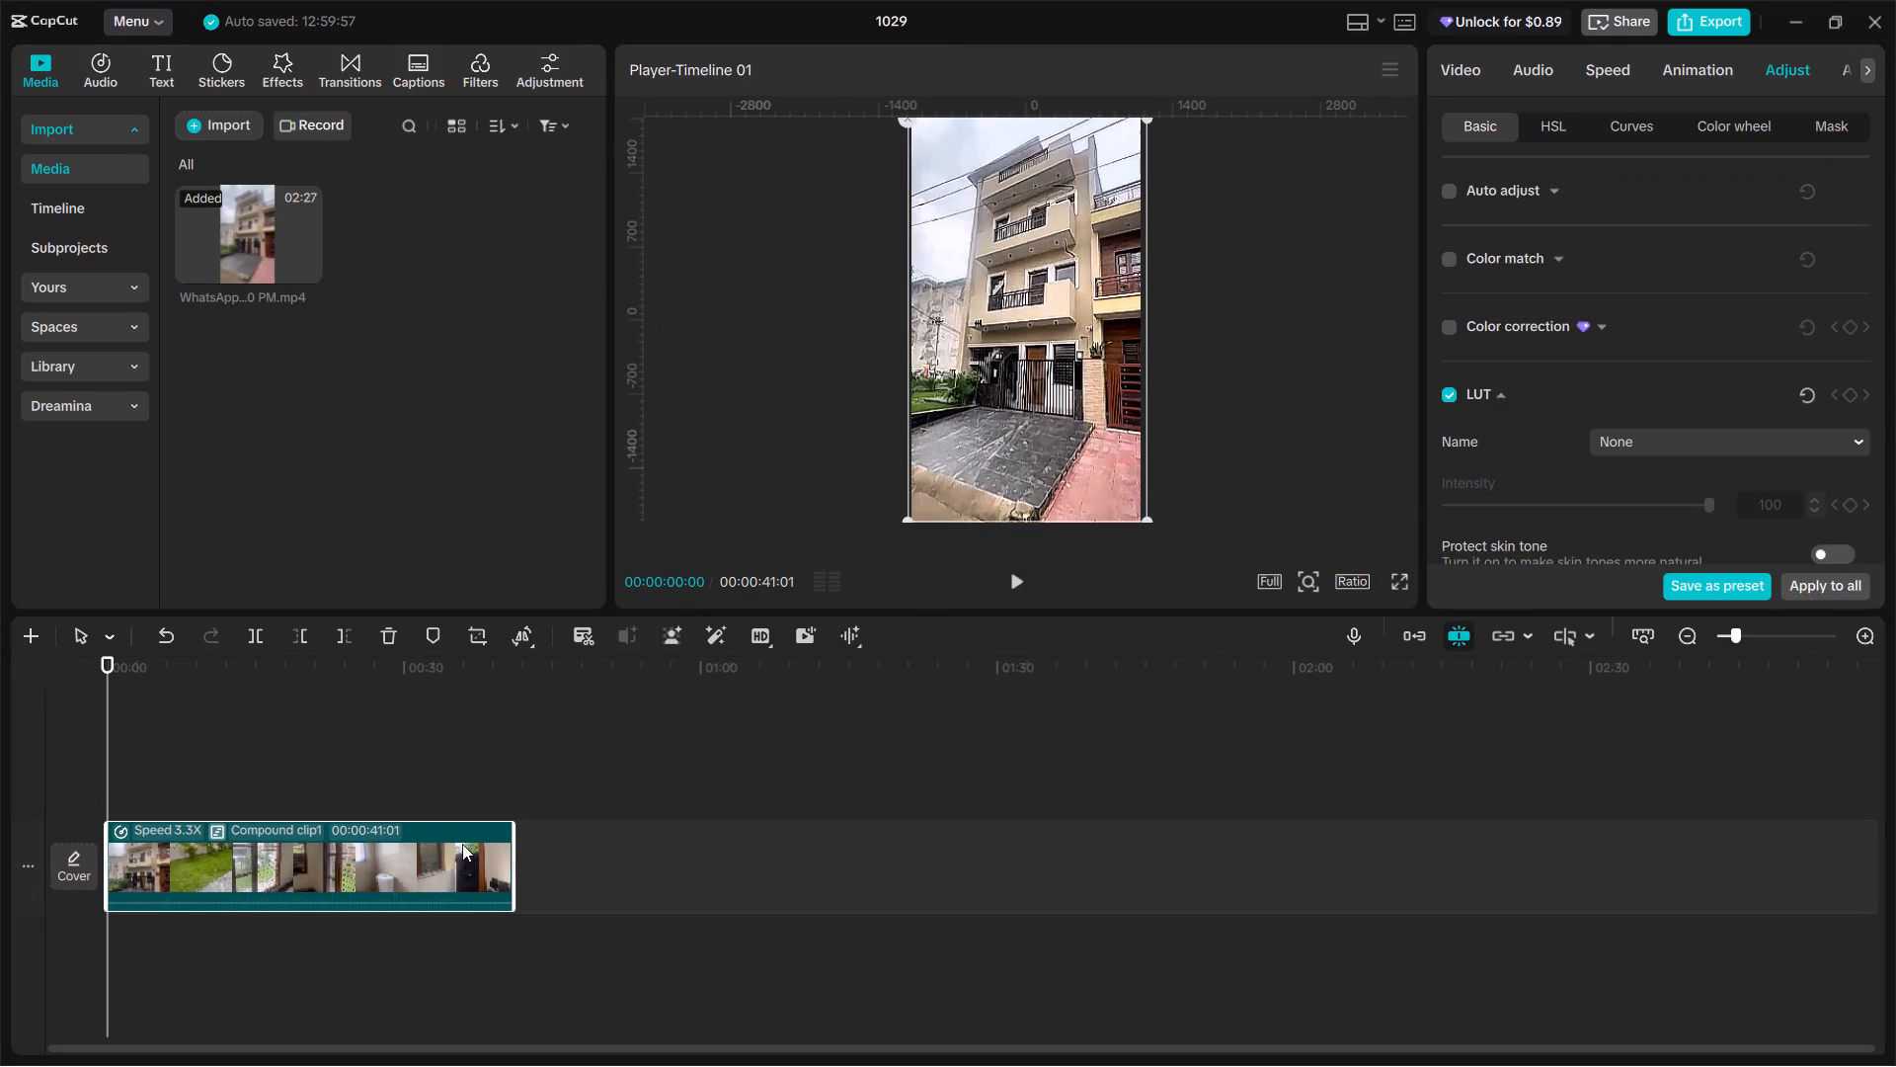
{"action": "left_click", "coordinate": [1609, 58]}
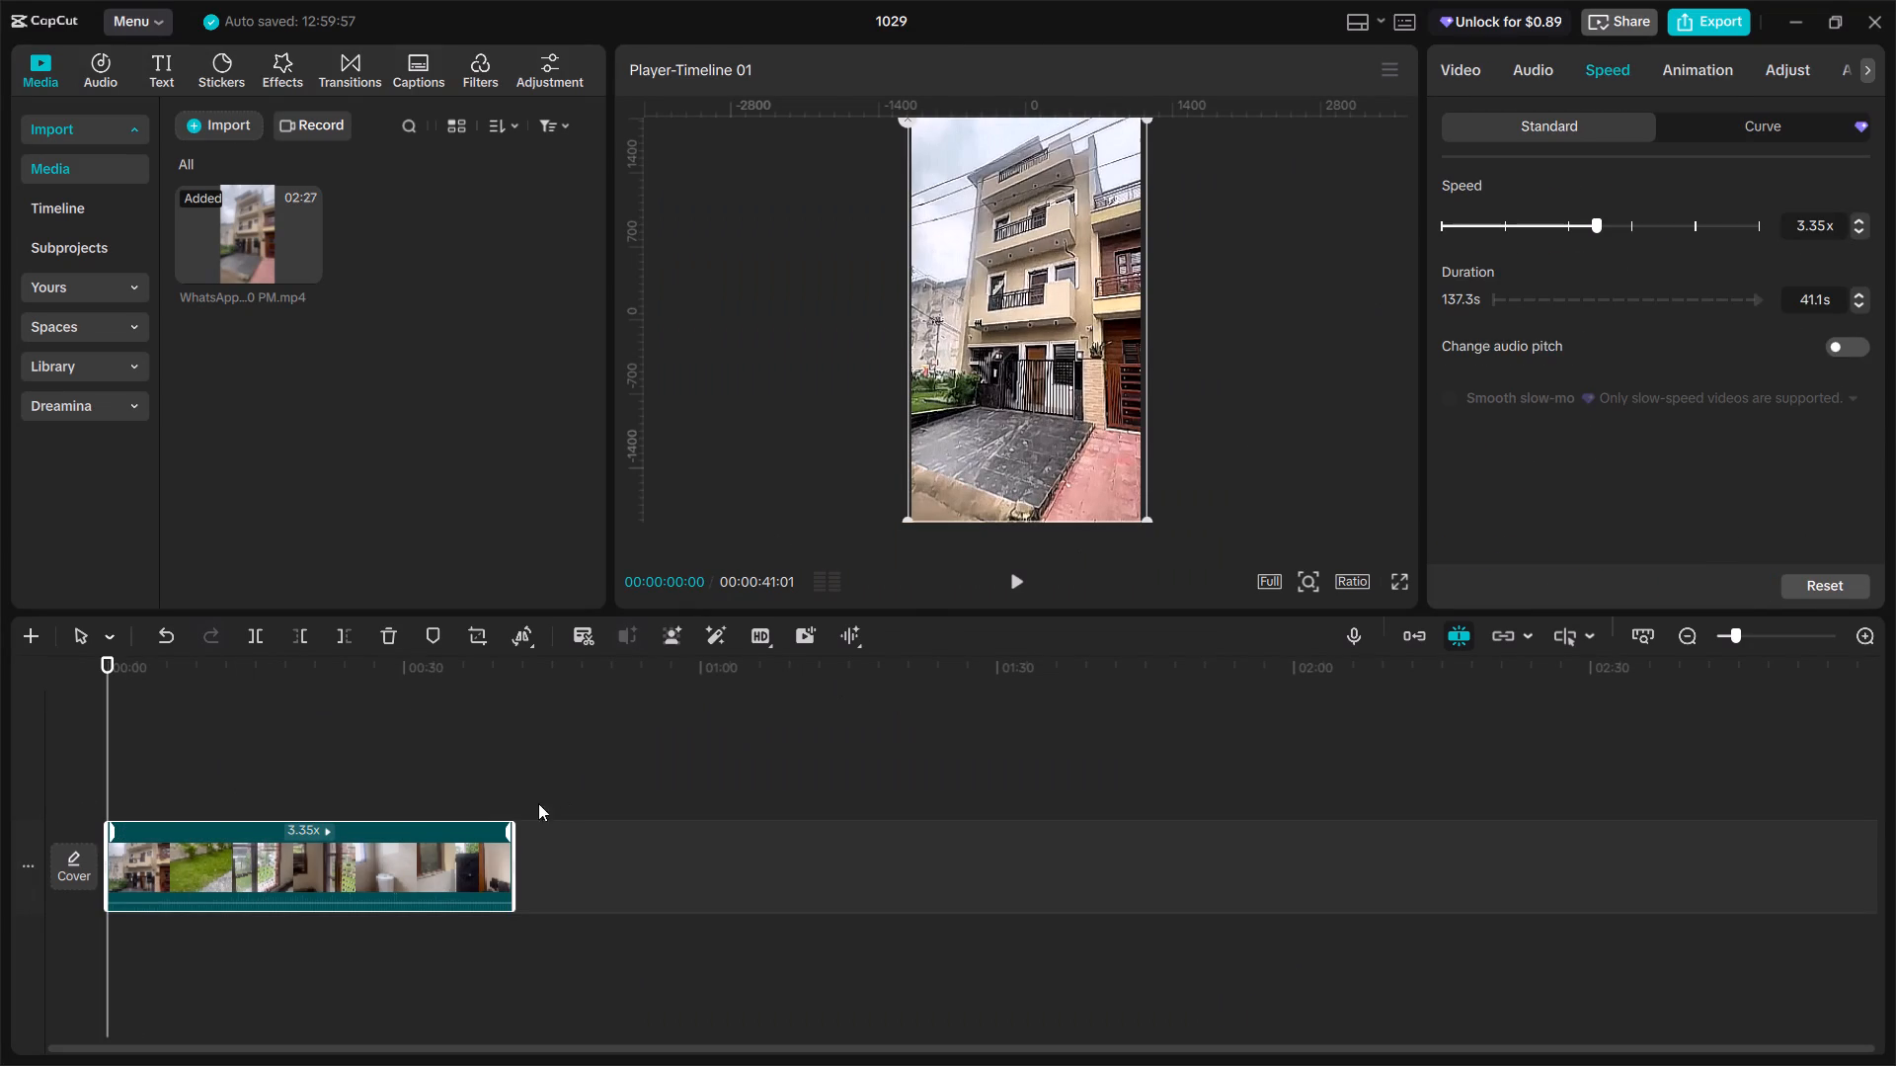
{"action": "left_click", "coordinate": [489, 764]}
{"action": "left_click_drag", "start_coordinate": [489, 764], "coordinate": [491, 764]}
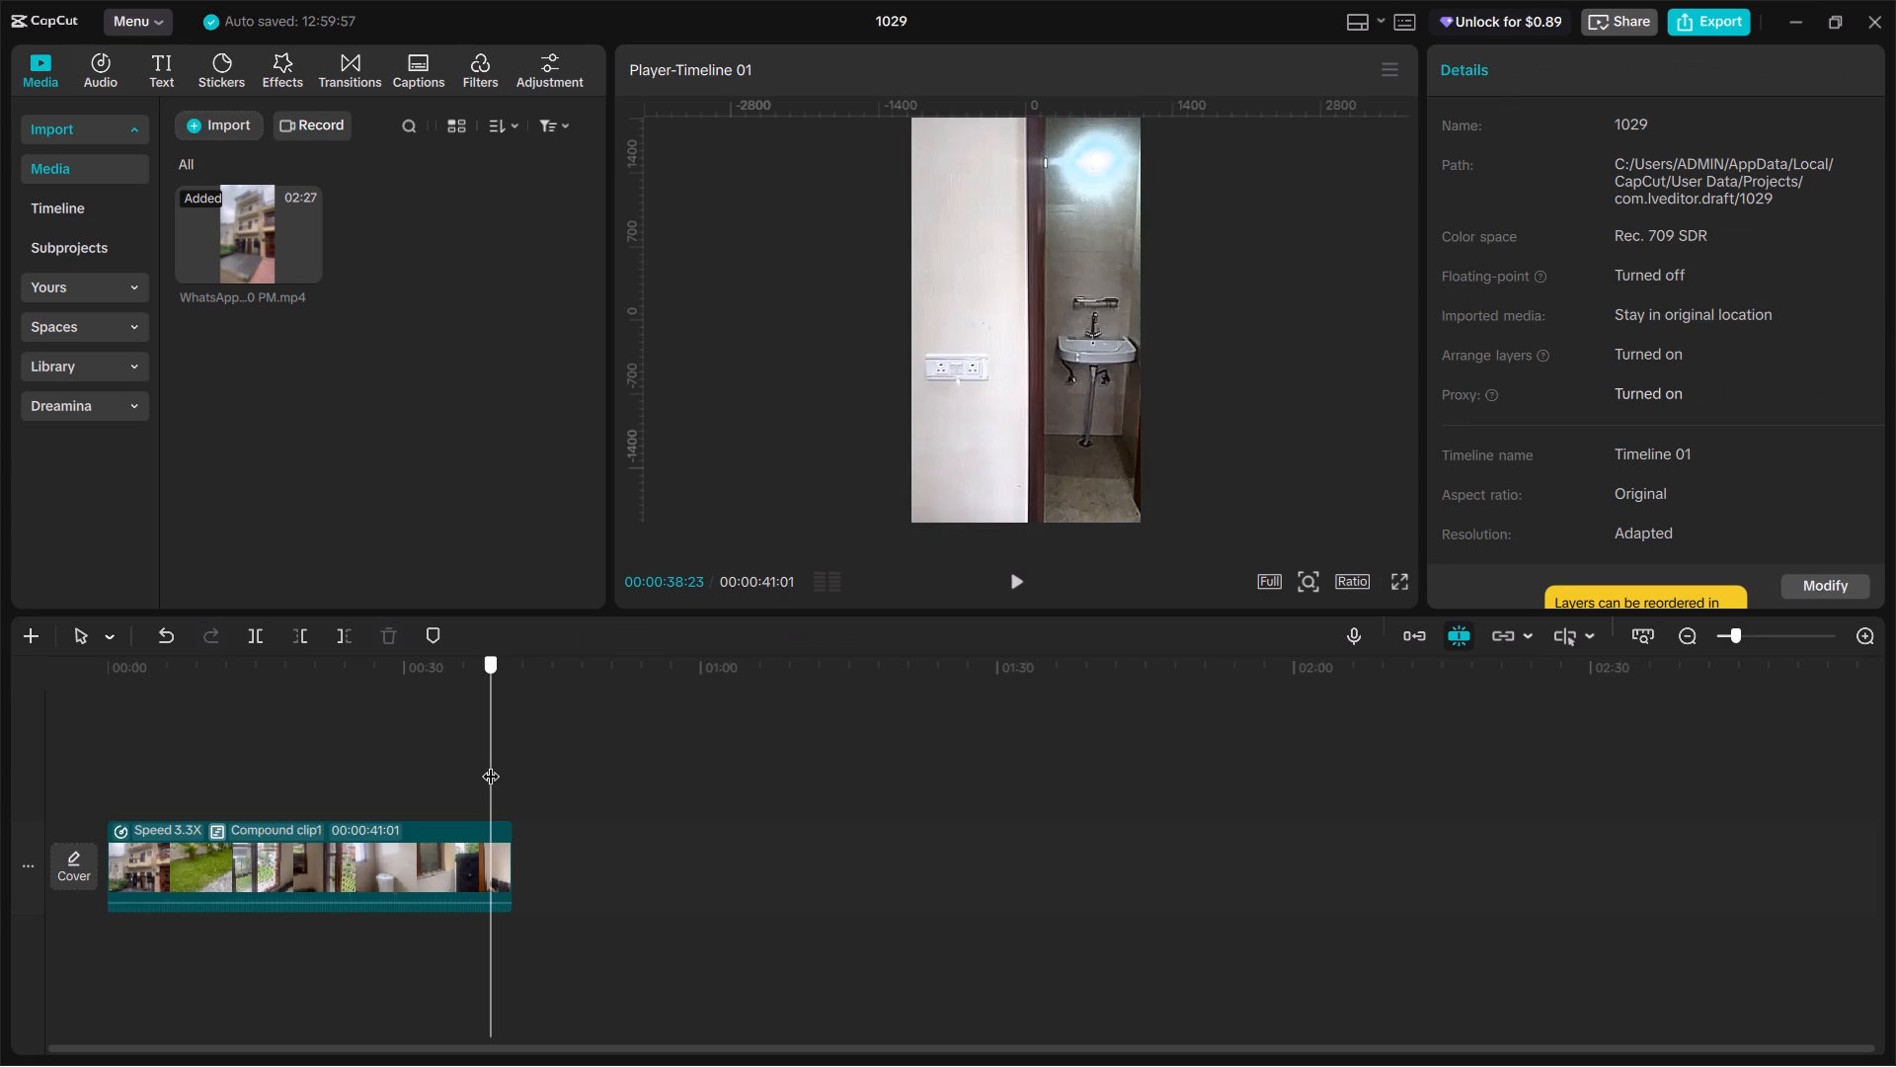
{"action": "left_click_drag", "start_coordinate": [491, 764], "coordinate": [506, 775]}
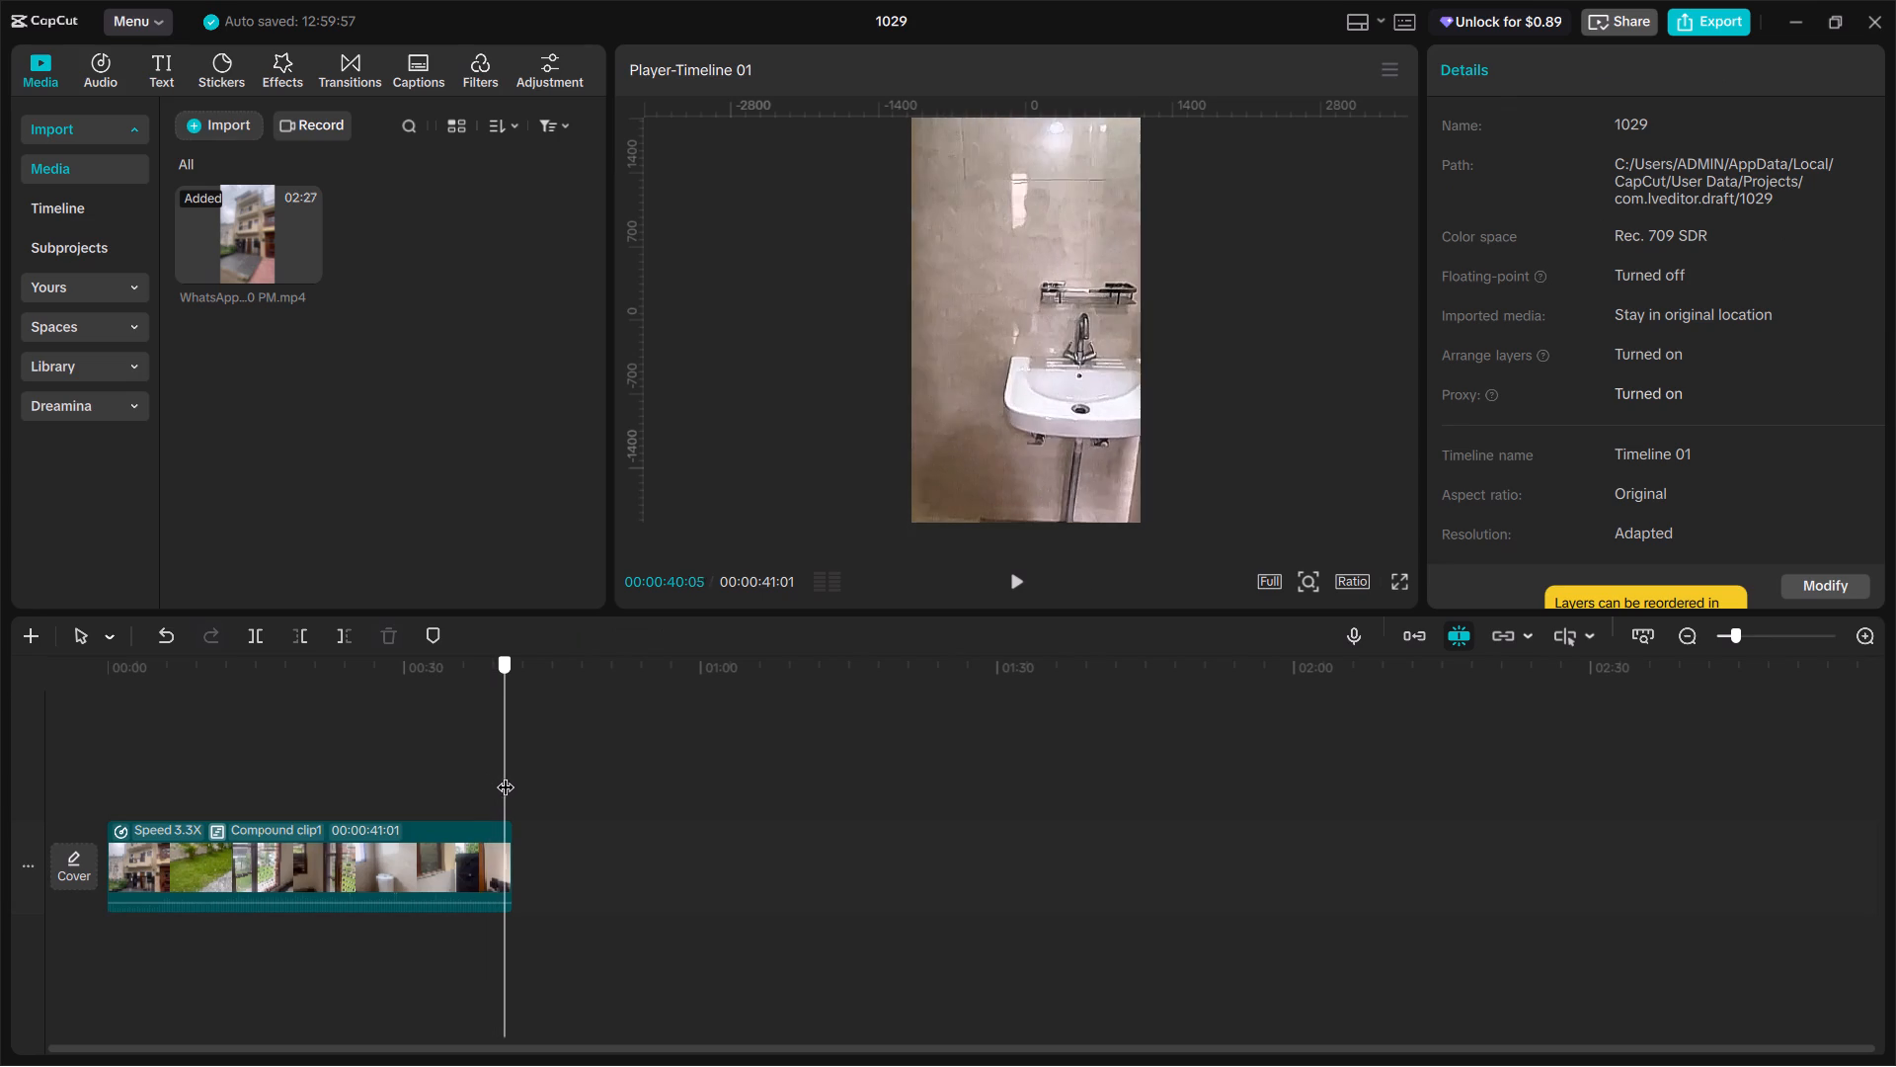
{"action": "left_click_drag", "start_coordinate": [506, 775], "coordinate": [504, 775]}
{"action": "left_click", "coordinate": [503, 835]}
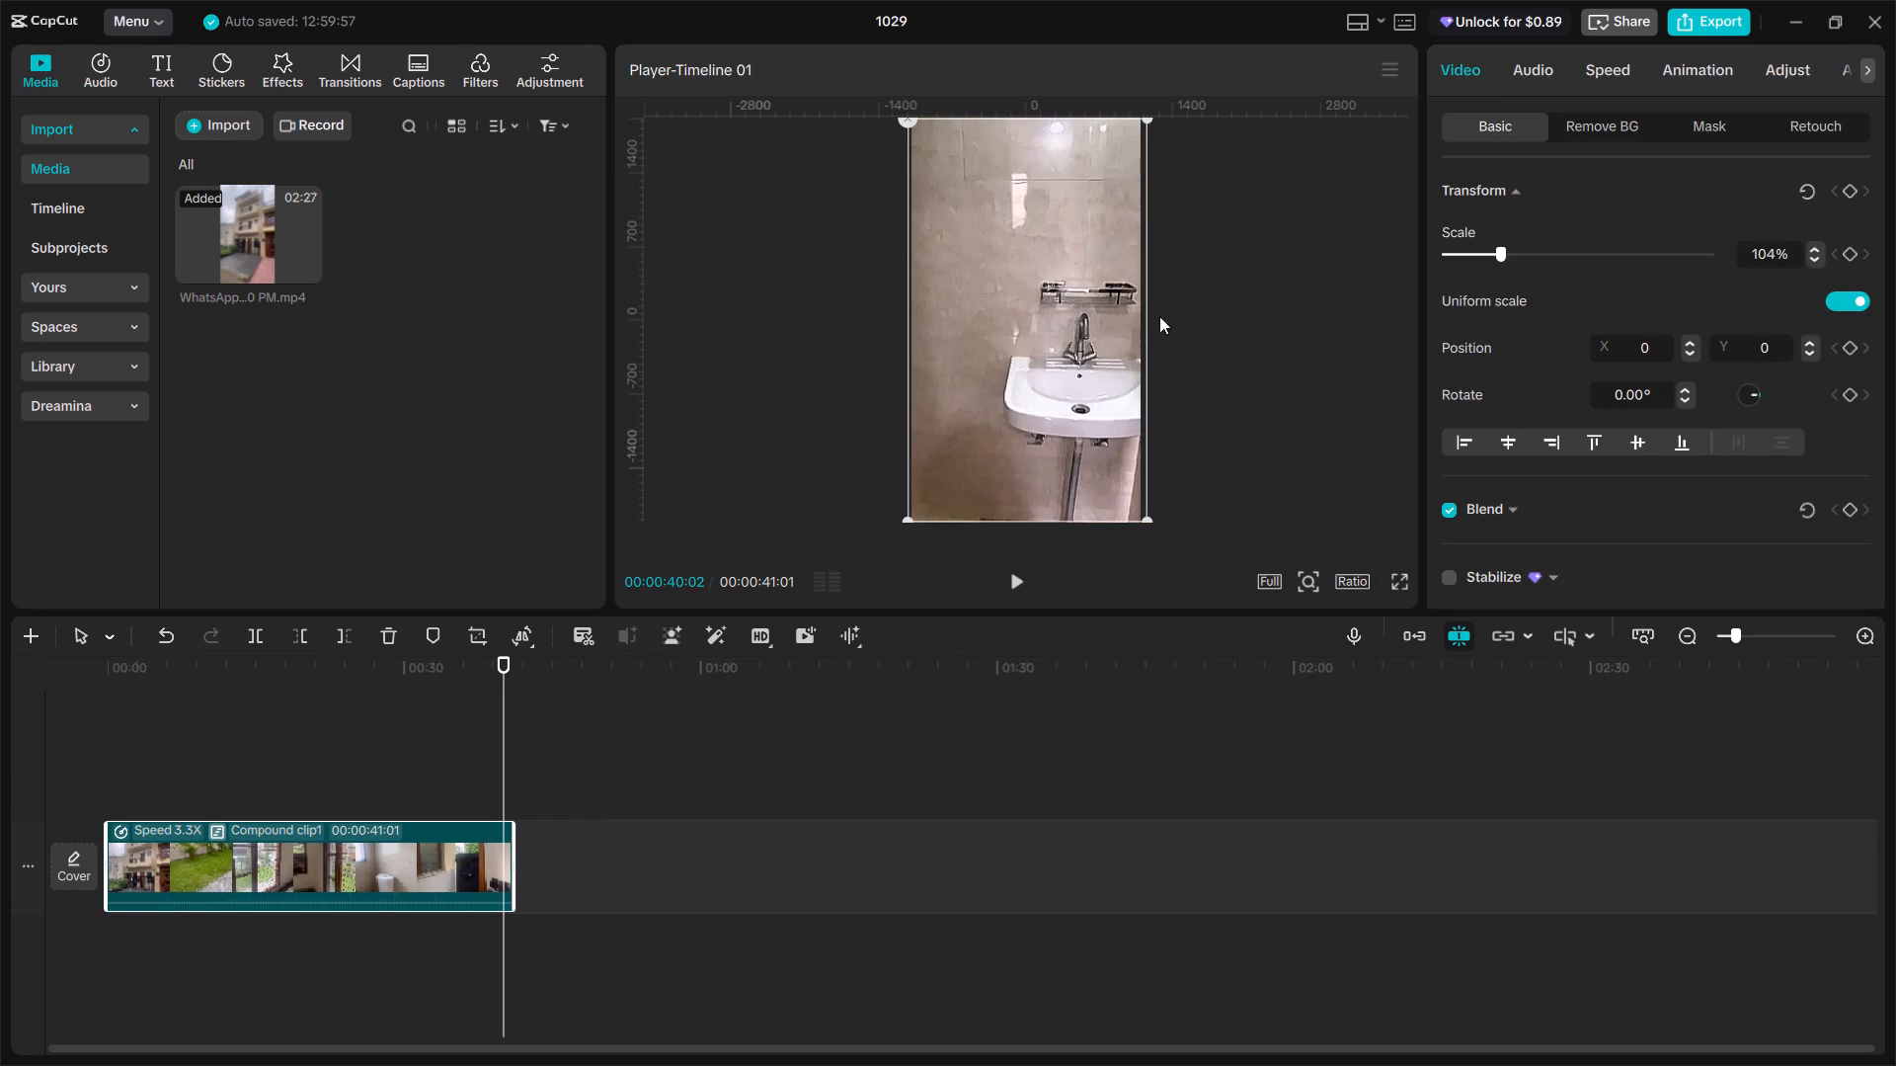
{"action": "left_click", "coordinate": [1593, 61]}
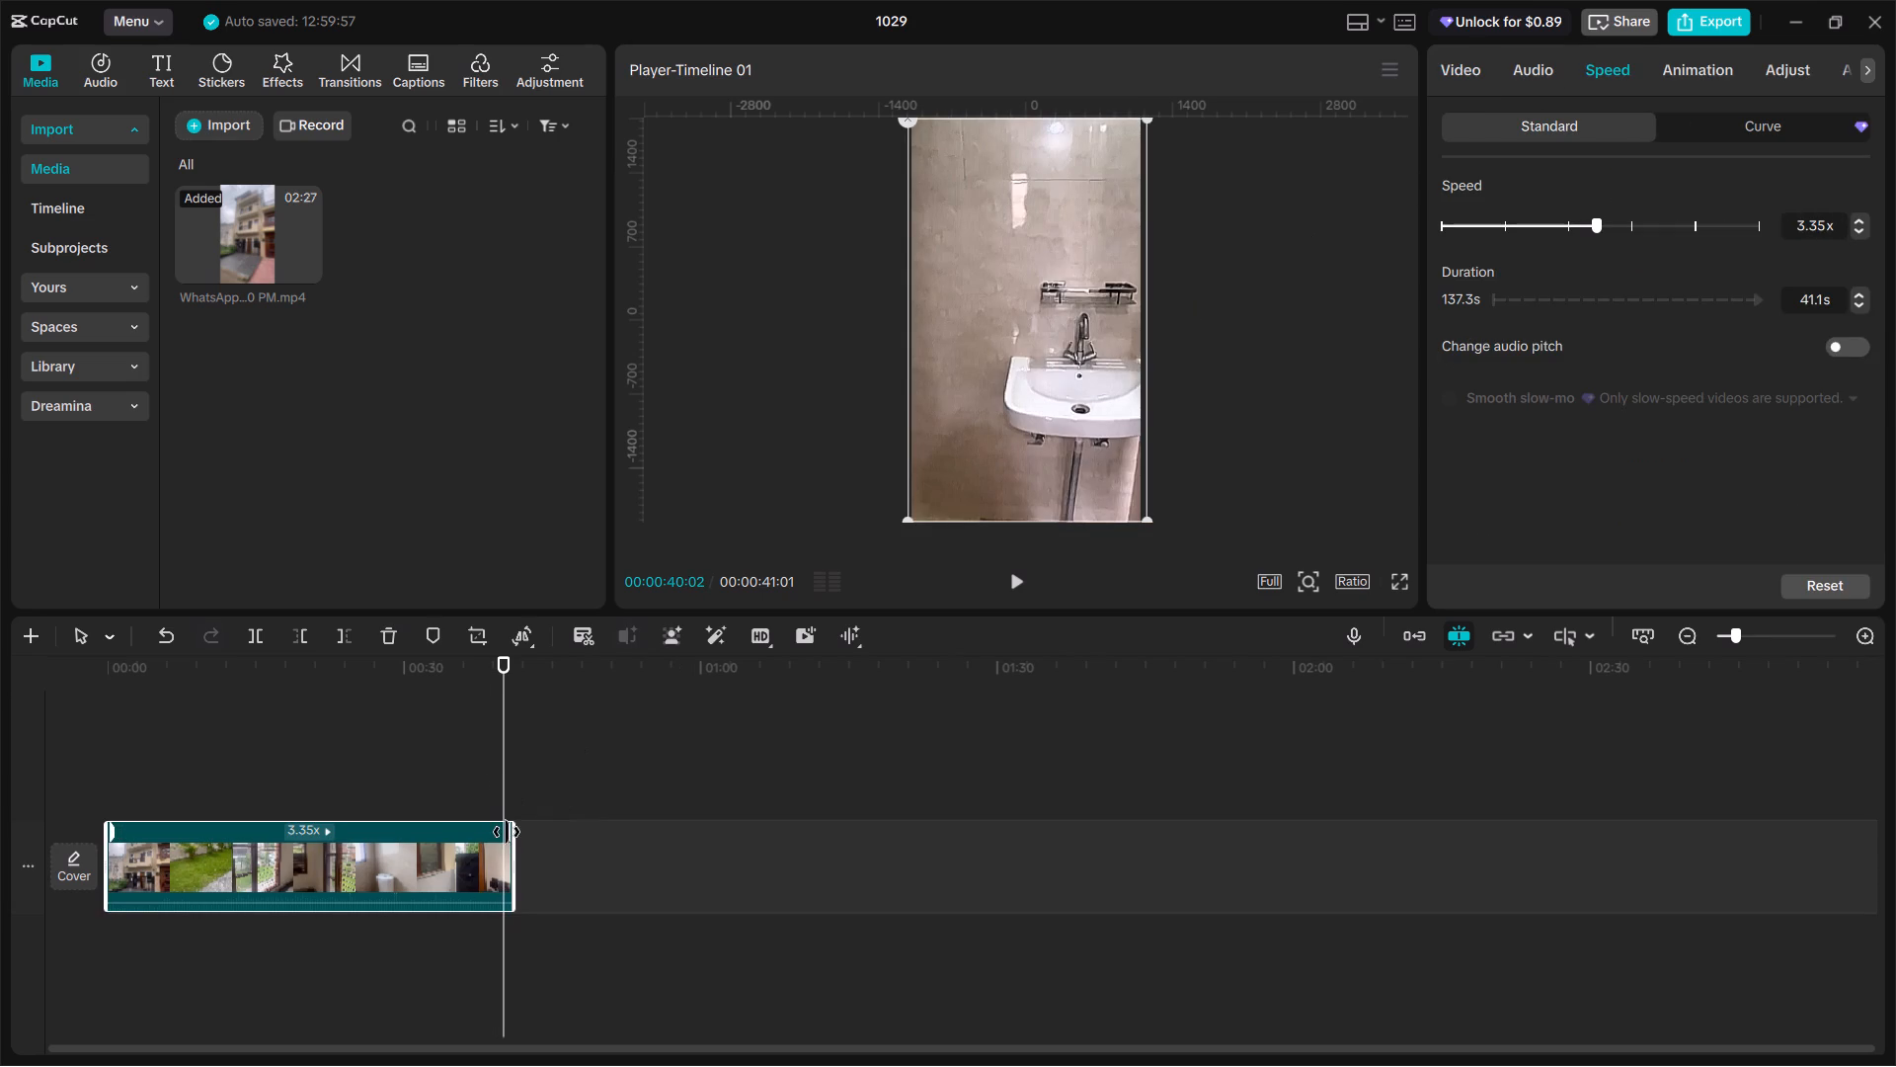
{"action": "left_click", "coordinate": [508, 832]}
Replay the shortened clip from the start several times to review its pace and enhanced look through the entrance shots.
{"action": "left_click", "coordinate": [314, 772]}
{"action": "left_click_drag", "start_coordinate": [314, 772], "coordinate": [71, 792]}
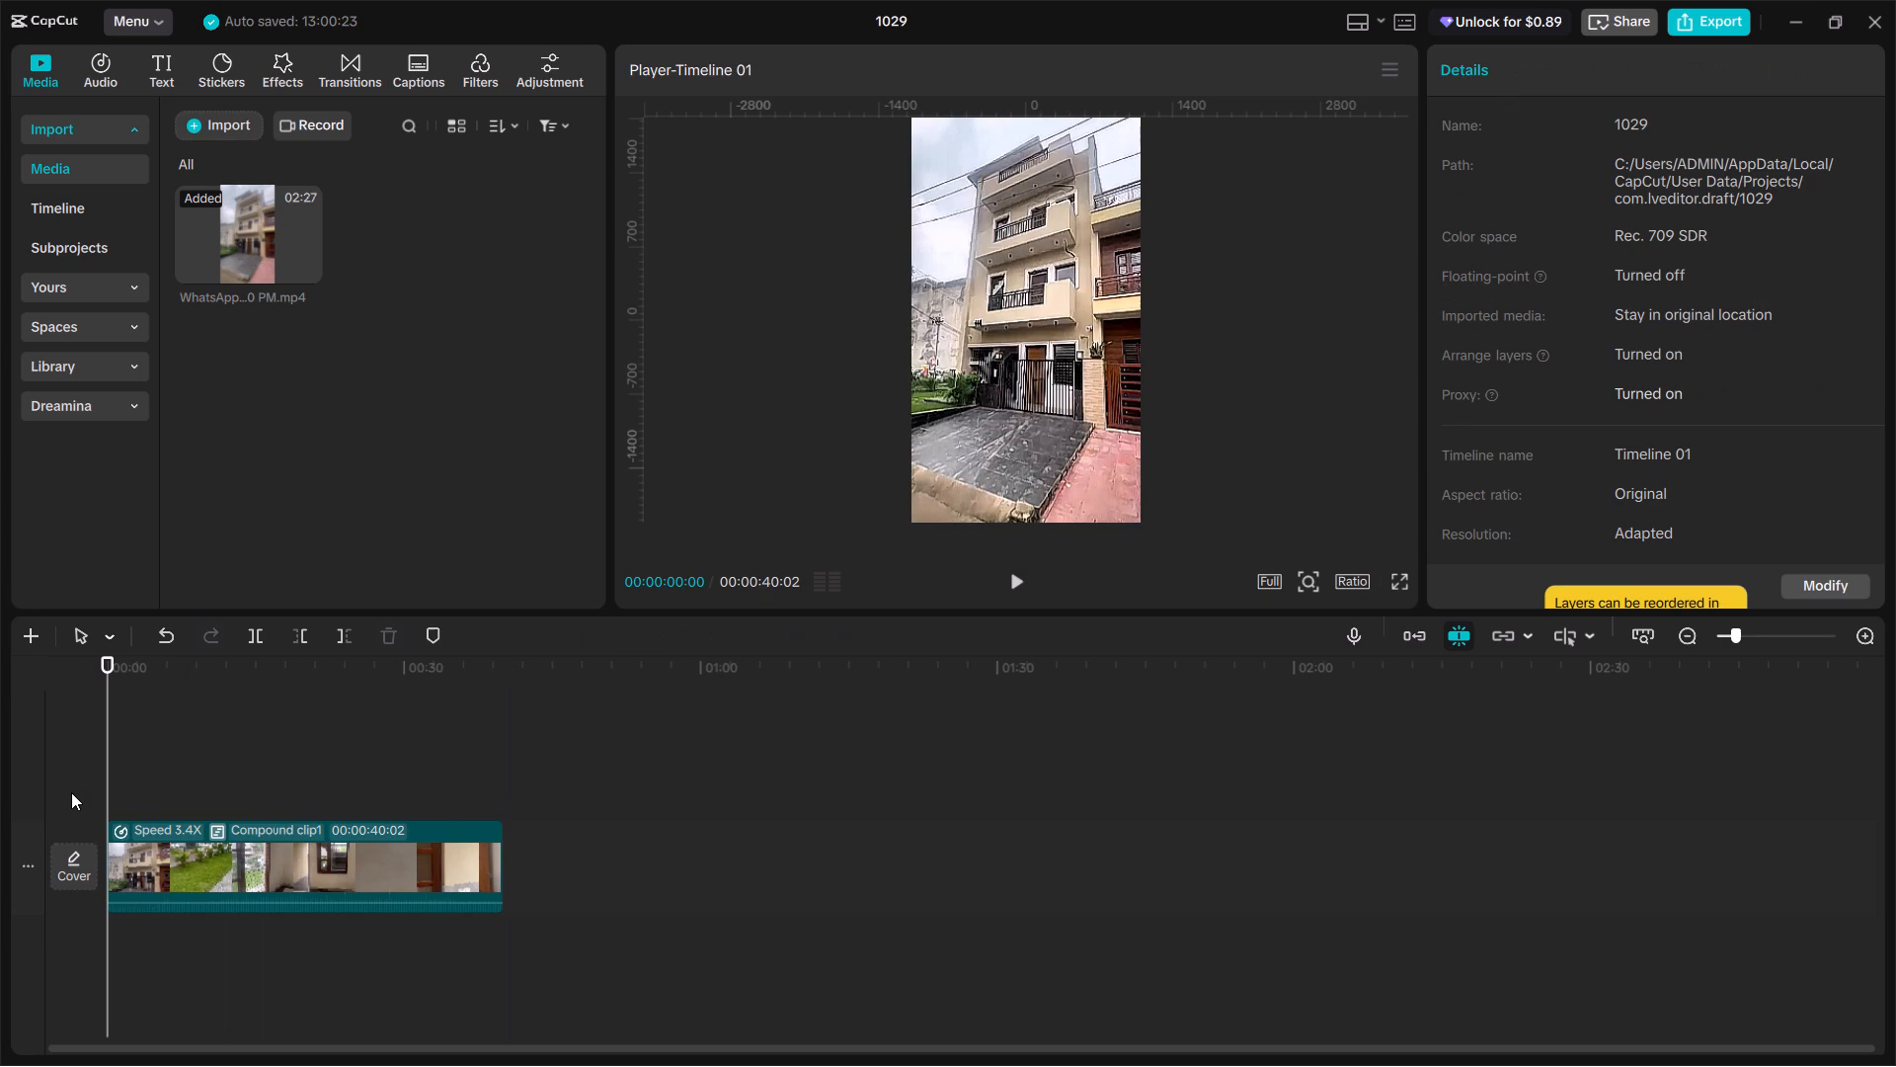
{"action": "key", "text": "space"}
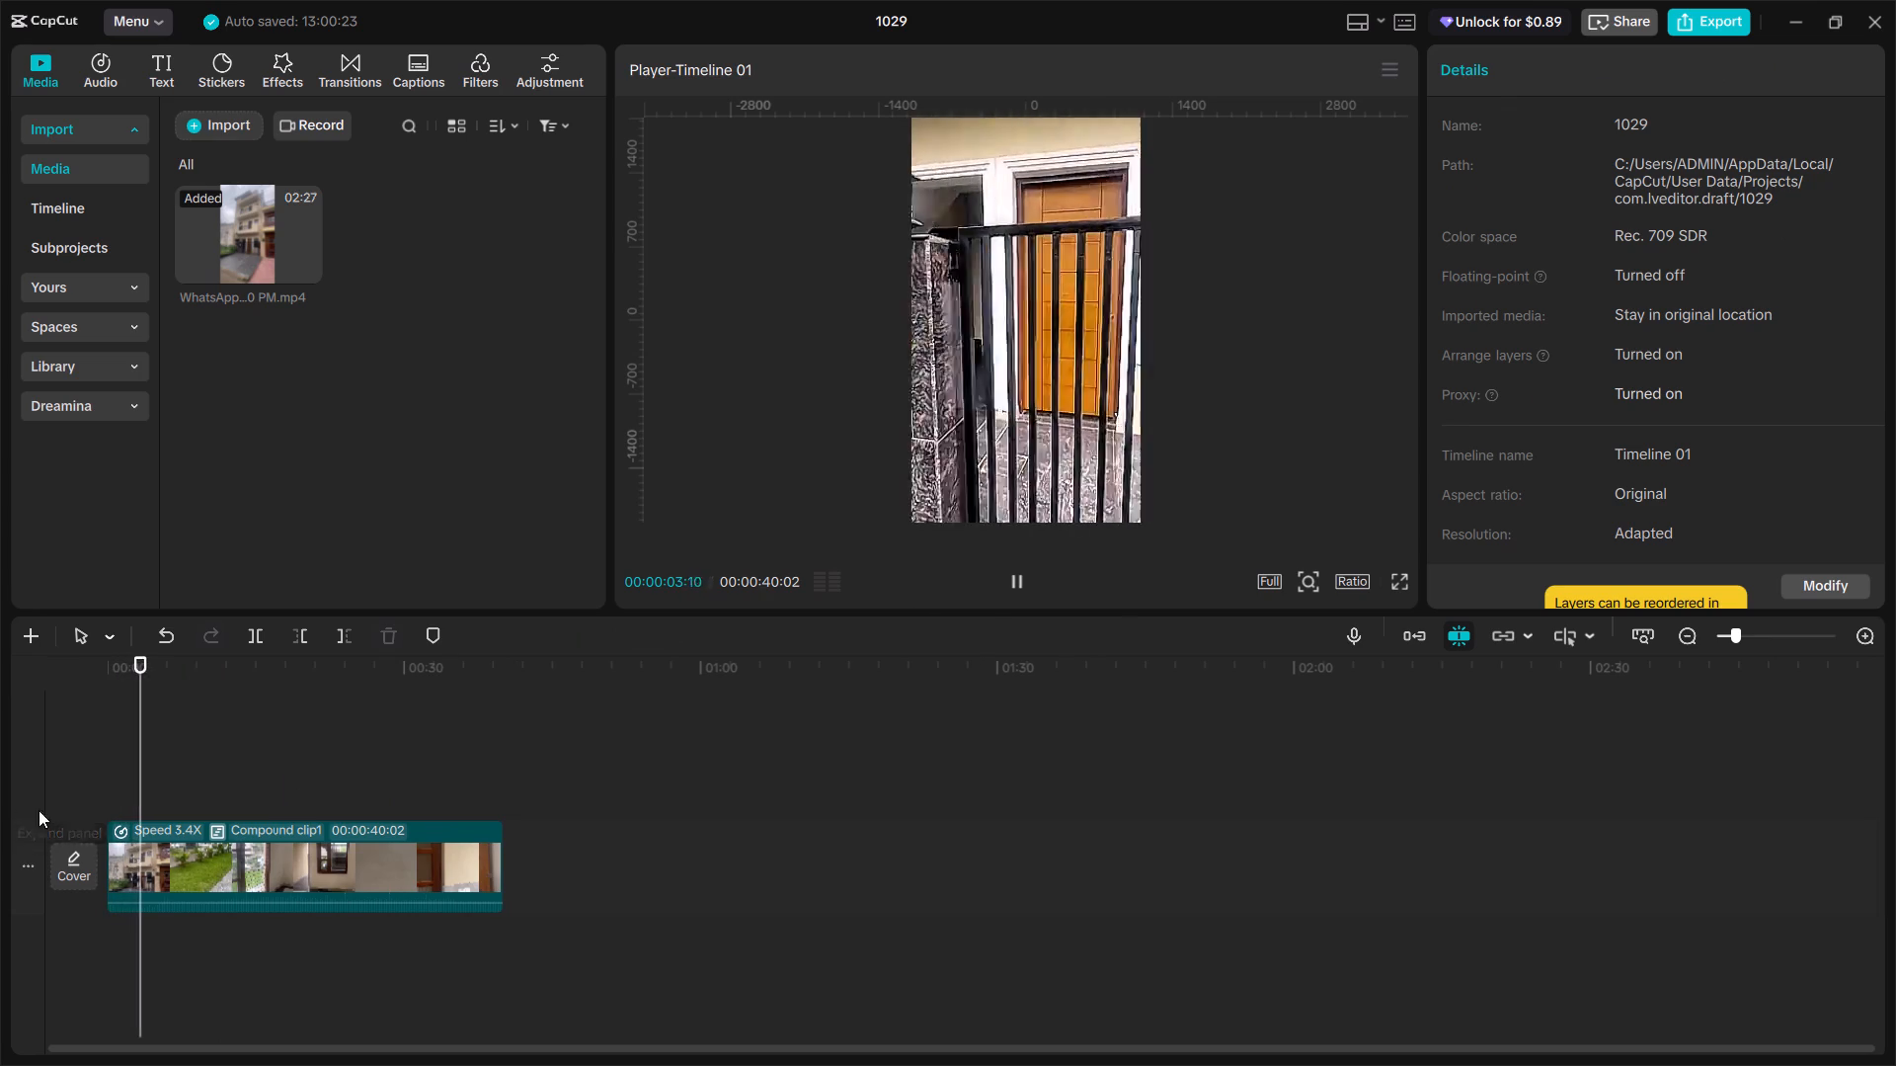
{"action": "left_click", "coordinate": [145, 783]}
{"action": "left_click_drag", "start_coordinate": [145, 783], "coordinate": [99, 780]}
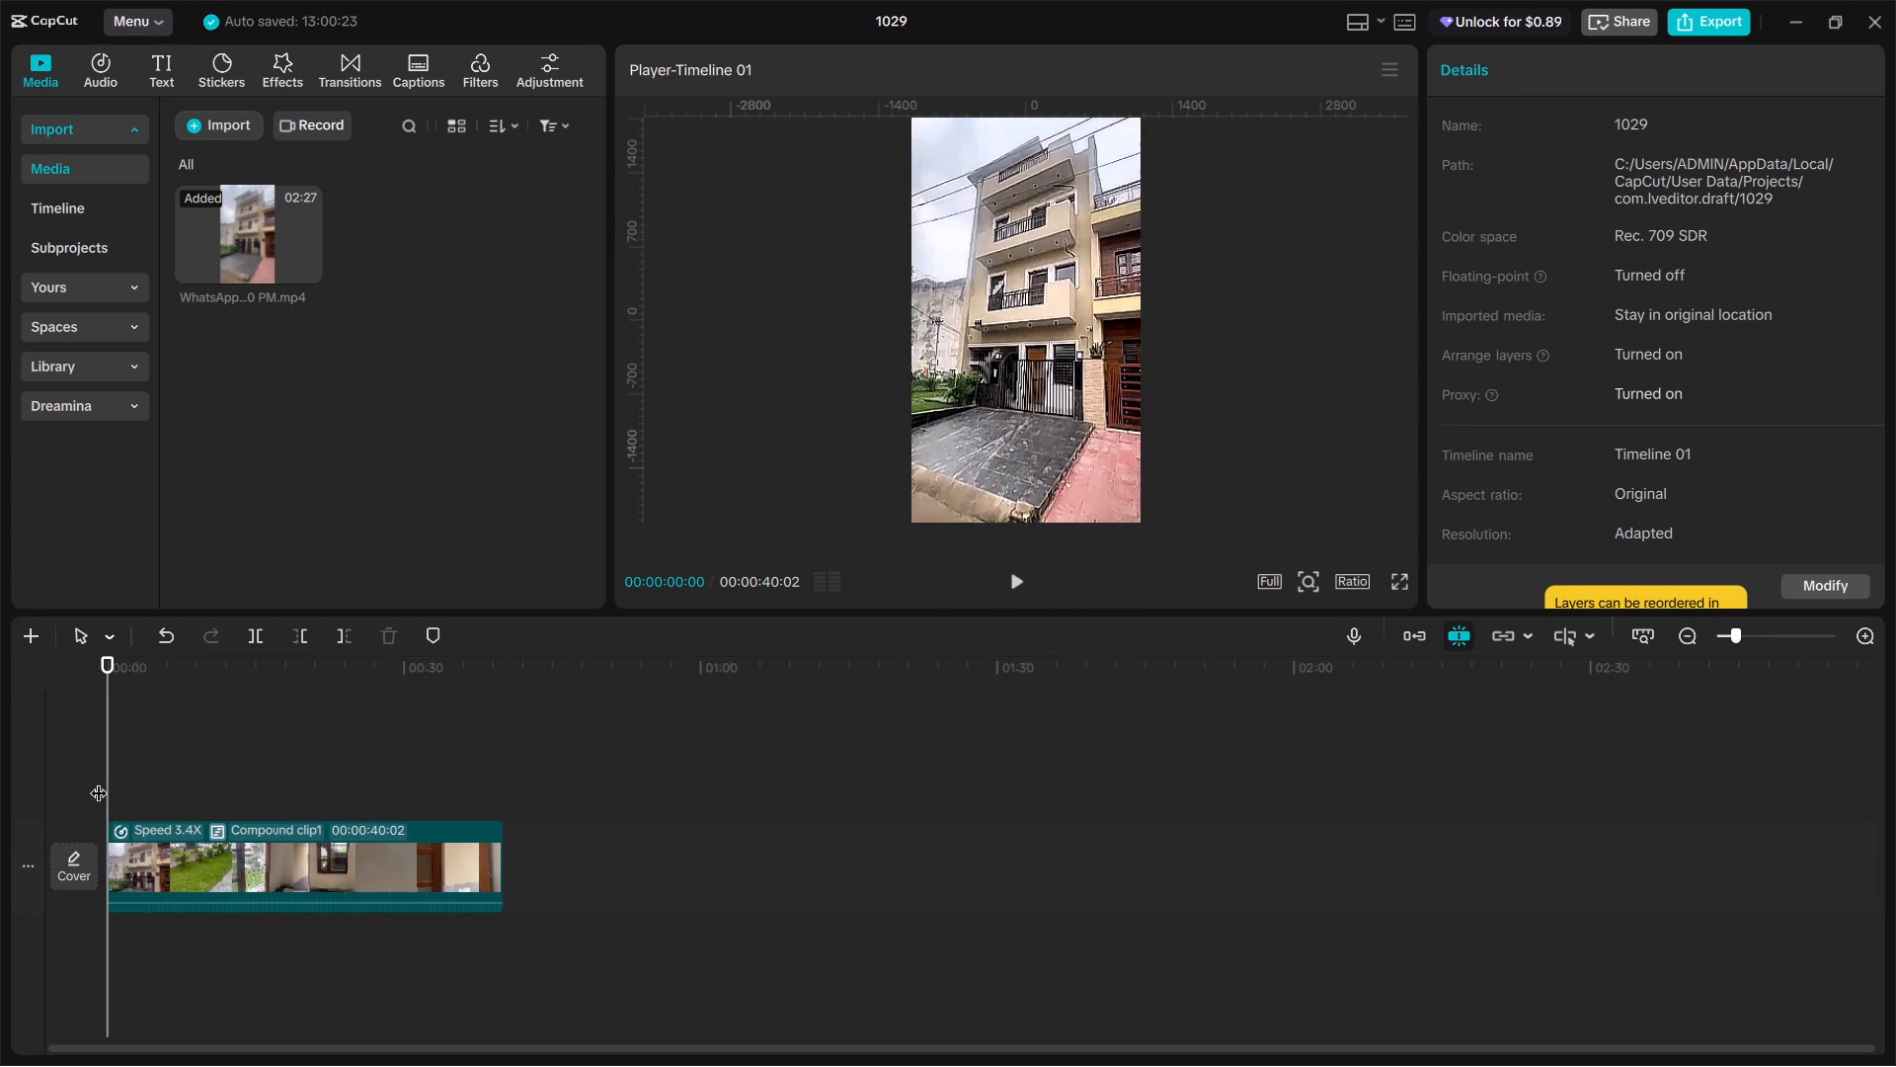
{"action": "key", "text": "space"}
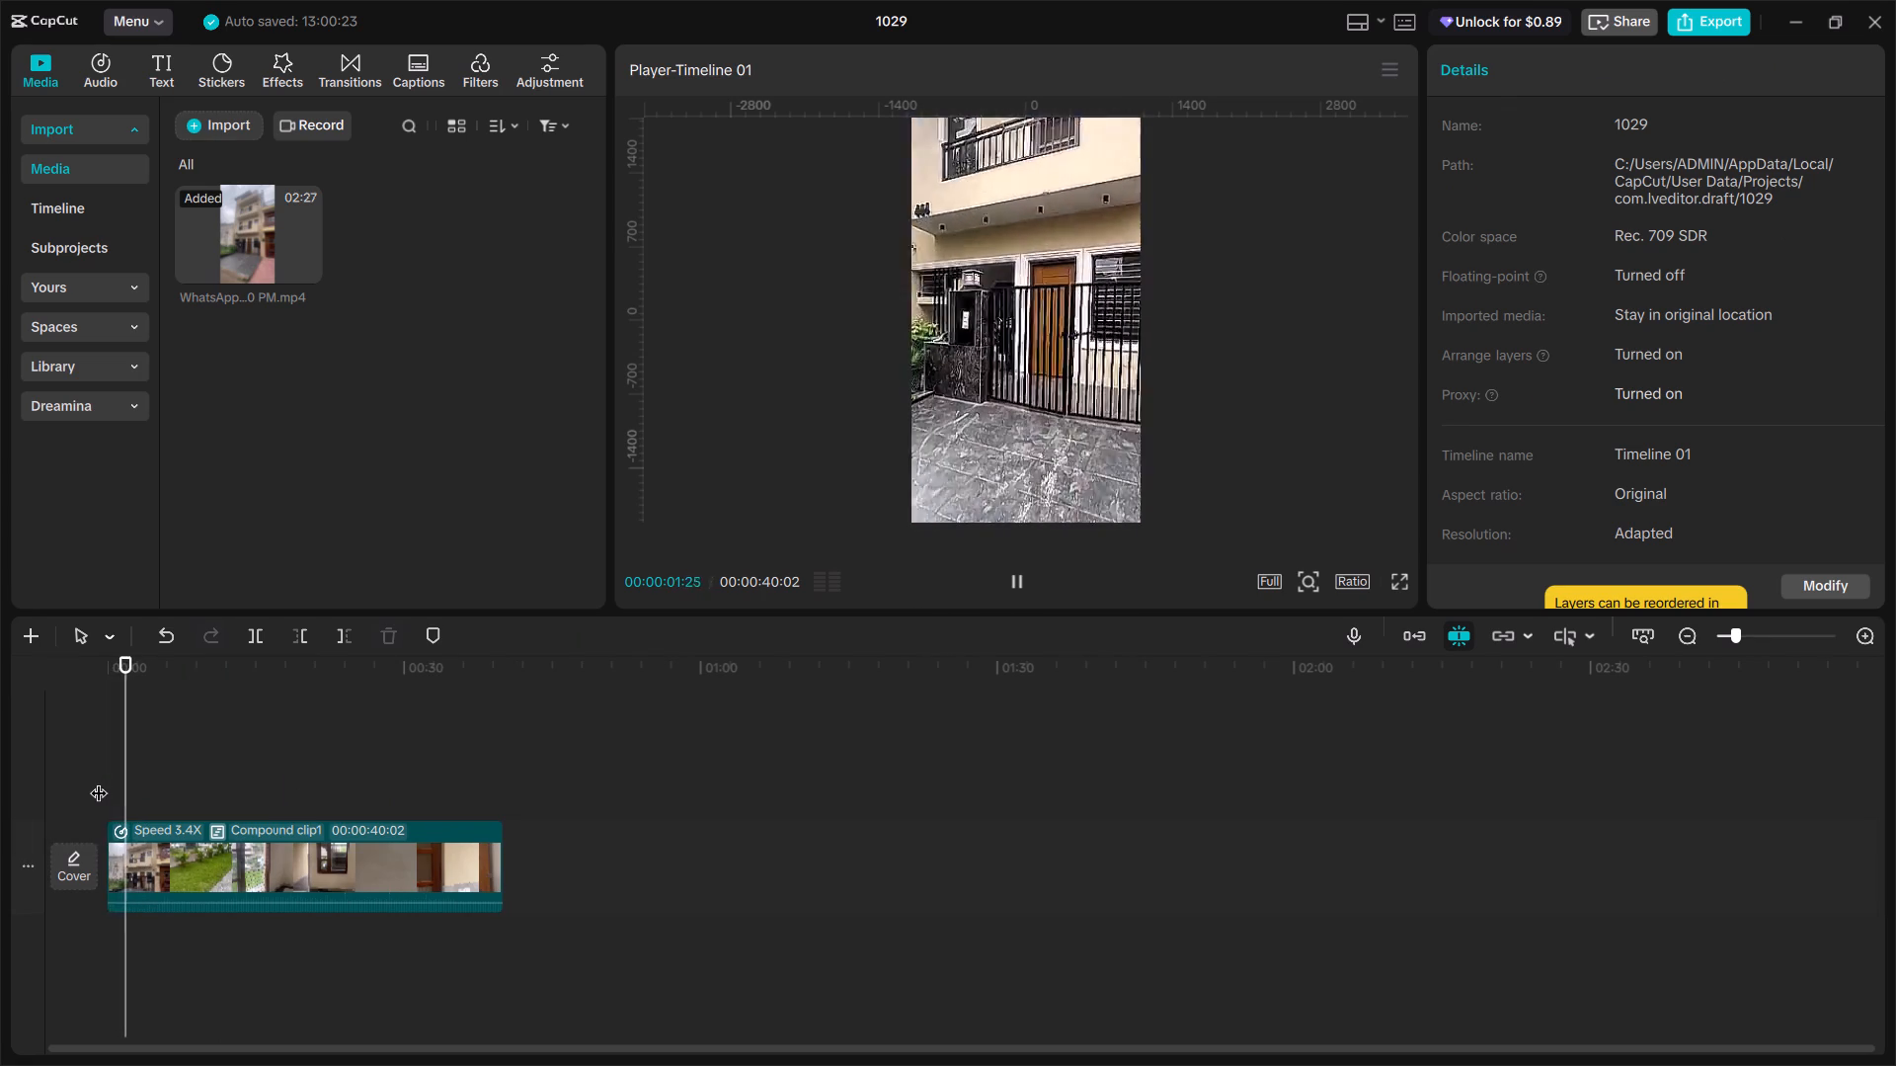
{"action": "key", "text": "space"}
{"action": "left_click_drag", "start_coordinate": [137, 781], "coordinate": [96, 772]}
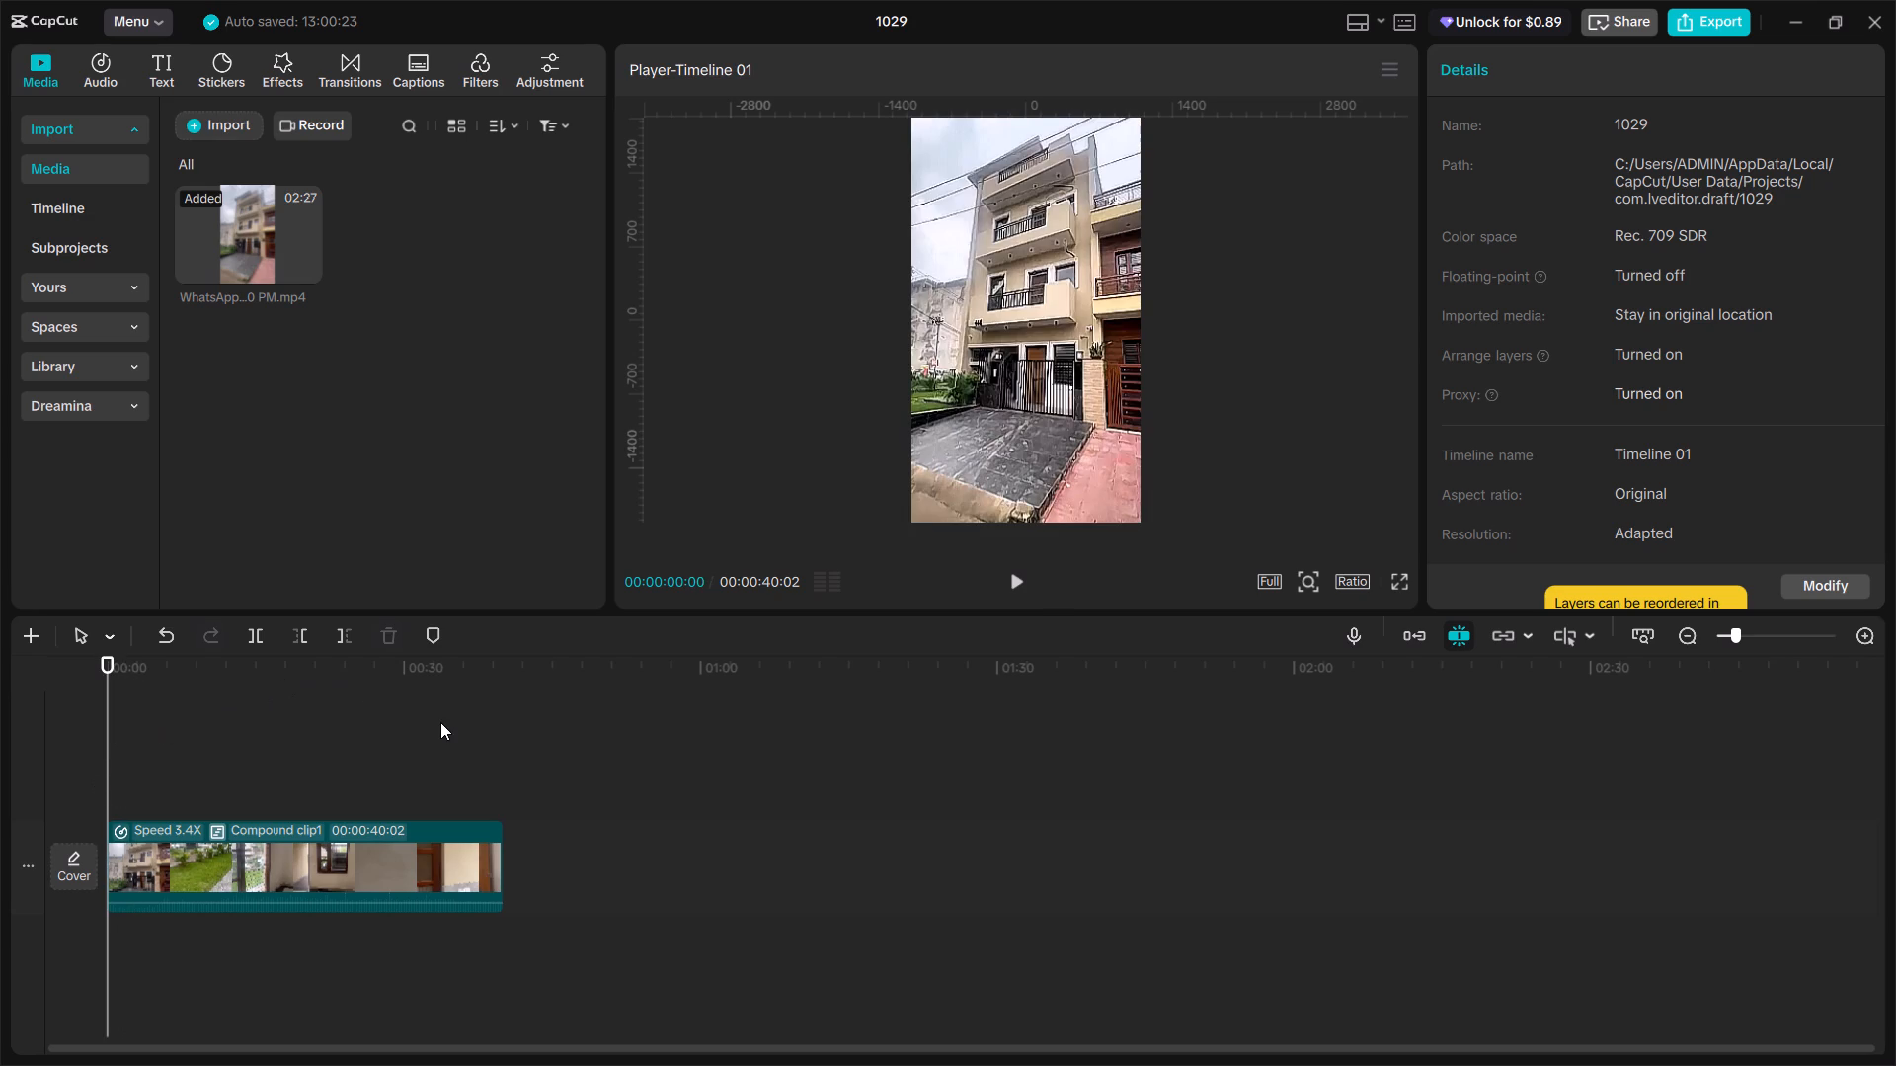
{"action": "key", "text": "space"}
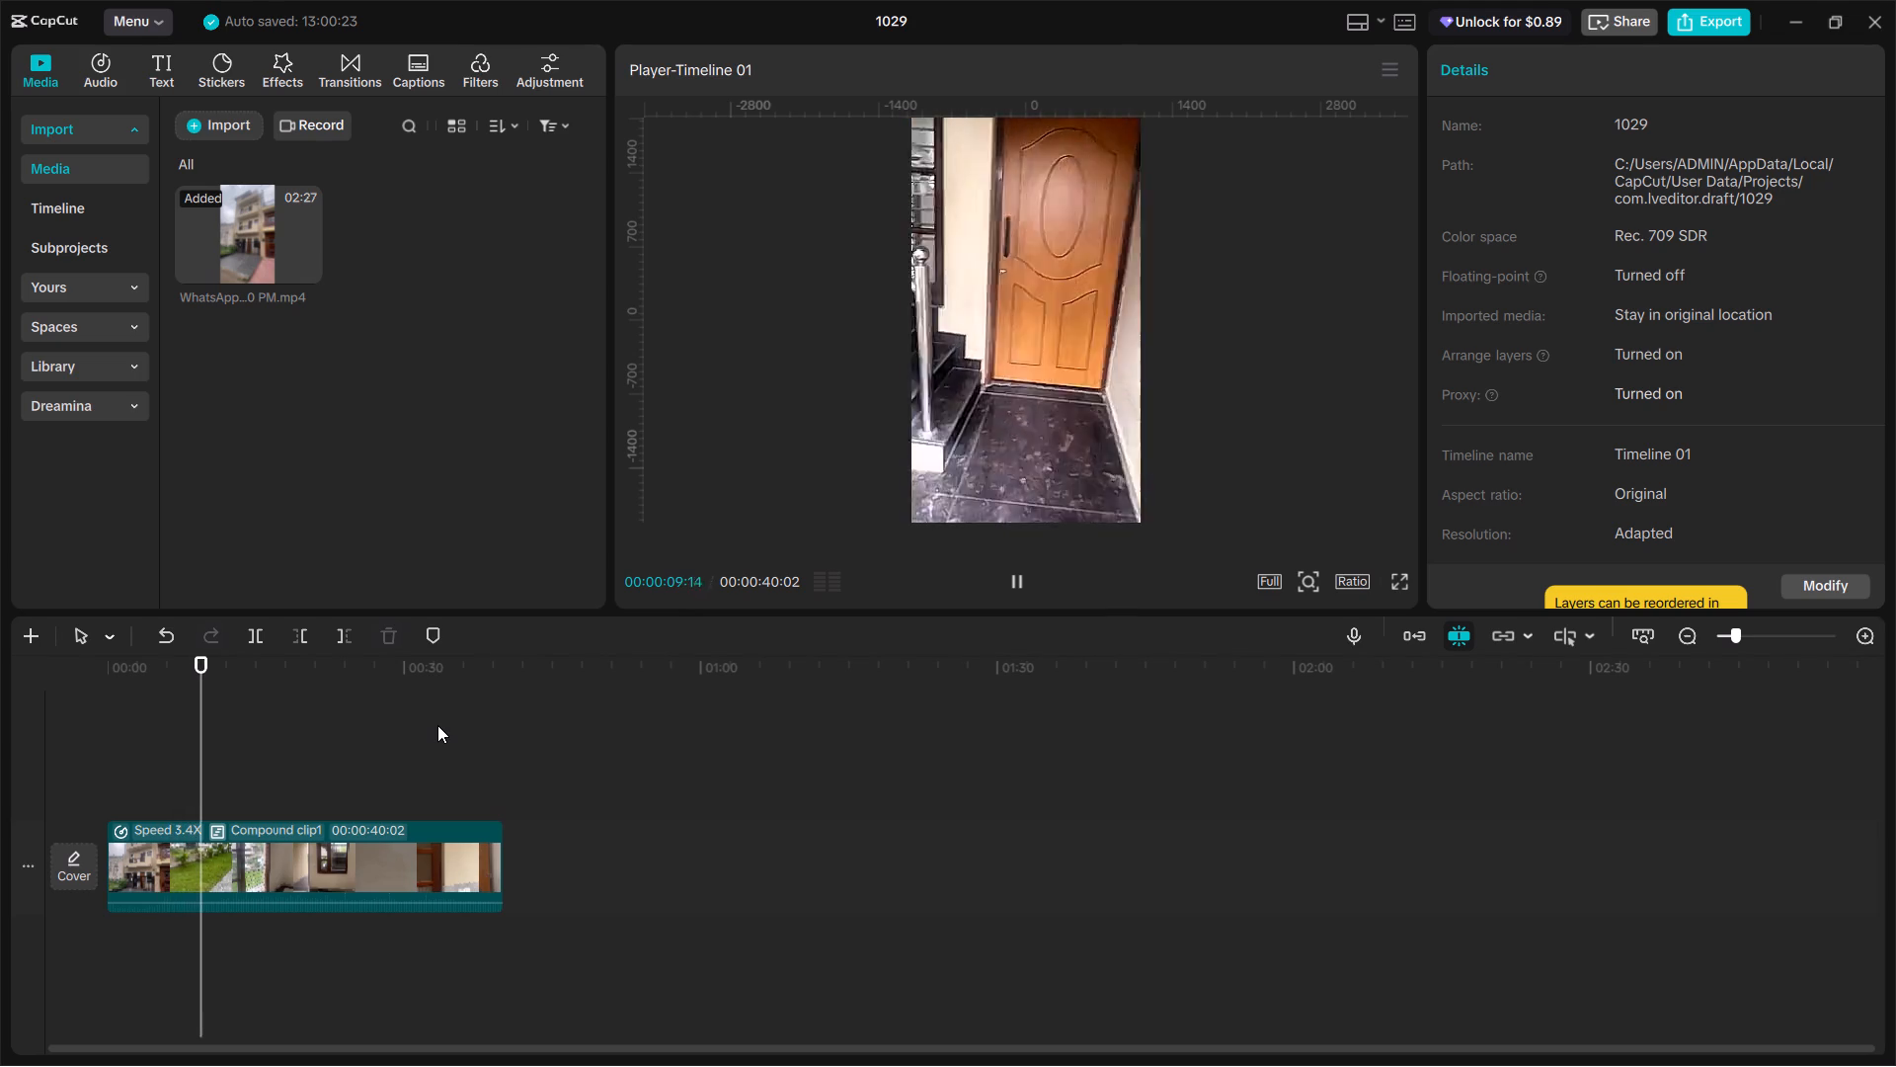
{"action": "key", "text": "space"}
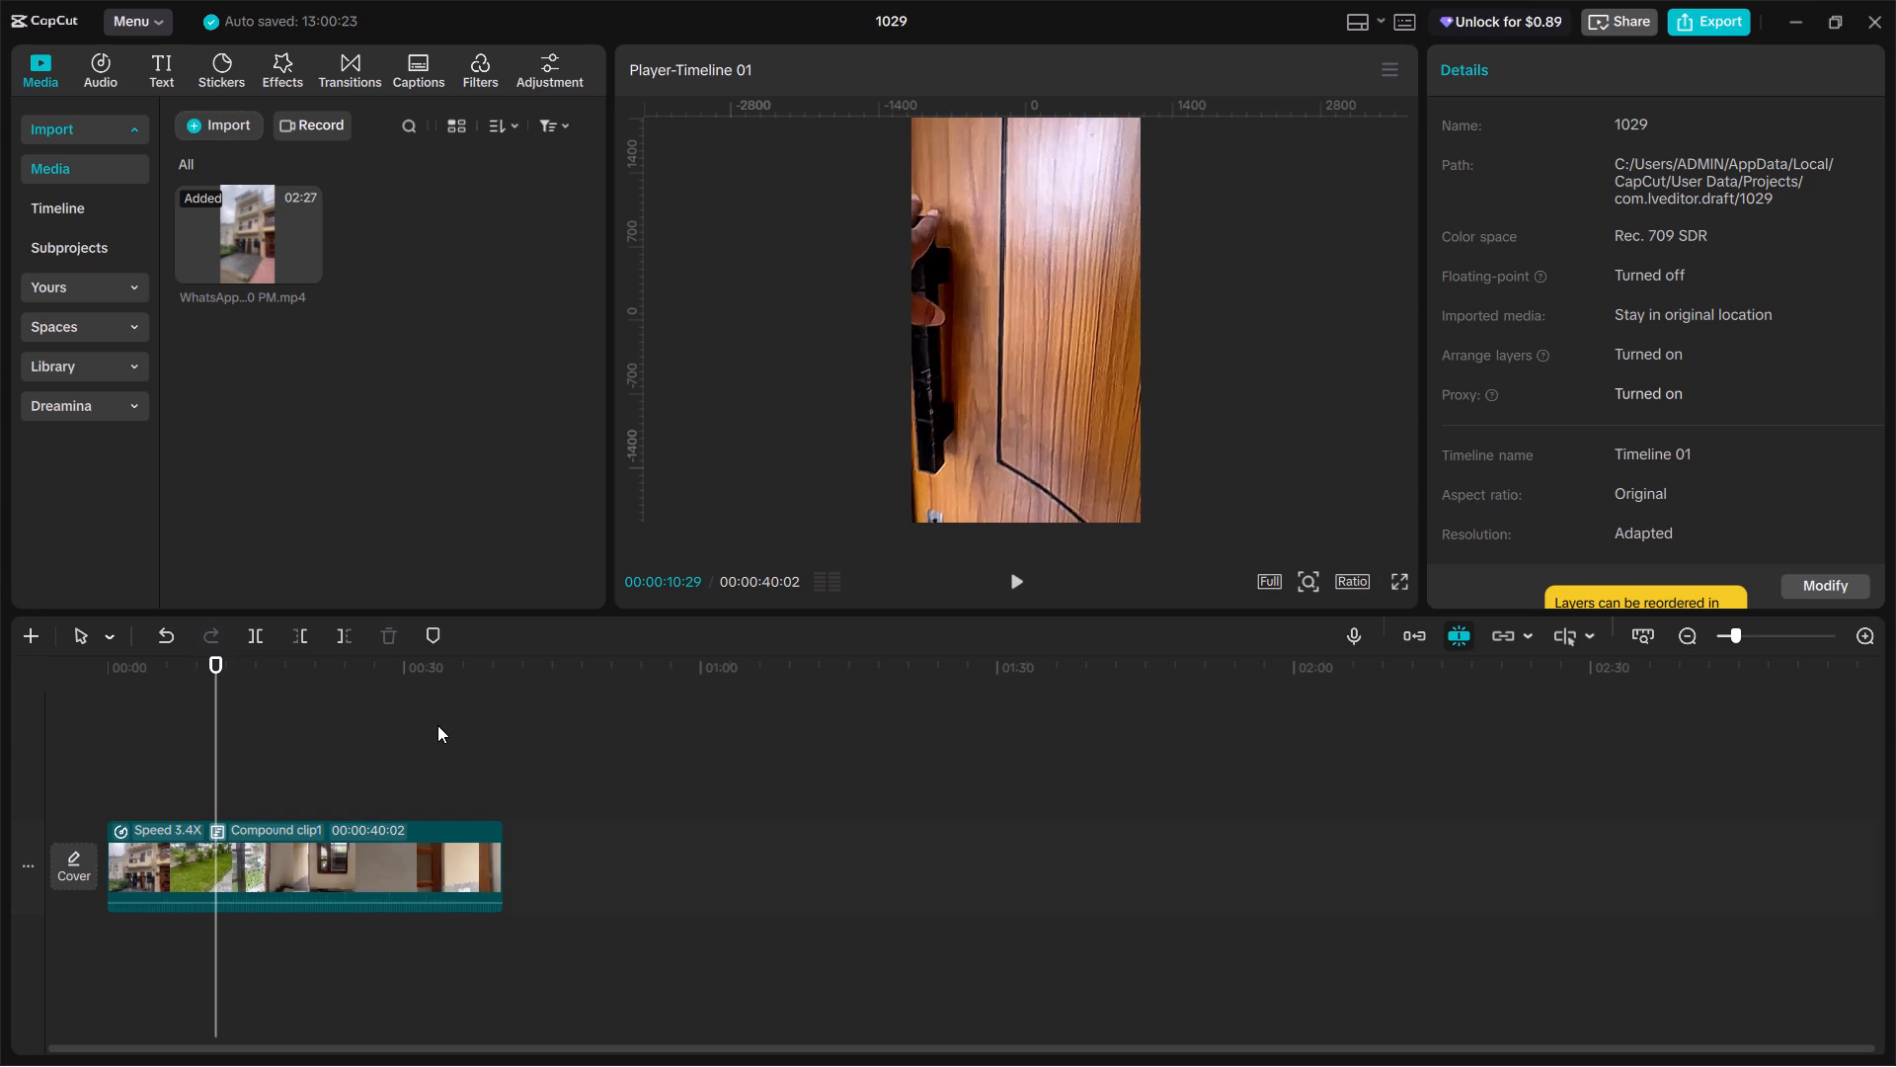
{"action": "left_click", "coordinate": [217, 755]}
{"action": "left_click_drag", "start_coordinate": [217, 755], "coordinate": [65, 775]}
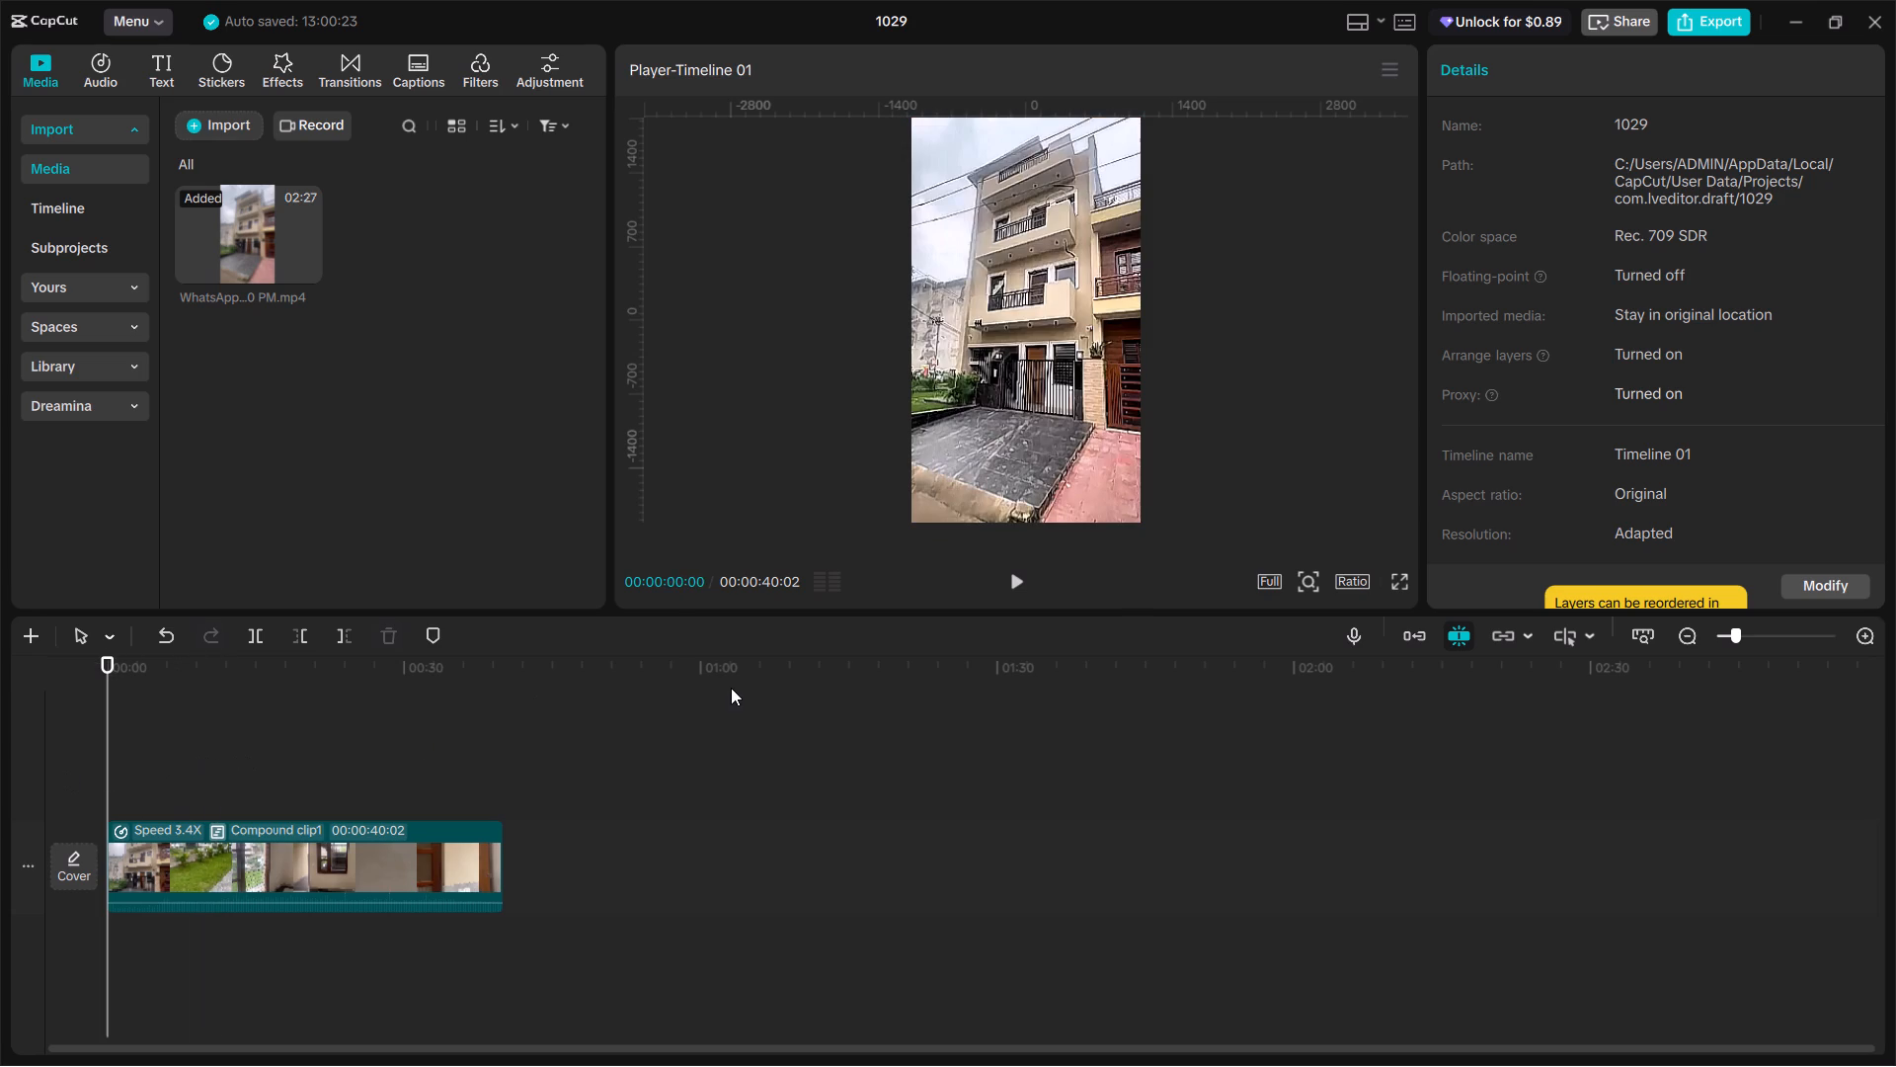
{"action": "key", "text": "space"}
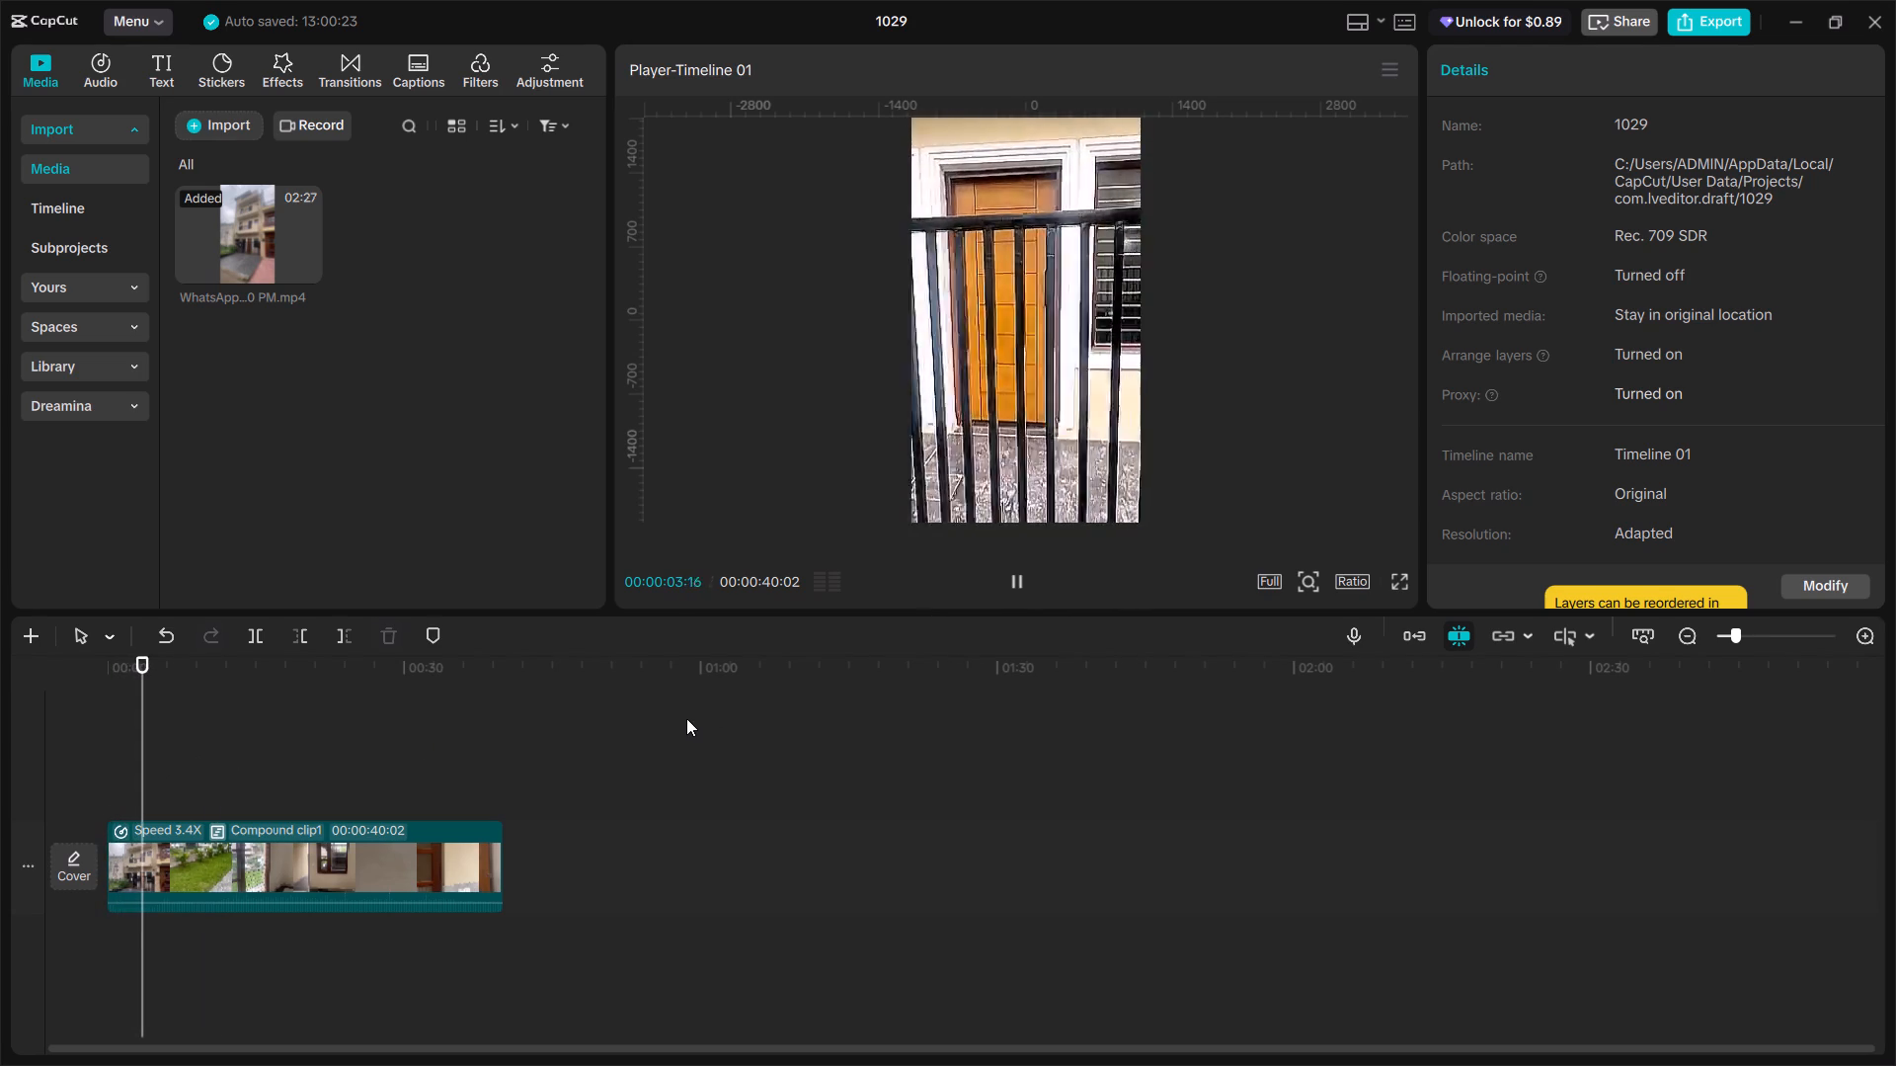
{"action": "key", "text": "space"}
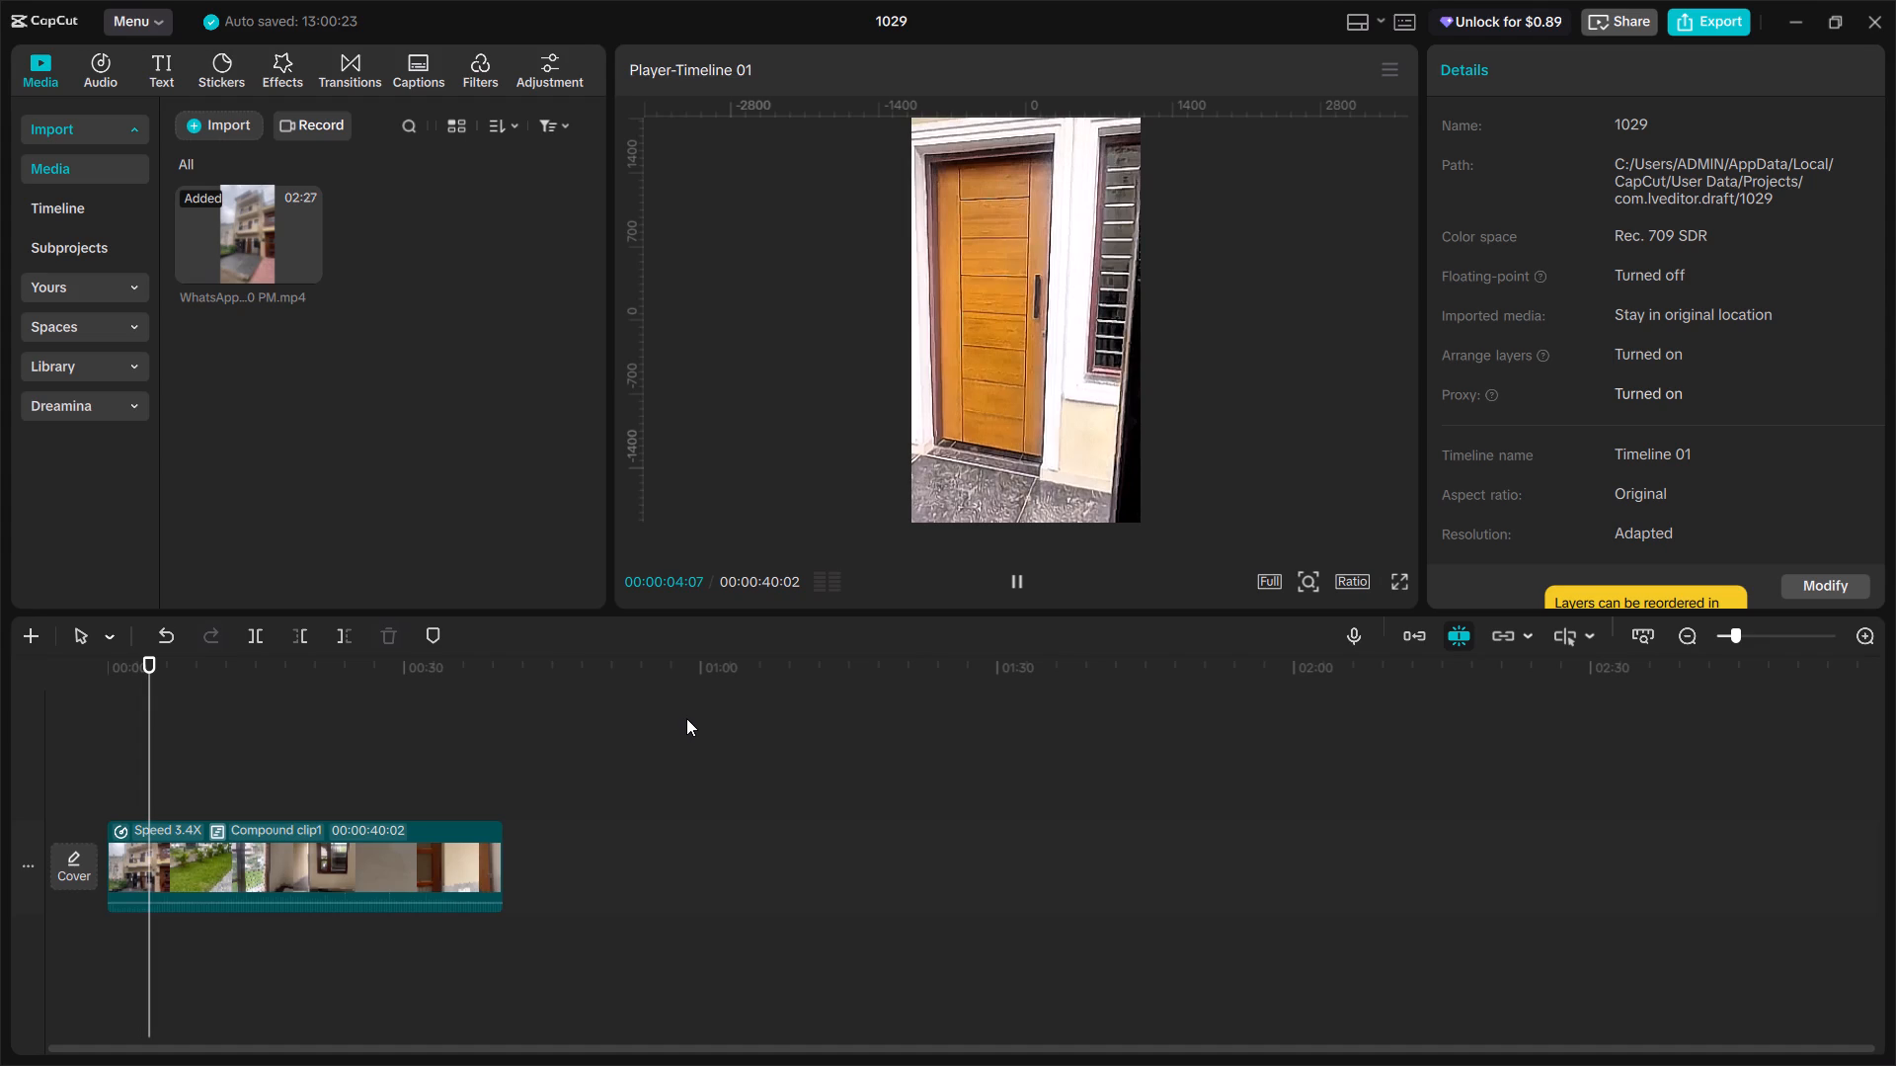
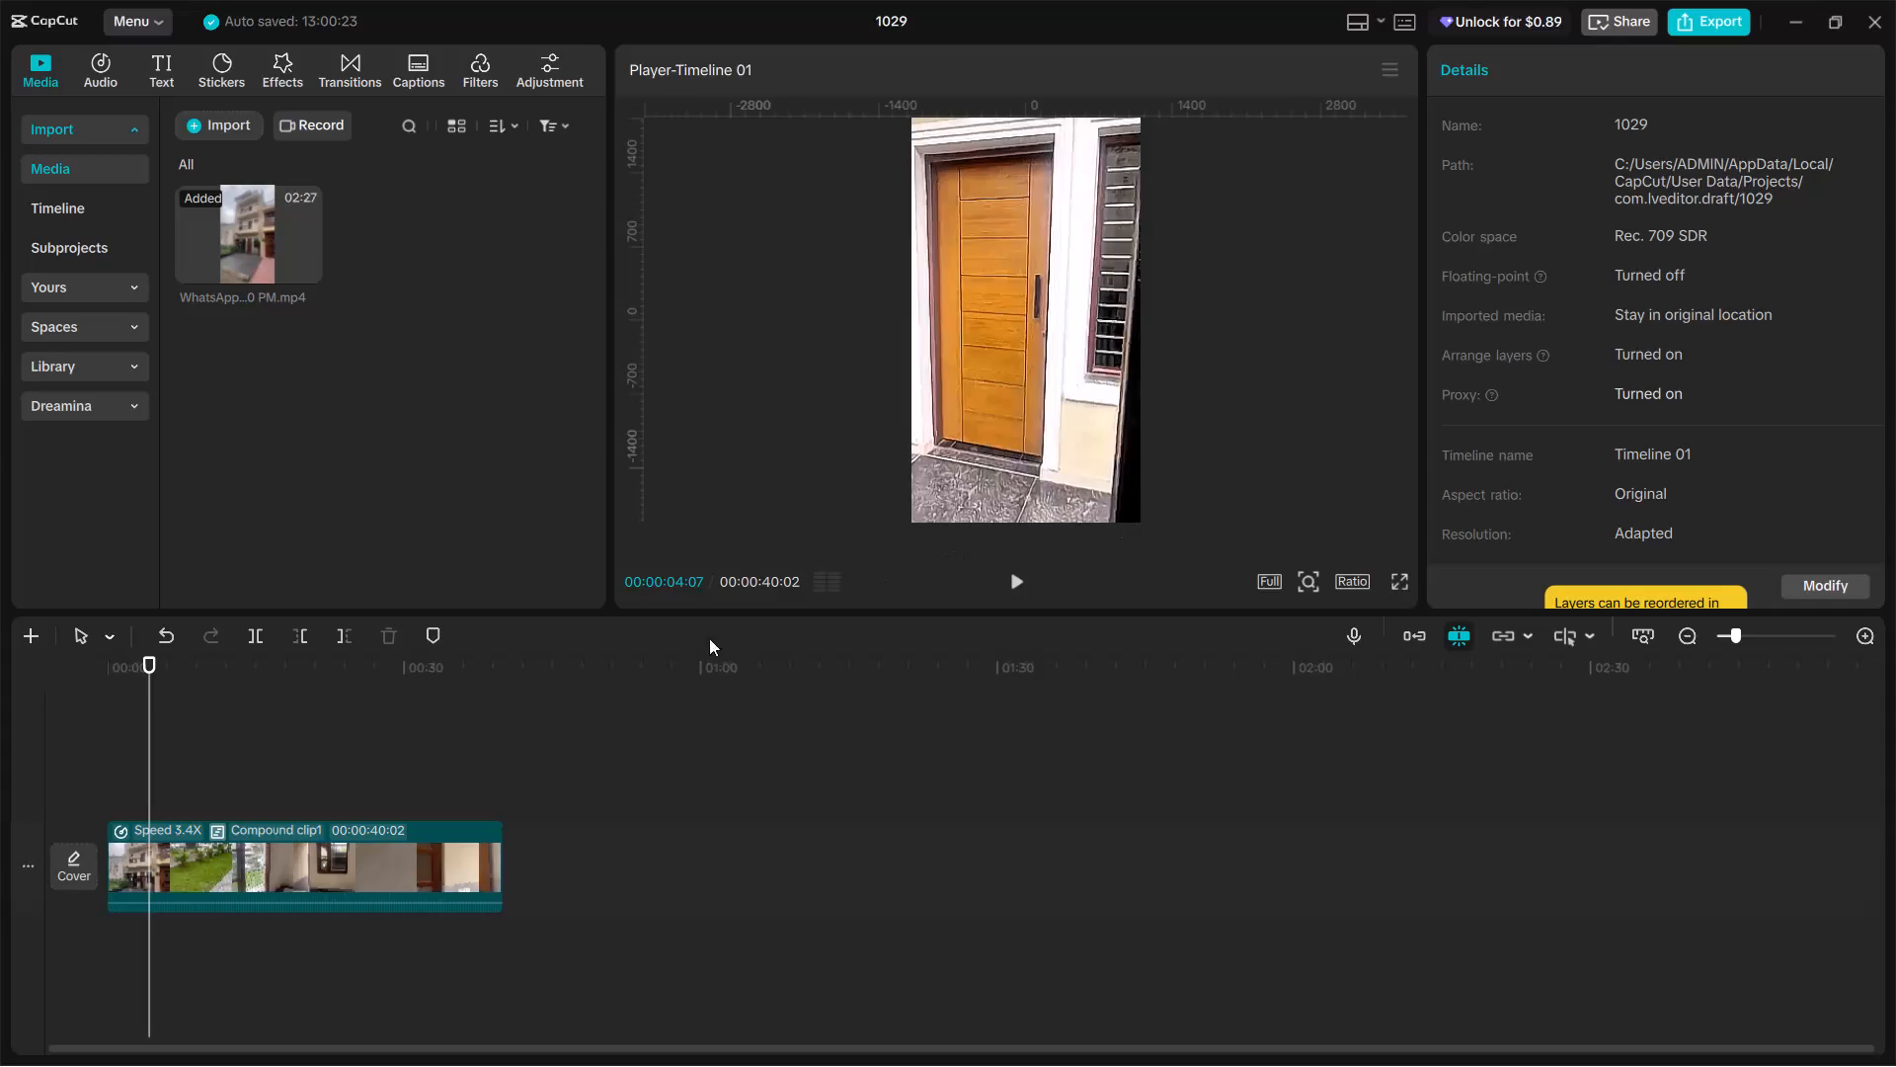
Replay the sped-up compound clip from the start to review its pace through the garden, side wall and carved door shots.
{"action": "left_click_drag", "start_coordinate": [148, 752], "coordinate": [70, 759]}
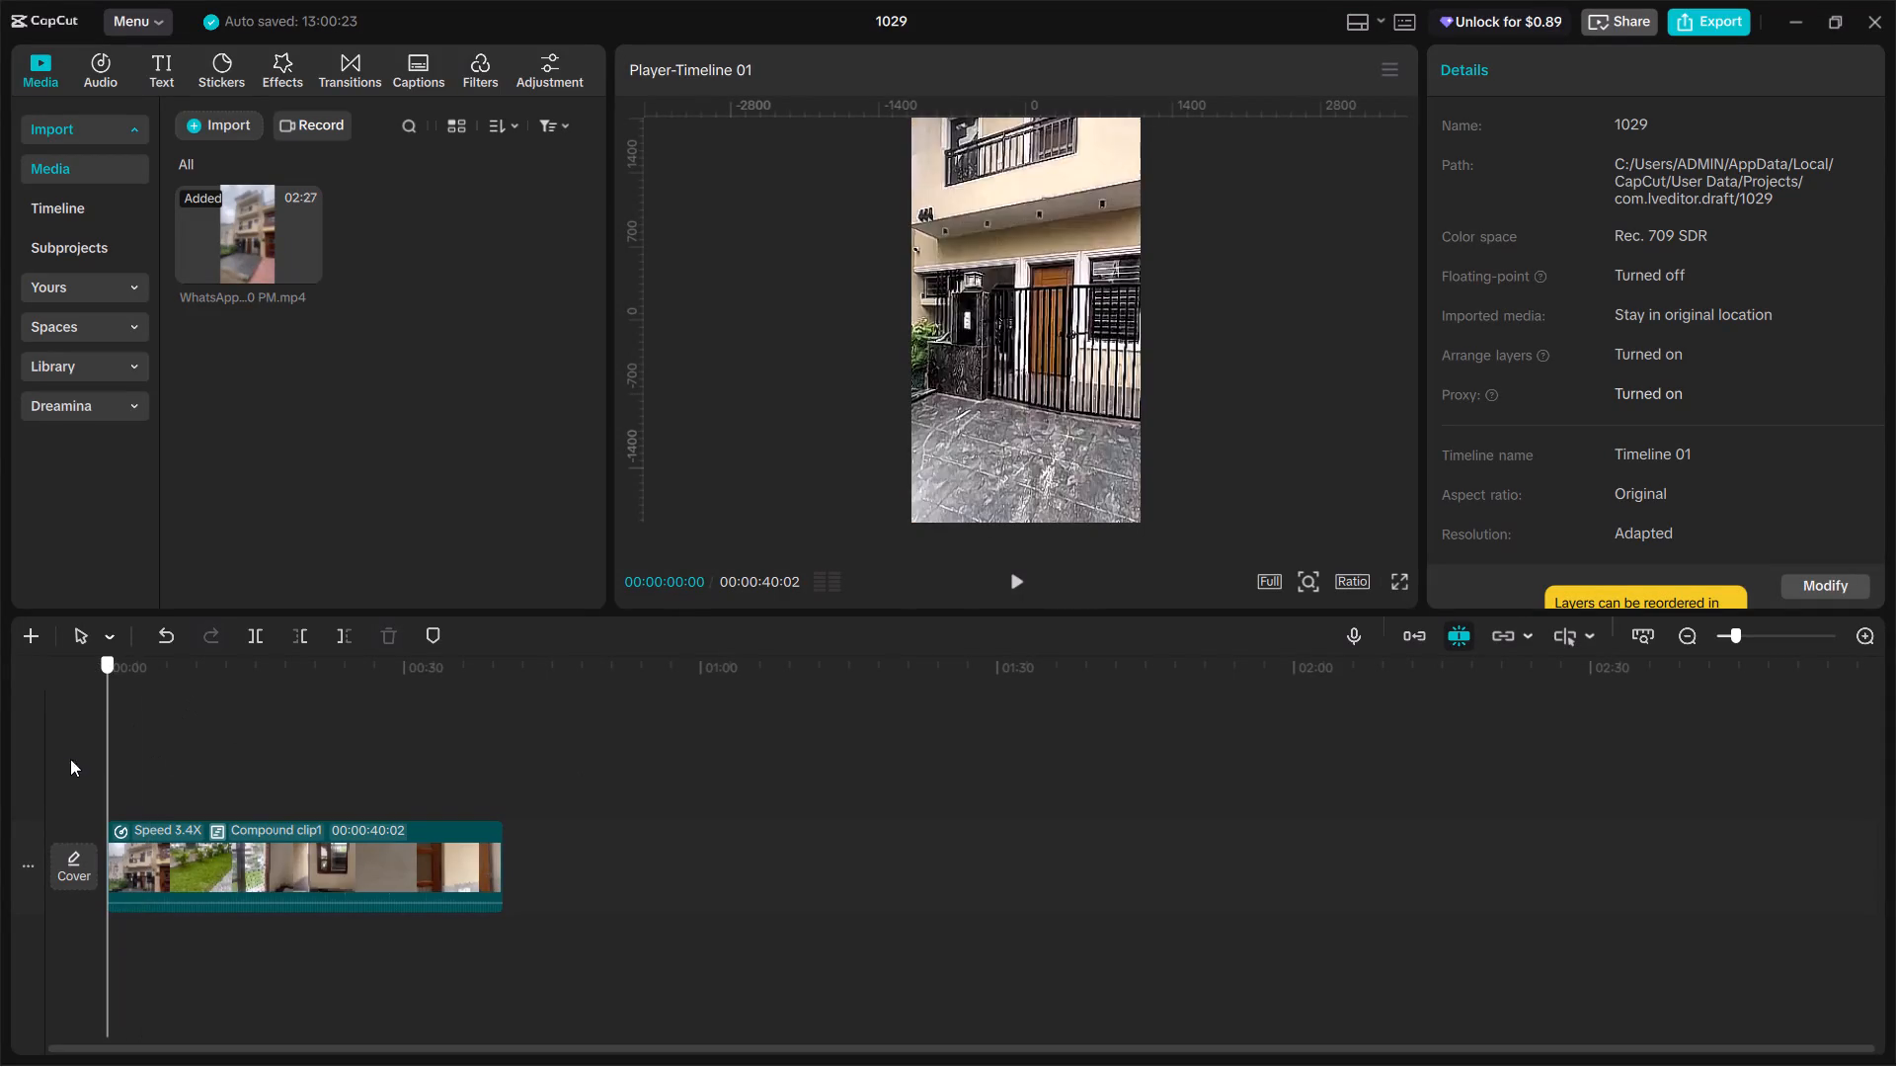
{"action": "left_click_drag", "start_coordinate": [70, 759], "coordinate": [60, 760]}
{"action": "key", "text": "space"}
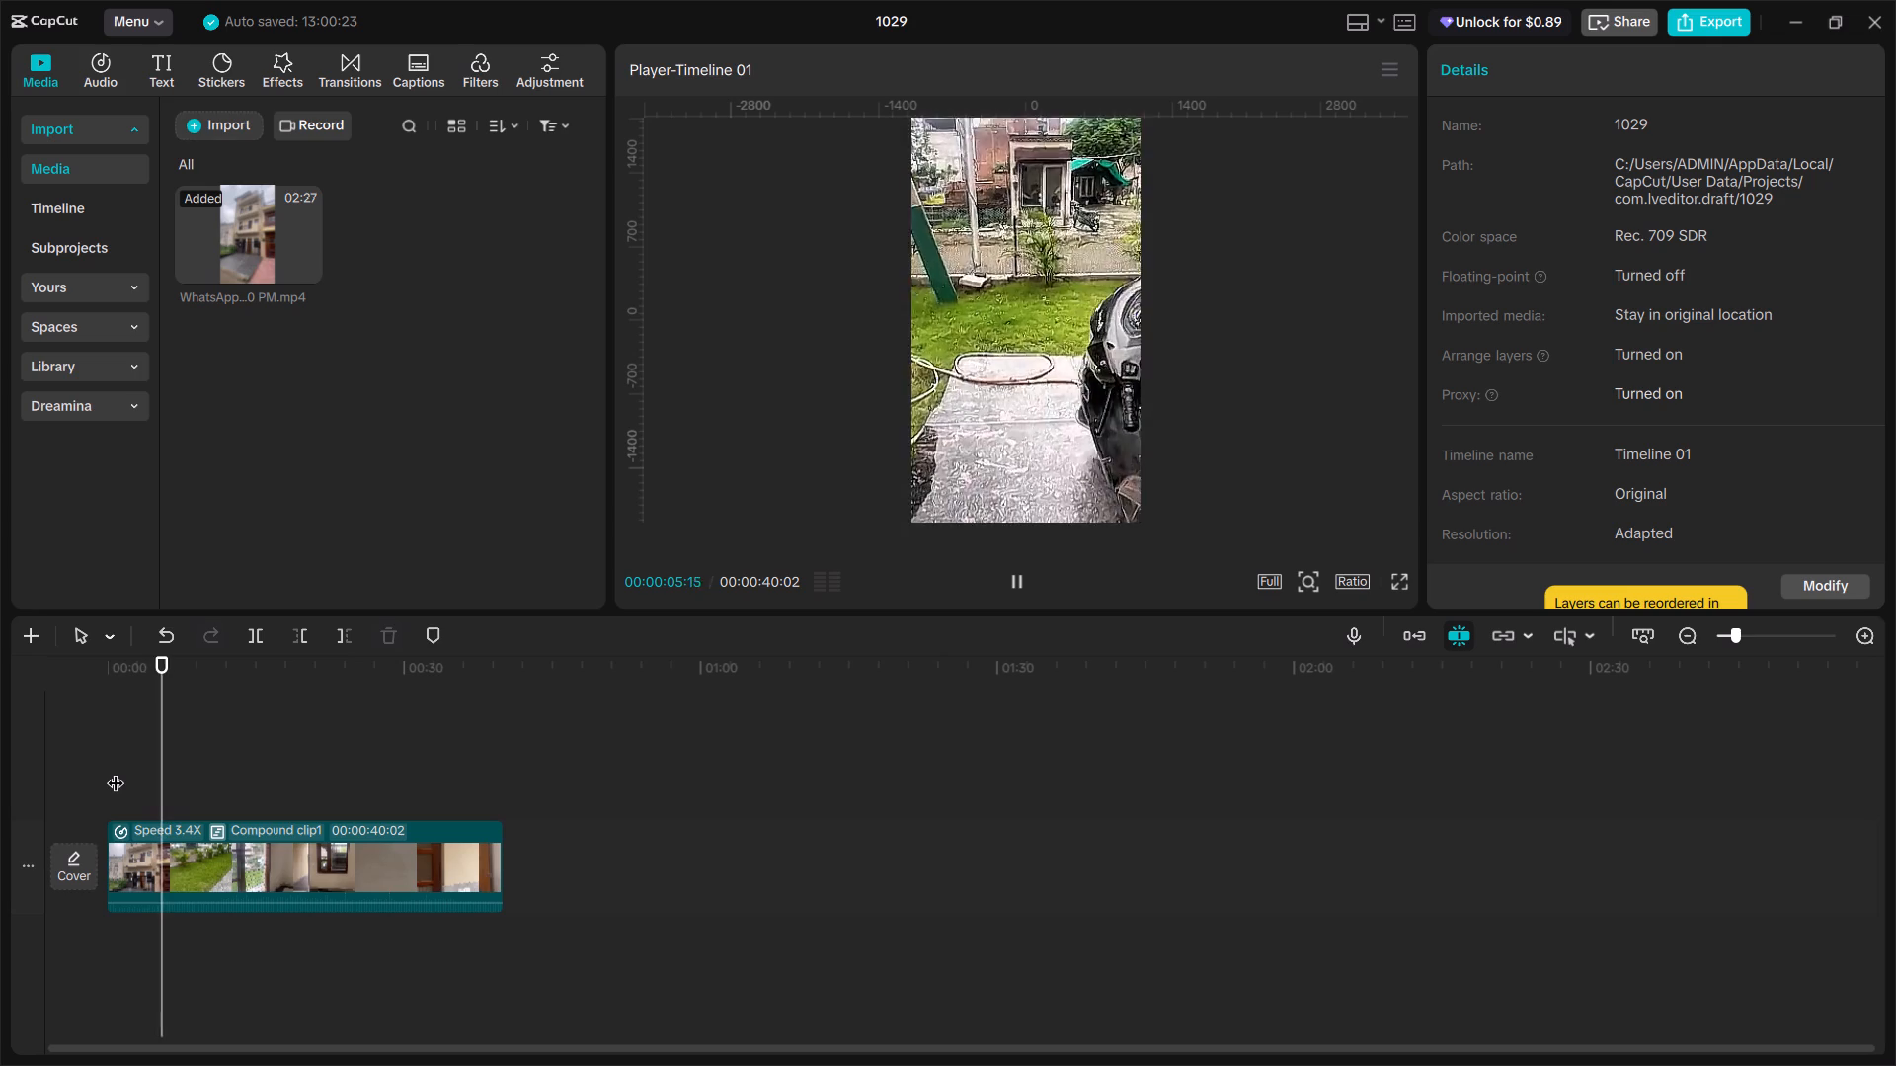
{"action": "key", "text": "space"}
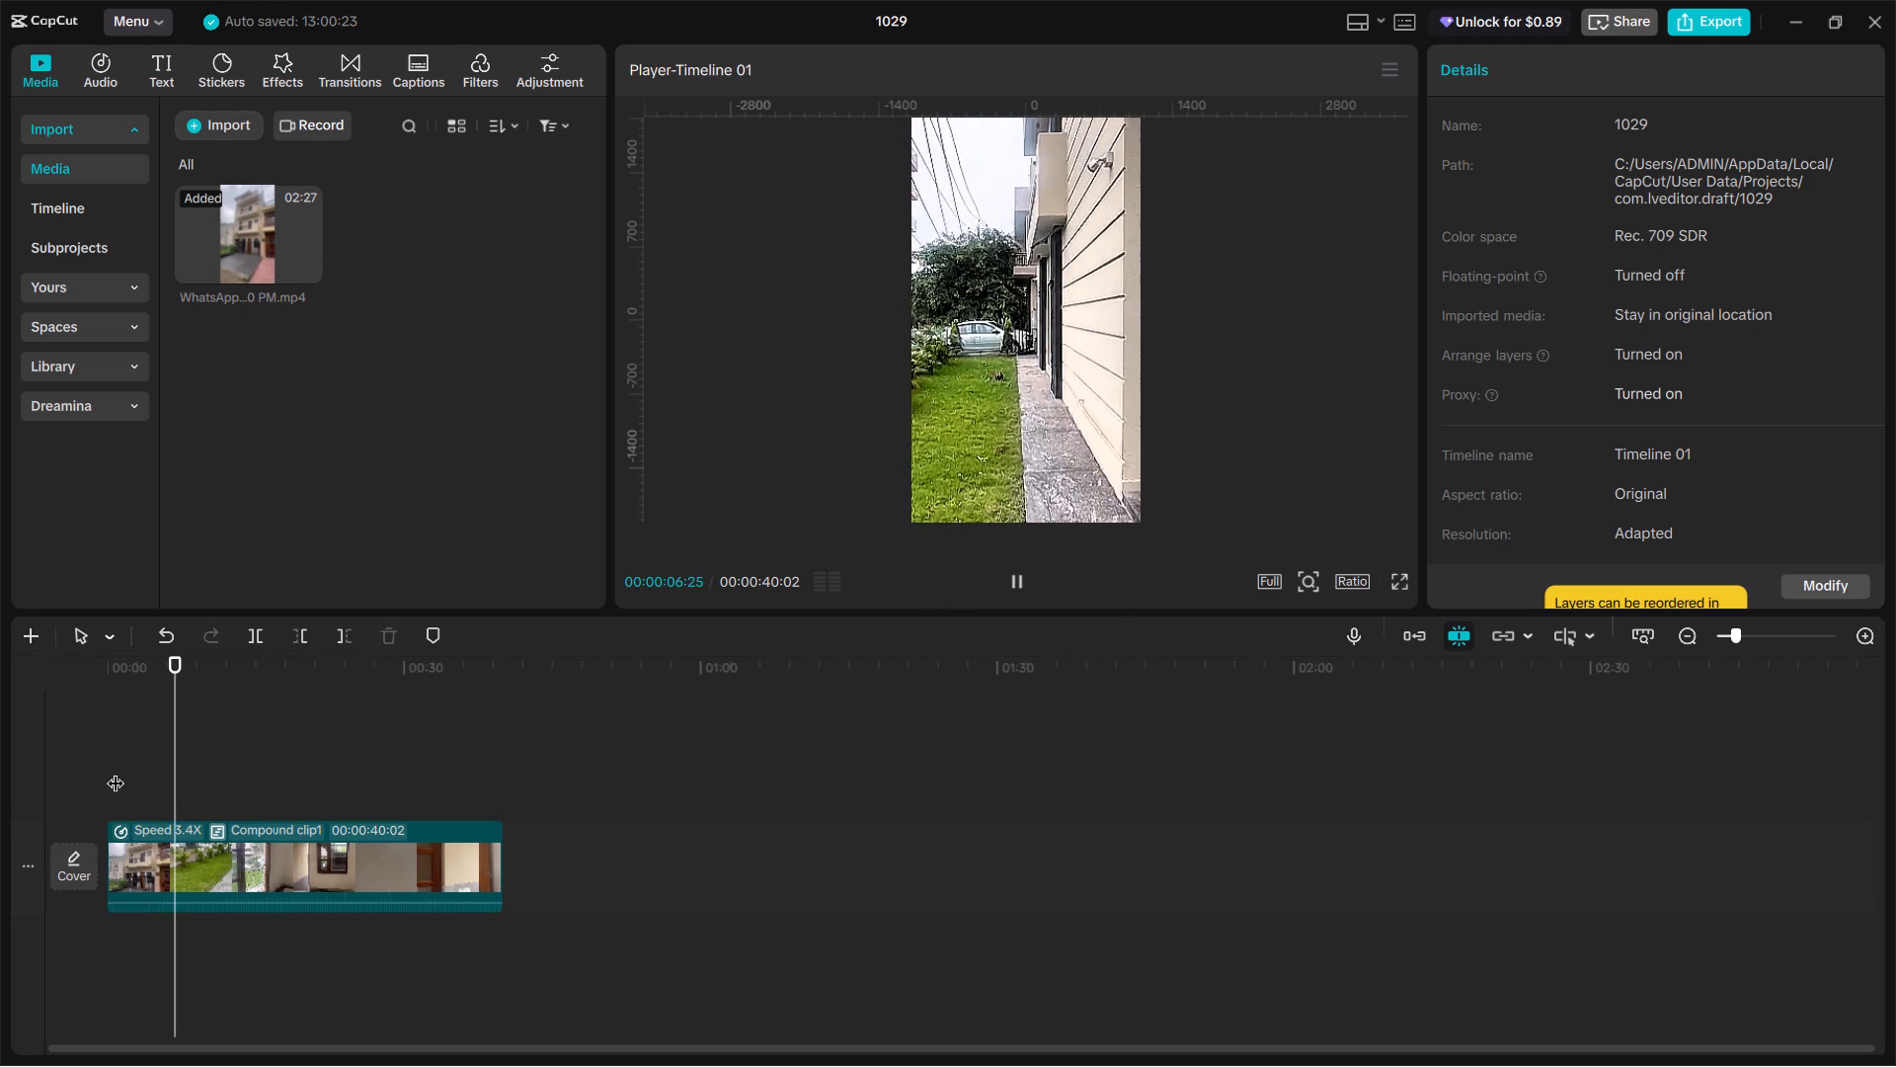
{"action": "left_click", "coordinate": [176, 780]}
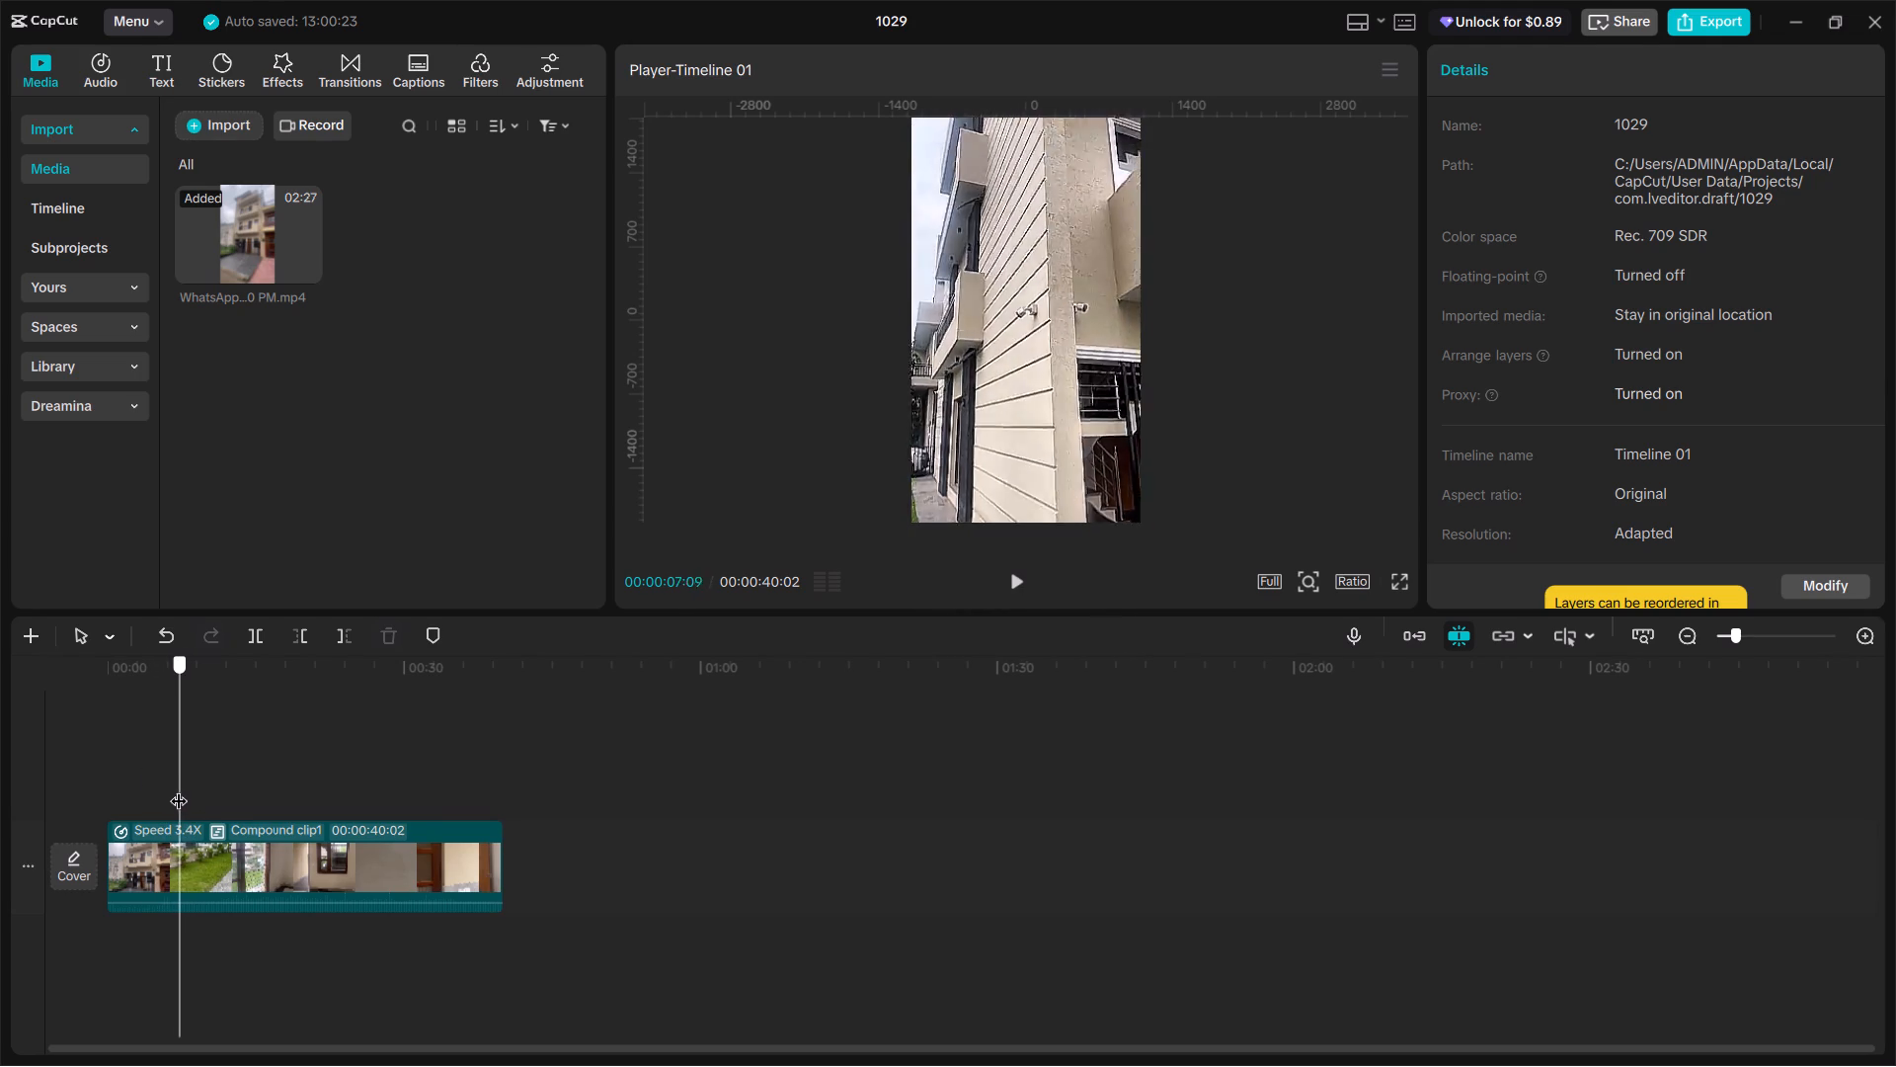
{"action": "key", "text": "space"}
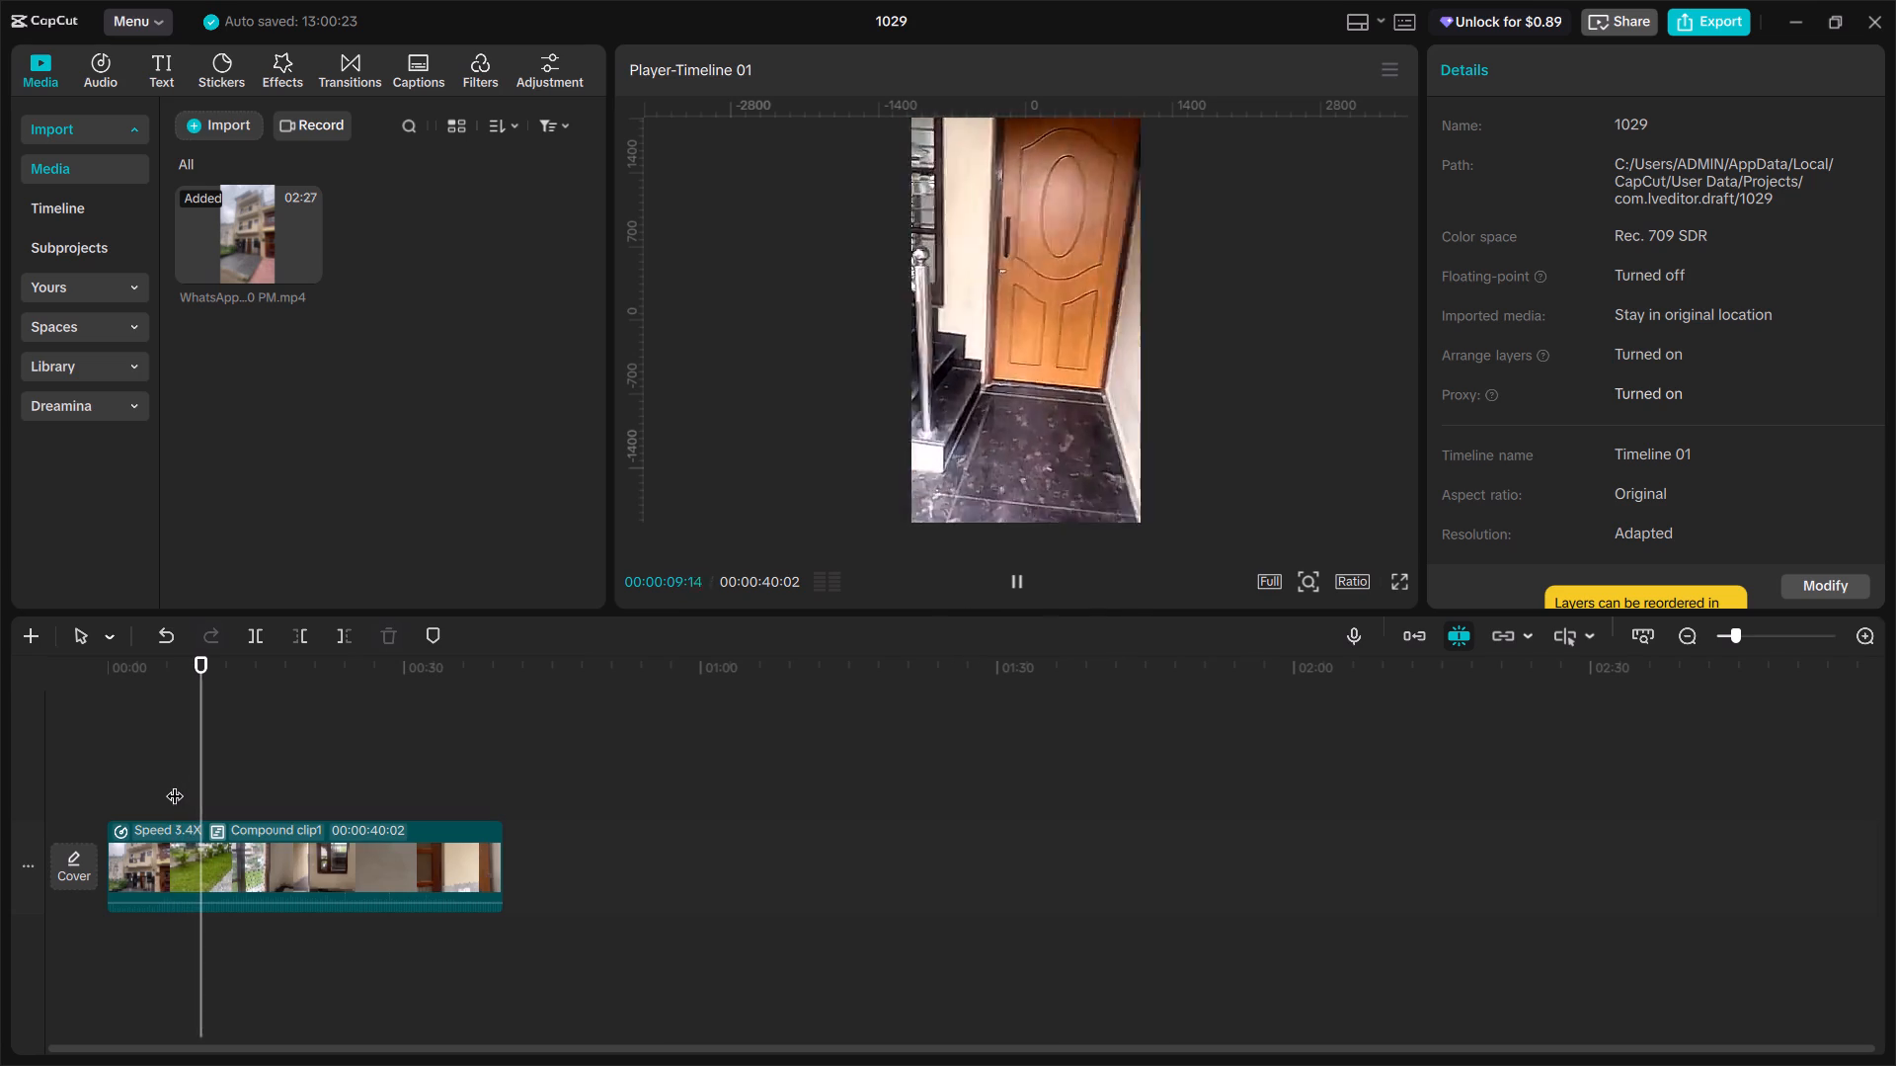
{"action": "key", "text": "space"}
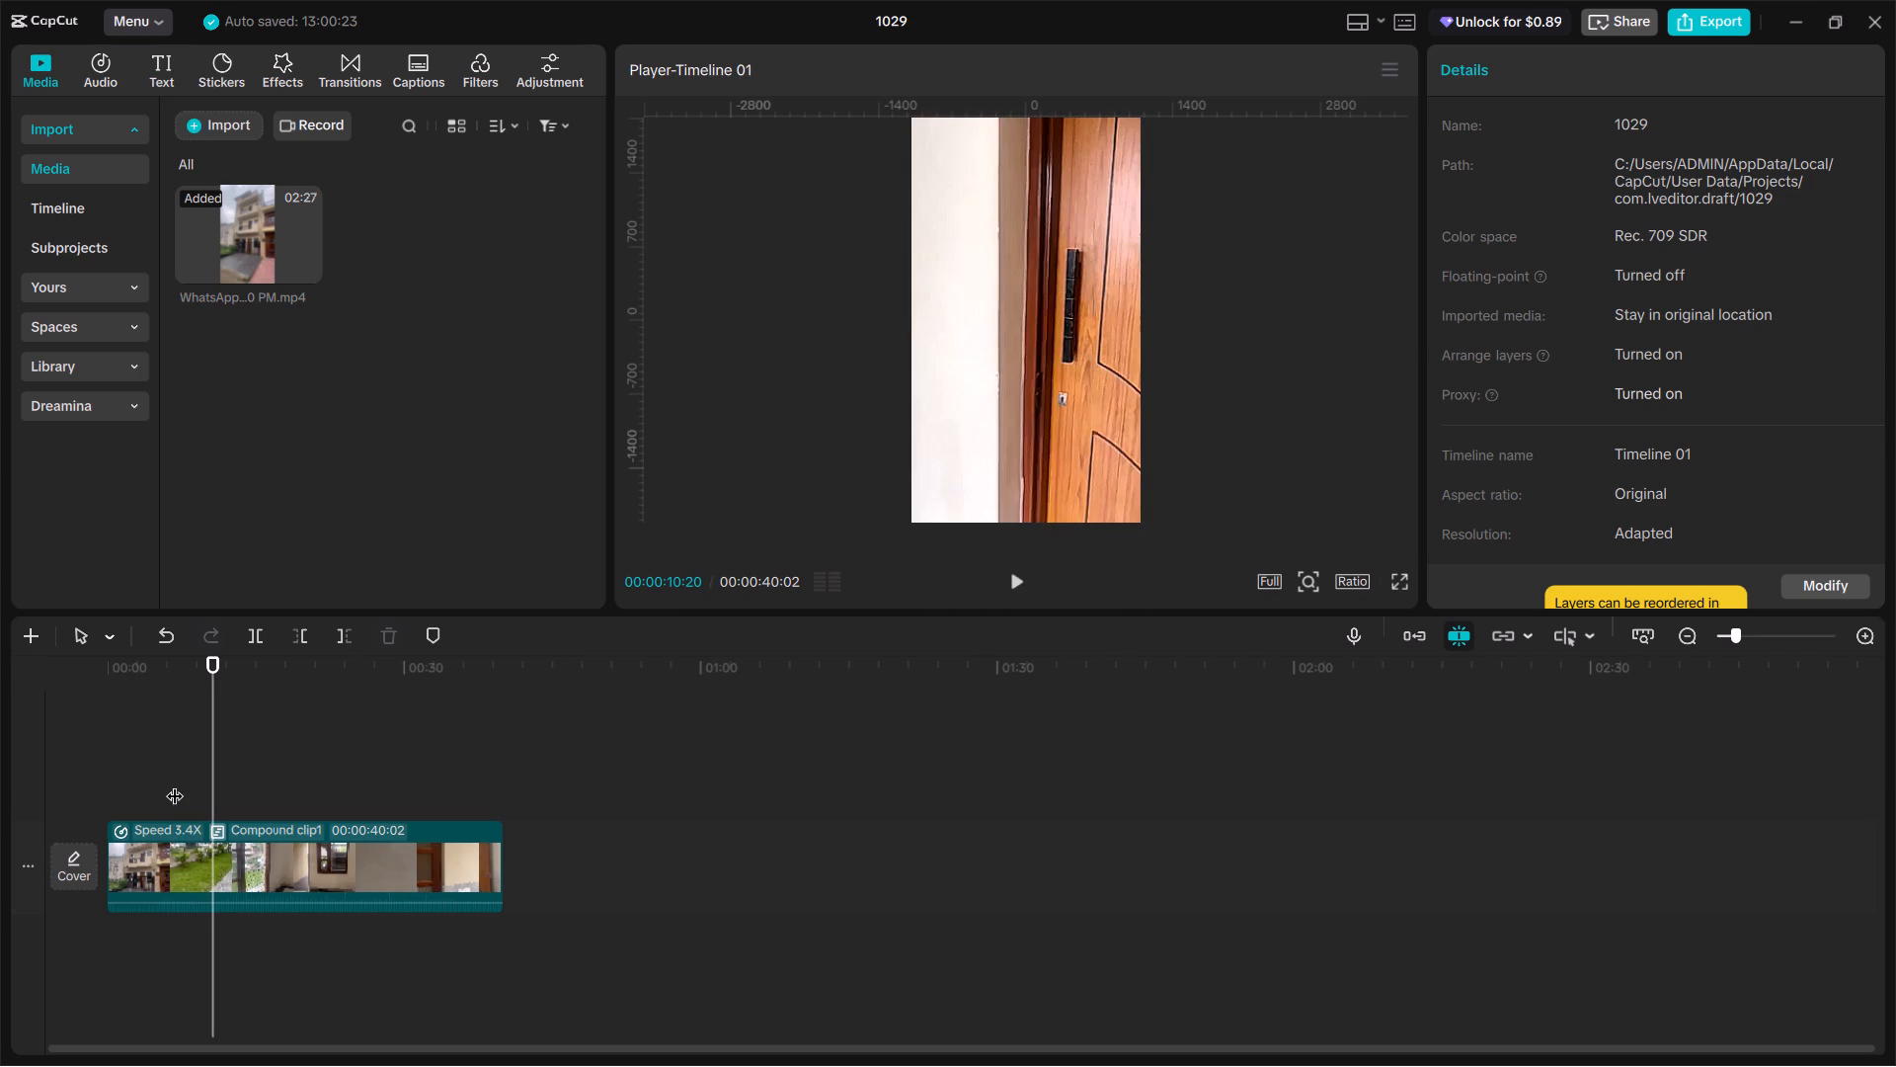
{"action": "key", "text": "space"}
{"action": "key", "text": "space"}
{"action": "left_click", "coordinate": [187, 794]}
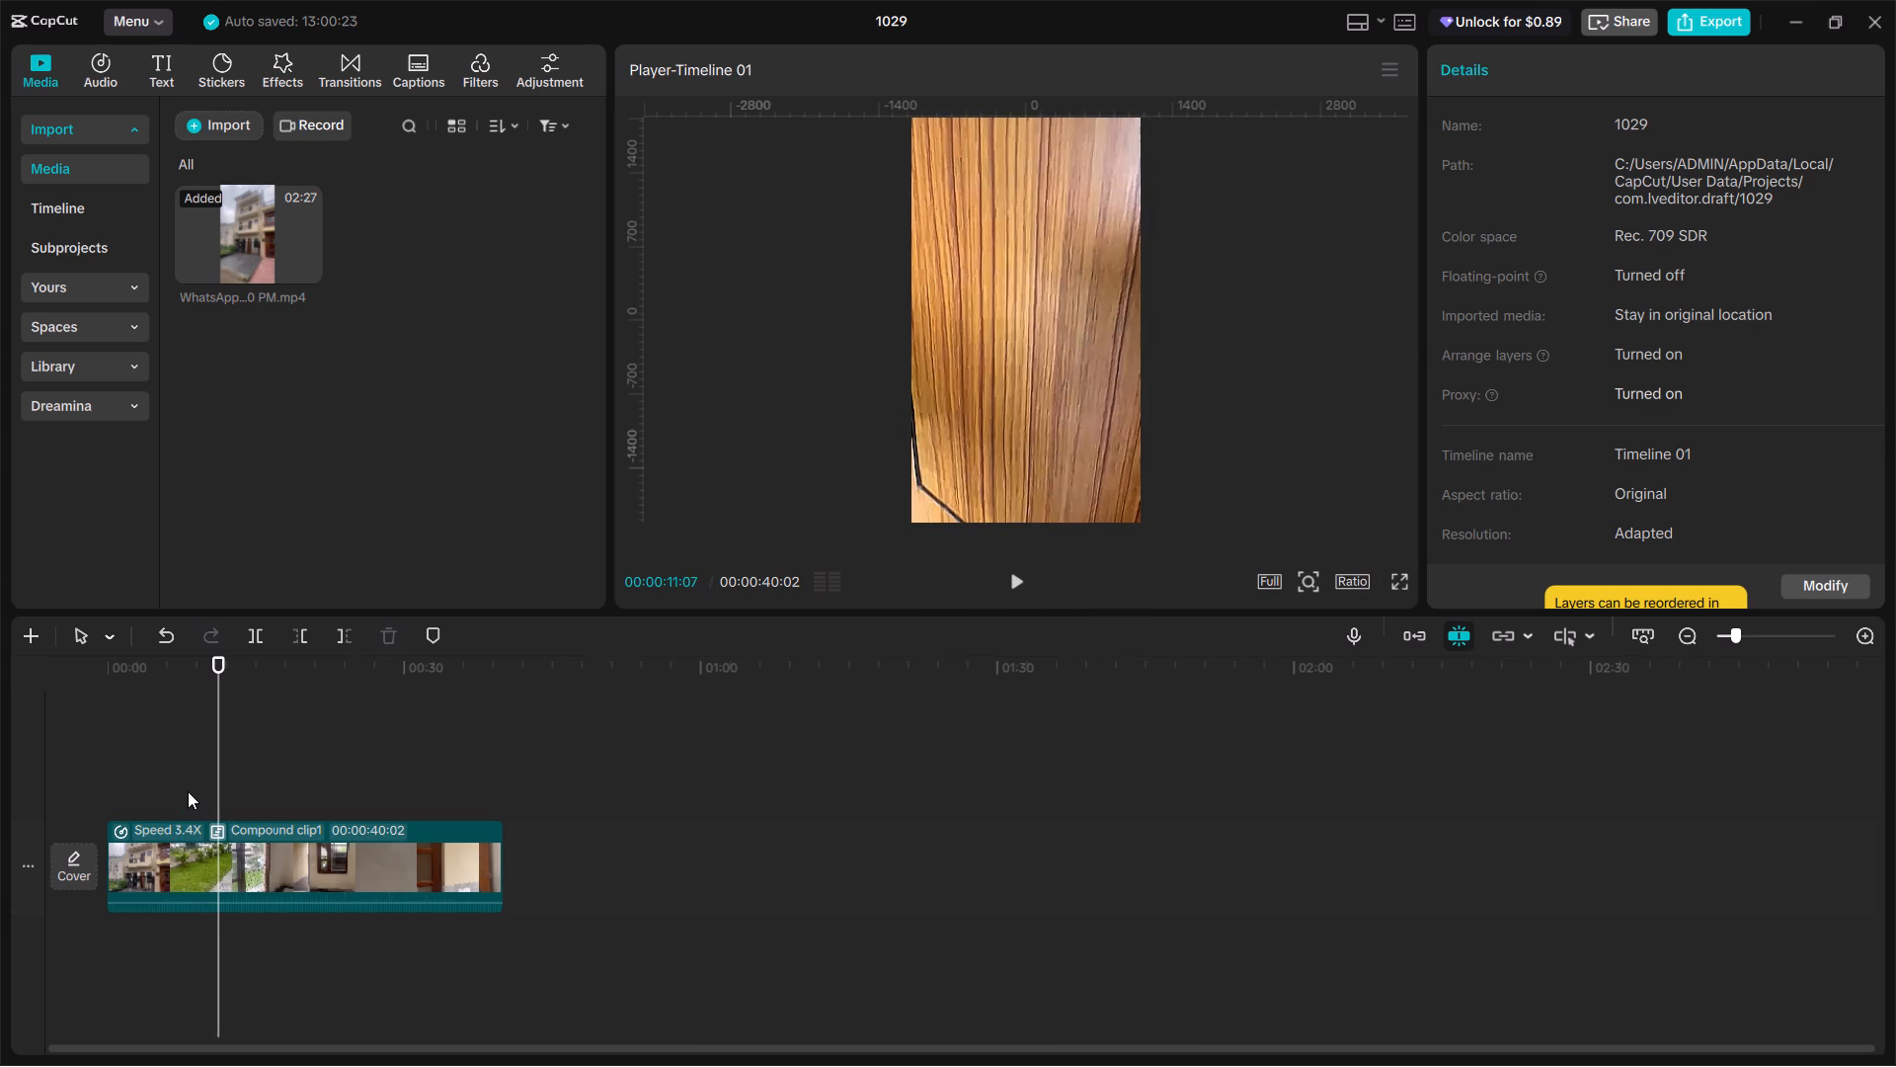
Split the compound clip at 00:00:06:24, where the camera turns from the lawn to the house's side wall.
{"action": "left_click_drag", "start_coordinate": [188, 785], "coordinate": [168, 774]}
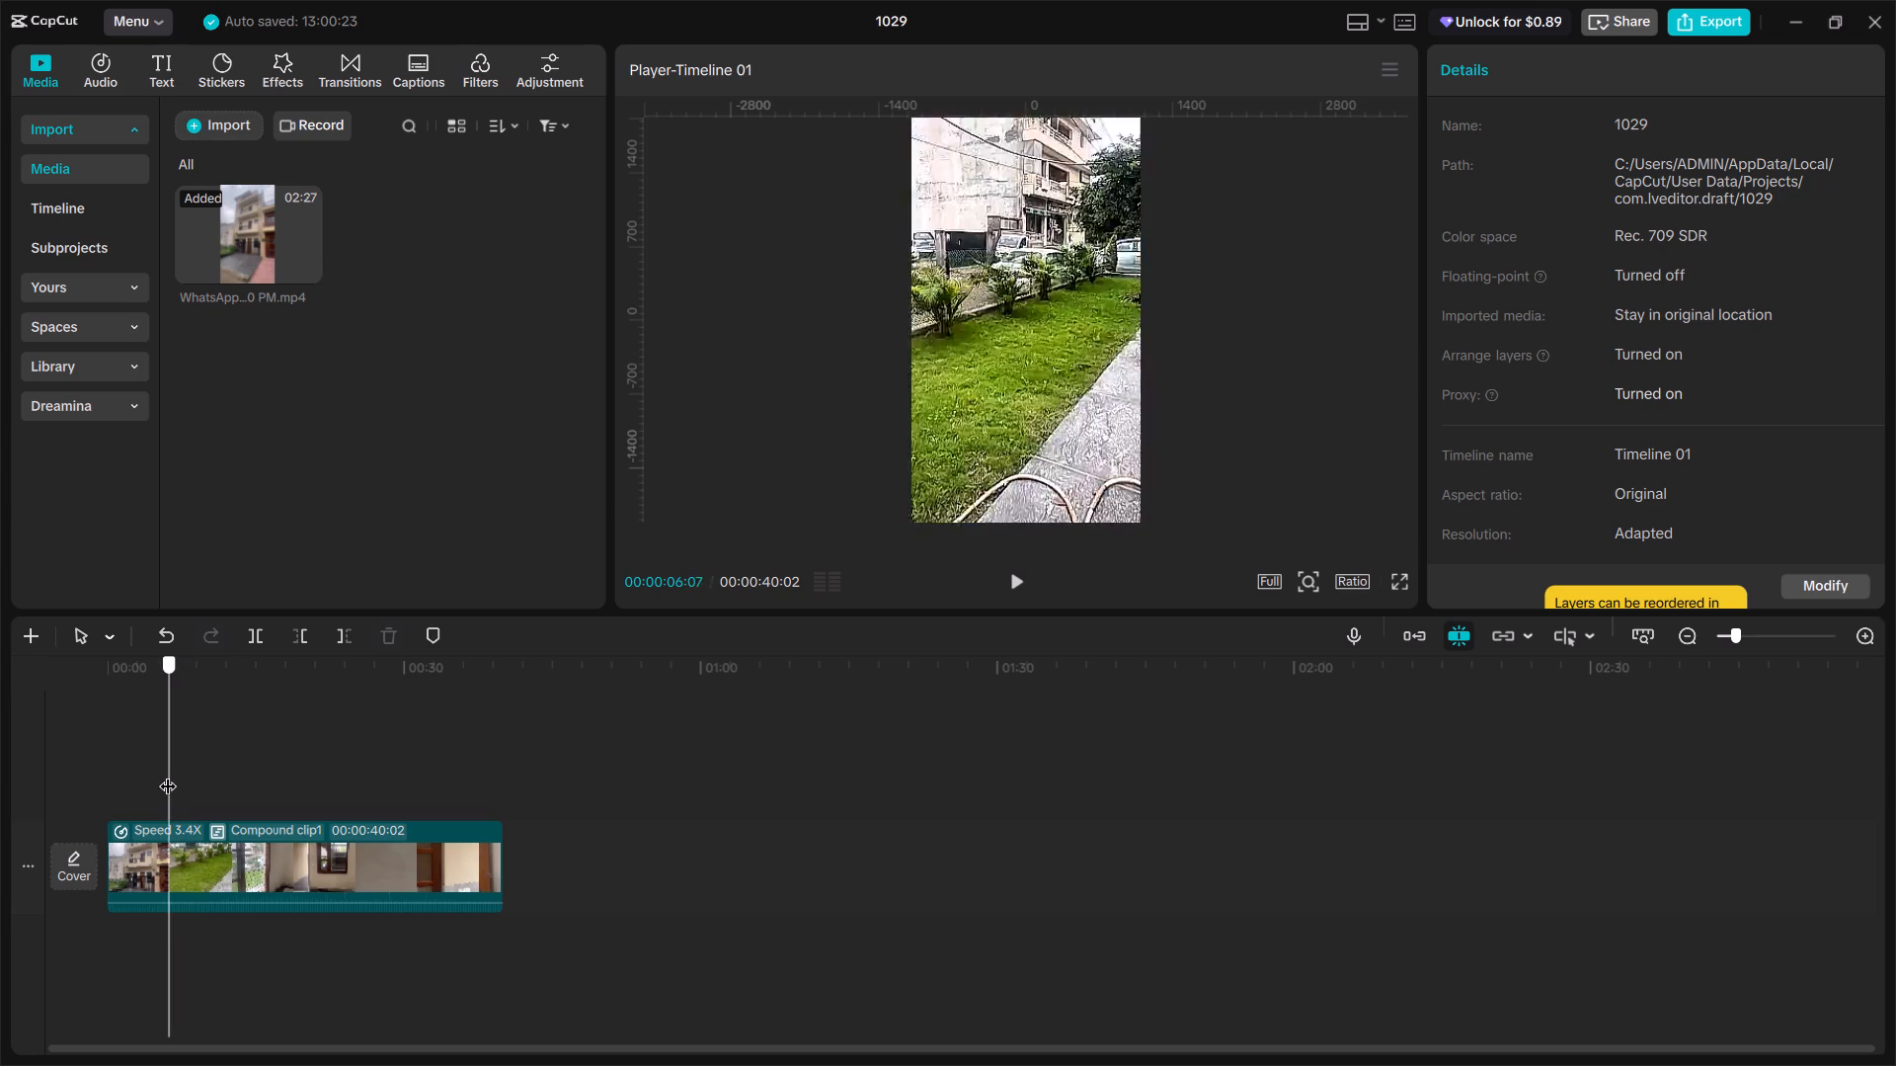
{"action": "left_click_drag", "start_coordinate": [168, 774], "coordinate": [183, 780]}
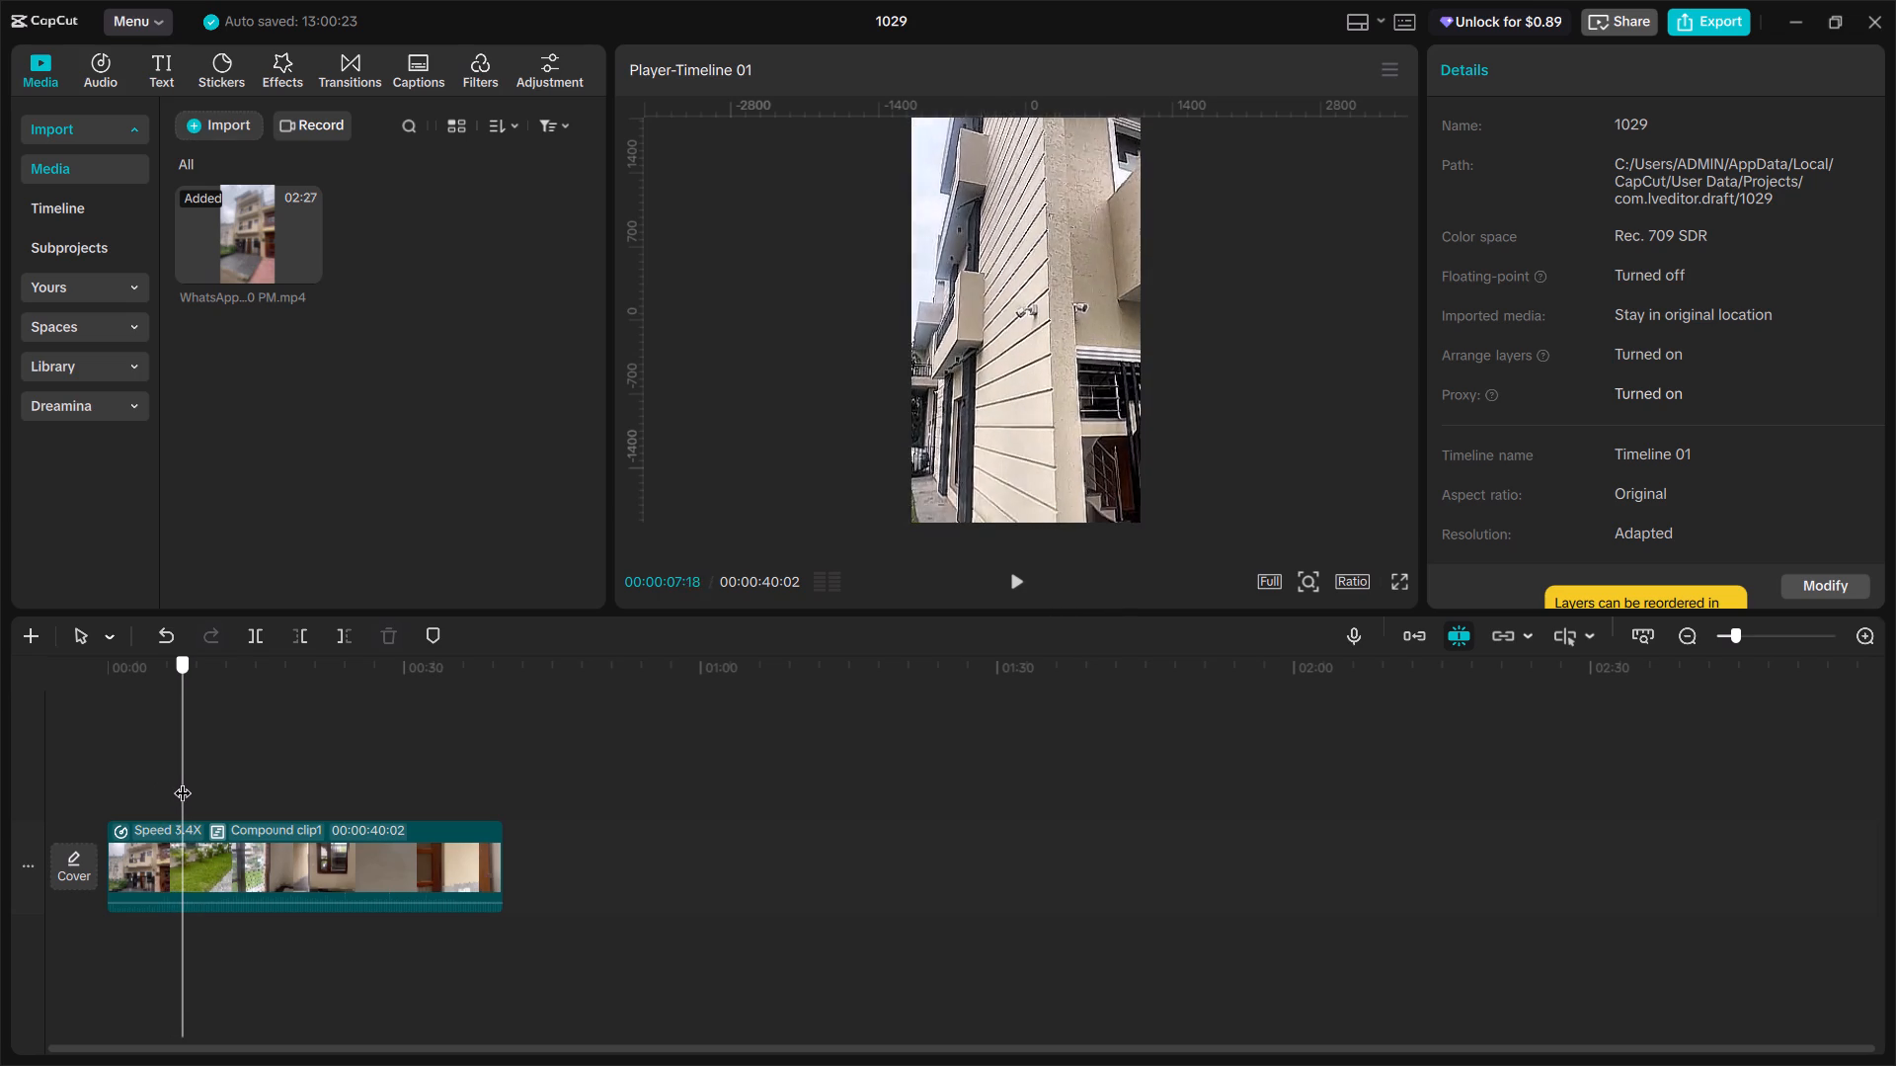
{"action": "left_click_drag", "start_coordinate": [183, 780], "coordinate": [177, 776]}
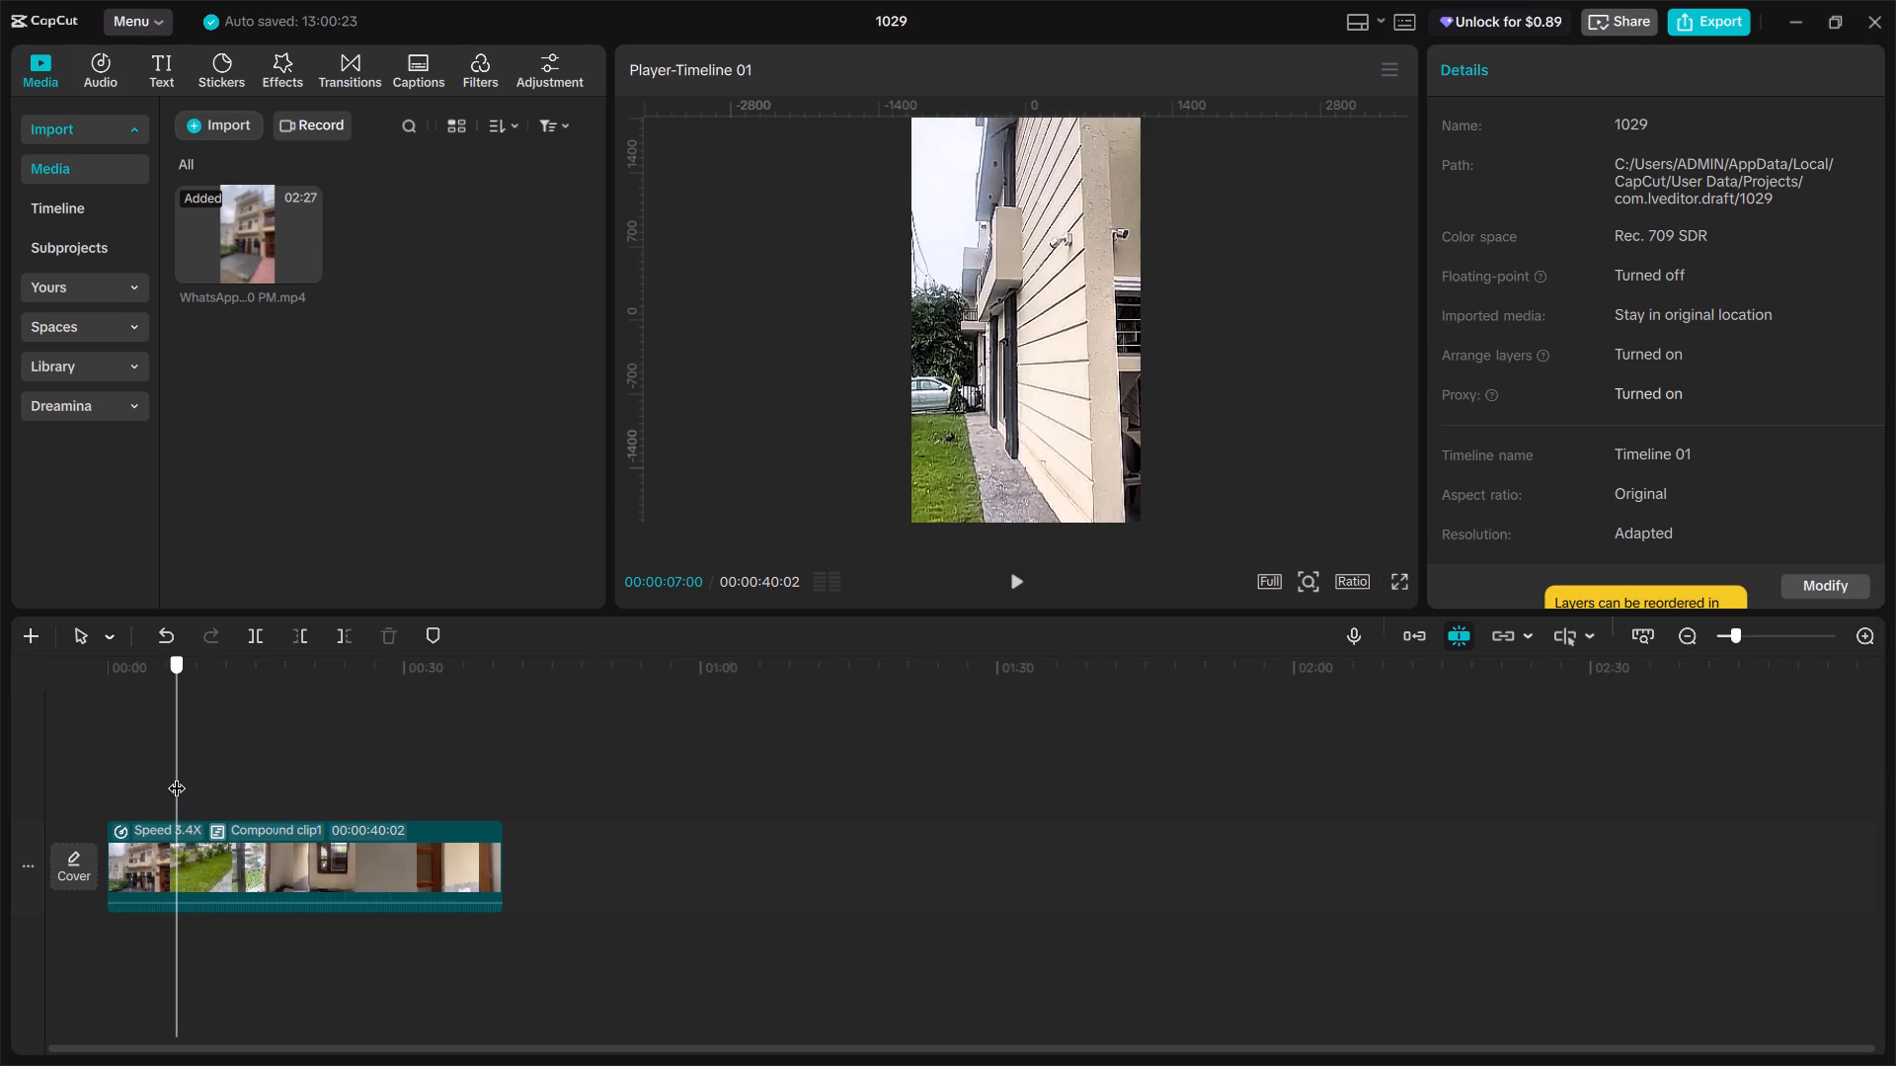
{"action": "left_click_drag", "start_coordinate": [177, 776], "coordinate": [174, 773]}
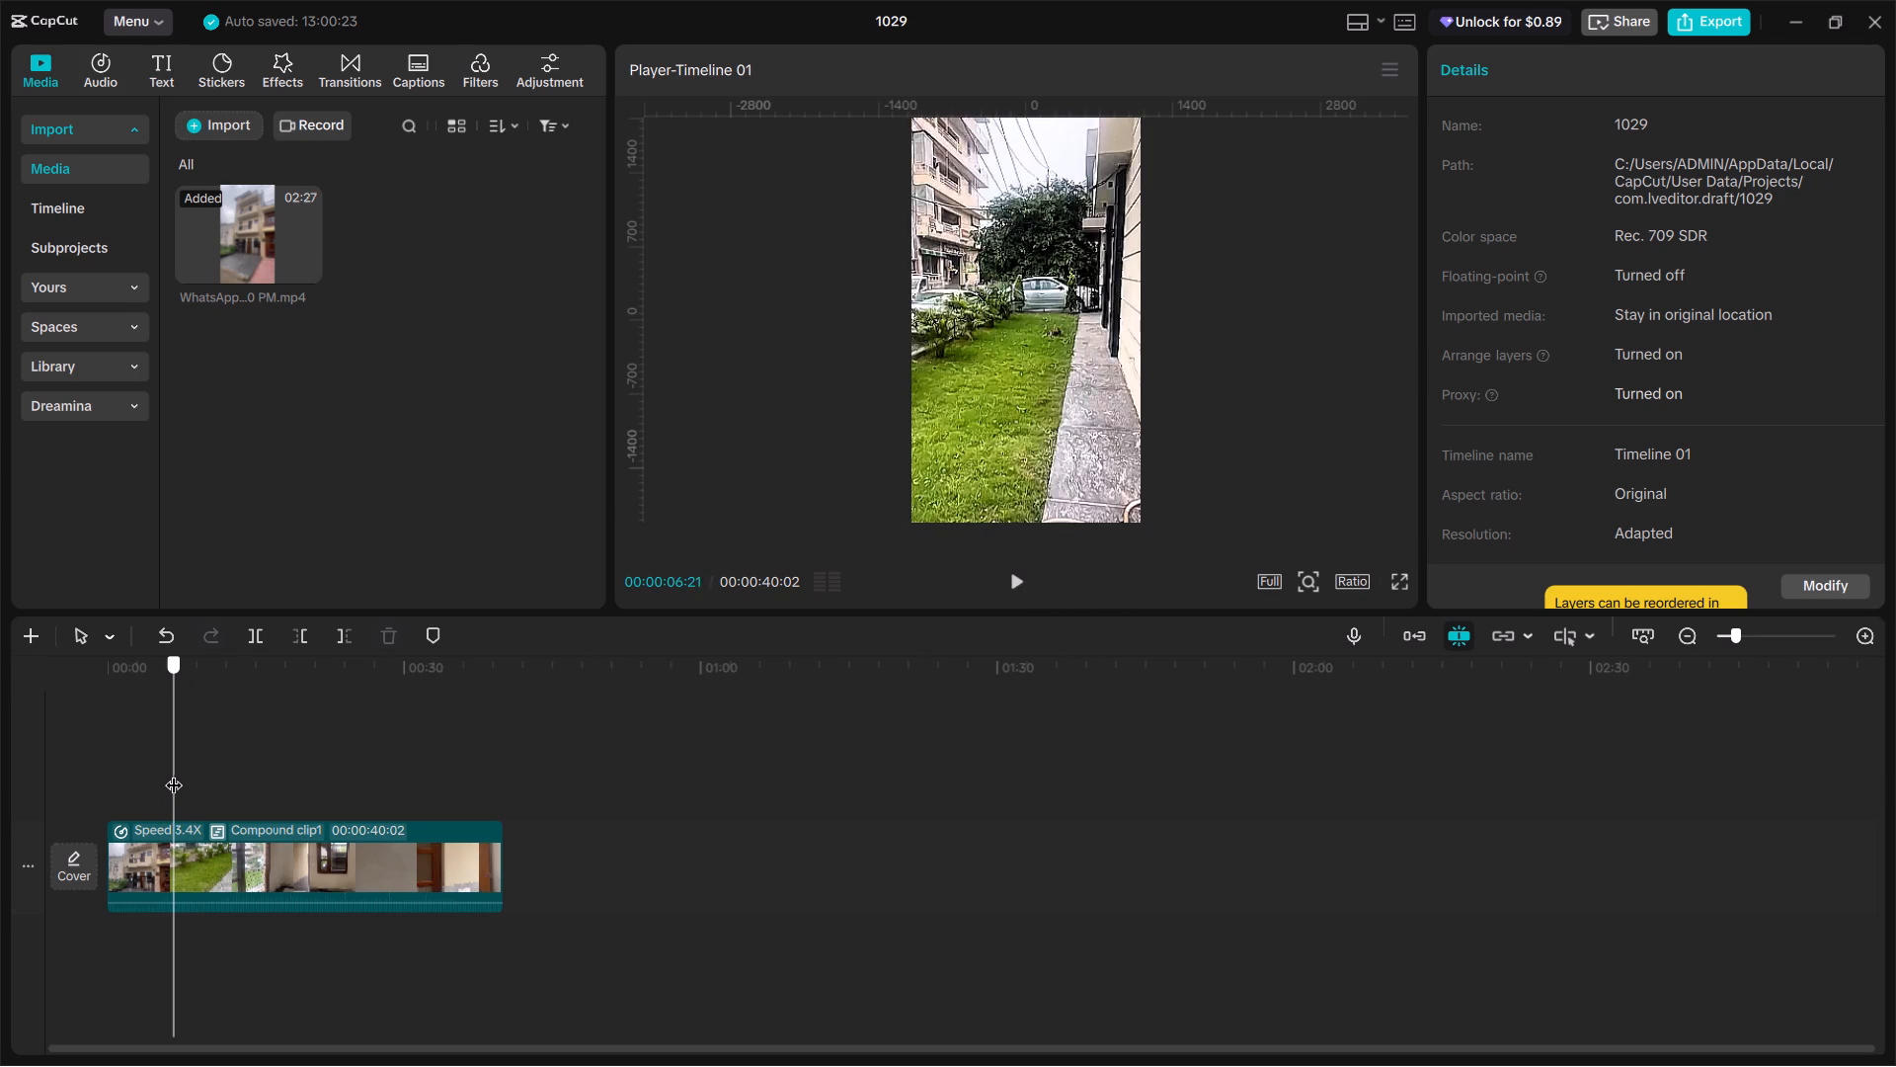
{"action": "left_click_drag", "start_coordinate": [174, 773], "coordinate": [175, 774]}
{"action": "left_click", "coordinate": [197, 841]}
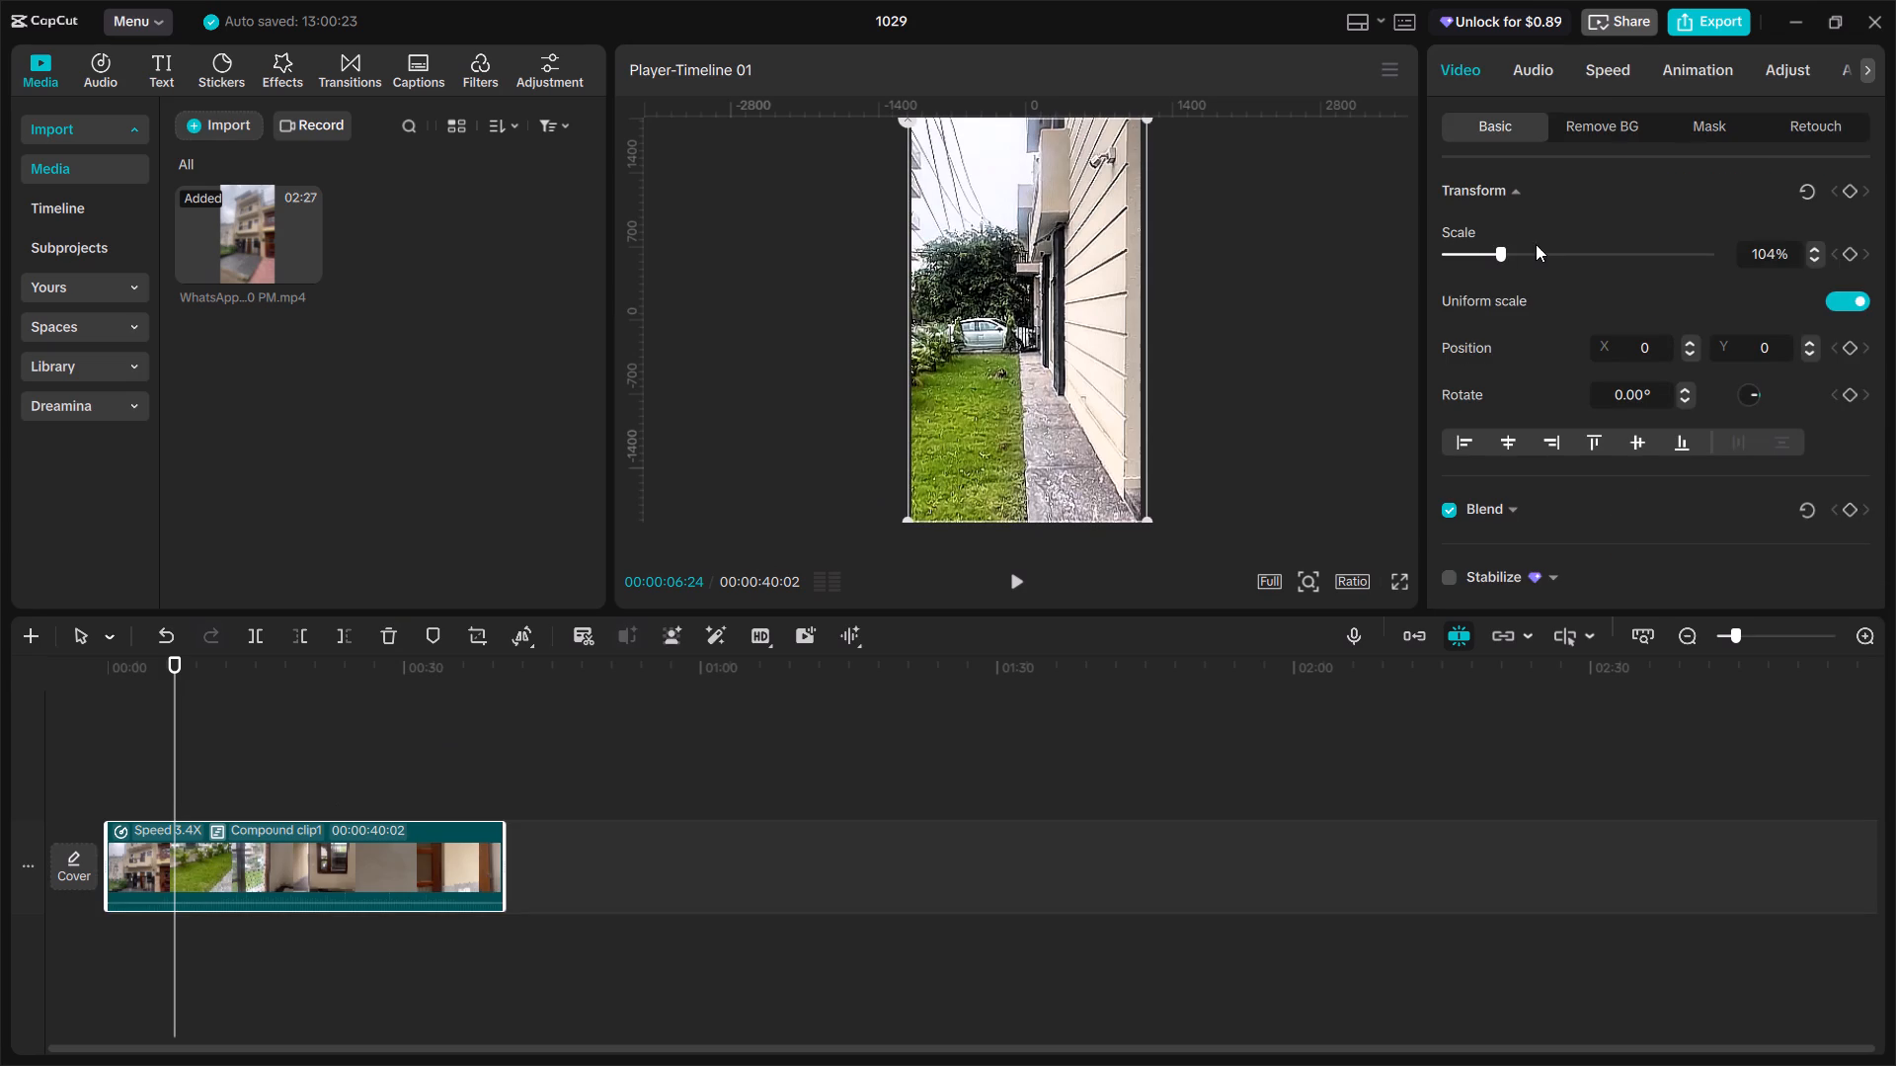
{"action": "key", "text": "ctrl+b"}
Split the remaining compound clip at 00:00:07:17, on the side wall shot with the staircase coming into view.
{"action": "key", "text": "space"}
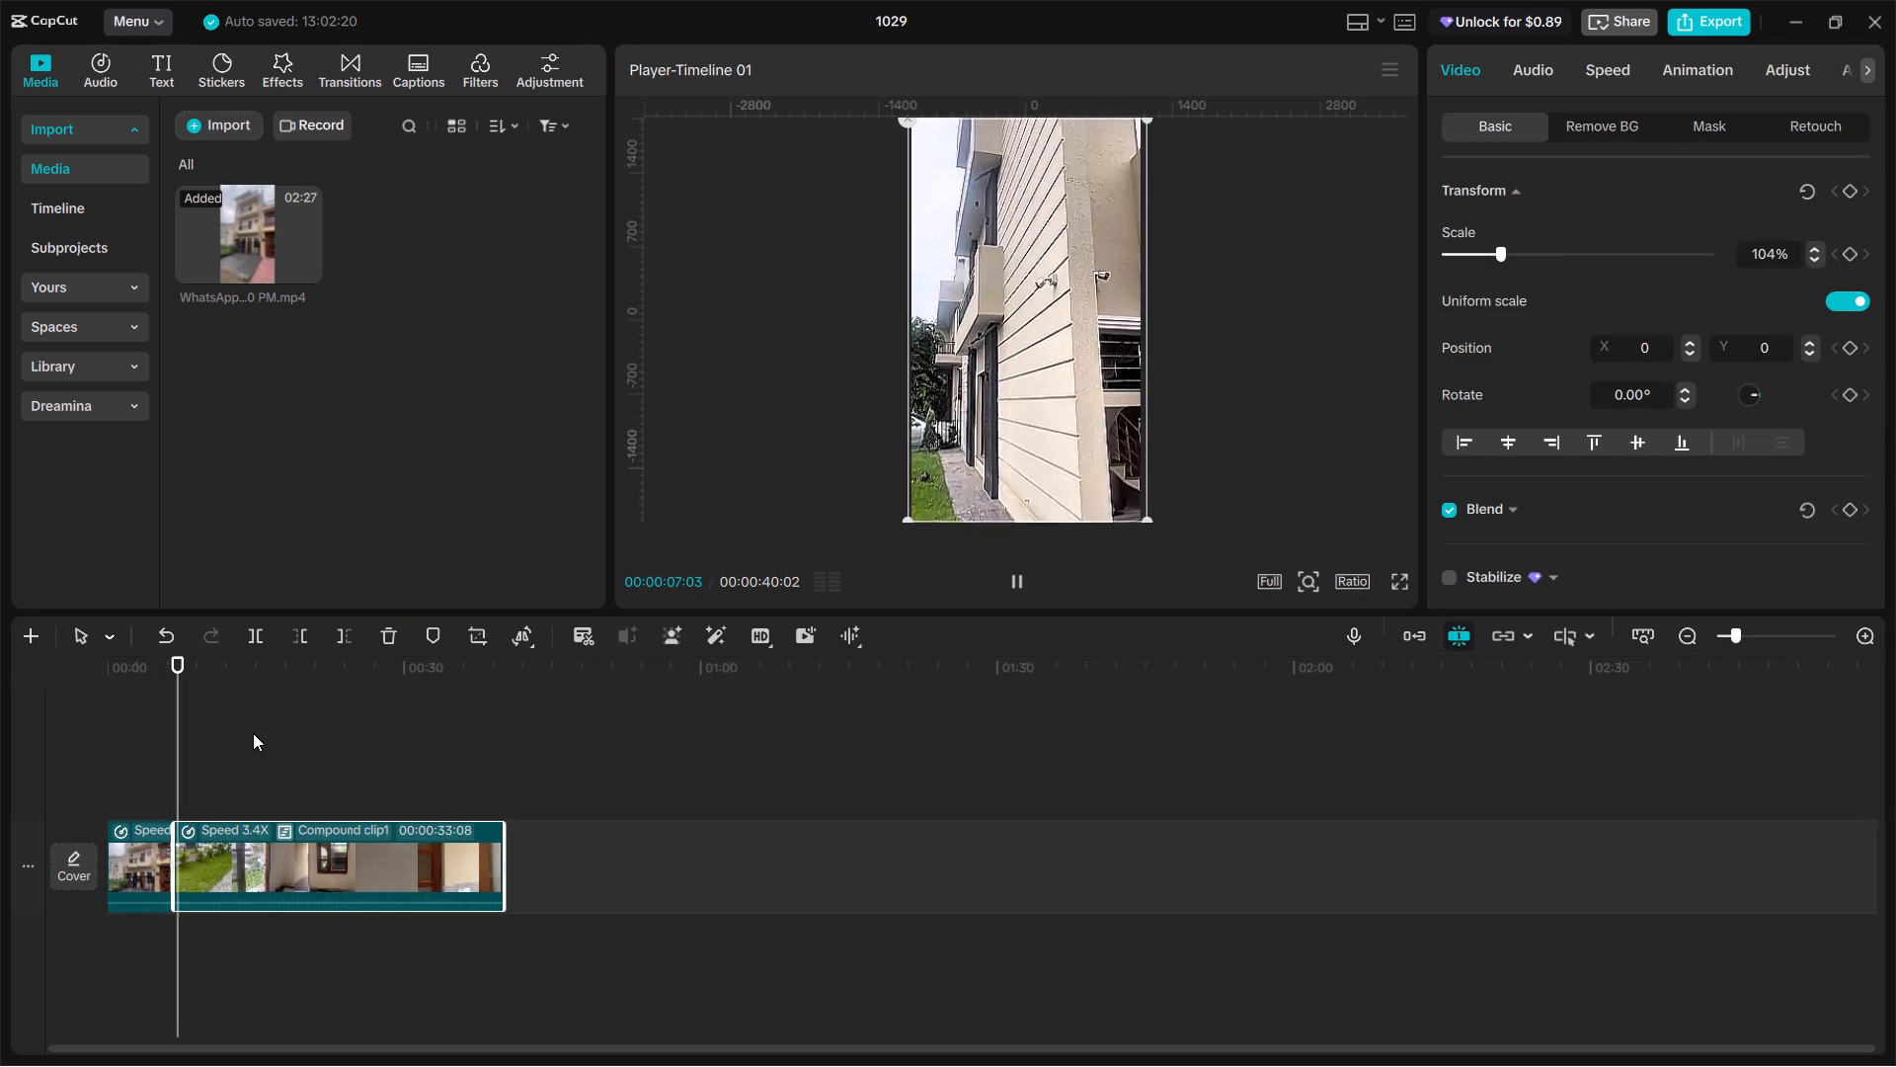
{"action": "key", "text": "space"}
{"action": "key", "text": "space"}
{"action": "key", "text": "space"}
{"action": "key", "text": "space"}
{"action": "key", "text": "space"}
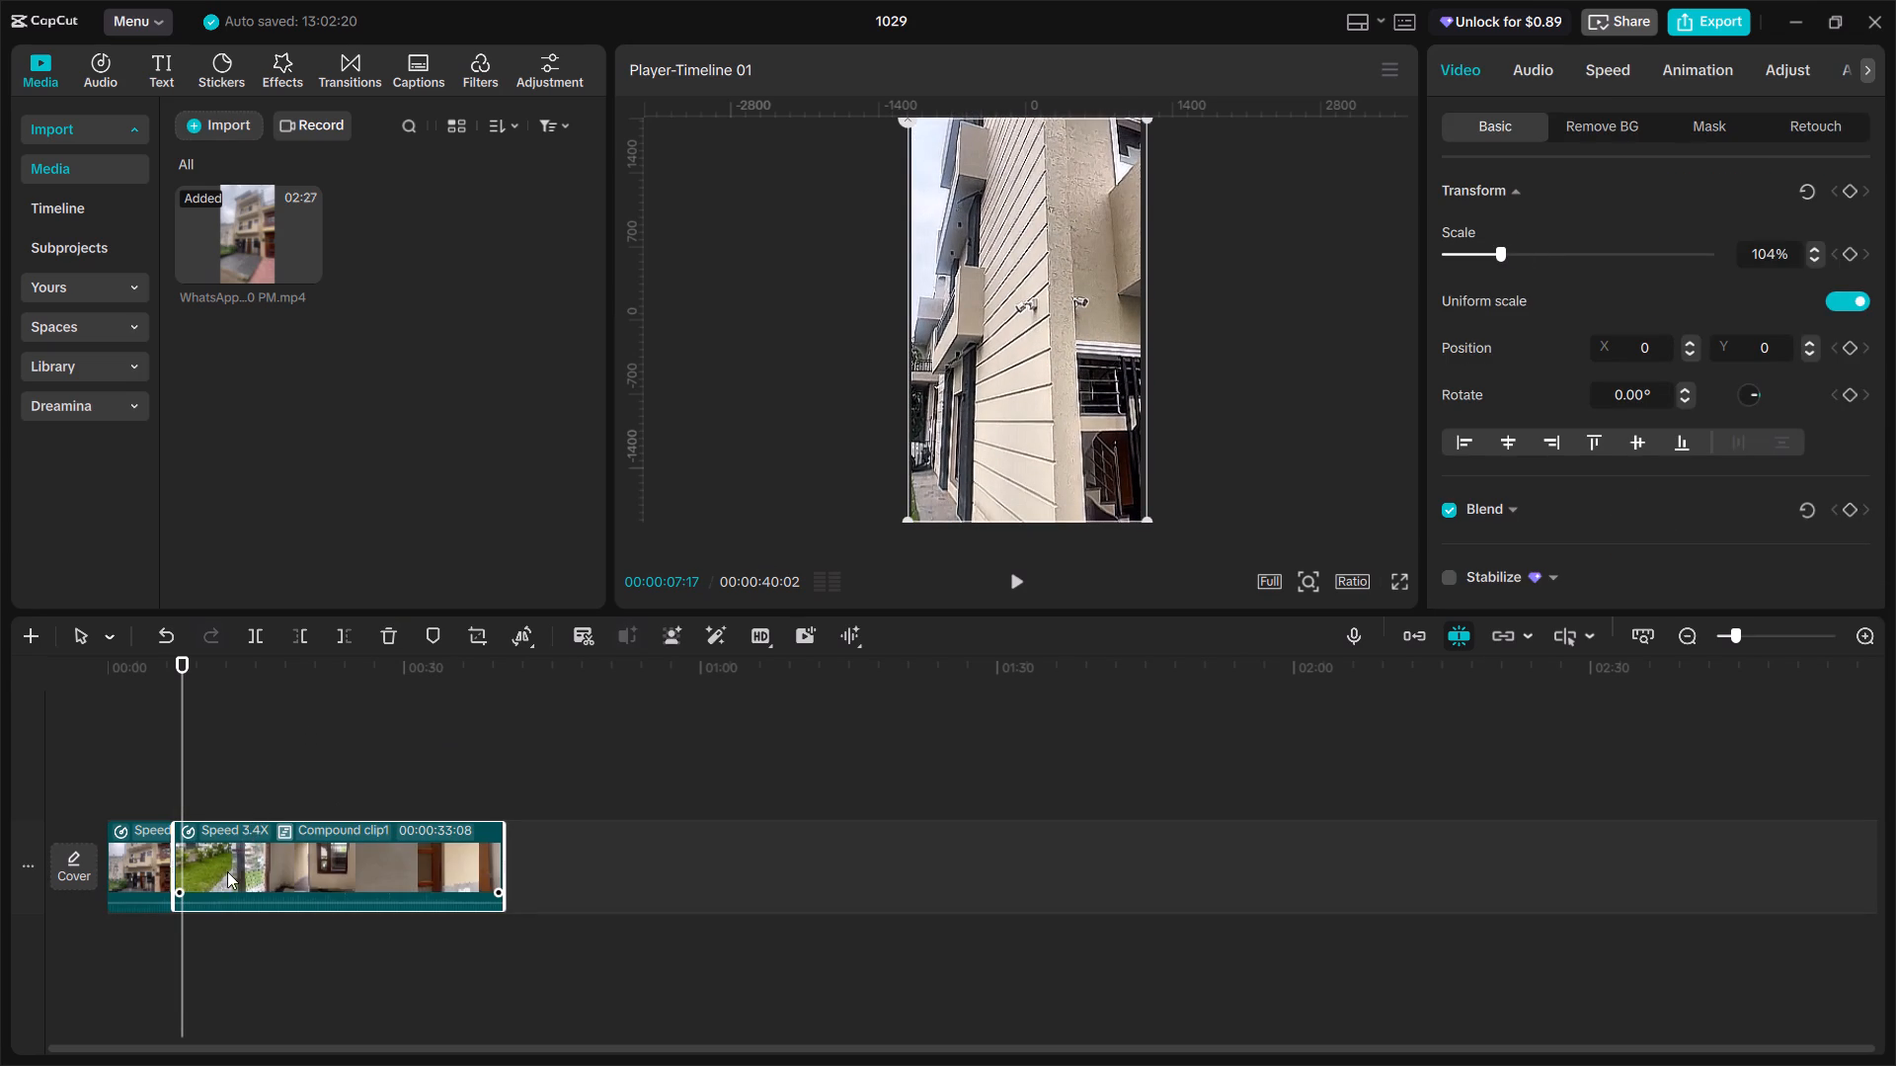
{"action": "key", "text": "ctrl+b"}
Slow the short side-wall segment to 2.00x and place it back on the main track, shifting the following clip to make room.
{"action": "scroll", "coordinate": [217, 869], "scroll_direction": "up", "scroll_amount": 12, "text": "ctrl"}
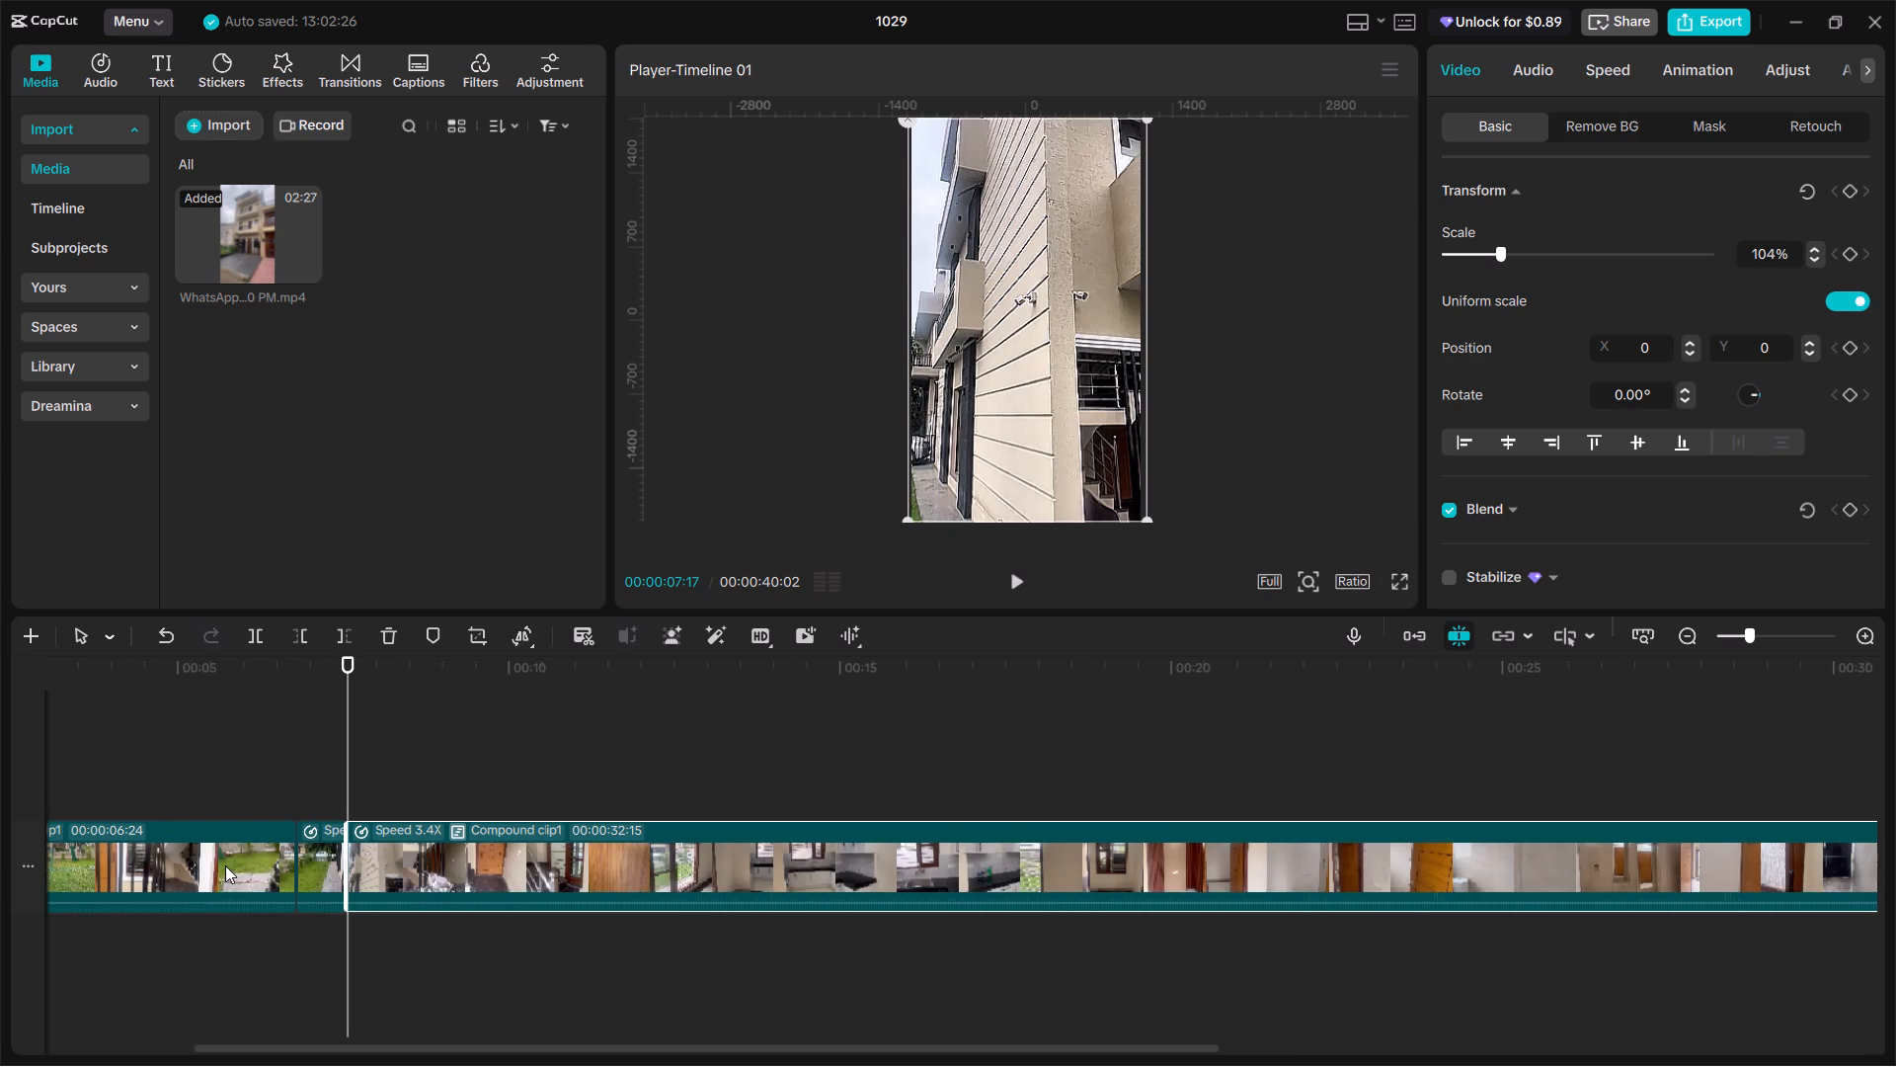
{"action": "left_click", "coordinate": [225, 865]}
{"action": "left_click", "coordinate": [318, 853]}
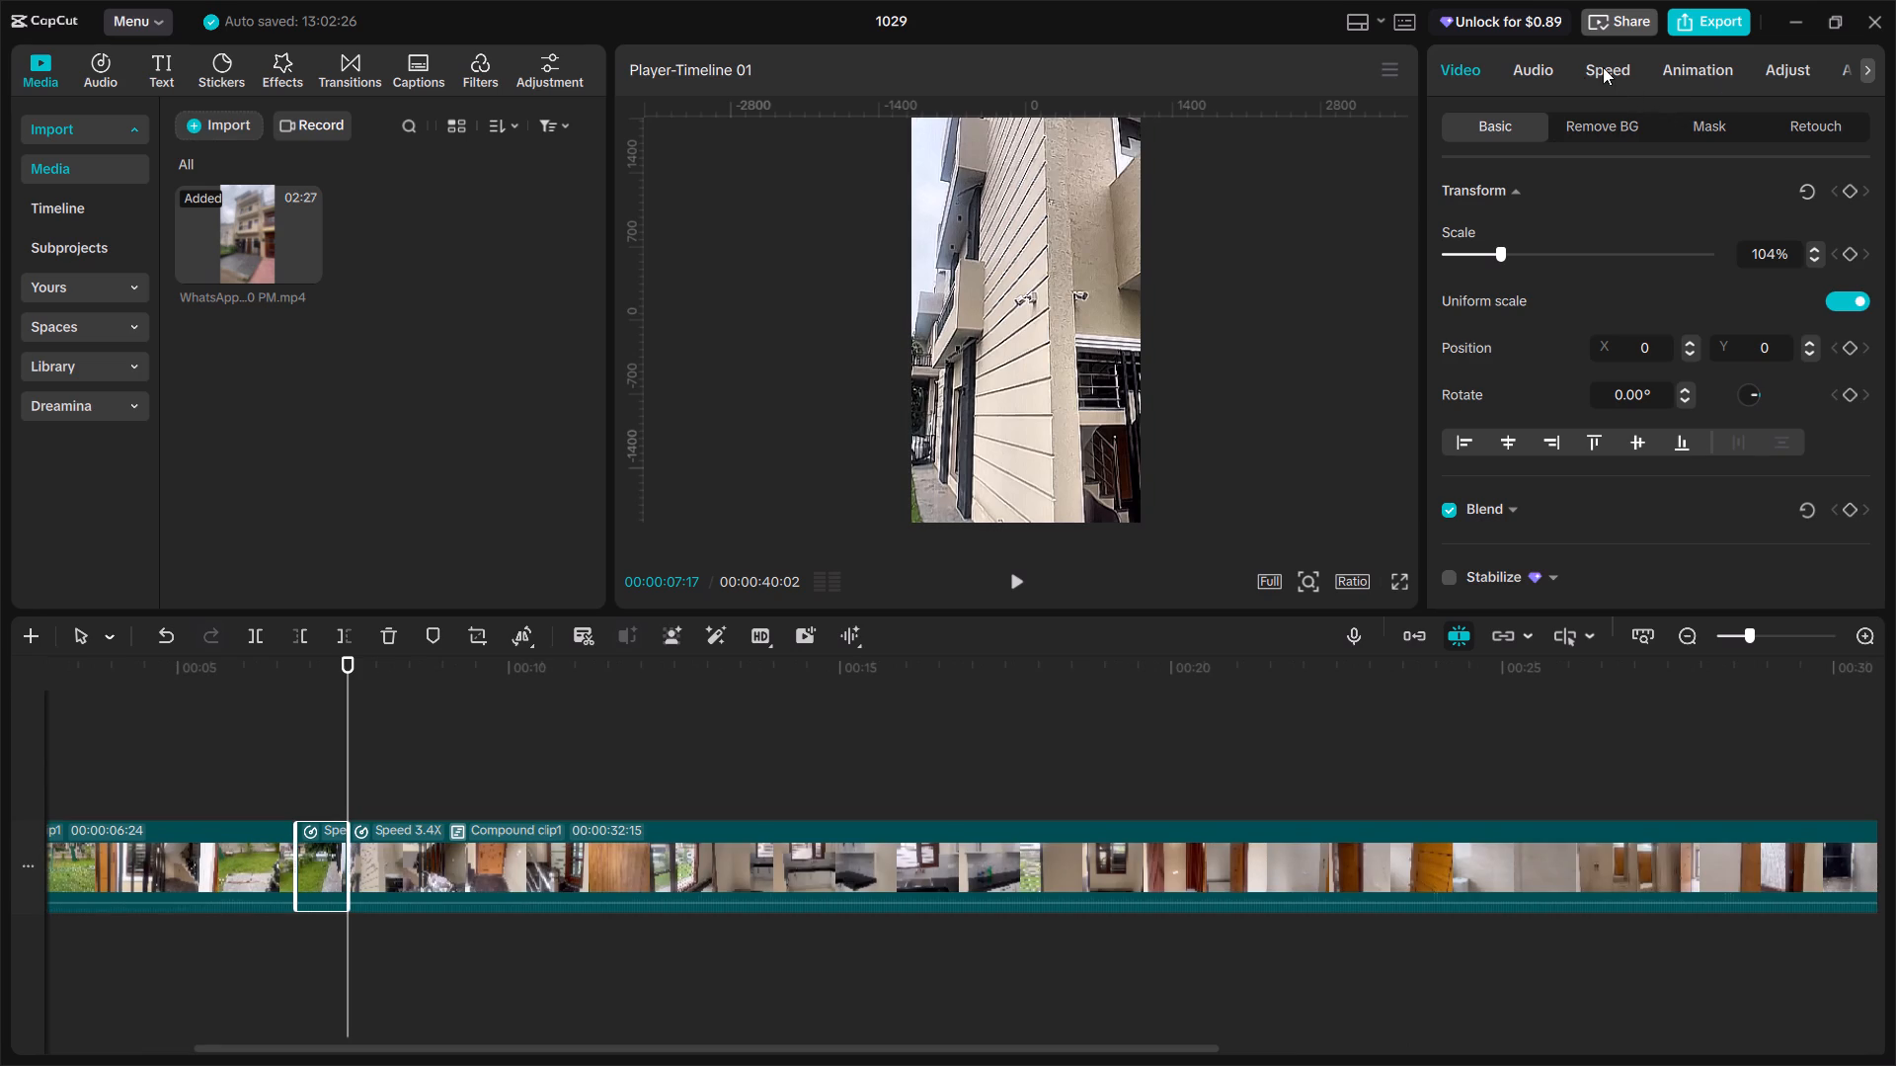
{"action": "left_click", "coordinate": [1604, 69]}
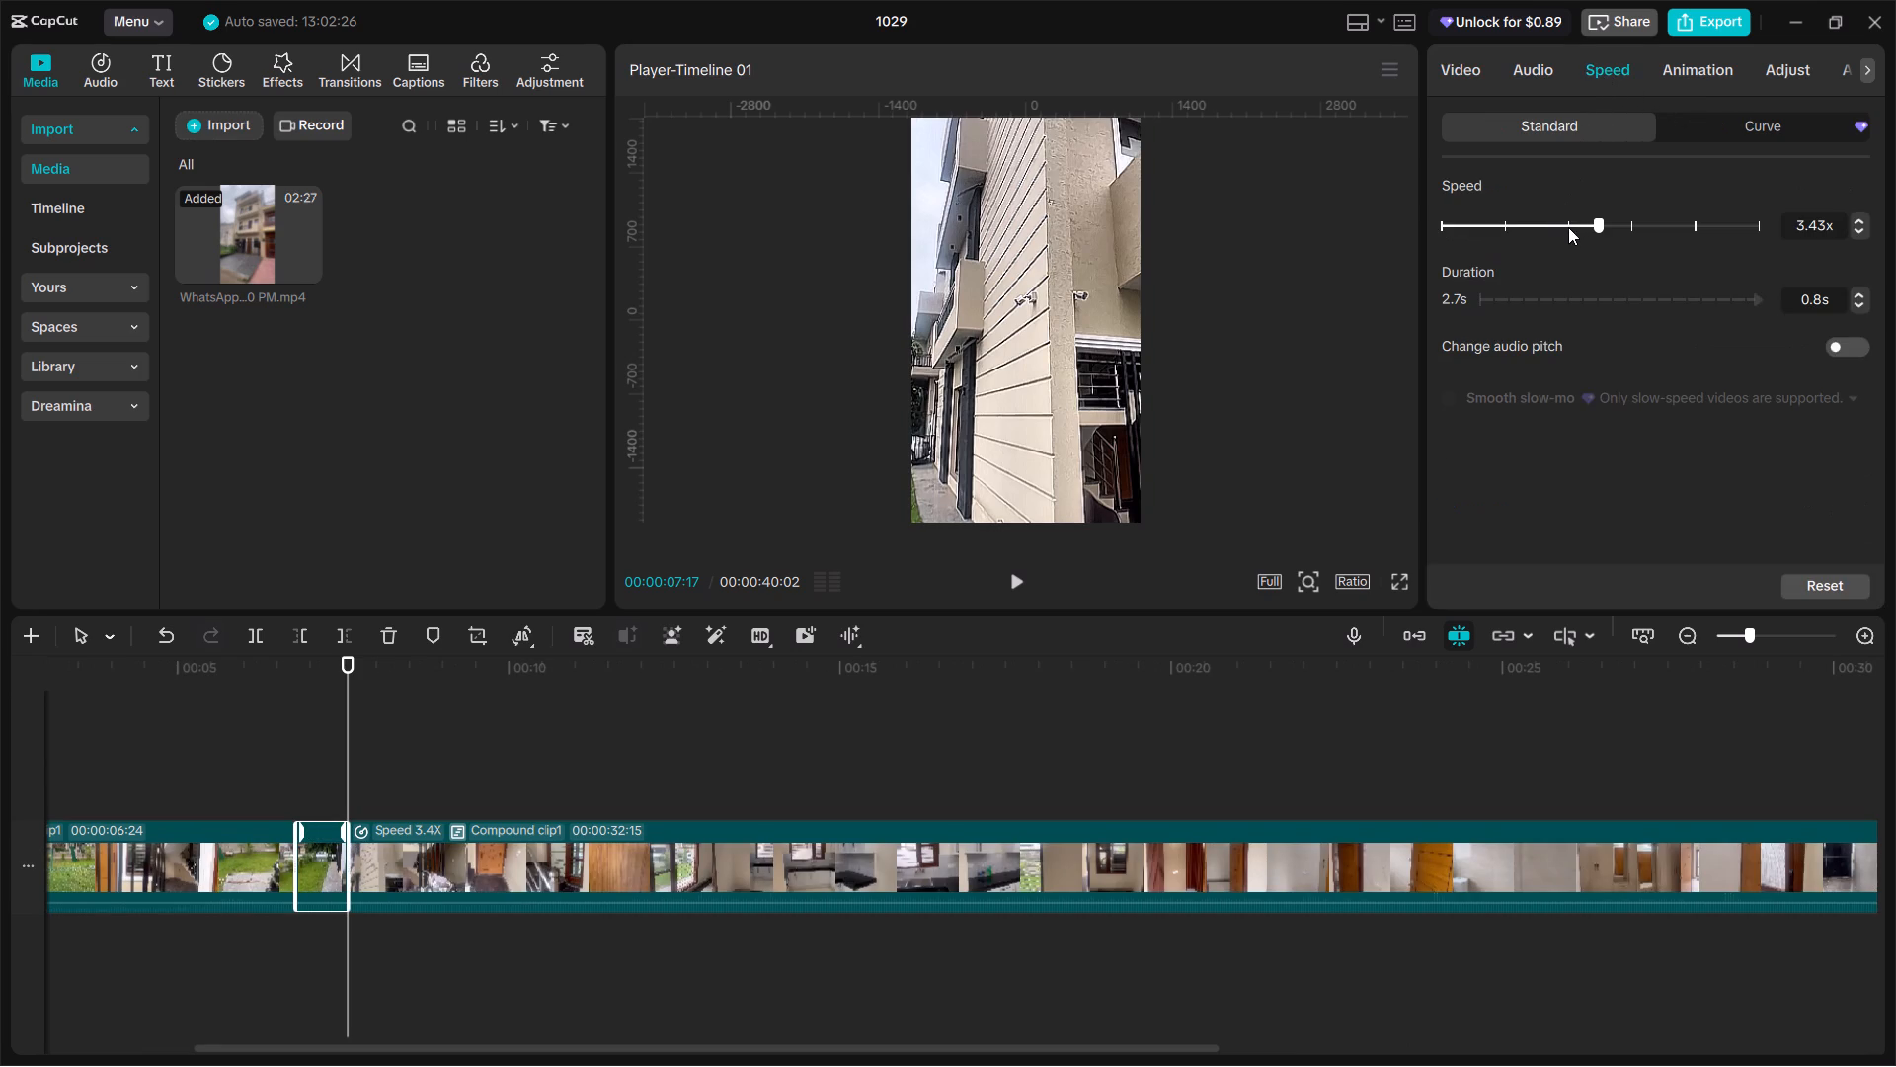
{"action": "left_click", "coordinate": [1568, 227]}
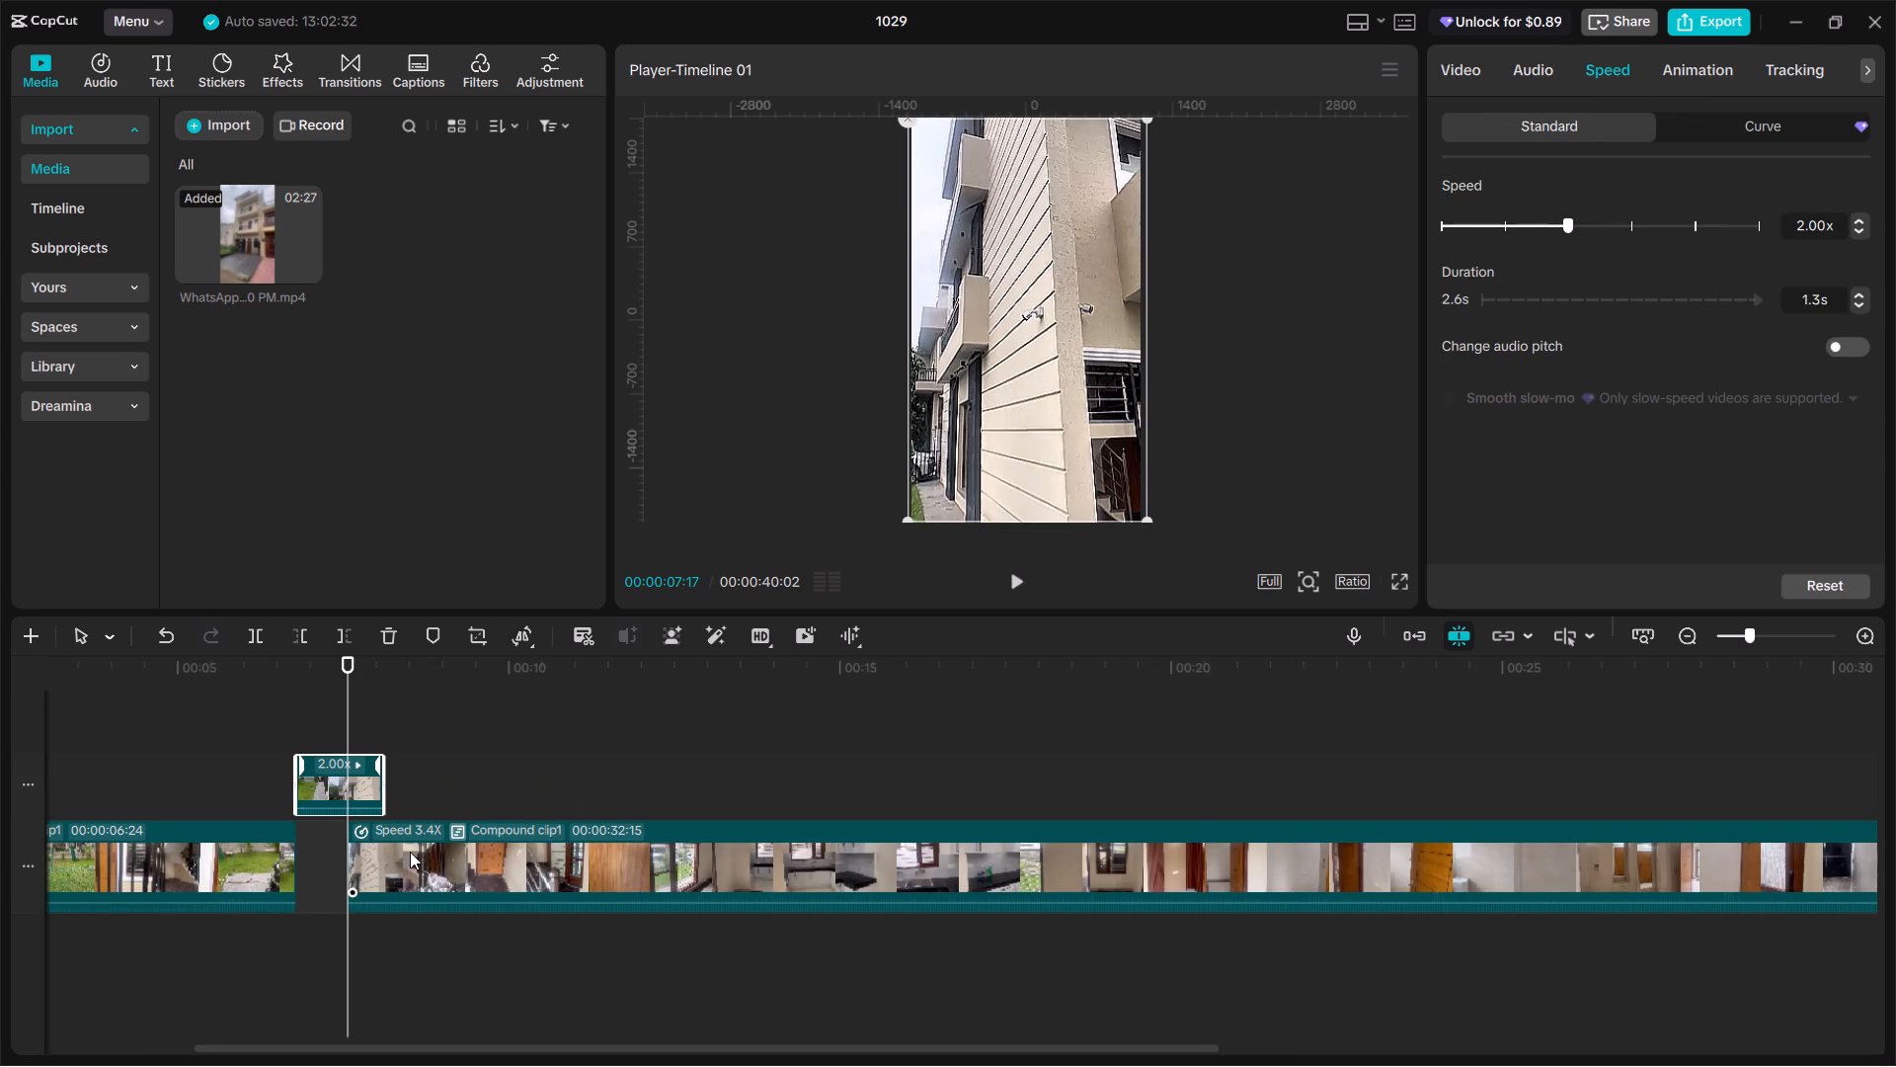
{"action": "left_click_drag", "start_coordinate": [410, 852], "coordinate": [482, 853]}
{"action": "left_click_drag", "start_coordinate": [350, 780], "coordinate": [355, 852]}
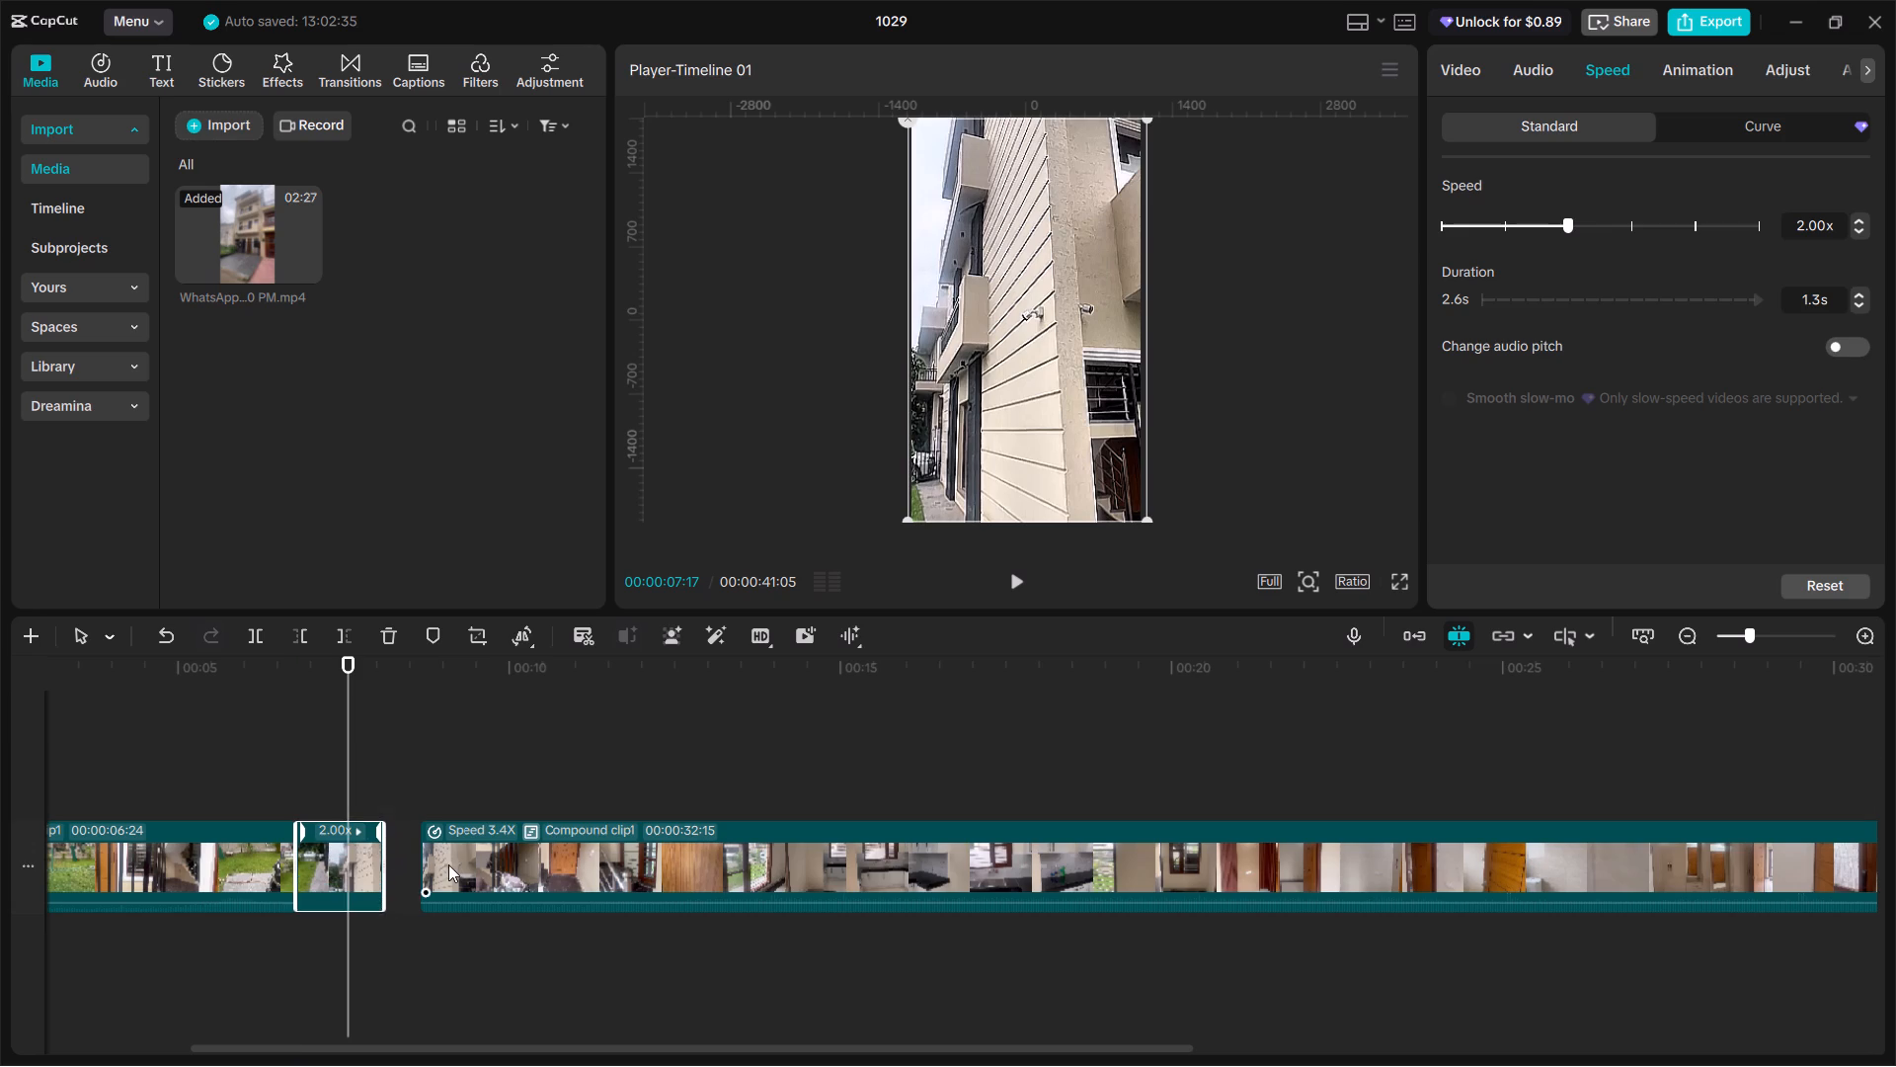
{"action": "left_click_drag", "start_coordinate": [449, 865], "coordinate": [485, 861]}
Replay the slowed side-wall segment, set its speed to 1.60x, and check the new pace in playback.
{"action": "left_click", "coordinate": [282, 769]}
{"action": "key", "text": "space"}
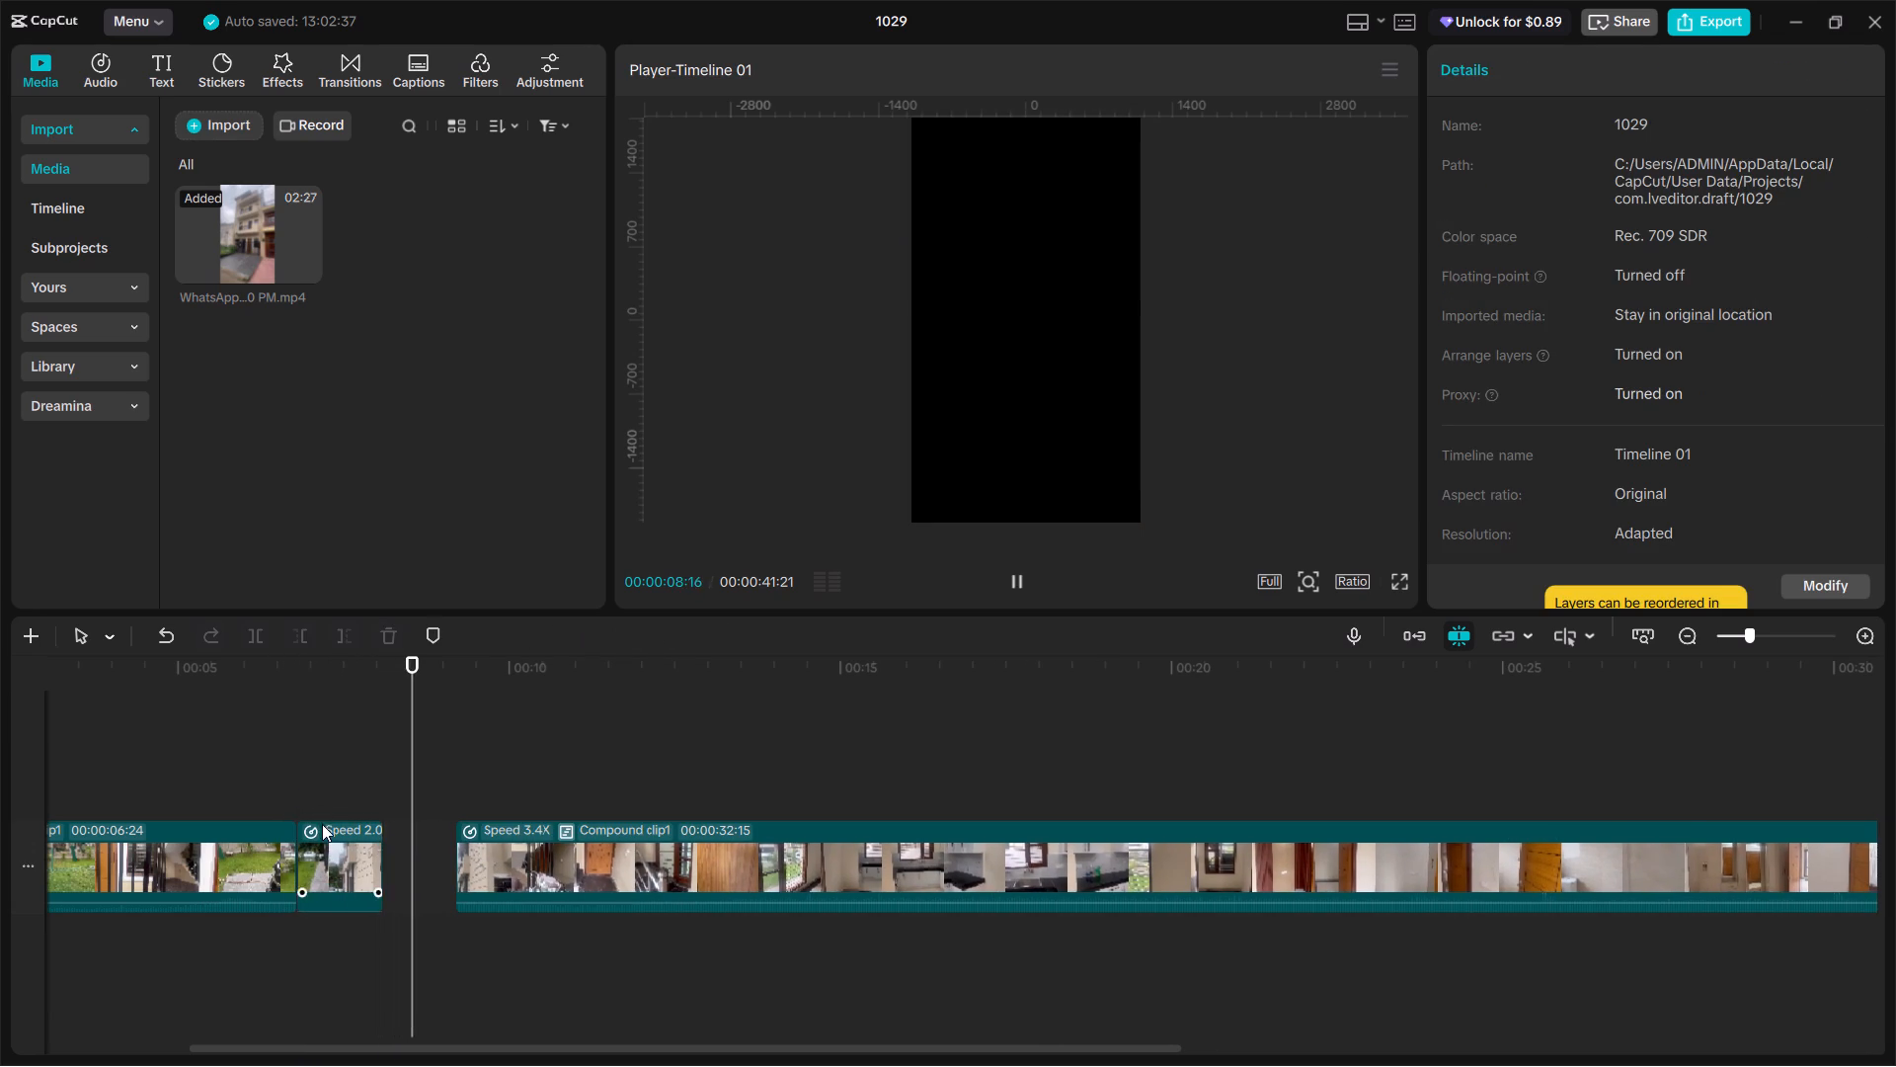
{"action": "key", "text": "space"}
{"action": "left_click", "coordinate": [192, 802]}
{"action": "key", "text": "space"}
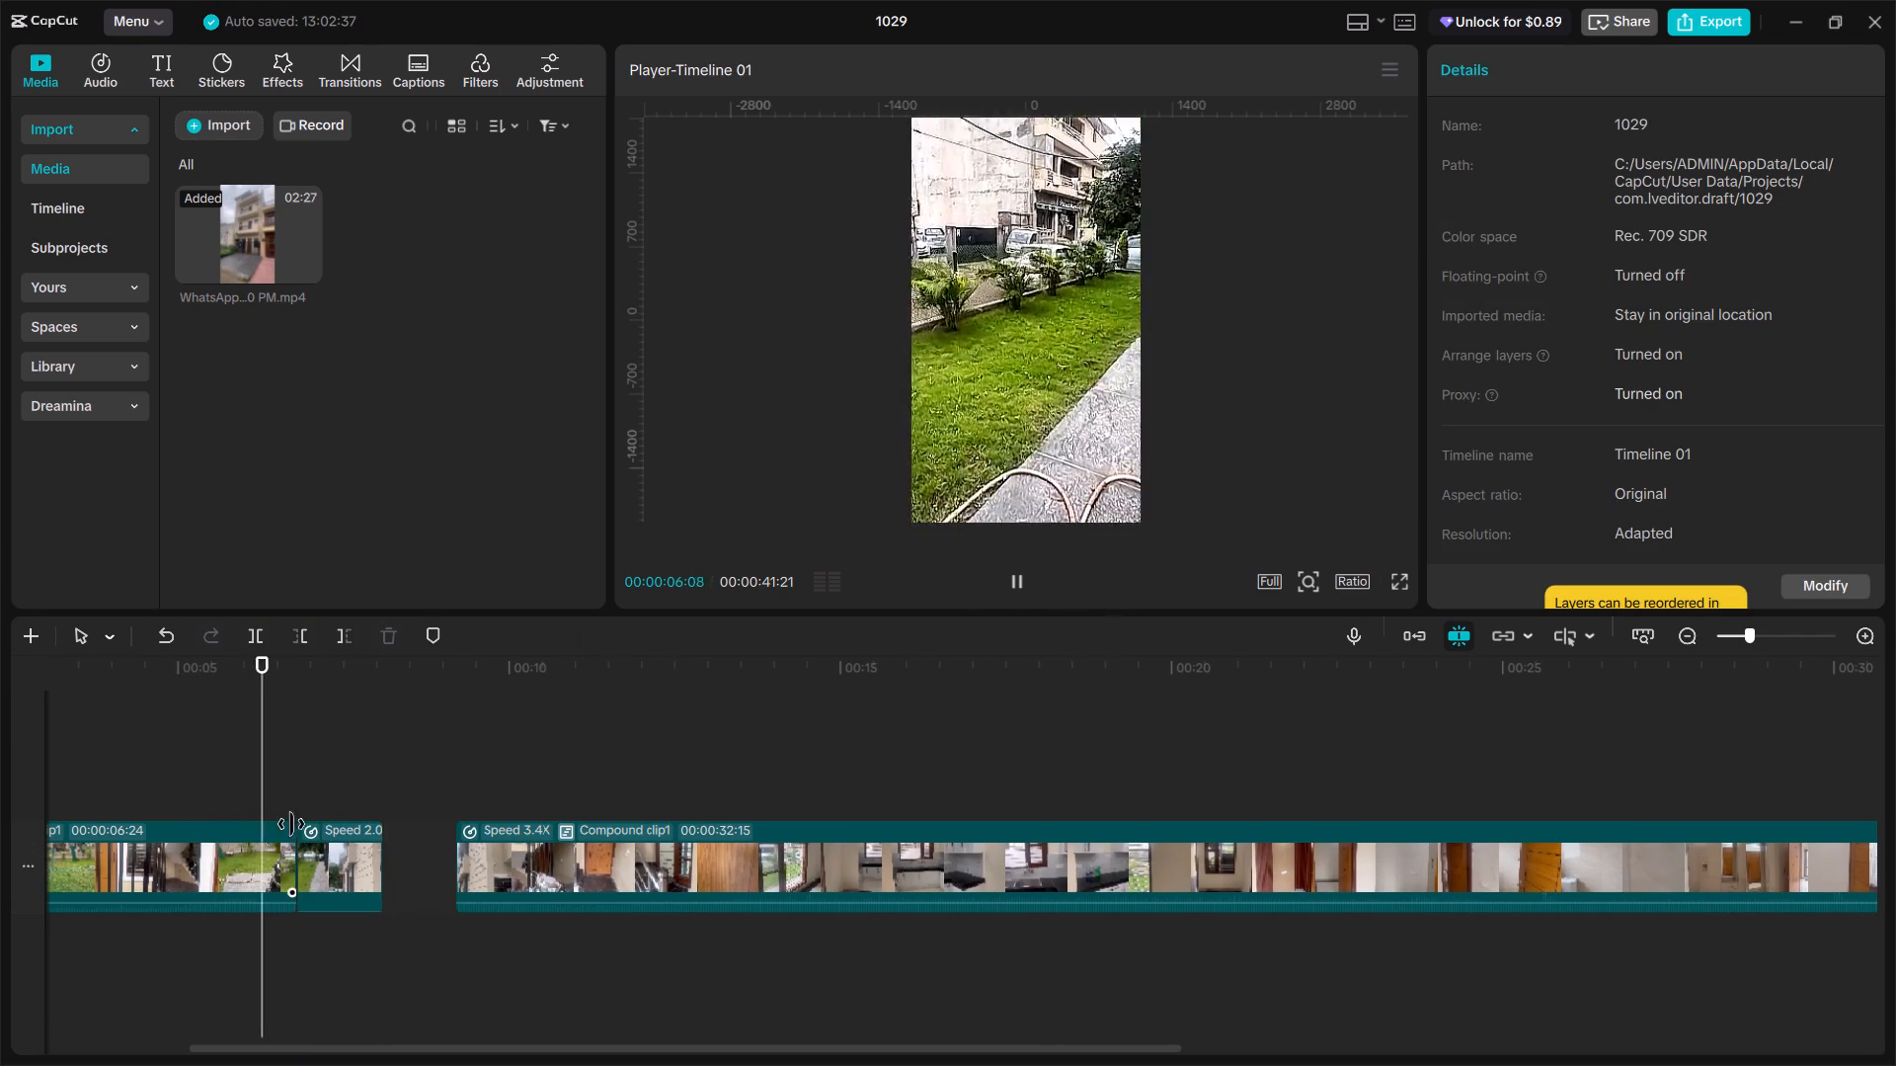
{"action": "key", "text": "space"}
{"action": "left_click", "coordinate": [355, 865]}
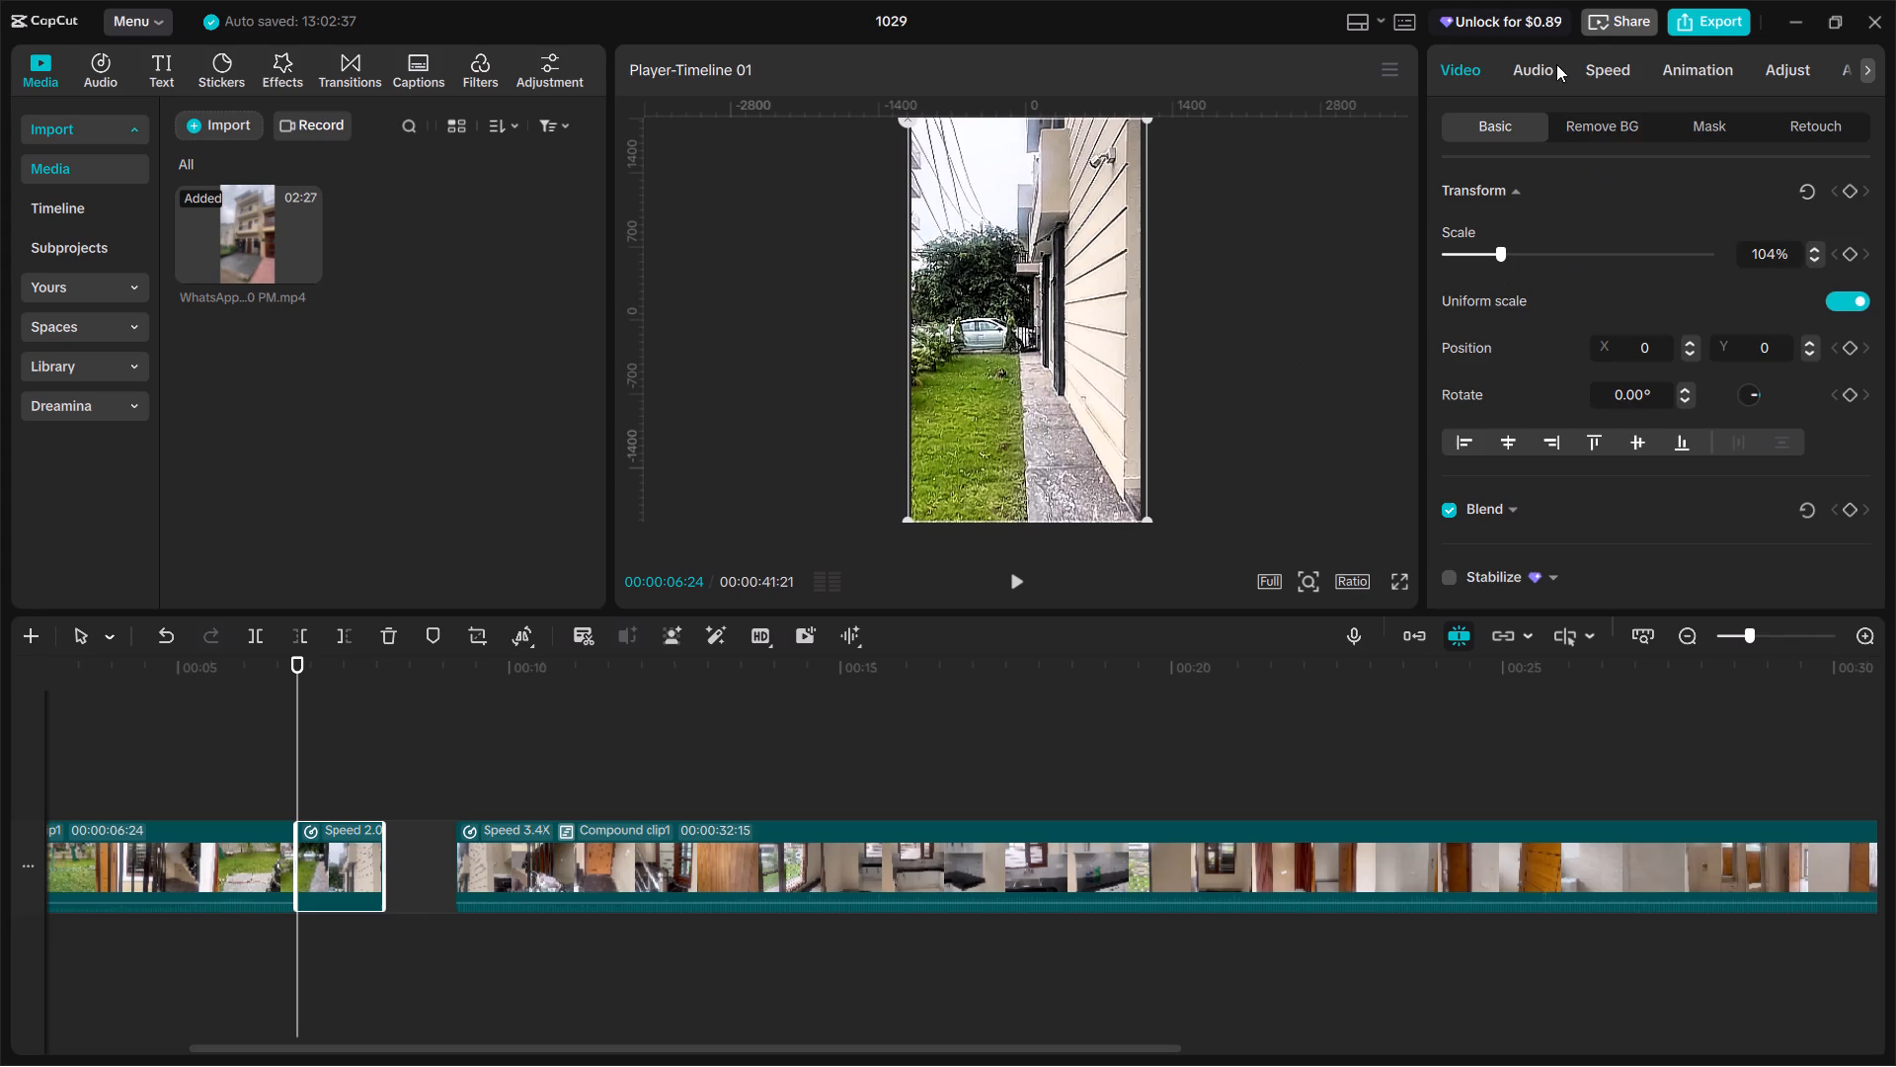
{"action": "left_click", "coordinate": [1584, 67]}
{"action": "left_click", "coordinate": [1543, 224]}
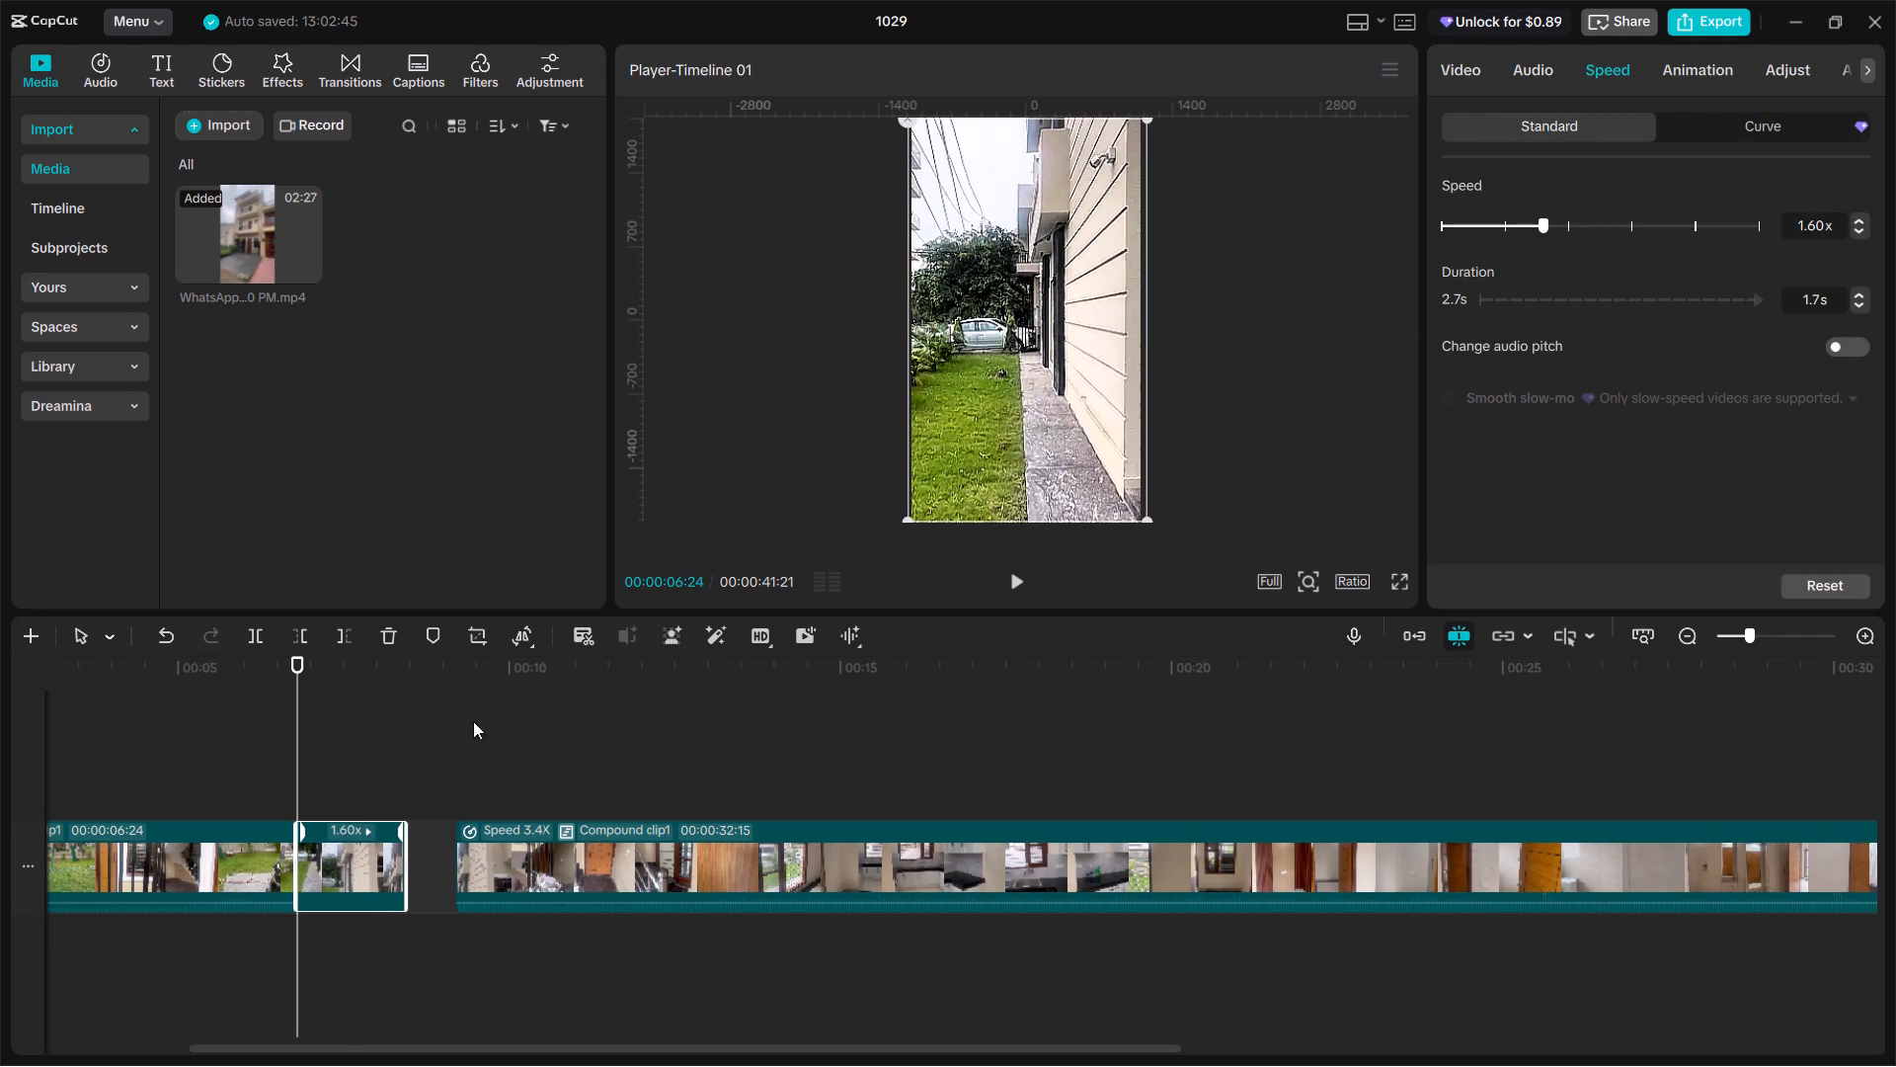
{"action": "left_click", "coordinate": [248, 795]}
{"action": "key", "text": "space"}
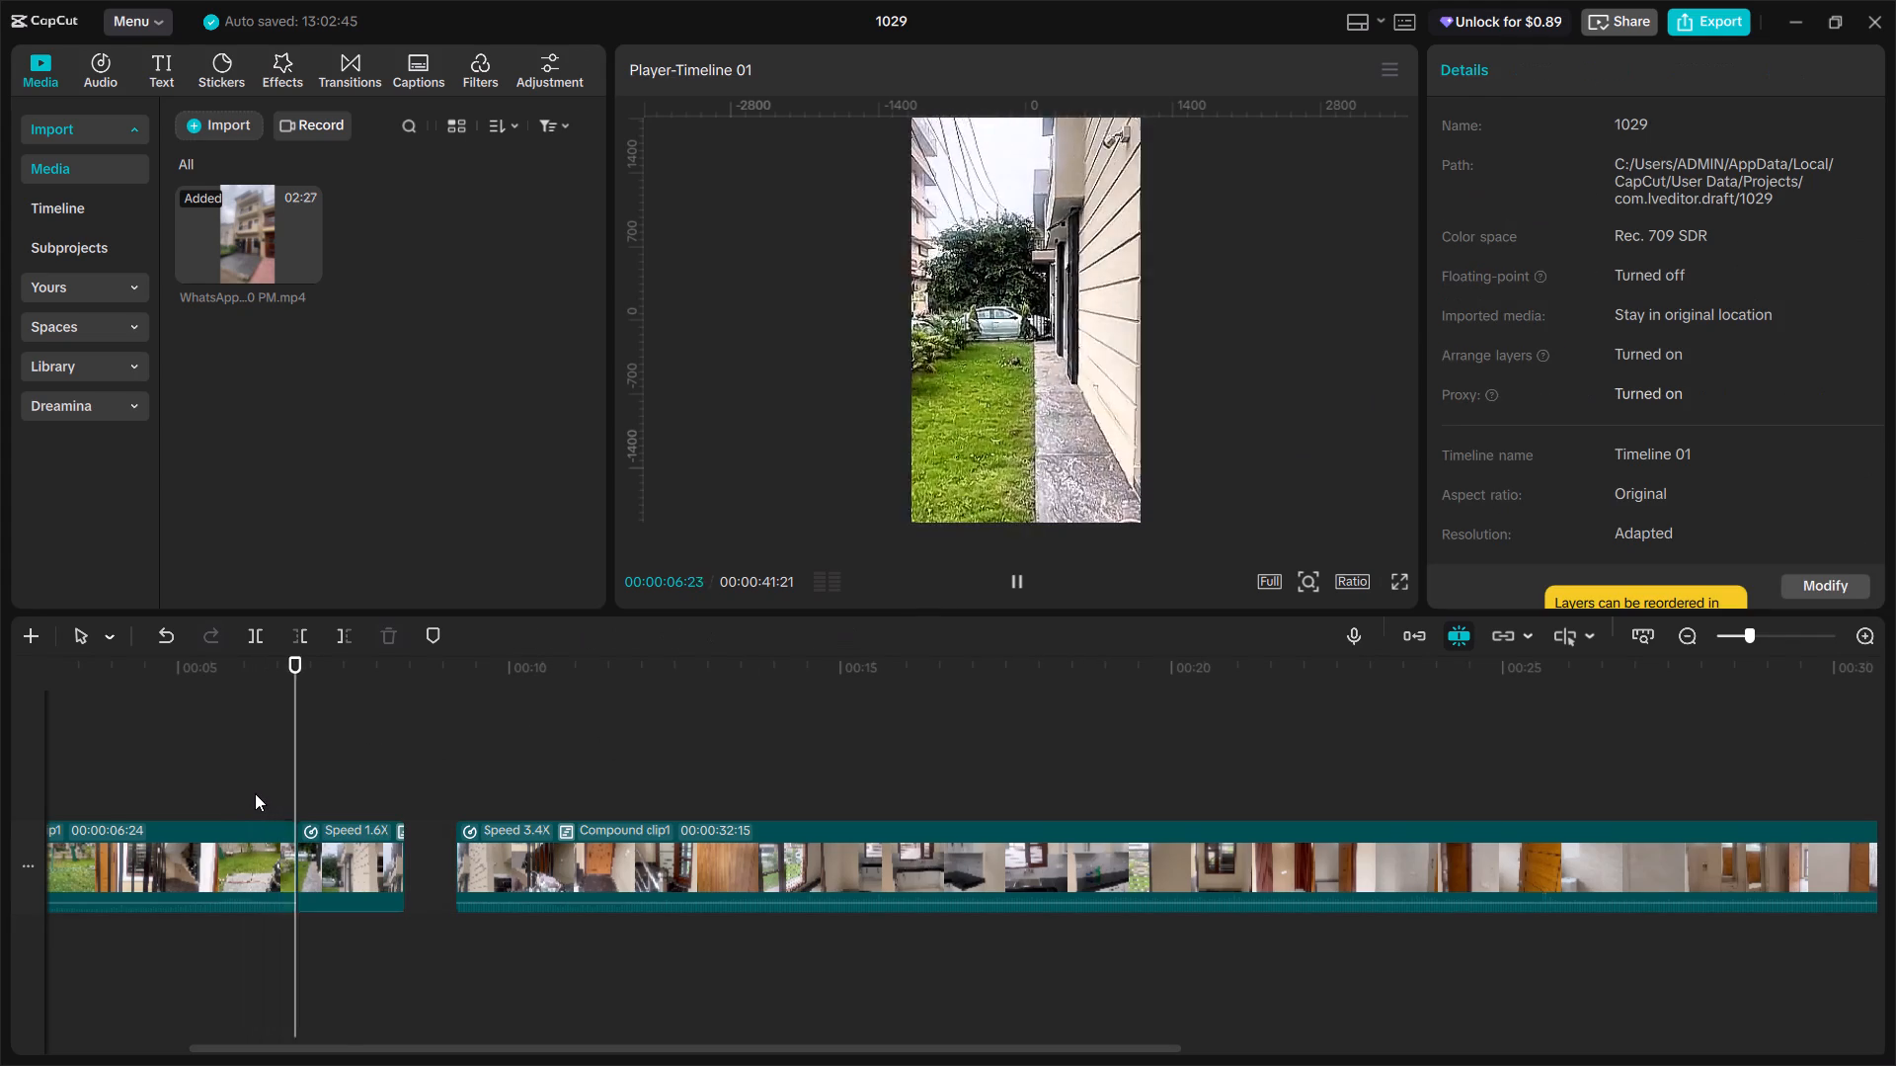
{"action": "left_click", "coordinate": [260, 770]}
{"action": "key", "text": "space"}
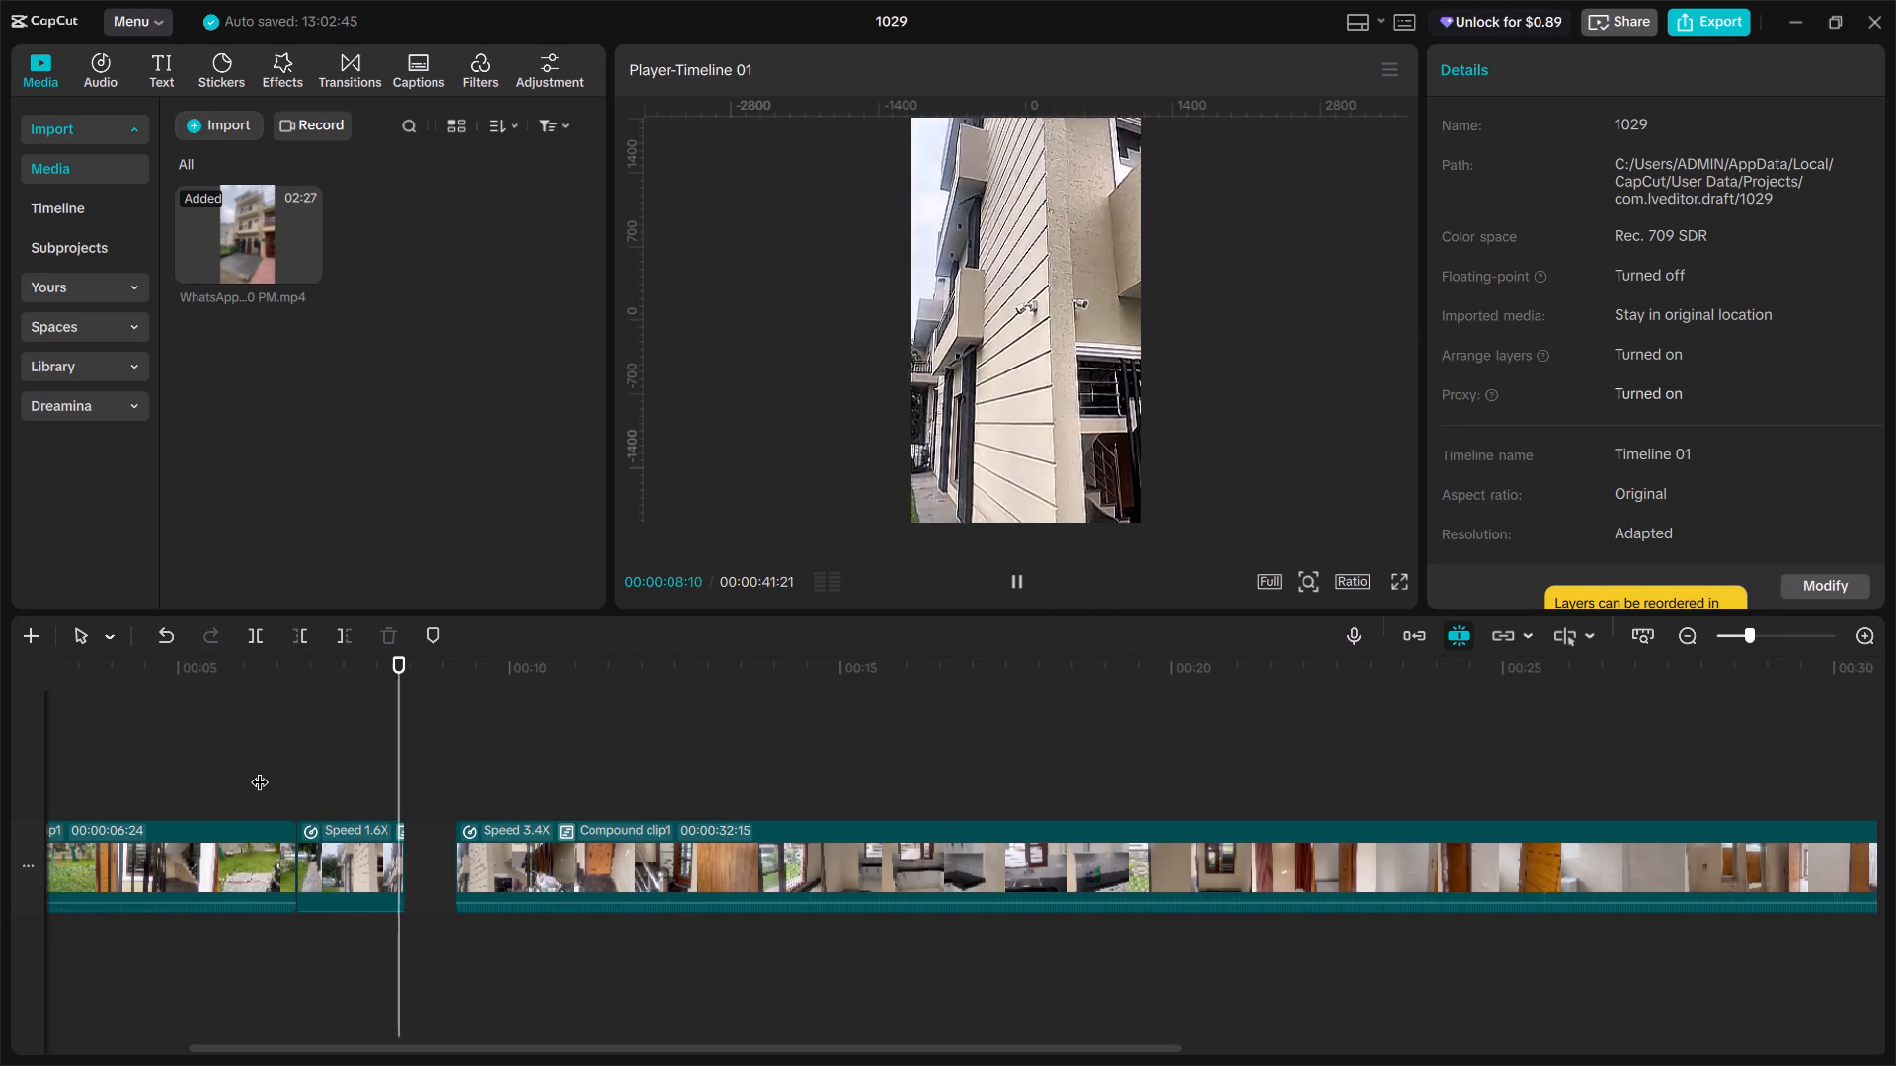
{"action": "key", "text": "space"}
Close the gap between the 1.6x side-wall segment and the following 3.4x clip, and replay the joins.
{"action": "right_click", "coordinate": [438, 840]}
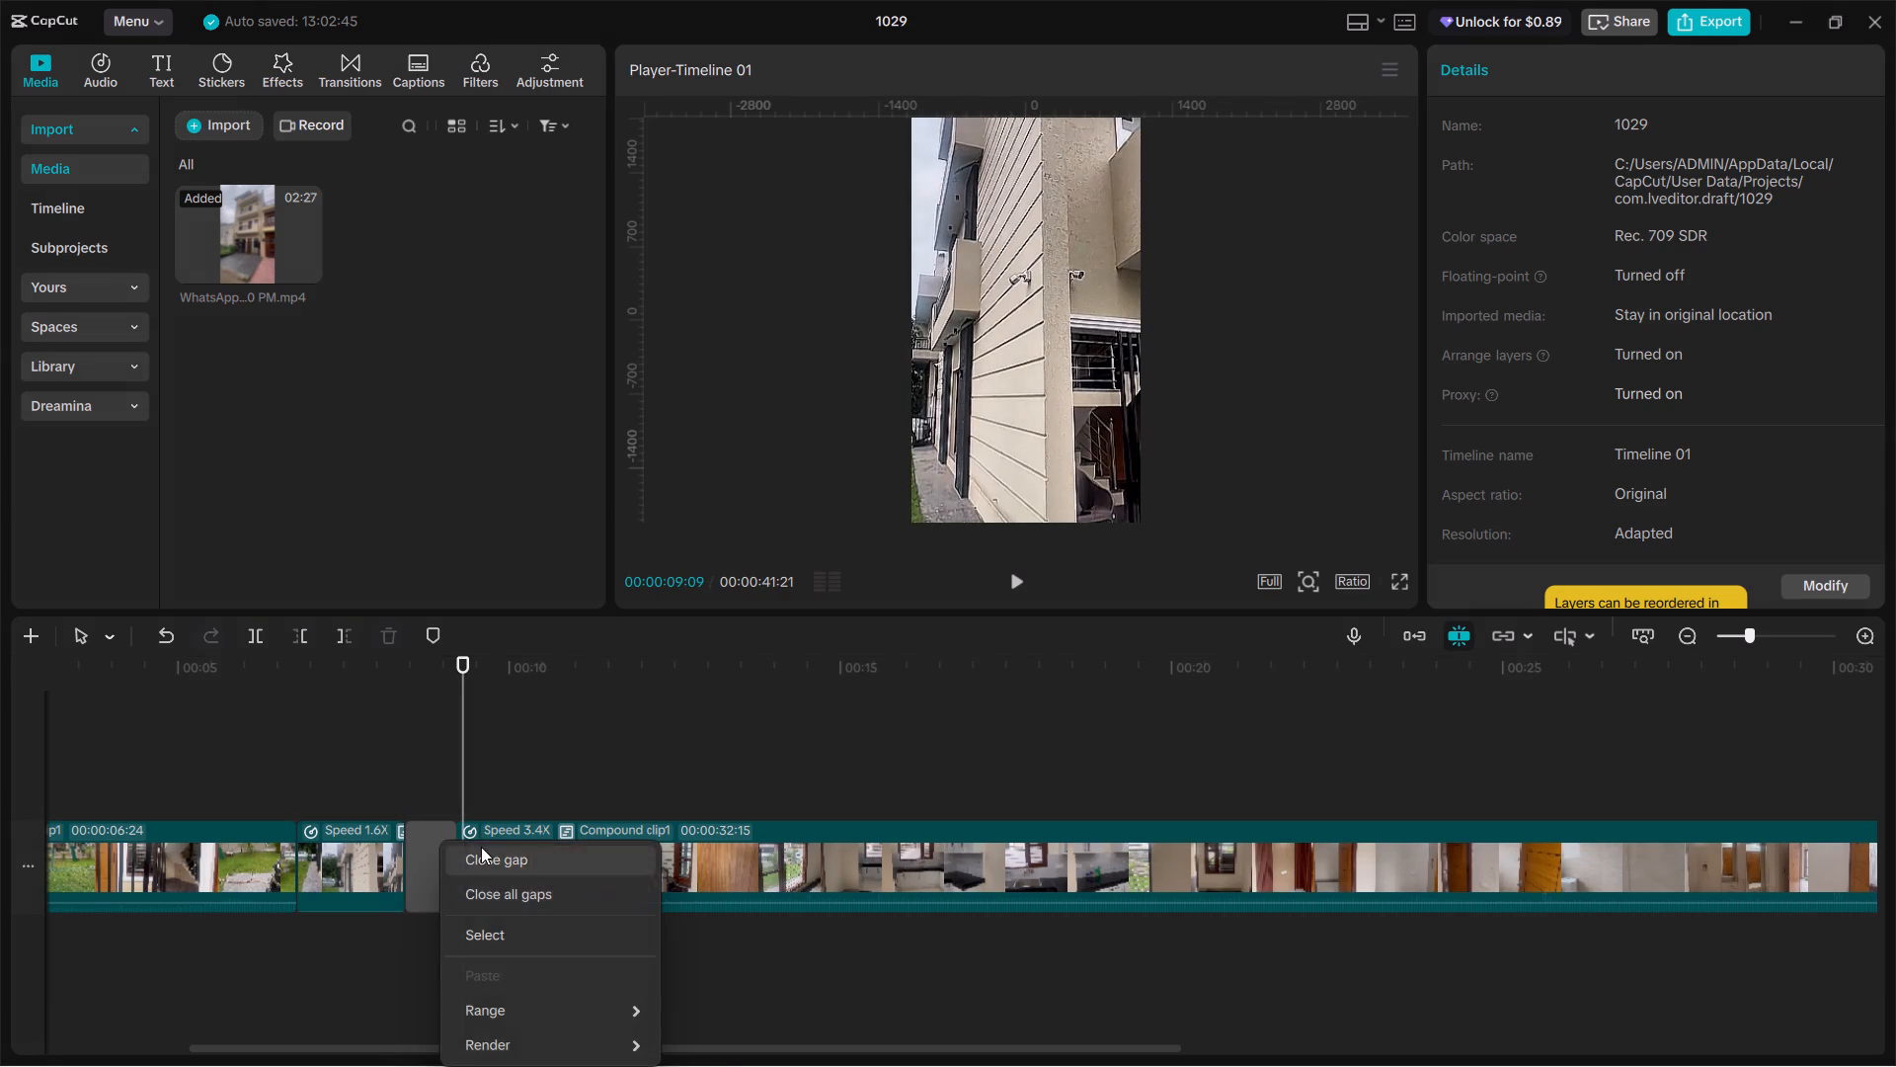
{"action": "left_click", "coordinate": [481, 847]}
{"action": "left_click", "coordinate": [351, 766]}
{"action": "key", "text": "space"}
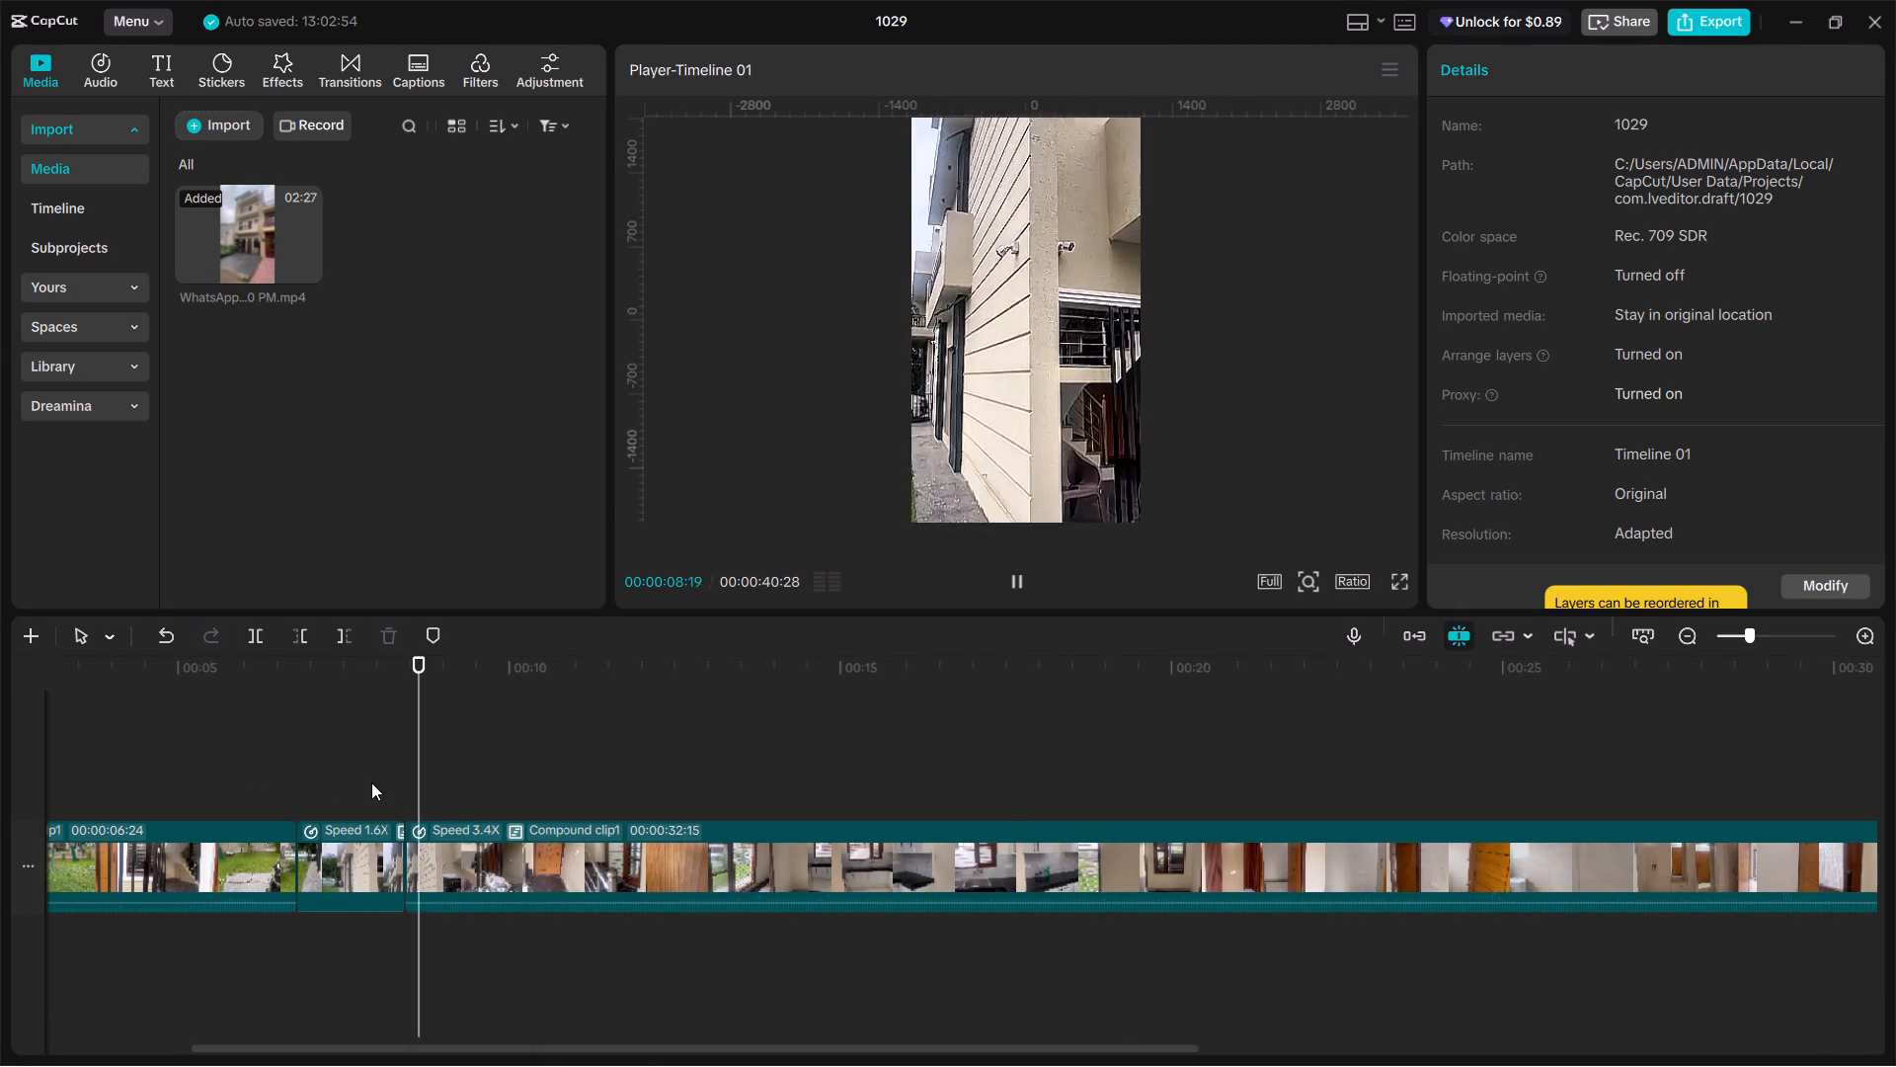
{"action": "key", "text": "space"}
{"action": "left_click", "coordinate": [279, 781]}
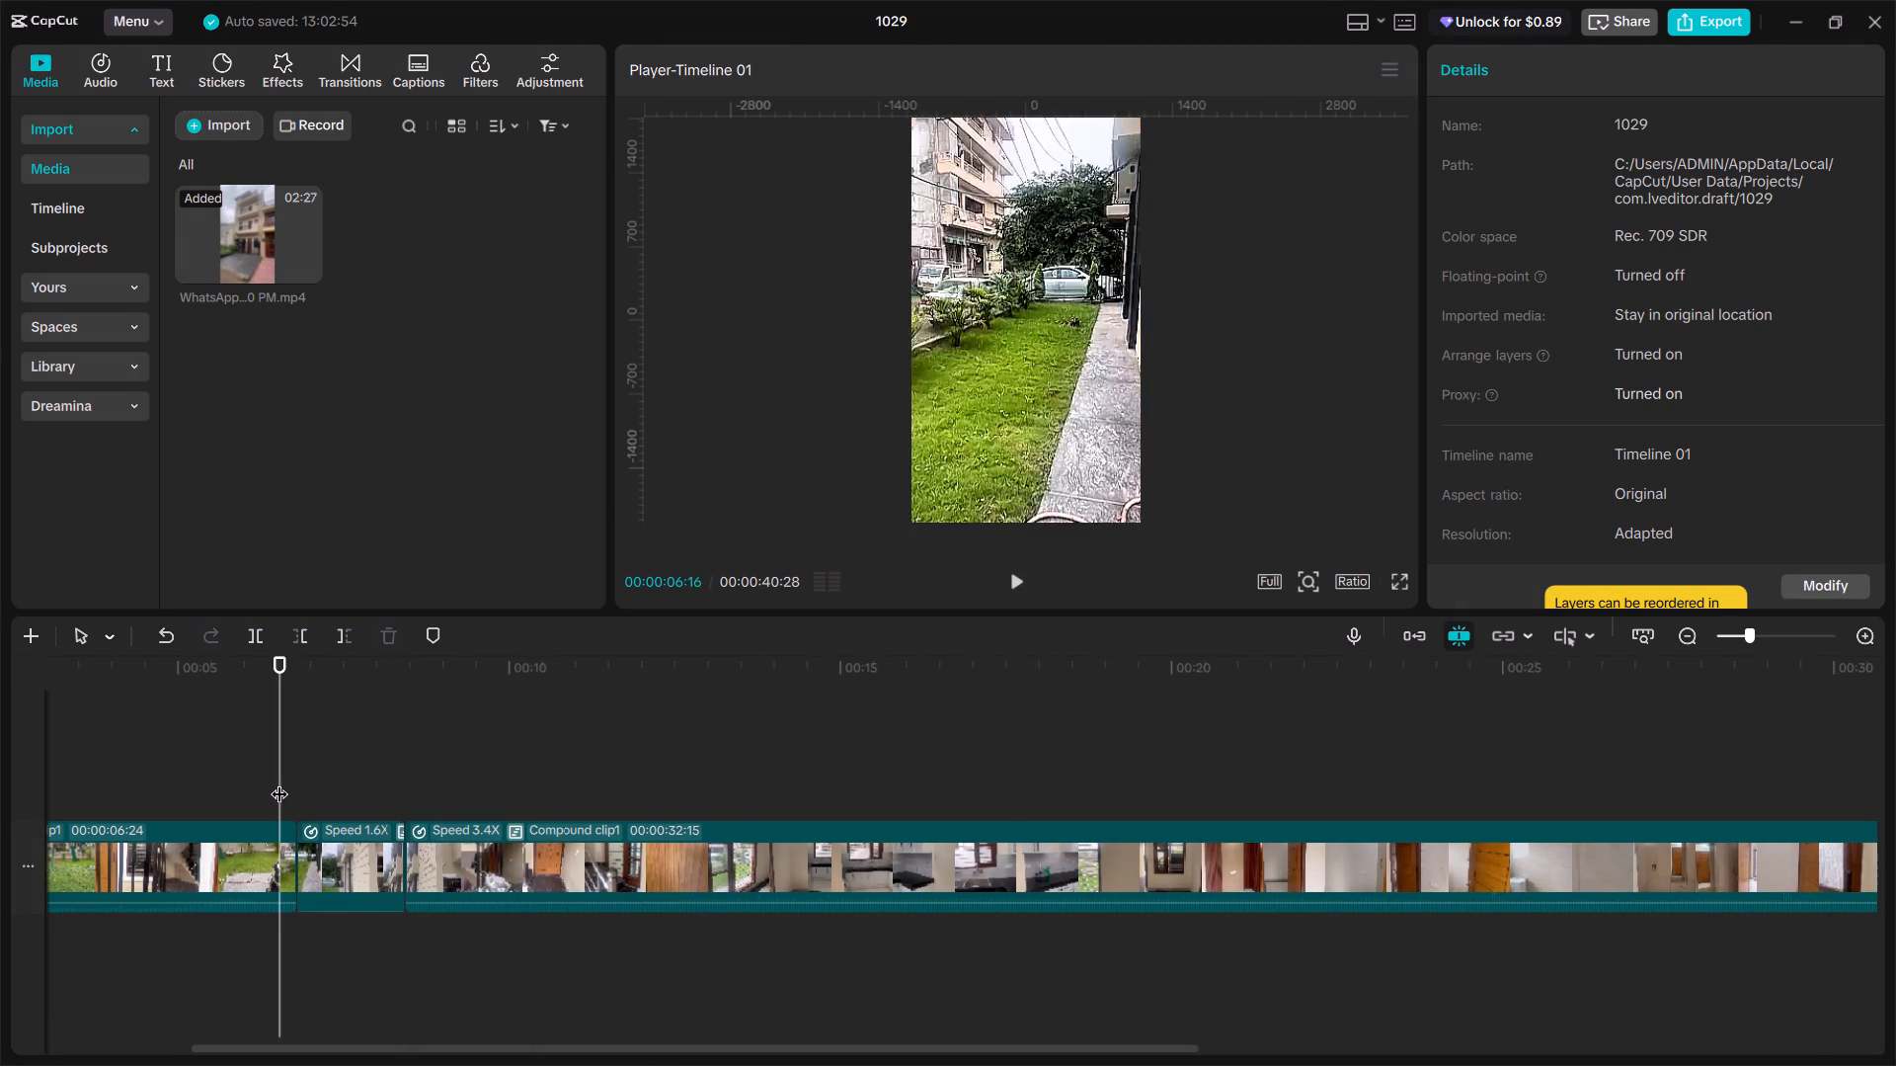
{"action": "key", "text": "space"}
{"action": "left_click", "coordinate": [279, 781]}
{"action": "left_click_drag", "start_coordinate": [281, 781], "coordinate": [272, 768]}
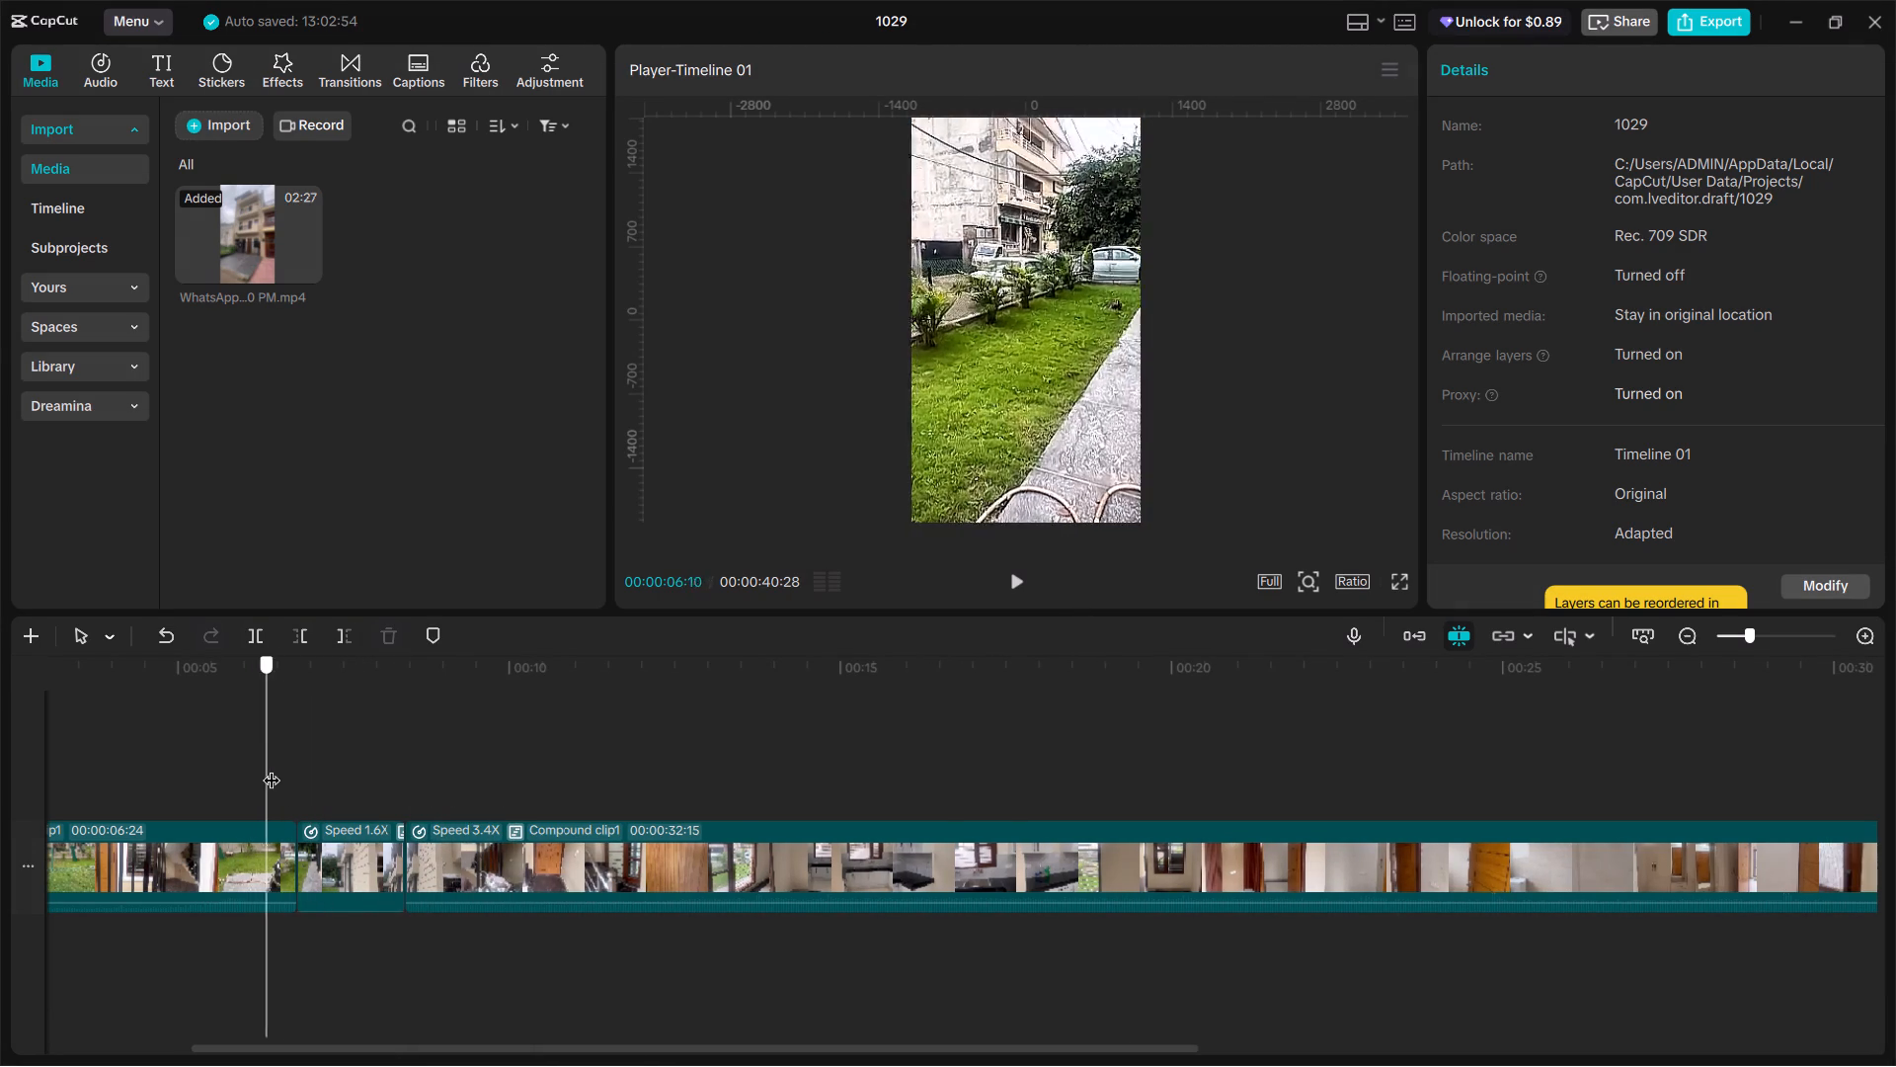
{"action": "left_click_drag", "start_coordinate": [272, 768], "coordinate": [271, 765]}
Add the favourite Mix transition between the first clip and the 1.6x side-wall segment, and check it in playback.
{"action": "left_click", "coordinate": [339, 73]}
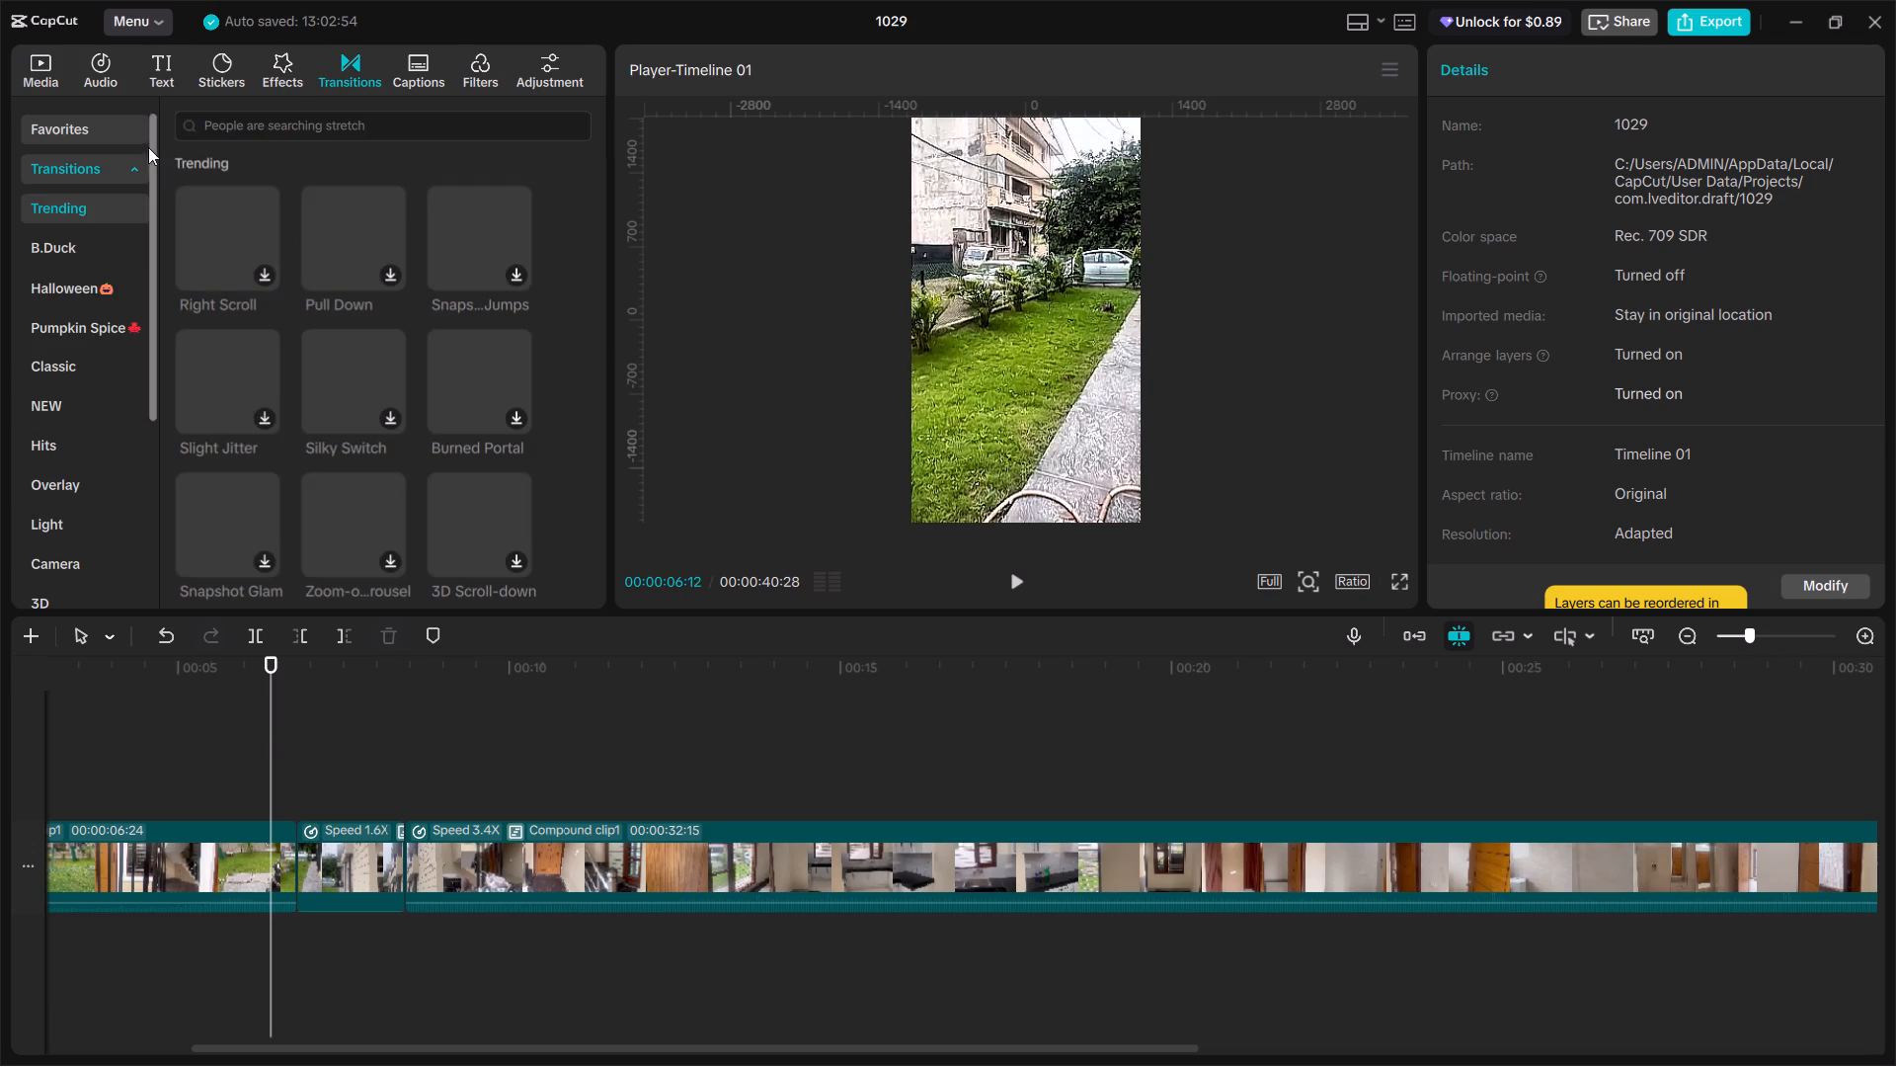
{"action": "left_click", "coordinate": [127, 132]}
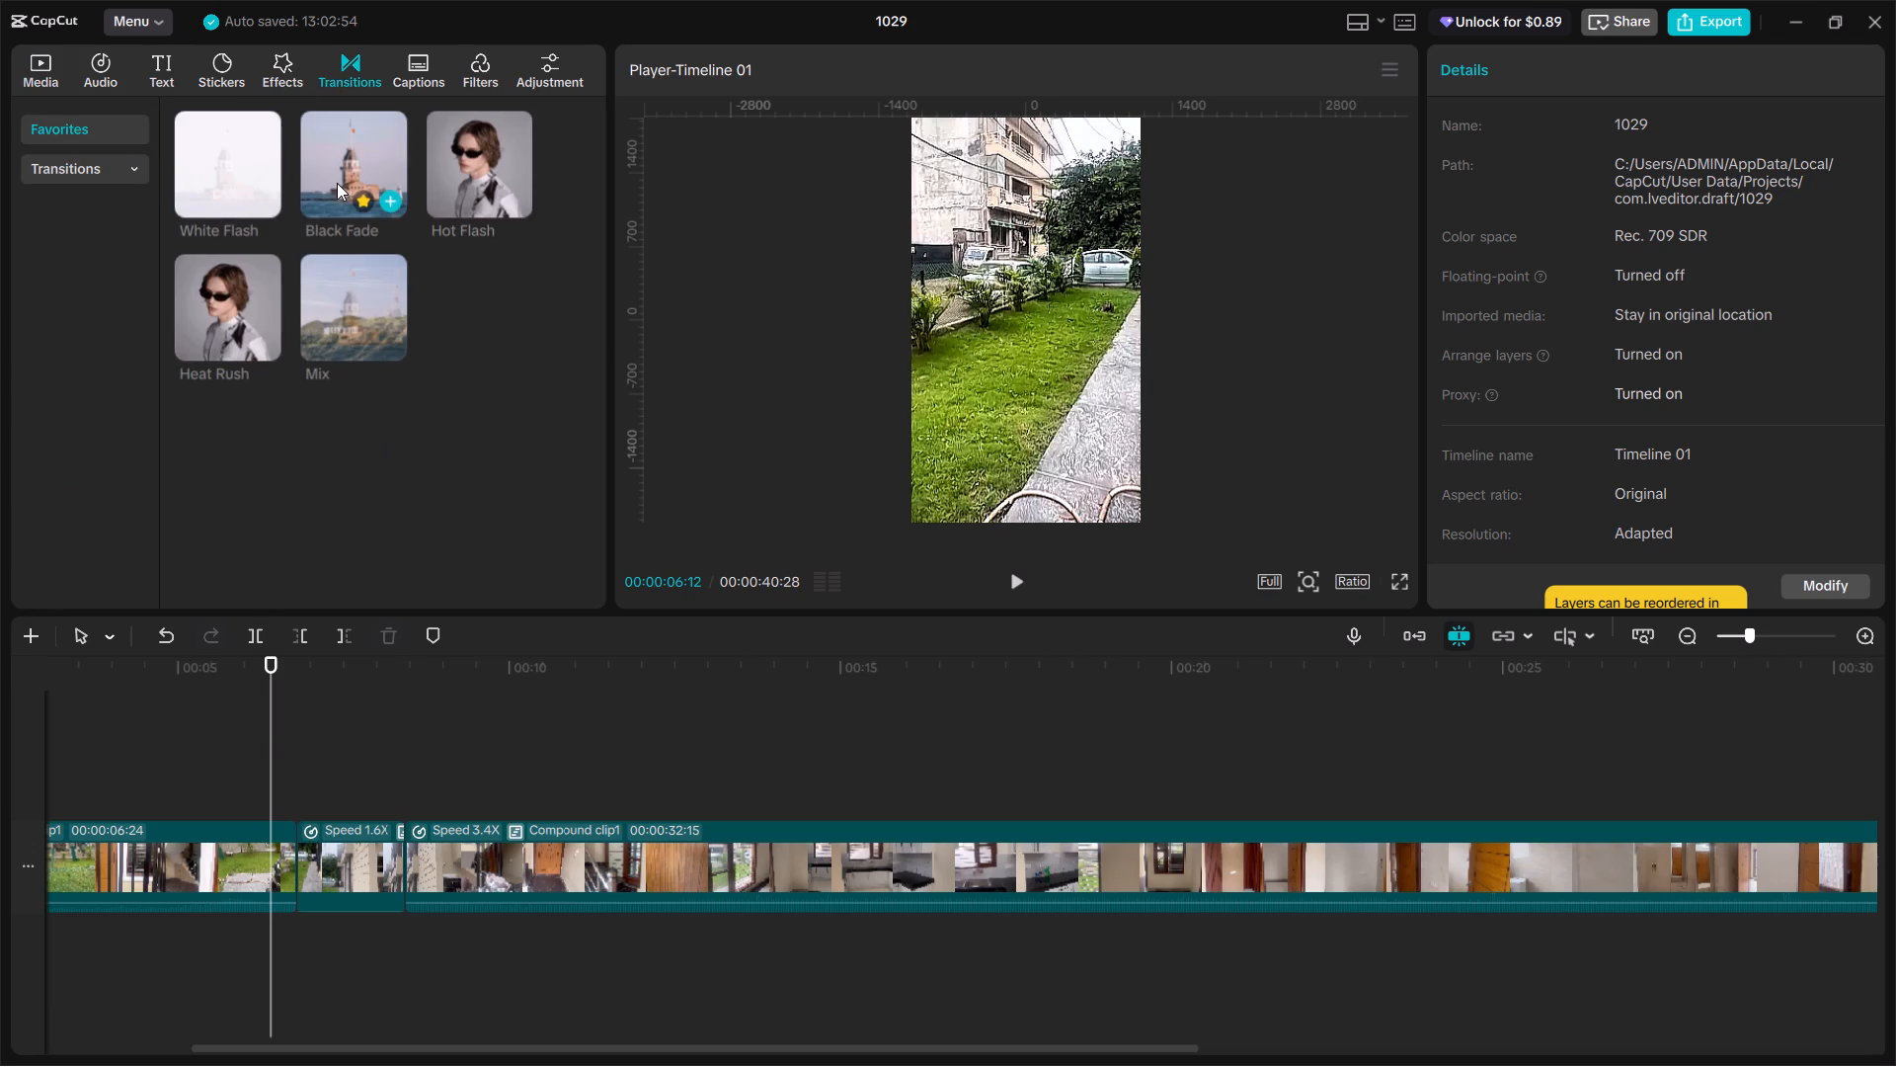
{"action": "left_click_drag", "start_coordinate": [343, 298], "coordinate": [274, 867]}
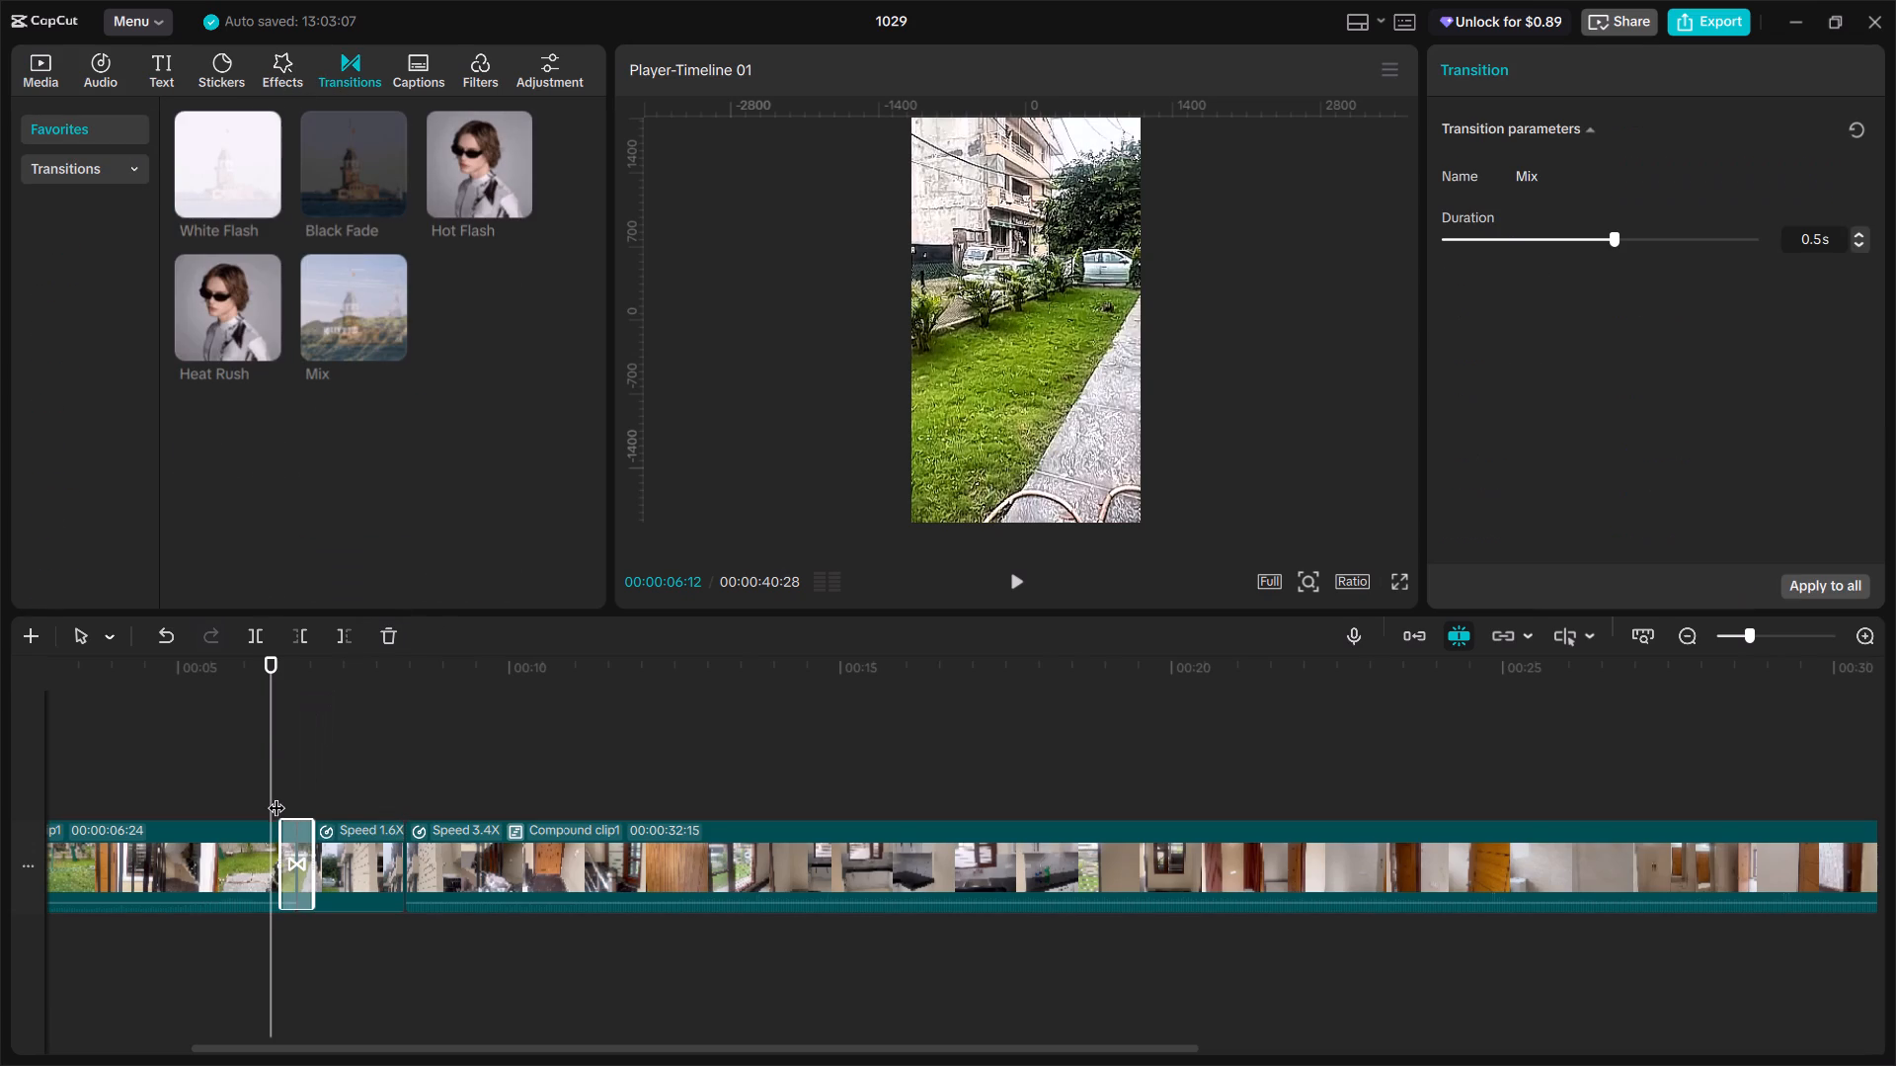
{"action": "key", "text": "space"}
{"action": "left_click", "coordinate": [252, 784]}
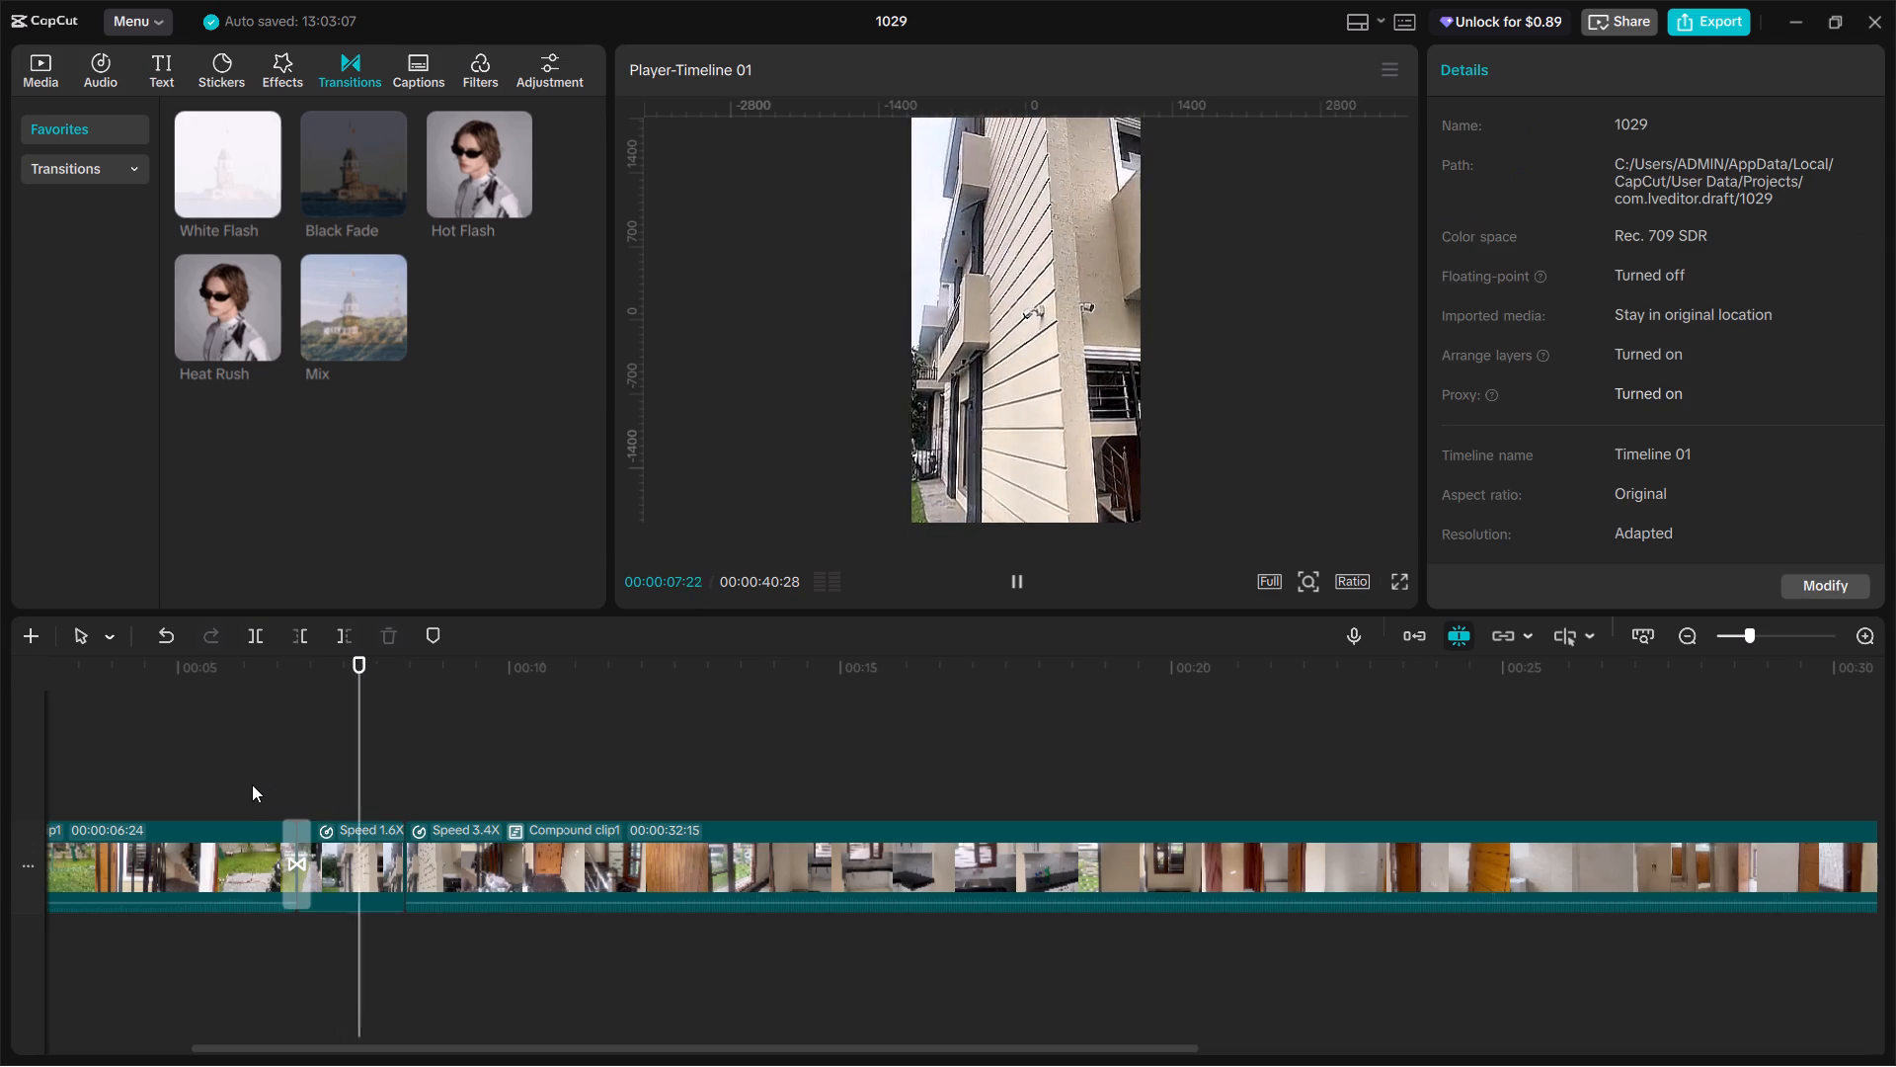
{"action": "key", "text": "space"}
{"action": "left_click", "coordinate": [251, 784]}
{"action": "left_click_drag", "start_coordinate": [260, 780], "coordinate": [272, 786]}
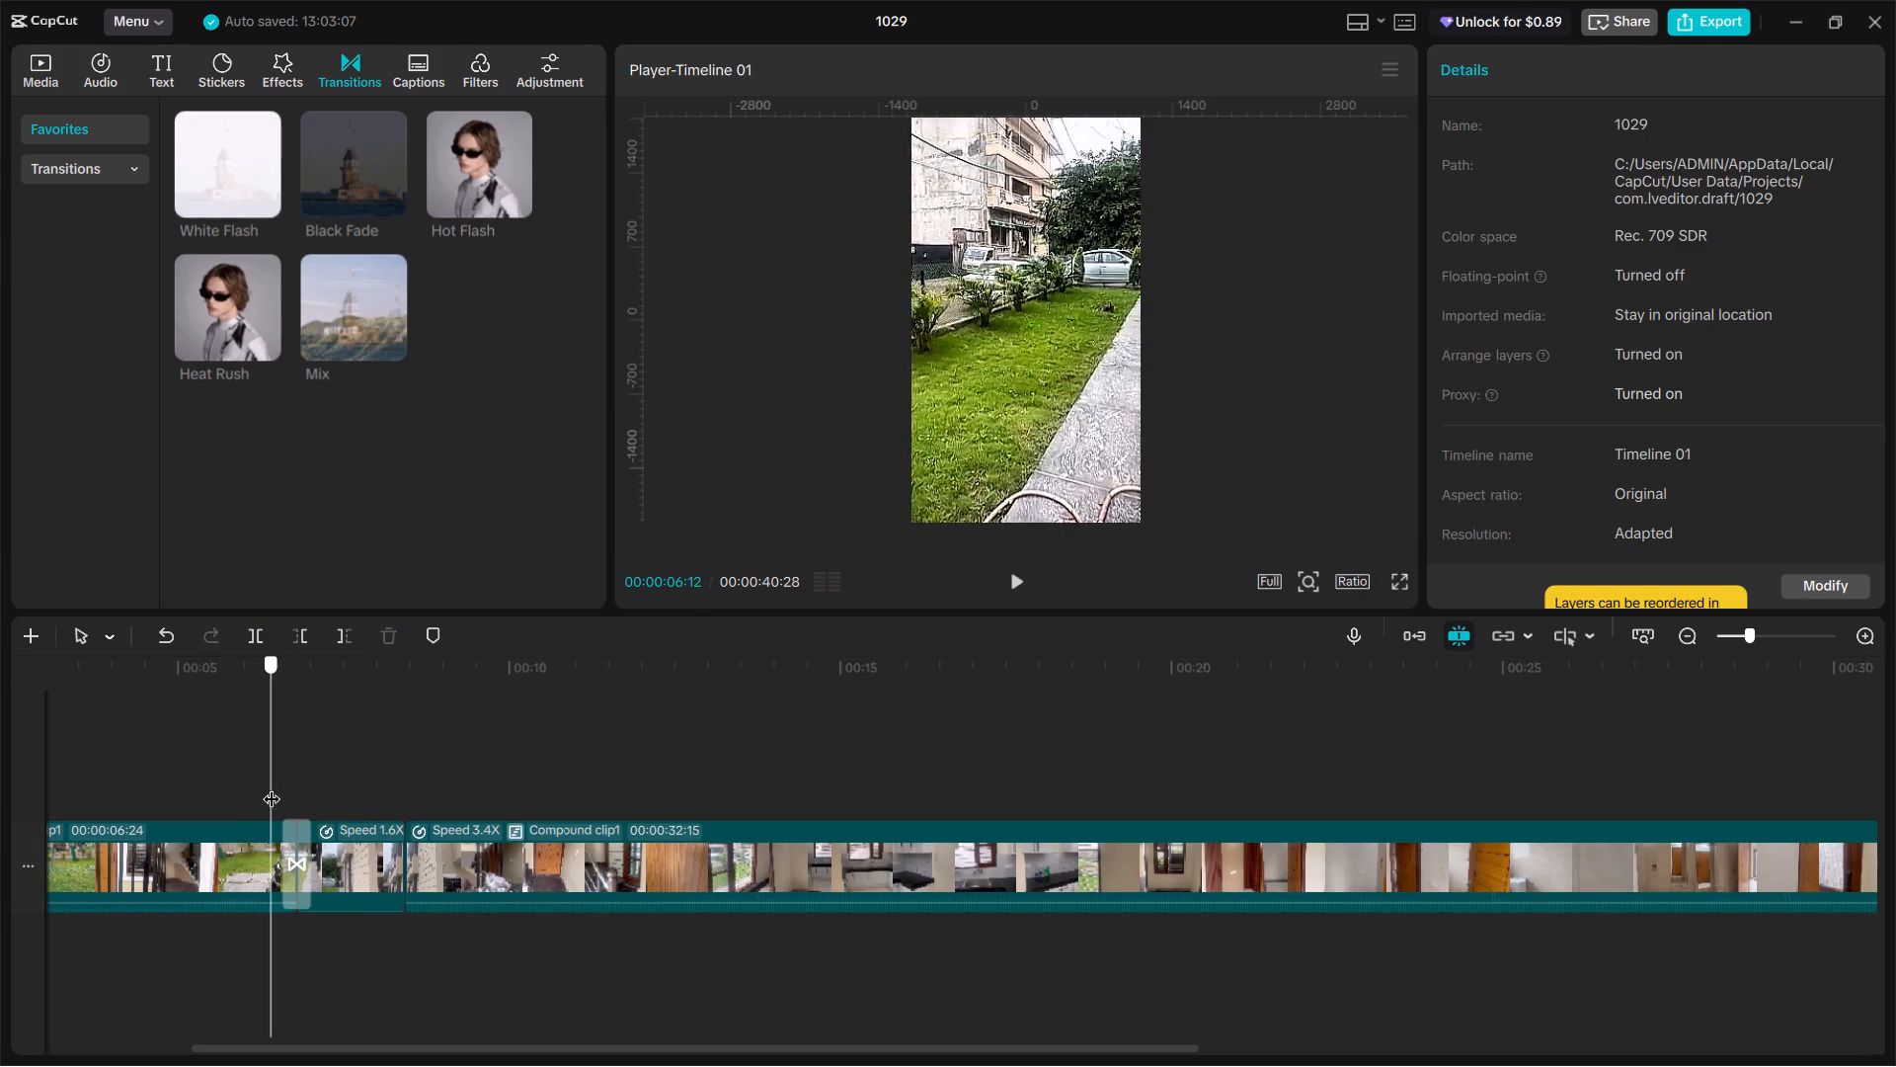
{"action": "left_click_drag", "start_coordinate": [272, 786], "coordinate": [306, 816]}
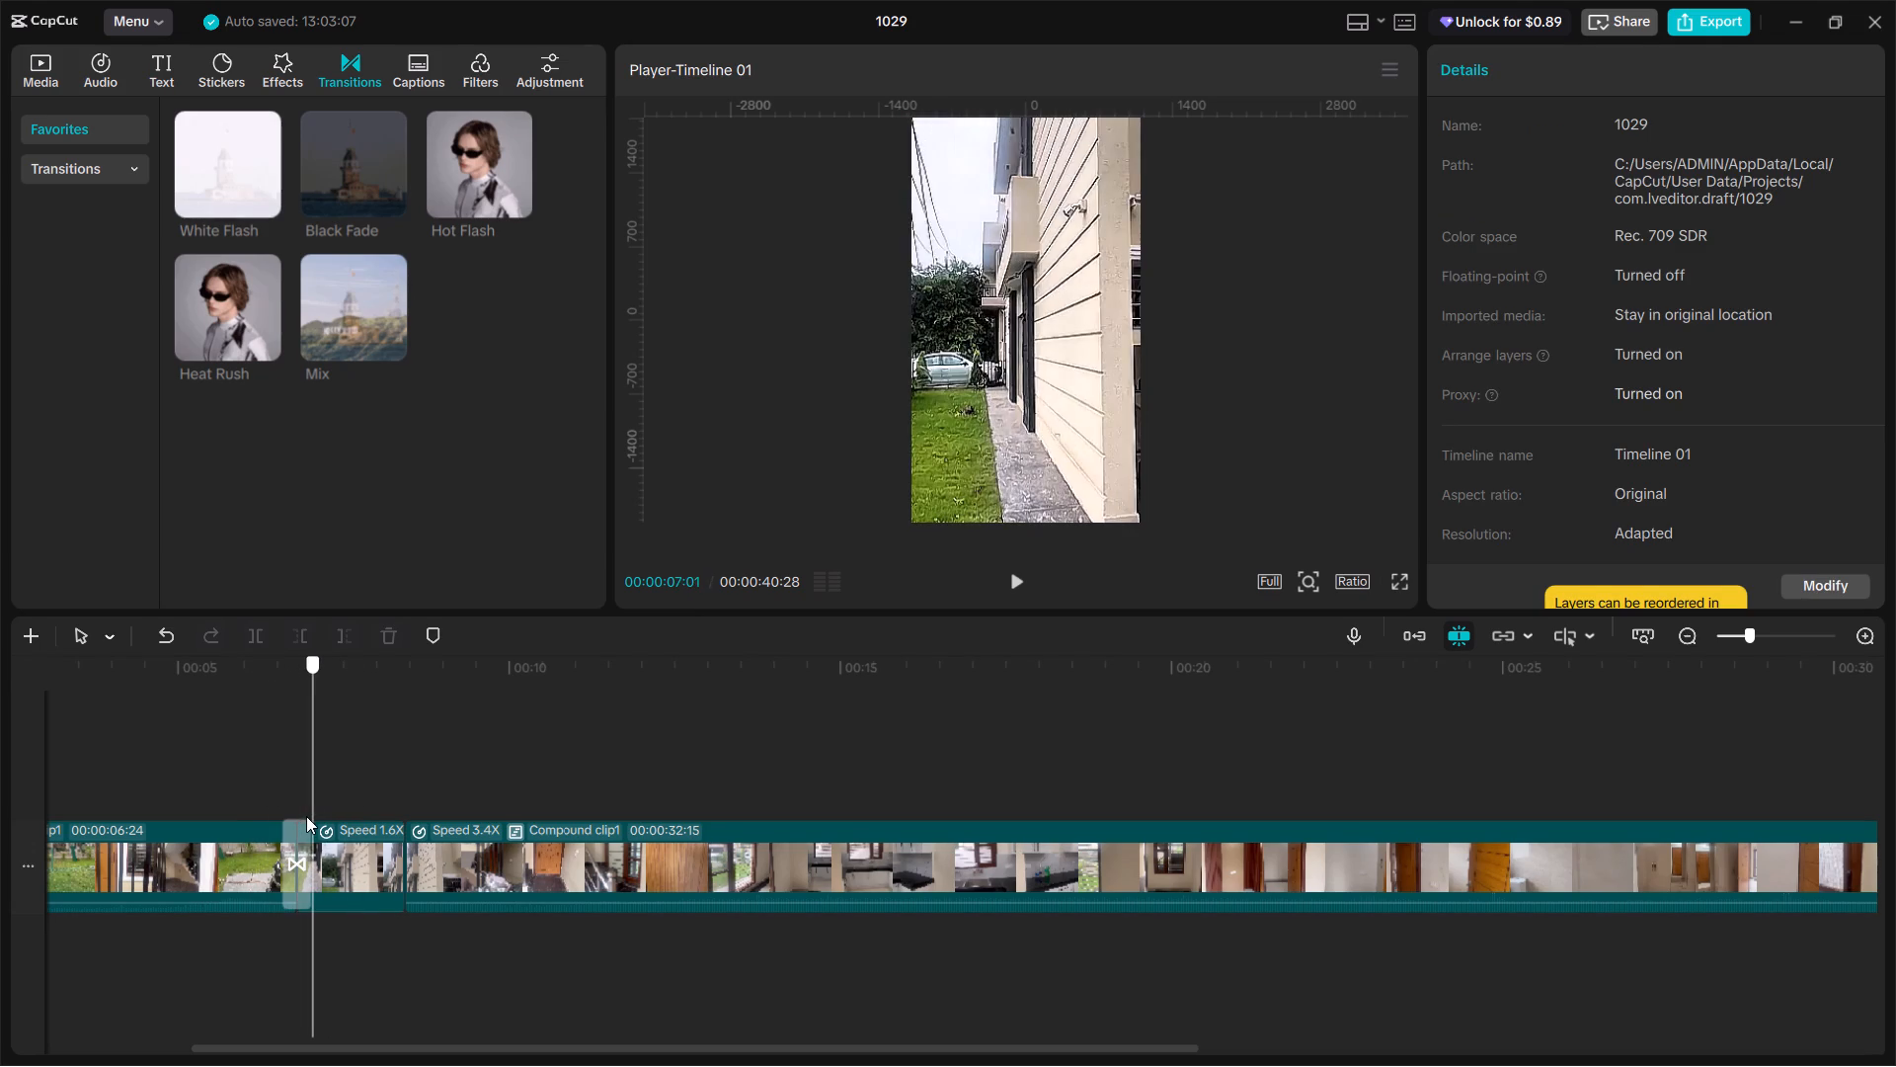
Apply the favourite Black Fade transition over the Mix transition before the 1.6x side-wall segment, and check it in playback.
{"action": "left_click_drag", "start_coordinate": [306, 816], "coordinate": [273, 782]}
{"action": "key", "text": "space"}
{"action": "key", "text": "space"}
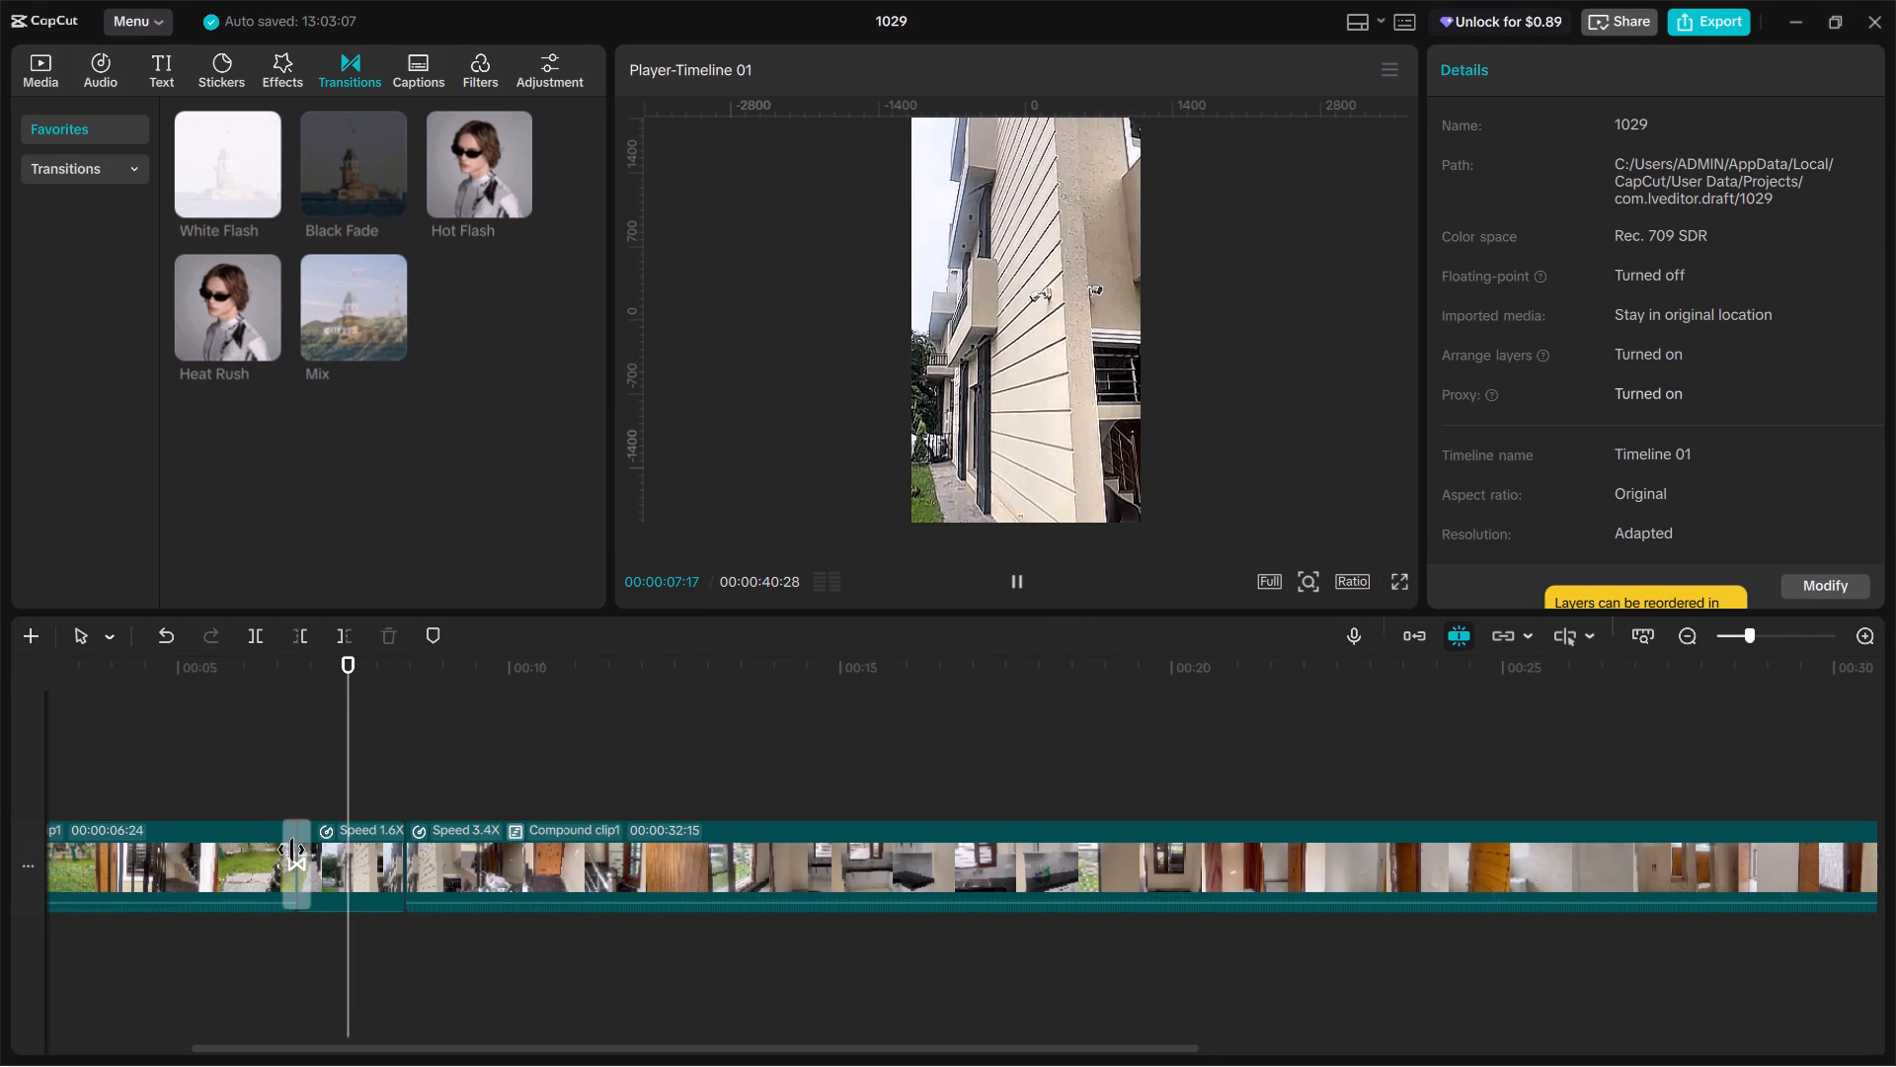
{"action": "left_click", "coordinate": [294, 854]}
{"action": "left_click", "coordinate": [333, 181]}
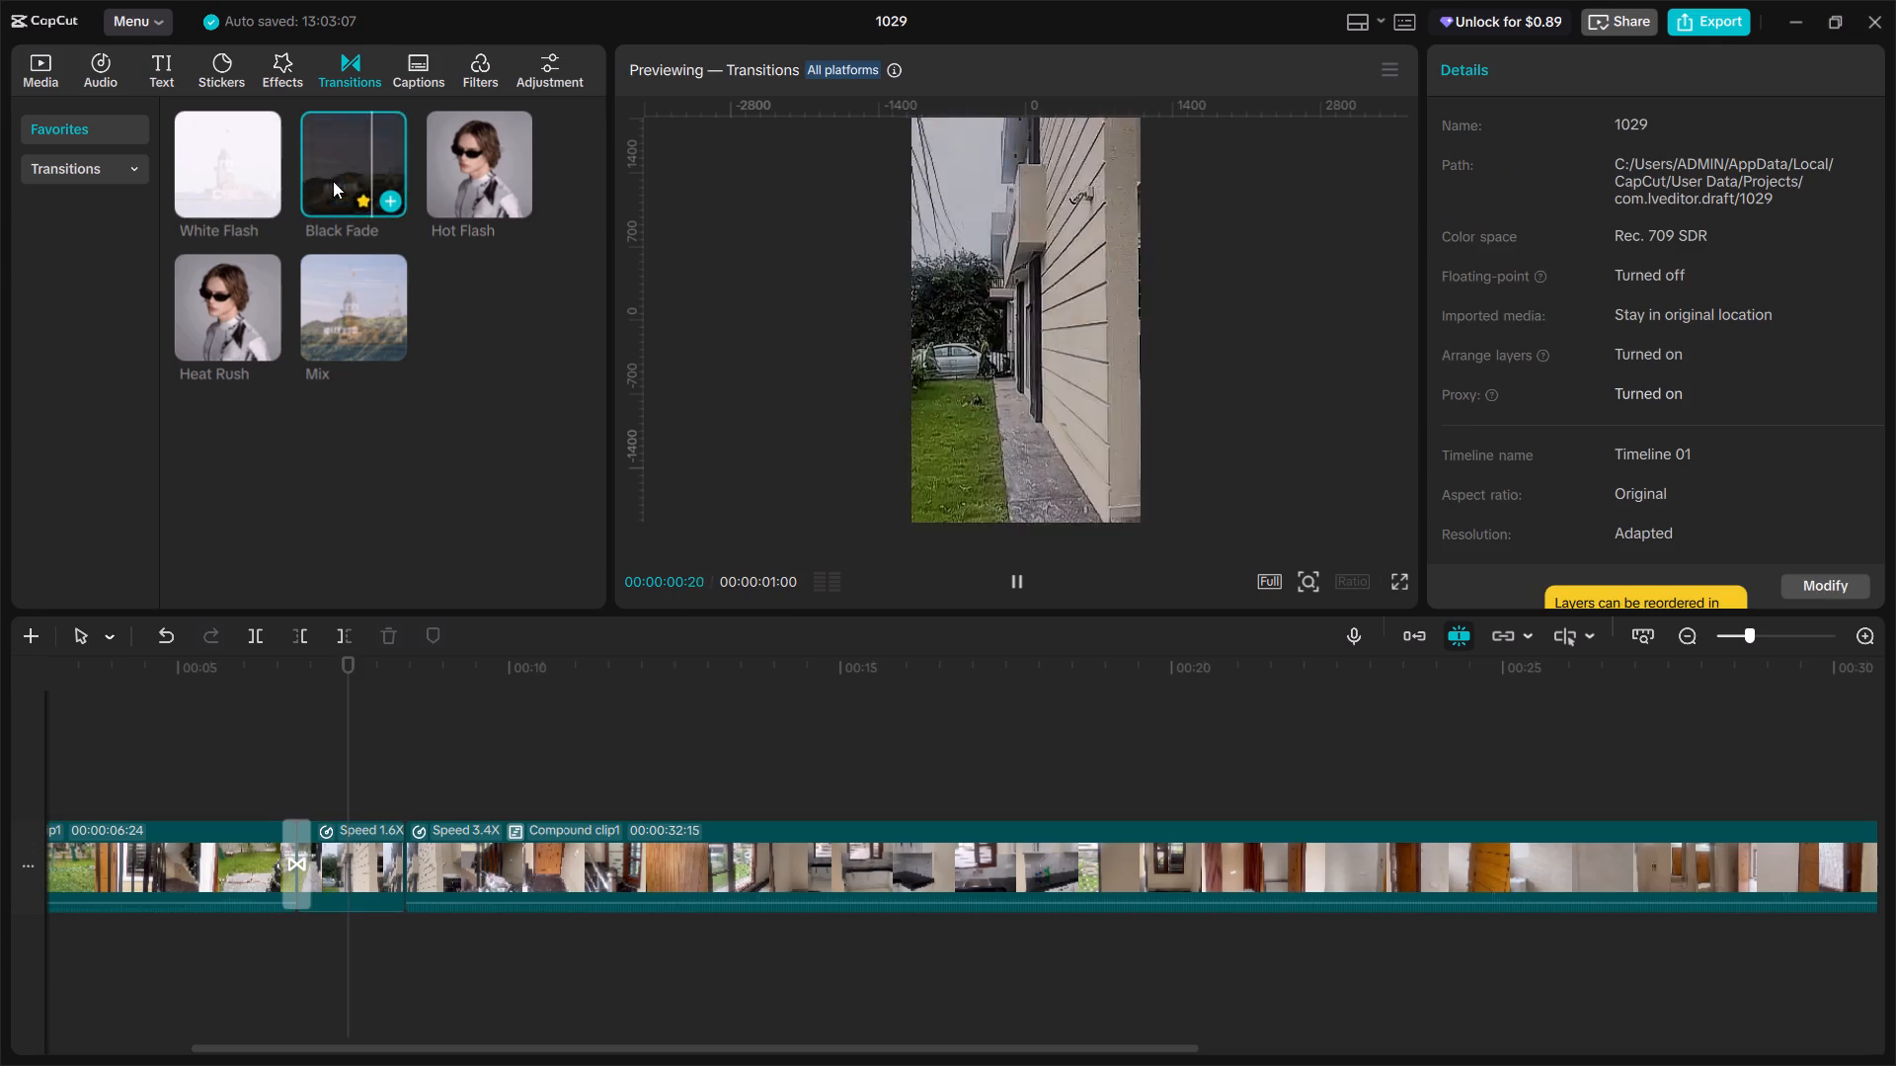
{"action": "left_click_drag", "start_coordinate": [333, 181], "coordinate": [280, 874]}
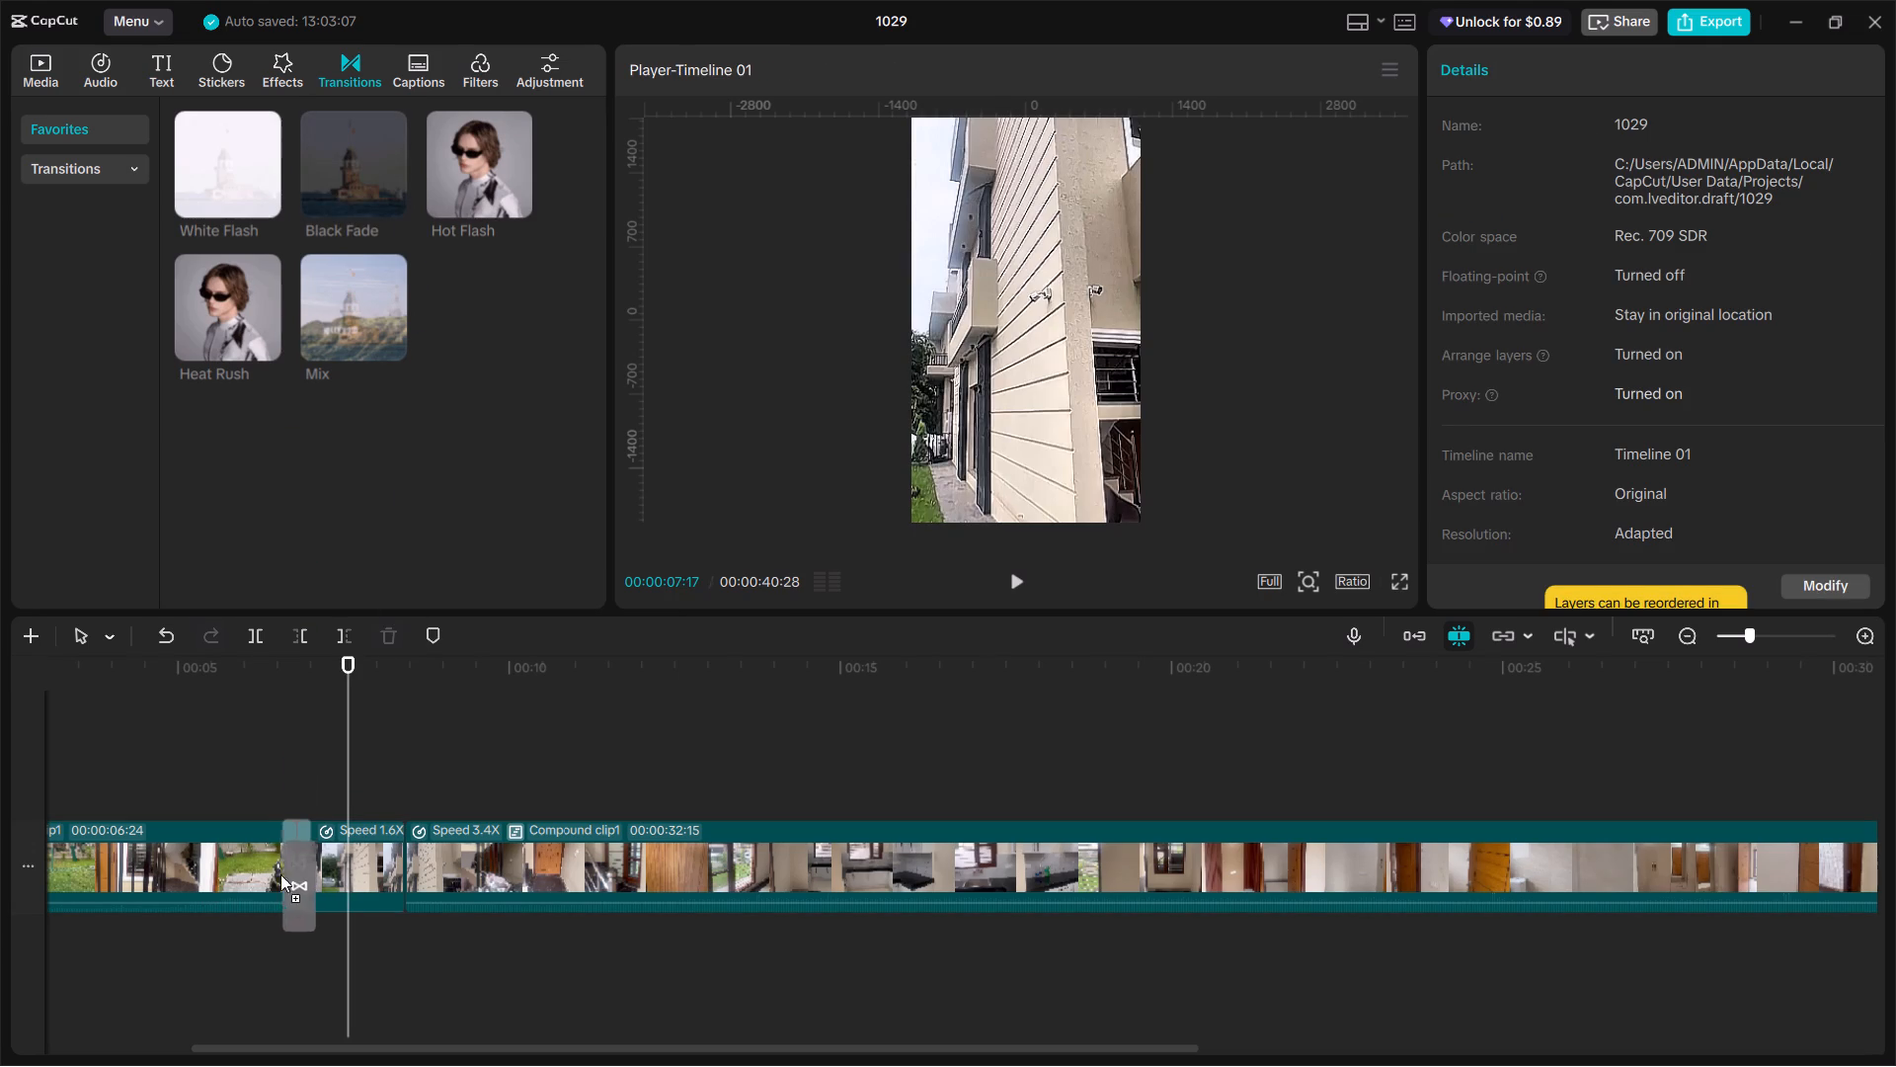
{"action": "left_click_drag", "start_coordinate": [280, 874], "coordinate": [278, 854]}
{"action": "left_click", "coordinate": [284, 744]}
{"action": "key", "text": "space"}
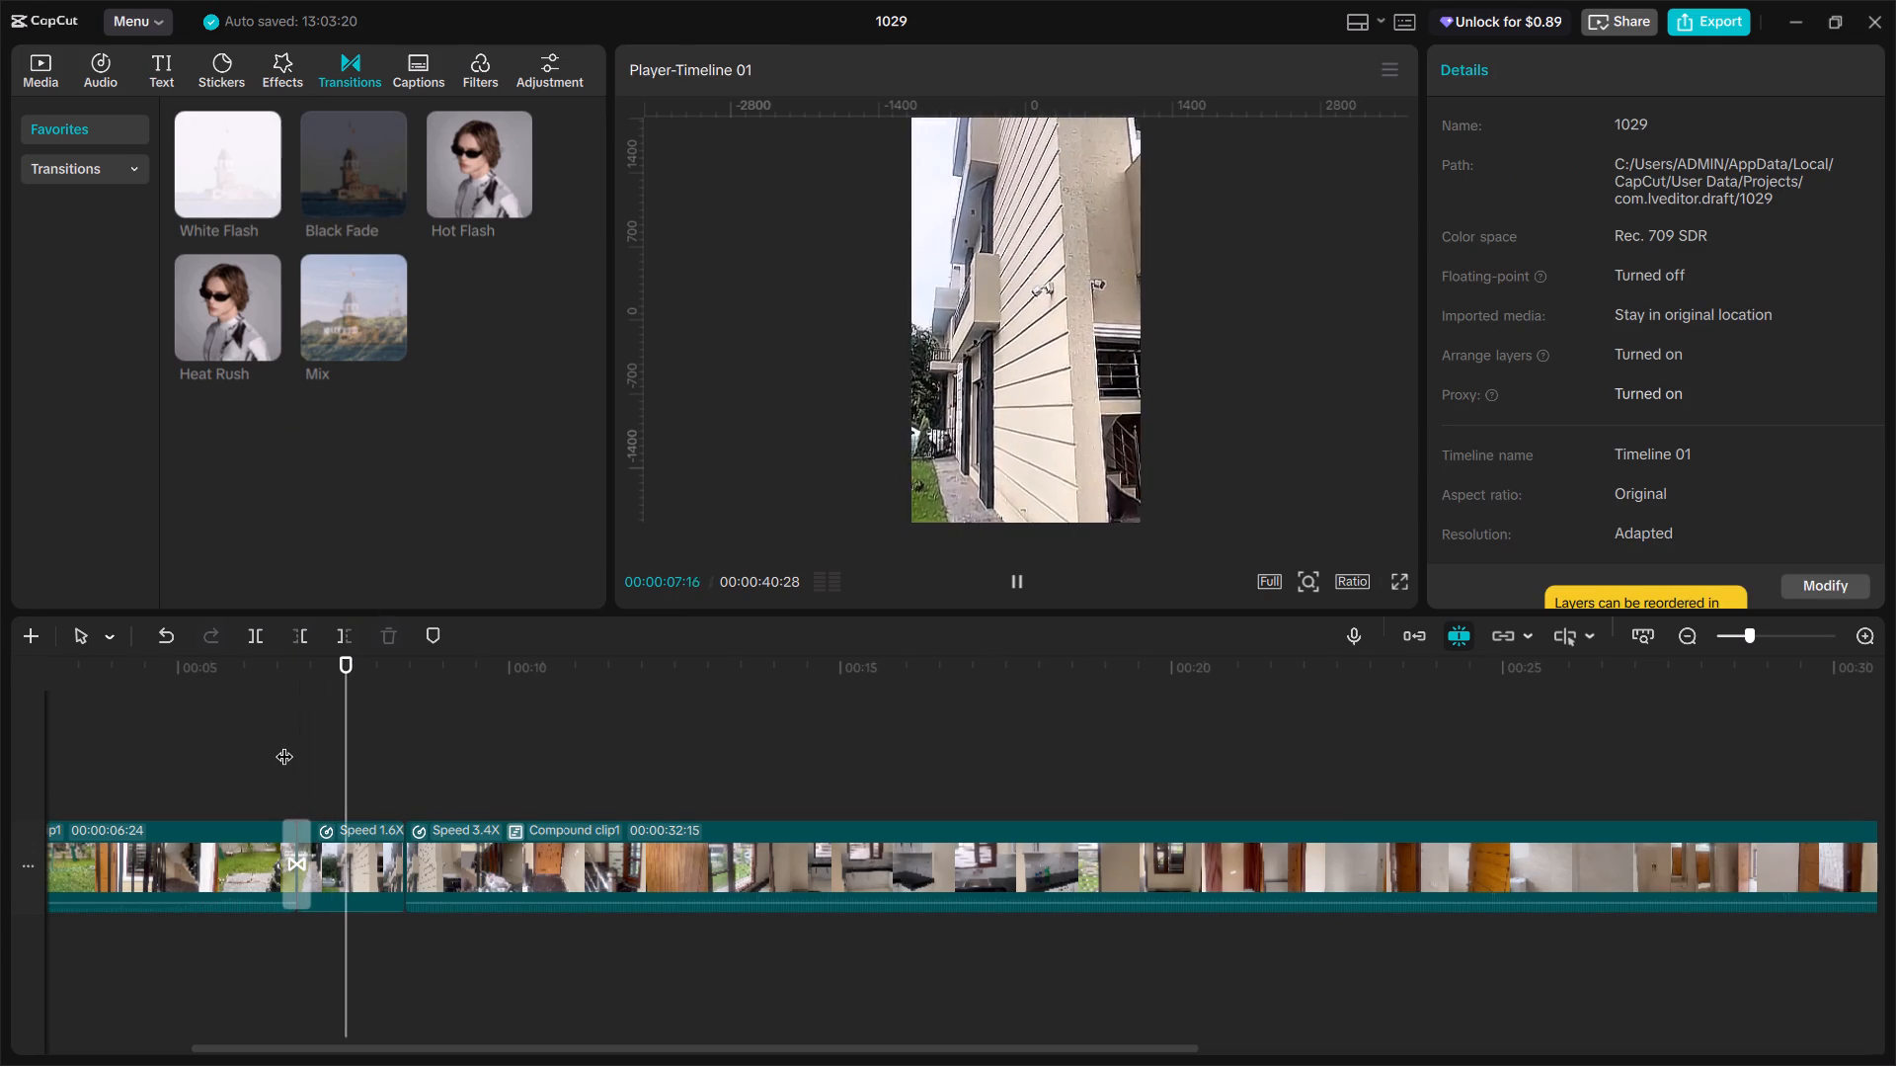
{"action": "left_click", "coordinate": [230, 758]}
{"action": "key", "text": "space"}
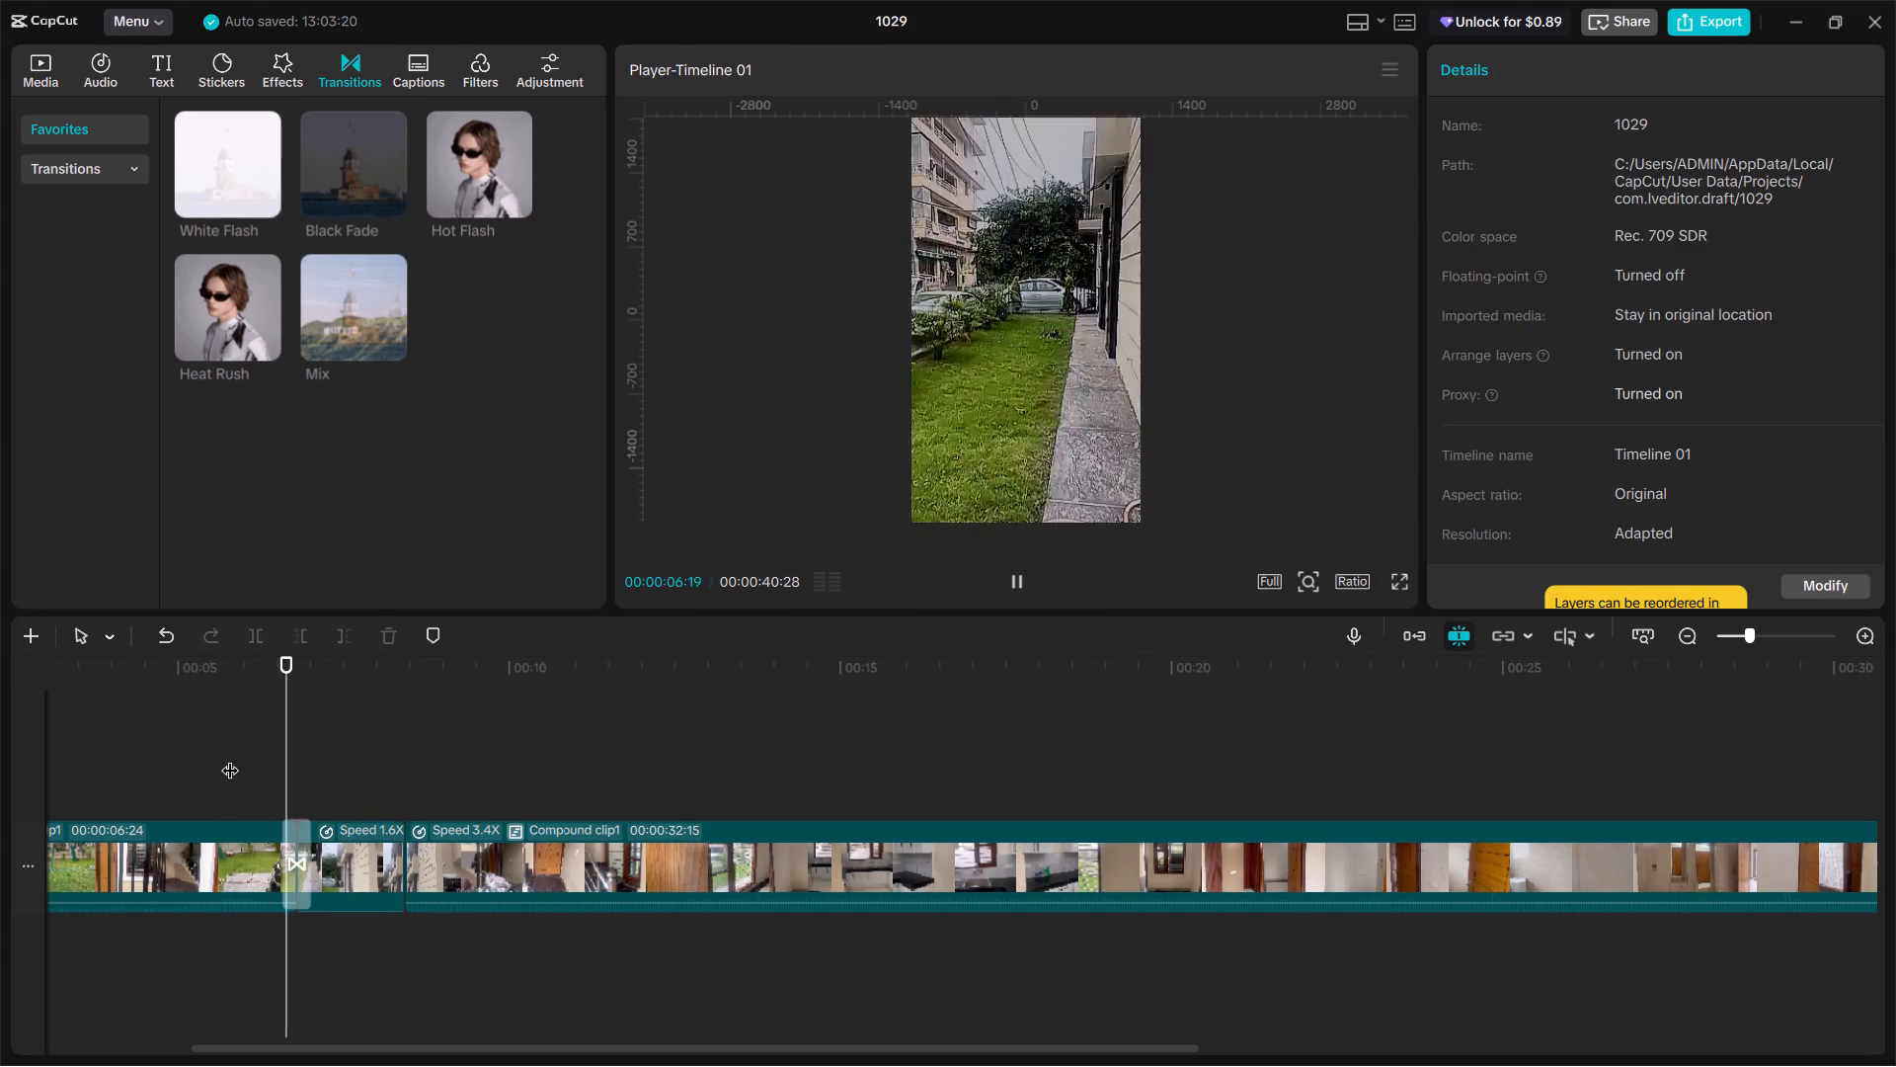
{"action": "key", "text": "space"}
Replay the tour from the start and split the last 3.4x clip at 00:00:10:13, where the door and stairs appear.
{"action": "left_click", "coordinate": [279, 767]}
{"action": "left_click_drag", "start_coordinate": [279, 767], "coordinate": [295, 780]}
{"action": "left_click_drag", "start_coordinate": [300, 774], "coordinate": [3, 775]}
{"action": "key", "text": "space"}
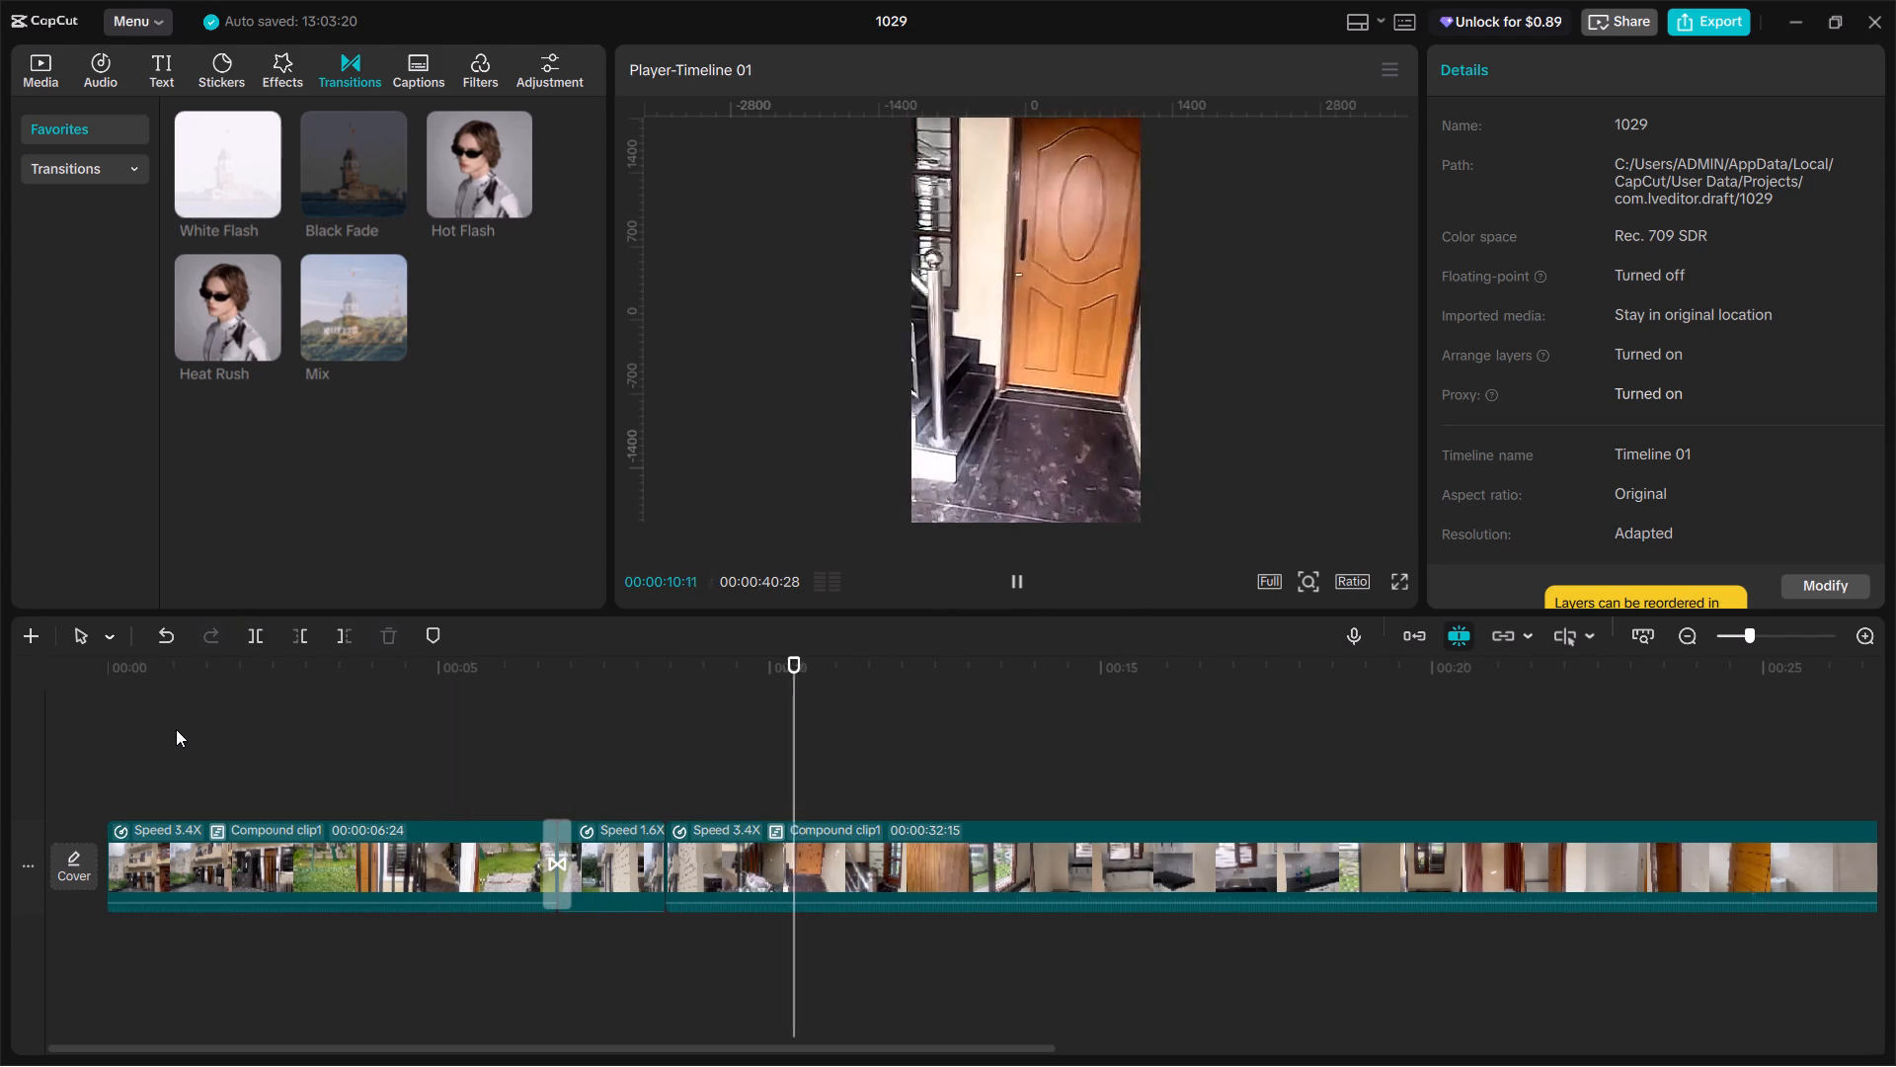
{"action": "key", "text": "space"}
{"action": "key", "text": "Left"}
{"action": "key", "text": "Left"}
{"action": "key", "text": "Left"}
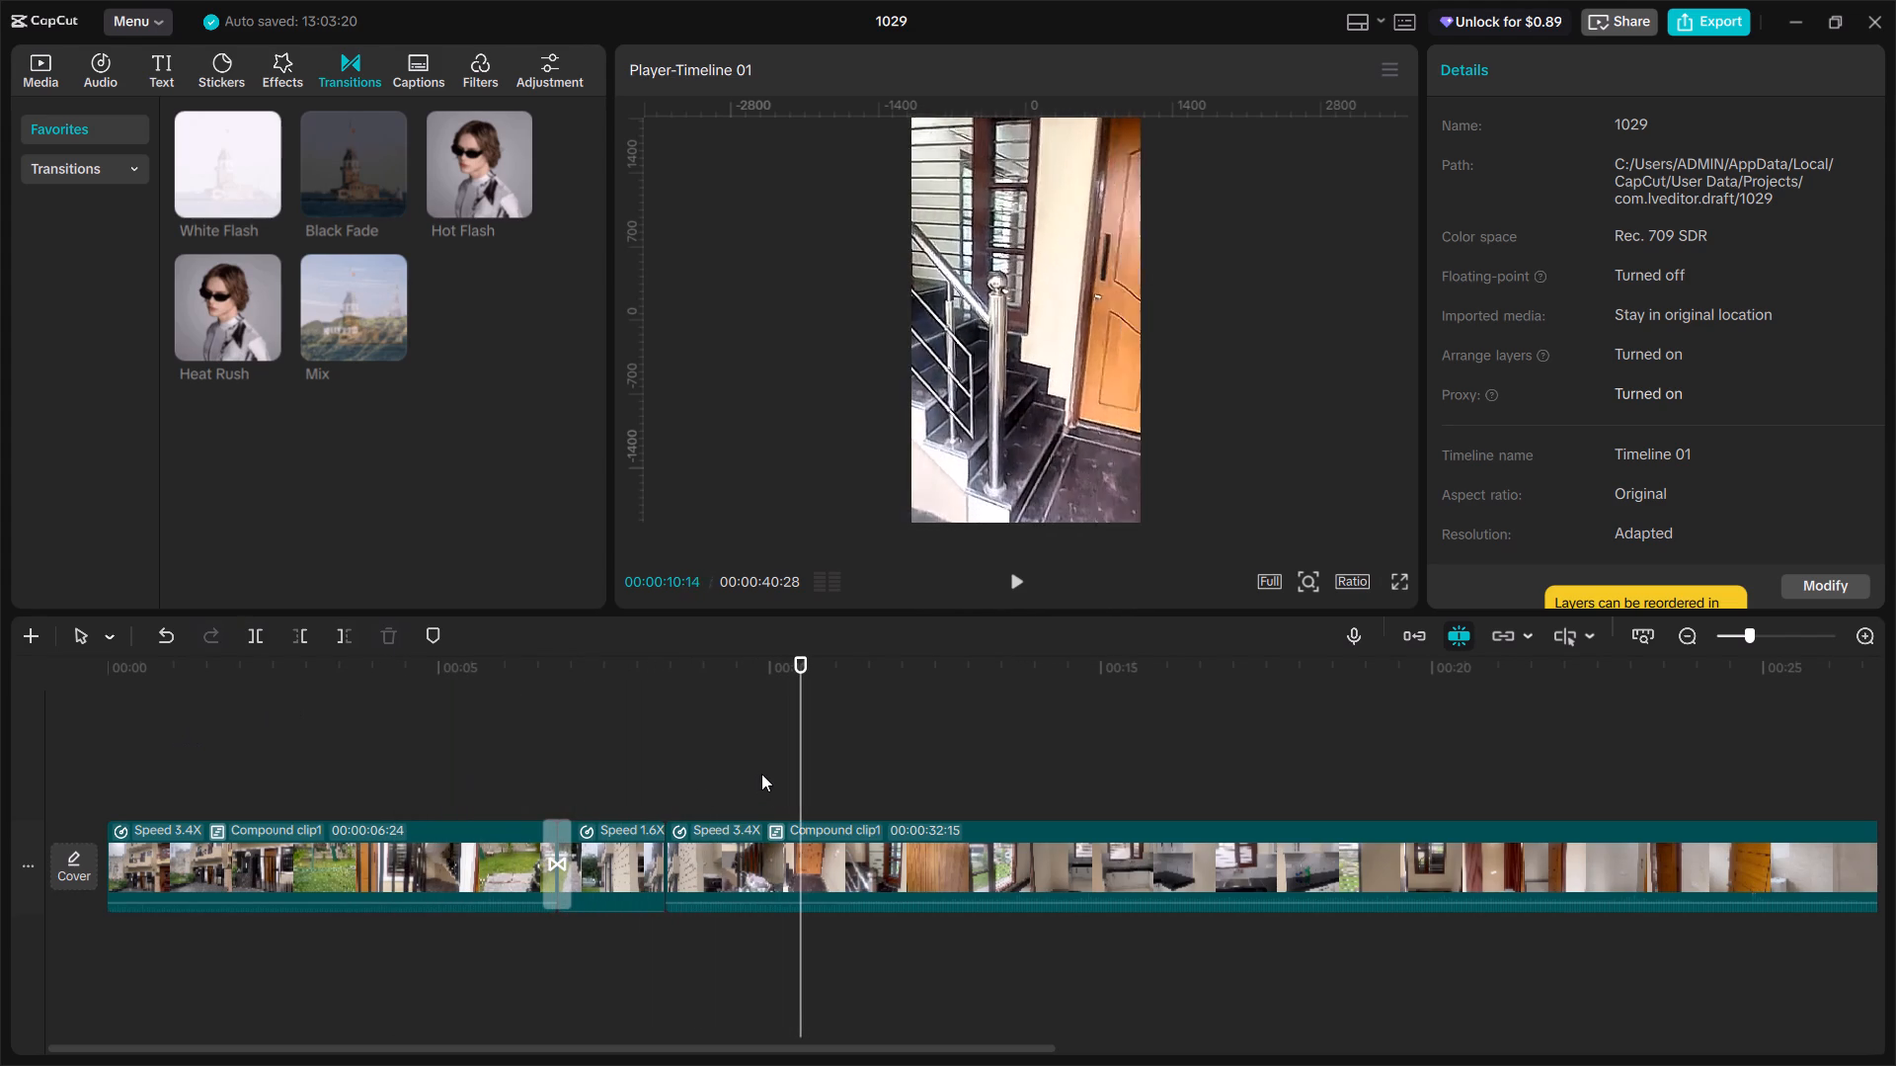
{"action": "key", "text": "Left"}
{"action": "key", "text": "Left"}
{"action": "key", "text": "Right"}
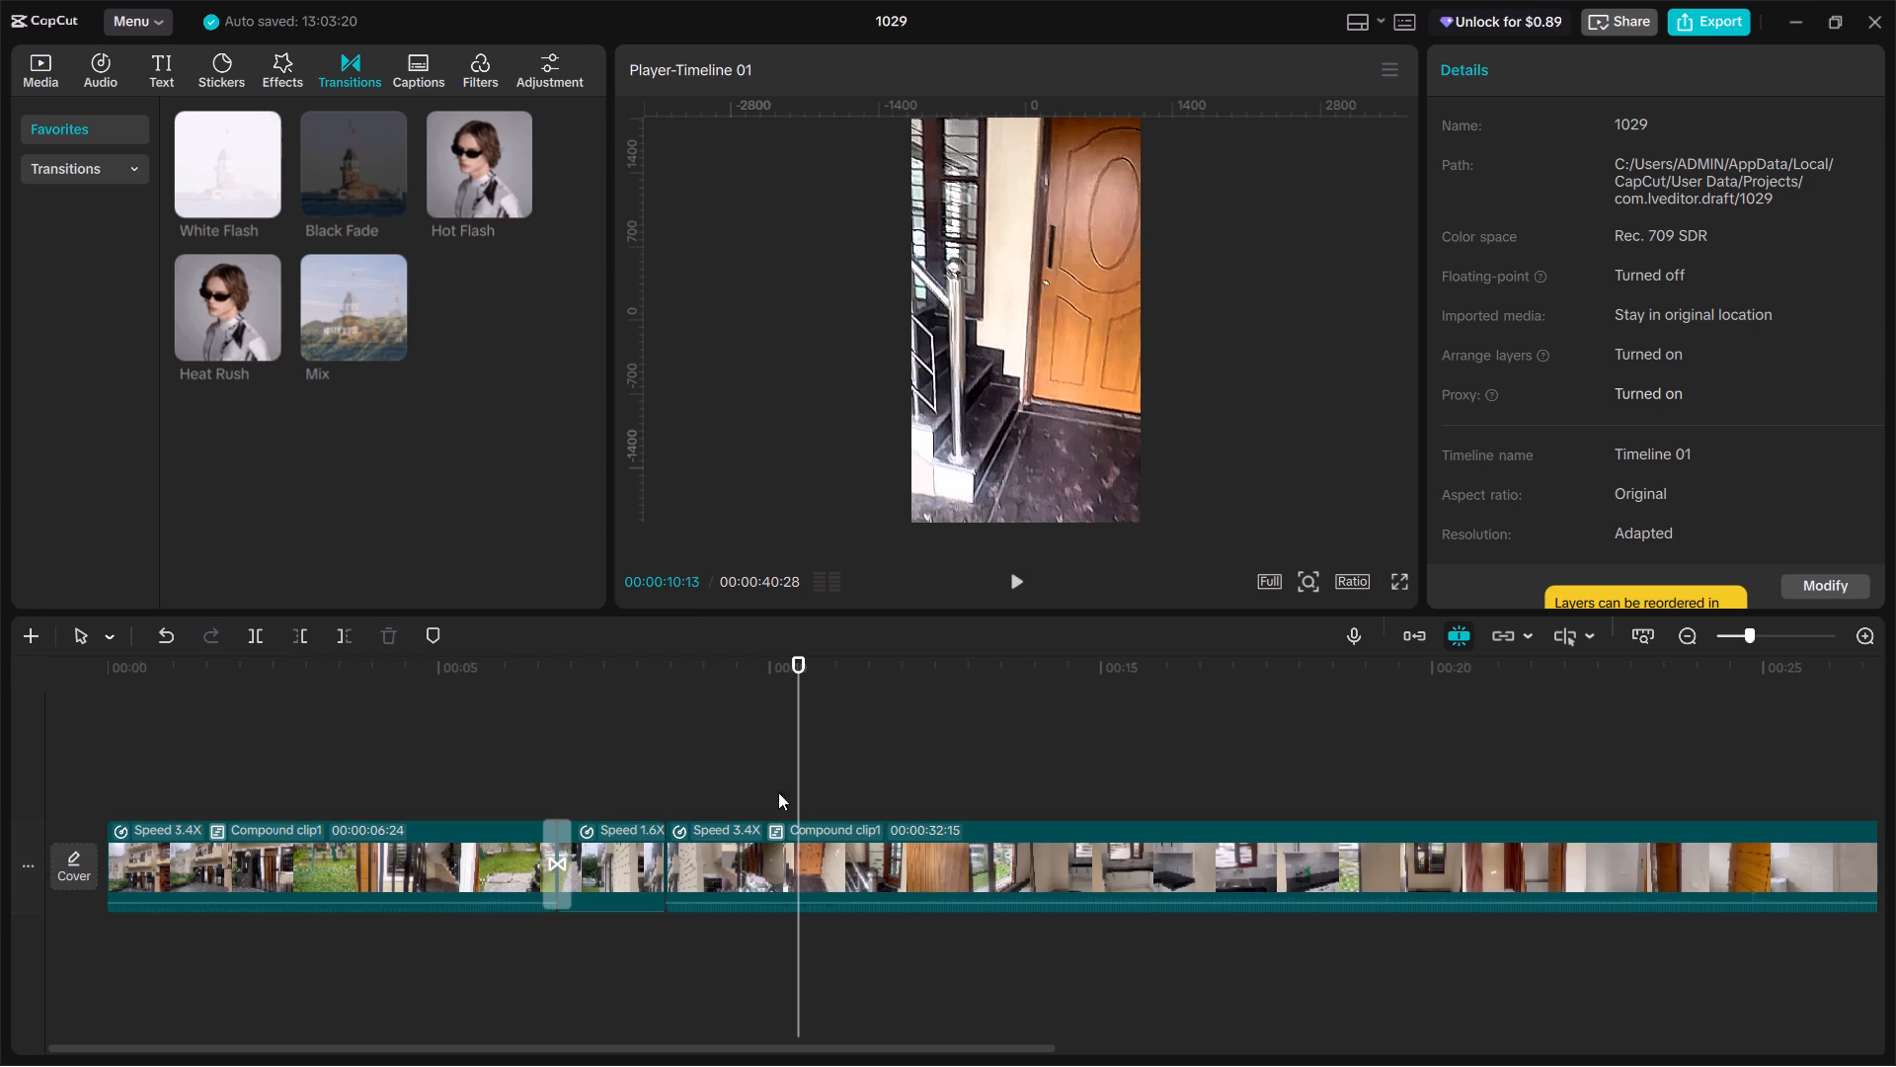
{"action": "left_click", "coordinate": [845, 865]}
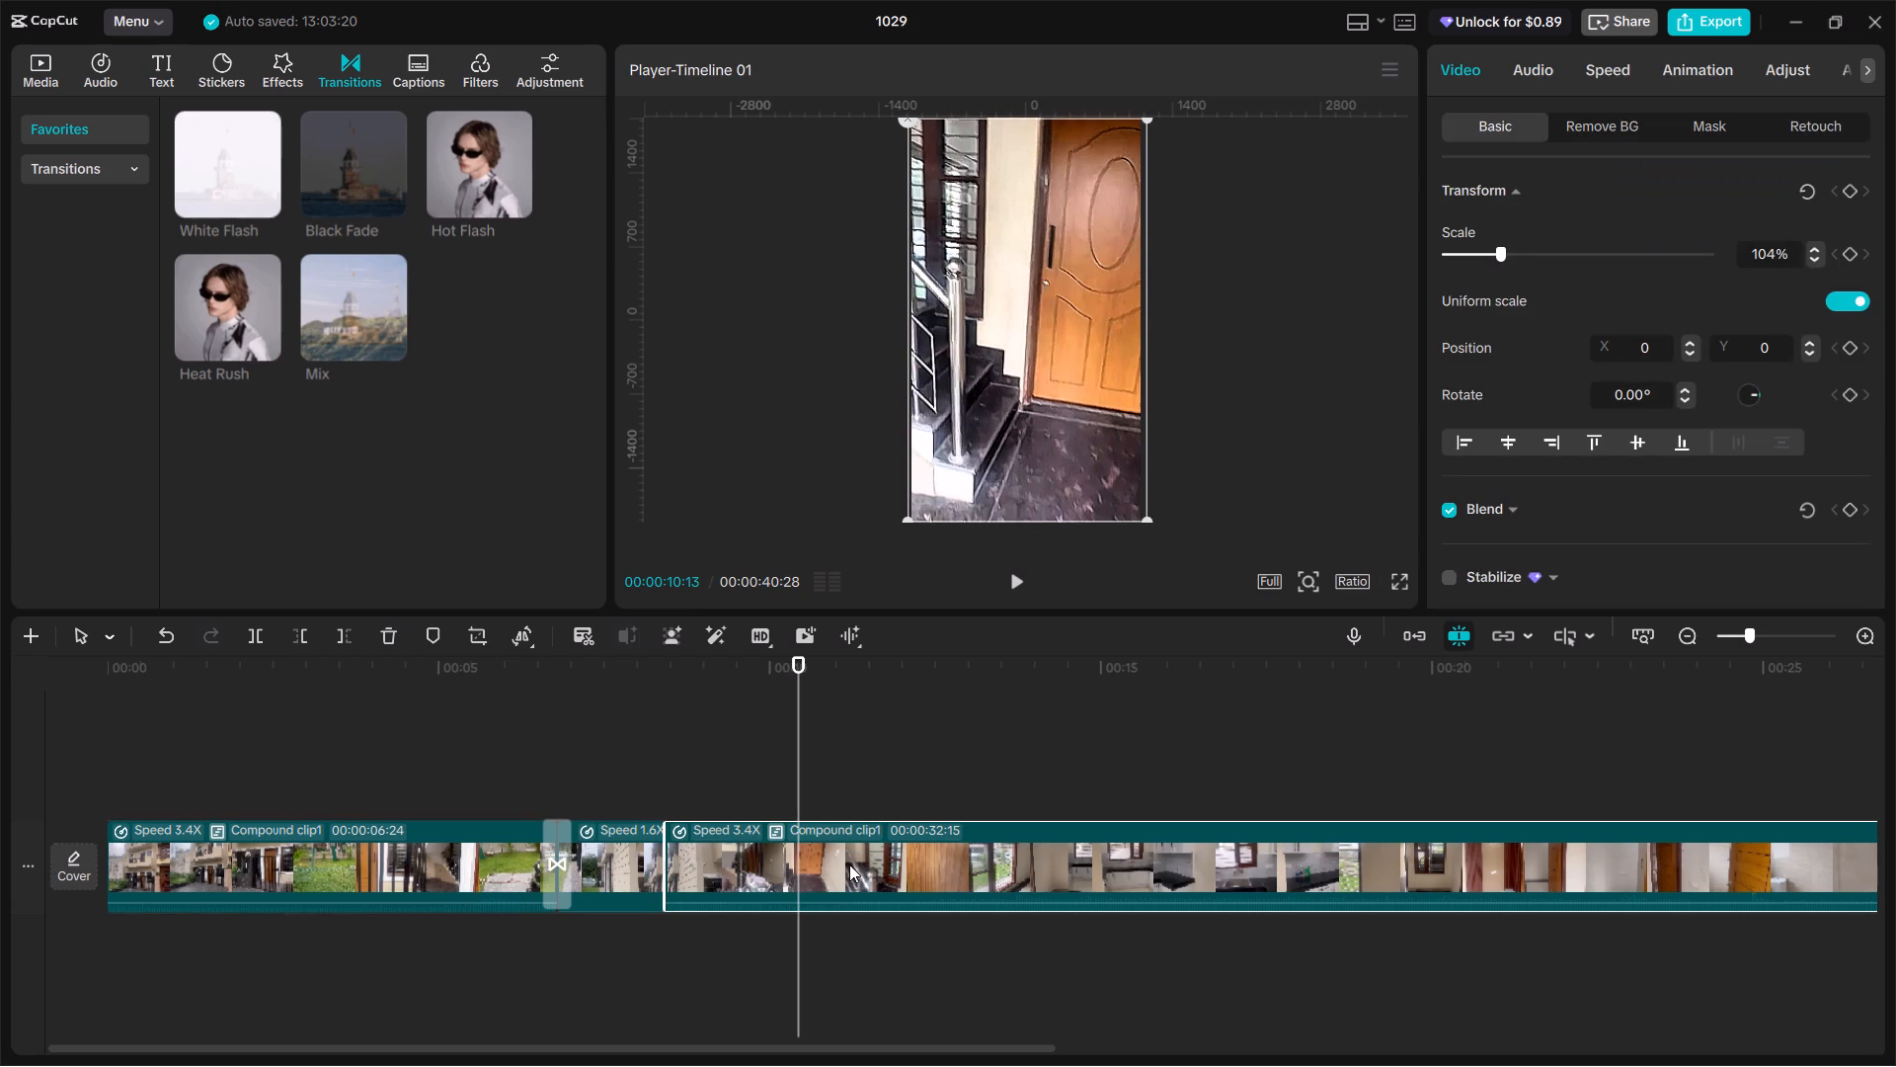
{"action": "key", "text": "ctrl+b"}
Split the clip again at 00:00:11:04 to isolate a short staircase segment.
{"action": "left_click_drag", "start_coordinate": [798, 761], "coordinate": [805, 764]}
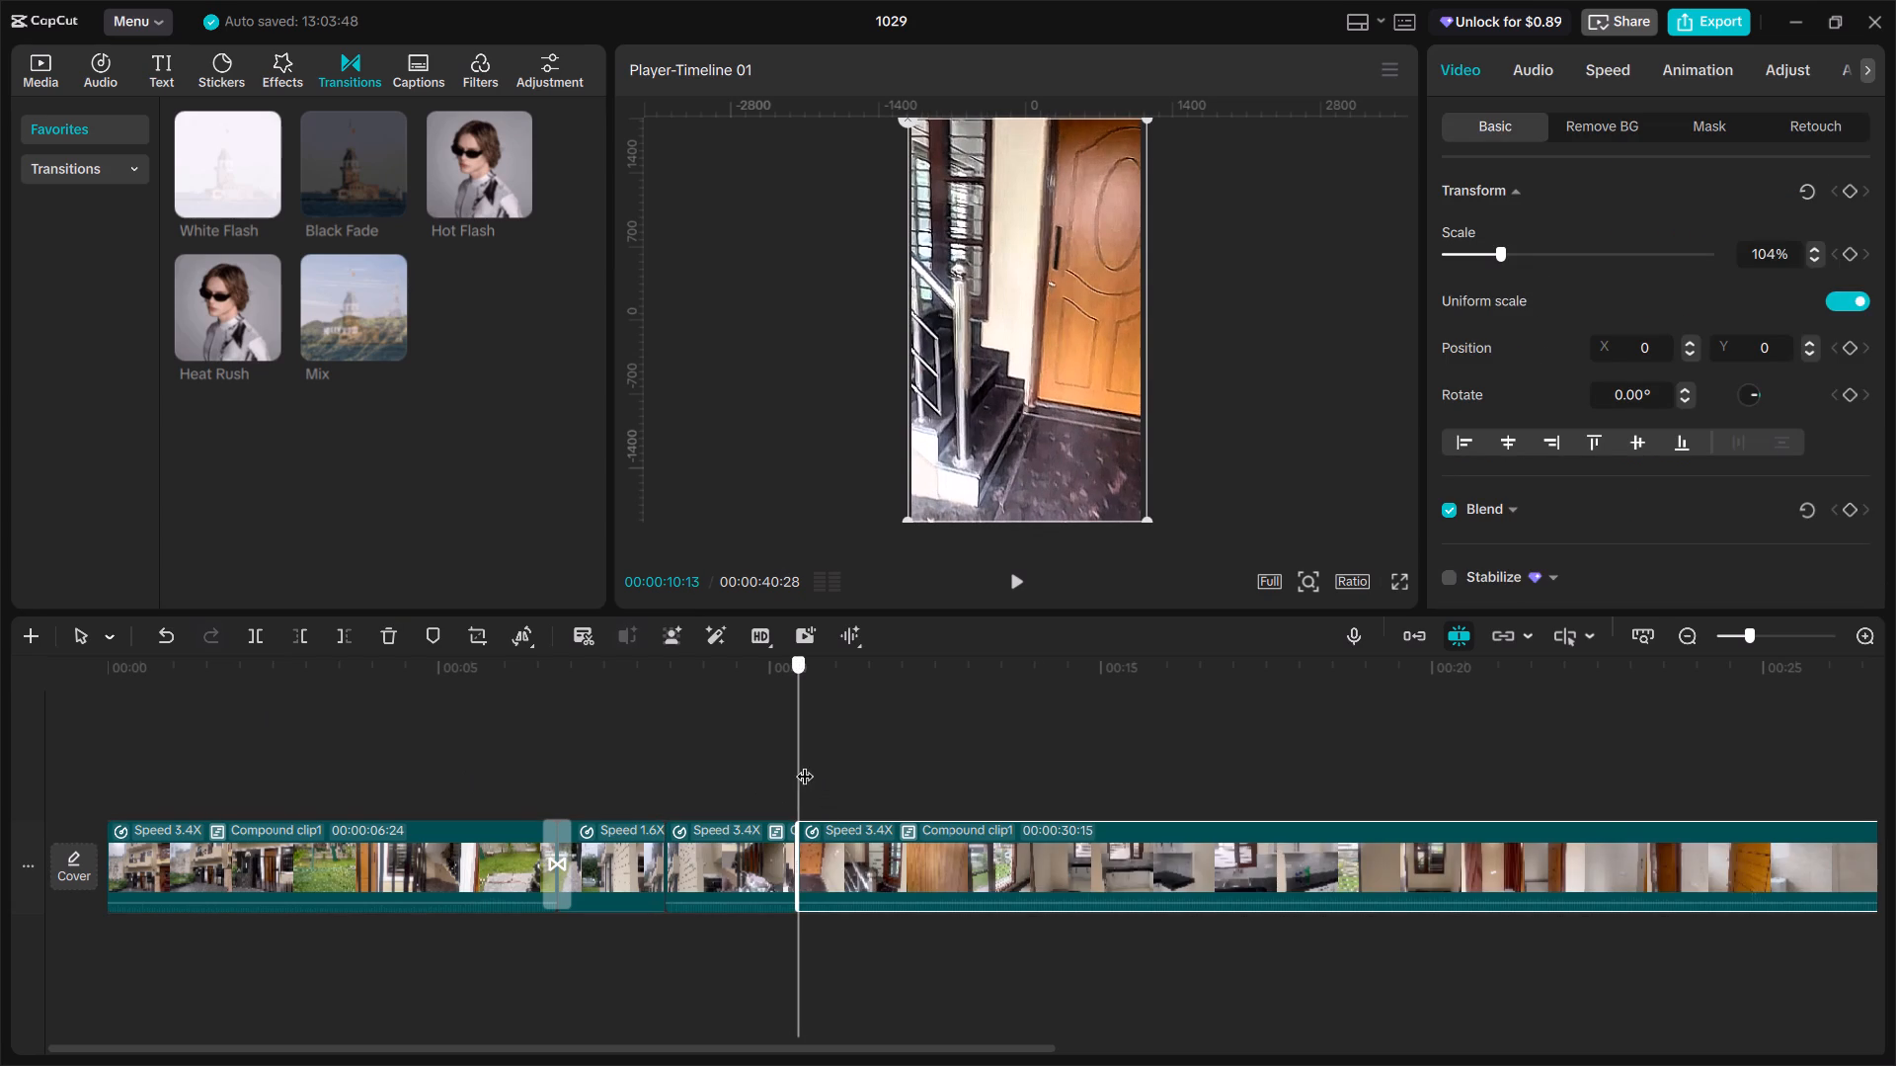
{"action": "left_click_drag", "start_coordinate": [805, 764], "coordinate": [847, 791]}
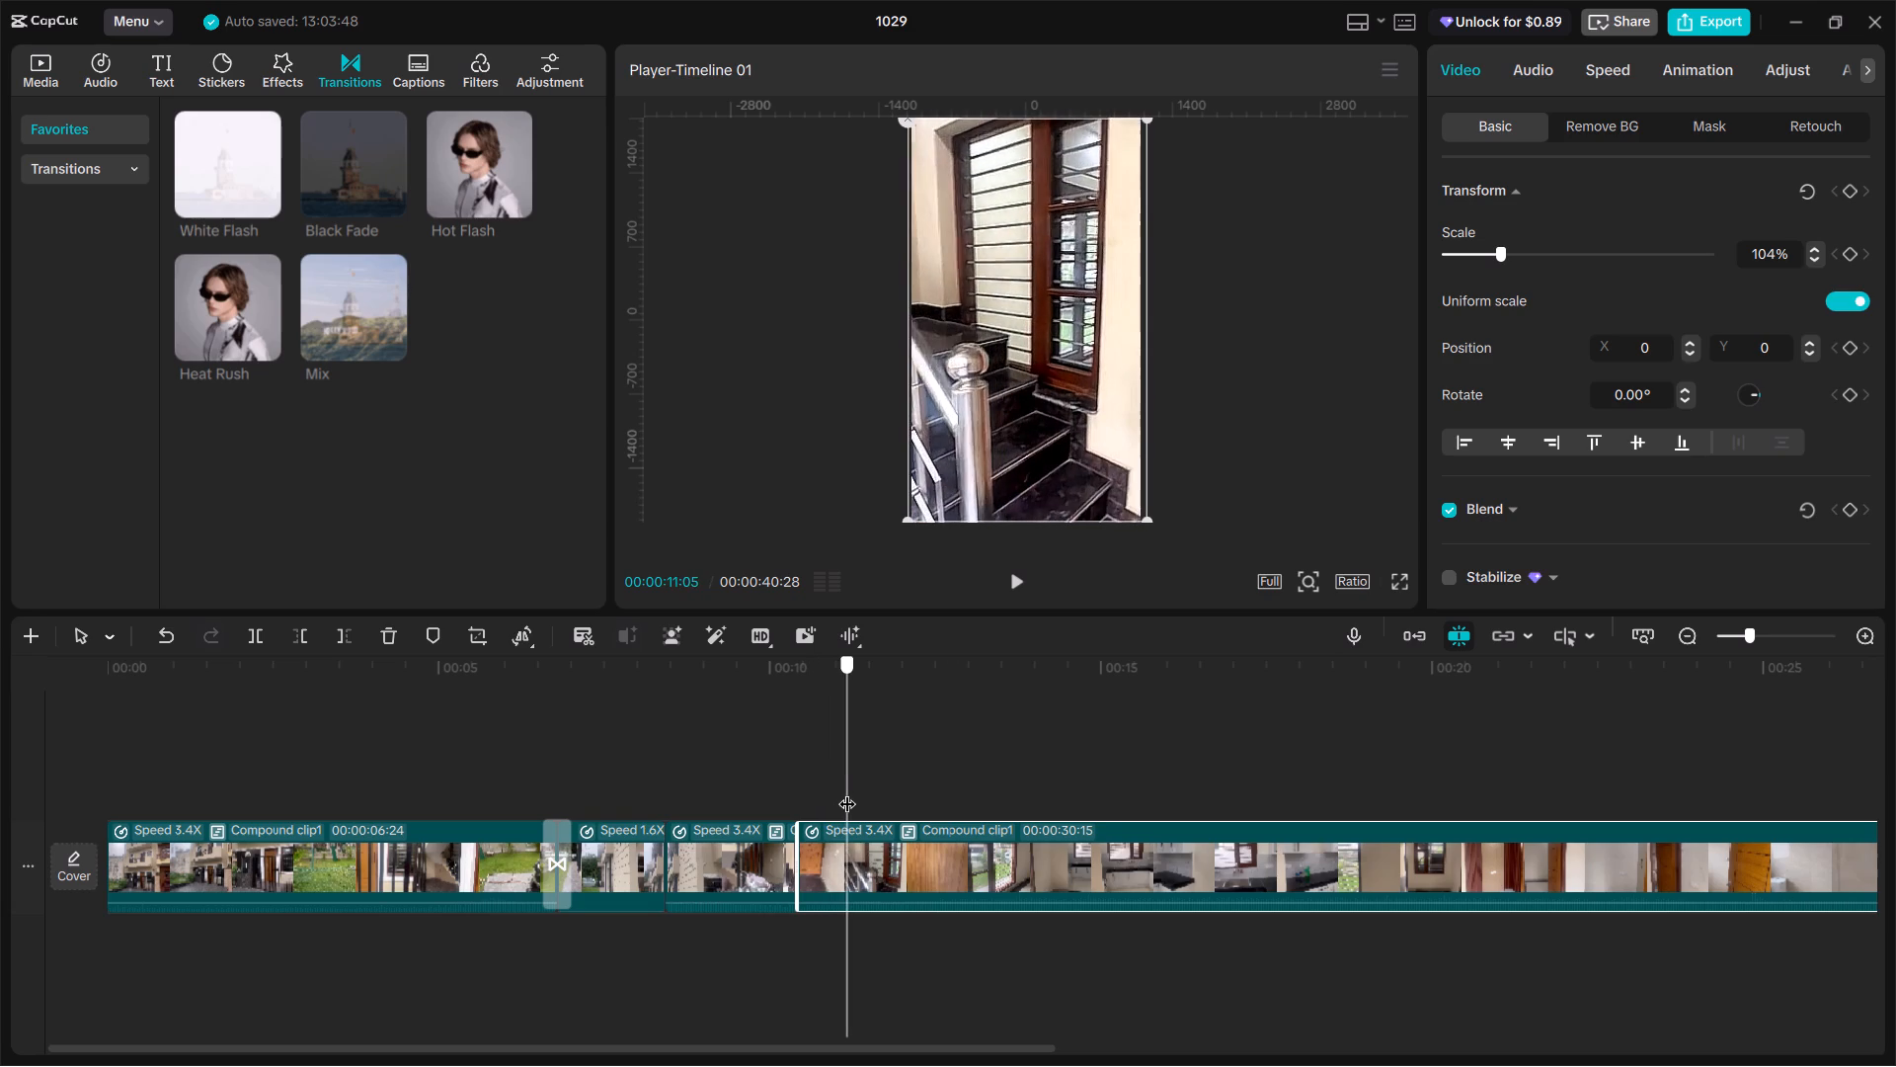
{"action": "left_click_drag", "start_coordinate": [847, 791], "coordinate": [844, 790]}
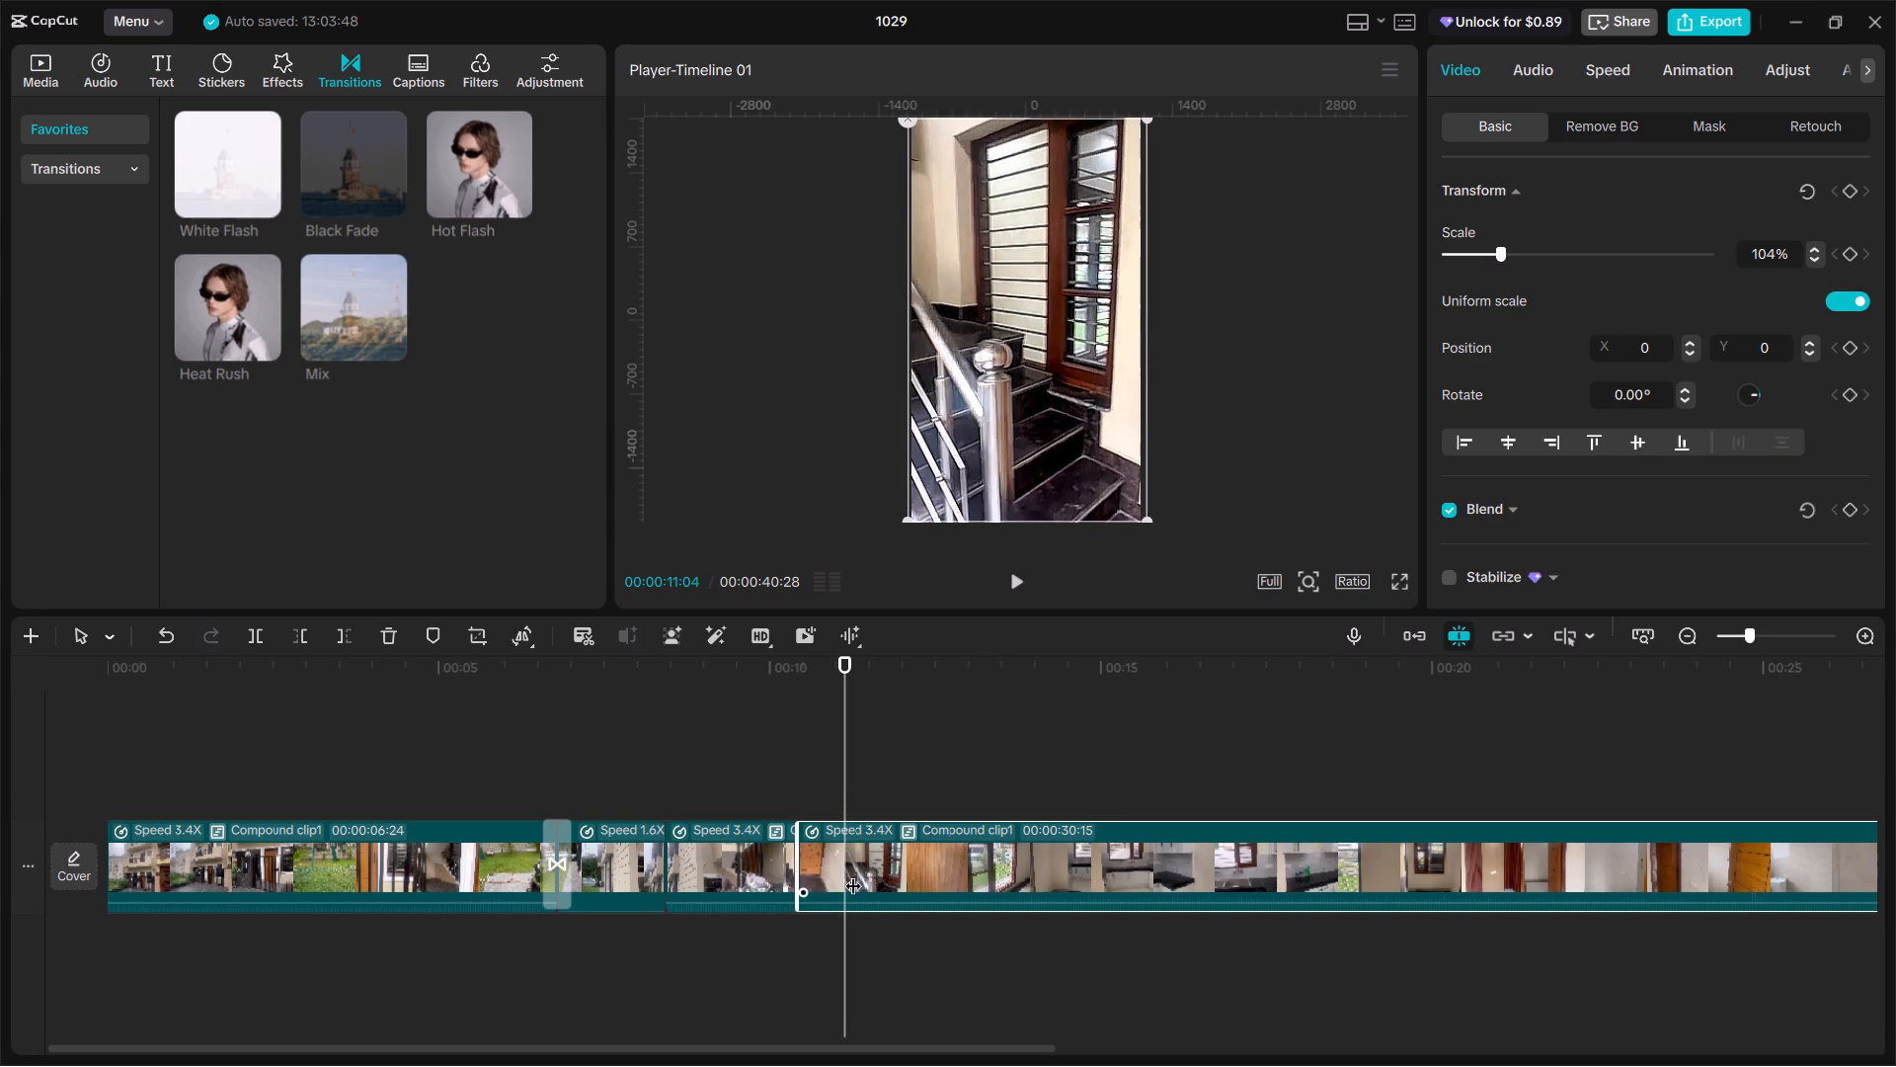
{"action": "key", "text": "ctrl+b"}
Slow the short staircase segment to 1.83x.
{"action": "left_click", "coordinate": [821, 876]}
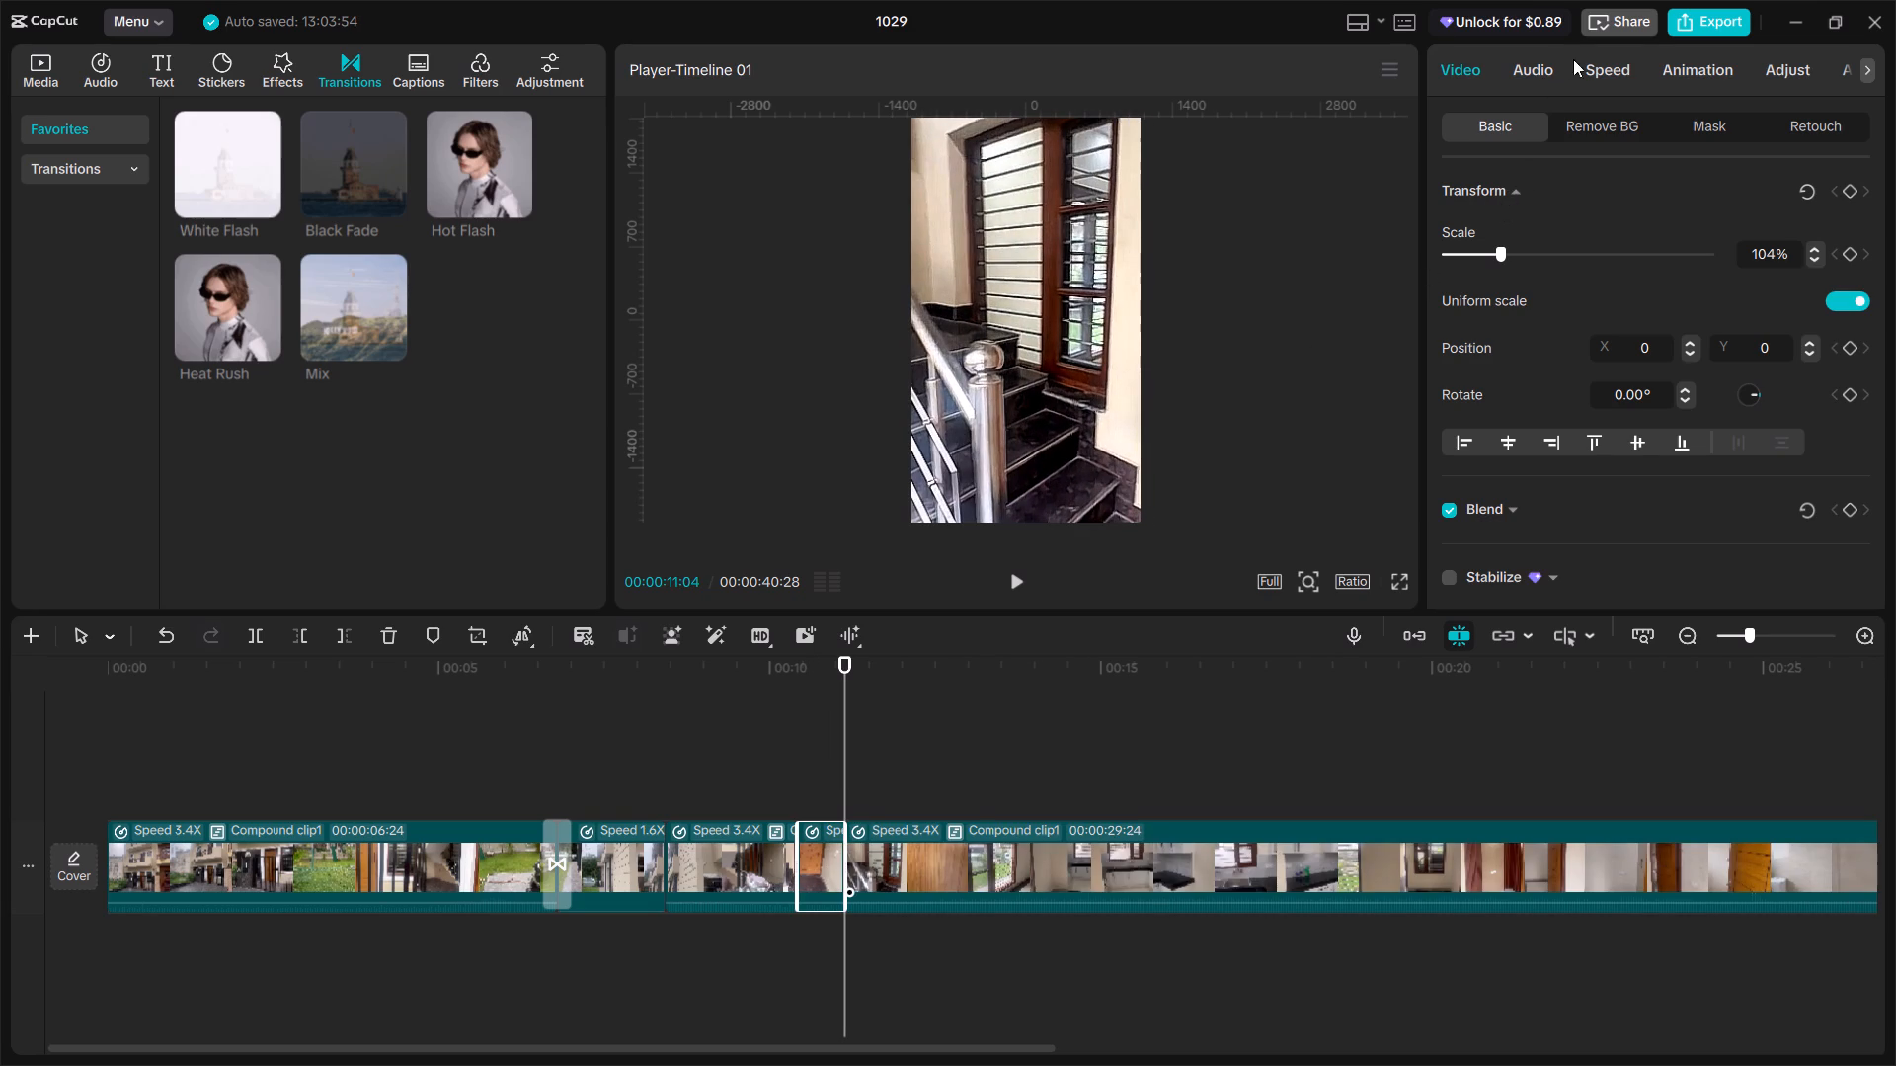
{"action": "left_click", "coordinate": [1611, 74]}
{"action": "left_click", "coordinate": [1539, 224]}
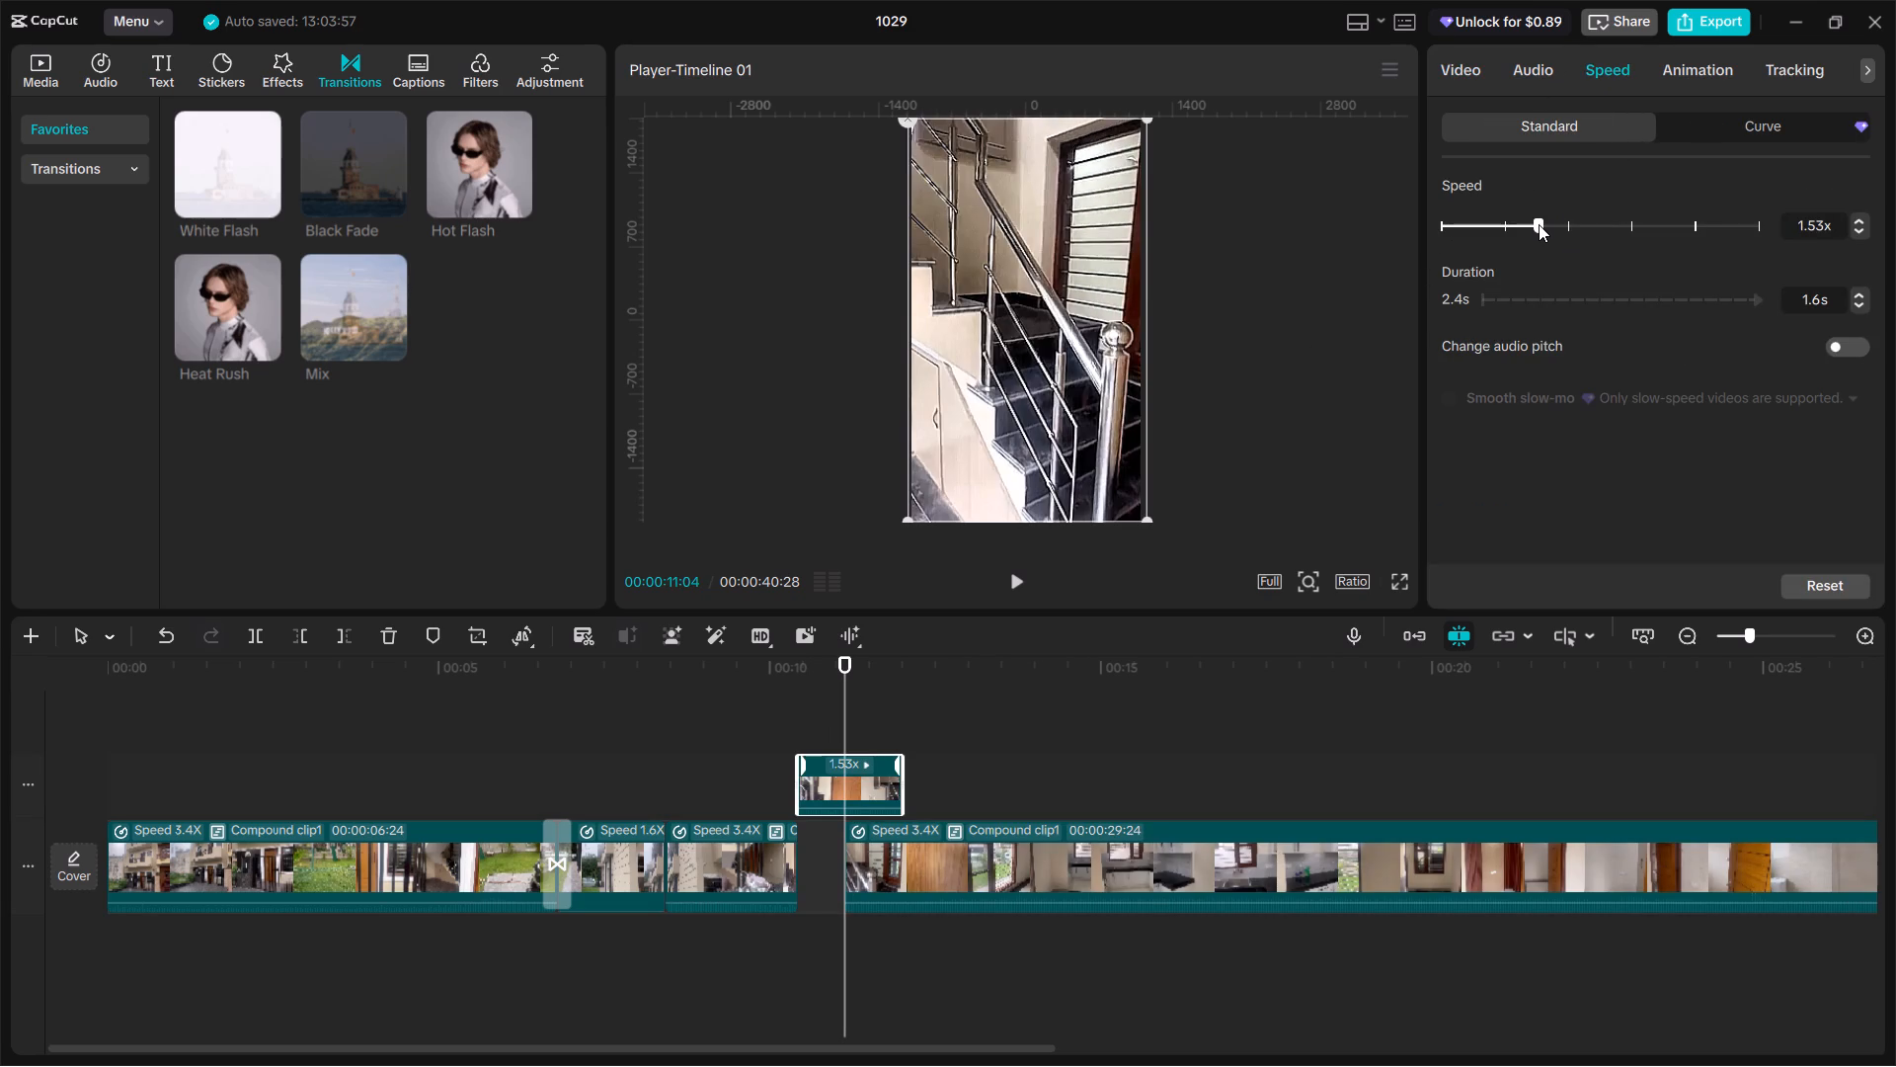
{"action": "double_click", "coordinate": [1860, 220]}
{"action": "left_click", "coordinate": [1860, 220]}
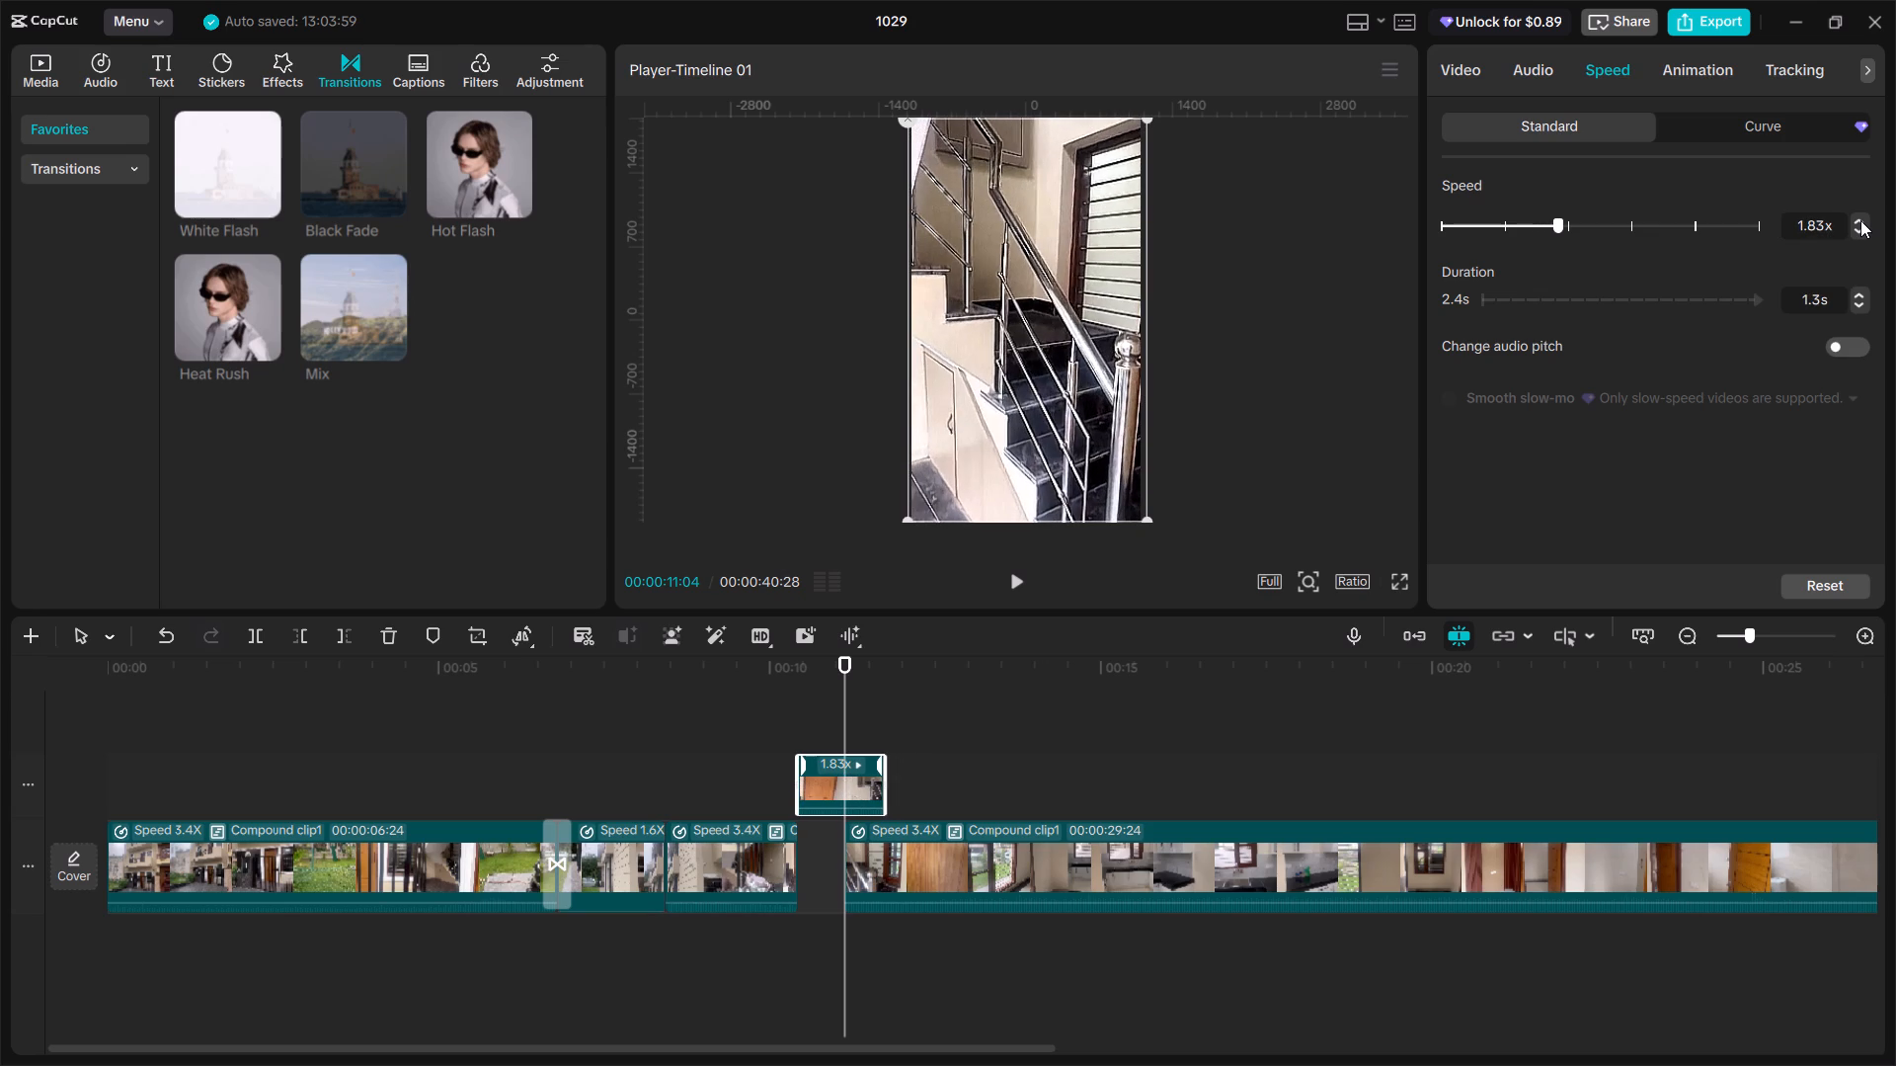
Shift the following 3.4x clip later and place the slowed staircase segment back on the main track.
{"action": "left_click_drag", "start_coordinate": [964, 849], "coordinate": [1075, 847]}
{"action": "left_click_drag", "start_coordinate": [828, 773], "coordinate": [829, 850]}
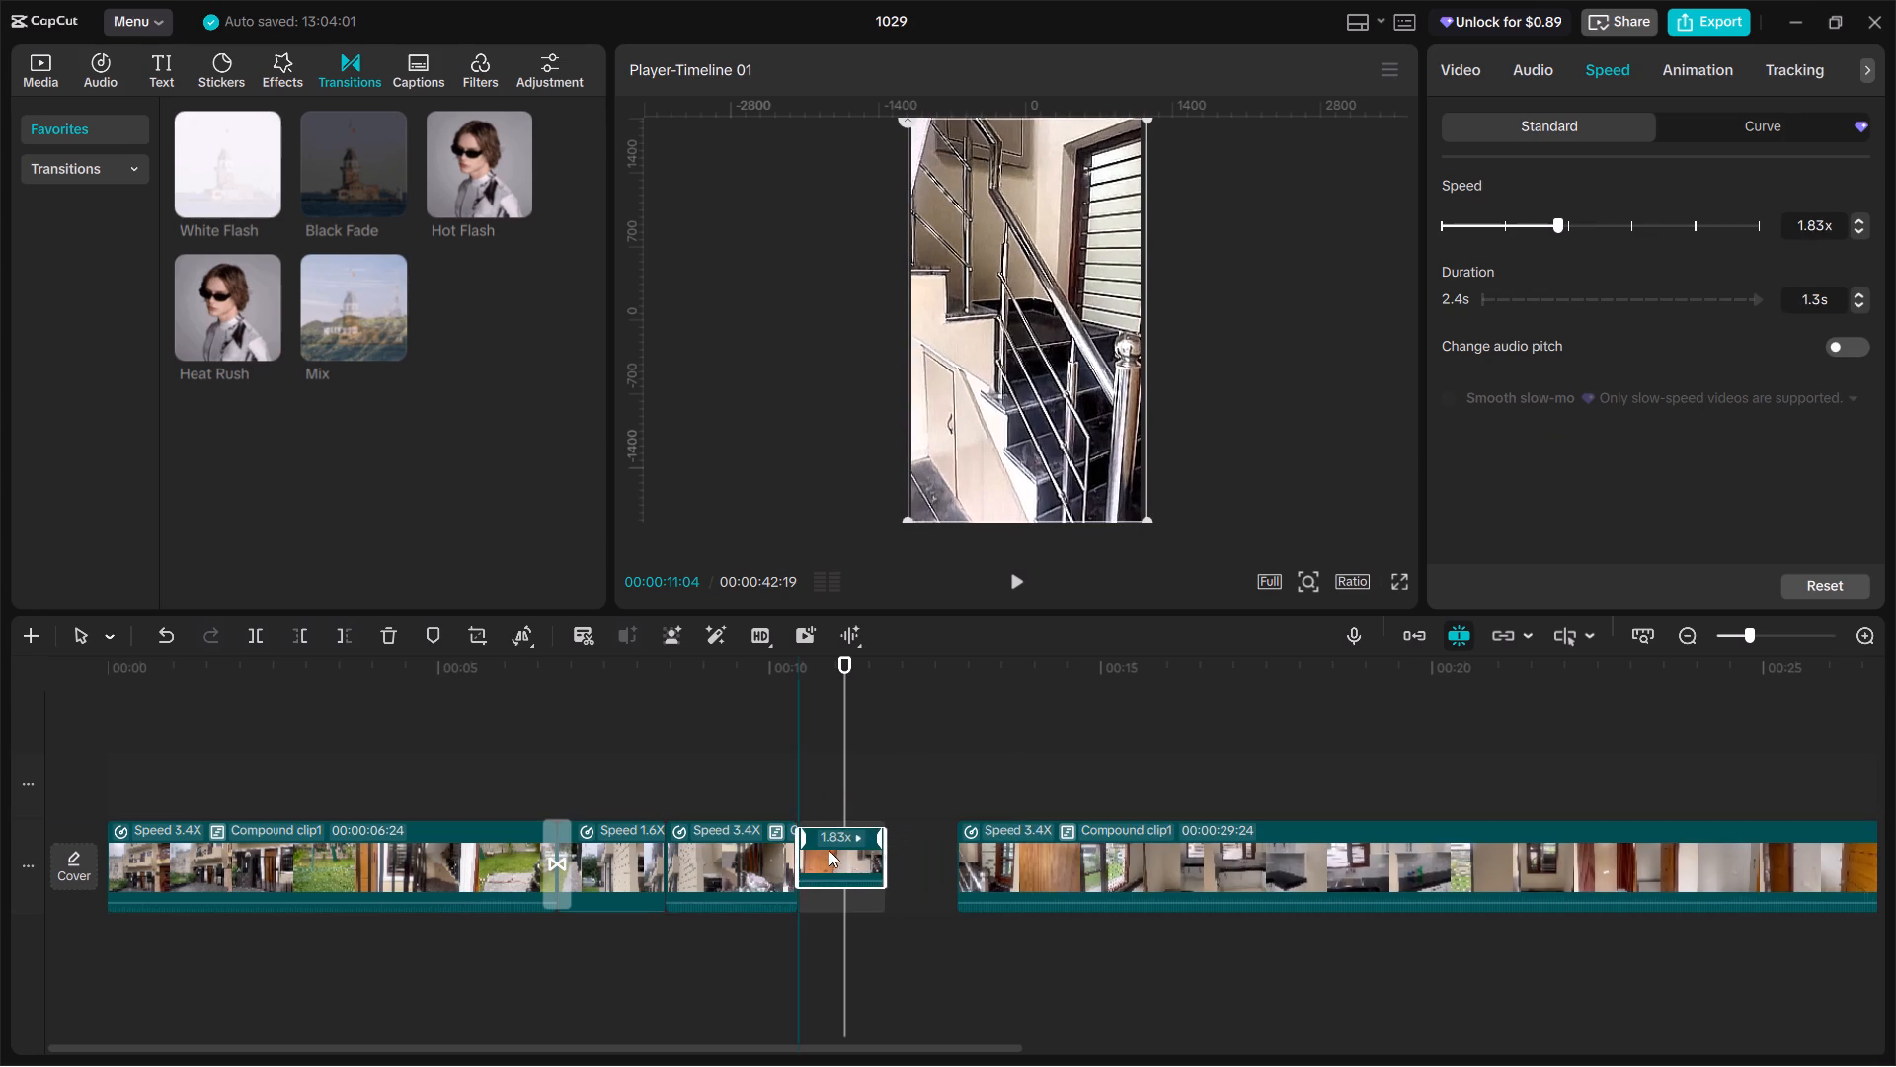
{"action": "left_click_drag", "start_coordinate": [829, 850], "coordinate": [820, 849]}
{"action": "left_click_drag", "start_coordinate": [811, 792], "coordinate": [823, 861]}
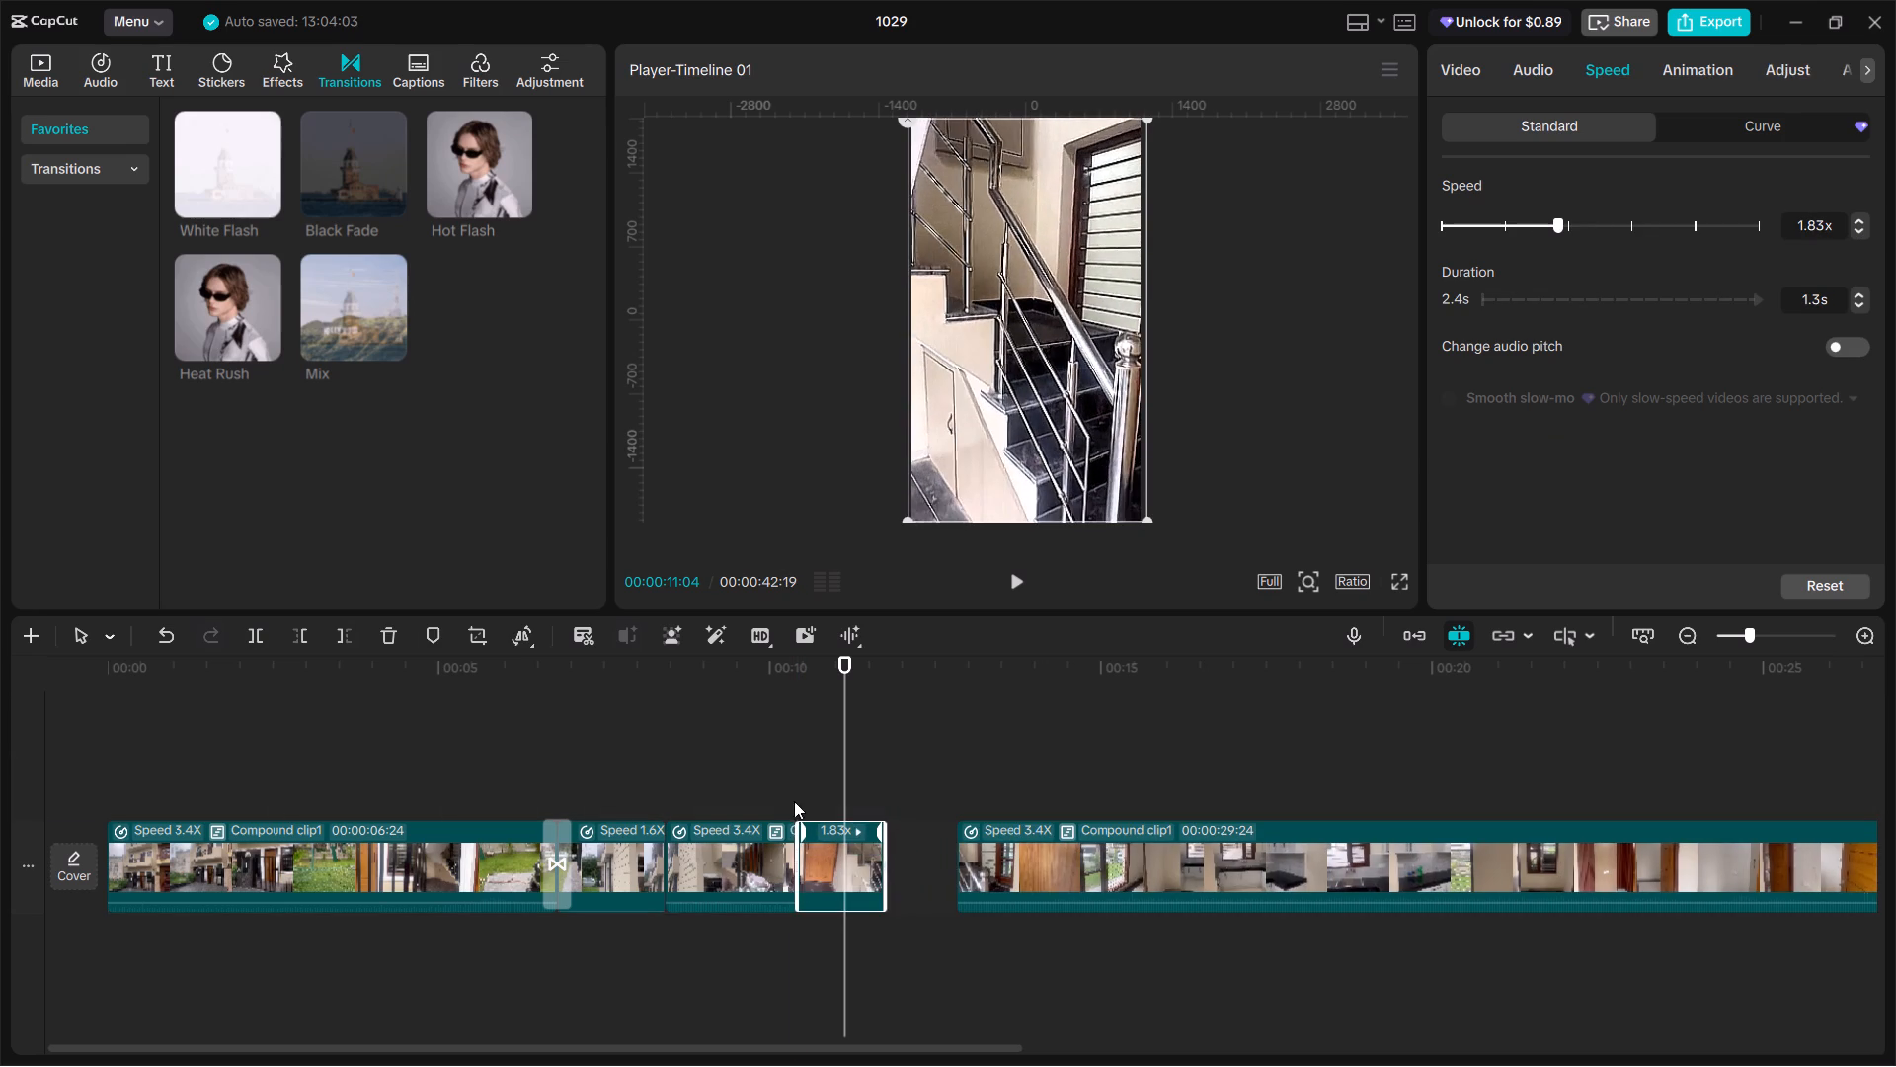
Add the favourite Black Fade transition at the start of the 1.83x staircase segment, and check it in playback.
{"action": "left_click", "coordinate": [774, 780]}
{"action": "key", "text": "space"}
{"action": "left_click", "coordinate": [774, 780]}
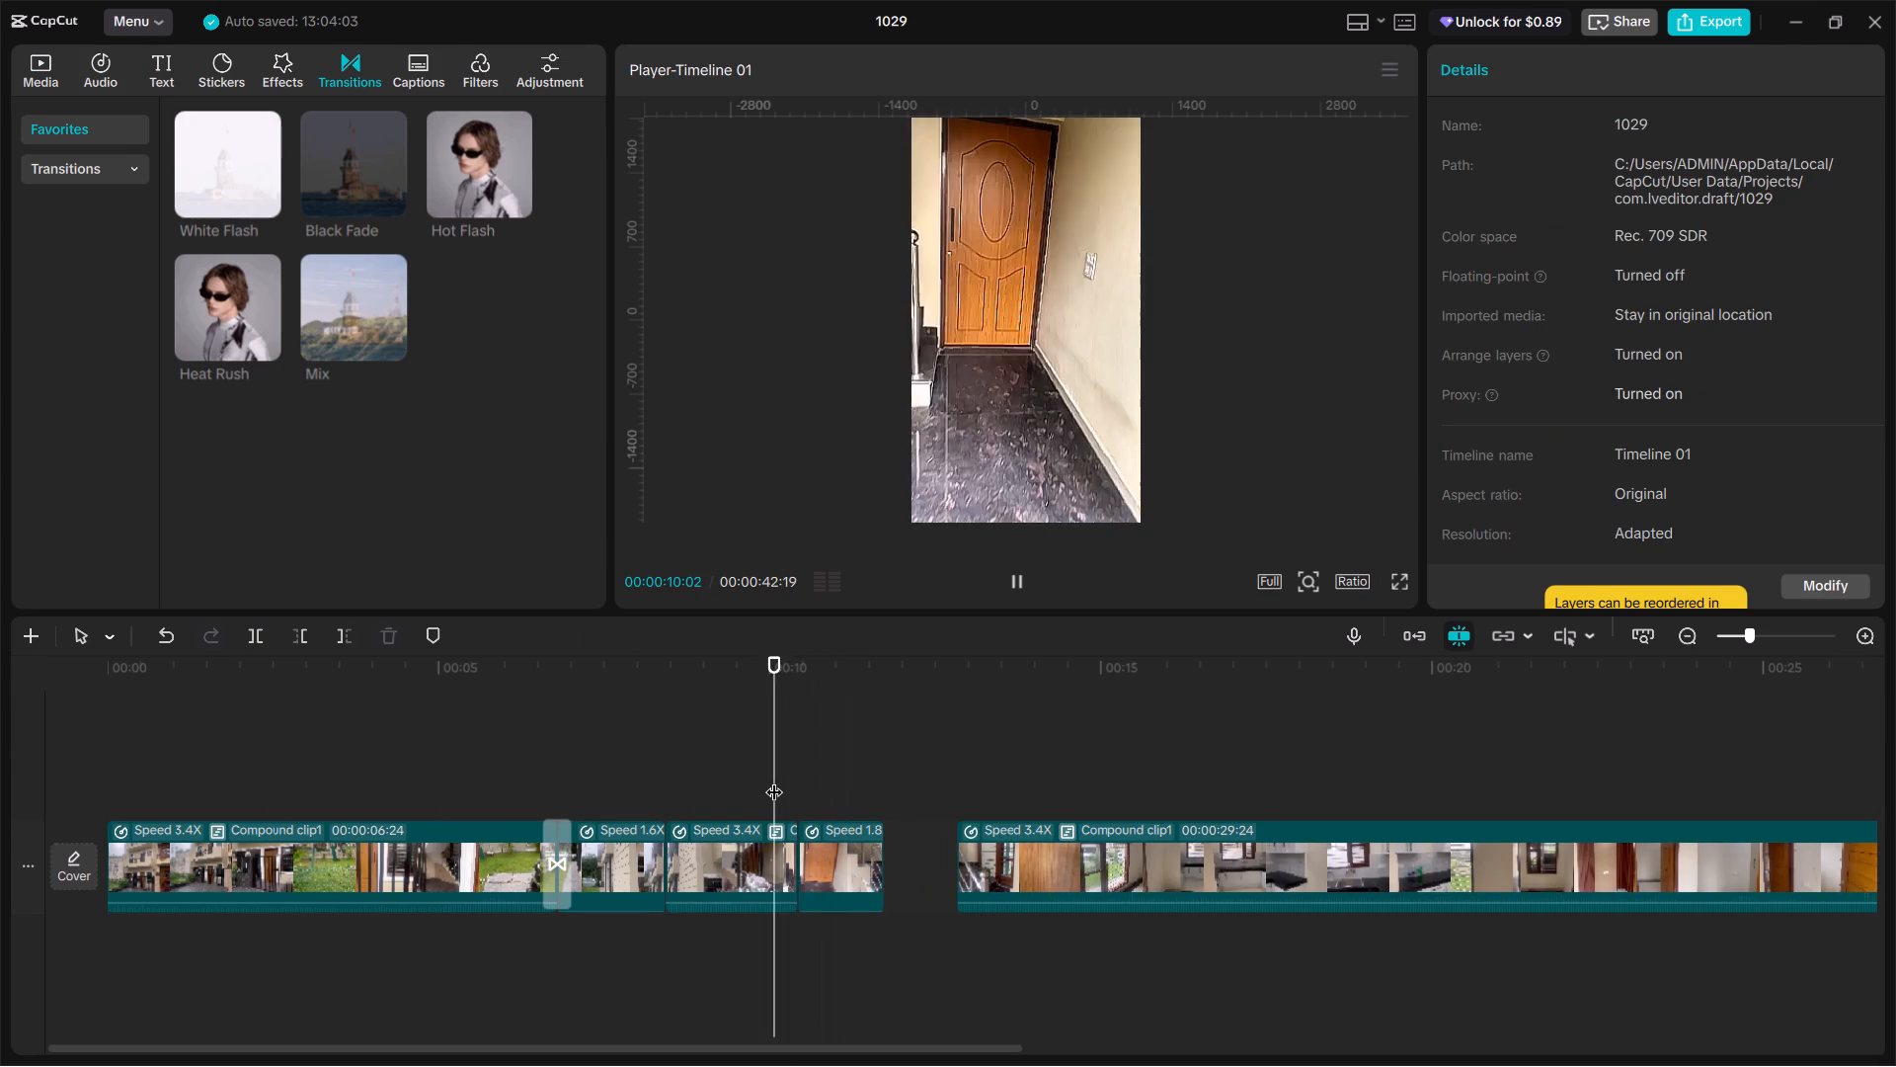
{"action": "key", "text": "space"}
{"action": "key", "text": "space"}
{"action": "left_click", "coordinate": [376, 167]}
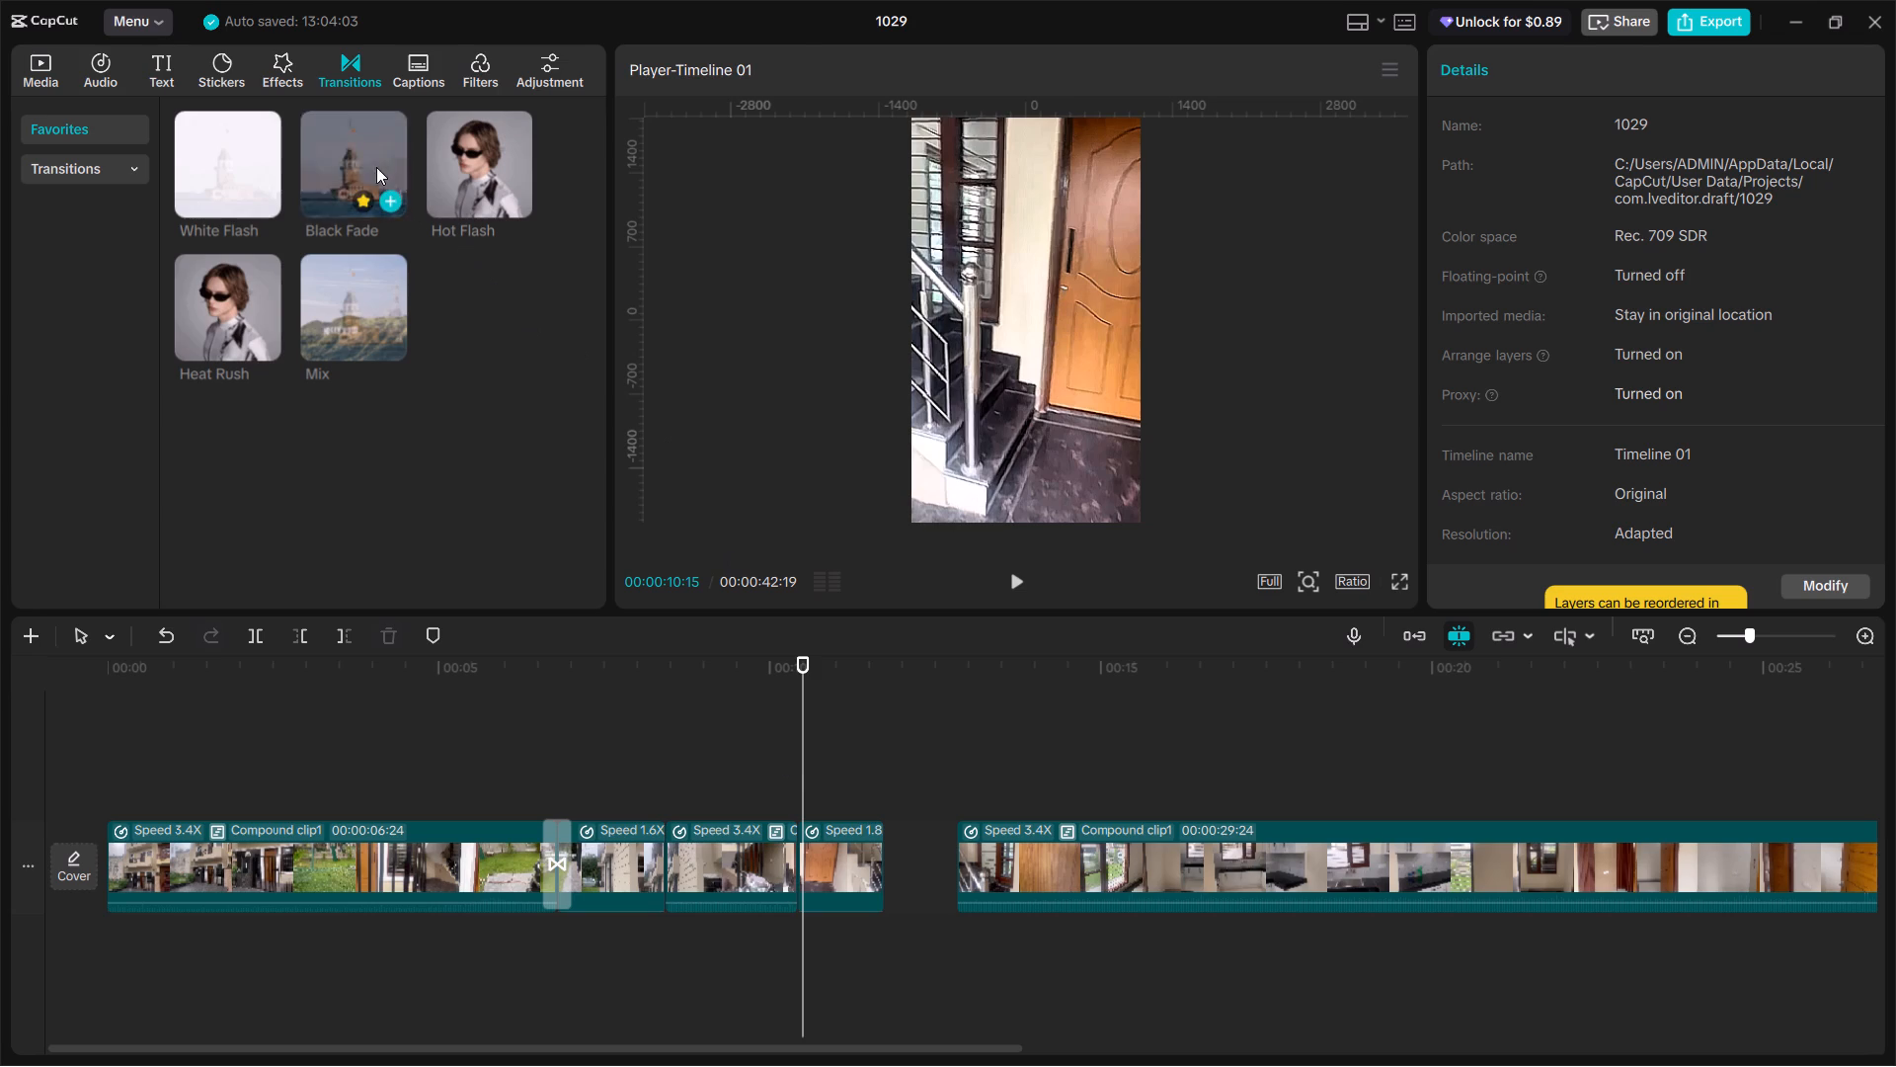
{"action": "left_click", "coordinate": [385, 196]}
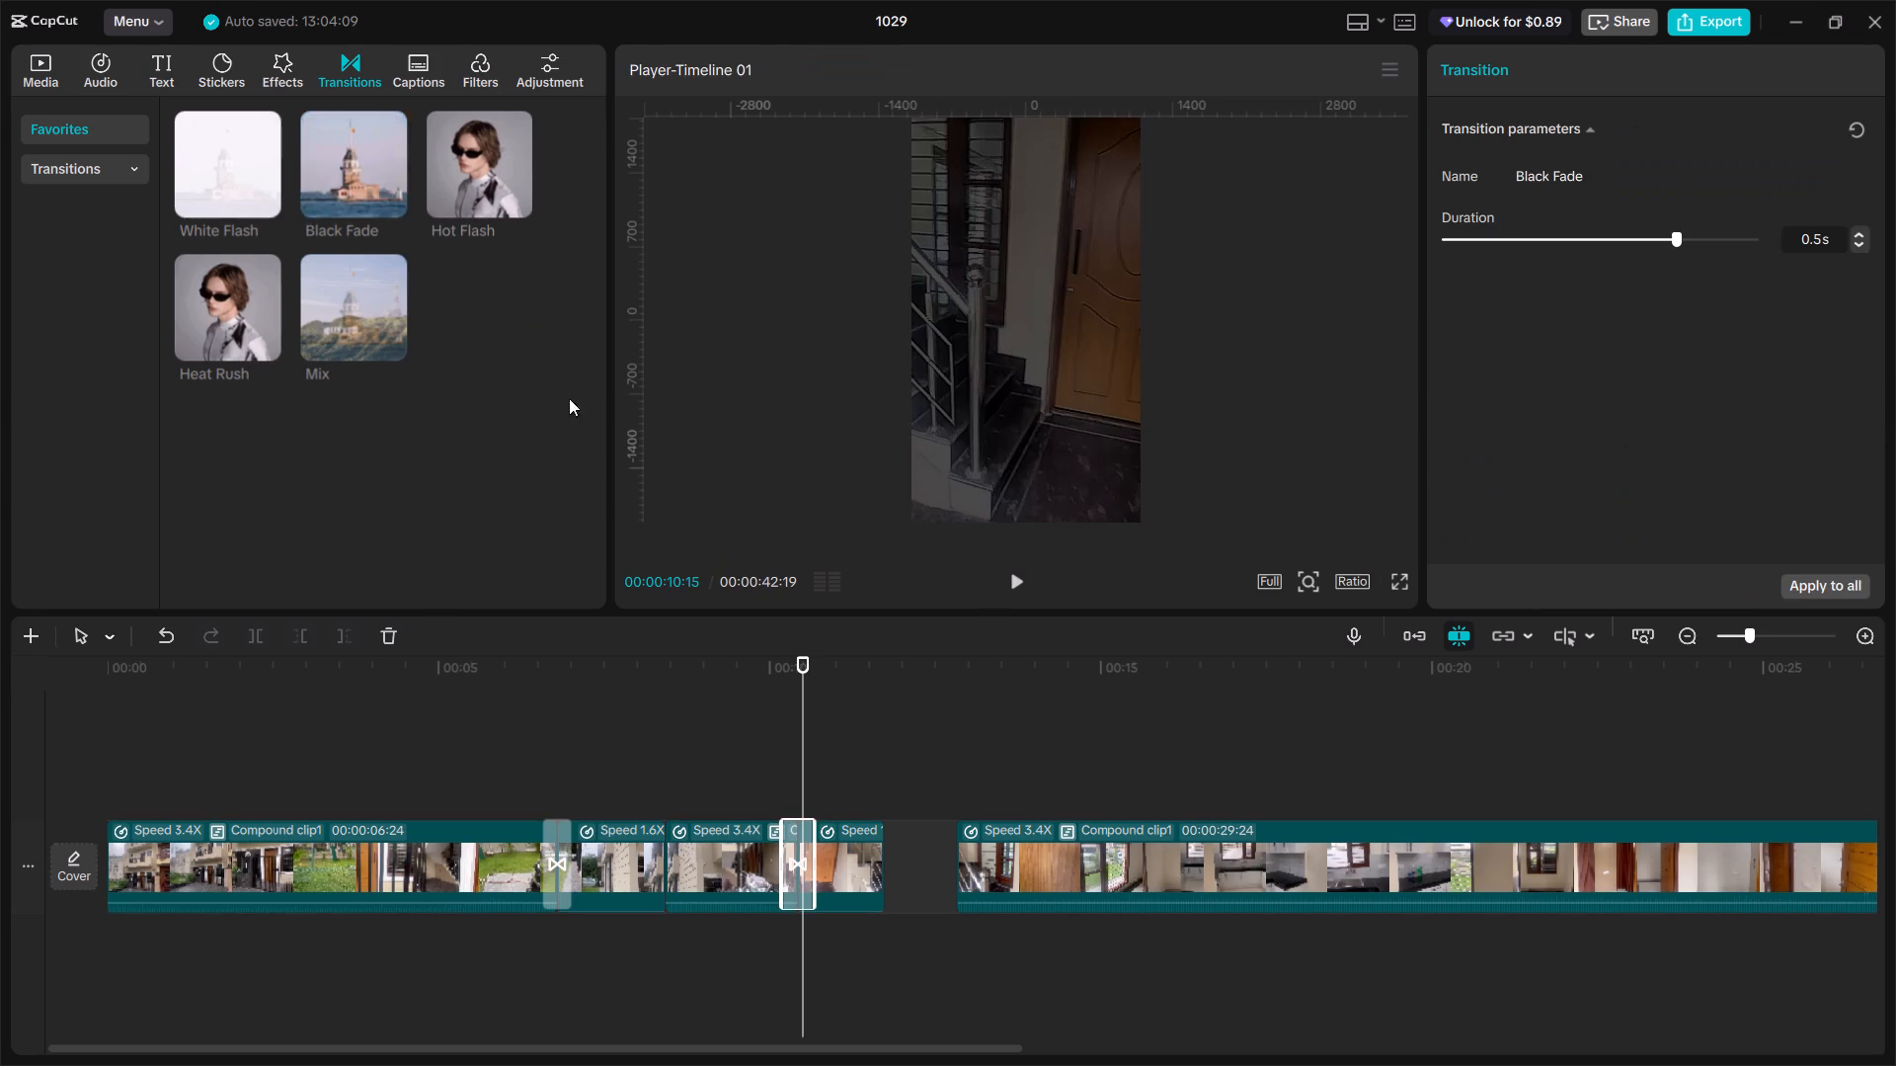
{"action": "left_click", "coordinate": [767, 793]}
{"action": "key", "text": "space"}
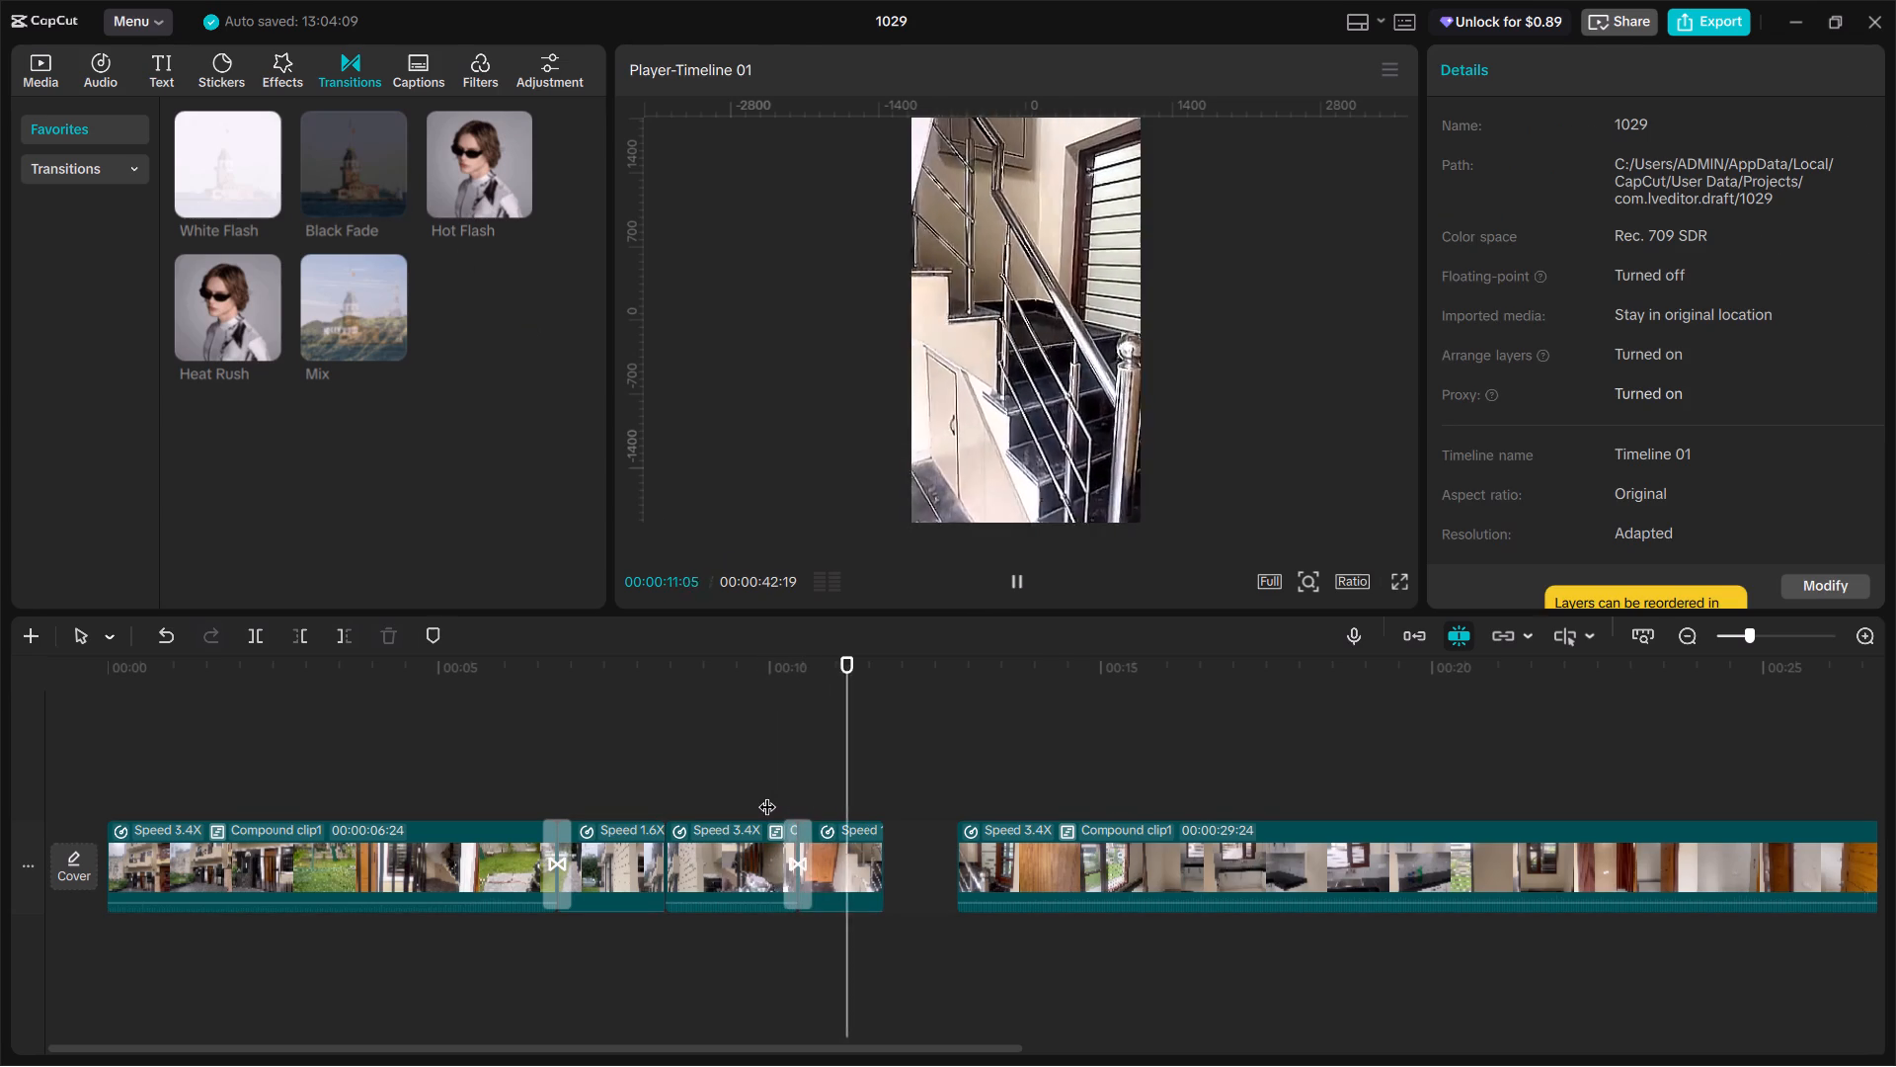
{"action": "key", "text": "space"}
Close the gap between the 1.83x staircase segment and the following 3.4x clip, and replay the joins.
{"action": "right_click", "coordinate": [909, 850]}
{"action": "left_click", "coordinate": [961, 860]}
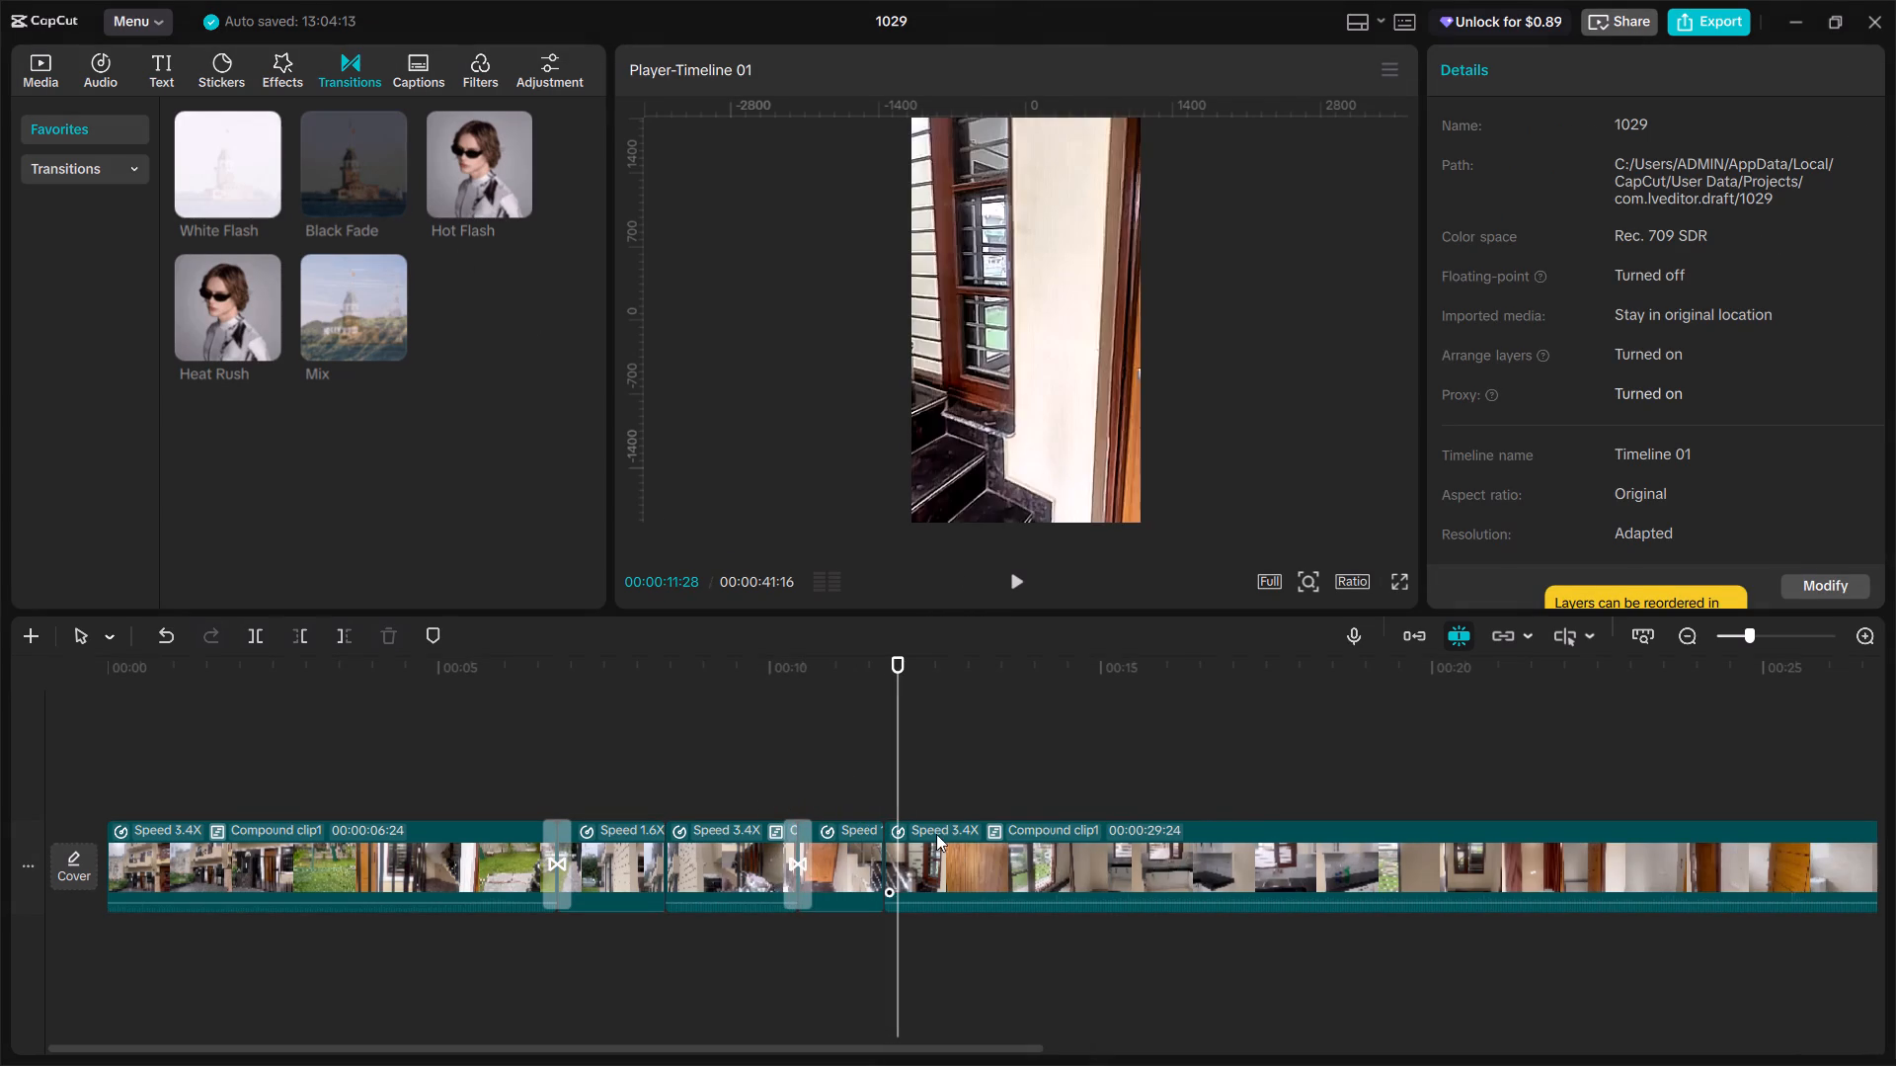
{"action": "left_click", "coordinate": [797, 738]}
{"action": "key", "text": "space"}
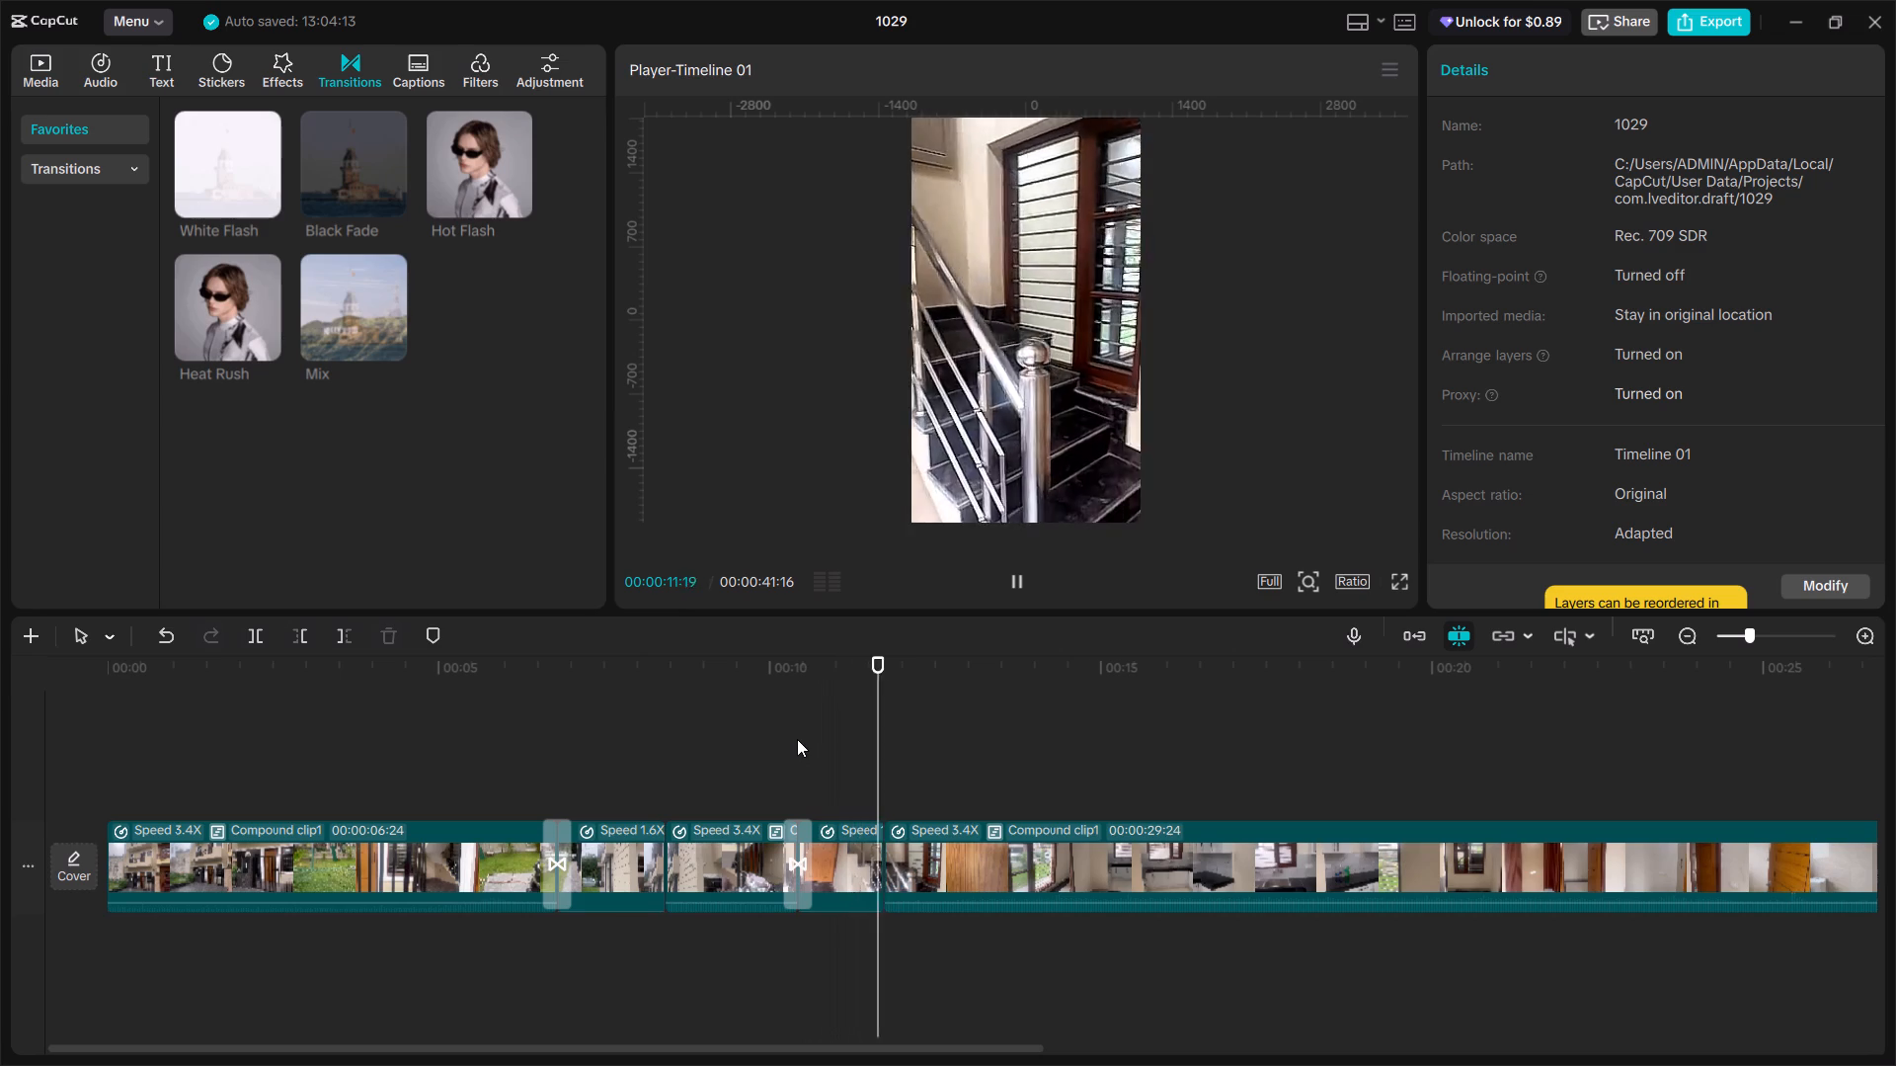
Examine the start of the last 3.4x clip, from the staircase through the opening door into the kitchen area.
{"action": "left_click", "coordinate": [853, 750]}
{"action": "left_click_drag", "start_coordinate": [853, 750], "coordinate": [888, 781]}
{"action": "key", "text": "space"}
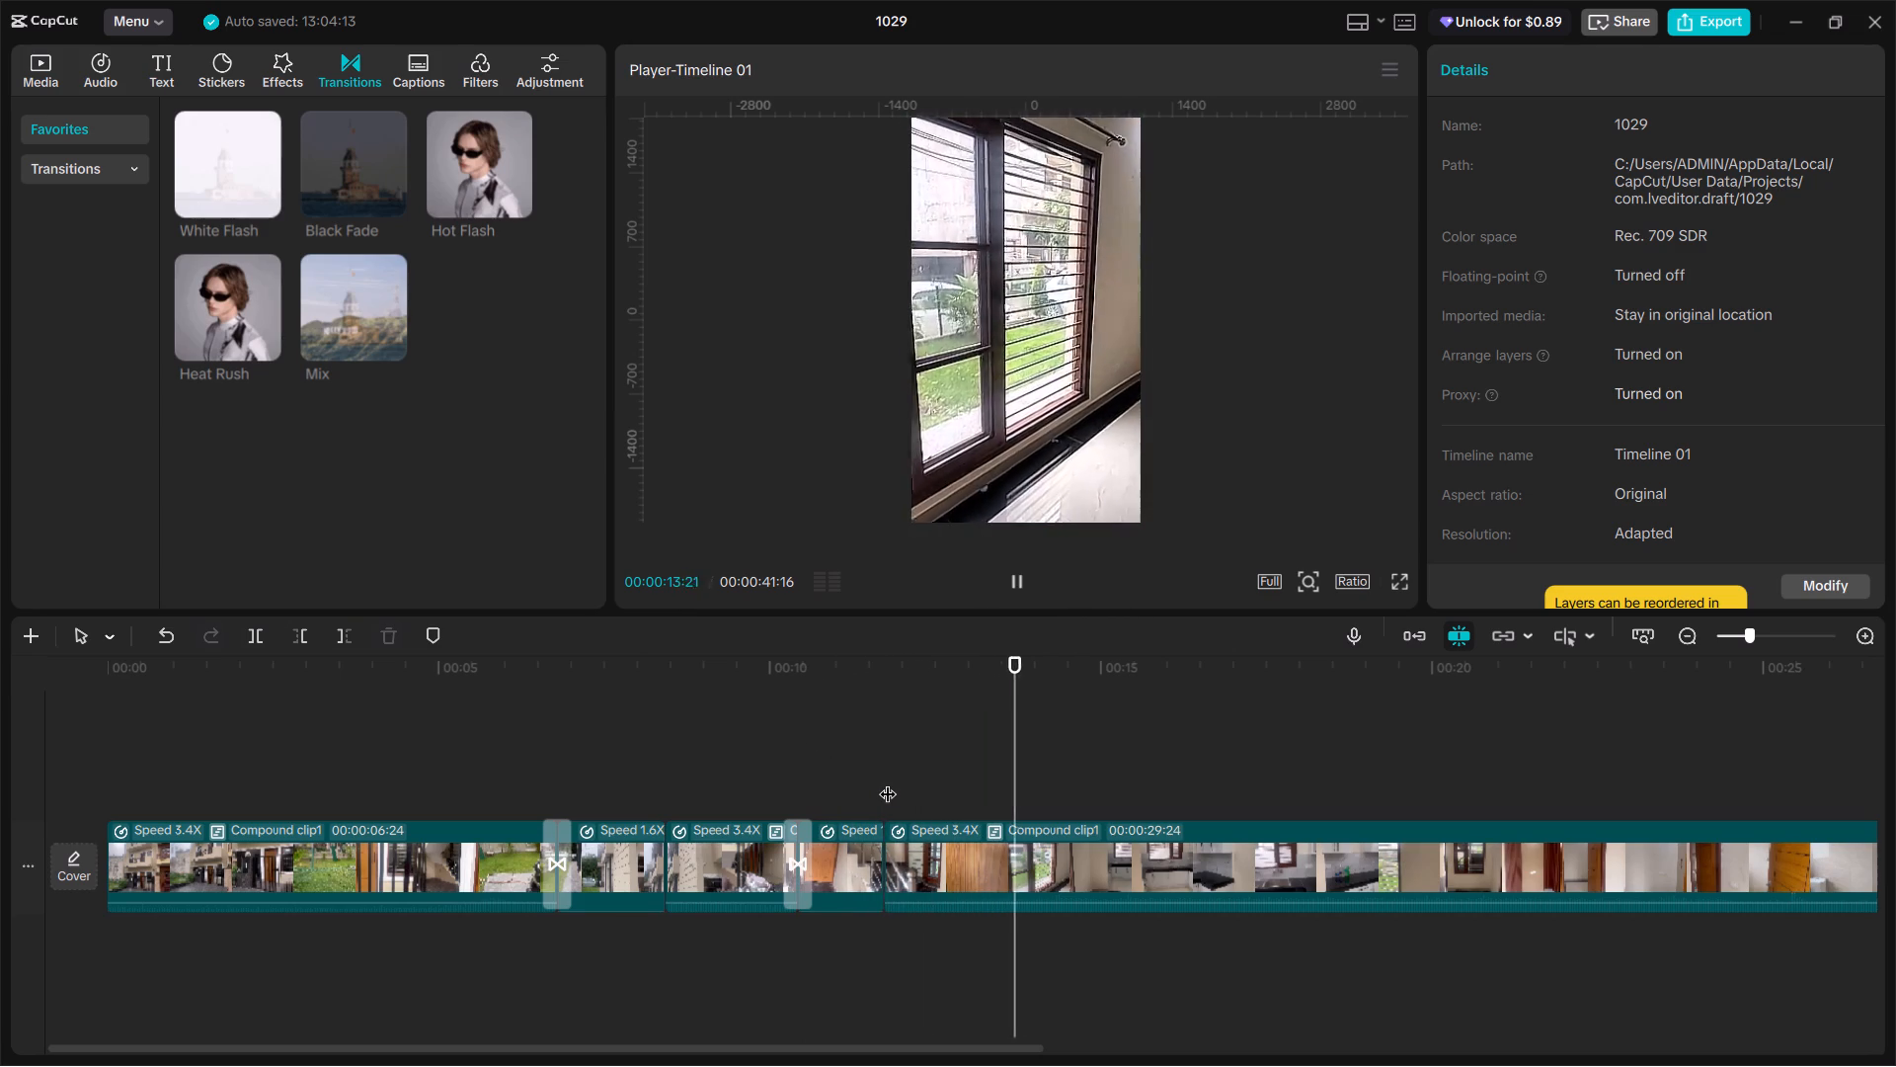
{"action": "left_click", "coordinate": [908, 787]}
{"action": "left_click_drag", "start_coordinate": [907, 787], "coordinate": [895, 781]}
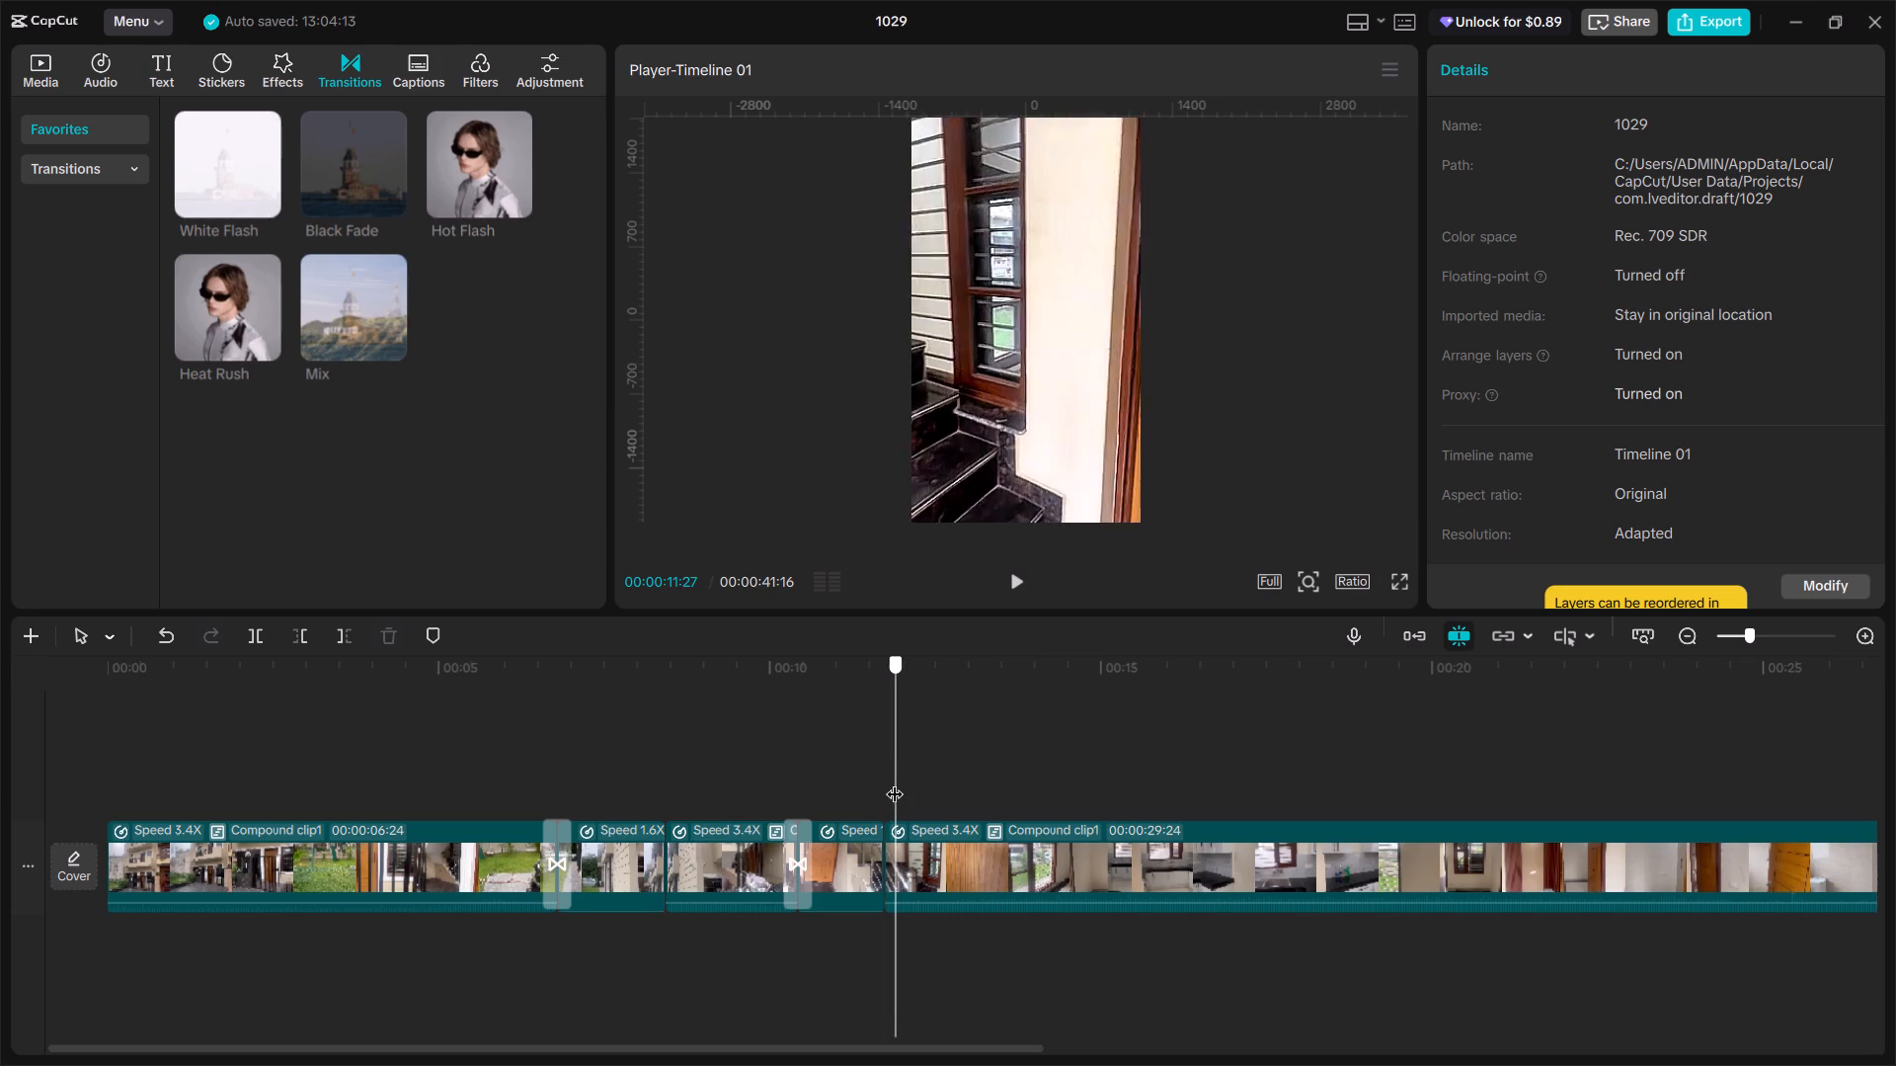
{"action": "left_click_drag", "start_coordinate": [895, 781], "coordinate": [927, 814]}
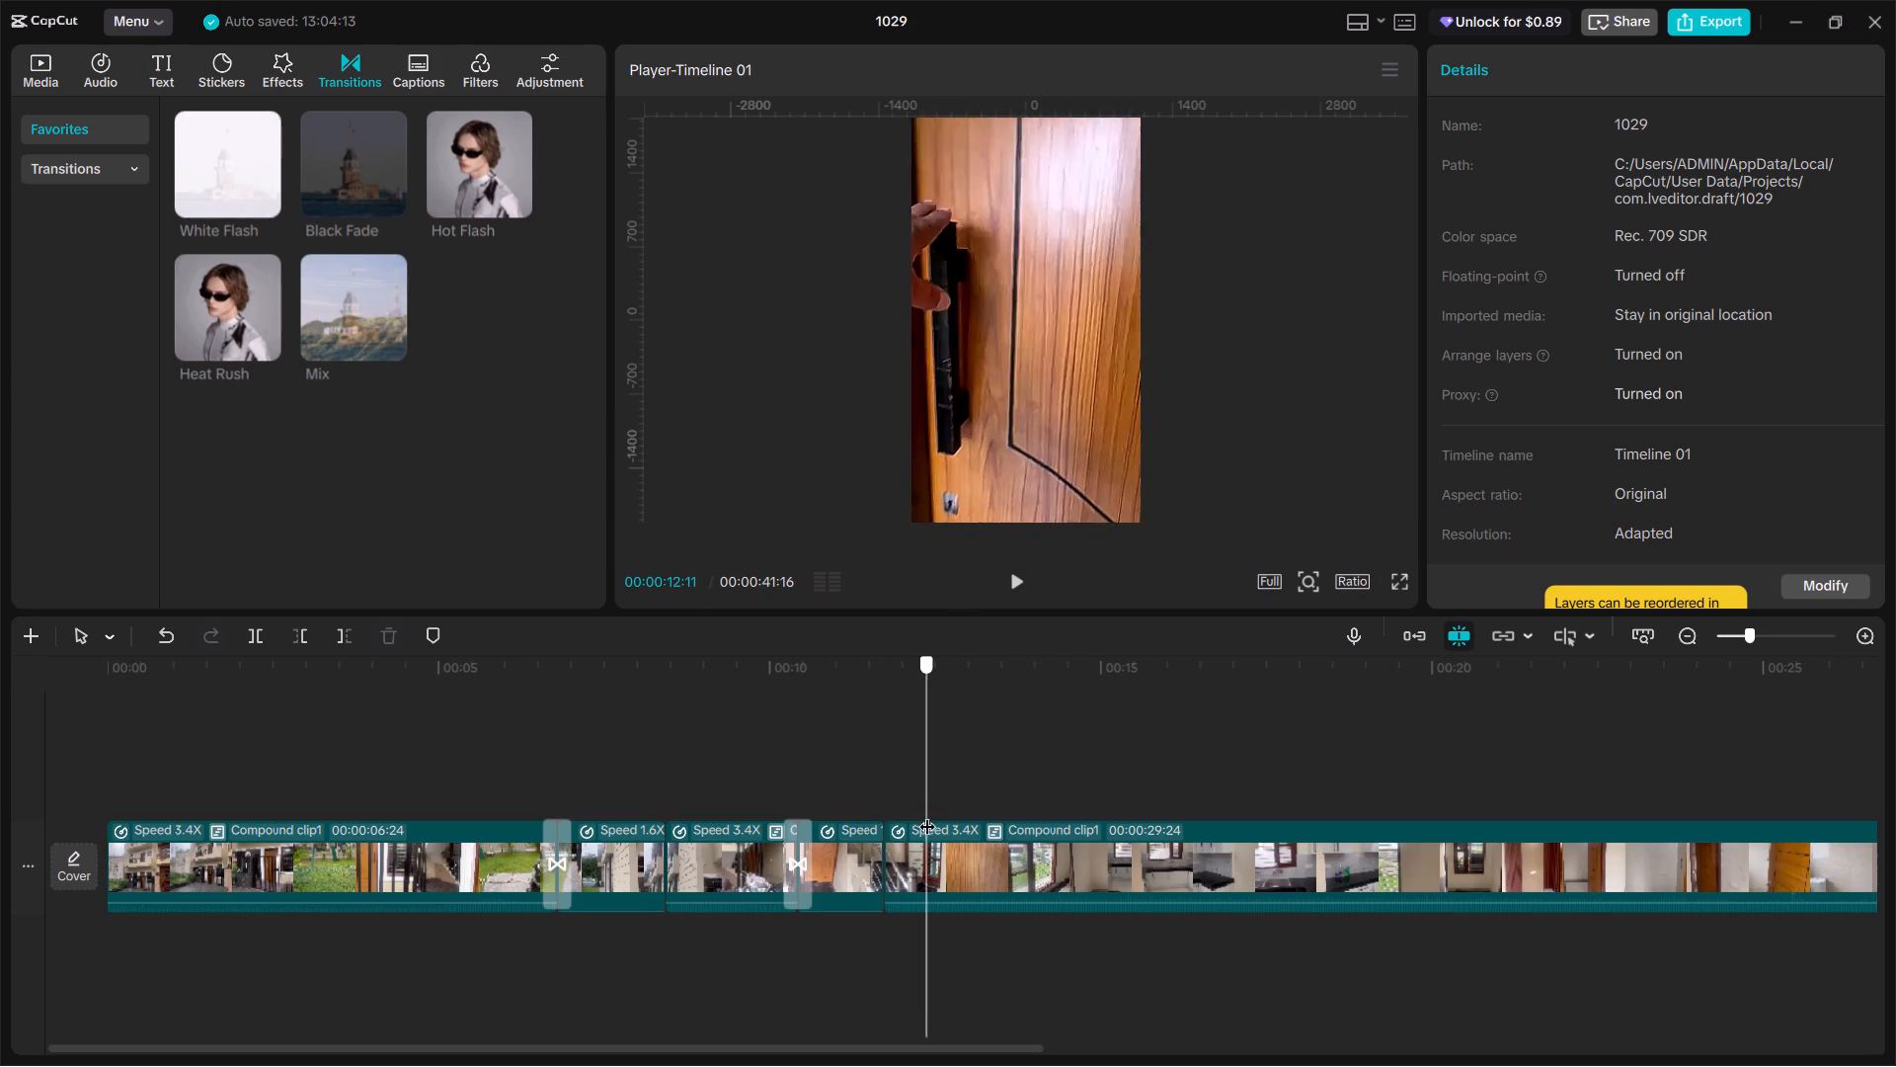
{"action": "left_click_drag", "start_coordinate": [927, 814], "coordinate": [928, 815]}
{"action": "left_click_drag", "start_coordinate": [928, 785], "coordinate": [938, 801]}
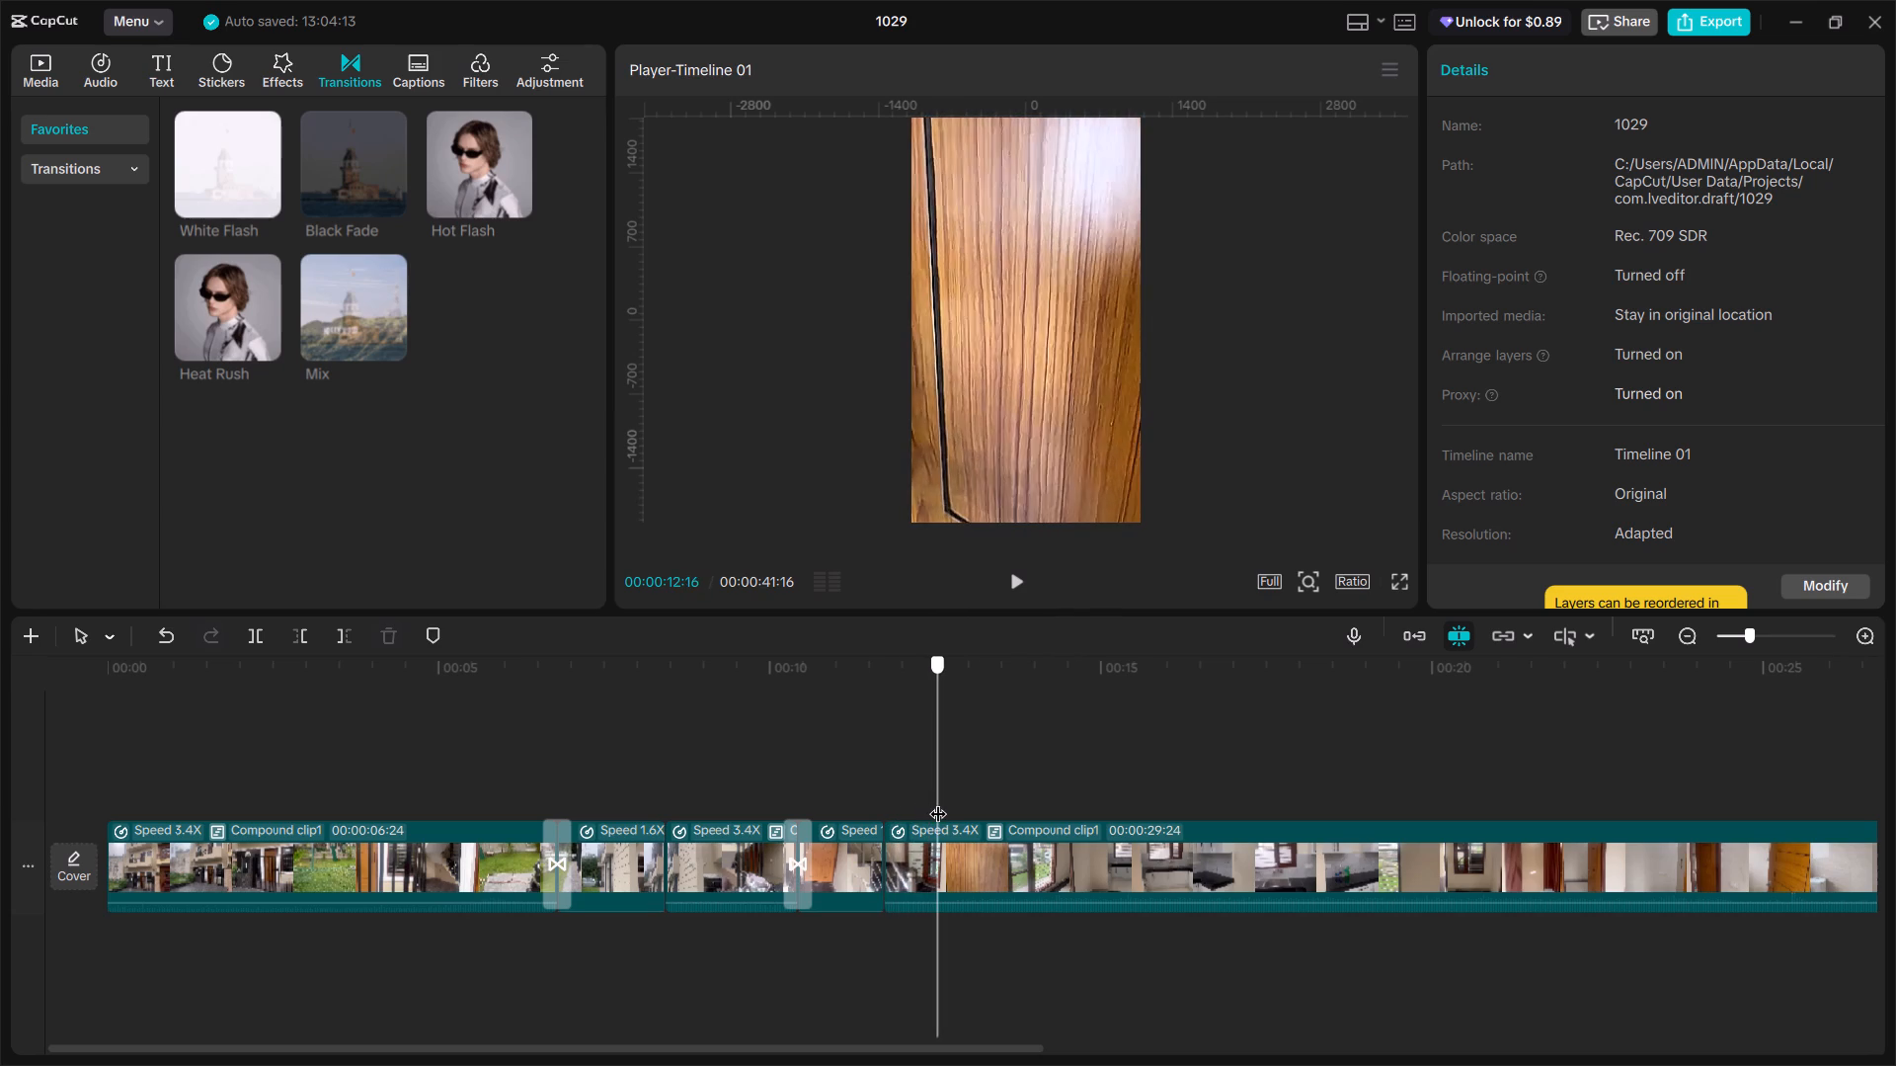
{"action": "left_click_drag", "start_coordinate": [938, 801], "coordinate": [984, 860]}
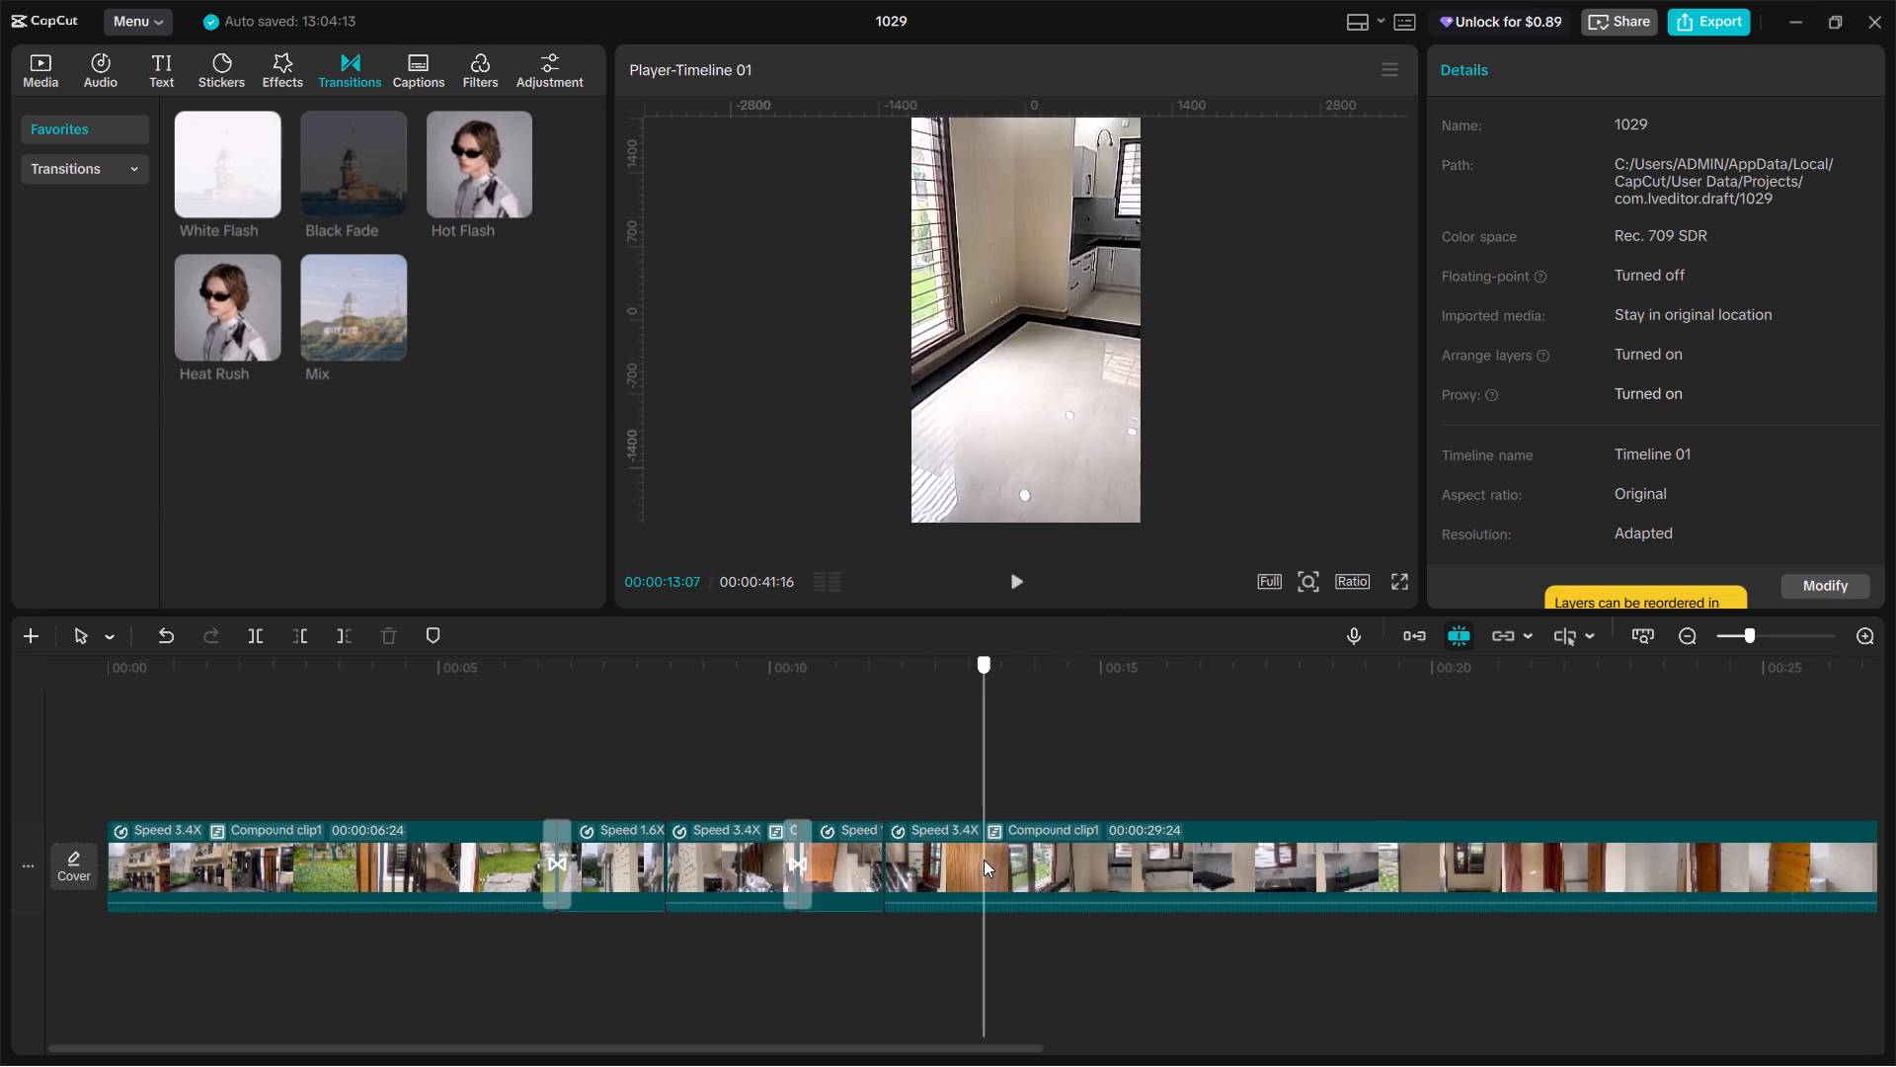
{"action": "left_click_drag", "start_coordinate": [984, 860], "coordinate": [886, 758]}
{"action": "key", "text": "space"}
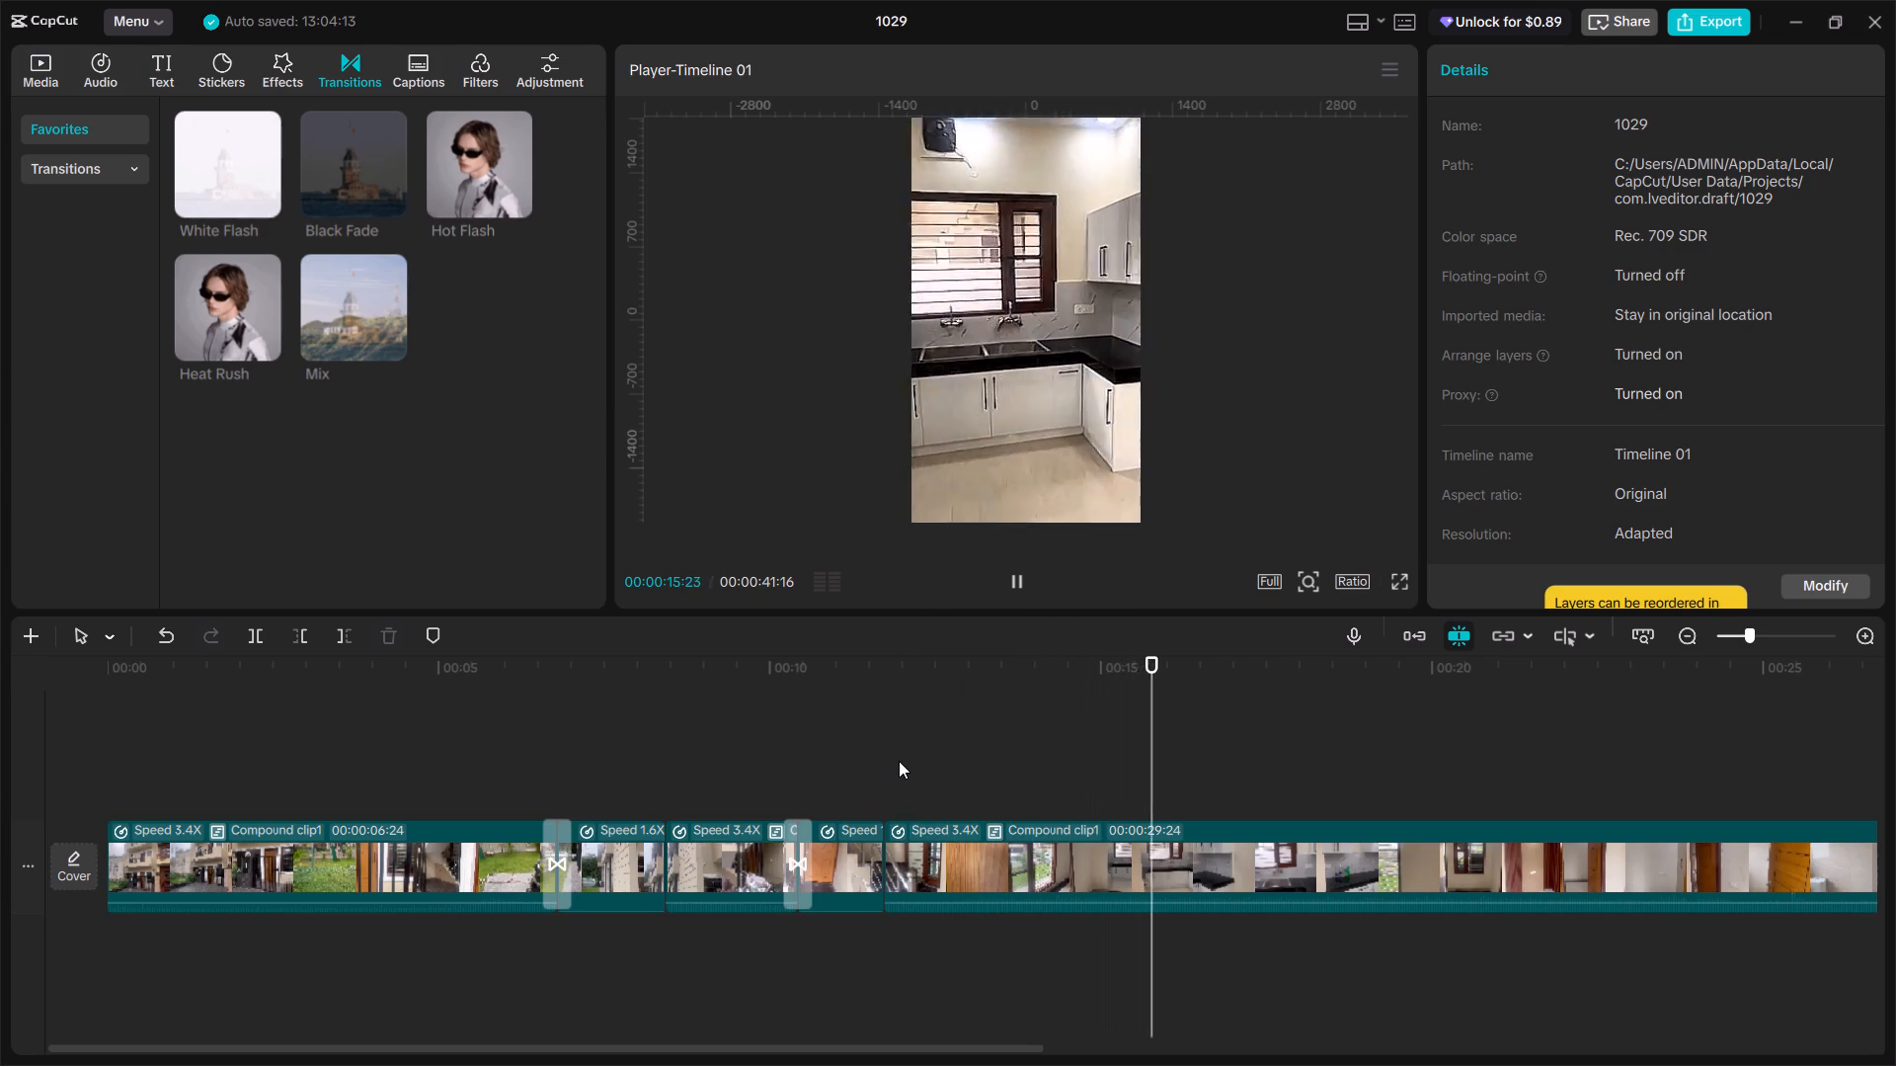
{"action": "key", "text": "space"}
{"action": "left_click", "coordinate": [911, 778]}
{"action": "left_click_drag", "start_coordinate": [911, 778], "coordinate": [937, 796]}
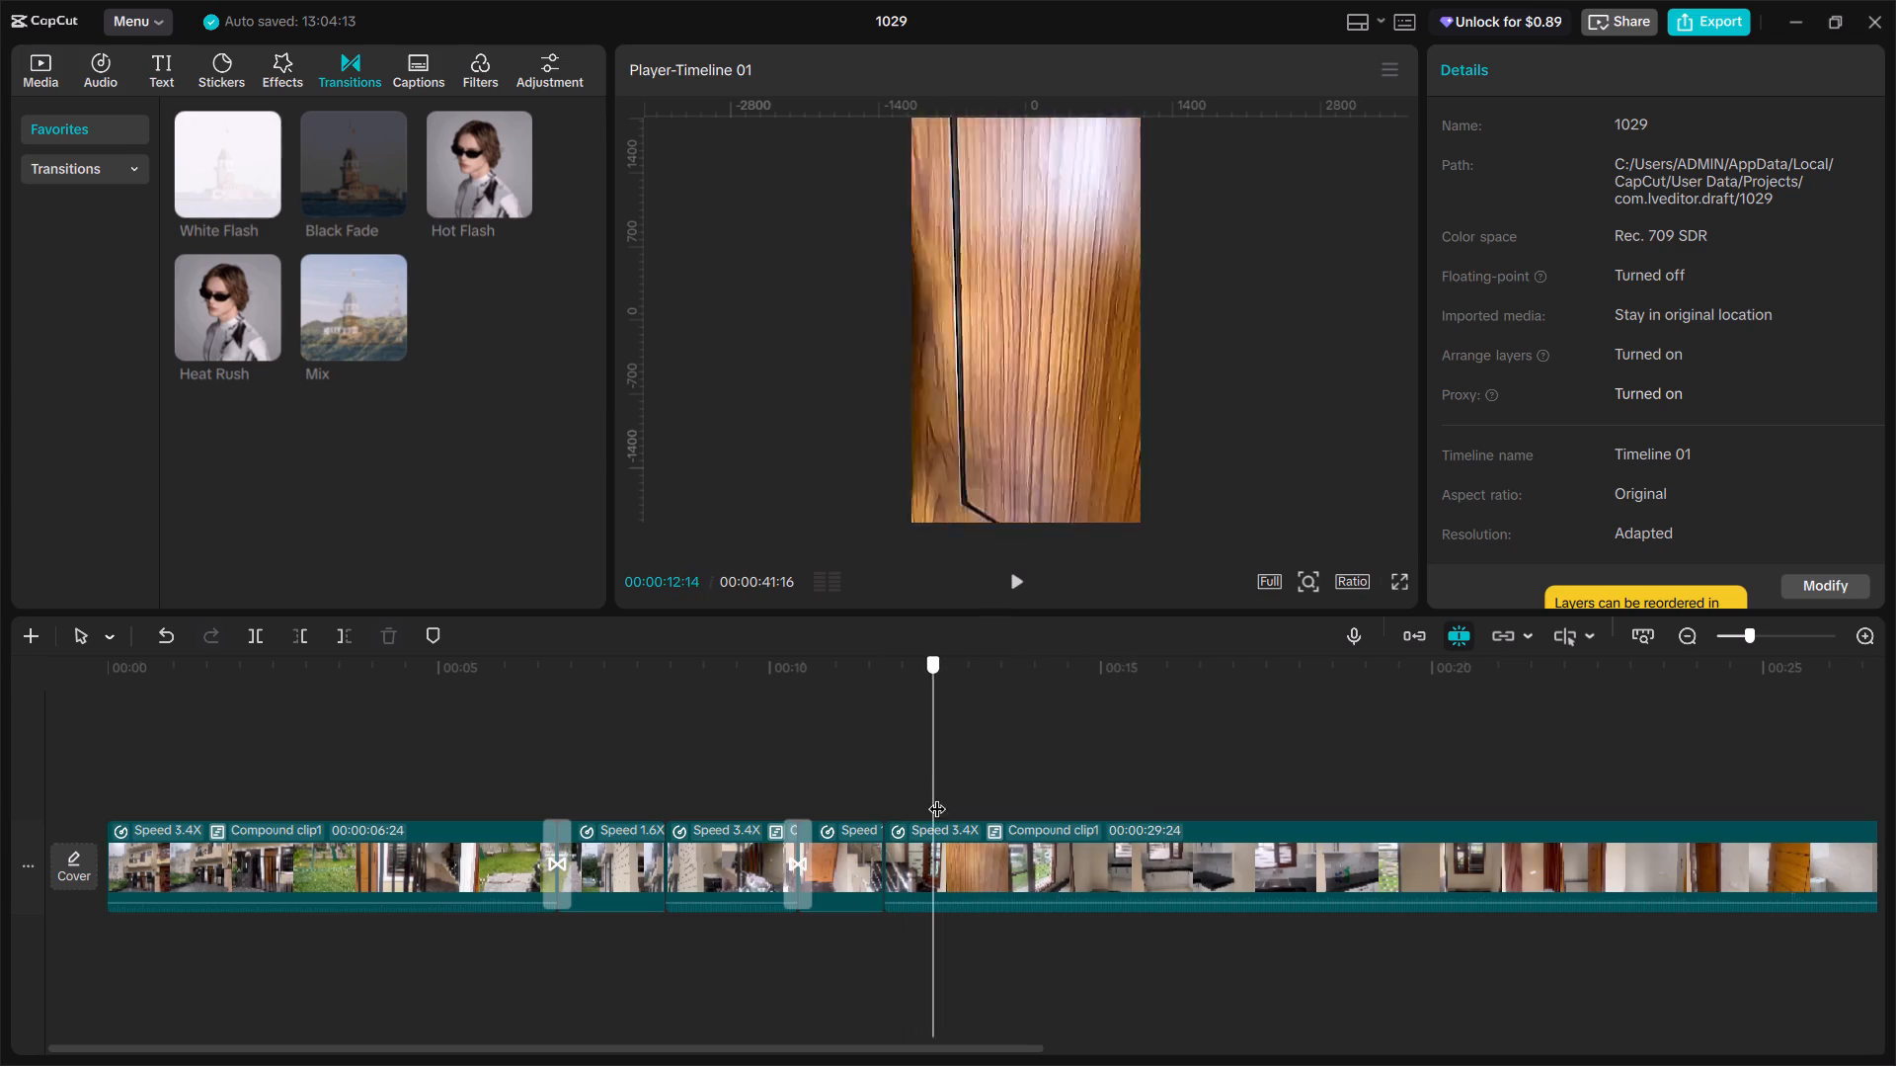
{"action": "left_click_drag", "start_coordinate": [937, 796], "coordinate": [1031, 853]}
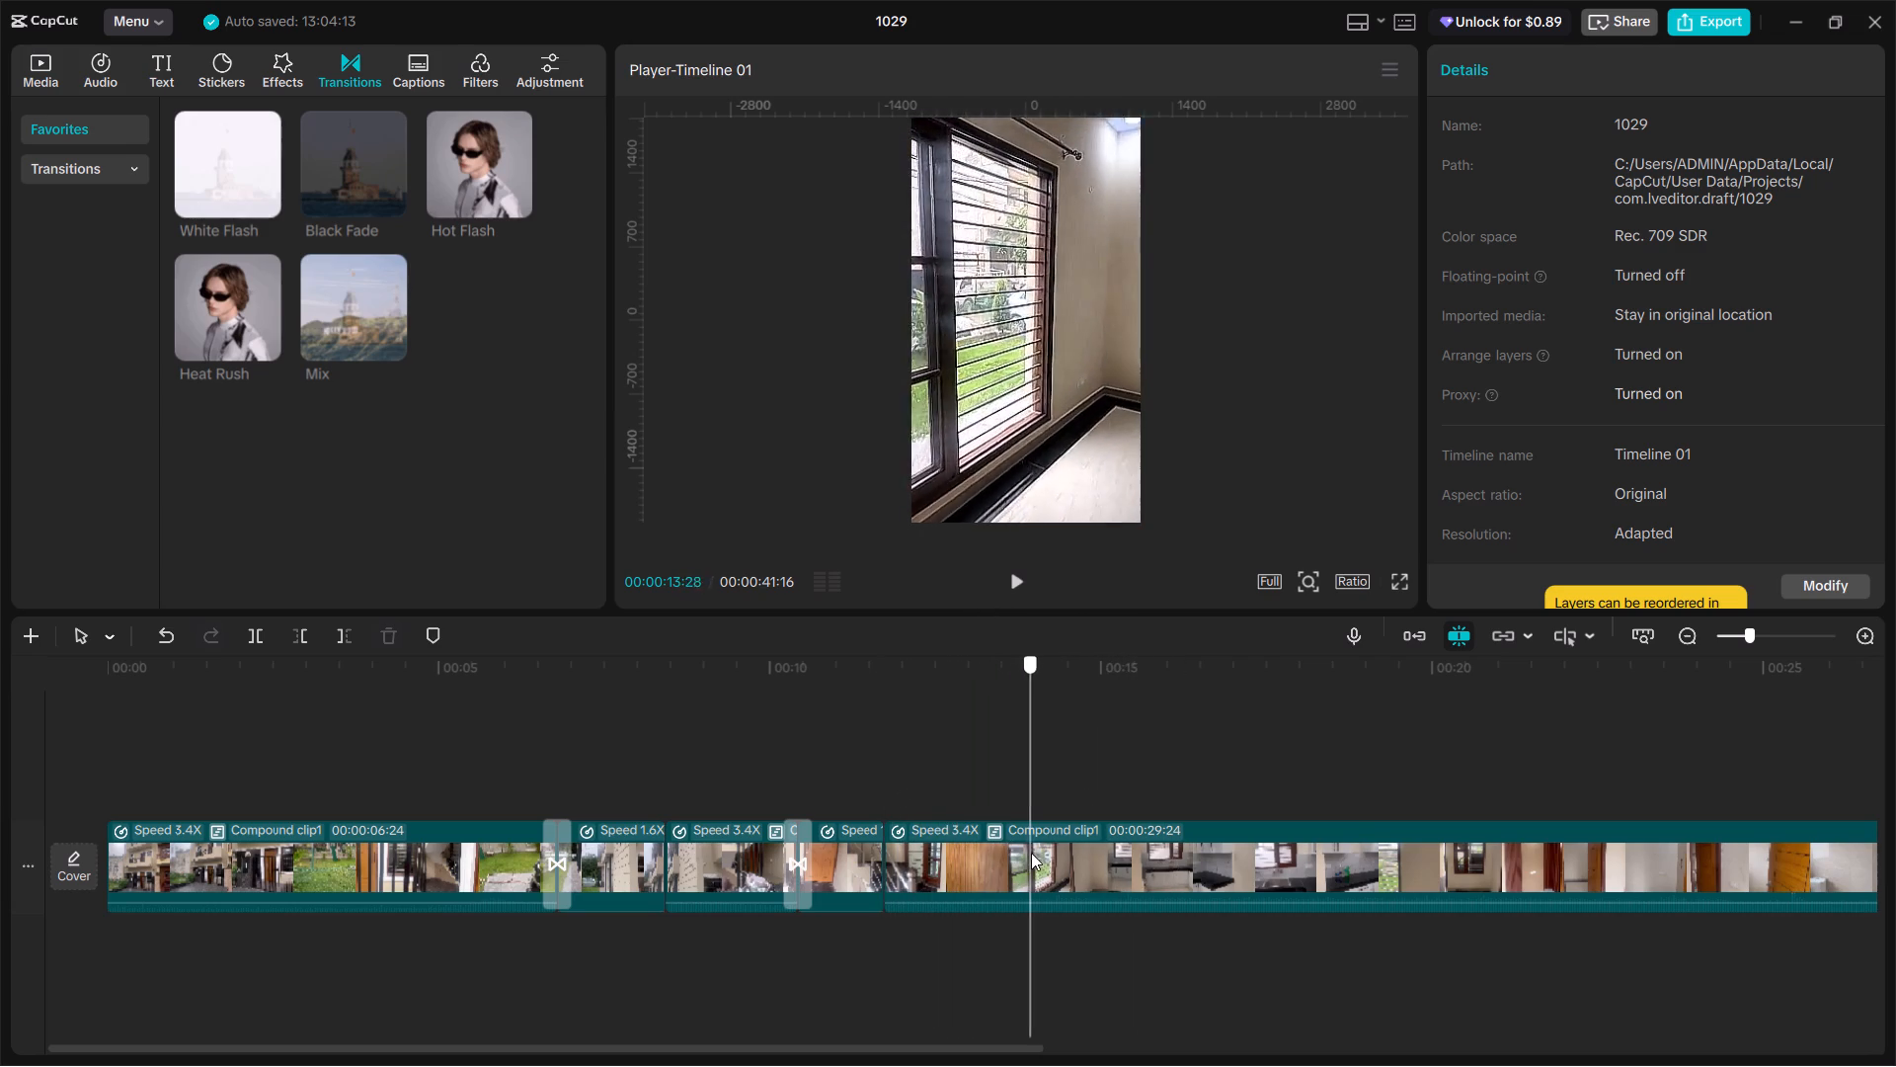
{"action": "left_click_drag", "start_coordinate": [1031, 853], "coordinate": [1256, 948]}
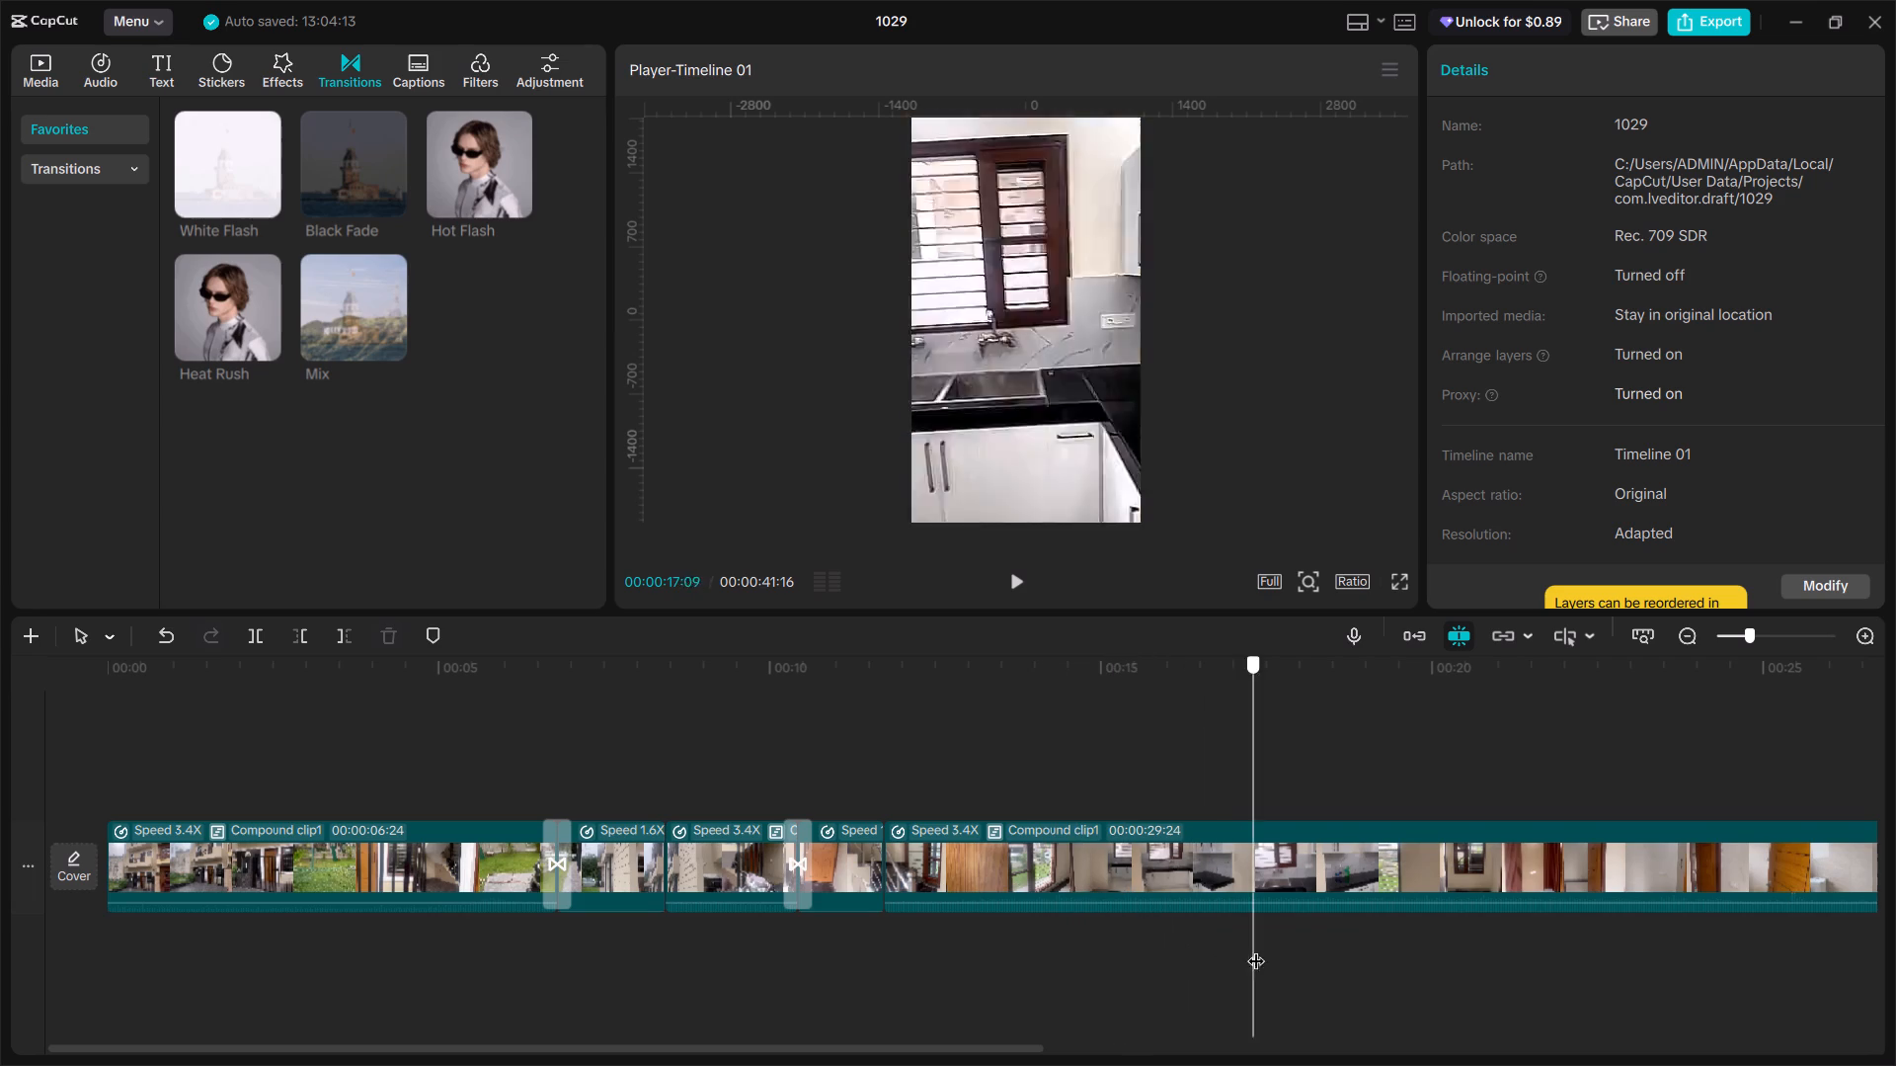
{"action": "left_click_drag", "start_coordinate": [1256, 948], "coordinate": [1530, 992]}
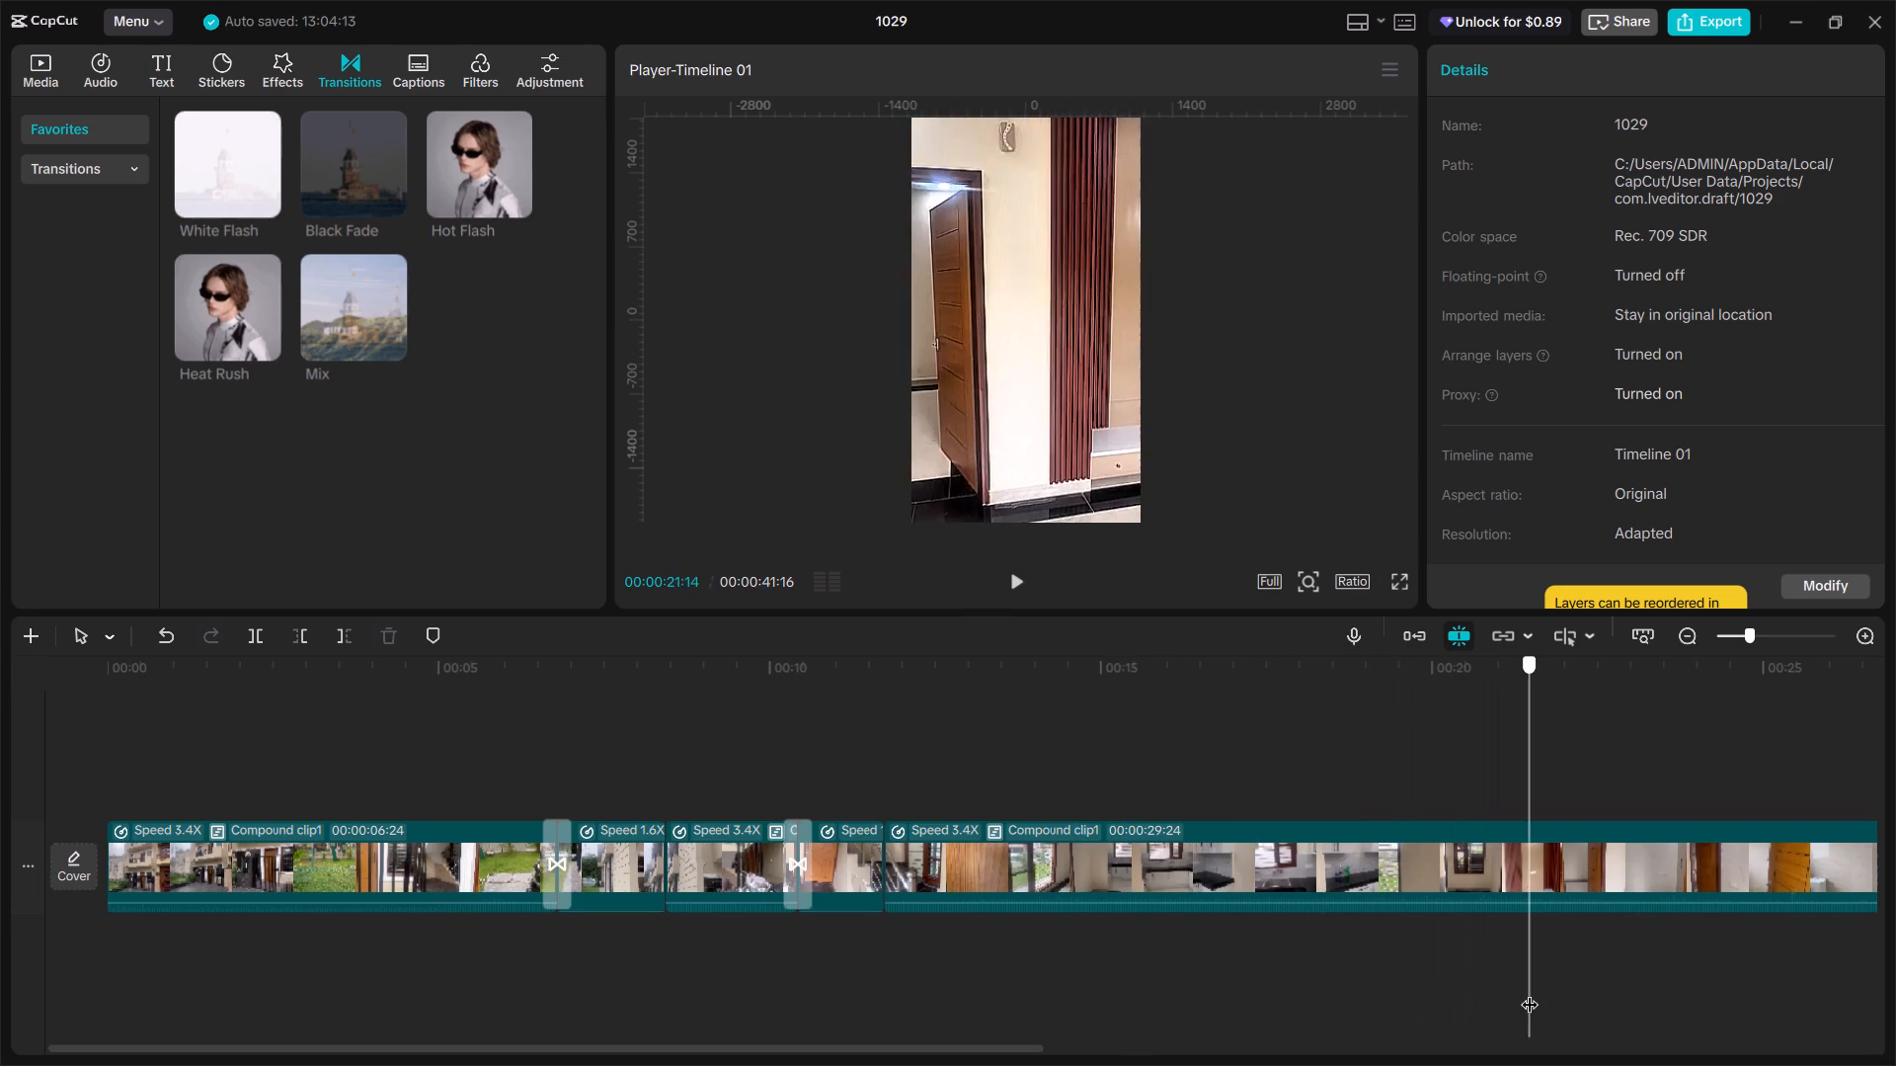
{"action": "left_click_drag", "start_coordinate": [1530, 992], "coordinate": [882, 830]}
{"action": "key", "text": "space"}
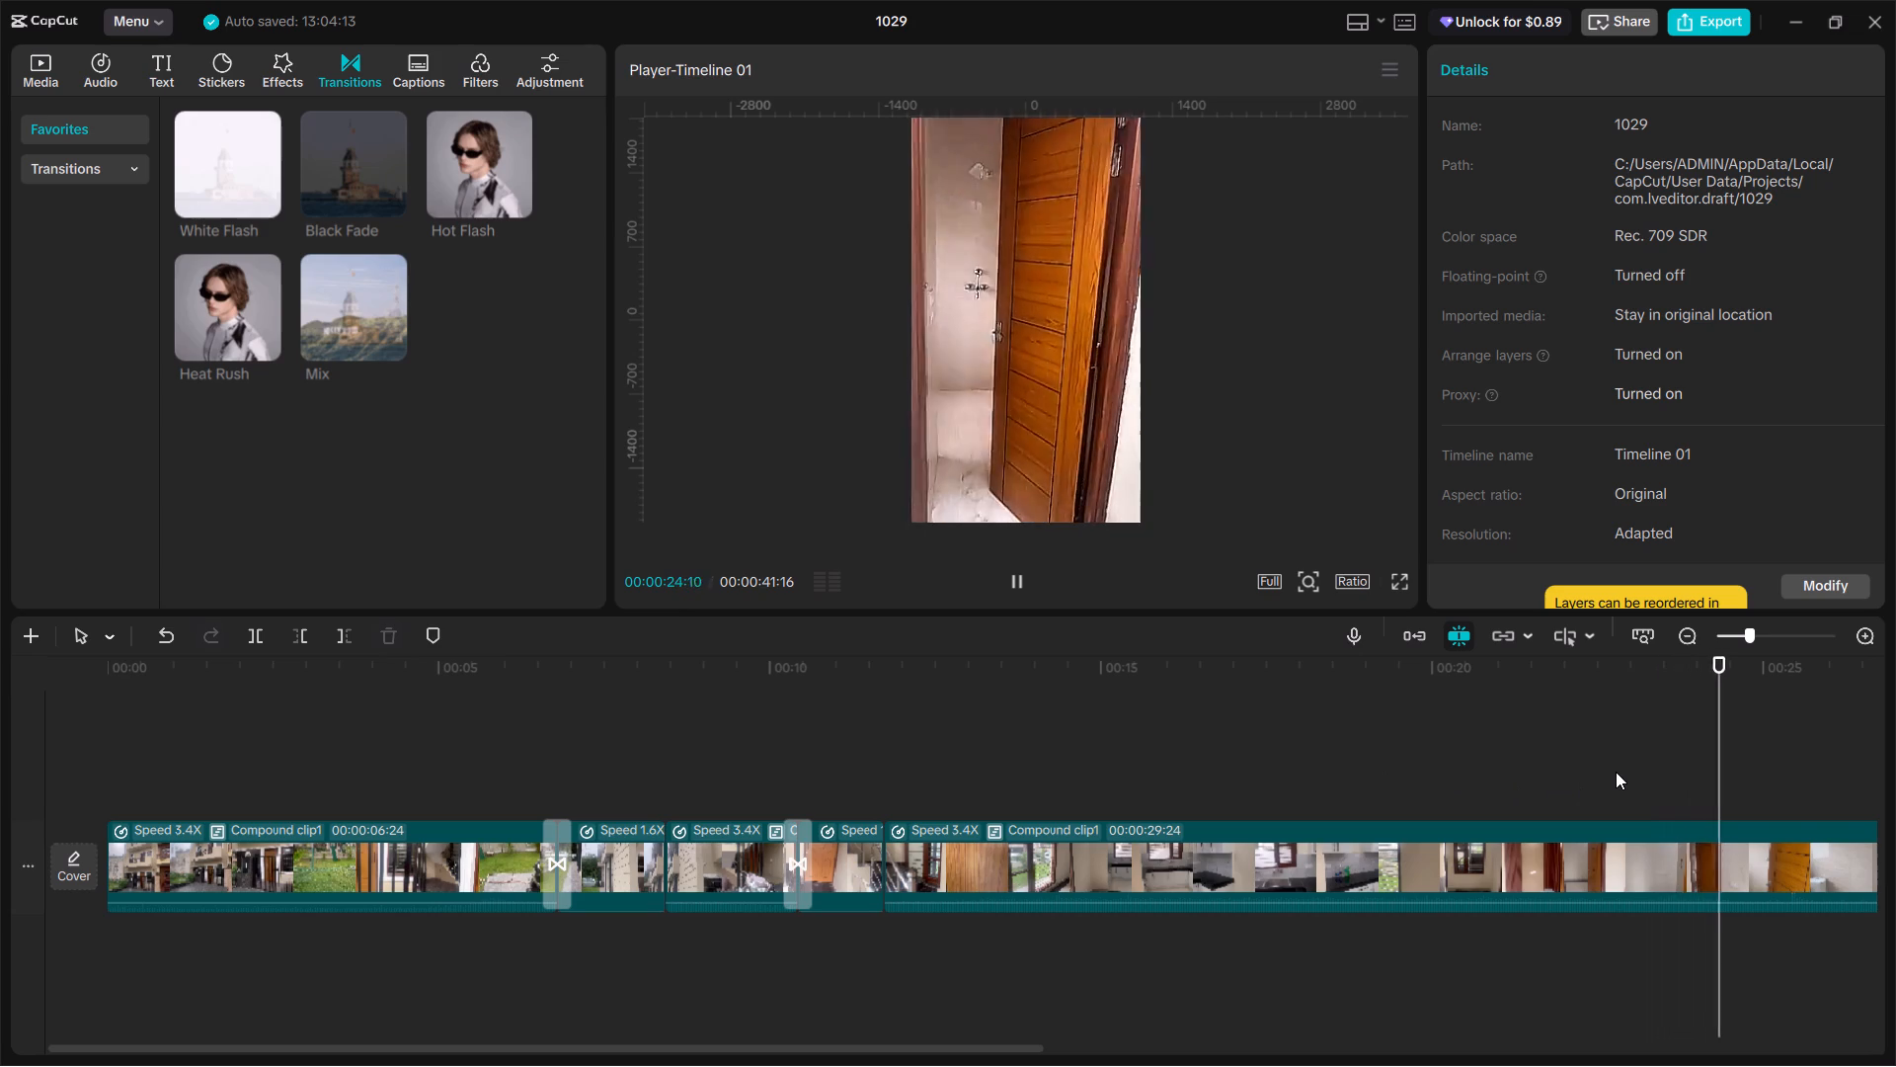
{"action": "scroll", "coordinate": [1470, 817], "scroll_direction": "down", "scroll_amount": 6, "text": "alt"}
{"action": "scroll", "coordinate": [1352, 820], "scroll_direction": "down", "scroll_amount": 3, "text": "alt"}
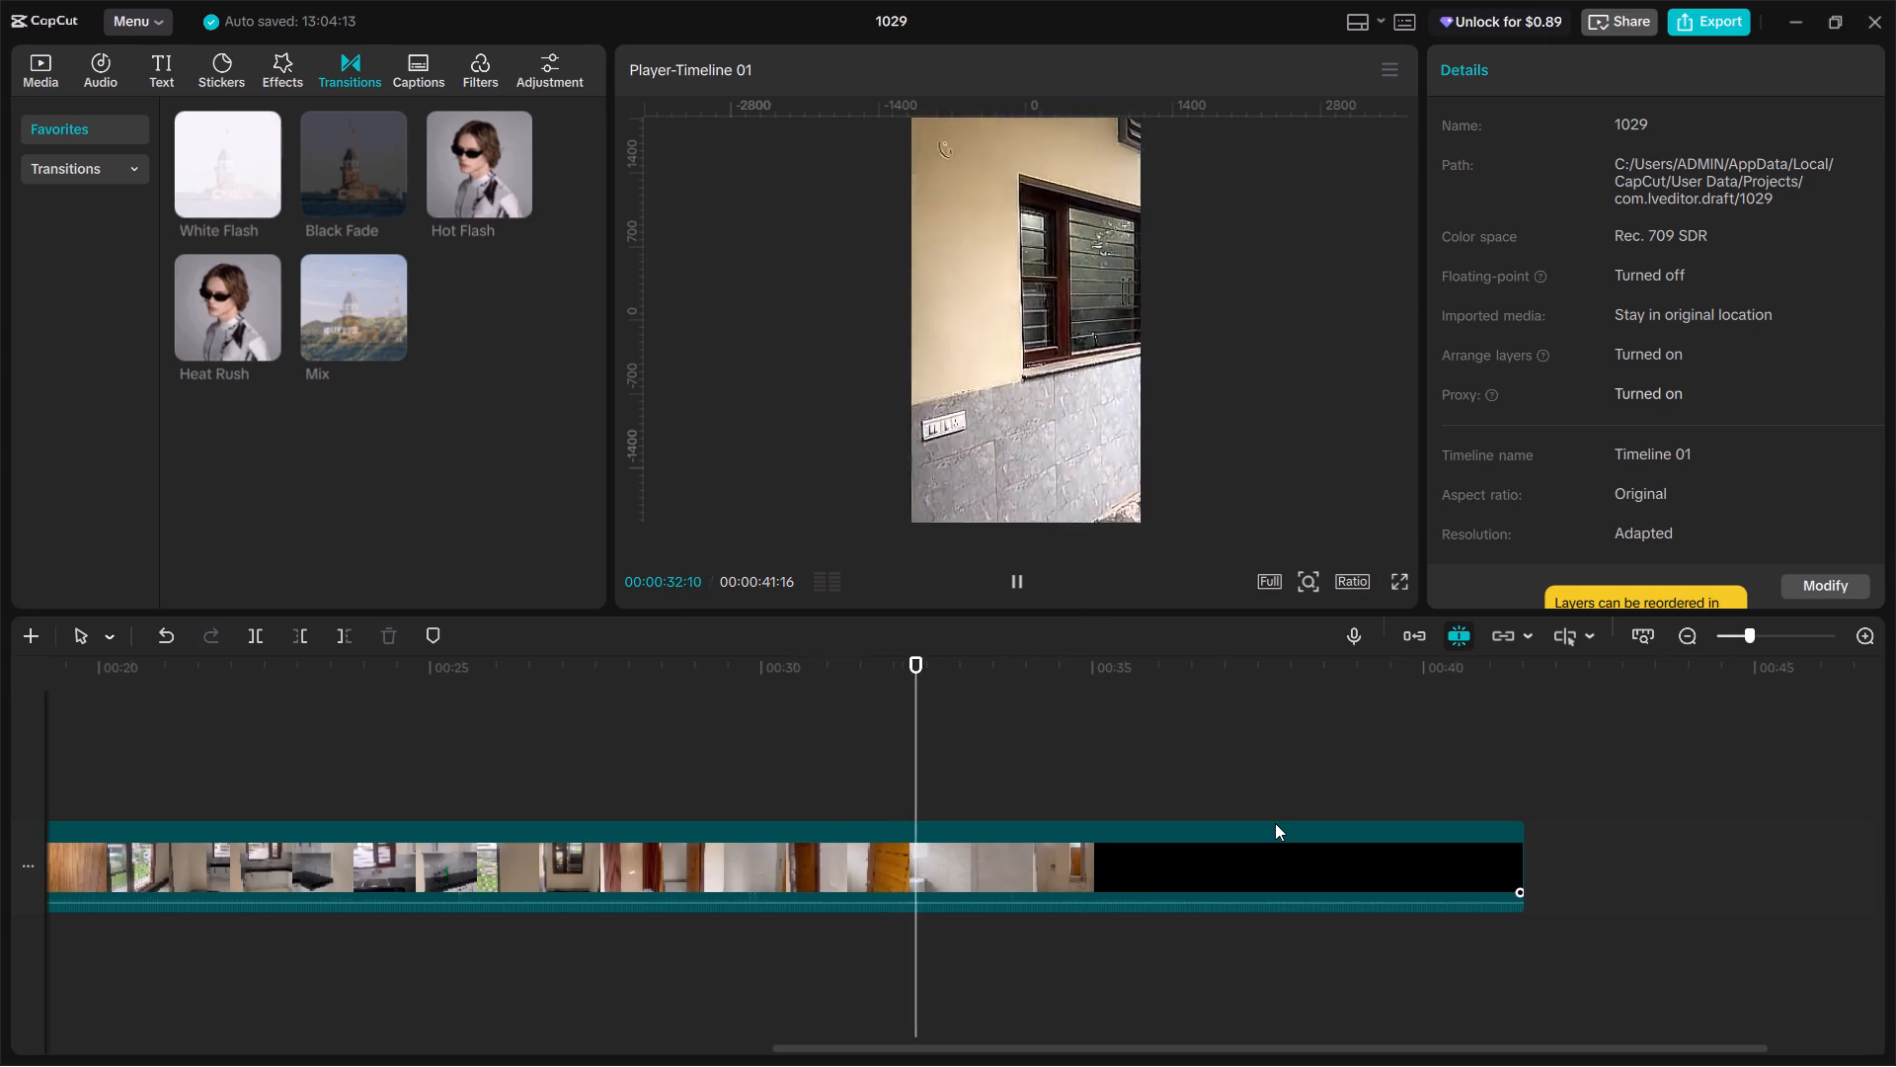
{"action": "left_click", "coordinate": [1053, 829]}
{"action": "key", "text": "space"}
{"action": "key", "text": "space"}
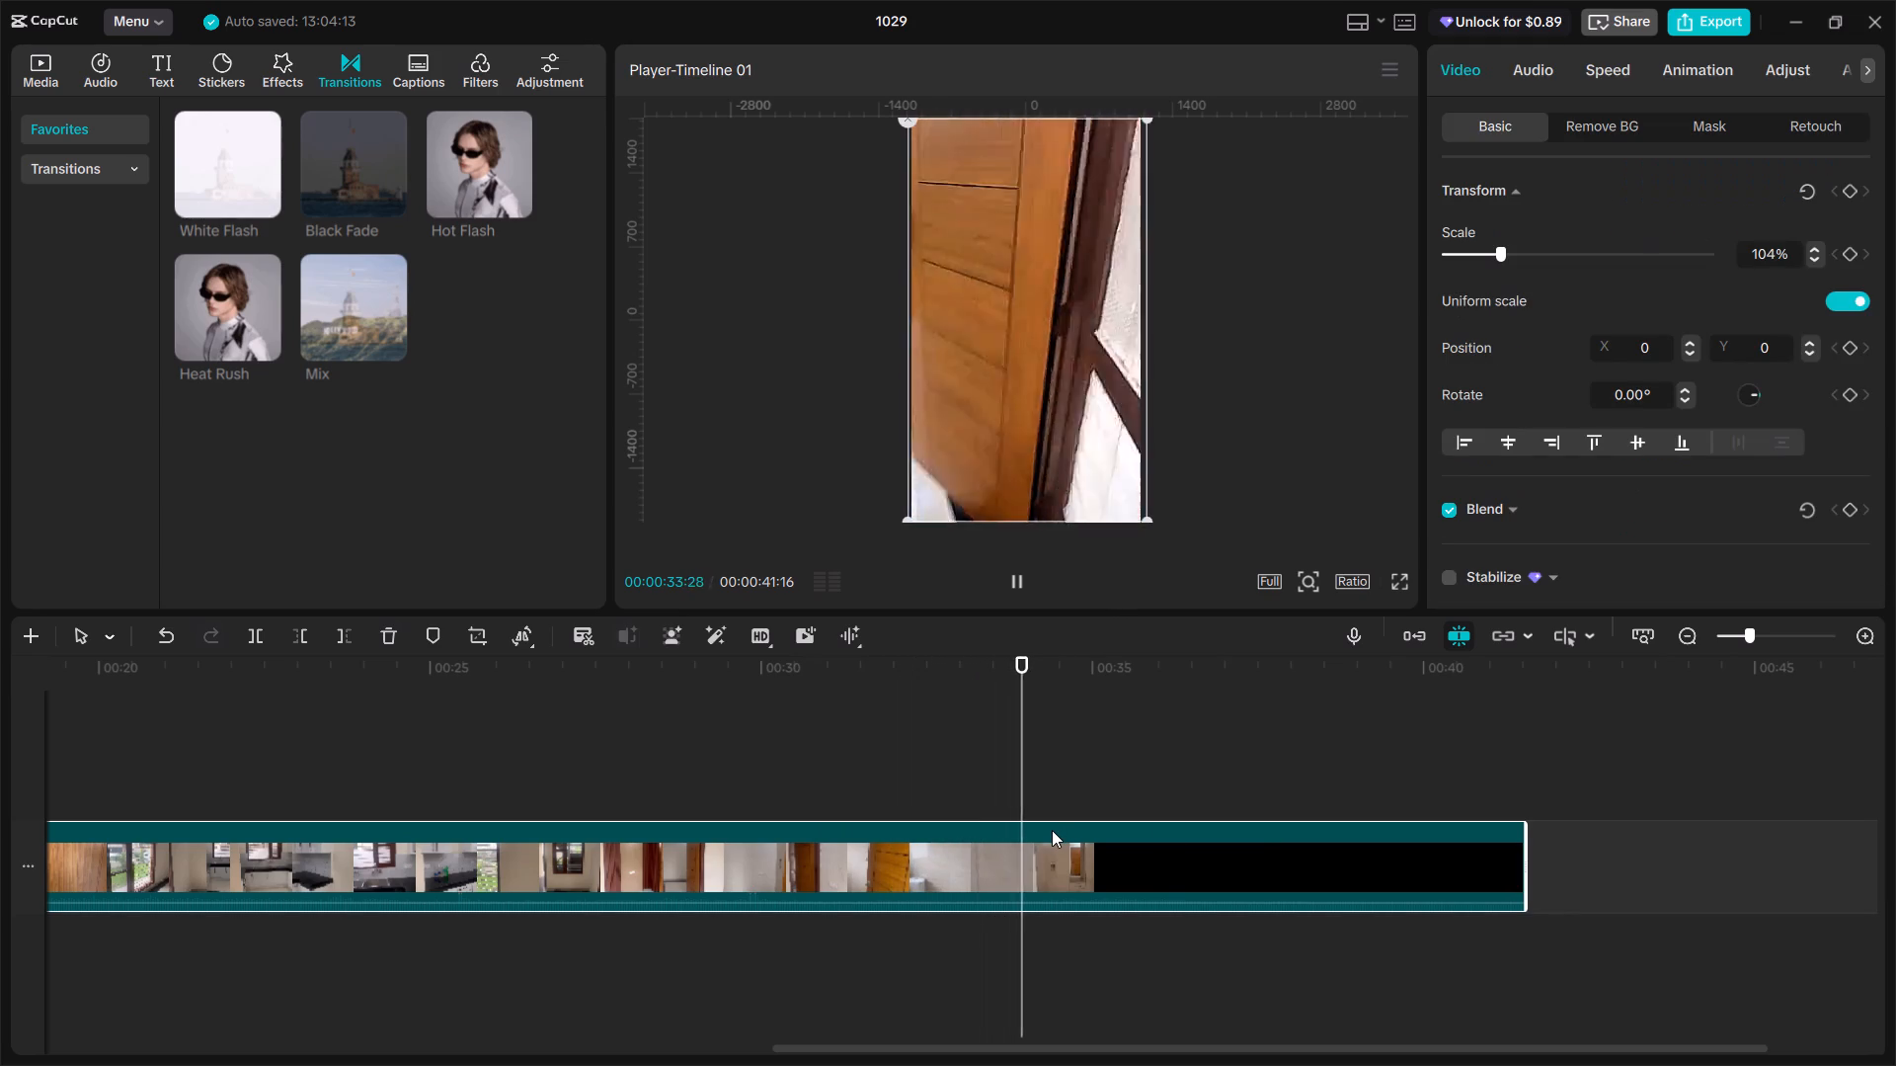
{"action": "left_click", "coordinate": [1018, 579]}
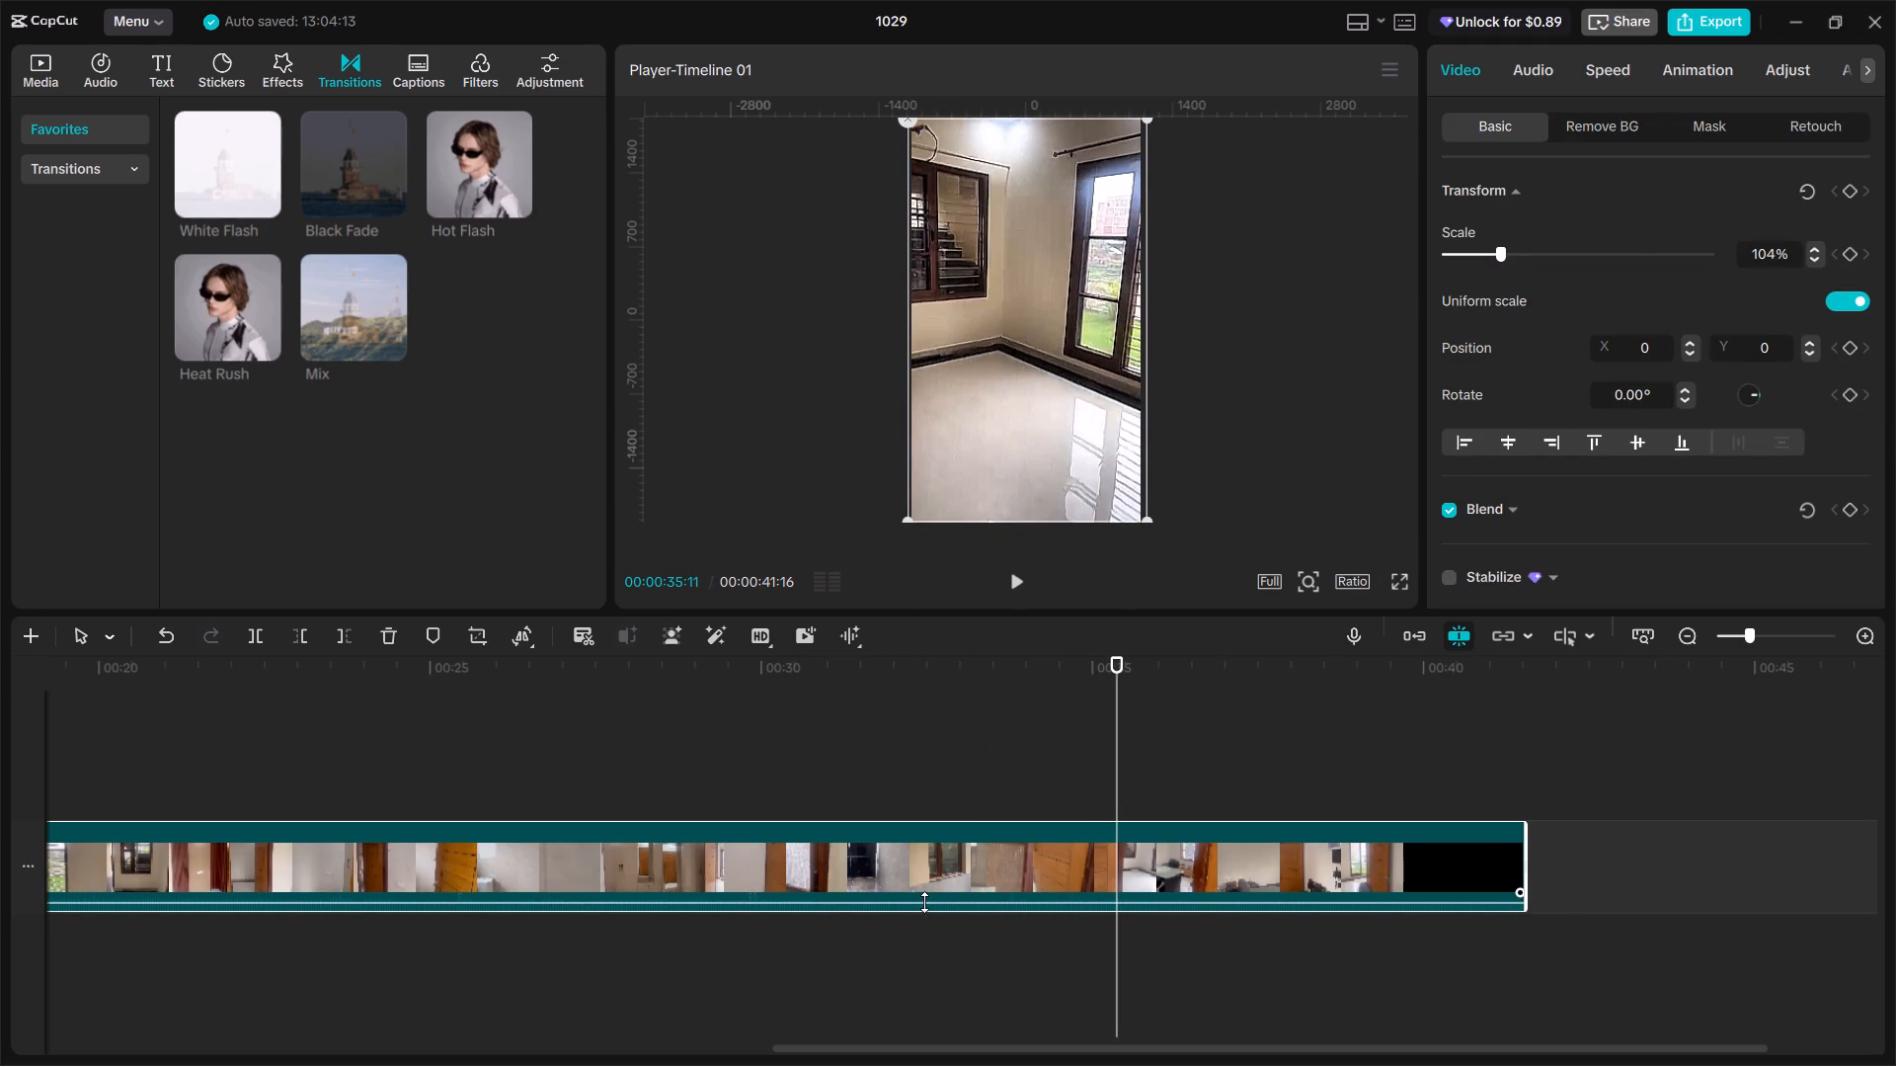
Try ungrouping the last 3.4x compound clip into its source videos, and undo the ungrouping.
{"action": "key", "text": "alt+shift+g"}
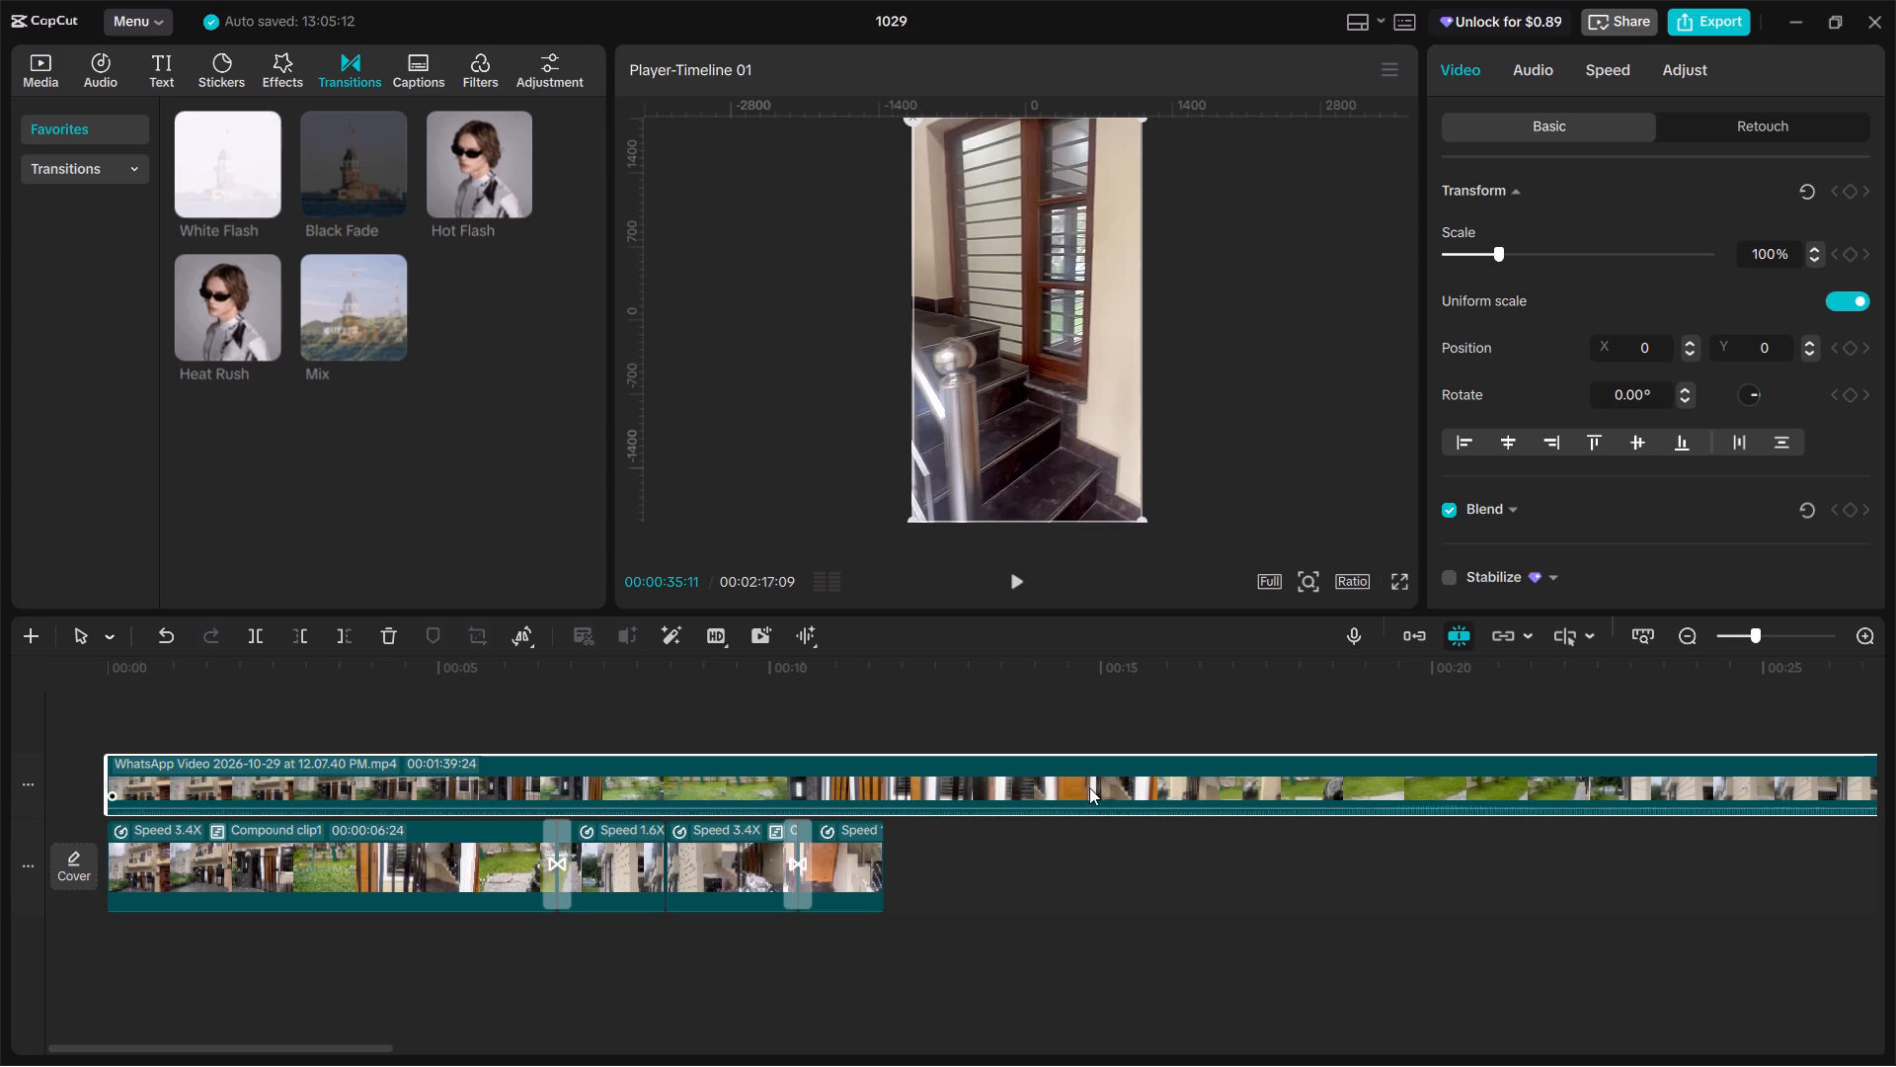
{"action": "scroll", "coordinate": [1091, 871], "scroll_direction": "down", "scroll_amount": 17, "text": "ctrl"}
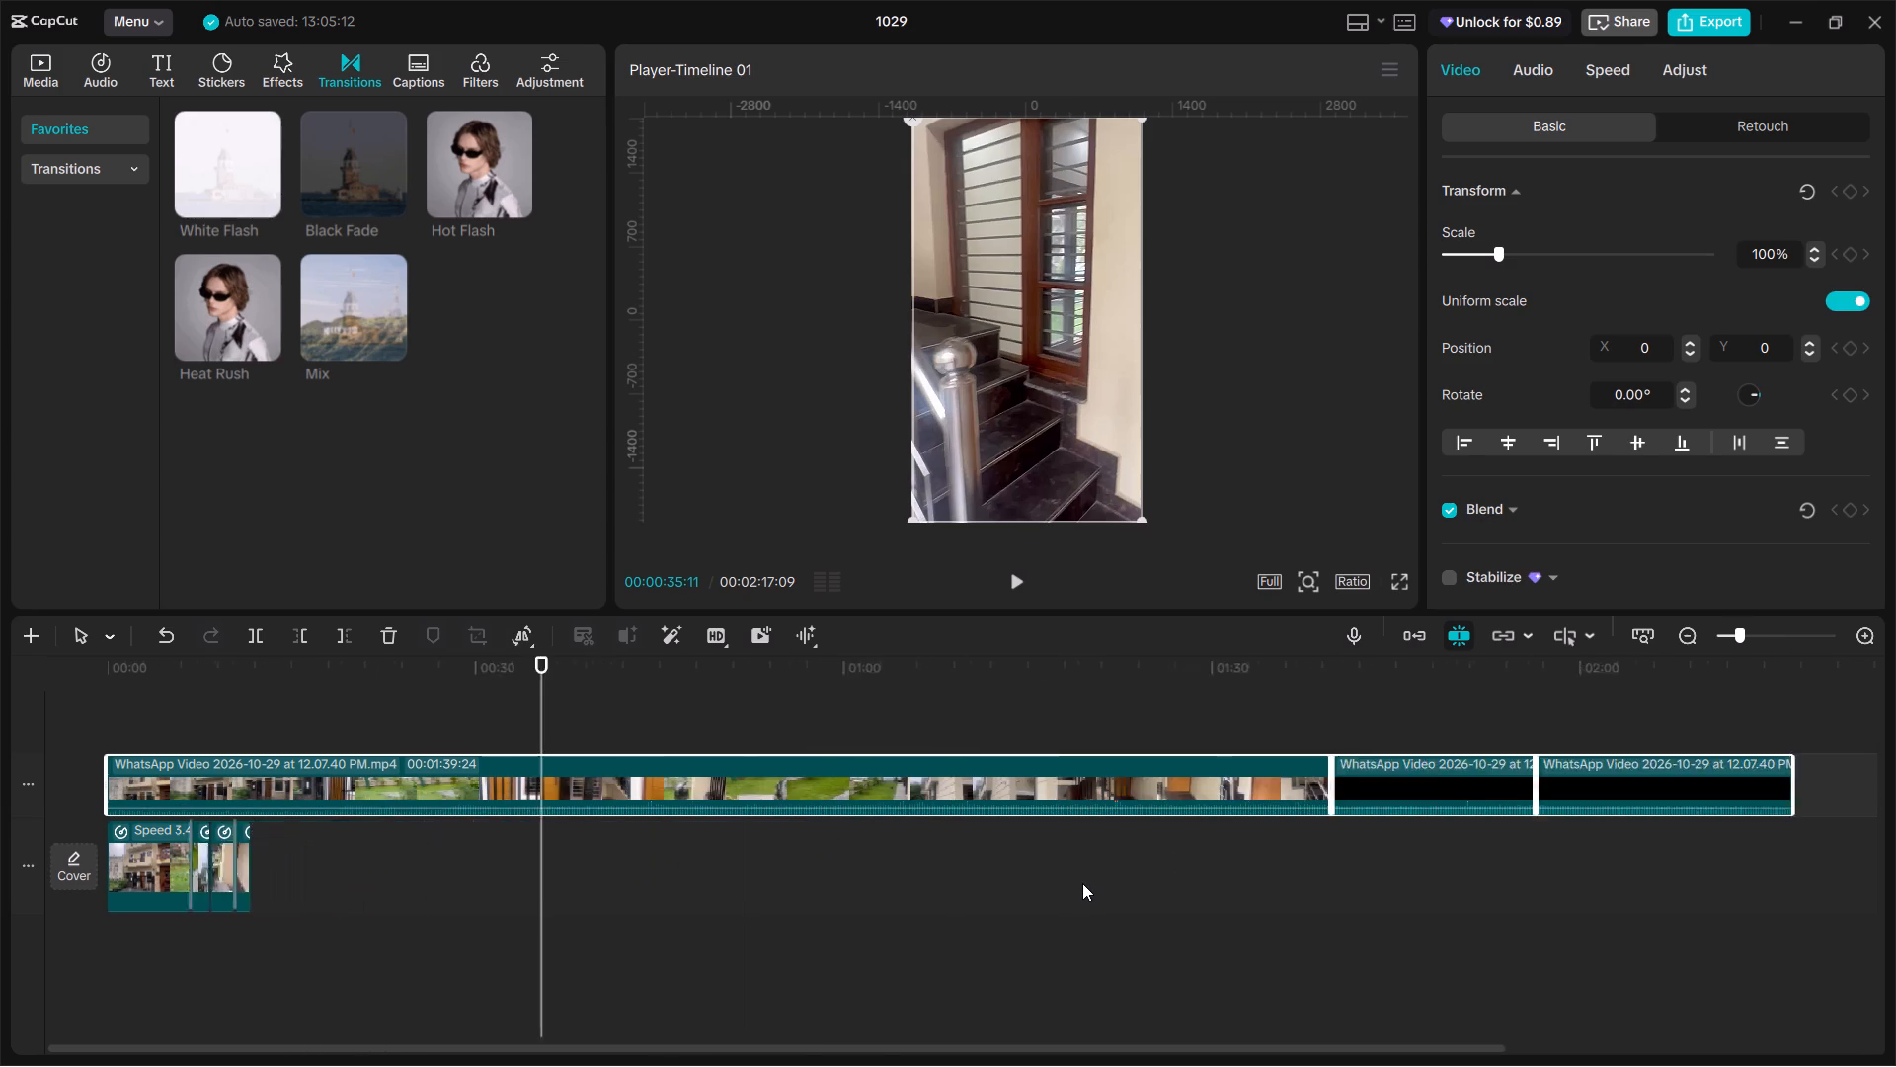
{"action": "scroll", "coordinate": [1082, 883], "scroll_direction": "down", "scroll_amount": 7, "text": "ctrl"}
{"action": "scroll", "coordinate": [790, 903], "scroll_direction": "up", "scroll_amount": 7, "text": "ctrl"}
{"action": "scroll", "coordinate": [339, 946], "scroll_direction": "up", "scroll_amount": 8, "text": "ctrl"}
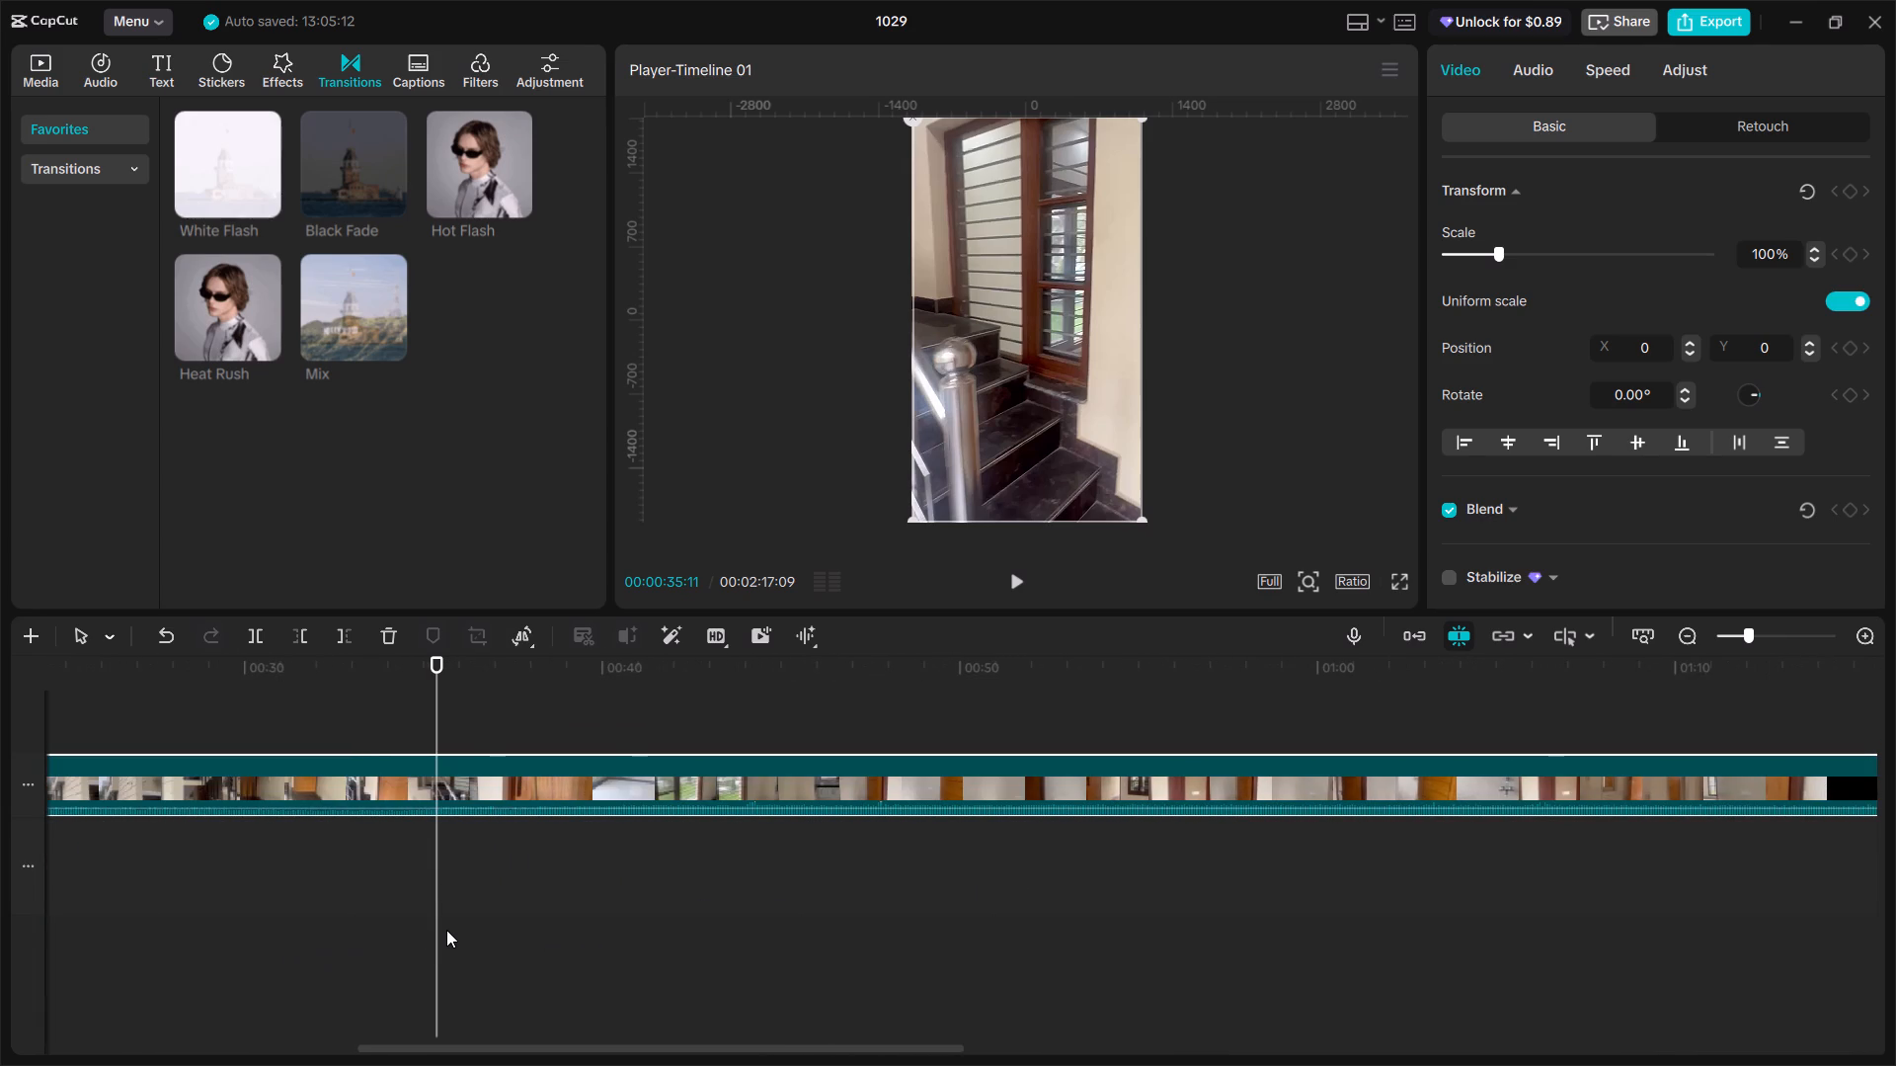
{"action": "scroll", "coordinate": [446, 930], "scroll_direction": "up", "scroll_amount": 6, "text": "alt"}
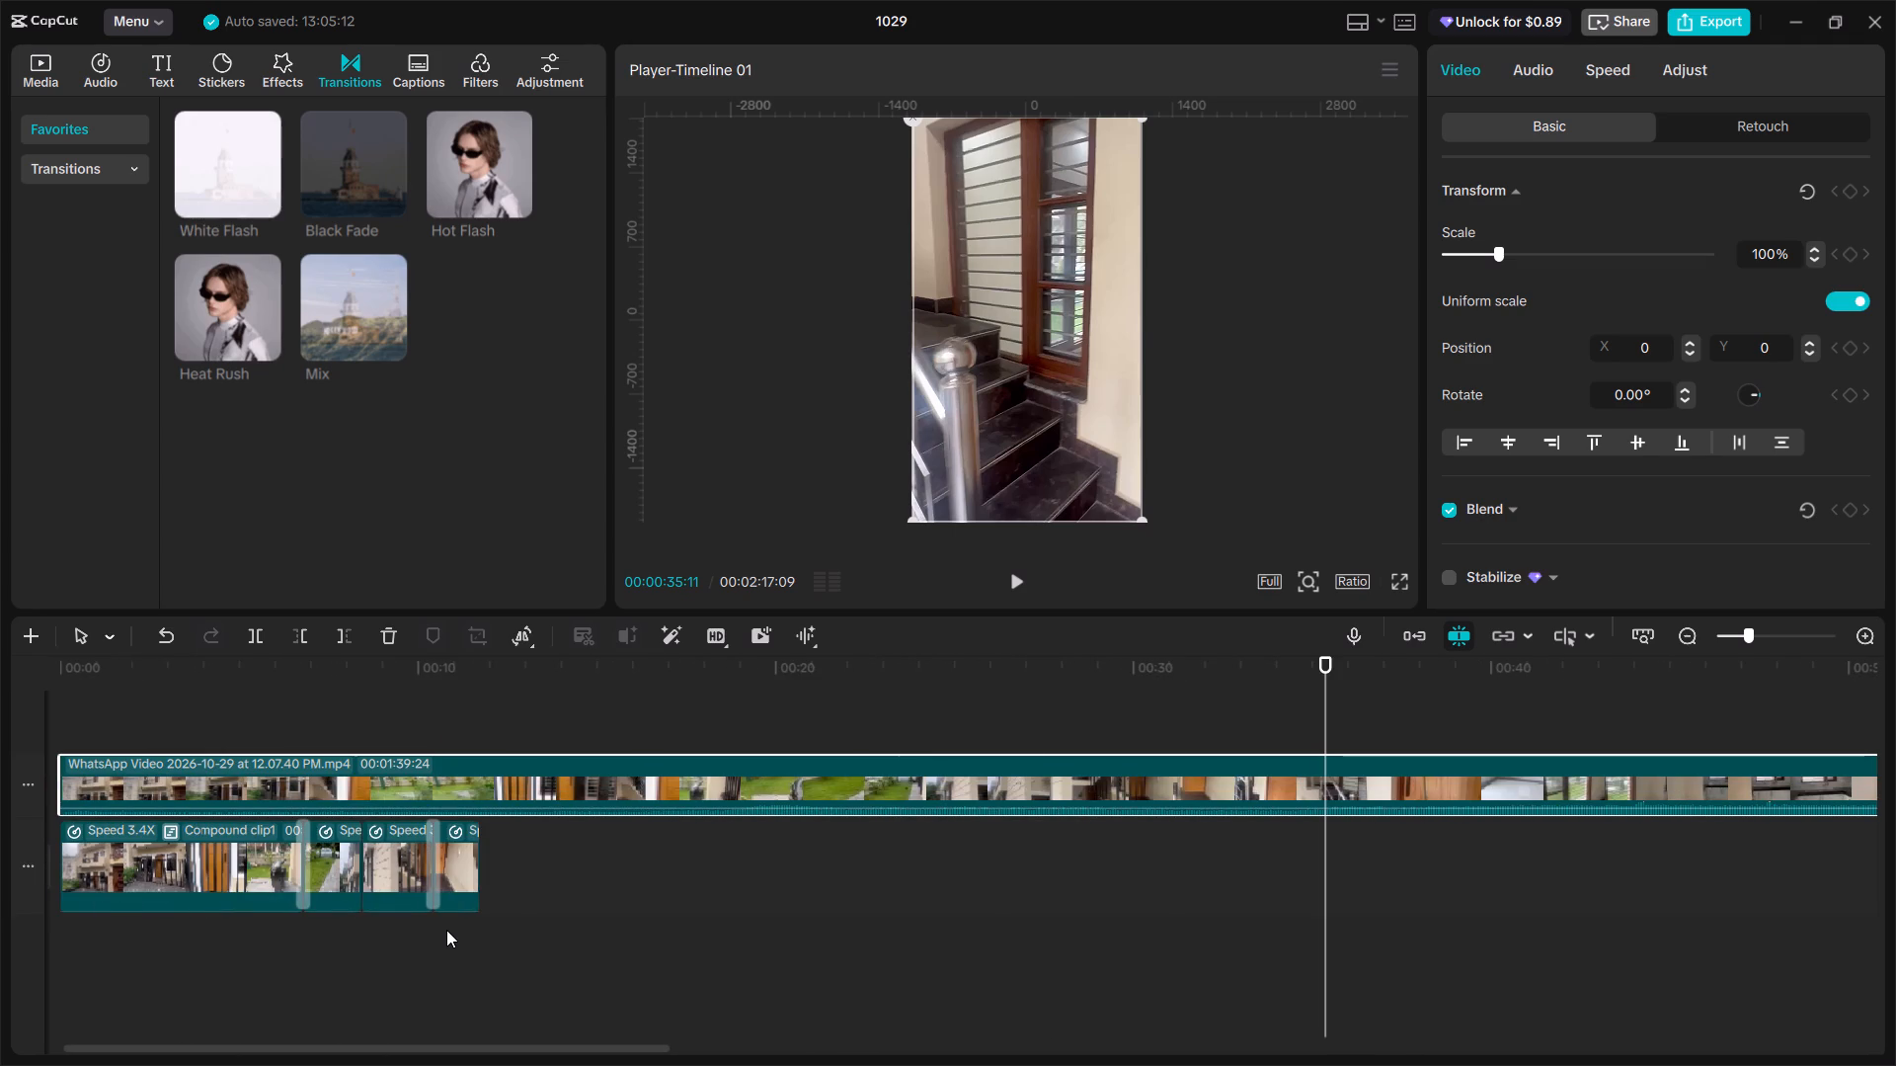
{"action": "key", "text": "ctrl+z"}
Open the last compound clip and add the favourite Mix transition between its first and second source videos, checking it in playback.
{"action": "double_click", "coordinate": [1104, 860]}
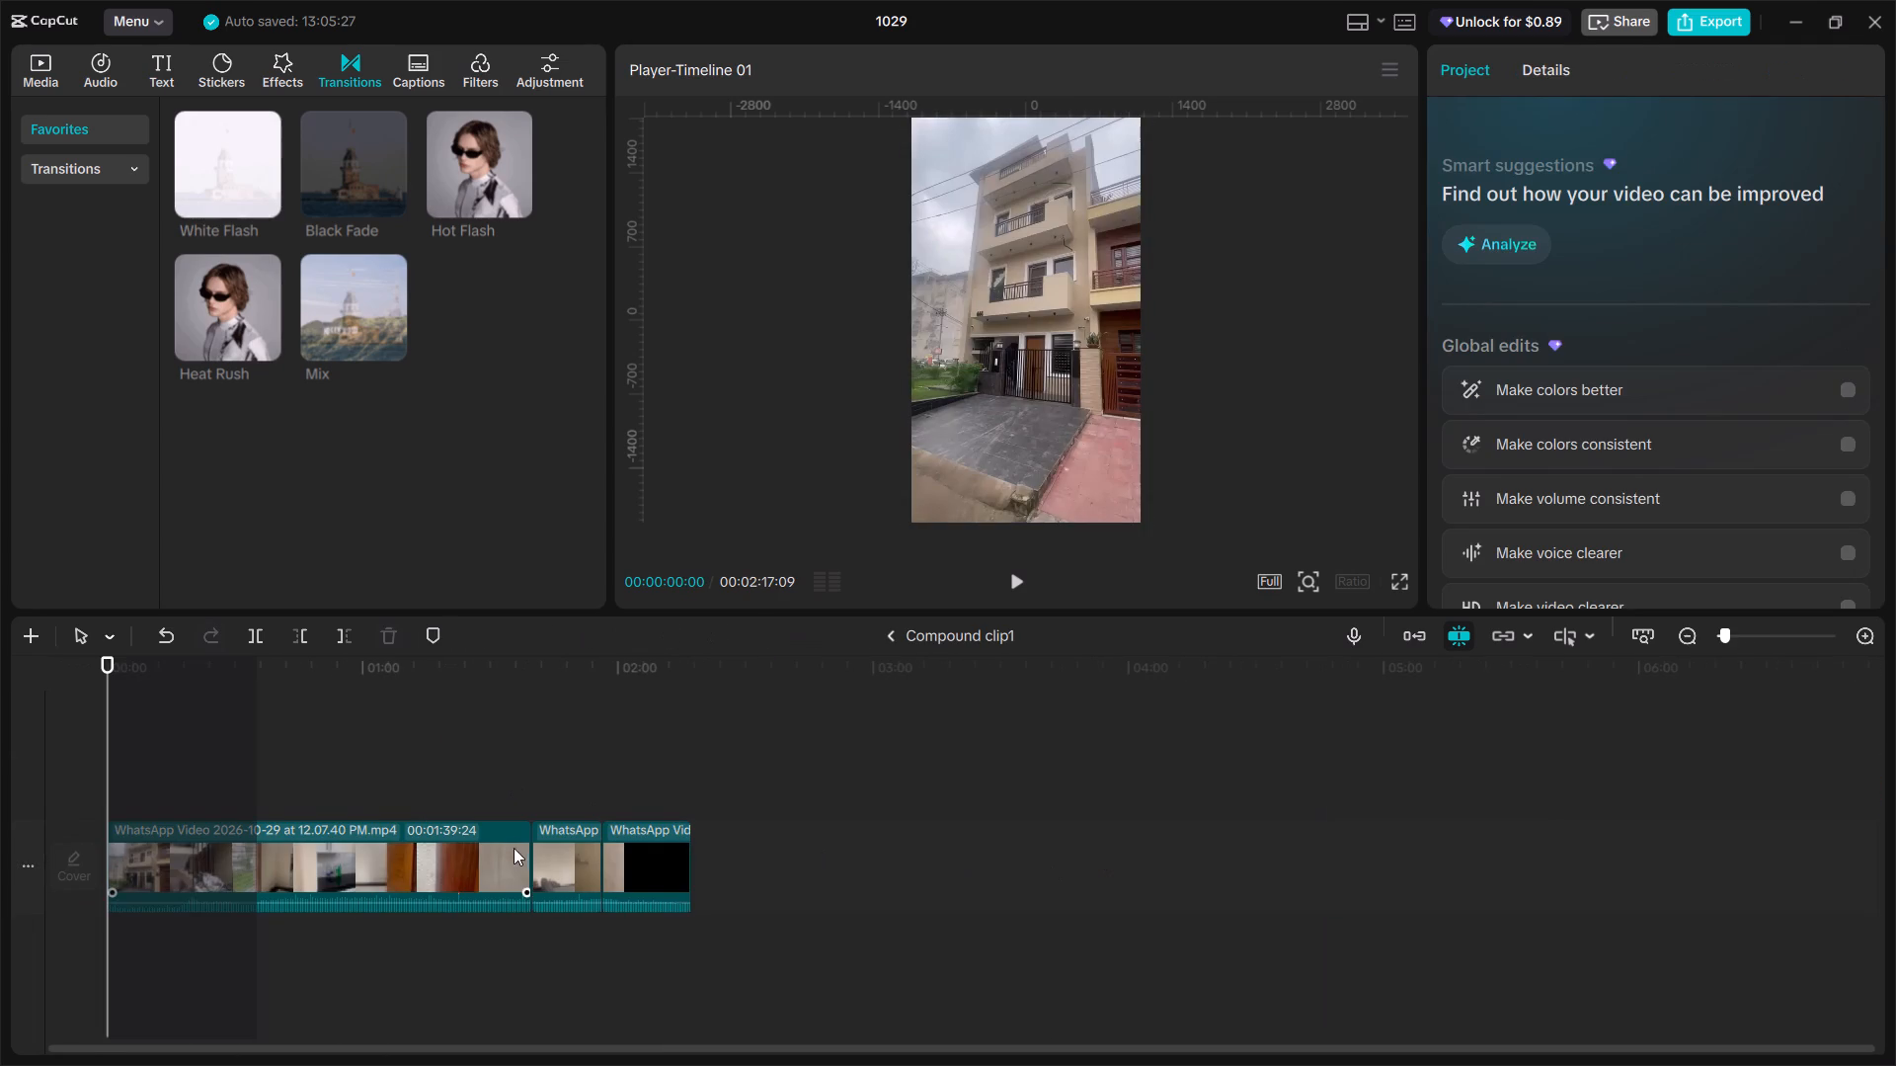
{"action": "left_click", "coordinate": [531, 862]}
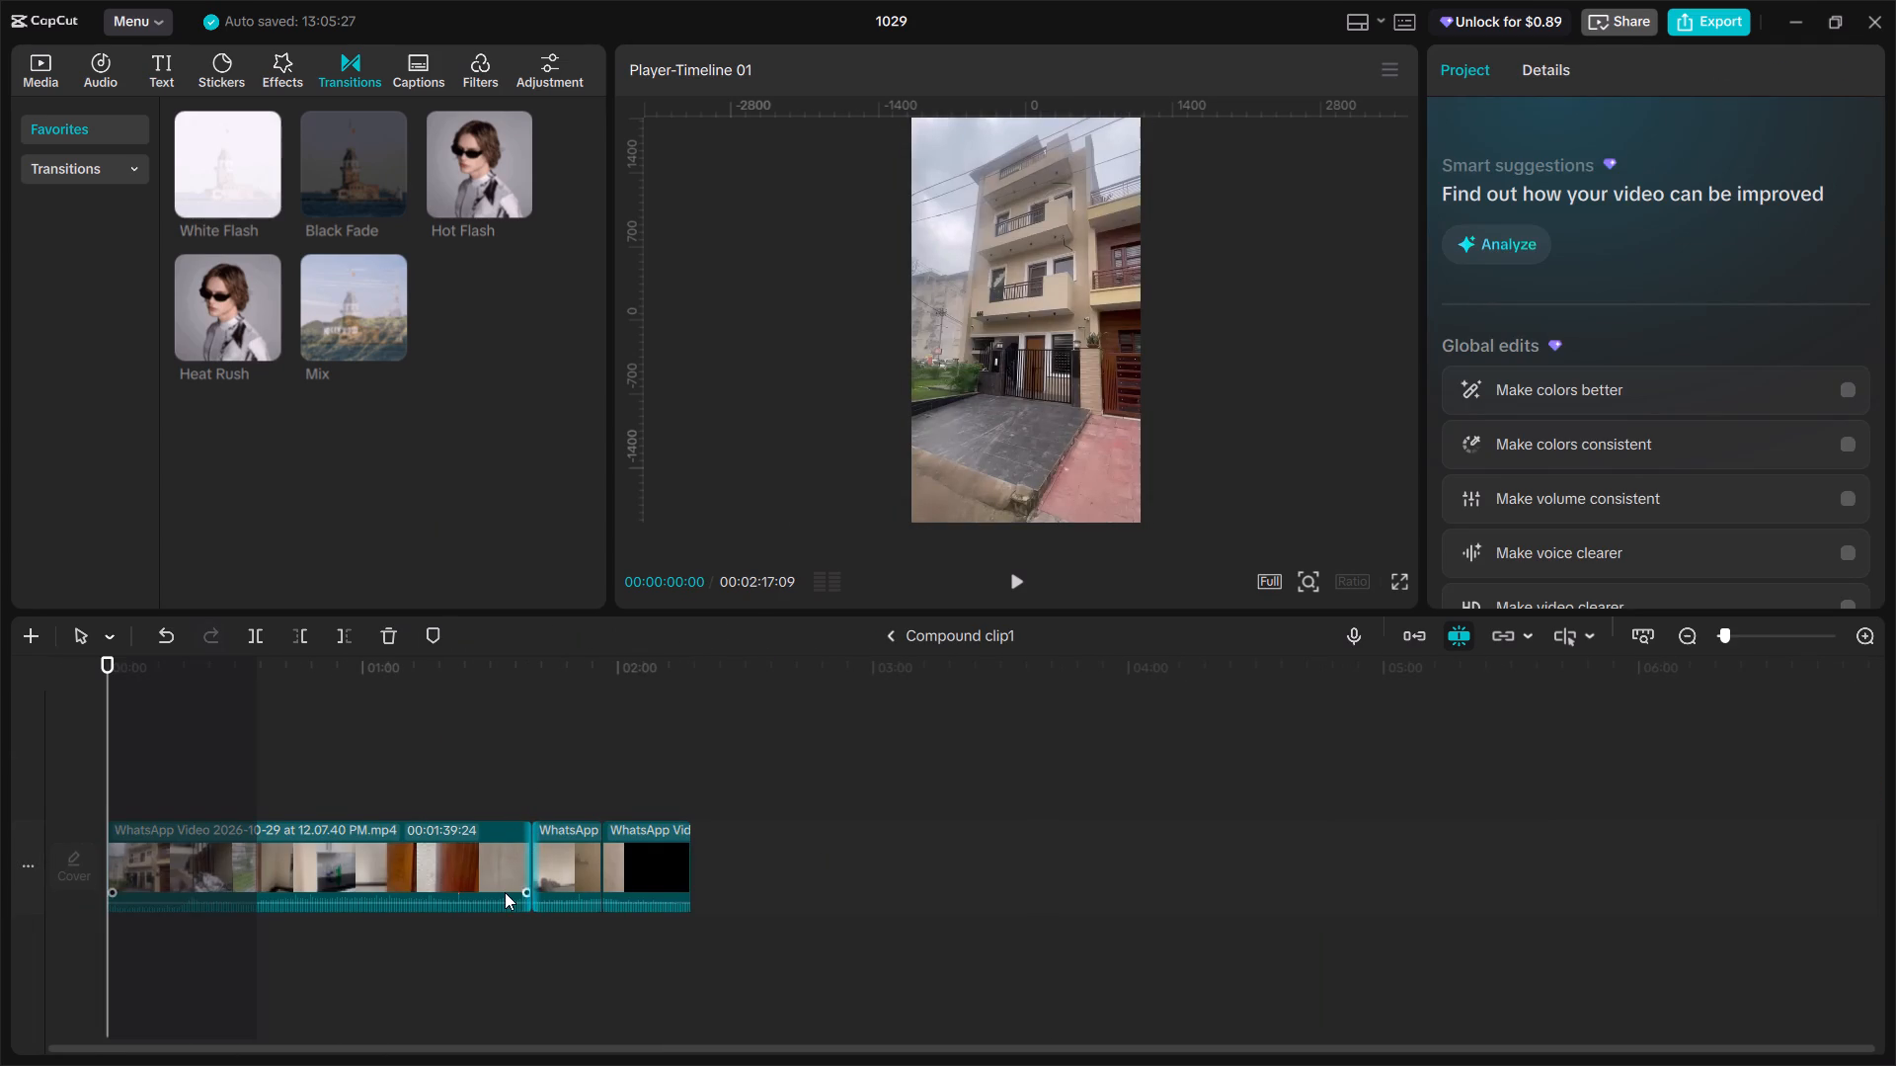
{"action": "left_click", "coordinate": [505, 892]}
{"action": "left_click", "coordinate": [551, 873]}
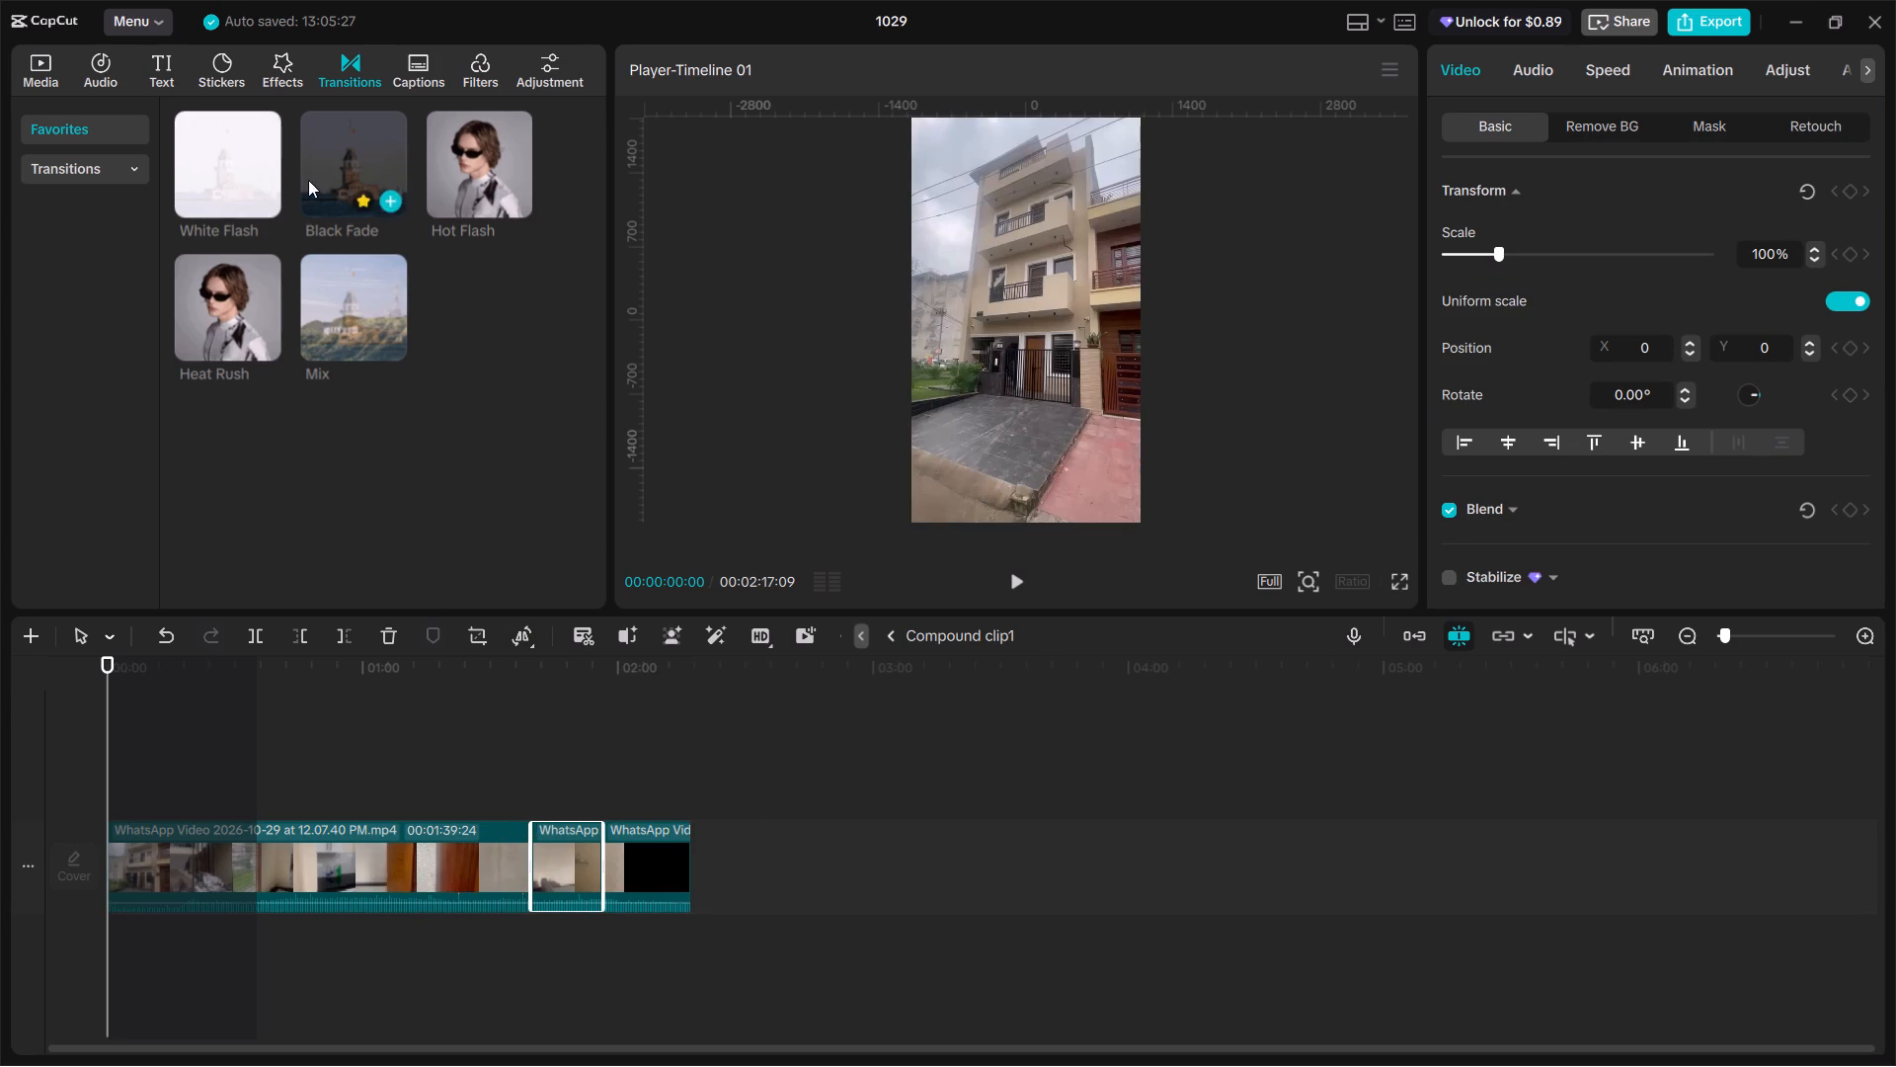
{"action": "left_click_drag", "start_coordinate": [353, 313], "coordinate": [486, 854]}
{"action": "left_click_drag", "start_coordinate": [486, 854], "coordinate": [527, 867]}
{"action": "left_click", "coordinate": [513, 788]}
{"action": "key", "text": "space"}
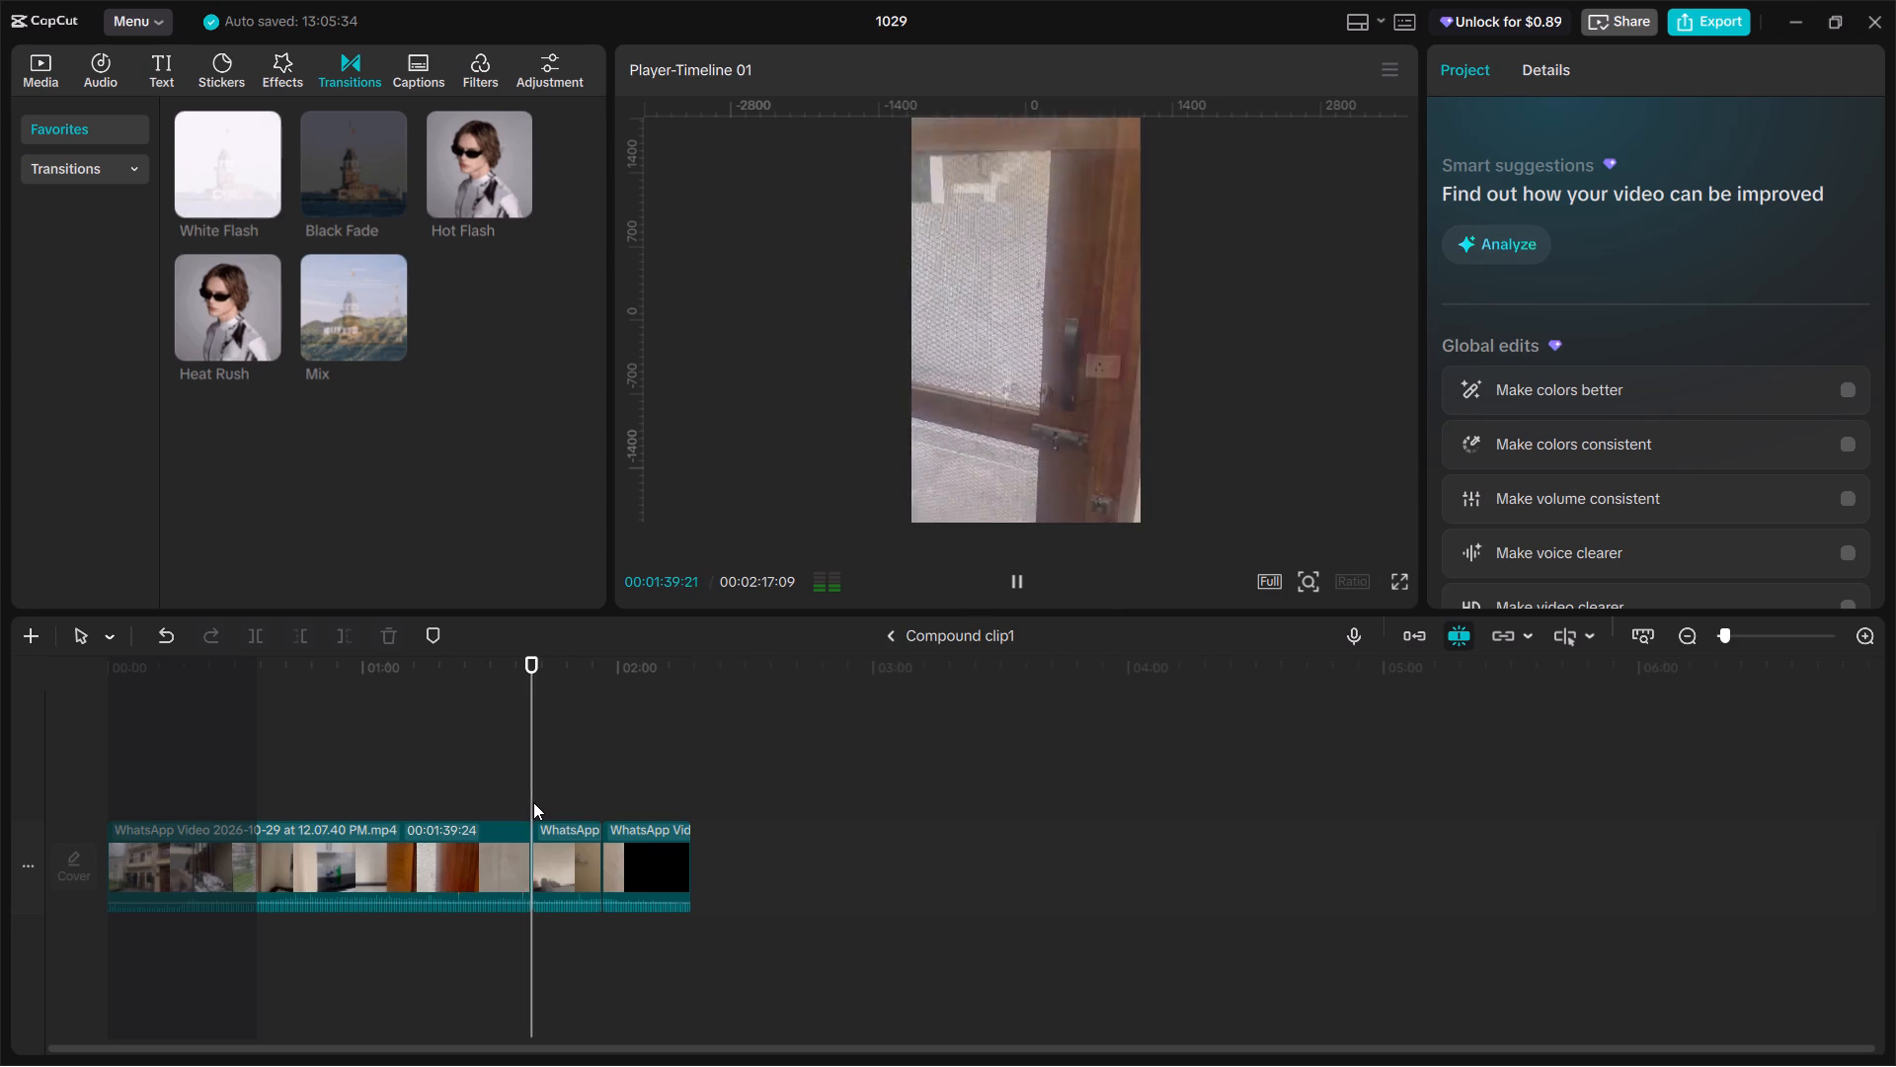
Add the favourite Mix transition between the second and third source videos inside the compound clip, and check the join in playback.
{"action": "double_click", "coordinate": [596, 789]}
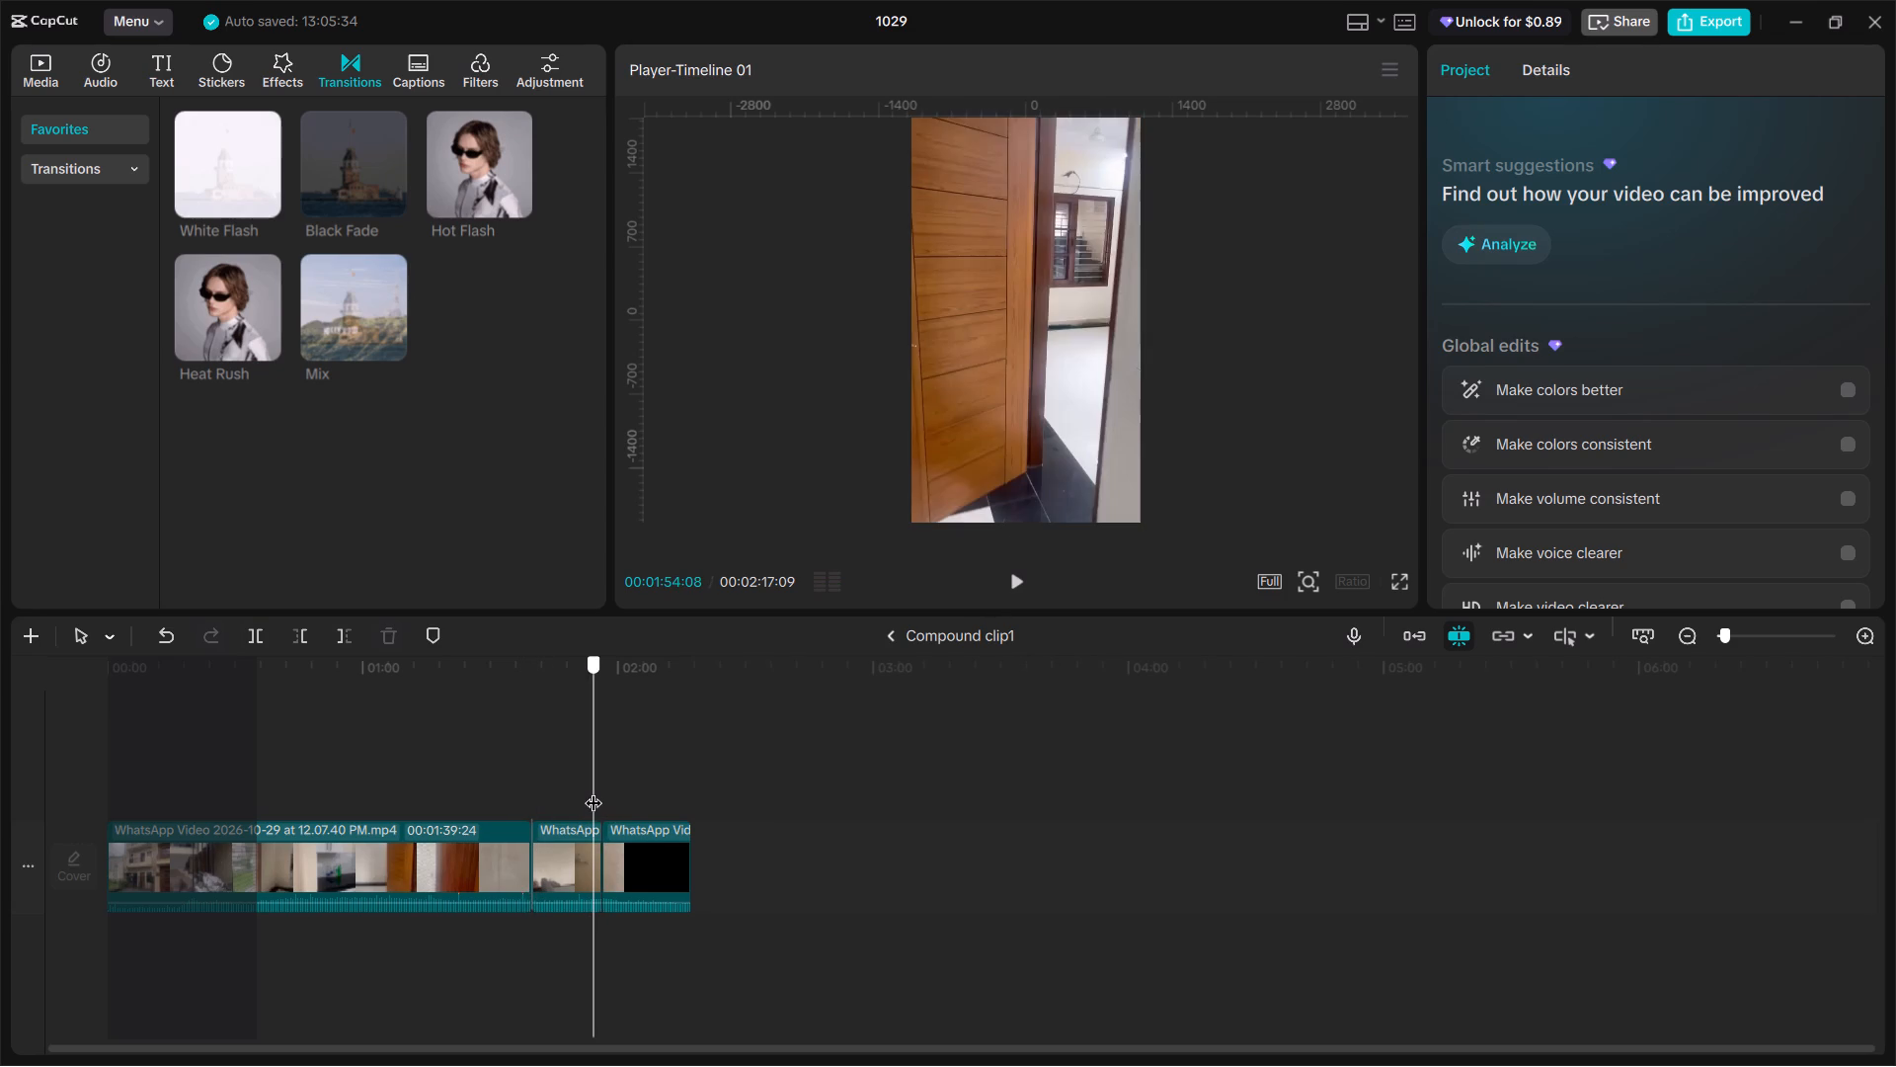
{"action": "key", "text": "space"}
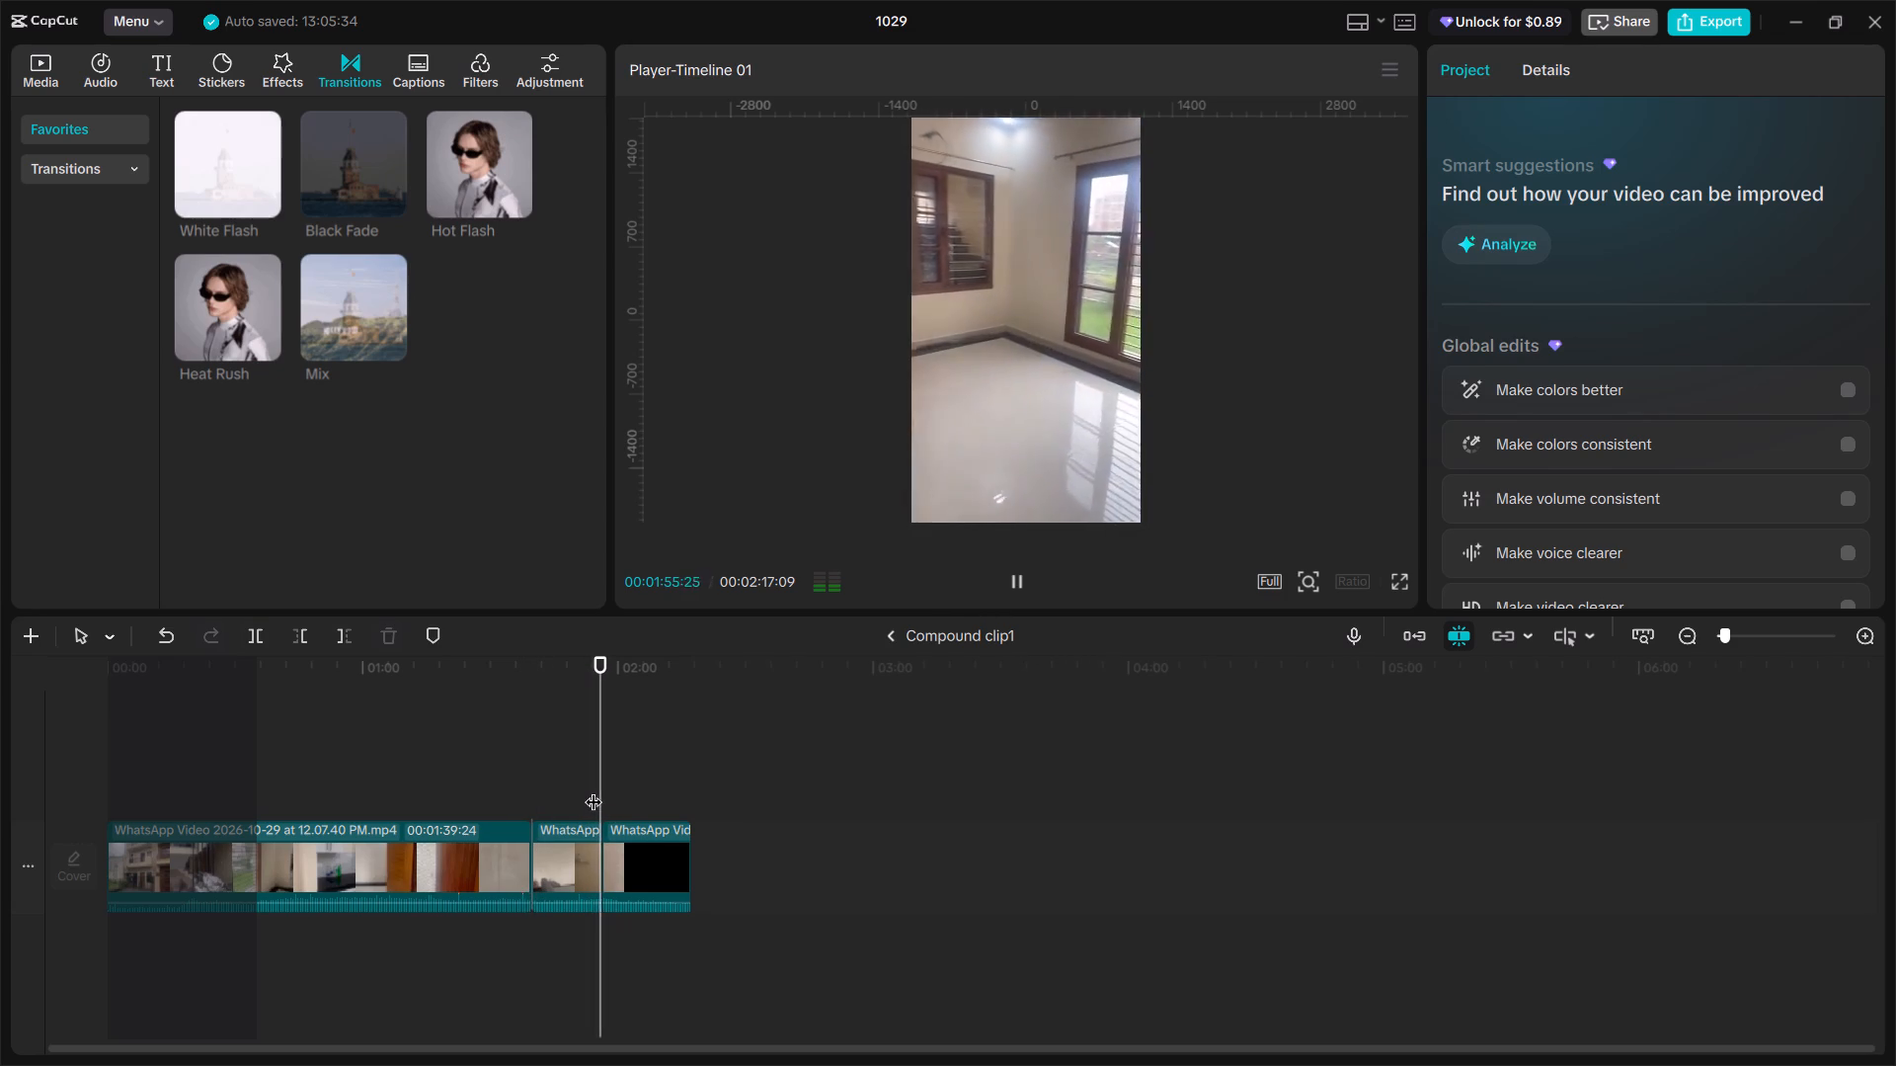
{"action": "key", "text": "space"}
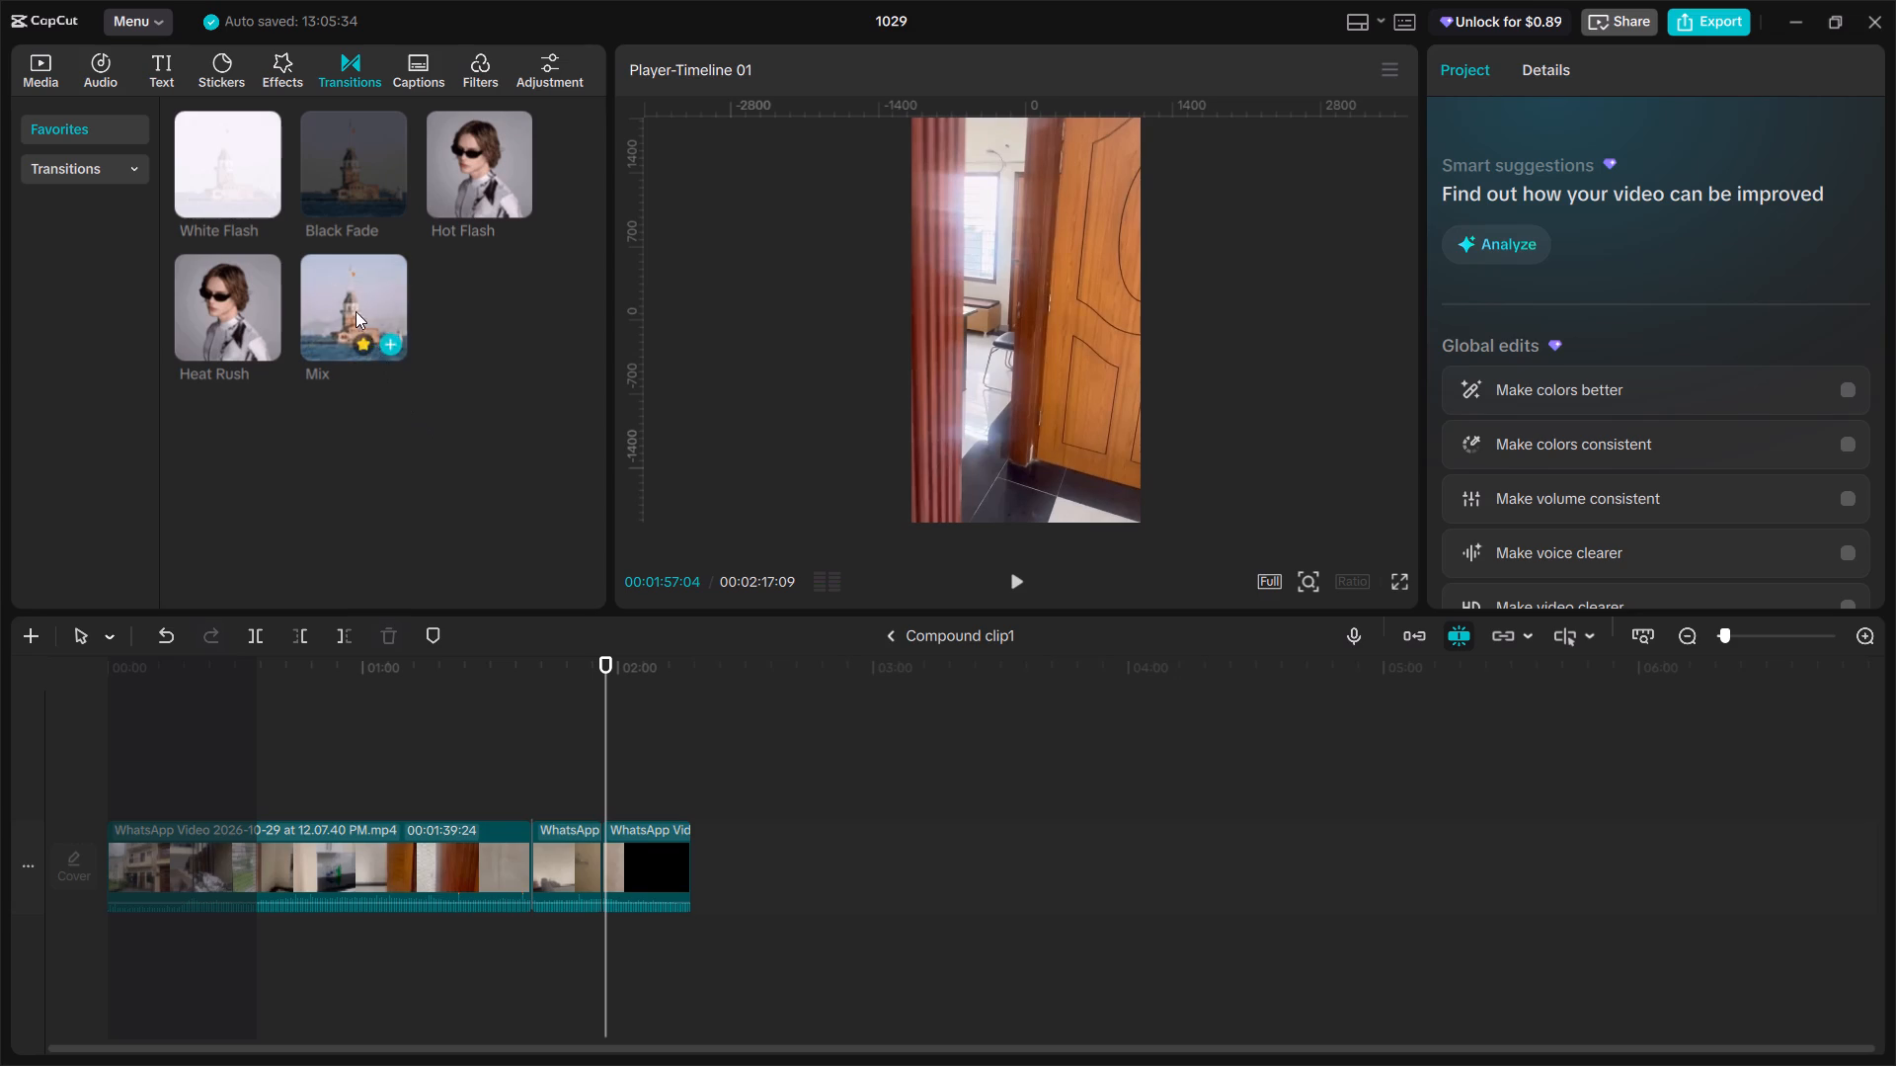
{"action": "left_click_drag", "start_coordinate": [355, 311], "coordinate": [603, 862]}
{"action": "left_click", "coordinate": [592, 799]}
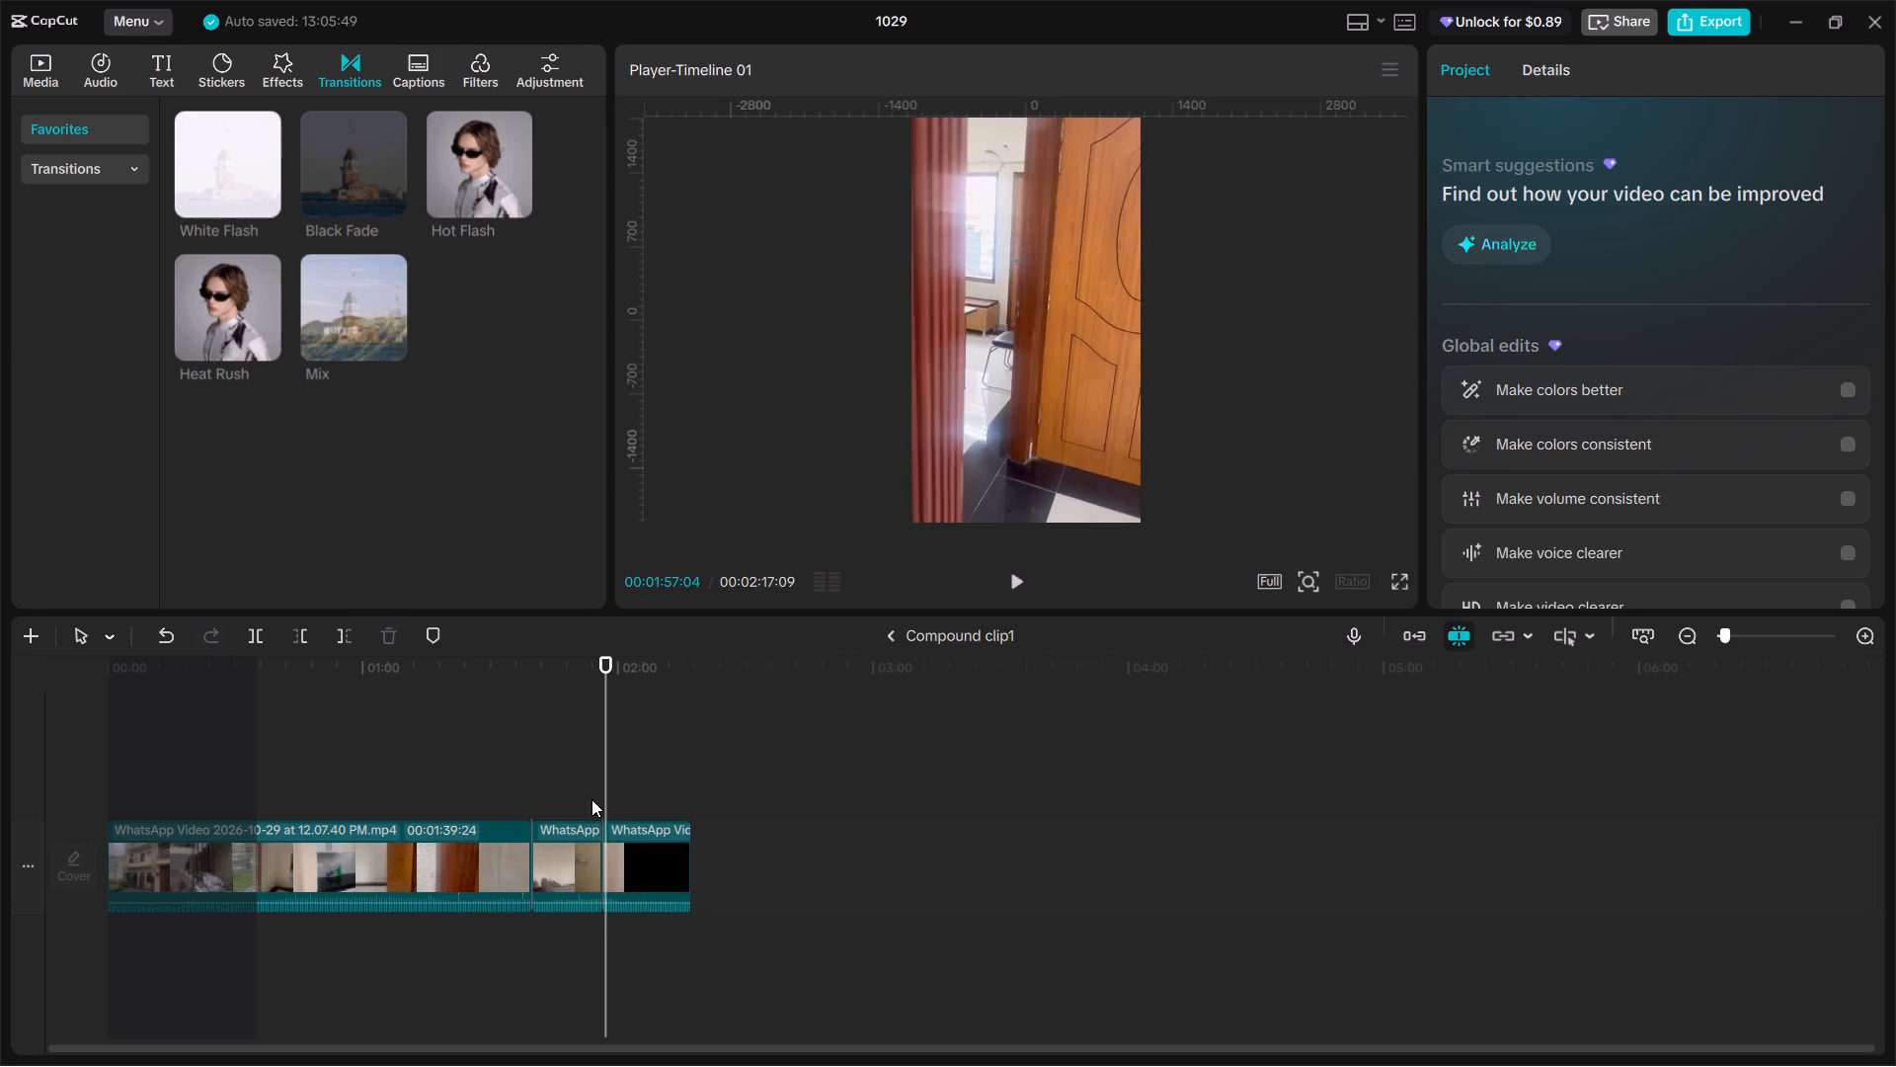
{"action": "key", "text": "space"}
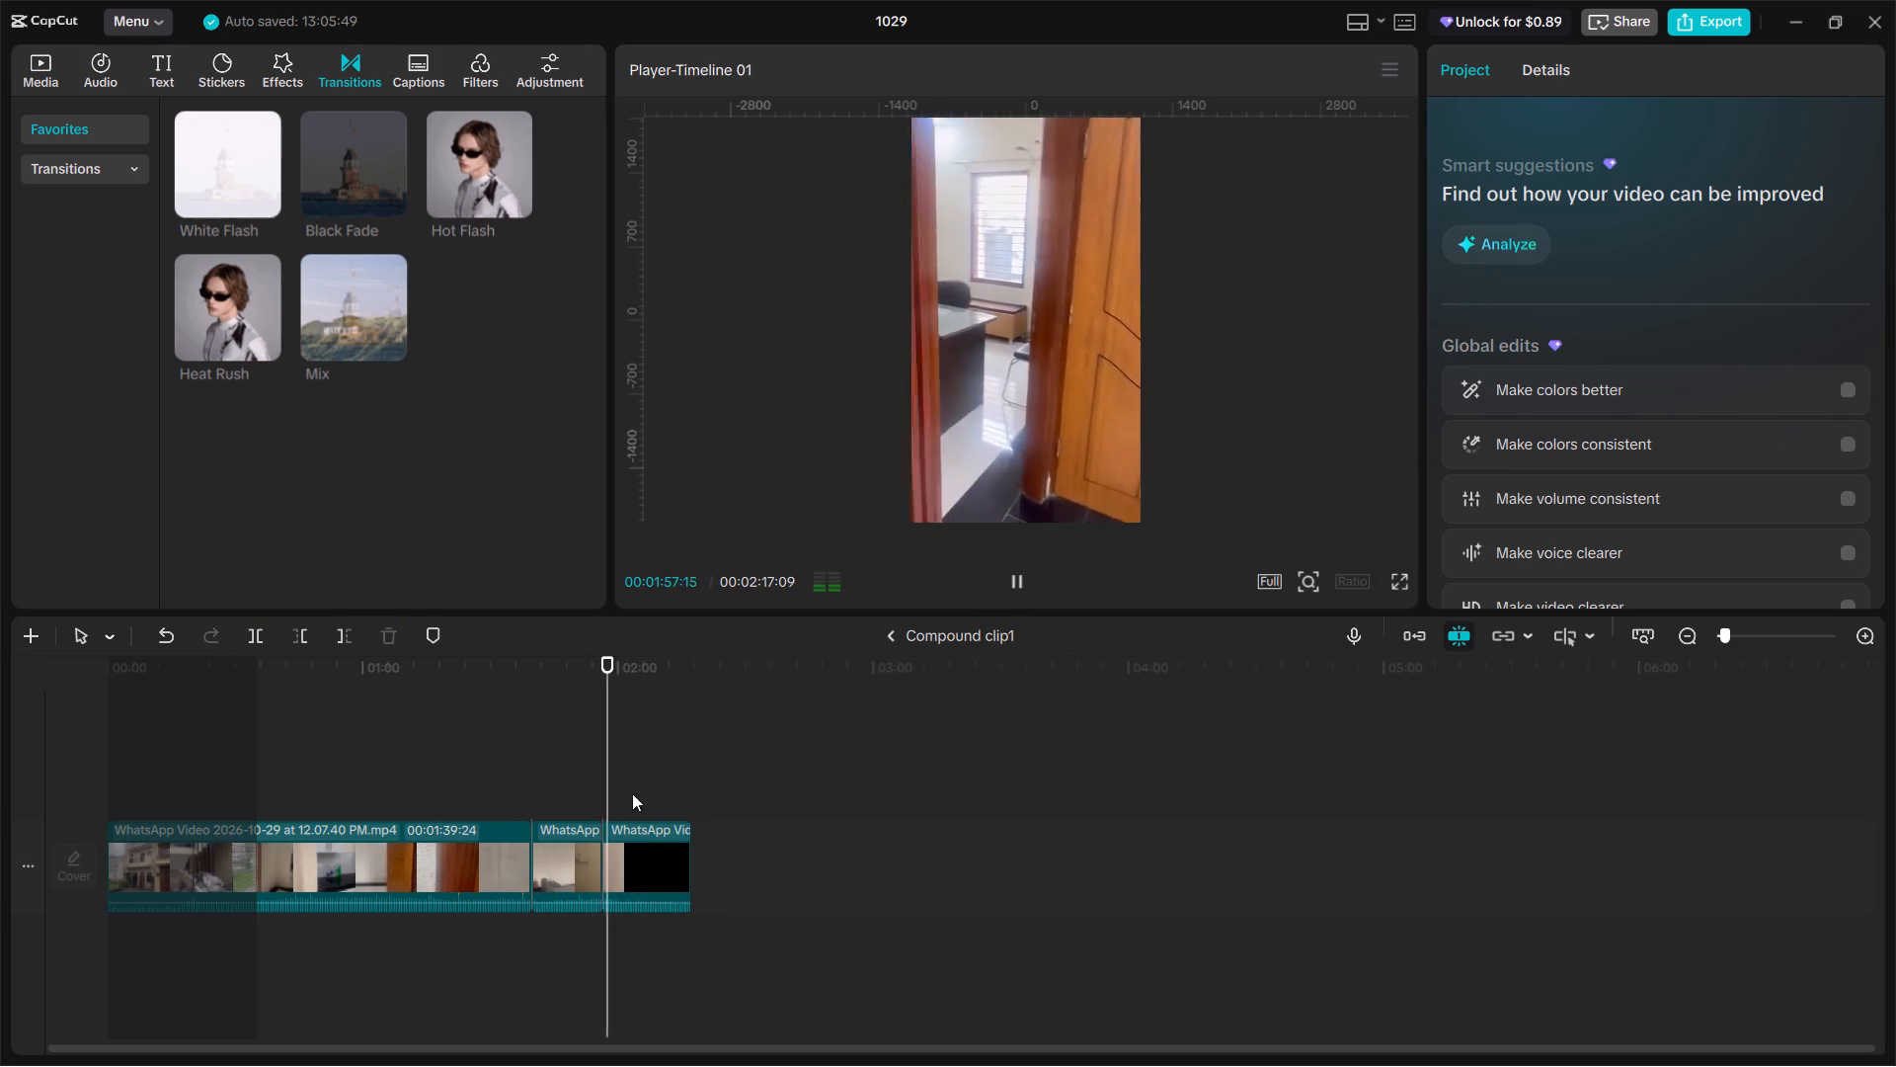
Return to the main timeline, replay the last 3.4x clip from about 31 seconds onward, and bring the playhead back to the start.
{"action": "left_click", "coordinate": [890, 636]}
{"action": "left_click", "coordinate": [1189, 773]}
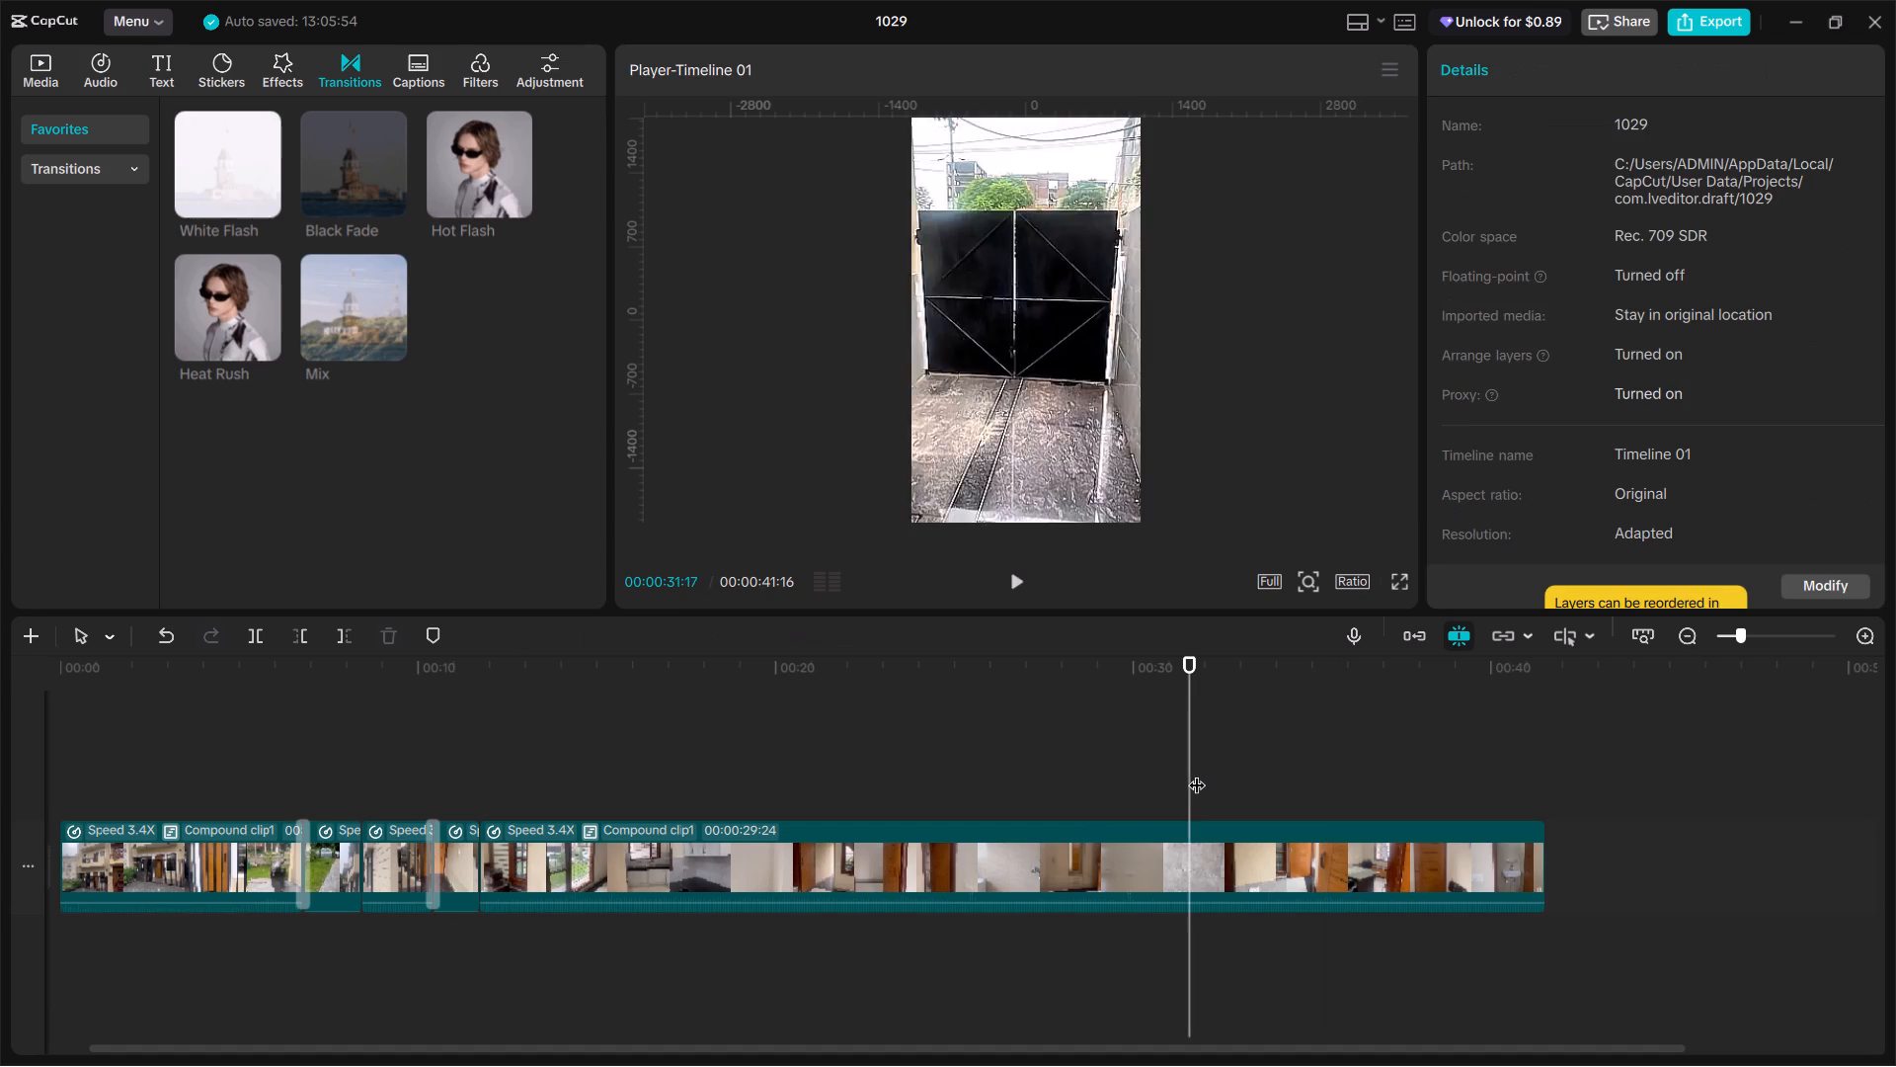
{"action": "key", "text": "space"}
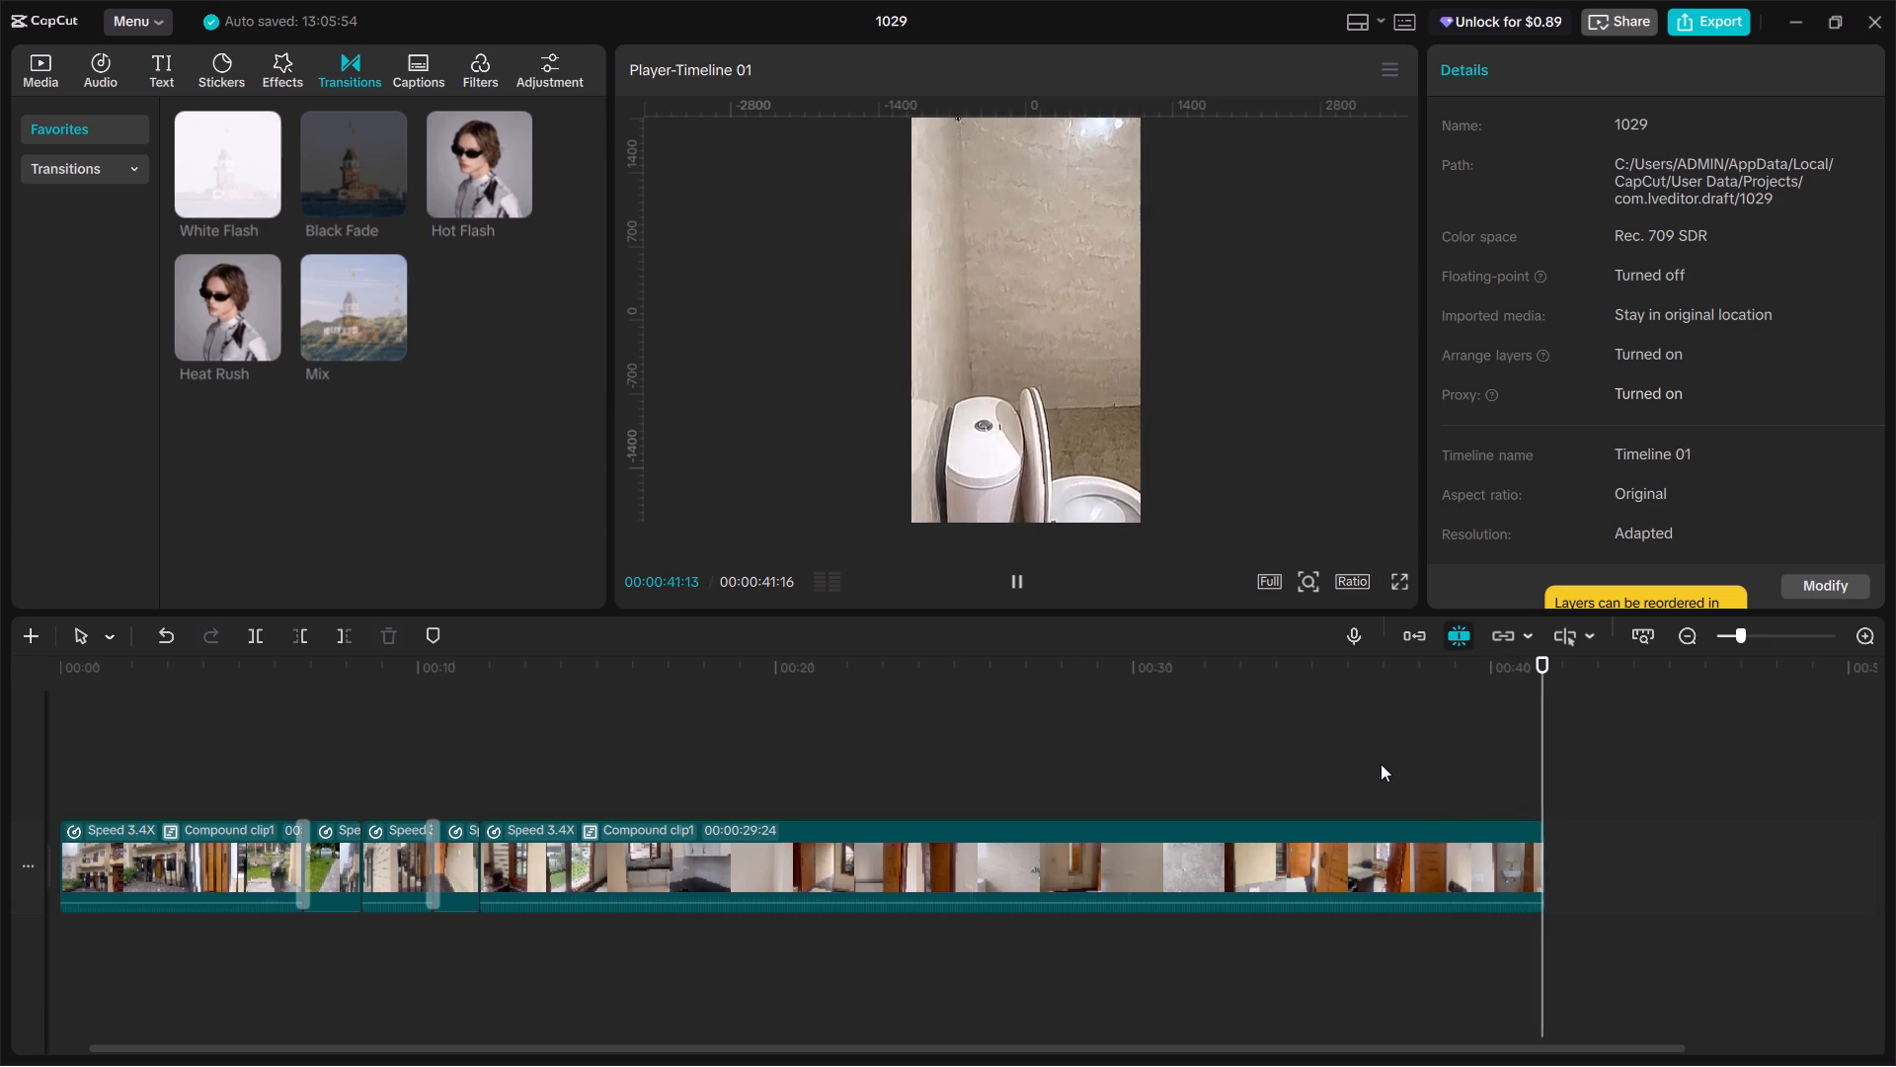
{"action": "left_click", "coordinate": [1346, 765]}
{"action": "left_click_drag", "start_coordinate": [1346, 765], "coordinate": [75, 789]}
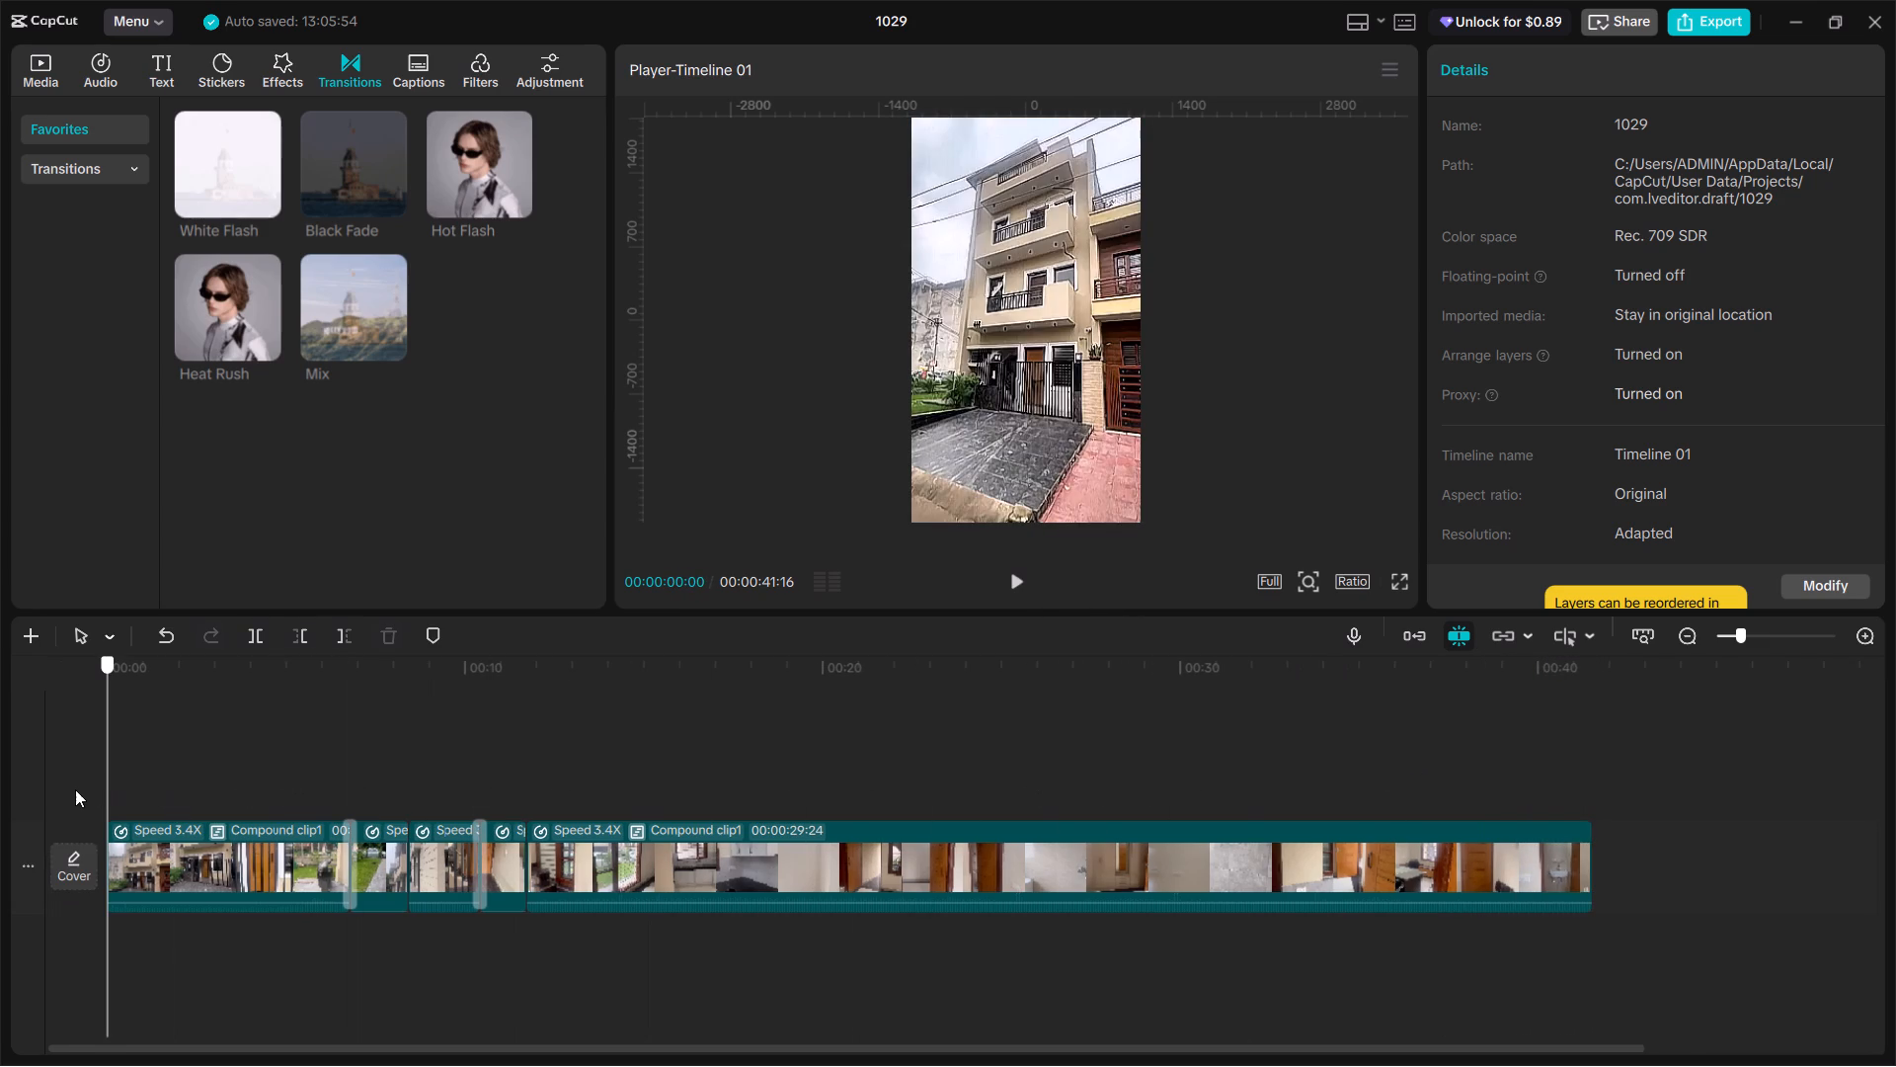
{"action": "left_click_drag", "start_coordinate": [75, 789], "coordinate": [75, 790]}
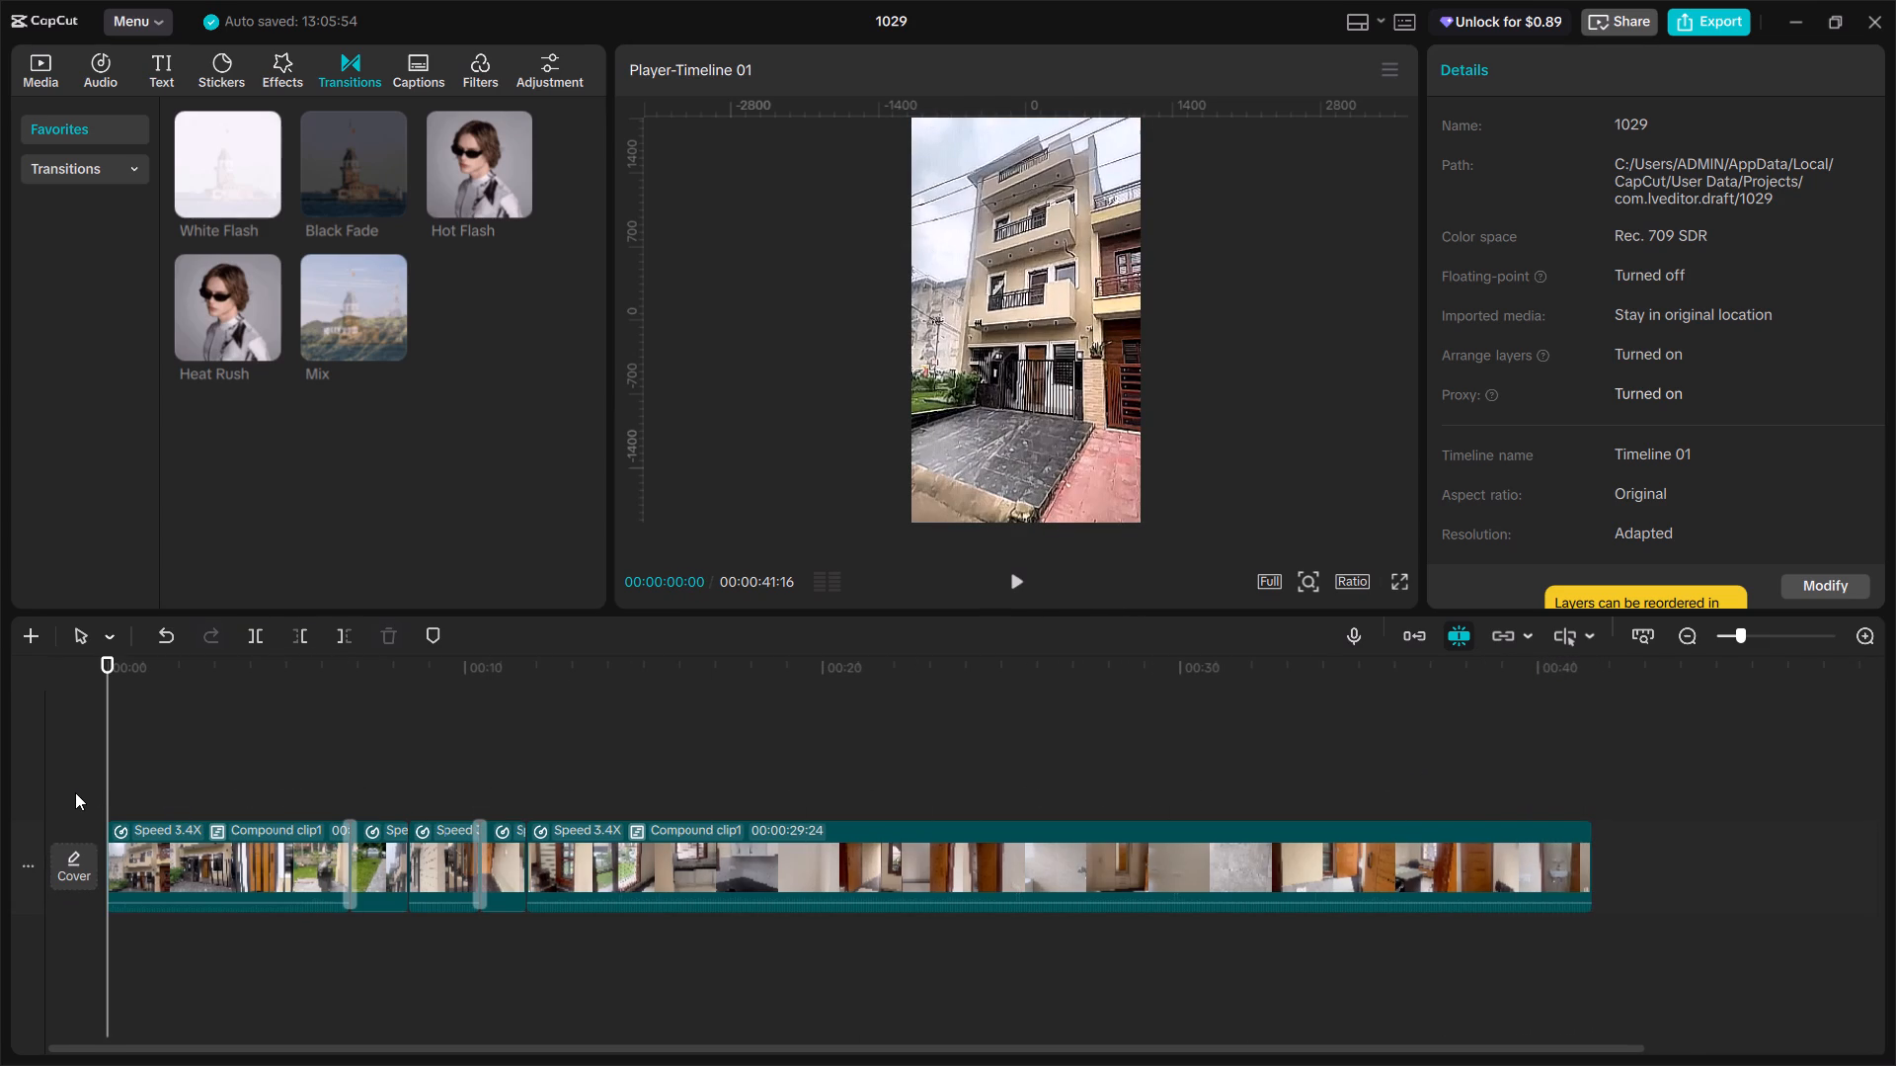
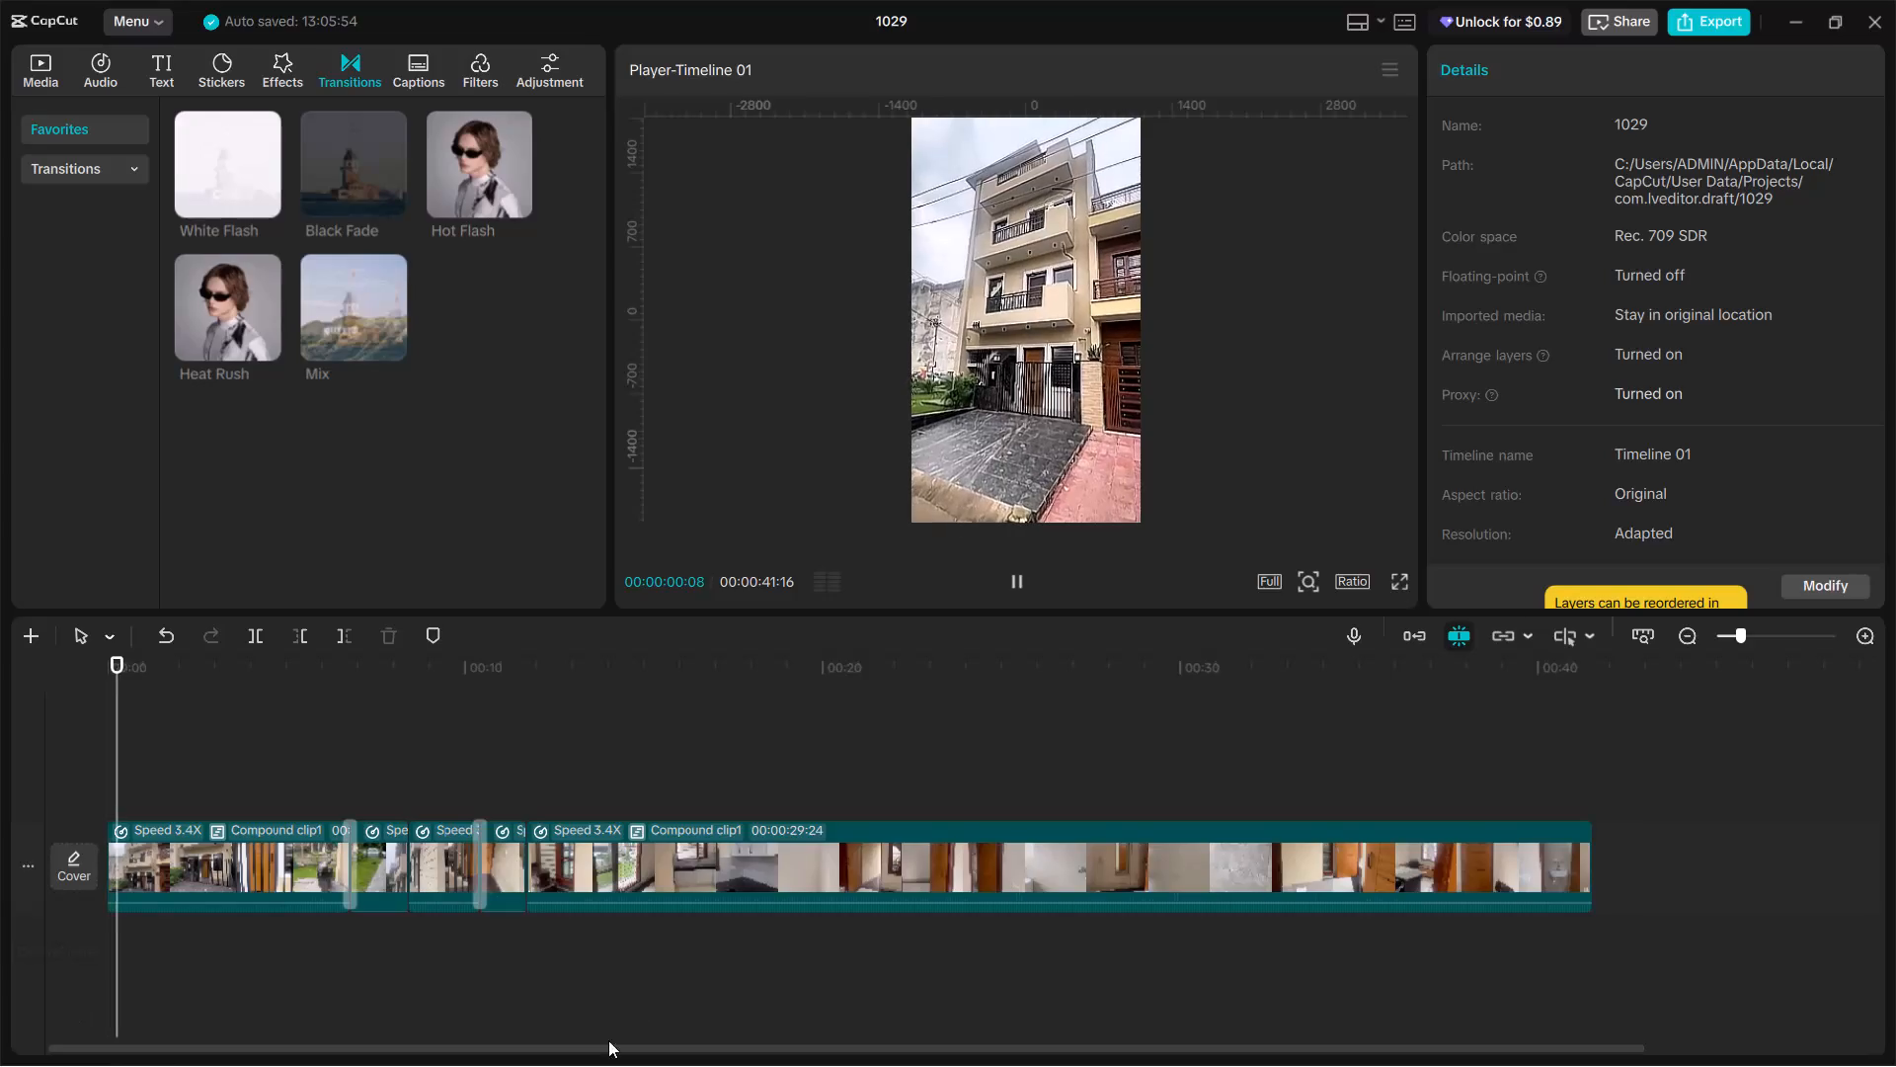
Stop the preview of the opening house exterior shot and return the playhead to the start of the timeline.
{"action": "left_click", "coordinate": [161, 747]}
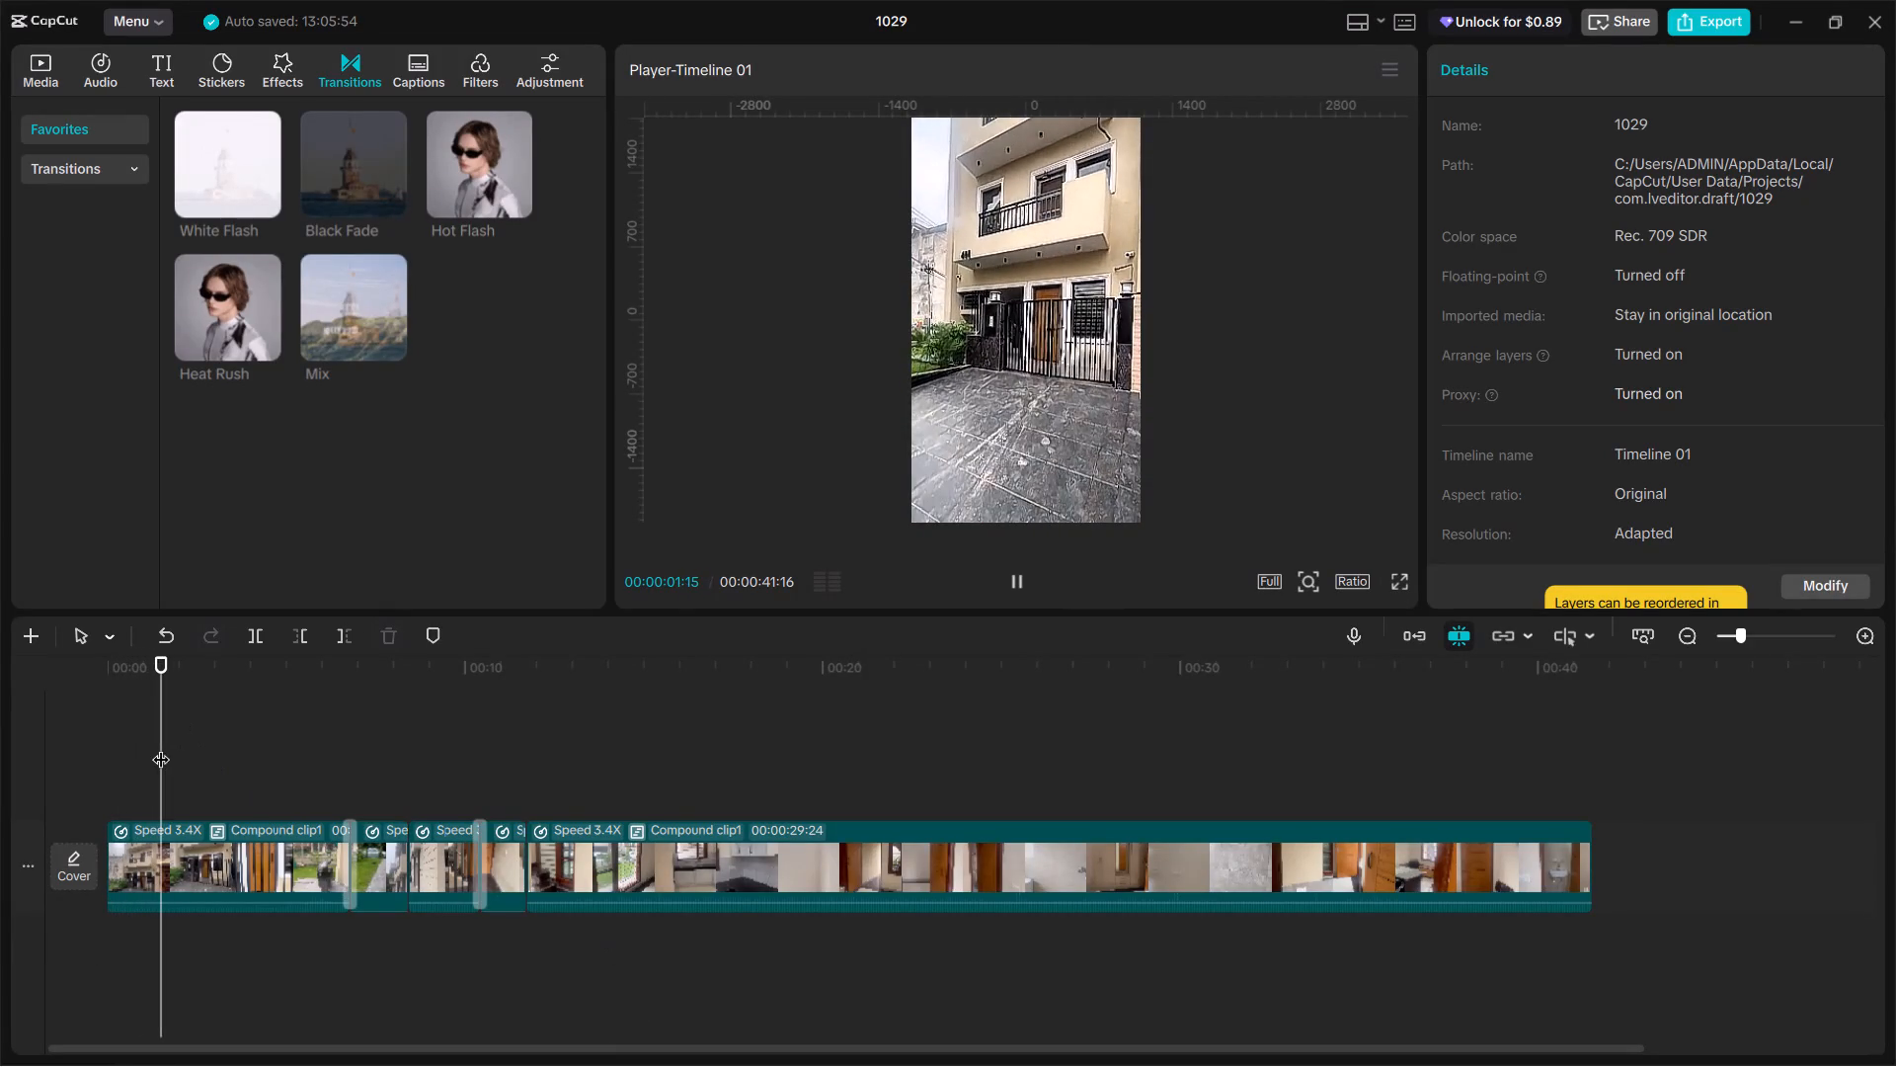
{"action": "left_click_drag", "start_coordinate": [161, 747], "coordinate": [111, 762]}
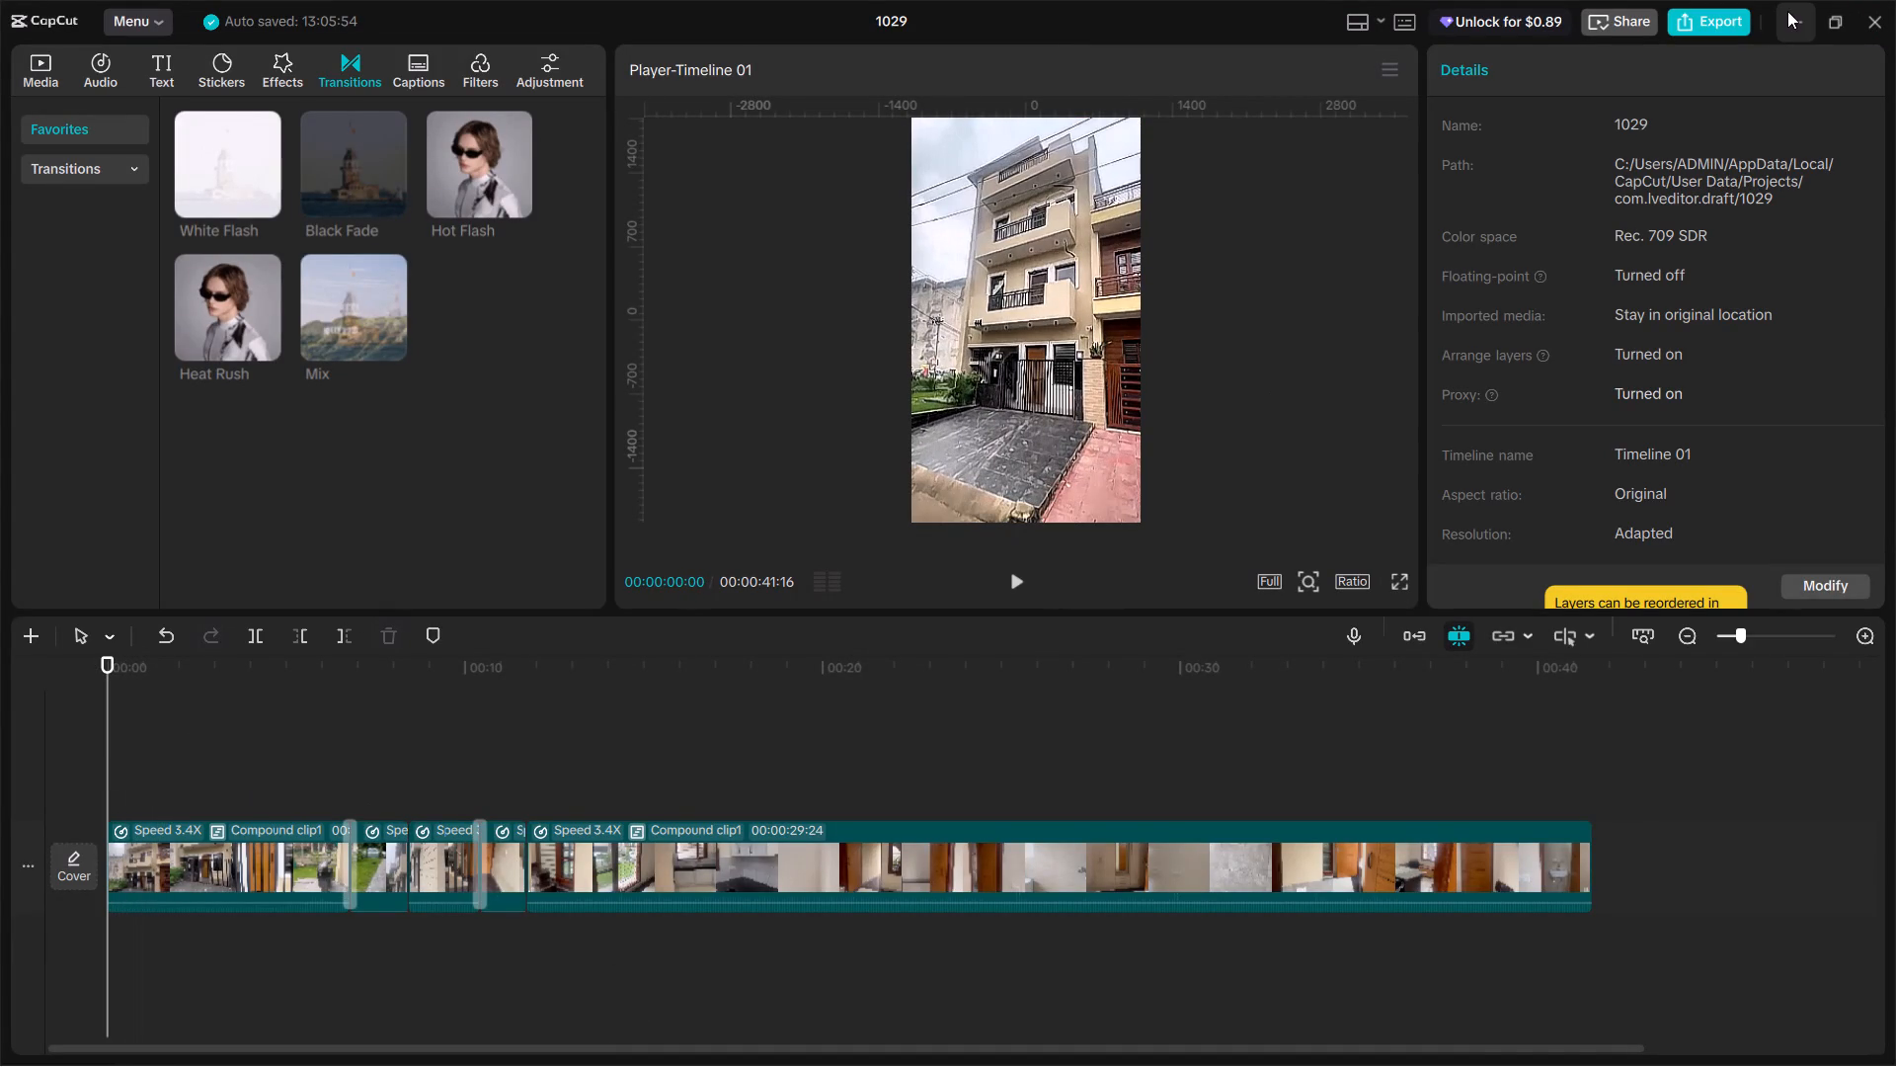
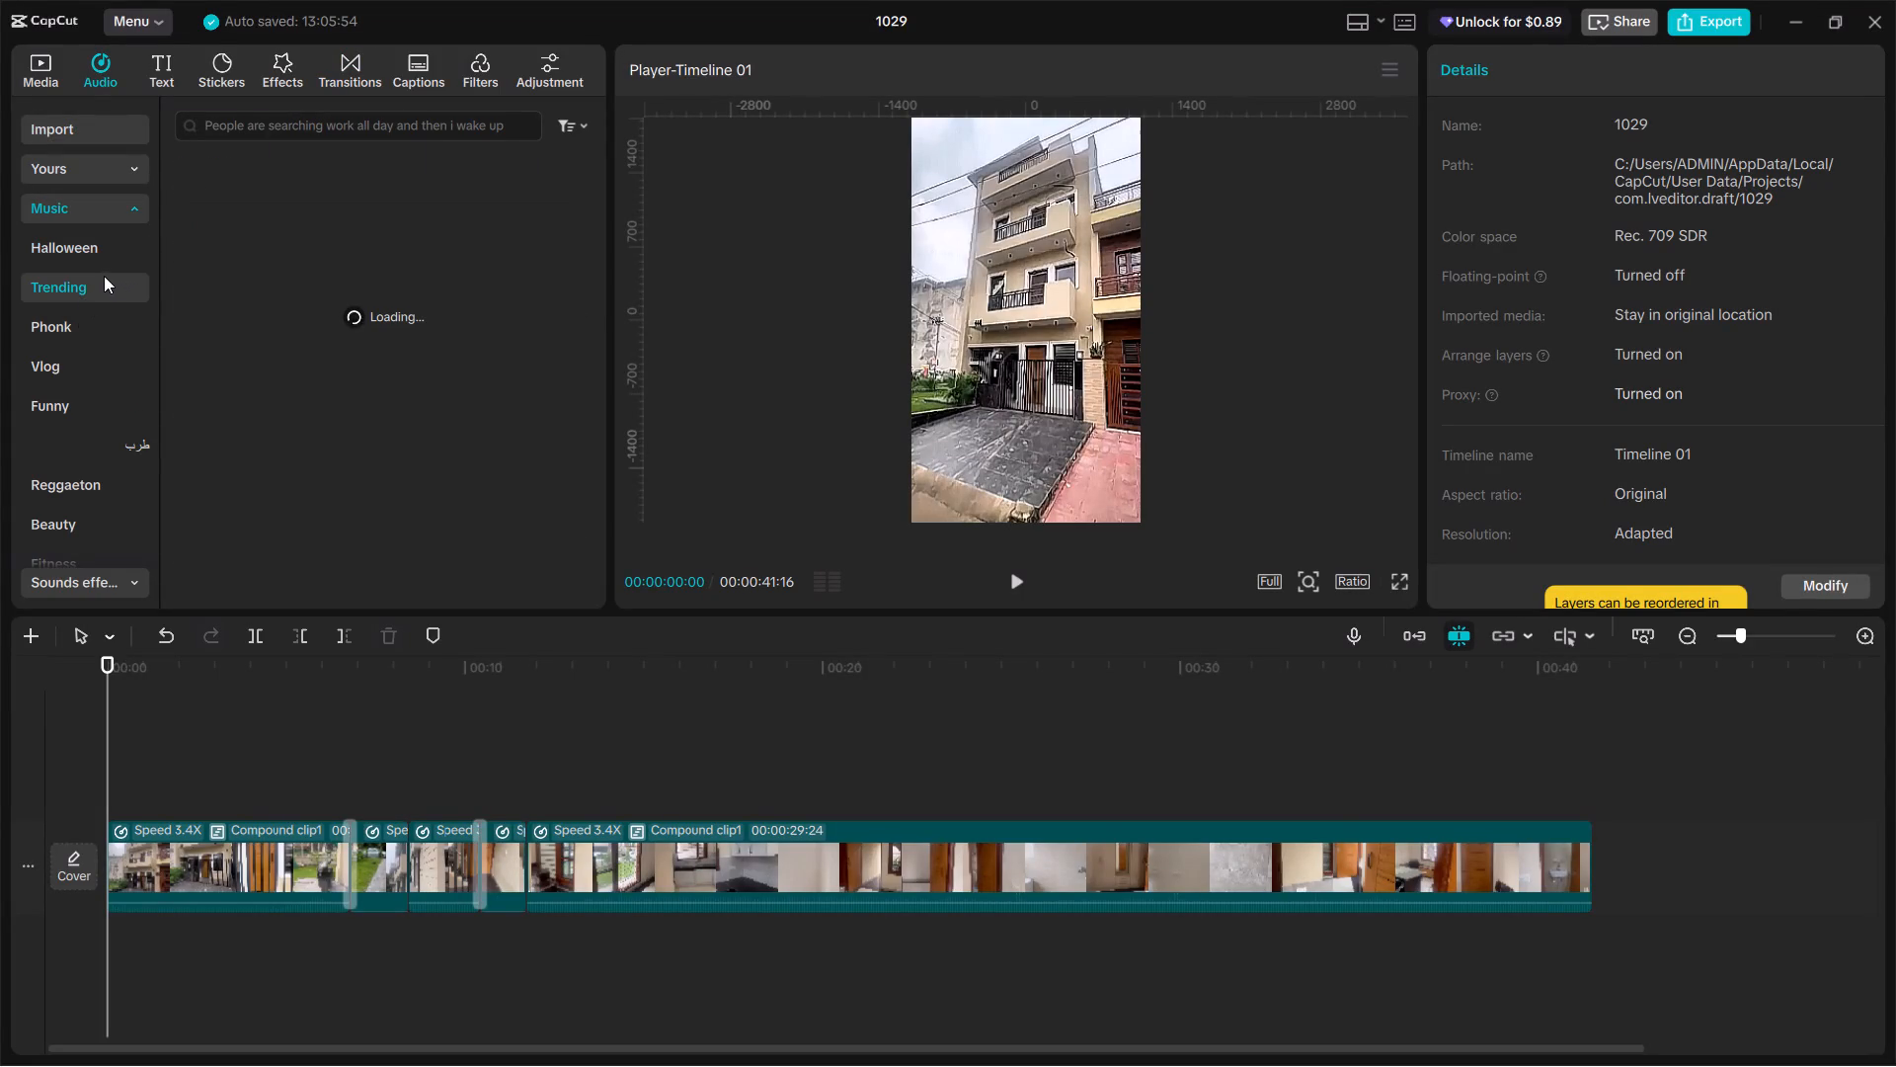
Audition the trending music tracks from River Edit through Arghh, and place Arghh beneath the video from the start of the timeline.
{"action": "left_click", "coordinate": [227, 211]}
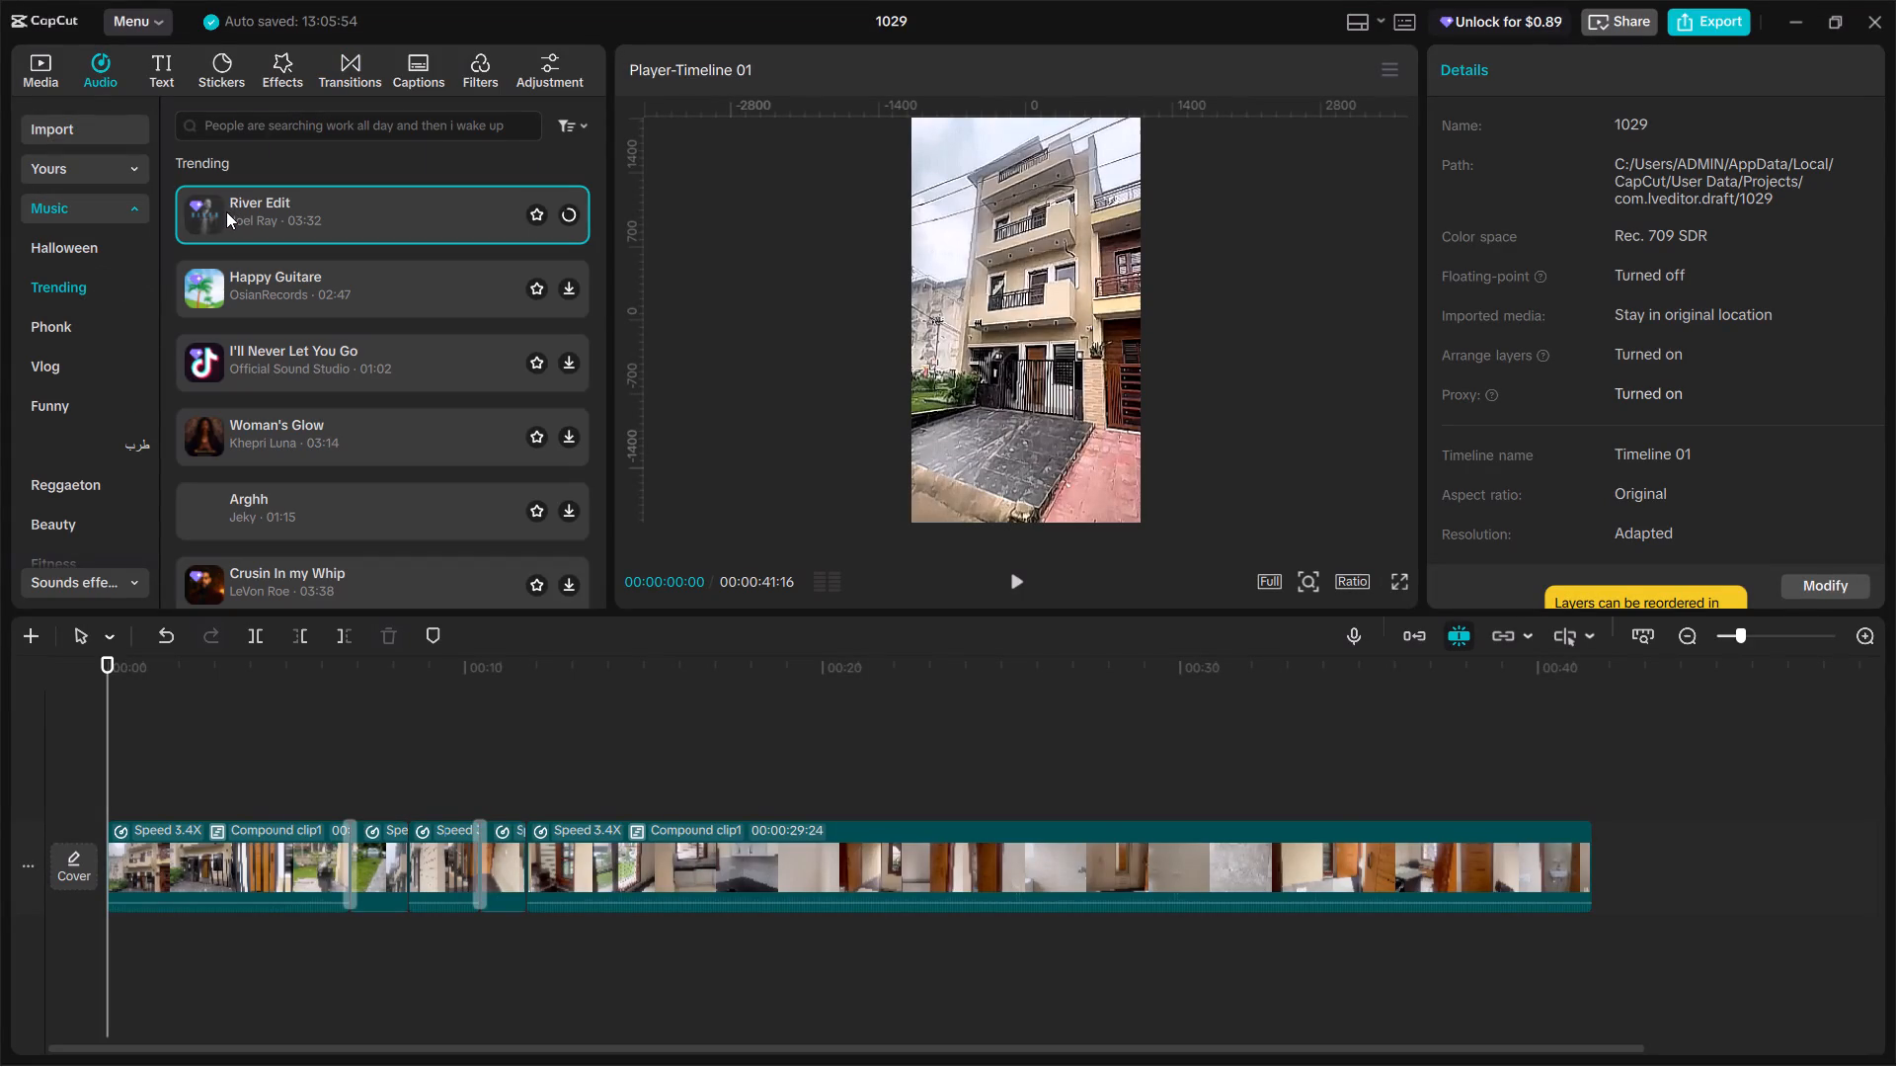
{"action": "left_click", "coordinate": [284, 283]}
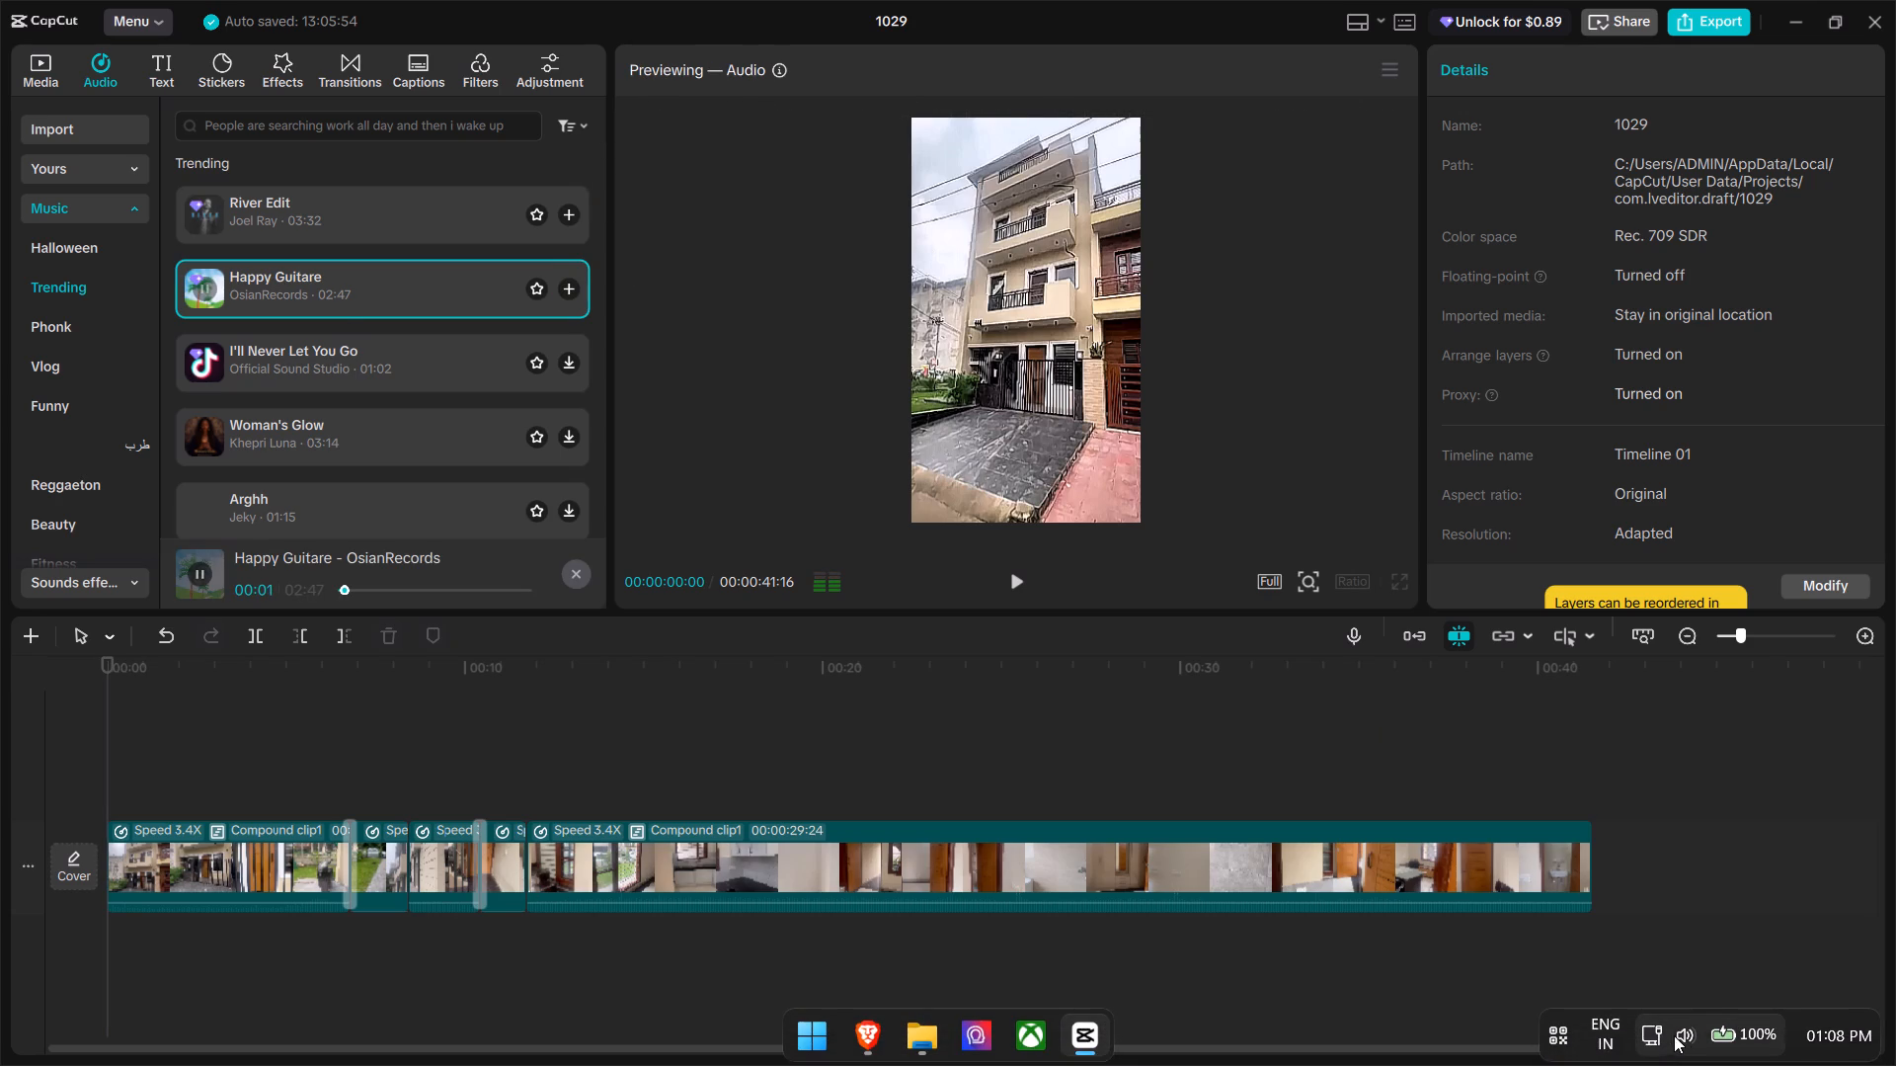
{"action": "scroll", "coordinate": [1680, 1035], "scroll_direction": "down", "scroll_amount": 9}
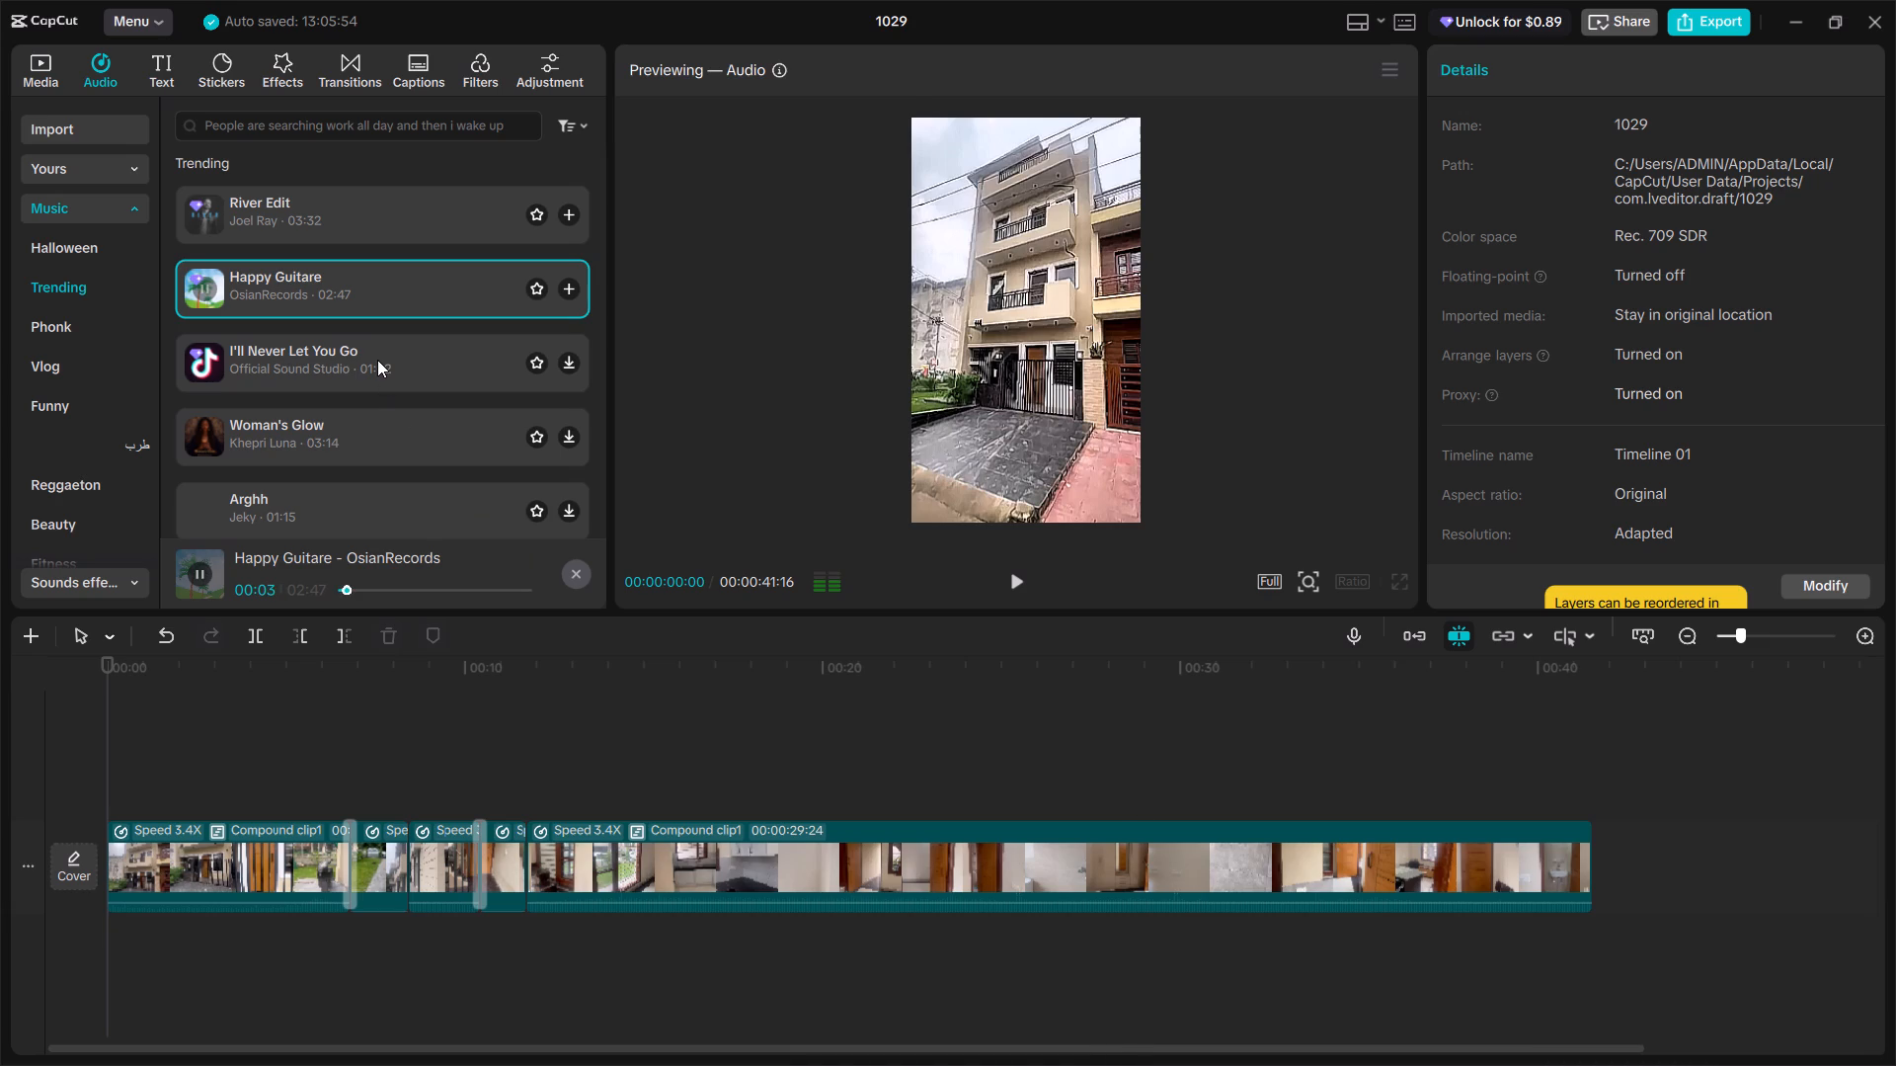
{"action": "left_click", "coordinate": [377, 360]}
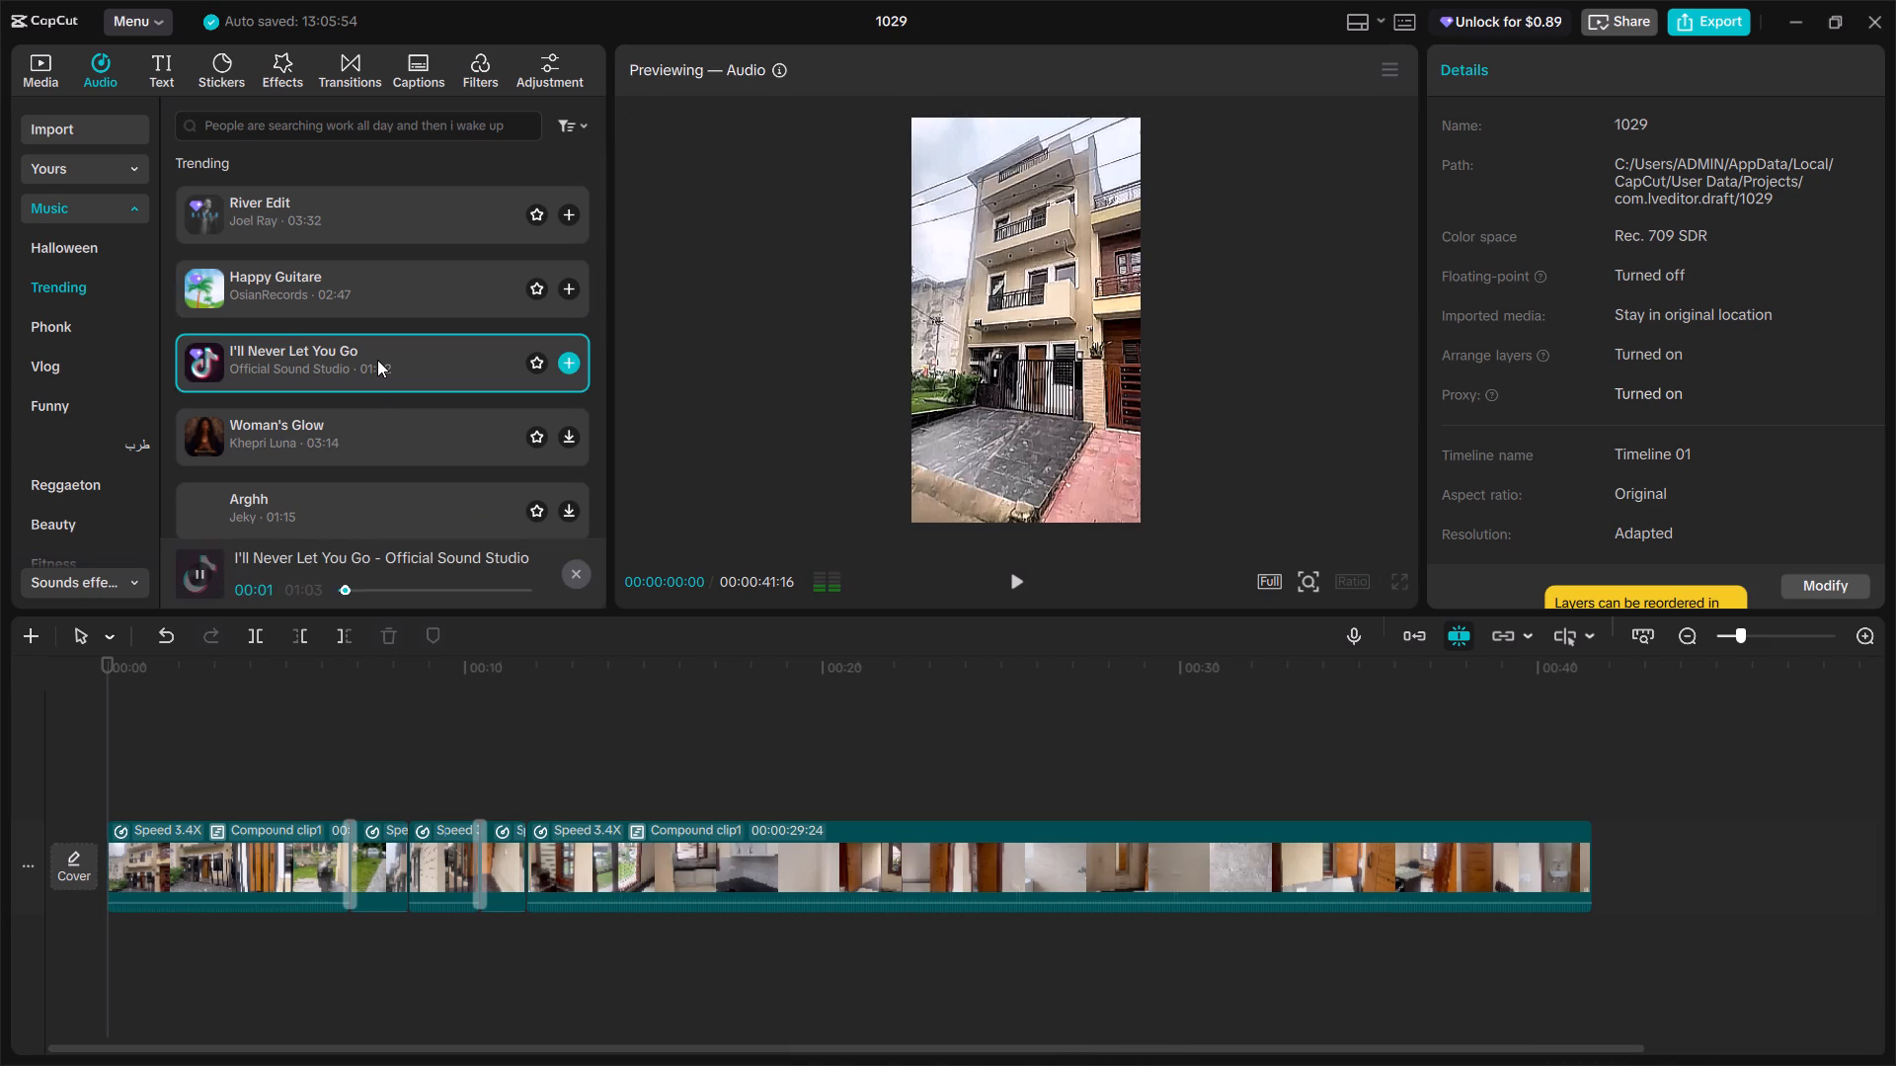
{"action": "left_click", "coordinate": [361, 432]}
{"action": "scroll", "coordinate": [365, 425], "scroll_direction": "down", "scroll_amount": 2}
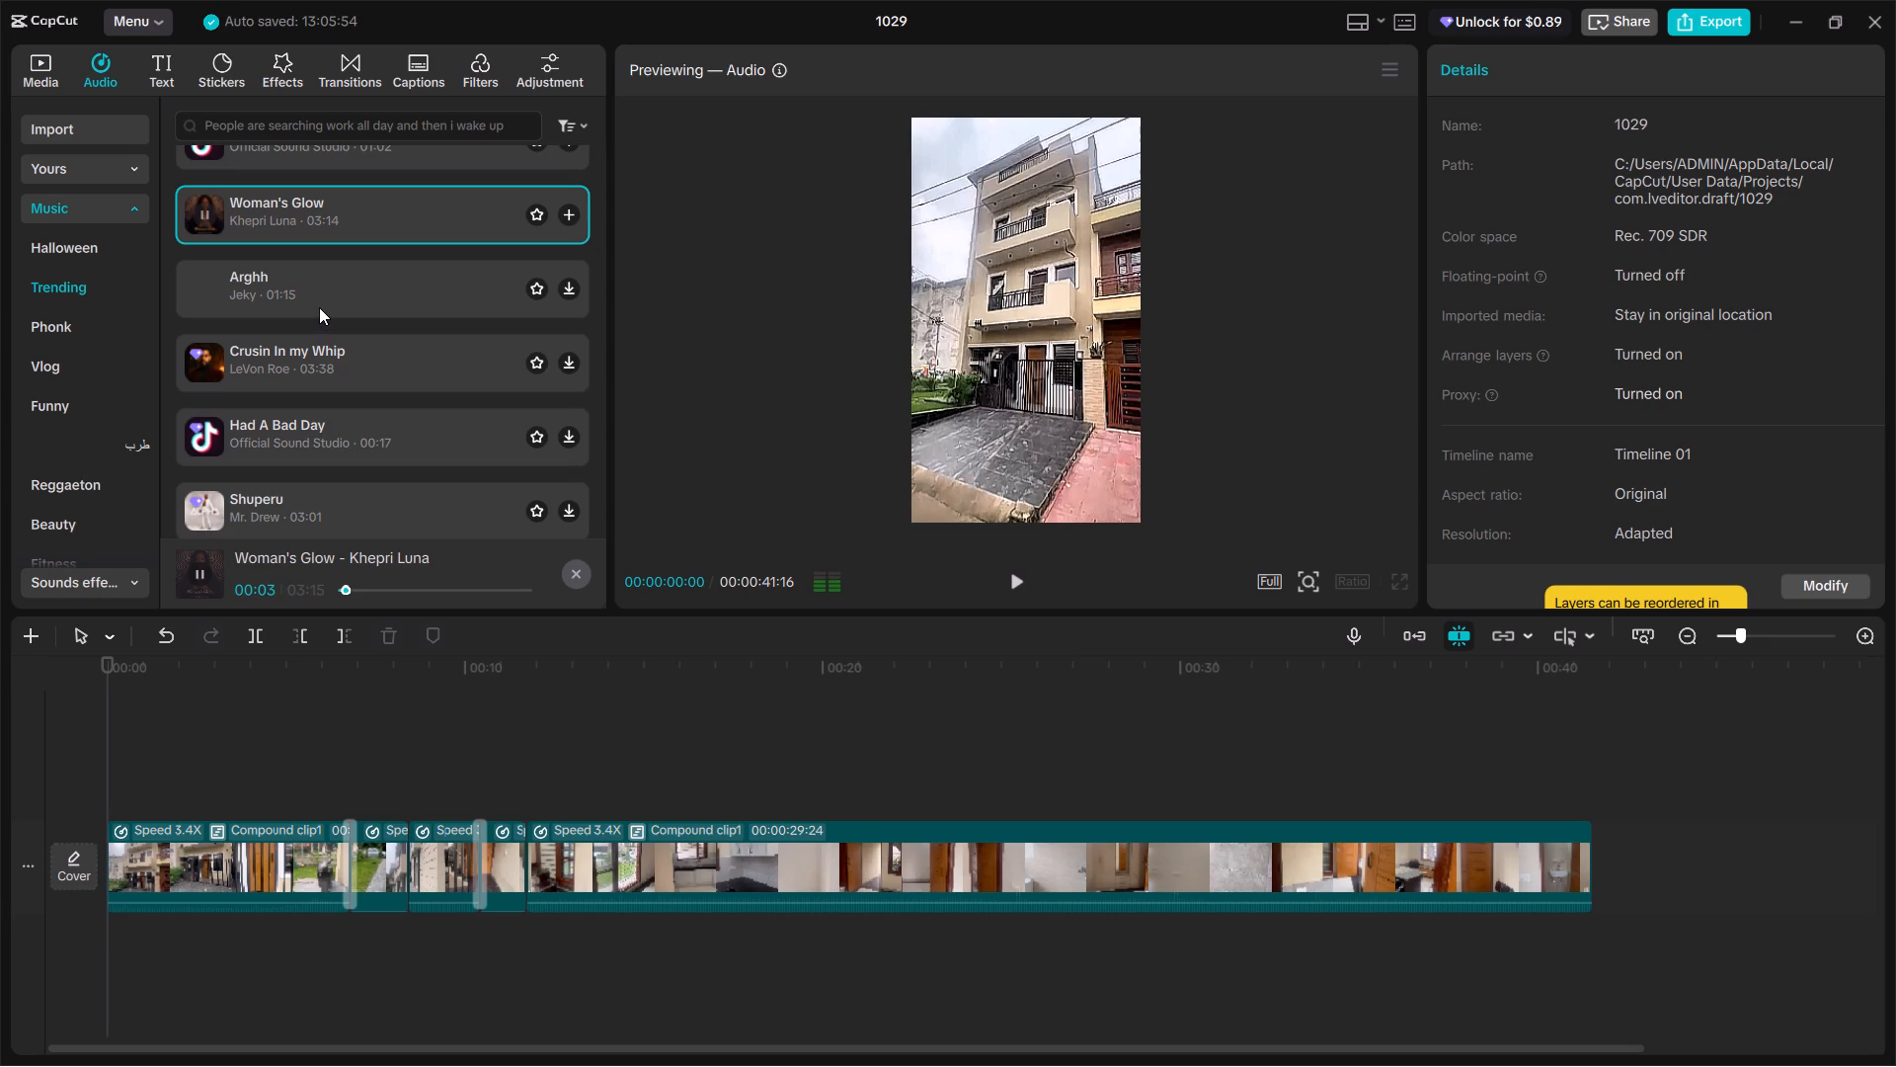
{"action": "left_click", "coordinate": [319, 307]}
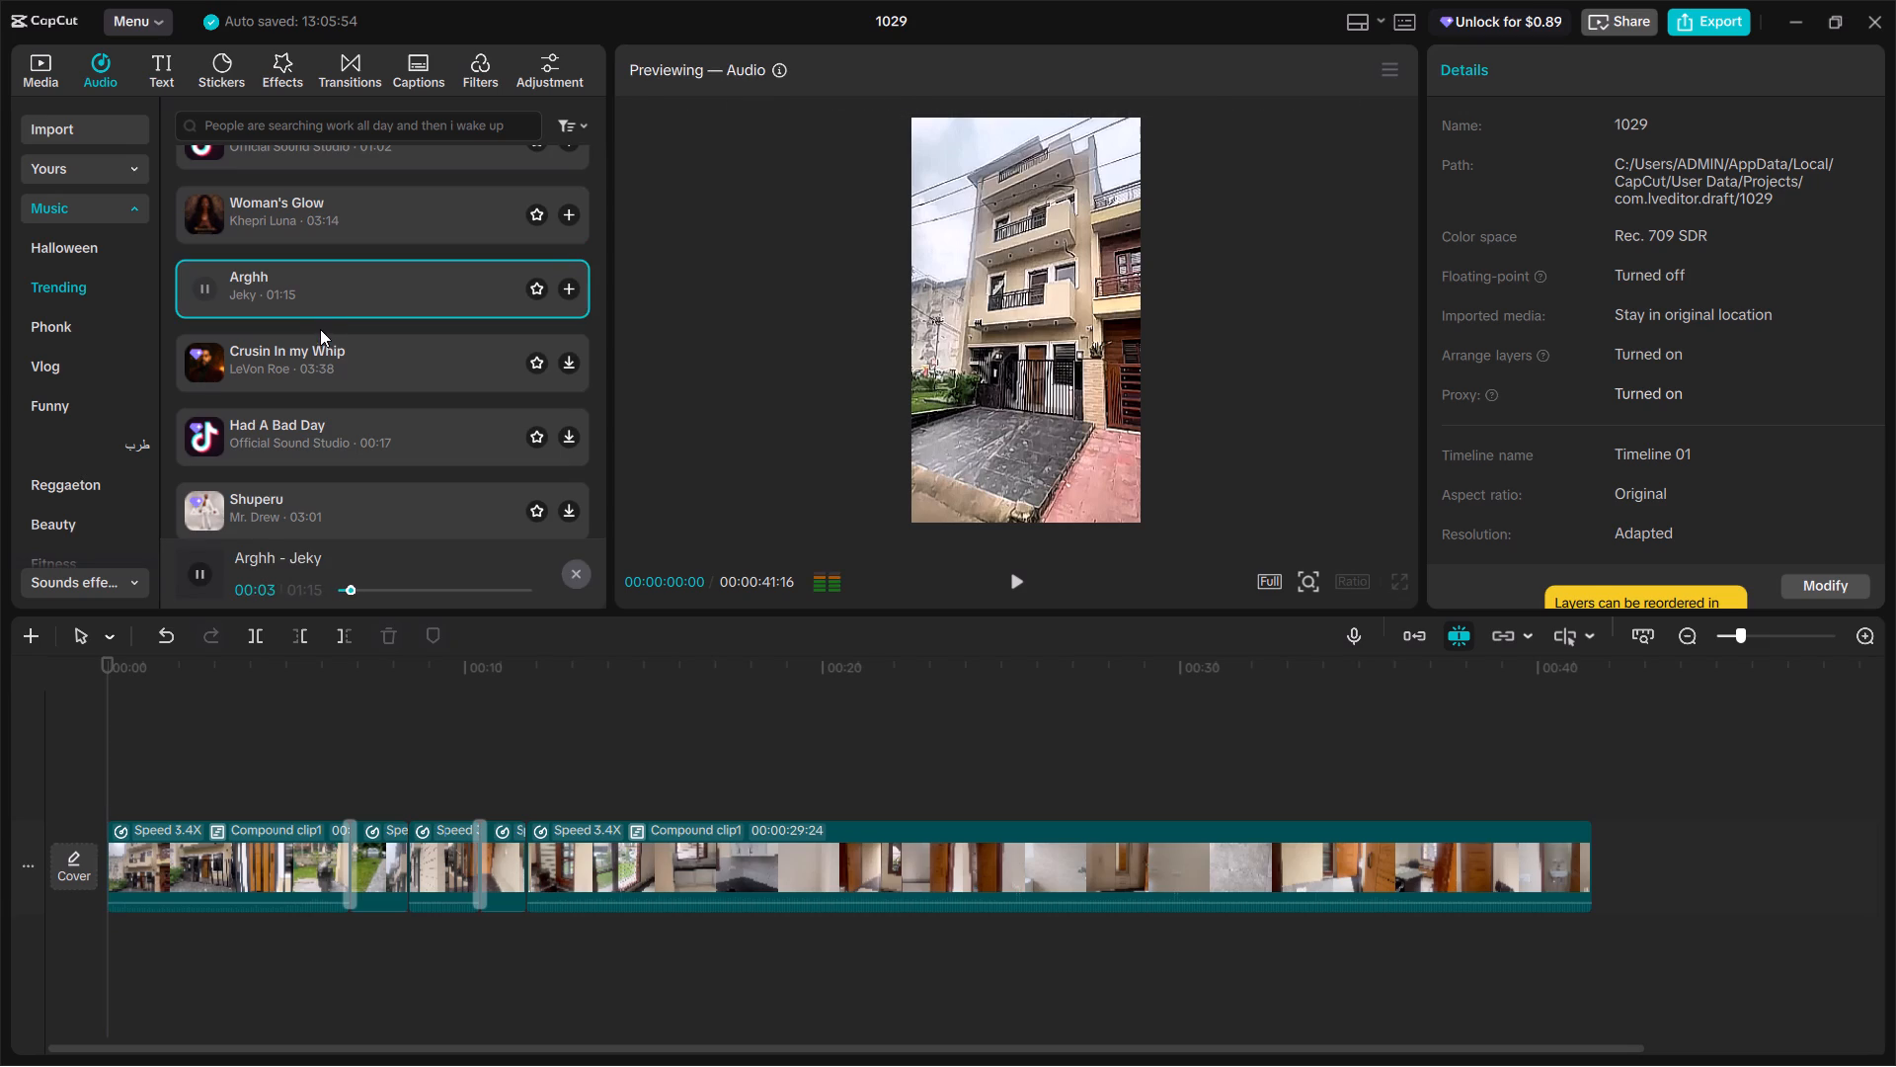
Place the Arghh music track beneath the video clips, starting at the beginning of the timeline.
{"action": "left_click_drag", "start_coordinate": [320, 275], "coordinate": [207, 614]}
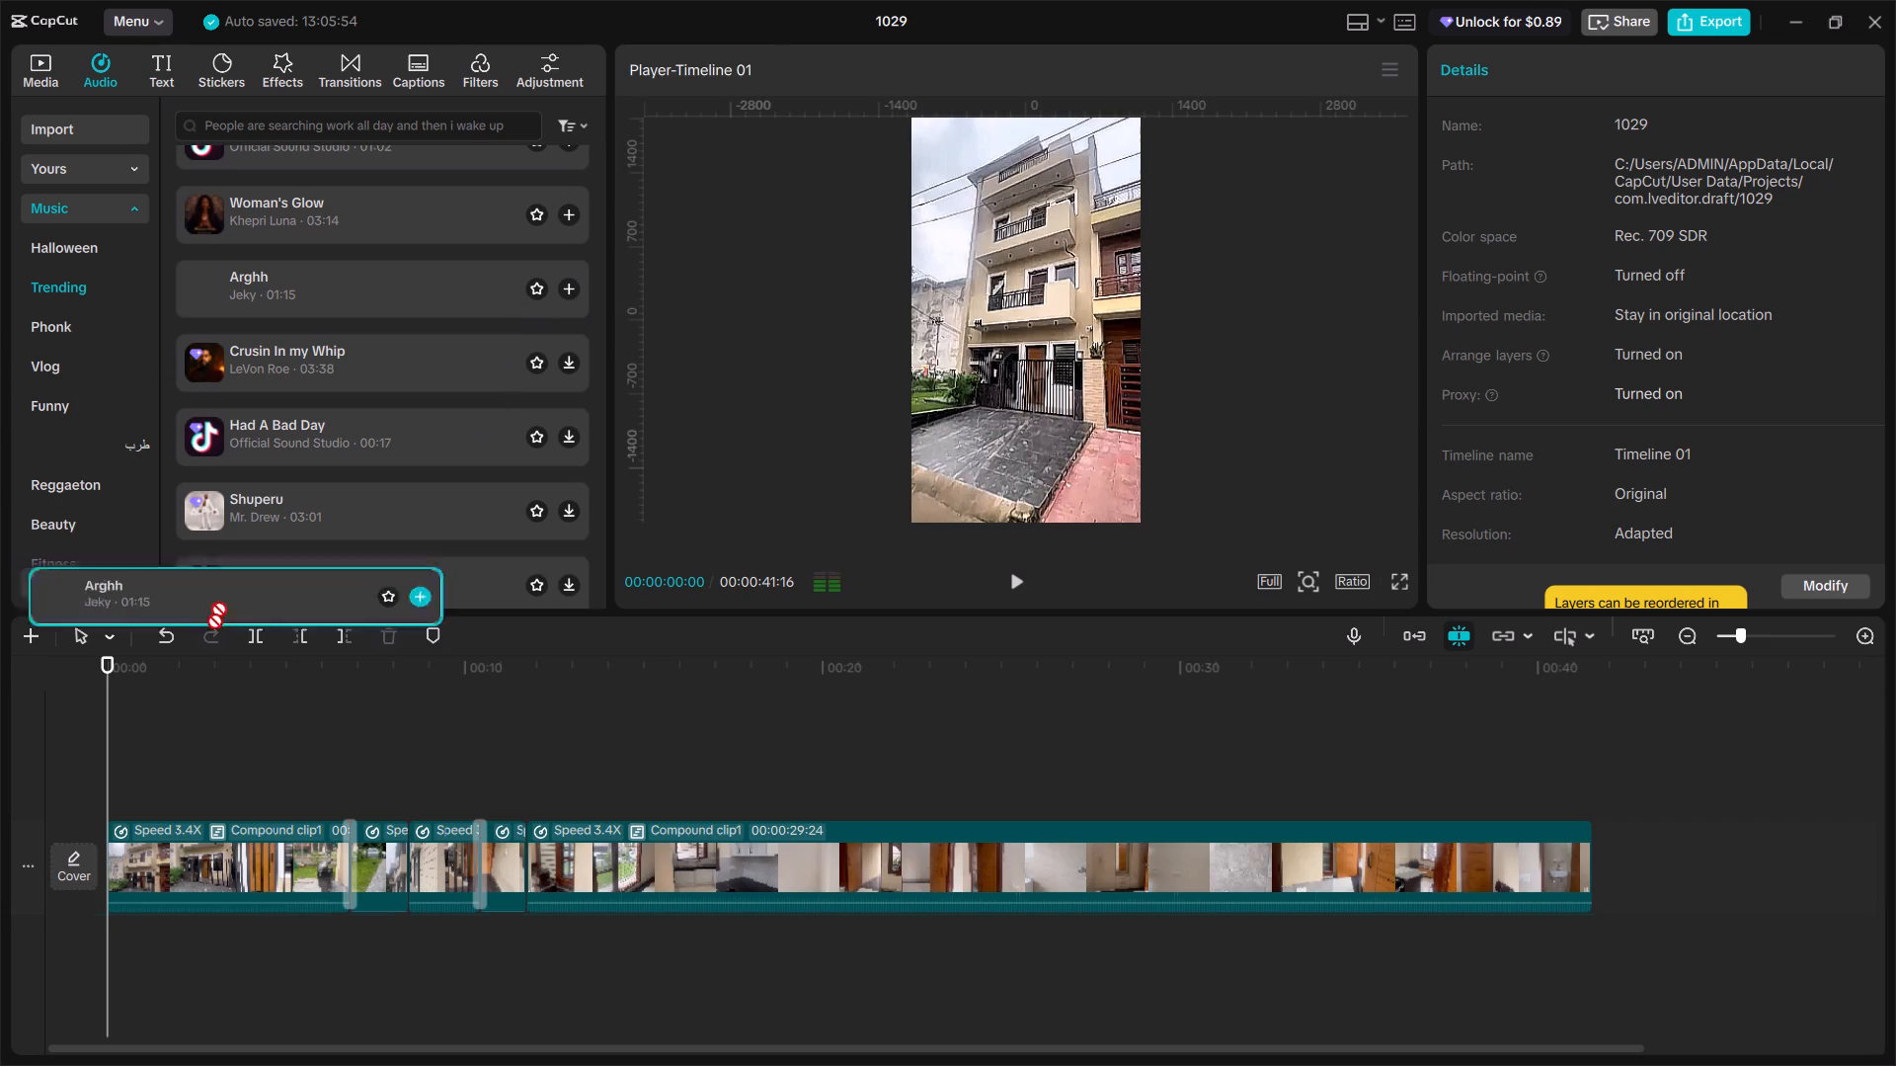
{"action": "left_click_drag", "start_coordinate": [207, 614], "coordinate": [69, 930]}
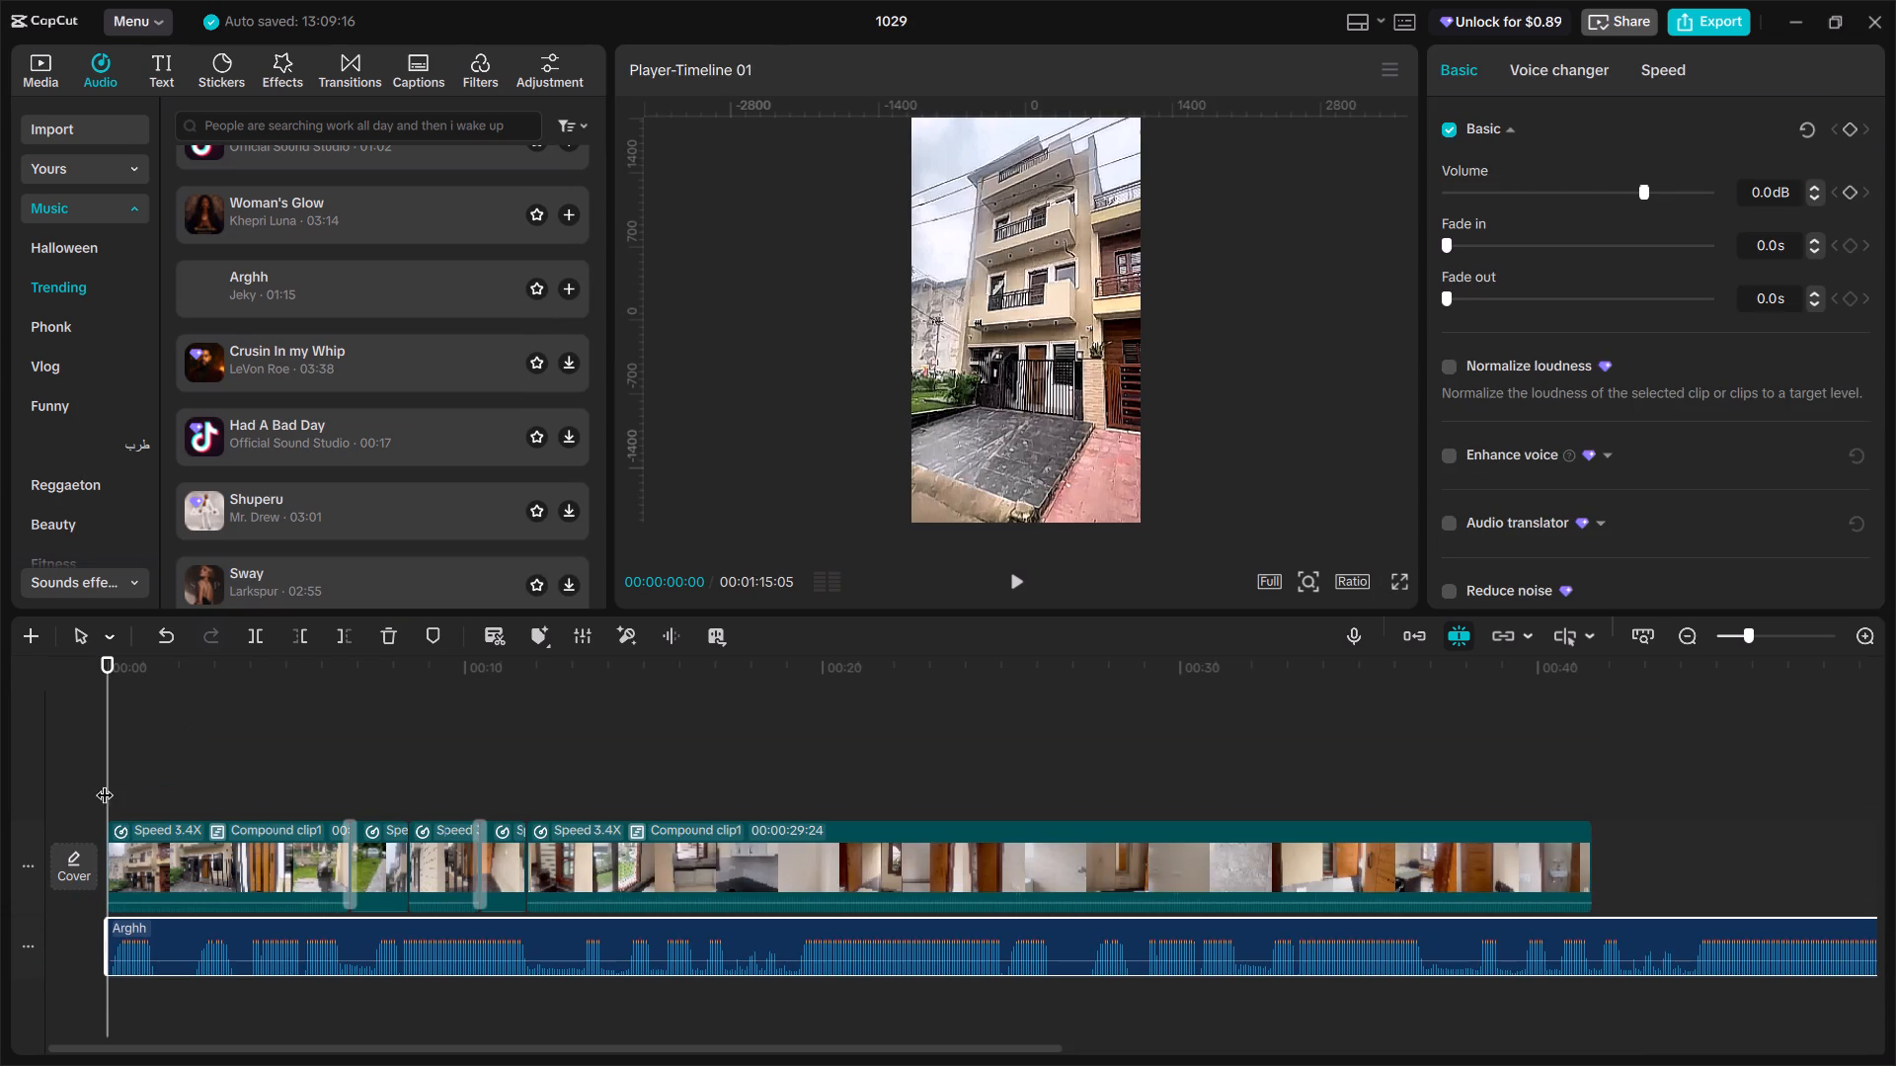
Return the playhead to the start of the timeline and play the edit to check the video with the Arghh music.
{"action": "left_click", "coordinate": [192, 755]}
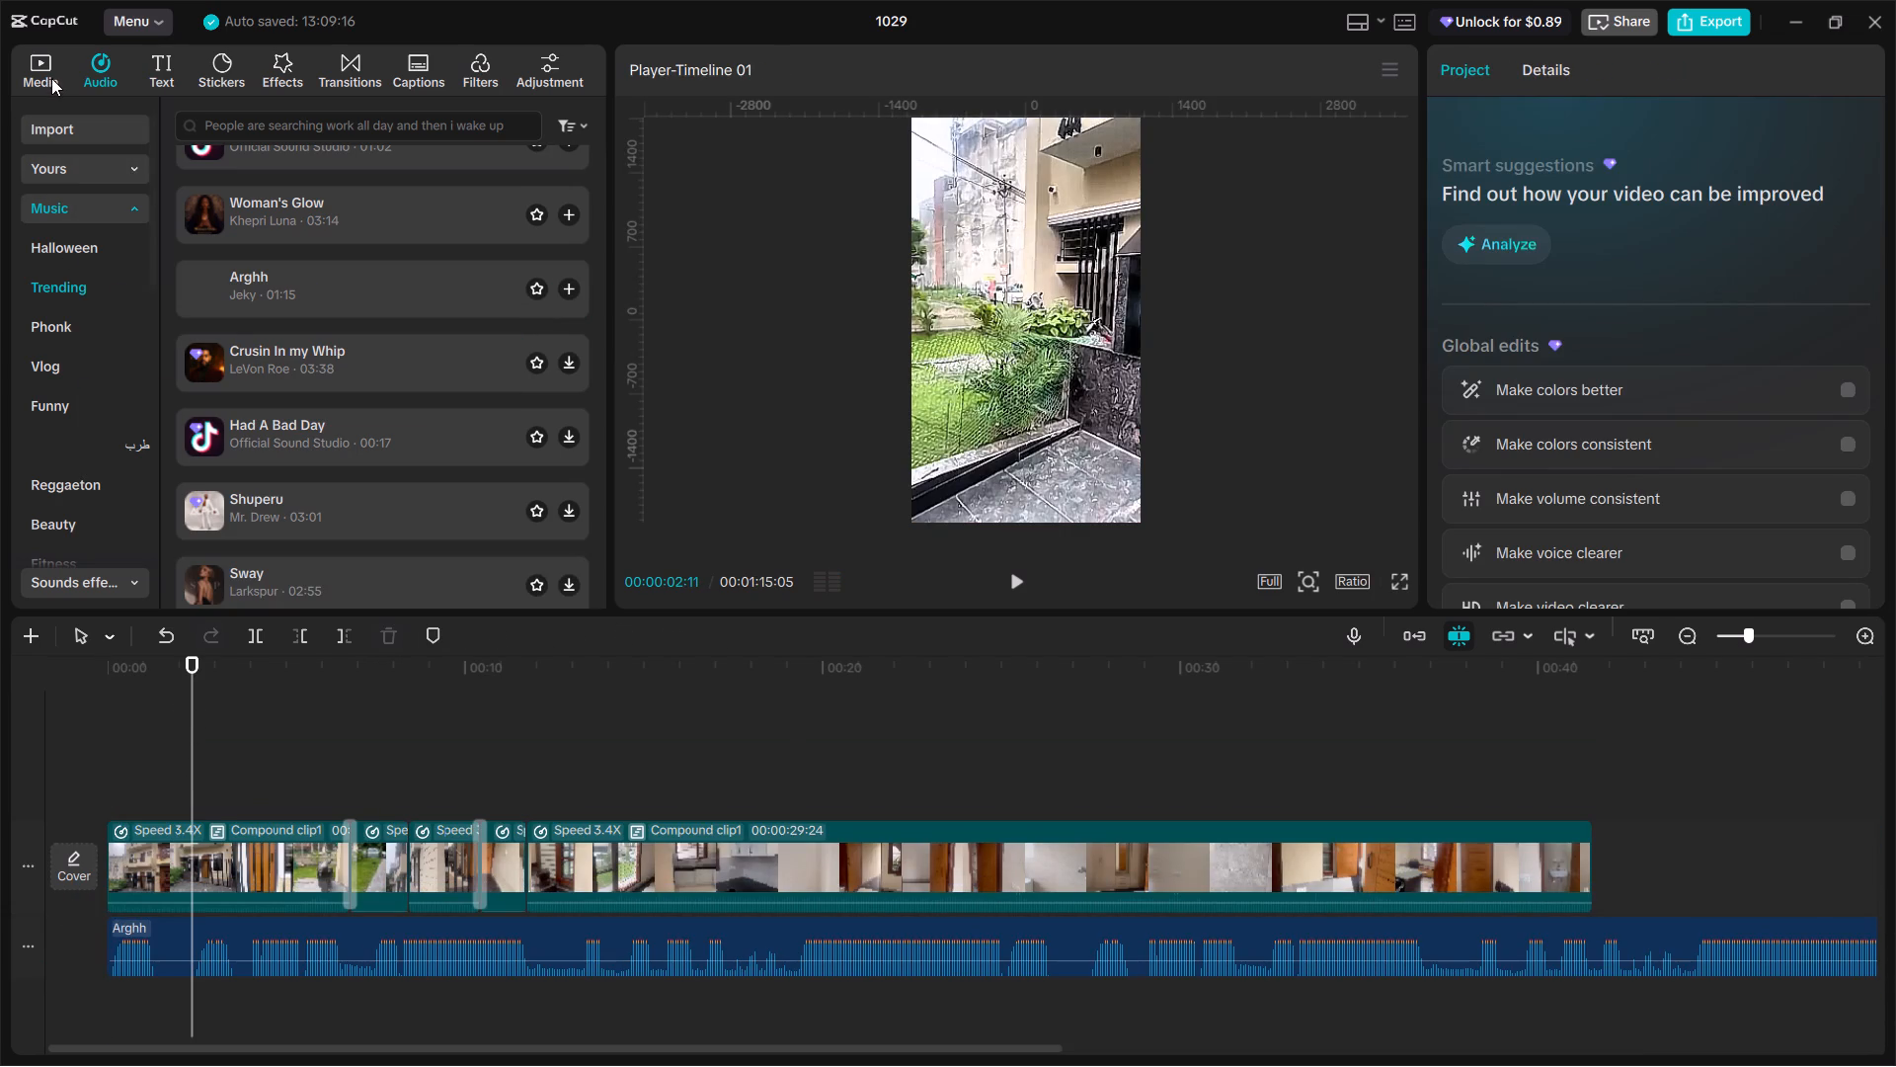
{"action": "left_click", "coordinate": [51, 78]}
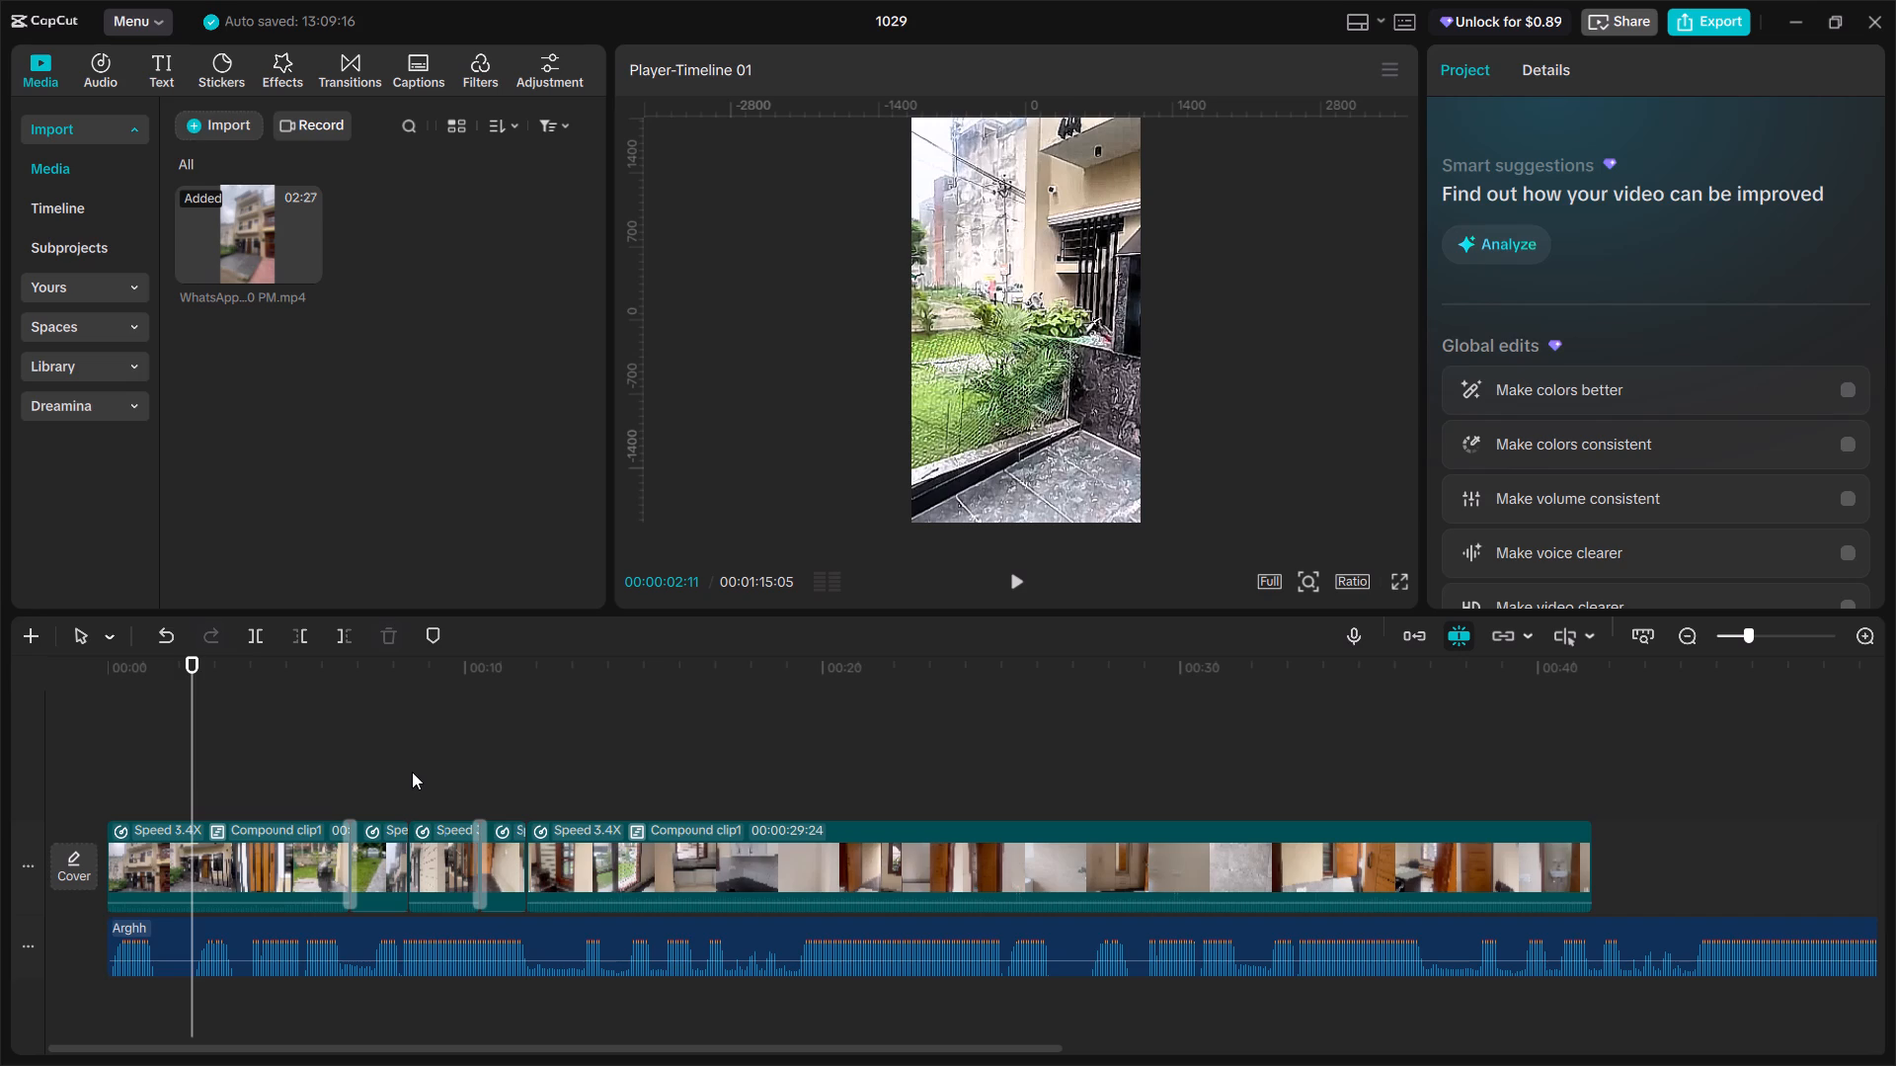
{"action": "left_click_drag", "start_coordinate": [197, 775], "coordinate": [79, 775]}
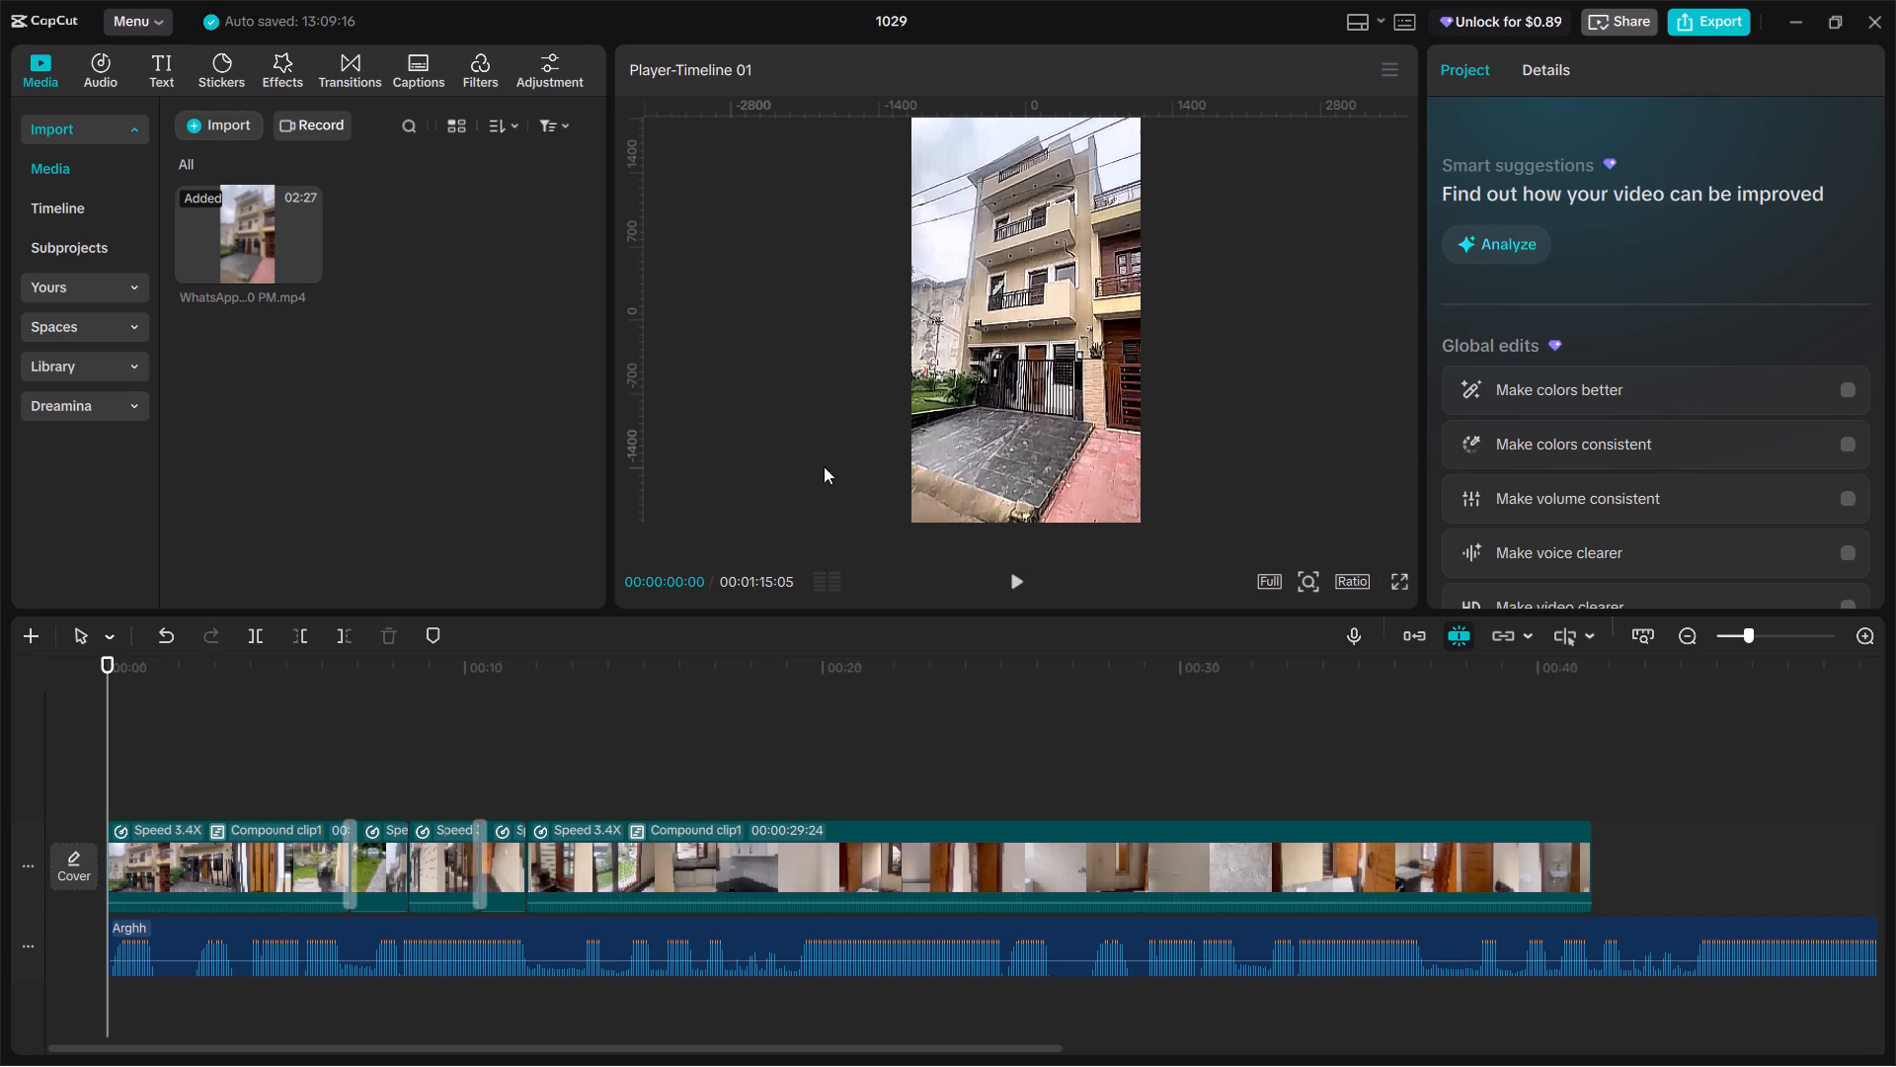
{"action": "left_click", "coordinate": [1015, 586]}
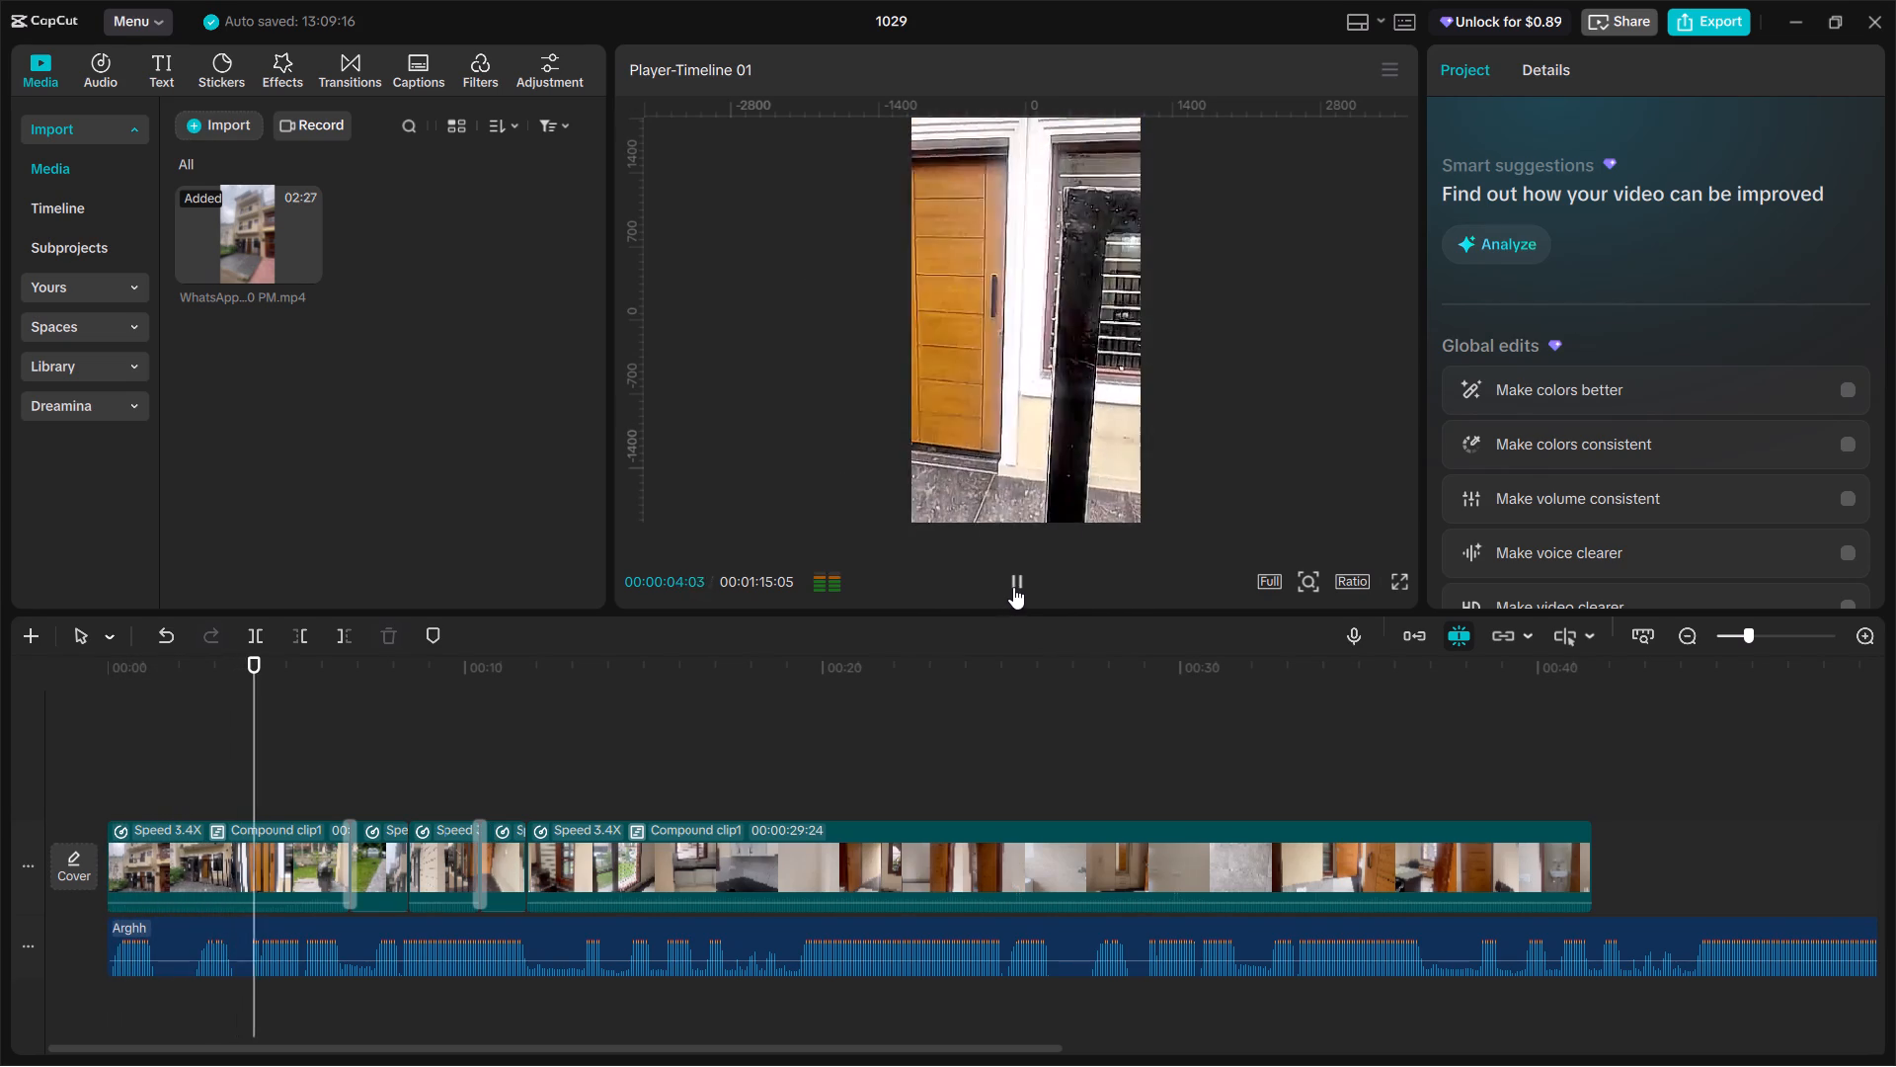
Stop the preview of the video with the Arghh track and return the playhead to the start of the timeline.
{"action": "left_click", "coordinate": [1024, 591]}
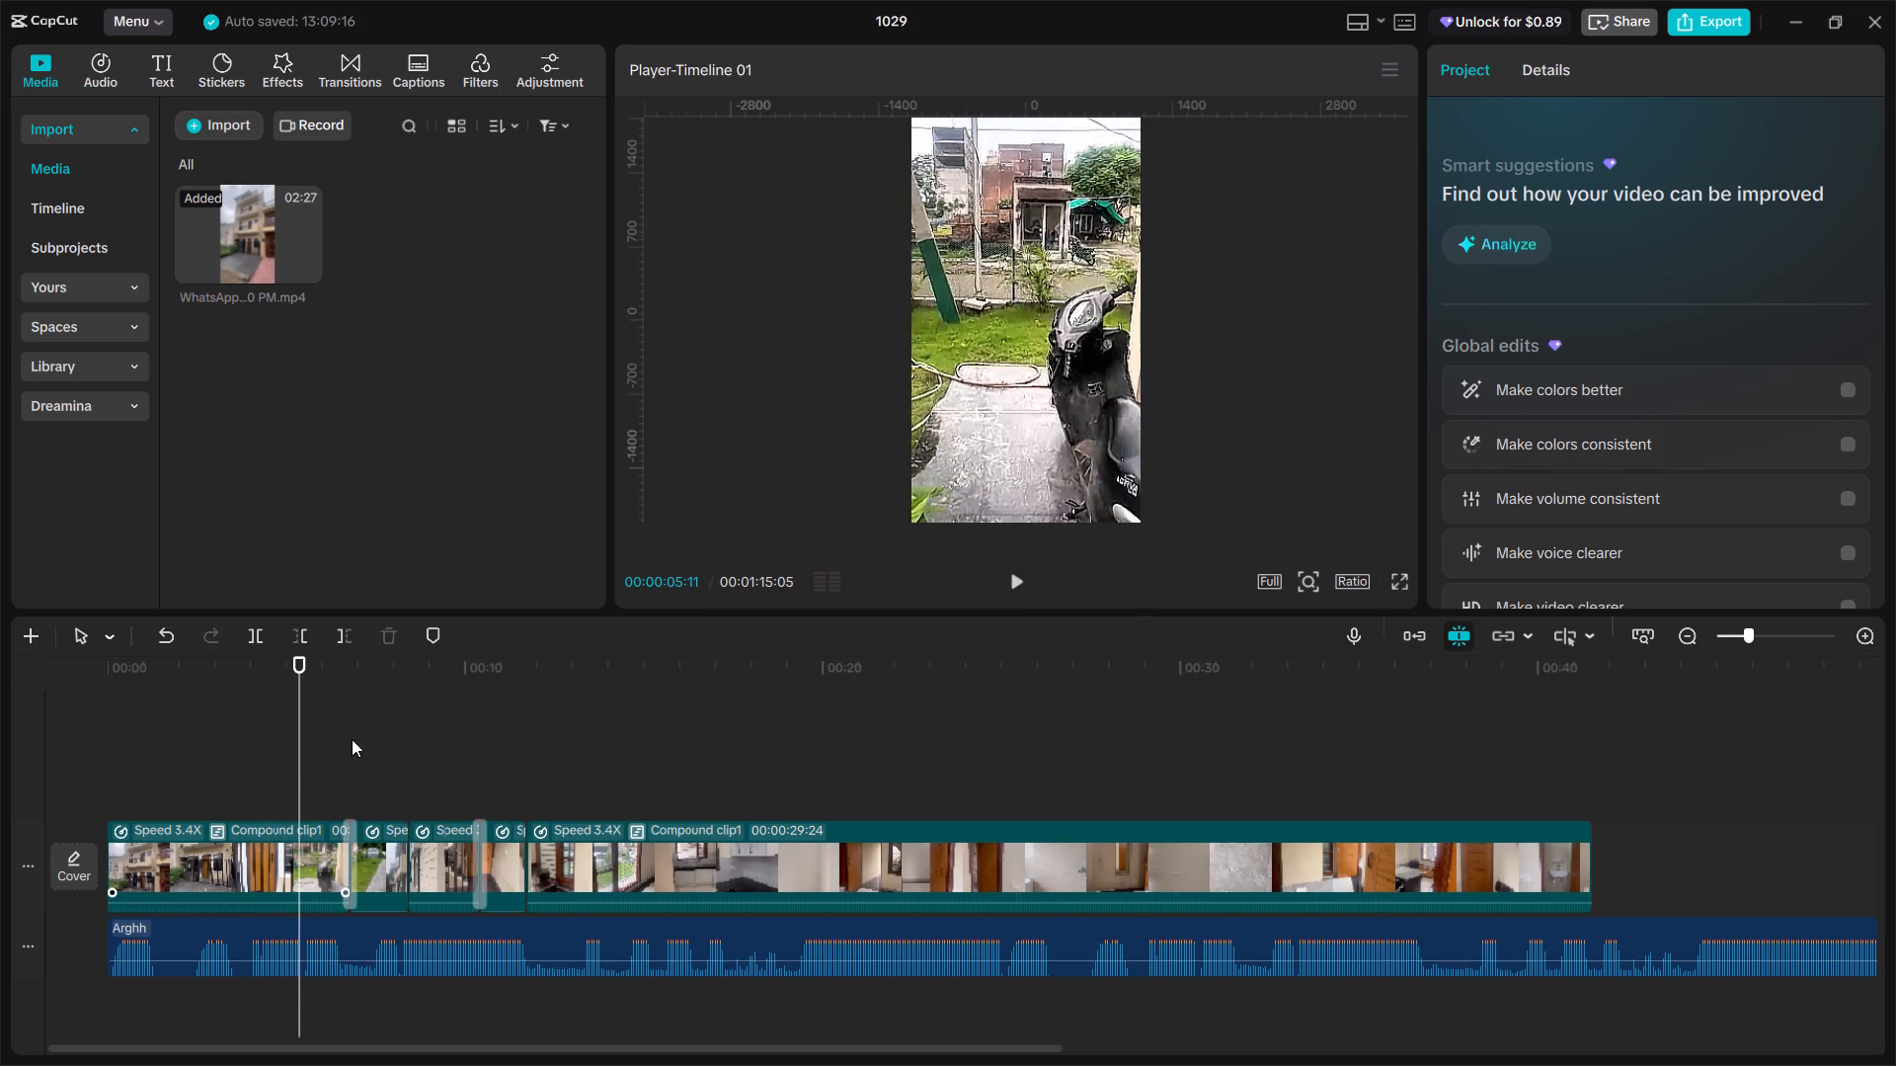
{"action": "left_click", "coordinate": [290, 765]}
{"action": "left_click_drag", "start_coordinate": [289, 765], "coordinate": [60, 787]}
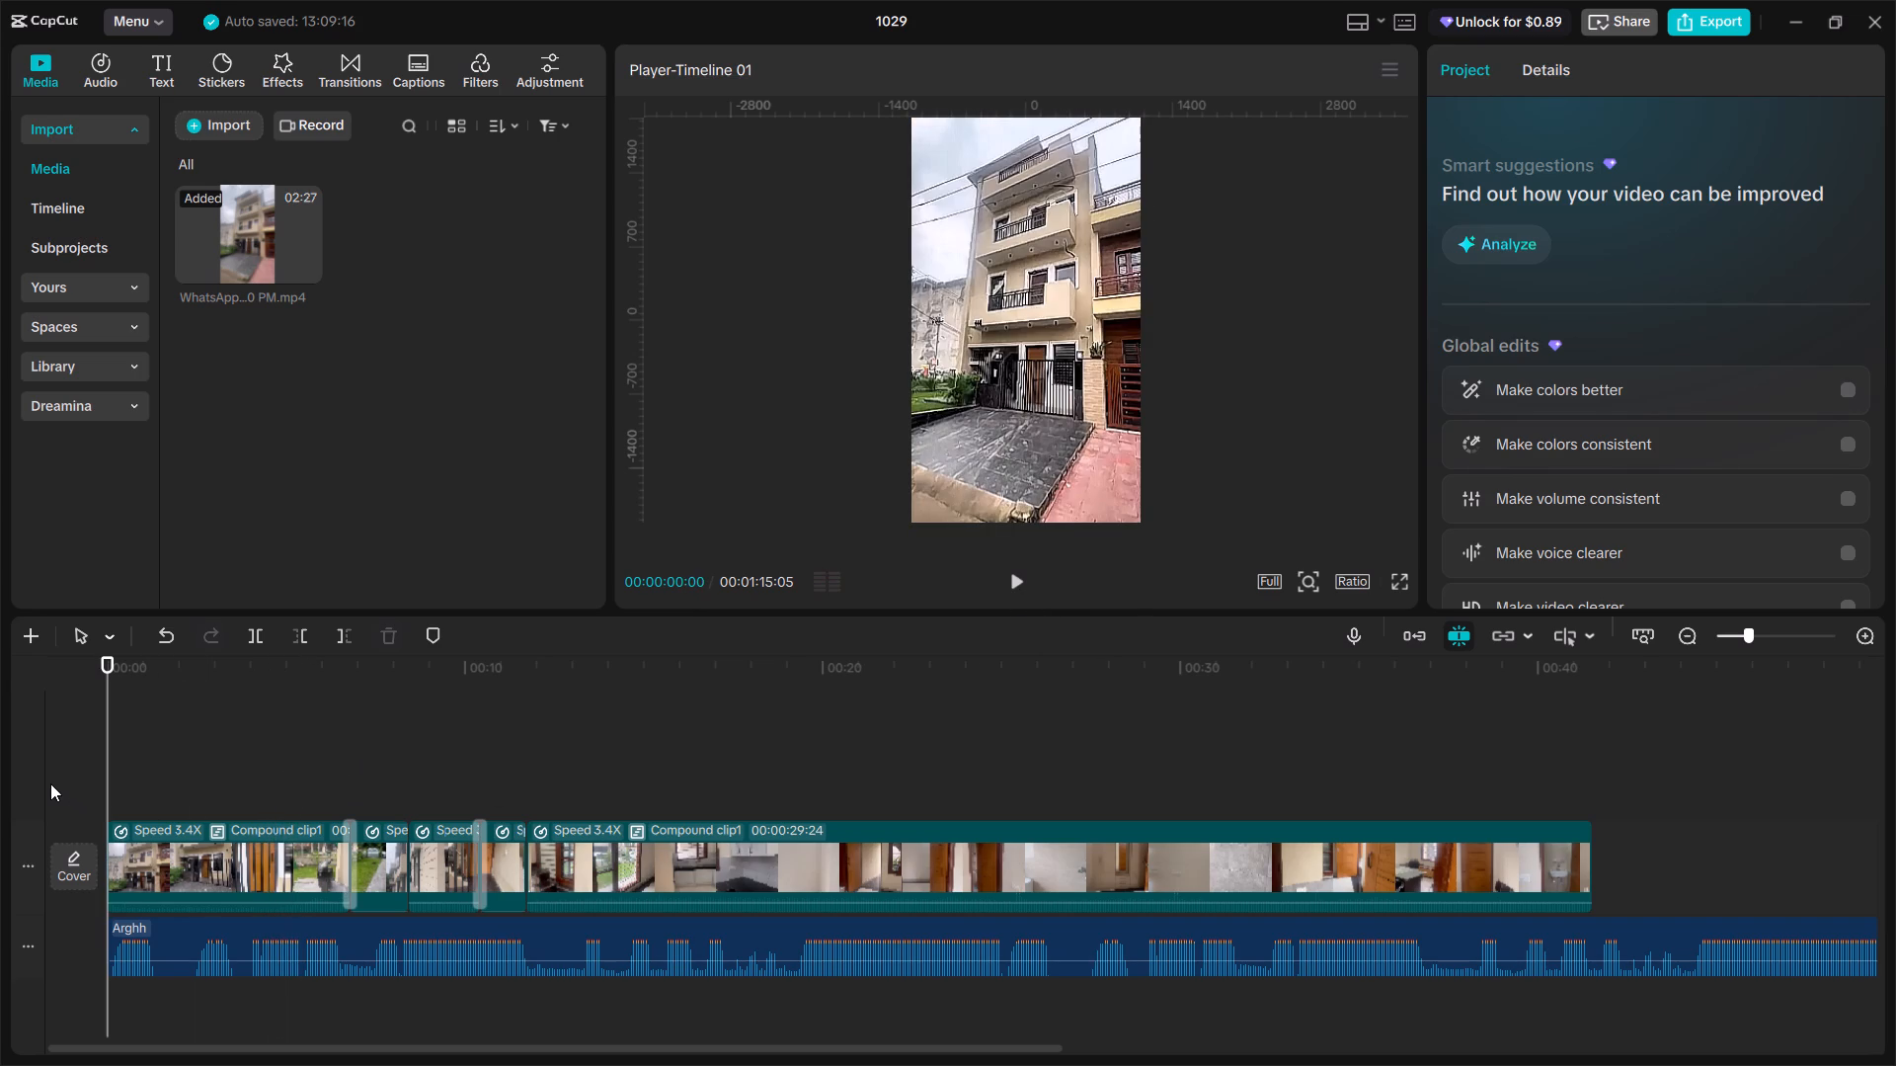
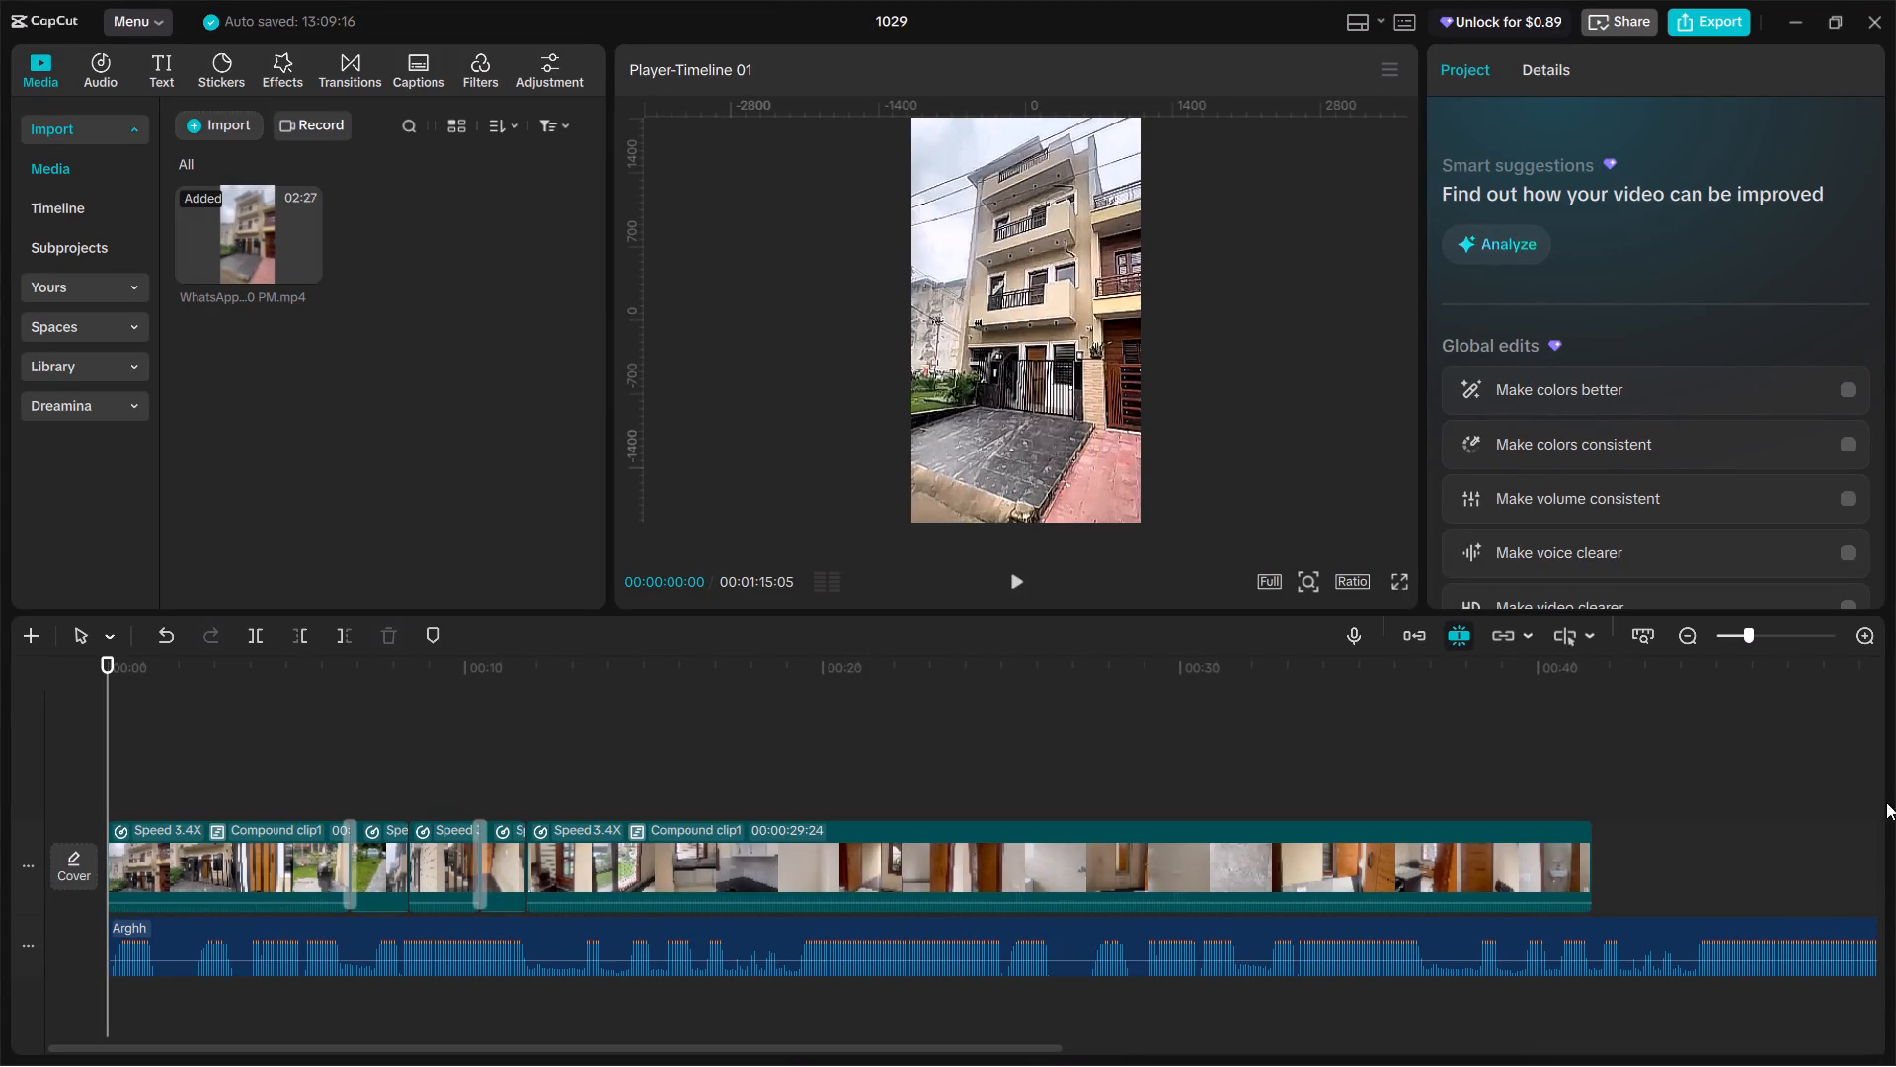
Delete the Arghh music track from beneath the video.
{"action": "left_click", "coordinate": [762, 928]}
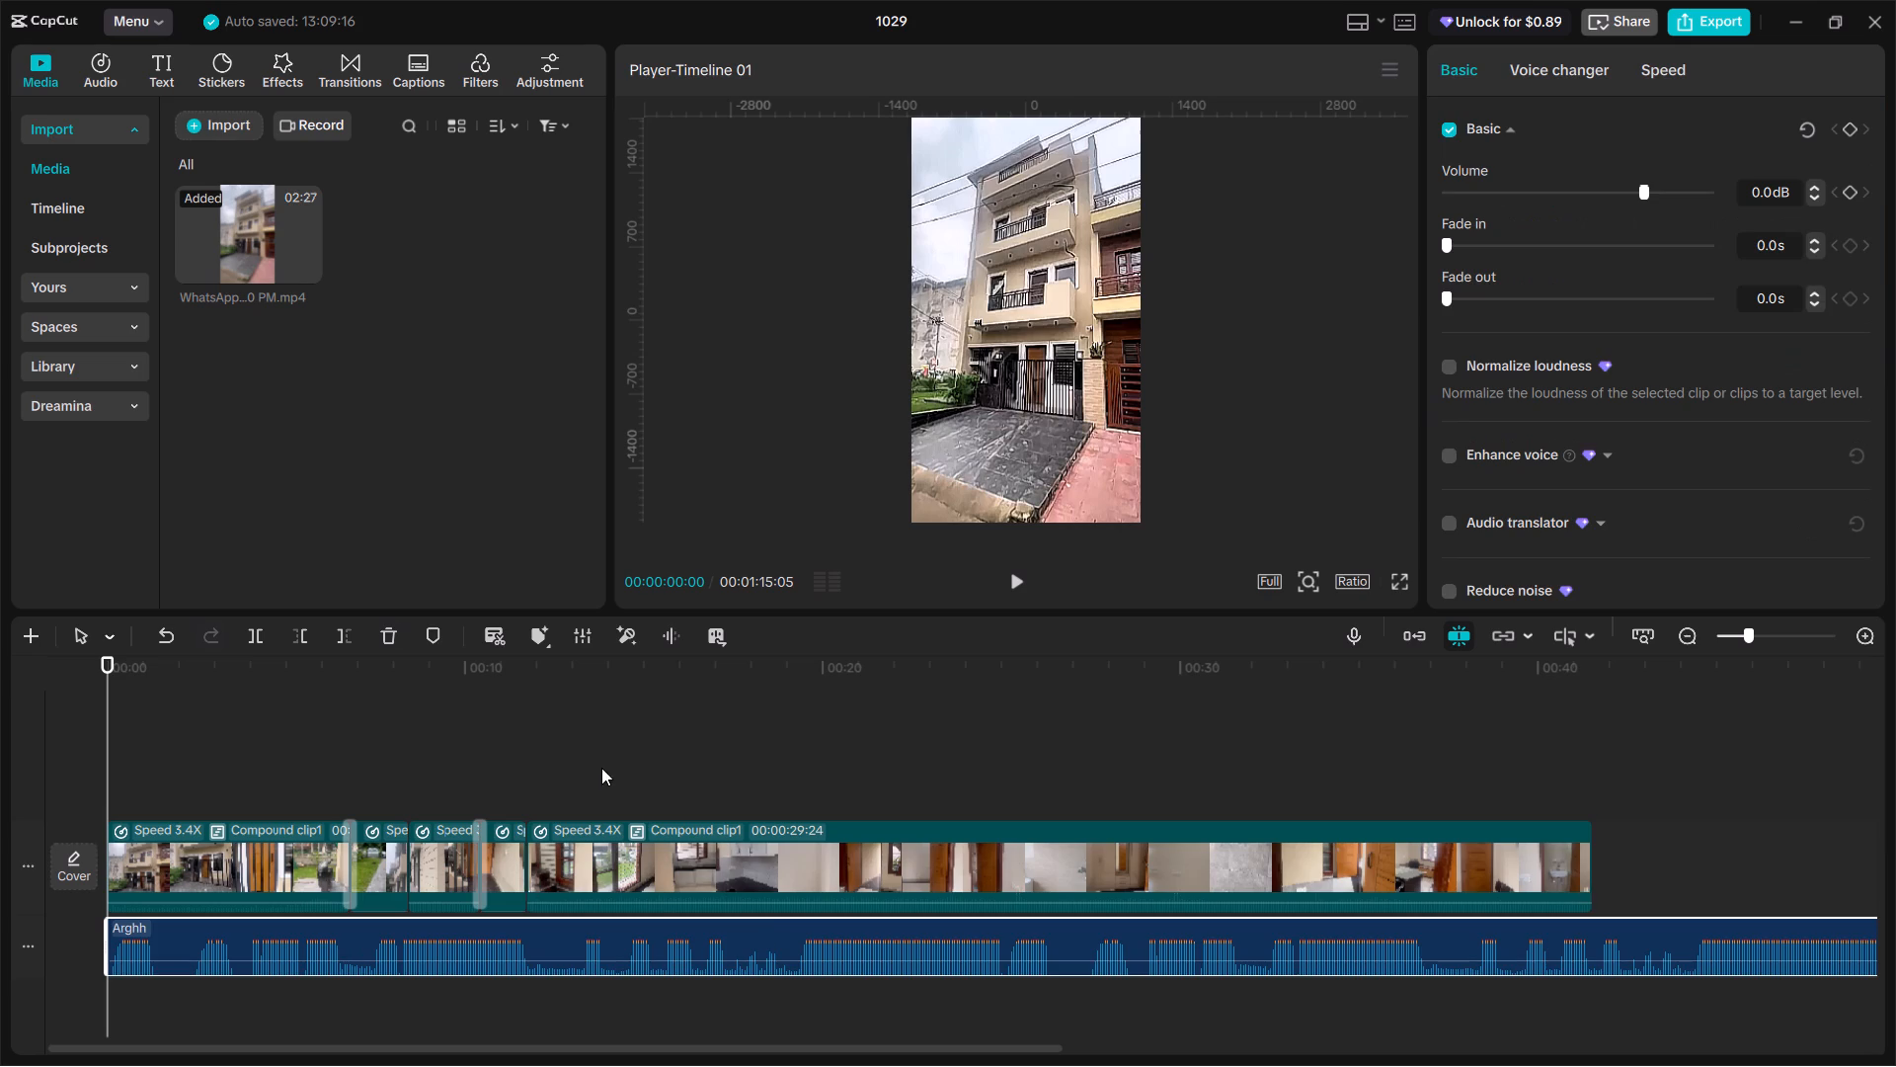
{"action": "key", "text": "BackSpace"}
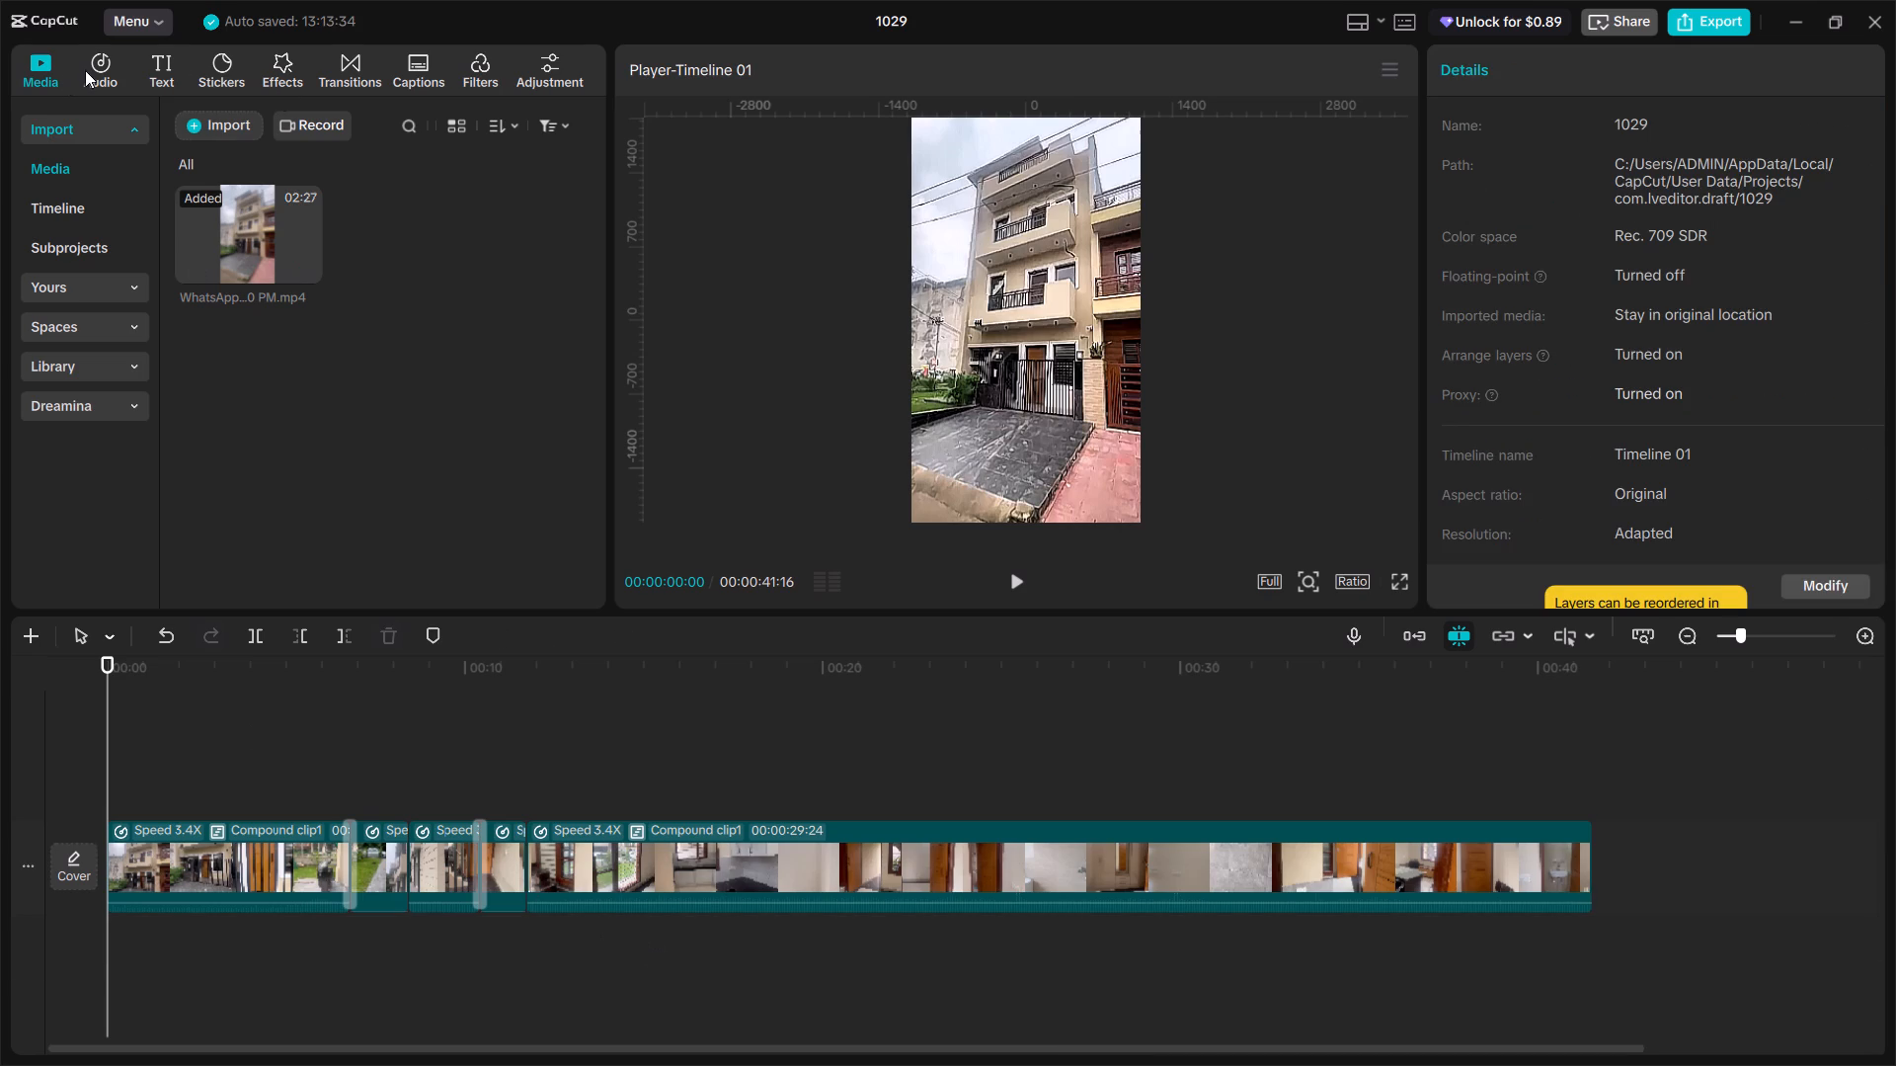
Audition the trending music tracks from Crusin In my Whip through Sunset lover as background music for the video.
{"action": "left_click", "coordinate": [85, 69]}
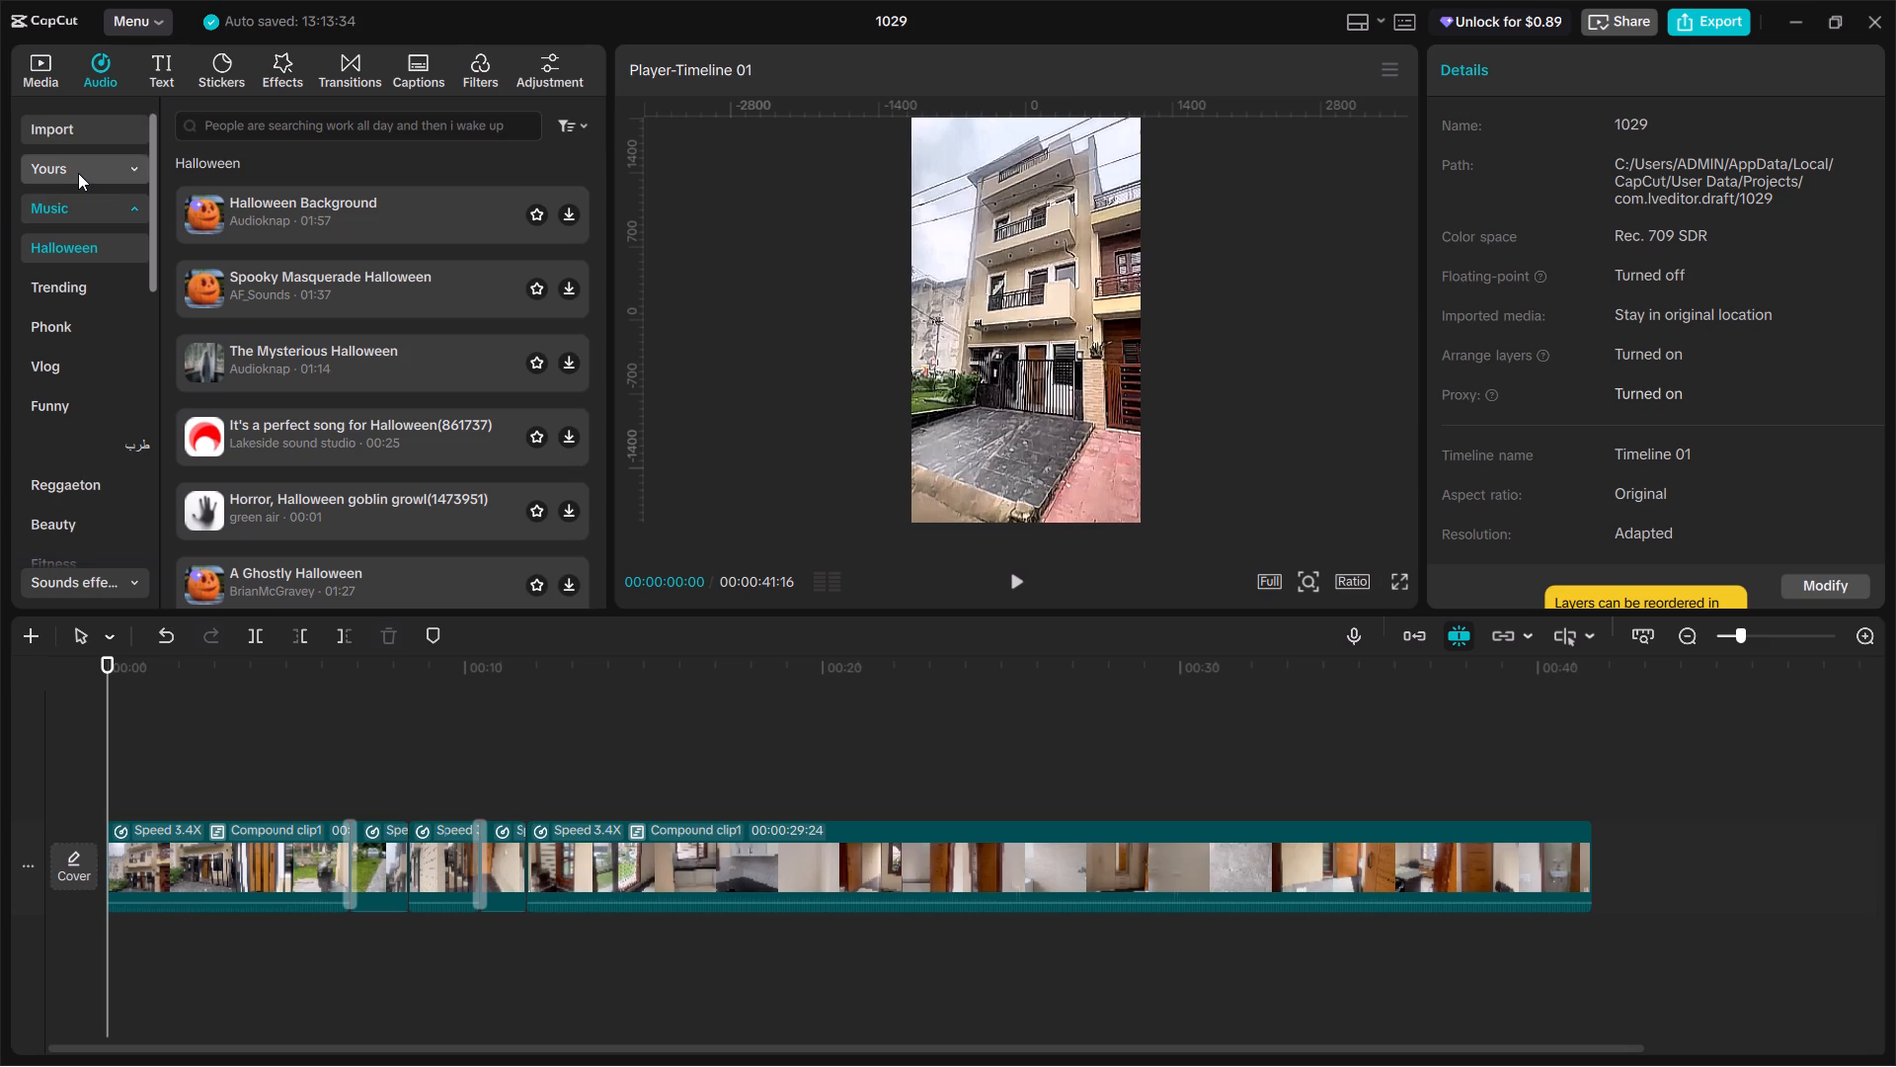
{"action": "left_click", "coordinate": [85, 295]}
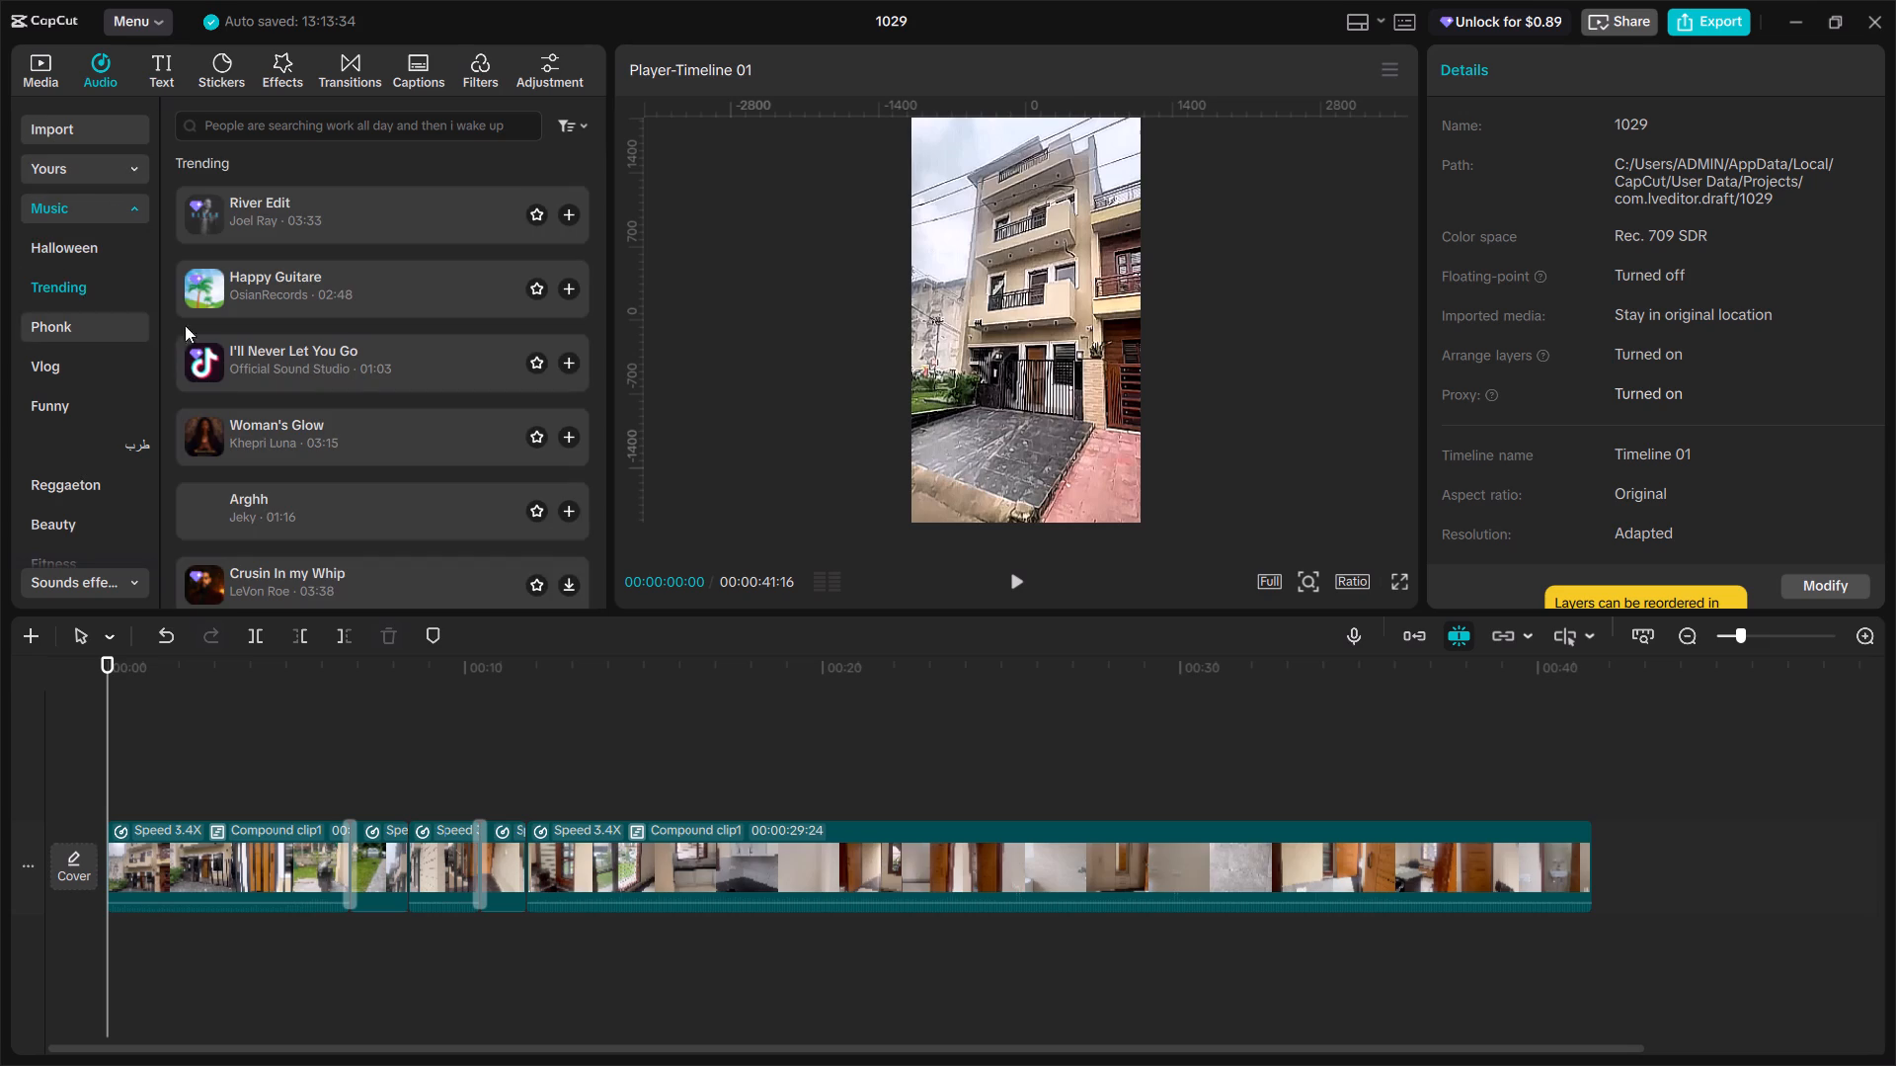
{"action": "scroll", "coordinate": [295, 506], "scroll_direction": "down", "scroll_amount": 1}
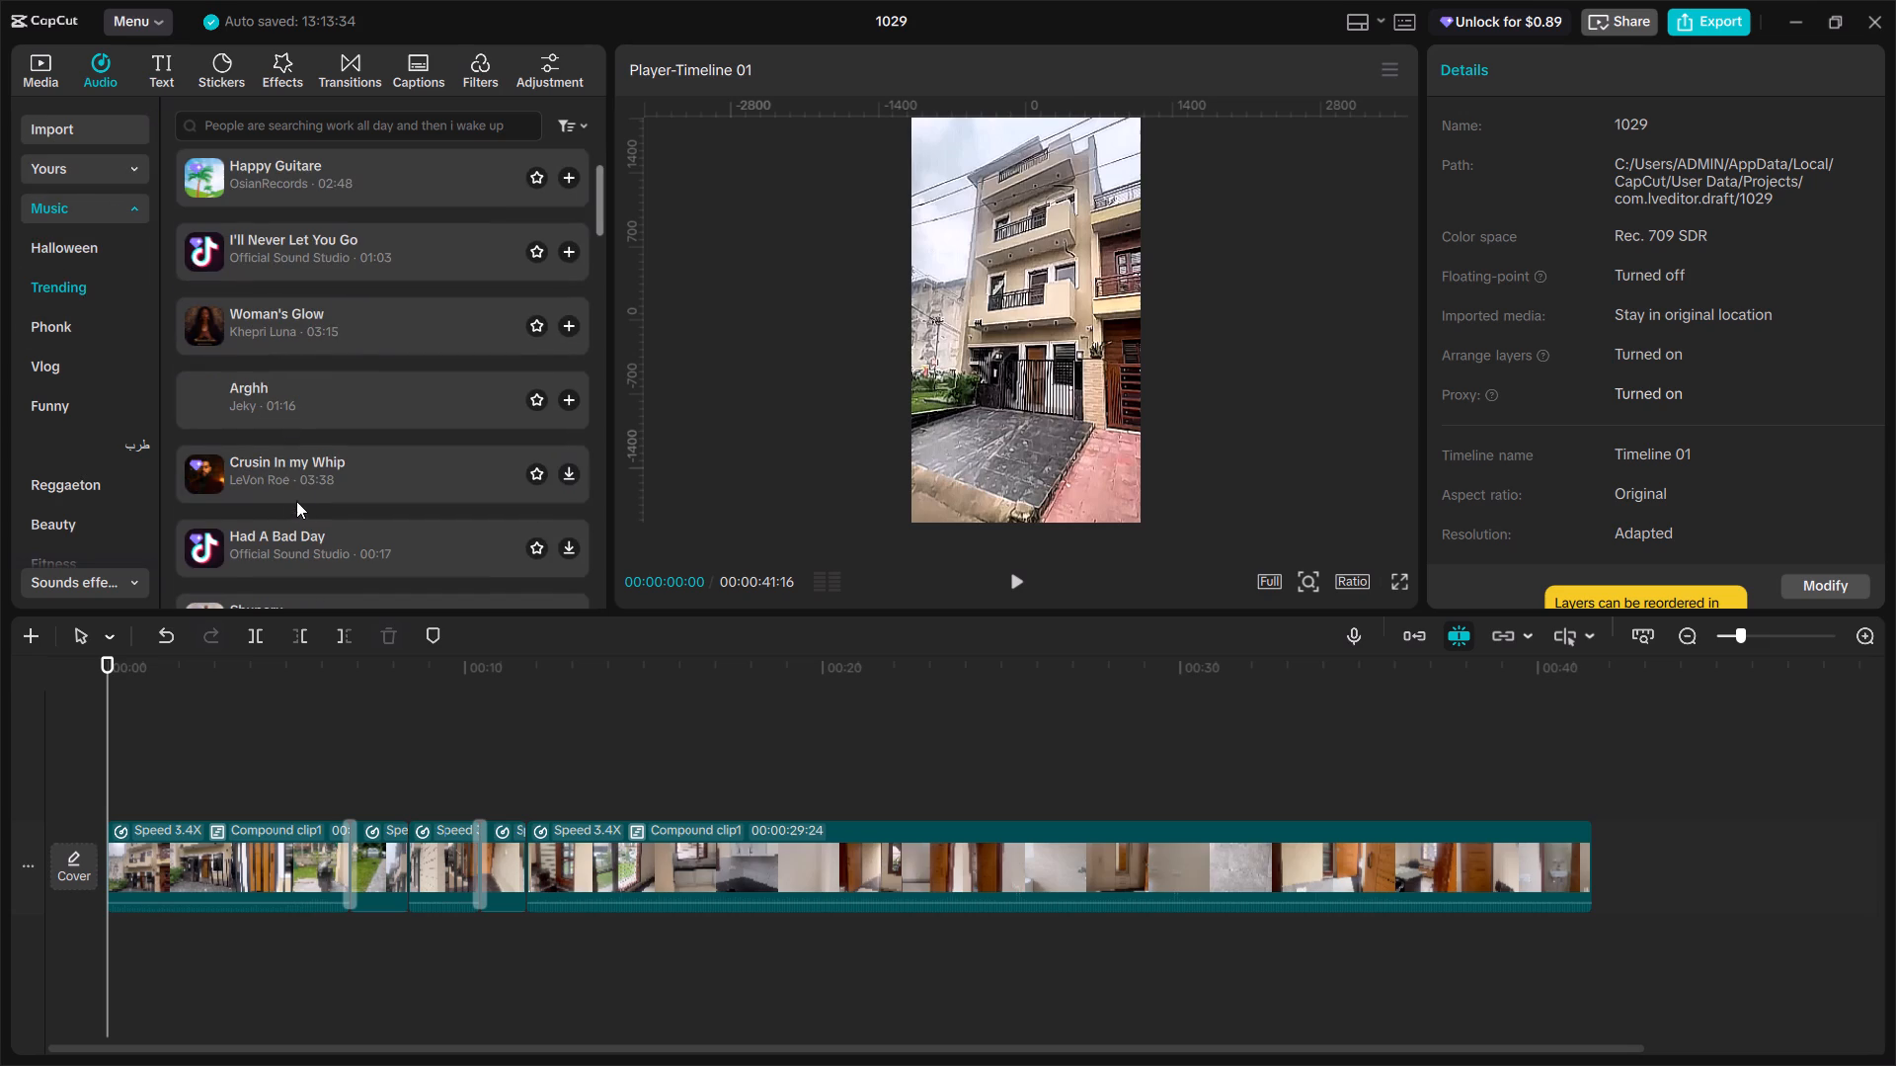
{"action": "left_click", "coordinate": [304, 461]}
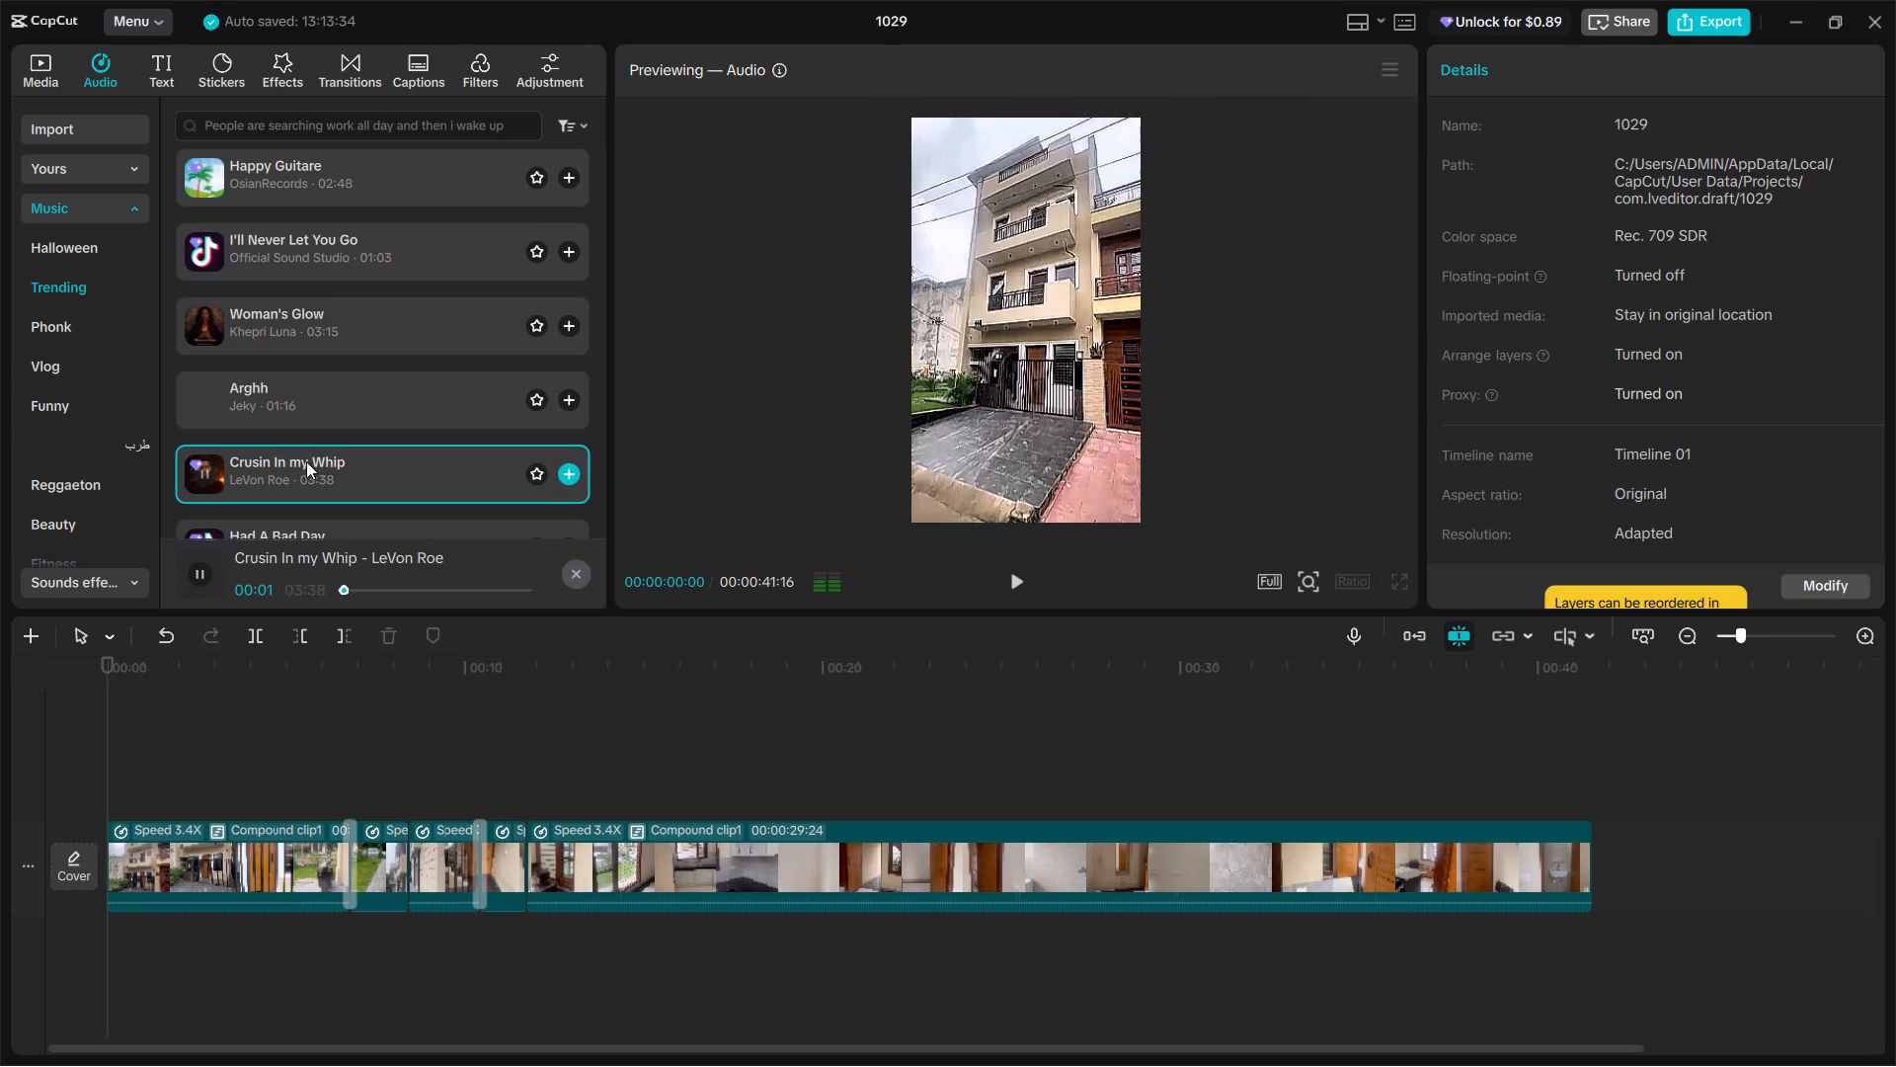
{"action": "left_click", "coordinate": [306, 461]}
{"action": "left_click", "coordinate": [298, 491]}
{"action": "scroll", "coordinate": [301, 490], "scroll_direction": "down", "scroll_amount": 1}
{"action": "left_click", "coordinate": [300, 435]}
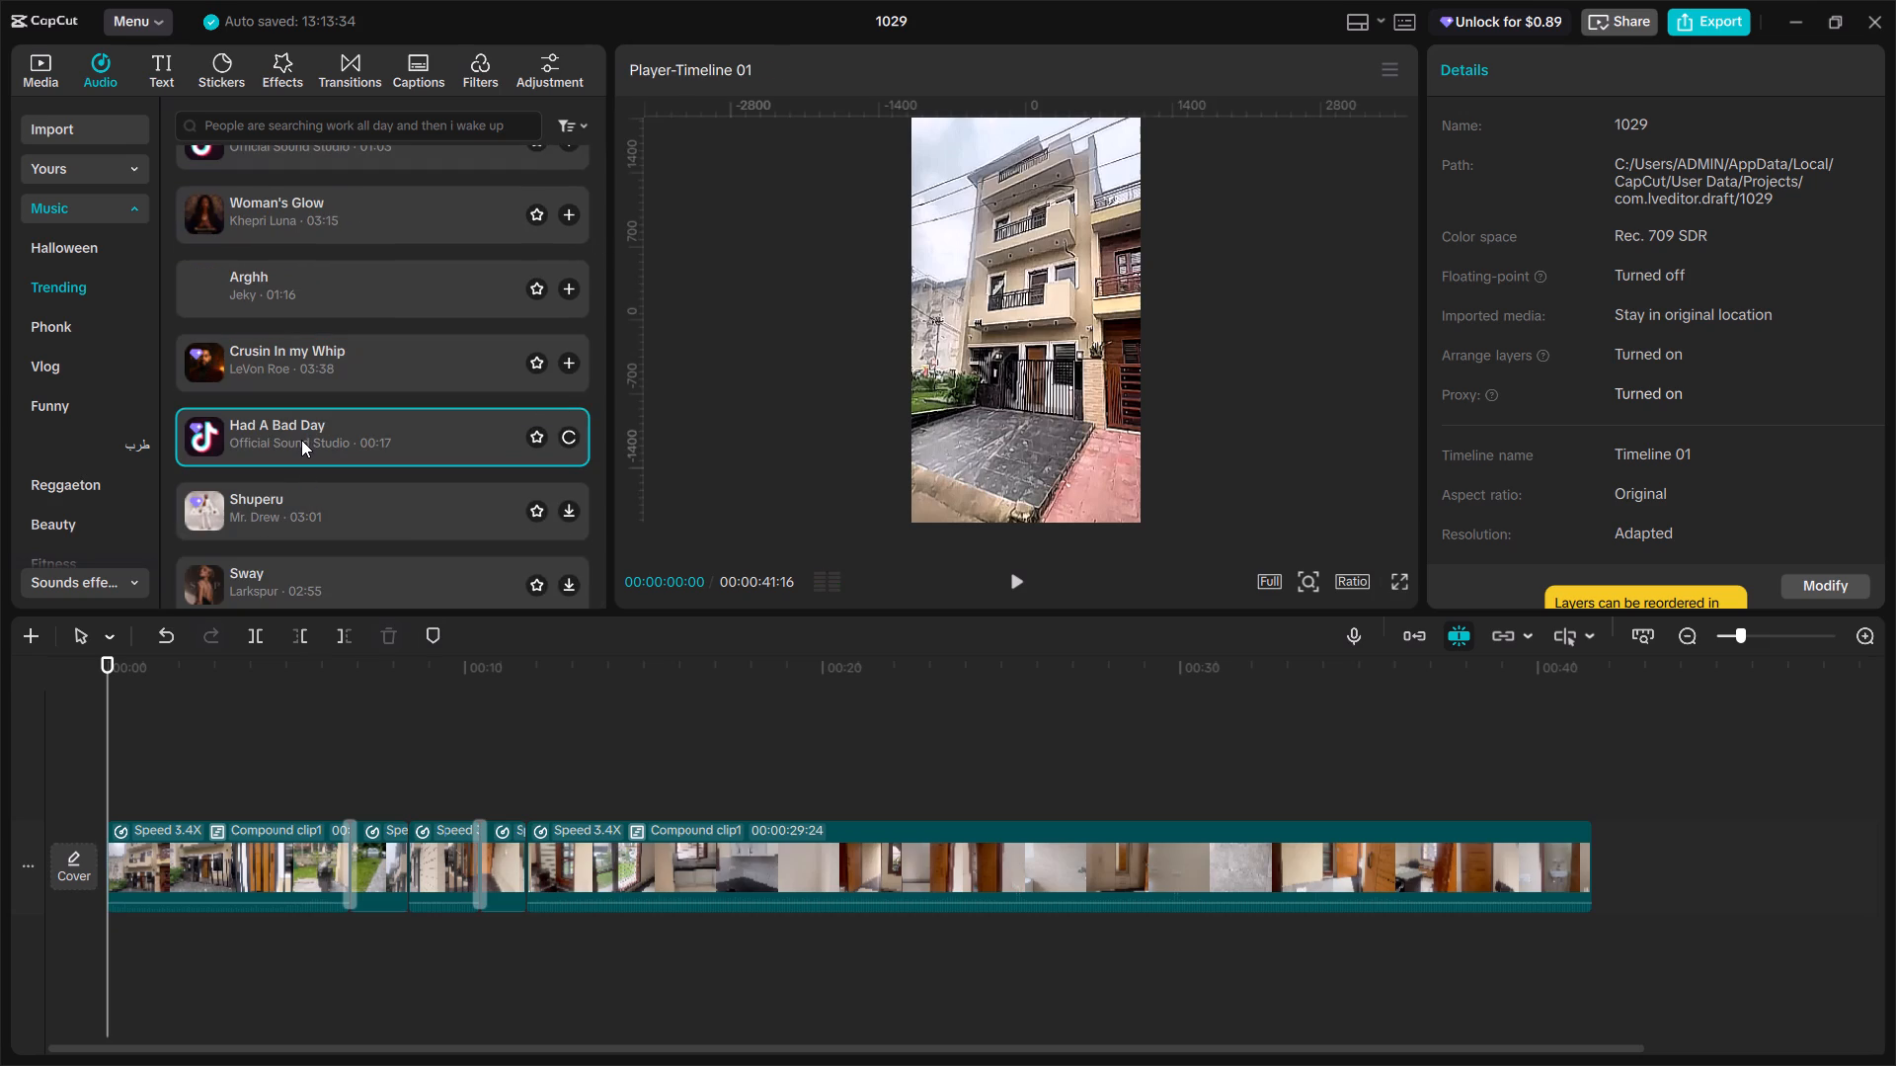
{"action": "left_click", "coordinate": [305, 441]}
{"action": "left_click", "coordinate": [308, 513]}
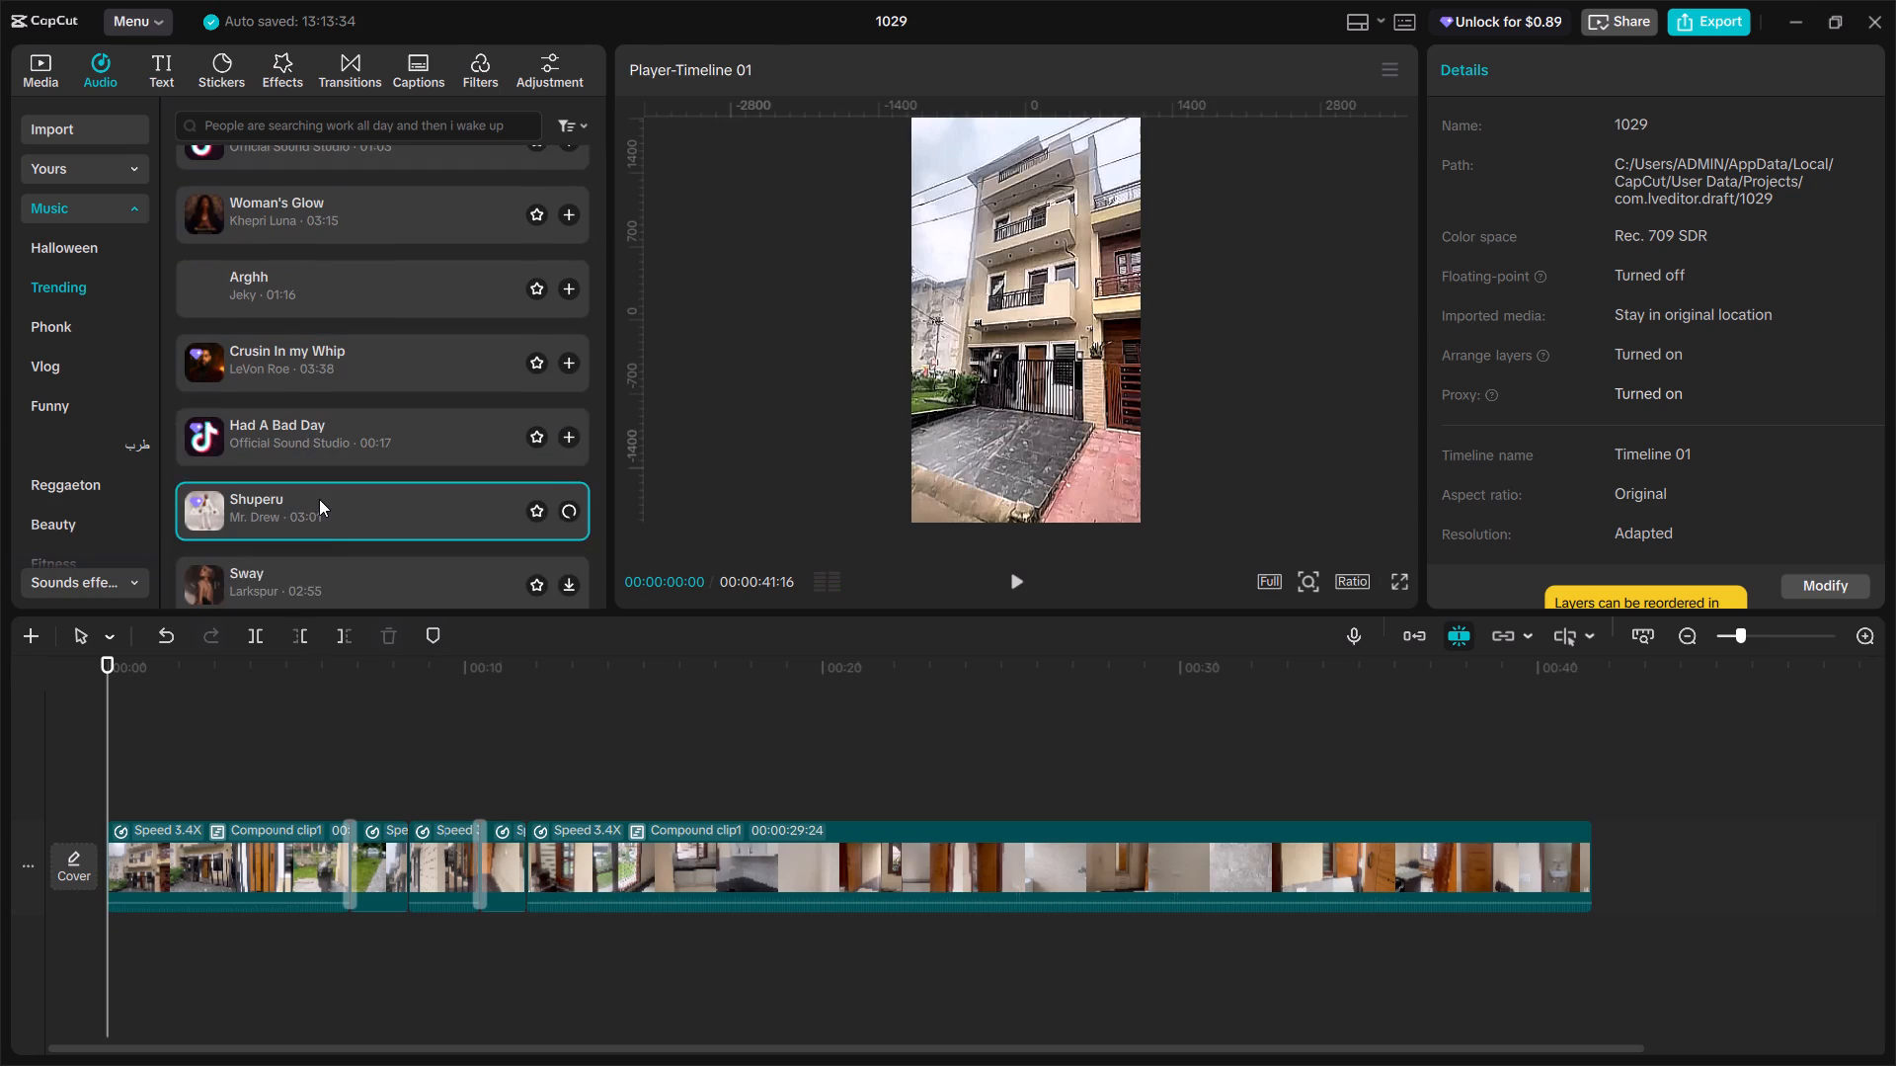
{"action": "scroll", "coordinate": [319, 499], "scroll_direction": "down", "scroll_amount": 1}
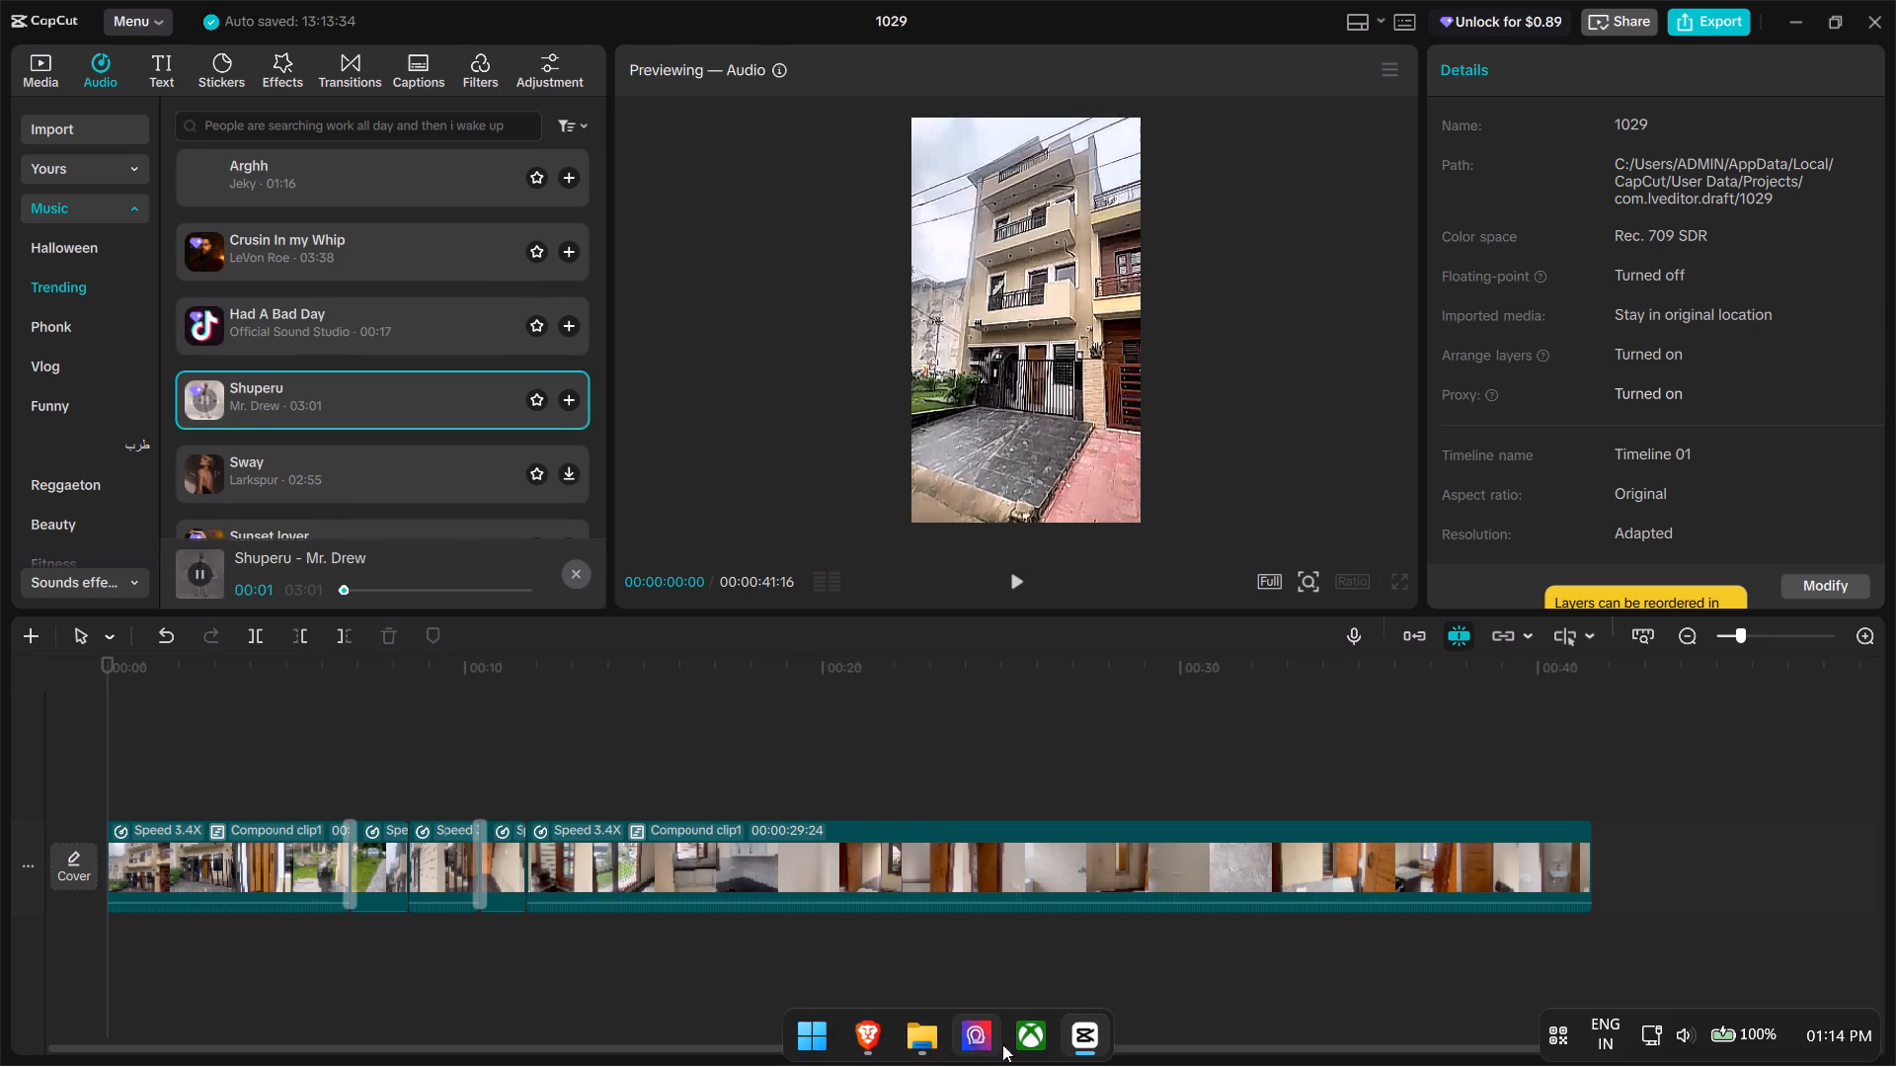
{"action": "scroll", "coordinate": [1677, 1032], "scroll_direction": "down", "scroll_amount": 5}
{"action": "left_click", "coordinate": [201, 571]}
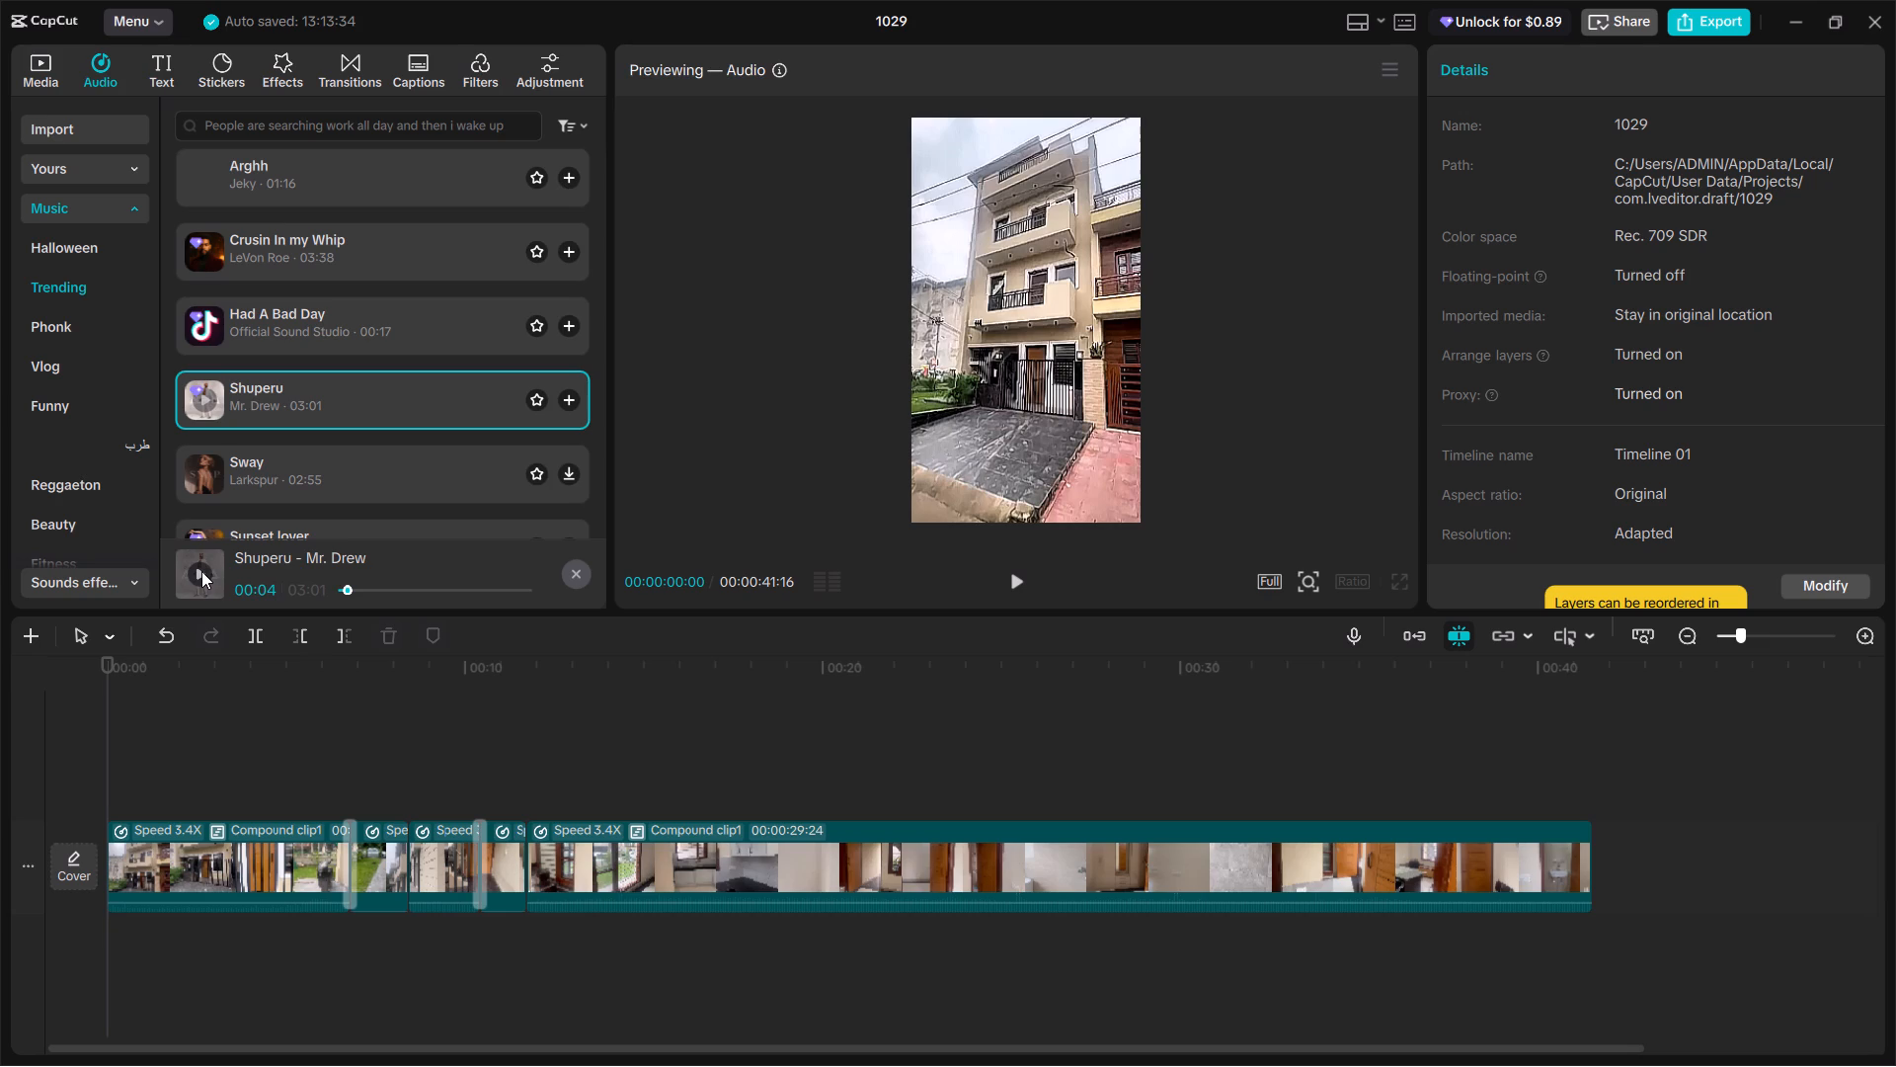
{"action": "left_click", "coordinate": [236, 403]}
{"action": "left_click", "coordinate": [243, 466]}
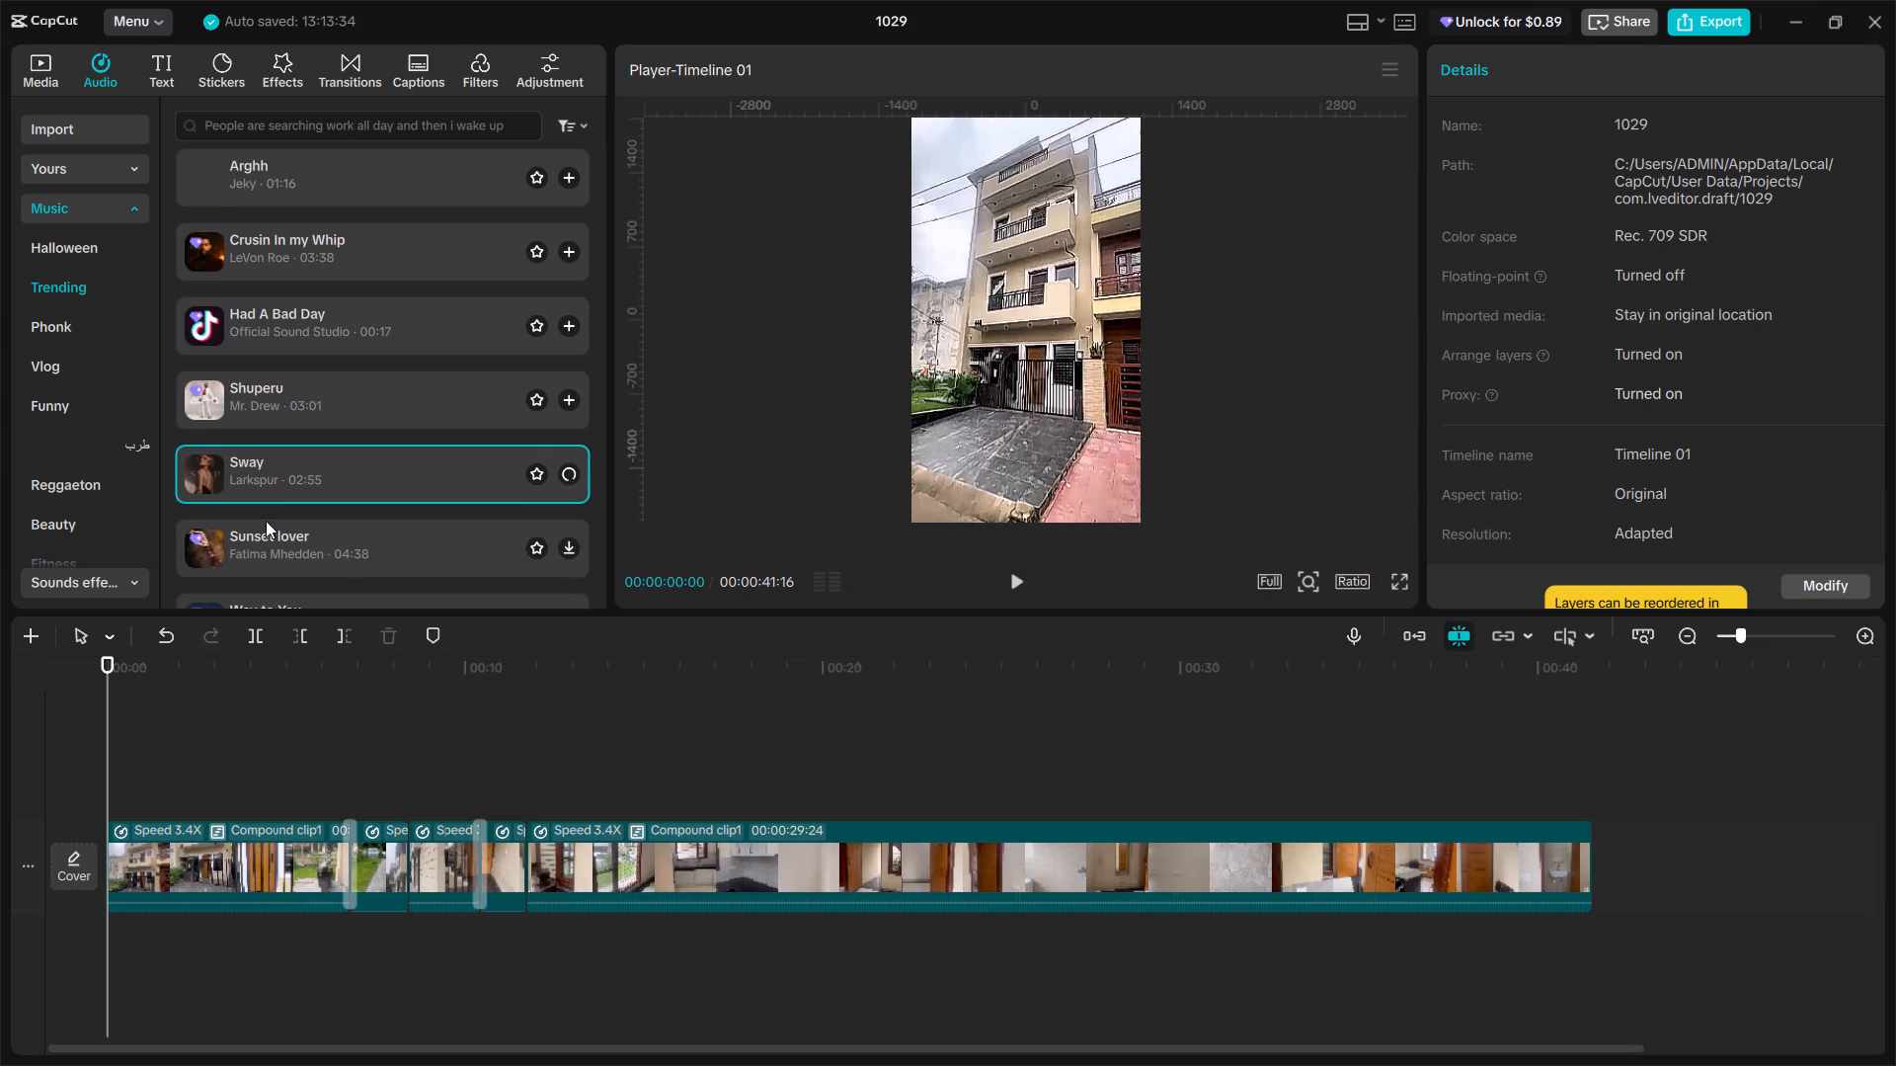
{"action": "scroll", "coordinate": [271, 522], "scroll_direction": "down", "scroll_amount": 1}
{"action": "left_click", "coordinate": [282, 431]}
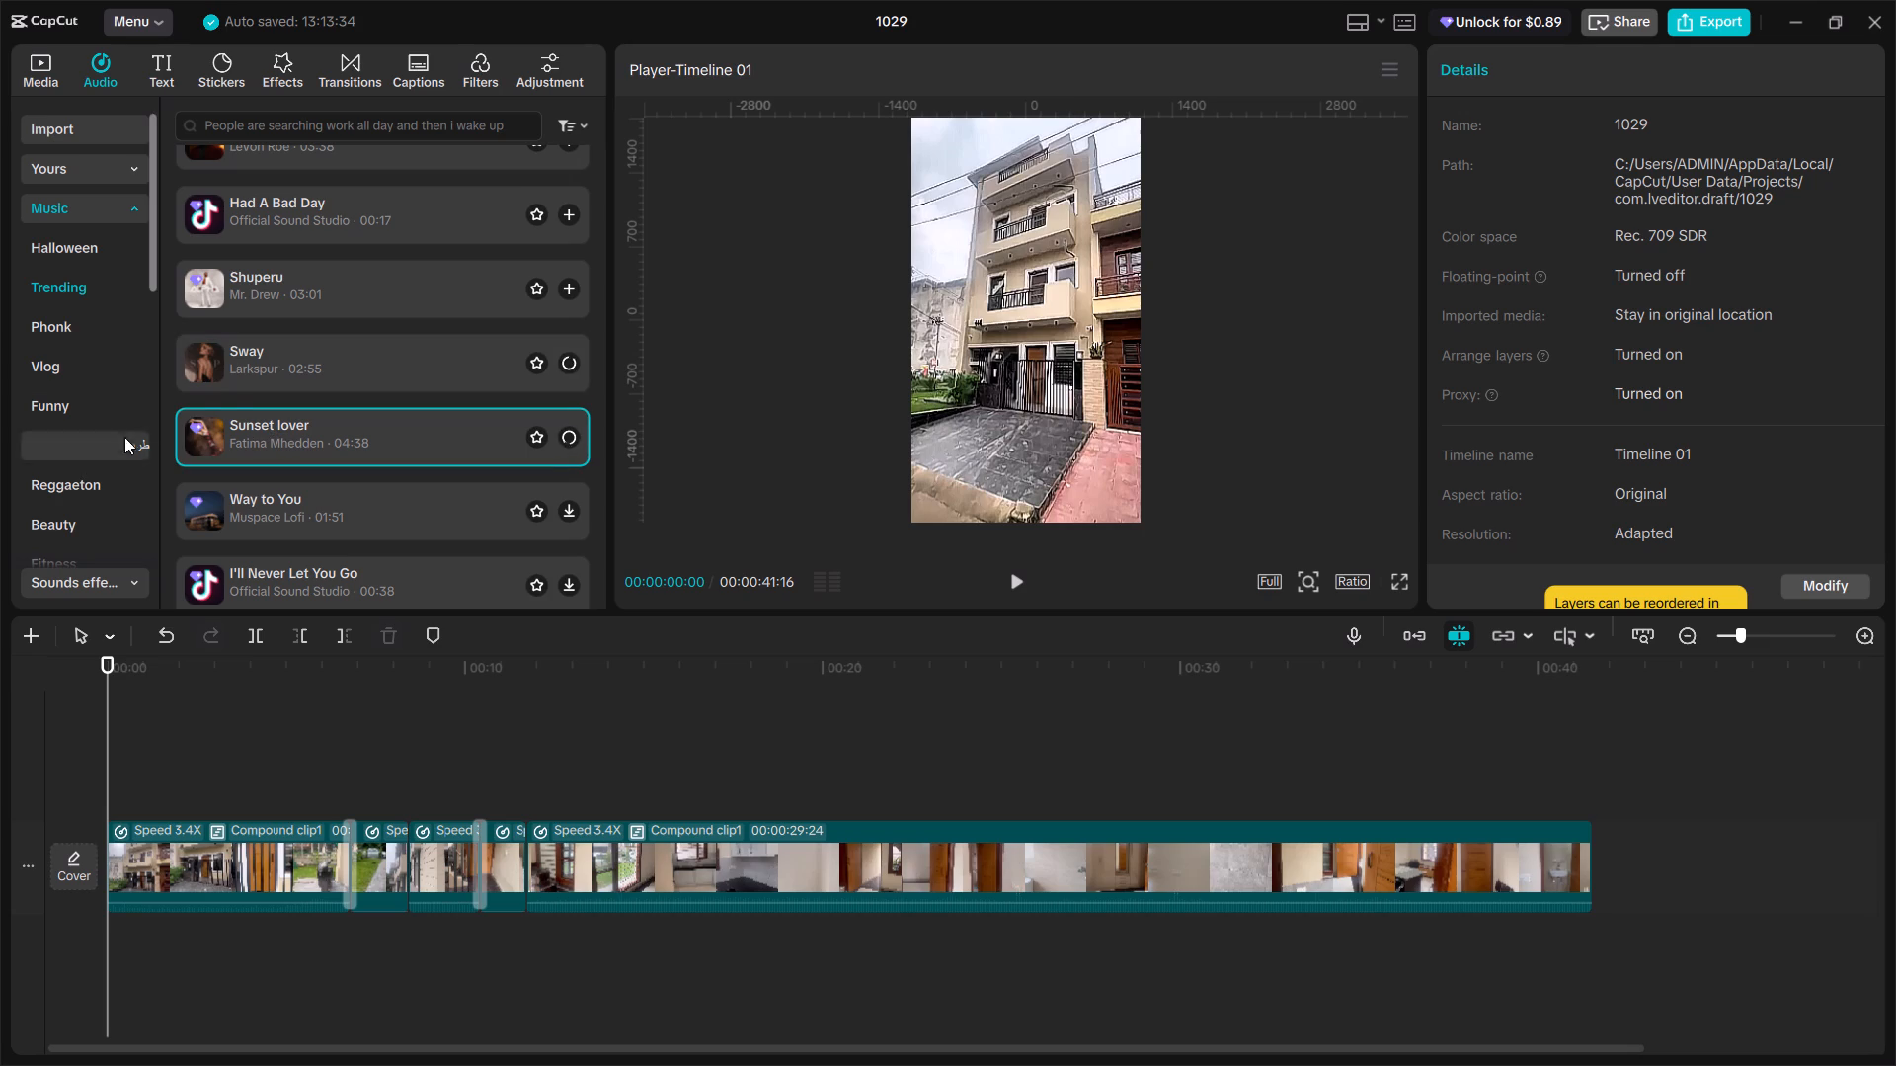
{"action": "scroll", "coordinate": [124, 468], "scroll_direction": "down", "scroll_amount": 2}
{"action": "scroll", "coordinate": [103, 449], "scroll_direction": "up", "scroll_amount": 2}
Audition the Vlog music tracks Biggest Dog and Background Music as background music for the video.
{"action": "left_click", "coordinate": [96, 371]}
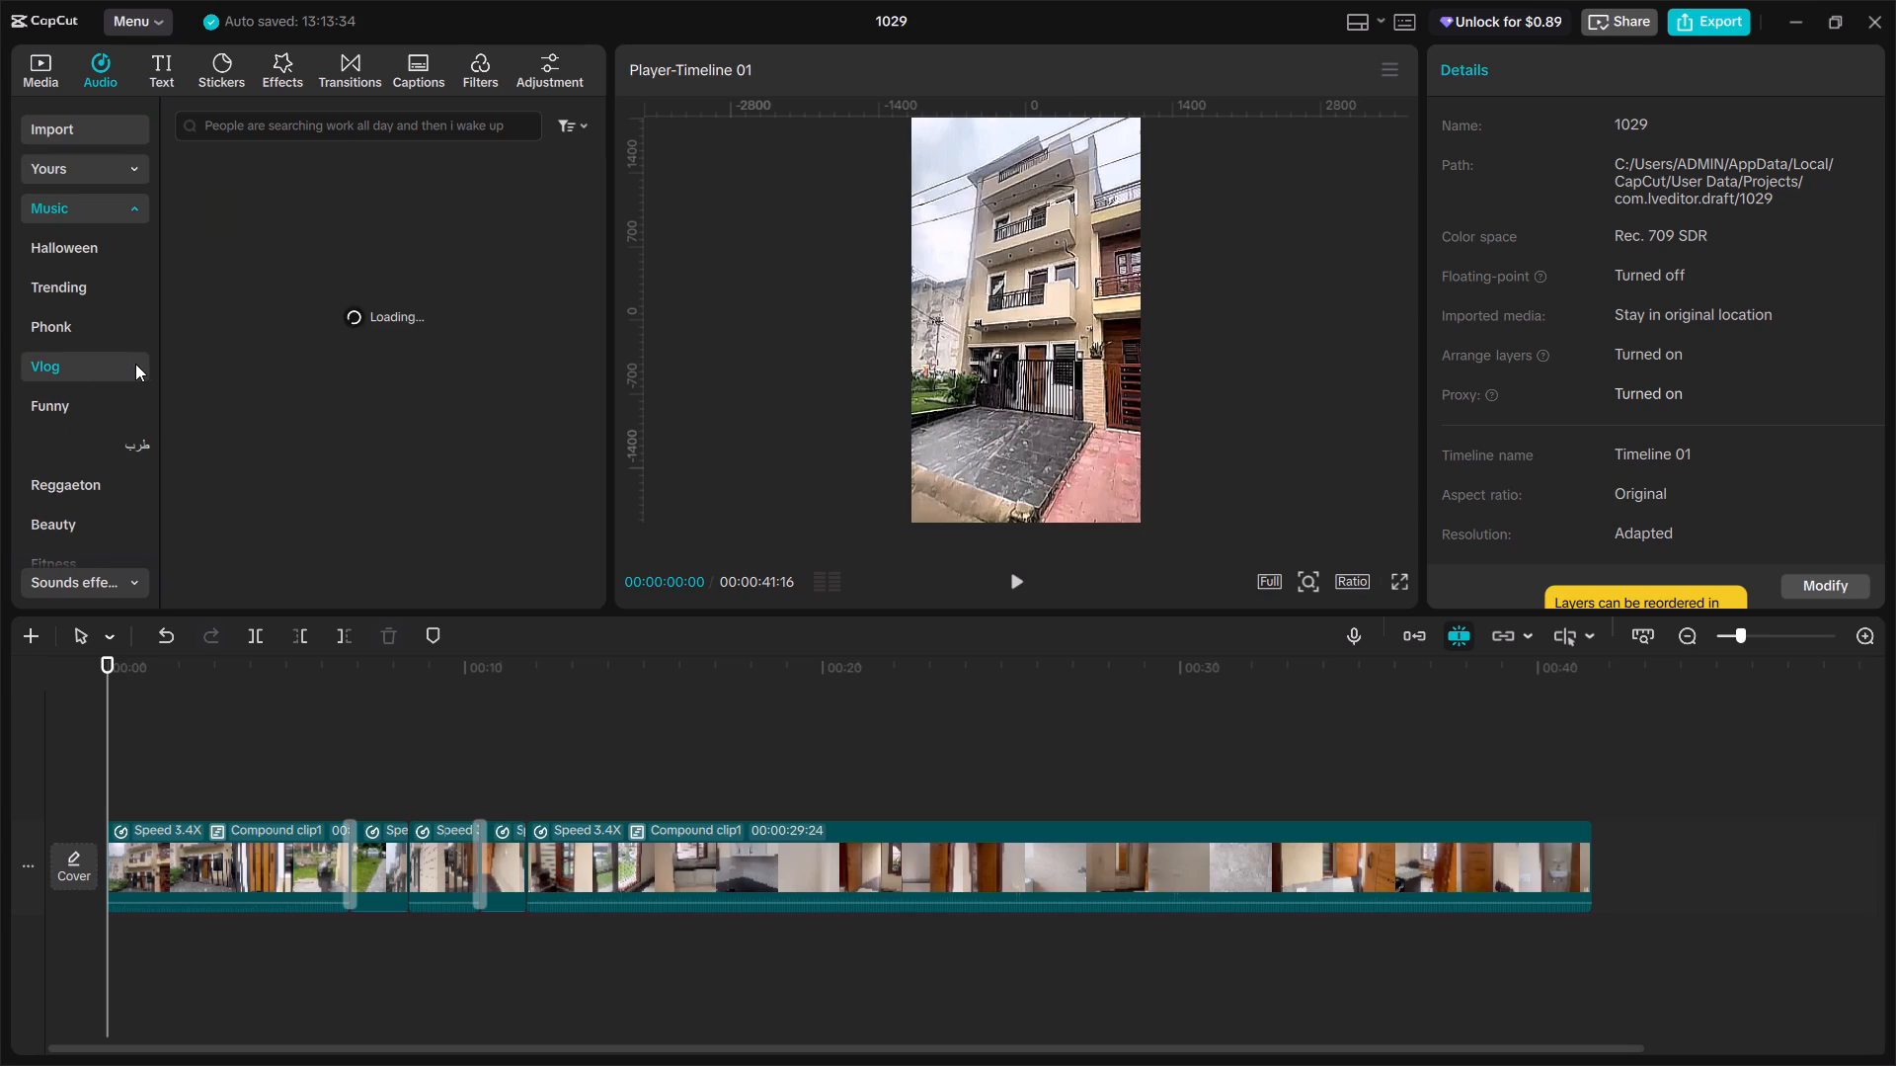
{"action": "left_click", "coordinate": [341, 230]}
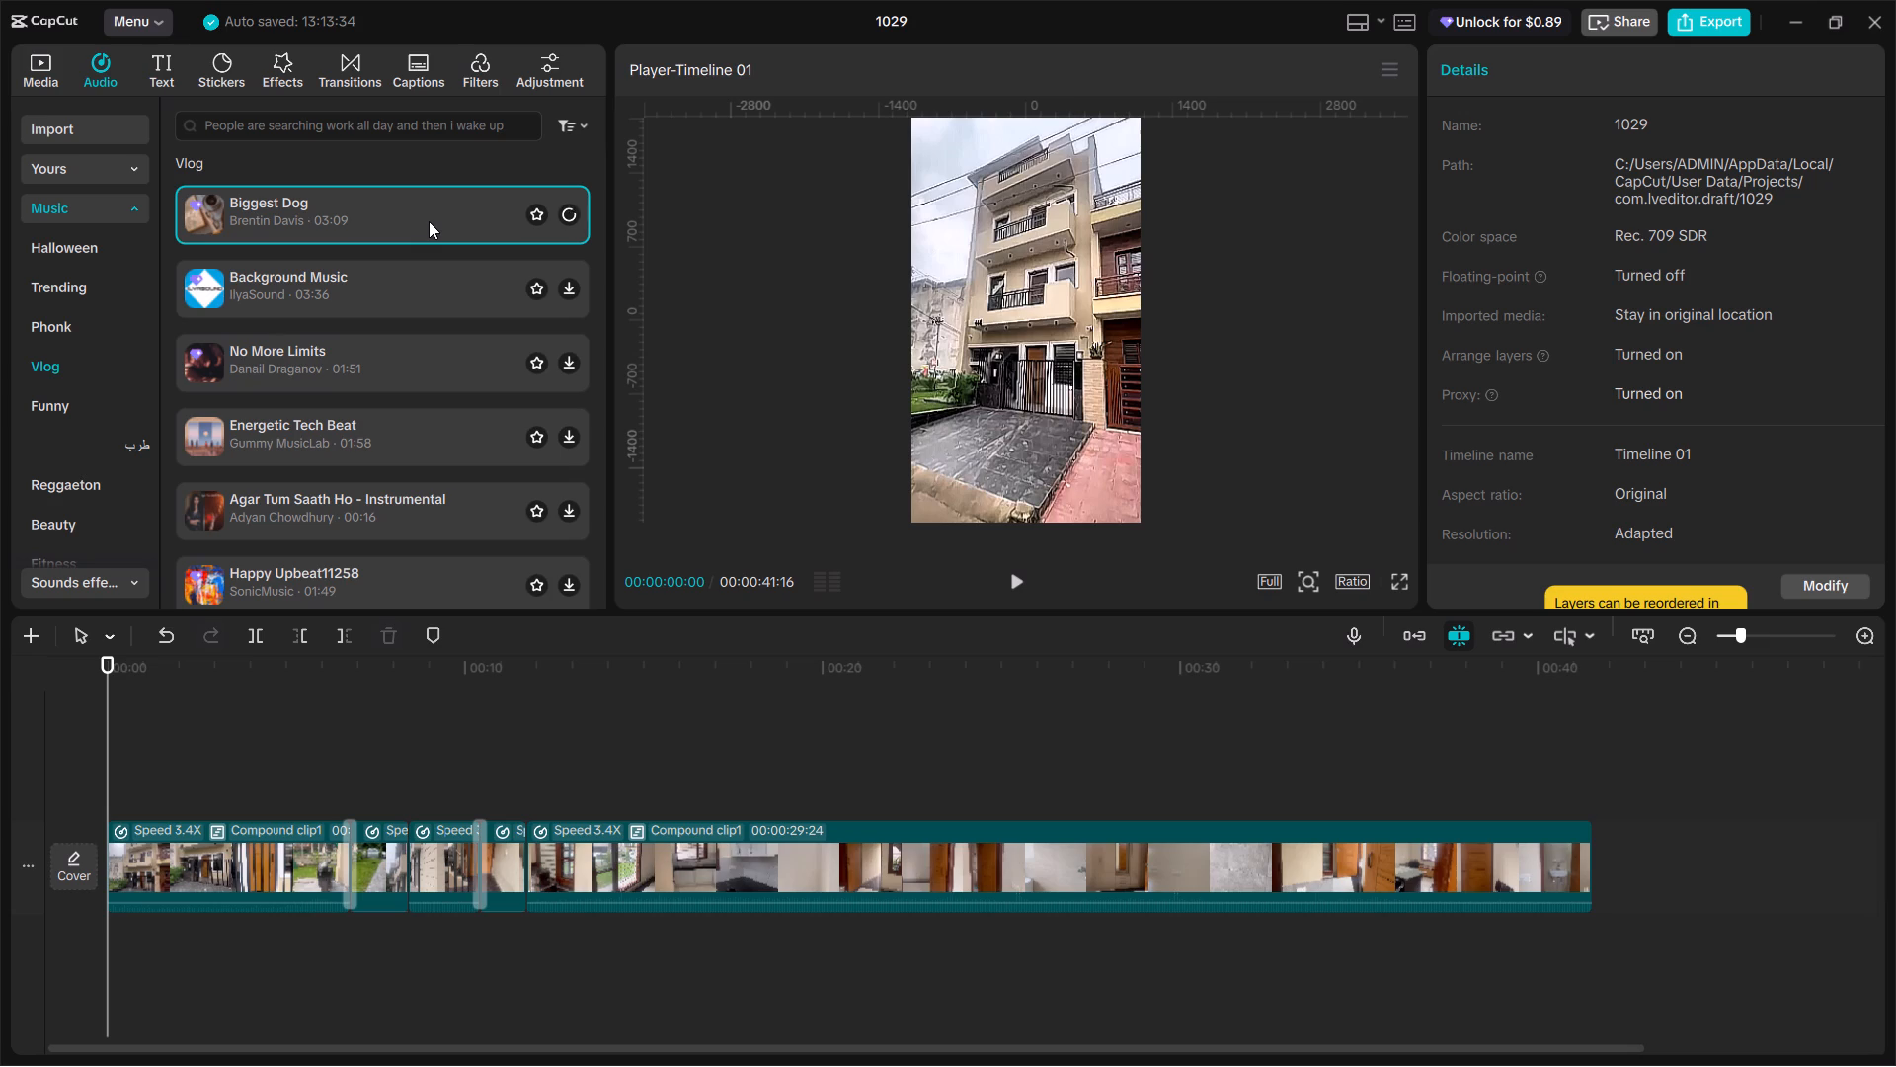
{"action": "left_click", "coordinate": [440, 223]}
{"action": "left_click", "coordinate": [483, 301]}
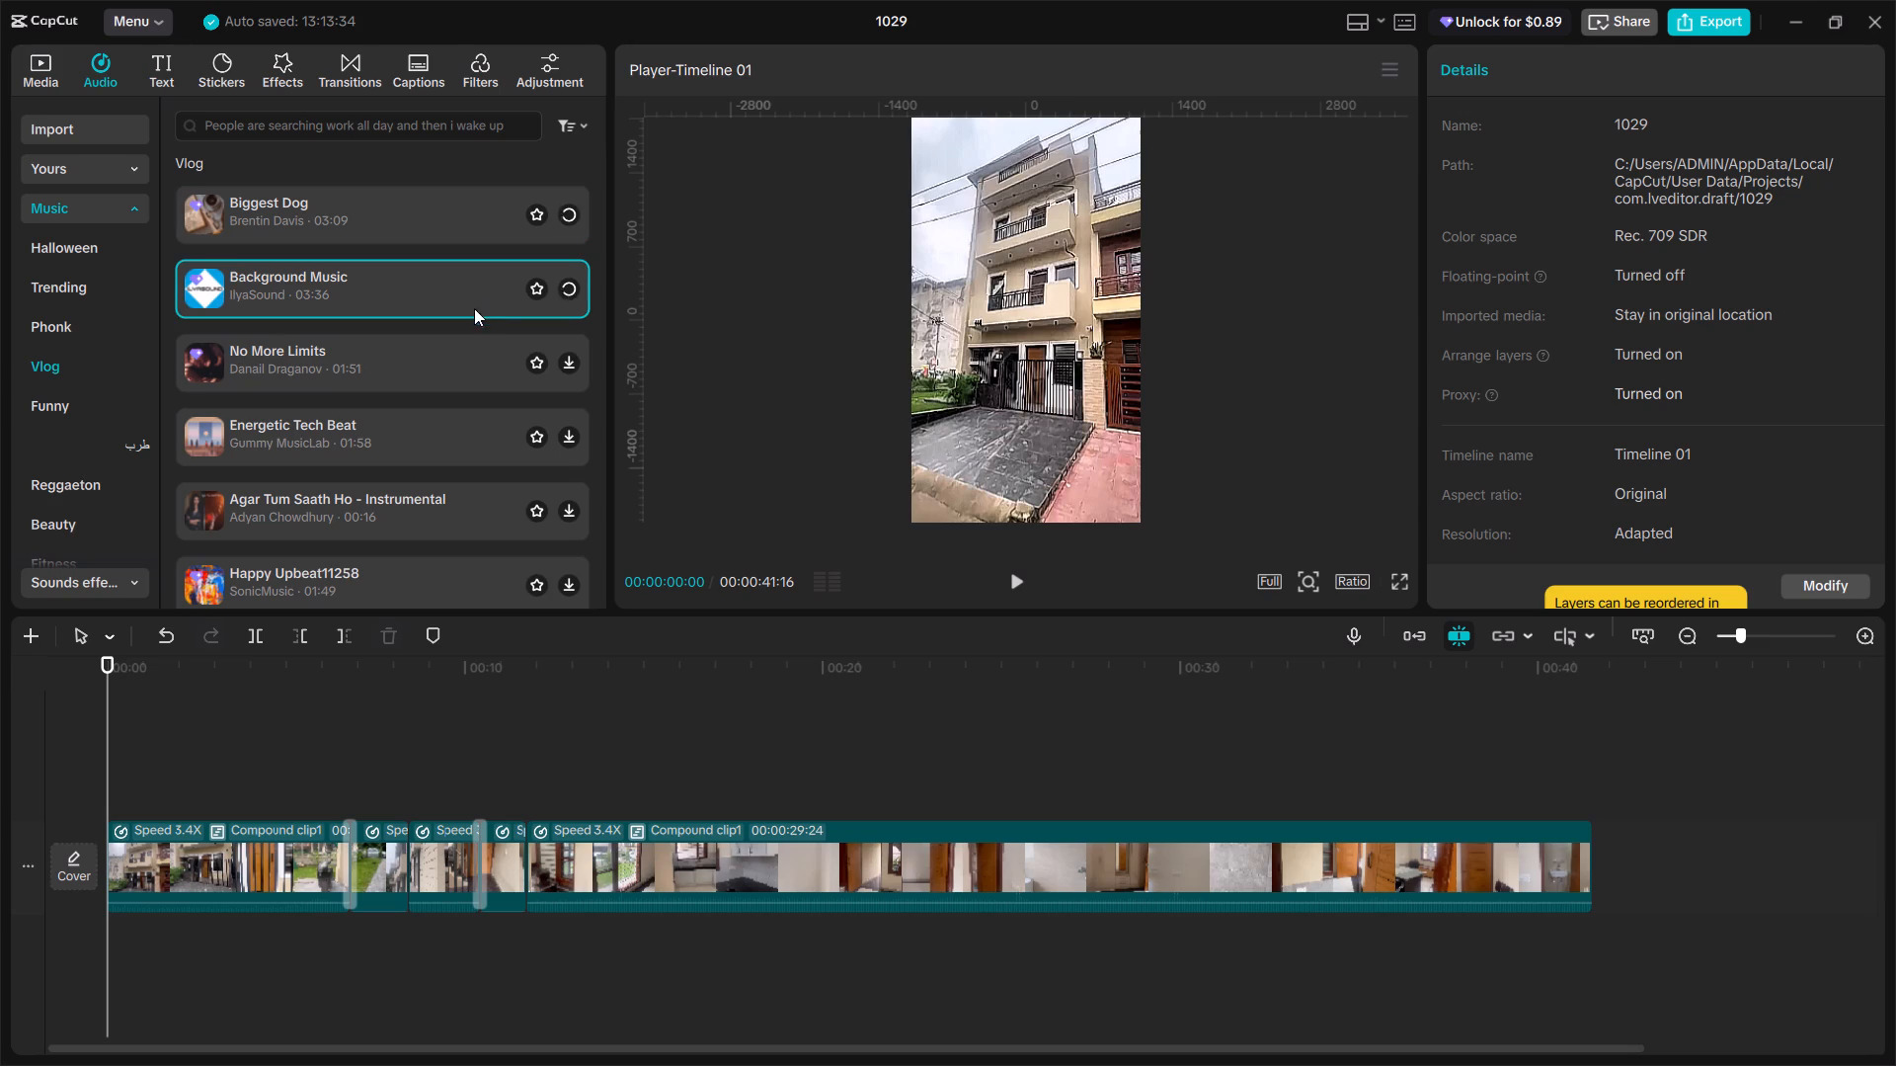
Audition Happy Guitare from the Trending music and the Horror, Halloween goblin growl track from the Halloween music.
{"action": "left_click", "coordinate": [46, 294]}
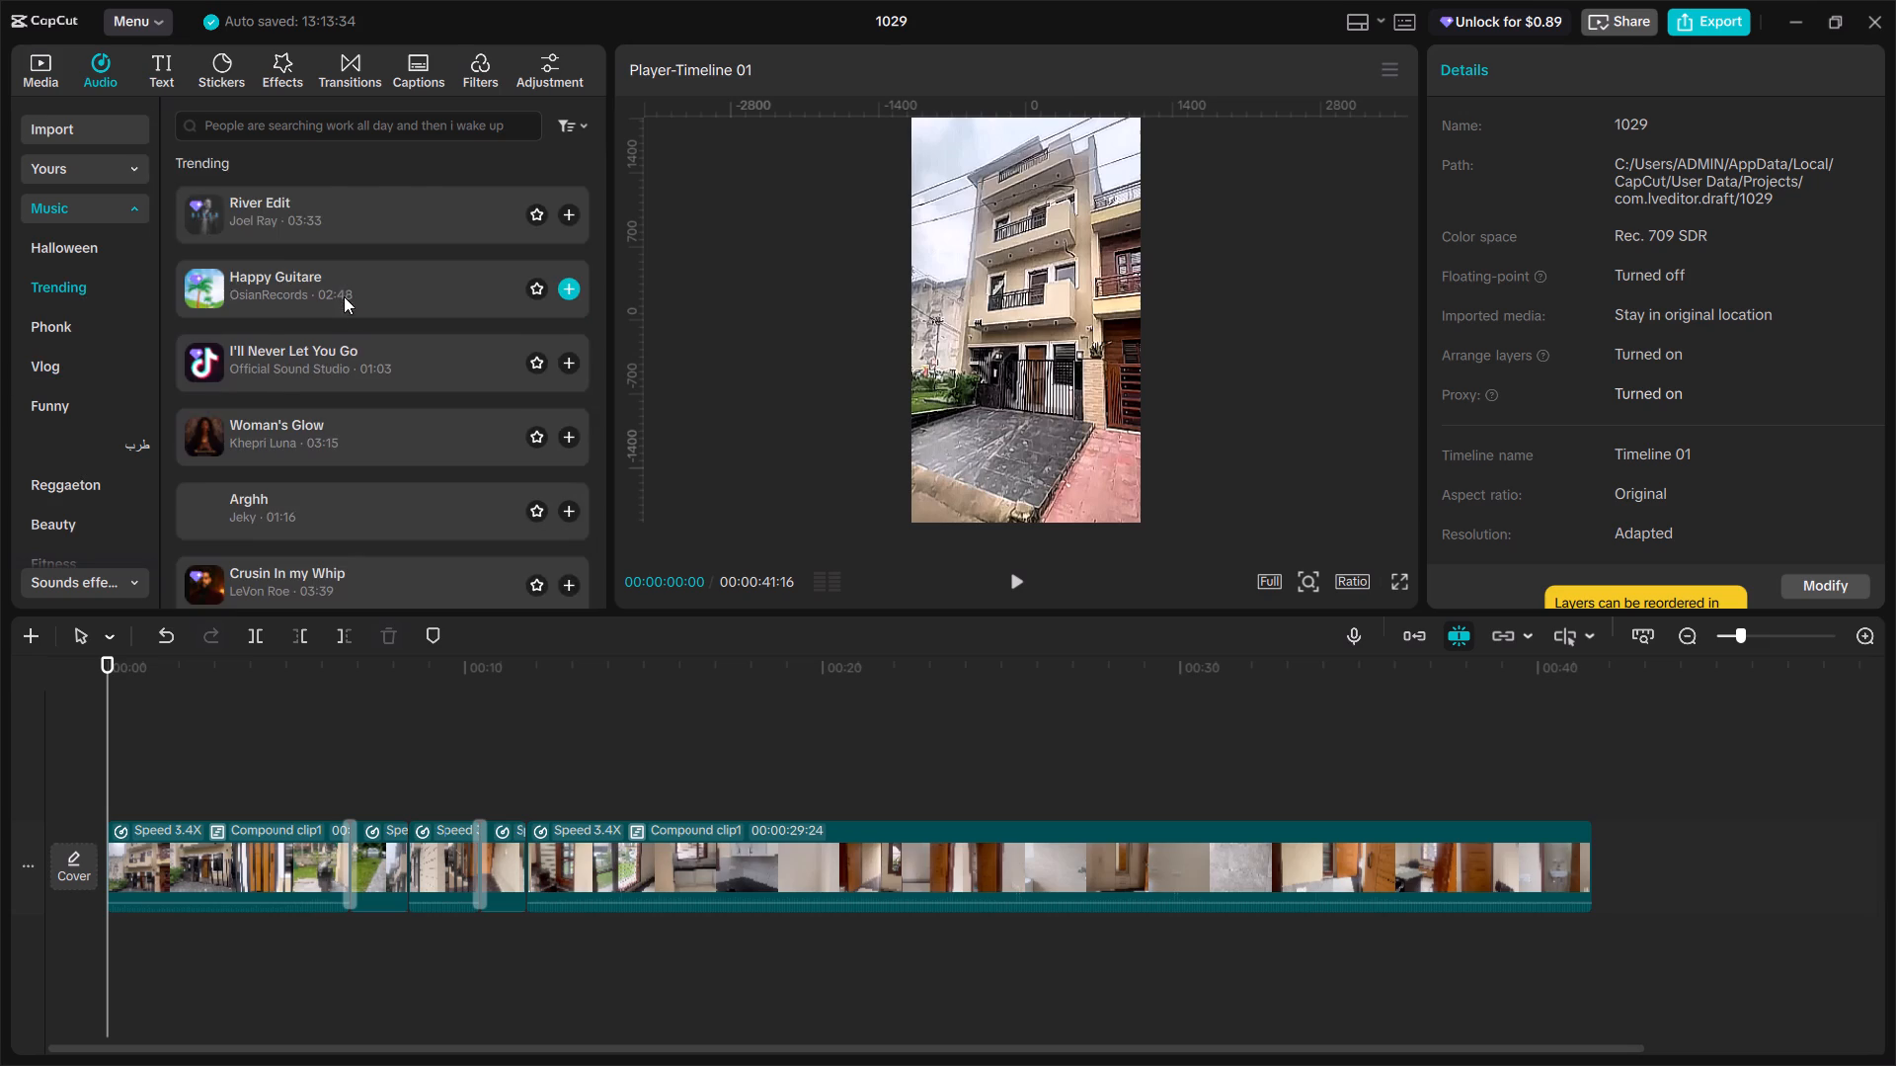
{"action": "scroll", "coordinate": [341, 308], "scroll_direction": "up", "scroll_amount": 6}
{"action": "left_click", "coordinate": [326, 342]}
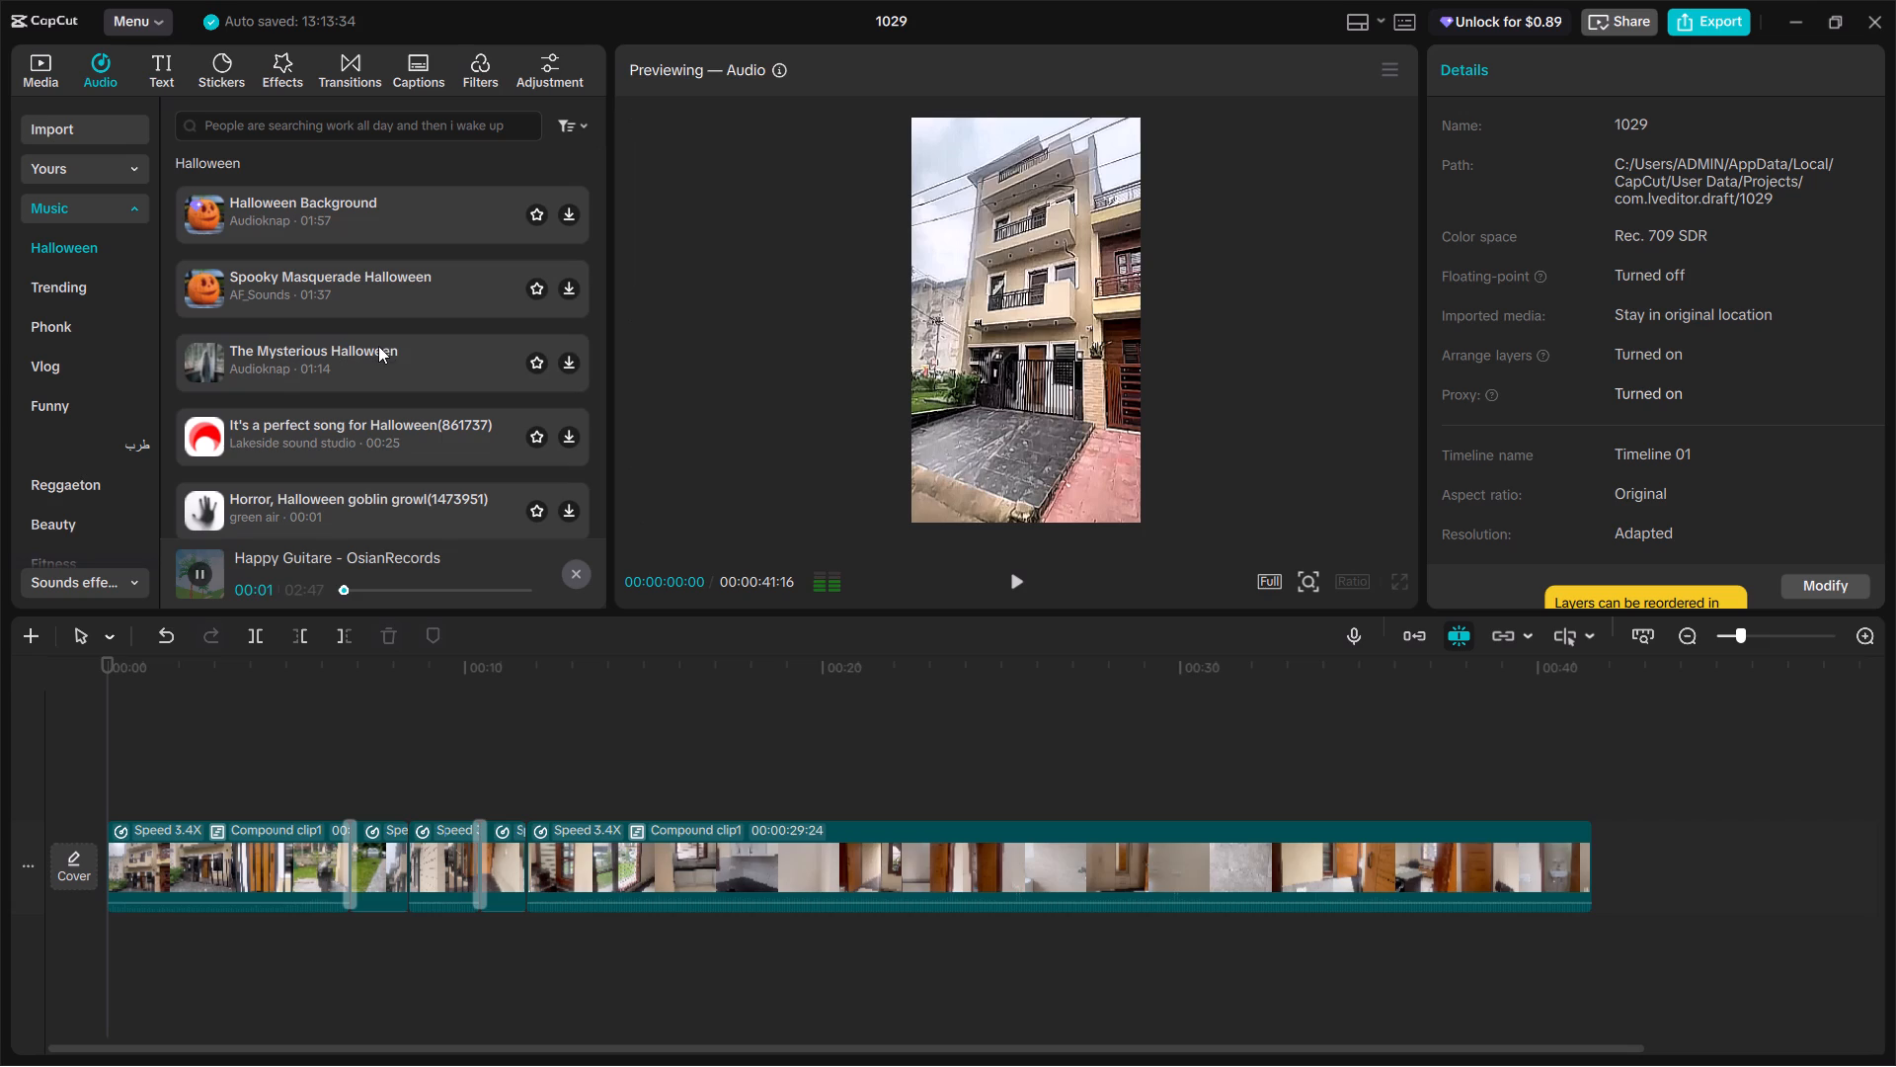
{"action": "scroll", "coordinate": [390, 353], "scroll_direction": "down", "scroll_amount": 1}
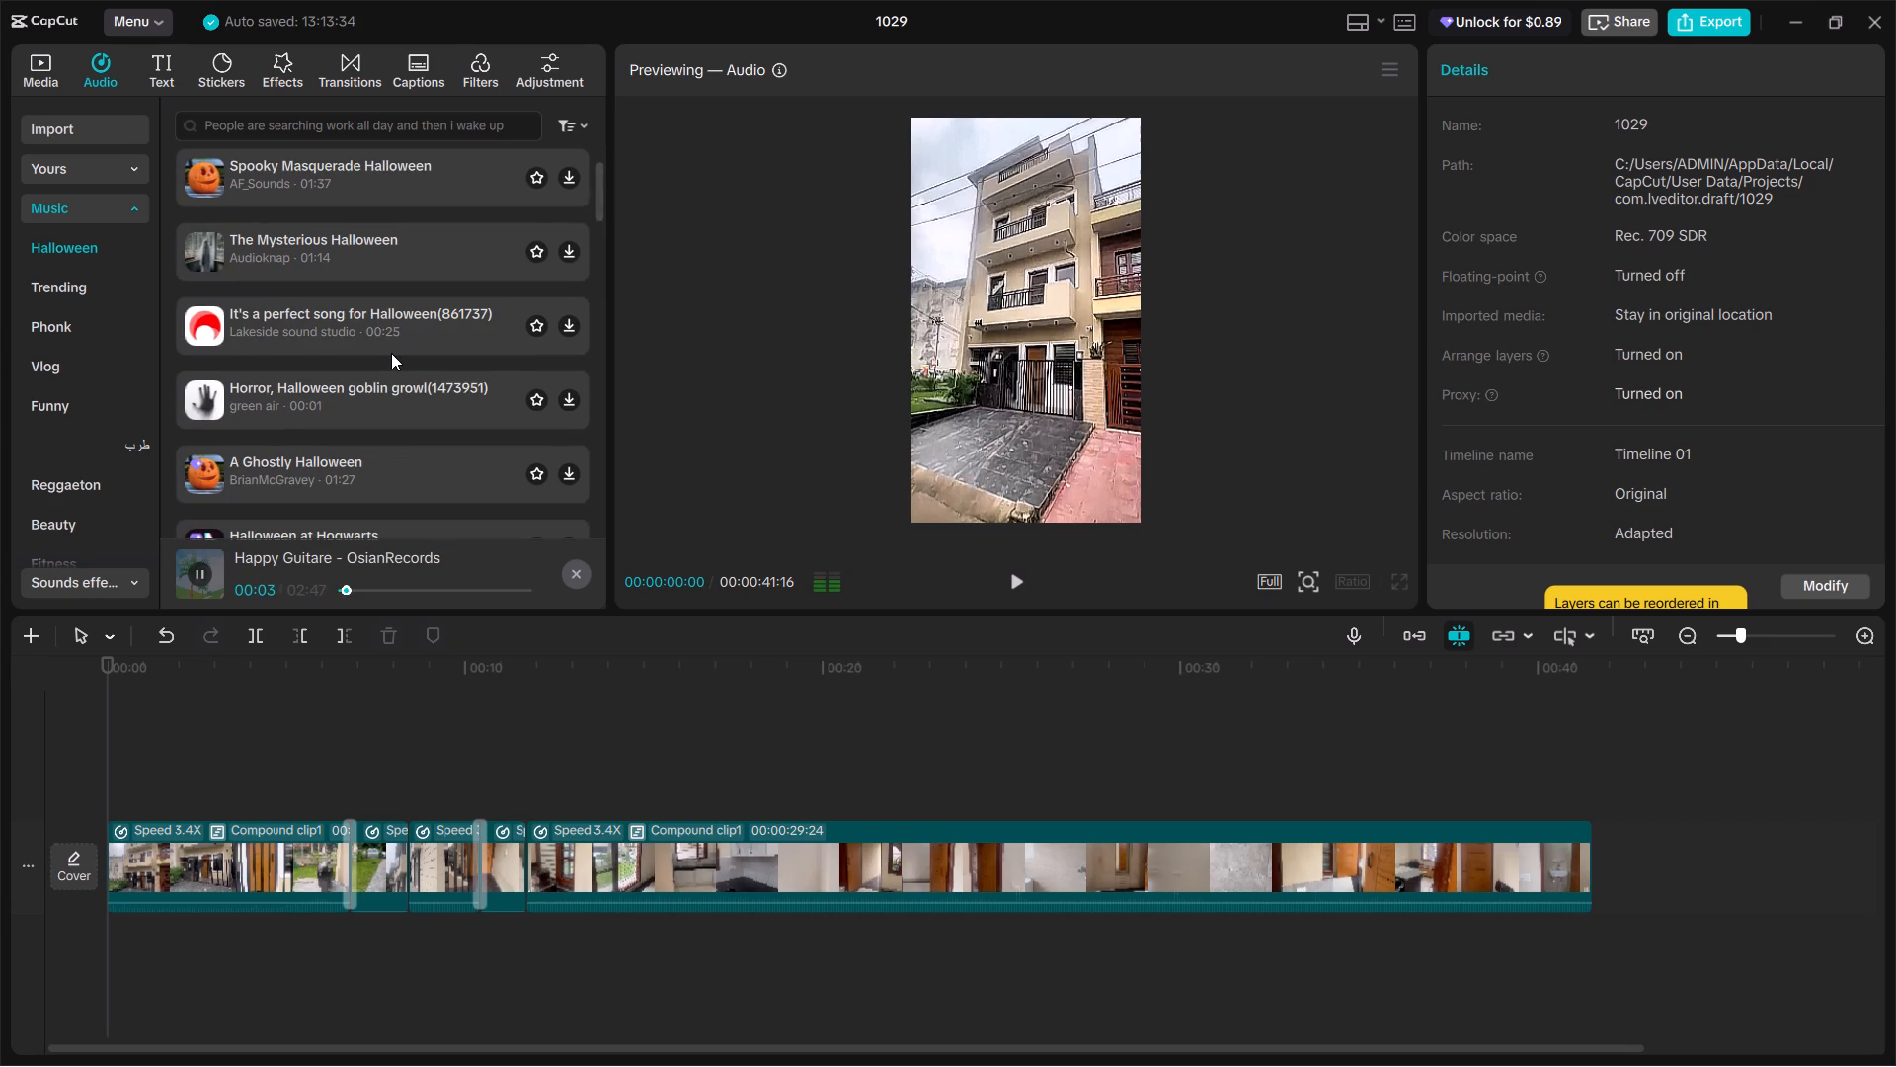
{"action": "left_click", "coordinate": [335, 398]}
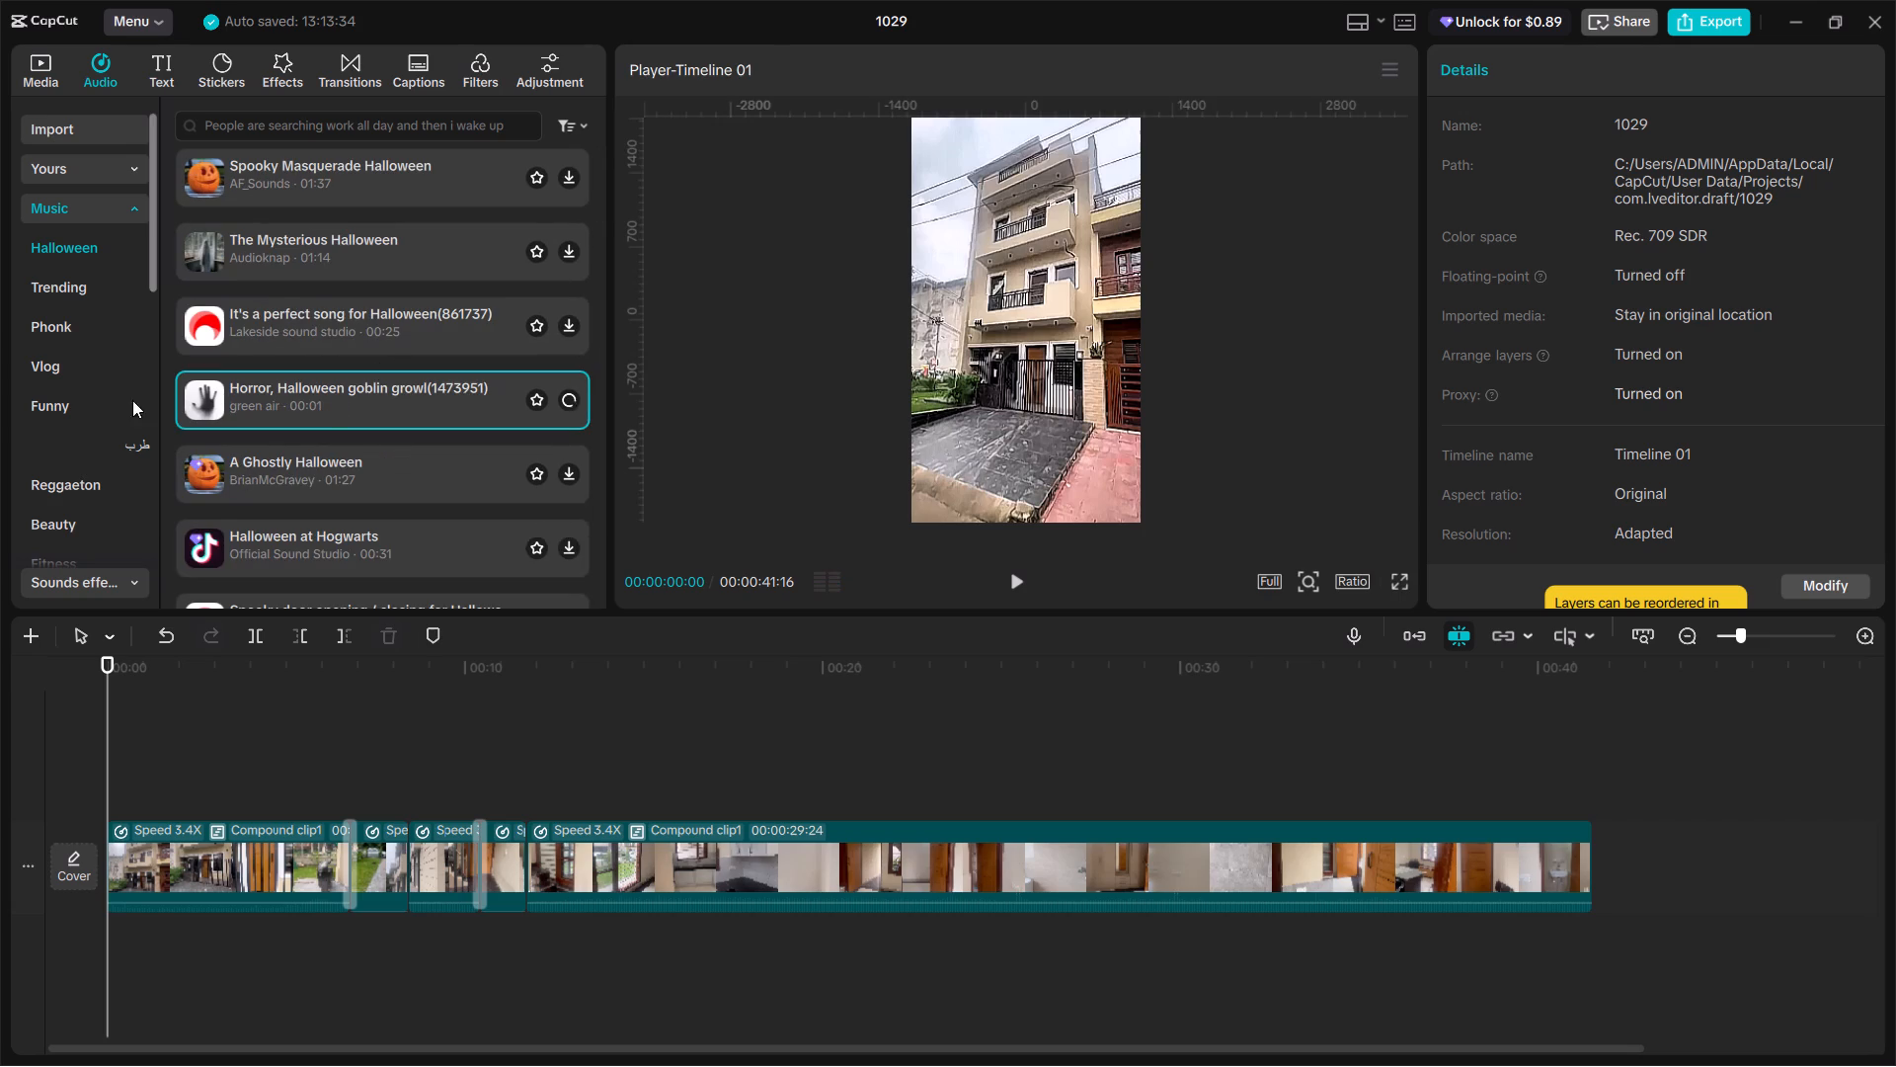
Audition River Edit from the Trending music and place it beneath the video from the start of the timeline.
{"action": "left_click", "coordinate": [79, 303]}
{"action": "left_click", "coordinate": [81, 295]}
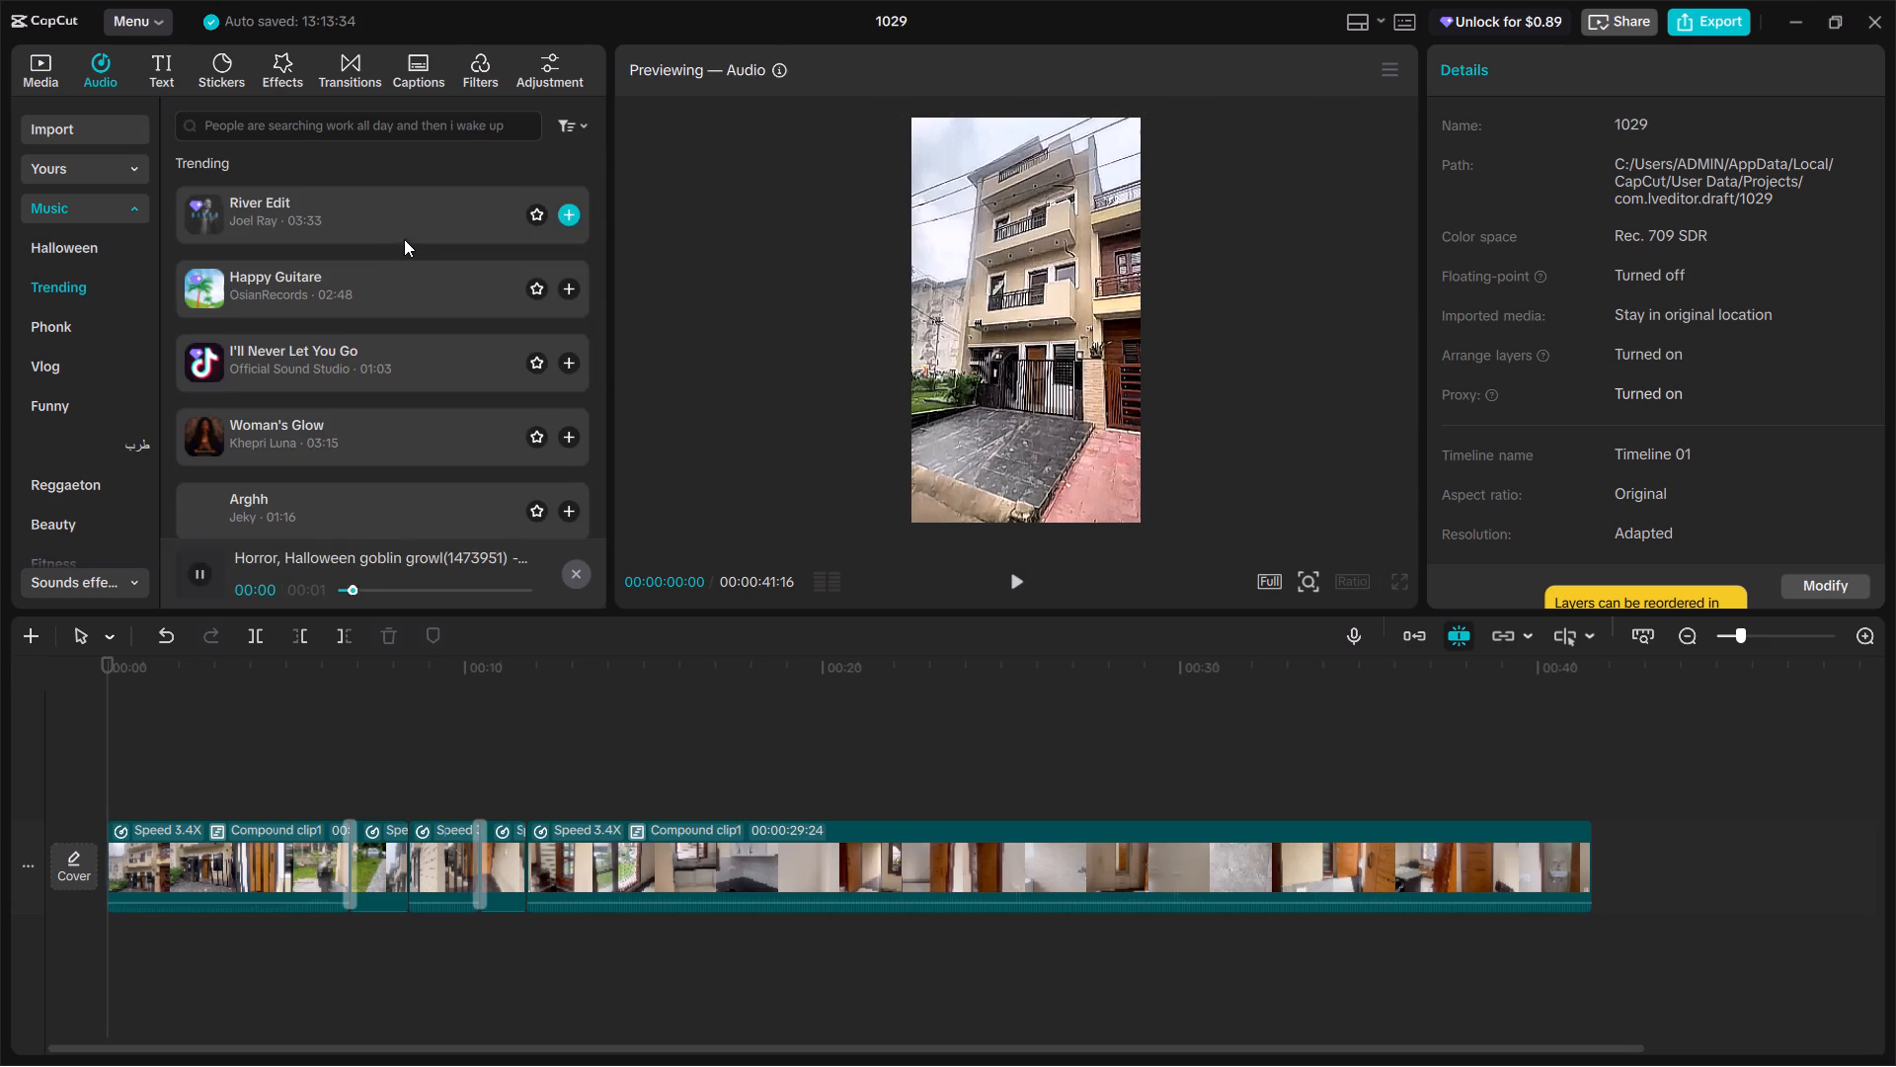
{"action": "left_click", "coordinate": [399, 222]}
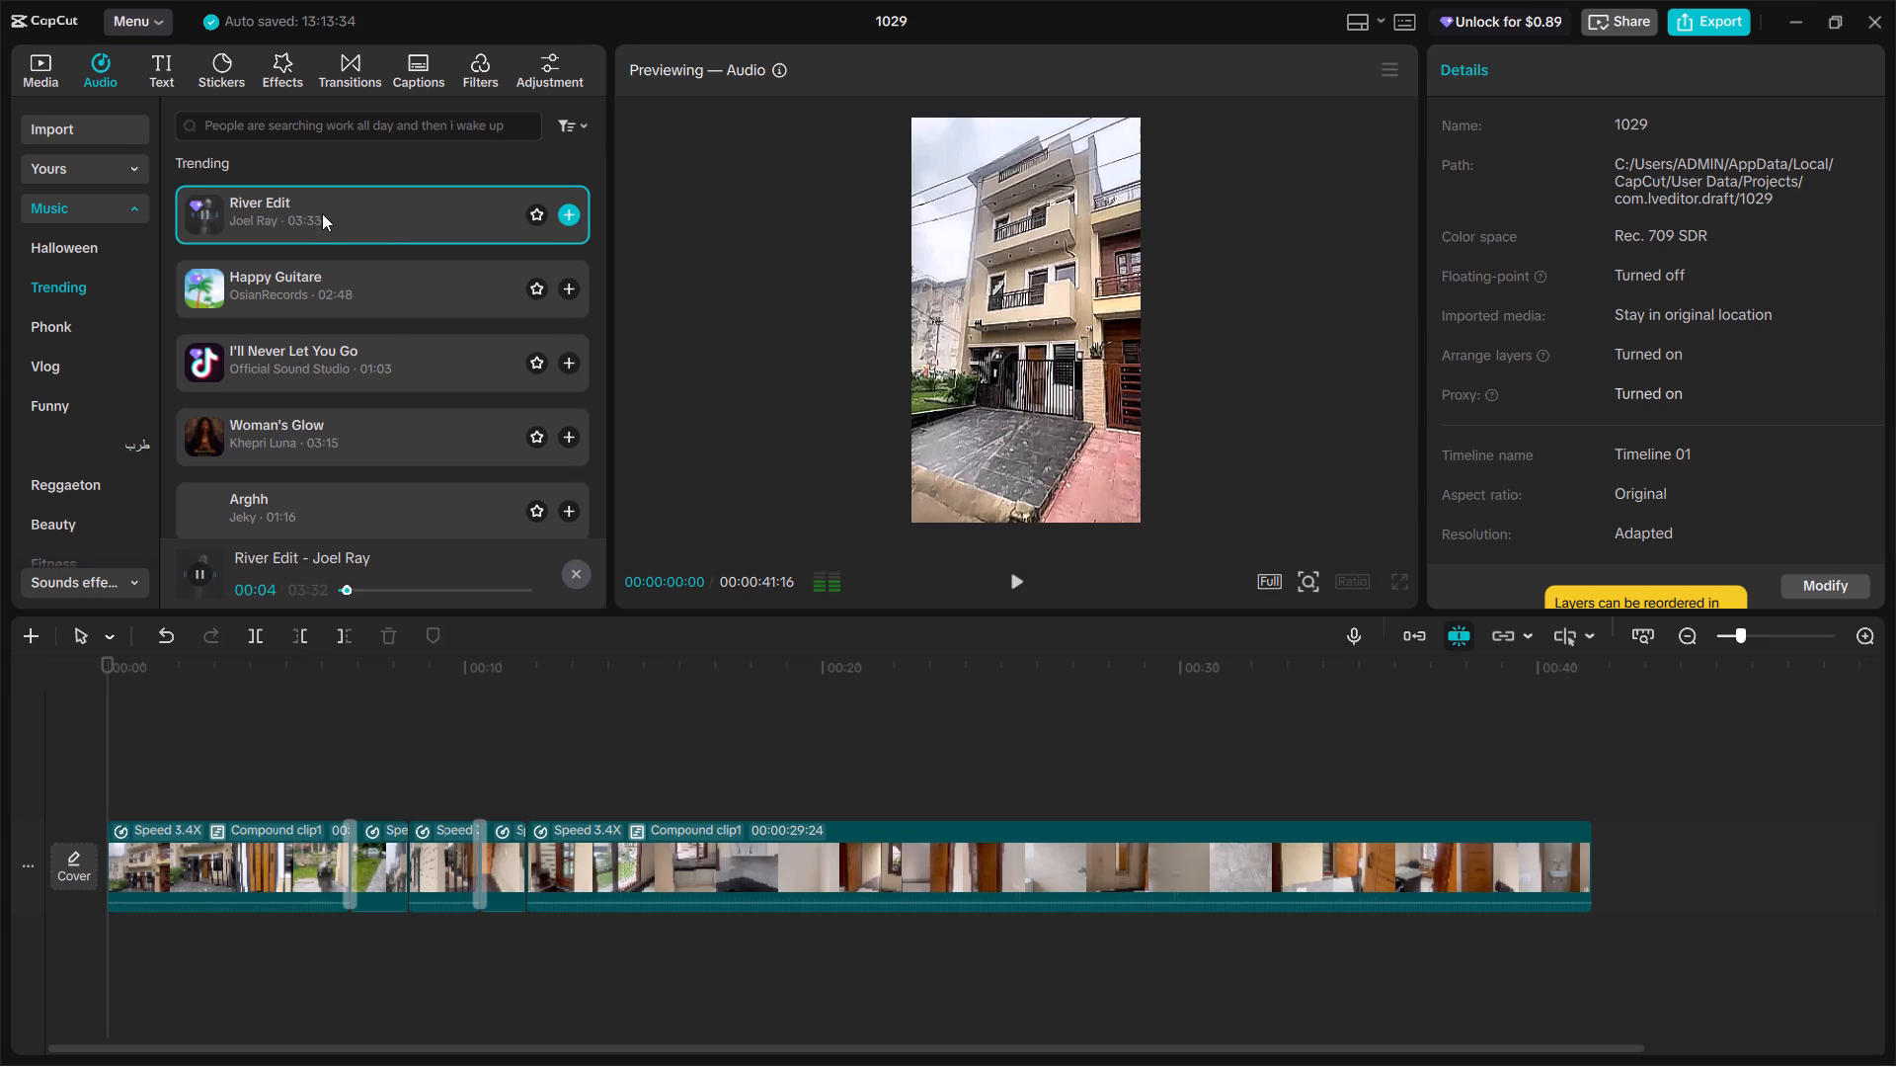
{"action": "left_click_drag", "start_coordinate": [321, 200], "coordinate": [73, 945]}
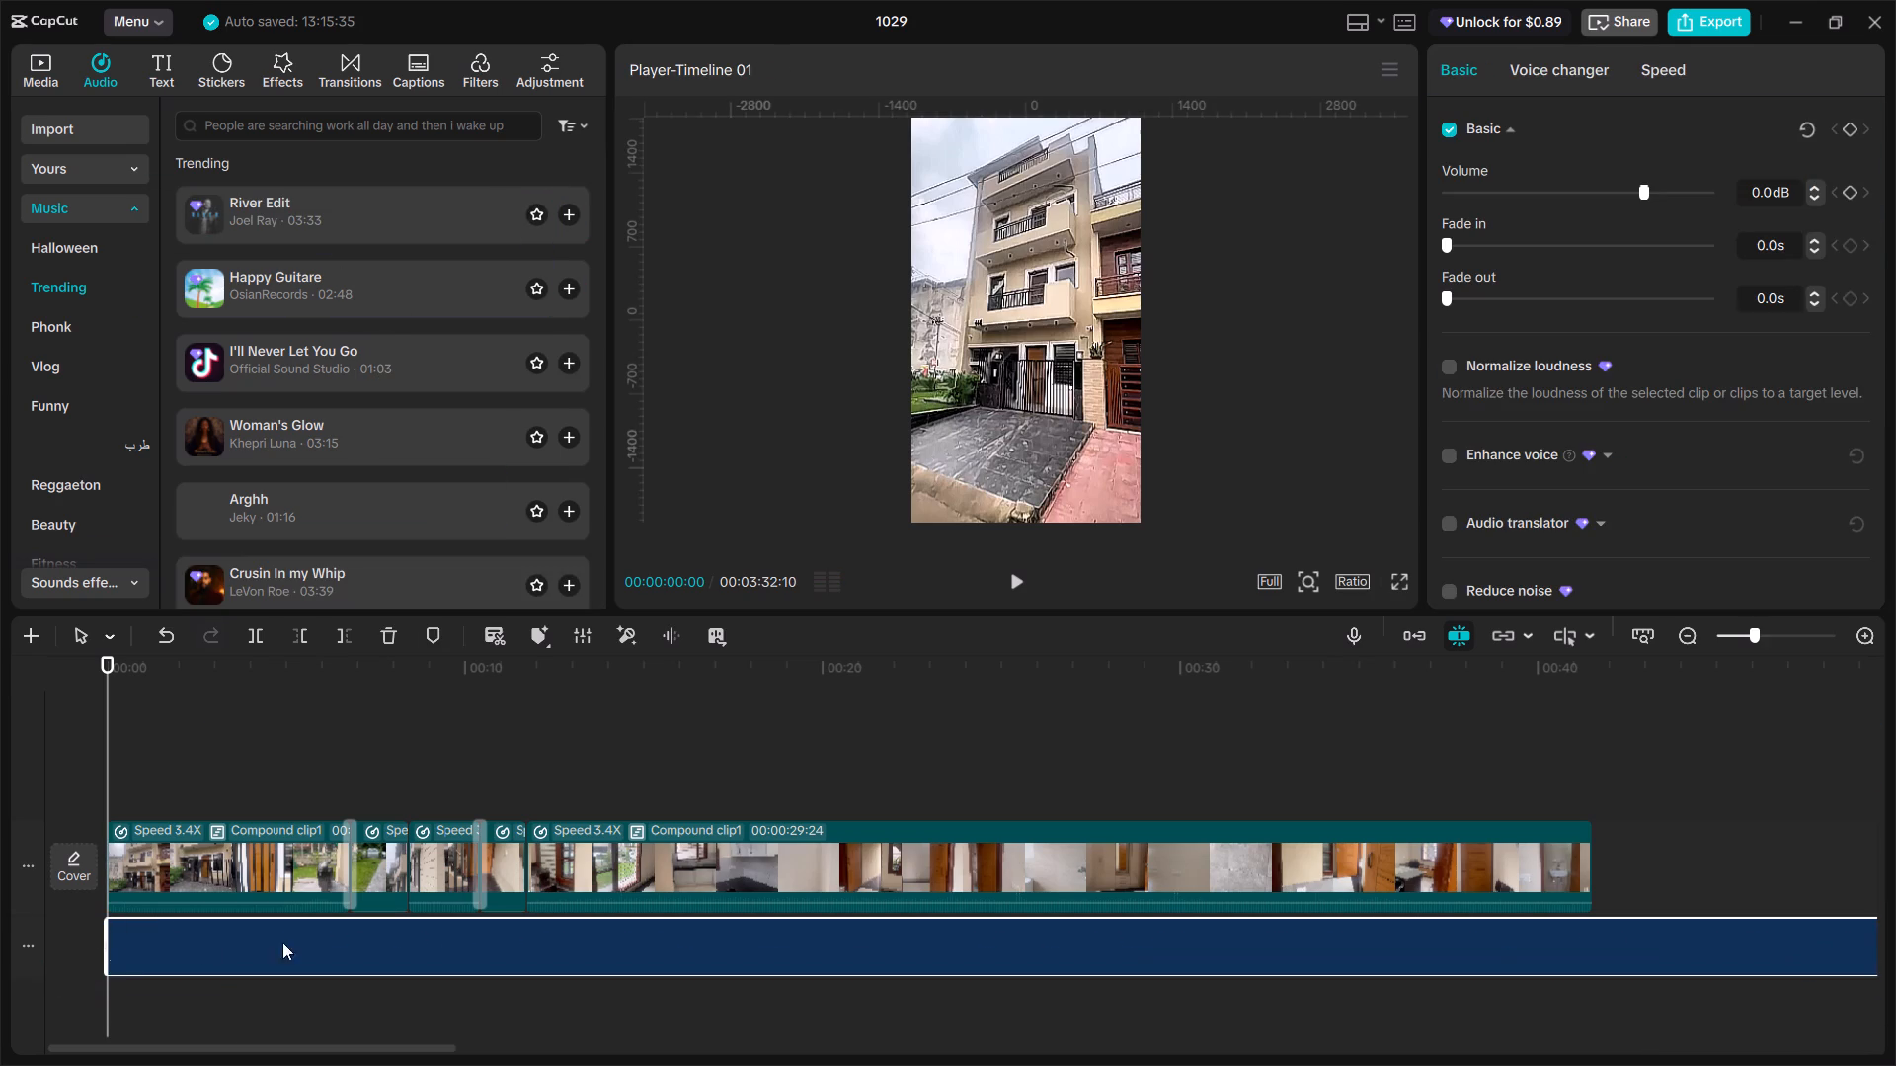
Split the River Edit track where the video ends, at 00:00:41:16, and delete the excess music after it.
{"action": "left_click", "coordinate": [1622, 820]}
{"action": "left_click_drag", "start_coordinate": [1621, 820], "coordinate": [1594, 795]}
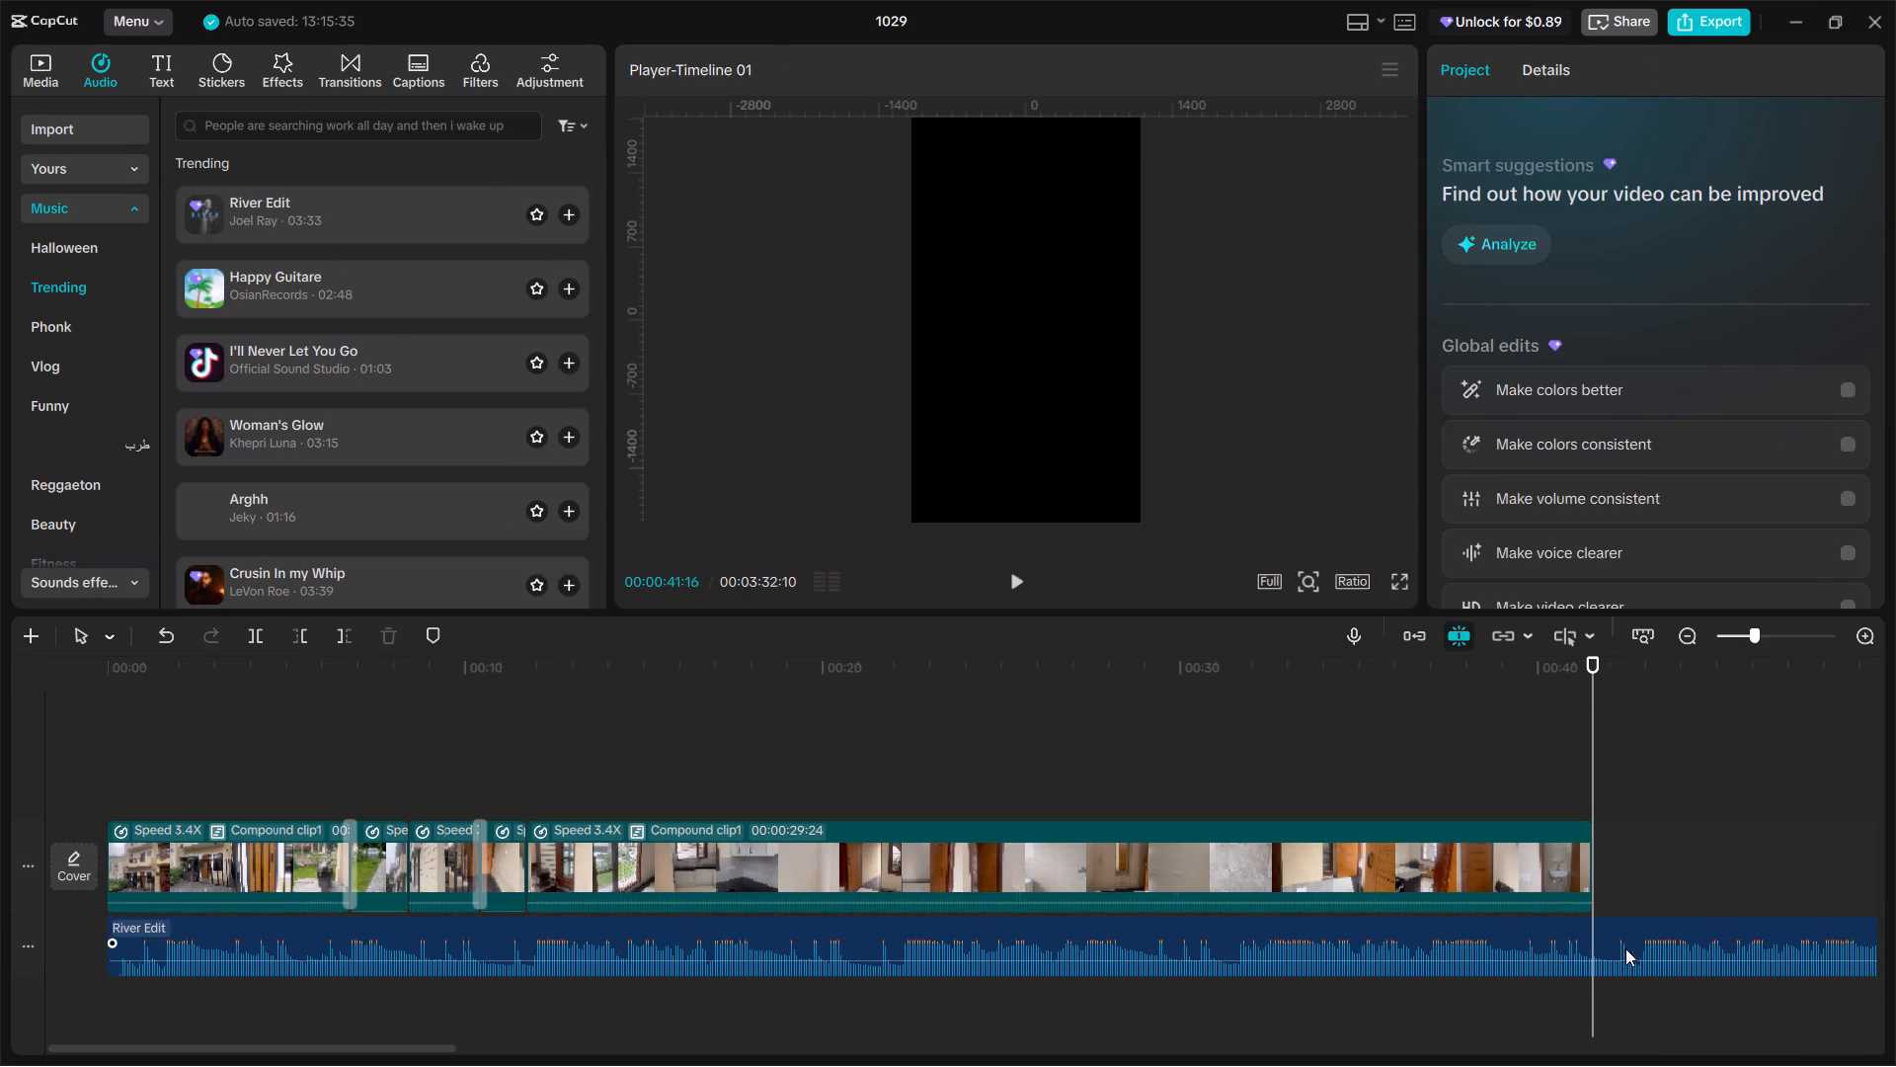
{"action": "left_click", "coordinate": [1621, 958]}
{"action": "key", "text": "ctrl+b"}
{"action": "key", "text": "BackSpace"}
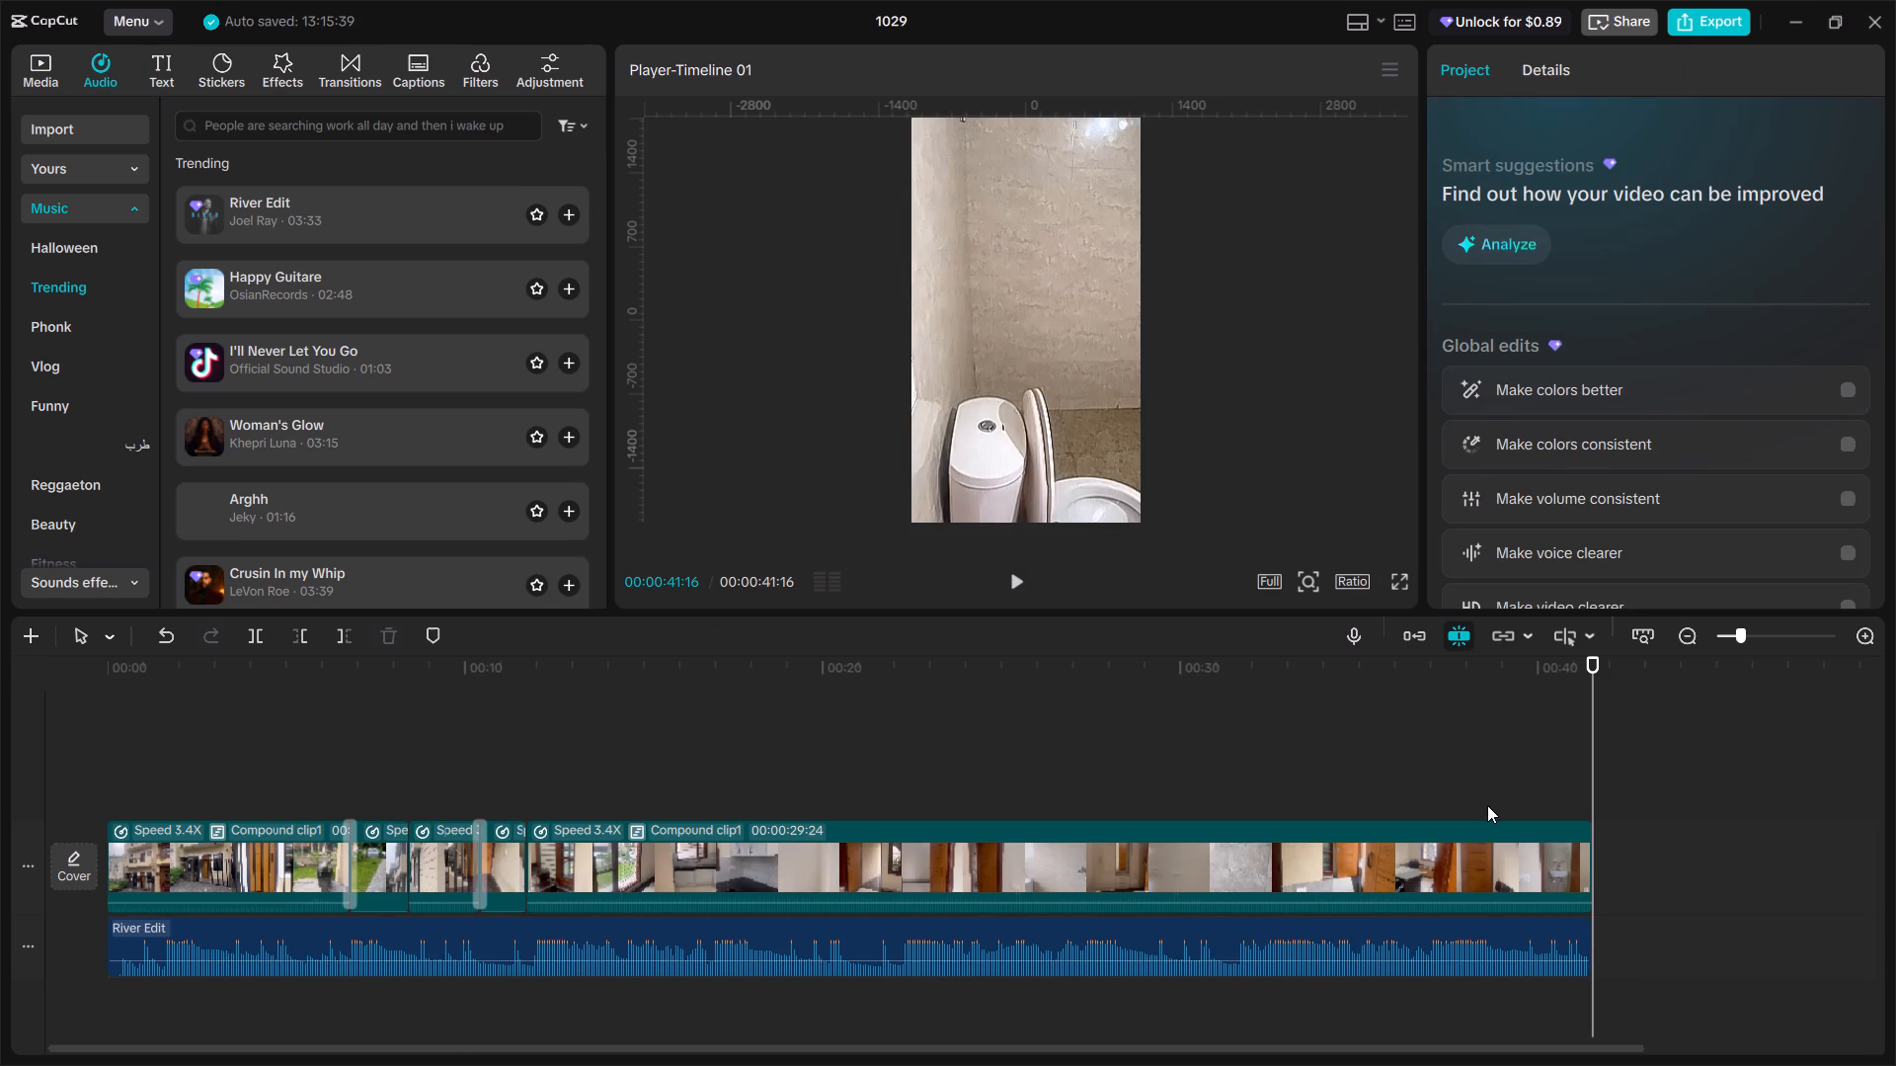
Play the video with the River Edit track from the start of the timeline.
{"action": "left_click", "coordinate": [654, 758]}
{"action": "left_click_drag", "start_coordinate": [653, 758], "coordinate": [100, 769]}
{"action": "key", "text": "space"}
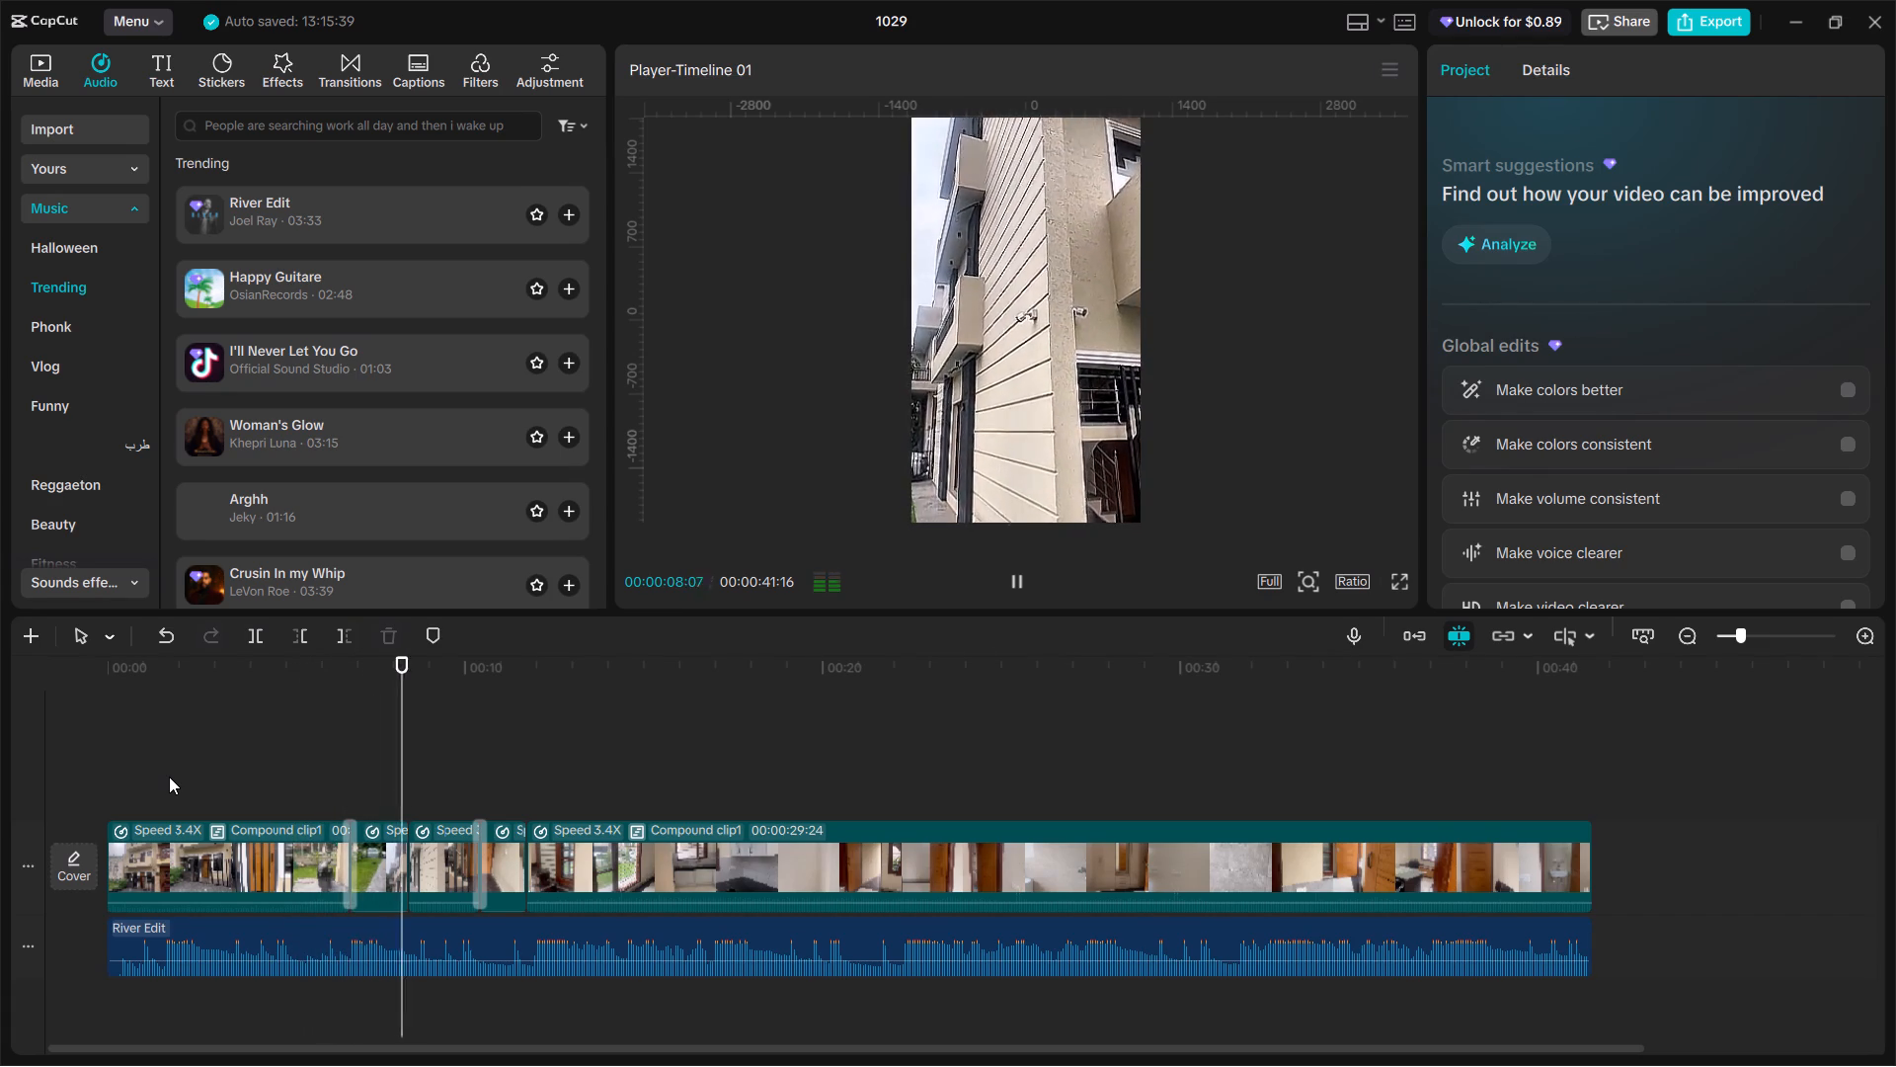
Stop the preview and examine the footage leading up to the second clip's end, around 00:00:08:04.
{"action": "left_click", "coordinate": [286, 777]}
{"action": "left_click_drag", "start_coordinate": [286, 777], "coordinate": [369, 811]}
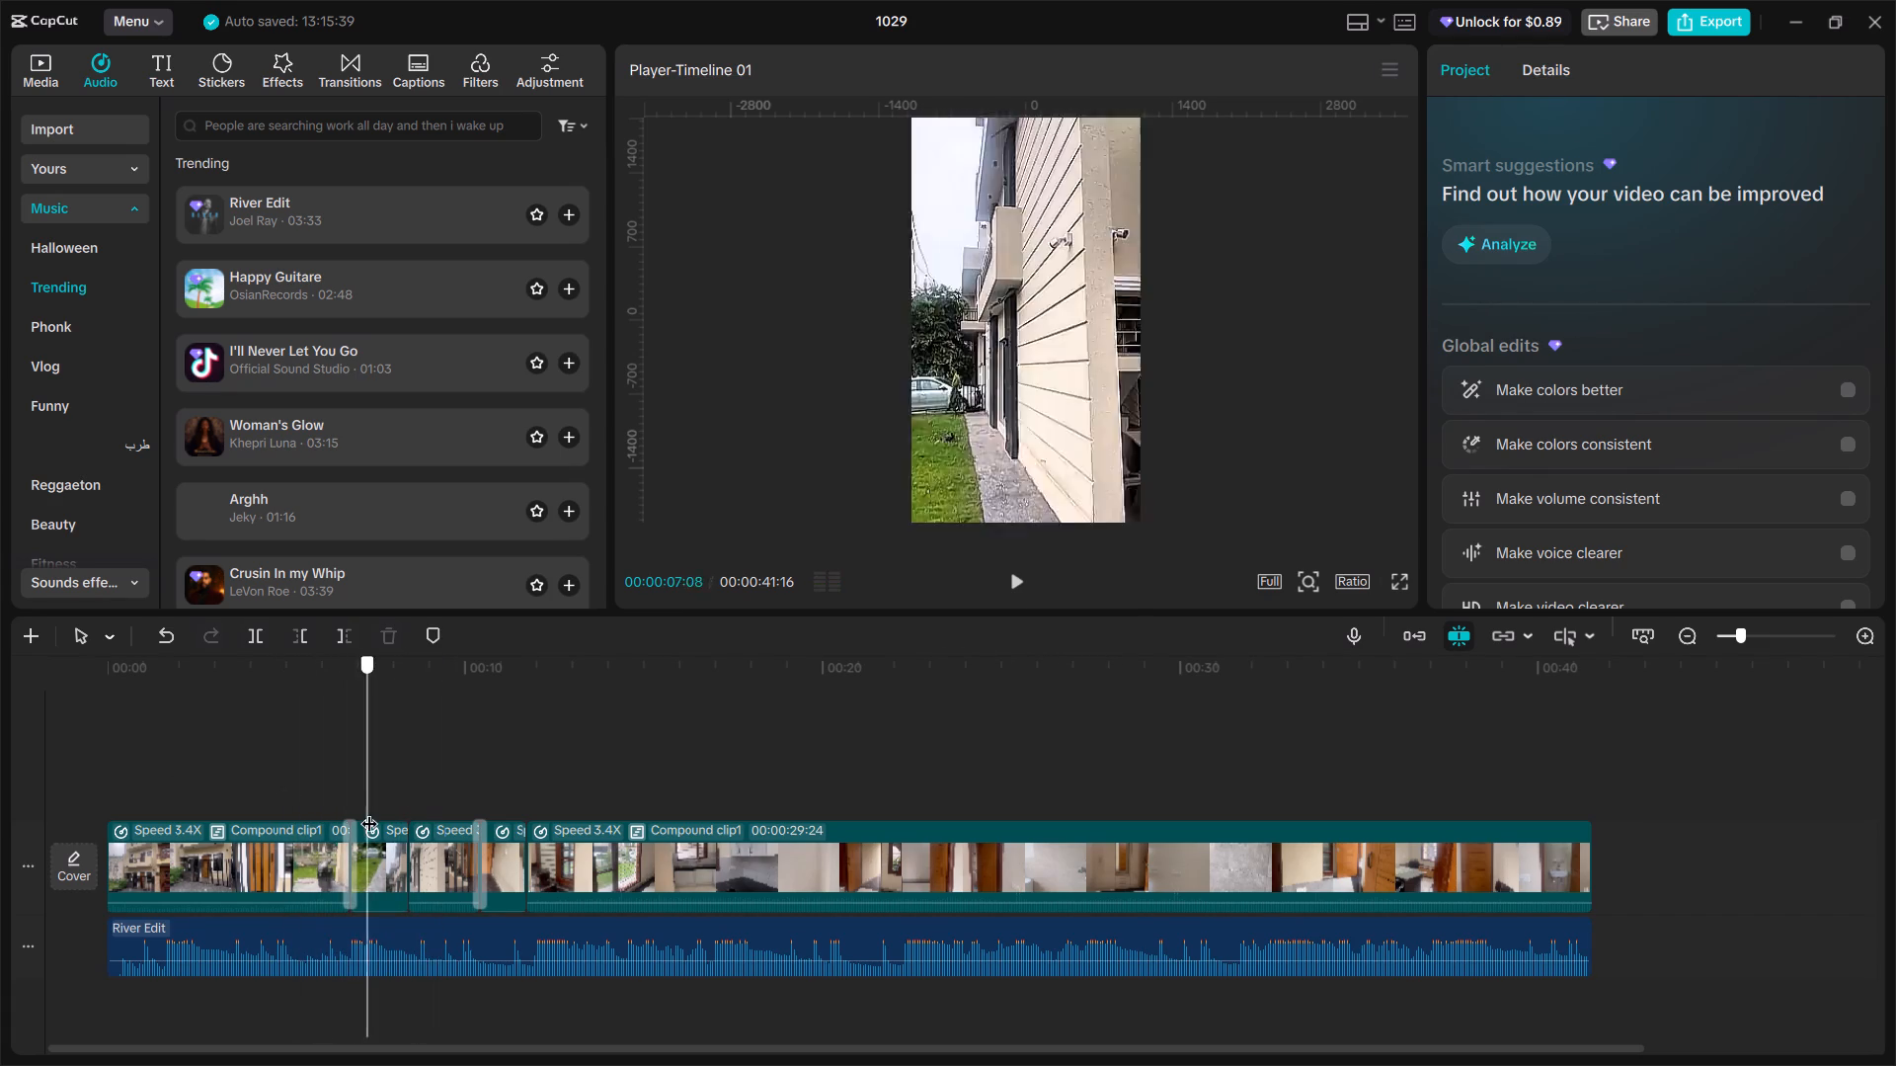
{"action": "left_click_drag", "start_coordinate": [369, 811], "coordinate": [392, 815]}
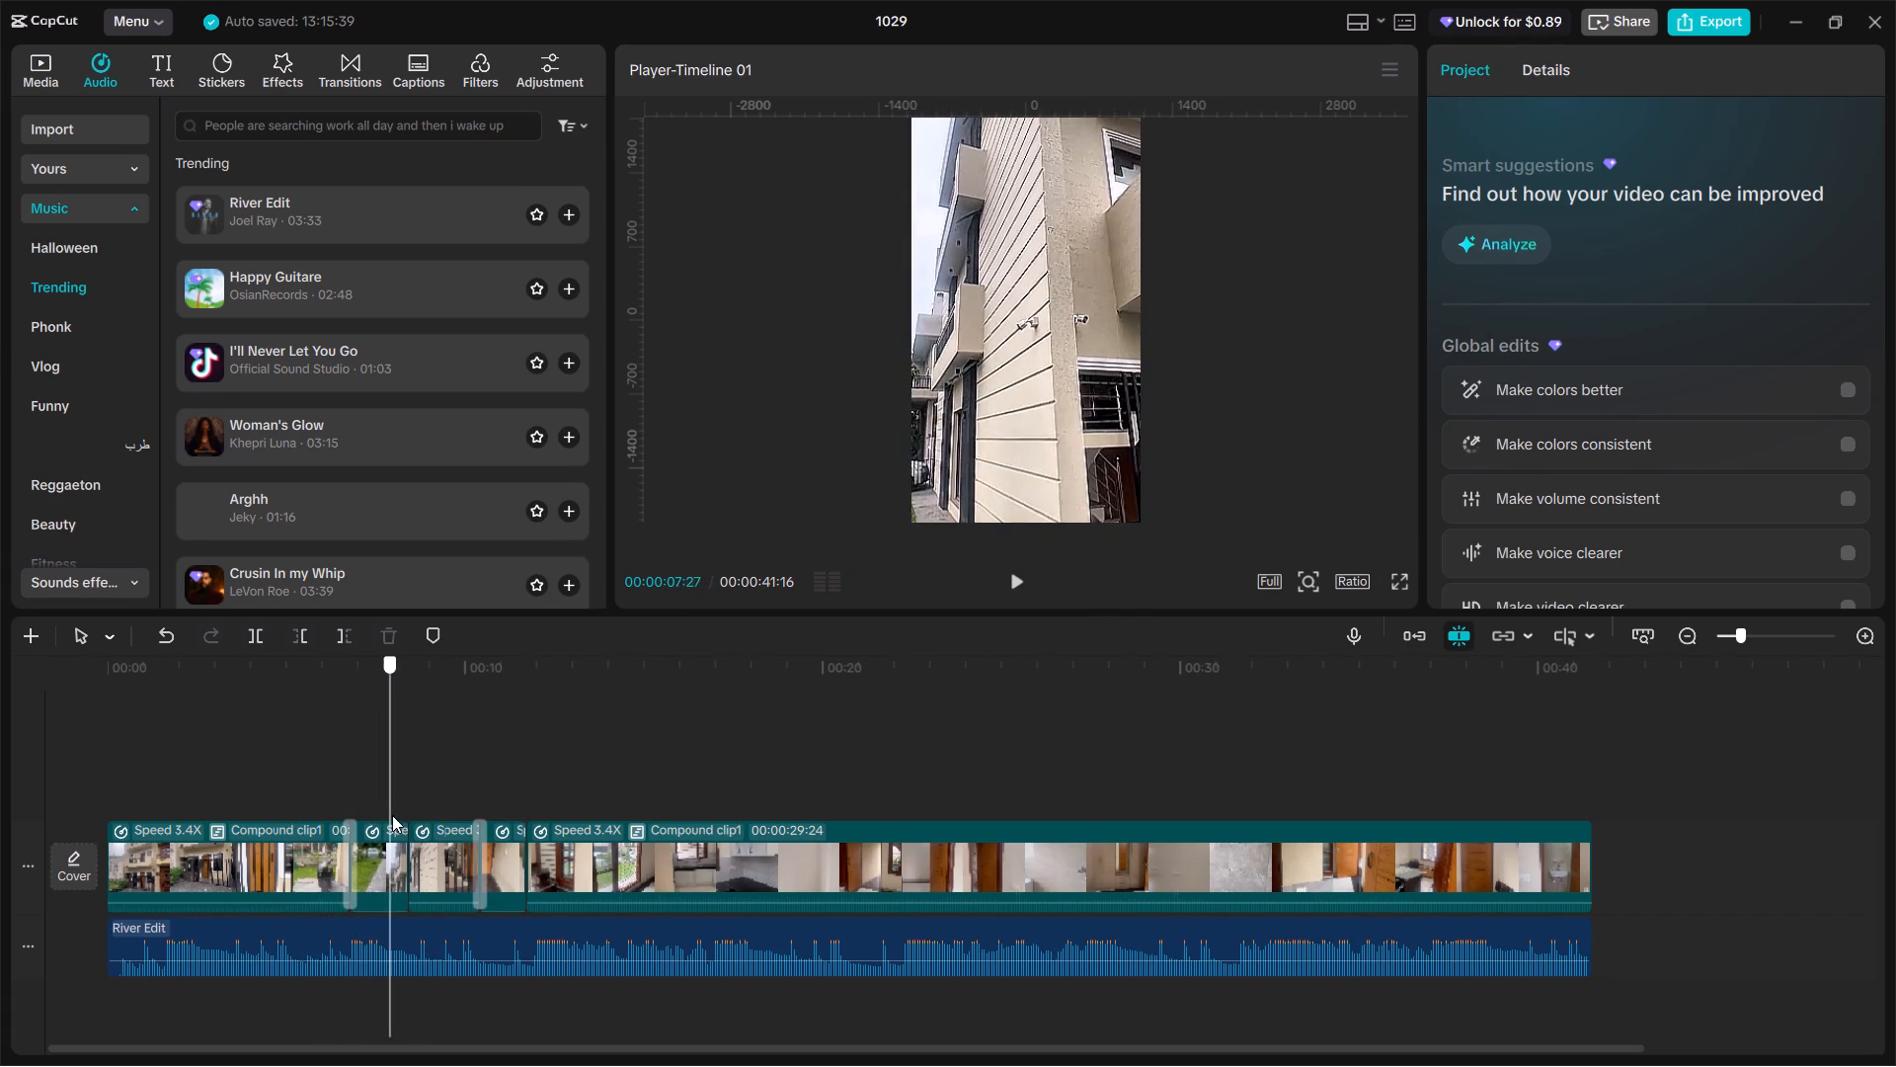
{"action": "left_click_drag", "start_coordinate": [392, 815], "coordinate": [398, 815]}
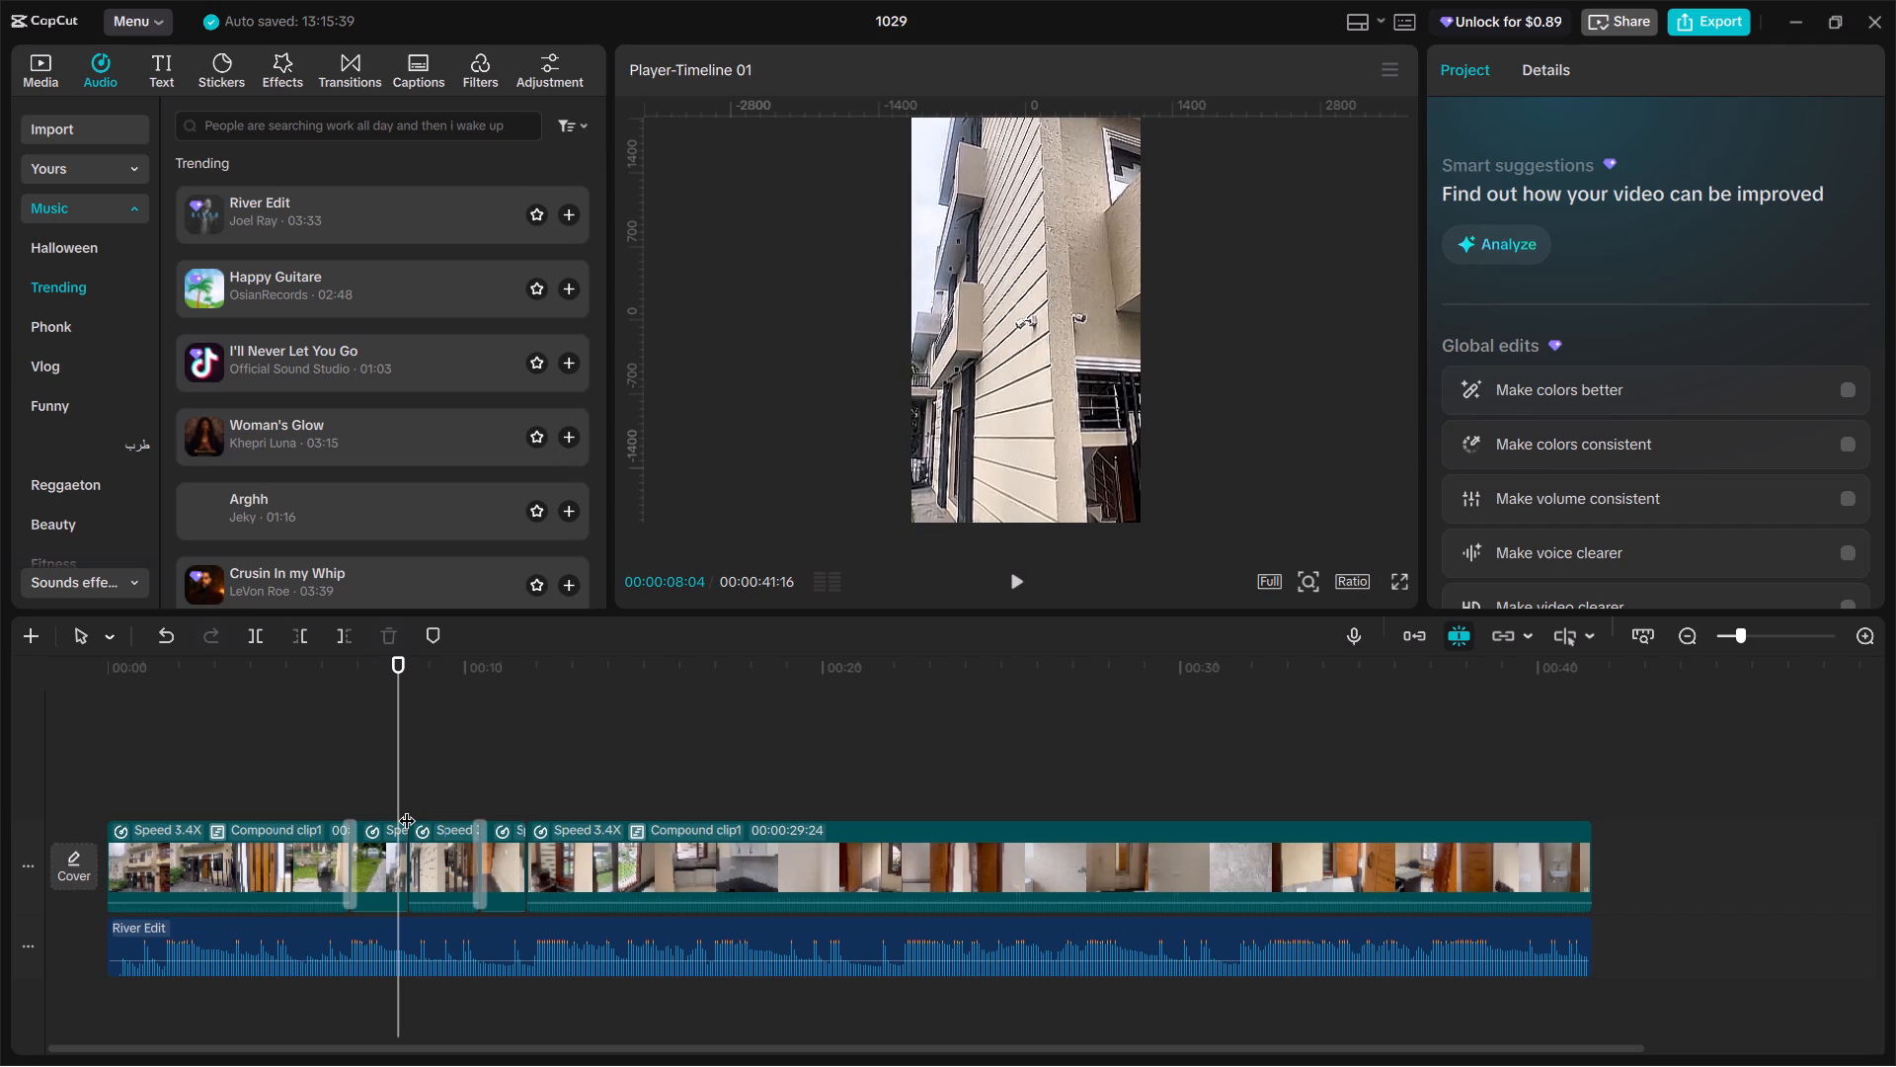
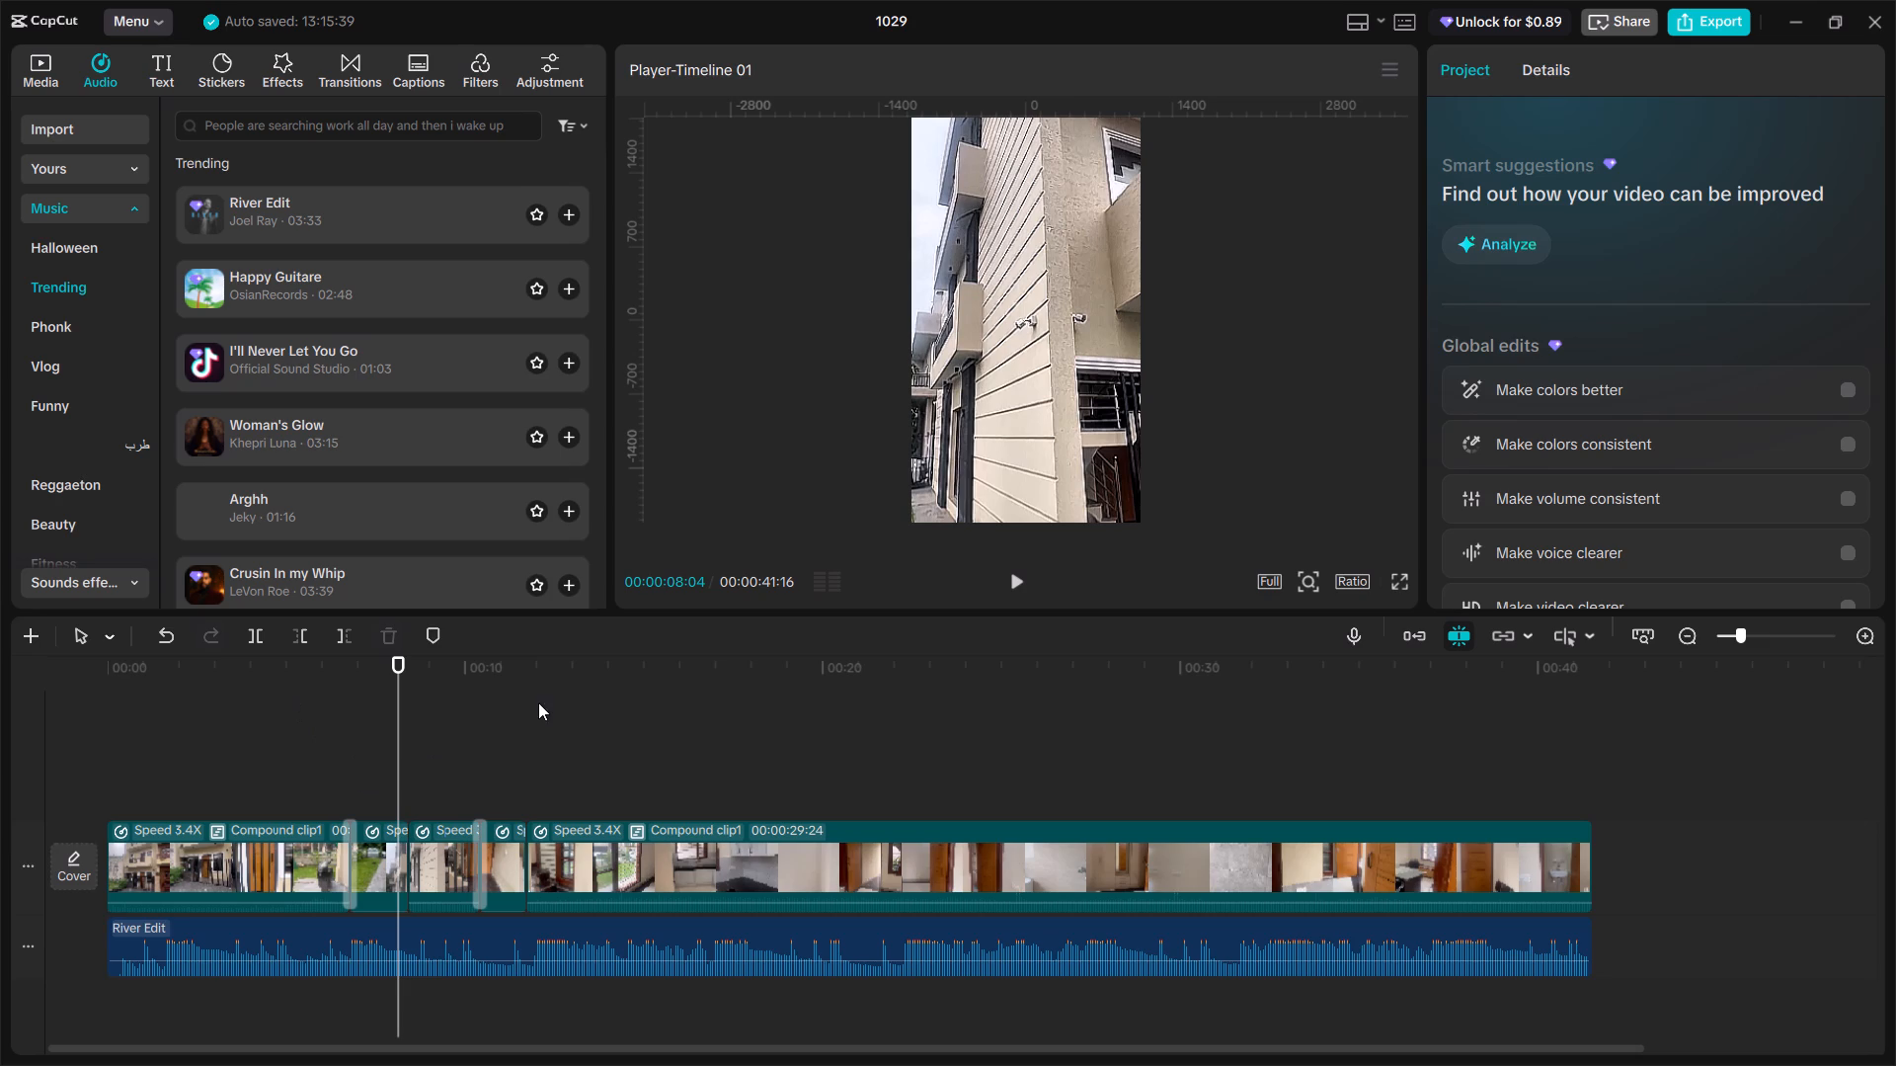
Review the opening footage and split the first video clip at 00:00:00:25.
{"action": "left_click", "coordinate": [318, 770]}
{"action": "left_click_drag", "start_coordinate": [317, 769], "coordinate": [81, 785]}
{"action": "key", "text": "space"}
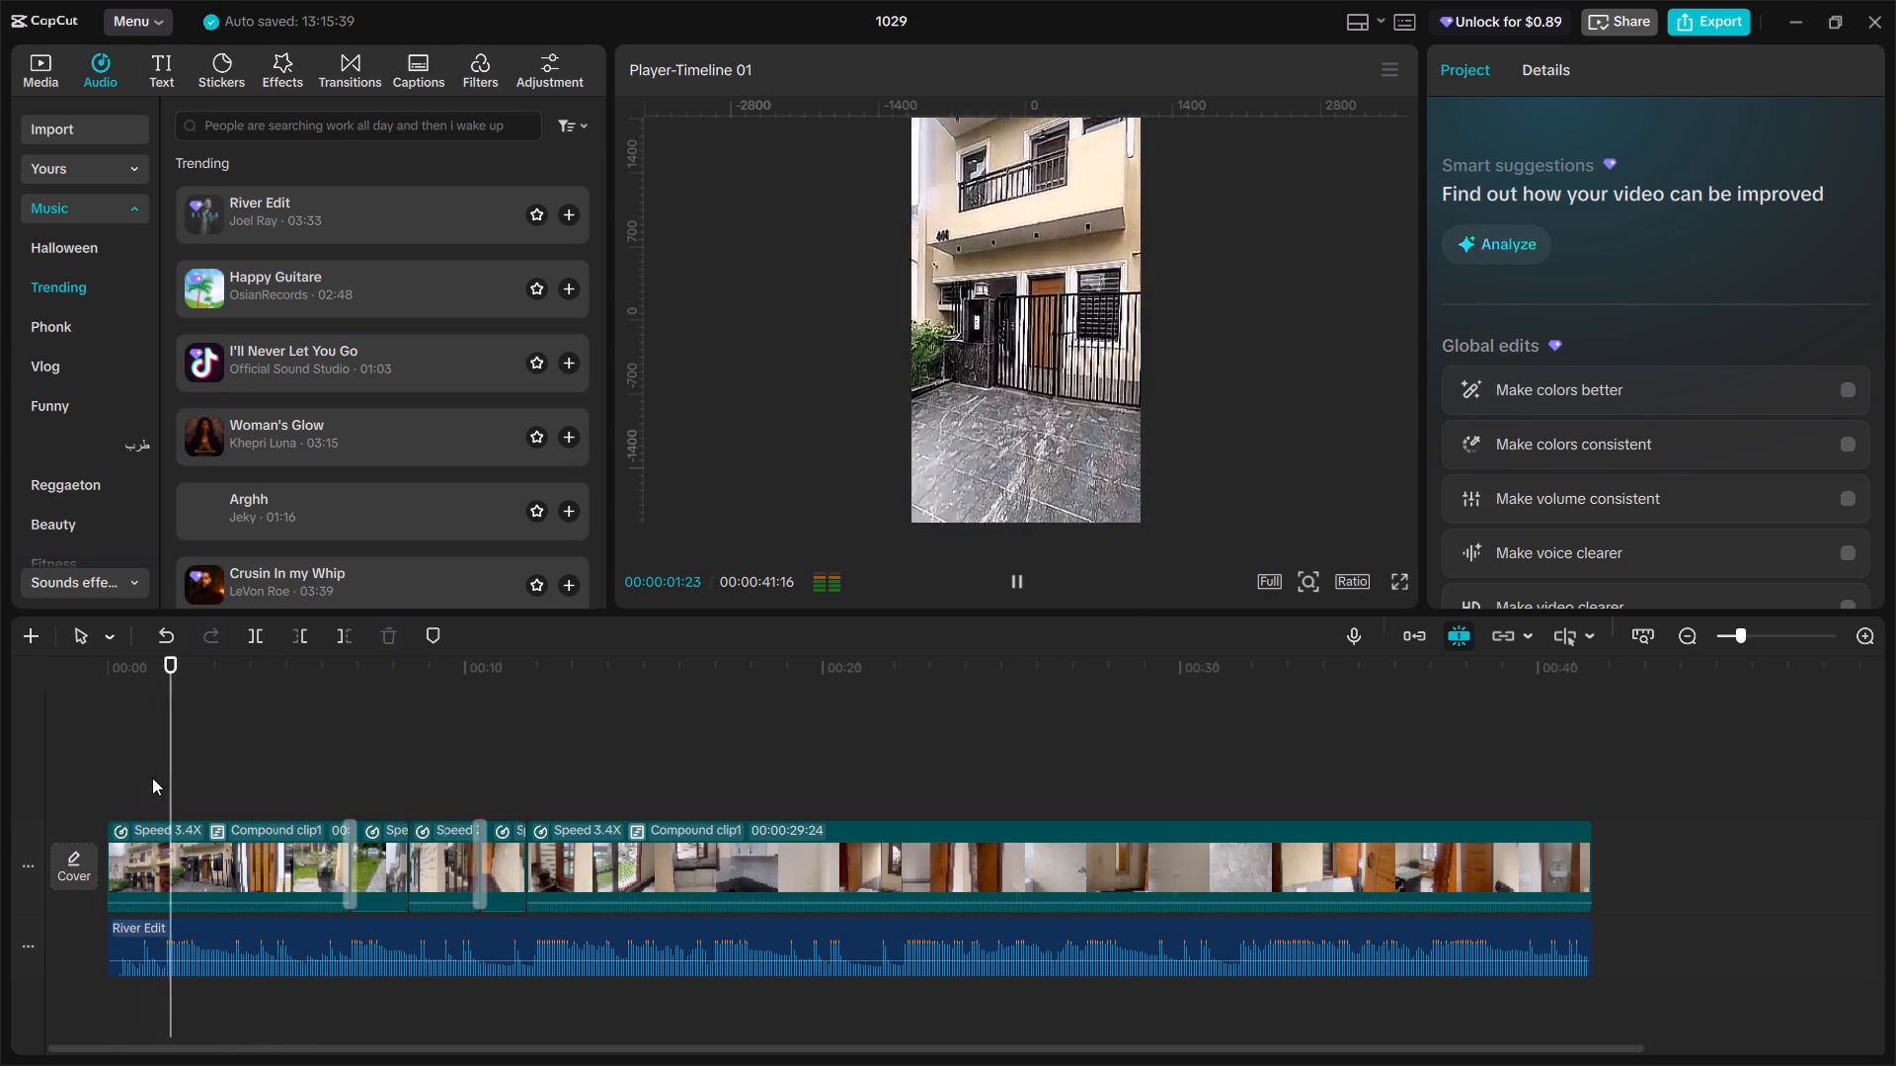
{"action": "left_click", "coordinate": [152, 778]}
{"action": "left_click_drag", "start_coordinate": [152, 778], "coordinate": [101, 777]}
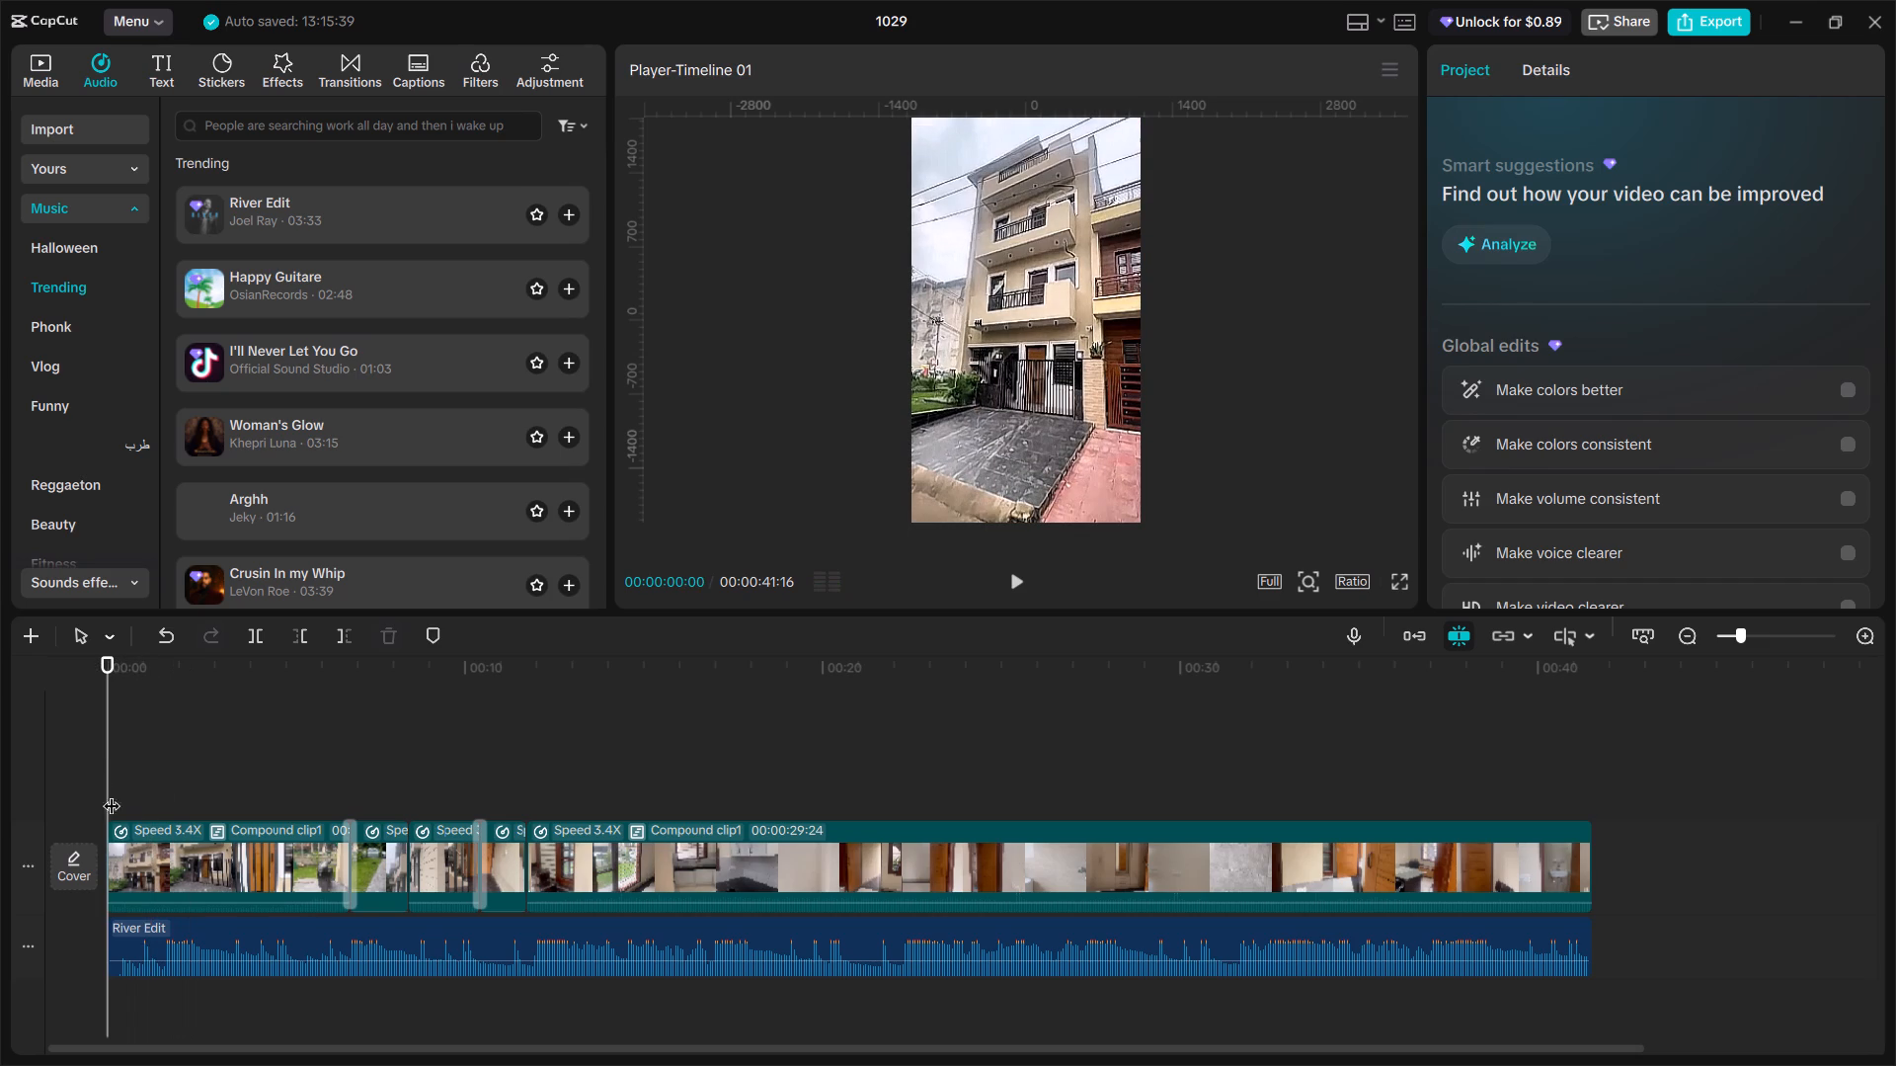
{"action": "left_click_drag", "start_coordinate": [110, 772], "coordinate": [136, 789]}
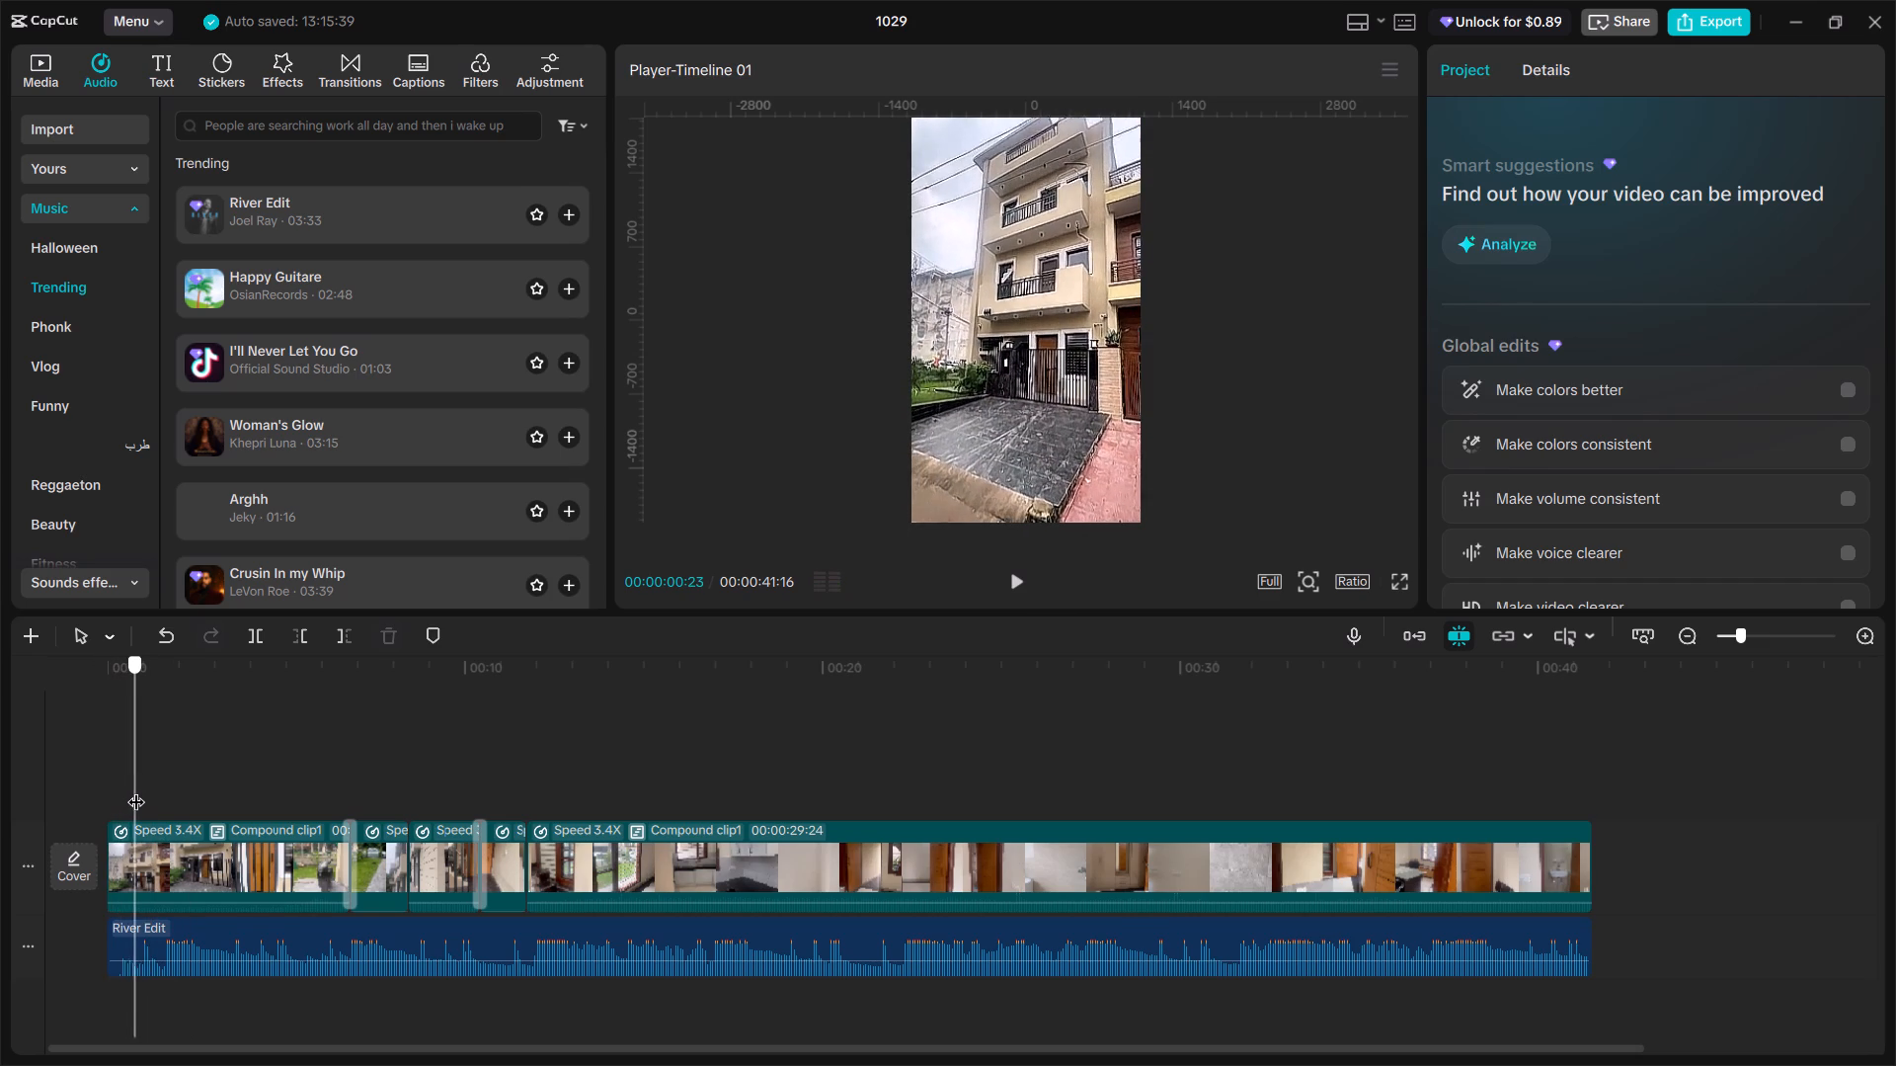
{"action": "left_click_drag", "start_coordinate": [136, 789], "coordinate": [137, 790]}
{"action": "left_click", "coordinate": [140, 847]}
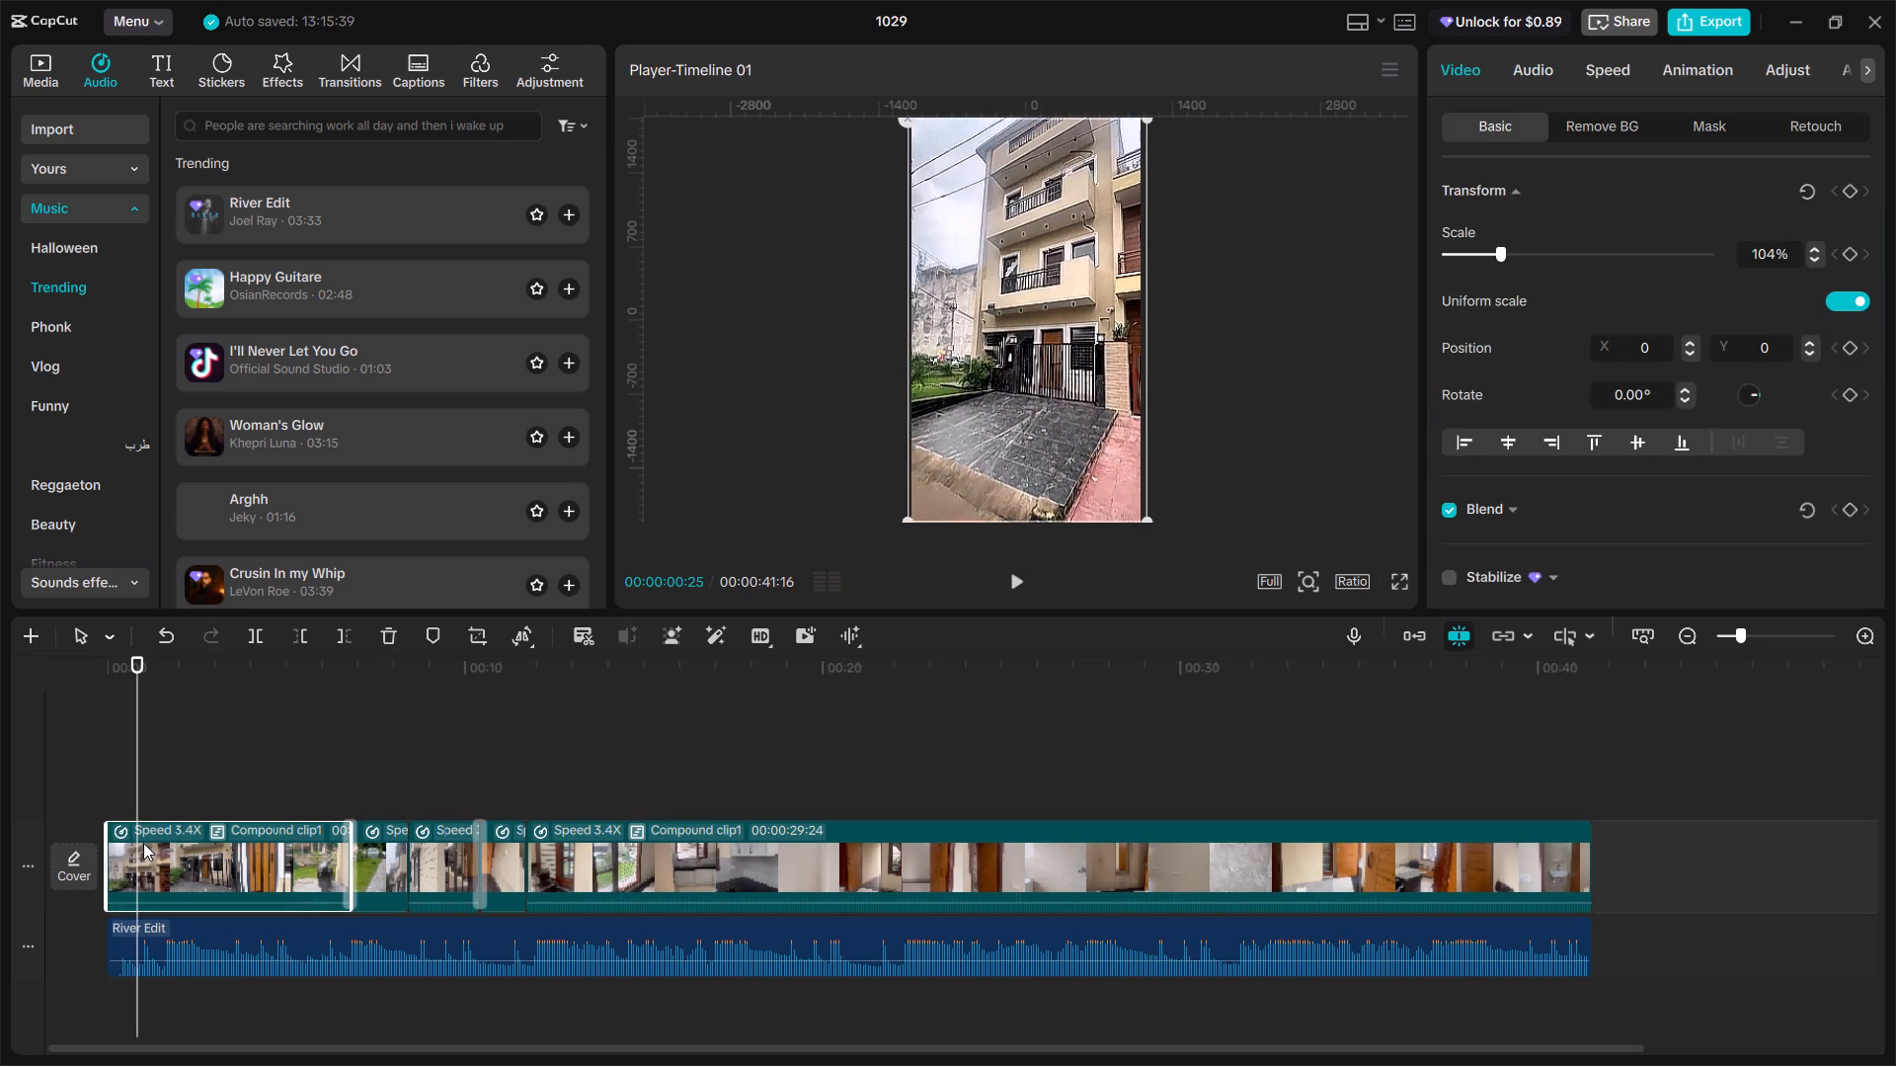
{"action": "key", "text": "ctrl+b"}
Select everything after the short opening piece, including the music, and shift it about 3 s later to make room.
{"action": "left_click", "coordinate": [110, 852]}
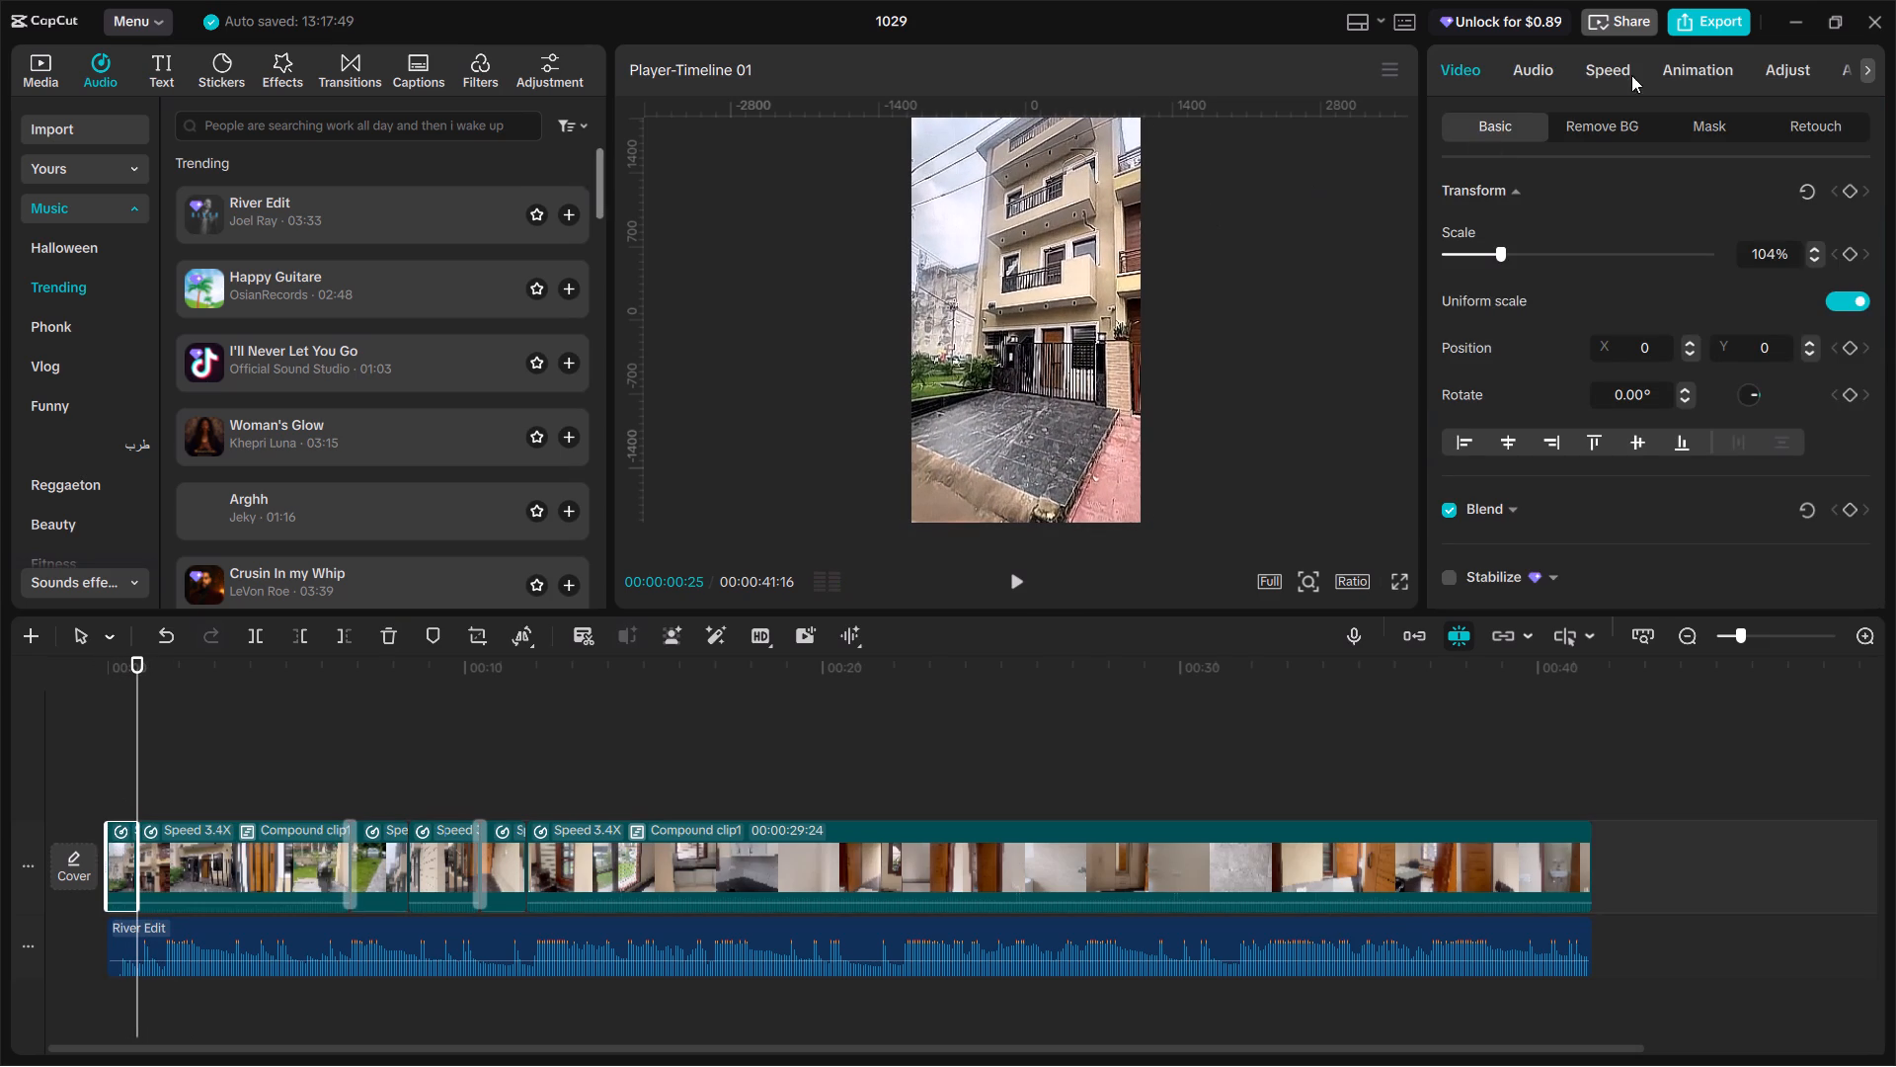
{"action": "left_click", "coordinate": [200, 742]}
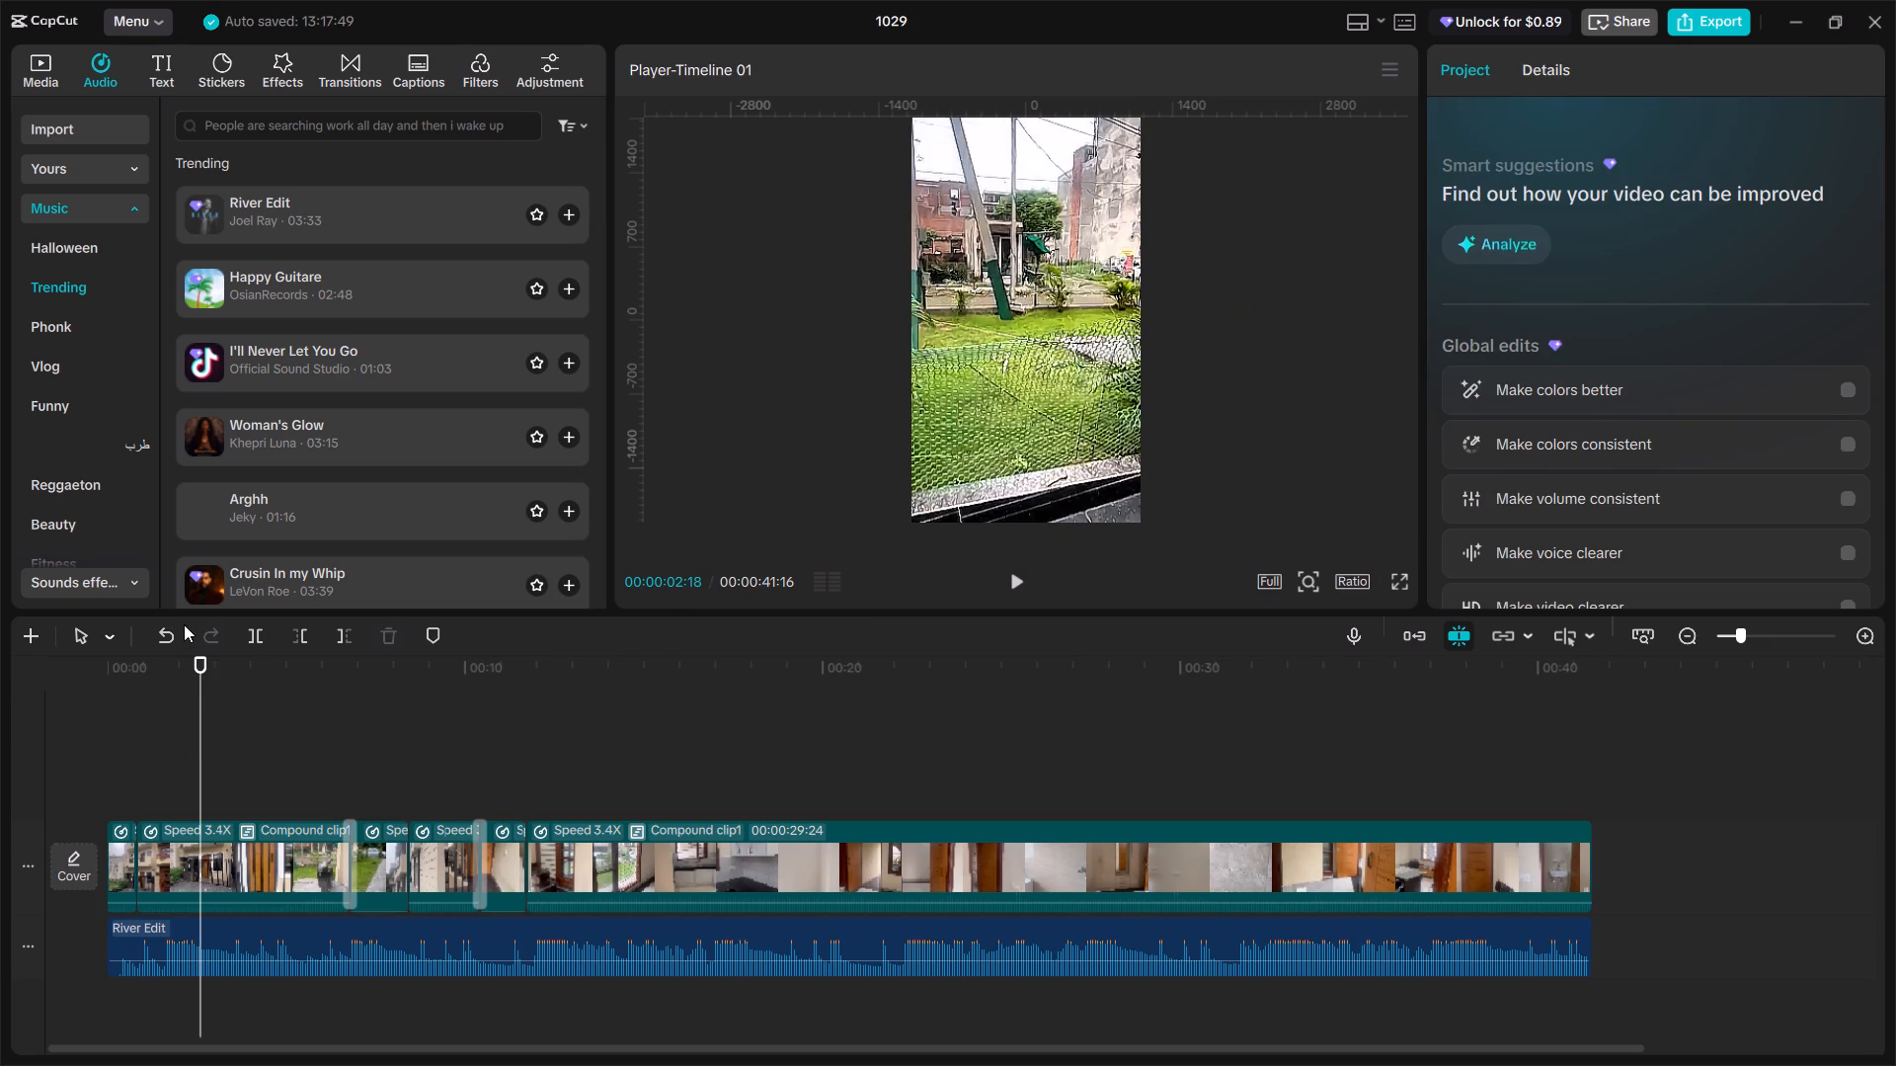
{"action": "left_click", "coordinate": [86, 629]}
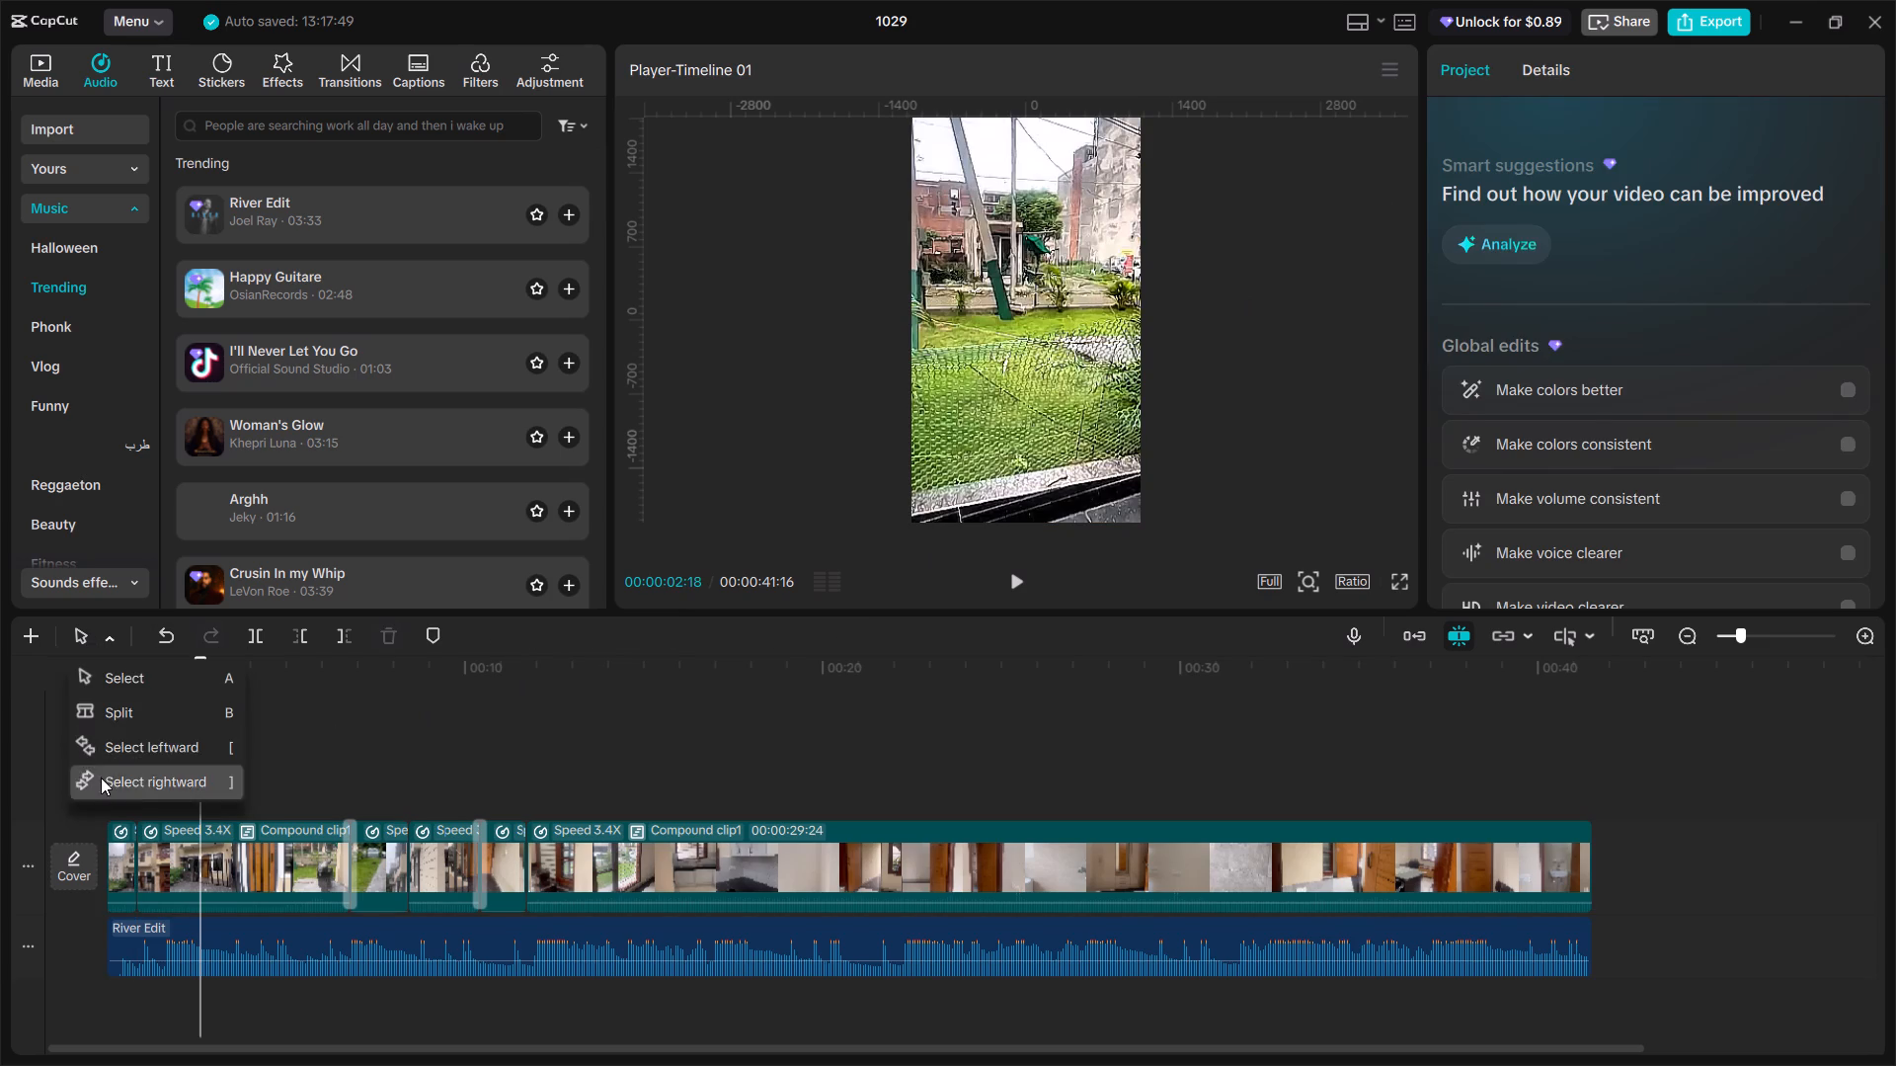
{"action": "left_click", "coordinate": [102, 779]}
{"action": "left_click", "coordinate": [193, 855]}
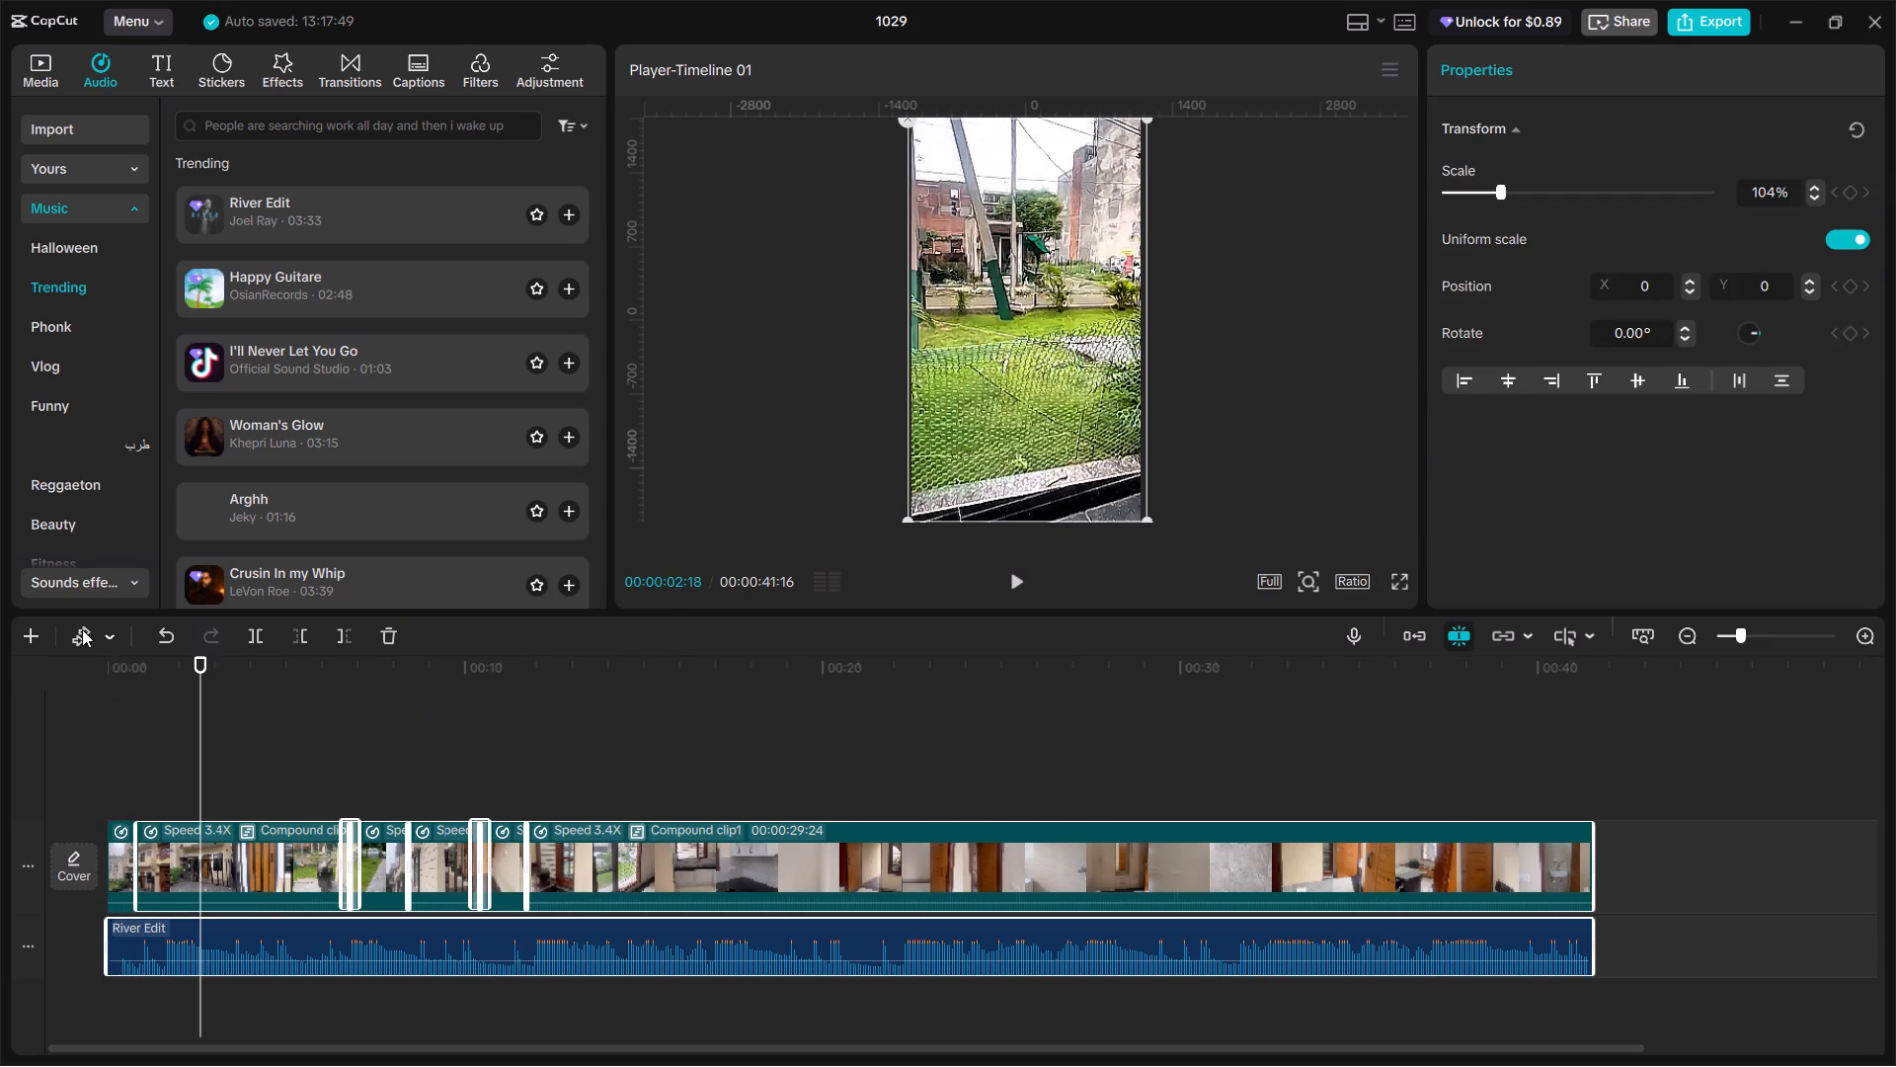
{"action": "left_click_drag", "start_coordinate": [183, 782], "coordinate": [288, 799]}
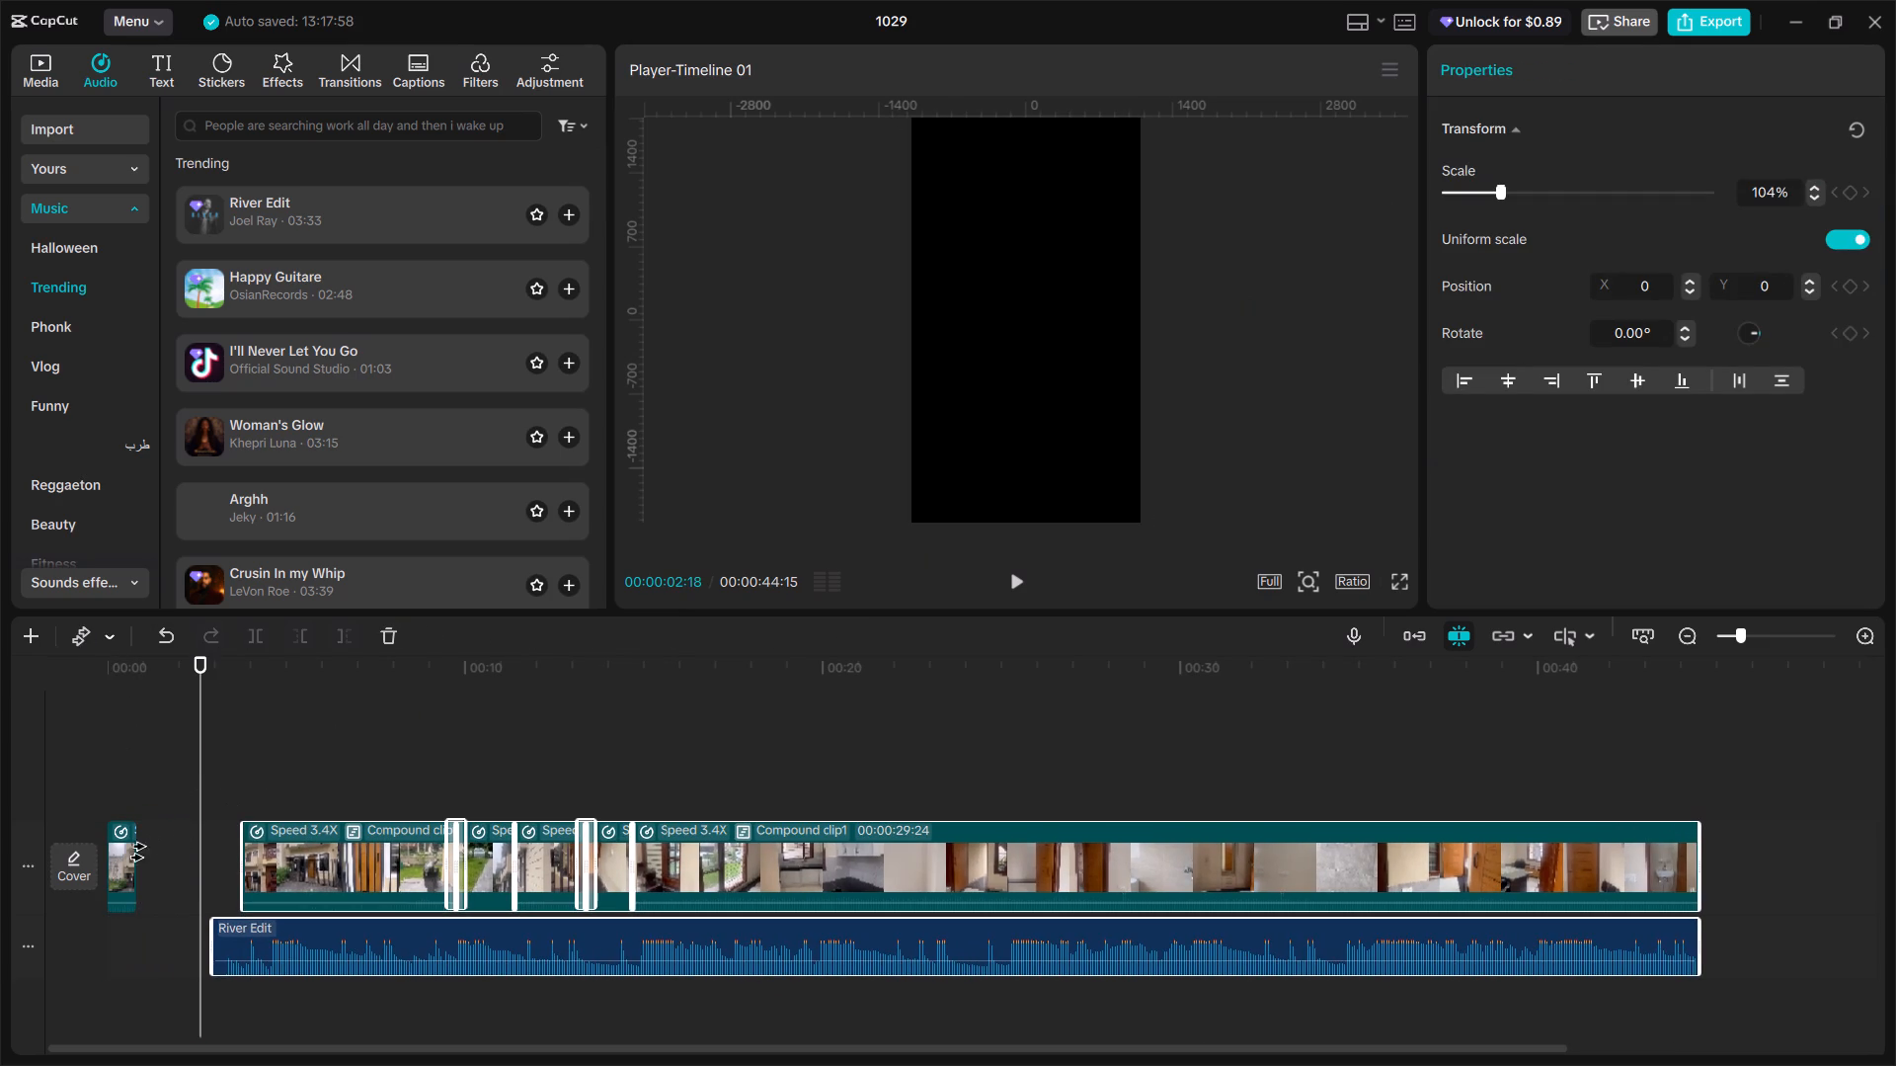
{"action": "left_click", "coordinate": [138, 853]}
{"action": "type", "text": "aa"}
Slow the short opening piece to 1.45x speed and play it back.
{"action": "left_click", "coordinate": [116, 871]}
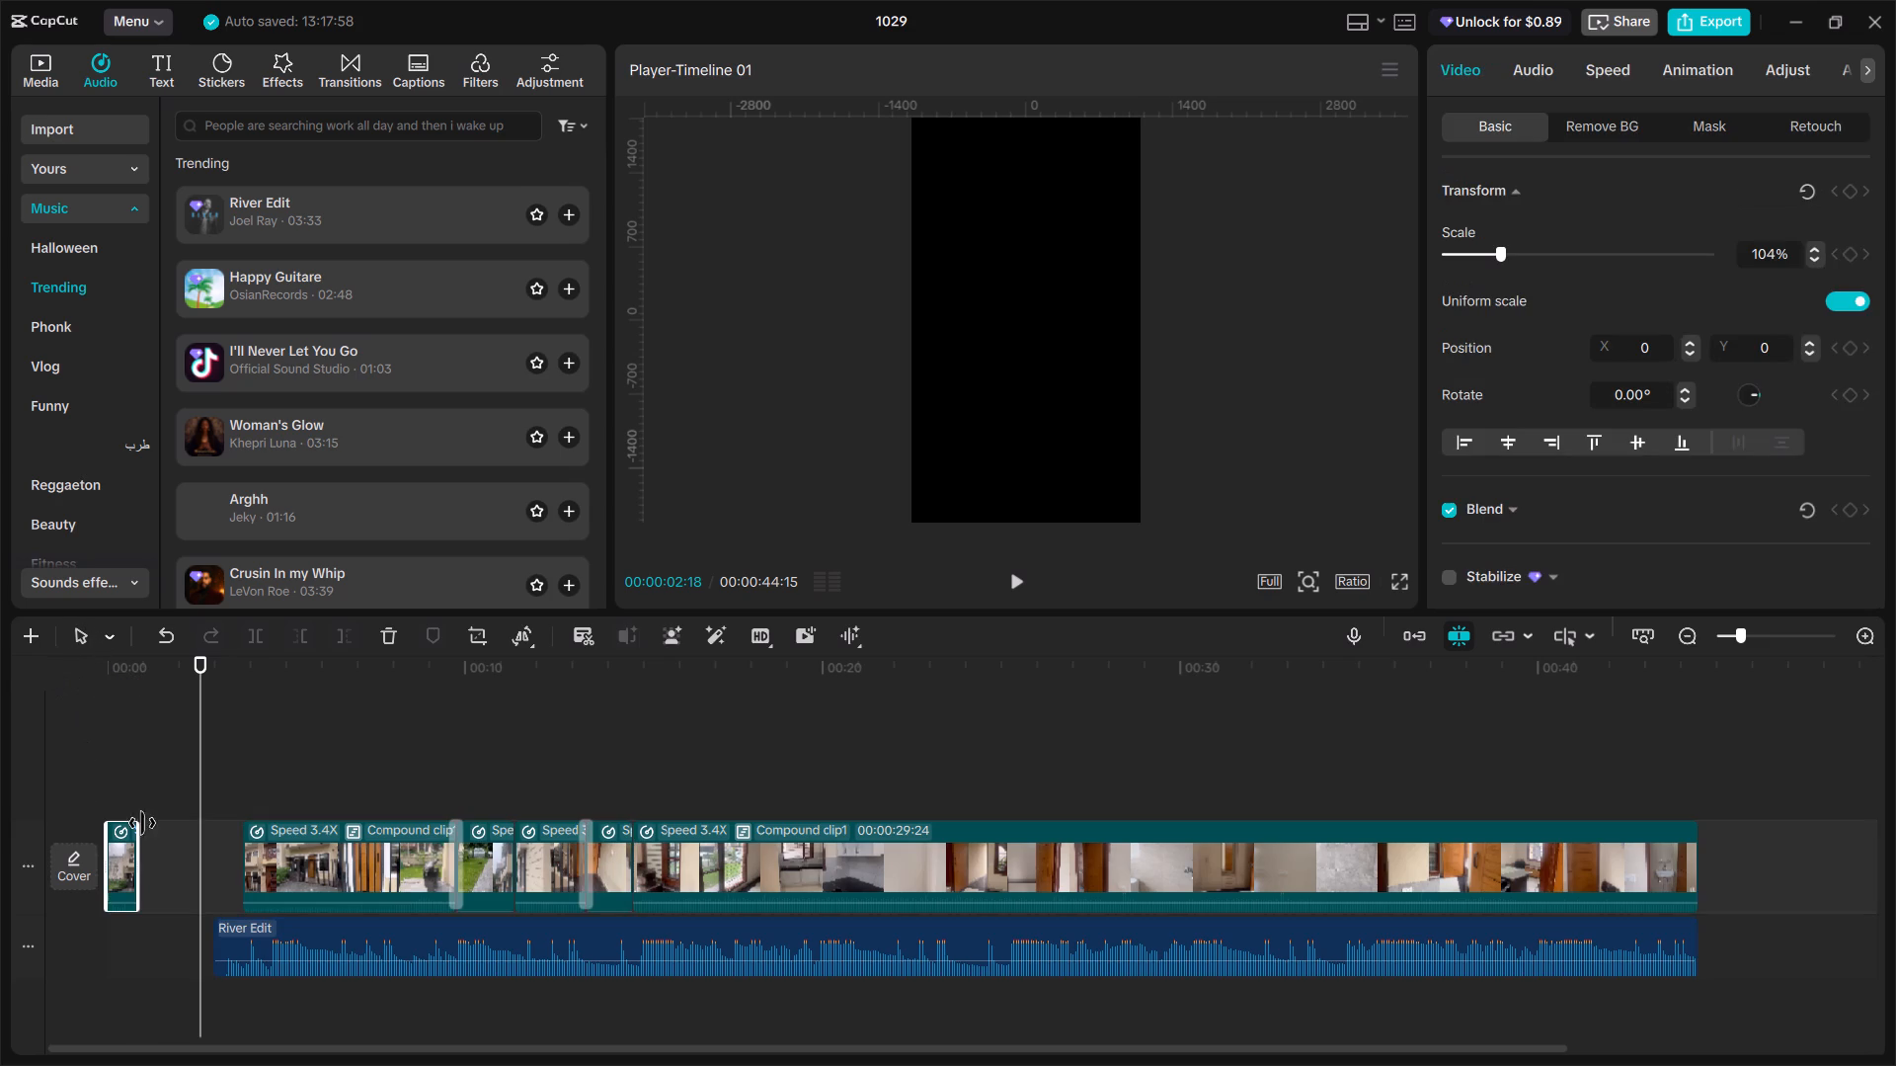
{"action": "left_click", "coordinate": [1593, 71]}
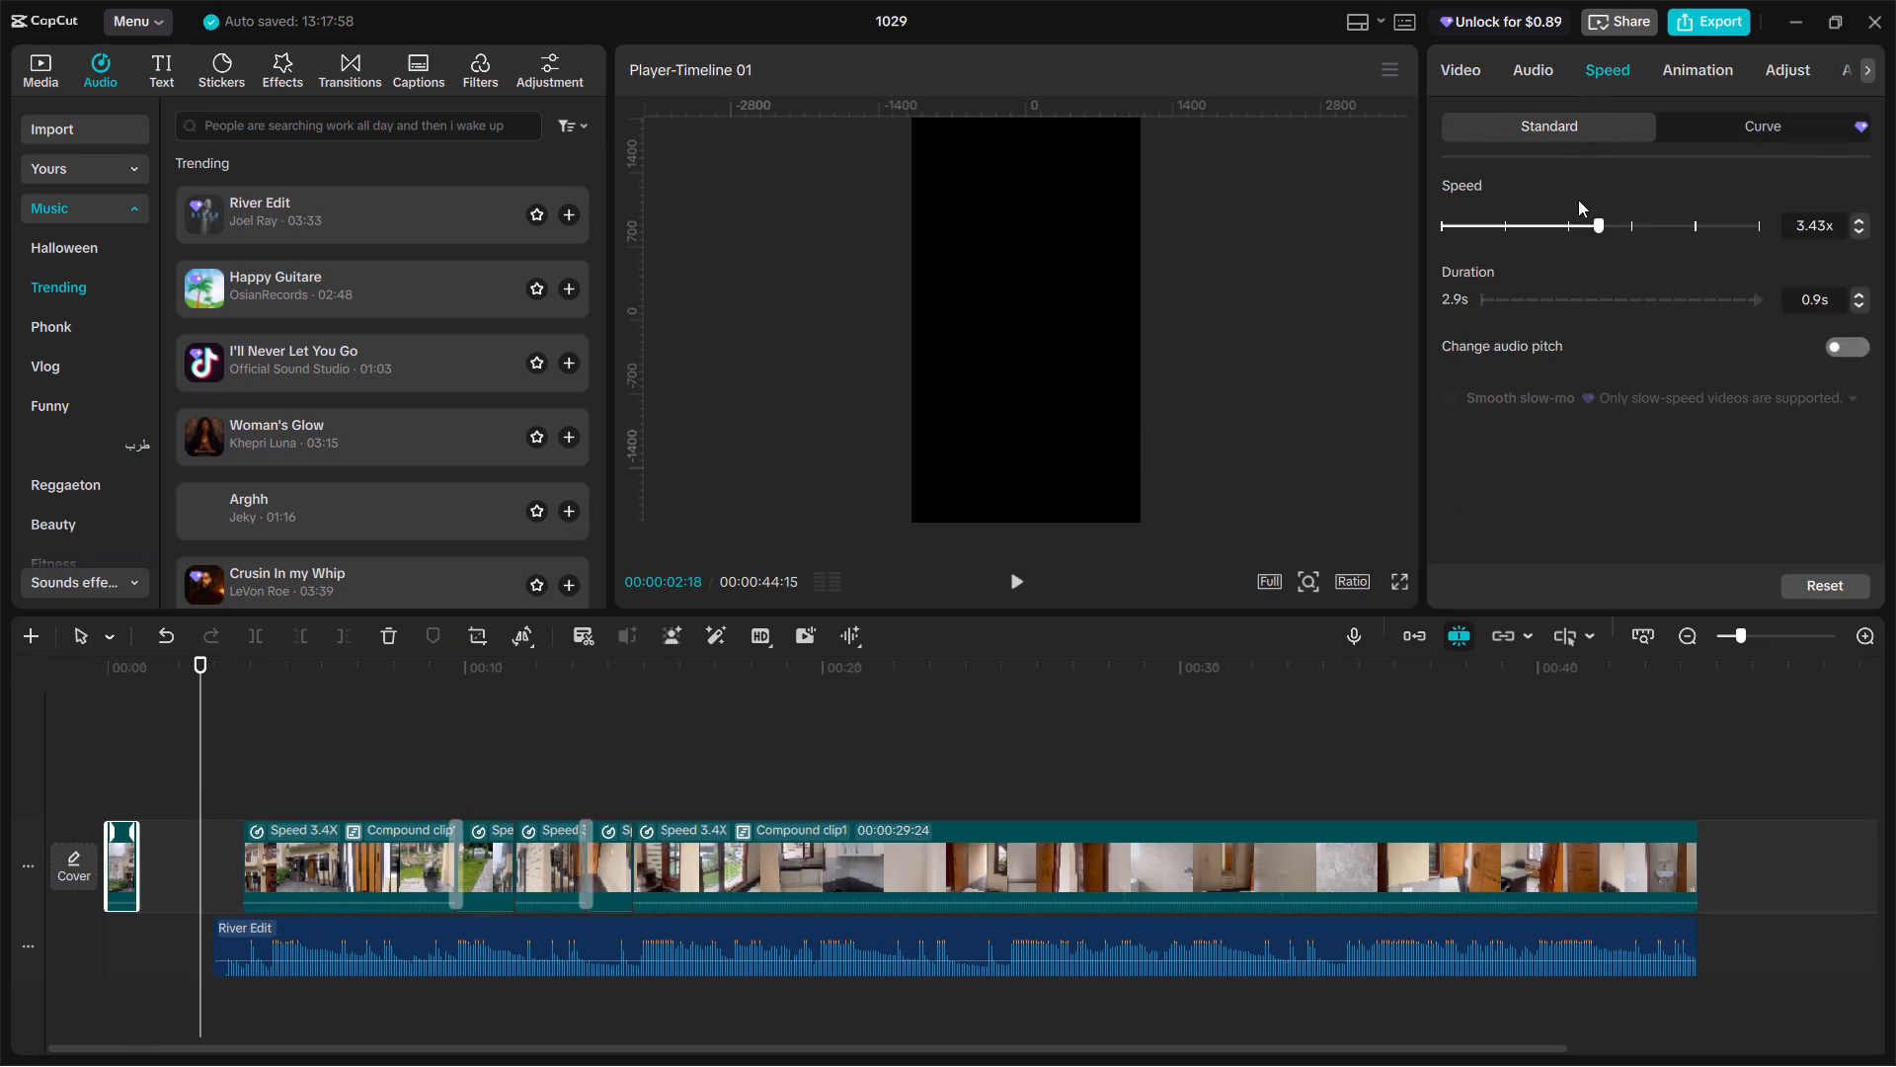
{"action": "left_click", "coordinate": [1534, 225]}
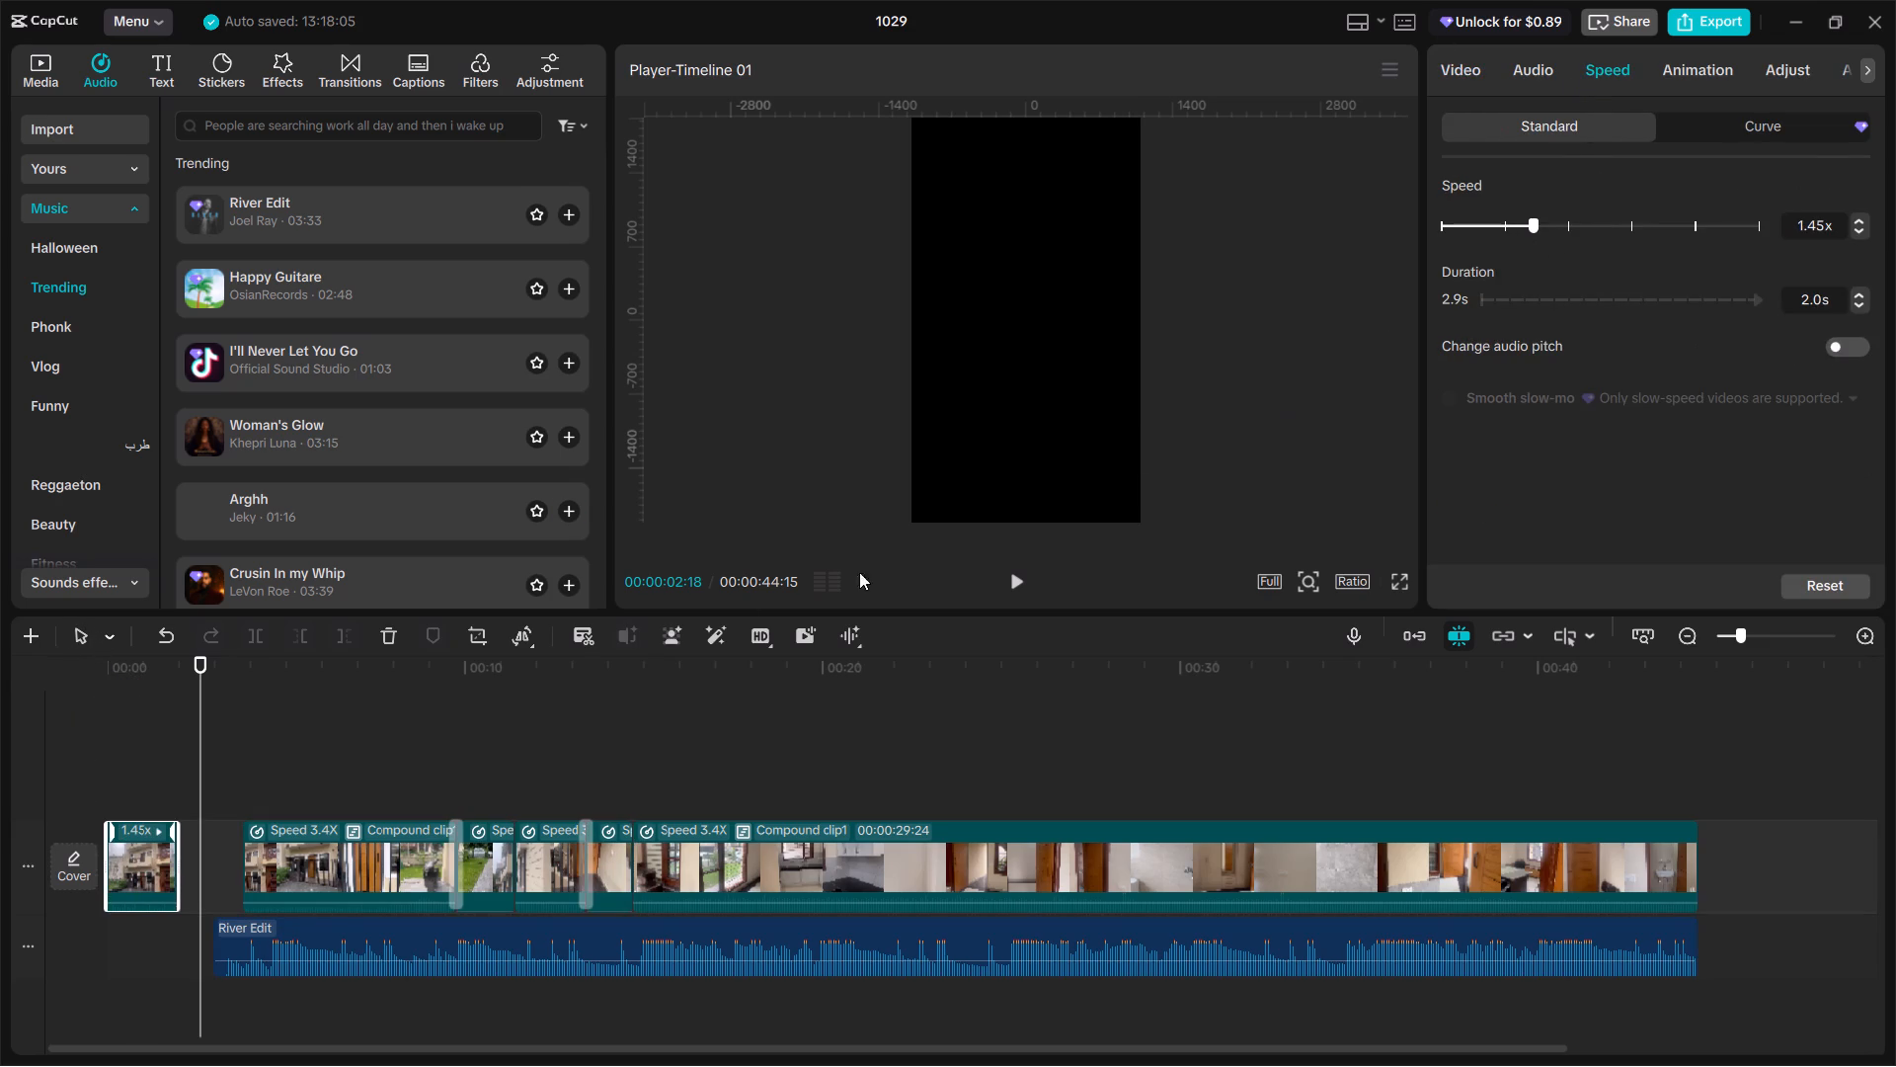
{"action": "left_click", "coordinate": [161, 745]}
{"action": "left_click_drag", "start_coordinate": [161, 744], "coordinate": [53, 737]}
{"action": "key", "text": "space"}
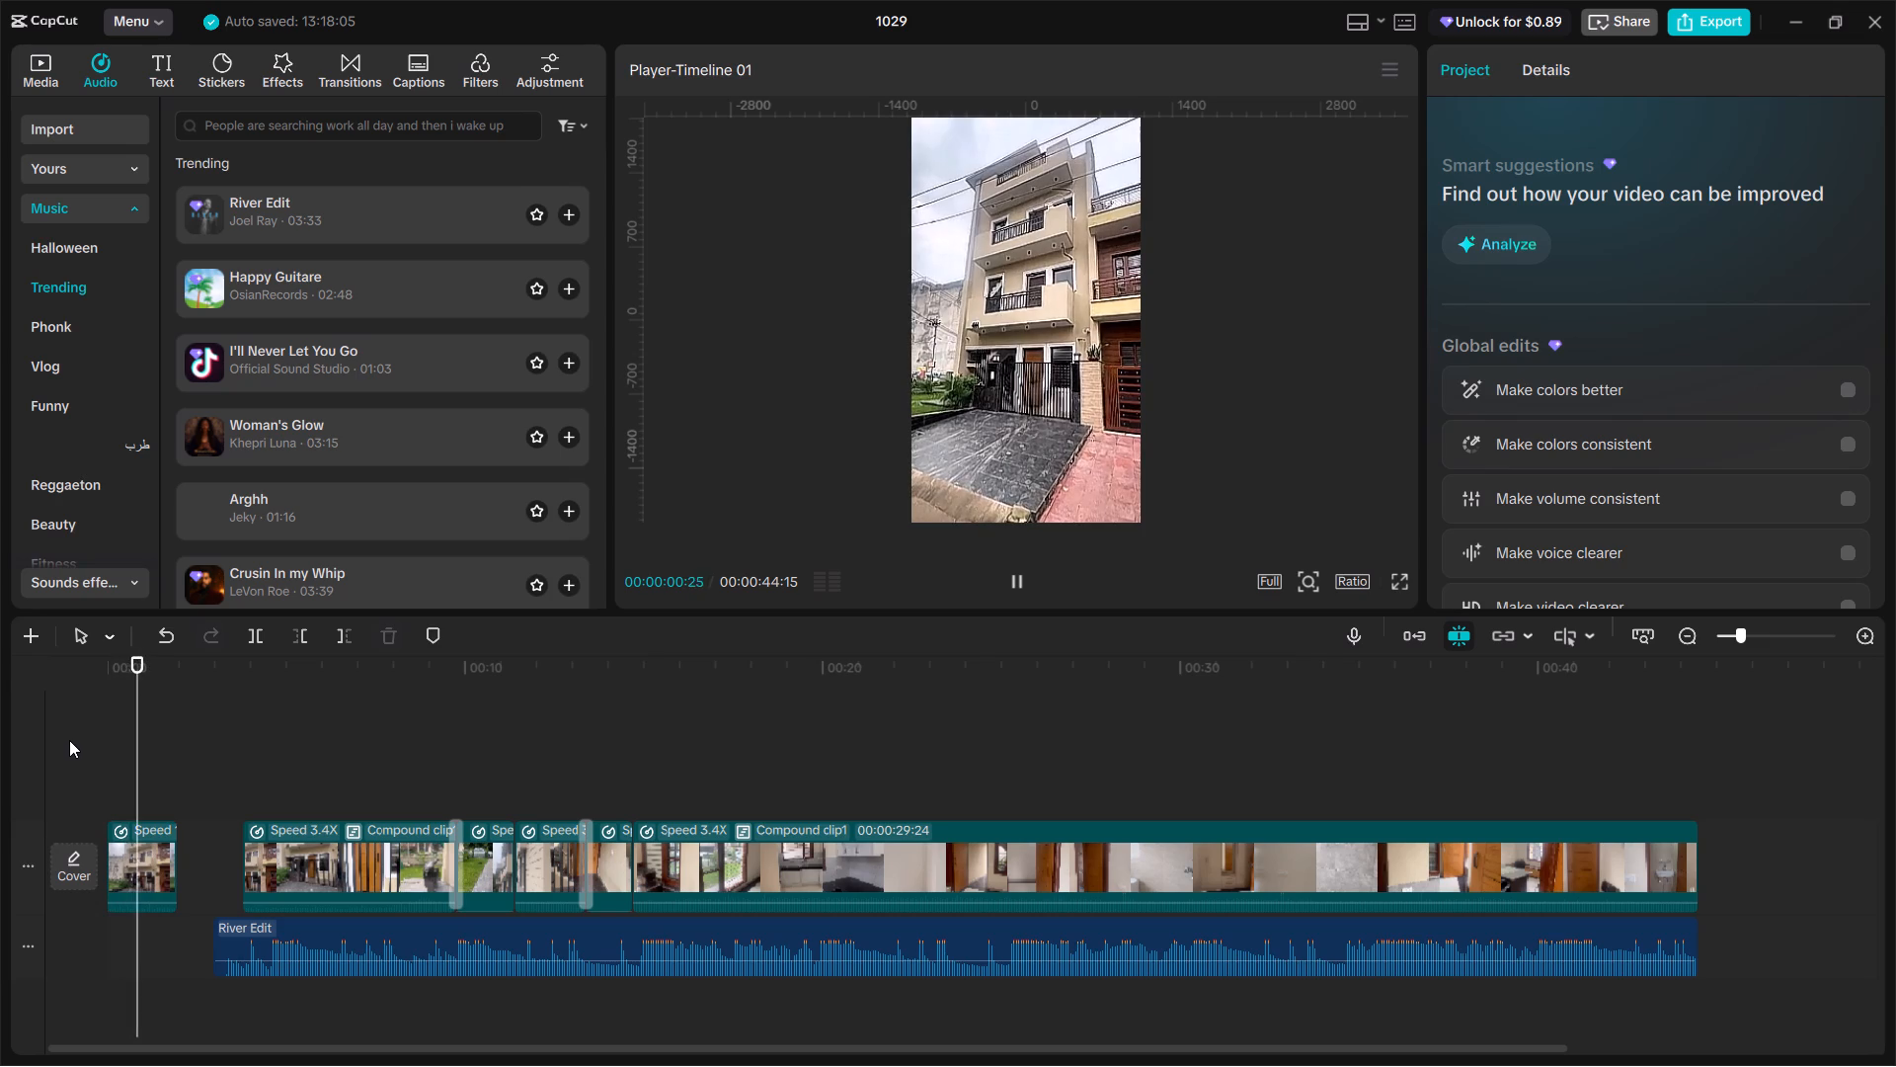
{"action": "key", "text": "space"}
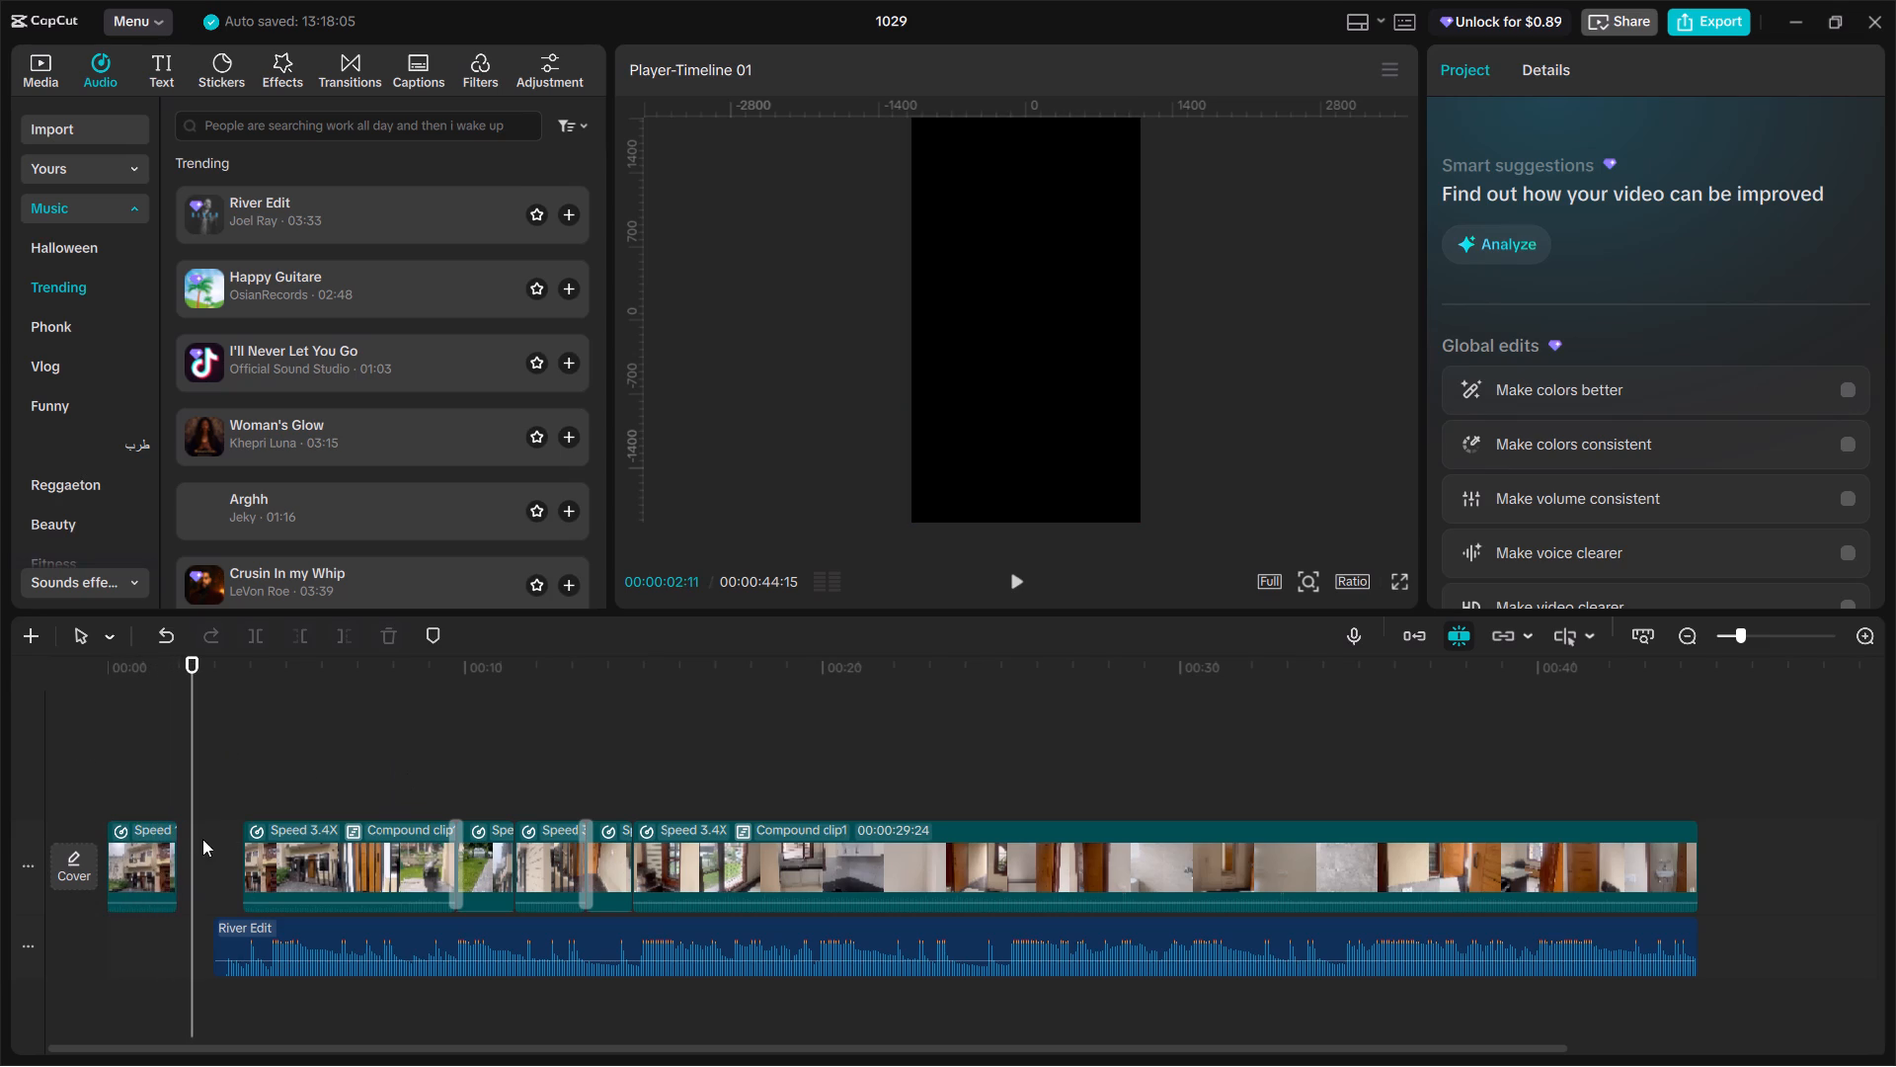
Close all gaps in the video track.
{"action": "right_click", "coordinate": [202, 839]}
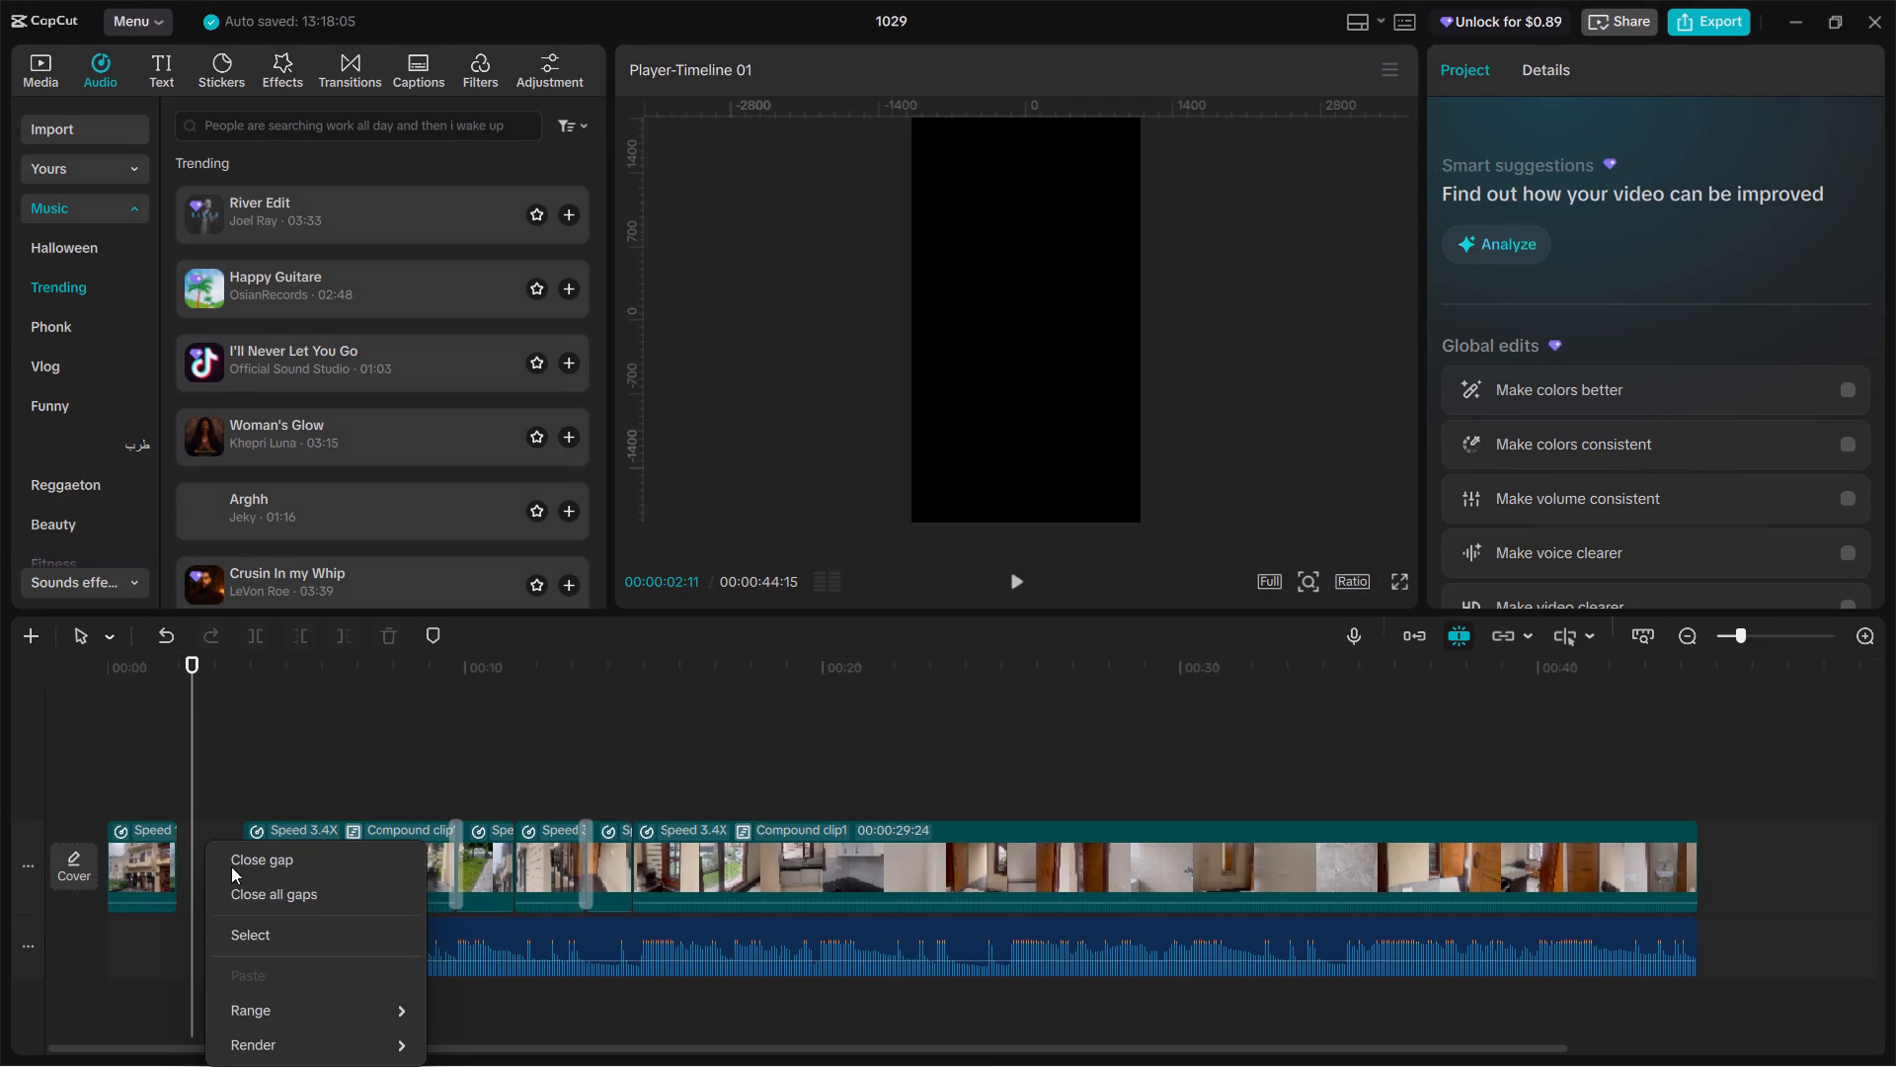
{"action": "left_click", "coordinate": [258, 905]}
Move River Edit back to the timeline start, extend it to the video's end at 00:00:42:20, and preview the opening.
{"action": "left_click_drag", "start_coordinate": [229, 951], "coordinate": [177, 941]}
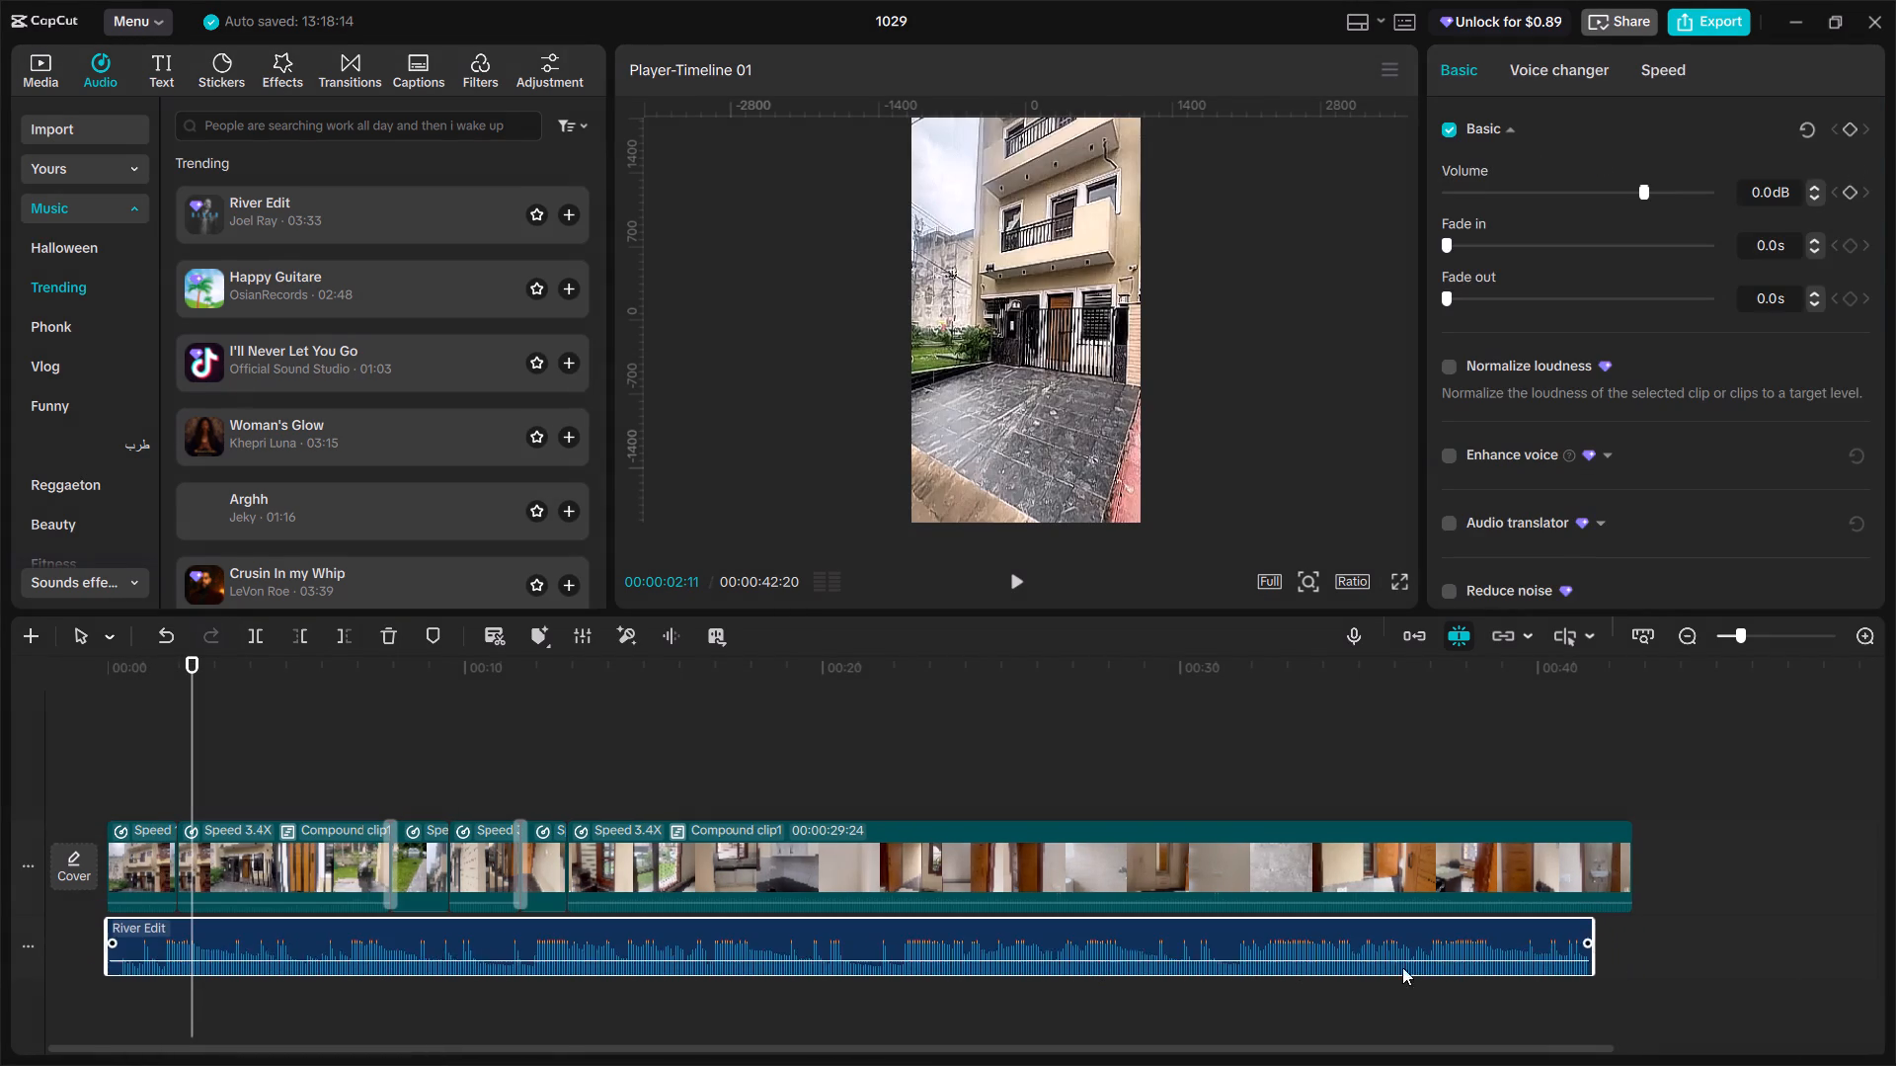
{"action": "left_click_drag", "start_coordinate": [1593, 932], "coordinate": [1621, 938]}
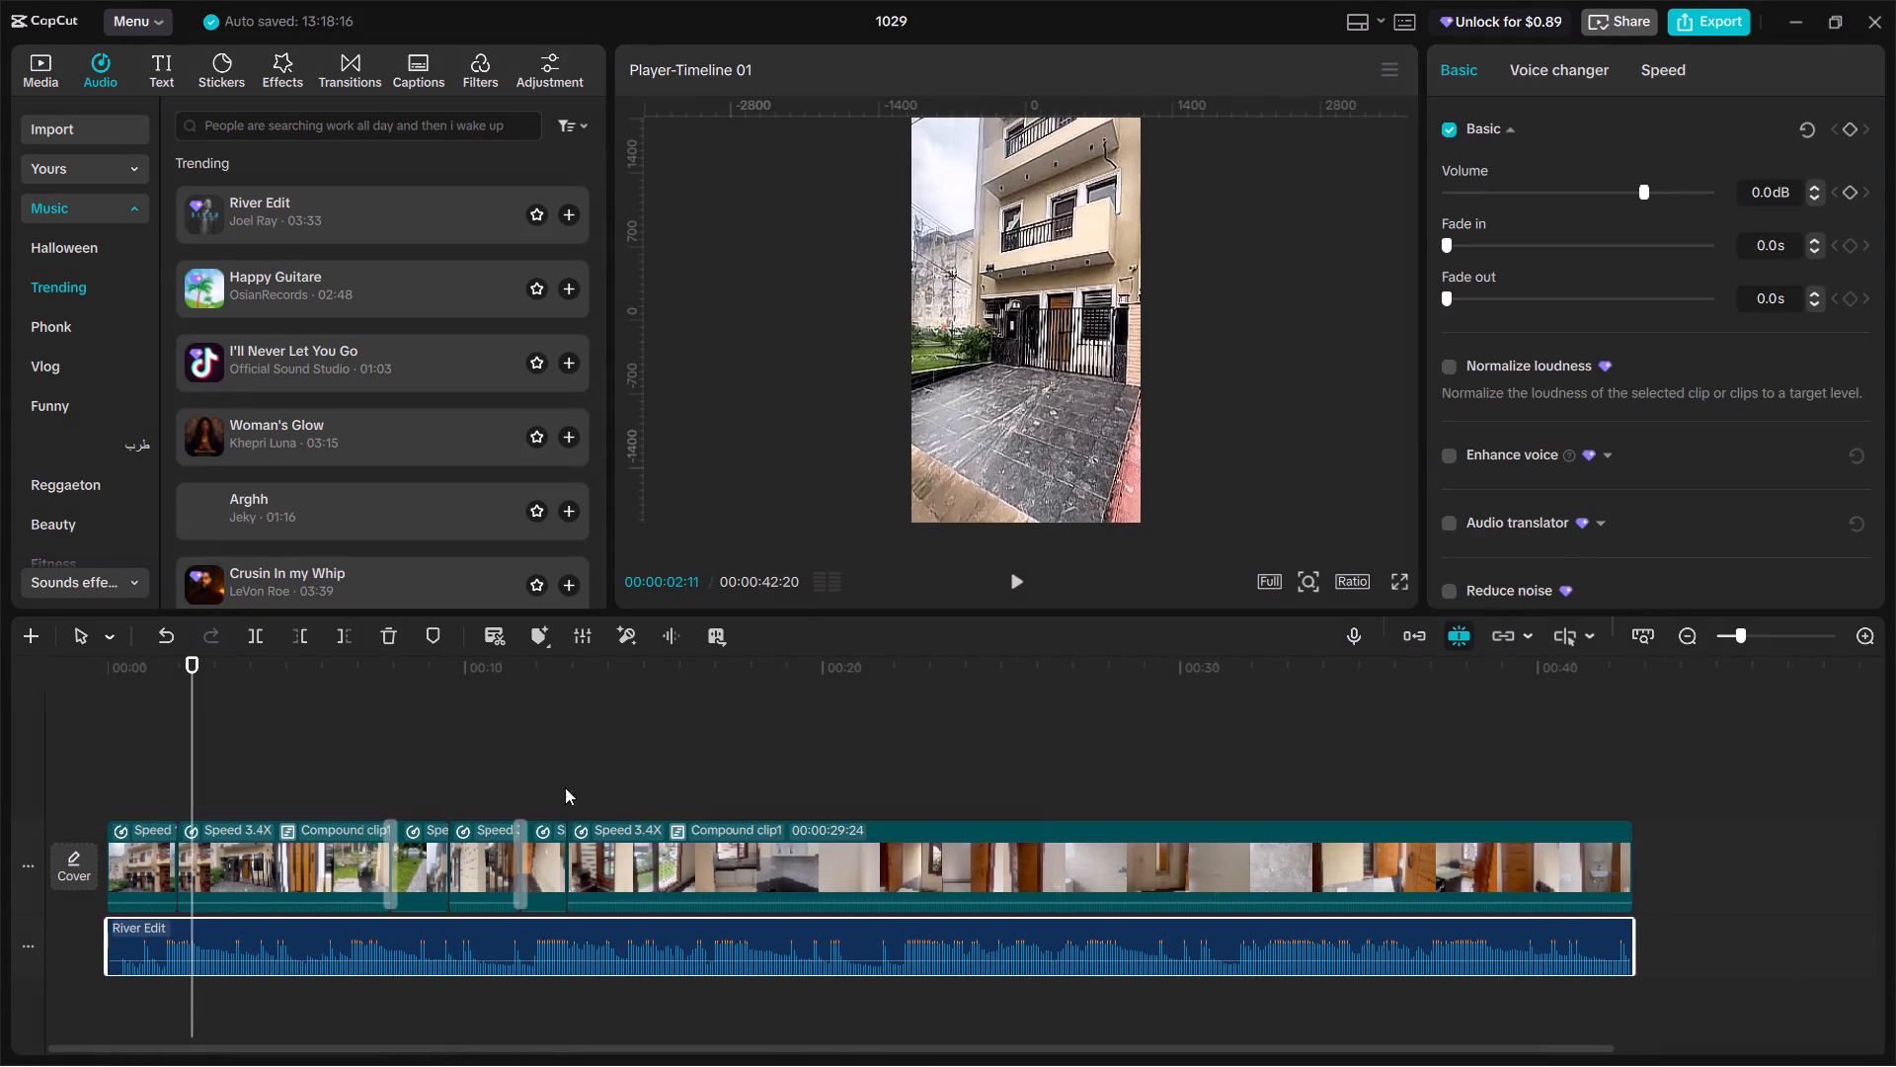
{"action": "left_click", "coordinate": [164, 756]}
{"action": "left_click_drag", "start_coordinate": [164, 757], "coordinate": [68, 781]}
{"action": "key", "text": "space"}
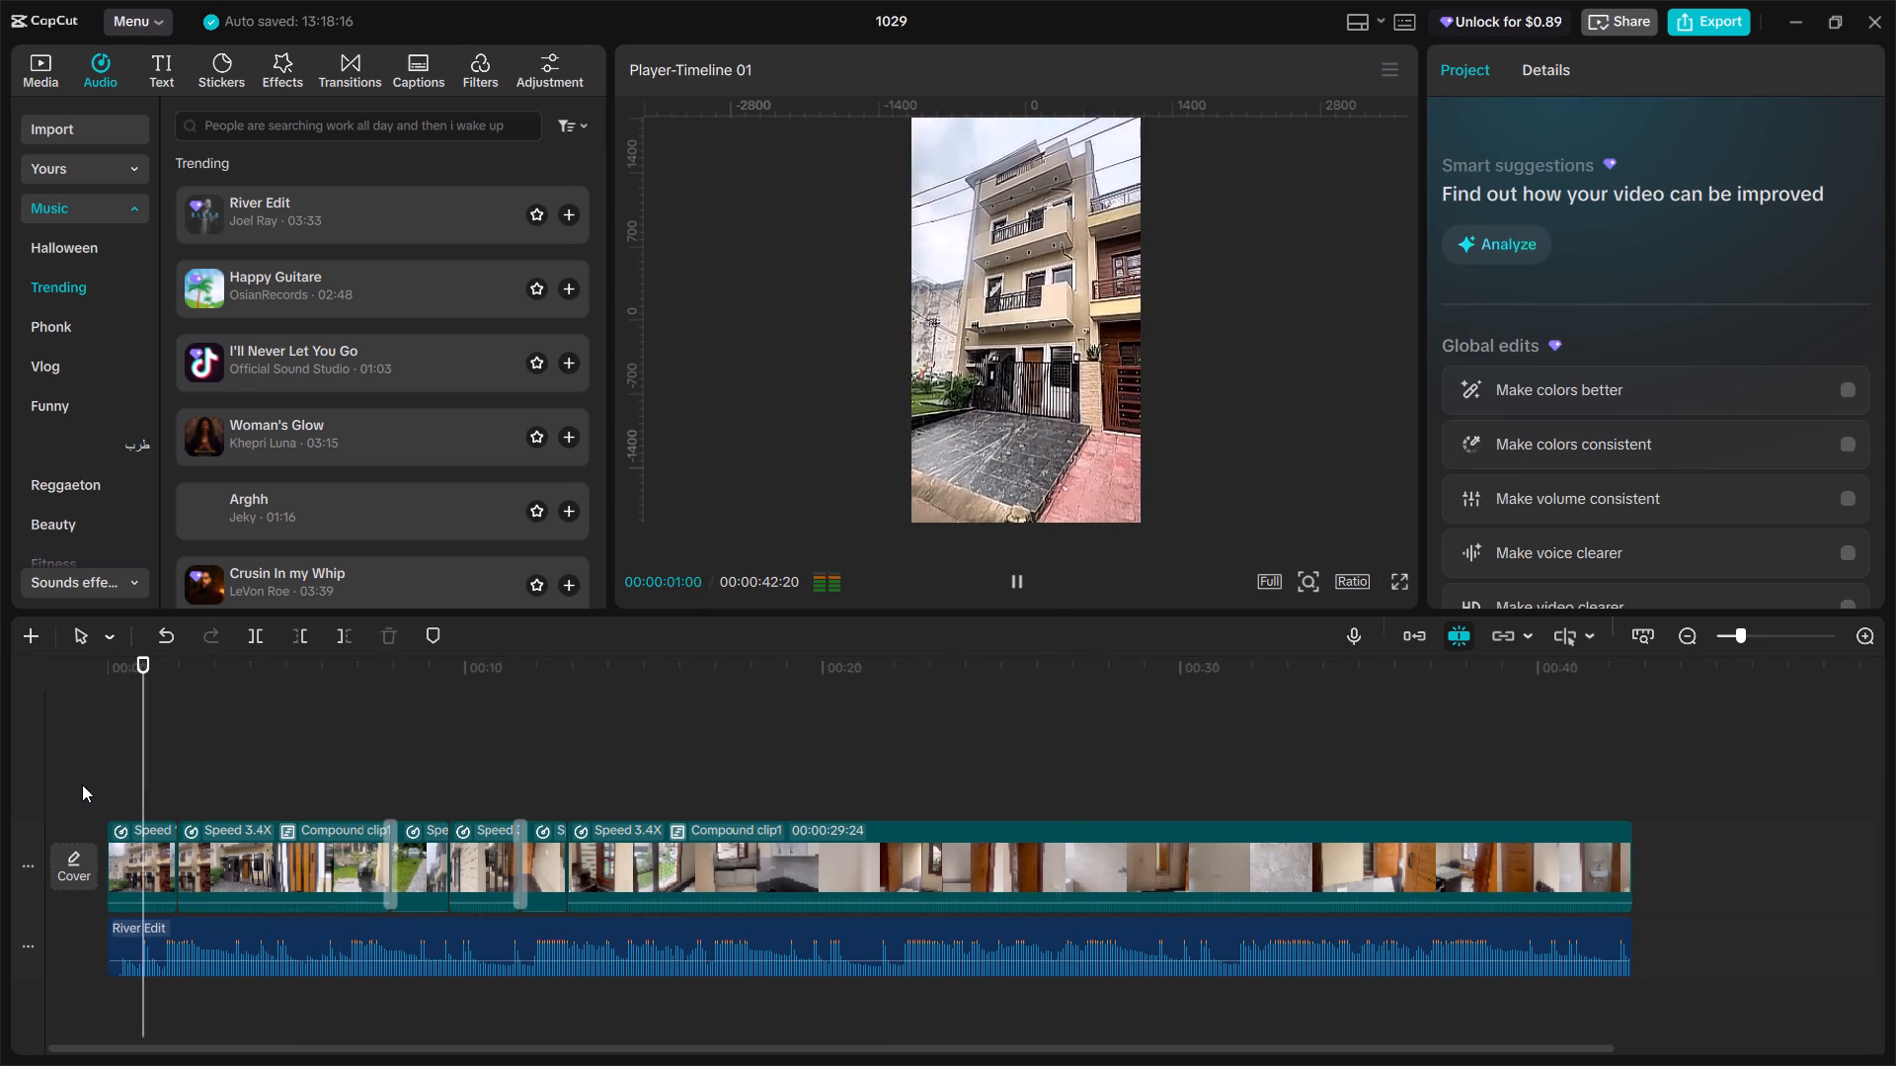
{"action": "key", "text": "space"}
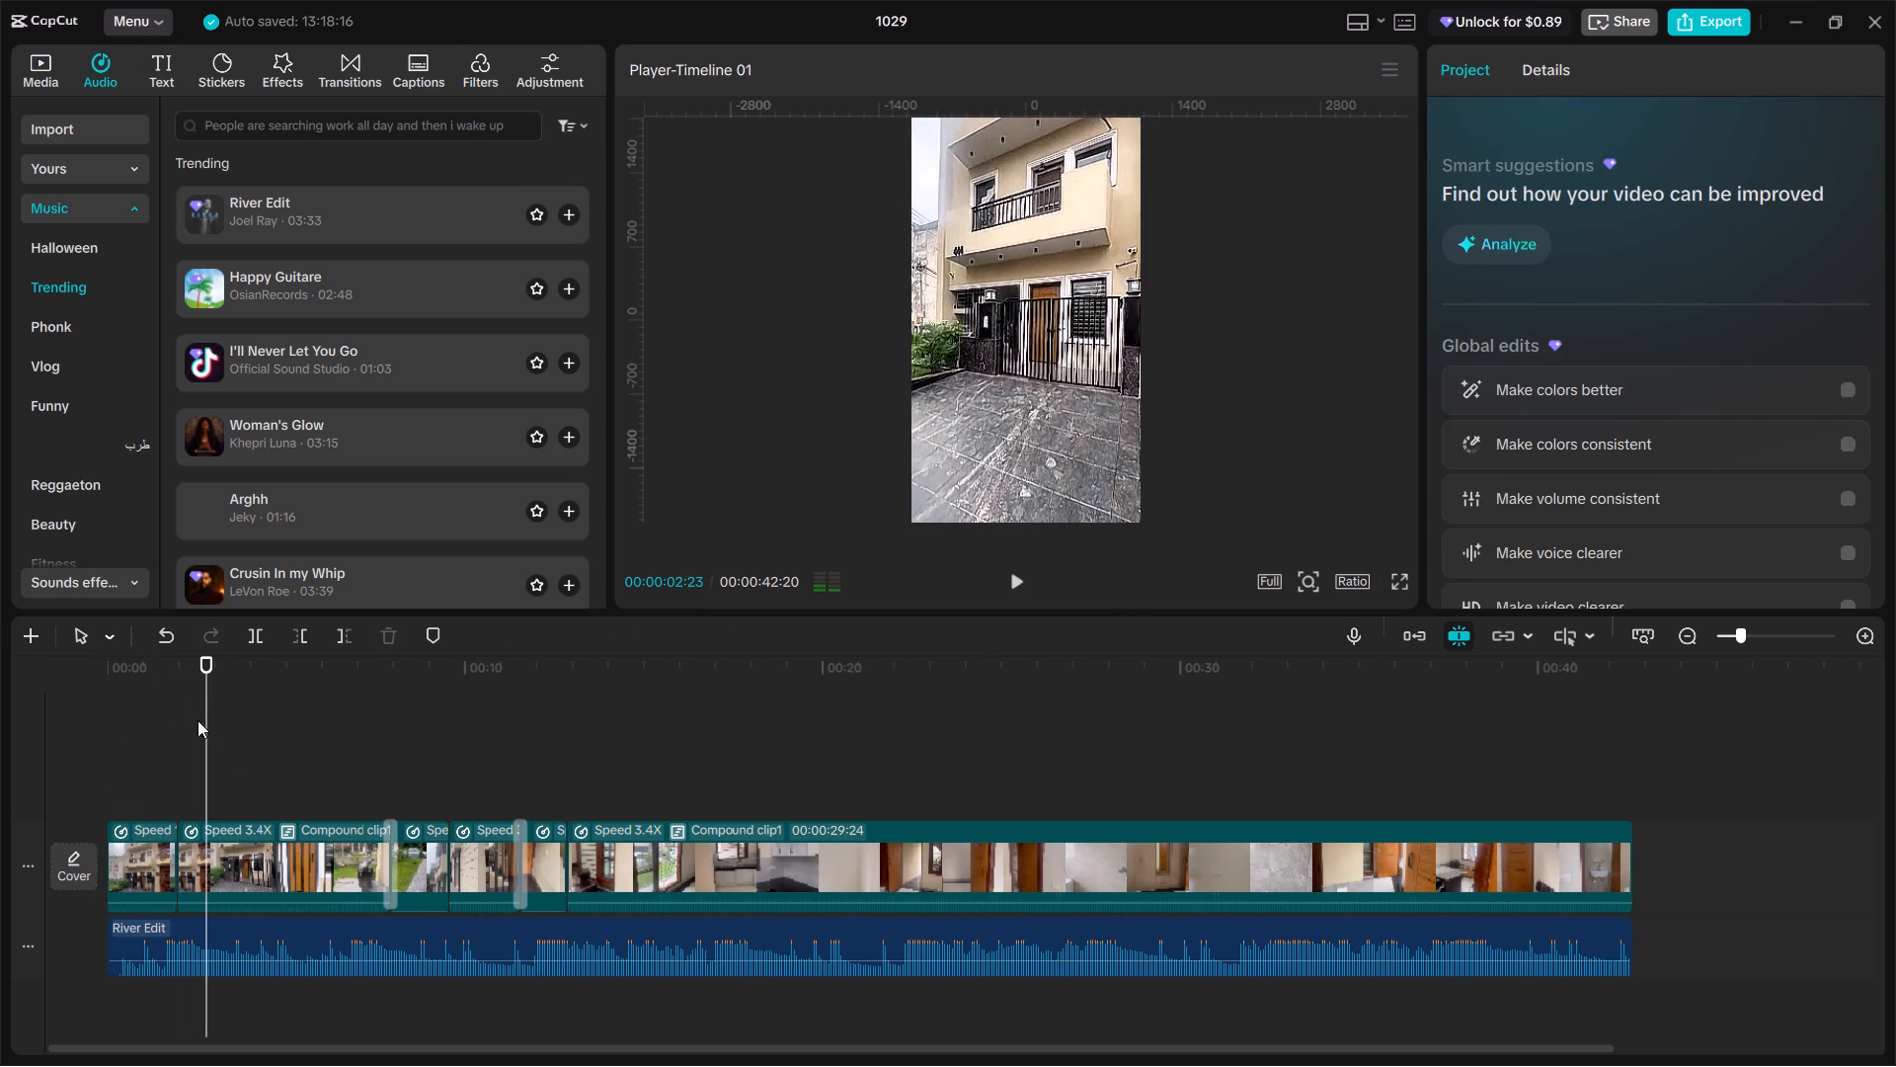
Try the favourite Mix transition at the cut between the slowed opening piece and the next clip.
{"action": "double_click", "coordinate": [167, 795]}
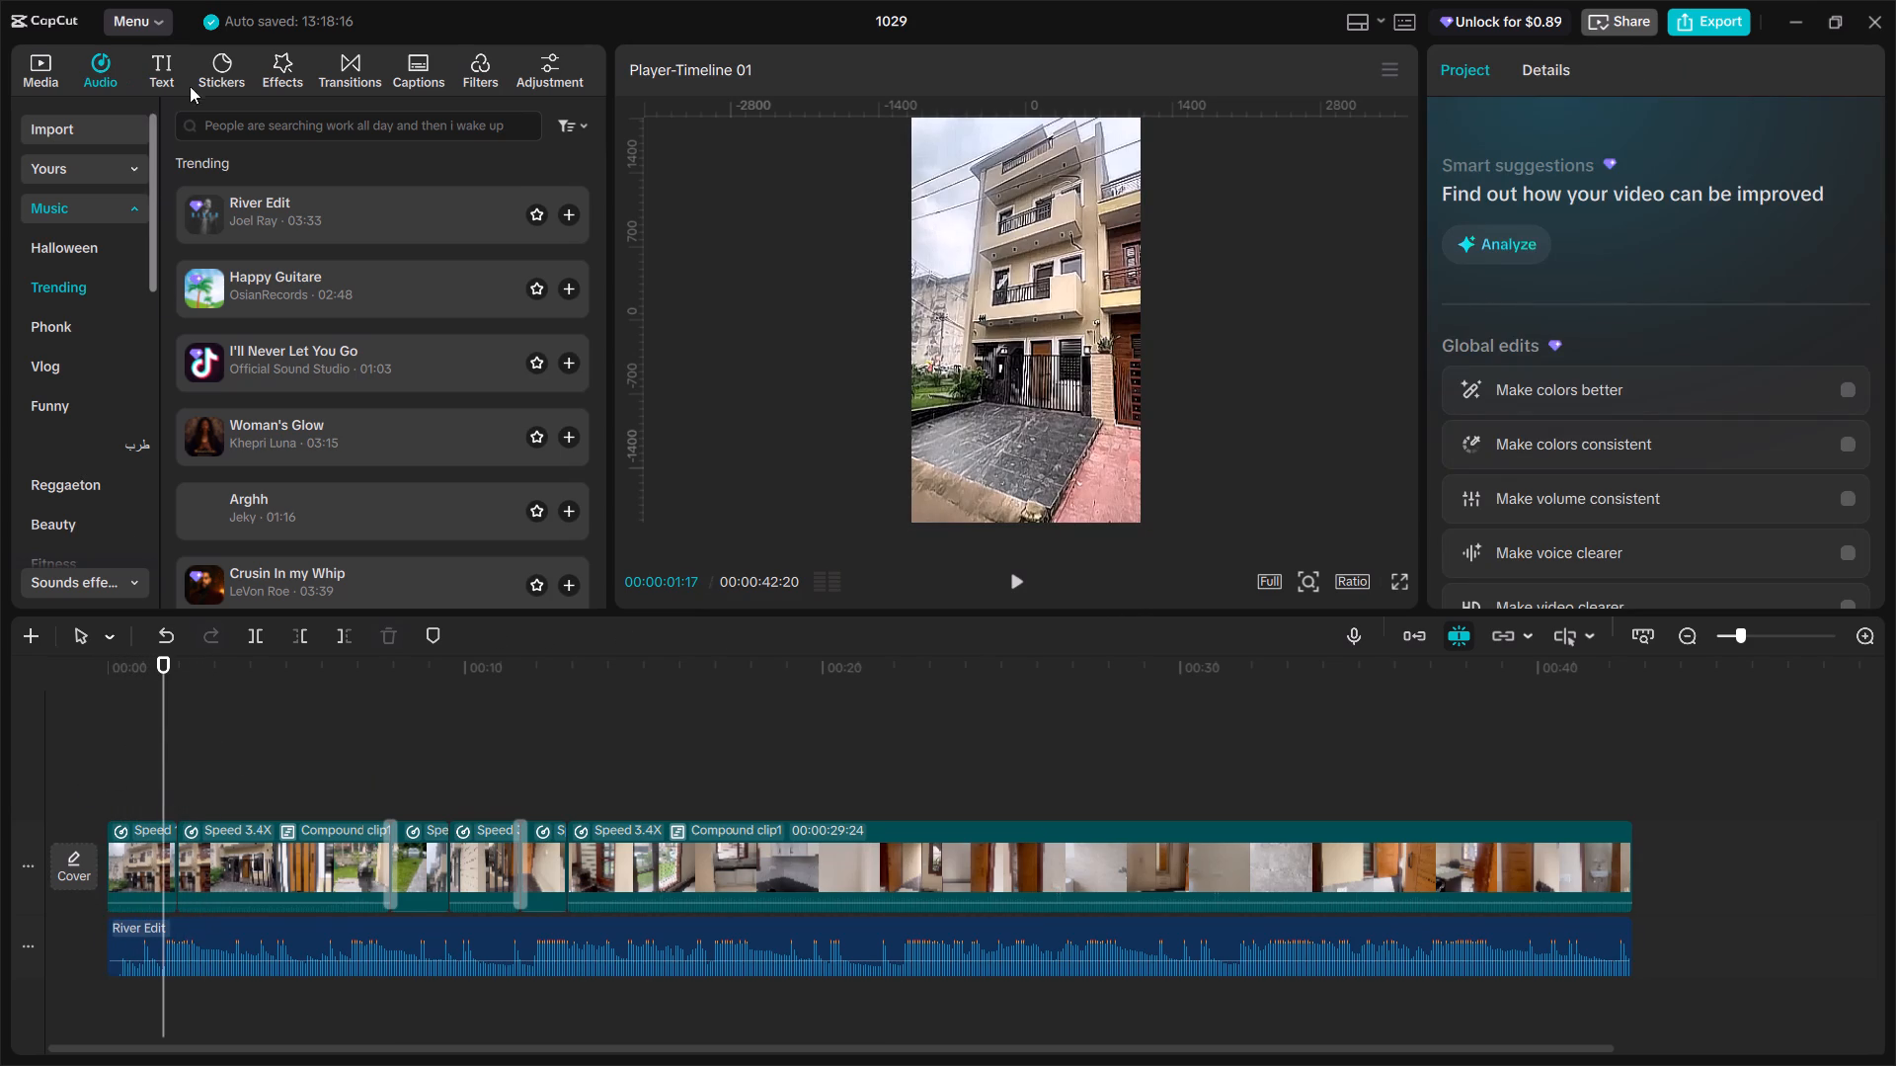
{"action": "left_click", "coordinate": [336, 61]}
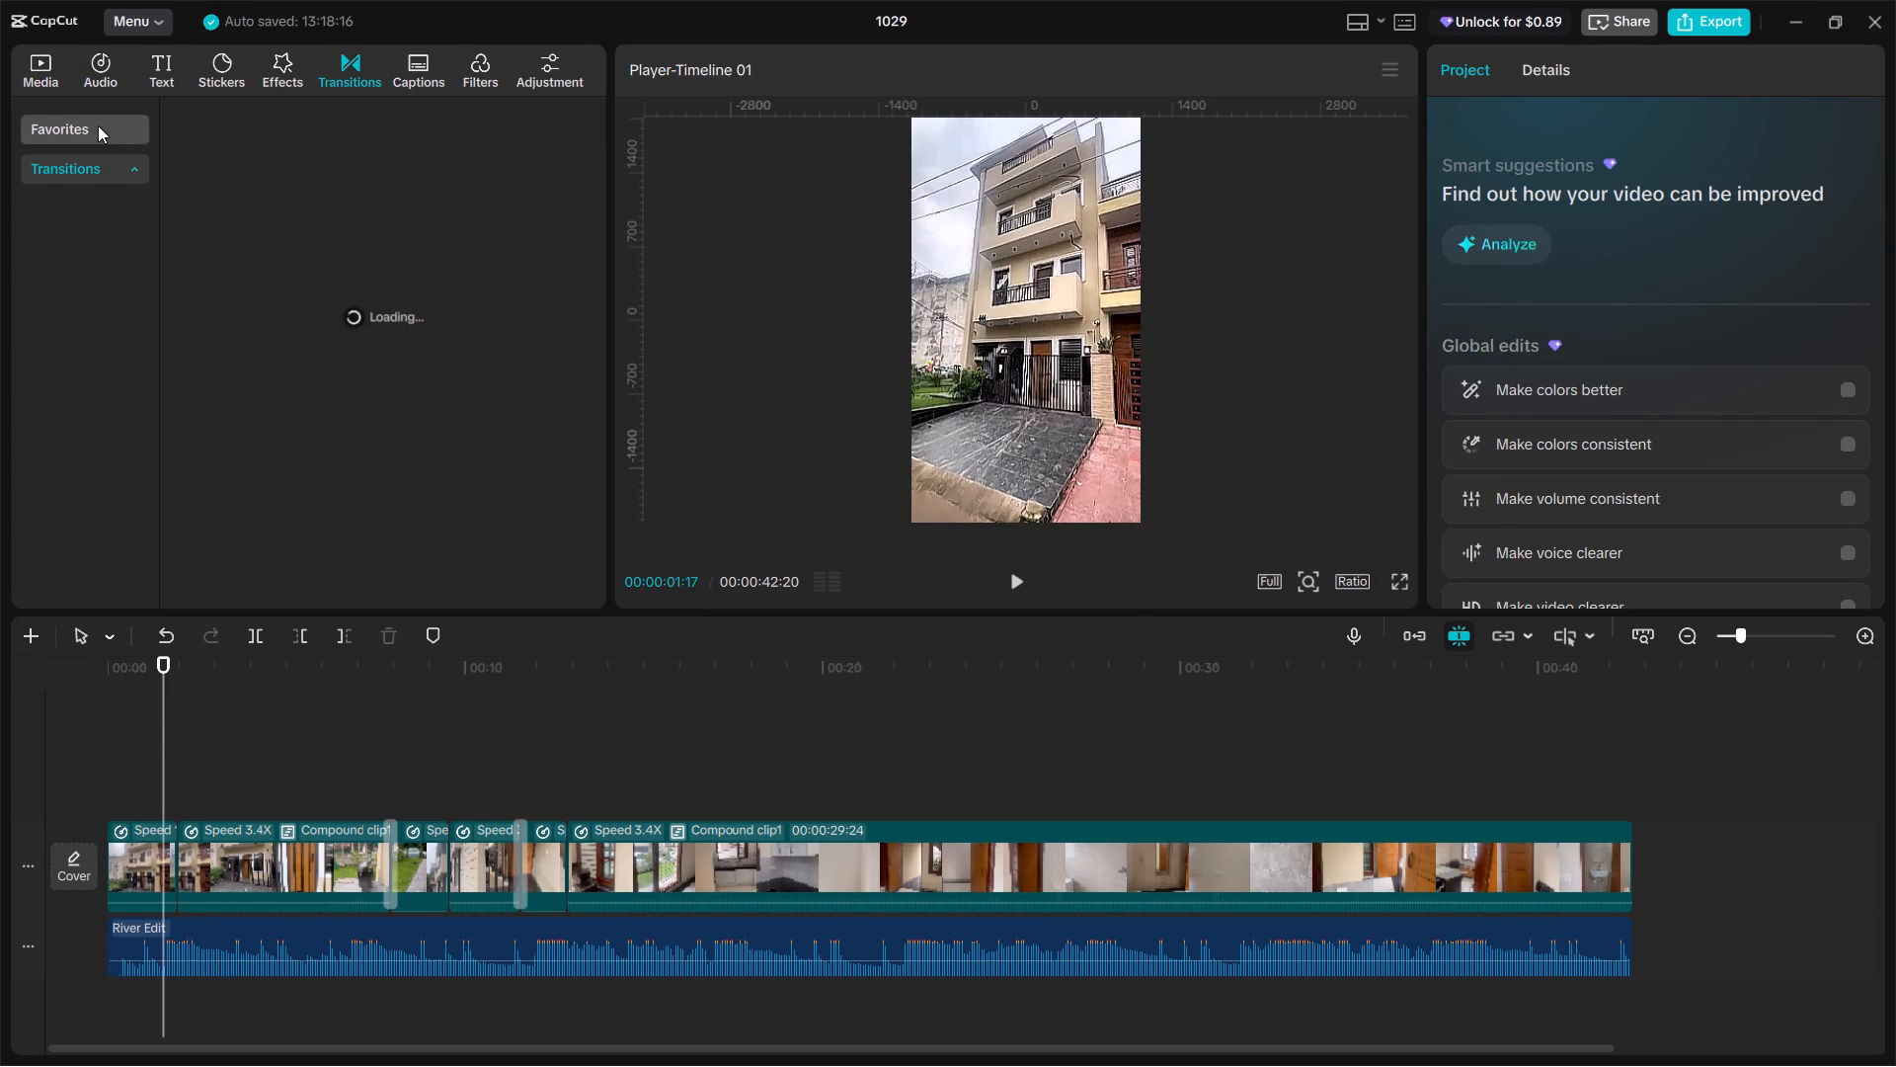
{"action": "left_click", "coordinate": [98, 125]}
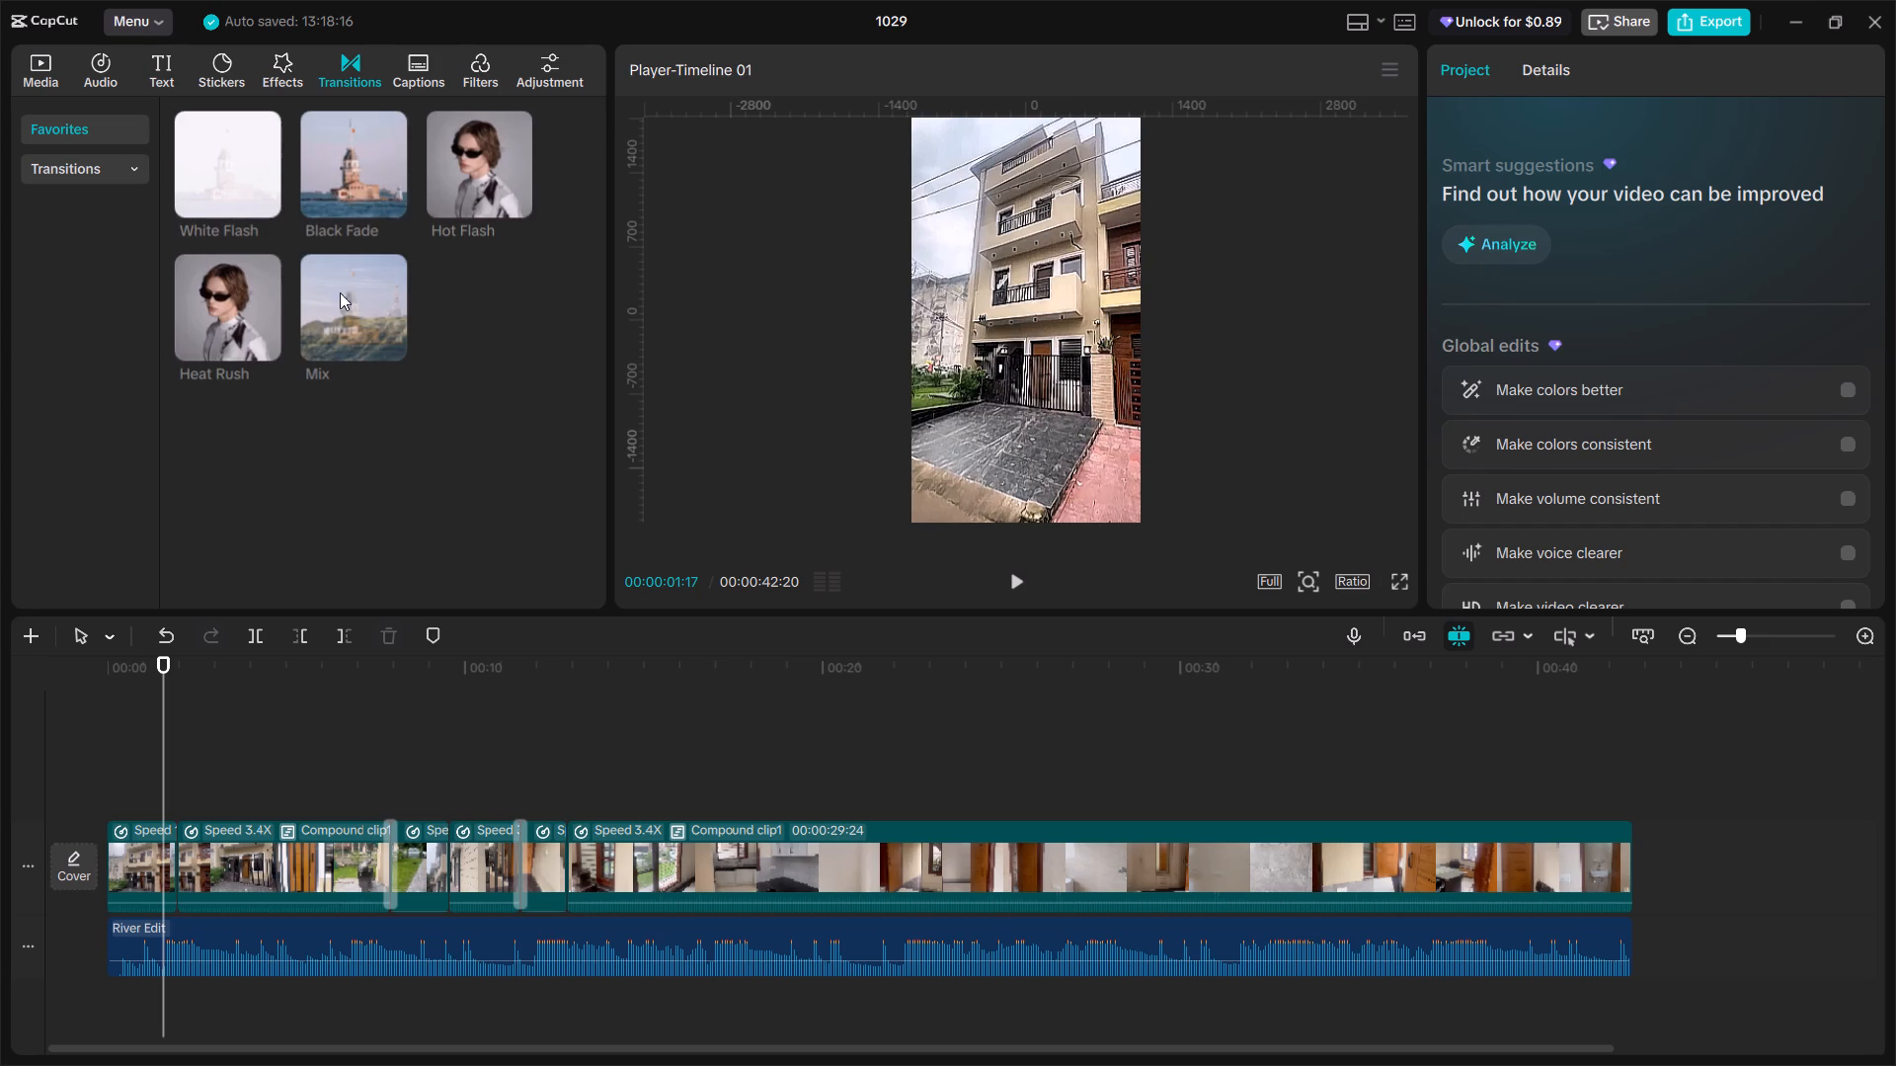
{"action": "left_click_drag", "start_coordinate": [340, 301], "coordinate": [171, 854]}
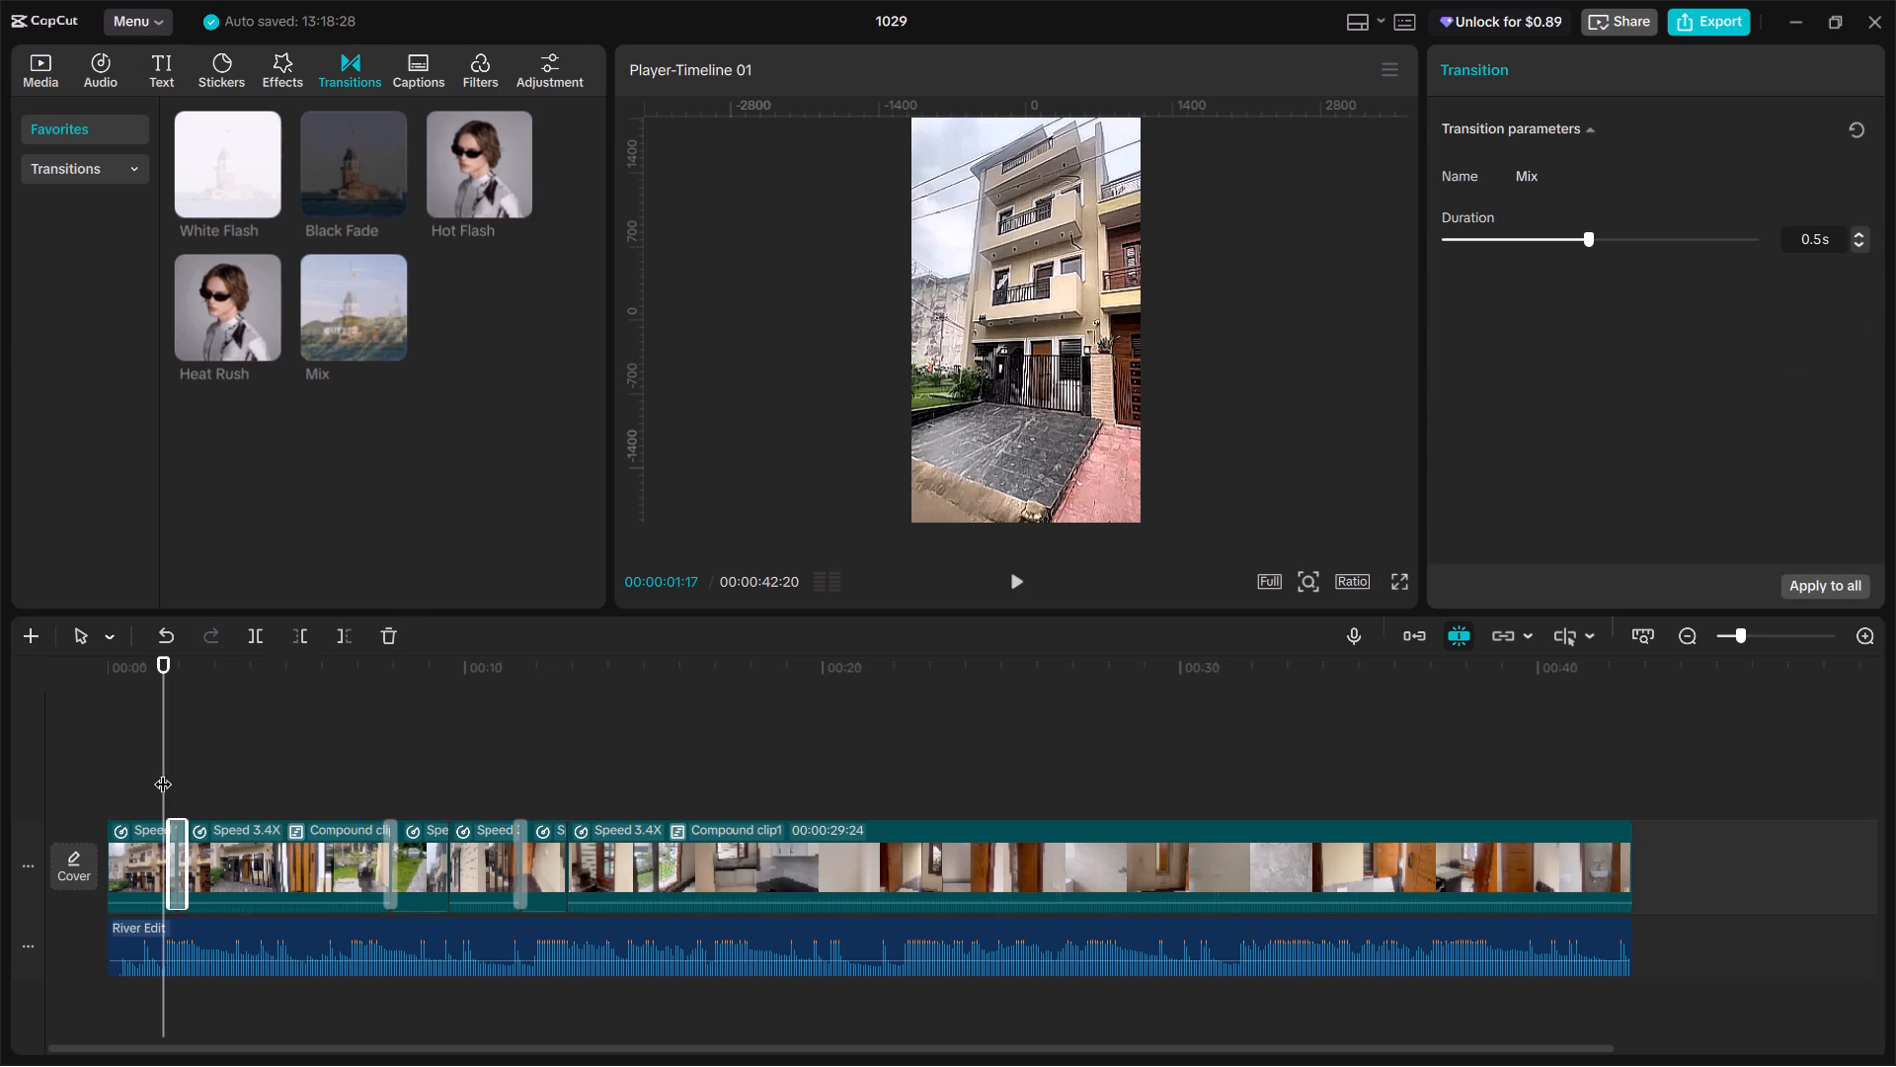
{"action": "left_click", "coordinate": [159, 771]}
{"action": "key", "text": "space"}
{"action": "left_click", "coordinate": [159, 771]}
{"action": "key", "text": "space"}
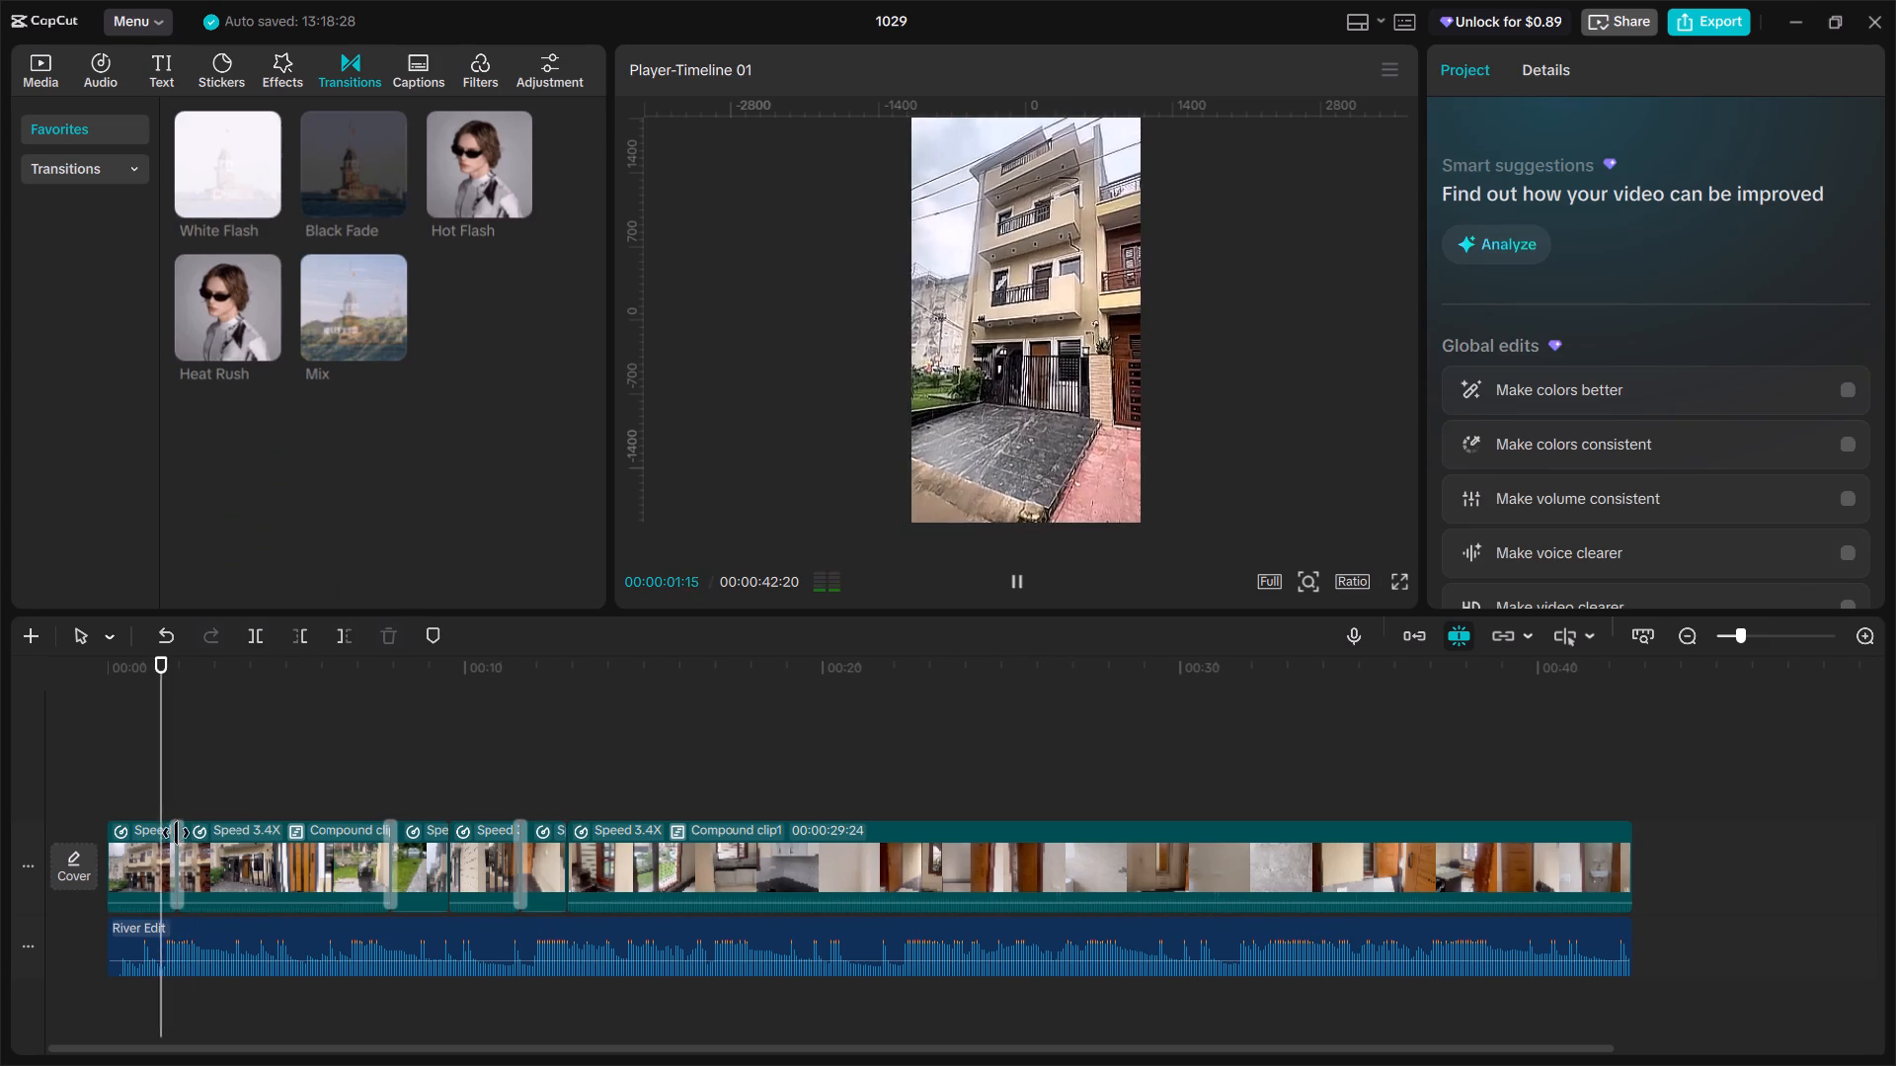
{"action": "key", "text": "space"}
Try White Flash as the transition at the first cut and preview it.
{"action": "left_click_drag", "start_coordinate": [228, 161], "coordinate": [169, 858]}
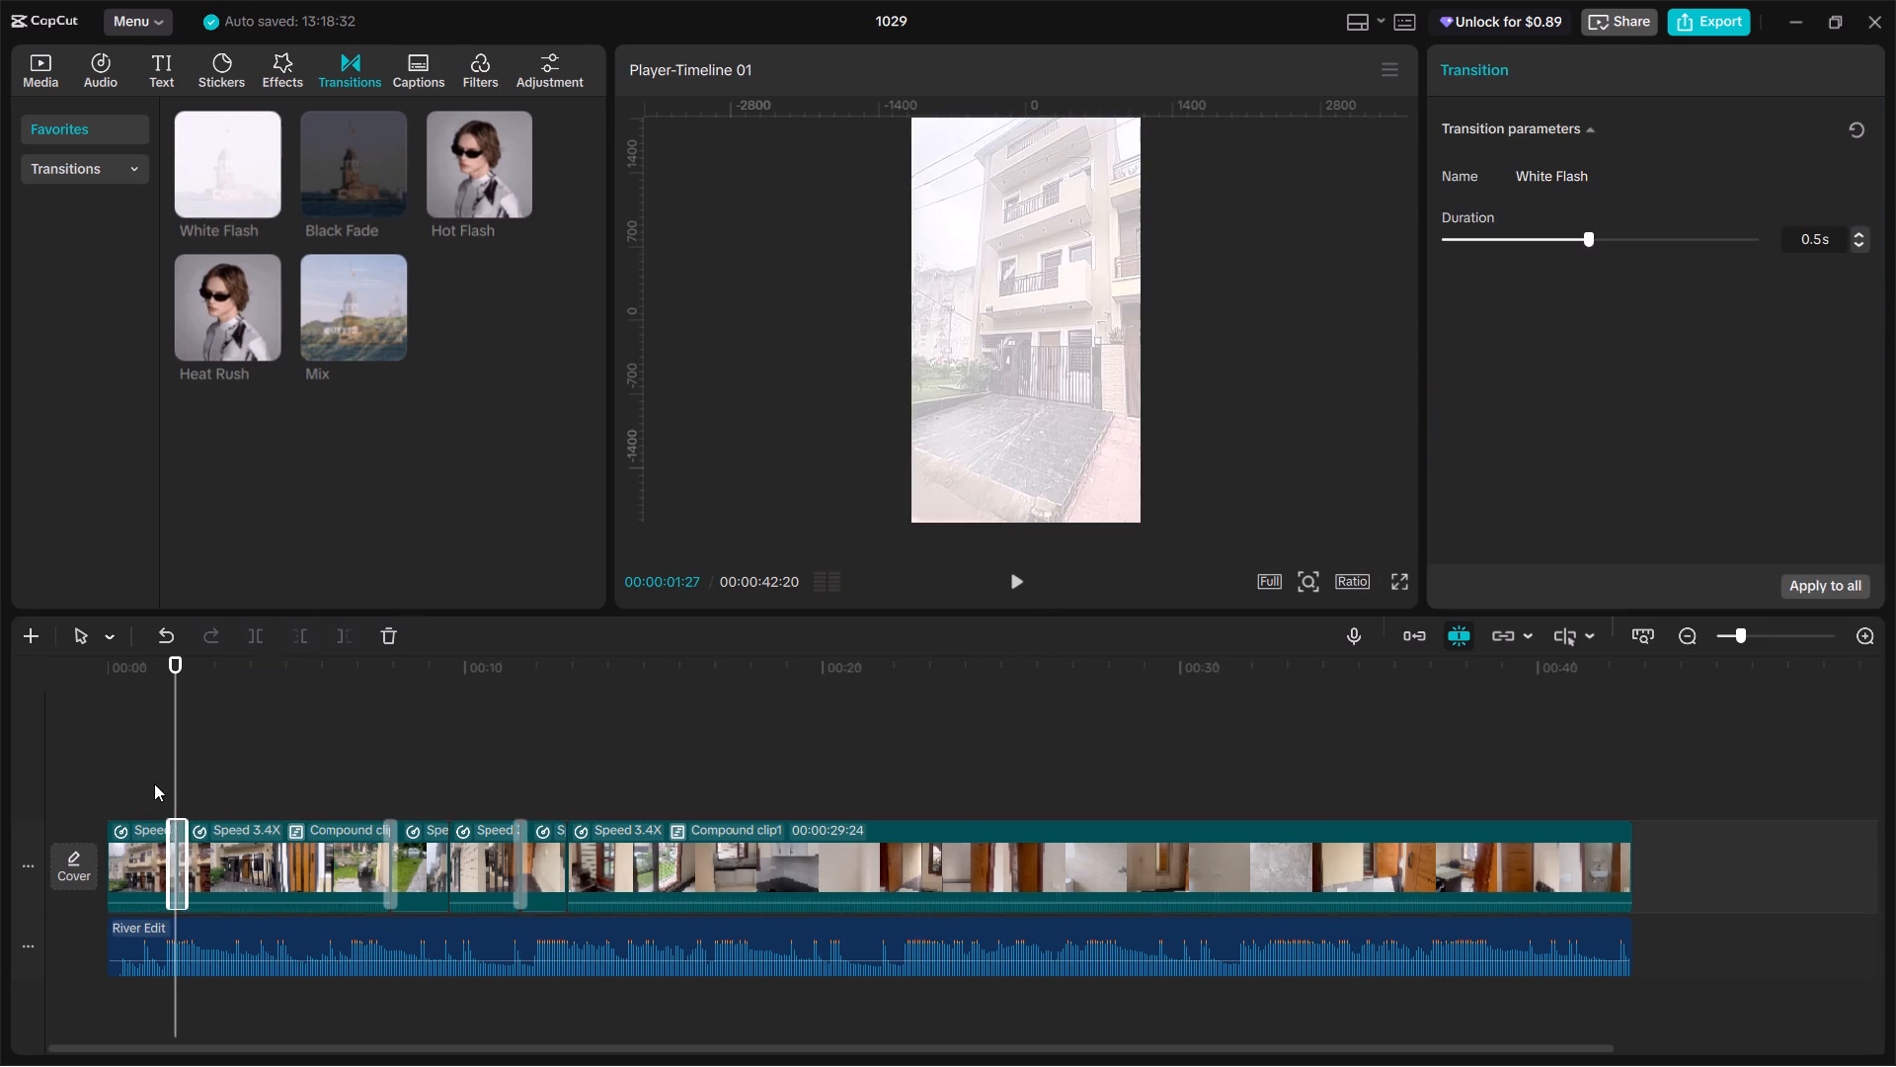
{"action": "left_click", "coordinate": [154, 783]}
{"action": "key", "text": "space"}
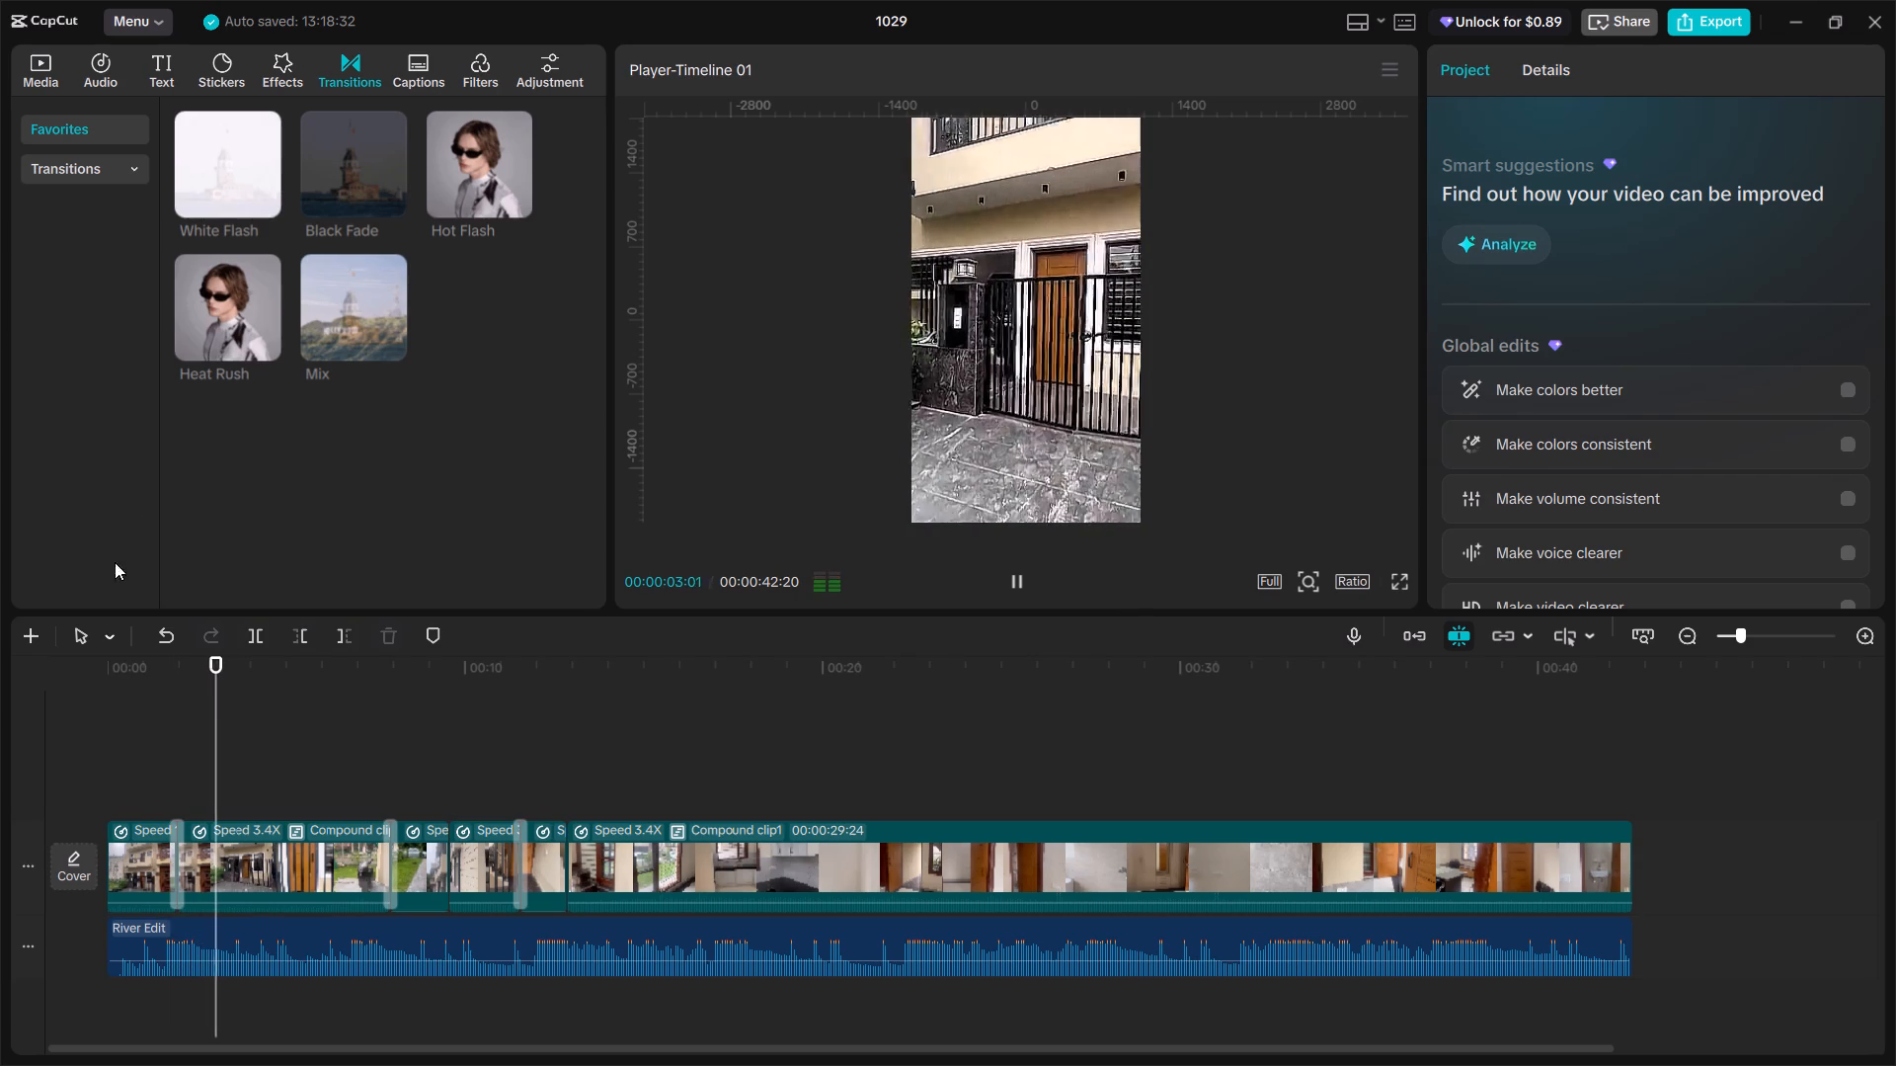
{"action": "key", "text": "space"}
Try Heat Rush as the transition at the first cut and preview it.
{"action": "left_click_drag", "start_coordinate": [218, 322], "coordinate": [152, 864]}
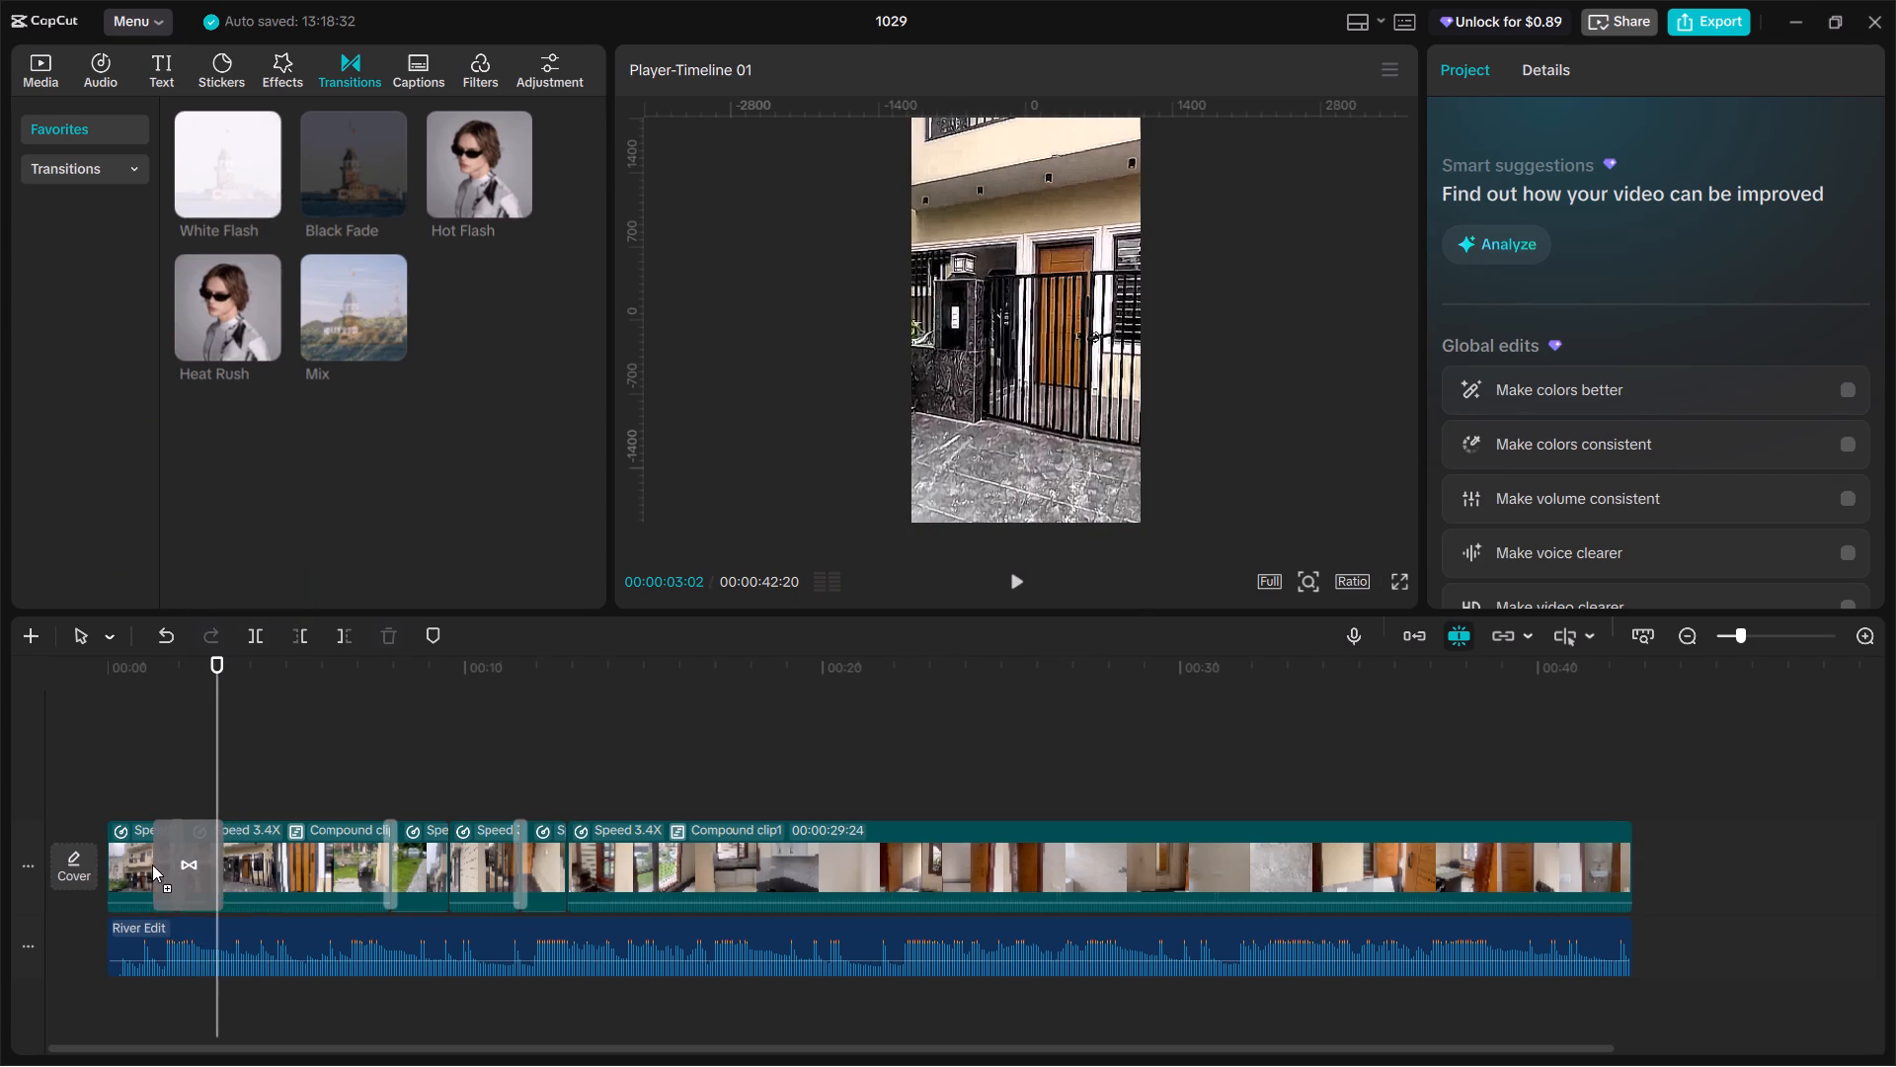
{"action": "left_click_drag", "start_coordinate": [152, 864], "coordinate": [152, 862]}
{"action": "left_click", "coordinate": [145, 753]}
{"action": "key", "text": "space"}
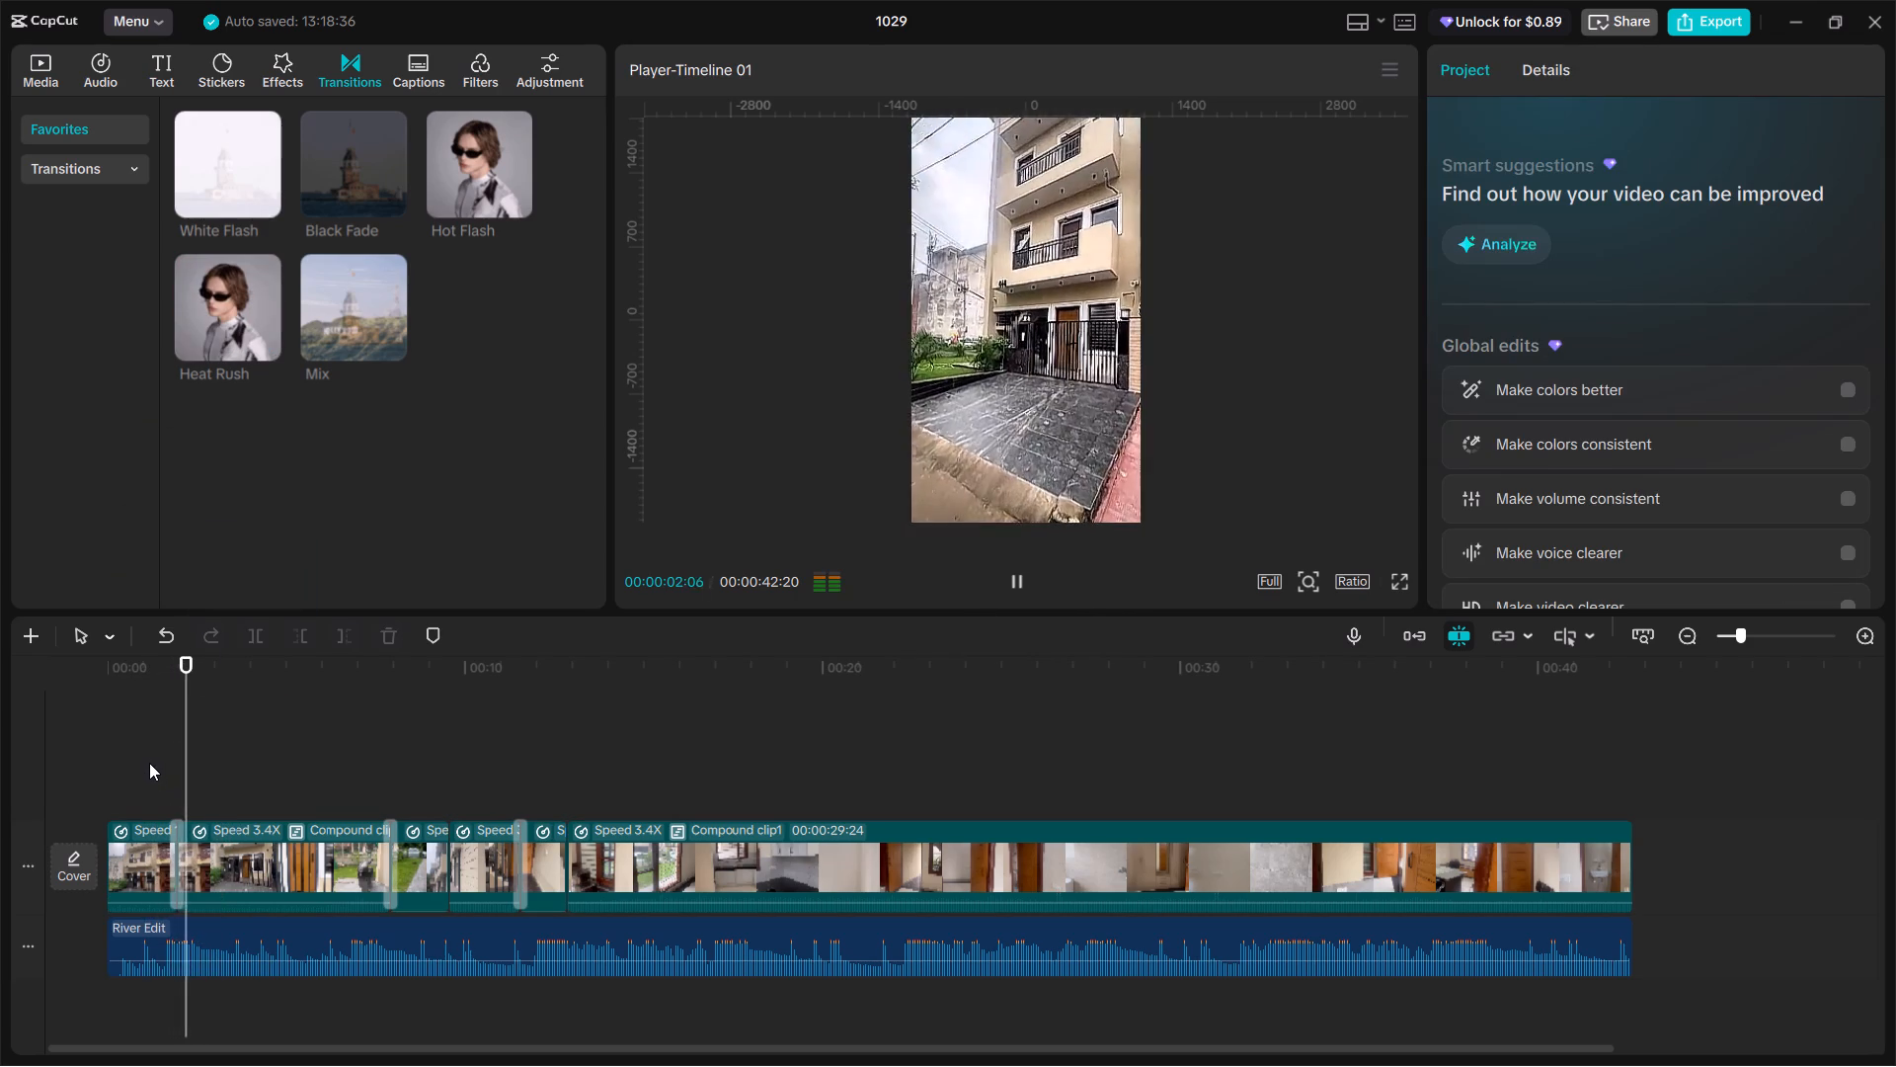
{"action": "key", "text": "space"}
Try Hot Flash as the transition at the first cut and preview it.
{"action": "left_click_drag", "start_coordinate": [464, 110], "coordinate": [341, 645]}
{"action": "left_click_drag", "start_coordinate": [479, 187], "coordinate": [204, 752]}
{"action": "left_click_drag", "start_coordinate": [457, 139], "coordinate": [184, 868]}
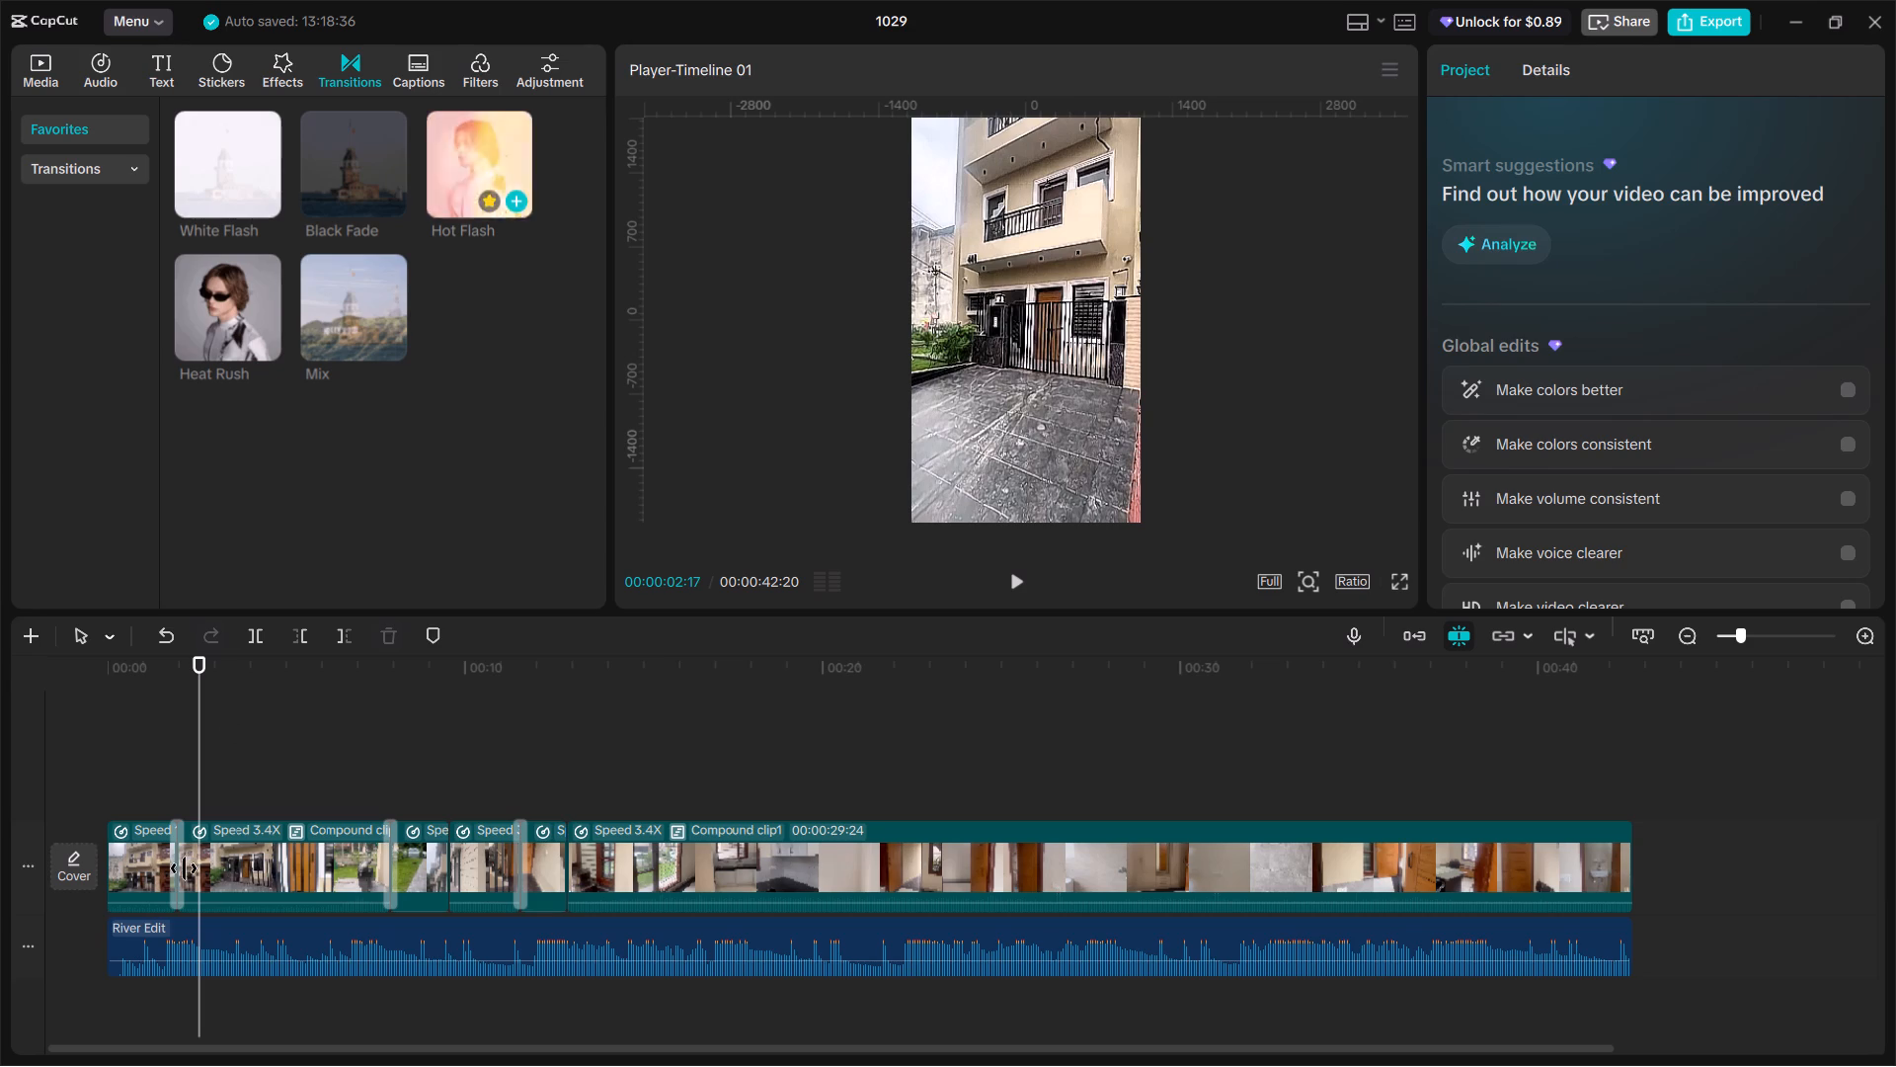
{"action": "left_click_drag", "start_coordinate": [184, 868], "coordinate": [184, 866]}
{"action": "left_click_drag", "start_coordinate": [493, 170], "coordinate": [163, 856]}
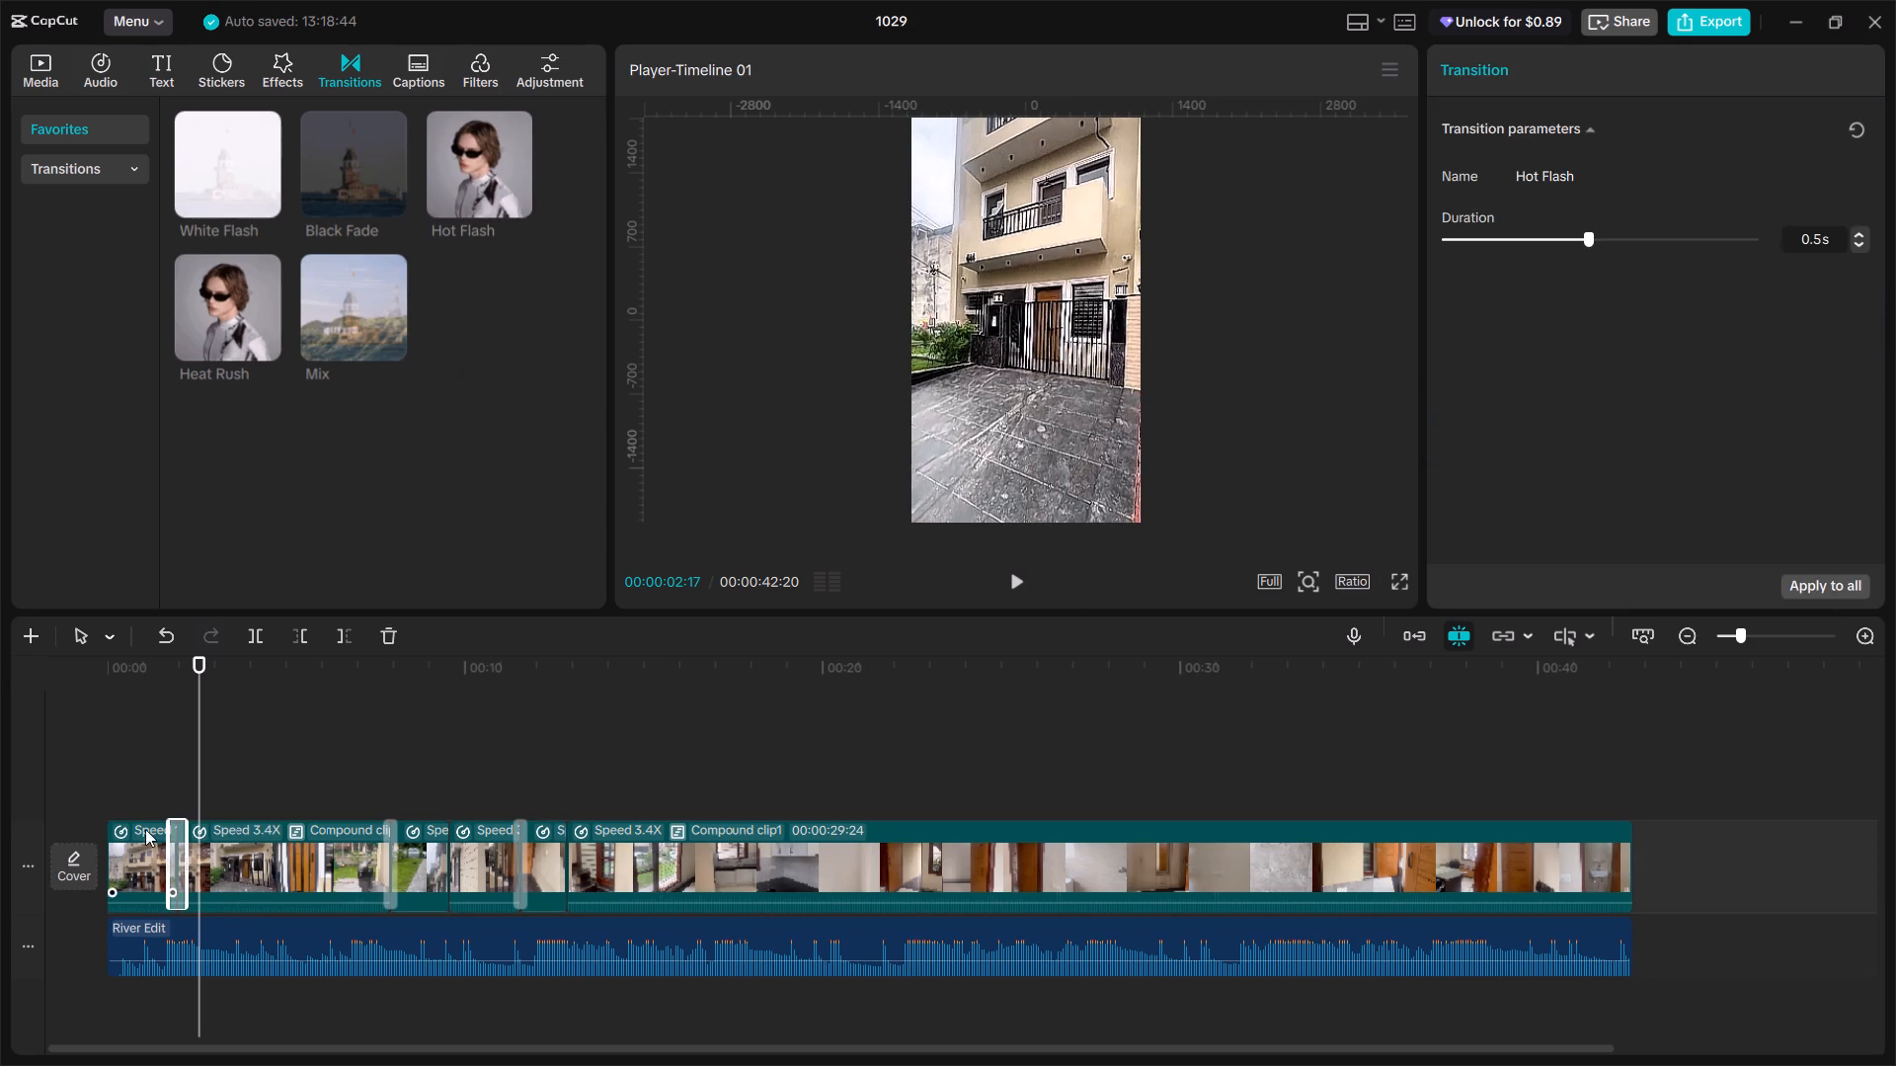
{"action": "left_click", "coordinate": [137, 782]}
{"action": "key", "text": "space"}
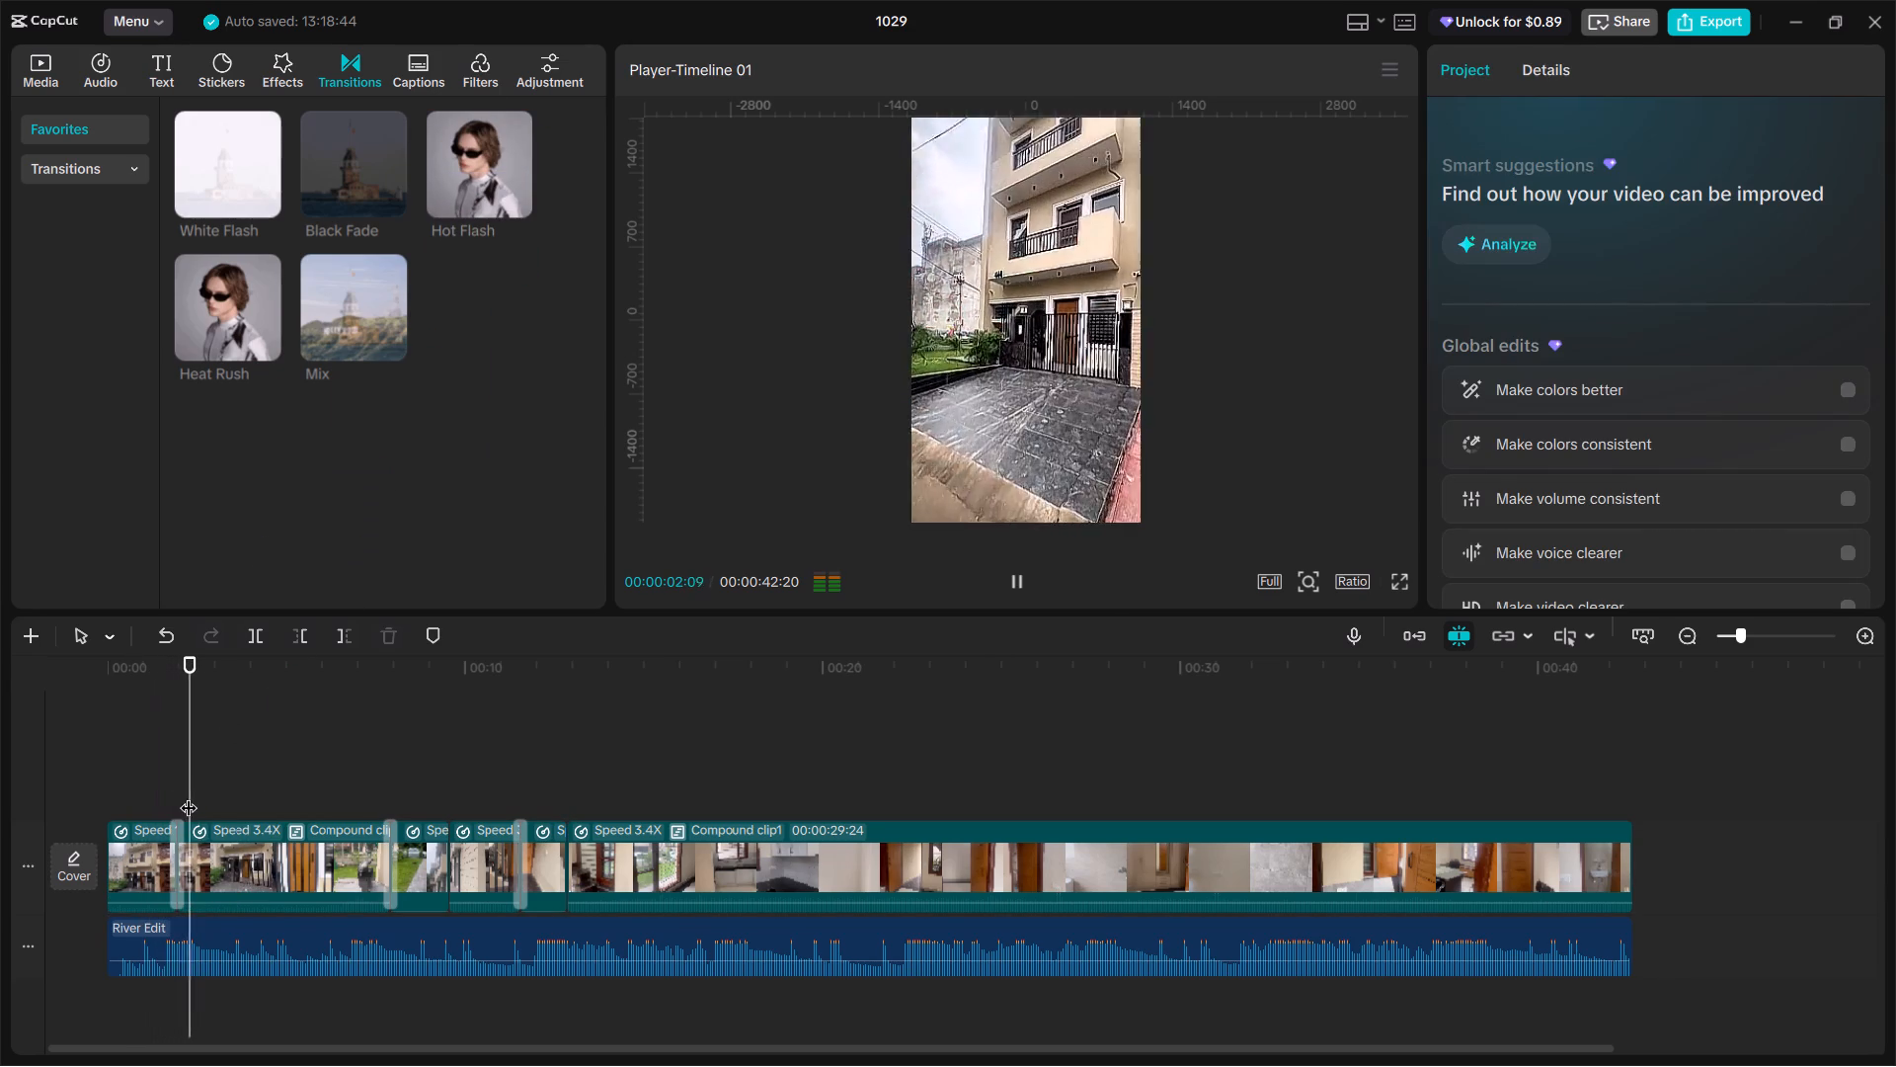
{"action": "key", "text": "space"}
Replace the transition at the first cut with Black Fade and play through it.
{"action": "left_click_drag", "start_coordinate": [343, 141], "coordinate": [160, 860]}
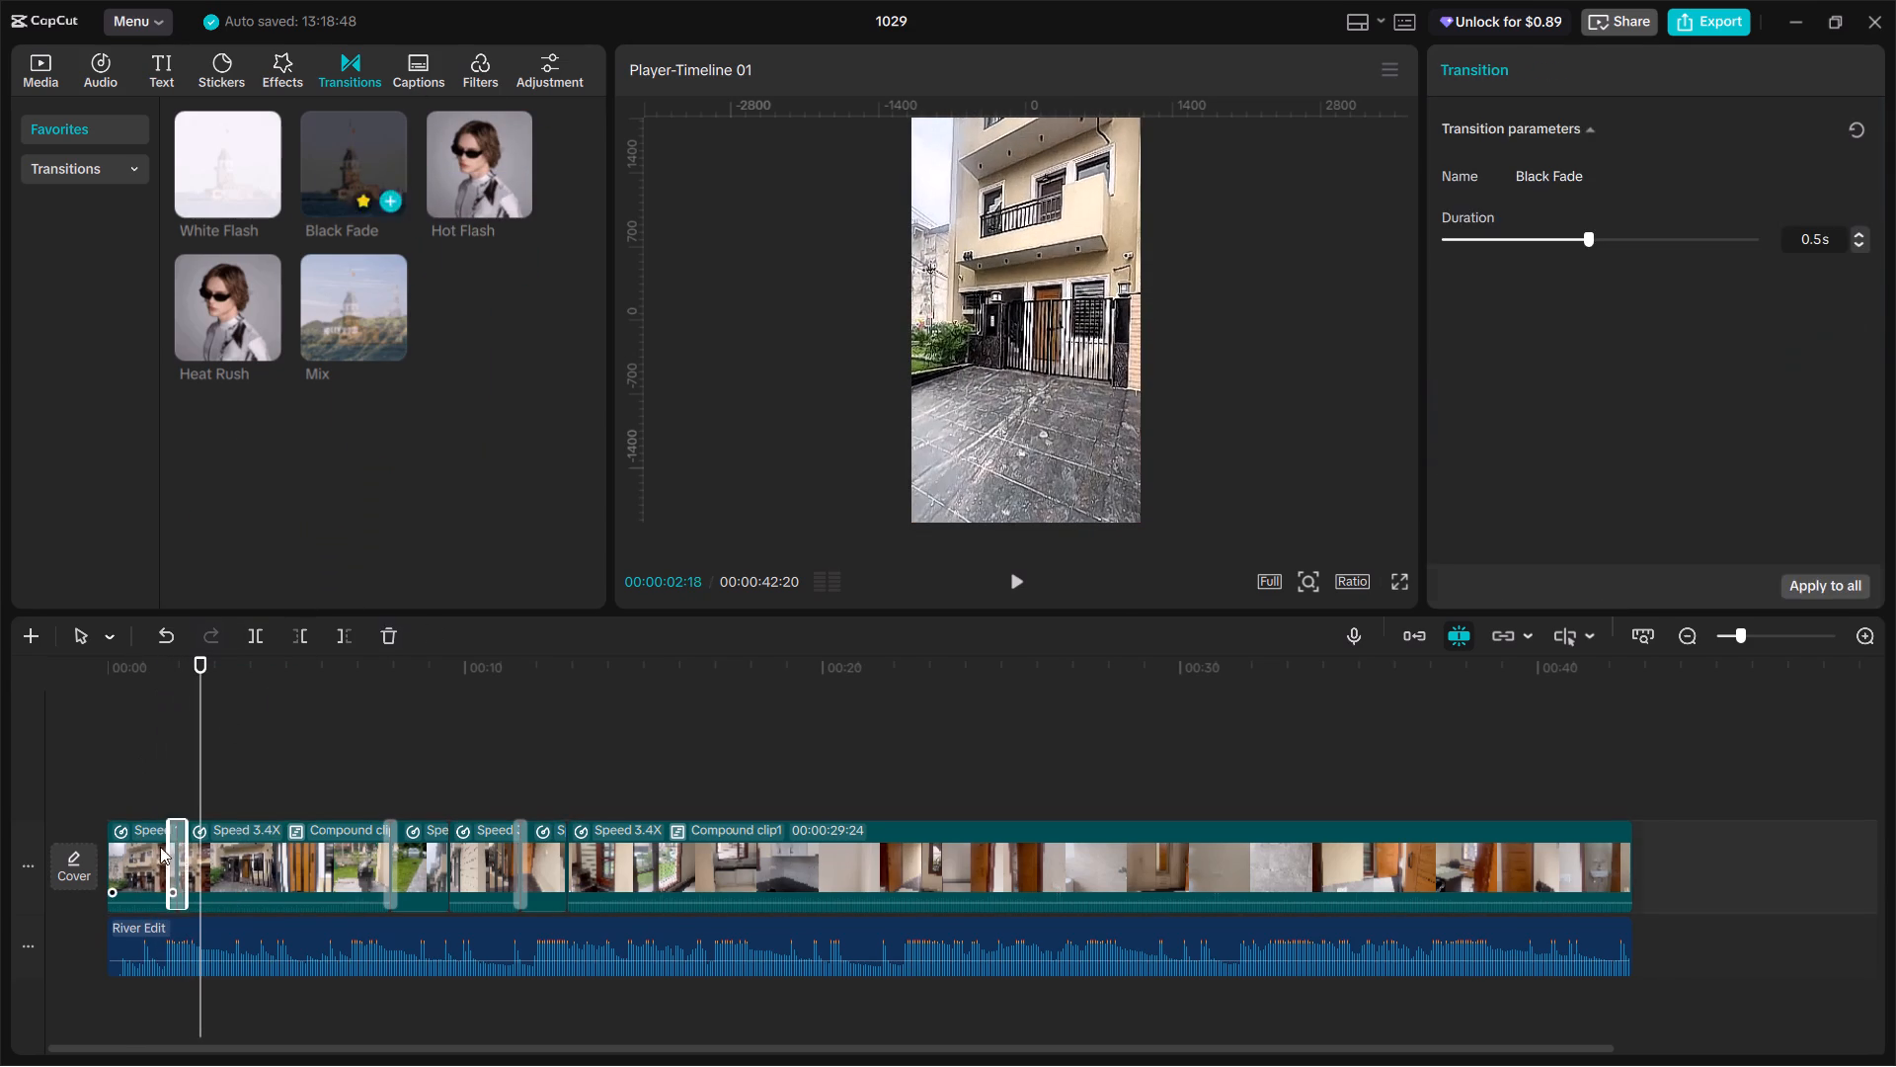
{"action": "left_click", "coordinate": [163, 787]}
{"action": "key", "text": "space"}
{"action": "left_click", "coordinate": [162, 786]}
{"action": "key", "text": "space"}
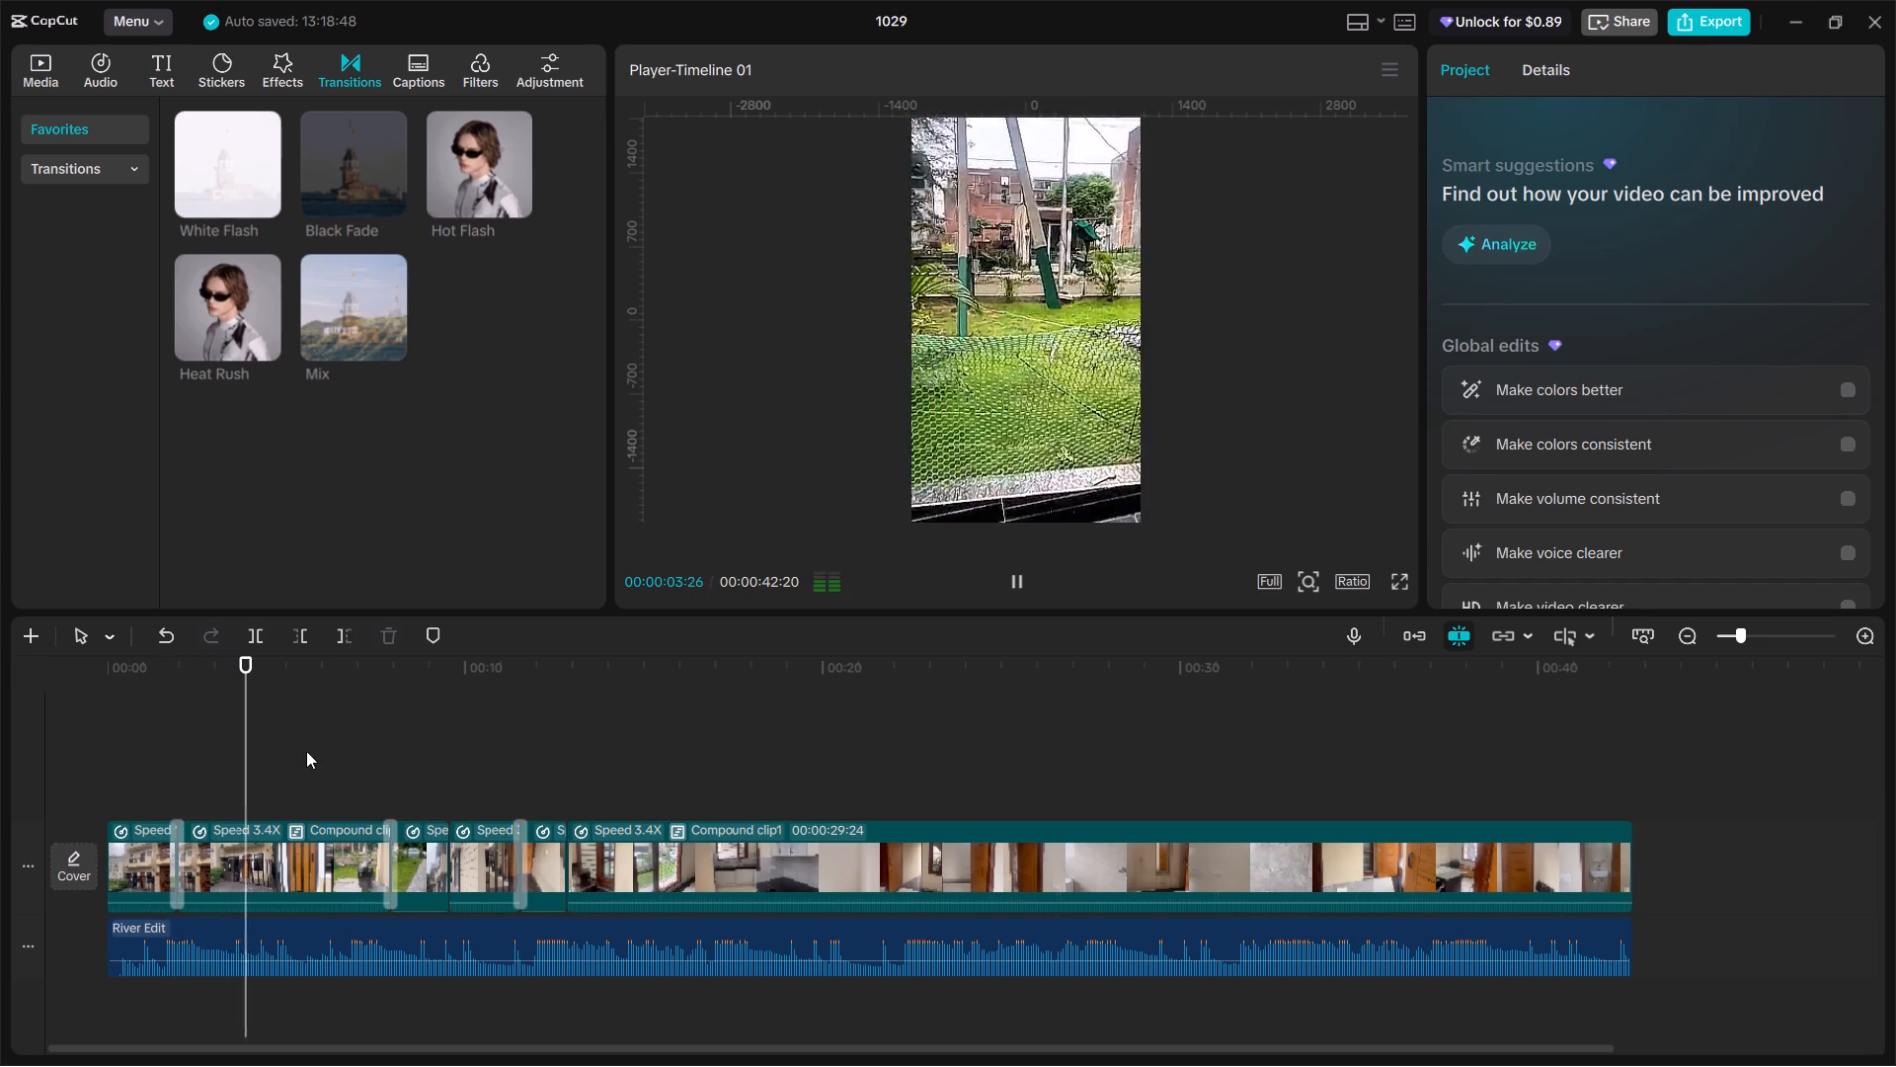
{"action": "key", "text": "space"}
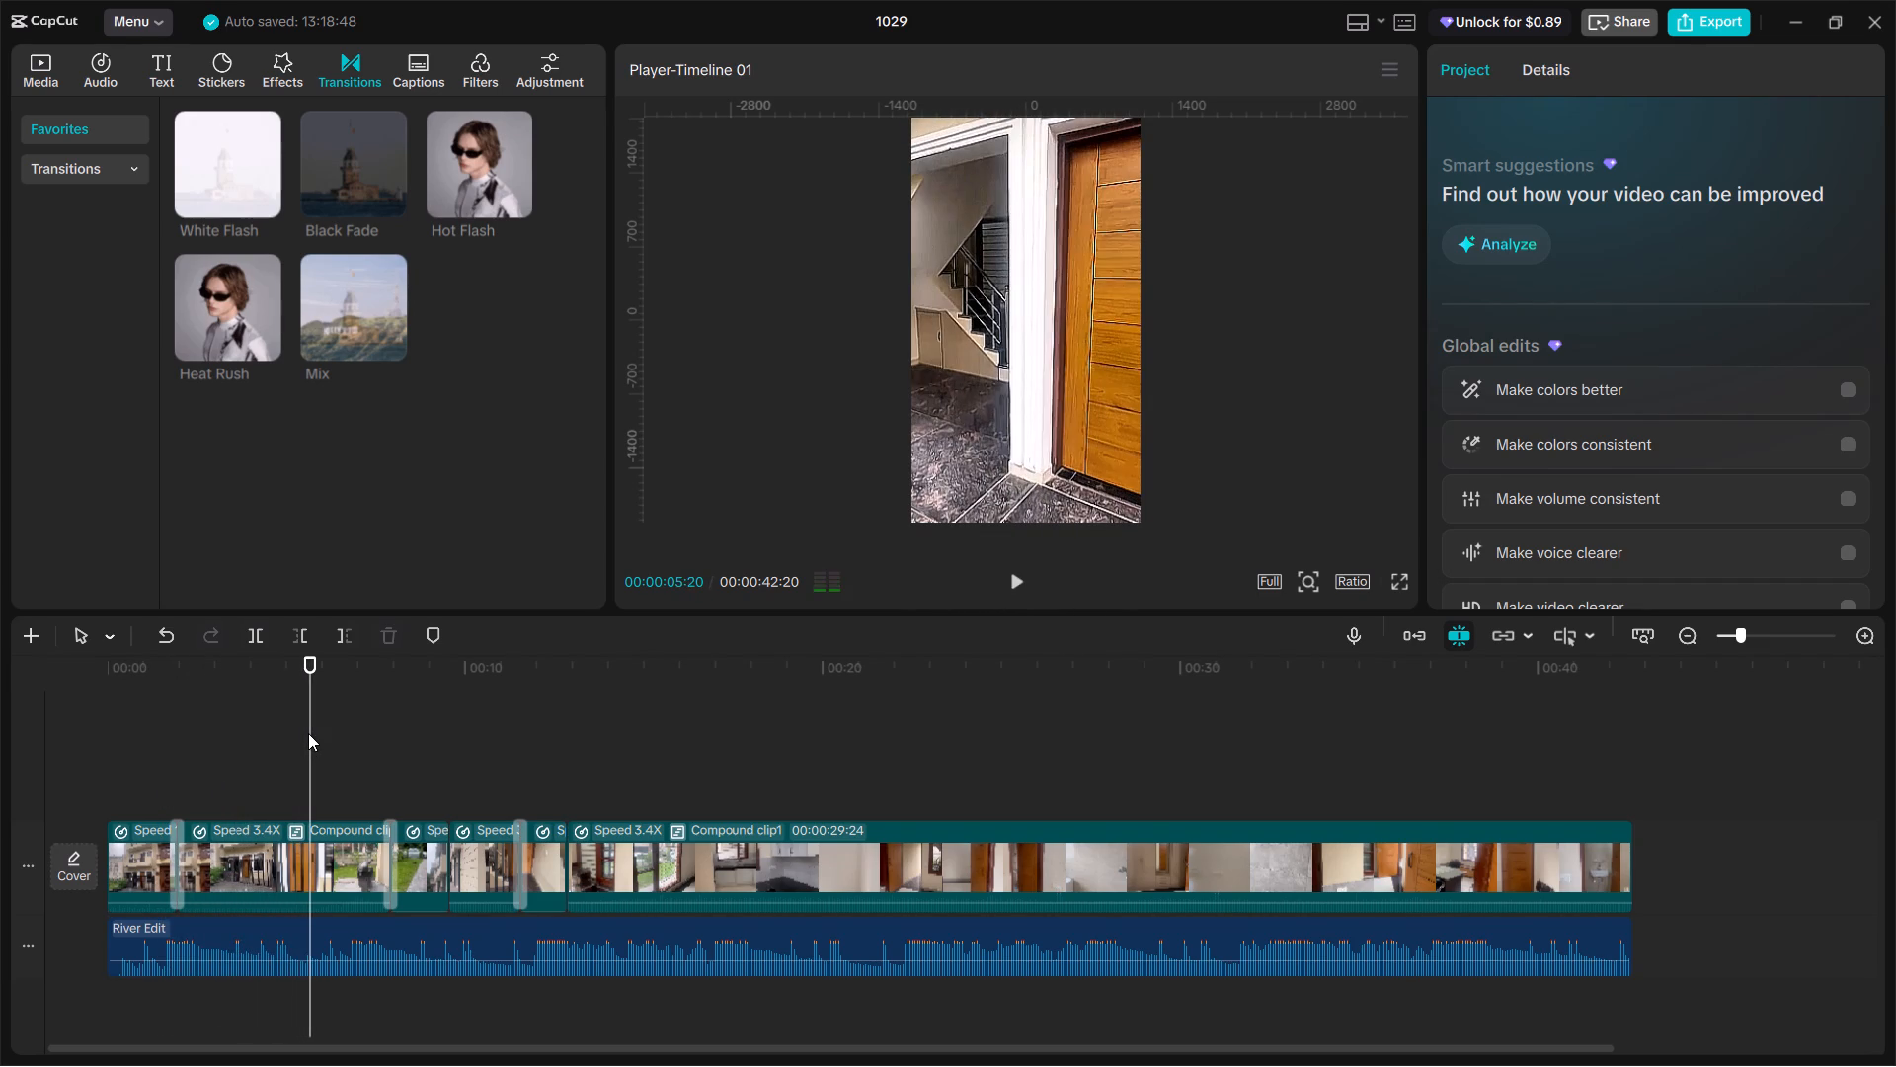
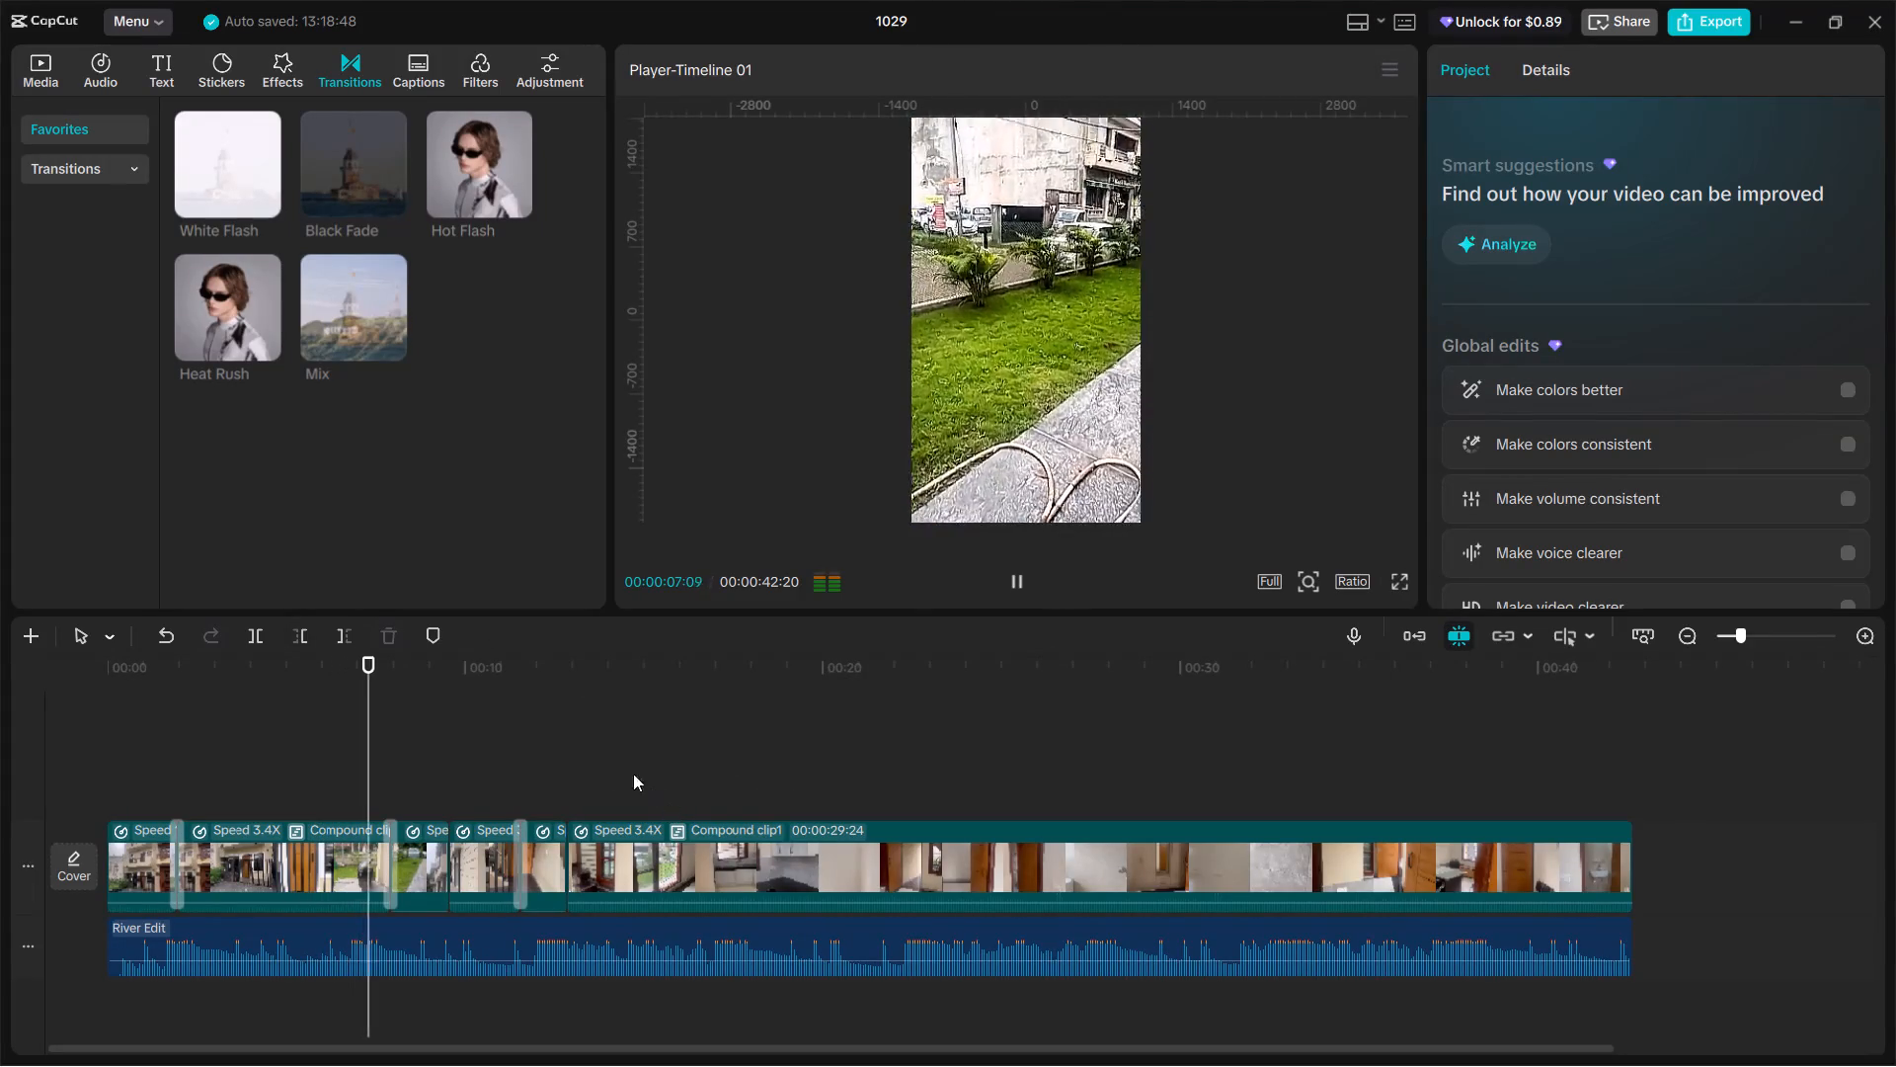
Review the transitions and speed changes against the music by playing through the later cuts and replaying the video from the beginning.
{"action": "key", "text": "space"}
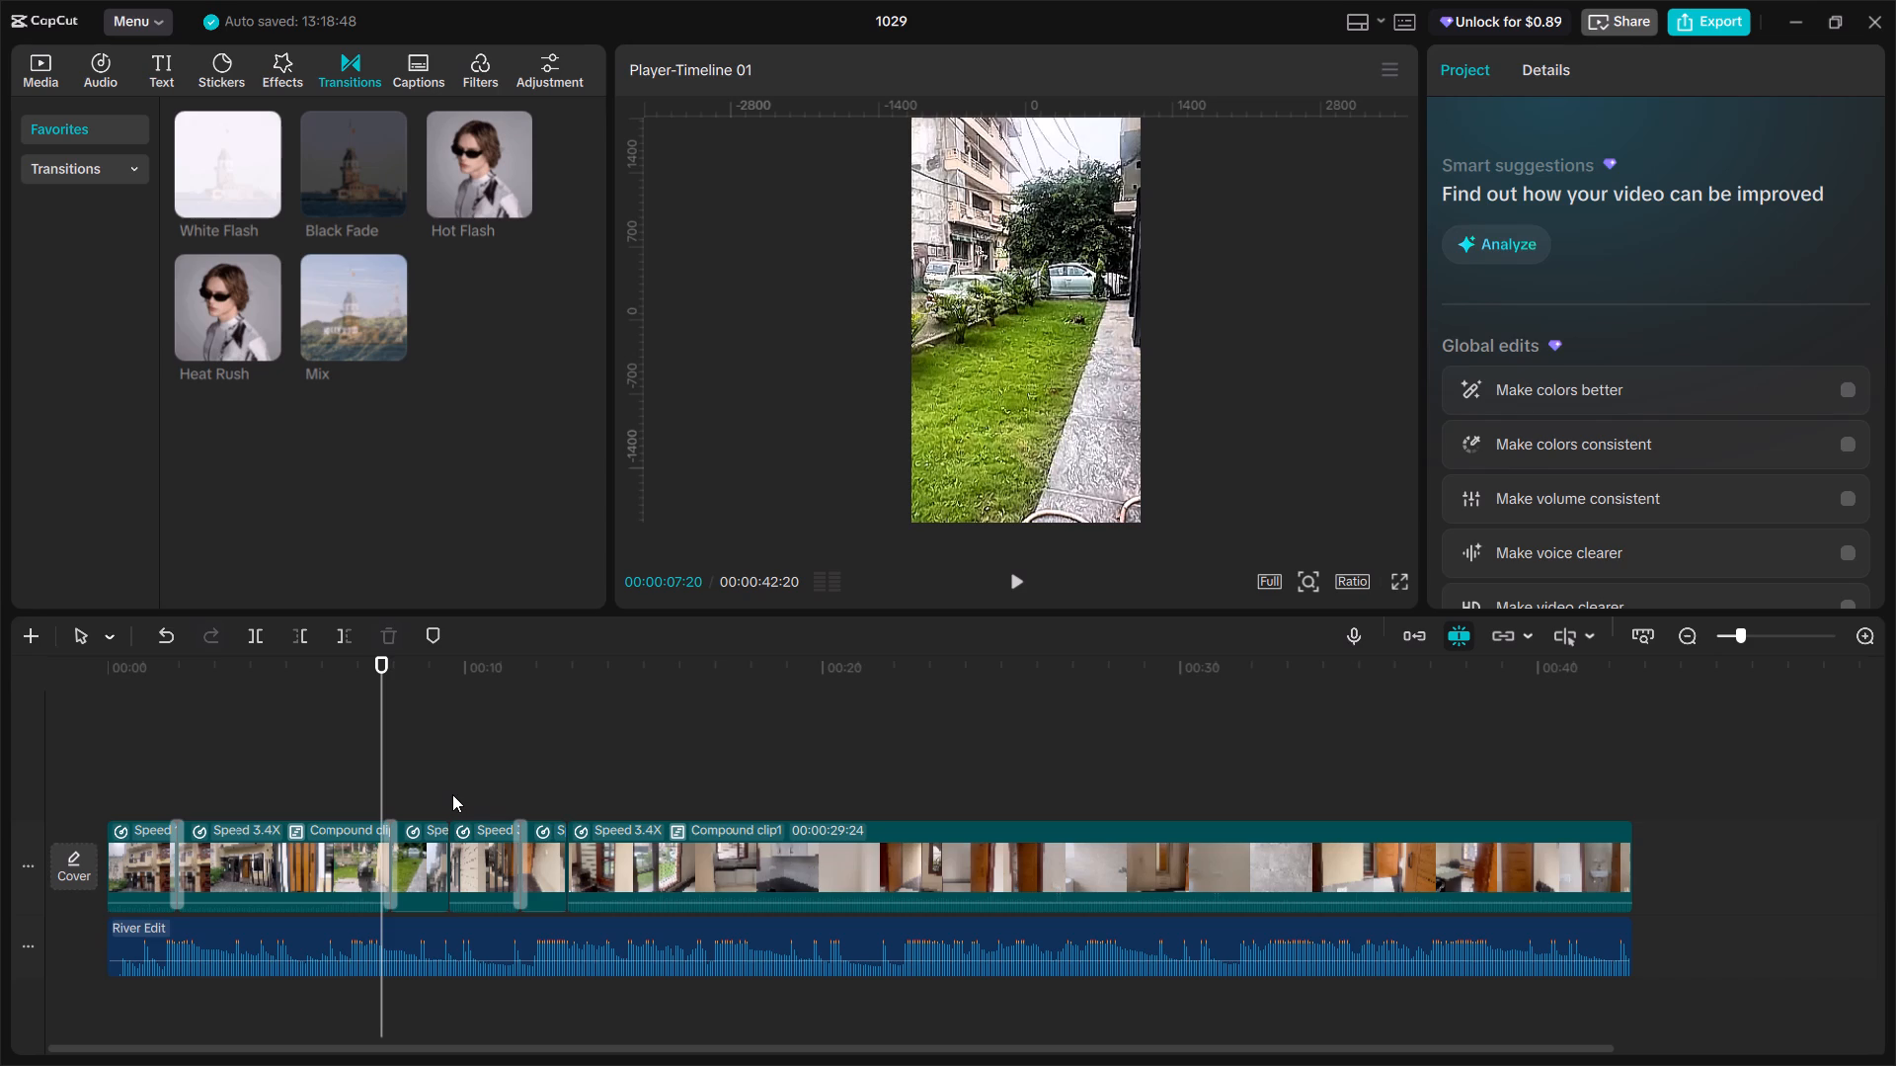
{"action": "key", "text": "space"}
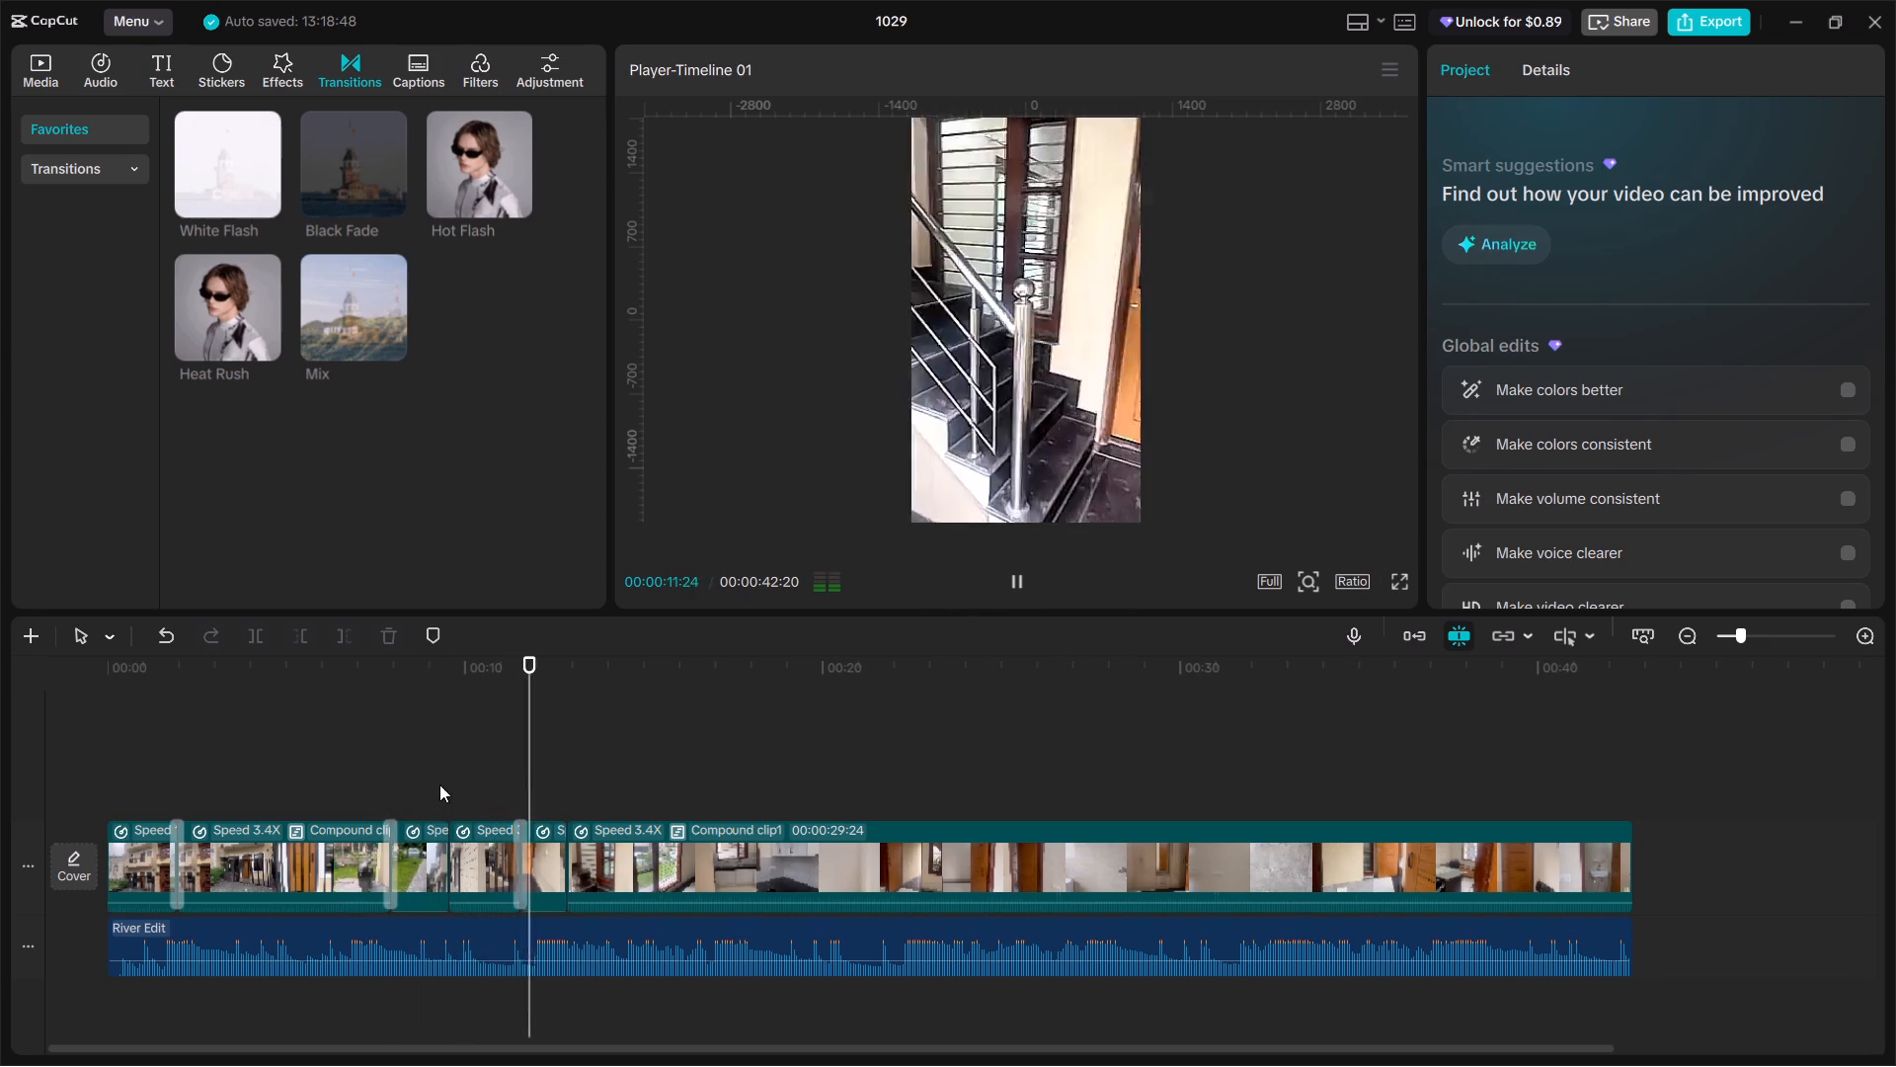
{"action": "left_click", "coordinate": [444, 783]}
{"action": "left_click_drag", "start_coordinate": [443, 781], "coordinate": [461, 804]}
{"action": "key", "text": "space"}
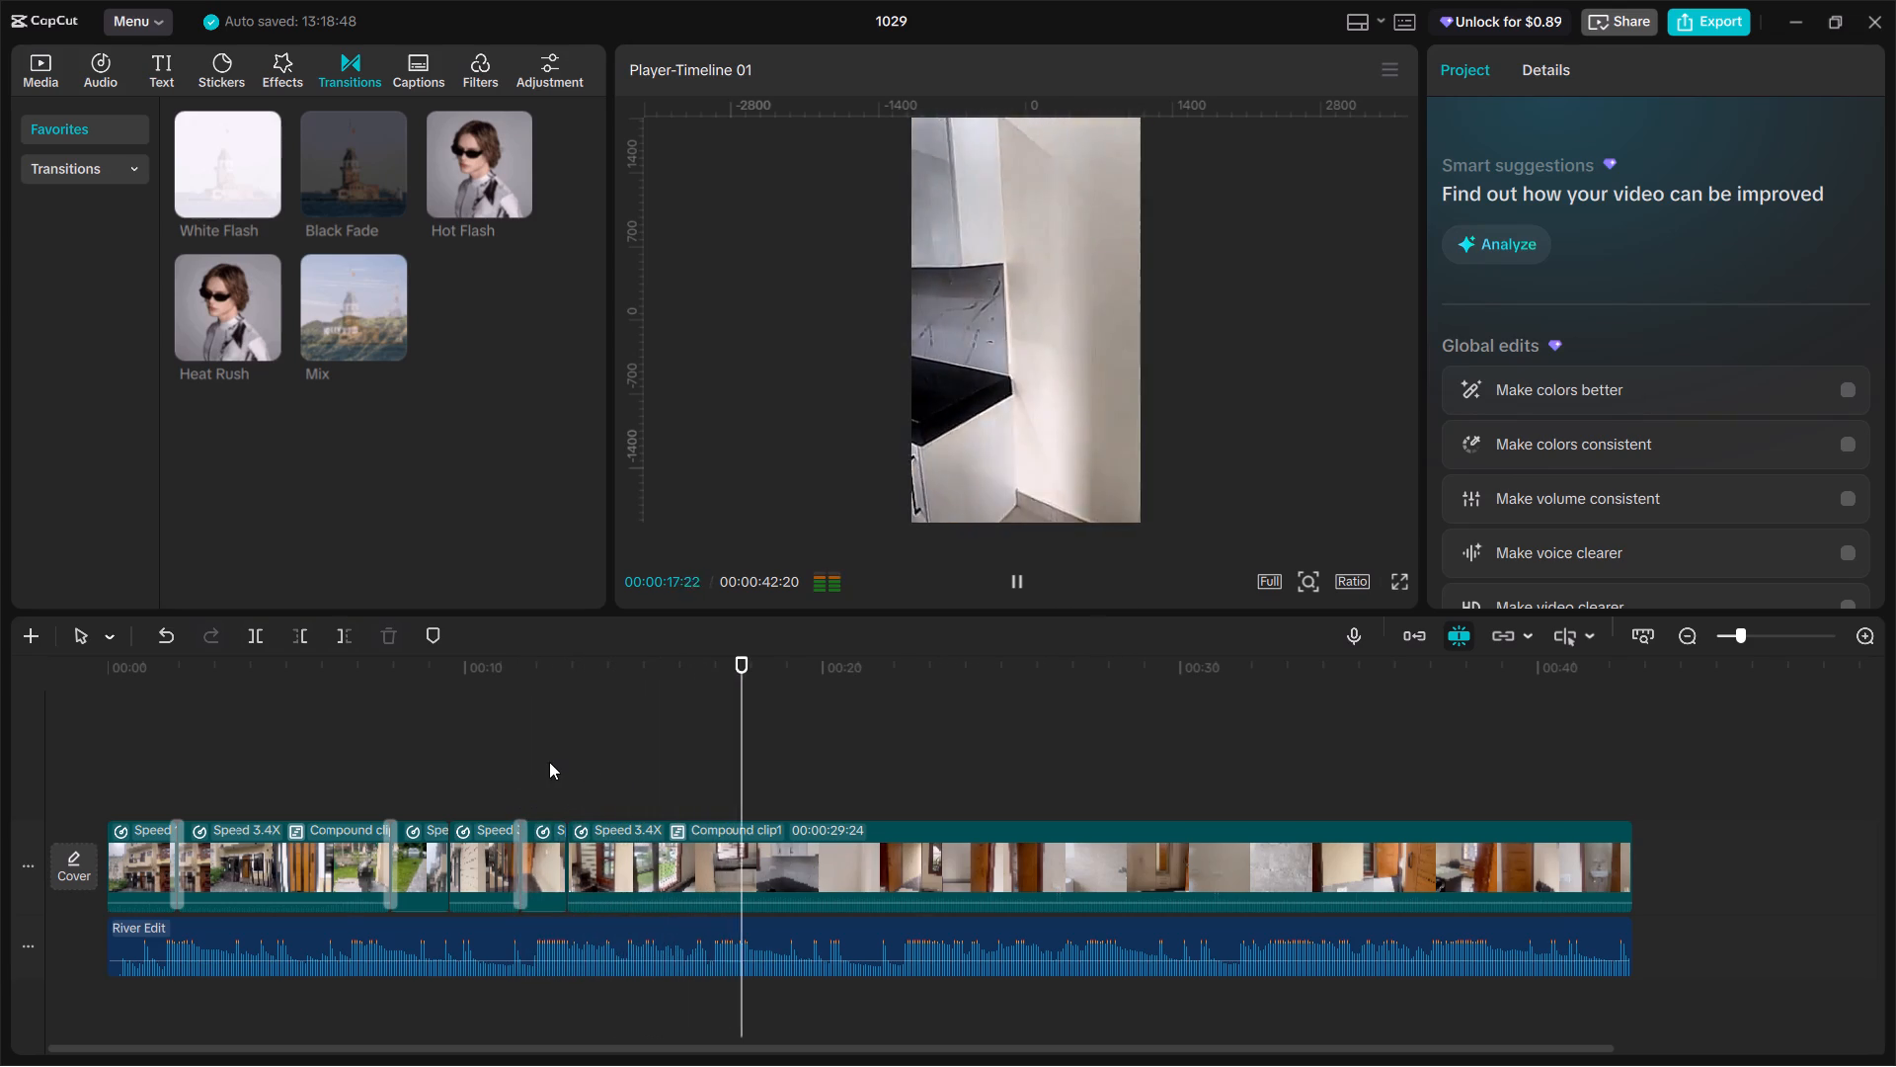
{"action": "left_click", "coordinate": [549, 762]}
{"action": "left_click_drag", "start_coordinate": [549, 762], "coordinate": [81, 774]}
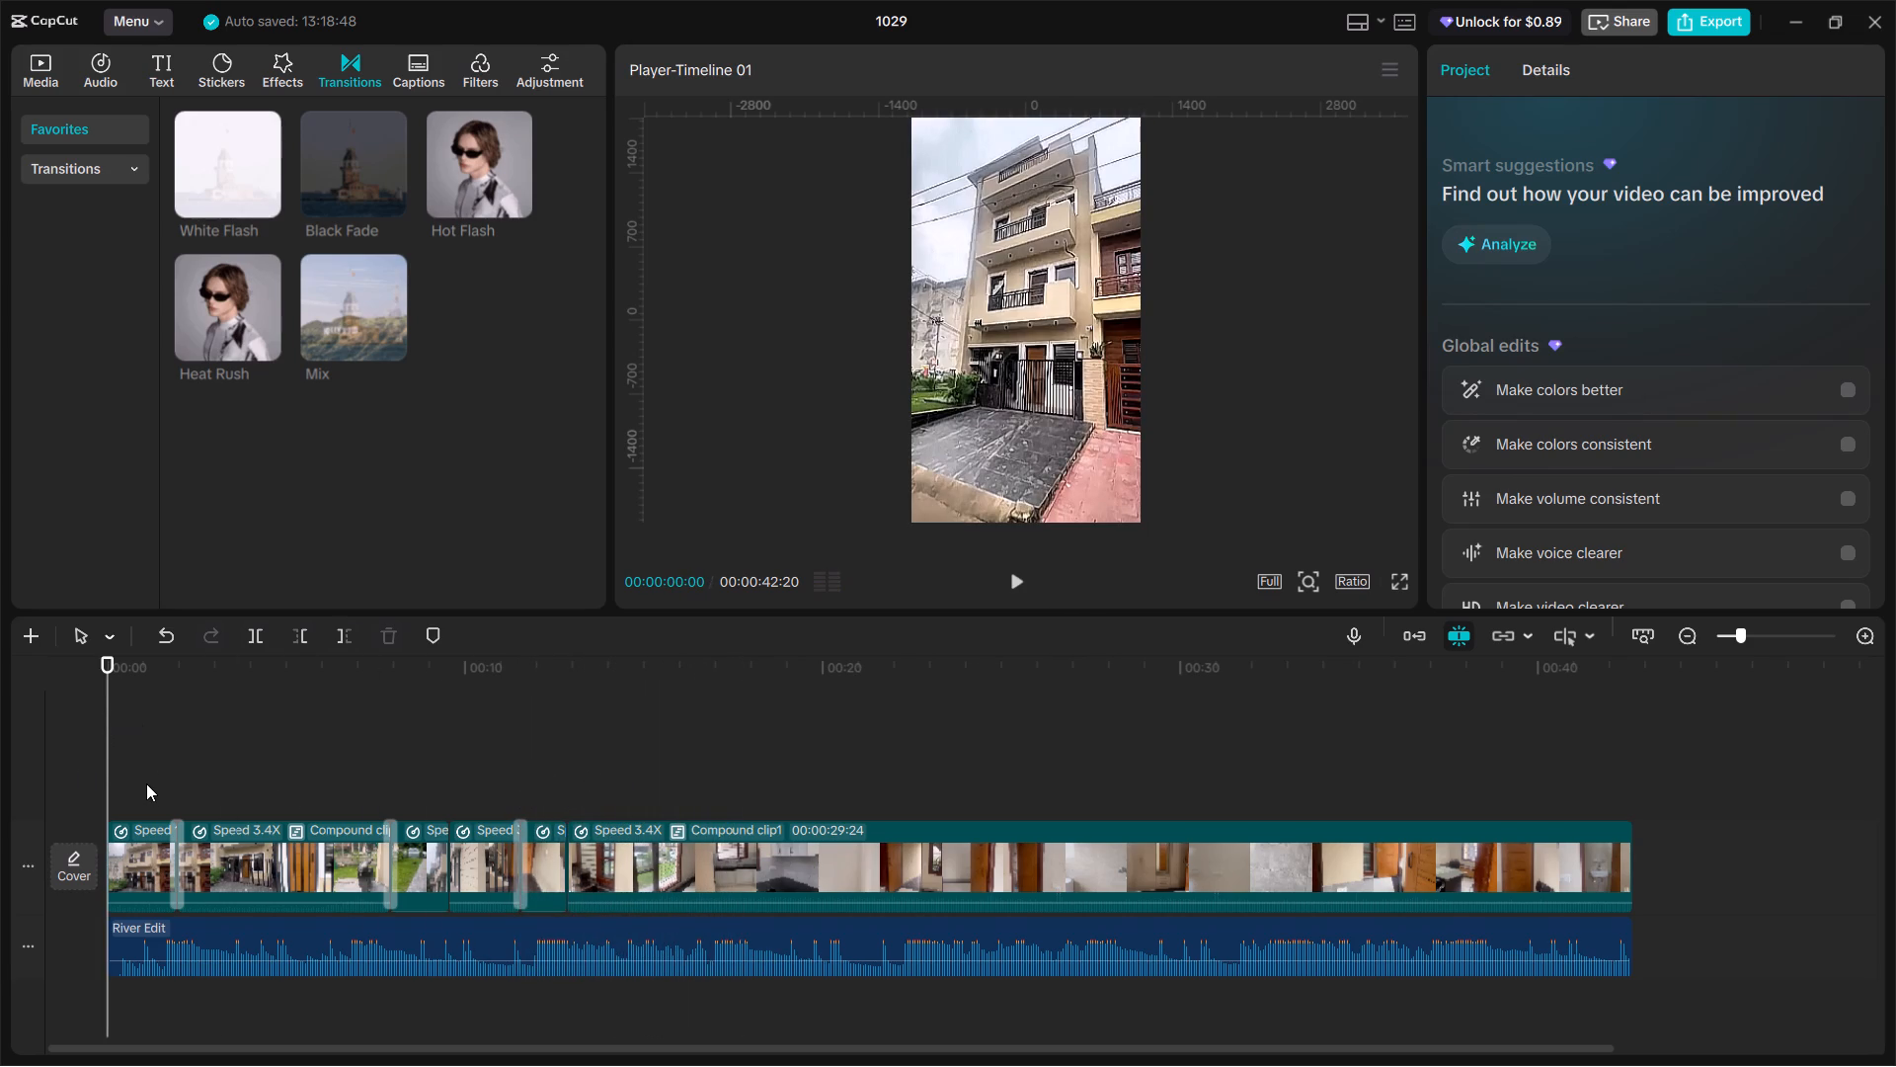
{"action": "key", "text": "space"}
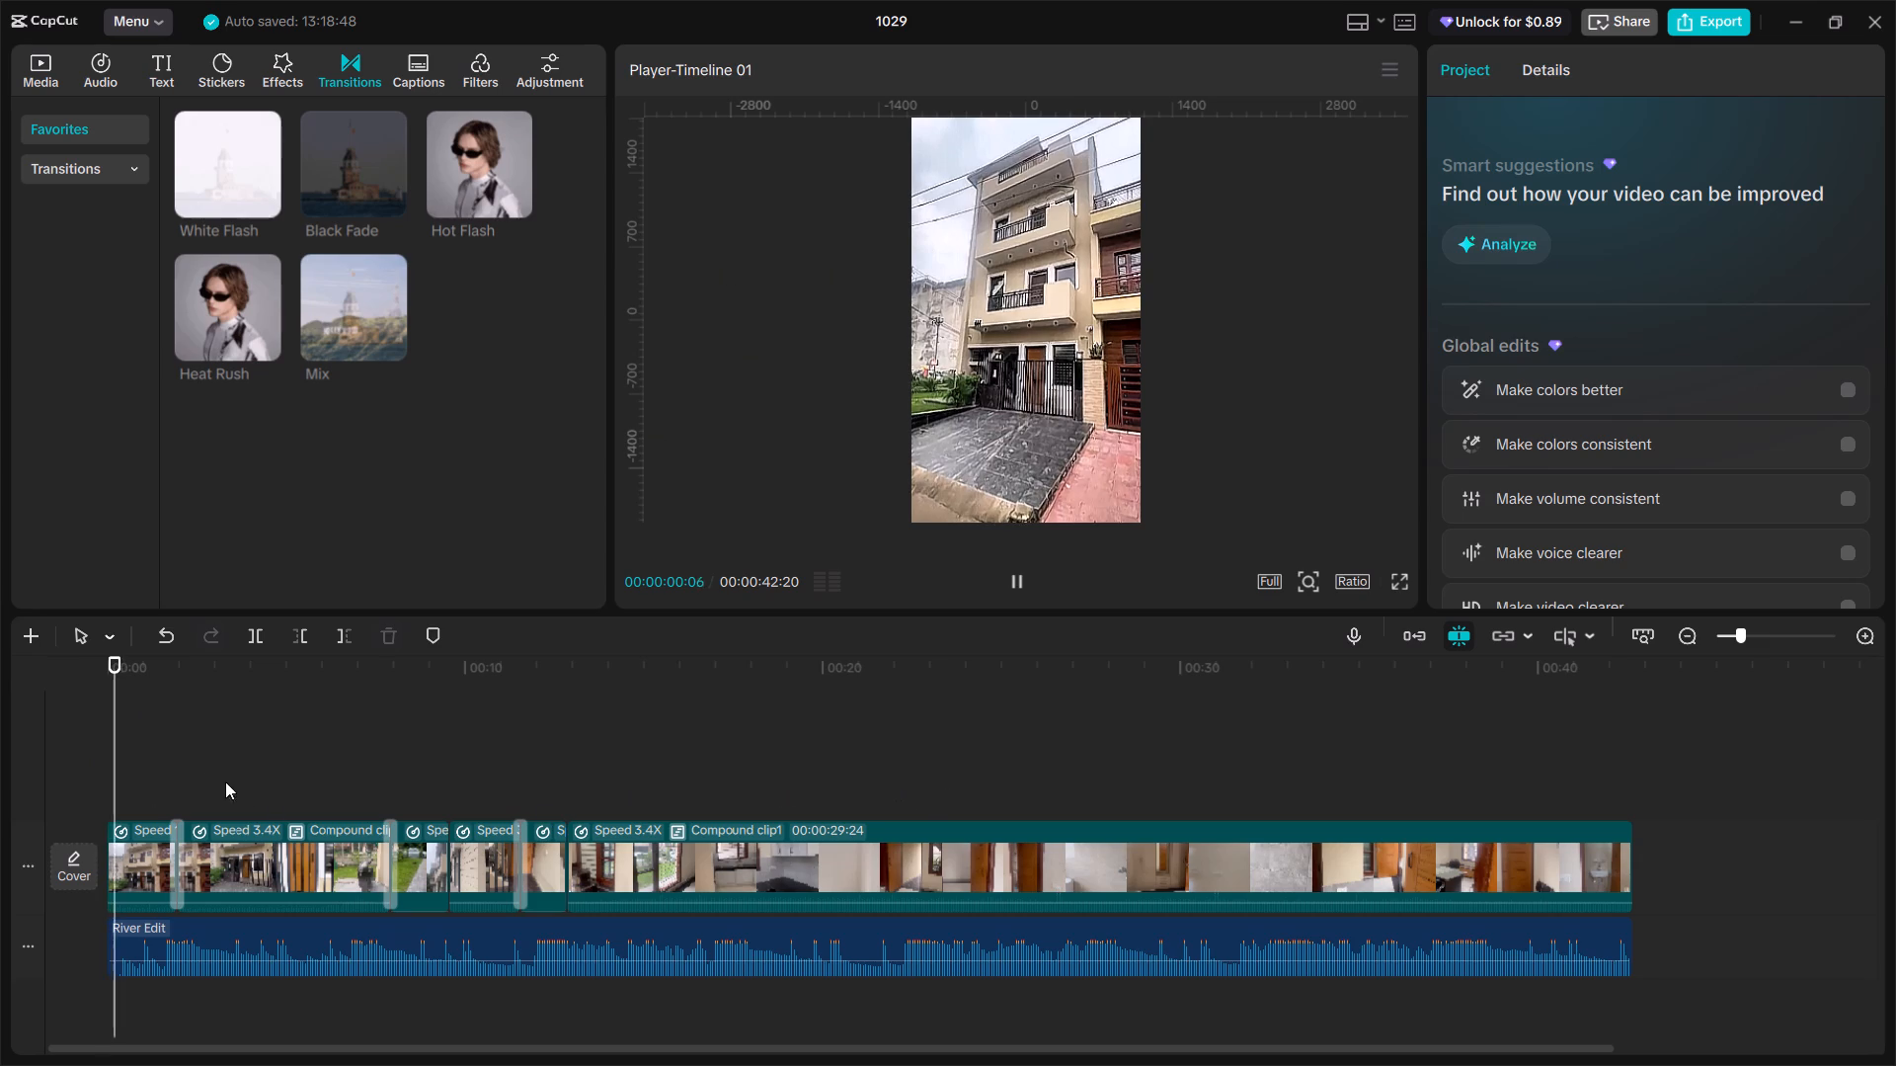
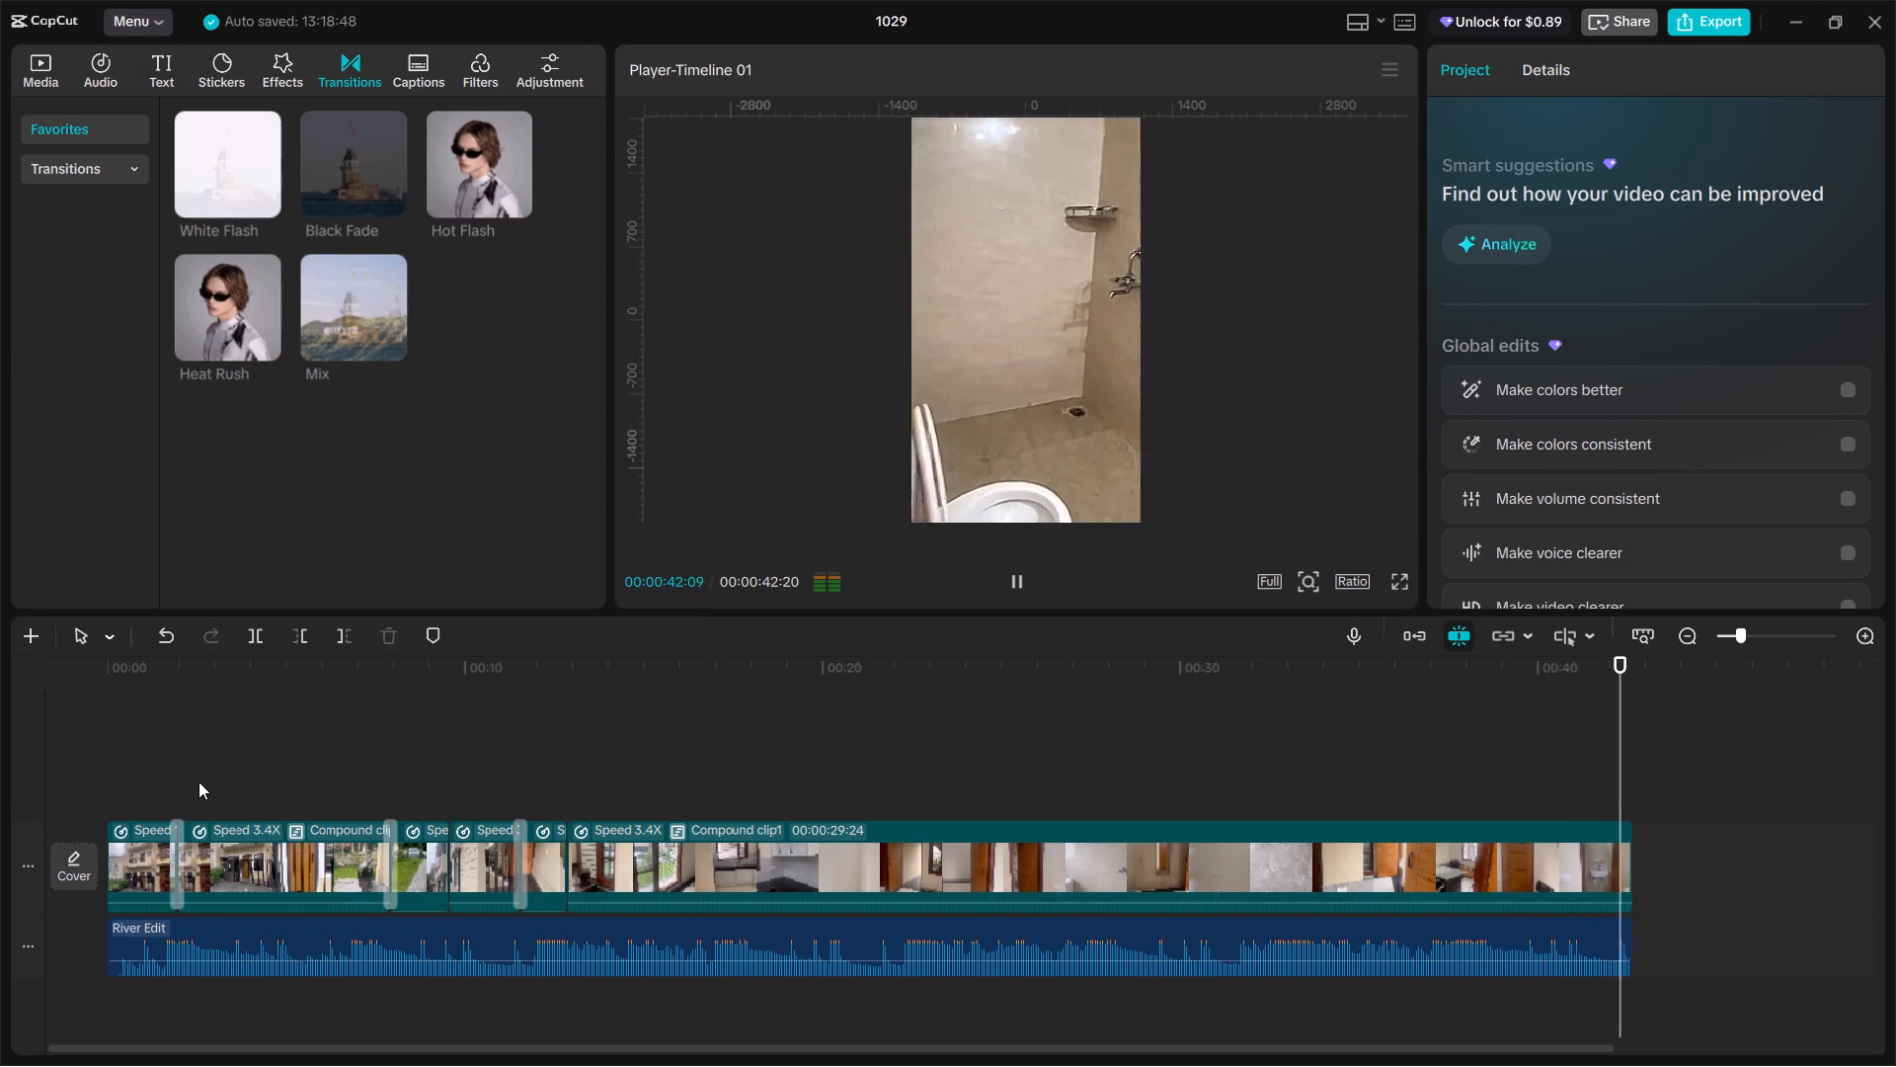
{"action": "left_click", "coordinate": [1285, 734]}
{"action": "left_click_drag", "start_coordinate": [1285, 733], "coordinate": [71, 747]}
{"action": "left_click", "coordinate": [40, 76]}
{"action": "left_click", "coordinate": [154, 57]}
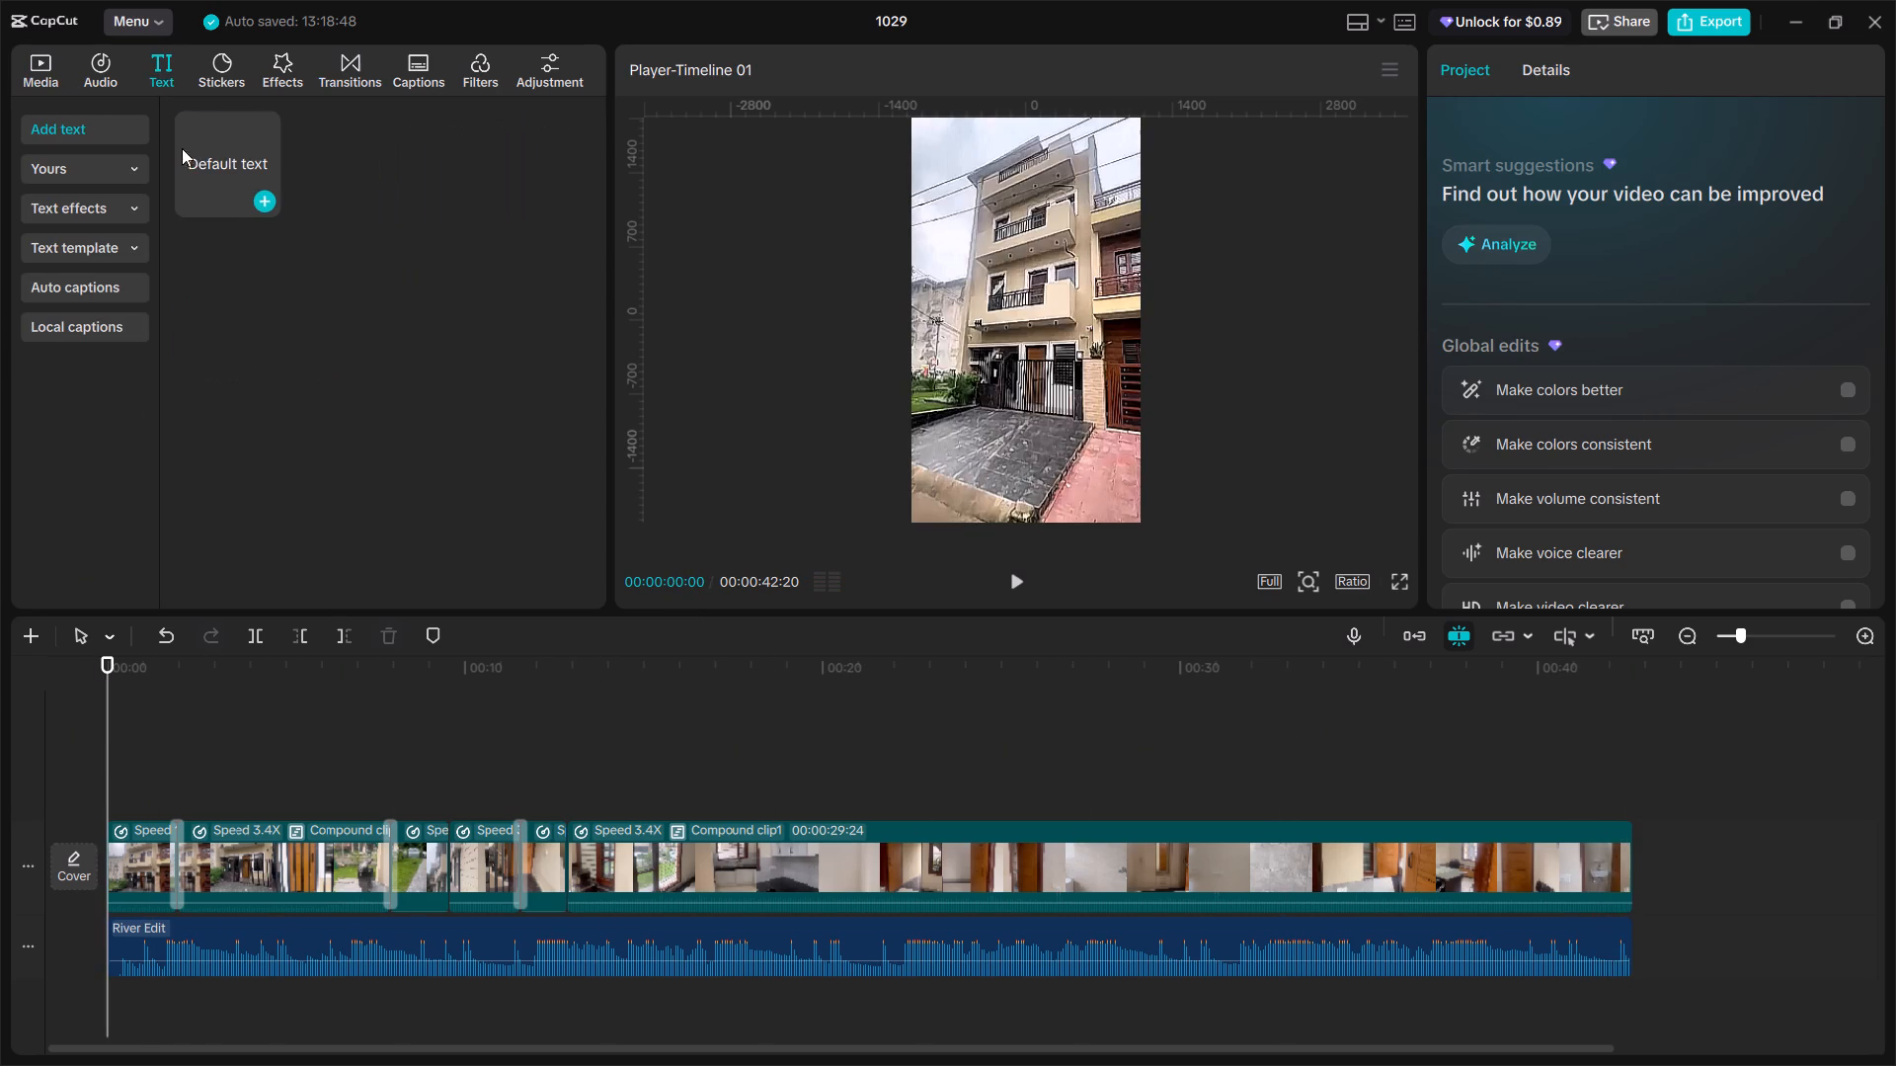
{"action": "left_click_drag", "start_coordinate": [262, 197], "coordinate": [253, 192]}
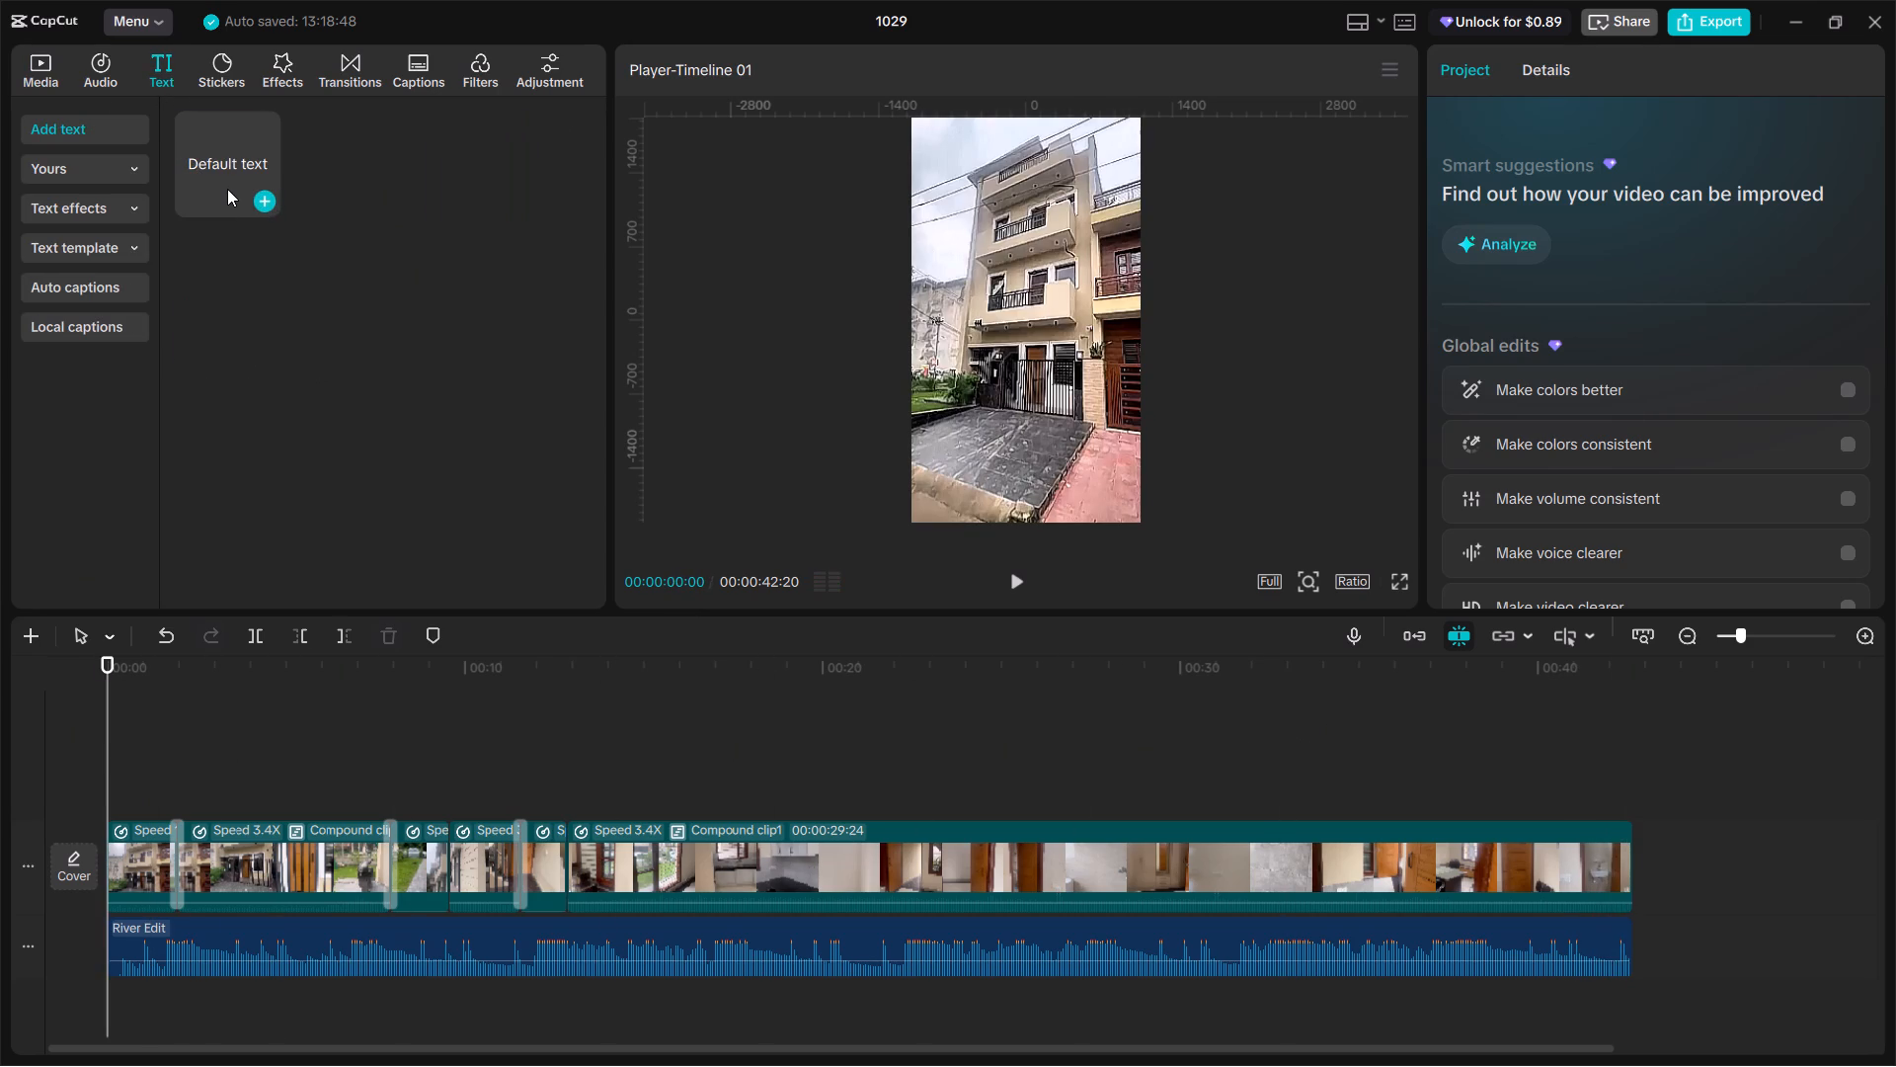
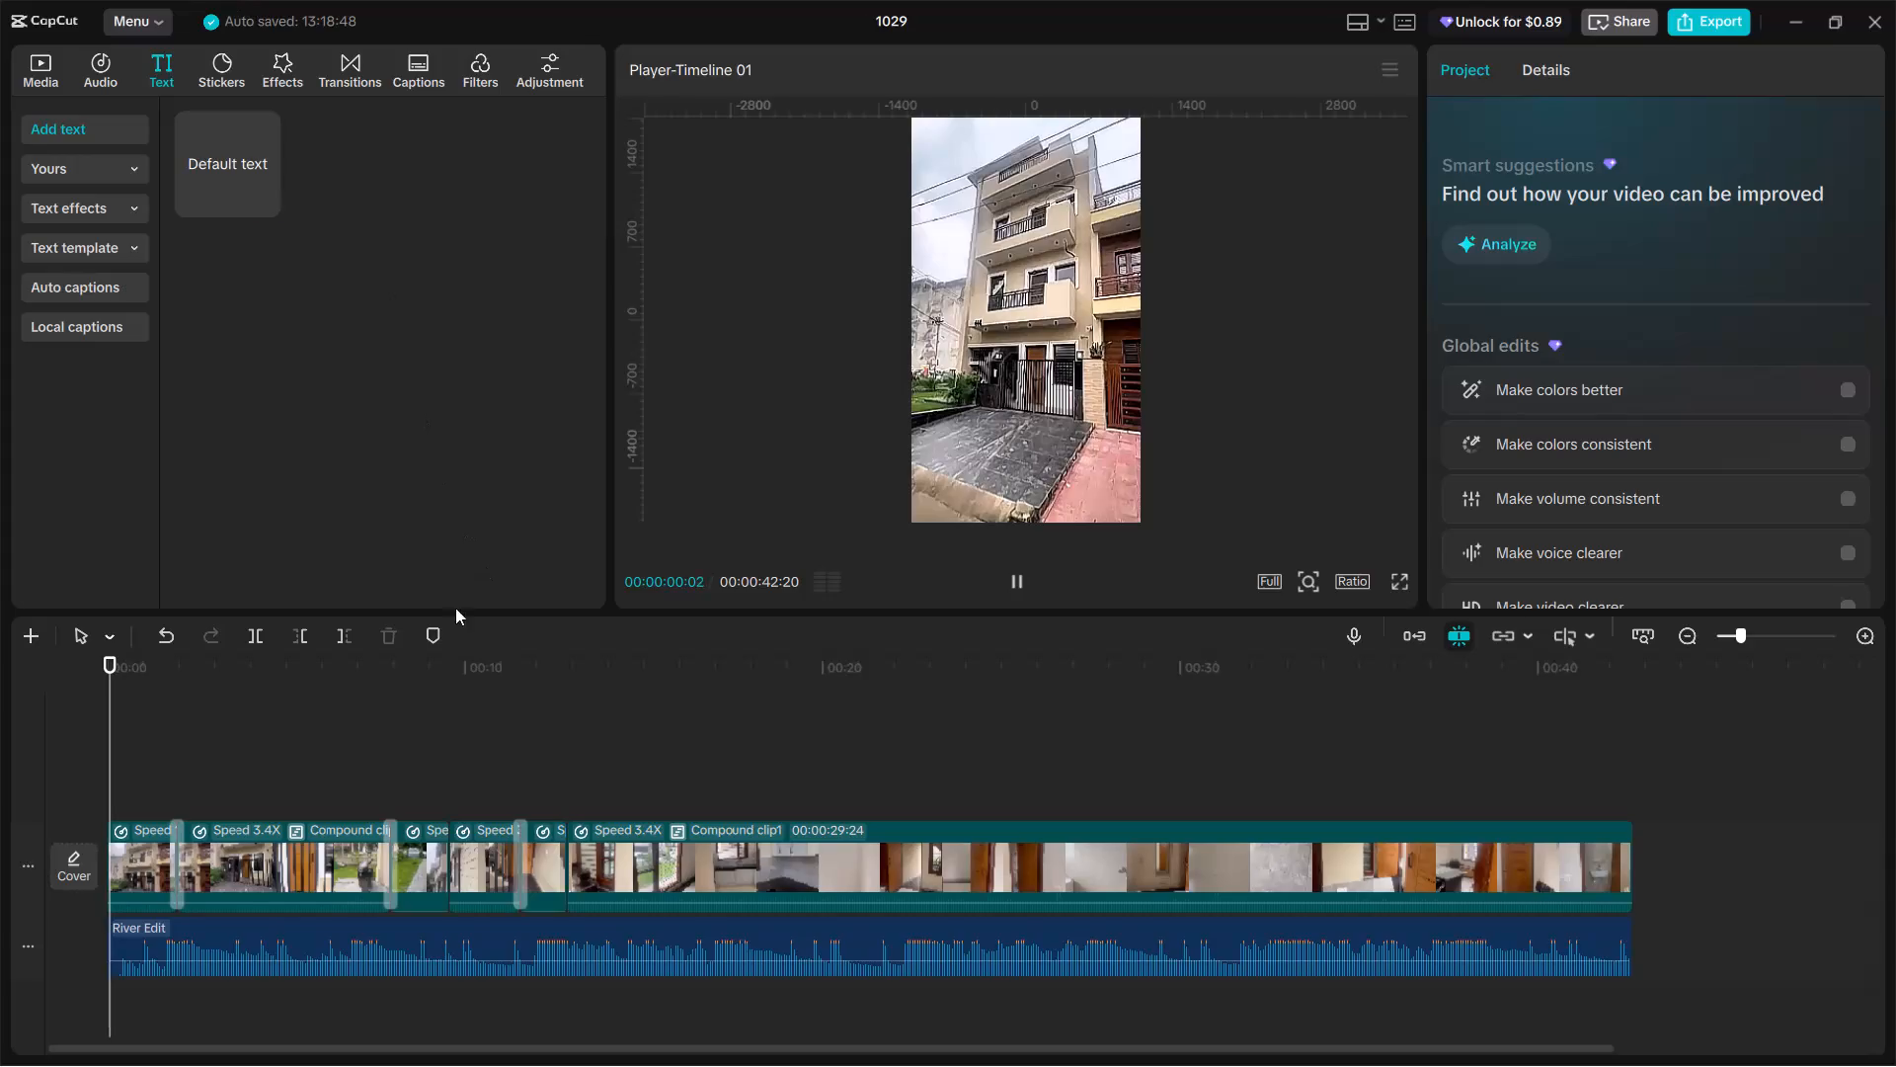
Add a default text element at 00:00:00:00, over the opening exterior shot of the house.
{"action": "left_click", "coordinate": [615, 729]}
{"action": "left_click", "coordinate": [650, 735]}
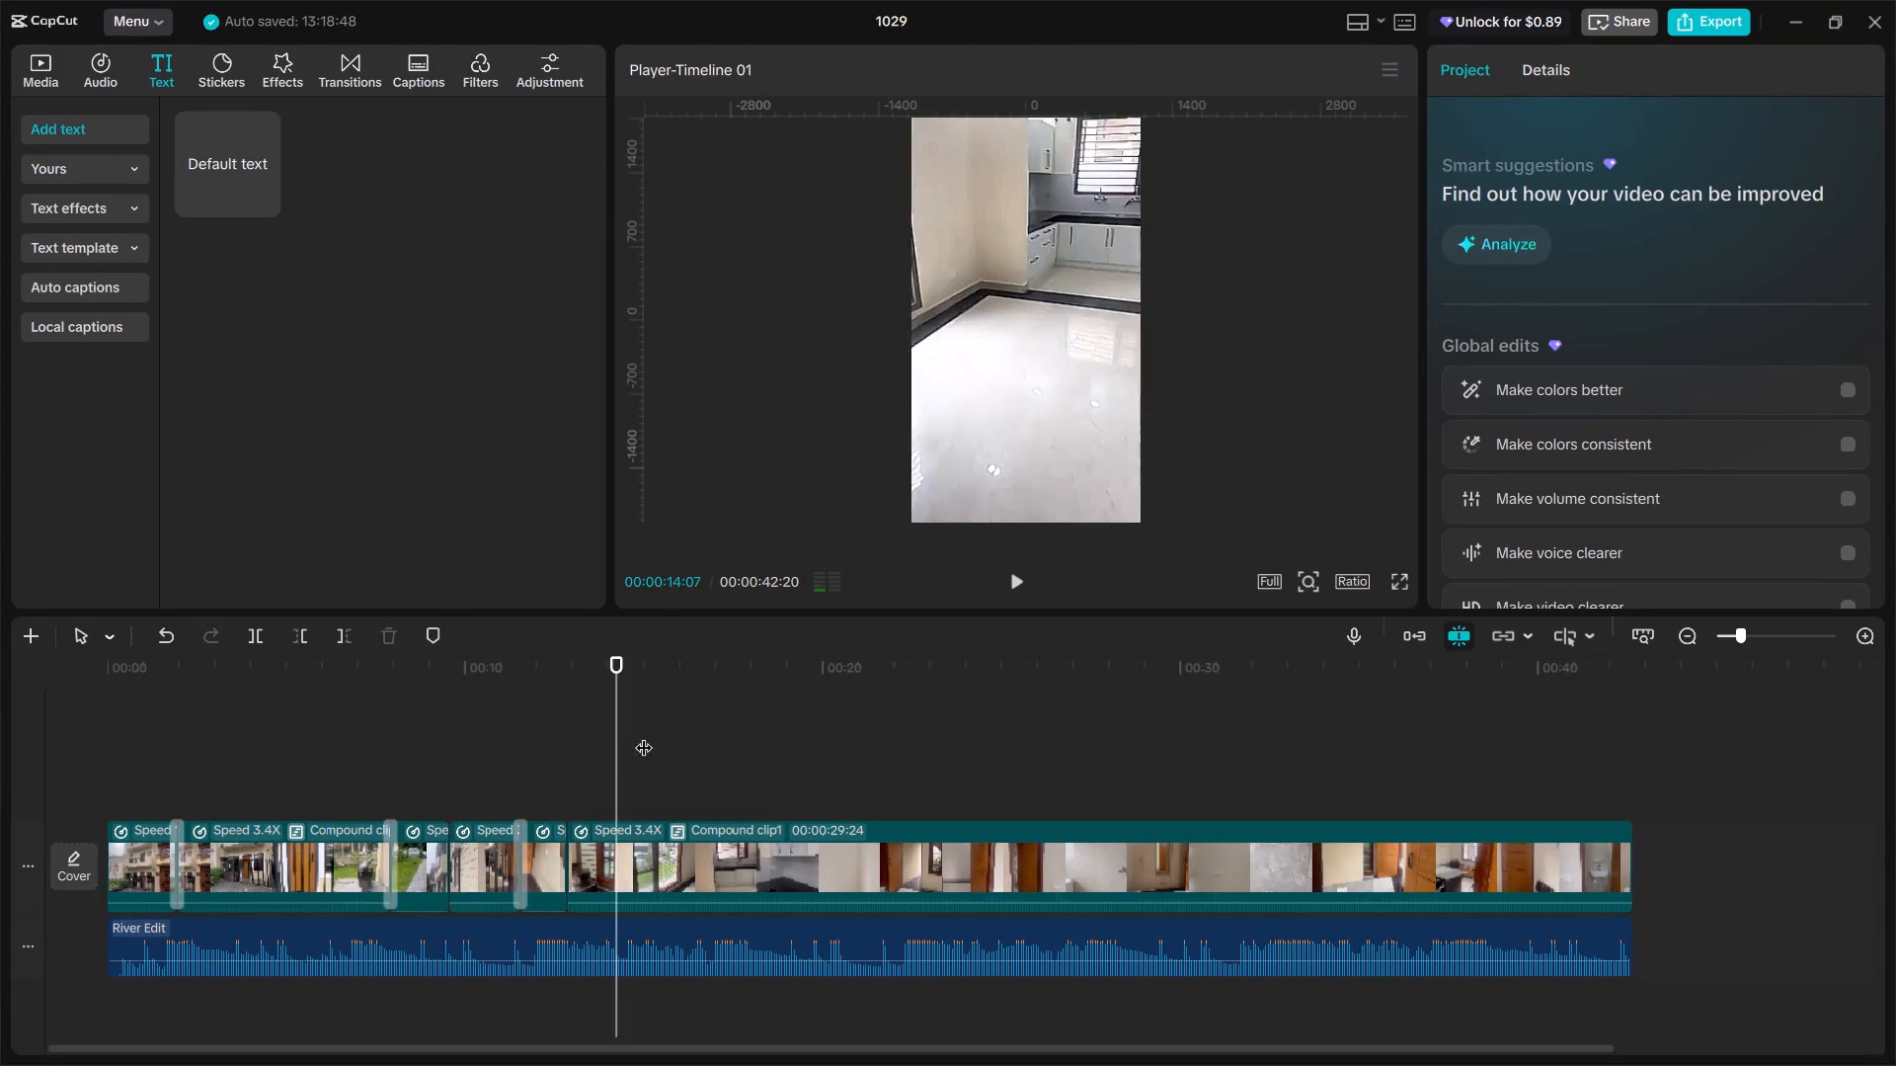
{"action": "left_click", "coordinate": [640, 733]}
{"action": "left_click_drag", "start_coordinate": [640, 733], "coordinate": [105, 783]}
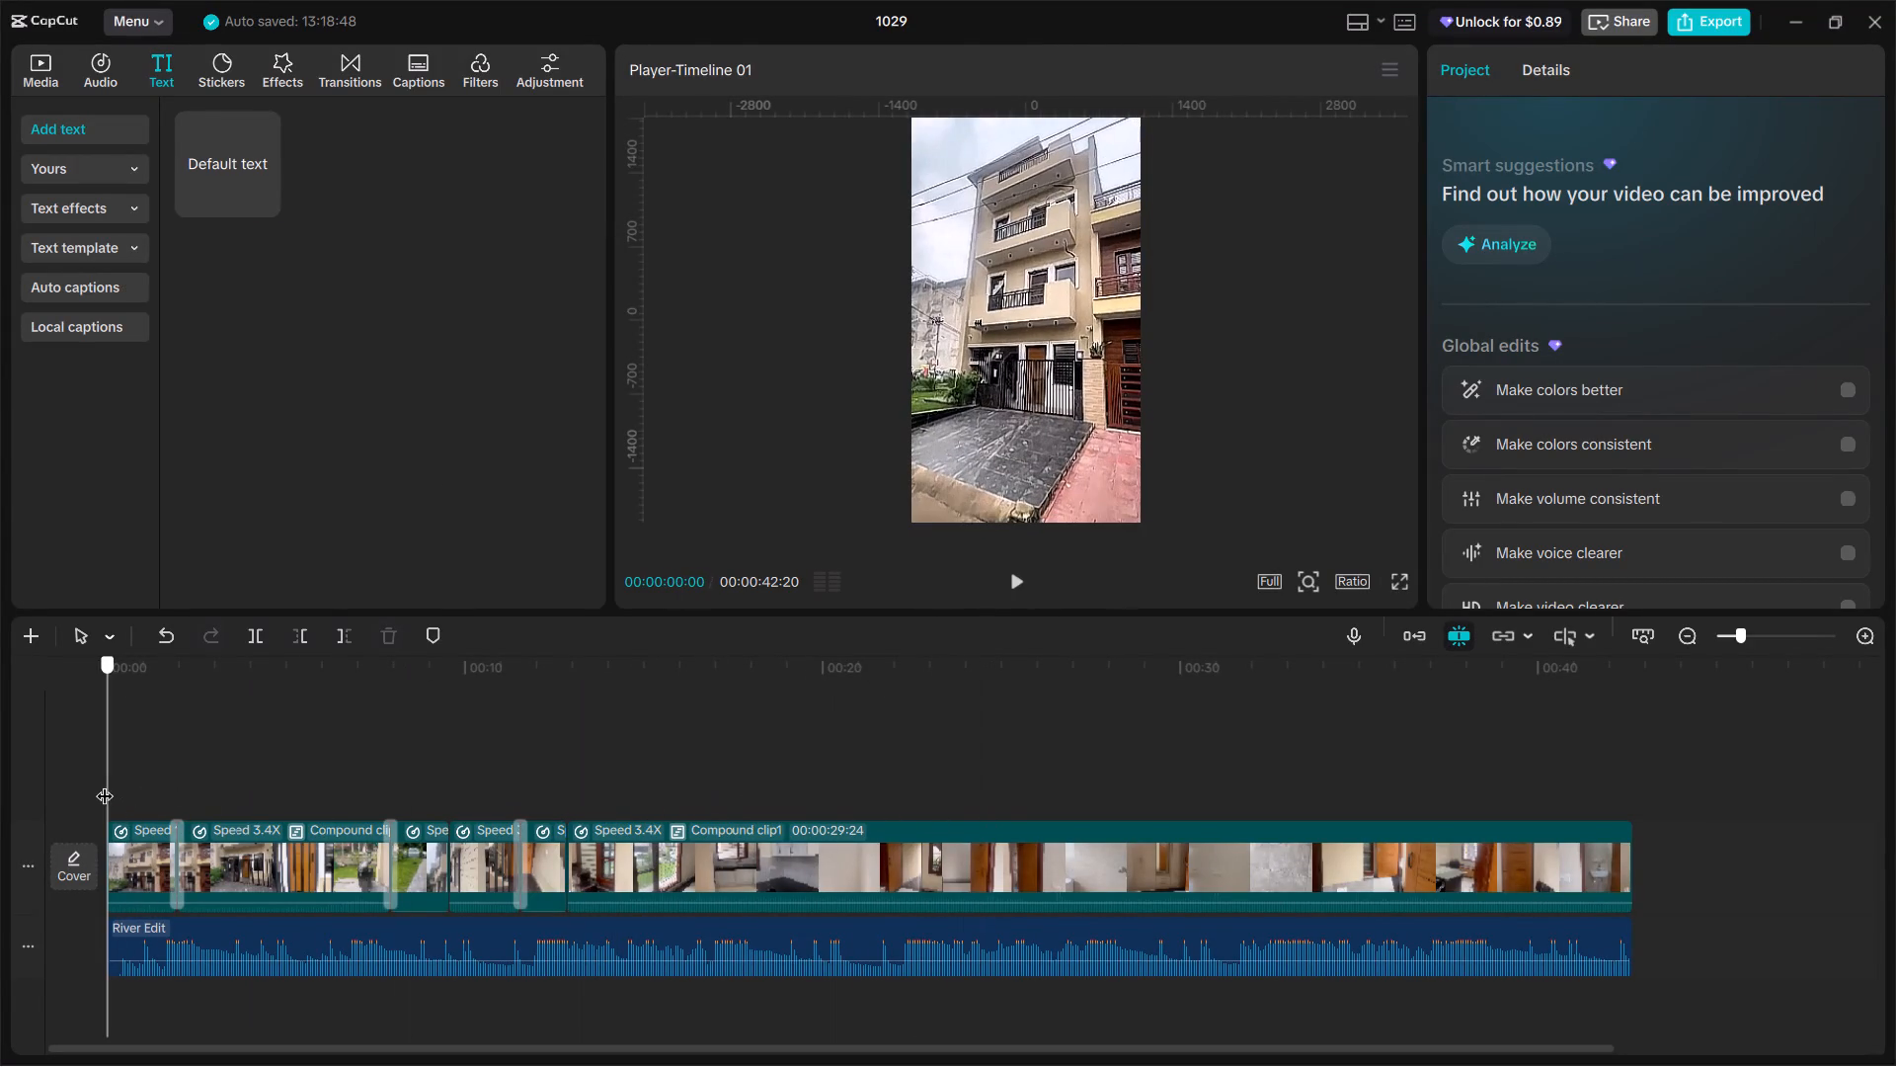
{"action": "left_click_drag", "start_coordinate": [105, 783], "coordinate": [102, 781]}
{"action": "left_click", "coordinate": [269, 197]}
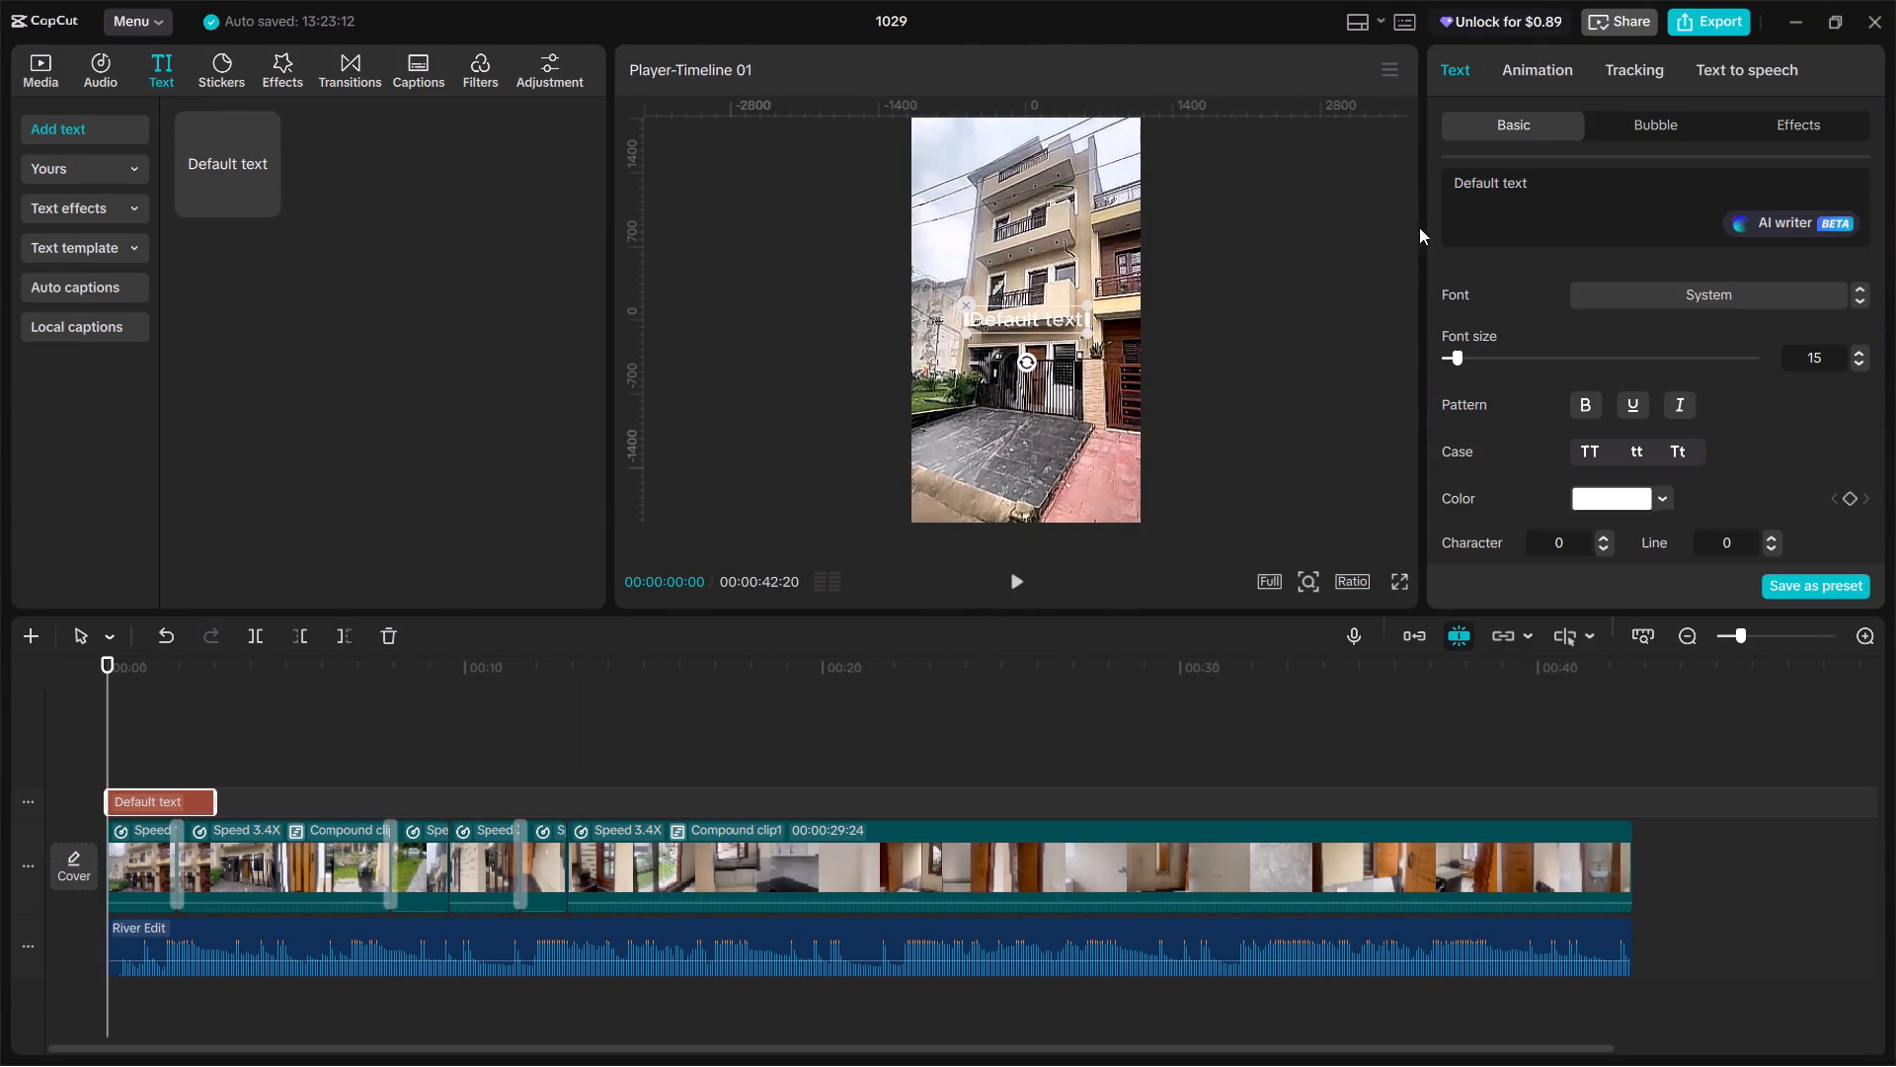
Open the opening text's placeholder wording for editing and preview it over the first seconds of the video.
{"action": "left_click", "coordinate": [1662, 197]}
{"action": "key", "text": "ctrl+a"}
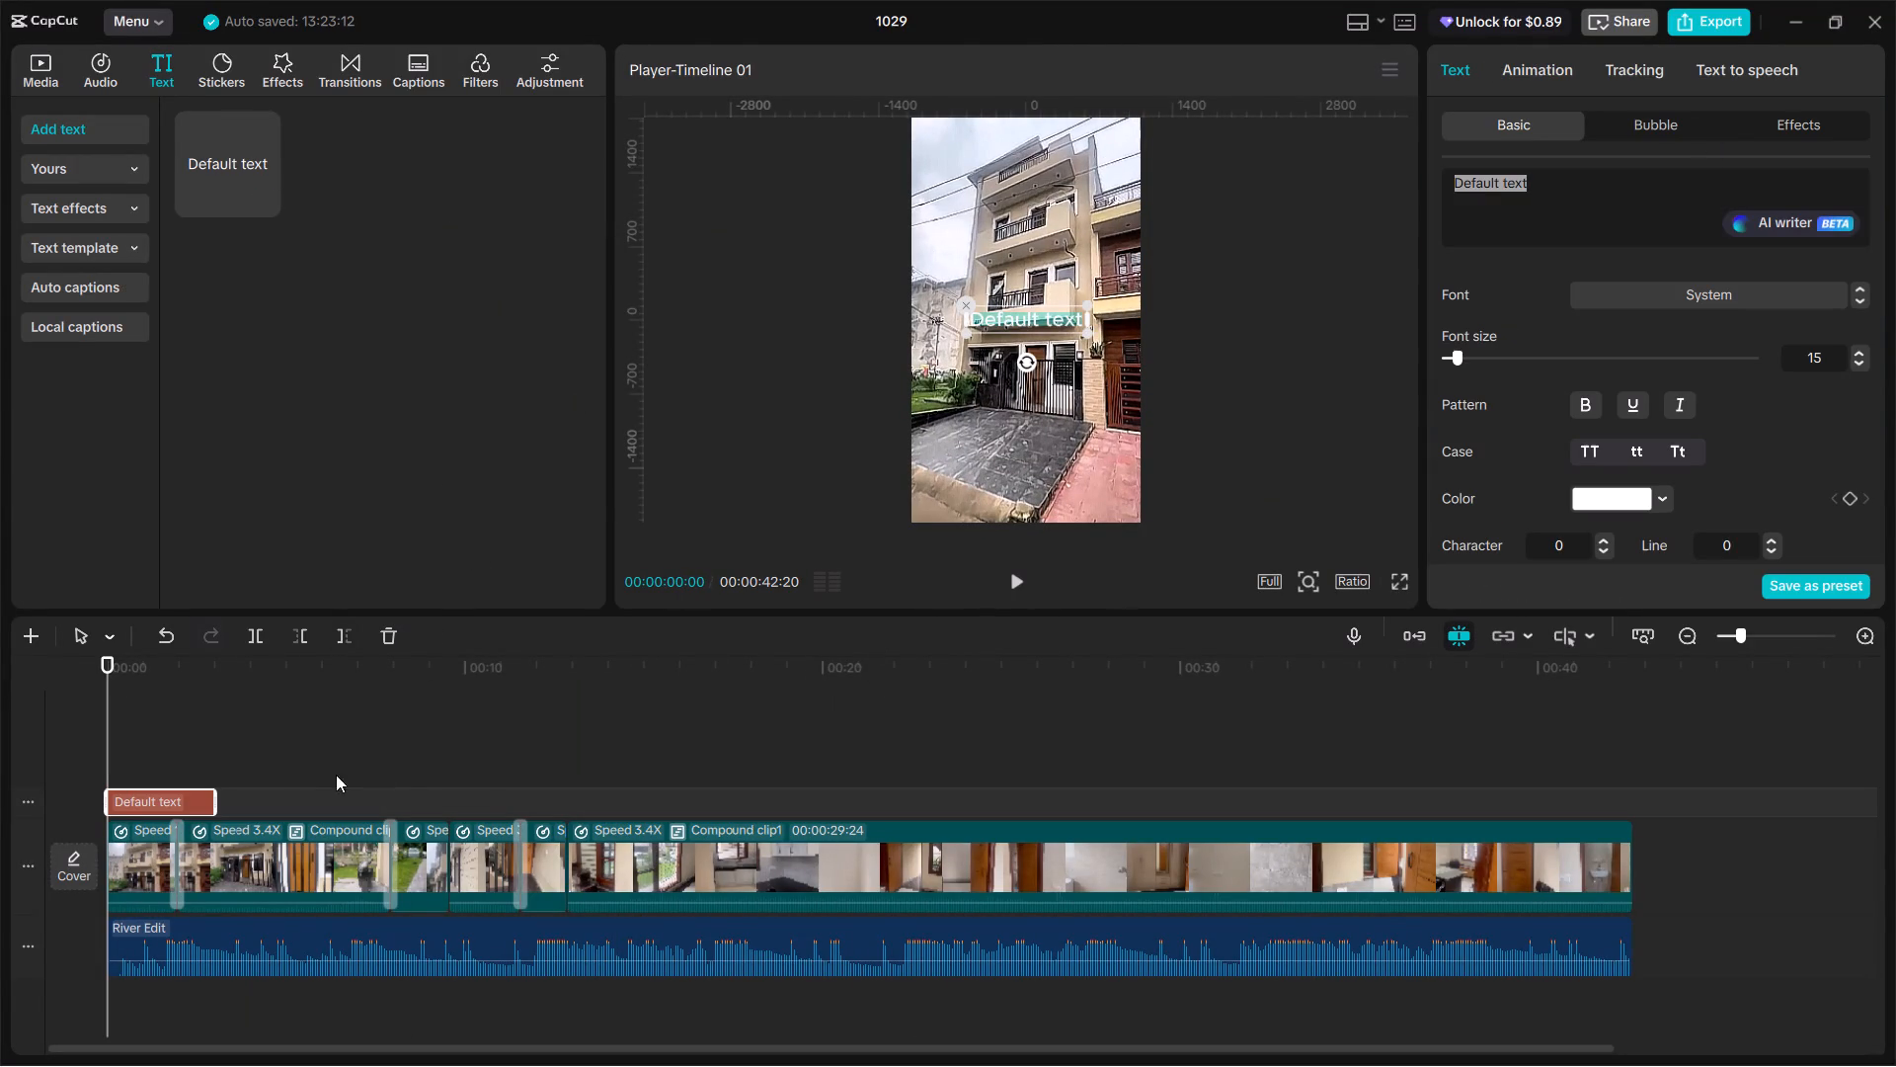
{"action": "left_click", "coordinate": [1024, 579]}
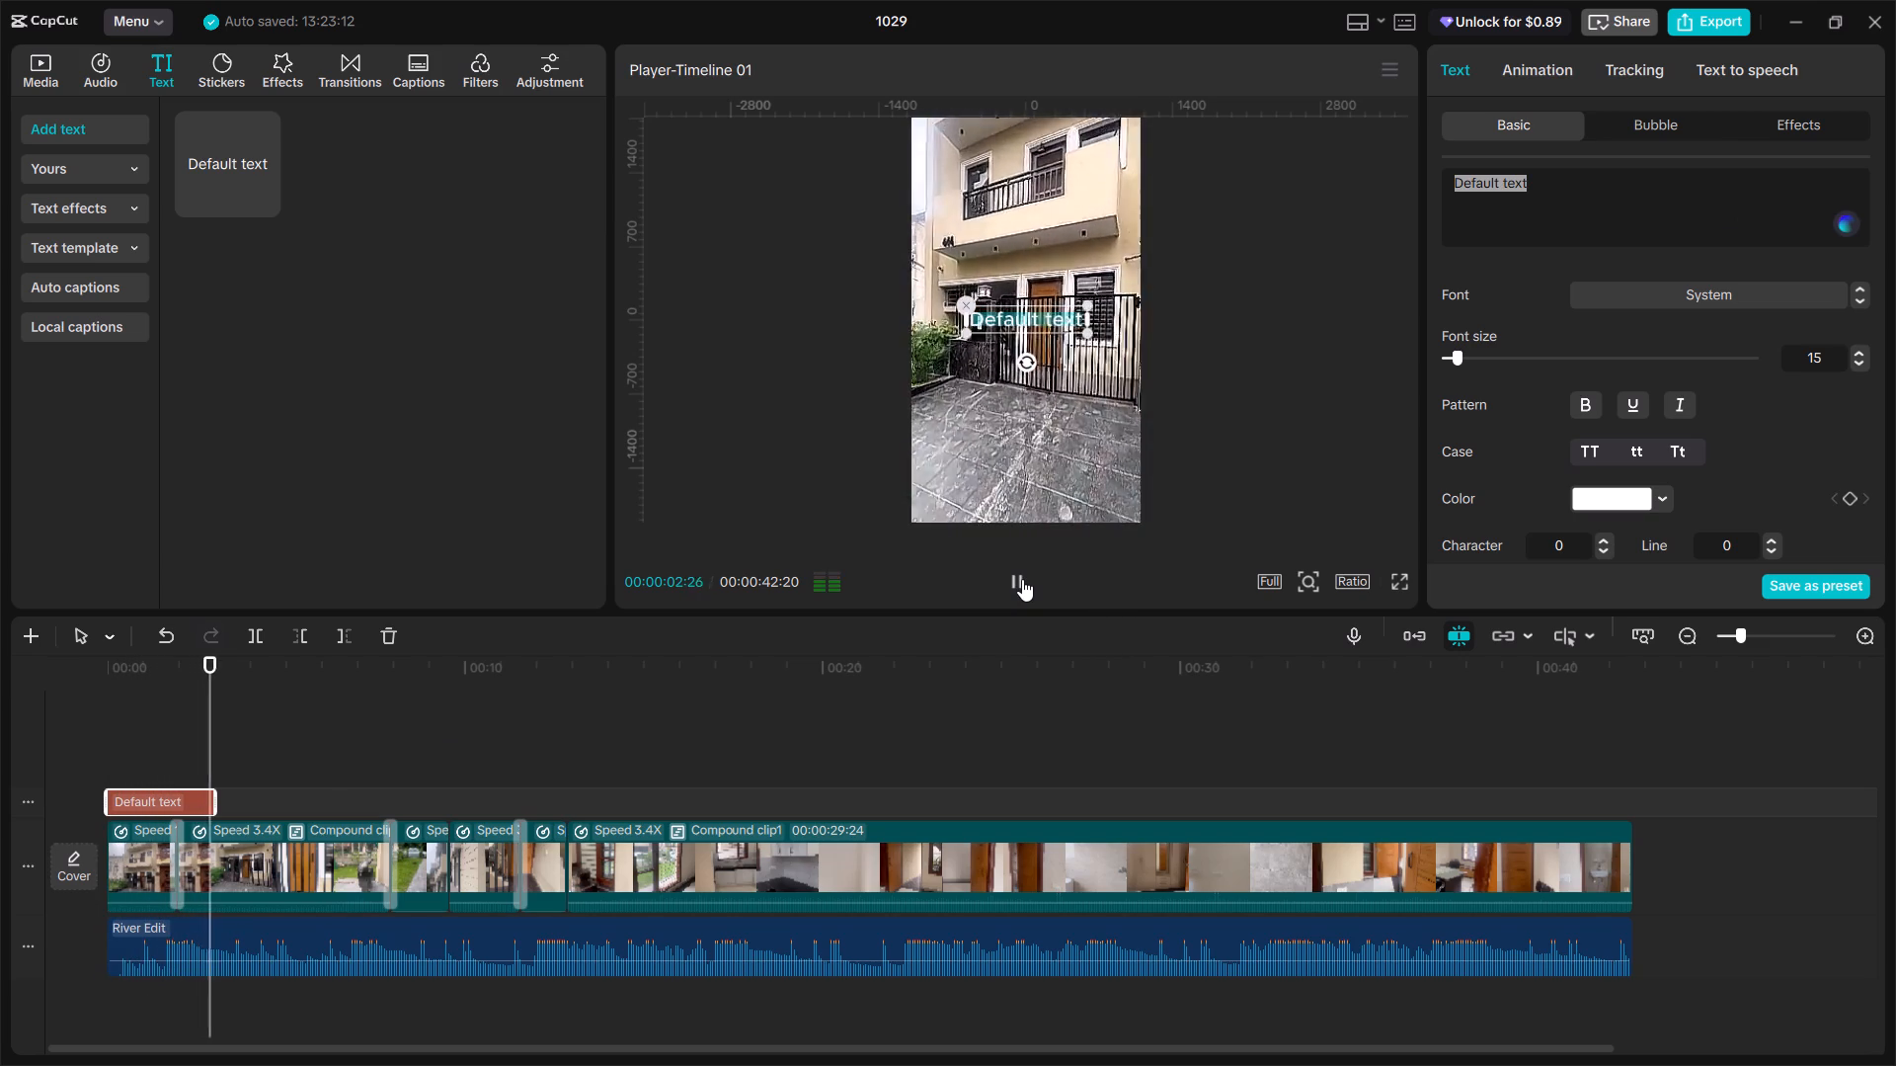
{"action": "left_click", "coordinate": [1022, 579]}
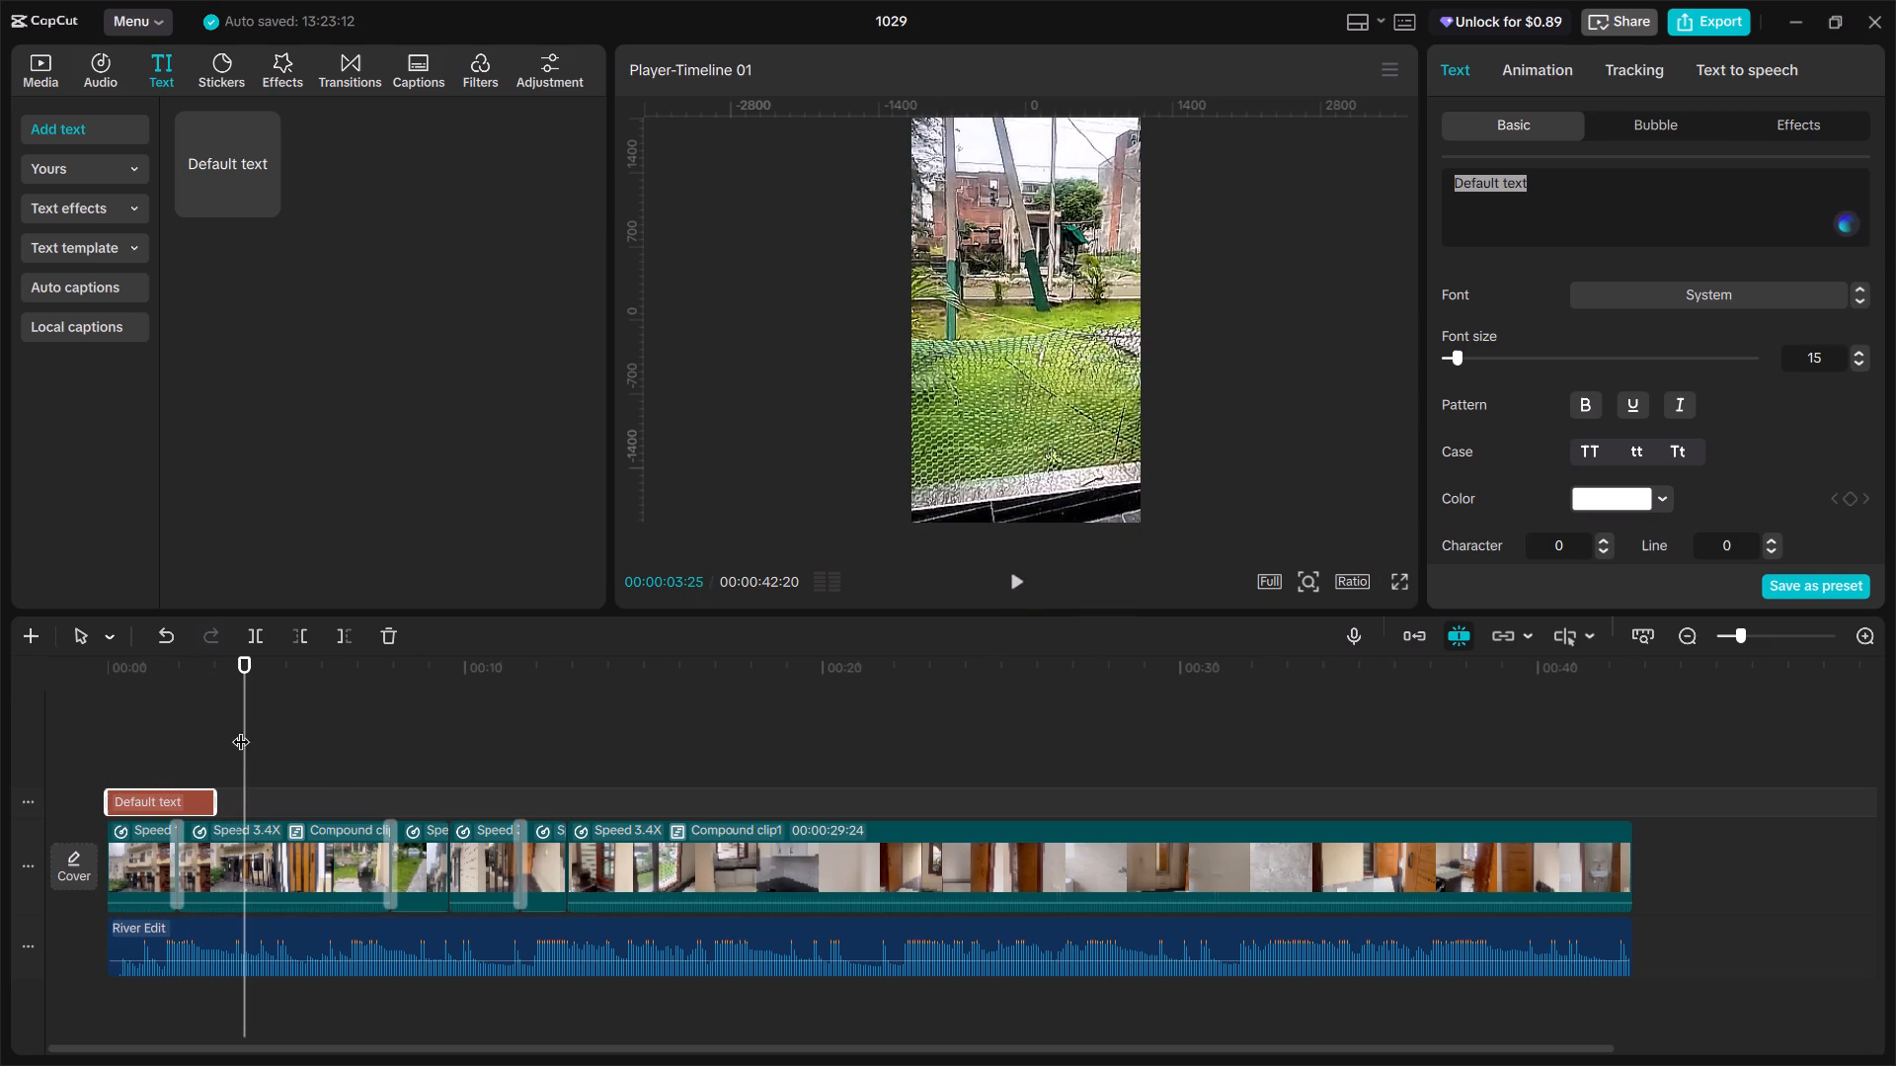
{"action": "left_click_drag", "start_coordinate": [242, 729], "coordinate": [99, 773]}
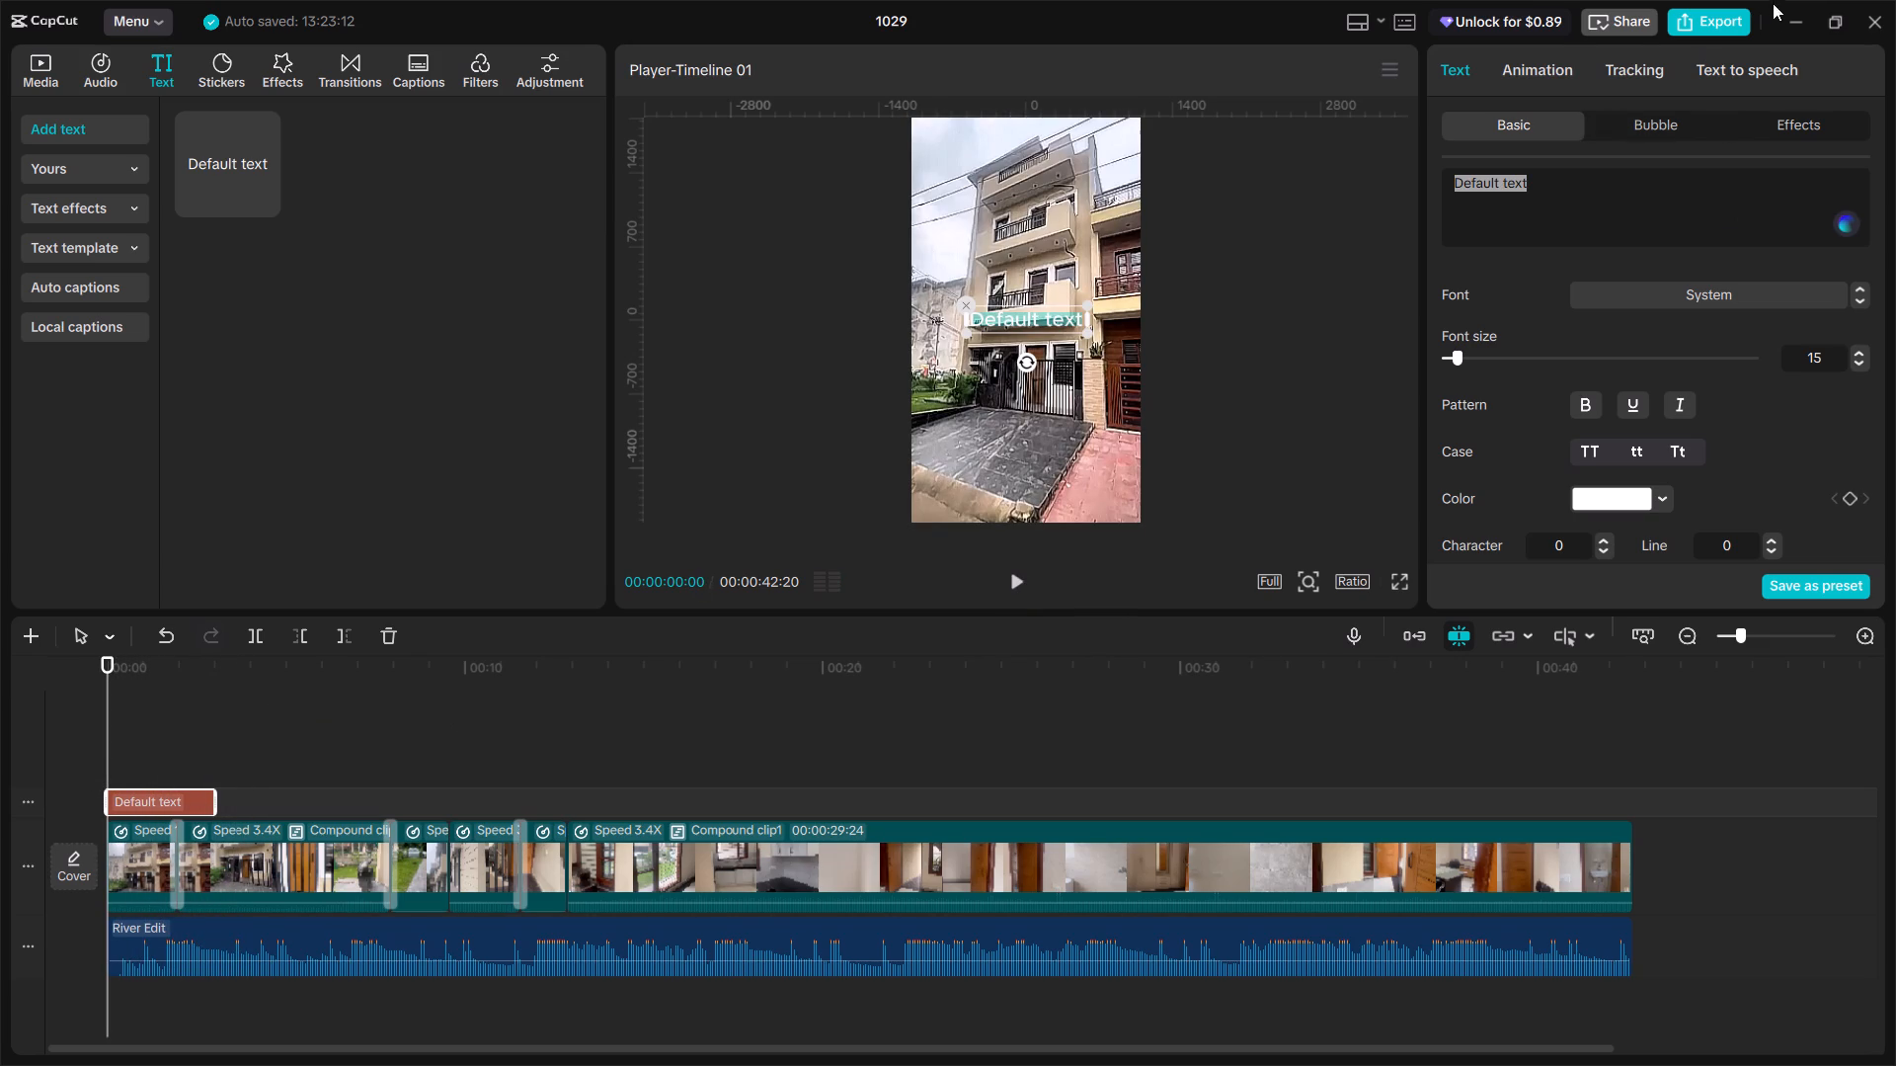
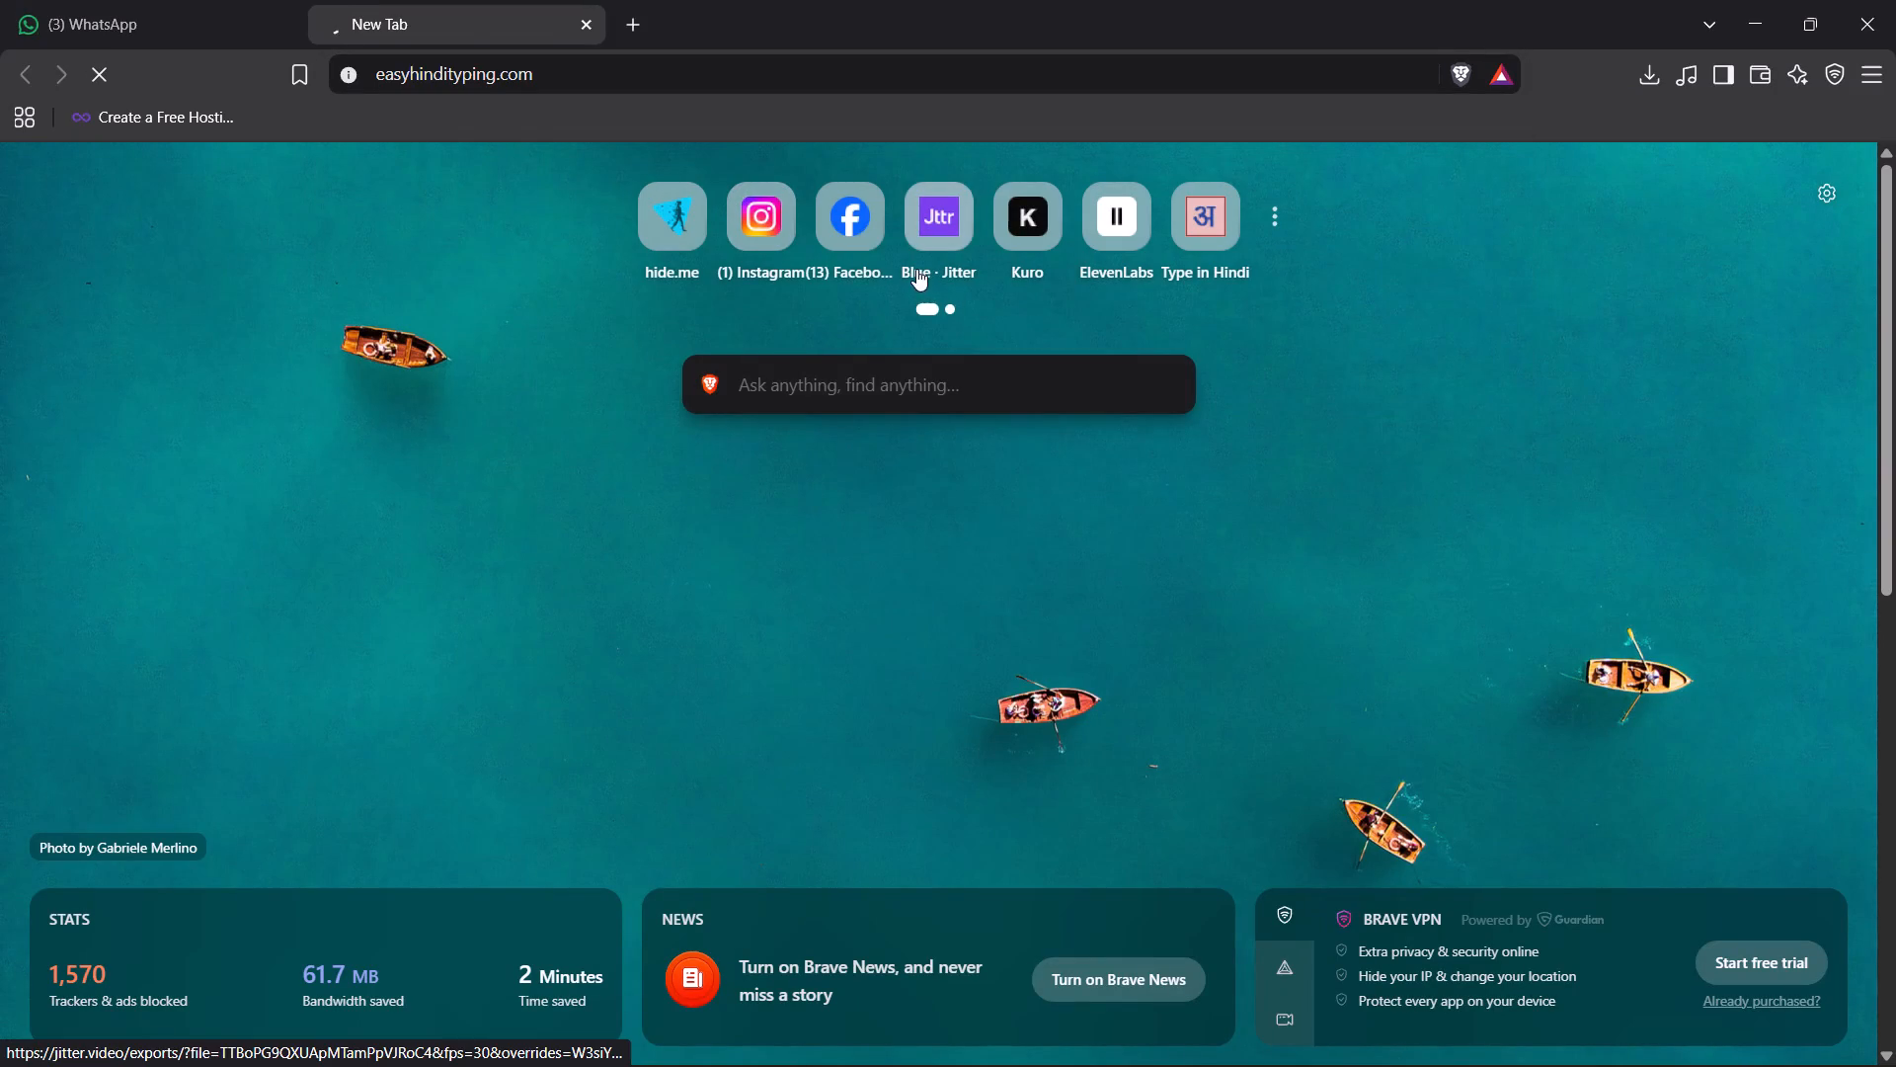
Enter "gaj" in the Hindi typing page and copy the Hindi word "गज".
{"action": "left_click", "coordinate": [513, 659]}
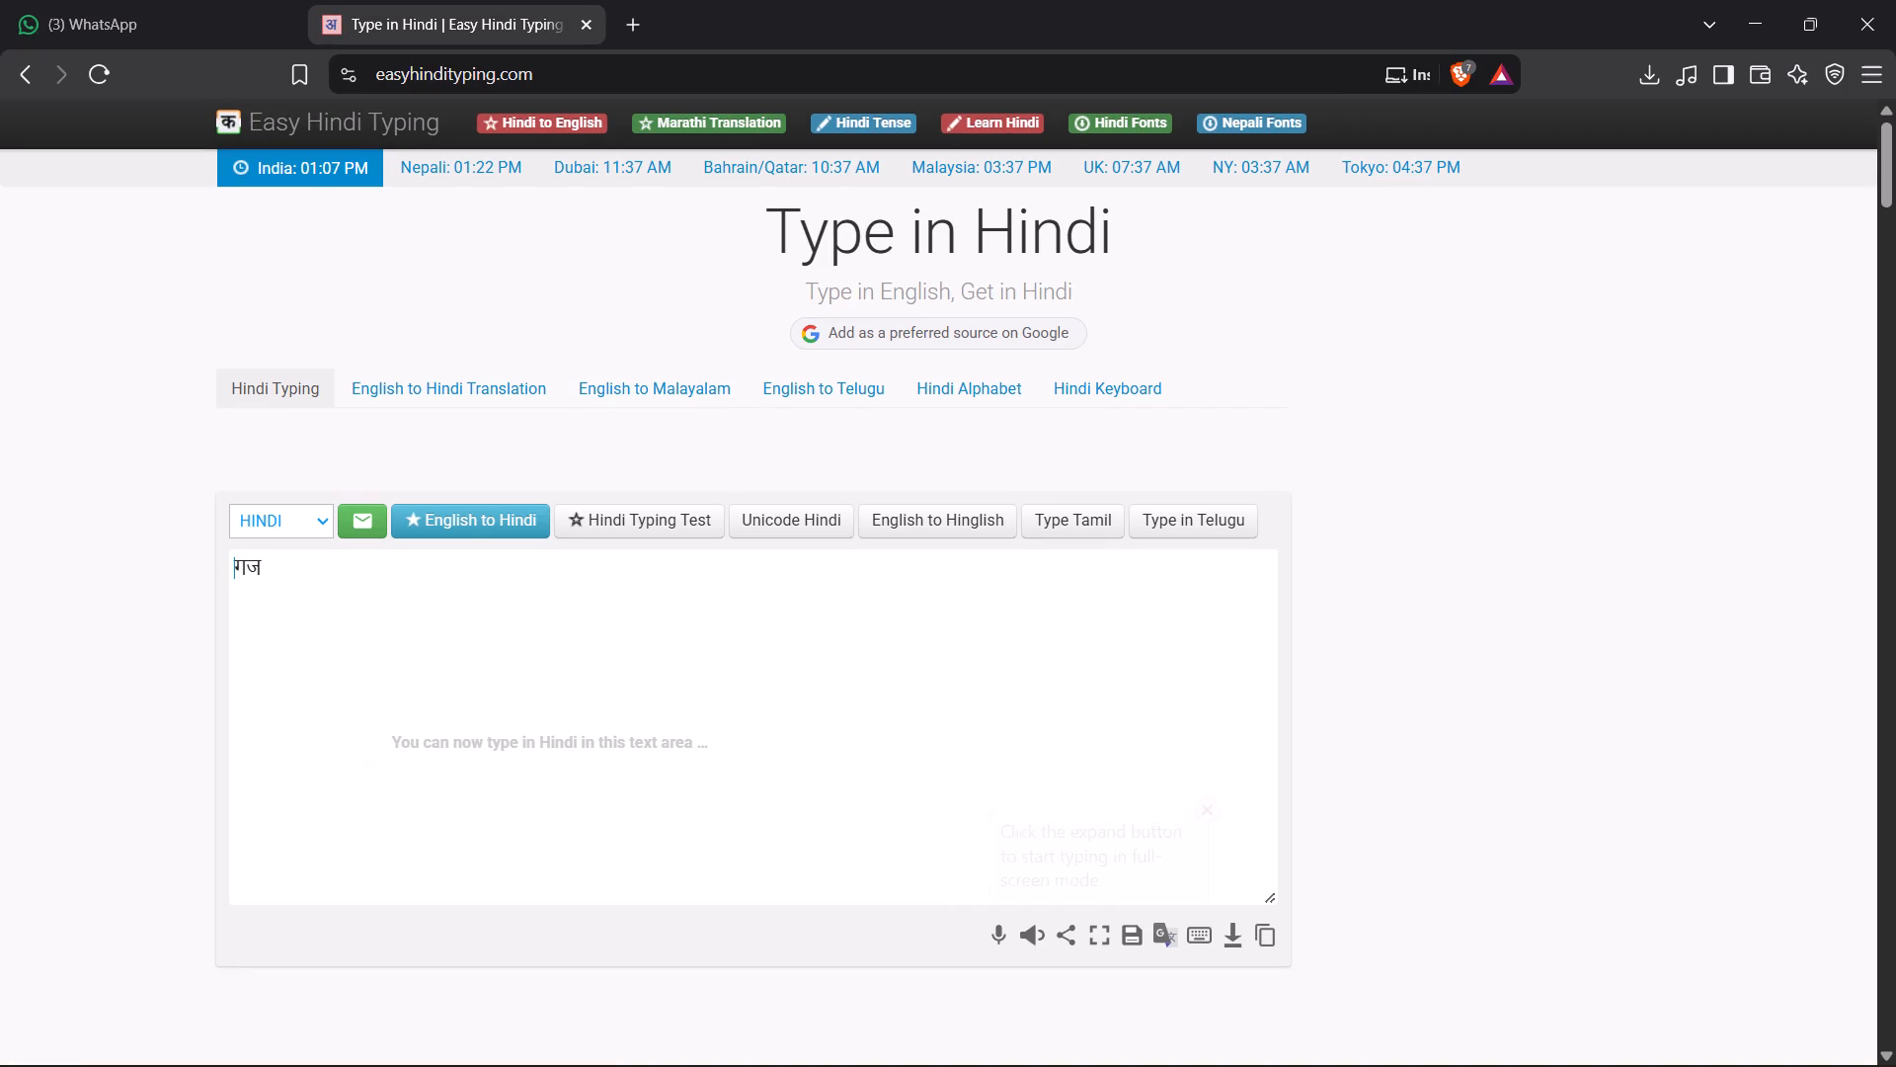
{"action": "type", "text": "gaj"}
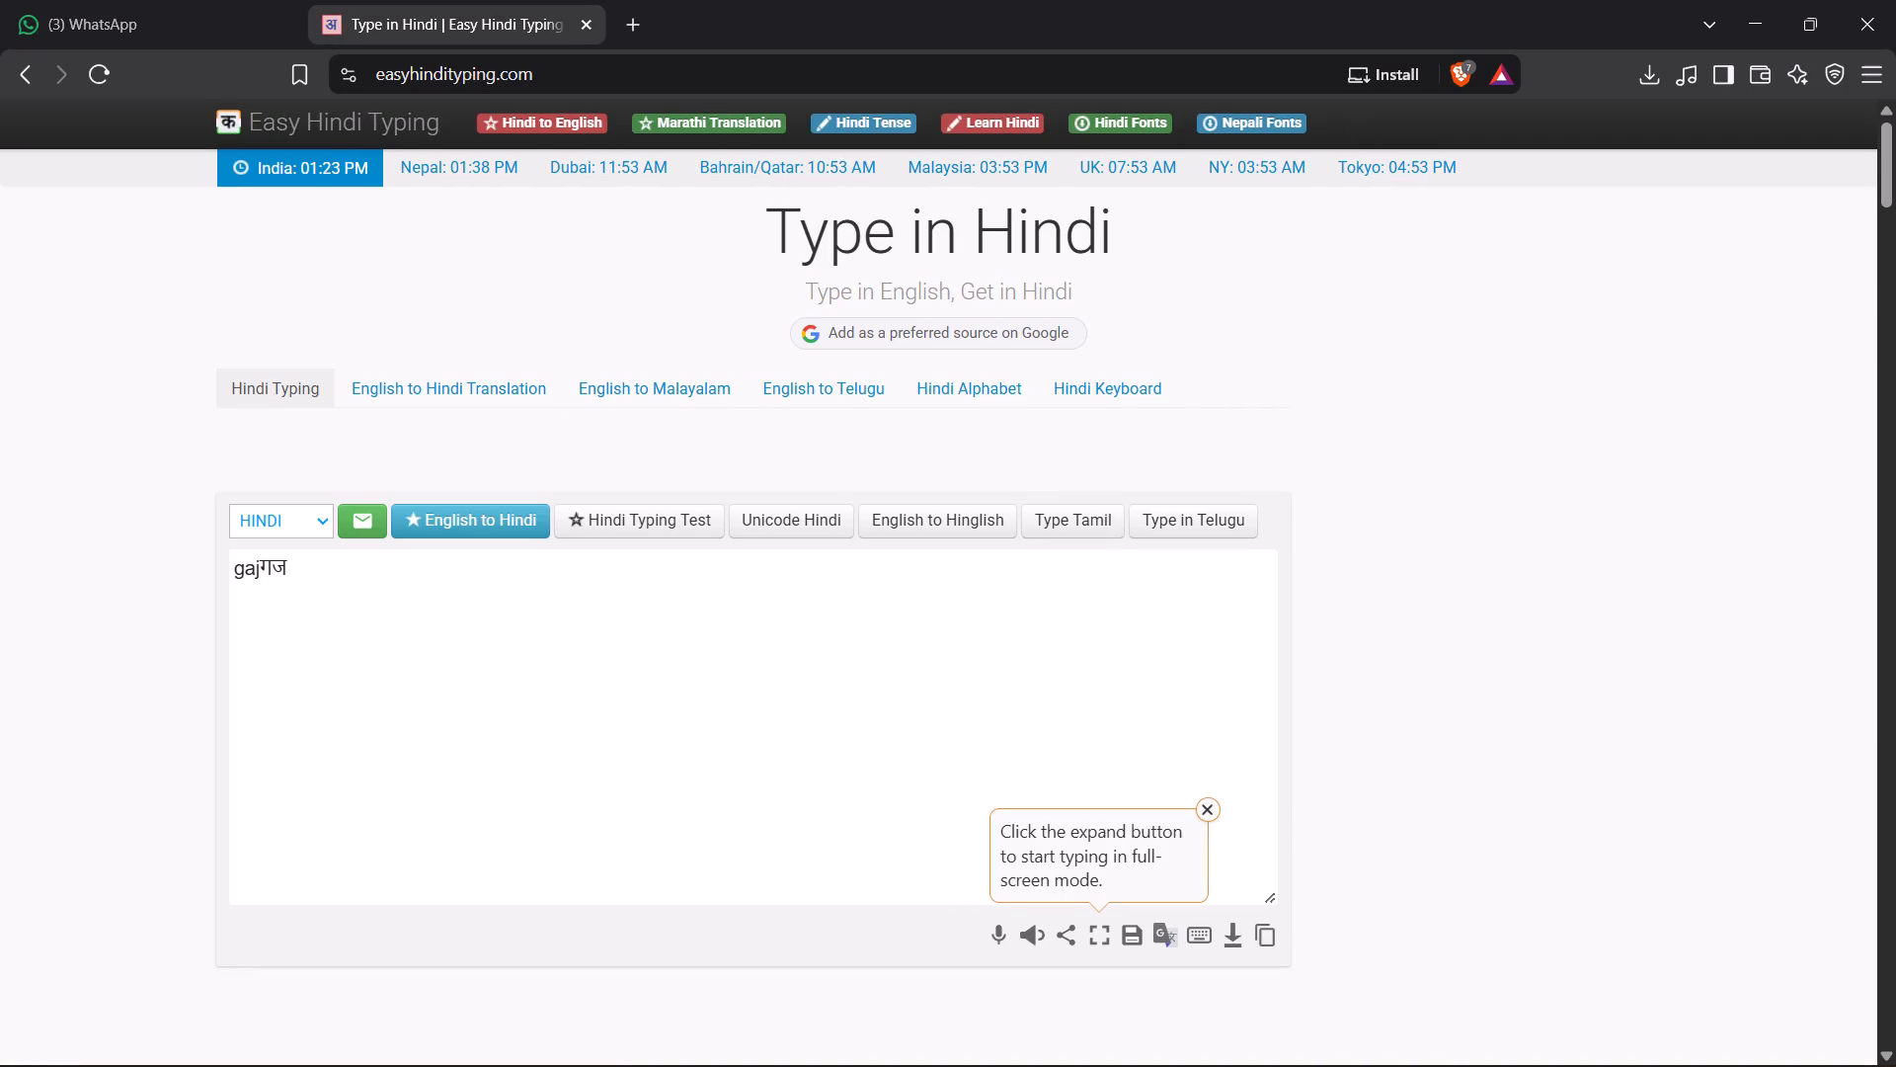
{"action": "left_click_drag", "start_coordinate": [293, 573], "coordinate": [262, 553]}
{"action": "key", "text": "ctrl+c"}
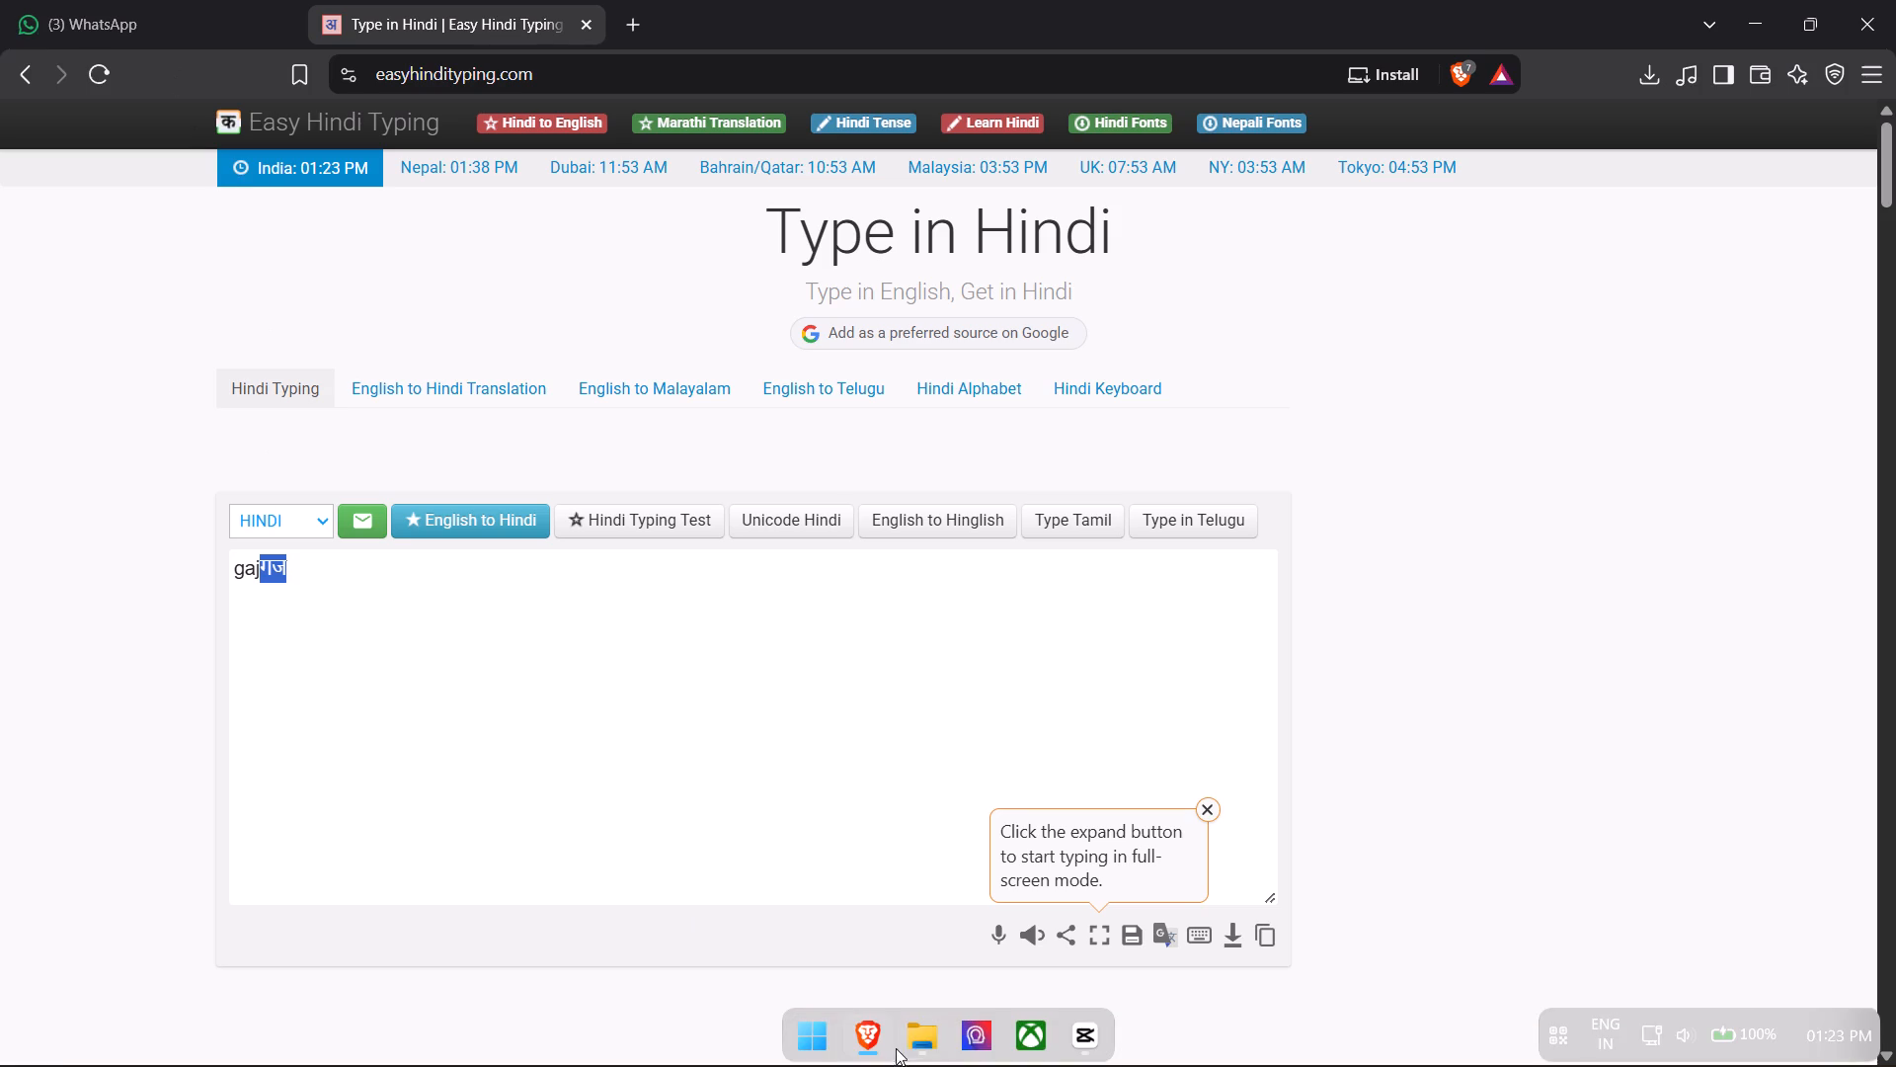
Switch to CapCut and replace the opening text's placeholder with "100 गज", pasting in the copied Hindi word.
{"action": "left_click", "coordinate": [1075, 1037]}
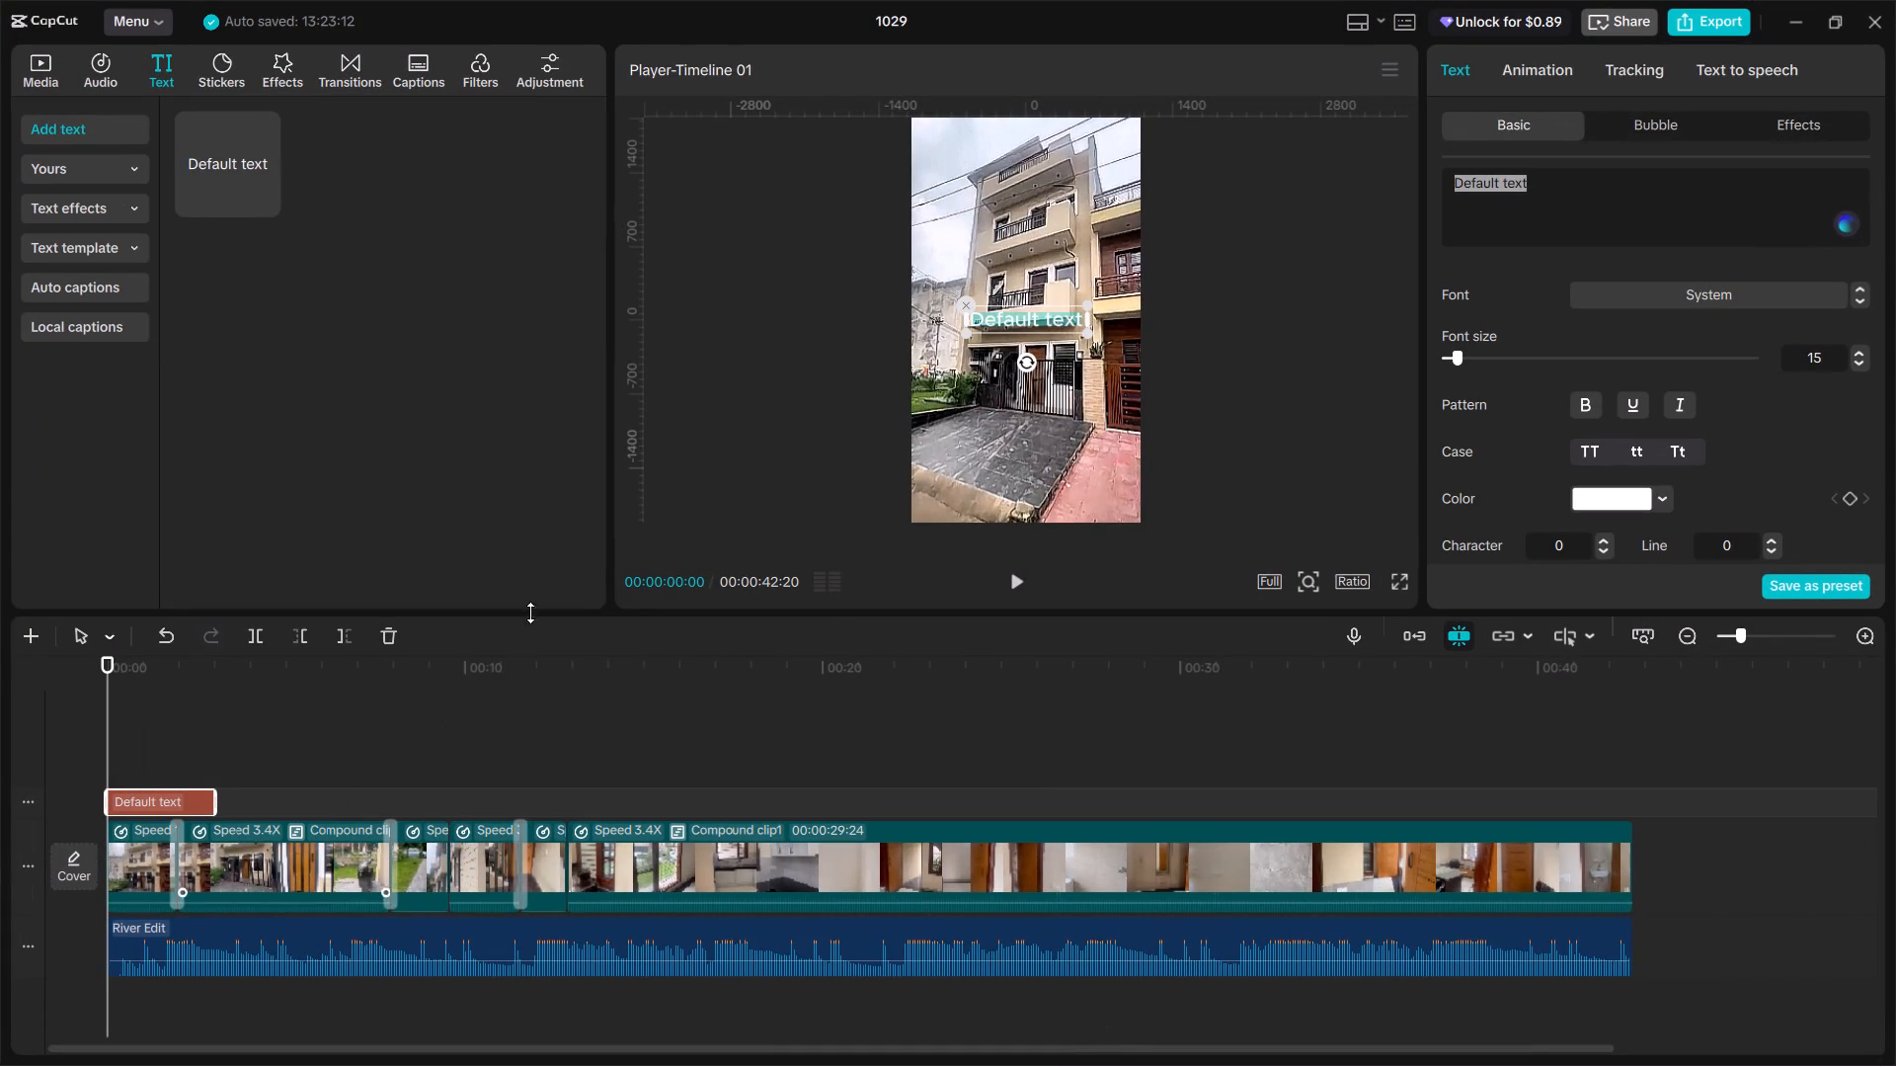
{"action": "triple_click", "coordinate": [1531, 190]}
{"action": "double_click", "coordinate": [1531, 190]}
{"action": "type", "text": "100"}
{"action": "key", "text": "space"}
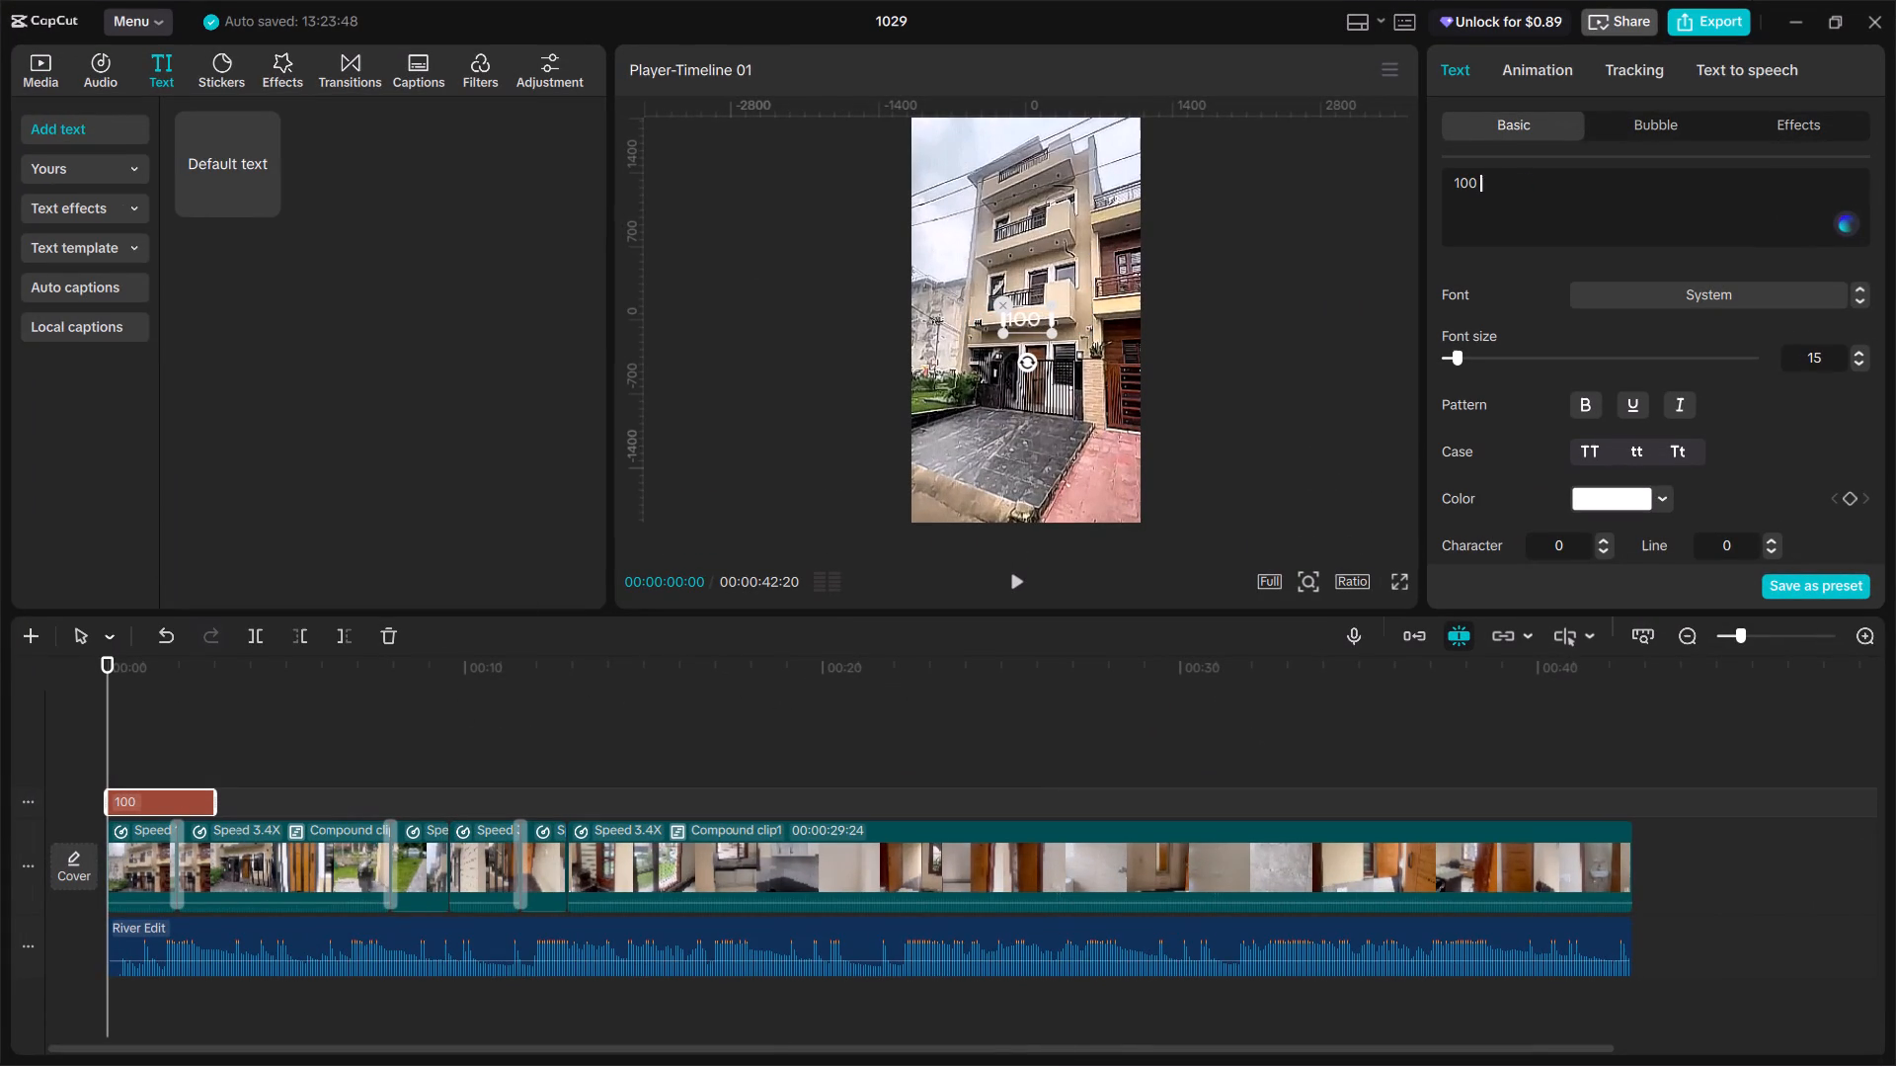
{"action": "key", "text": "ctrl+v"}
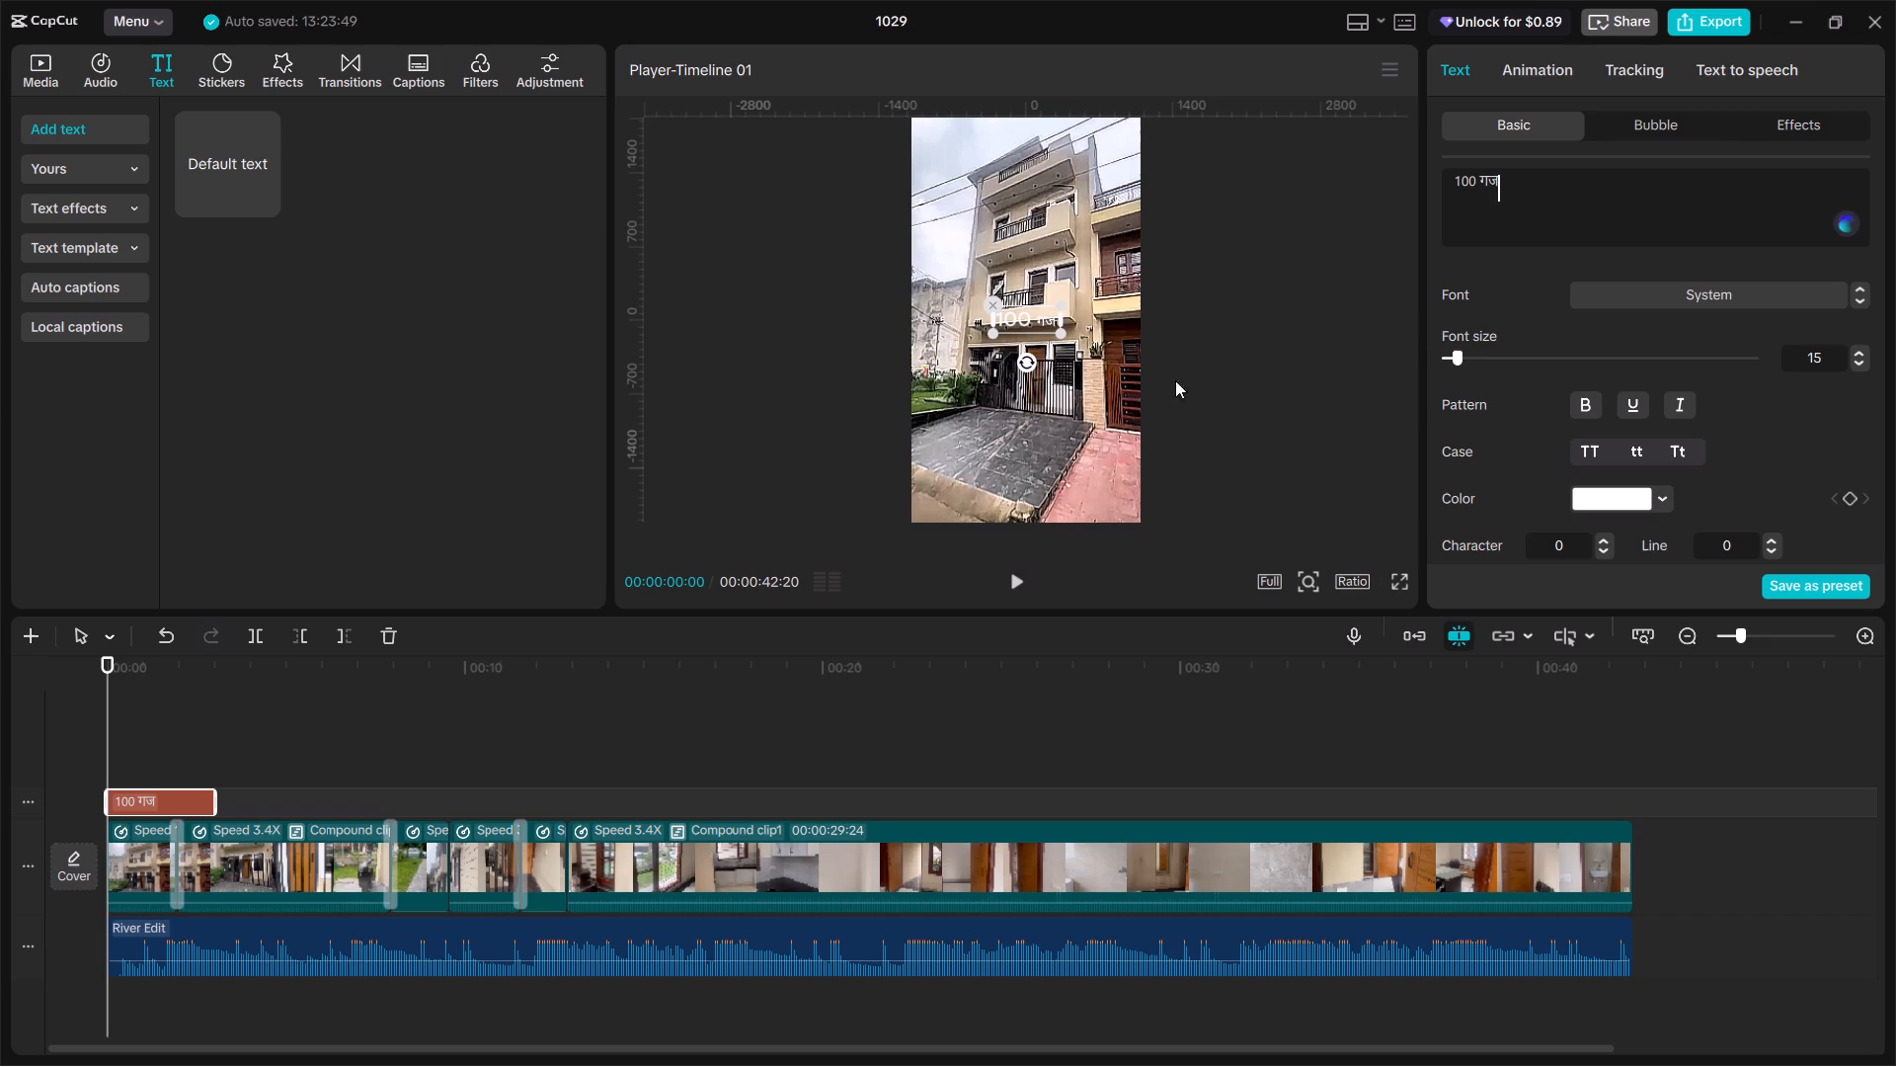
Move the opening text up over the upper floors of the house, keeping it horizontally centred.
{"action": "left_click_drag", "start_coordinate": [1027, 317], "coordinate": [1020, 187]}
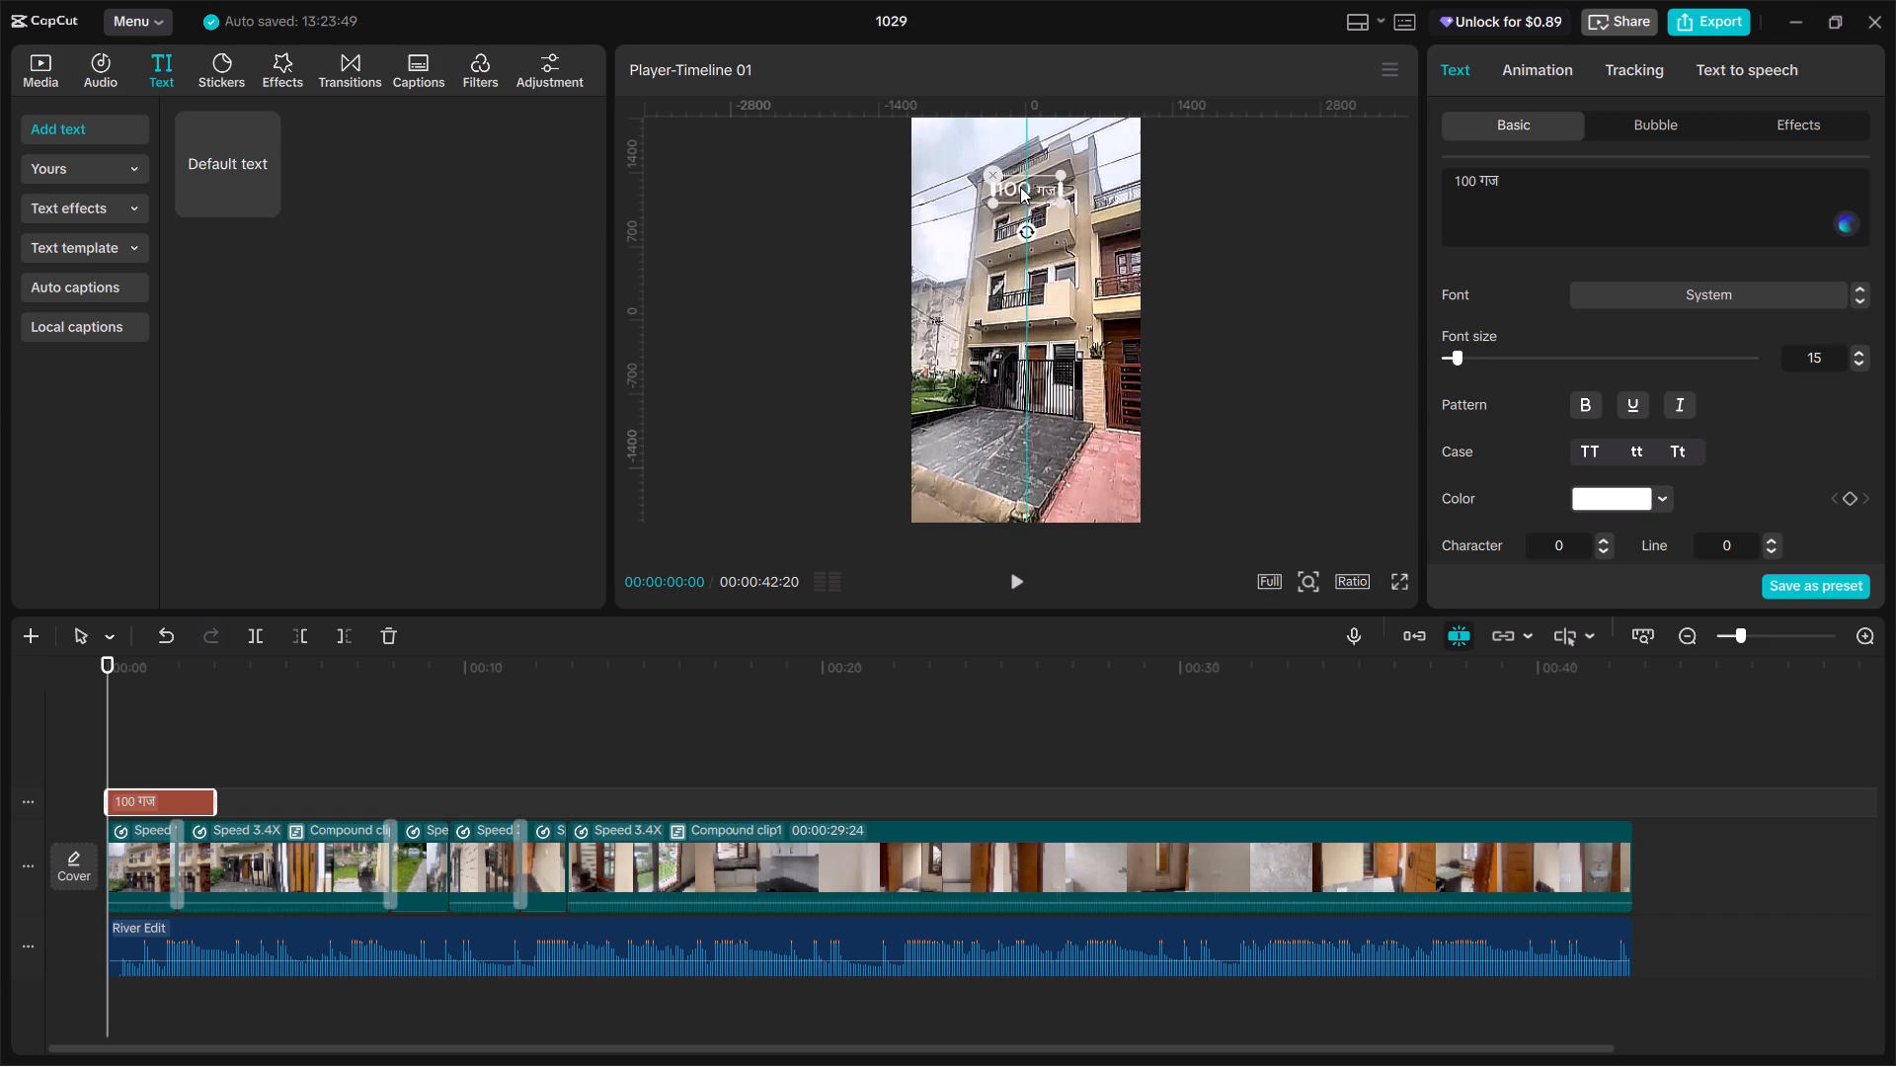
{"action": "left_click_drag", "start_coordinate": [1020, 187], "coordinate": [1023, 177]}
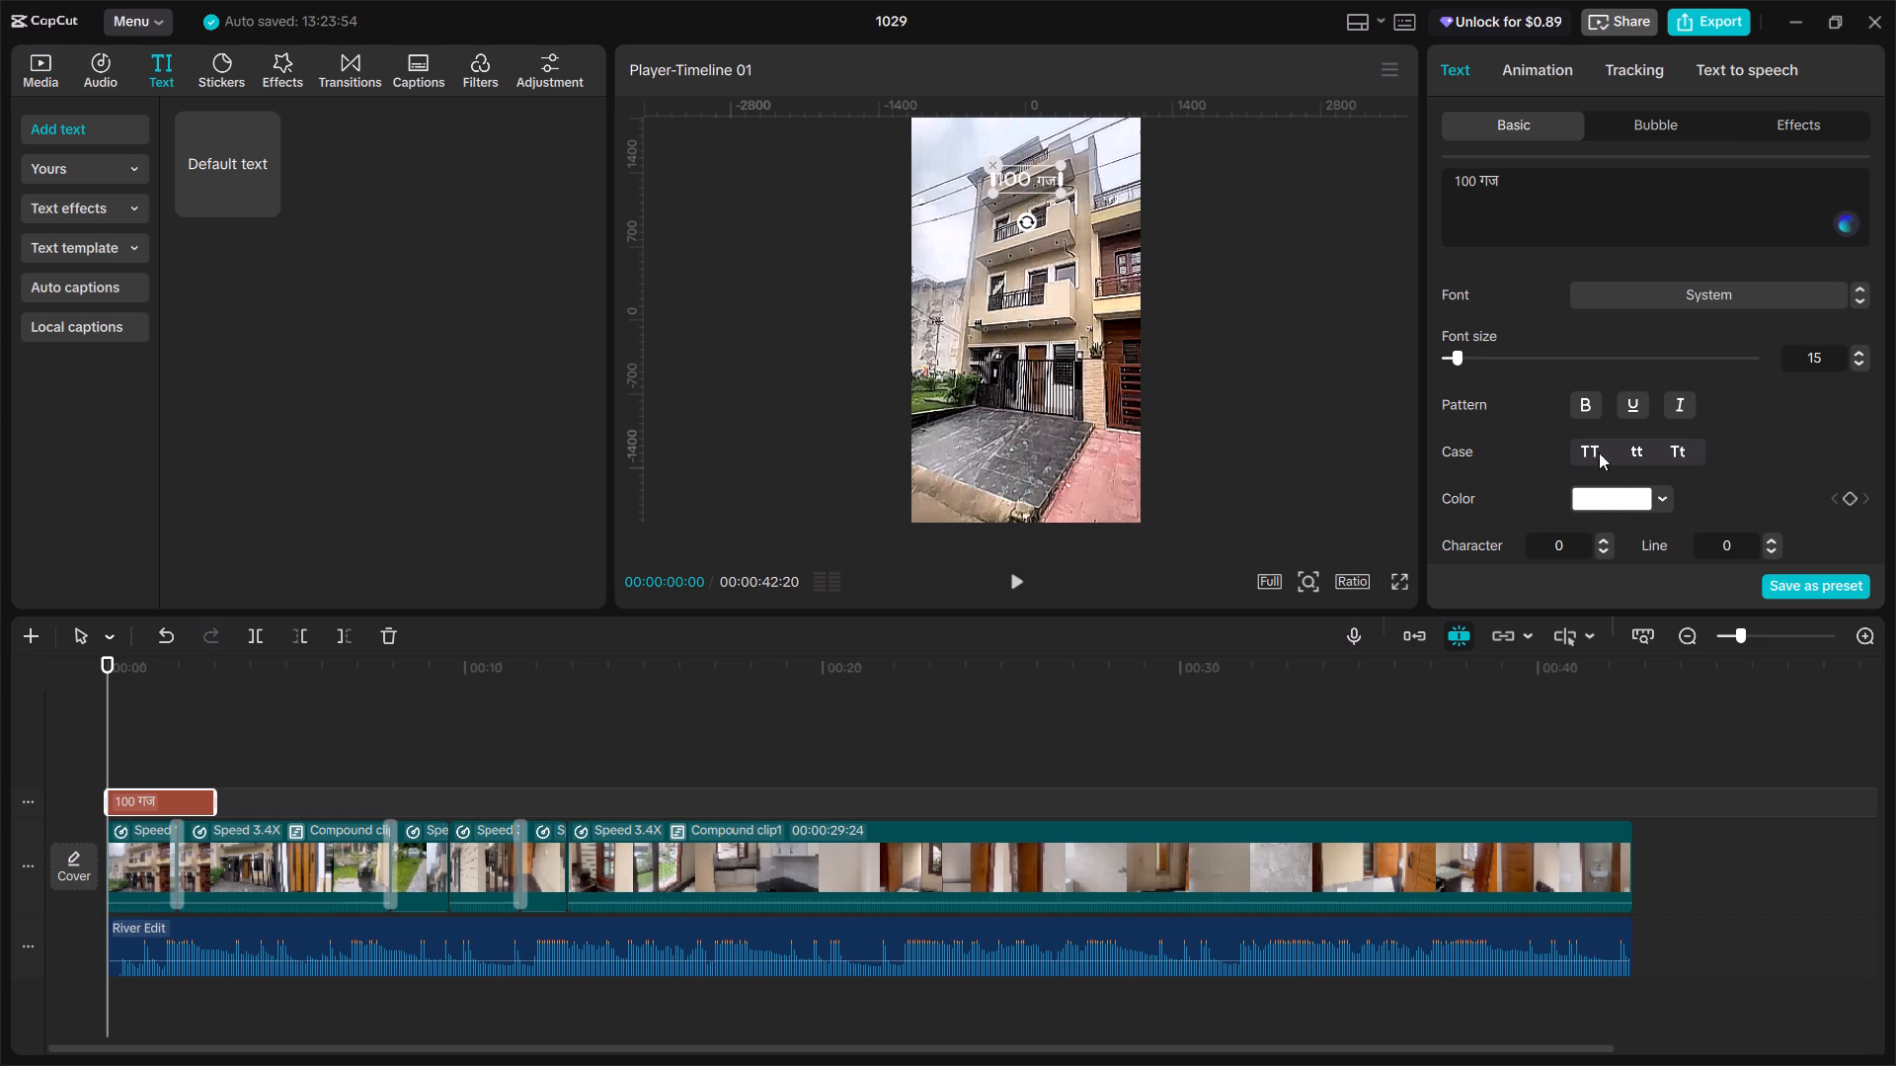
Make the opening text bold and set its font to Serif.
{"action": "left_click", "coordinate": [1586, 410]}
{"action": "left_click", "coordinate": [1697, 292]}
{"action": "left_click", "coordinate": [1684, 280]}
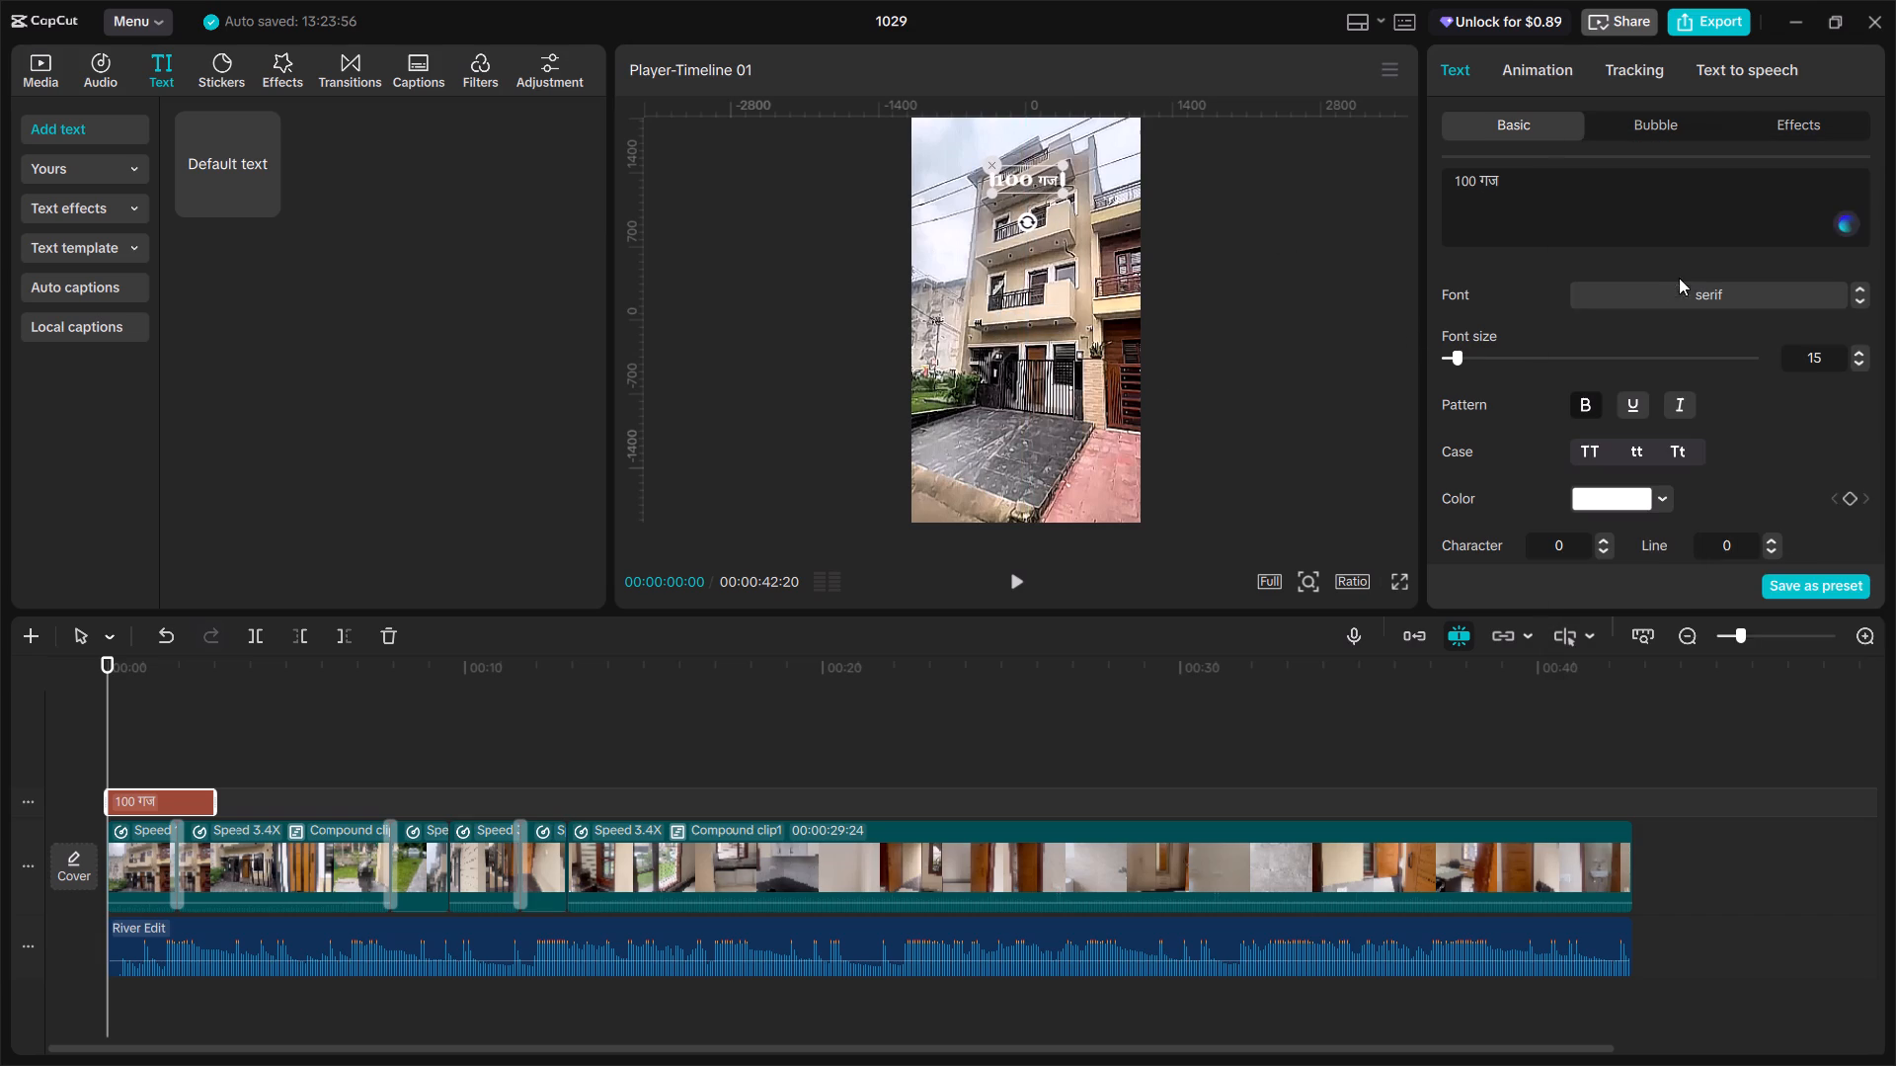
Set the font of only the number "100" in the opening text to BebasNeue.
{"action": "left_click_drag", "start_coordinate": [1477, 181], "coordinate": [1456, 181]}
{"action": "left_click_drag", "start_coordinate": [1456, 181], "coordinate": [1456, 182]}
{"action": "left_click", "coordinate": [1682, 292]}
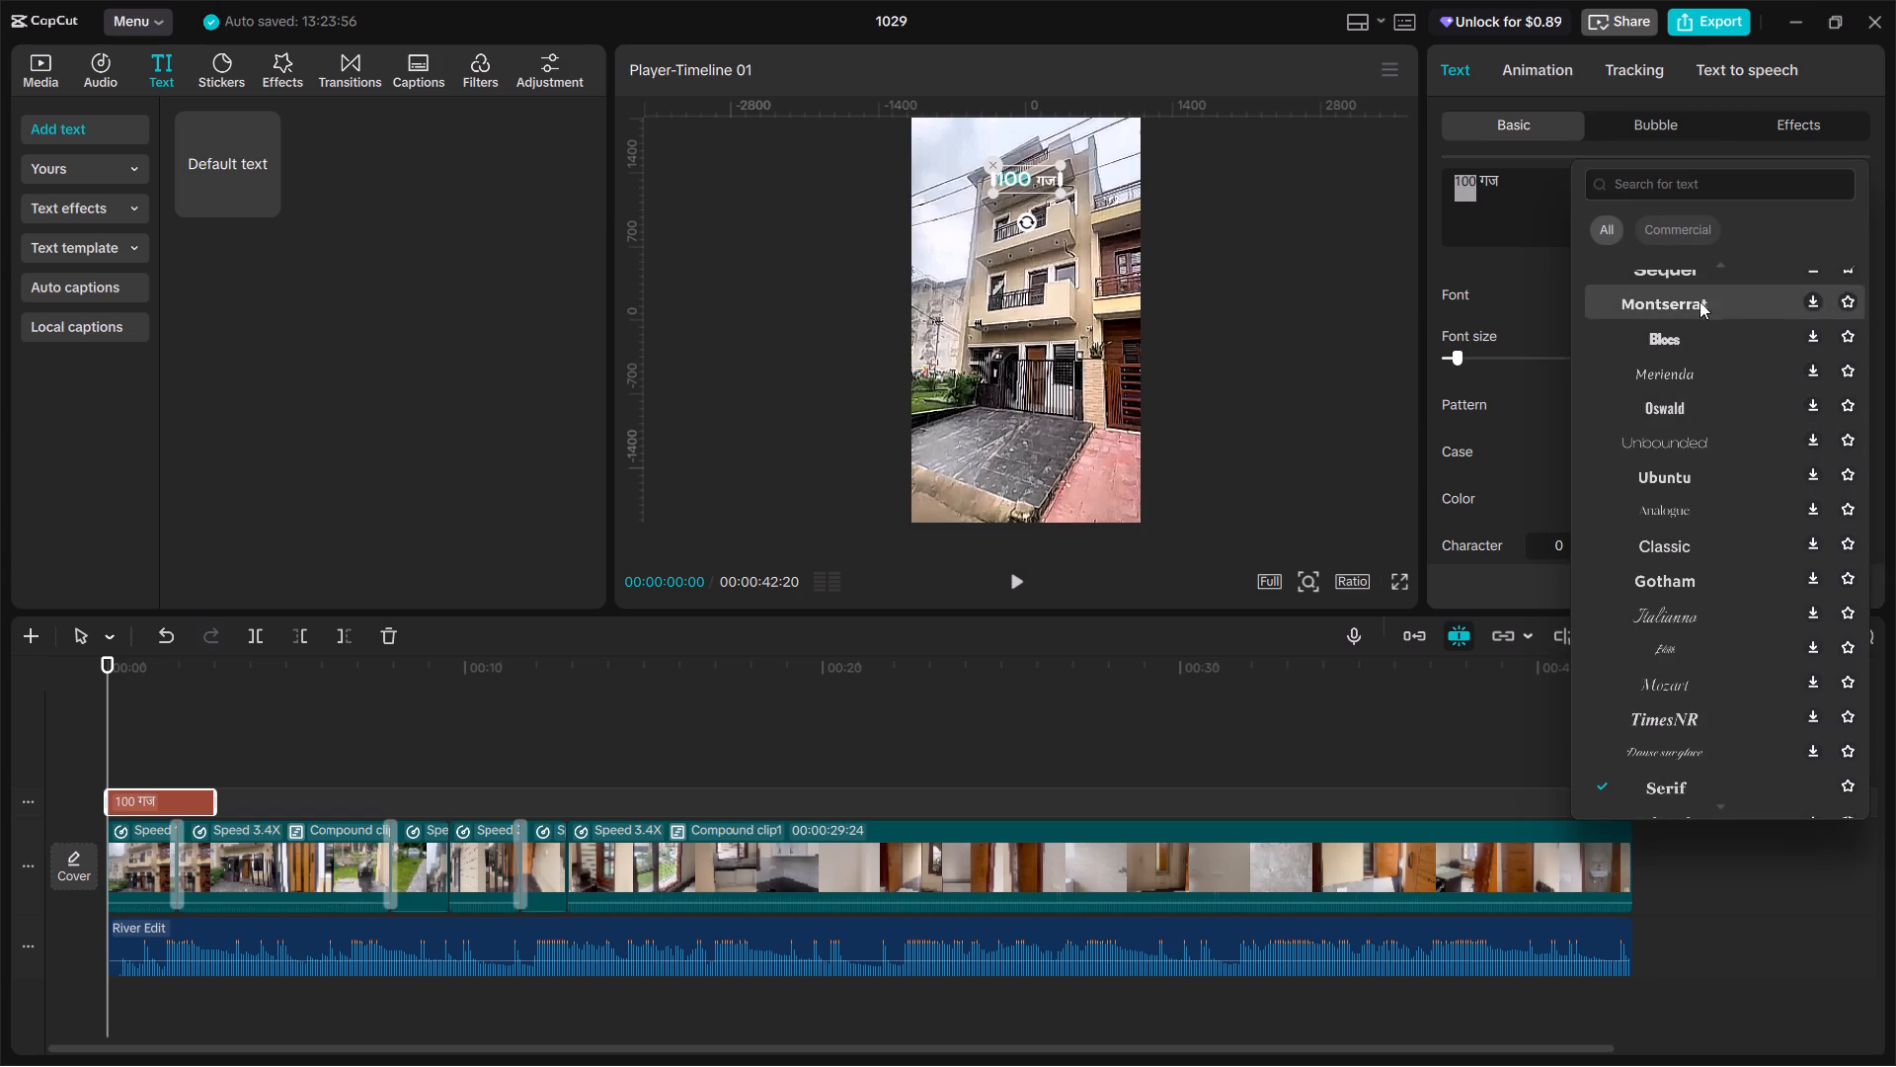
{"action": "scroll", "coordinate": [1706, 359], "scroll_direction": "up", "scroll_amount": 16}
{"action": "scroll", "coordinate": [1875, 676], "scroll_direction": "up", "scroll_amount": 6}
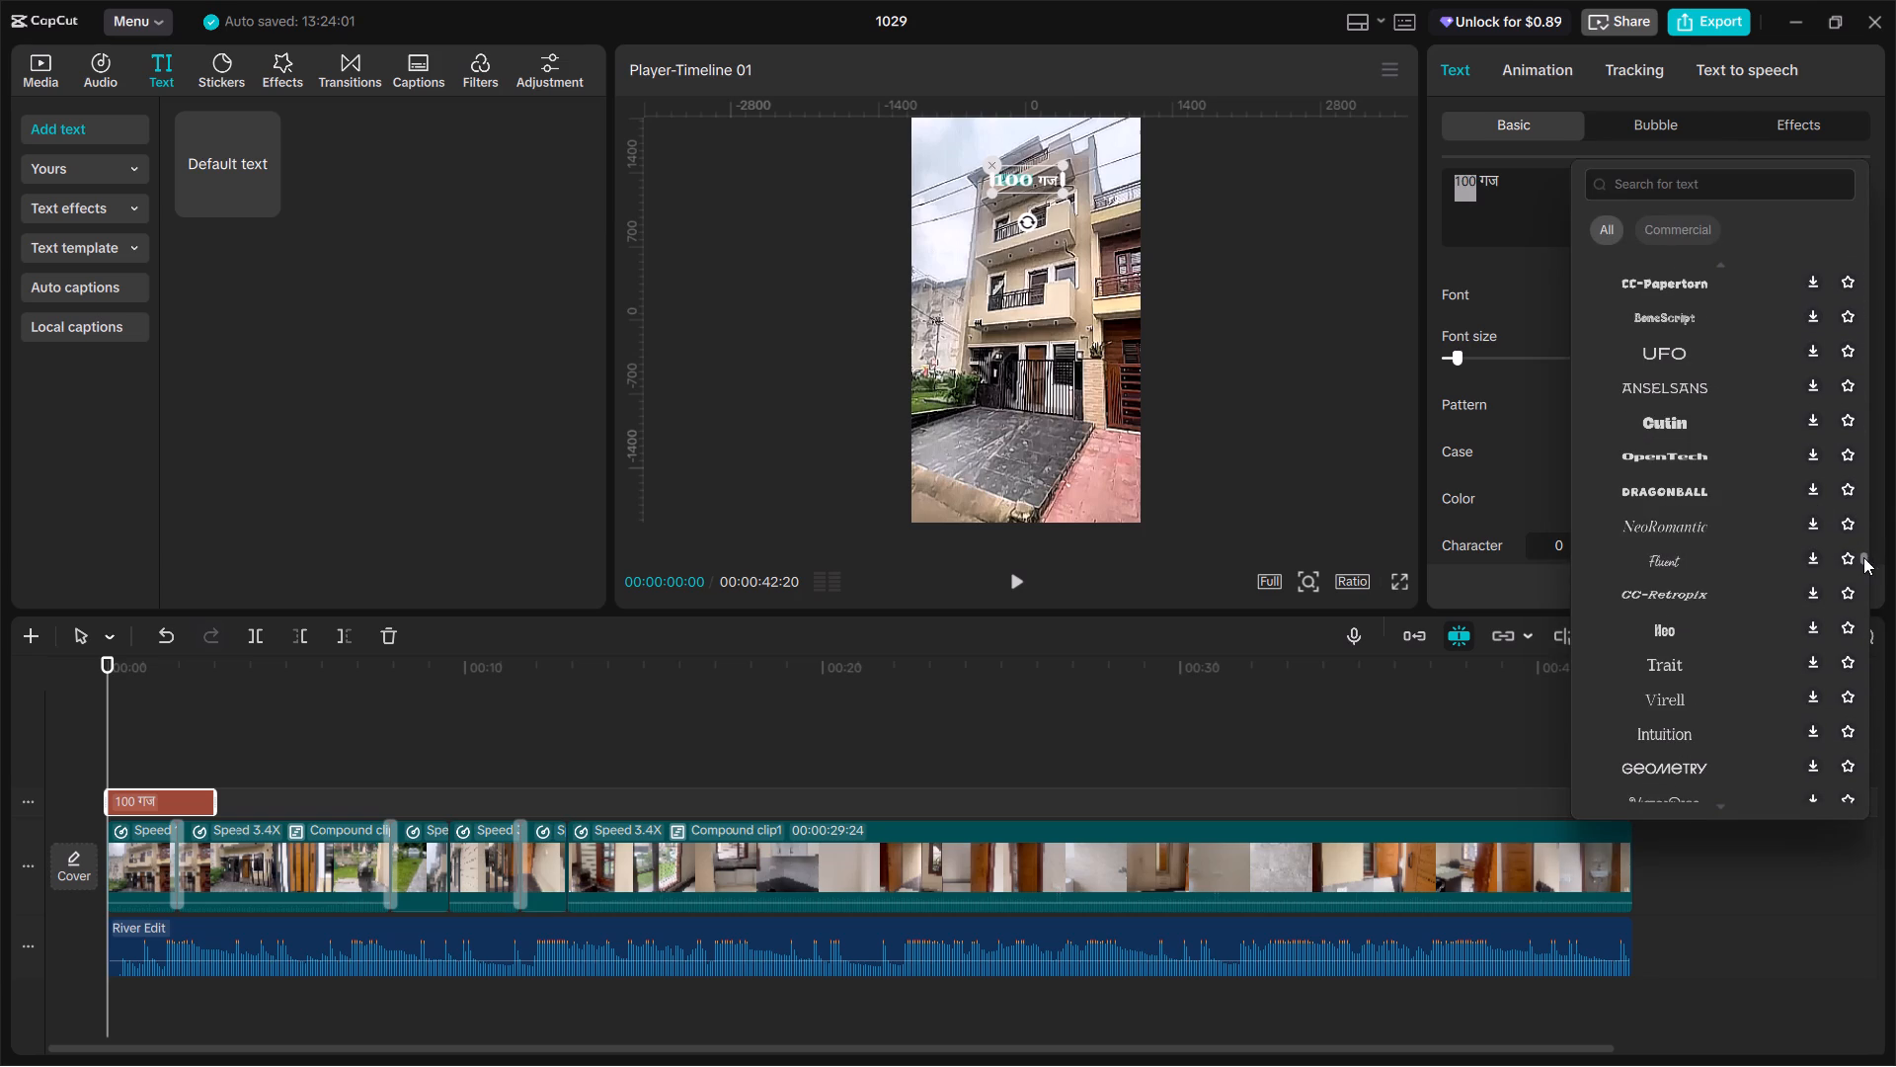
{"action": "left_click_drag", "start_coordinate": [1863, 557], "coordinate": [1892, 207]}
{"action": "left_click", "coordinate": [1686, 362]}
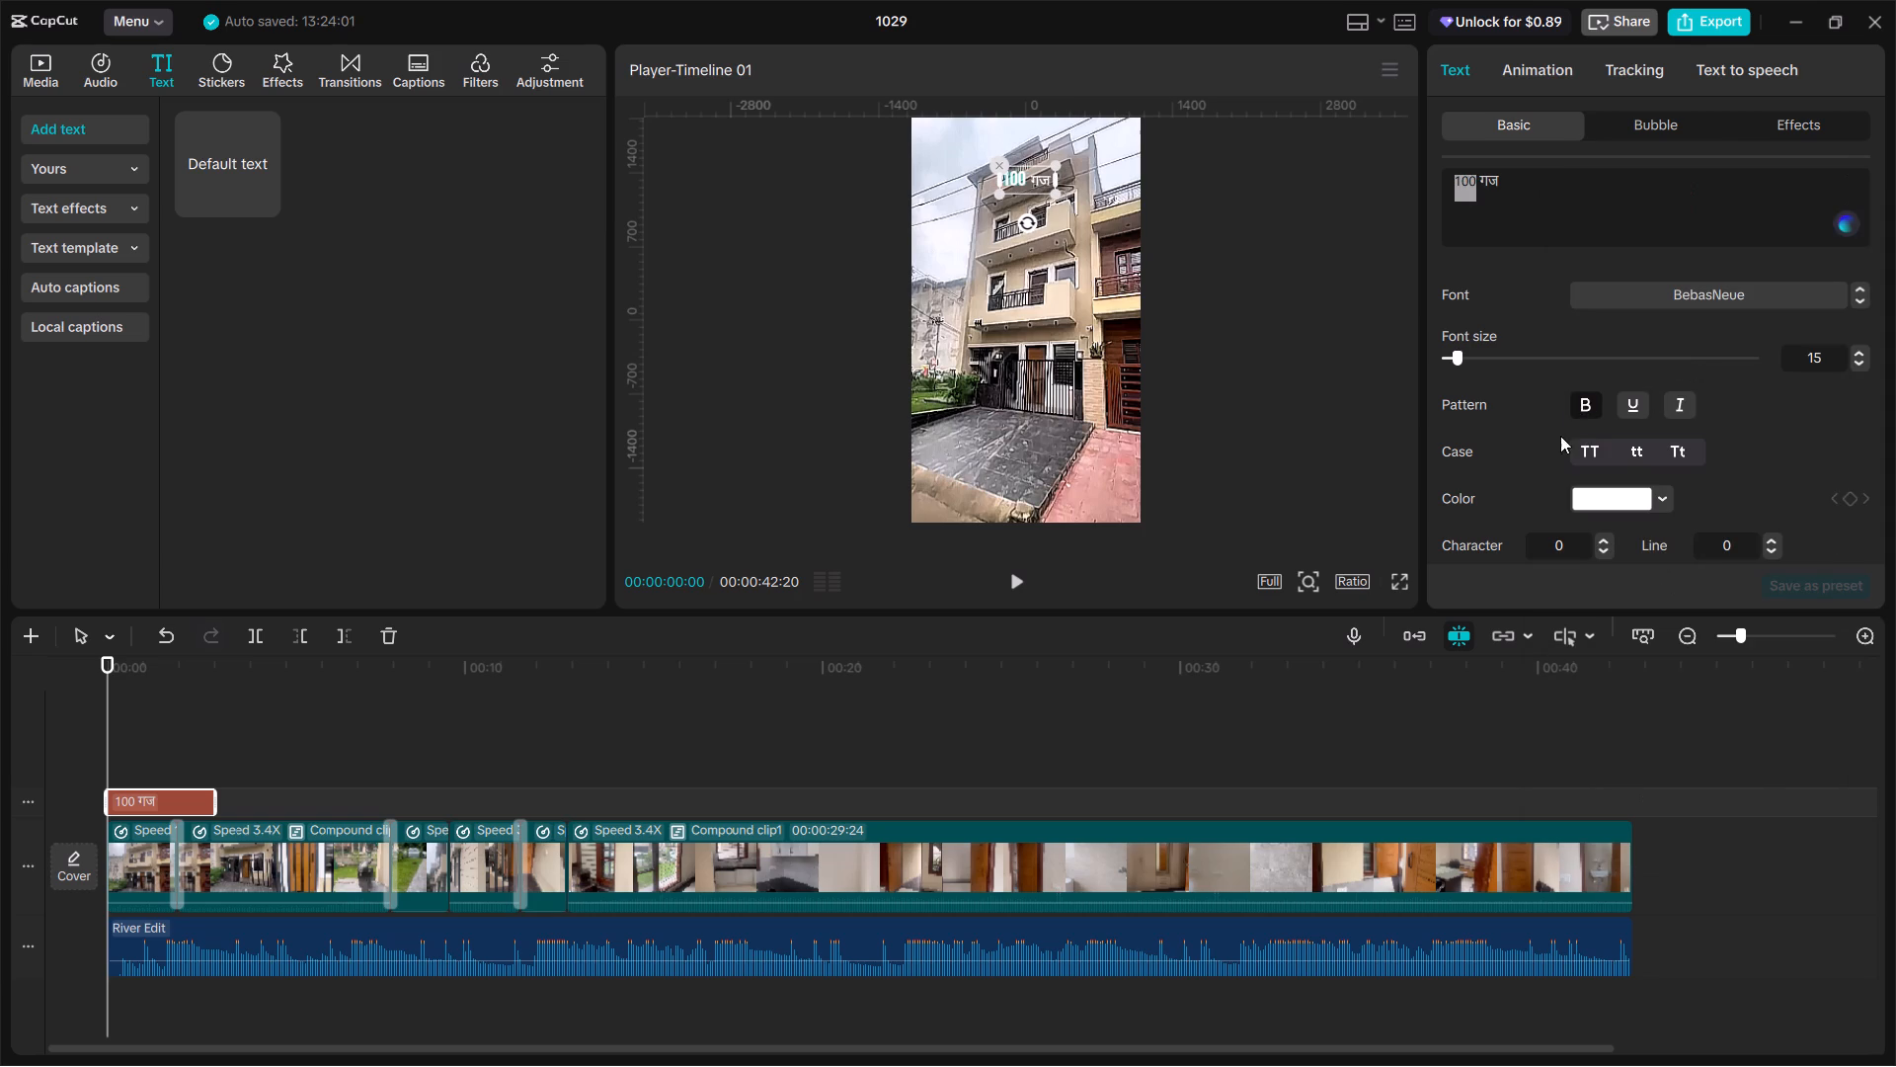
Apply the preset style with black lettering on a white background to the opening text.
{"action": "left_click", "coordinate": [1561, 200]}
{"action": "scroll", "coordinate": [1692, 432], "scroll_direction": "down", "scroll_amount": 3}
{"action": "scroll", "coordinate": [1680, 434], "scroll_direction": "up", "scroll_amount": 1}
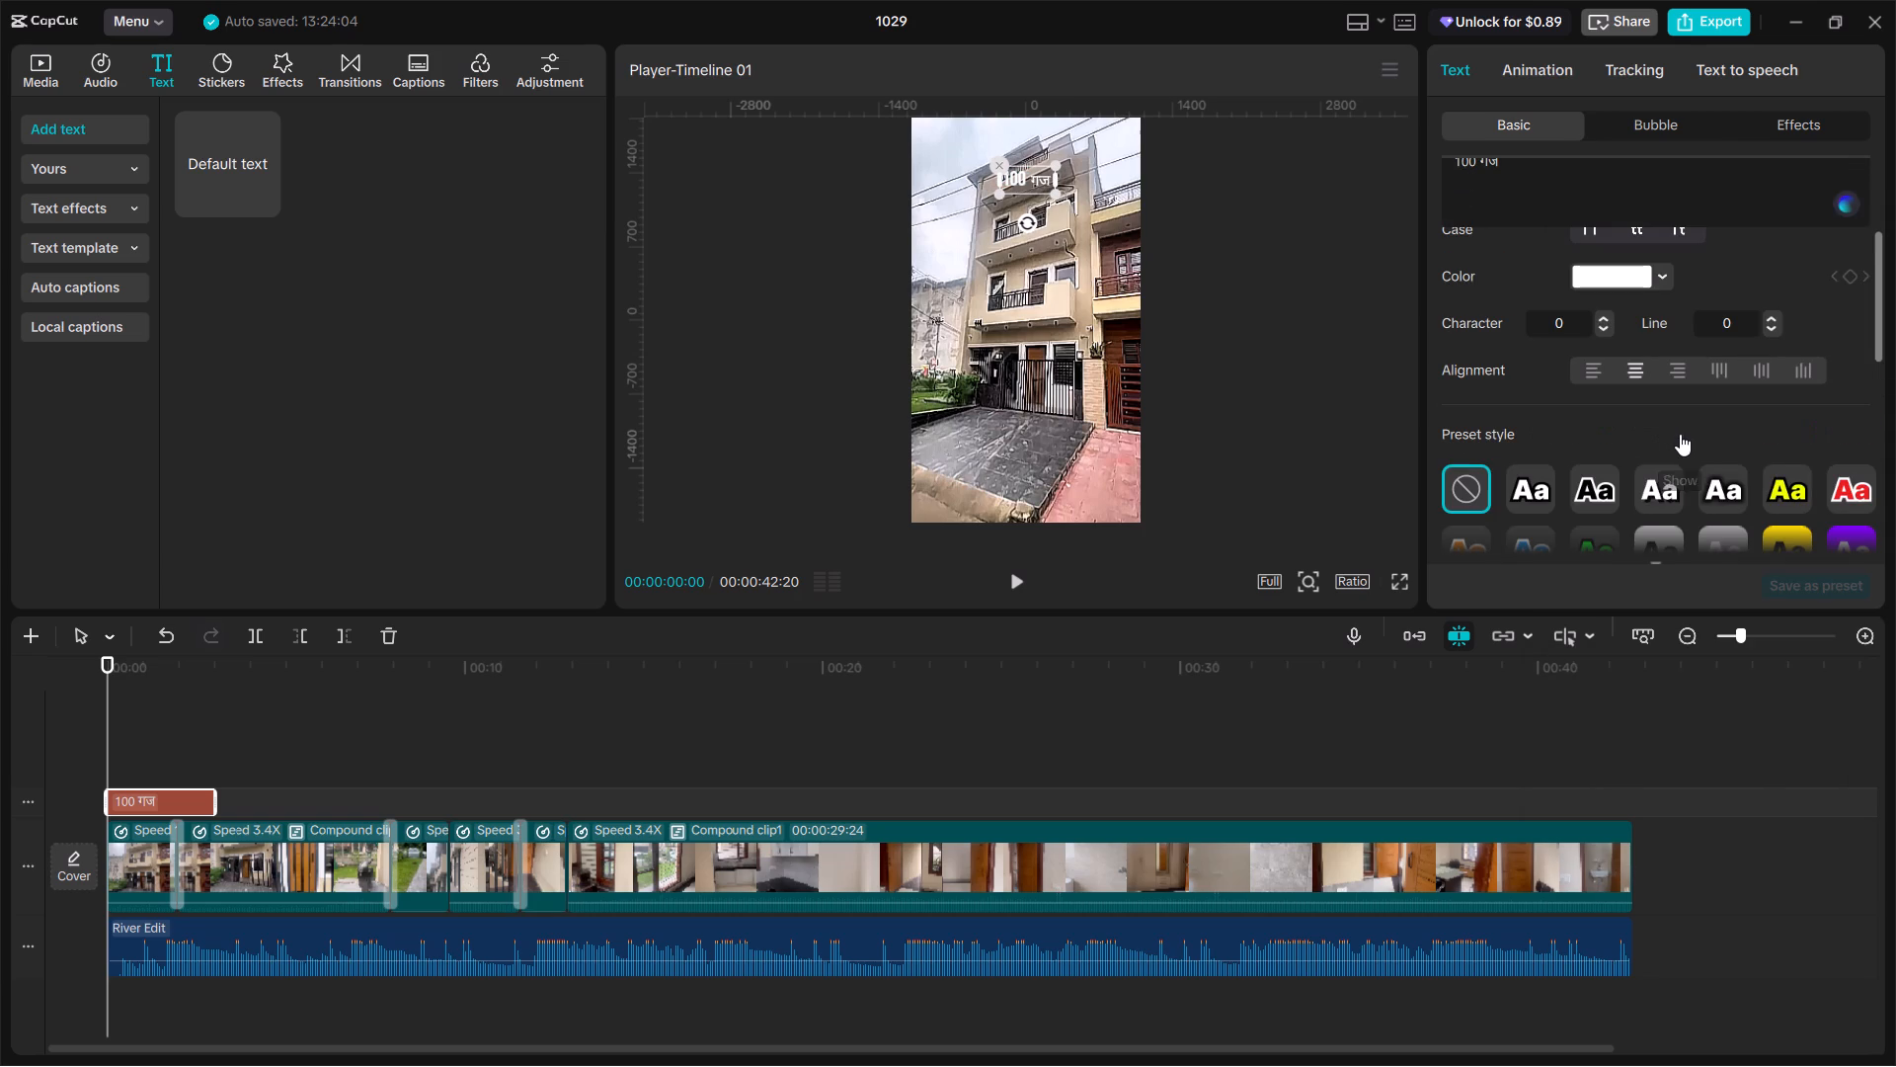
{"action": "scroll", "coordinate": [1682, 500], "scroll_direction": "down", "scroll_amount": 1}
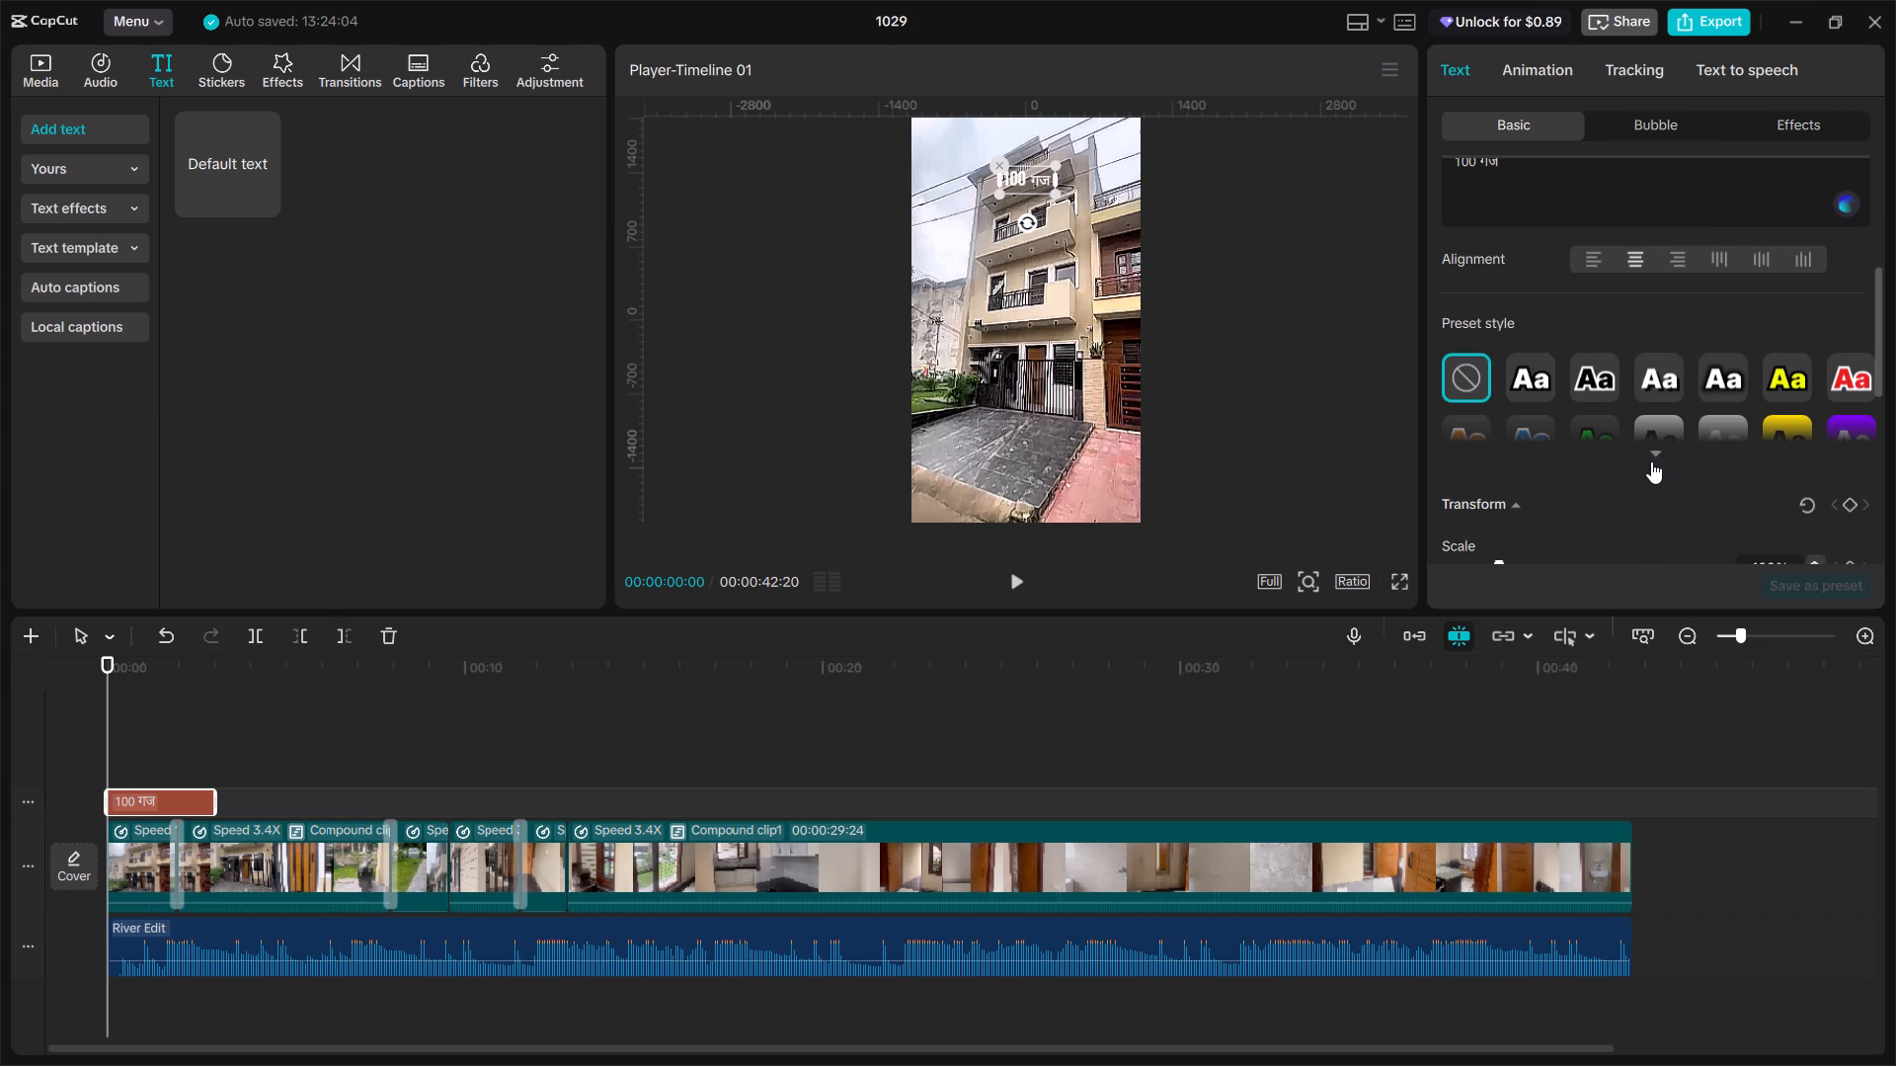
{"action": "left_click", "coordinate": [1662, 452]}
{"action": "left_click", "coordinate": [1661, 434]}
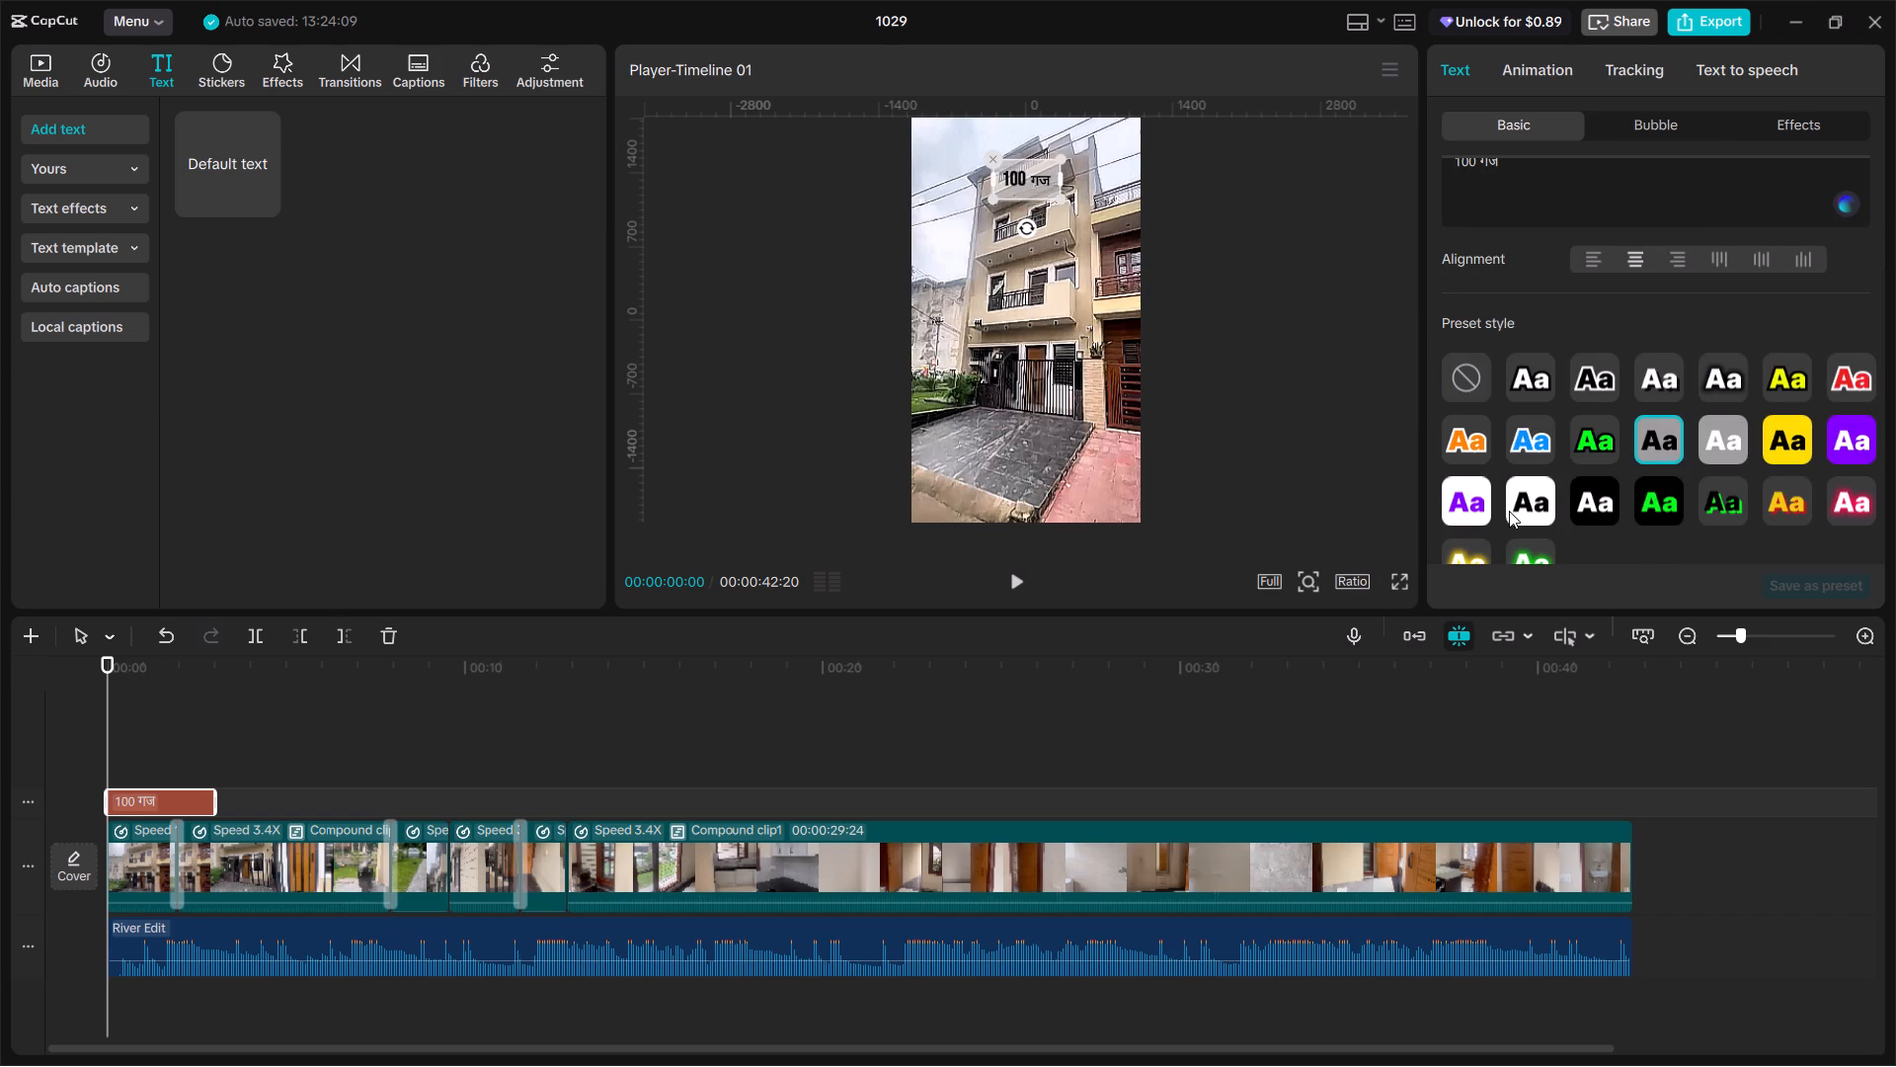
{"action": "left_click", "coordinate": [1529, 502]}
{"action": "left_click", "coordinate": [1598, 498]}
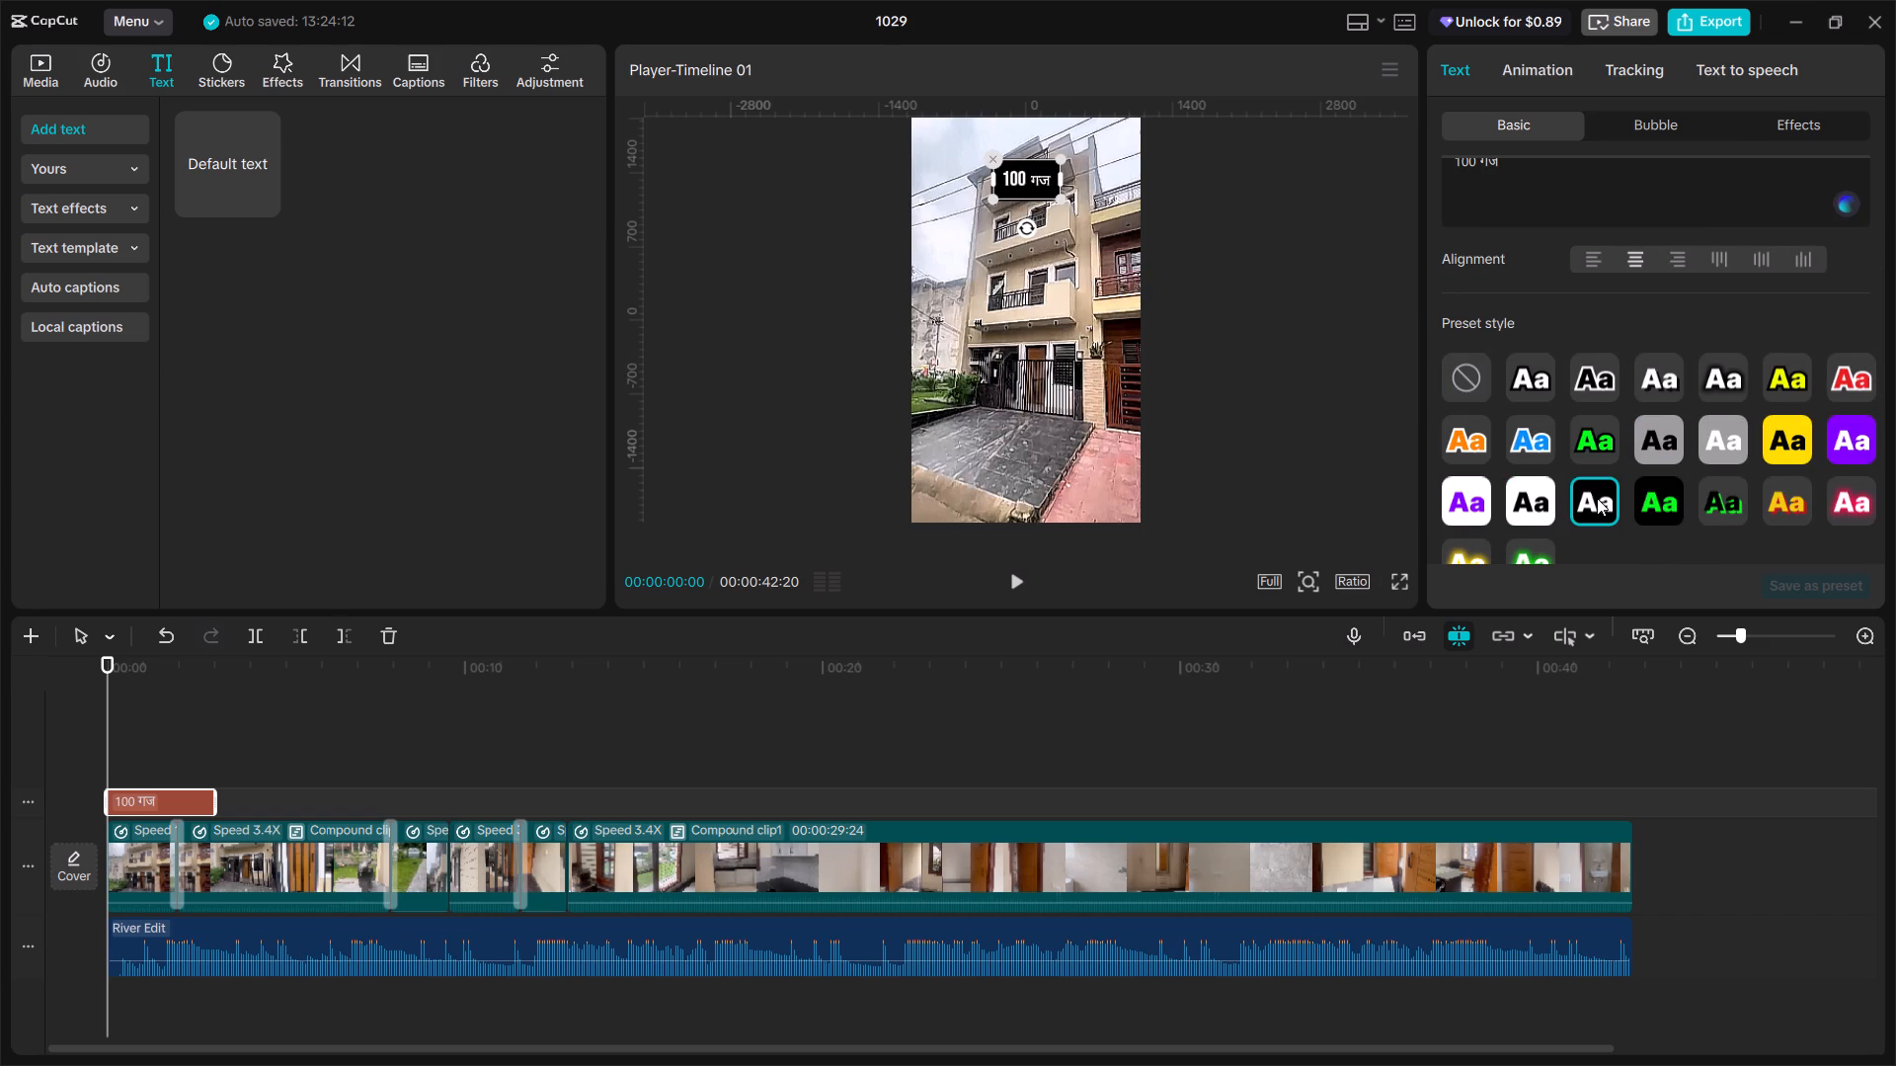
{"action": "left_click", "coordinate": [1525, 499]}
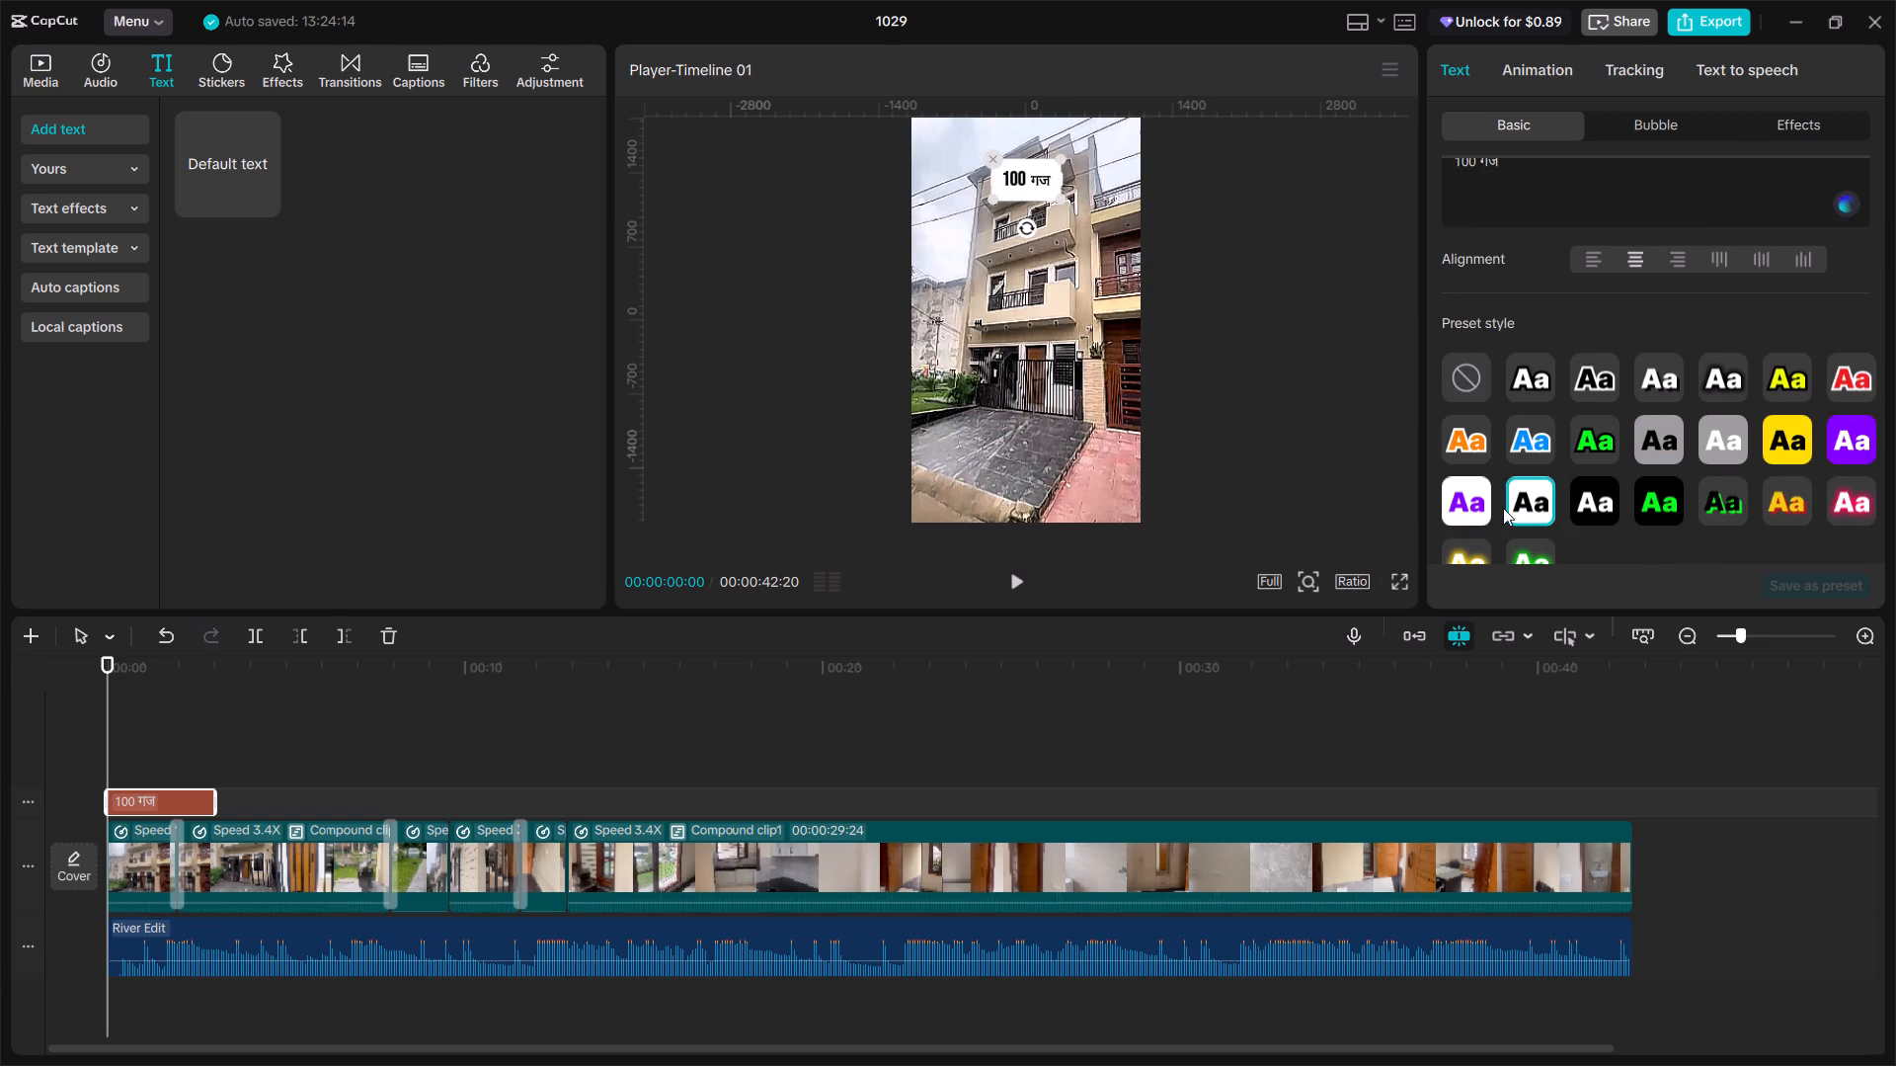
Move the white opening text label slightly higher, to the roofline of the house, and place the cursor after its wording.
{"action": "scroll", "coordinate": [1513, 415], "scroll_direction": "up", "scroll_amount": 6}
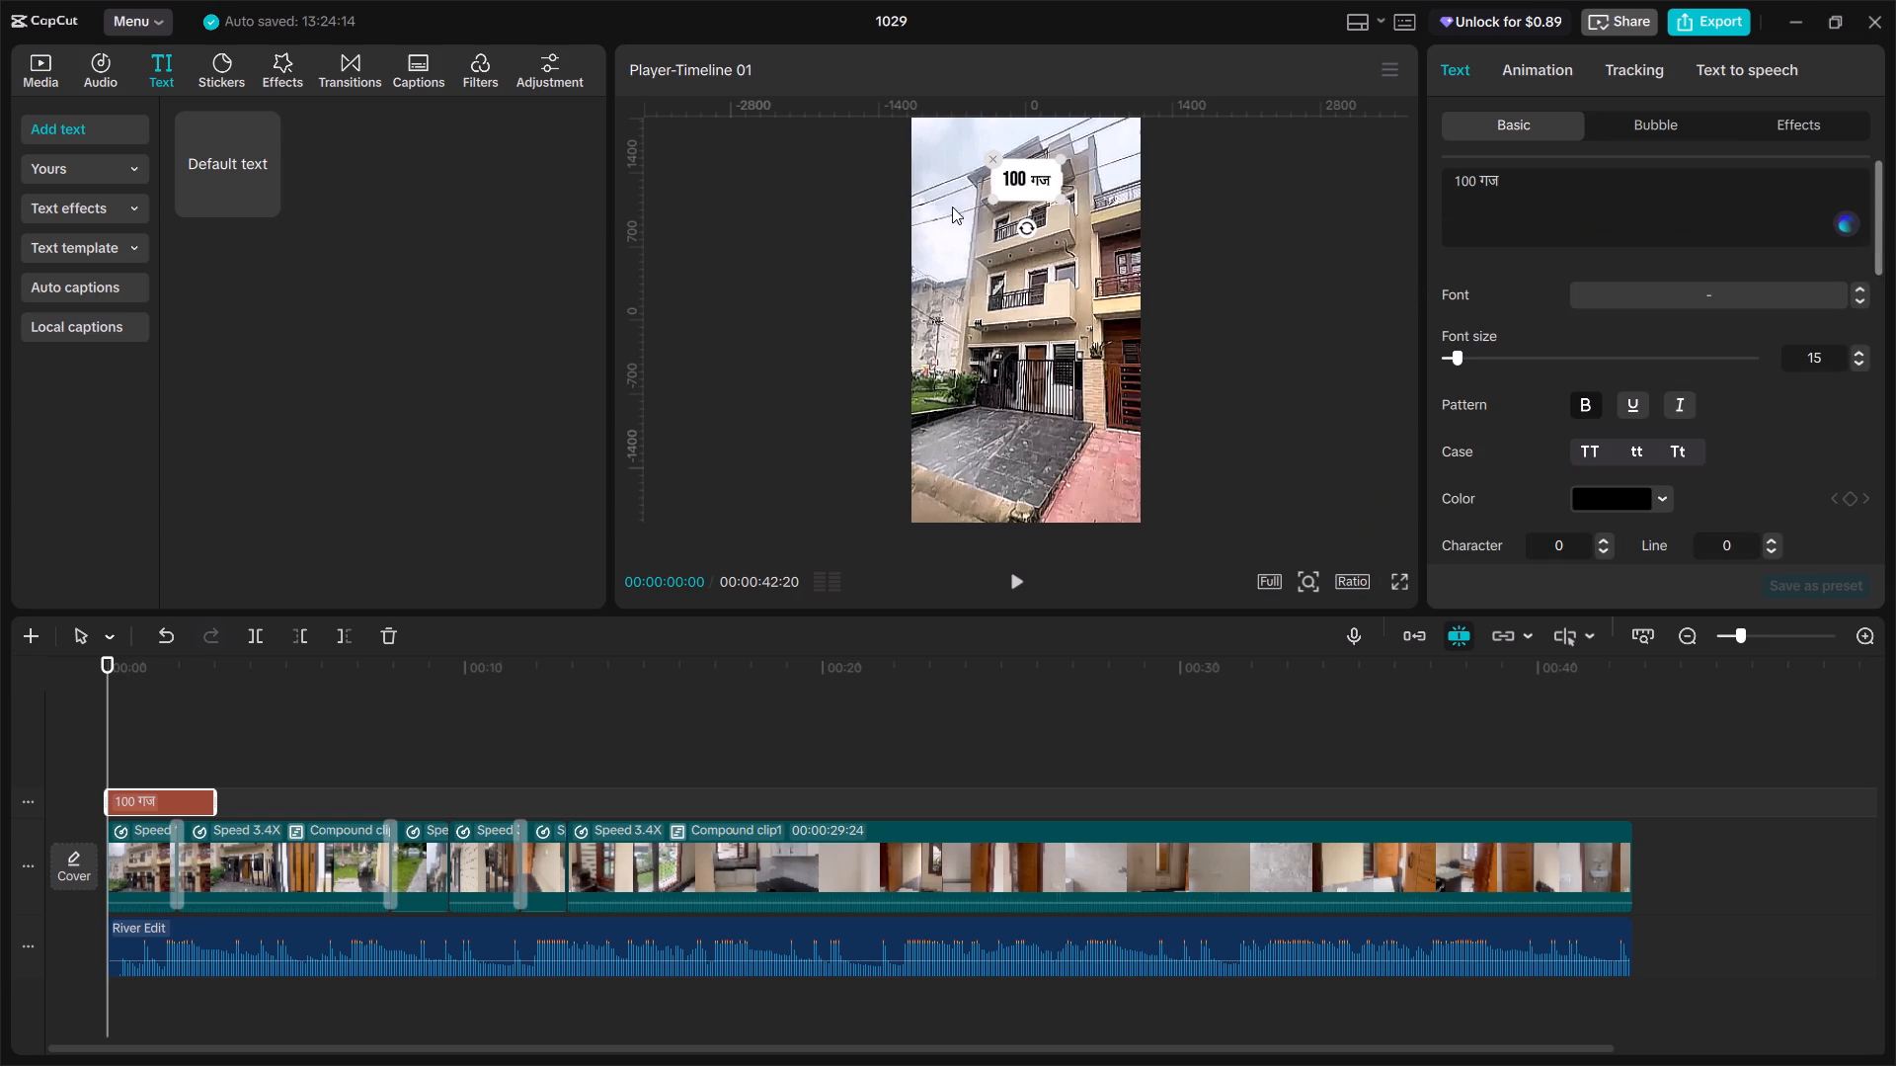
{"action": "left_click", "coordinate": [1054, 200]}
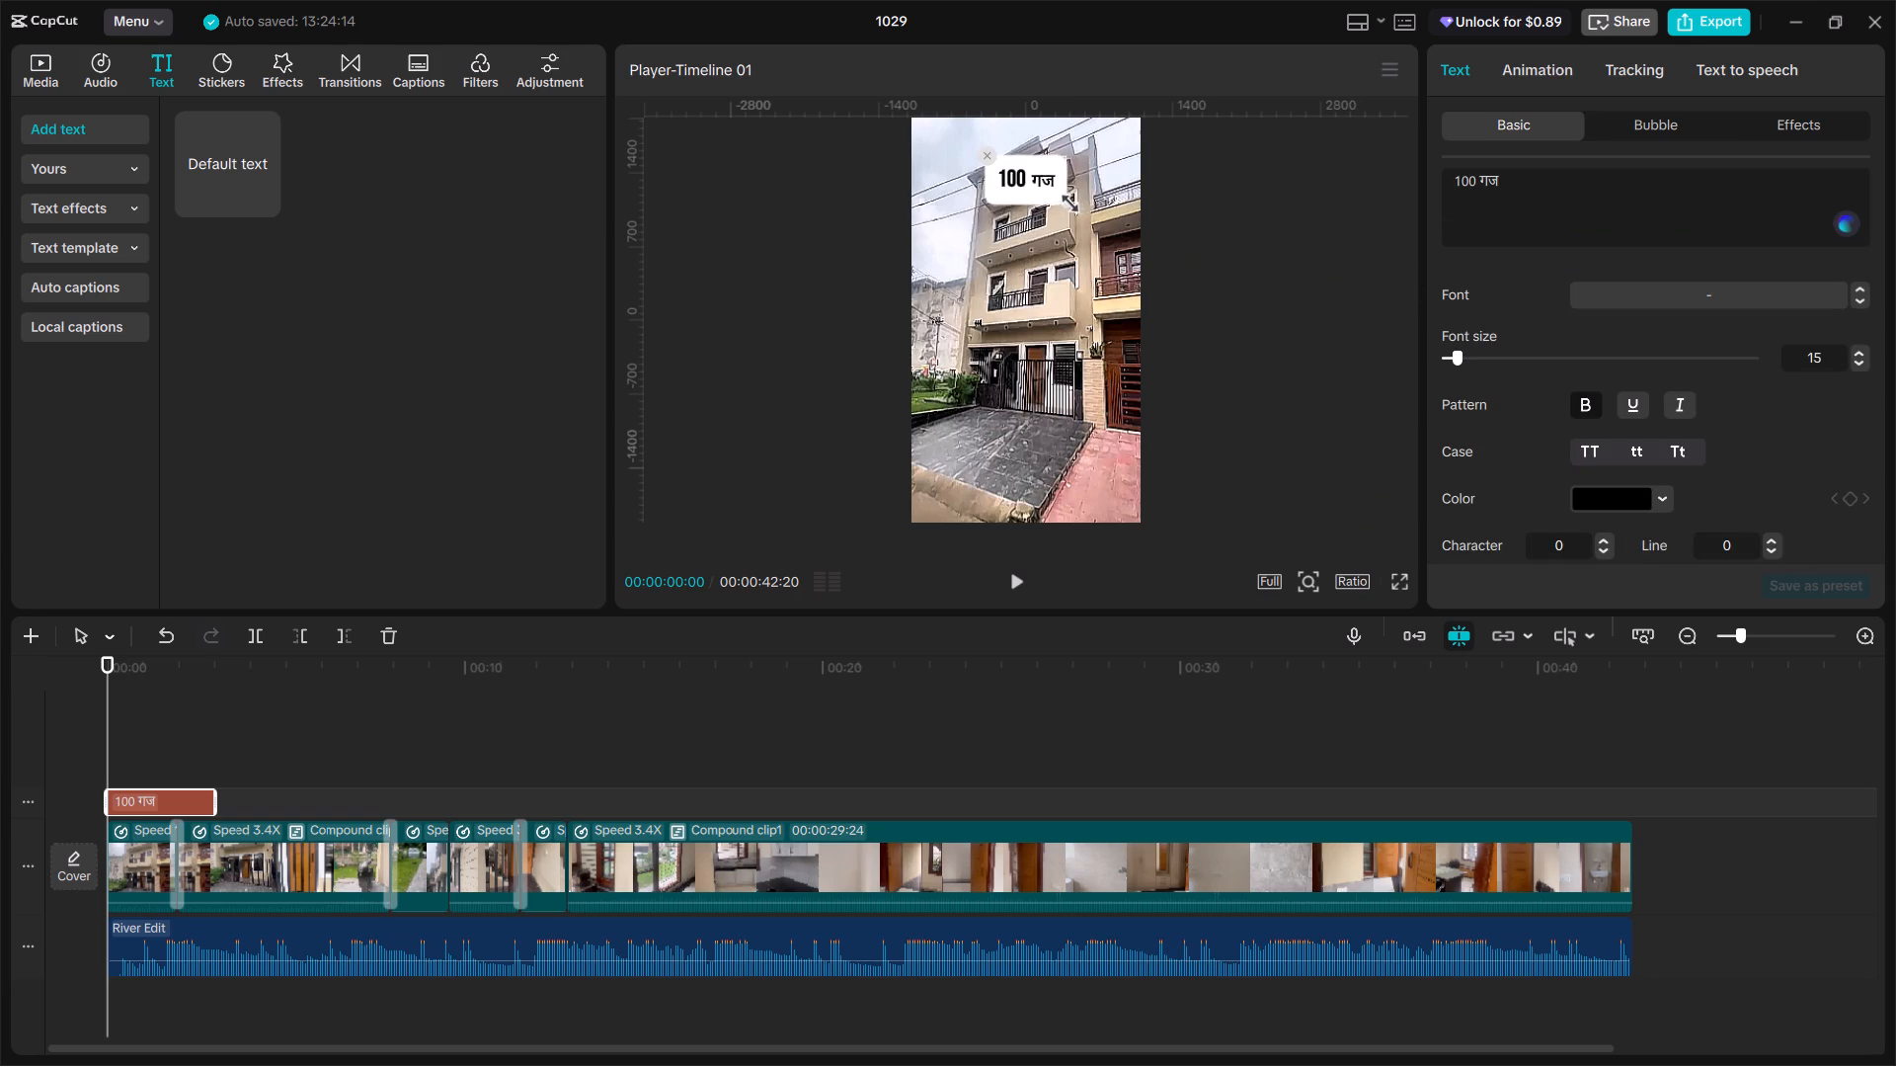
{"action": "left_click", "coordinate": [1494, 178]}
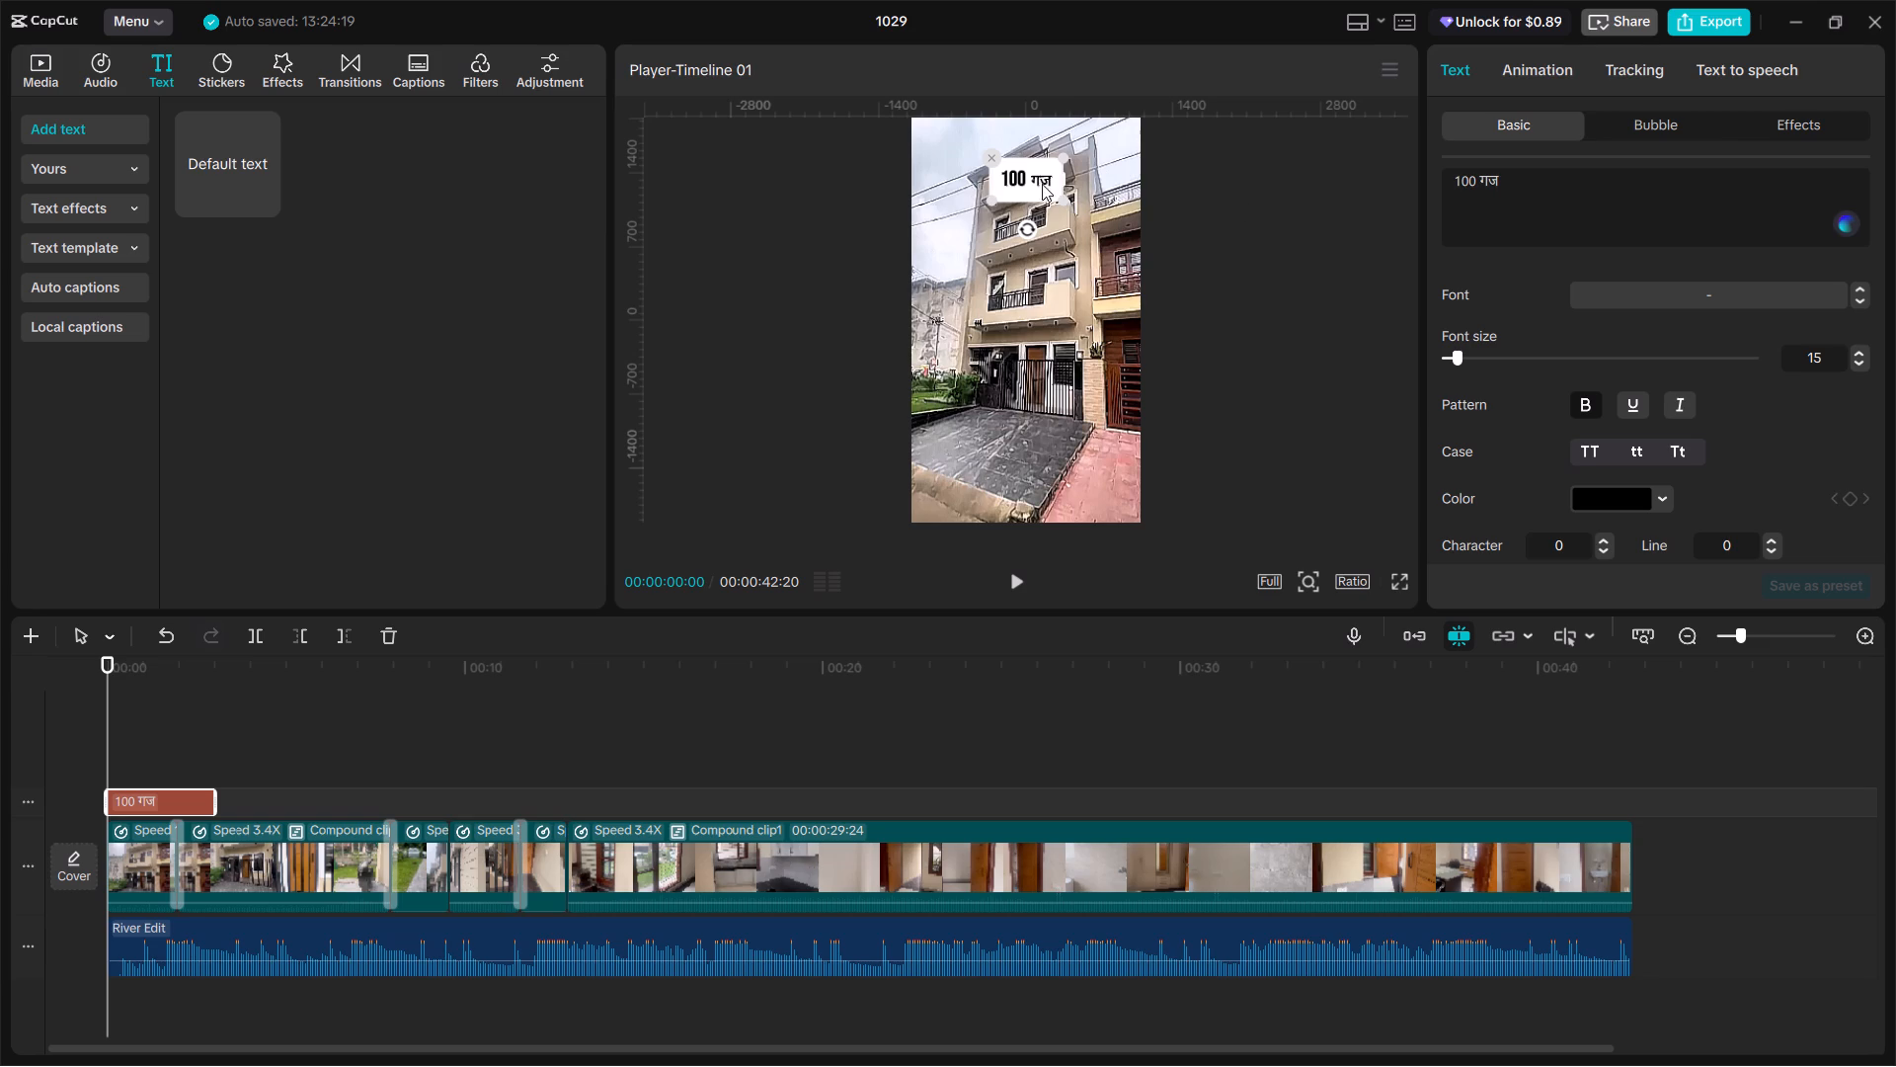
{"action": "left_click", "coordinate": [1024, 178]}
{"action": "left_click_drag", "start_coordinate": [1024, 178], "coordinate": [1024, 167]}
{"action": "left_click", "coordinate": [1513, 192]}
{"action": "left_click_drag", "start_coordinate": [1021, 180], "coordinate": [1018, 164]}
{"action": "left_click", "coordinate": [1506, 188]}
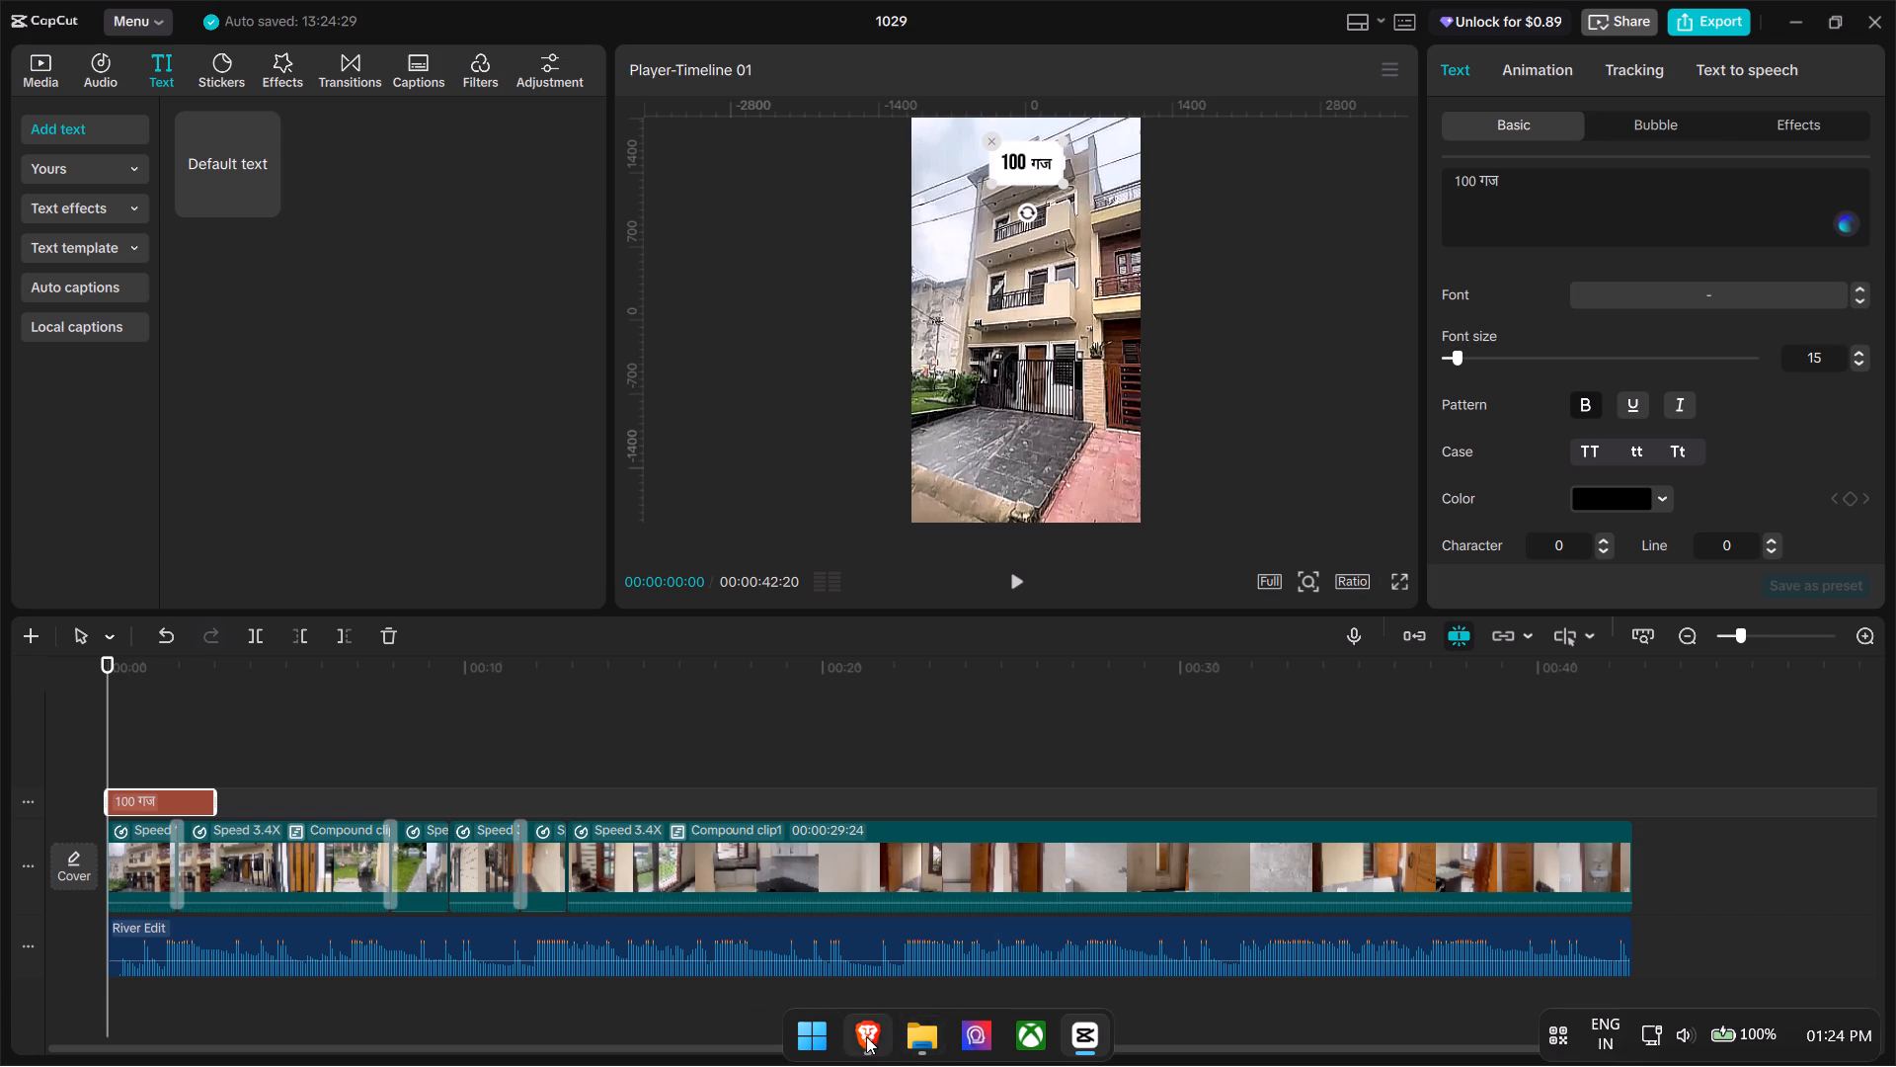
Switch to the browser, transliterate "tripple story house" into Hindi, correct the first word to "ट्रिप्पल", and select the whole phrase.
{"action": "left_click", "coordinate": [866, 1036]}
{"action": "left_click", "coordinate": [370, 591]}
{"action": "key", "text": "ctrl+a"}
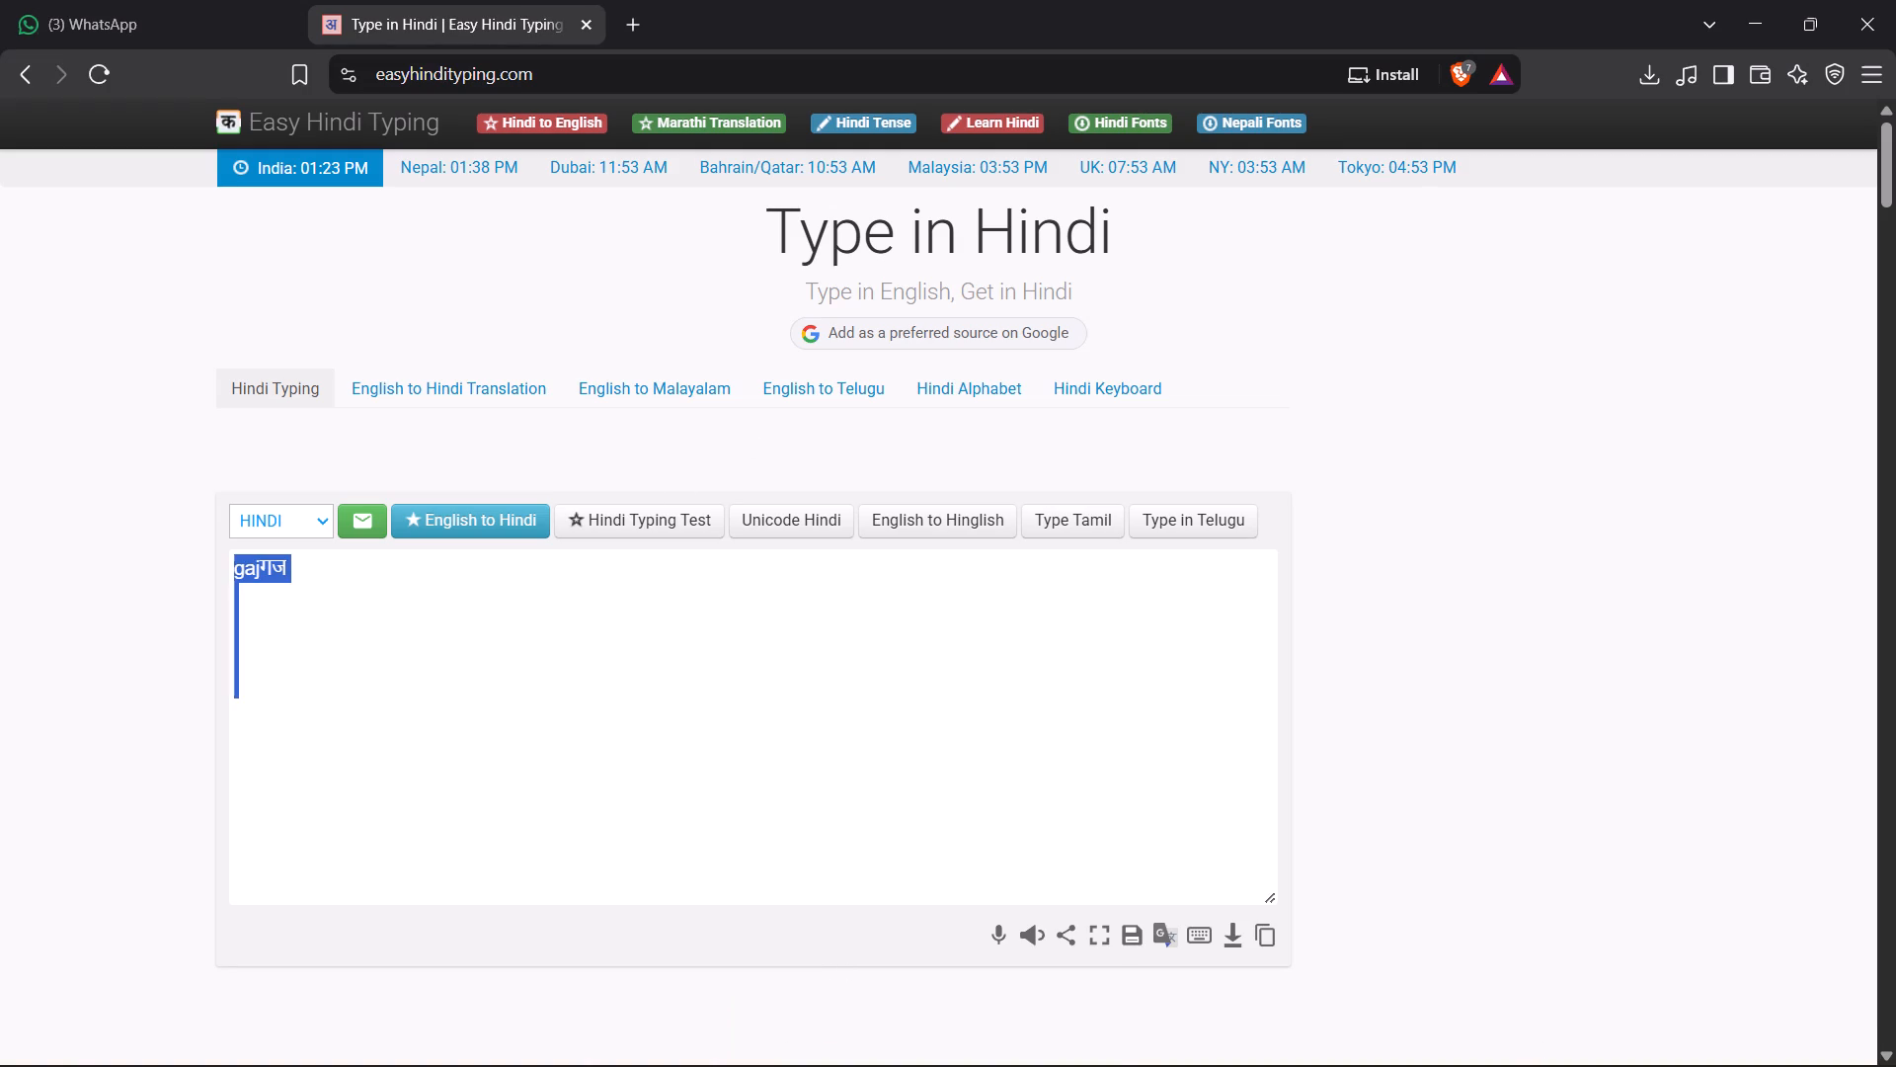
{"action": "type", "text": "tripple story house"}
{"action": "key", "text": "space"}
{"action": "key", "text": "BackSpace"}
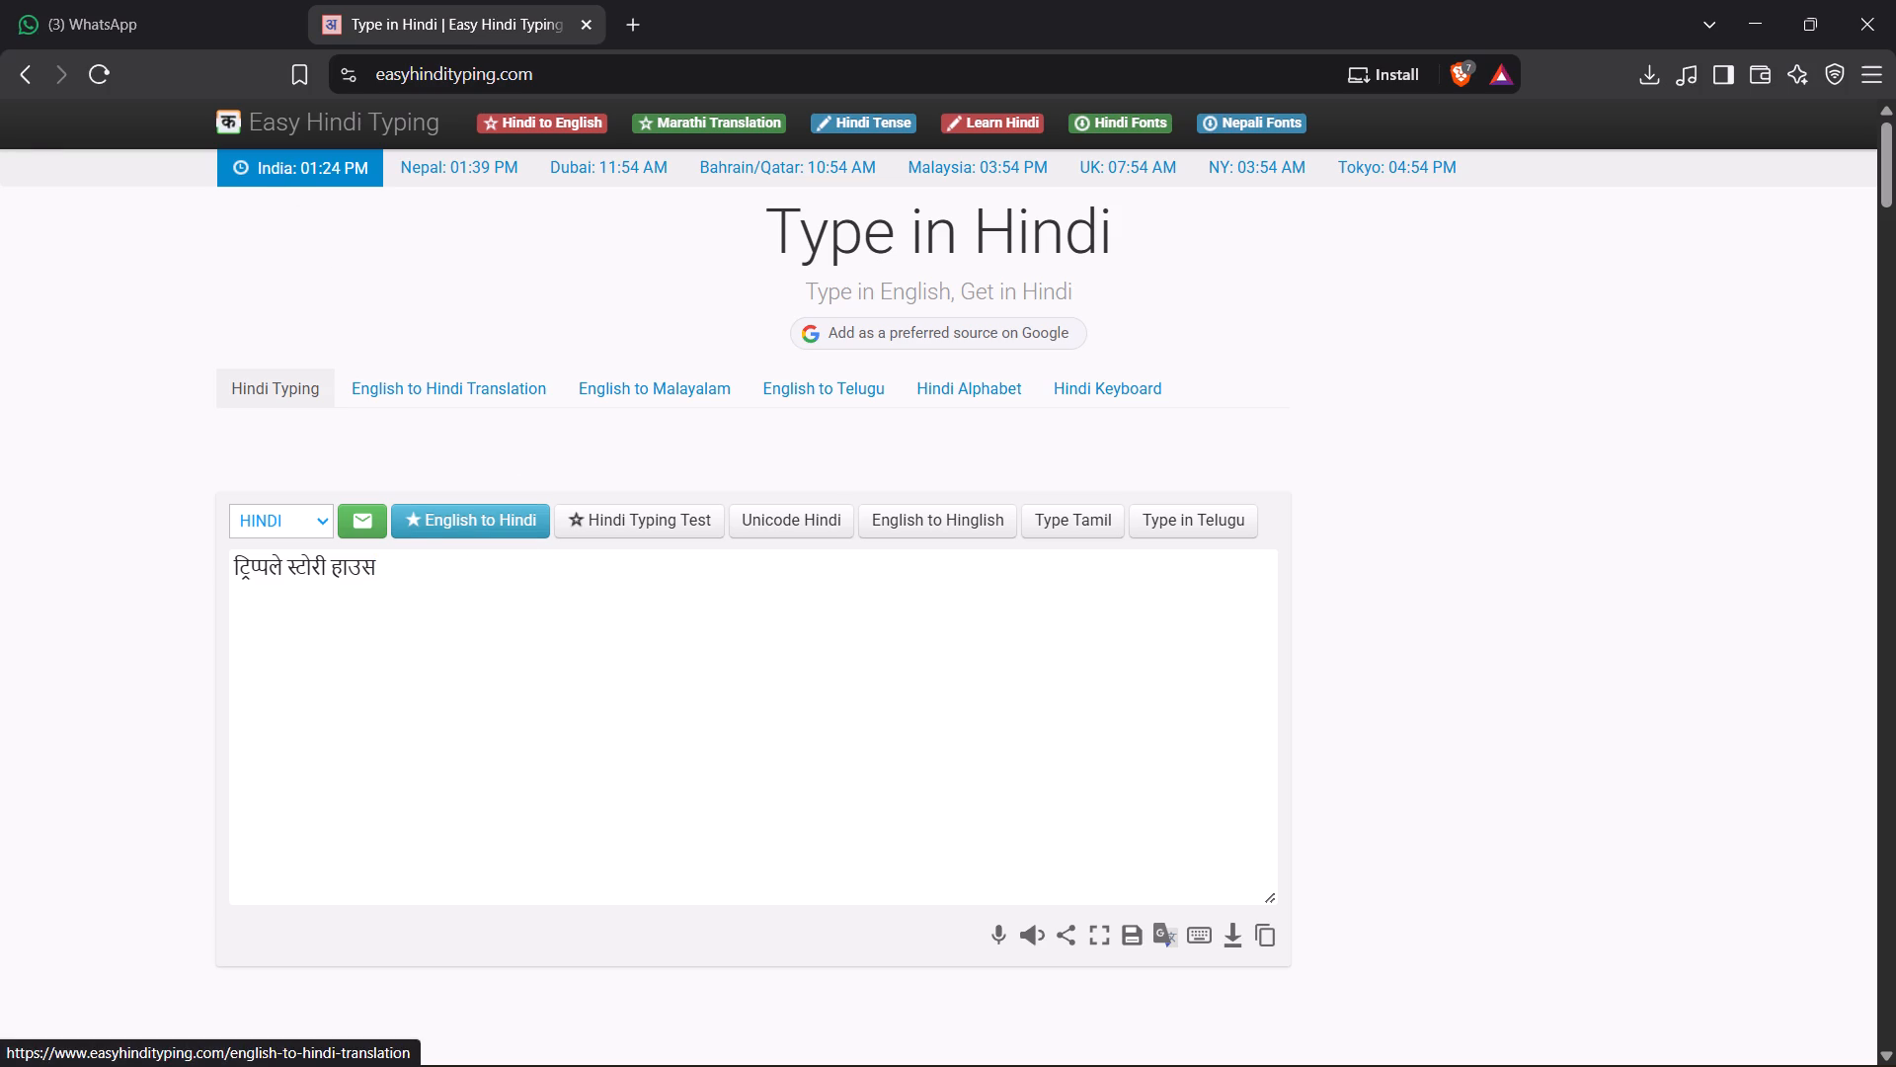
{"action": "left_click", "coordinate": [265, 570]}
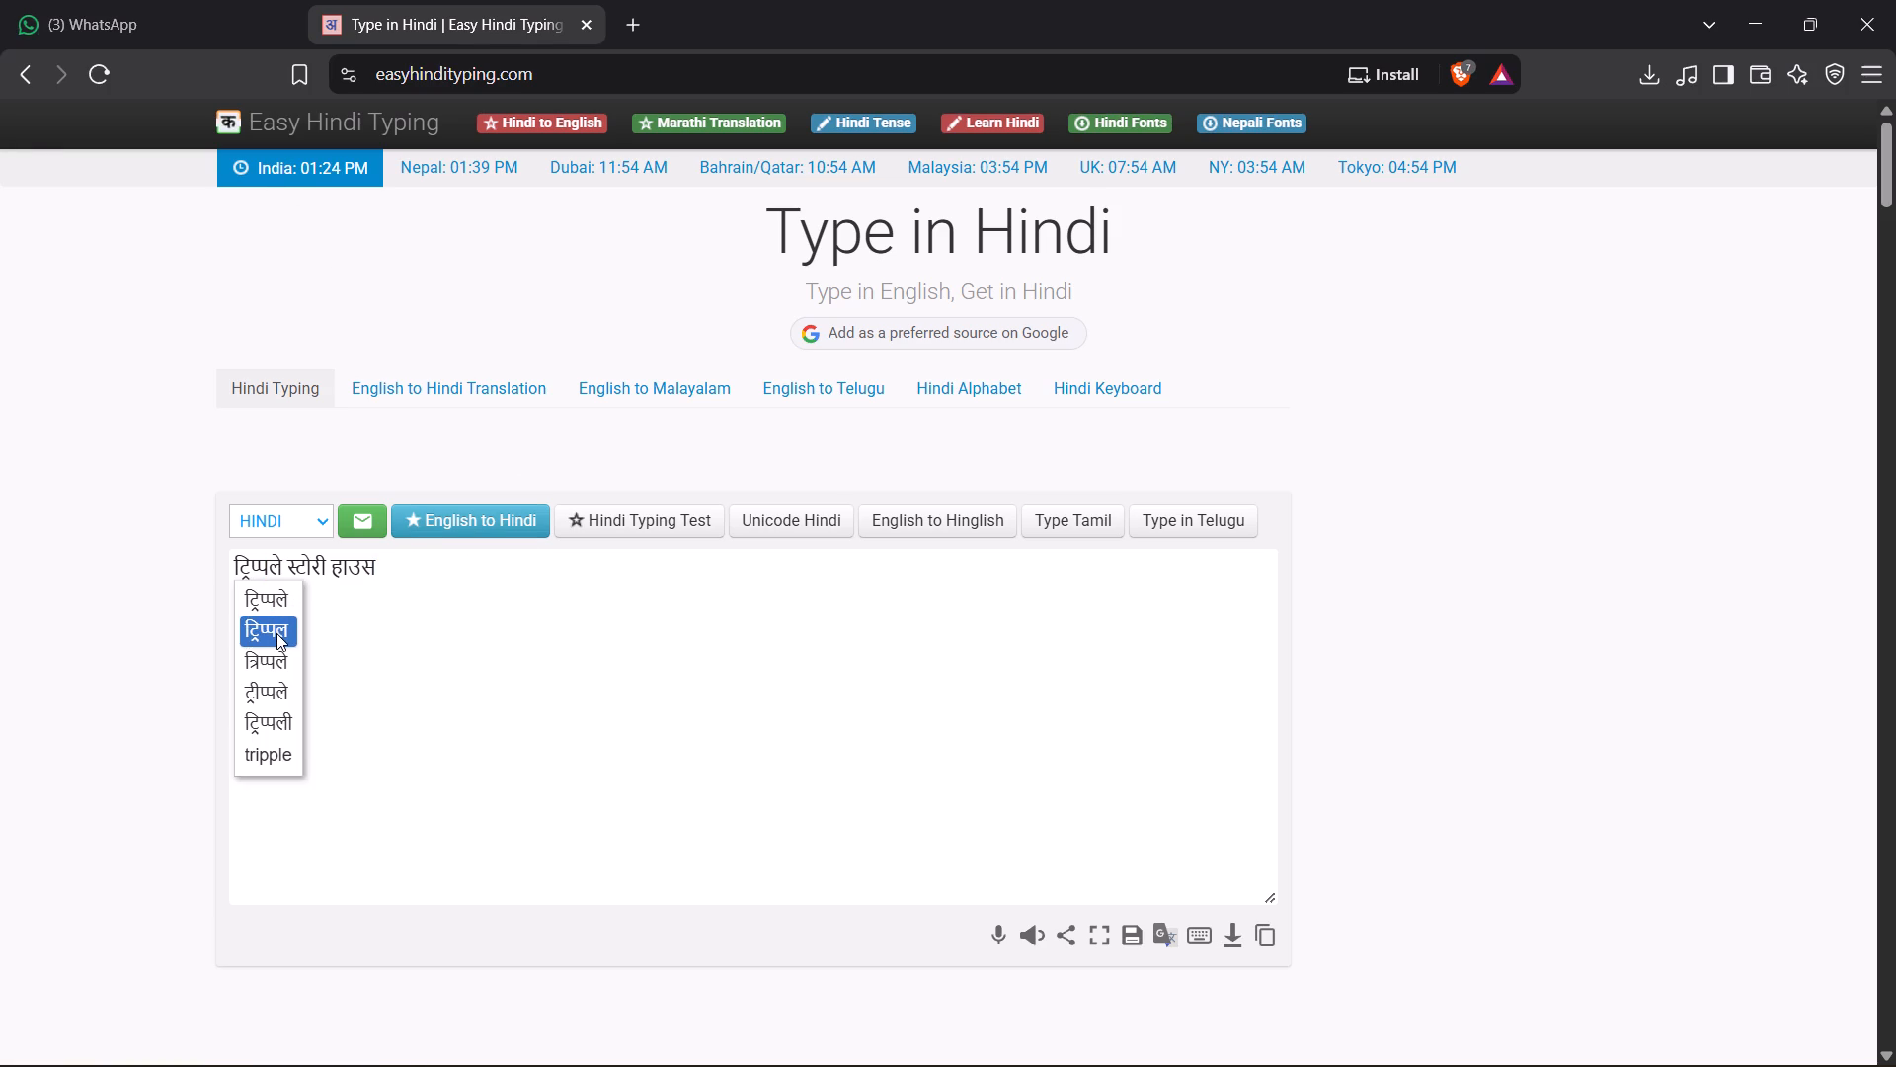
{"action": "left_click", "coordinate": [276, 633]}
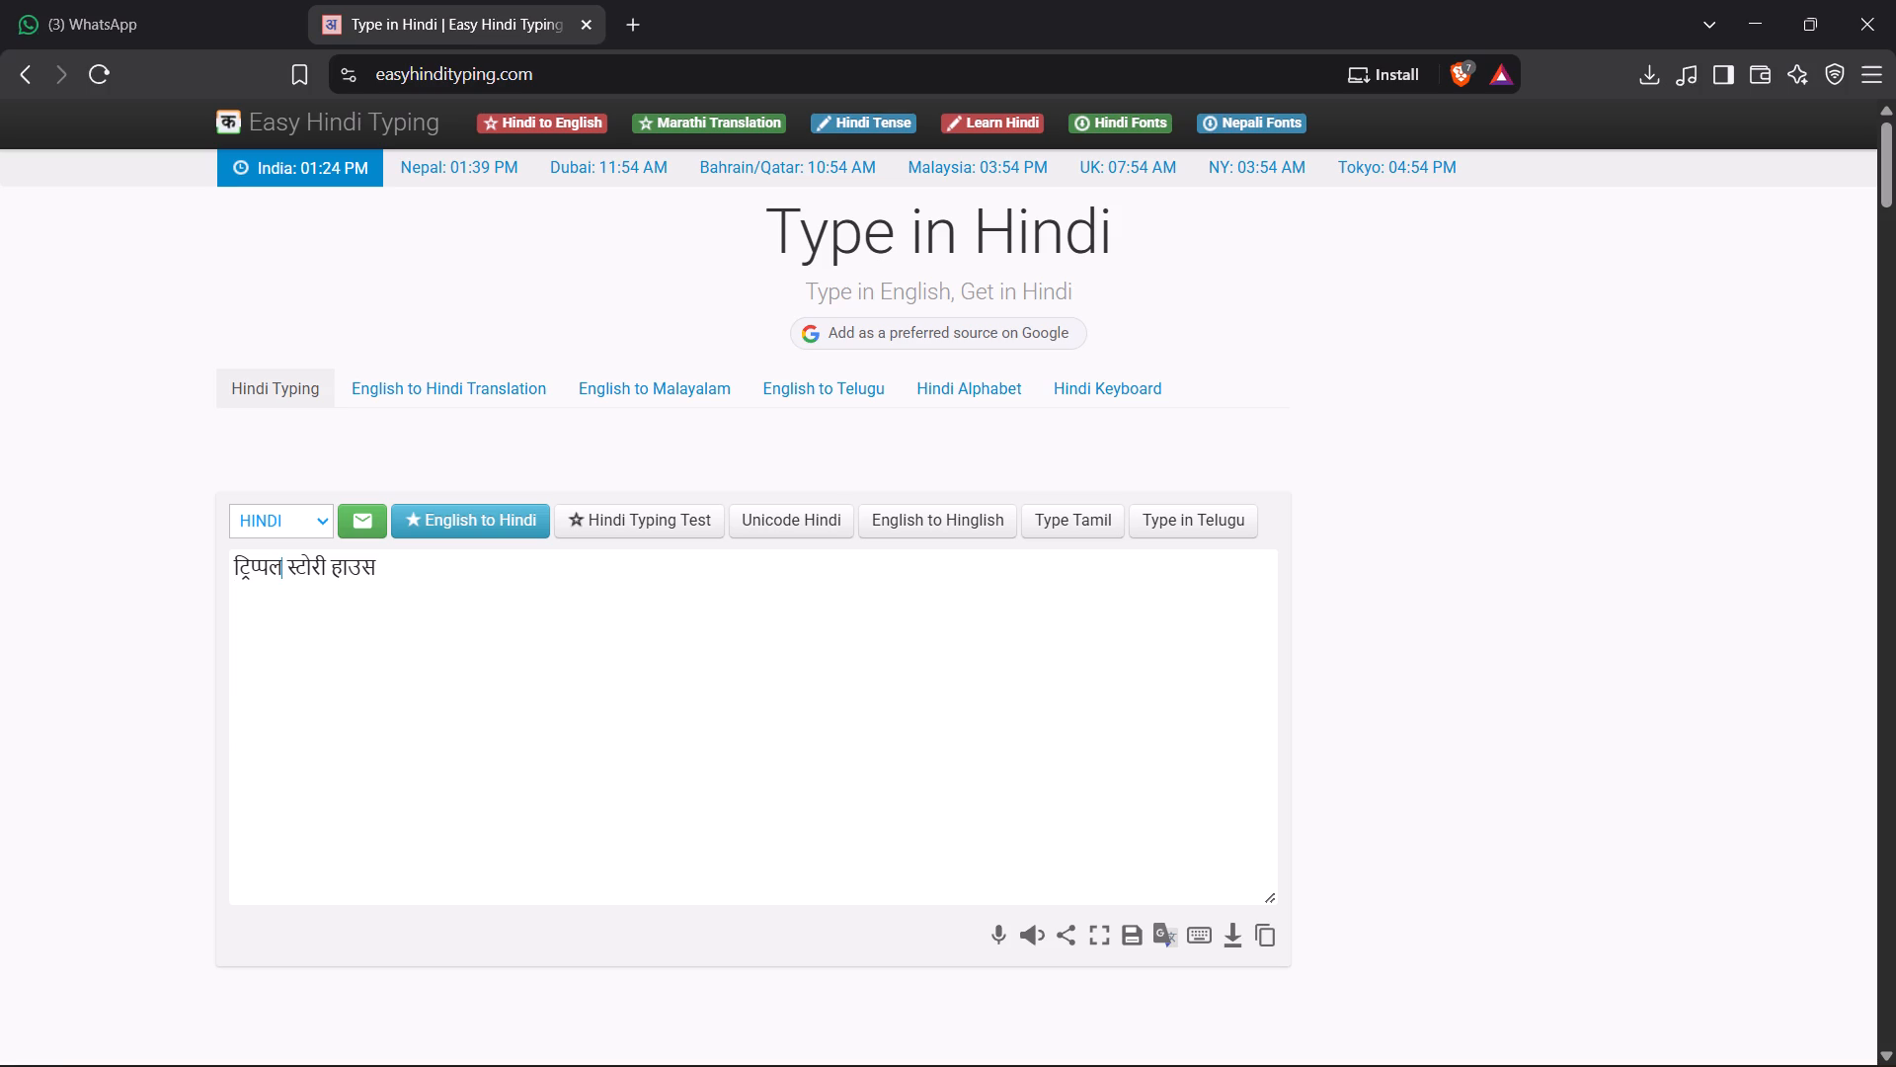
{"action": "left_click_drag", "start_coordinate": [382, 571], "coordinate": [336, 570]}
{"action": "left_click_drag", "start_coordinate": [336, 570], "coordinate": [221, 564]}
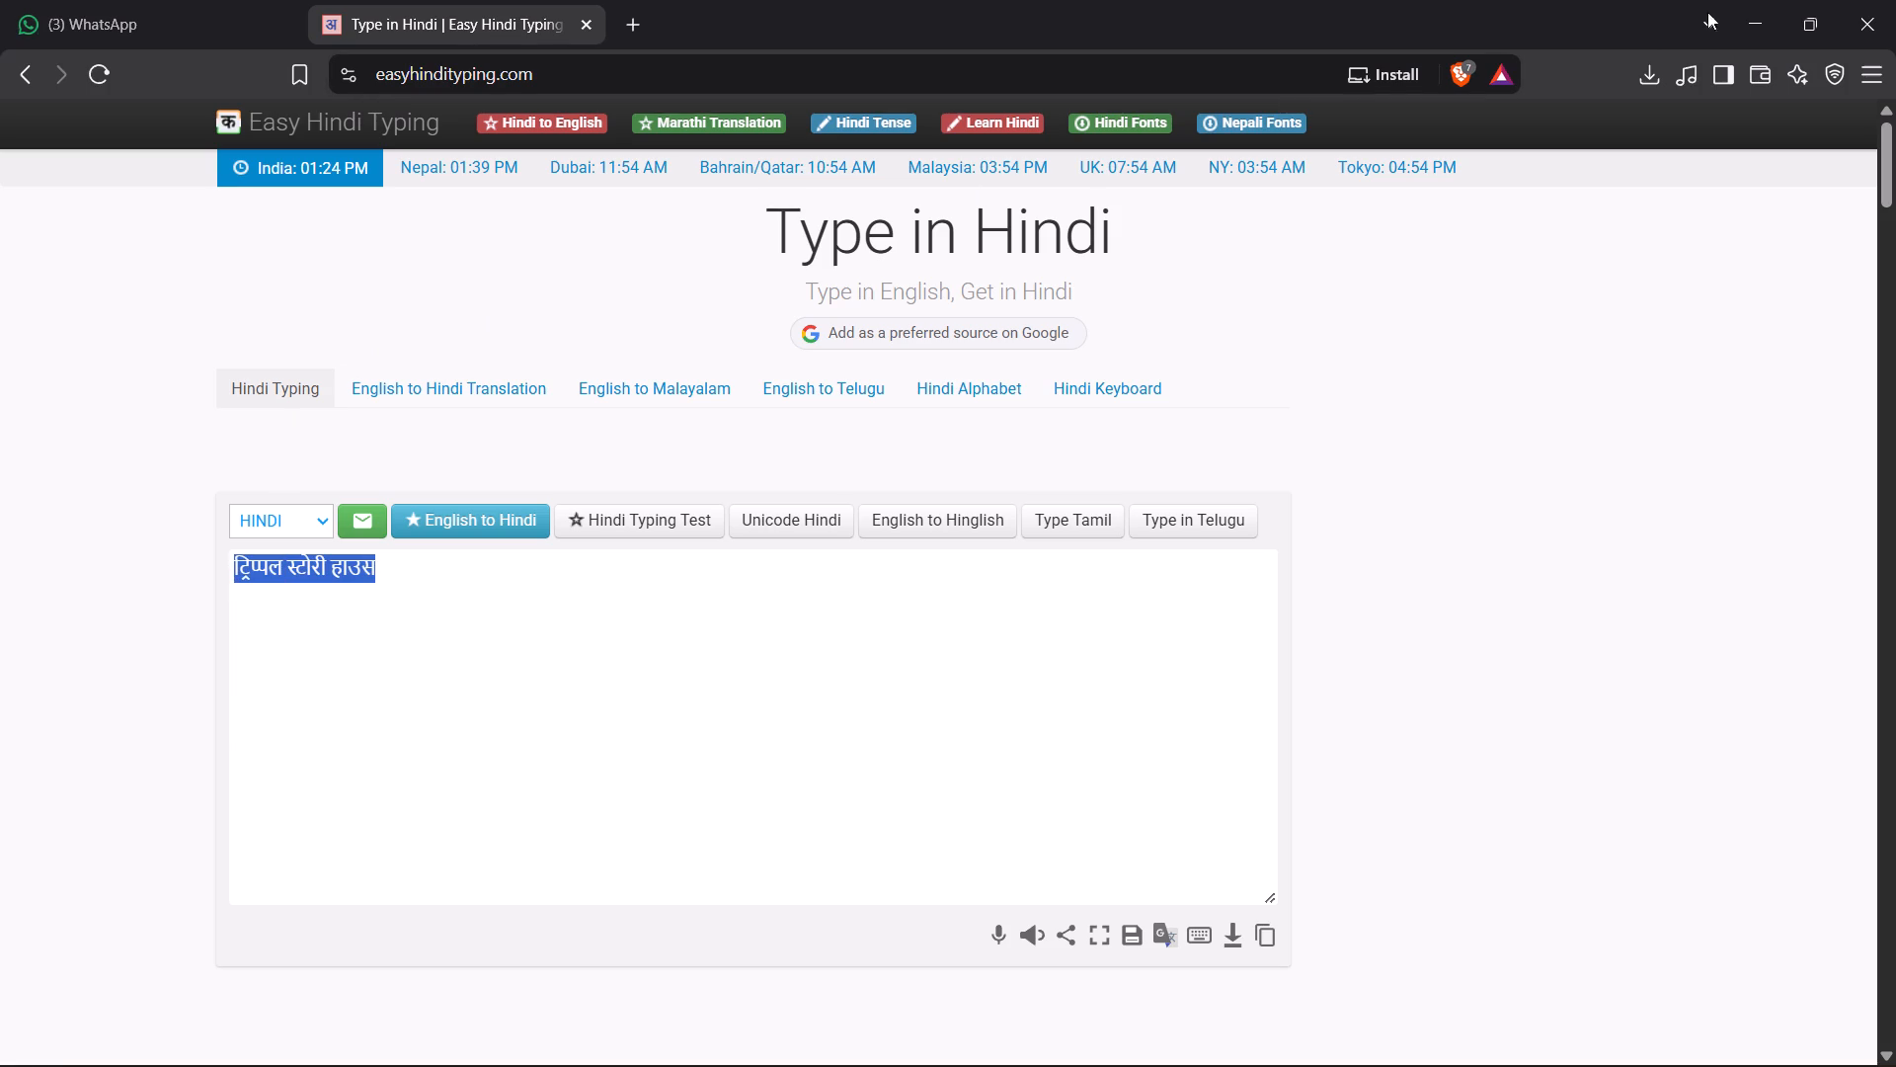
Return to CapCut and replace the Hindi word in the opening text with "GAJ", making it "100 GAJ".
{"action": "left_click", "coordinate": [1763, 8]}
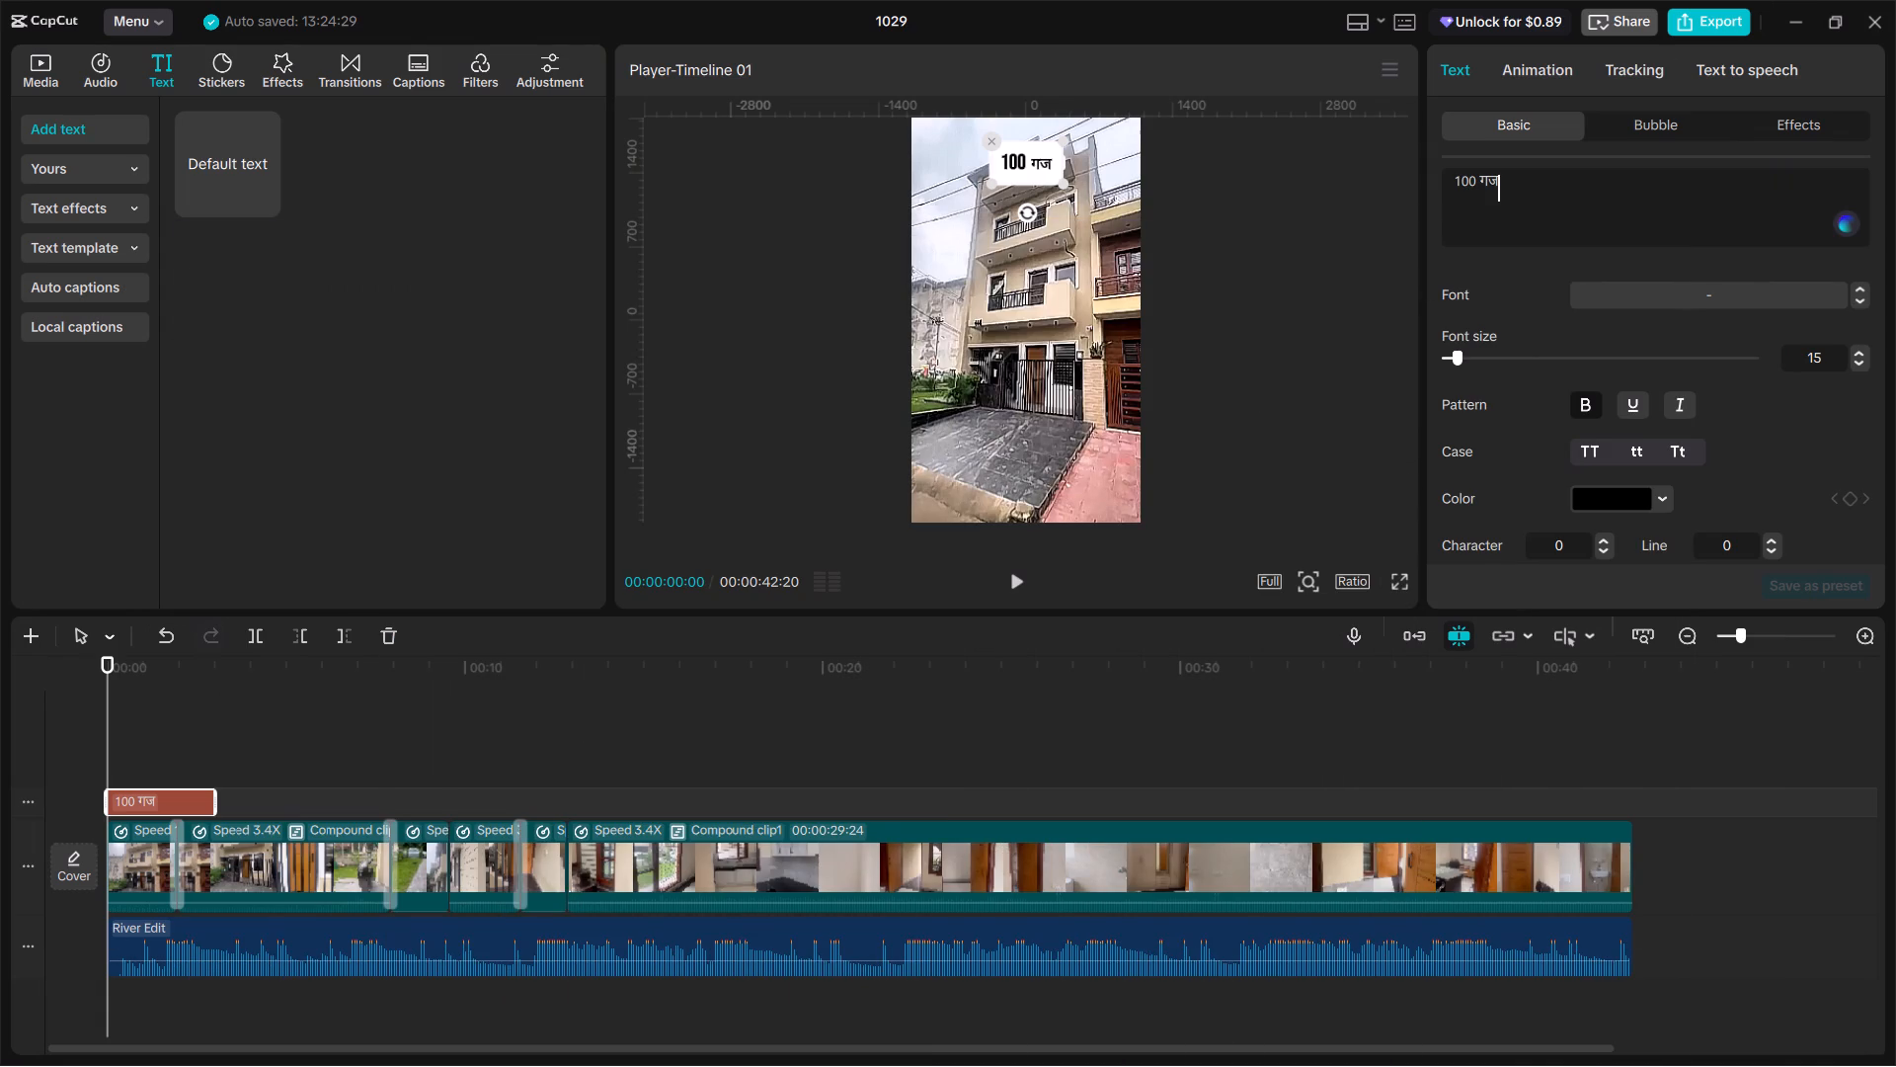
{"action": "key", "text": "ctrl+BackSpace"}
{"action": "key", "text": "ctrl+BackSpace"}
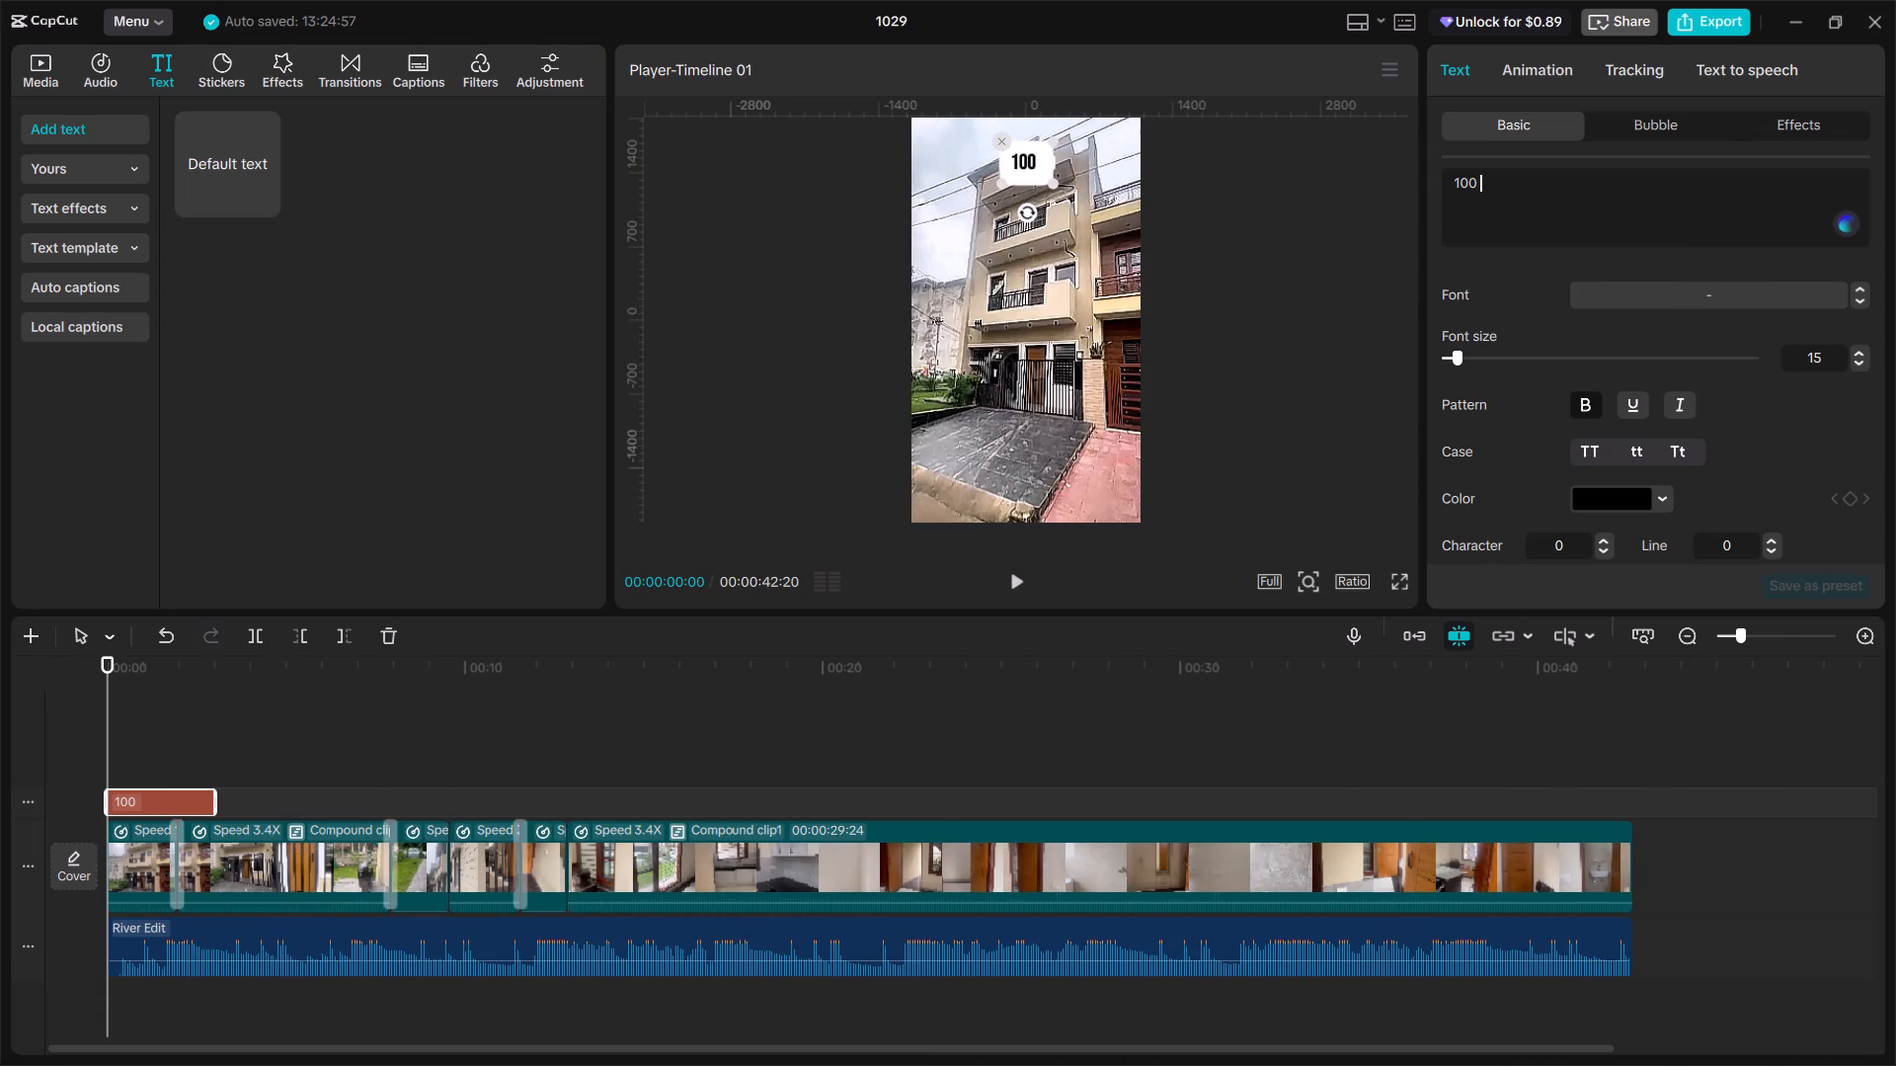
{"action": "type", "text": "GAJ"}
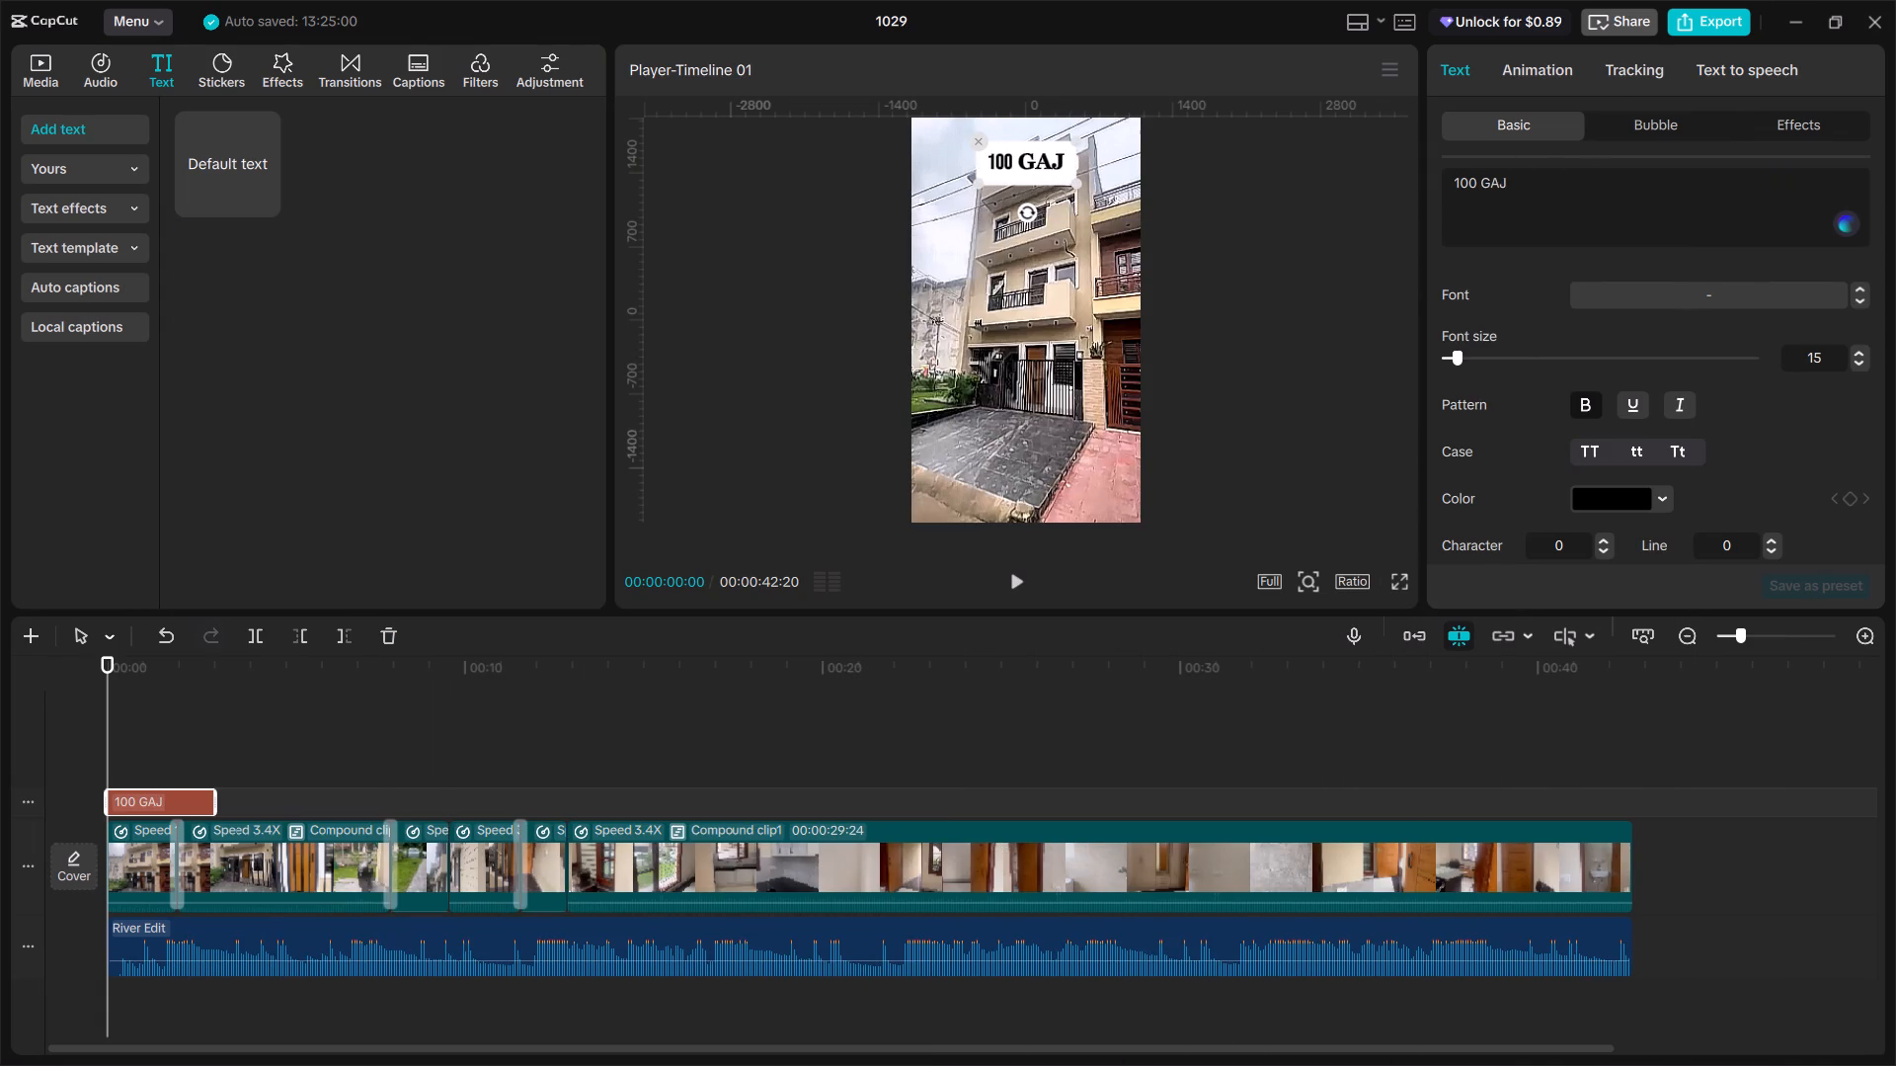
Set the font size of only the number "100" in the opening text to 18.
{"action": "left_click_drag", "start_coordinate": [1473, 182], "coordinate": [1433, 190]}
{"action": "scroll", "coordinate": [1720, 382], "scroll_direction": "down", "scroll_amount": 2}
{"action": "scroll", "coordinate": [1727, 383], "scroll_direction": "up", "scroll_amount": 1}
{"action": "triple_click", "coordinate": [1858, 241]}
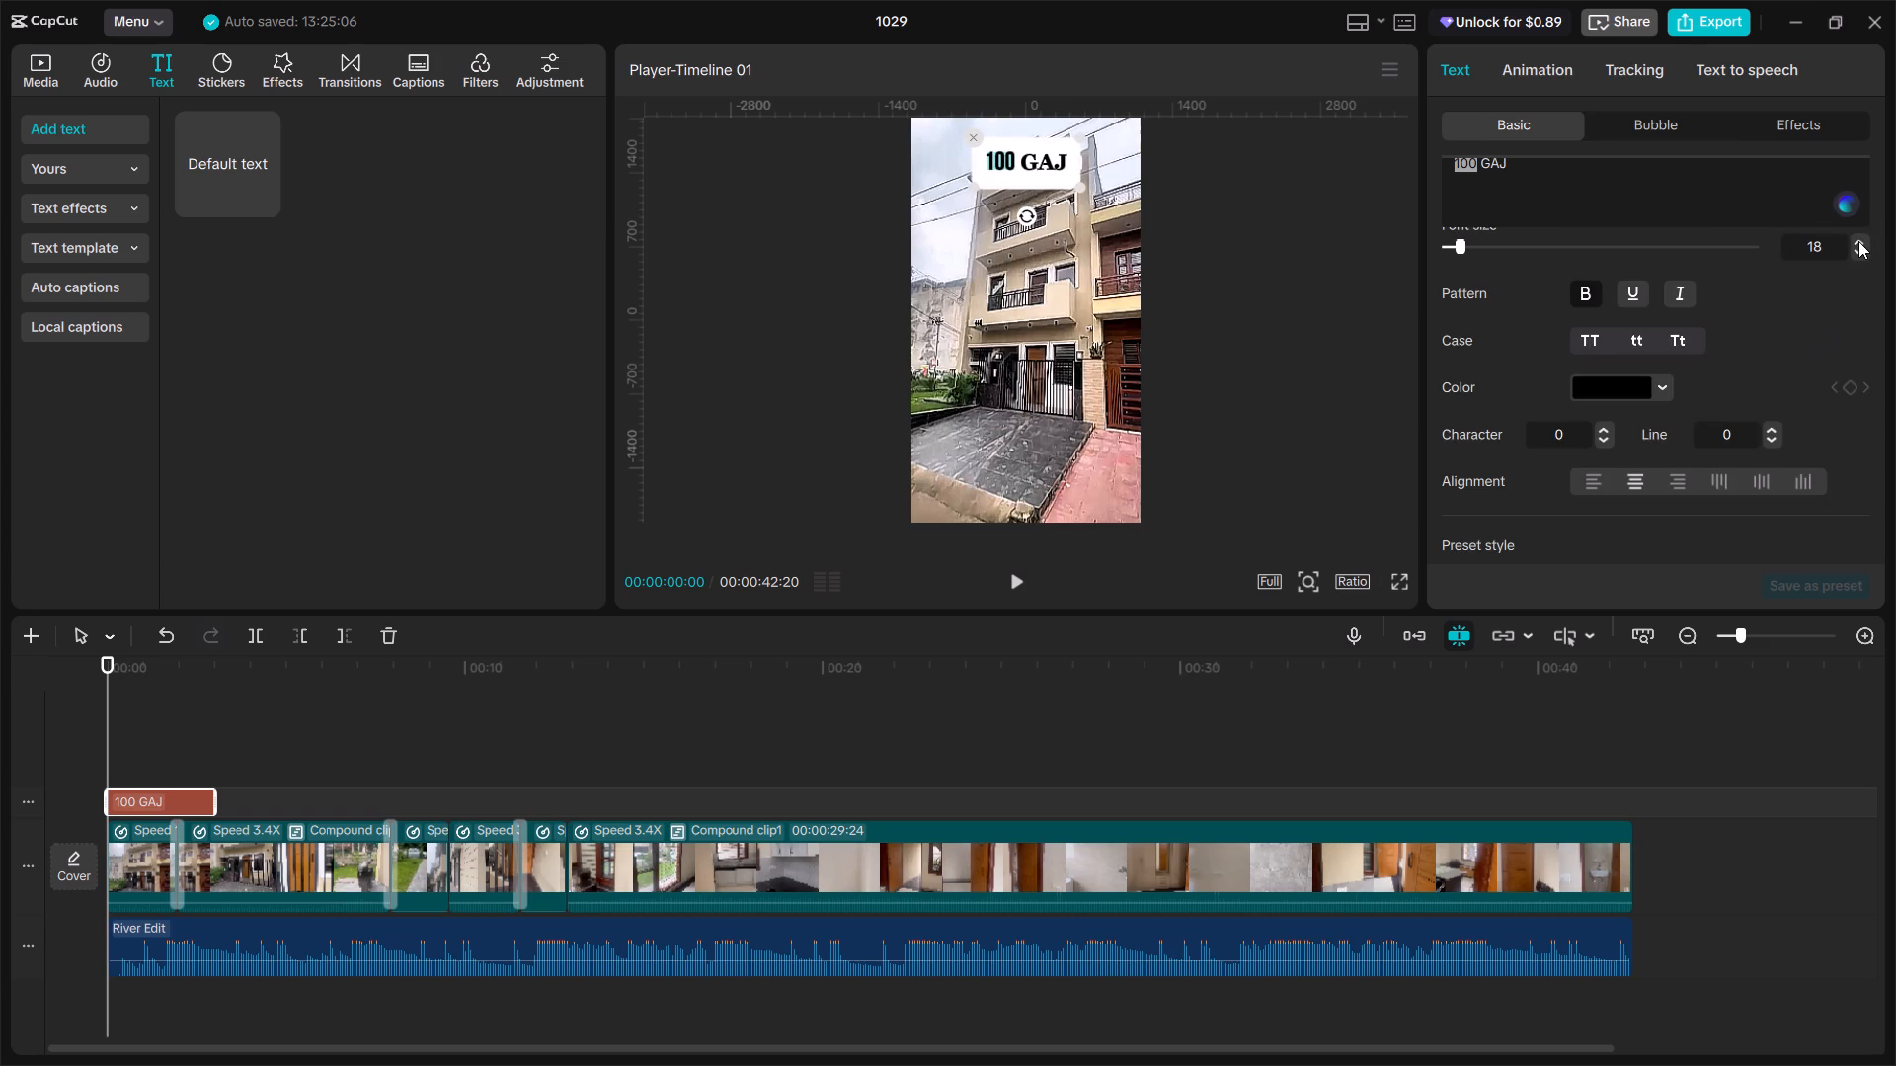
Increase the font size of the number "100" in the opening text by one more step.
{"action": "left_click", "coordinate": [1858, 241]}
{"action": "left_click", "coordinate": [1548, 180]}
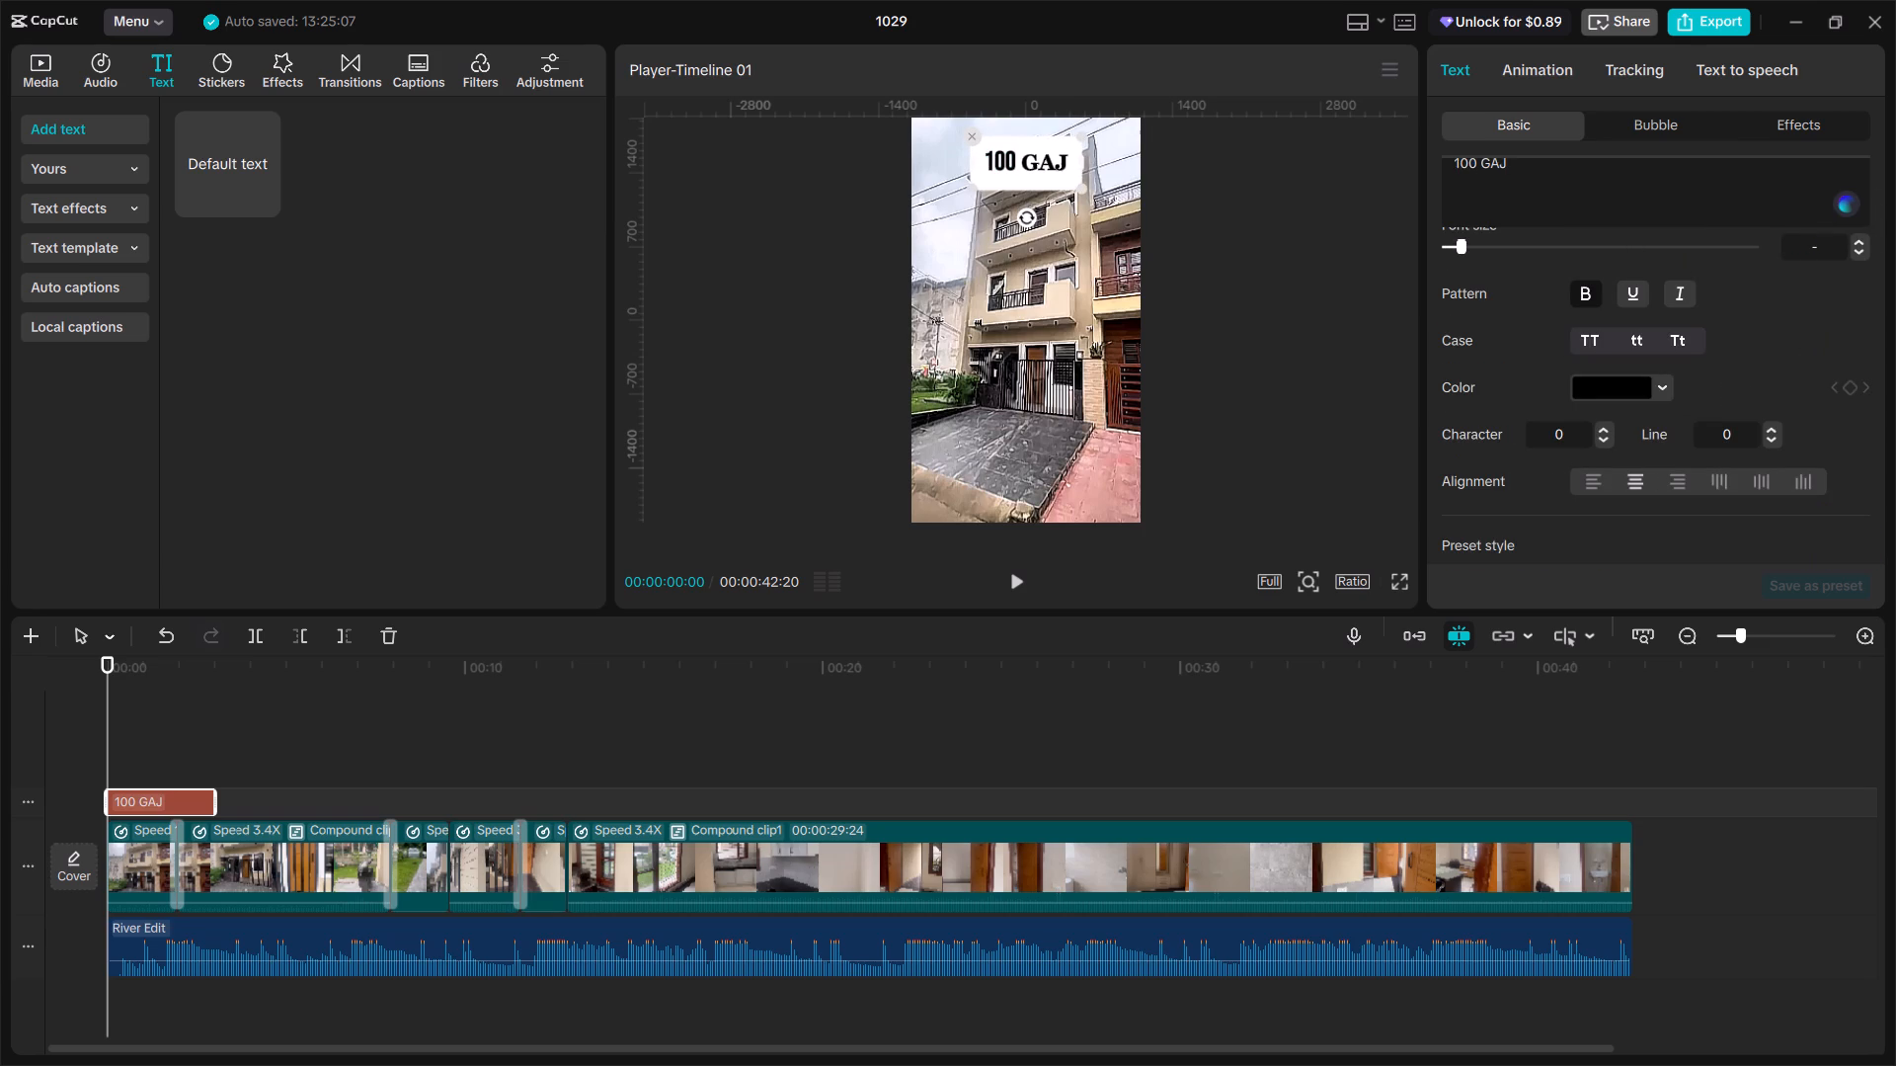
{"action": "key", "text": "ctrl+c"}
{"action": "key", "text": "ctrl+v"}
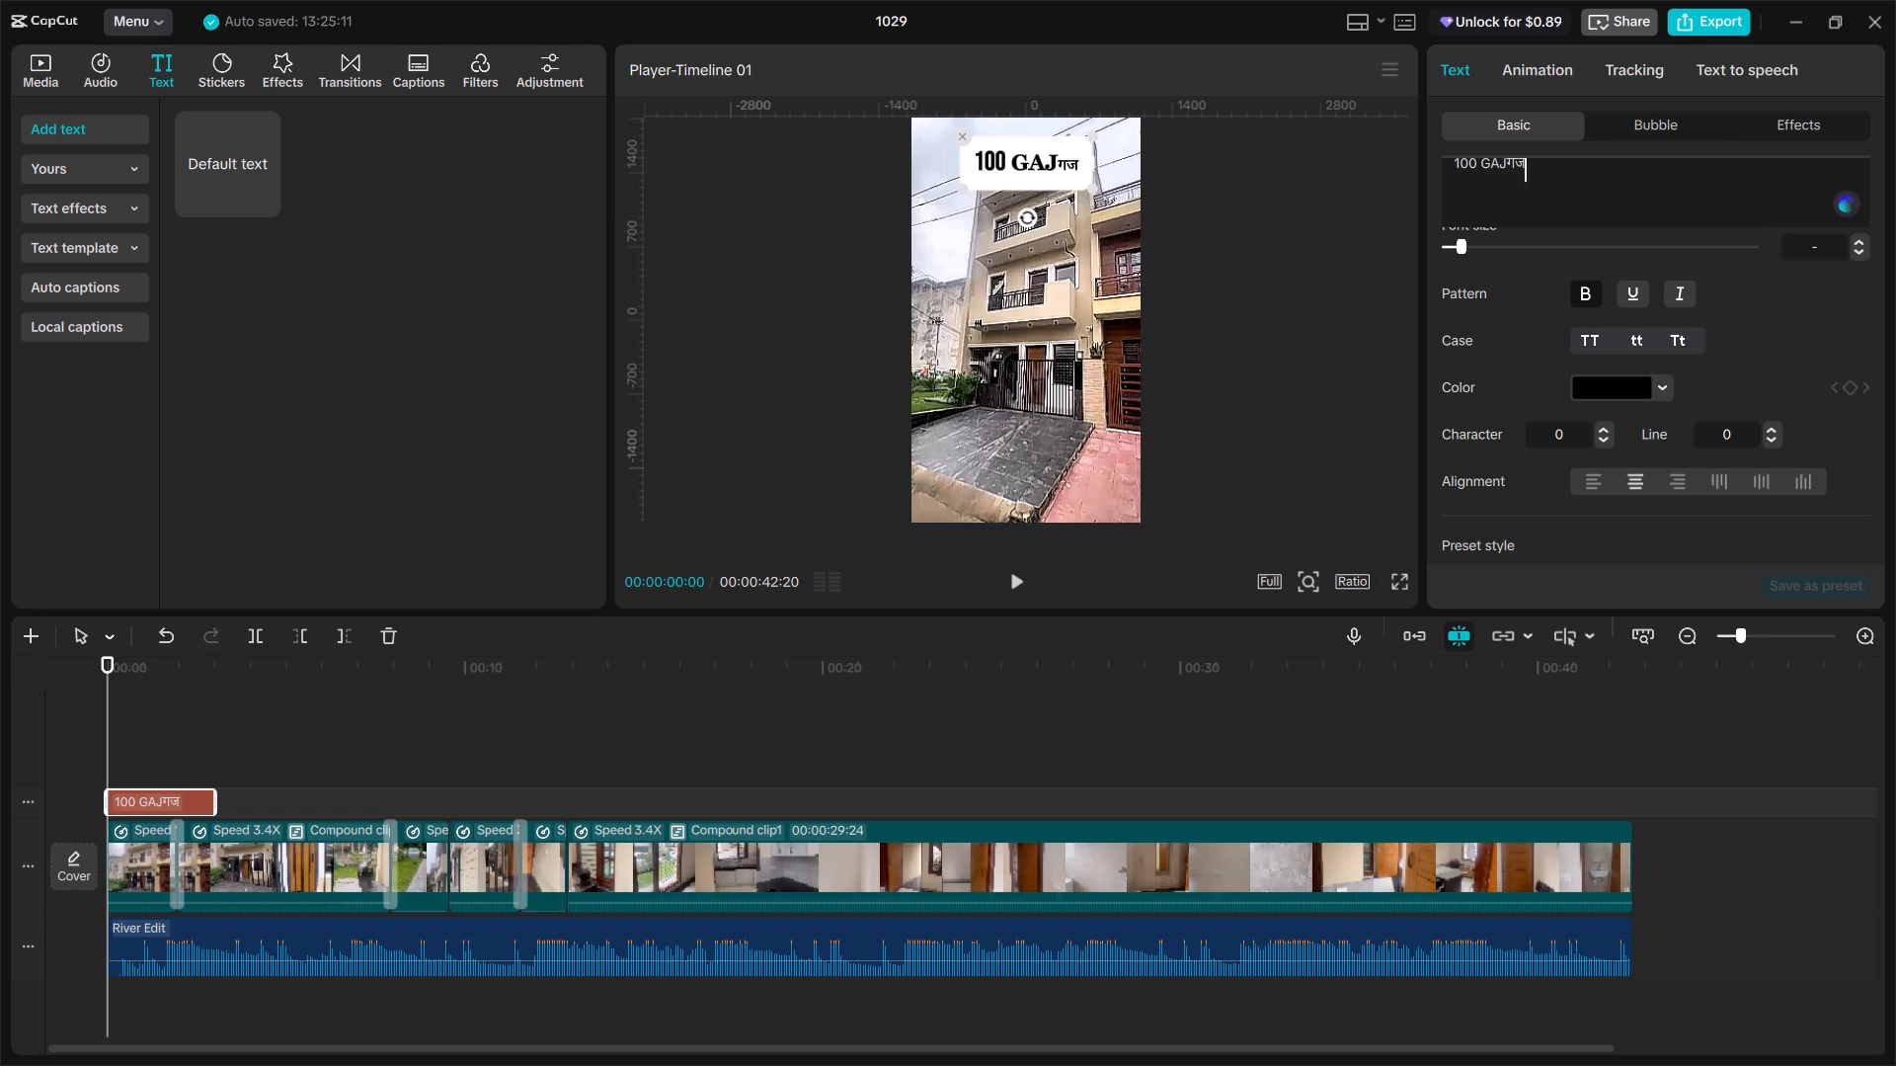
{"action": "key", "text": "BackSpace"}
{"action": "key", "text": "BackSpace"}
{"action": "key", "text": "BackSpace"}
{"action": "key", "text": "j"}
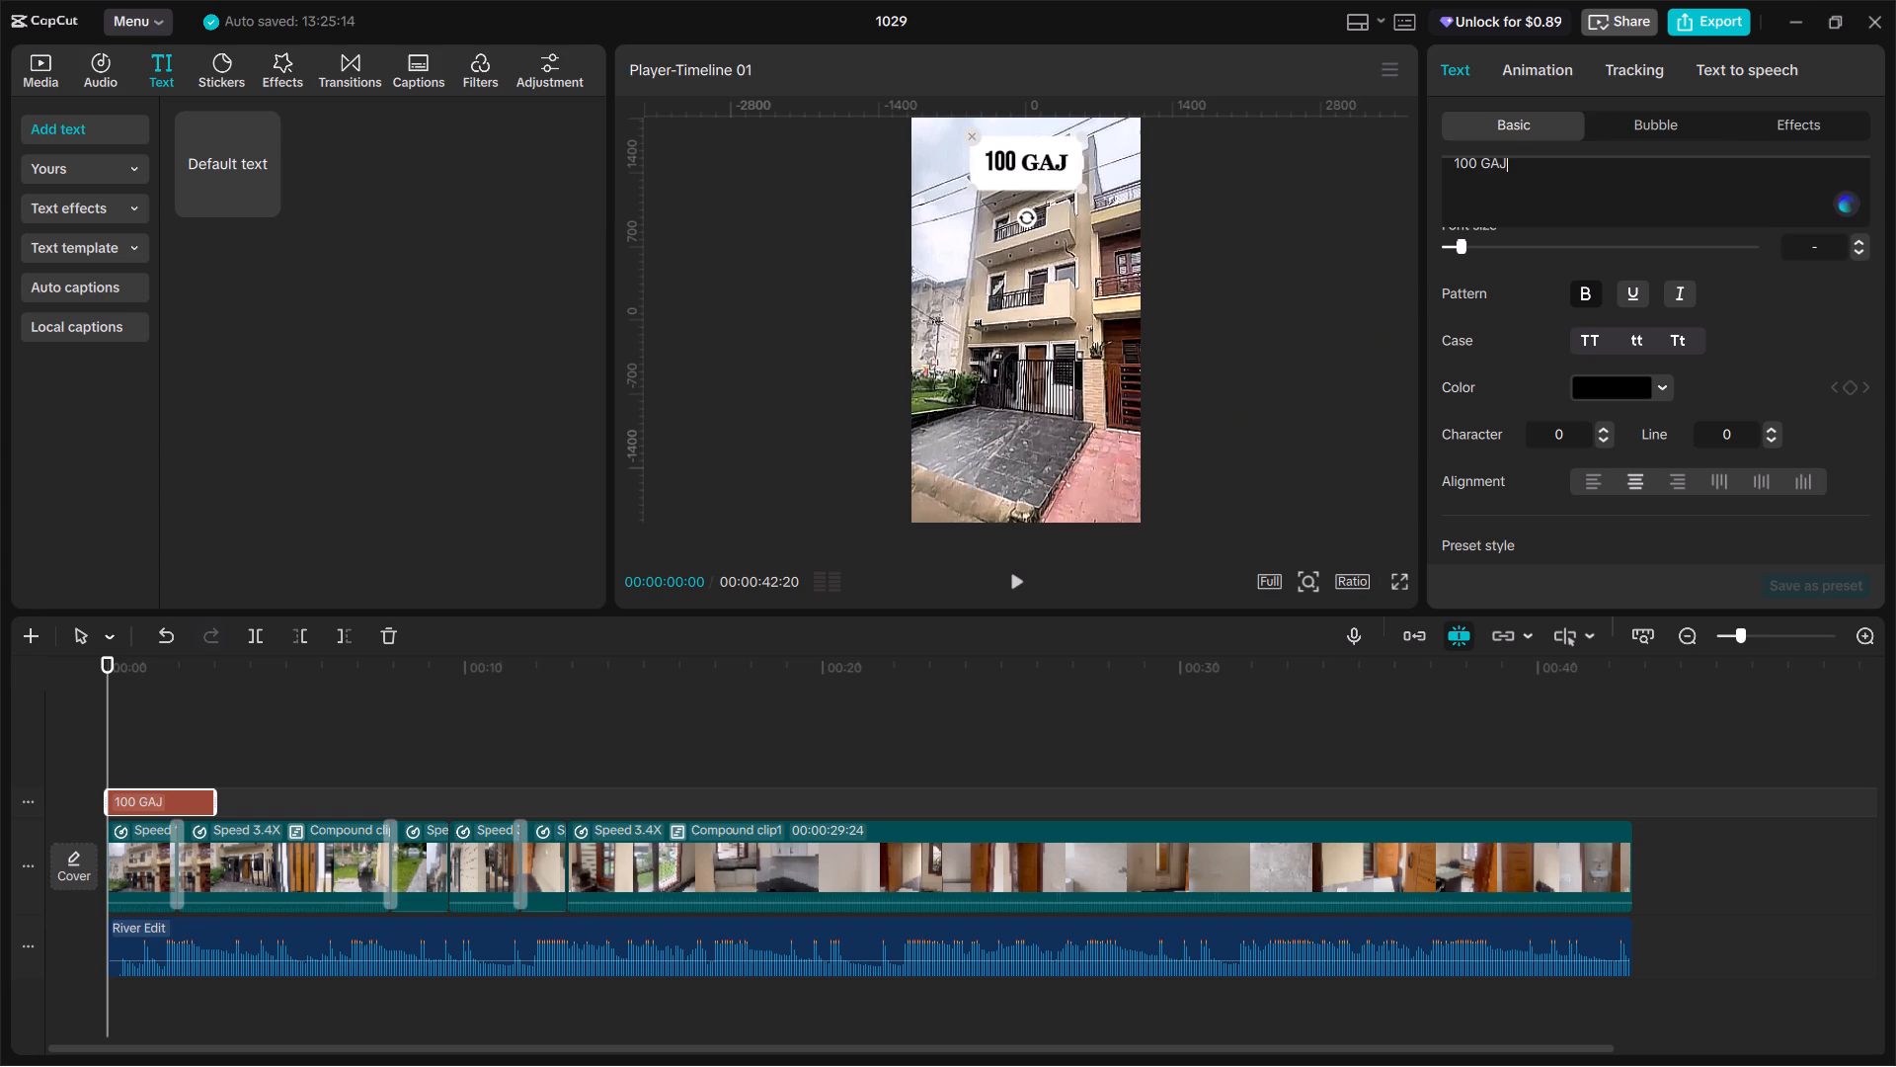
Add a second opening text reading "TRIPPLE STORY HOUSE" and place it just below the "100 GAJ" label.
{"action": "left_click", "coordinate": [265, 191]}
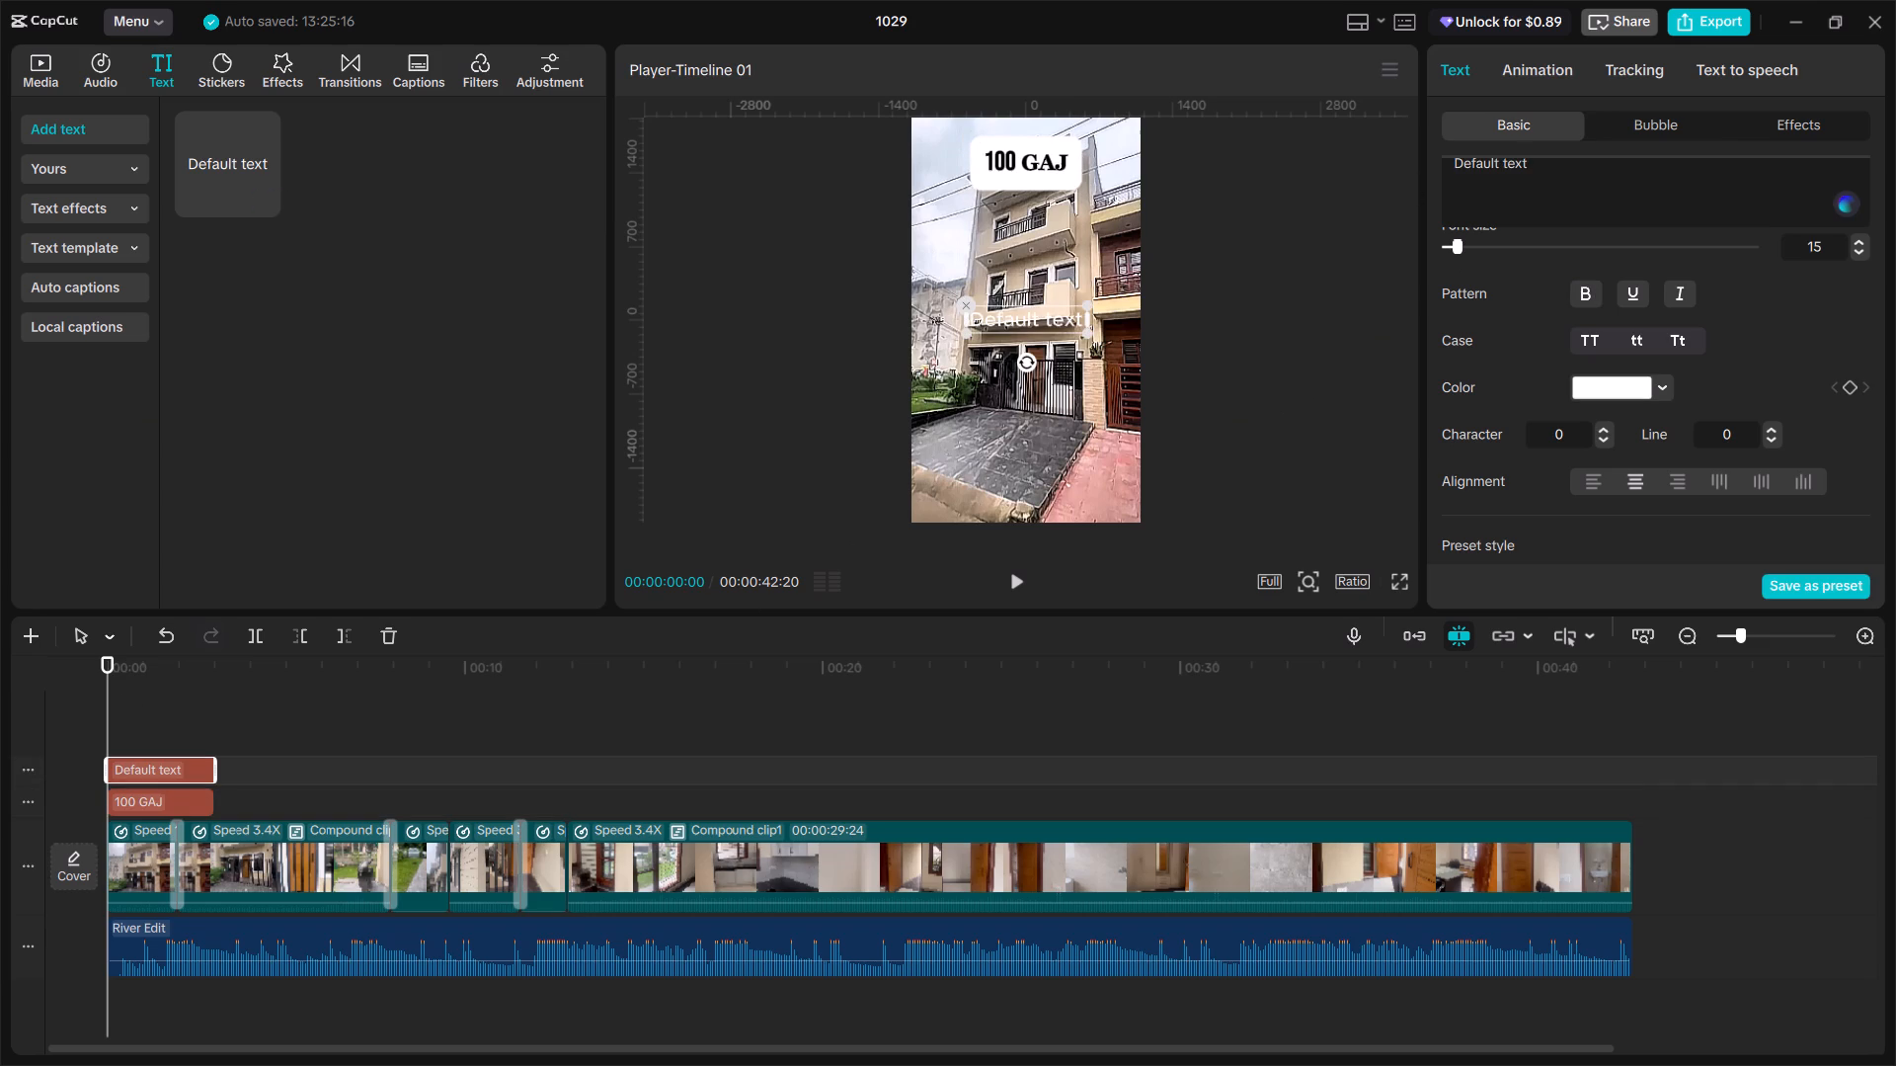
{"action": "left_click", "coordinate": [1609, 192]}
{"action": "key", "text": "ctrl+a"}
{"action": "type", "text": "TRIP"}
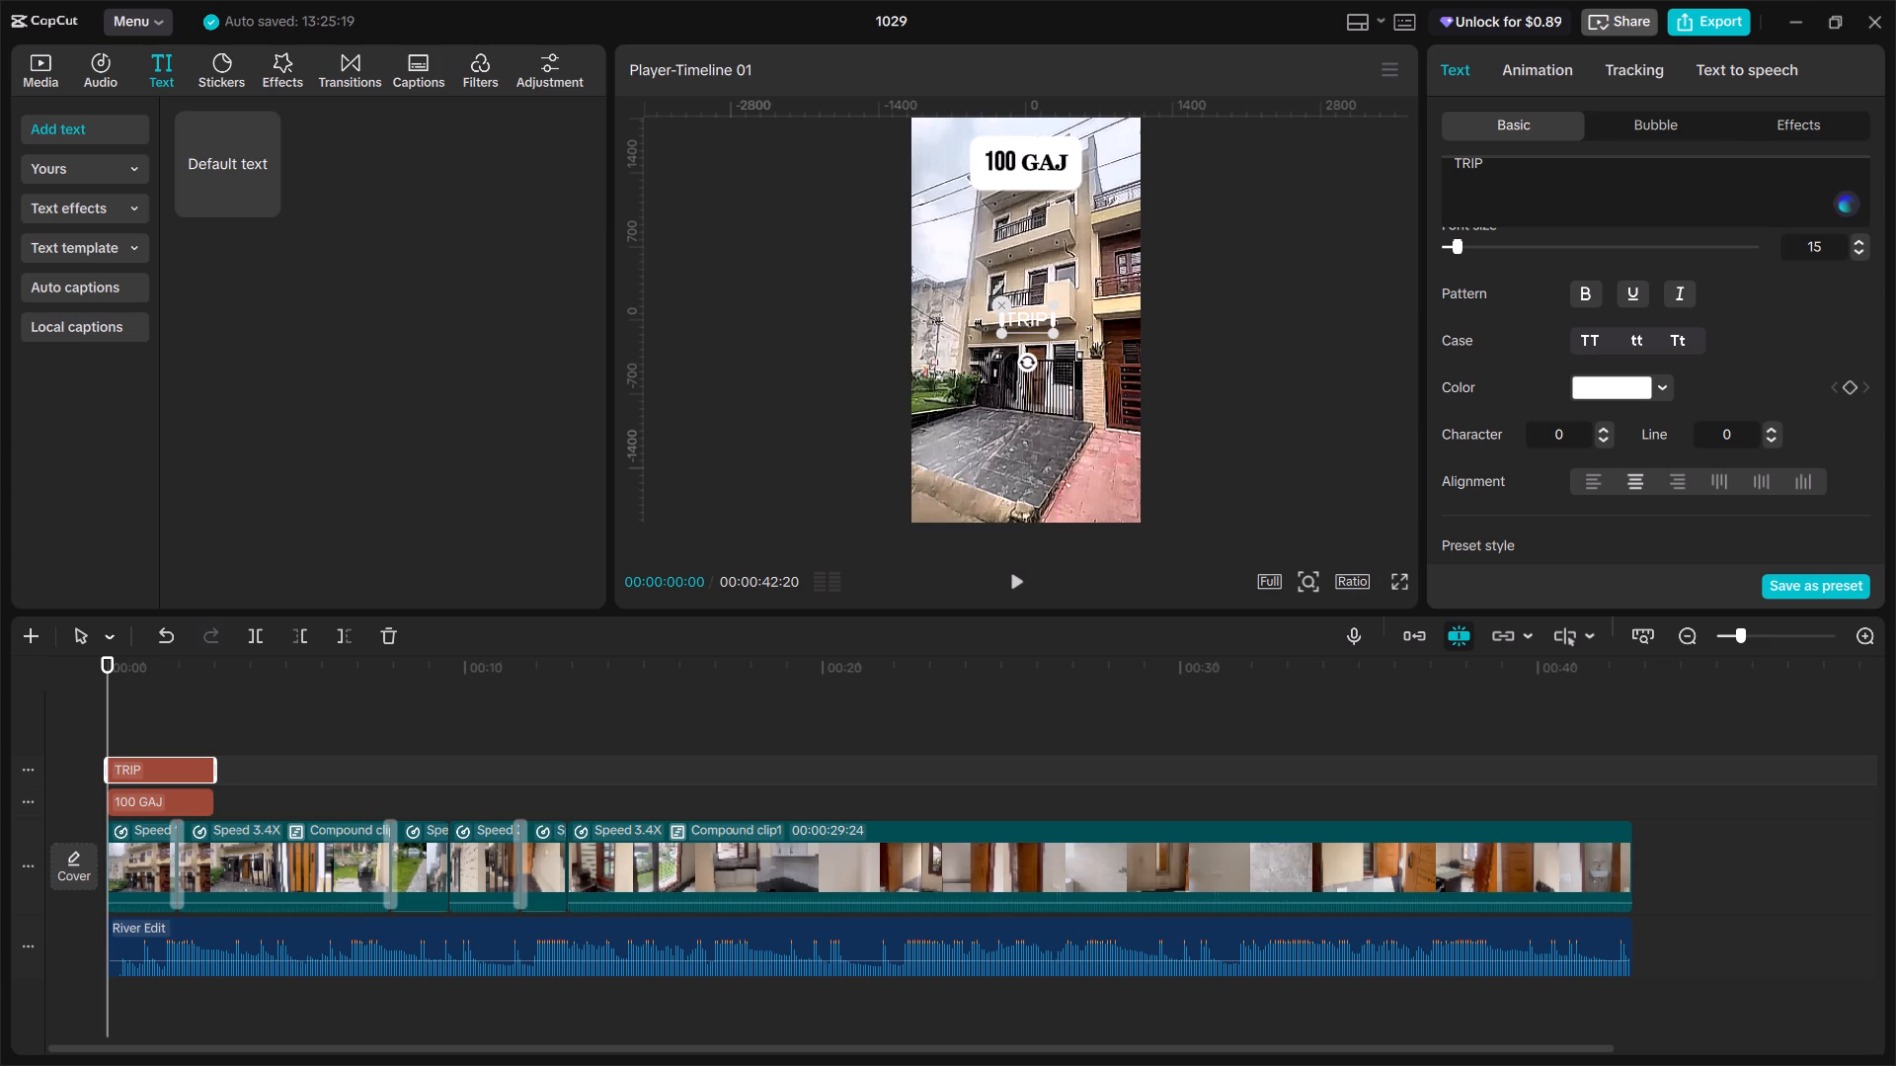
{"action": "type", "text": "PLE"}
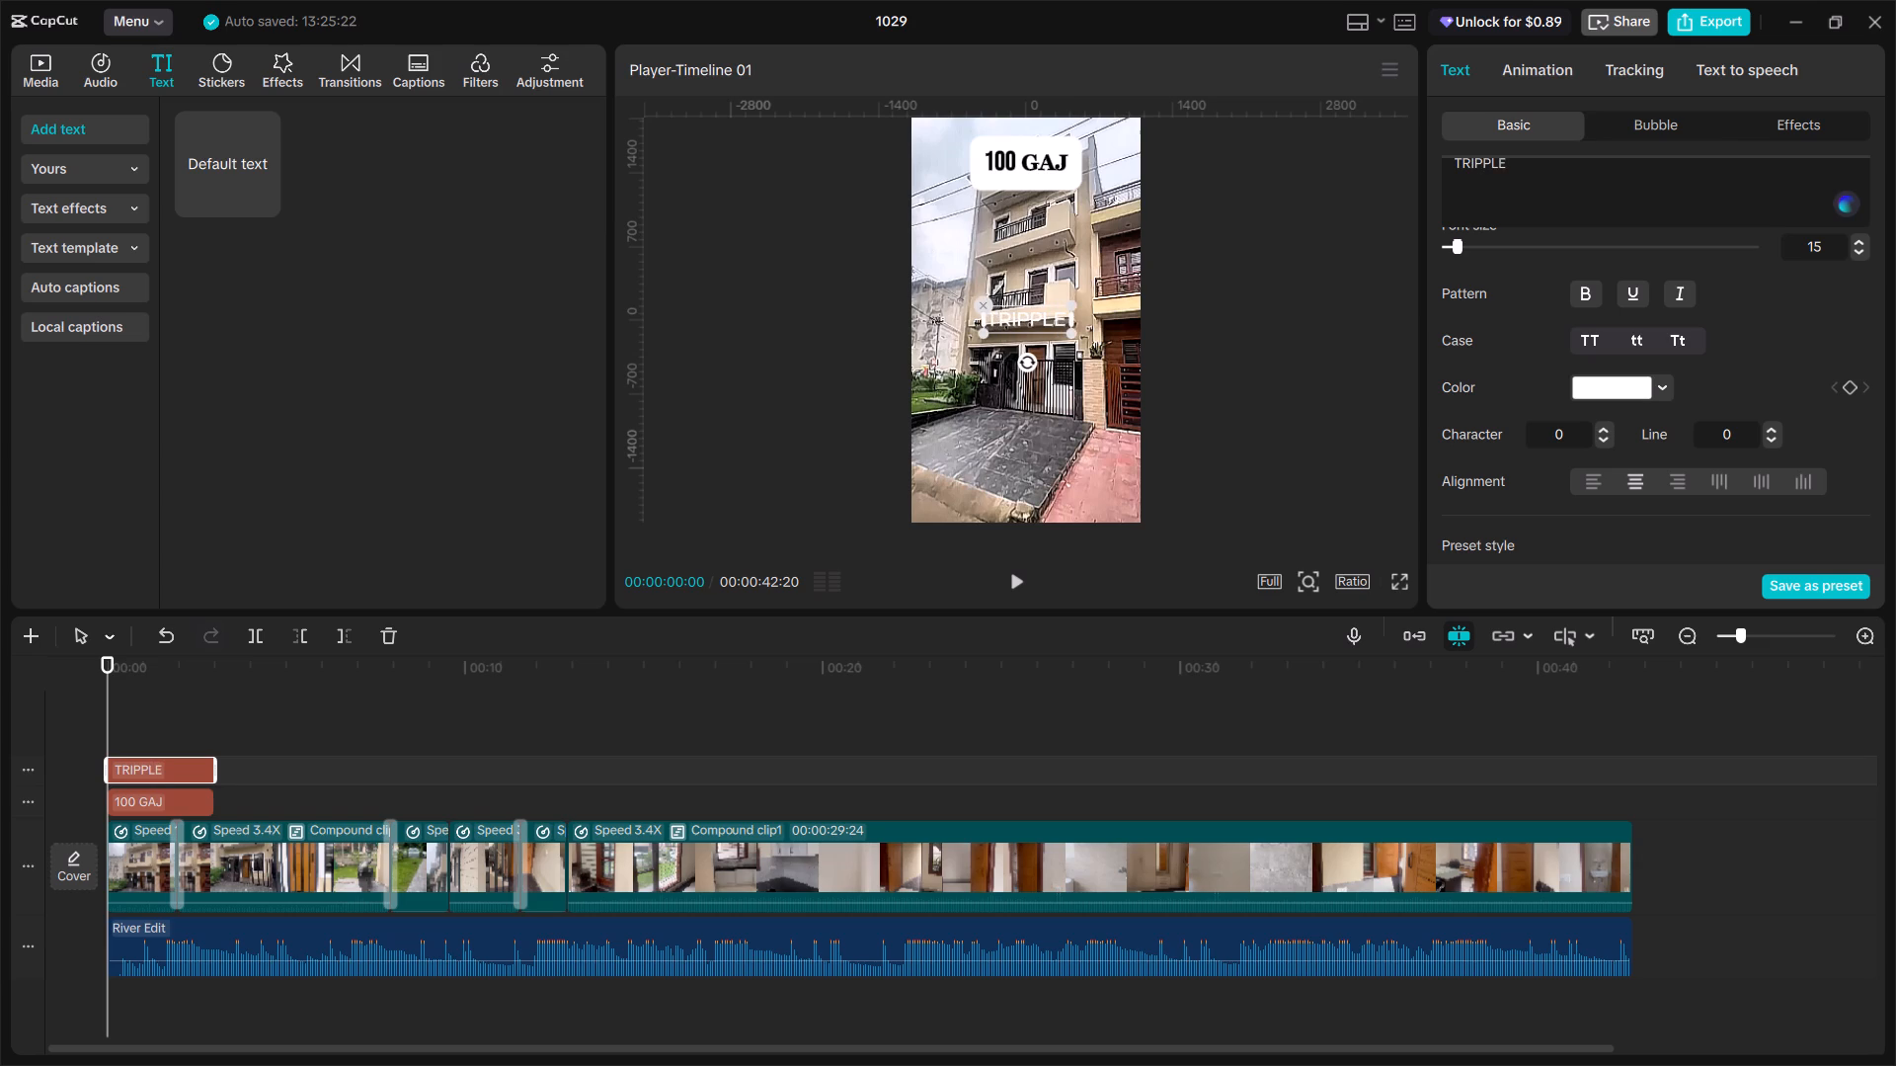
{"action": "key", "text": "space"}
{"action": "type", "text": "STORY"}
{"action": "key", "text": "space"}
{"action": "type", "text": "HOUSE"}
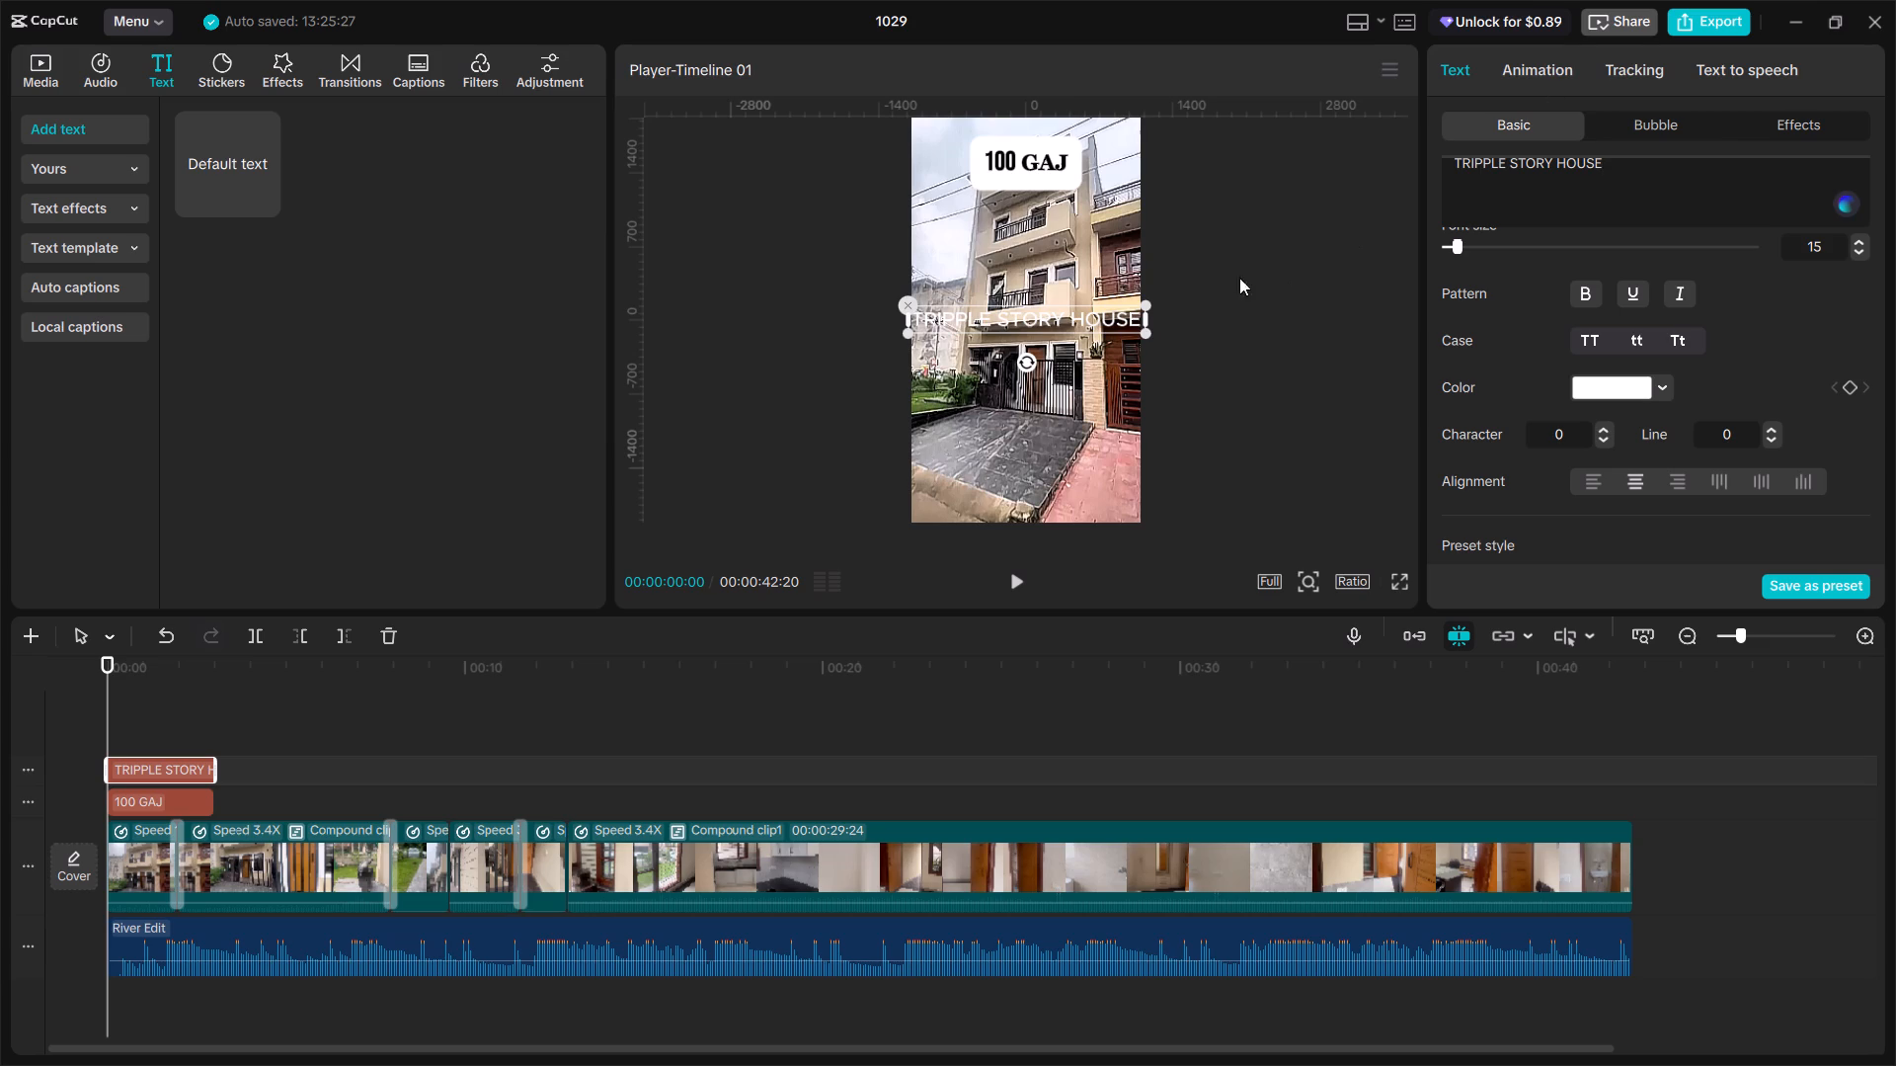
{"action": "left_click_drag", "start_coordinate": [1000, 319], "coordinate": [1001, 212]}
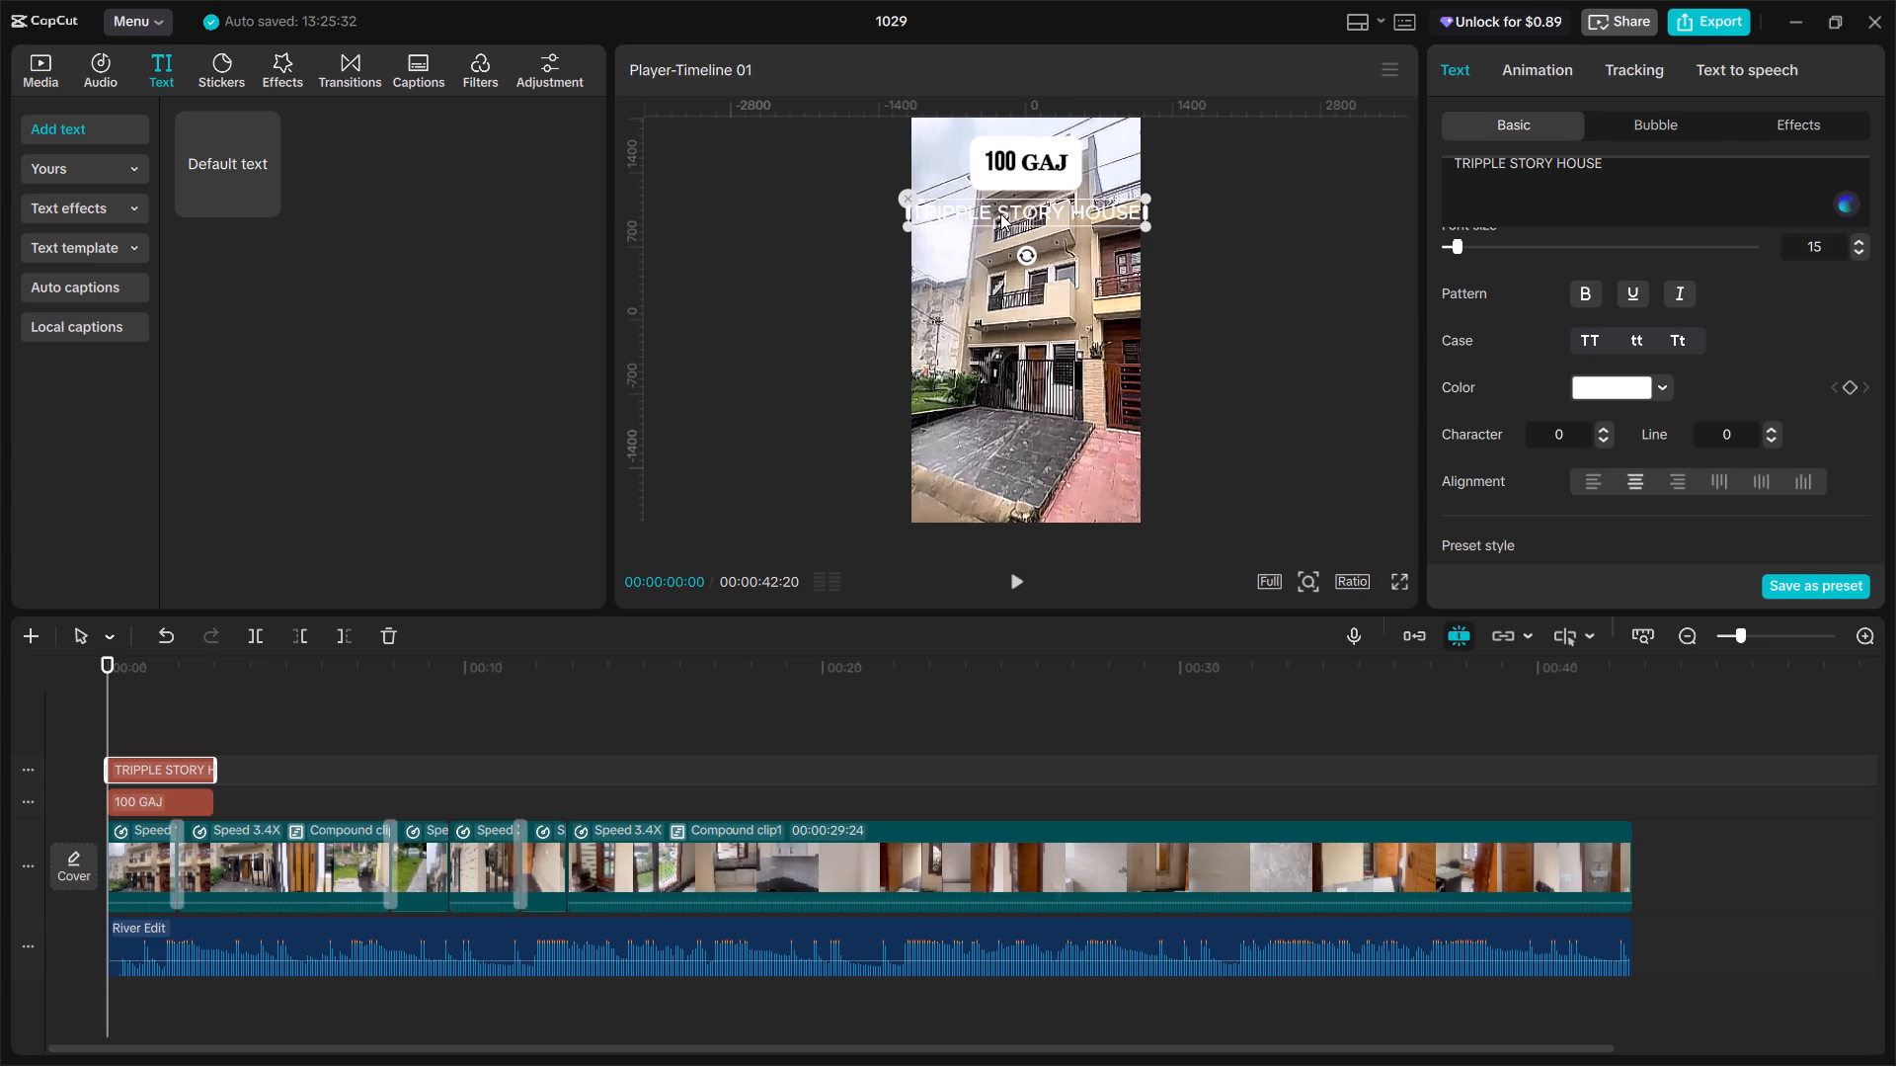
Make the "TRIPPLE STORY HOUSE" text bold in the Serif font and apply the black-on-white preset style.
{"action": "left_click", "coordinate": [1586, 295]}
{"action": "scroll", "coordinate": [1809, 317], "scroll_direction": "up", "scroll_amount": 5}
{"action": "left_click", "coordinate": [1786, 298]}
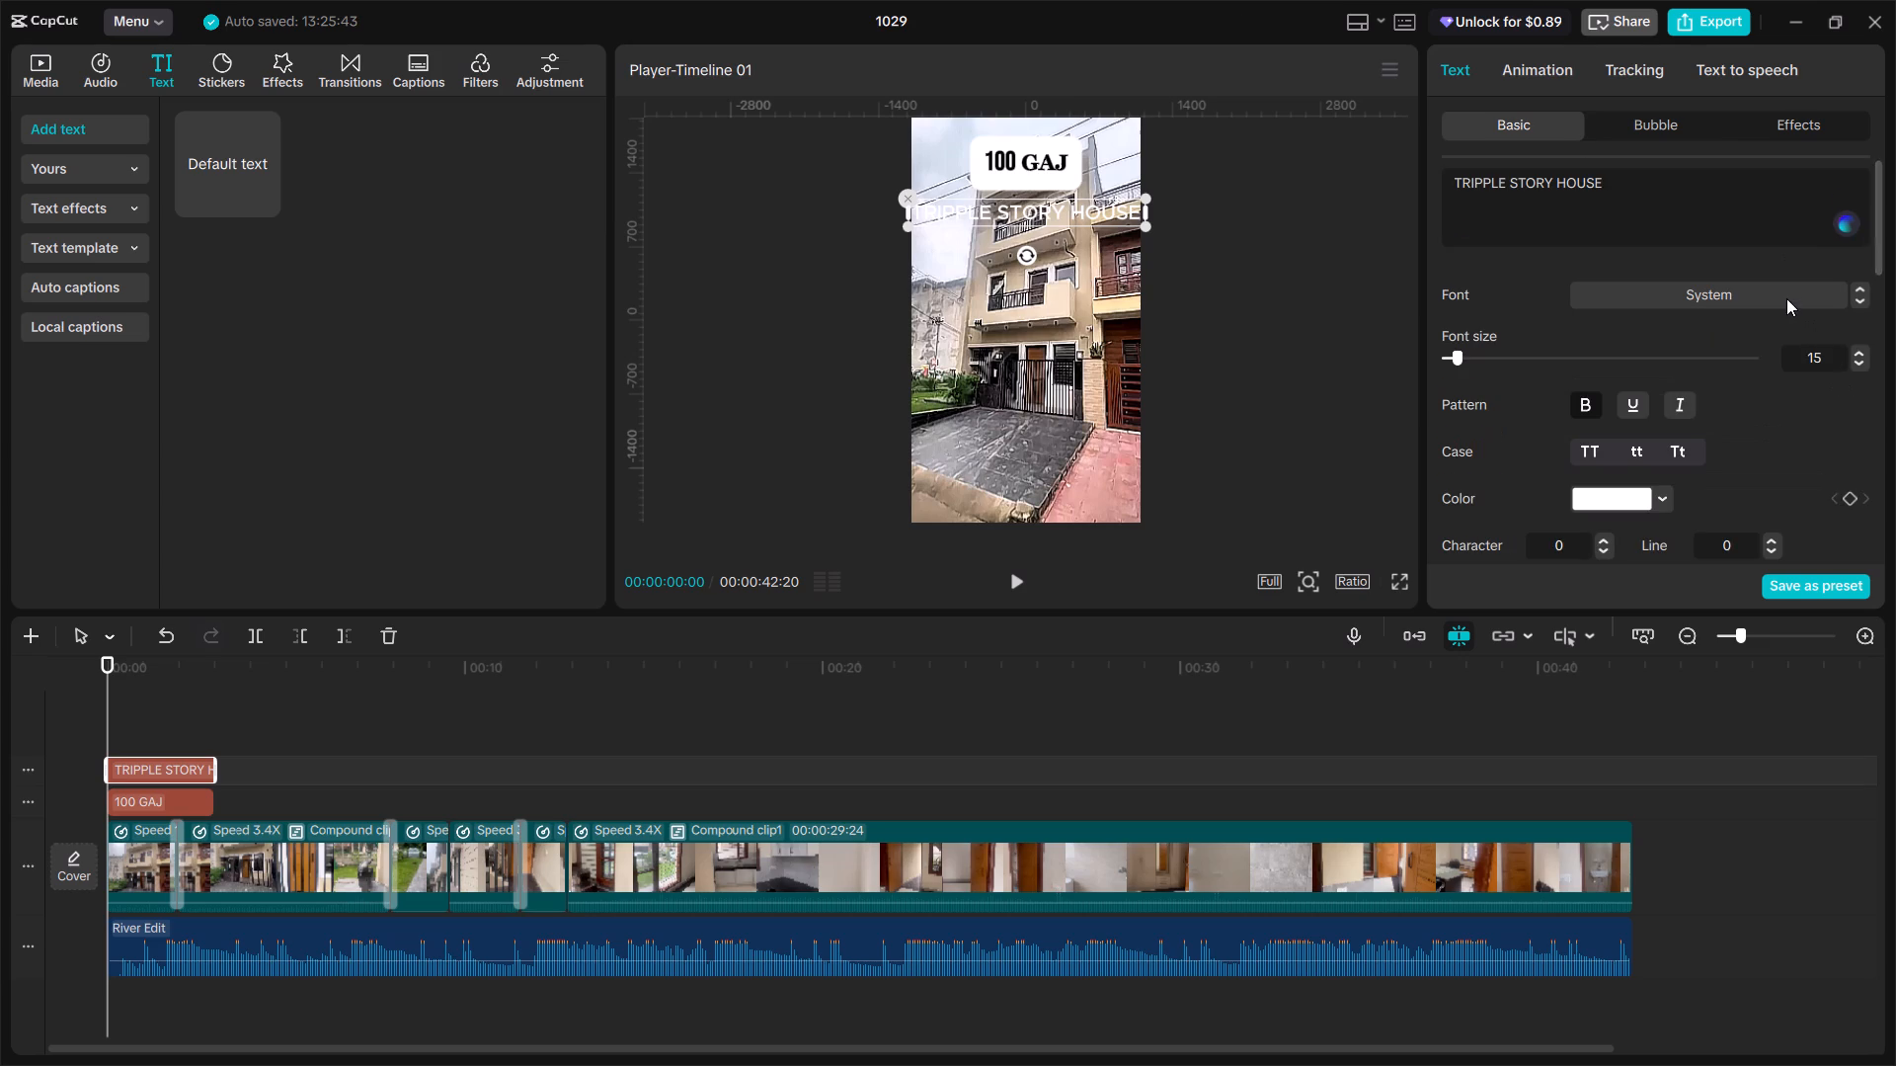
{"action": "scroll", "coordinate": [1701, 374], "scroll_direction": "up", "scroll_amount": 15}
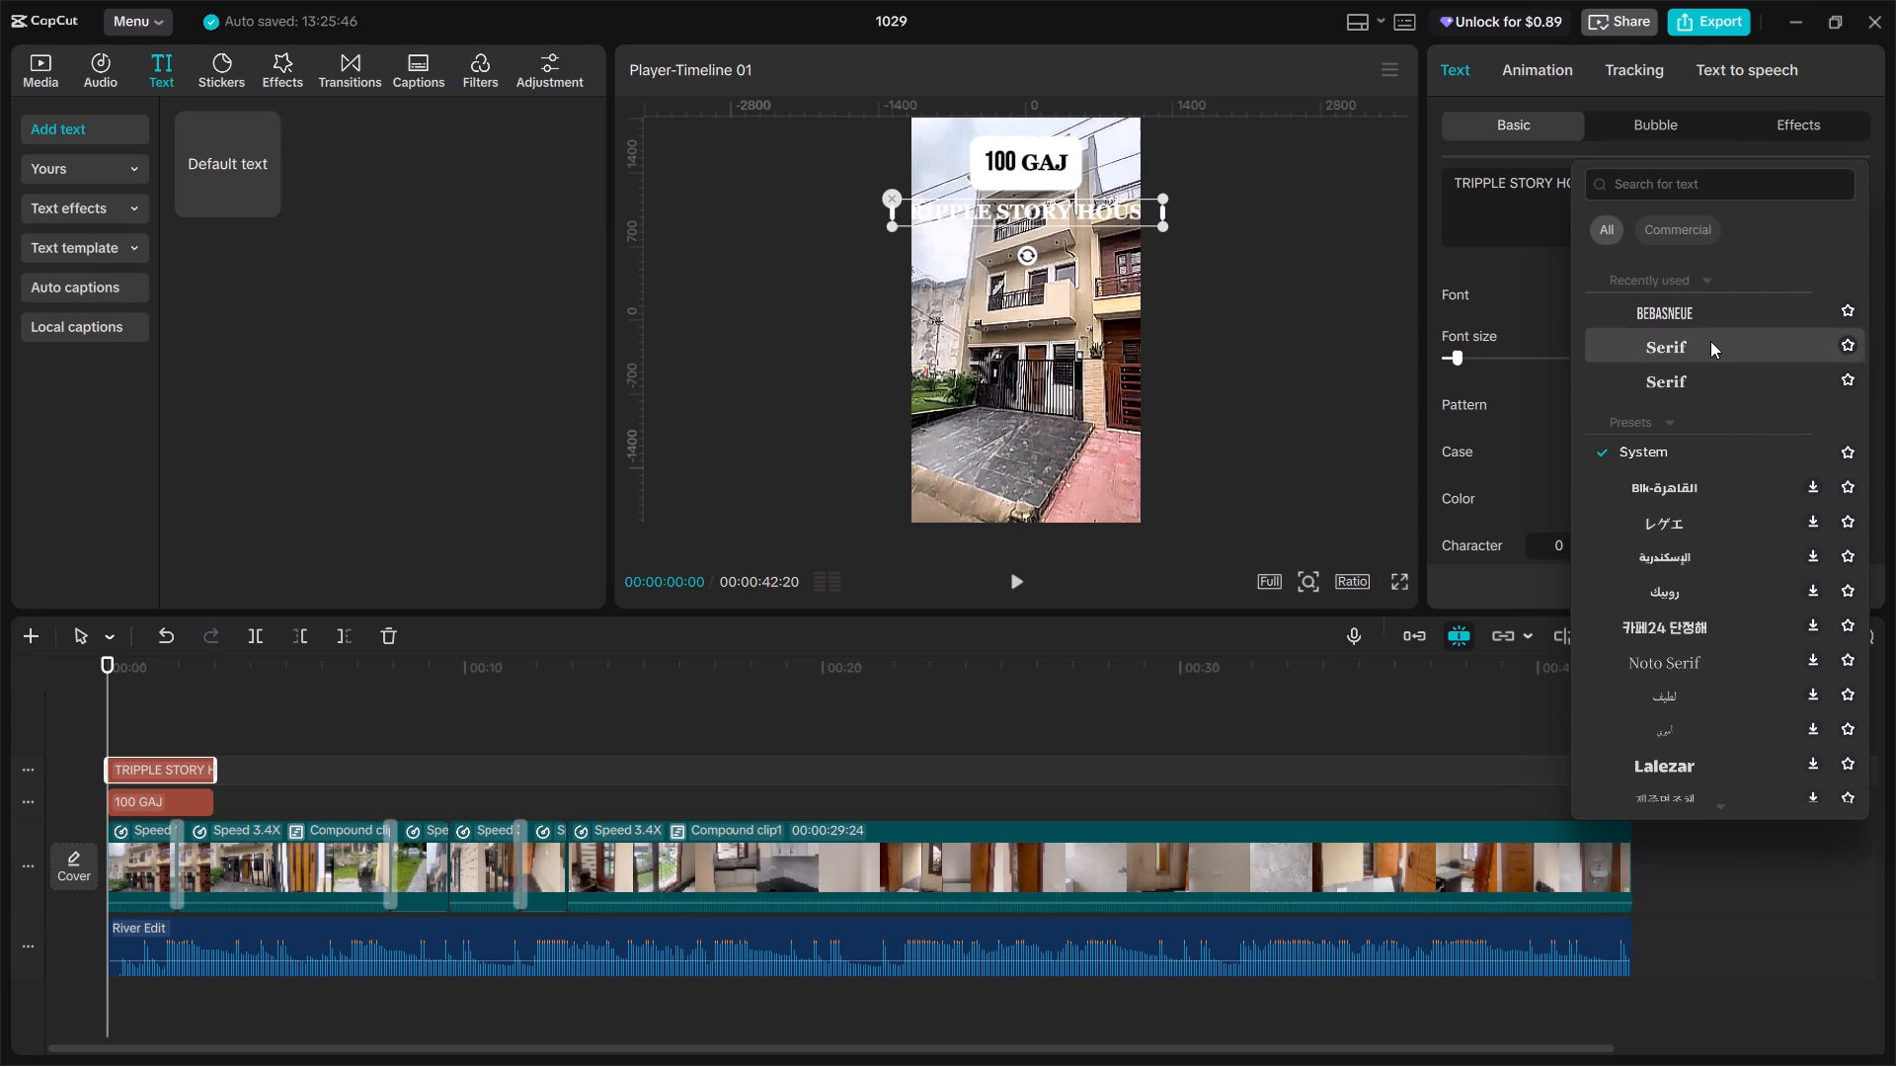
{"action": "left_click", "coordinate": [1706, 352]}
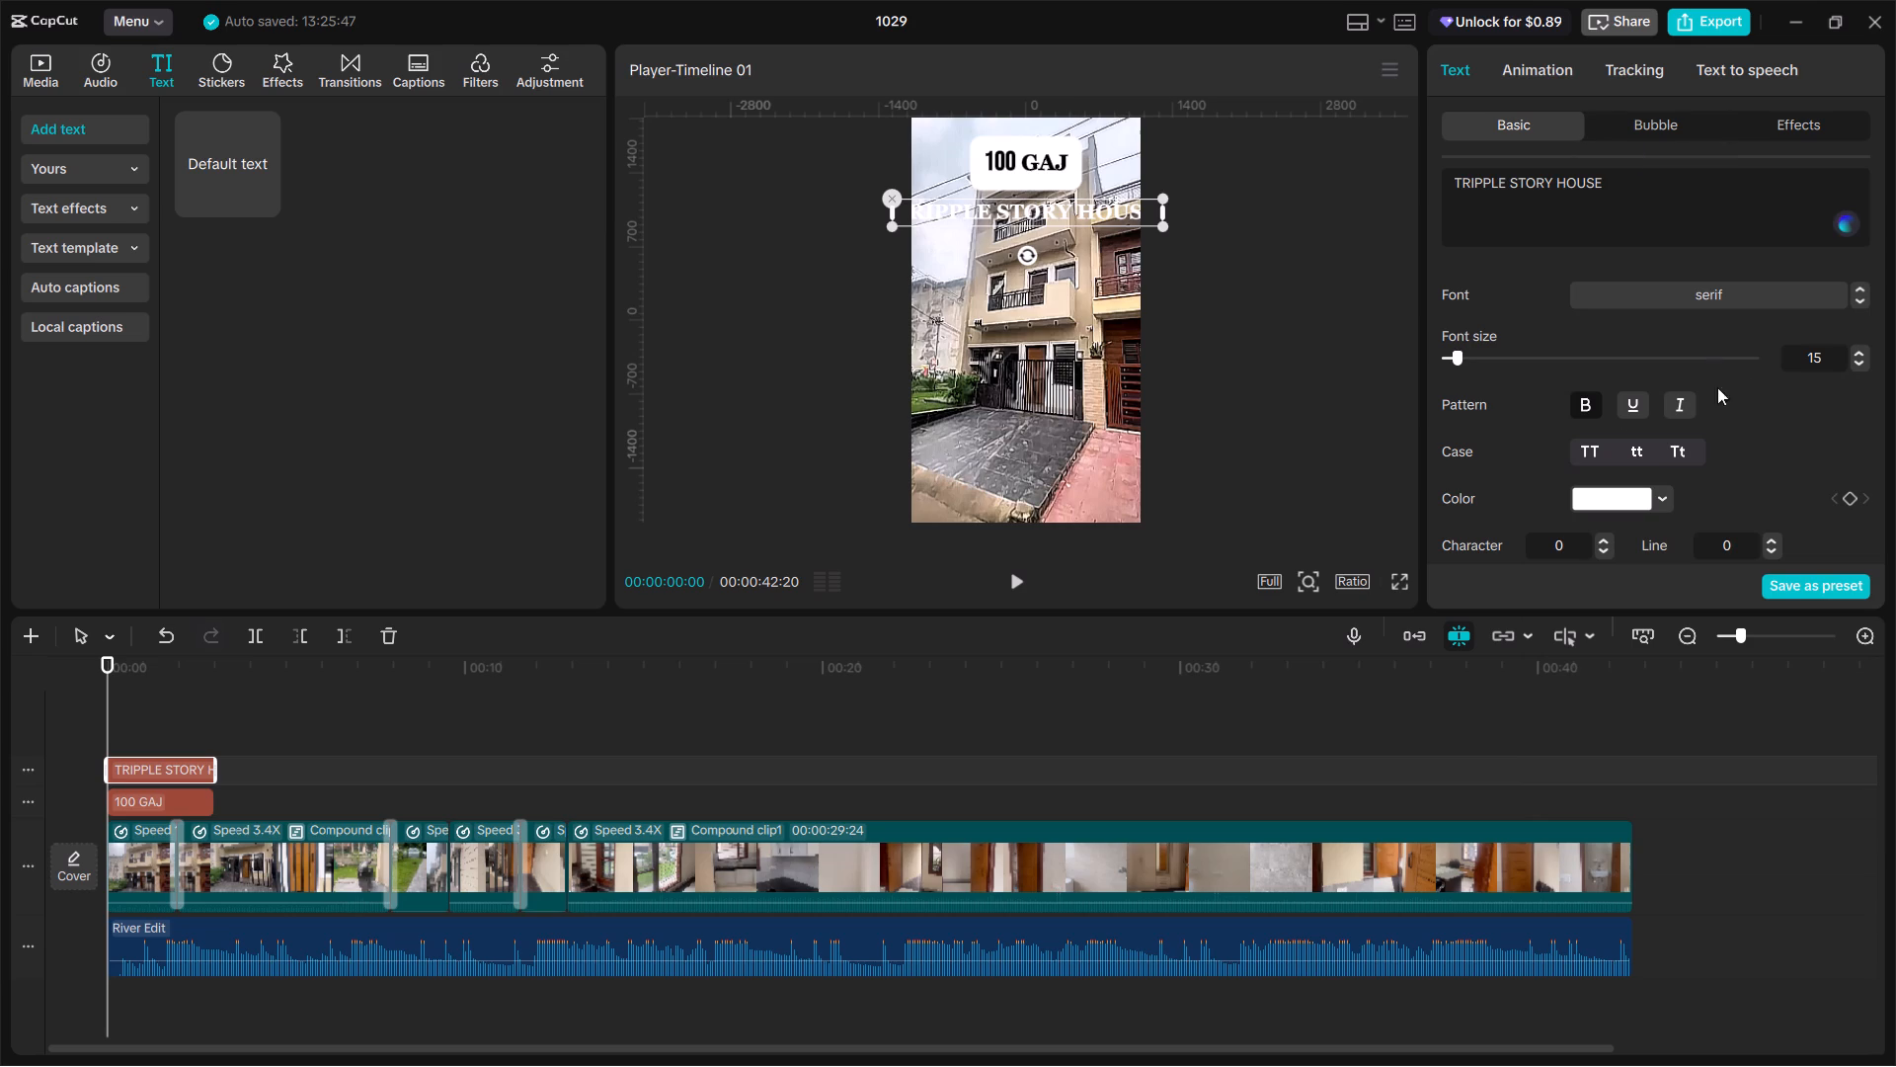
{"action": "scroll", "coordinate": [1628, 455], "scroll_direction": "down", "scroll_amount": 3}
{"action": "left_click", "coordinate": [1527, 508]}
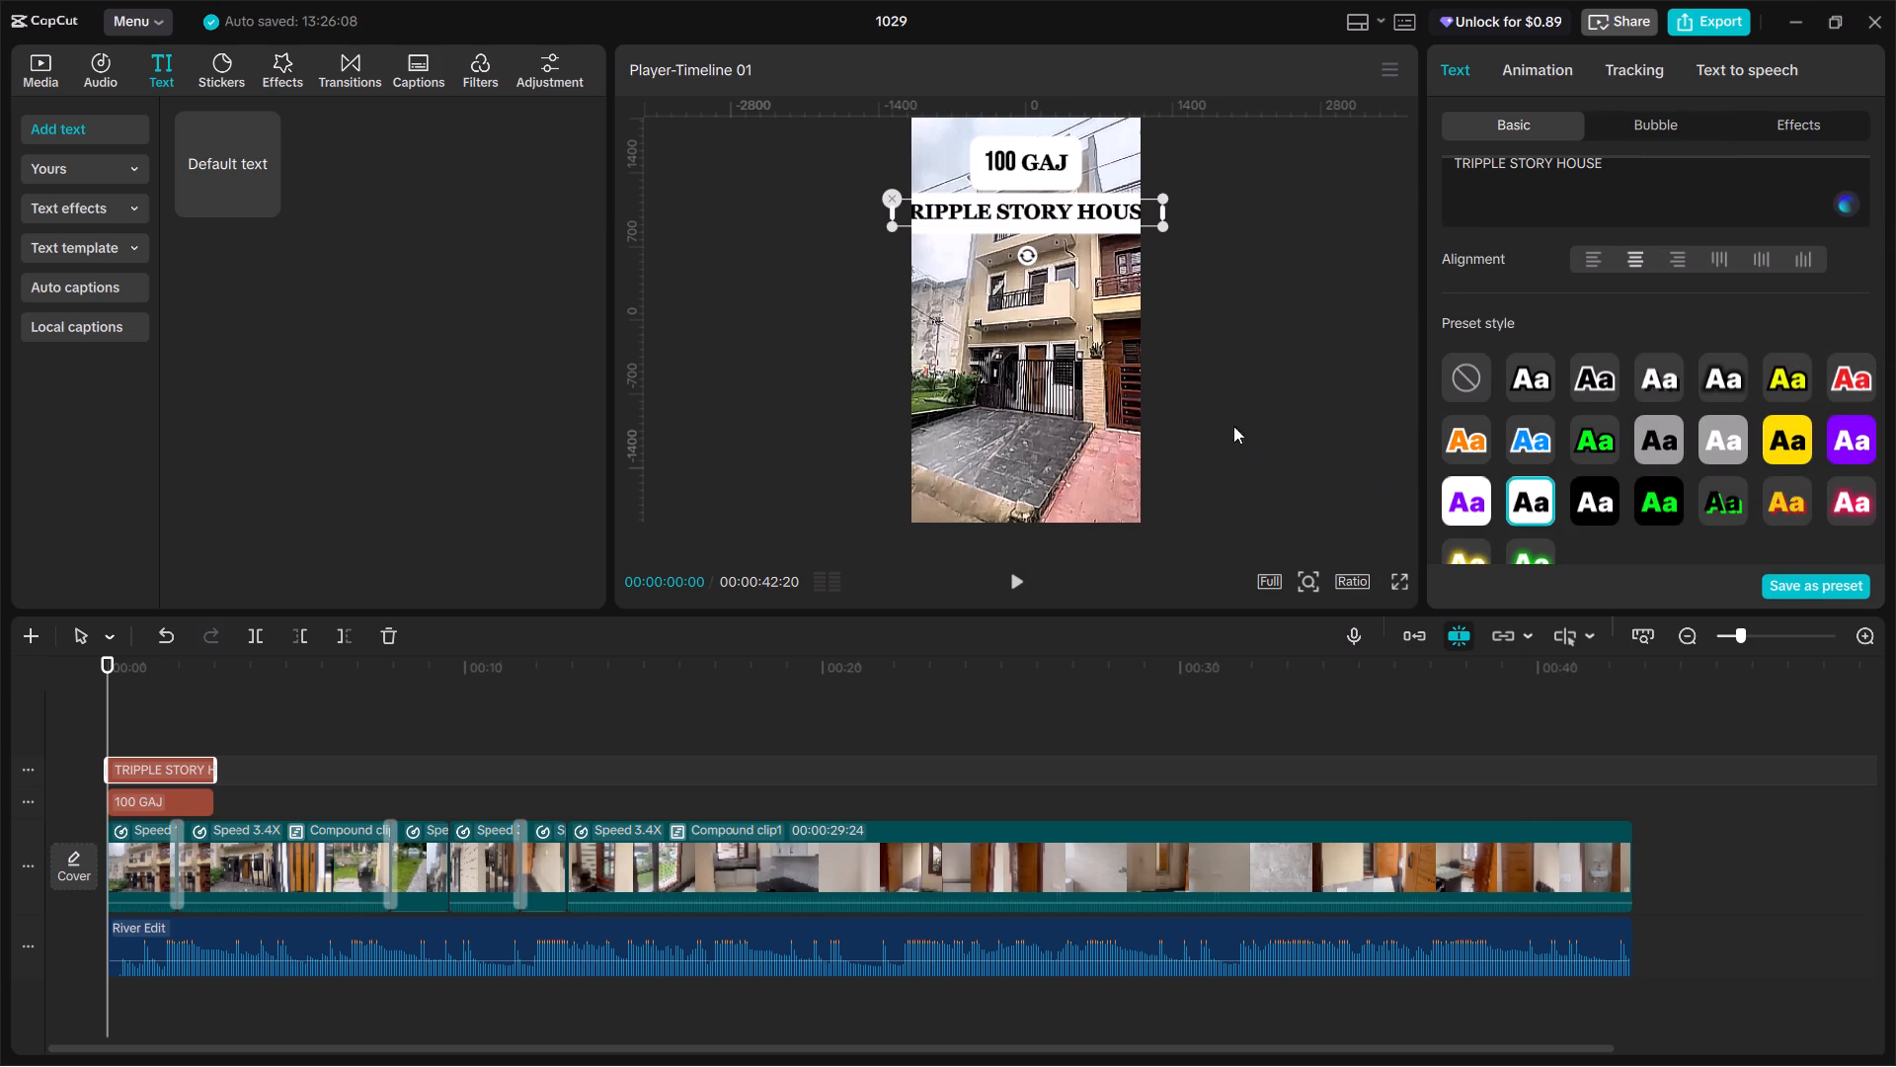
Shrink the "TRIPPLE STORY HOUSE" label to fit the frame width and move it up against the "100 GAJ" label.
{"action": "left_click_drag", "start_coordinate": [1160, 228], "coordinate": [1123, 203]}
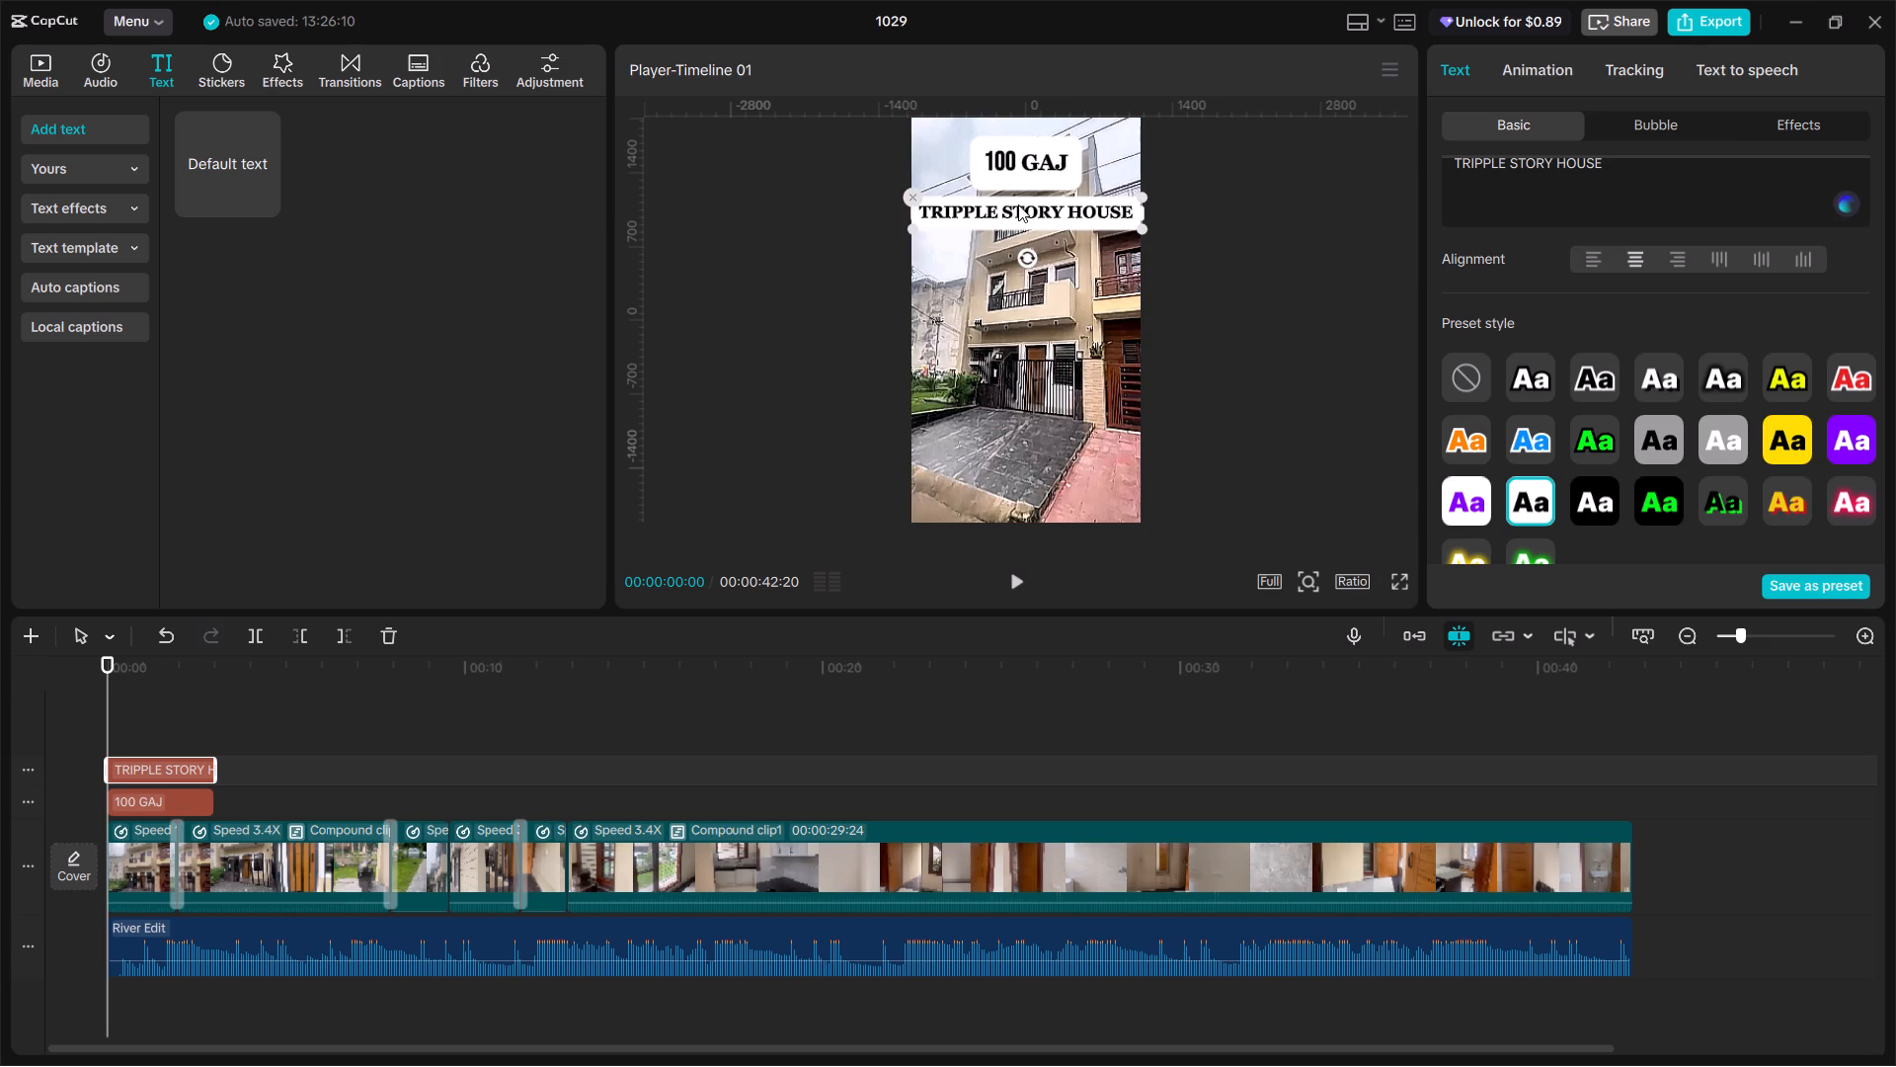
{"action": "left_click_drag", "start_coordinate": [1022, 209], "coordinate": [1024, 199]}
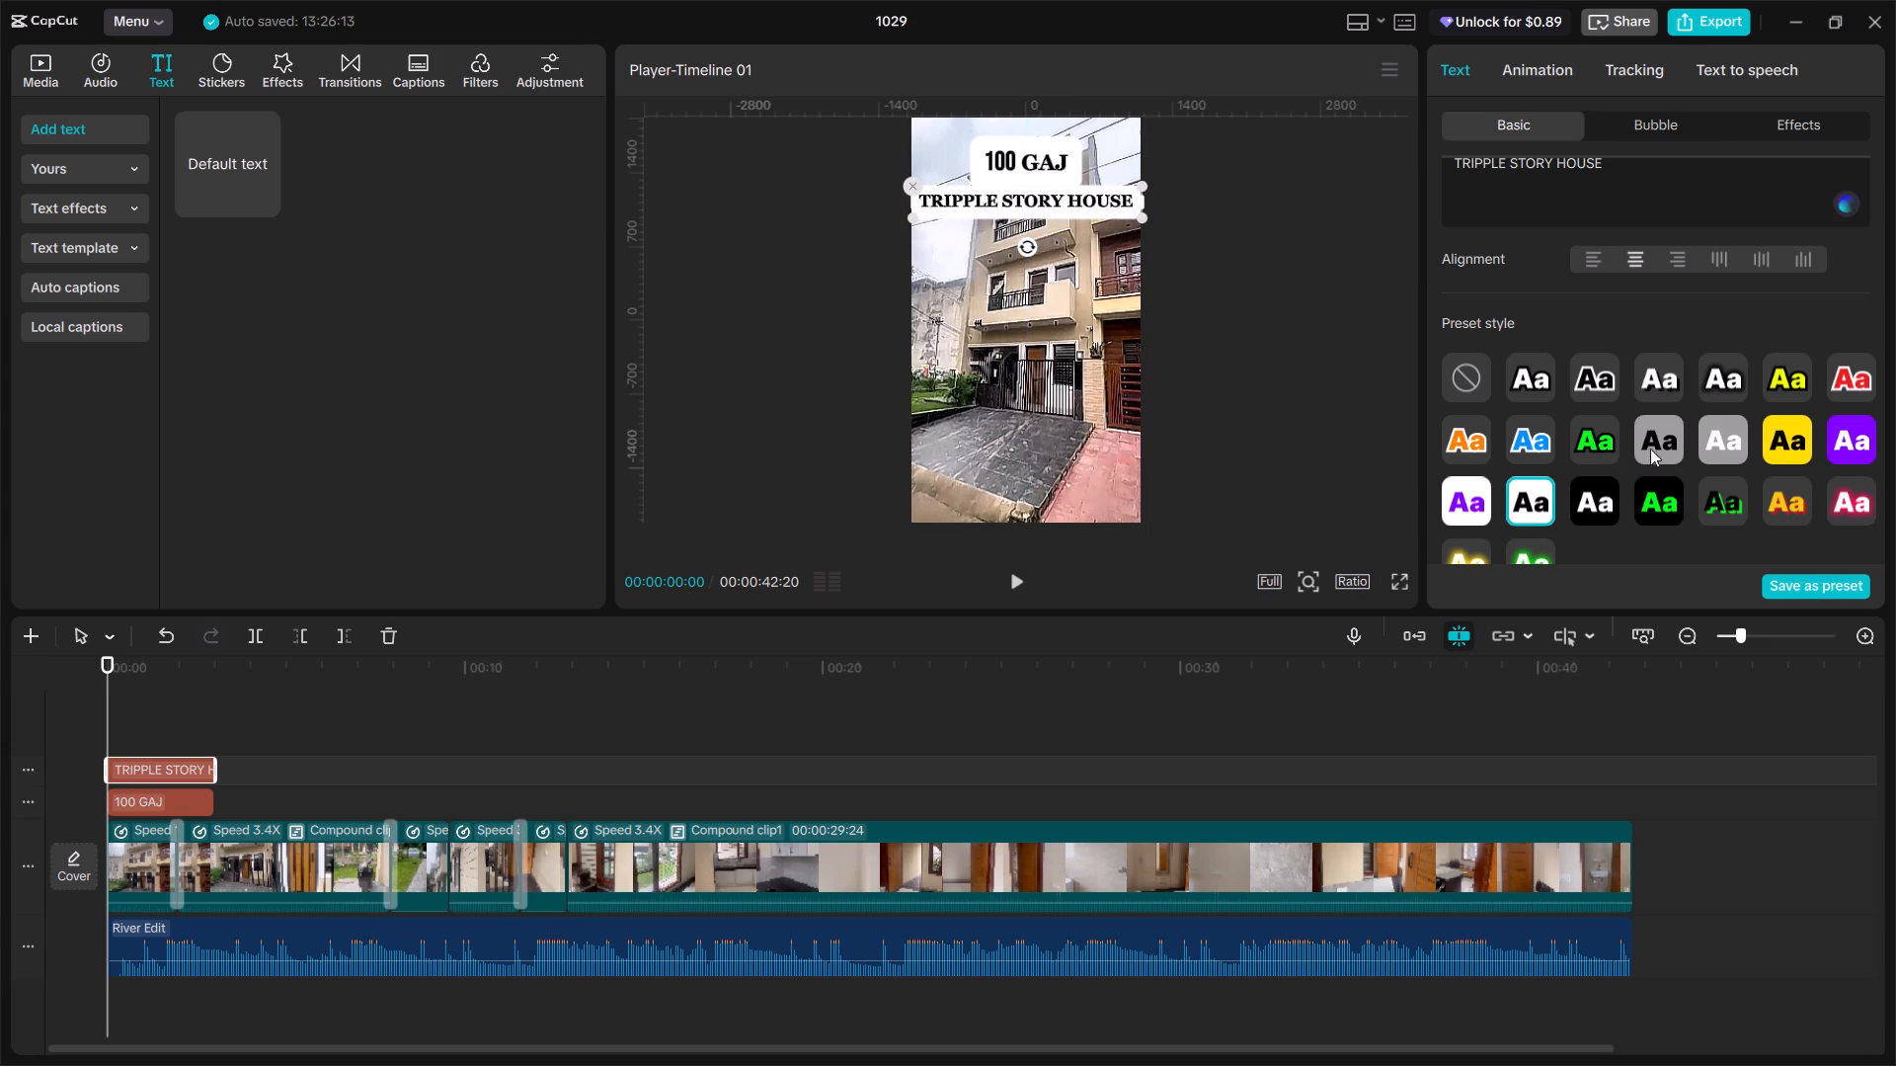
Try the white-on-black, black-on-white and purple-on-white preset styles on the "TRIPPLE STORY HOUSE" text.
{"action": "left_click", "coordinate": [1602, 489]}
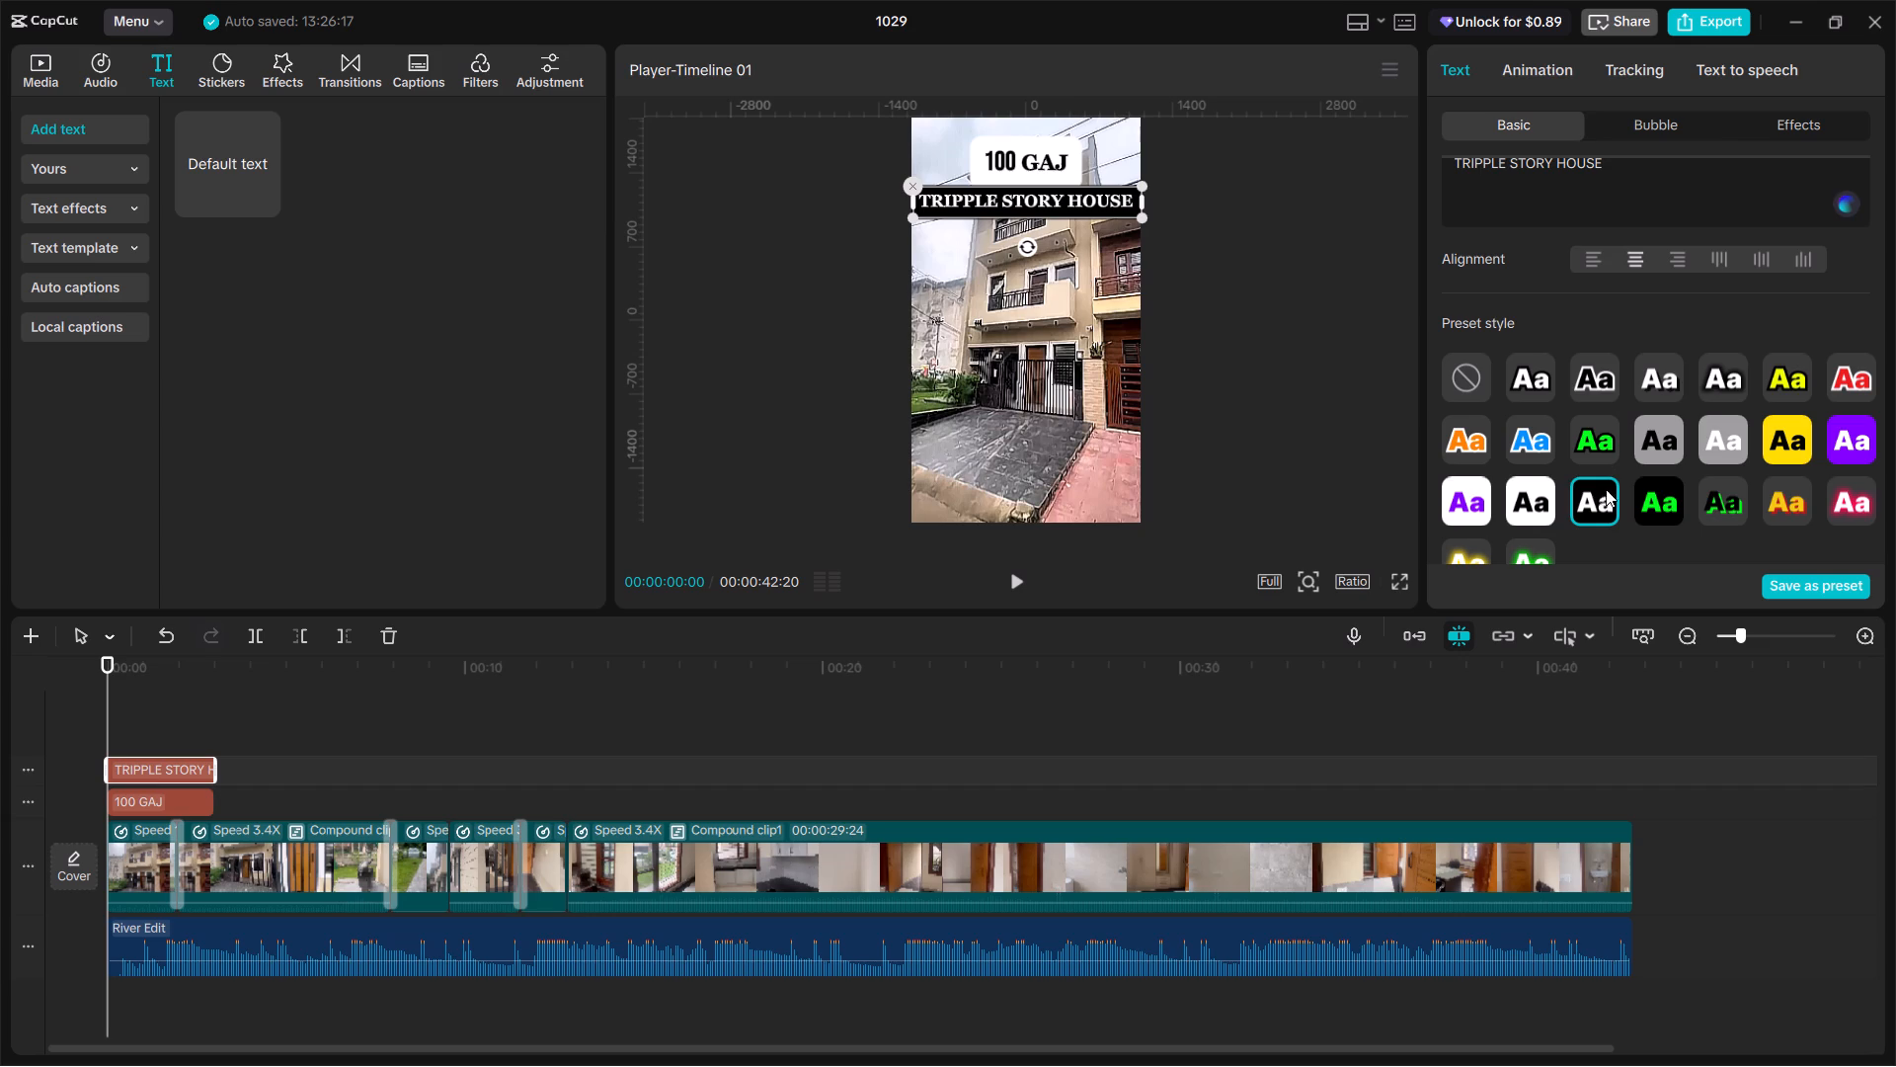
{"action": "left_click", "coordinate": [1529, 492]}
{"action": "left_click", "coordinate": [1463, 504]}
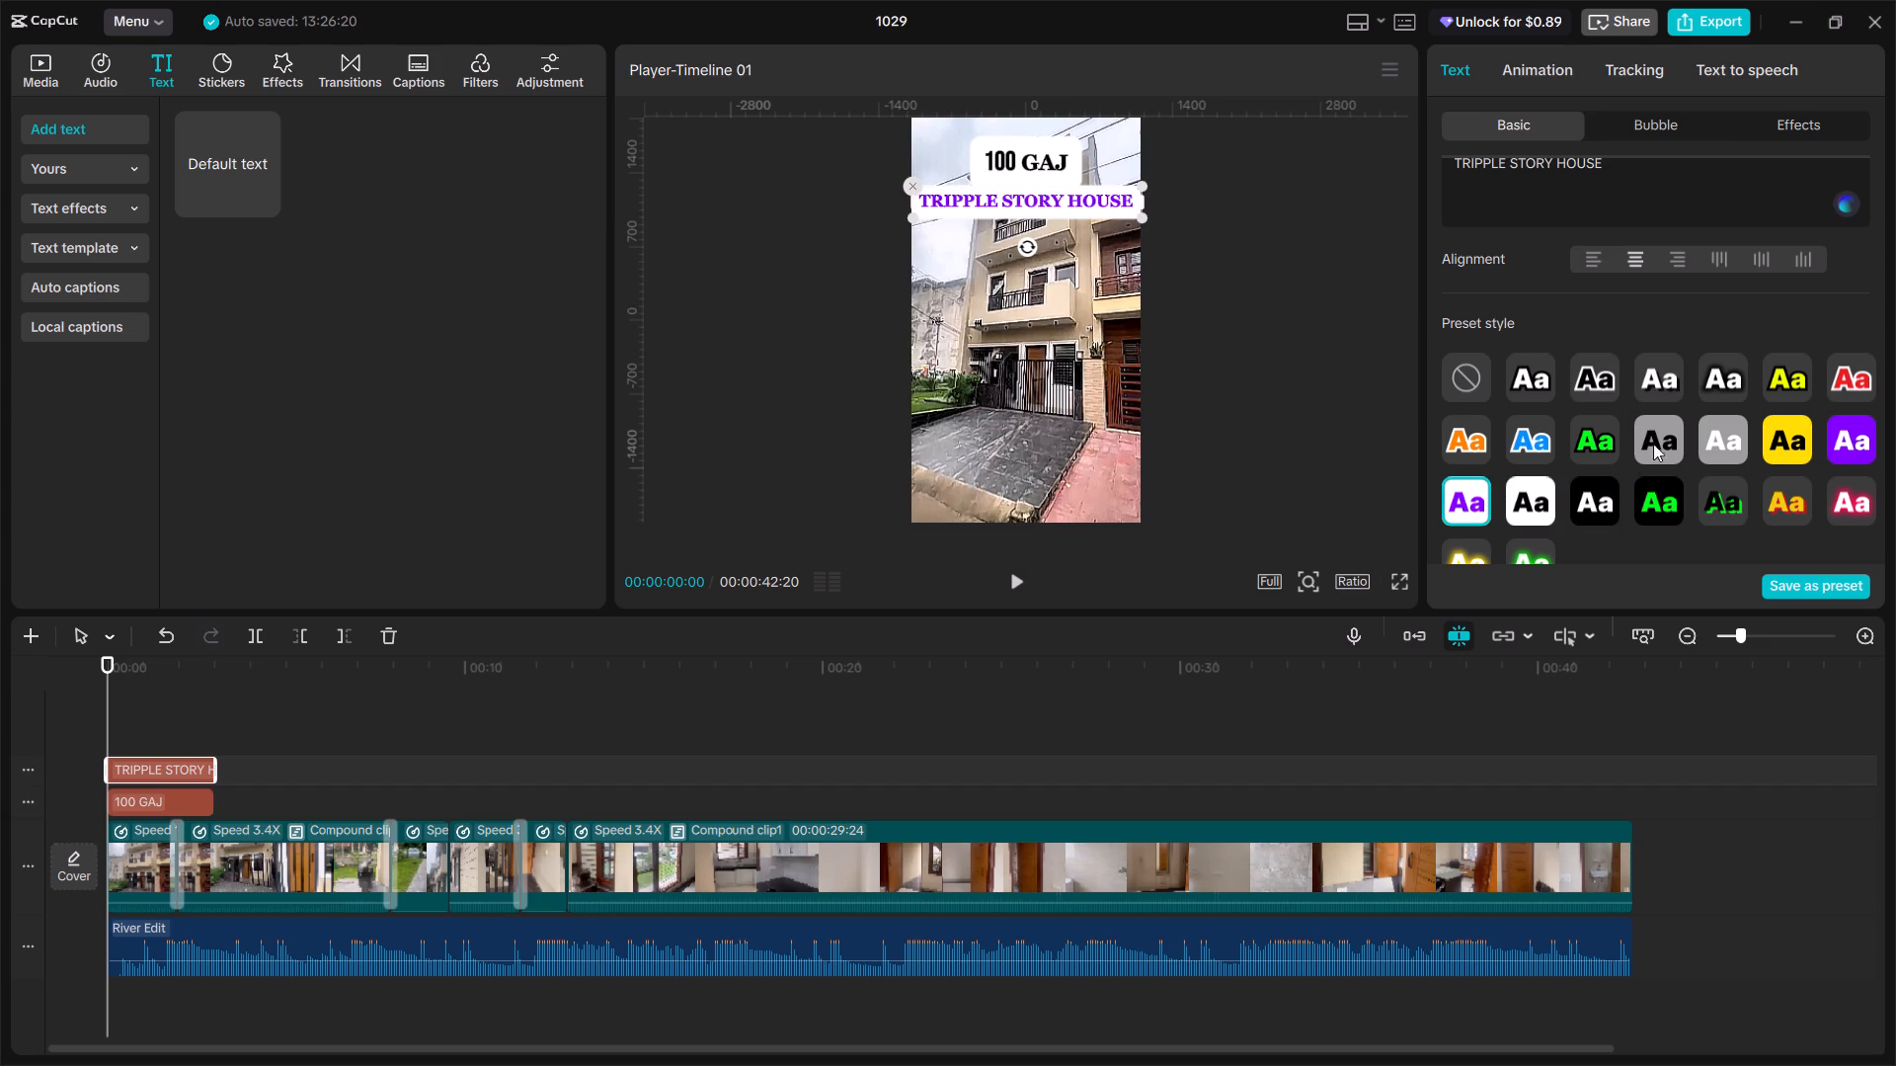
Set the "TRIPPLE STORY HOUSE" text color to dark brown 3E2700 and check the opening frame at full screen.
{"action": "scroll", "coordinate": [1628, 418], "scroll_direction": "up", "scroll_amount": 4}
{"action": "left_click", "coordinate": [1609, 504]}
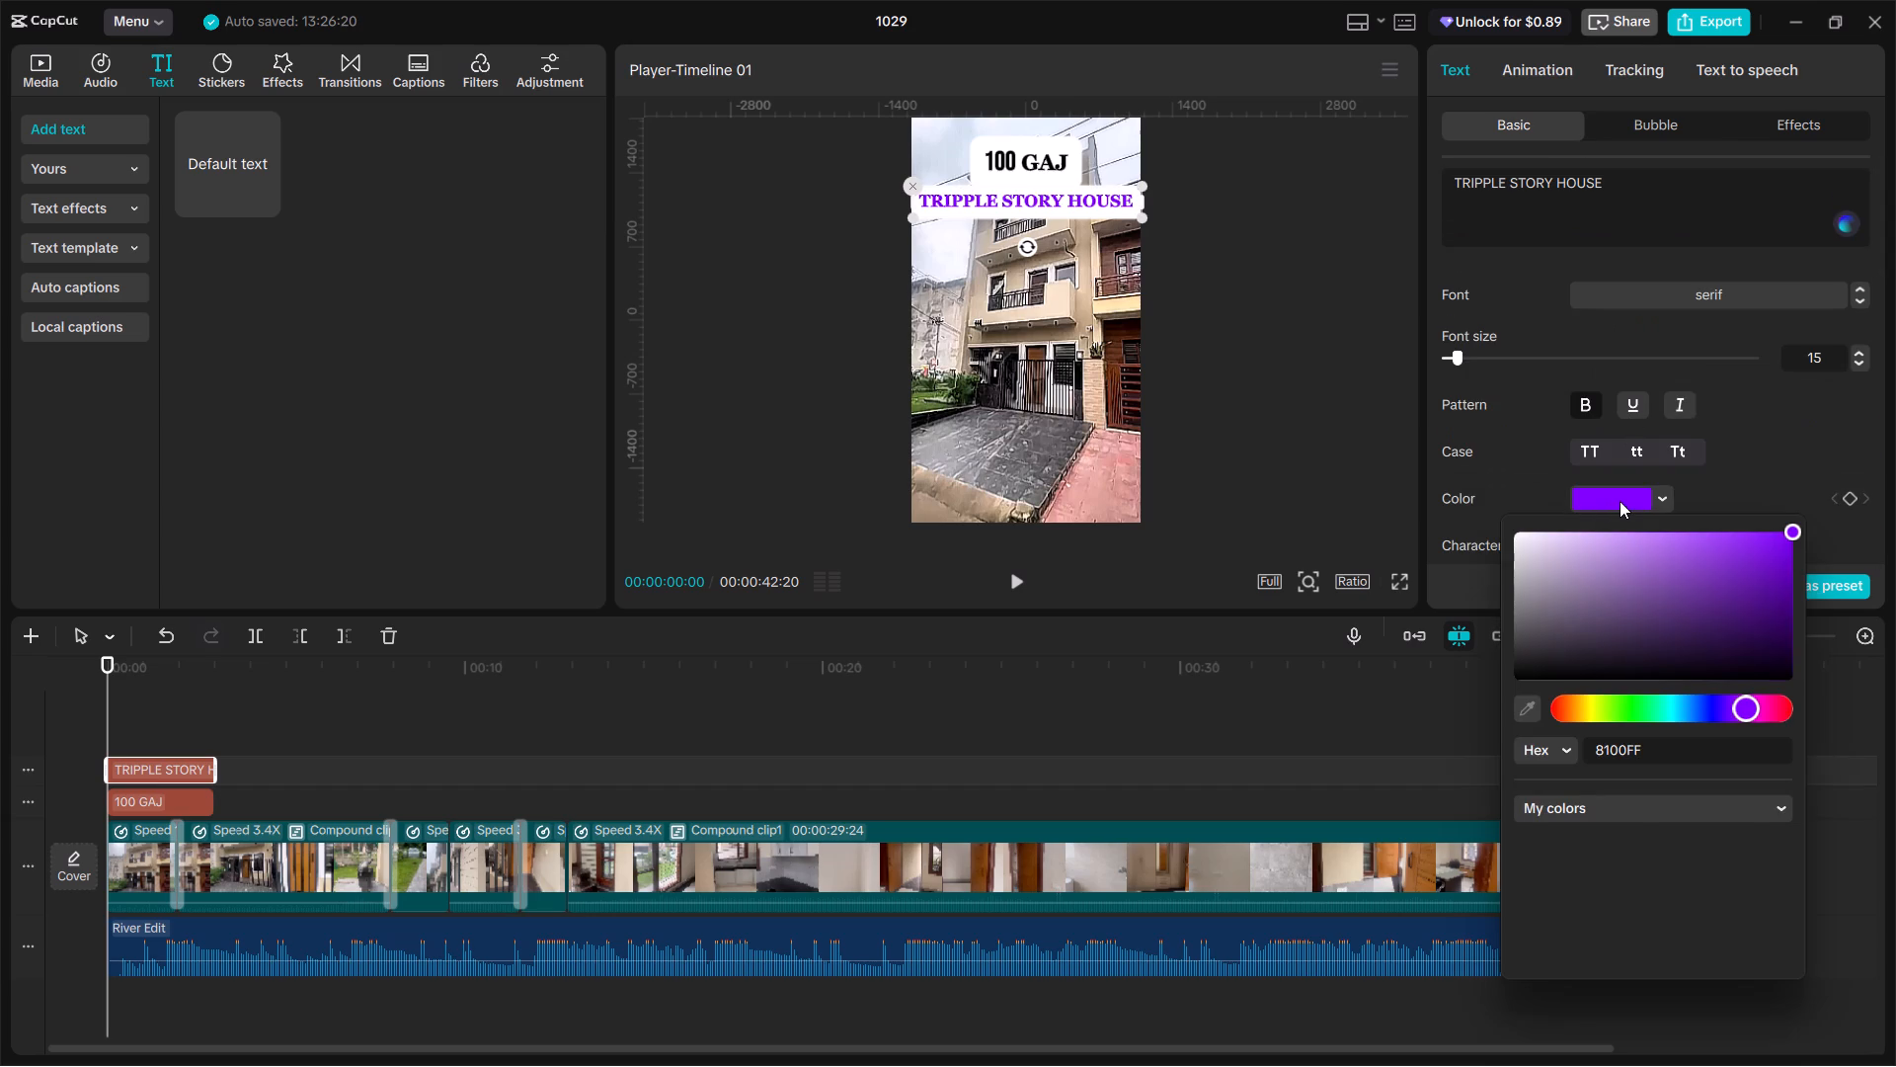
{"action": "scroll", "coordinate": [1652, 585], "scroll_direction": "down", "scroll_amount": 1}
{"action": "scroll", "coordinate": [1649, 711], "scroll_direction": "down", "scroll_amount": 1}
{"action": "scroll", "coordinate": [1652, 868], "scroll_direction": "down", "scroll_amount": 1}
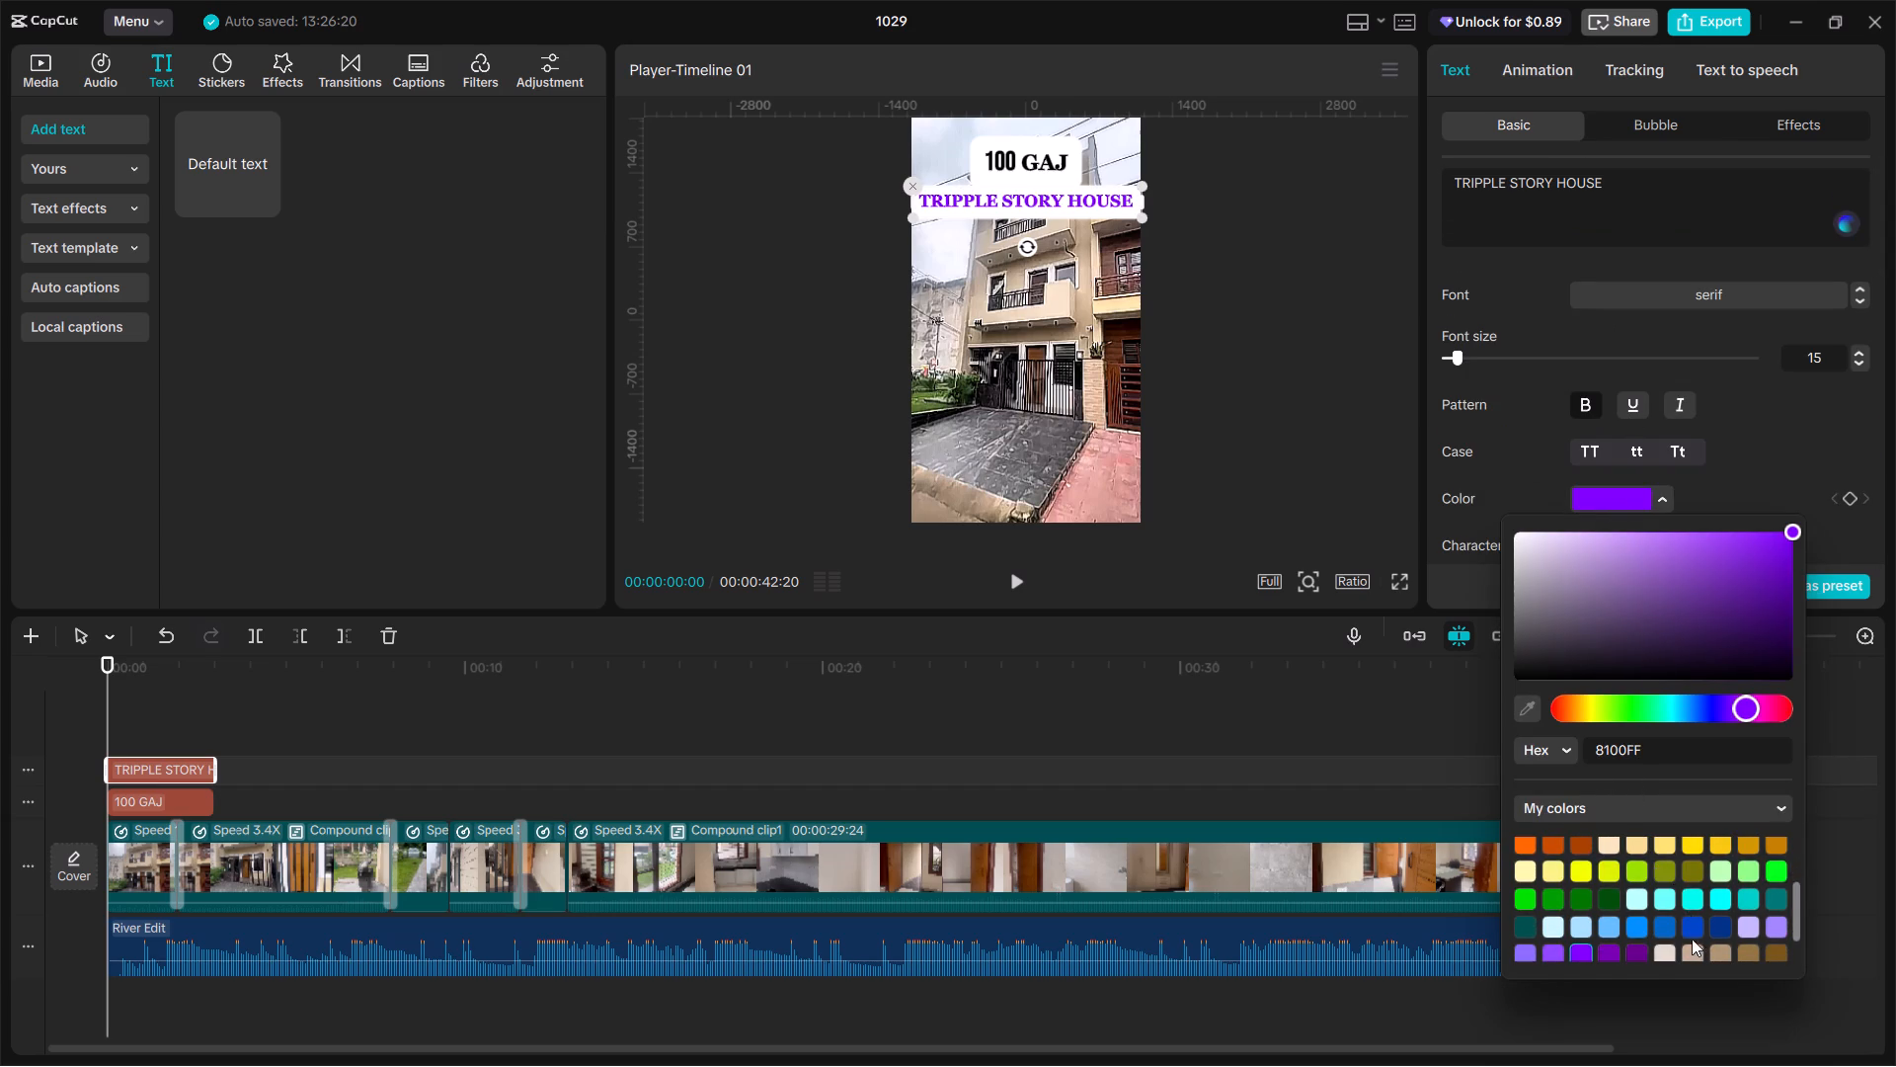
{"action": "scroll", "coordinate": [1695, 943], "scroll_direction": "down", "scroll_amount": 1}
{"action": "left_click", "coordinate": [1558, 947]}
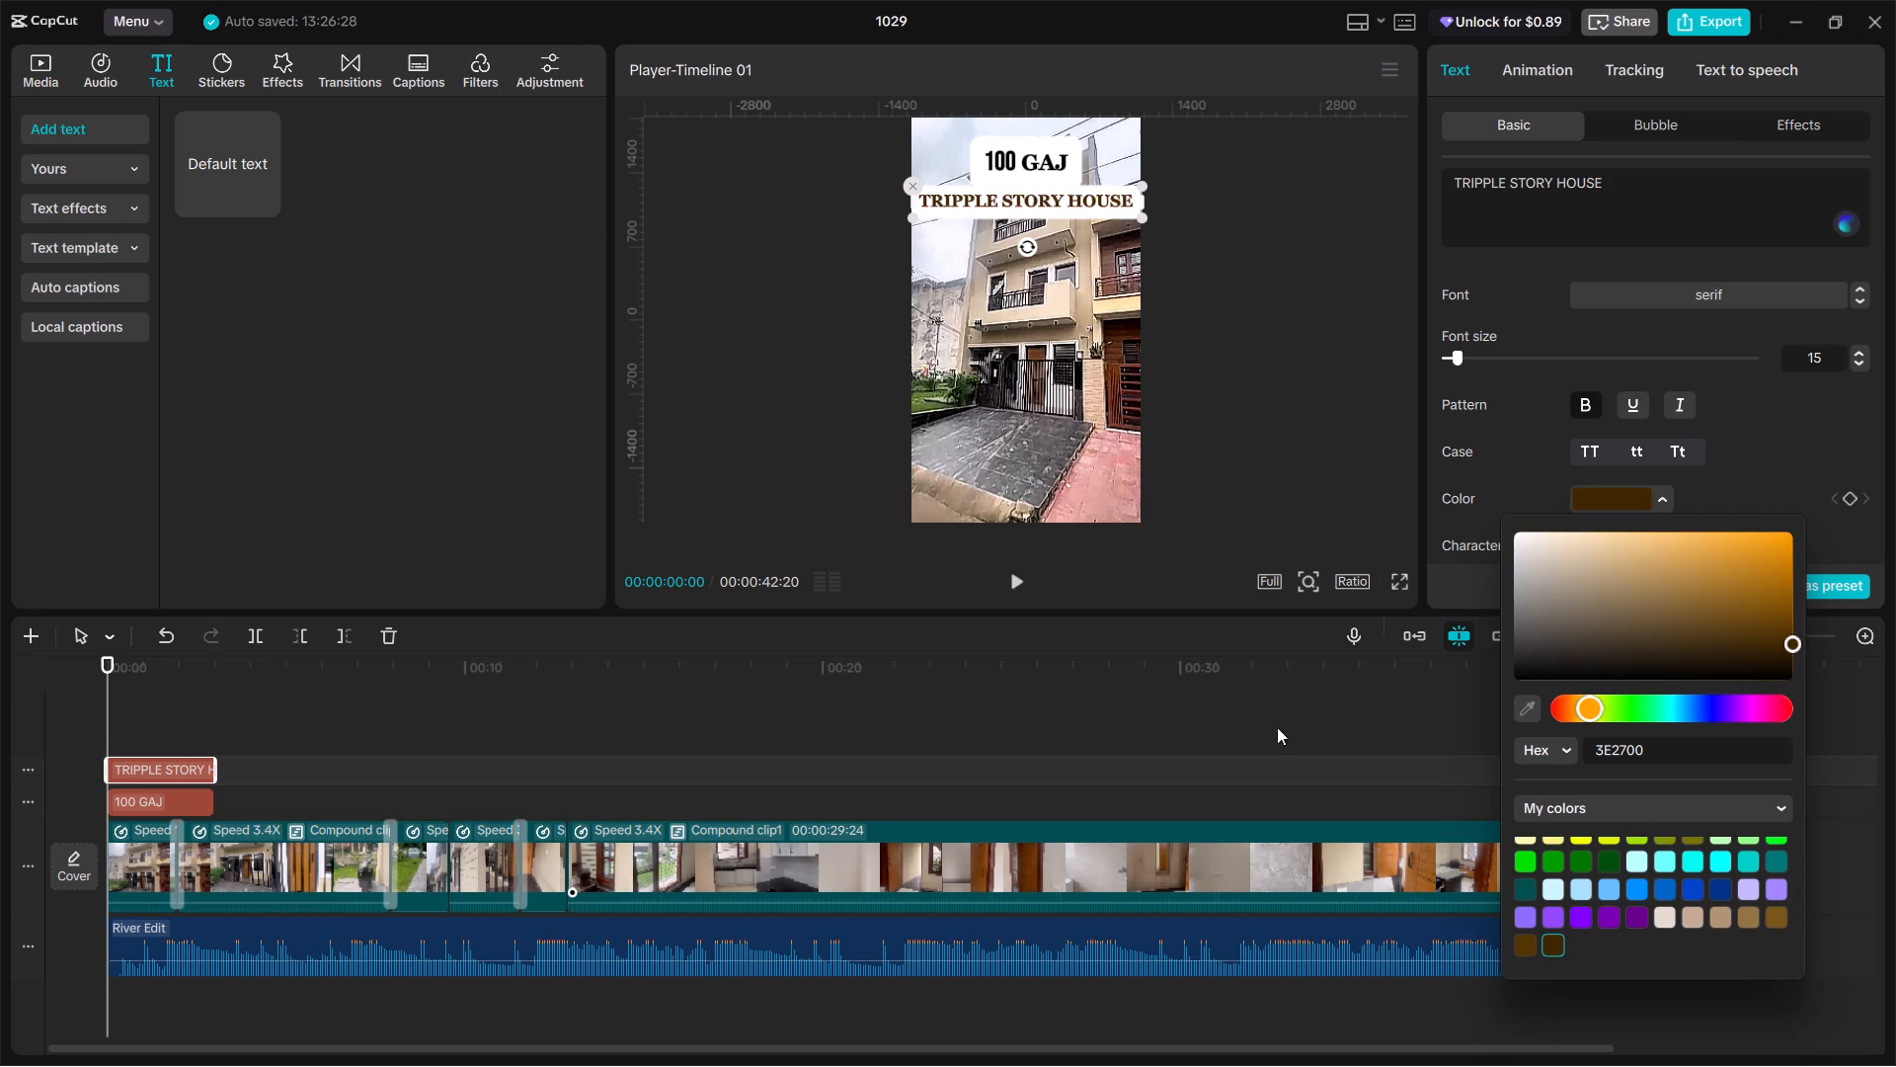
{"action": "left_click", "coordinate": [1394, 587]}
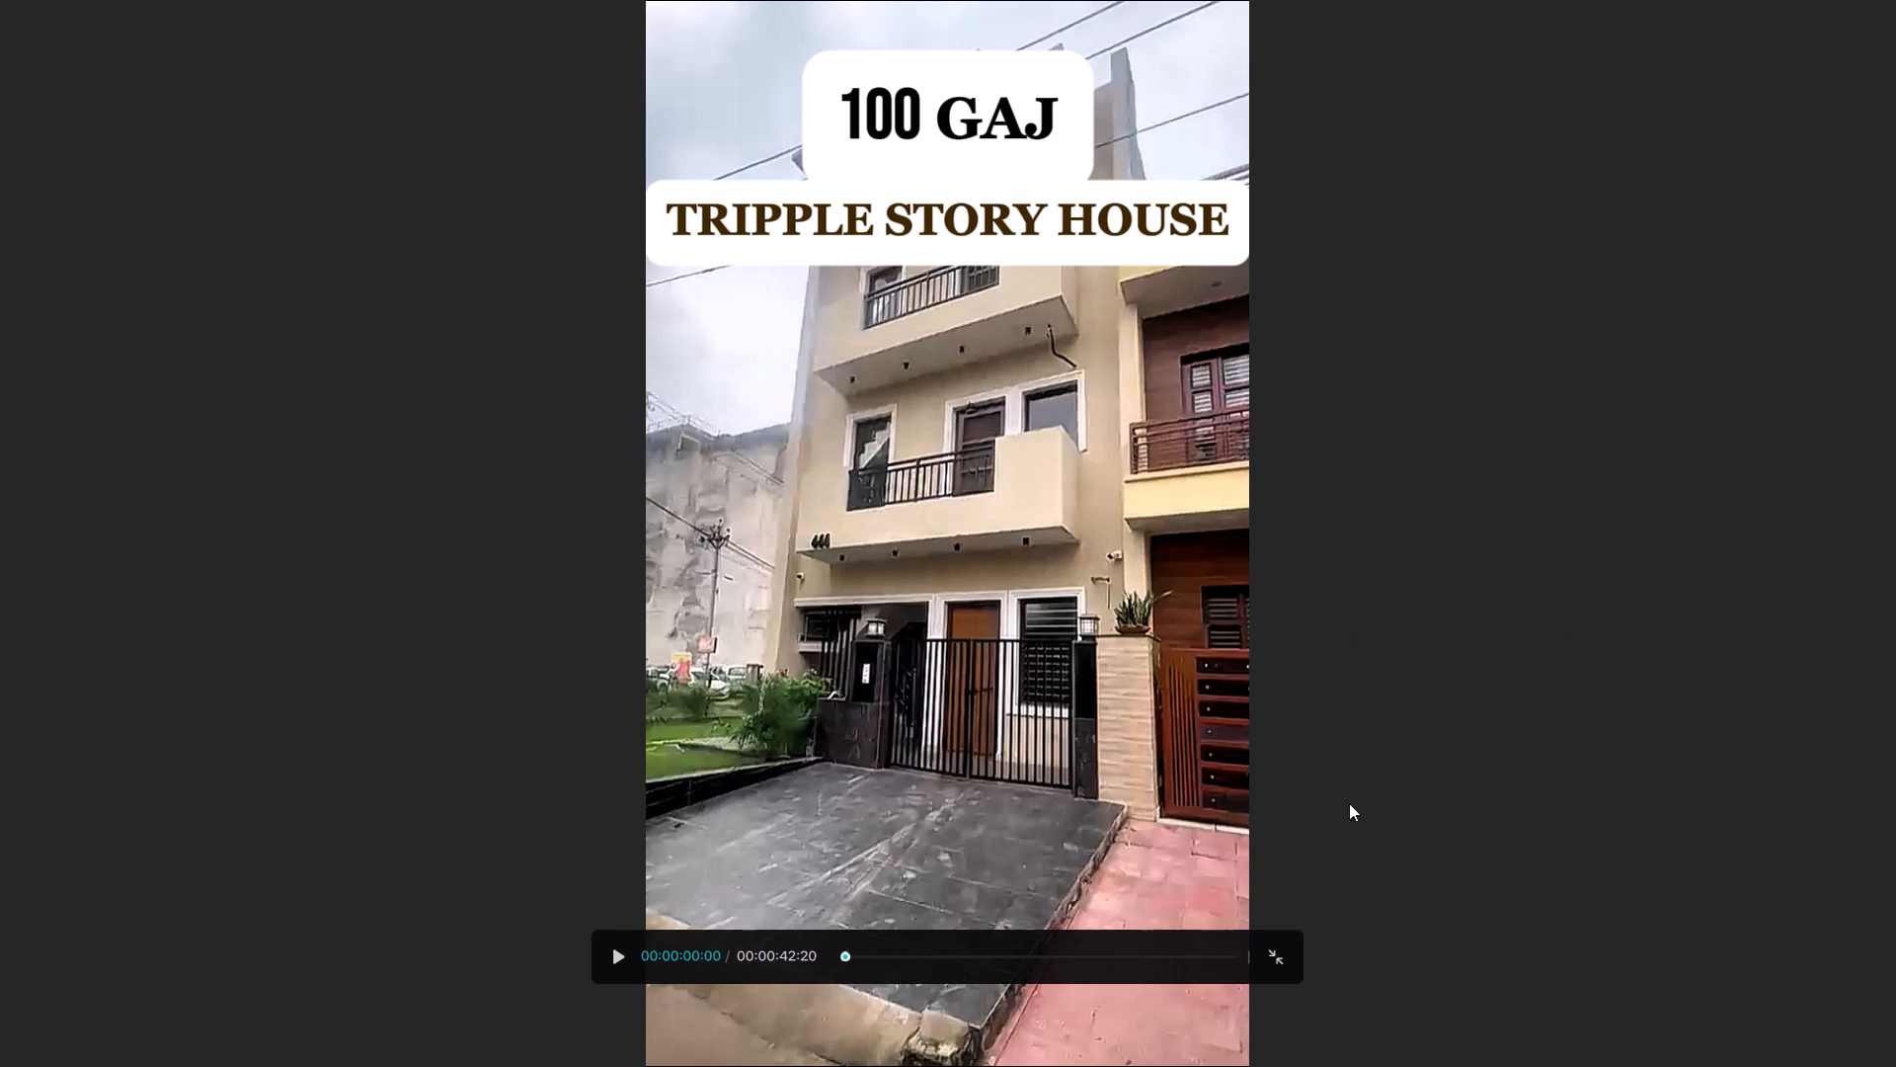
{"action": "left_click", "coordinate": [1272, 959]}
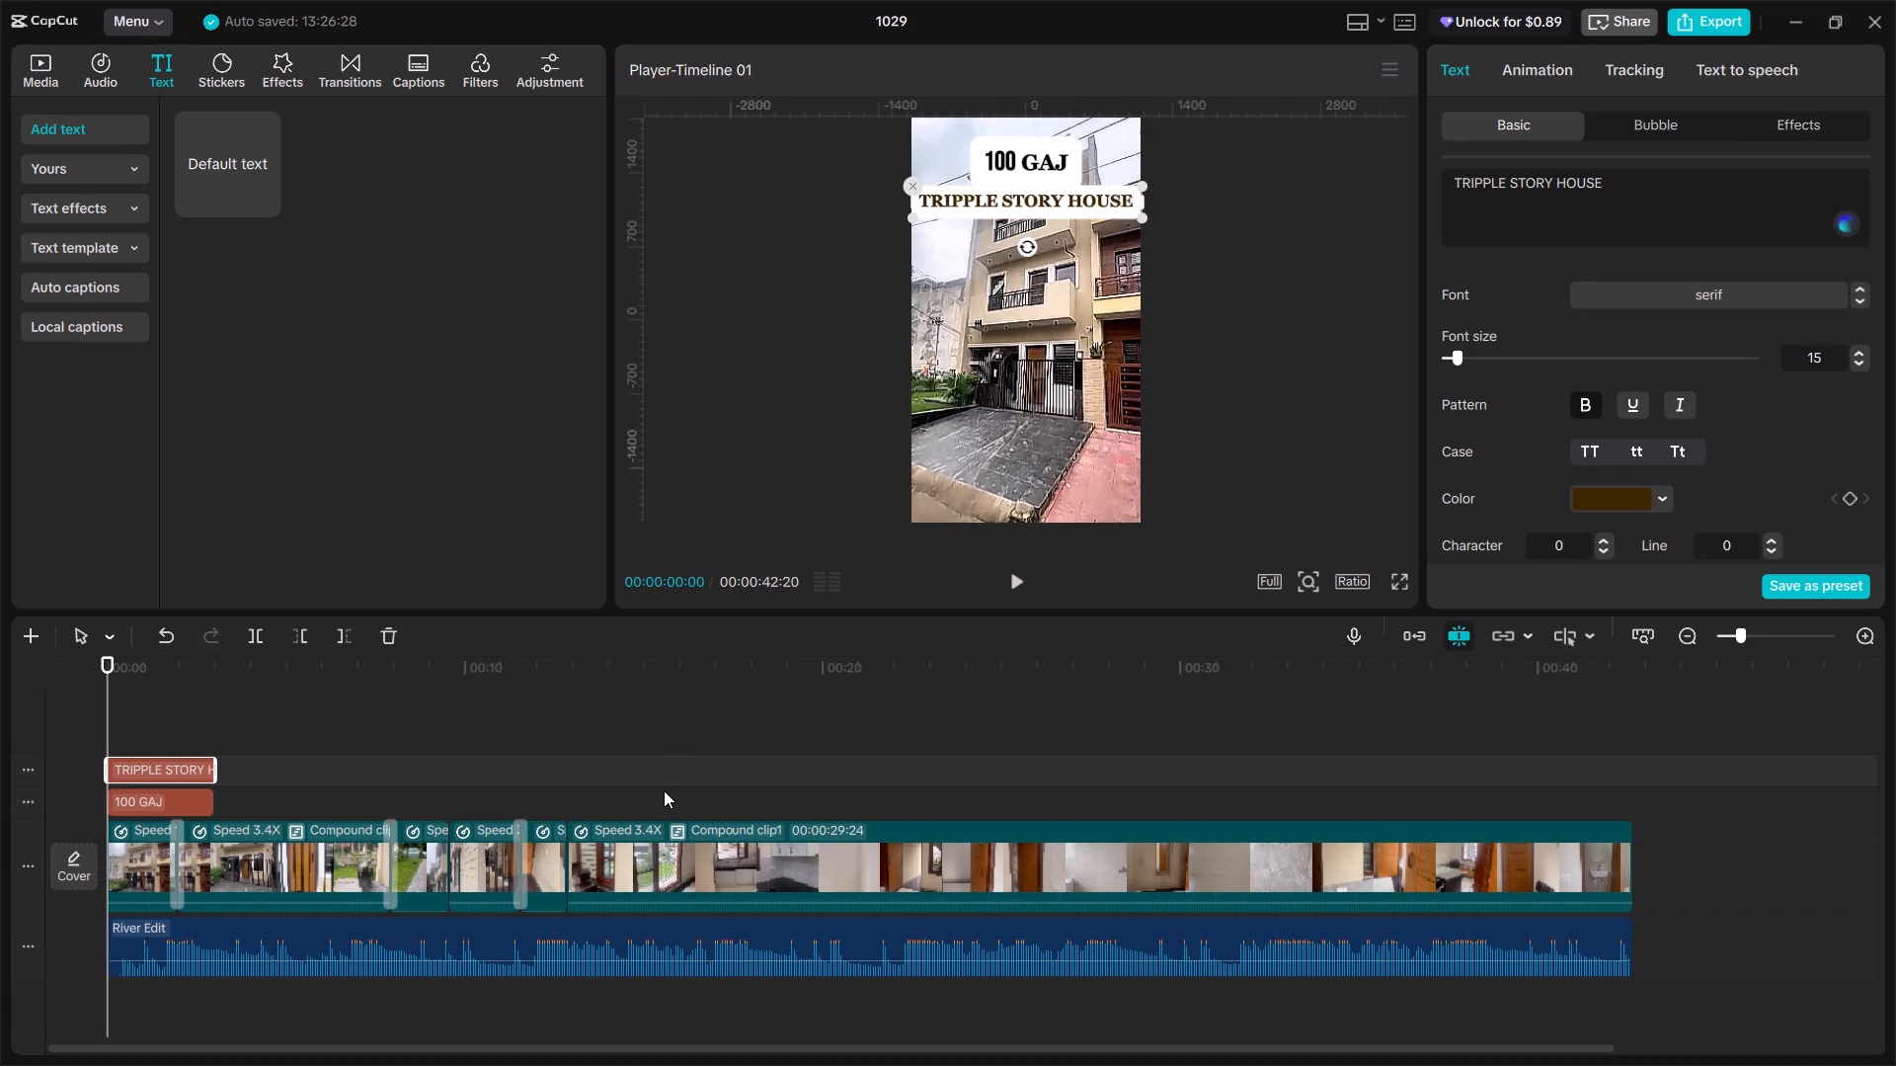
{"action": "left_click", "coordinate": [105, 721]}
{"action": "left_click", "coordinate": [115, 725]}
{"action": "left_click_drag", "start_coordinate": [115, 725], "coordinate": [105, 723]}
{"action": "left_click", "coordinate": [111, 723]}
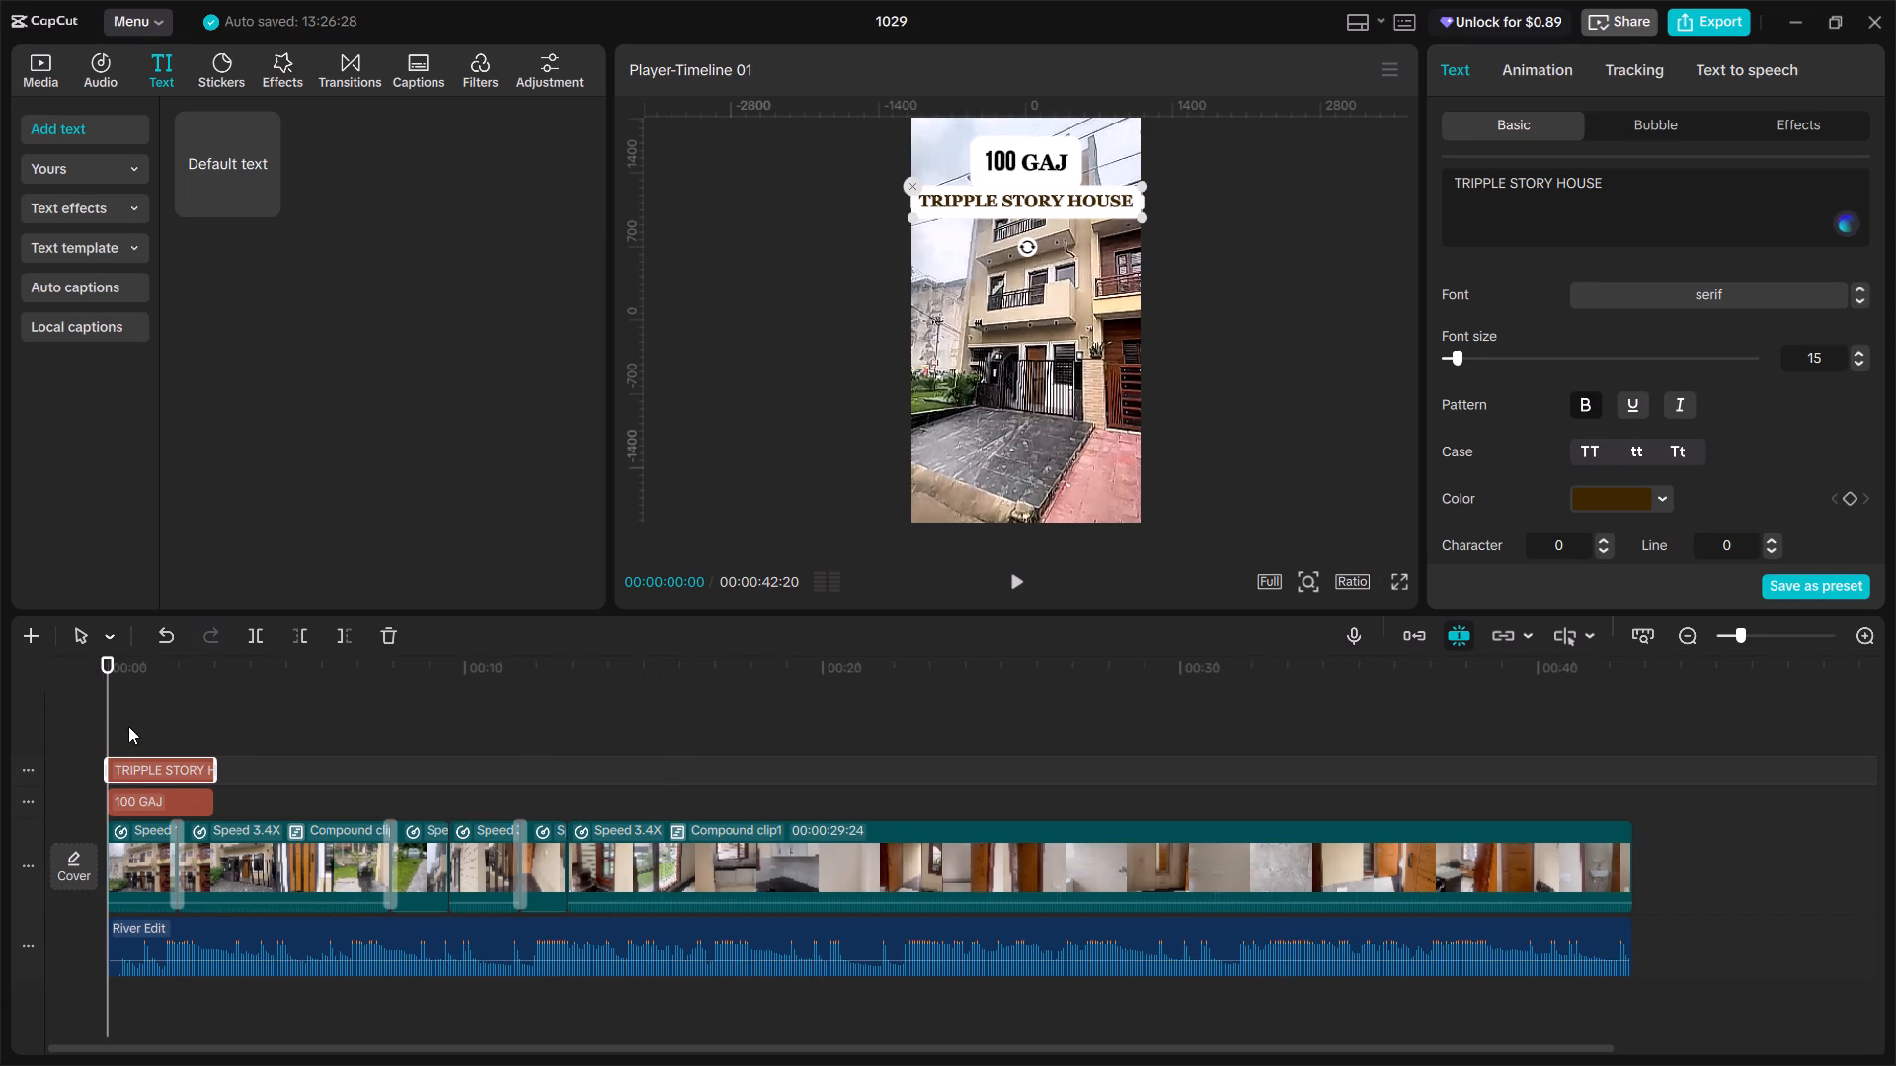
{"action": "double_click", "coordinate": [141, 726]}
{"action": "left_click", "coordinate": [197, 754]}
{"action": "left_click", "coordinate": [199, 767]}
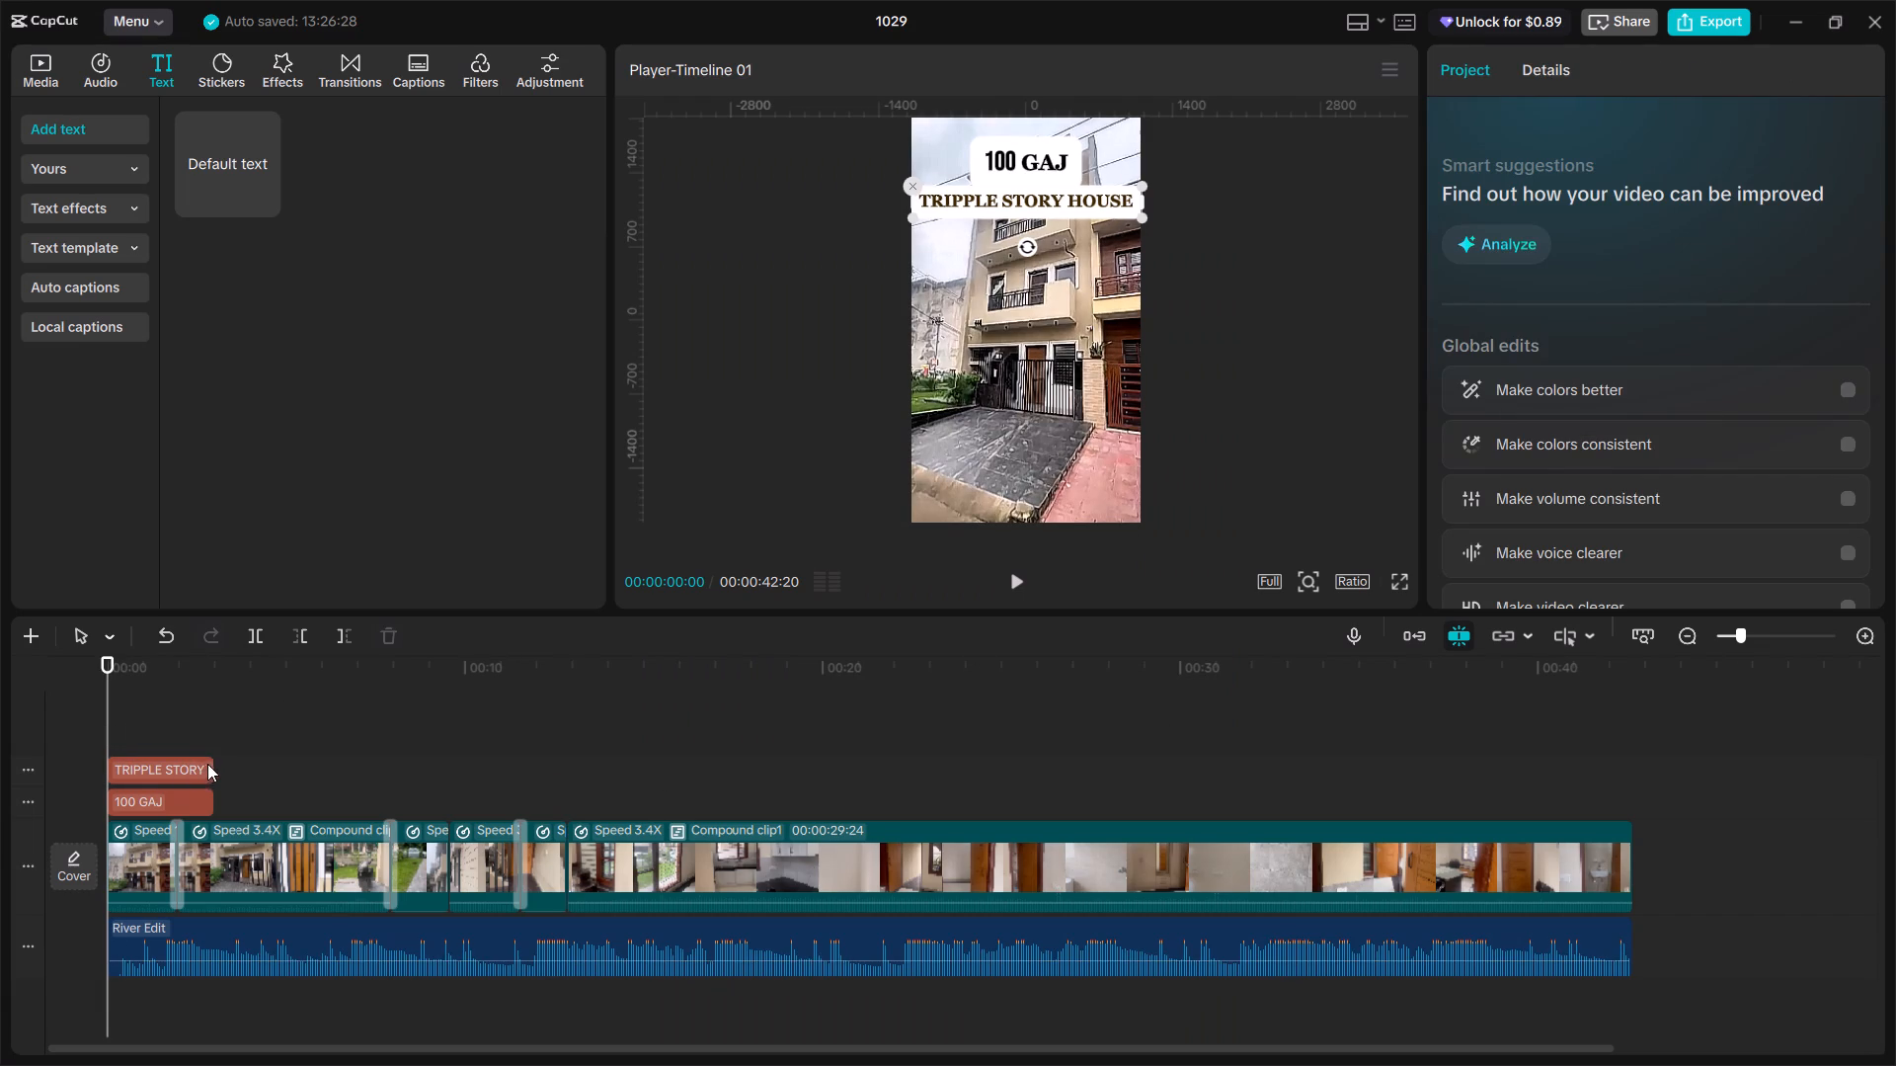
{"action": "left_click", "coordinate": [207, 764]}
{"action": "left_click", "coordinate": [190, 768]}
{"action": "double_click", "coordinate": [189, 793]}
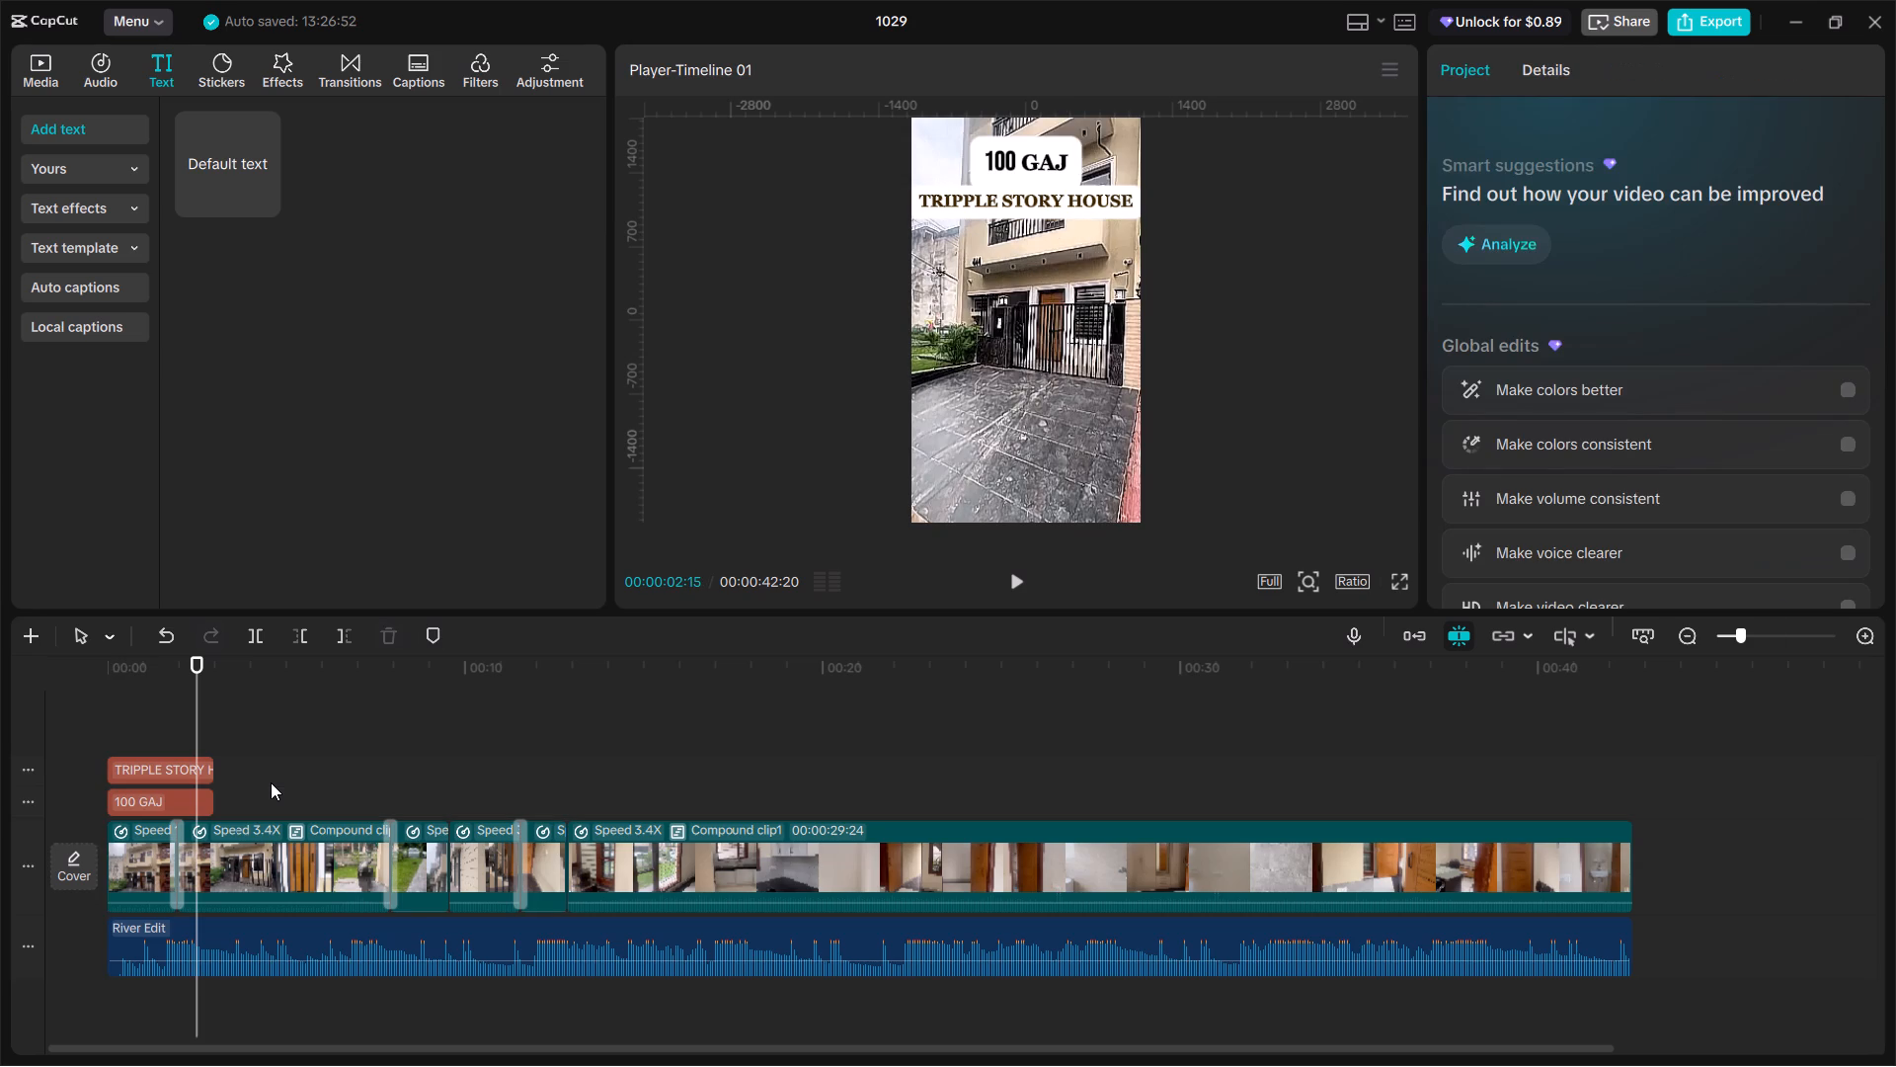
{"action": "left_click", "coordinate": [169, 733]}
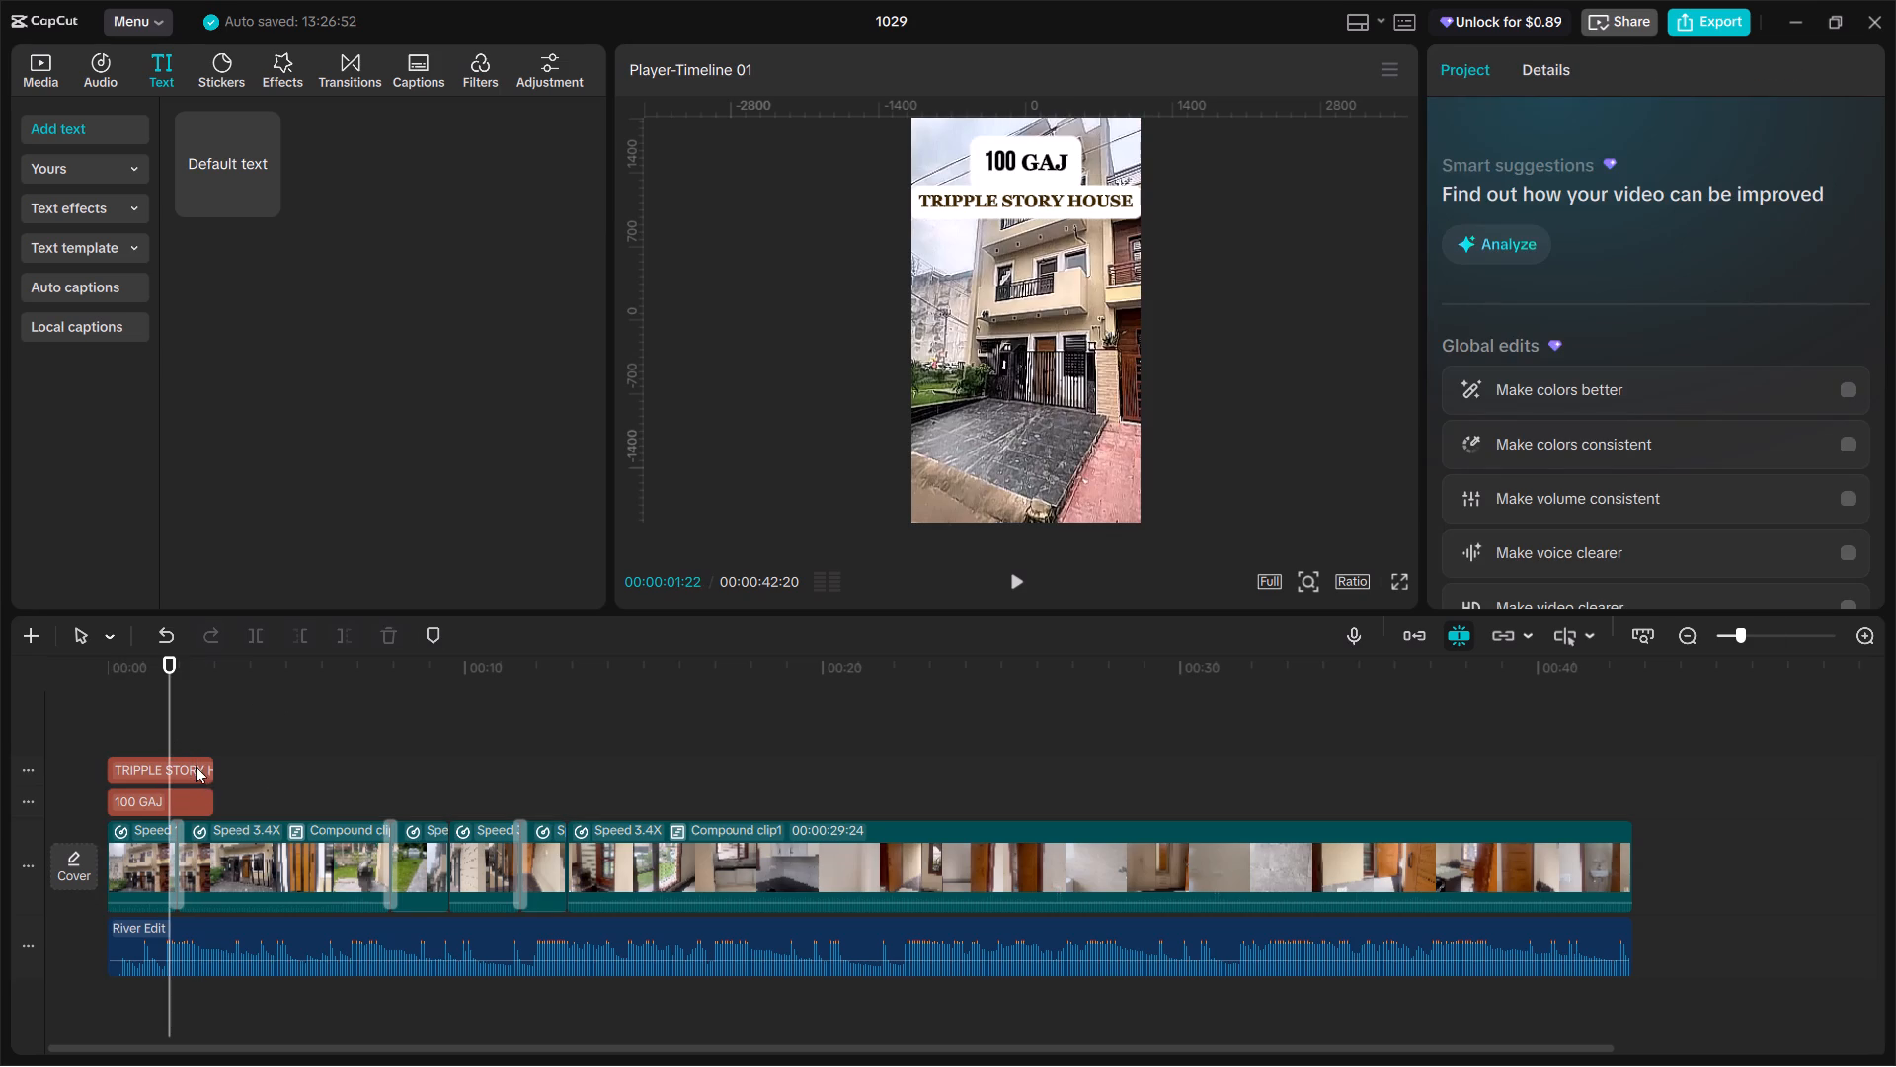
Extend both text clips, "100 GAJ" and "TRIPPLE STORY HOUSE", on the timeline to the end of the video.
{"action": "left_click", "coordinate": [196, 765]}
{"action": "left_click_drag", "start_coordinate": [211, 764], "coordinate": [249, 782]}
{"action": "left_click", "coordinate": [194, 802]}
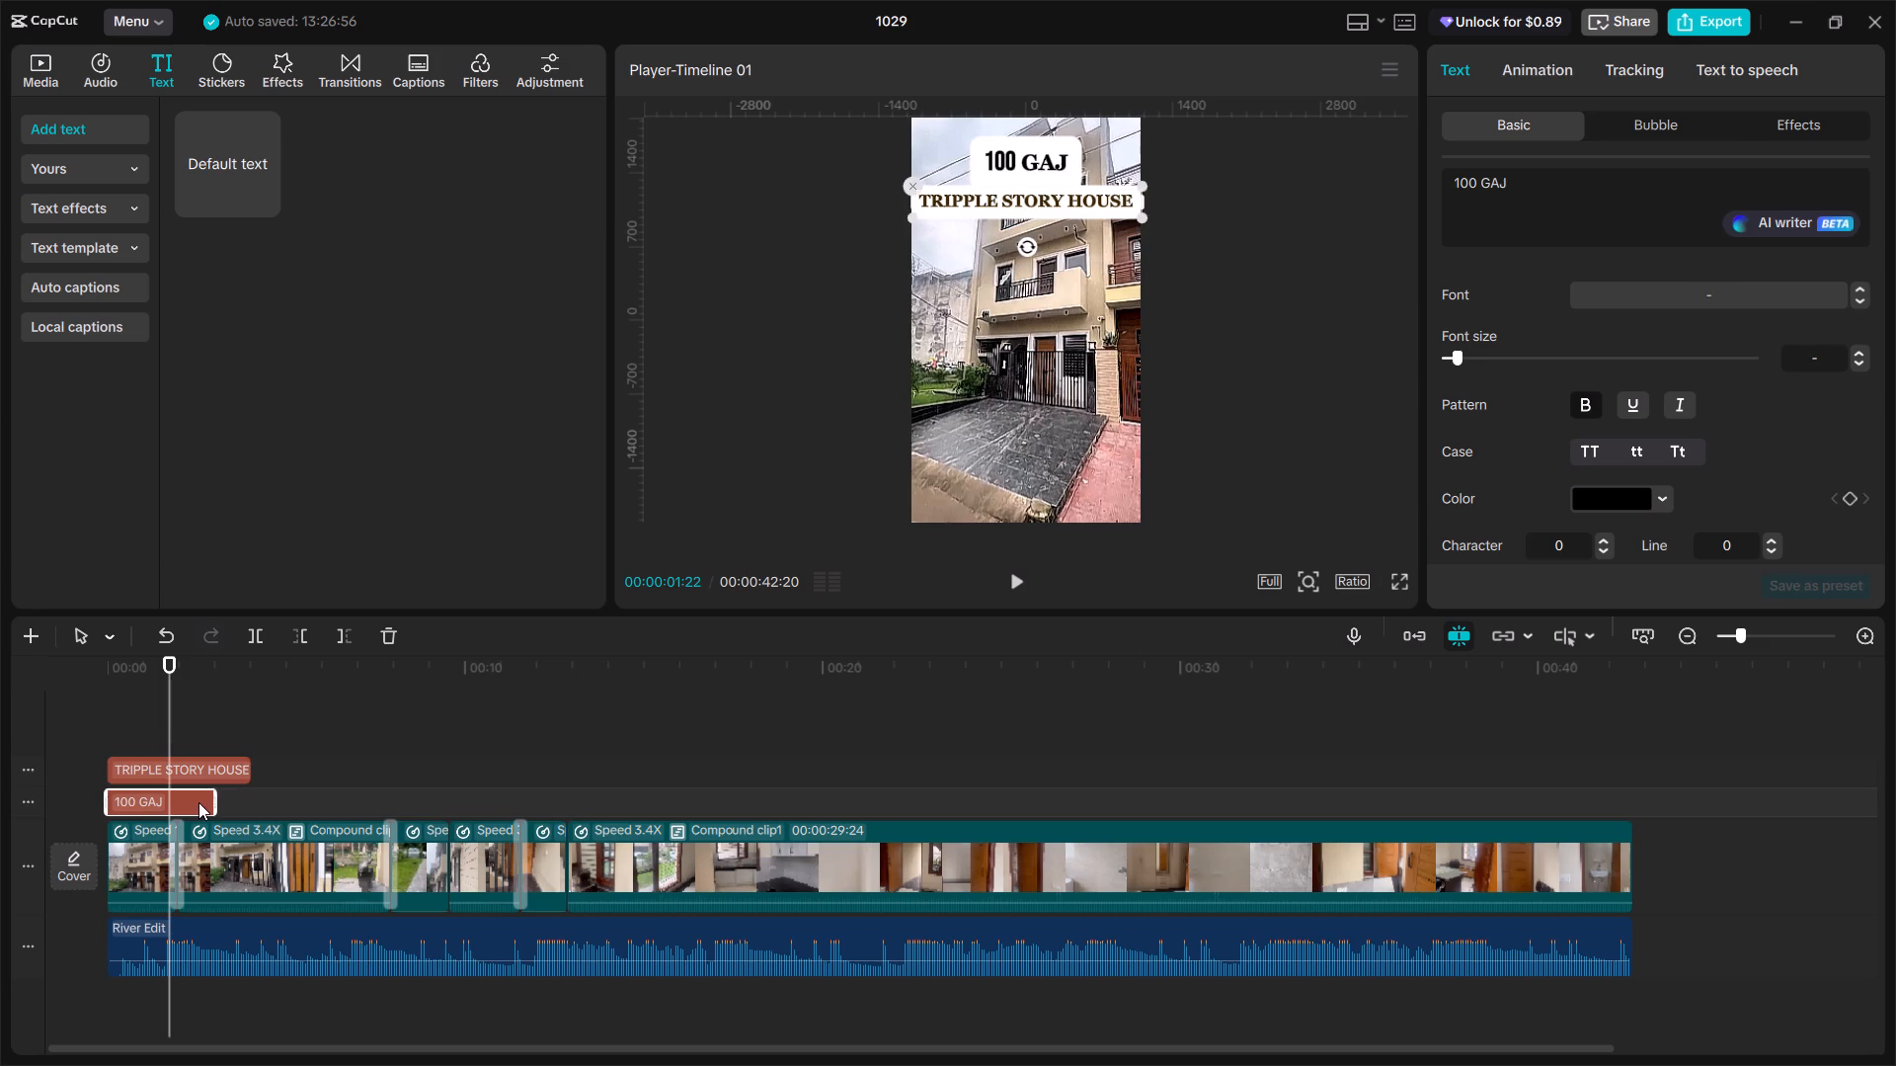
{"action": "left_click_drag", "start_coordinate": [213, 798], "coordinate": [249, 811]}
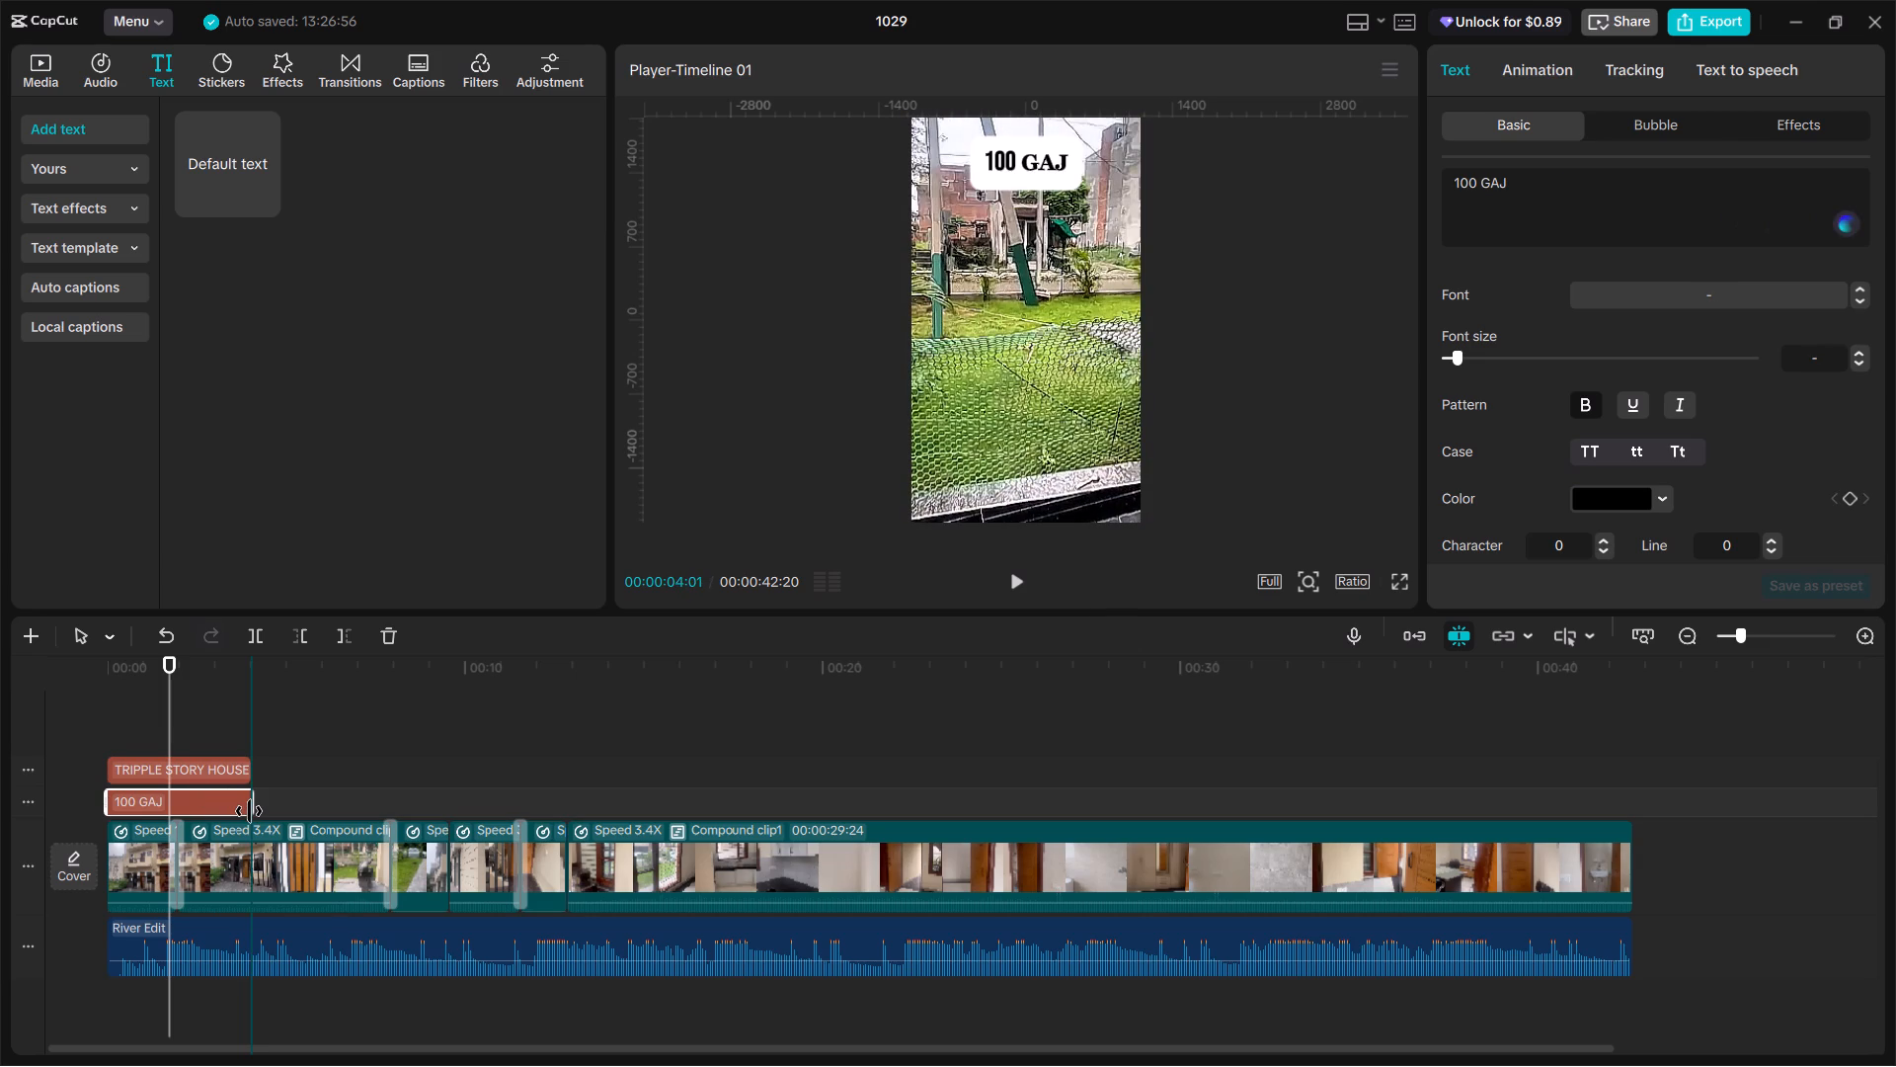
{"action": "left_click_drag", "start_coordinate": [249, 811], "coordinate": [1656, 845]}
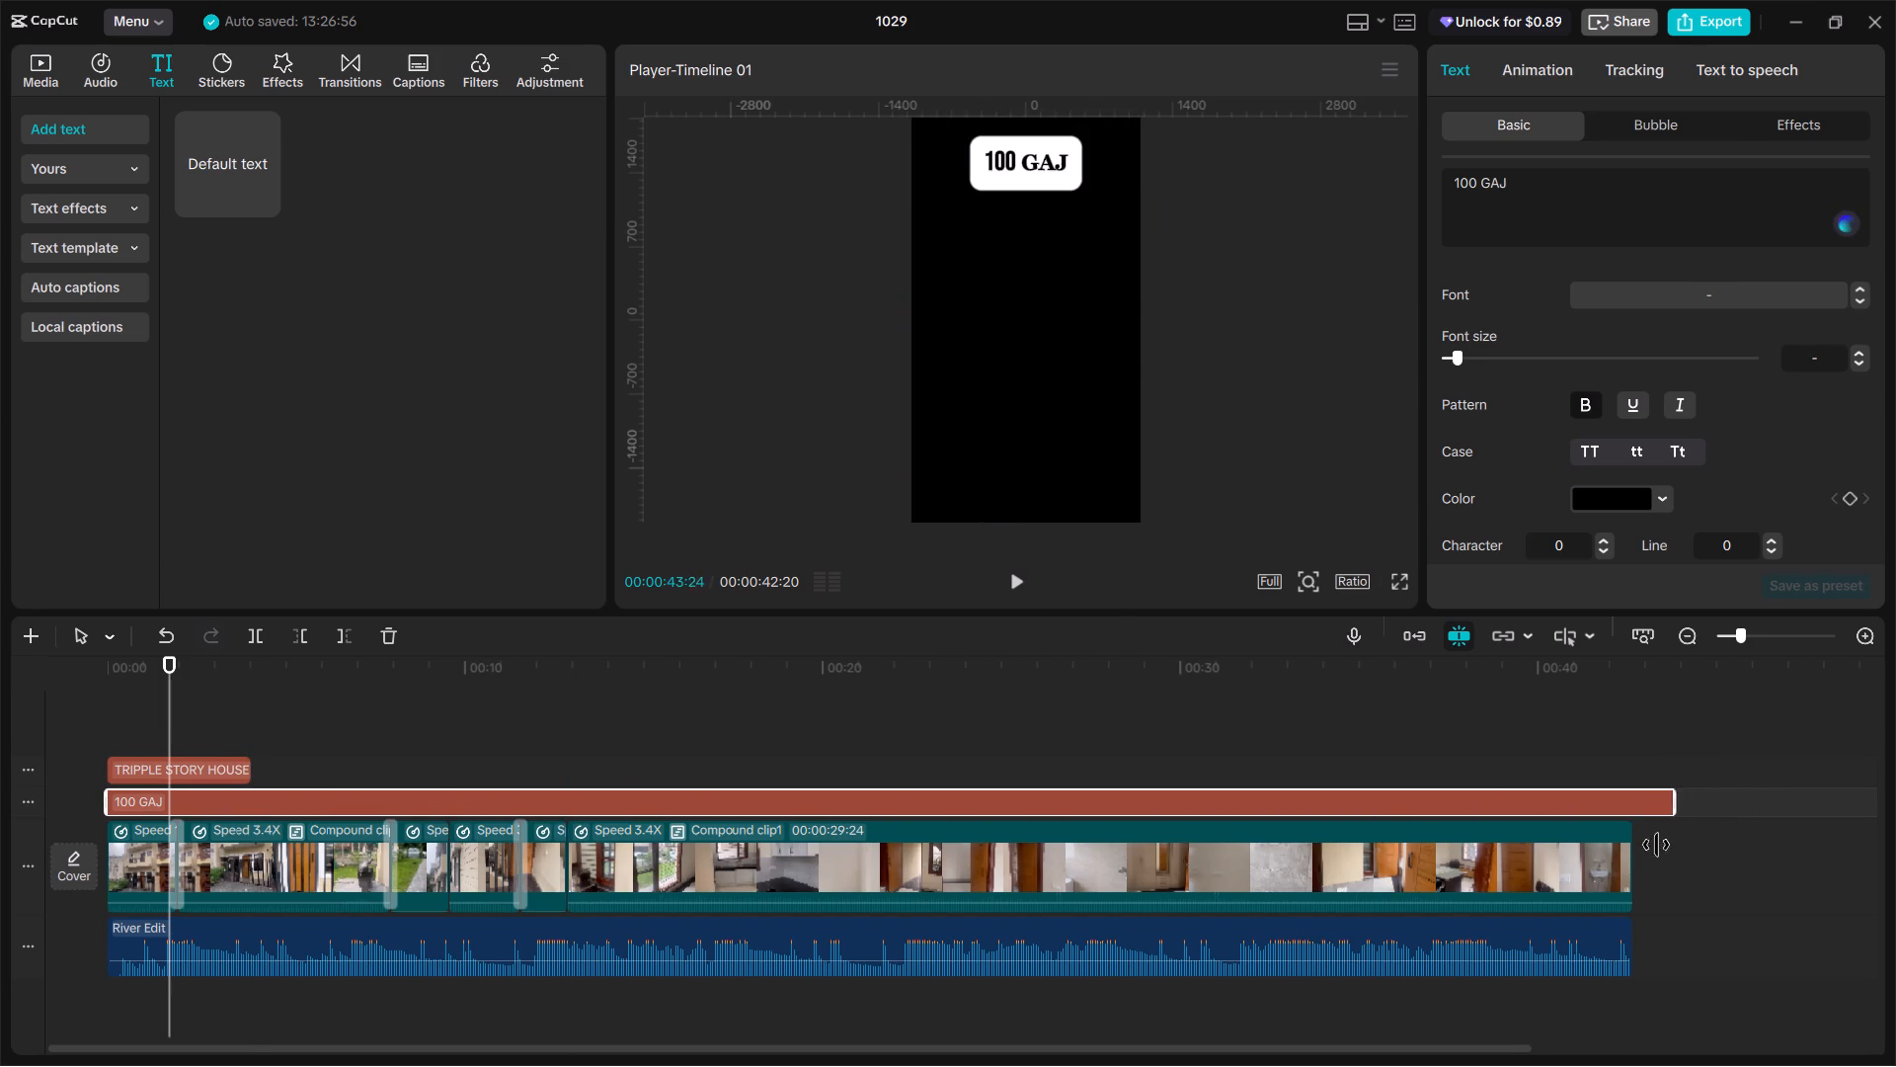
{"action": "left_click_drag", "start_coordinate": [1656, 845], "coordinate": [1633, 842]}
{"action": "left_click", "coordinate": [239, 767]}
{"action": "left_click_drag", "start_coordinate": [250, 765], "coordinate": [251, 766]}
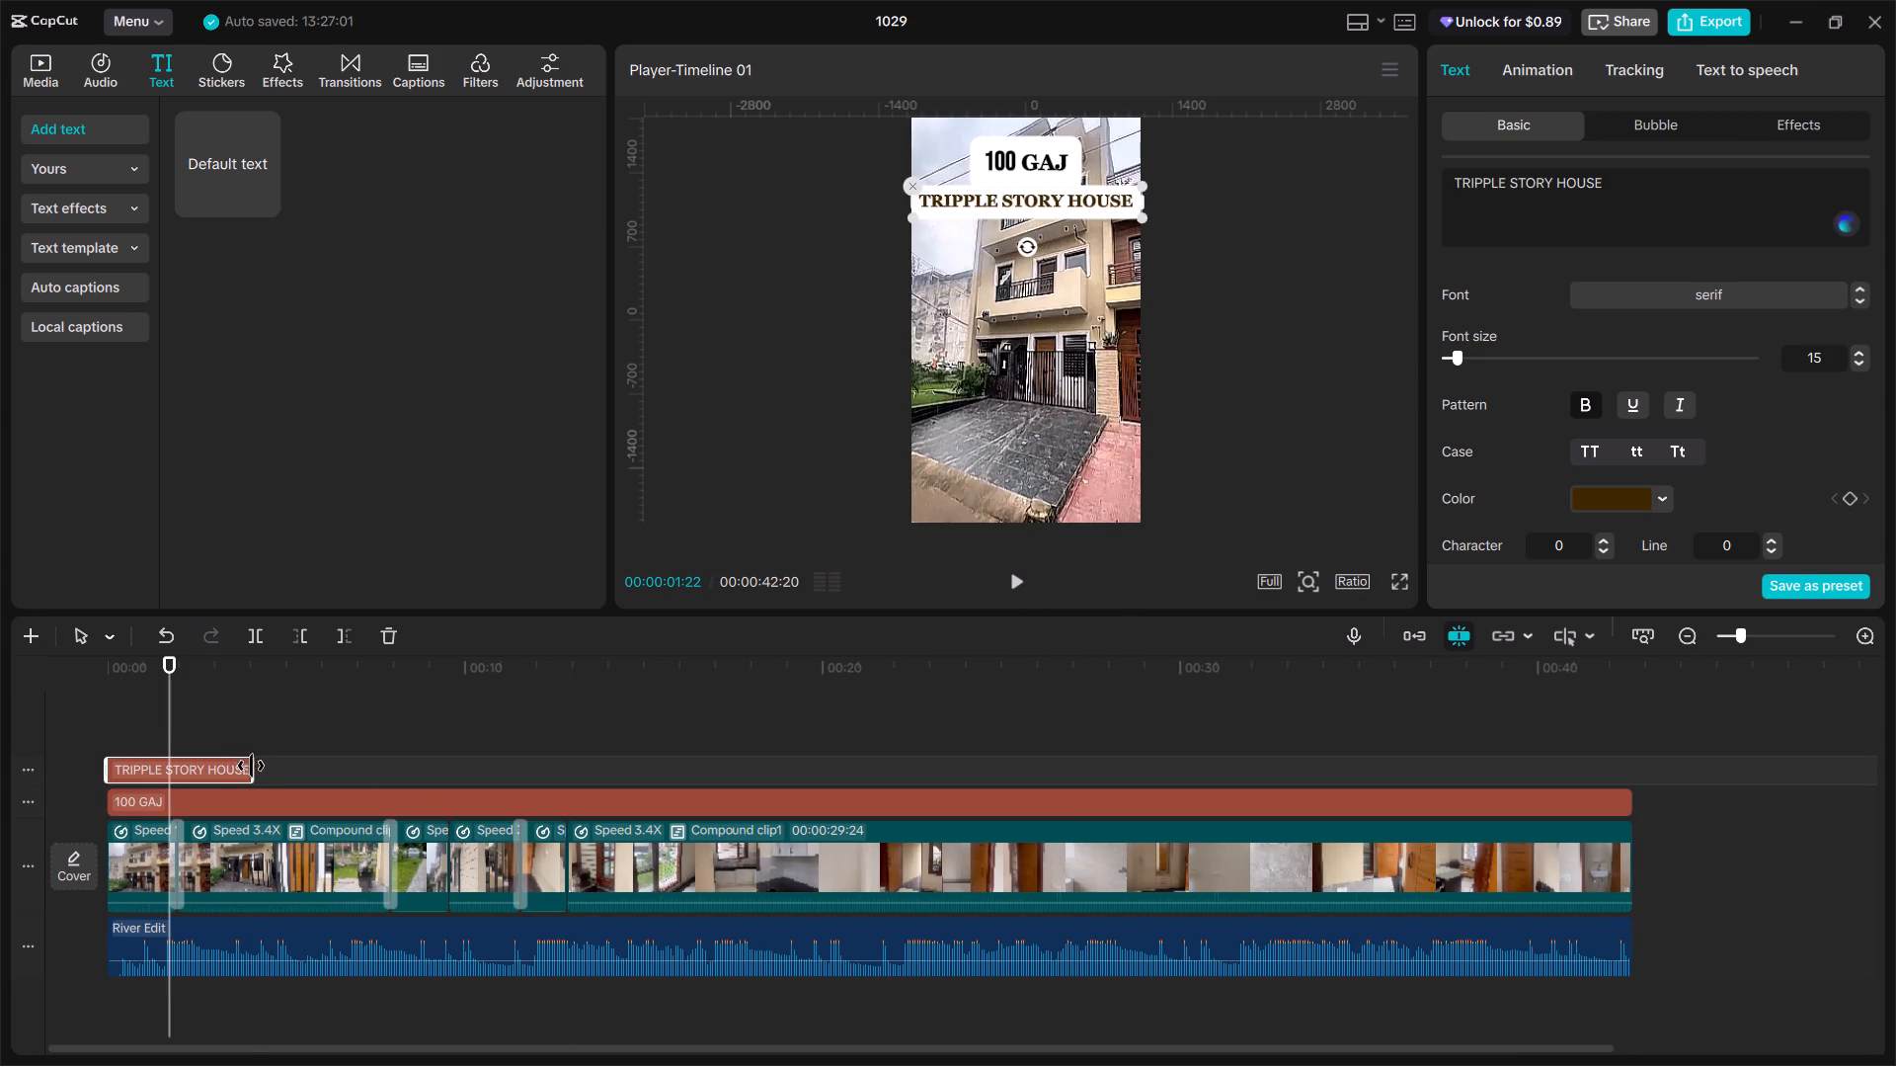
{"action": "left_click_drag", "start_coordinate": [251, 766], "coordinate": [1625, 780]}
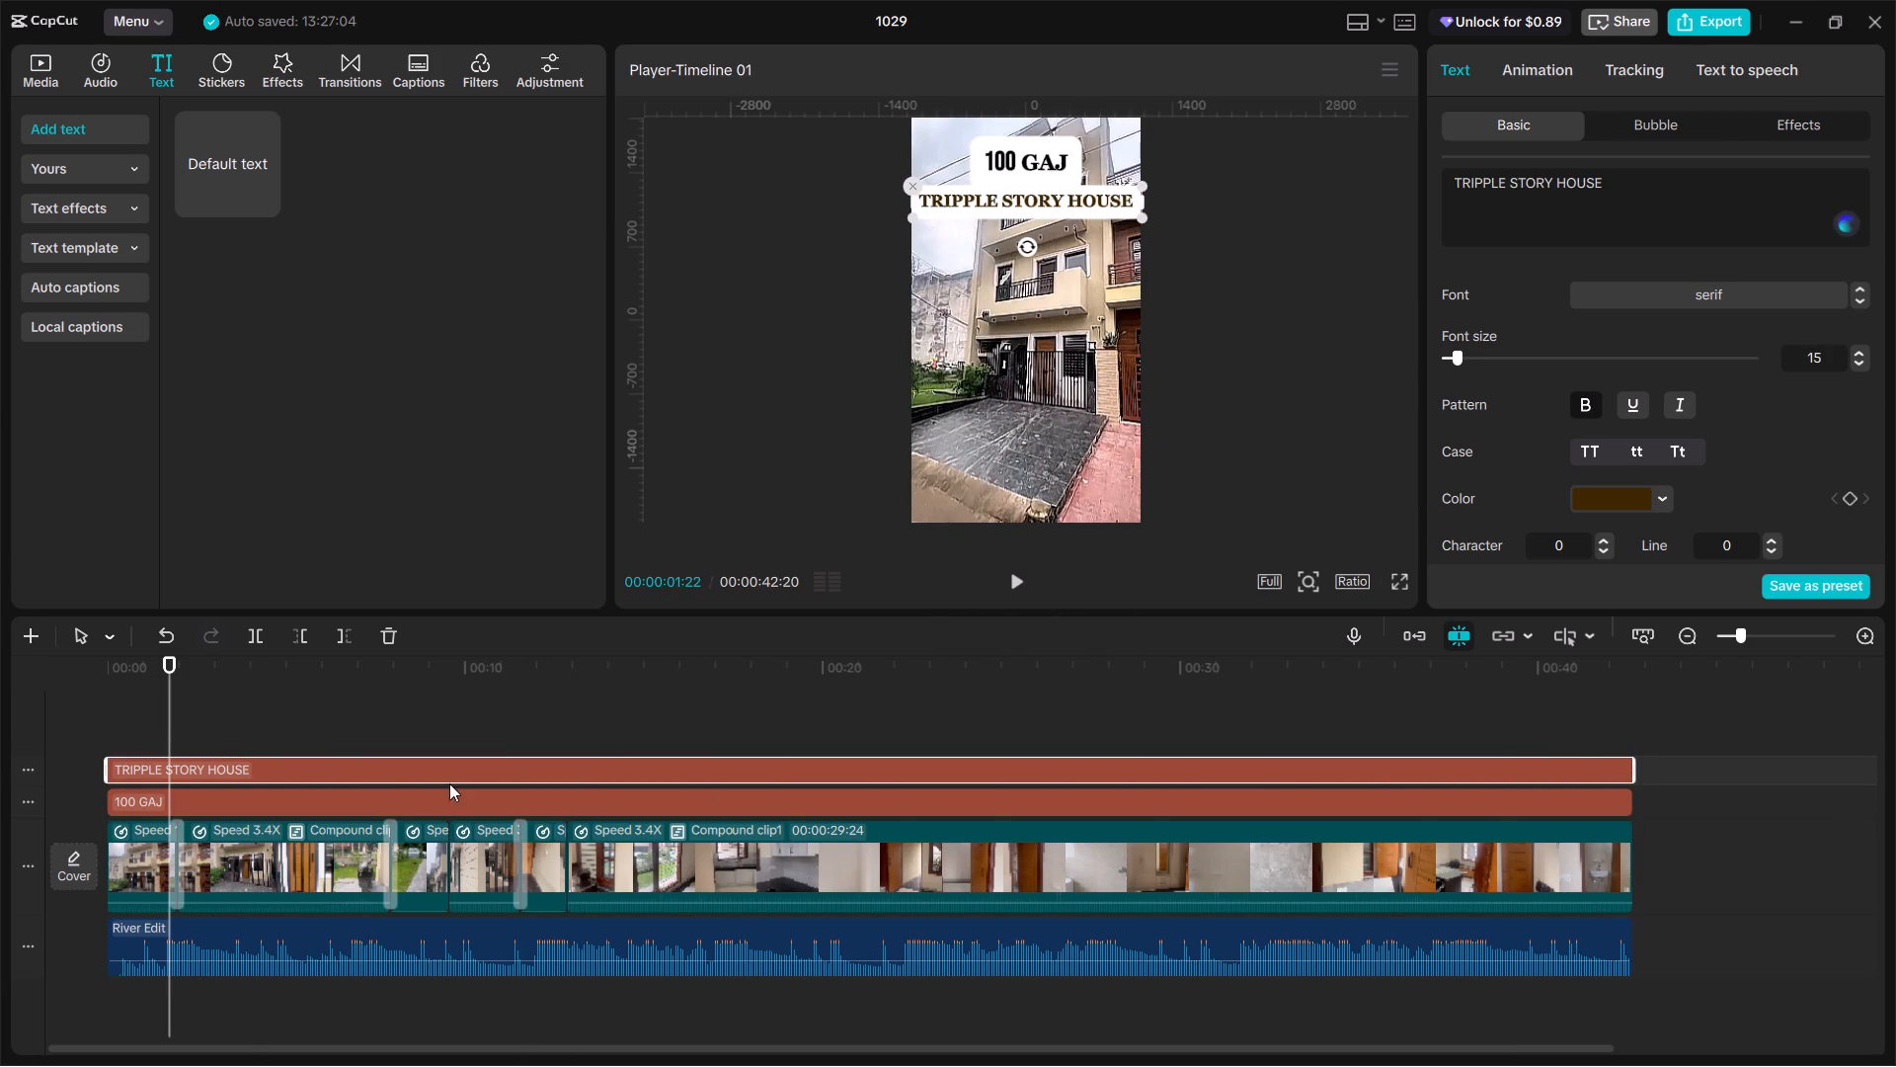
Play the video from the start and scrub around the first transition to check both text labels over the footage.
{"action": "left_click", "coordinate": [220, 725]}
{"action": "left_click_drag", "start_coordinate": [220, 725], "coordinate": [101, 733]}
{"action": "key", "text": "space"}
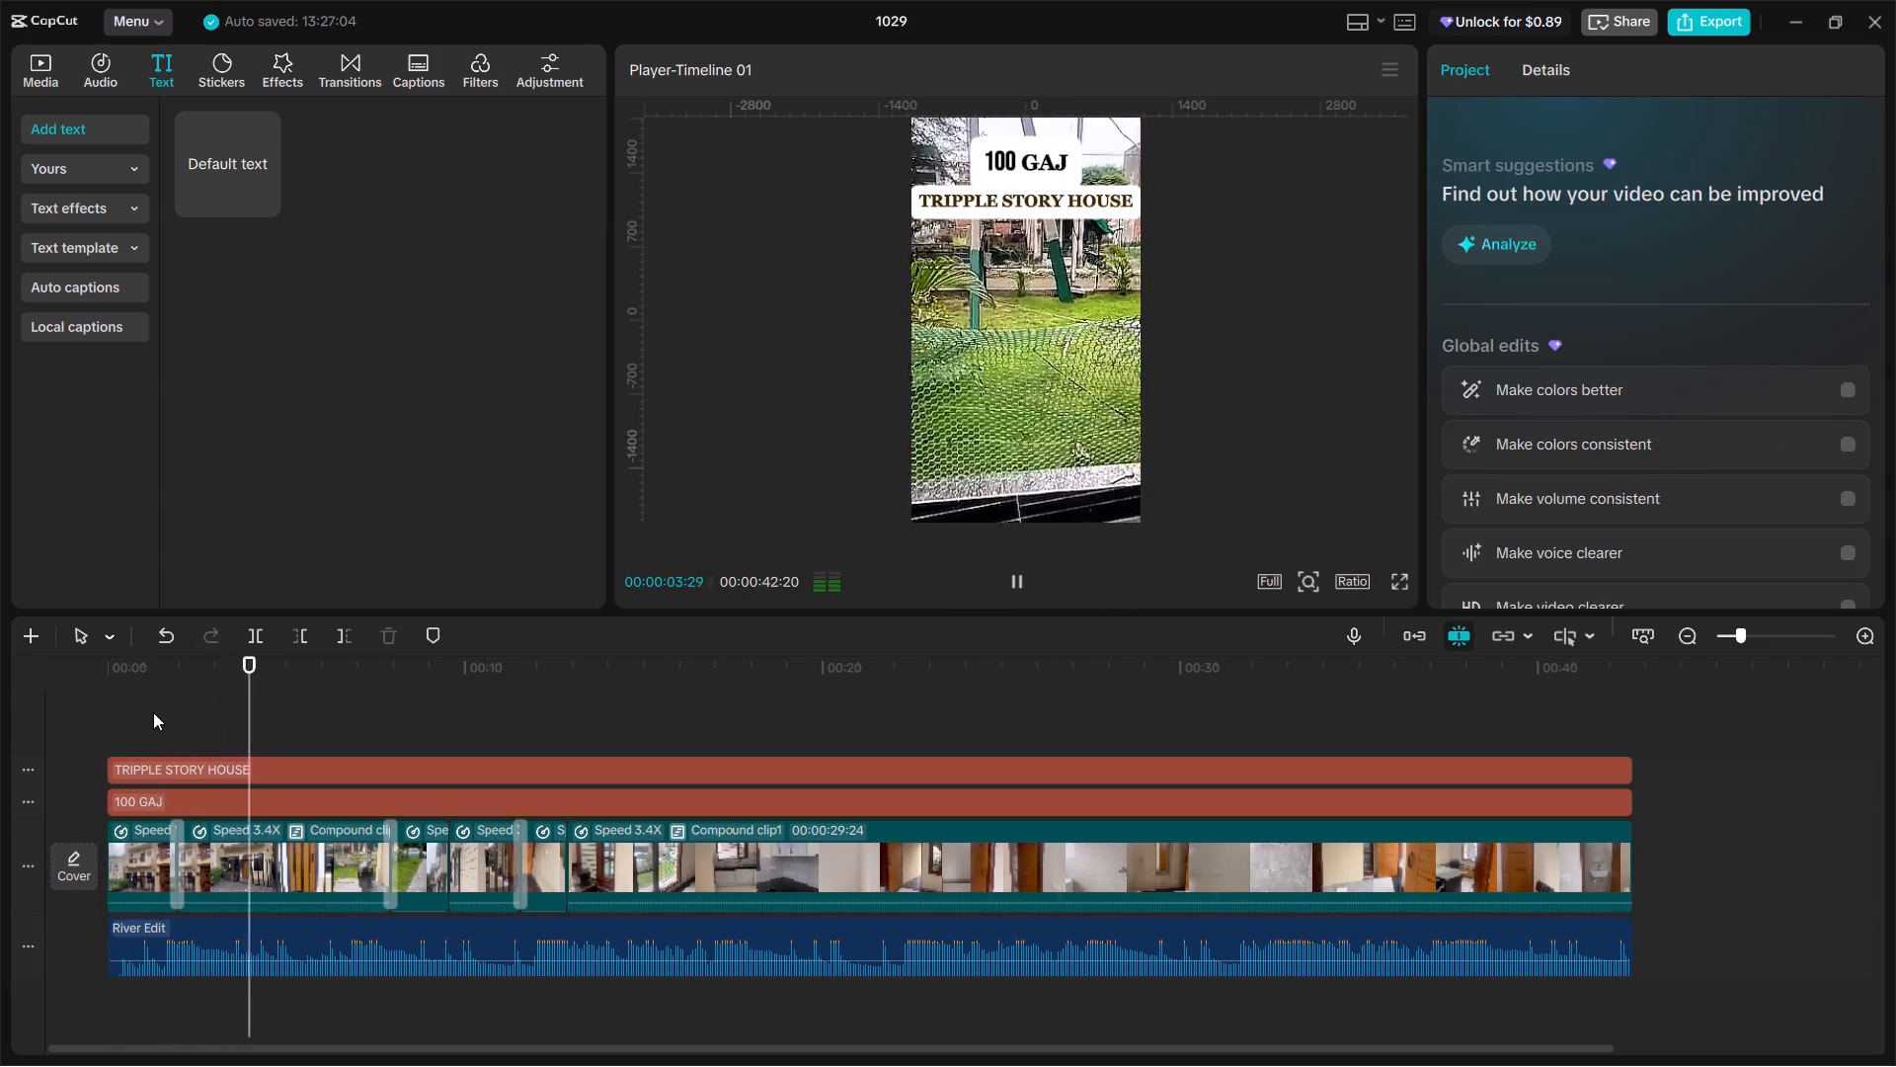
{"action": "key", "text": "space"}
{"action": "left_click", "coordinate": [192, 688]}
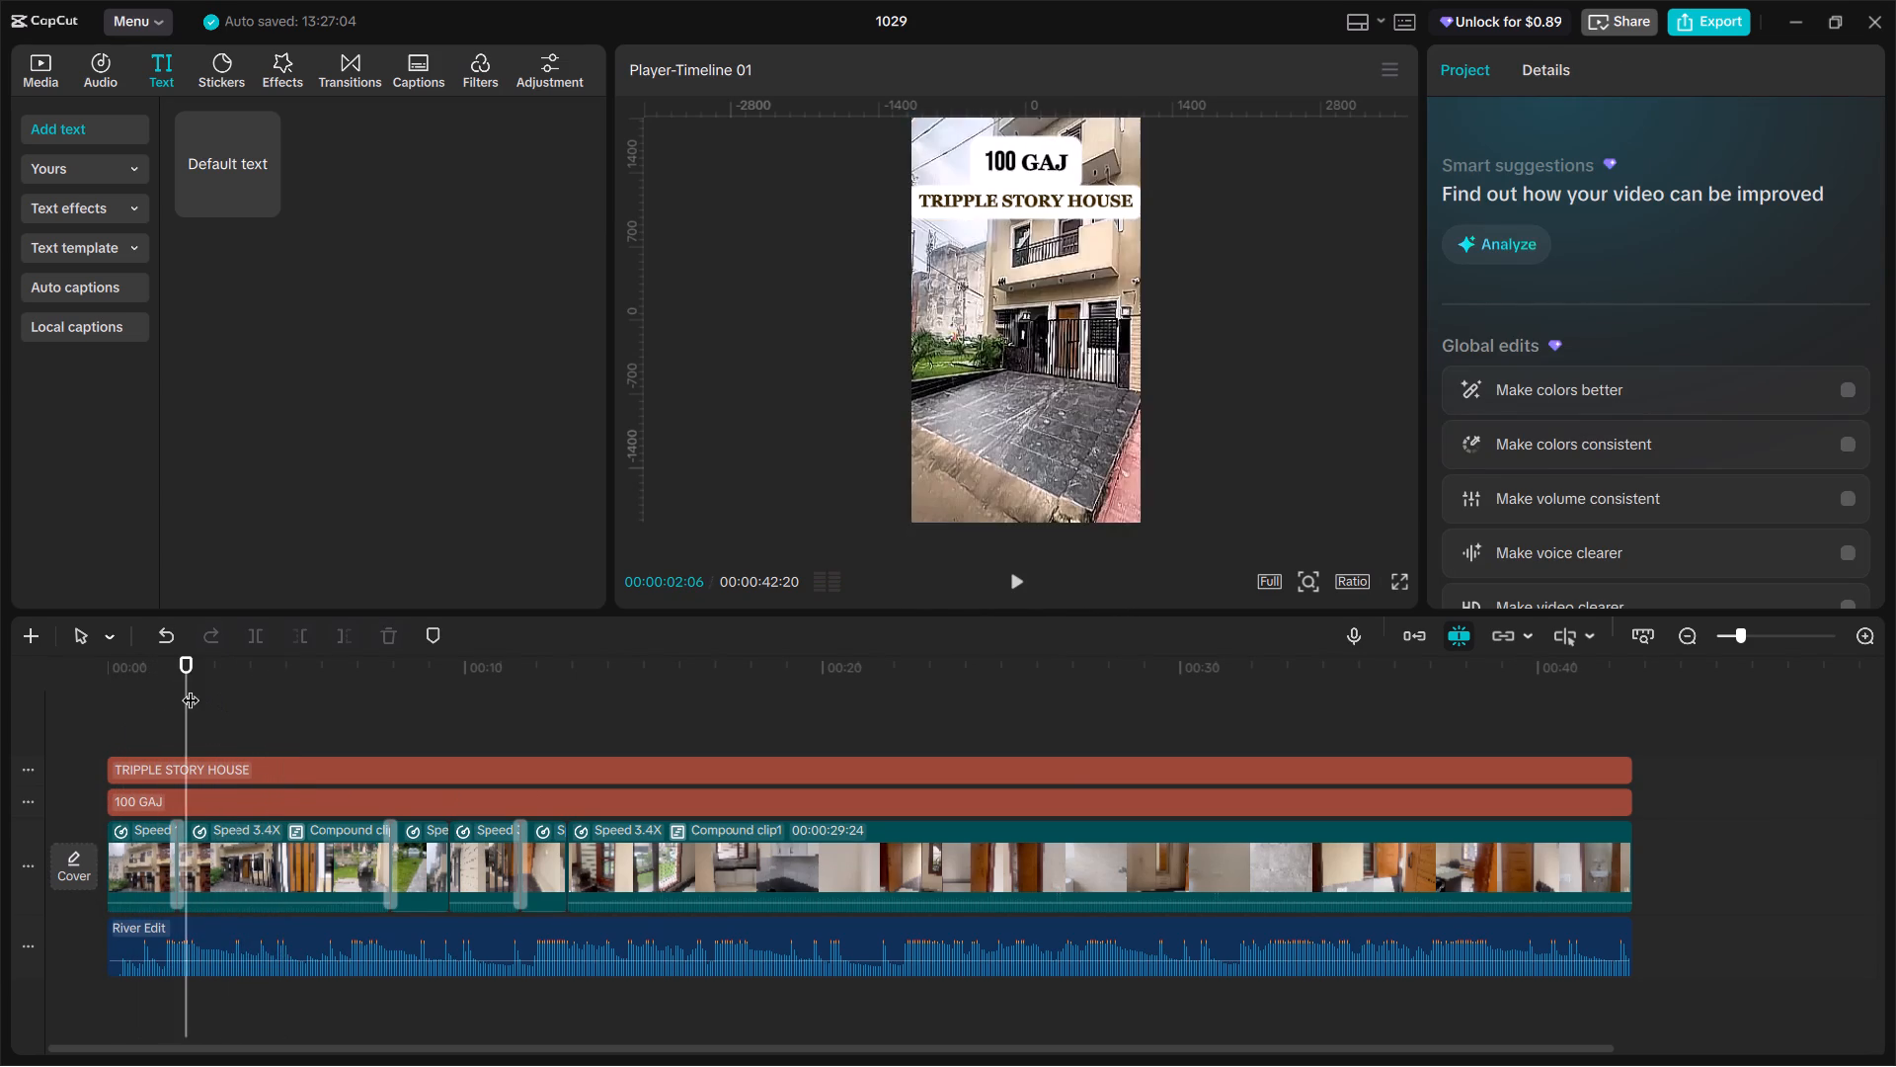
{"action": "left_click_drag", "start_coordinate": [191, 688], "coordinate": [219, 707]}
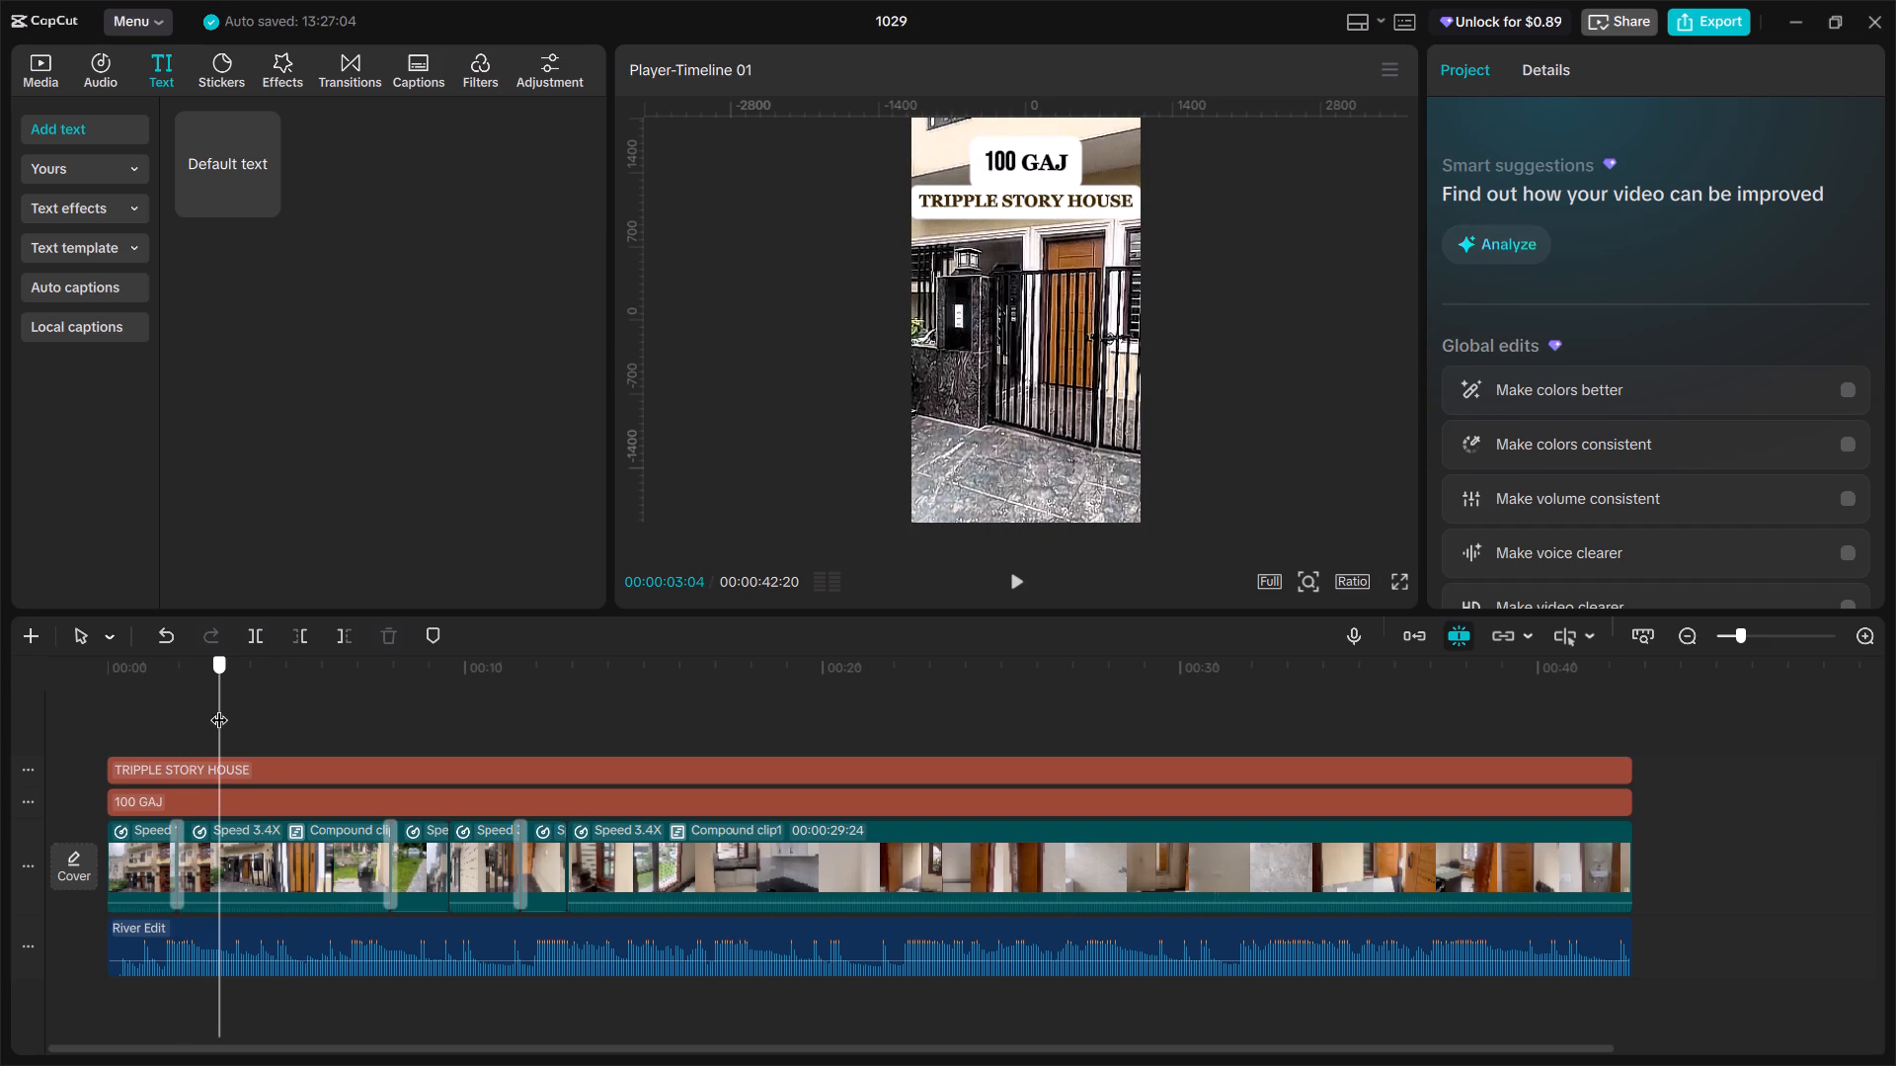
{"action": "left_click_drag", "start_coordinate": [219, 707], "coordinate": [180, 691]}
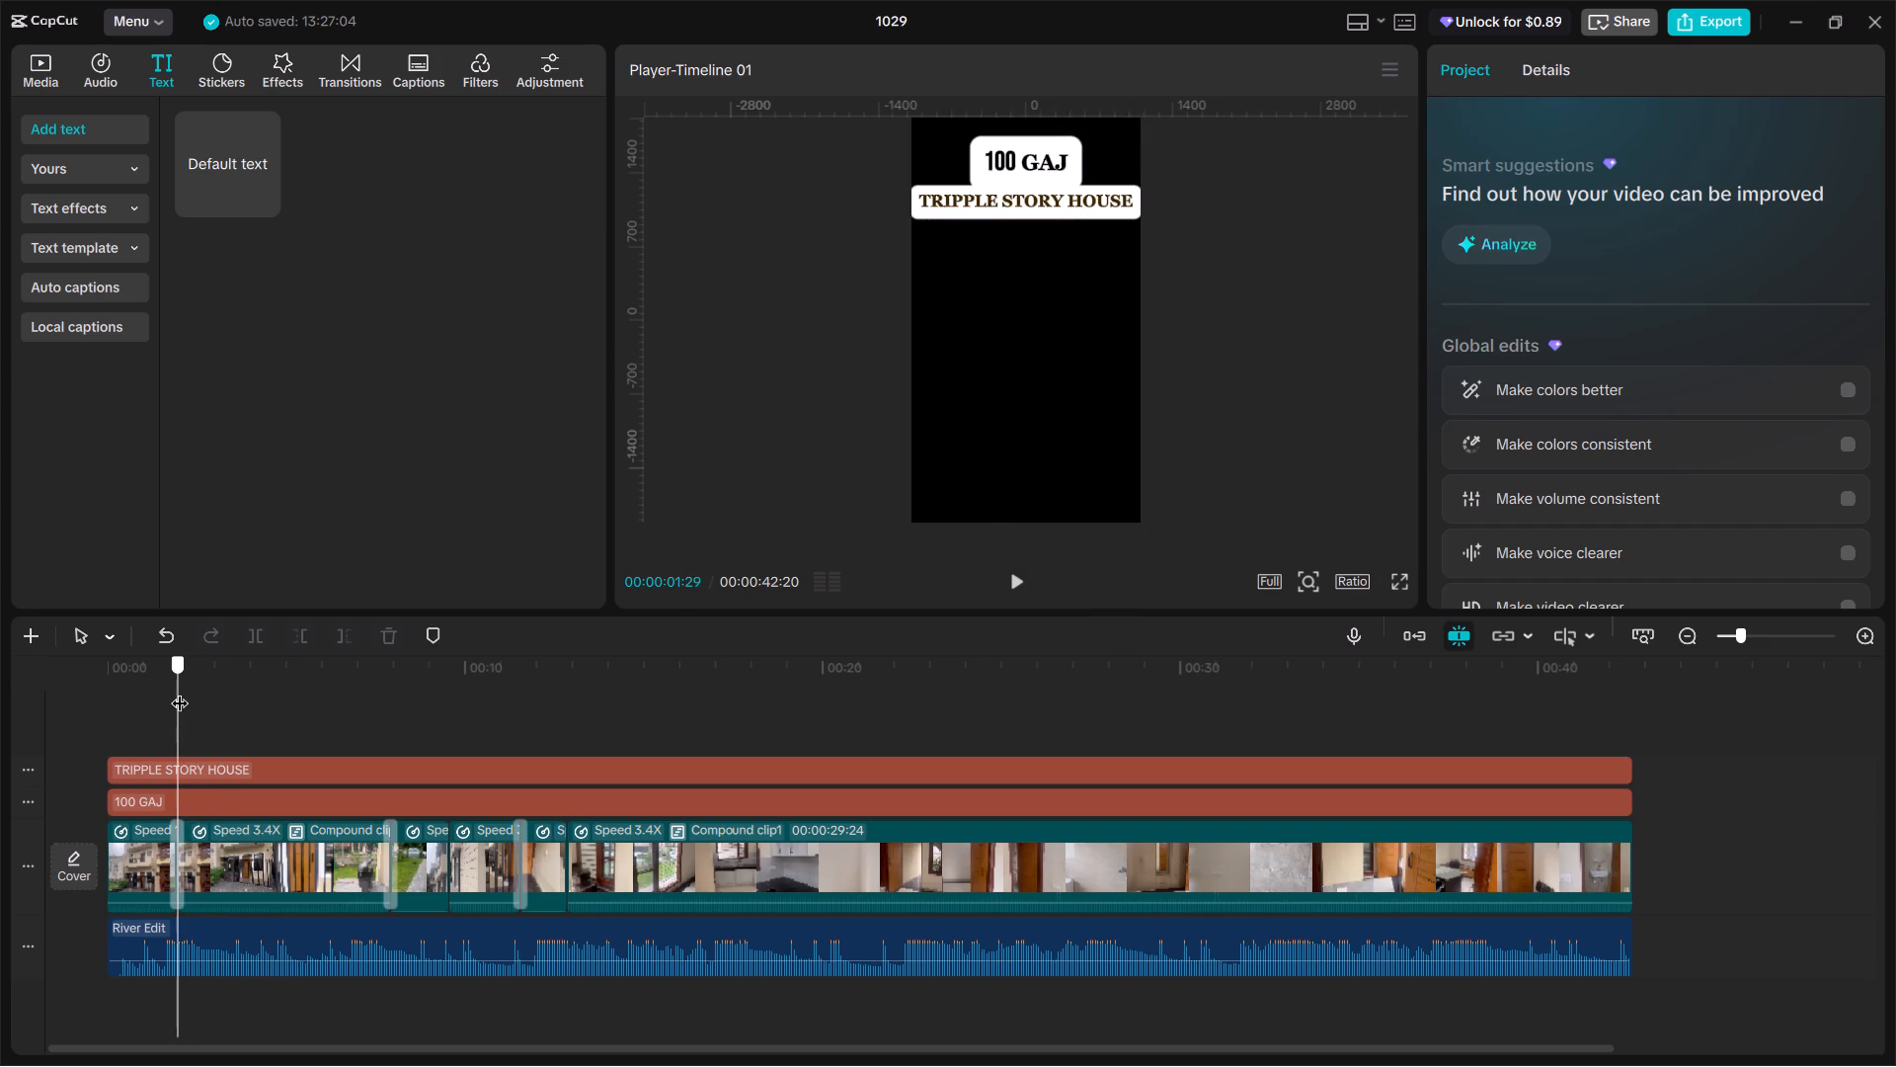
{"action": "left_click_drag", "start_coordinate": [180, 691], "coordinate": [169, 684]}
{"action": "key", "text": "space"}
{"action": "left_click", "coordinate": [179, 687]}
Split the "TRIPPLE STORY HOUSE" and "100 GAJ" text clips at 00:00:01:22, just before the first transition, and delete the parts after the cut.
{"action": "left_click_drag", "start_coordinate": [179, 687], "coordinate": [170, 684]}
{"action": "left_click", "coordinate": [187, 768]}
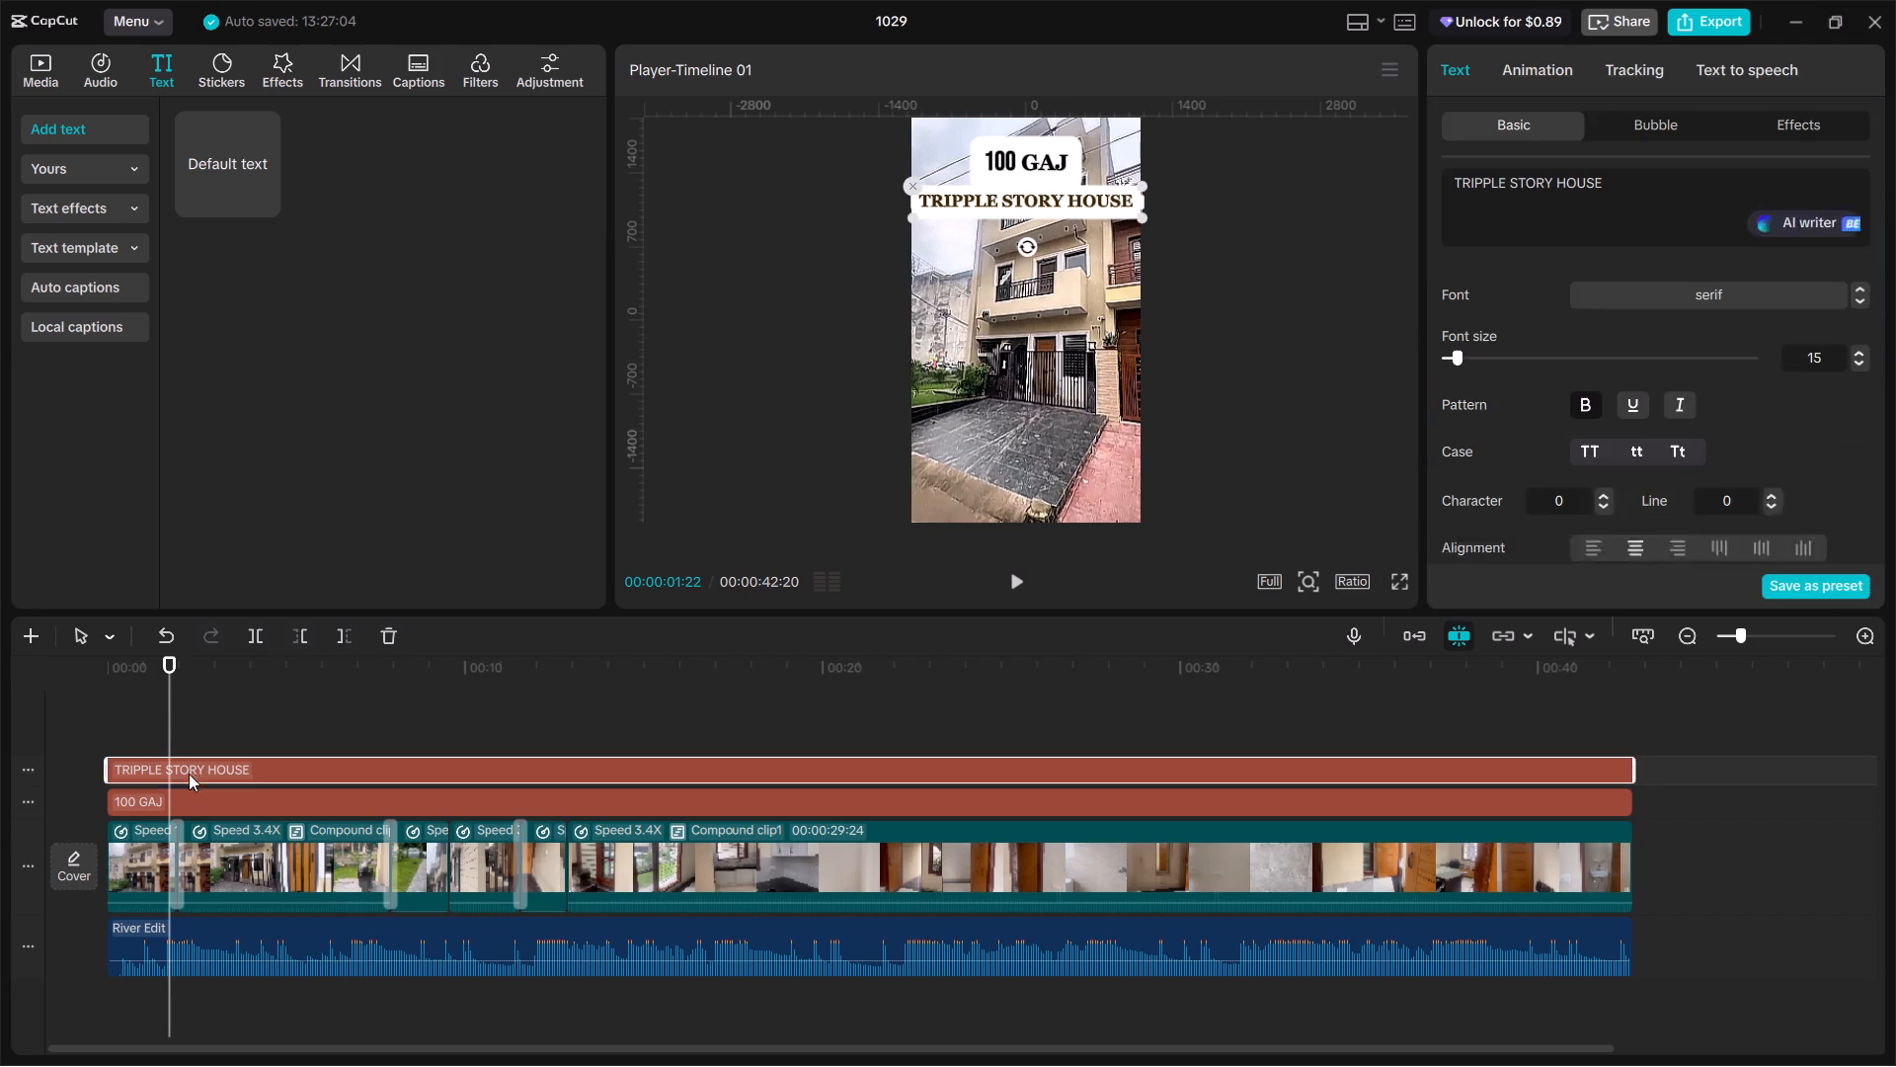
{"action": "left_click_drag", "start_coordinate": [223, 712], "coordinate": [208, 802]}
{"action": "key", "text": "ctrl+b"}
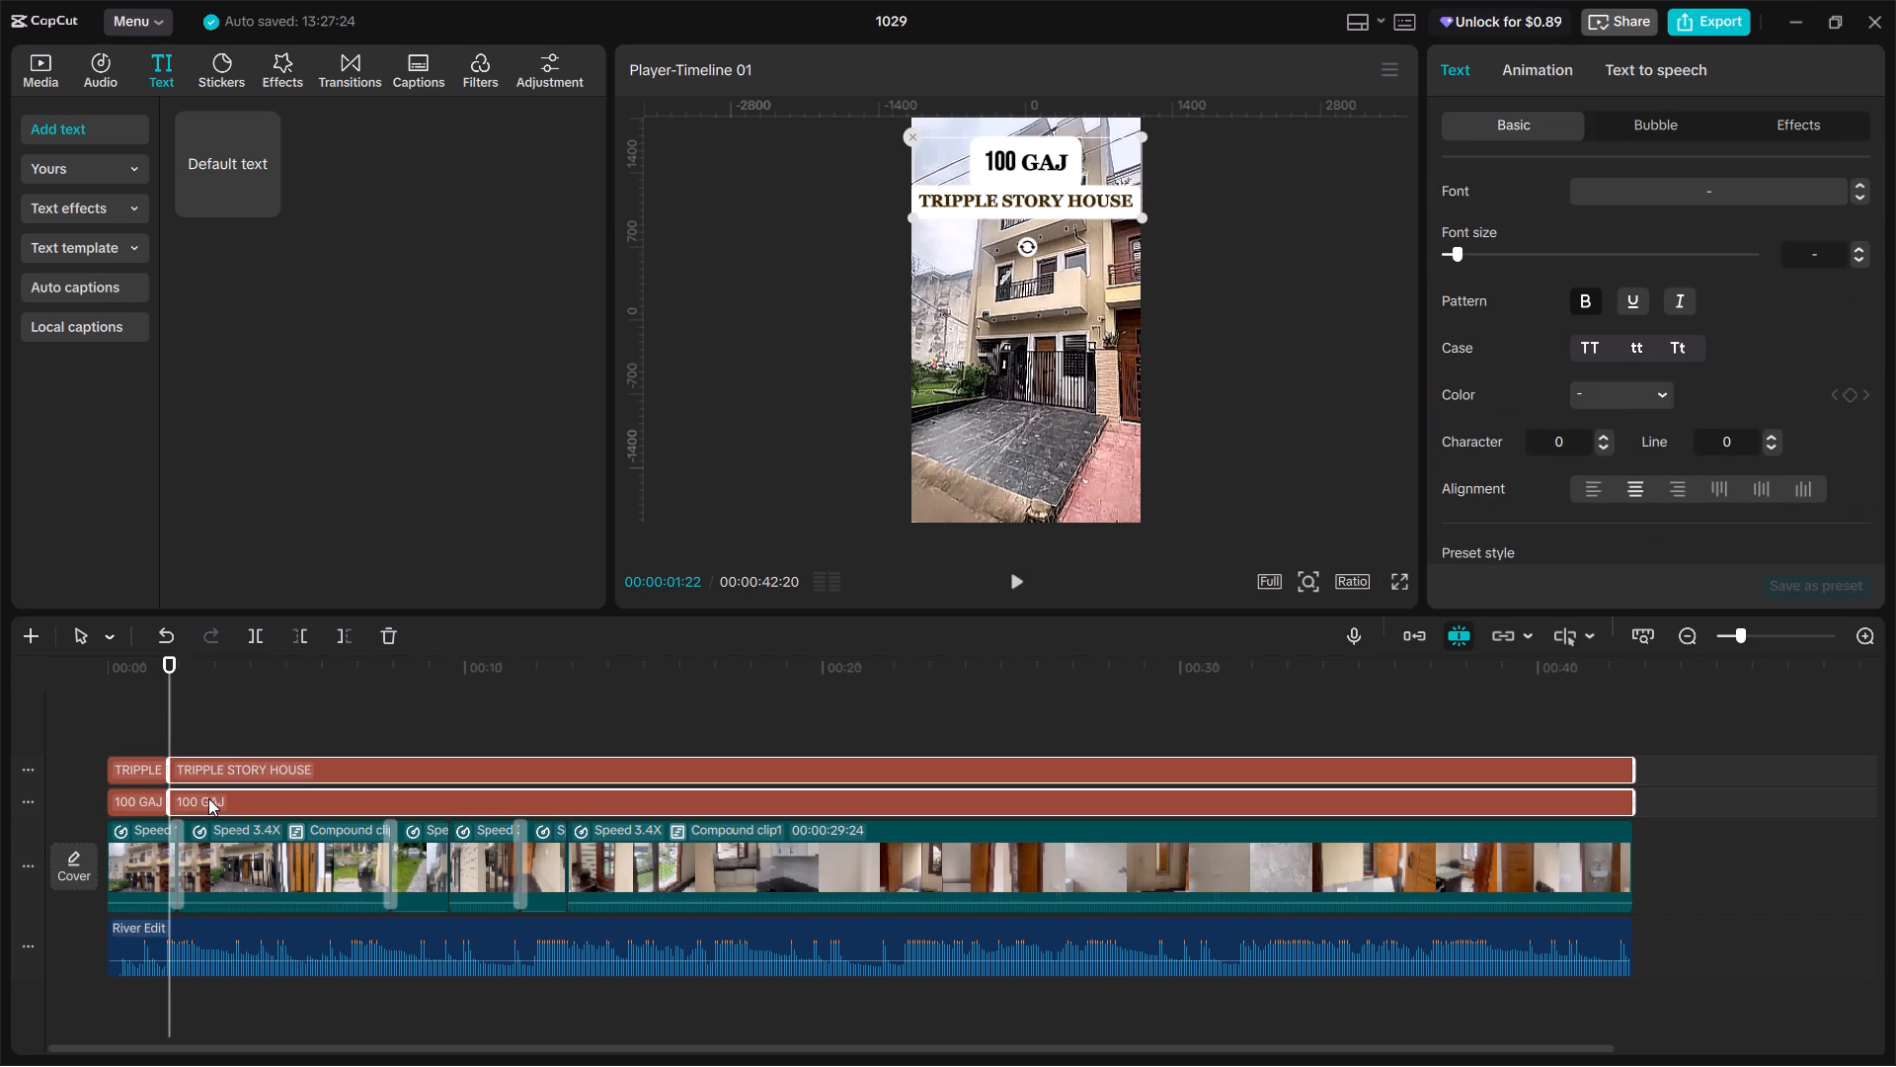
{"action": "key", "text": "BackSpace"}
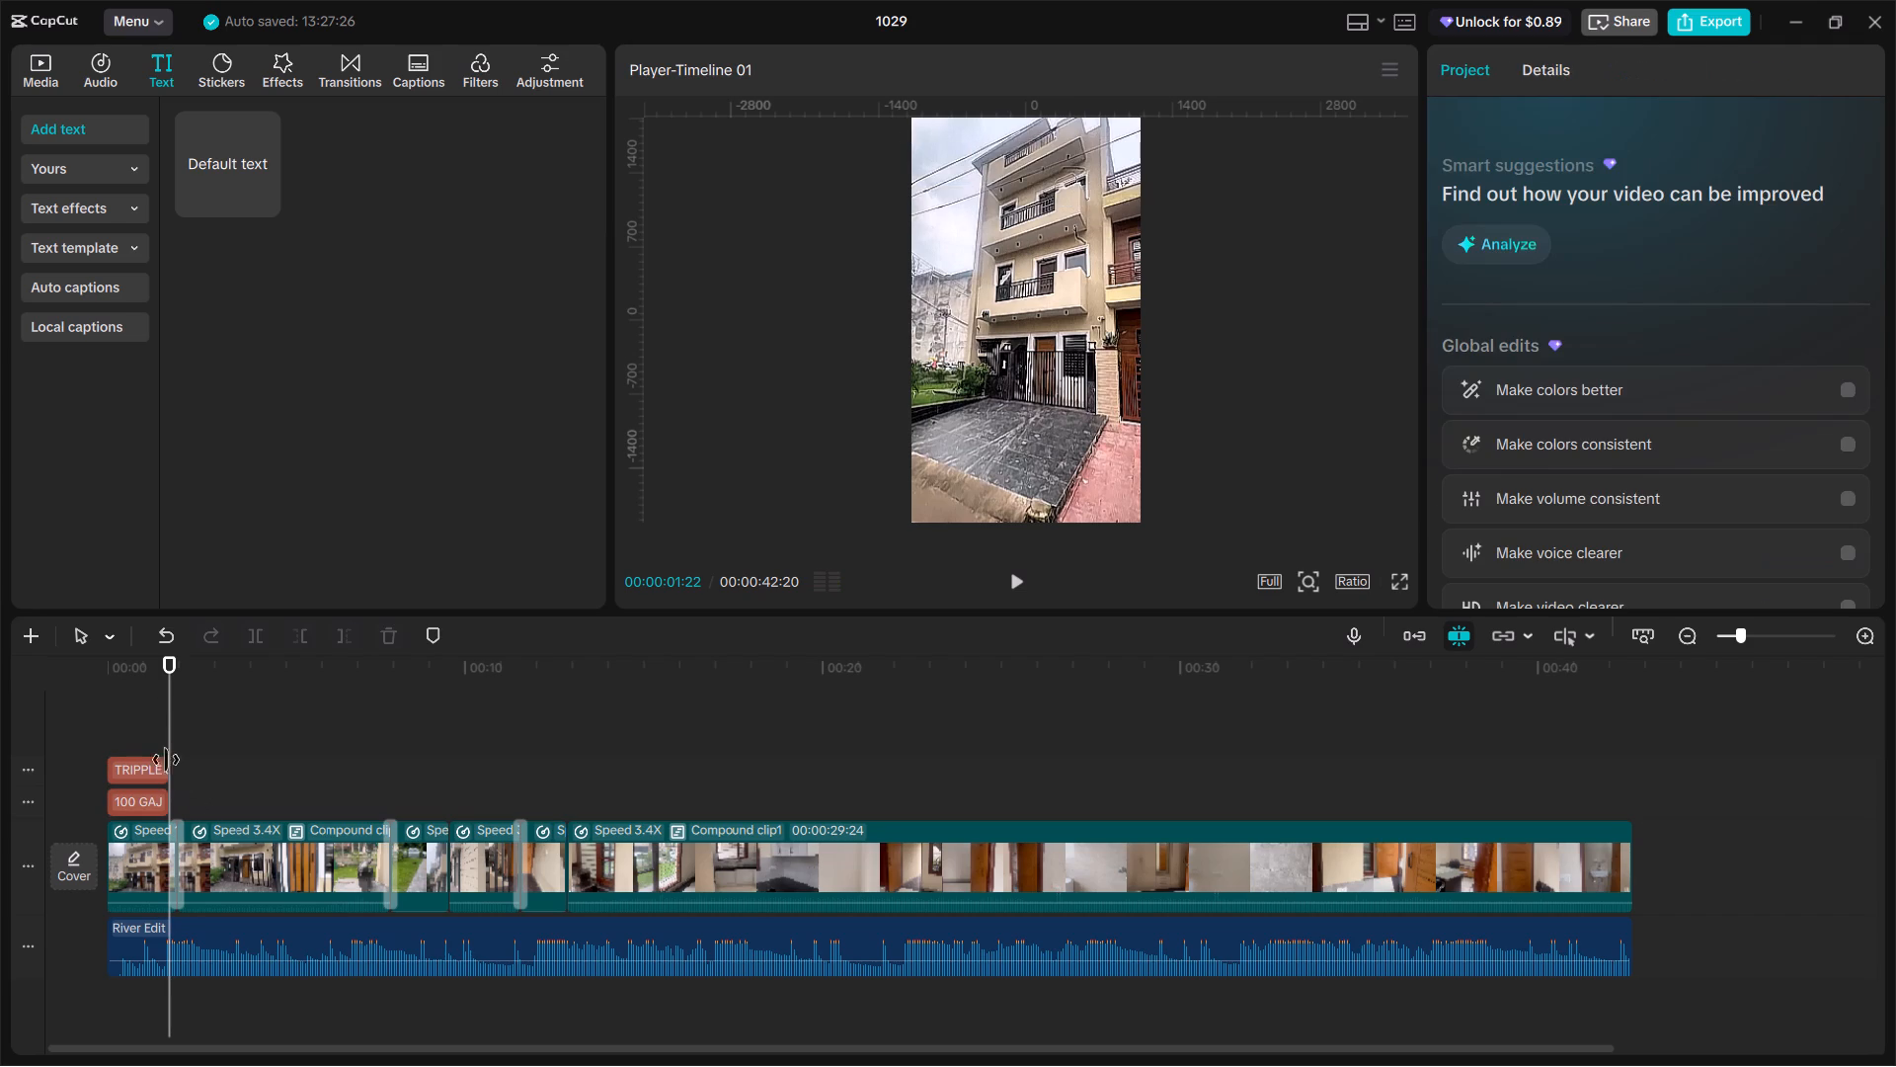
Play the opening and scrub around the first transition to check when the shortened text labels end.
{"action": "left_click", "coordinate": [154, 729]}
{"action": "left_click_drag", "start_coordinate": [153, 728], "coordinate": [109, 701]}
{"action": "key", "text": "space"}
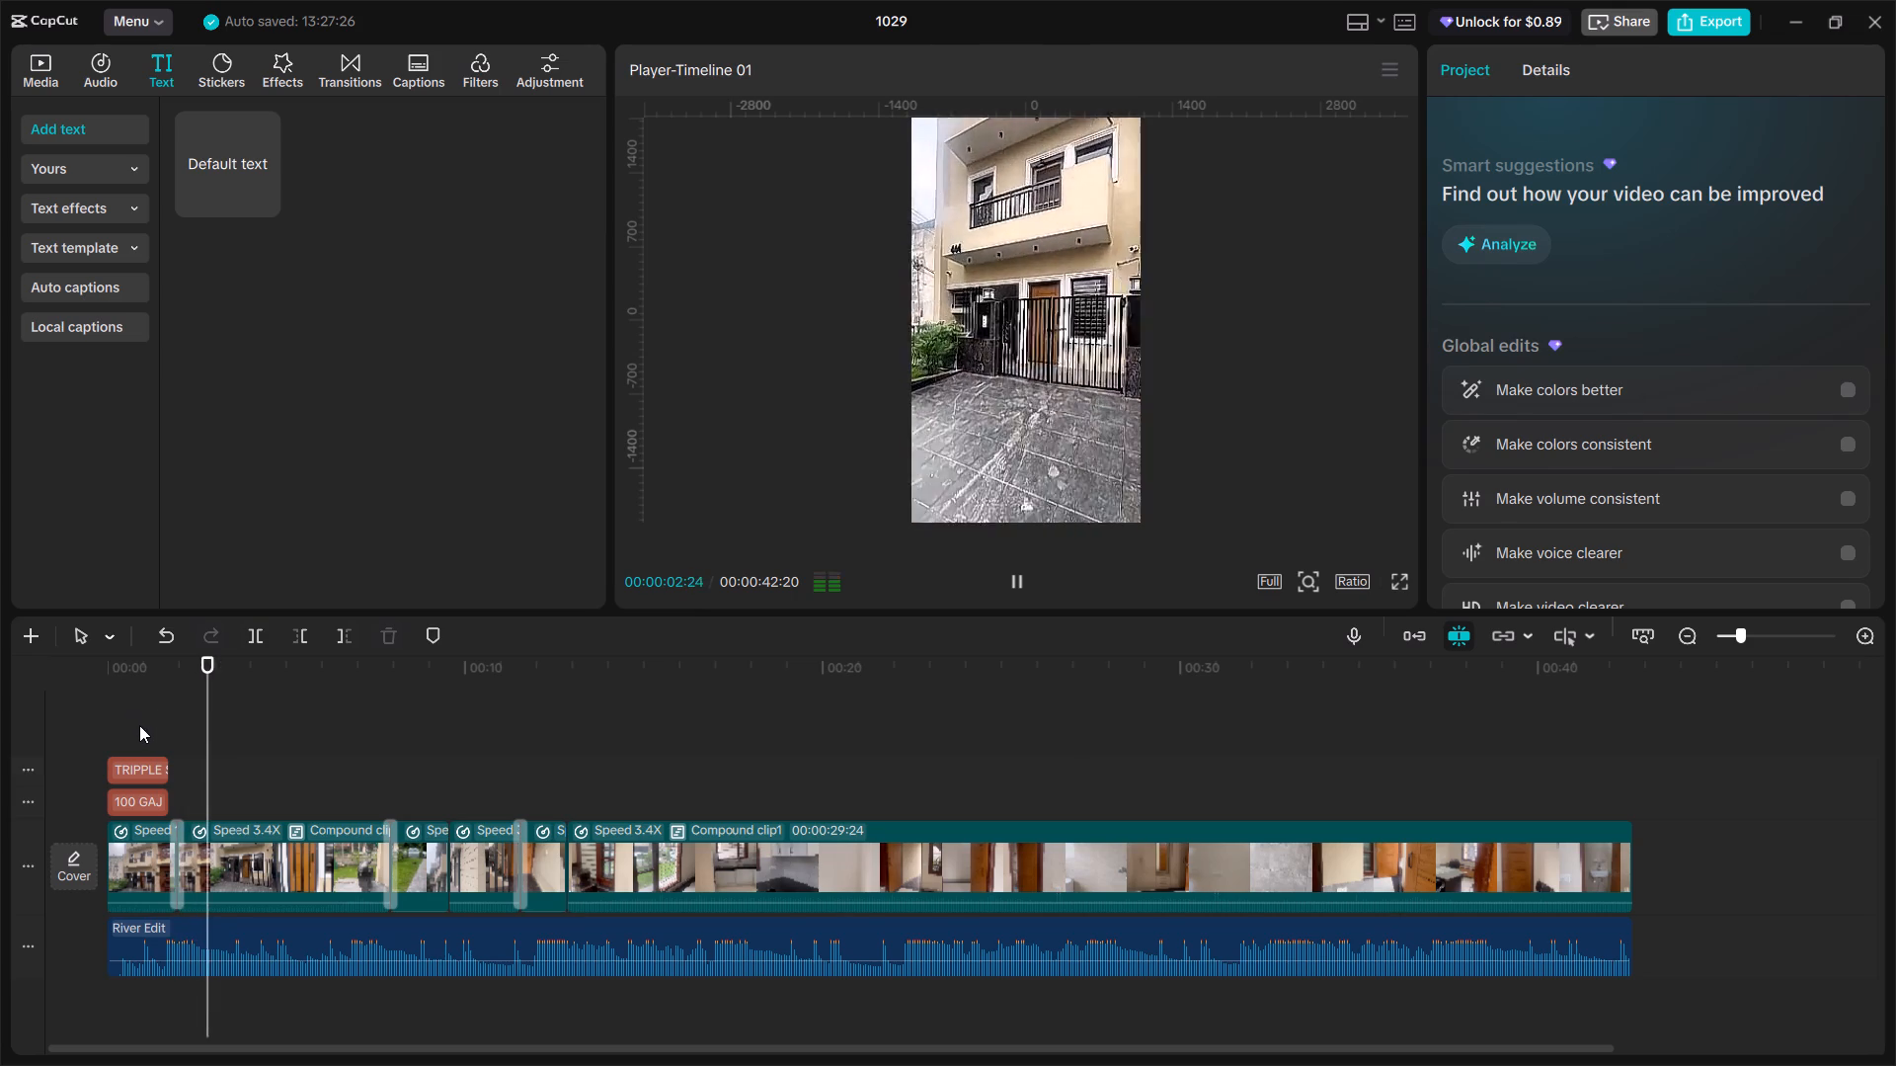
{"action": "left_click", "coordinate": [139, 727]}
{"action": "left_click_drag", "start_coordinate": [139, 727], "coordinate": [166, 752]}
{"action": "key", "text": "space"}
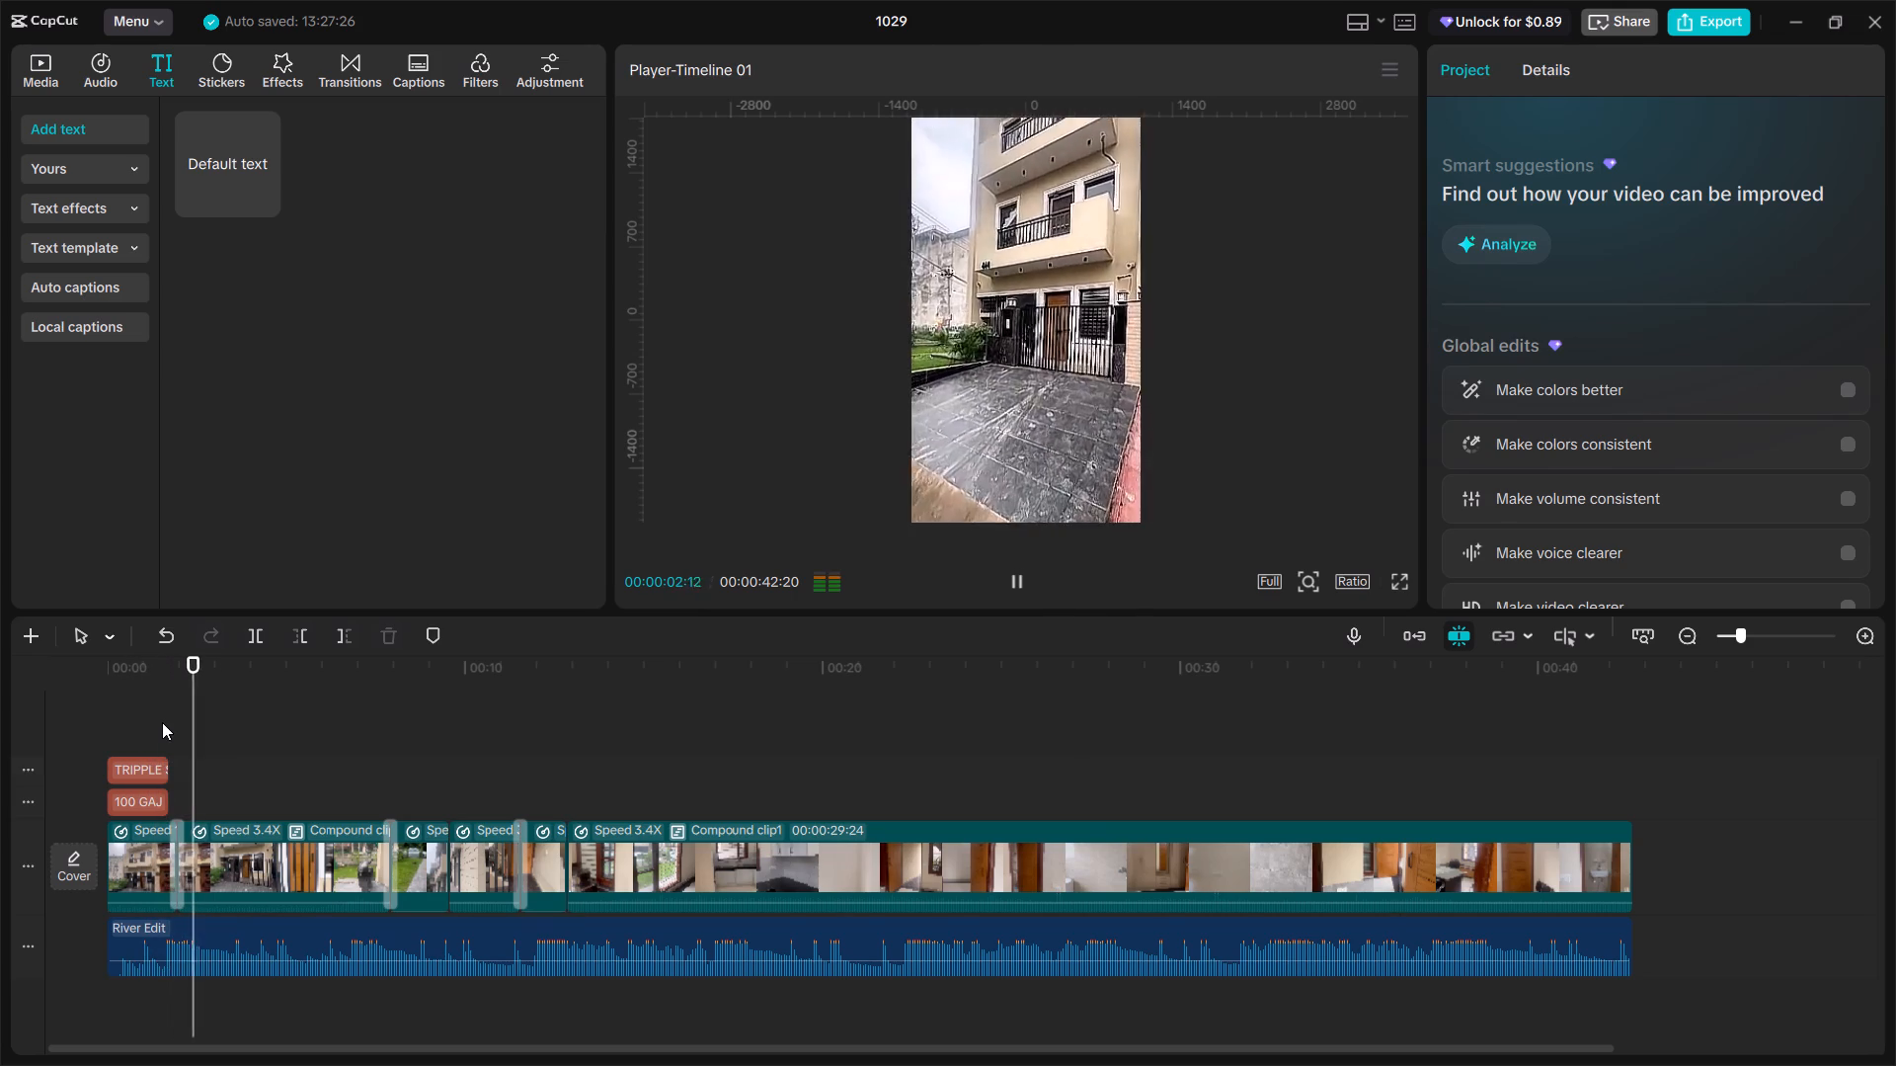
{"action": "double_click", "coordinate": [162, 722]}
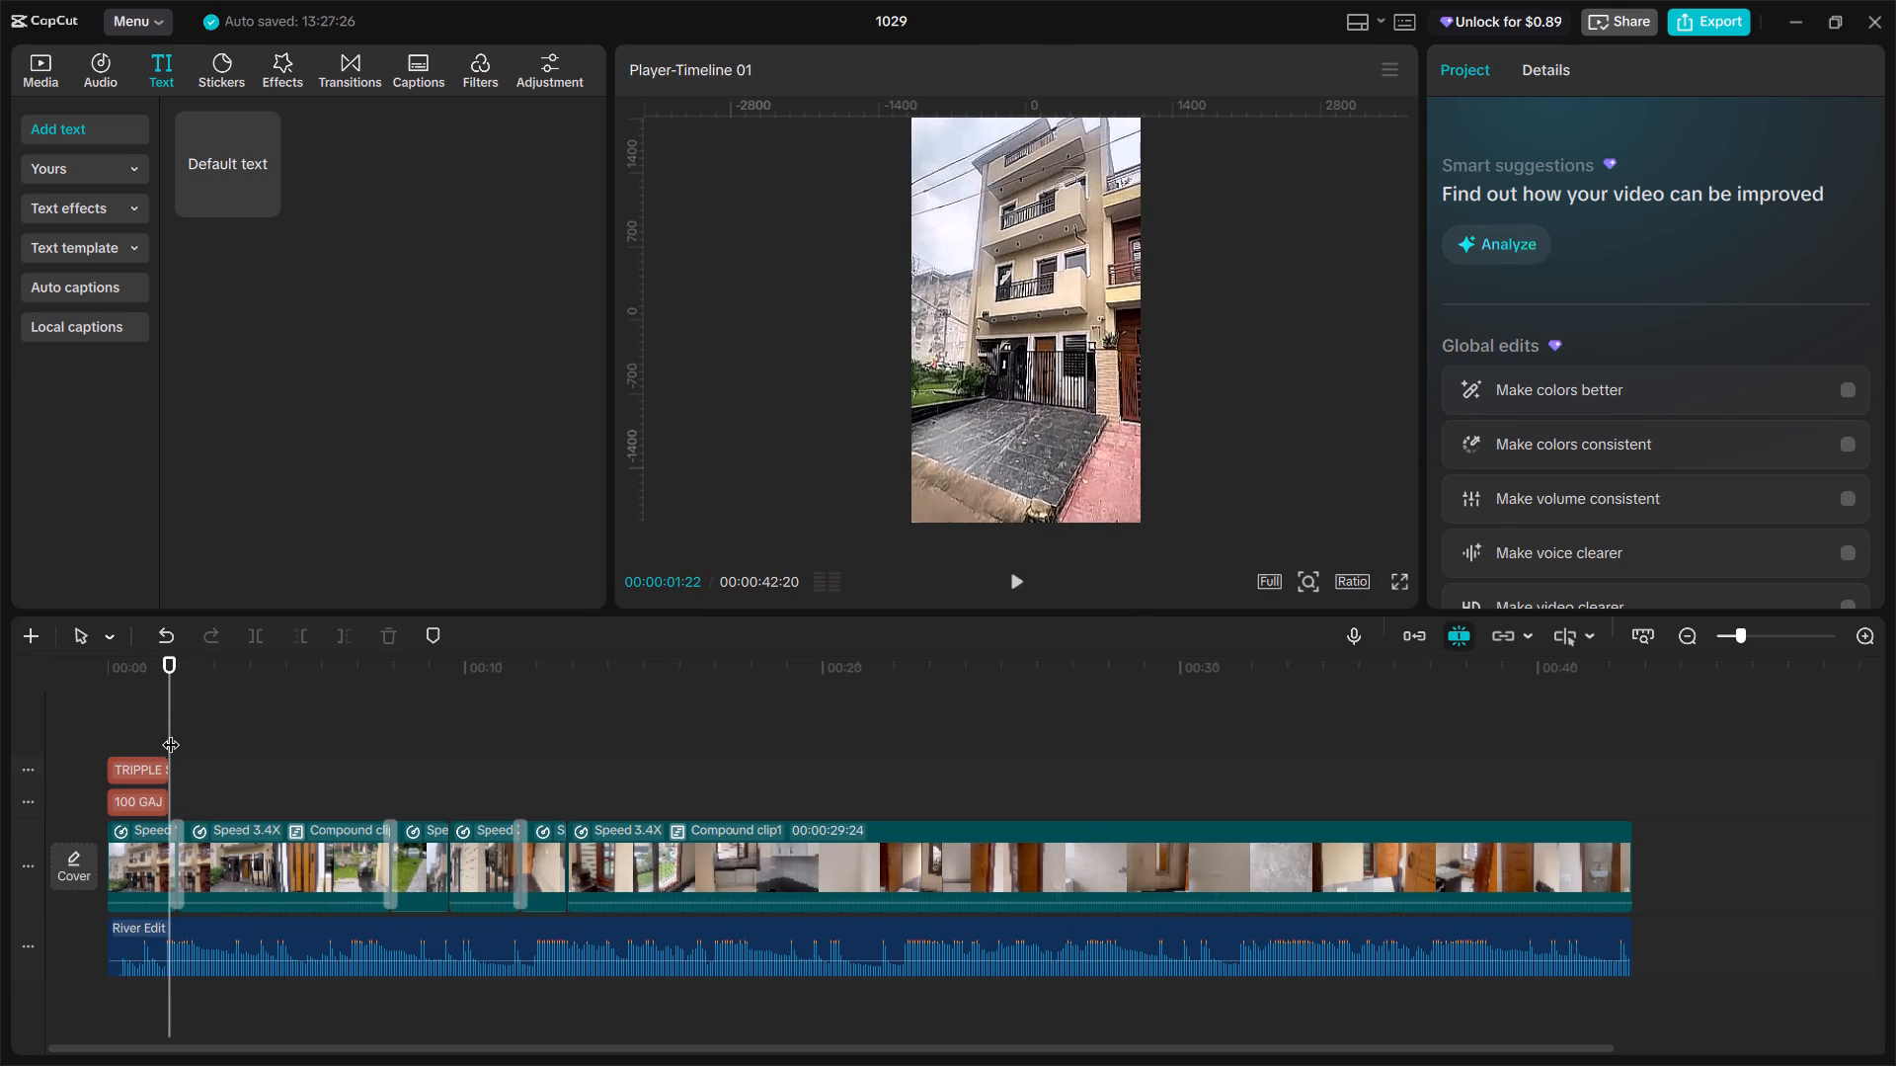
Extend the ends of the "TRIPPLE STORY HOUSE" and "100 GAJ" text clips to about 00:00:02:02, inside the first transition.
{"action": "scroll", "coordinate": [172, 749], "scroll_direction": "up", "scroll_amount": 15, "text": "ctrl"}
{"action": "key", "text": "space"}
{"action": "key", "text": "space"}
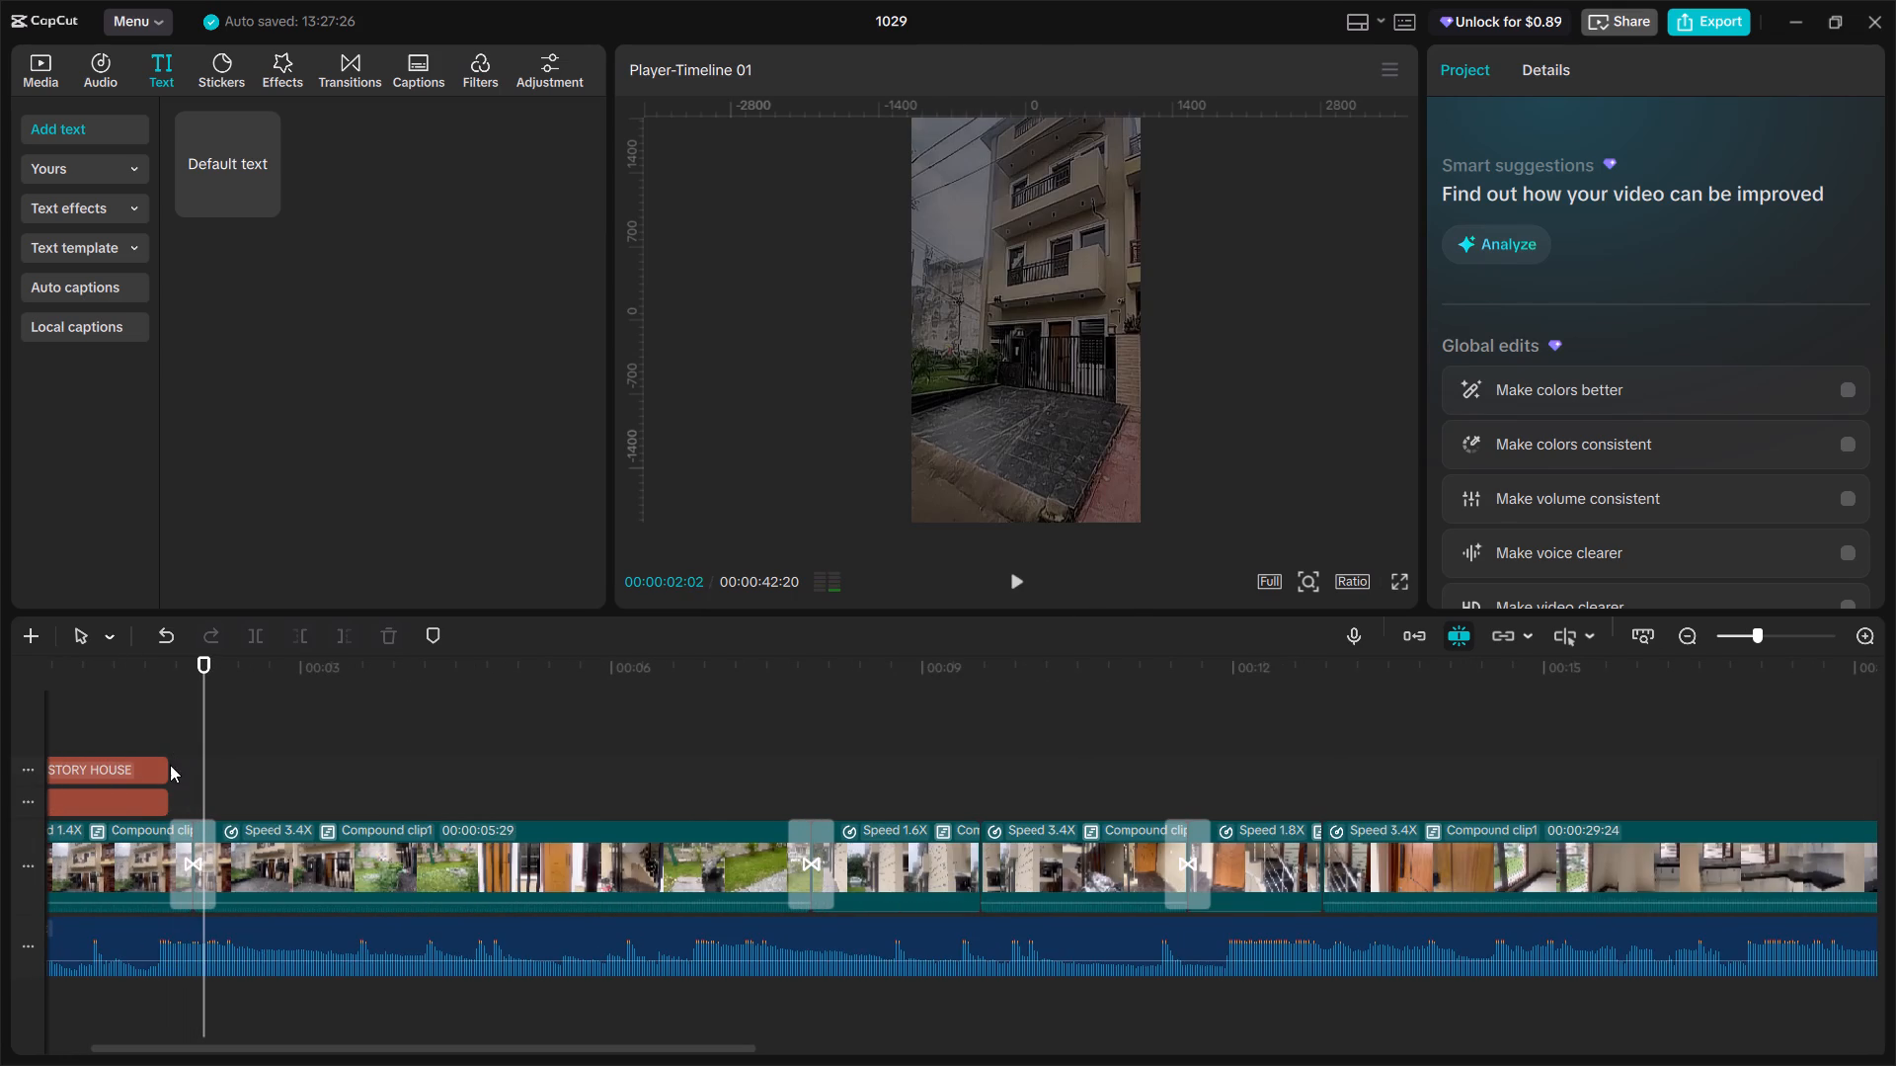
{"action": "left_click_drag", "start_coordinate": [166, 766], "coordinate": [200, 779]}
{"action": "left_click_drag", "start_coordinate": [162, 801], "coordinate": [178, 805]}
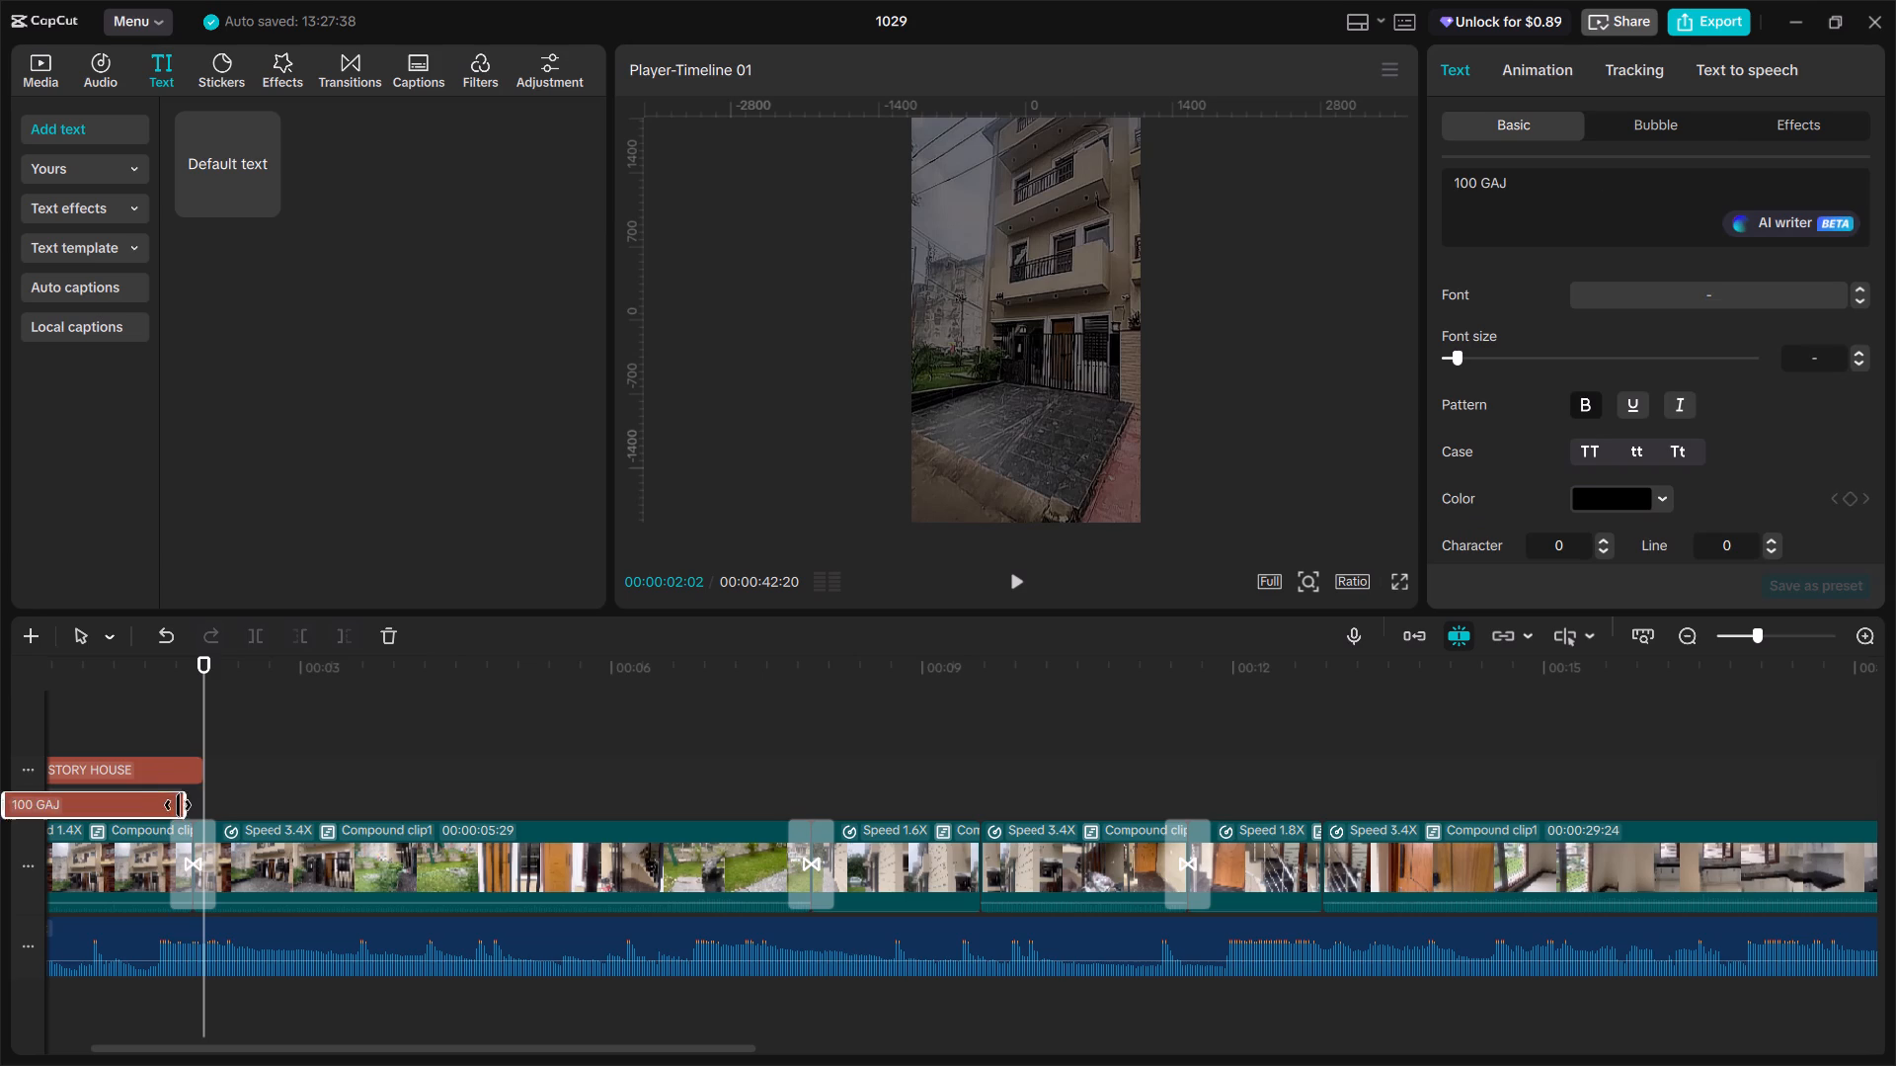
{"action": "left_click_drag", "start_coordinate": [178, 805], "coordinate": [183, 803]}
{"action": "scroll", "coordinate": [179, 800], "scroll_direction": "up", "scroll_amount": 8, "text": "ctrl"}
{"action": "scroll", "coordinate": [179, 800], "scroll_direction": "down", "scroll_amount": 8, "text": "ctrl"}
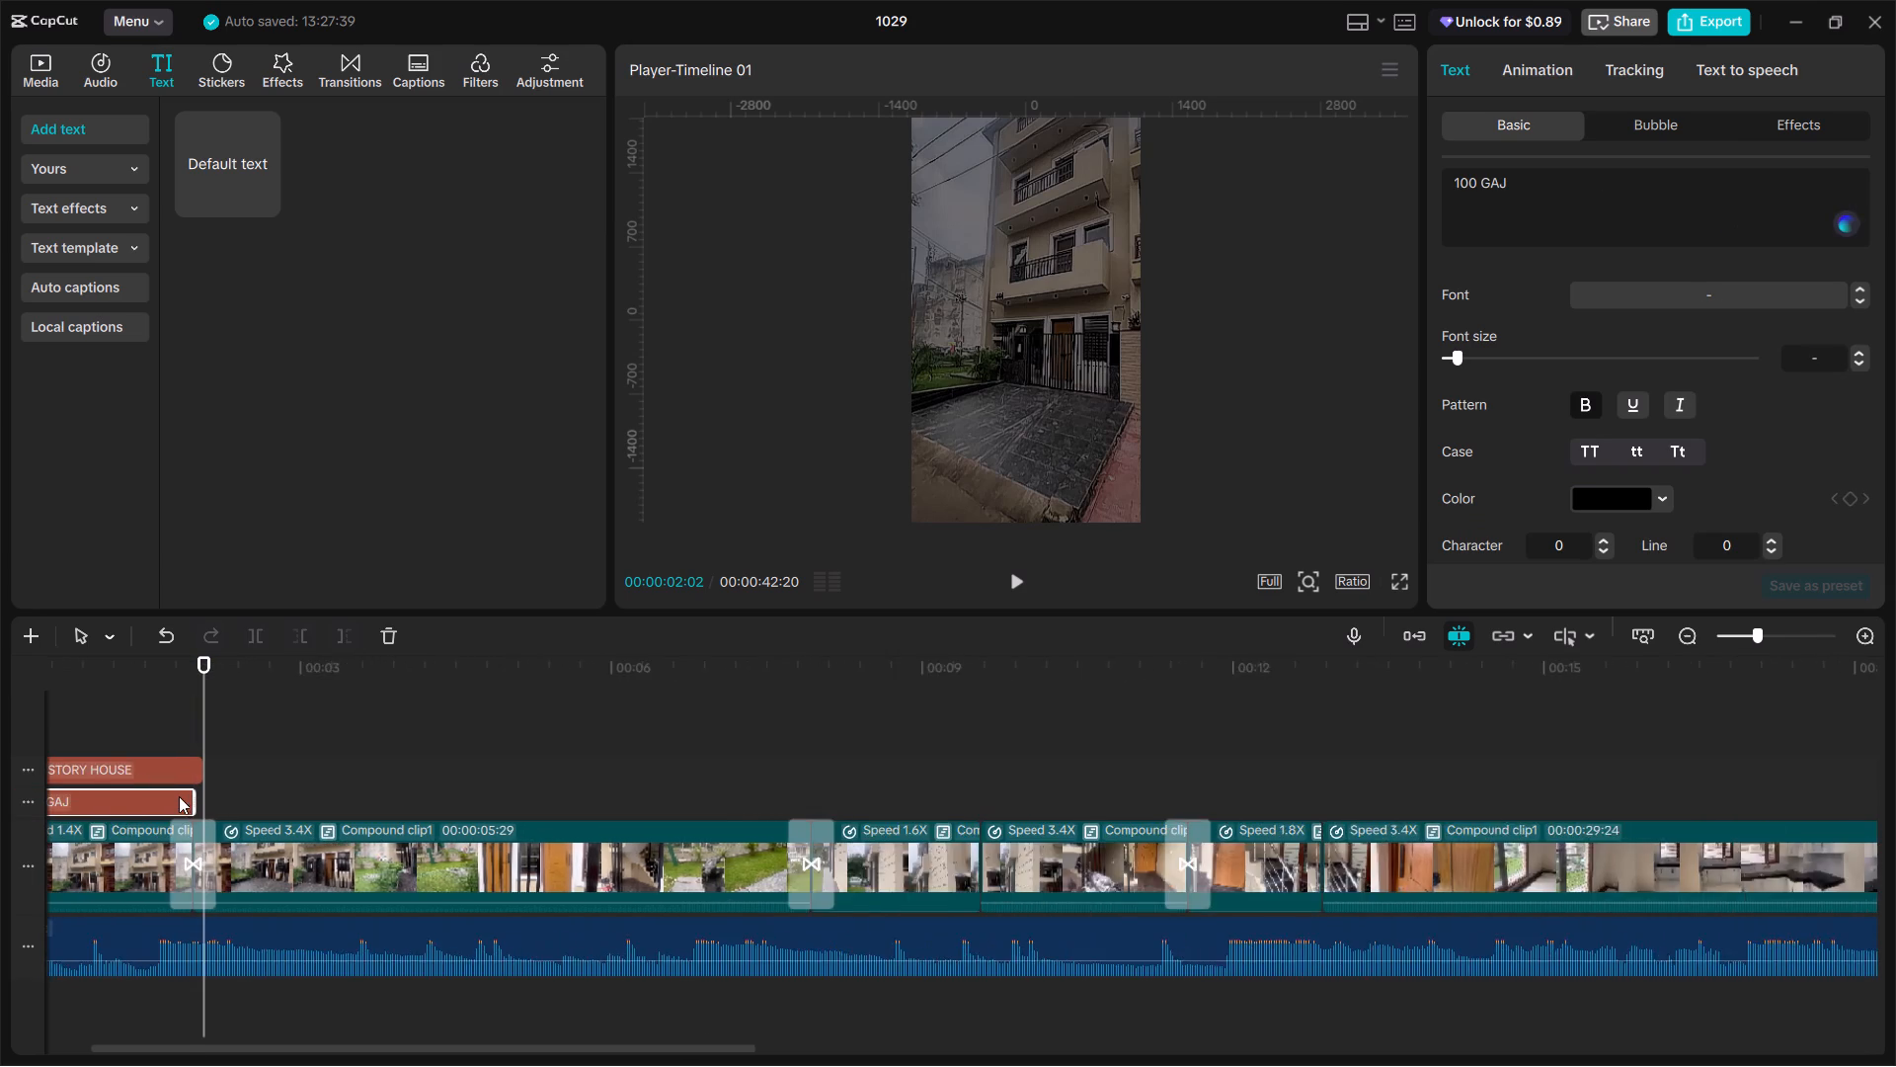
{"action": "scroll", "coordinate": [179, 796], "scroll_direction": "down", "scroll_amount": 6, "text": "ctrl"}
{"action": "left_click_drag", "start_coordinate": [172, 795], "coordinate": [141, 792]}
{"action": "left_click_drag", "start_coordinate": [181, 795], "coordinate": [191, 797]}
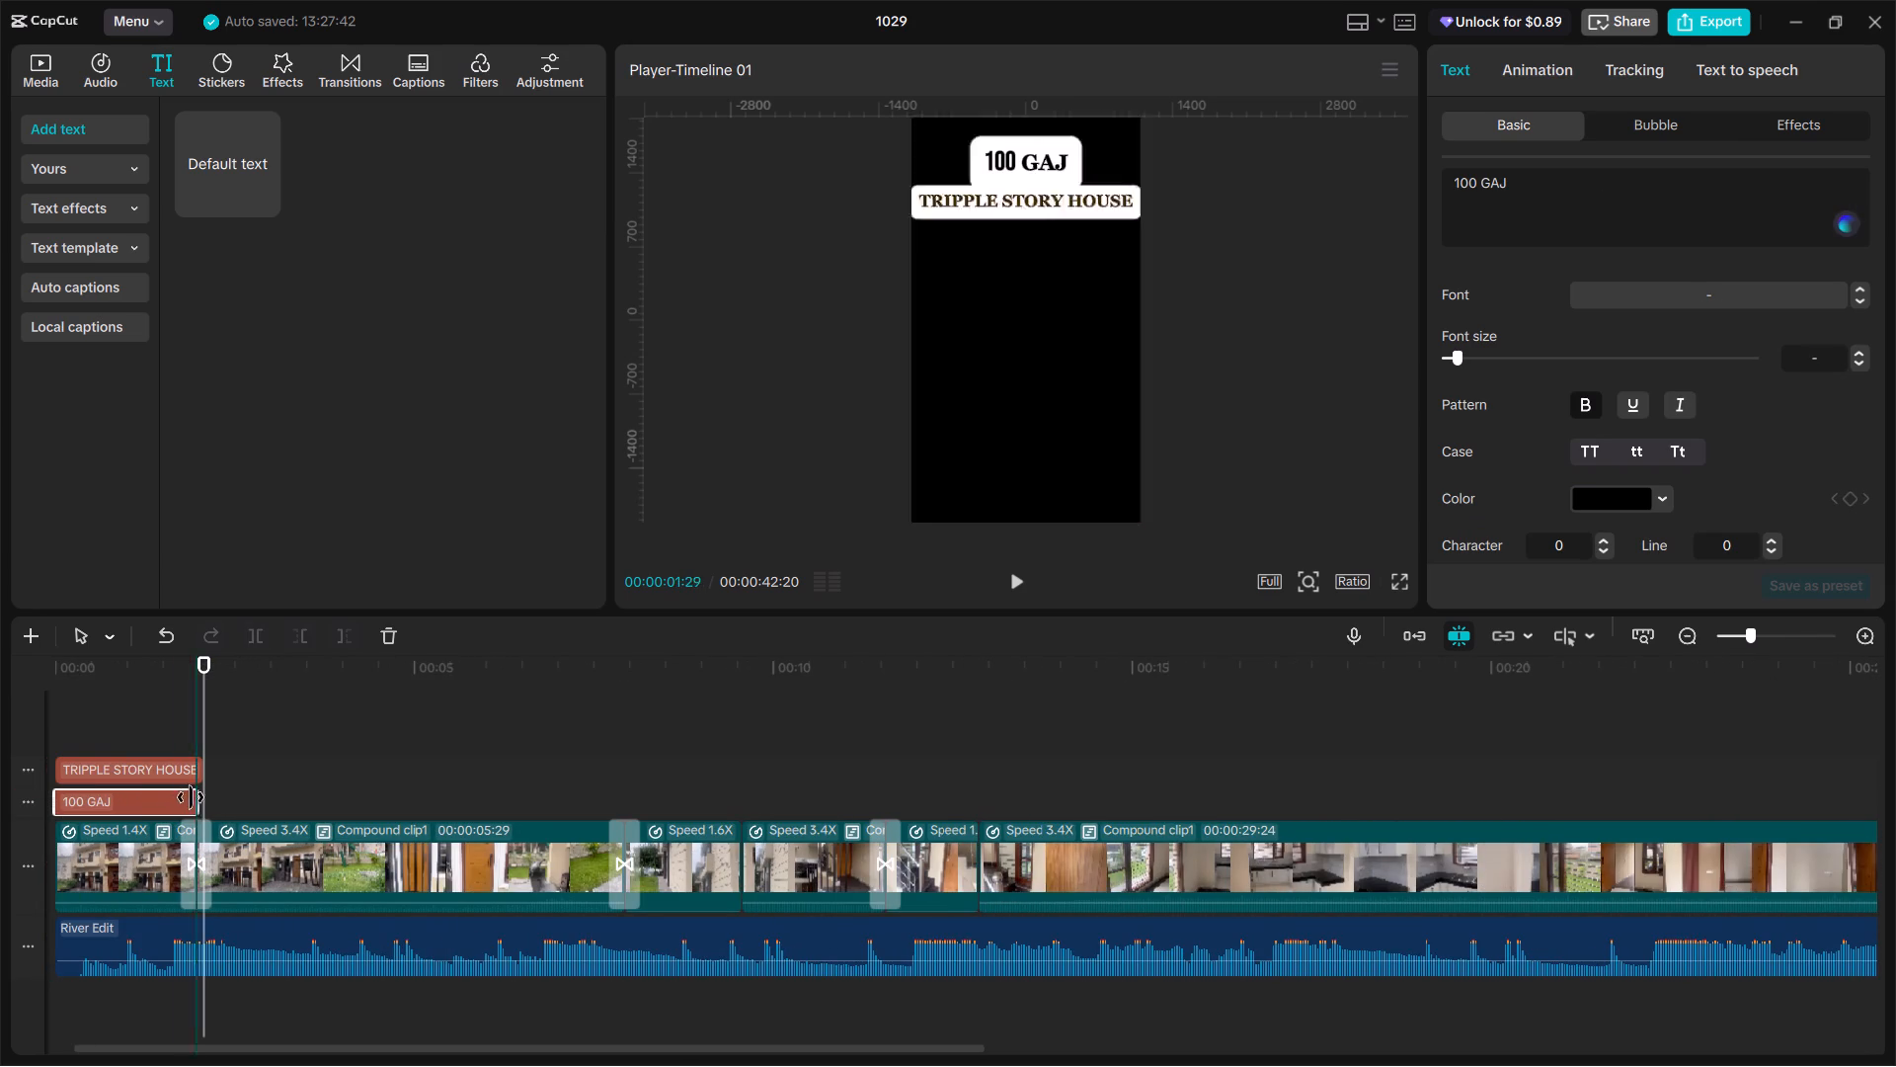
{"action": "left_click_drag", "start_coordinate": [191, 797], "coordinate": [197, 799]}
Combine the "TRIPPLE STORY HOUSE" and "100 GAJ" text clips into one compound clip.
{"action": "left_click", "coordinate": [195, 734]}
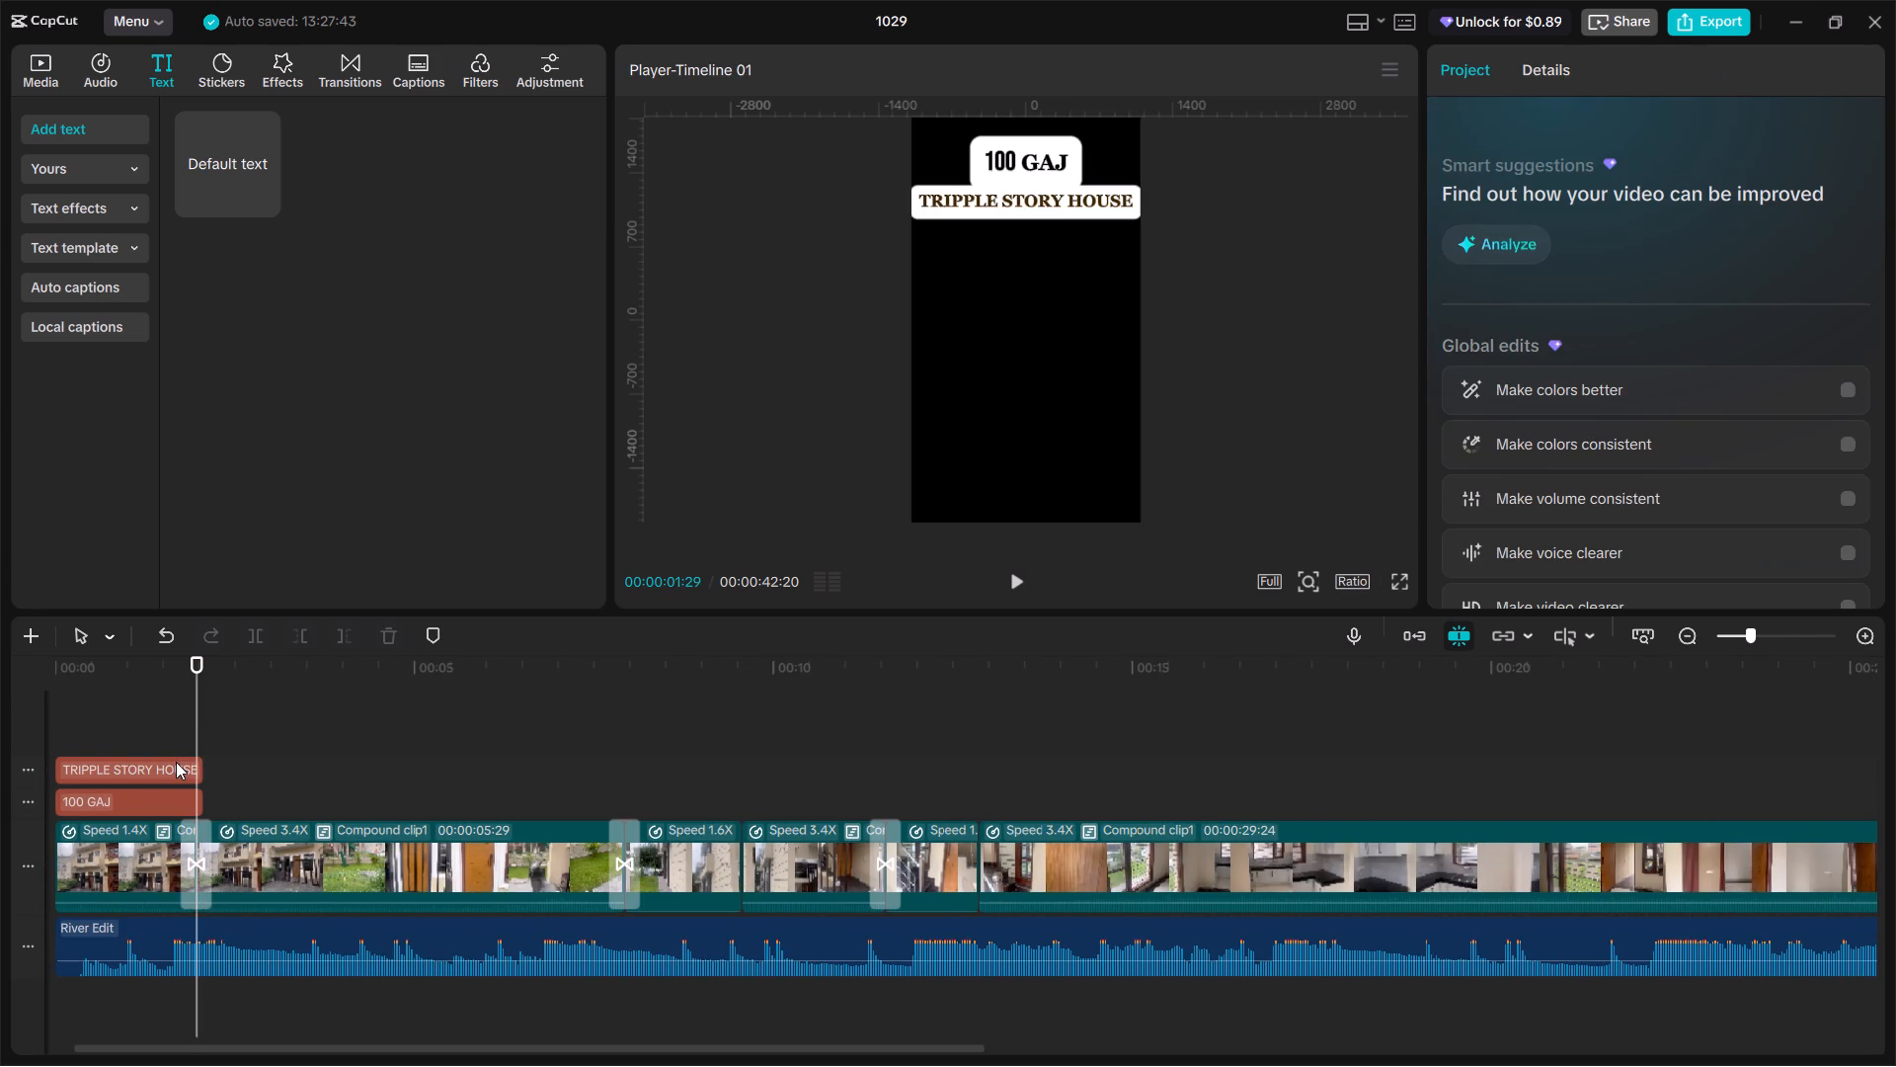
{"action": "left_click", "coordinate": [221, 753]}
{"action": "left_click_drag", "start_coordinate": [221, 753], "coordinate": [185, 779]}
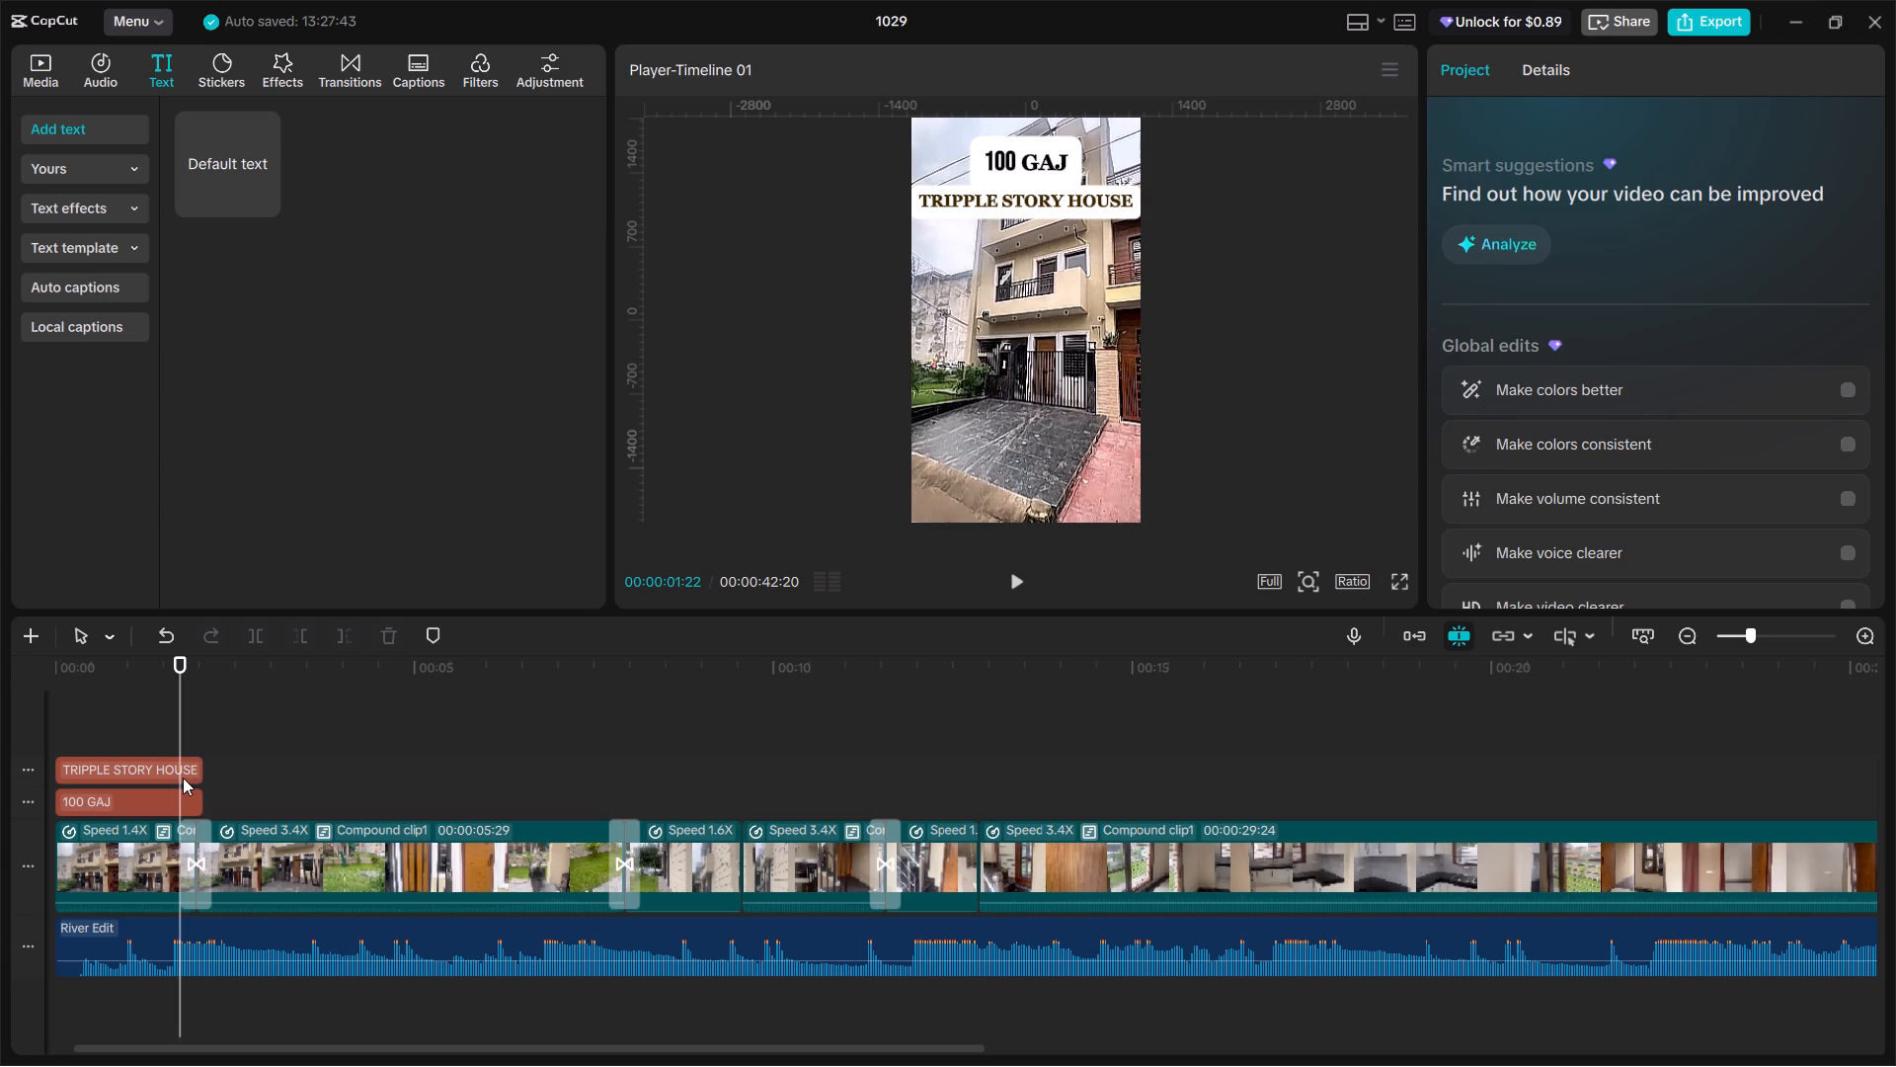
{"action": "left_click", "coordinate": [173, 767], "text": "ctrl"}
{"action": "left_click", "coordinate": [160, 805], "text": "ctrl"}
{"action": "key", "text": "alt+g"}
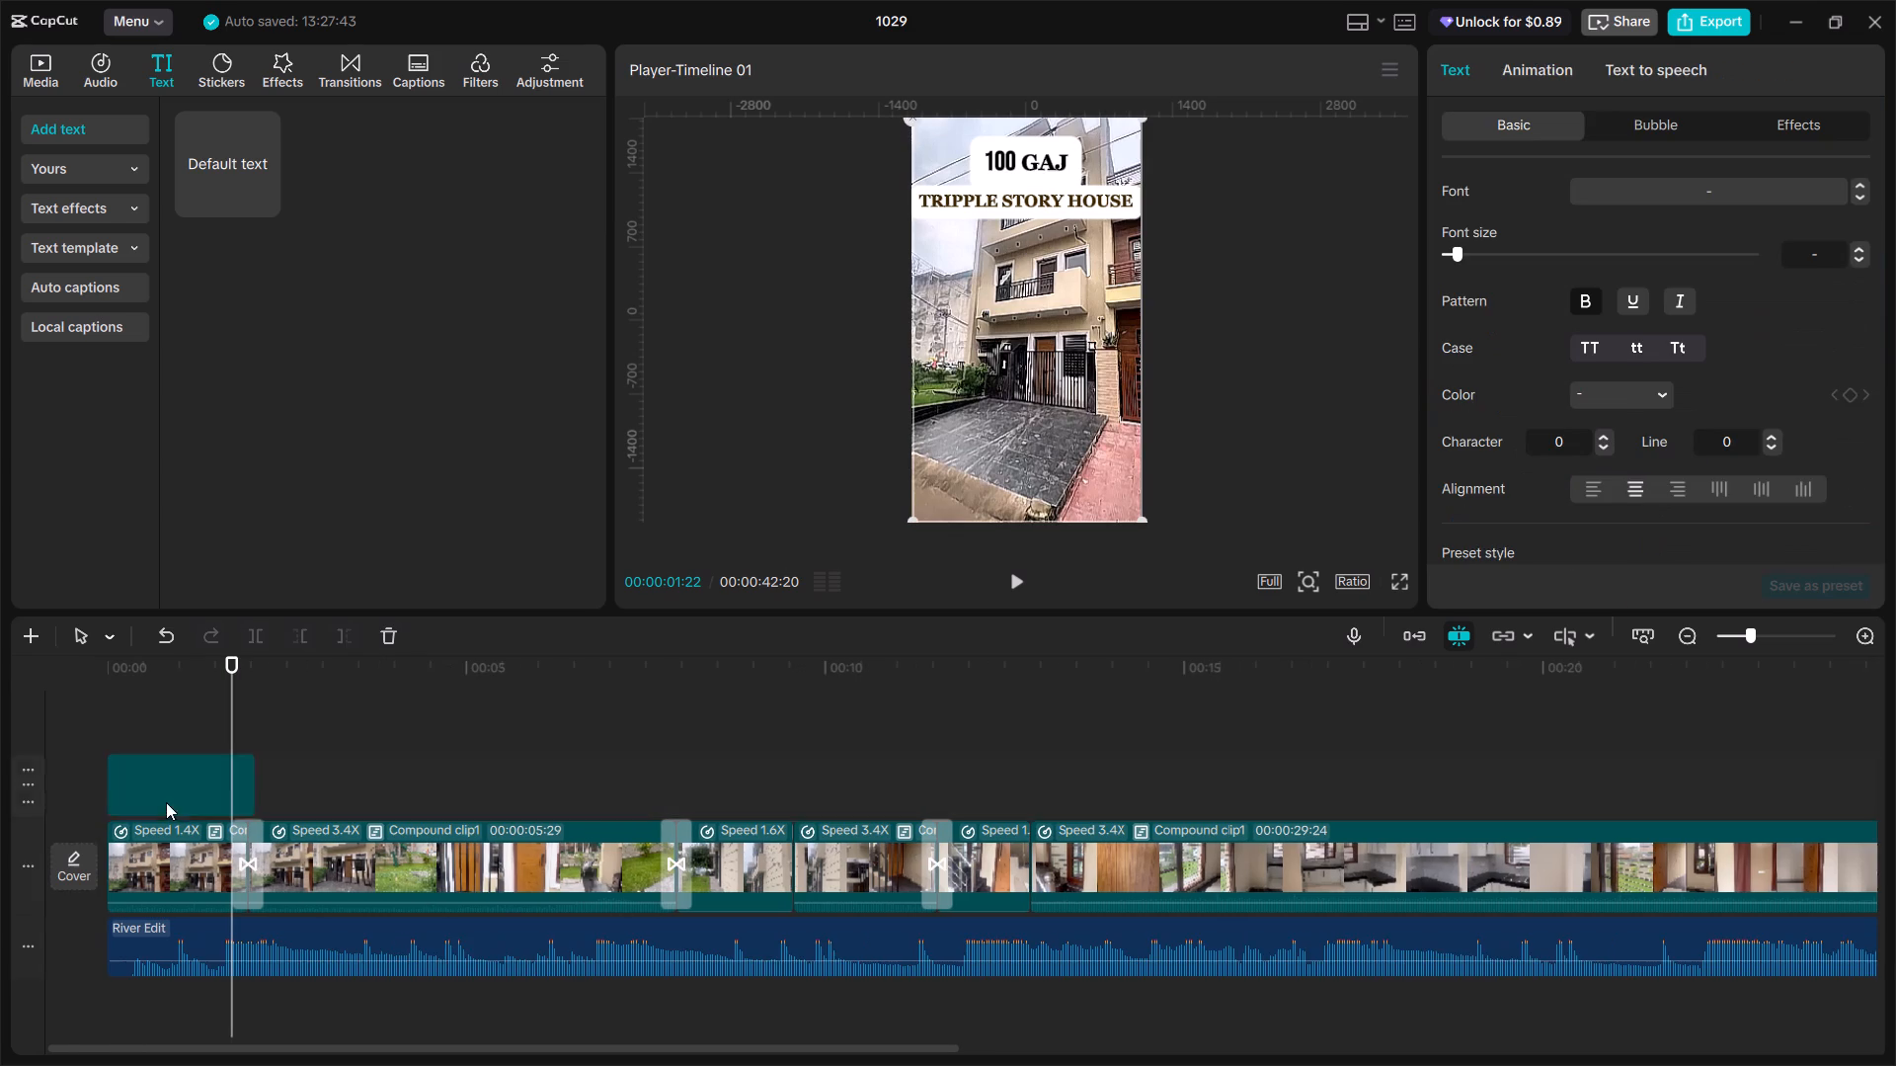
Apply the Fade Out exit animation to the compound text clip.
{"action": "left_click", "coordinate": [1662, 68]}
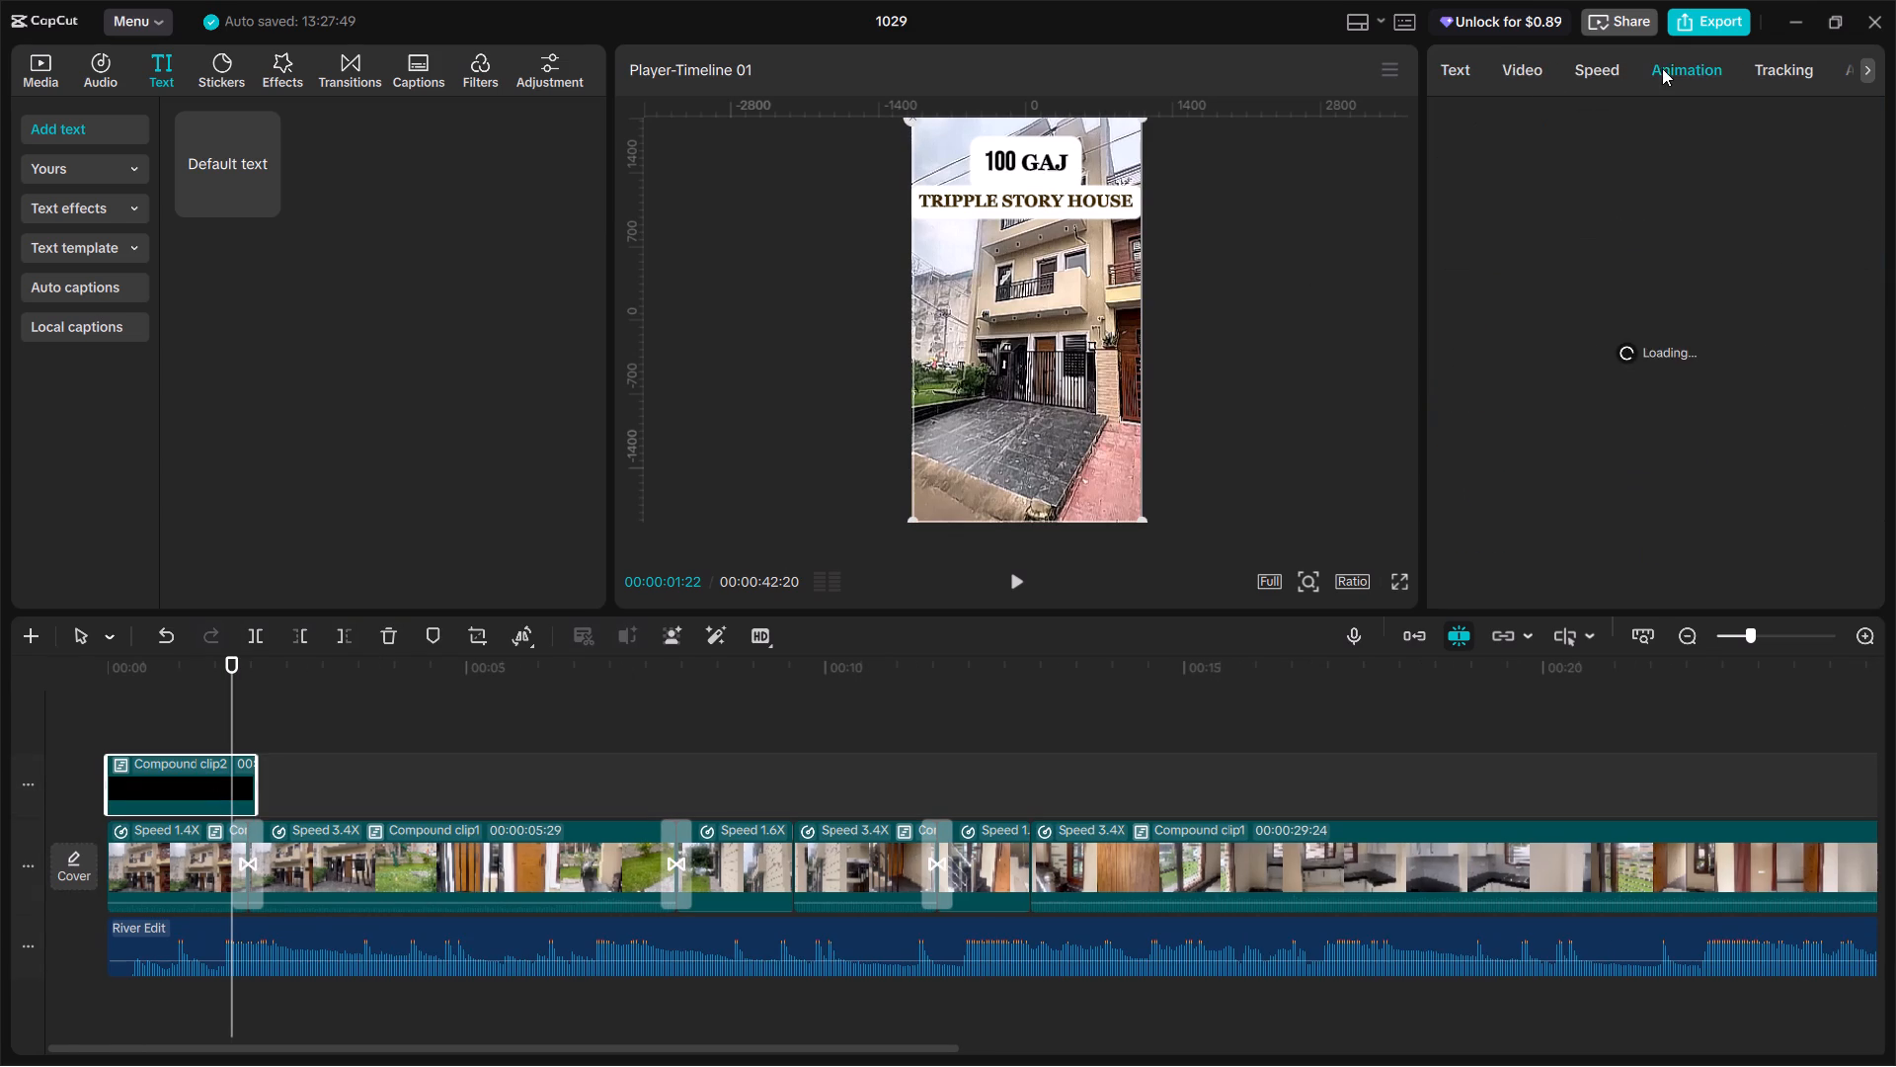
{"action": "left_click", "coordinate": [1617, 120]}
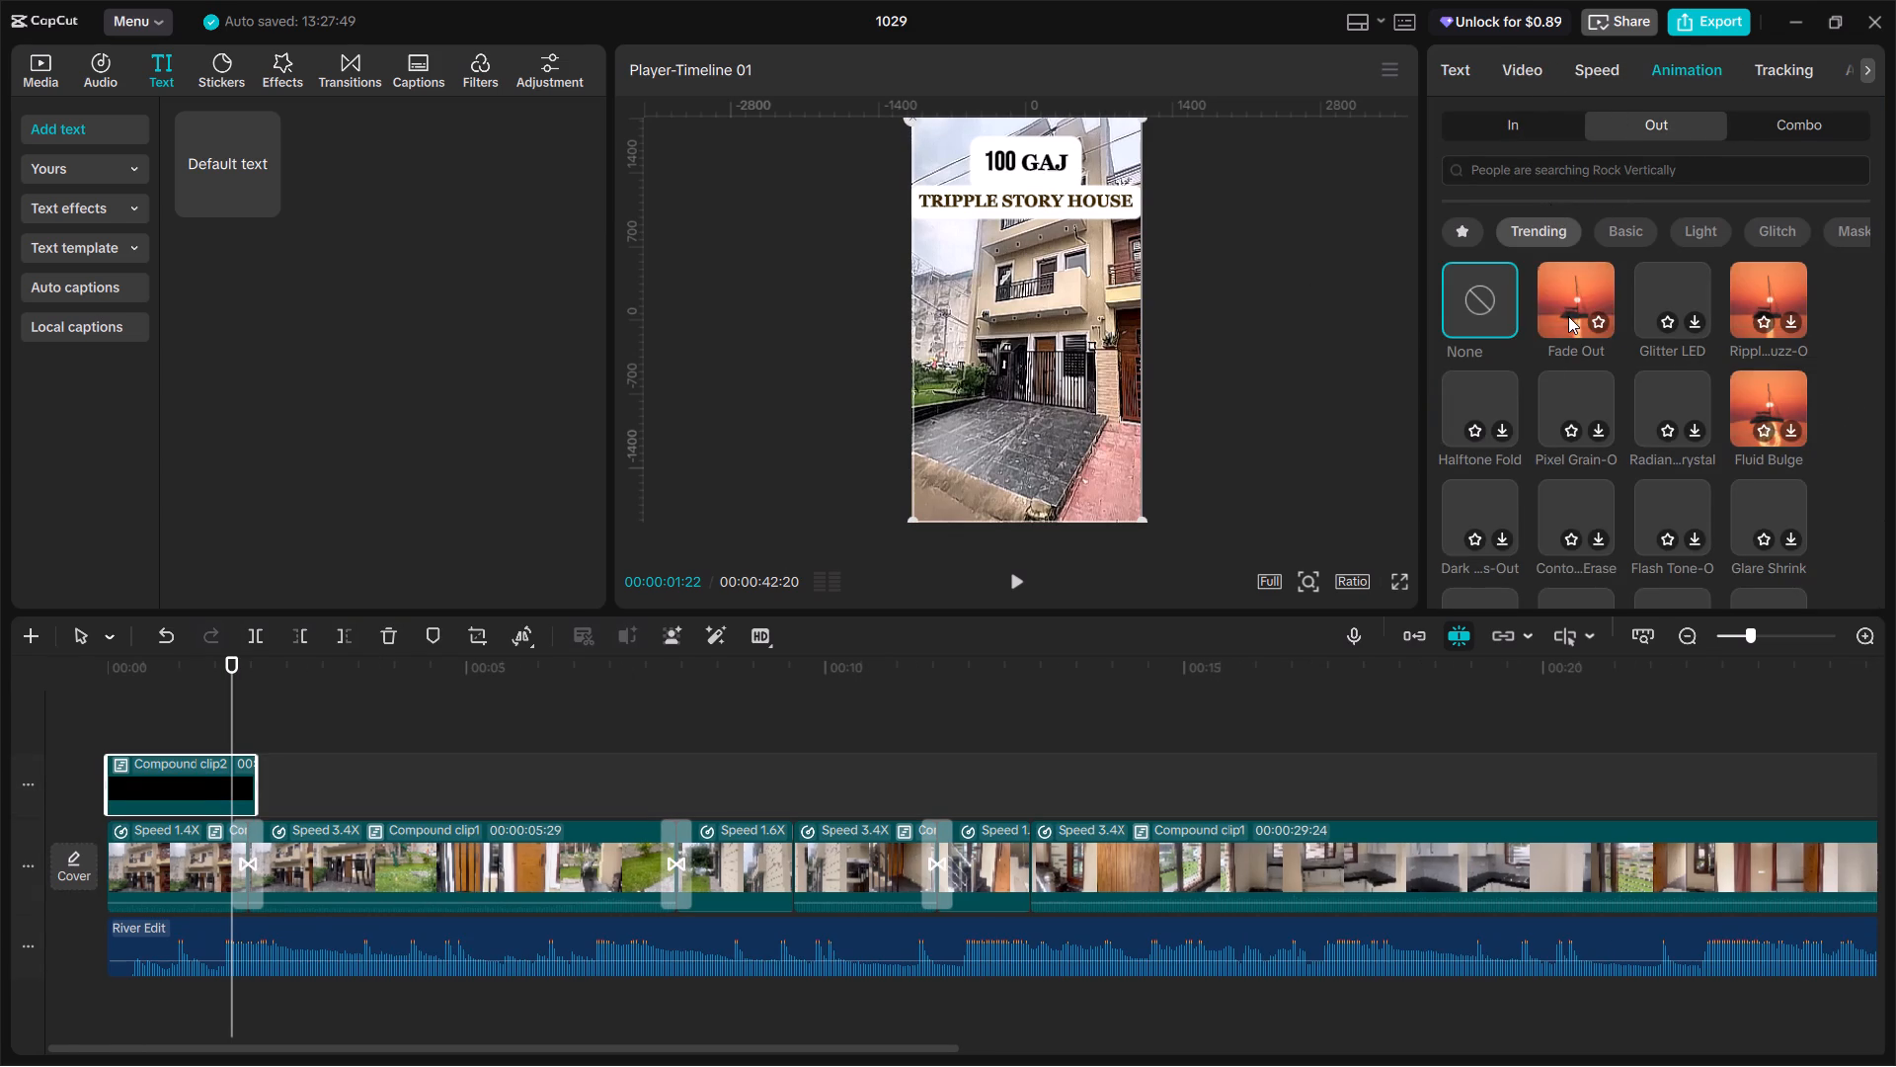
{"action": "left_click", "coordinate": [1568, 316]}
Play the video from the start and scrub over the first transition to check how the text labels fade out.
{"action": "left_click", "coordinate": [242, 713]}
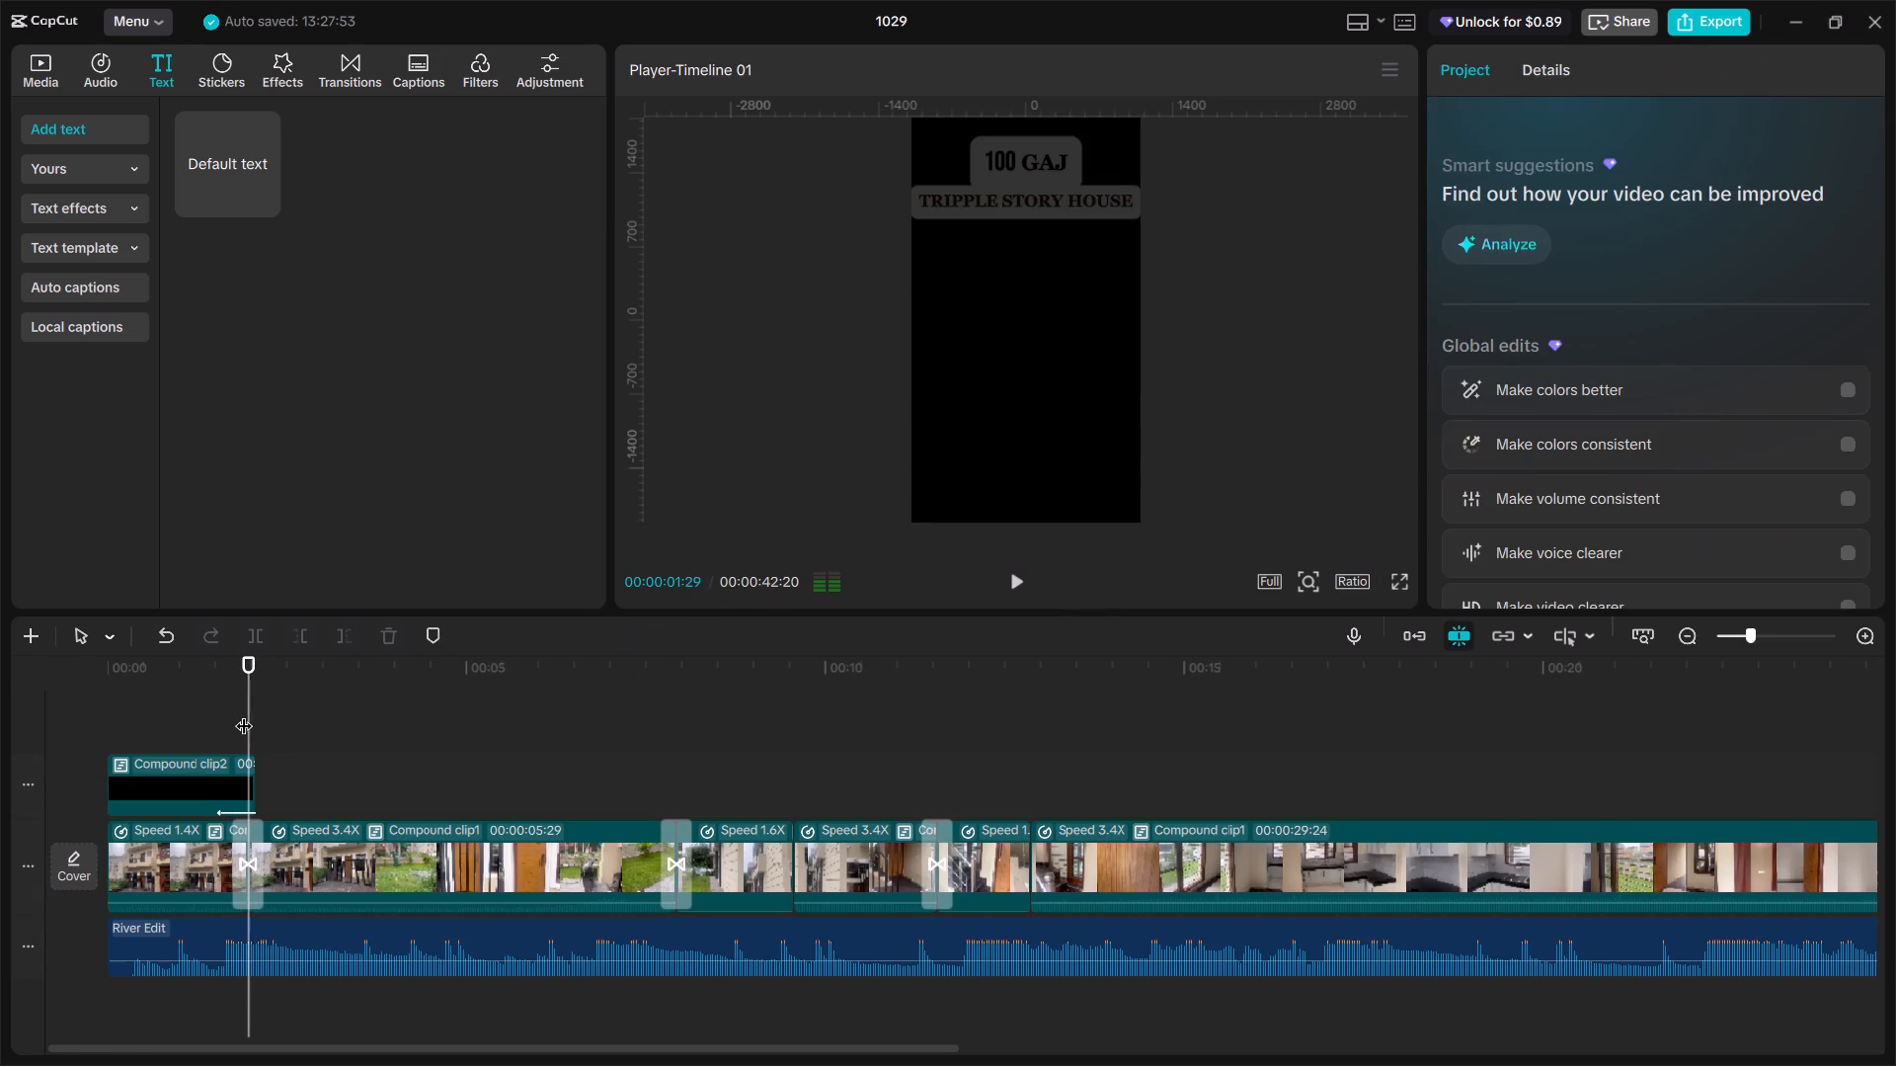
{"action": "left_click", "coordinate": [130, 696]}
{"action": "left_click_drag", "start_coordinate": [130, 701], "coordinate": [65, 701]}
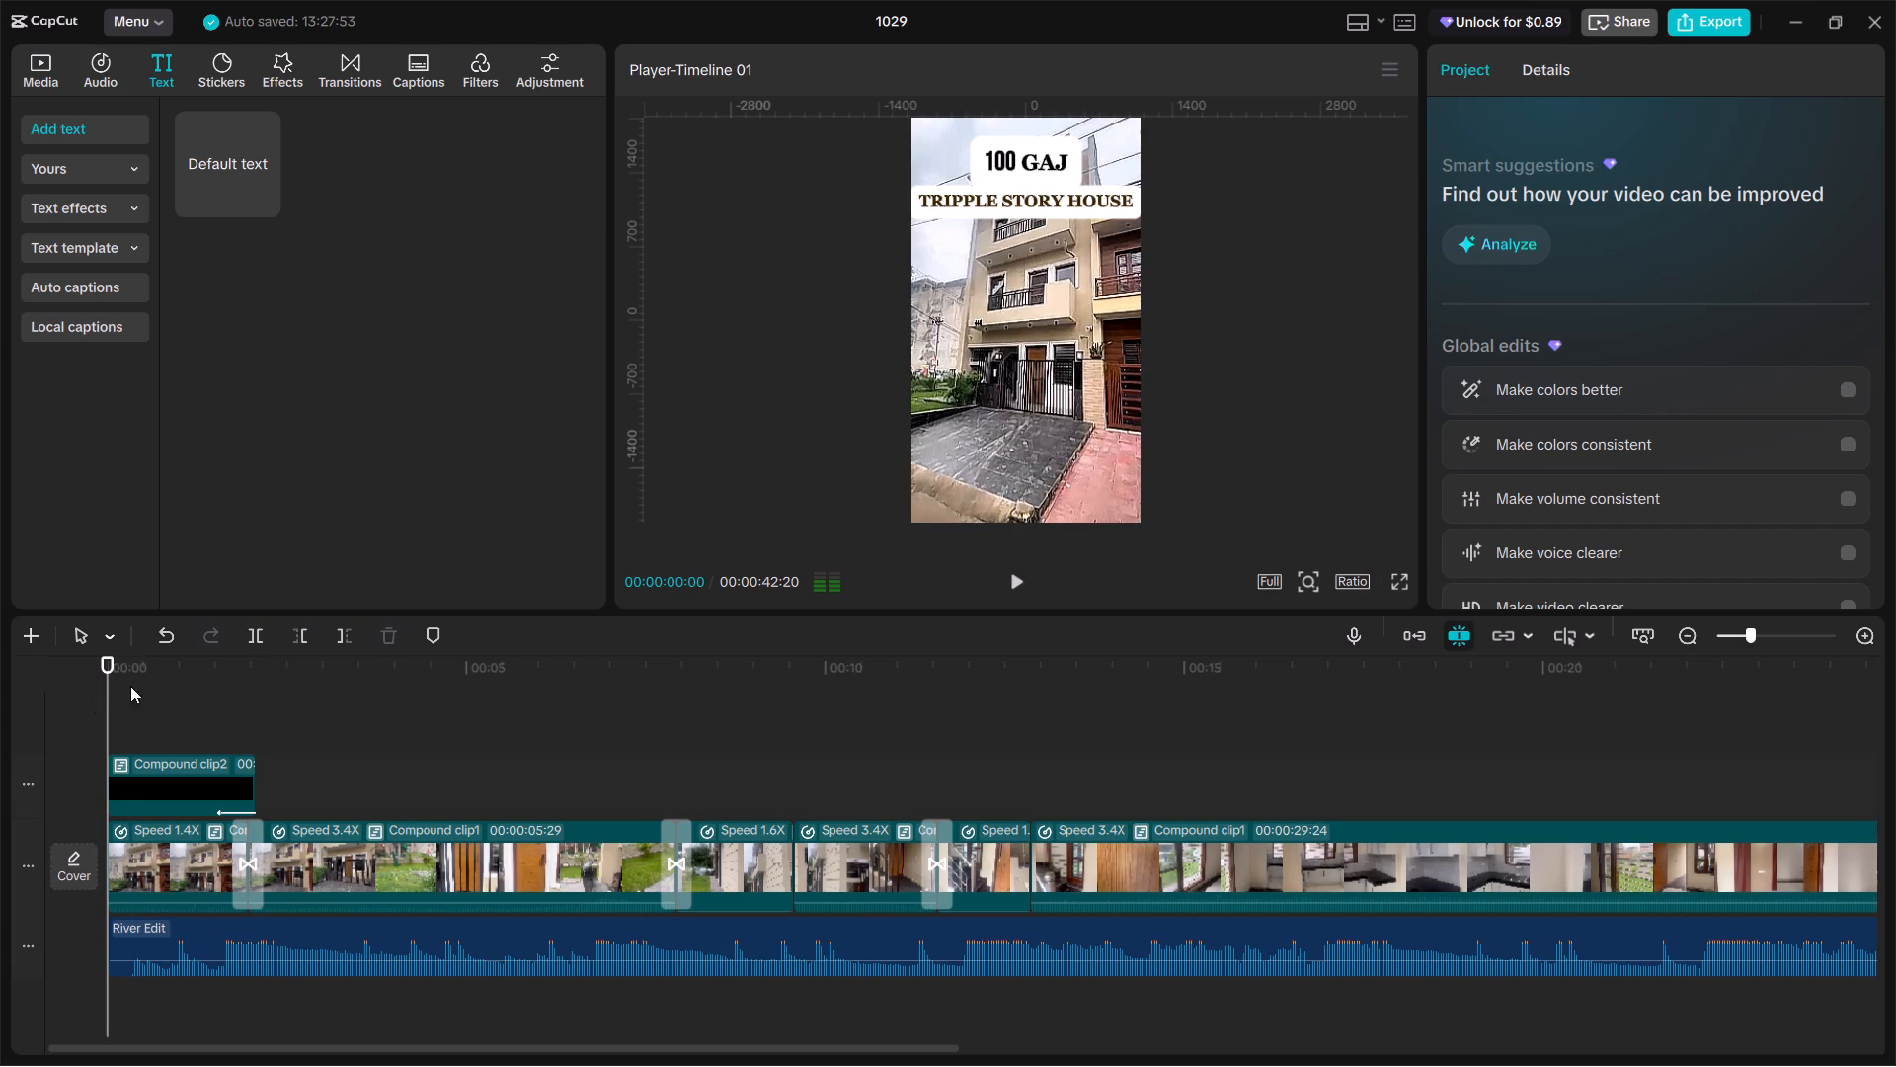
{"action": "key", "text": "space"}
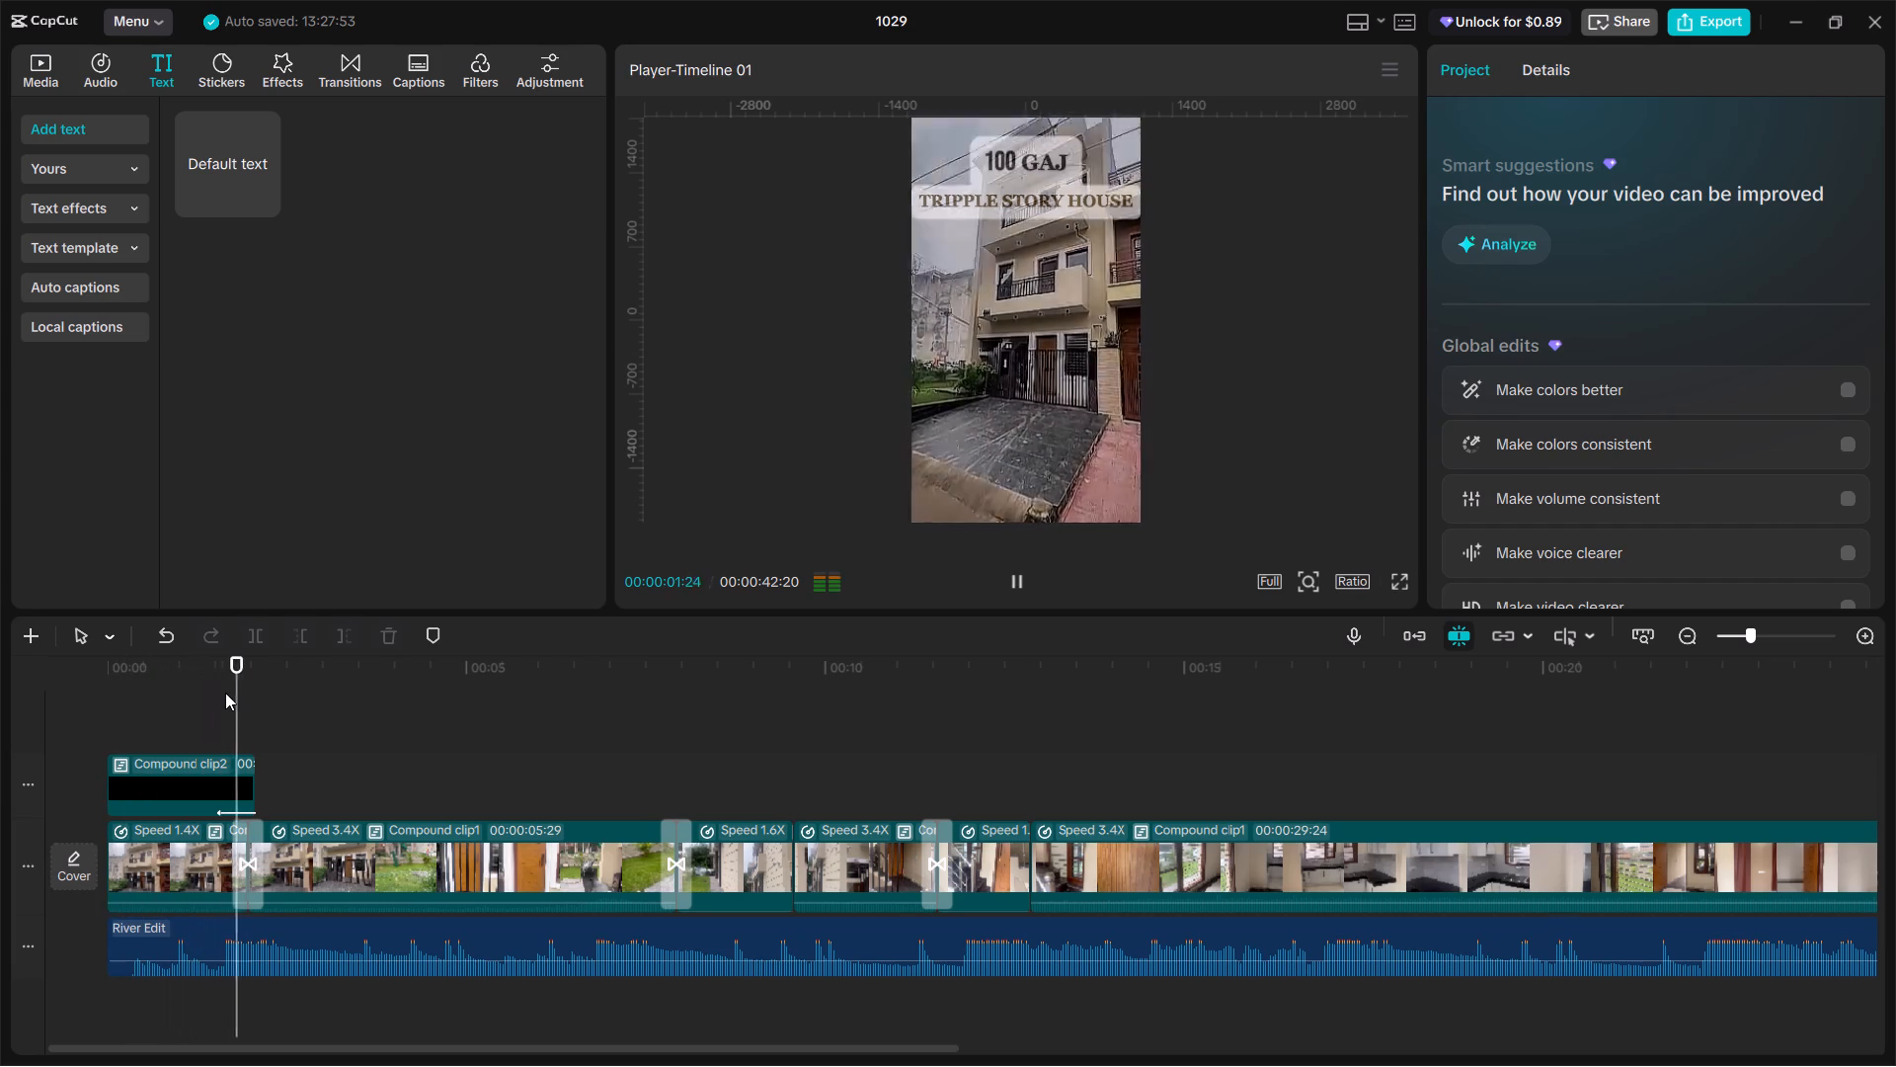
{"action": "key", "text": "space"}
{"action": "left_click", "coordinate": [202, 729]}
{"action": "left_click_drag", "start_coordinate": [202, 729], "coordinate": [207, 729]}
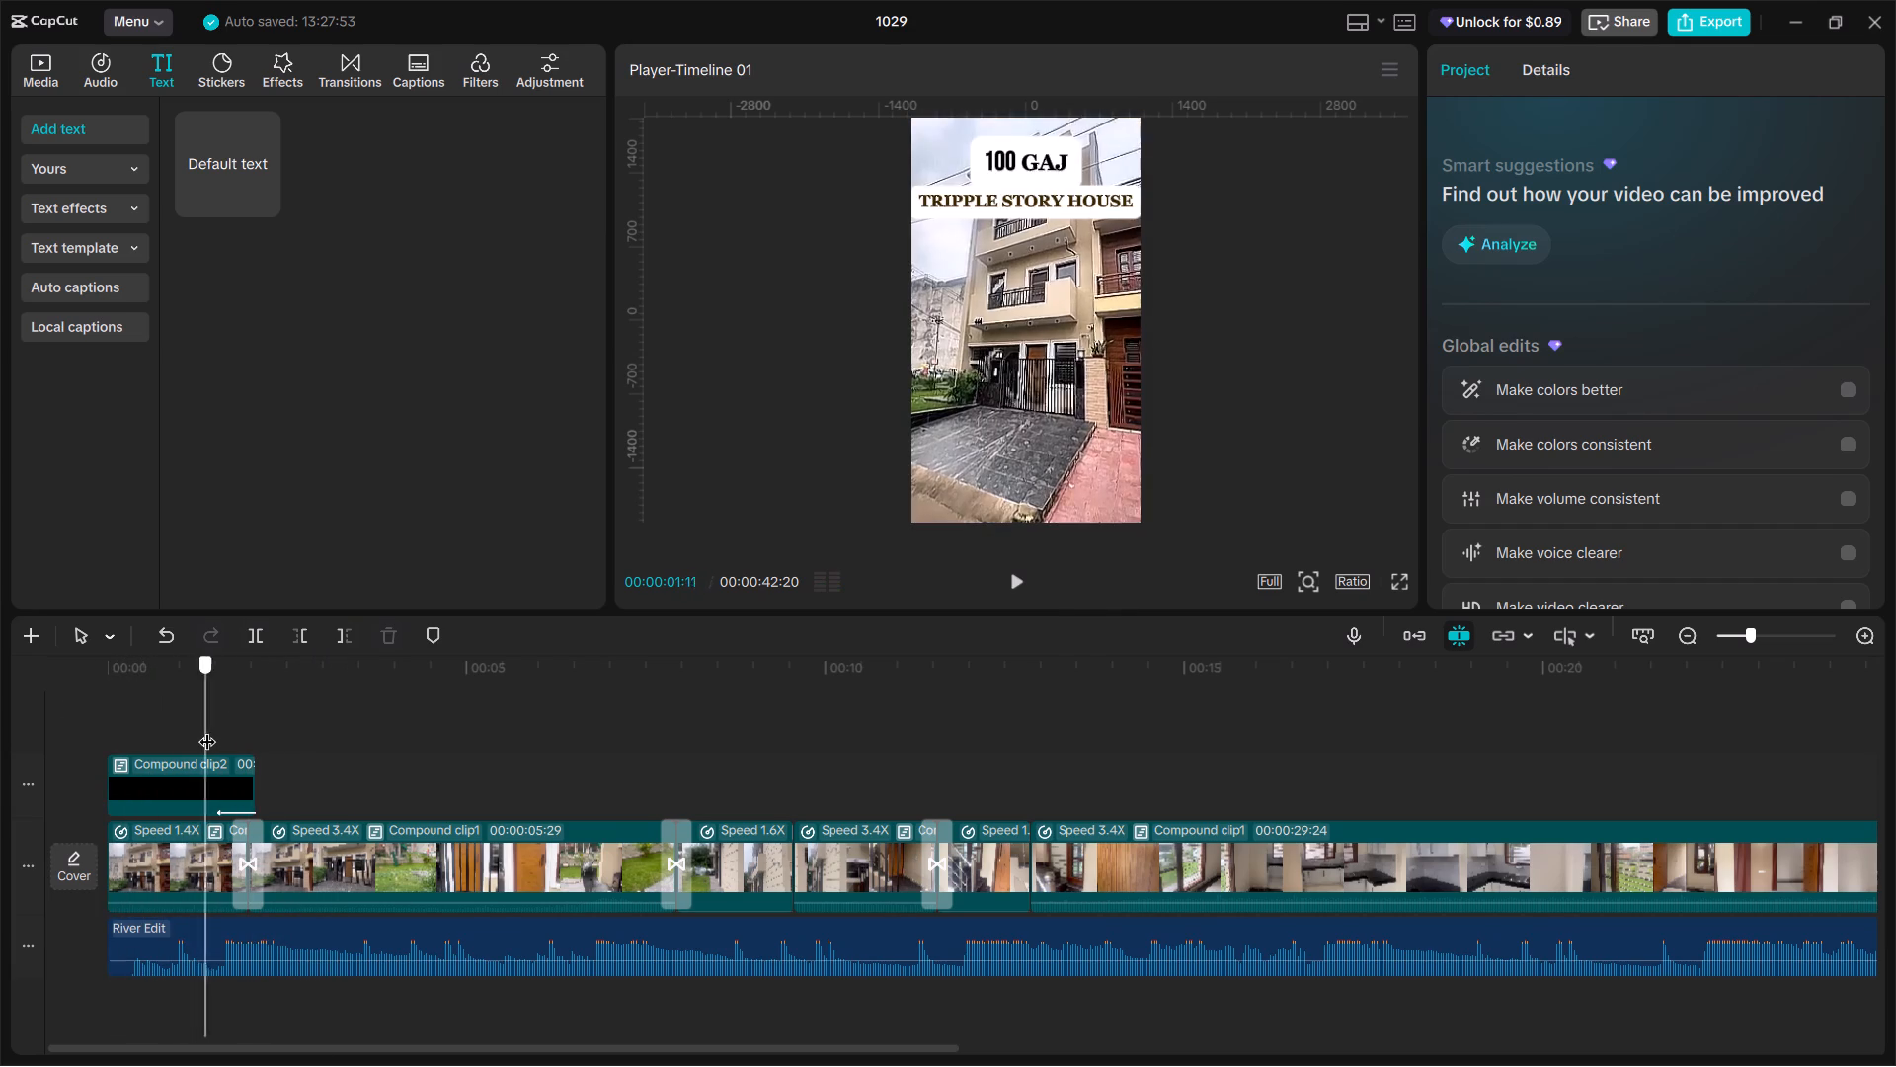
{"action": "left_click_drag", "start_coordinate": [207, 729], "coordinate": [253, 756]}
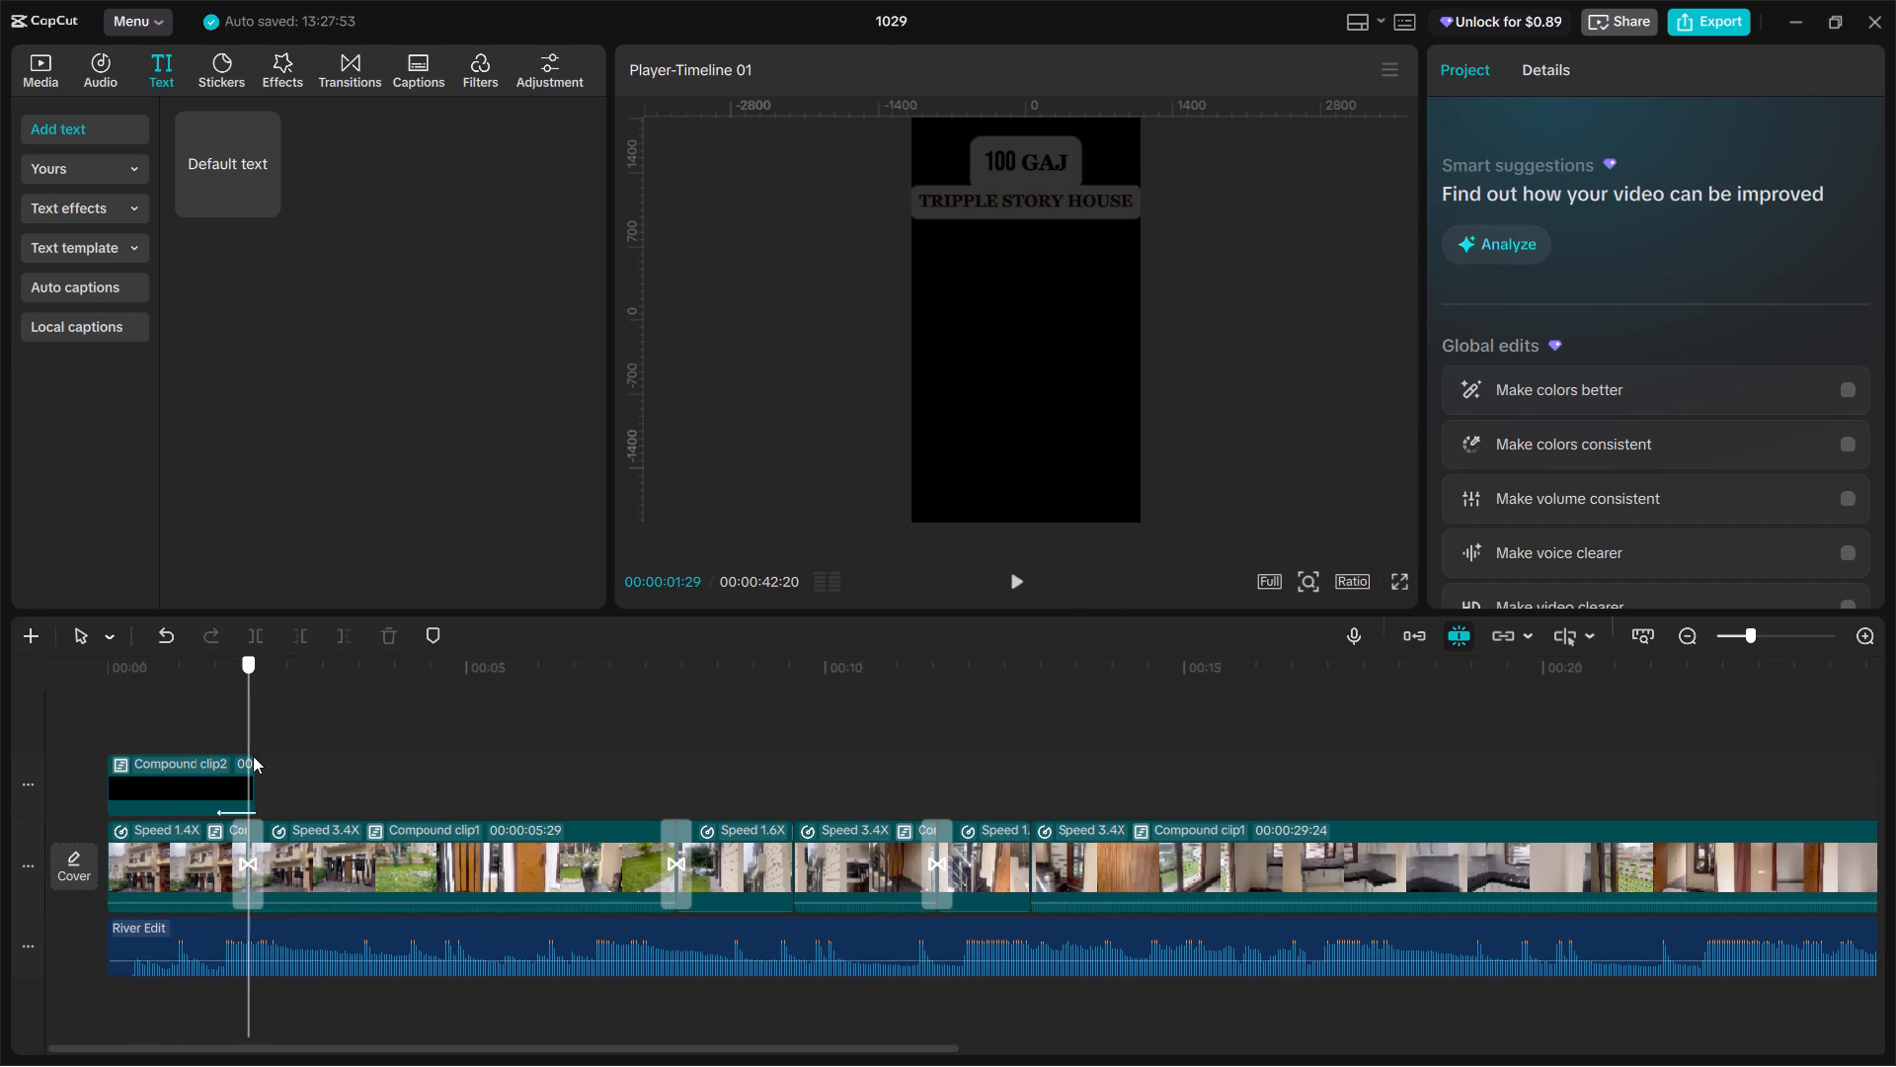
{"action": "left_click_drag", "start_coordinate": [253, 756], "coordinate": [243, 748]}
Trim the end of the compound text clip back to the middle of the first transition.
{"action": "left_click", "coordinate": [233, 771]}
{"action": "left_click", "coordinate": [253, 773]}
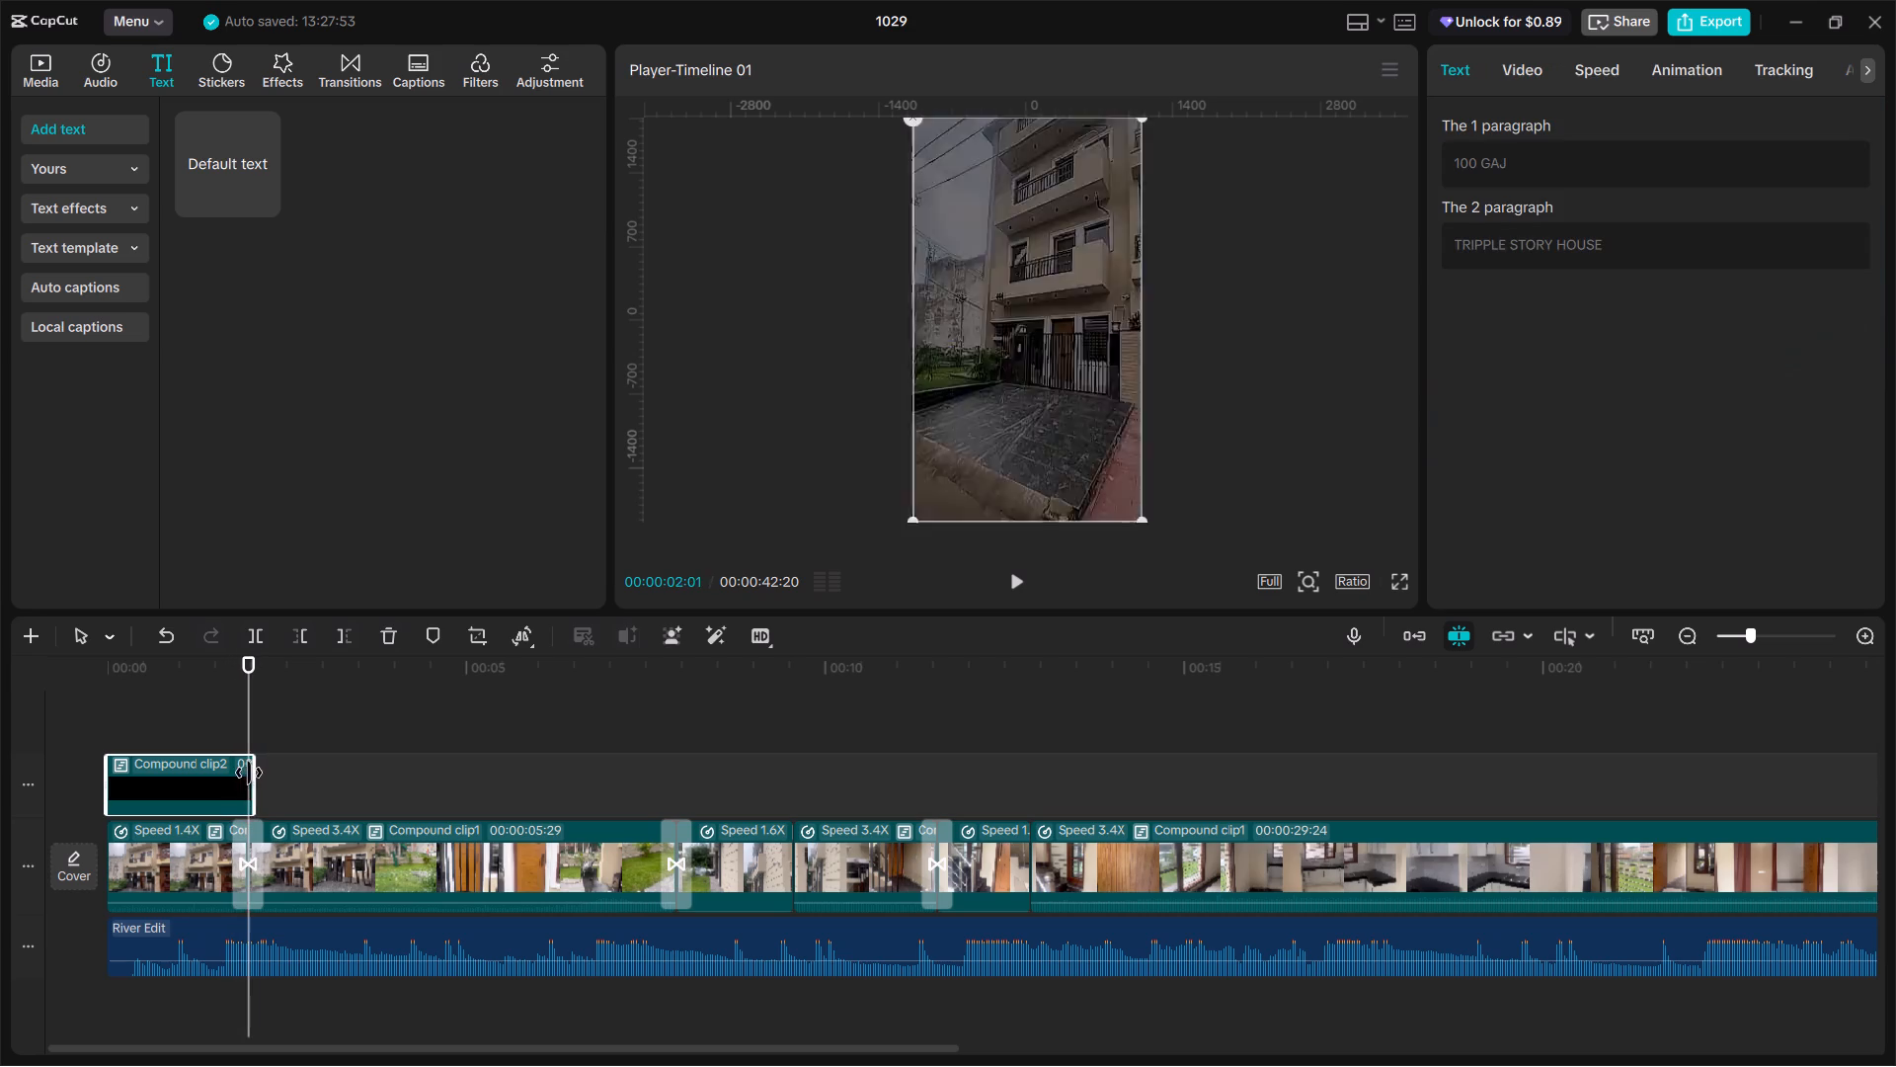
Replay the opening several times to check the timing of the labels' fade-out against the first transition and the music.
{"action": "double_click", "coordinate": [219, 728]}
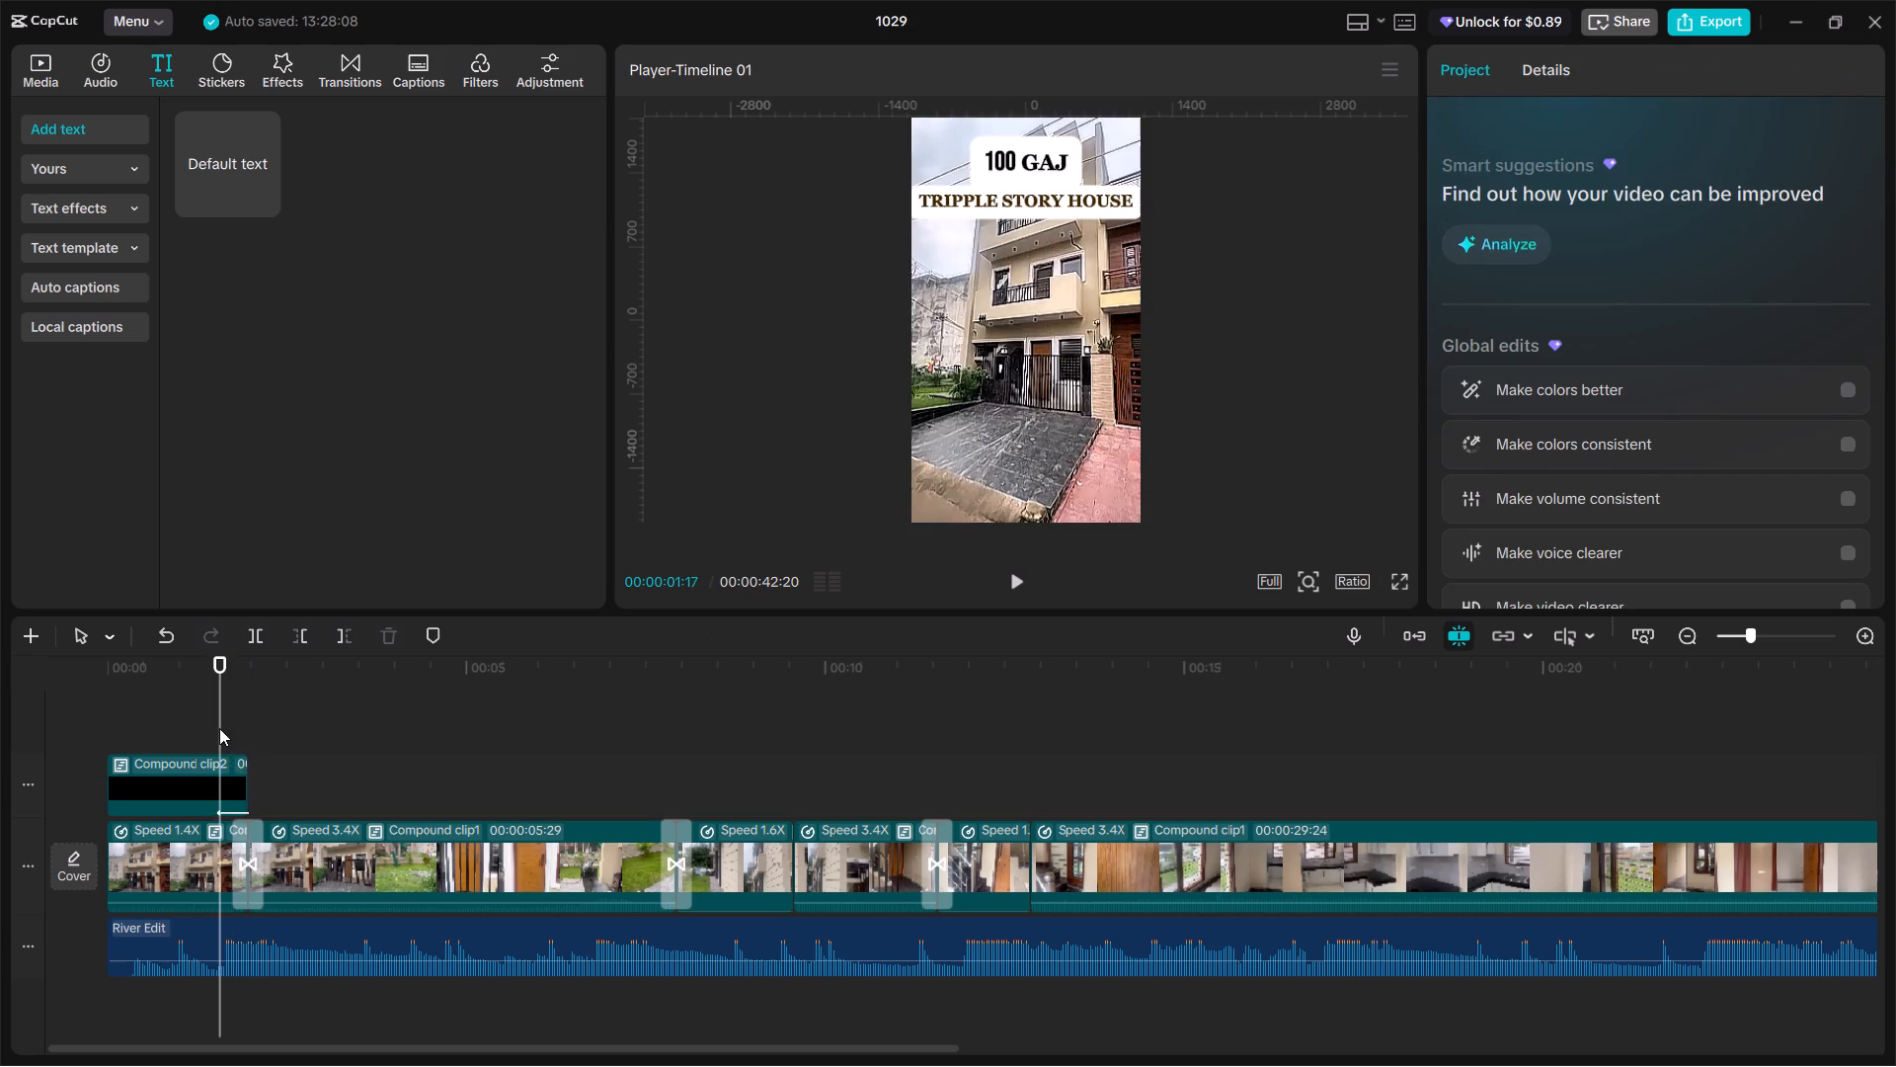
{"action": "key", "text": "space"}
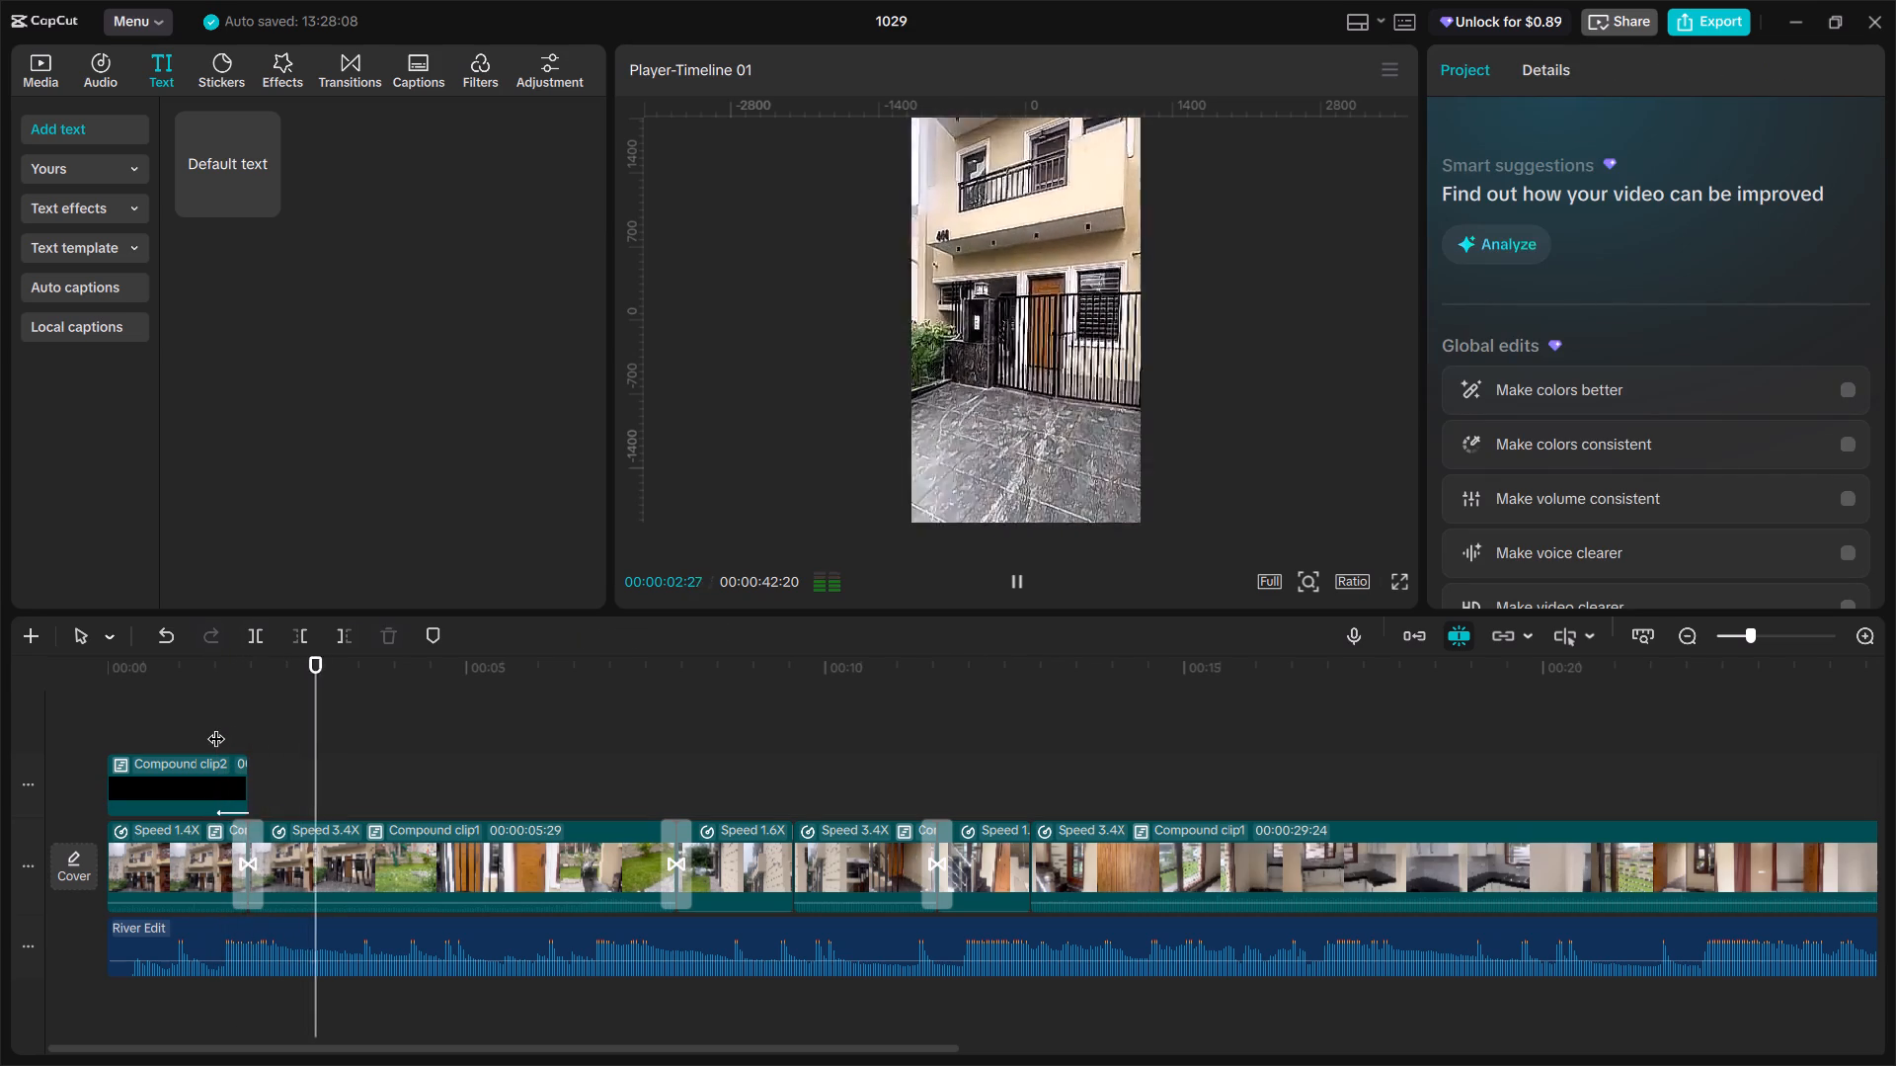
{"action": "left_click", "coordinate": [216, 726]}
{"action": "left_click_drag", "start_coordinate": [216, 726], "coordinate": [99, 715]}
{"action": "key", "text": "space"}
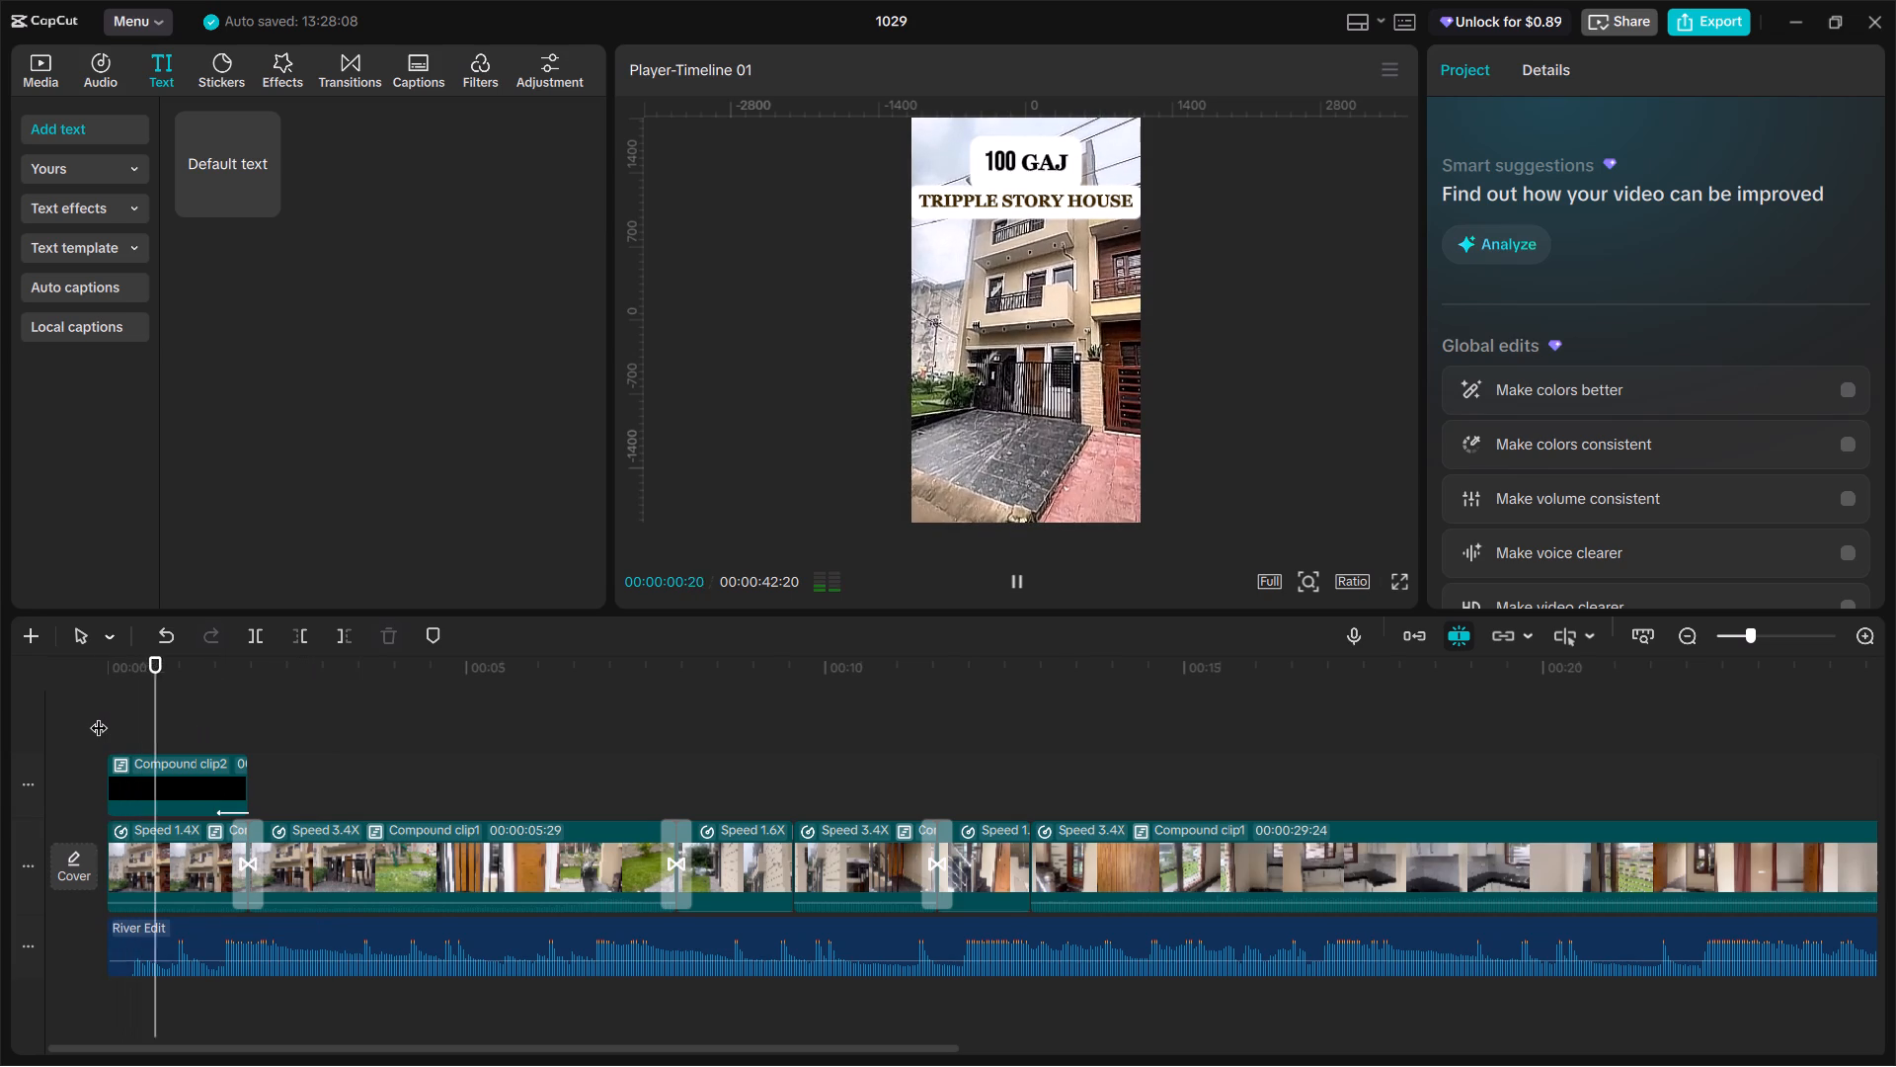
{"action": "key", "text": "space"}
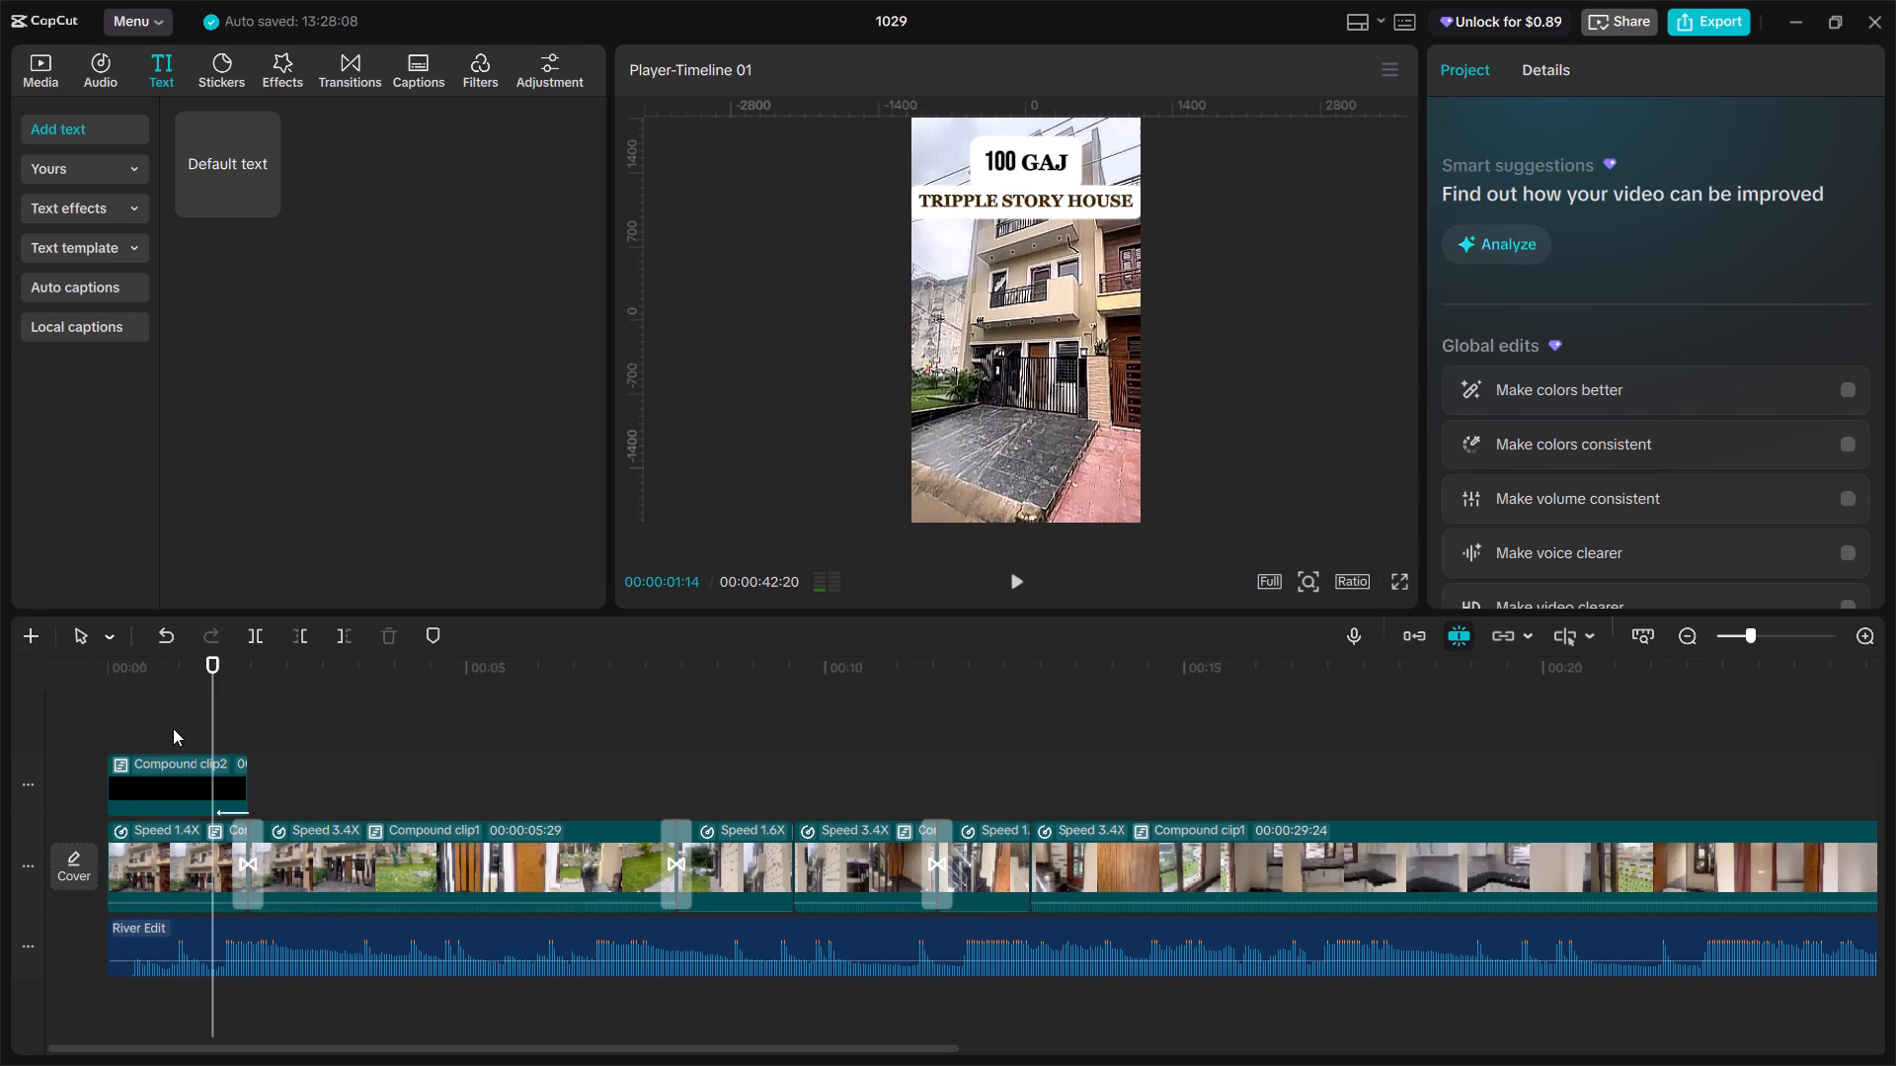
{"action": "left_click", "coordinate": [179, 722]}
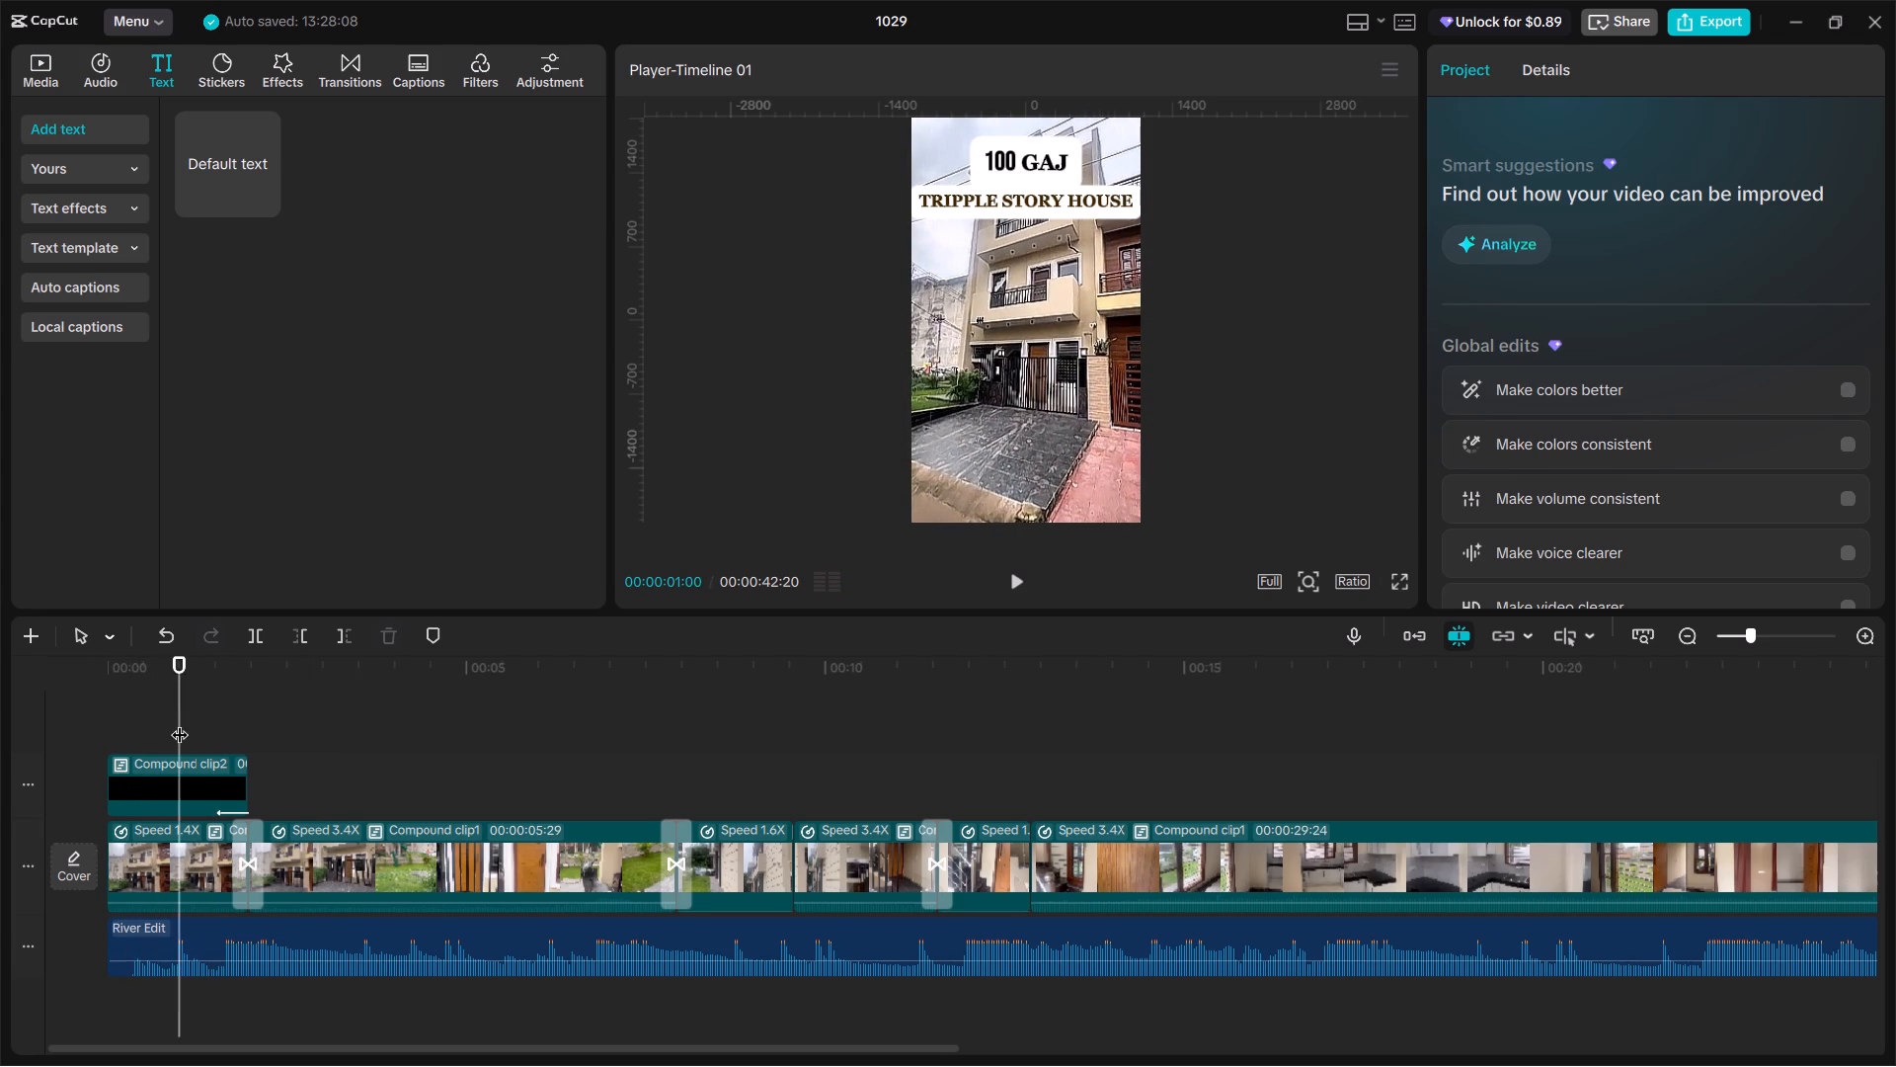
{"action": "left_click_drag", "start_coordinate": [180, 722], "coordinate": [72, 733]}
{"action": "key", "text": "space"}
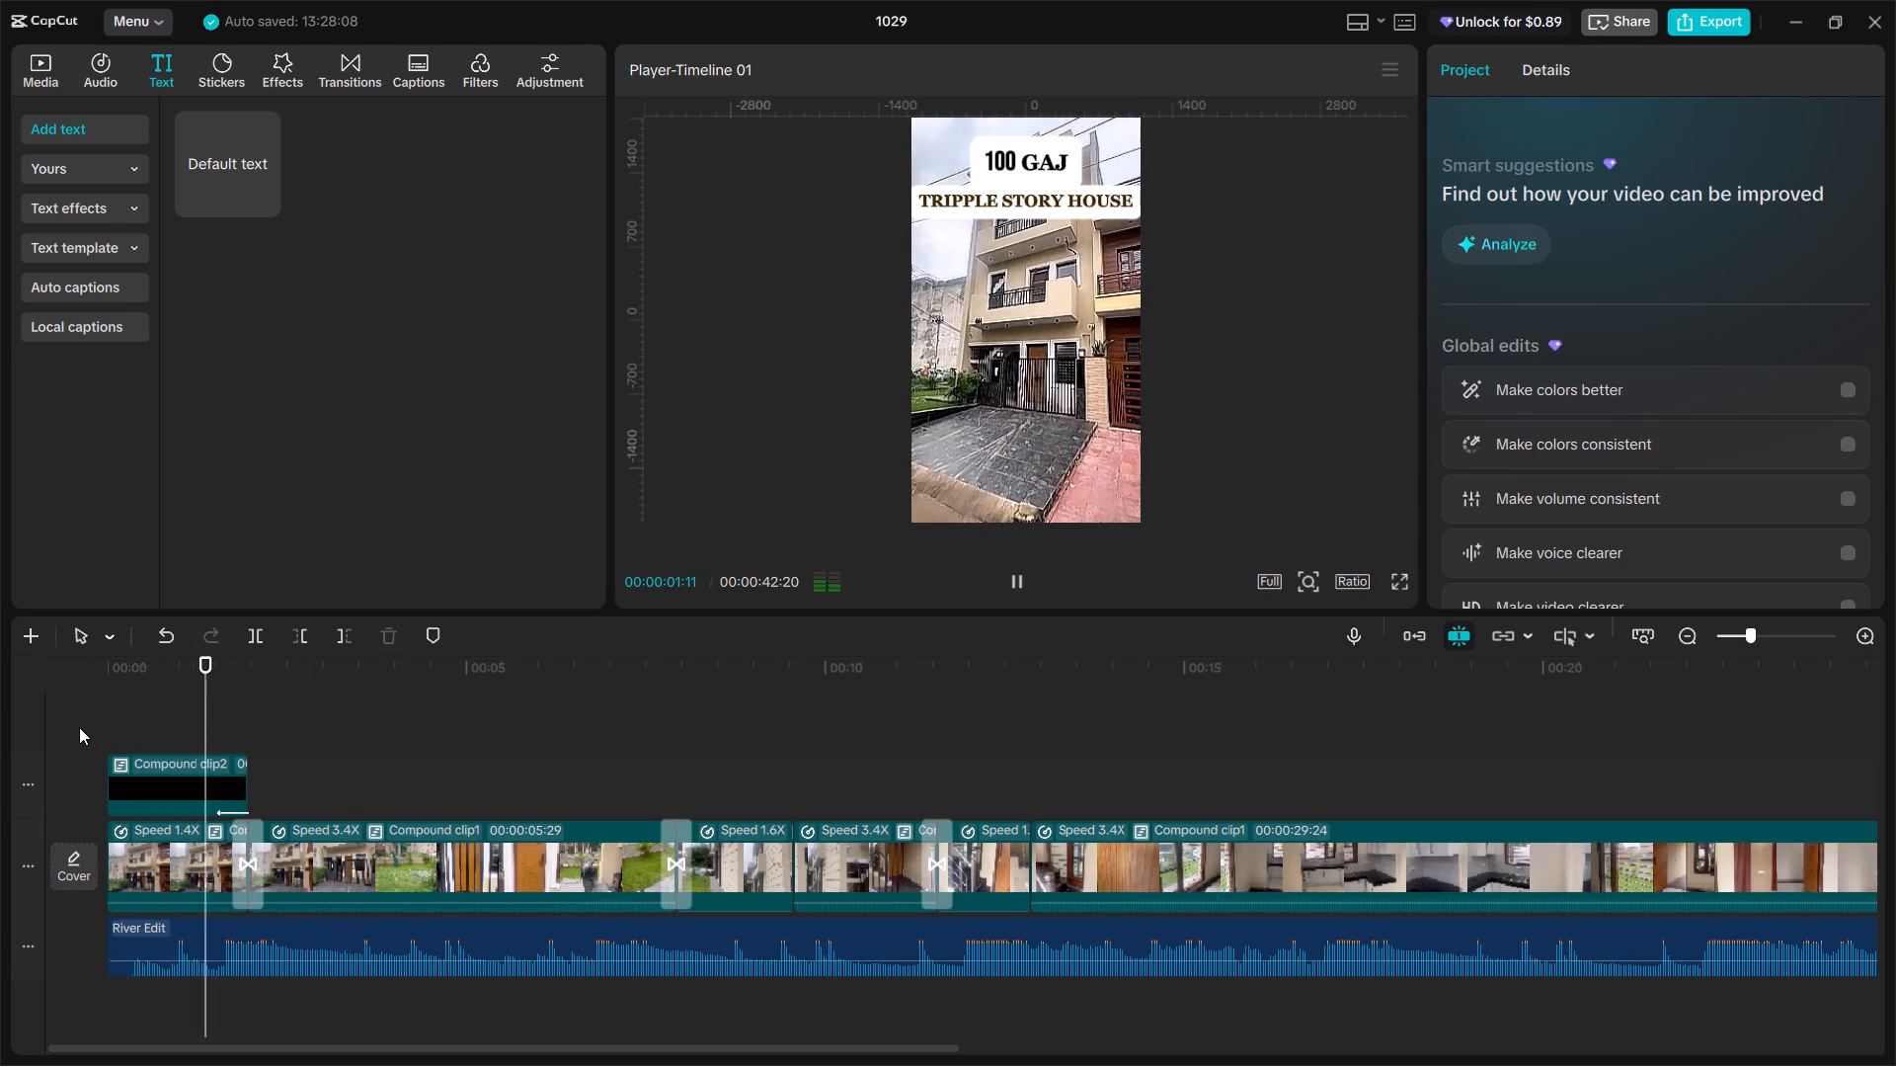
{"action": "key", "text": "space"}
{"action": "key", "text": "space"}
{"action": "key", "text": "space"}
{"action": "key", "text": "space"}
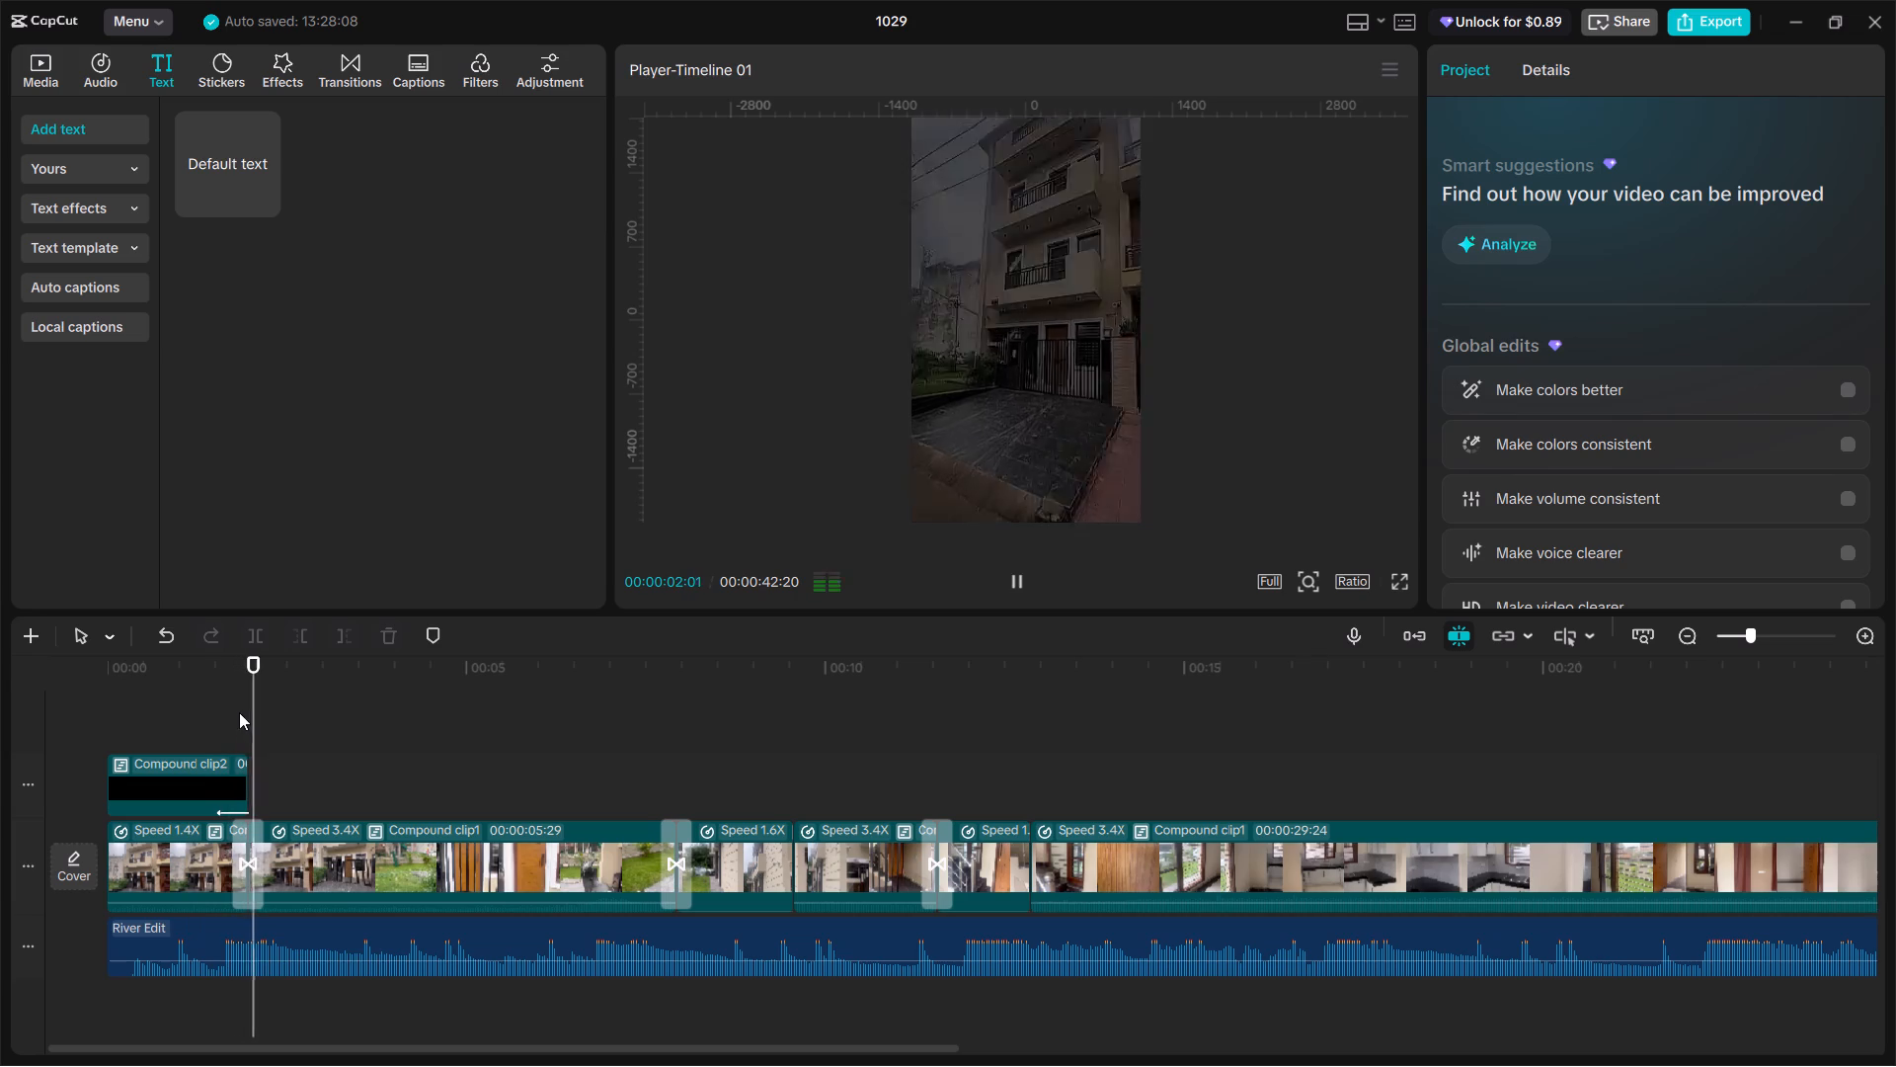
{"action": "key", "text": "space"}
{"action": "double_click", "coordinate": [243, 712]}
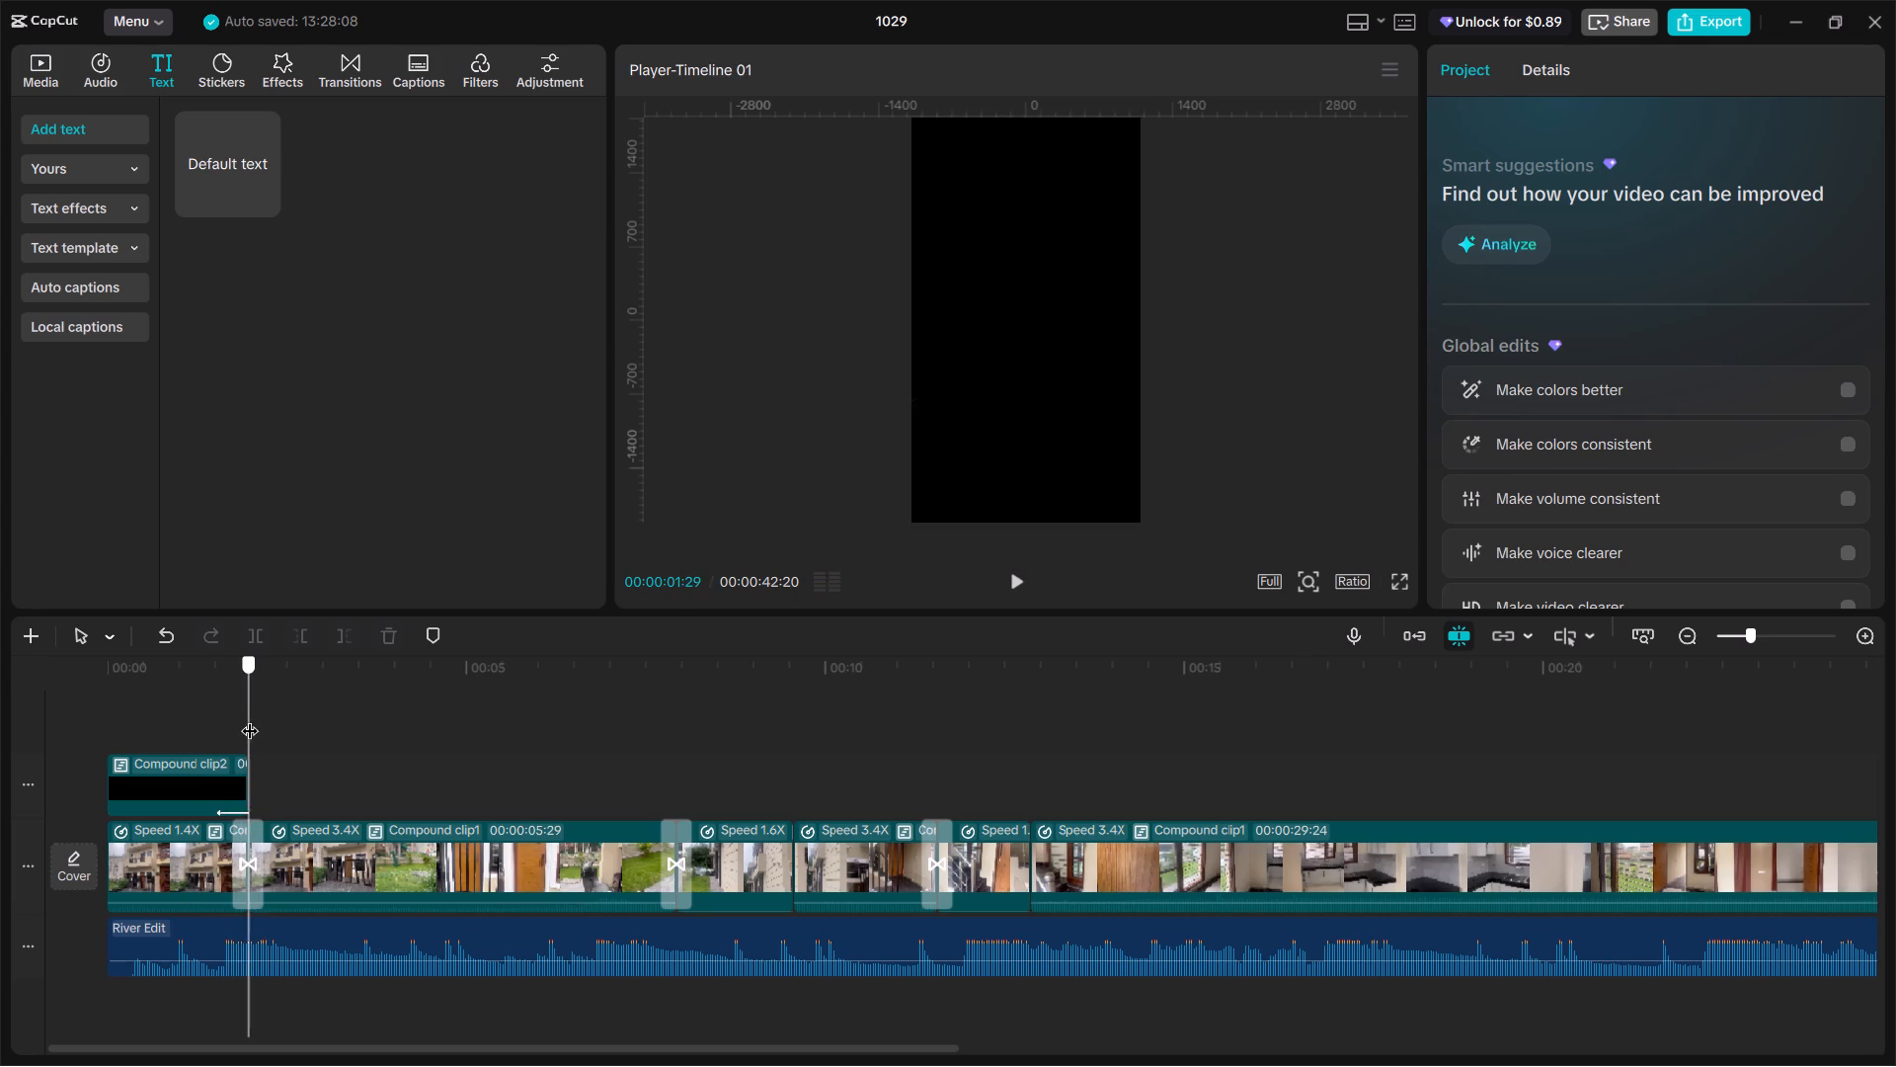
{"action": "key", "text": "space"}
{"action": "key", "text": "space"}
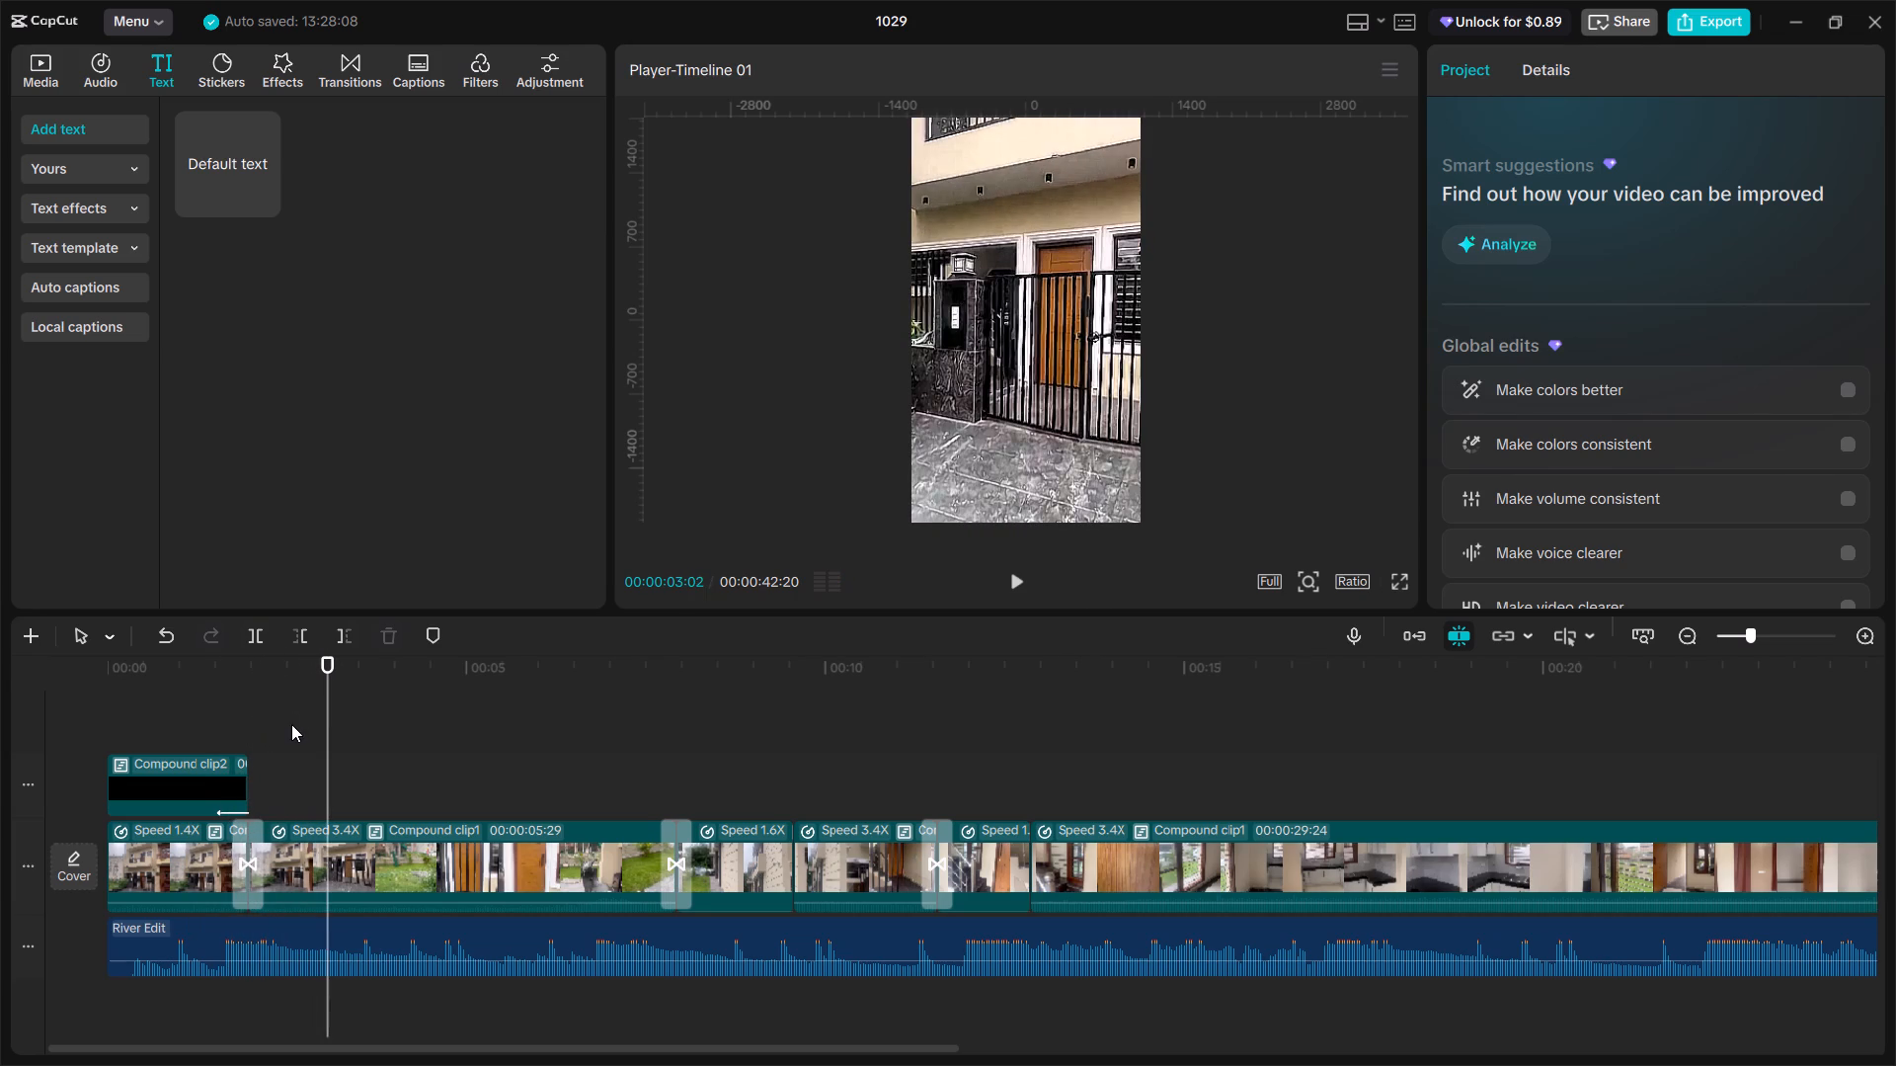
Scrub and play the footage between the first and second transitions to review the exterior, garden and gate shots.
{"action": "left_click", "coordinate": [243, 717]}
{"action": "left_click_drag", "start_coordinate": [243, 717], "coordinate": [262, 725]}
{"action": "left_click_drag", "start_coordinate": [262, 725], "coordinate": [277, 732]}
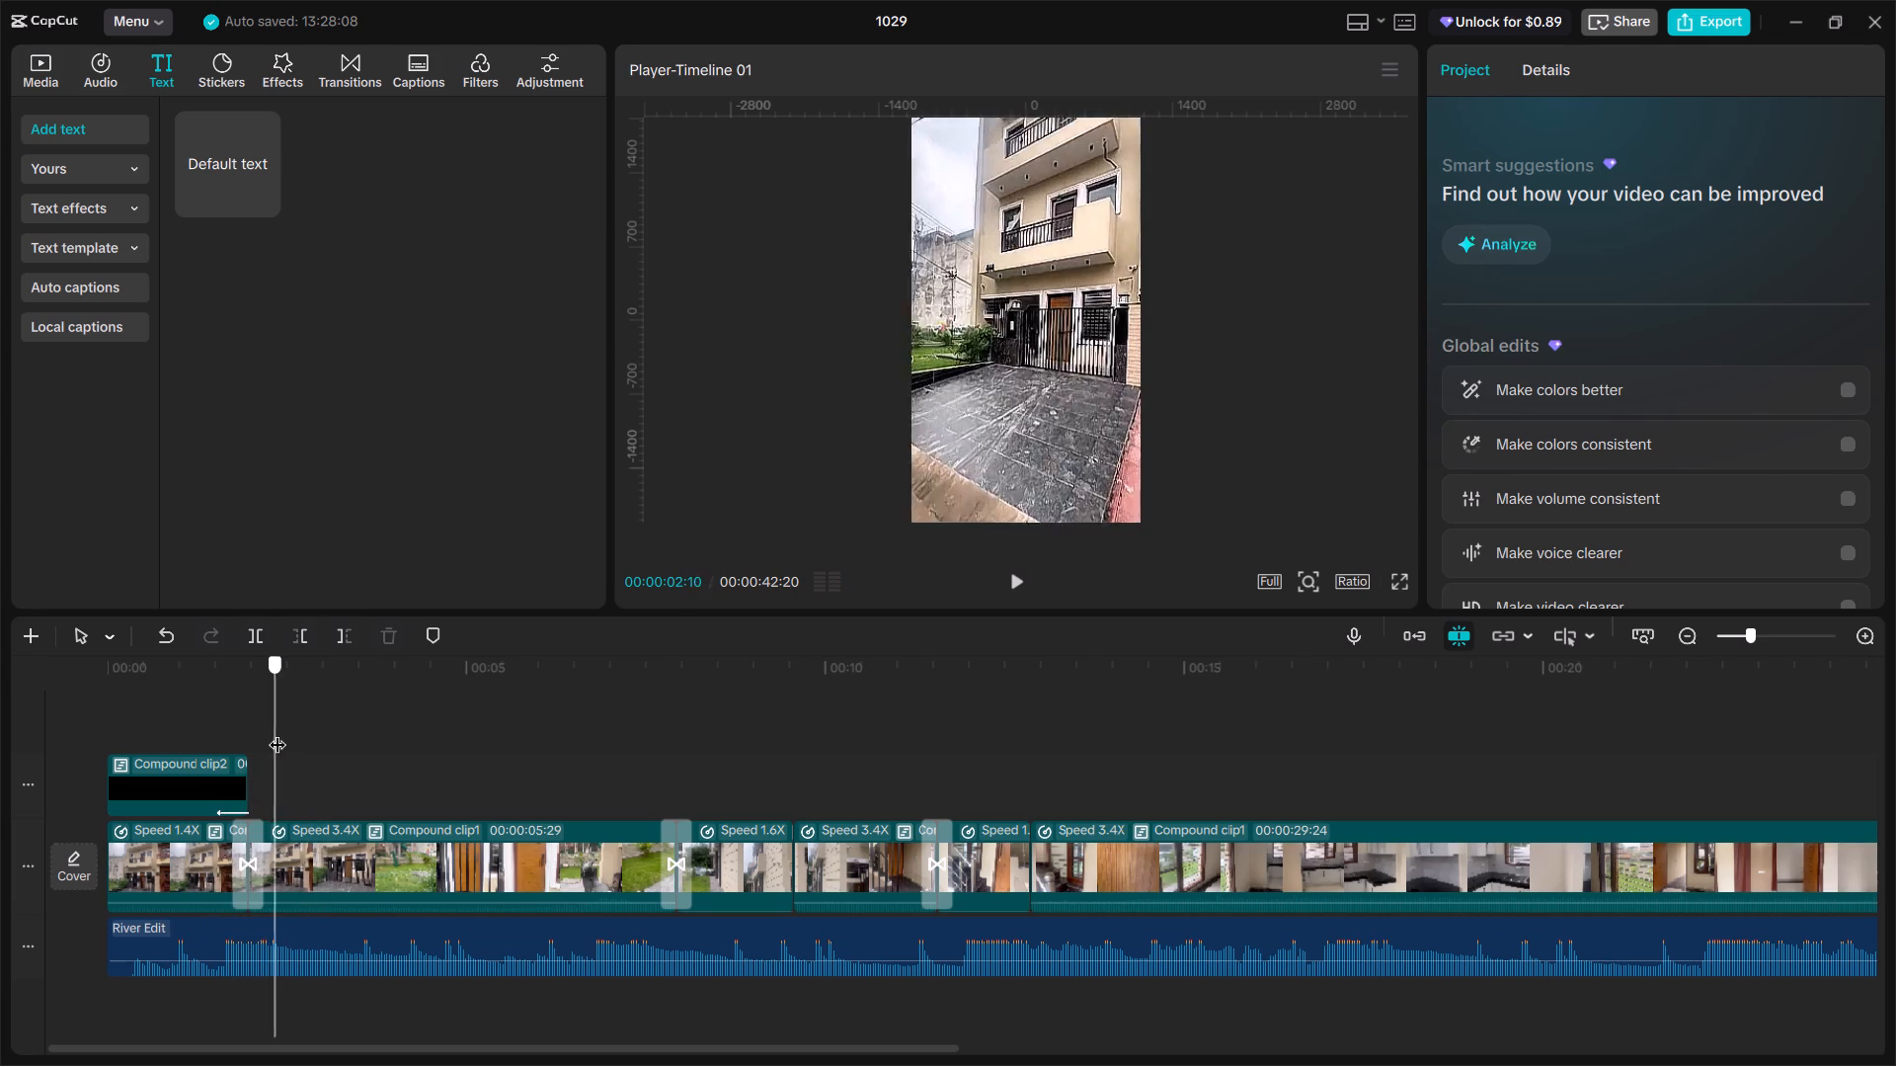
{"action": "left_click_drag", "start_coordinate": [277, 732], "coordinate": [342, 746]}
{"action": "key", "text": "space"}
{"action": "key", "text": "space"}
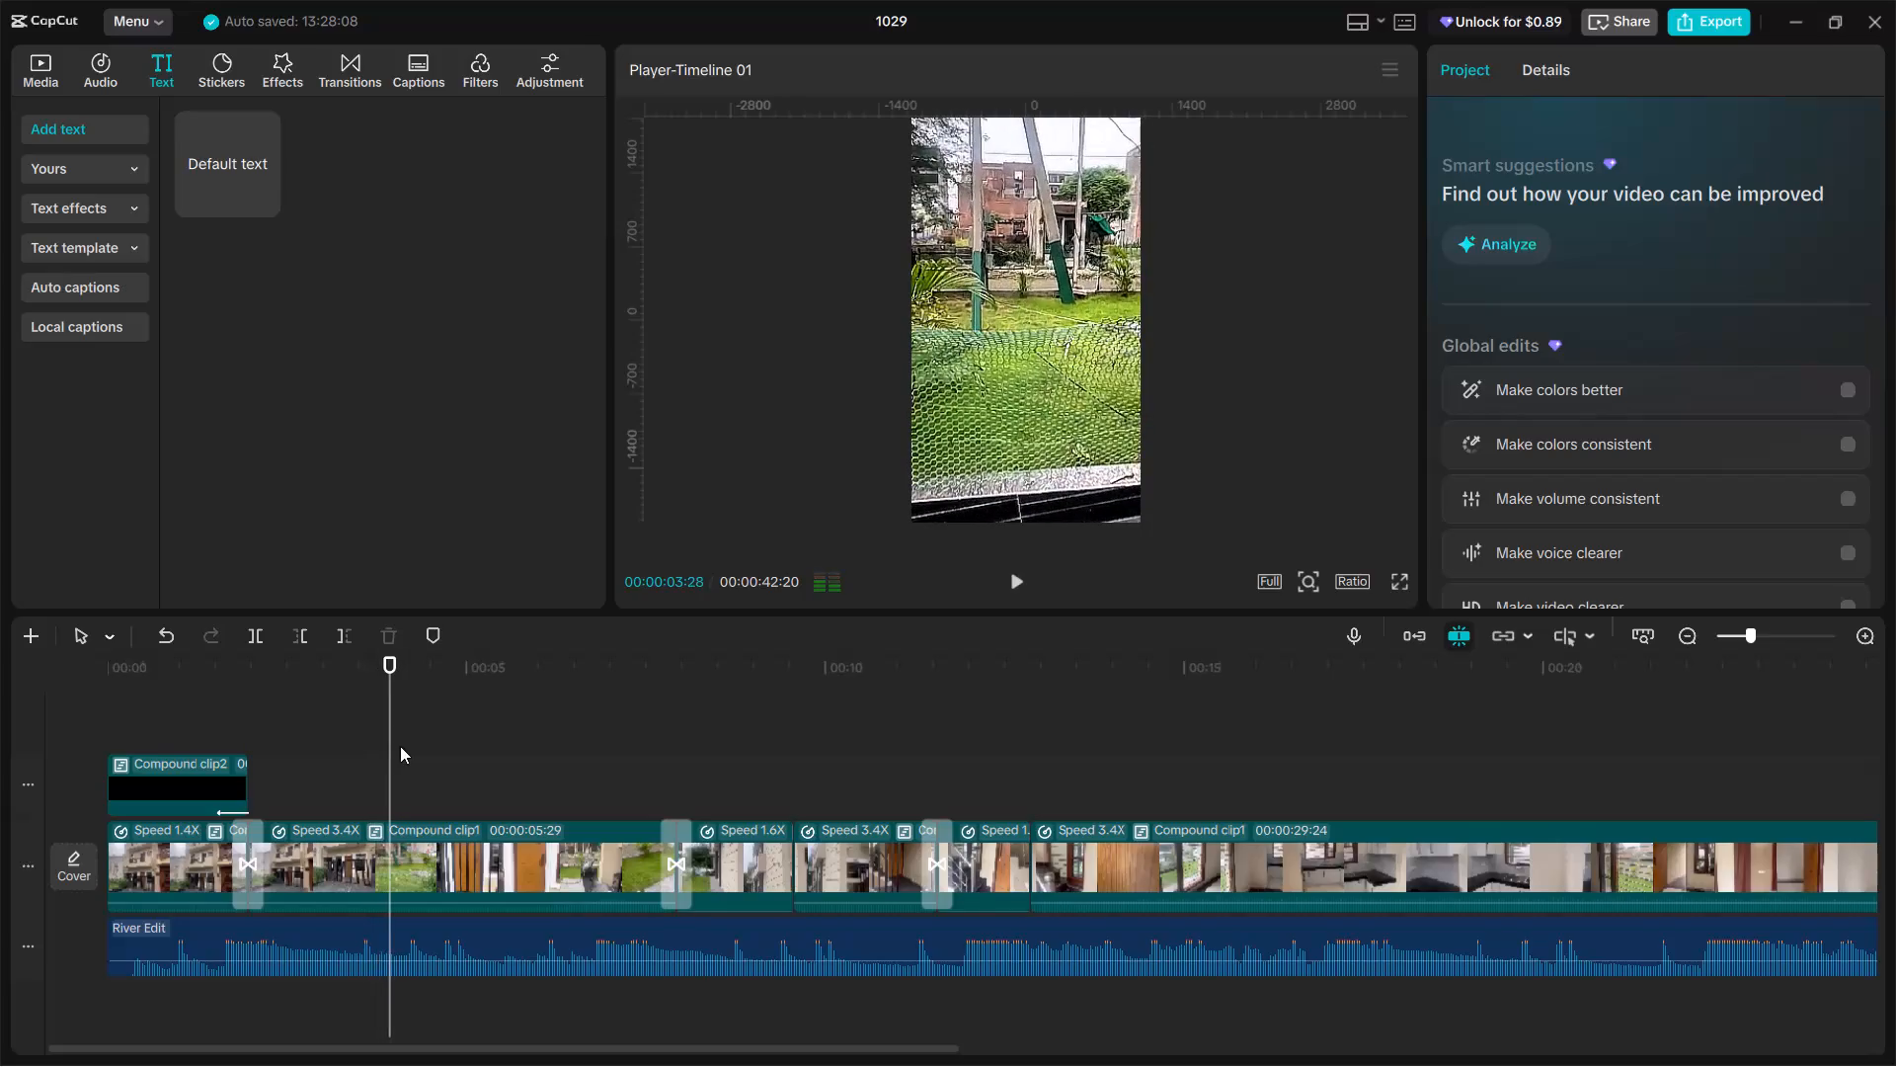
{"action": "left_click_drag", "start_coordinate": [384, 740], "coordinate": [371, 737]}
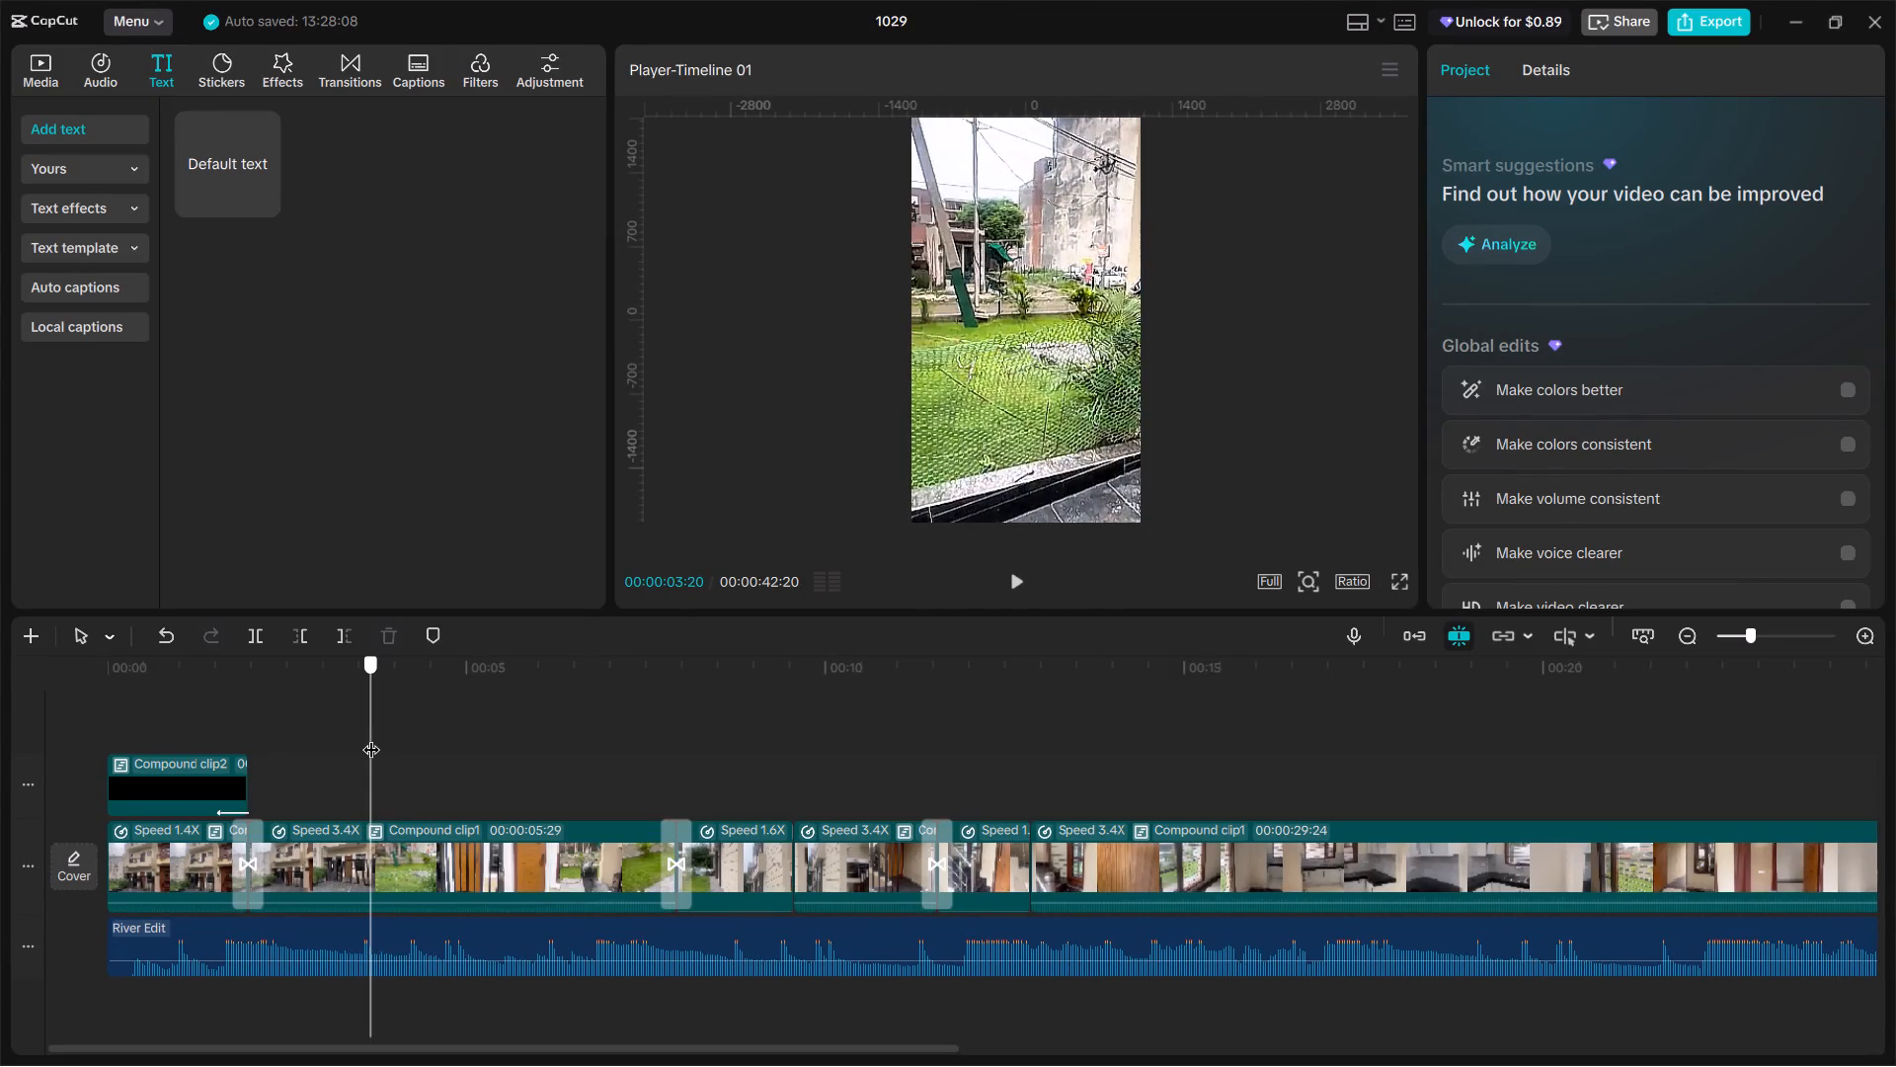
{"action": "left_click_drag", "start_coordinate": [371, 737], "coordinate": [373, 737]}
{"action": "key", "text": "space"}
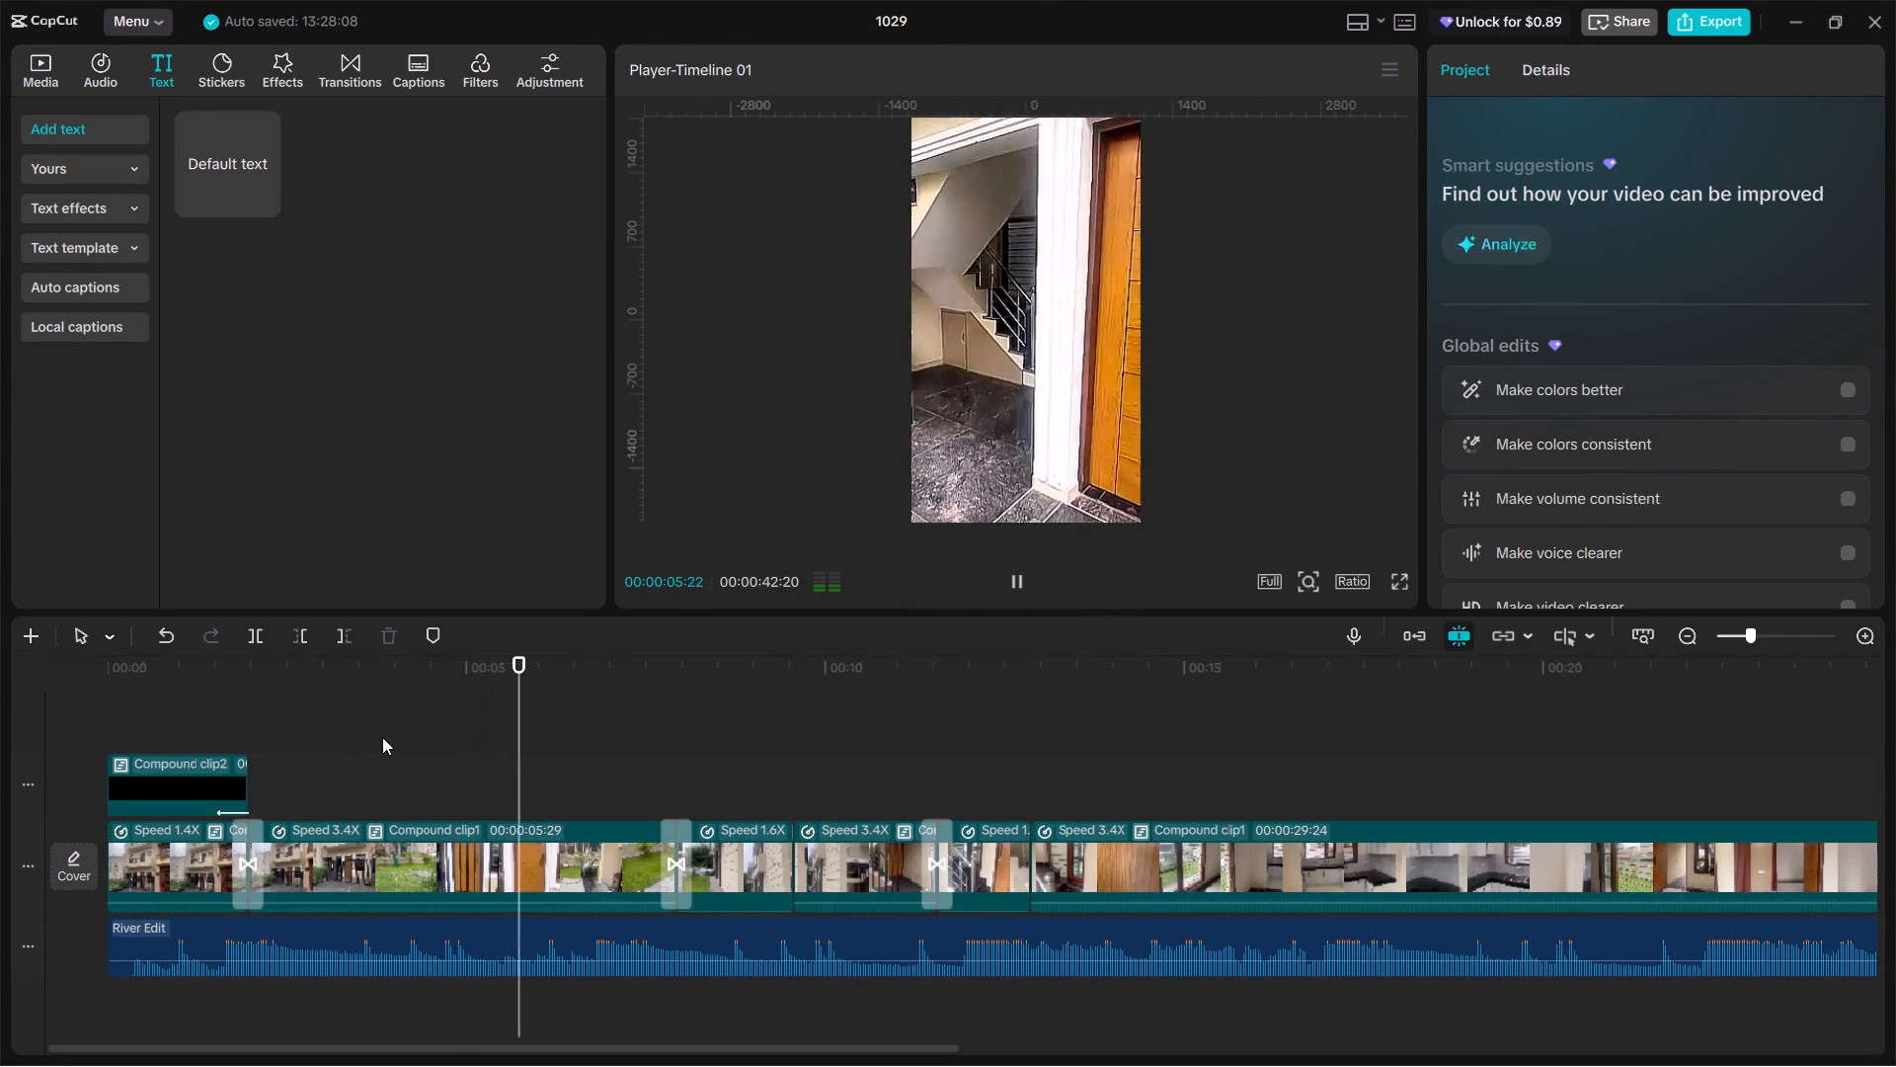
{"action": "left_click", "coordinate": [446, 769]}
{"action": "left_click_drag", "start_coordinate": [446, 769], "coordinate": [472, 790]}
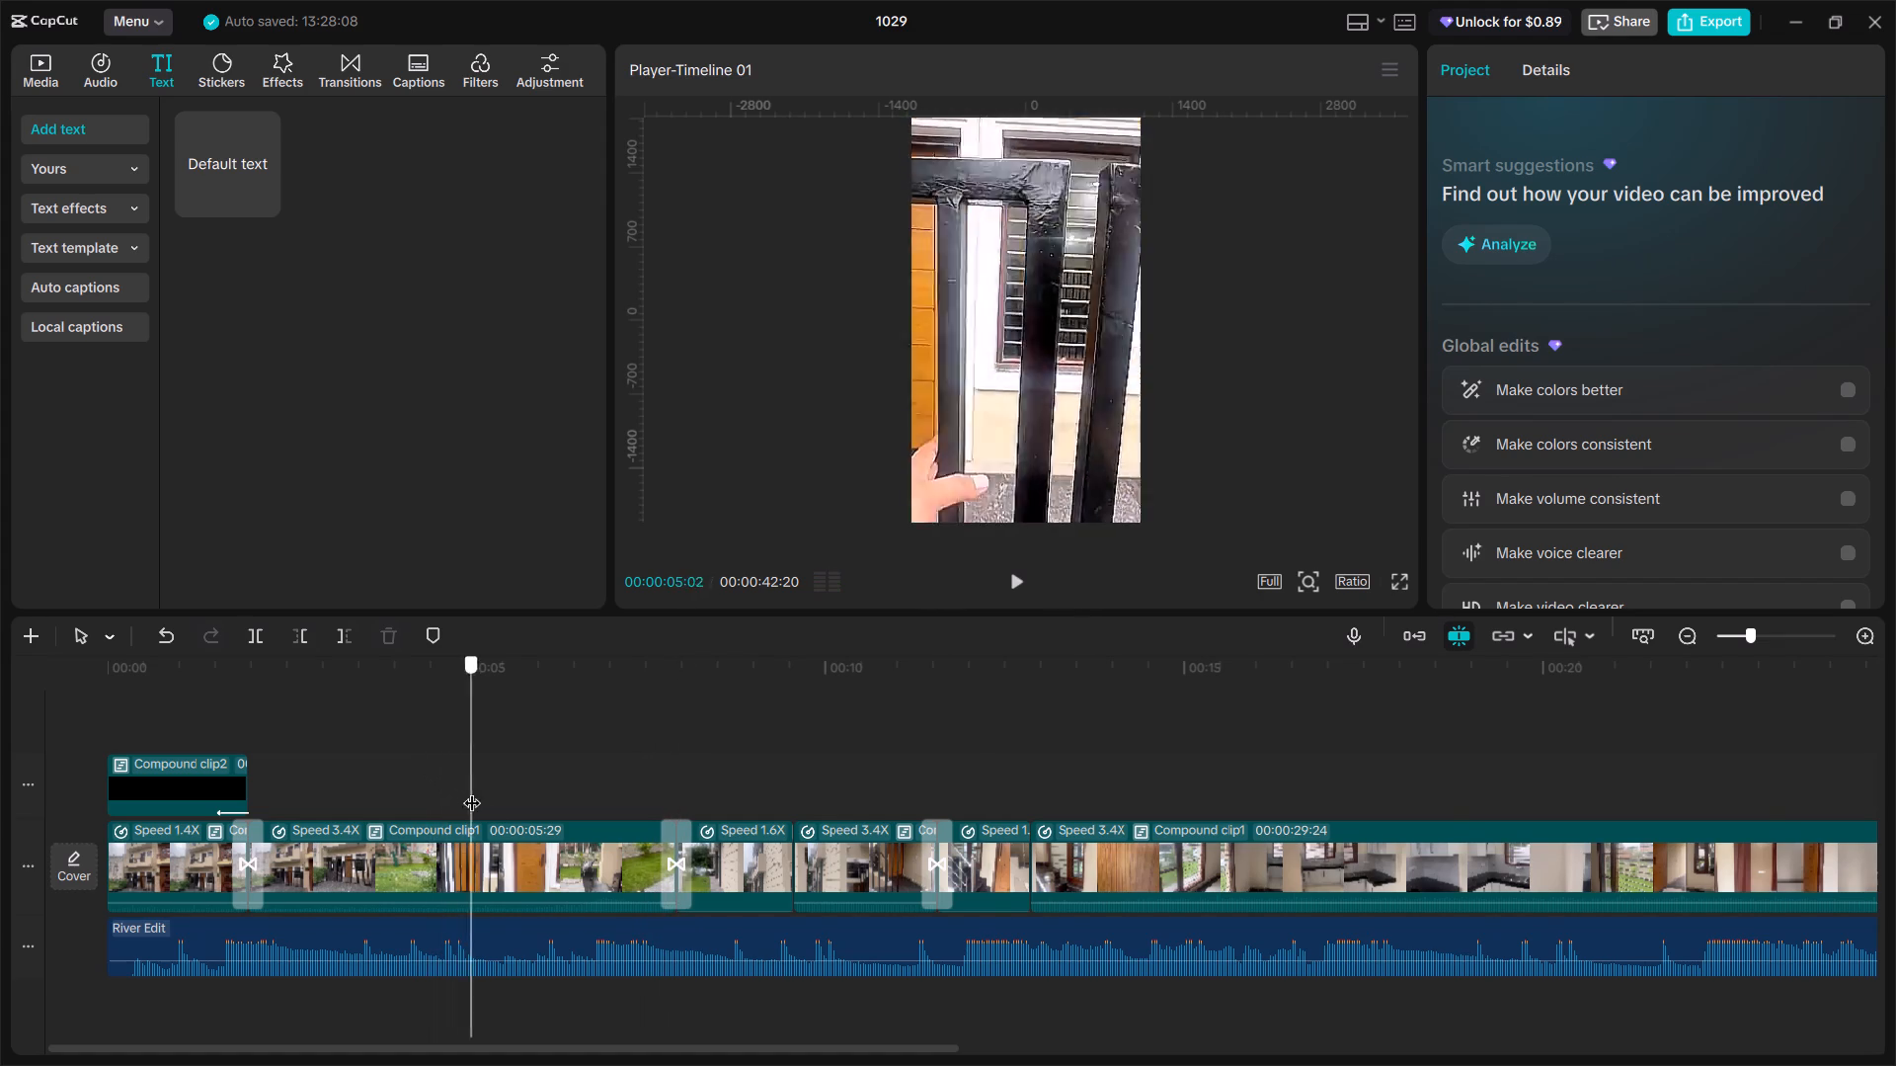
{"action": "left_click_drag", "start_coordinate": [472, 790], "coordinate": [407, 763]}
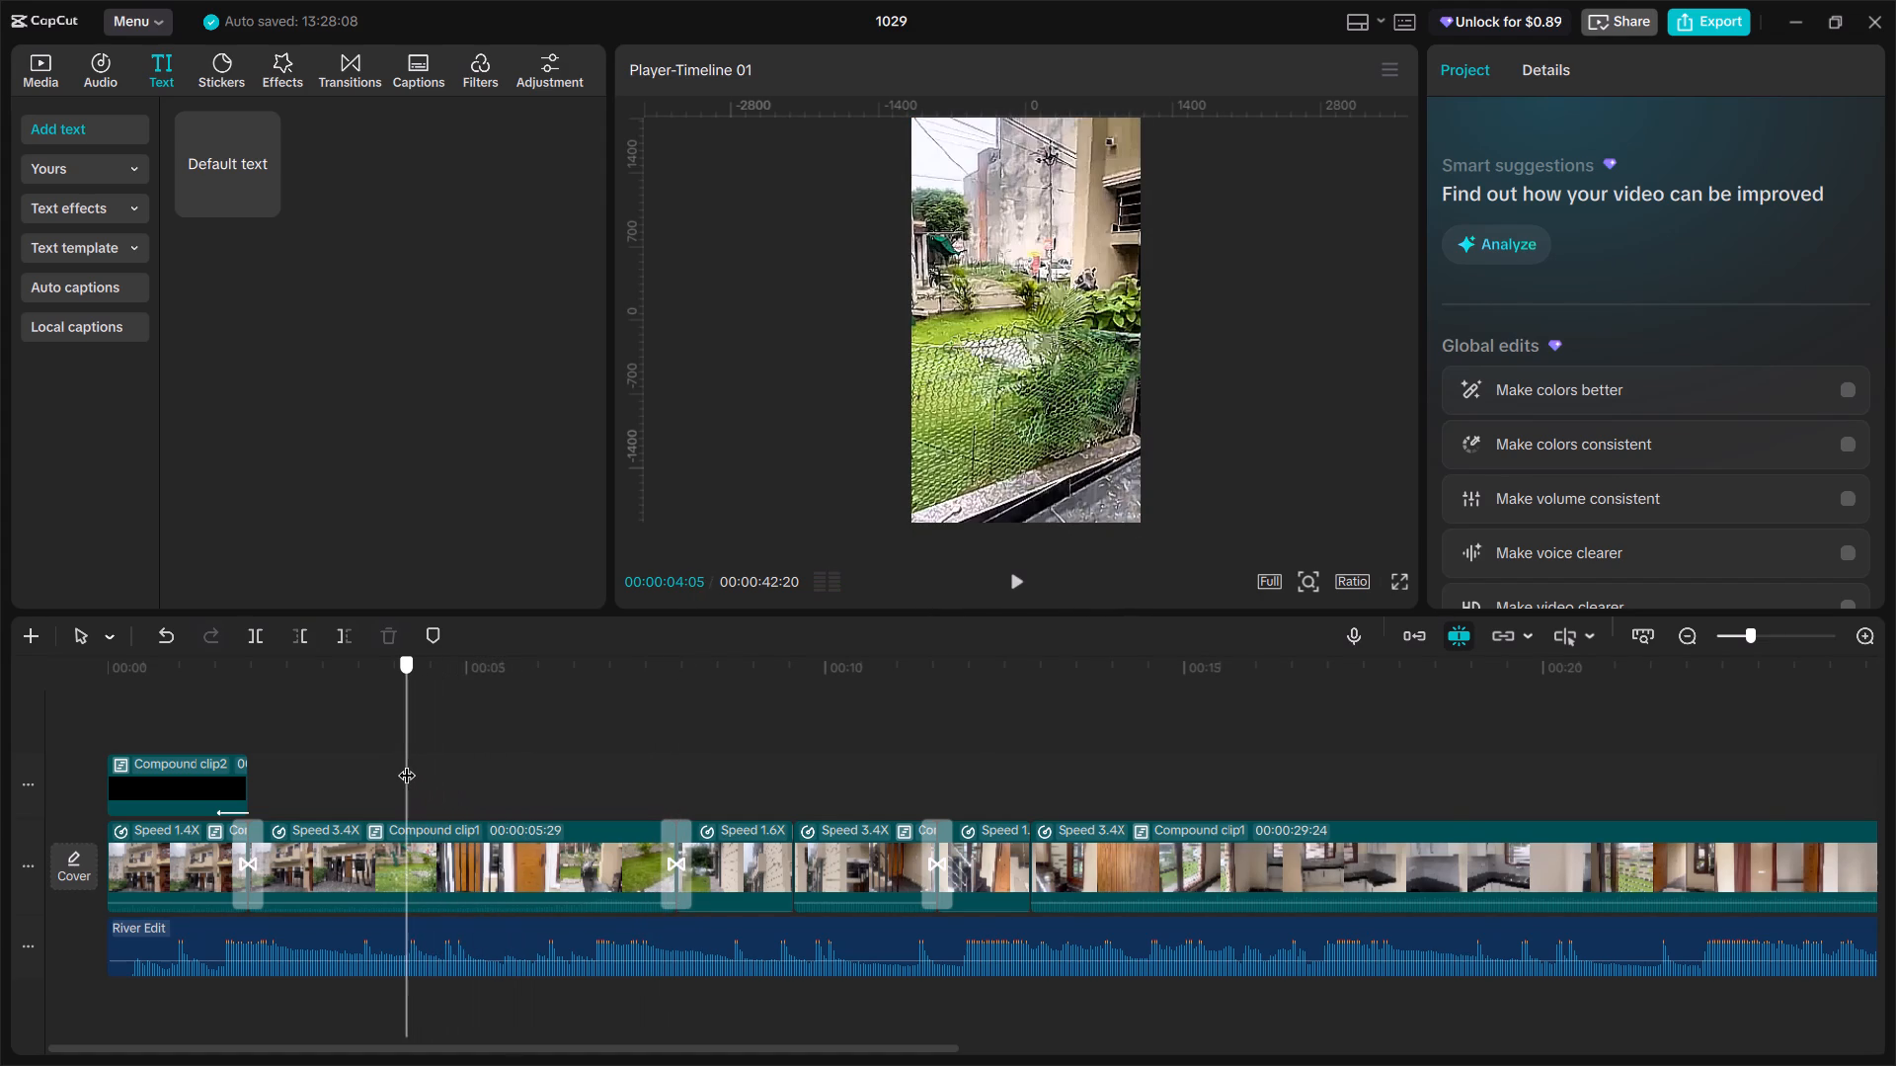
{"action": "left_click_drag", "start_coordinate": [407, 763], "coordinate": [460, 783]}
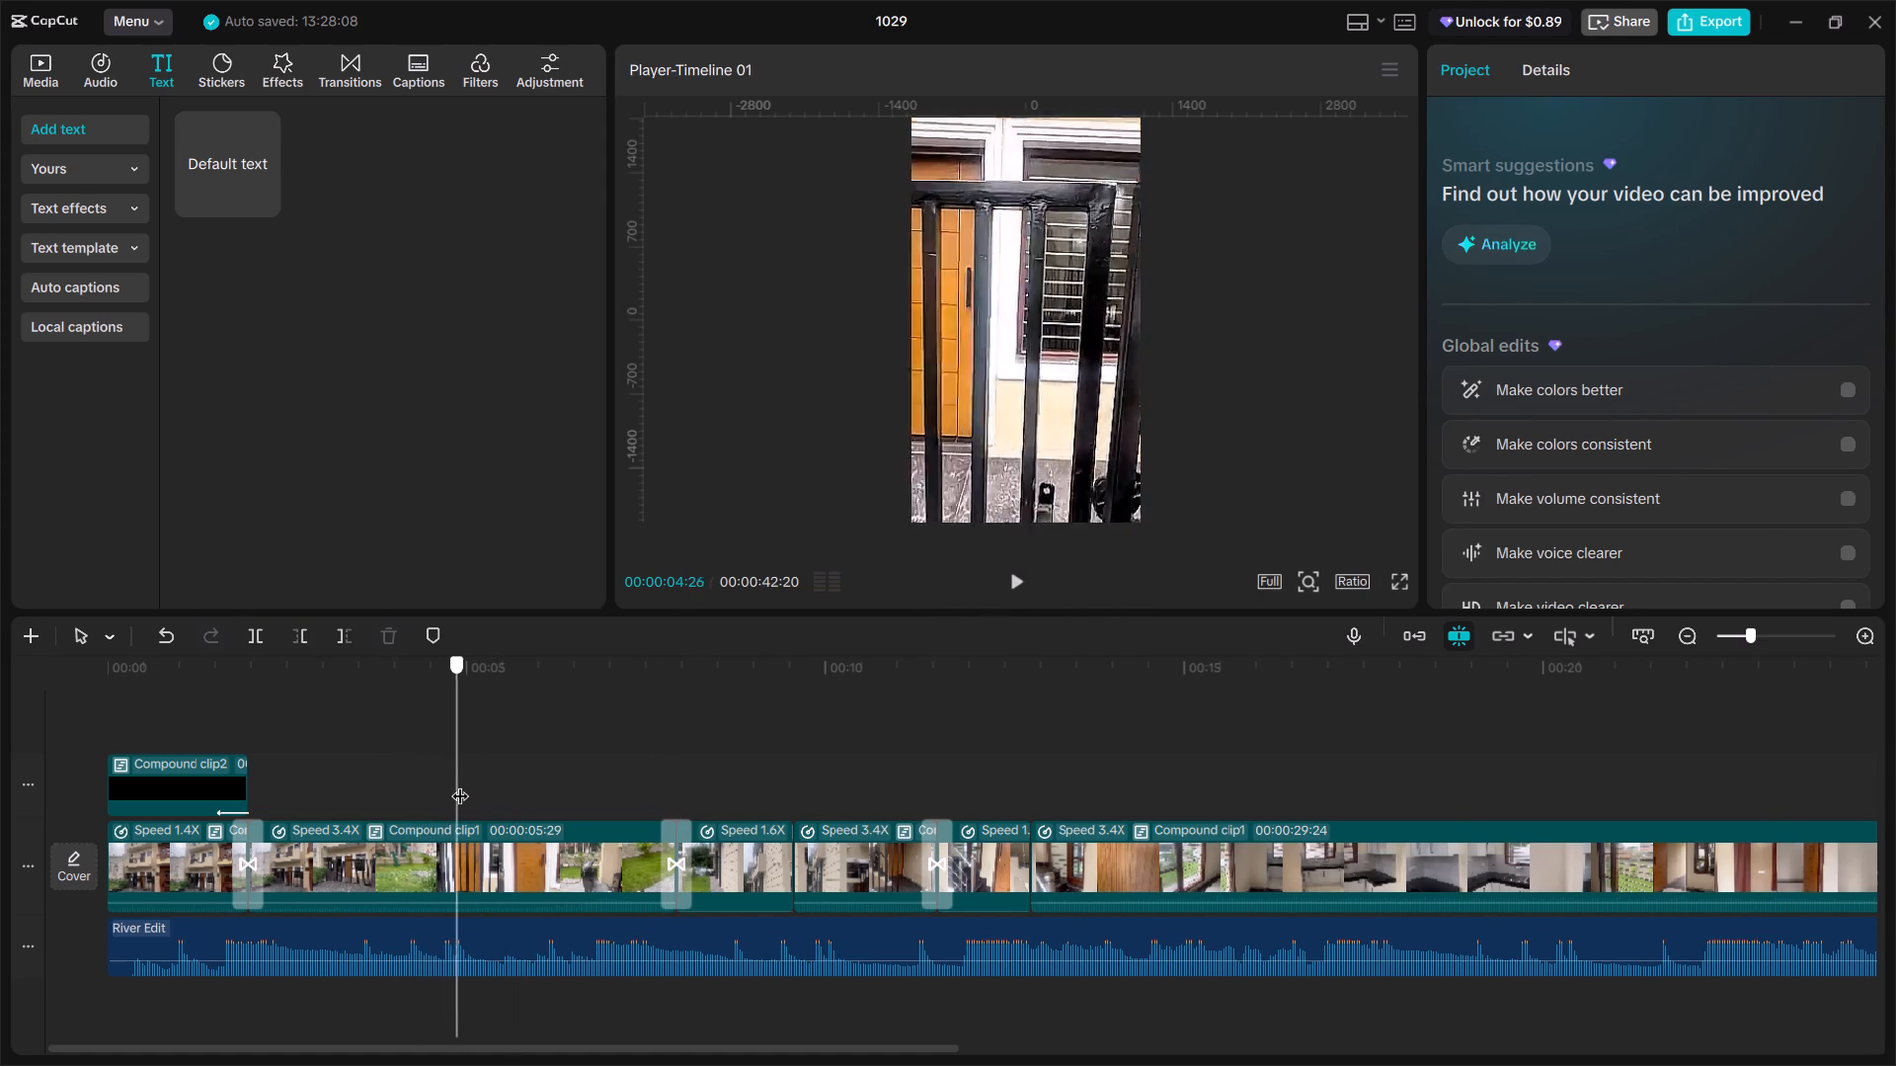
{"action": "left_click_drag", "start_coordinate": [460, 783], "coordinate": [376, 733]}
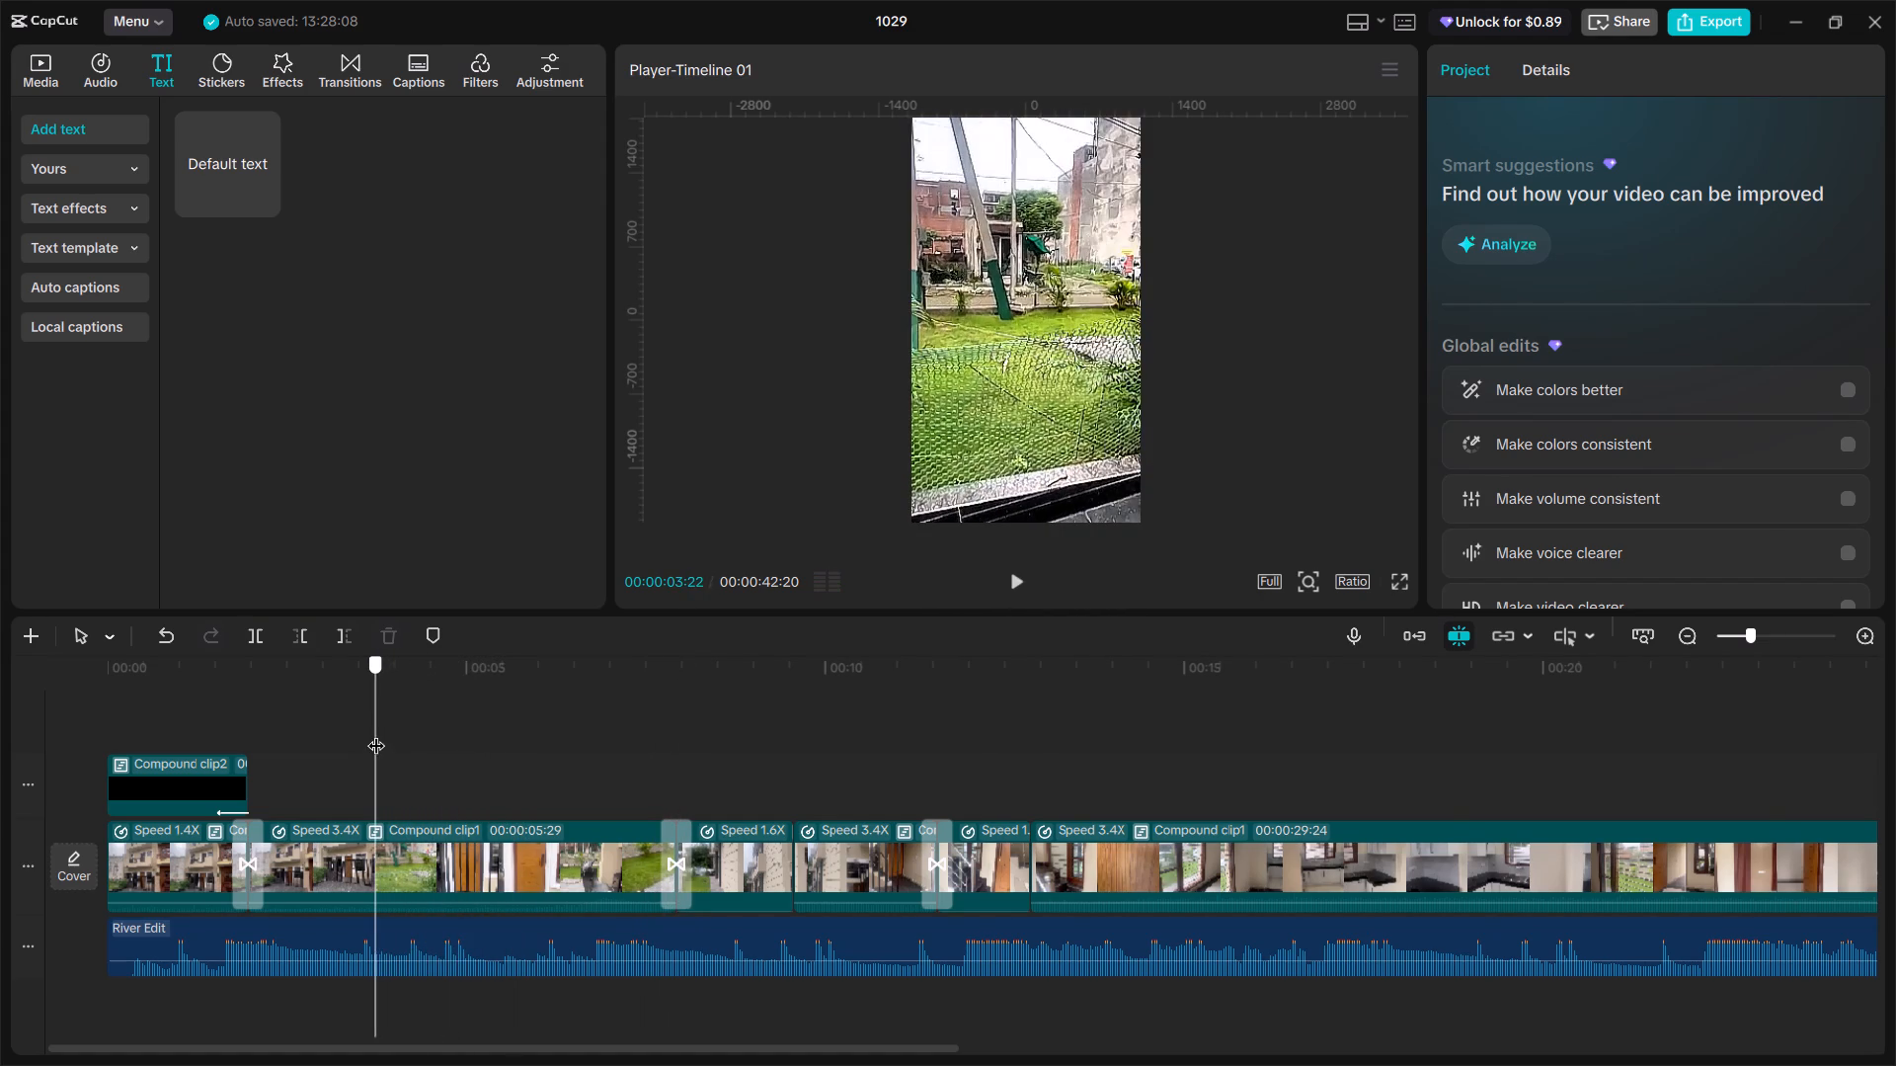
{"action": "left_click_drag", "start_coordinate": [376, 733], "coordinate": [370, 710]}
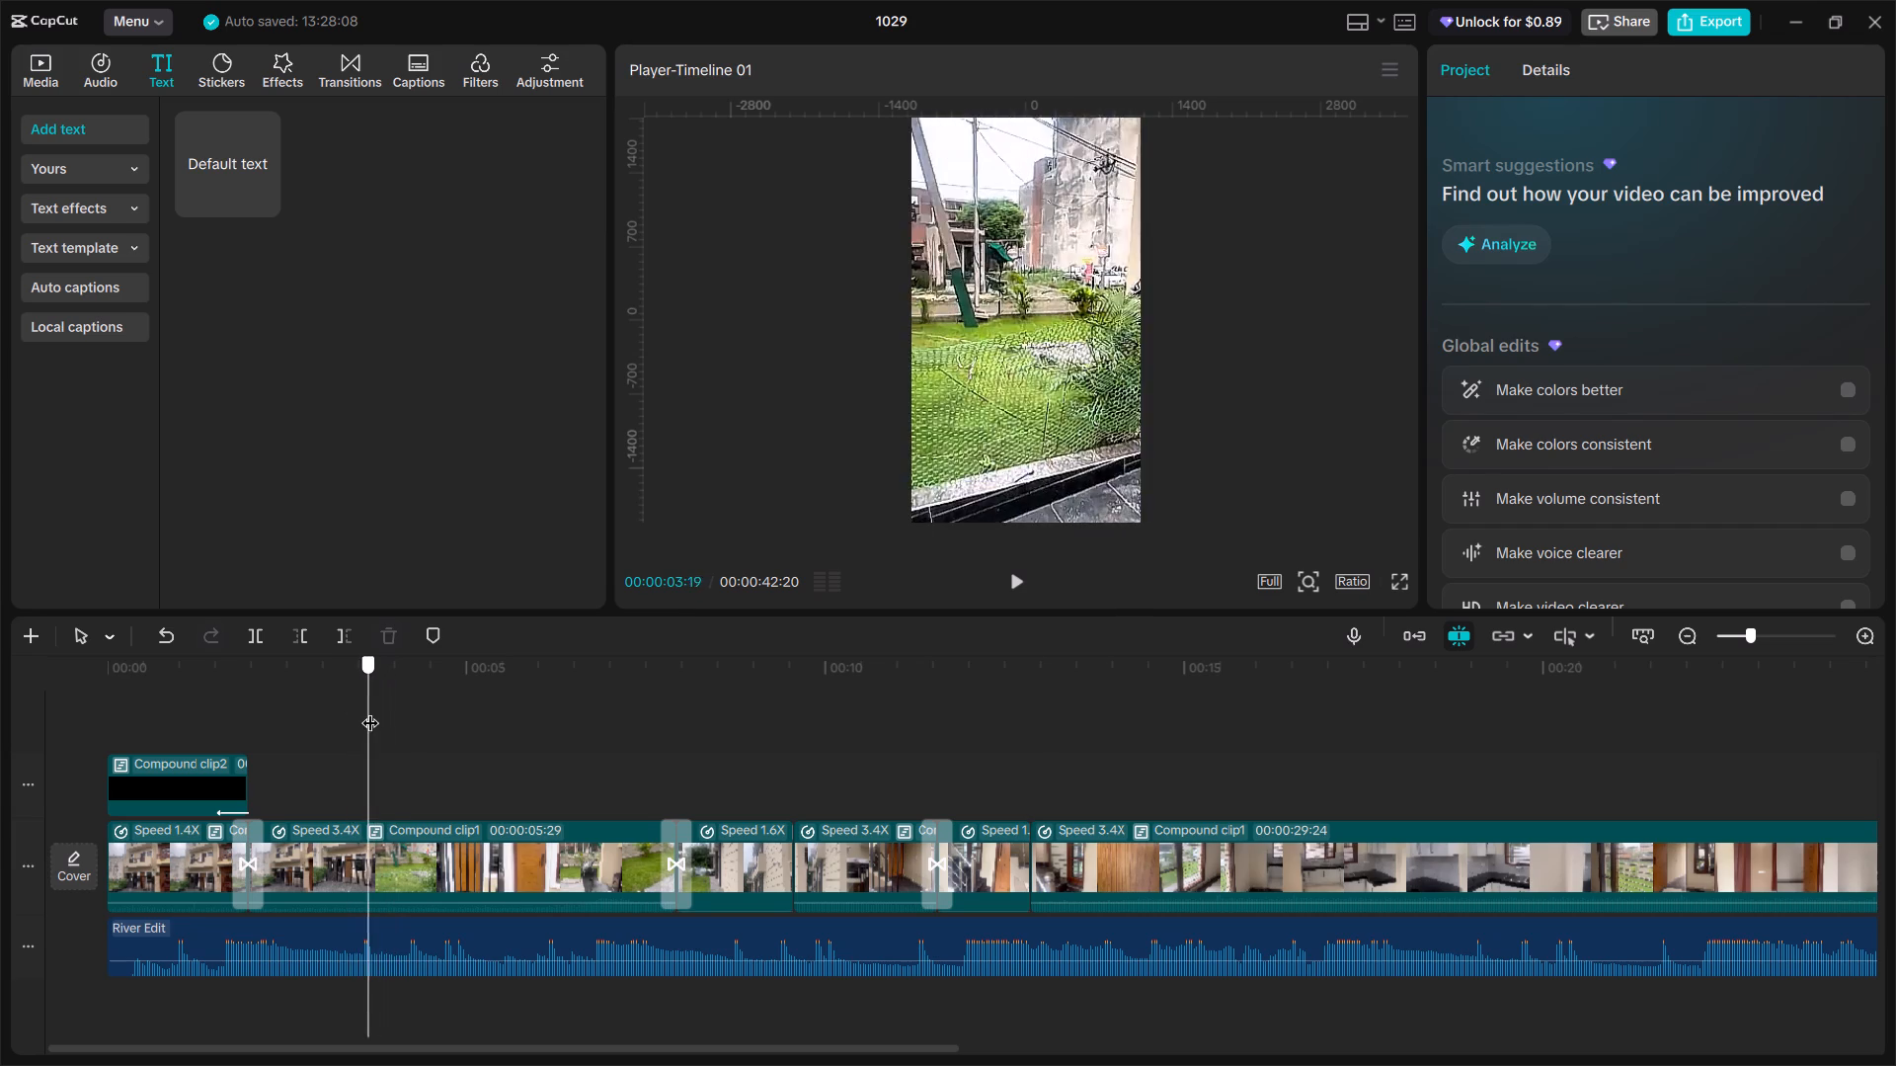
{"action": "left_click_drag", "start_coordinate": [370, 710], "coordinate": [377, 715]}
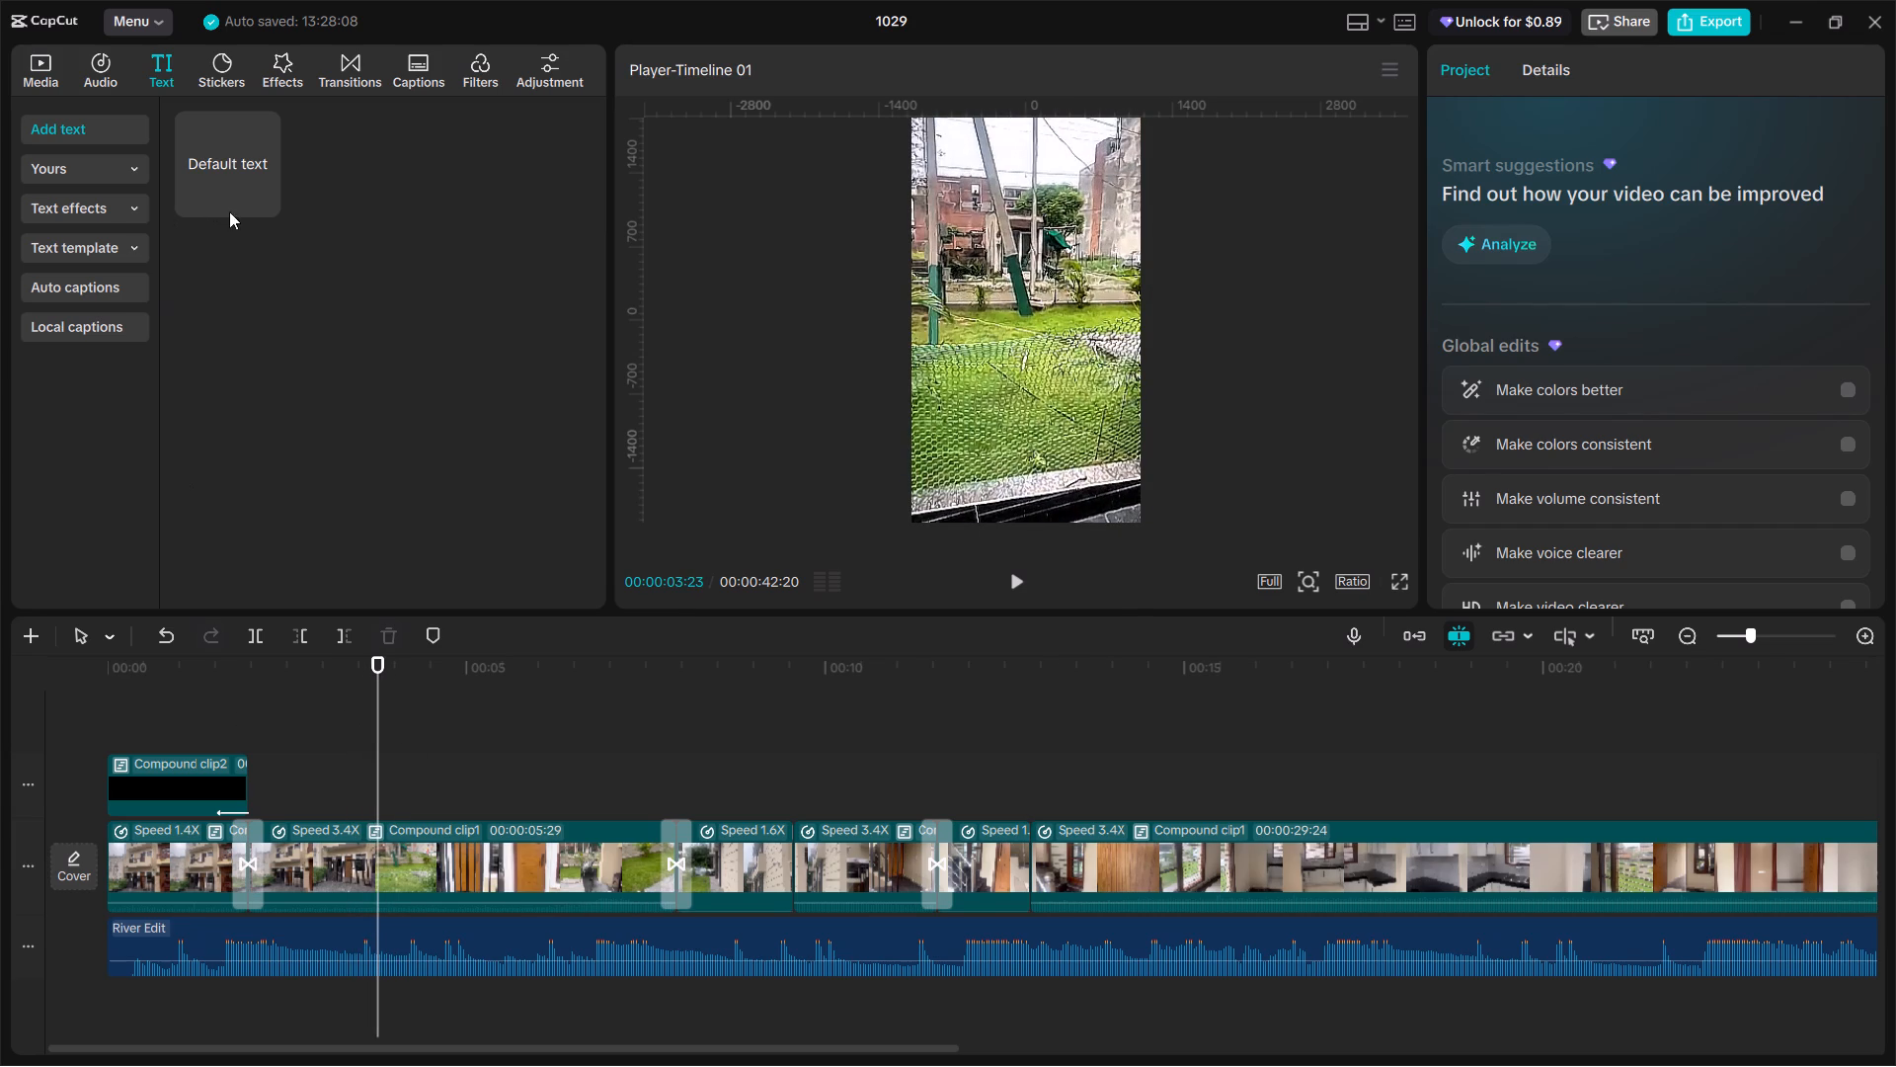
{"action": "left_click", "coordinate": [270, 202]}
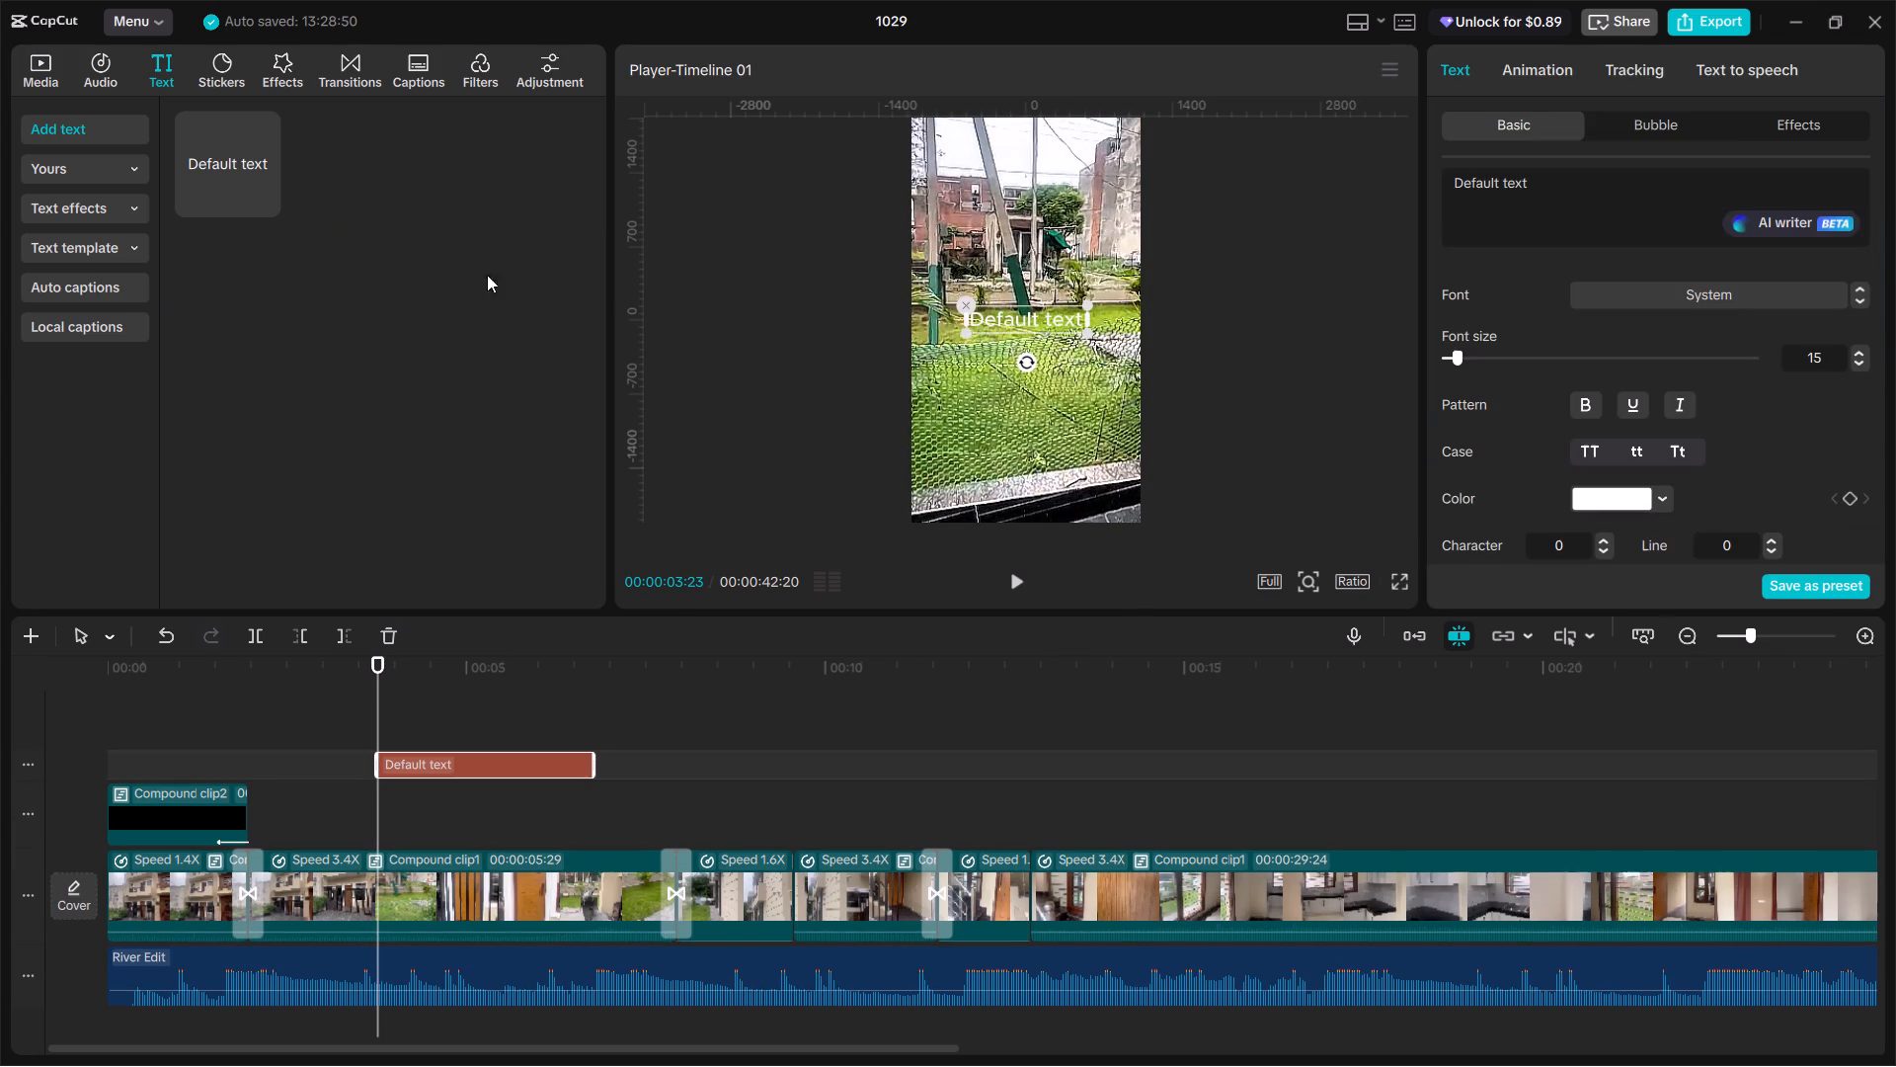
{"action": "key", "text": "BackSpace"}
Scrub back and forth across the second transition to review the porch, garden and side-wall shots for a new label's placement.
{"action": "left_click", "coordinate": [475, 759]}
{"action": "left_click_drag", "start_coordinate": [475, 758], "coordinate": [619, 762]}
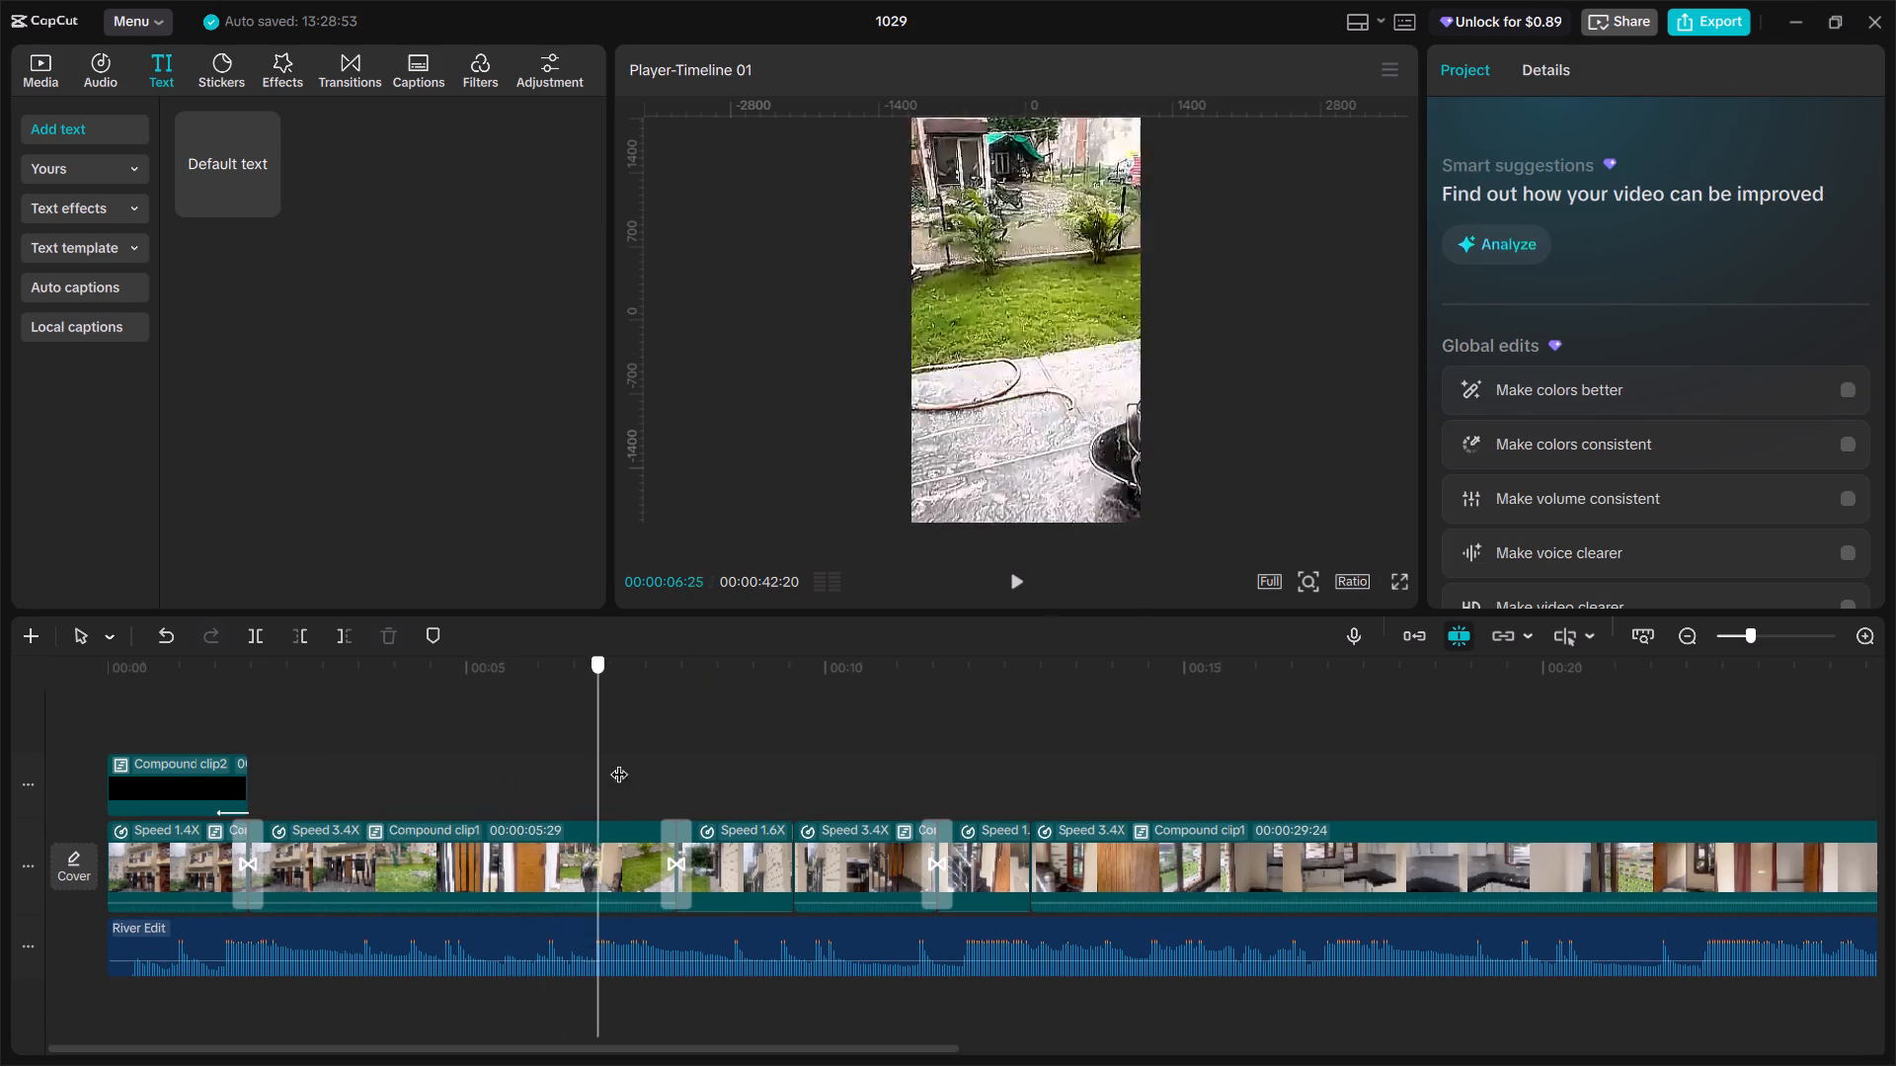
{"action": "left_click_drag", "start_coordinate": [619, 762], "coordinate": [672, 740]}
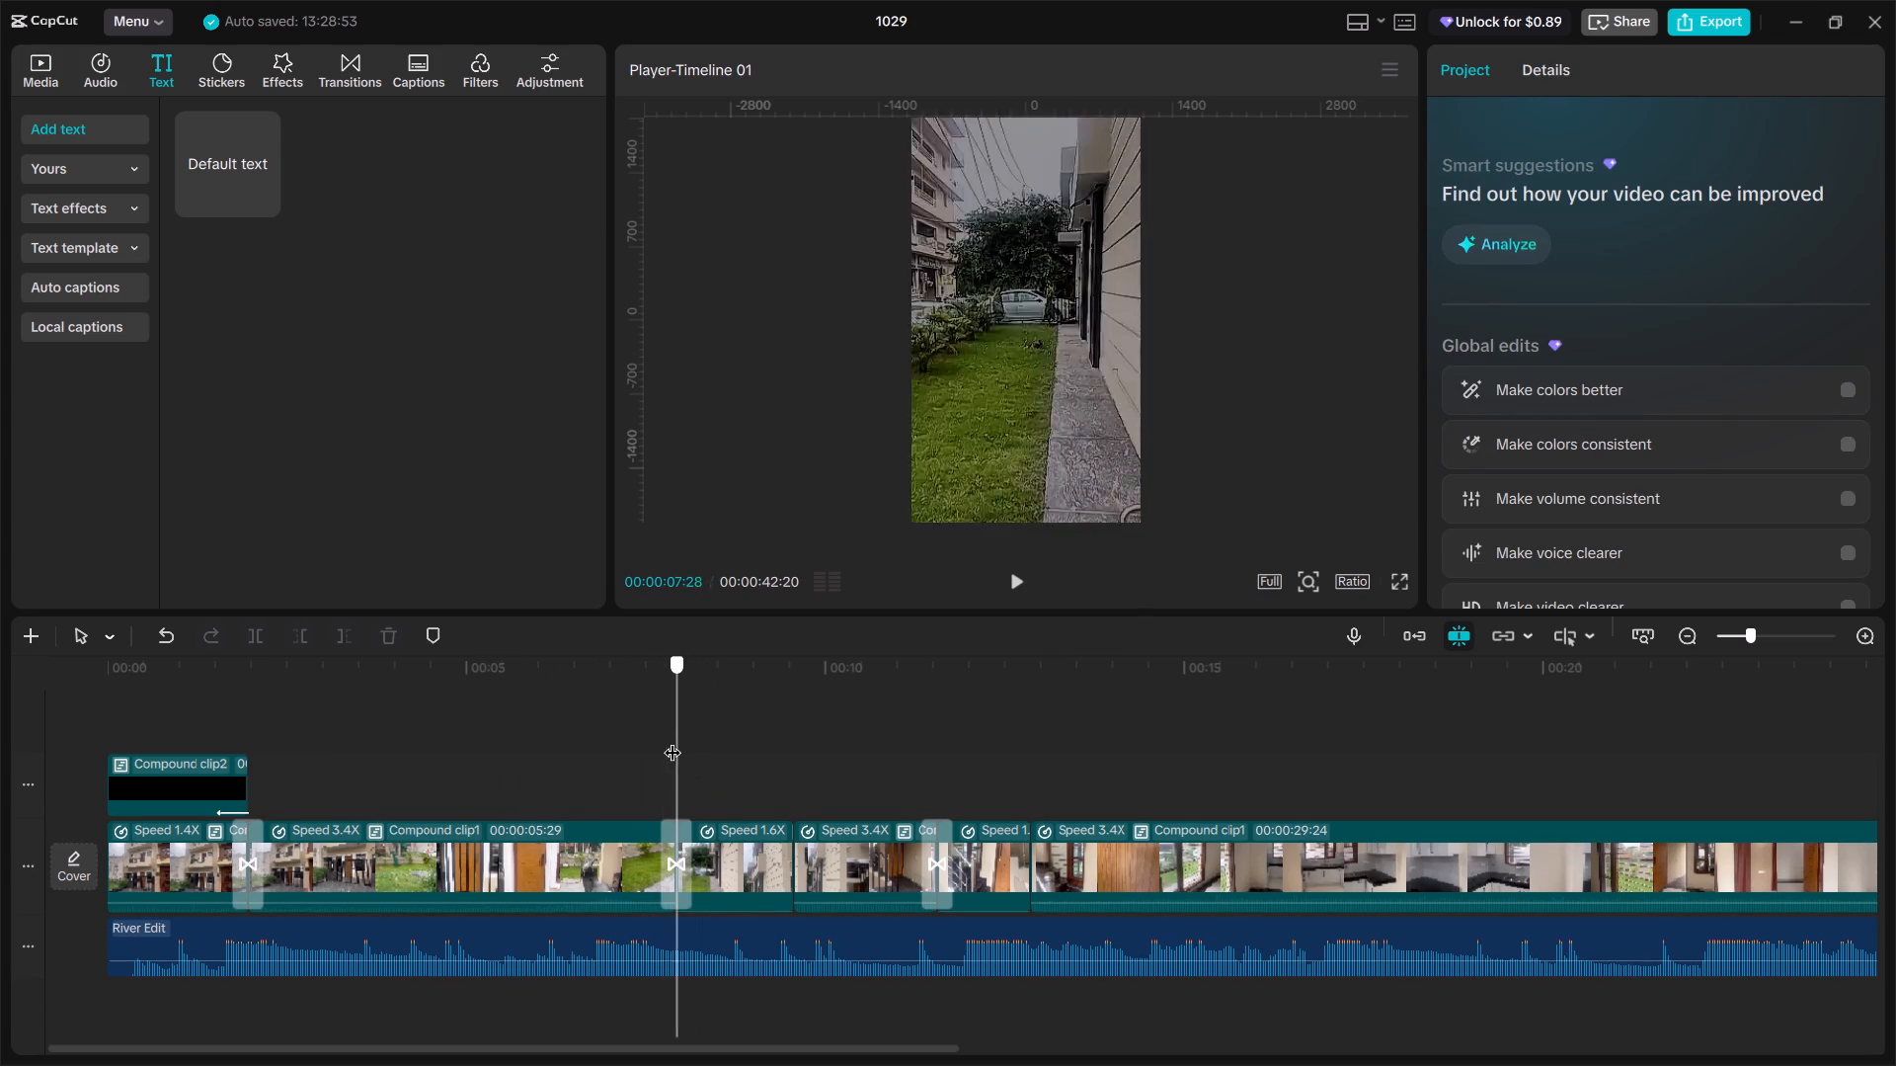
{"action": "left_click_drag", "start_coordinate": [672, 740], "coordinate": [864, 769]}
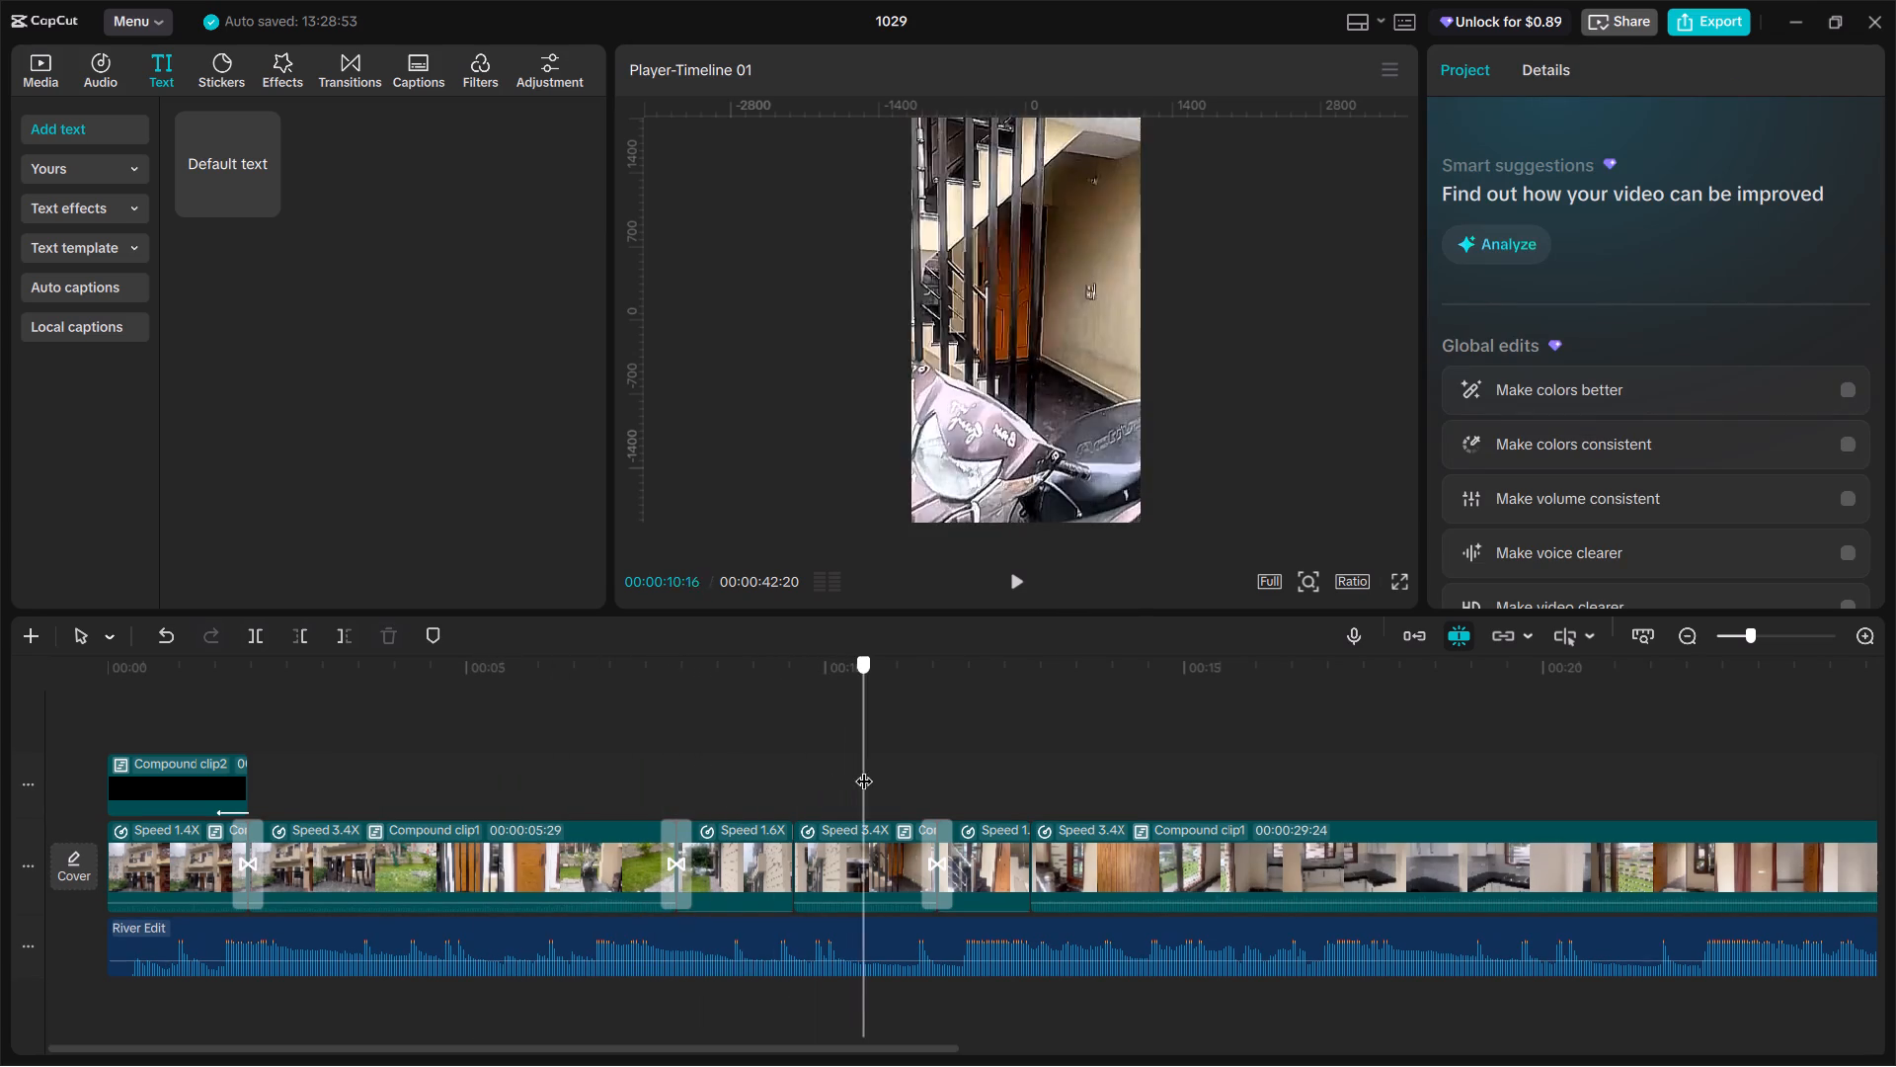
{"action": "left_click_drag", "start_coordinate": [864, 769], "coordinate": [778, 747]}
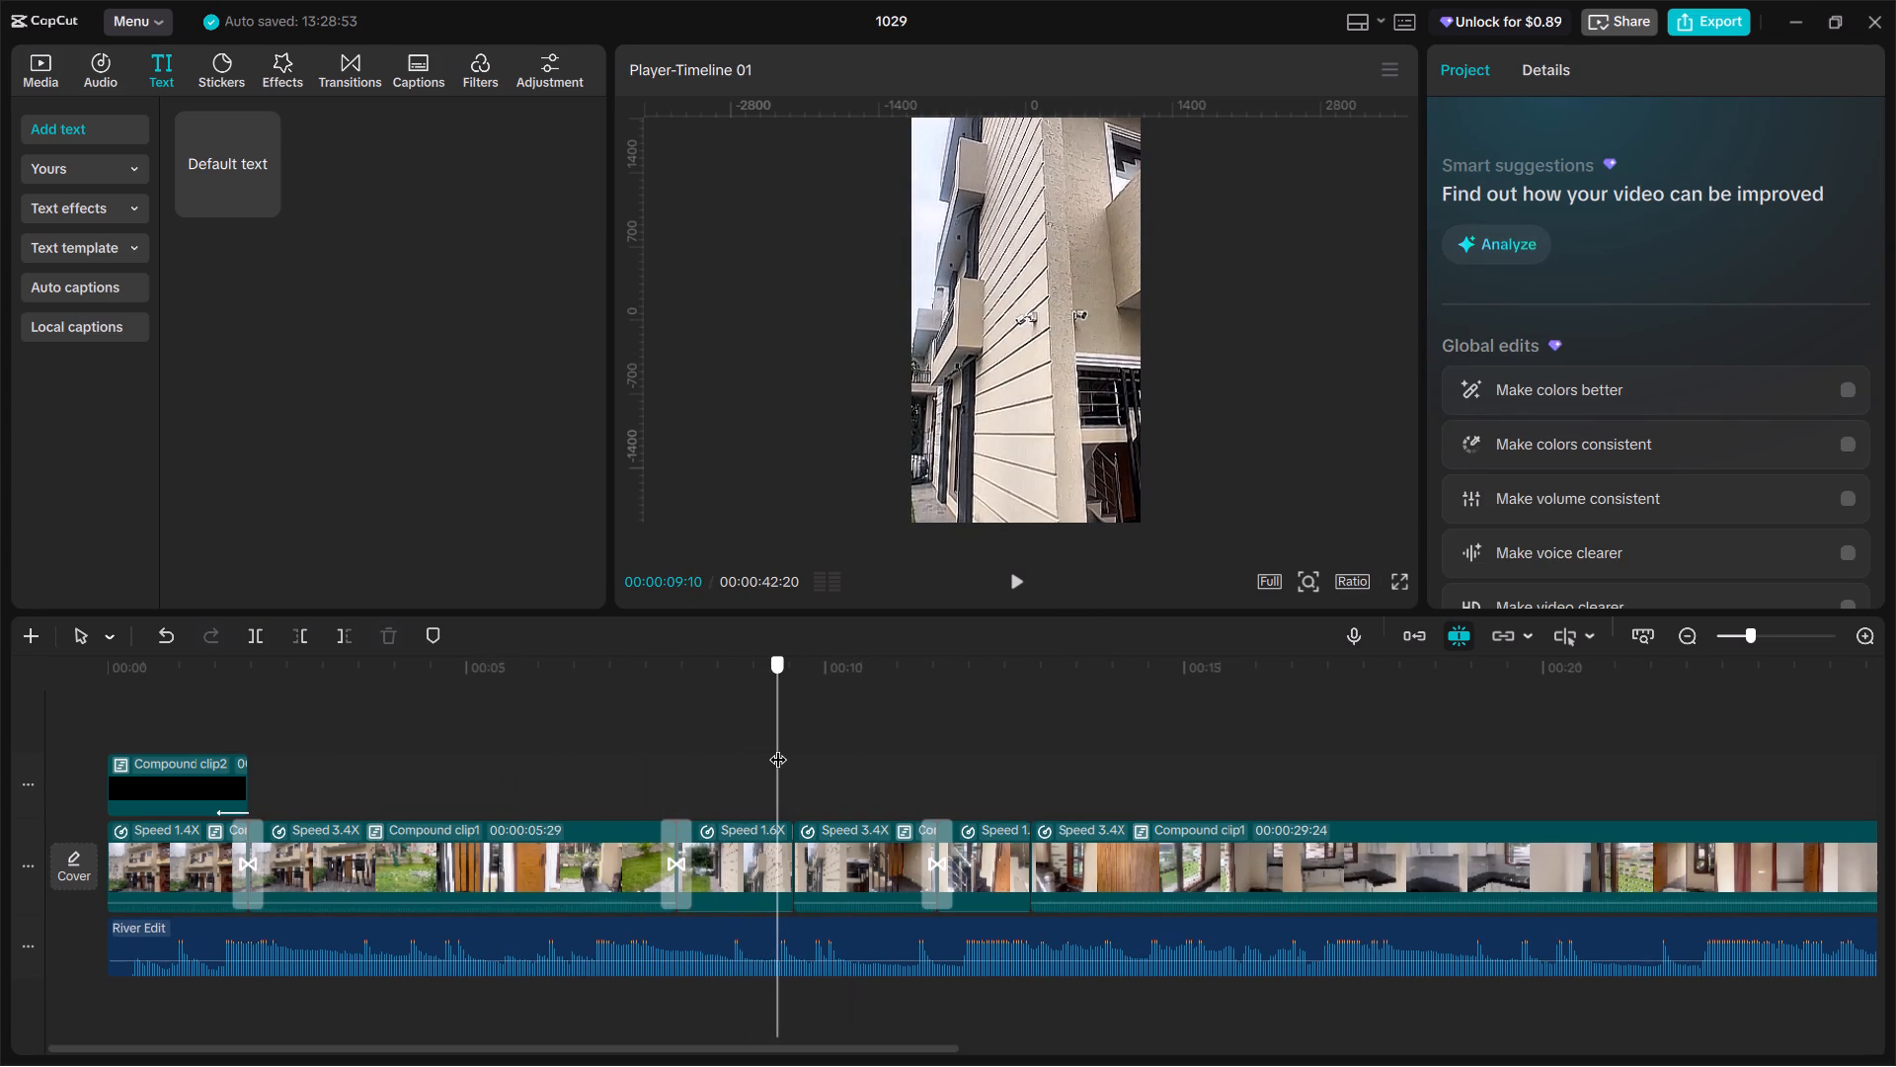
{"action": "left_click_drag", "start_coordinate": [778, 747], "coordinate": [672, 722]}
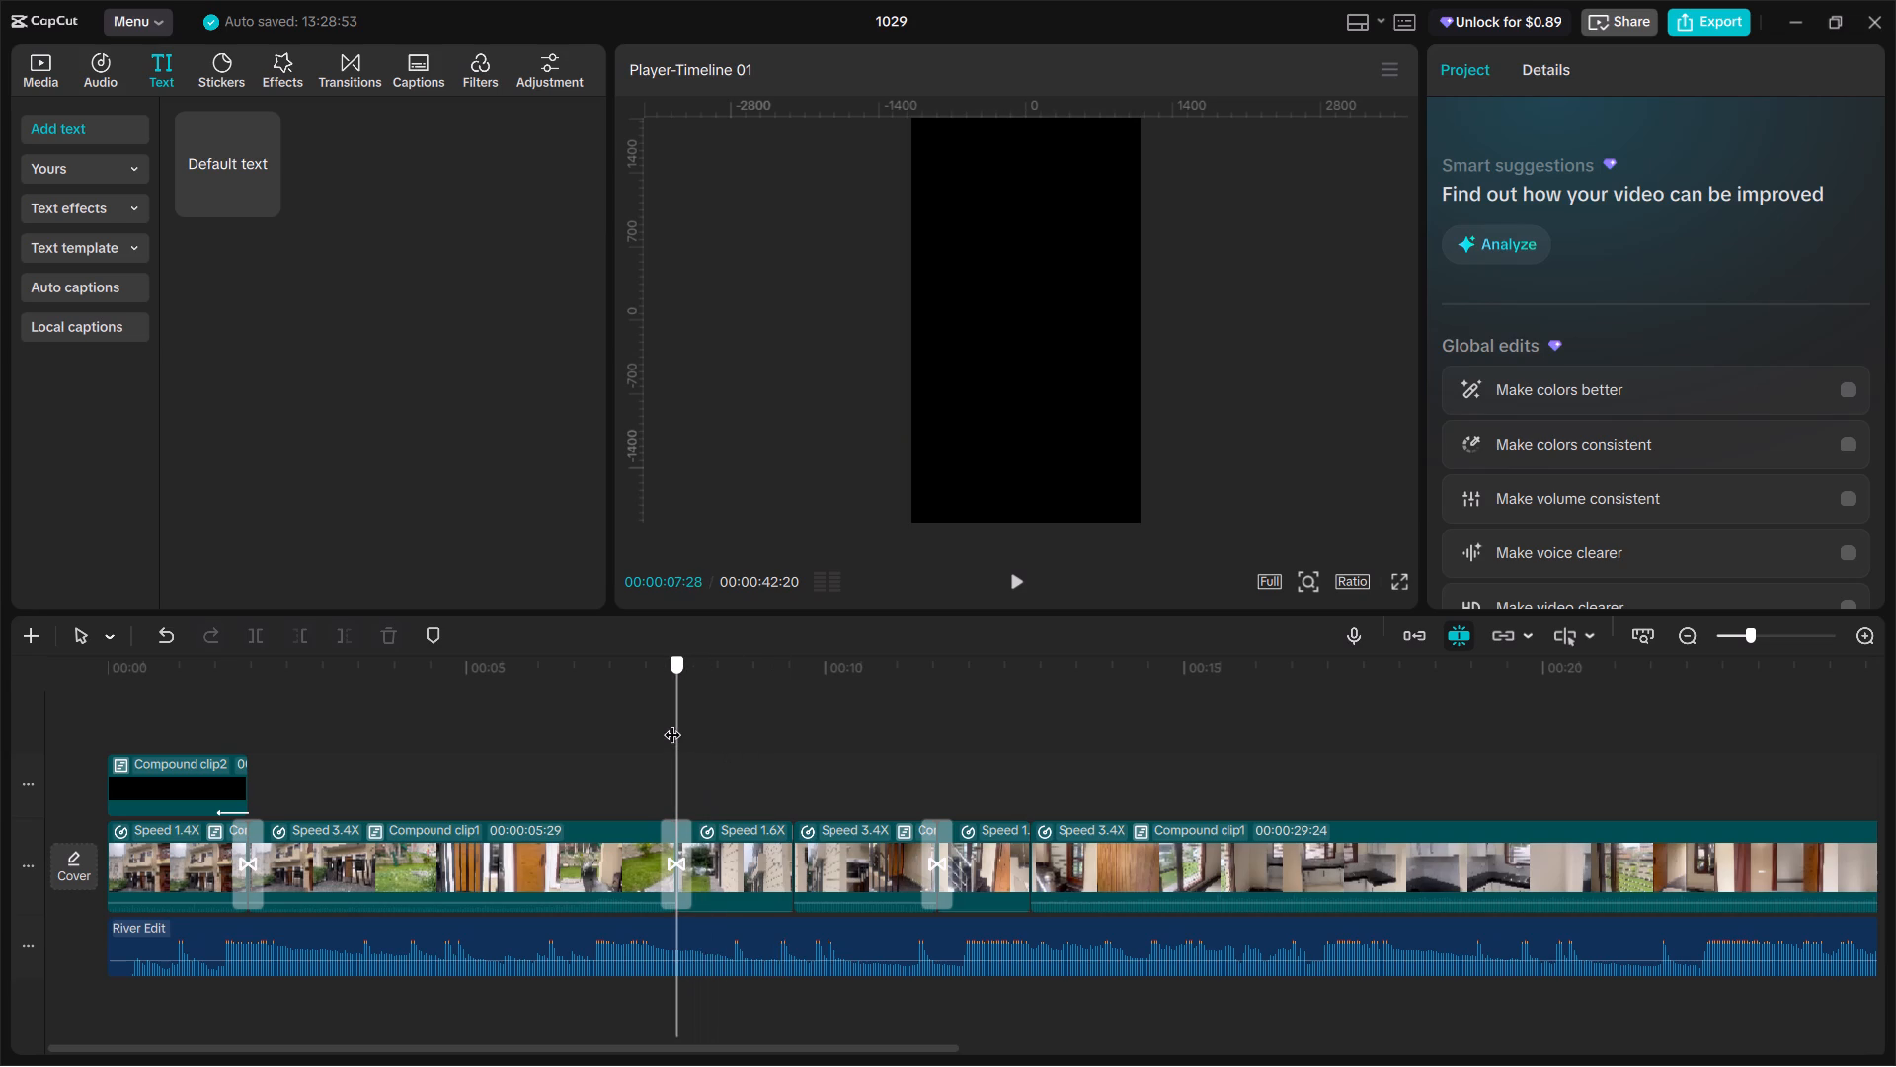
{"action": "left_click_drag", "start_coordinate": [672, 722], "coordinate": [785, 755]}
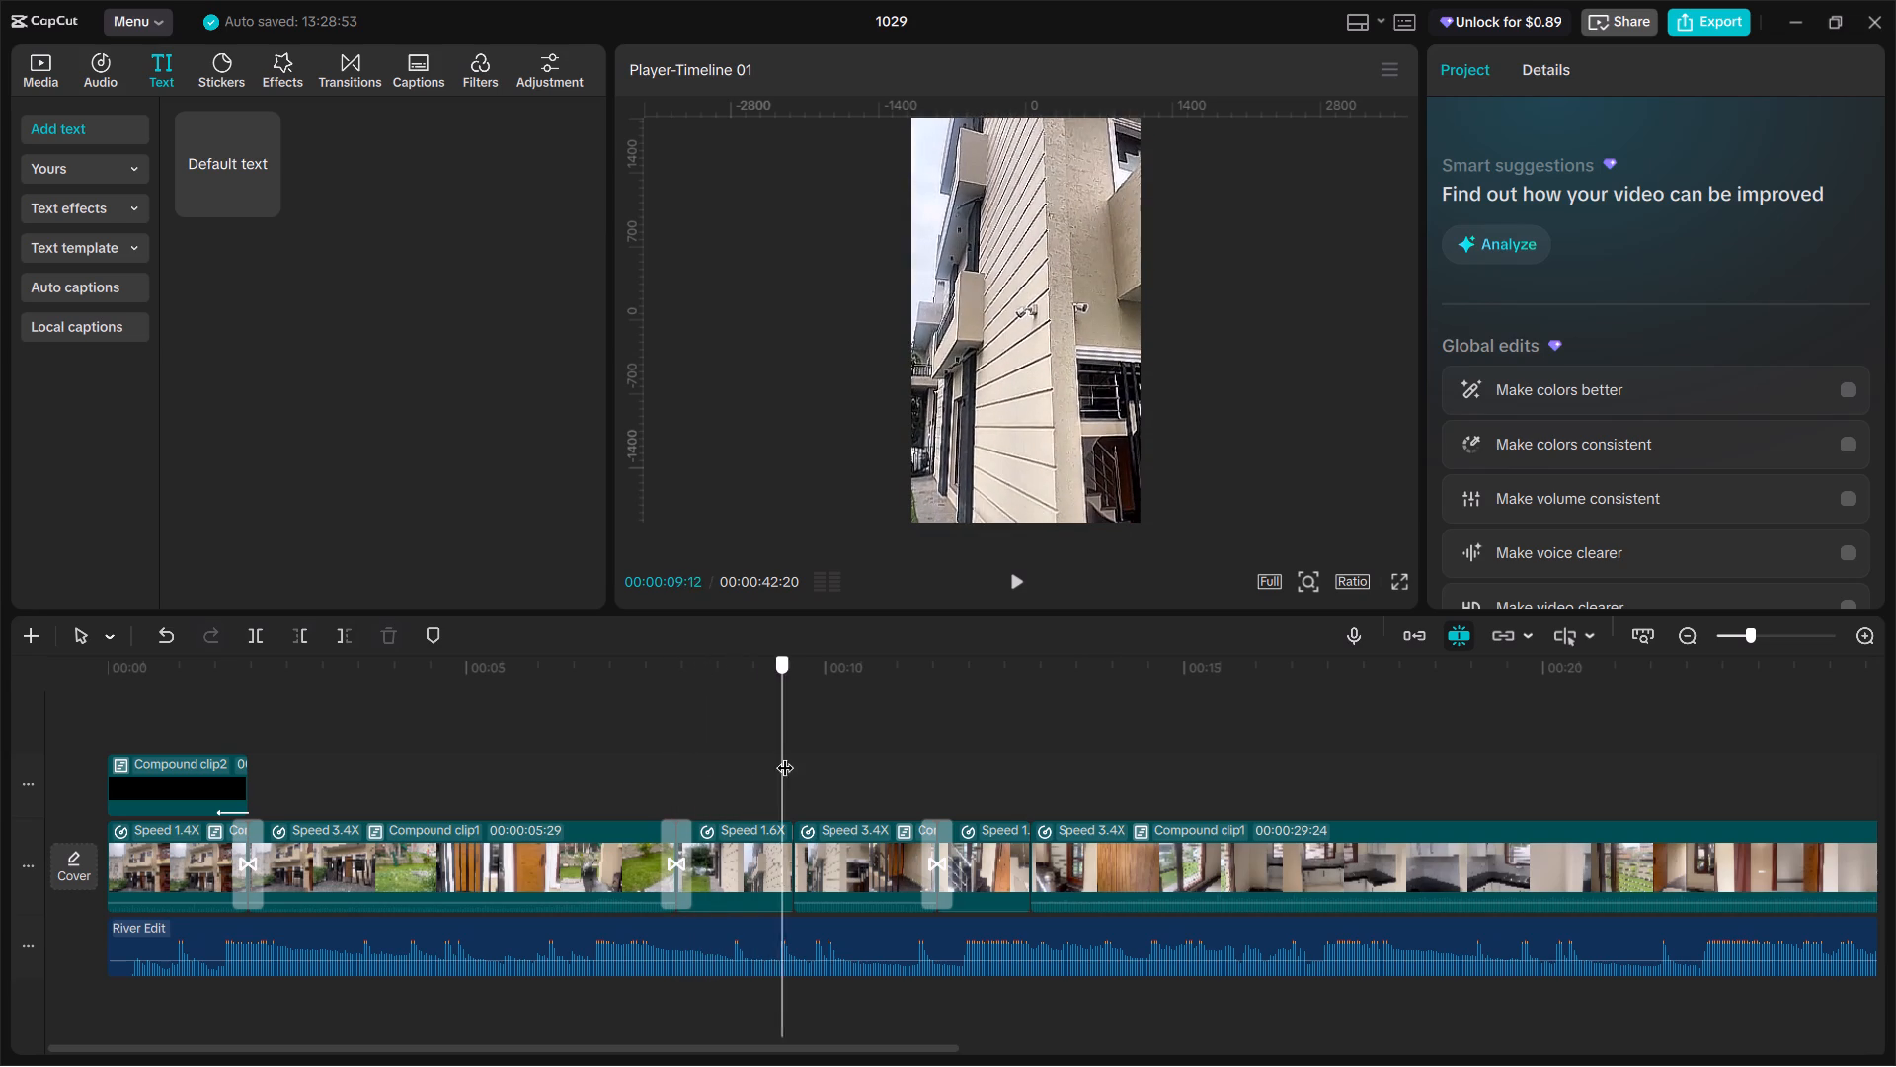
{"action": "left_click_drag", "start_coordinate": [785, 755], "coordinate": [688, 743]}
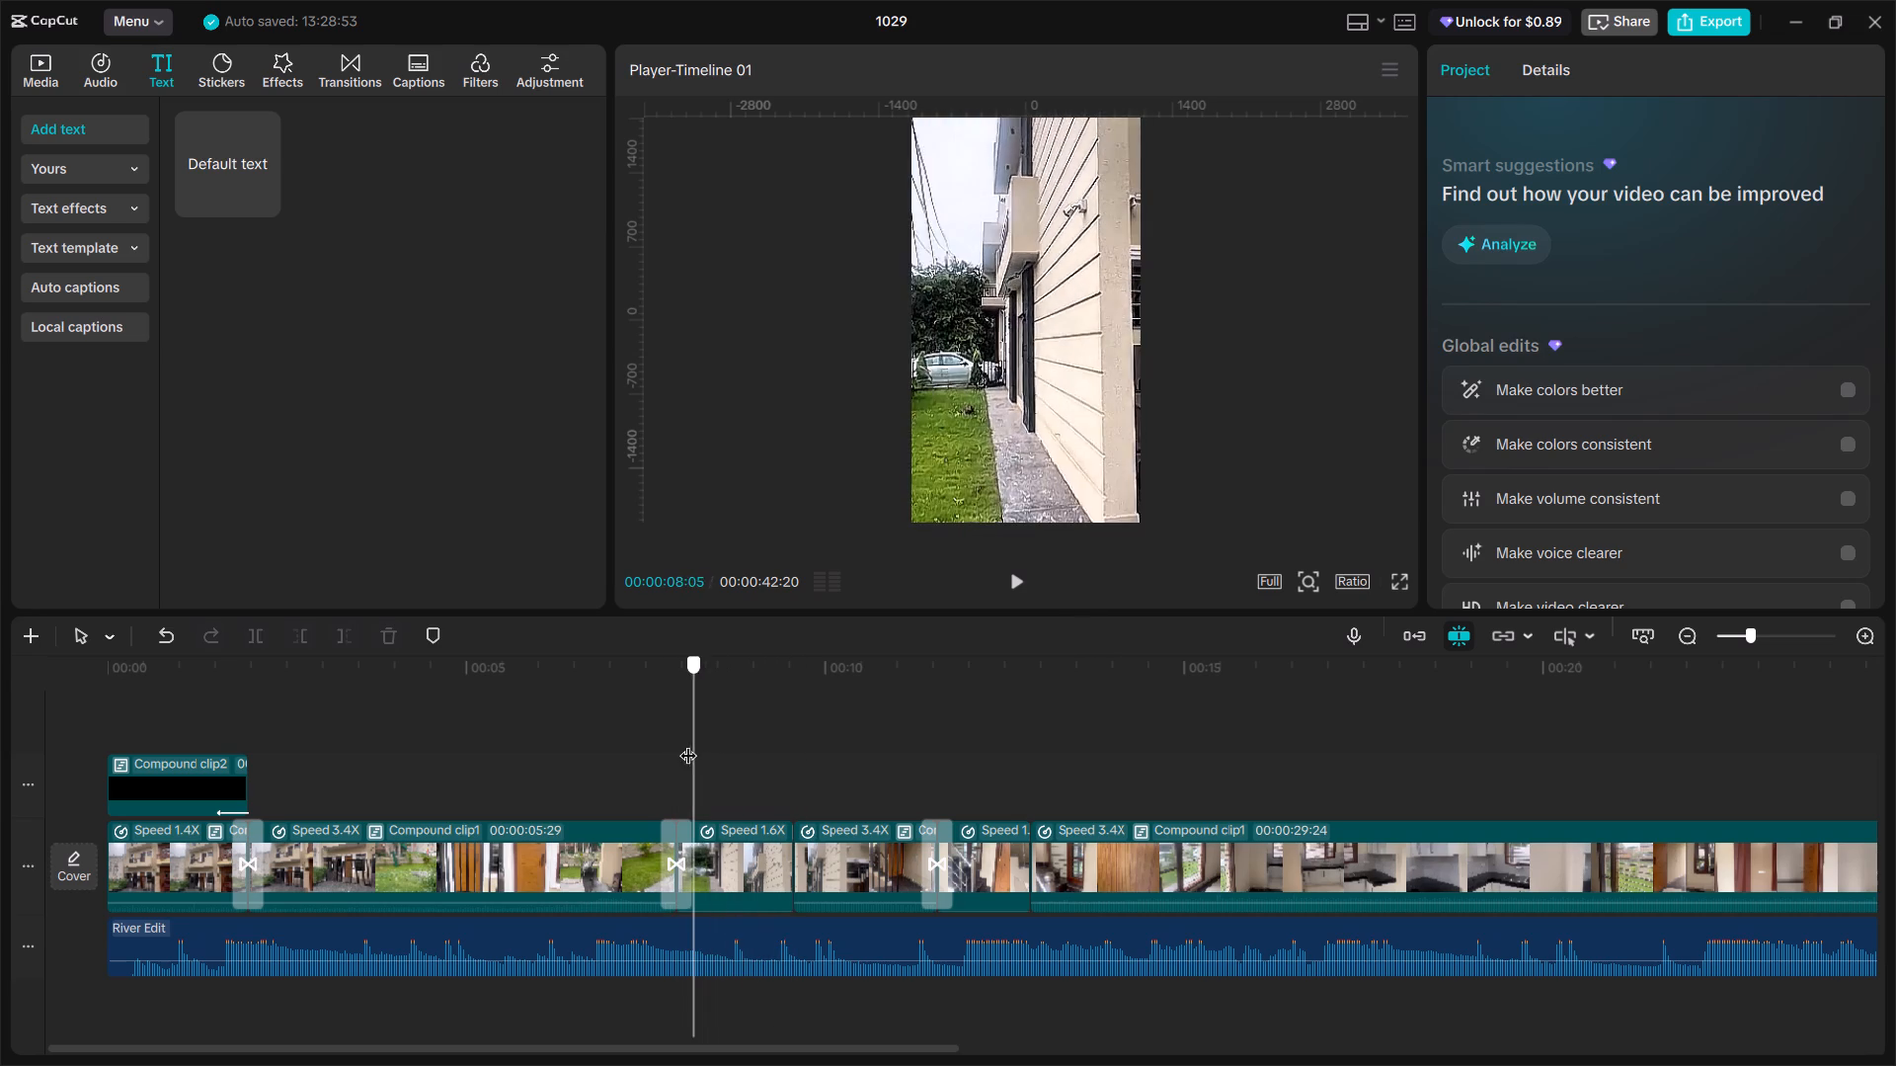
{"action": "left_click_drag", "start_coordinate": [688, 743], "coordinate": [516, 756]}
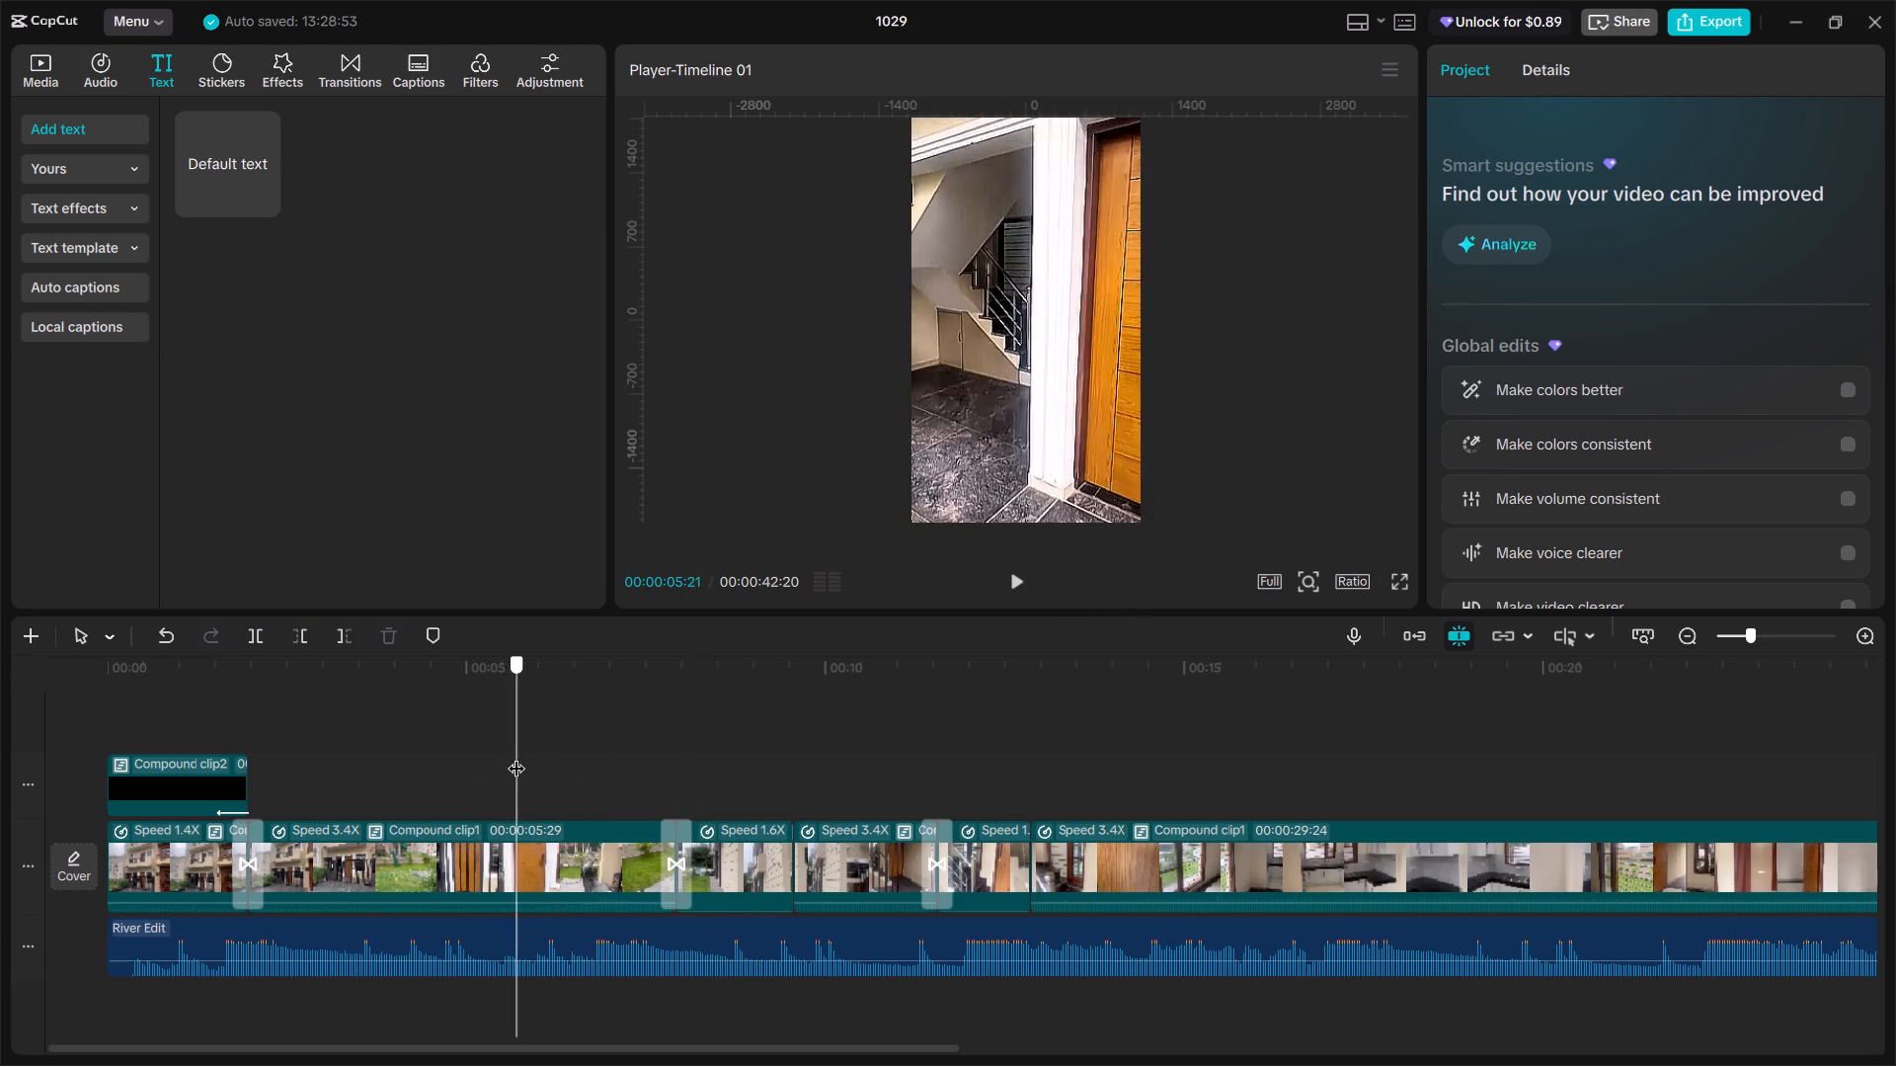
{"action": "left_click_drag", "start_coordinate": [516, 756], "coordinate": [714, 737]}
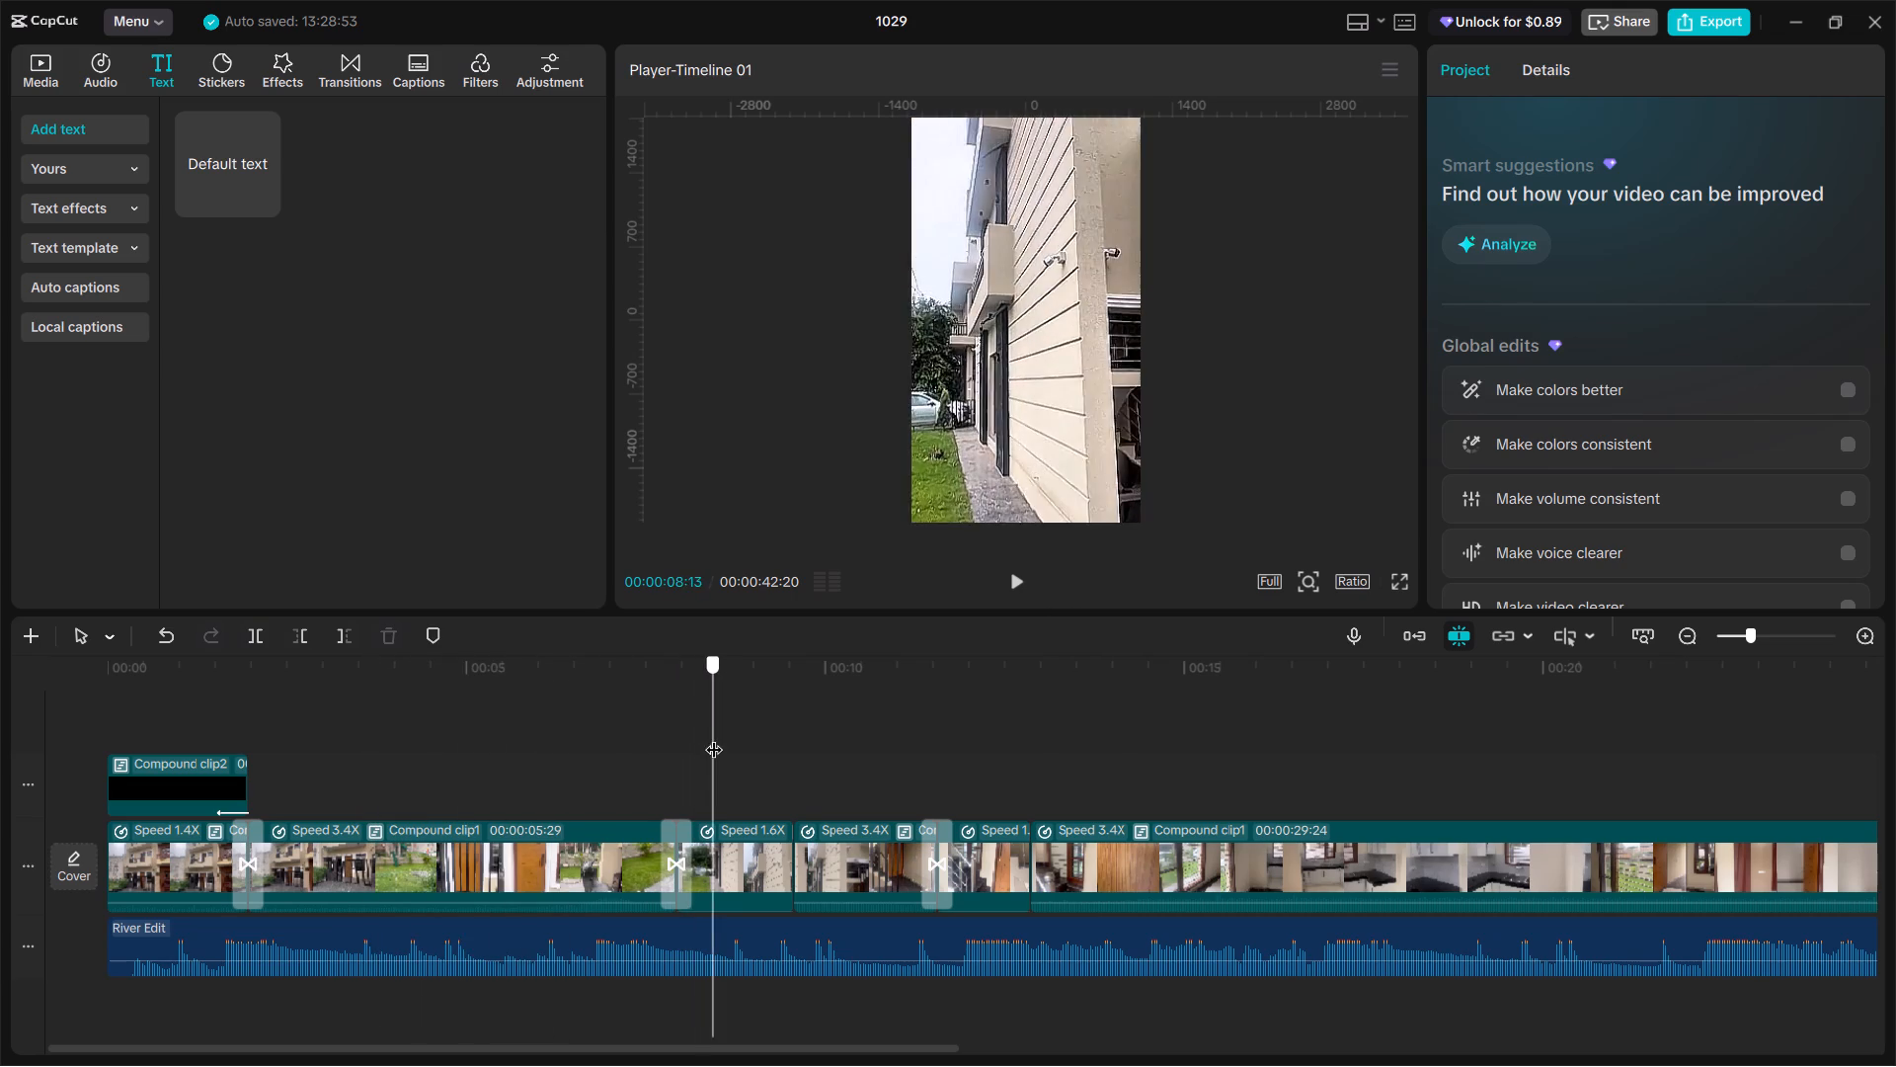
{"action": "left_click_drag", "start_coordinate": [714, 737], "coordinate": [749, 739]}
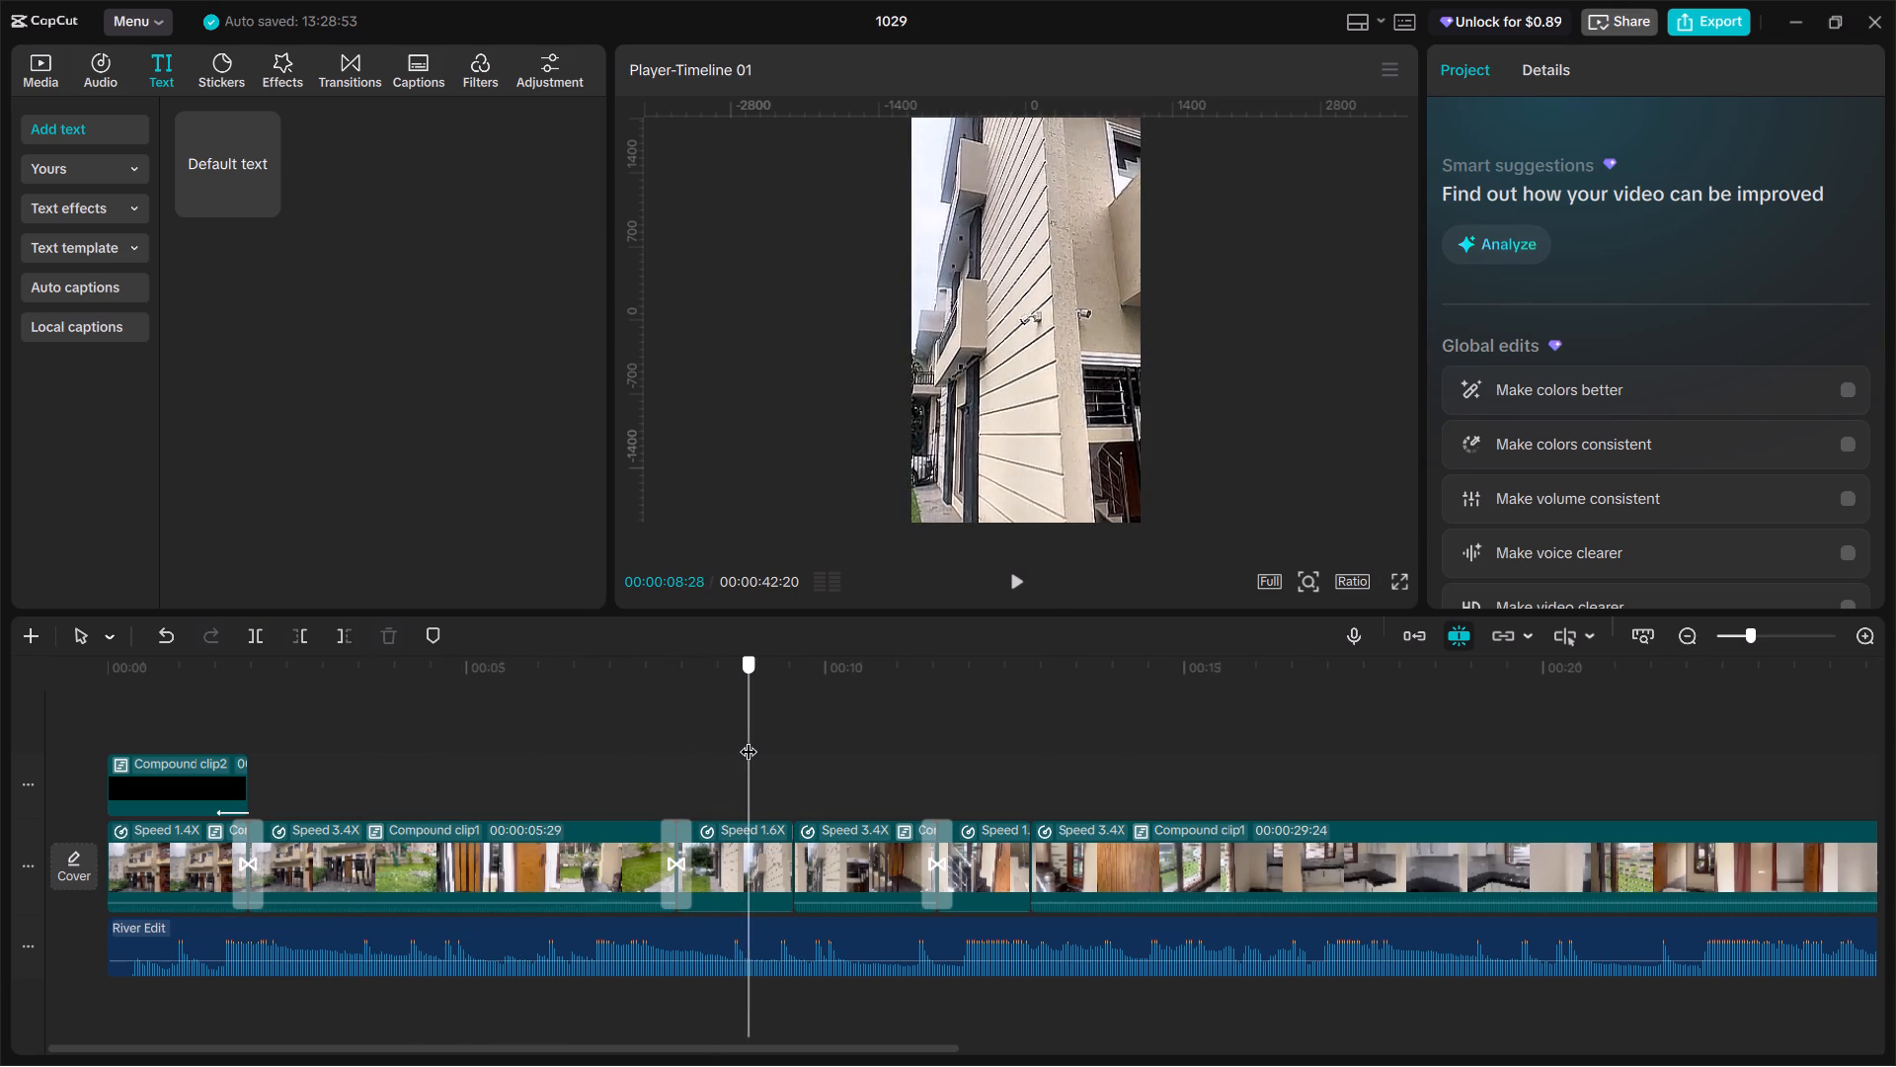
{"action": "left_click_drag", "start_coordinate": [749, 739], "coordinate": [713, 745]}
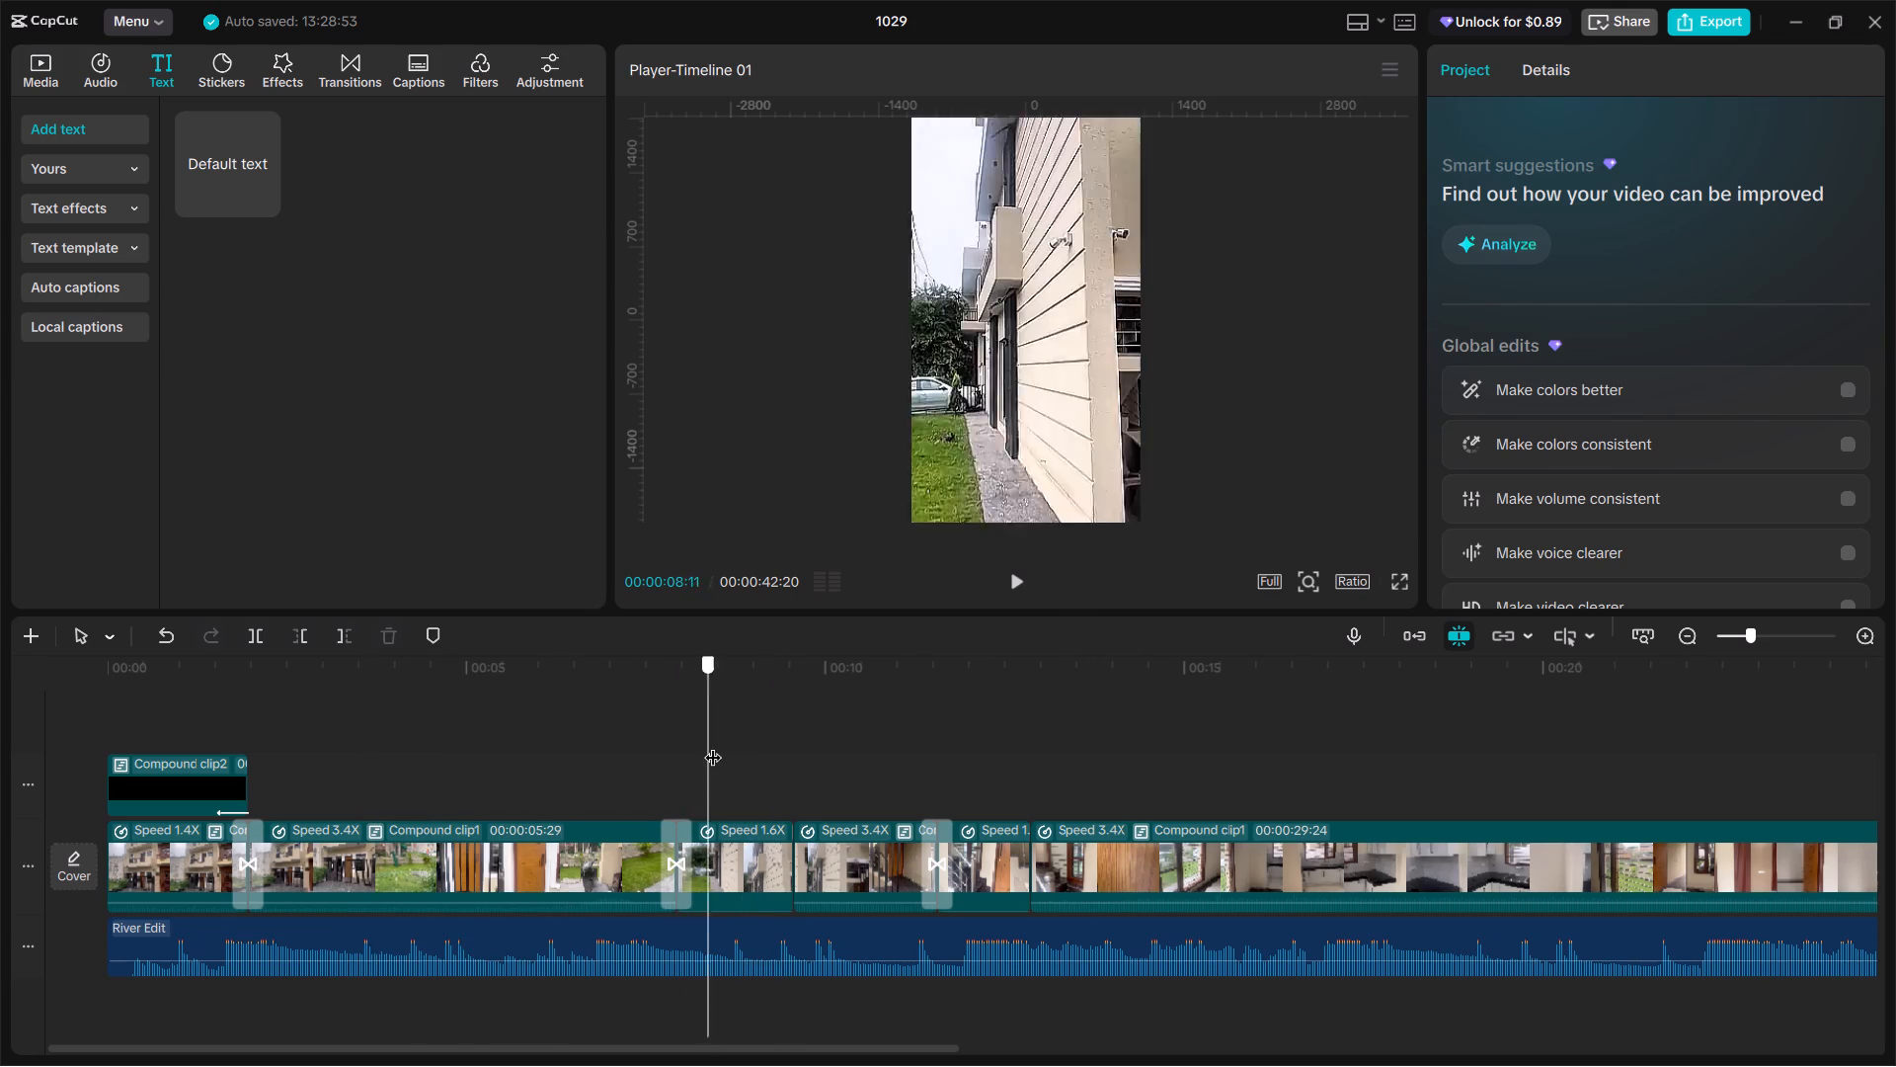
{"action": "left_click_drag", "start_coordinate": [713, 745], "coordinate": [543, 759]}
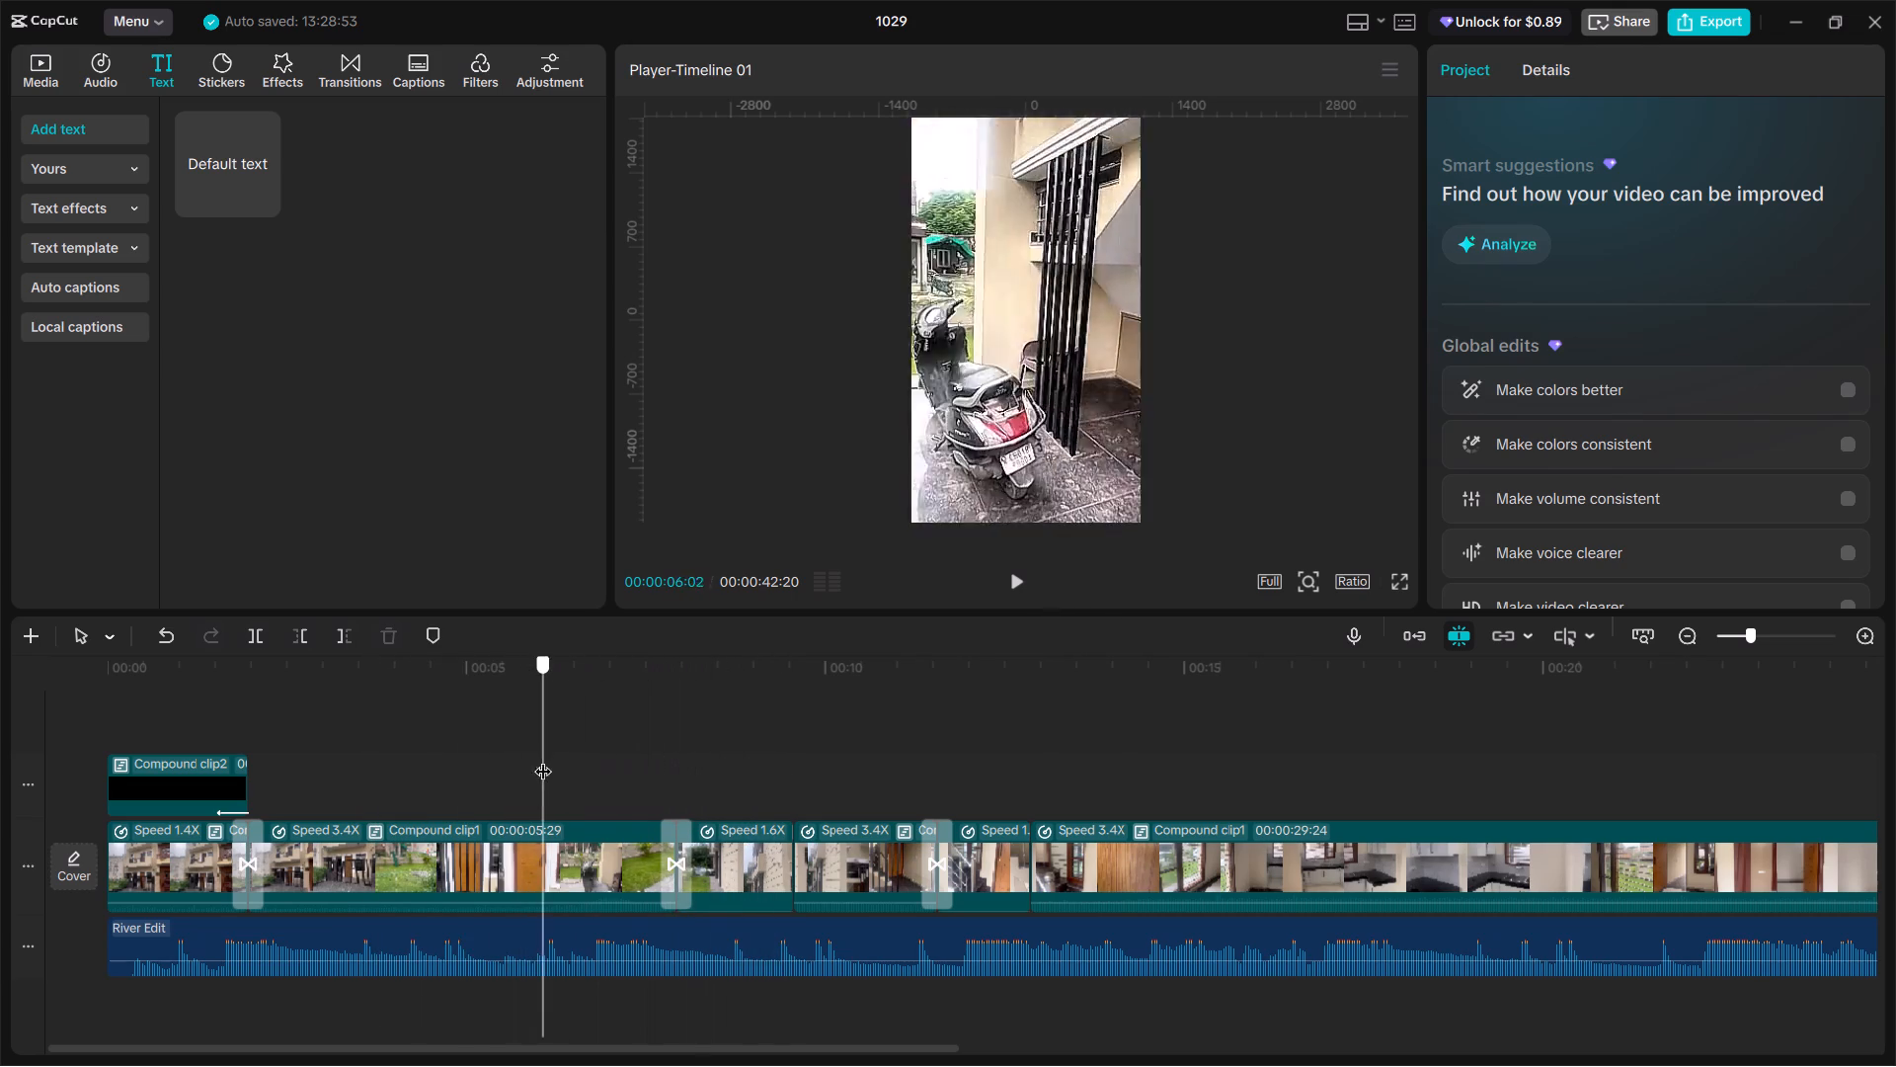
{"action": "left_click_drag", "start_coordinate": [543, 759], "coordinate": [657, 787]}
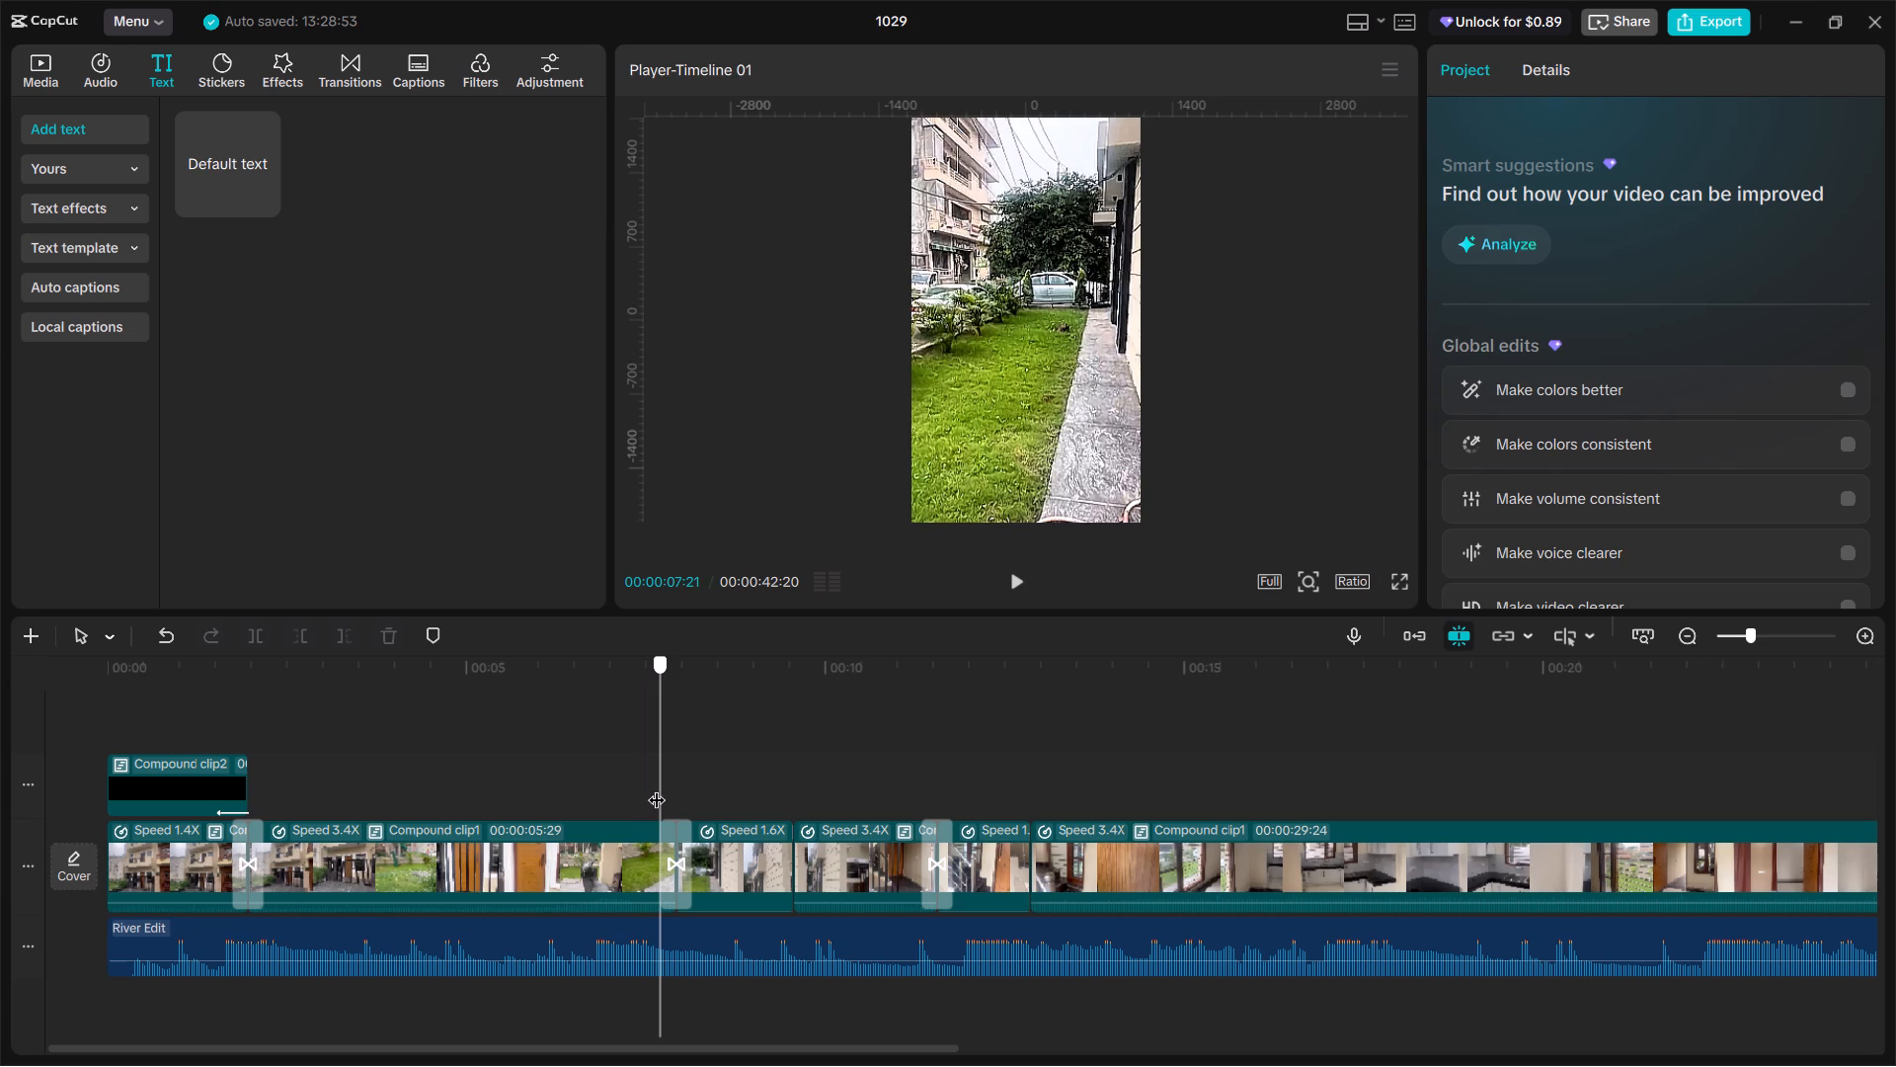
{"action": "left_click_drag", "start_coordinate": [657, 787], "coordinate": [761, 816]}
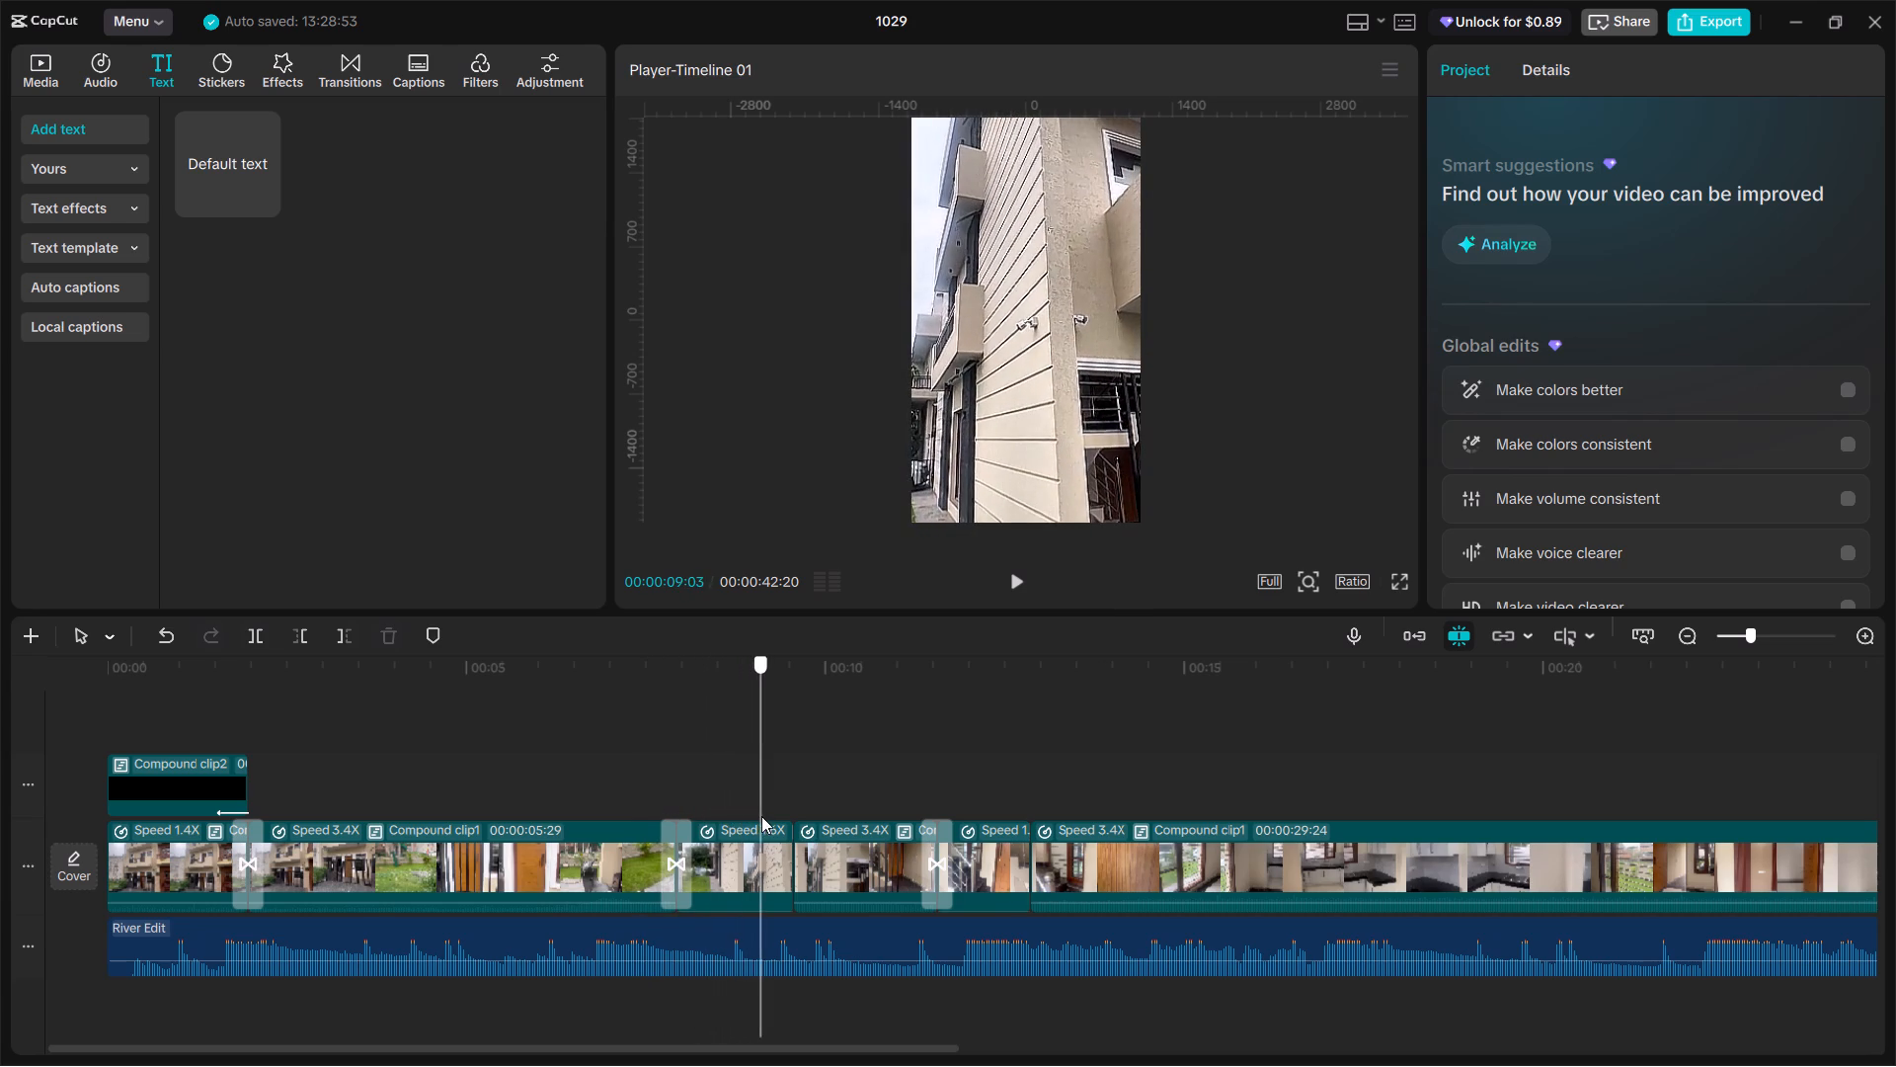
{"action": "left_click_drag", "start_coordinate": [761, 816], "coordinate": [781, 818]}
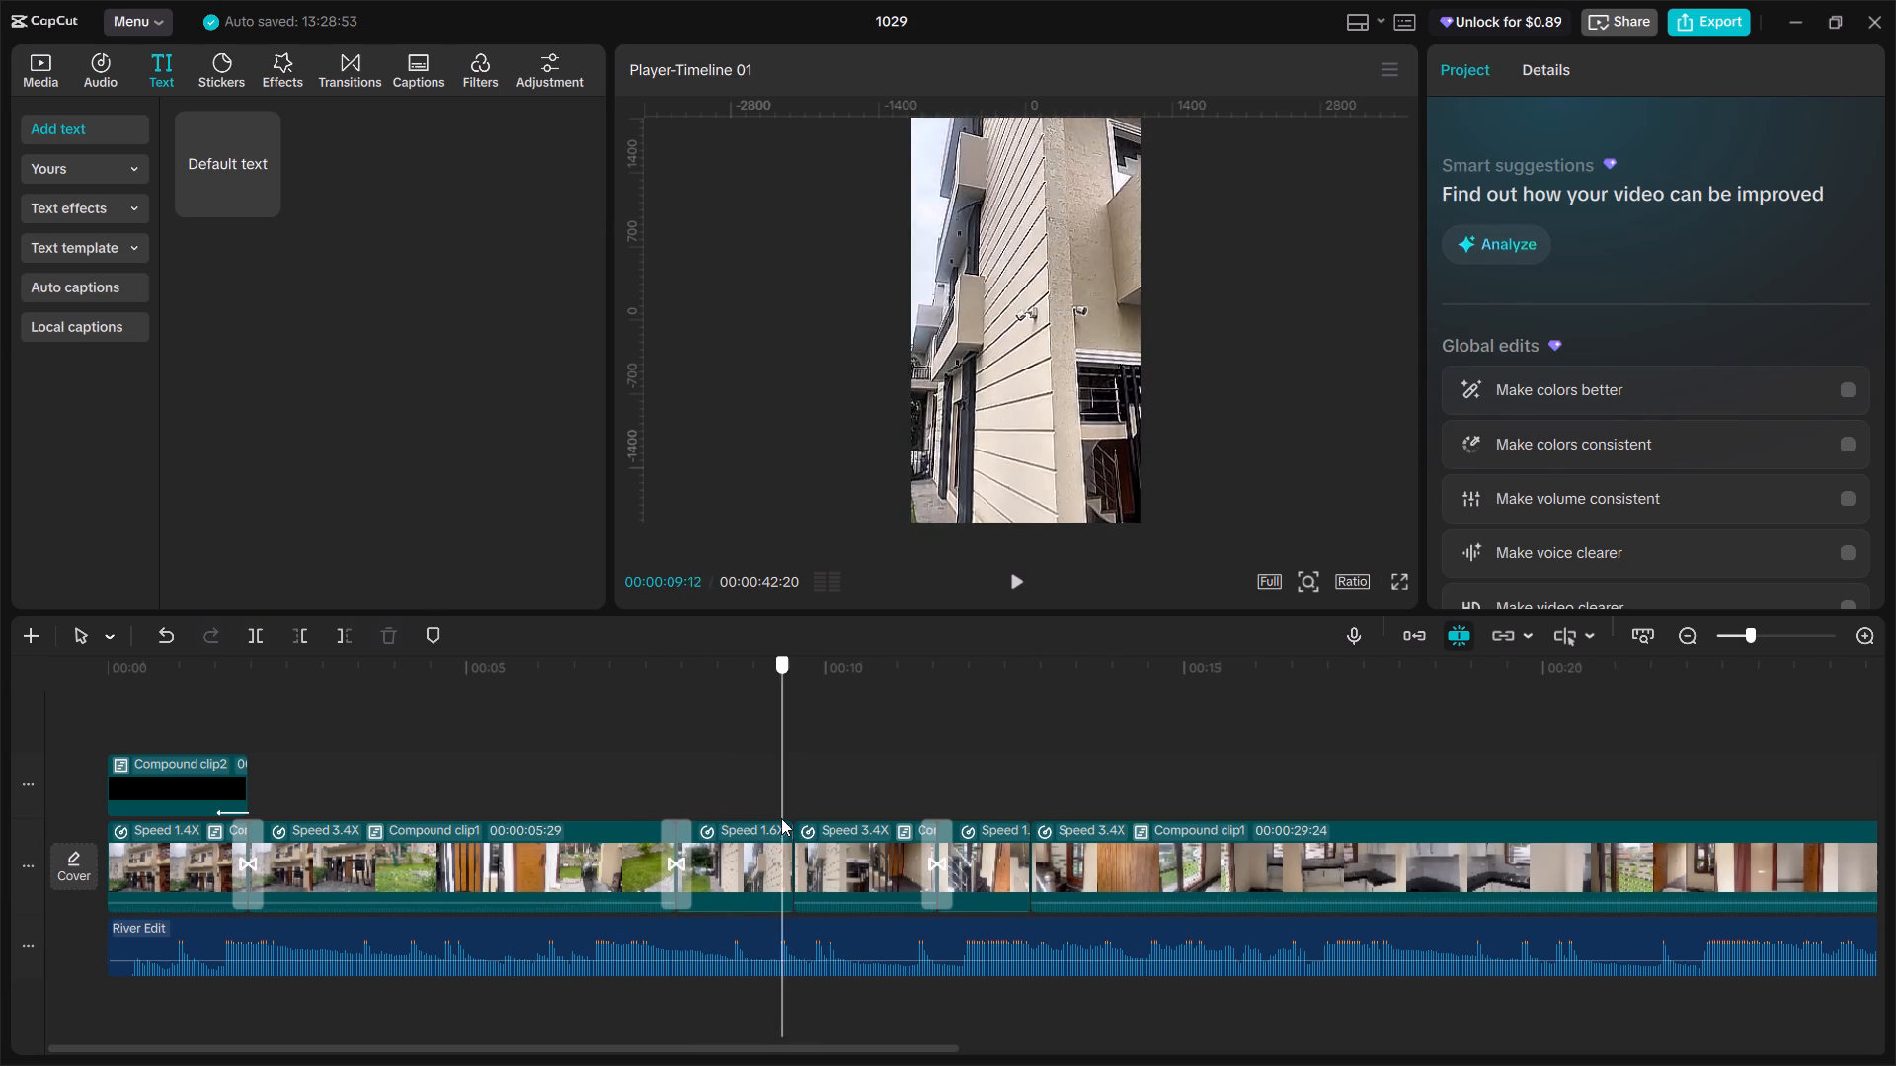
{"action": "left_click_drag", "start_coordinate": [781, 818], "coordinate": [641, 745]}
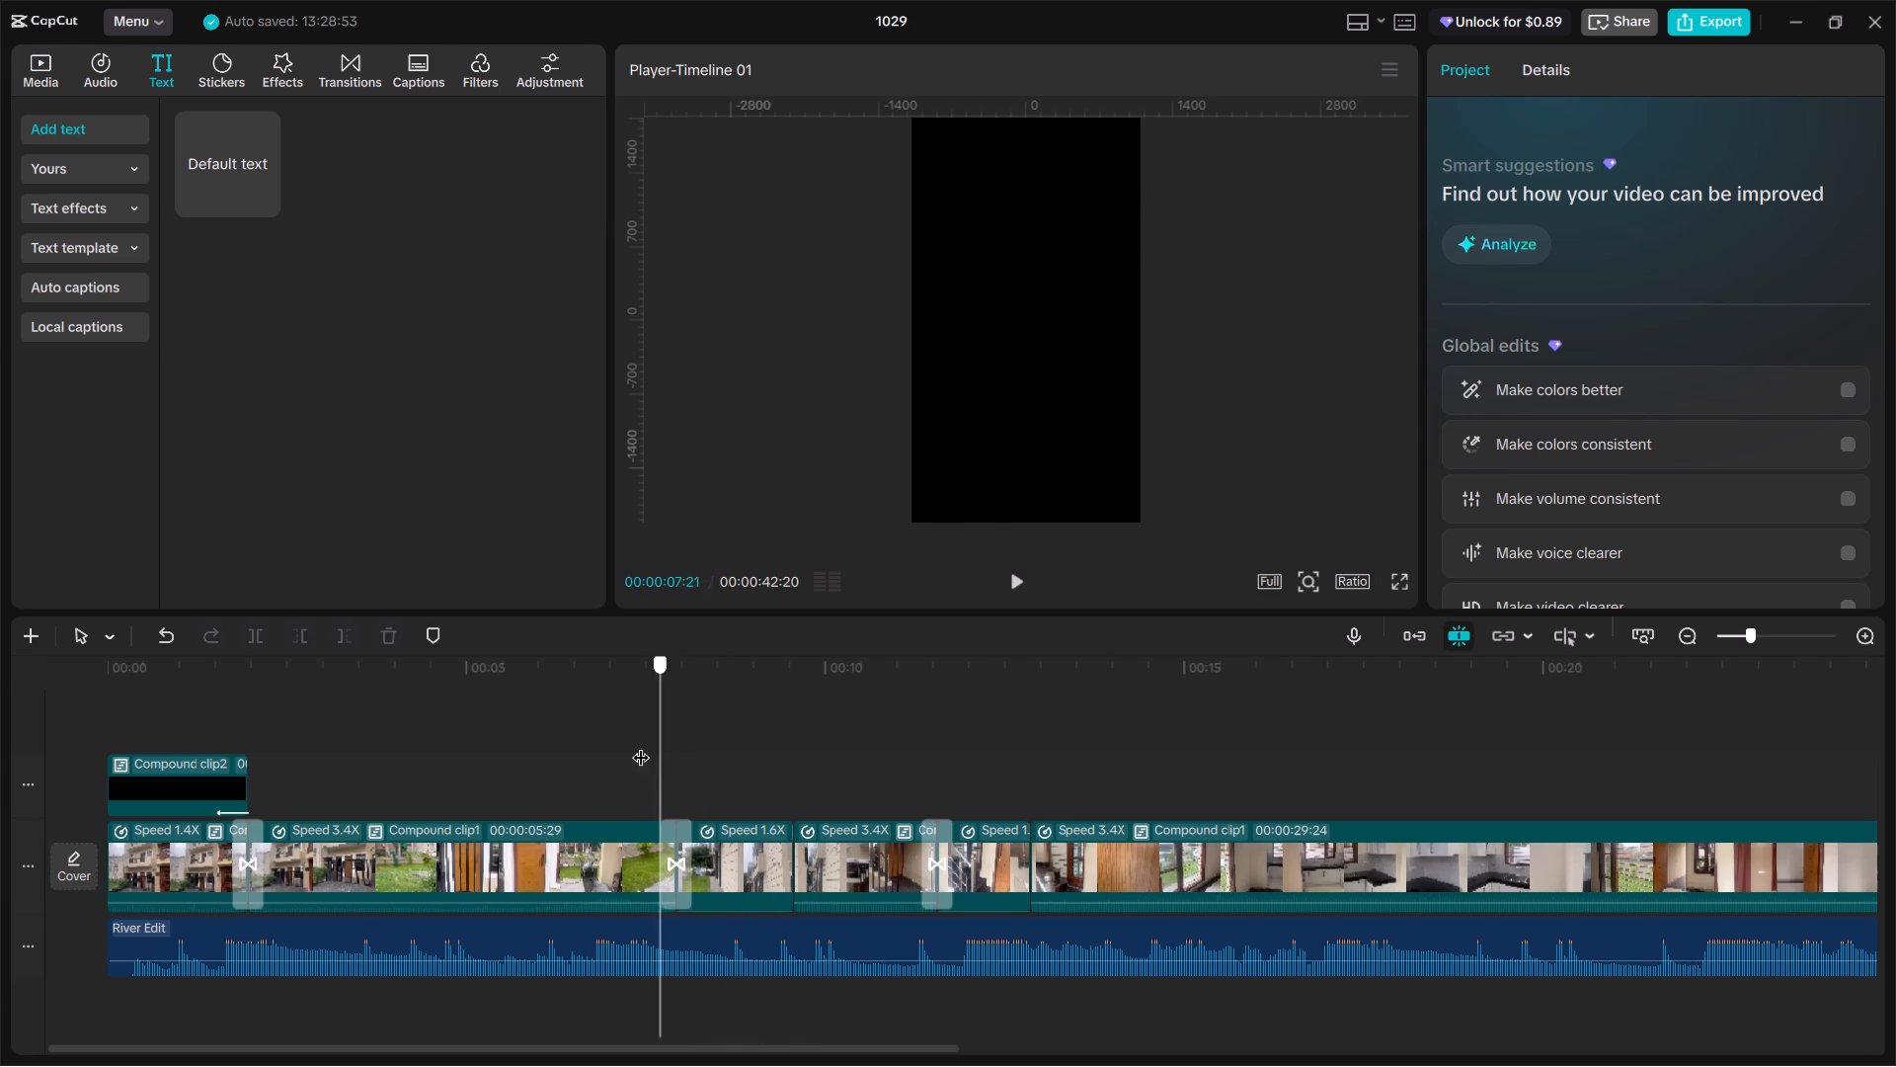
Play from the start to the garden shot at 00:00:06:22 and add a default text there reading "OWN GARDEN".
{"action": "left_click_drag", "start_coordinate": [641, 745], "coordinate": [11, 752]}
{"action": "key", "text": "space"}
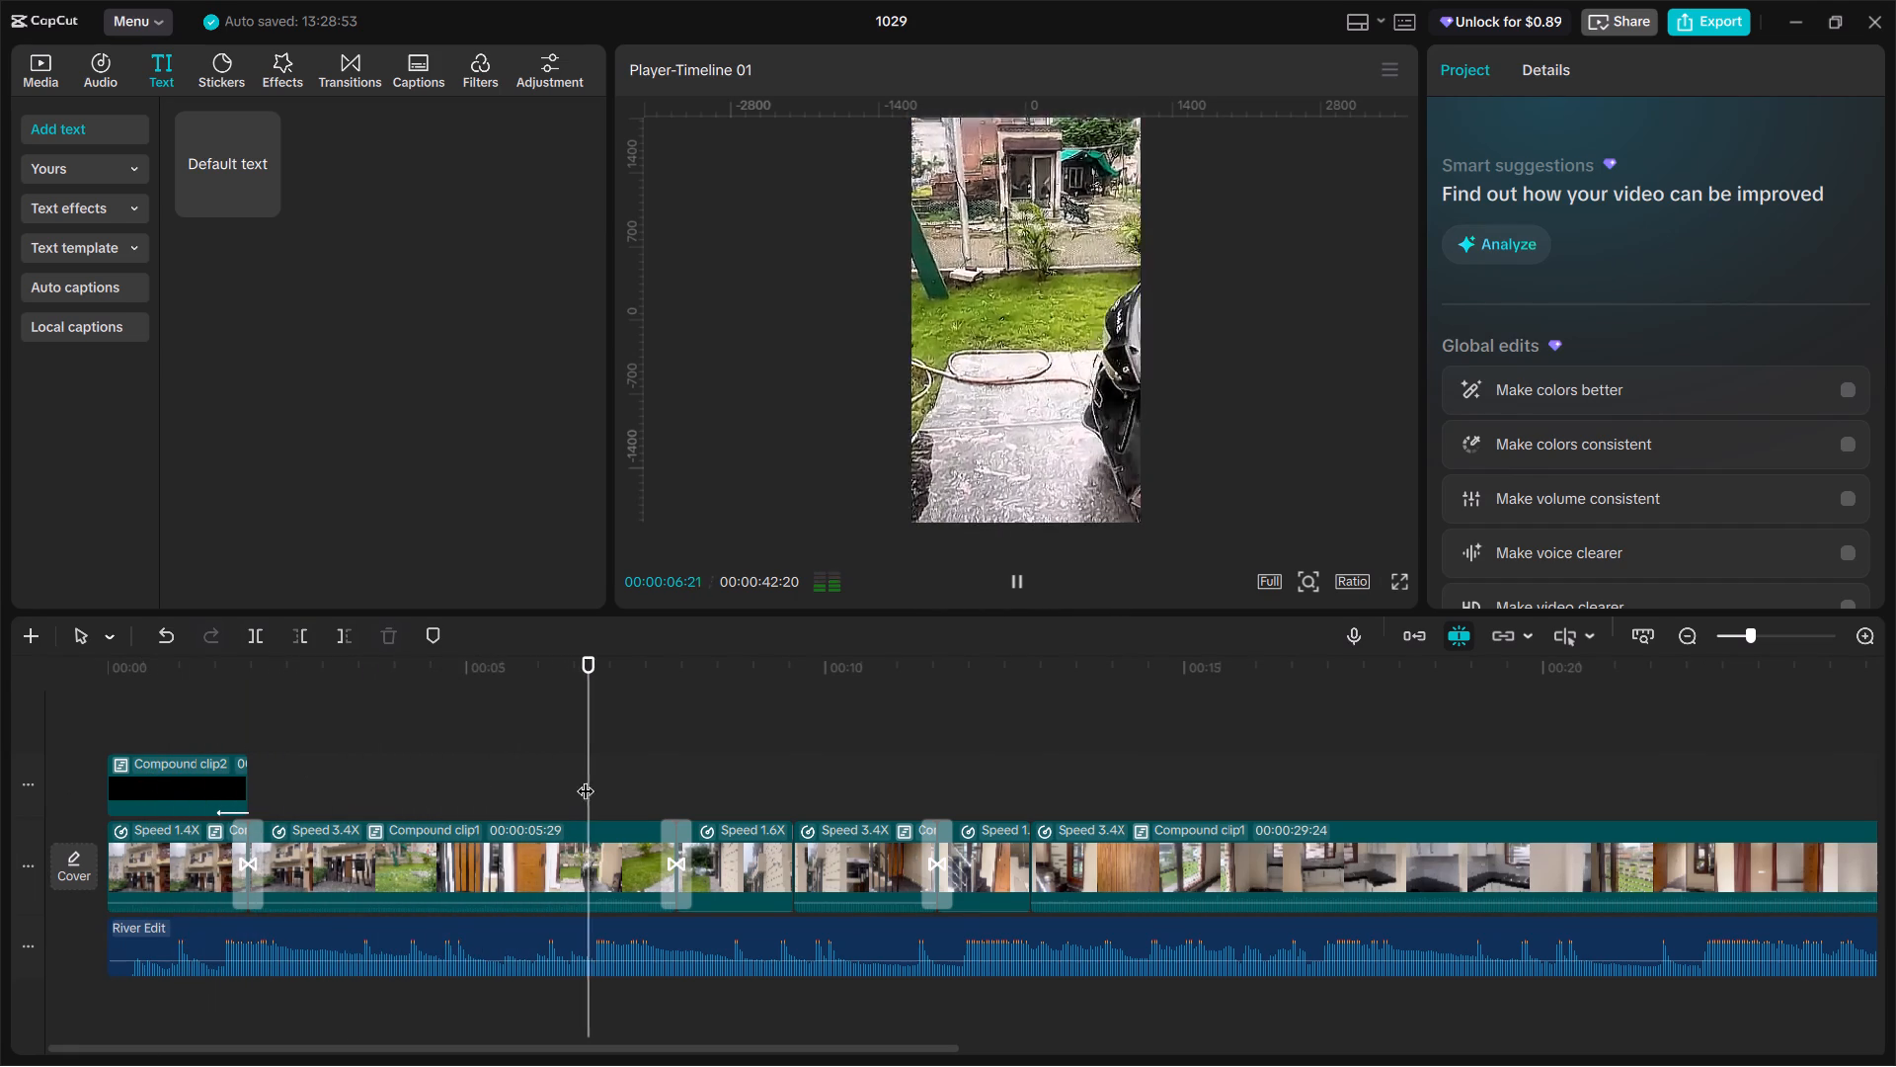
{"action": "key", "text": "space"}
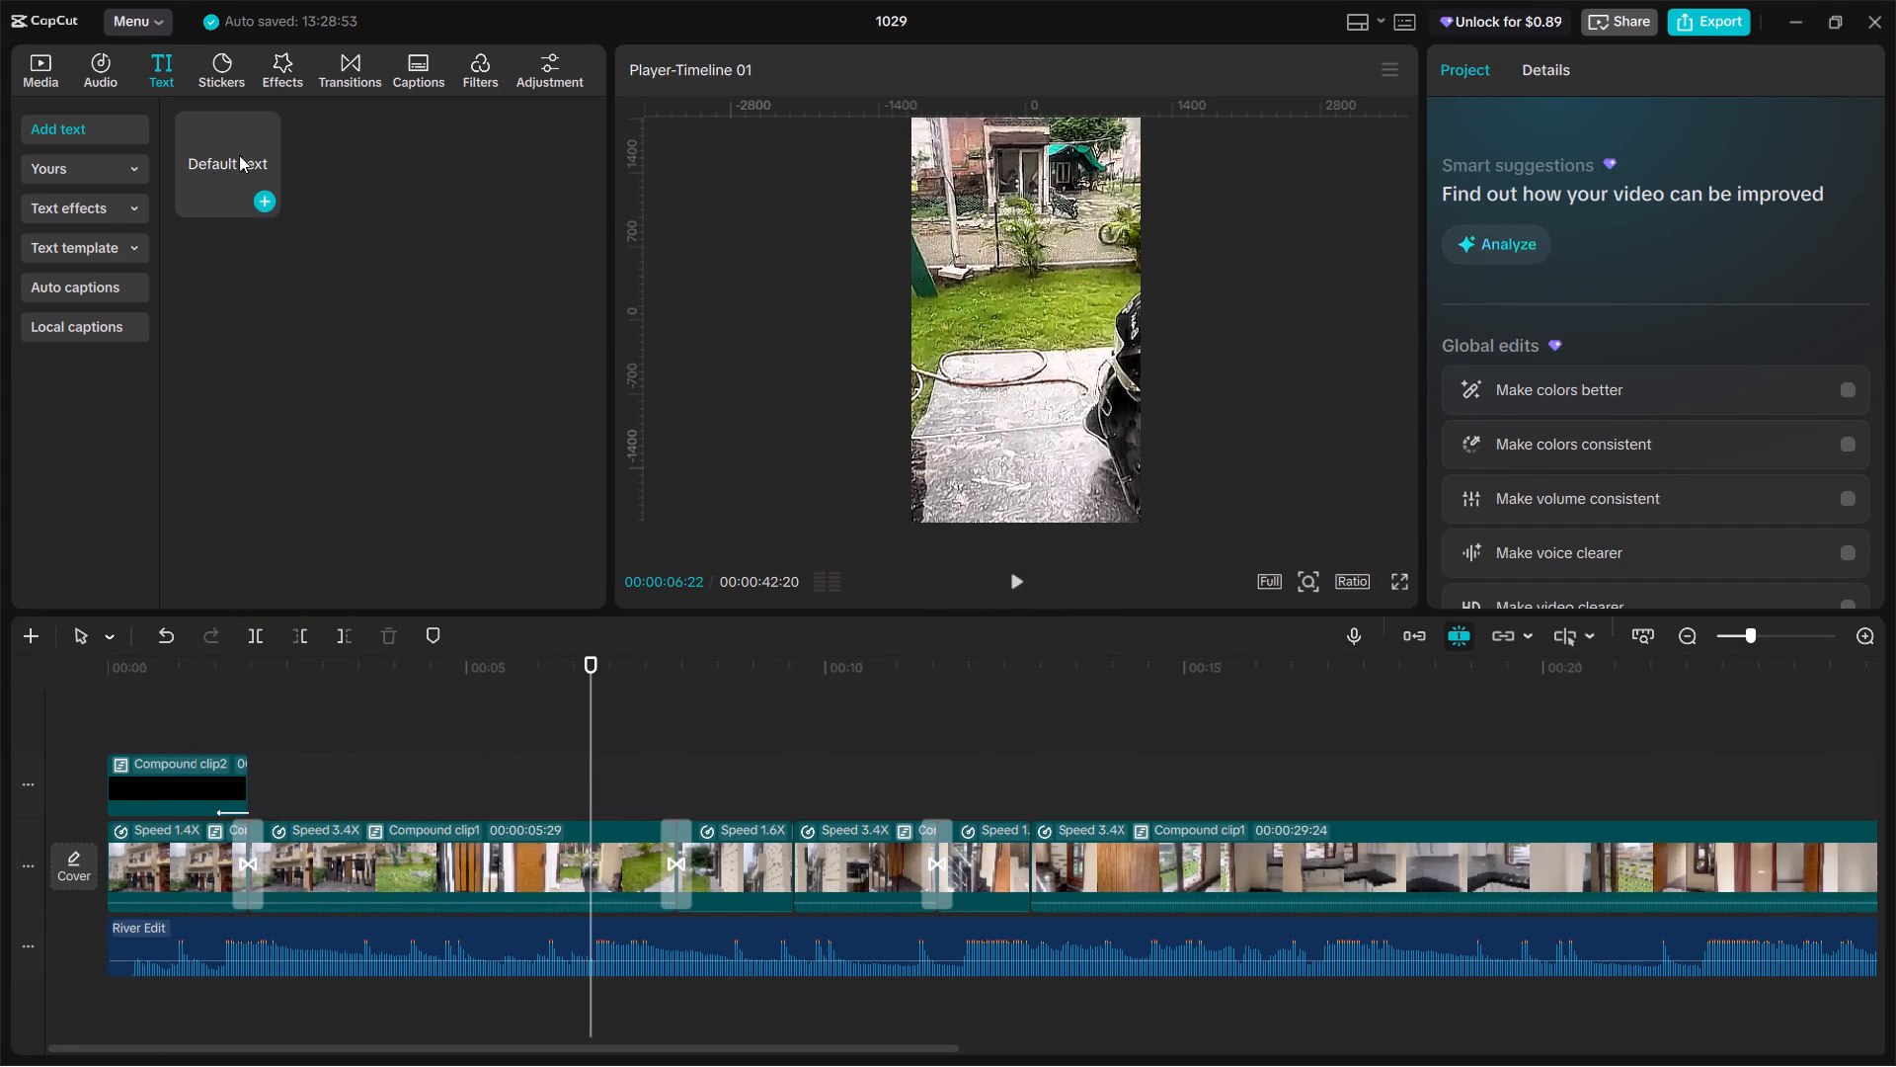
{"action": "left_click", "coordinate": [264, 200]}
{"action": "left_click", "coordinate": [1639, 202]}
{"action": "key", "text": "ctrl+a"}
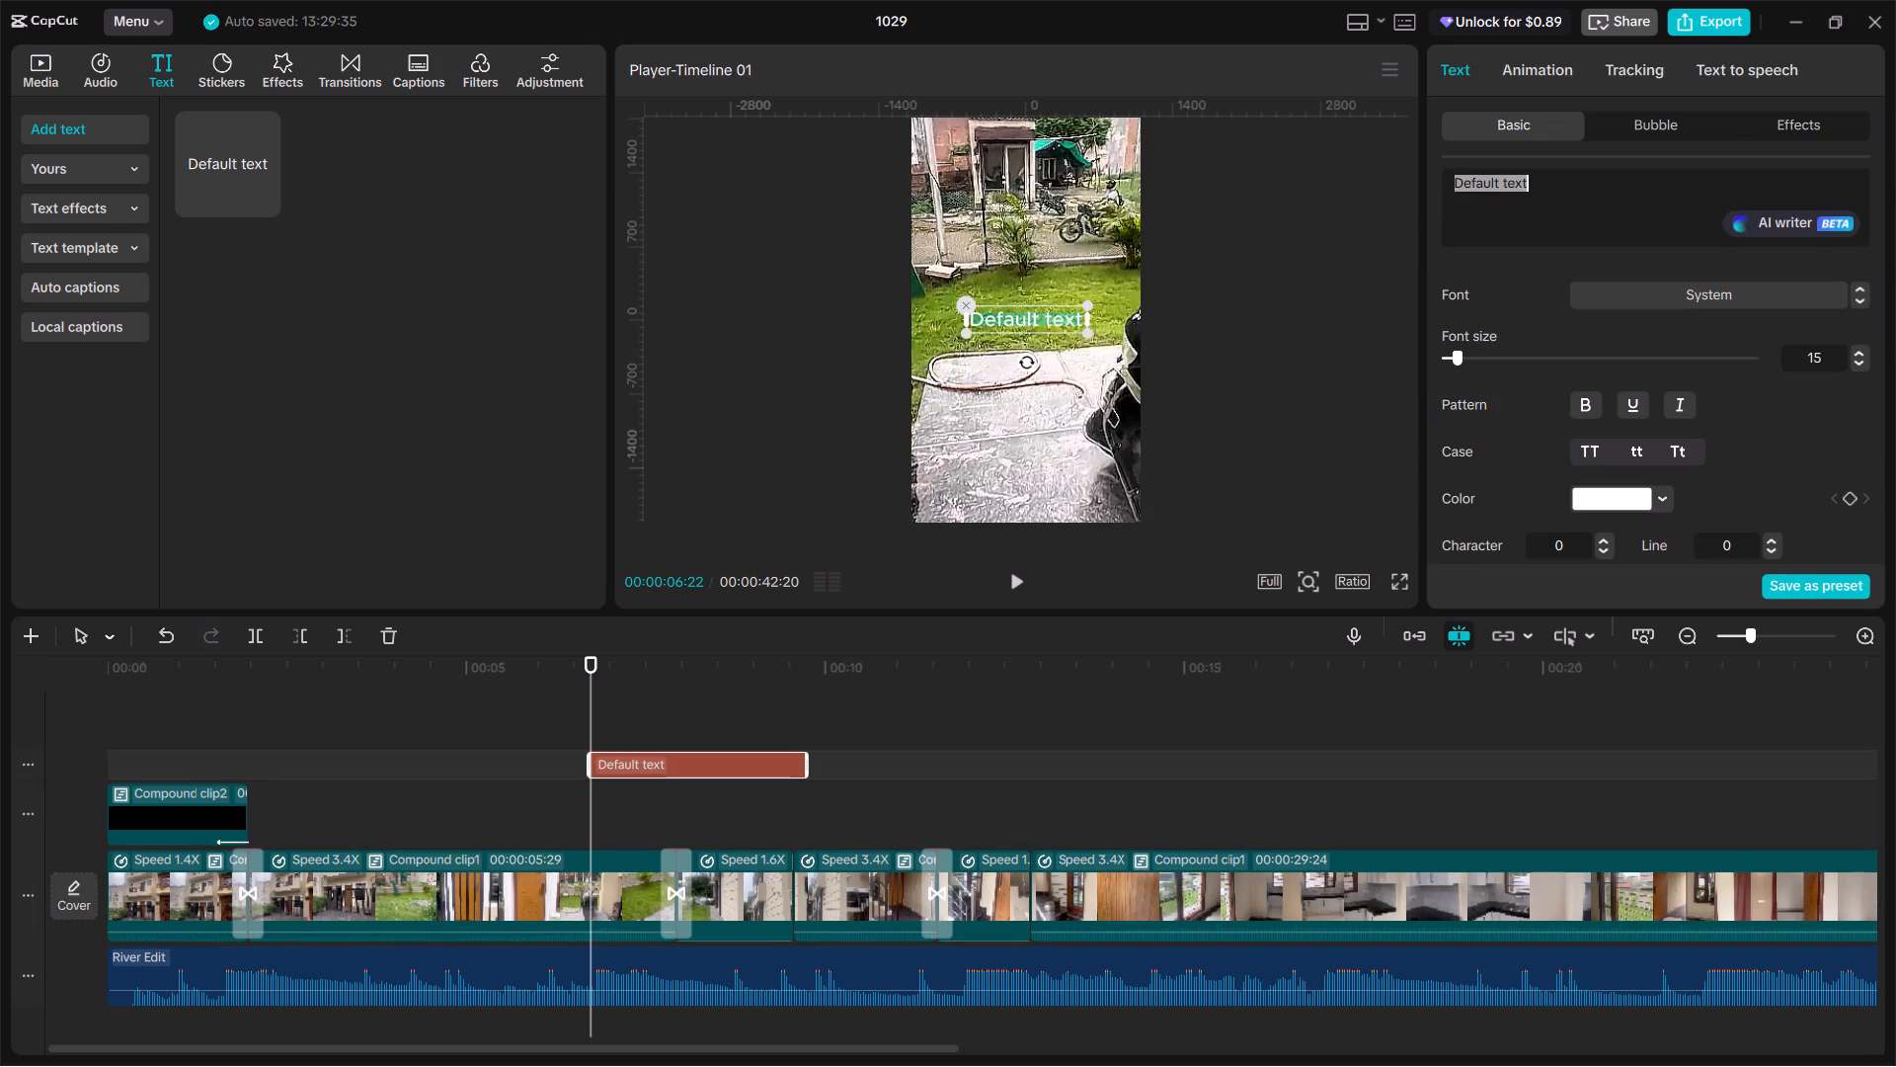
{"action": "type", "text": "OWN"}
{"action": "key", "text": "space"}
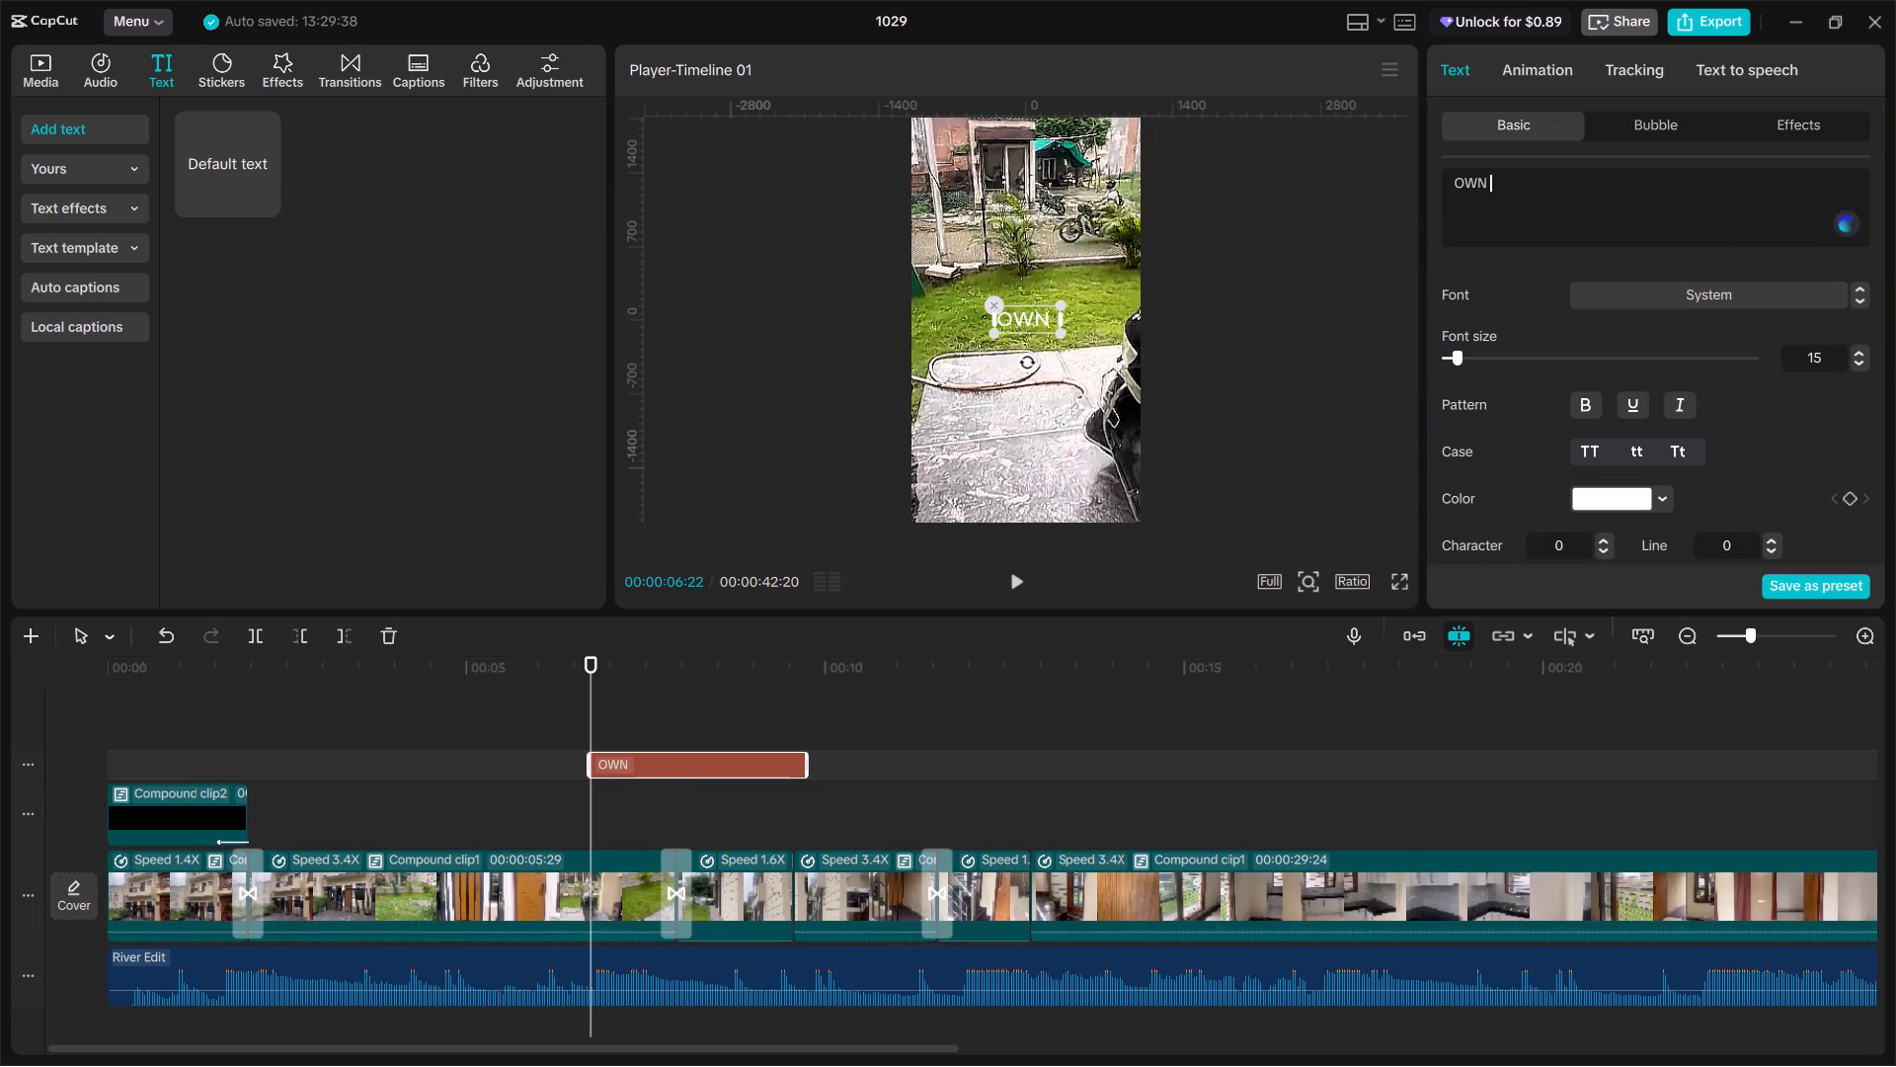
{"action": "type", "text": "GAR"}
{"action": "type", "text": "DEN"}
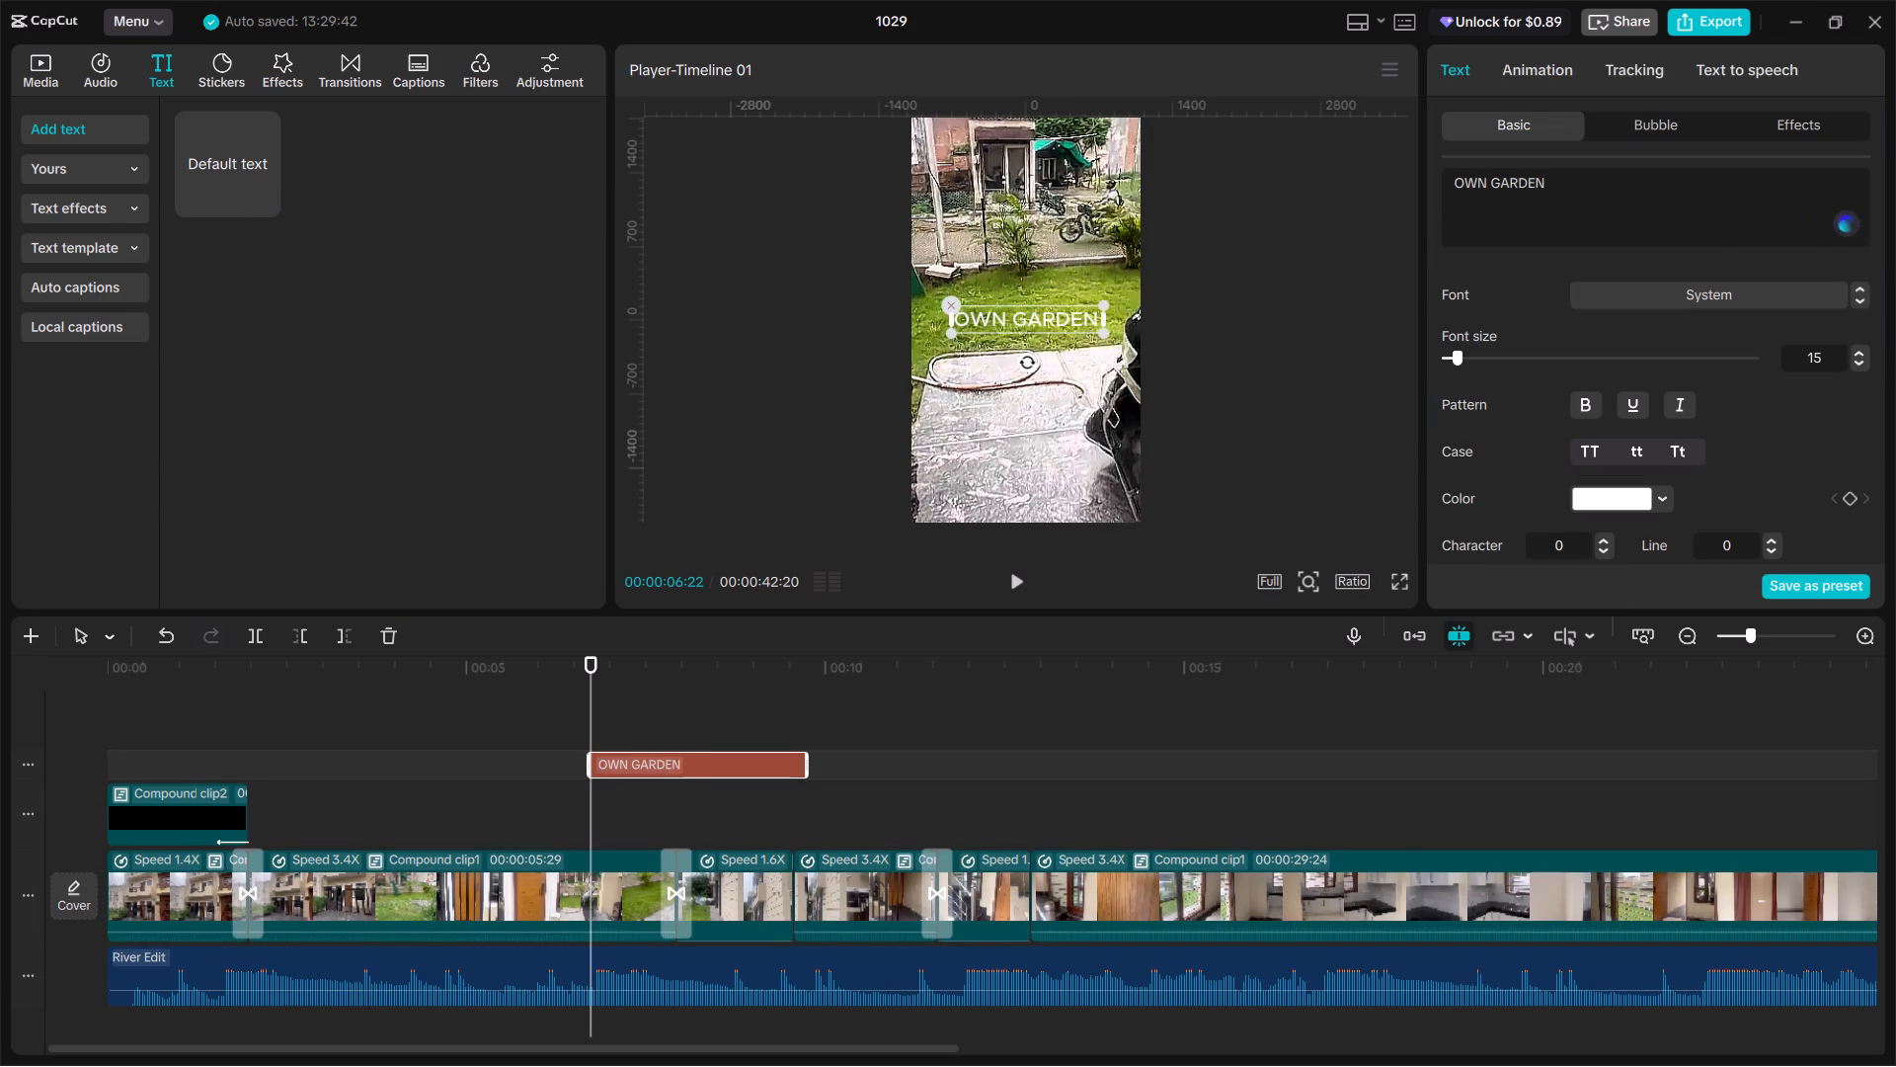
Set the garden label's font to serif.
{"action": "left_click", "coordinate": [1744, 290]}
{"action": "left_click", "coordinate": [1690, 288]}
Extend the garden label's wording to "OWN GARDEN+CORNER HOUSE".
{"action": "left_click", "coordinate": [1556, 180]}
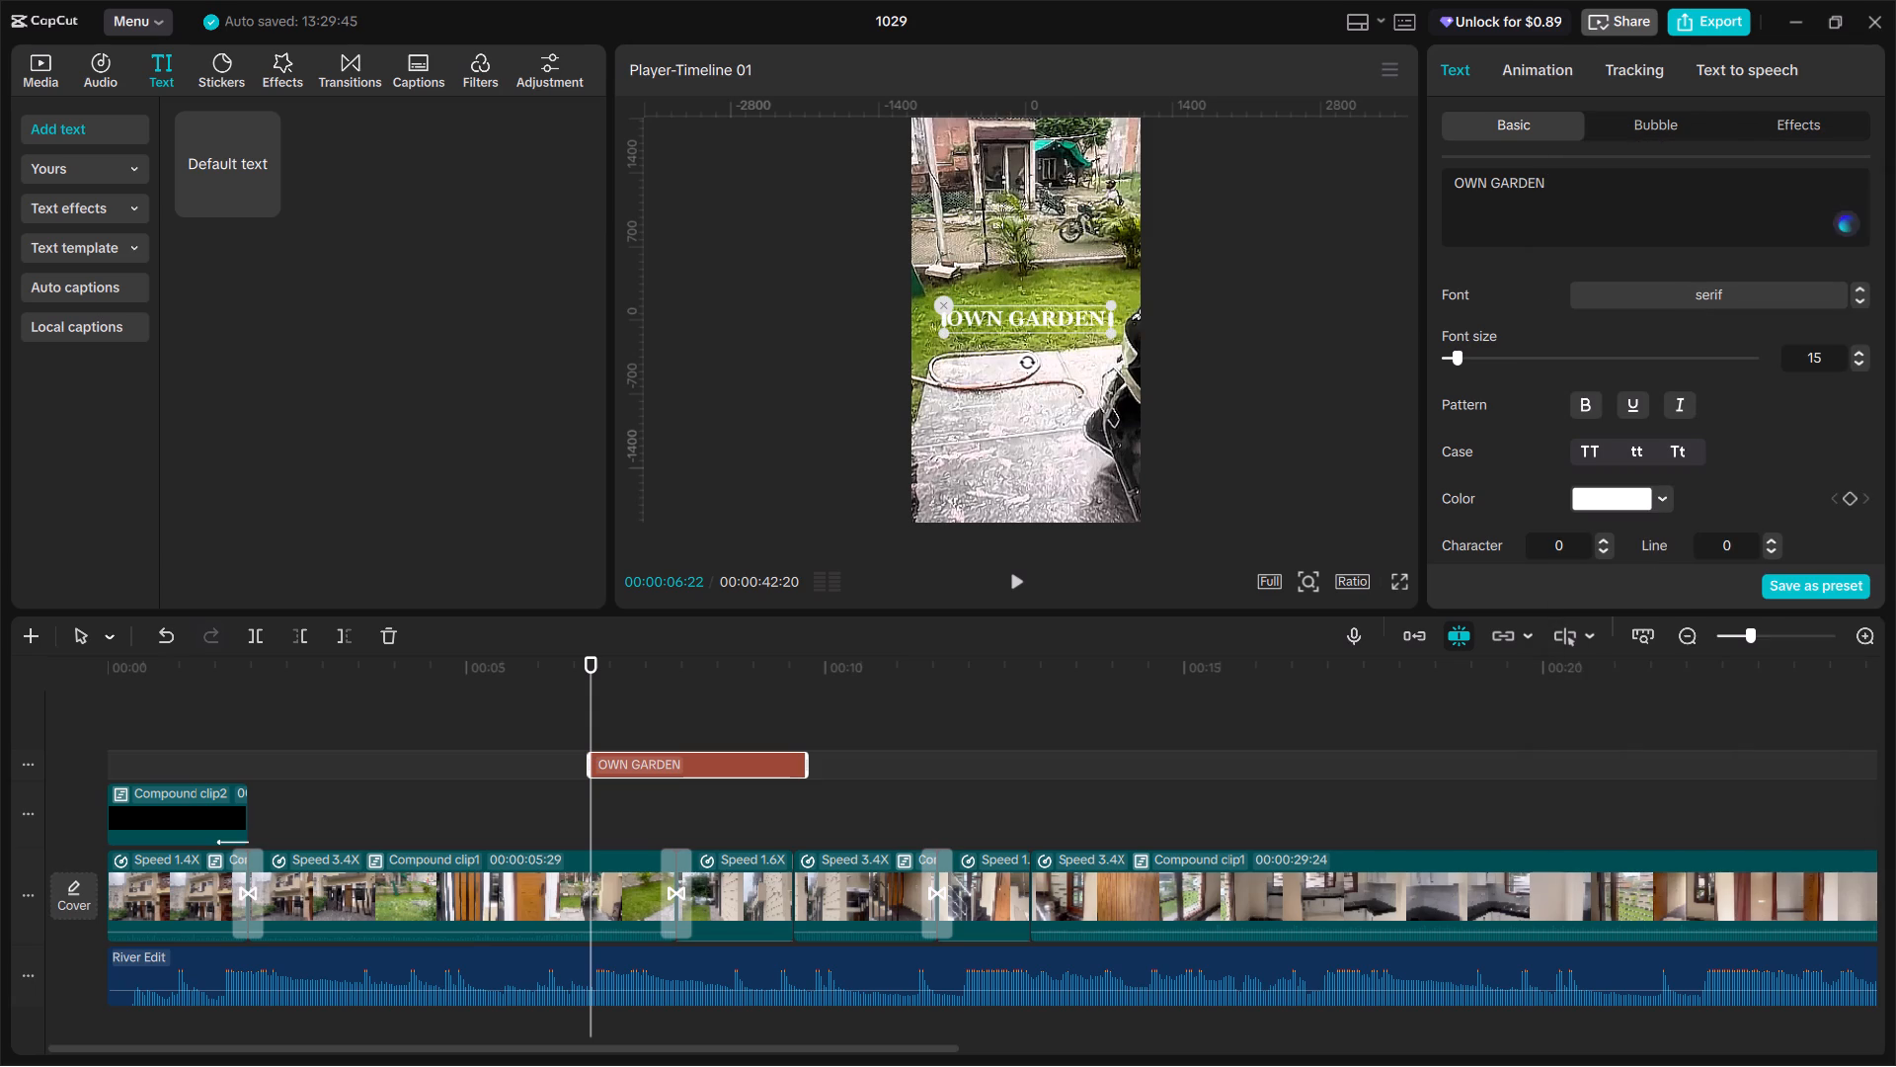
{"action": "key", "text": "equal"}
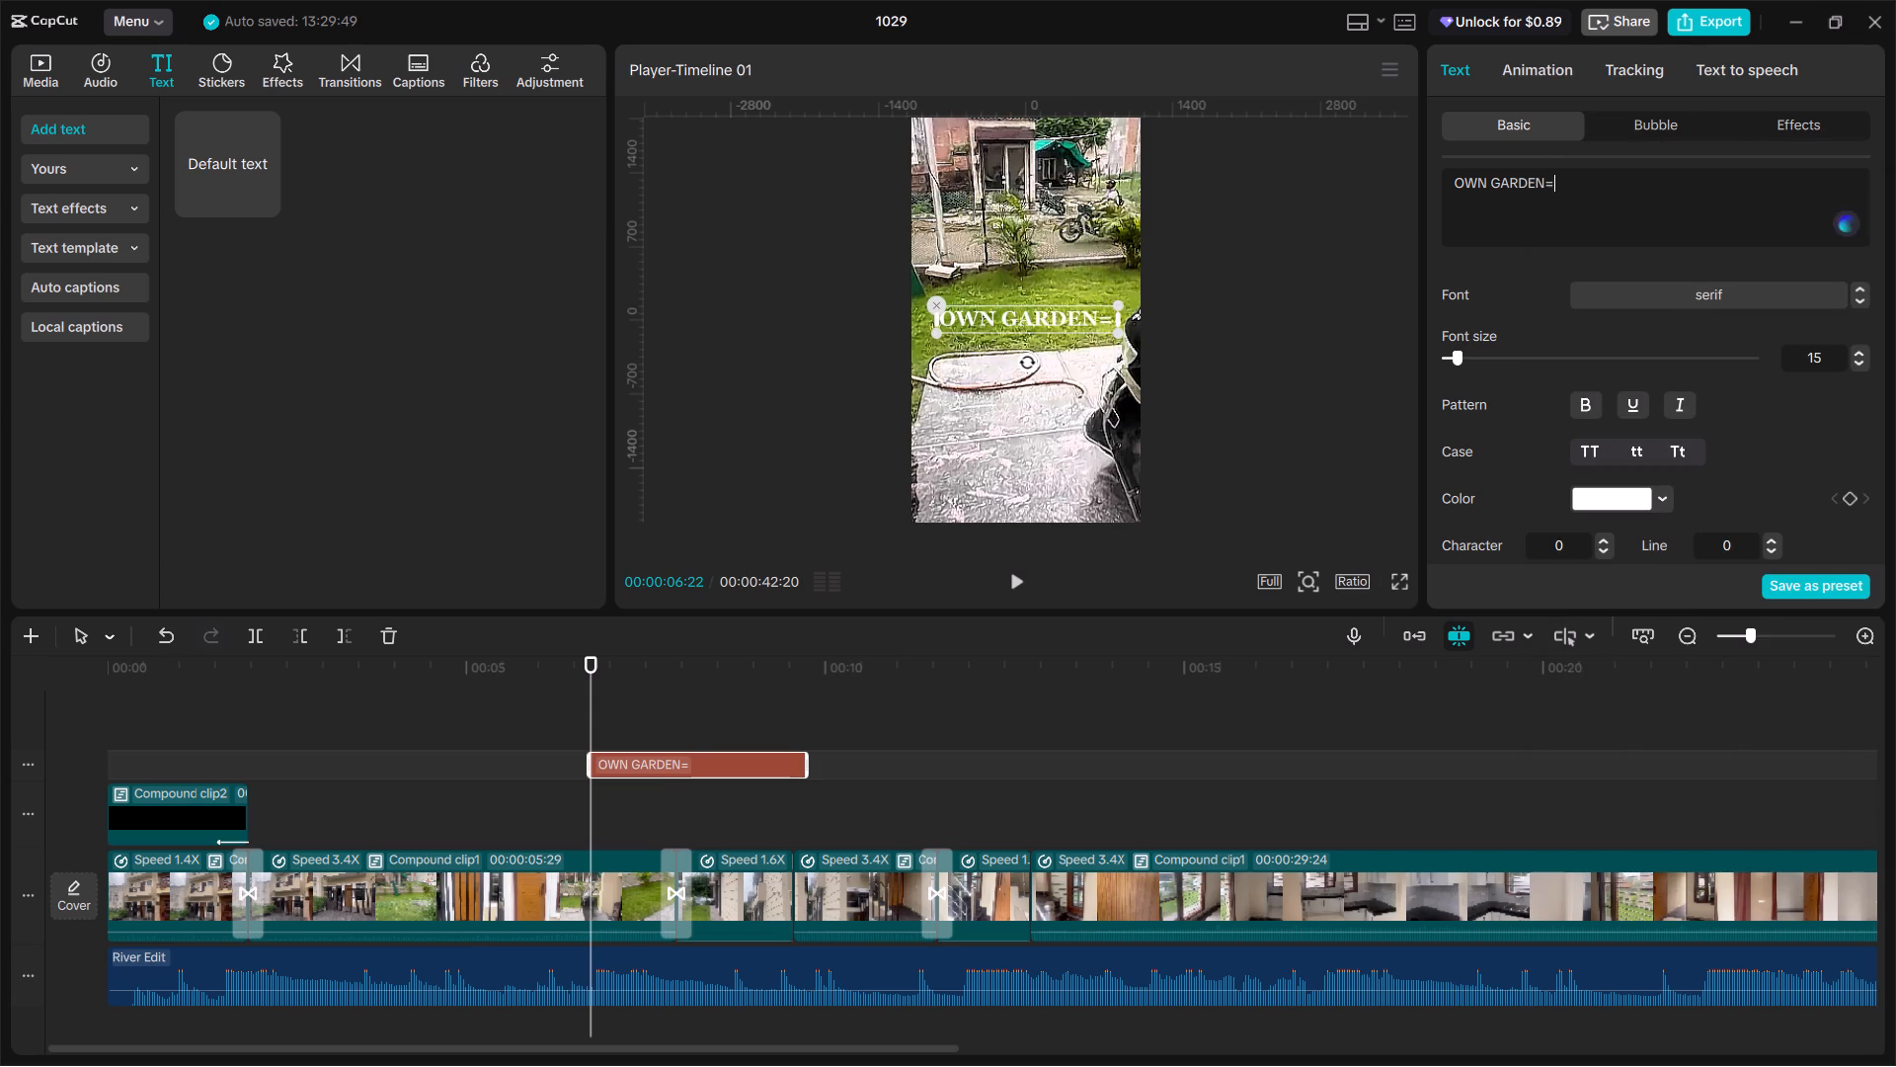
{"action": "key", "text": "BackSpace"}
{"action": "key", "text": "shift+plus"}
{"action": "type", "text": "CORE"}
{"action": "key", "text": "BackSpace"}
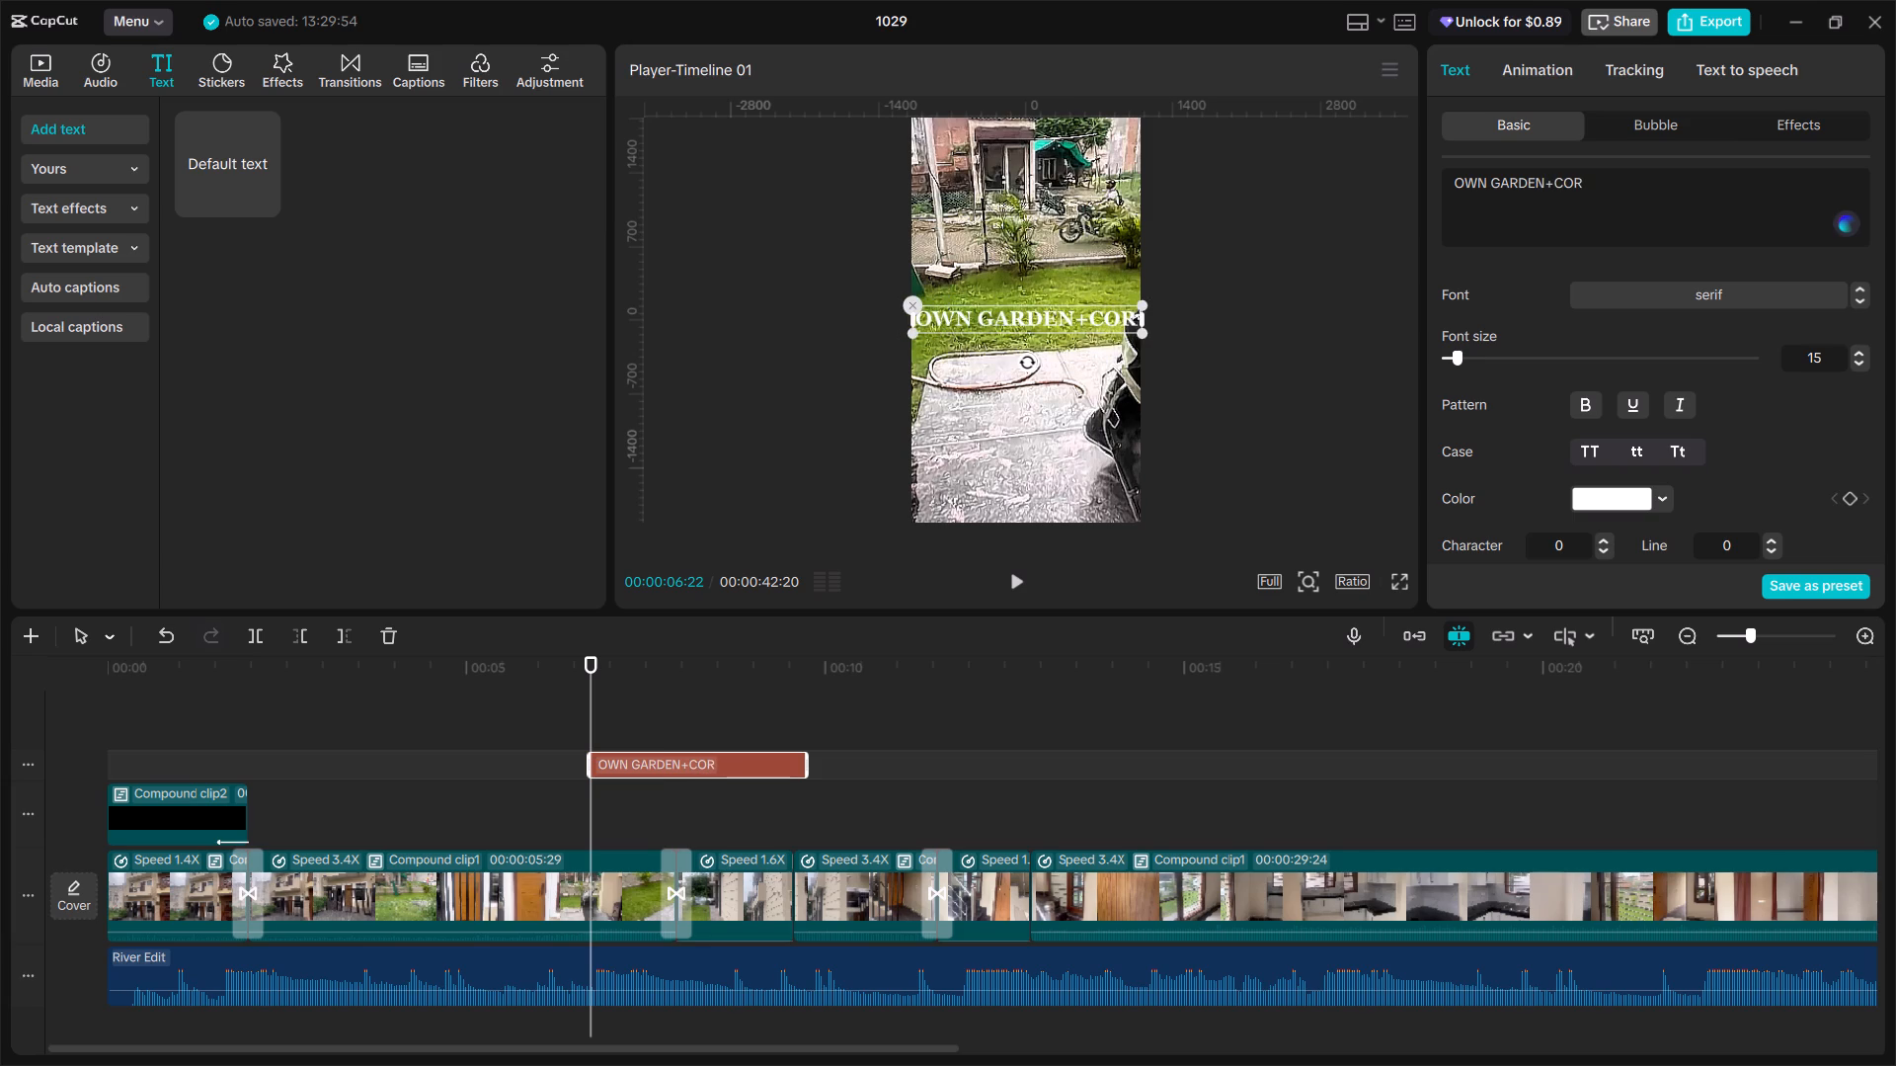
{"action": "type", "text": "NER HOUSE"}
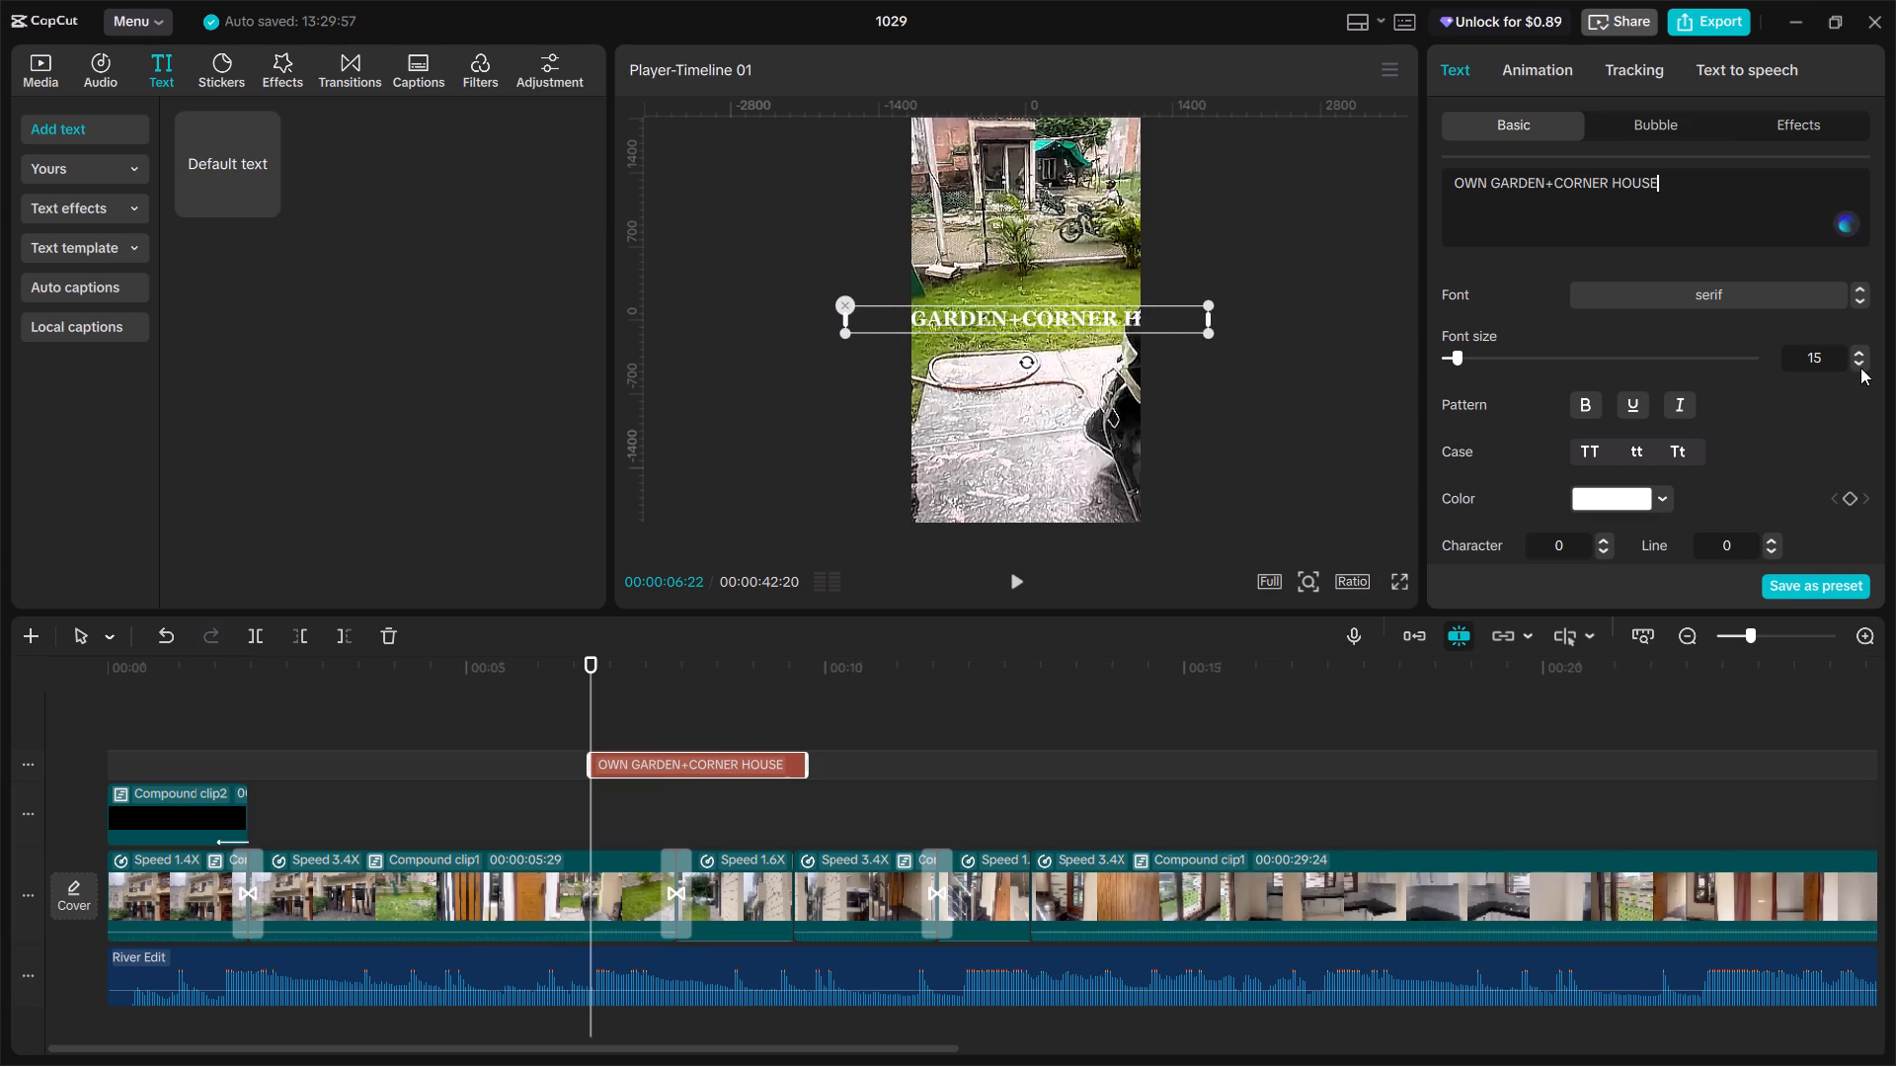
Reduce the garden label's font size to 9 and move the label up over the far edge of the garden.
{"action": "triple_click", "coordinate": [1861, 363]}
{"action": "double_click", "coordinate": [1860, 363]}
{"action": "left_click", "coordinate": [1860, 363]}
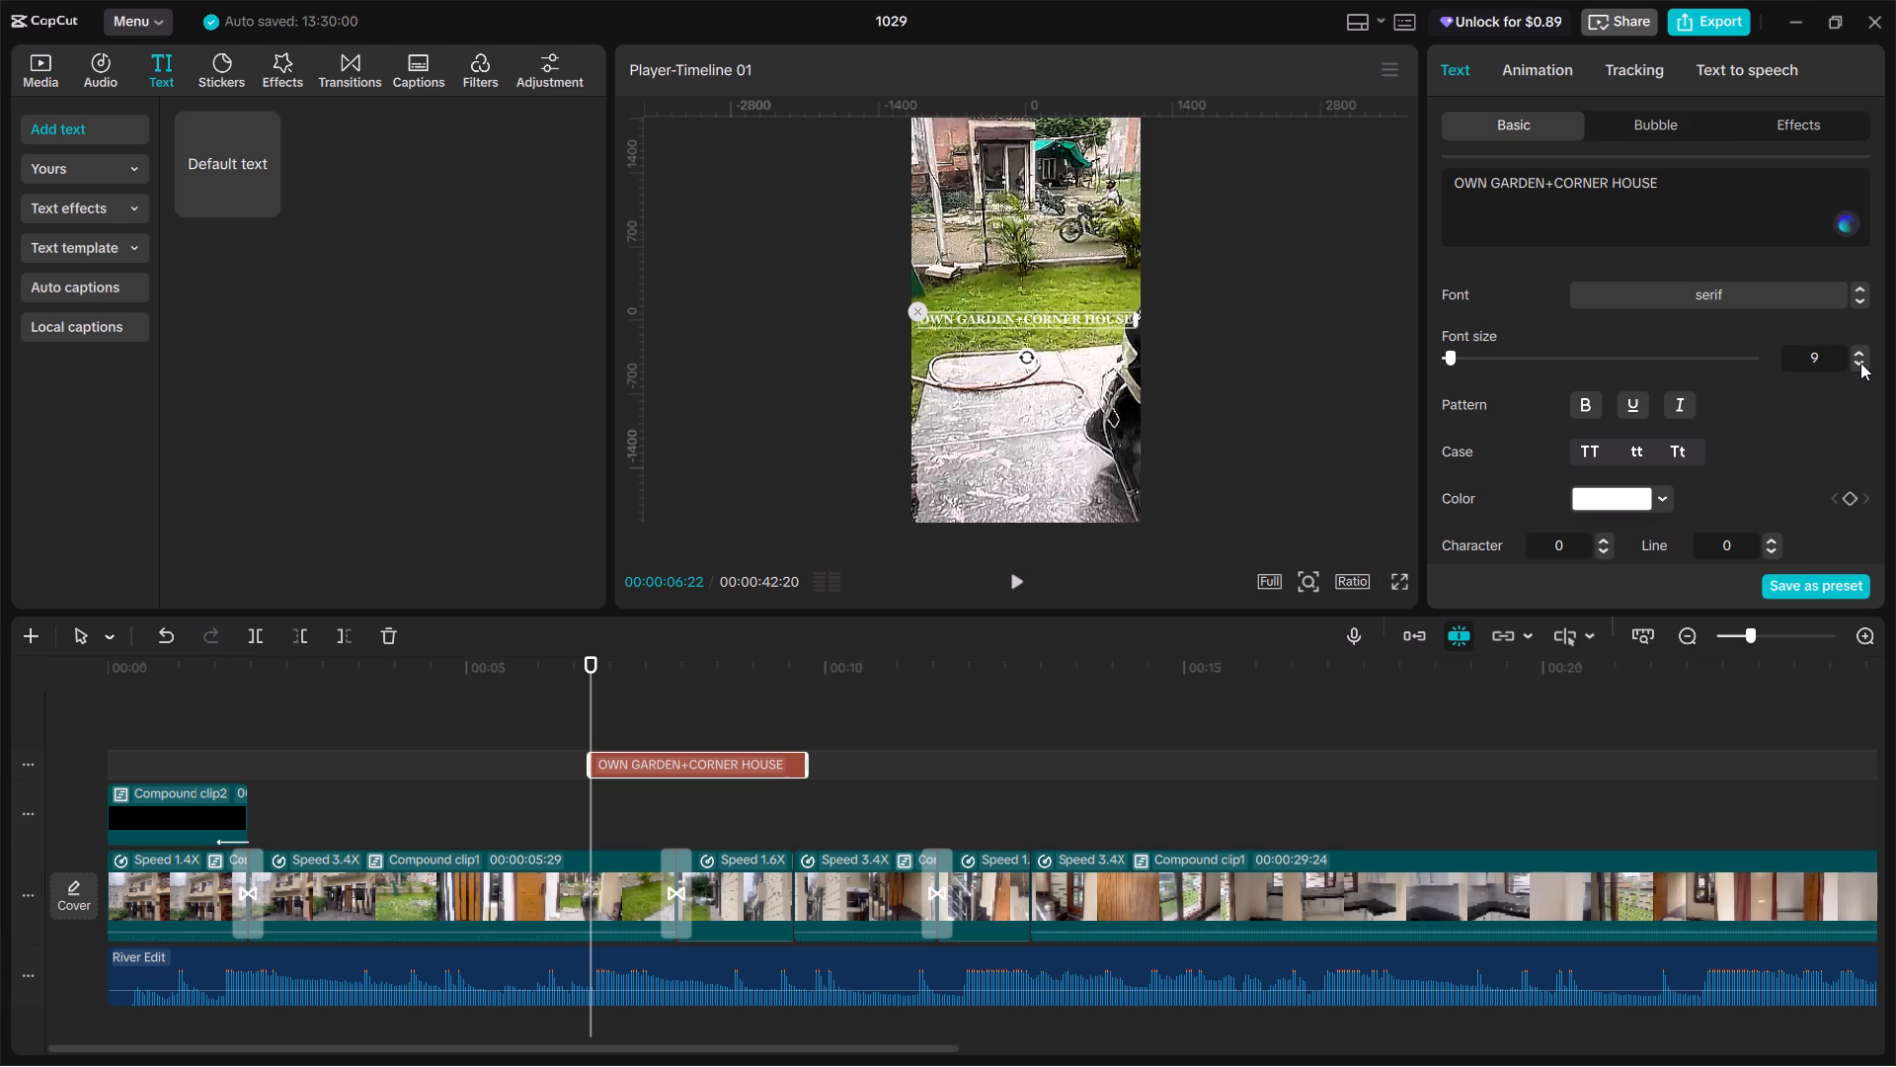
{"action": "left_click_drag", "start_coordinate": [1061, 319], "coordinate": [1069, 213]}
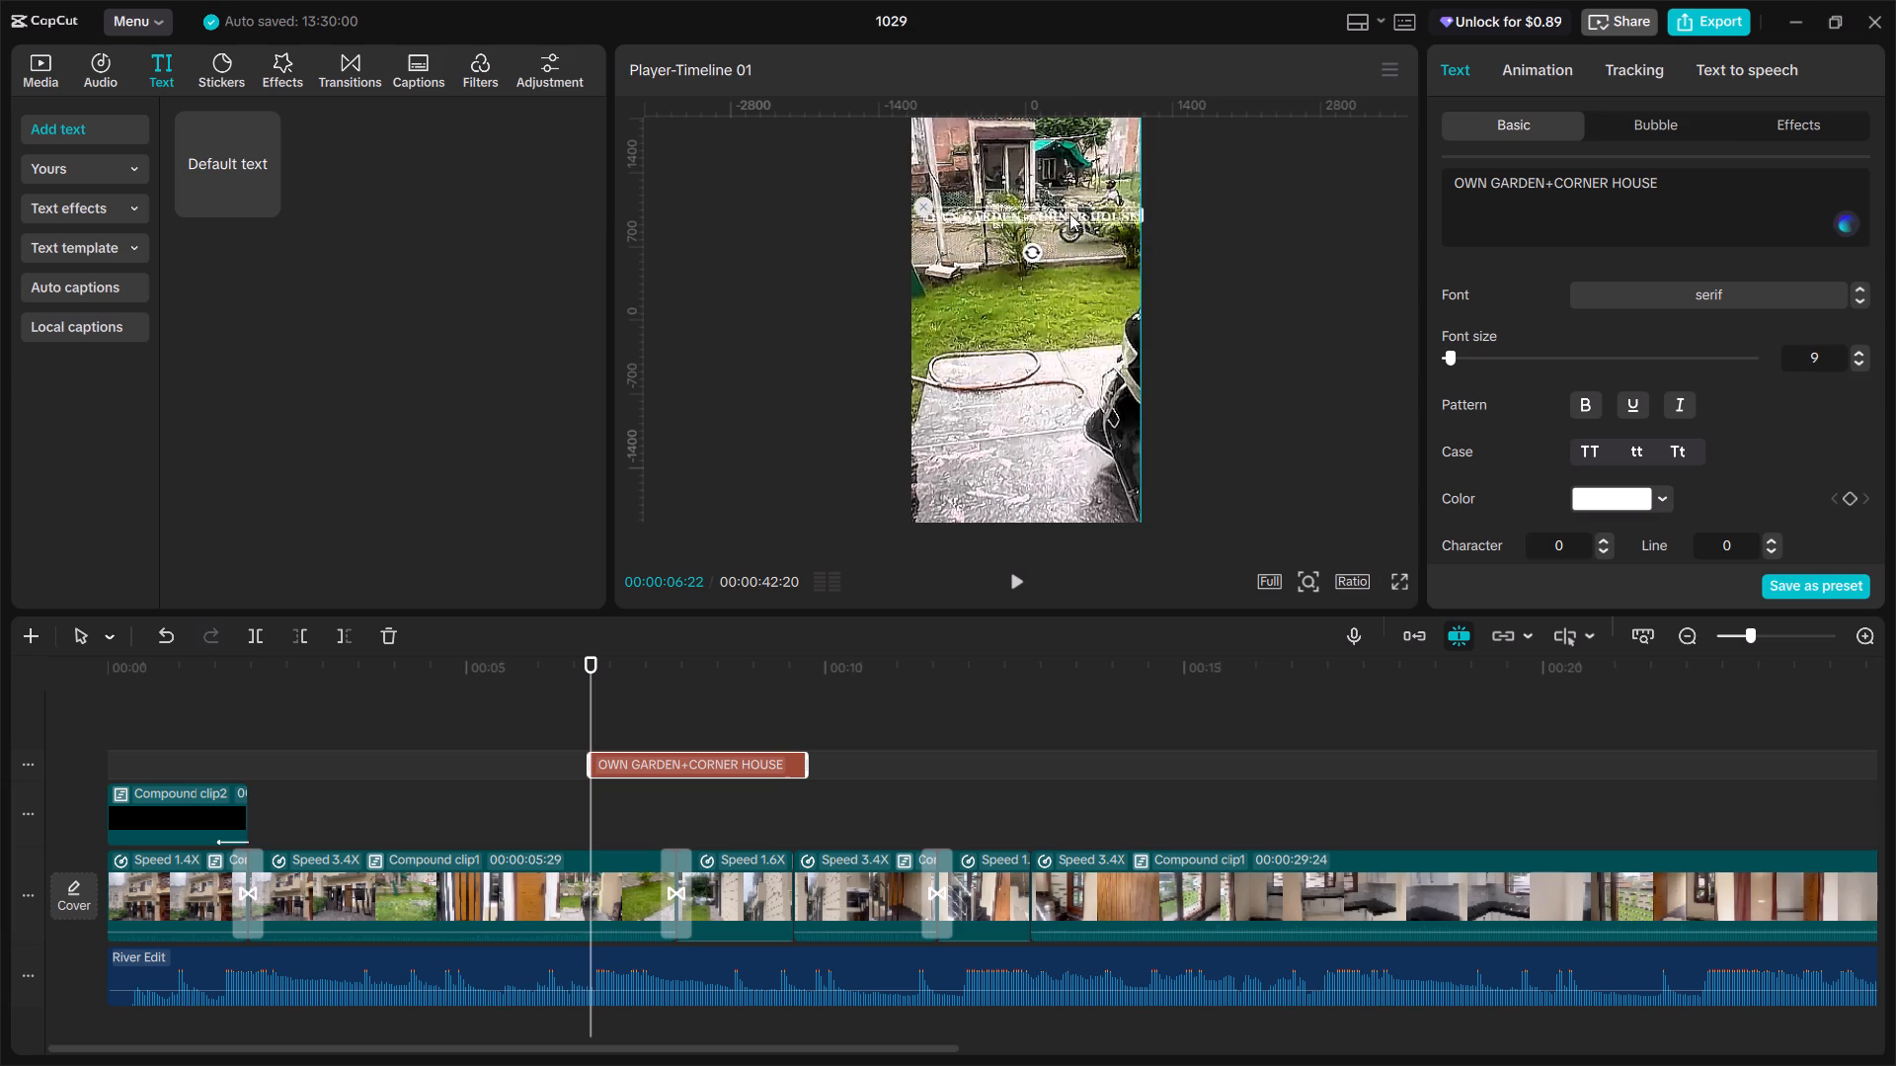
{"action": "left_click_drag", "start_coordinate": [1069, 213], "coordinate": [1063, 194]}
Apply the preset style with black text on a white background to the garden label.
{"action": "scroll", "coordinate": [1677, 503], "scroll_direction": "down", "scroll_amount": 3}
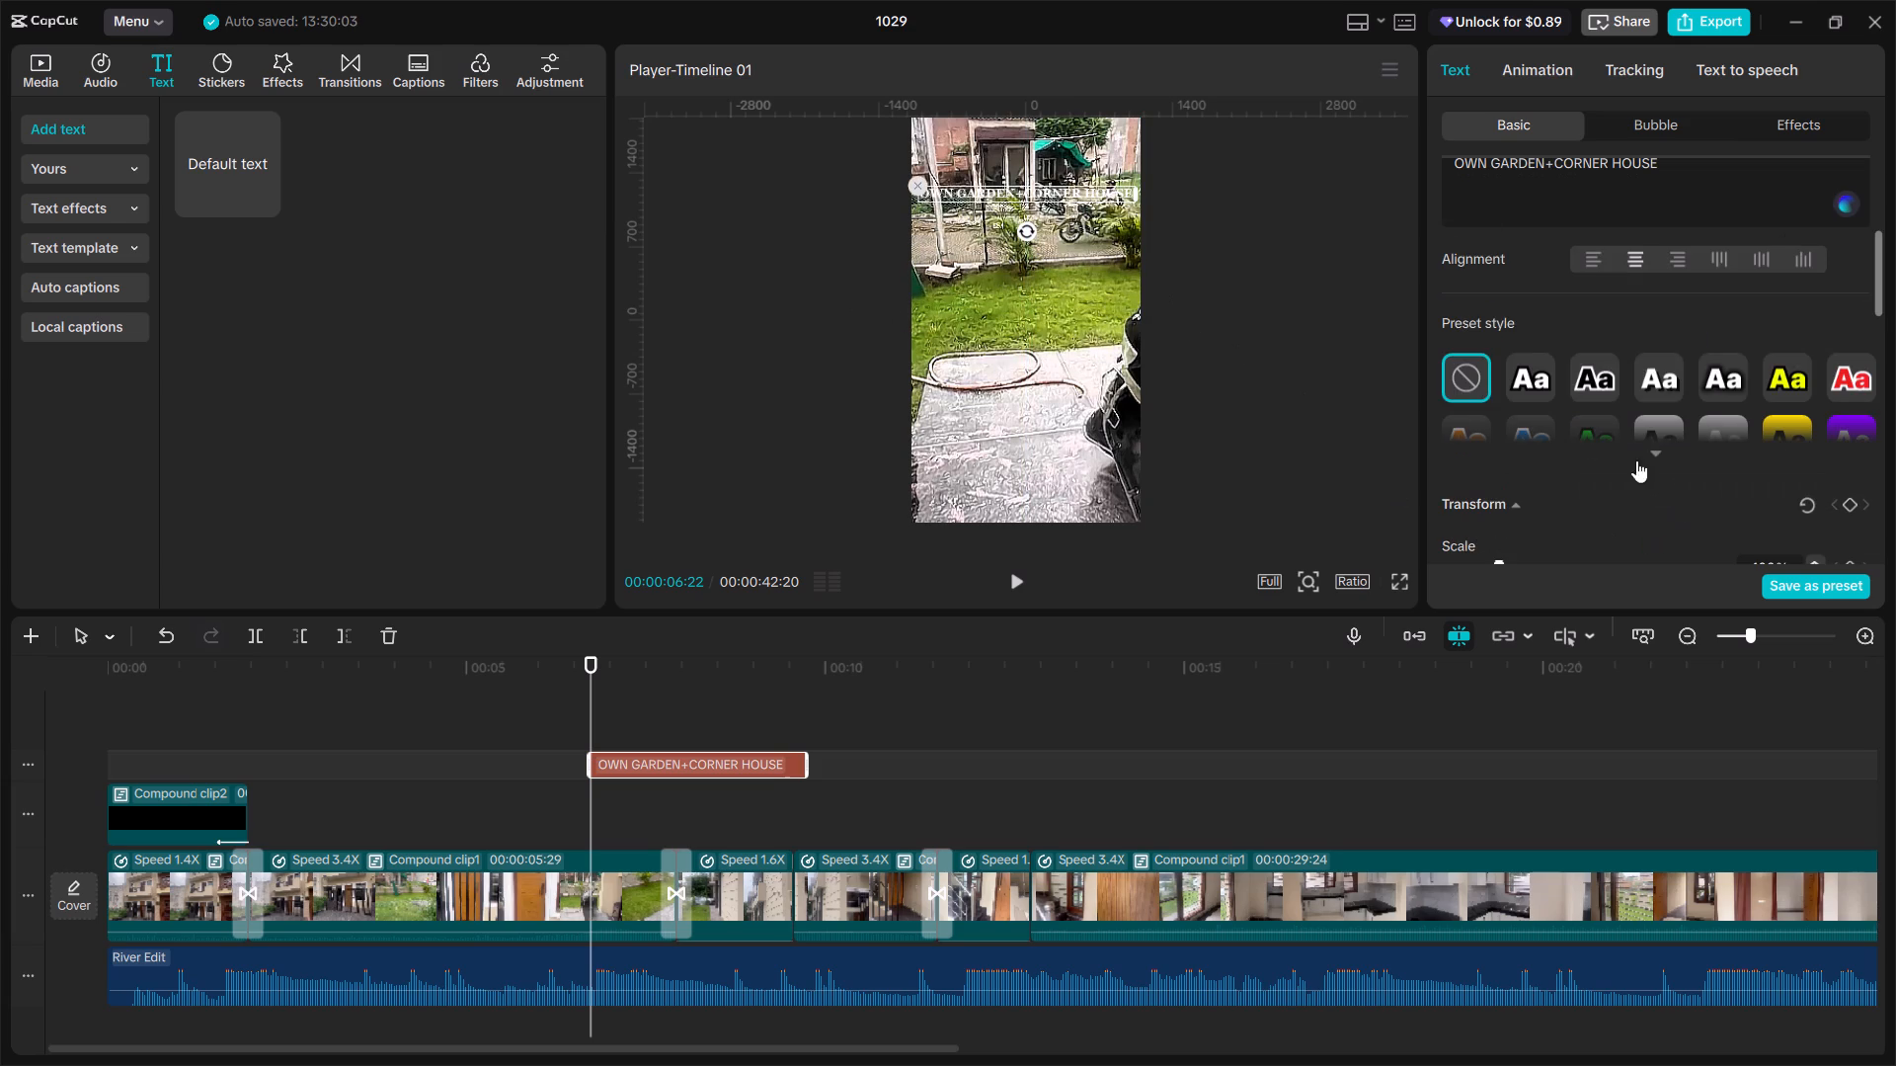
{"action": "left_click", "coordinate": [1656, 451]}
{"action": "left_click", "coordinate": [1521, 508]}
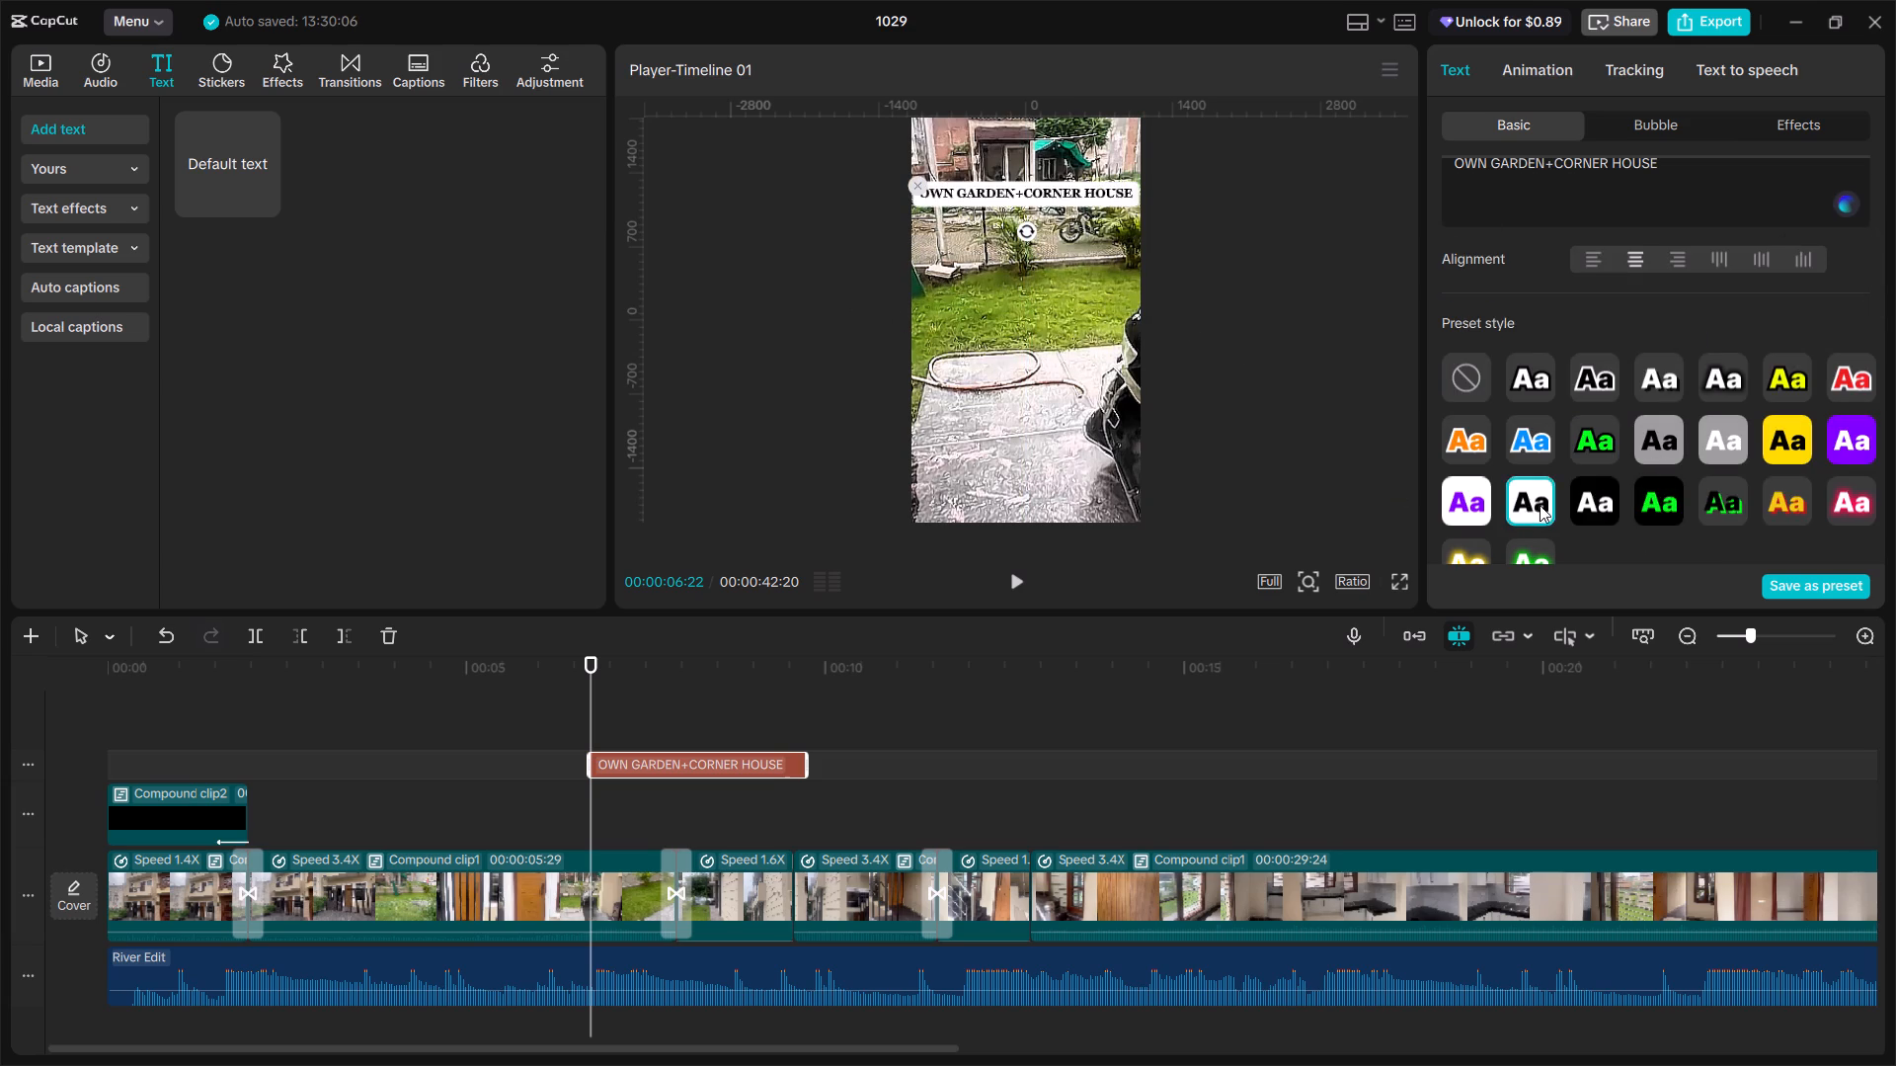
{"action": "scroll", "coordinate": [1546, 501], "scroll_direction": "up", "scroll_amount": 4}
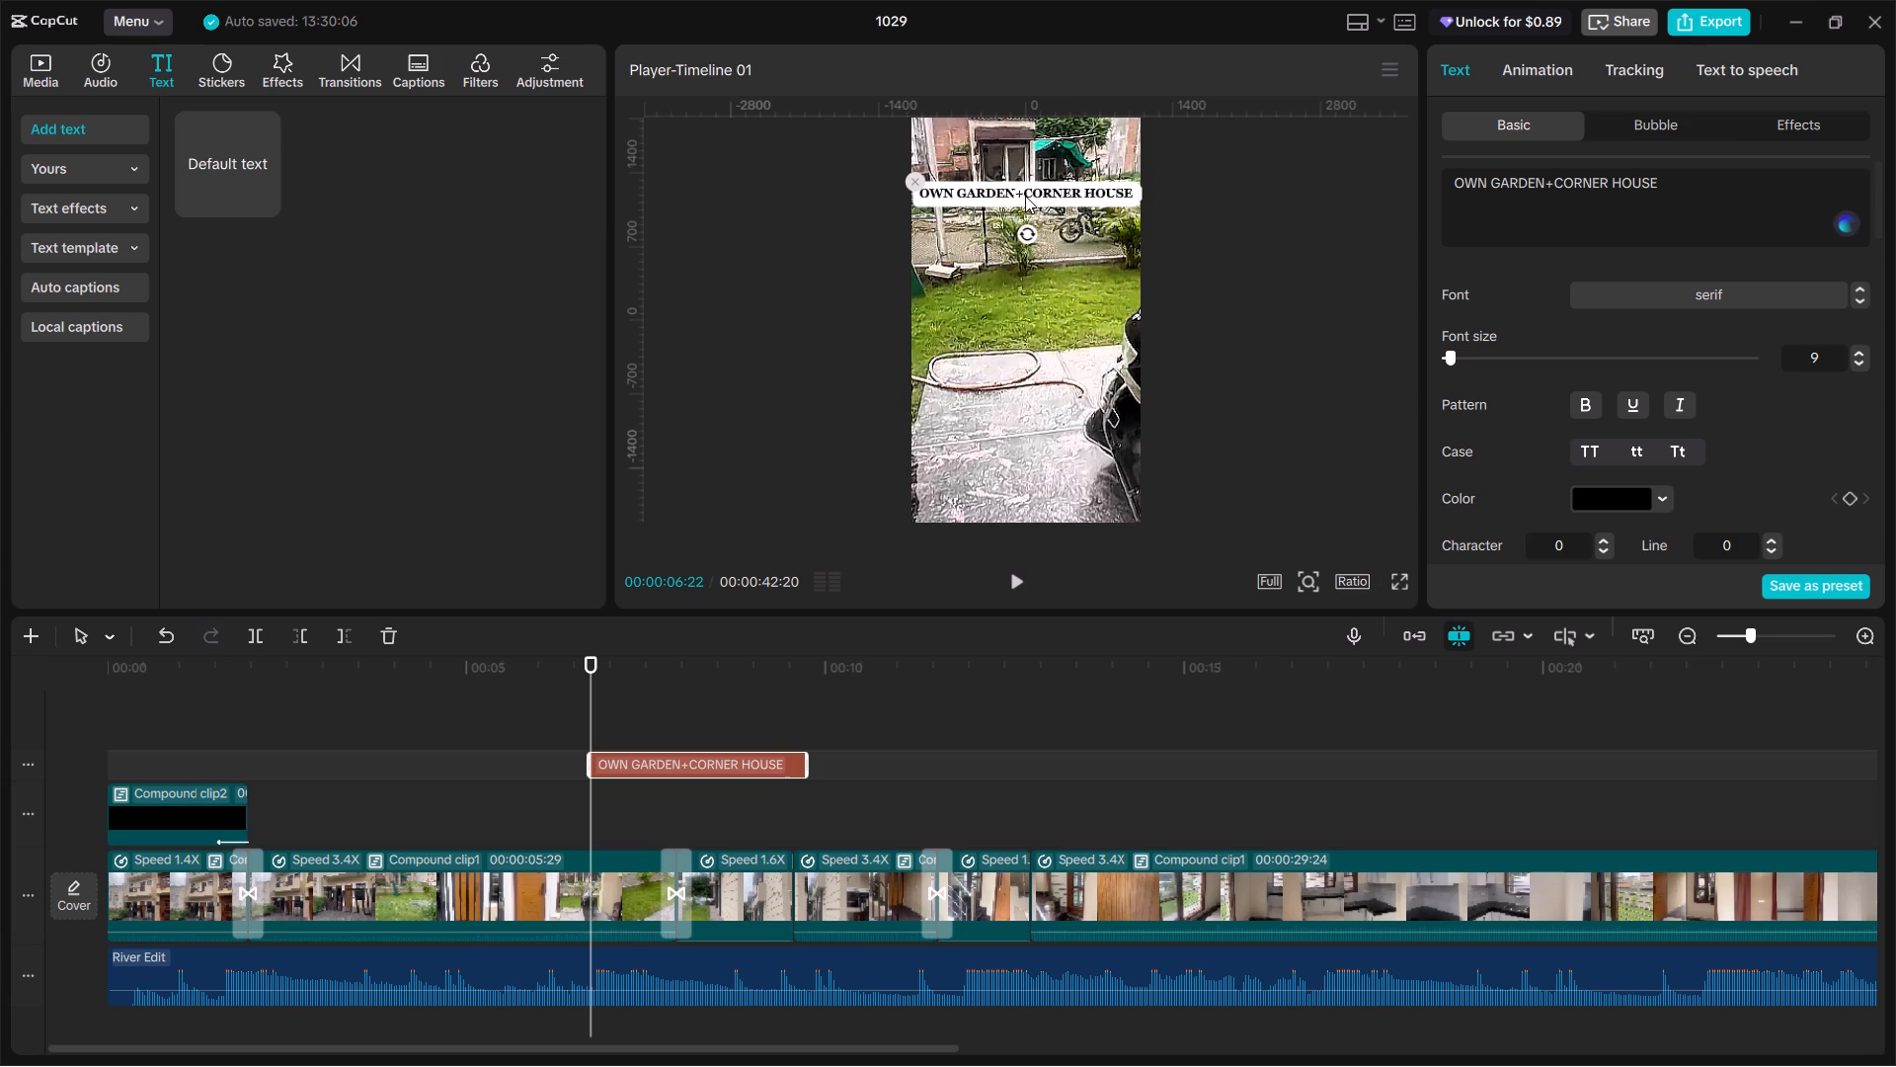
Nudge the garden label slightly higher in the frame, keeping it horizontally centred.
{"action": "left_click_drag", "start_coordinate": [1026, 194], "coordinate": [1026, 165]}
{"action": "left_click_drag", "start_coordinate": [1025, 192], "coordinate": [1026, 176]}
{"action": "left_click", "coordinate": [1715, 204]}
{"action": "left_click_drag", "start_coordinate": [1066, 190], "coordinate": [1064, 177]}
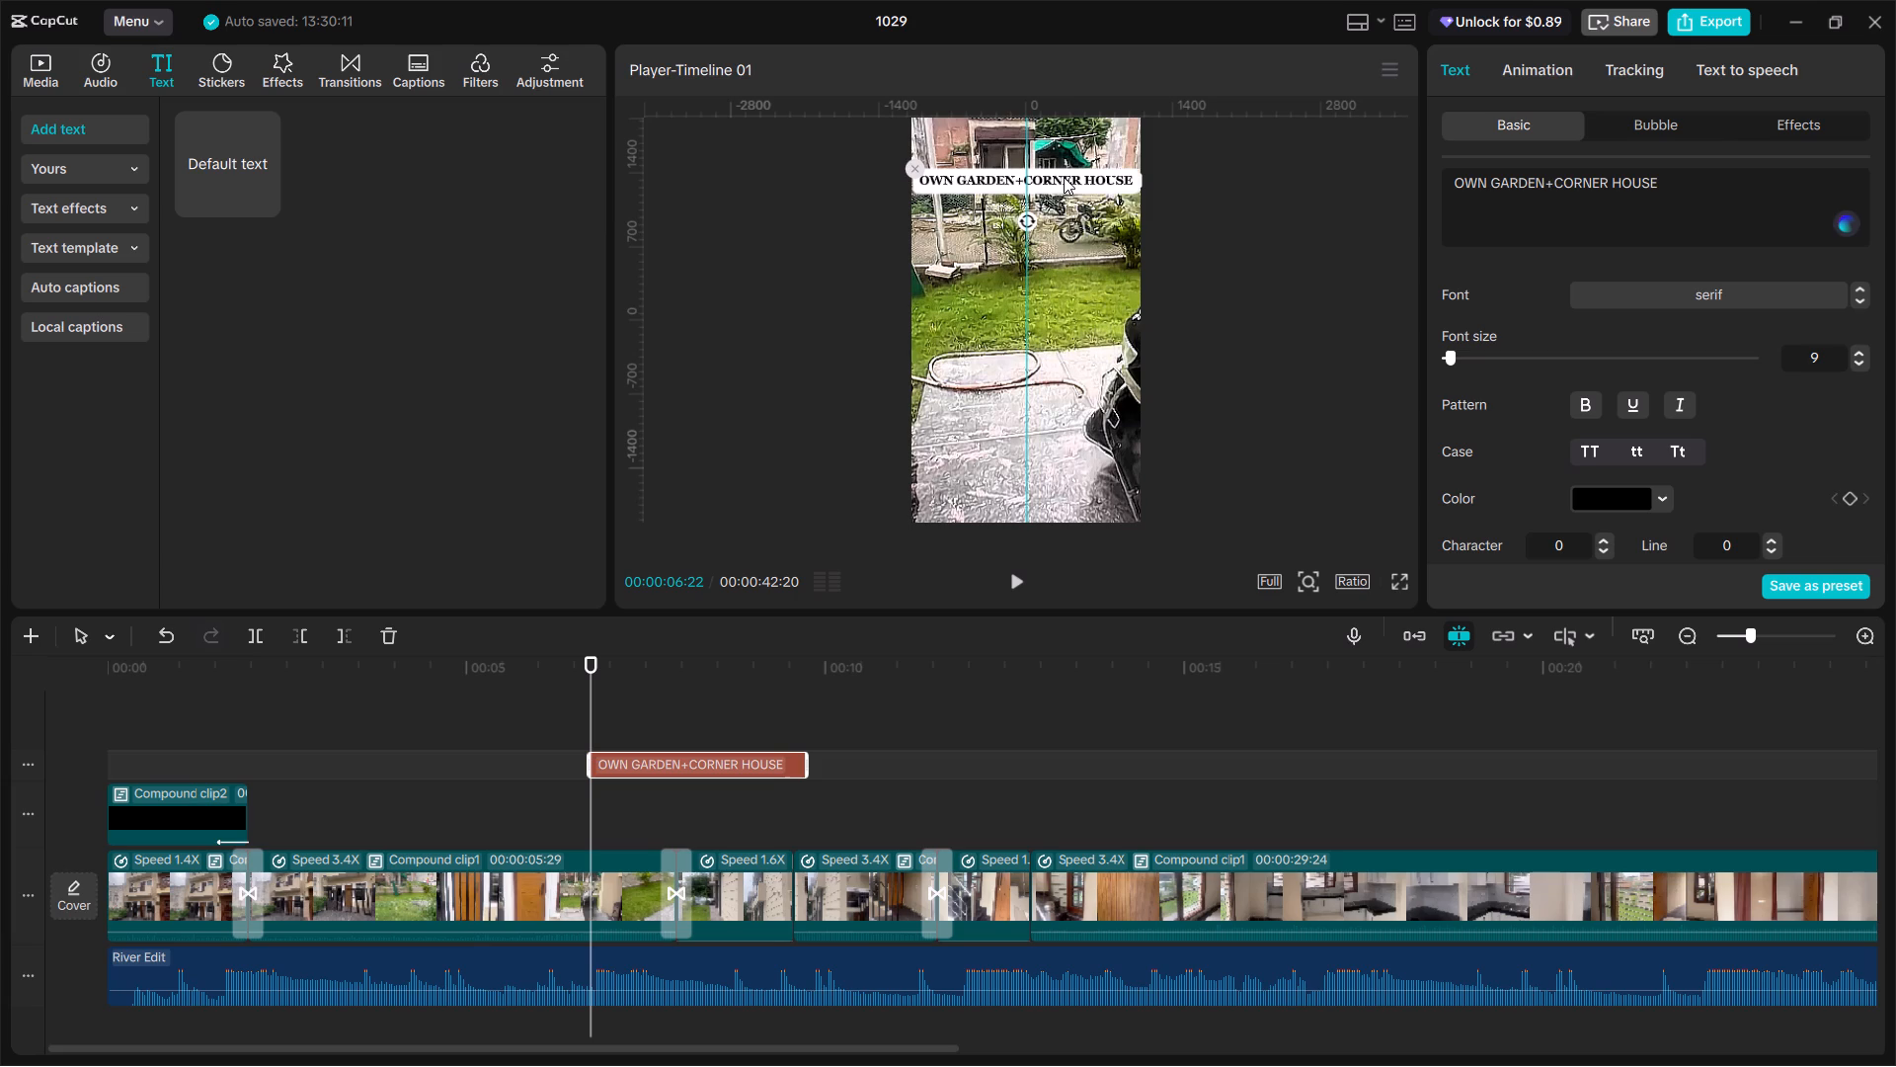
{"action": "left_click_drag", "start_coordinate": [1064, 177], "coordinate": [1062, 176]}
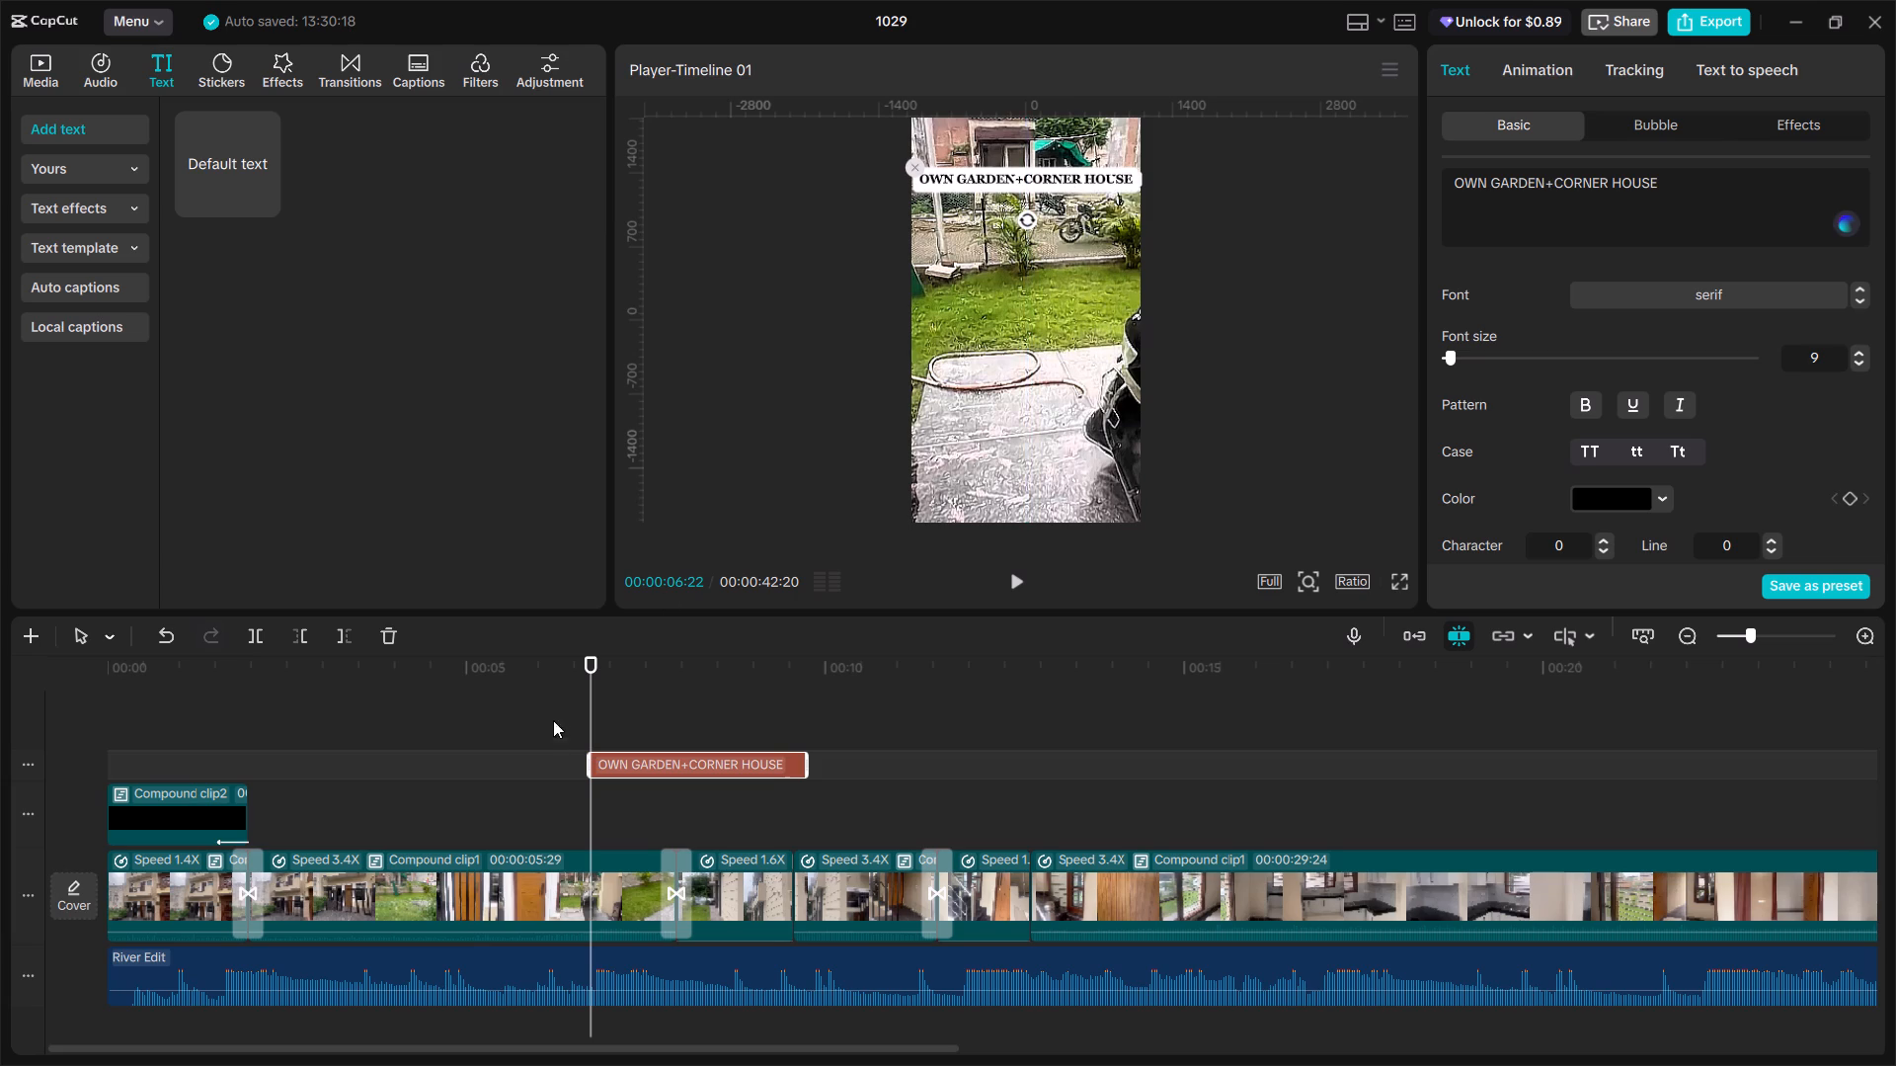
Split the garden label at 00:00:07:28, on the transition between the garden and side-wall shots.
{"action": "left_click", "coordinate": [553, 720]}
{"action": "key", "text": "space"}
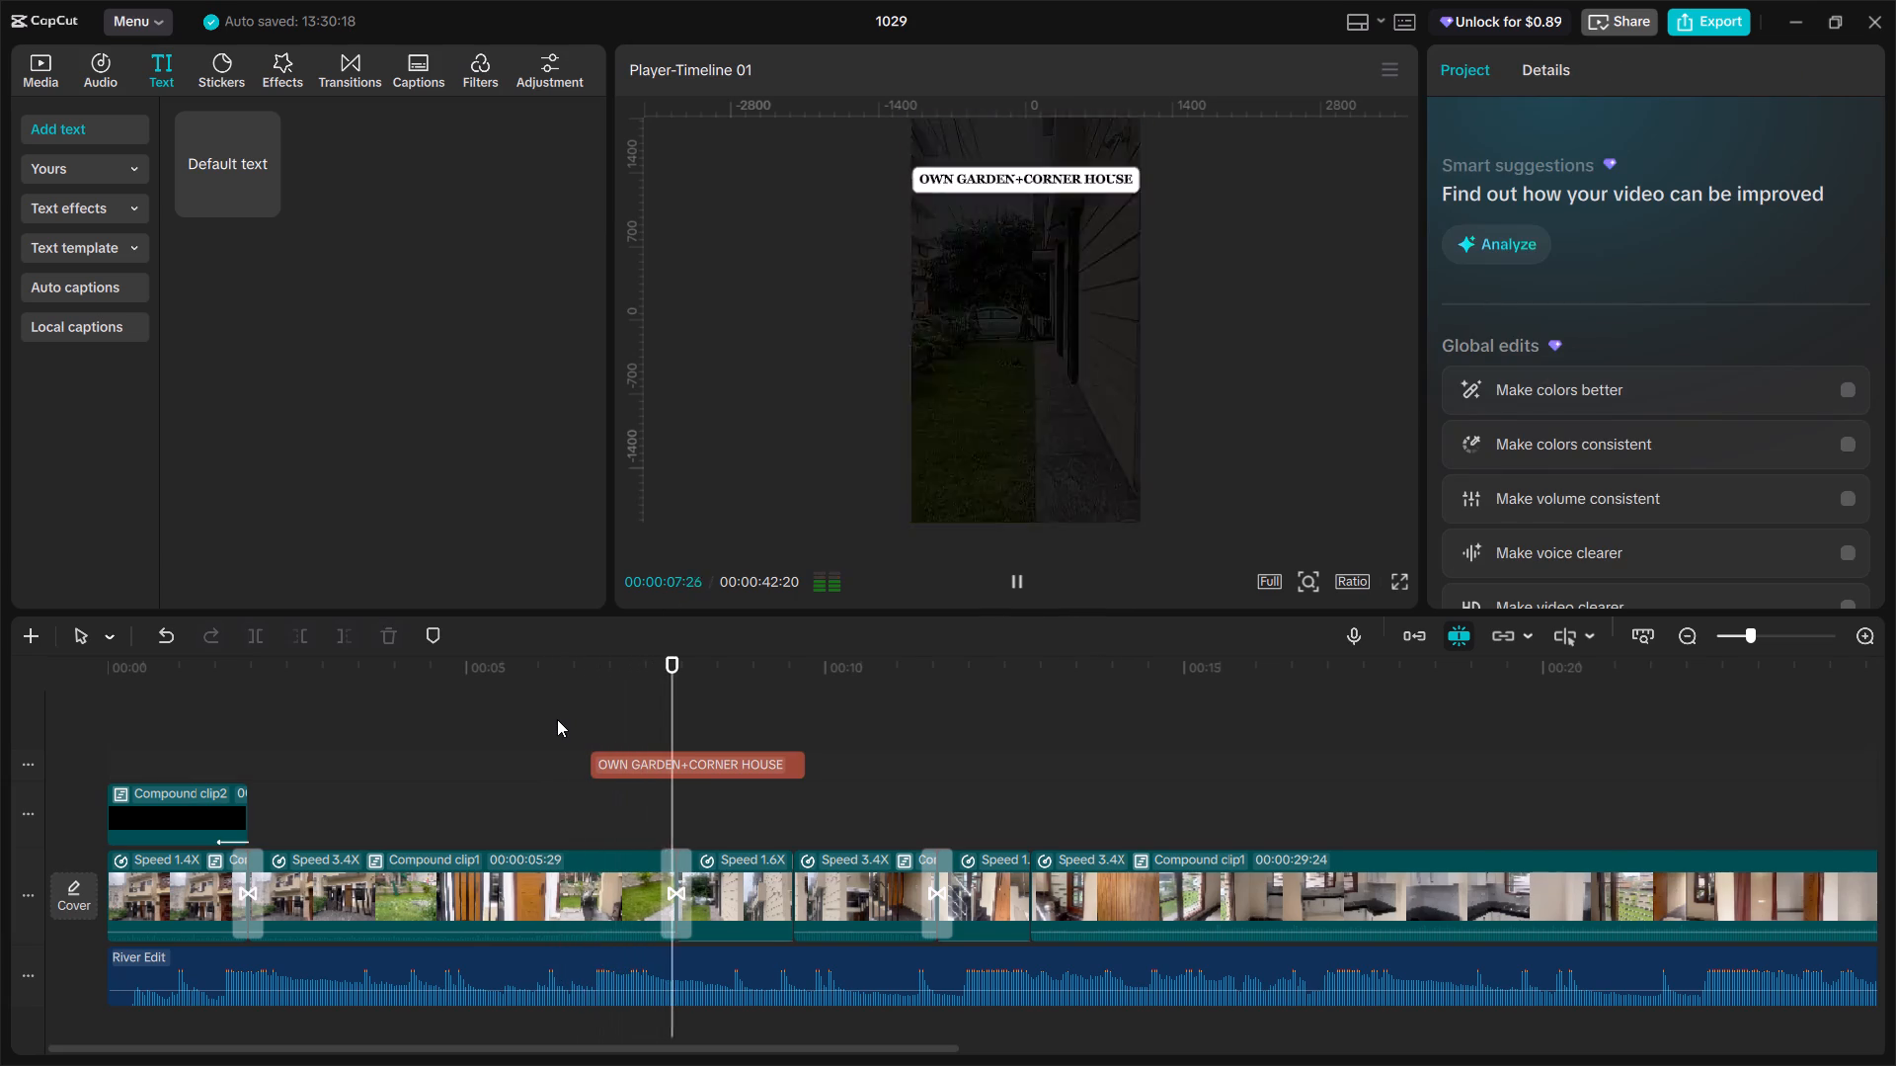
{"action": "left_click", "coordinate": [566, 723]}
{"action": "left_click_drag", "start_coordinate": [566, 723], "coordinate": [592, 740]}
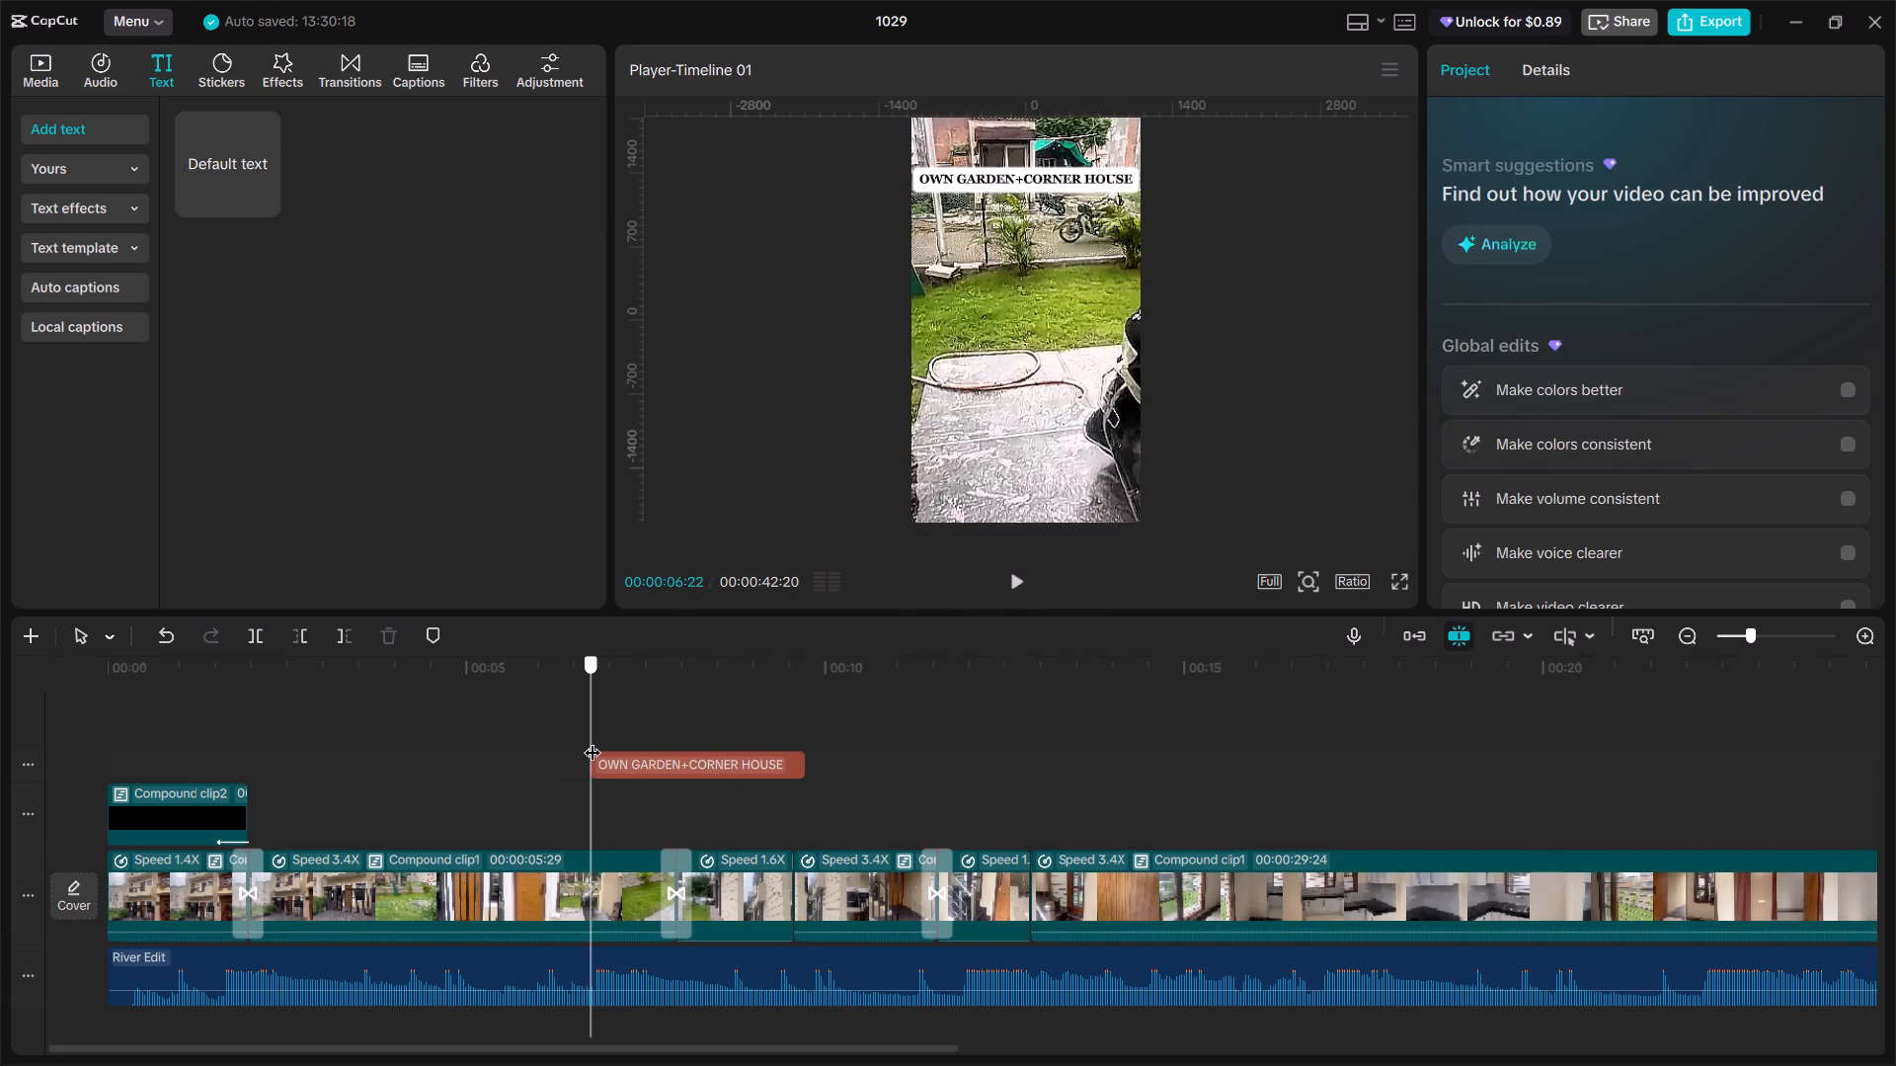
{"action": "left_click_drag", "start_coordinate": [592, 740], "coordinate": [696, 754]}
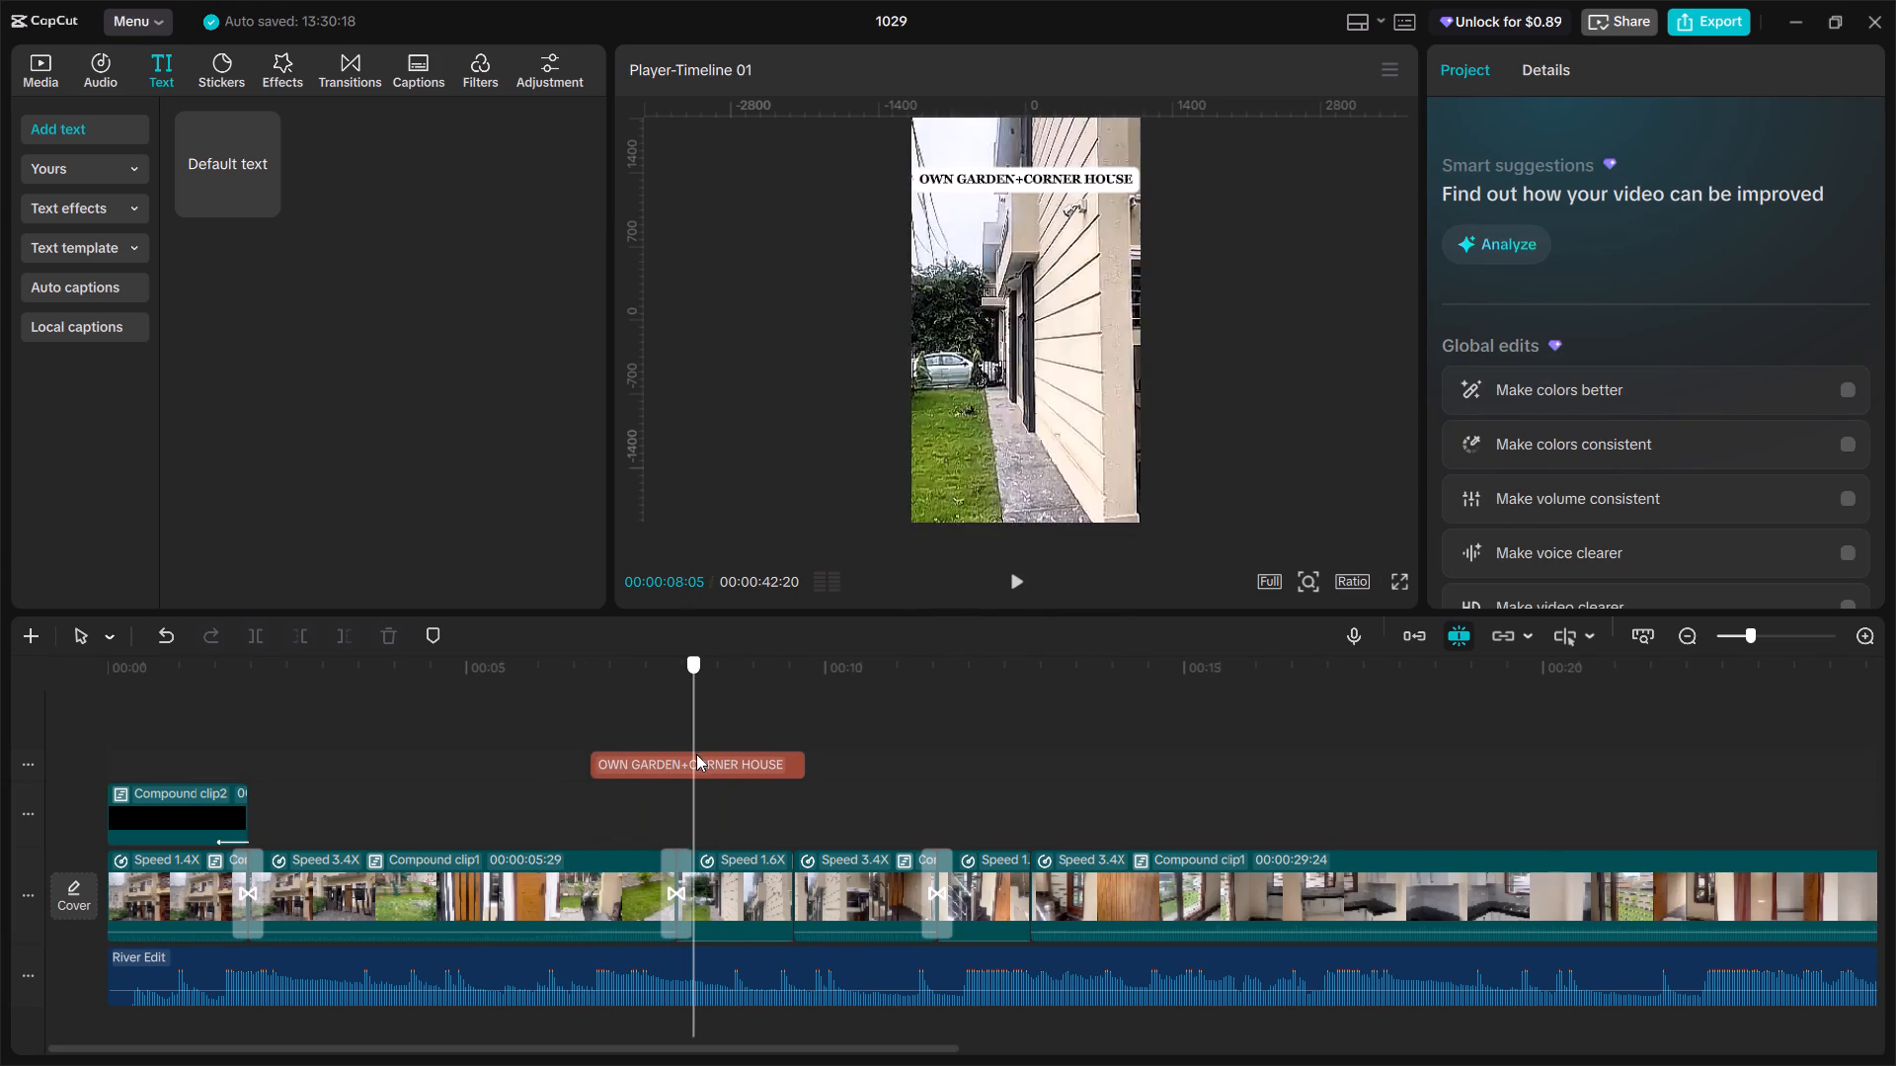
{"action": "left_click_drag", "start_coordinate": [696, 754], "coordinate": [675, 718]}
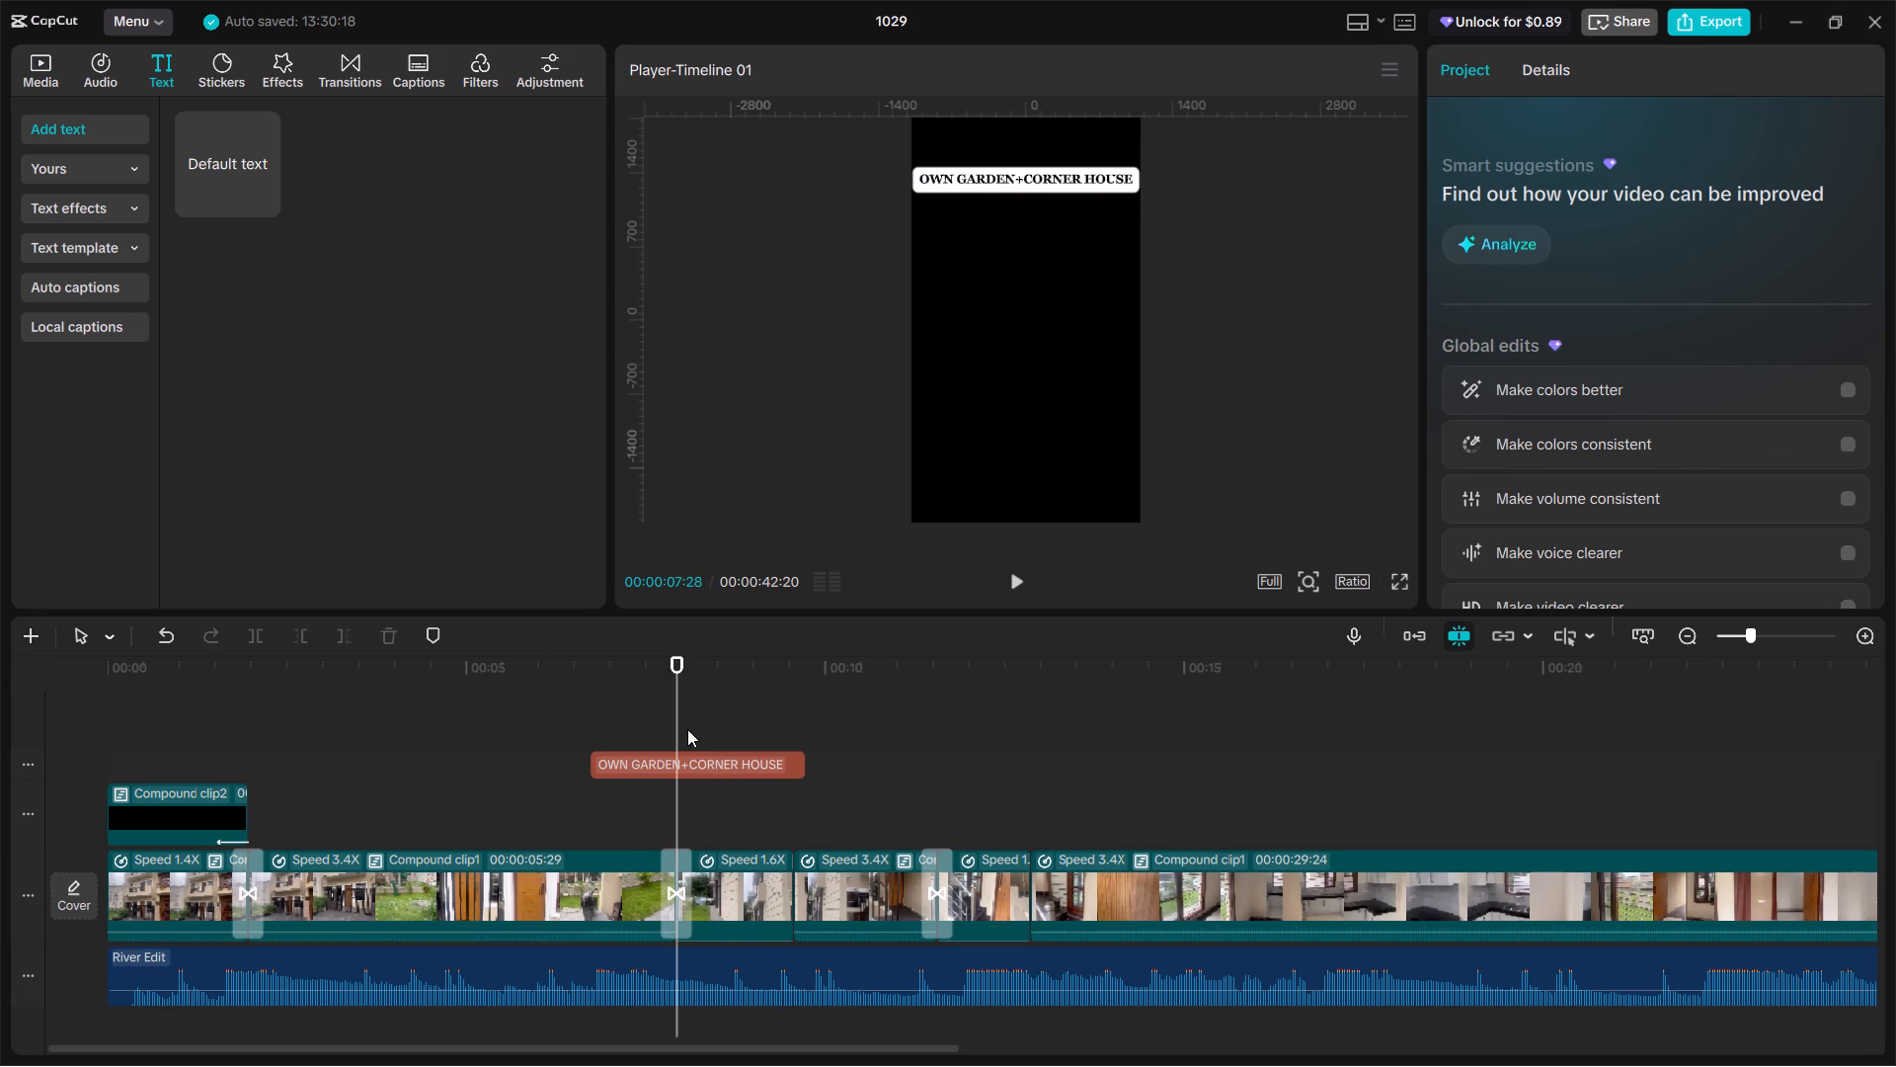
{"action": "left_click", "coordinate": [702, 760]}
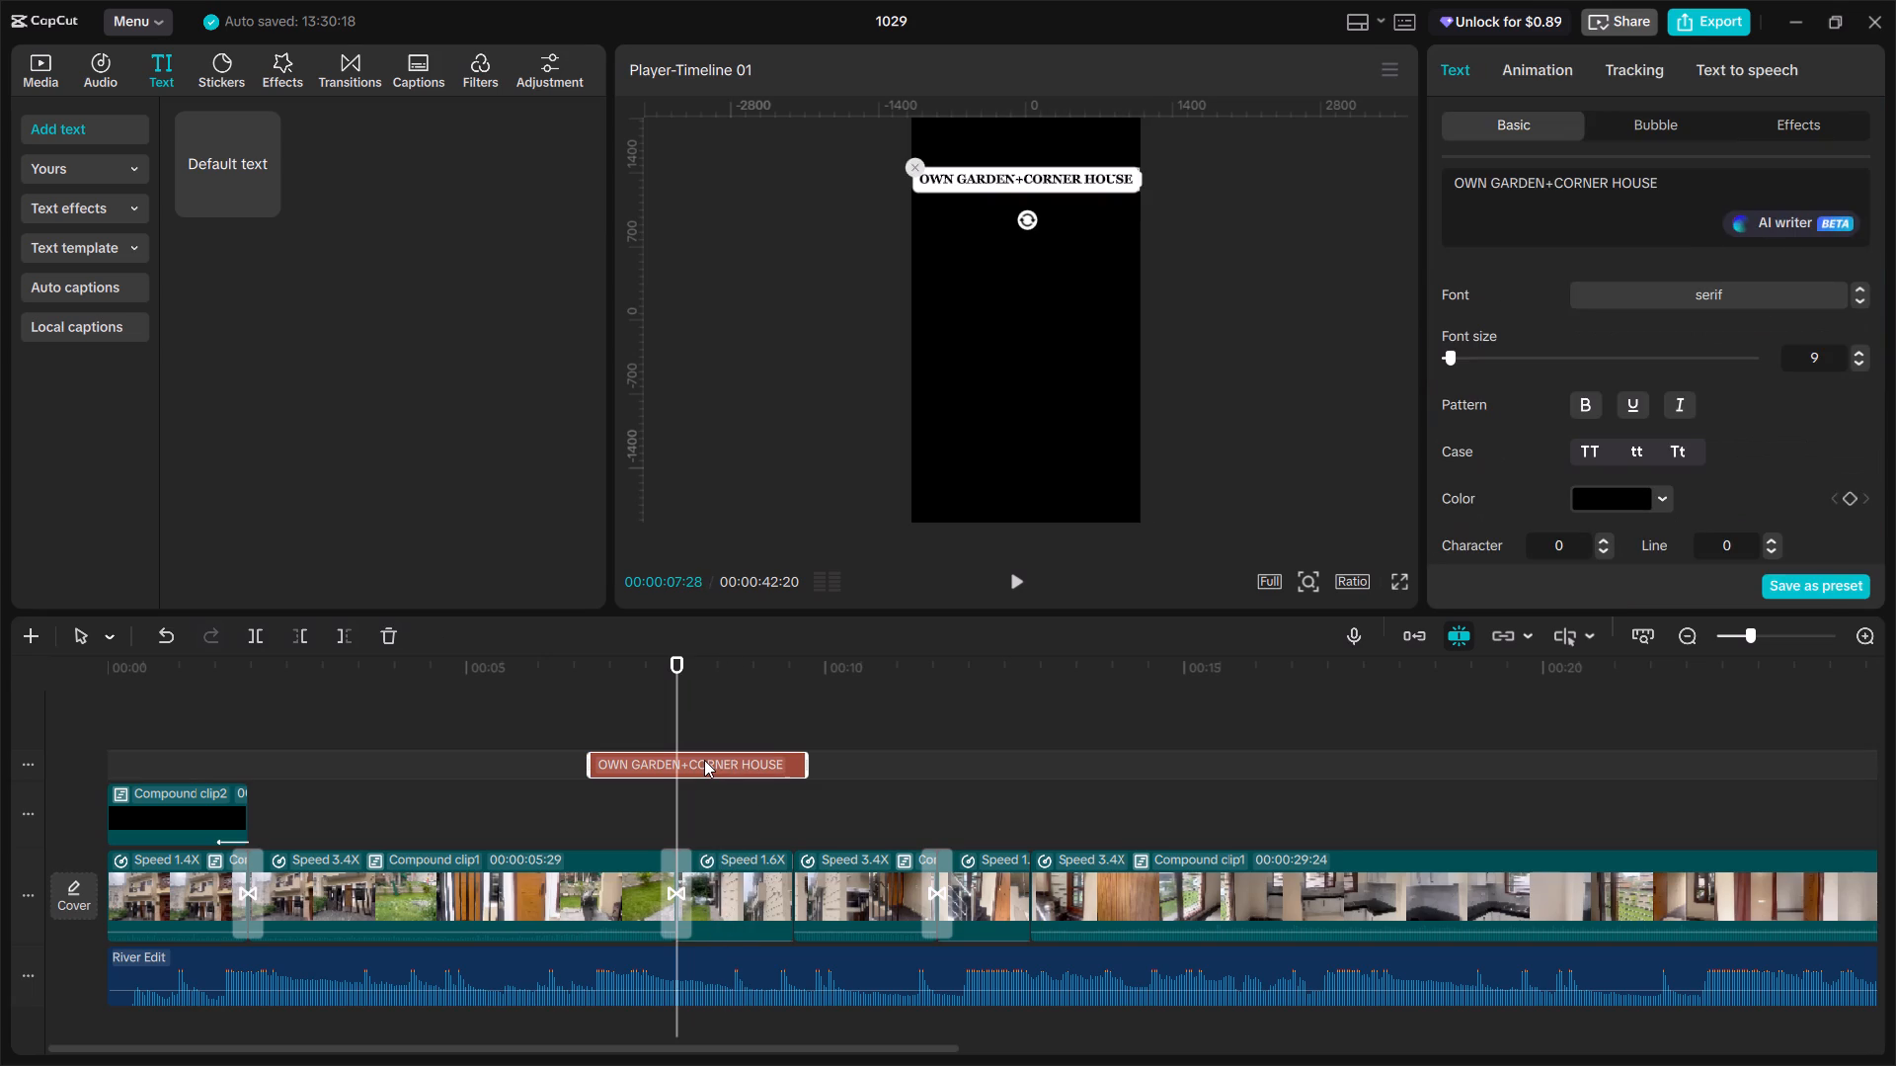
{"action": "key", "text": "ctrl+b"}
Replace the text of the label's second half with "CCTV CAMERAS FOR SECURITY".
{"action": "left_click", "coordinate": [1671, 193]}
{"action": "key", "text": "ctrl+a"}
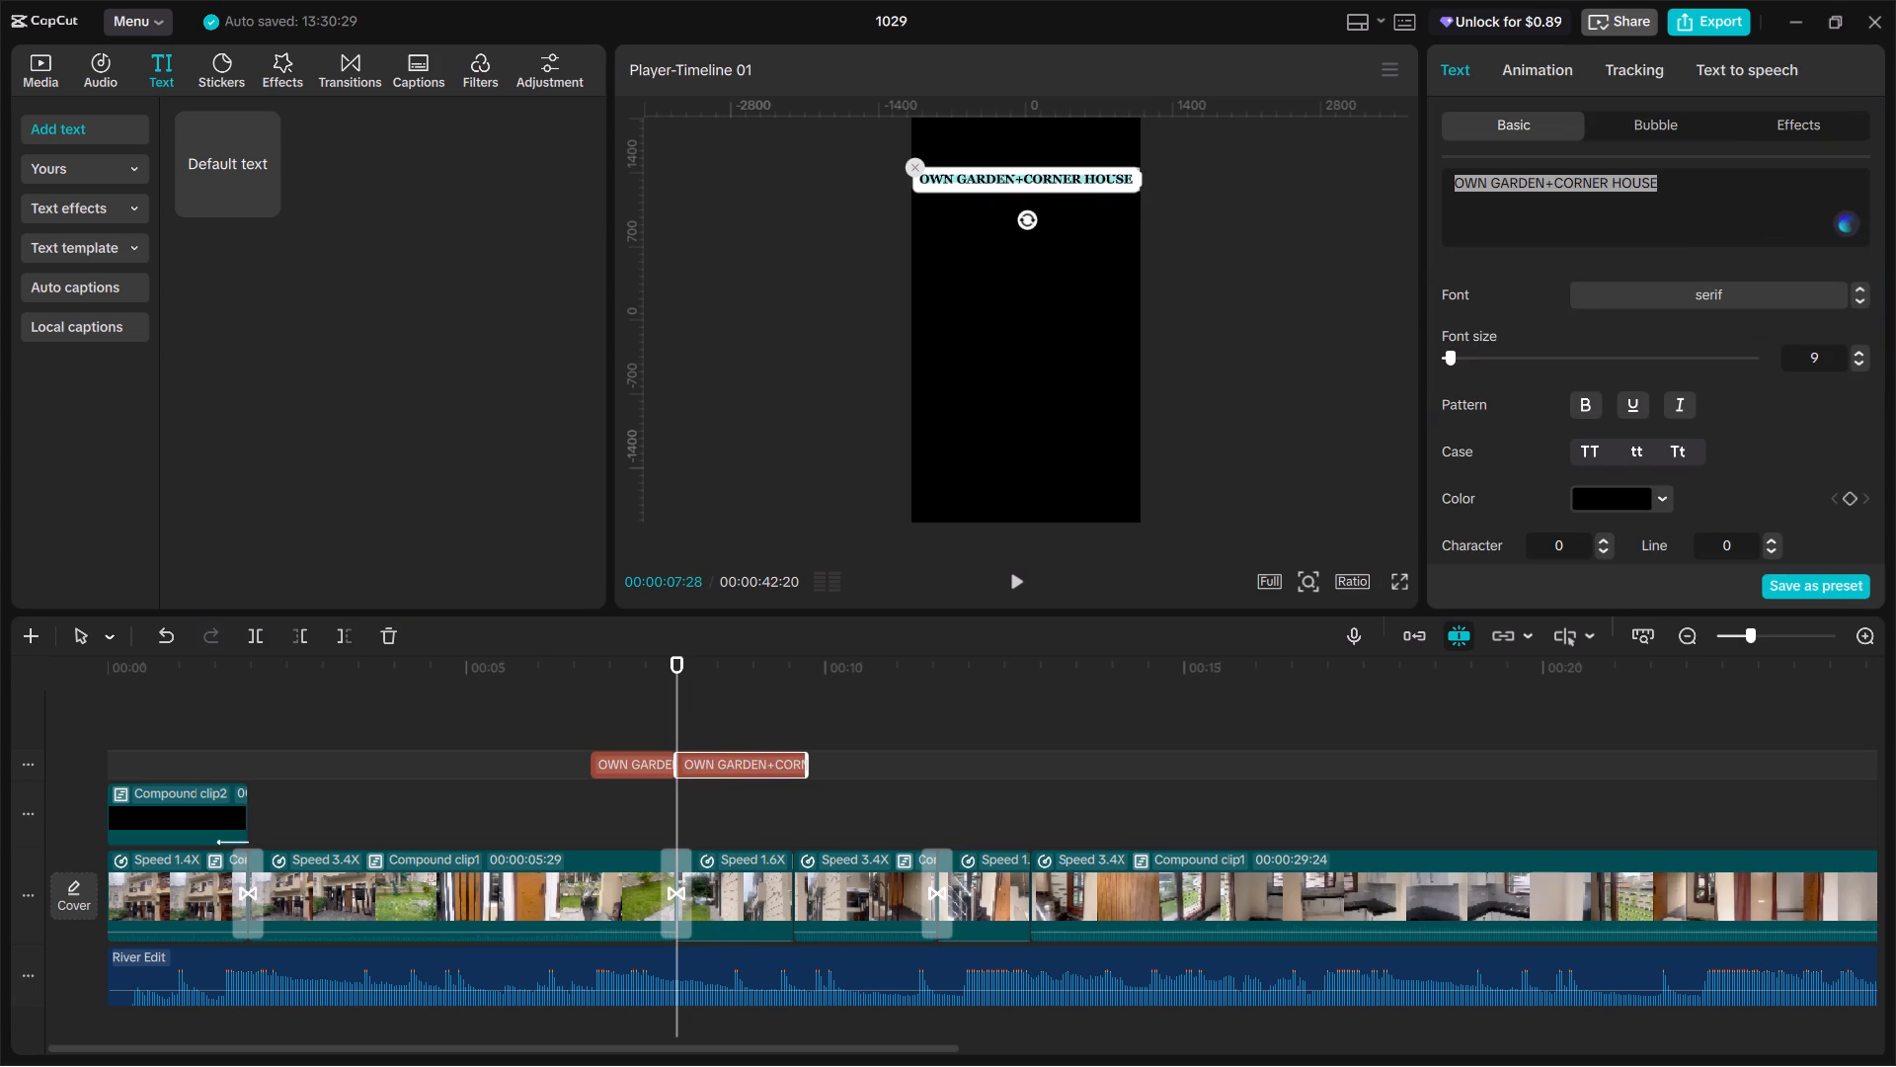
{"action": "type", "text": "CC"}
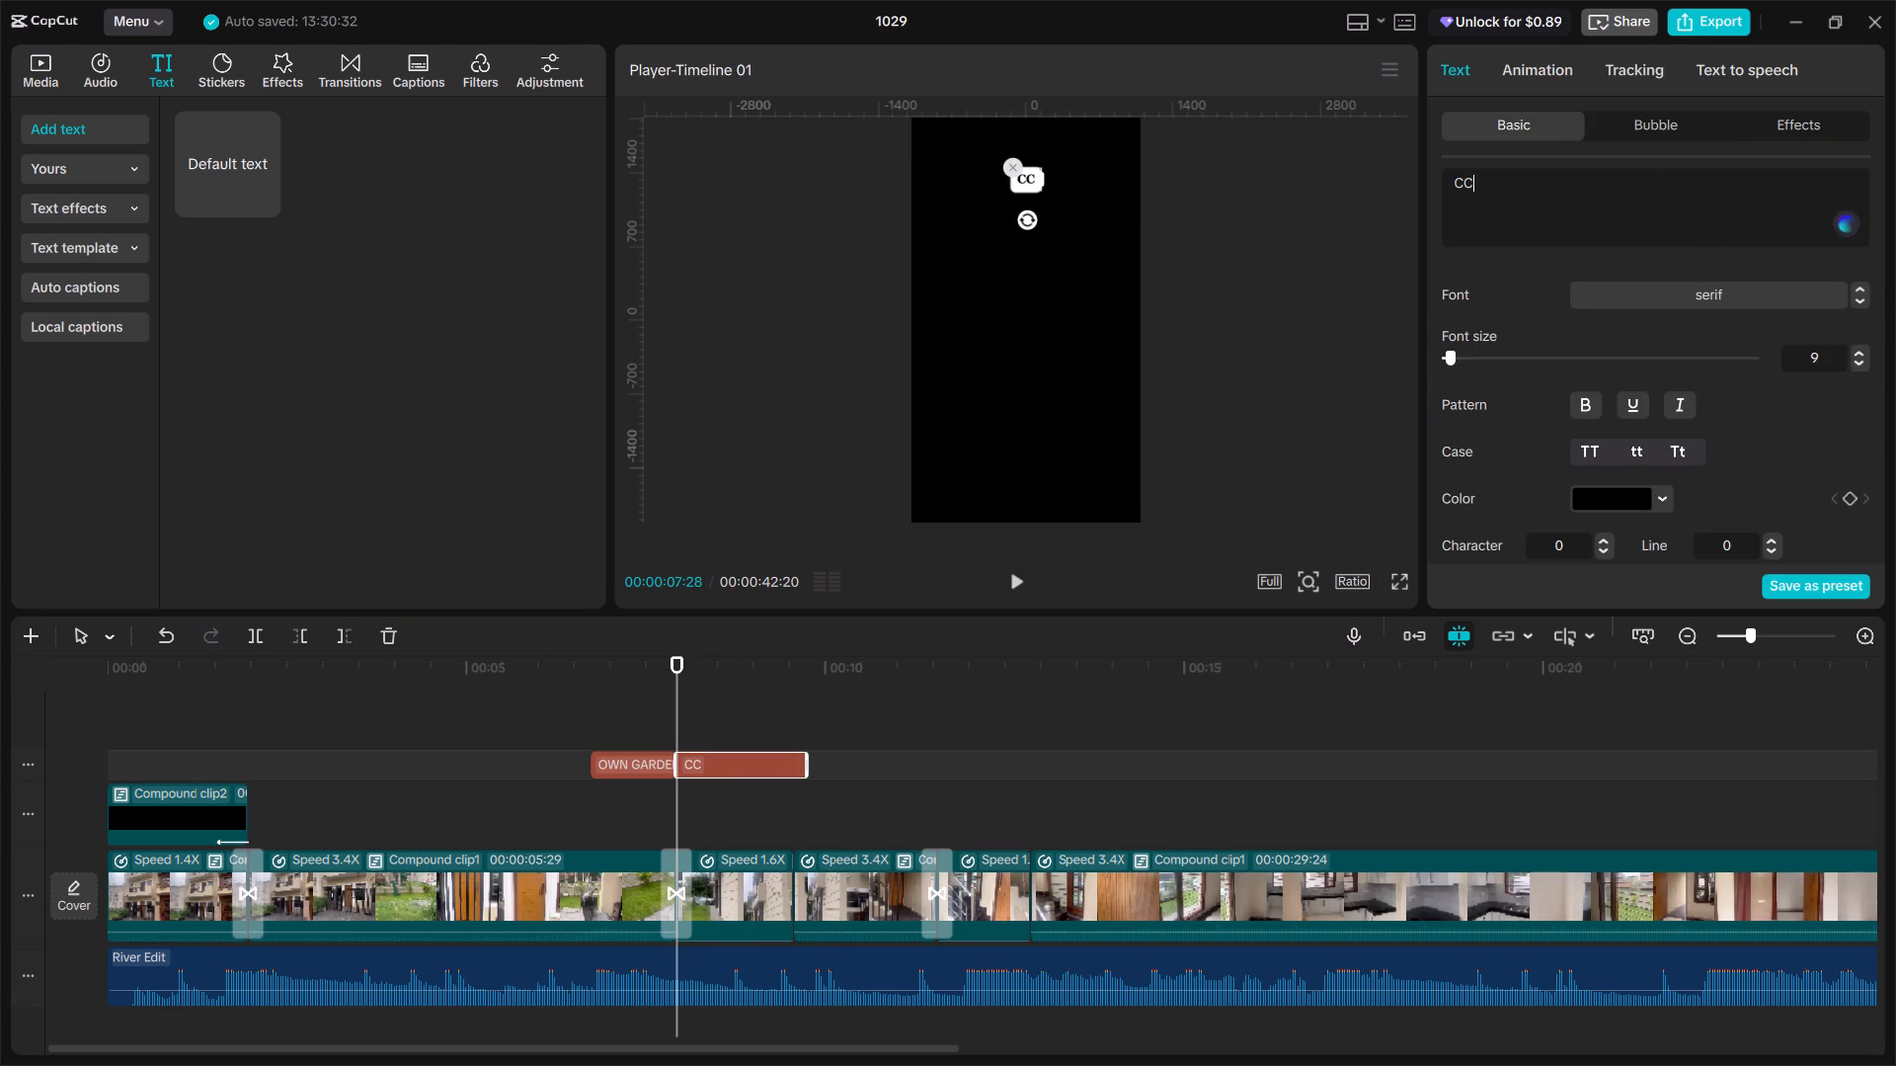
{"action": "type", "text": "TV"}
{"action": "key", "text": "space"}
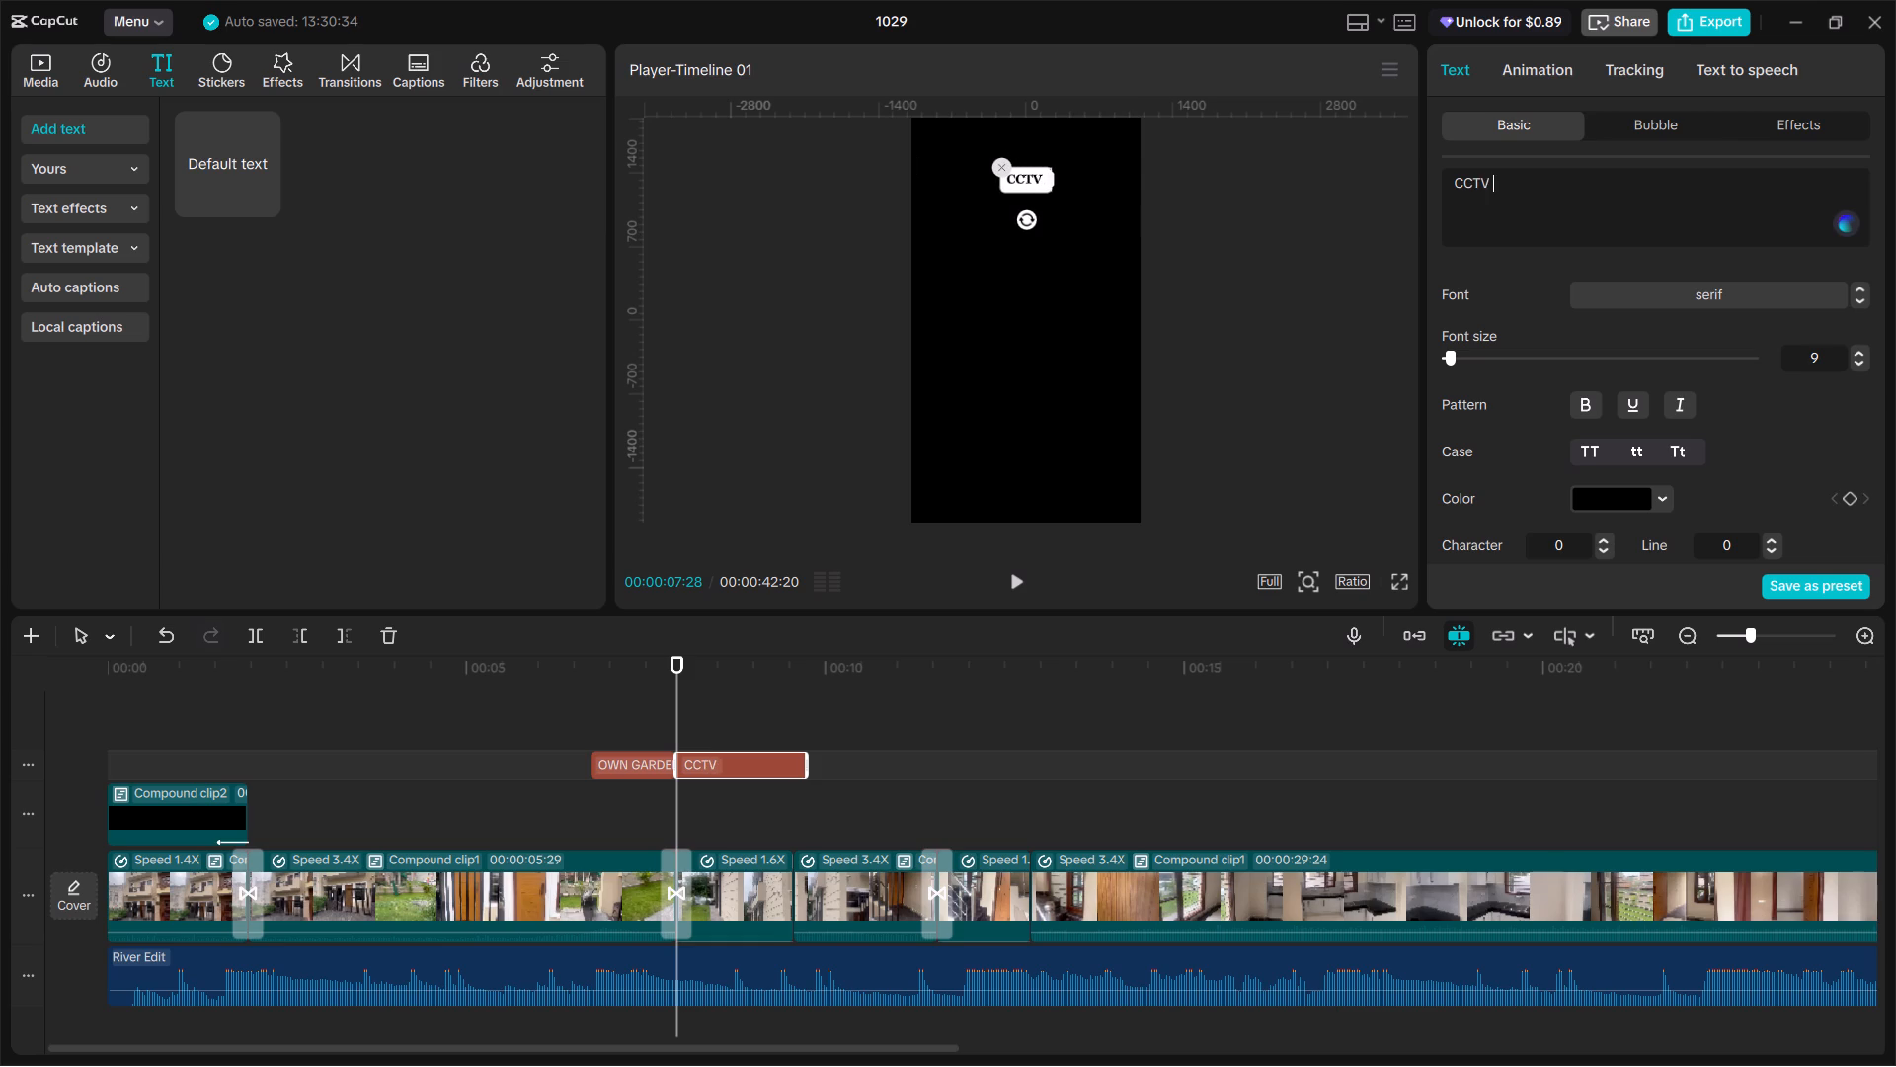
{"action": "type", "text": "CAMERA"}
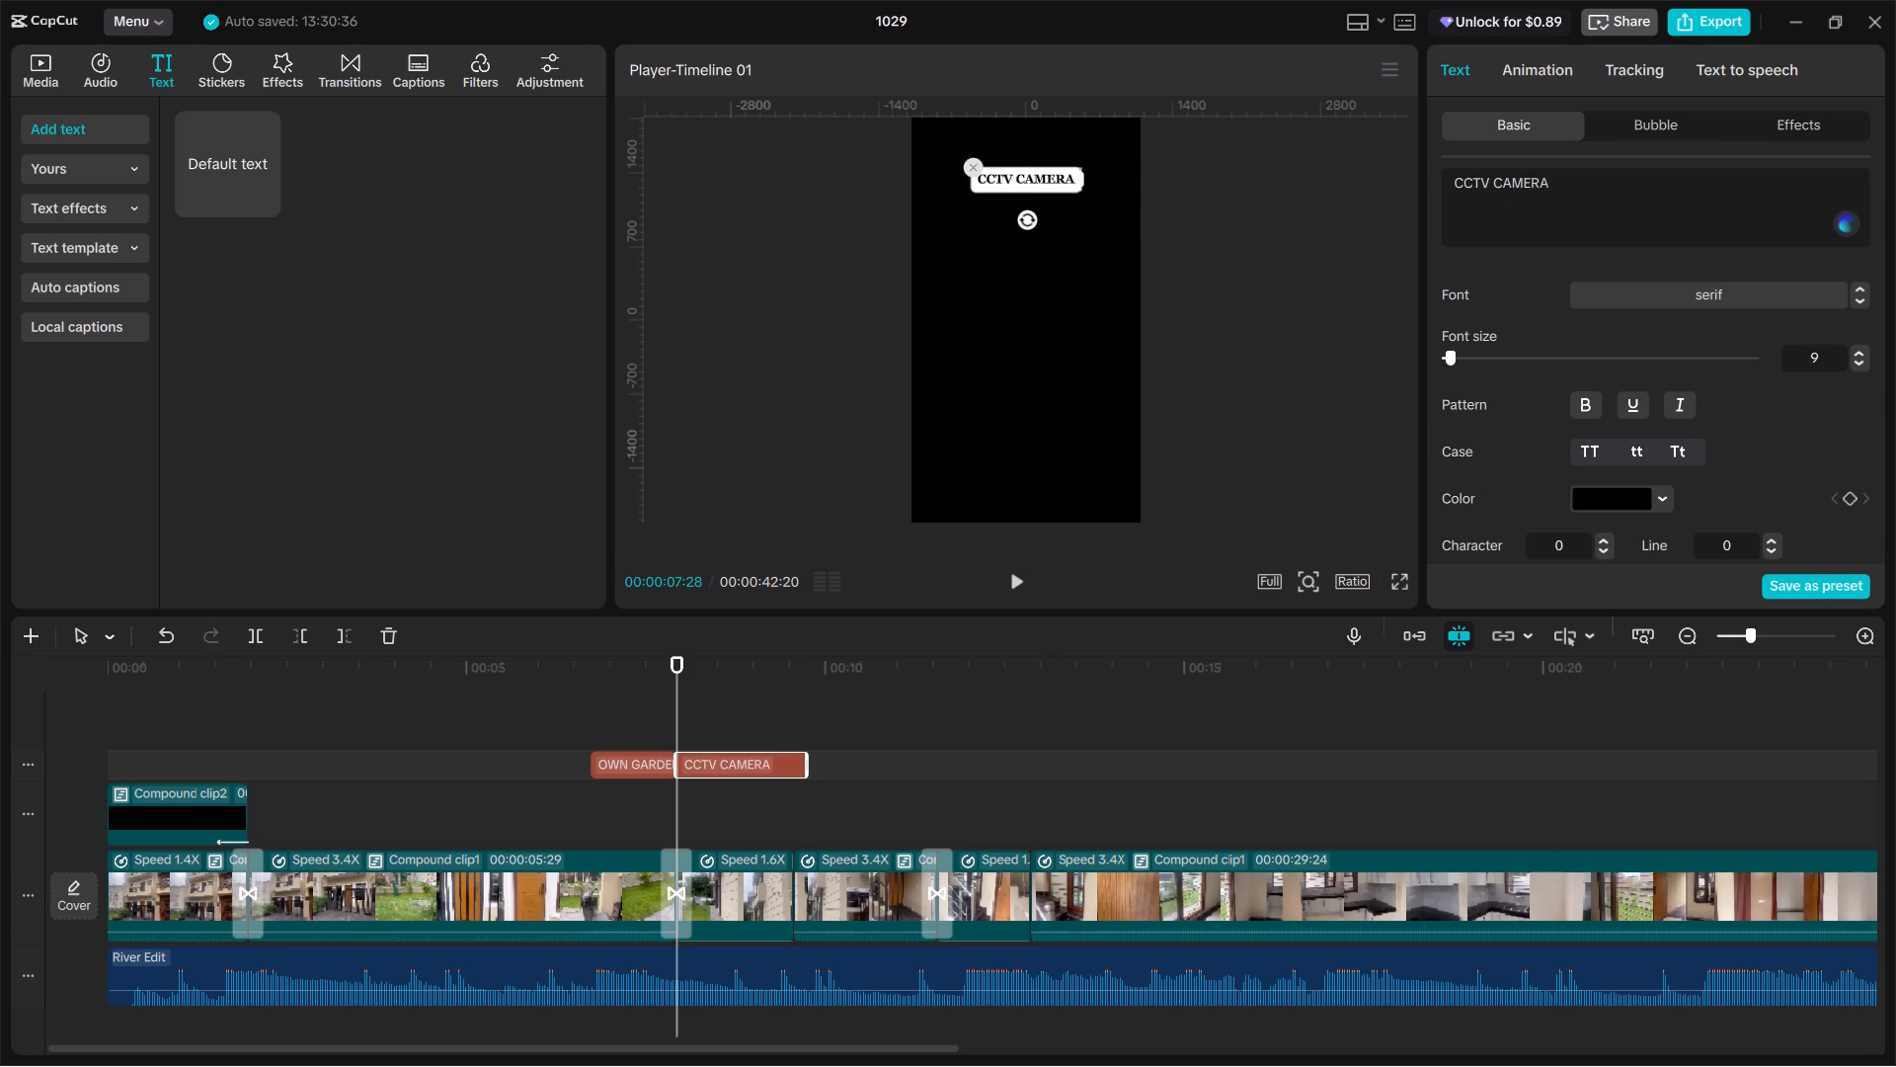
{"action": "type", "text": "FOR"}
{"action": "key", "text": "space"}
{"action": "key", "text": "space"}
{"action": "key", "text": "BackSpace"}
{"action": "key", "text": "BackSpace"}
{"action": "key", "text": "BackSpace"}
{"action": "key", "text": "BackSpace"}
{"action": "key", "text": "BackSpace"}
{"action": "type", "text": "S FOR SECUTI"}
{"action": "key", "text": "BackSpace"}
{"action": "key", "text": "BackSpace"}
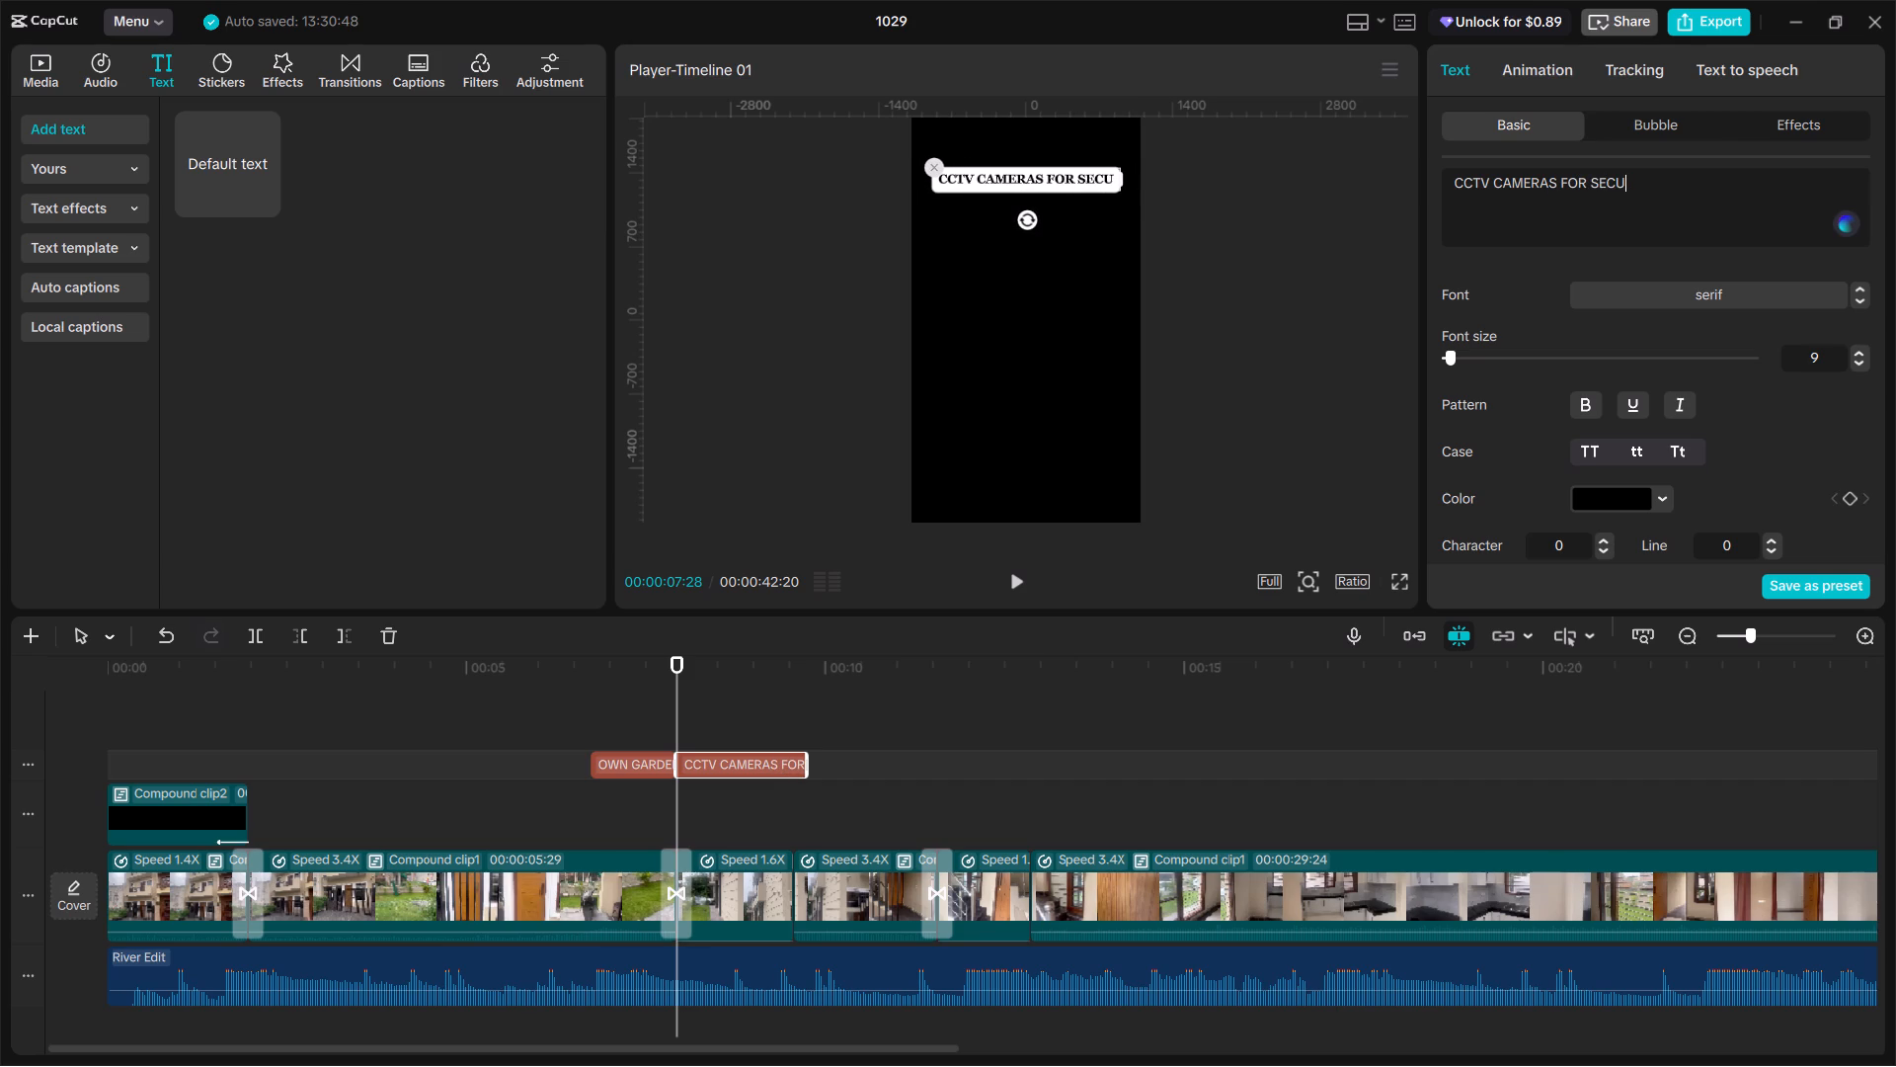
{"action": "type", "text": "RITY"}
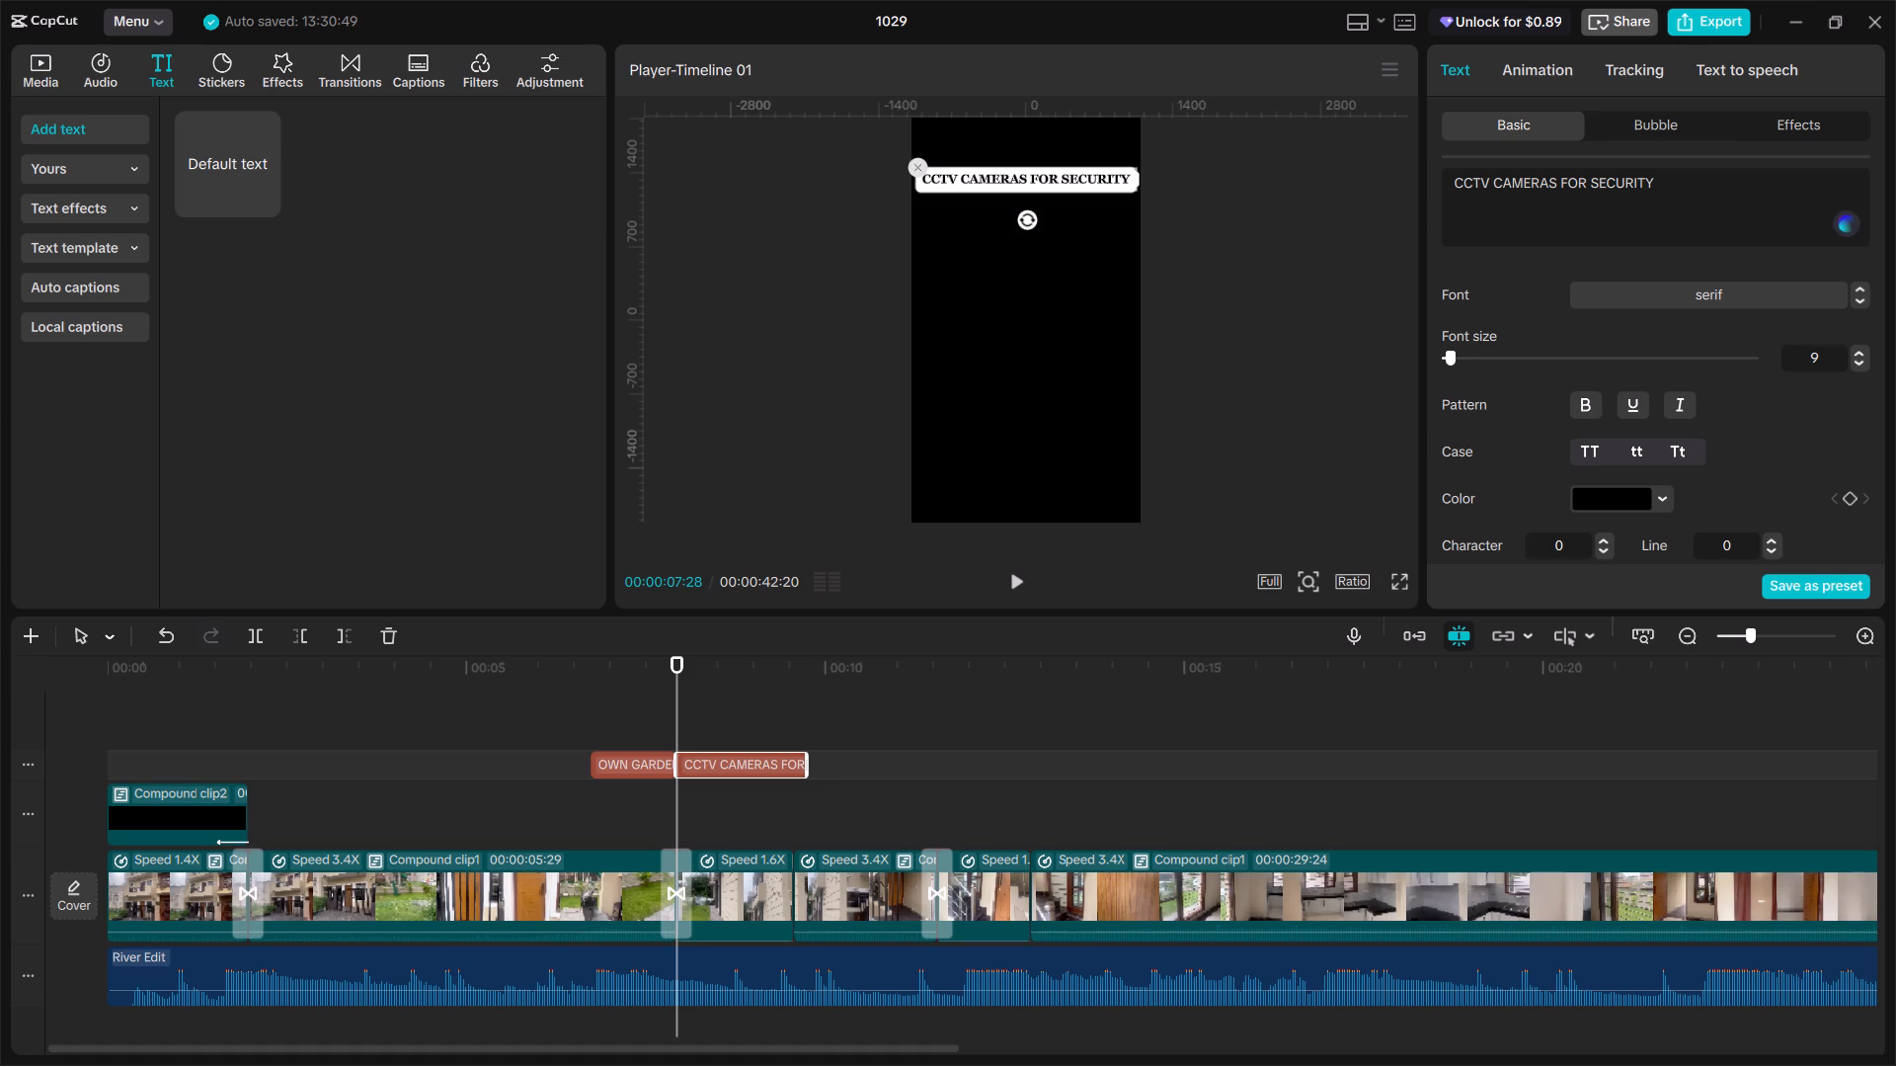
Play through the labels and paste a copy of the CCTV label at 00:00:11:17, on the transition into the stairs shot.
{"action": "left_click", "coordinate": [605, 721]}
{"action": "left_click_drag", "start_coordinate": [602, 722], "coordinate": [587, 722]}
{"action": "key", "text": "space"}
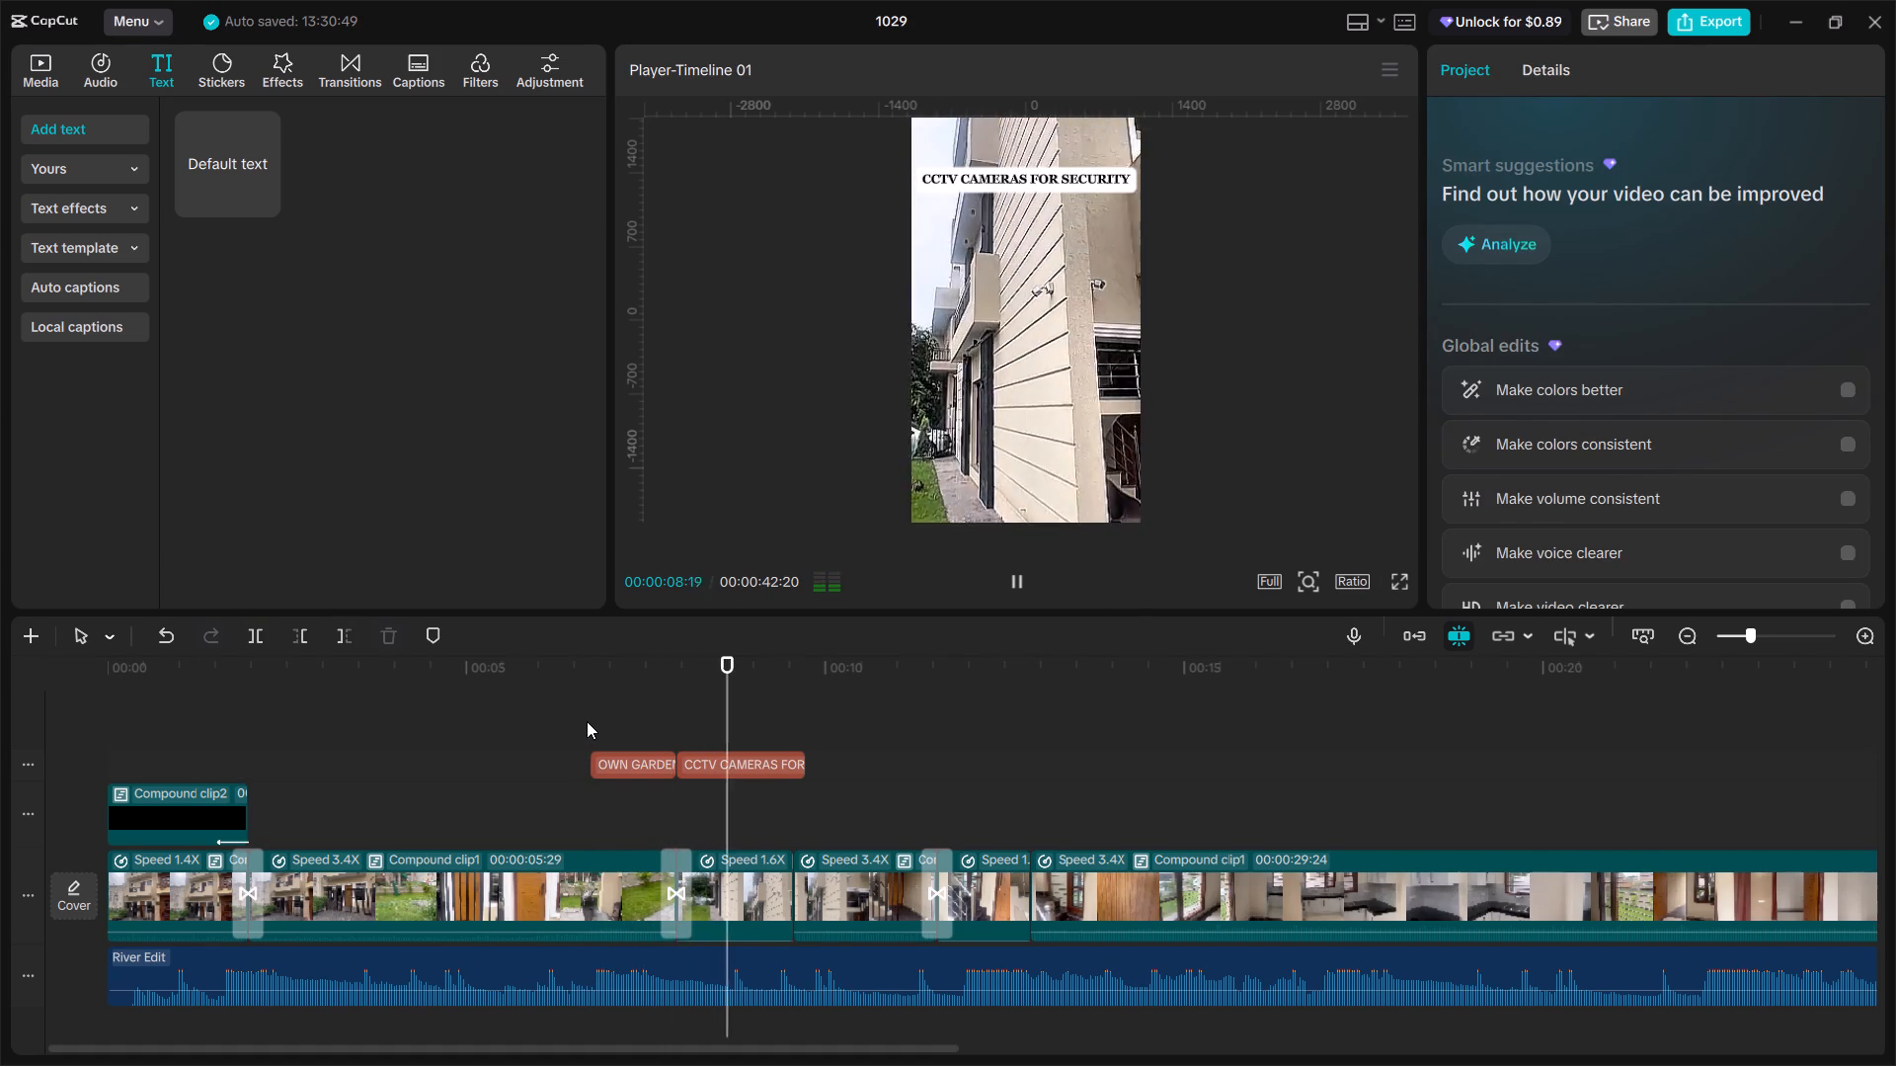
{"action": "double_click", "coordinate": [674, 721]}
{"action": "key", "text": "space"}
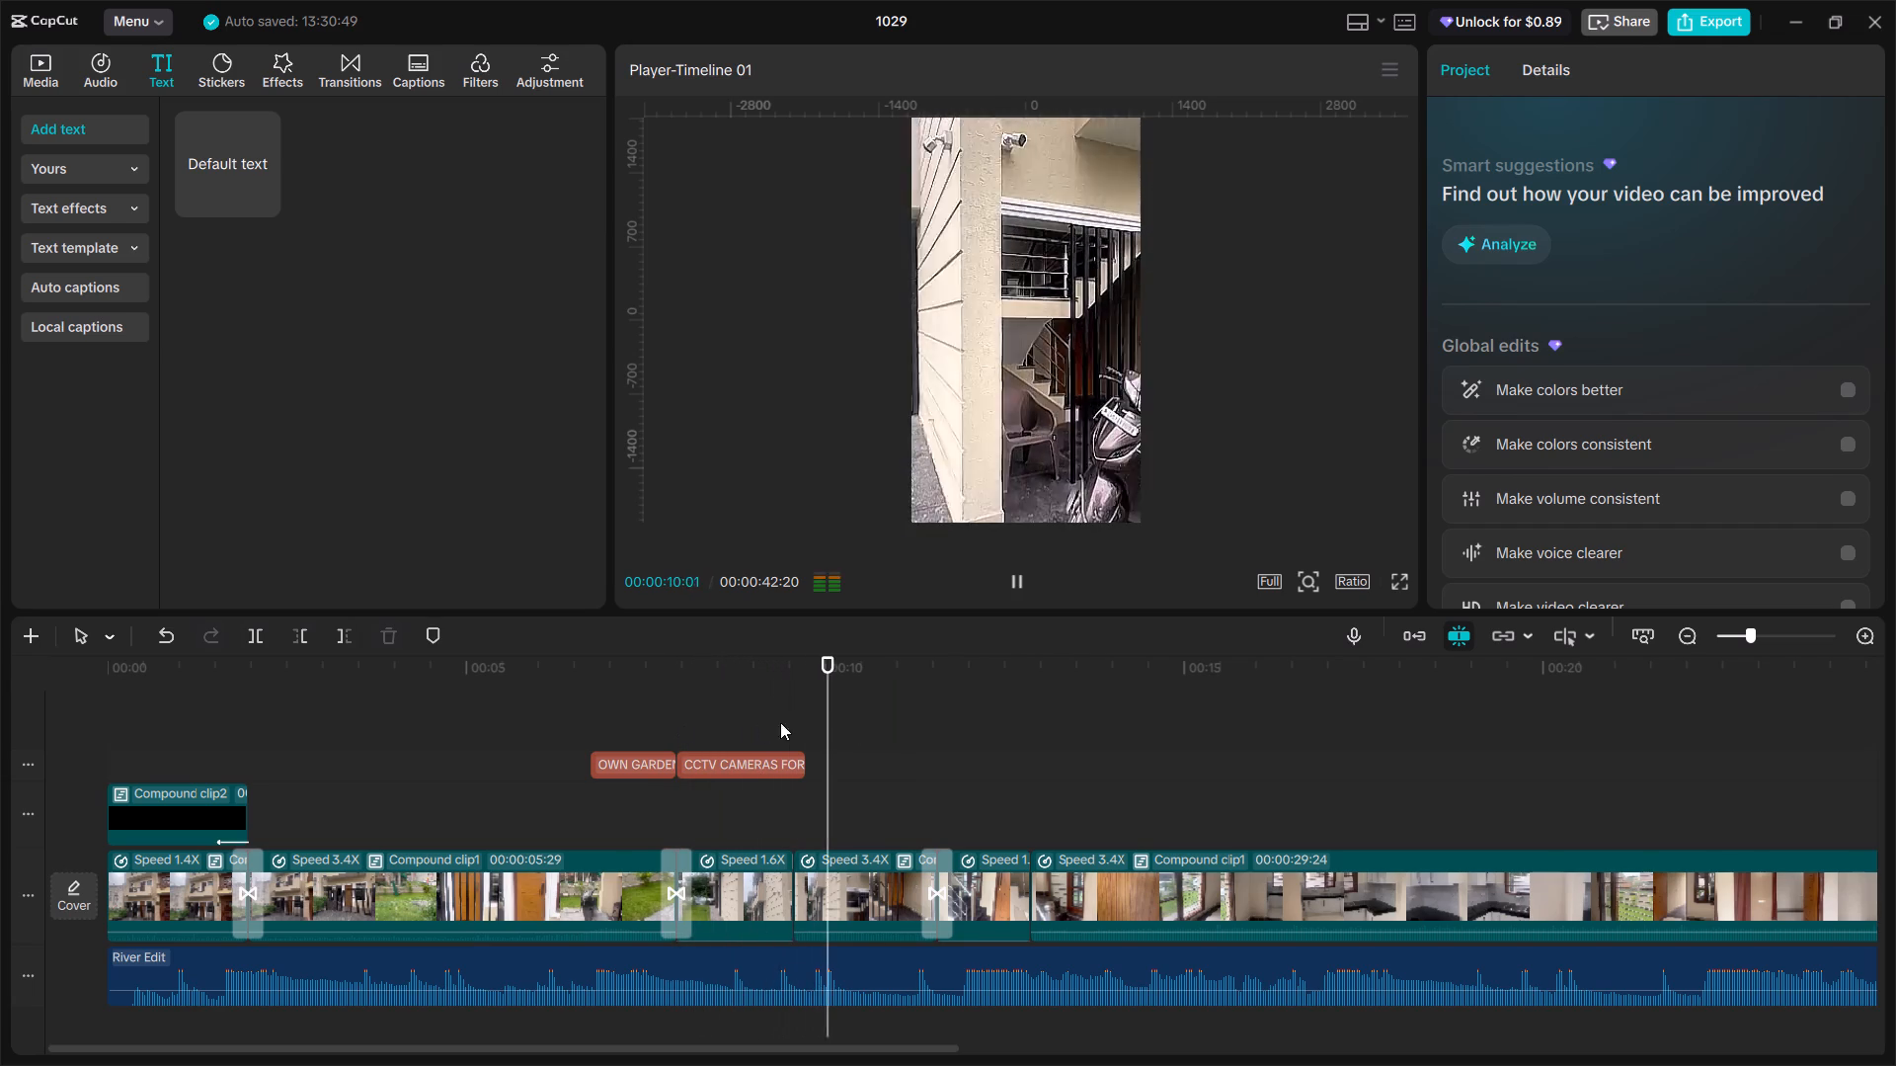
{"action": "key", "text": "space"}
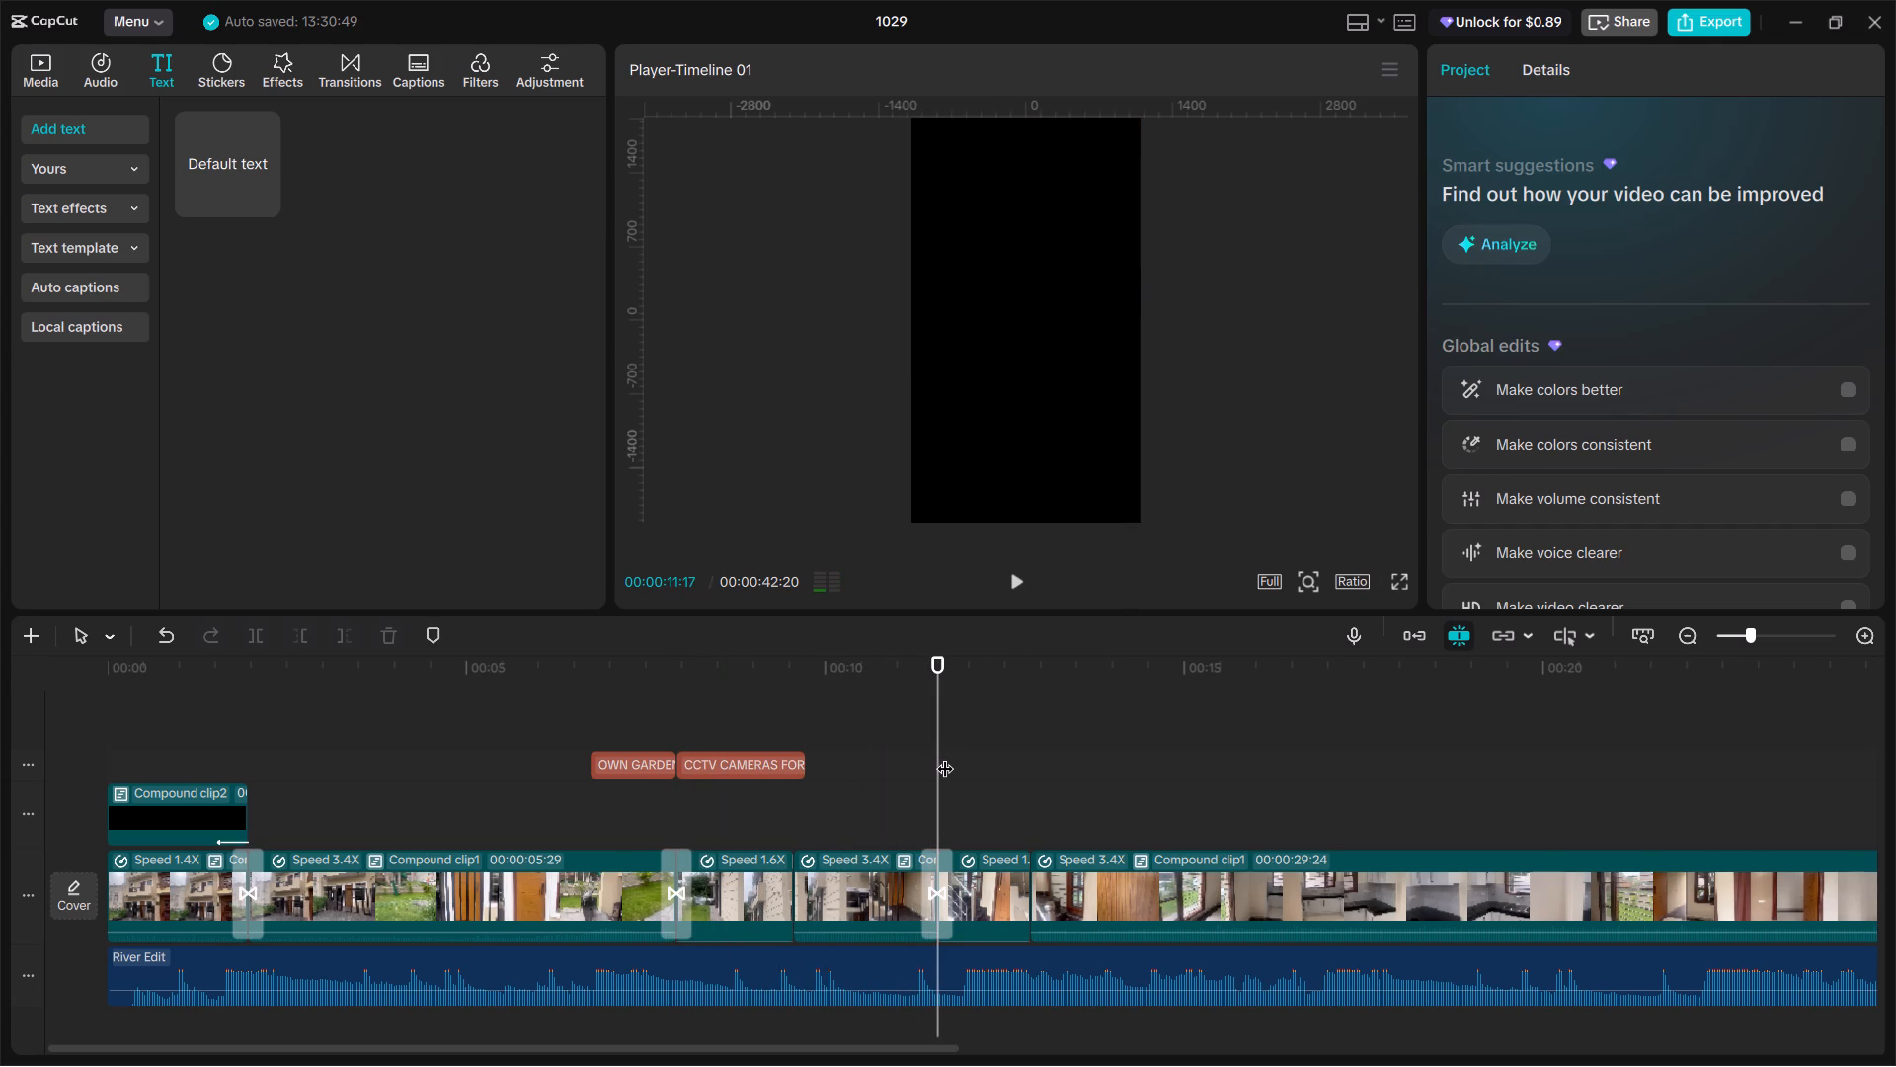
{"action": "left_click_drag", "start_coordinate": [937, 751], "coordinate": [1039, 790]}
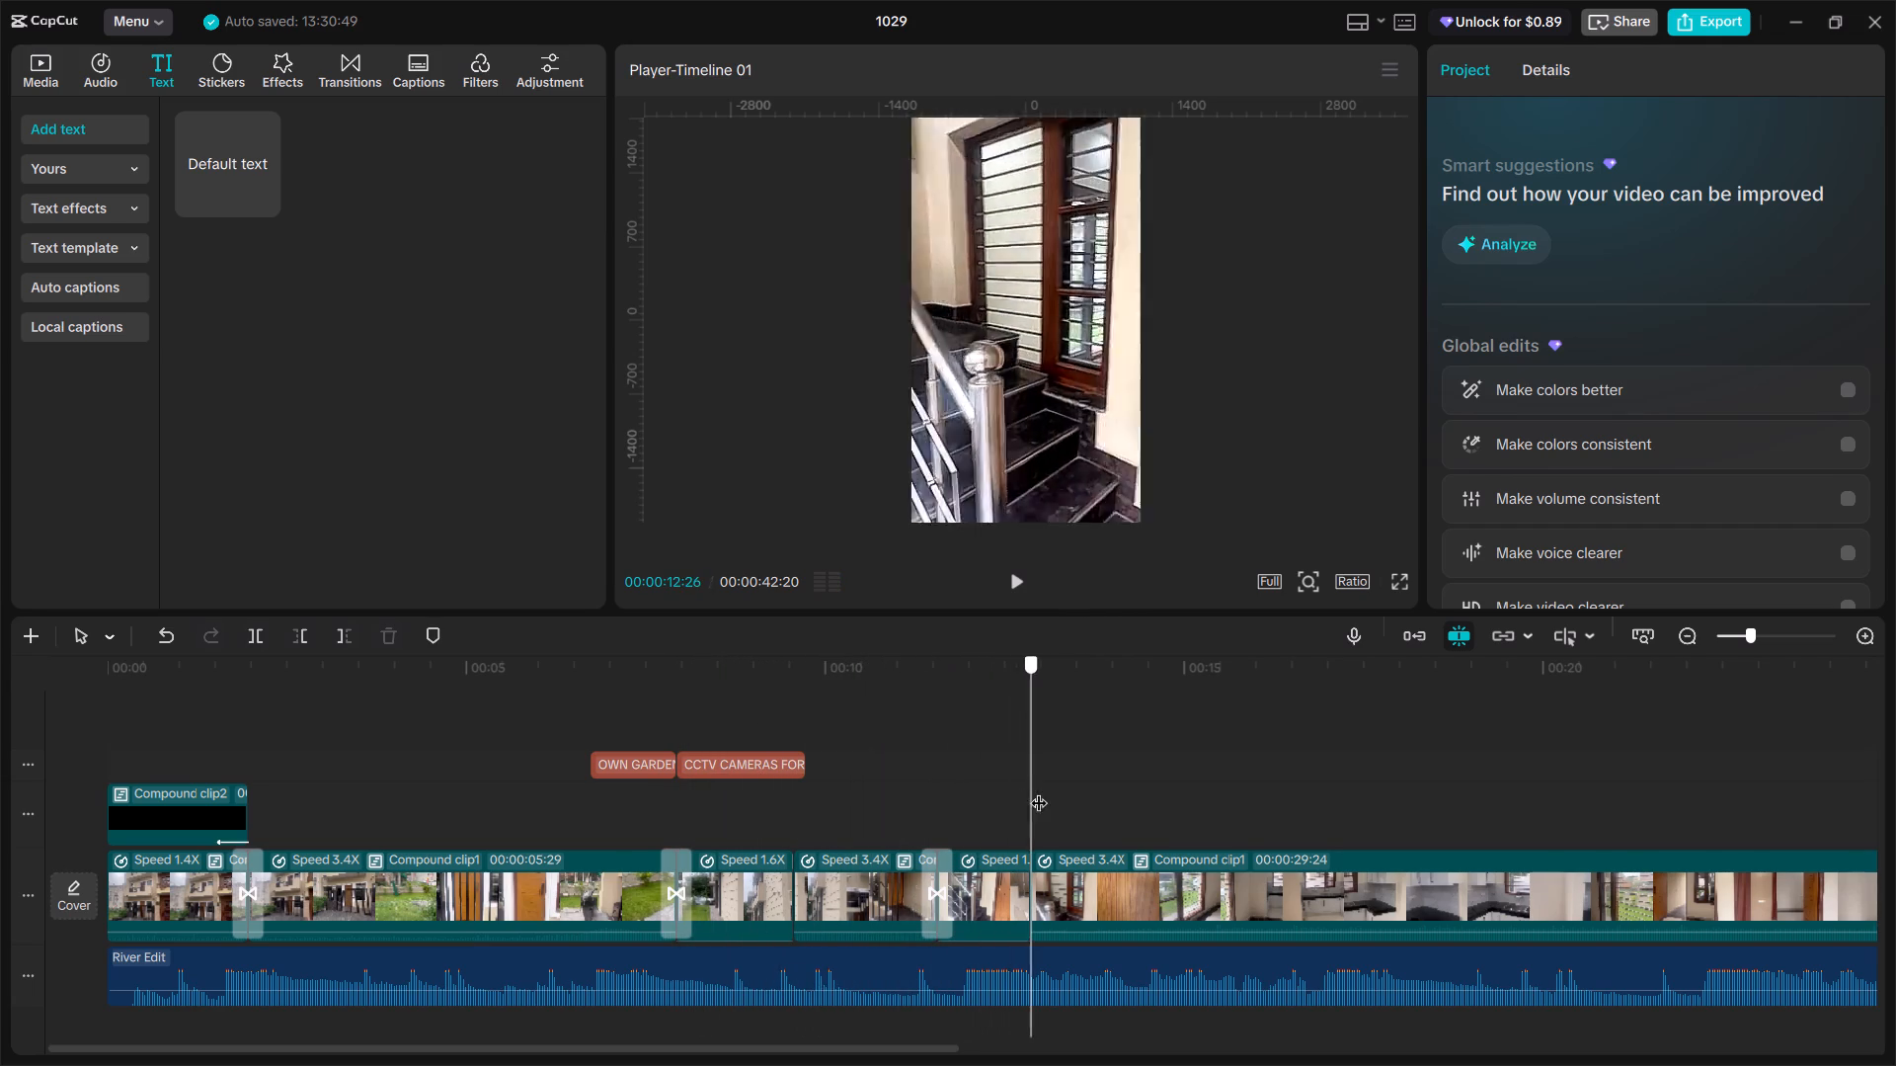
{"action": "left_click_drag", "start_coordinate": [1039, 790], "coordinate": [969, 781]}
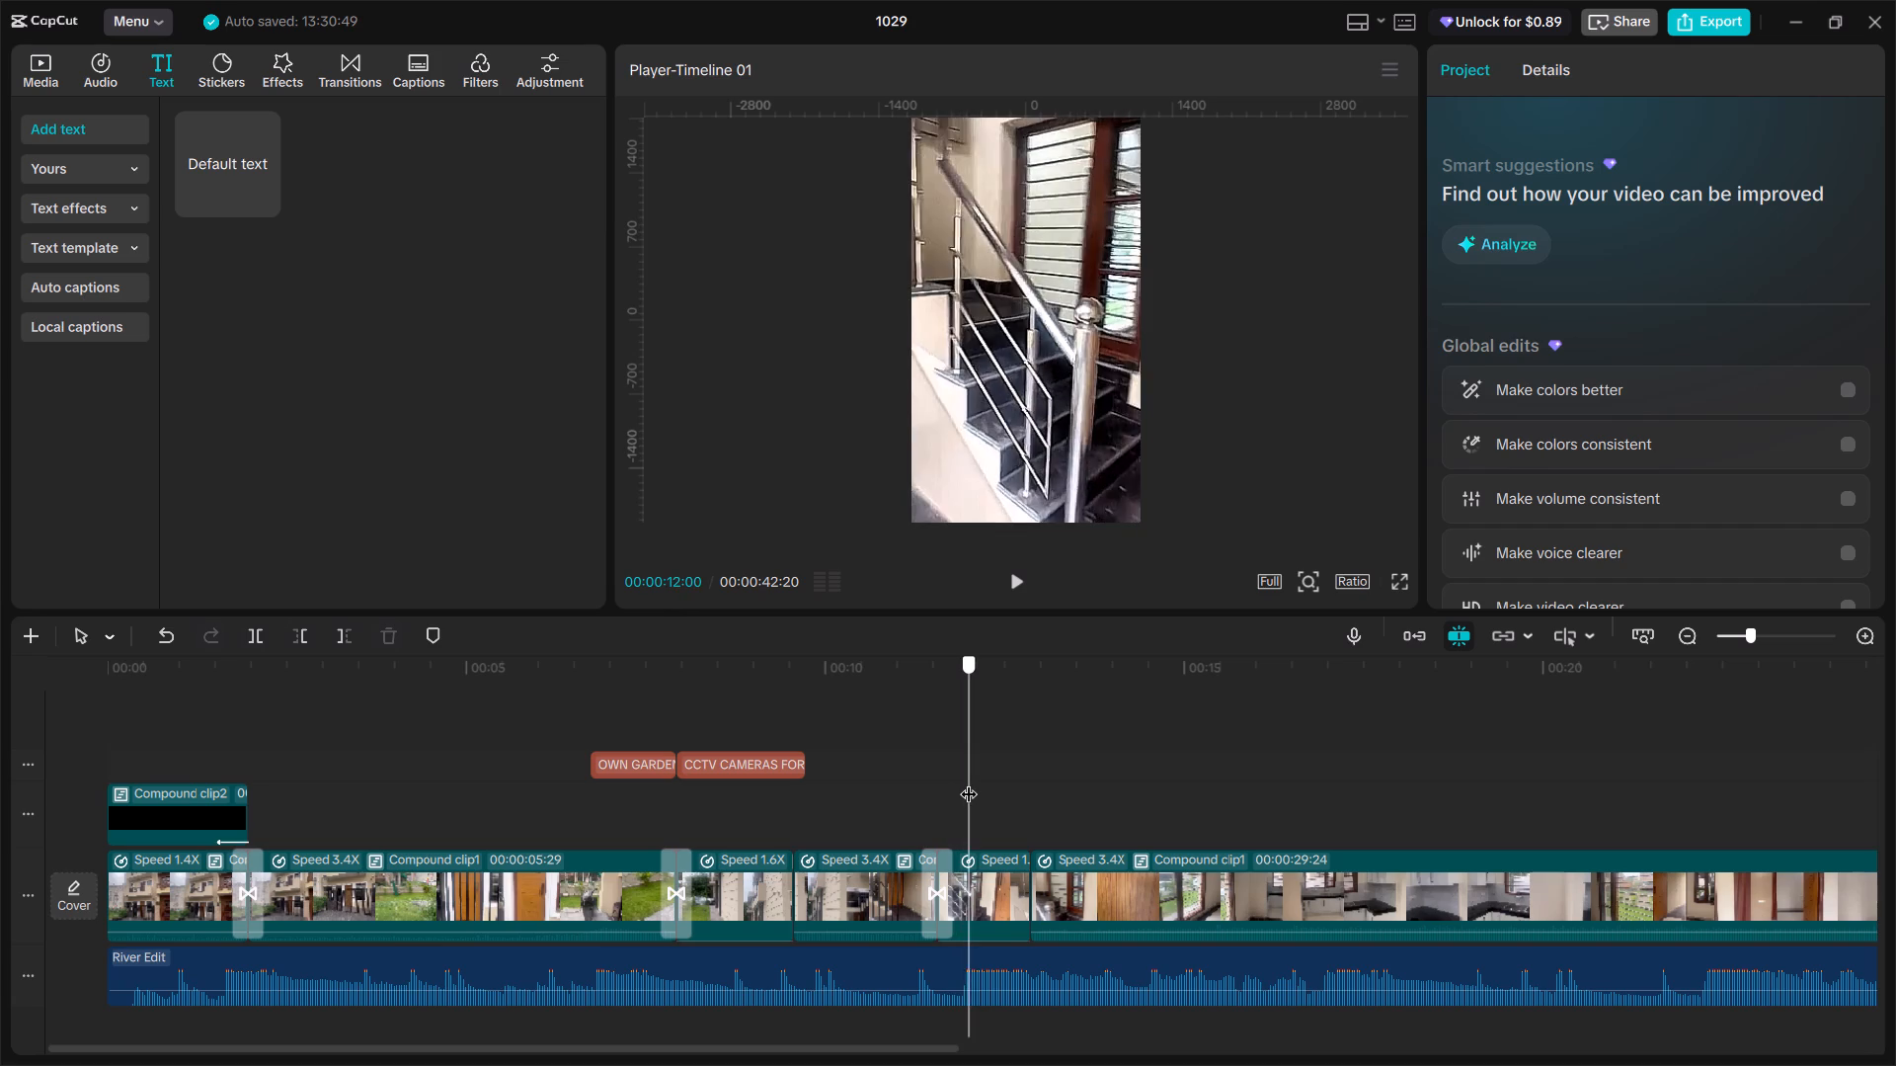
{"action": "left_click_drag", "start_coordinate": [969, 781], "coordinate": [944, 767]}
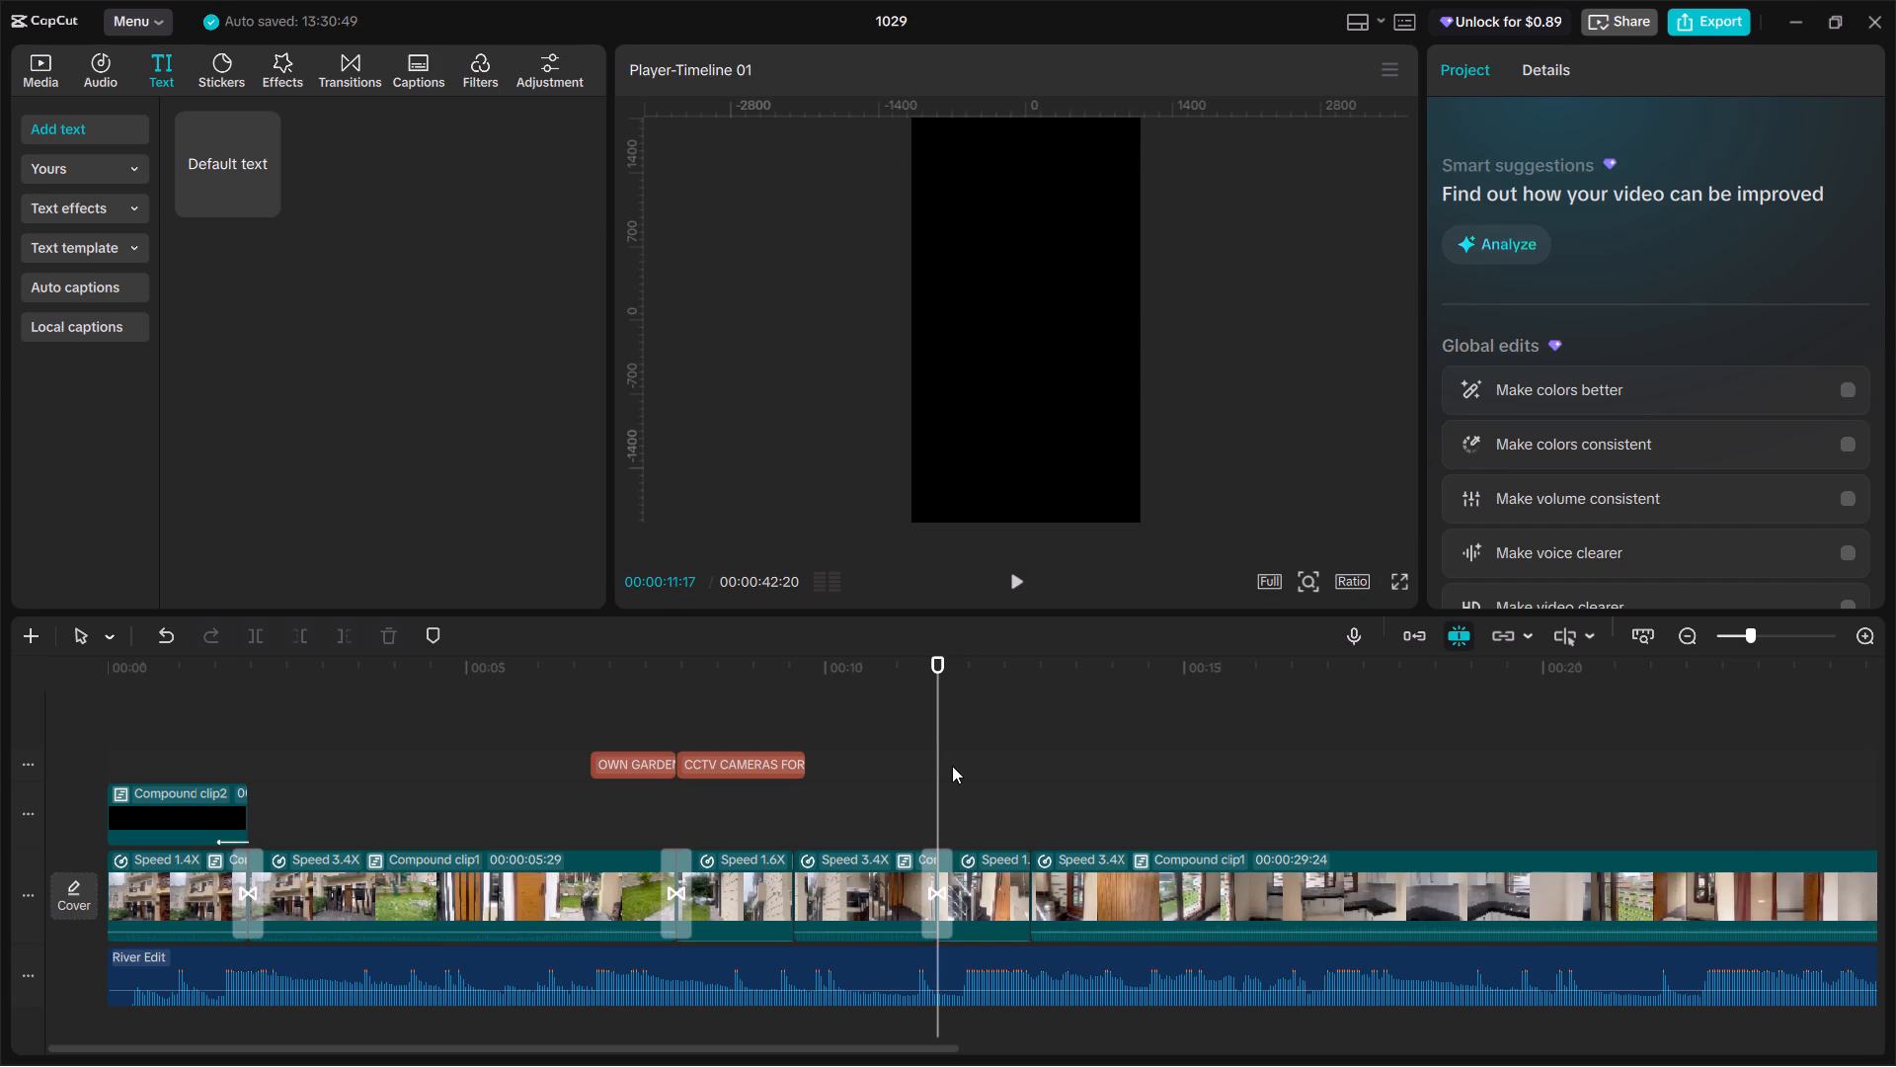
{"action": "left_click", "coordinate": [757, 770]}
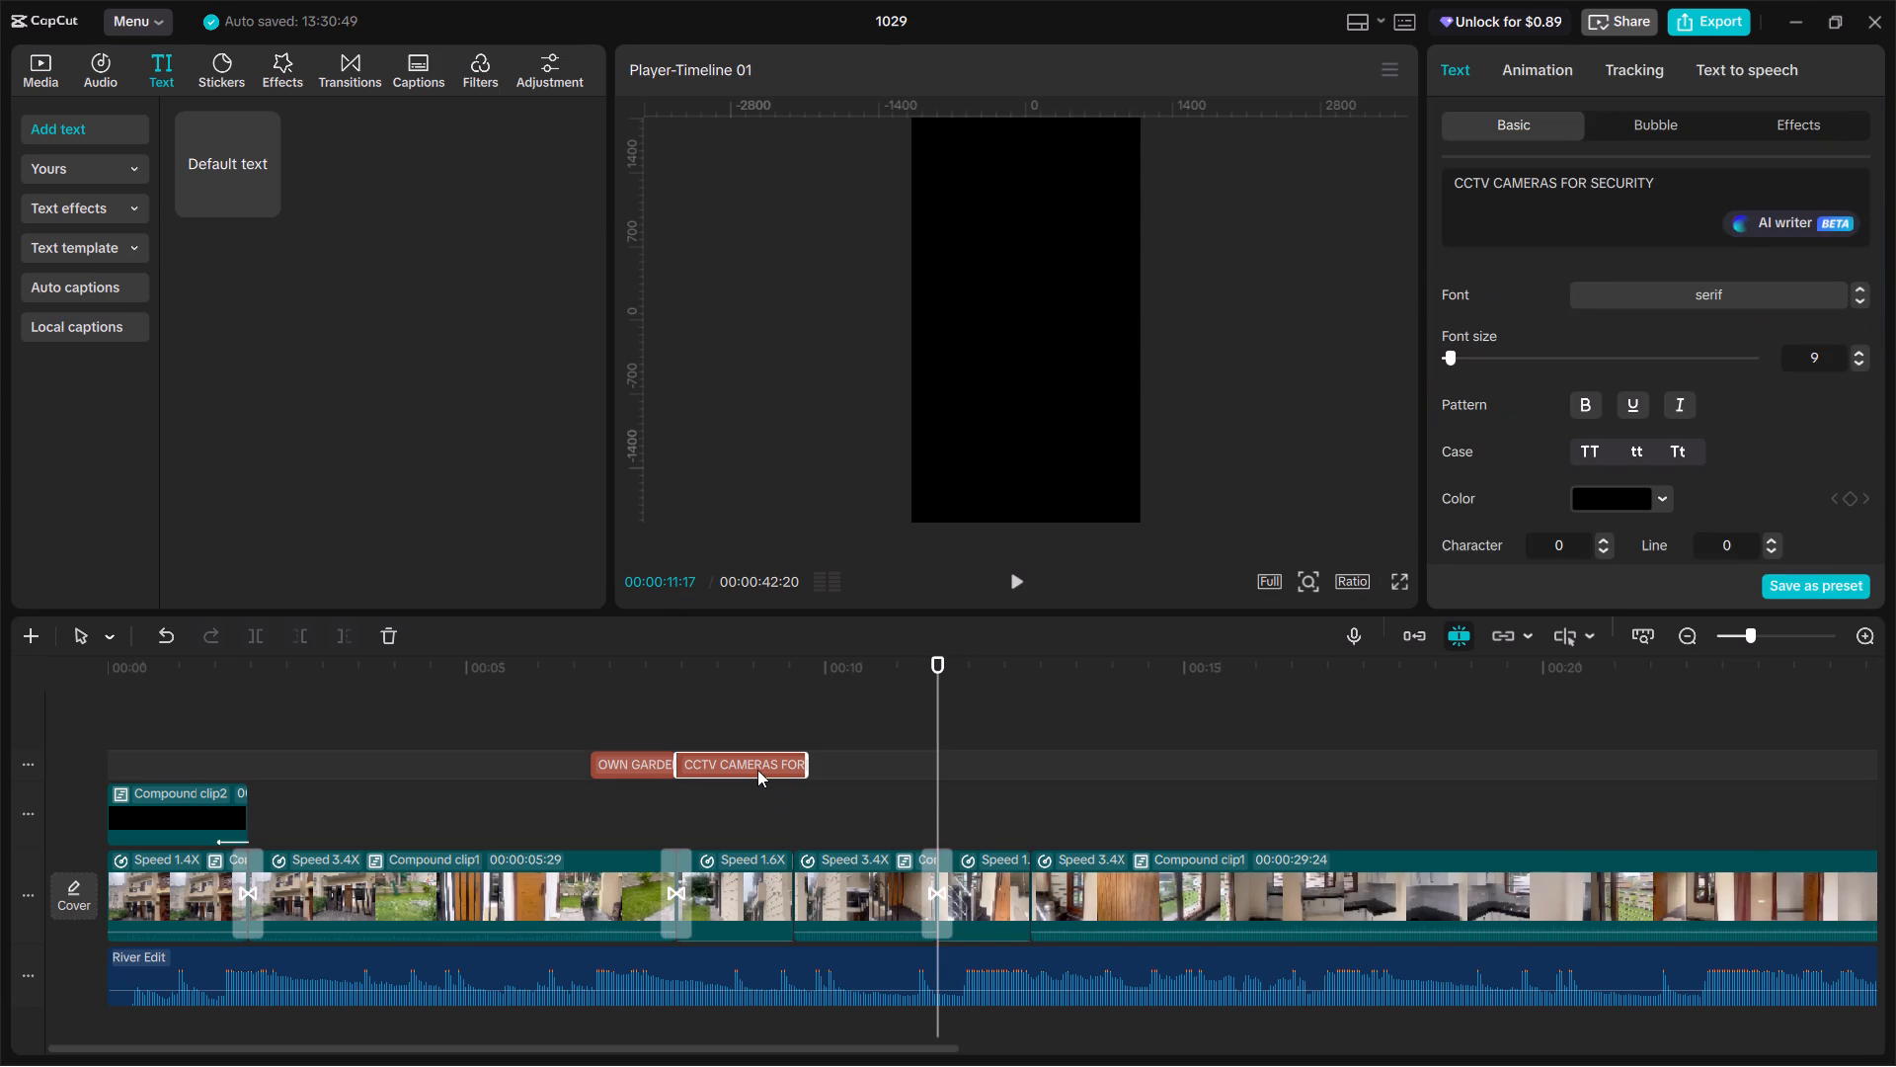
{"action": "key", "text": "ctrl+c"}
{"action": "key", "text": "ctrl+v"}
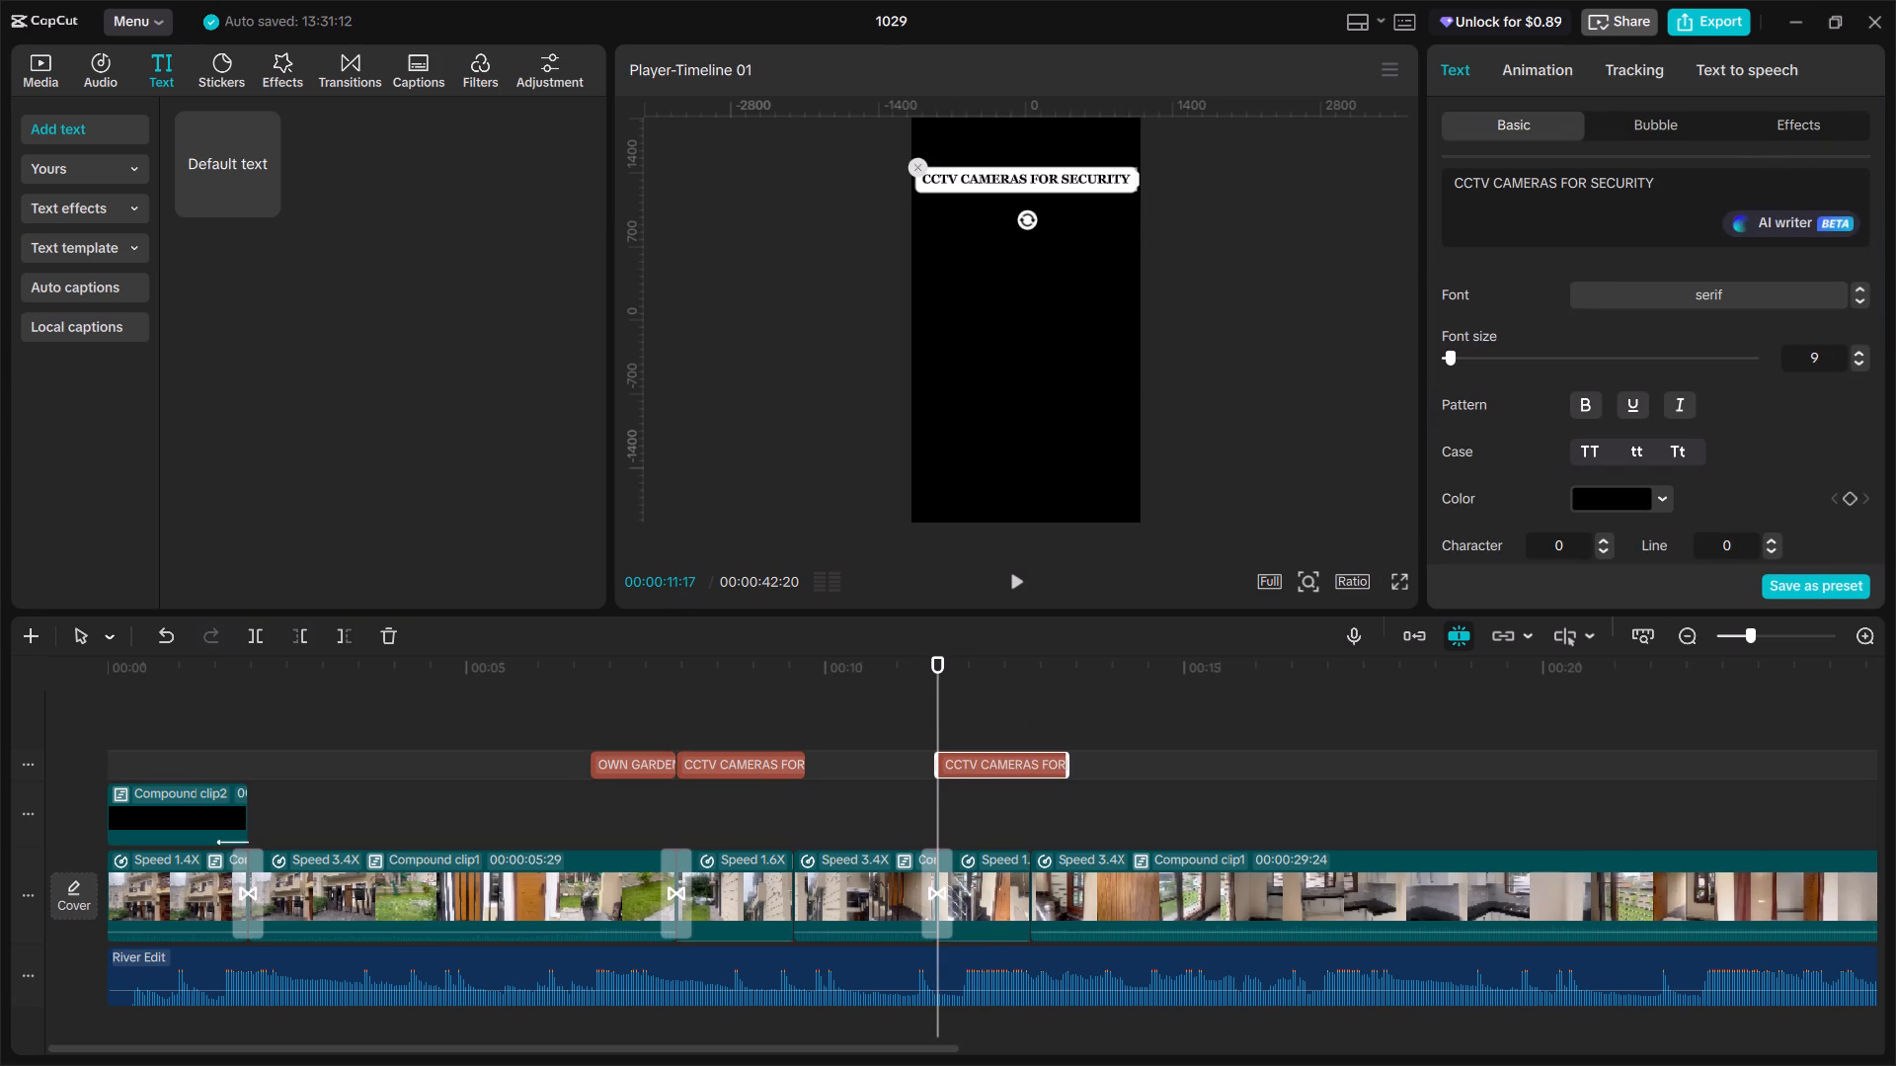
Replace the copied label's text with "STAIRS FOR OTHER FLOORS", putting "FLOORS" on a second line.
{"action": "left_click", "coordinate": [1711, 181]}
{"action": "key", "text": "ctrl+a"}
{"action": "type", "text": "STAIRS"}
{"action": "key", "text": "space"}
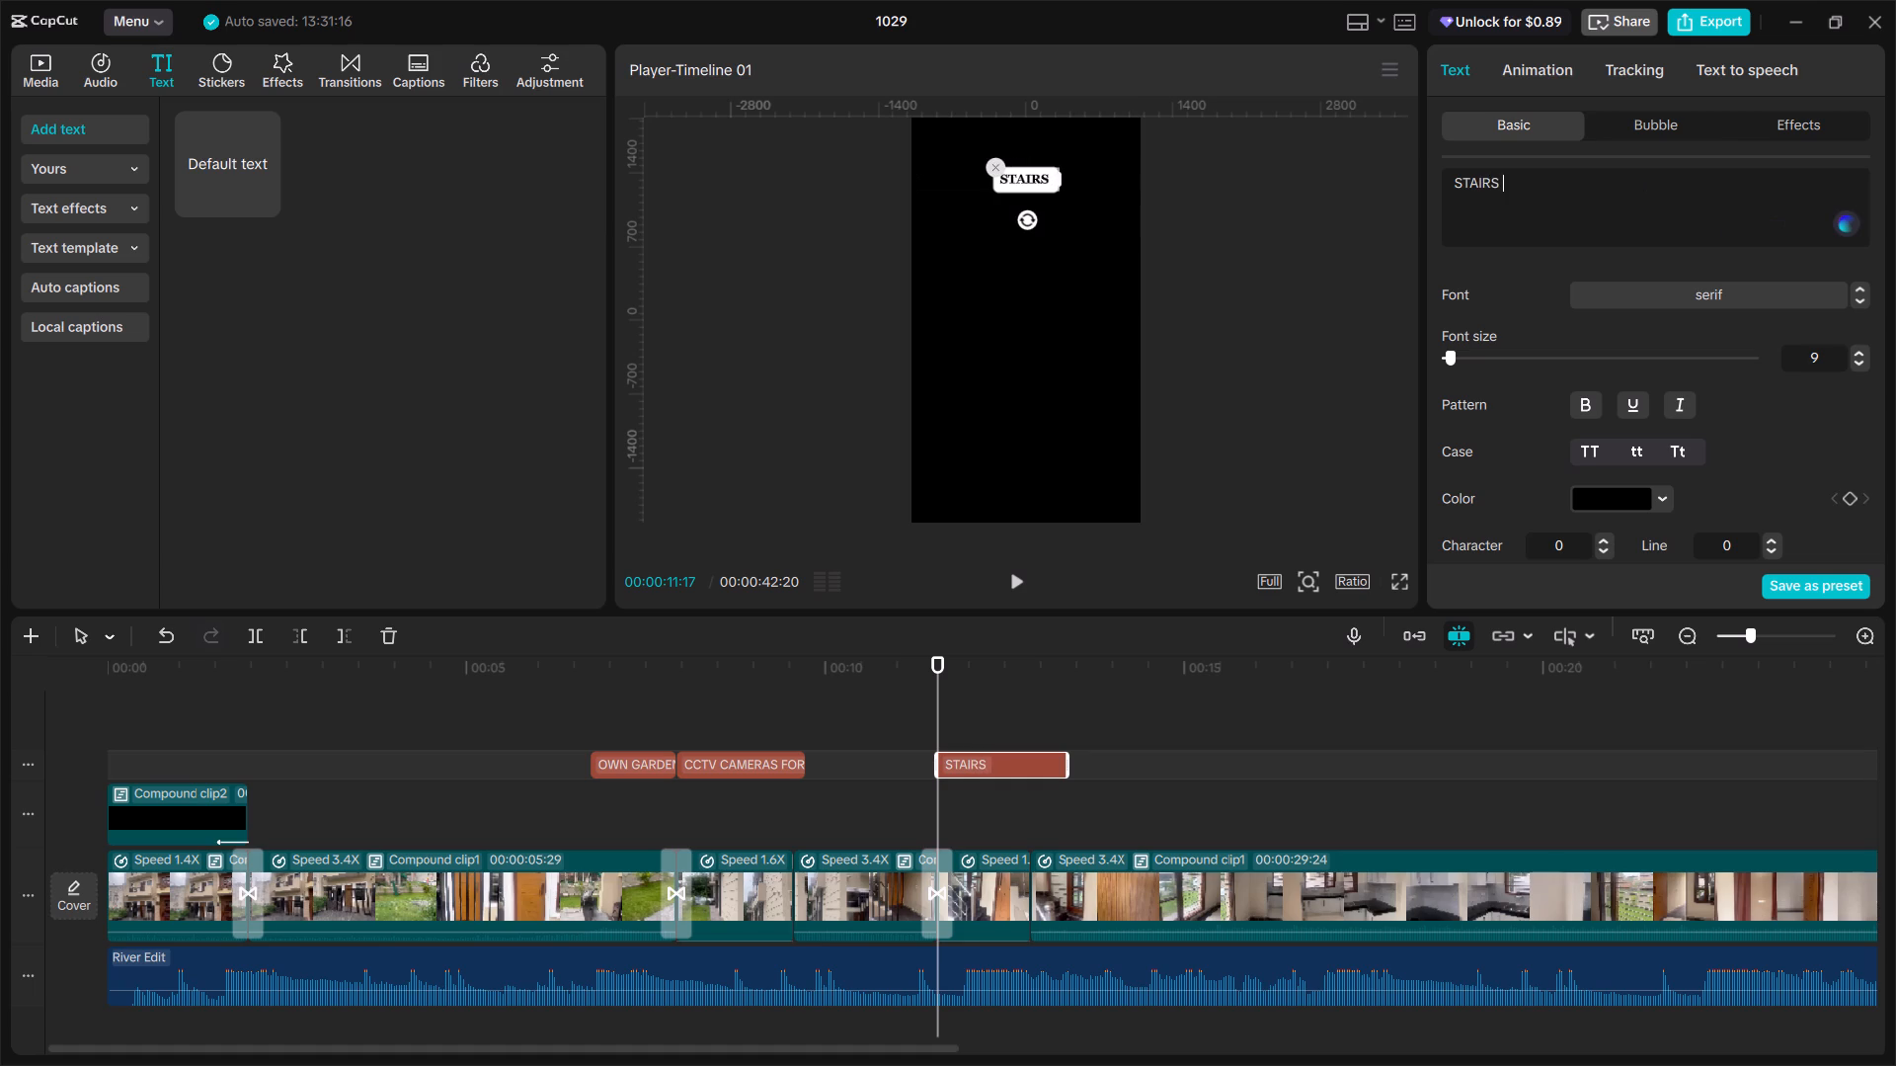
{"action": "type", "text": "FOR"}
{"action": "key", "text": "space"}
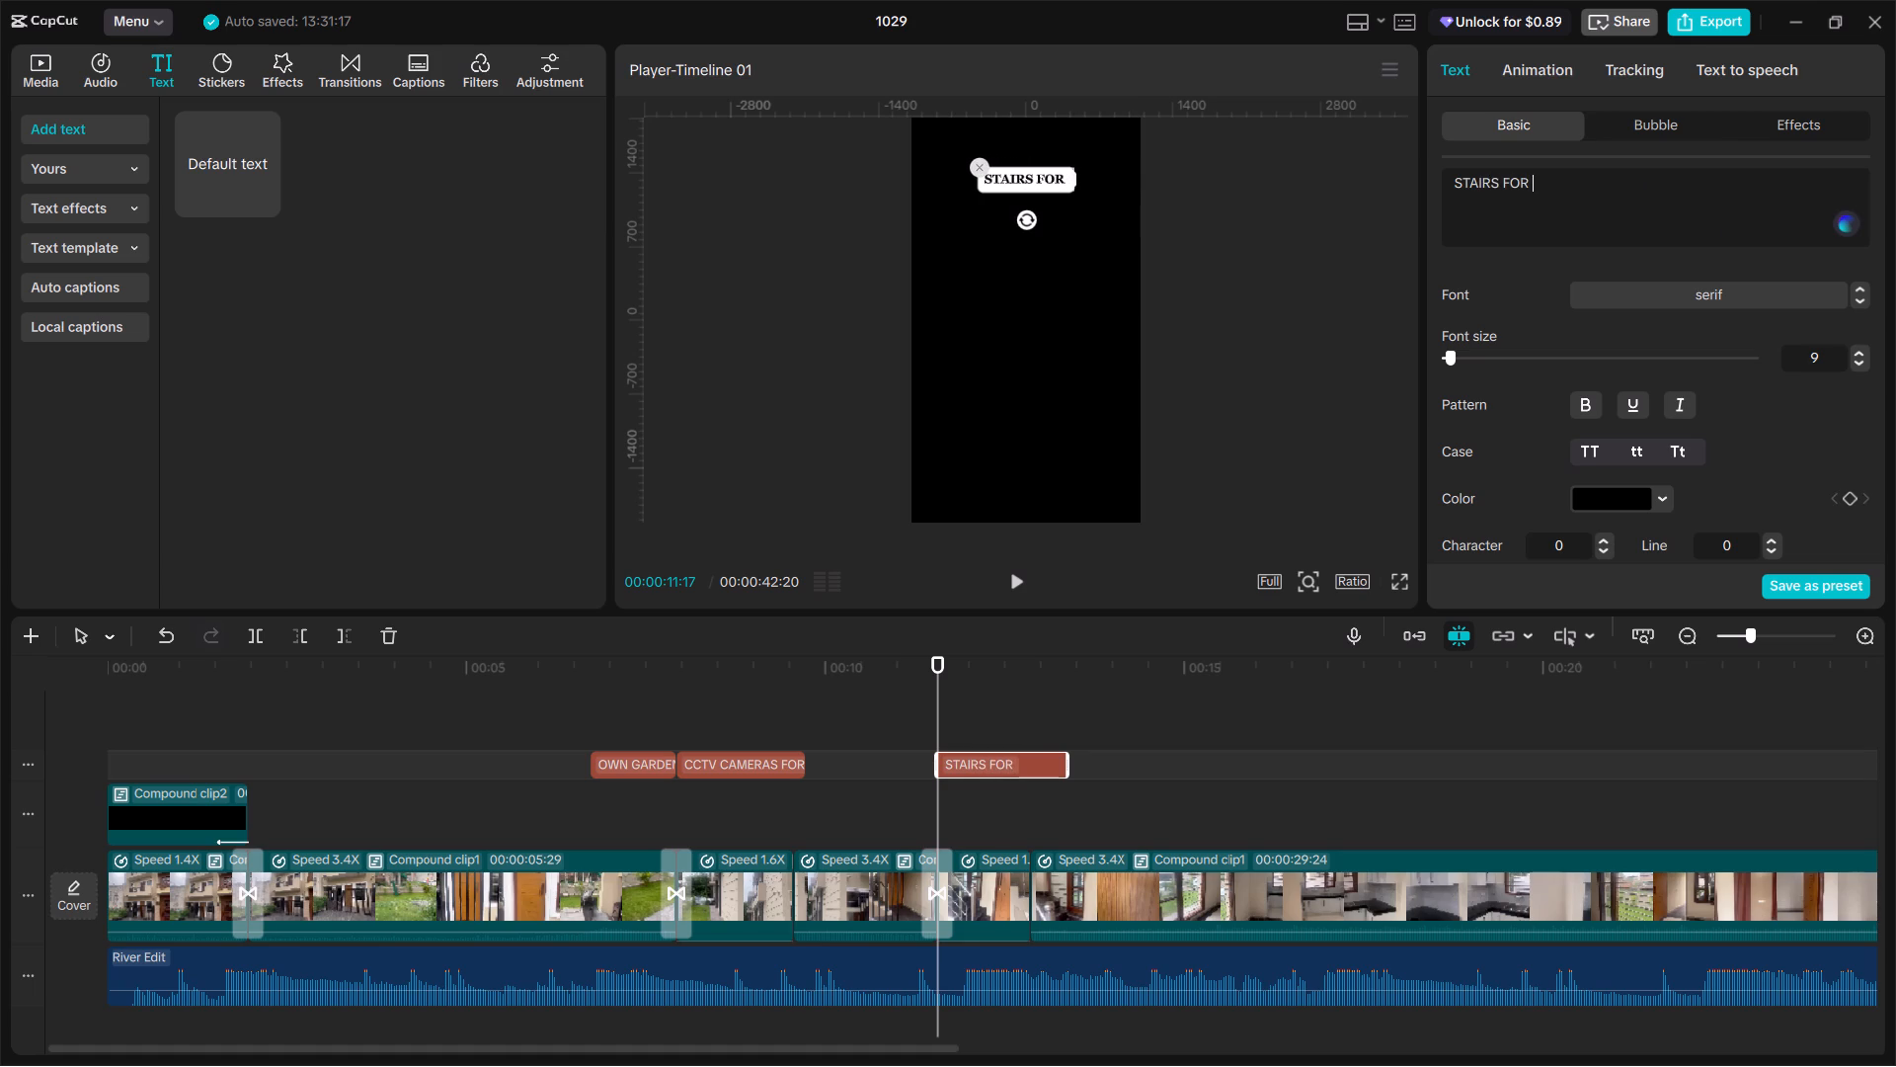
{"action": "type", "text": "OTHER SLOO"}
{"action": "key", "text": "BackSpace"}
{"action": "key", "text": "BackSpace"}
{"action": "key", "text": "BackSpace"}
{"action": "key", "text": "BackSpace"}
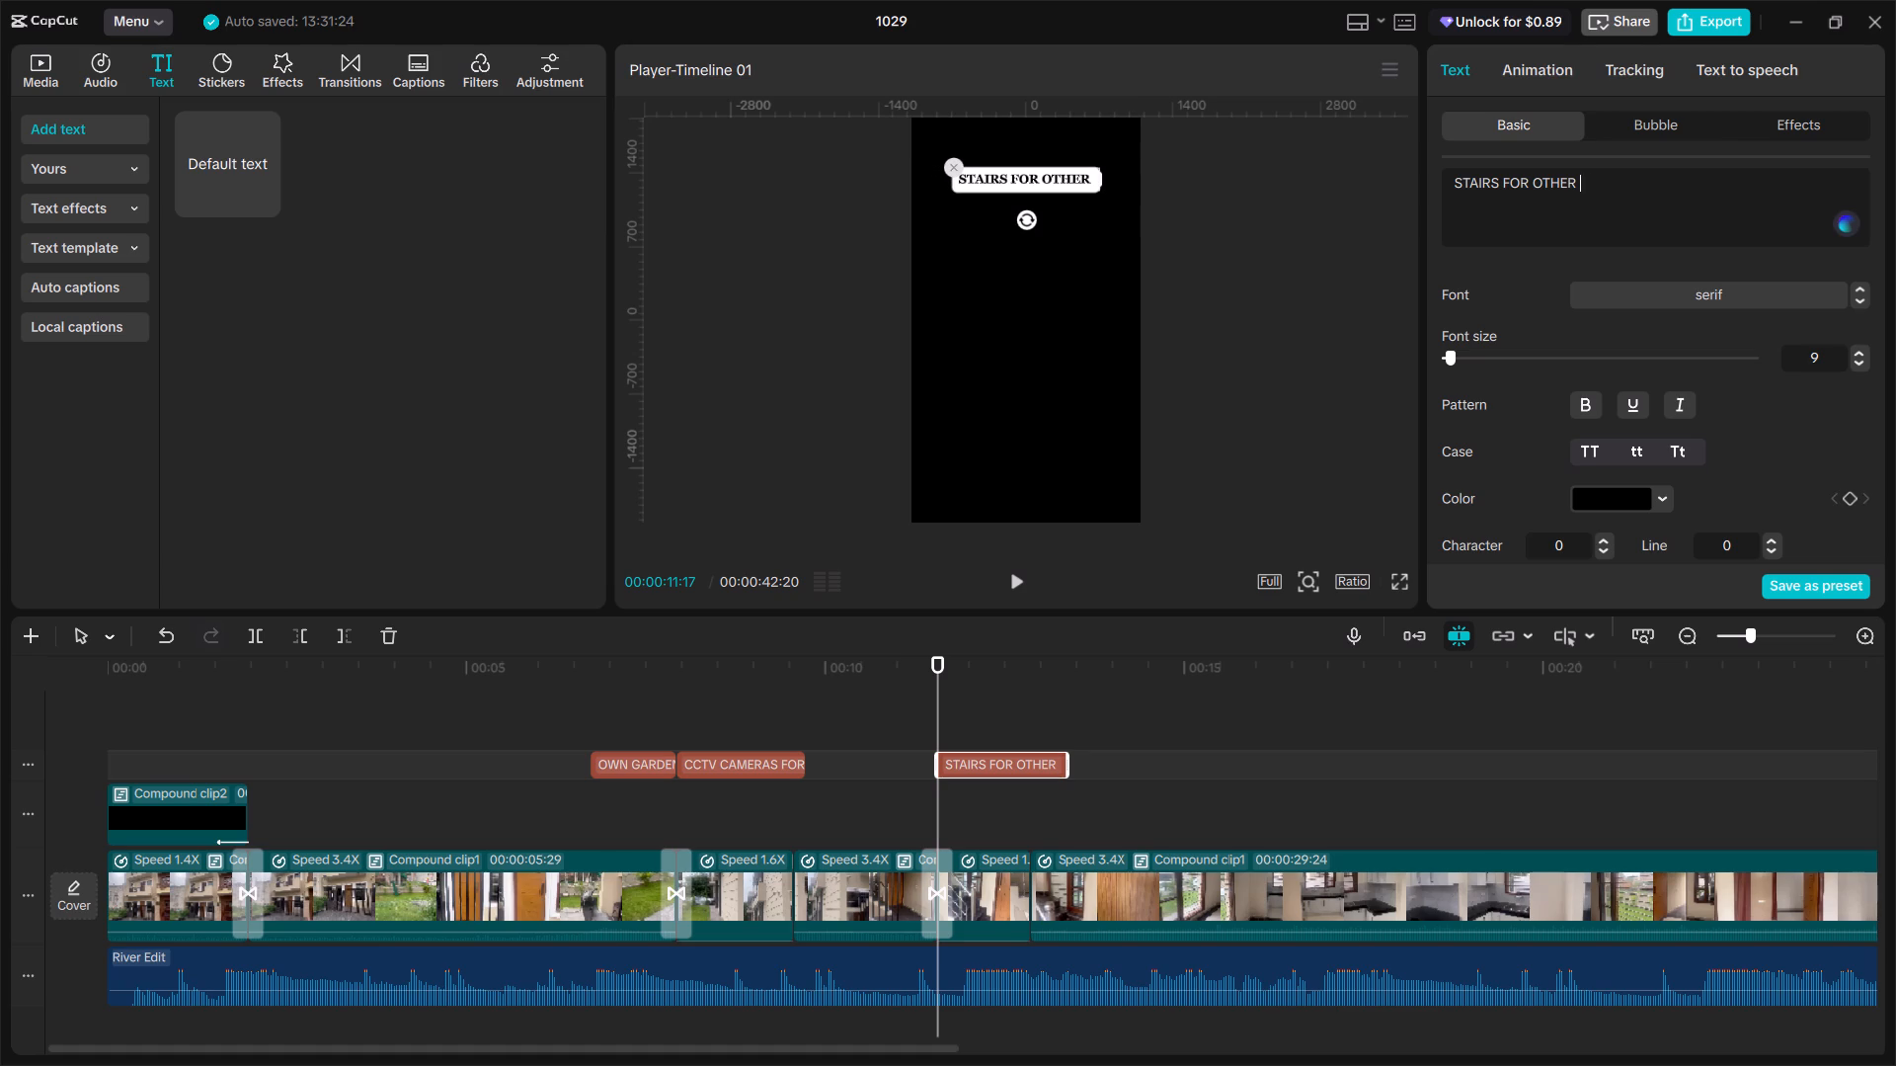
{"action": "key", "text": "Return"}
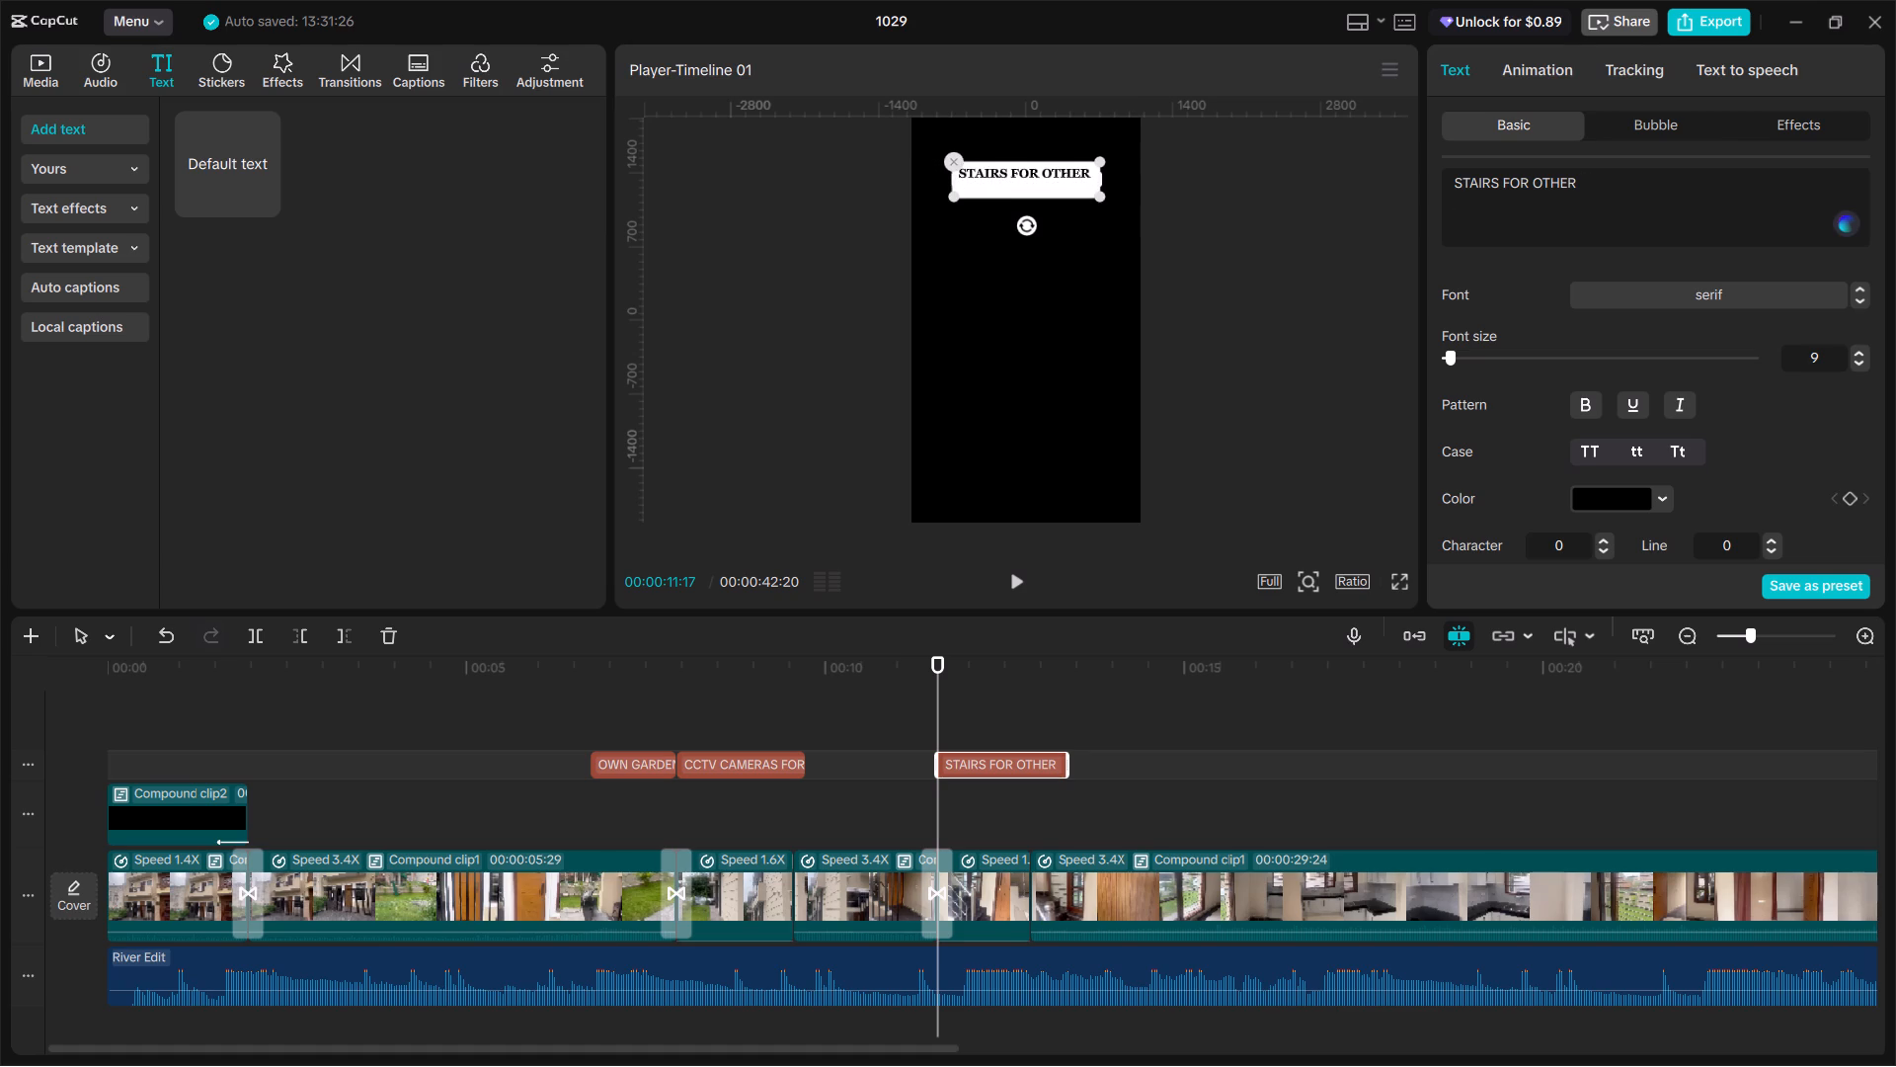
{"action": "type", "text": "FLOORS"}
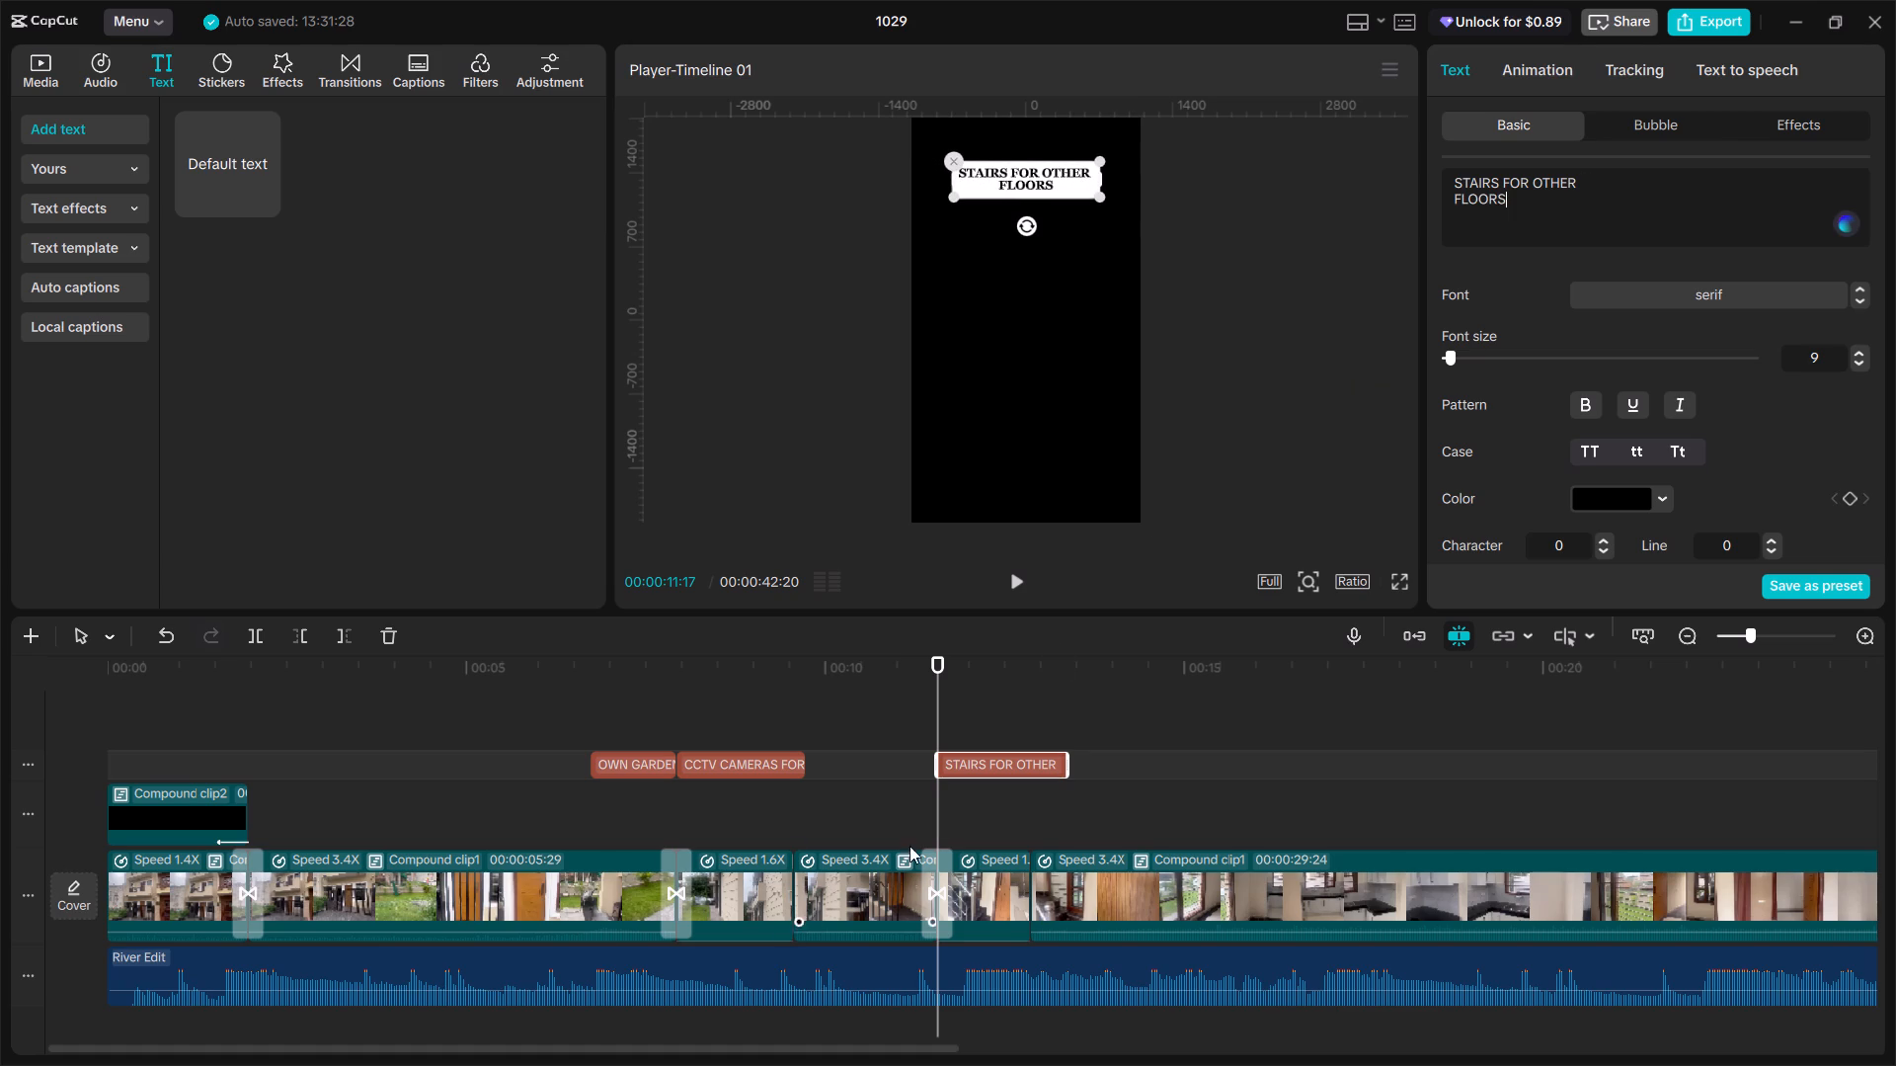
Switch the stairs label's background to the shape that fits each text line separately.
{"action": "scroll", "coordinate": [1635, 380], "scroll_direction": "down", "scroll_amount": 12}
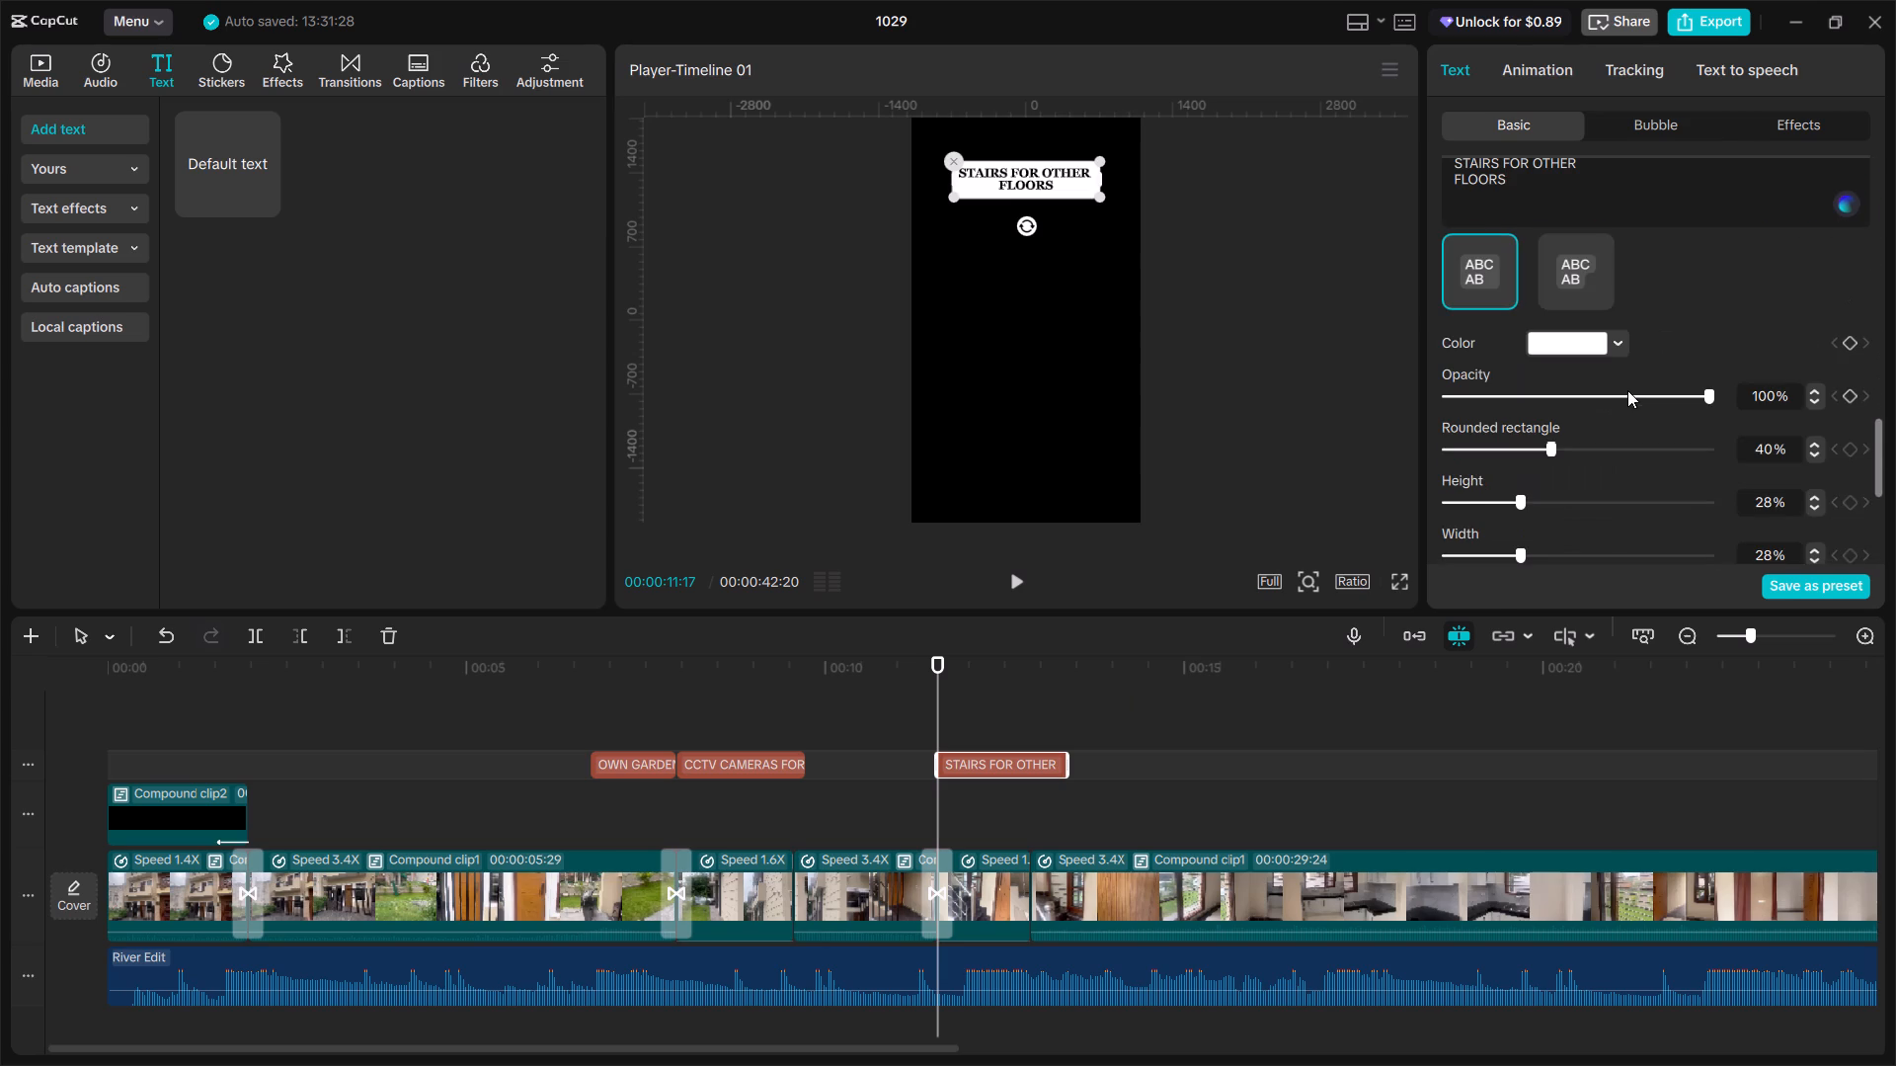
{"action": "left_click", "coordinate": [1581, 280]}
{"action": "scroll", "coordinate": [1630, 384], "scroll_direction": "up", "scroll_amount": 20}
{"action": "scroll", "coordinate": [1630, 384], "scroll_direction": "up", "scroll_amount": 1}
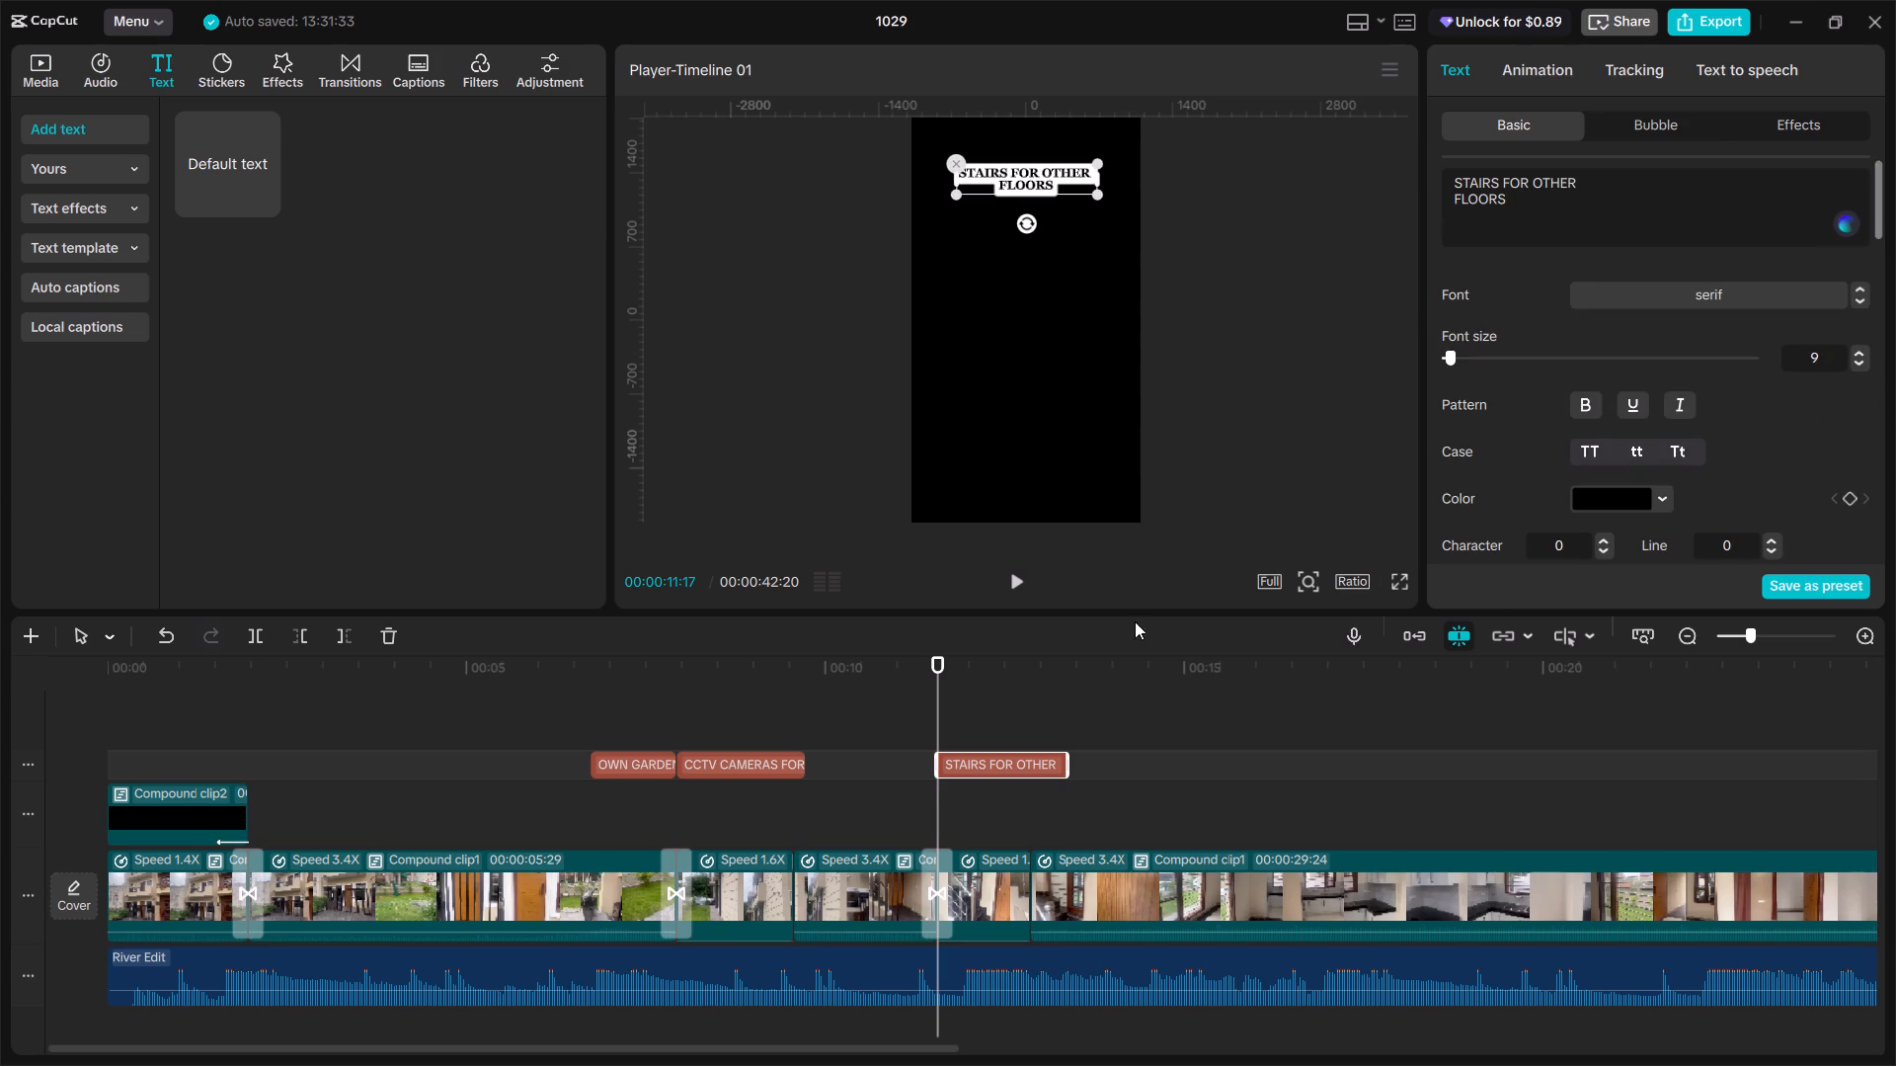
Play the sequence from about 00:00:06:04 past the stairs label to check the timing of the labels against the shots.
{"action": "double_click", "coordinate": [796, 704]}
{"action": "double_click", "coordinate": [792, 703]}
{"action": "left_click", "coordinate": [766, 723]}
{"action": "left_click", "coordinate": [593, 700]}
{"action": "left_click", "coordinate": [561, 722]}
{"action": "left_click", "coordinate": [569, 789]}
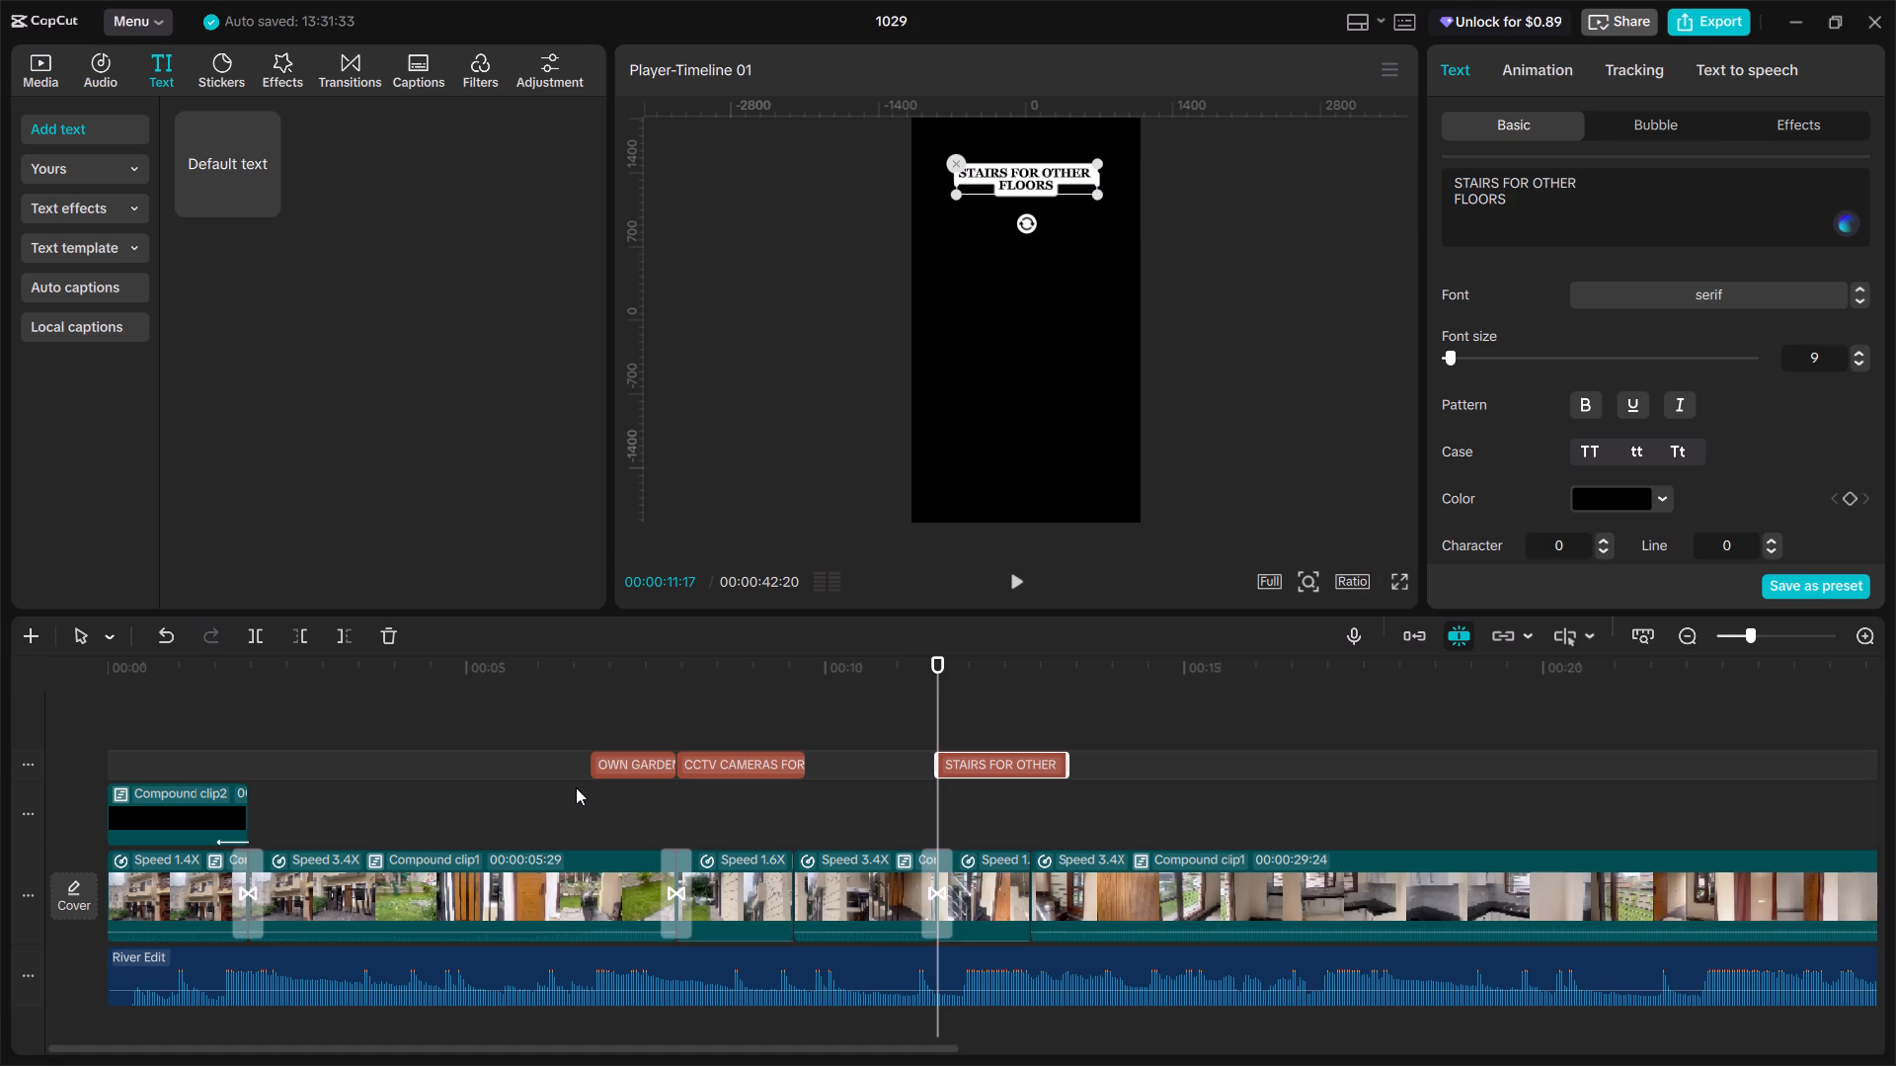
{"action": "left_click", "coordinate": [576, 787]}
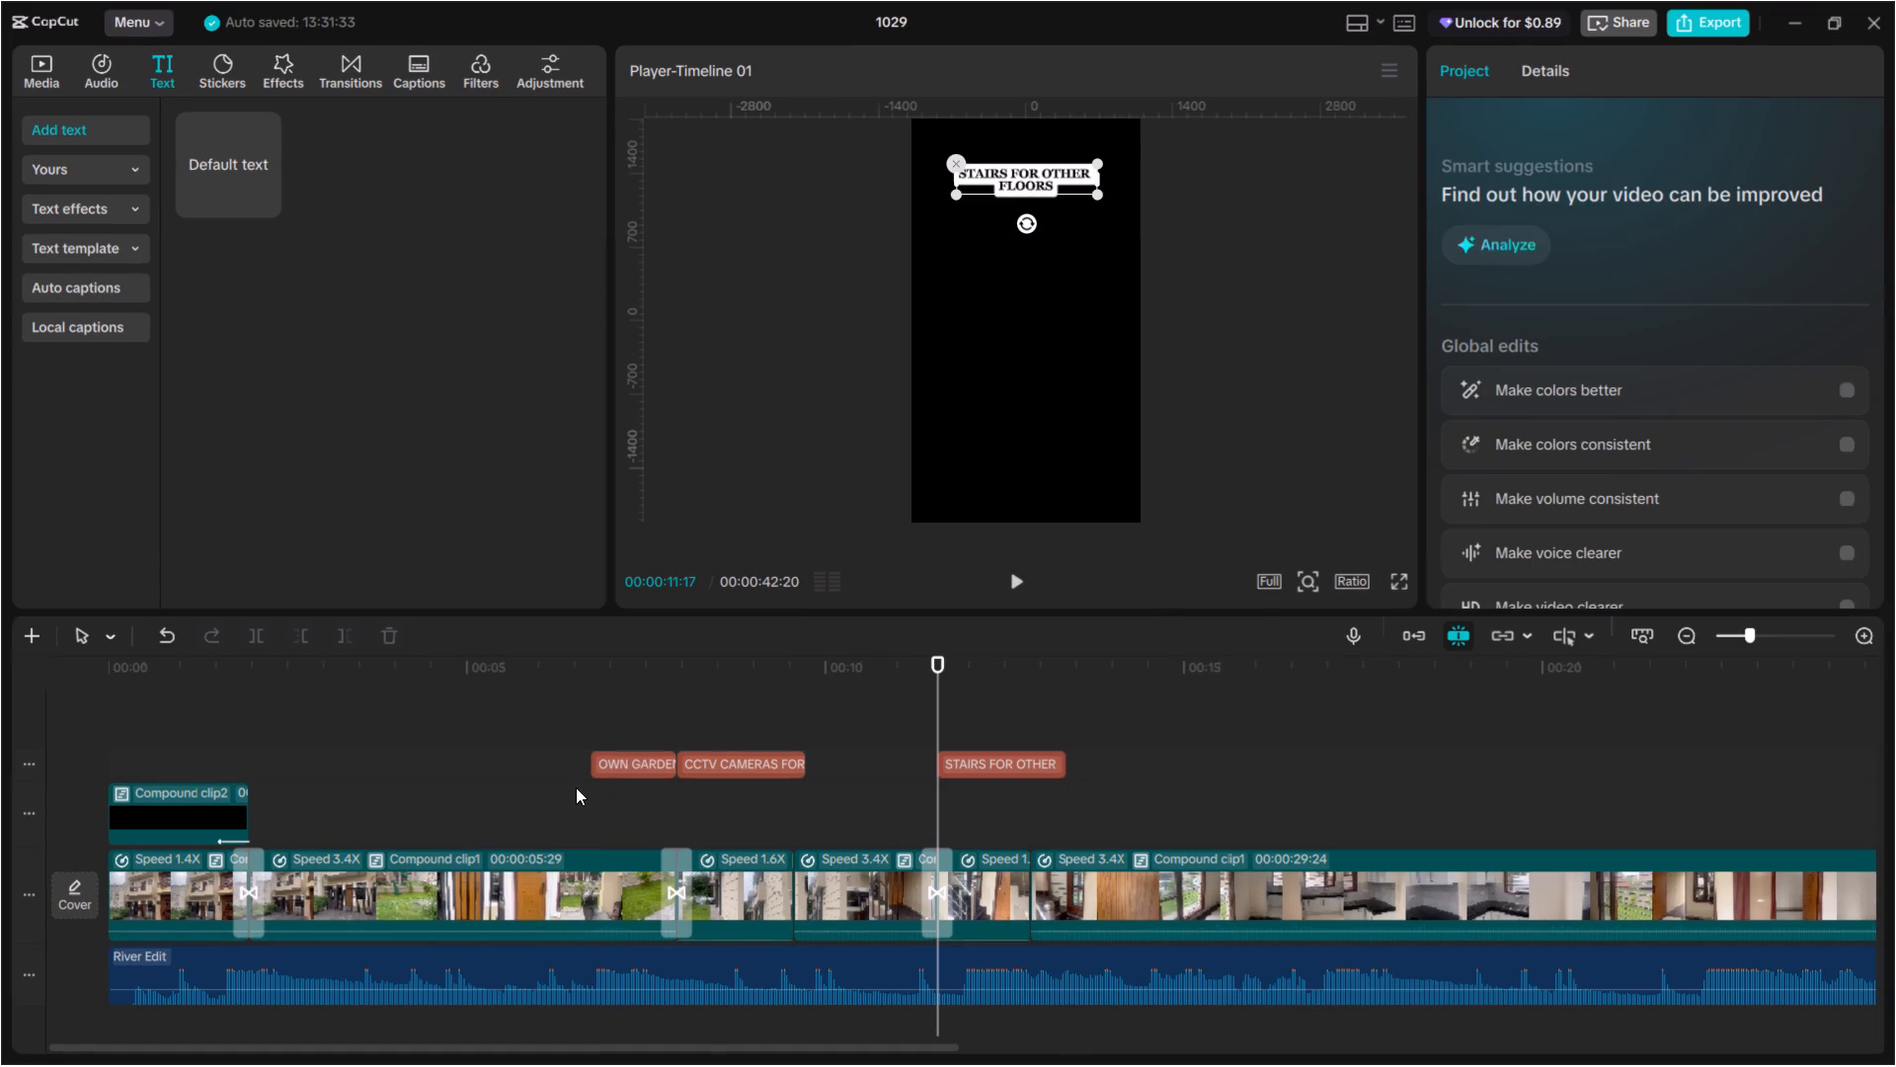
{"action": "left_click", "coordinate": [576, 787]}
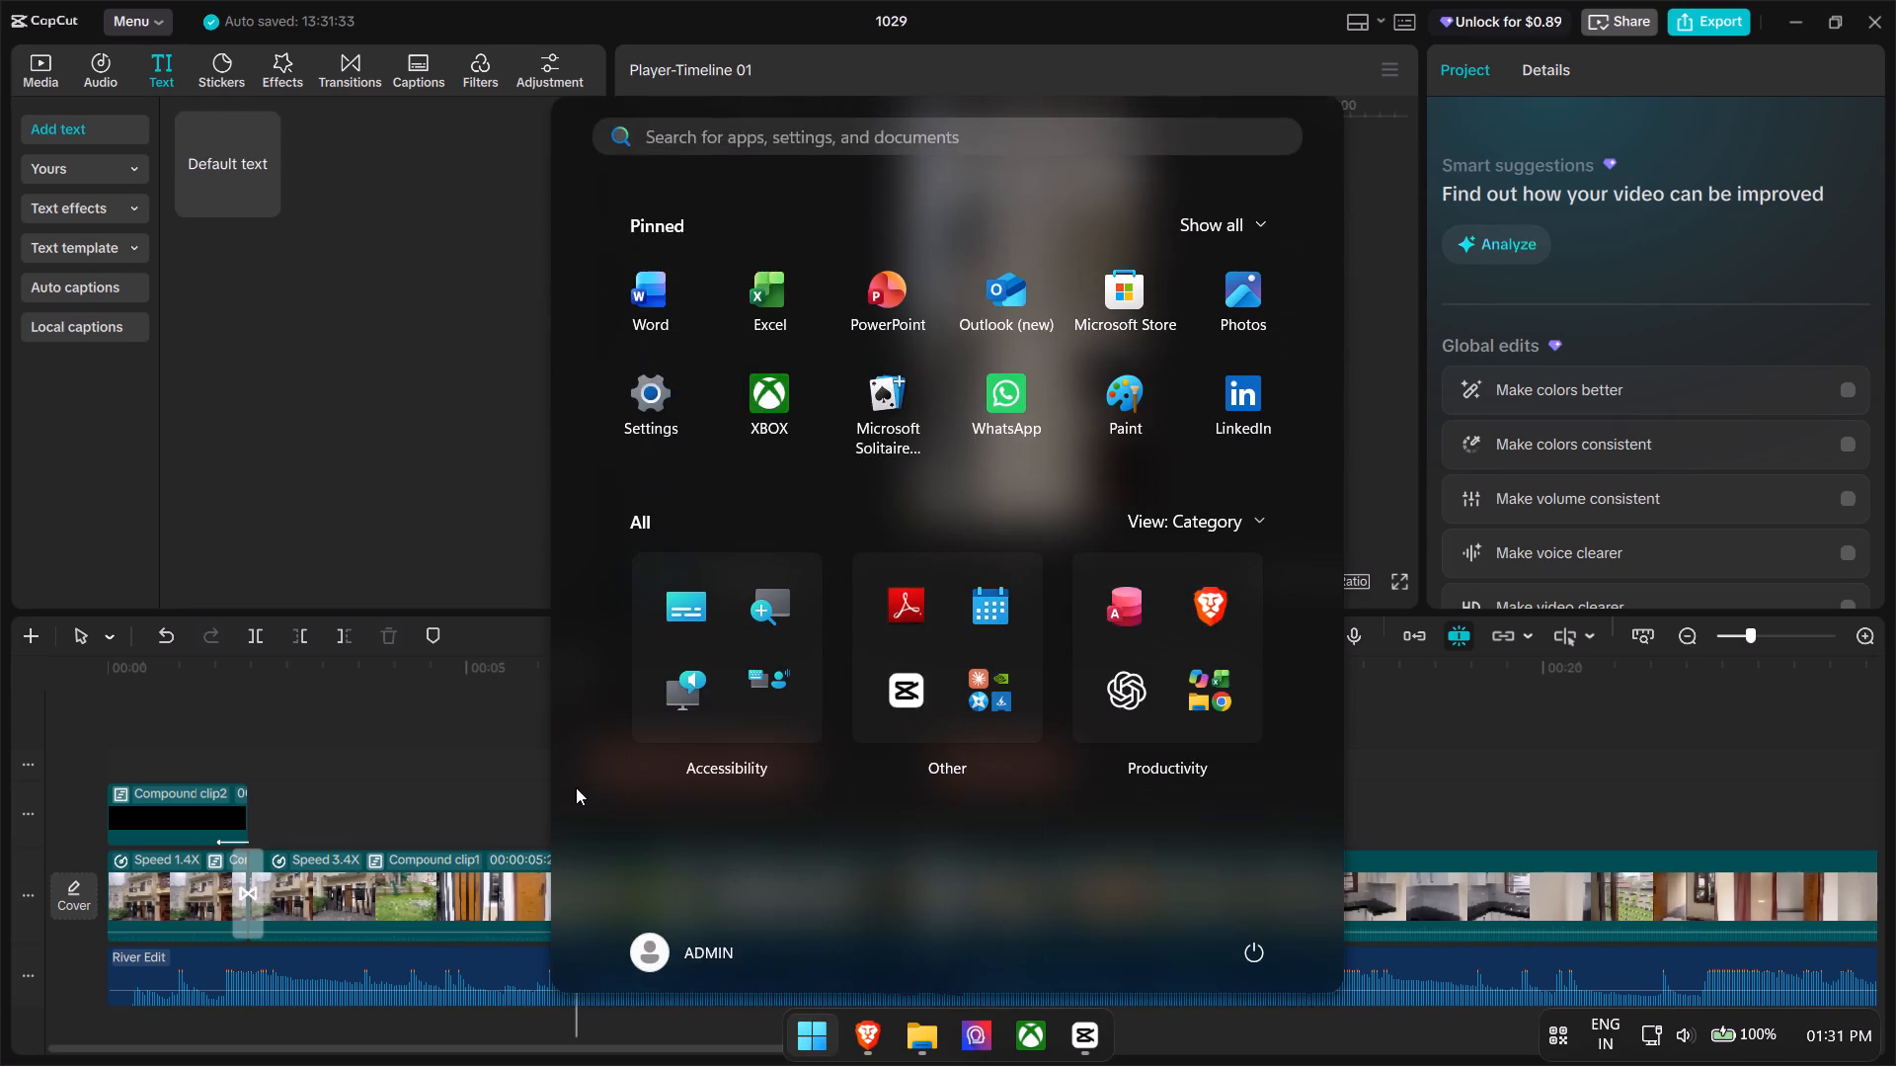
{"action": "left_click", "coordinate": [576, 786]}
{"action": "left_click_drag", "start_coordinate": [576, 786], "coordinate": [547, 784]}
{"action": "left_click", "coordinate": [547, 784]}
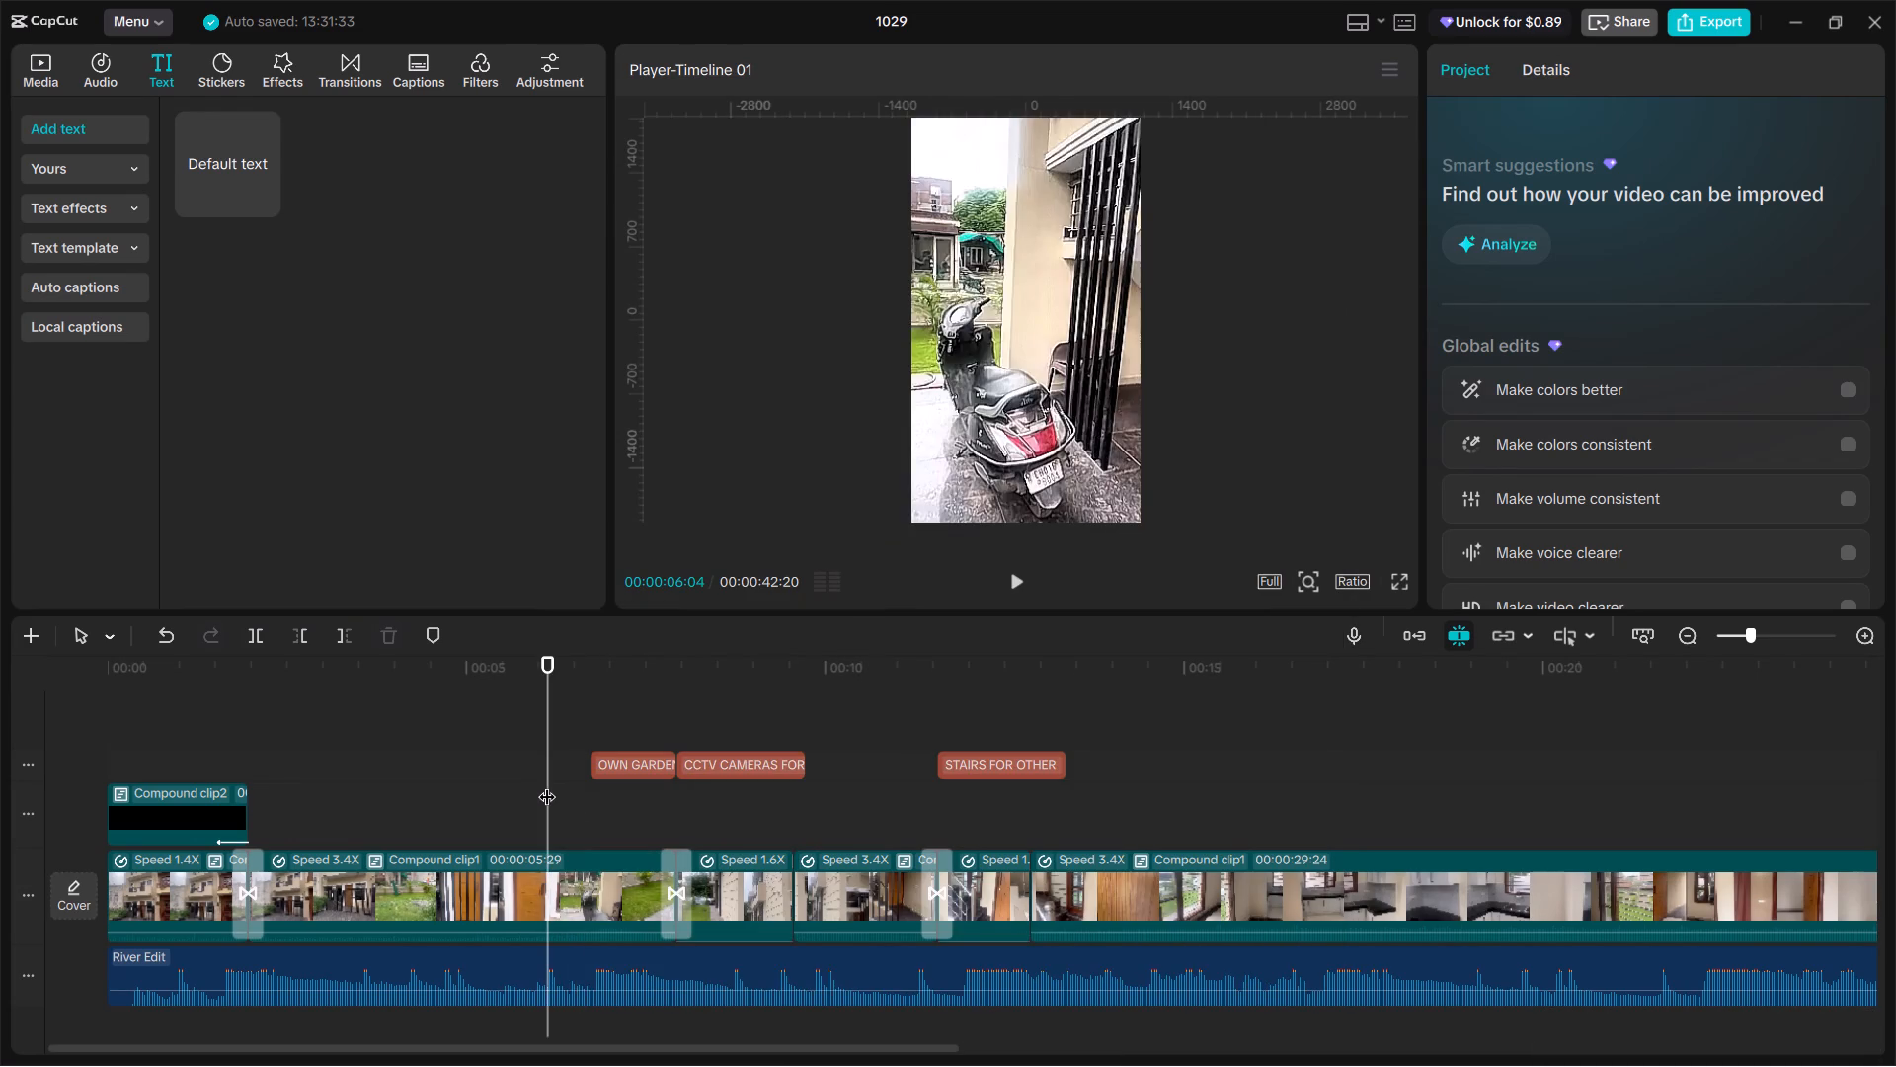
{"action": "left_click_drag", "start_coordinate": [547, 784], "coordinate": [545, 797]}
{"action": "key", "text": "space"}
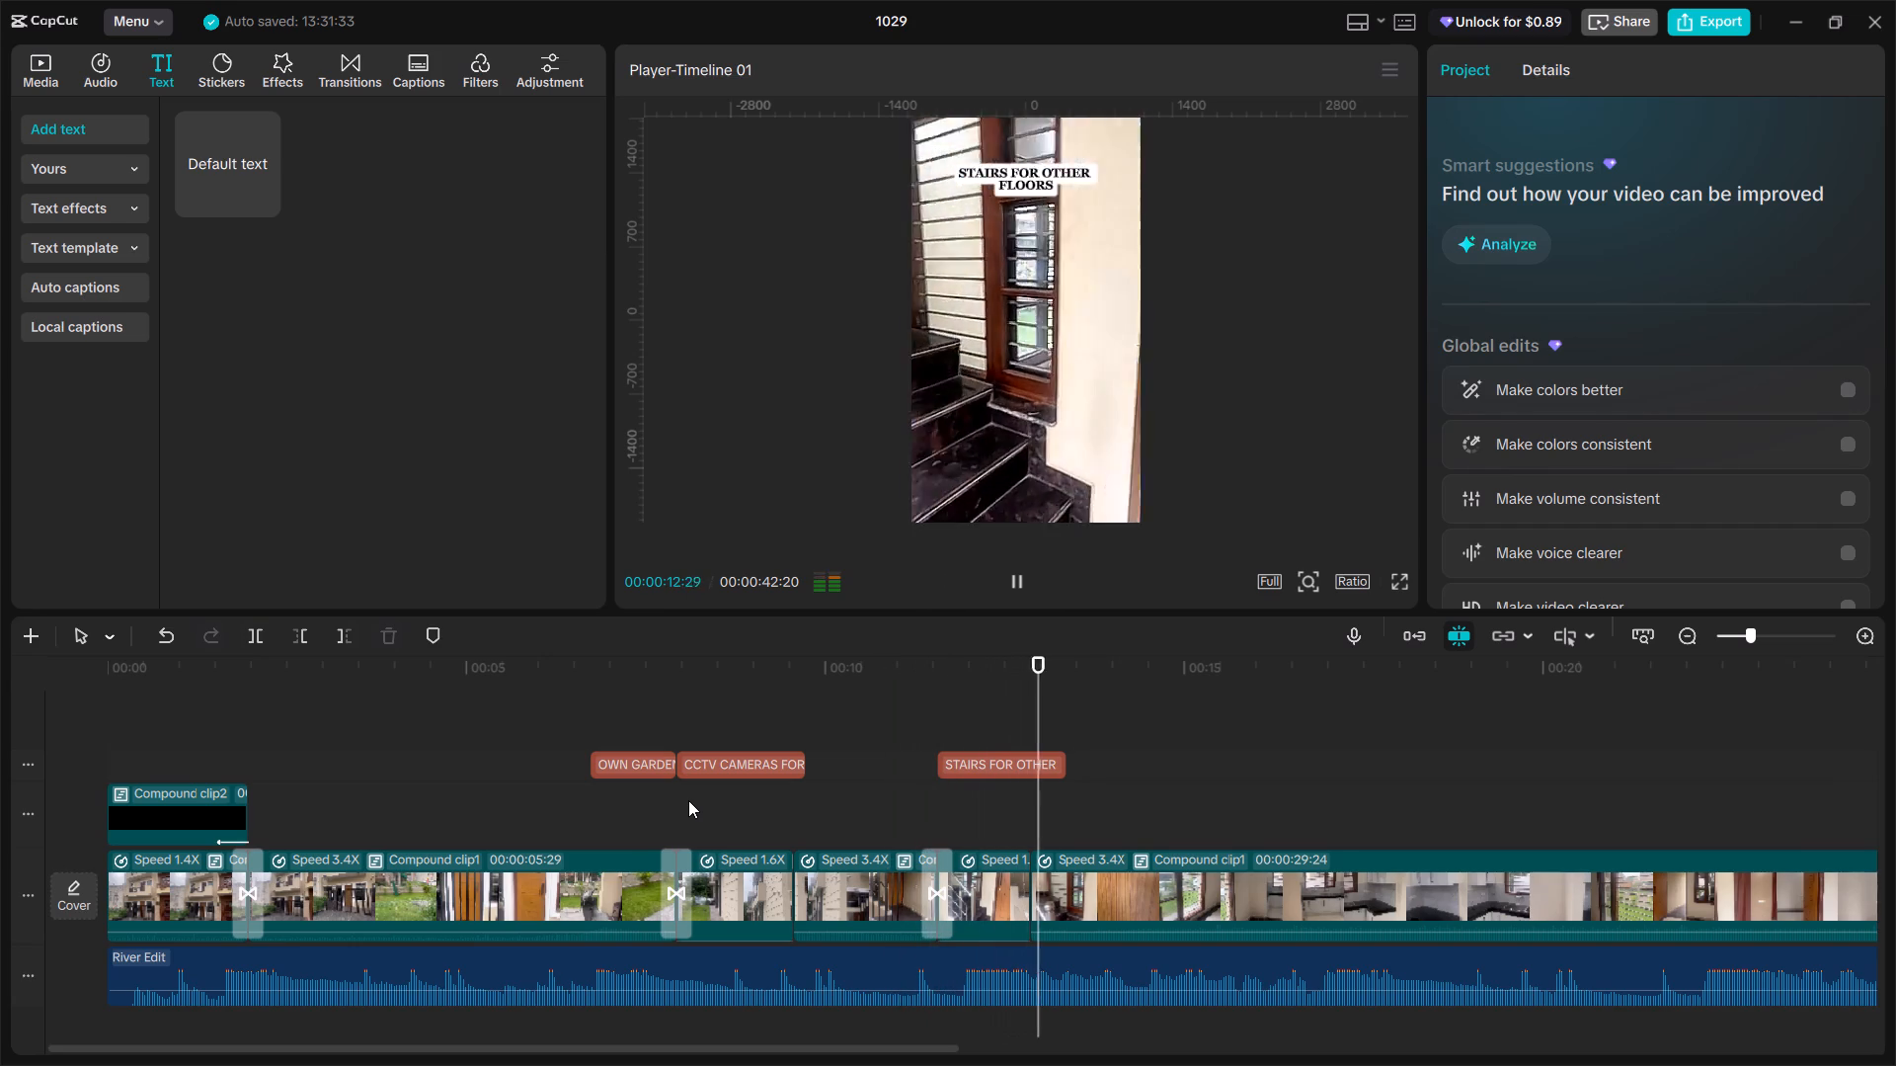
{"action": "left_click", "coordinate": [923, 798]}
{"action": "key", "text": "space"}
{"action": "left_click_drag", "start_coordinate": [927, 798], "coordinate": [941, 803]}
{"action": "key", "text": "space"}
{"action": "key", "text": "space"}
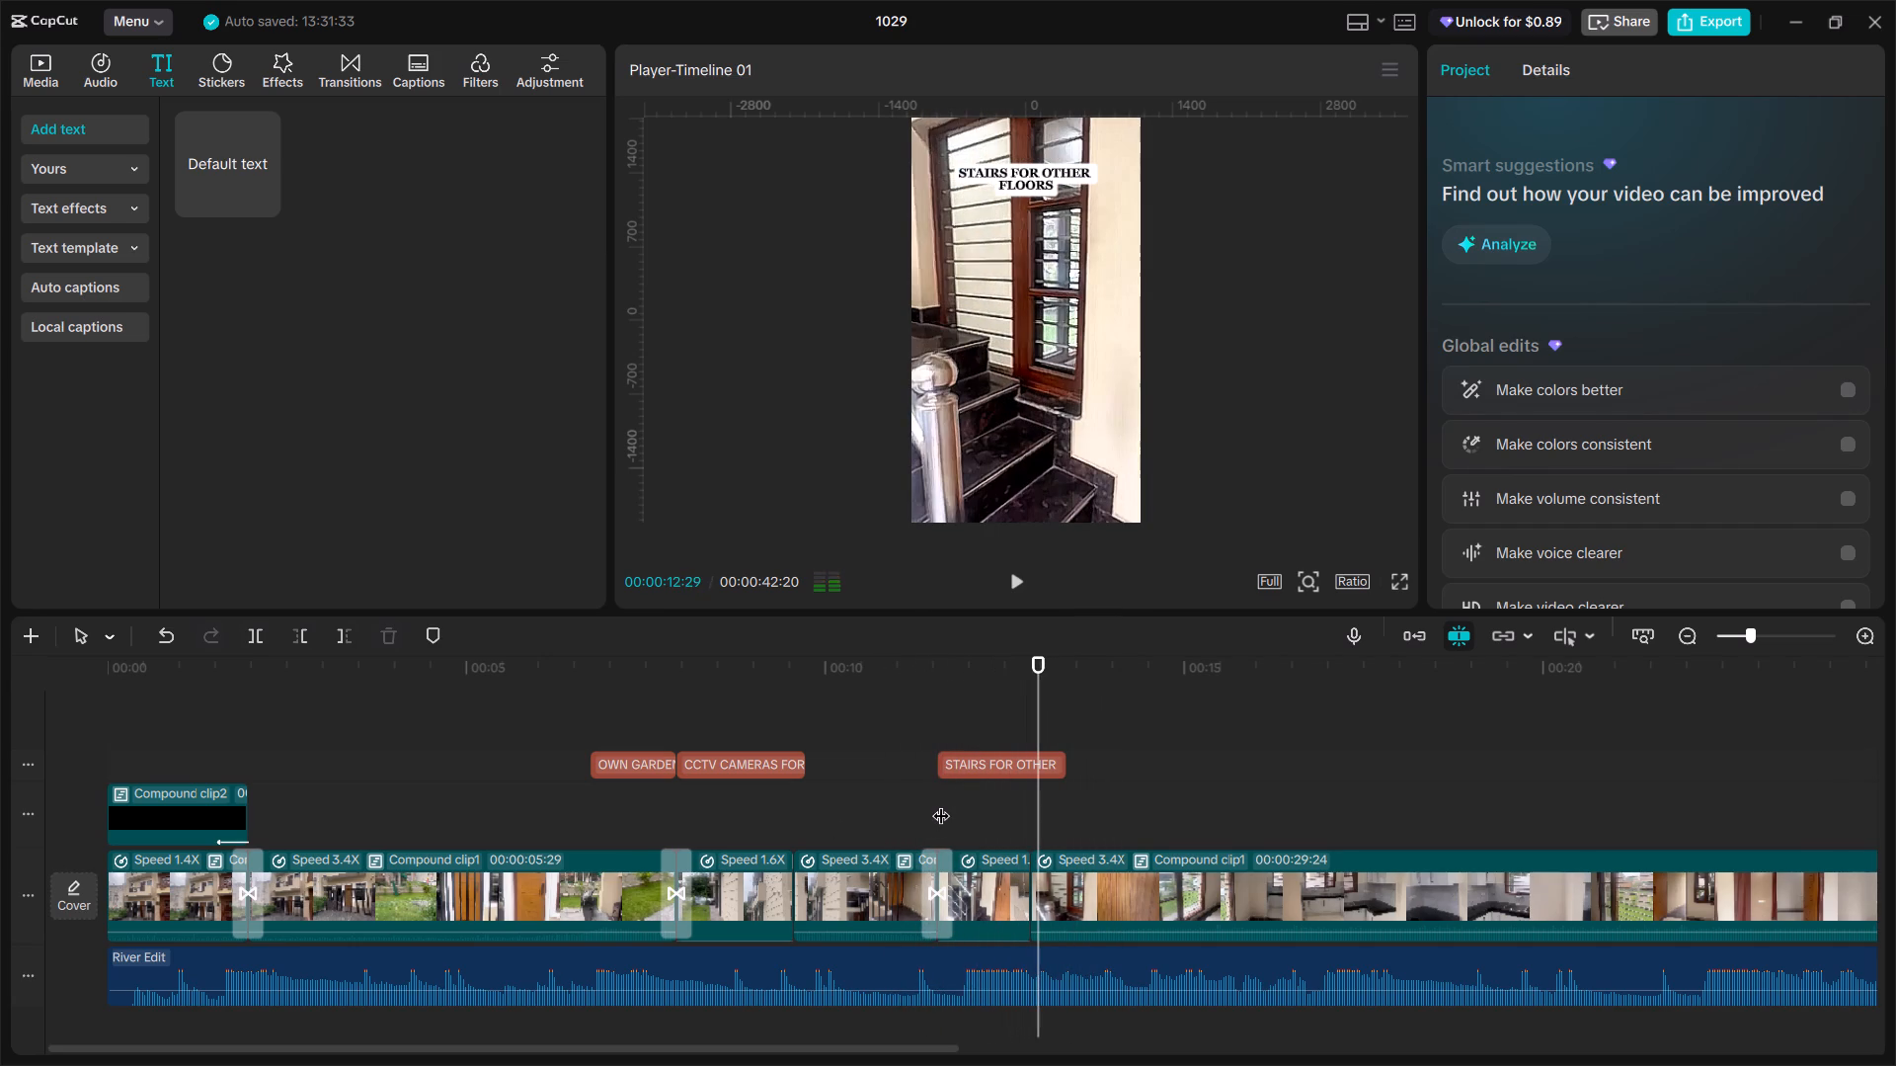
{"action": "key", "text": "space"}
{"action": "key", "text": "space"}
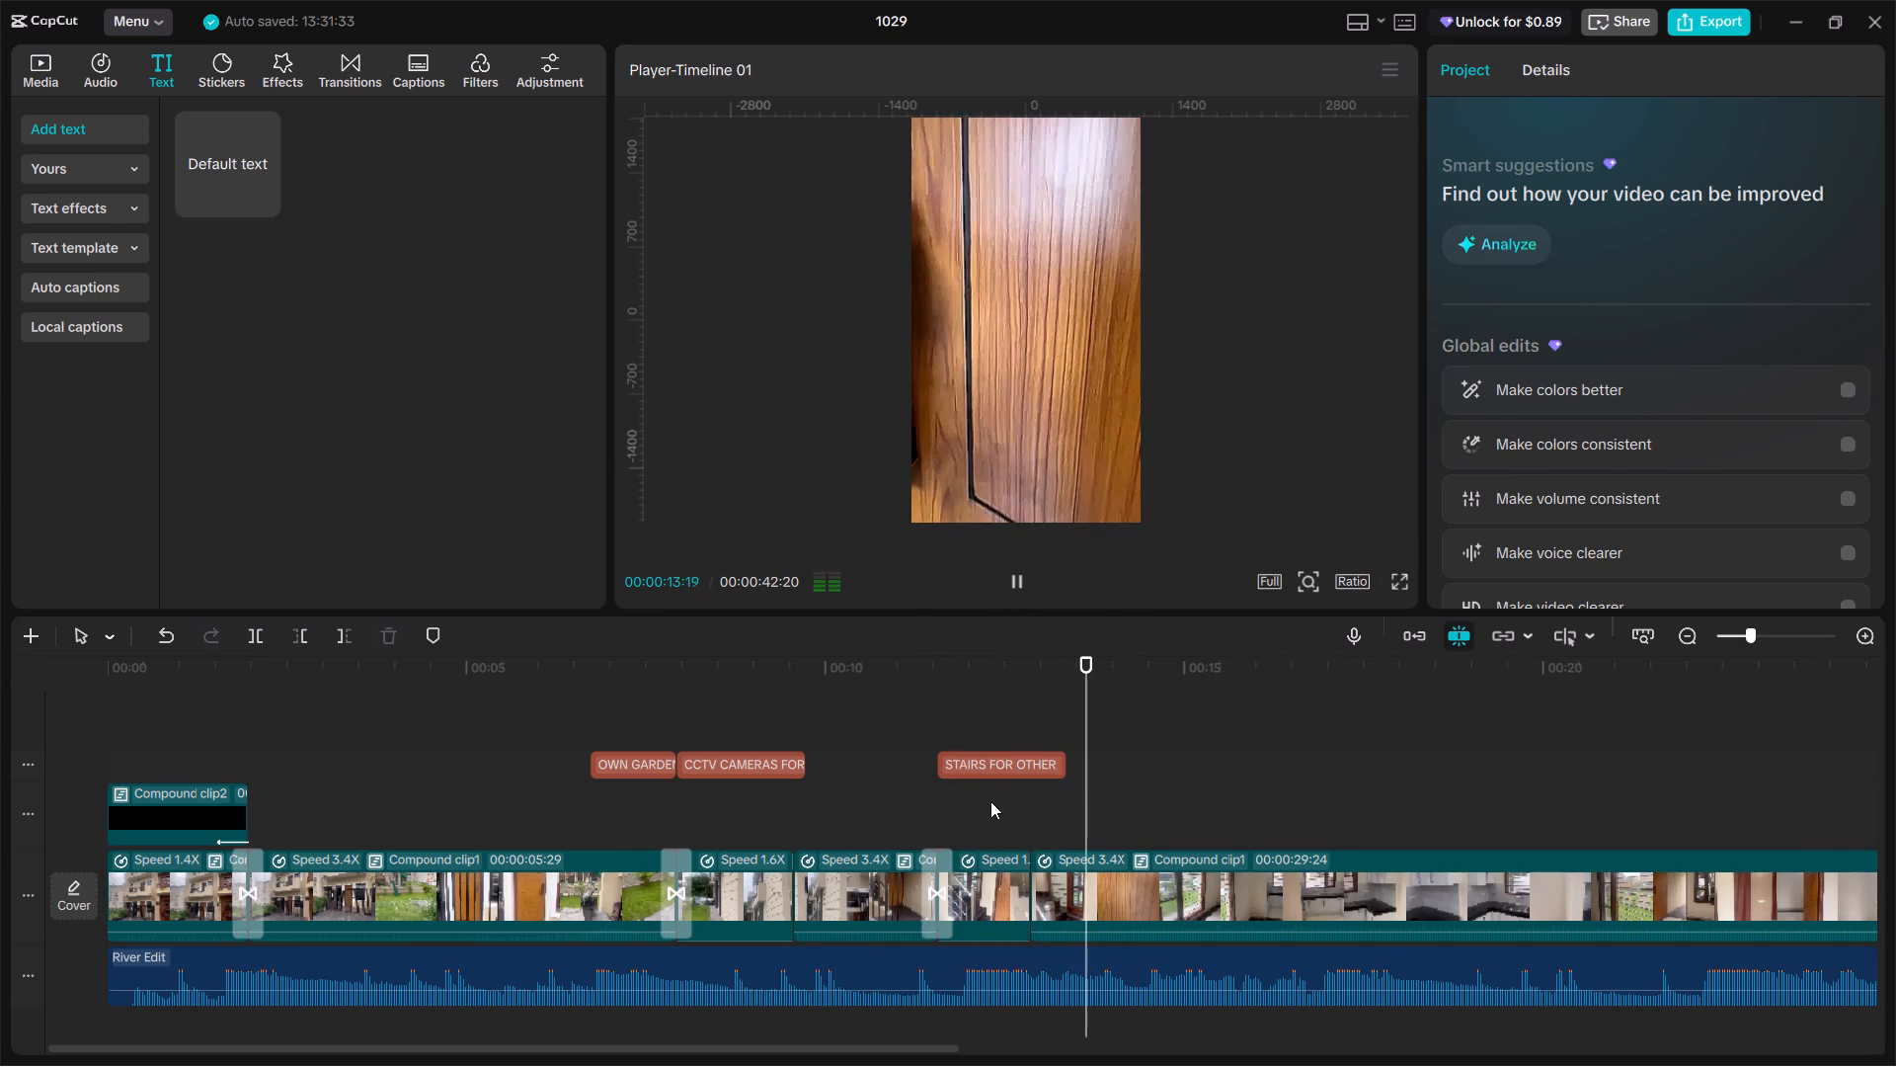
{"action": "key", "text": "space"}
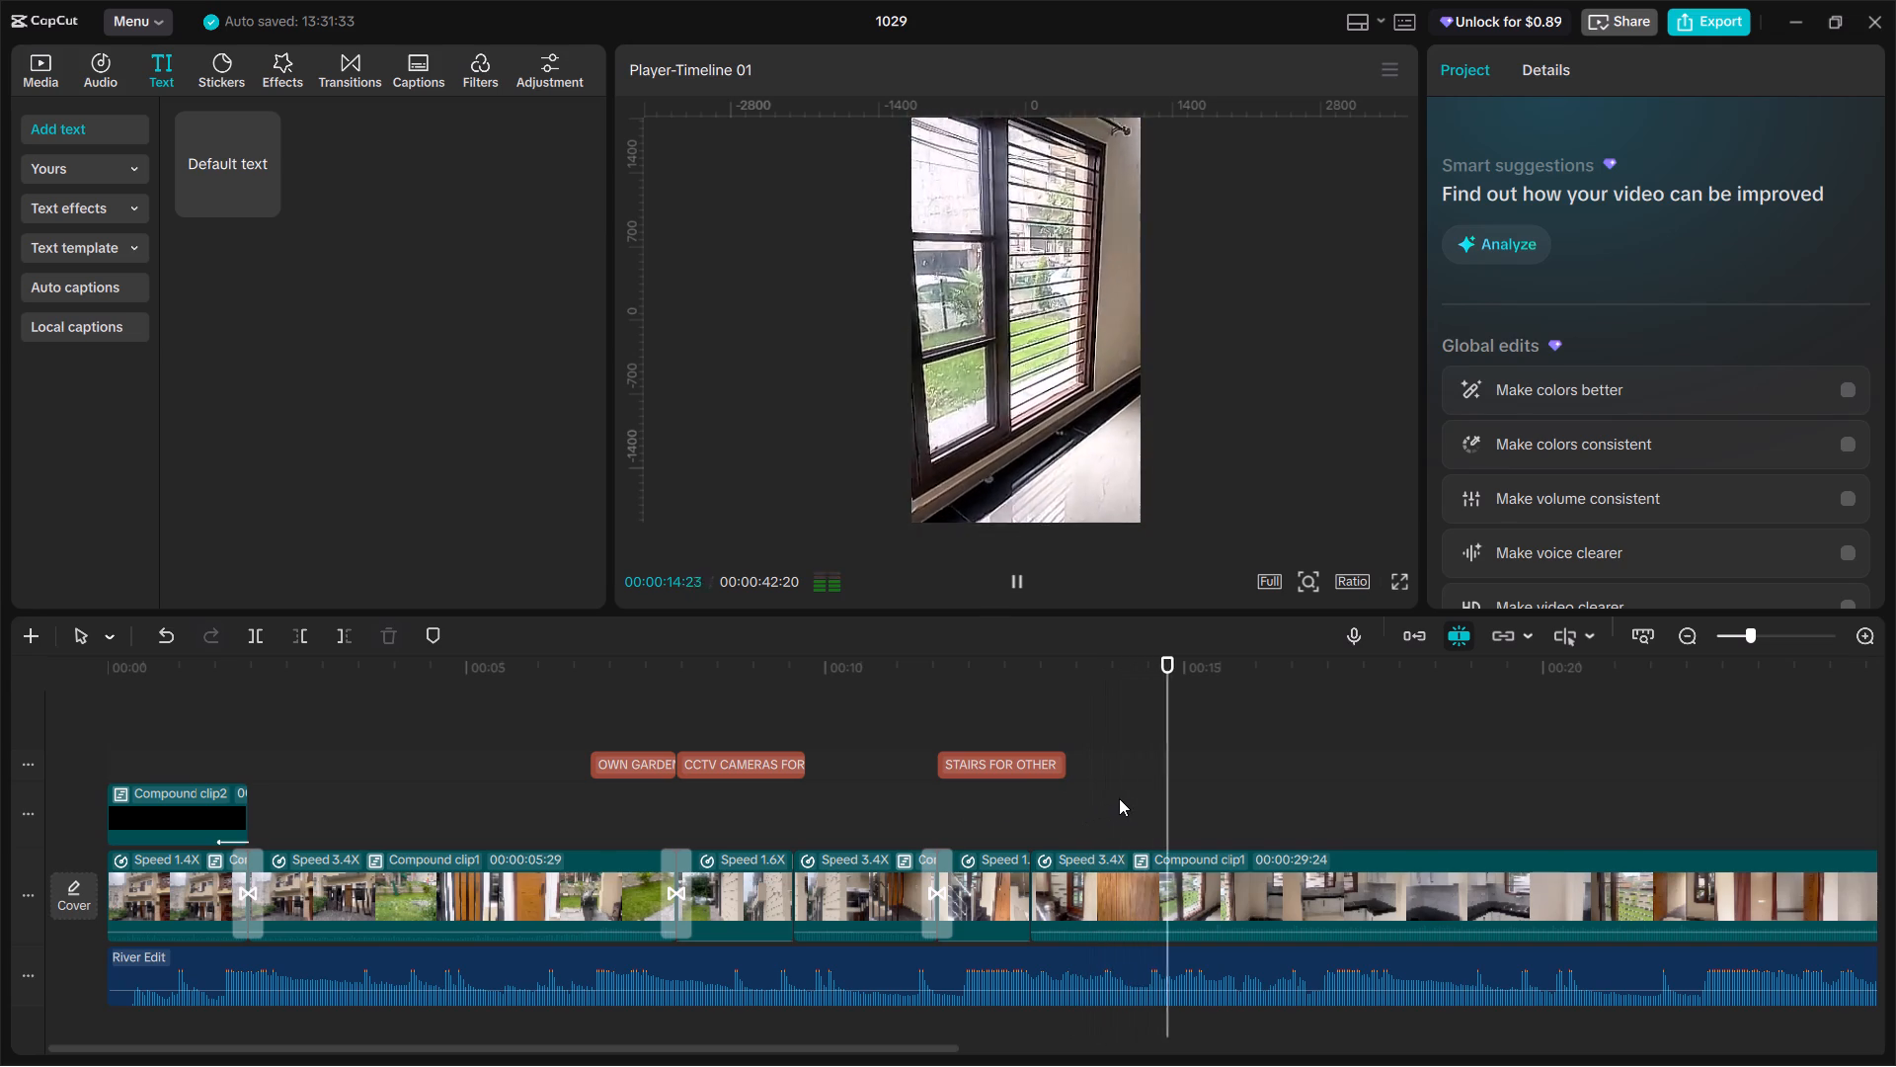
{"action": "key", "text": "space"}
Locate the start of the hall and kitchen view and paste a copy of the CCTV label at 00:00:15:10.
{"action": "left_click", "coordinate": [916, 813]}
{"action": "key", "text": "space"}
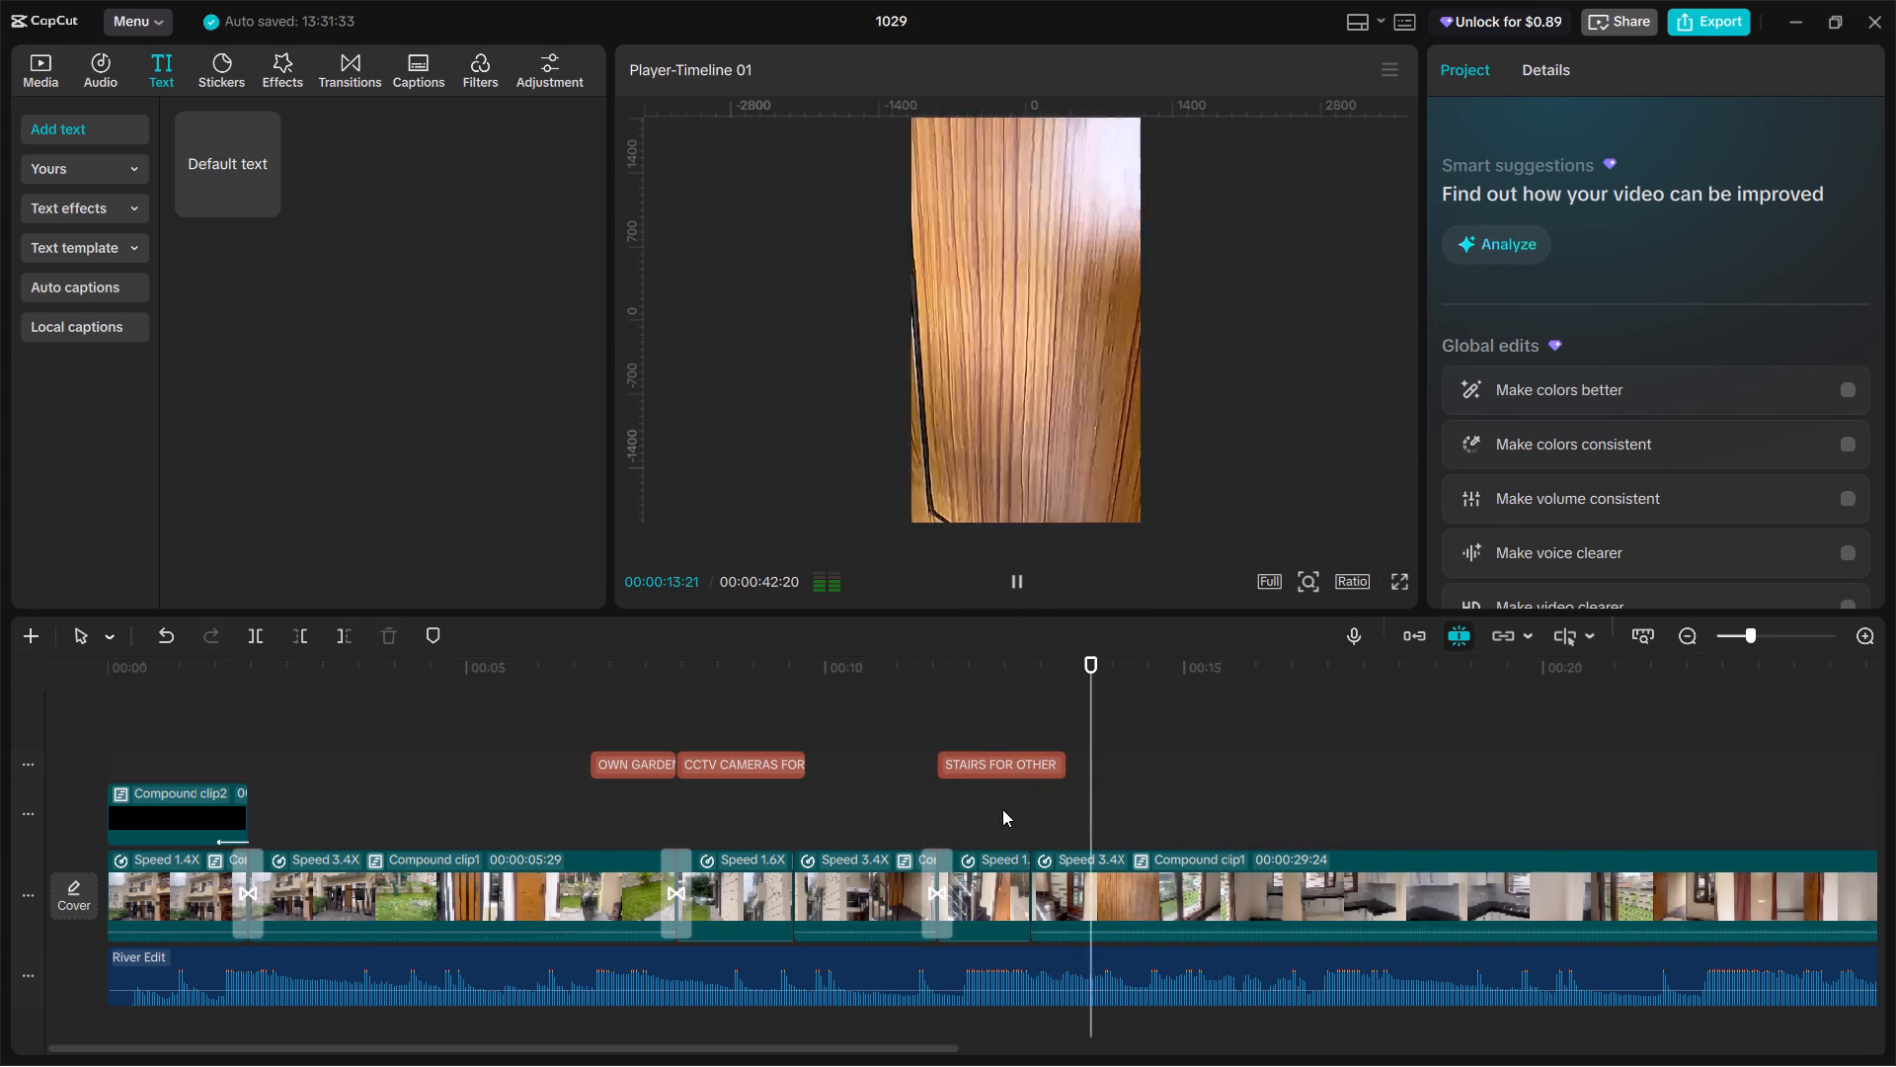
{"action": "key", "text": "space"}
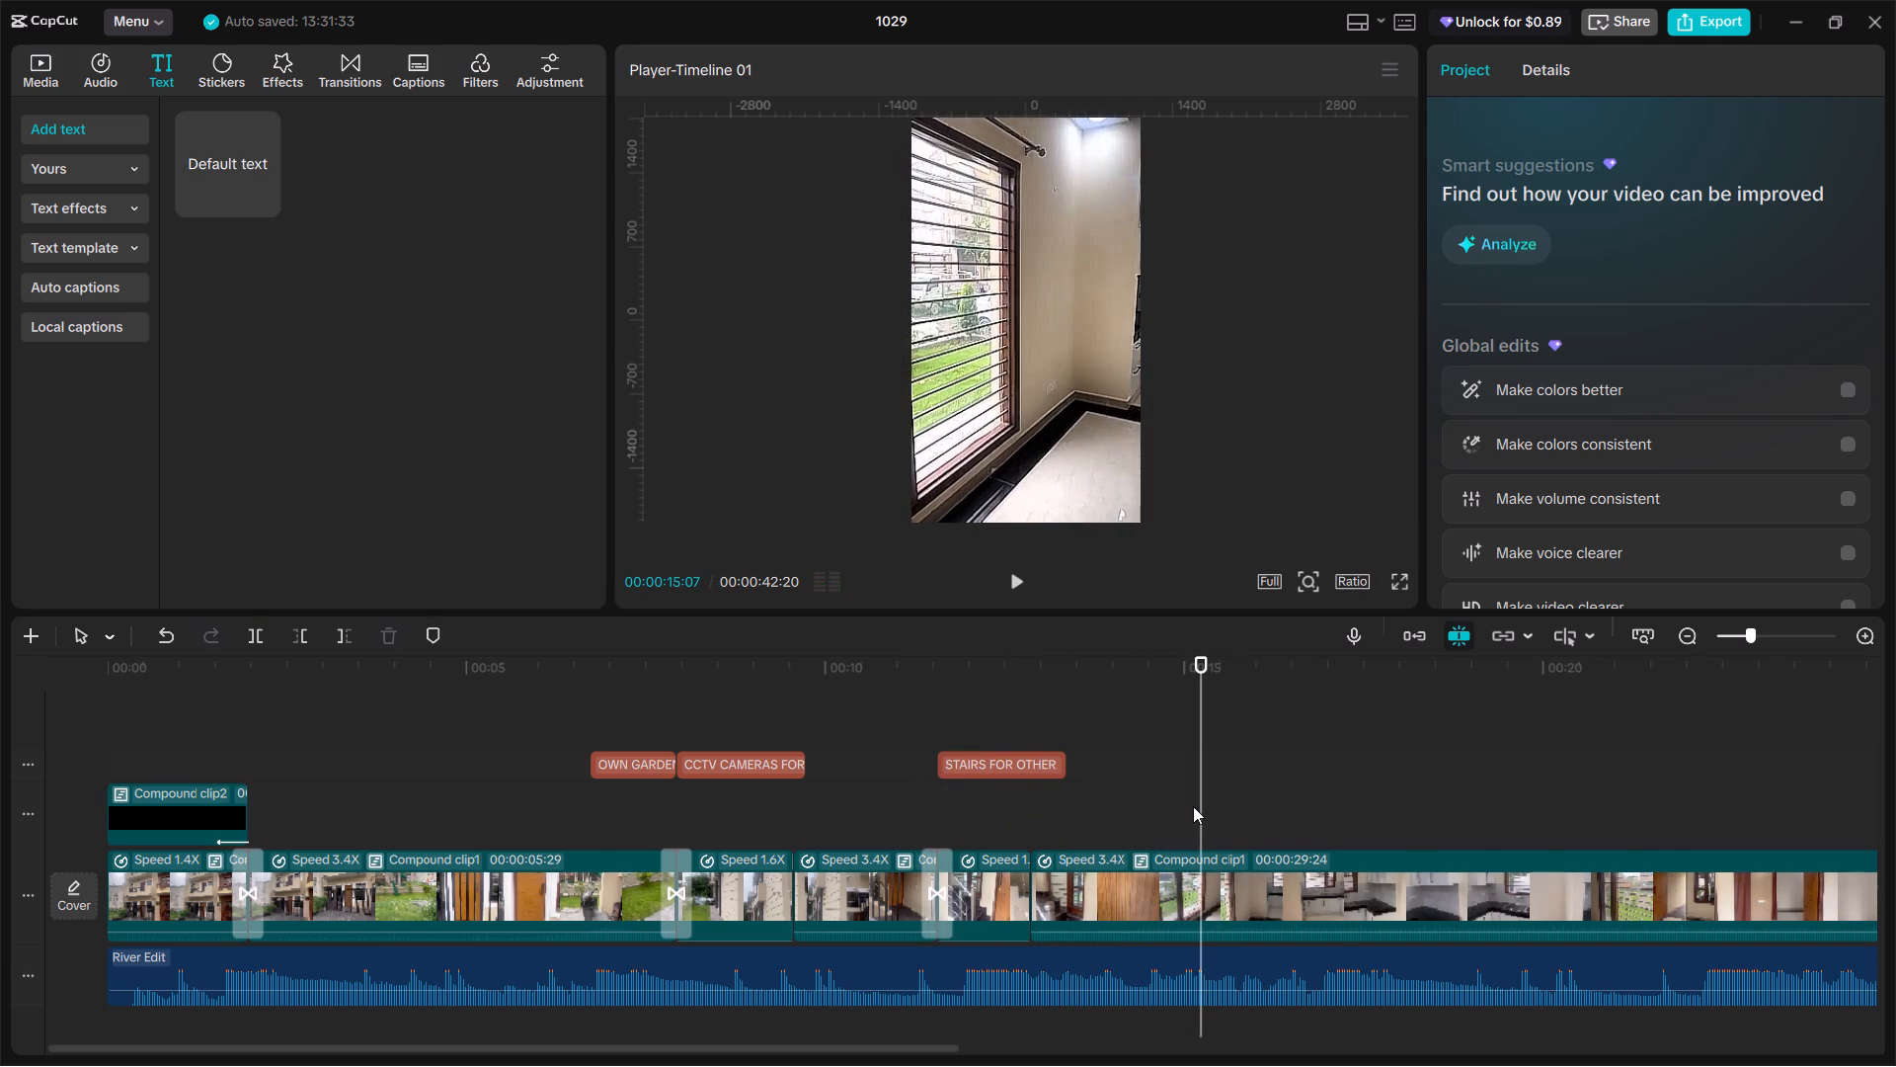
{"action": "key", "text": "space"}
{"action": "key", "text": "space"}
{"action": "left_click", "coordinate": [1236, 806]}
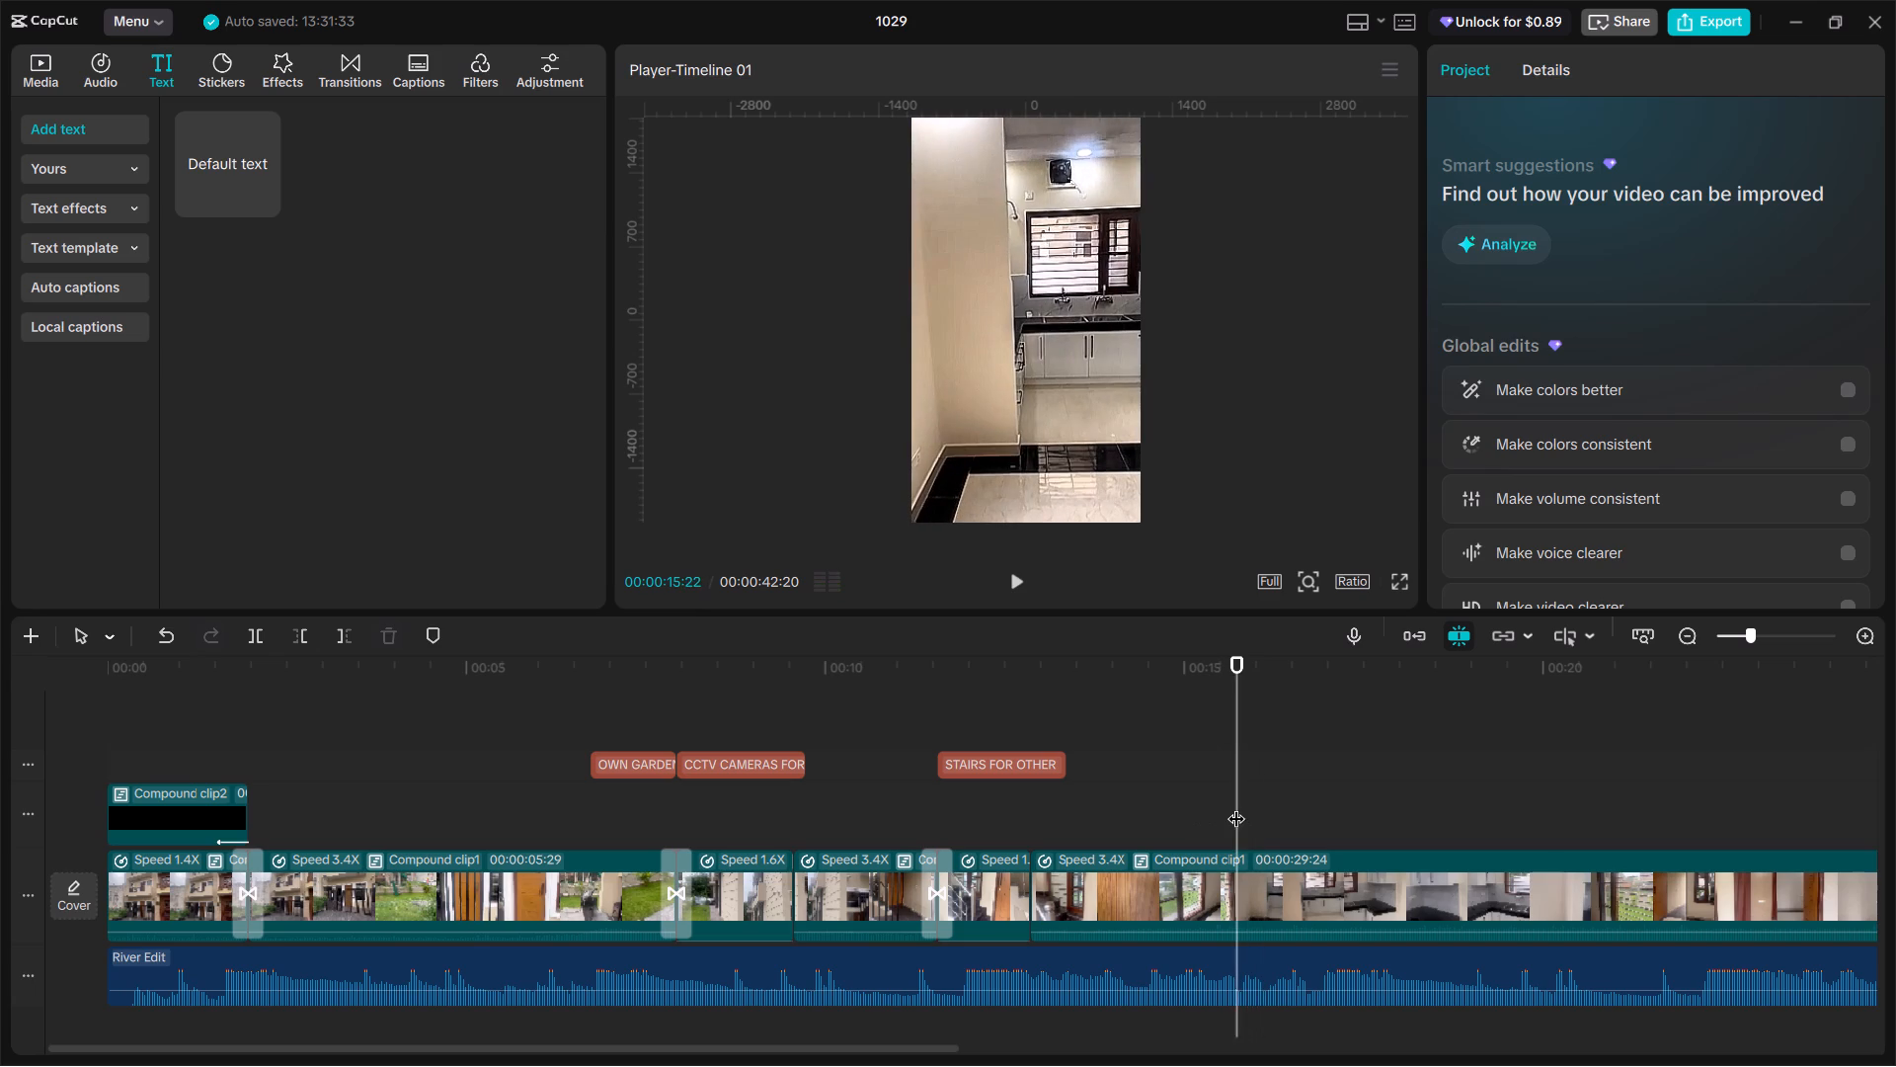
{"action": "left_click_drag", "start_coordinate": [1236, 806], "coordinate": [1204, 774]}
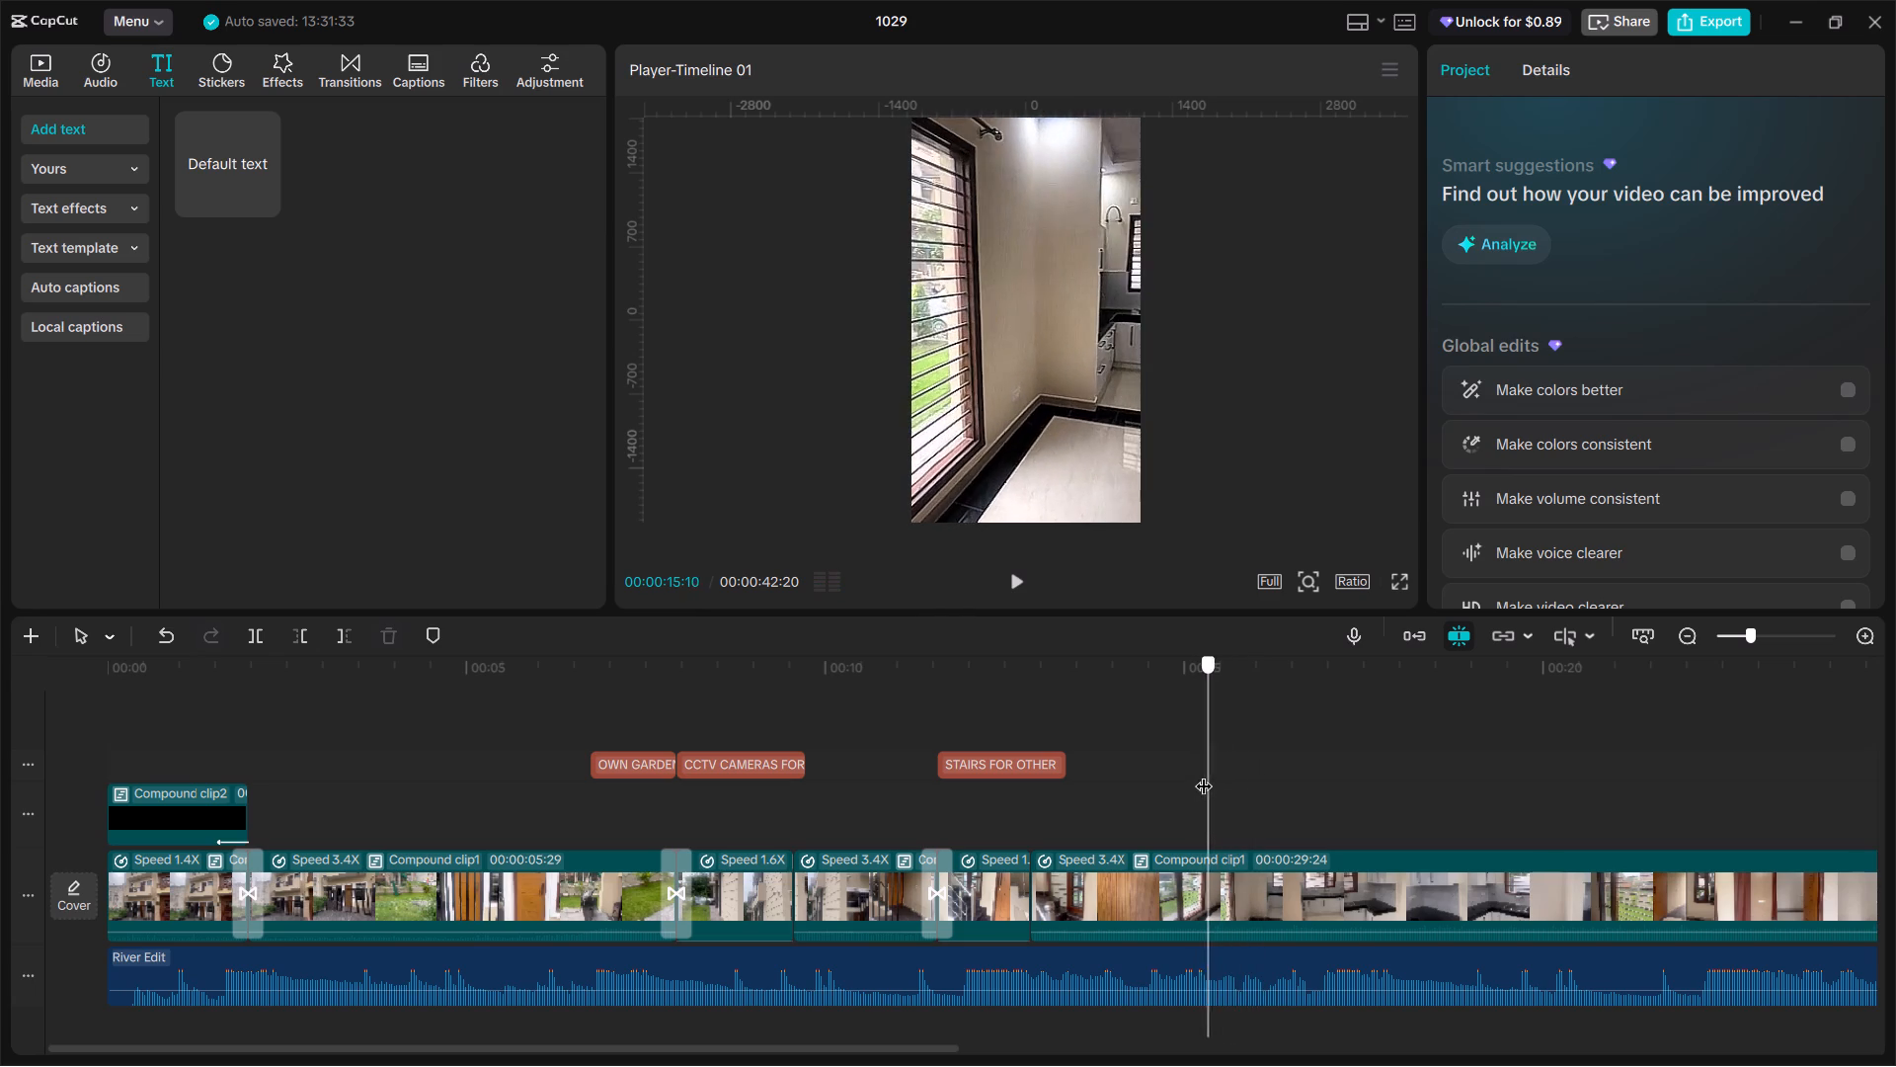
{"action": "left_click_drag", "start_coordinate": [1204, 774], "coordinate": [1209, 773]}
{"action": "left_click", "coordinate": [1044, 757]}
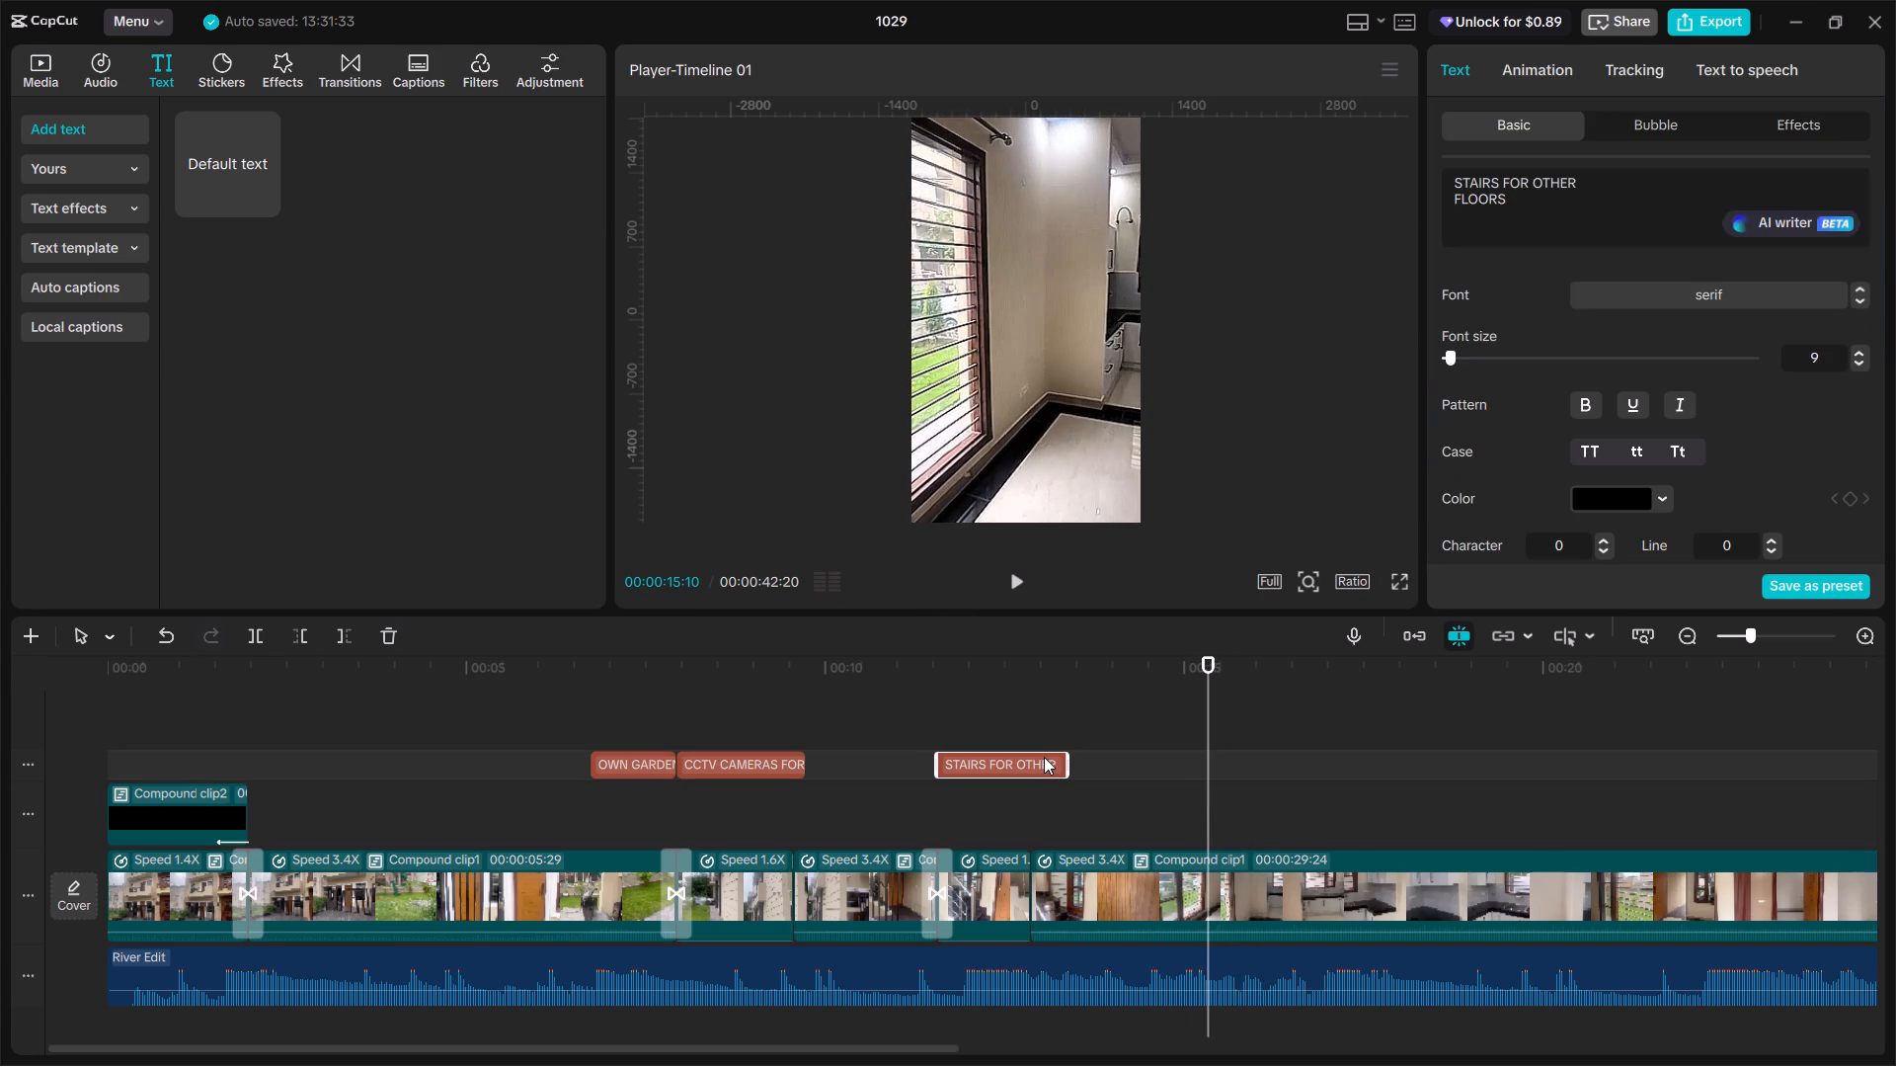
{"action": "key", "text": "ctrl+v"}
Replace the copied label's text with "BIG HALL WITH" and "OPEN KITCHEN" on a second line.
{"action": "left_click", "coordinate": [1684, 175]}
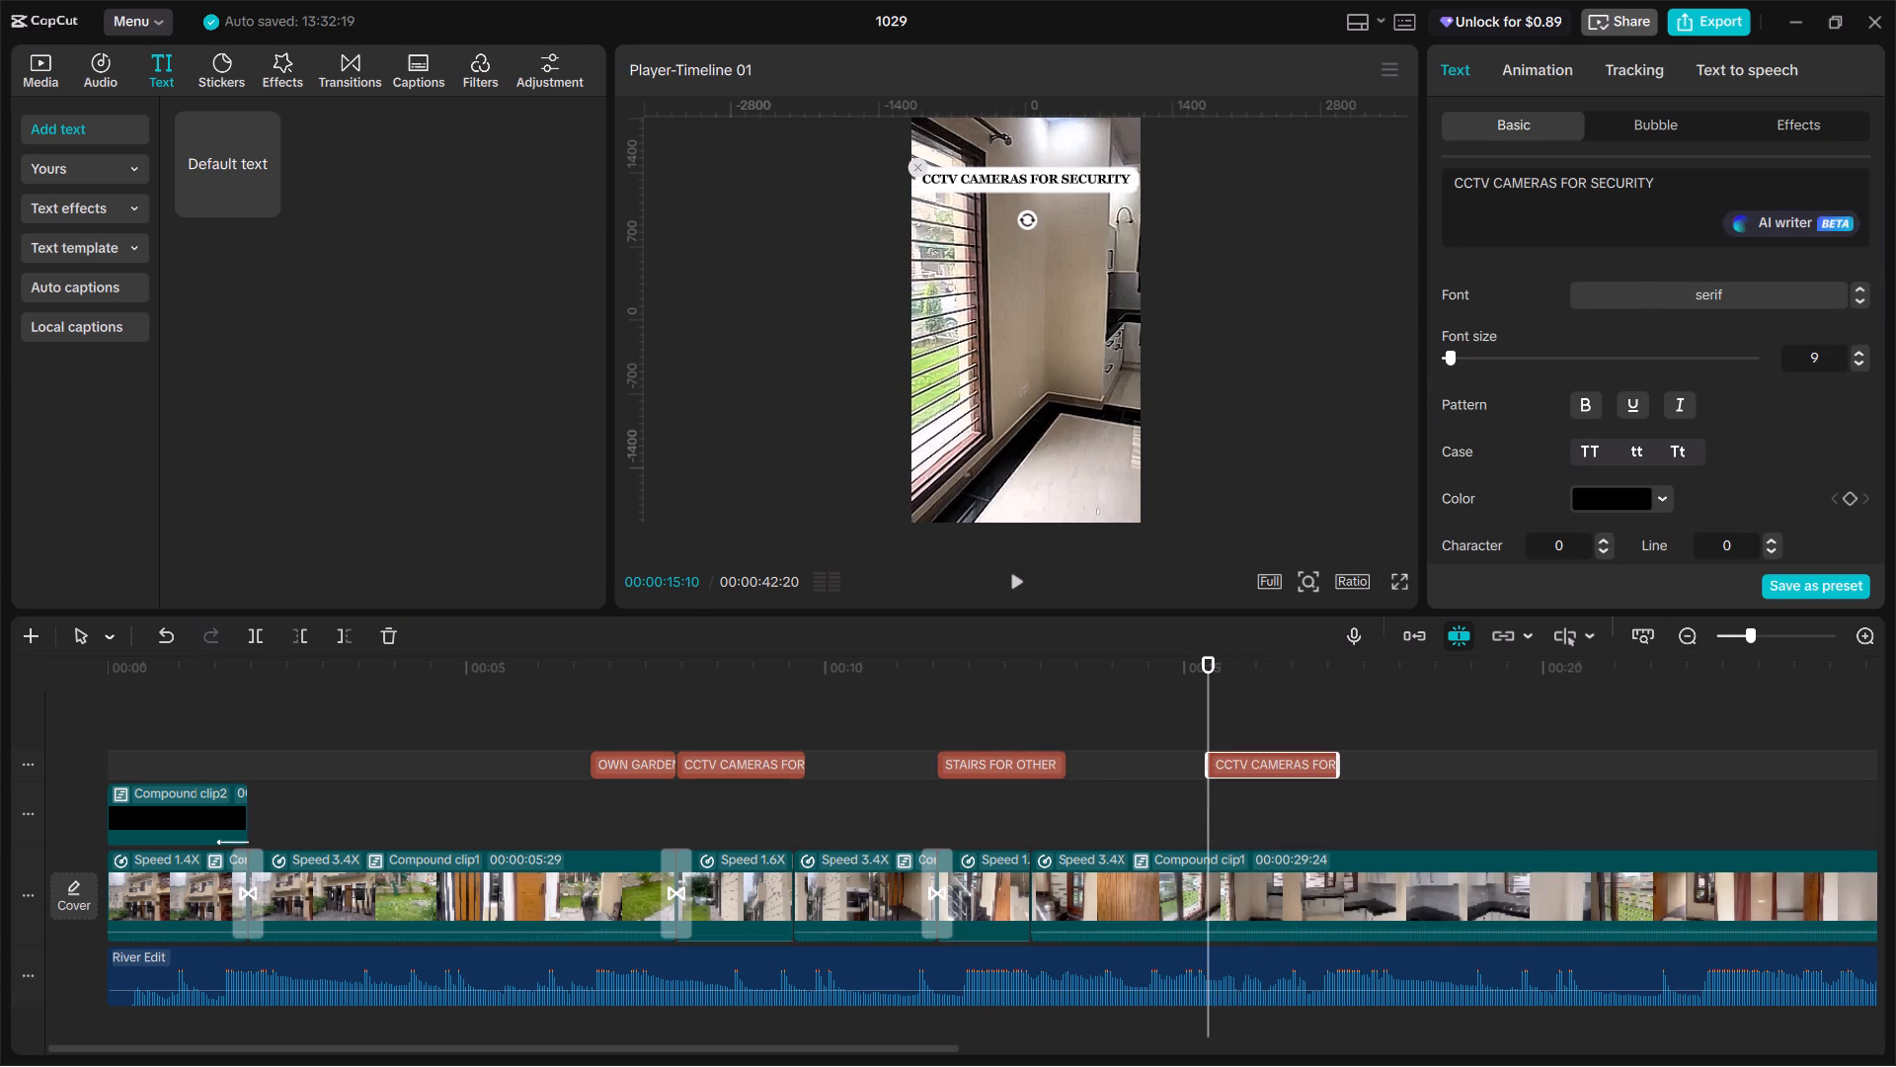
{"action": "key", "text": "ctrl+a"}
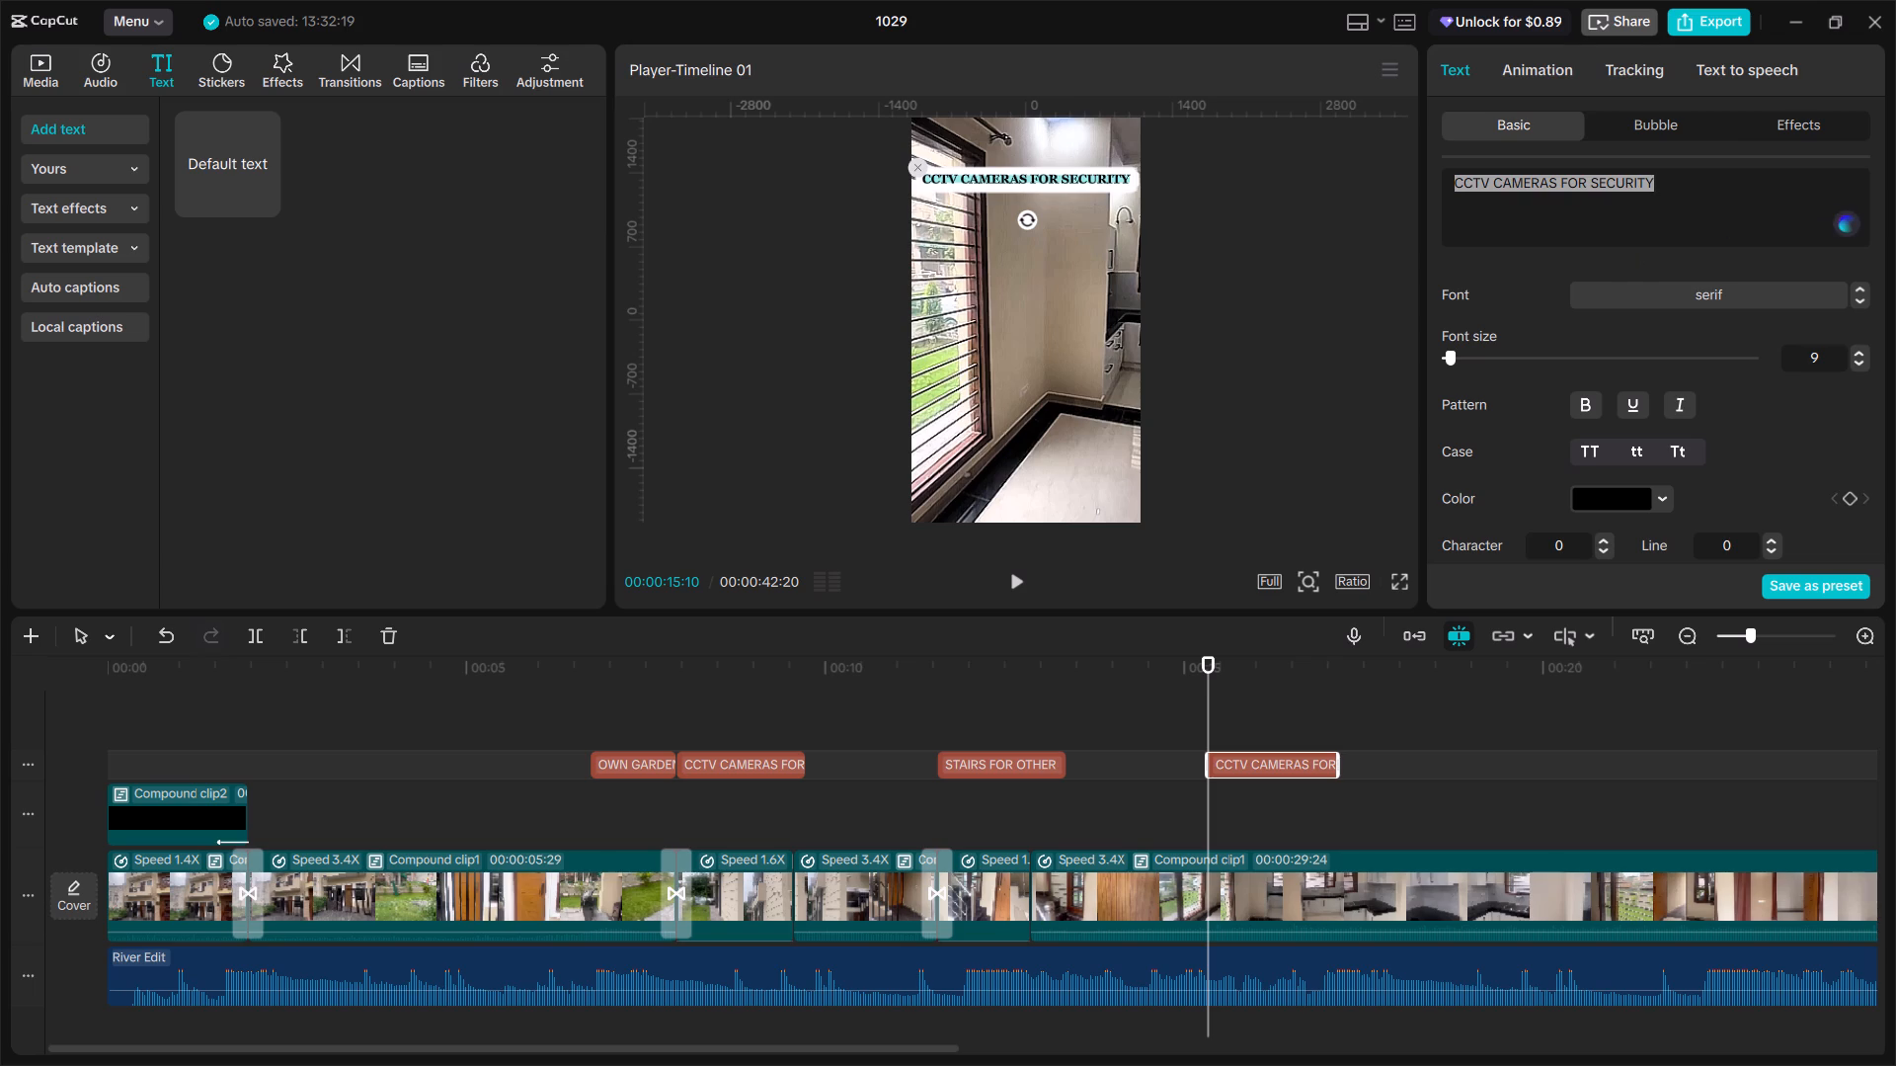
{"action": "type", "text": "BIG"}
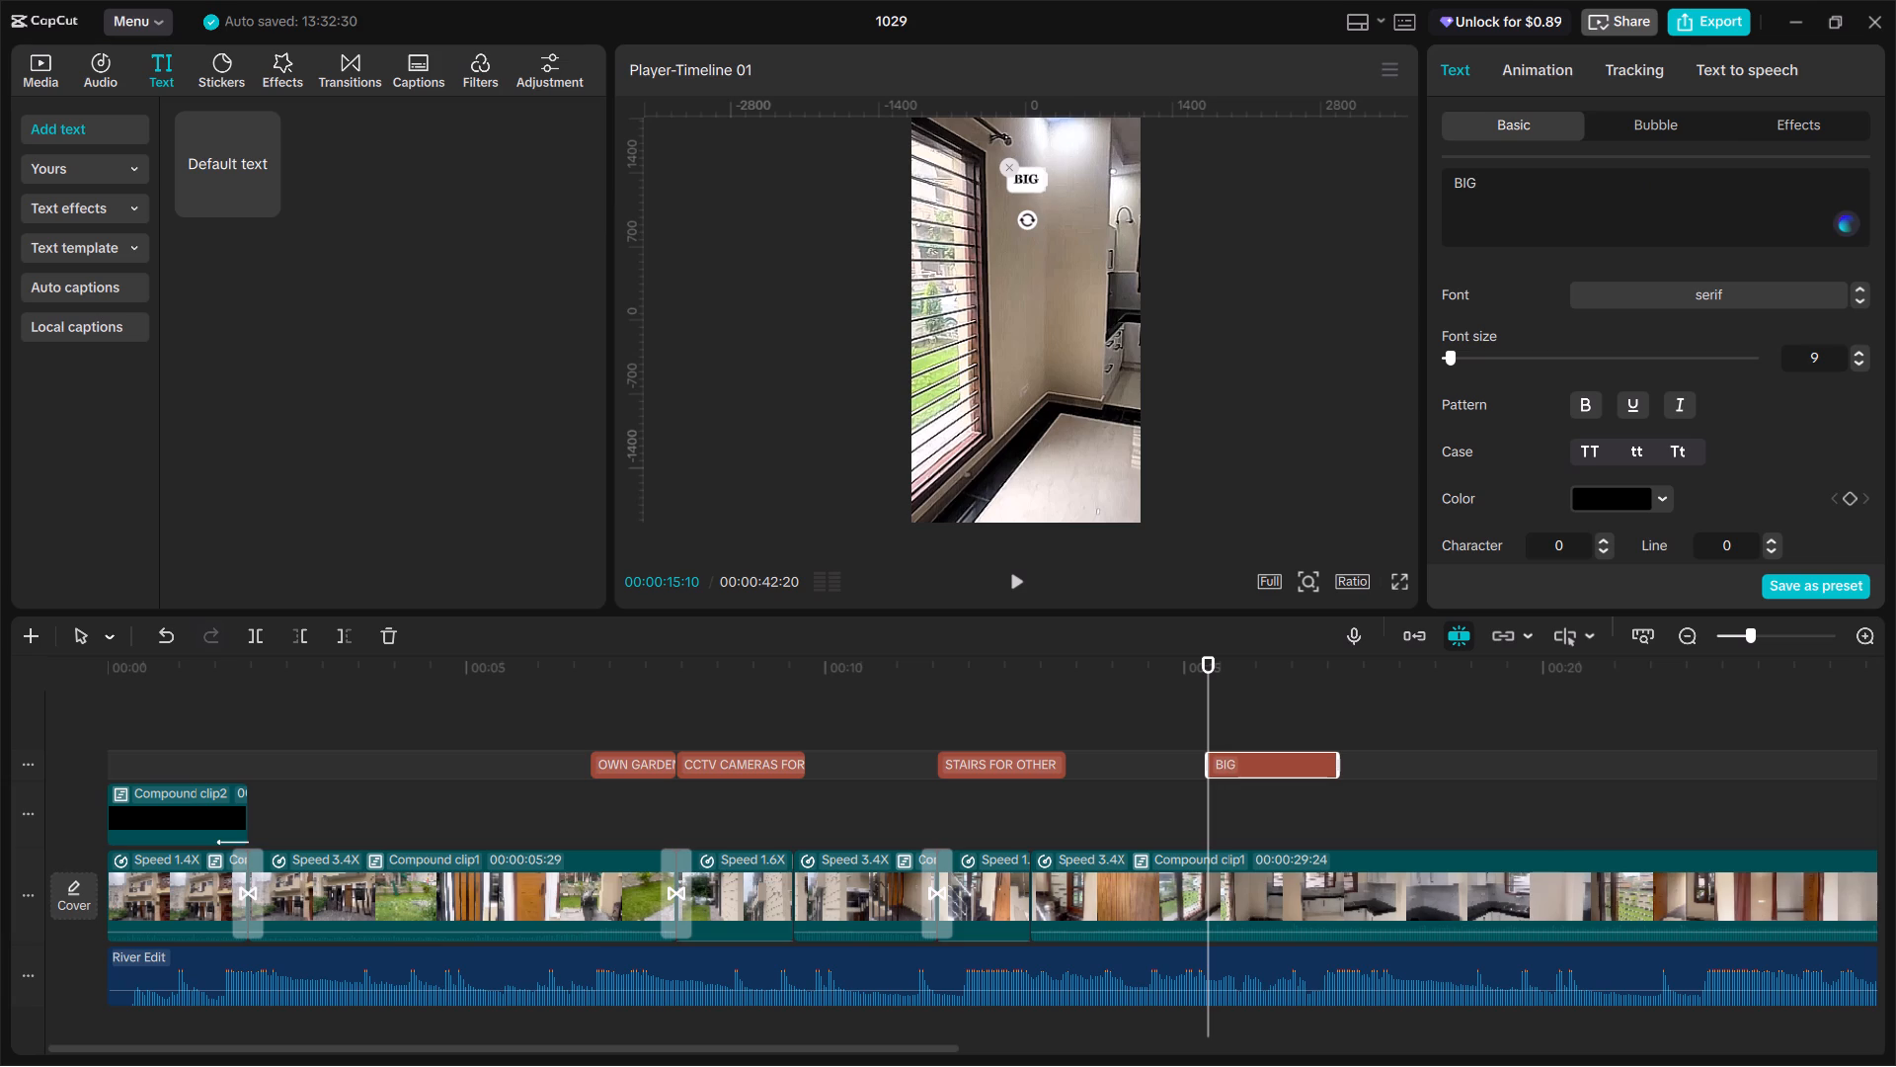
{"action": "key", "text": "space"}
{"action": "type", "text": "HA"}
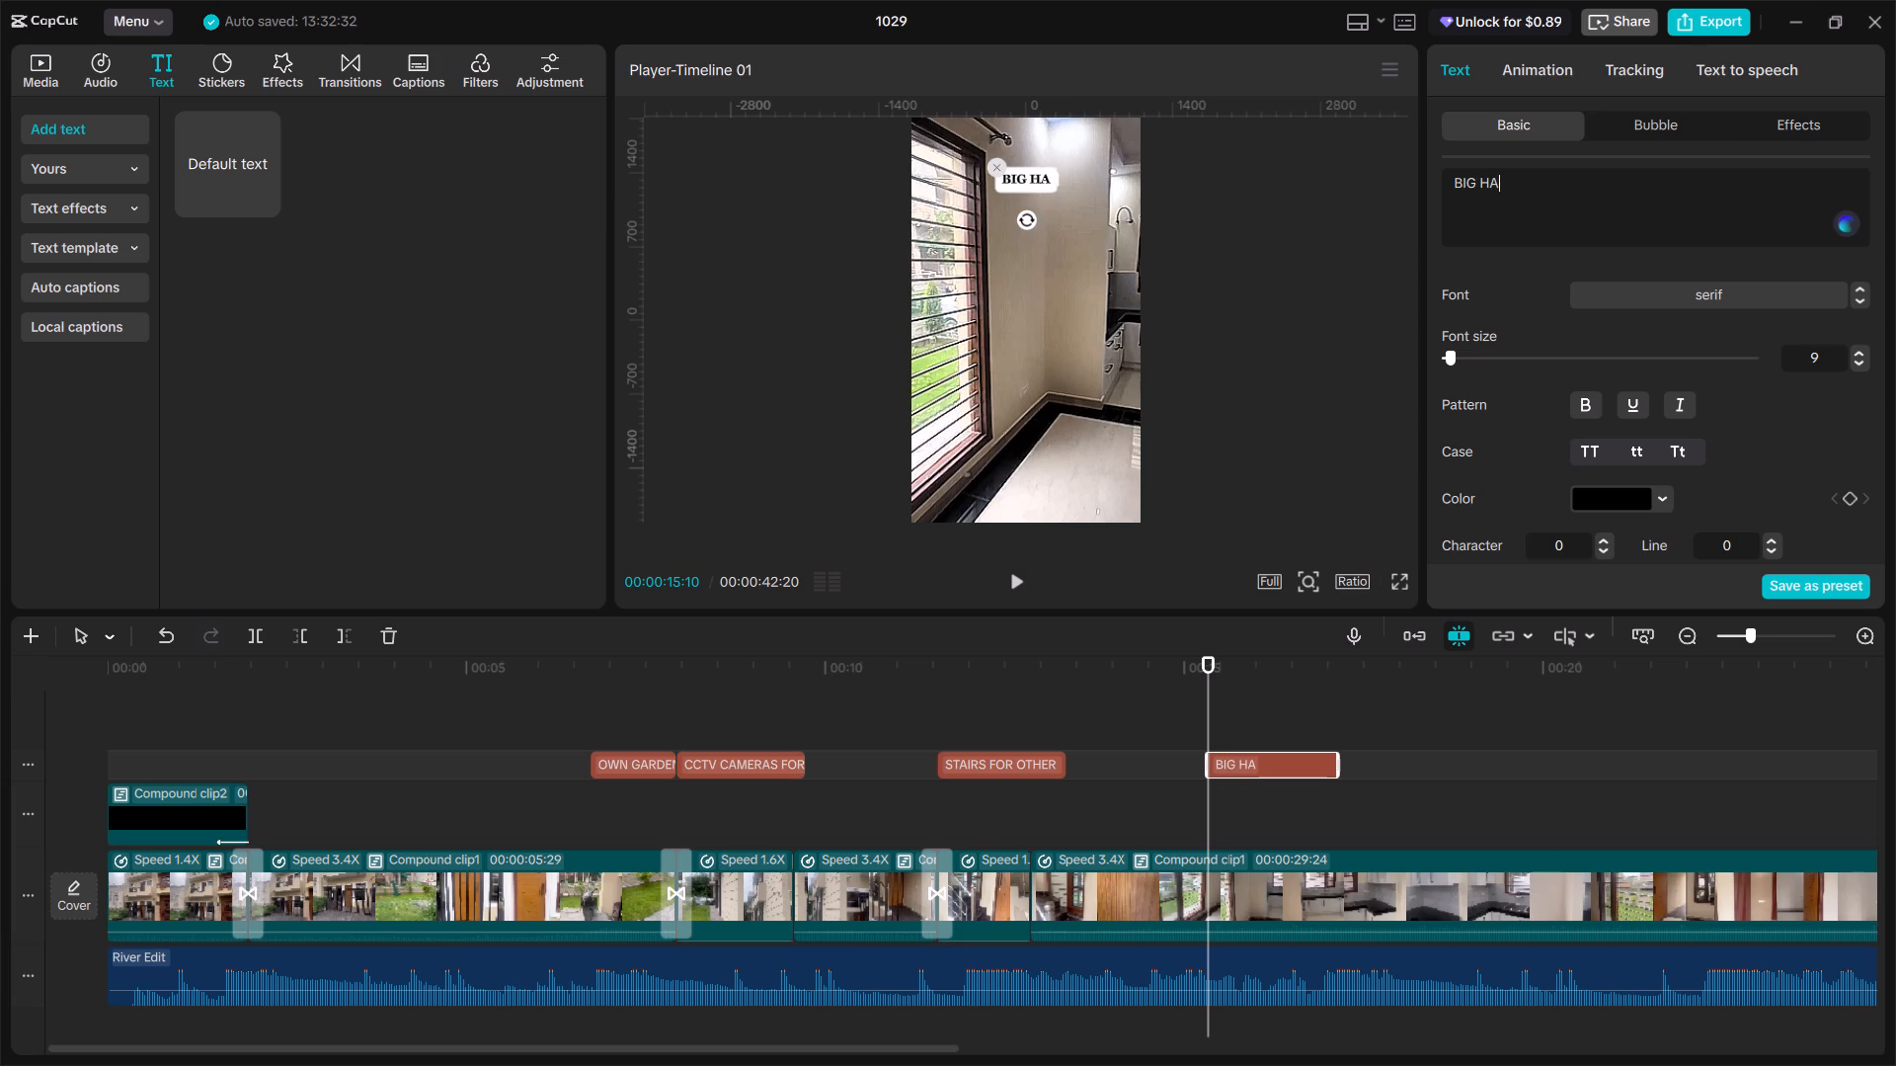
{"action": "type", "text": "LL"}
{"action": "key", "text": "space"}
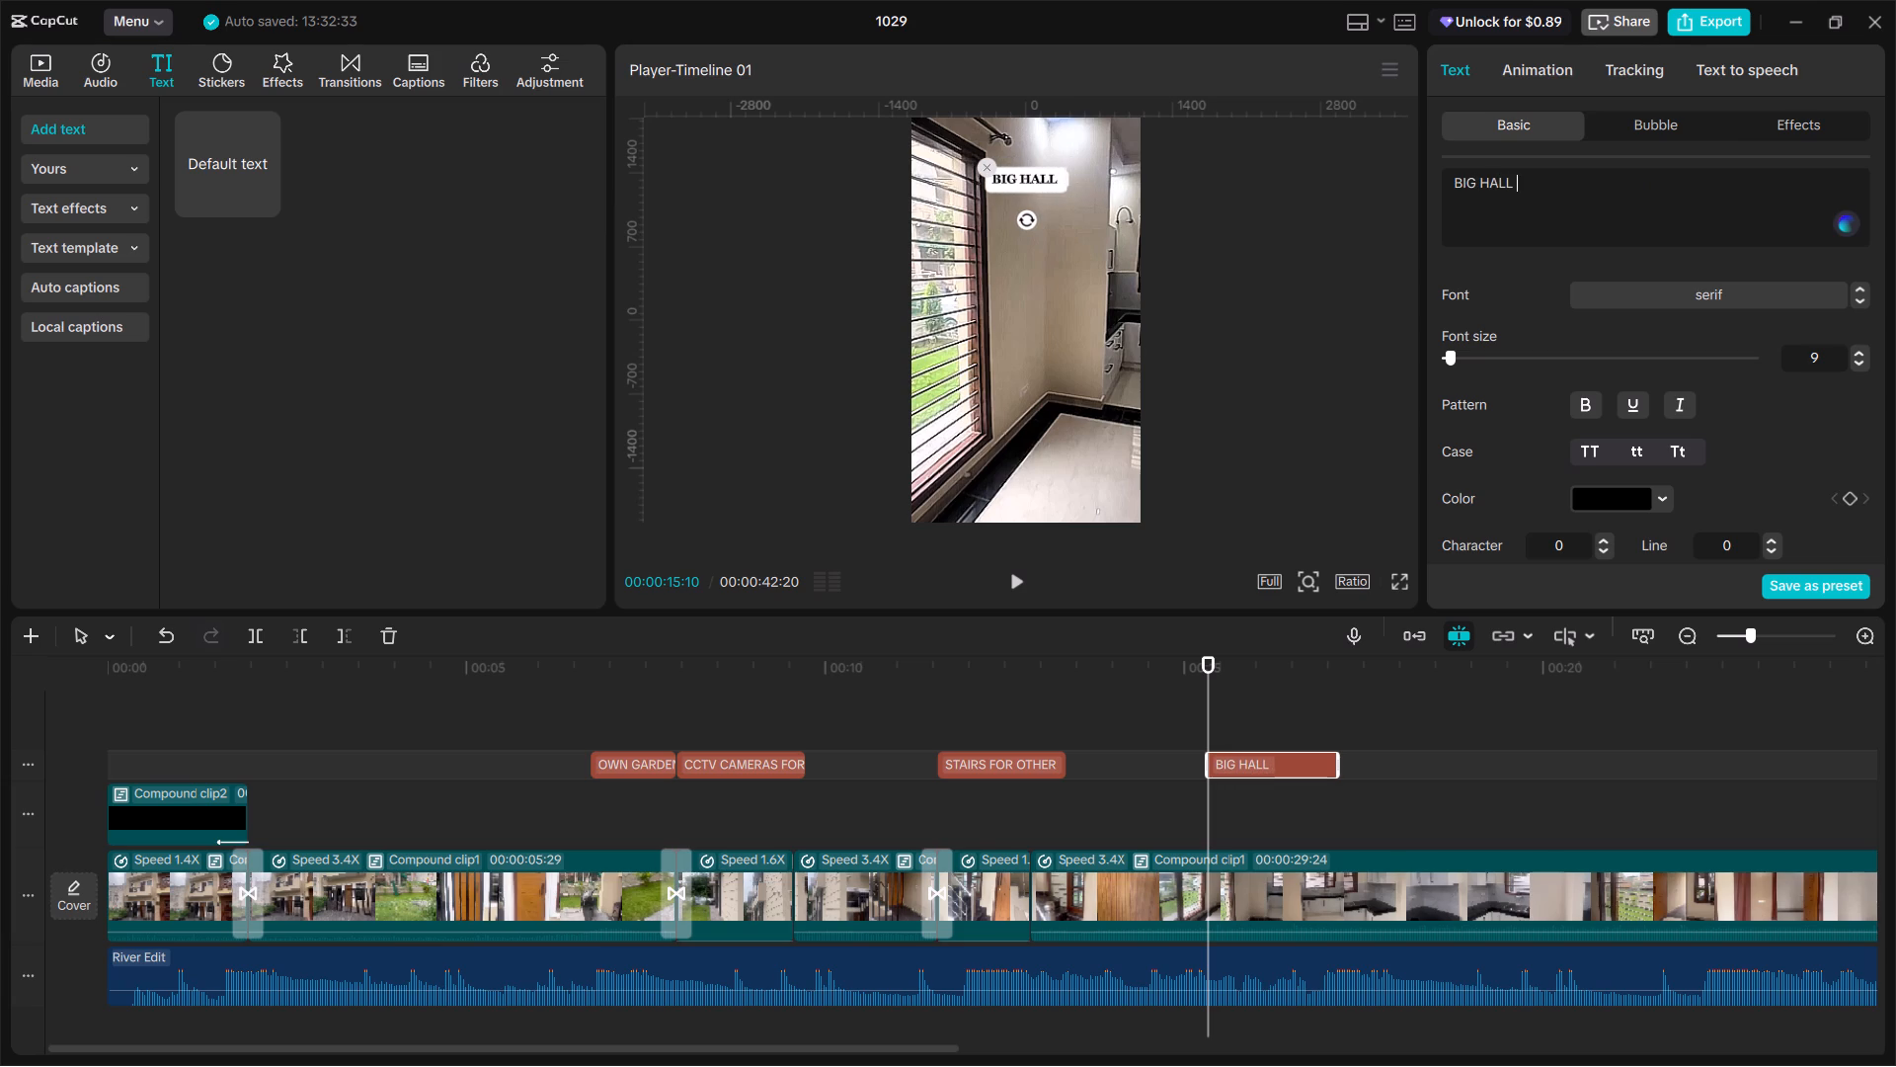
{"action": "type", "text": "WITH"}
{"action": "key", "text": "space"}
{"action": "key", "text": "Return"}
{"action": "type", "text": "OPEN KITCHEN"}
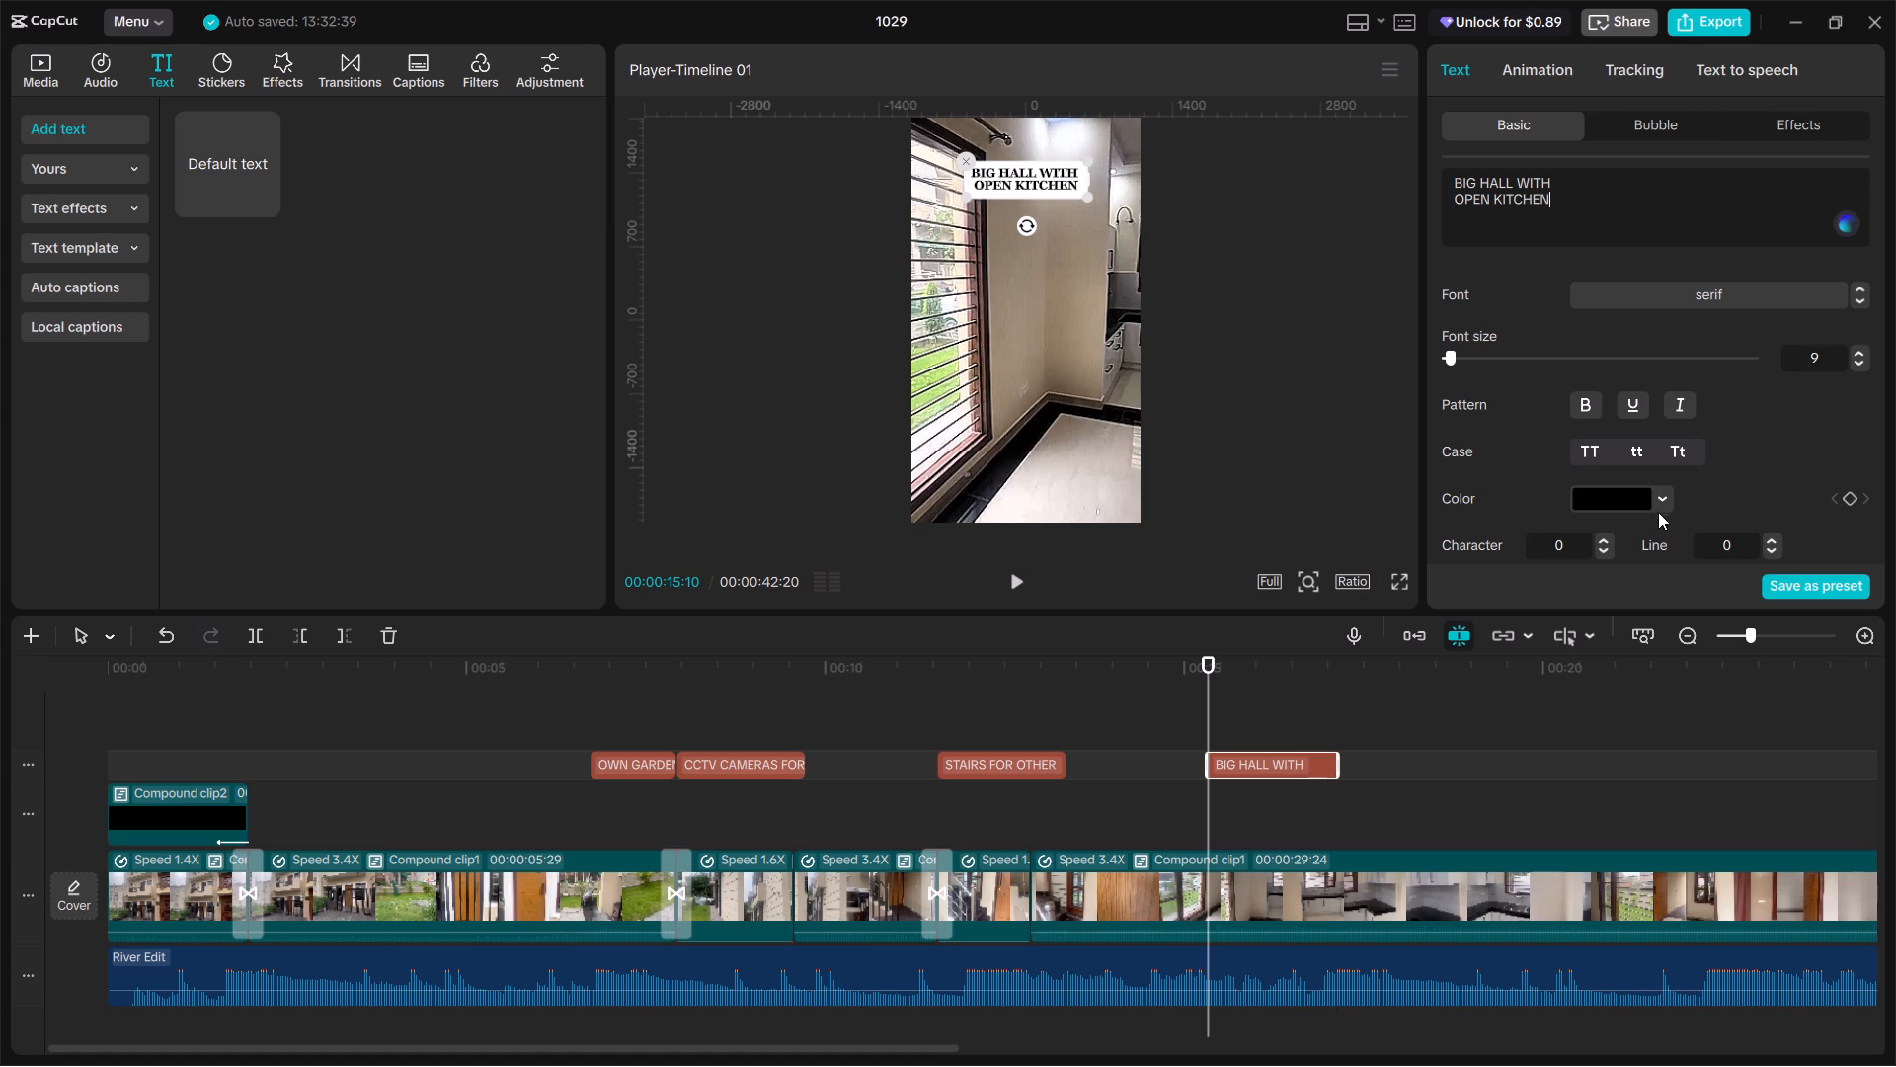
Switch the hall label's background to the shape that fits each text line separately.
{"action": "scroll", "coordinate": [1676, 548], "scroll_direction": "down", "scroll_amount": 2}
{"action": "scroll", "coordinate": [1627, 483], "scroll_direction": "down", "scroll_amount": 7}
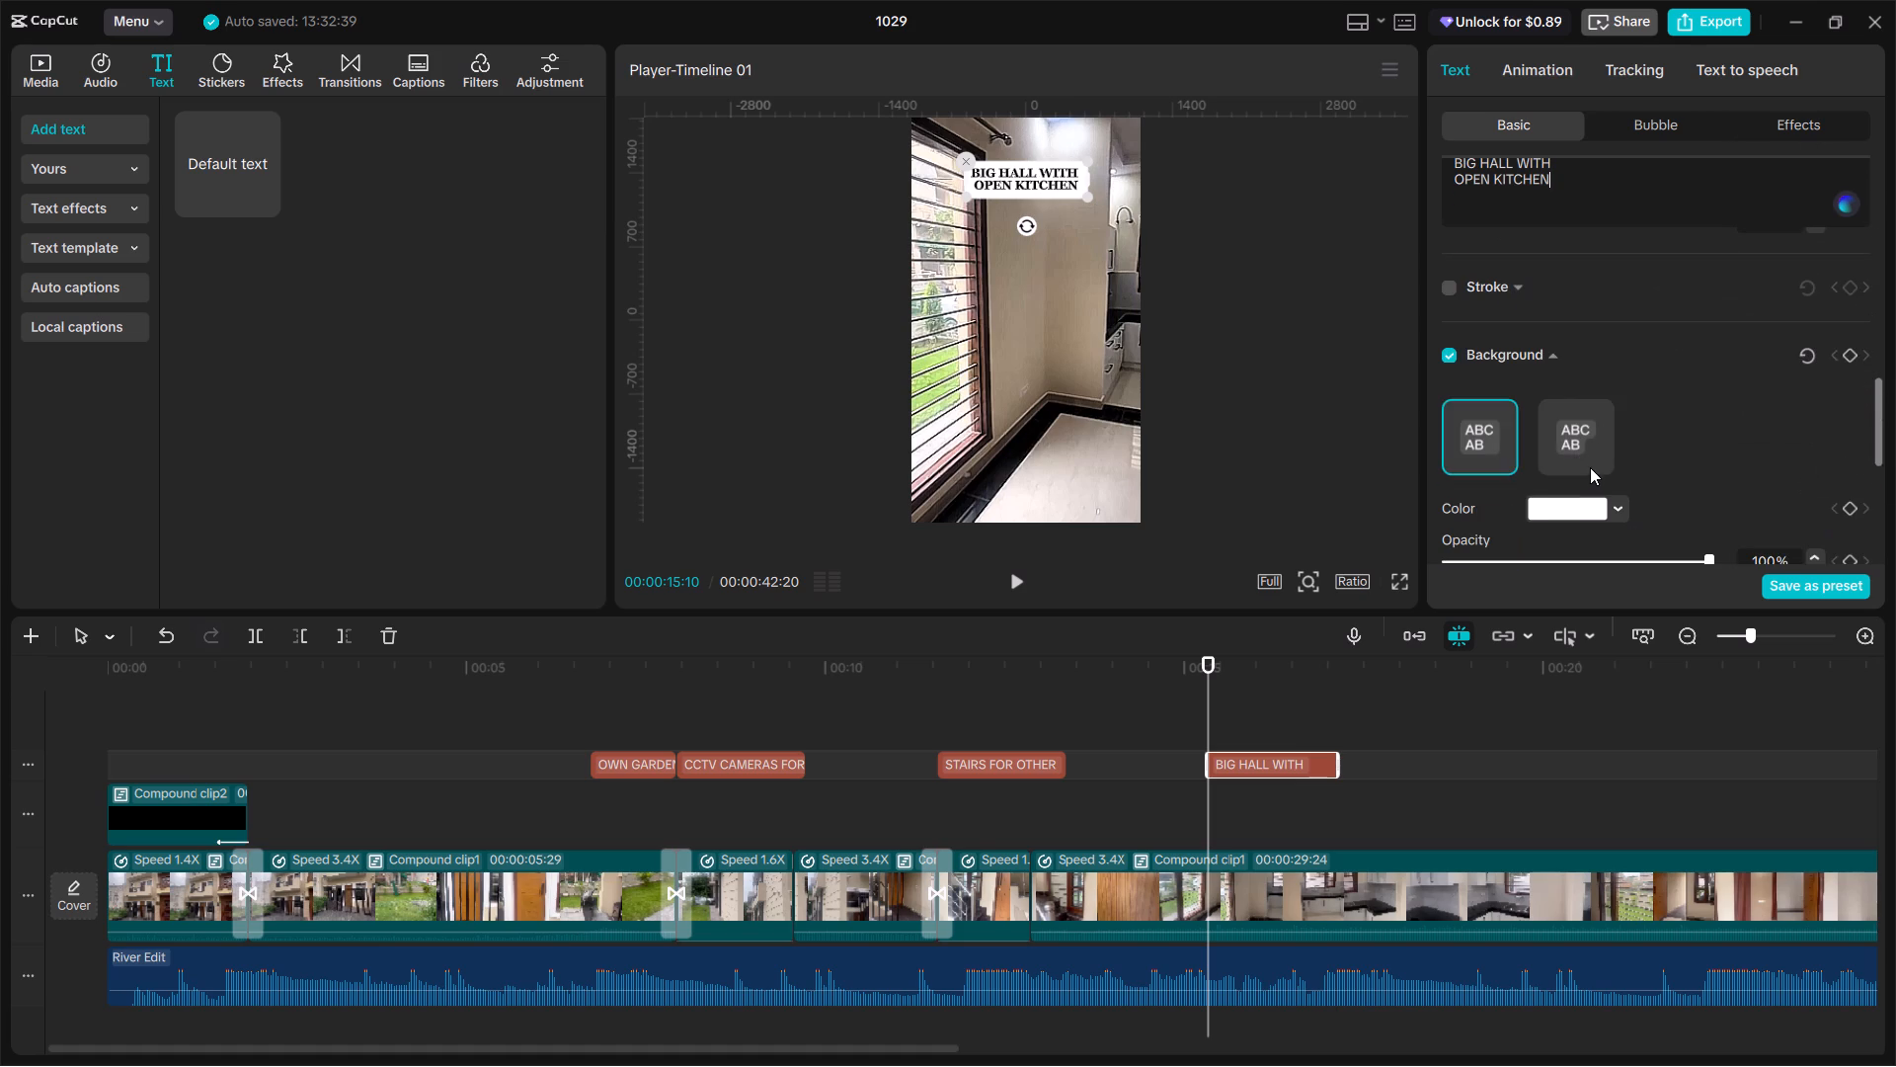
{"action": "left_click", "coordinate": [1579, 443]}
{"action": "scroll", "coordinate": [1583, 443], "scroll_direction": "up", "scroll_amount": 20}
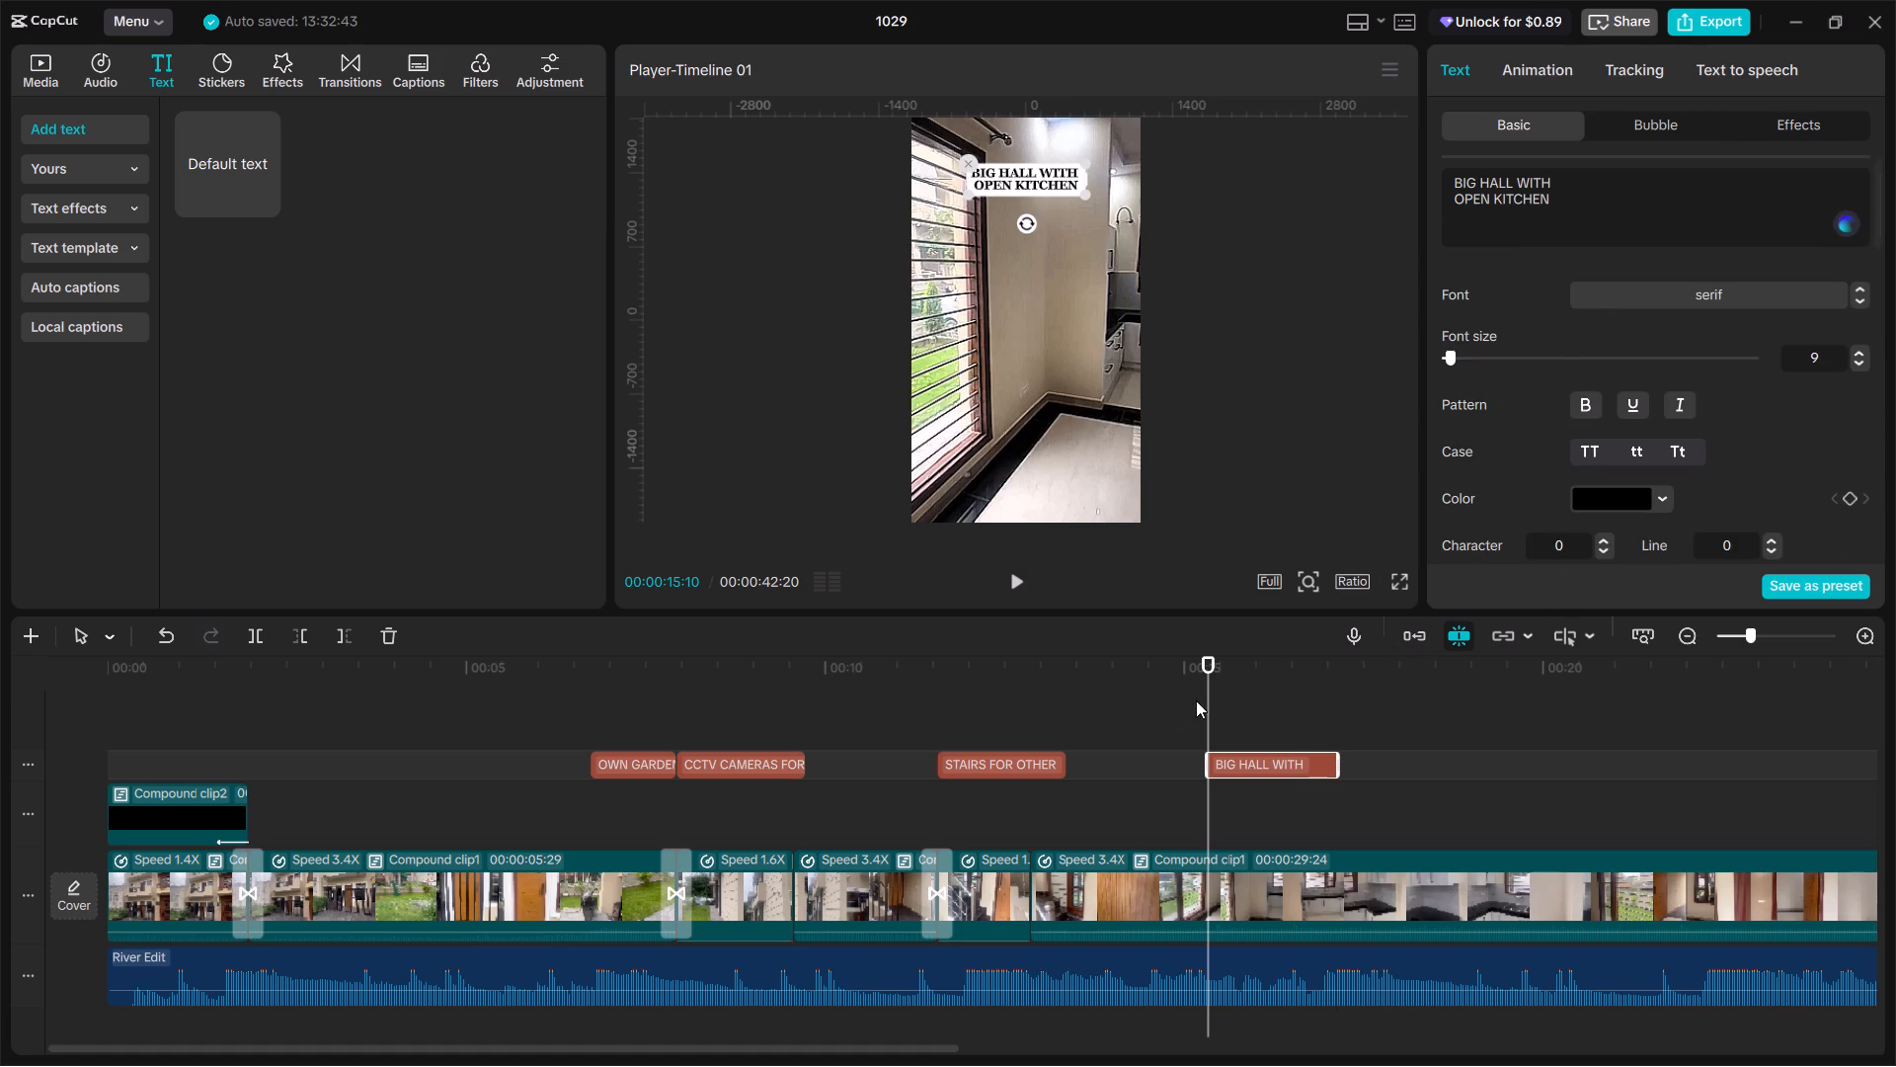
Extend the hall label's end to about 00:00:22, so it spans the hall and kitchen footage up to the bedroom door.
{"action": "left_click", "coordinate": [1196, 700]}
{"action": "key", "text": "space"}
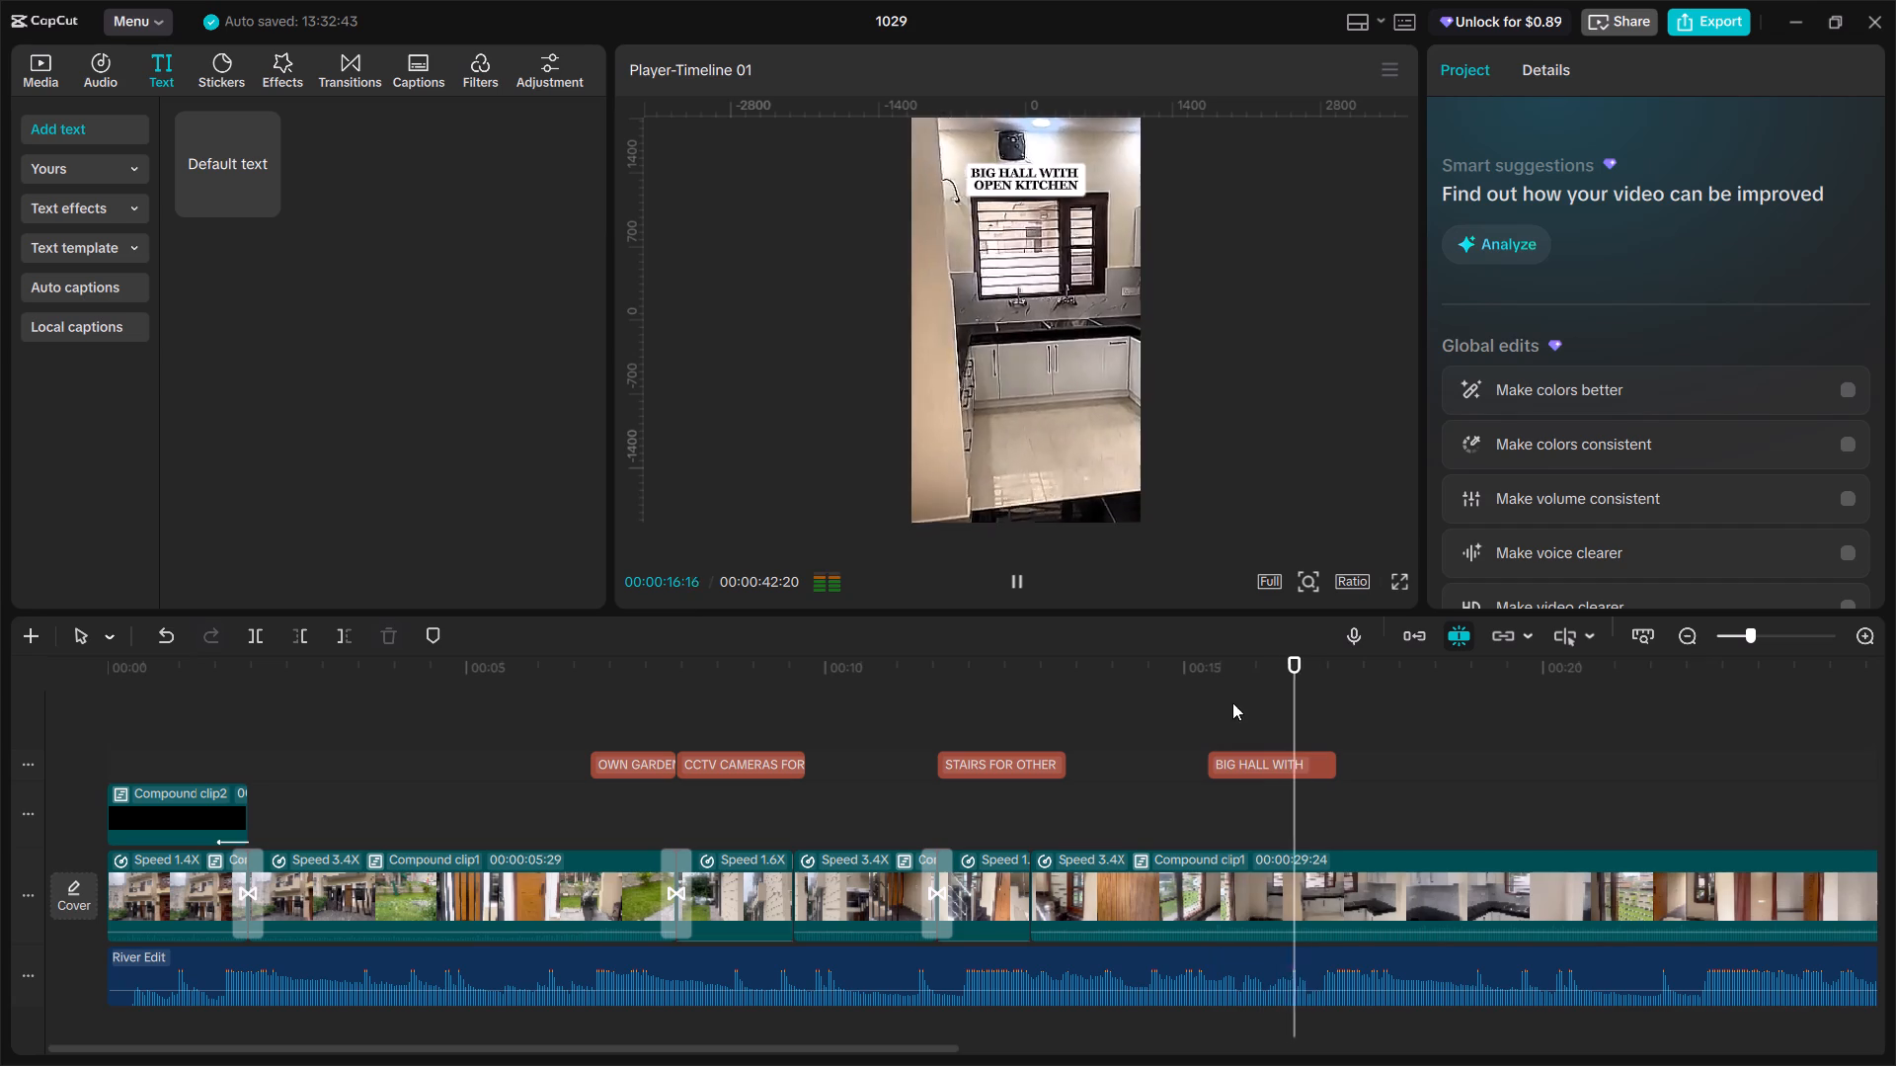
{"action": "key", "text": "space"}
{"action": "left_click", "coordinate": [1334, 764]}
{"action": "left_click_drag", "start_coordinate": [1334, 764], "coordinate": [1684, 793]}
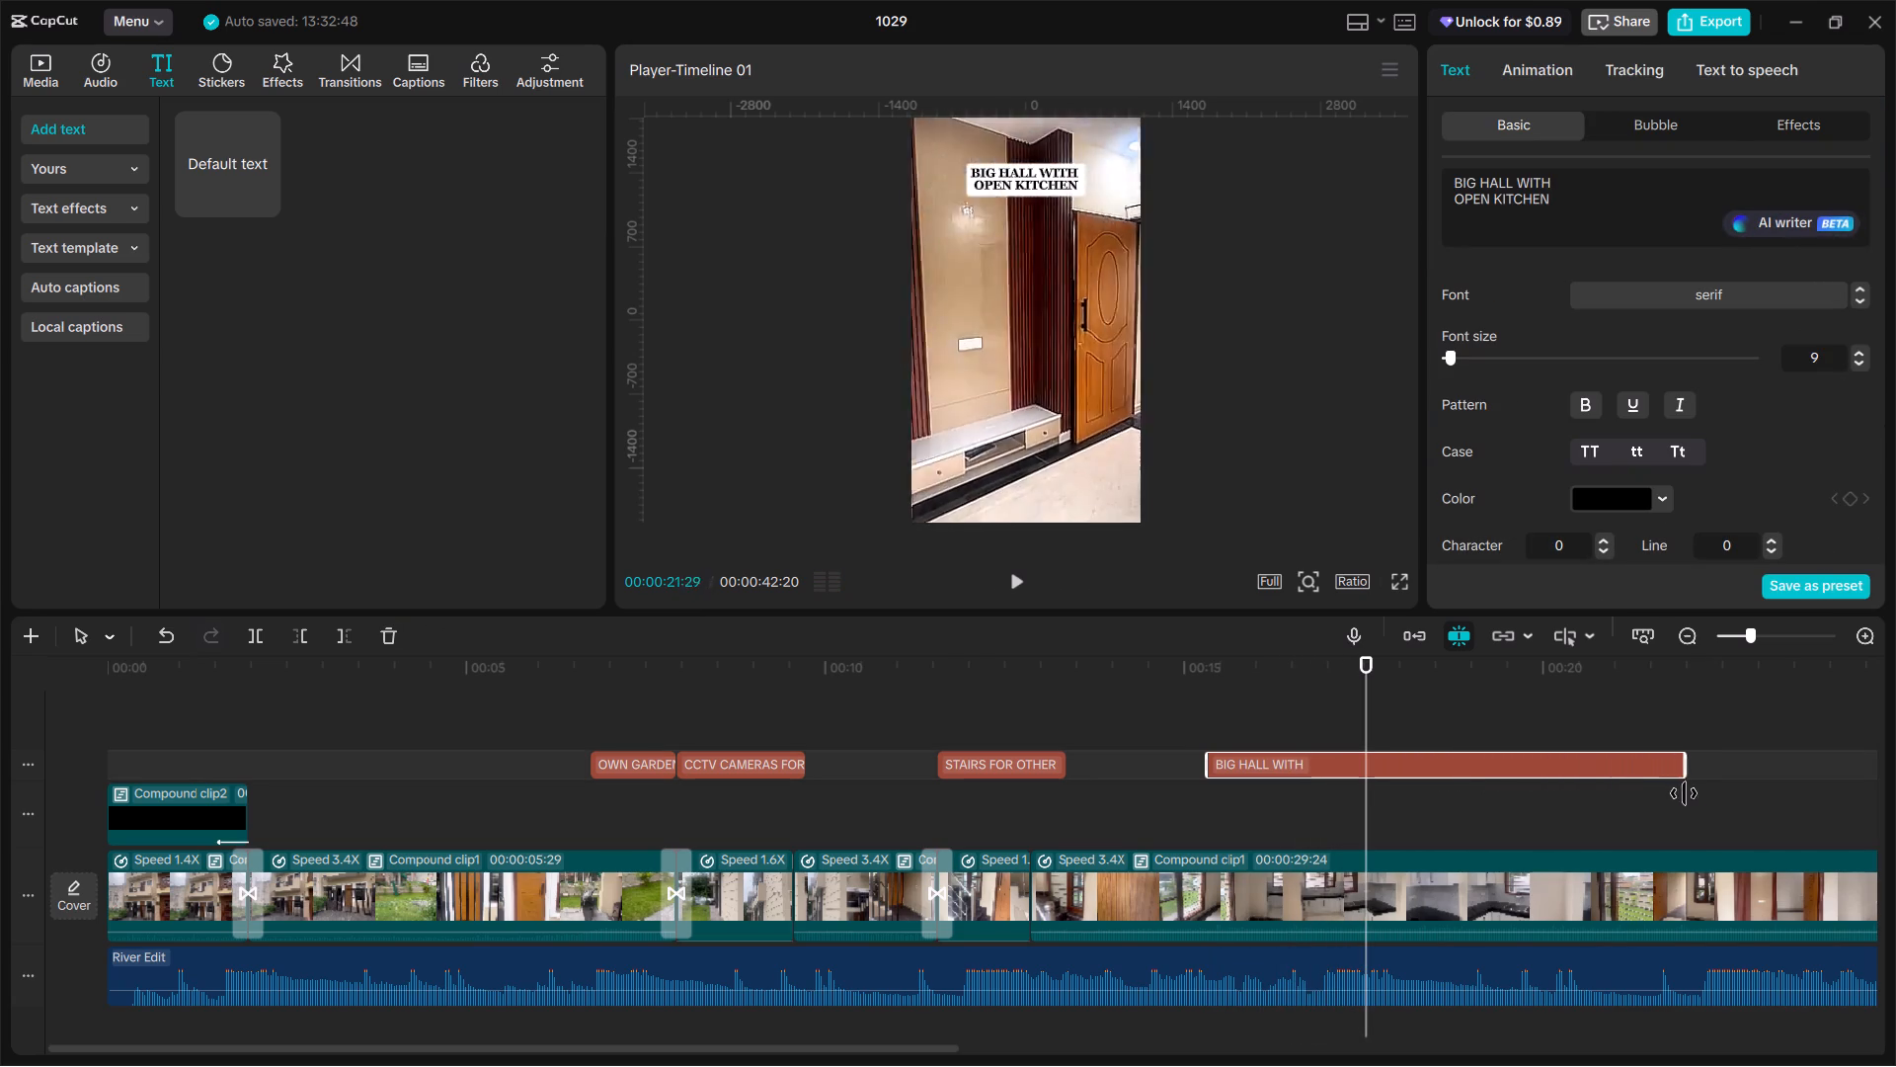
{"action": "left_click_drag", "start_coordinate": [1684, 793], "coordinate": [1655, 804]}
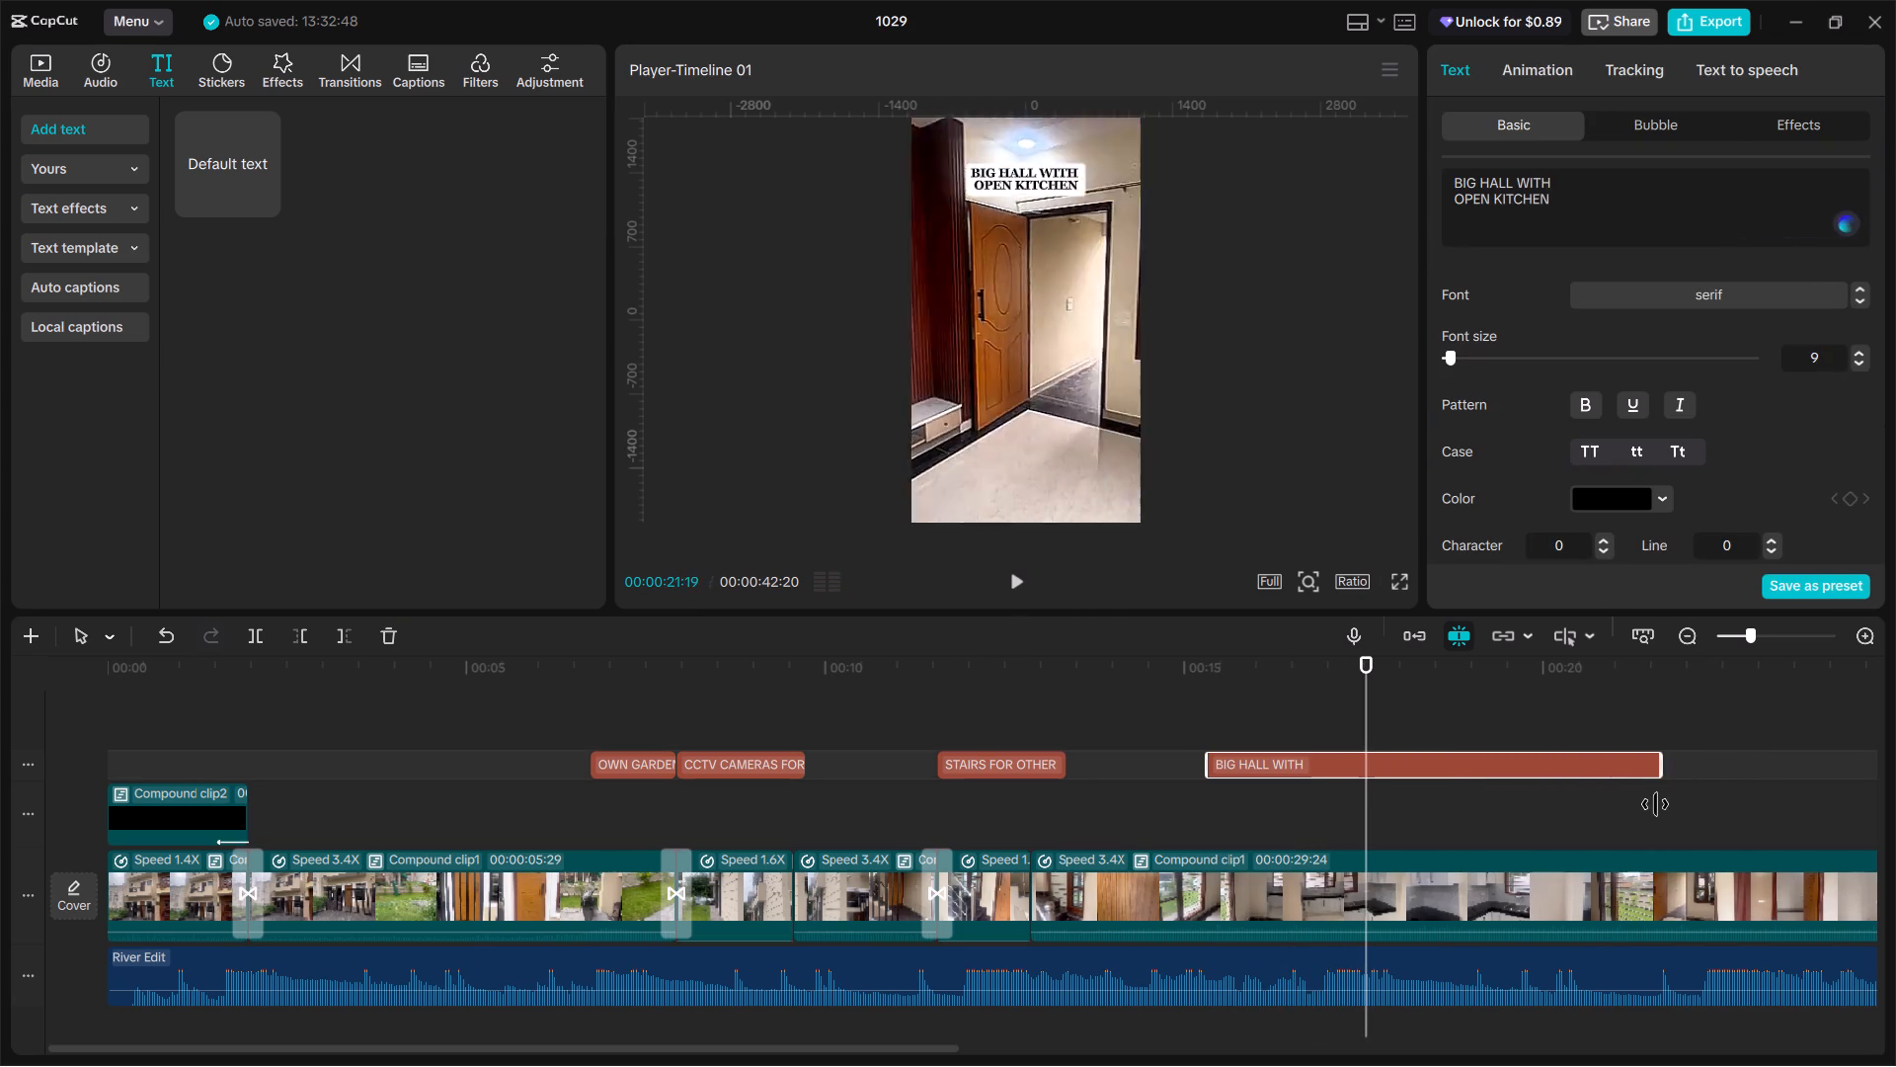
{"action": "left_click_drag", "start_coordinate": [1655, 804], "coordinate": [1674, 805]}
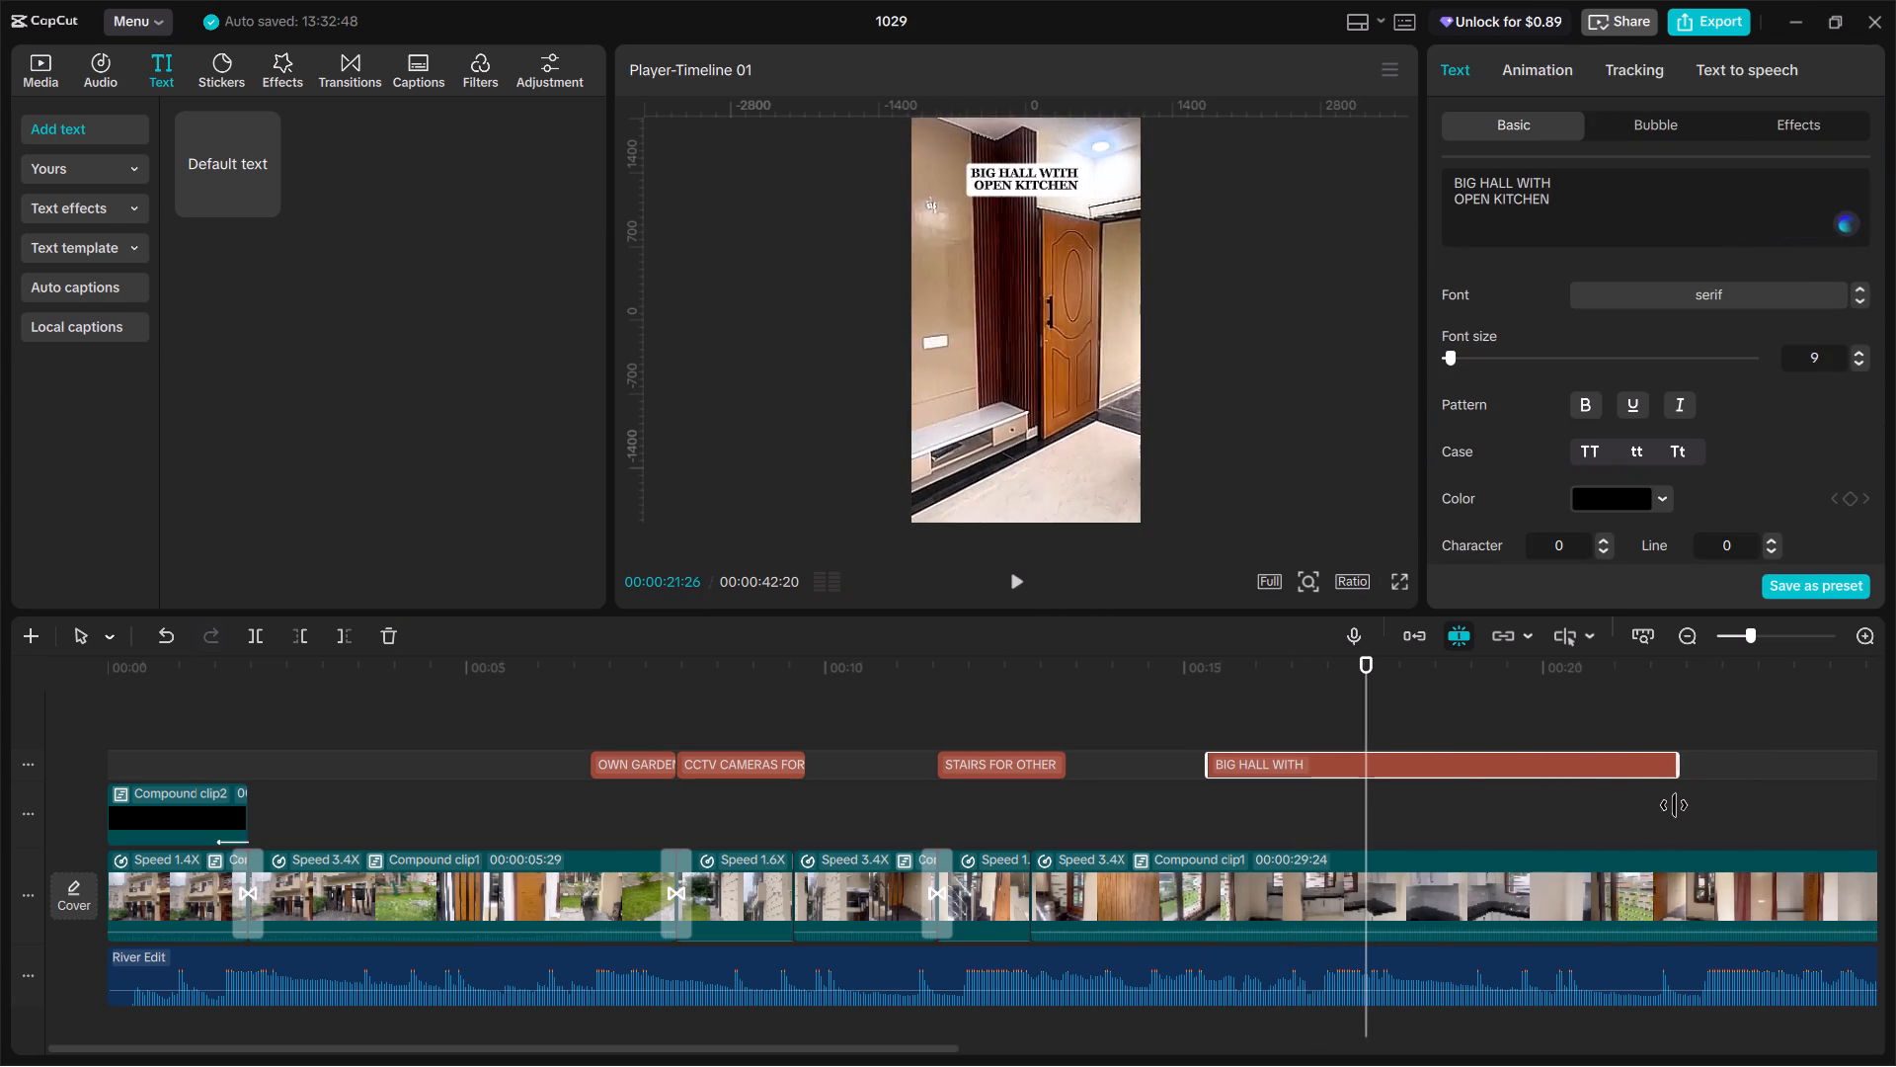
{"action": "left_click_drag", "start_coordinate": [1674, 805], "coordinate": [1750, 820]}
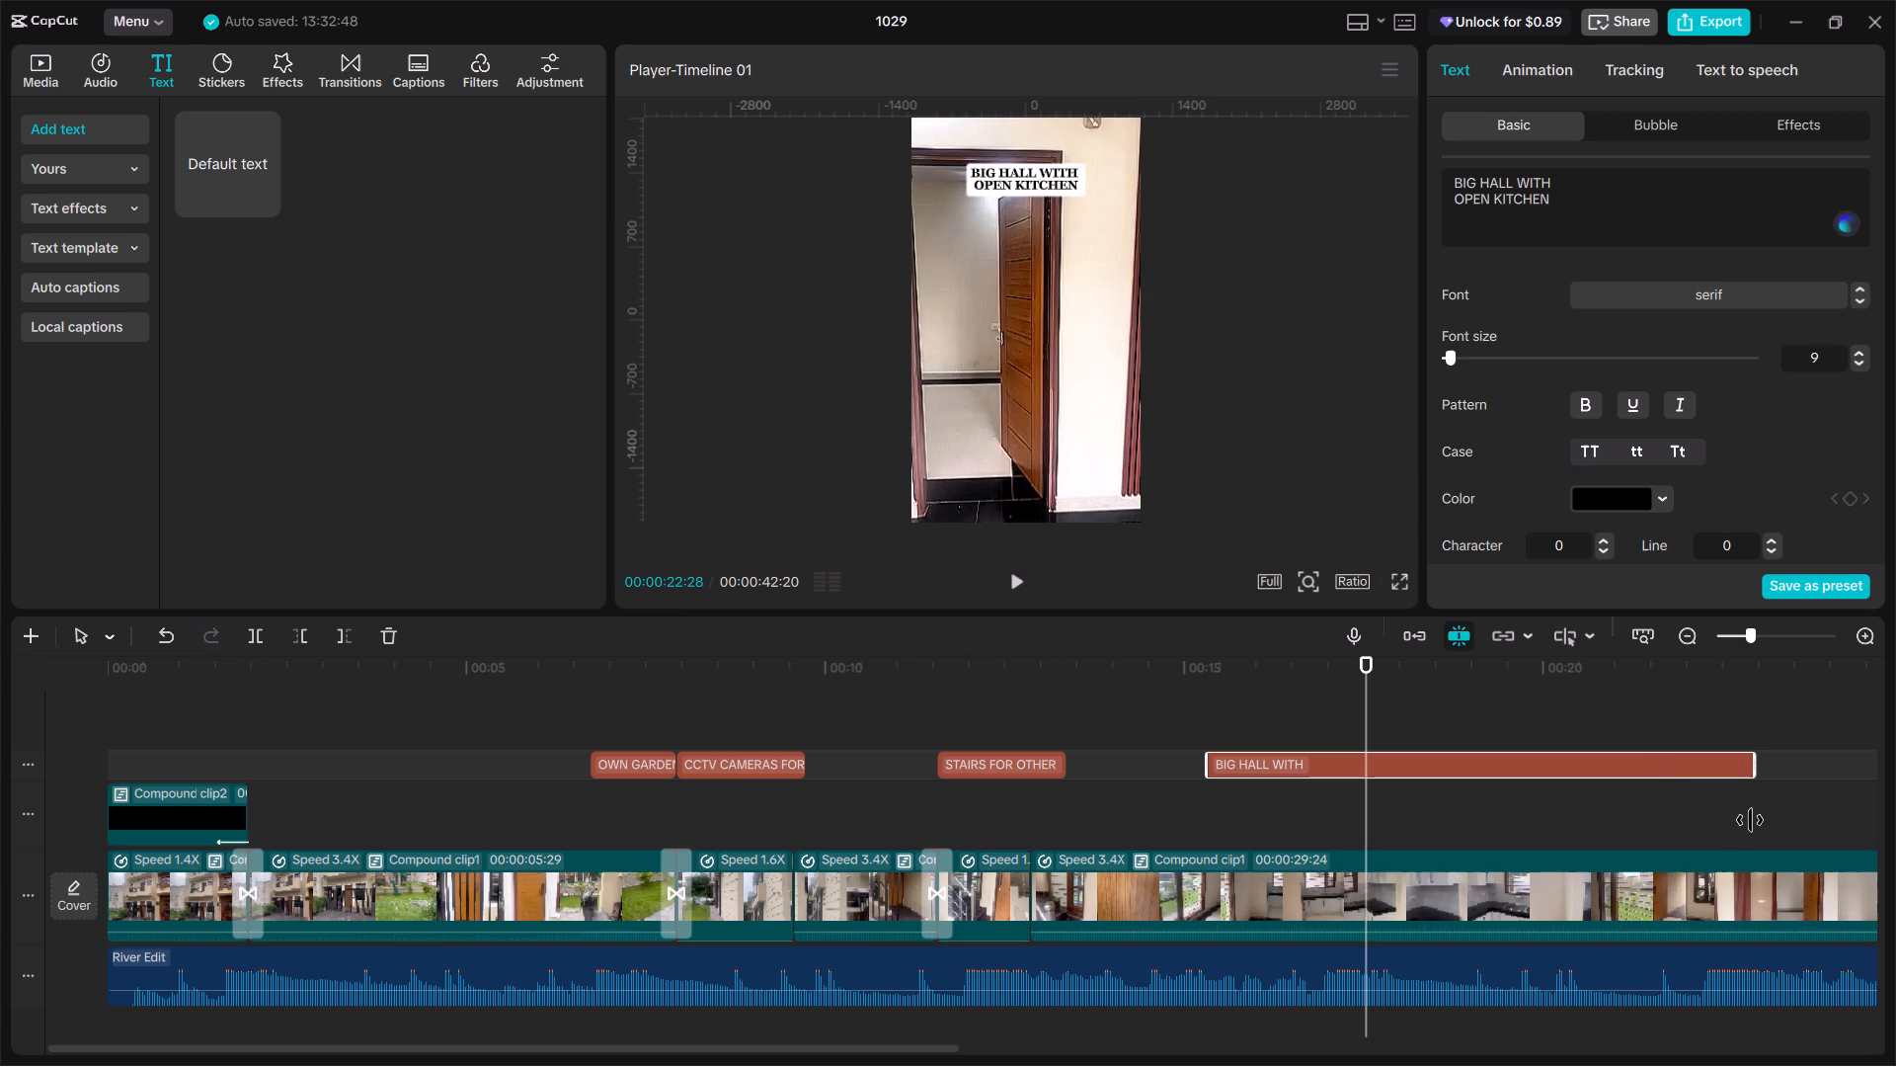
{"action": "left_click_drag", "start_coordinate": [1750, 820], "coordinate": [1714, 823]}
Play past the hall label and paste a copy of the CCTV label at 00:00:22:24, at the bedroom door shot.
{"action": "key", "text": "space"}
{"action": "left_click", "coordinate": [1528, 726]}
{"action": "key", "text": "space"}
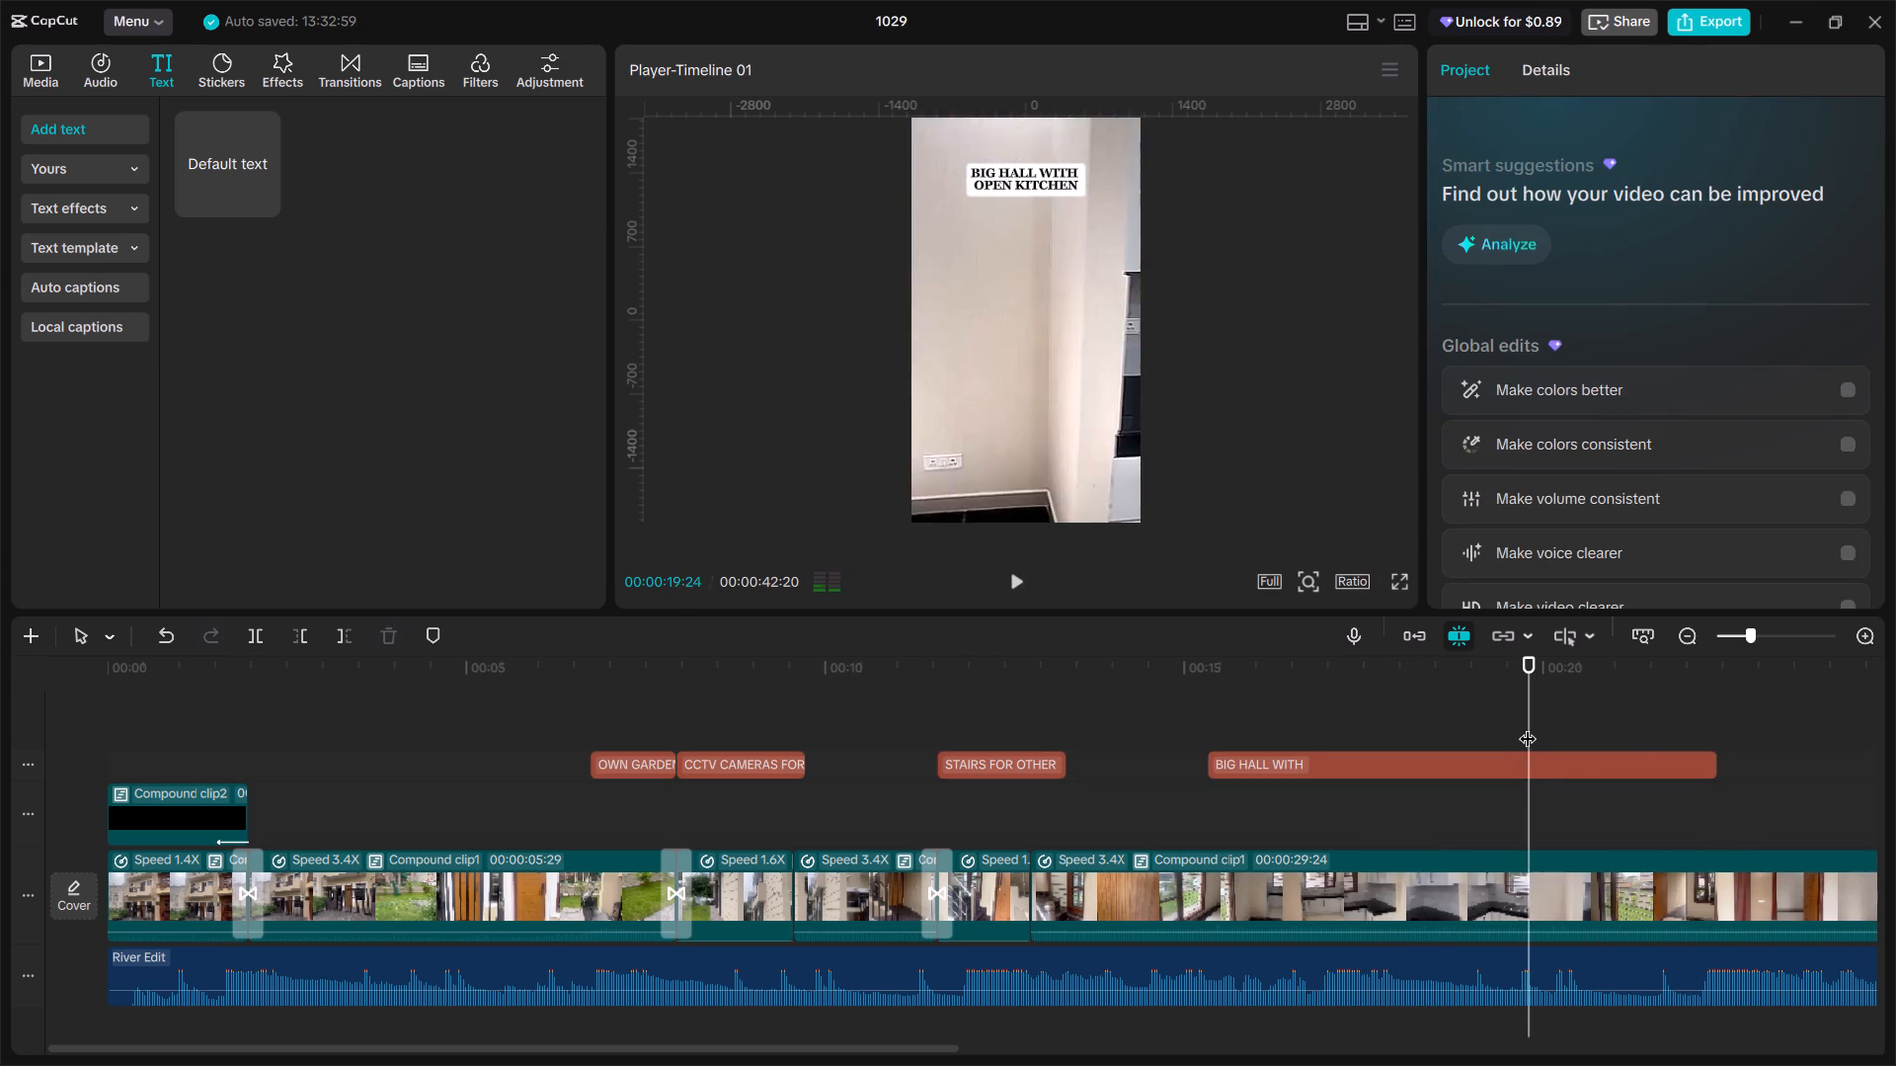
{"action": "left_click", "coordinate": [1715, 715]}
{"action": "left_click_drag", "start_coordinate": [1715, 715], "coordinate": [1822, 757]}
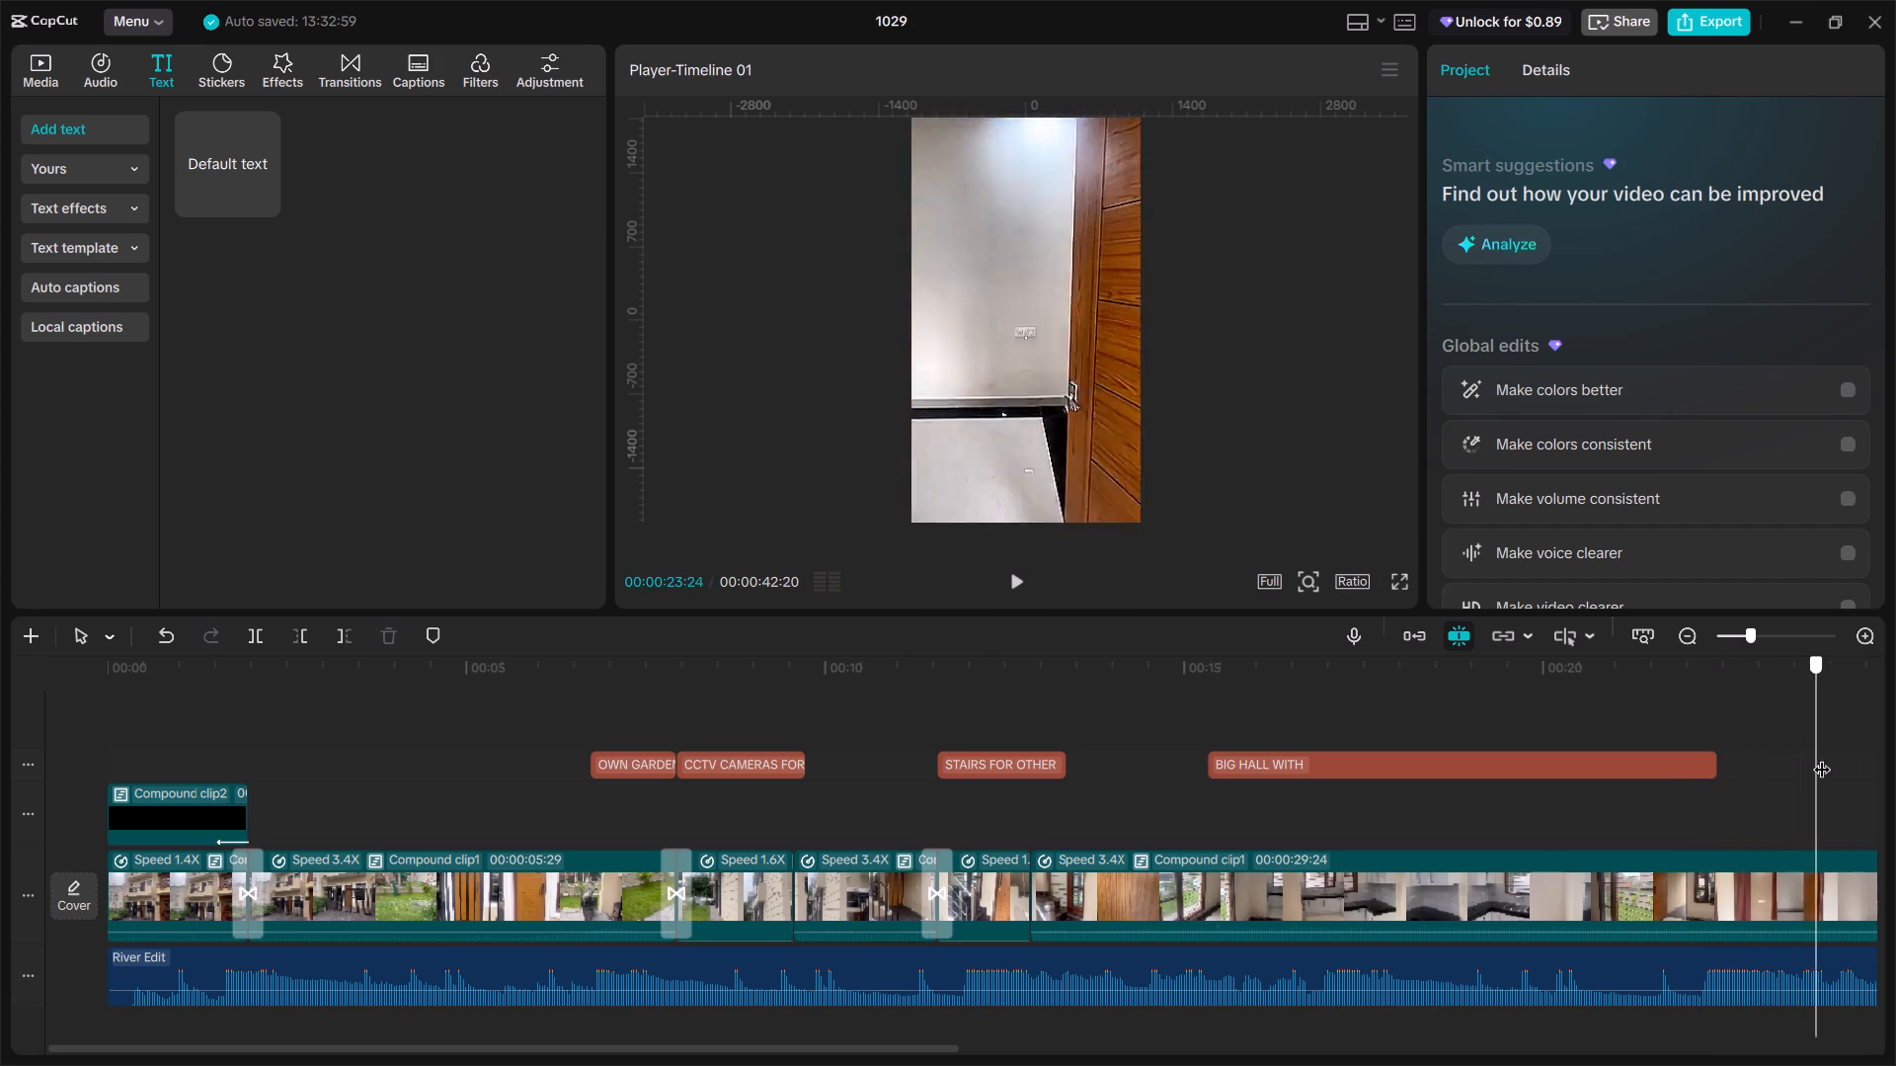
{"action": "left_click_drag", "start_coordinate": [1822, 757], "coordinate": [1572, 732]}
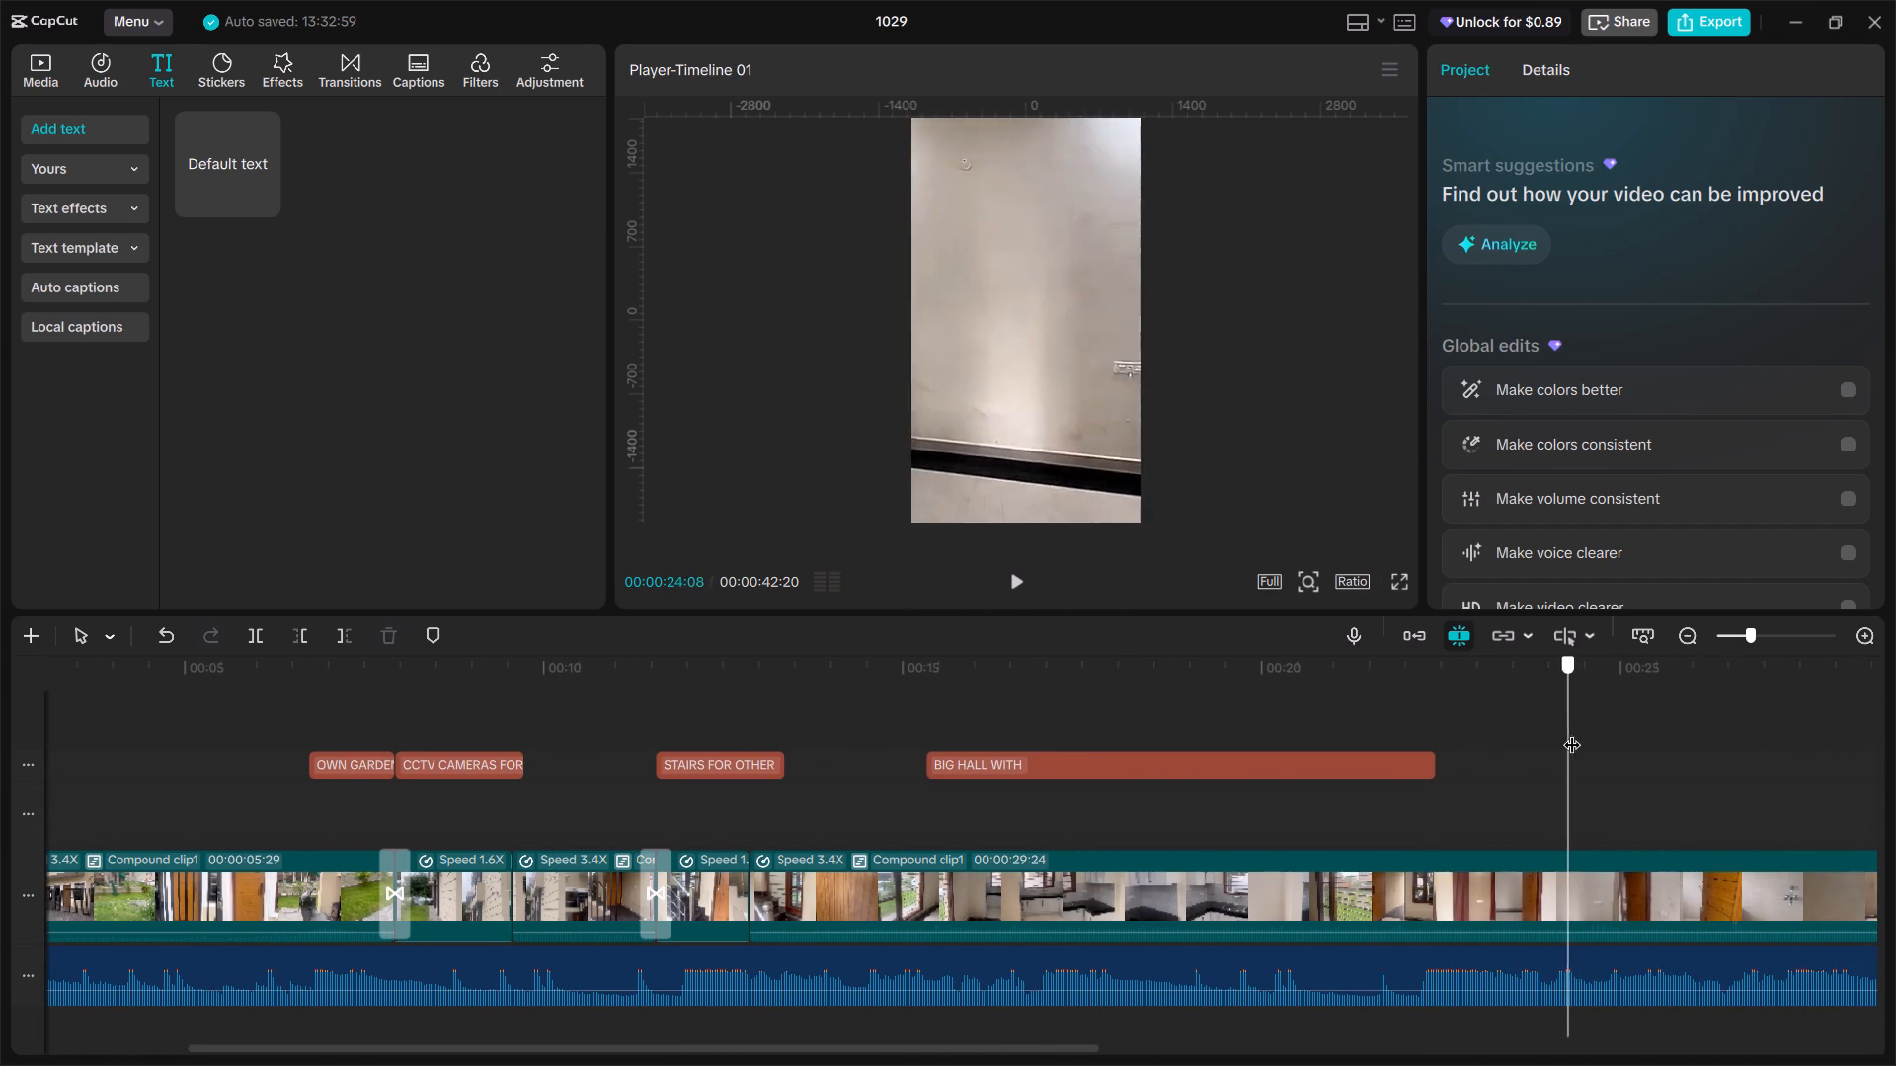
{"action": "left_click_drag", "start_coordinate": [1572, 732], "coordinate": [1461, 719]}
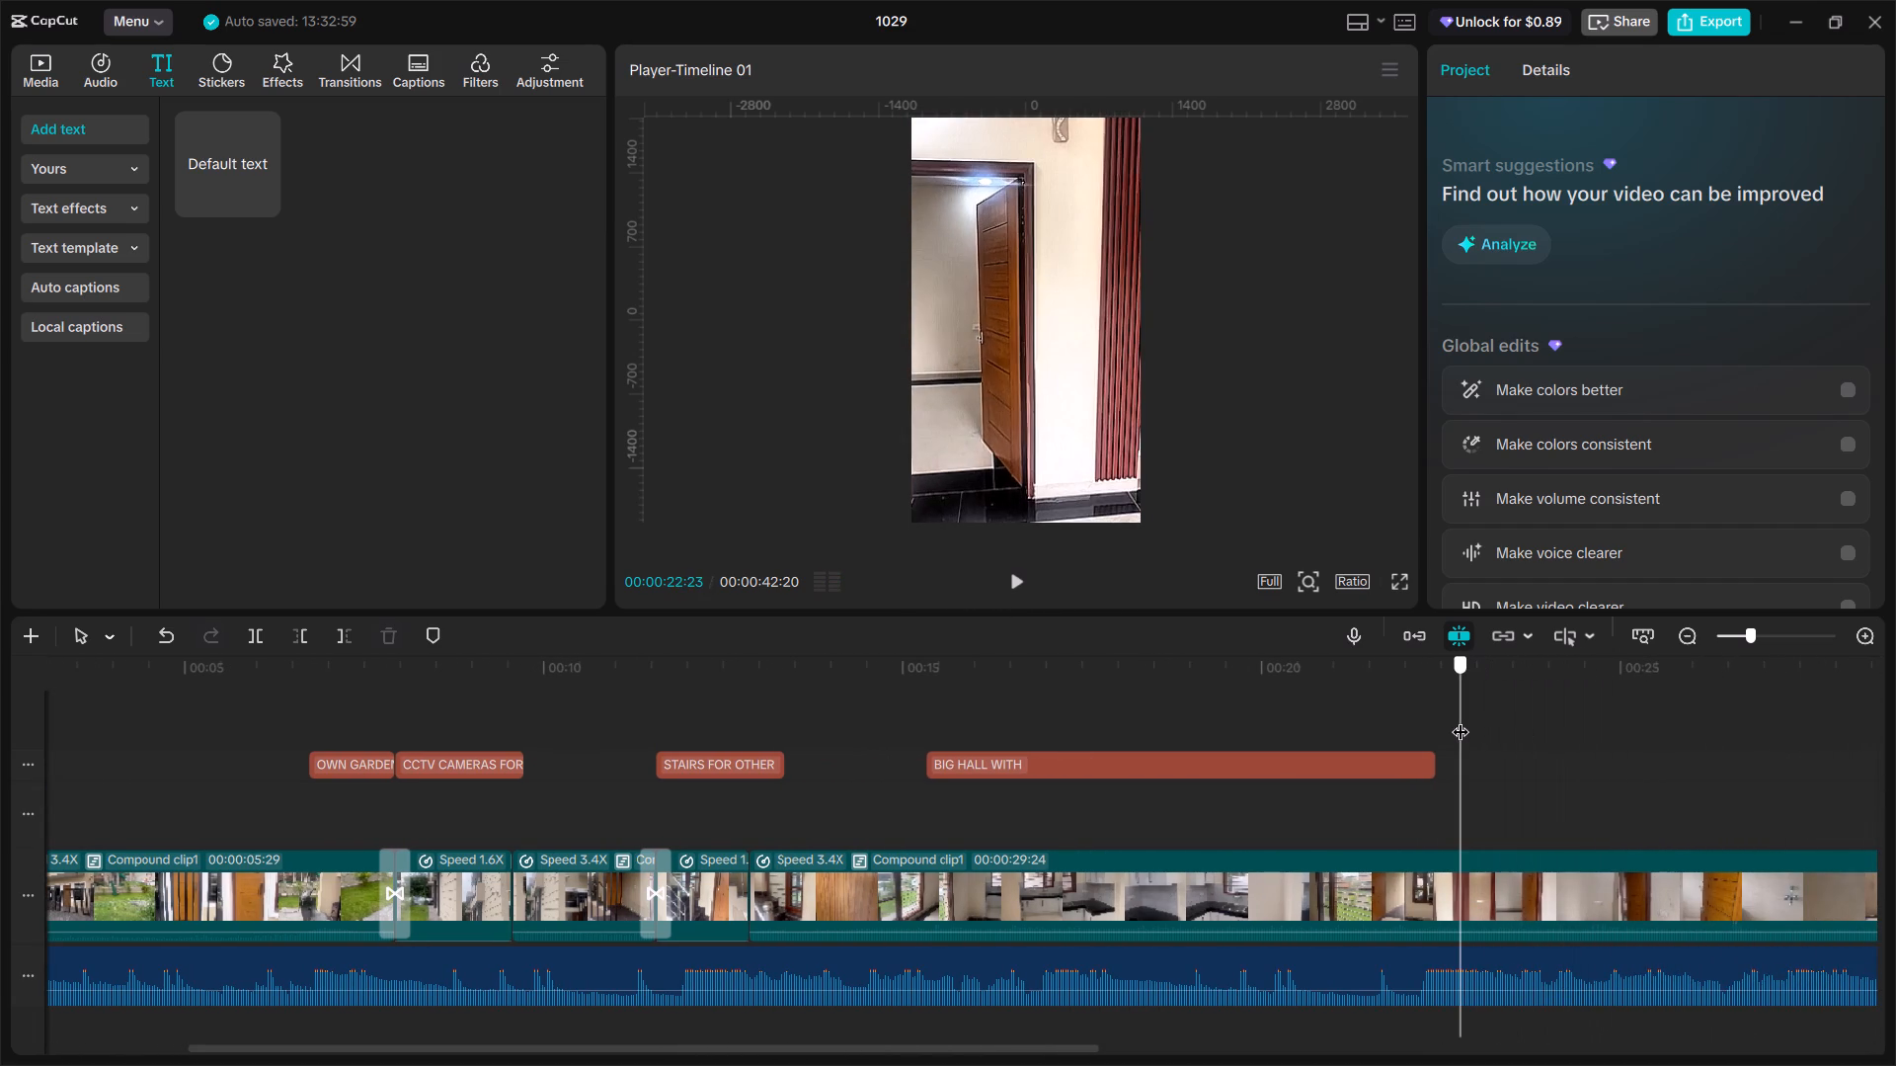
{"action": "left_click_drag", "start_coordinate": [1461, 719], "coordinate": [1463, 720]}
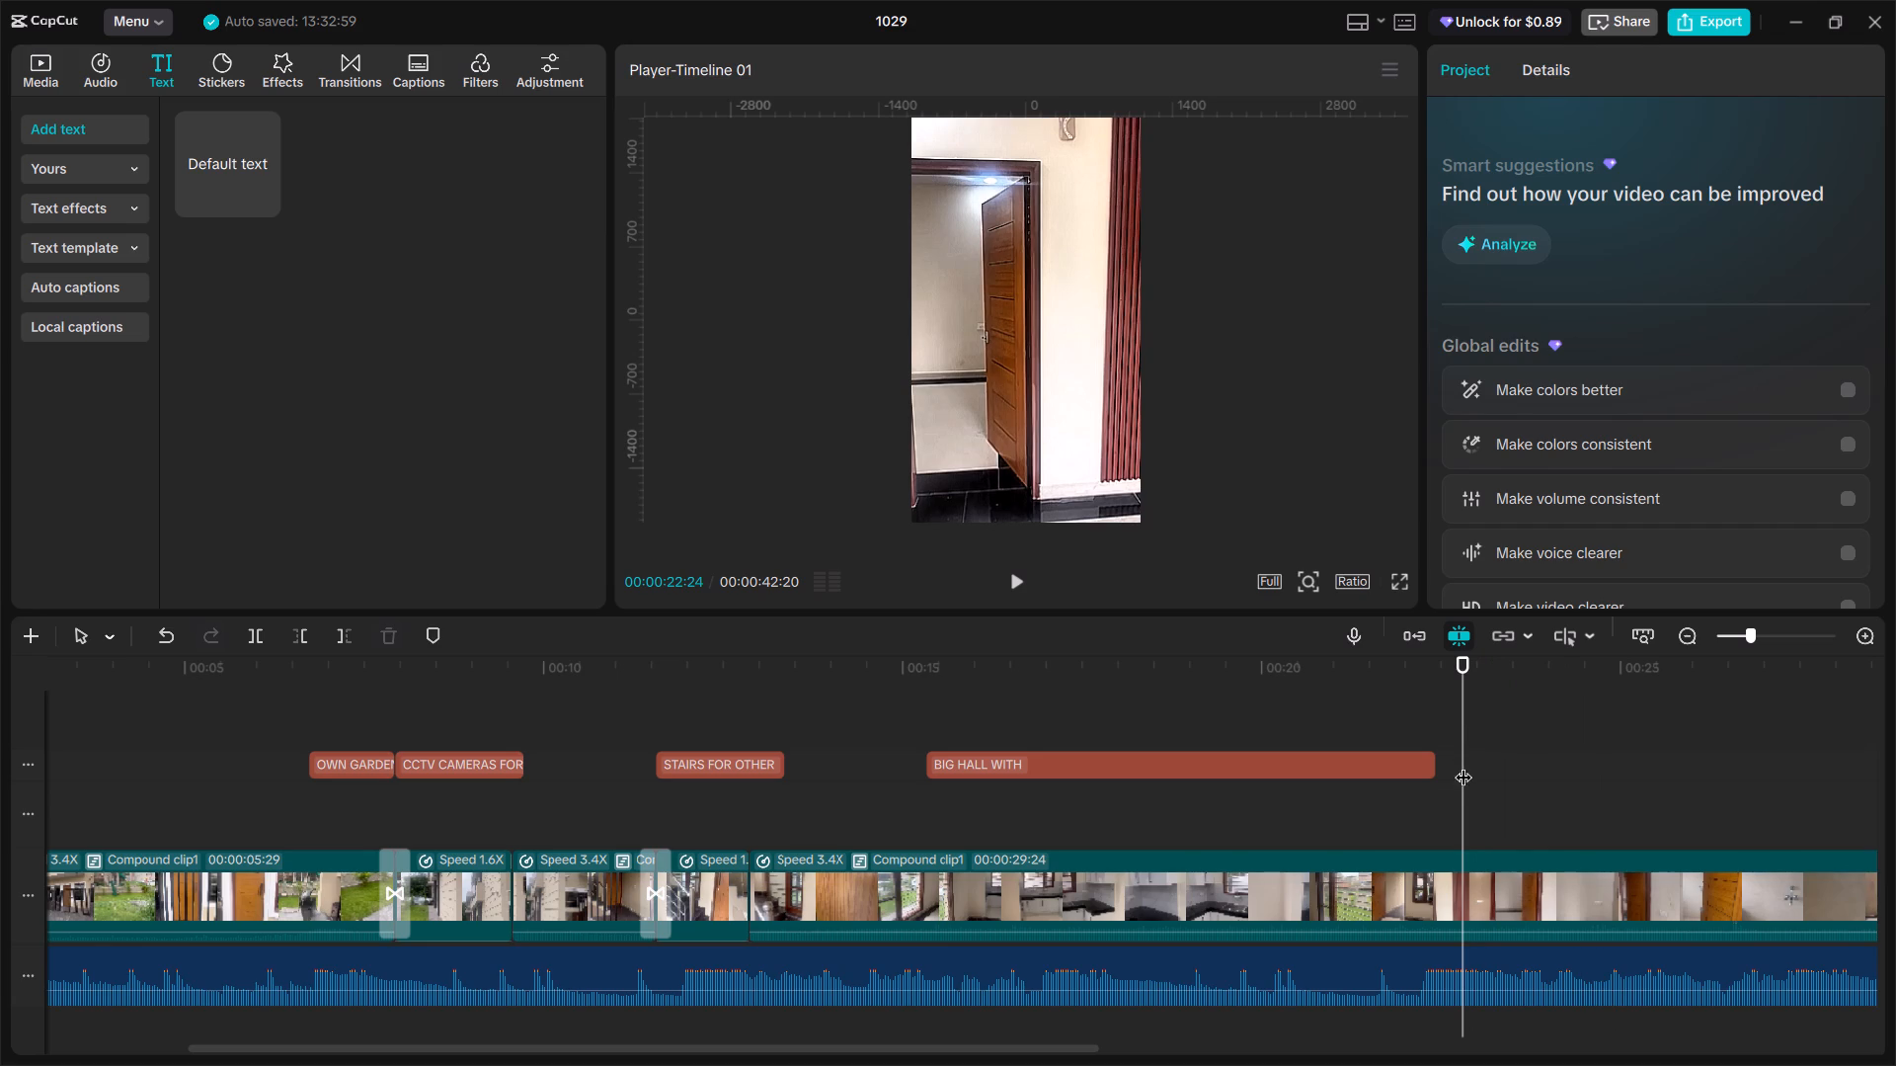
{"action": "key", "text": "ctrl+v"}
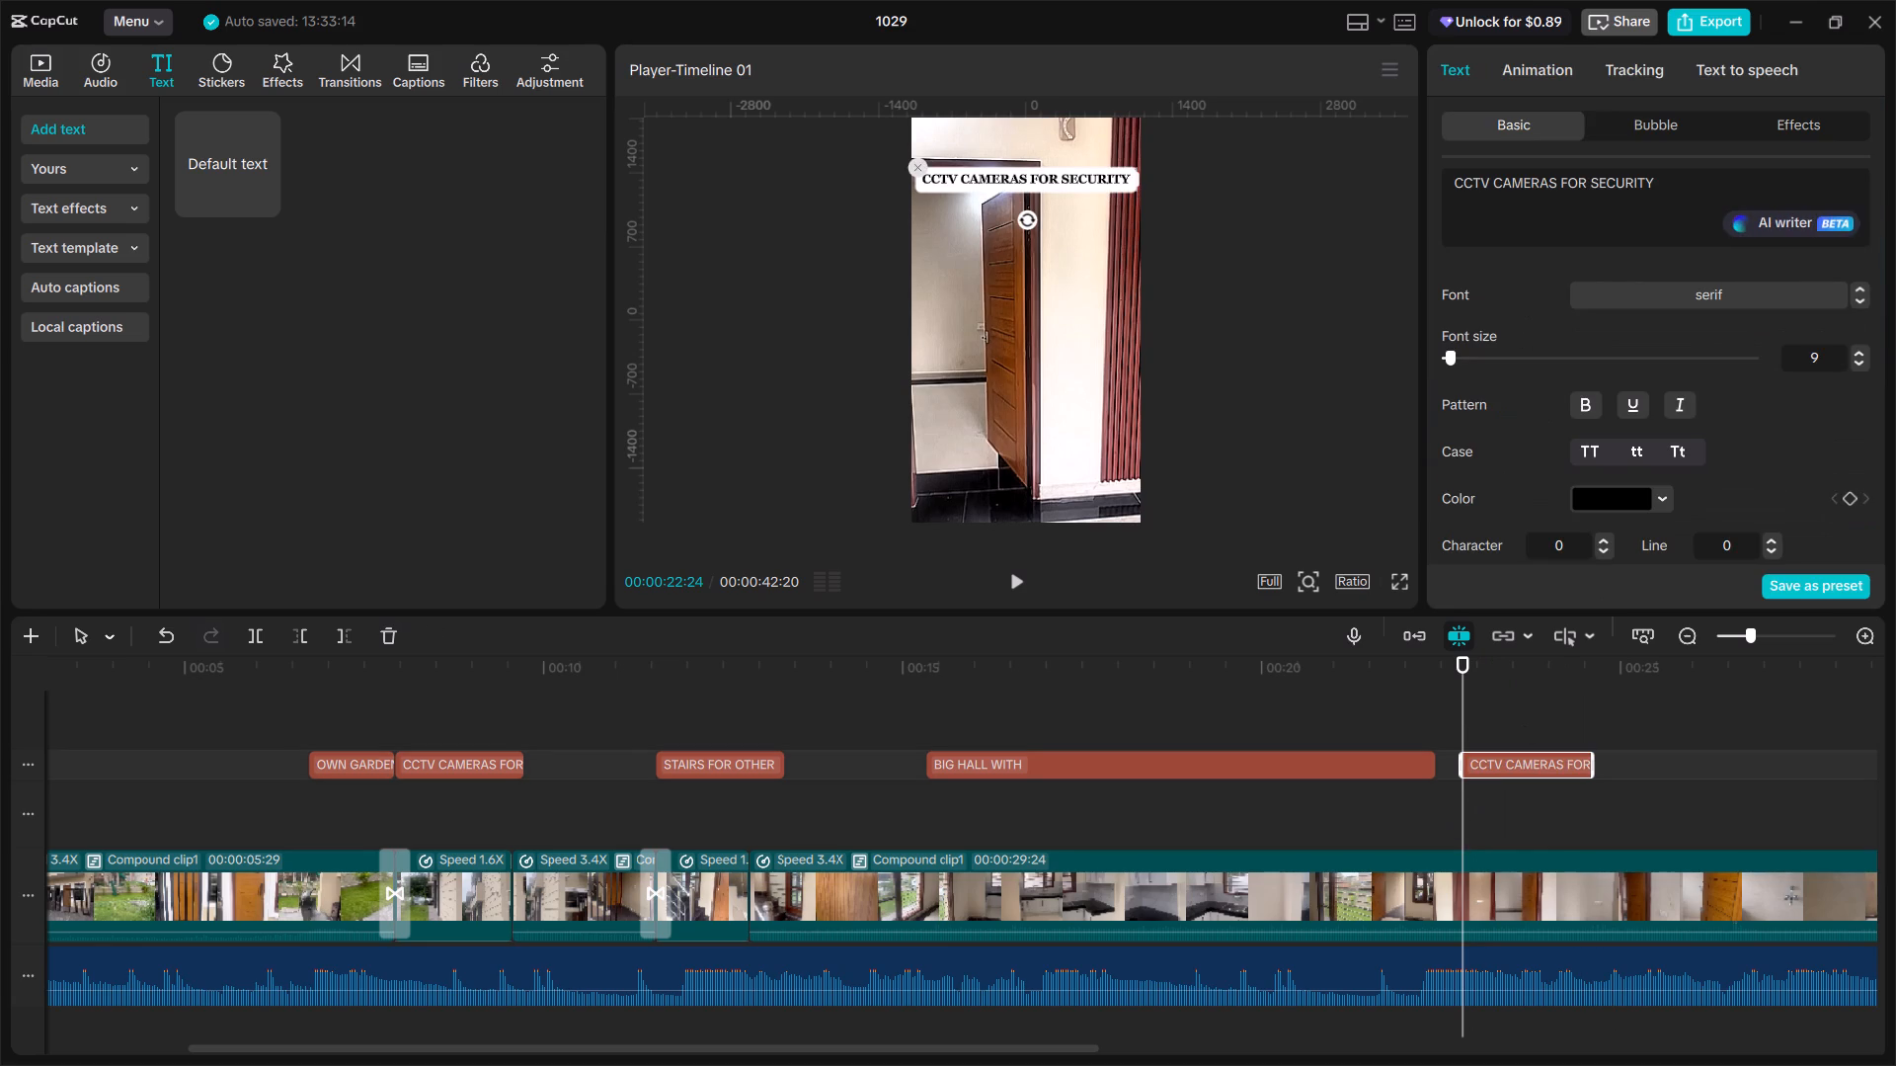
Replace the copied label's text at the bedroom door with "BEDROOM WITH ATTACHED" and "BATHROOM" on a second line.
{"action": "left_click", "coordinate": [1694, 187]}
{"action": "key", "text": "ctrl+a"}
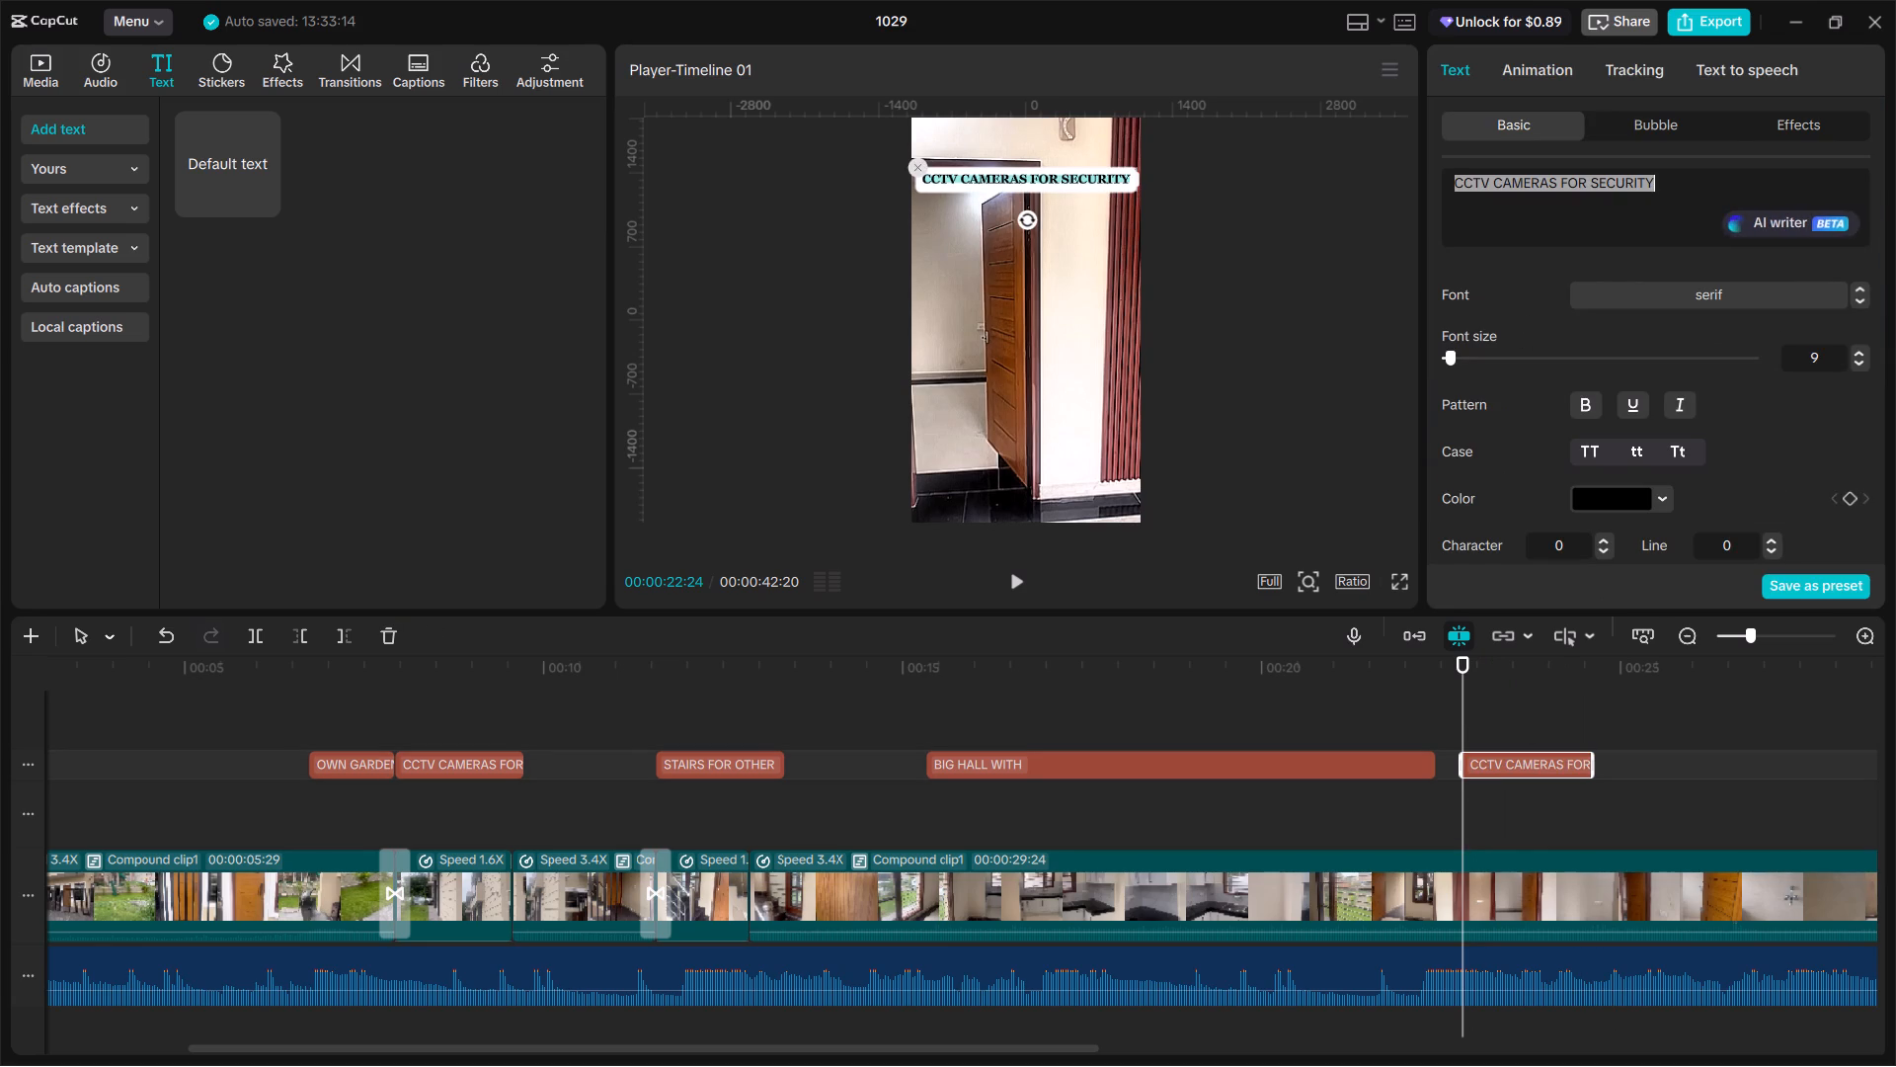
{"action": "type", "text": "BED ROOM"}
{"action": "key", "text": "BackSpace"}
{"action": "key", "text": "BackSpace"}
{"action": "key", "text": "BackSpace"}
{"action": "key", "text": "BackSpace"}
{"action": "key", "text": "BackSpace"}
{"action": "type", "text": "ROOM"}
{"action": "key", "text": "space"}
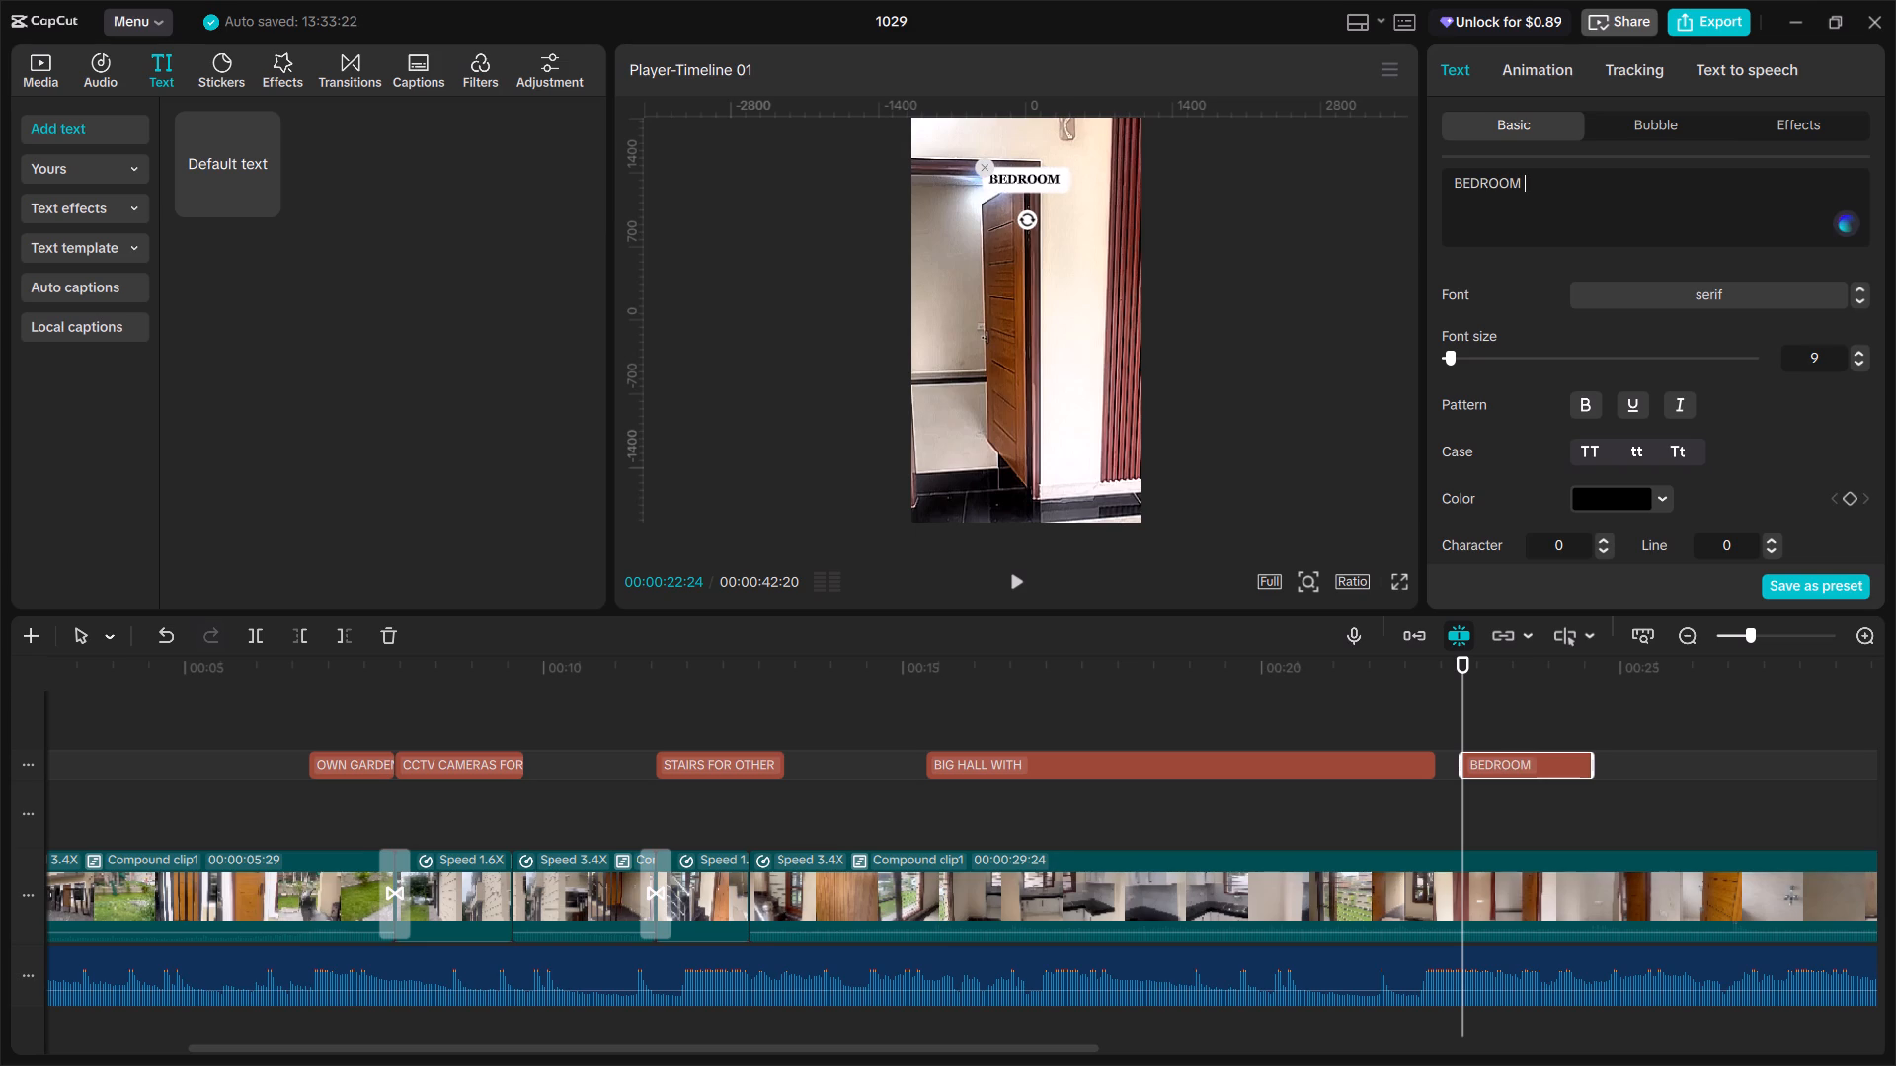
{"action": "type", "text": "WITH"}
{"action": "key", "text": "space"}
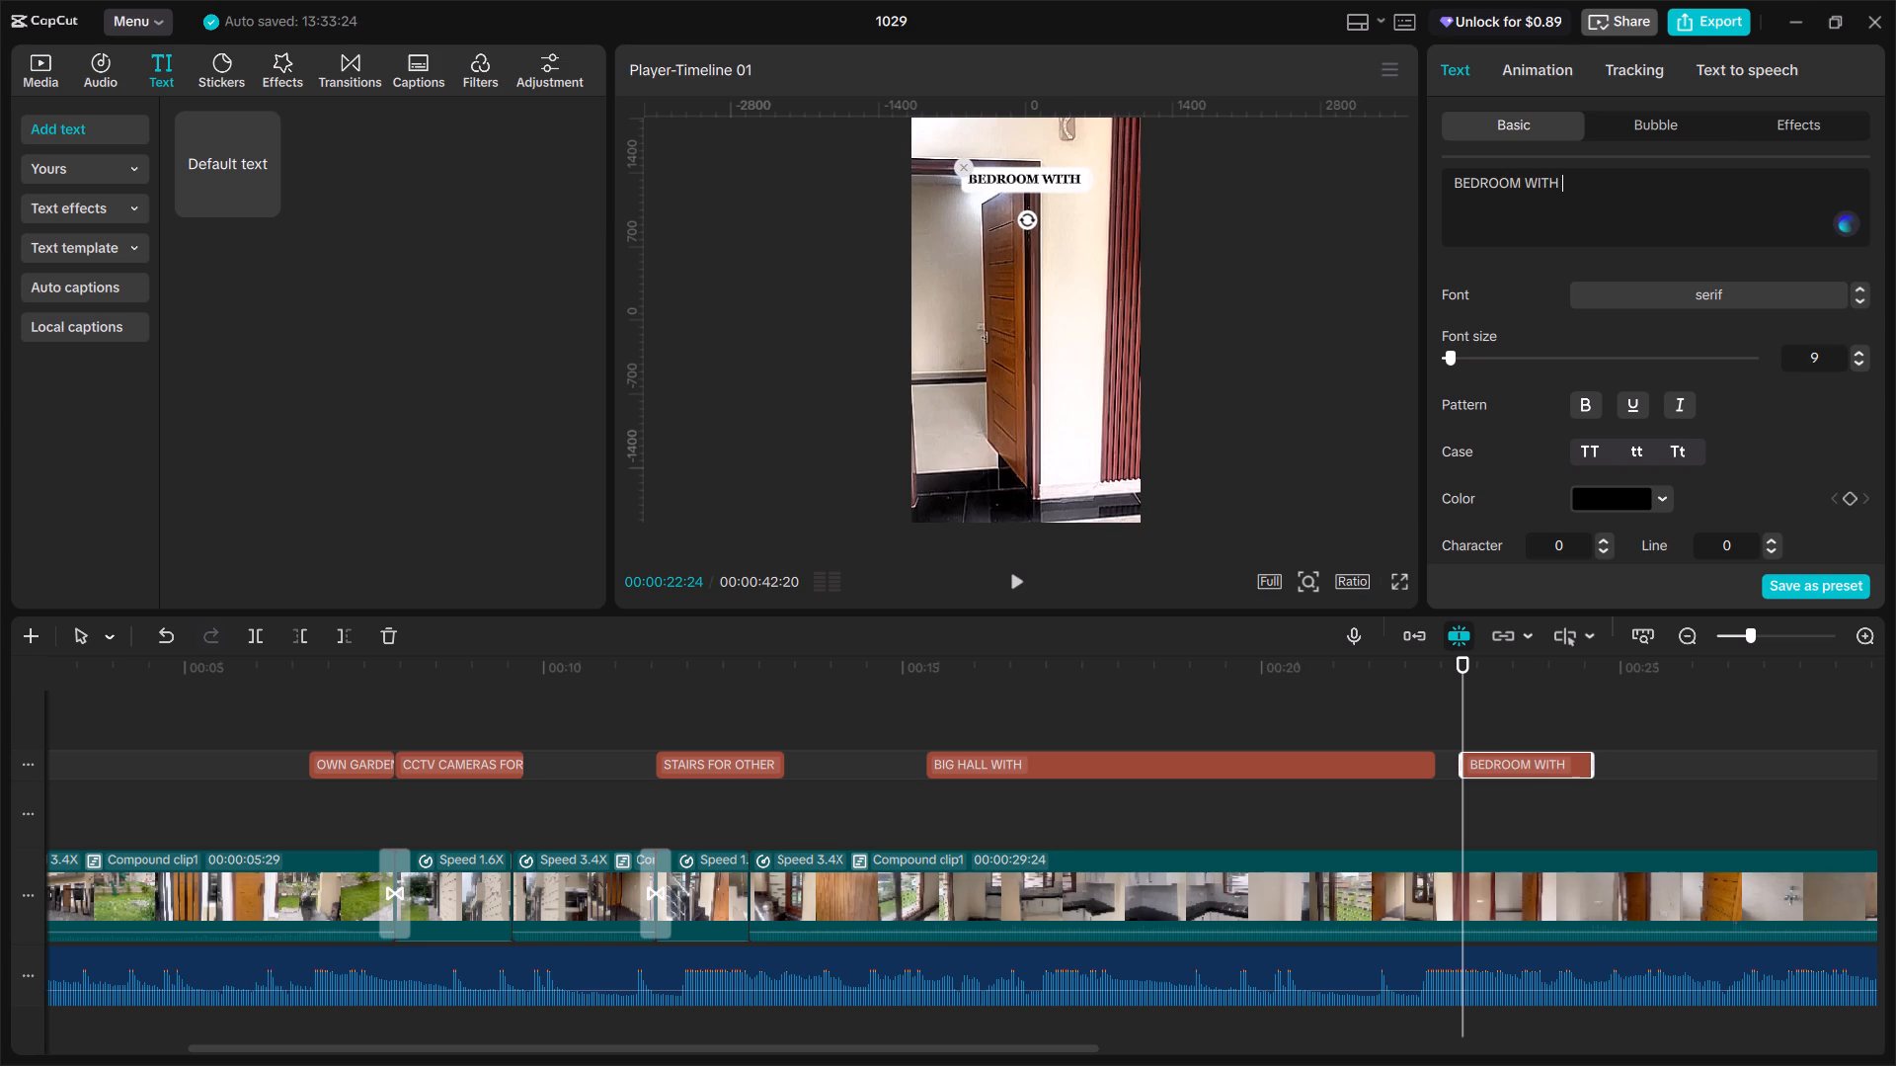
{"action": "key", "text": "Return"}
{"action": "key", "text": "BackSpace"}
{"action": "key", "text": "a"}
{"action": "type", "text": "TTAC"}
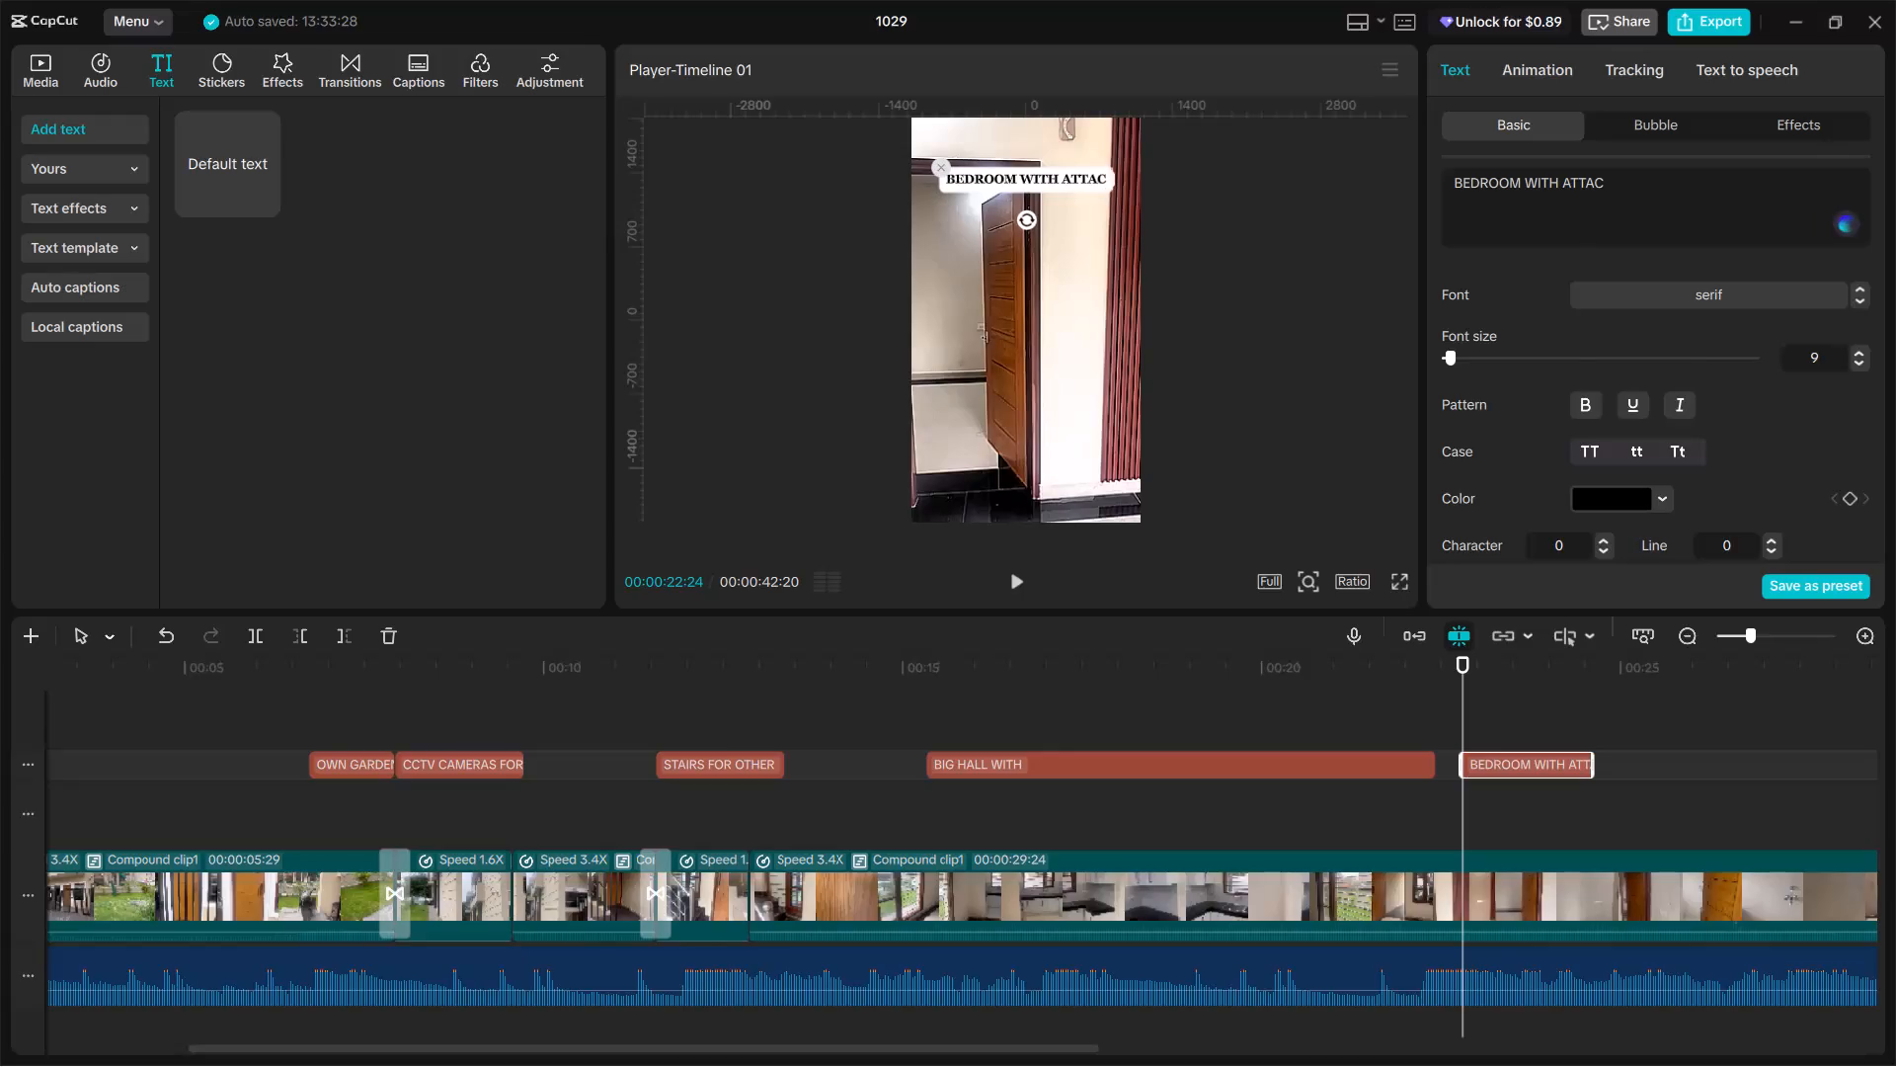
{"action": "type", "text": "HED"}
{"action": "key", "text": "space"}
{"action": "key", "text": "Return"}
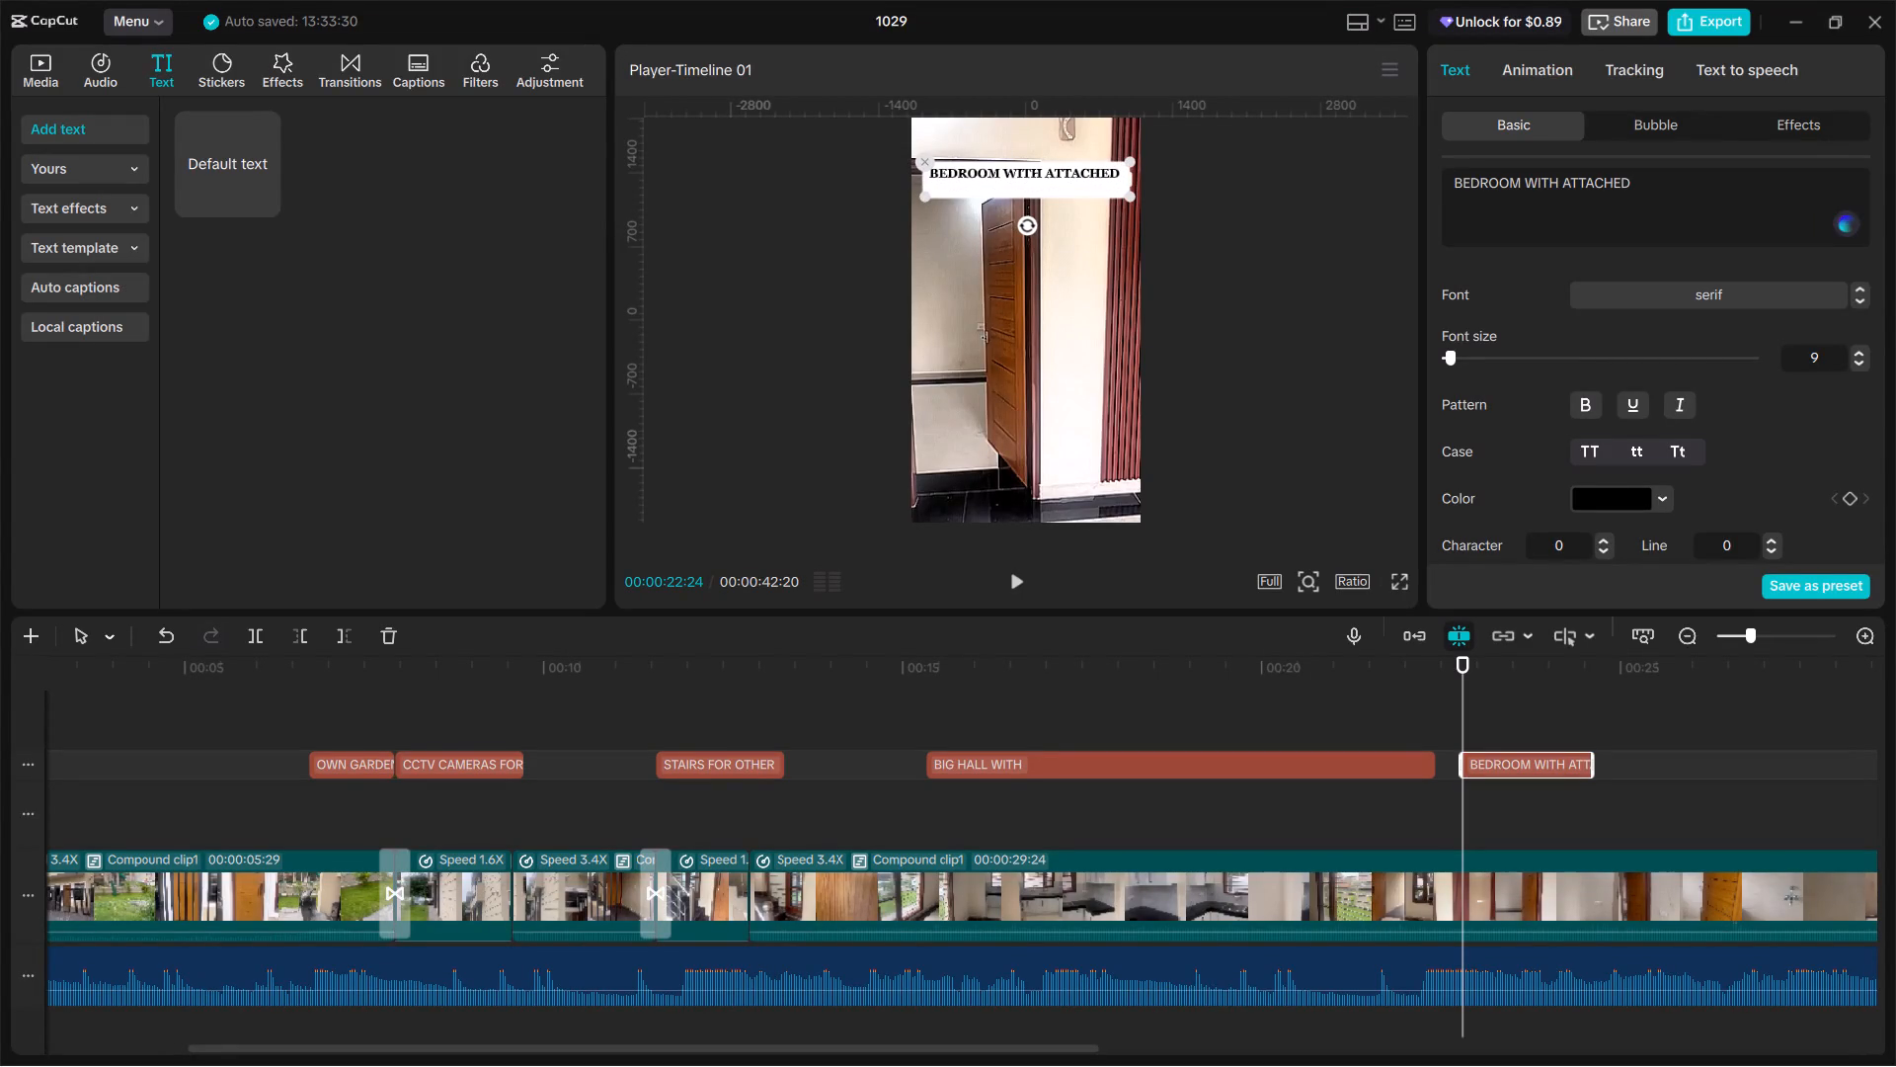
{"action": "type", "text": "BA"}
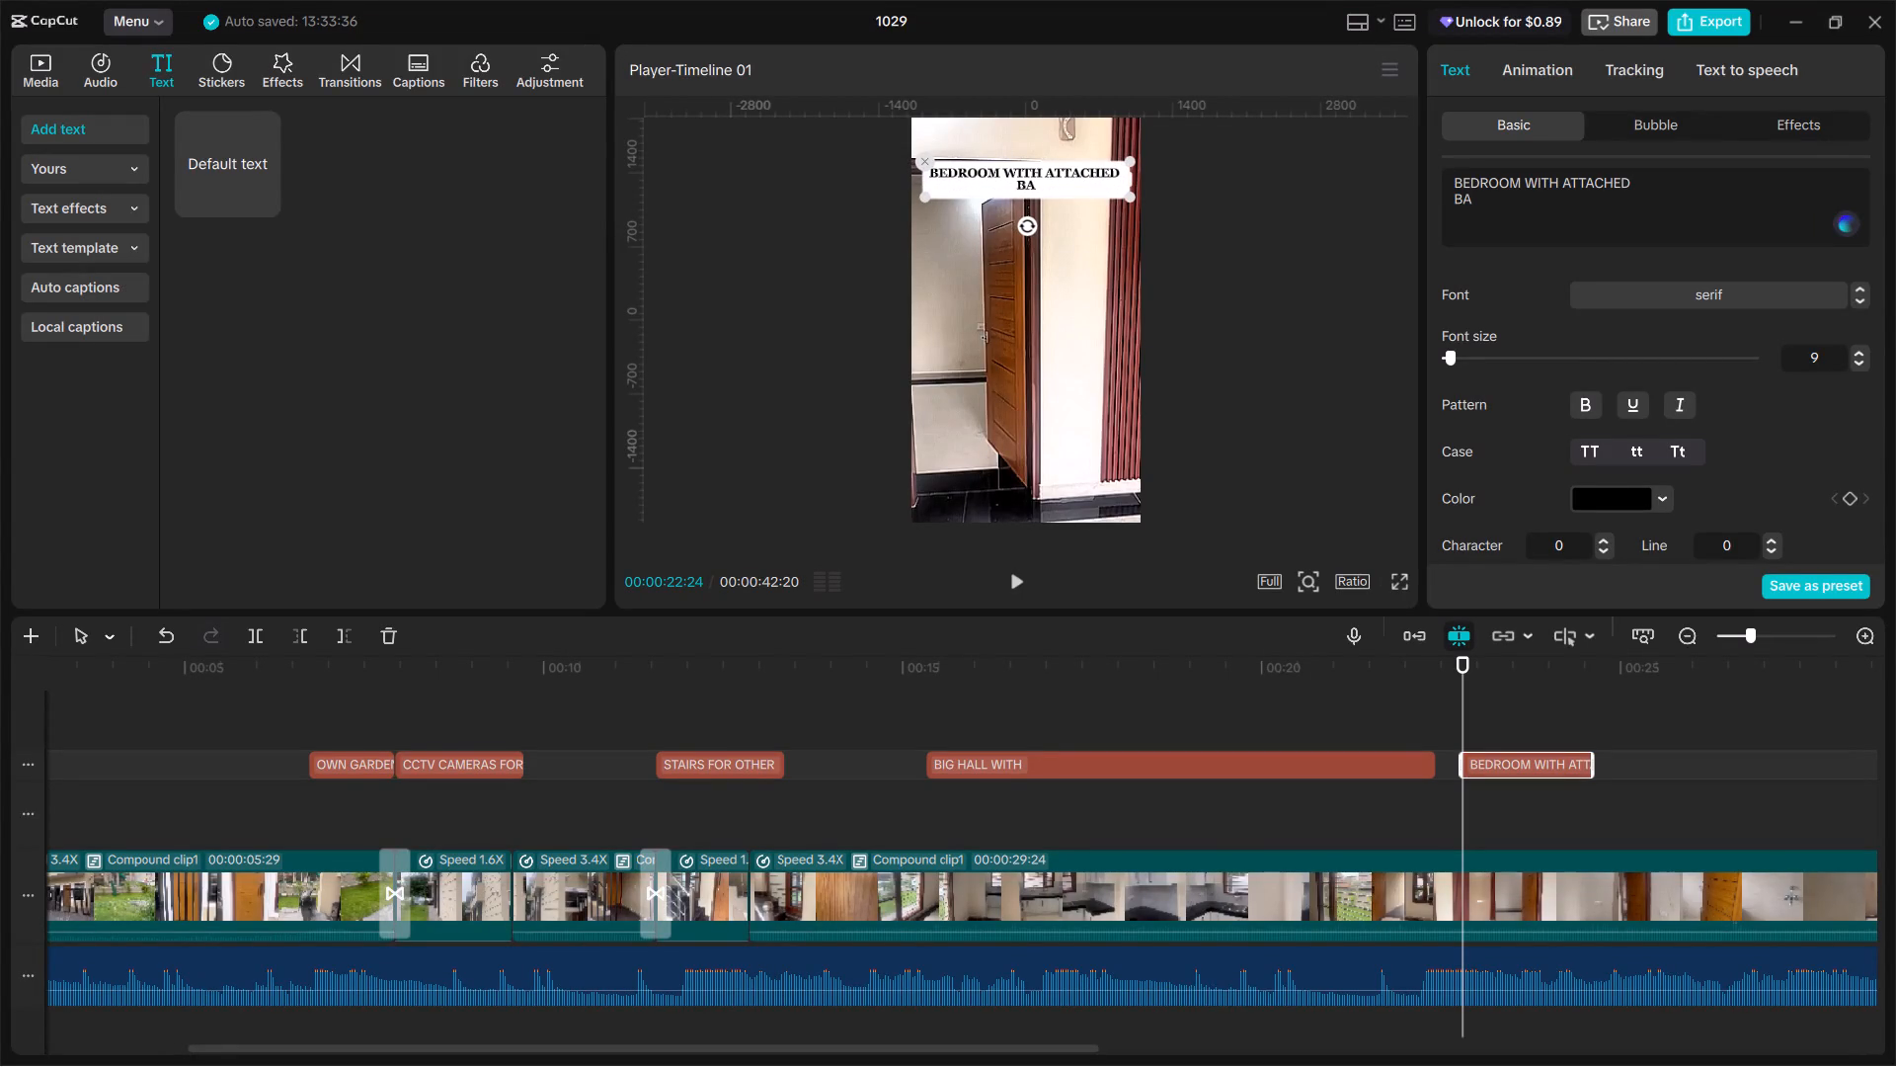
{"action": "type", "text": "THROOM"}
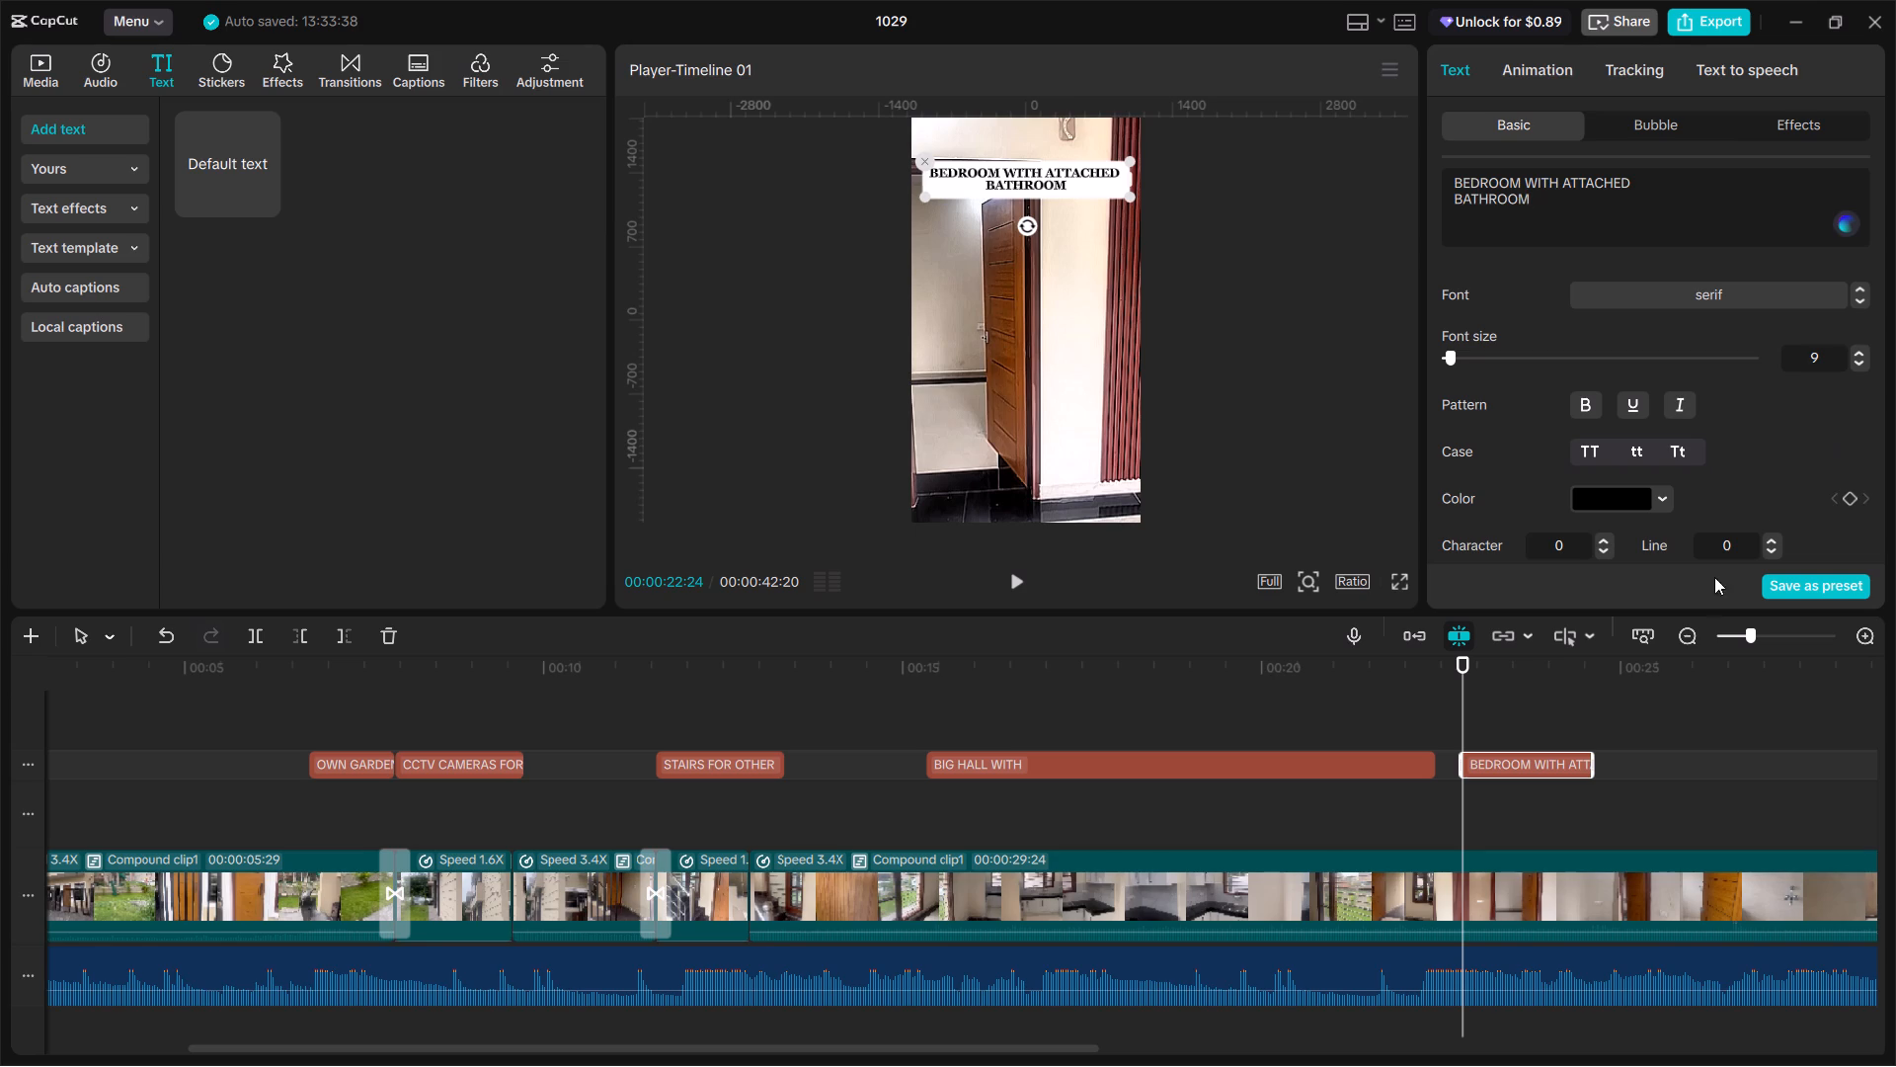
Play the bedroom footage and extend the bedroom label's end to about 00:00:30, just before the balcony door footage.
{"action": "left_click", "coordinate": [1453, 700]}
{"action": "key", "text": "space"}
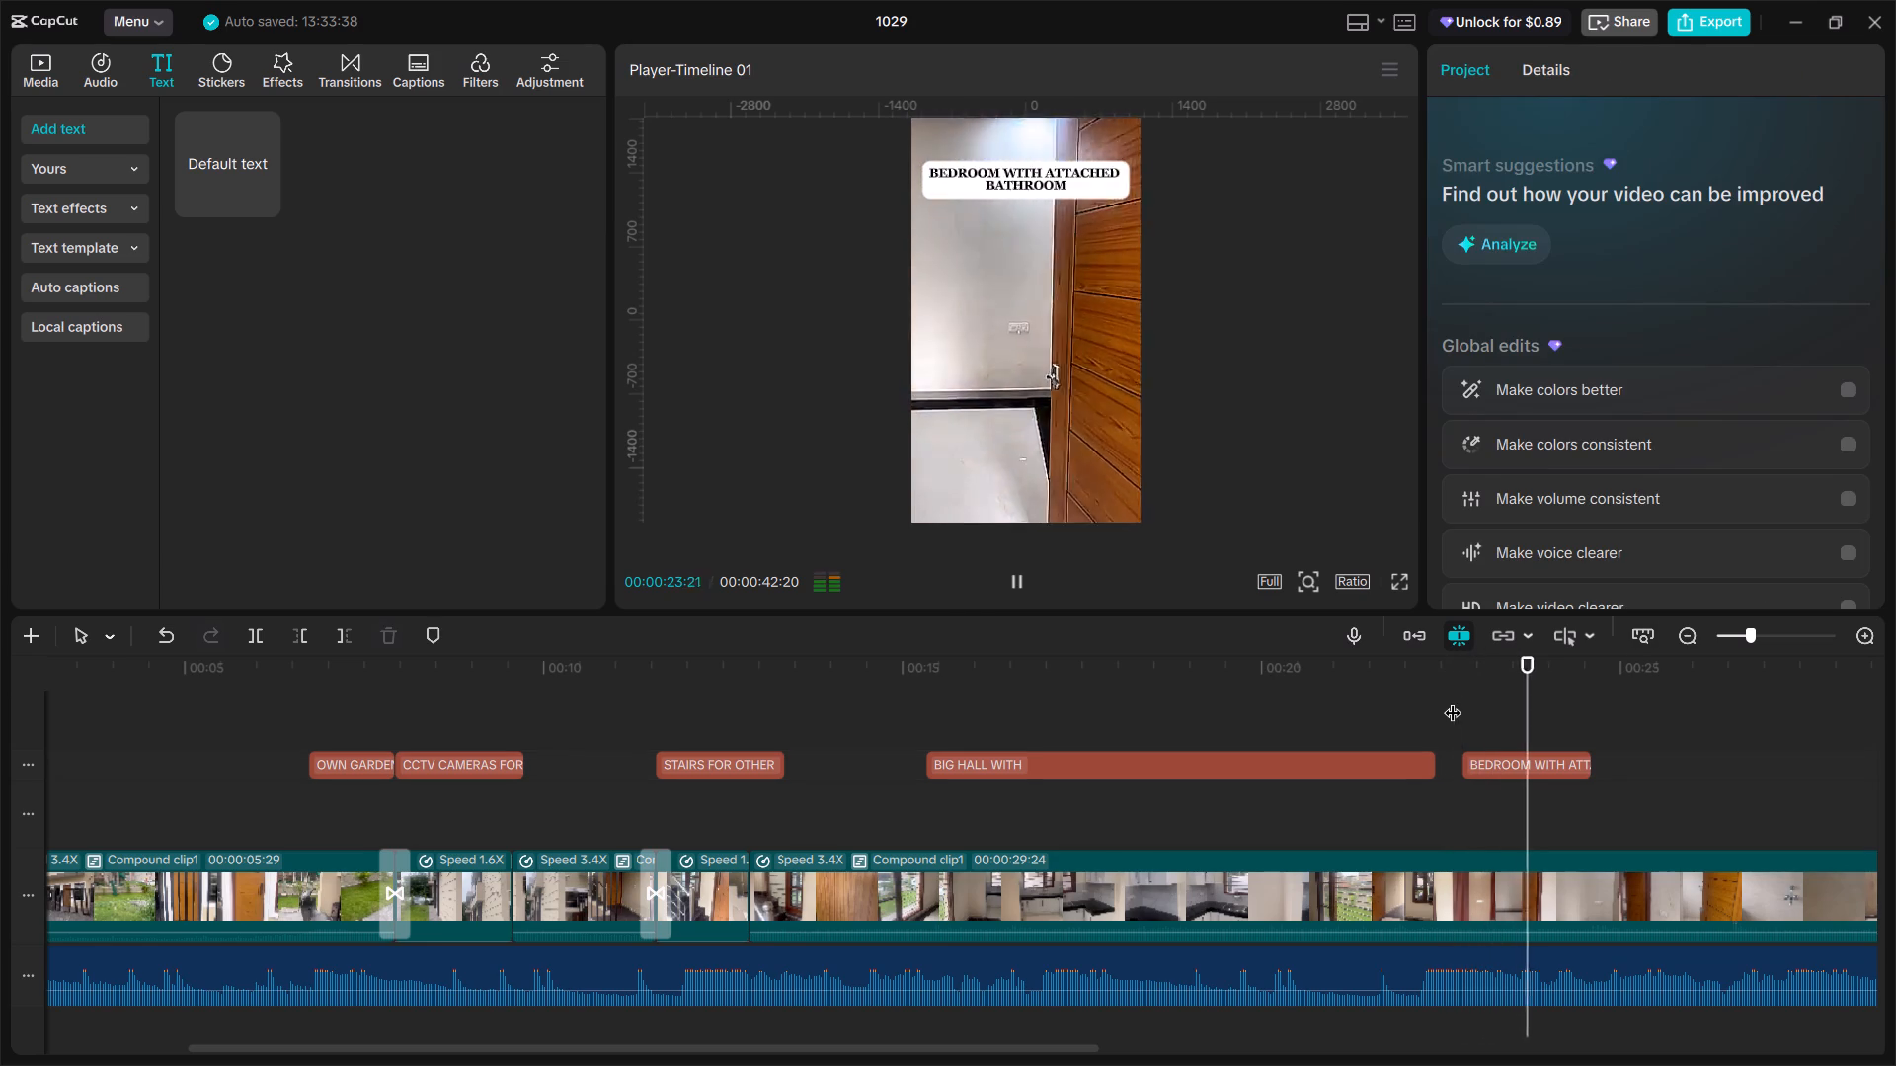
{"action": "left_click", "coordinate": [1453, 700]}
{"action": "left_click_drag", "start_coordinate": [1453, 700], "coordinate": [1438, 701]}
{"action": "key", "text": "space"}
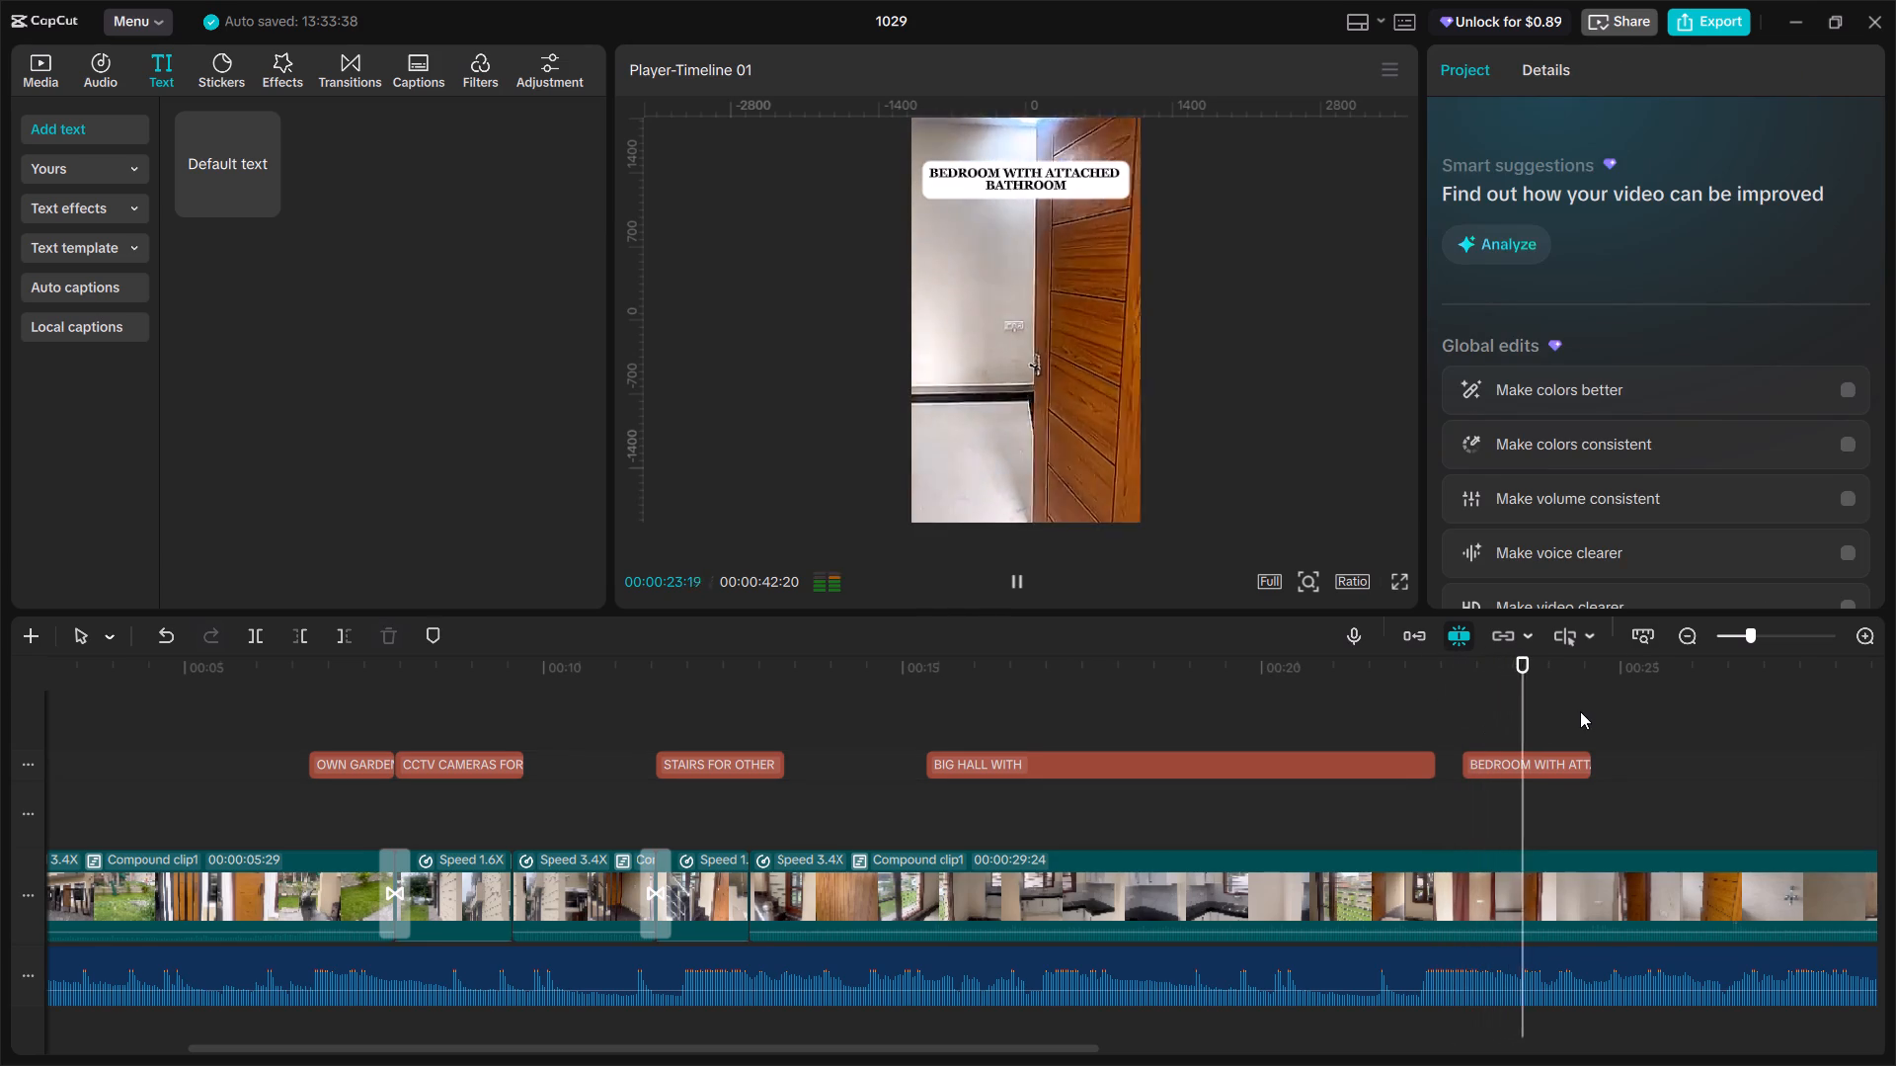
{"action": "key", "text": "space"}
{"action": "left_click", "coordinate": [1575, 764]}
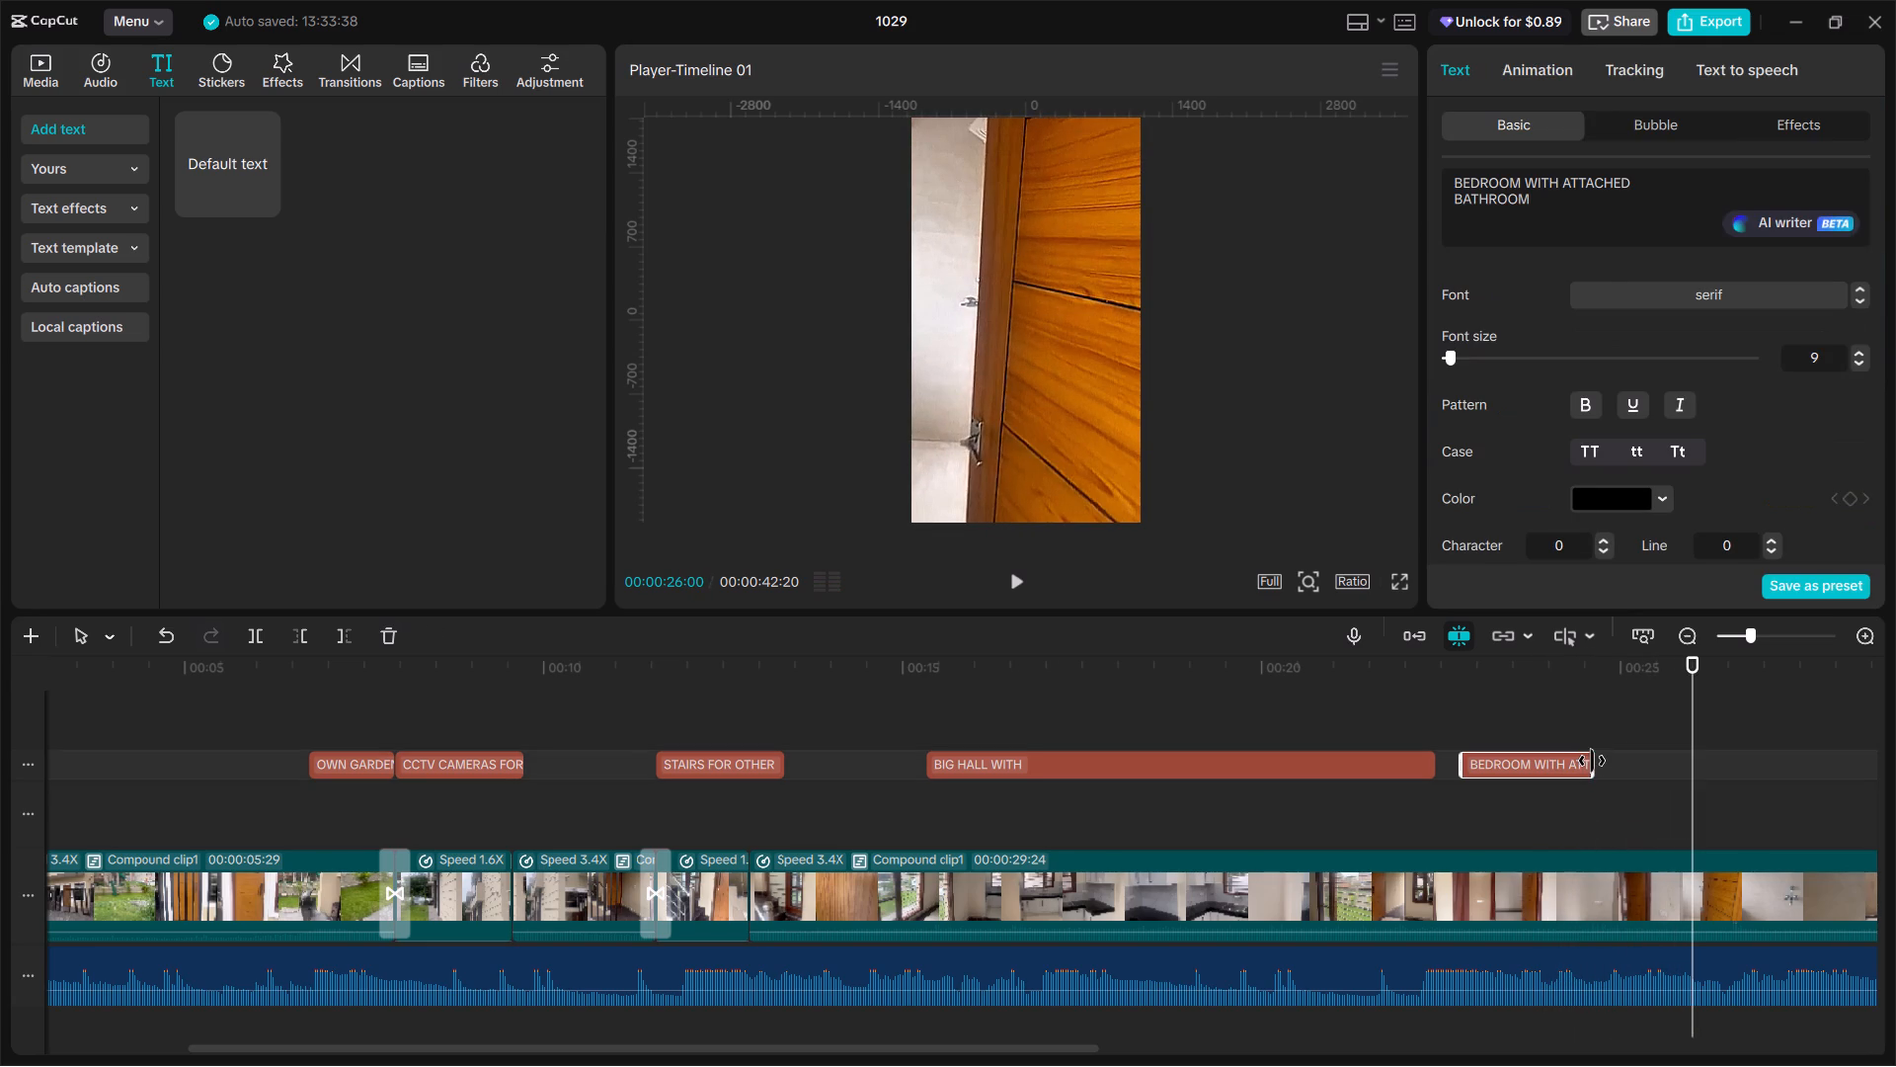
{"action": "left_click_drag", "start_coordinate": [1592, 761], "coordinate": [1820, 811]}
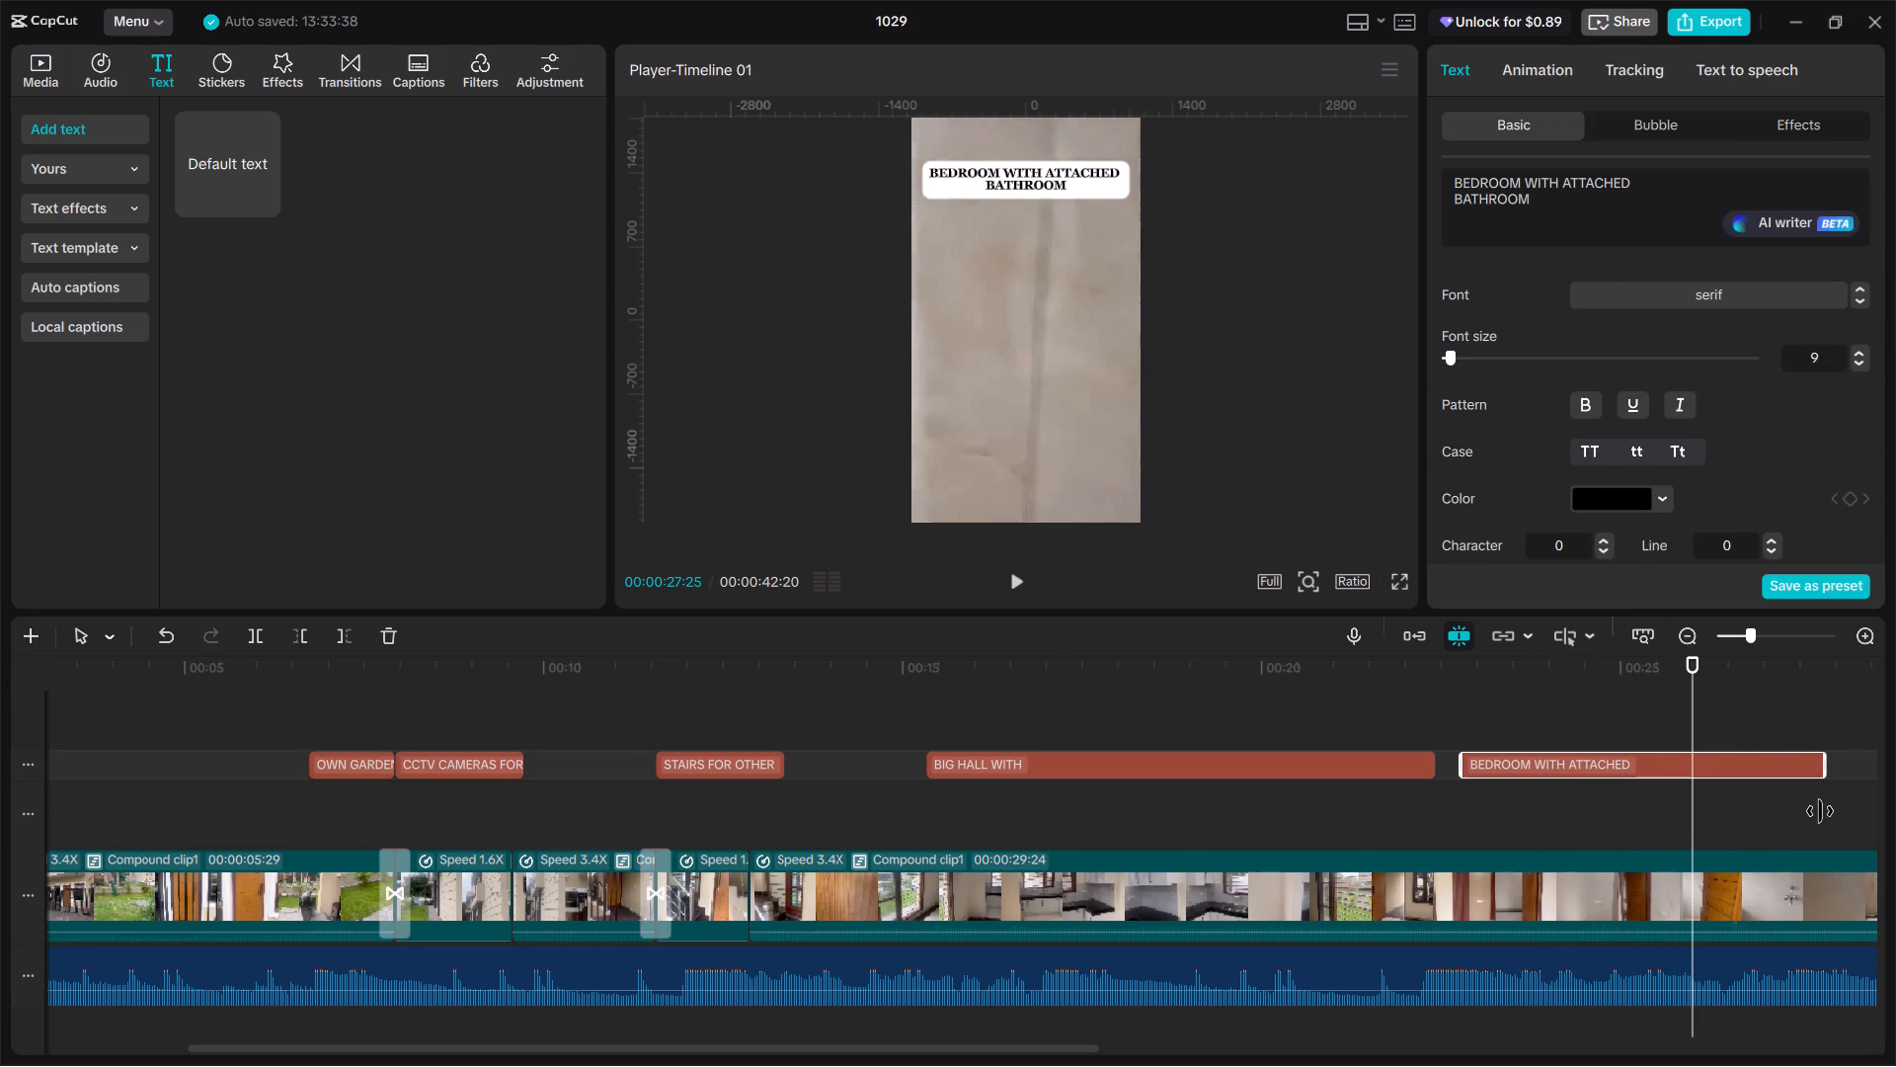
{"action": "left_click_drag", "start_coordinate": [1820, 811], "coordinate": [1847, 815]}
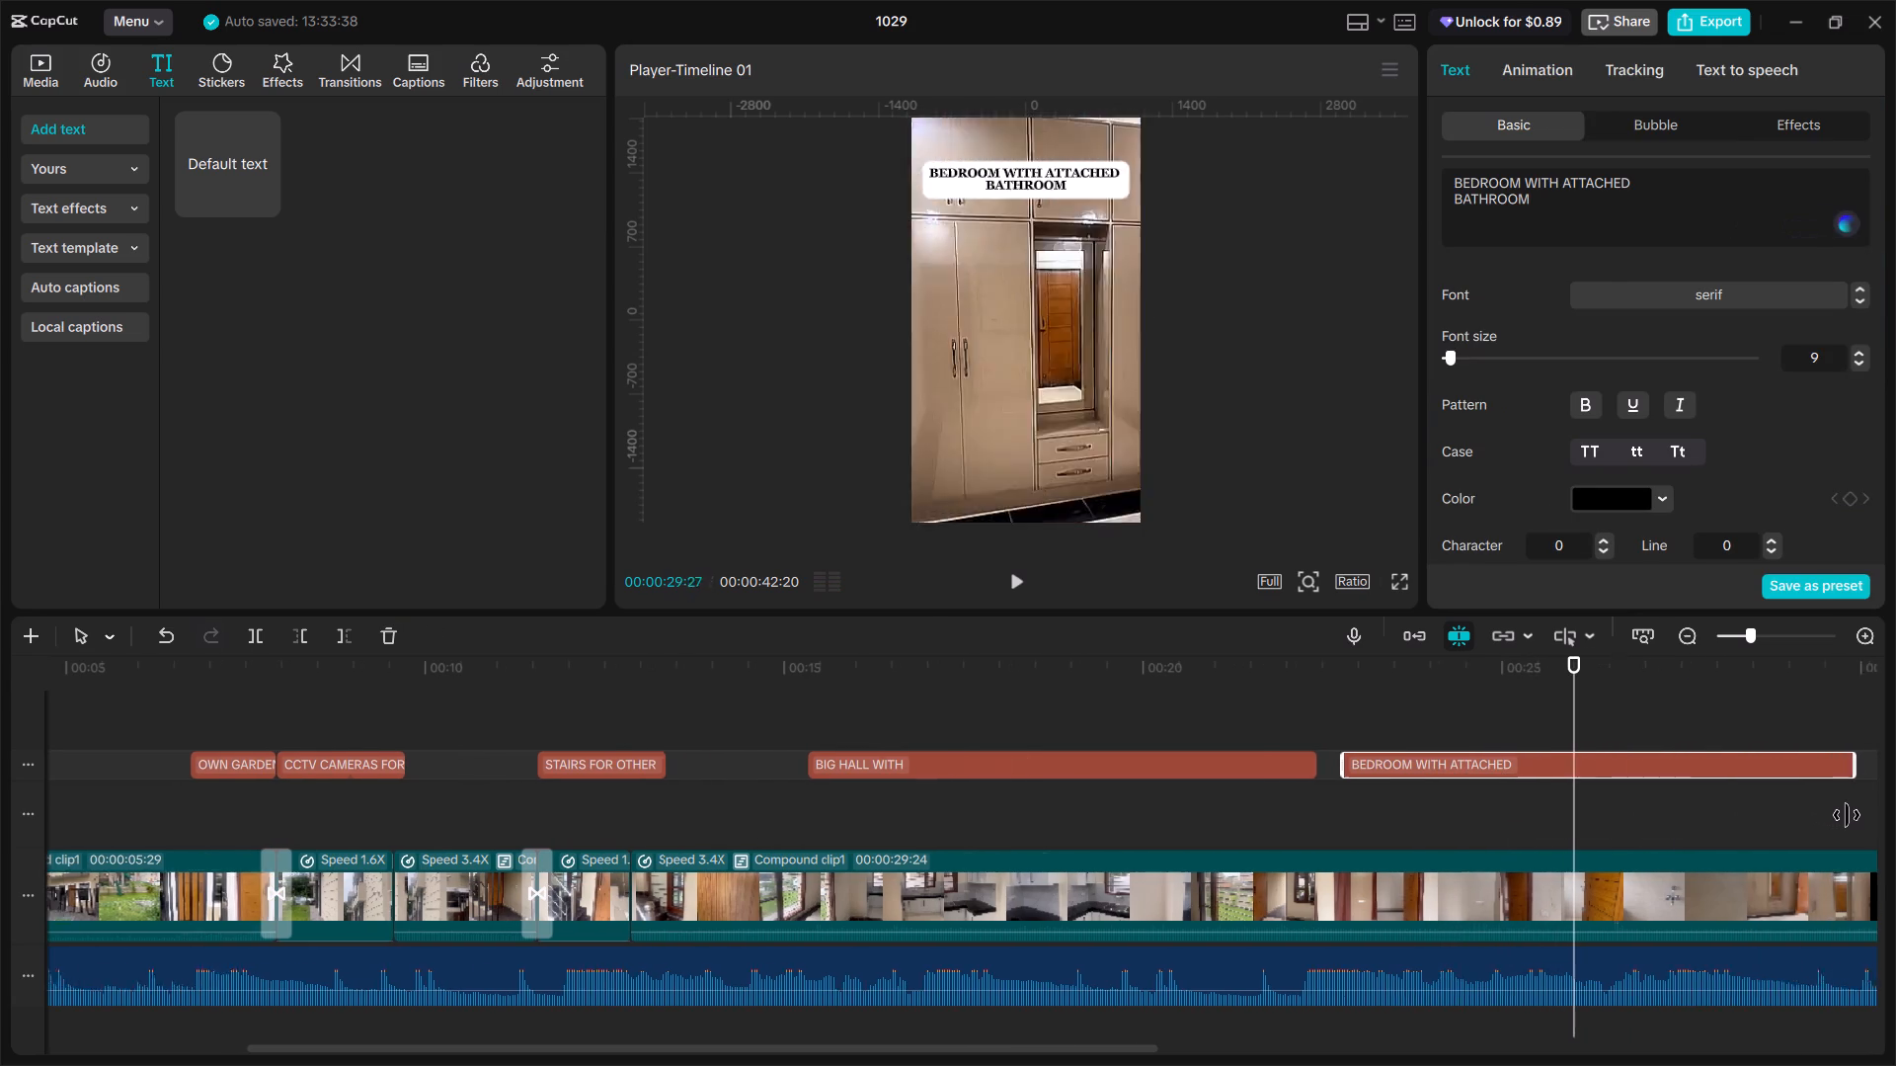
{"action": "left_click_drag", "start_coordinate": [1847, 815], "coordinate": [1579, 816]}
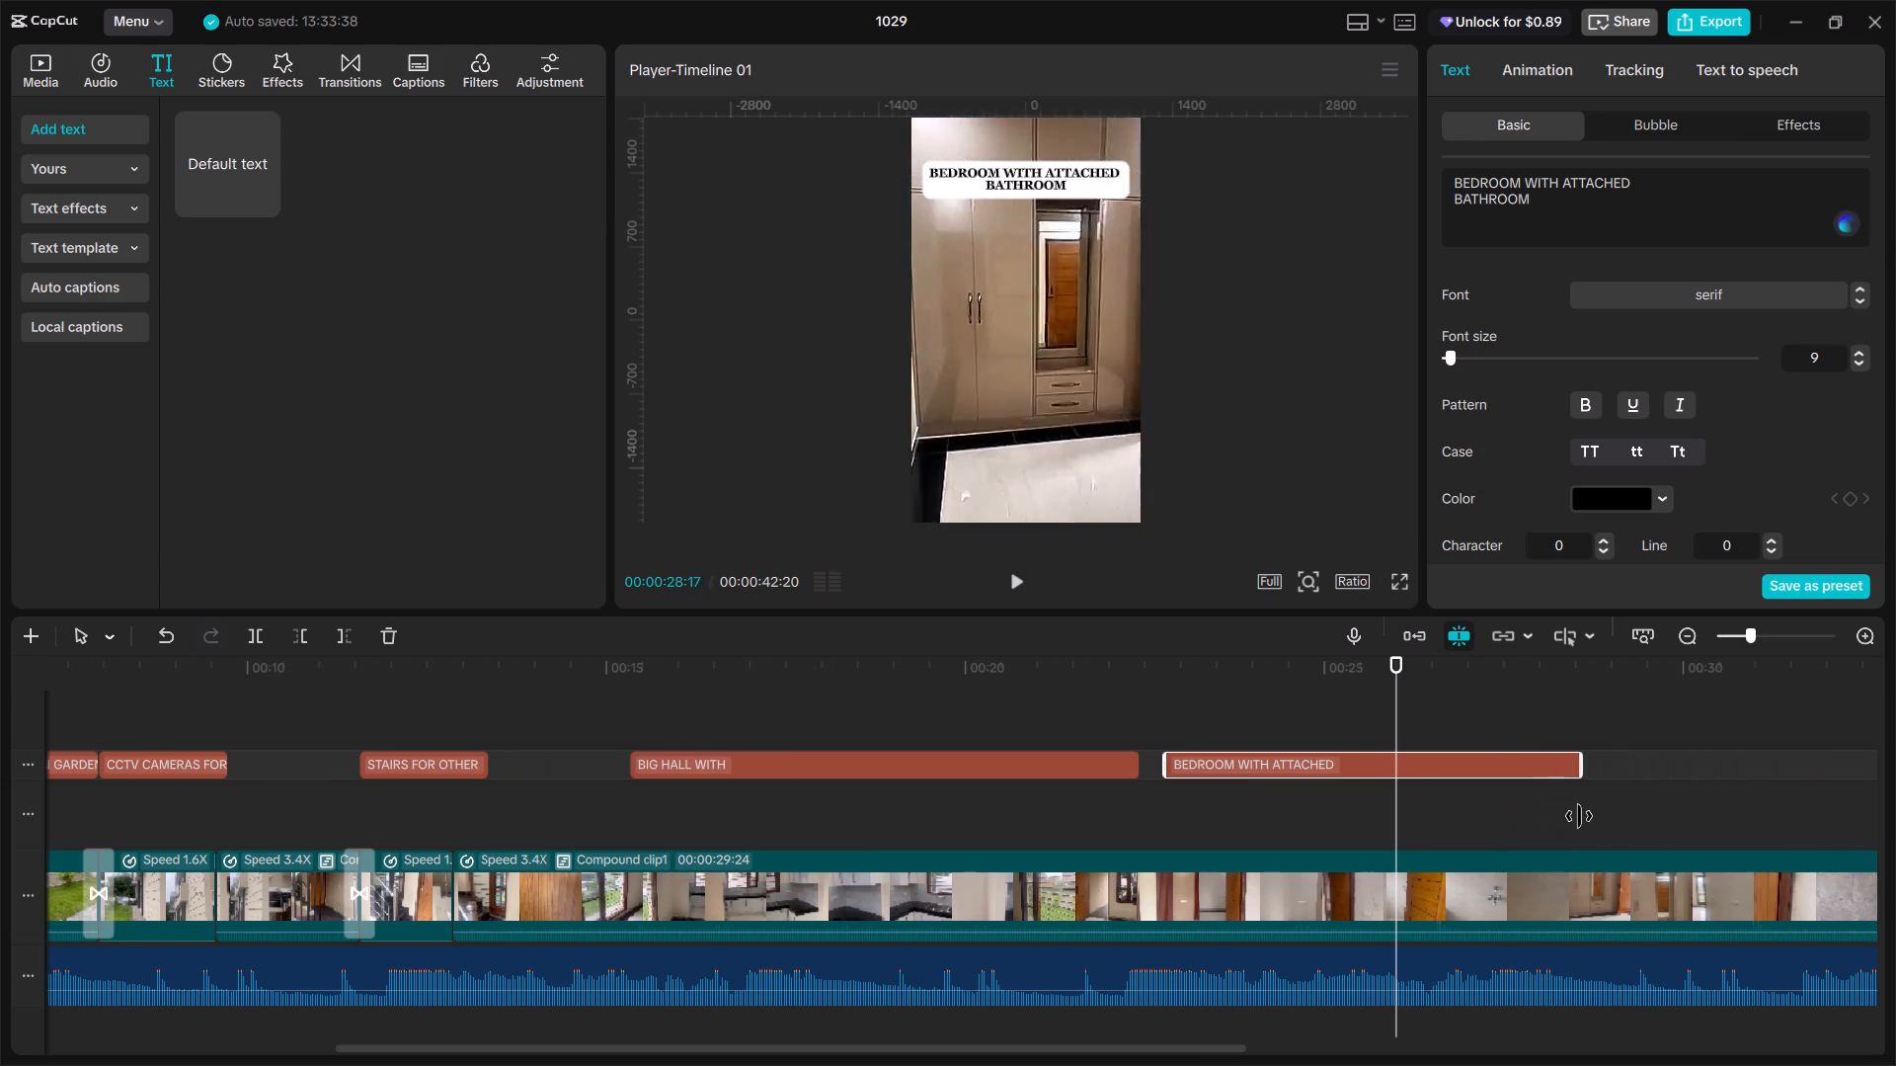
{"action": "left_click_drag", "start_coordinate": [1579, 816], "coordinate": [1740, 839]}
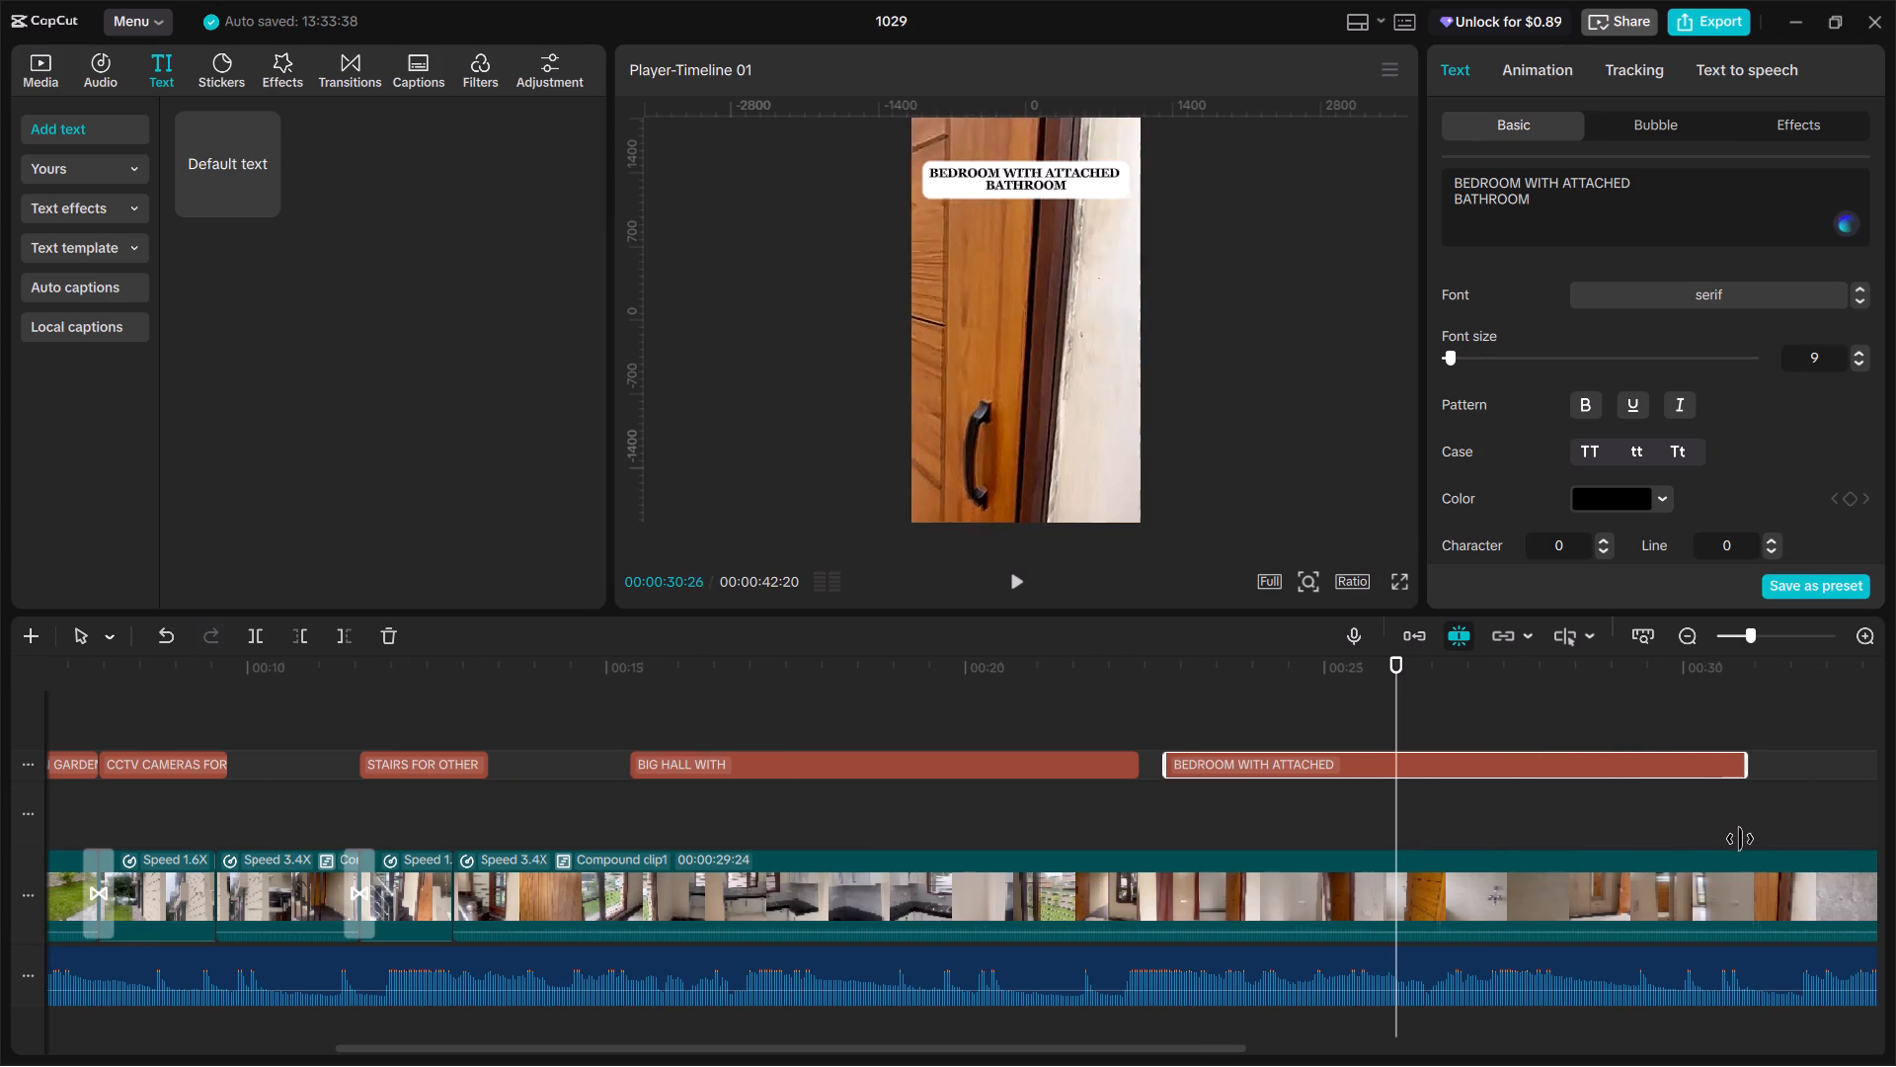
{"action": "left_click_drag", "start_coordinate": [1740, 839], "coordinate": [1723, 840]}
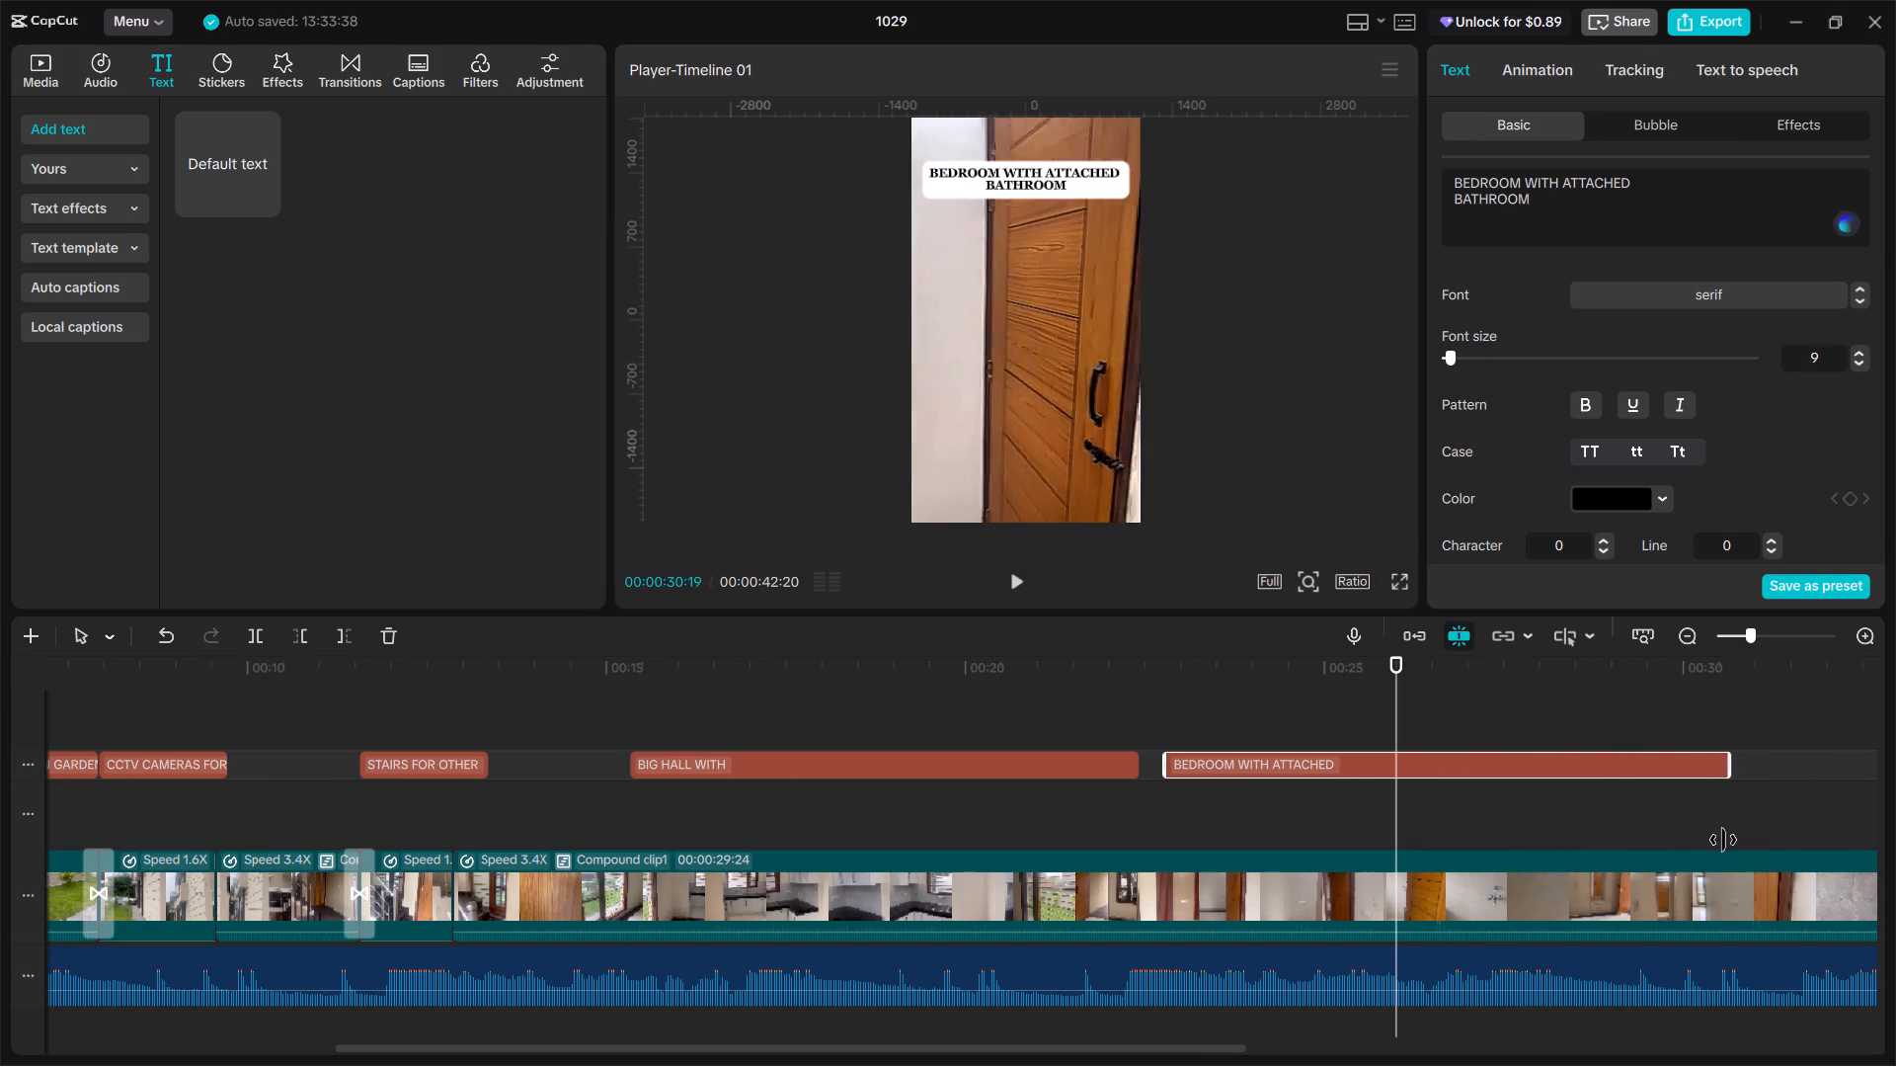
{"action": "left_click_drag", "start_coordinate": [1723, 840], "coordinate": [1717, 840]}
{"action": "left_click", "coordinate": [1714, 735]}
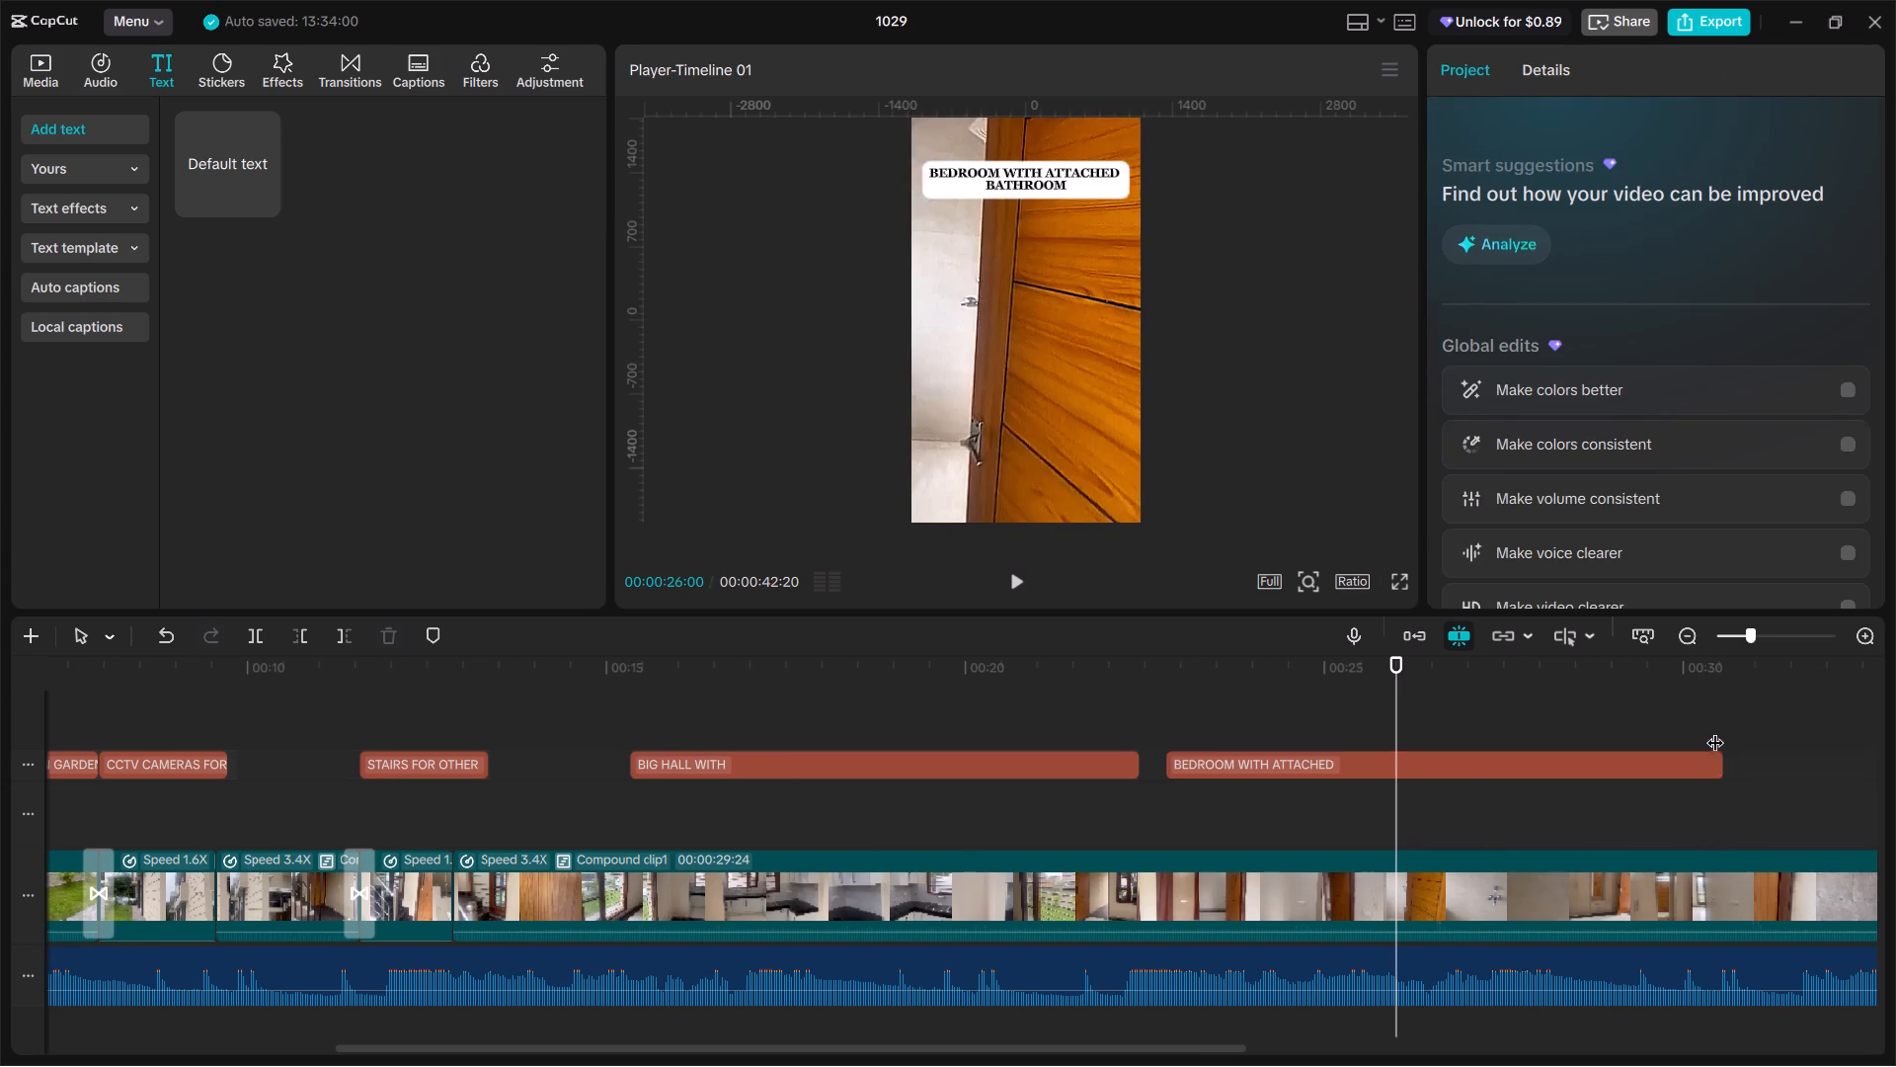
Paste a copy of the CCTV label at 00:00:31:09, where the balcony door appears.
{"action": "left_click_drag", "start_coordinate": [1716, 717], "coordinate": [1785, 742]}
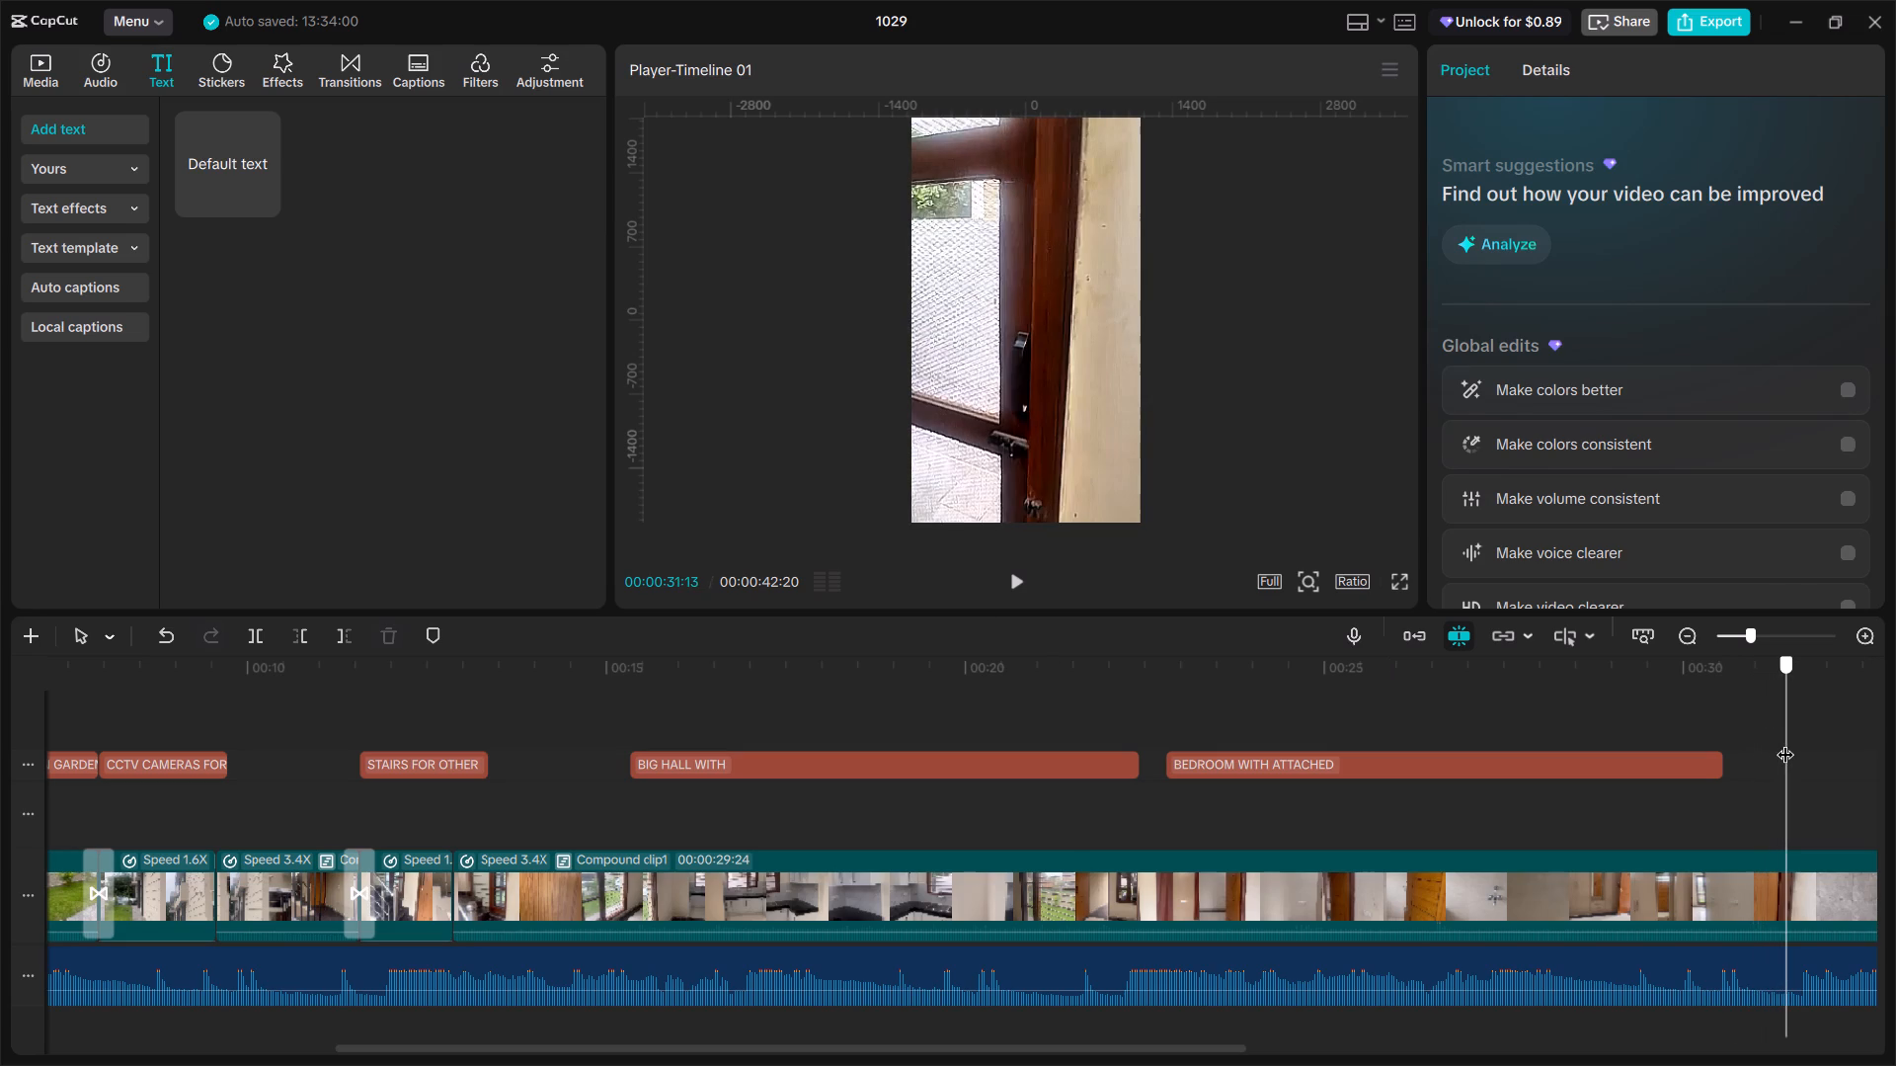
{"action": "left_click_drag", "start_coordinate": [1785, 742], "coordinate": [1777, 742]}
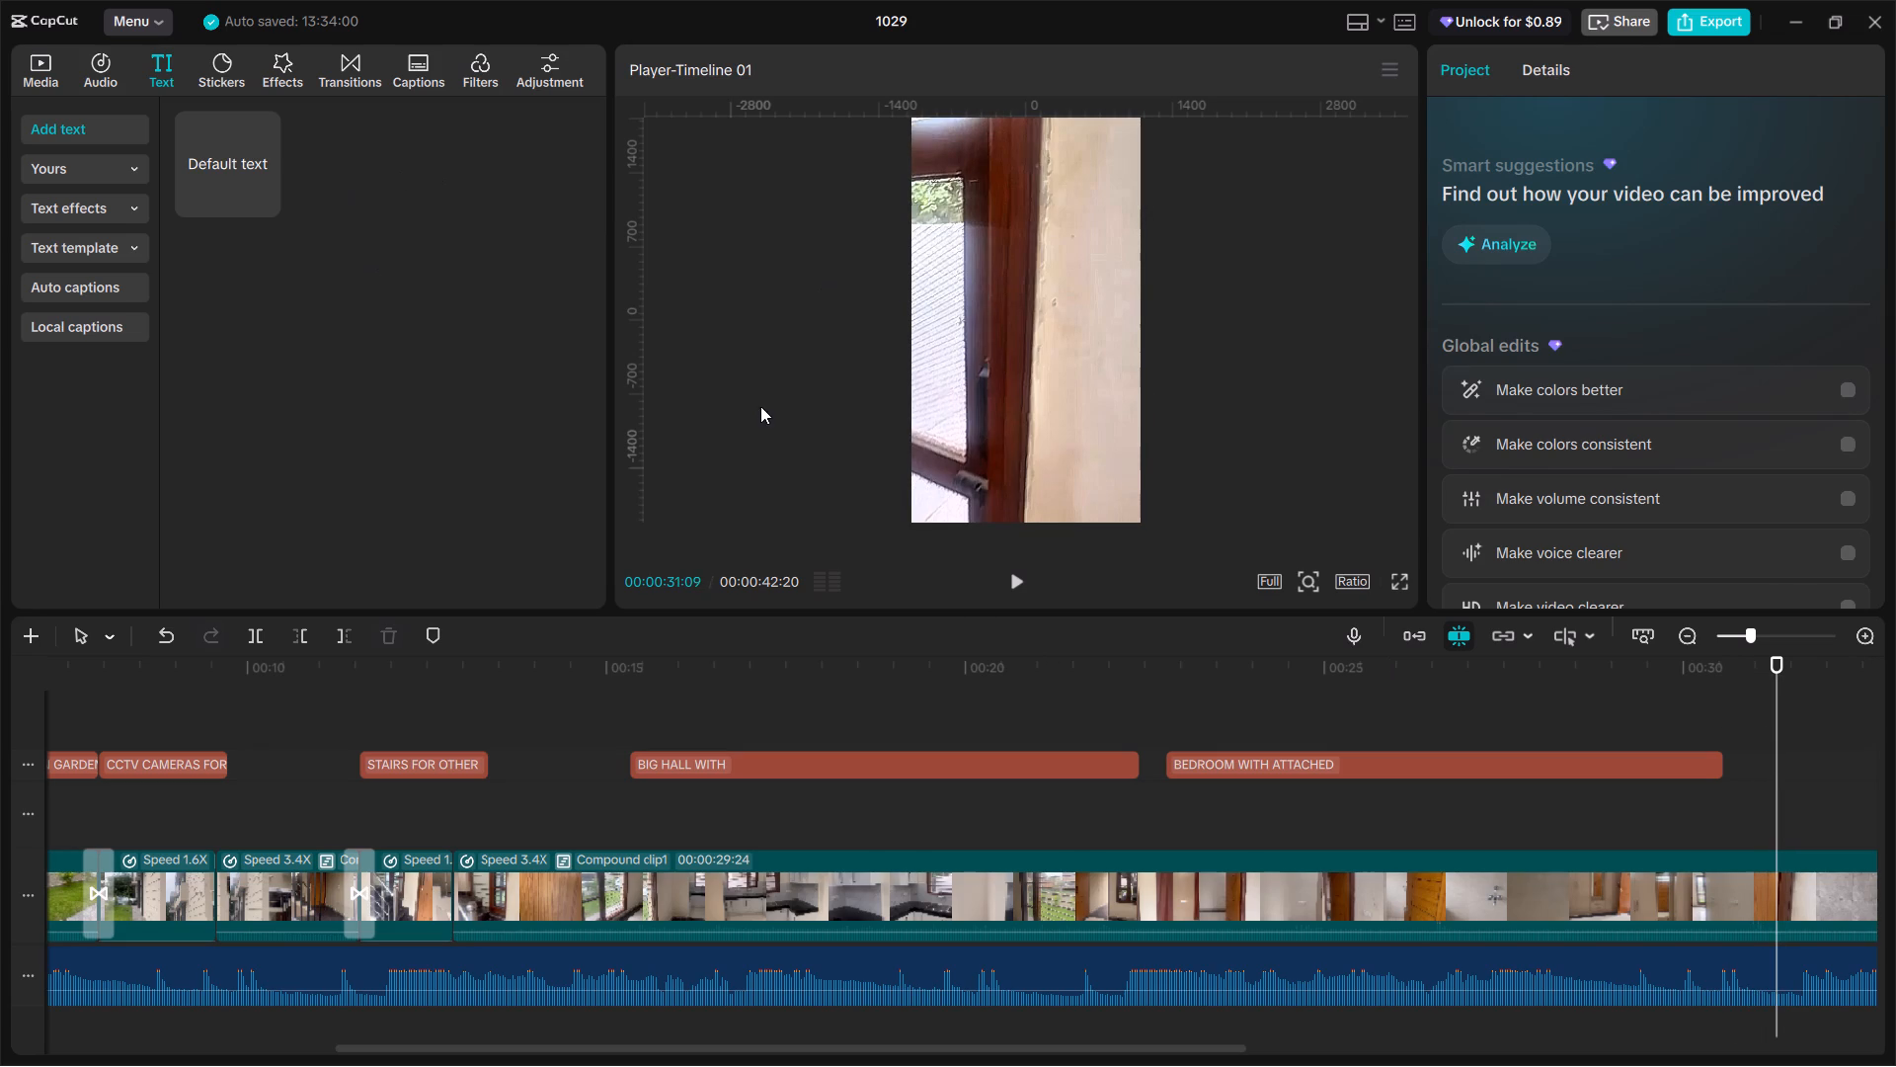
{"action": "key", "text": "ctrl+v"}
Replace the pasted label's text with "BALCONY WITH PARKING" and "ACCESS" on a second line.
{"action": "left_click", "coordinate": [1709, 216]}
{"action": "key", "text": "ctrl+a"}
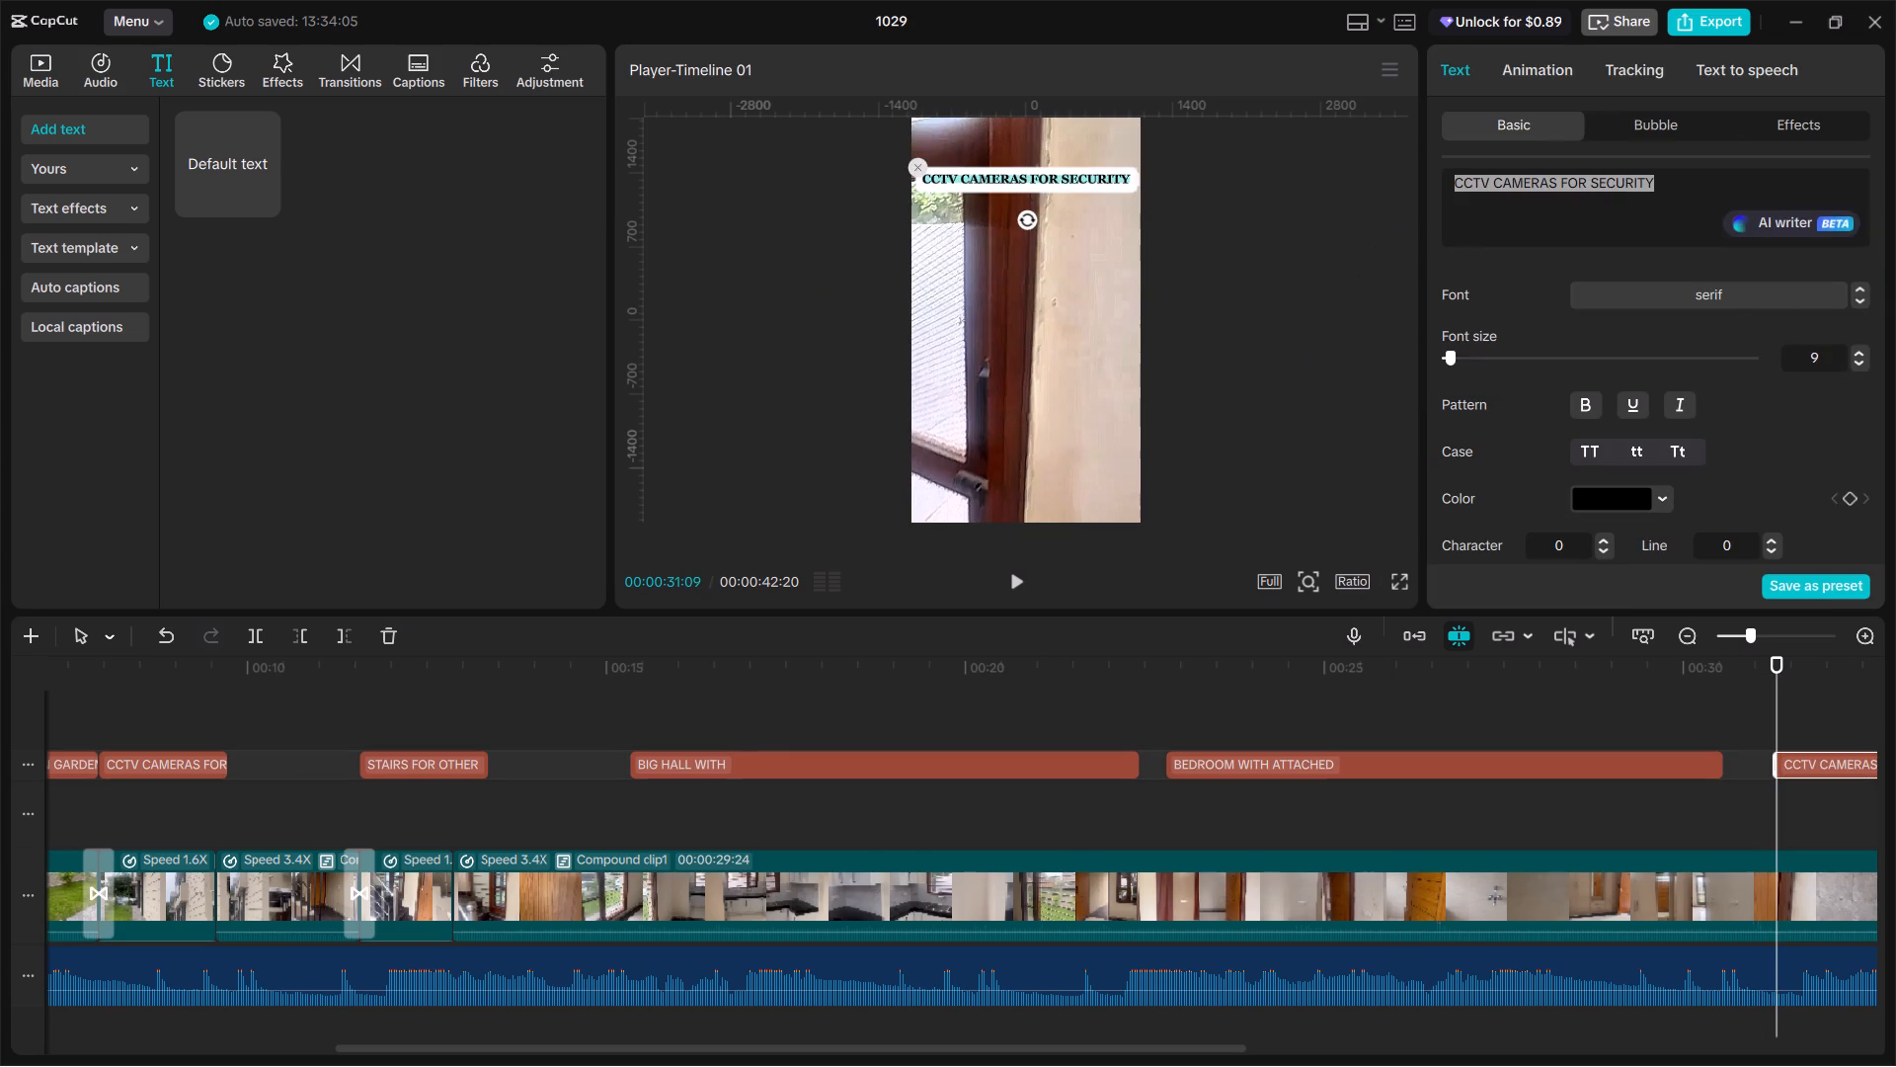
{"action": "key", "text": "b"}
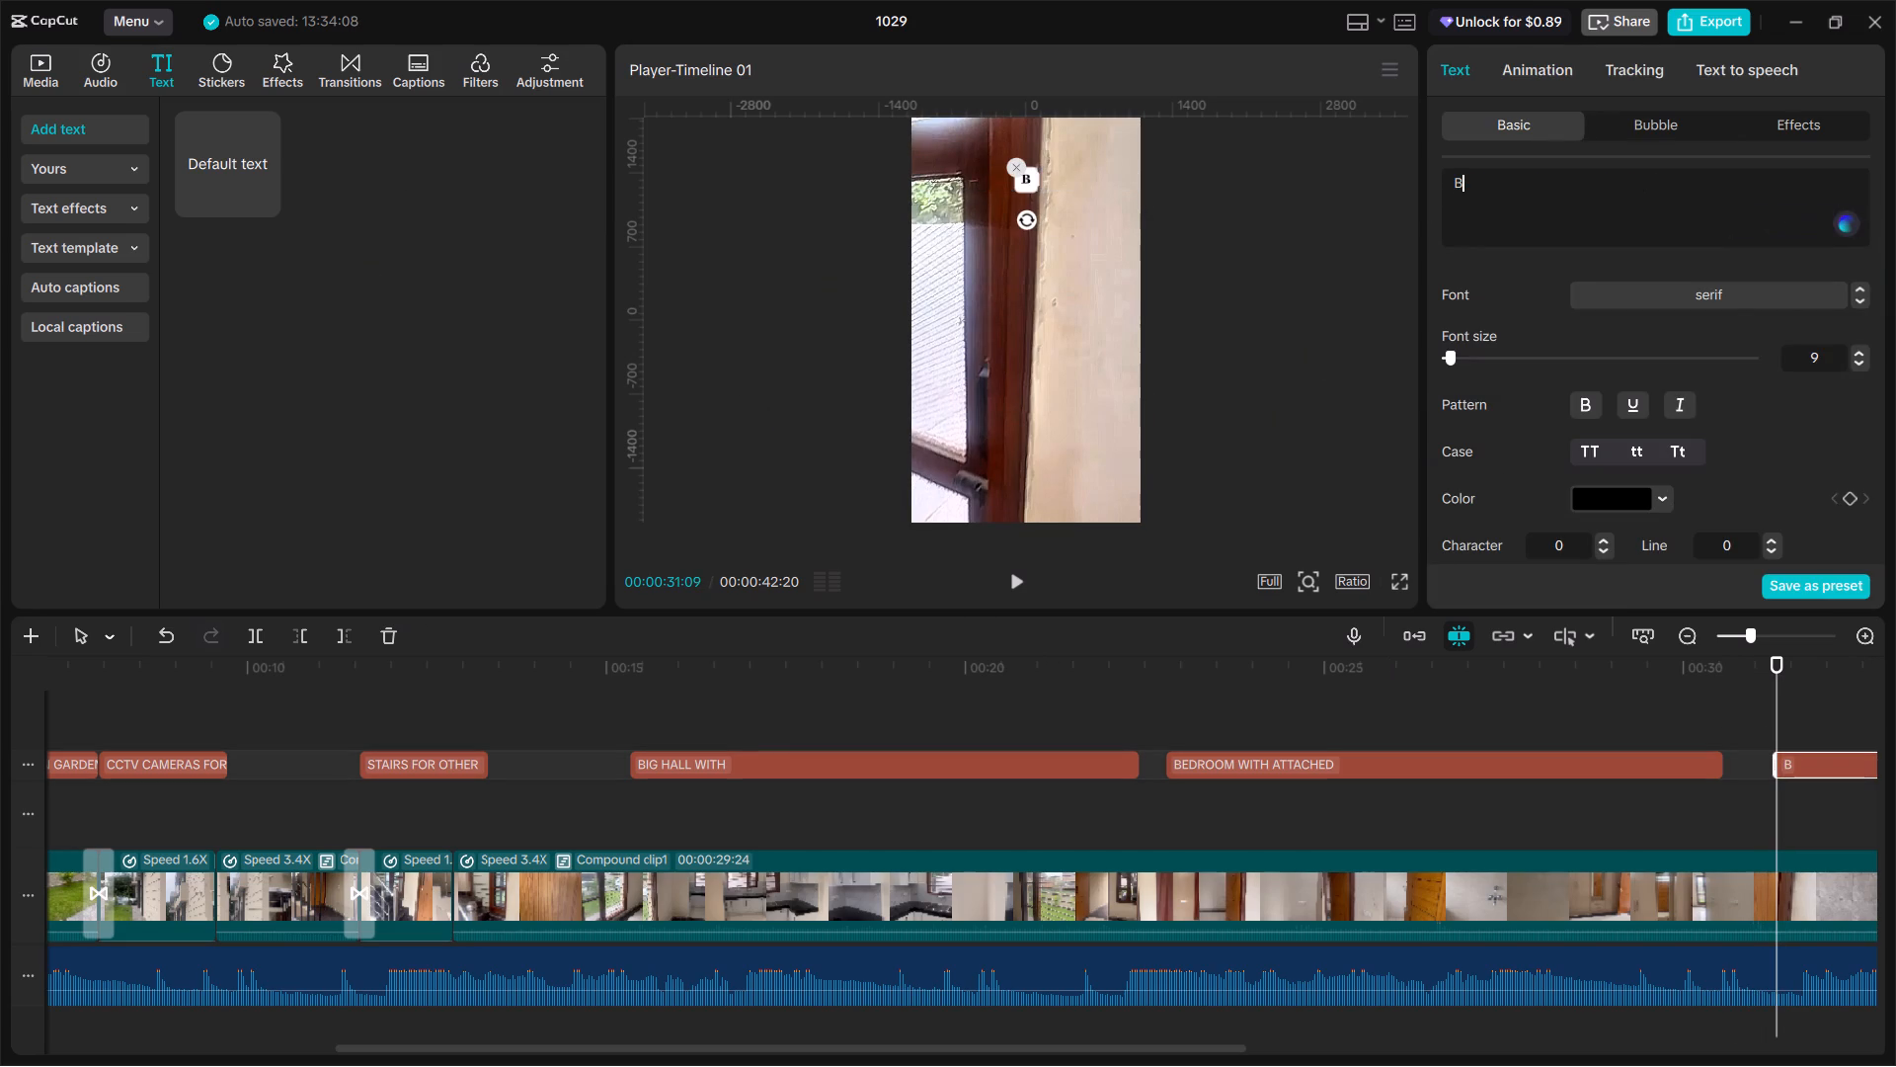
{"action": "key", "text": "l"}
{"action": "key", "text": "BackSpace"}
{"action": "type", "text": "ALCON"}
{"action": "type", "text": "Y"}
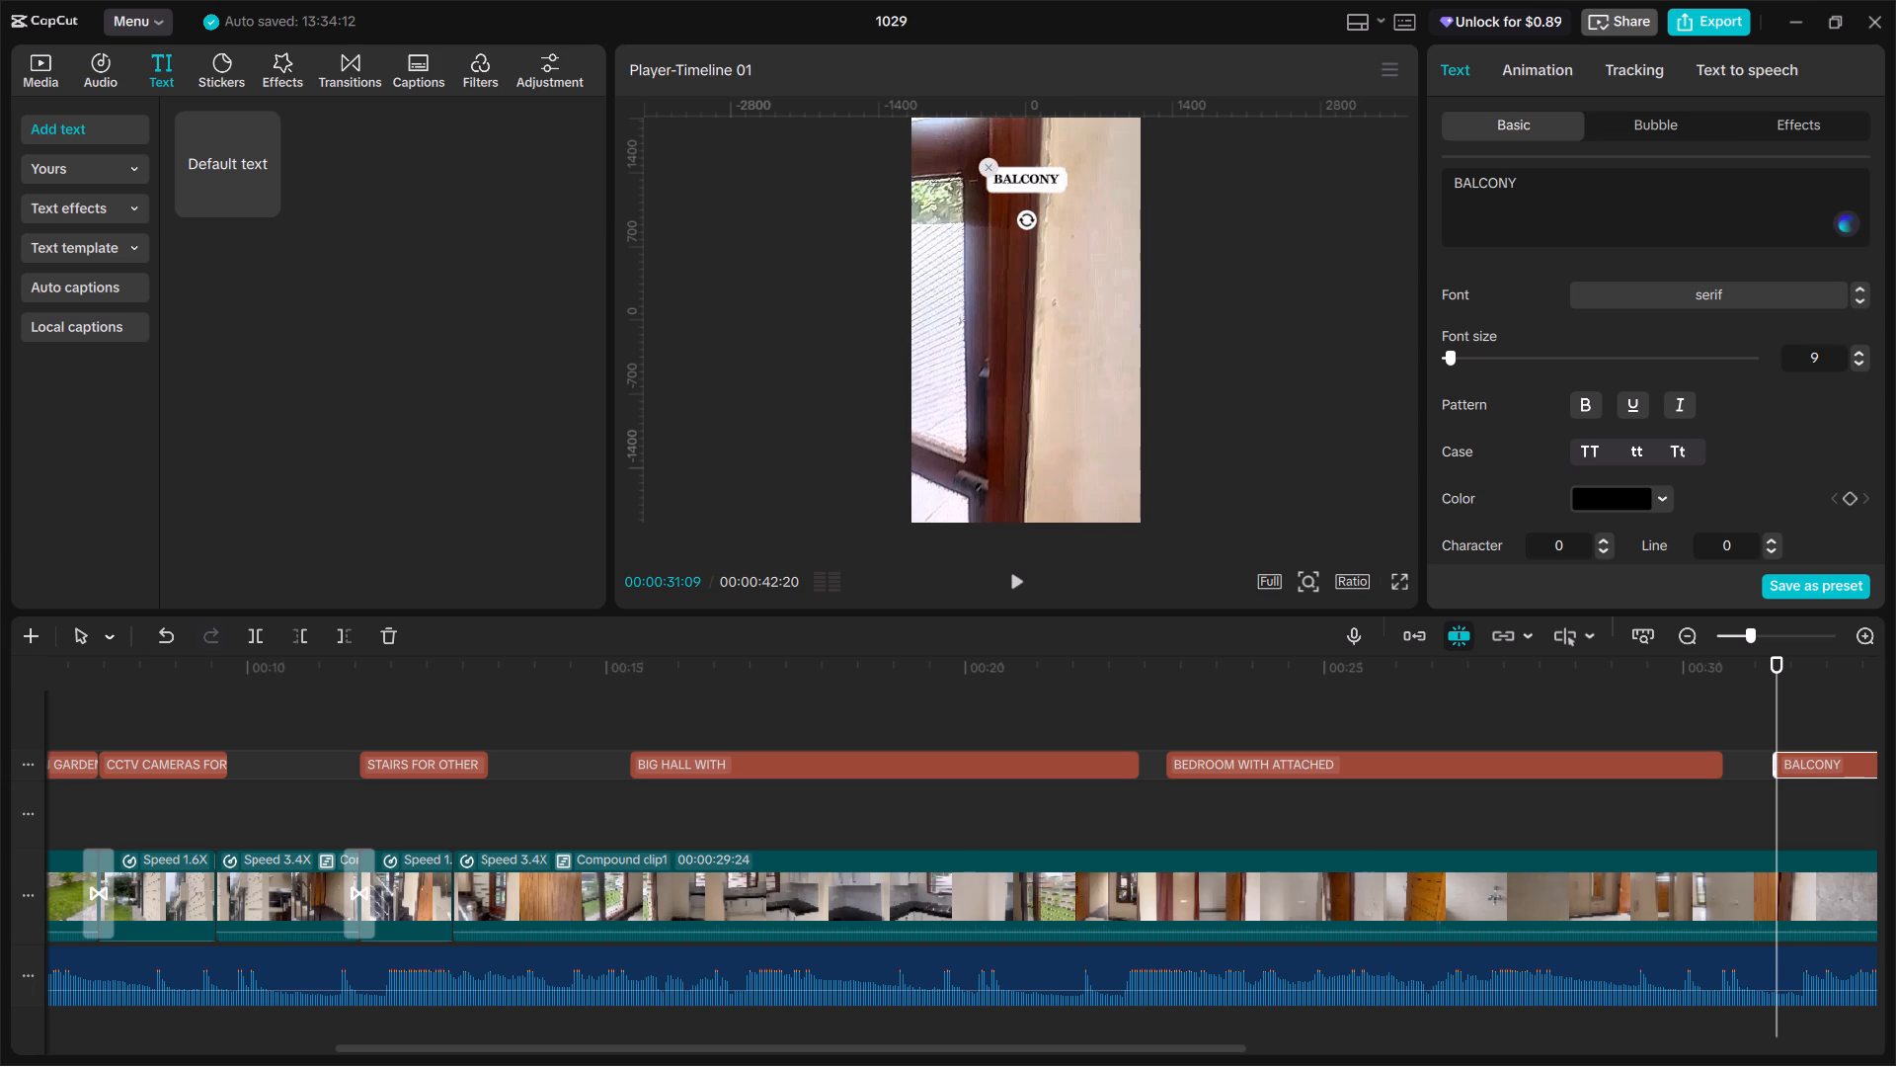
{"action": "key", "text": "space"}
{"action": "type", "text": "WITH"}
{"action": "key", "text": "space"}
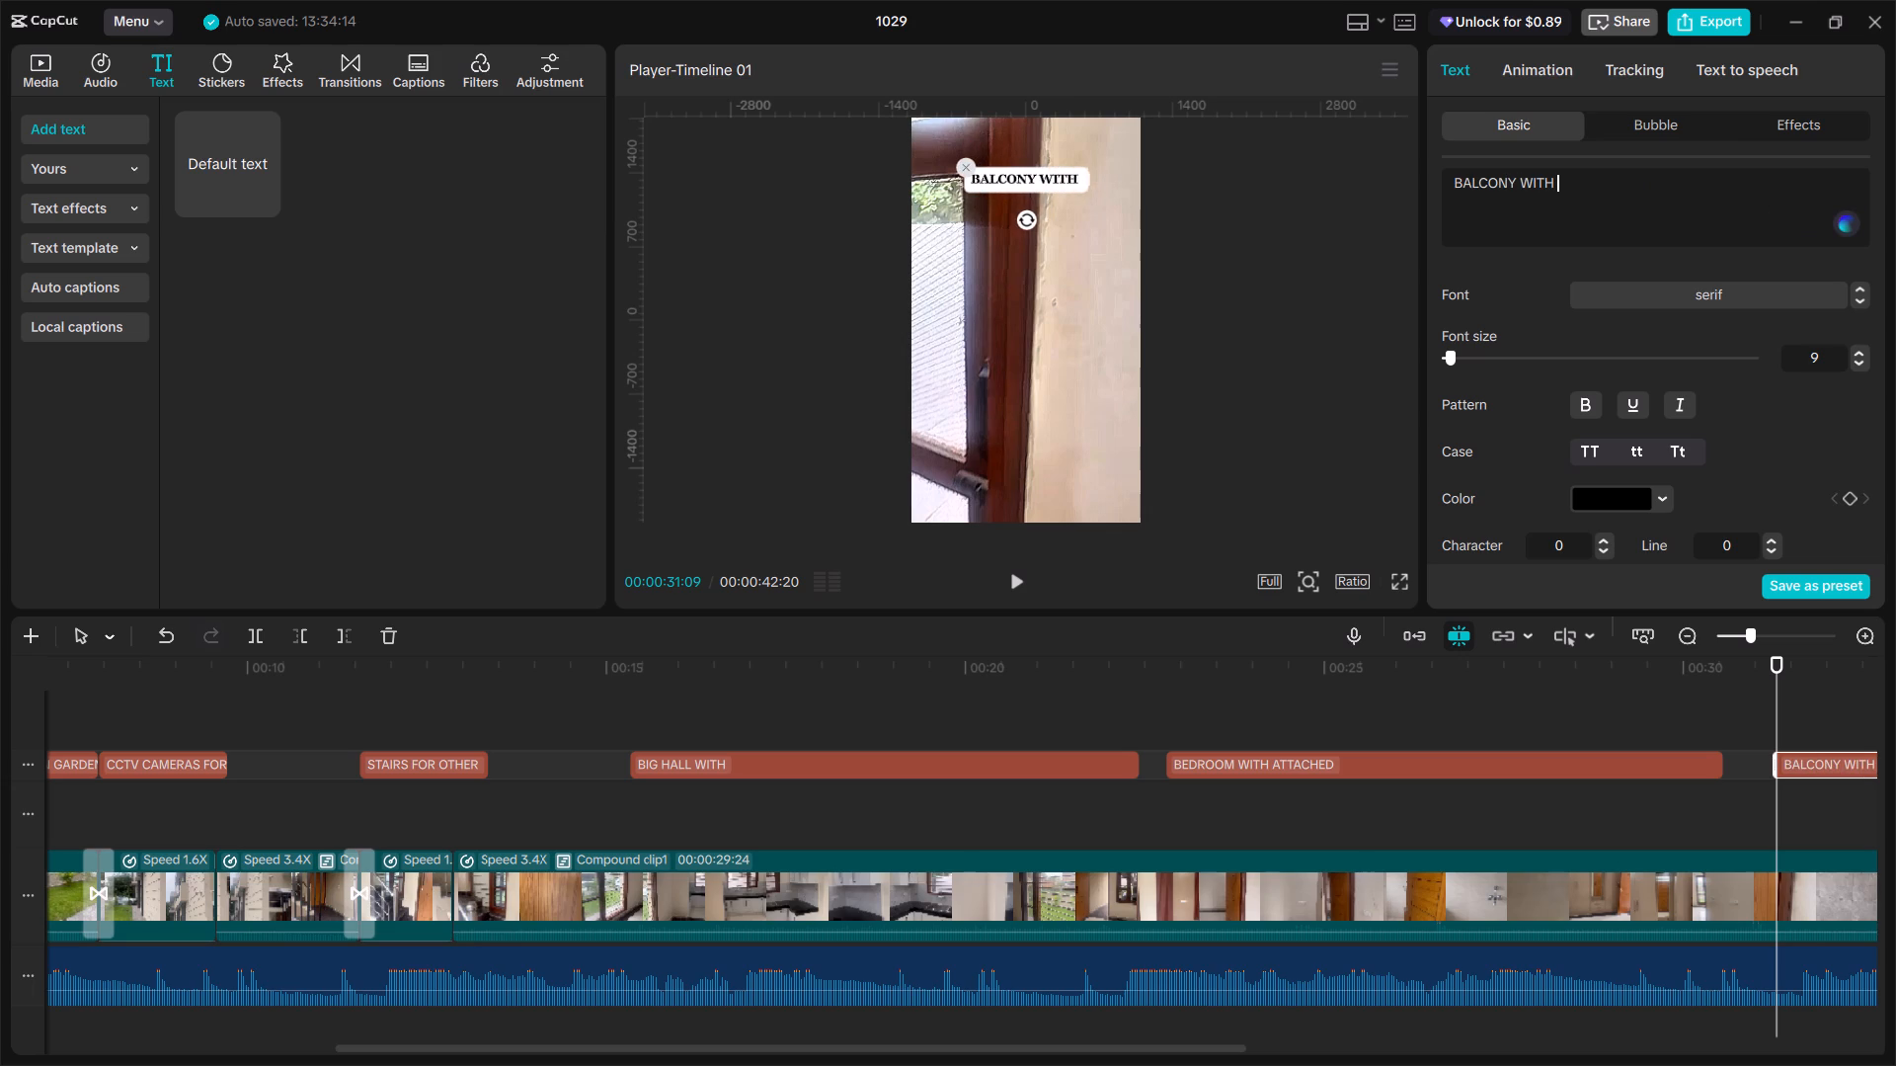
{"action": "type", "text": "PARKING"}
{"action": "key", "text": "space"}
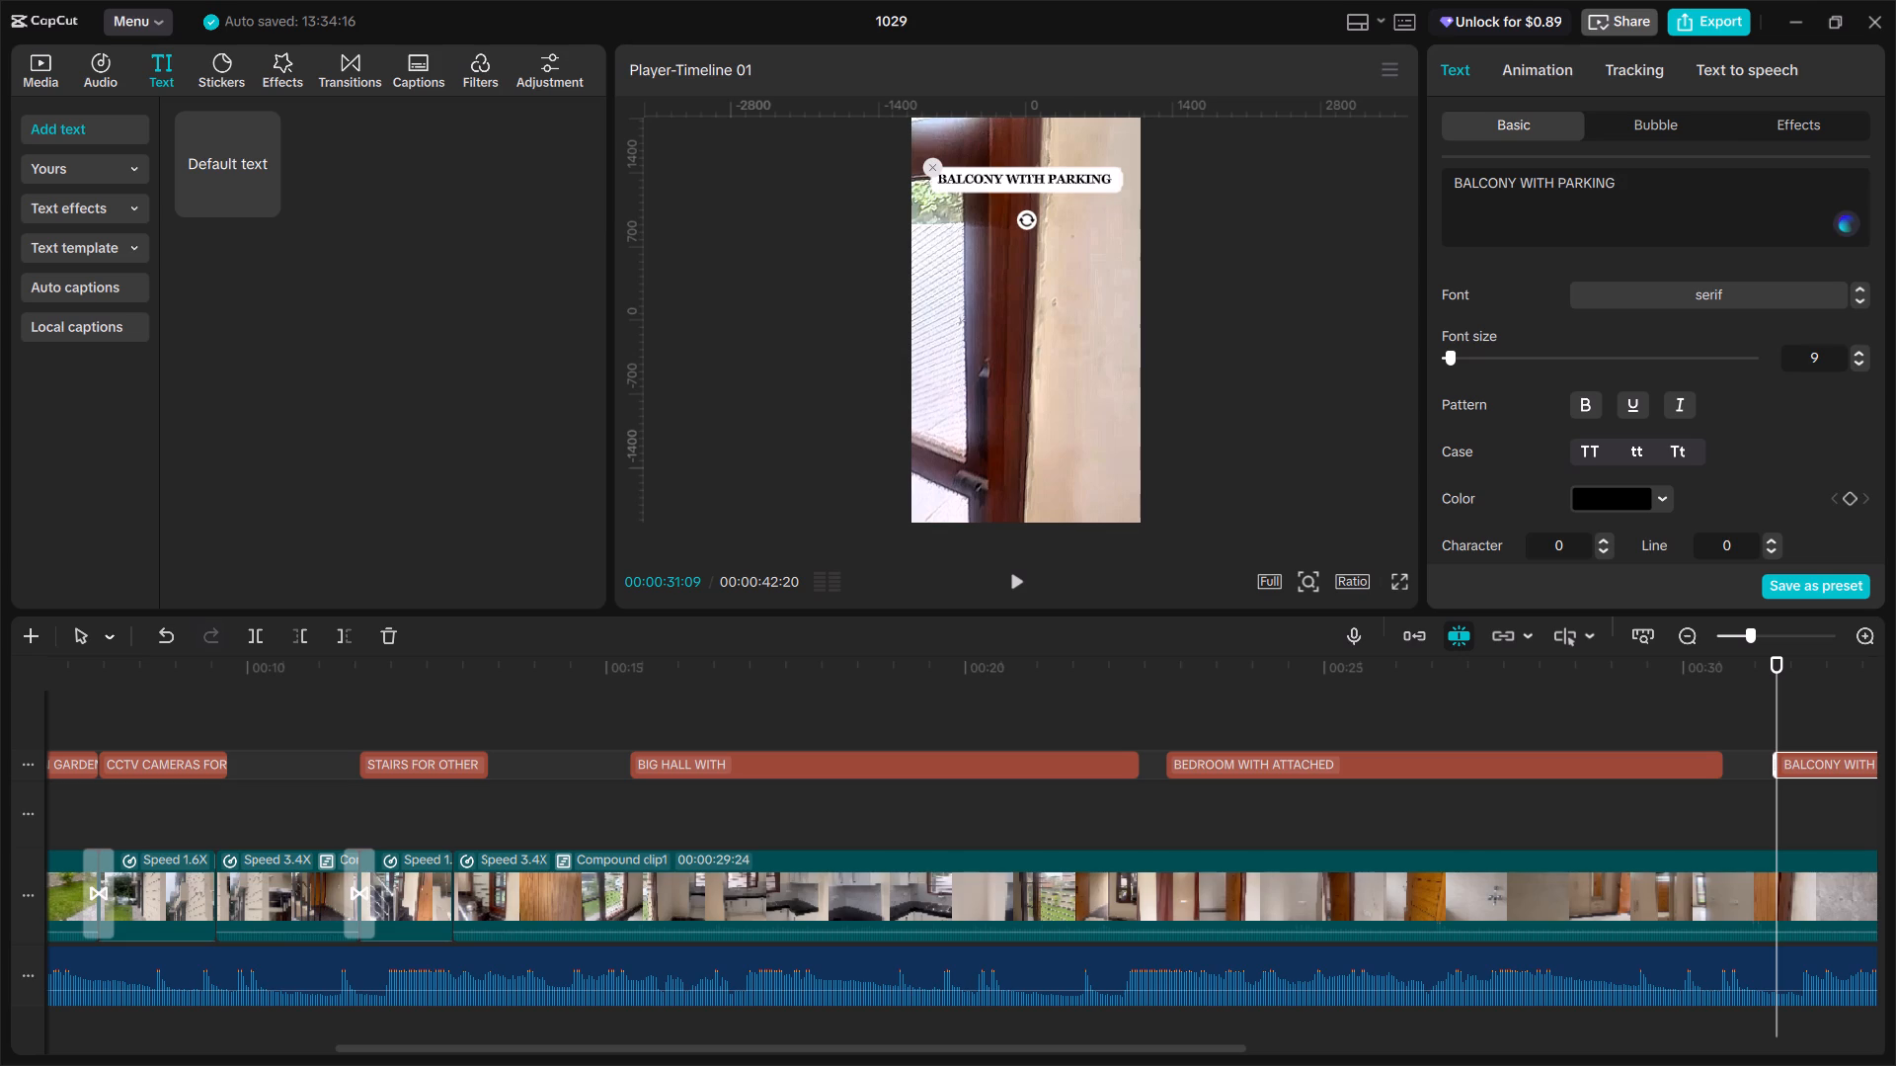
{"action": "type", "text": "ACCESS"}
{"action": "key", "text": "BackSpace"}
{"action": "key", "text": "BackSpace"}
{"action": "key", "text": "BackSpace"}
{"action": "key", "text": "BackSpace"}
{"action": "key", "text": "BackSpace"}
{"action": "key", "text": "BackSpace"}
{"action": "key", "text": "Return"}
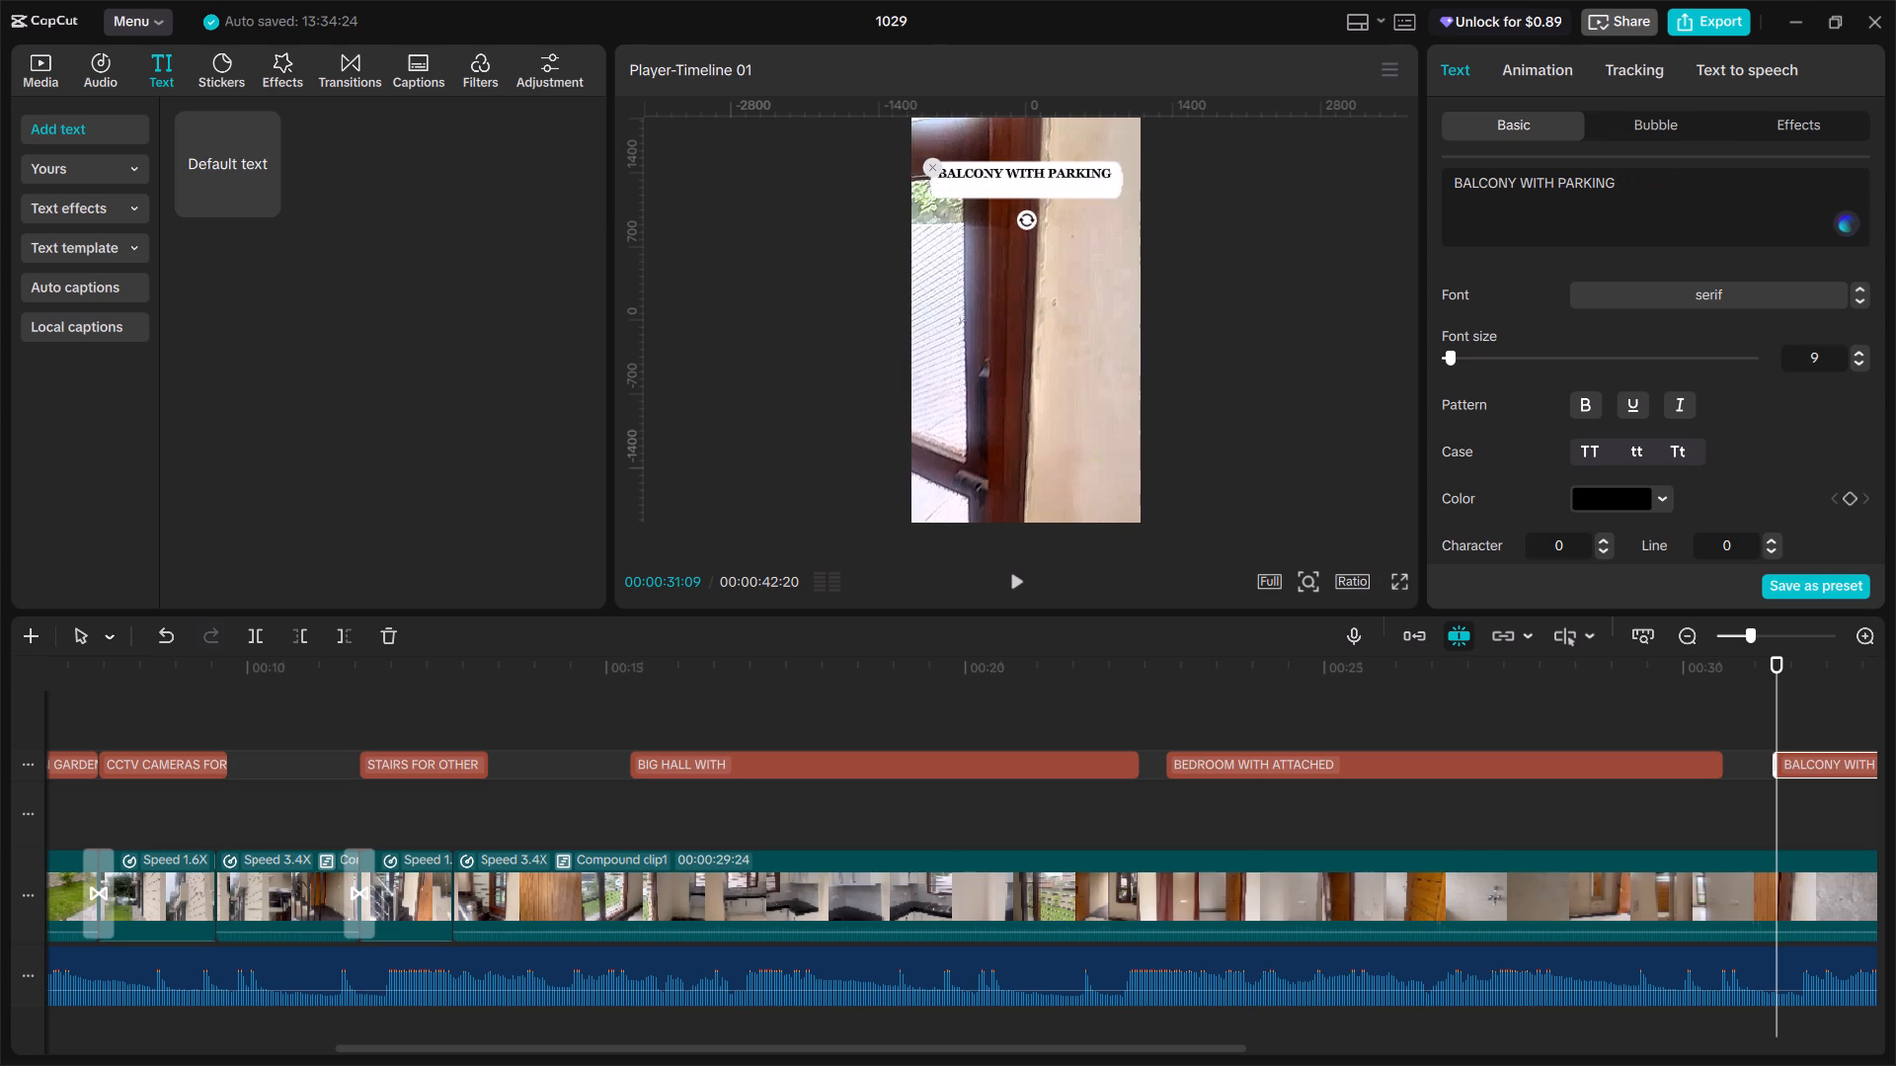
{"action": "type", "text": "AC"}
{"action": "type", "text": "CESS"}
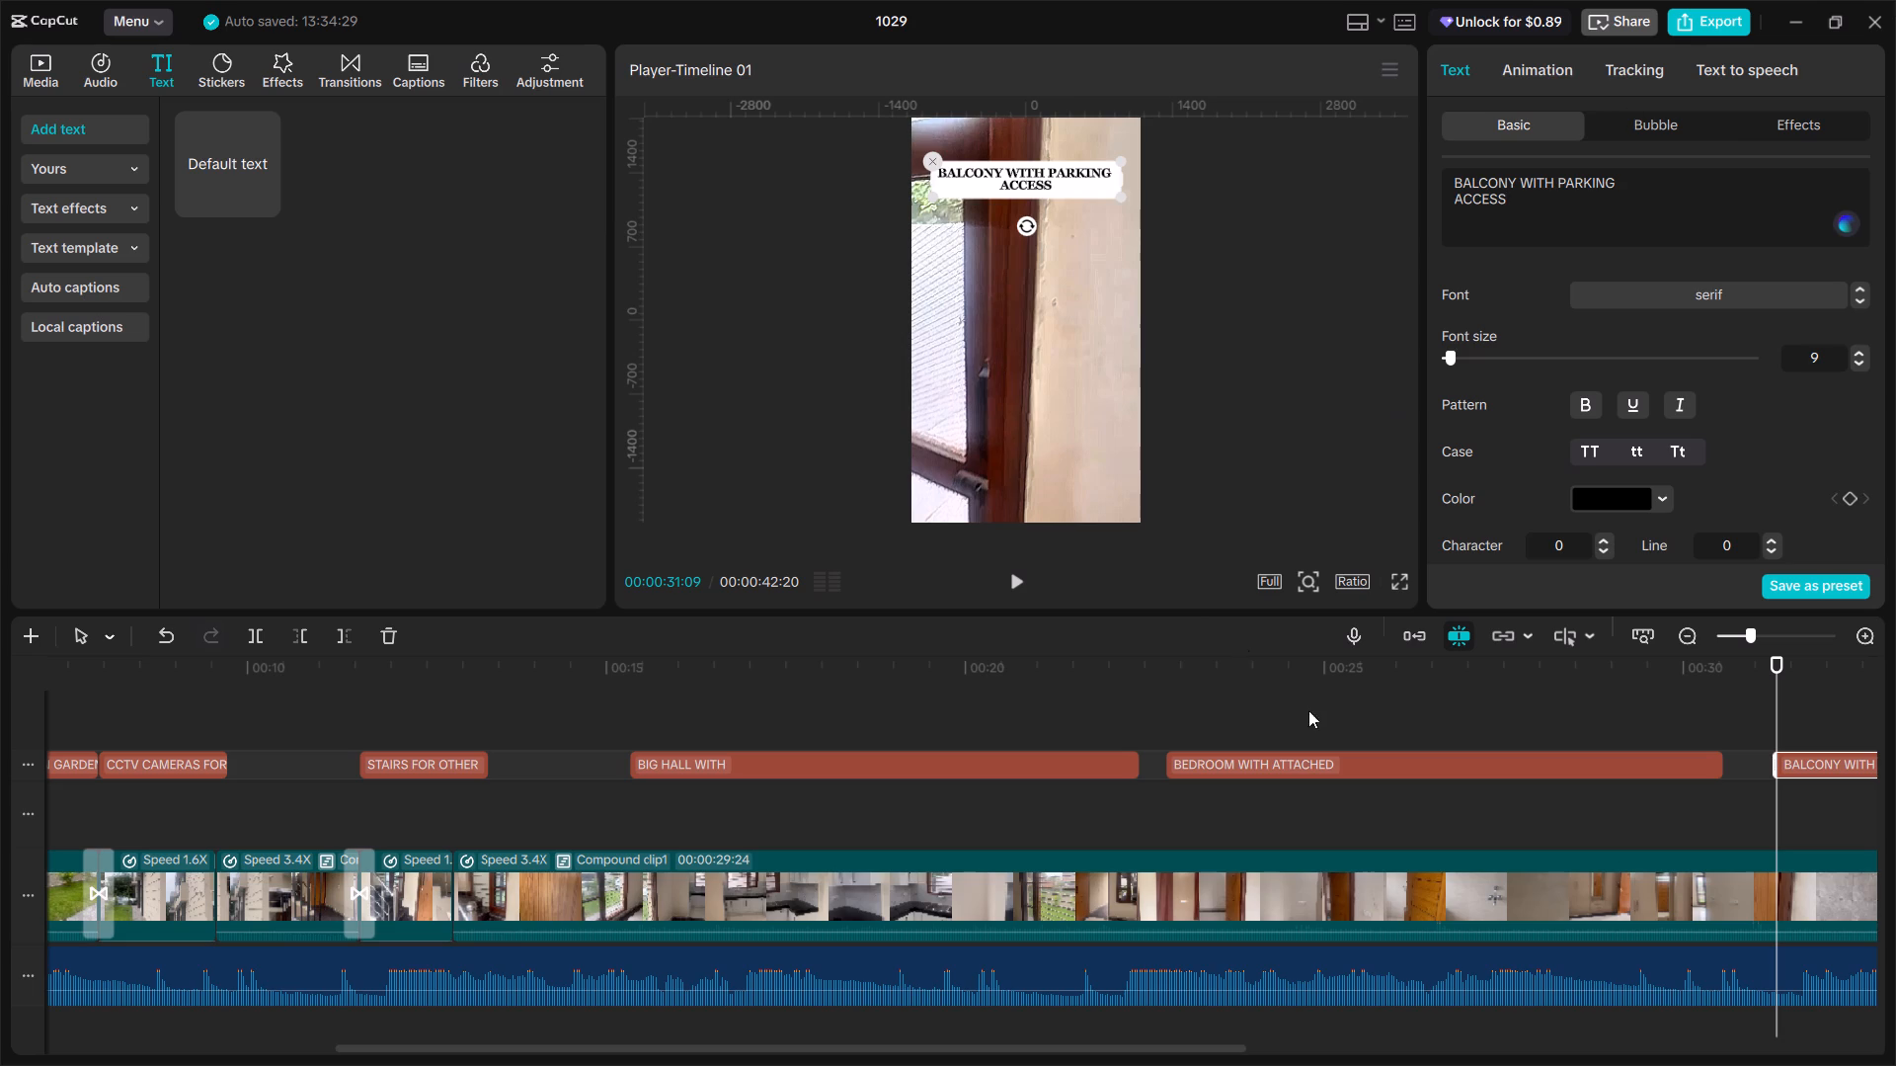
Play and scrub the balcony and parking gate footage between about 00:00:31 and 00:00:33 to find where the parking view starts and ends.
{"action": "scroll", "coordinate": [1732, 761], "scroll_direction": "down", "scroll_amount": 8, "text": "alt"}
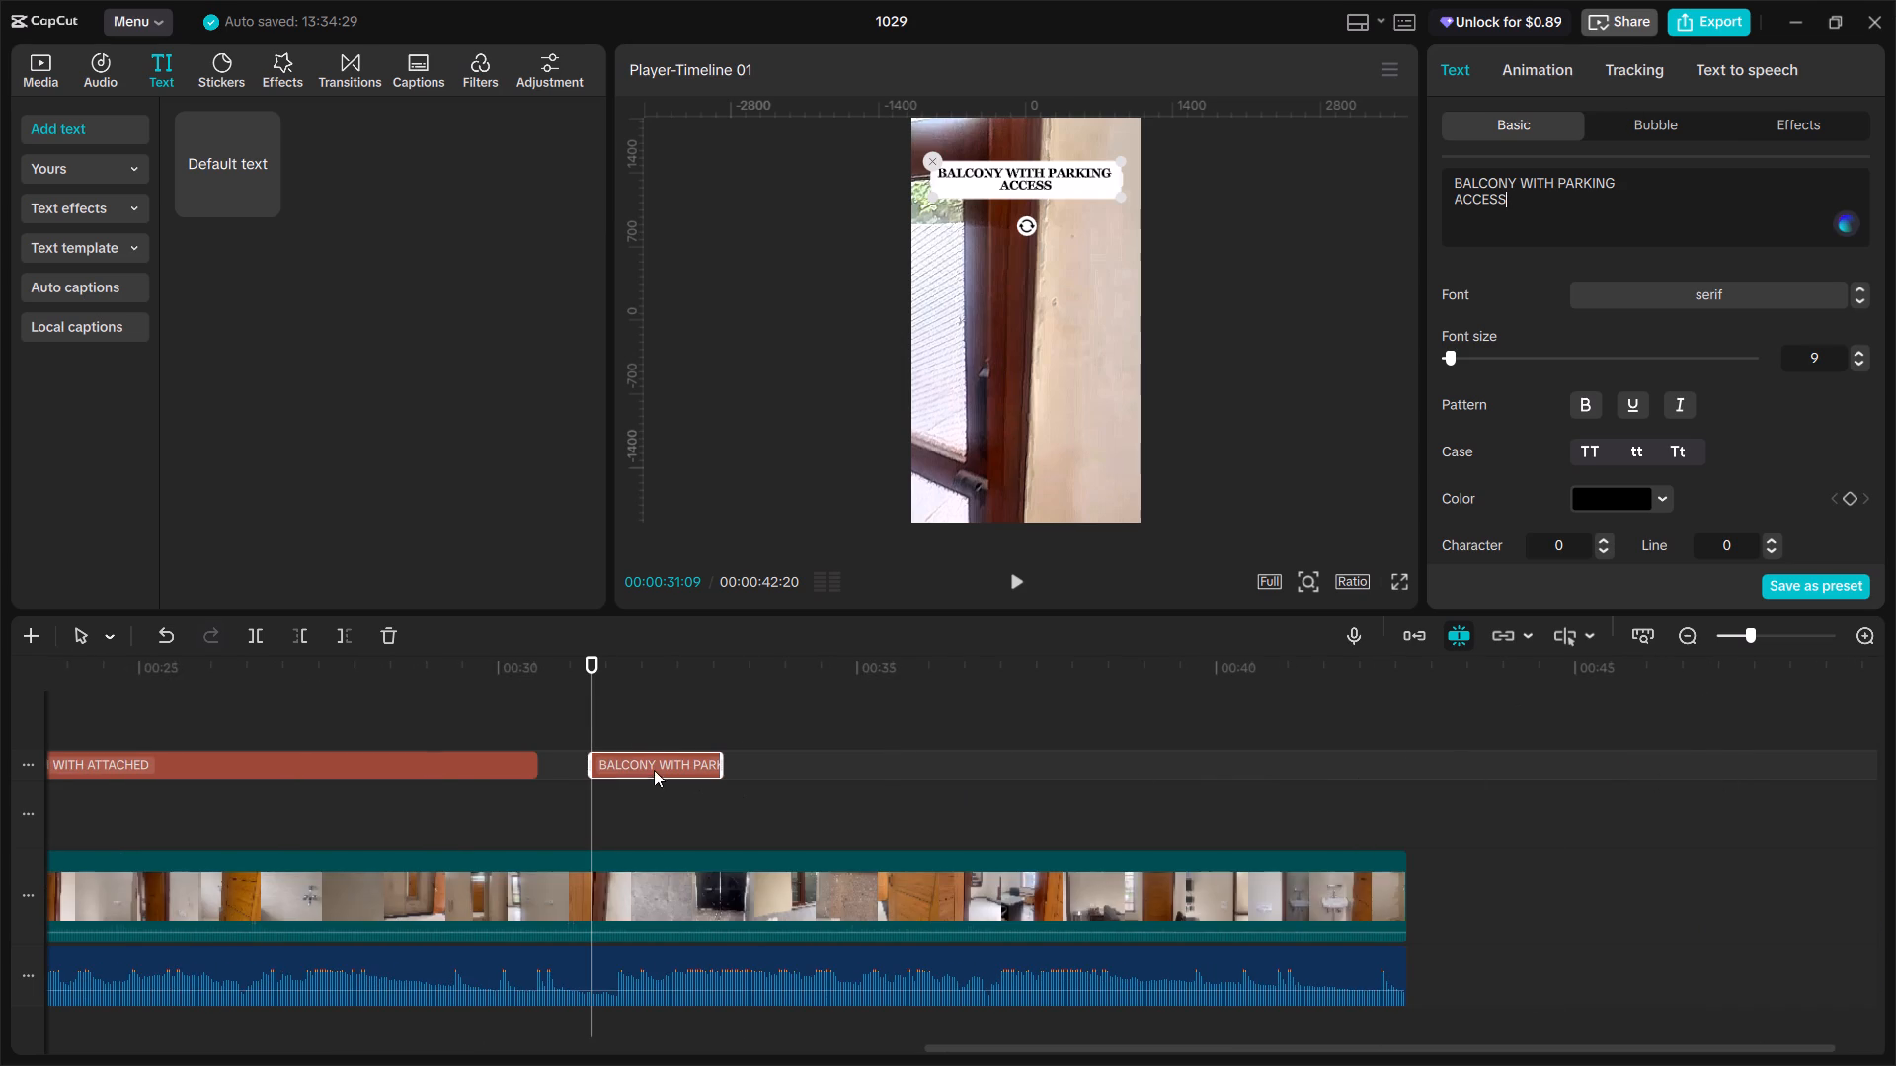
{"action": "key", "text": "space"}
{"action": "double_click", "coordinate": [590, 720]}
{"action": "left_click", "coordinate": [582, 714]}
{"action": "left_click", "coordinate": [593, 725]}
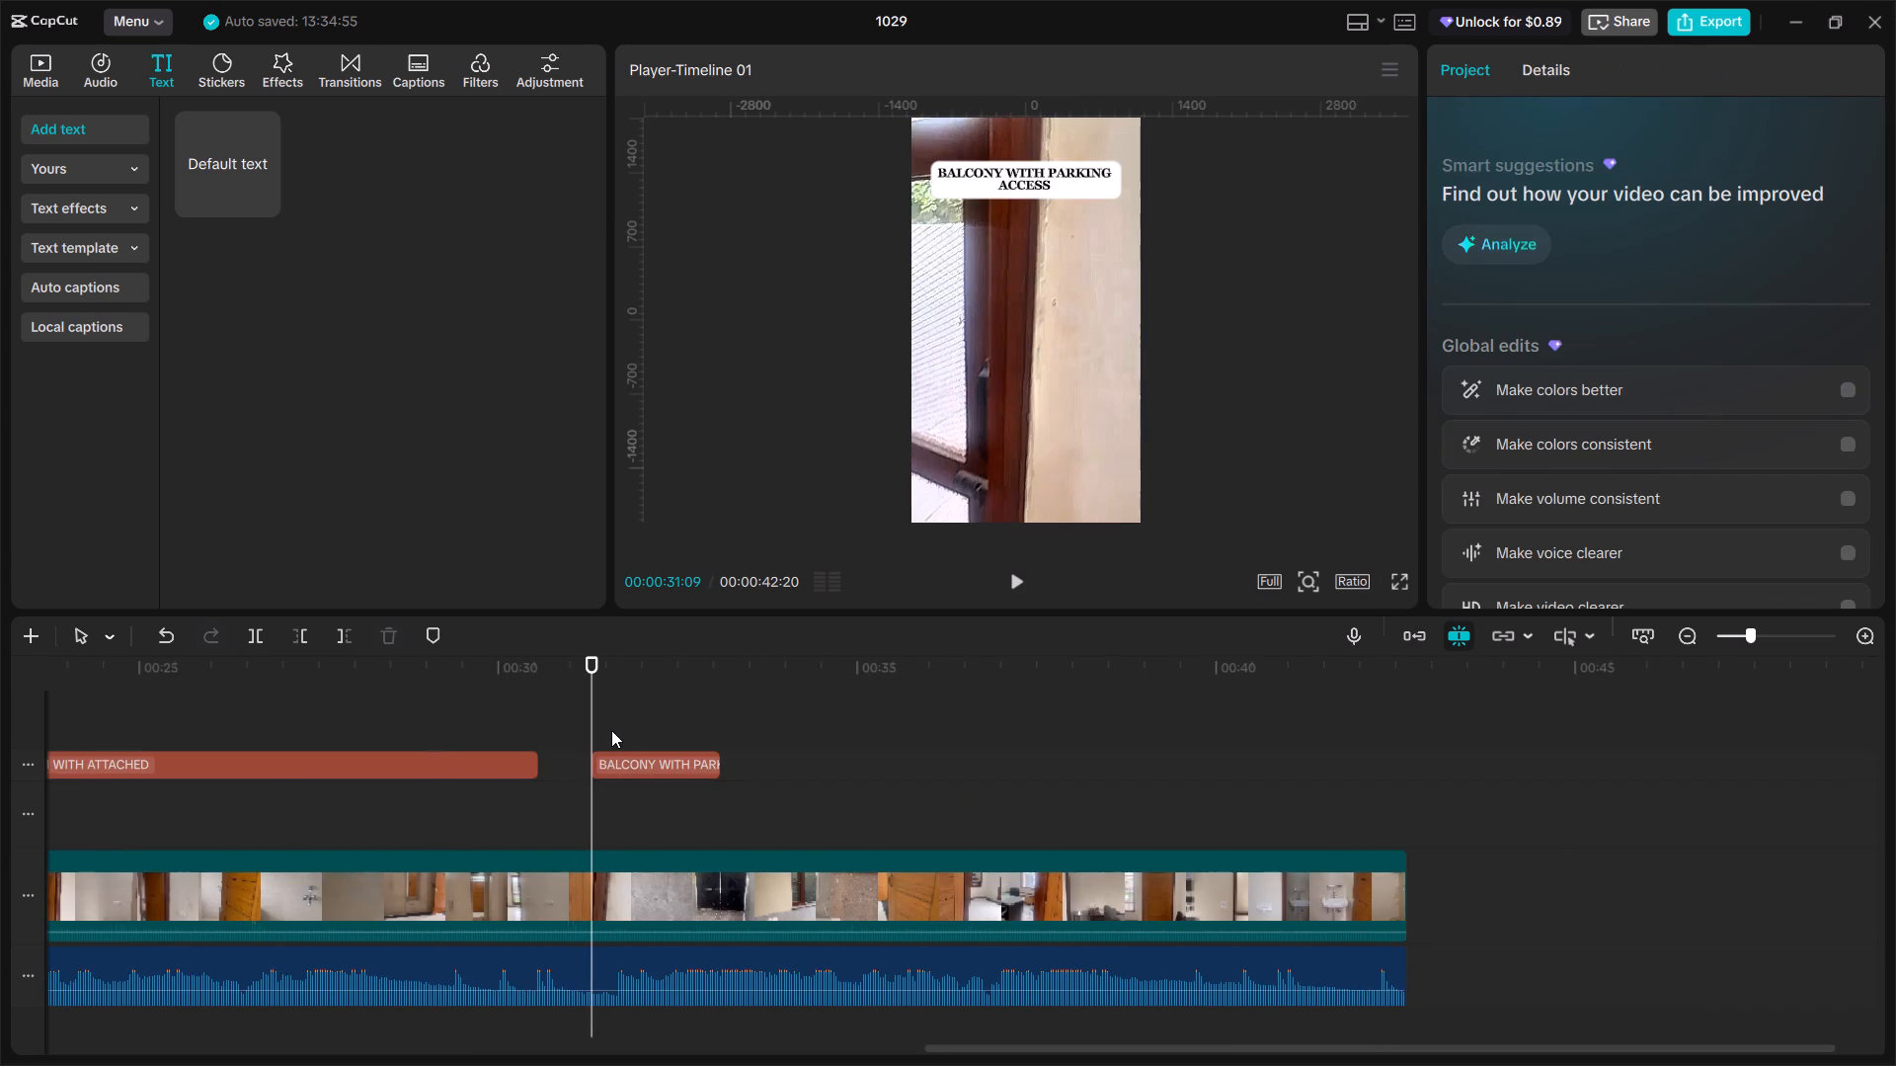
{"action": "left_click", "coordinate": [588, 724]}
{"action": "left_click", "coordinate": [582, 720]}
{"action": "key", "text": "space"}
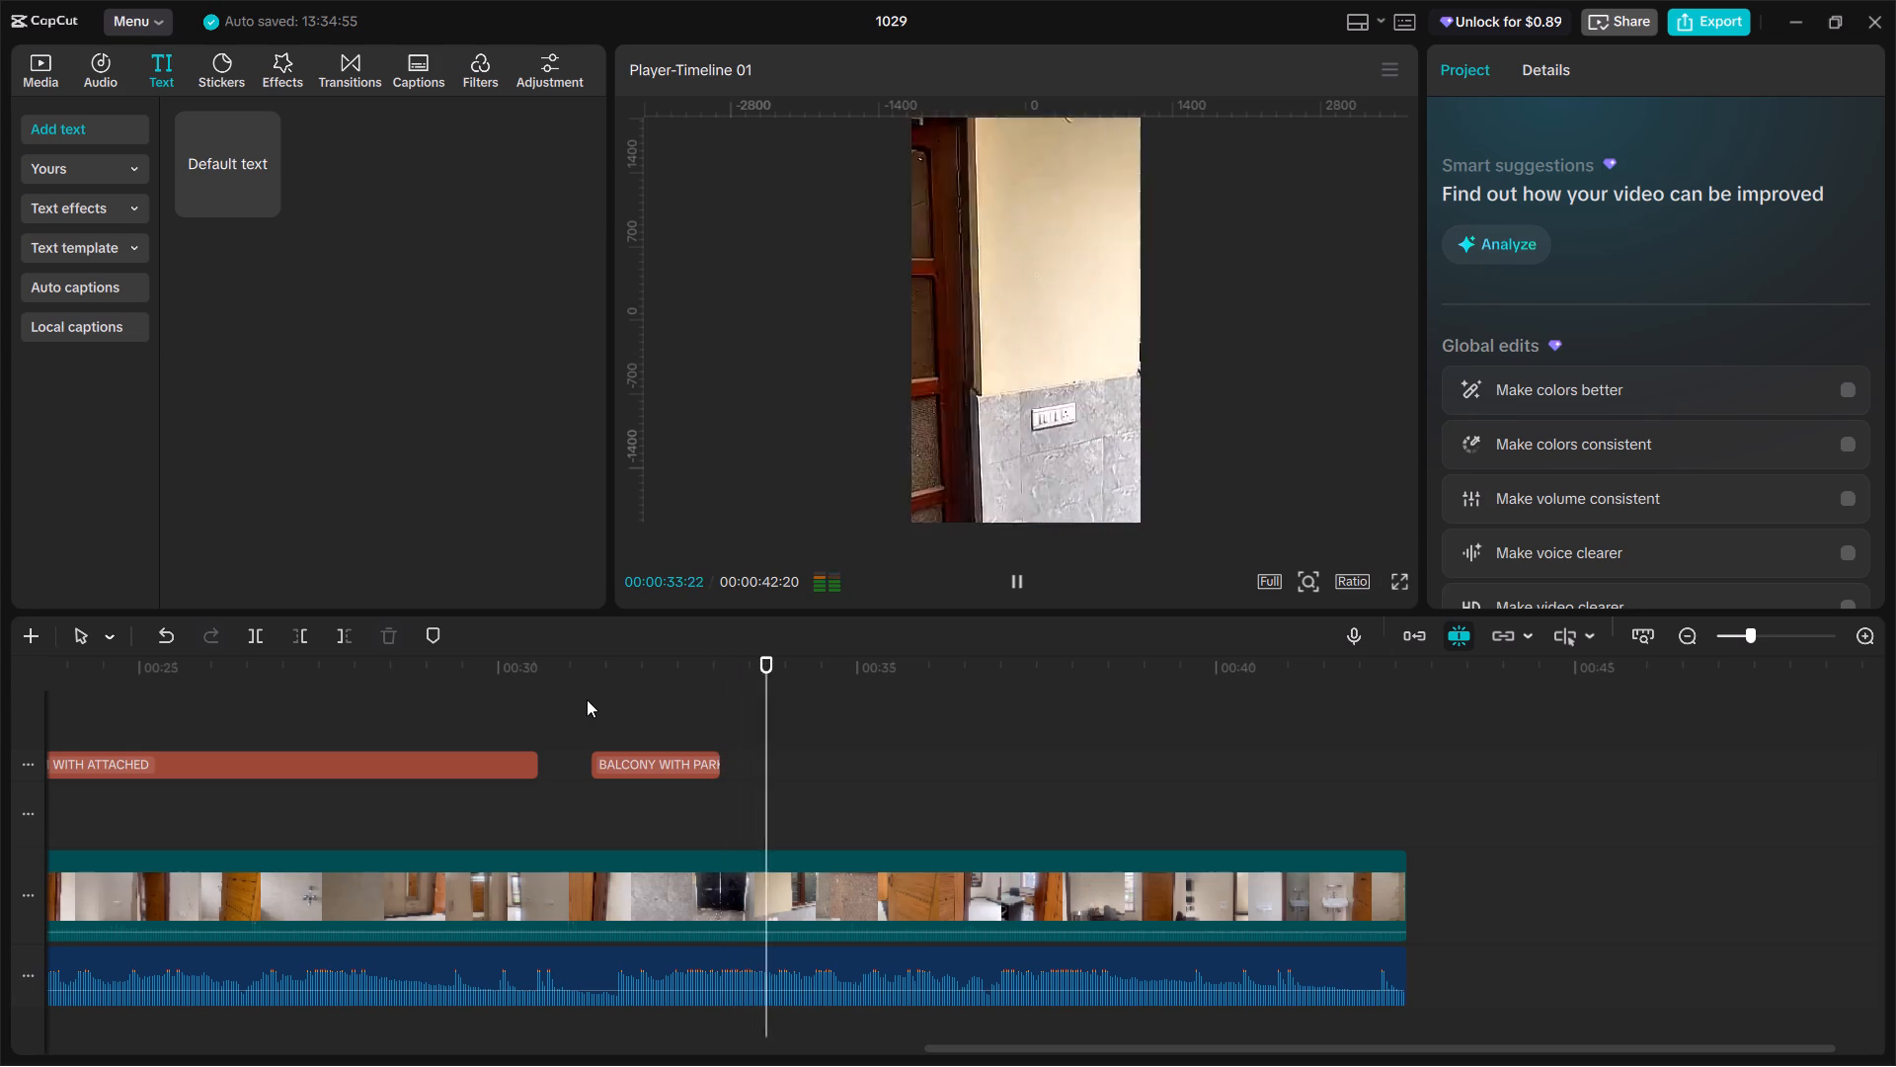
{"action": "left_click", "coordinate": [576, 726]}
{"action": "left_click_drag", "start_coordinate": [576, 726], "coordinate": [592, 731]}
{"action": "key", "text": "space"}
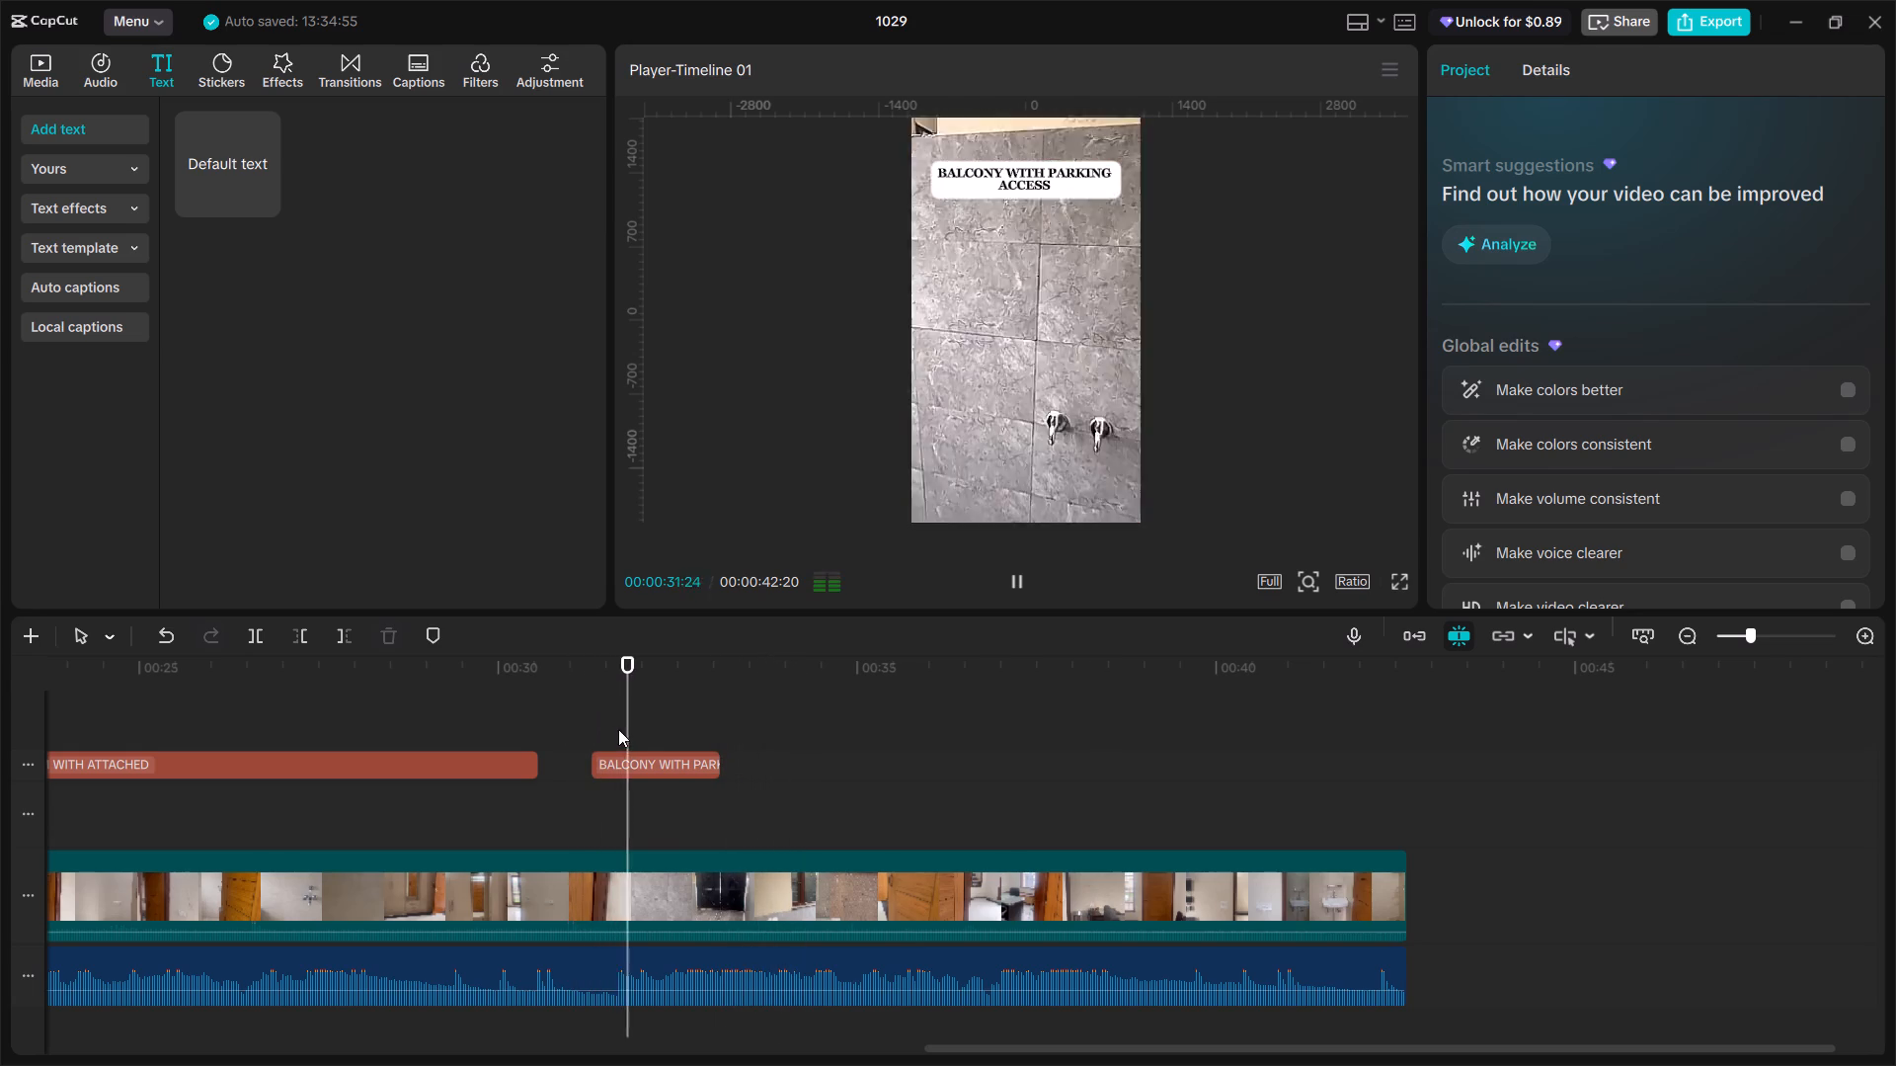
{"action": "key", "text": "space"}
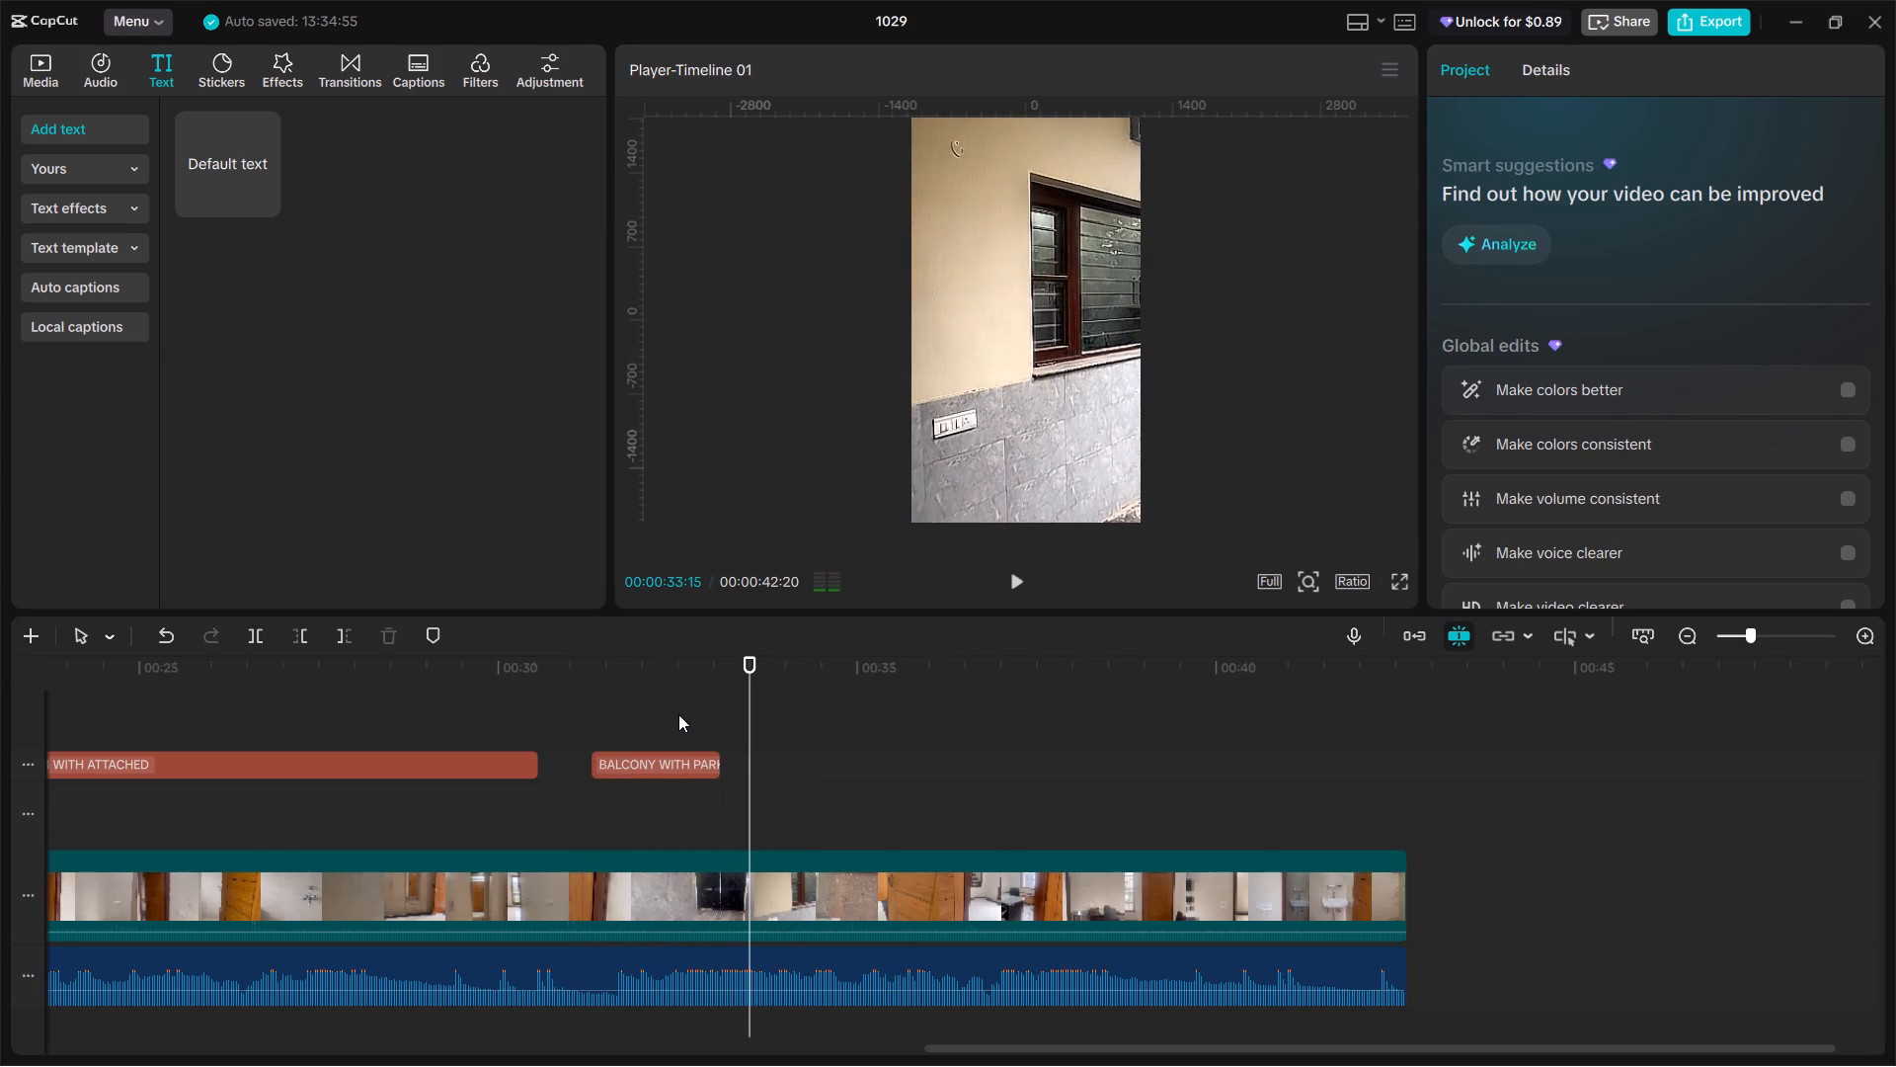
{"action": "left_click", "coordinate": [698, 723]}
{"action": "left_click_drag", "start_coordinate": [698, 723], "coordinate": [604, 713]}
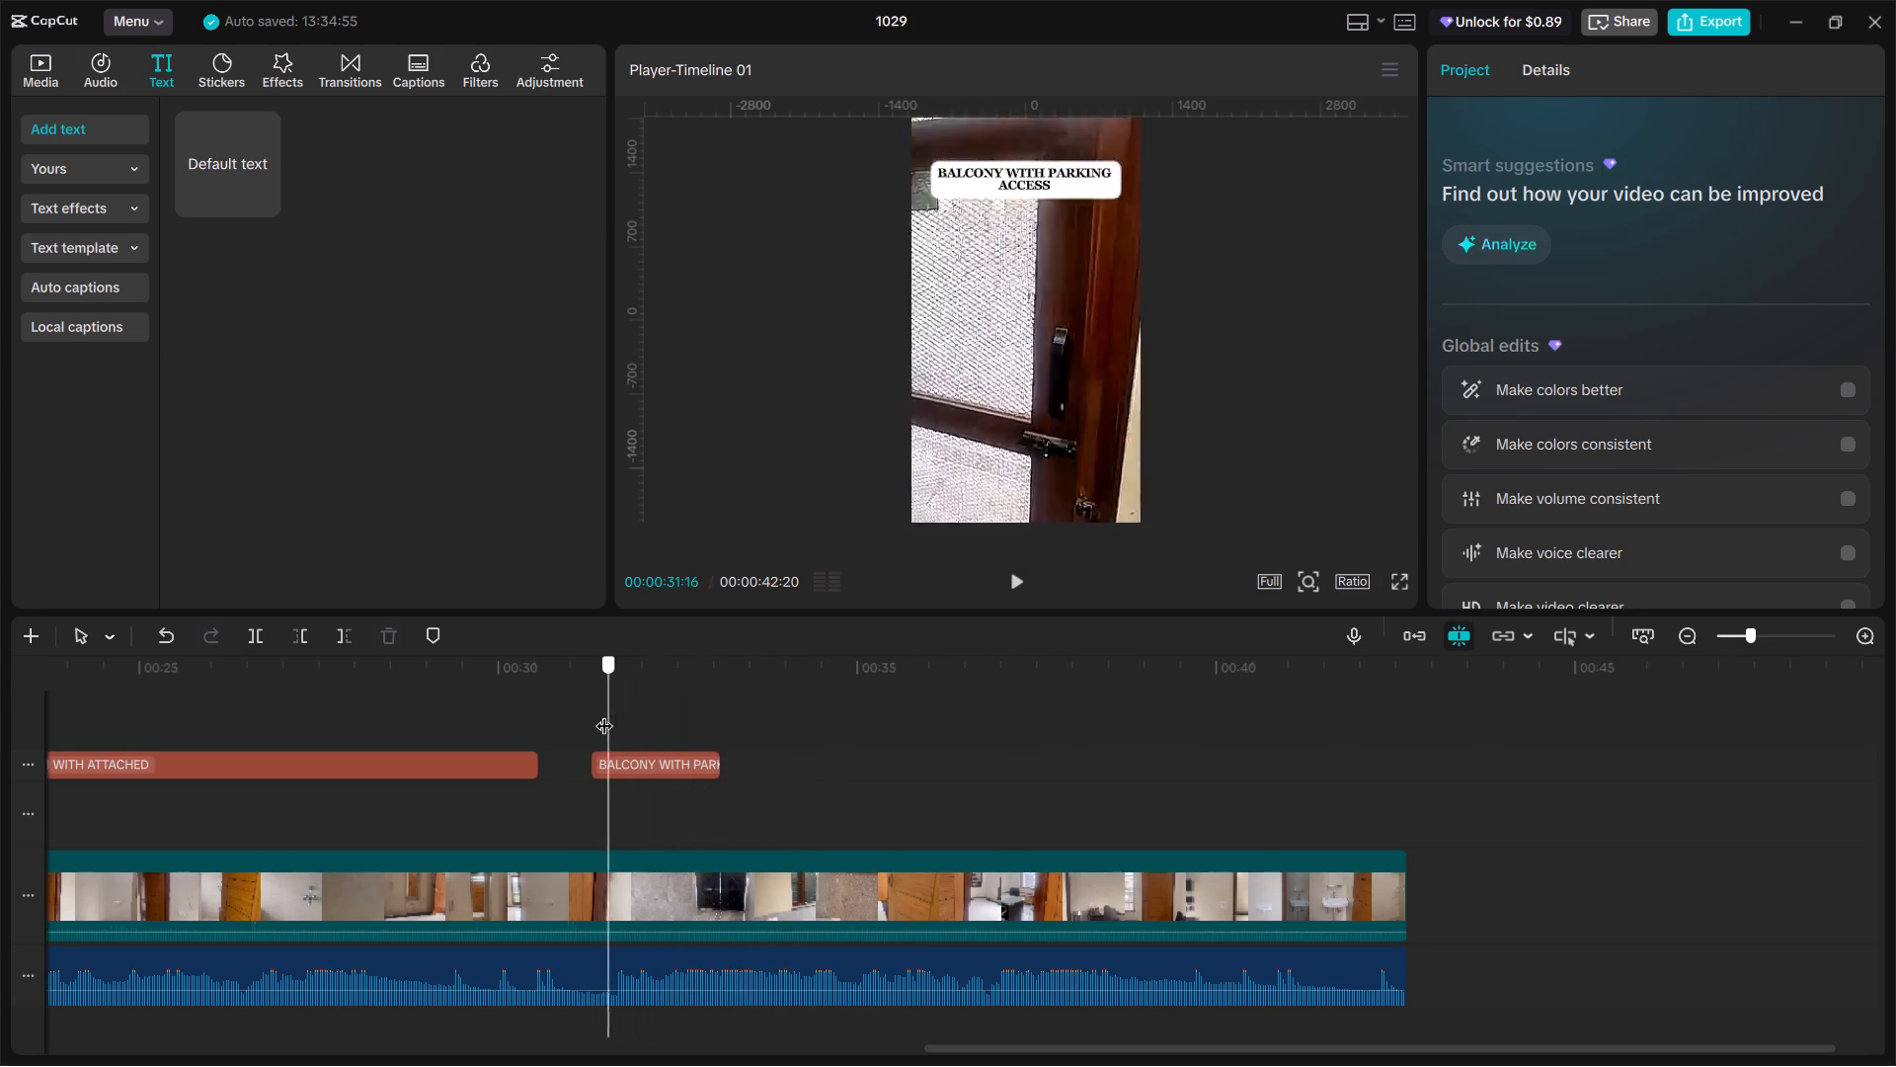
{"action": "left_click_drag", "start_coordinate": [604, 713], "coordinate": [696, 733]}
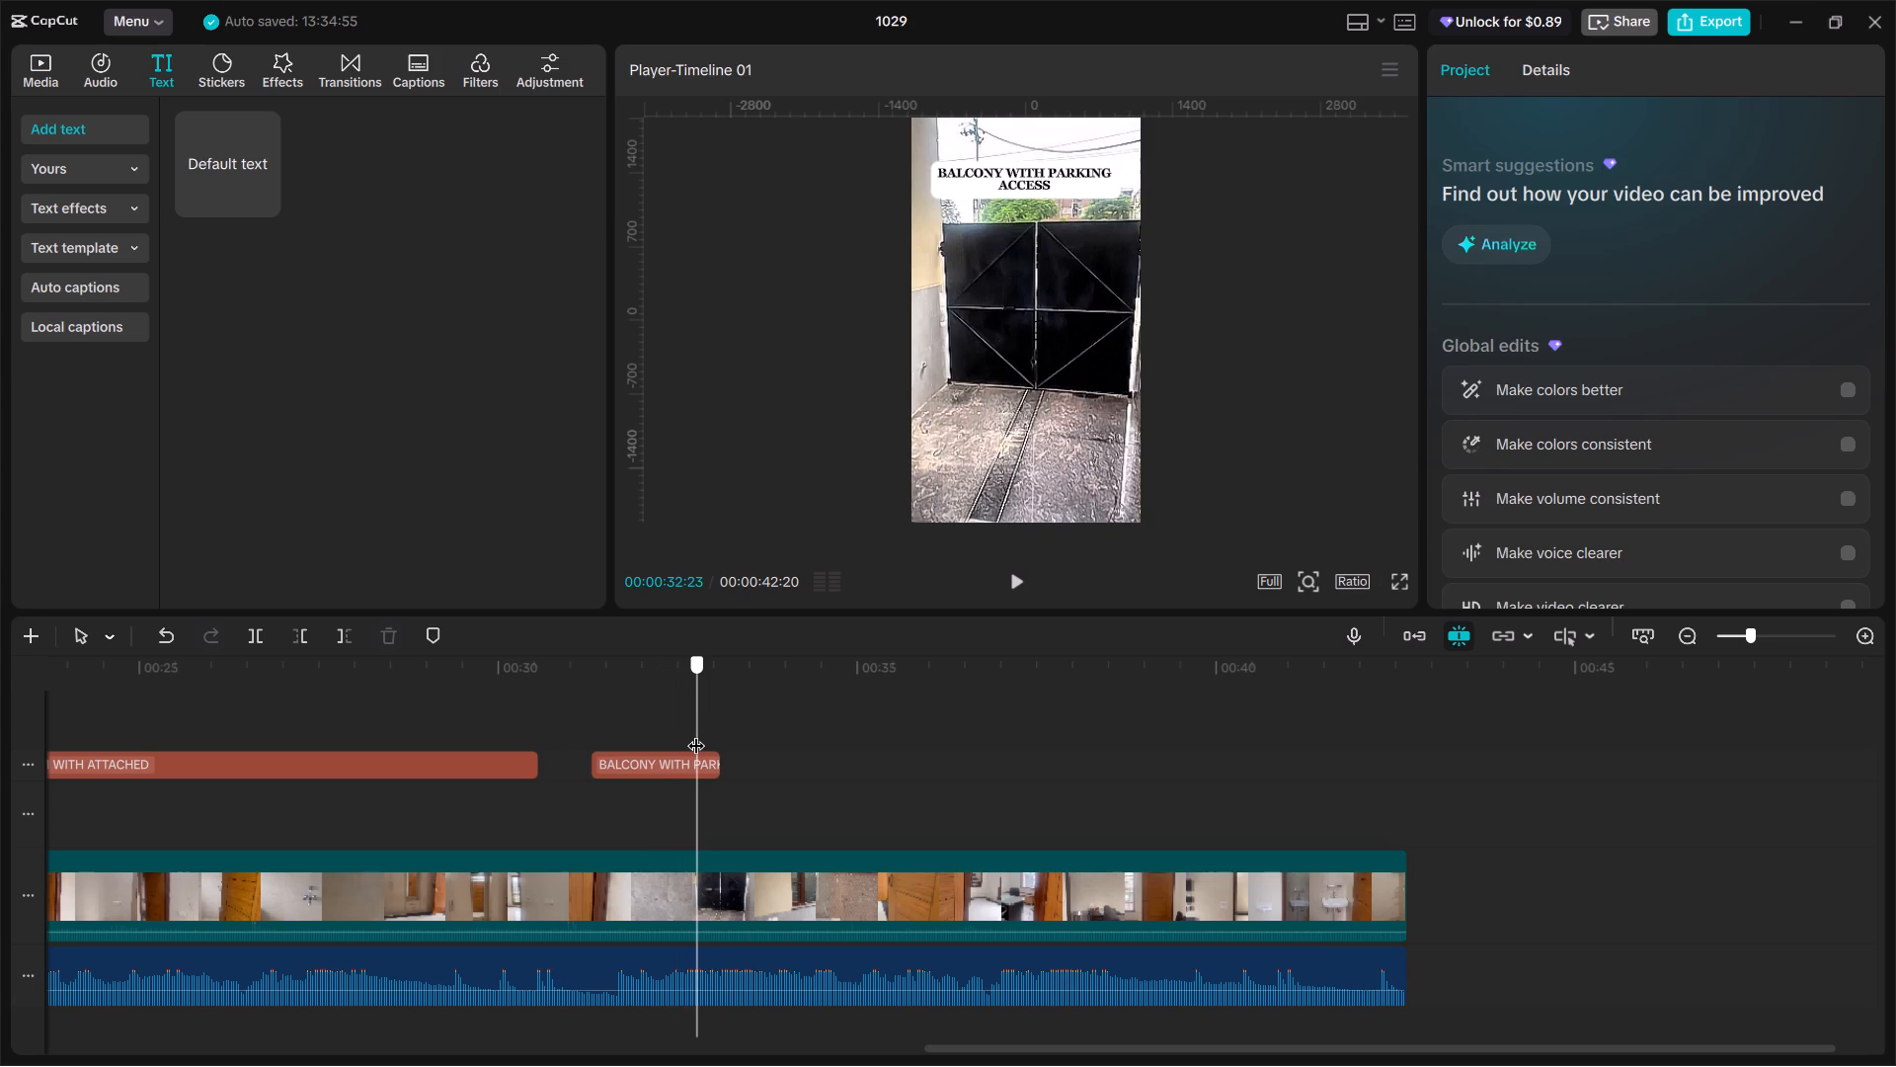
{"action": "left_click_drag", "start_coordinate": [696, 733], "coordinate": [663, 714]}
{"action": "key", "text": "space"}
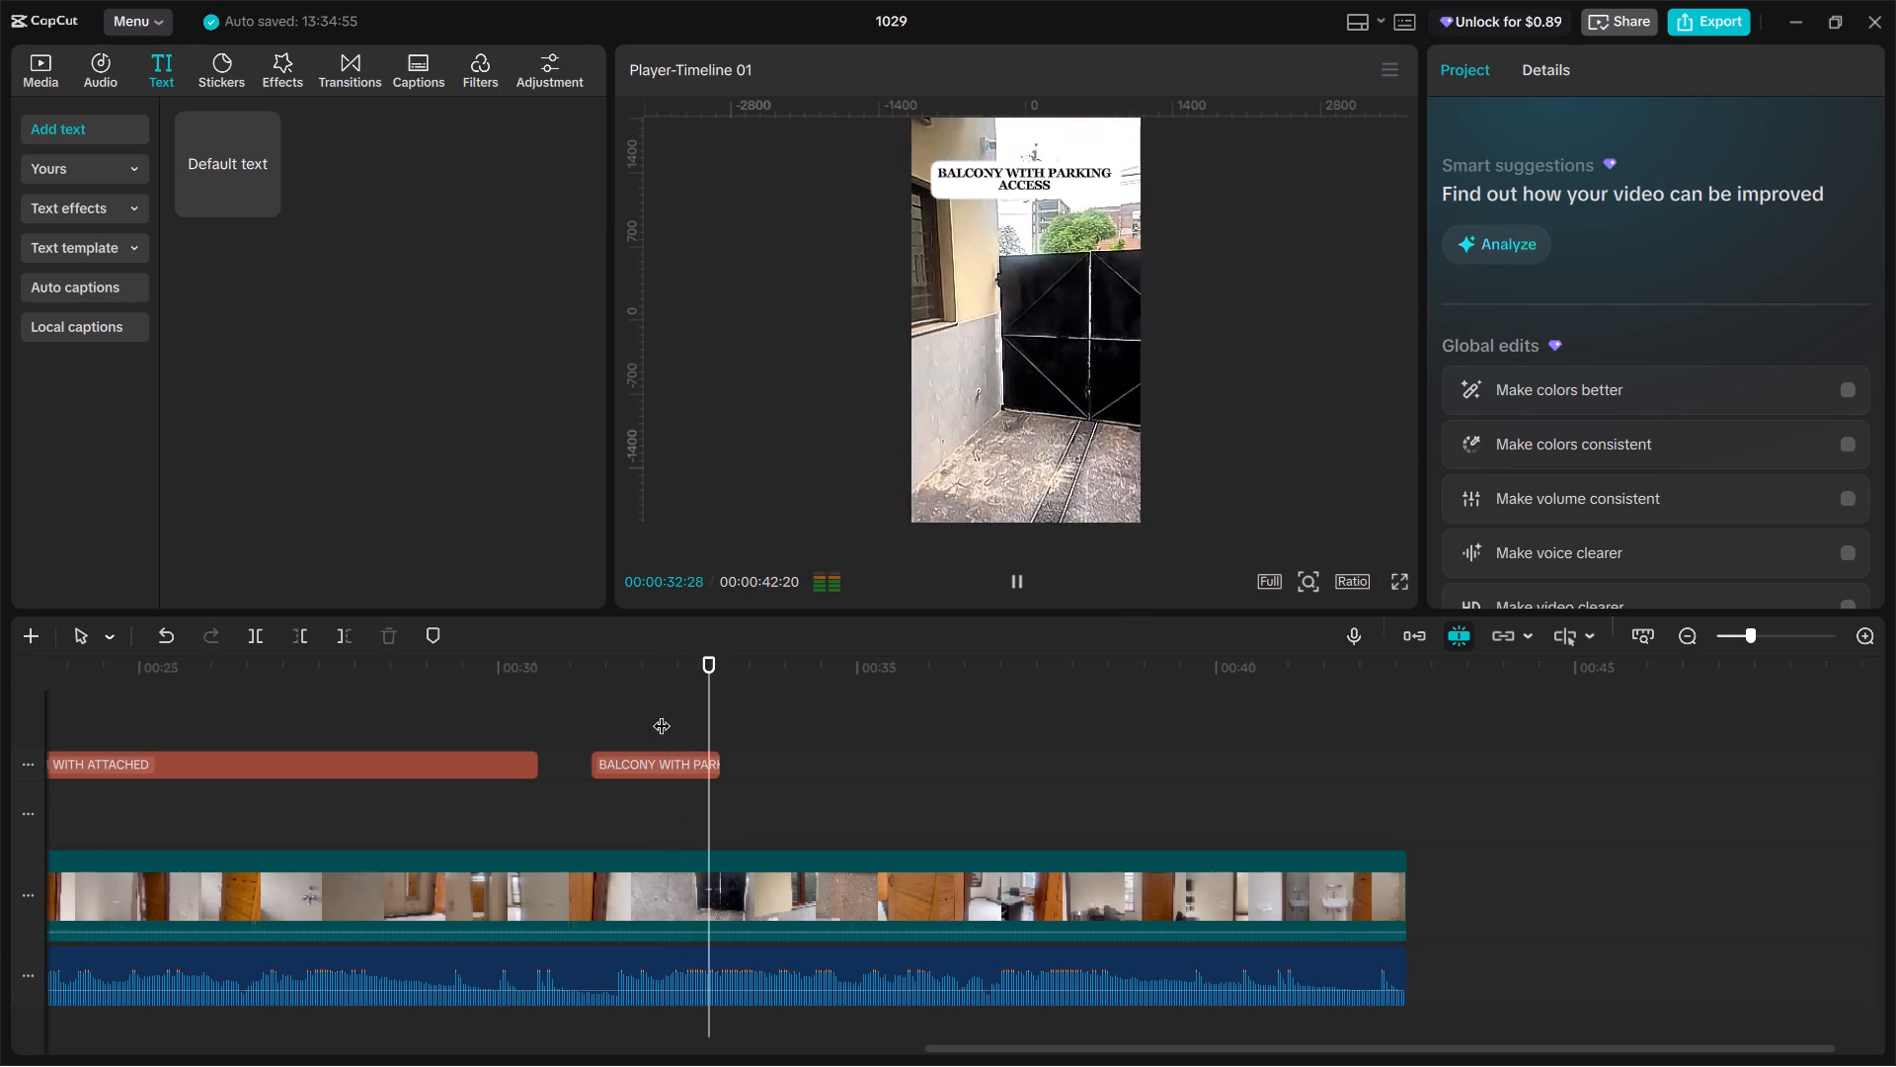
{"action": "left_click", "coordinate": [674, 716]}
{"action": "left_click_drag", "start_coordinate": [674, 716], "coordinate": [663, 714]}
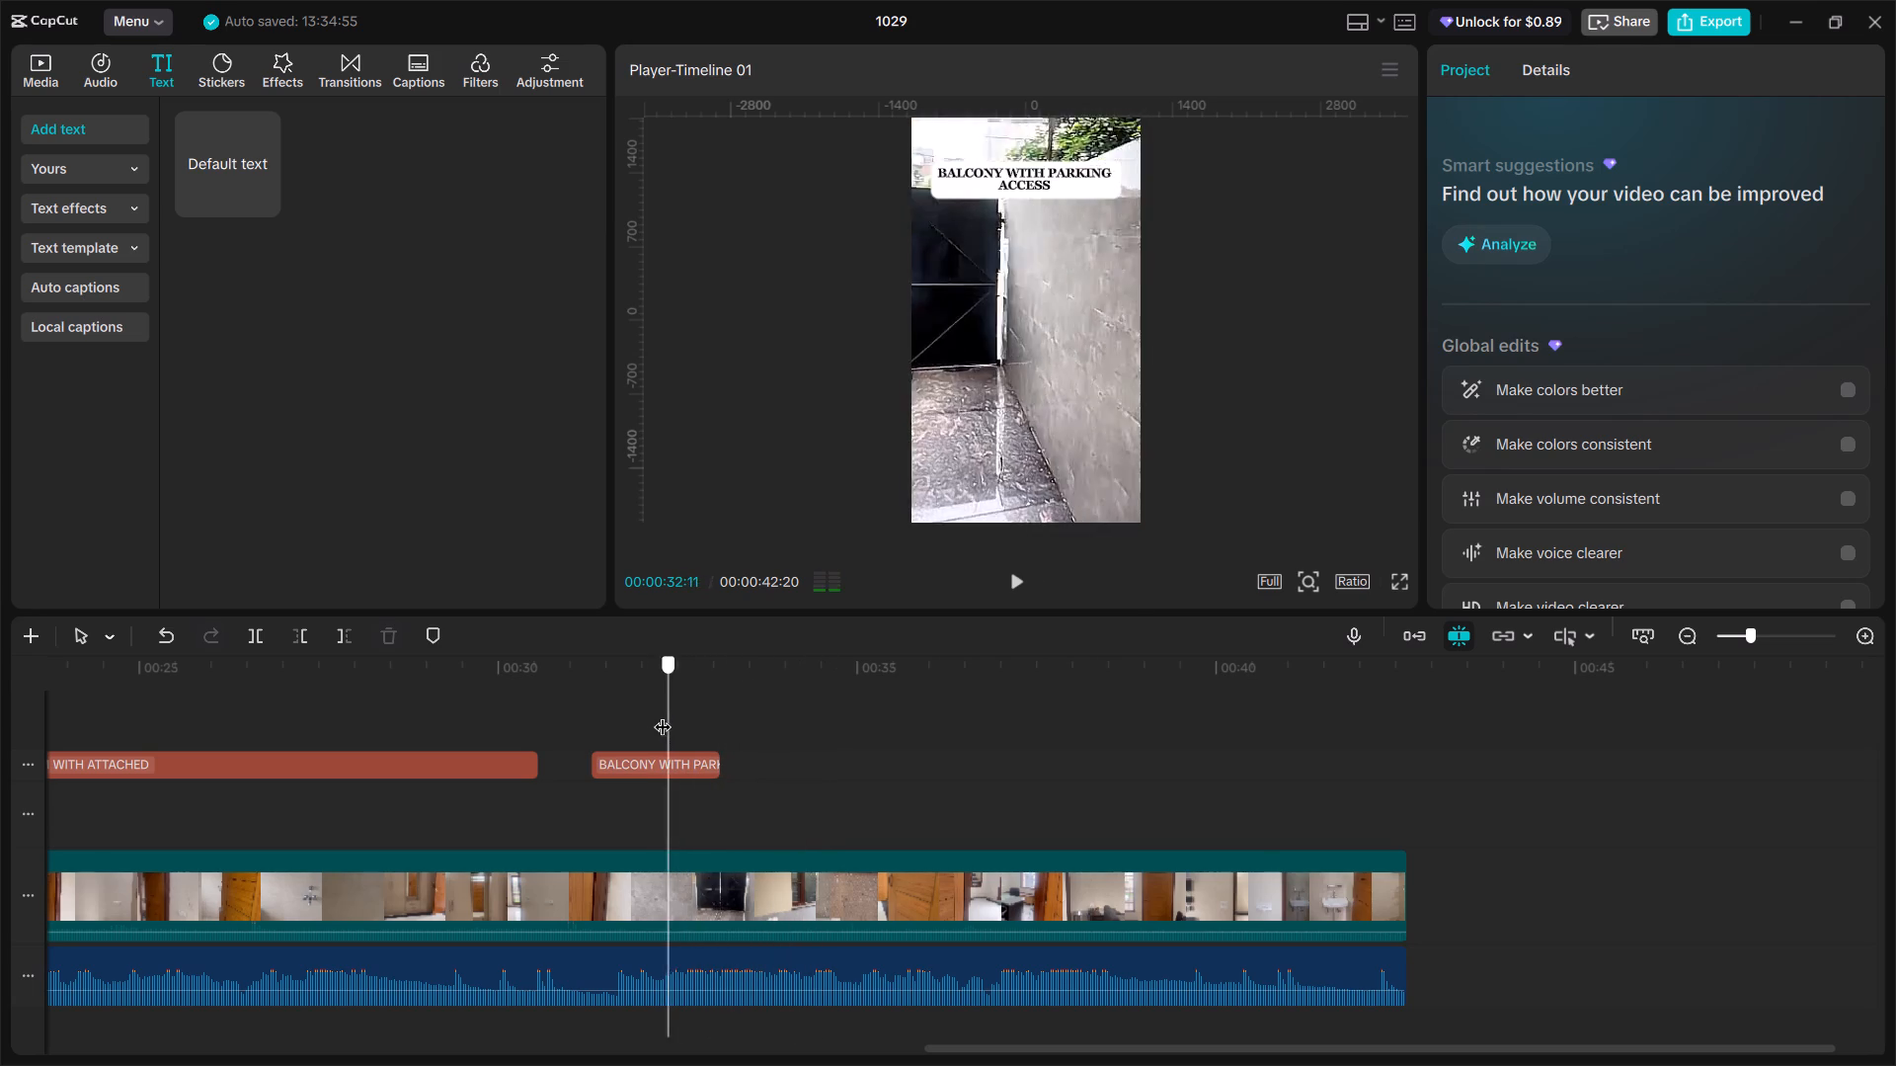
{"action": "left_click_drag", "start_coordinate": [663, 714], "coordinate": [701, 736]}
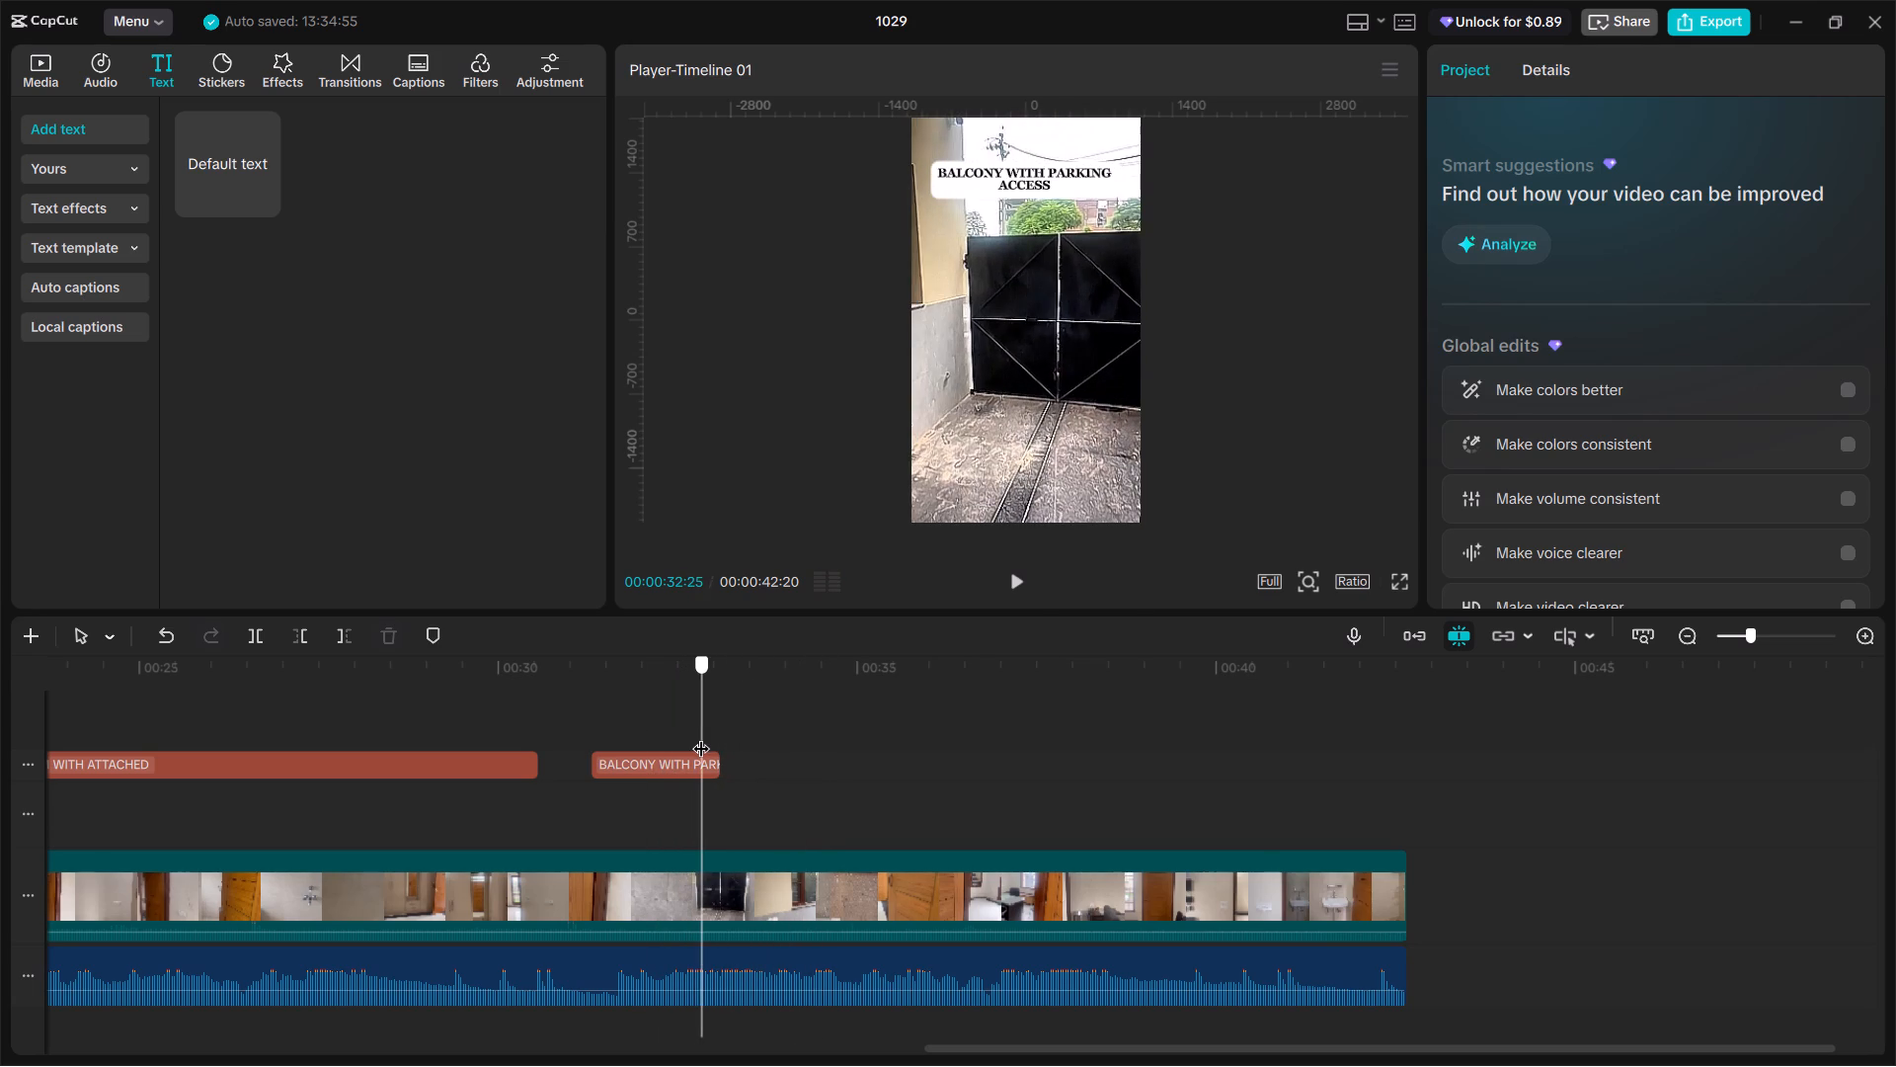
{"action": "left_click_drag", "start_coordinate": [701, 736], "coordinate": [701, 738]}
{"action": "left_click_drag", "start_coordinate": [701, 738], "coordinate": [695, 738]}
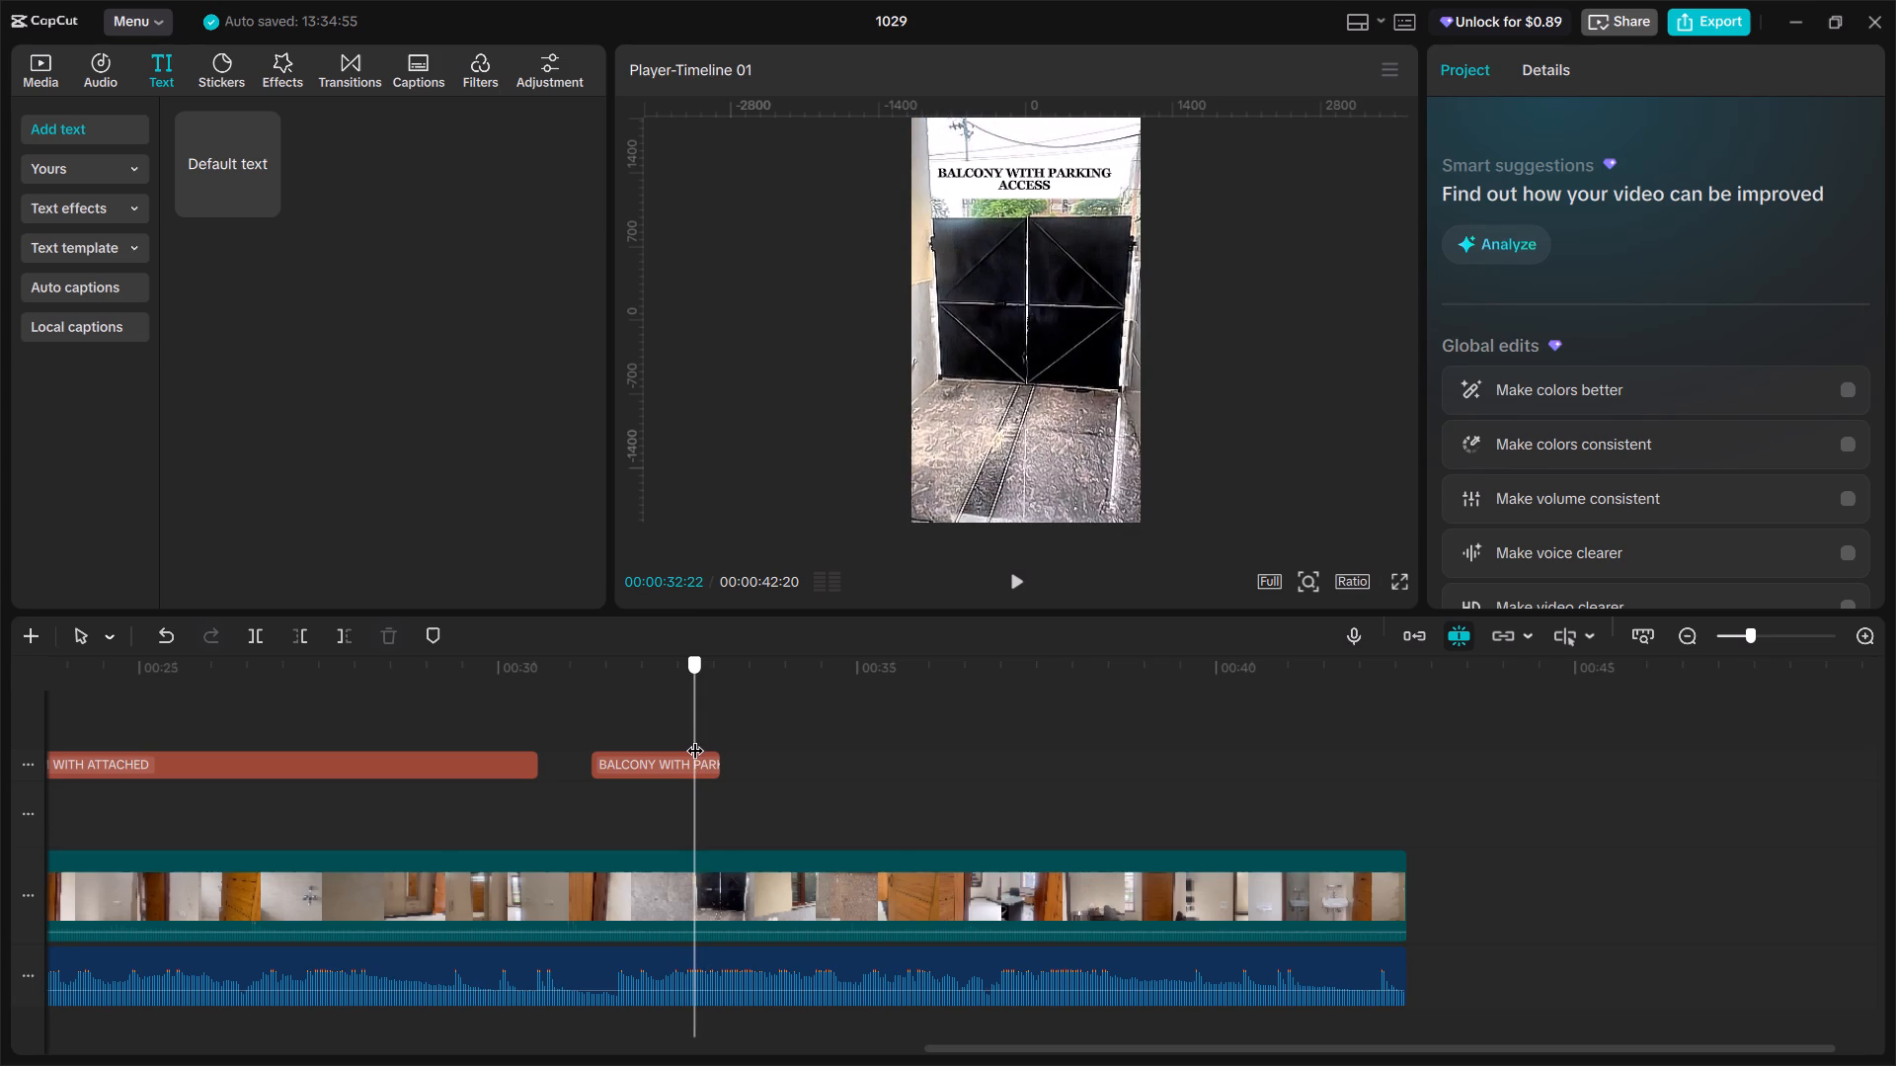
{"action": "left_click_drag", "start_coordinate": [695, 738], "coordinate": [671, 731]}
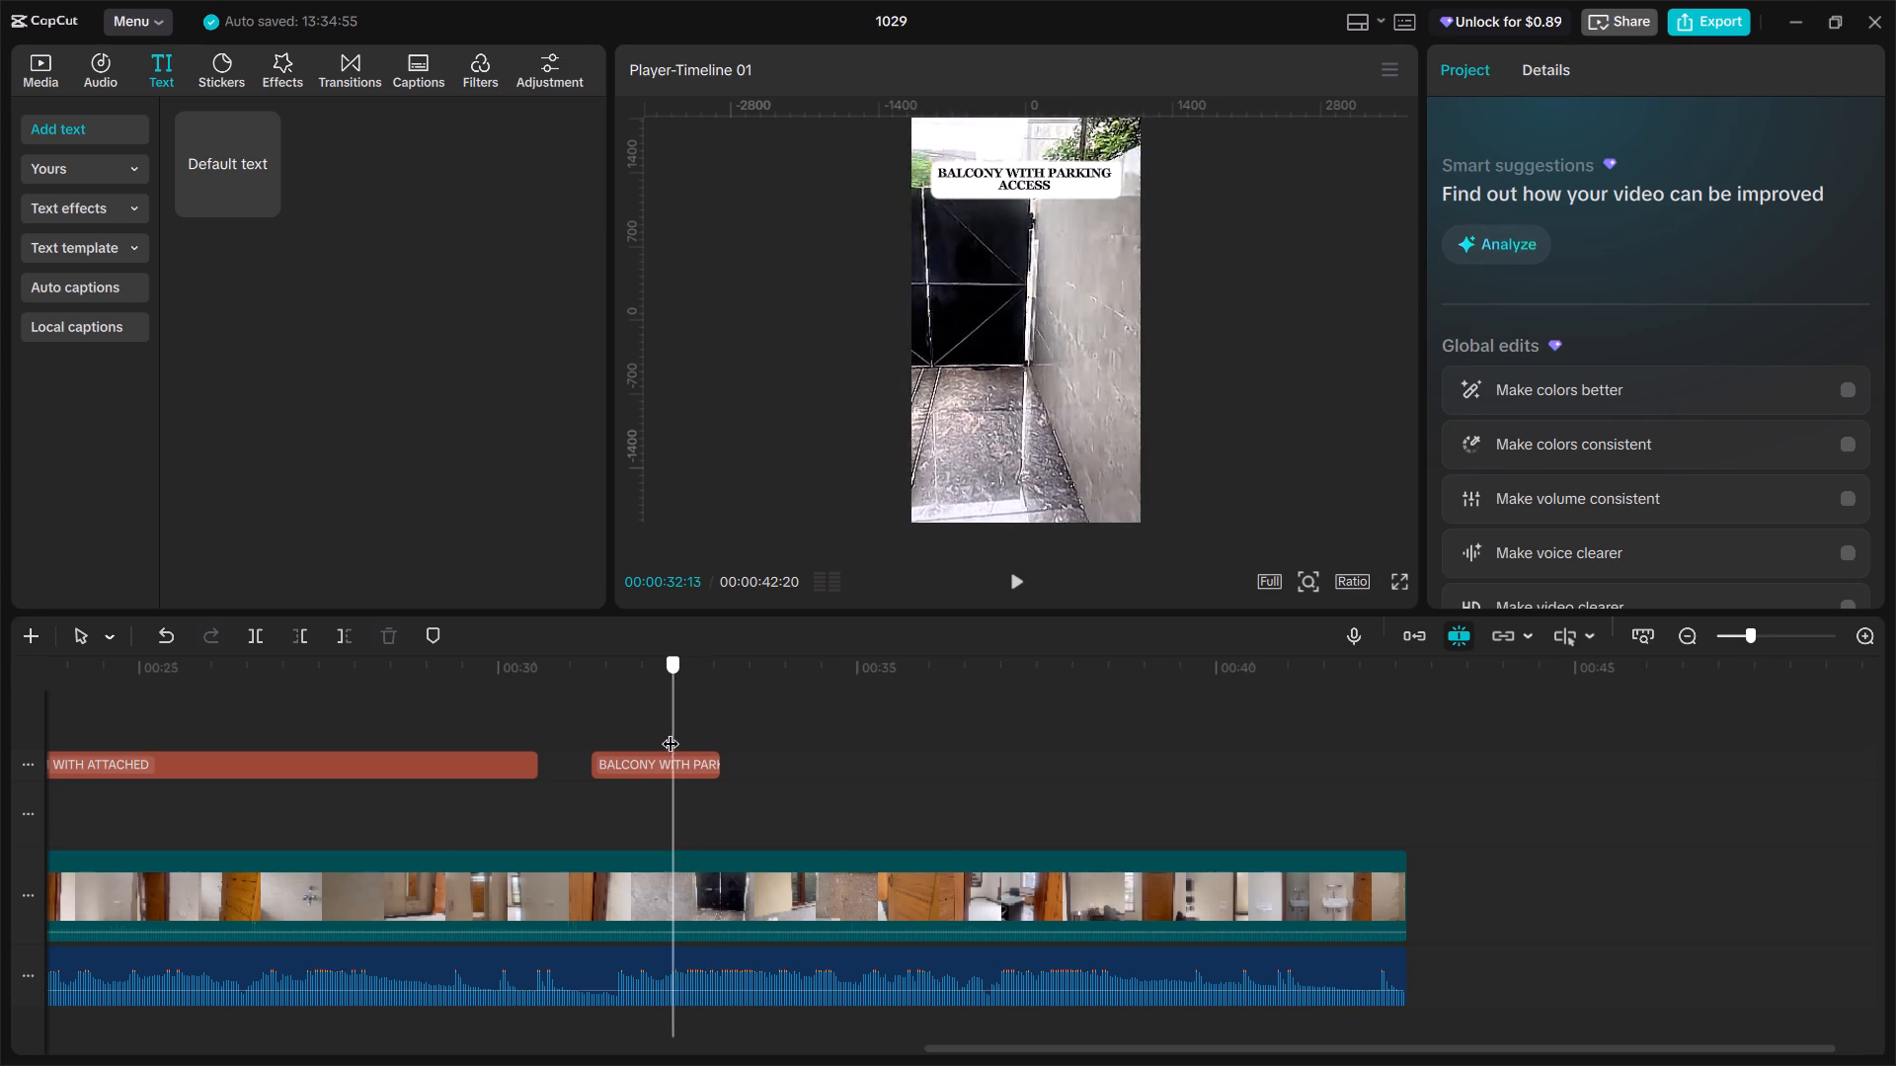
{"action": "left_click_drag", "start_coordinate": [671, 731], "coordinate": [704, 739]}
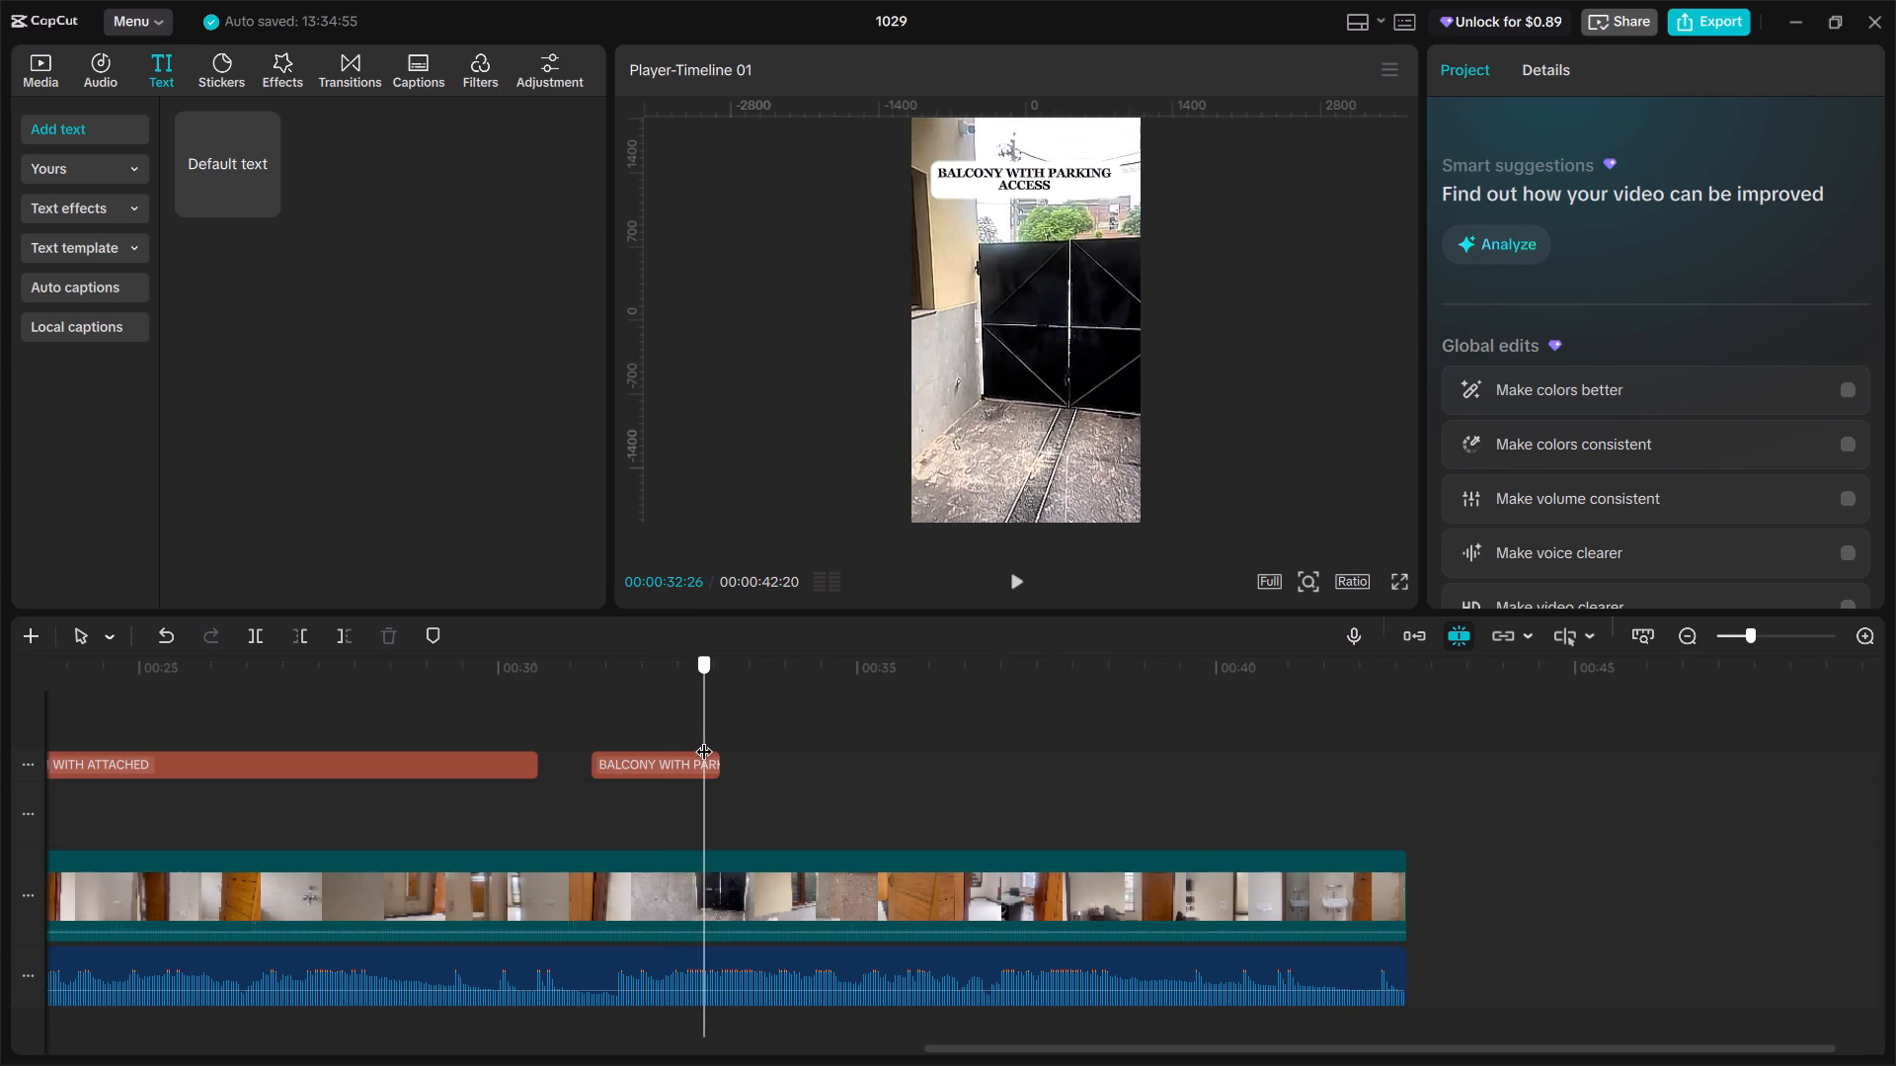
{"action": "left_click_drag", "start_coordinate": [704, 739], "coordinate": [682, 719]}
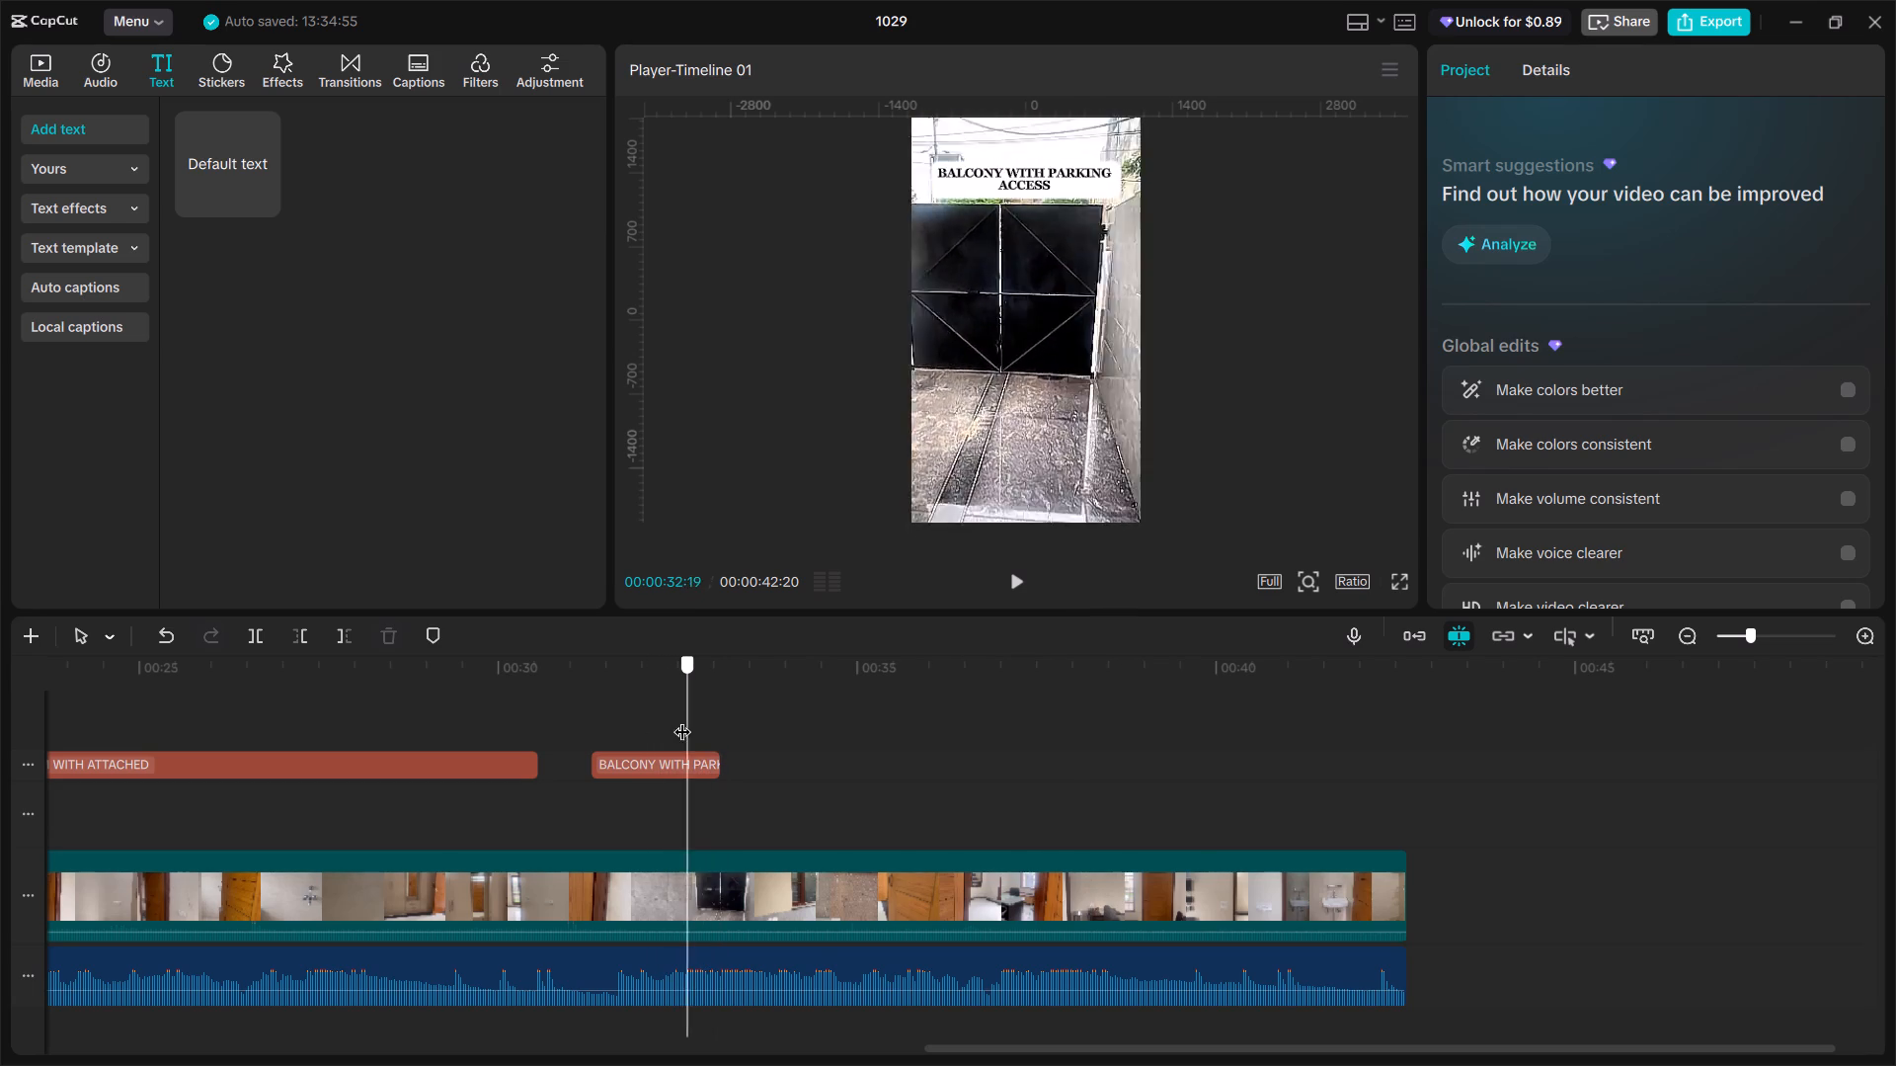
{"action": "left_click_drag", "start_coordinate": [682, 719], "coordinate": [653, 732]}
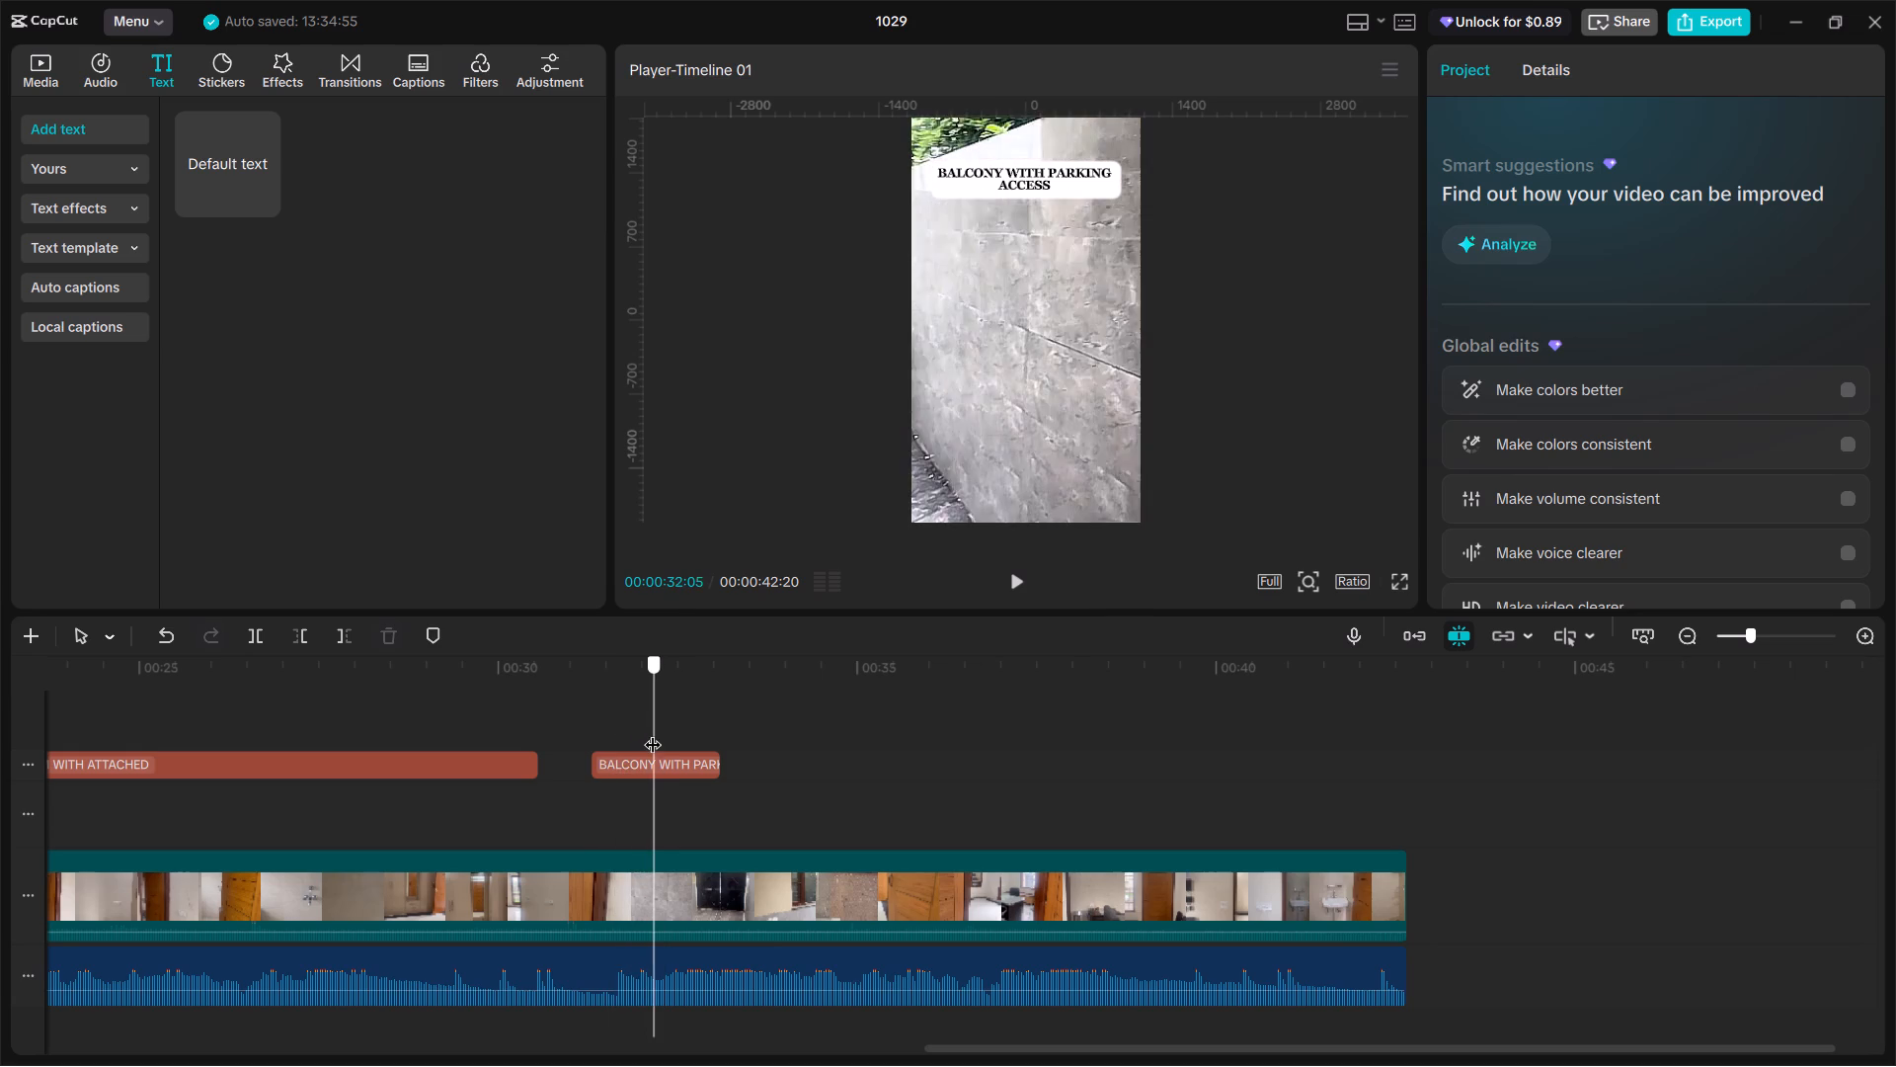
Split the main video clip at 00:00:32:08 and 00:00:33:03 to isolate the parking gate section.
{"action": "left_click_drag", "start_coordinate": [653, 732], "coordinate": [661, 736]}
{"action": "left_click", "coordinate": [709, 897]}
{"action": "key", "text": "ctrl+b"}
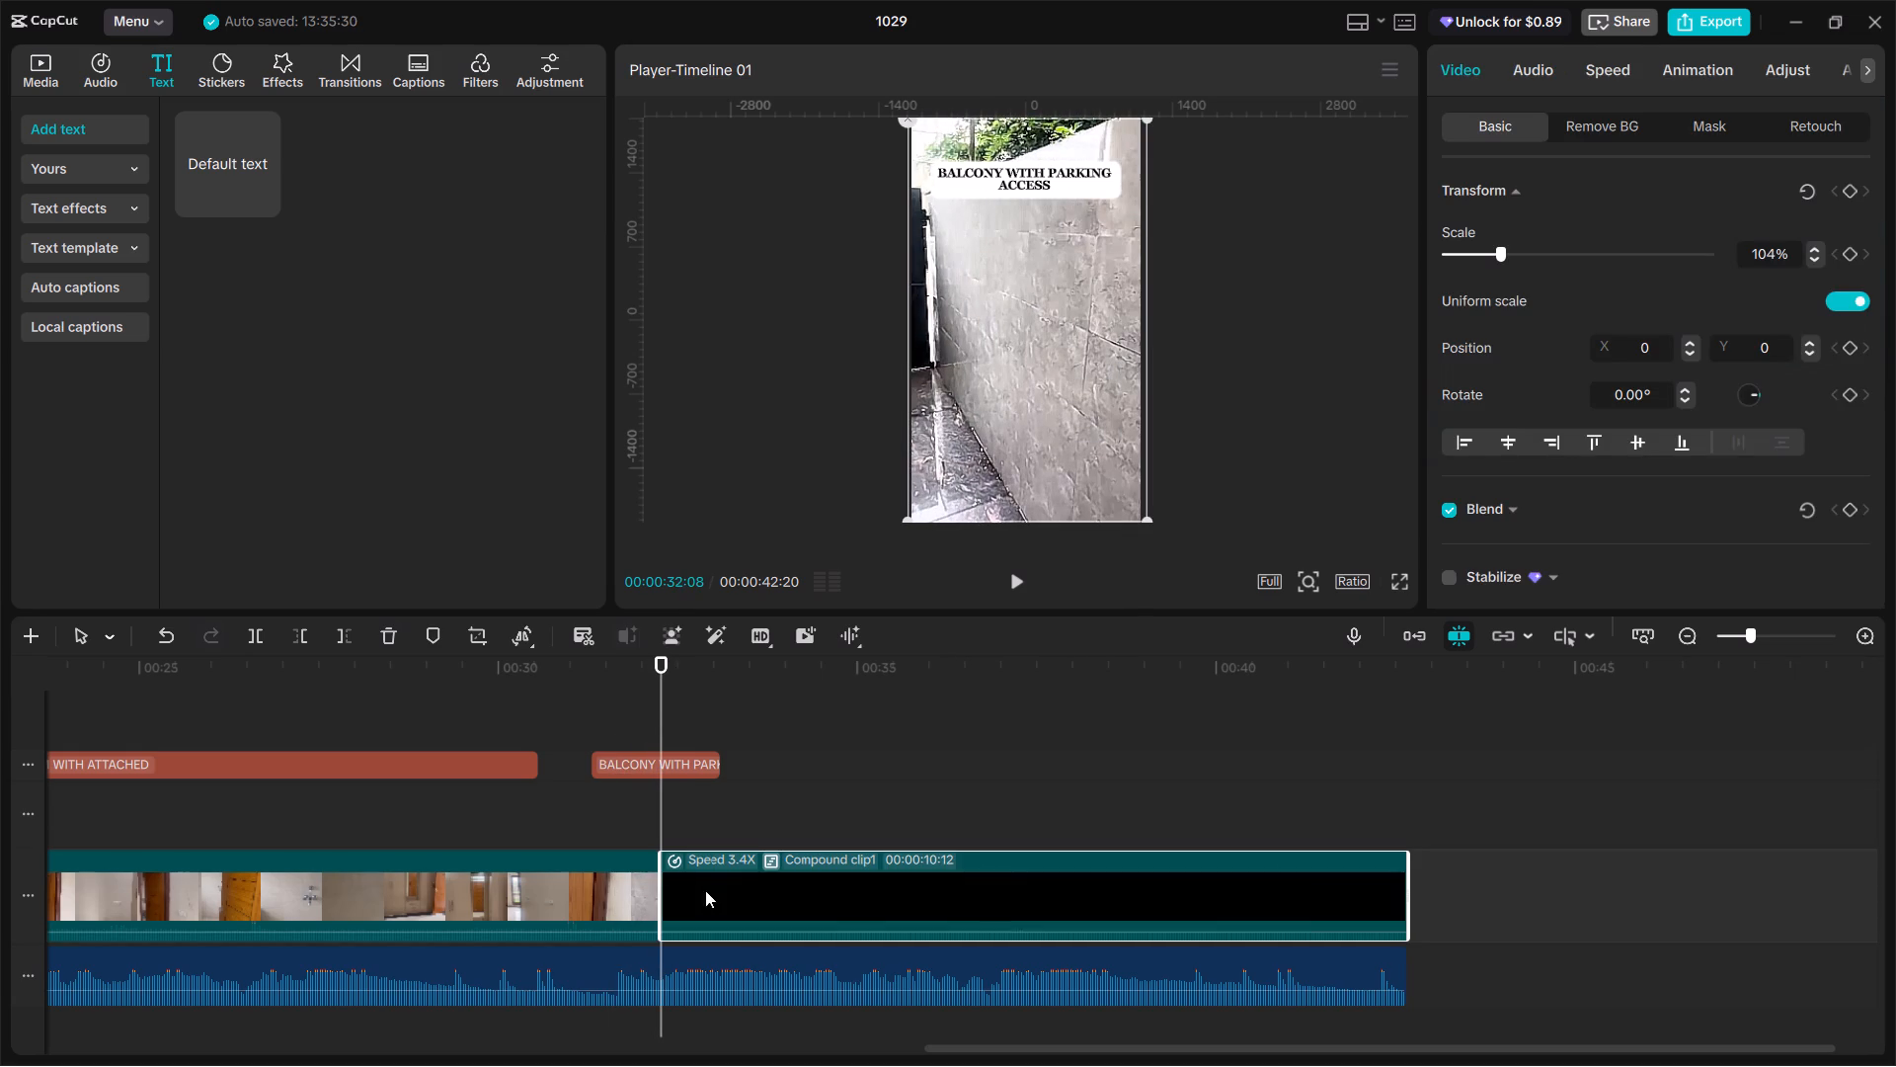
{"action": "left_click_drag", "start_coordinate": [664, 700], "coordinate": [764, 735]}
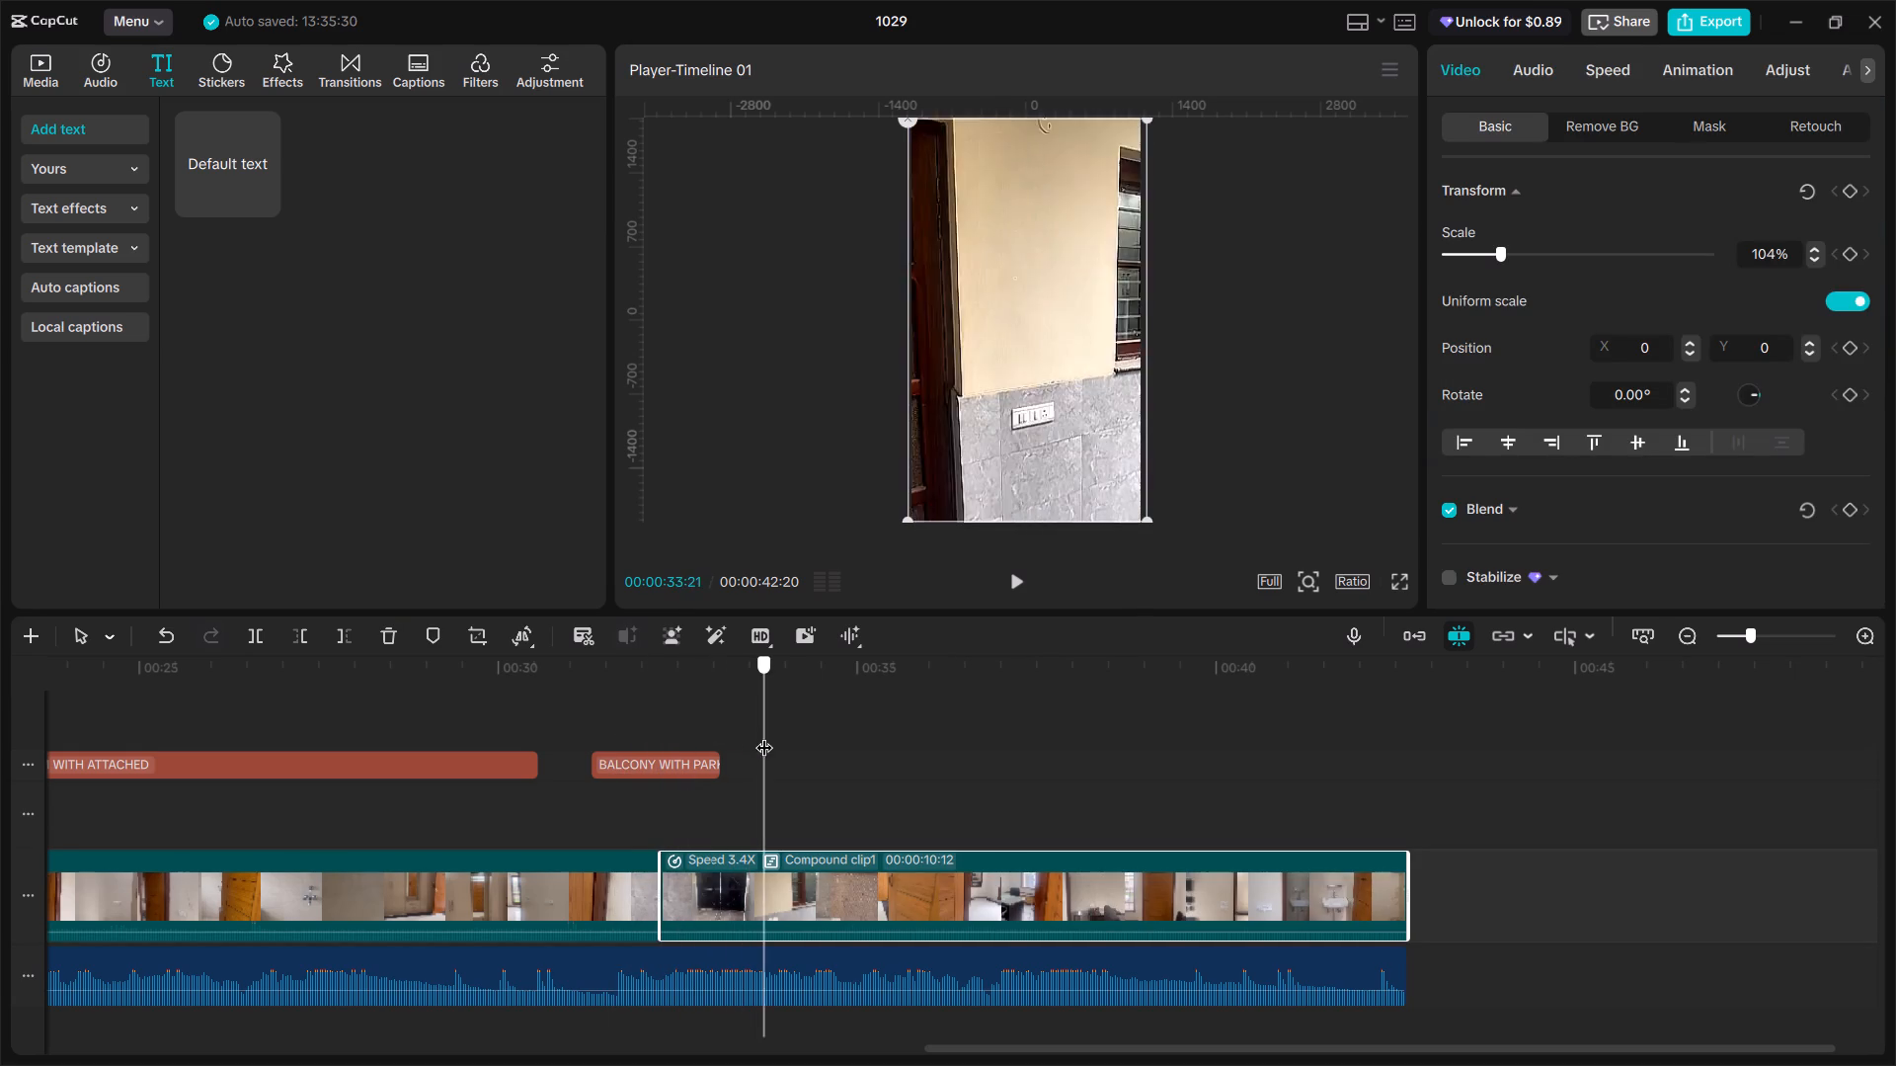
{"action": "left_click_drag", "start_coordinate": [764, 735], "coordinate": [710, 710]}
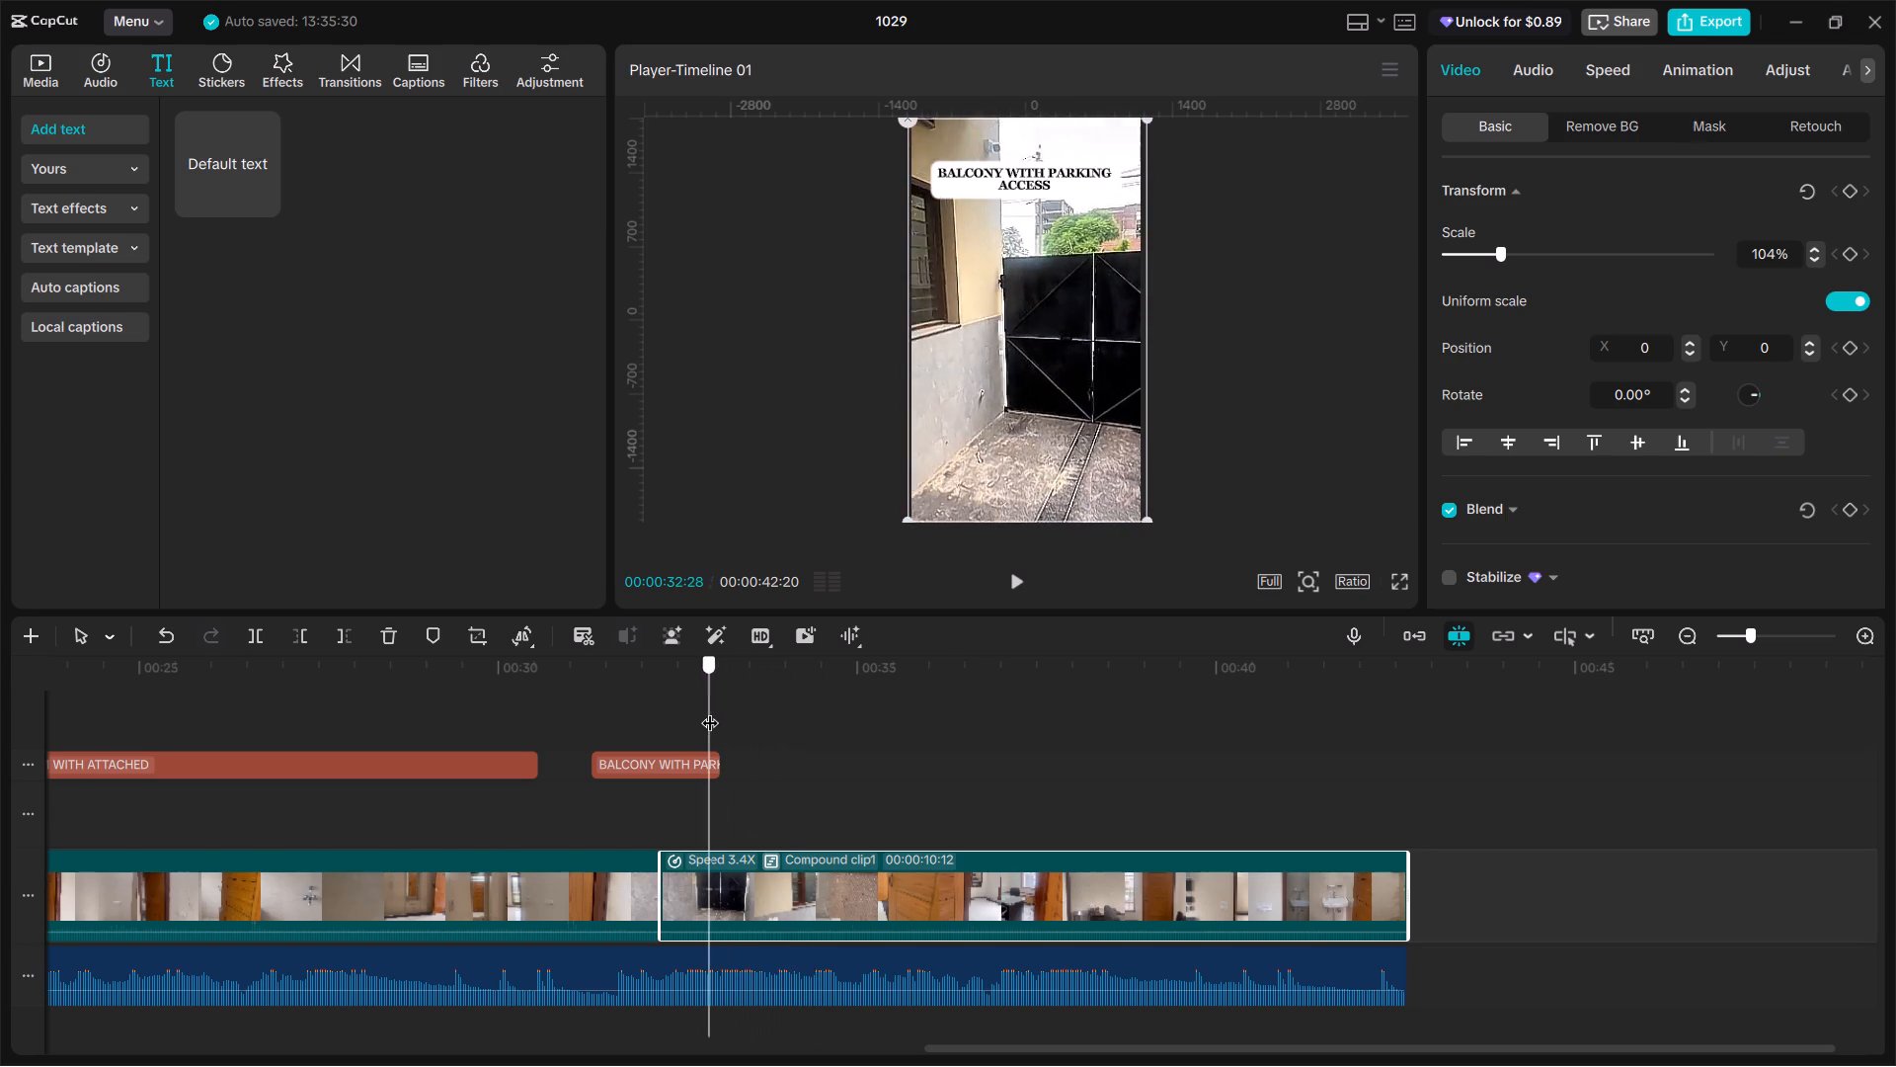
{"action": "left_click_drag", "start_coordinate": [710, 710], "coordinate": [719, 714]}
{"action": "key", "text": "ctrl+b"}
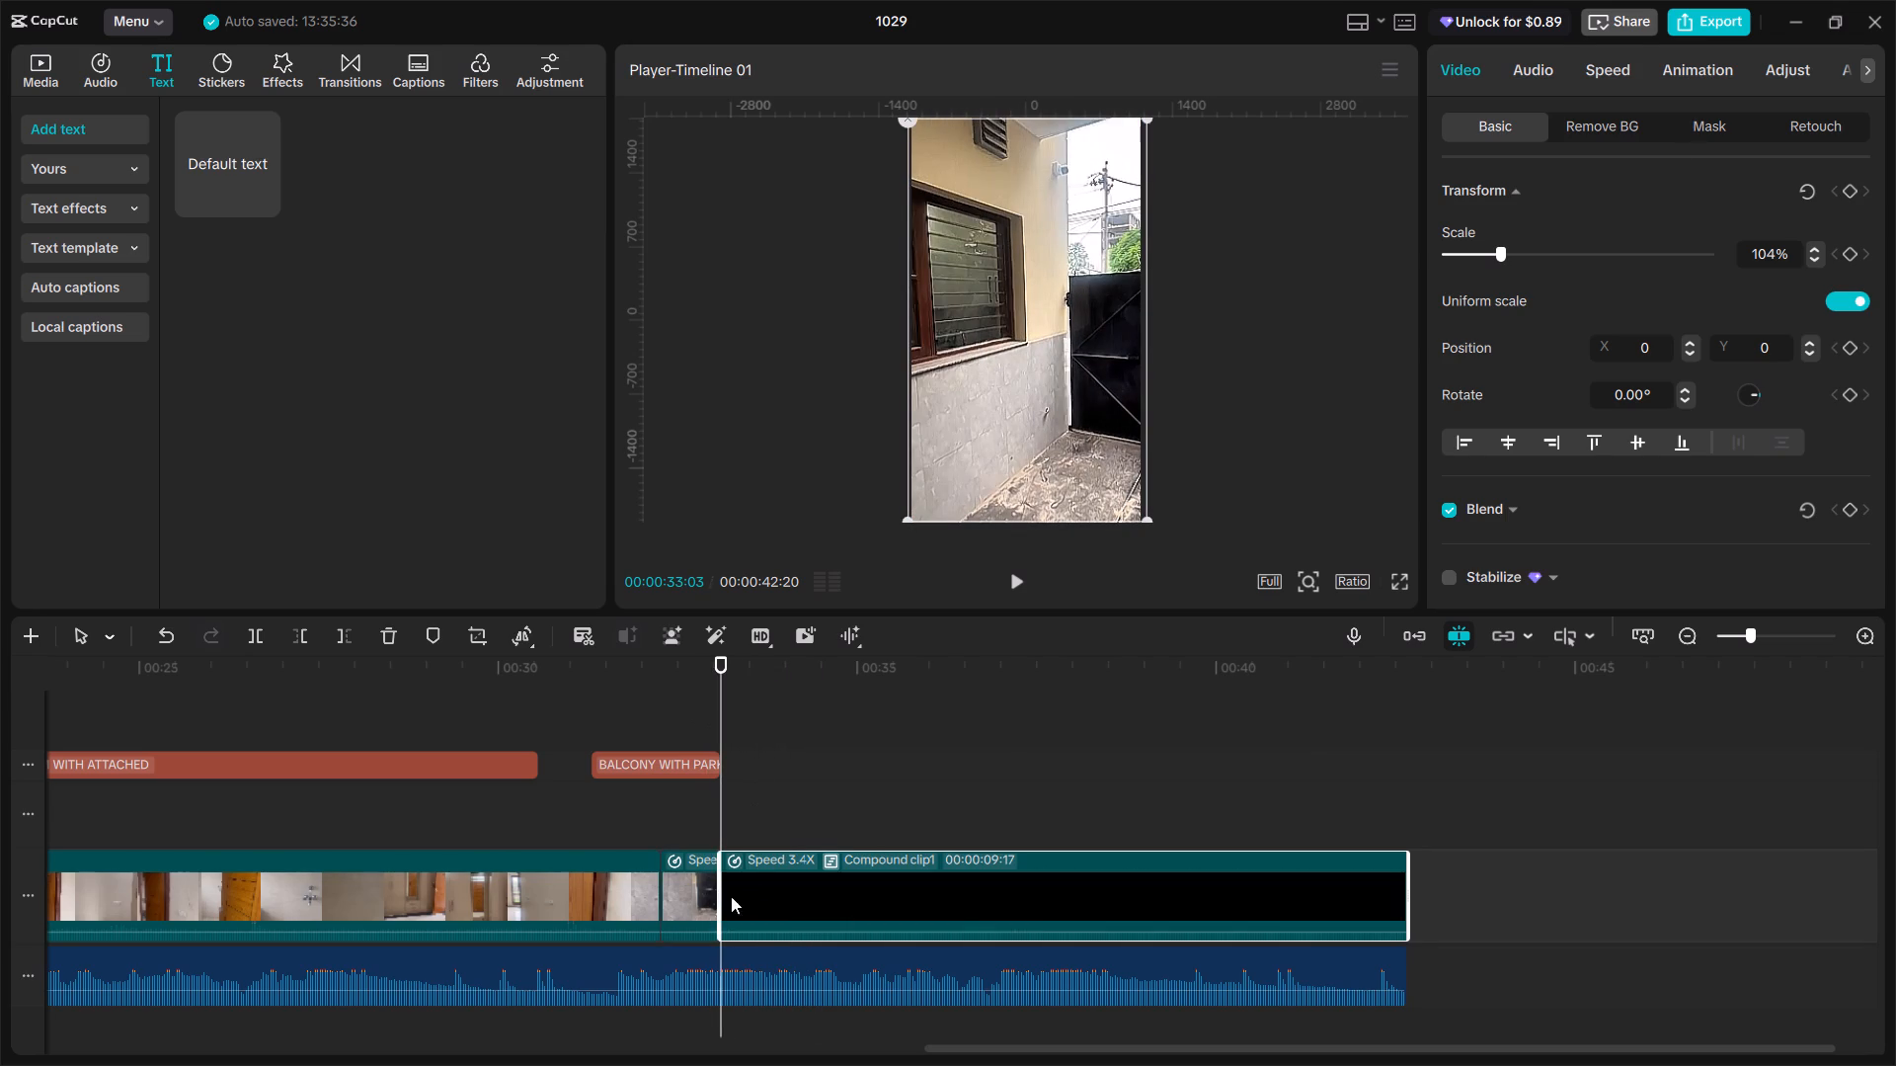
Slow the isolated parking gate segment to 1.51x speed.
{"action": "left_click", "coordinate": [675, 904]}
{"action": "left_click", "coordinate": [1610, 70]}
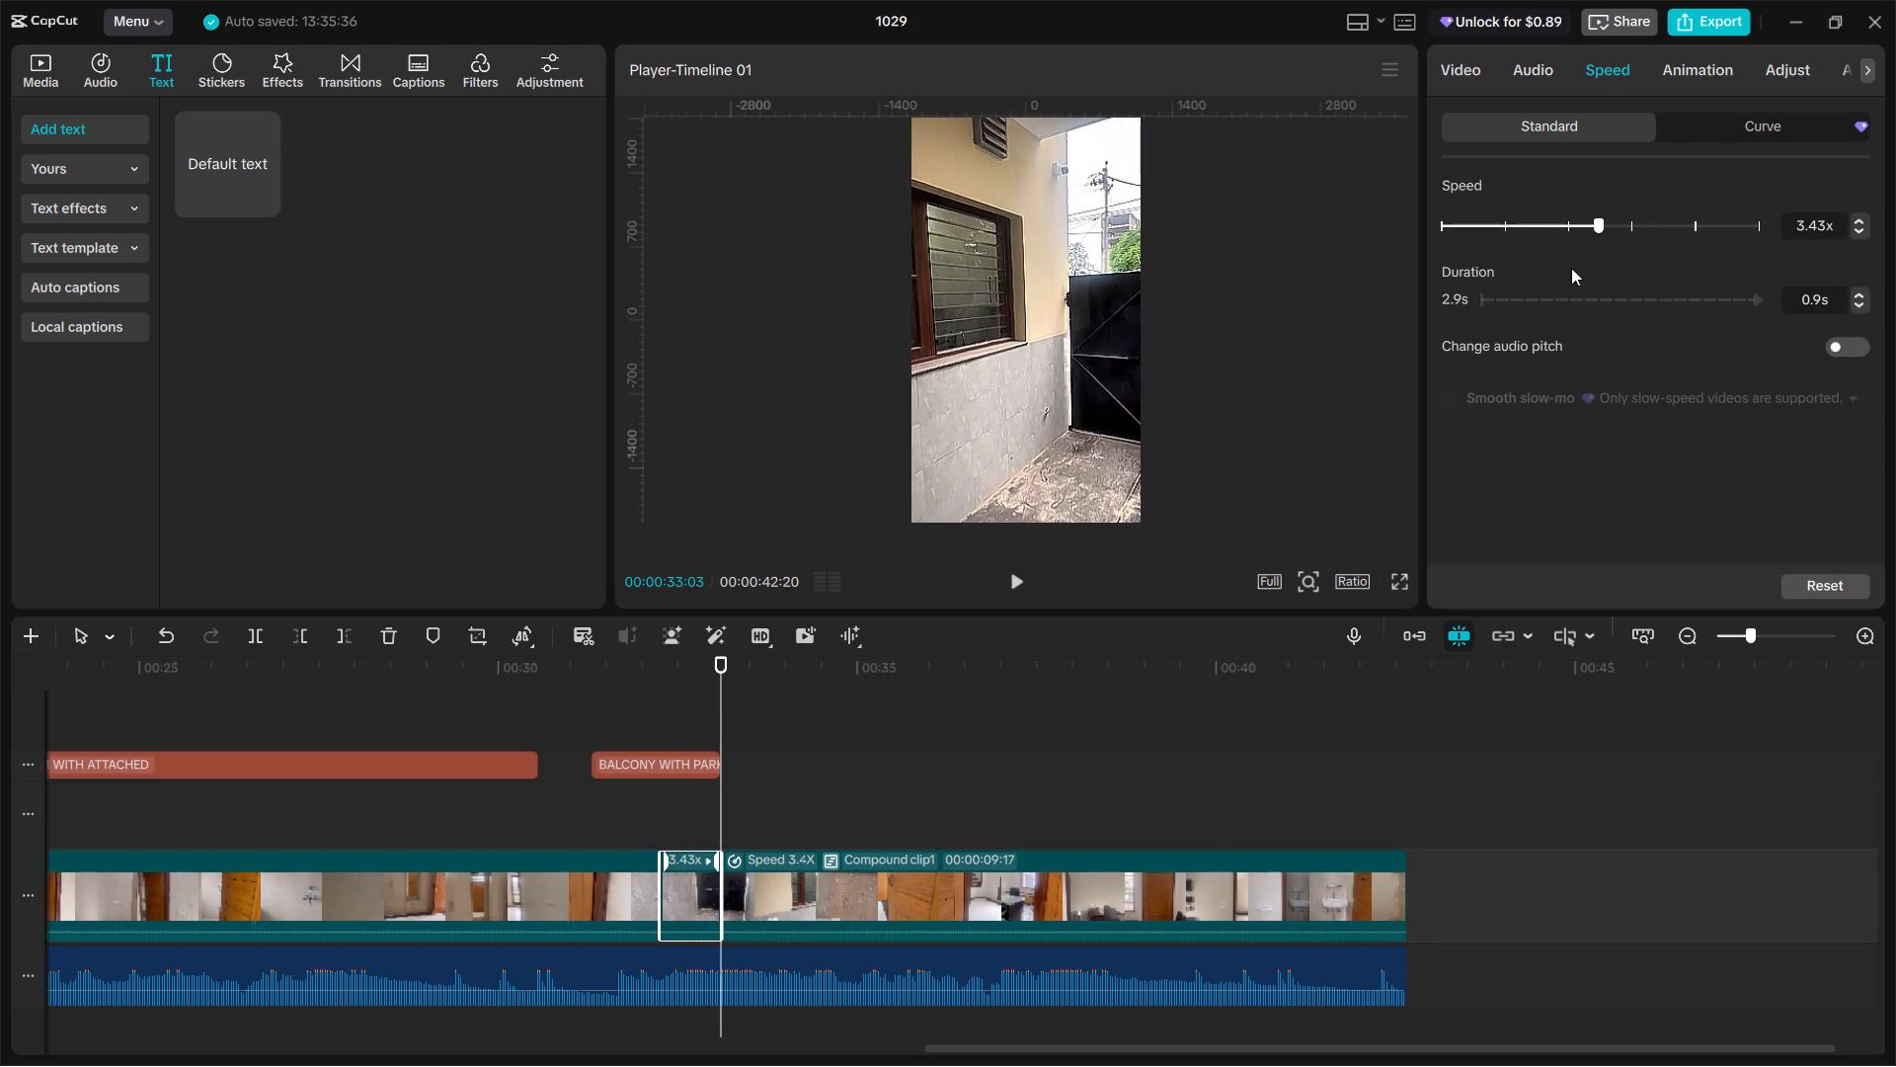
{"action": "left_click_drag", "start_coordinate": [1596, 222], "coordinate": [1538, 234]}
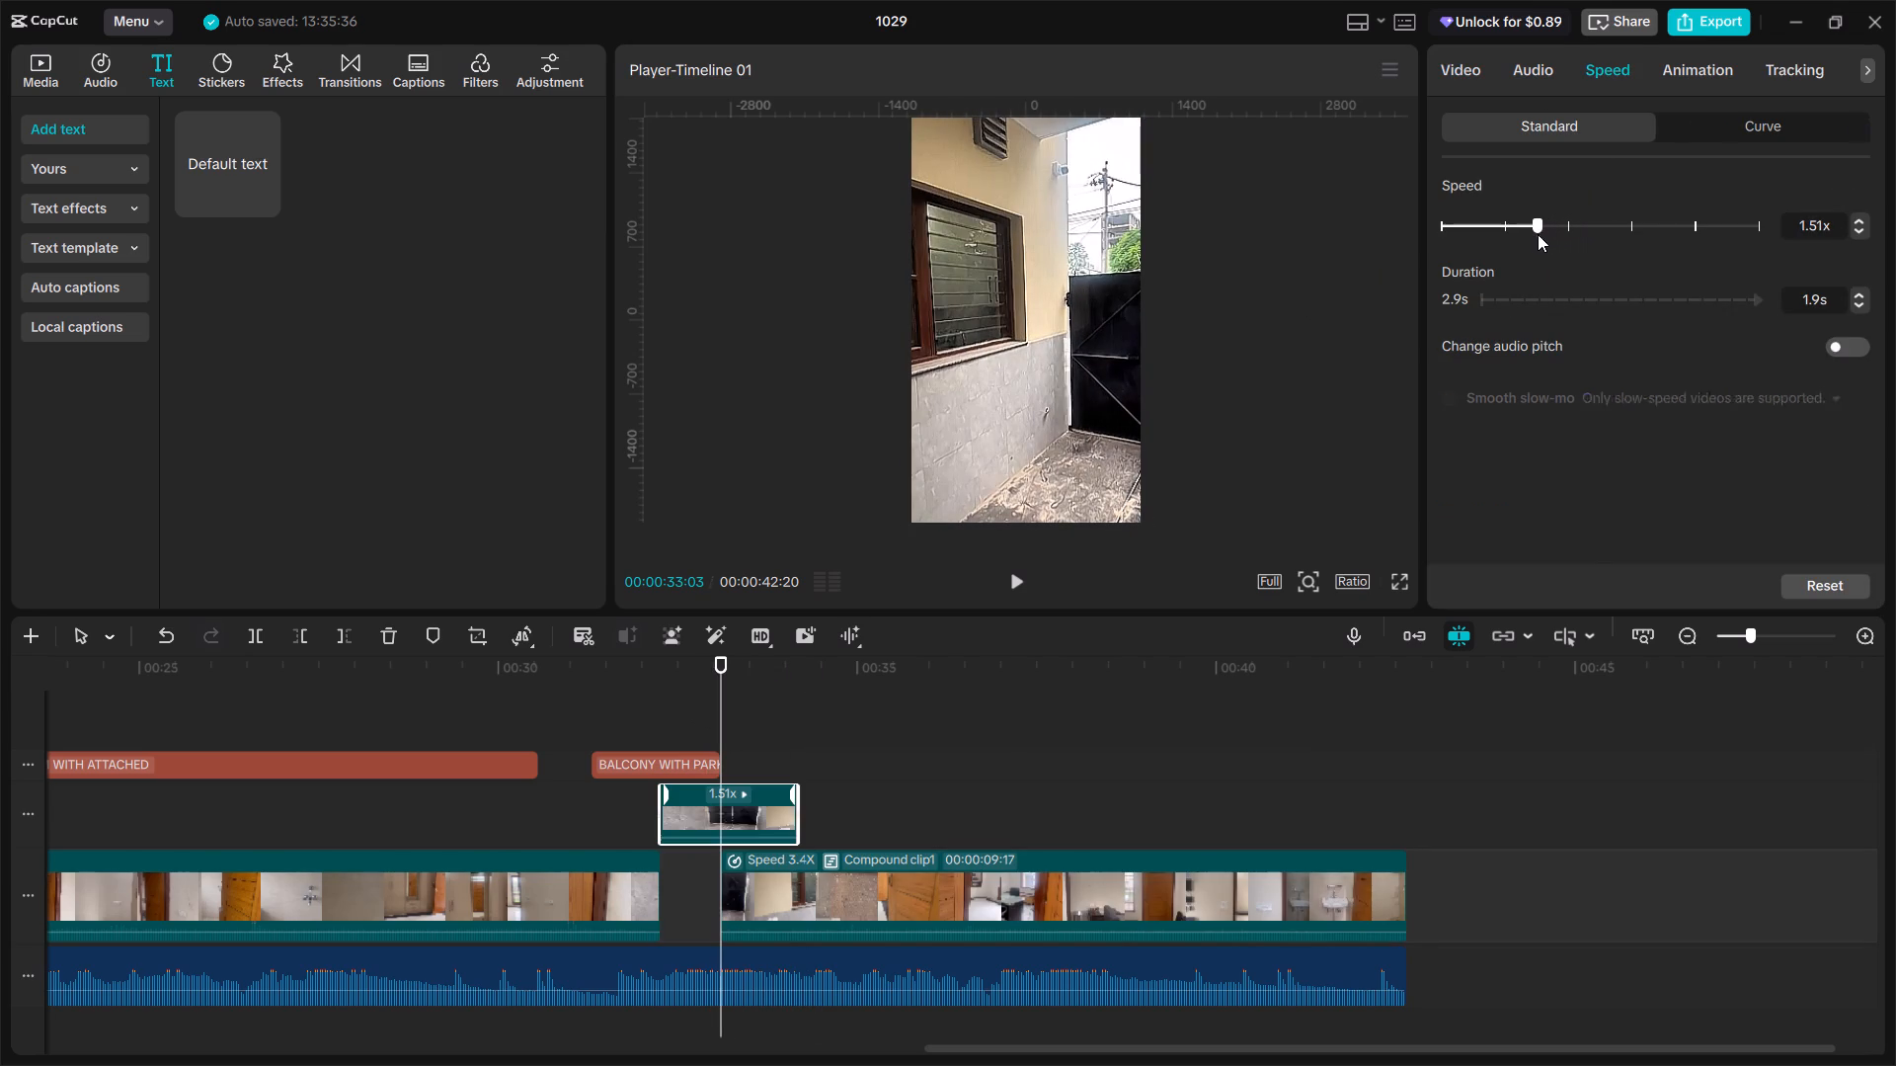
Place the slowed parking segment back on the main track at 00:00:32:08 and butt the remaining footage directly against its end.
{"action": "left_click_drag", "start_coordinate": [847, 888], "coordinate": [999, 884]}
{"action": "left_click_drag", "start_coordinate": [705, 790], "coordinate": [711, 847]}
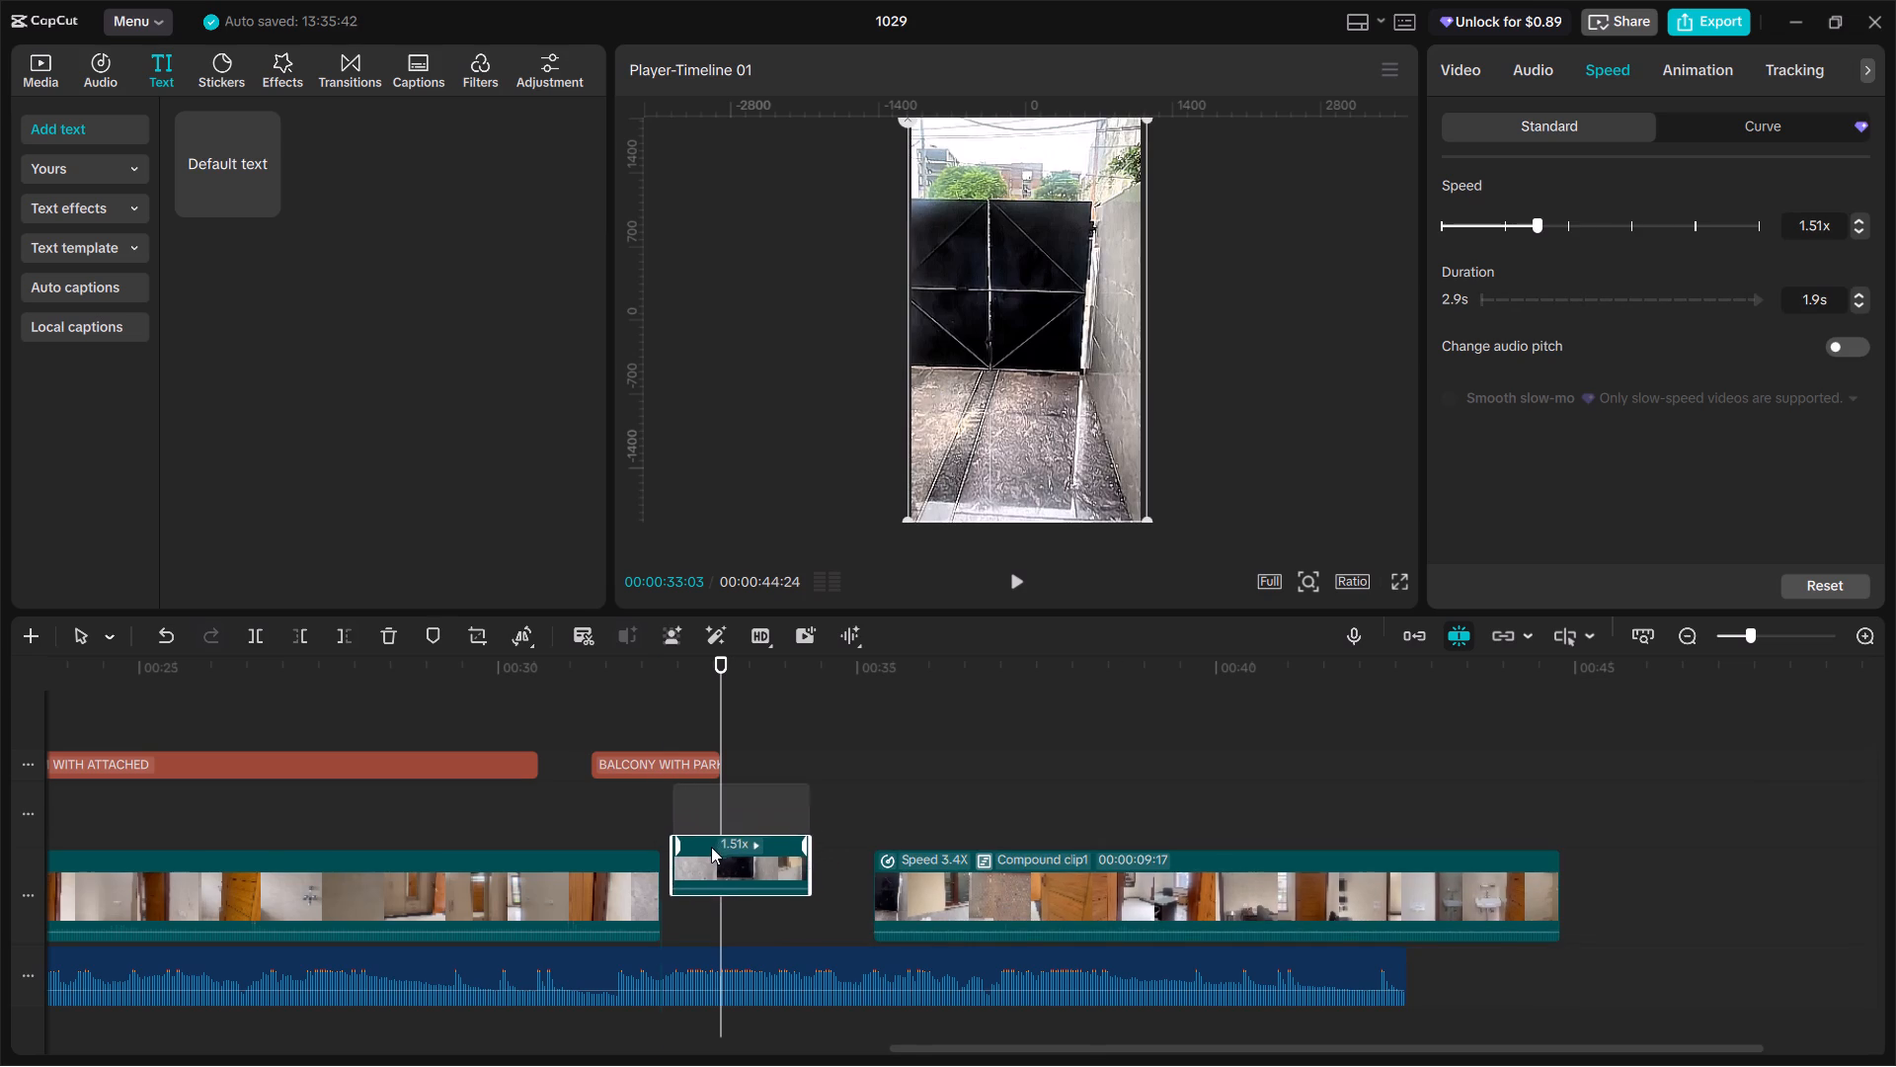
{"action": "left_click_drag", "start_coordinate": [711, 847], "coordinate": [706, 850]}
{"action": "left_click_drag", "start_coordinate": [732, 877], "coordinate": [733, 950]}
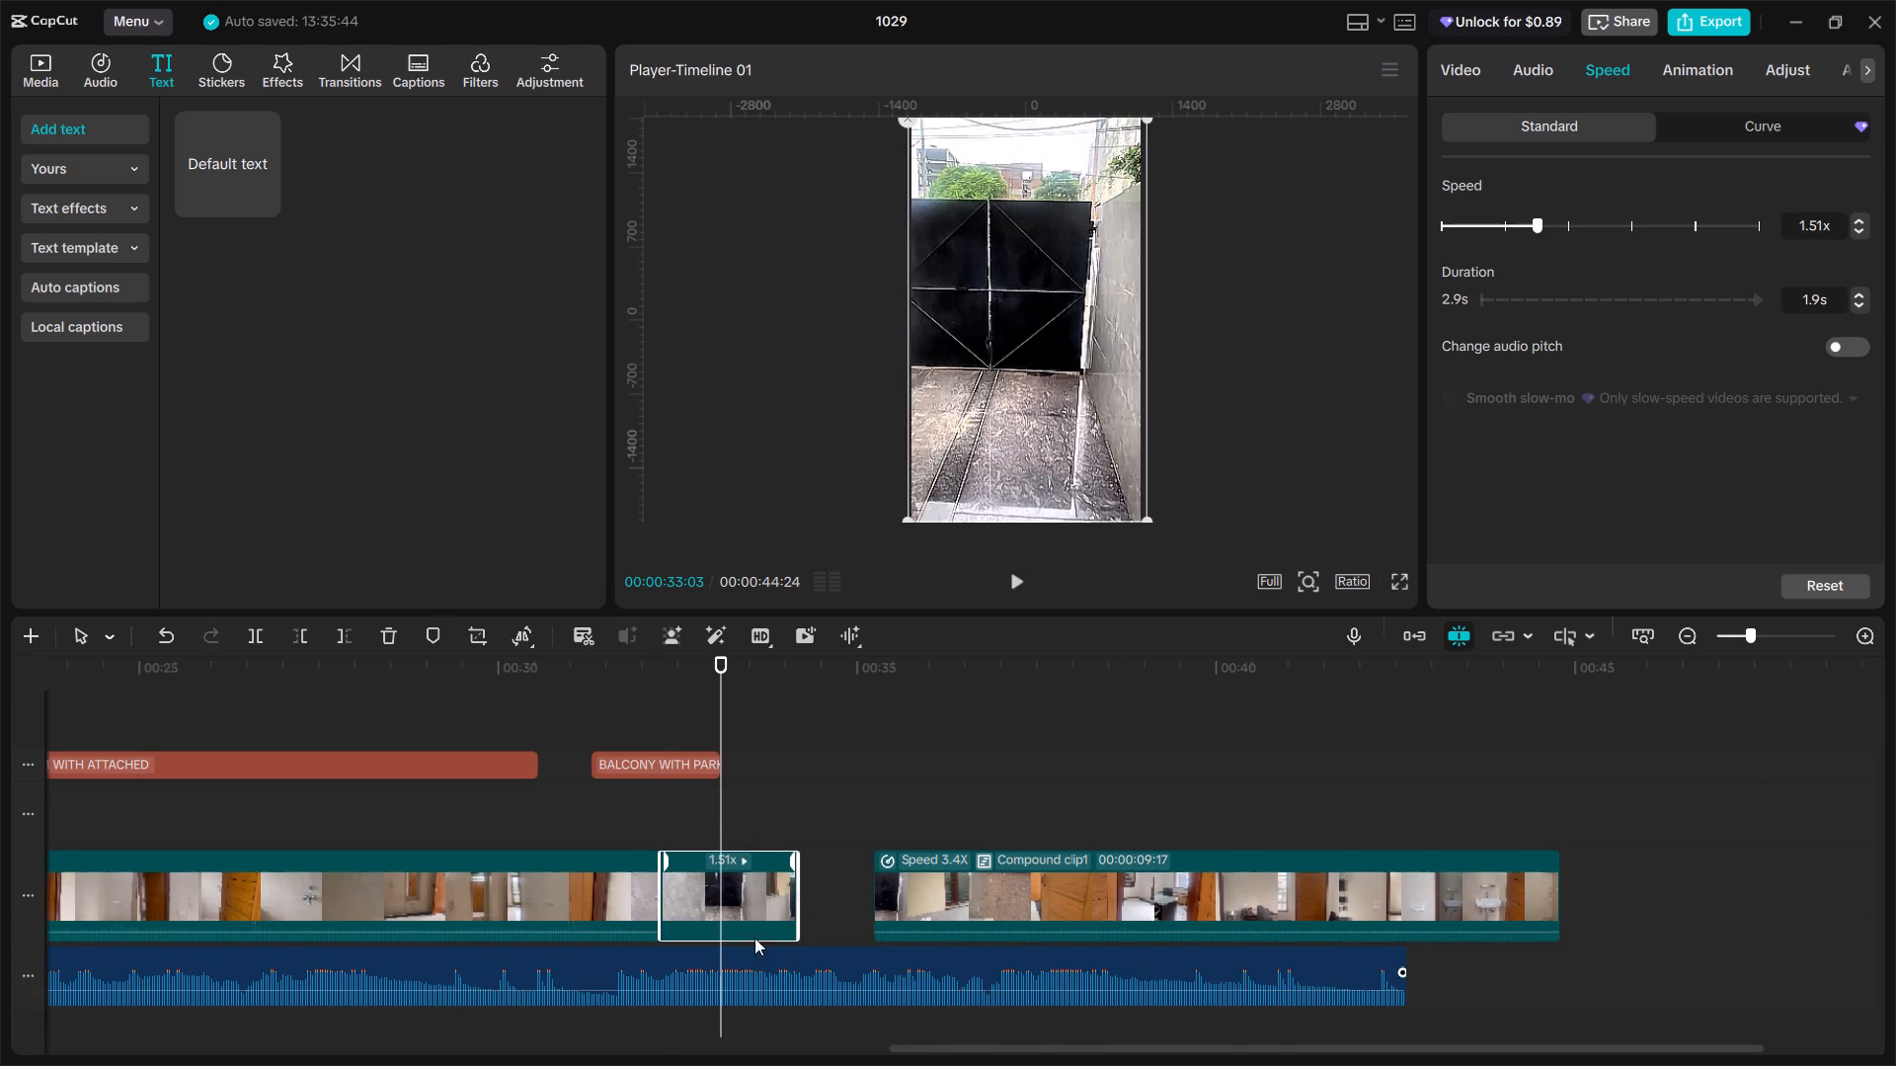
{"action": "left_click_drag", "start_coordinate": [953, 900], "coordinate": [879, 898]}
Extend the balcony label's end to about 00:00:34, matching the end of the slowed parking segment.
{"action": "left_click", "coordinate": [715, 771]}
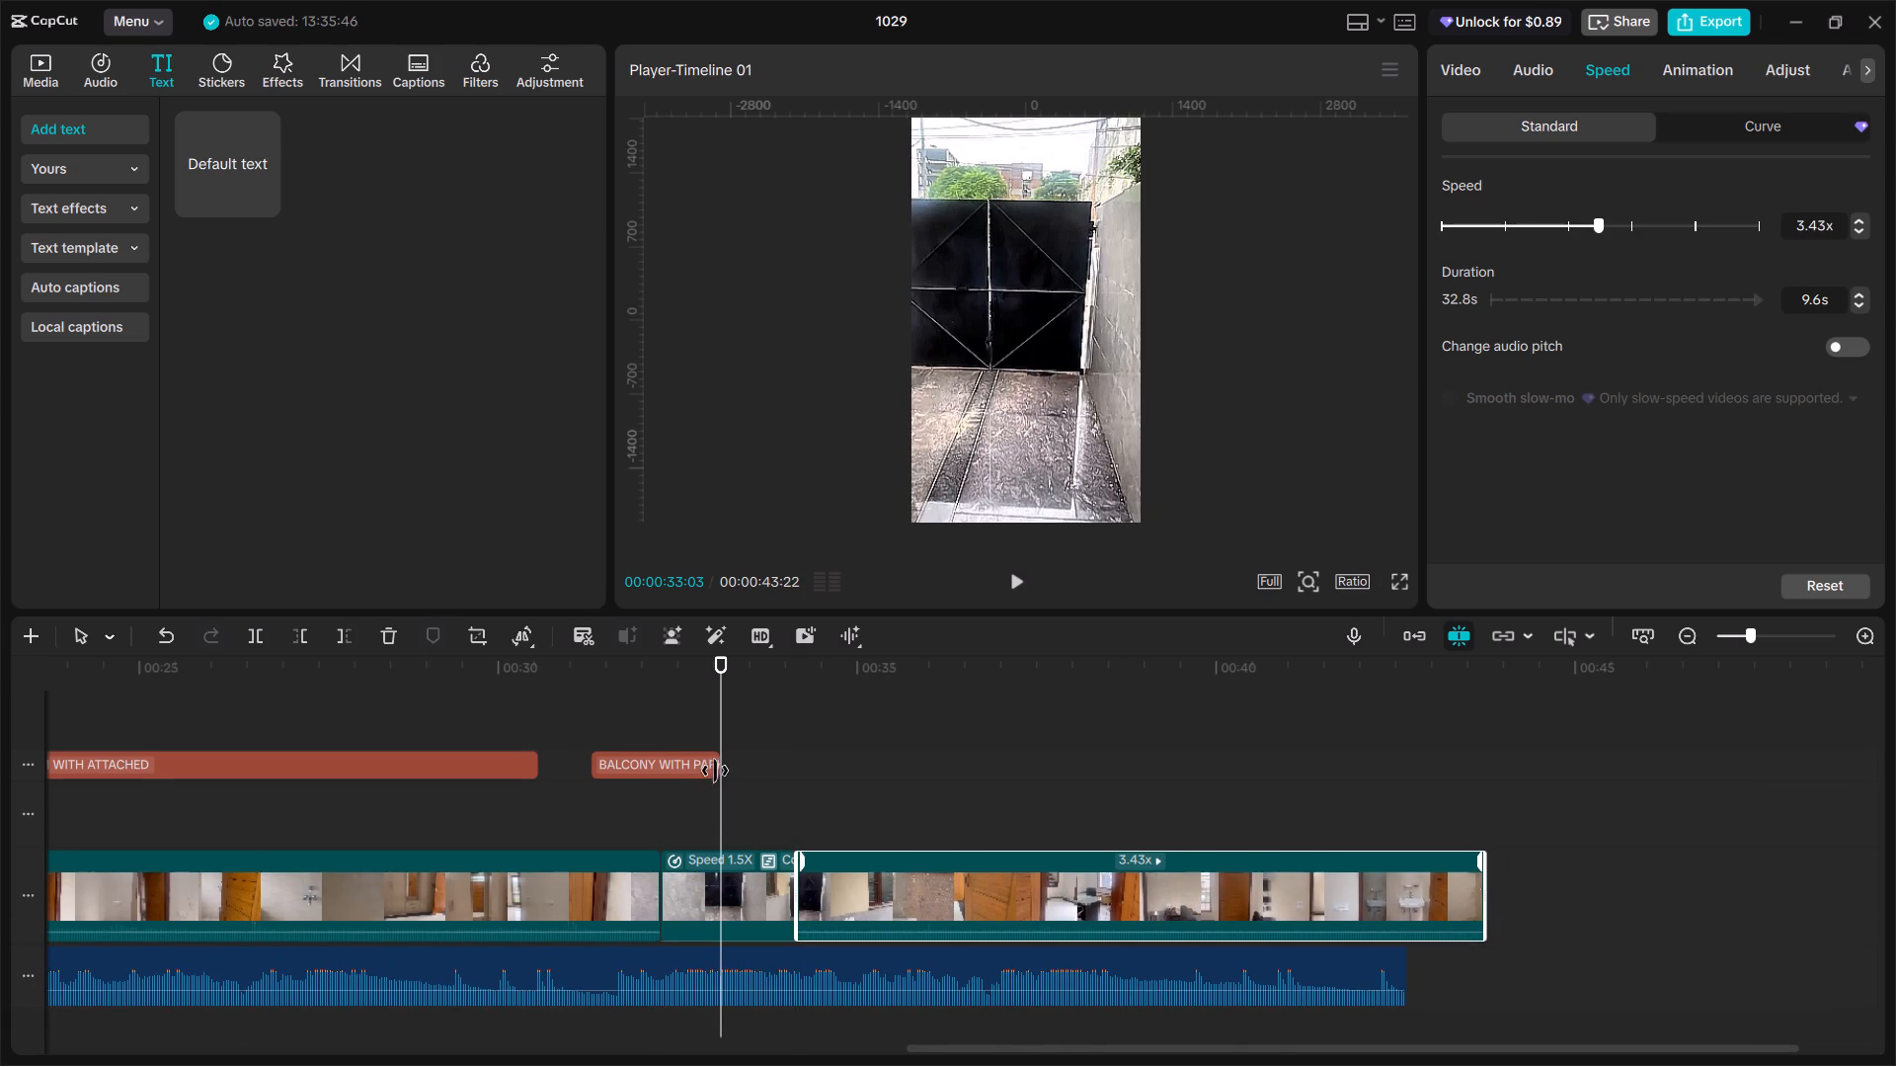
{"action": "left_click_drag", "start_coordinate": [722, 764], "coordinate": [791, 780]}
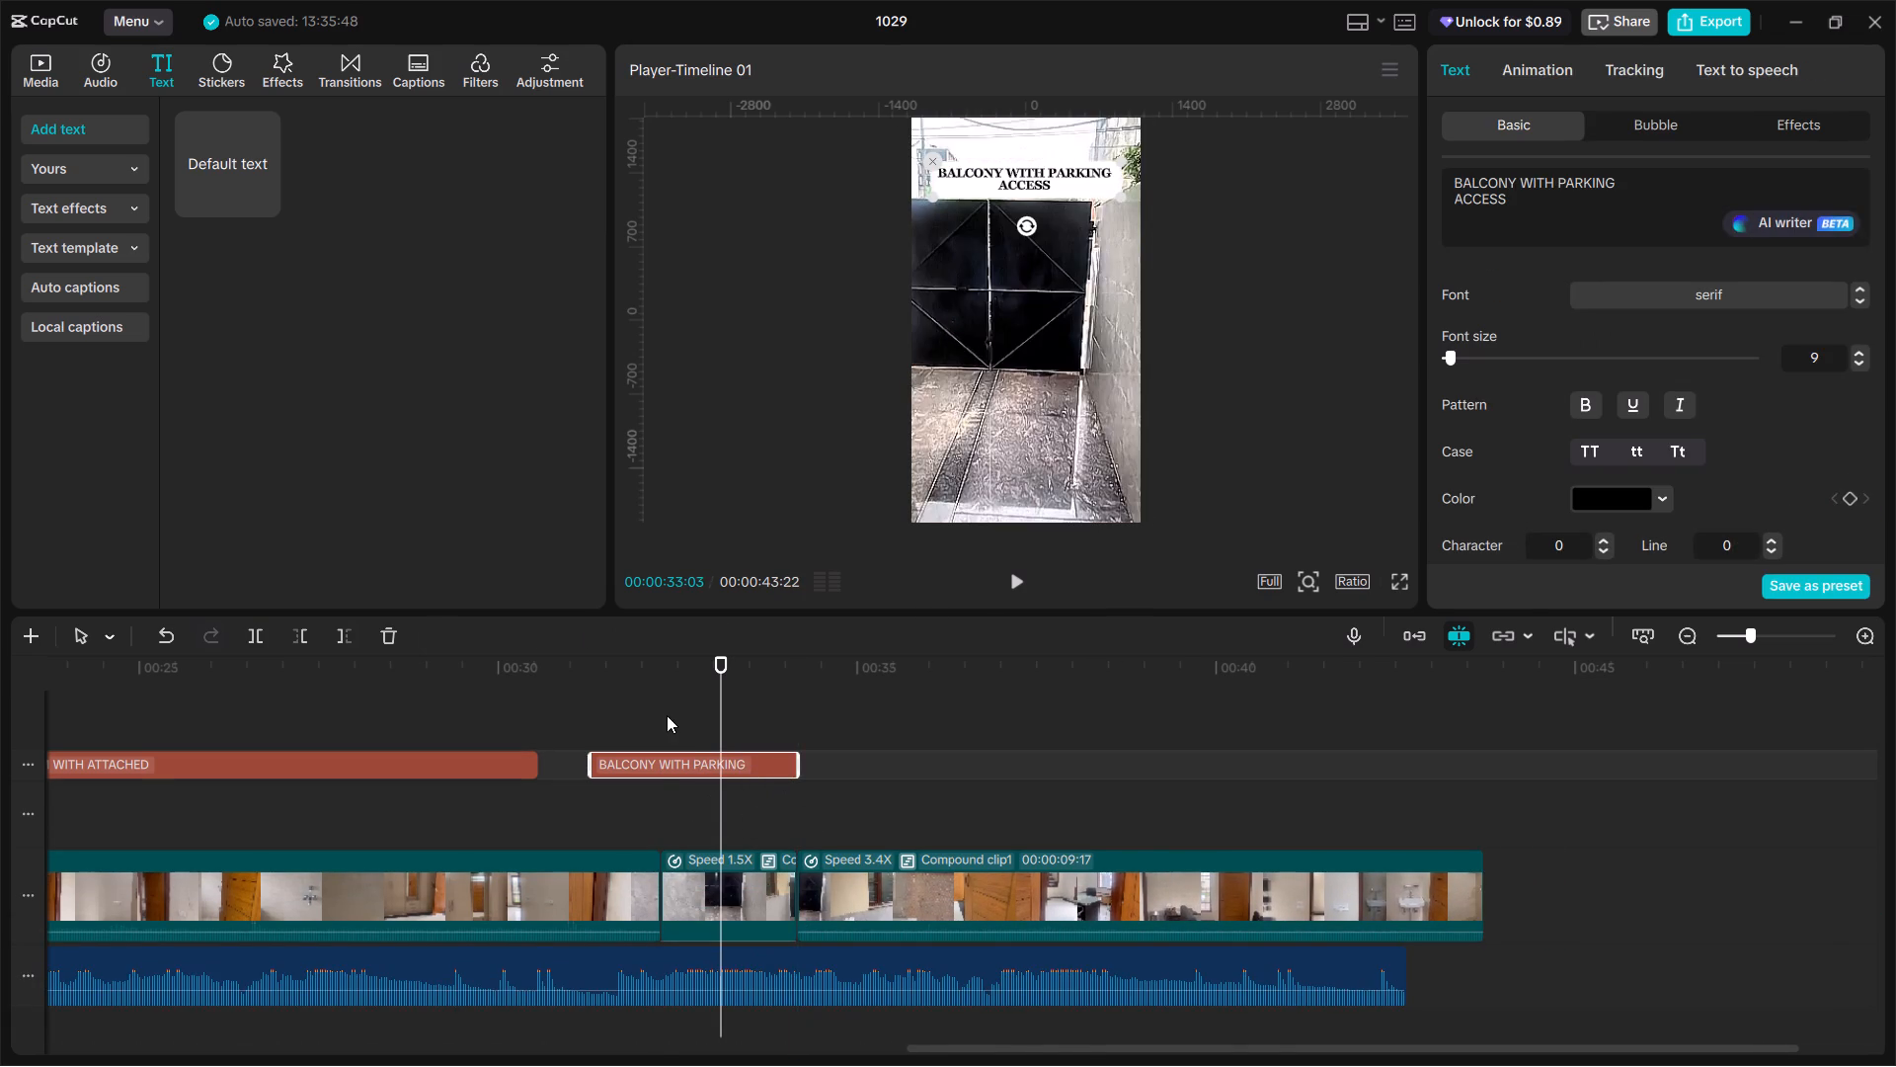
Paste a copy of the CCTV label at 00:00:32:08 and position it just below the balcony label in the frame.
{"action": "left_click", "coordinate": [667, 715]}
{"action": "left_click_drag", "start_coordinate": [664, 712], "coordinate": [654, 707]}
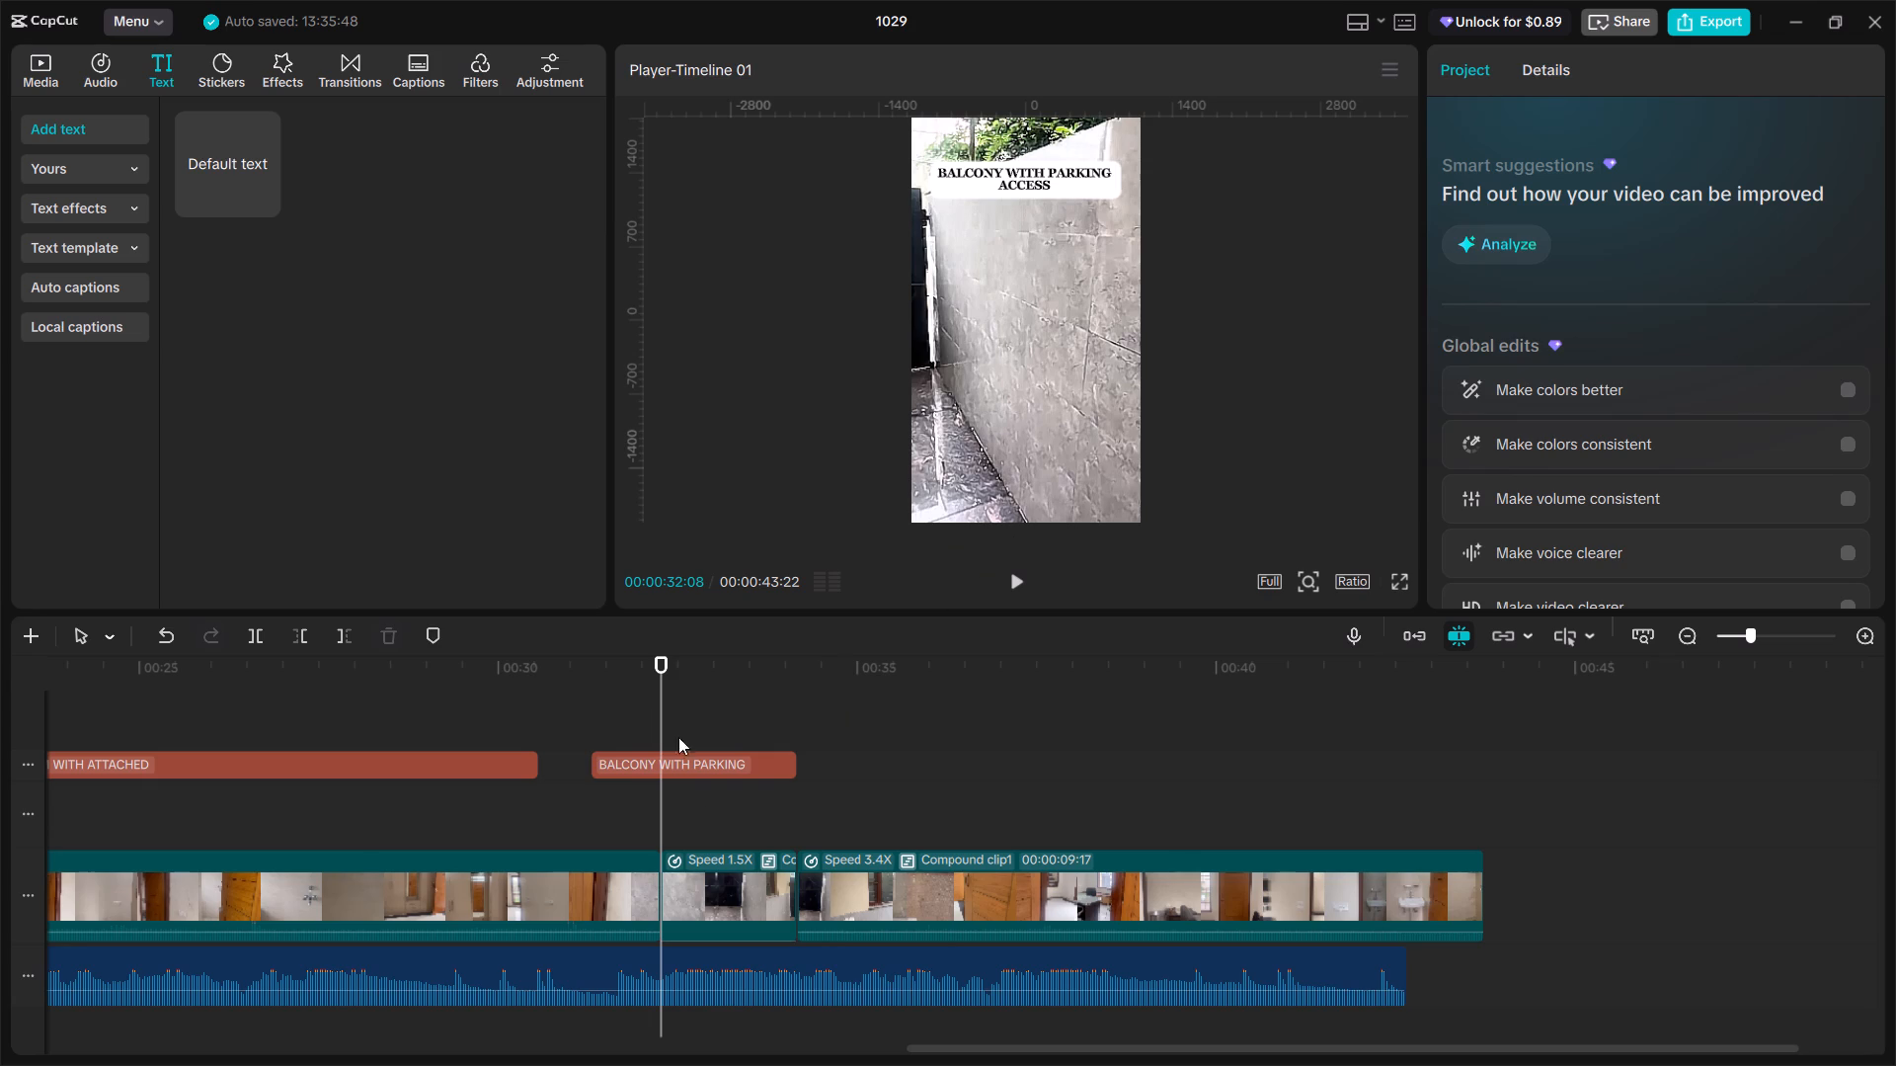
{"action": "key", "text": "ctrl+v"}
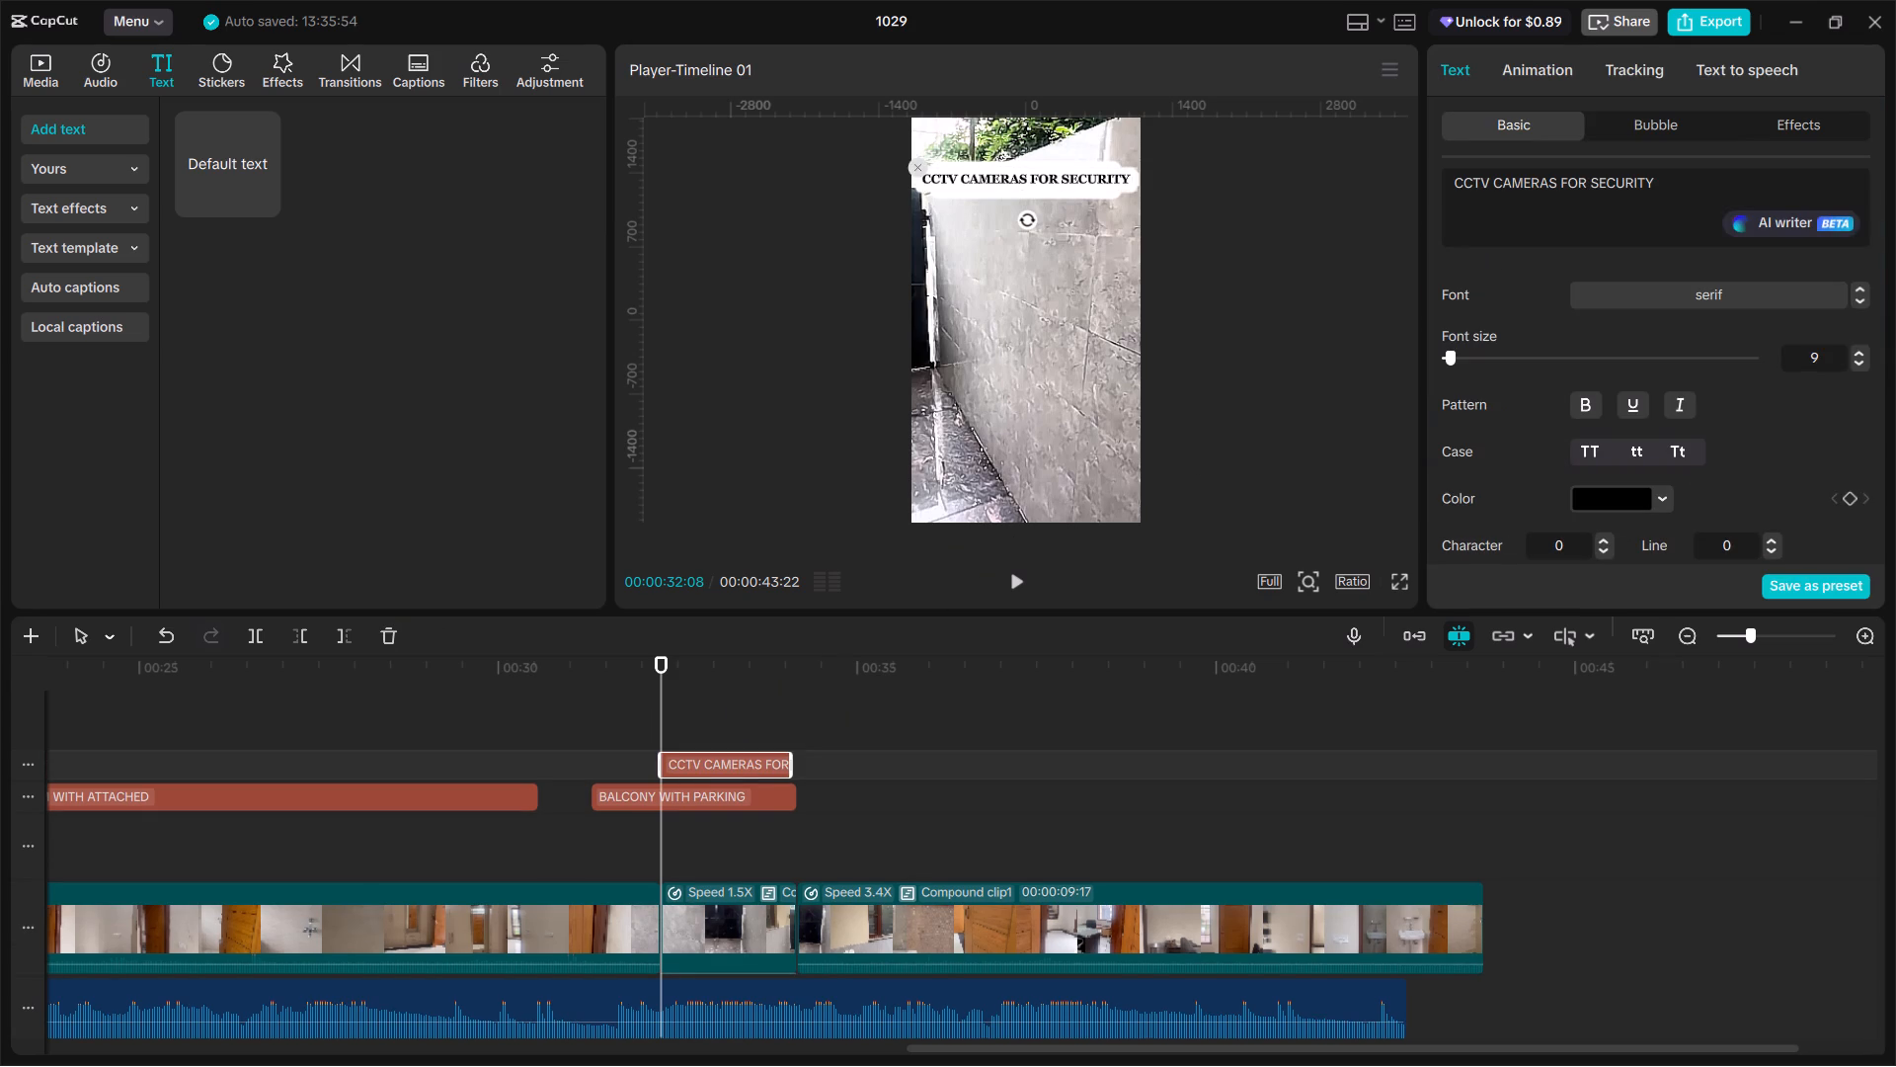
{"action": "left_click_drag", "start_coordinate": [1048, 178], "coordinate": [1043, 212]}
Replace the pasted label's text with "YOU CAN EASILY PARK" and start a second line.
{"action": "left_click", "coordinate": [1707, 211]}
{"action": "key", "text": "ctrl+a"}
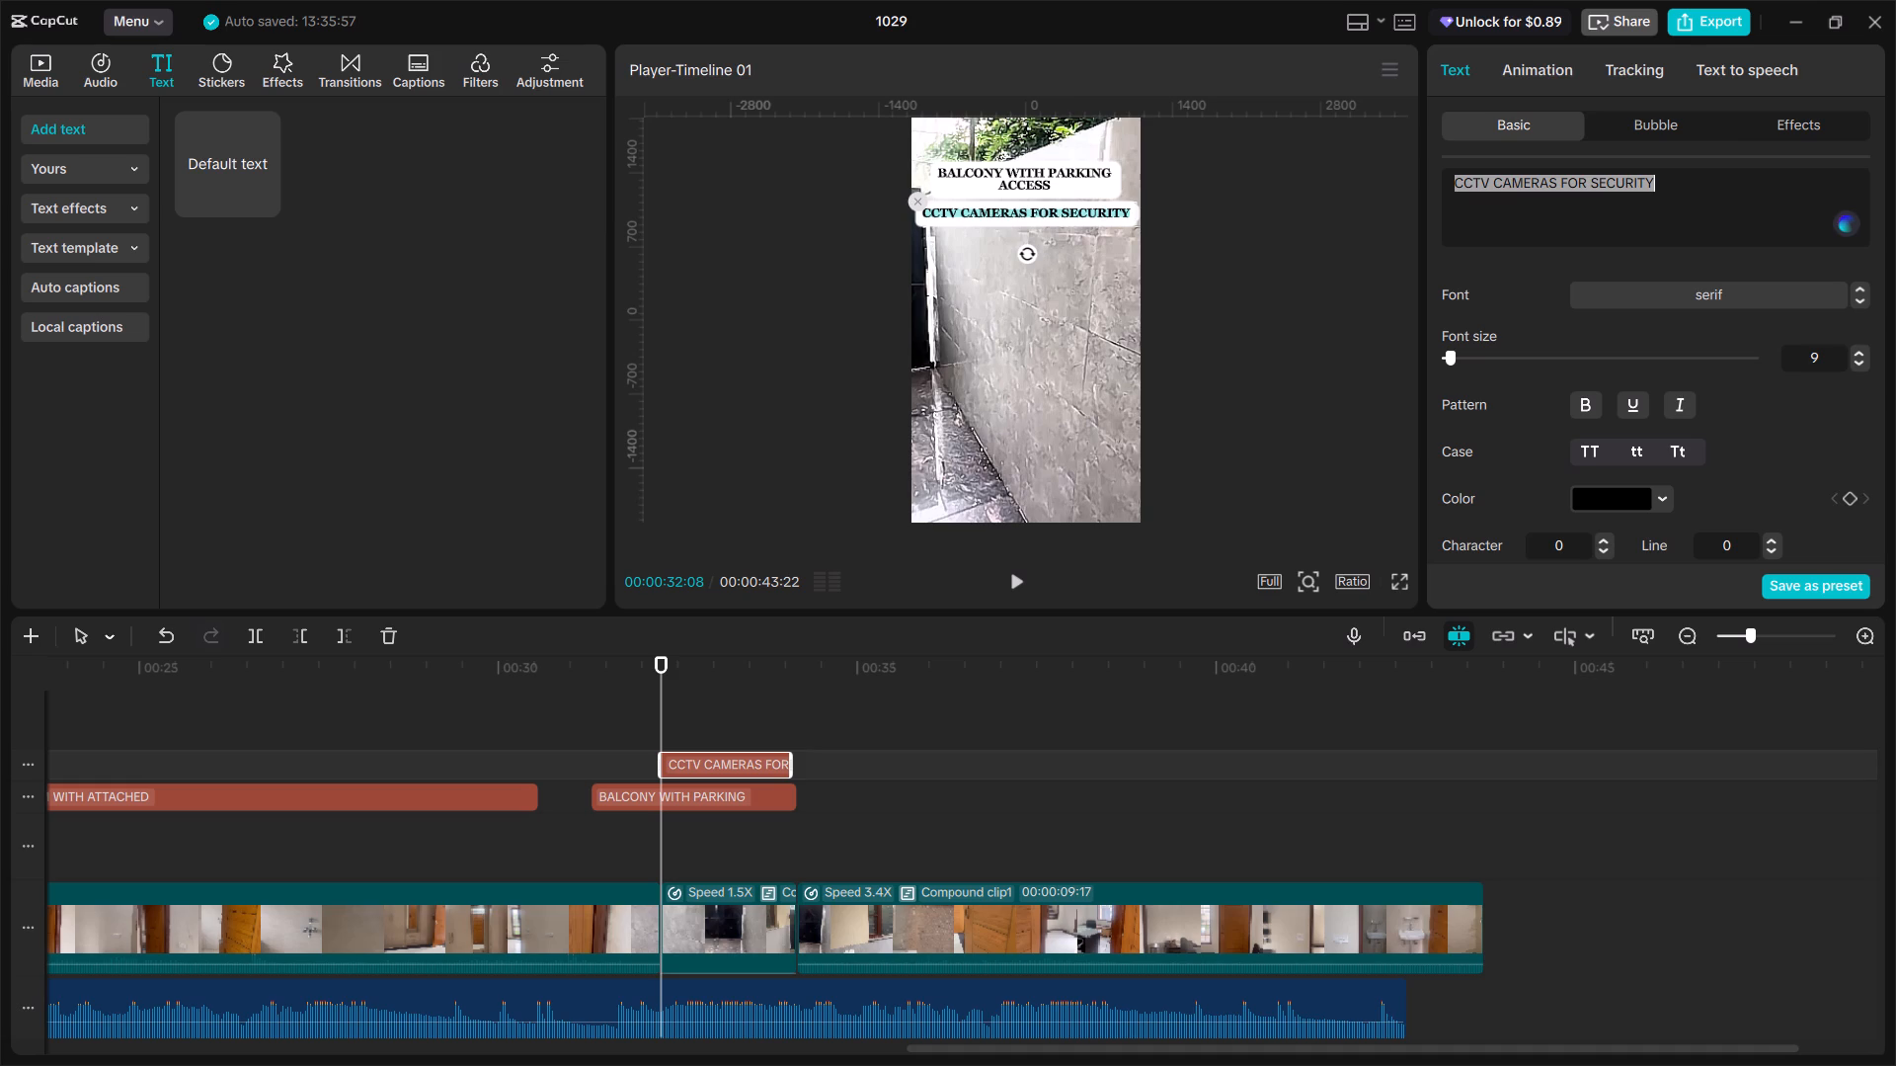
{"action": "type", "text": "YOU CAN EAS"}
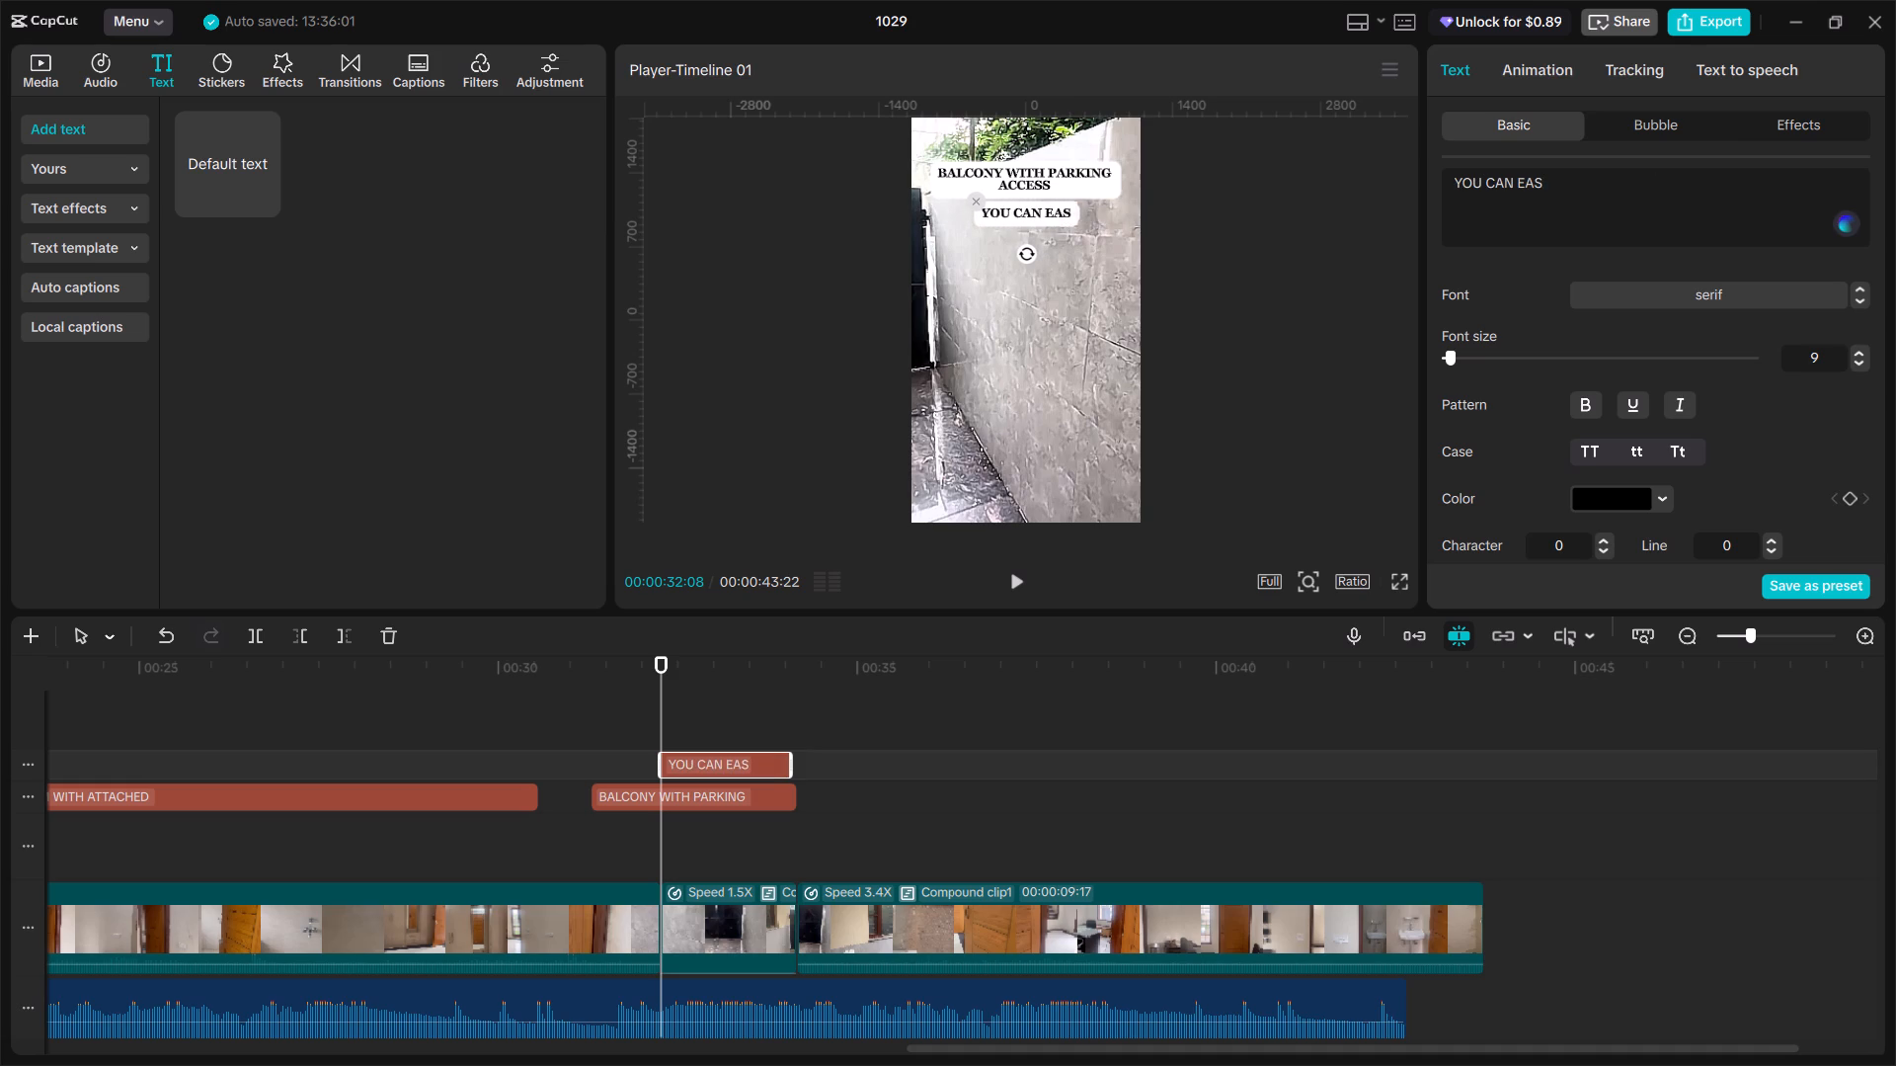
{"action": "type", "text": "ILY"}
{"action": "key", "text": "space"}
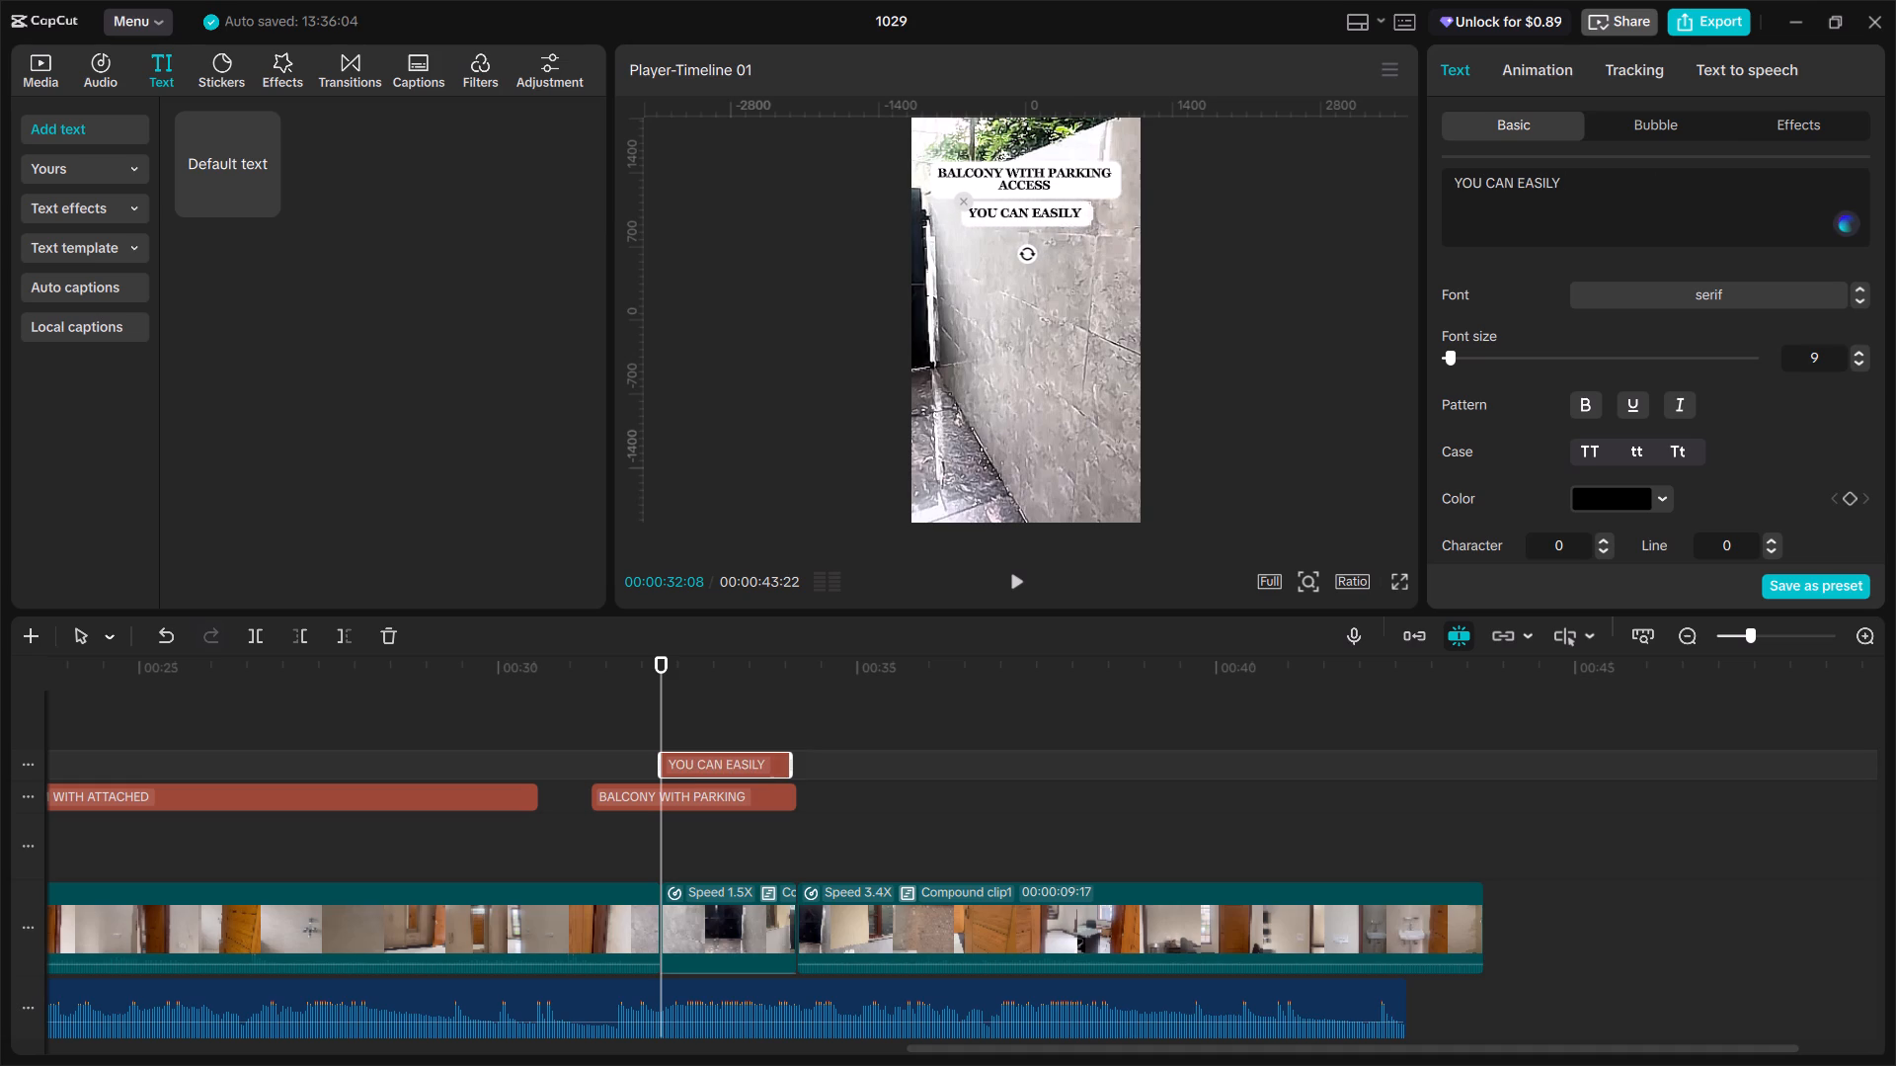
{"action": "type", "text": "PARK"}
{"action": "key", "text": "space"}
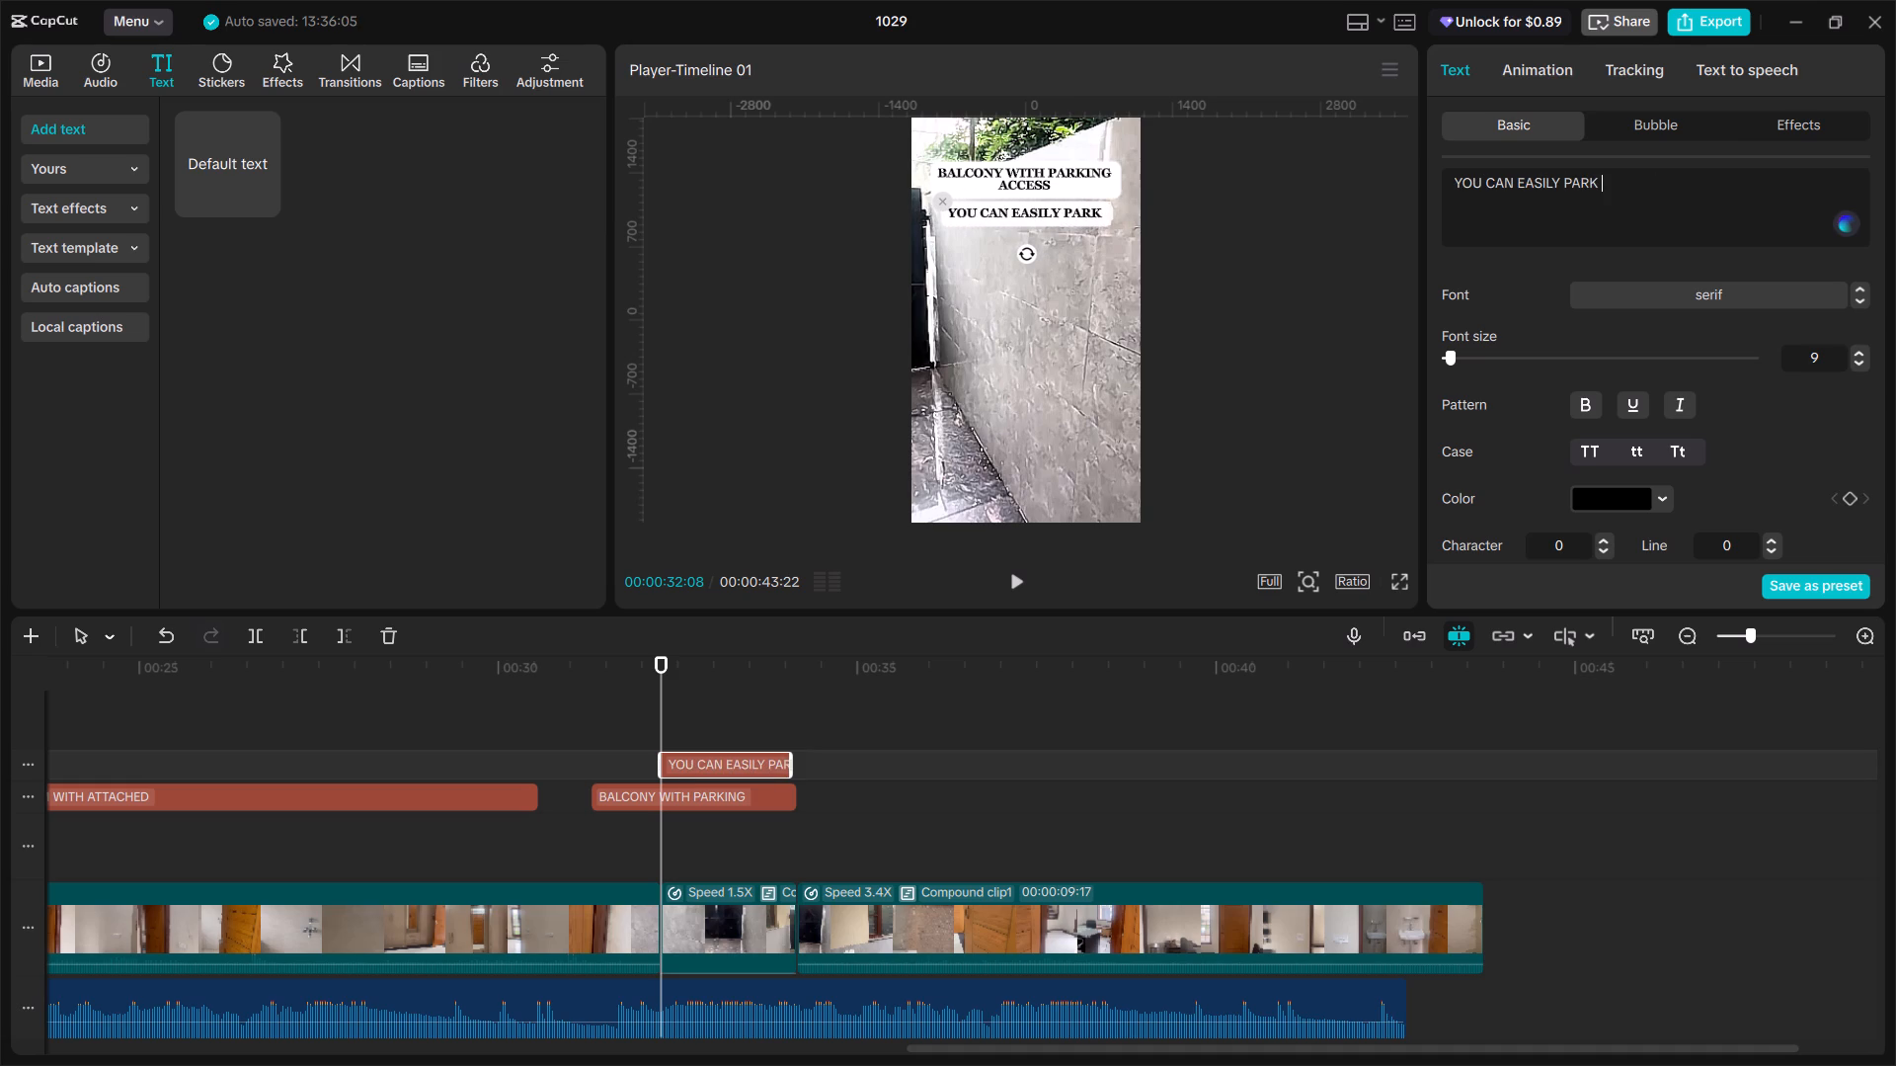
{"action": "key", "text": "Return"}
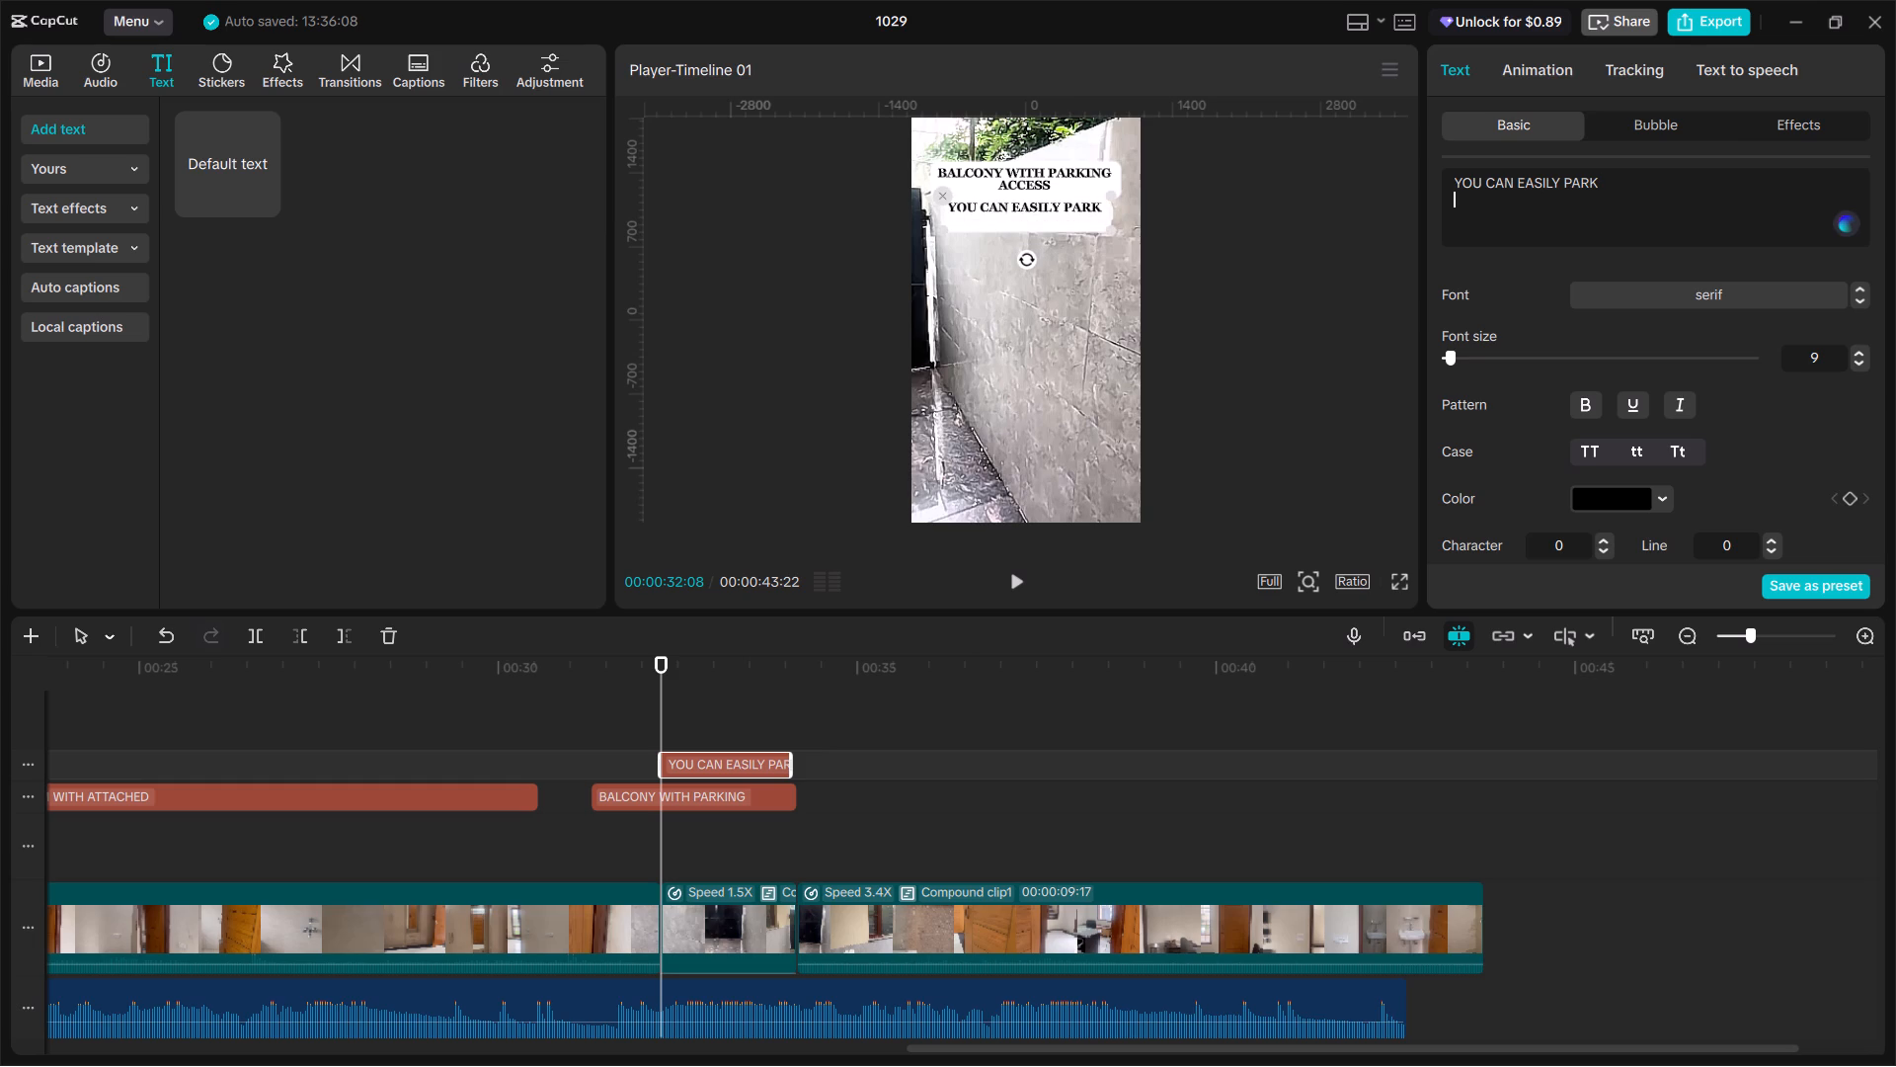
Clear the pasted label's text and re-enter it as "YOU CAN EASILY PARK" on a single line.
{"action": "key", "text": "BackSpace"}
{"action": "key", "text": "BackSpace"}
{"action": "key", "text": "BackSpace"}
{"action": "key", "text": "BackSpace"}
{"action": "key", "text": "BackSpace"}
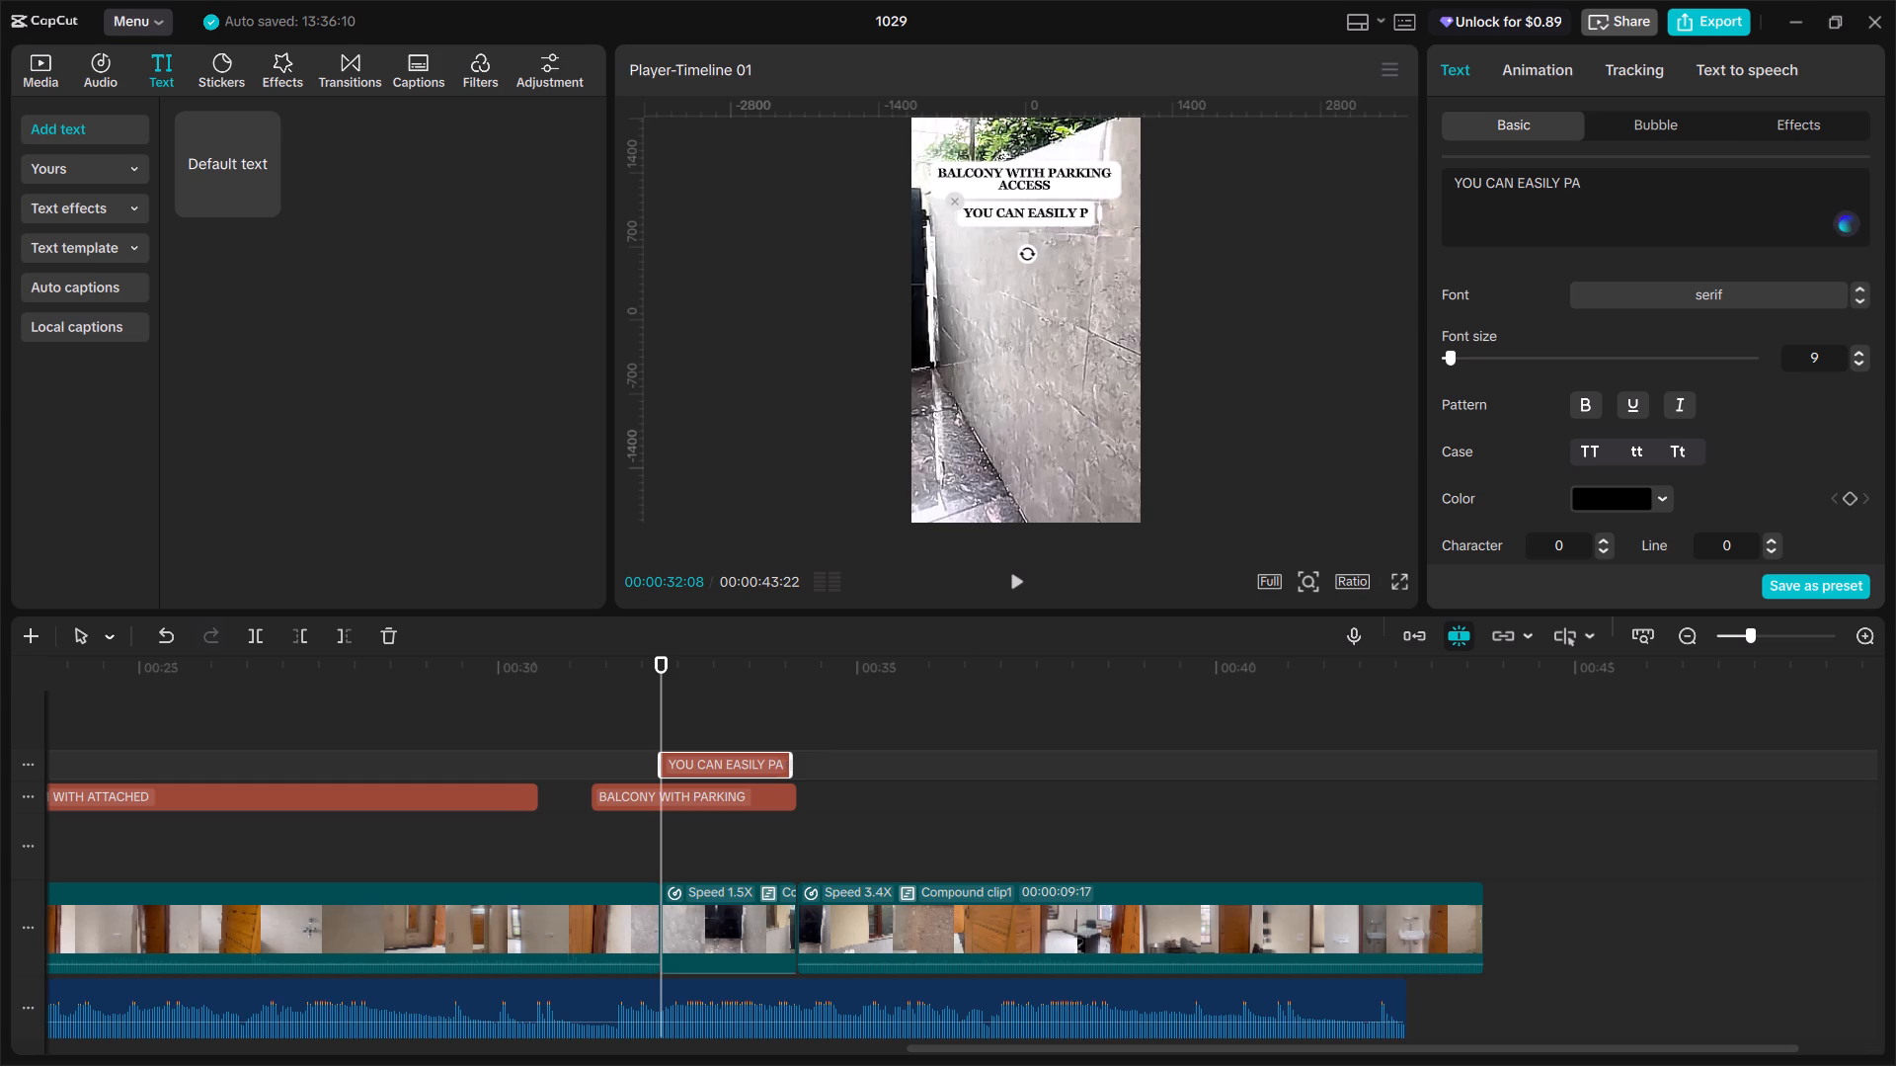
{"action": "key", "text": "BackSpace"}
{"action": "key", "text": "BackSpace"}
{"action": "key", "text": "BackSpace"}
{"action": "key", "text": "BackSpace"}
{"action": "key", "text": "BackSpace"}
{"action": "key", "text": "BackSpace"}
{"action": "key", "text": "BackSpace"}
{"action": "key", "text": "BackSpace"}
{"action": "key", "text": "BackSpace"}
{"action": "key", "text": "BackSpace"}
{"action": "key", "text": "BackSpace"}
{"action": "key", "text": "BackSpace"}
{"action": "key", "text": "BackSpace"}
{"action": "key", "text": "BackSpace"}
{"action": "key", "text": "BackSpace"}
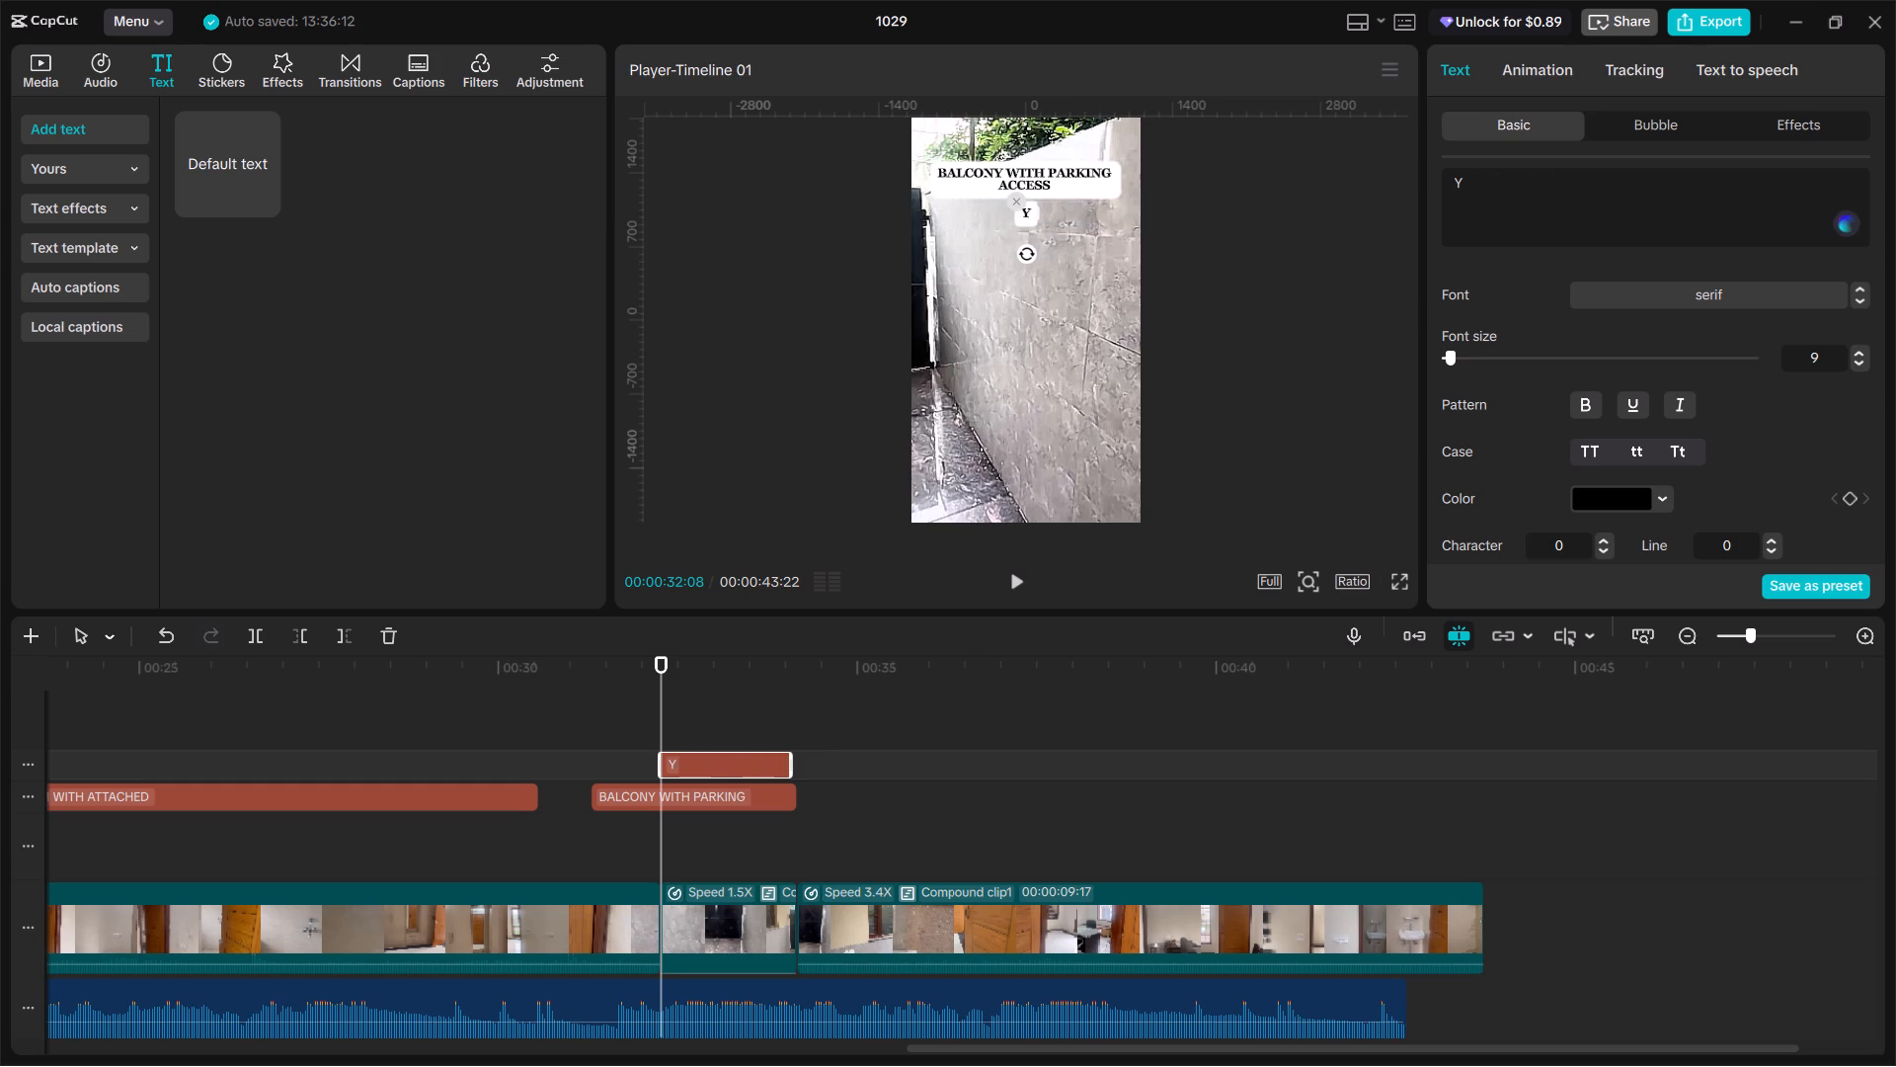
{"action": "key", "text": "BackSpace"}
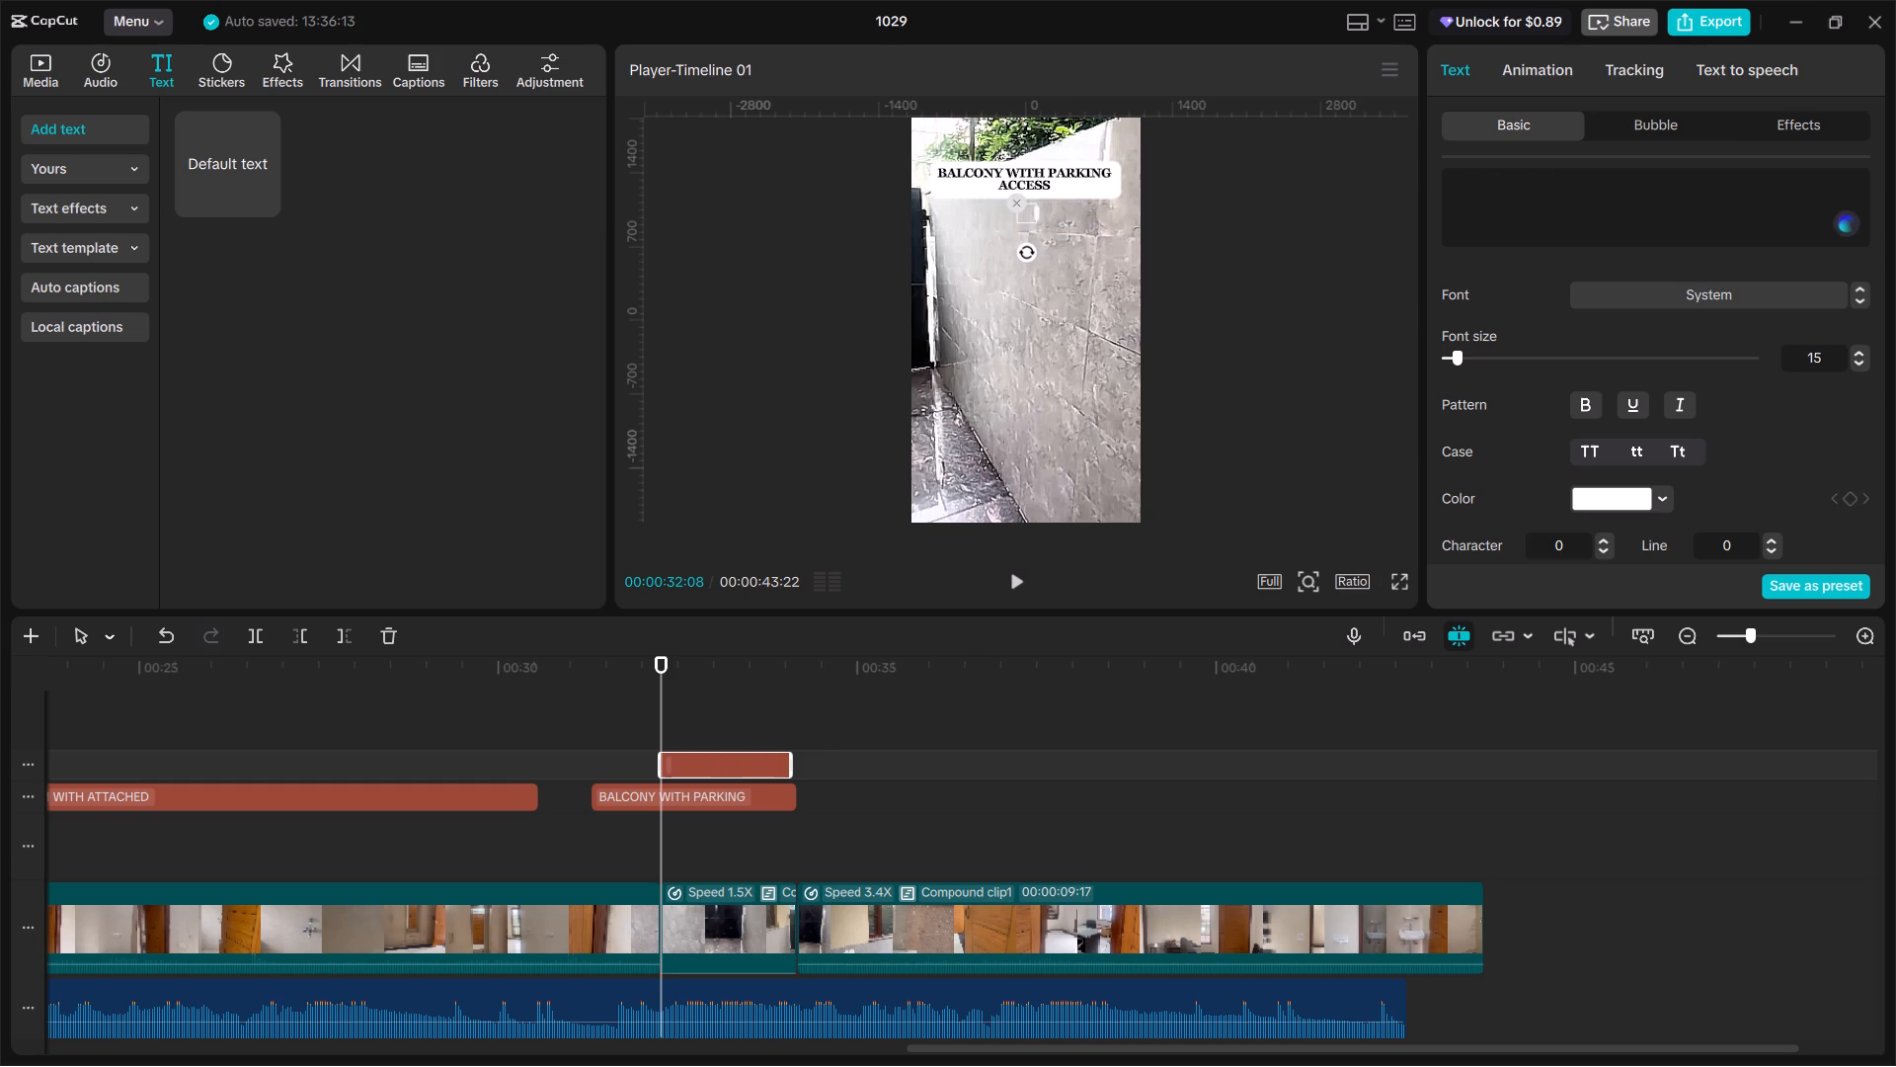
{"action": "type", "text": "YOU CAN EASILY PARK"}
{"action": "key", "text": "space"}
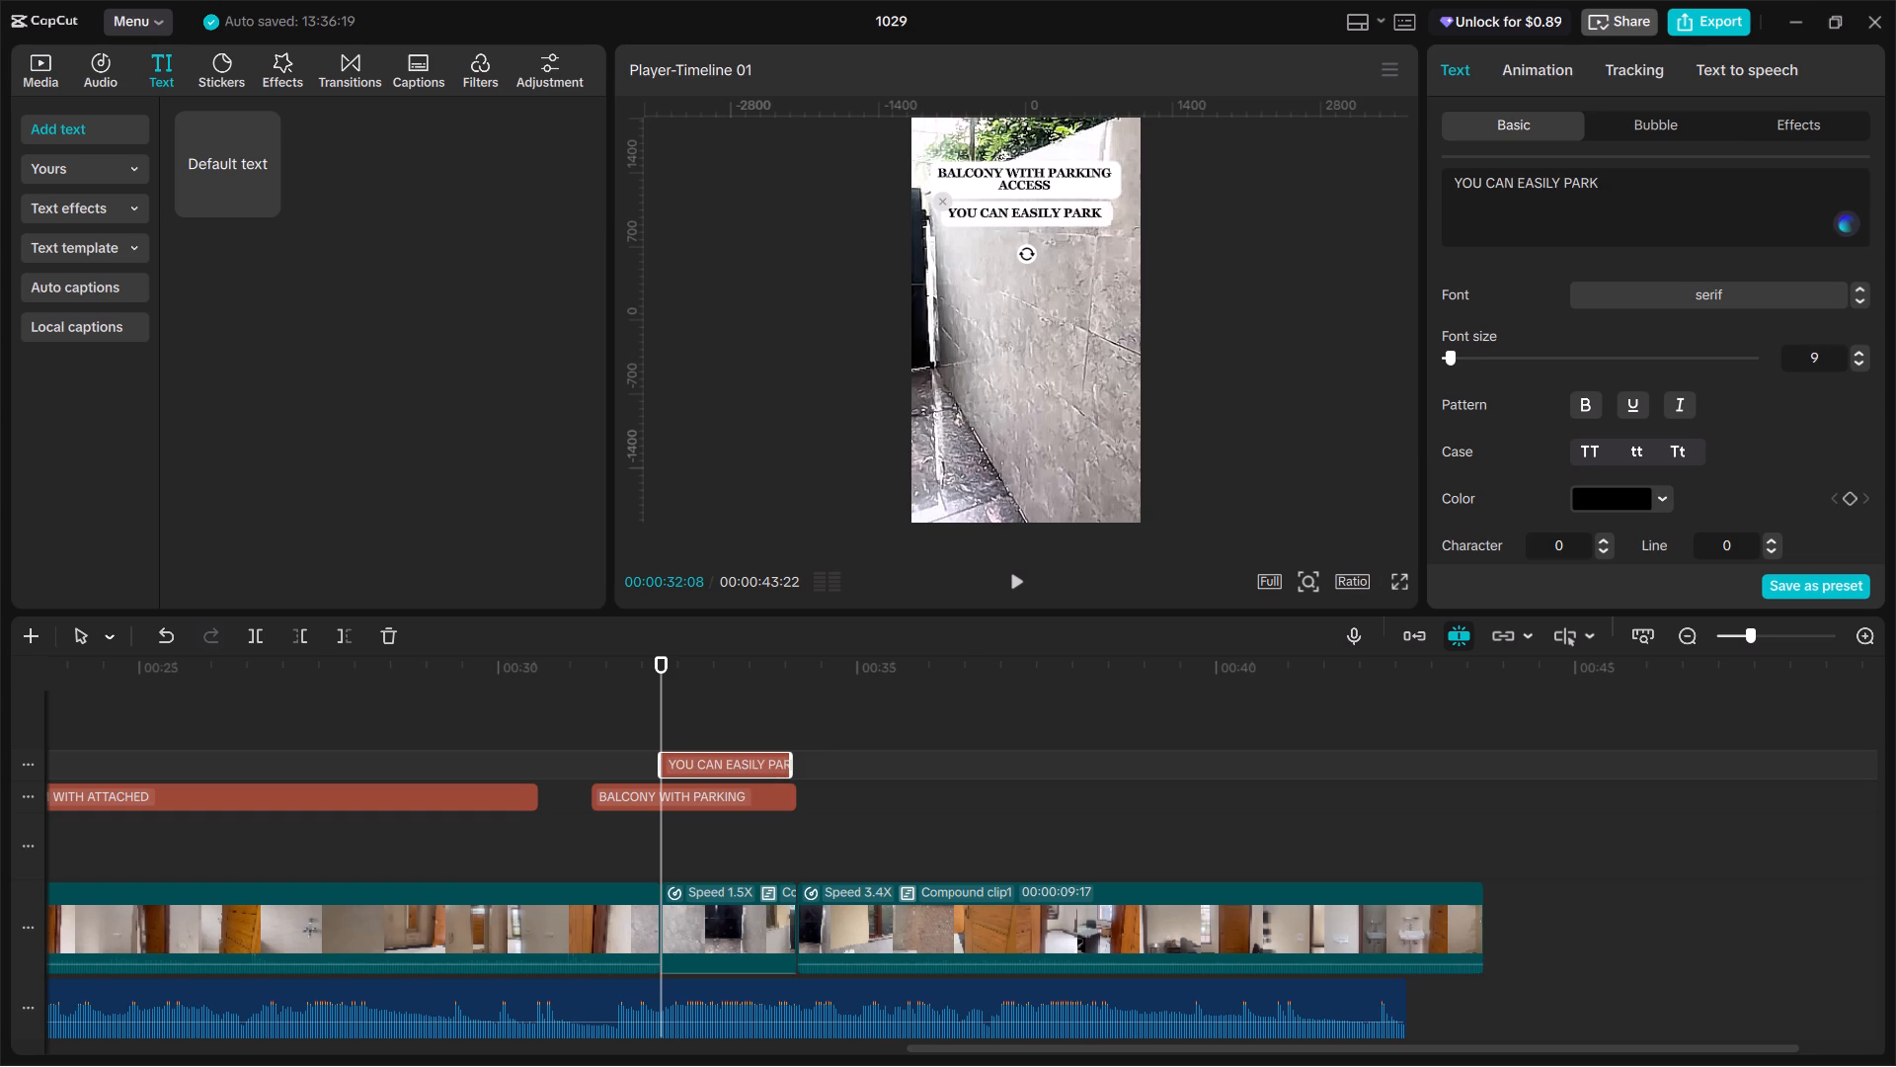
Complete the parking label's text as "YOU CAN EASILY PARK THREE" with "2 WHEELER HERE" on a second line.
{"action": "left_click", "coordinate": [691, 696]}
{"action": "left_click_drag", "start_coordinate": [690, 695], "coordinate": [731, 706]}
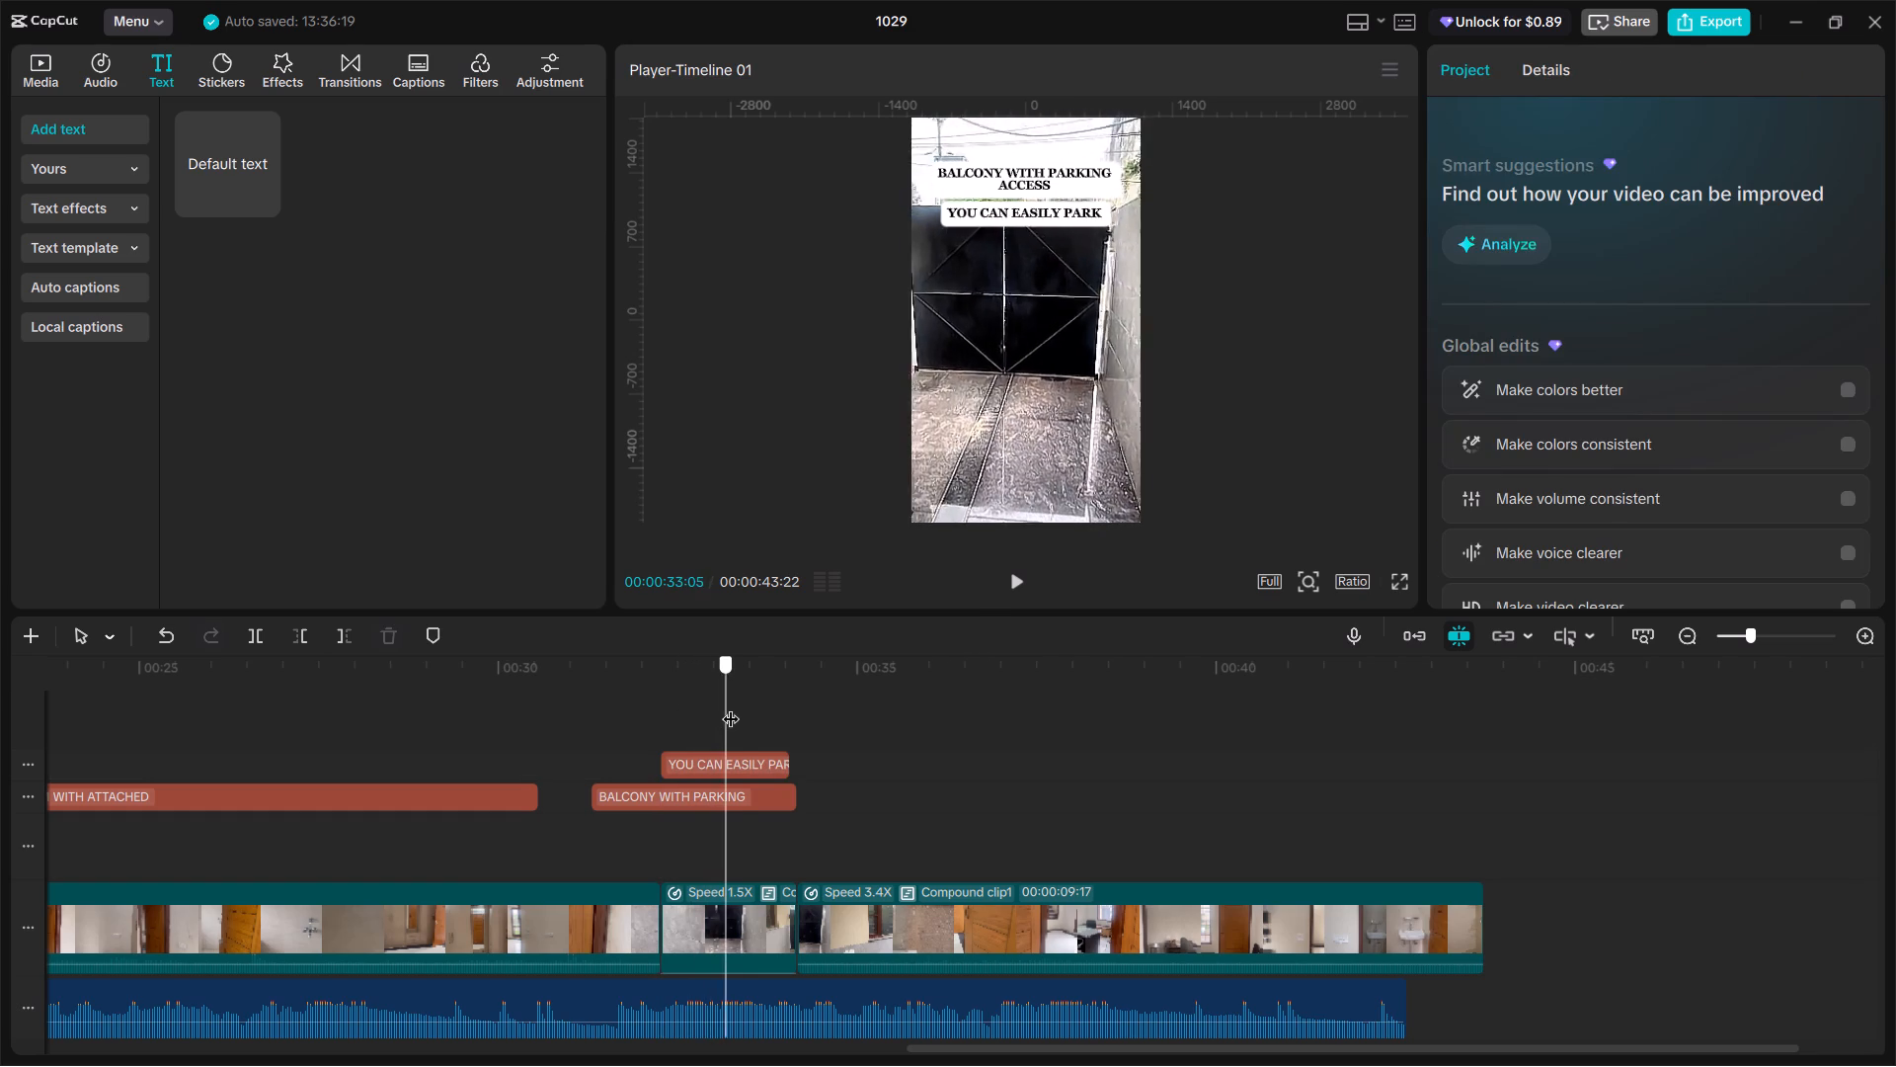
{"action": "left_click_drag", "start_coordinate": [731, 706], "coordinate": [742, 708]}
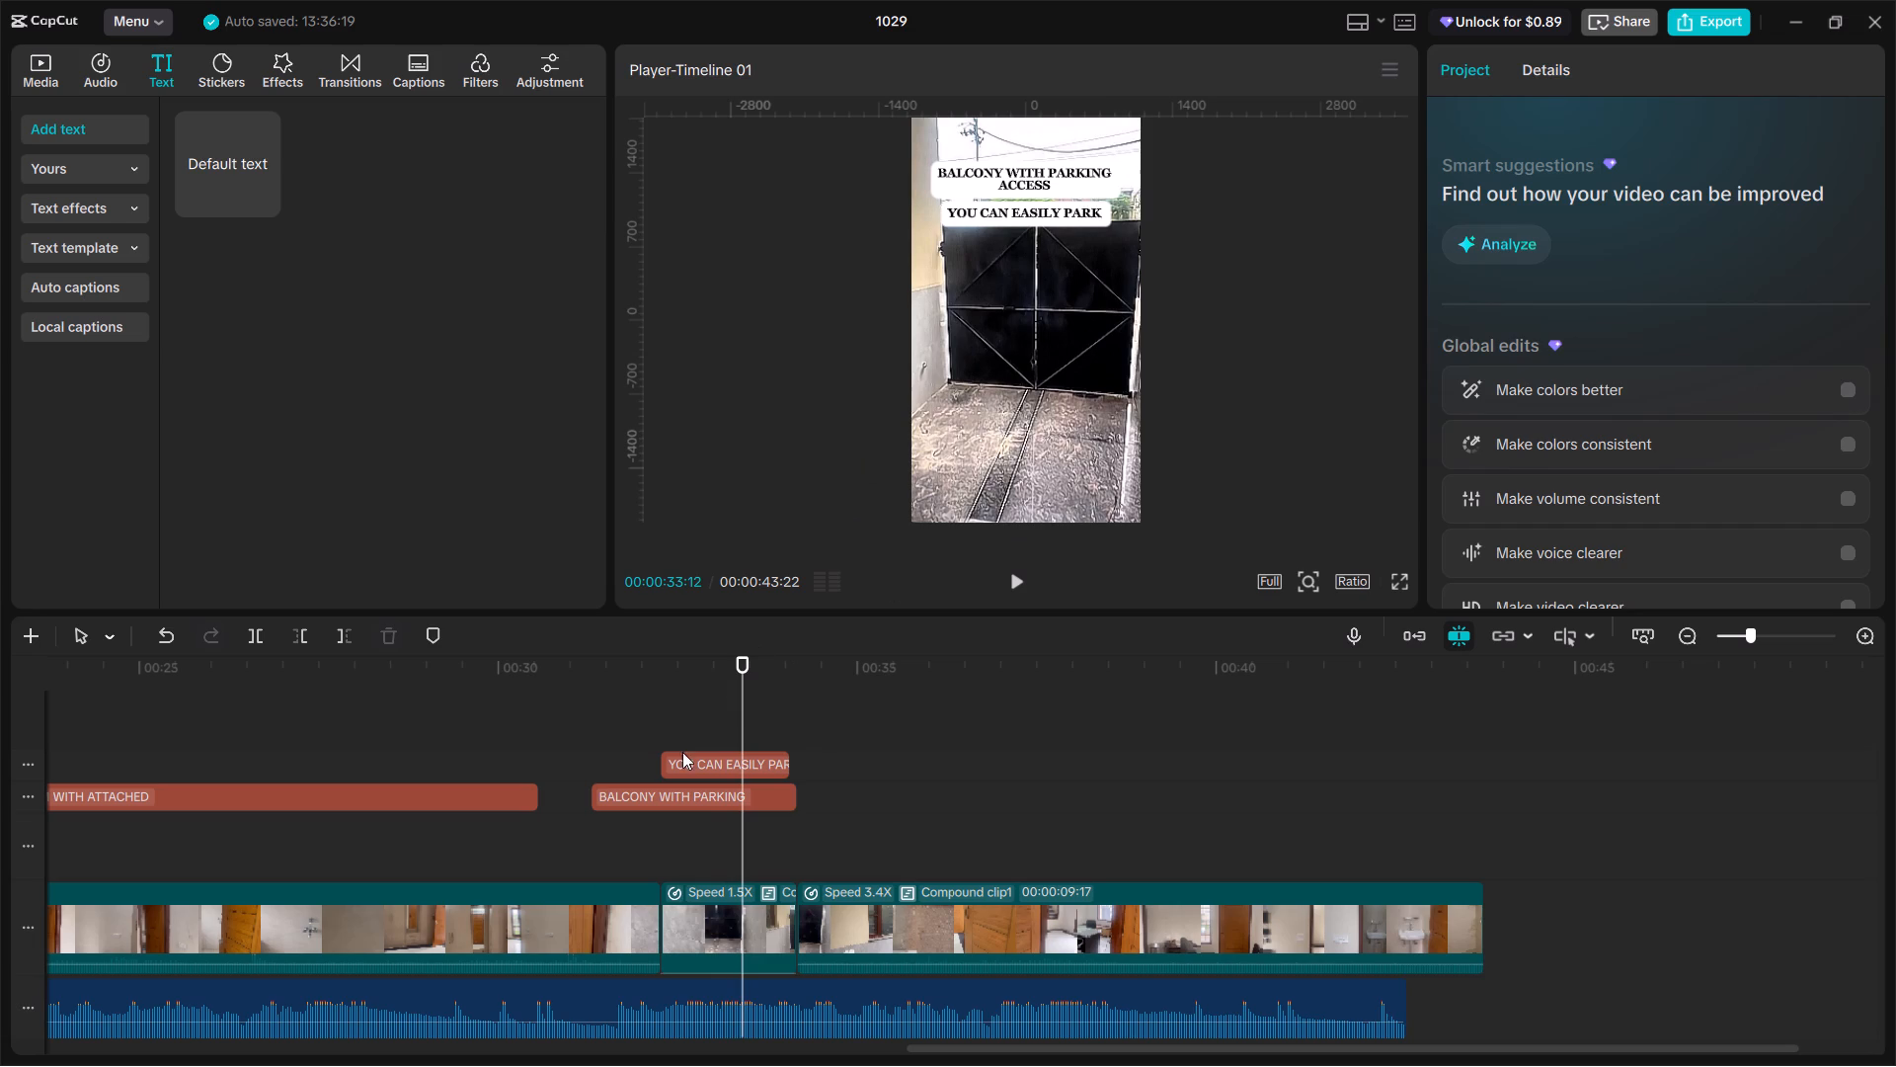
{"action": "left_click", "coordinate": [682, 752]}
{"action": "double_click", "coordinate": [699, 705]}
{"action": "left_click", "coordinate": [708, 756]}
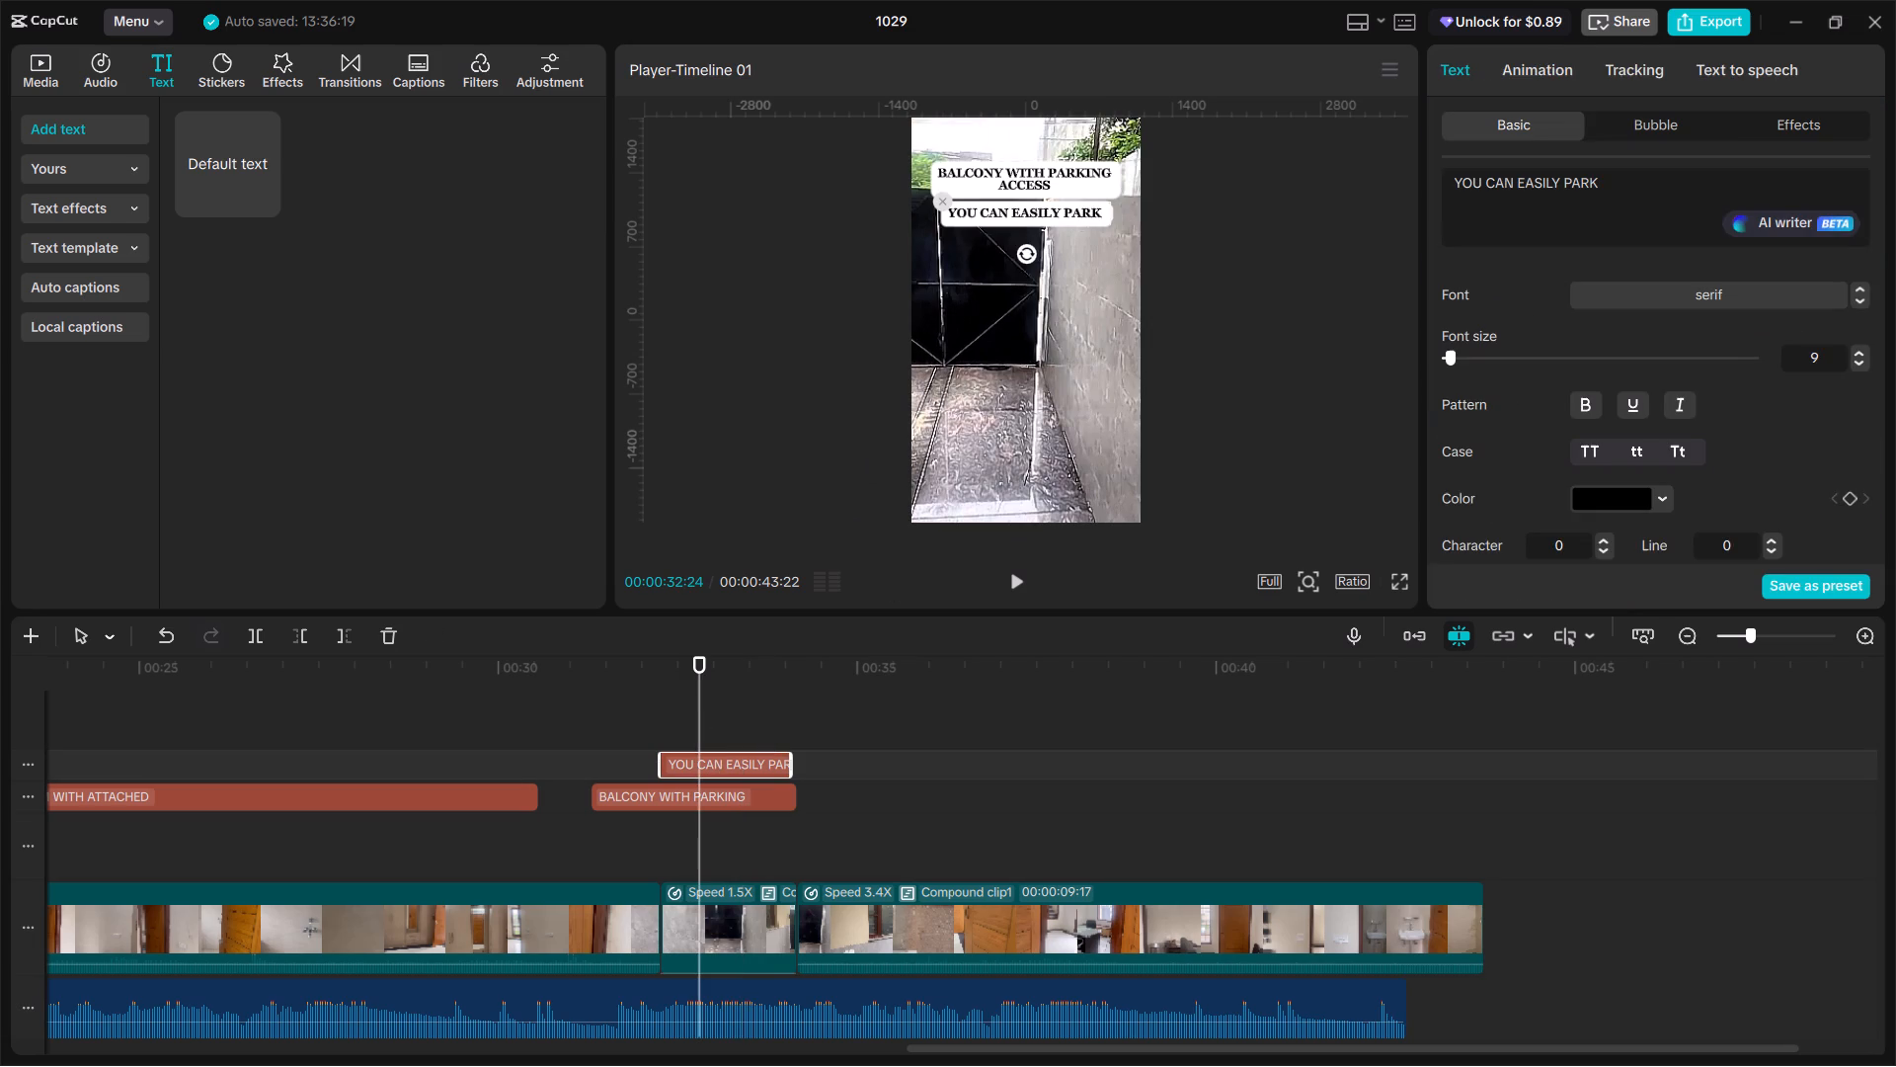
{"action": "left_click", "coordinate": [1639, 195]}
{"action": "type", "text": "3"}
{"action": "key", "text": "space"}
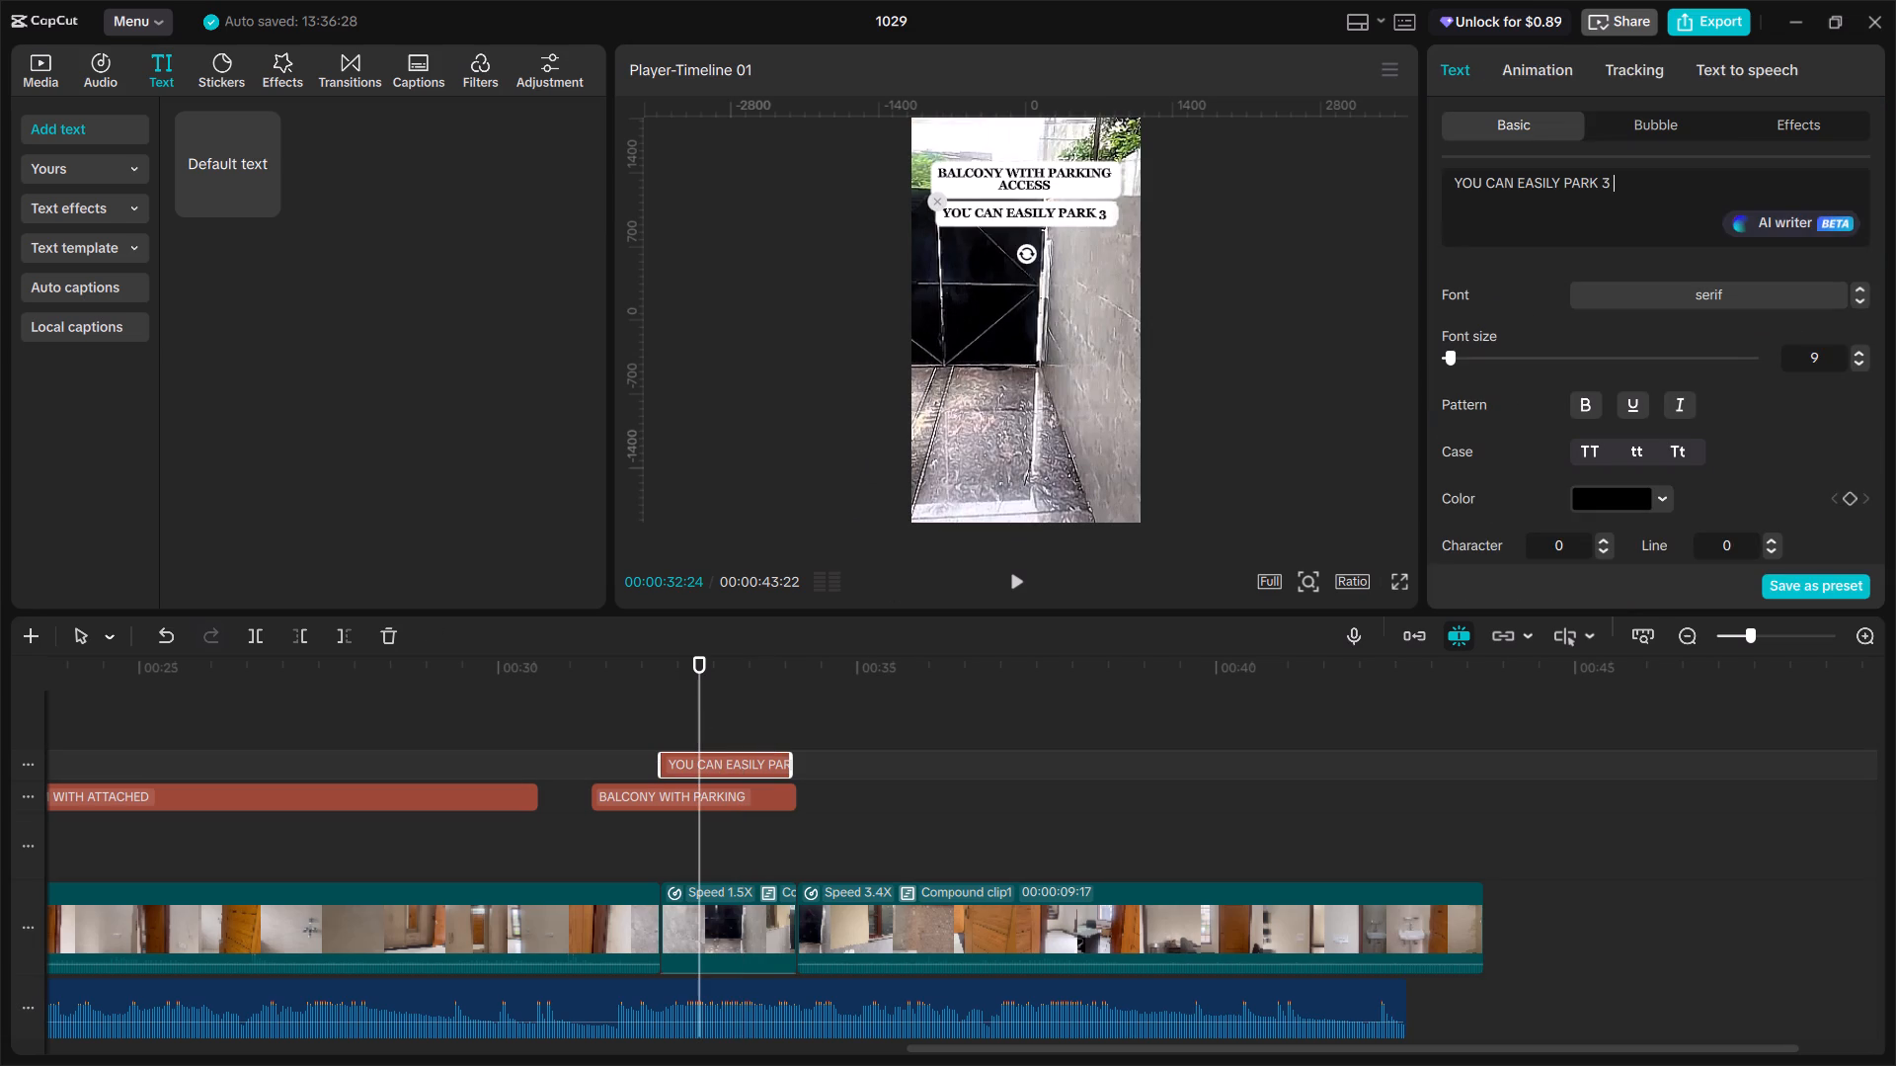
{"action": "key", "text": "BackSpace"}
{"action": "key", "text": "BackSpace"}
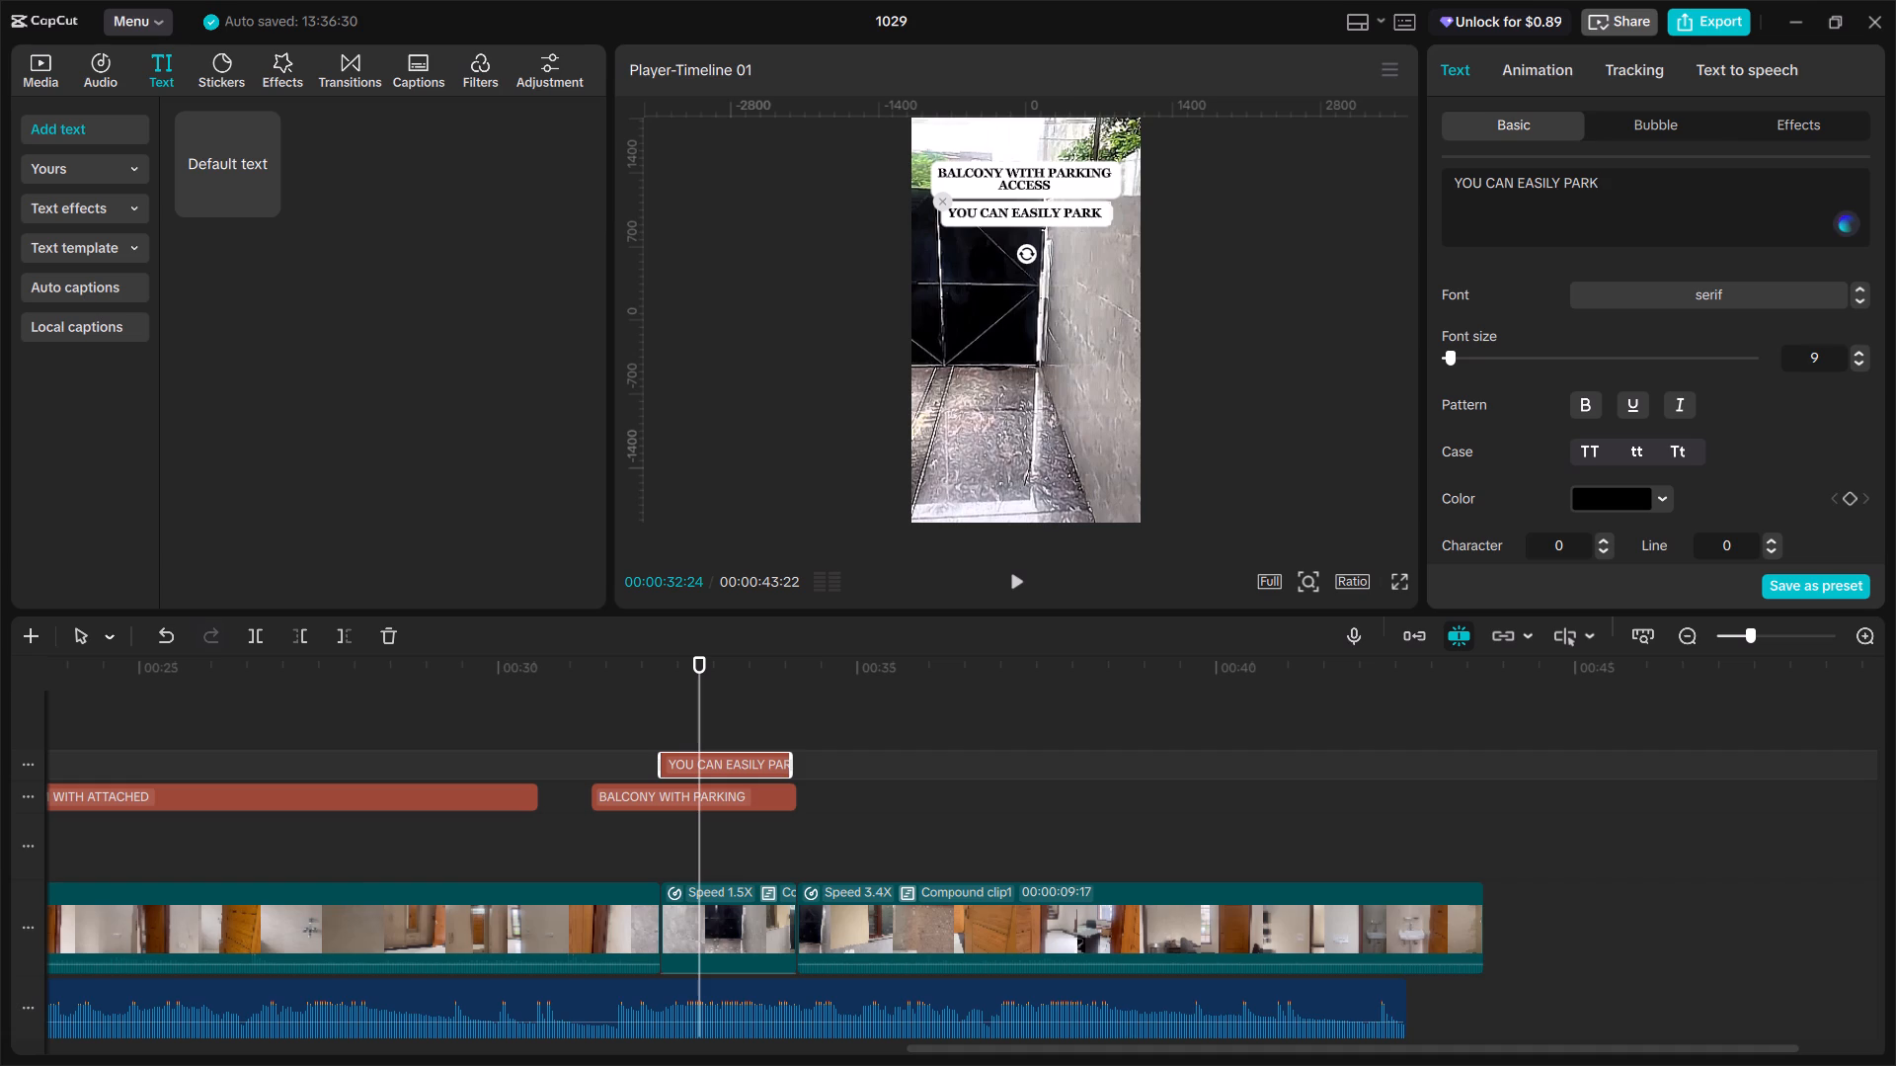
{"action": "type", "text": "THREE"}
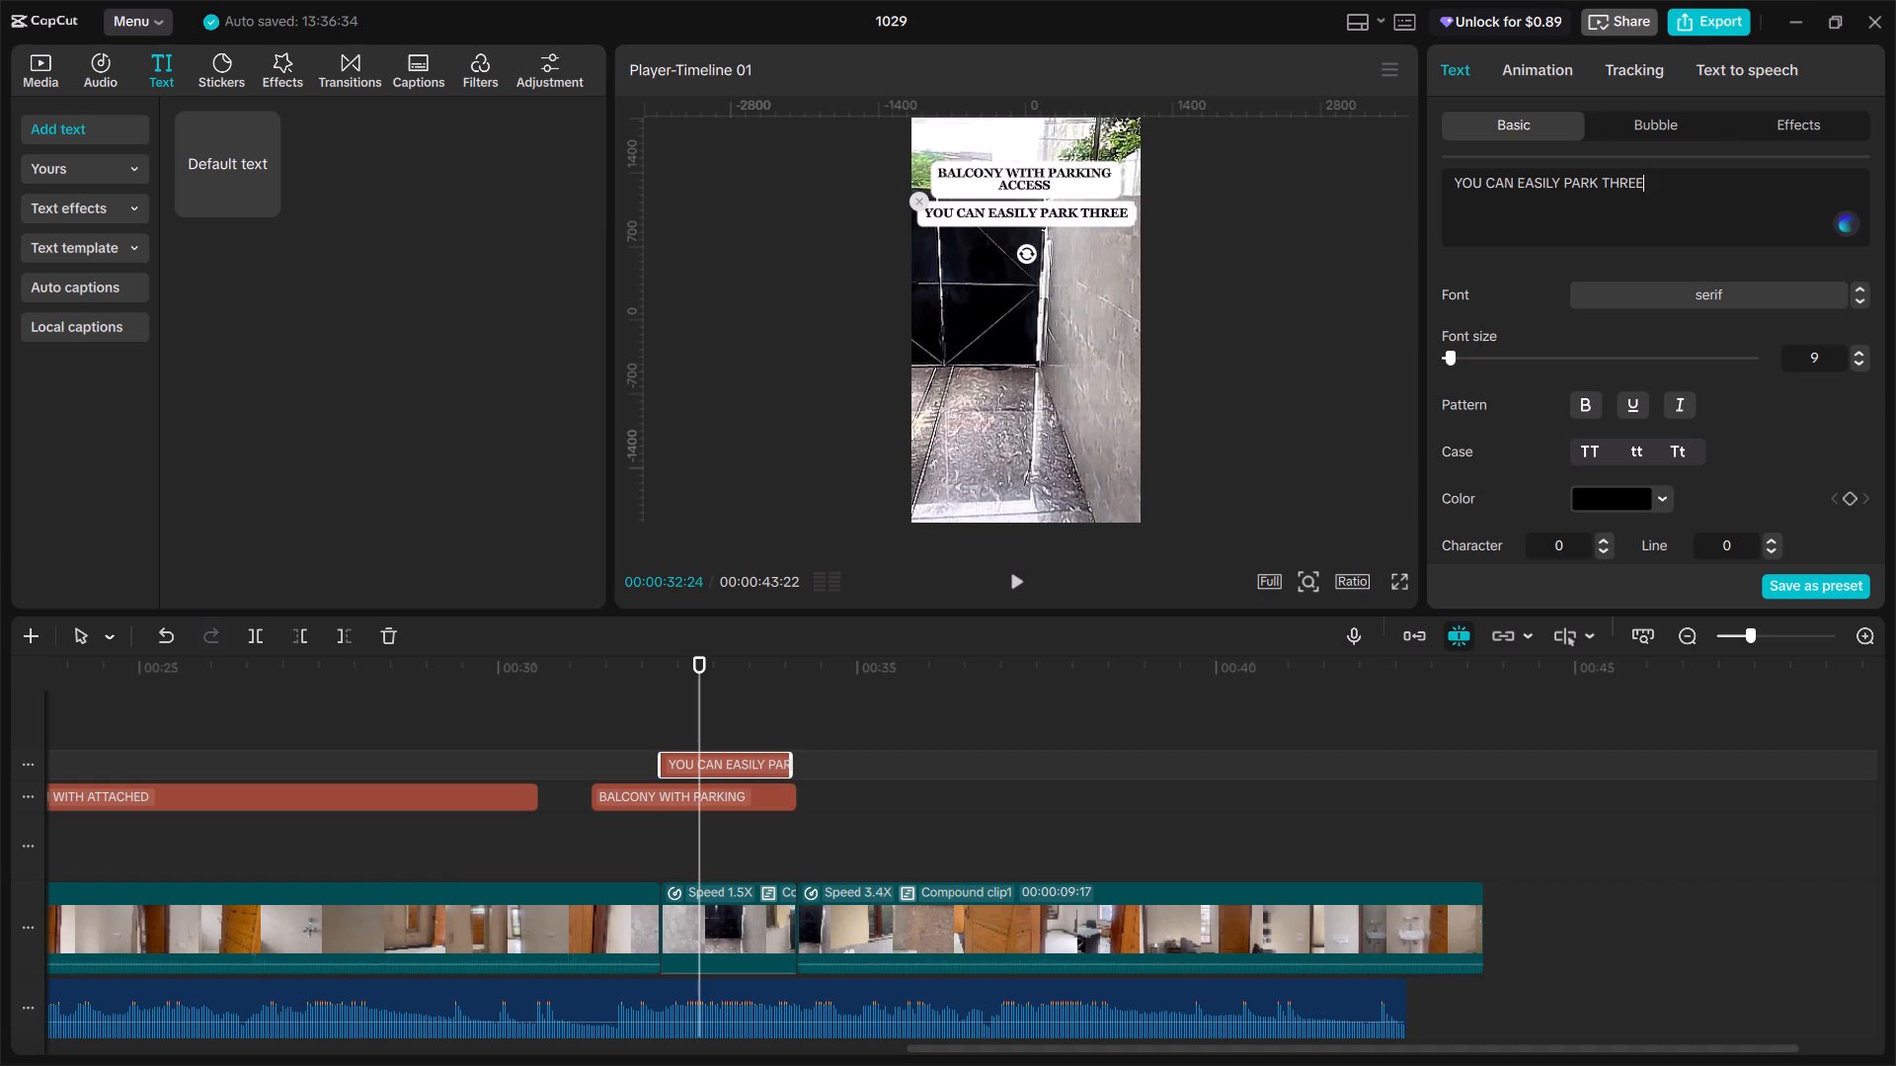
{"action": "key", "text": "Return"}
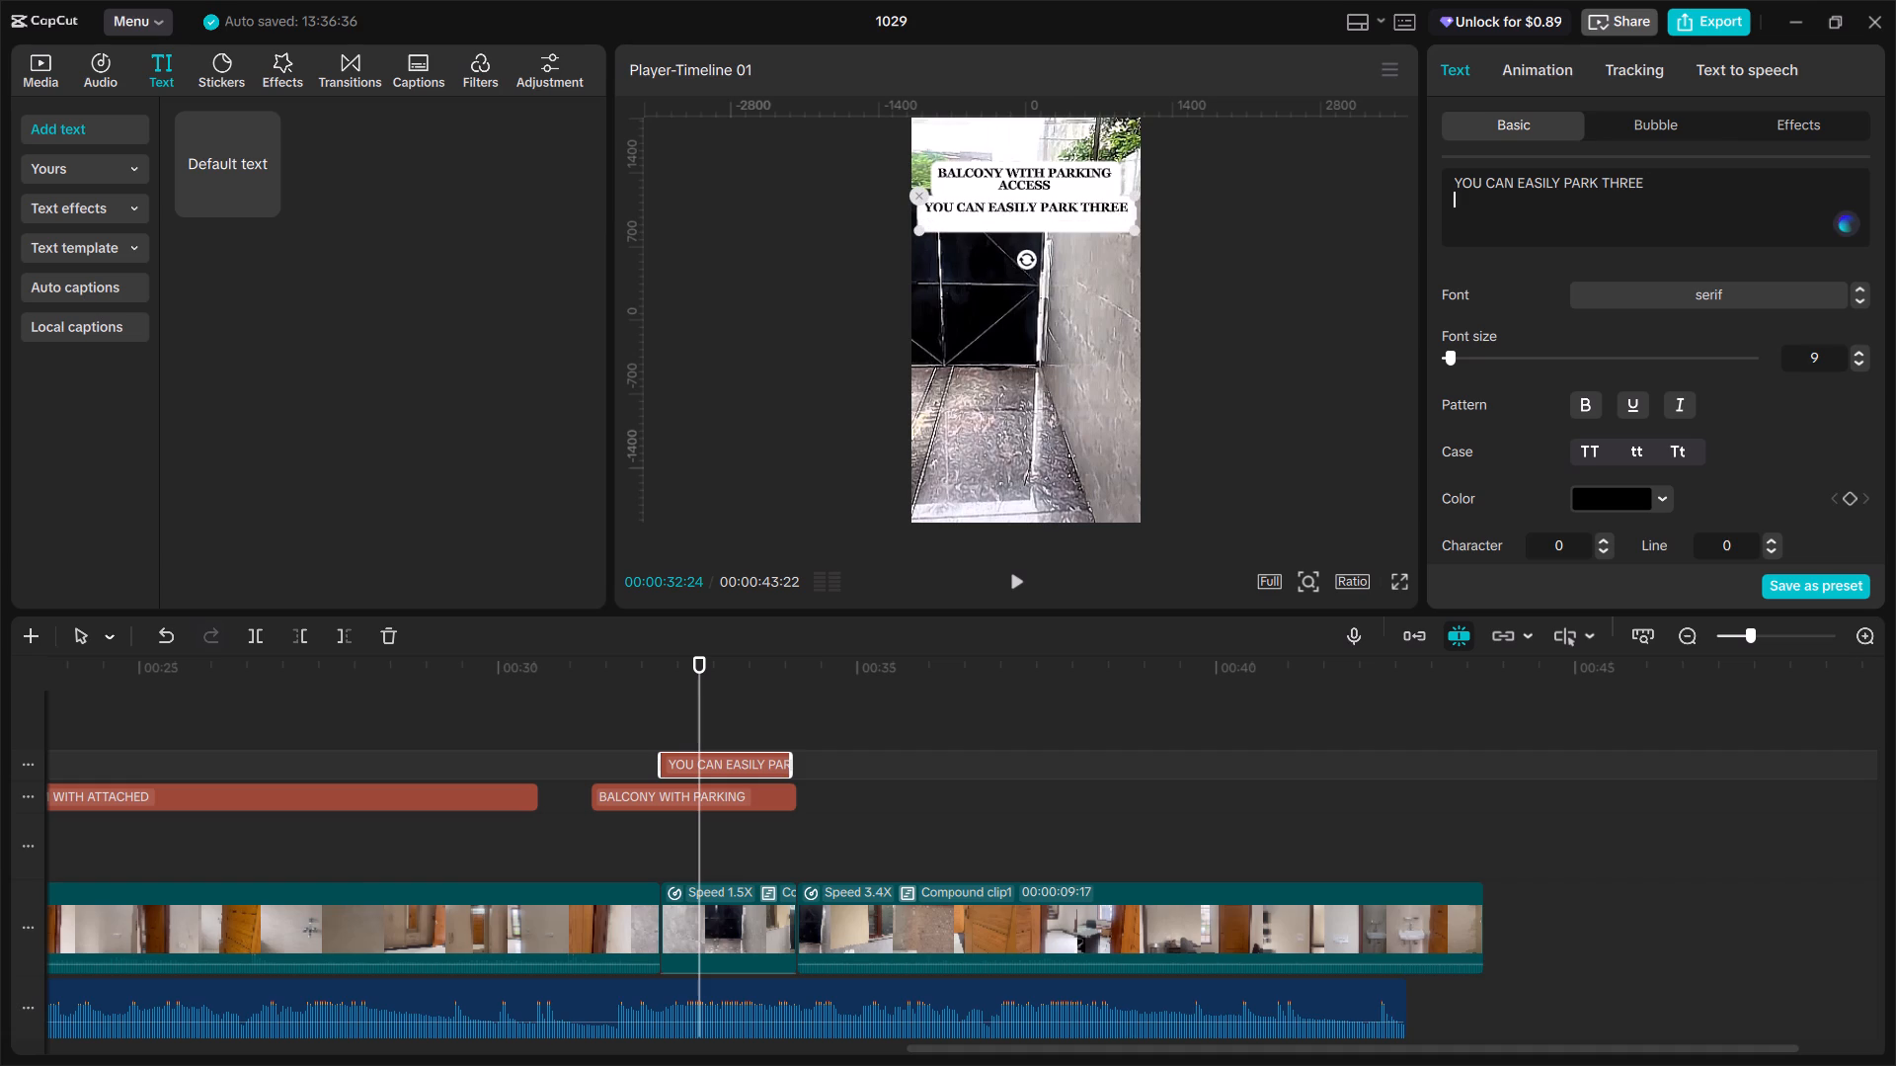
{"action": "type", "text": "2"}
{"action": "key", "text": "space"}
{"action": "type", "text": "WHE"}
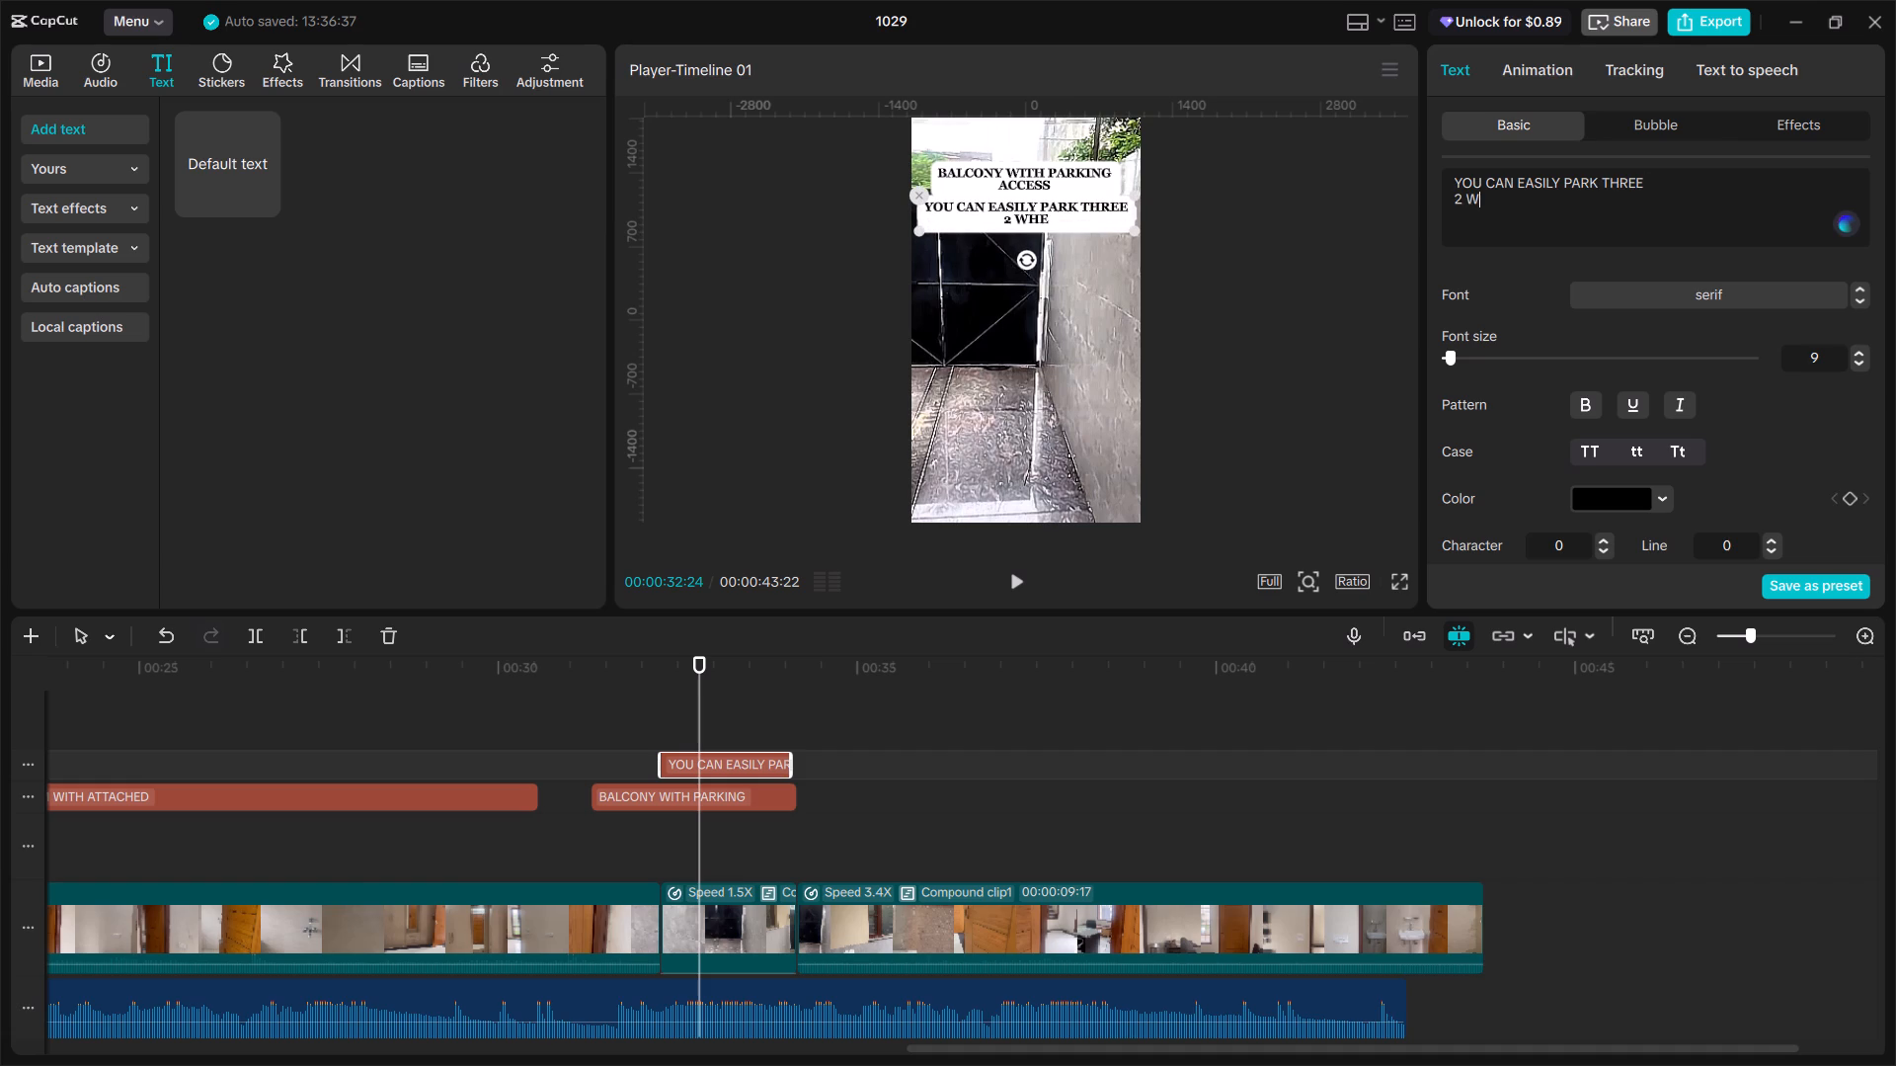
{"action": "type", "text": "ELER"}
{"action": "key", "text": "space"}
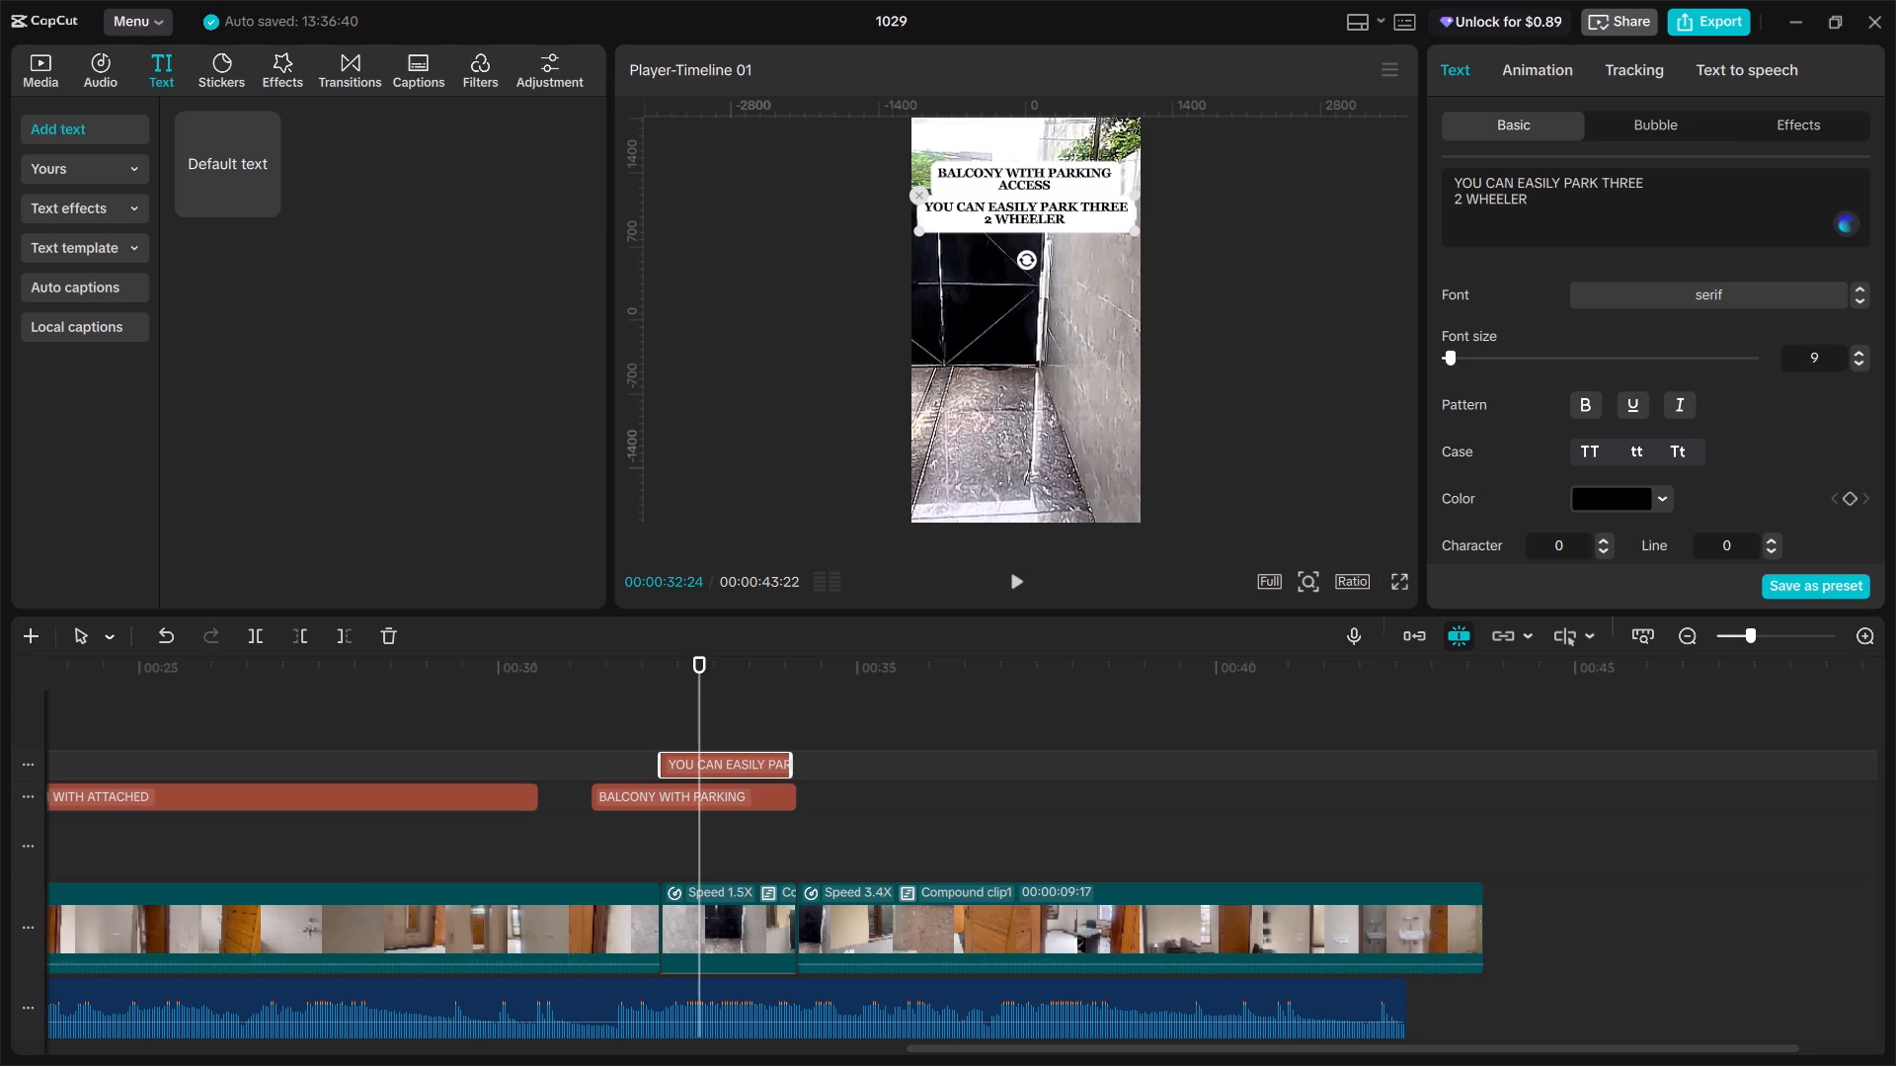
{"action": "type", "text": "HERE"}
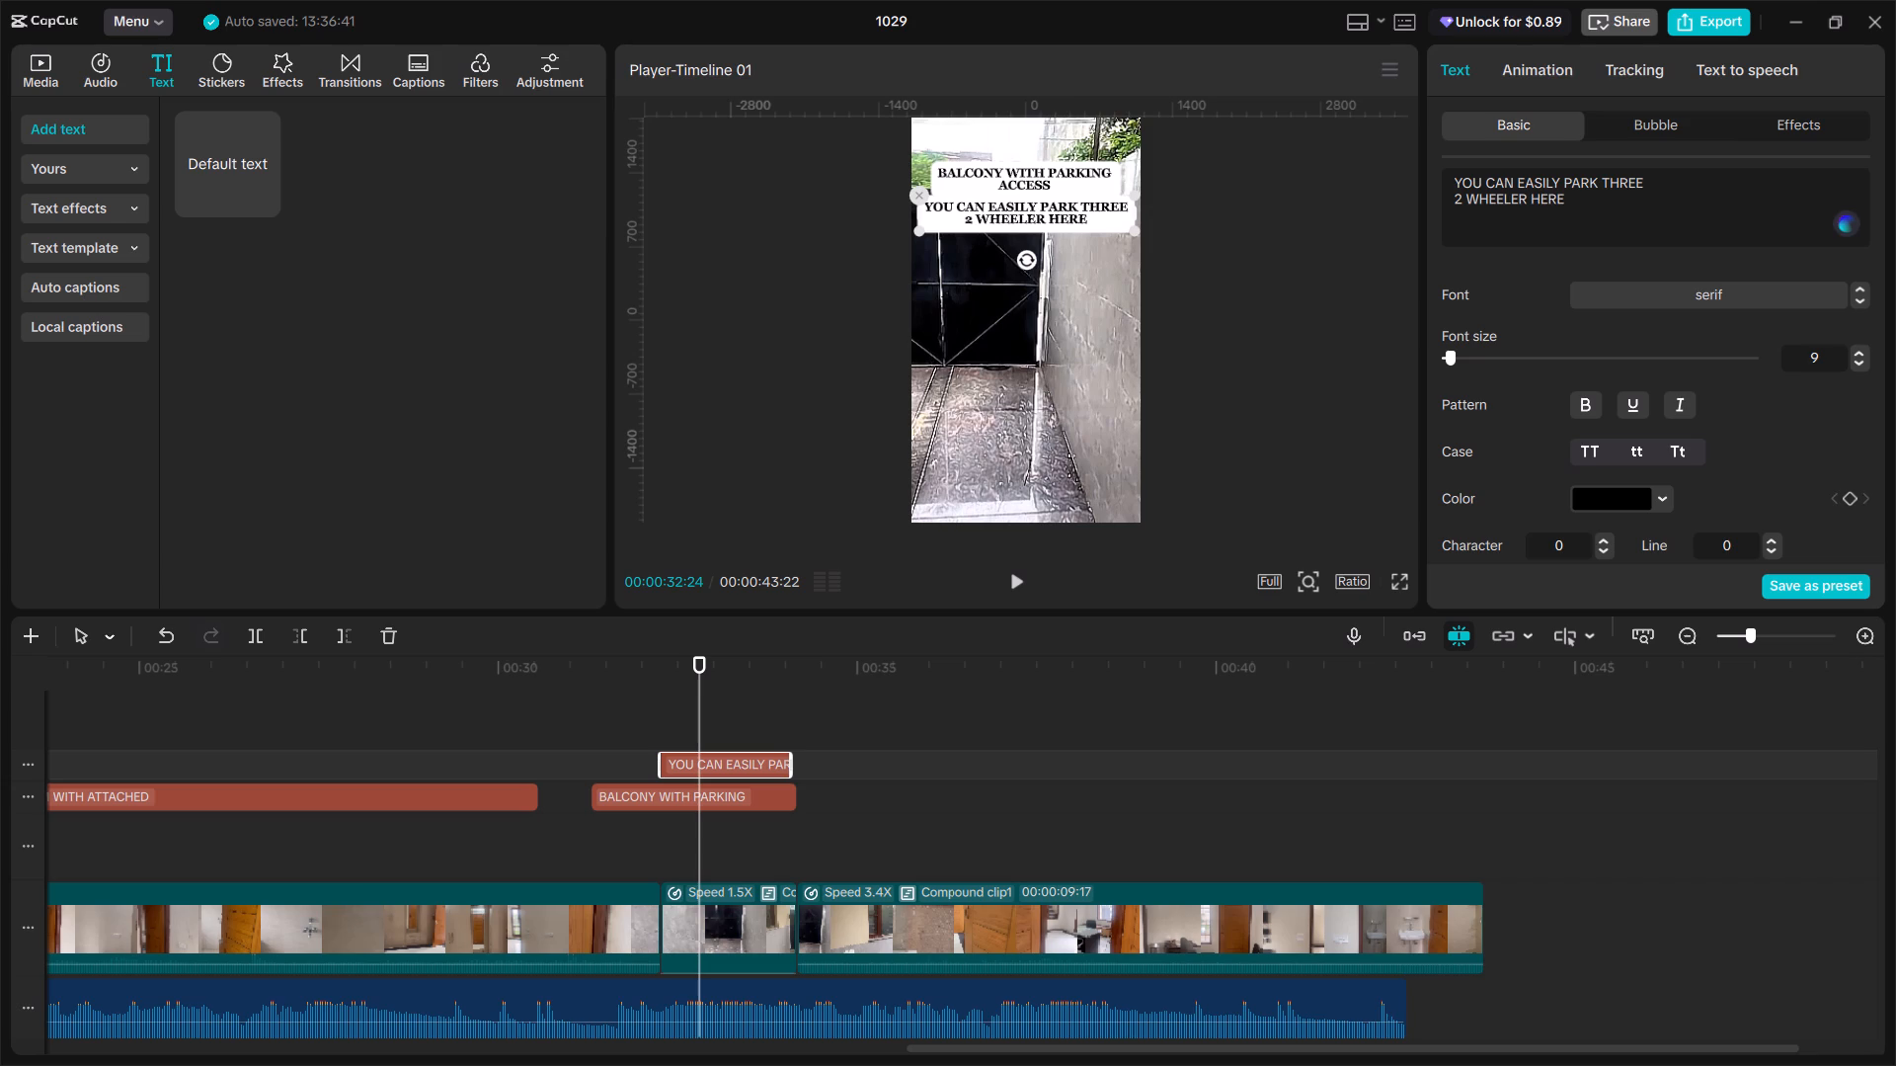
Move the two-wheeler parking label down to the middle of the frame, centred horizontally.
{"action": "left_click_drag", "start_coordinate": [1051, 210], "coordinate": [1042, 338]}
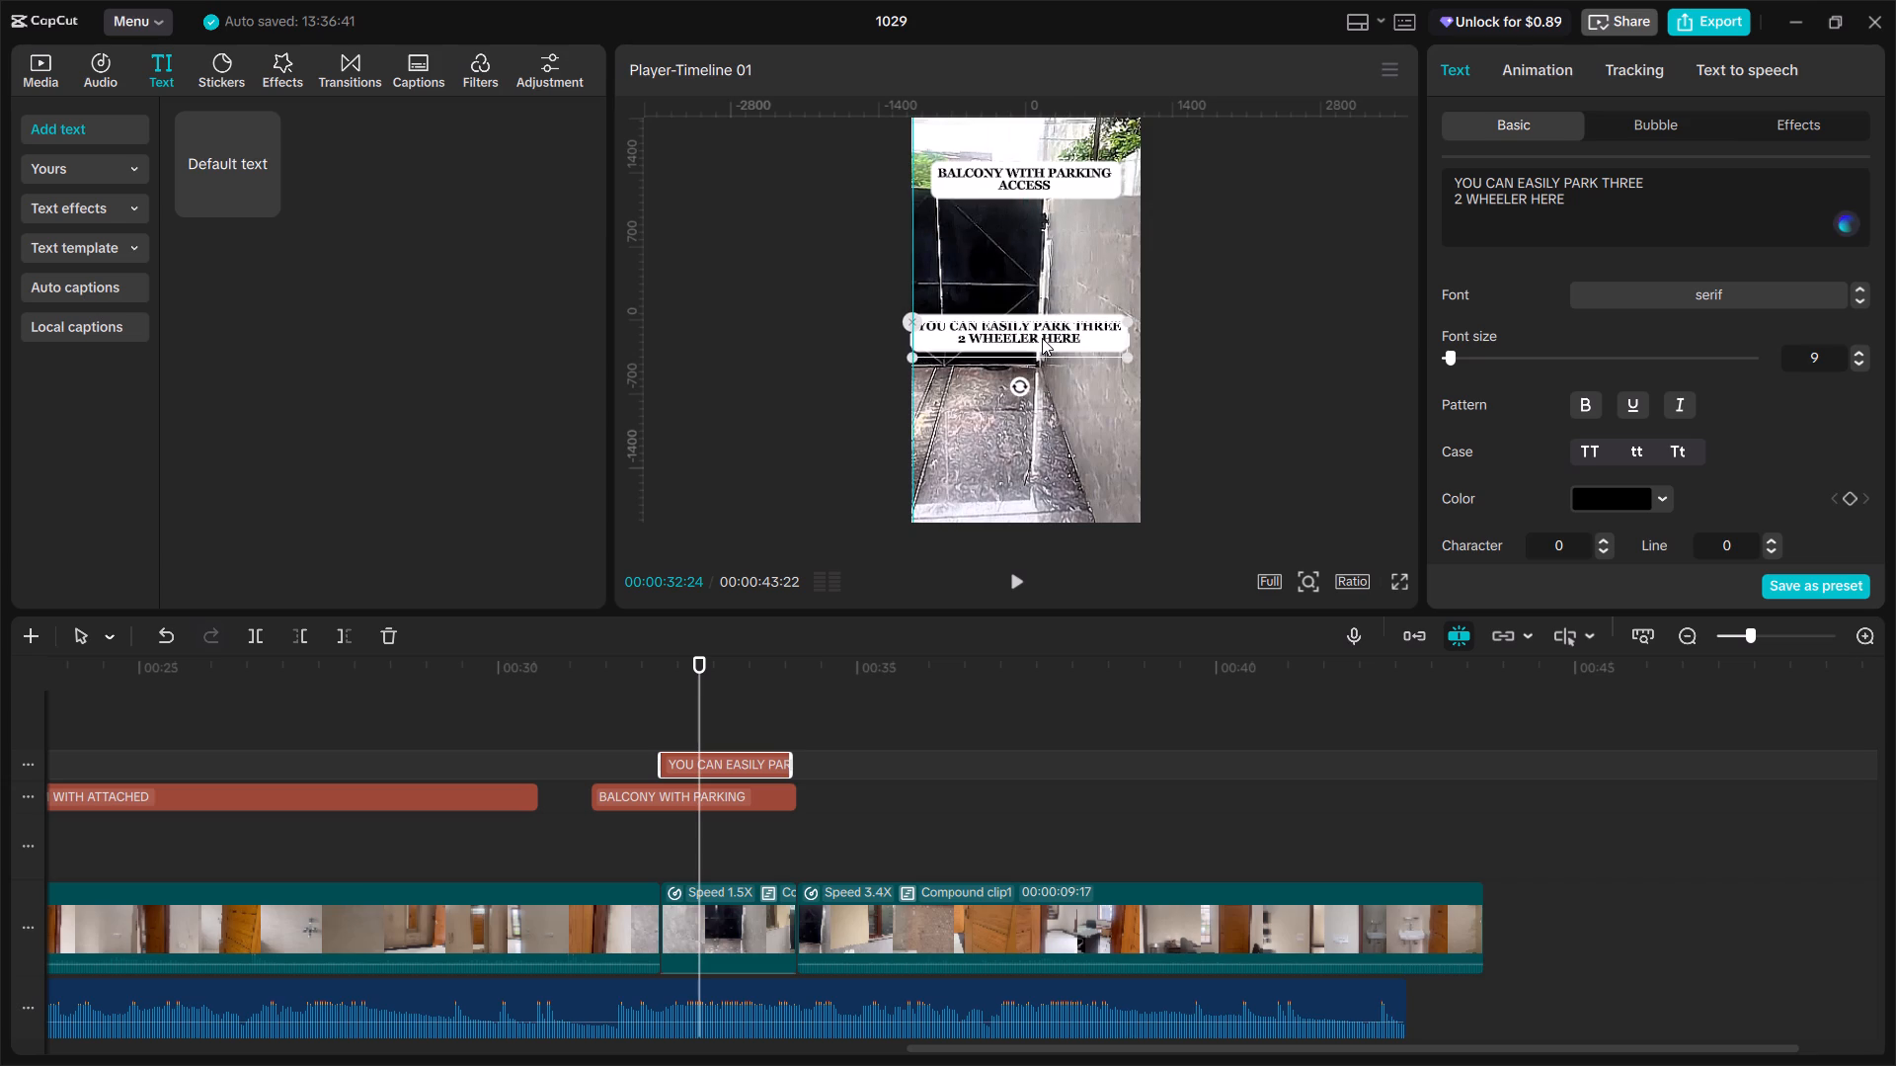
{"action": "left_click_drag", "start_coordinate": [1042, 338], "coordinate": [1050, 319]}
Toggle bold on the two-wheeler label and restyle it with the white text, black outline preset.
{"action": "scroll", "coordinate": [1706, 386], "scroll_direction": "down", "scroll_amount": 2}
{"action": "scroll", "coordinate": [1682, 387], "scroll_direction": "up", "scroll_amount": 2}
{"action": "left_click", "coordinate": [1591, 402]}
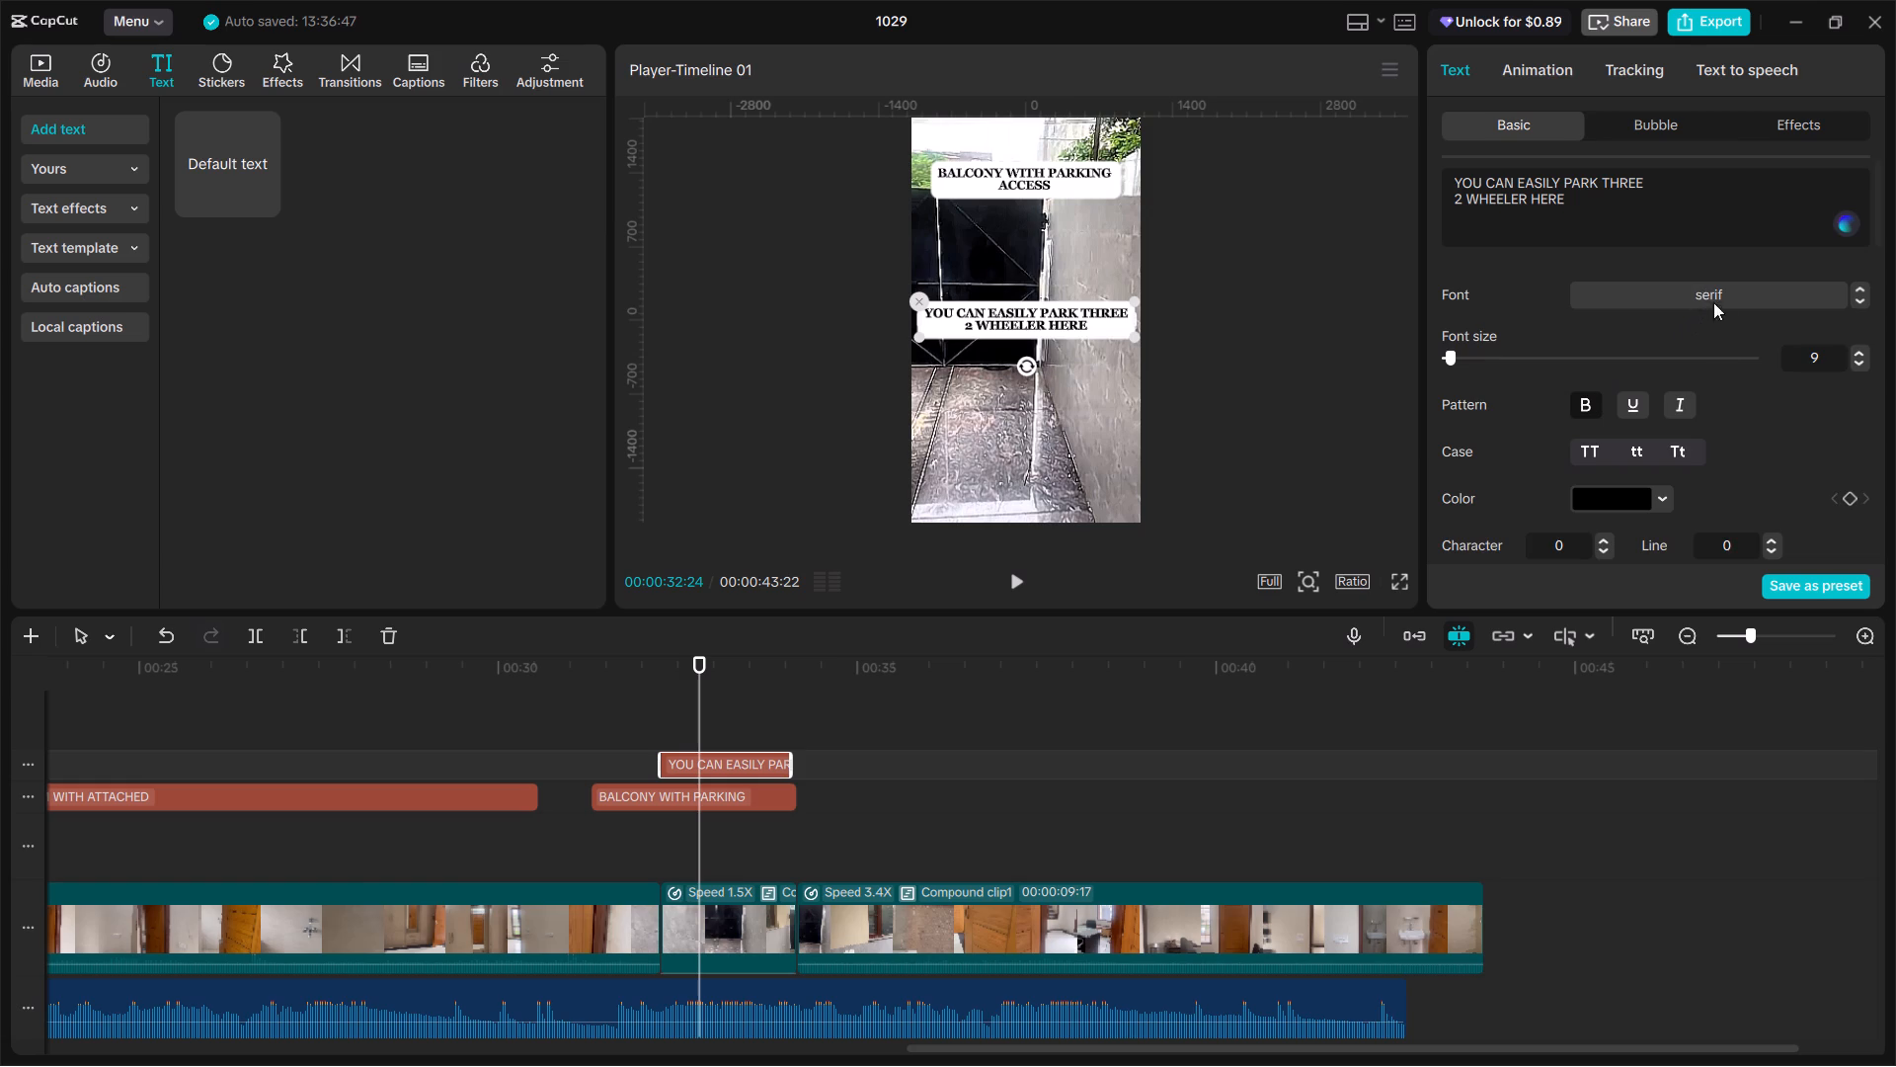
{"action": "scroll", "coordinate": [1694, 408], "scroll_direction": "down", "scroll_amount": 4}
{"action": "left_click", "coordinate": [1650, 346]}
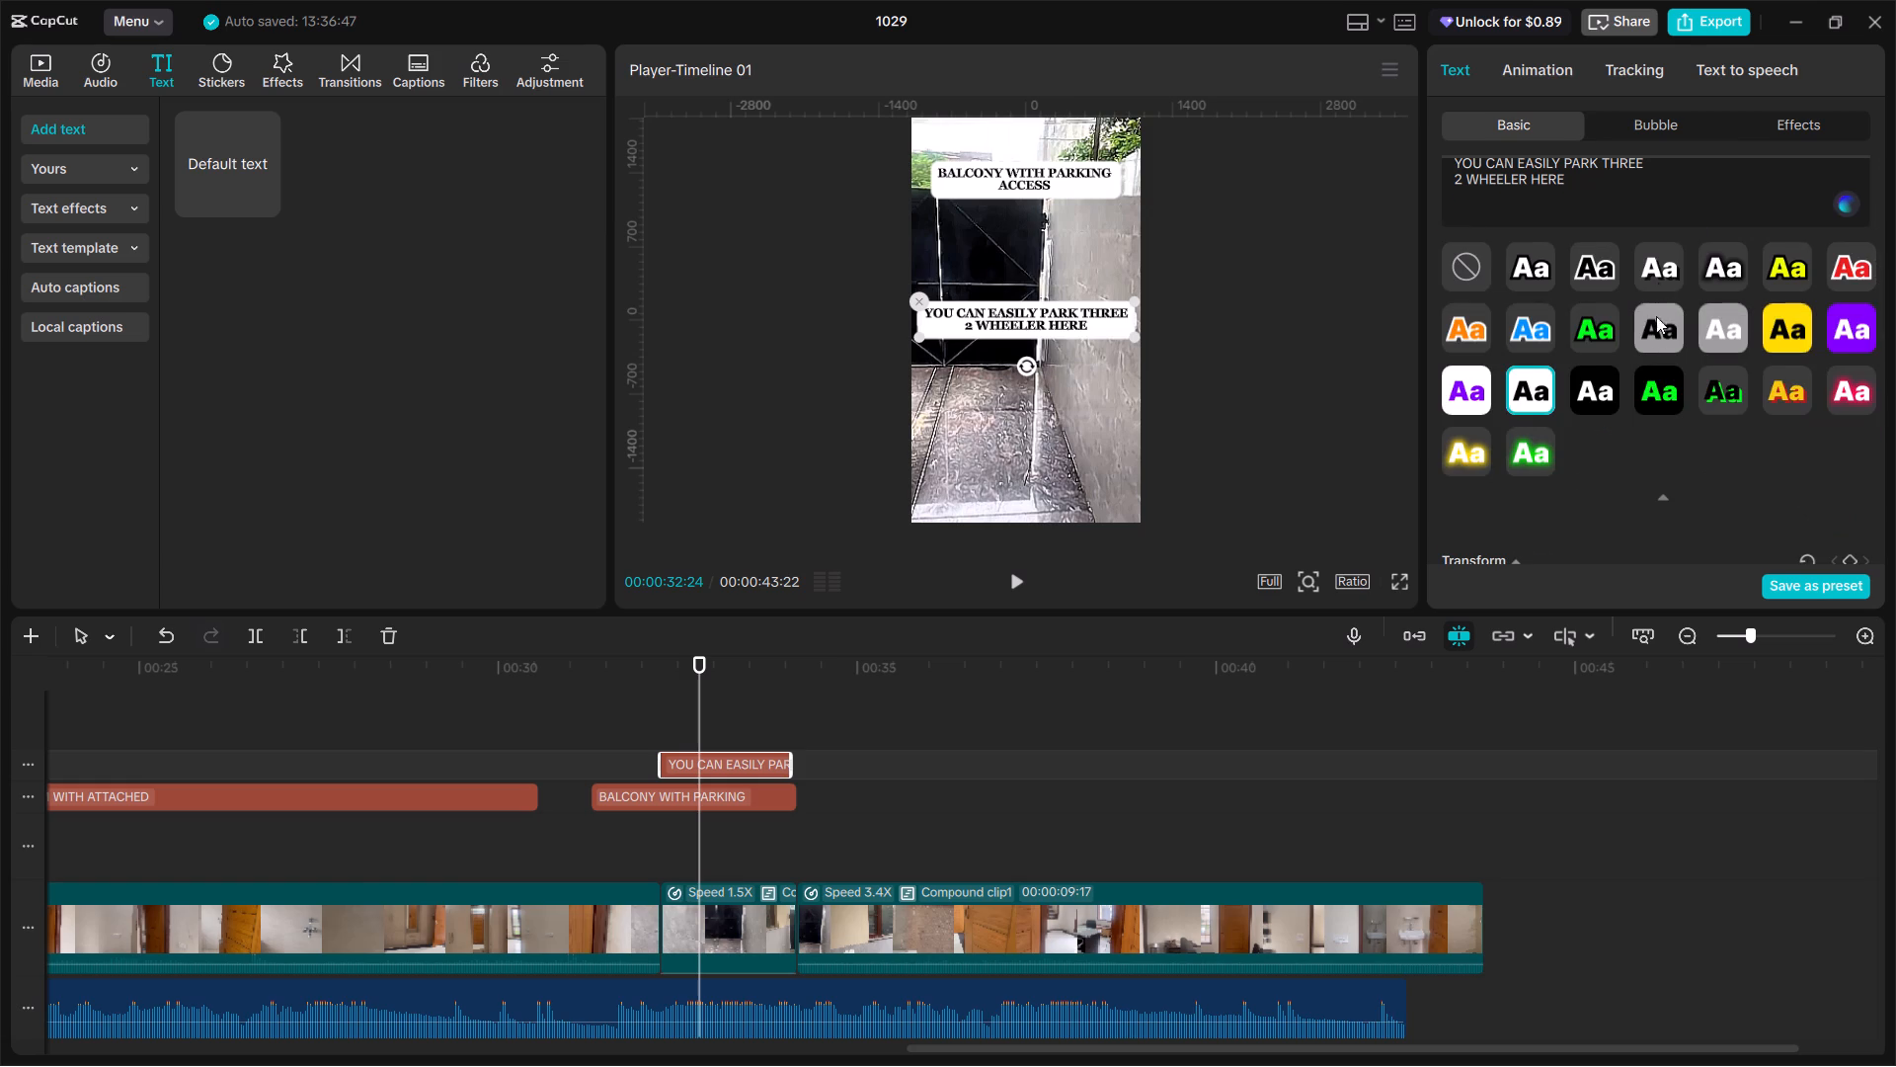
{"action": "left_click", "coordinate": [1651, 266]}
{"action": "left_click", "coordinate": [1529, 262]}
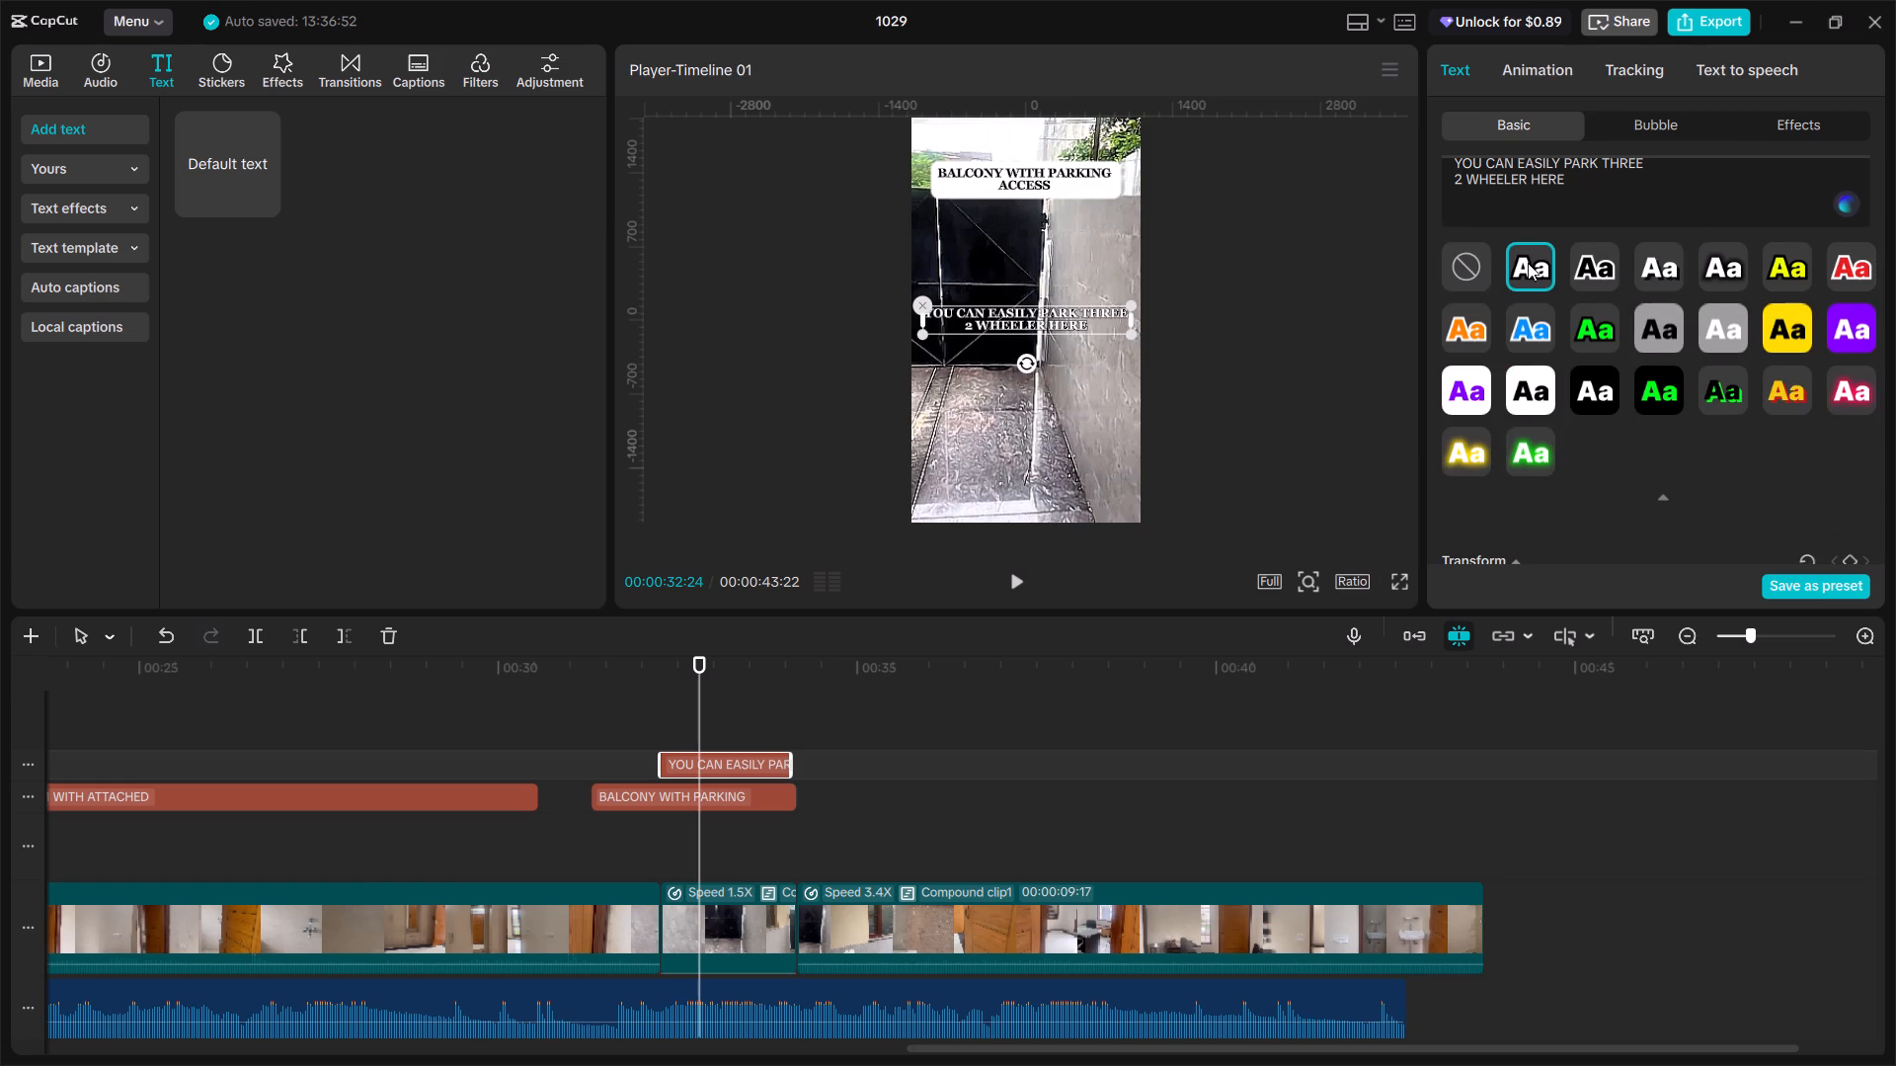
Check the restyled label full screen and play the balcony and parking section from about 00:00:31:09.
{"action": "left_click", "coordinate": [1396, 574]}
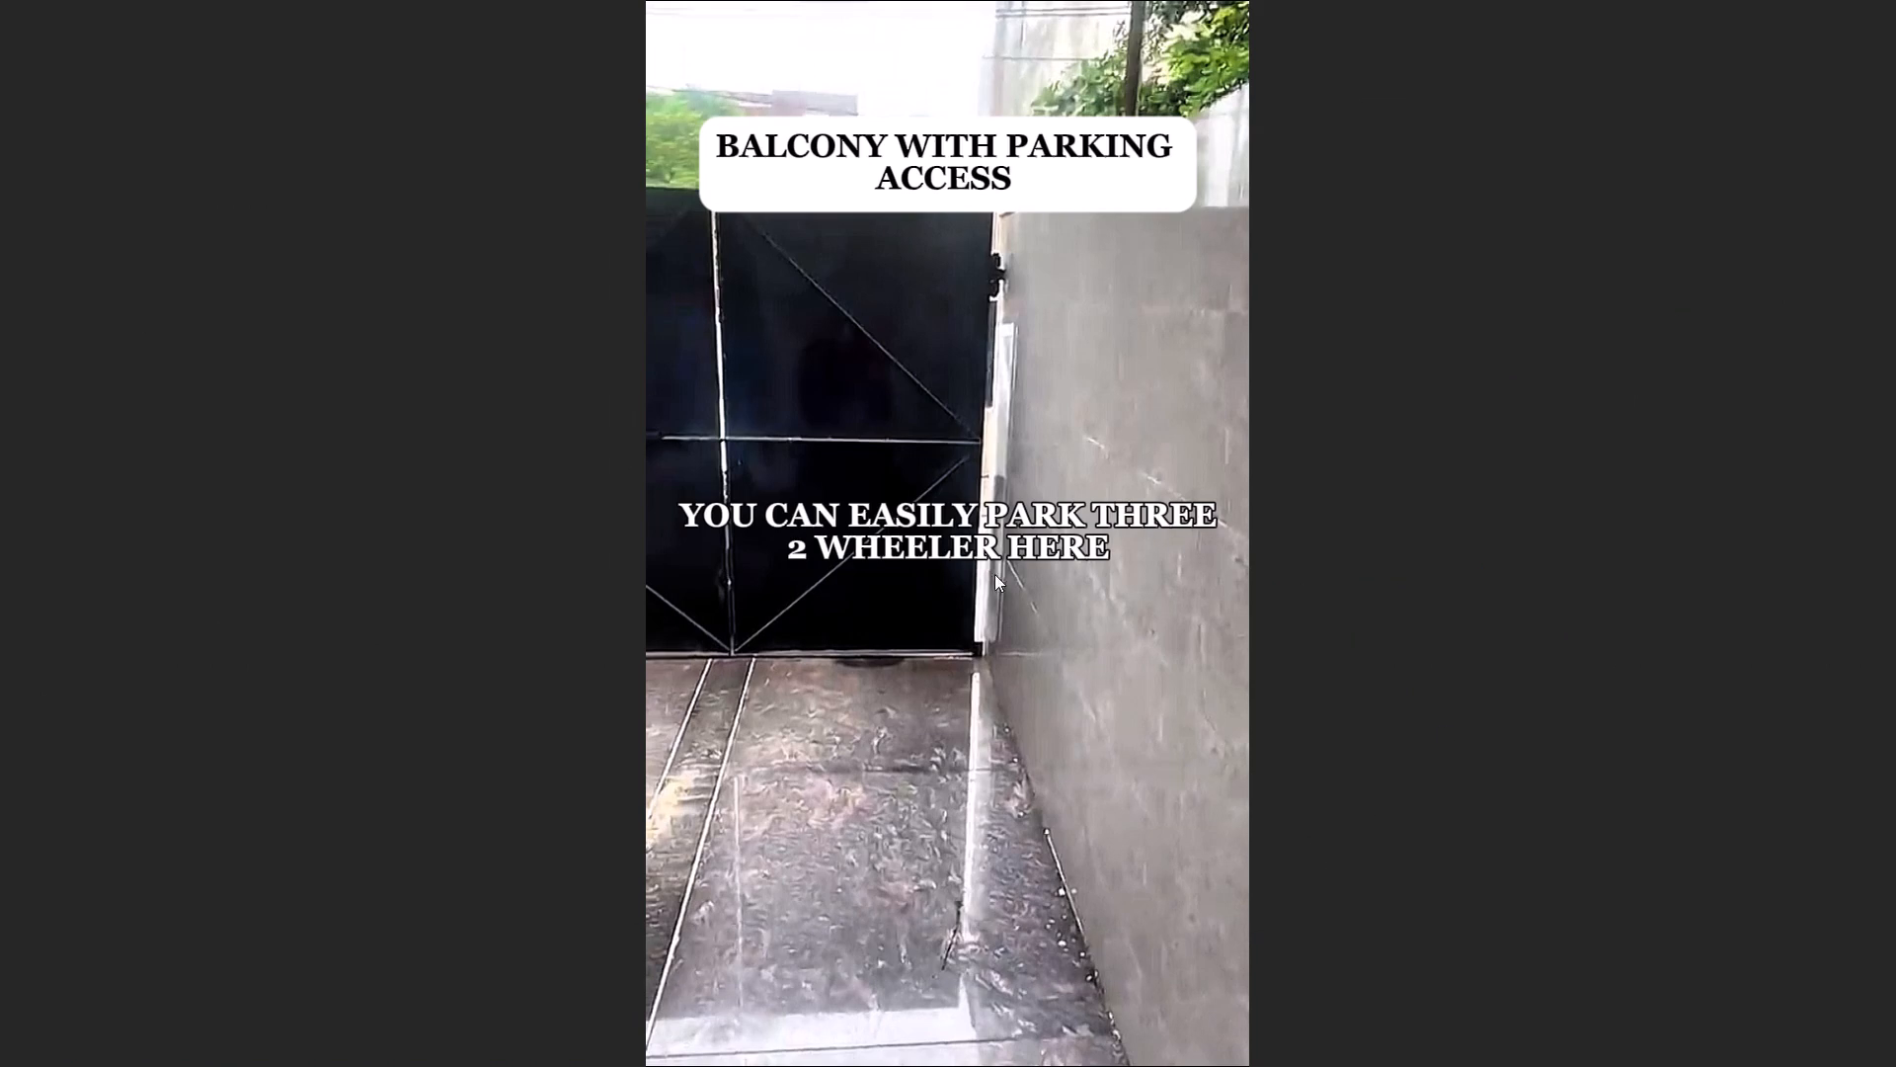
{"action": "left_click", "coordinate": [1261, 1046]}
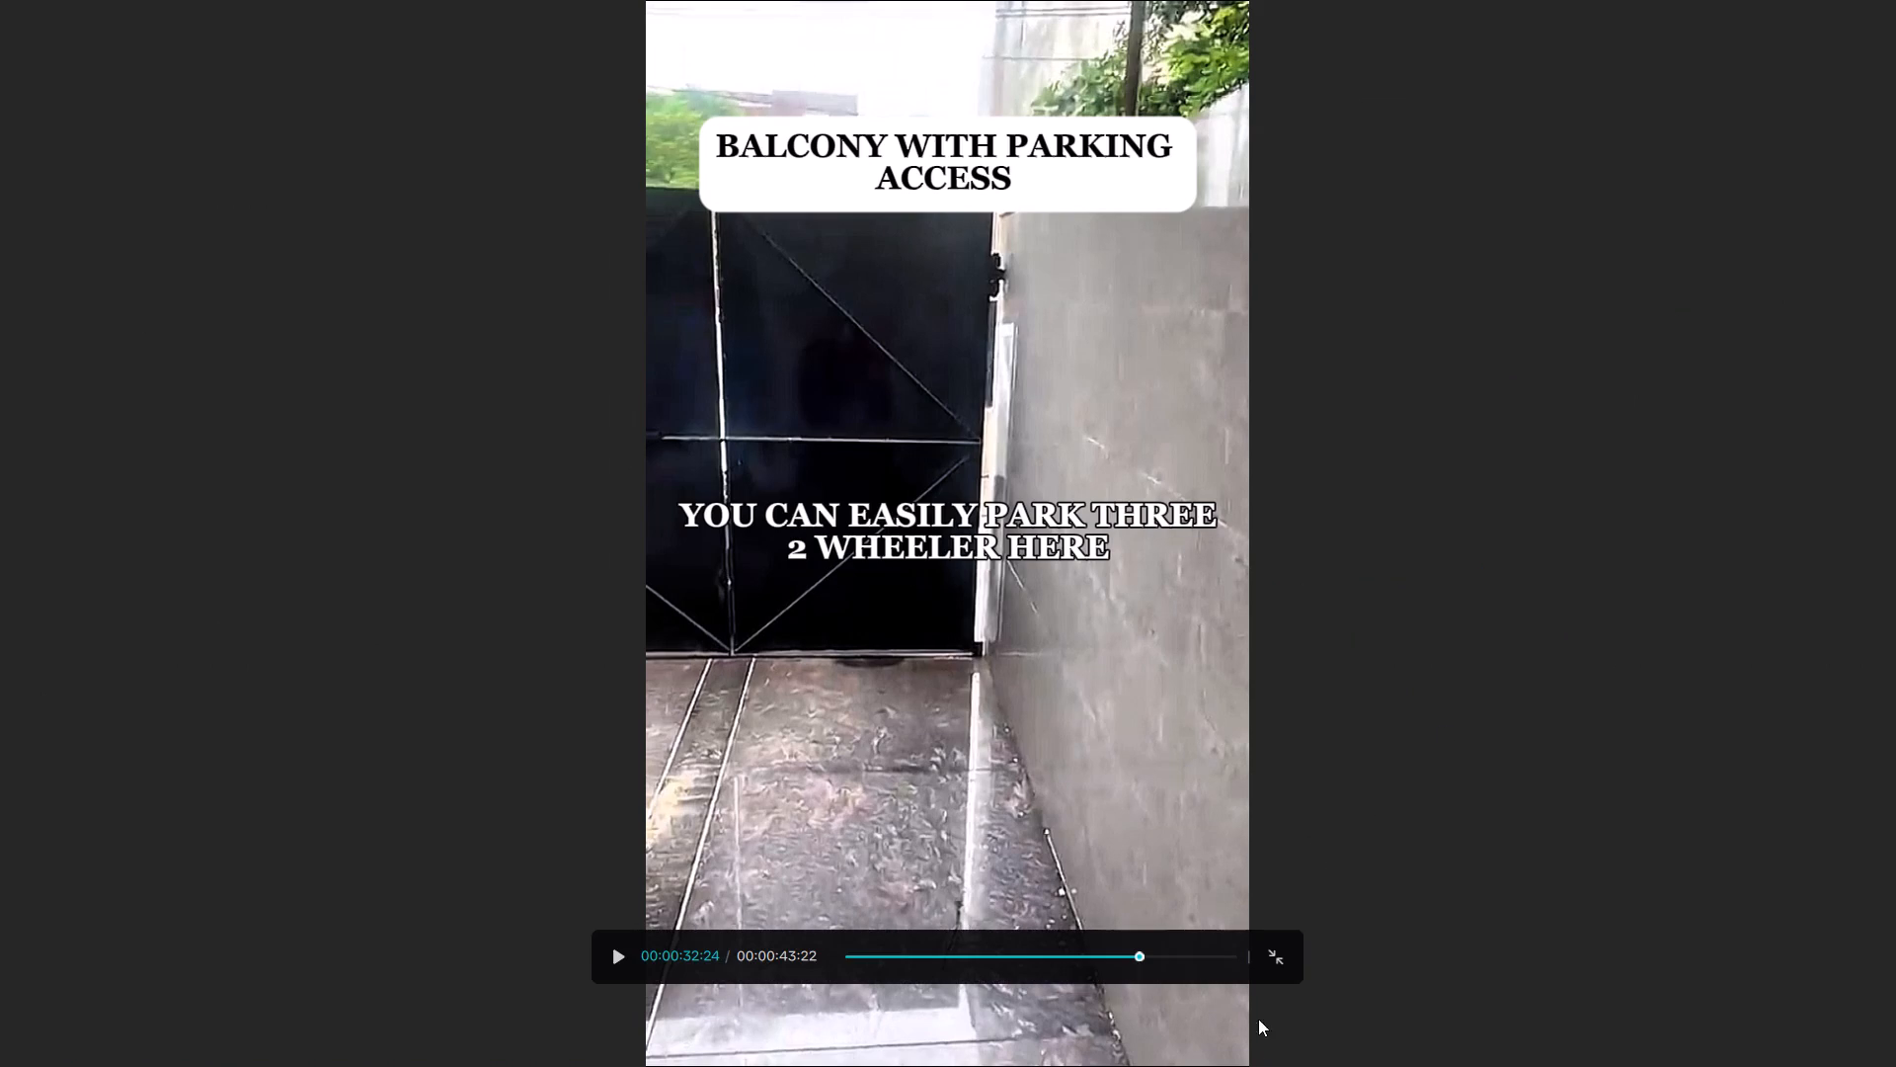
{"action": "left_click", "coordinate": [1276, 951]}
{"action": "left_click", "coordinate": [664, 708]}
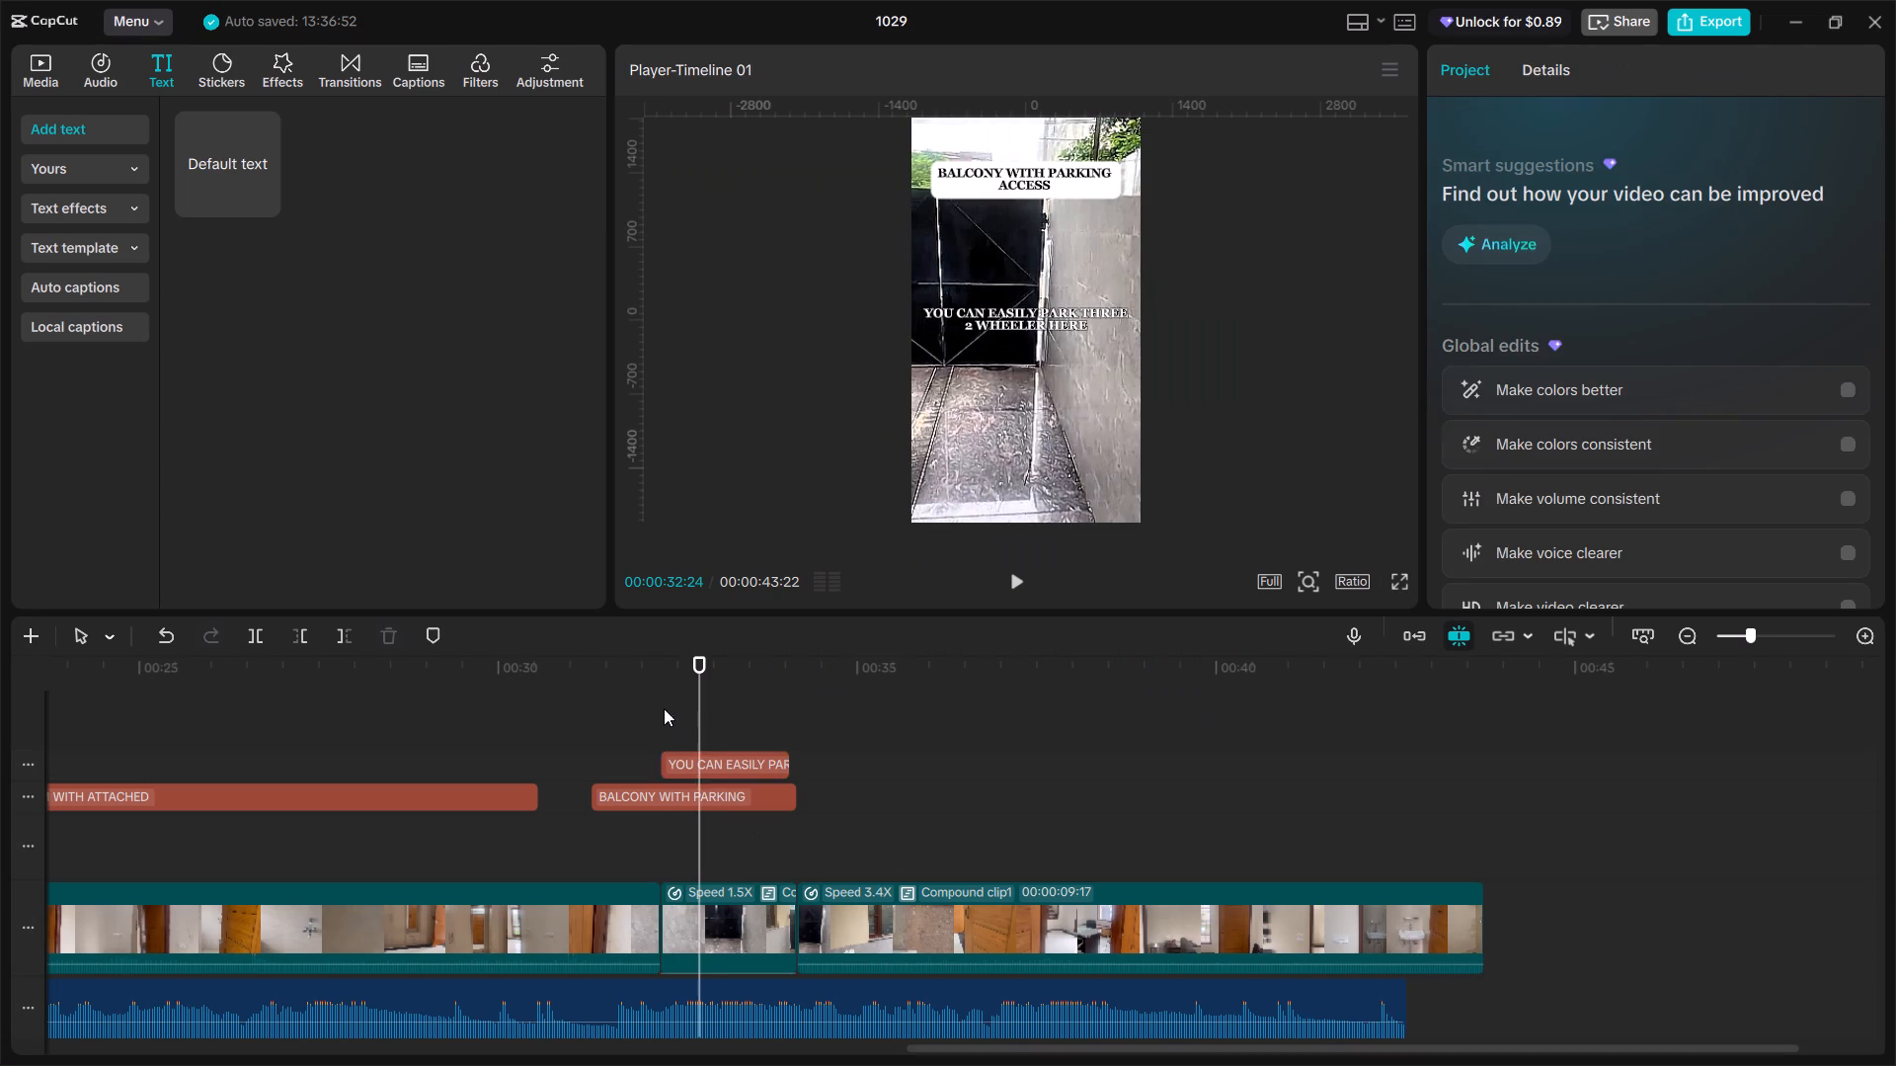
{"action": "left_click_drag", "start_coordinate": [664, 708], "coordinate": [687, 732]}
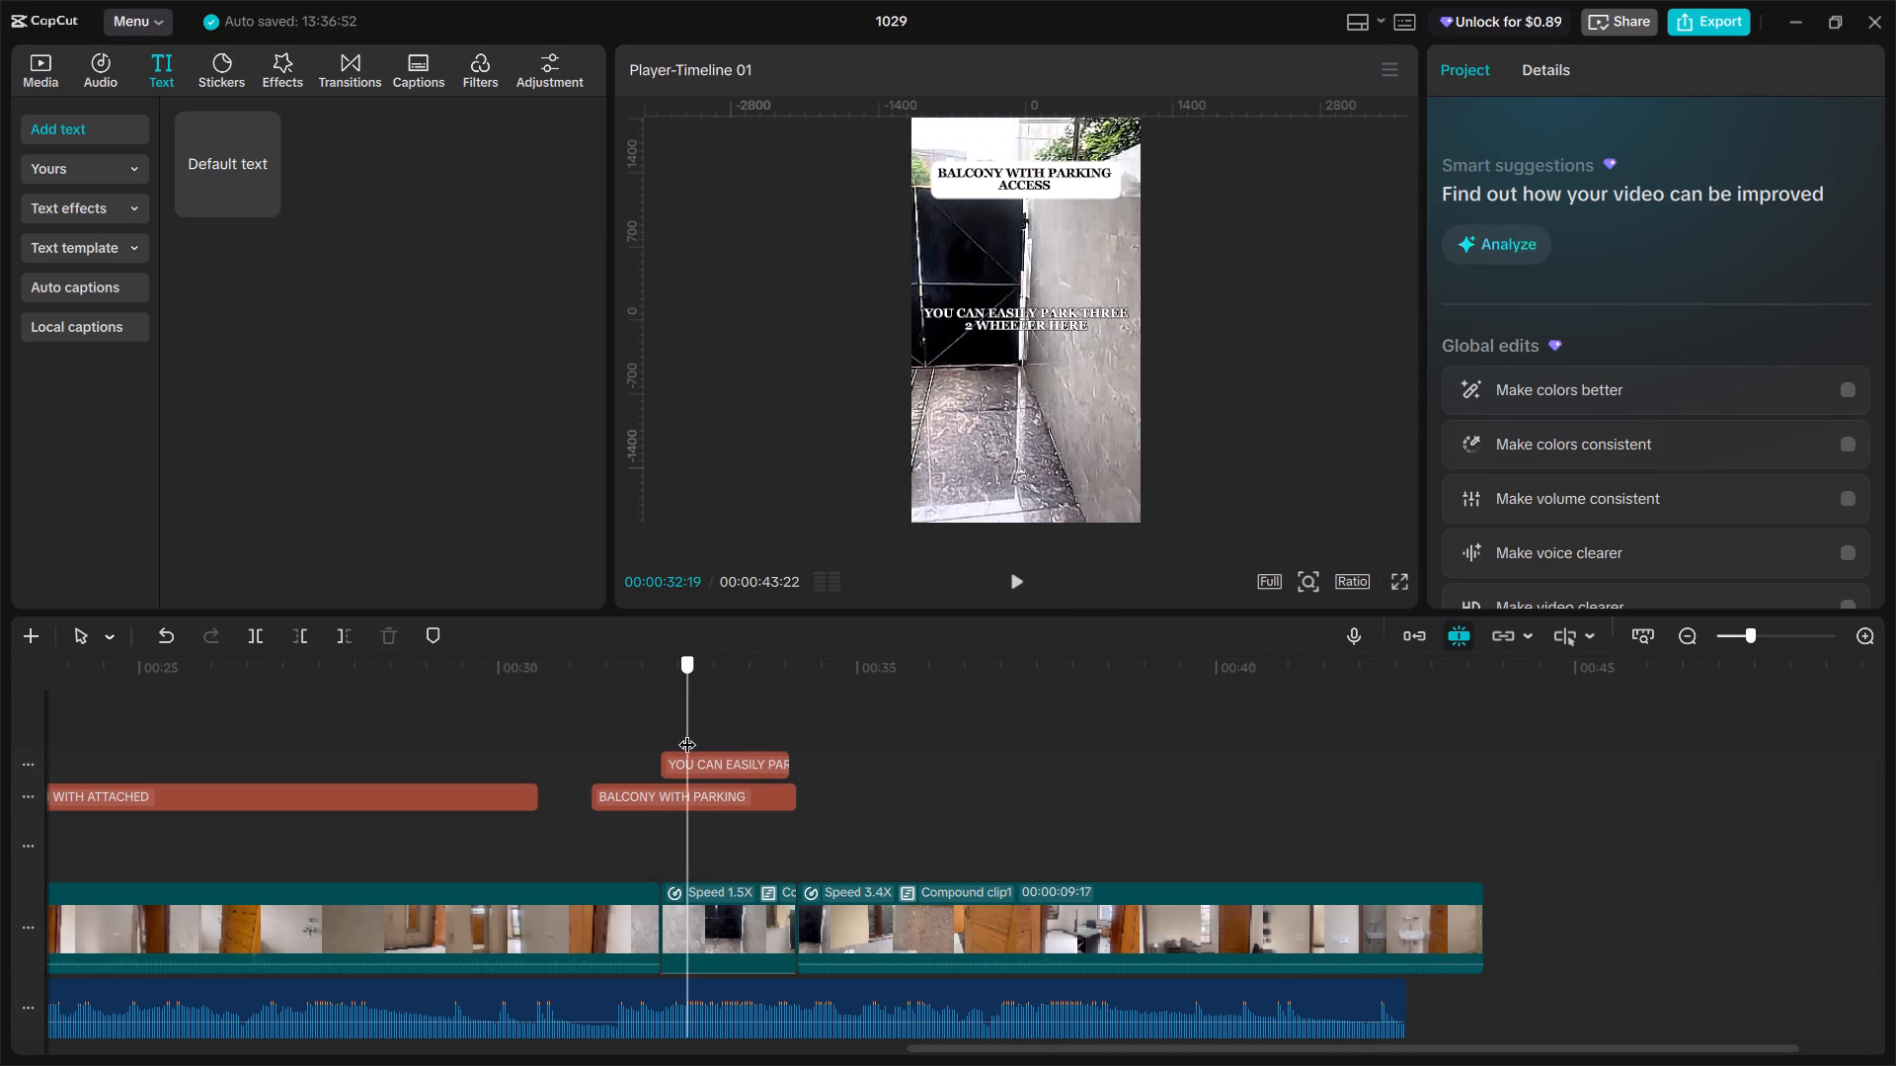
{"action": "left_click_drag", "start_coordinate": [687, 732], "coordinate": [693, 738]}
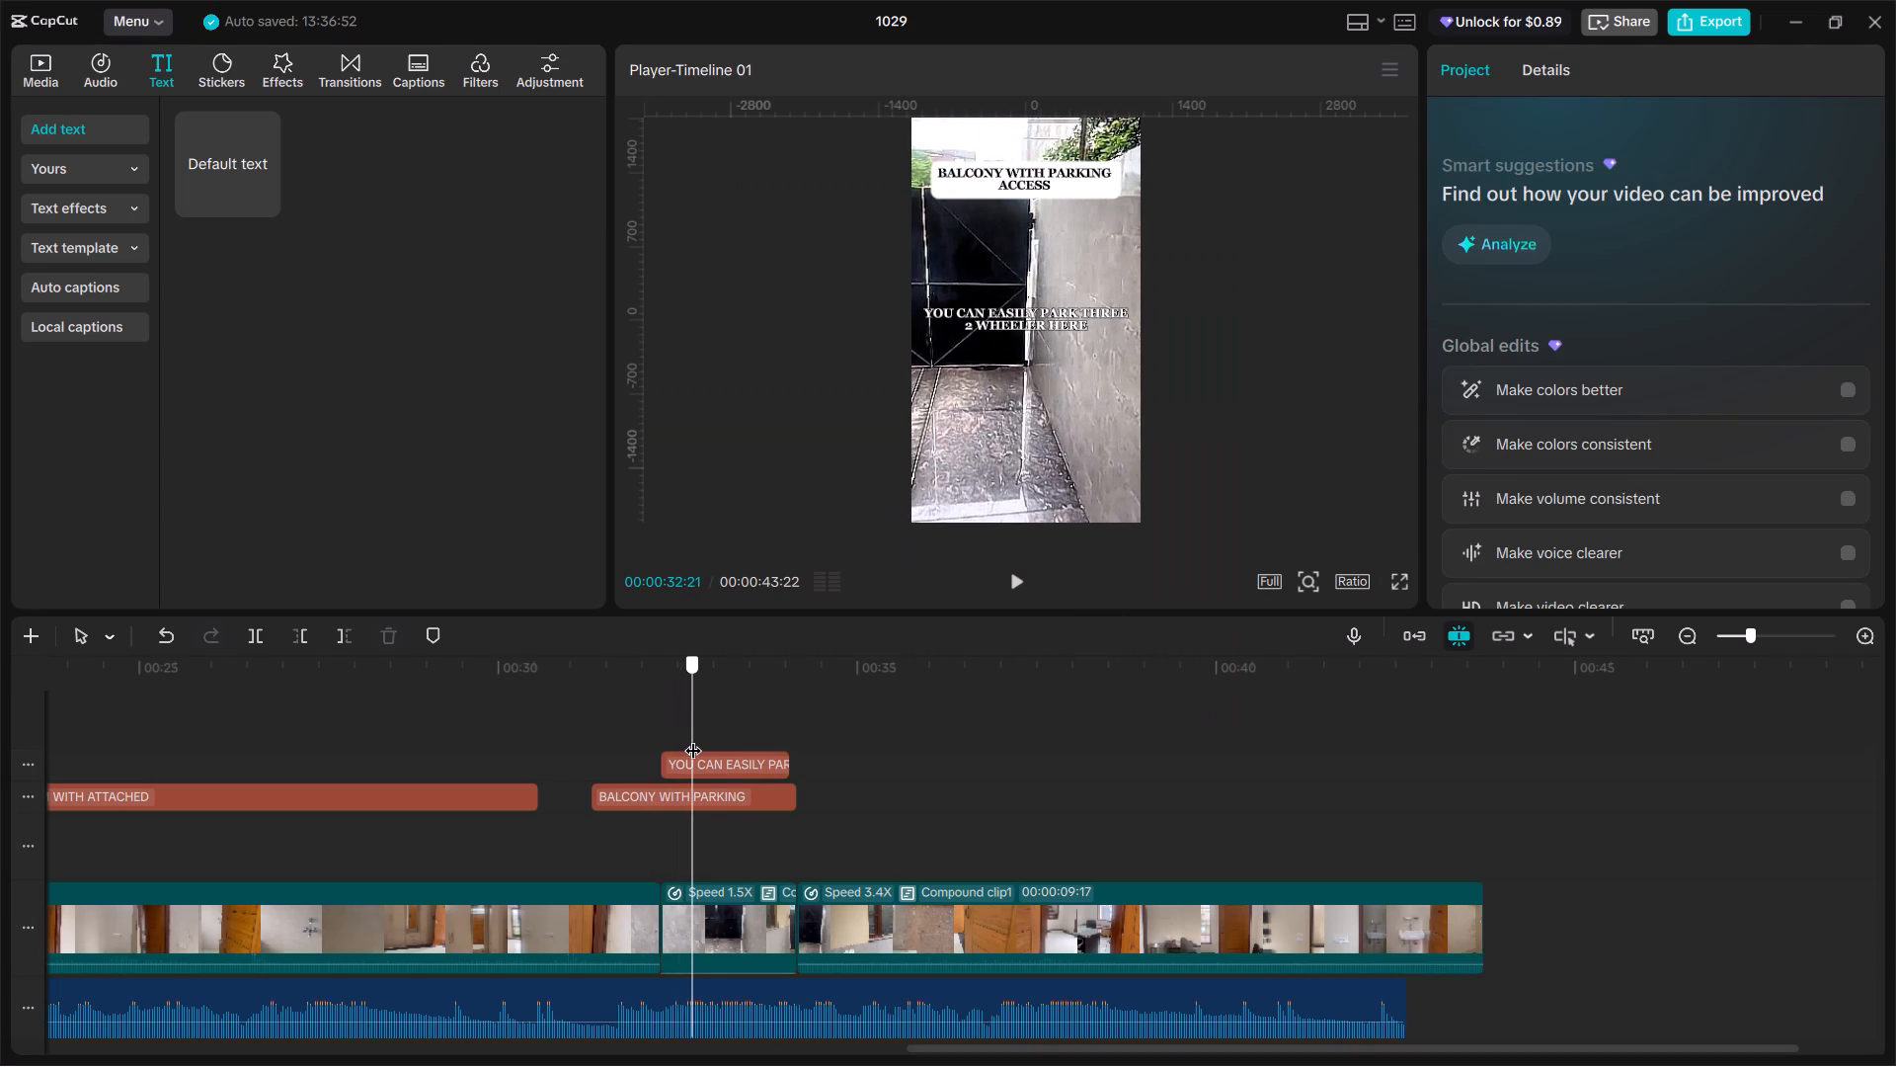
{"action": "left_click_drag", "start_coordinate": [693, 738], "coordinate": [598, 719]}
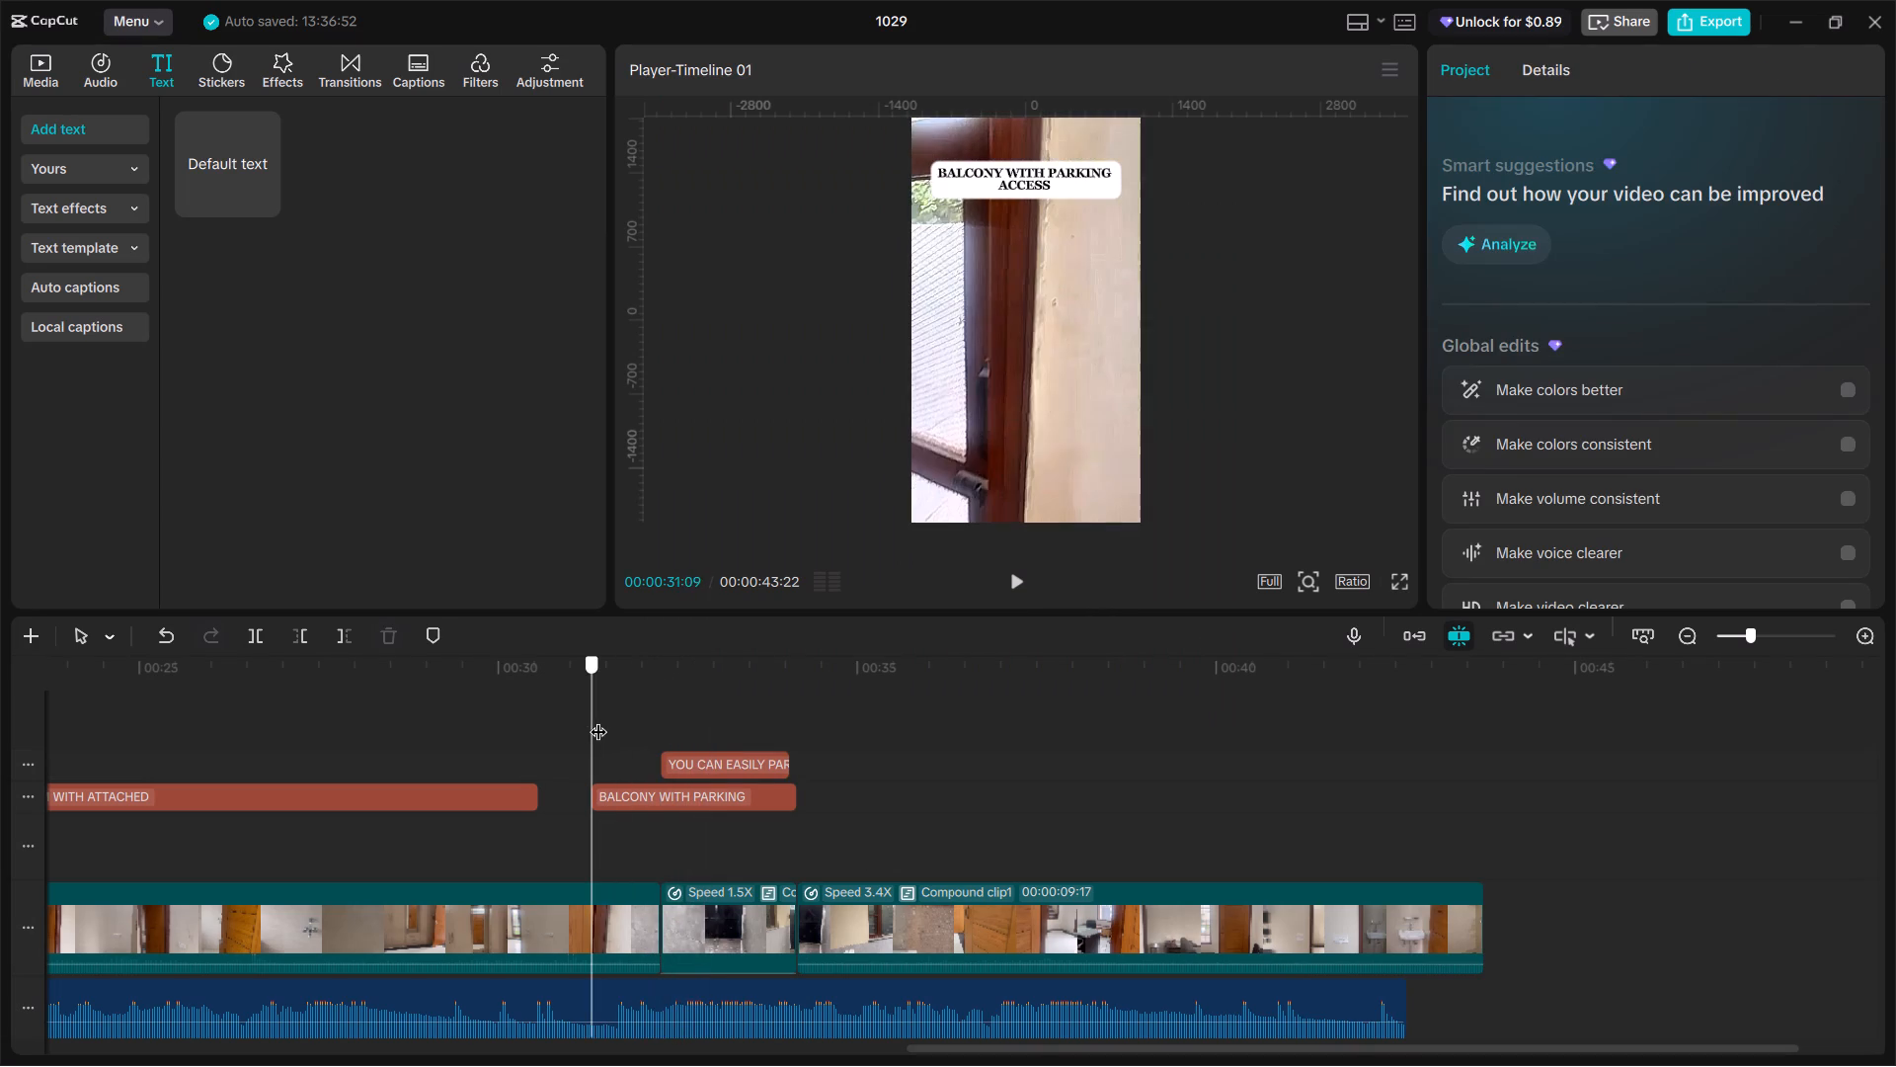
{"action": "left_click_drag", "start_coordinate": [598, 719], "coordinate": [595, 719]}
{"action": "key", "text": "space"}
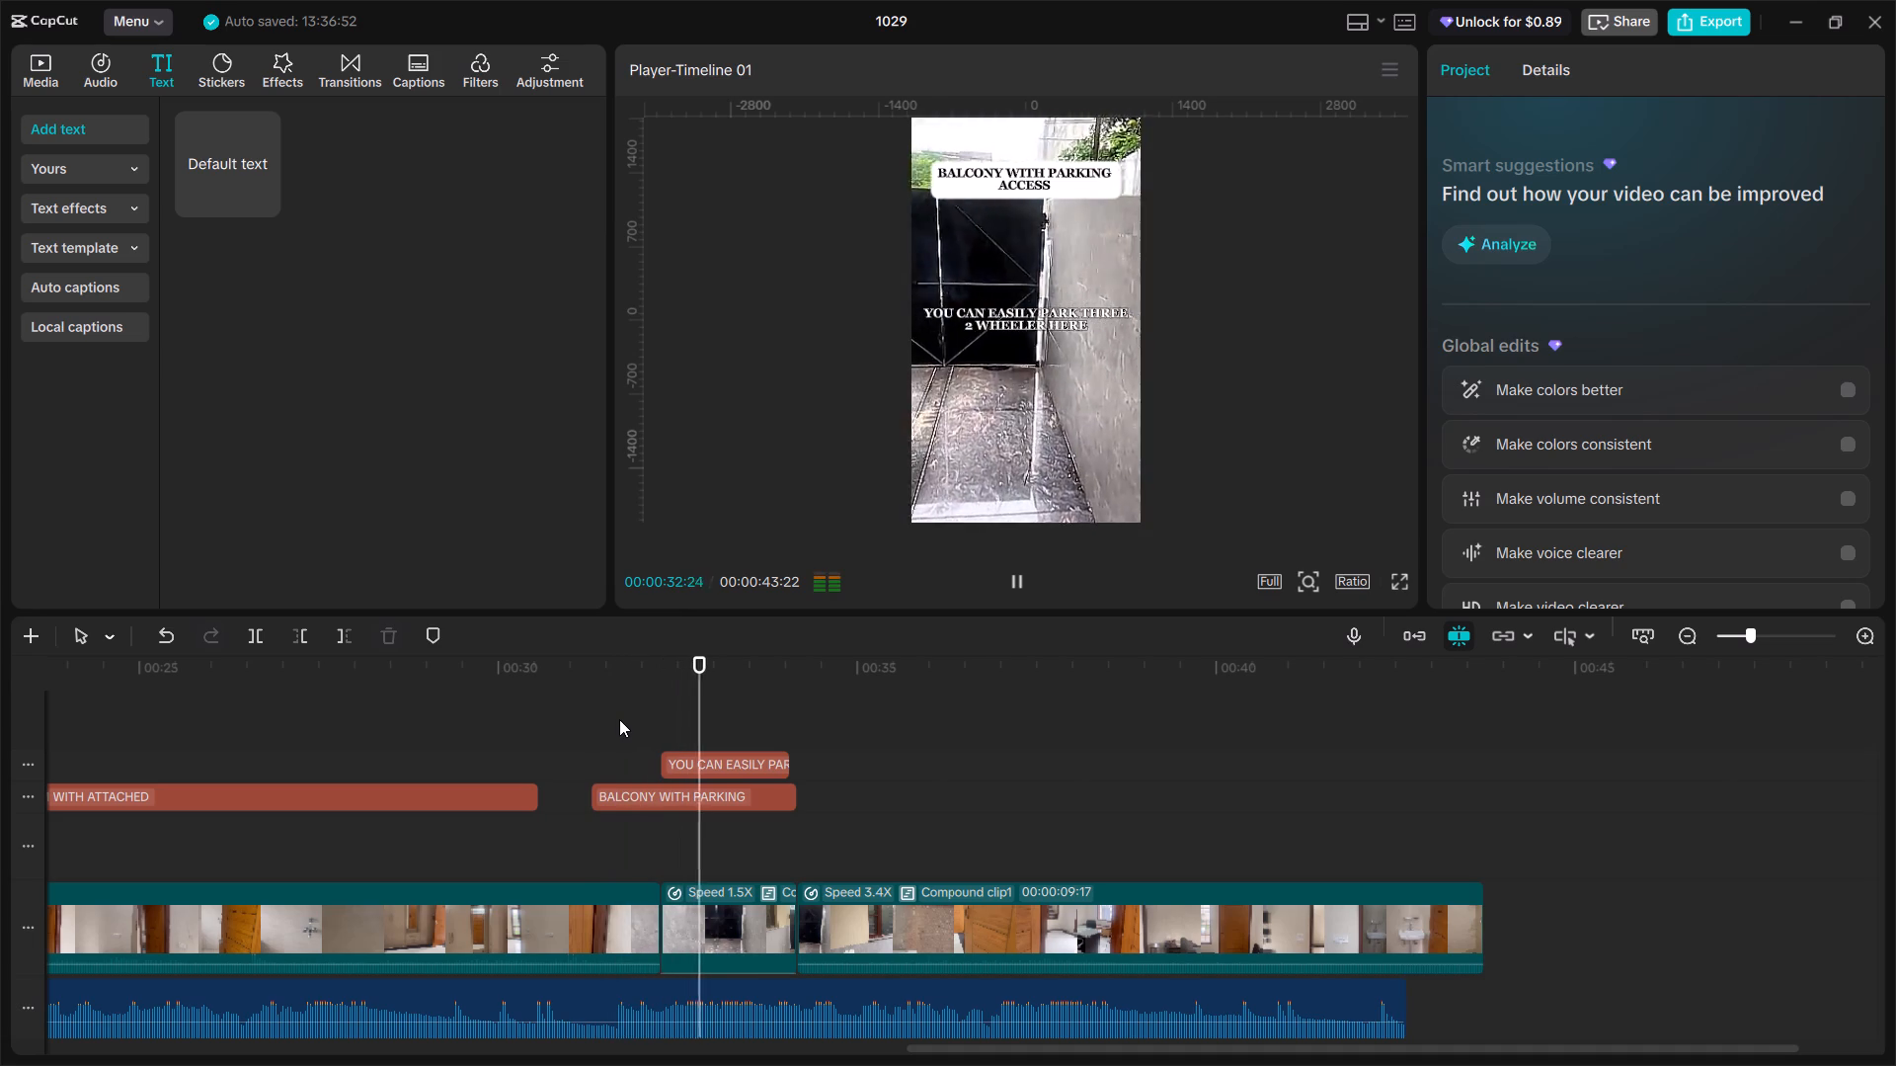
{"action": "key", "text": "space"}
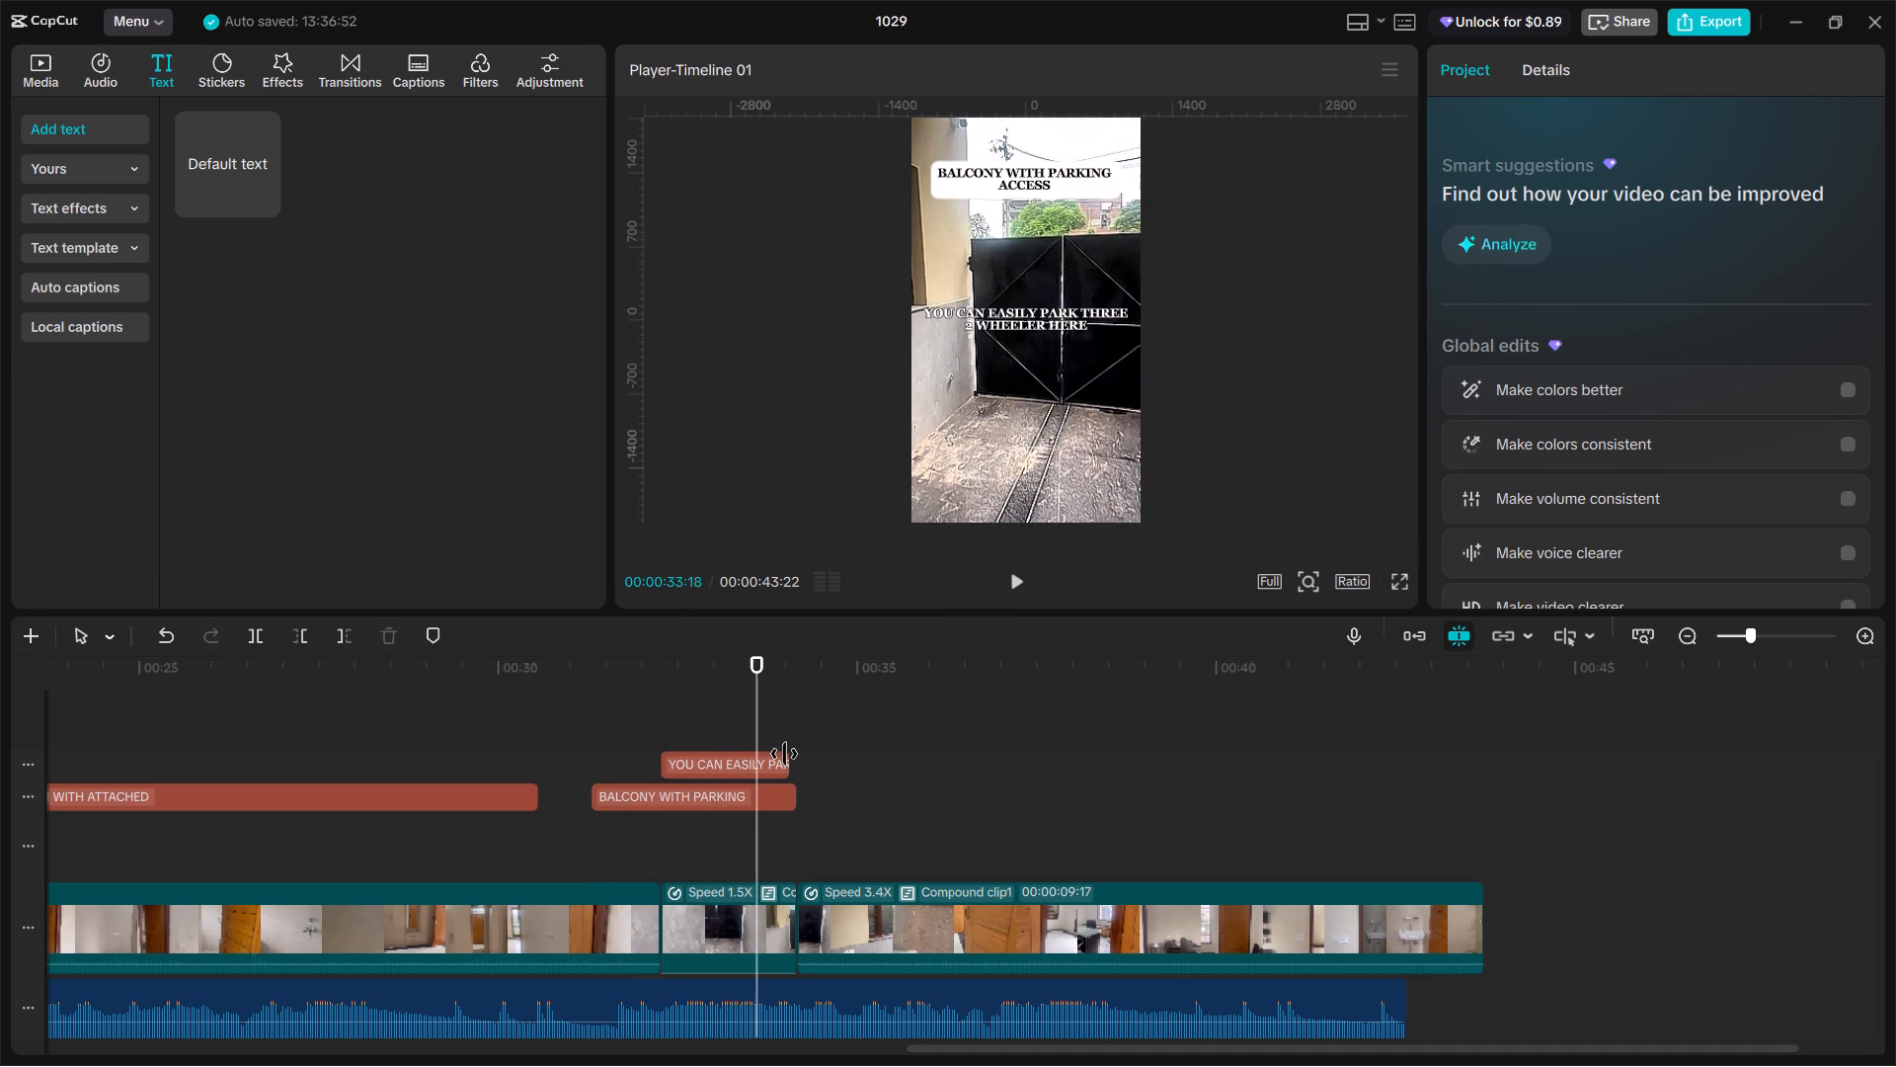
Extend the two-wheeler label's end to match the ends of the balcony label and the slowed parking segment.
{"action": "left_click", "coordinate": [784, 754]}
Play the footage around and after the parking segment to review the rooms that follow.
{"action": "left_click", "coordinate": [727, 725]}
{"action": "key", "text": "space"}
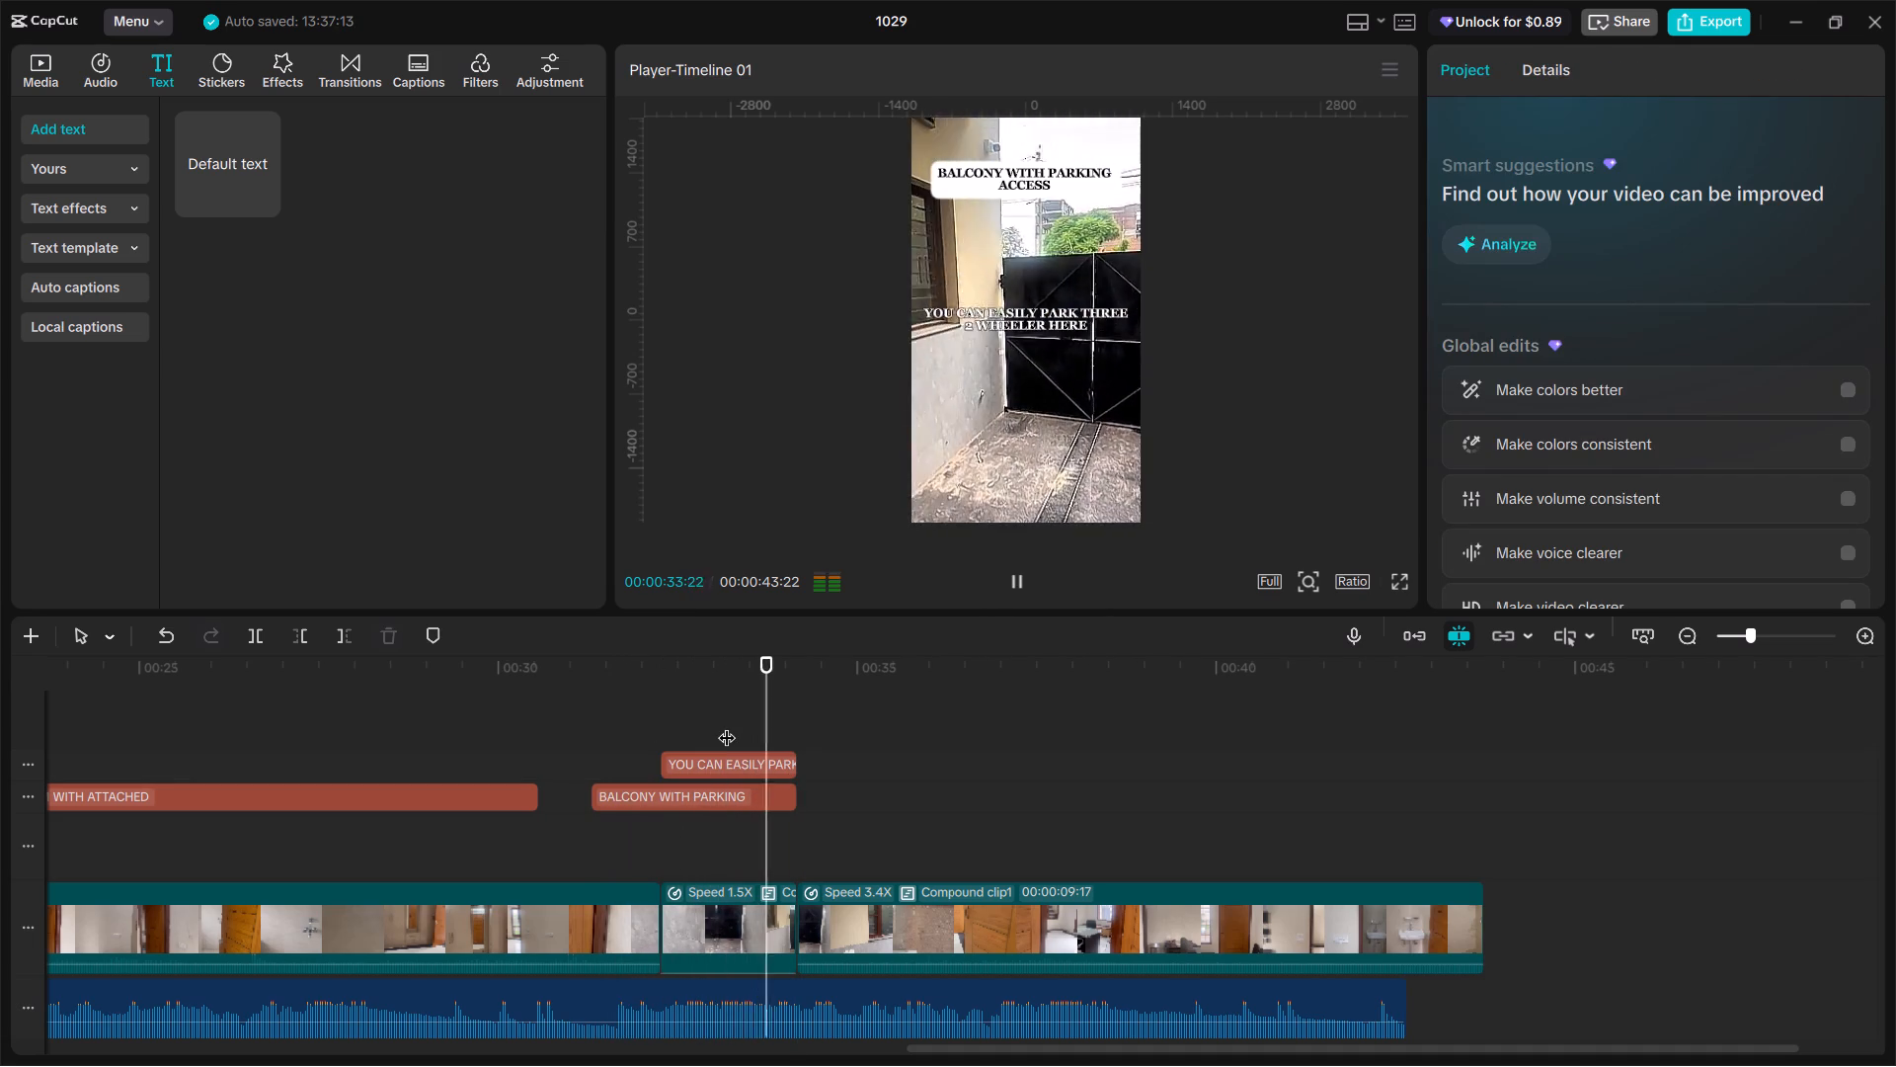
{"action": "left_click", "coordinate": [794, 718]}
{"action": "left_click_drag", "start_coordinate": [794, 718], "coordinate": [819, 735]}
{"action": "left_click_drag", "start_coordinate": [812, 732], "coordinate": [807, 725]}
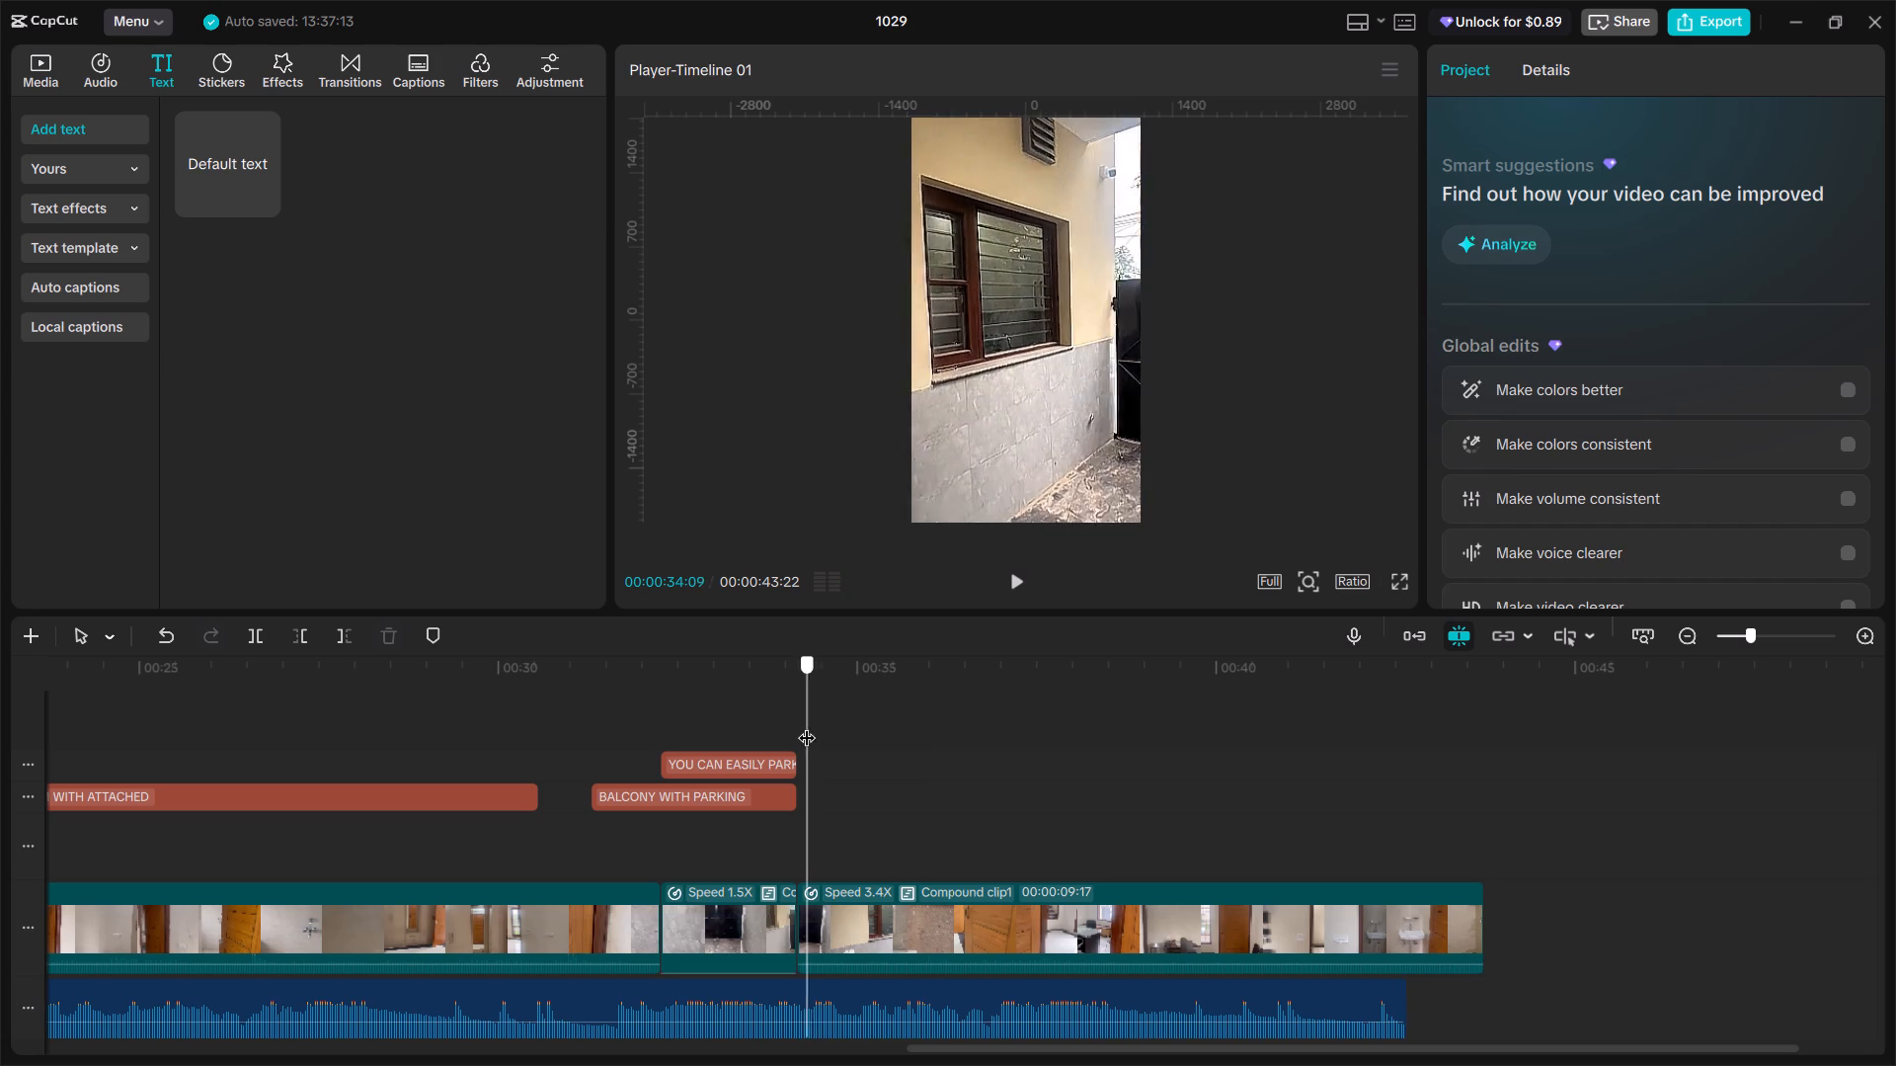
{"action": "left_click_drag", "start_coordinate": [807, 725], "coordinate": [806, 723]}
{"action": "left_click", "coordinate": [804, 723]}
{"action": "key", "text": "space"}
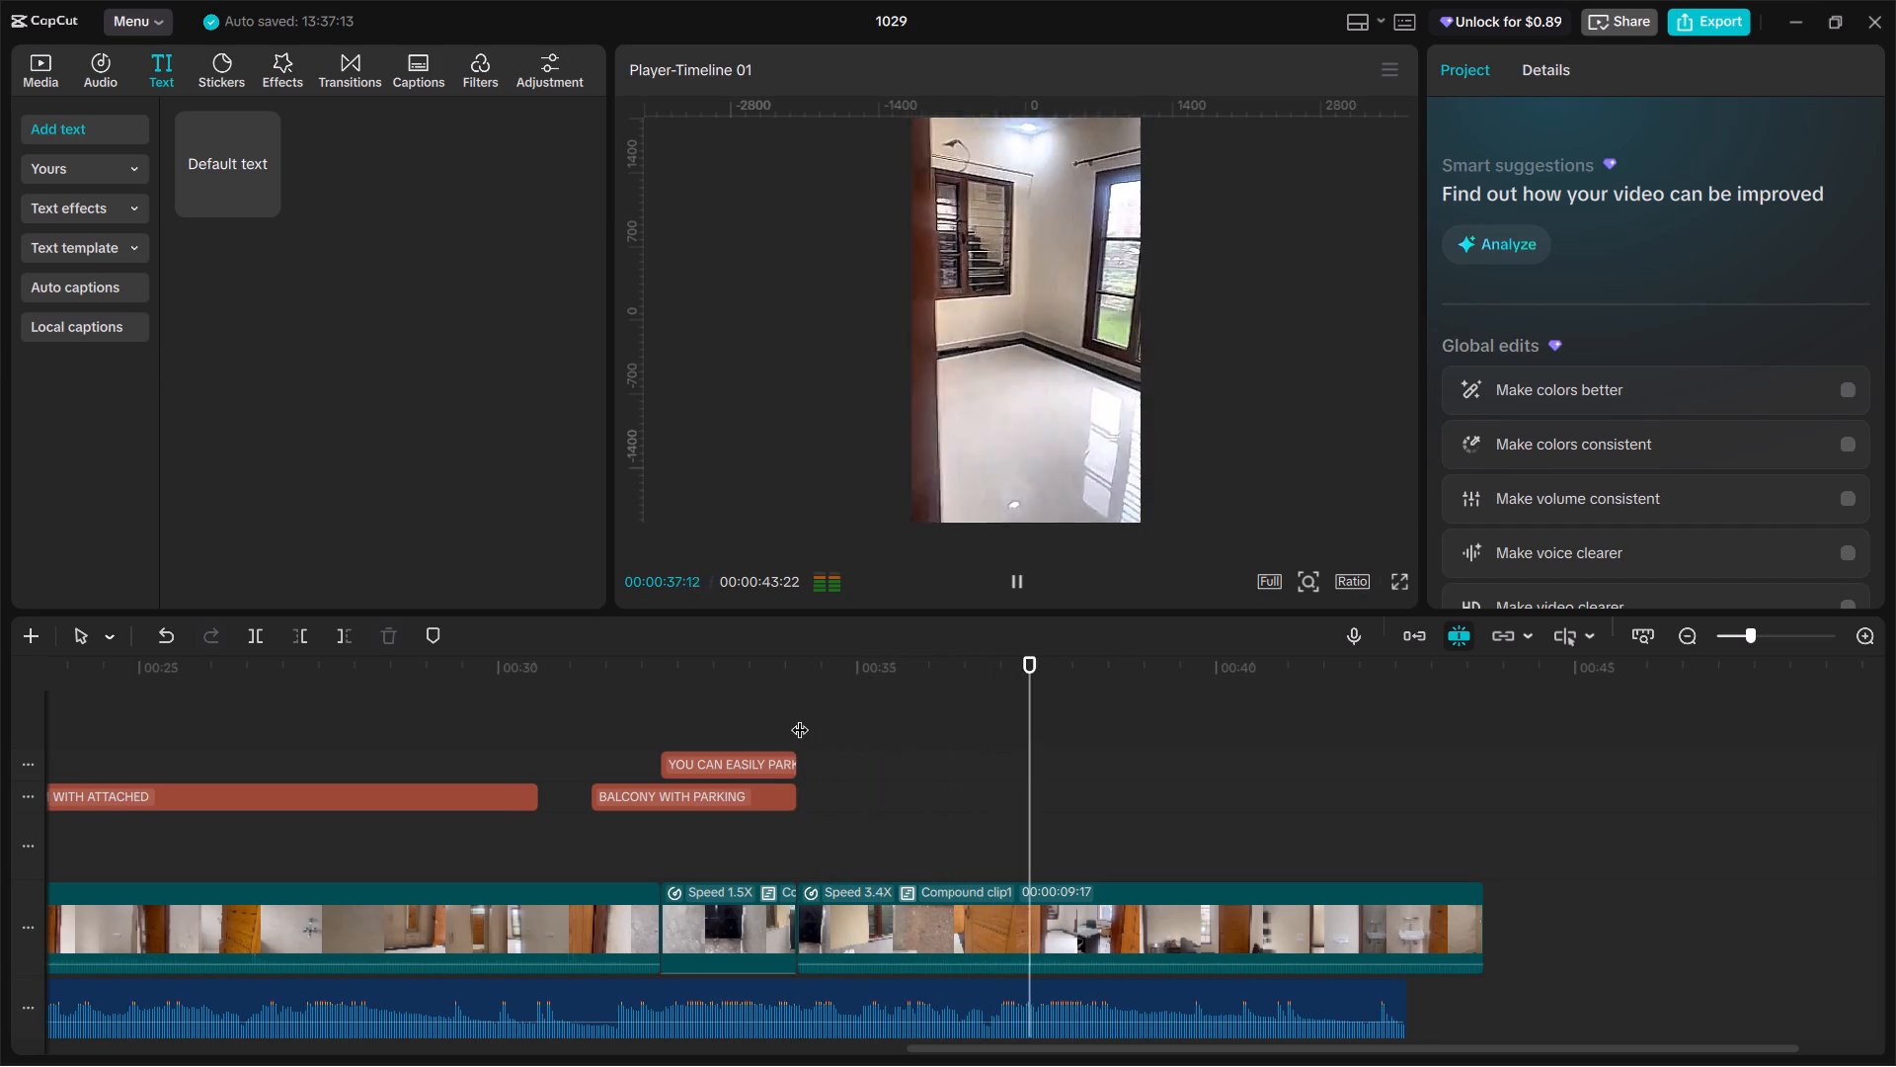
{"action": "key", "text": "space"}
Paste a copy of the CCTV label at 00:00:37:26, where the office room door opens.
{"action": "left_click", "coordinate": [806, 717]}
{"action": "left_click_drag", "start_coordinate": [806, 717], "coordinate": [866, 747]}
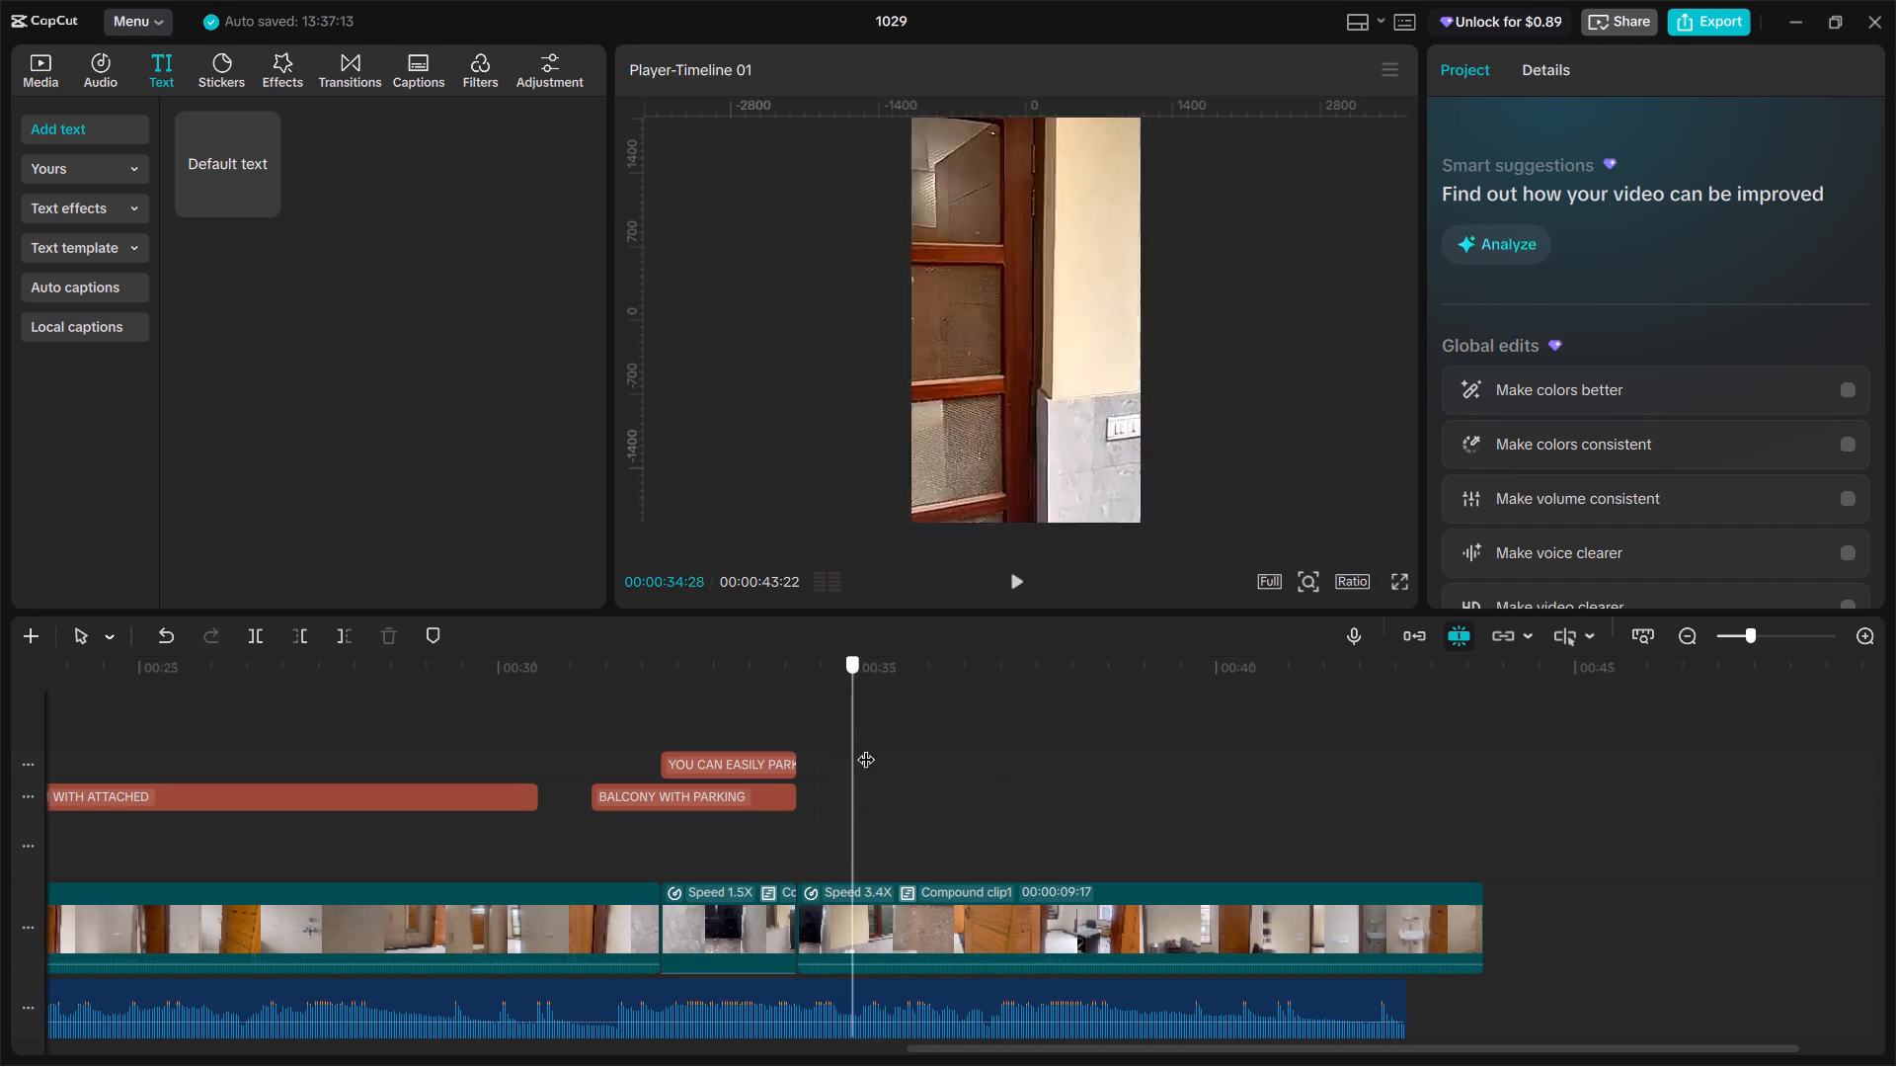
{"action": "left_click_drag", "start_coordinate": [866, 747], "coordinate": [1068, 812]}
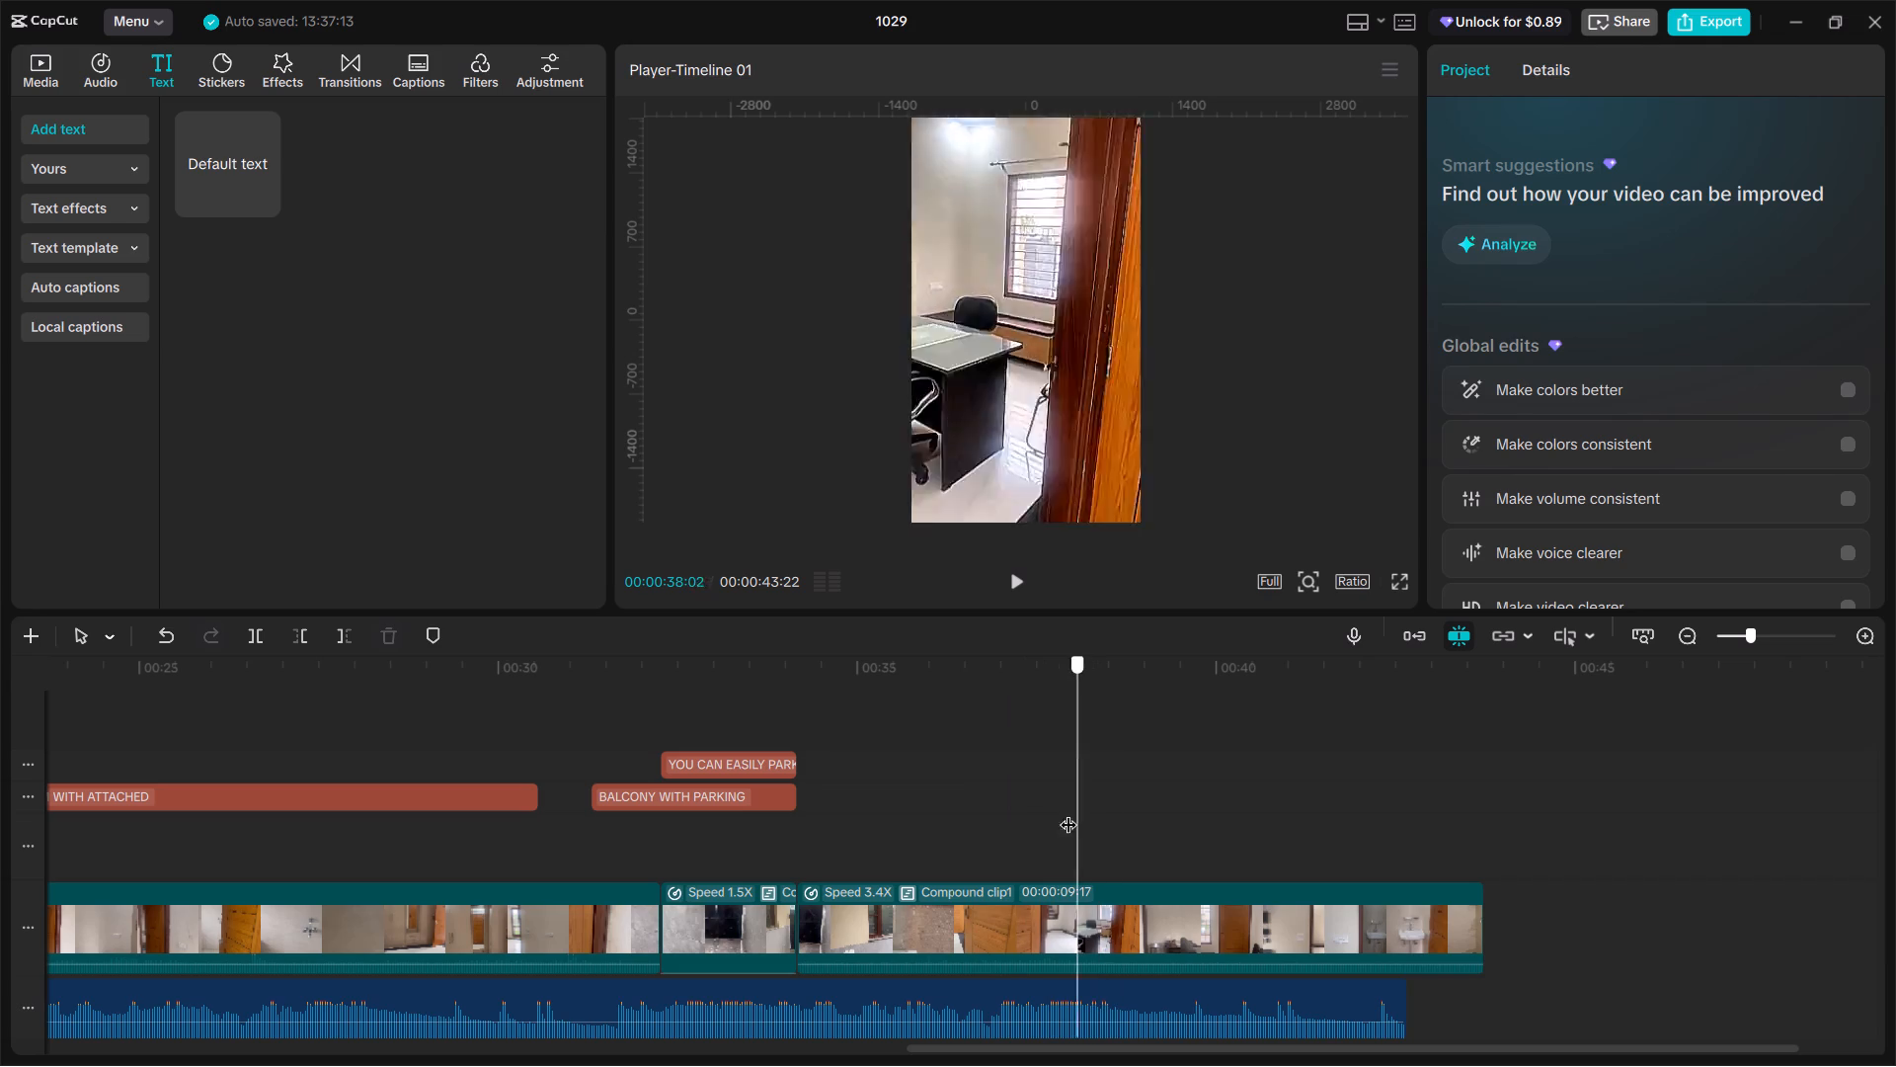
{"action": "left_click_drag", "start_coordinate": [1068, 812], "coordinate": [1063, 806]}
{"action": "key", "text": "ctrl+v"}
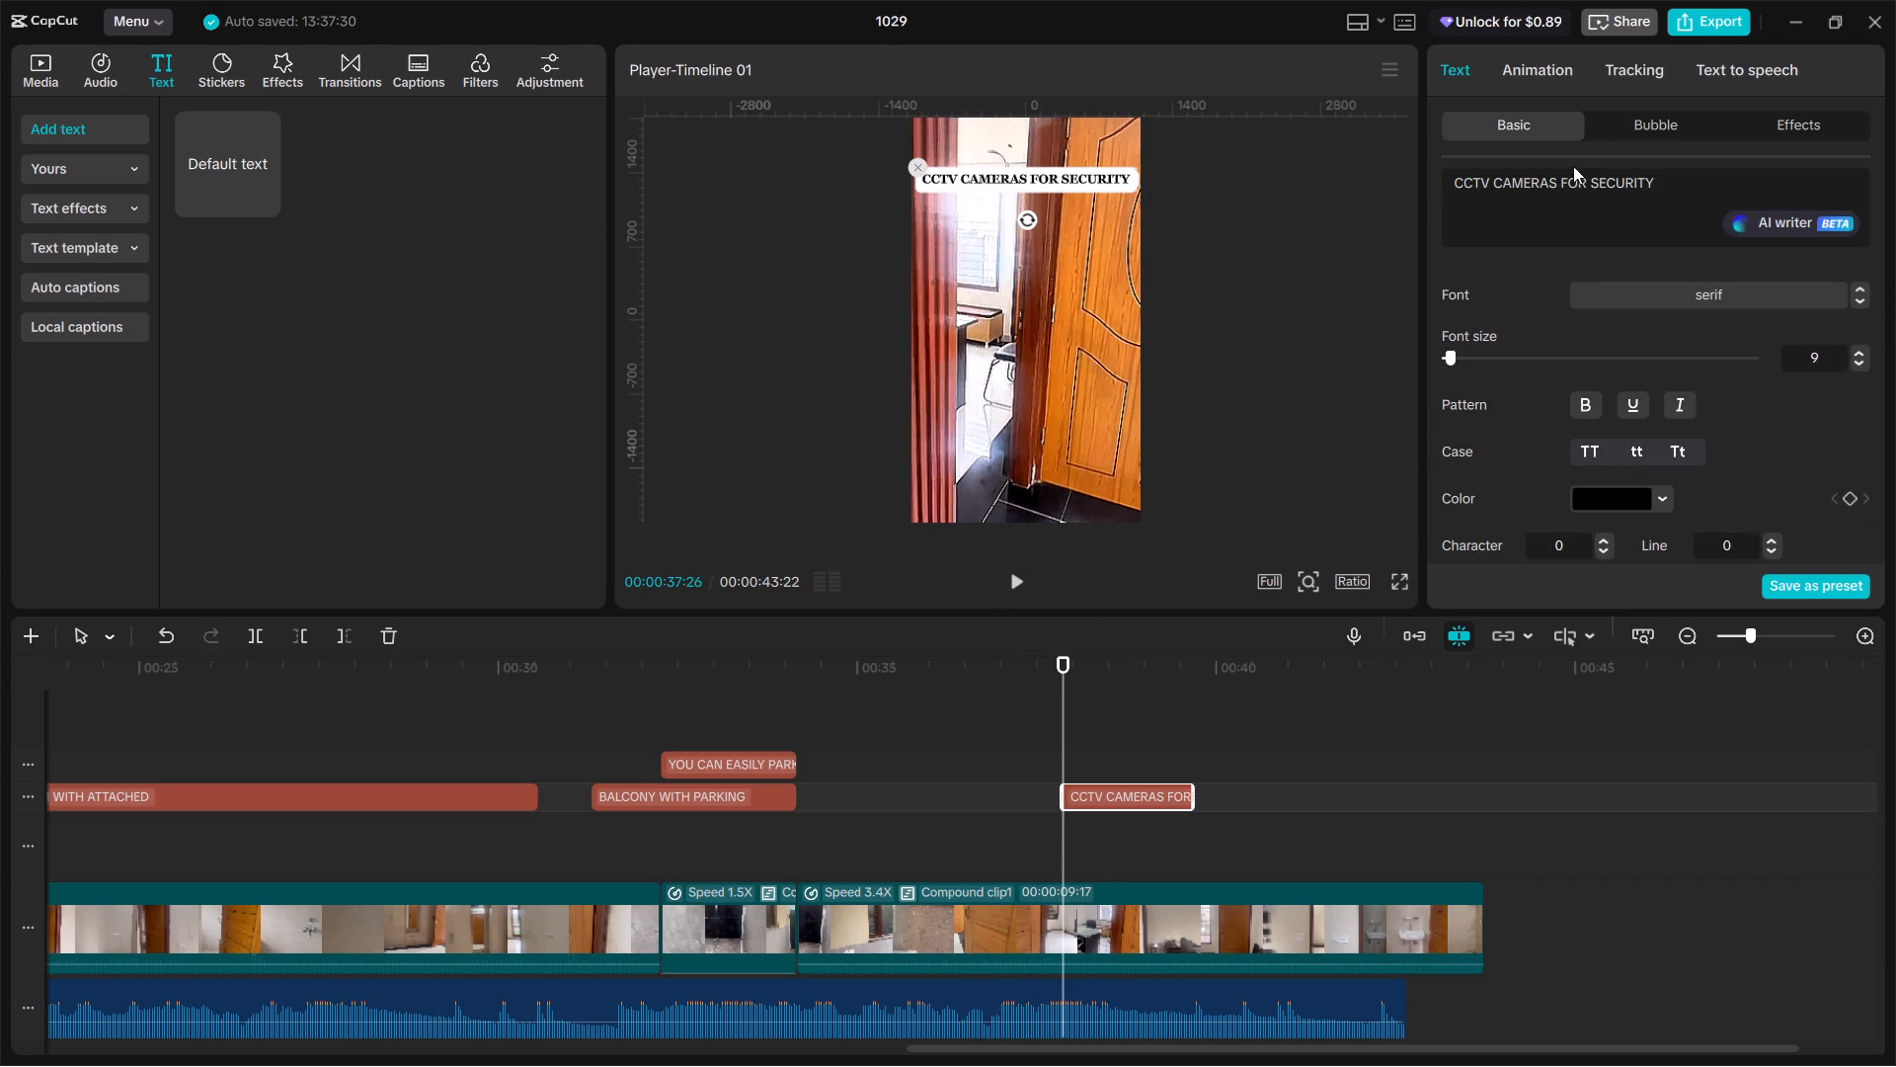
Replace the pasted CCTV label's text with "WORKING AREA FOR" and "PROFESSIONALS" on two lines.
{"action": "left_click", "coordinate": [1649, 190]}
{"action": "key", "text": "ctrl+a"}
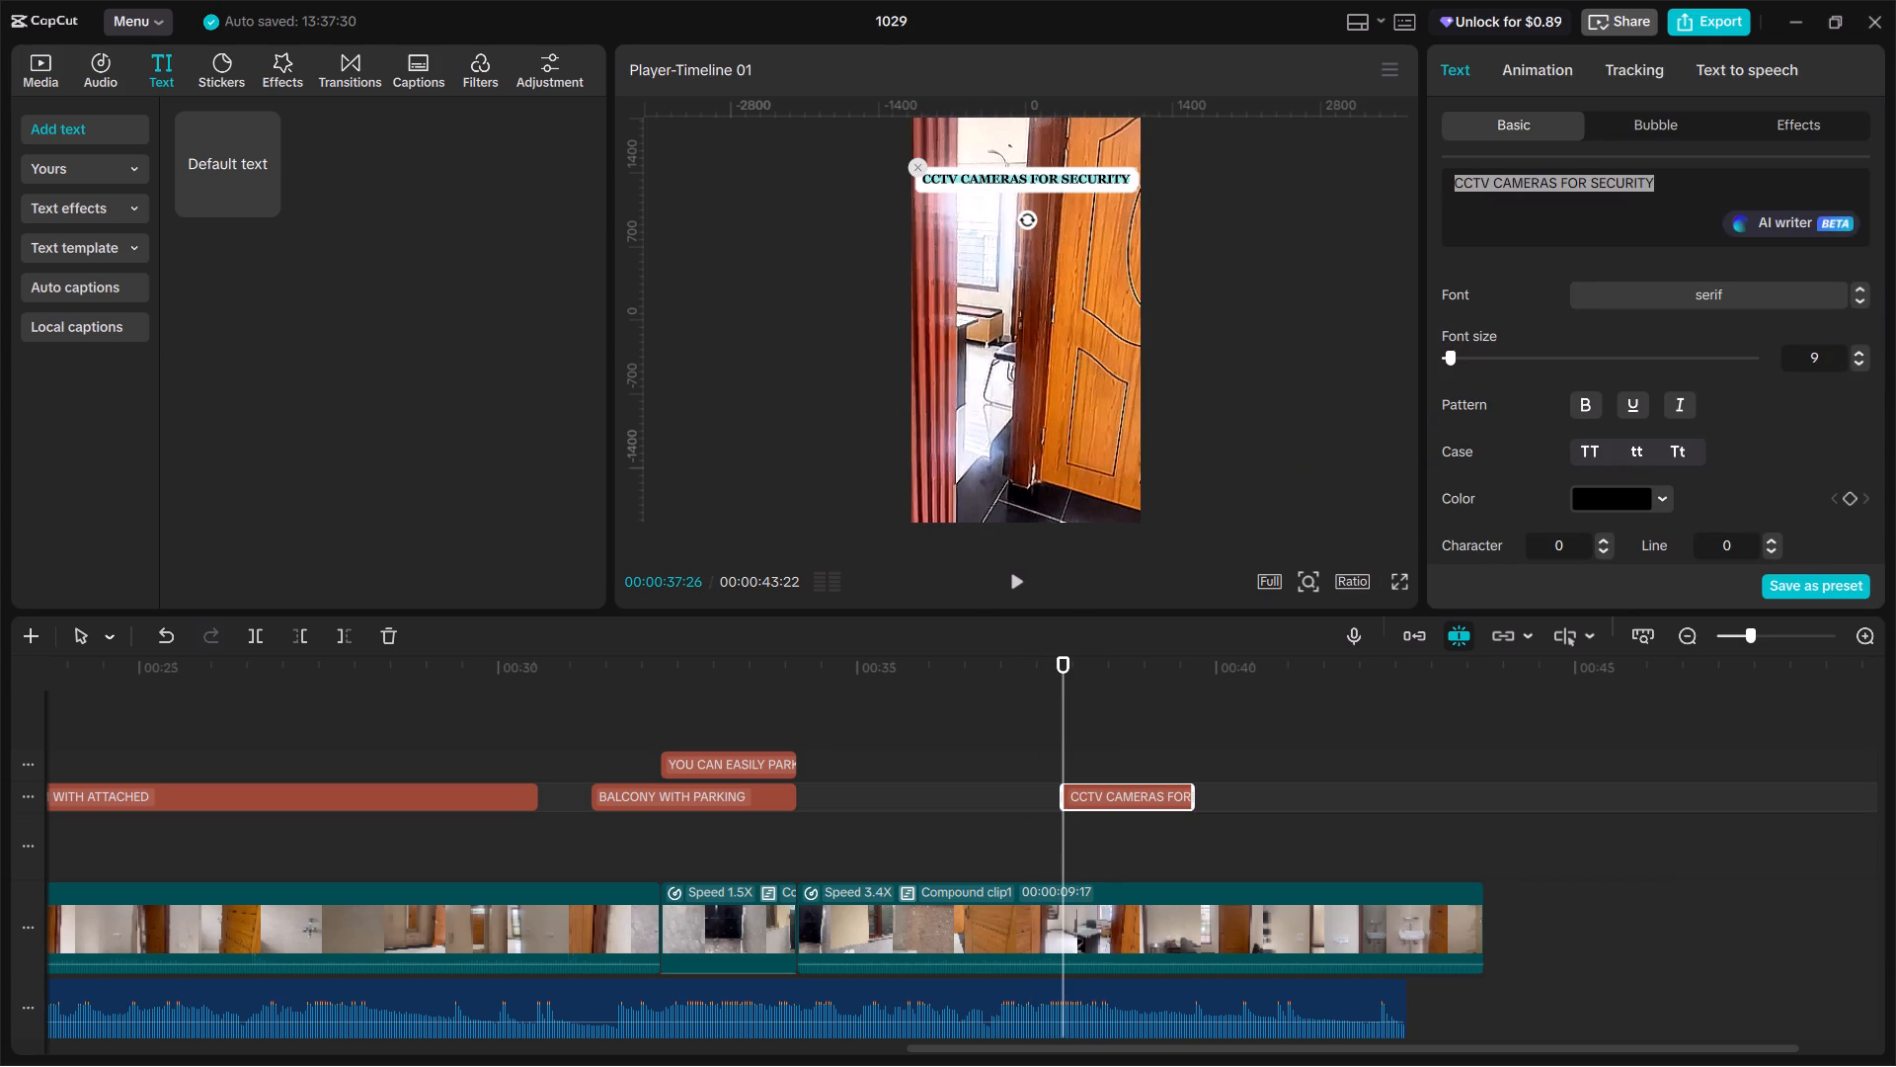
{"action": "type", "text": "WORKING AREA"}
{"action": "key", "text": "space"}
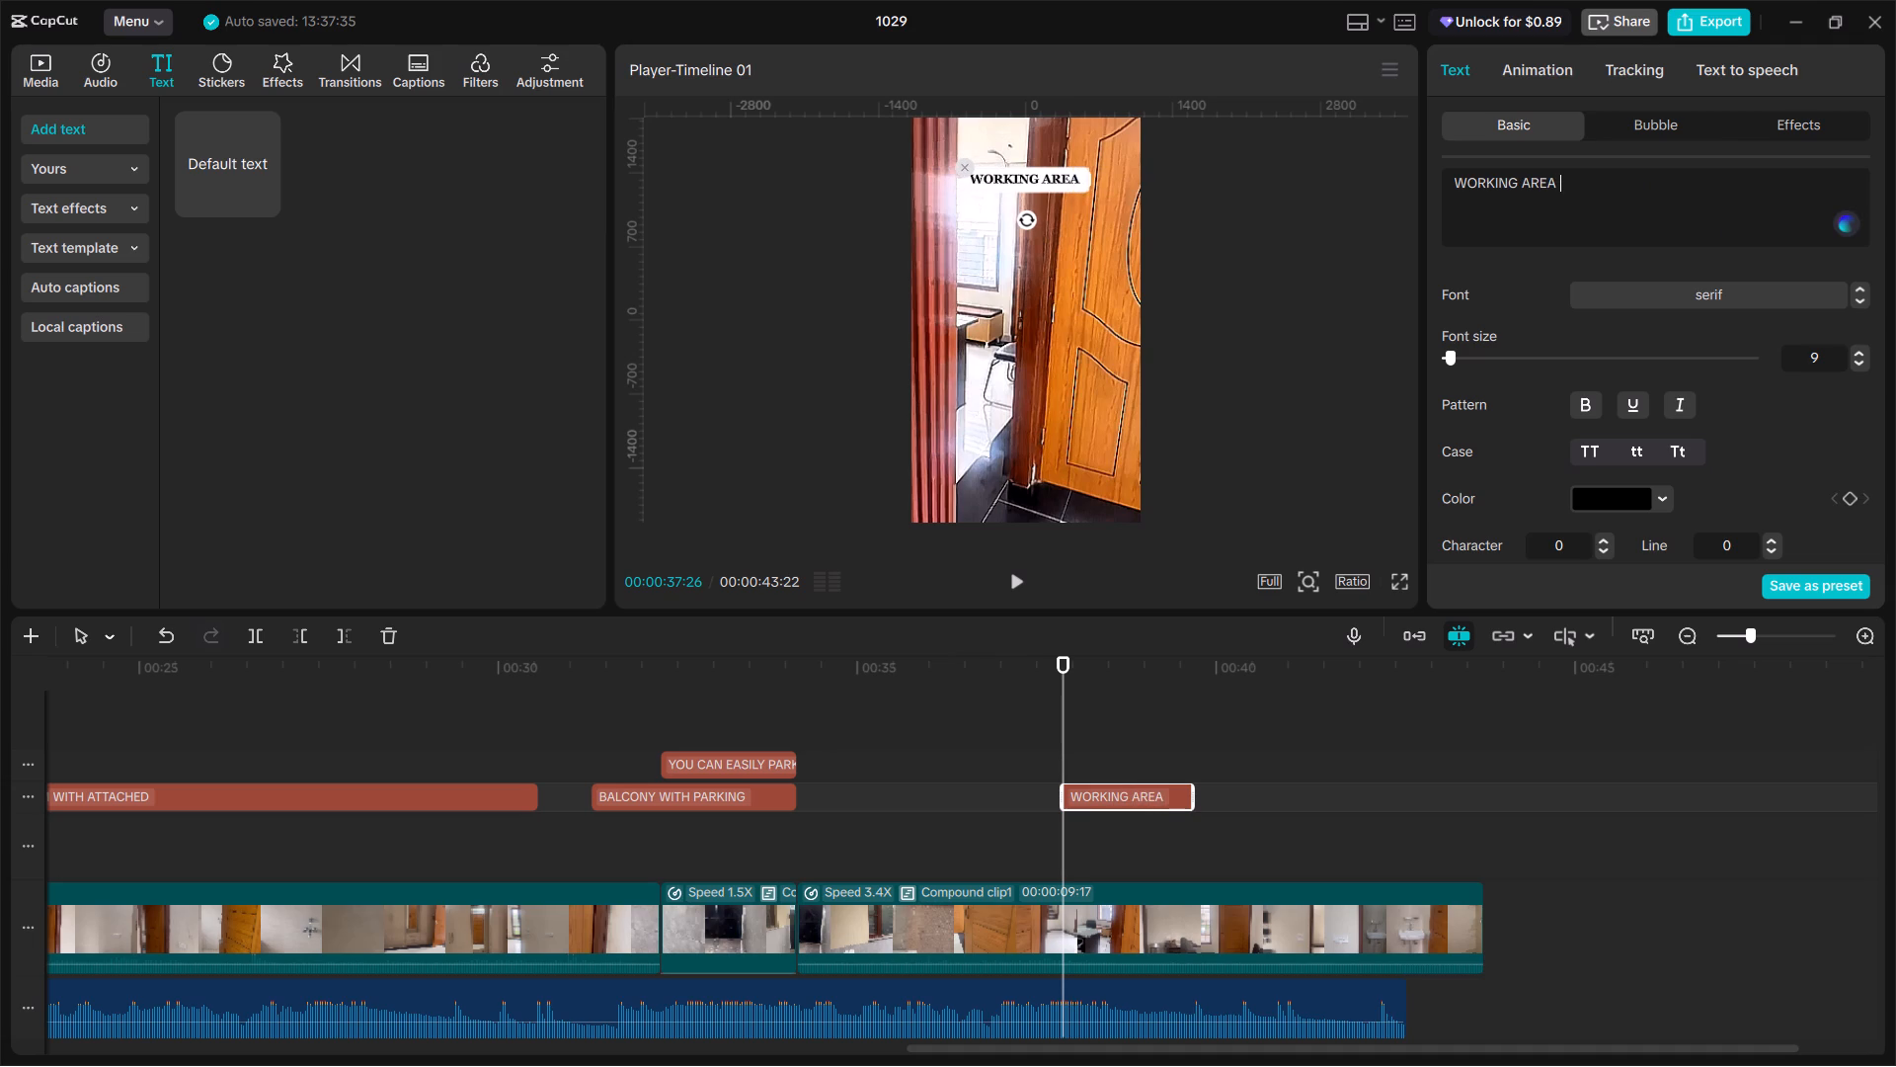
{"action": "type", "text": "FOR"}
{"action": "key", "text": "space"}
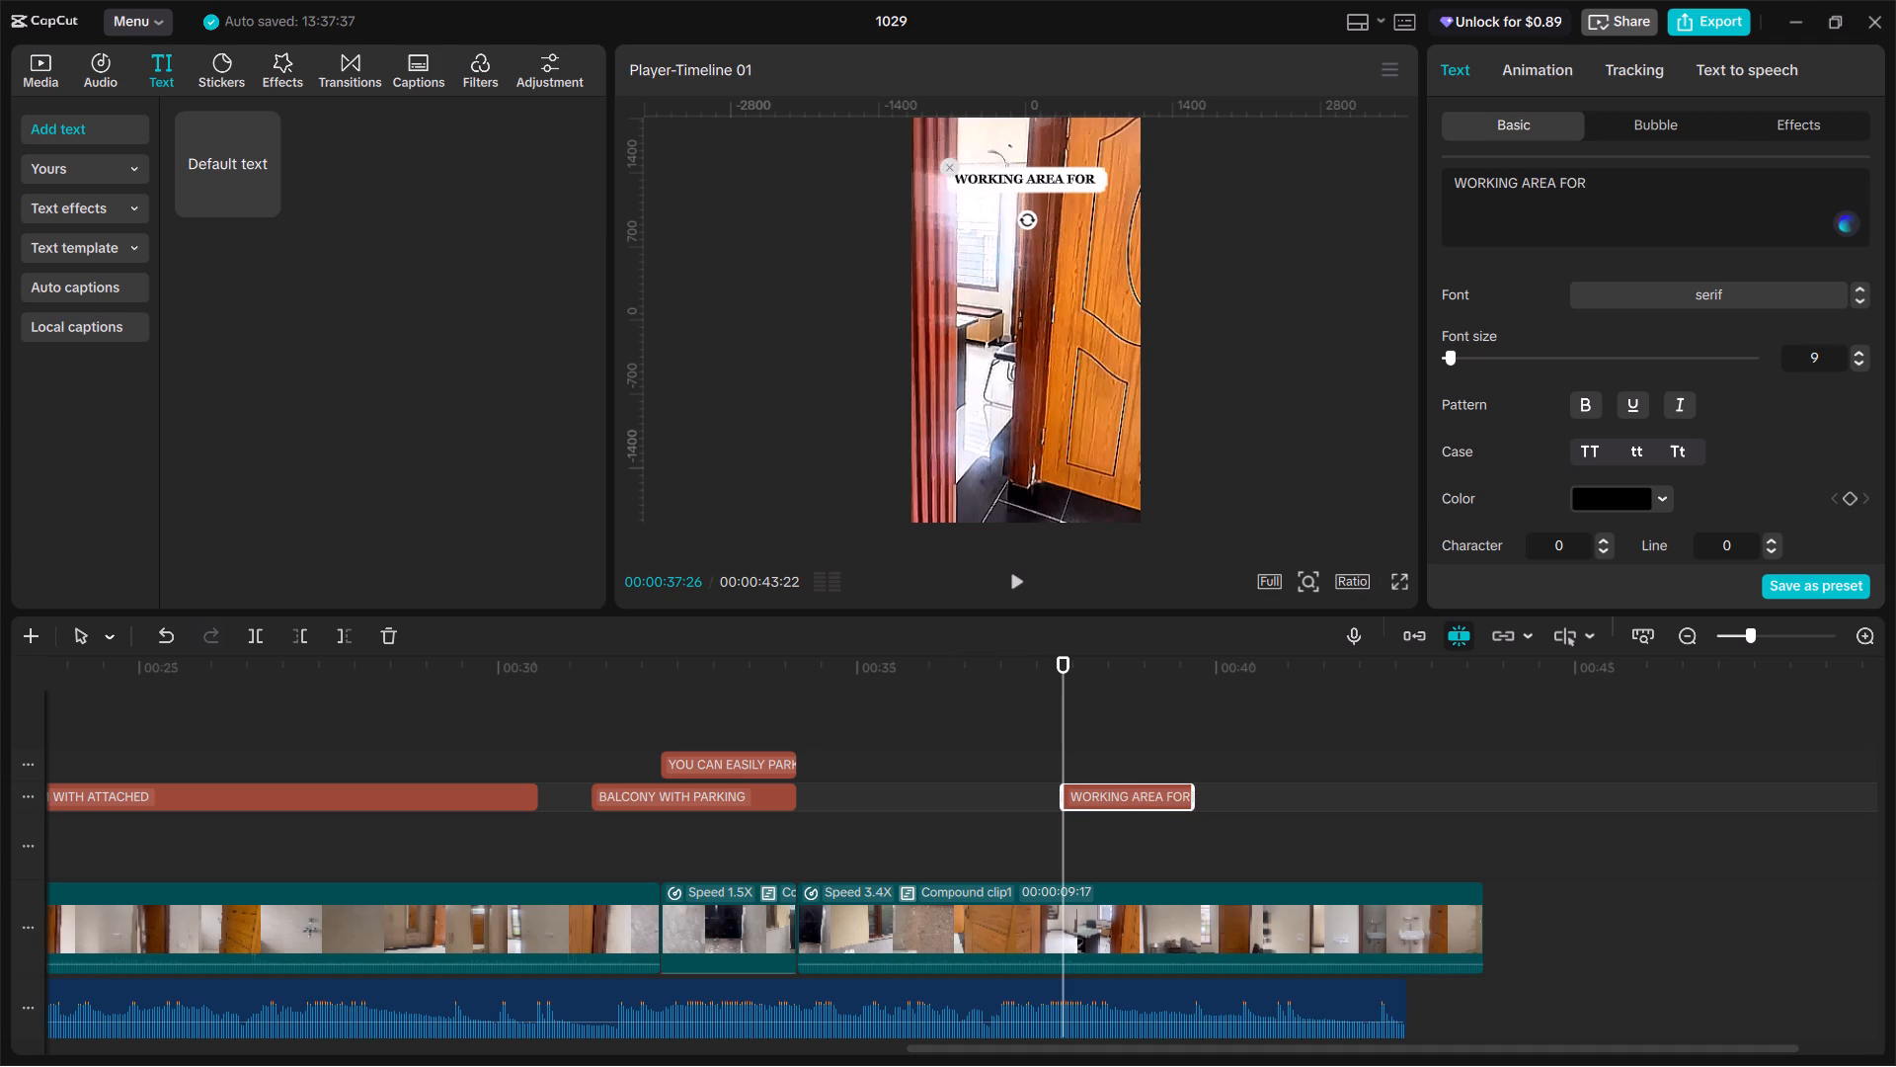
{"action": "type", "text": "PRO"}
{"action": "type", "text": "FESSIONALS"}
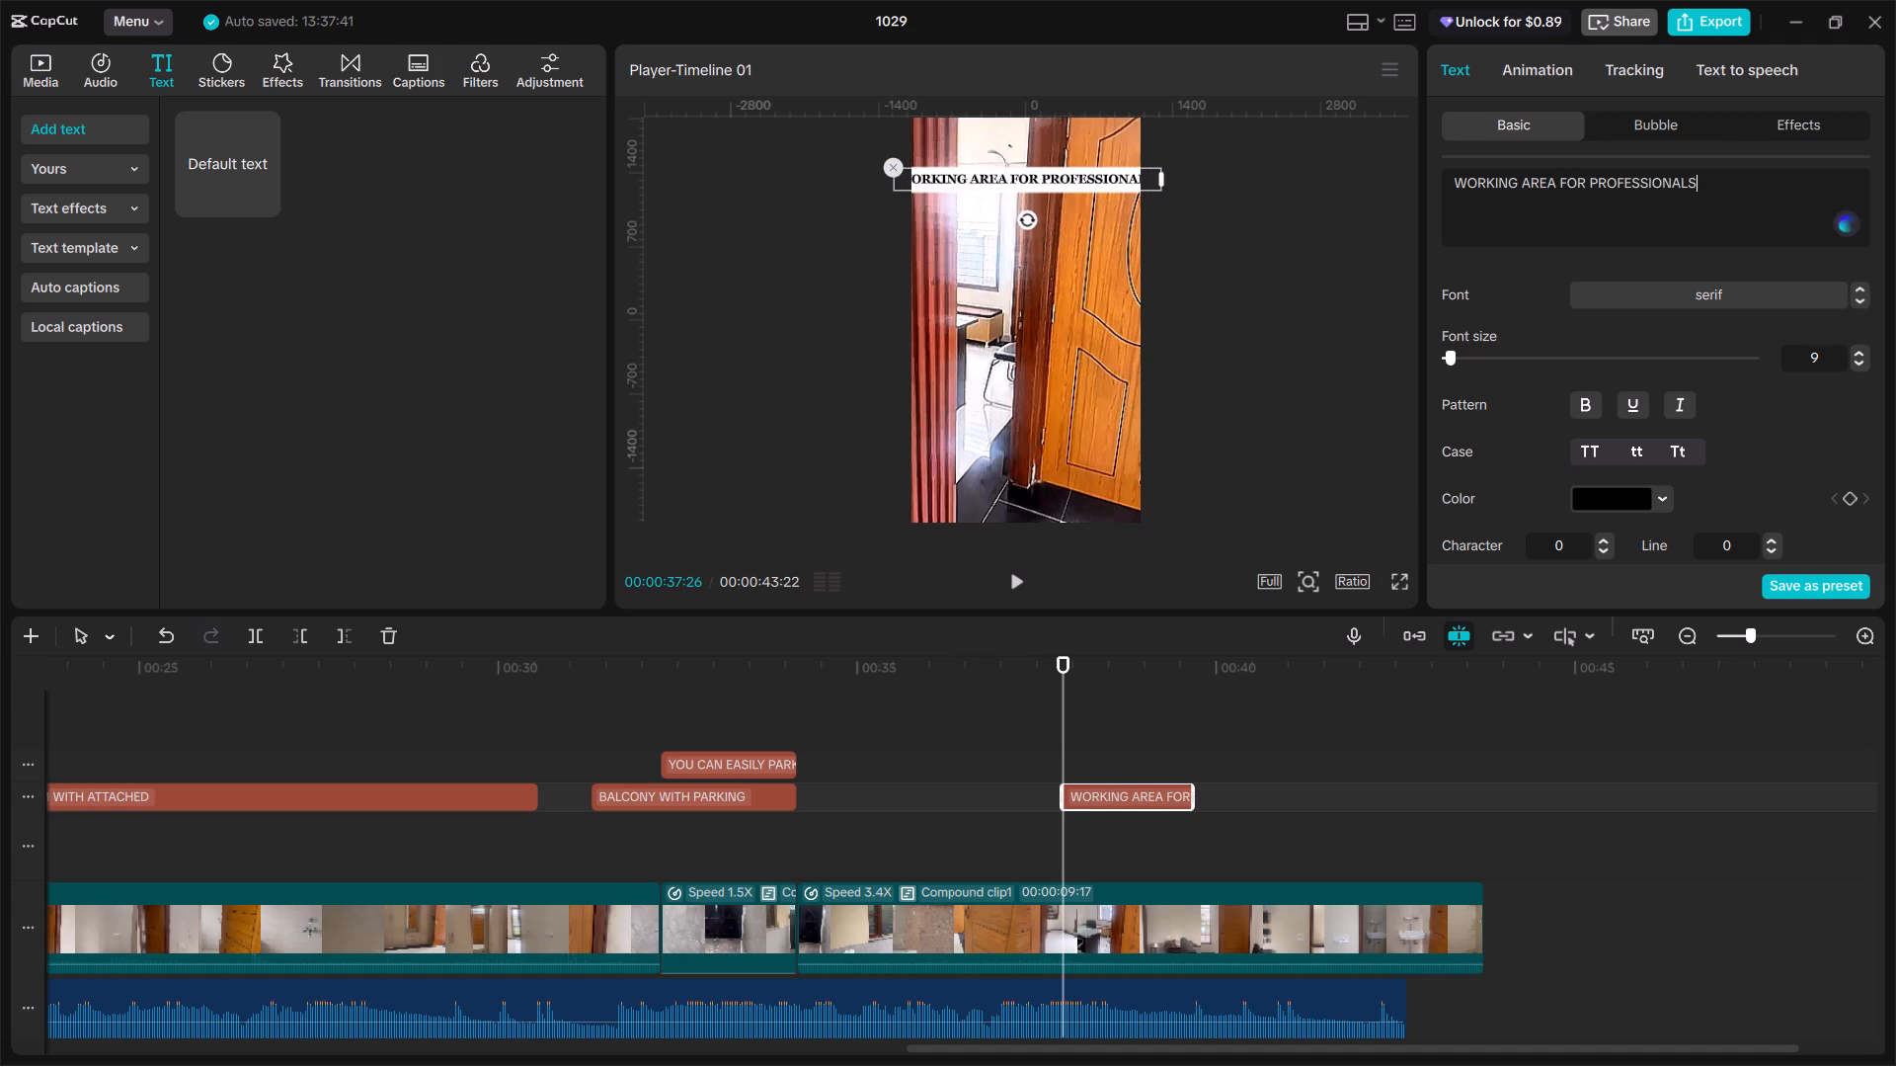
{"action": "key", "text": "BackSpace"}
{"action": "key", "text": "BackSpace"}
{"action": "key", "text": "BackSpace"}
{"action": "key", "text": "BackSpace"}
{"action": "key", "text": "BackSpace"}
{"action": "key", "text": "BackSpace"}
{"action": "key", "text": "BackSpace"}
{"action": "key", "text": "BackSpace"}
{"action": "key", "text": "BackSpace"}
{"action": "key", "text": "BackSpace"}
{"action": "key", "text": "BackSpace"}
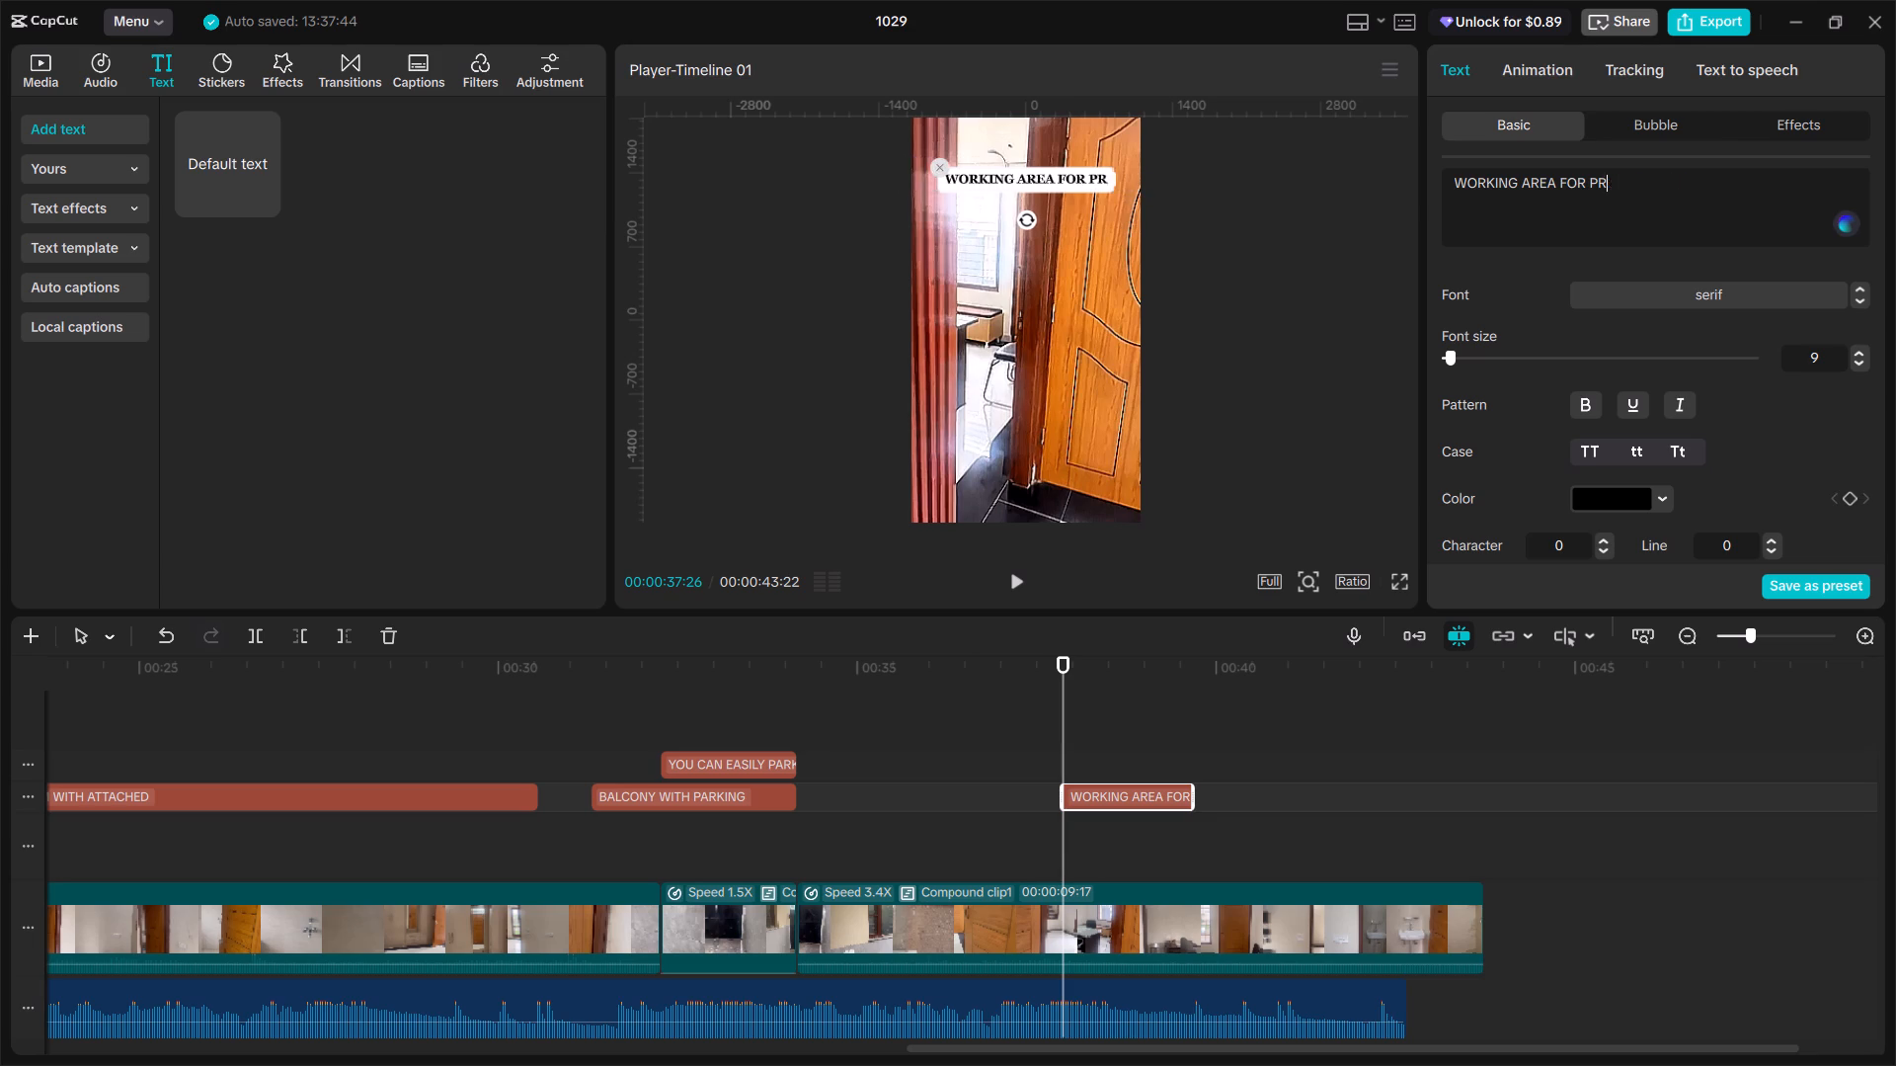
{"action": "key", "text": "BackSpace"}
{"action": "key", "text": "BackSpace"}
{"action": "key", "text": "BackSpace"}
{"action": "key", "text": "Return"}
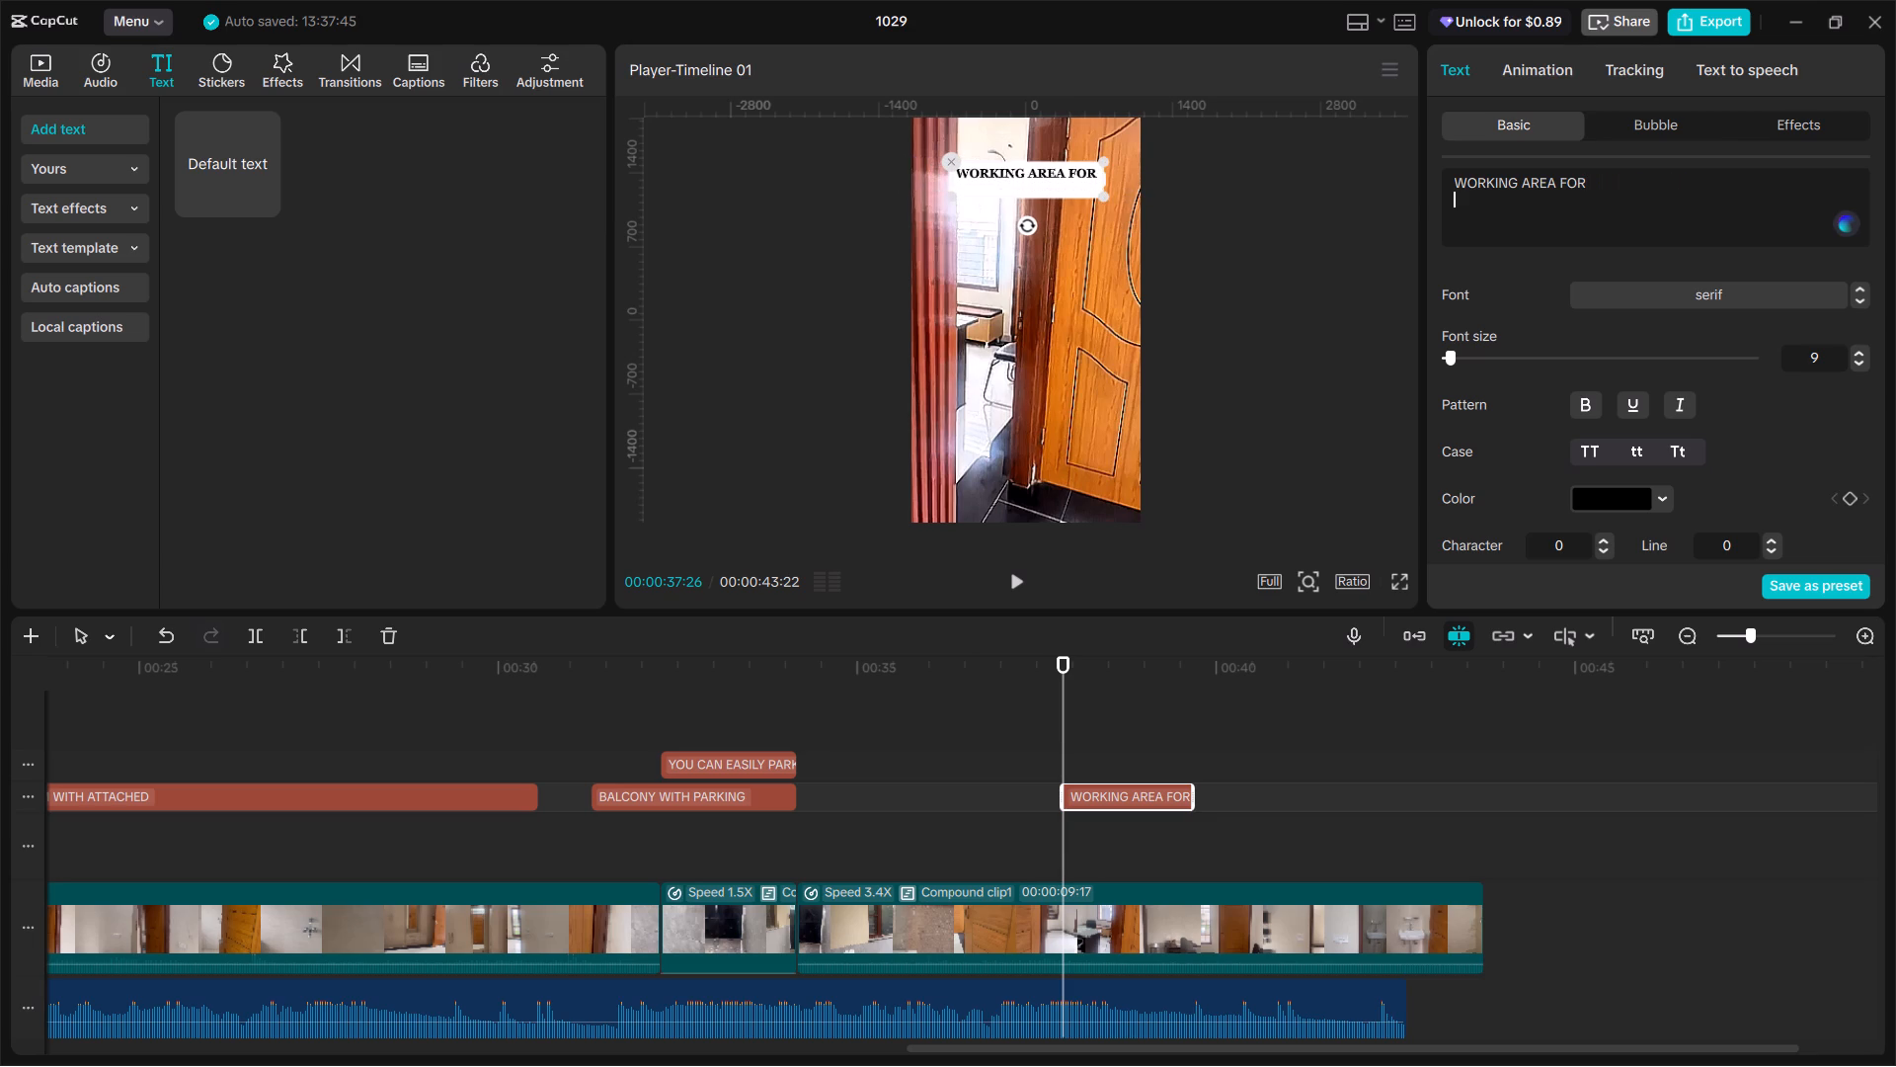
{"action": "type", "text": "PROFES"}
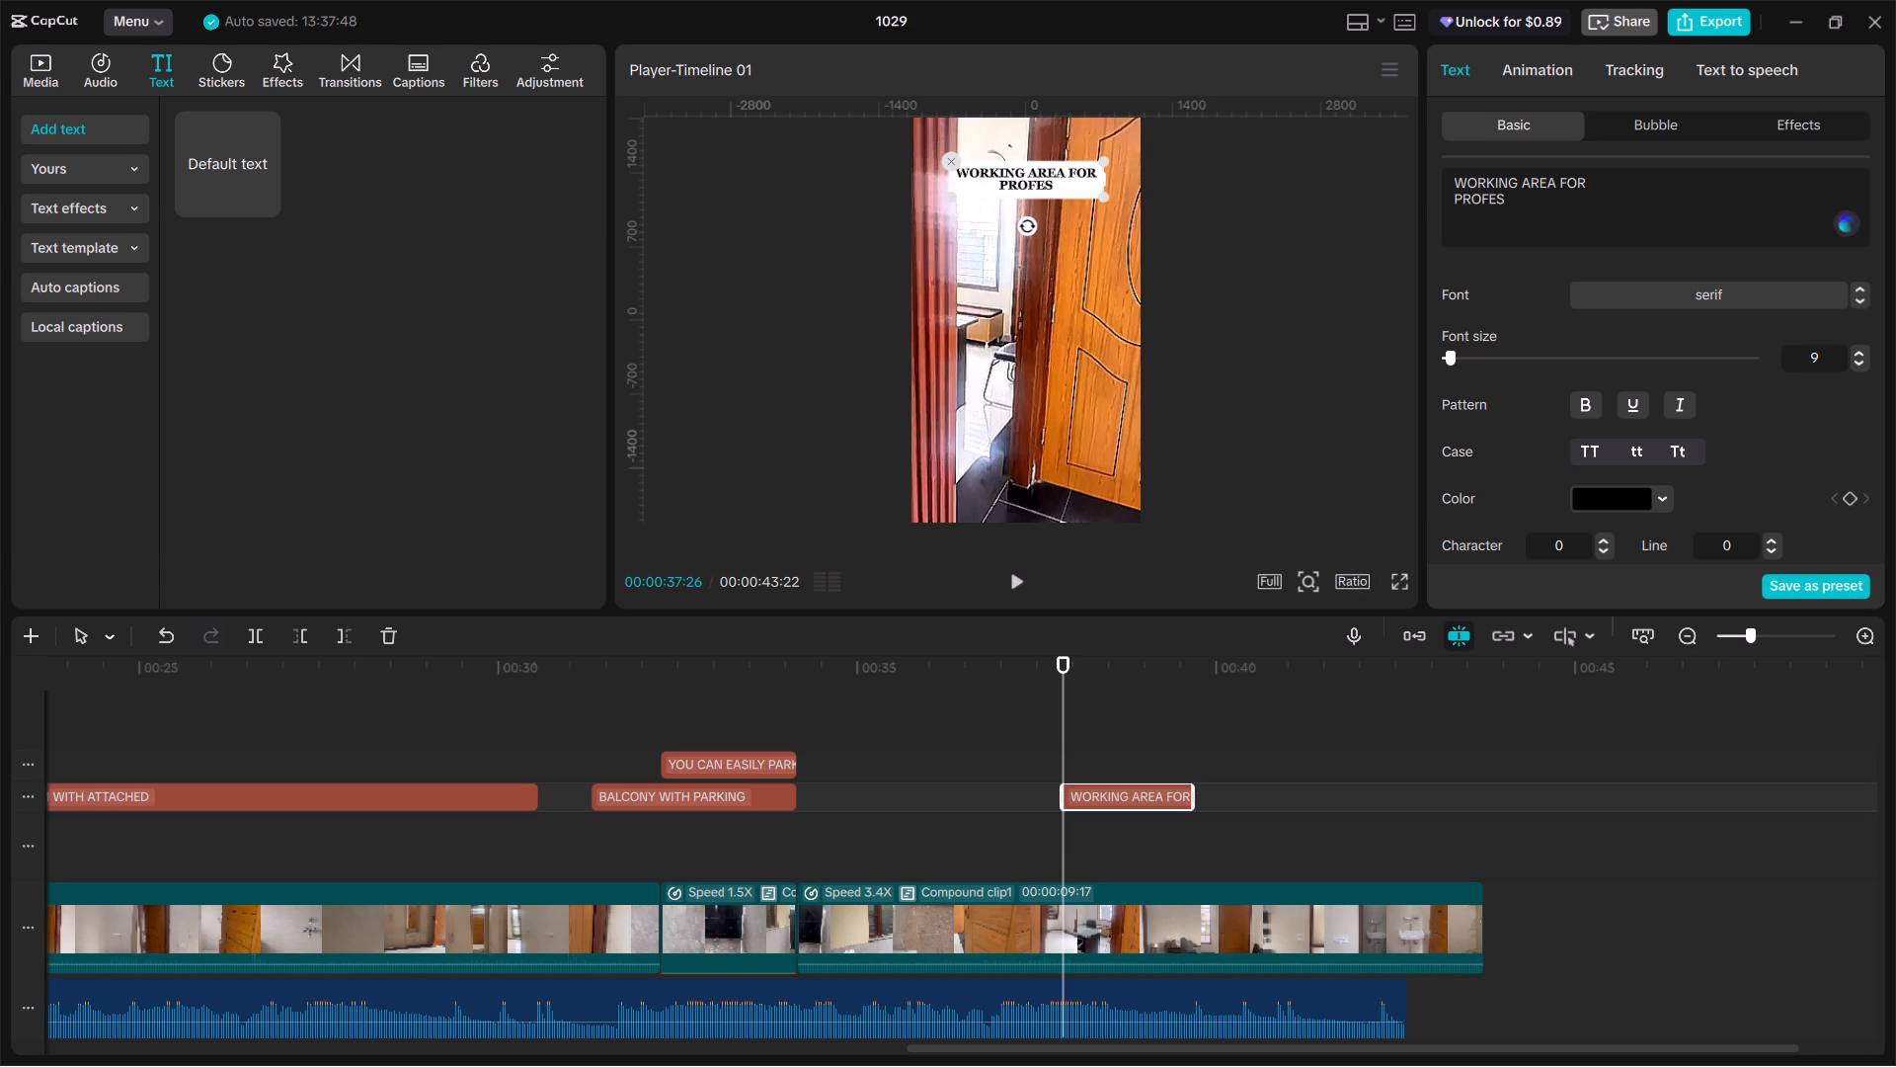
{"action": "key", "text": "i"}
{"action": "key", "text": "BackSpace"}
{"action": "type", "text": "SIONALS"}
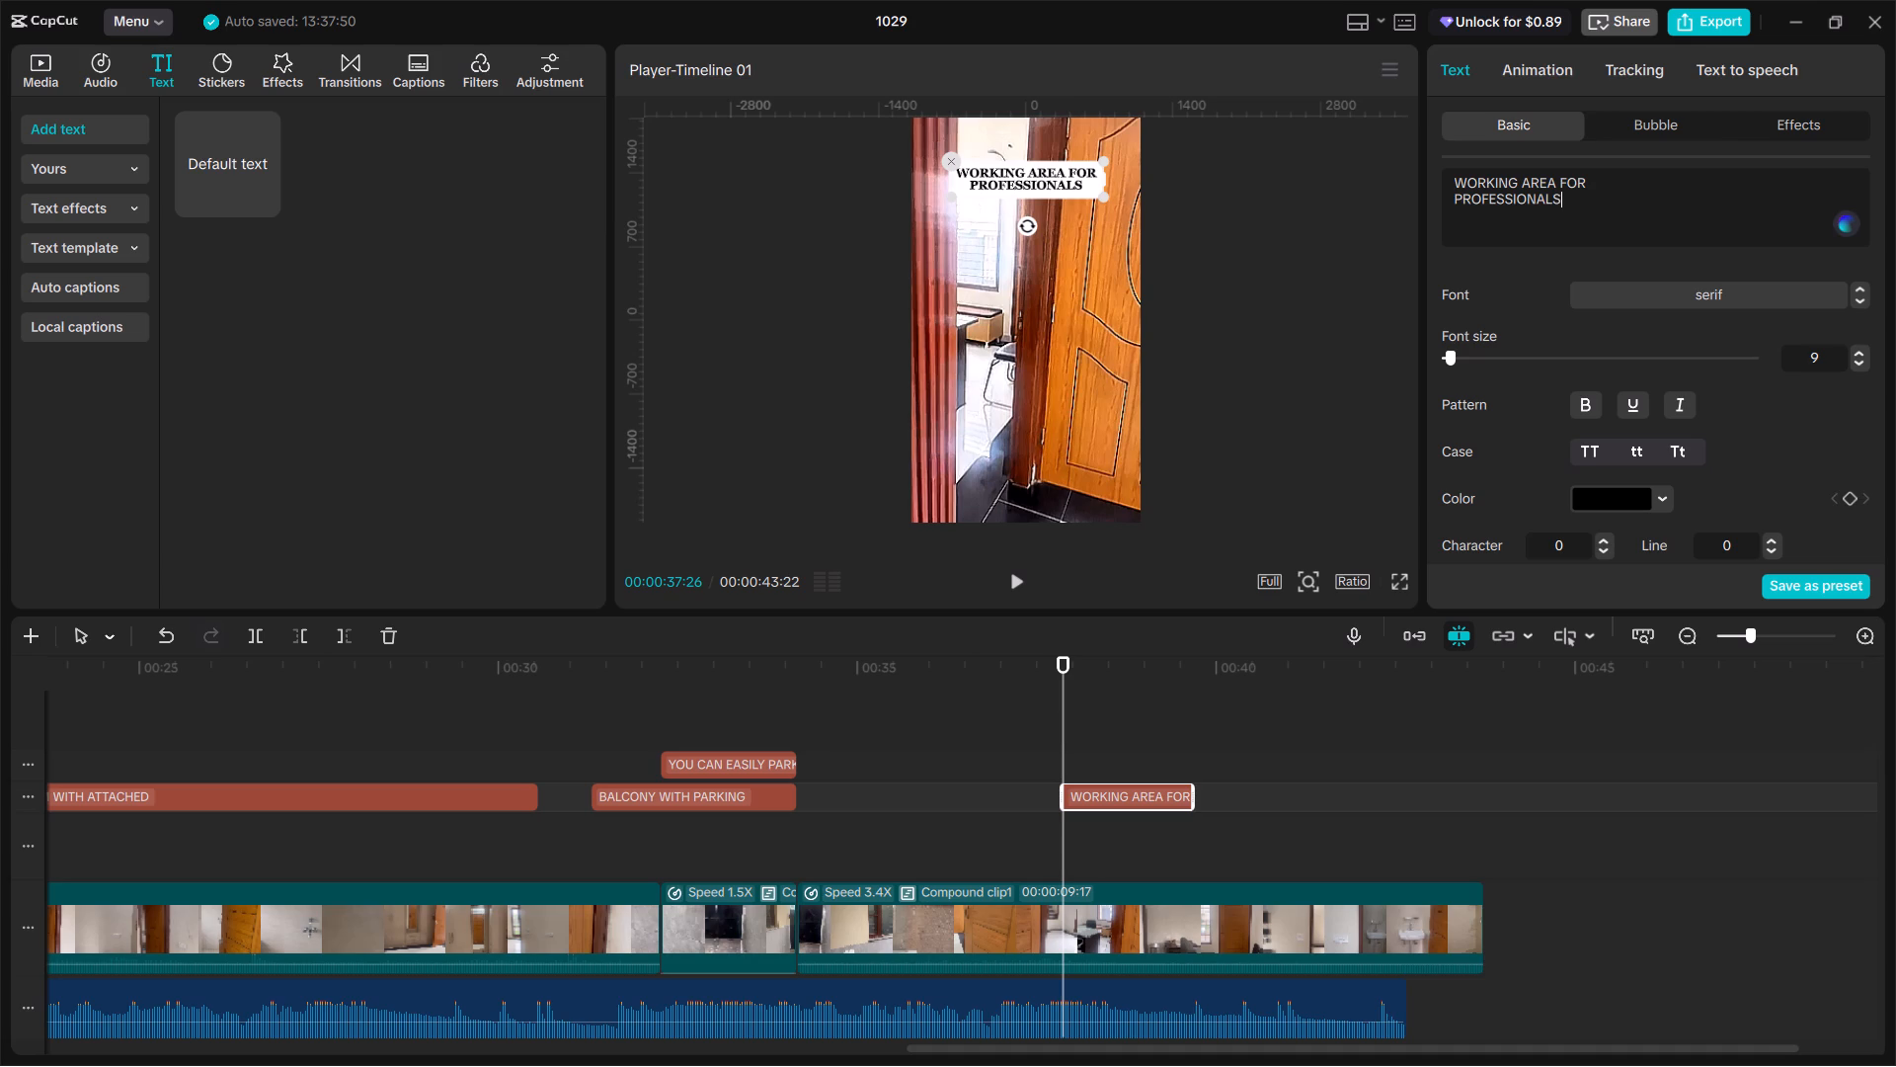
{"action": "left_click", "coordinate": [1540, 198]}
{"action": "right_click", "coordinate": [1540, 198]}
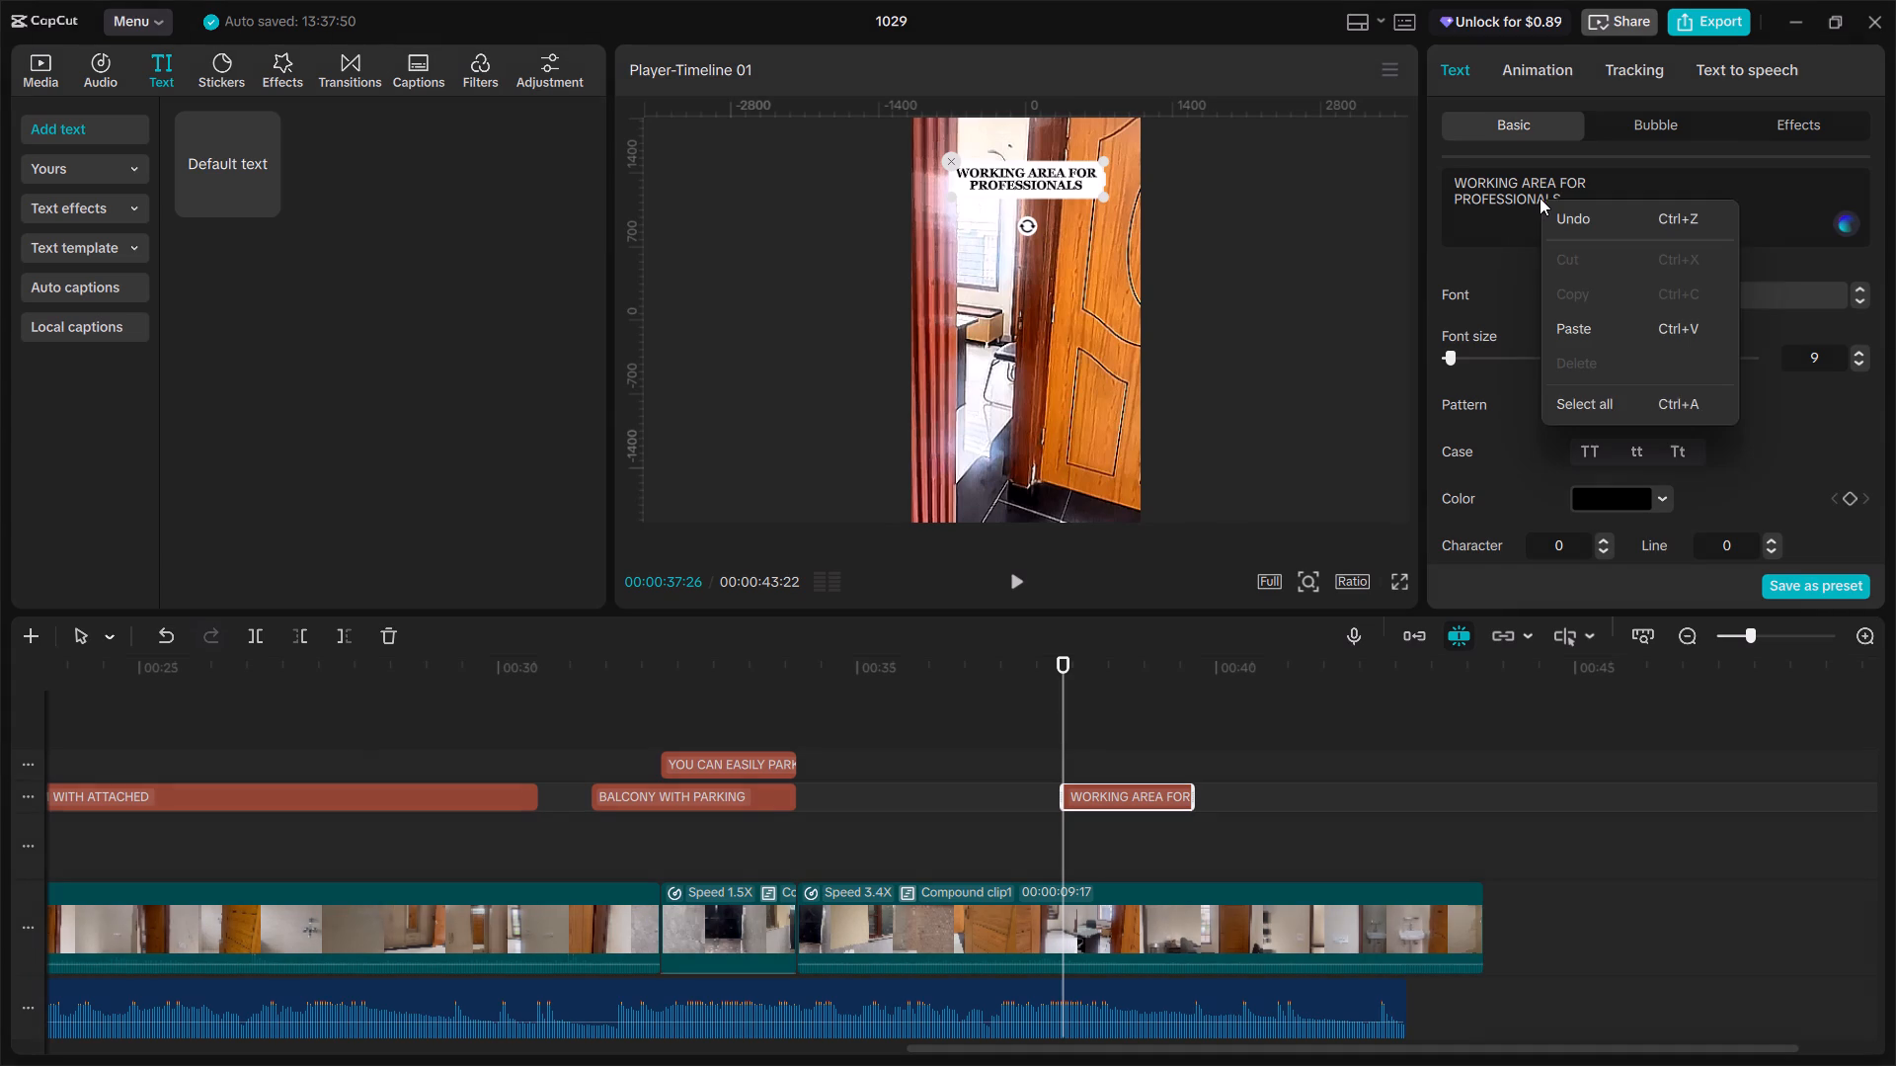
{"action": "left_click", "coordinate": [1507, 205]}
{"action": "left_click", "coordinate": [1567, 201]}
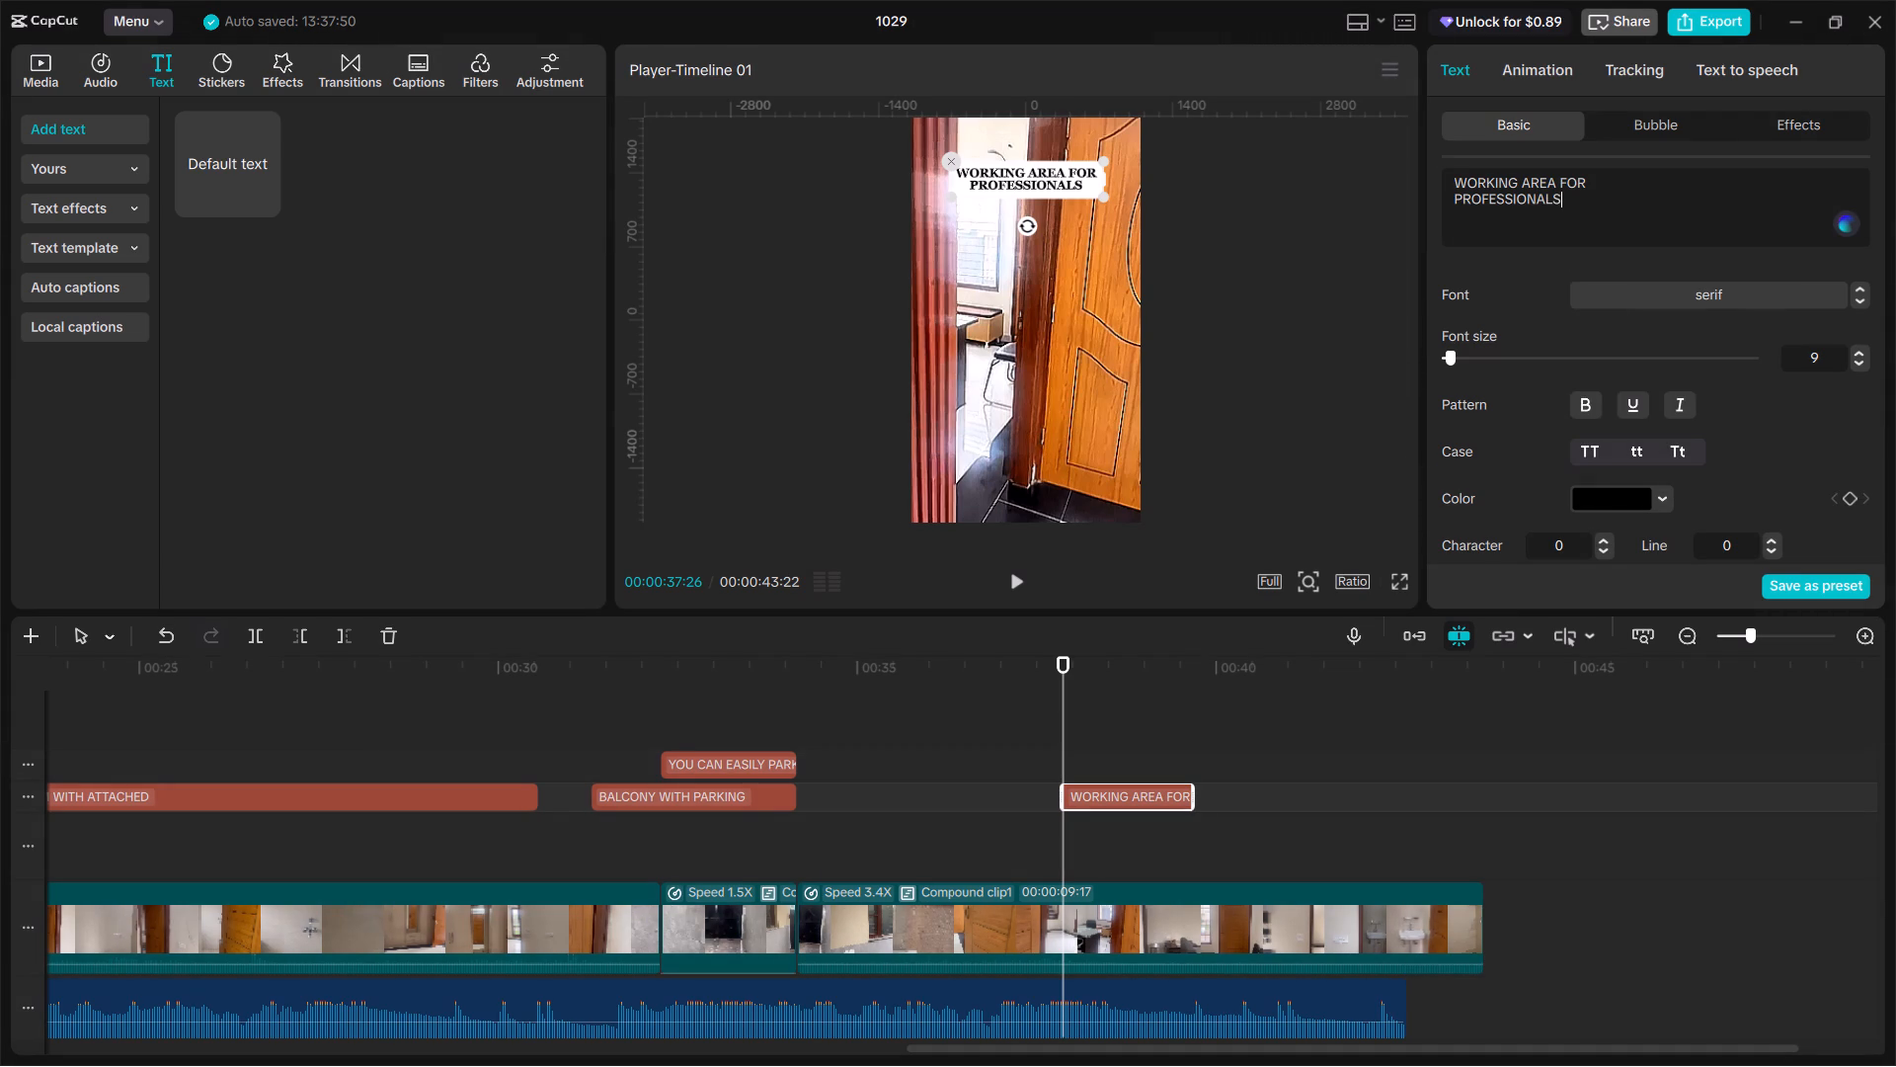
Switch the working area label's background to the second shape style and play it from 00:00:37:18 to check it.
{"action": "scroll", "coordinate": [1613, 403], "scroll_direction": "down", "scroll_amount": 9}
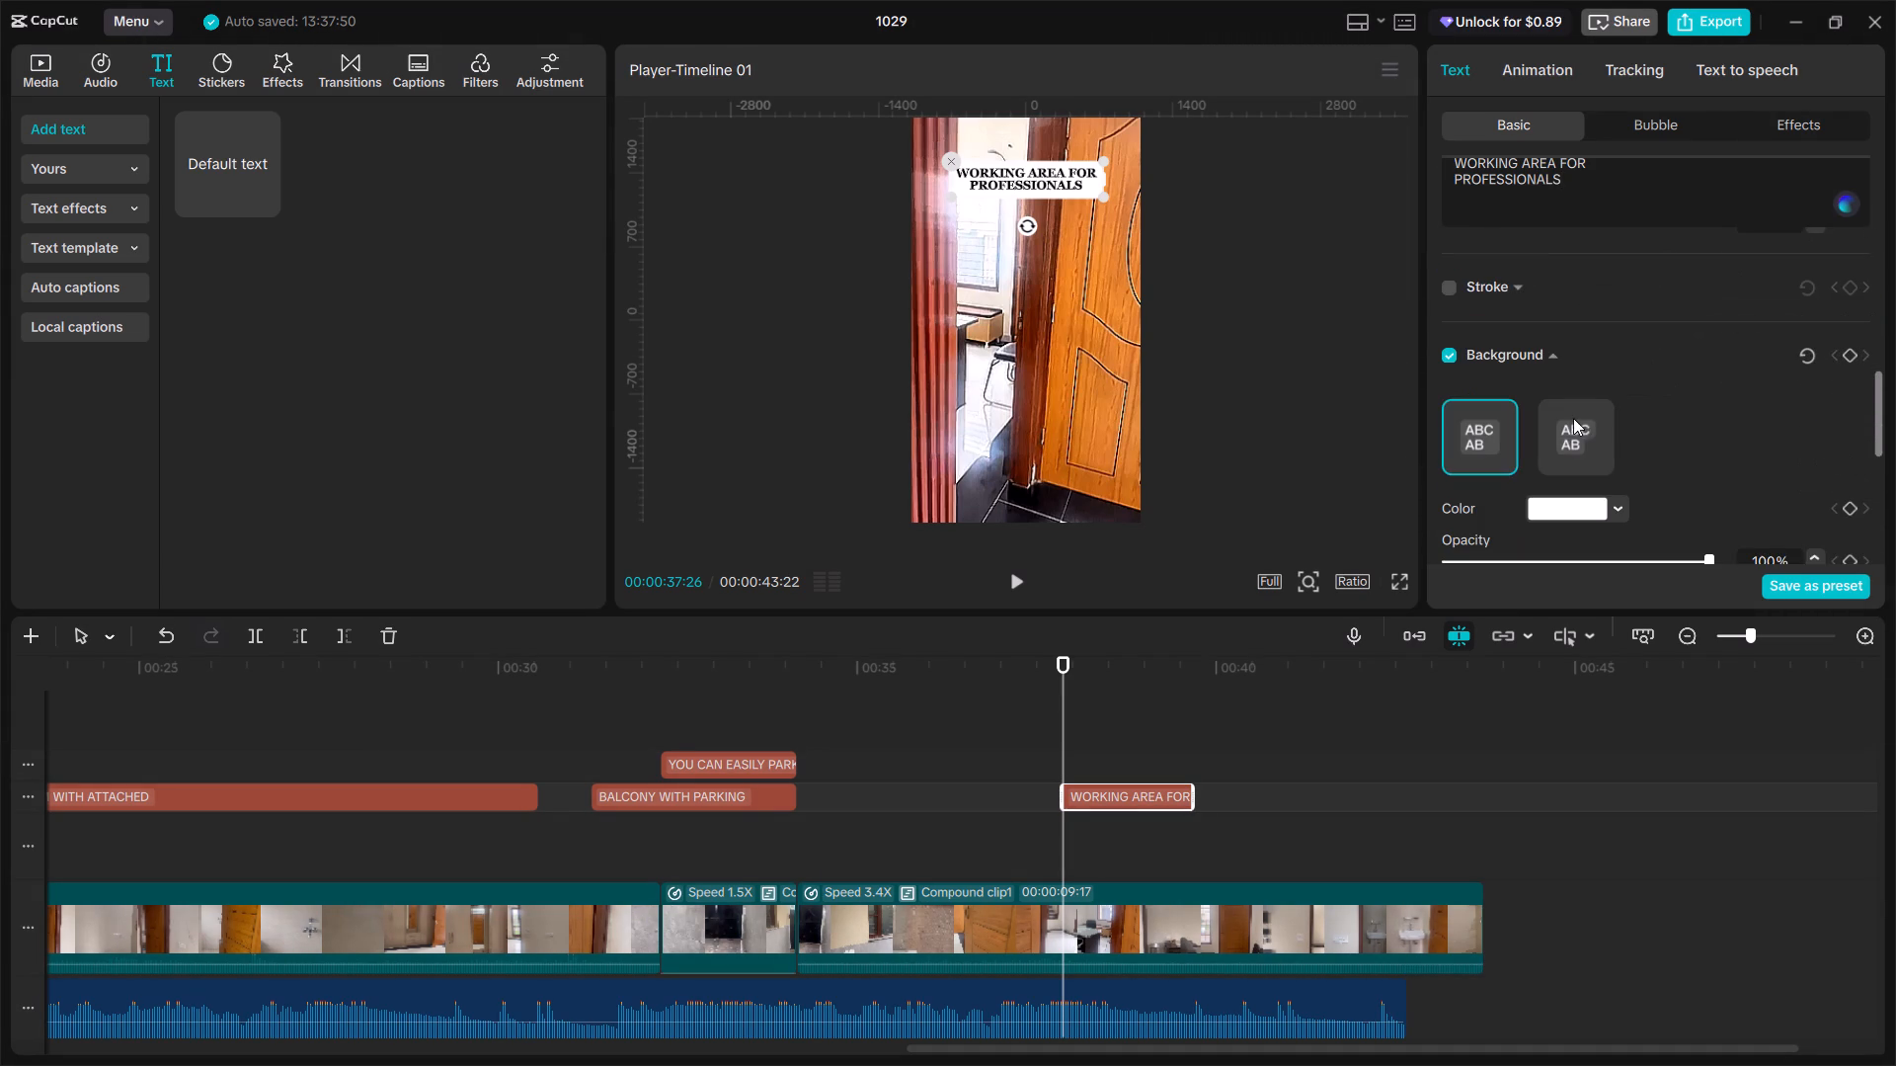
{"action": "left_click", "coordinate": [1572, 444]}
{"action": "scroll", "coordinate": [1569, 435], "scroll_direction": "up", "scroll_amount": 7}
{"action": "left_click", "coordinate": [1043, 710]}
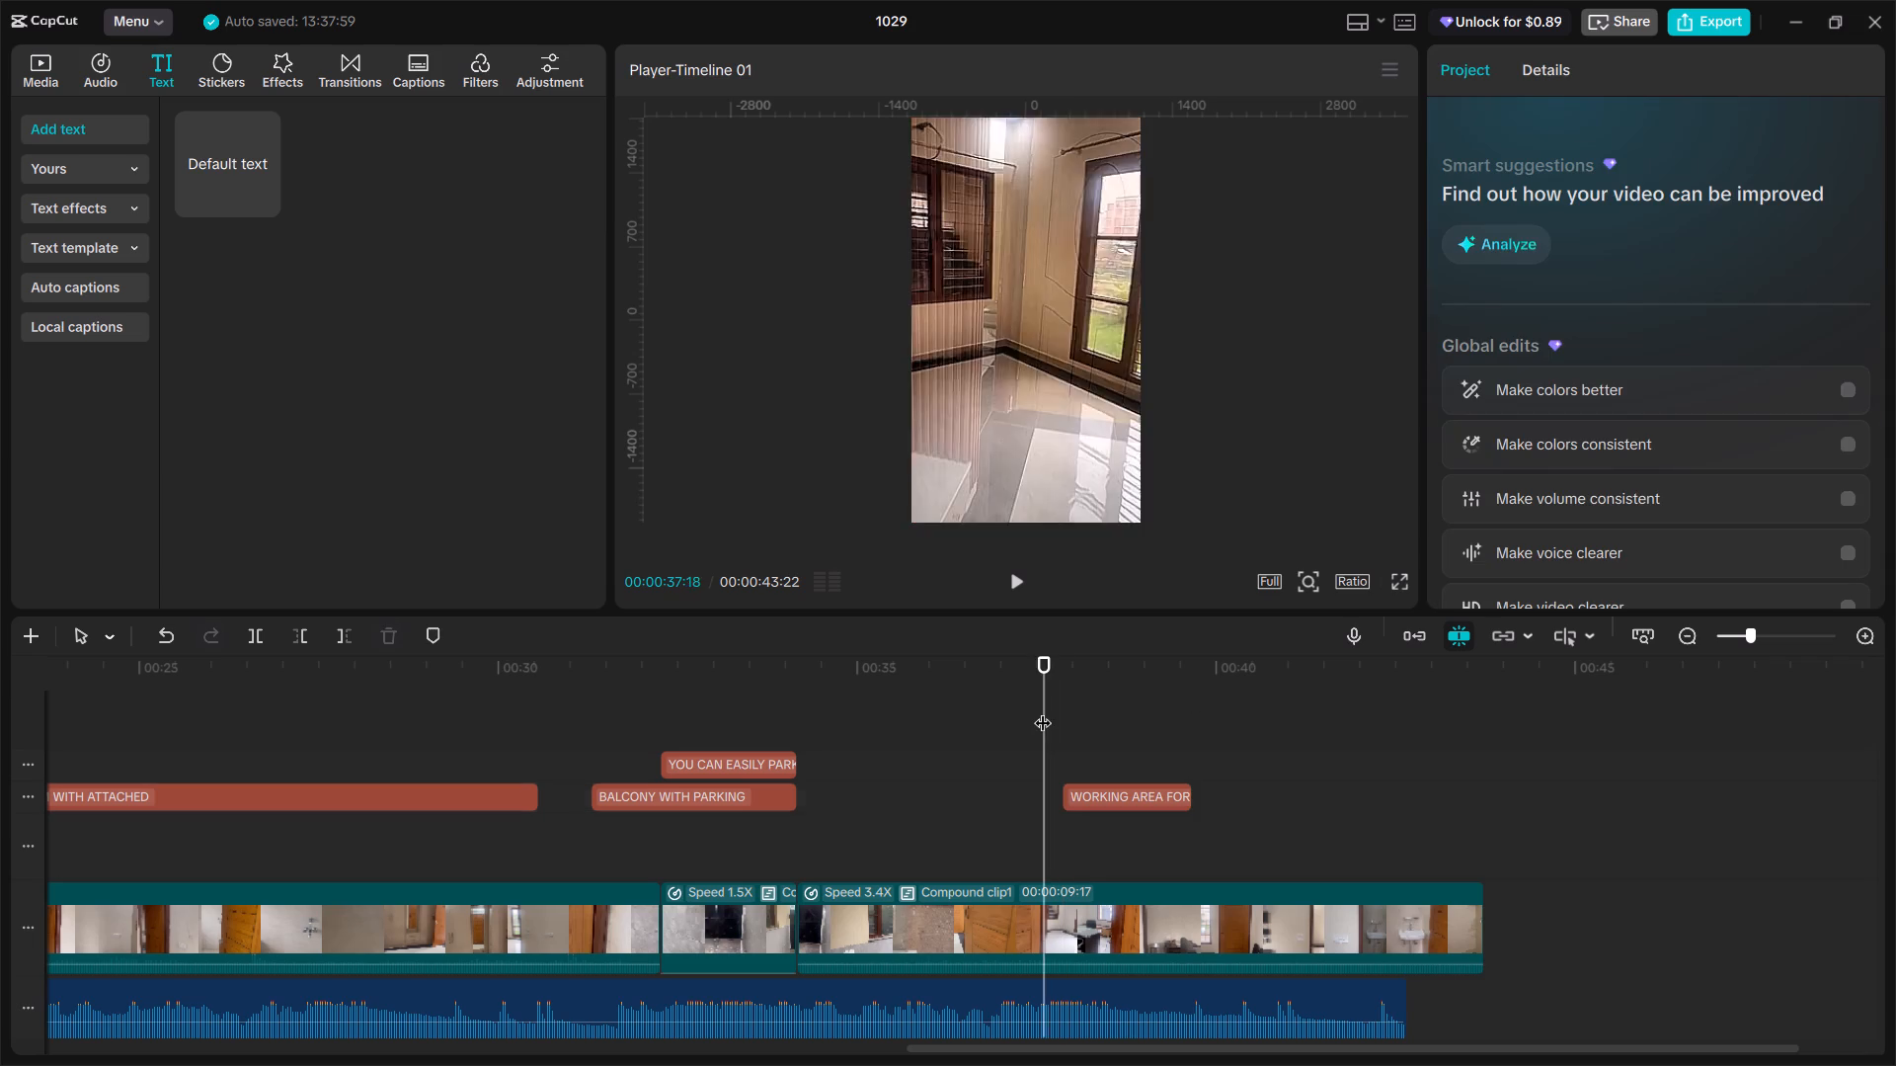
{"action": "key", "text": "space"}
{"action": "key", "text": "space"}
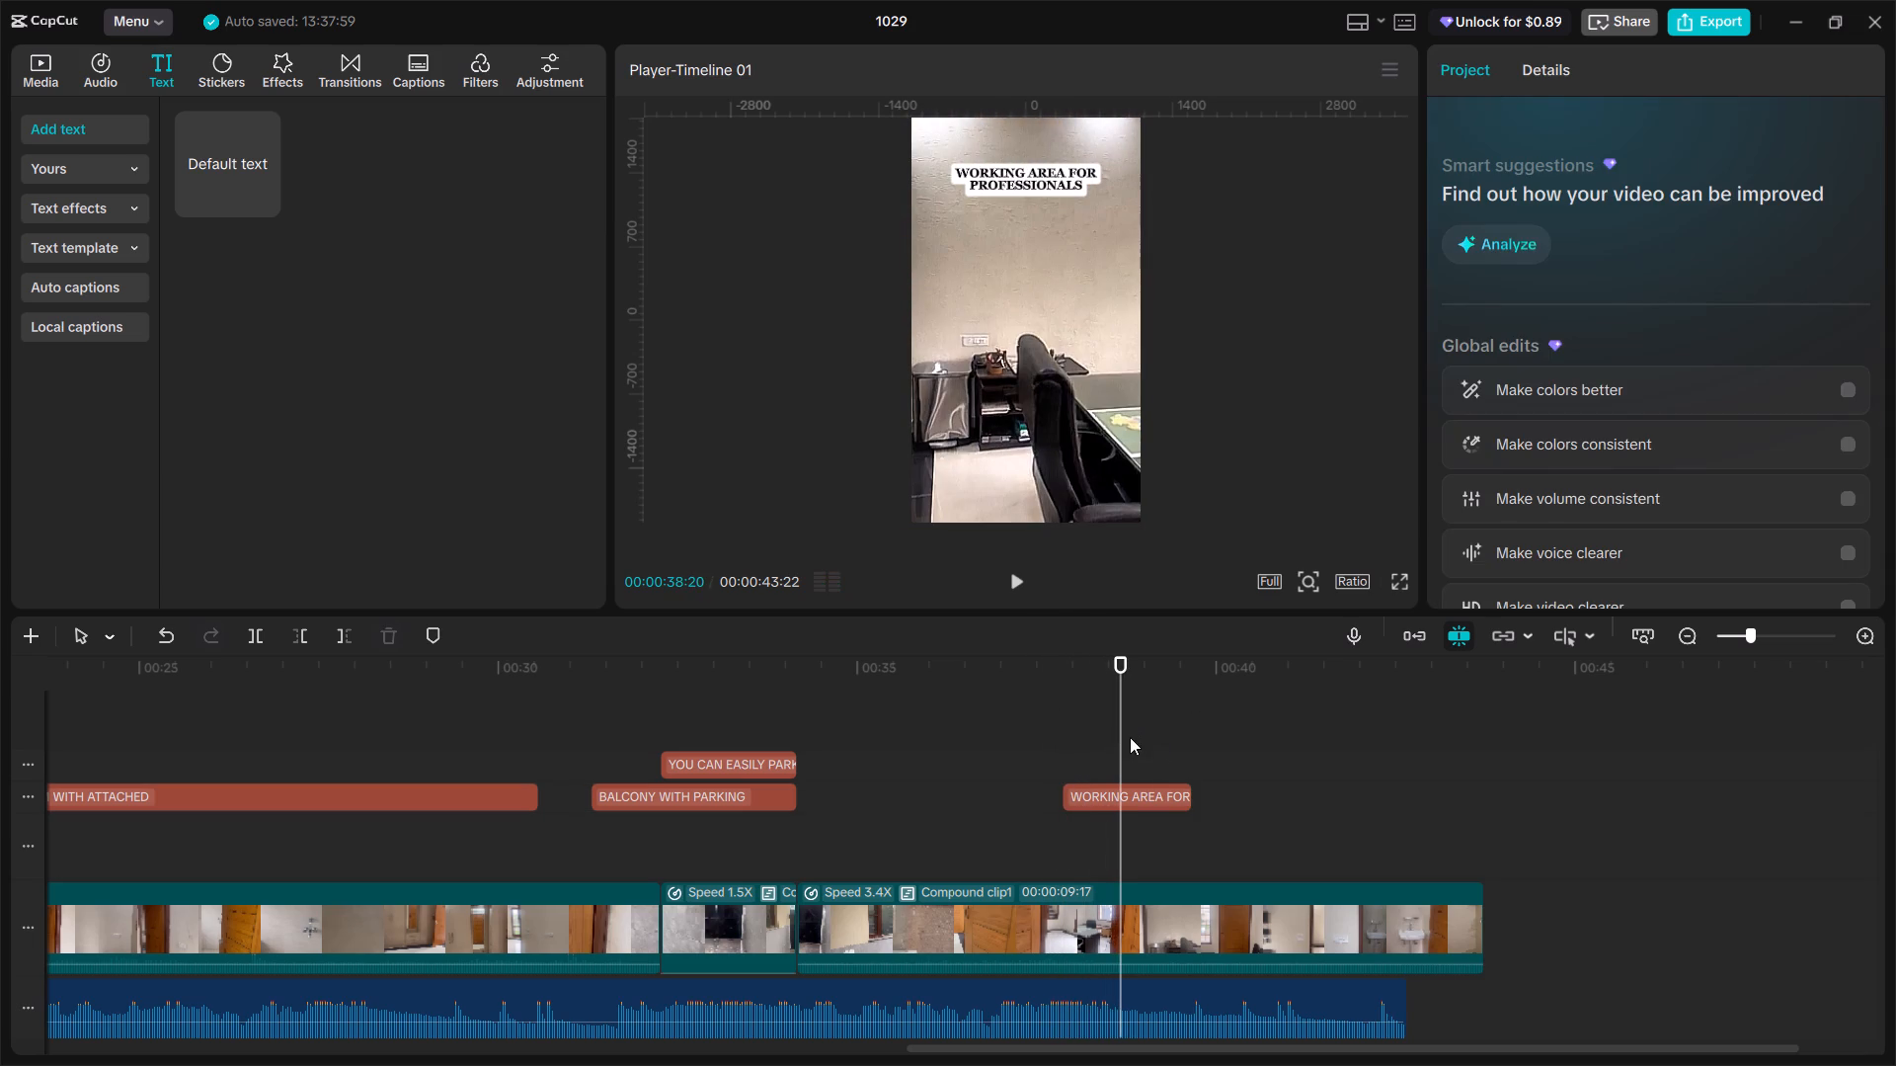
Change the word "AREA" to "ROOM" in the label so it reads "WORKING ROOM FOR PROFESSIONALS".
{"action": "left_click", "coordinate": [1092, 801]}
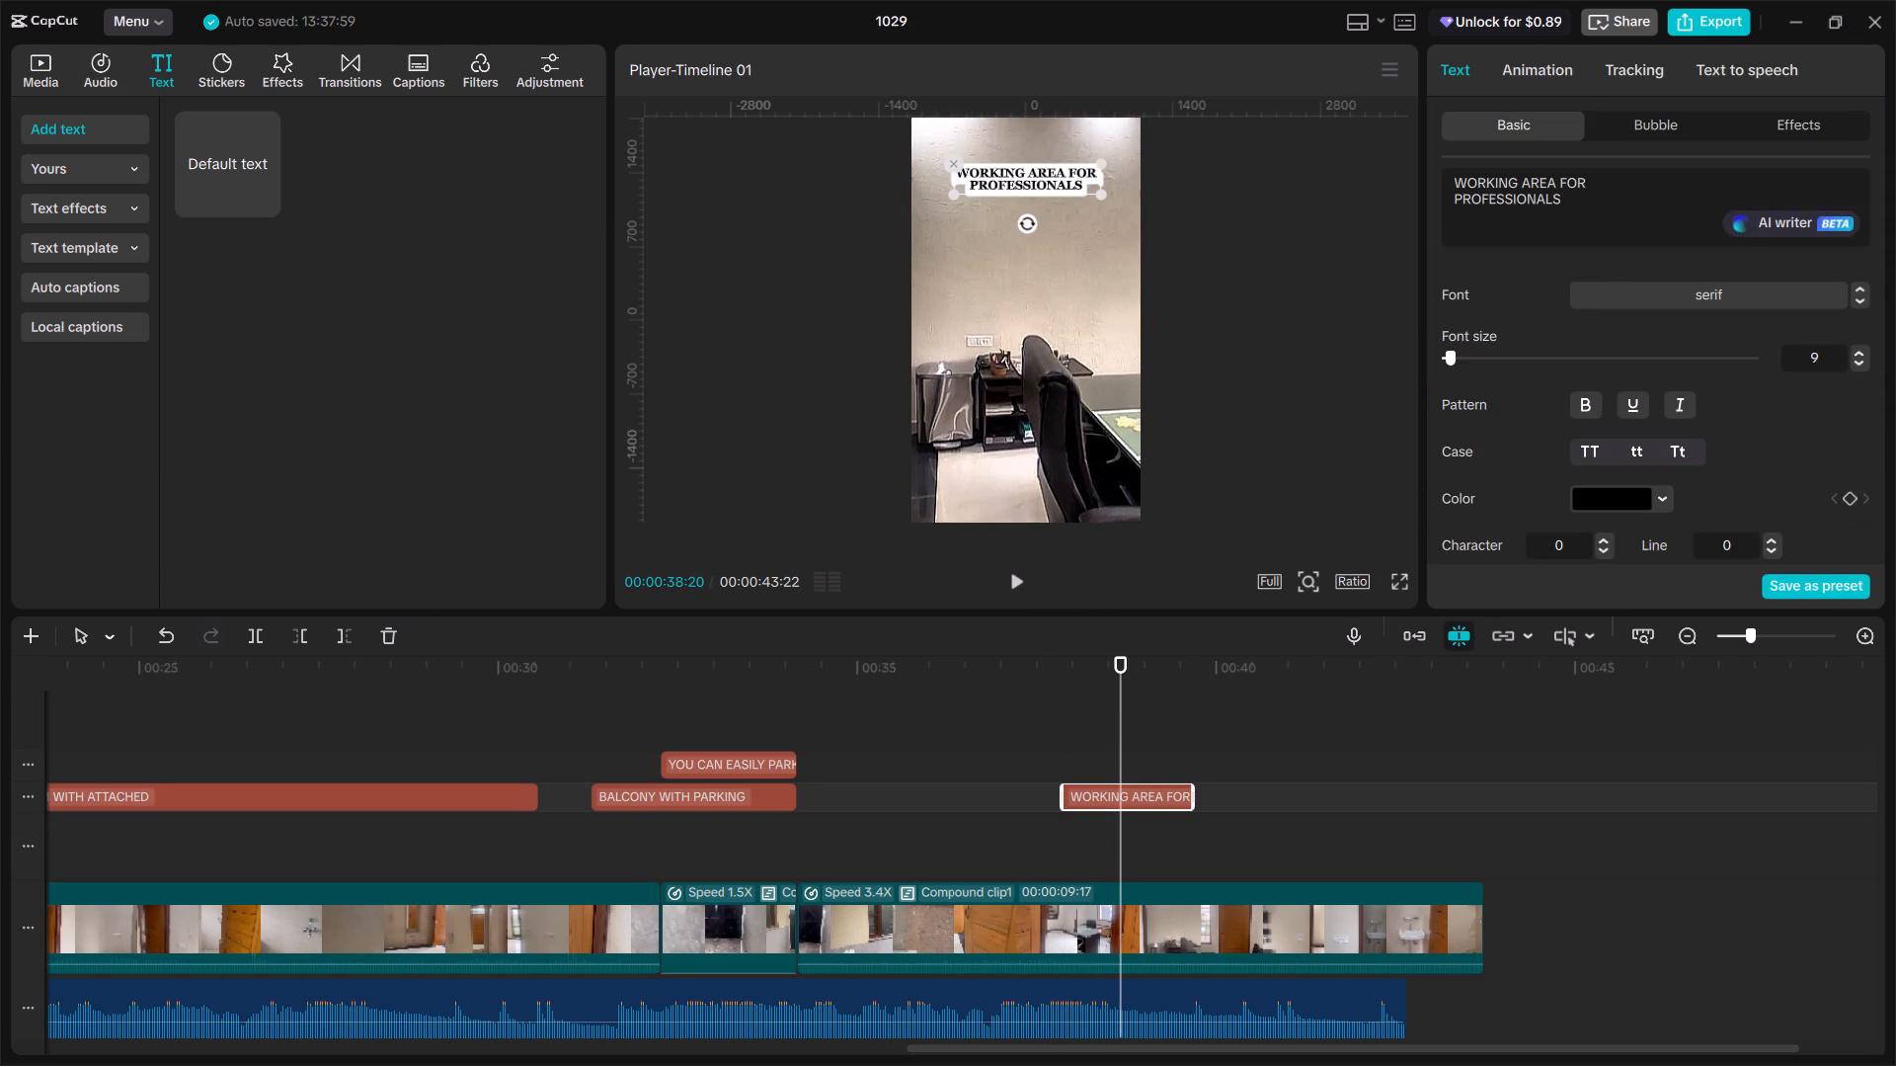
{"action": "left_click_drag", "start_coordinate": [1554, 182], "coordinate": [1530, 175]}
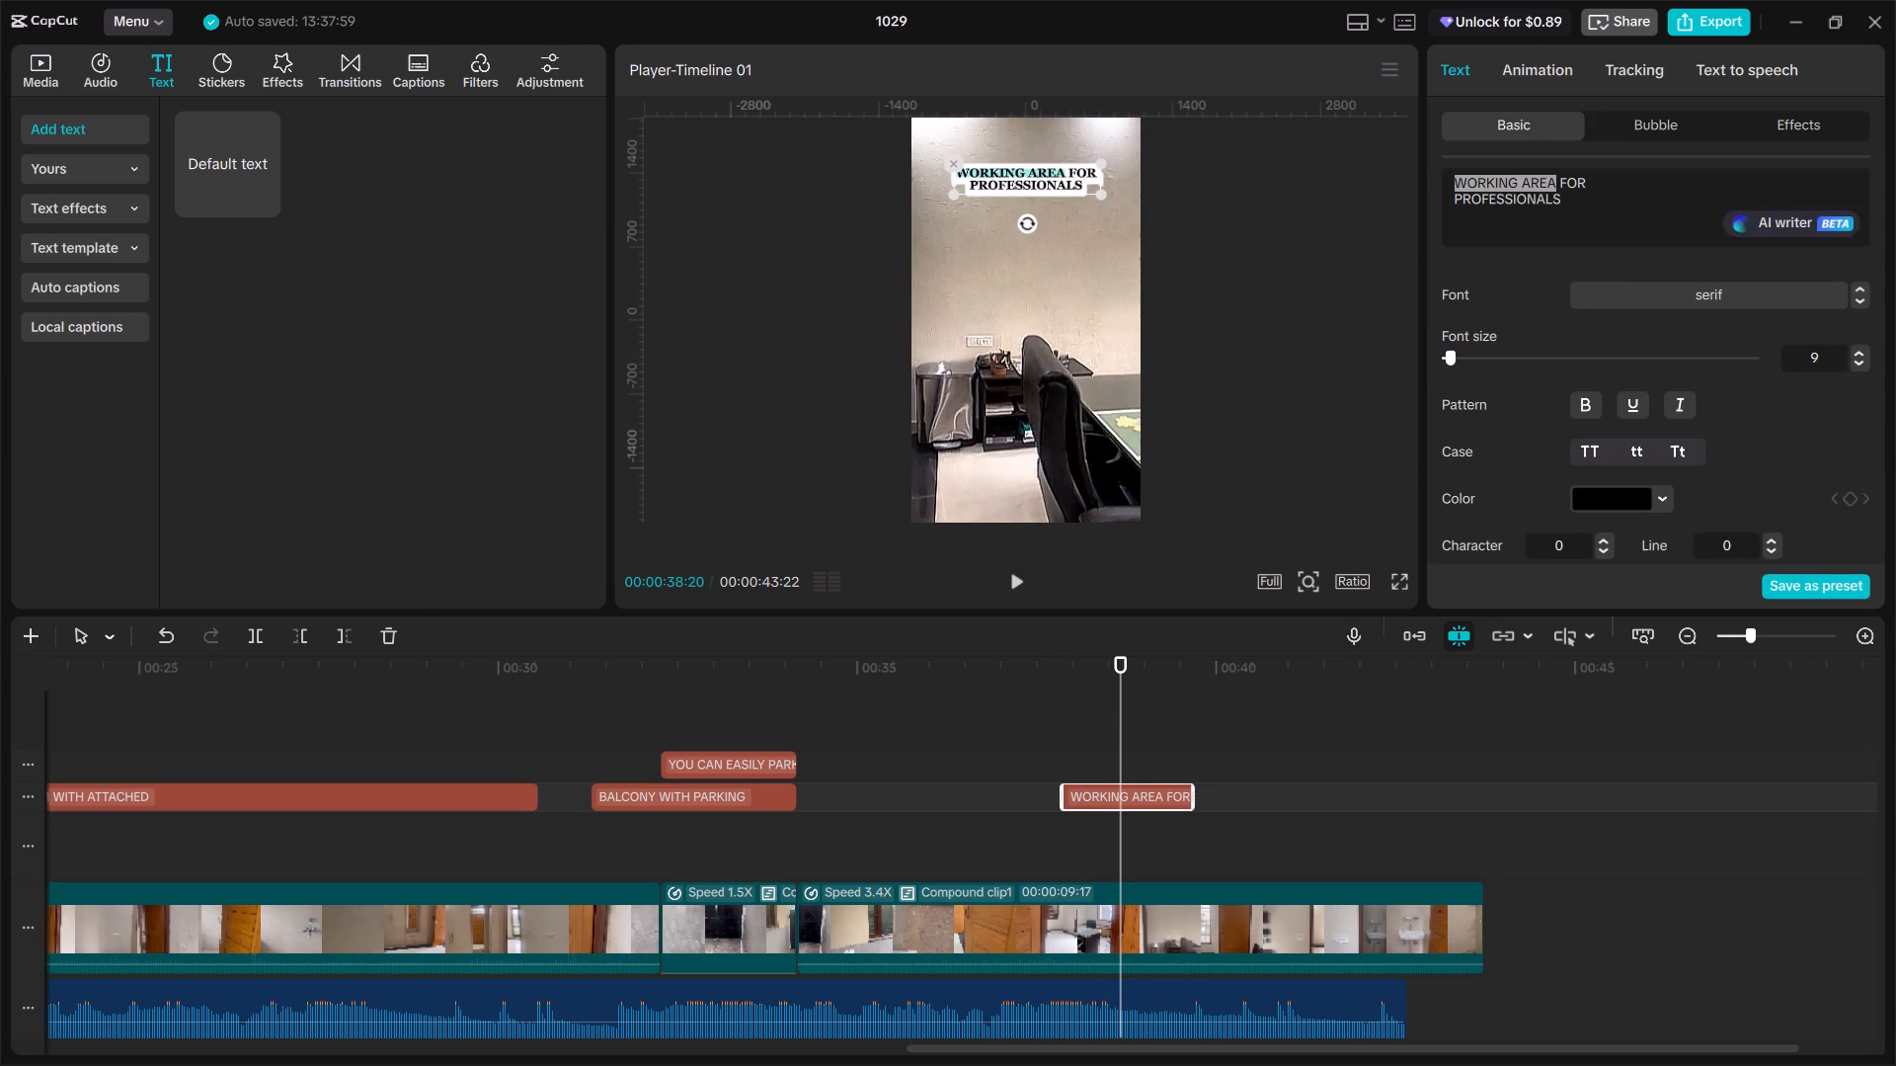
{"action": "left_click_drag", "start_coordinate": [1530, 175], "coordinate": [1519, 184]}
{"action": "type", "text": "ROO"}
{"action": "key", "text": "BackSpace"}
{"action": "key", "text": "BackSpace"}
{"action": "key", "text": "BackSpace"}
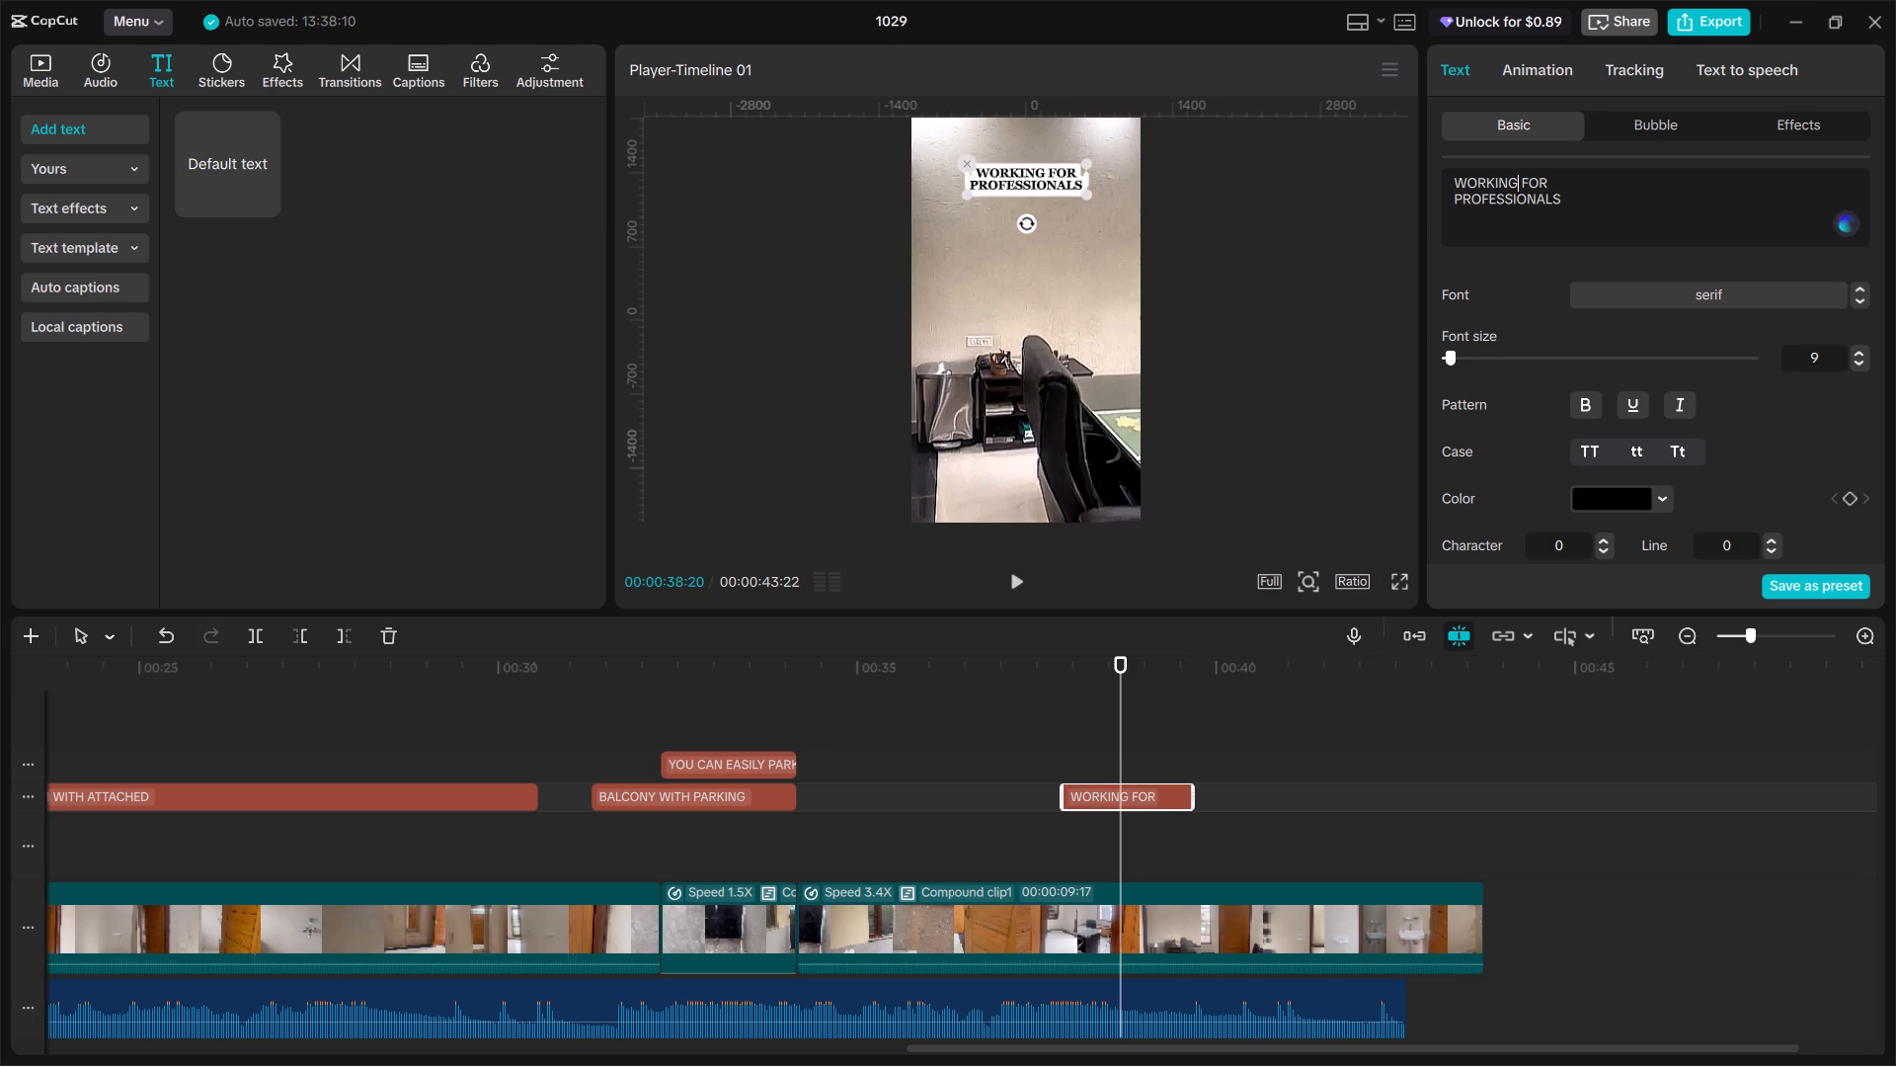
{"action": "key", "text": "space"}
{"action": "type", "text": "ROOM"}
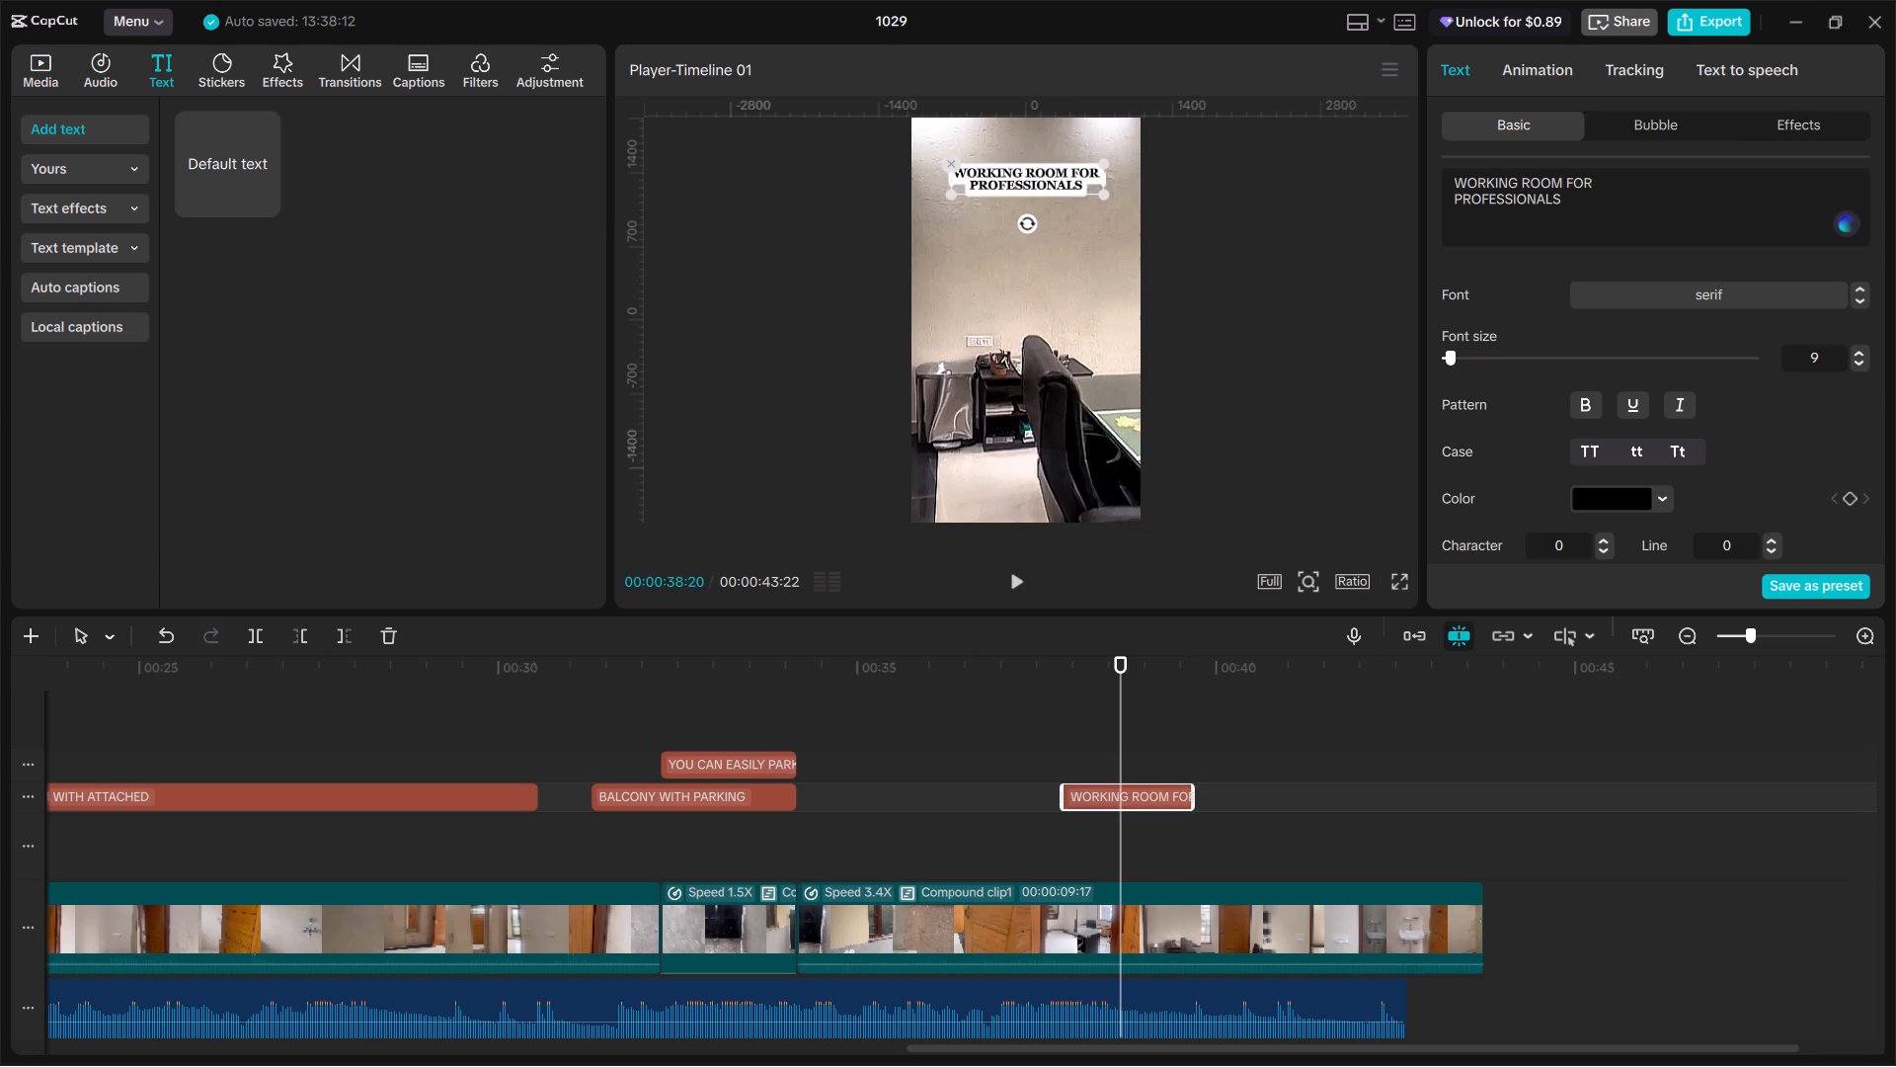
{"action": "left_click", "coordinate": [1585, 201]}
{"action": "key", "text": "space"}
Go through the office footage to 00:00:41:08 and extend the working room label's end to the end of the video clip.
{"action": "left_click", "coordinate": [1109, 744]}
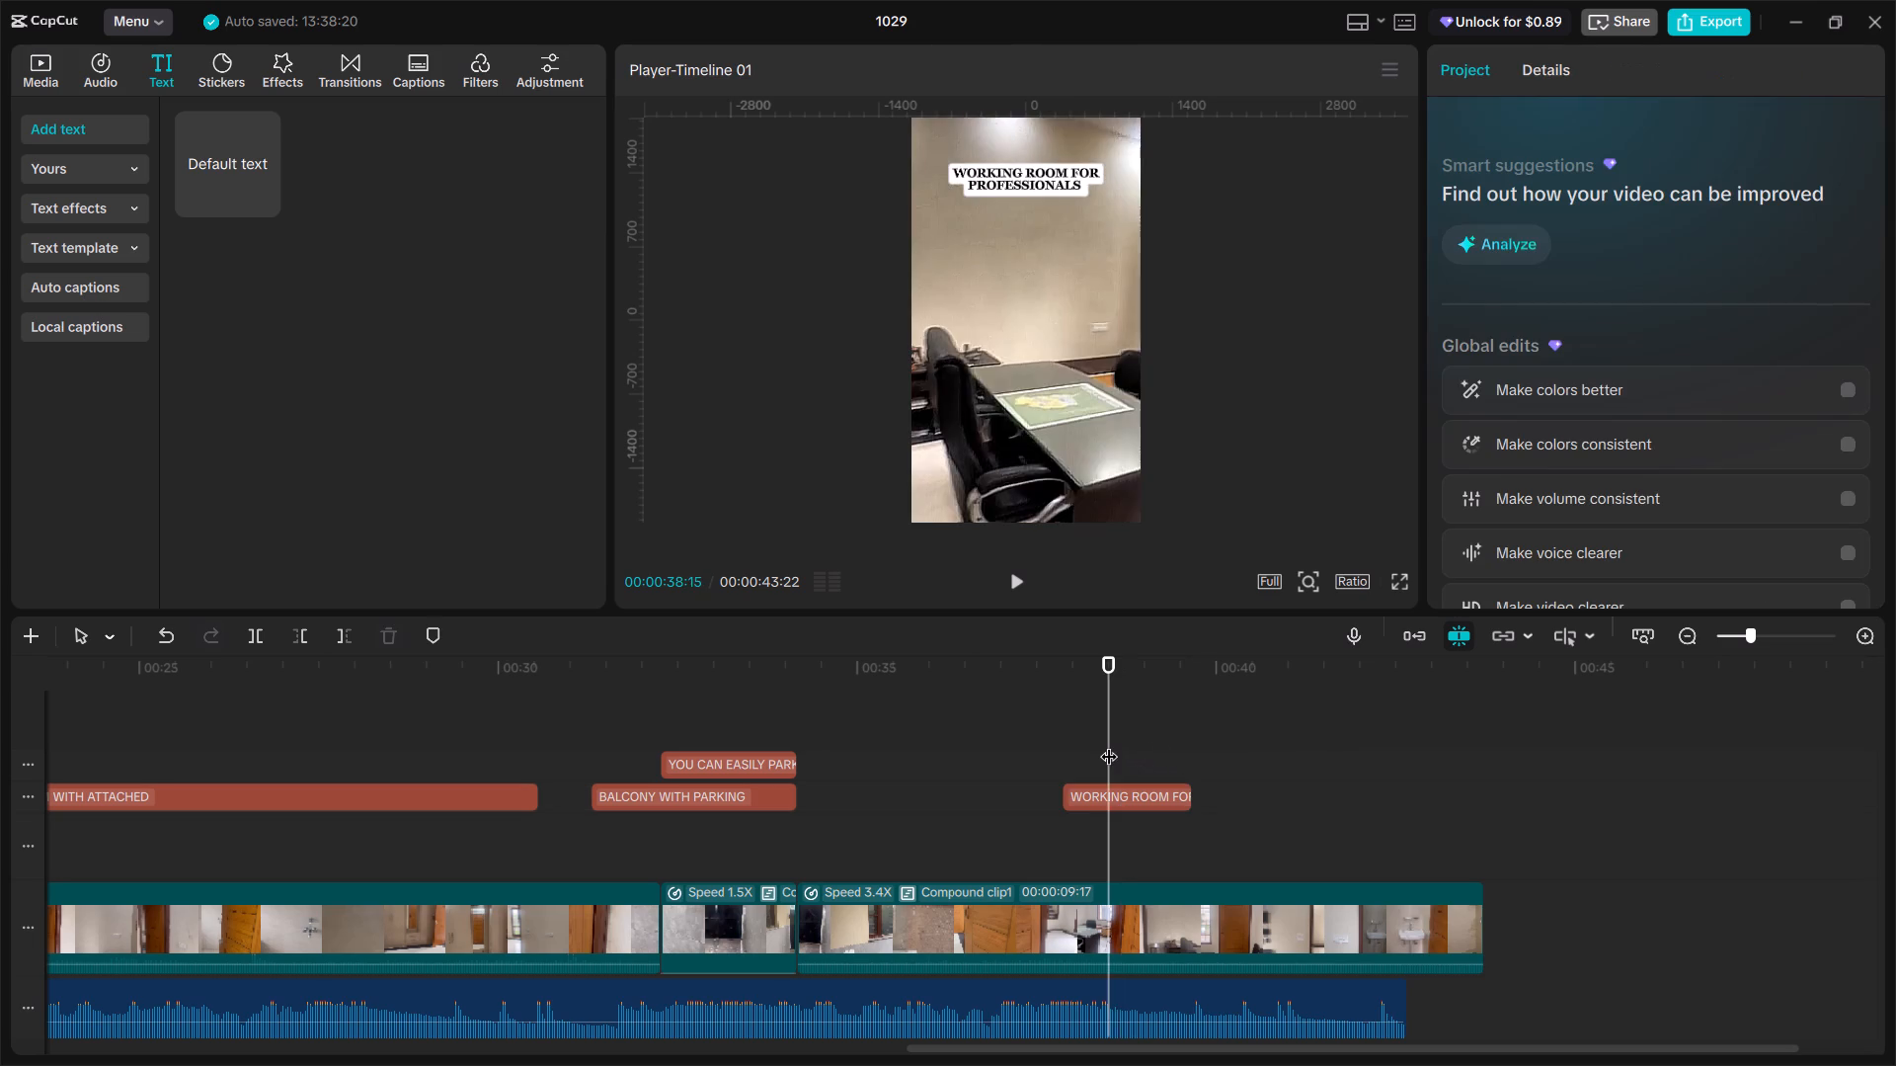
{"action": "key", "text": "space"}
{"action": "left_click", "coordinate": [1125, 746]}
{"action": "left_click_drag", "start_coordinate": [1127, 747], "coordinate": [1232, 777]}
{"action": "left_click_drag", "start_coordinate": [1227, 779], "coordinate": [1307, 793]}
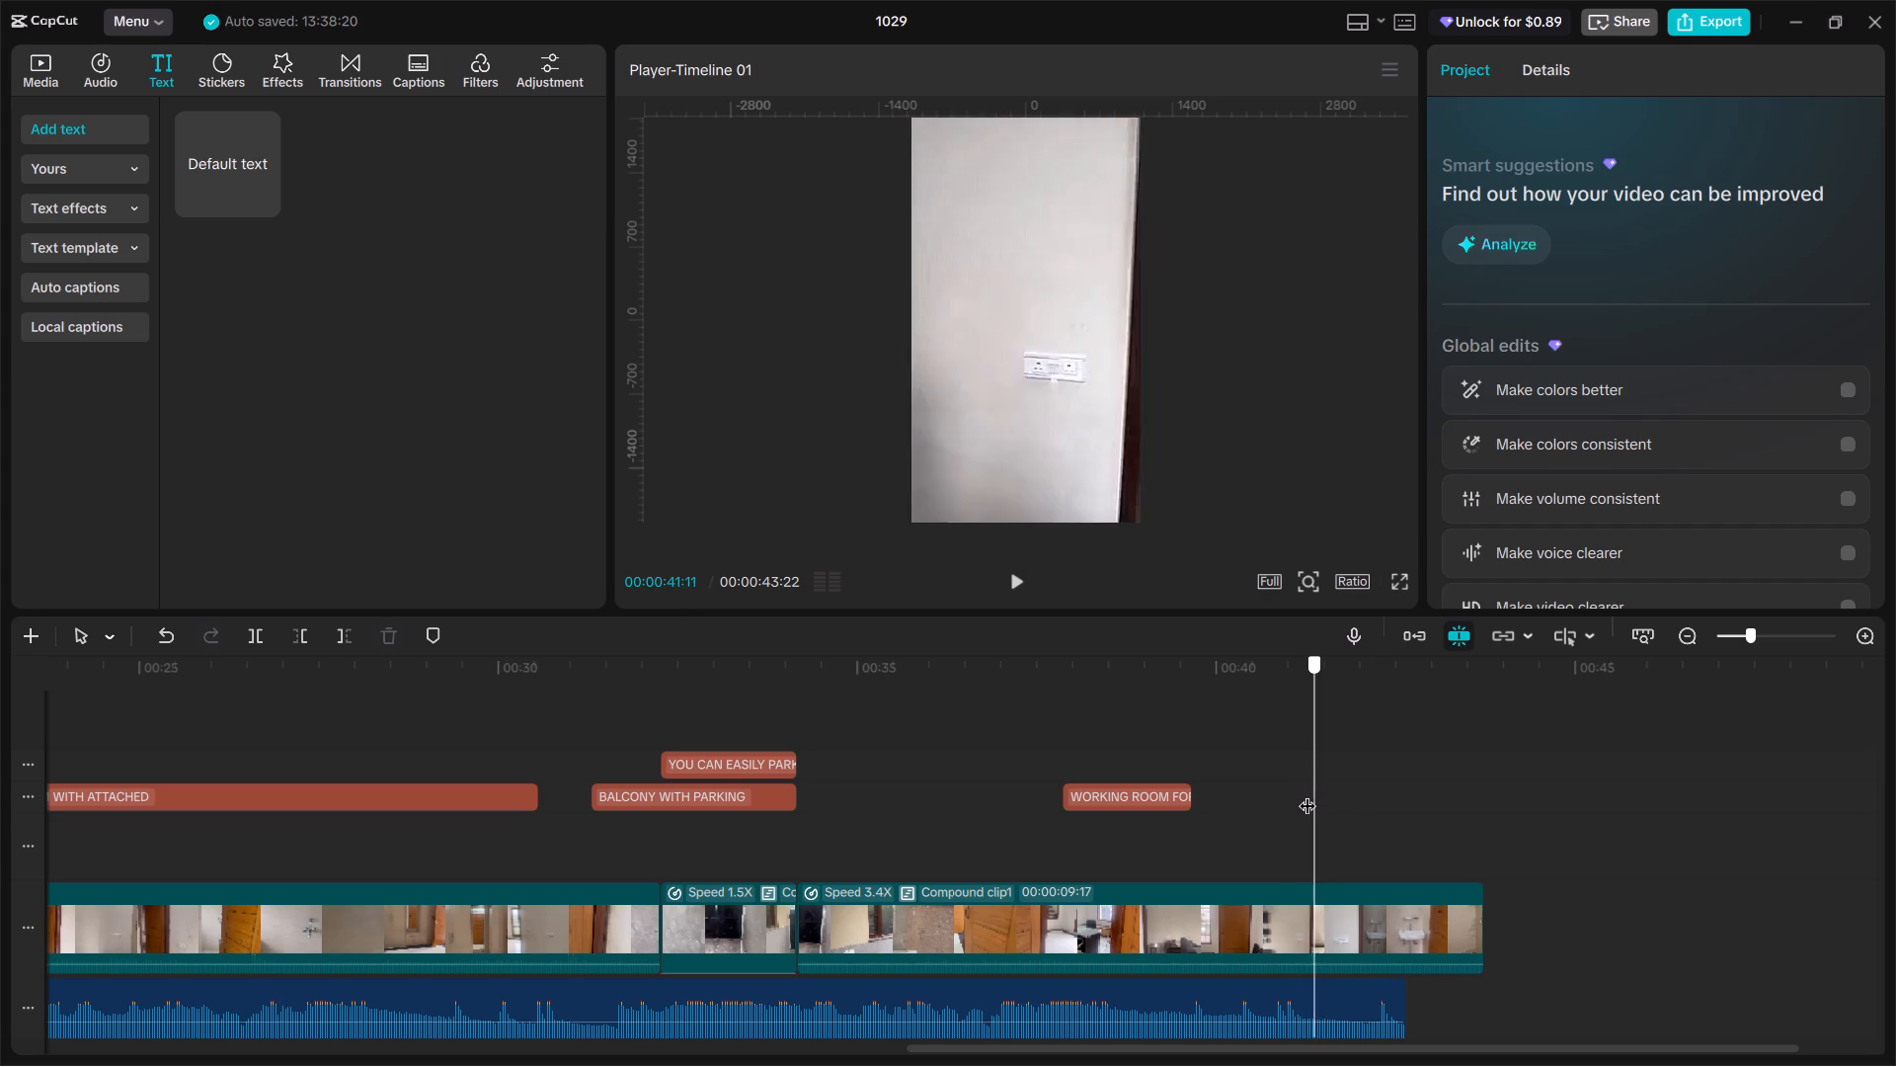
{"action": "left_click_drag", "start_coordinate": [1307, 793], "coordinate": [1306, 791]}
{"action": "left_click", "coordinate": [1169, 791]}
{"action": "left_click_drag", "start_coordinate": [1193, 793], "coordinate": [1430, 823]}
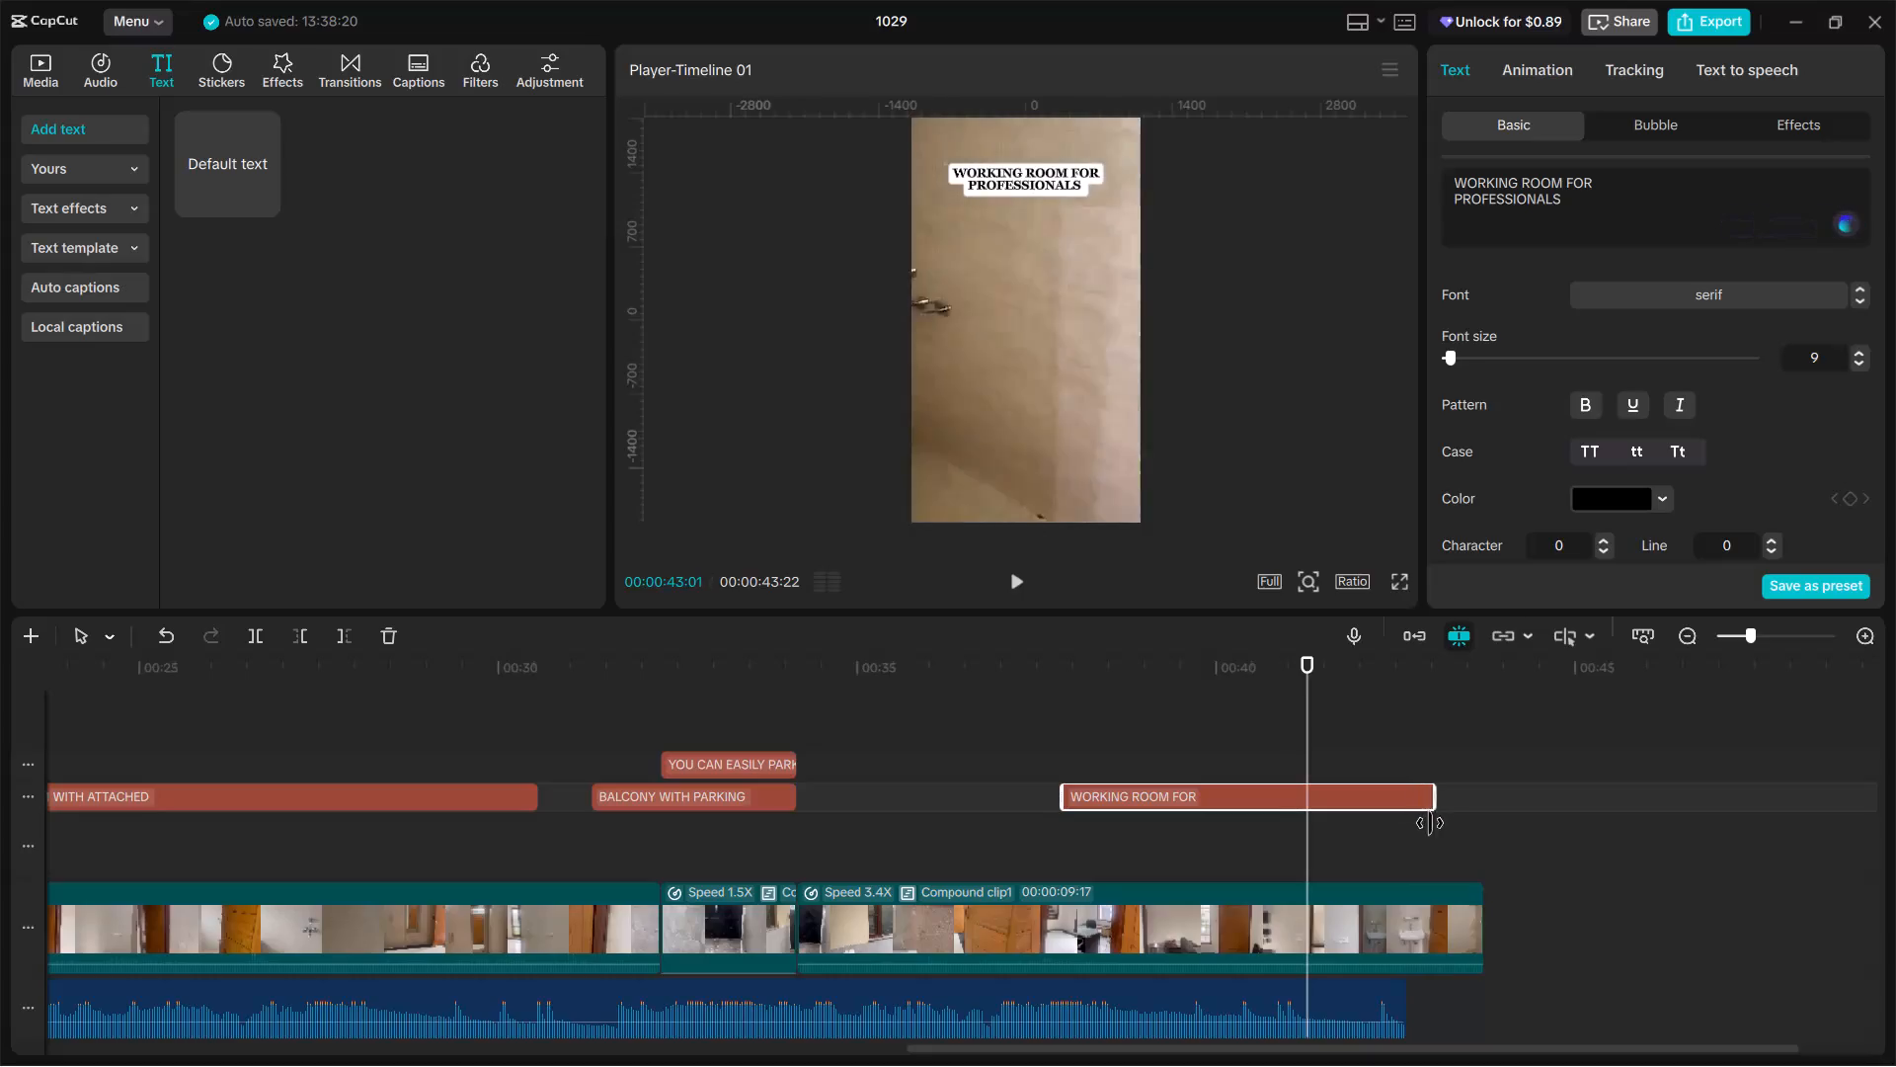
{"action": "left_click_drag", "start_coordinate": [1430, 823], "coordinate": [1482, 834]}
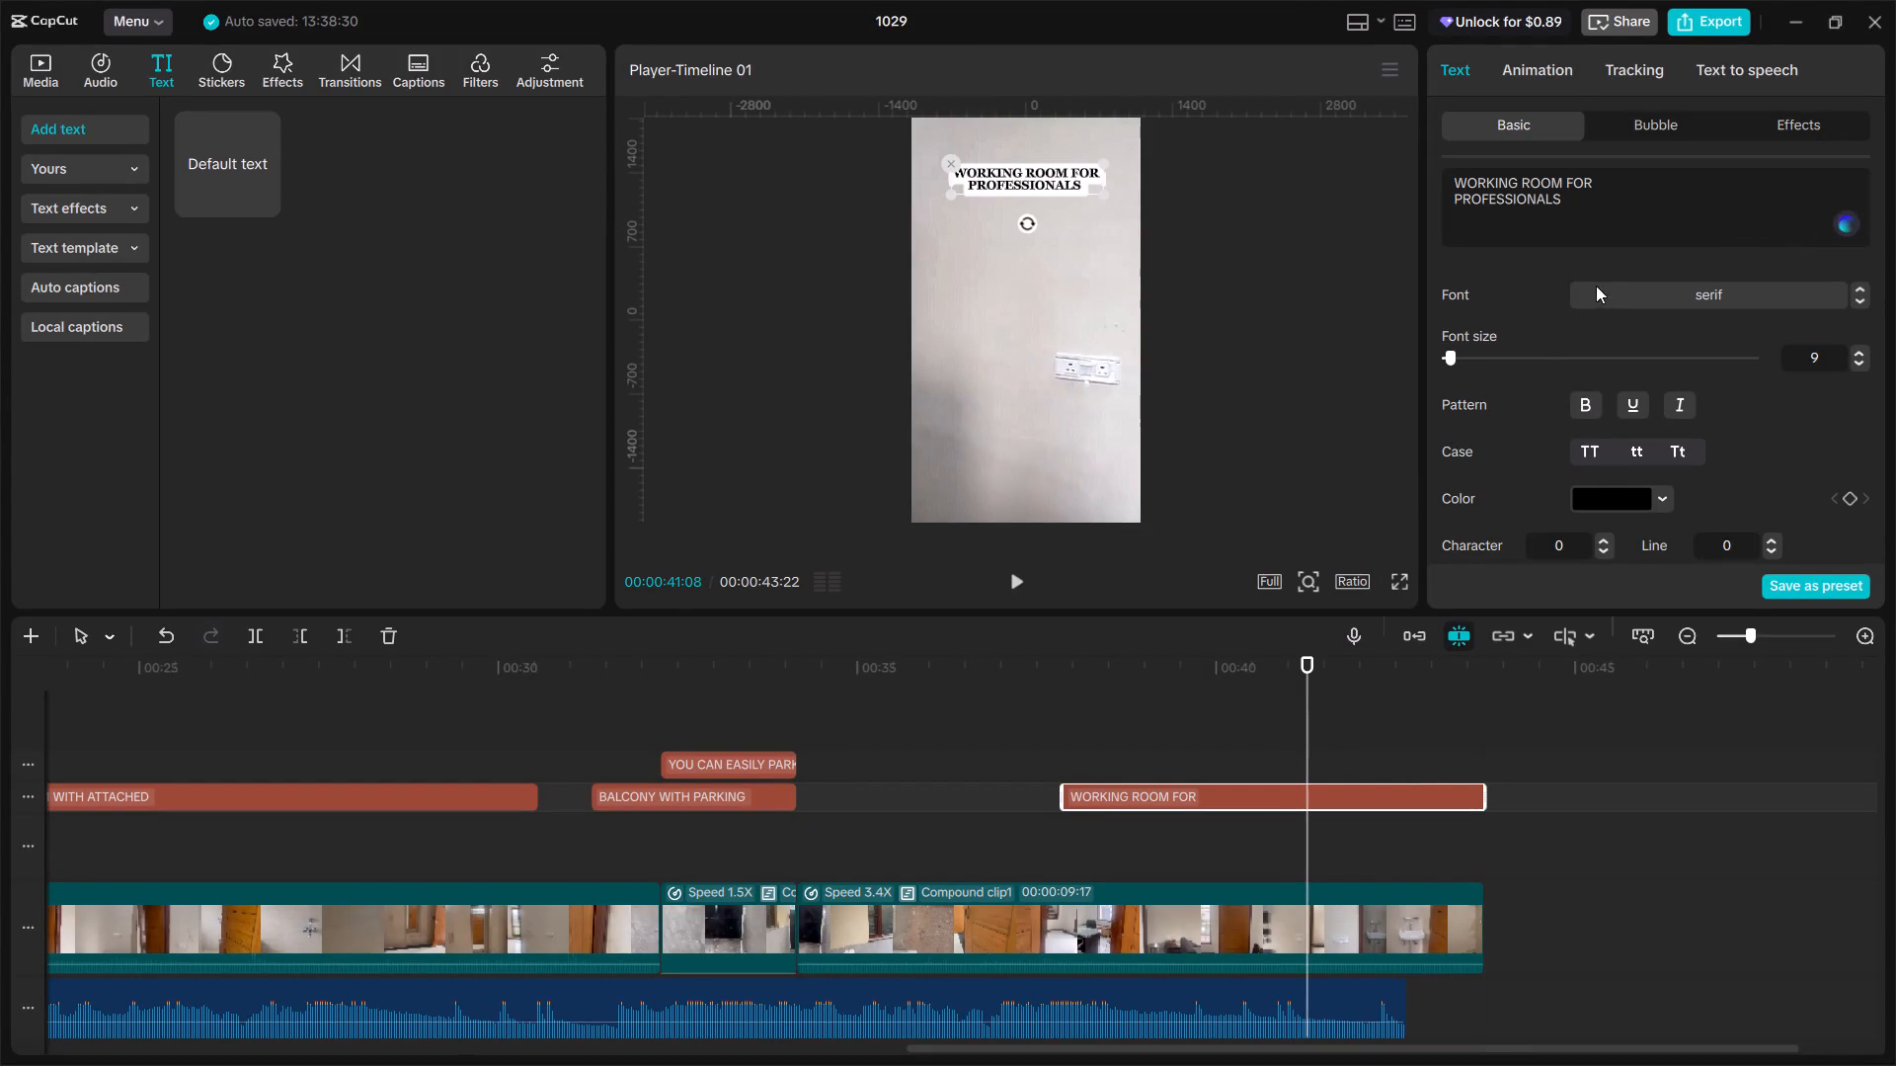
Paste a copy of the CCTV label at 00:00:41:08 and place it centred near the middle of the frame.
{"action": "key", "text": "ctrl+v"}
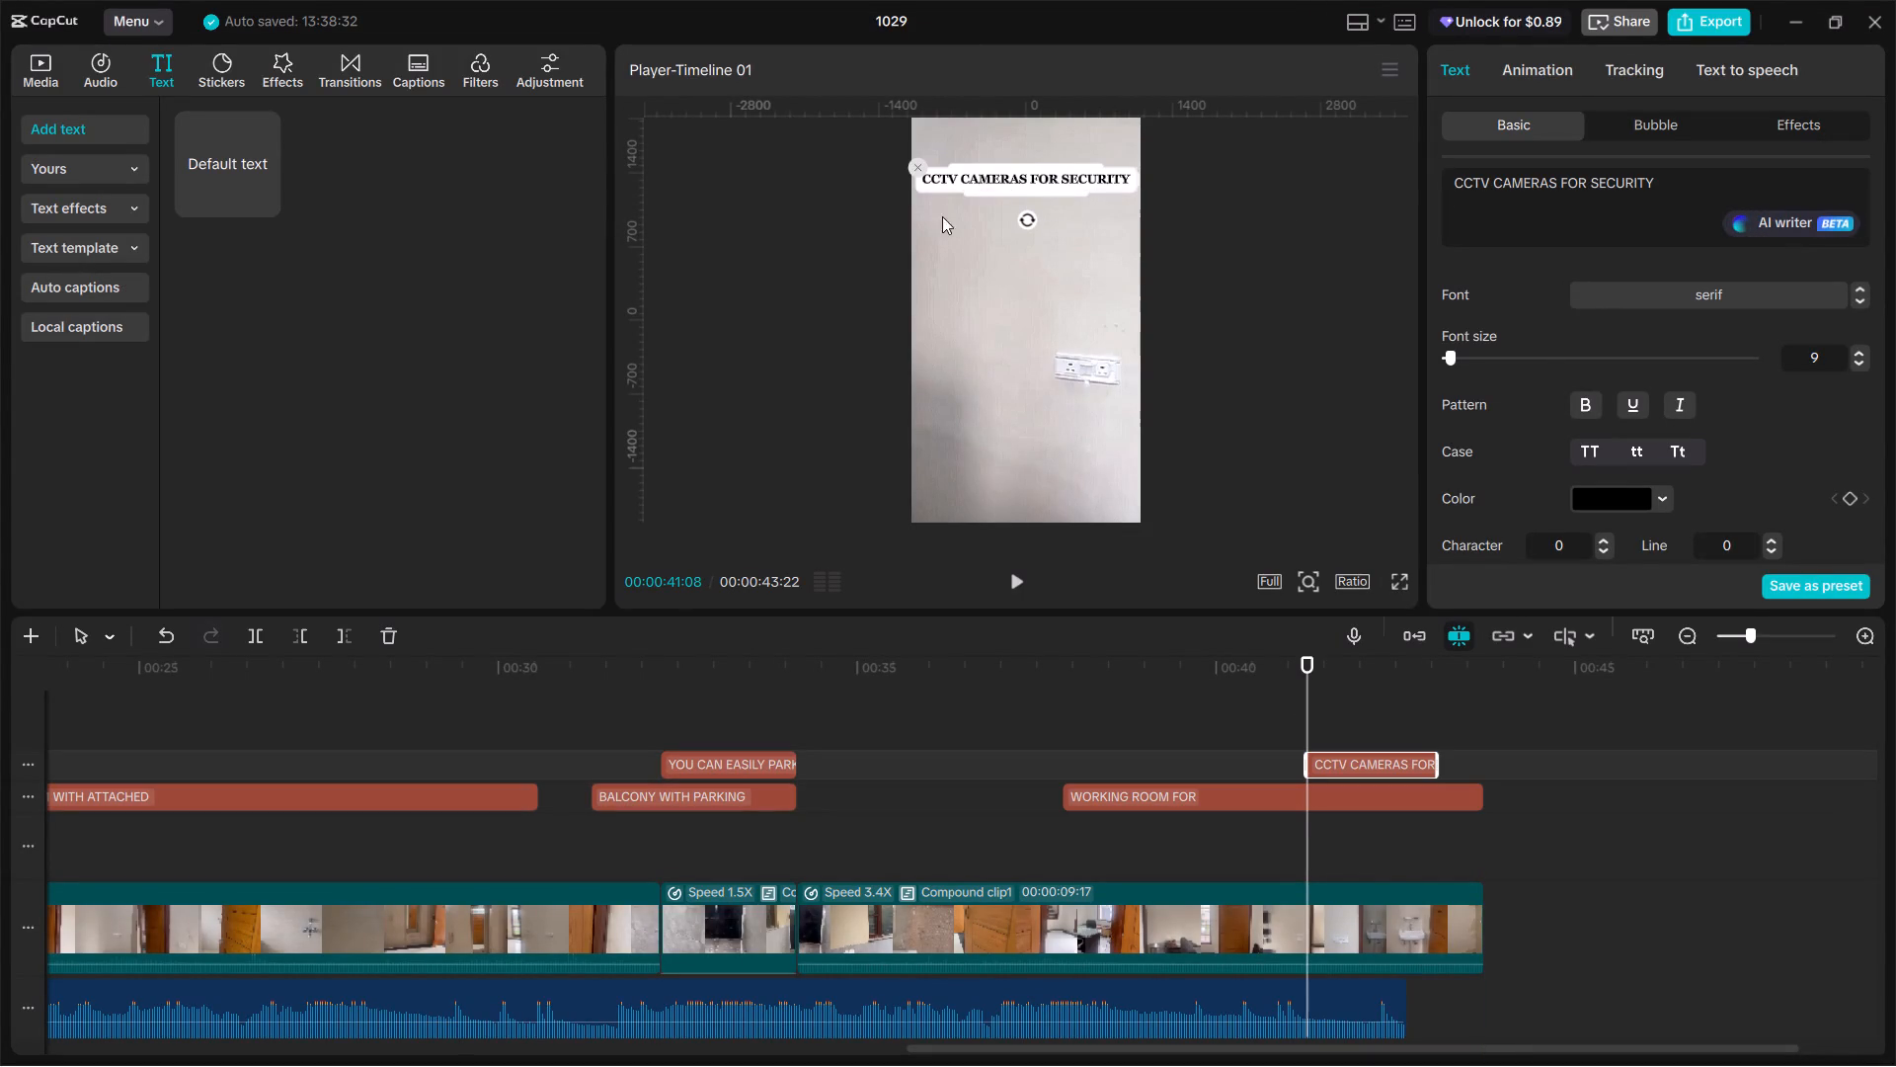
{"action": "left_click_drag", "start_coordinate": [1024, 179], "coordinate": [1027, 218]}
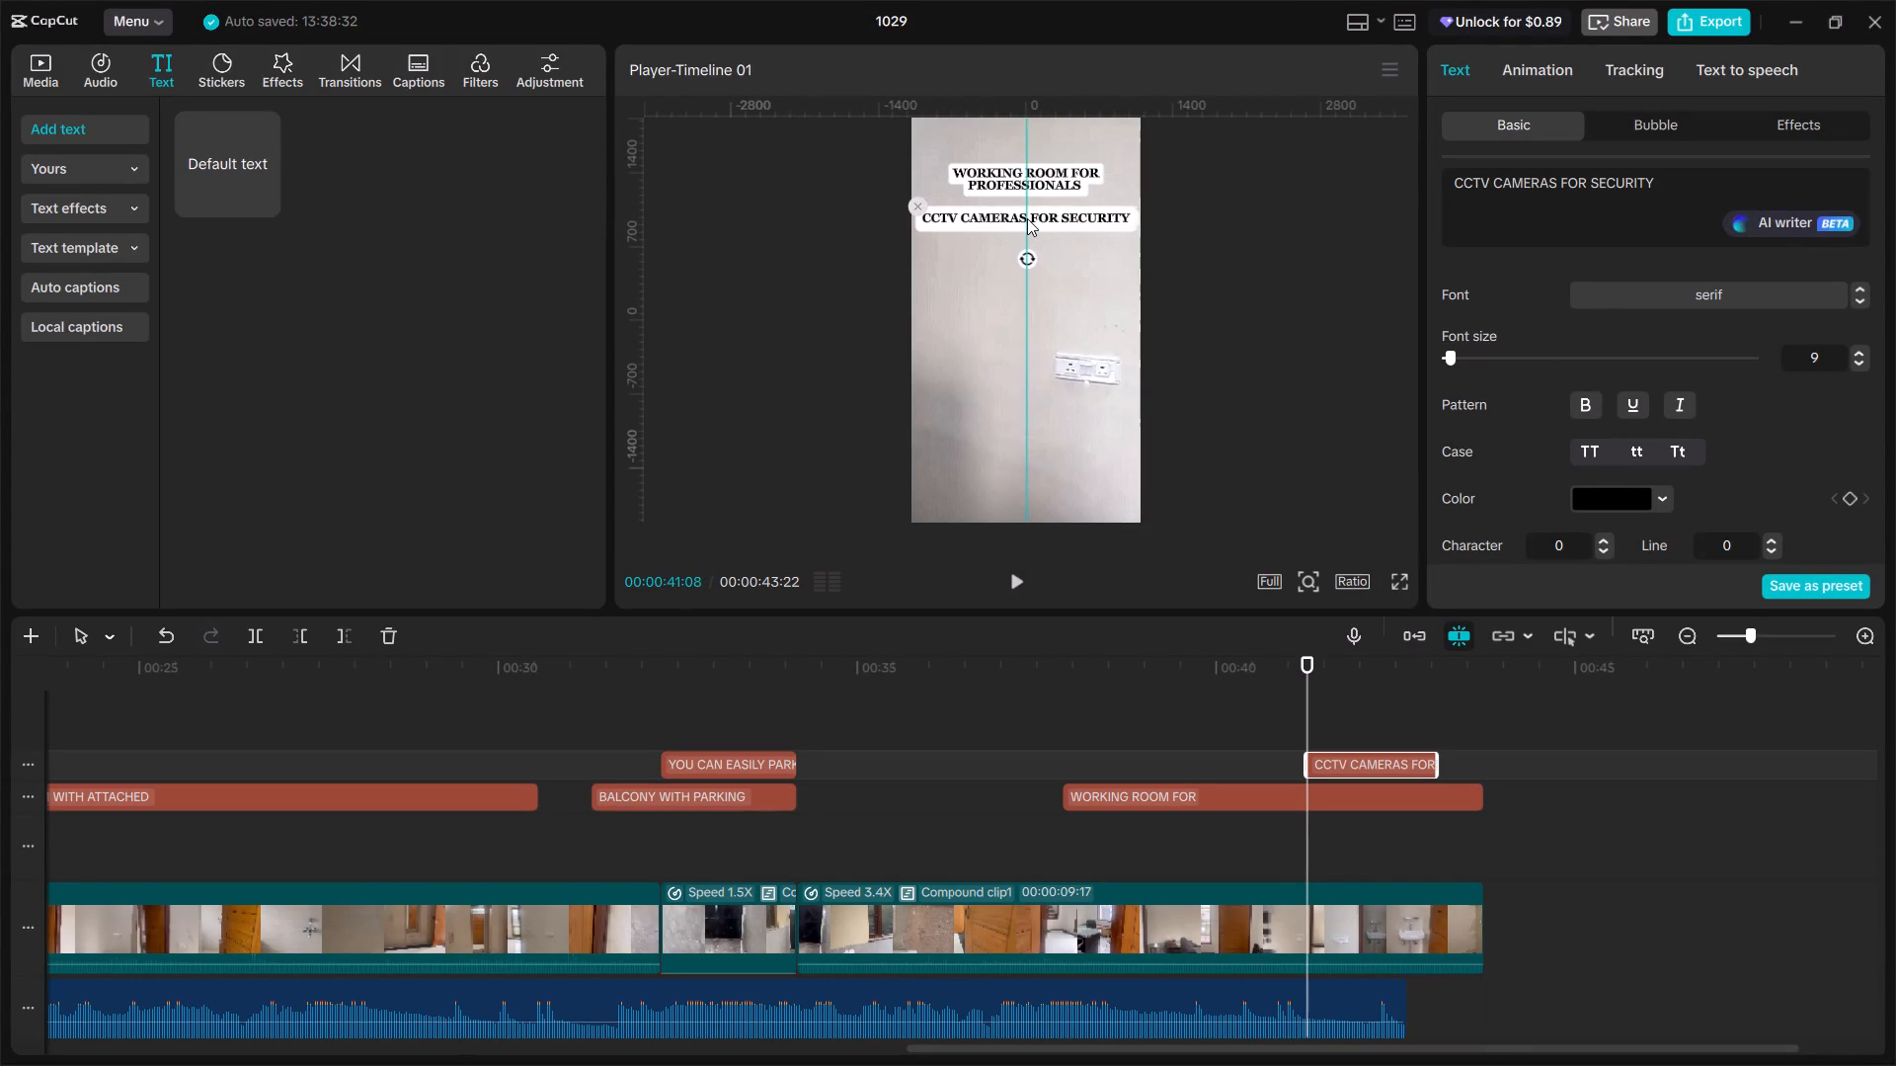
{"action": "left_click_drag", "start_coordinate": [1027, 218], "coordinate": [1029, 311]}
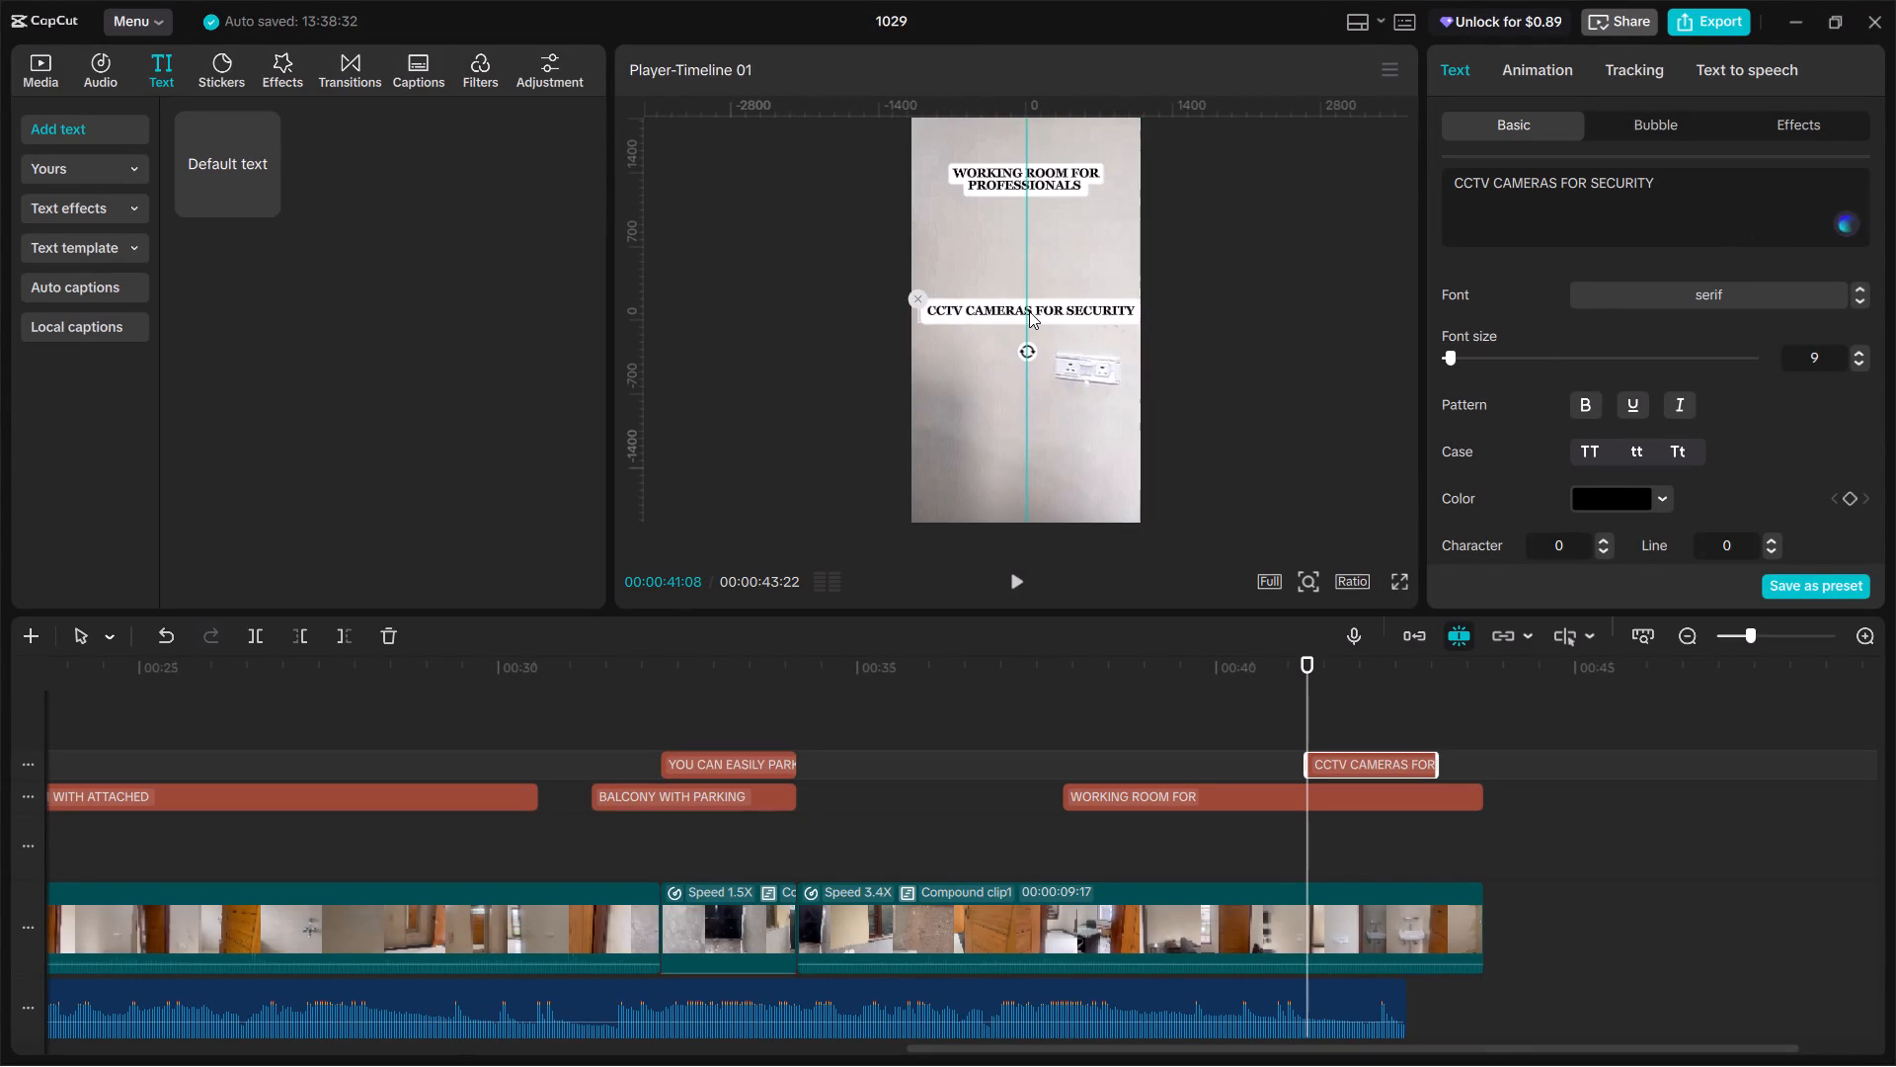
{"action": "left_click_drag", "start_coordinate": [1029, 311], "coordinate": [1029, 320]}
Replace the pasted label's text with "WITH ATTACHED WASHROOM".
{"action": "left_click", "coordinate": [1672, 197]}
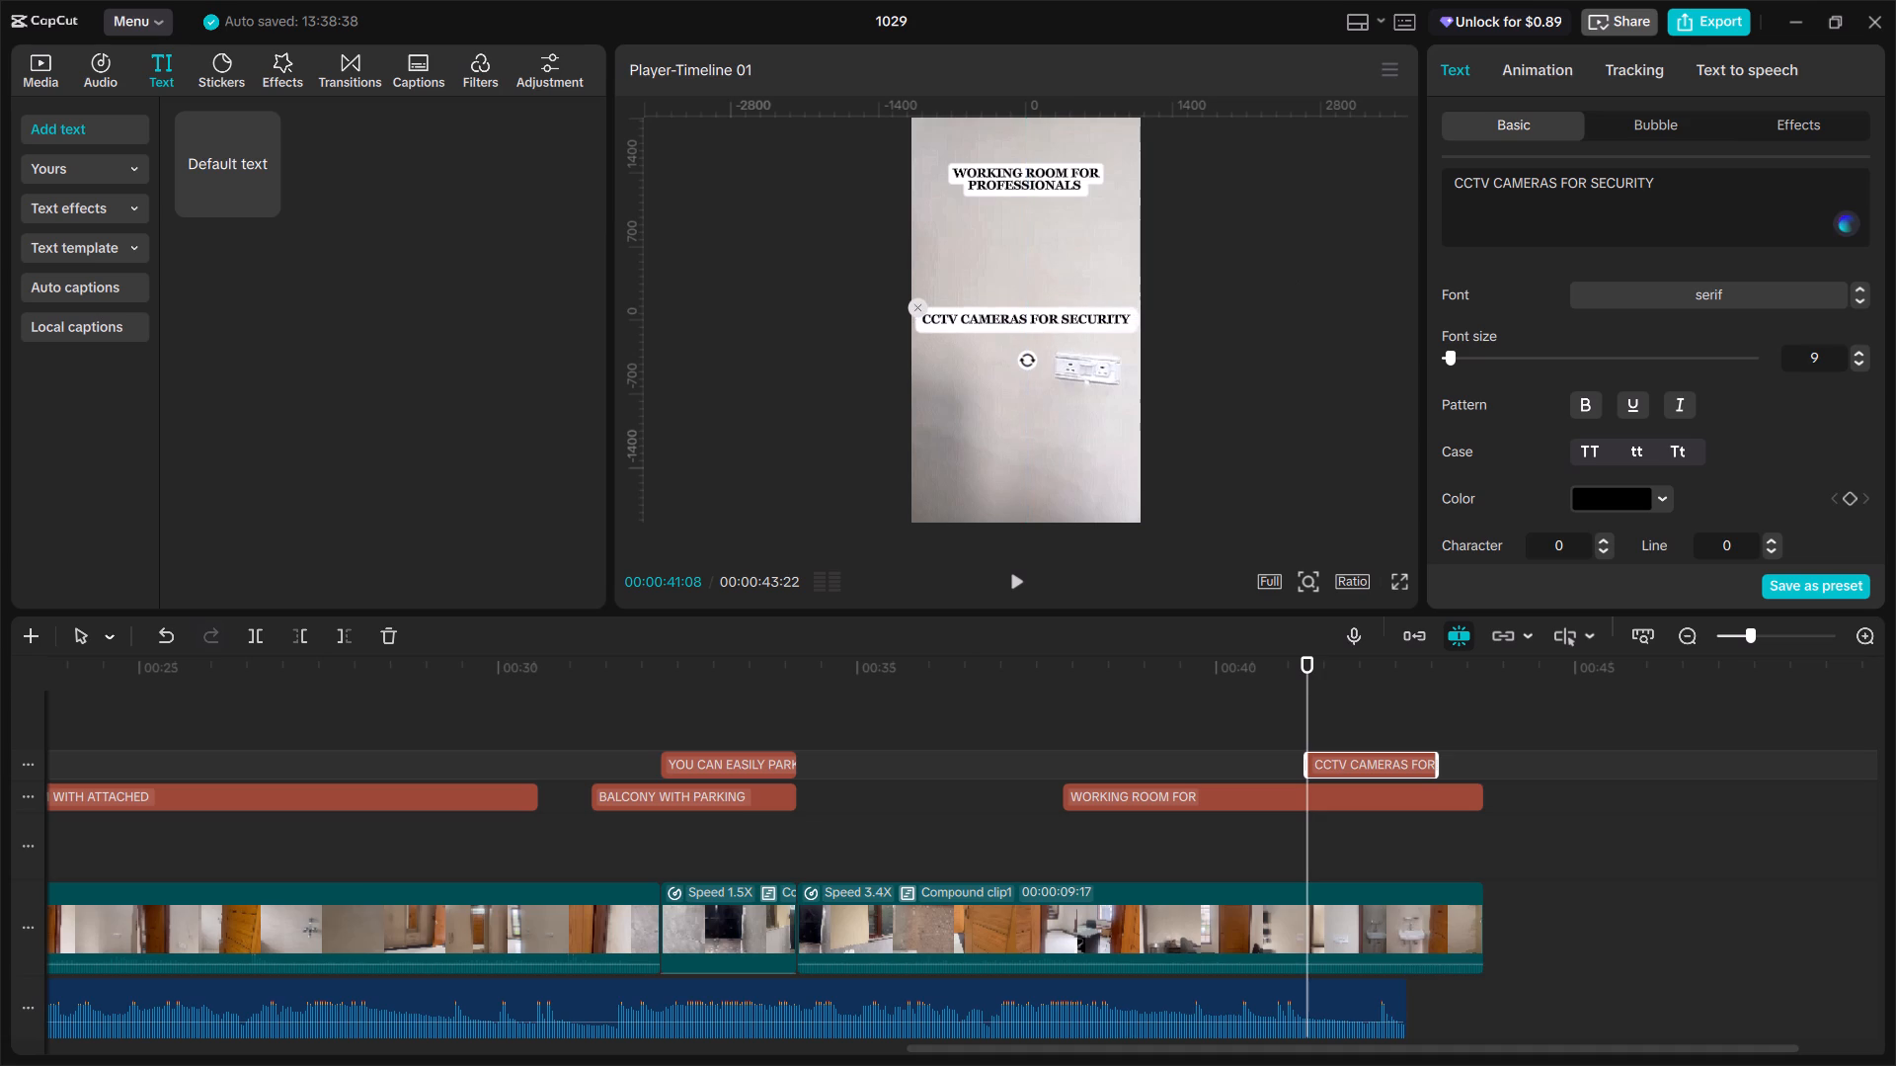
{"action": "key", "text": "ctrl+a"}
{"action": "type", "text": "WITH ATTACHD"}
{"action": "key", "text": "BackSpace"}
{"action": "type", "text": "ED"}
{"action": "key", "text": "space"}
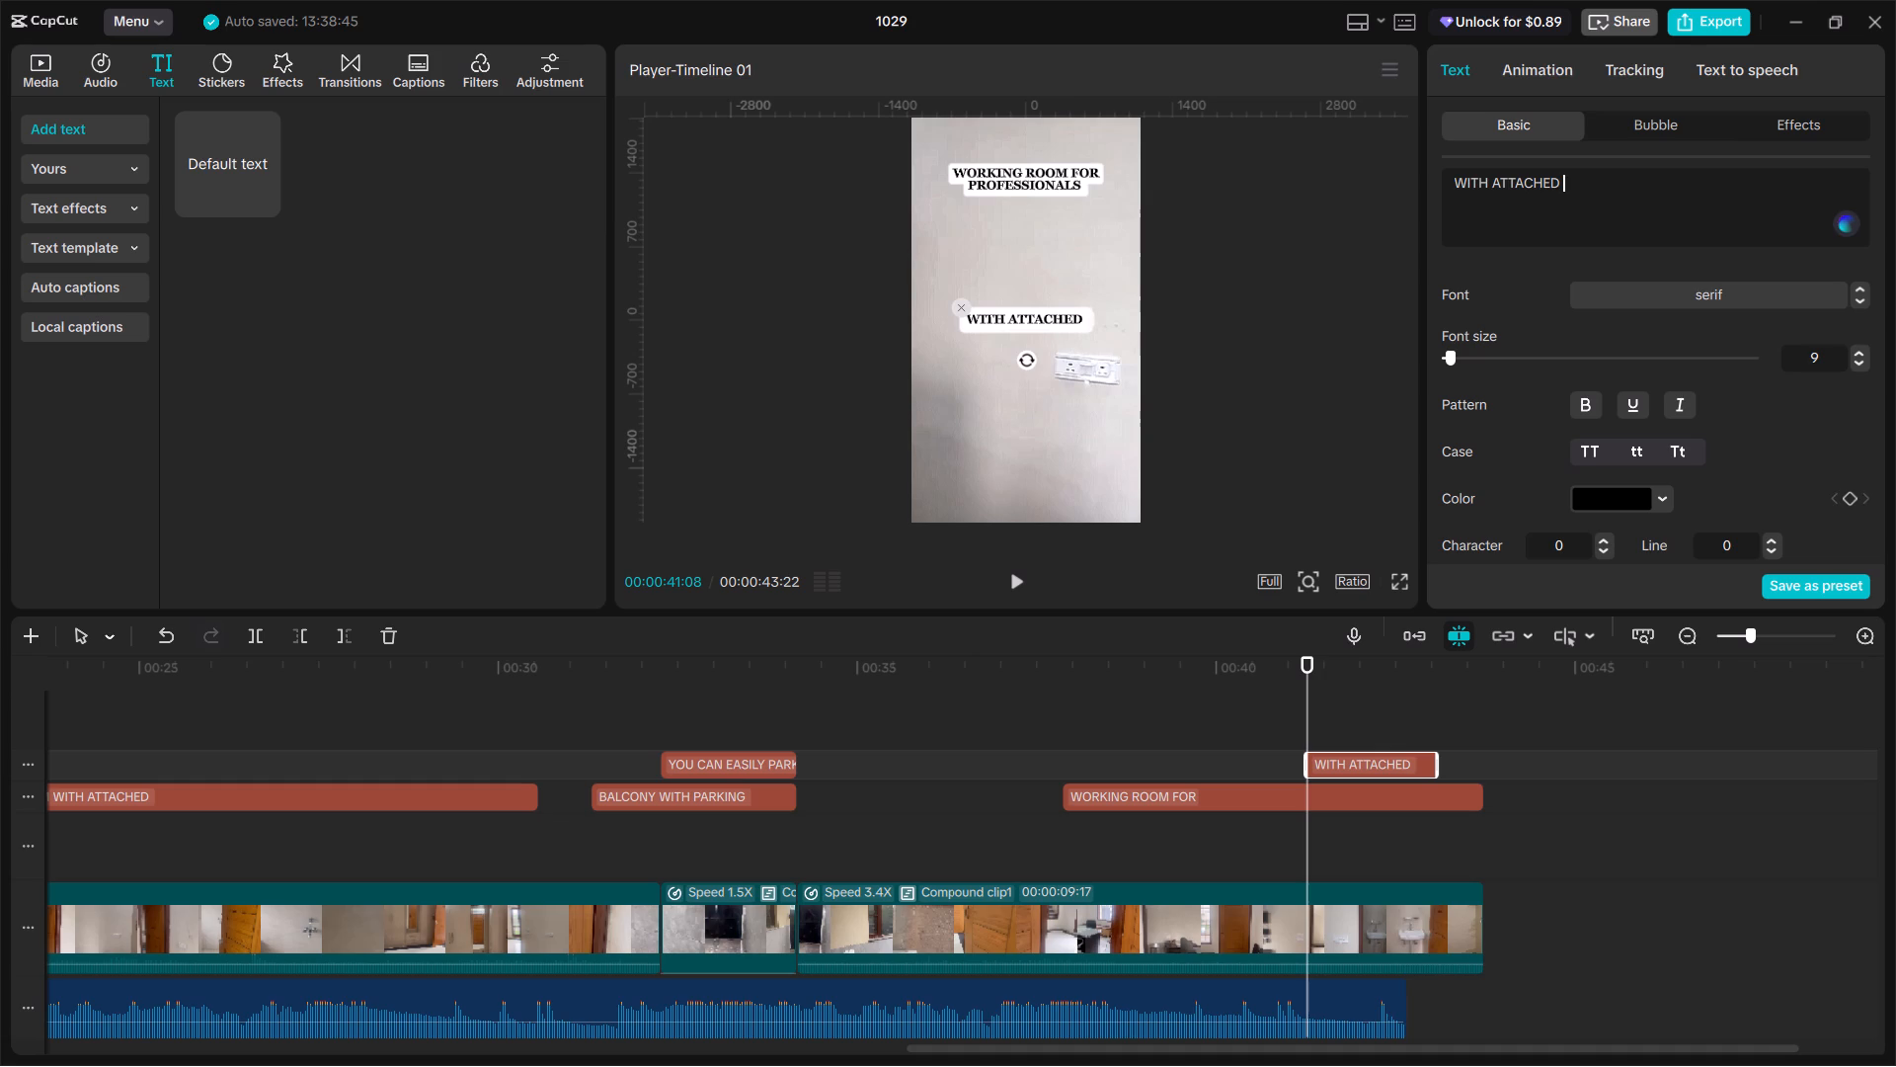
{"action": "type", "text": "WASHROOM"}
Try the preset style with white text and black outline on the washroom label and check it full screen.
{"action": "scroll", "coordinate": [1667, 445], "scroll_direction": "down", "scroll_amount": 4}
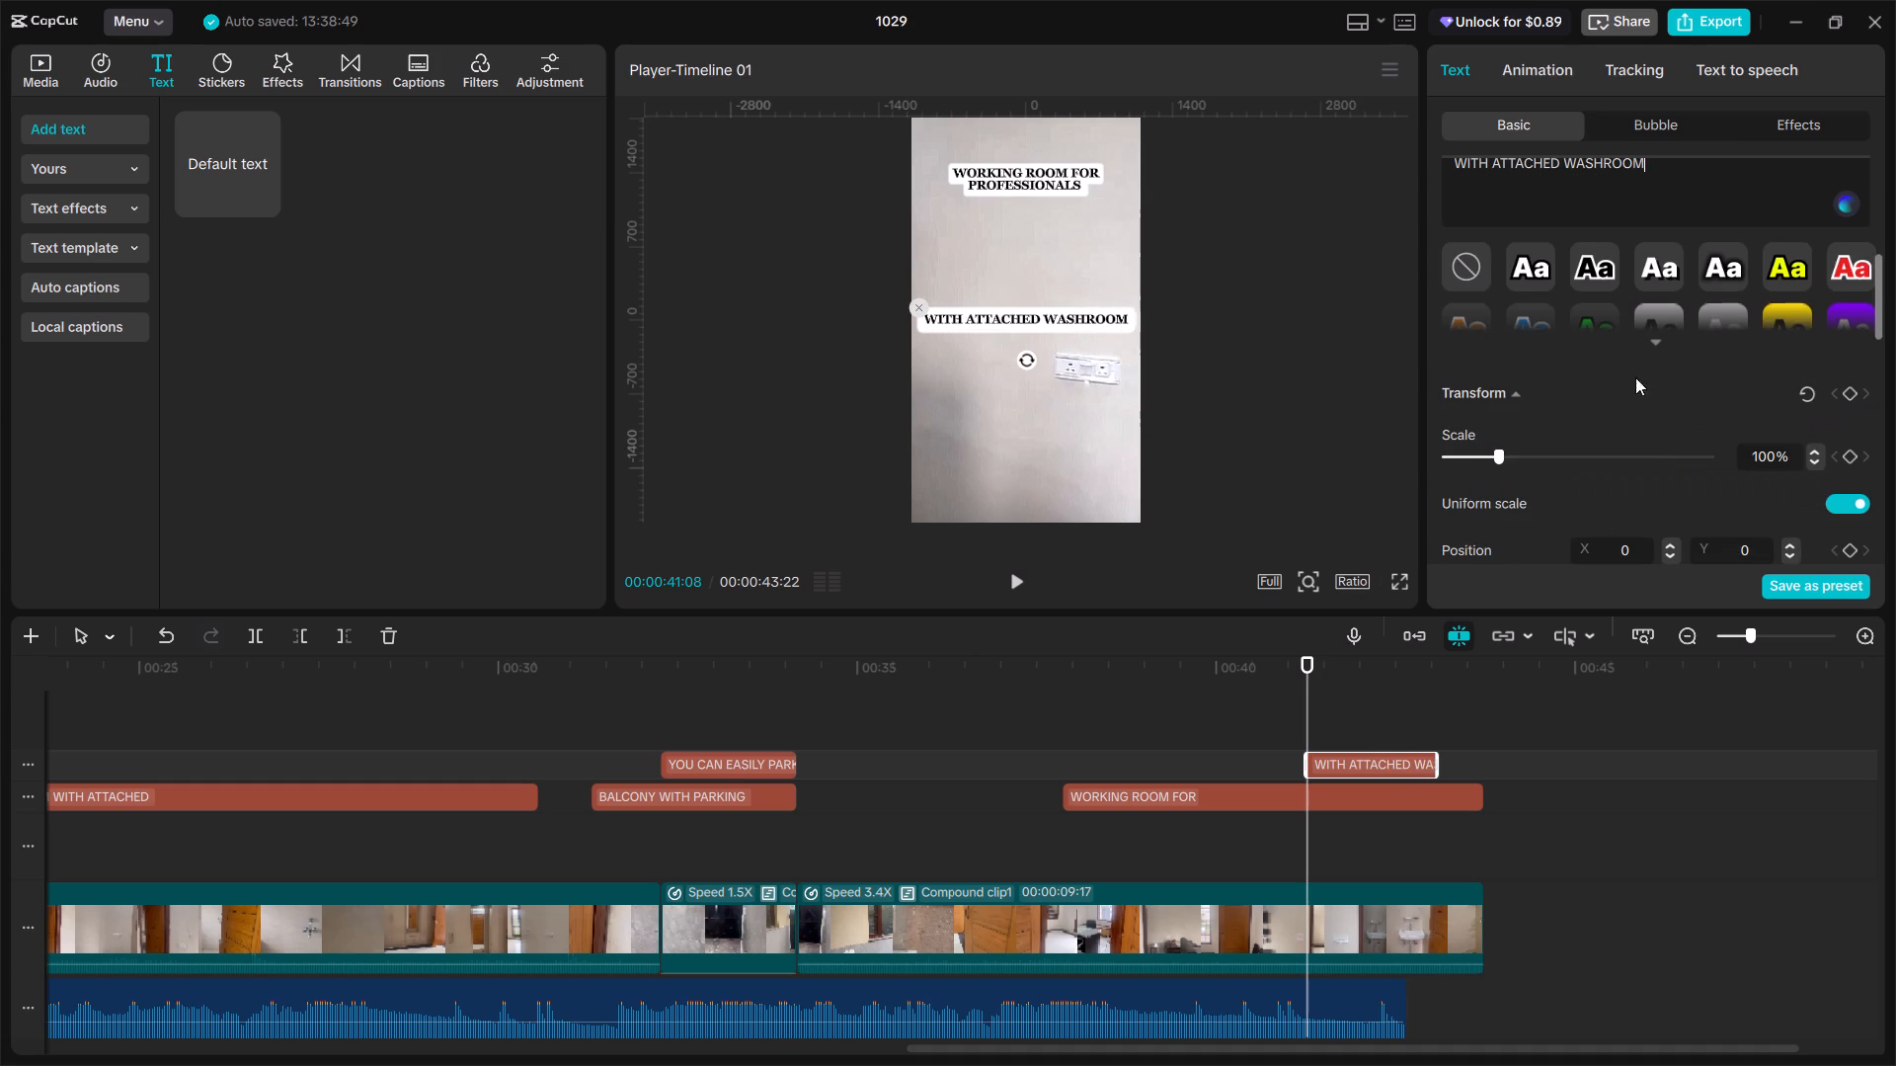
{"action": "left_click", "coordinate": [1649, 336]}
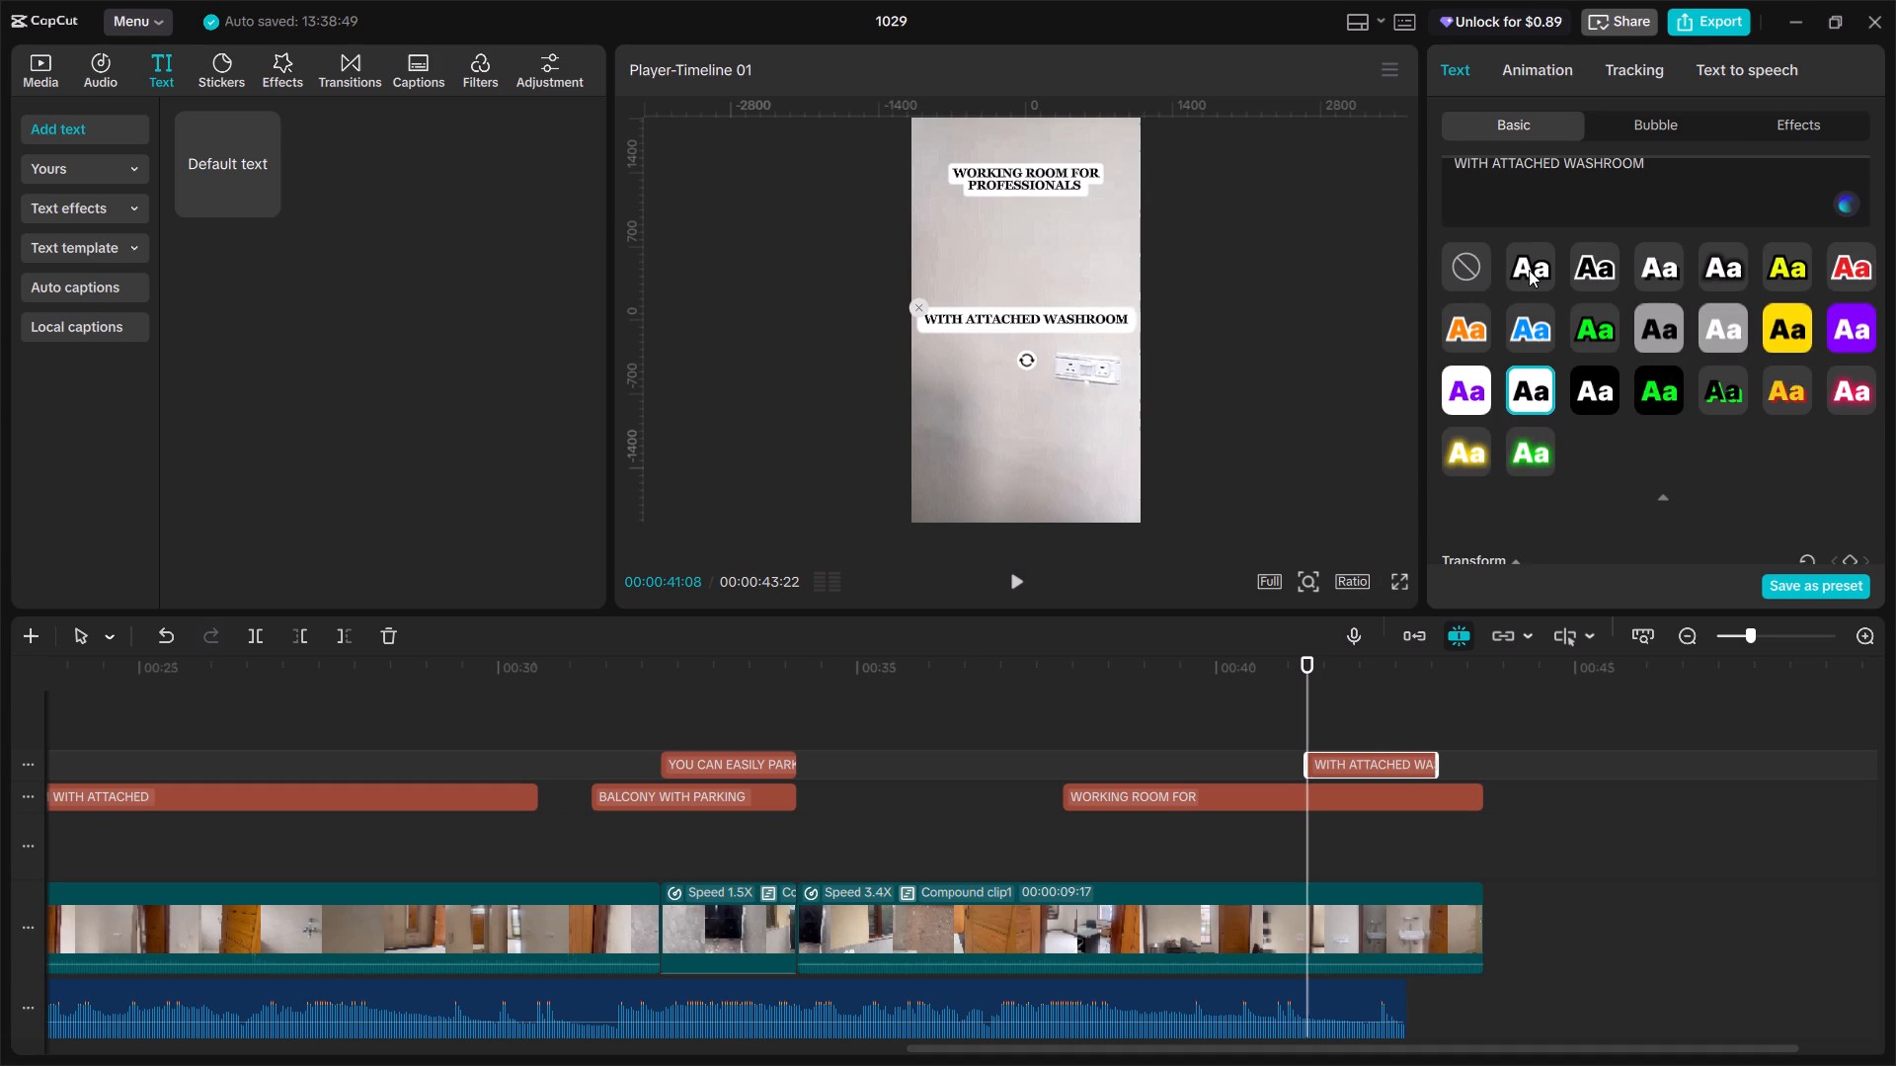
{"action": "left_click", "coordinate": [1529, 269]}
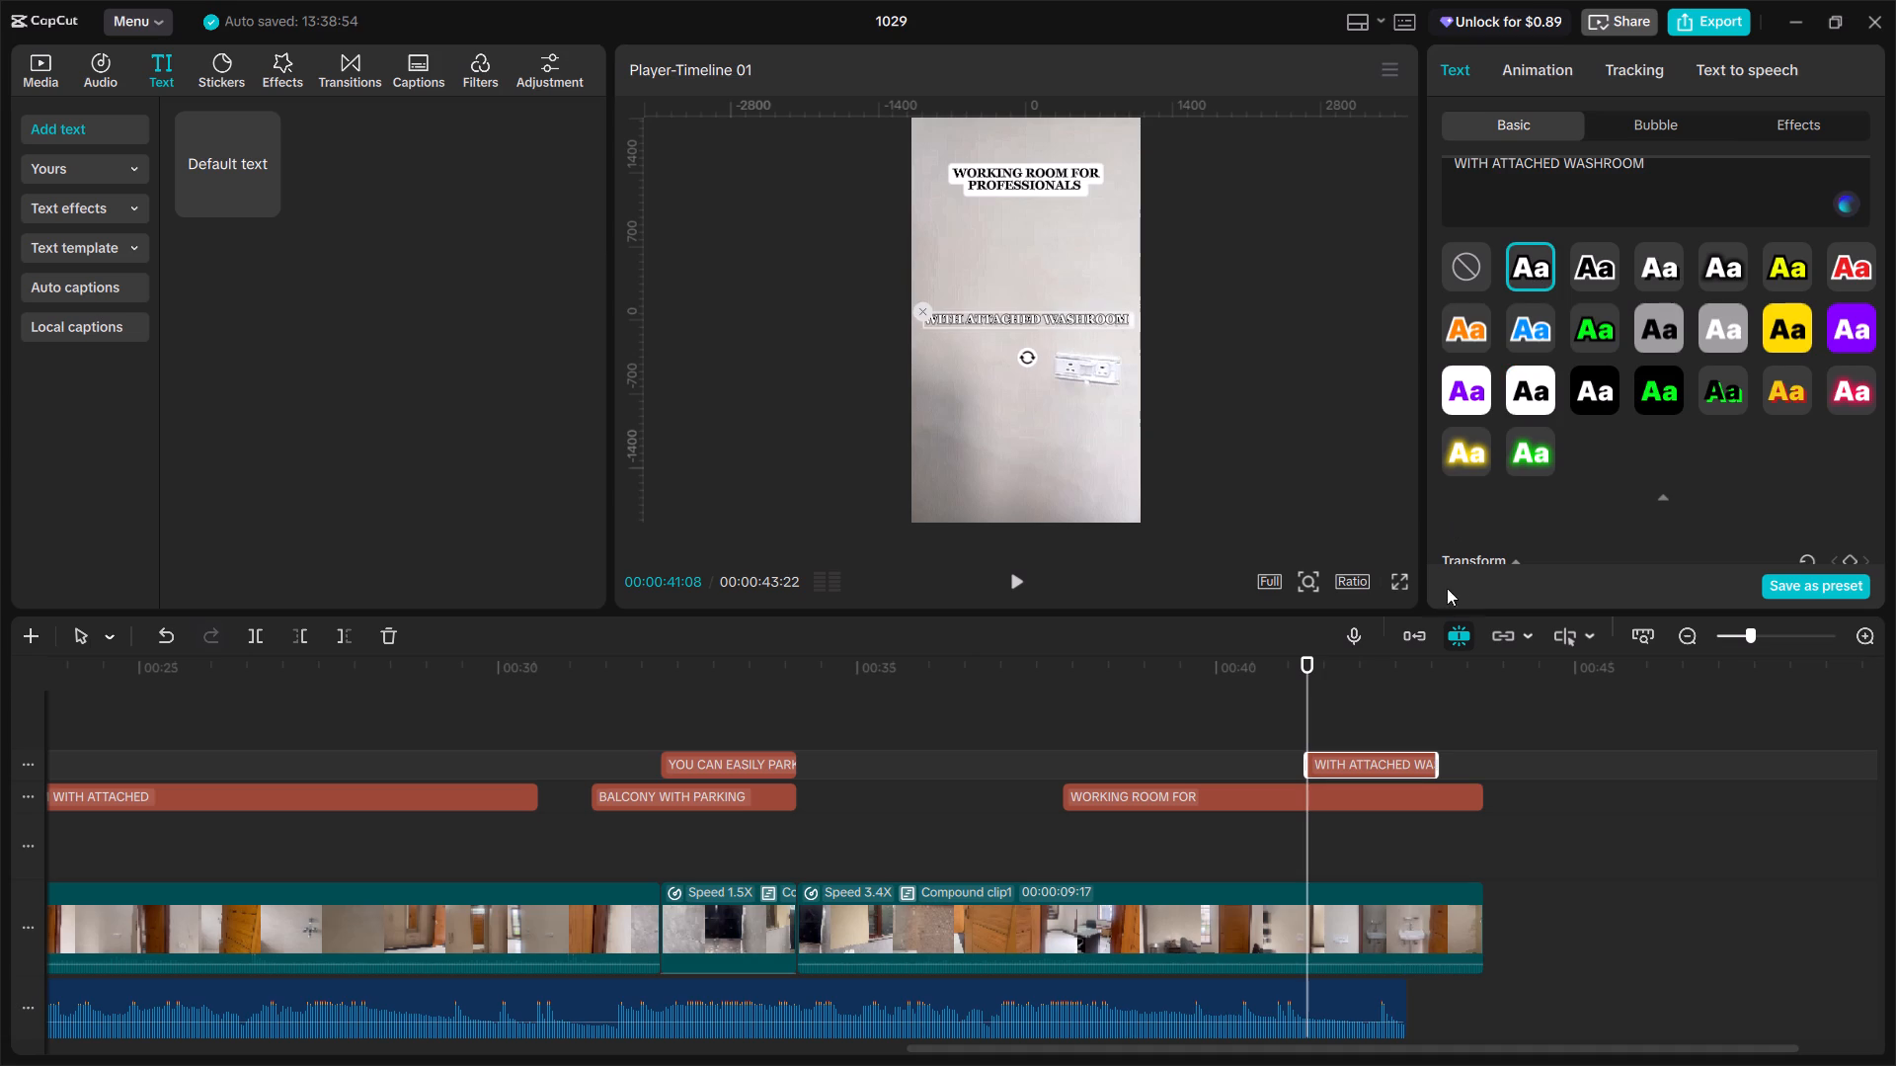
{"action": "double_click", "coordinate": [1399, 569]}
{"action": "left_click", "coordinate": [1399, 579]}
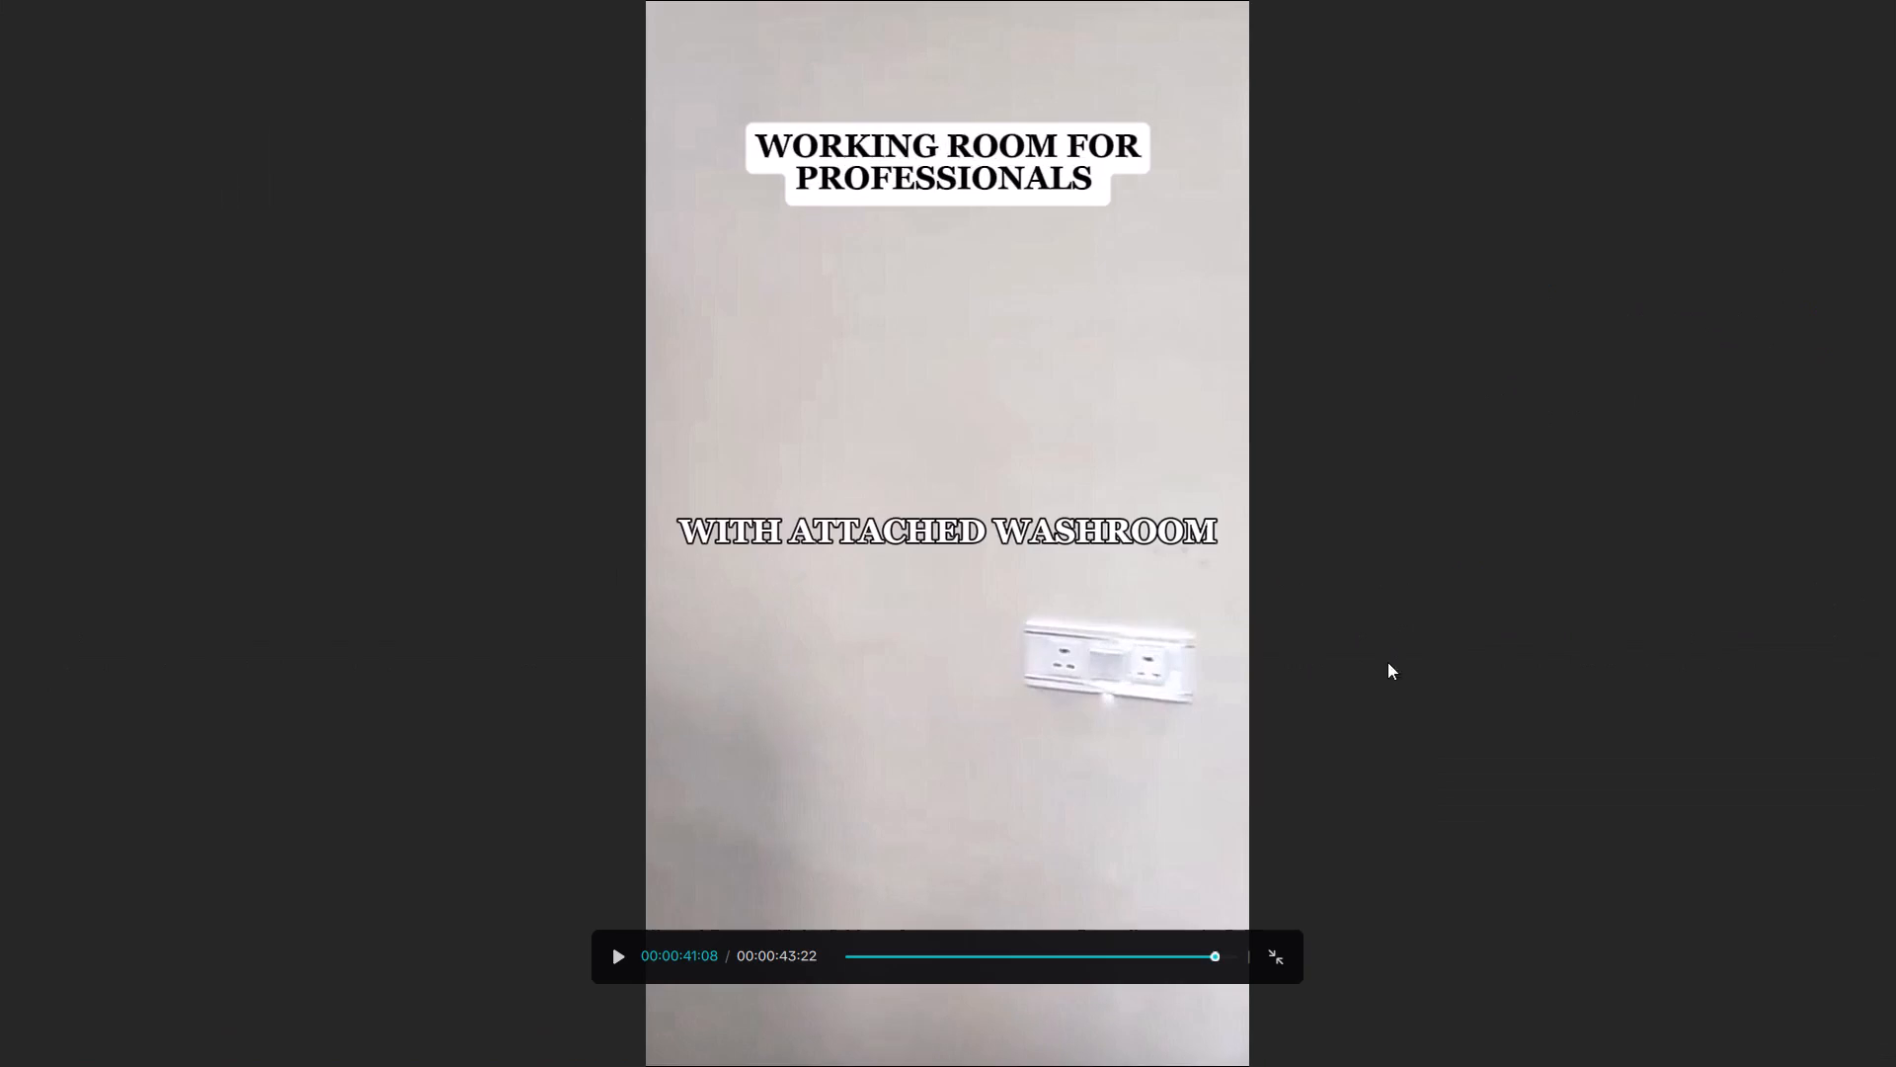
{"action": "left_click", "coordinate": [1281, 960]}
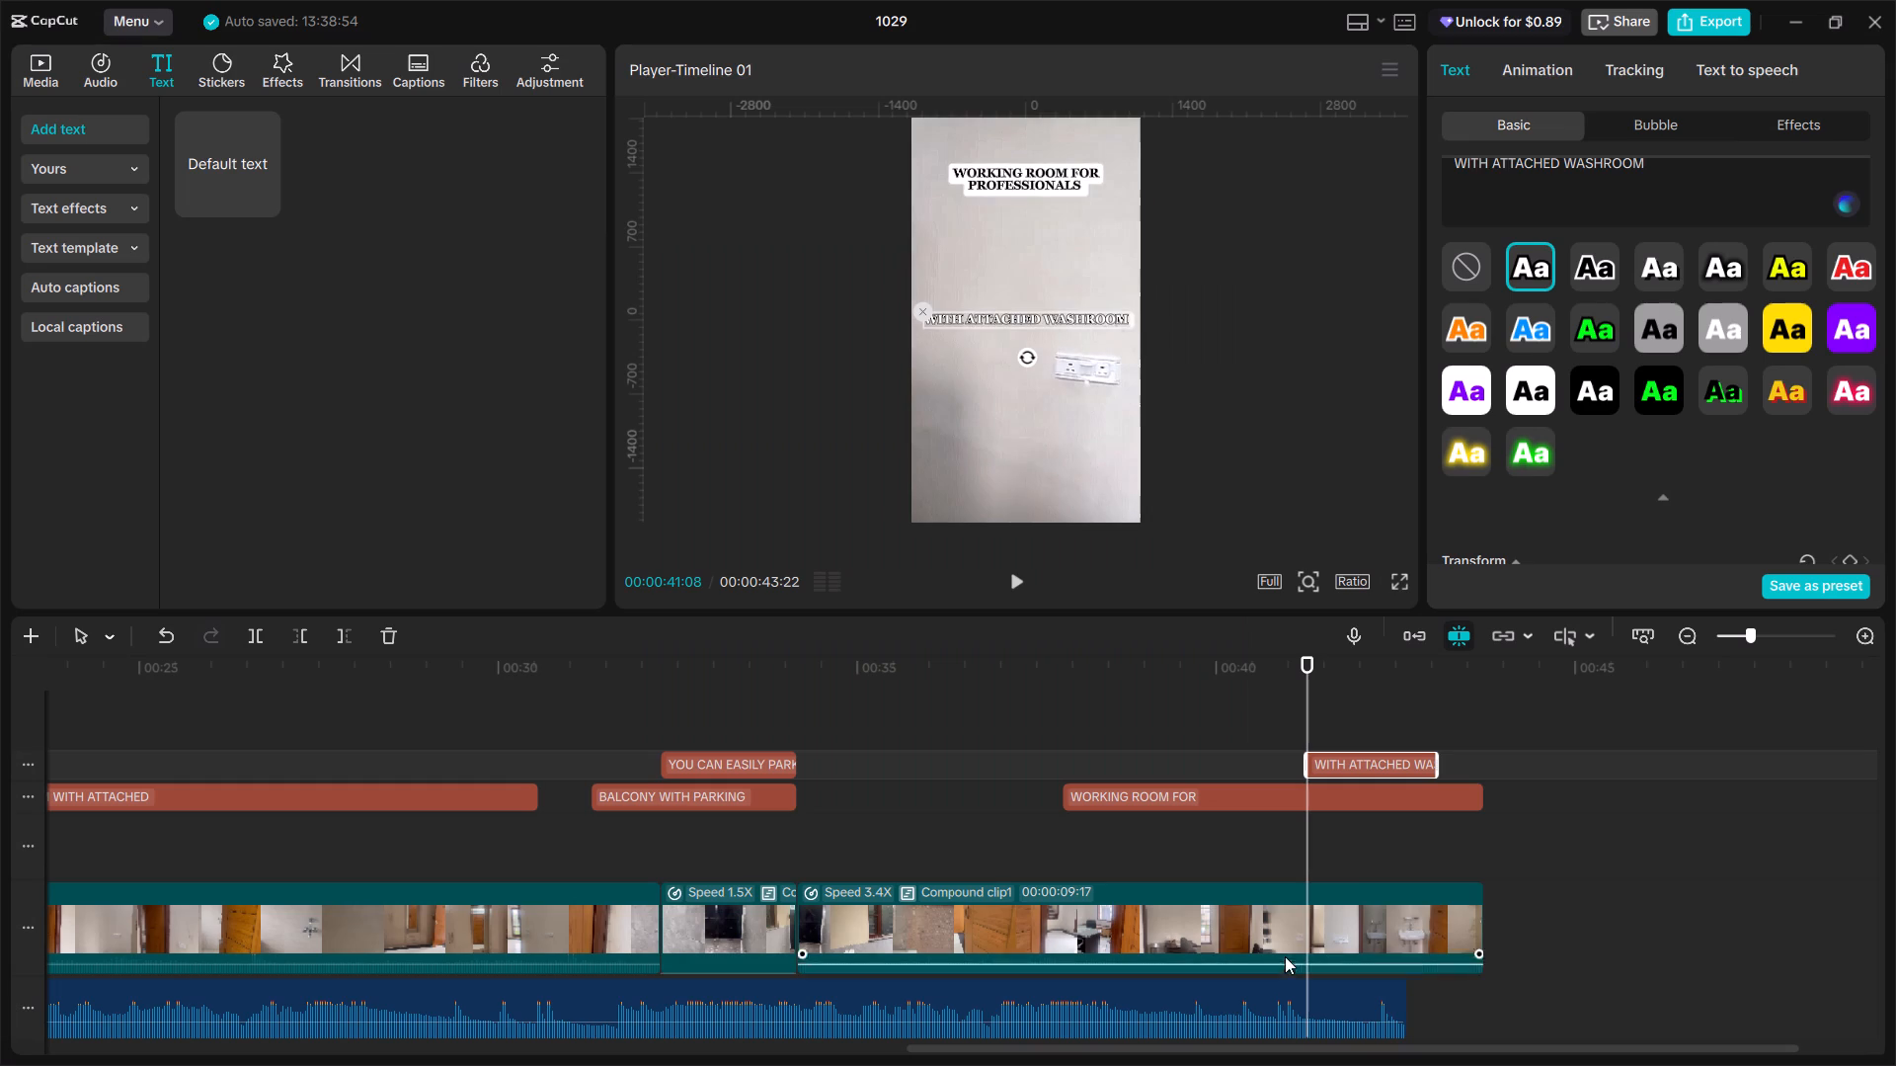
Apply the preset style with black text and white outline to the washroom label and check it full screen.
{"action": "left_click", "coordinate": [1593, 269]}
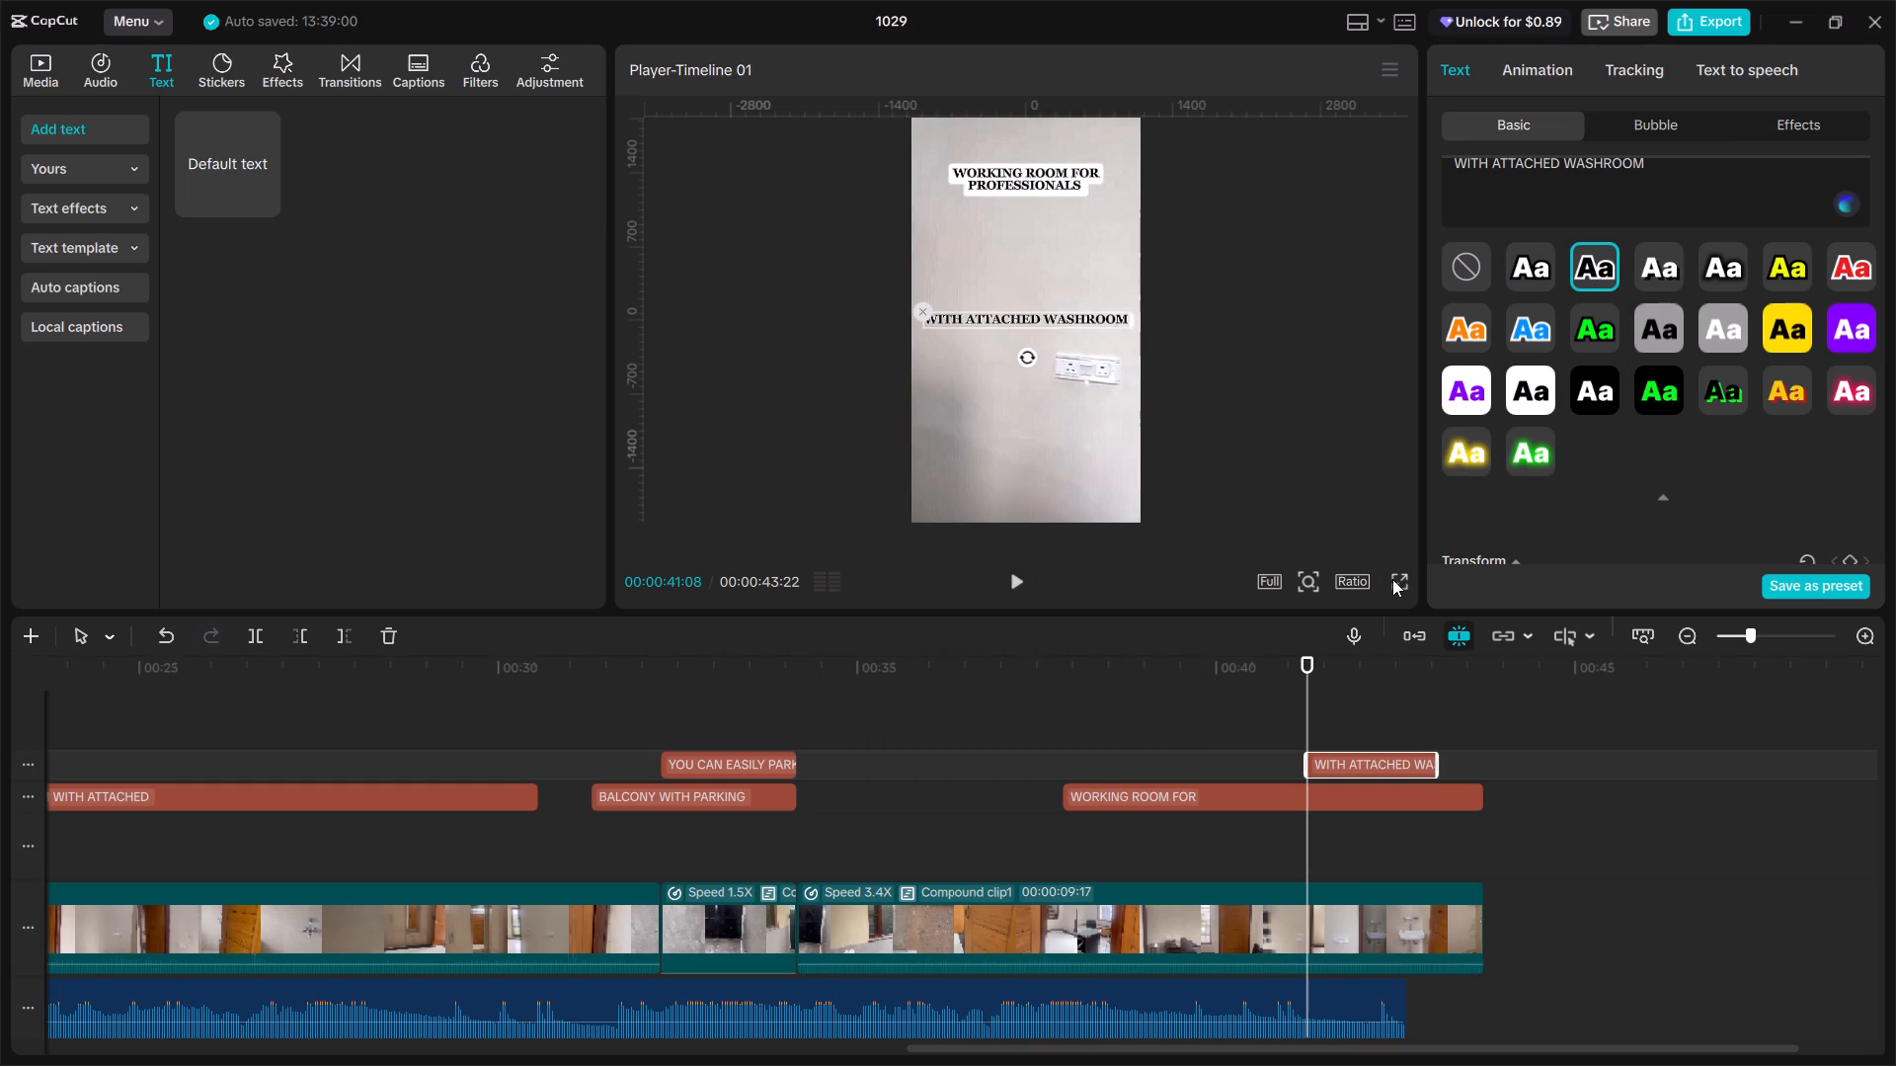
{"action": "left_click", "coordinate": [1392, 579]}
{"action": "left_click", "coordinate": [1283, 946]}
Extend the washroom label's end to match the end of the working room label and the video clip.
{"action": "left_click_drag", "start_coordinate": [1434, 762], "coordinate": [1481, 767]}
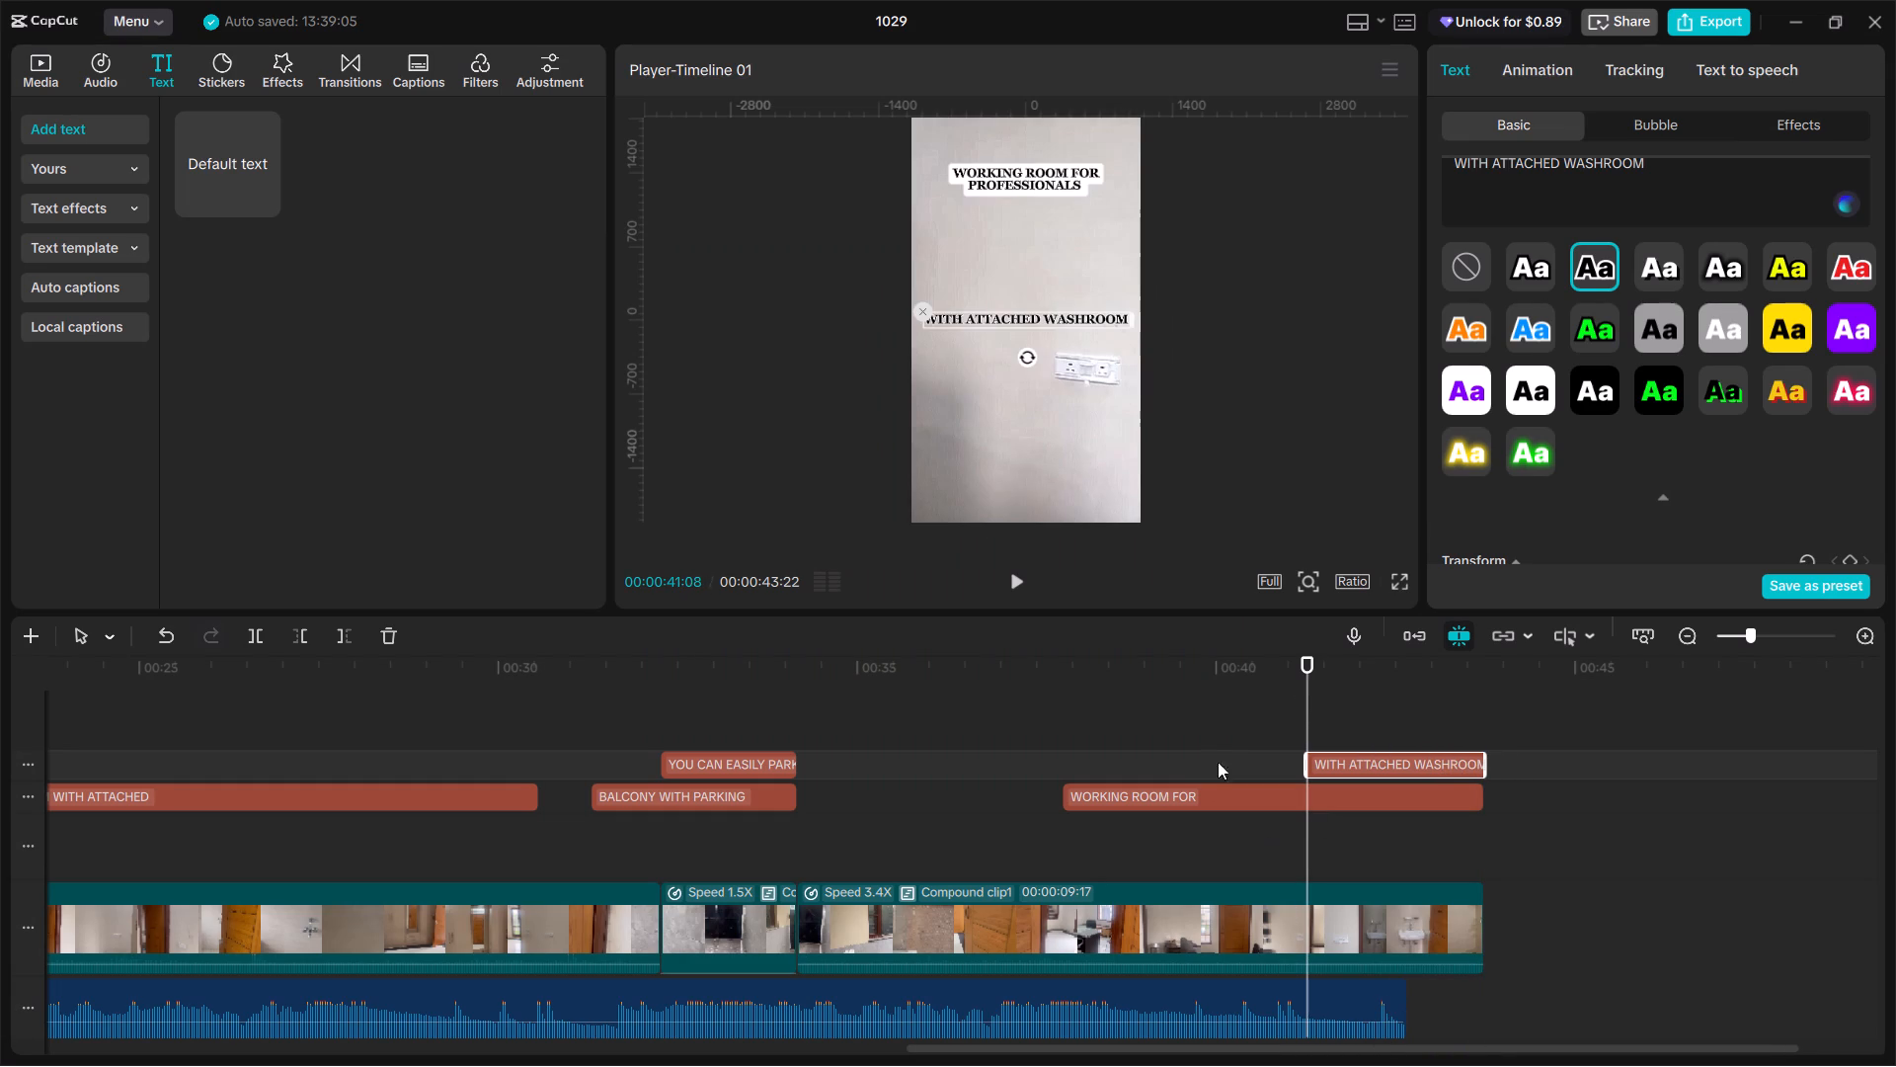
Play back the closing section, and extend the music track's end to match the end of the video clip.
{"action": "left_click", "coordinate": [1052, 733]}
{"action": "key", "text": "space"}
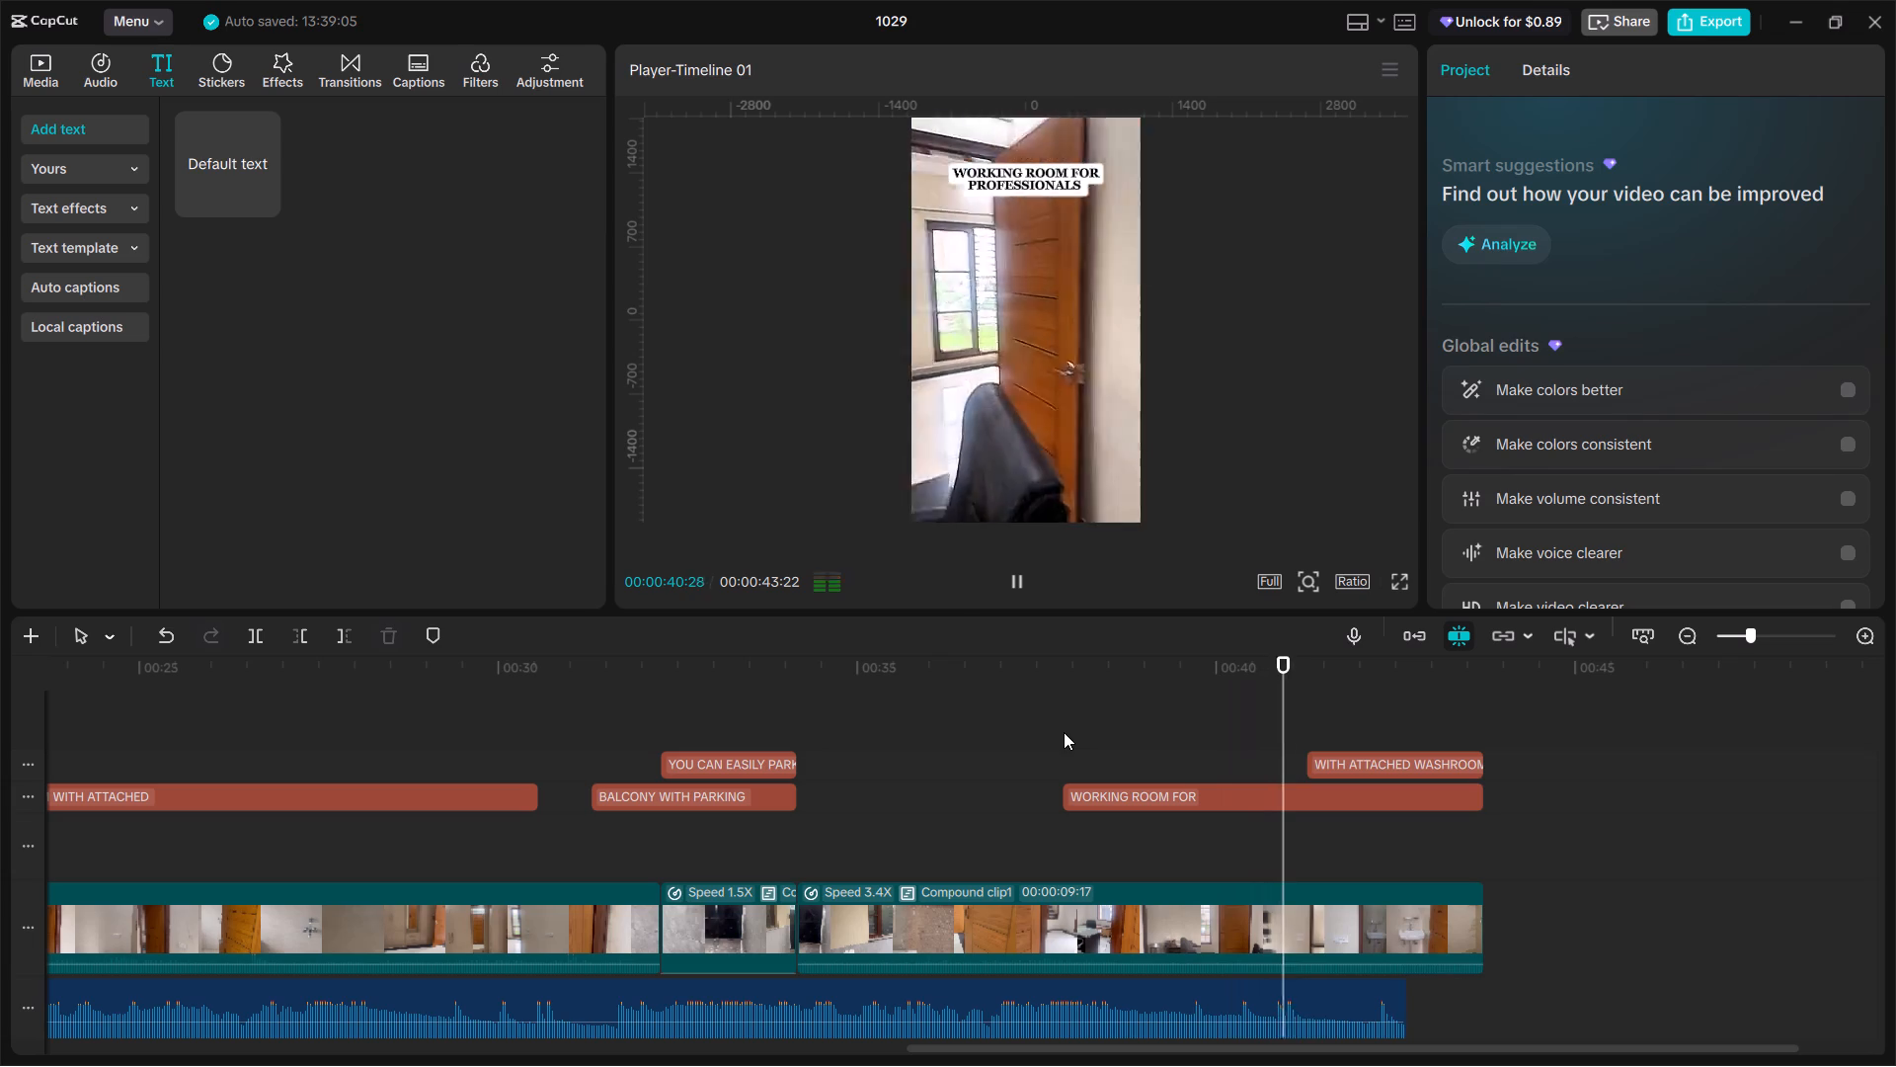
{"action": "left_click", "coordinate": [1274, 712]}
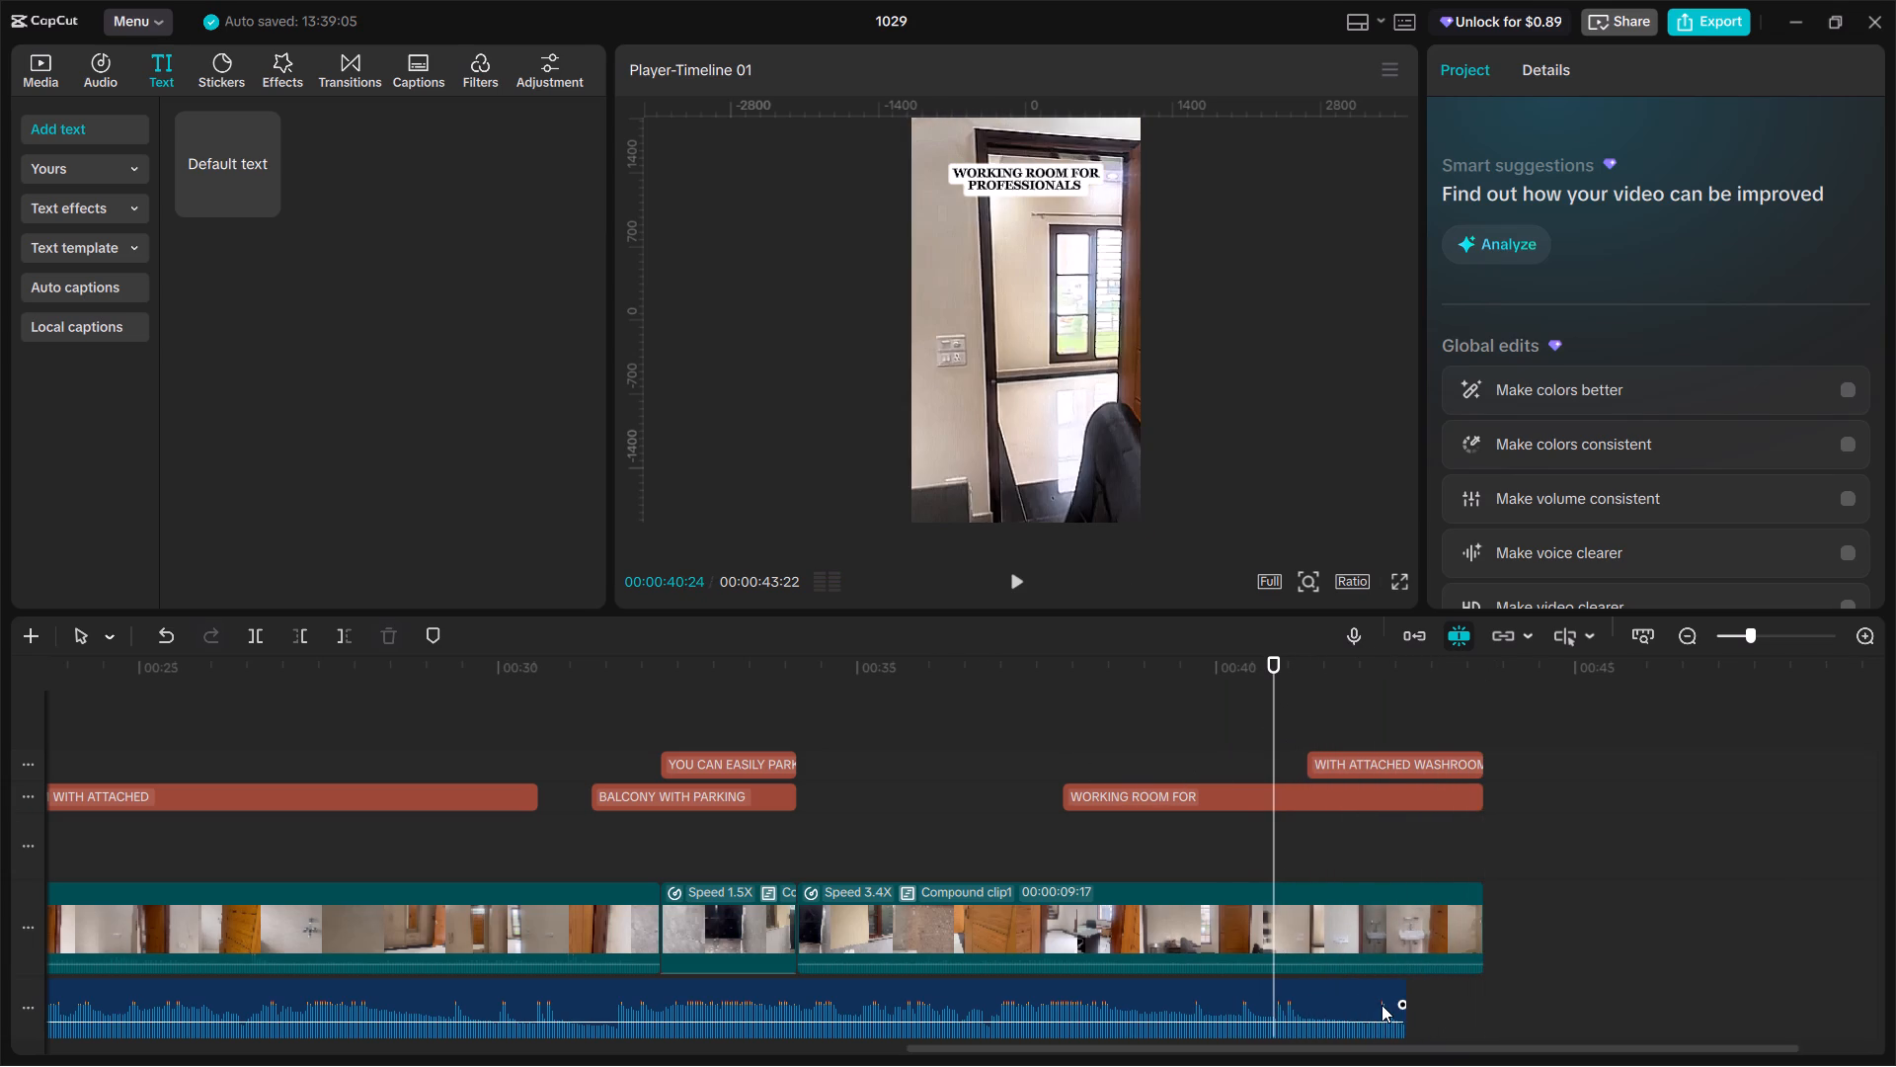
{"action": "left_click", "coordinate": [1382, 1005]}
{"action": "left_click_drag", "start_coordinate": [1406, 995], "coordinate": [1429, 999]}
{"action": "left_click_drag", "start_coordinate": [1410, 989], "coordinate": [1480, 1003]}
Play the edit from the beginning to review the opening exterior and entrance shots with the music.
{"action": "left_click", "coordinate": [1220, 688]}
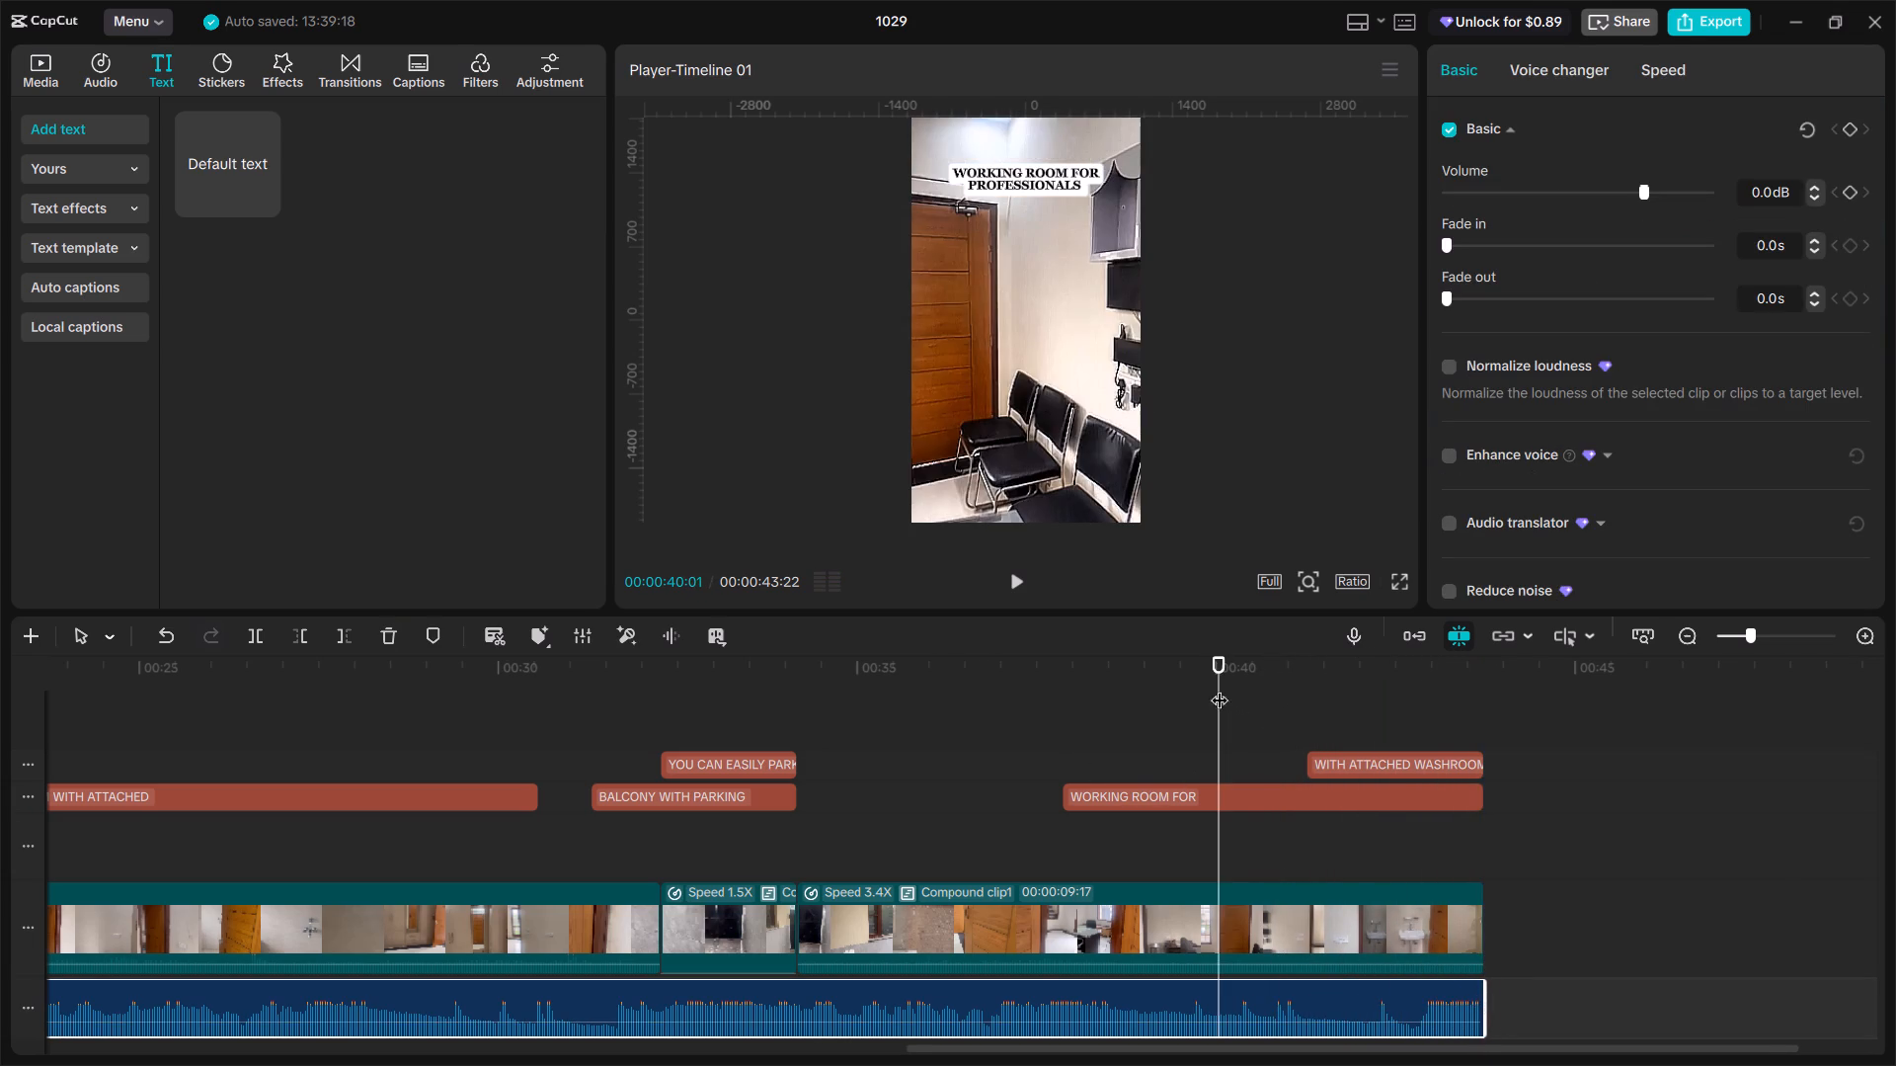
{"action": "scroll", "coordinate": [1238, 722], "scroll_direction": "down", "scroll_amount": 14, "text": "ctrl"}
{"action": "left_click", "coordinate": [807, 722]}
{"action": "left_click_drag", "start_coordinate": [804, 721], "coordinate": [781, 715]}
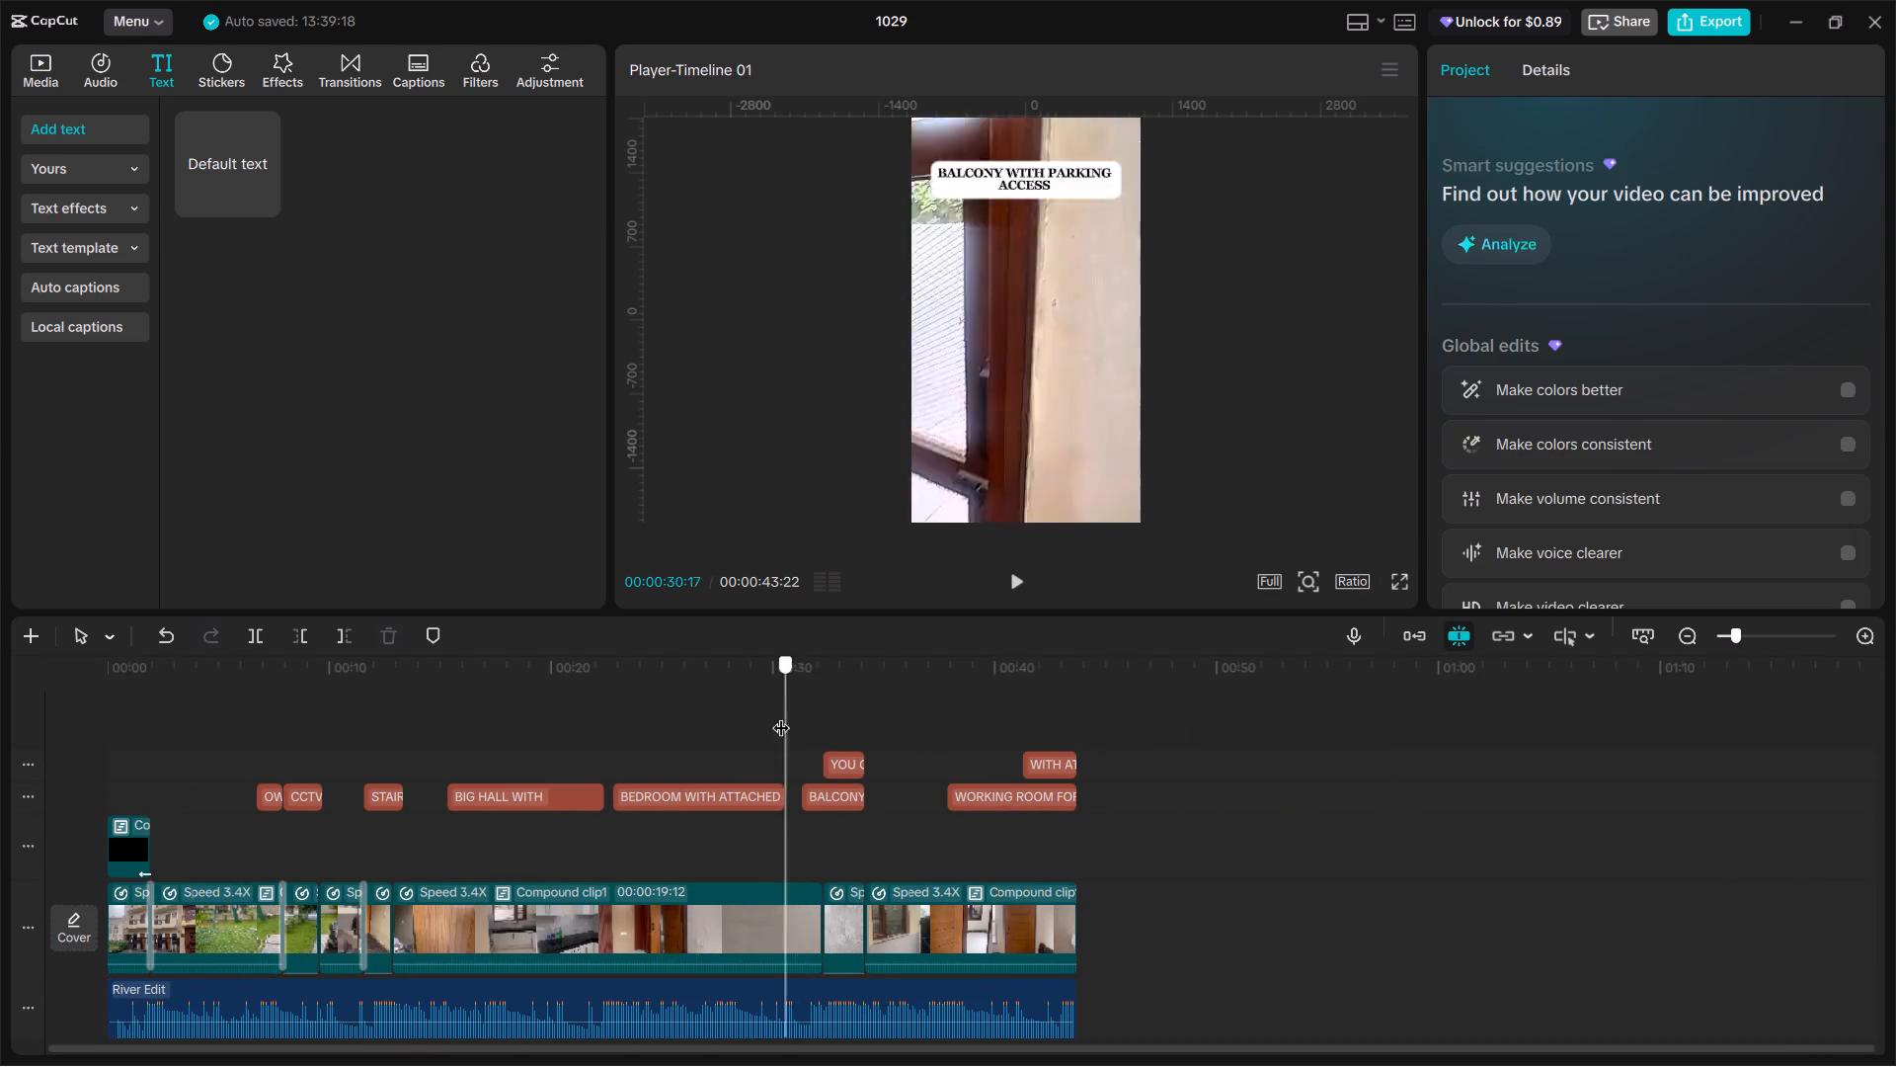
{"action": "left_click_drag", "start_coordinate": [781, 715], "coordinate": [89, 699]}
{"action": "key", "text": "space"}
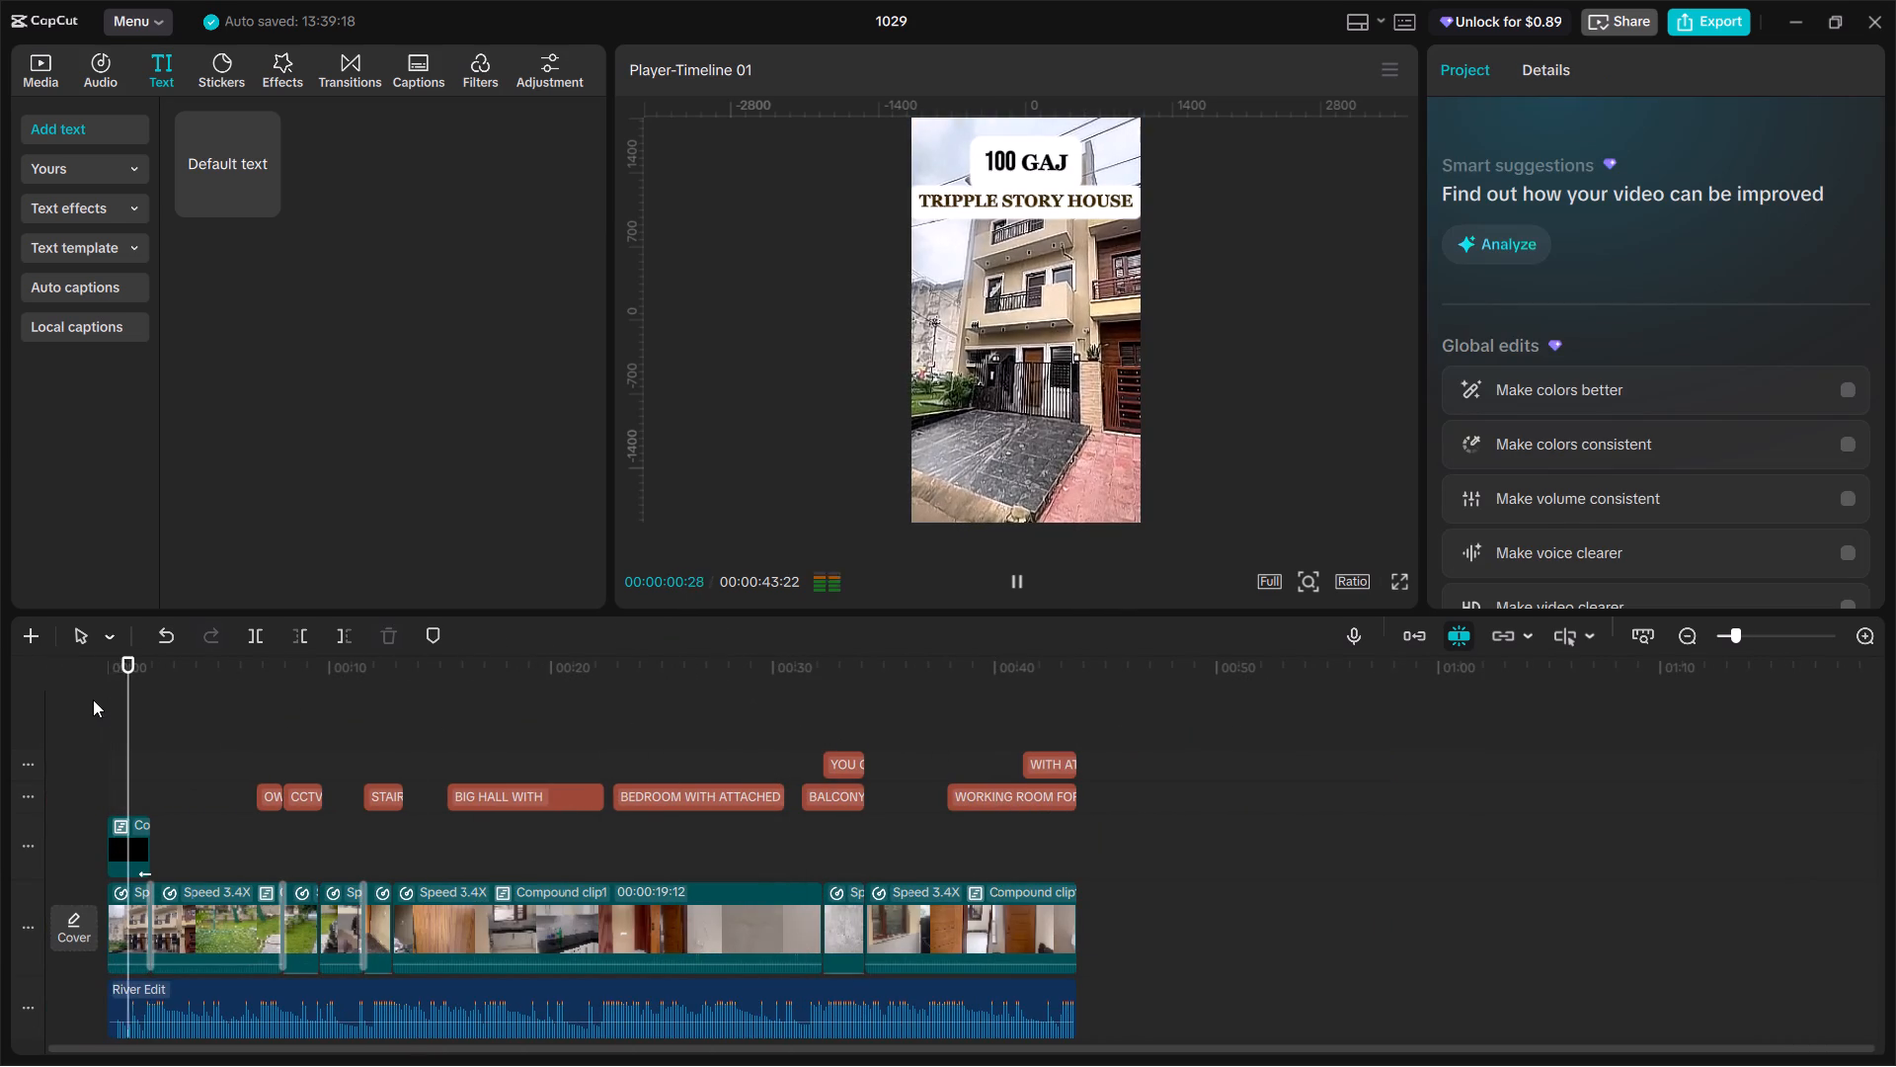
{"action": "double_click", "coordinate": [104, 769]}
{"action": "left_click", "coordinate": [118, 783]}
{"action": "left_click_drag", "start_coordinate": [118, 783], "coordinate": [101, 774]}
{"action": "key", "text": "space"}
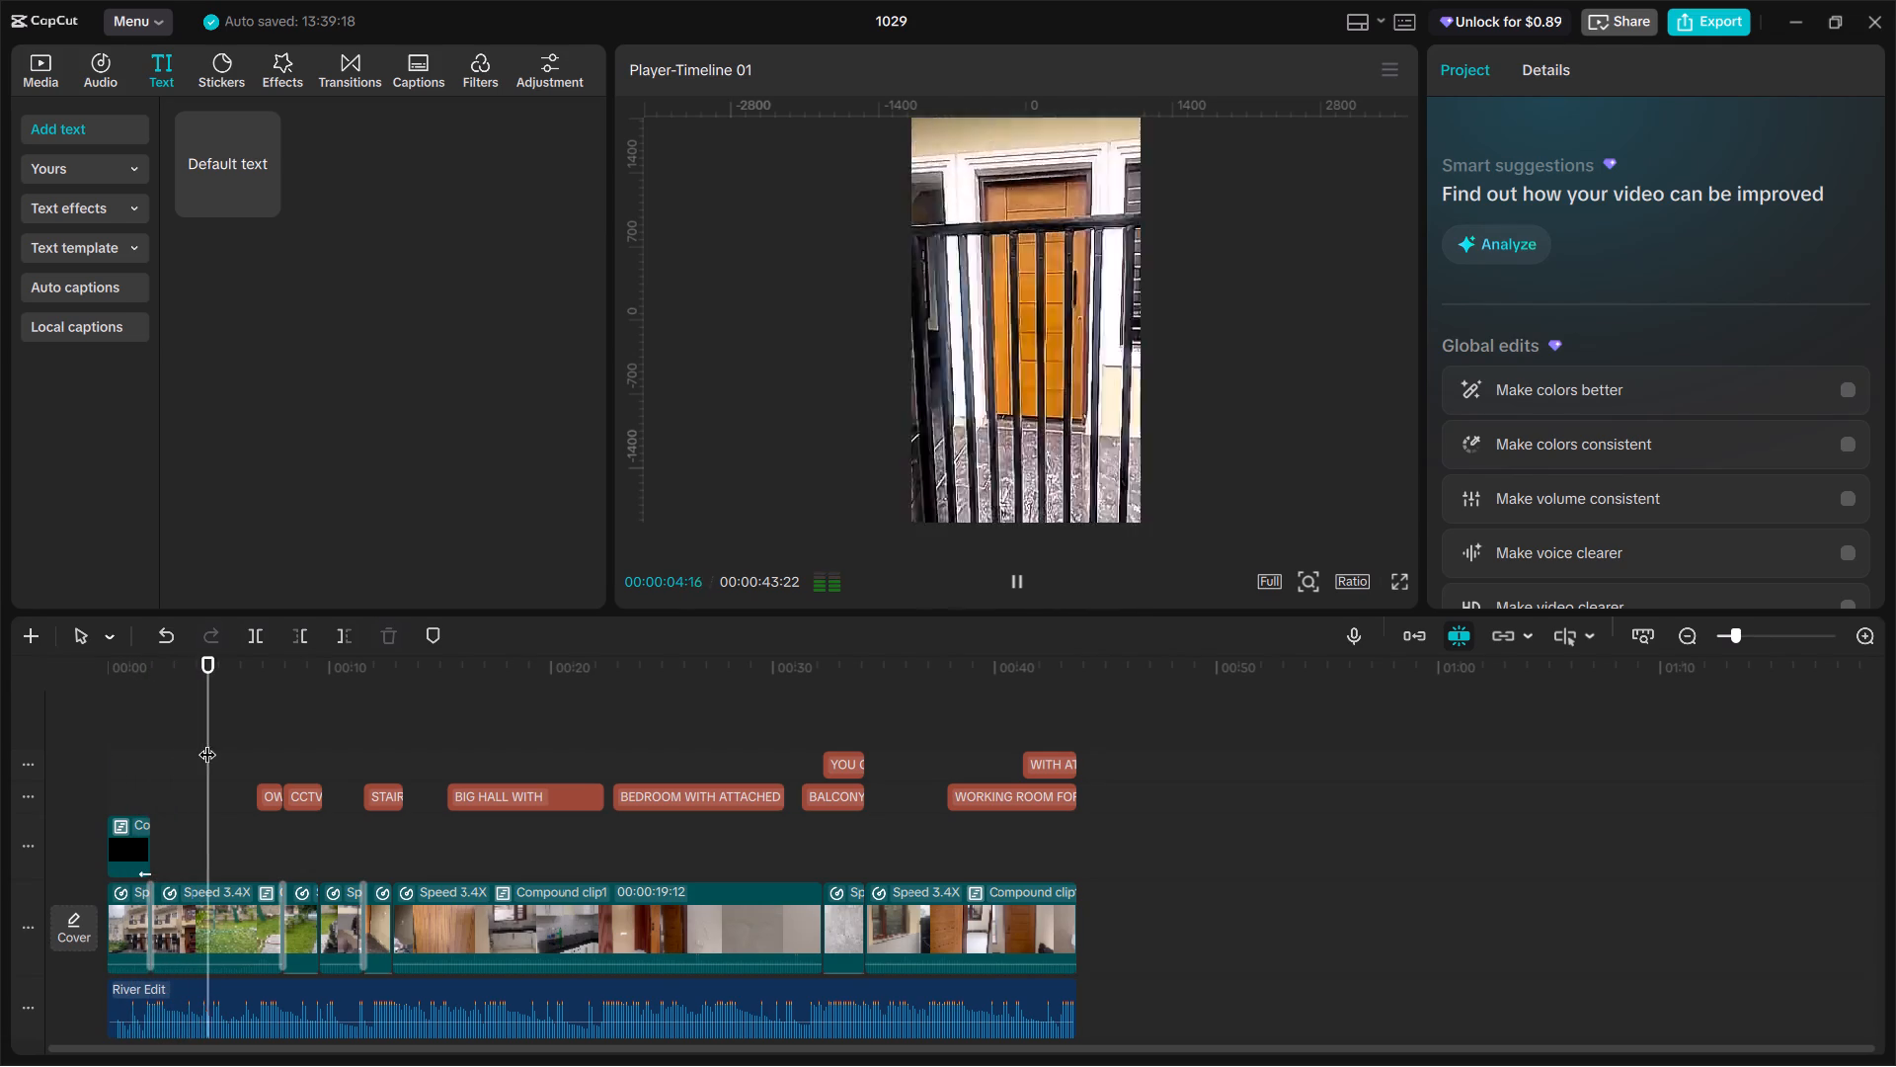
{"action": "key", "text": "space"}
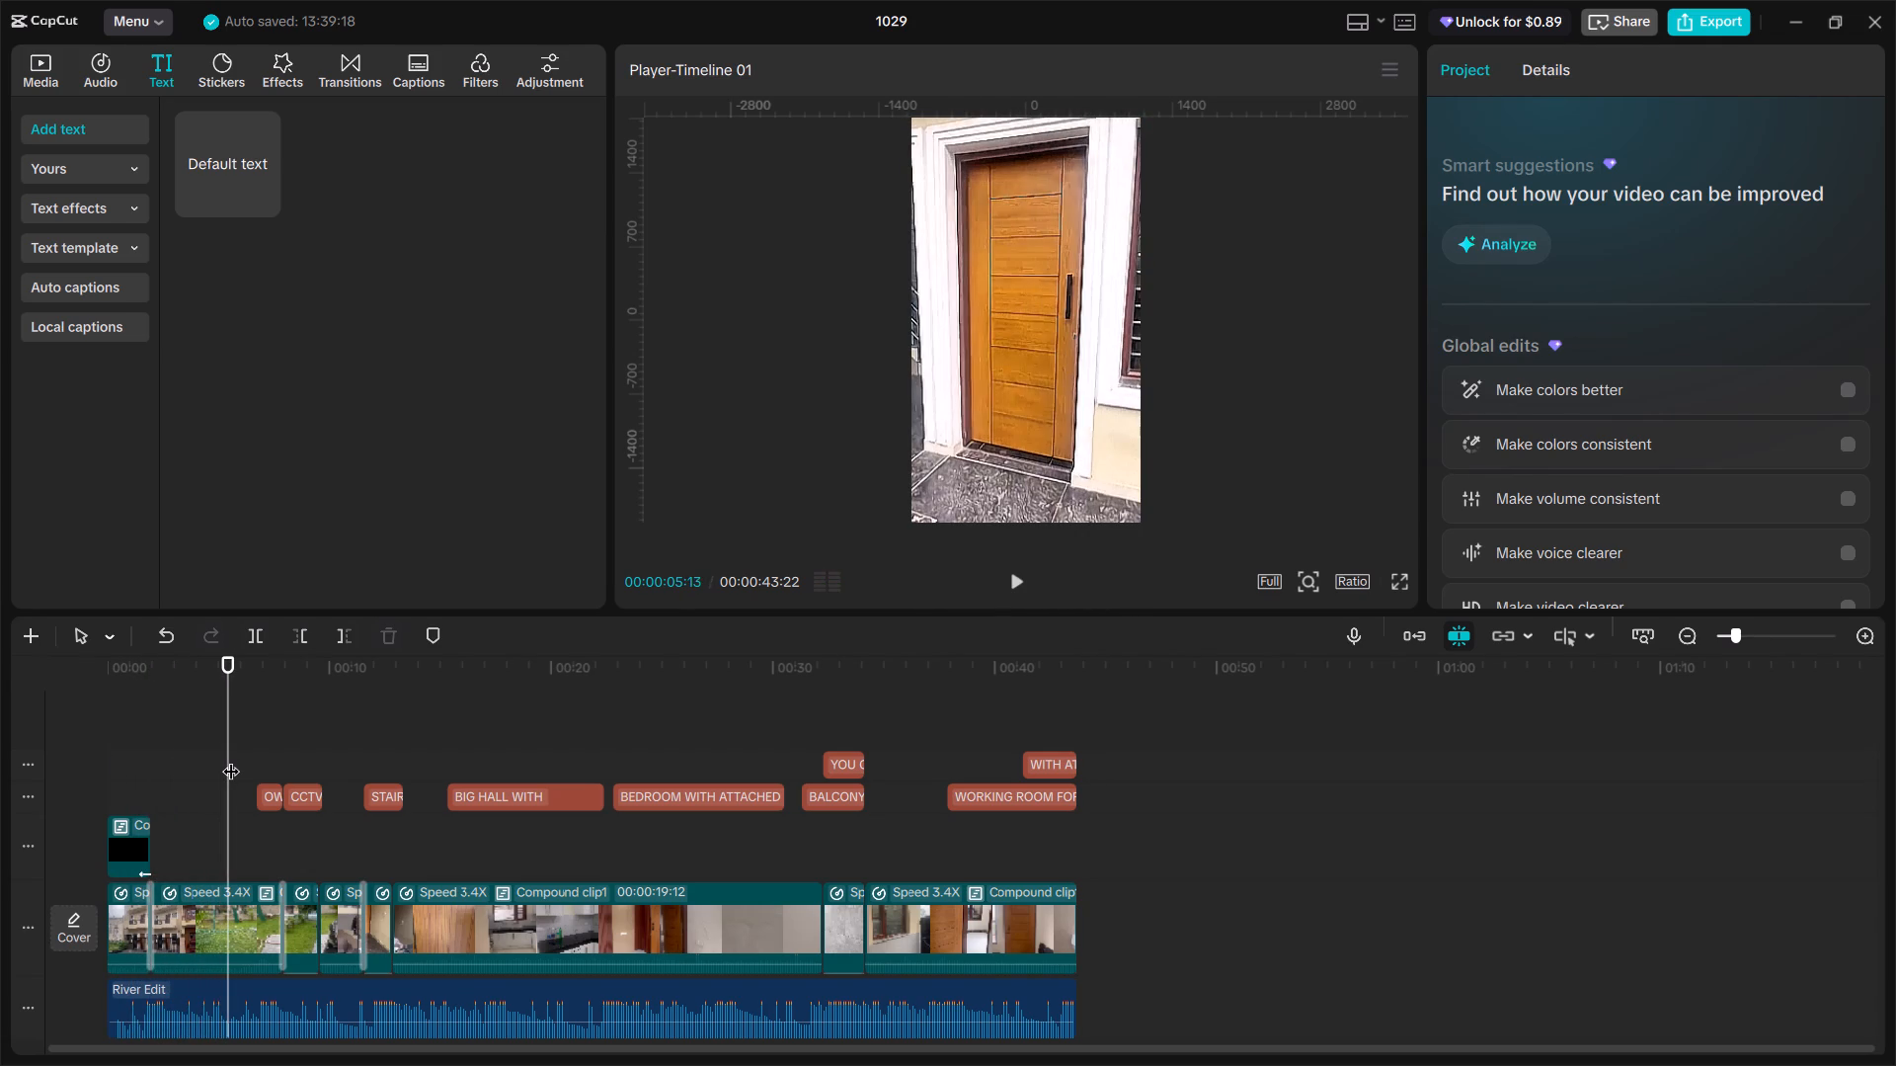
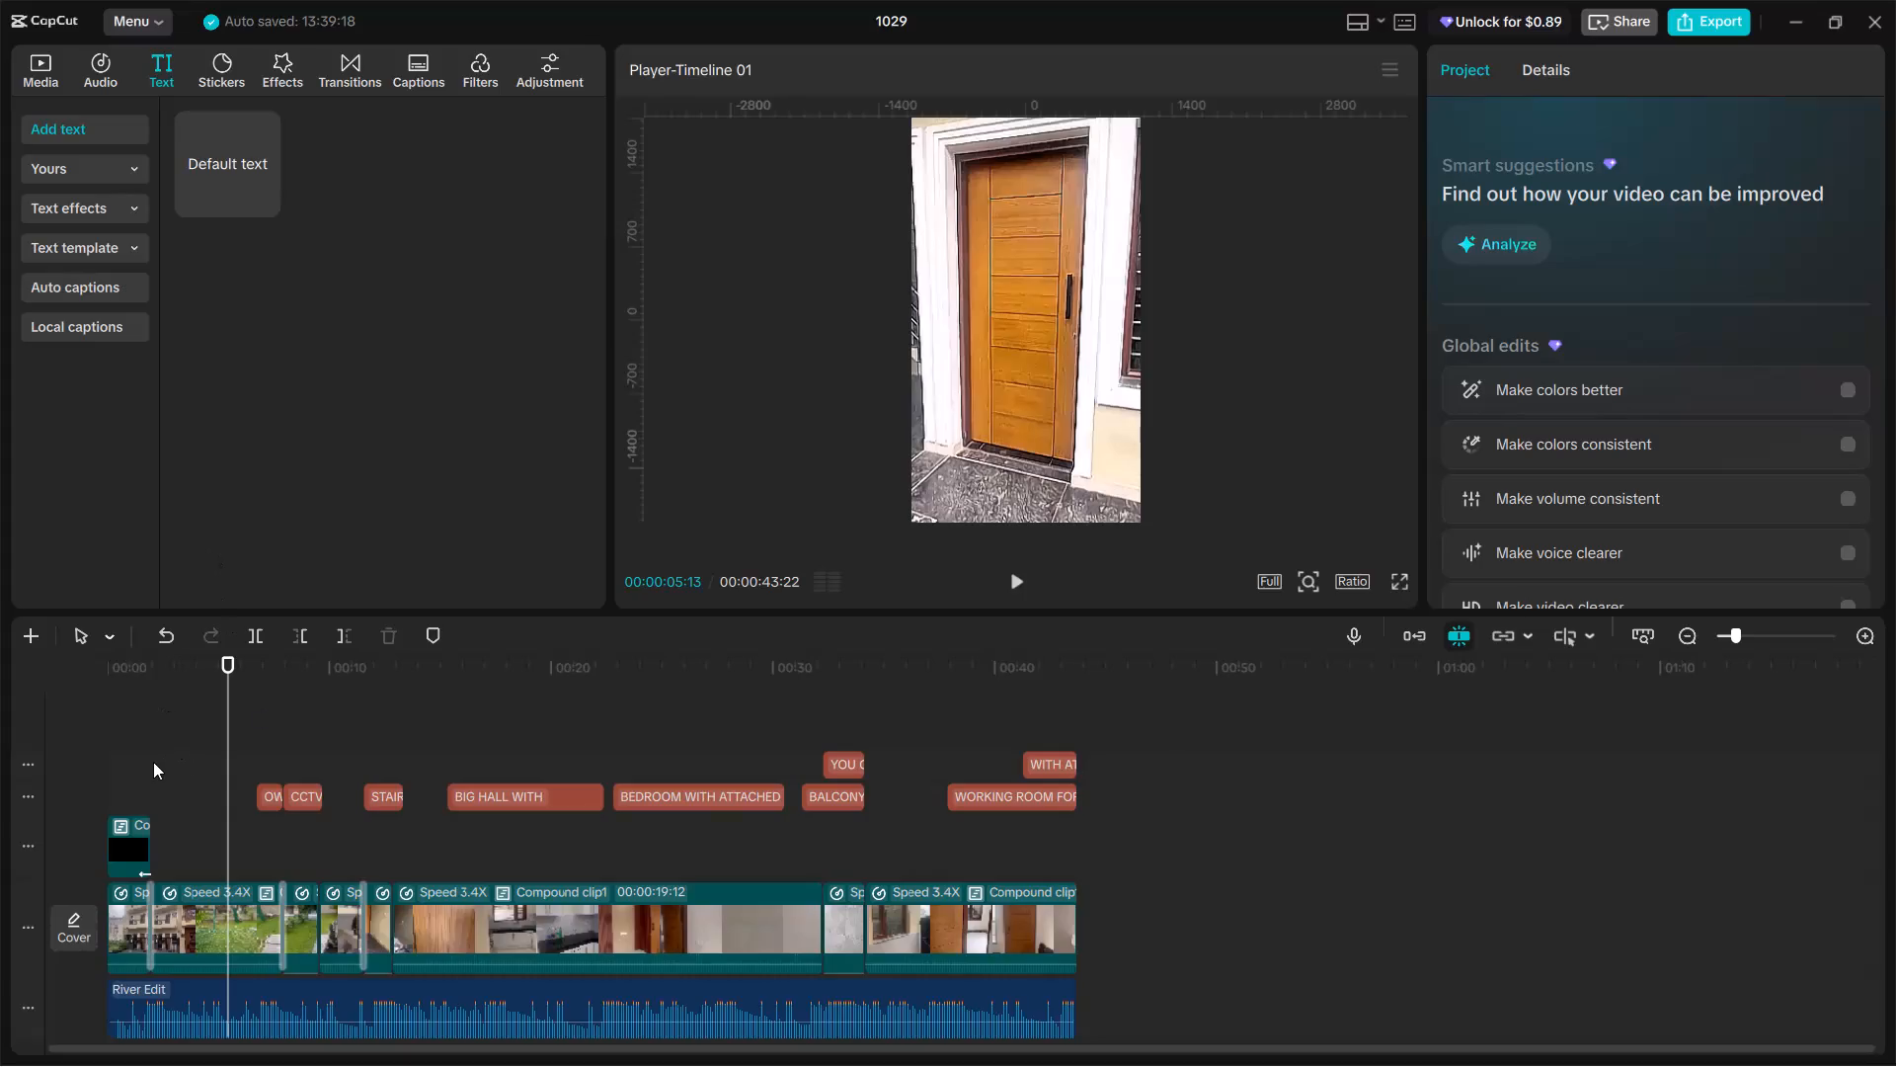
Play back the opening section from the end of the title to the garden label.
{"action": "left_click", "coordinate": [150, 763]}
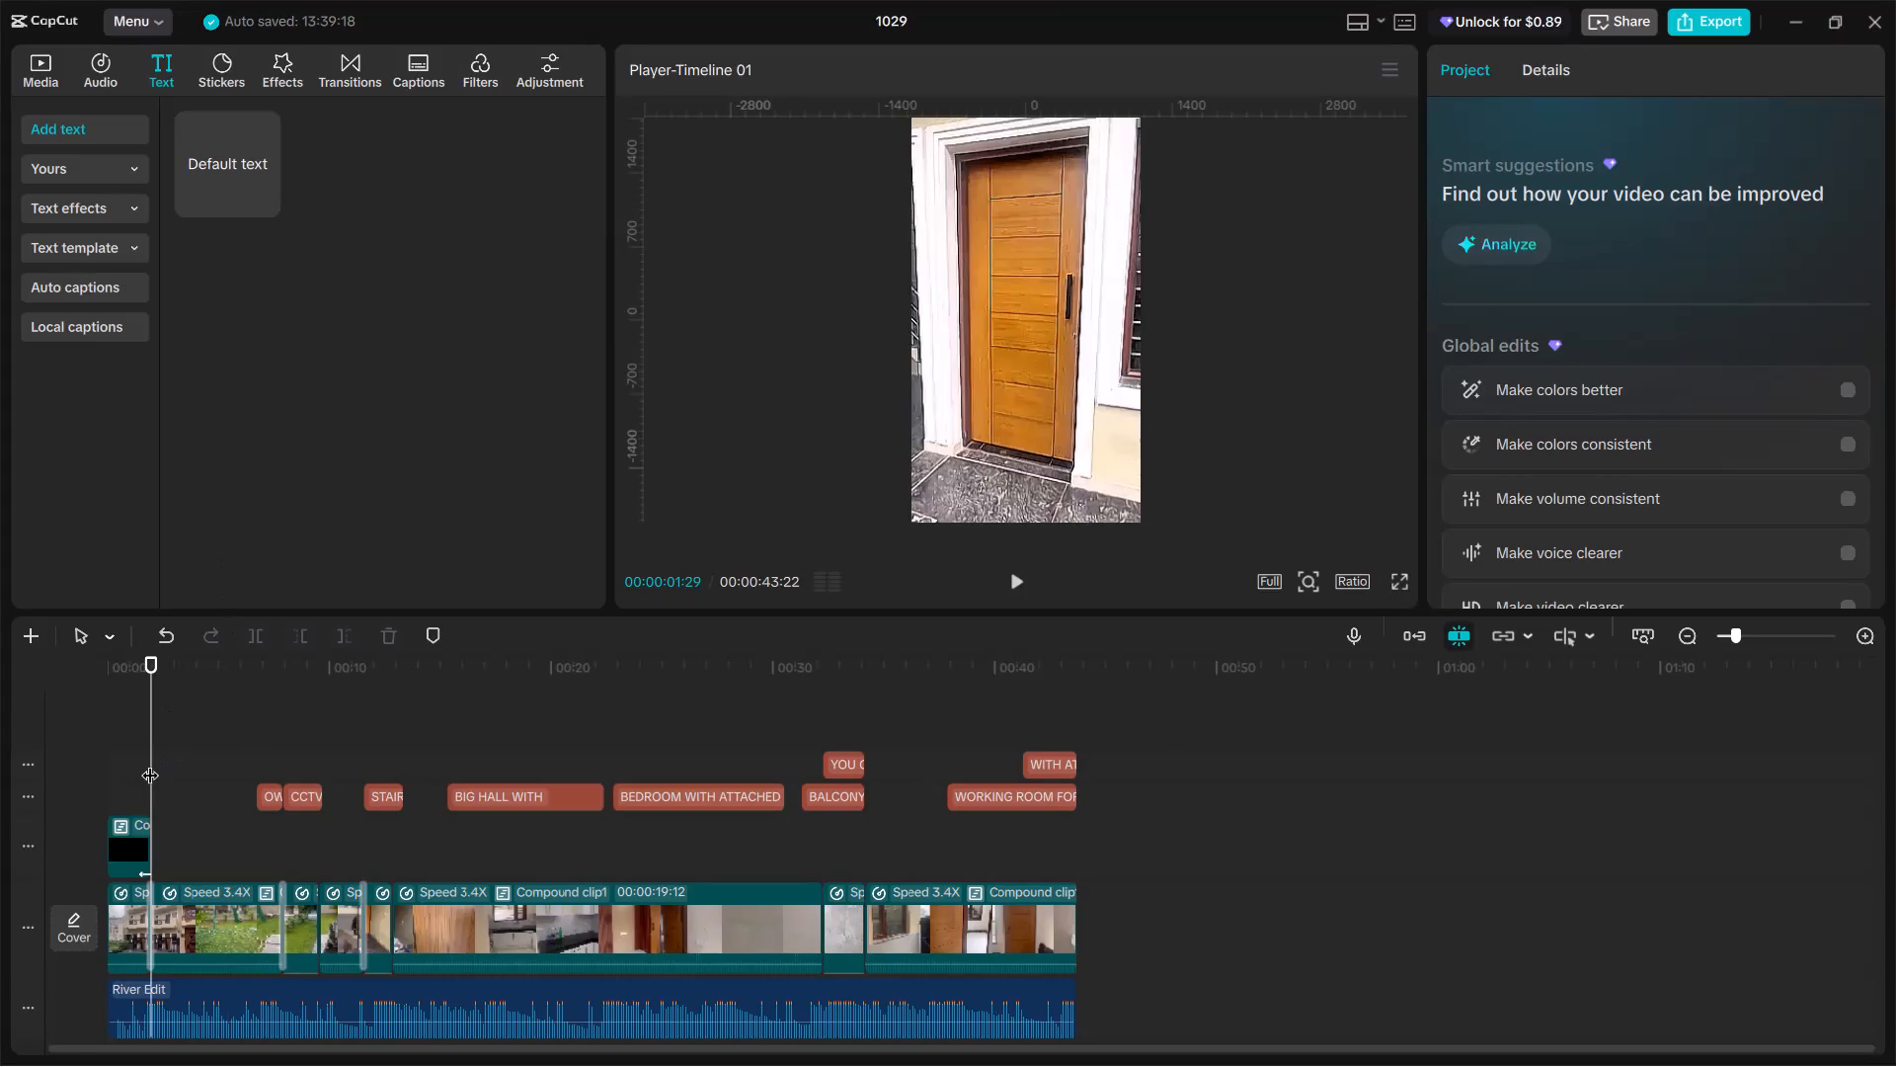
{"action": "left_click_drag", "start_coordinate": [150, 763], "coordinate": [207, 773]}
{"action": "key", "text": "space"}
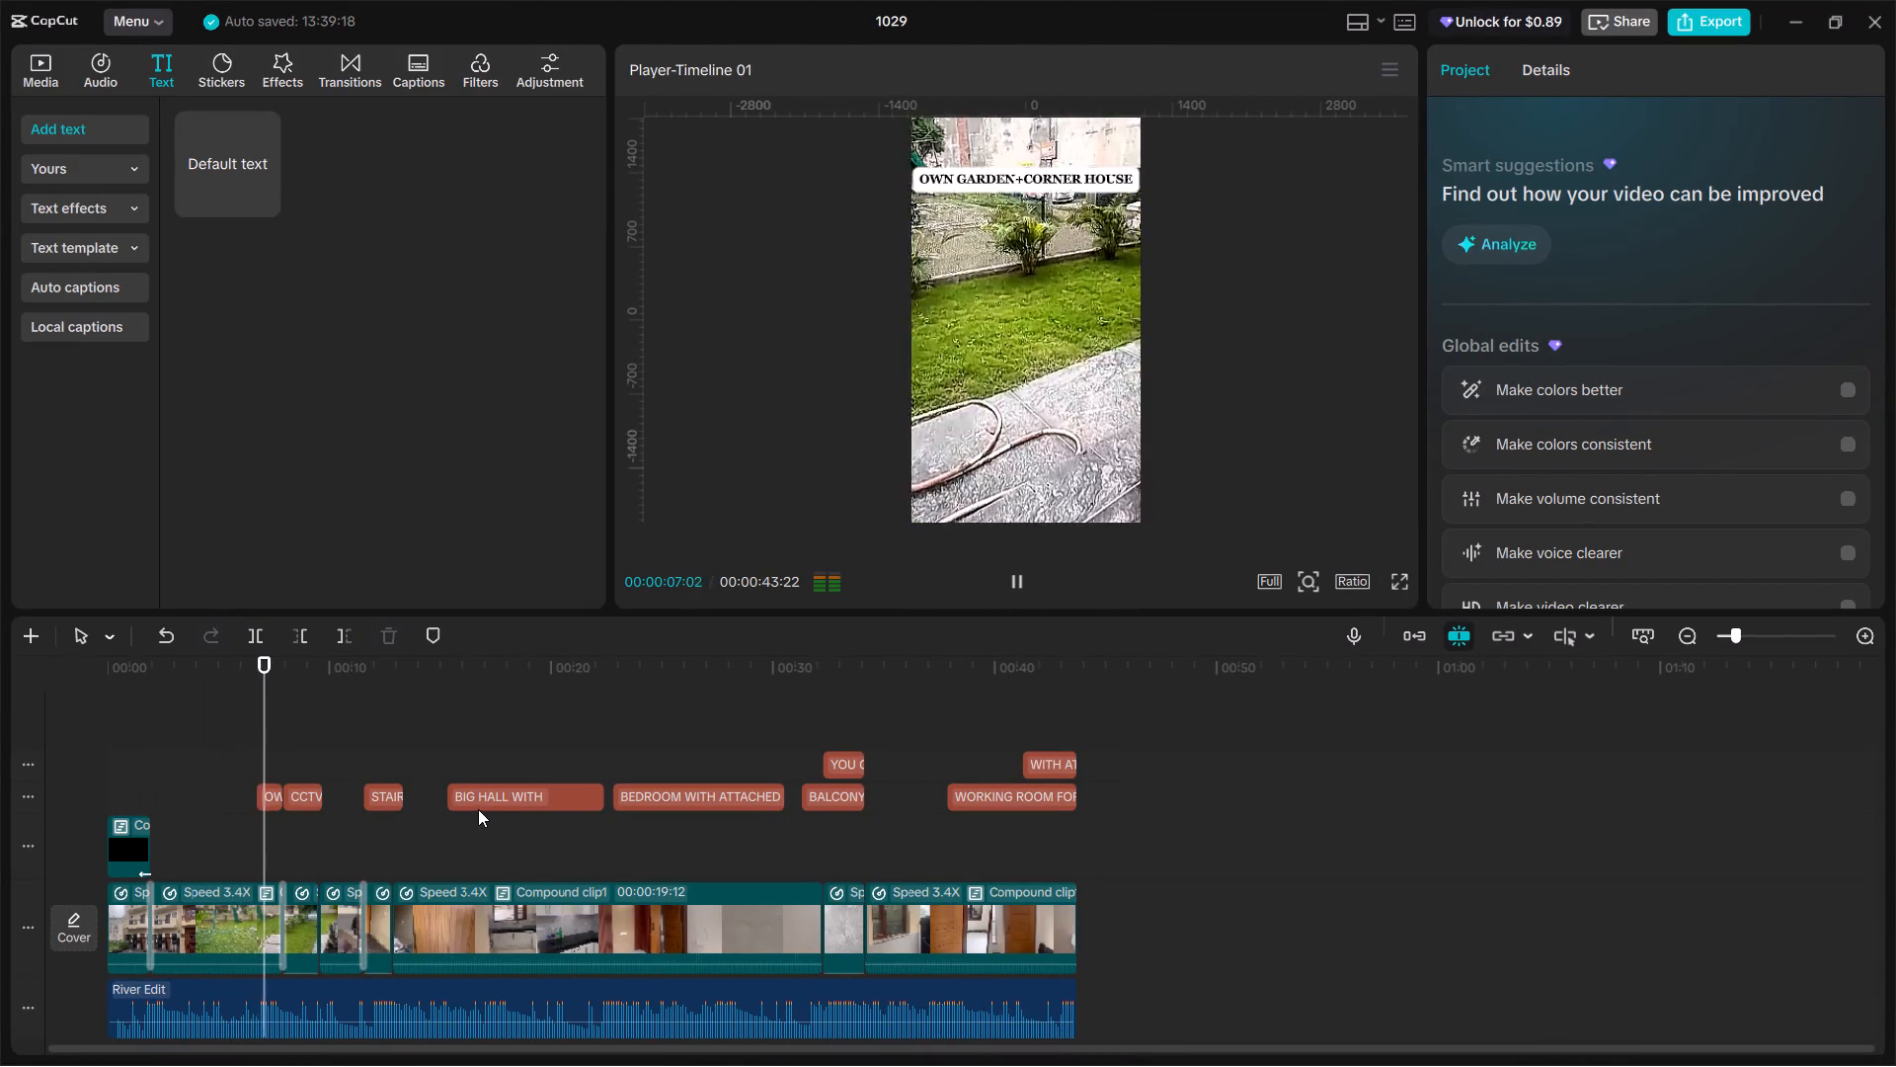
{"action": "key", "text": "space"}
Set the project's aspect ratio to 9:16.
{"action": "left_click", "coordinate": [220, 740]}
{"action": "left_click_drag", "start_coordinate": [217, 739], "coordinate": [36, 754]}
{"action": "left_click", "coordinate": [1354, 585]}
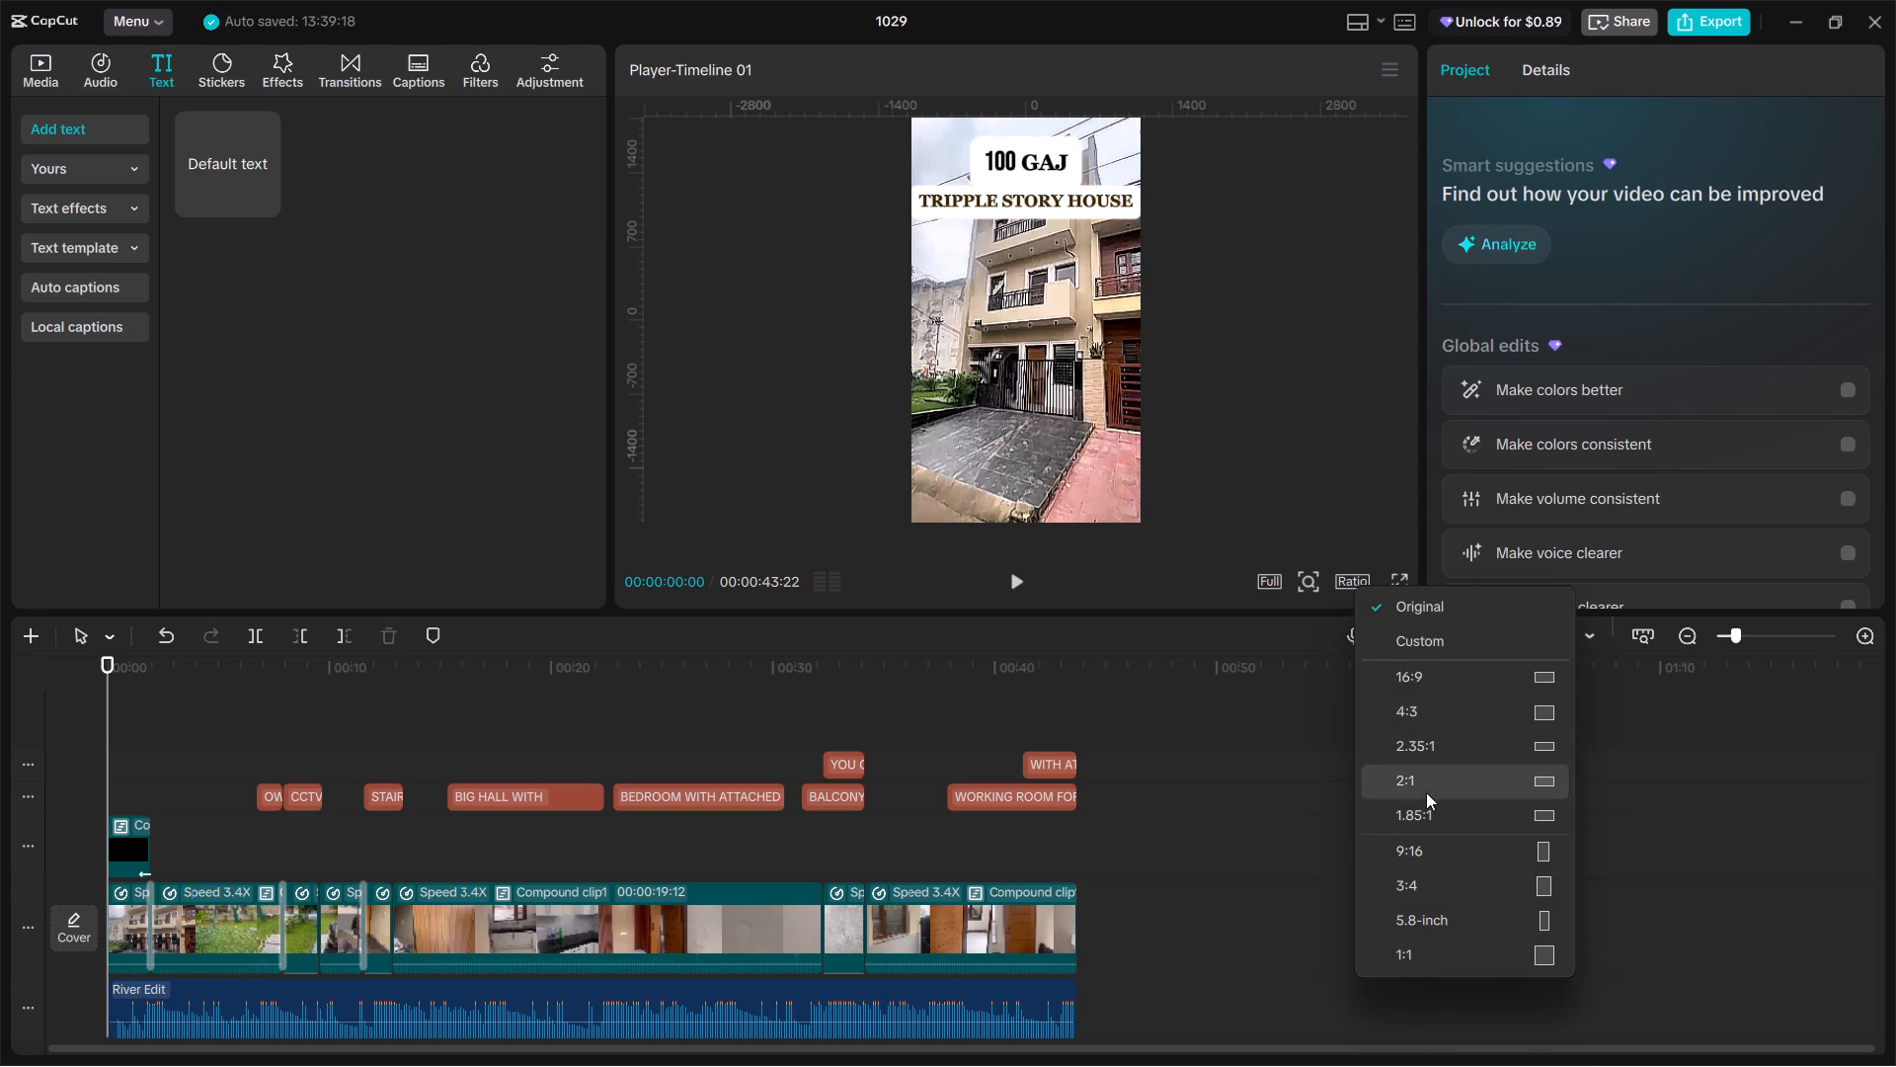
{"action": "left_click", "coordinate": [1424, 855]}
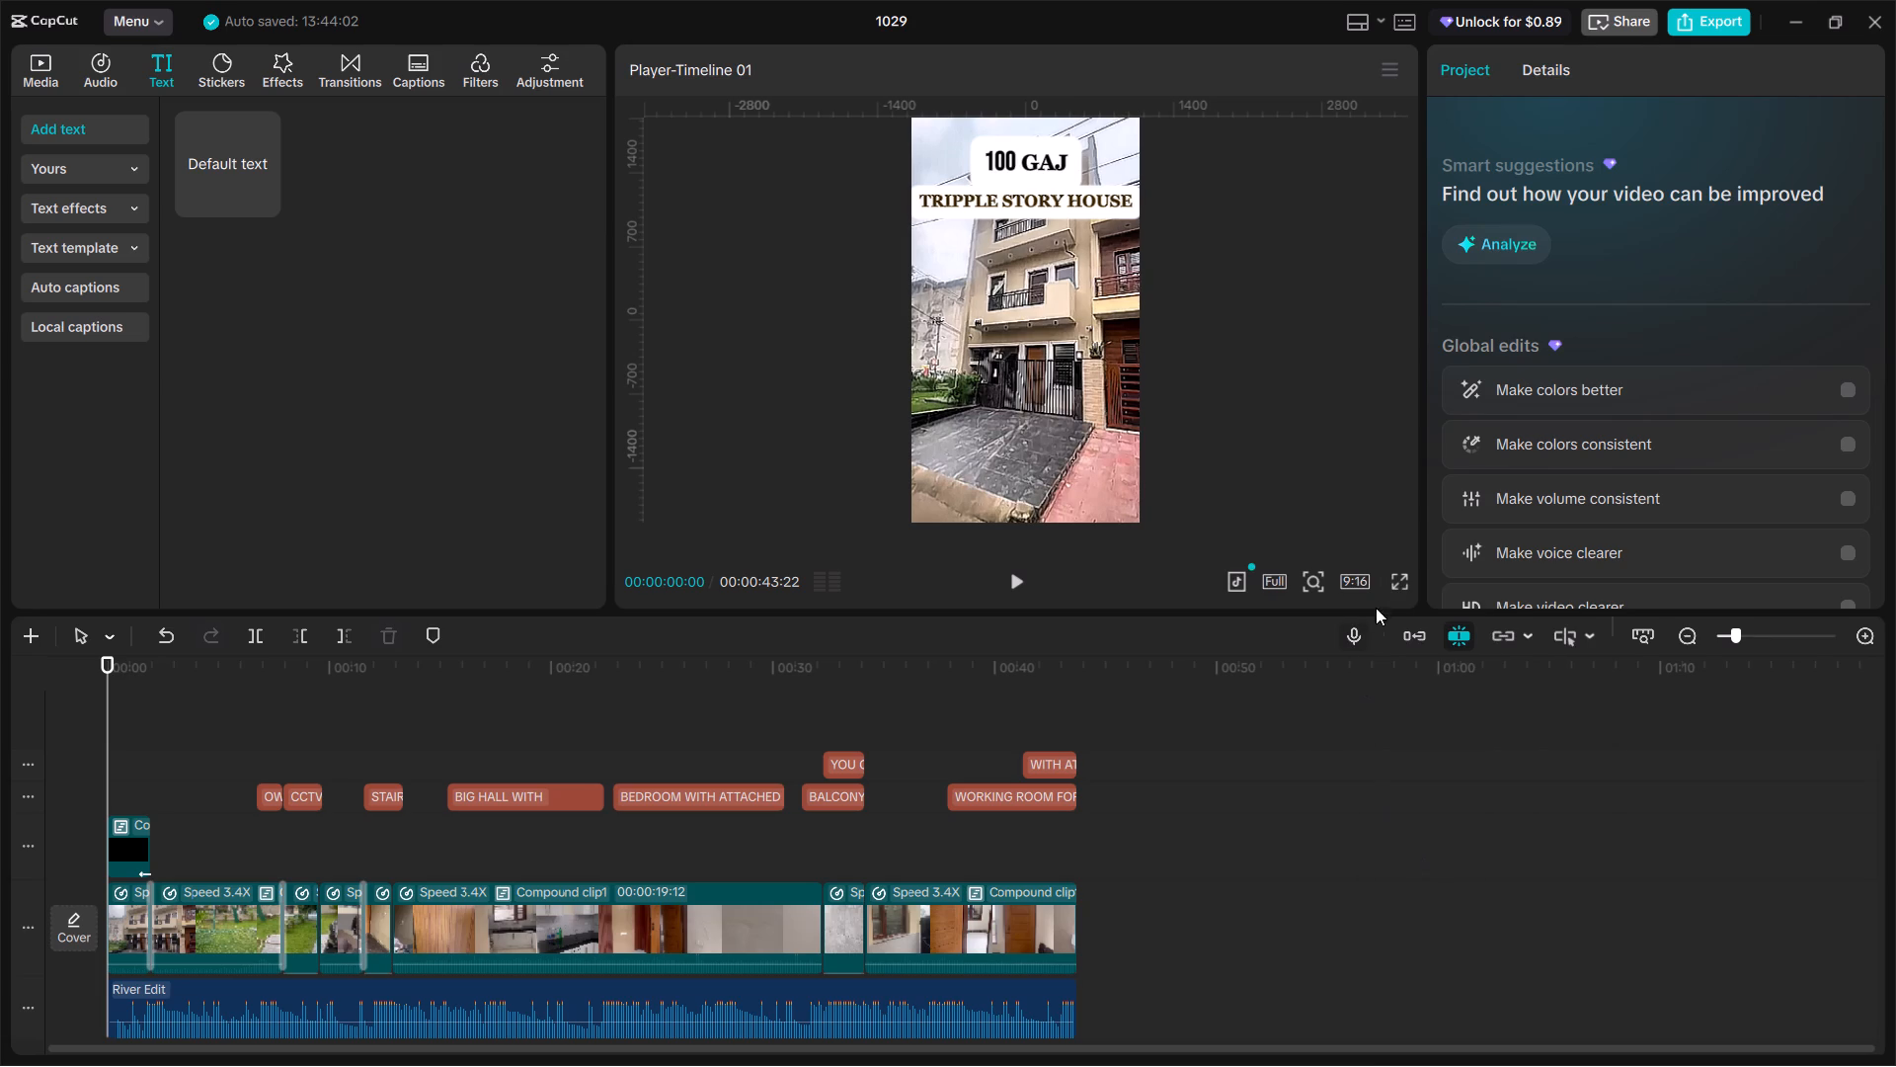
Watch the edit full screen from the beginning, through the title, garden and CCTV labels.
{"action": "left_click", "coordinate": [1403, 581]}
{"action": "key", "text": "space"}
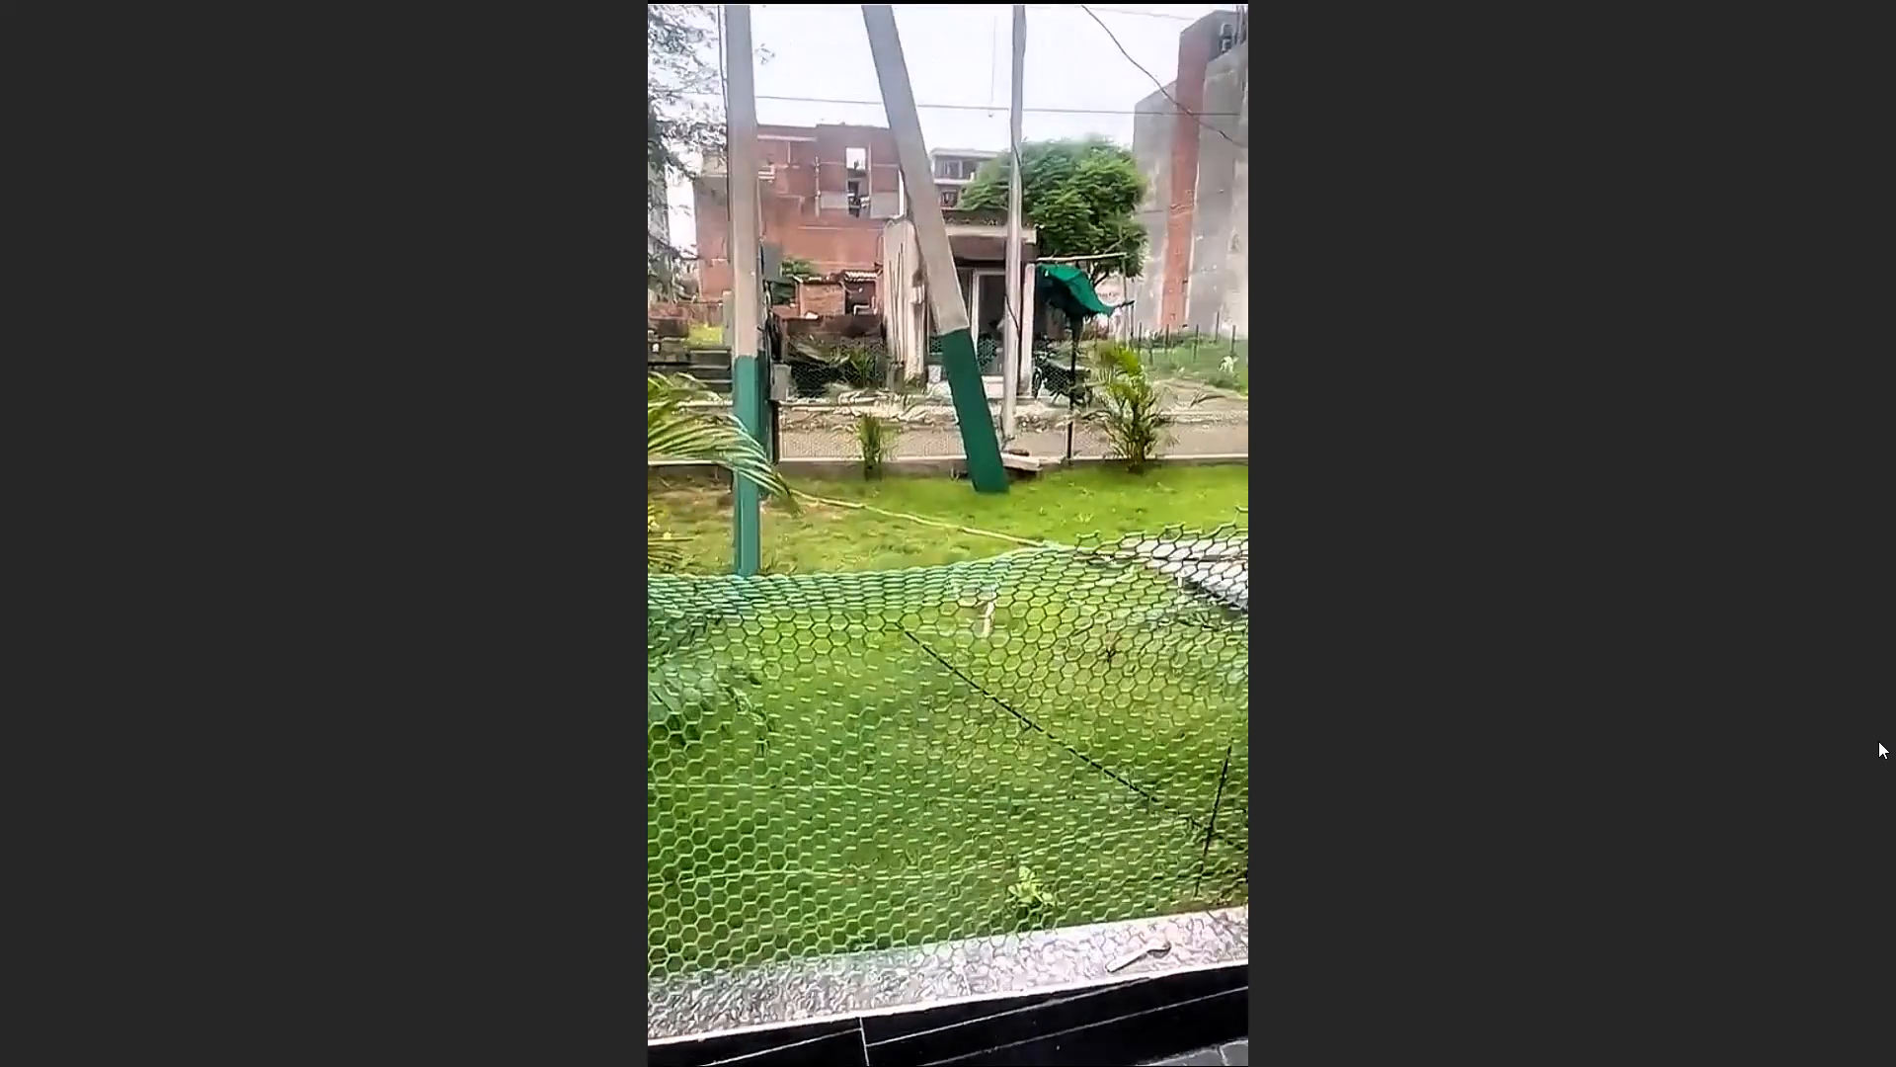
{"action": "key", "text": "space"}
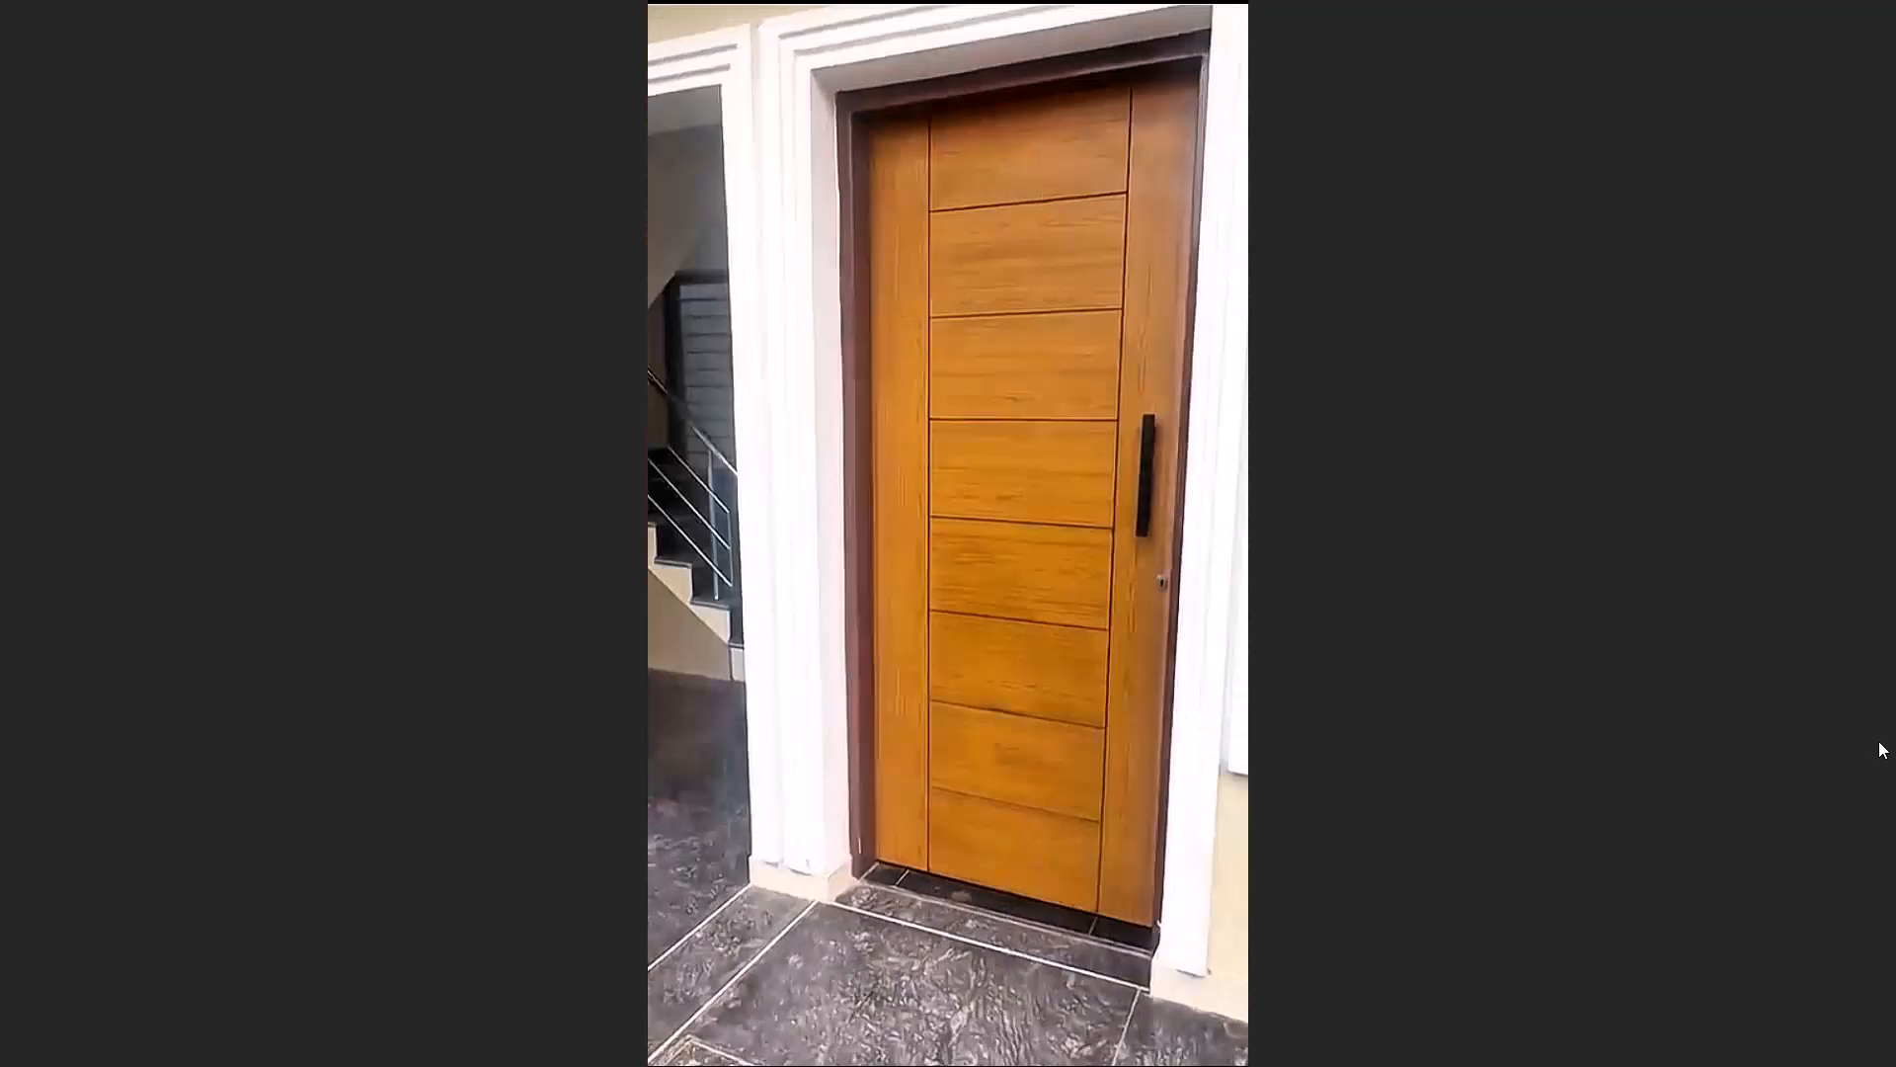
{"action": "left_click", "coordinate": [719, 1045]}
{"action": "left_click_drag", "start_coordinate": [888, 955], "coordinate": [848, 958]}
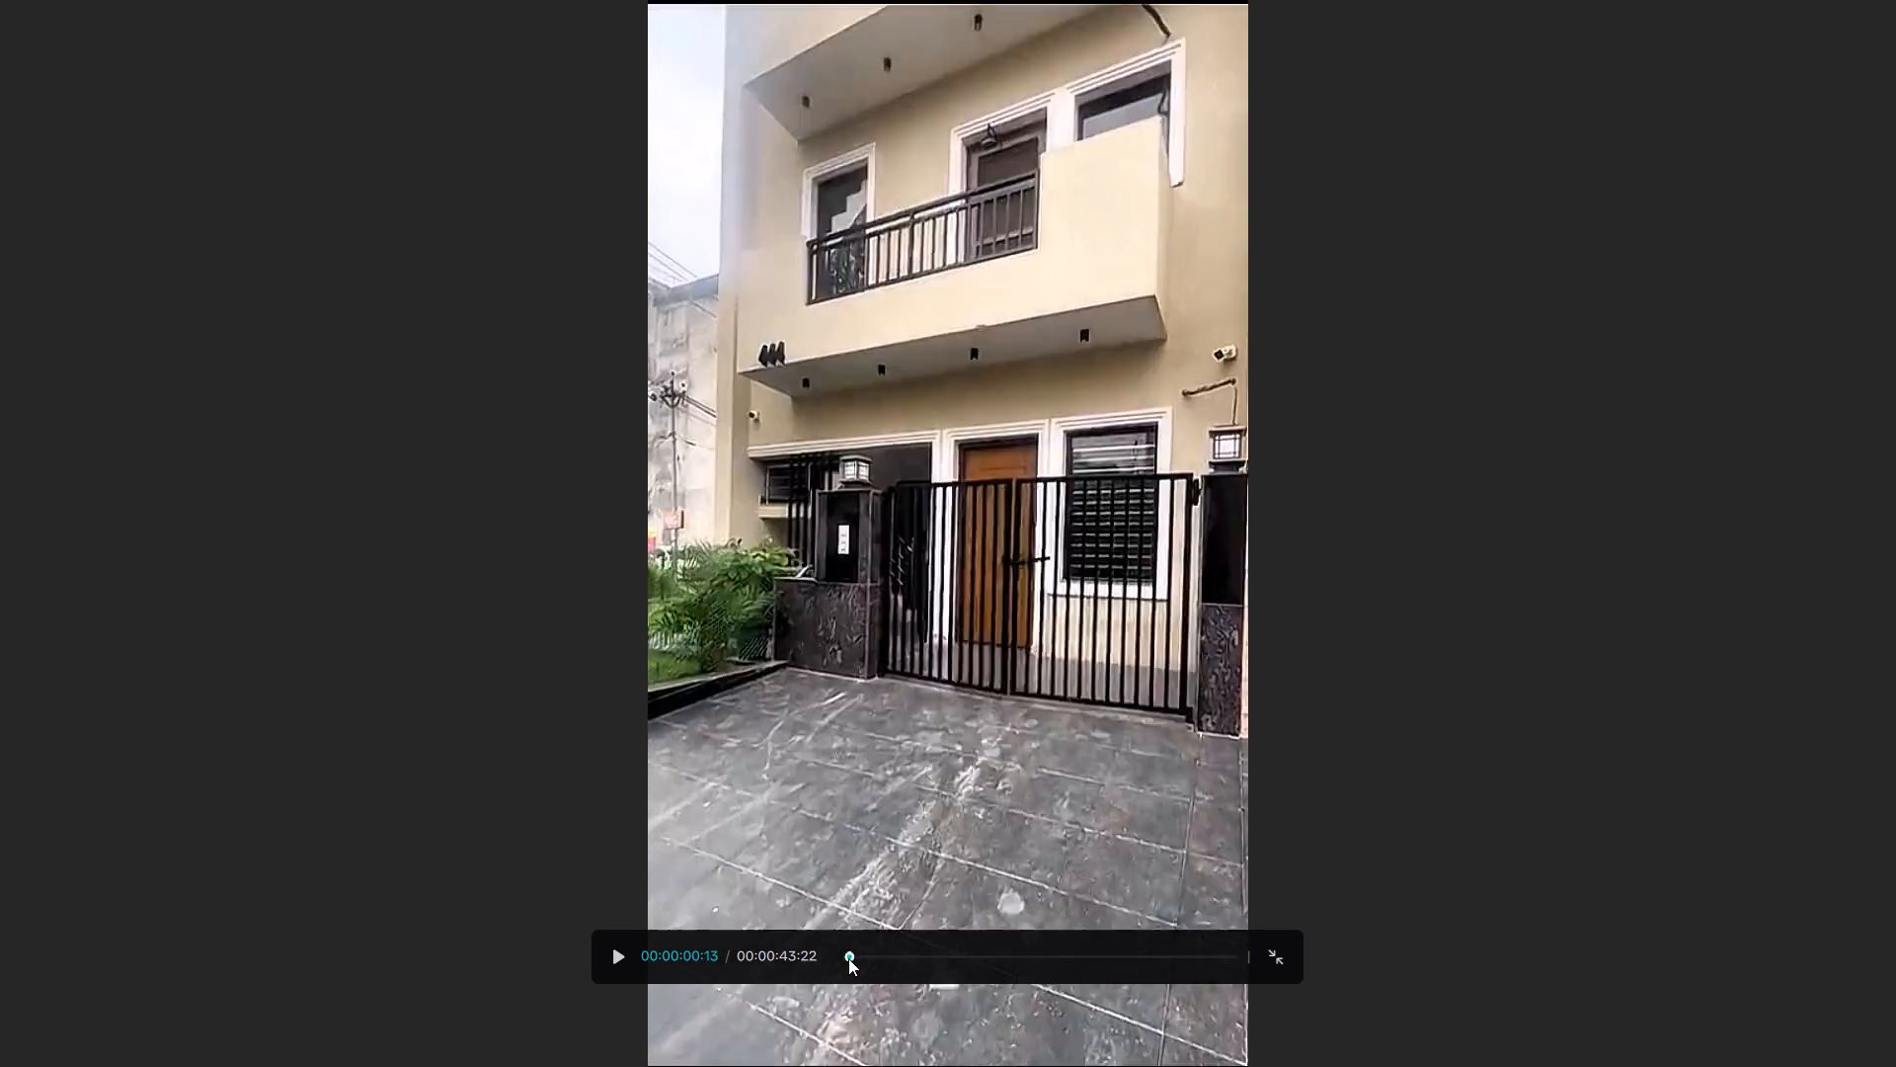
{"action": "left_click_drag", "start_coordinate": [848, 958], "coordinate": [836, 961]}
{"action": "key", "text": "space"}
{"action": "key", "text": "space"}
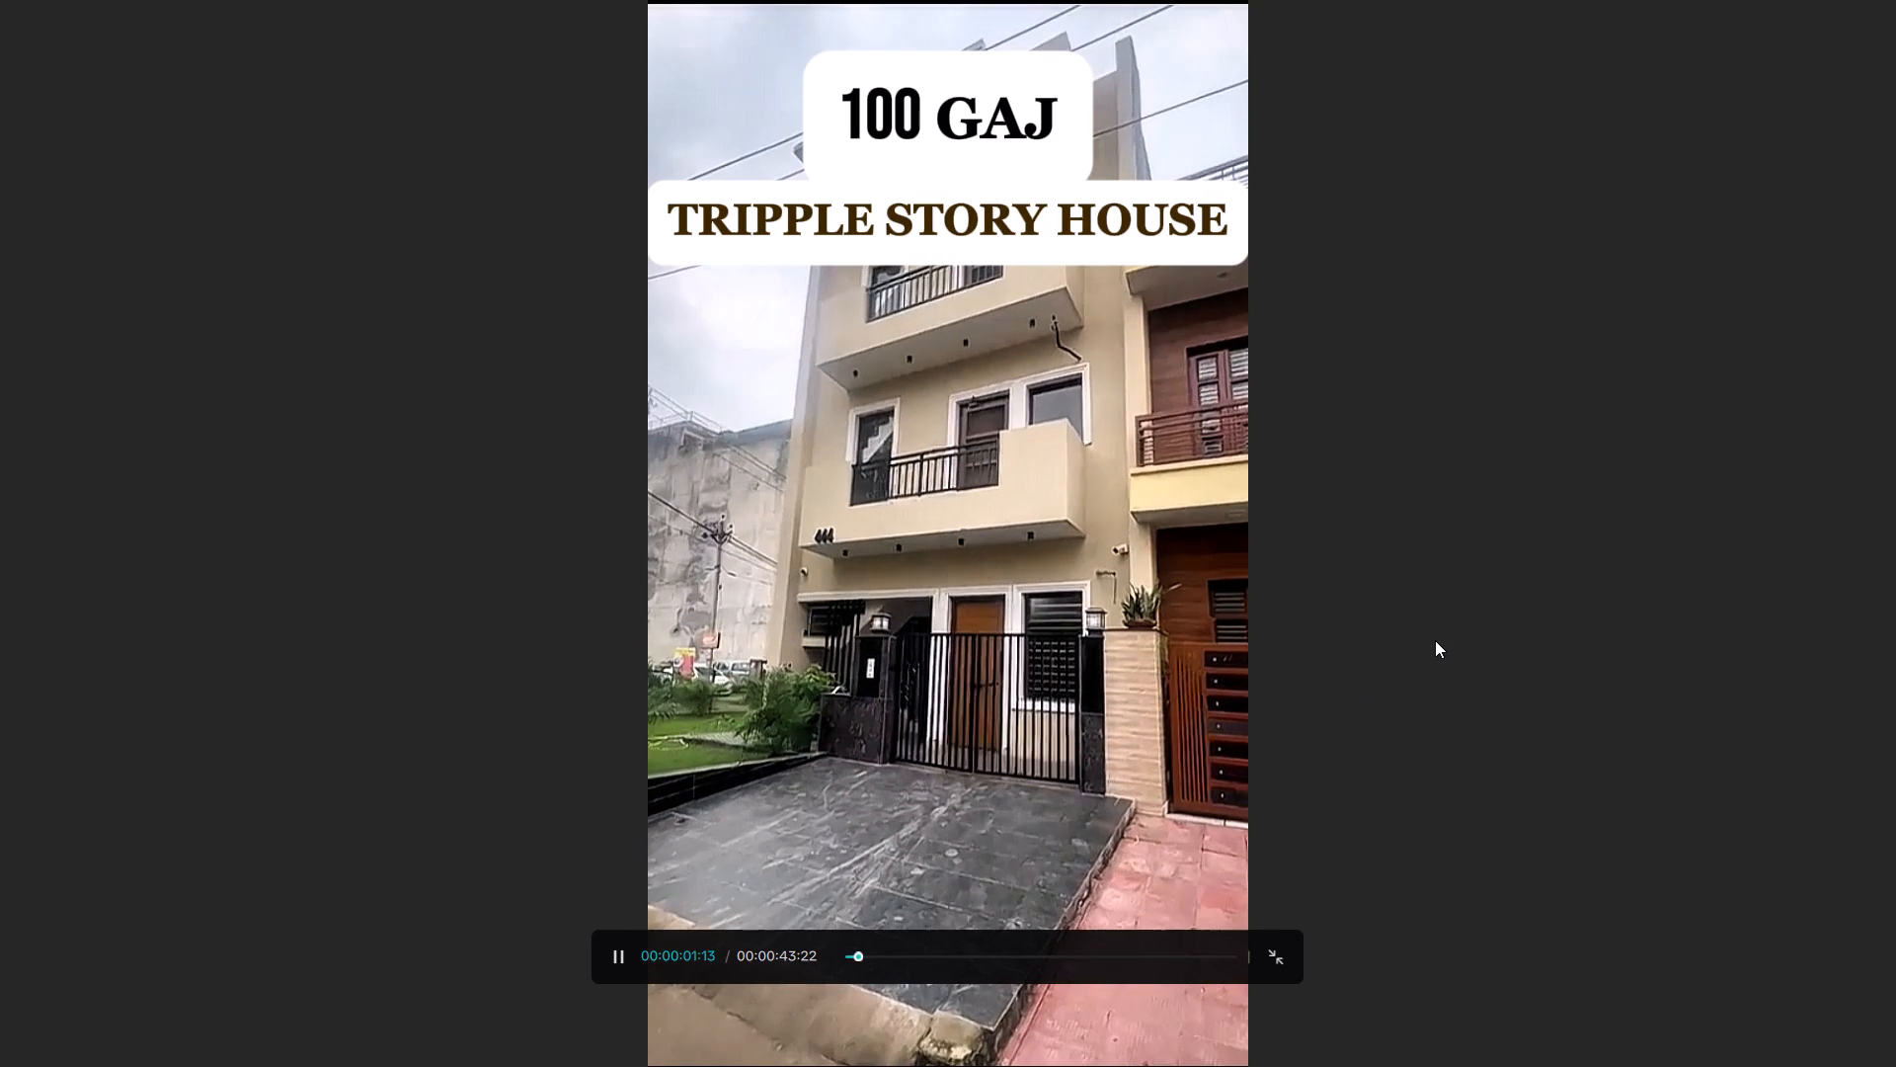
{"action": "key", "text": "space"}
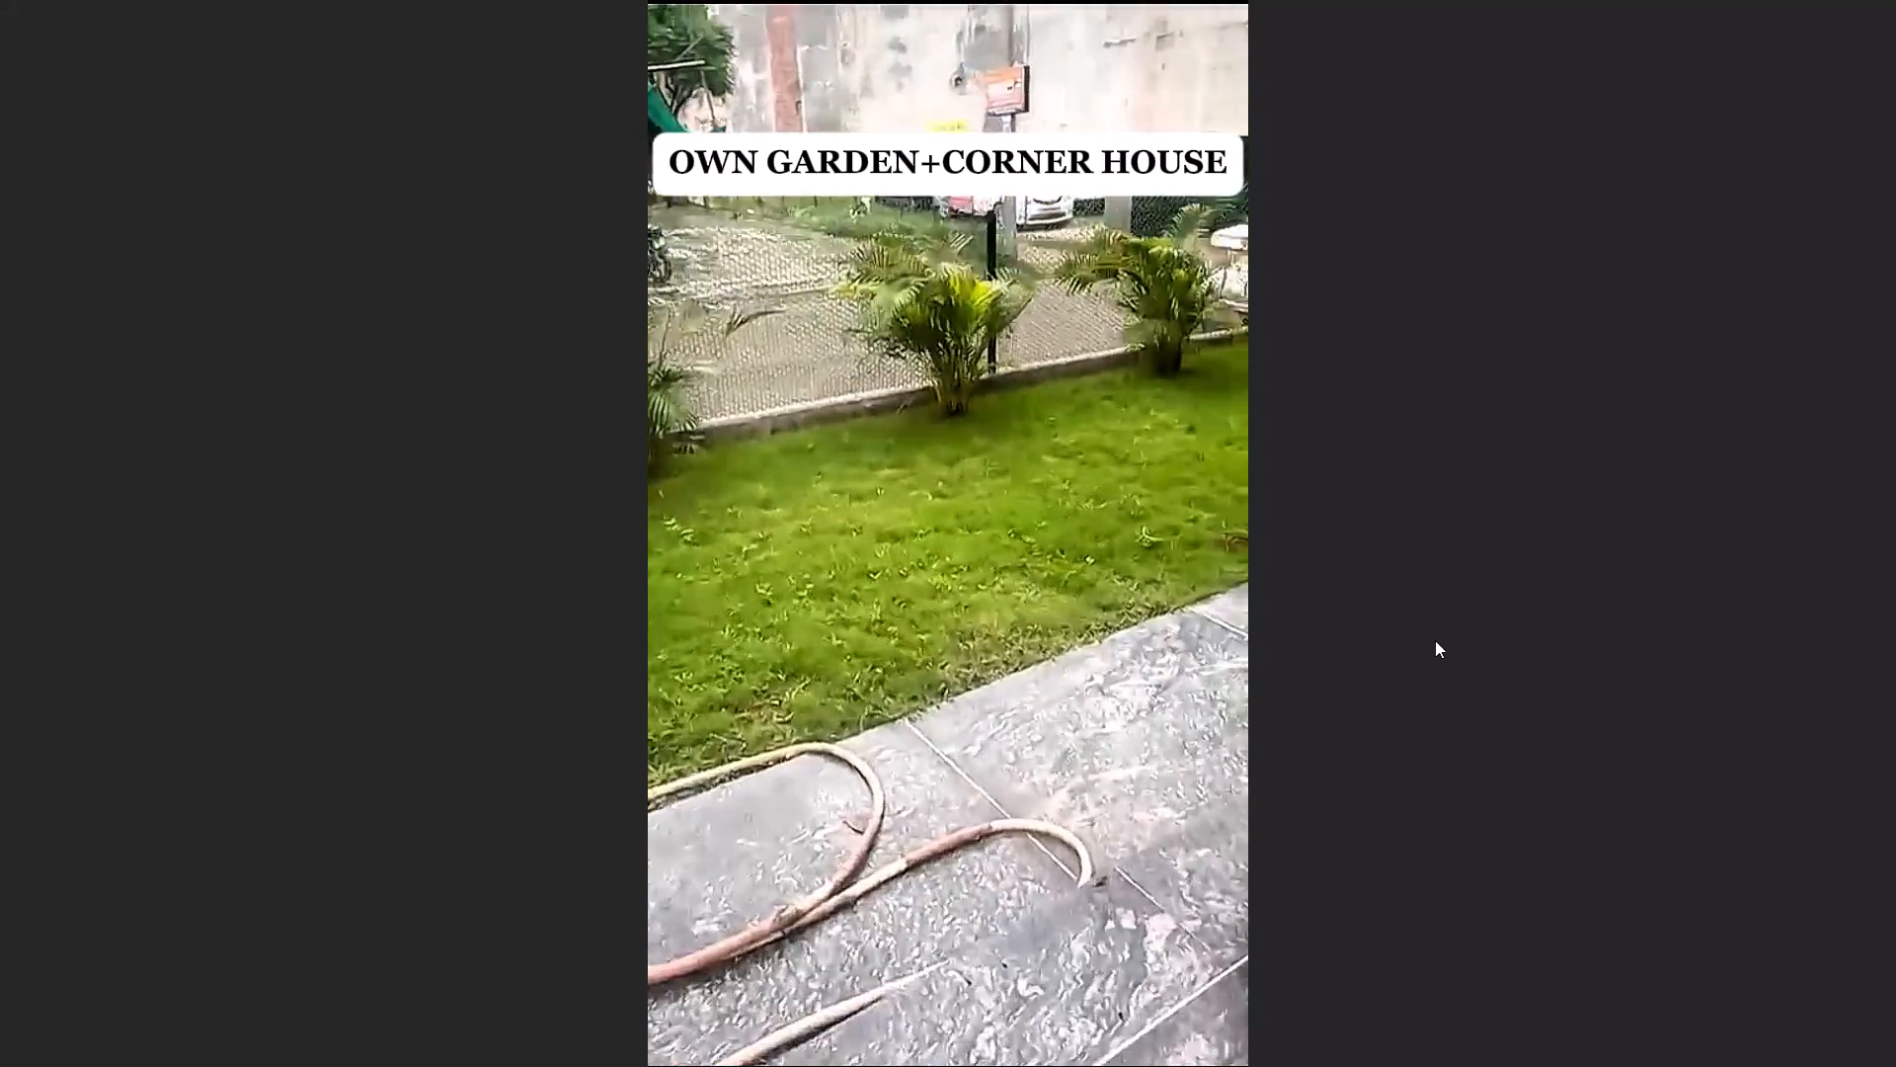
{"action": "key", "text": "space"}
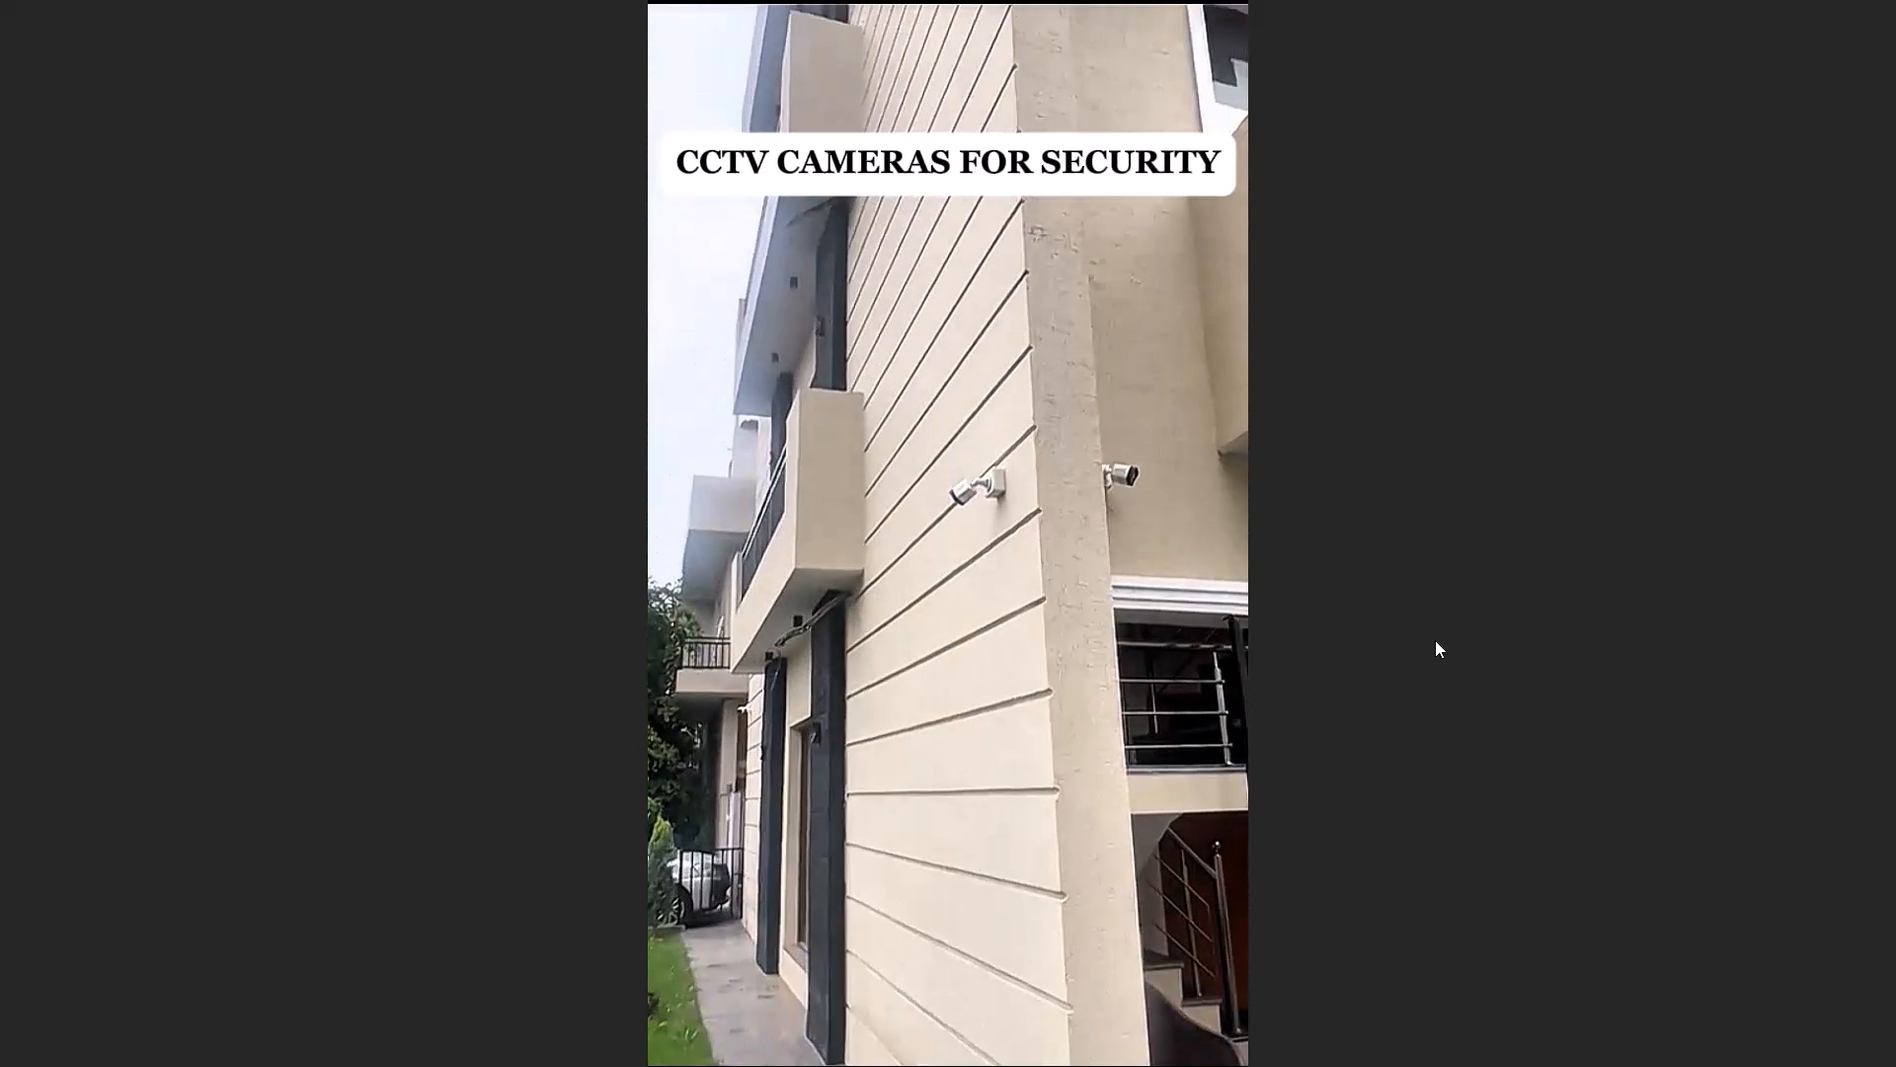
{"action": "key", "text": "space"}
{"action": "key", "text": "space"}
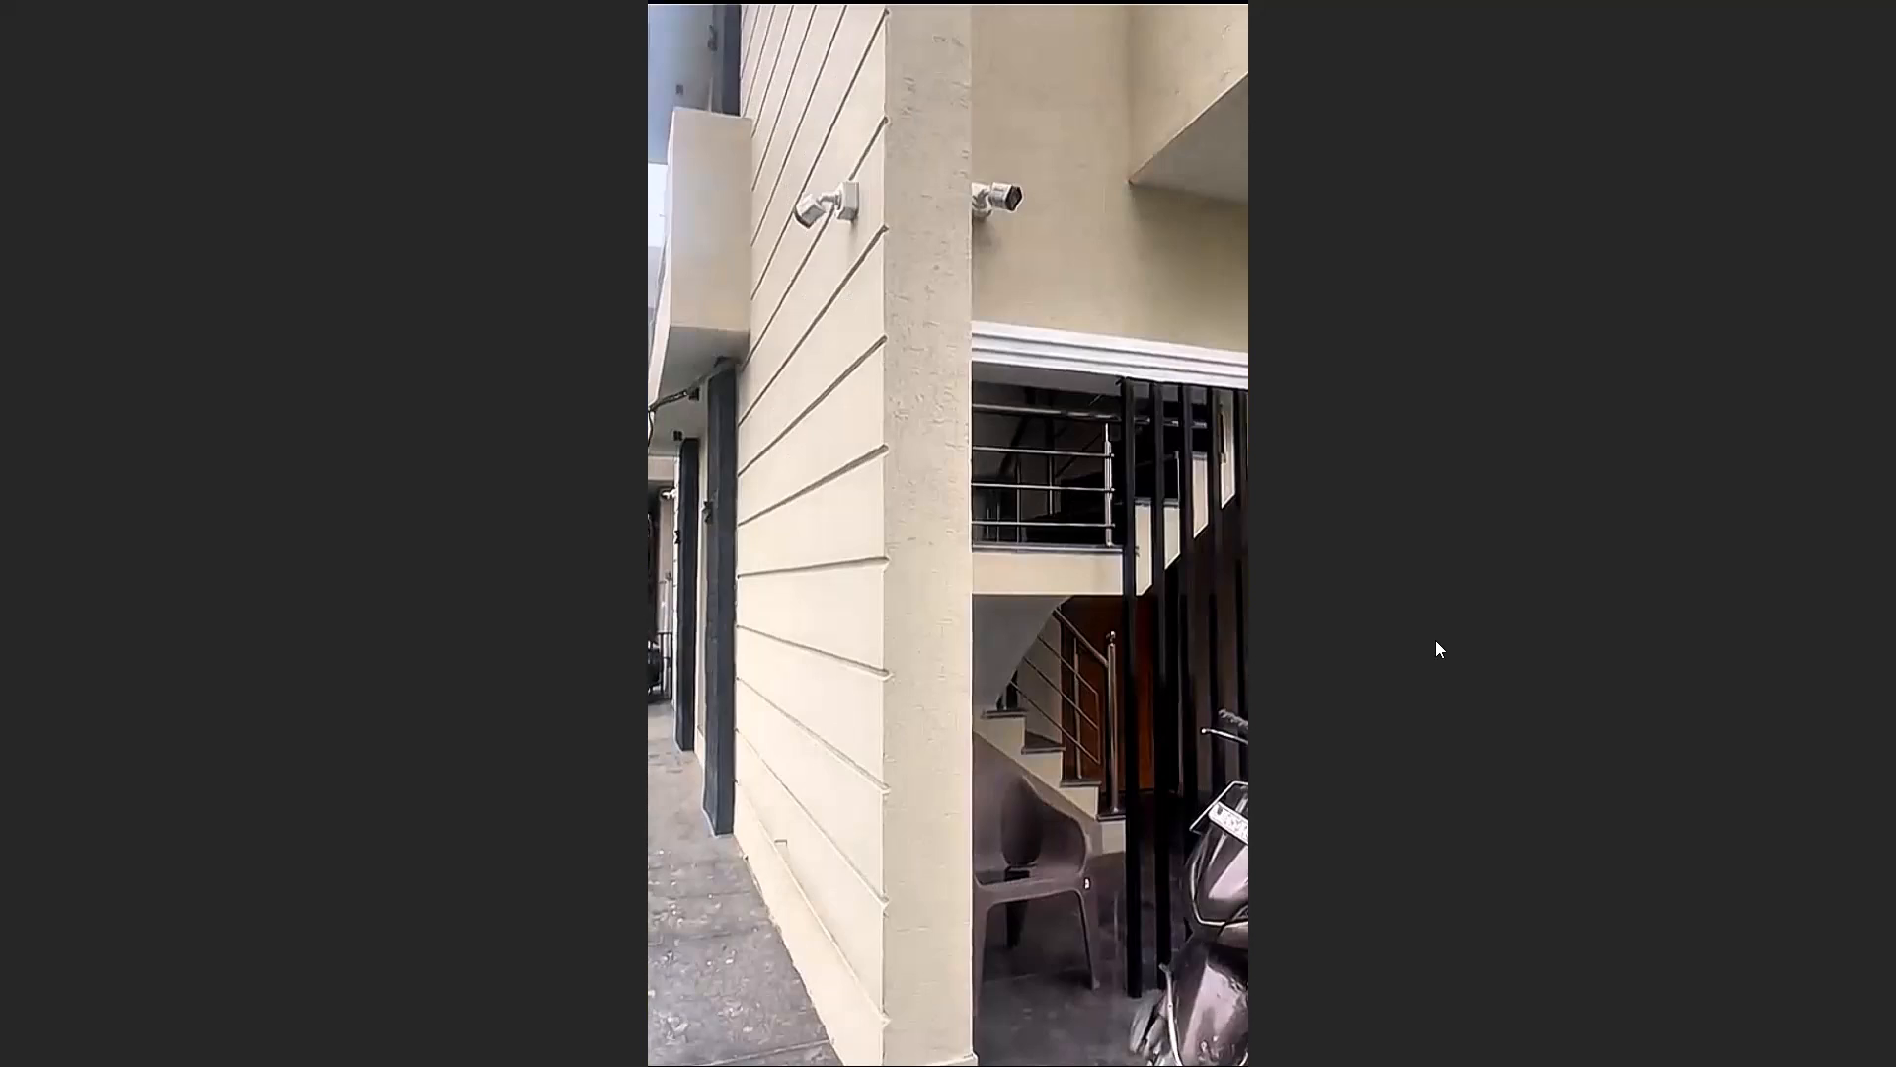
{"action": "left_click", "coordinate": [1462, 760]}
{"action": "left_click", "coordinate": [1279, 952]}
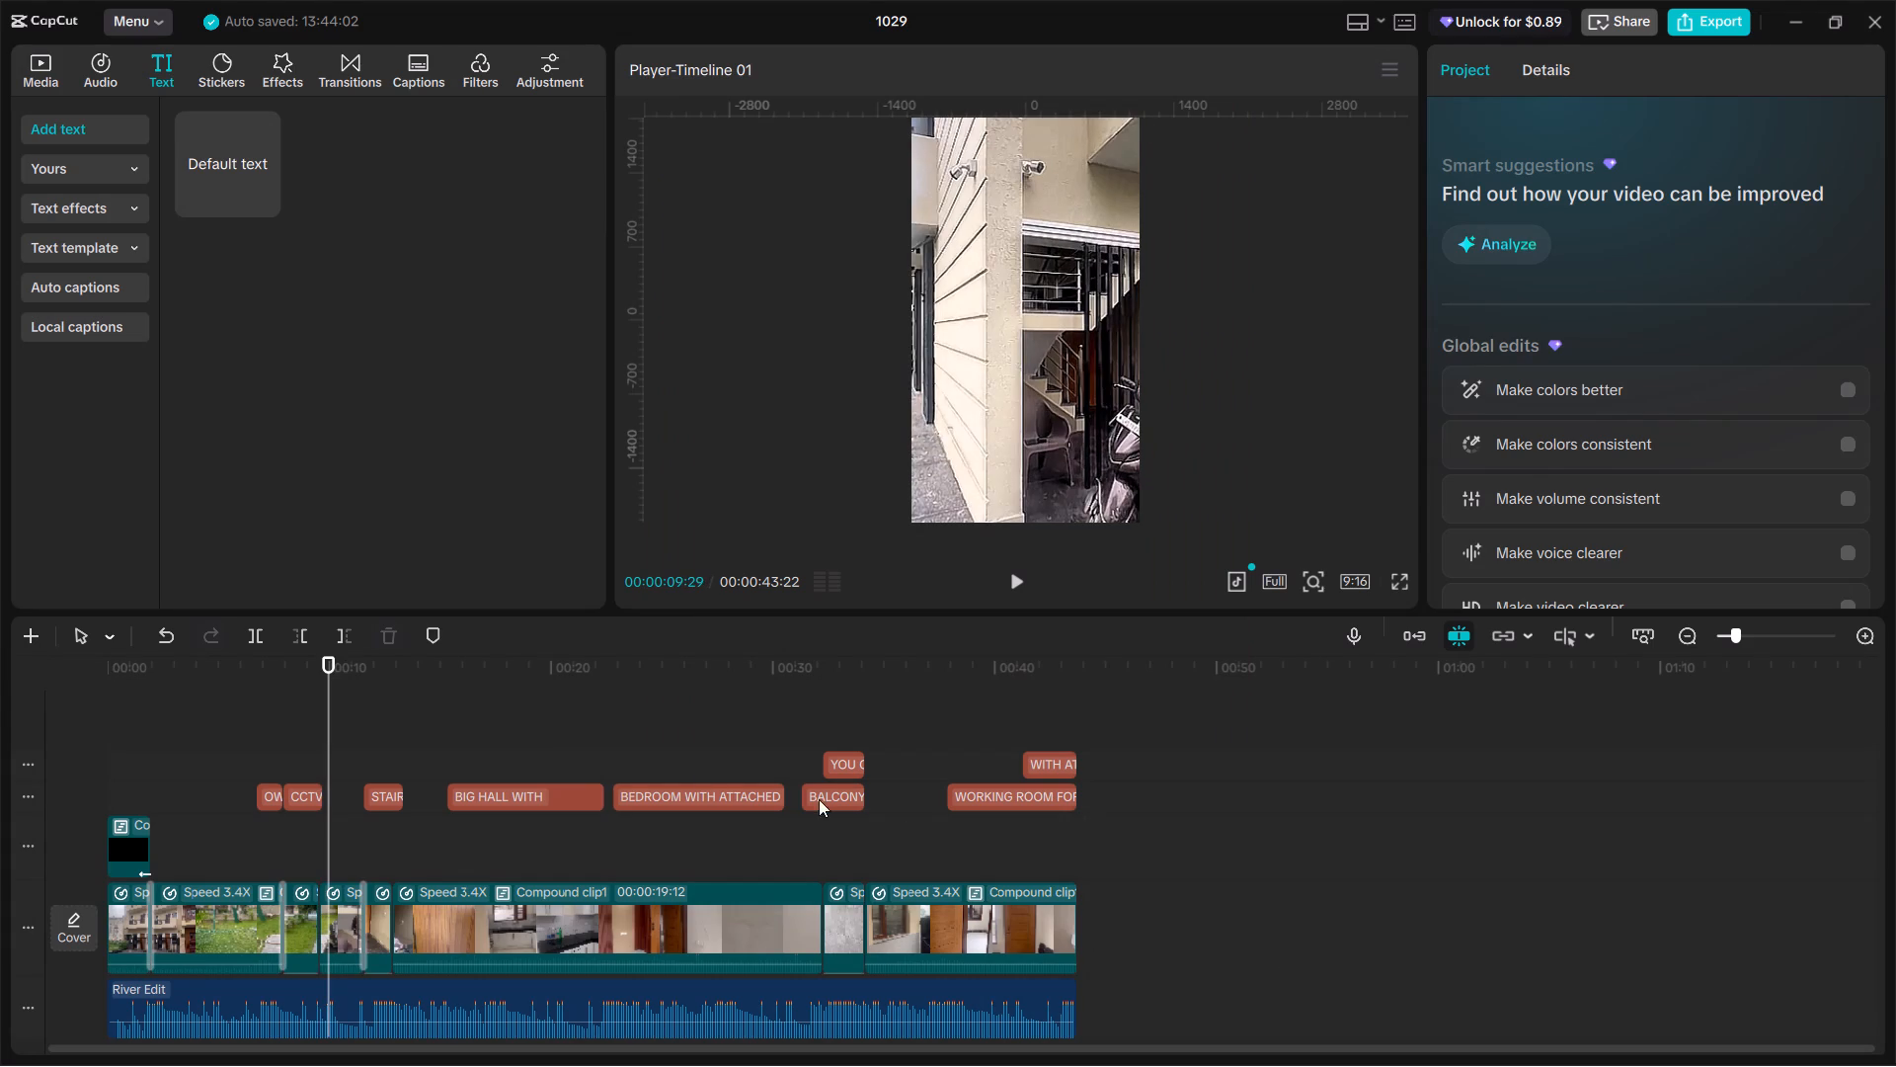
Extend the start of the OWN GARDEN+CORNER HOUSE label back to about 6 seconds.
{"action": "scroll", "coordinate": [317, 769], "scroll_direction": "up", "scroll_amount": 9, "text": "ctrl"}
{"action": "left_click", "coordinate": [235, 795]}
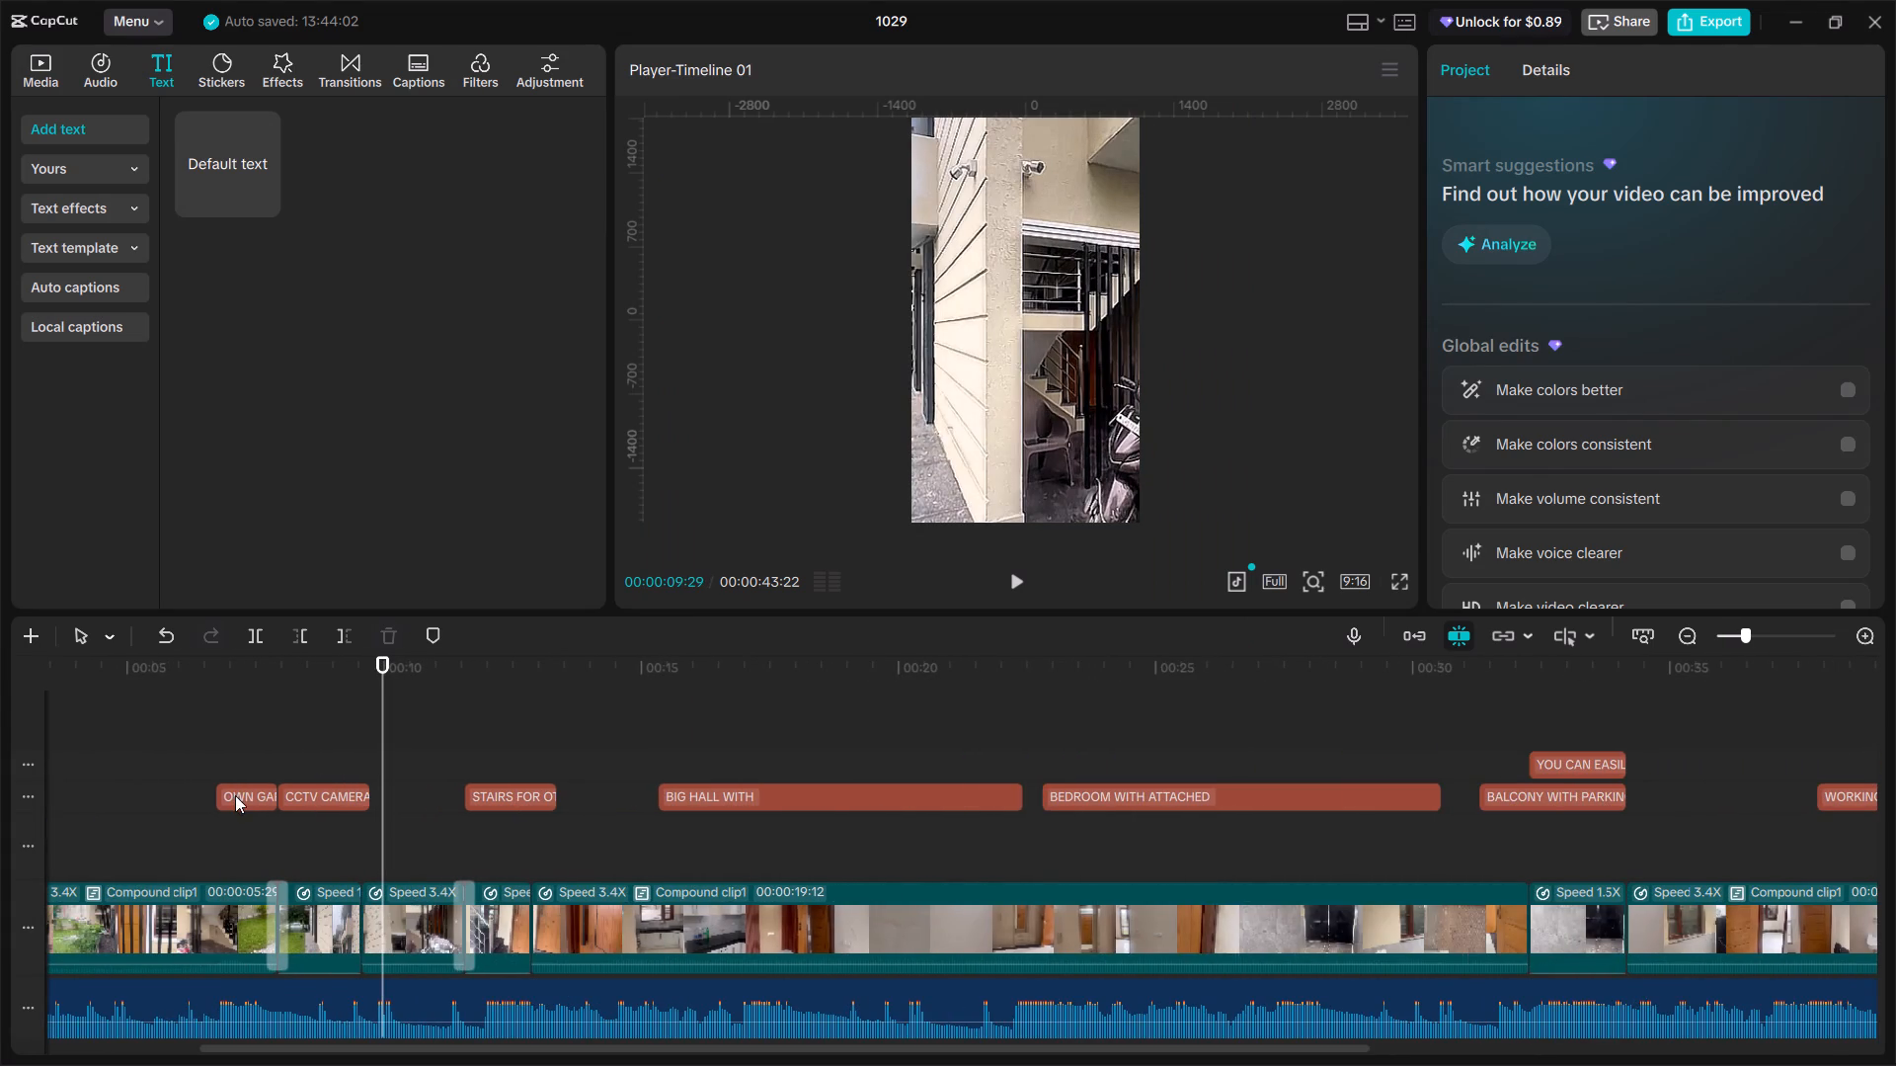
{"action": "left_click_drag", "start_coordinate": [213, 789], "coordinate": [185, 791]}
Play and scrub through the changeover from the garden label to the CCTV label.
{"action": "left_click", "coordinate": [153, 770]}
{"action": "key", "text": "space"}
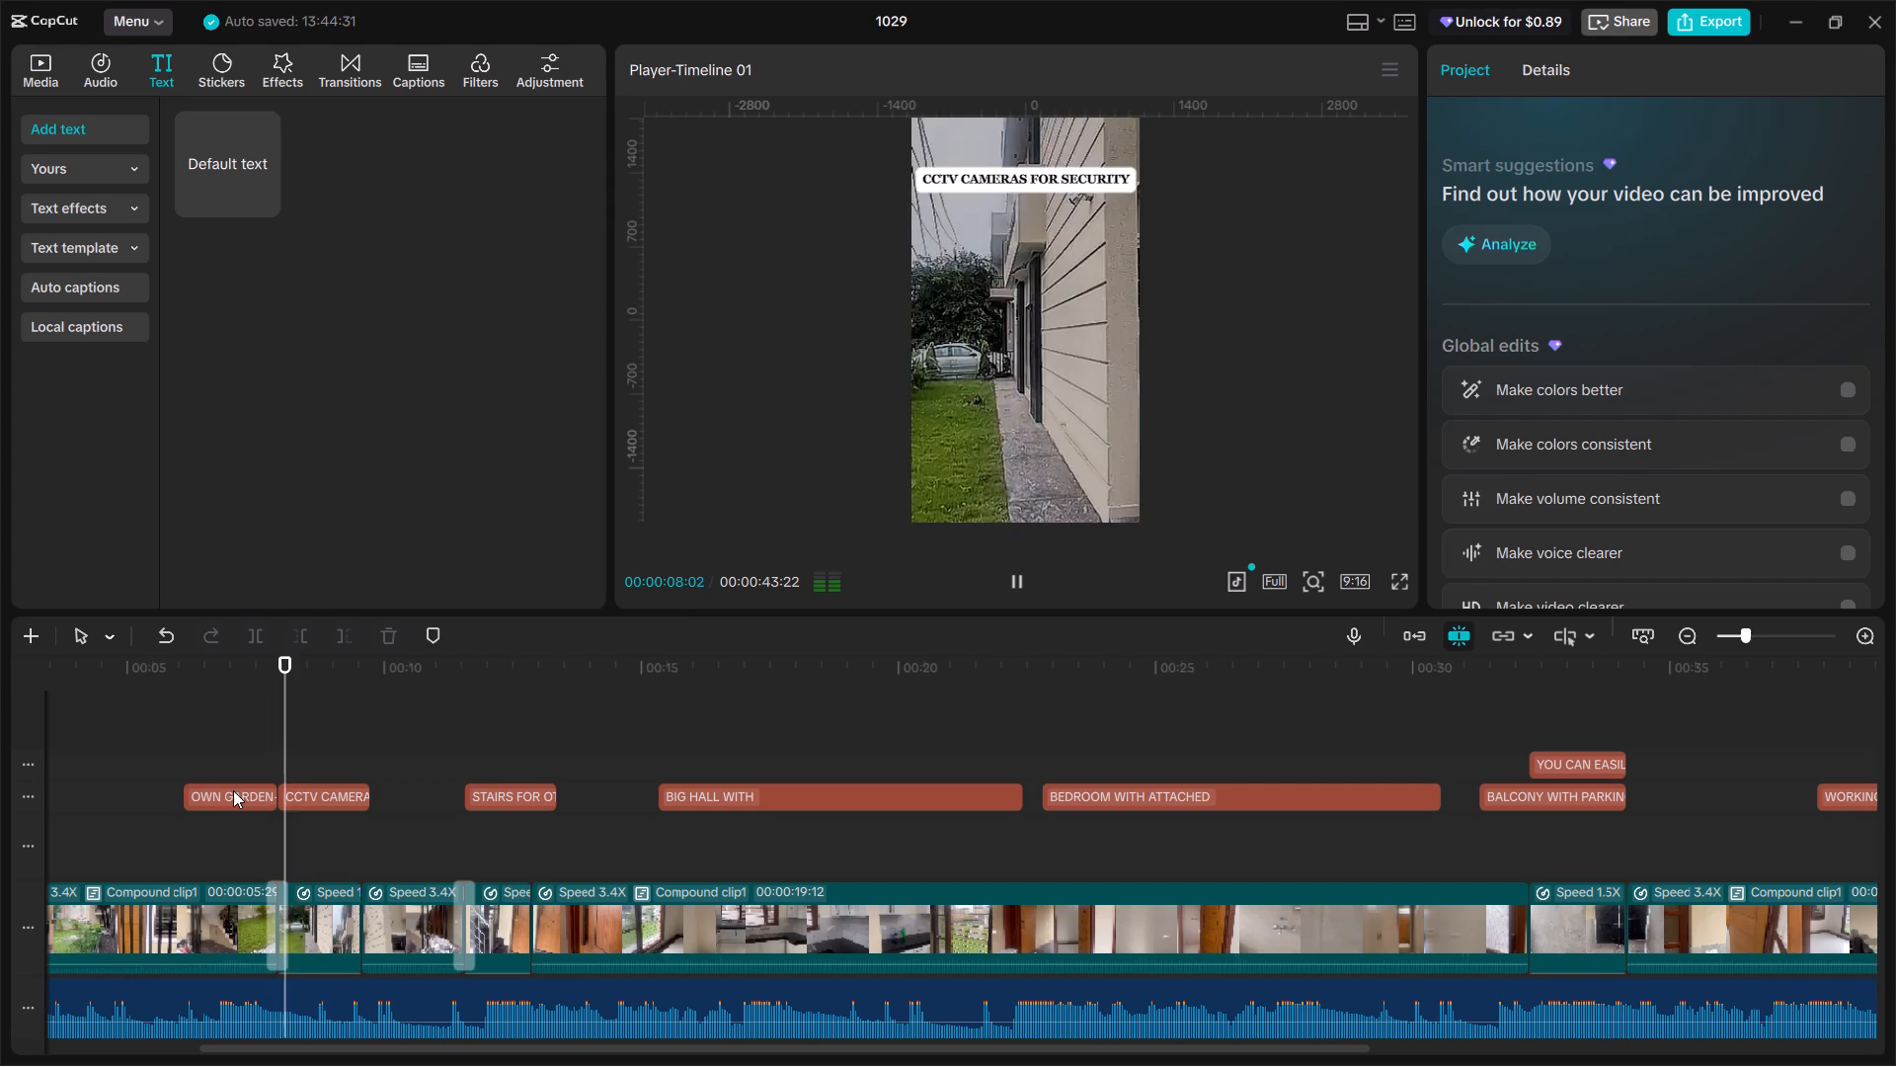
{"action": "left_click", "coordinate": [262, 755]}
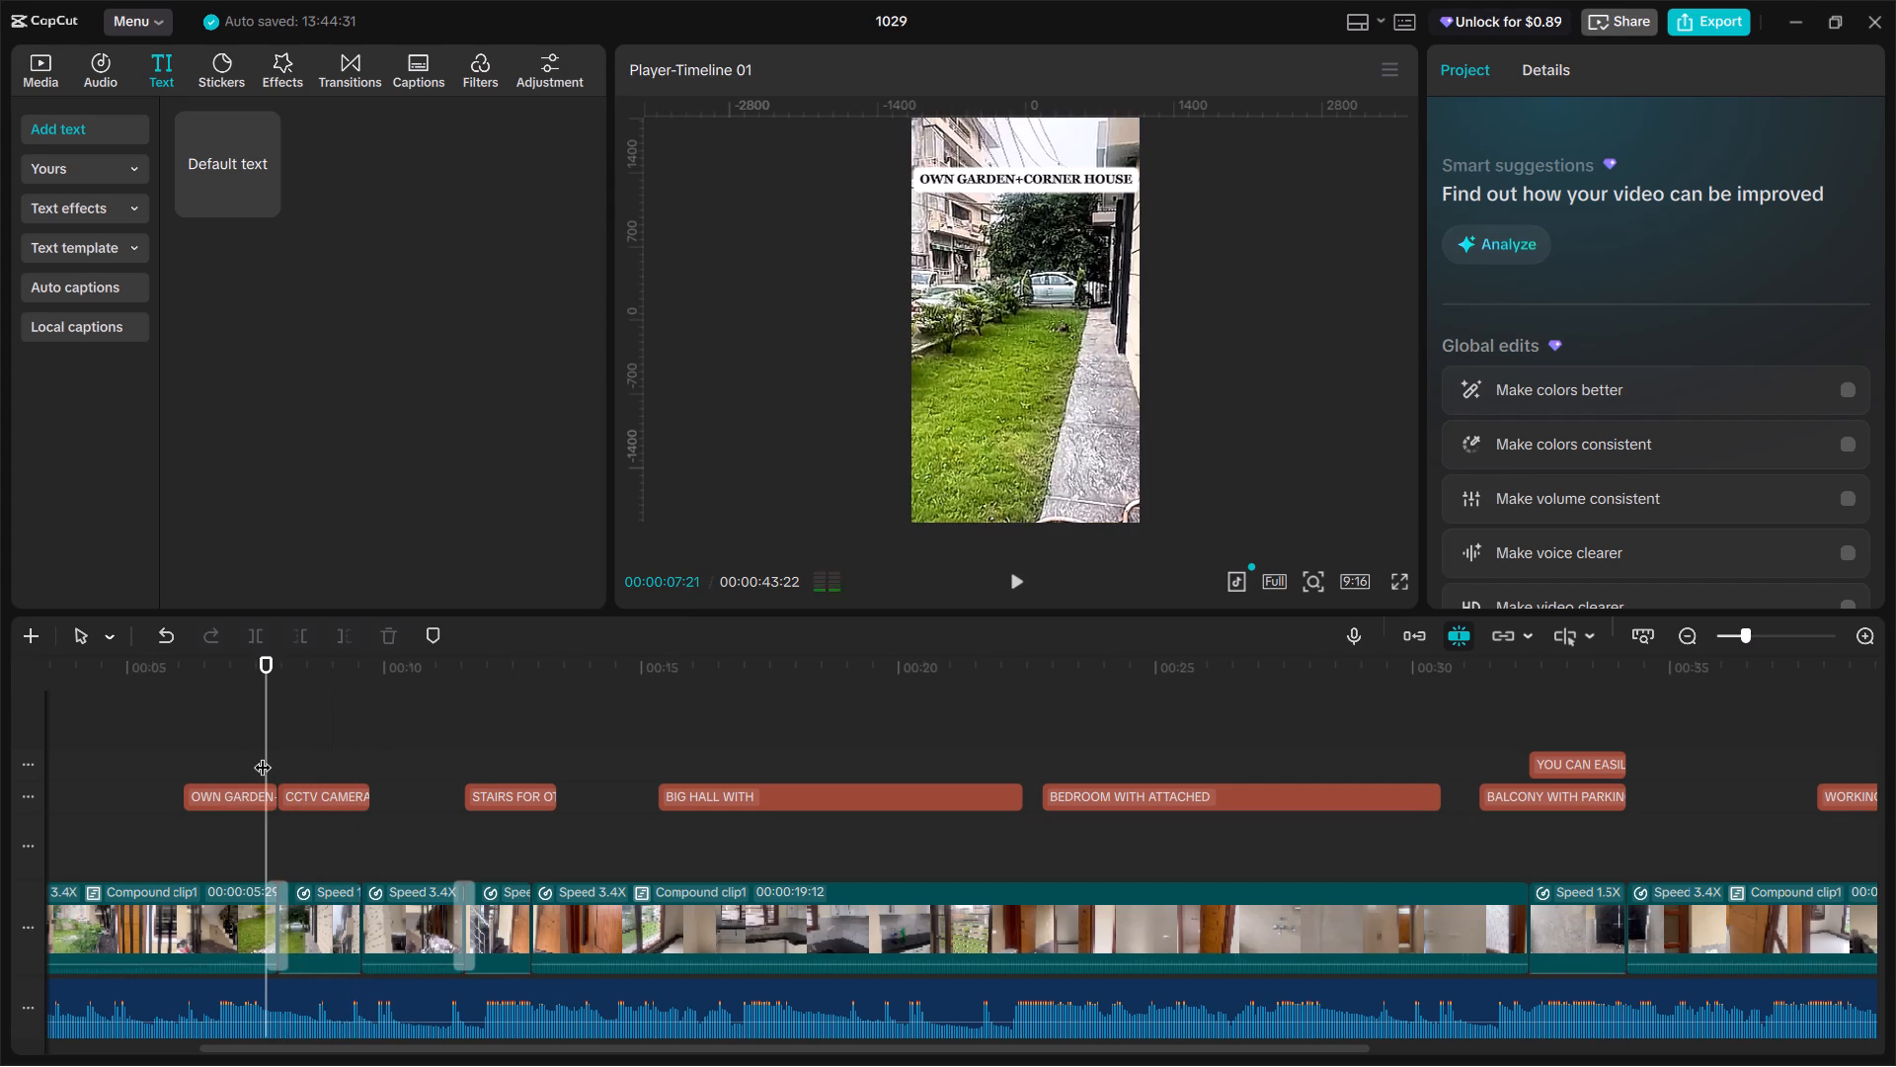
{"action": "left_click_drag", "start_coordinate": [263, 755], "coordinate": [271, 761]}
{"action": "left_click_drag", "start_coordinate": [271, 761], "coordinate": [279, 765]}
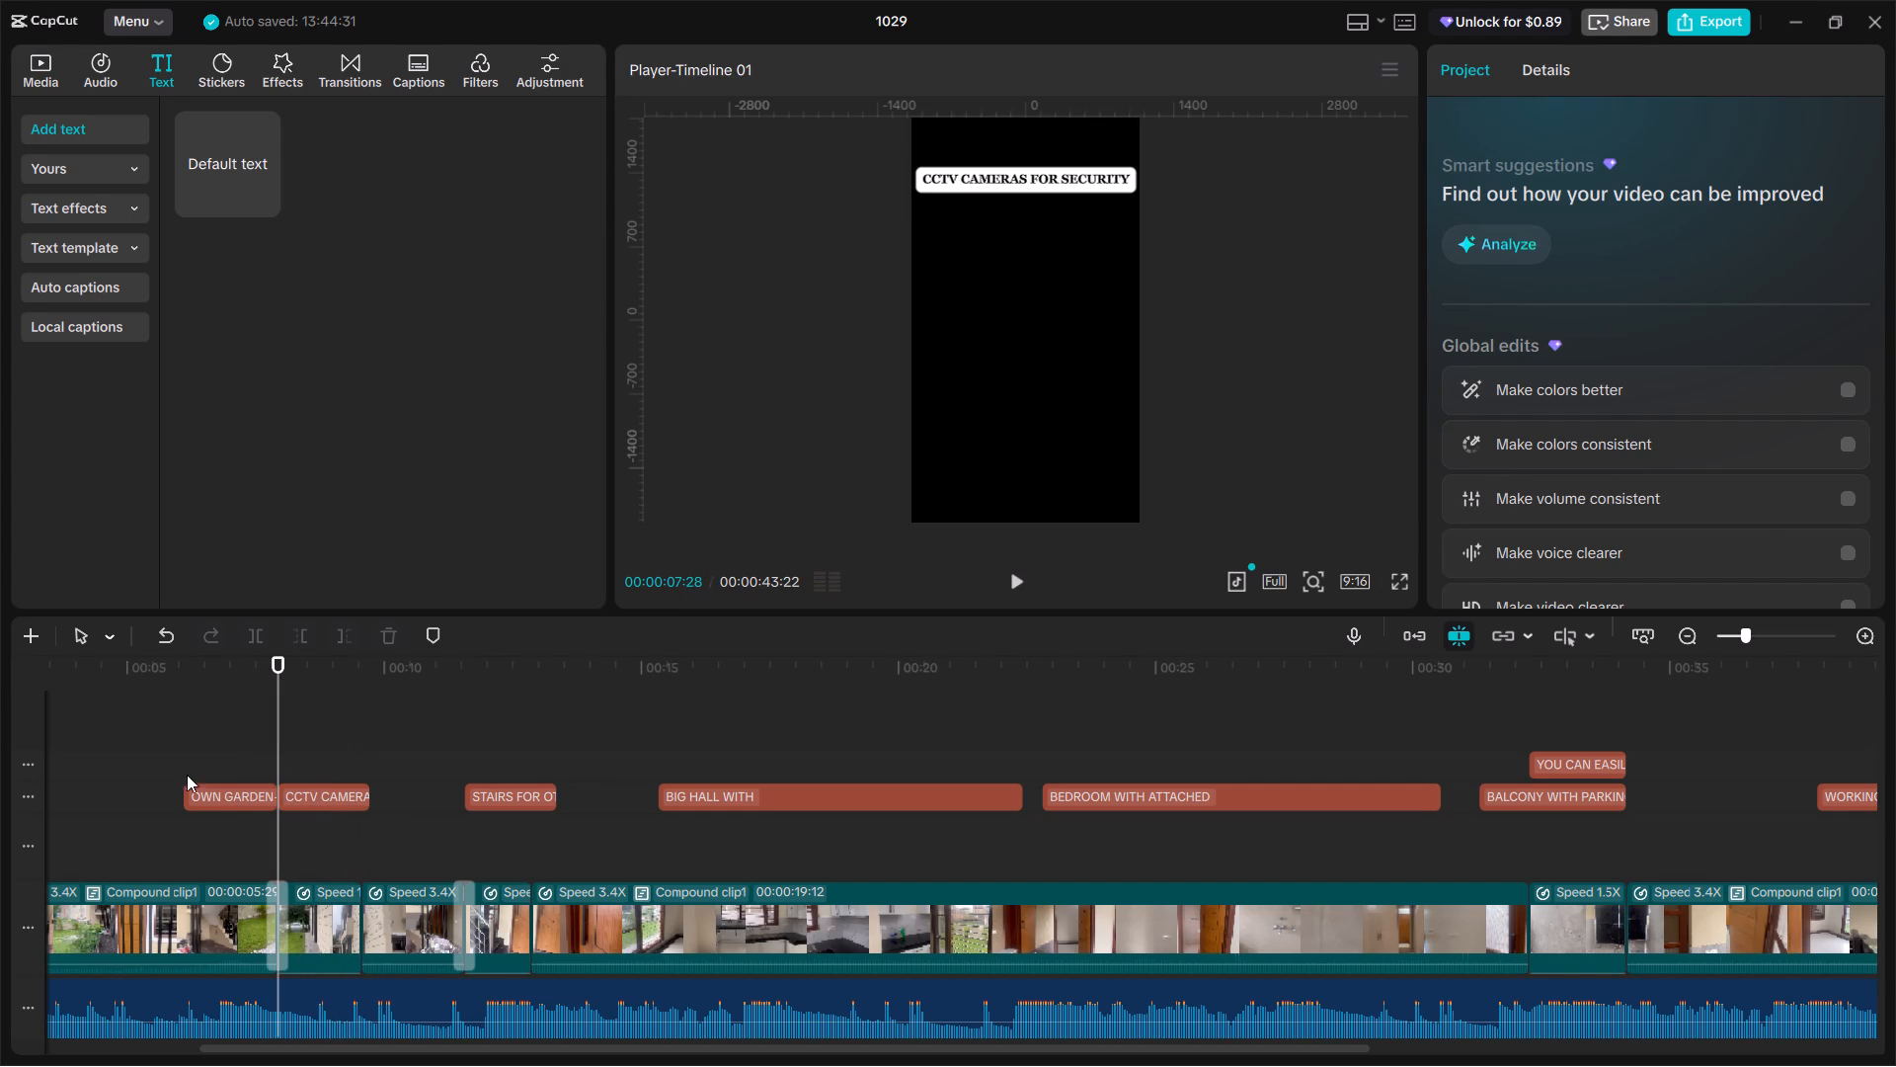
Make the garden and CCTV labels into separate compound clips and place them end to end on the same track.
{"action": "left_click", "coordinate": [261, 790], "text": "ctrl"}
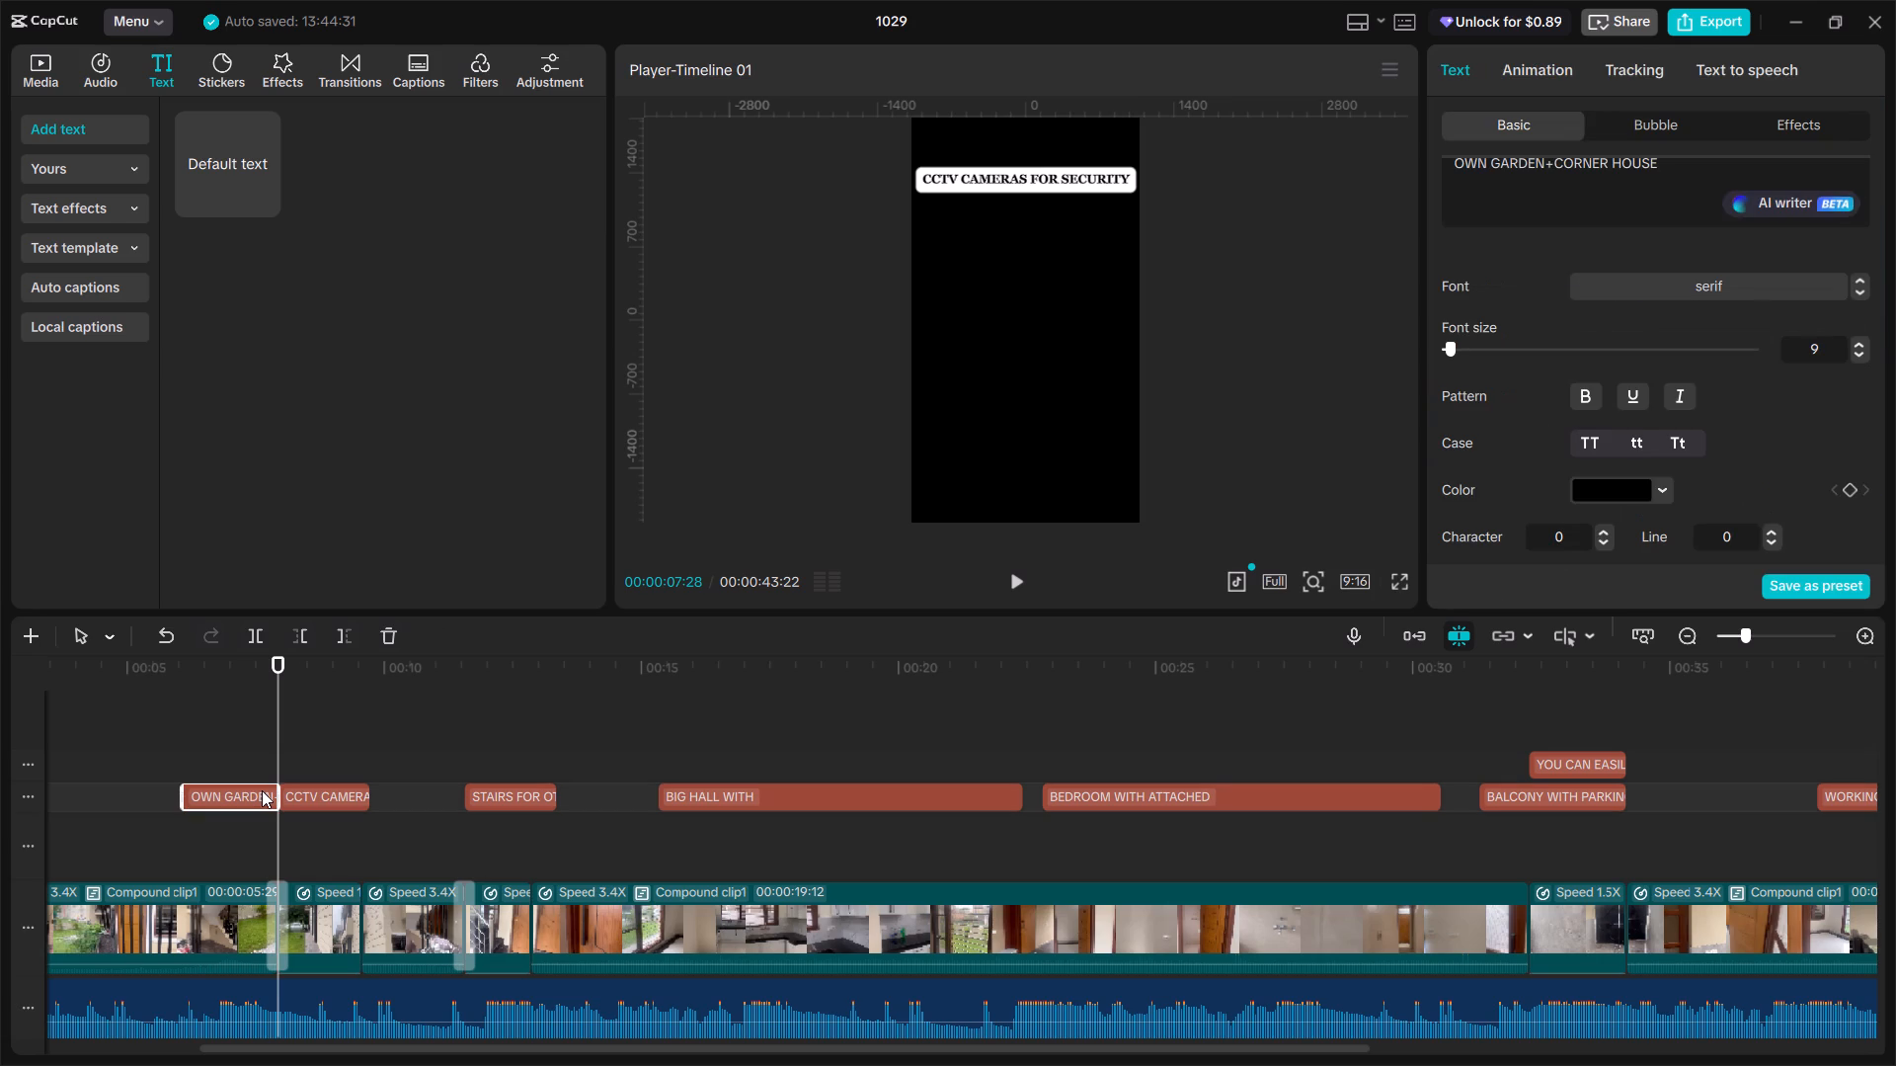
{"action": "key", "text": "alt+g"}
{"action": "left_click", "coordinate": [303, 852]}
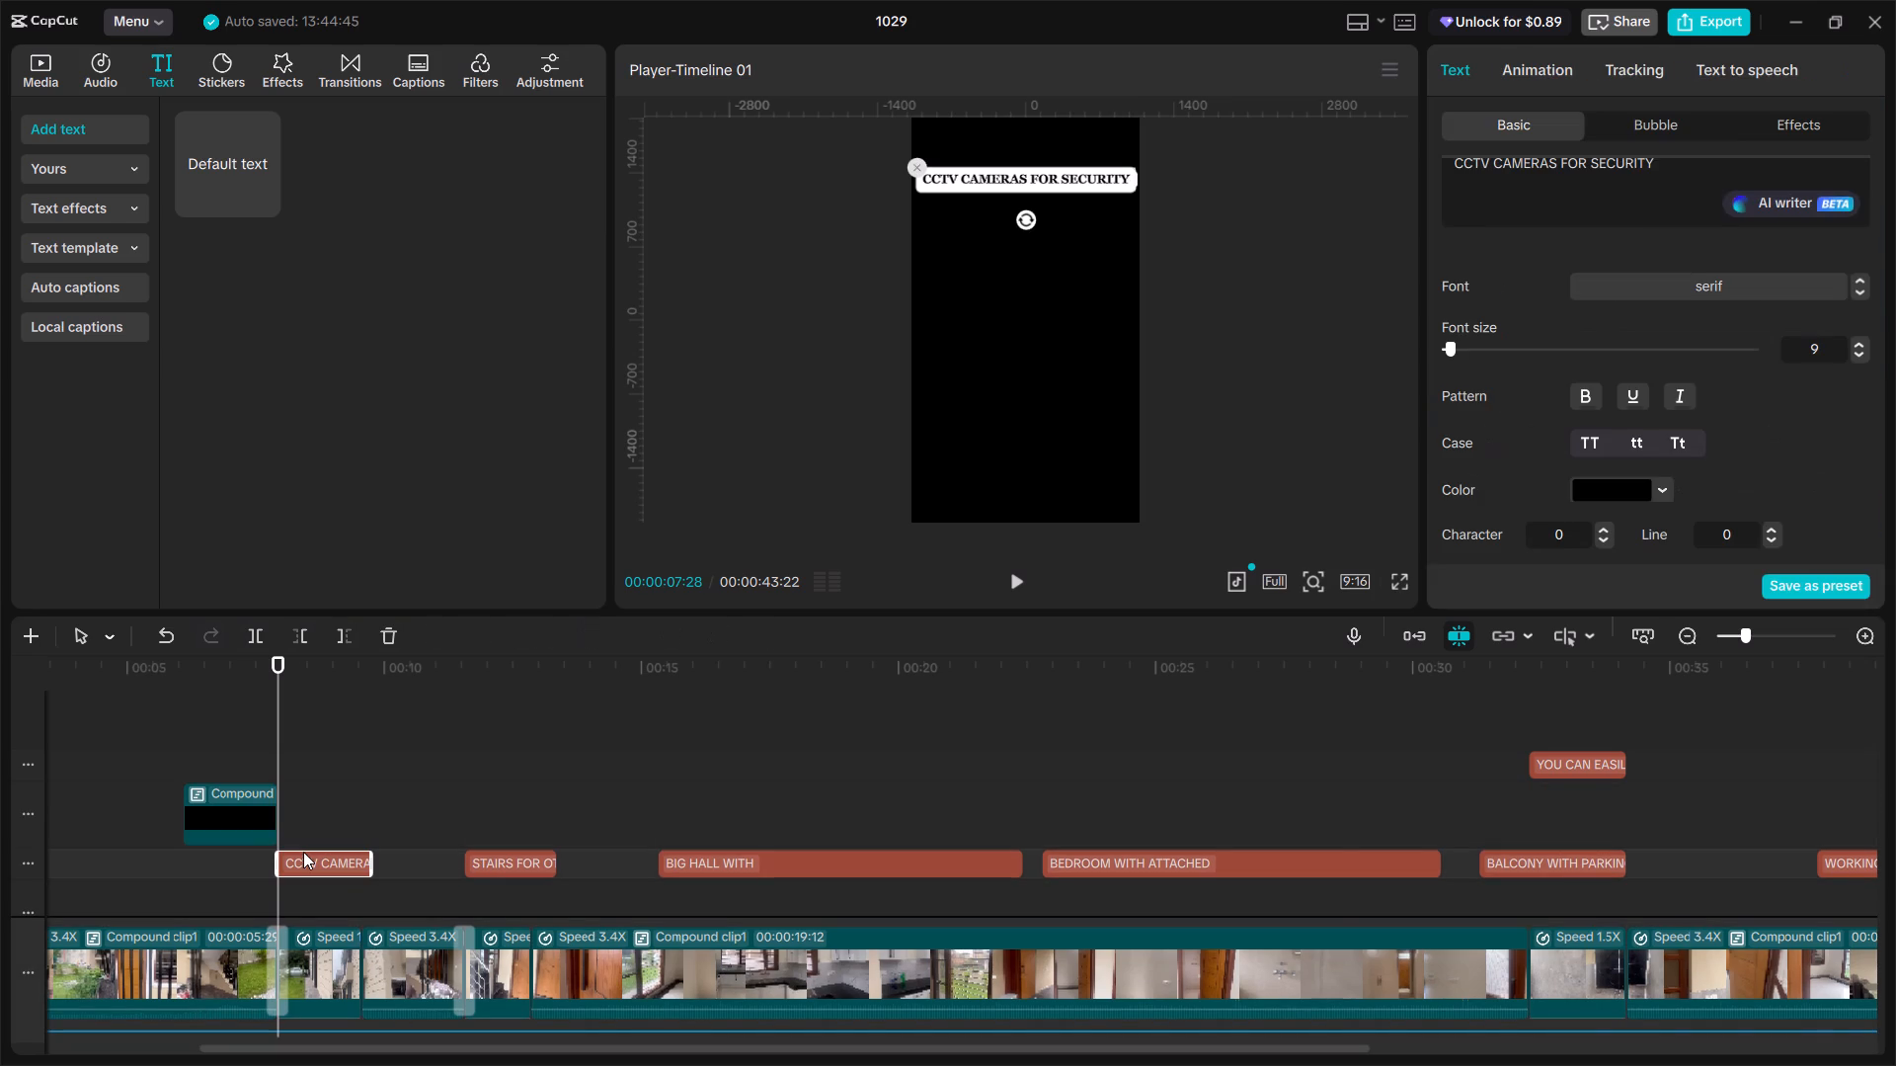
{"action": "key", "text": "alt+g"}
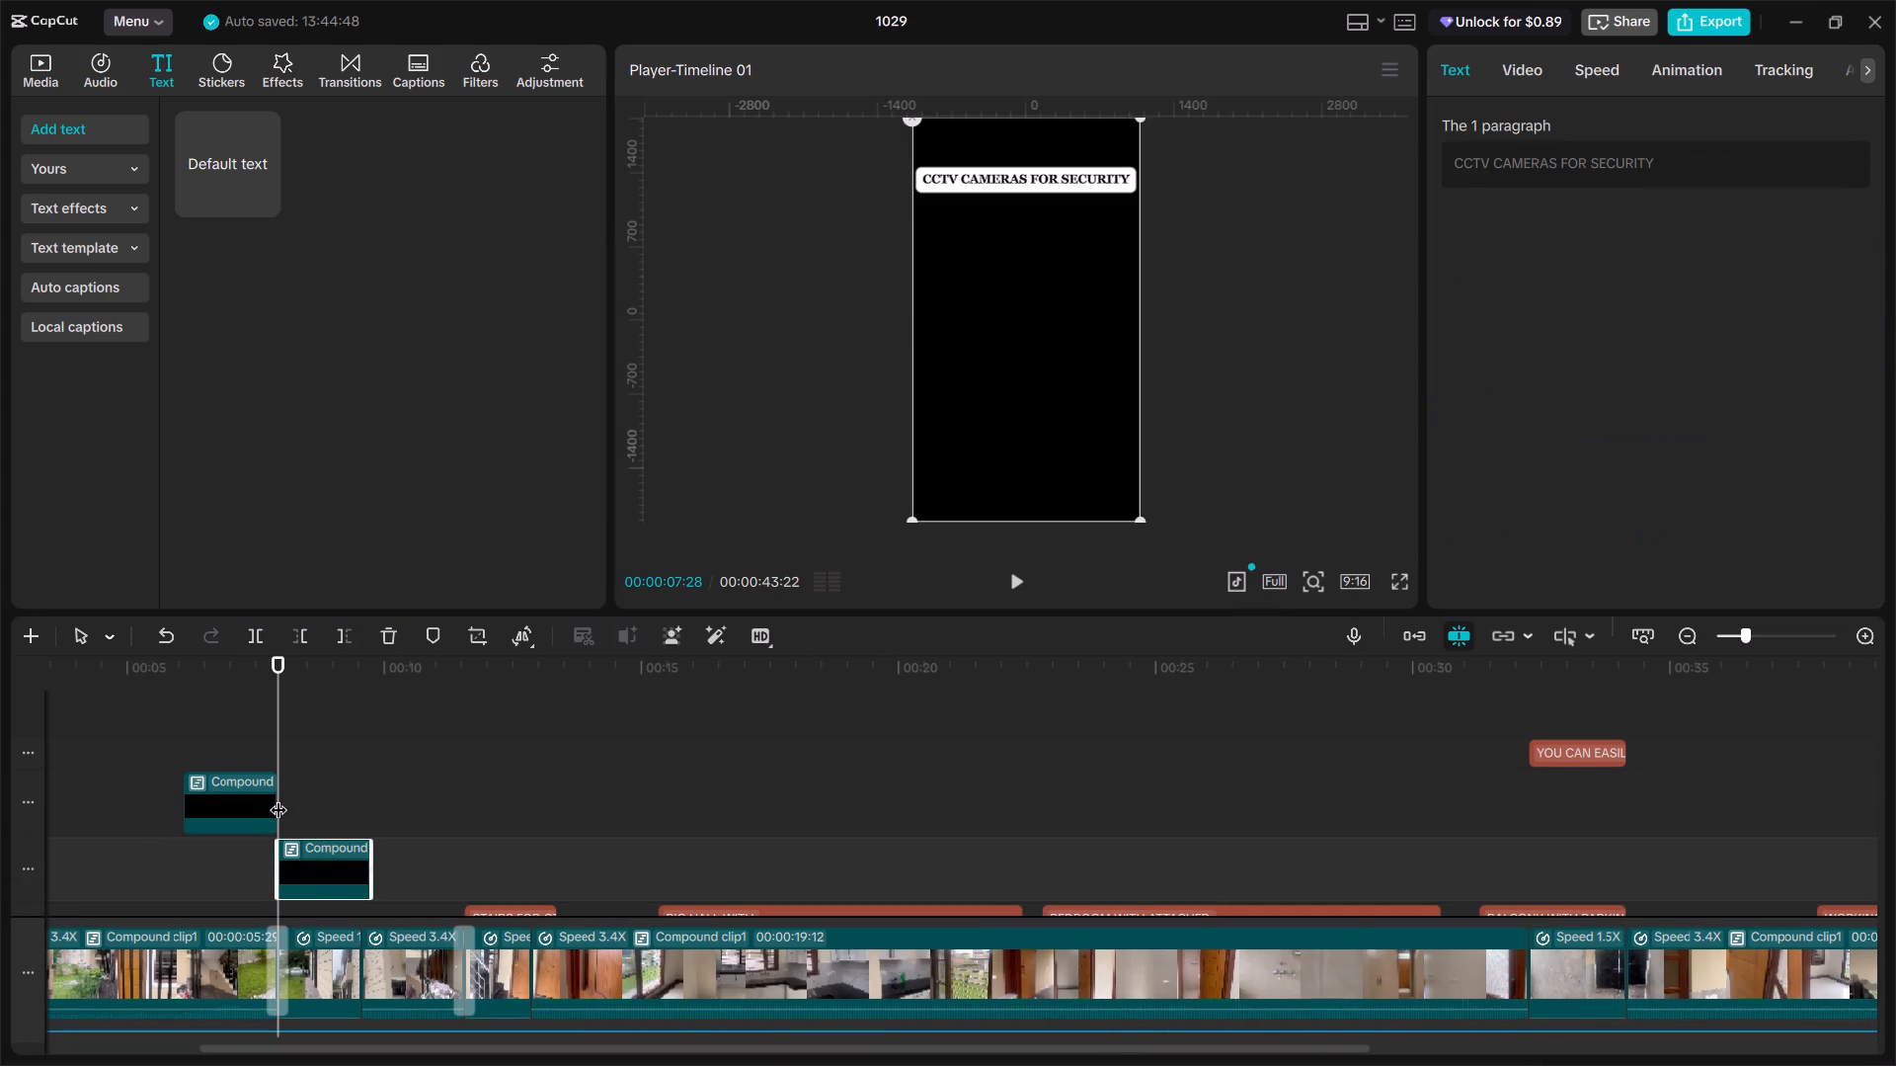
{"action": "left_click_drag", "start_coordinate": [315, 873], "coordinate": [310, 811]}
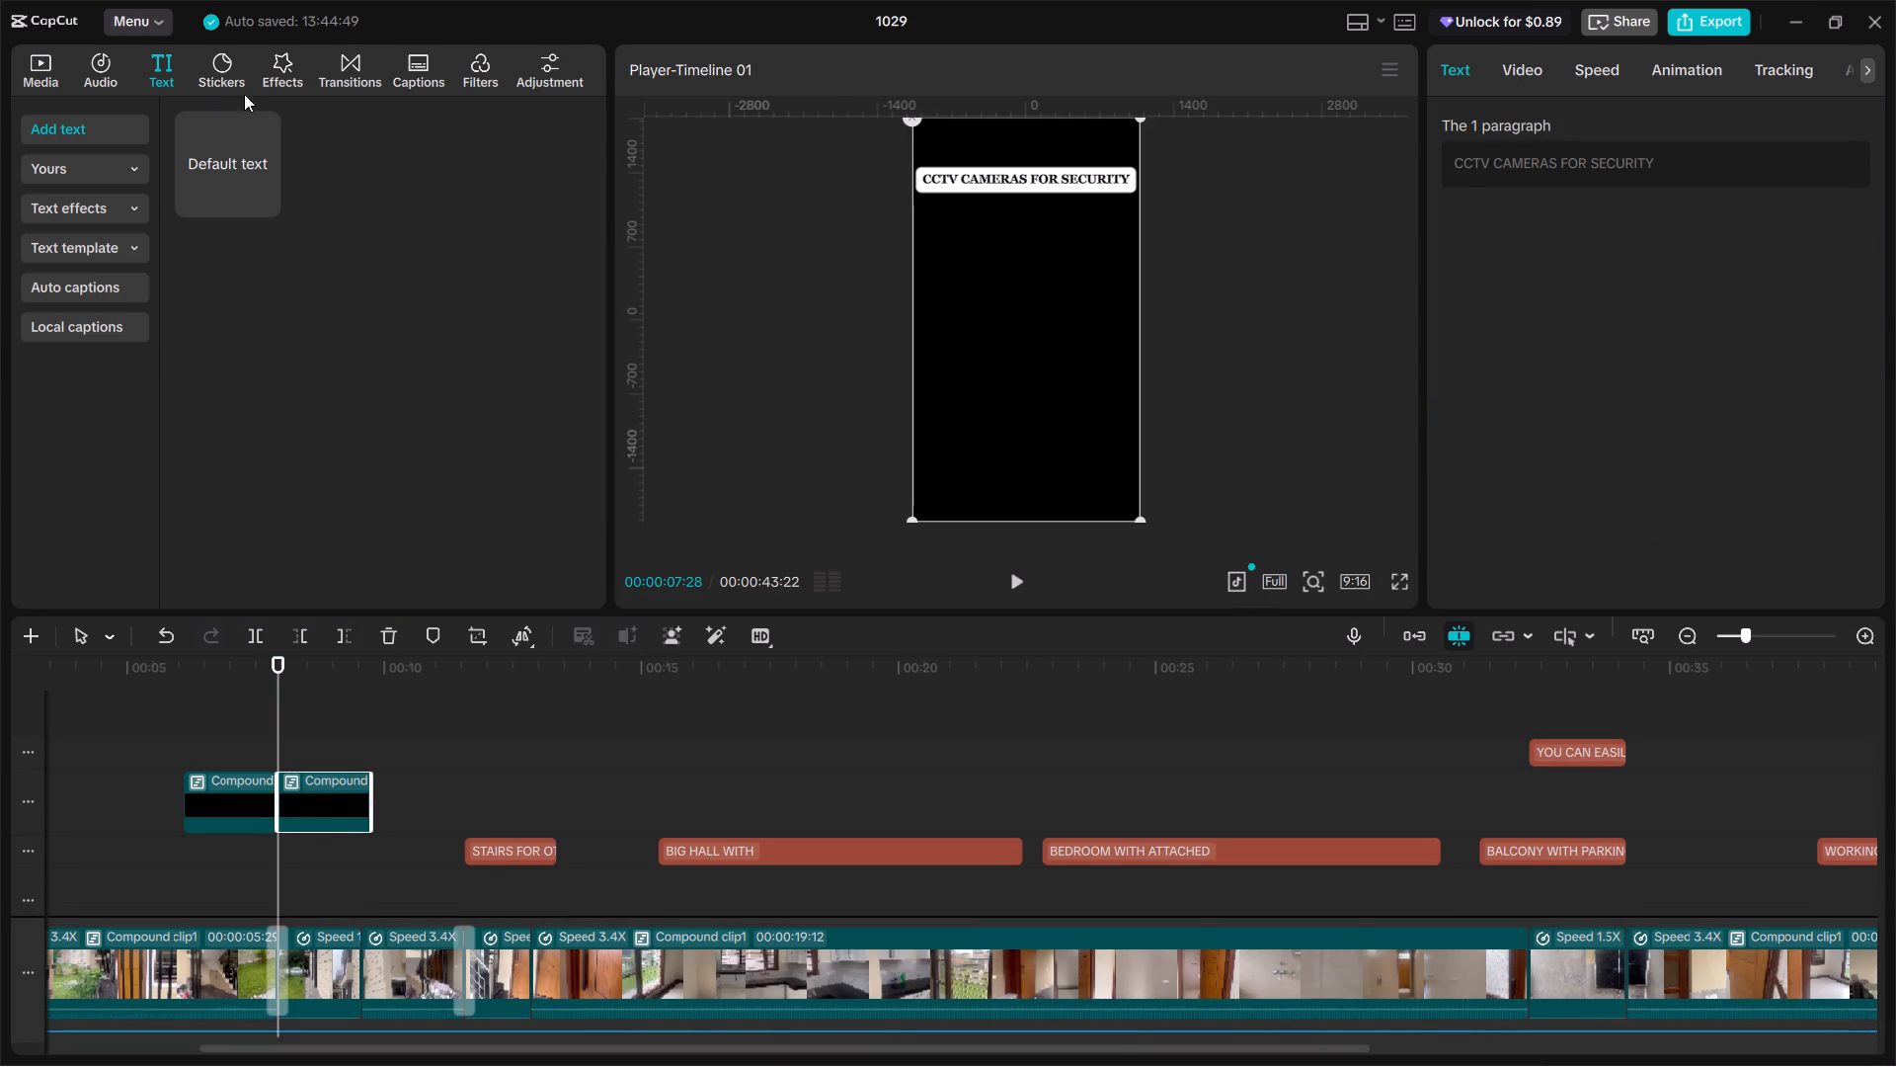
Add the favourite Mix transition between the garden and CCTV label compound clips, allowing duplicate frames.
{"action": "left_click", "coordinate": [355, 70]}
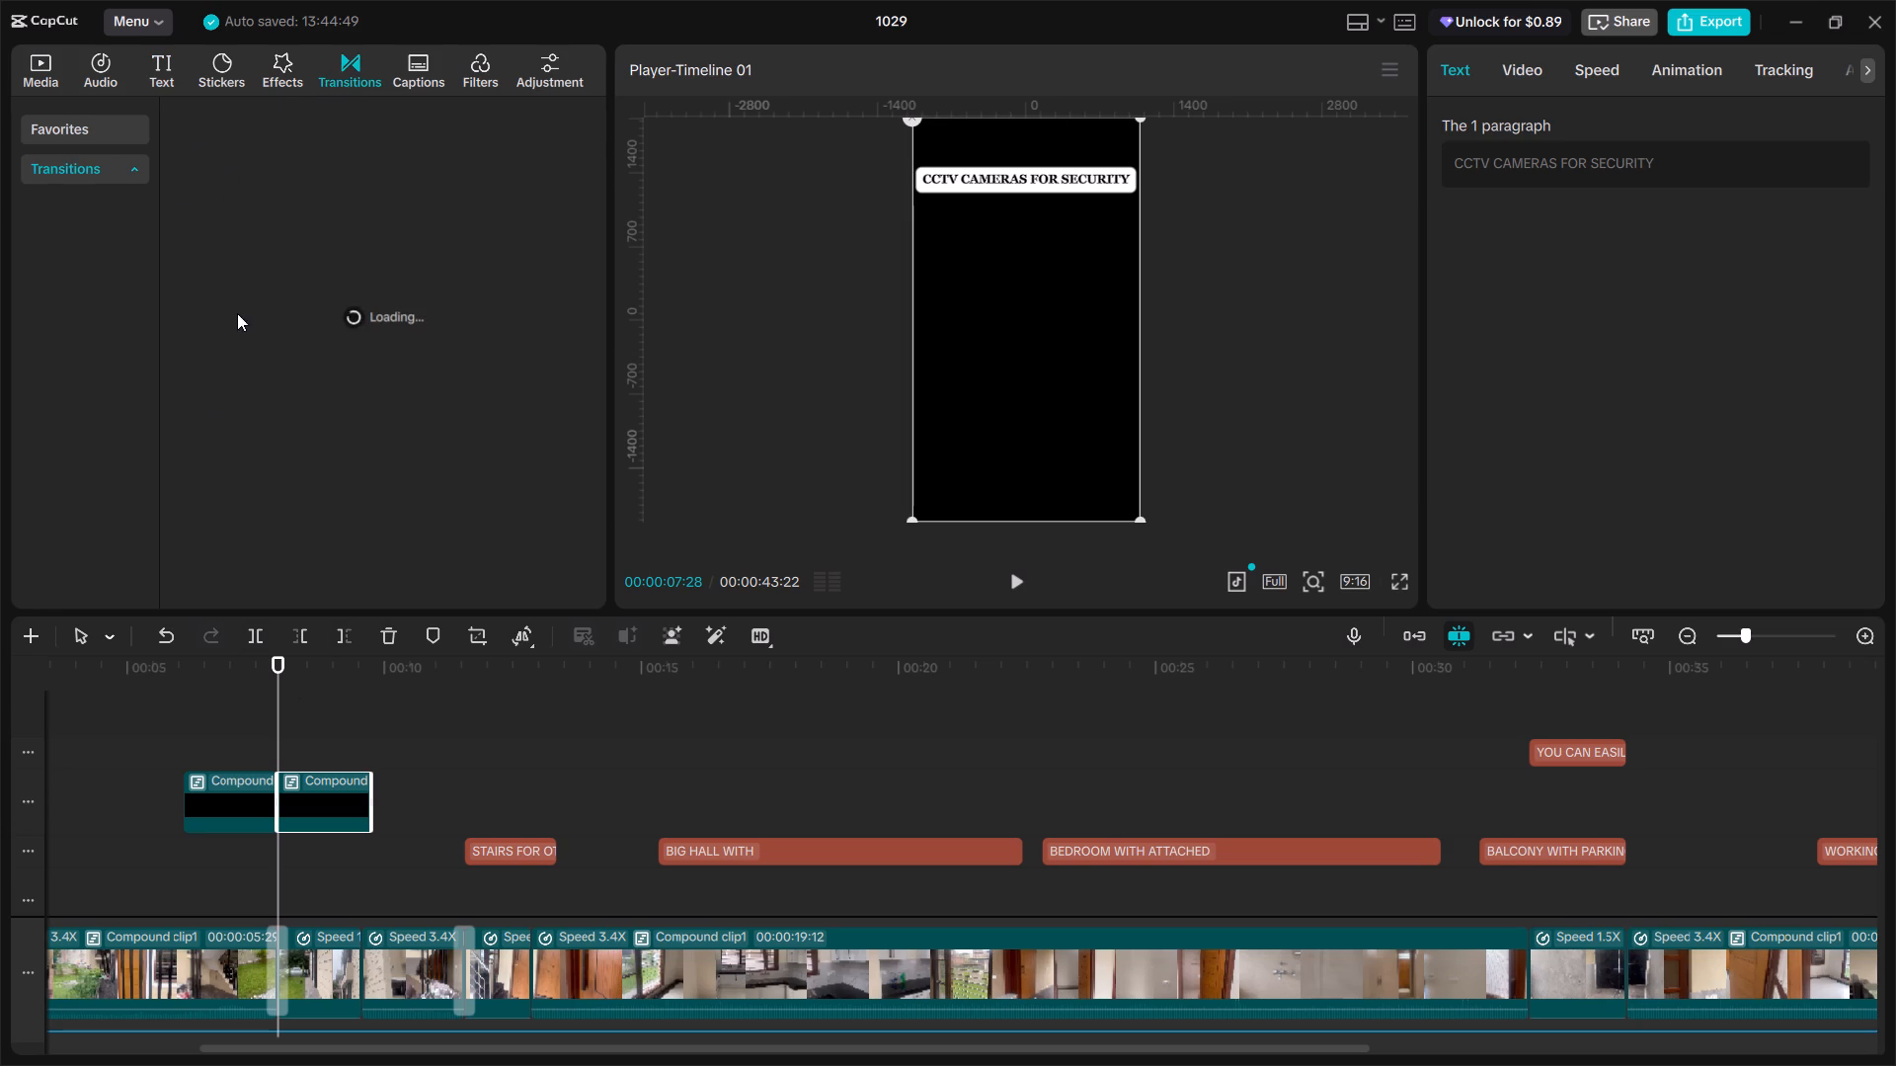
{"action": "left_click", "coordinate": [100, 125]}
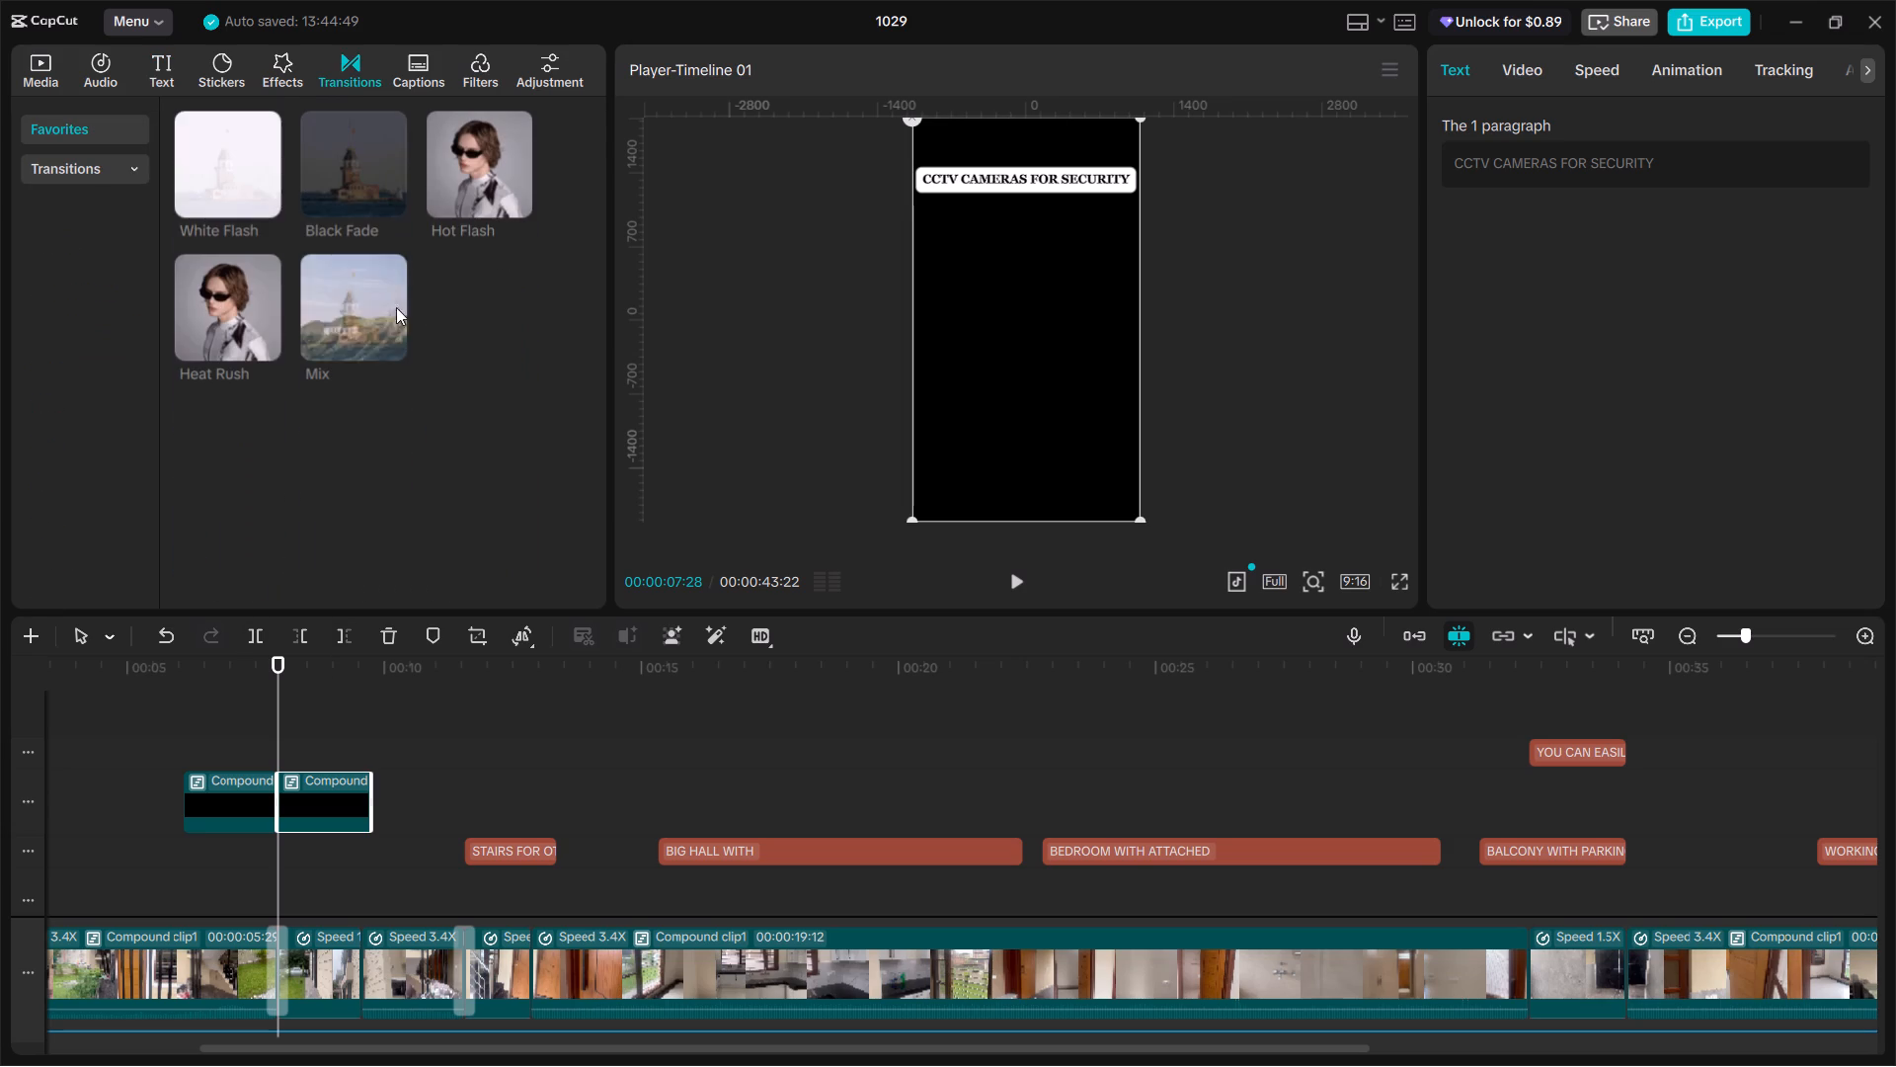
{"action": "left_click_drag", "start_coordinate": [358, 299], "coordinate": [267, 797]}
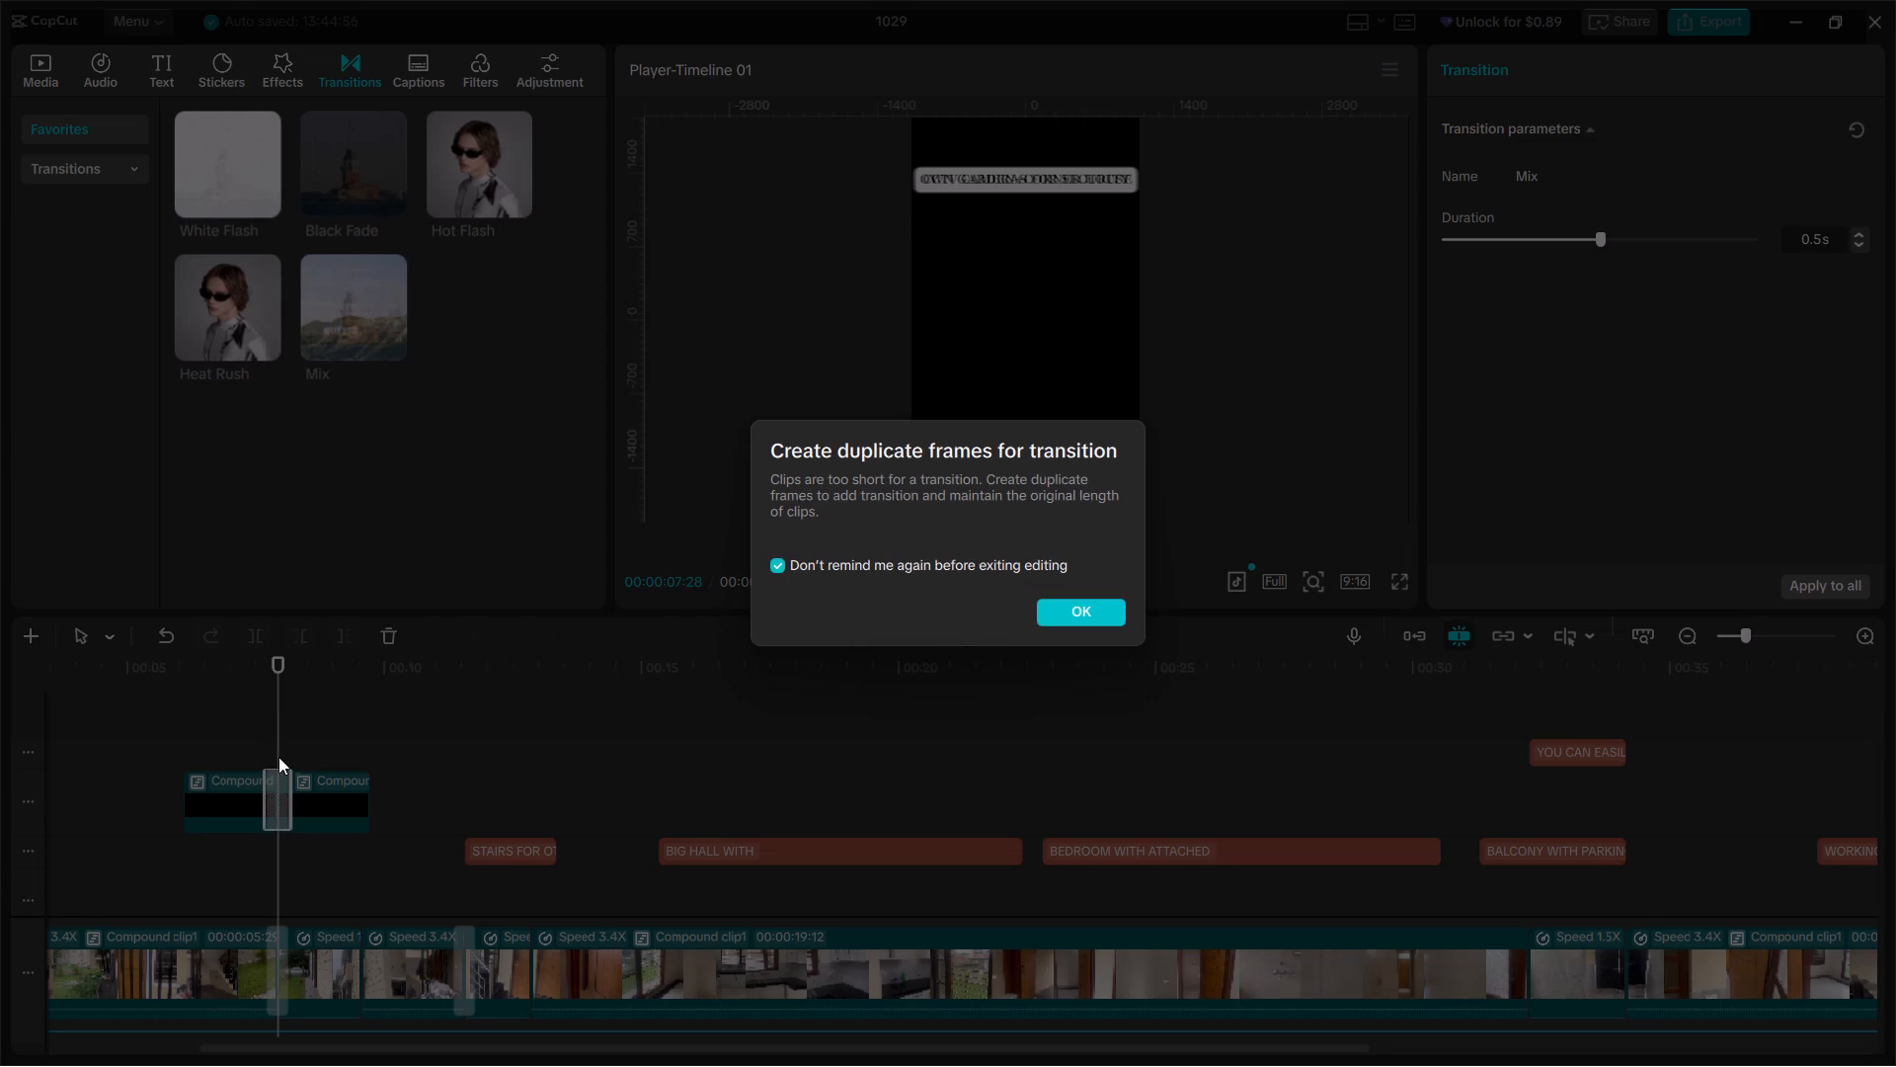
{"action": "left_click", "coordinate": [1069, 606]}
Review the transition between the garden and CCTV labels in the preview and full screen.
{"action": "left_click", "coordinate": [246, 740]}
{"action": "key", "text": "space"}
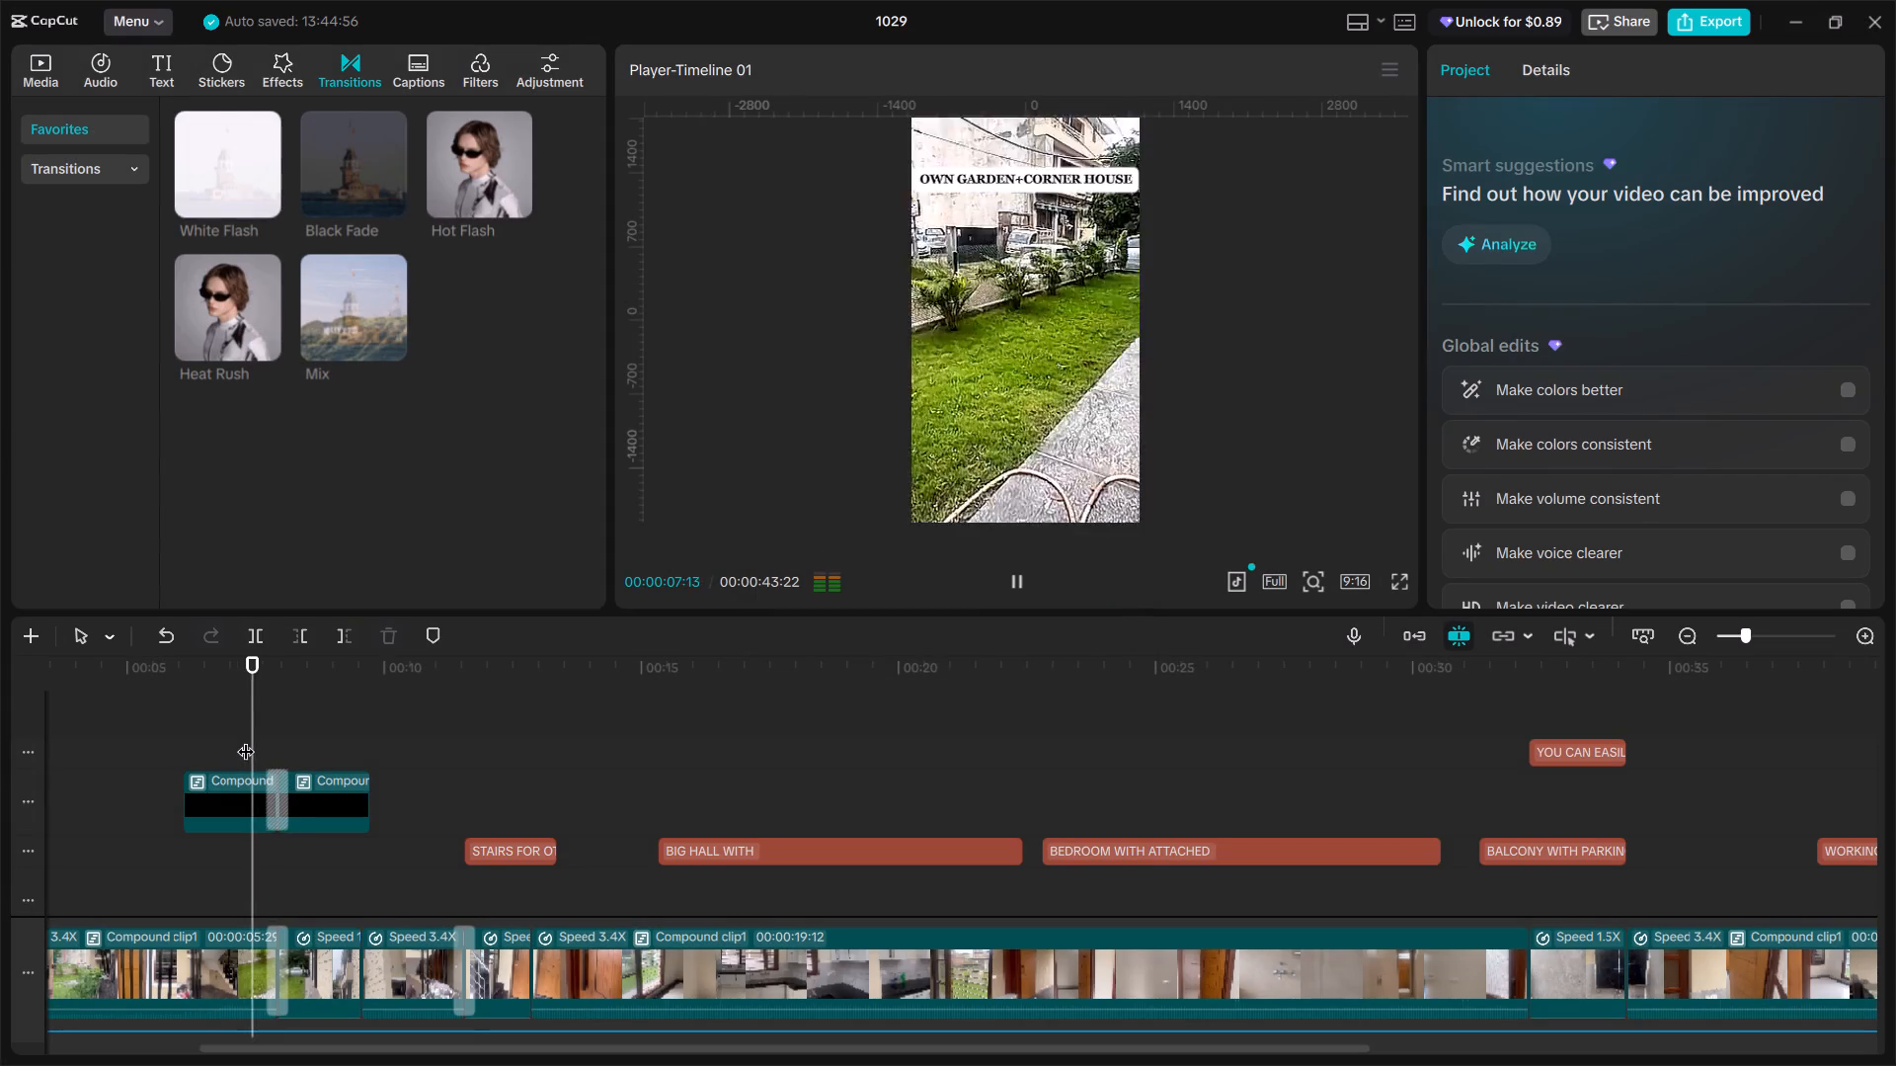
{"action": "left_click", "coordinate": [246, 739]}
{"action": "key", "text": "space"}
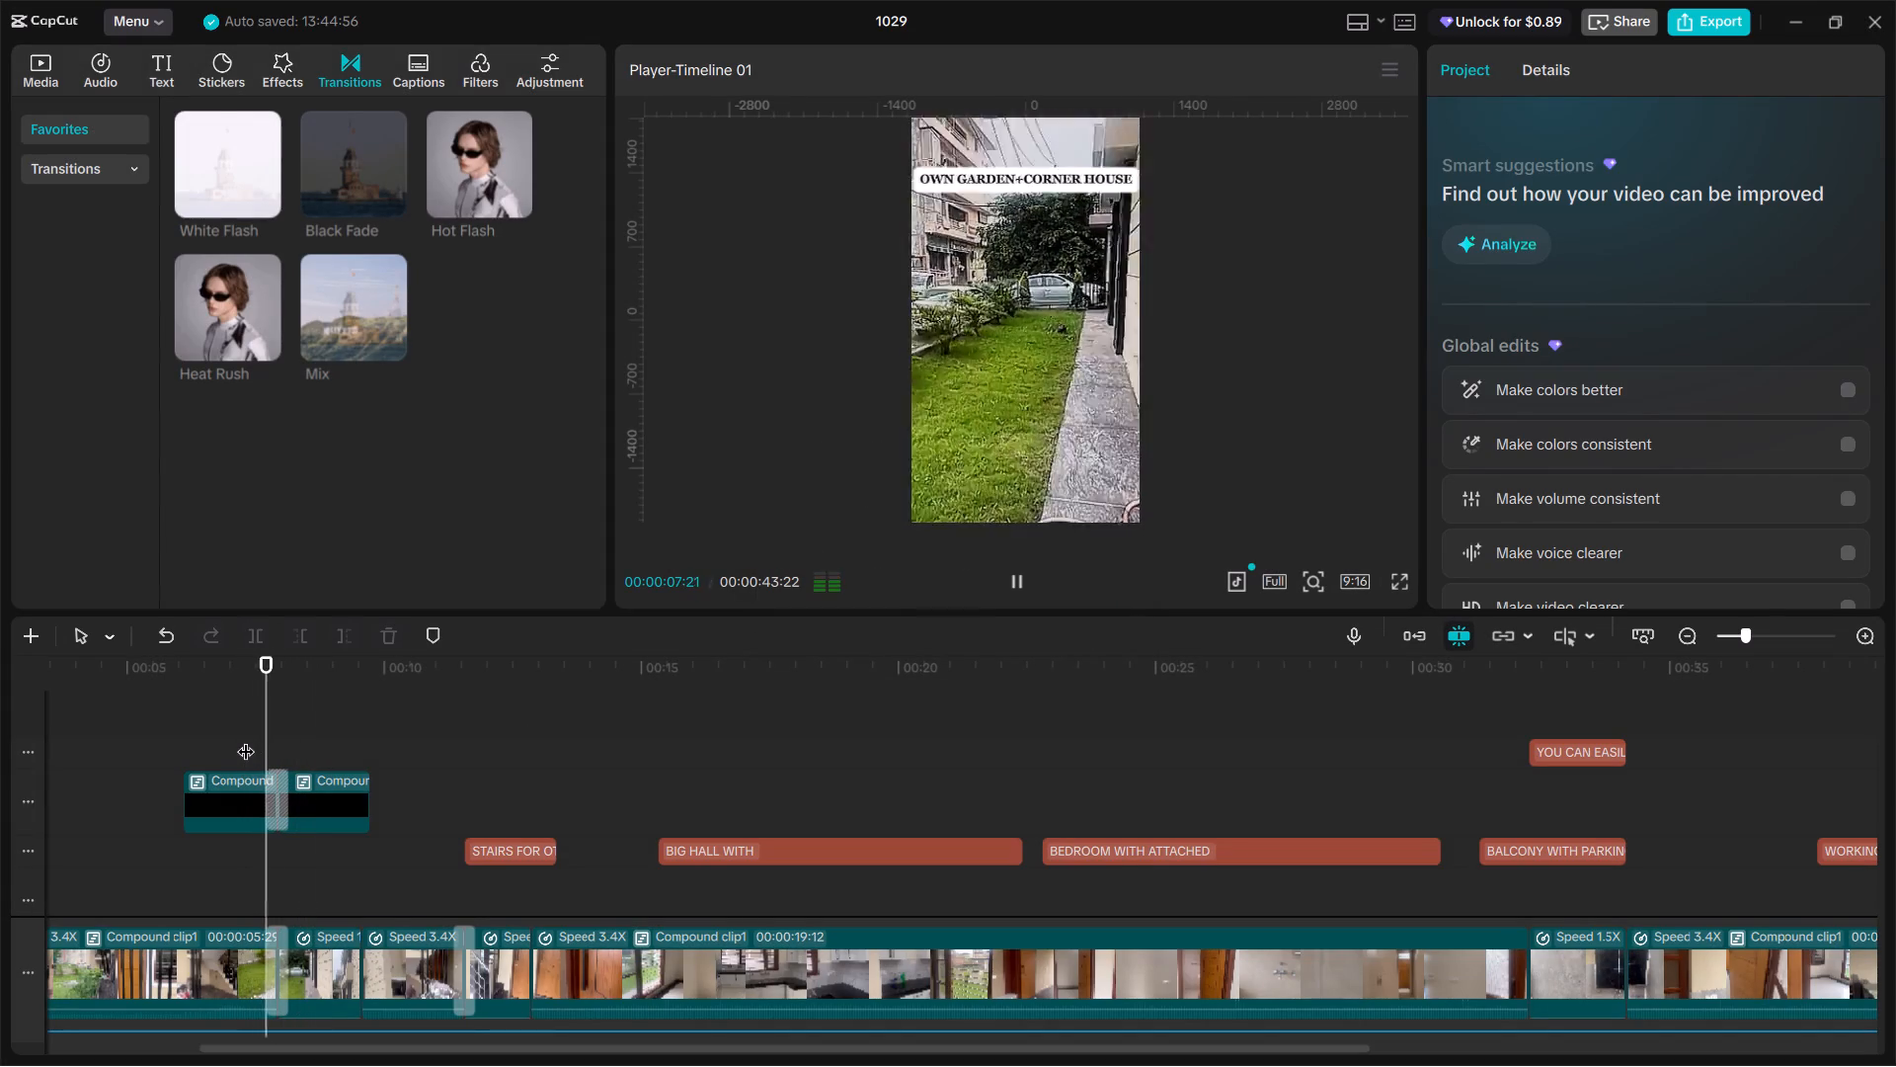
{"action": "key", "text": "space"}
{"action": "left_click", "coordinate": [227, 745]}
{"action": "left_click", "coordinate": [176, 751]}
{"action": "left_click", "coordinate": [141, 755]}
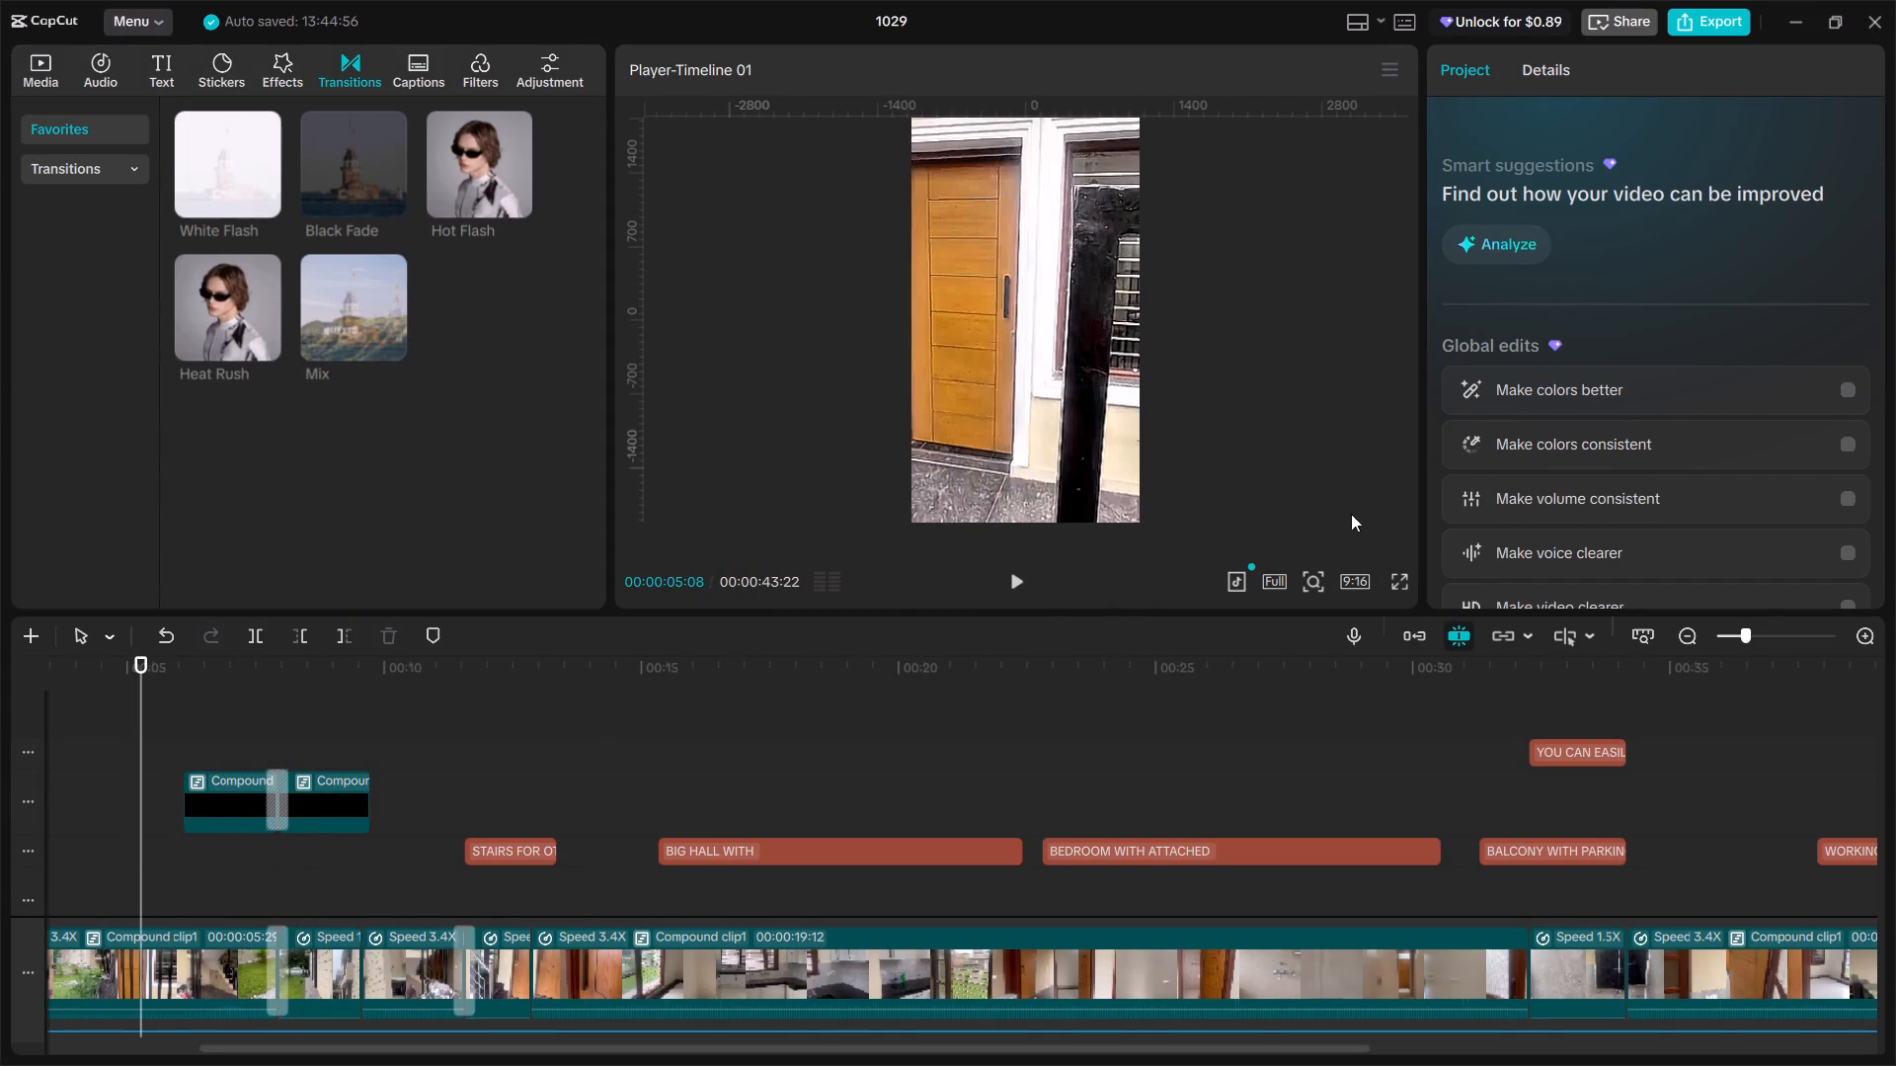
{"action": "left_click", "coordinate": [1407, 573]}
{"action": "key", "text": "space"}
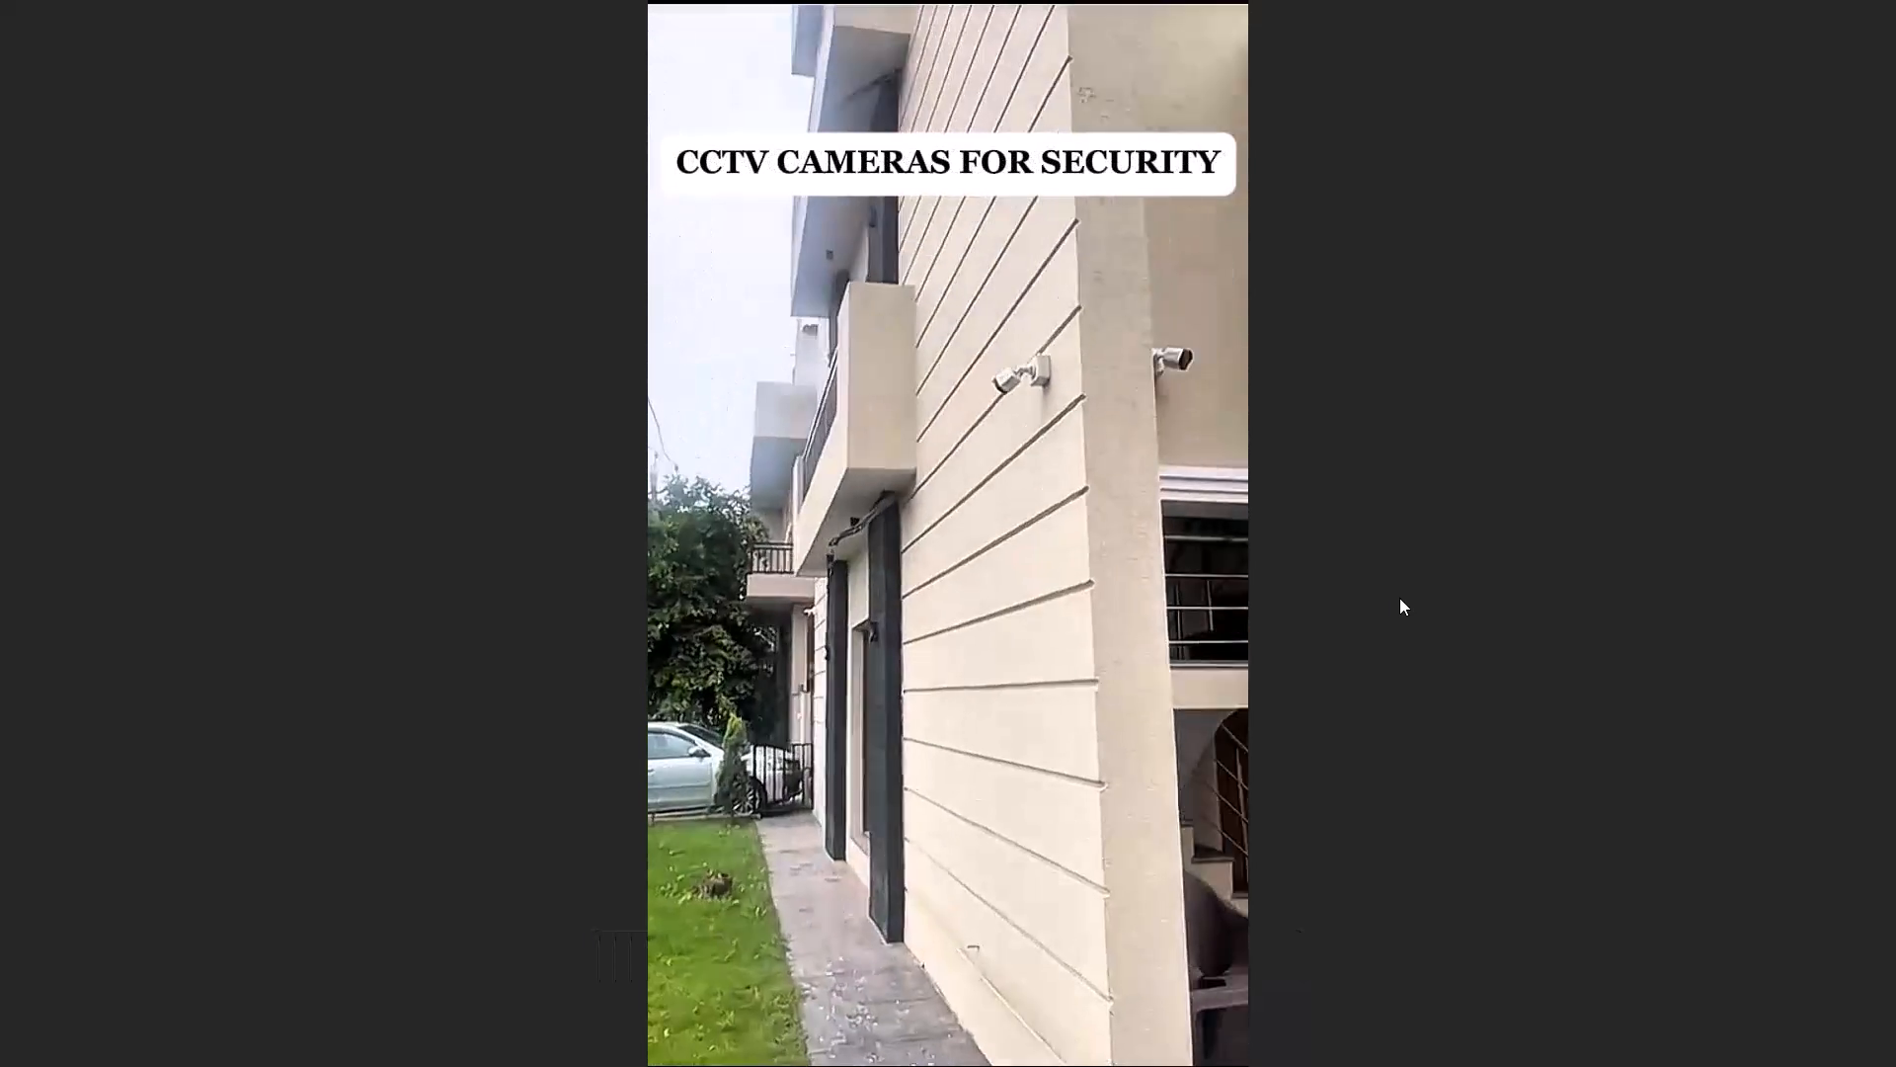
{"action": "key", "text": "space"}
{"action": "left_click", "coordinate": [1284, 849]}
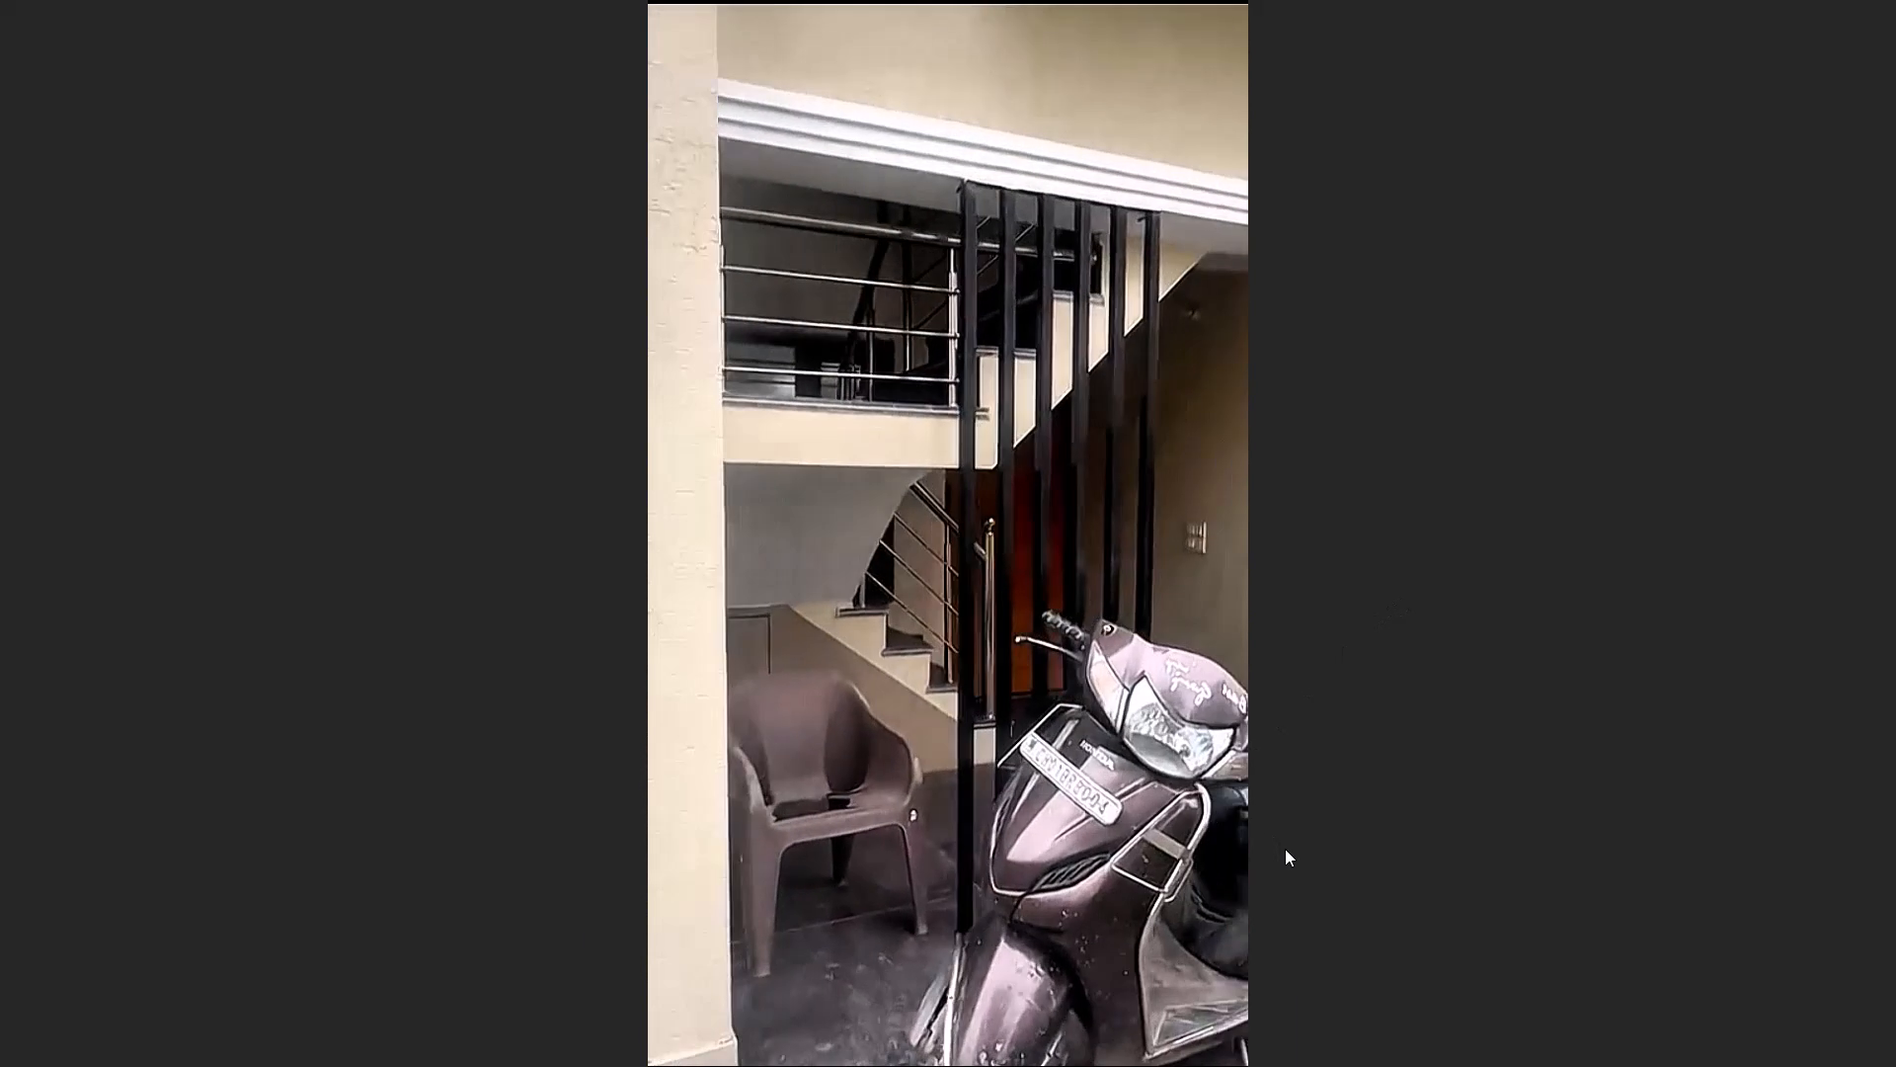
{"action": "left_click", "coordinate": [1272, 947]}
Apply the Fade In animation to the start of the garden label compound clip.
{"action": "left_click", "coordinate": [190, 752]}
{"action": "left_click_drag", "start_coordinate": [187, 750], "coordinate": [219, 780]}
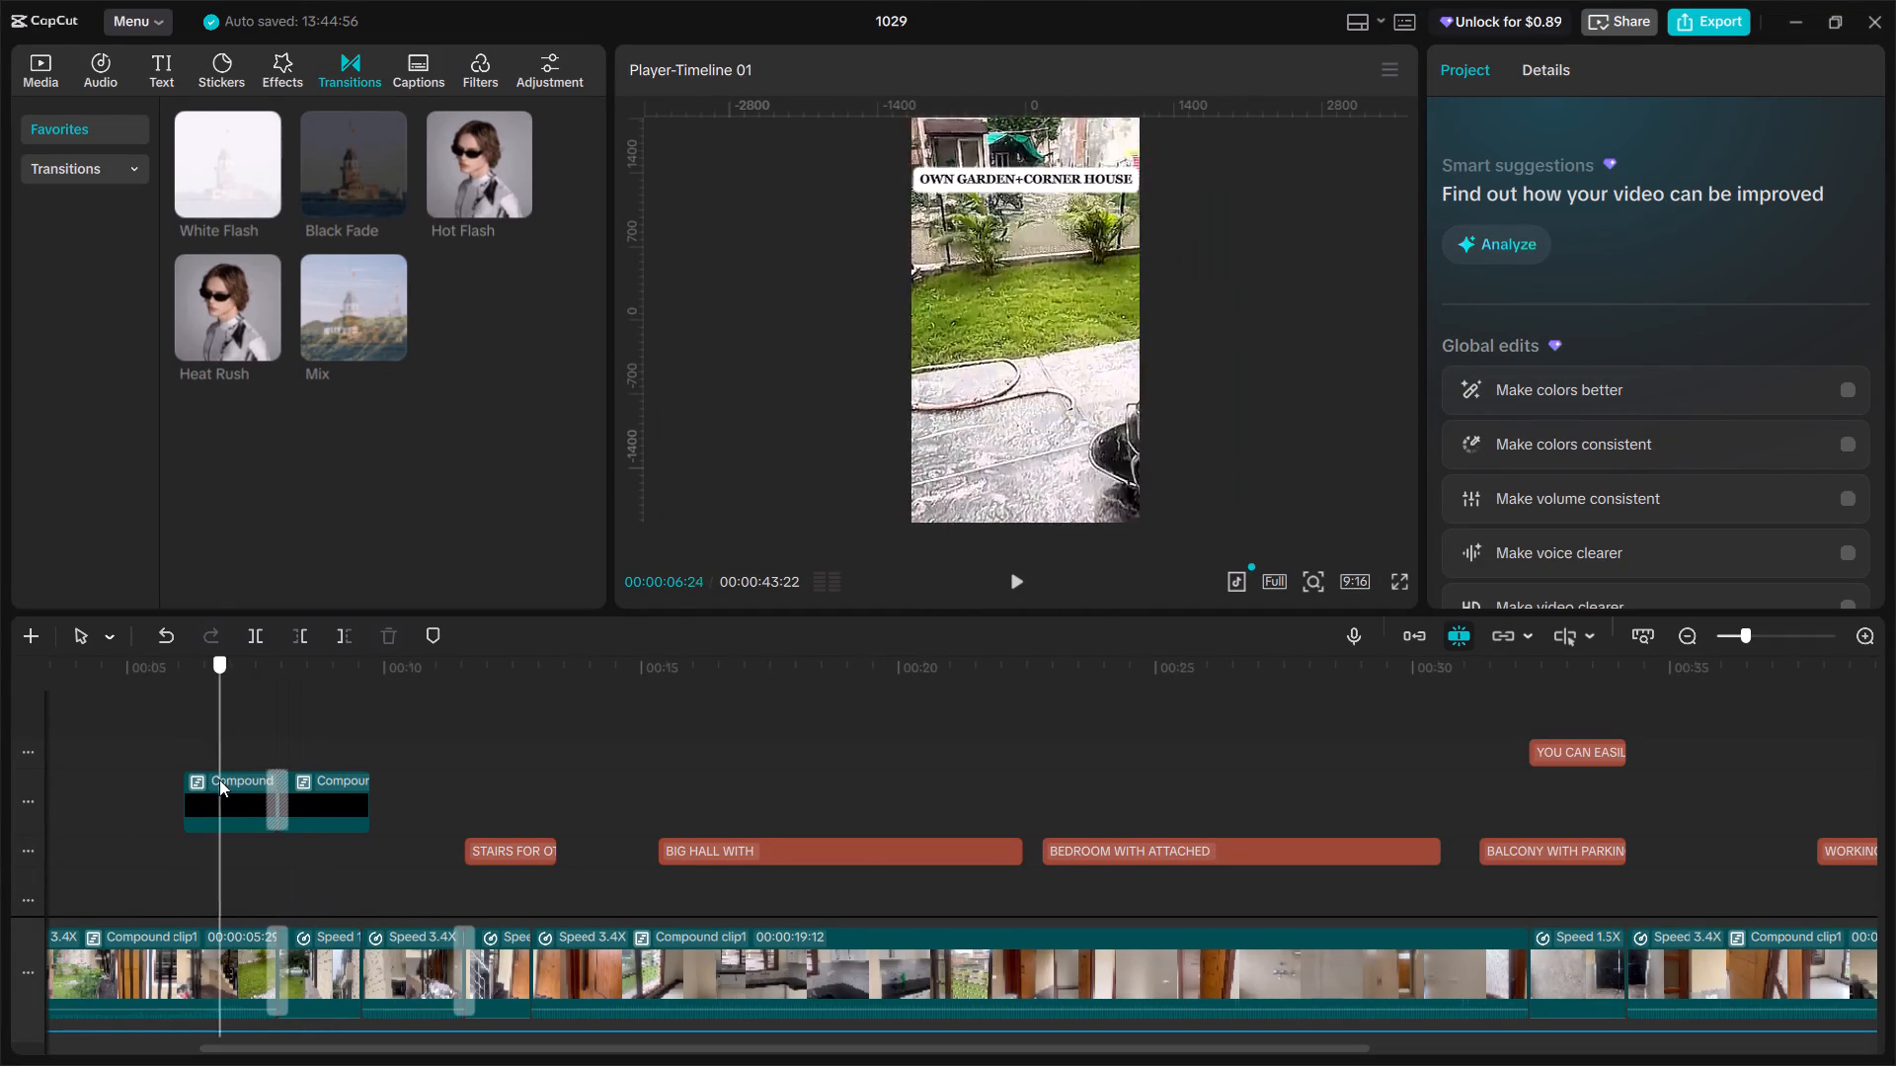
{"action": "left_click_drag", "start_coordinate": [219, 780], "coordinate": [191, 781]}
{"action": "left_click", "coordinate": [227, 806]}
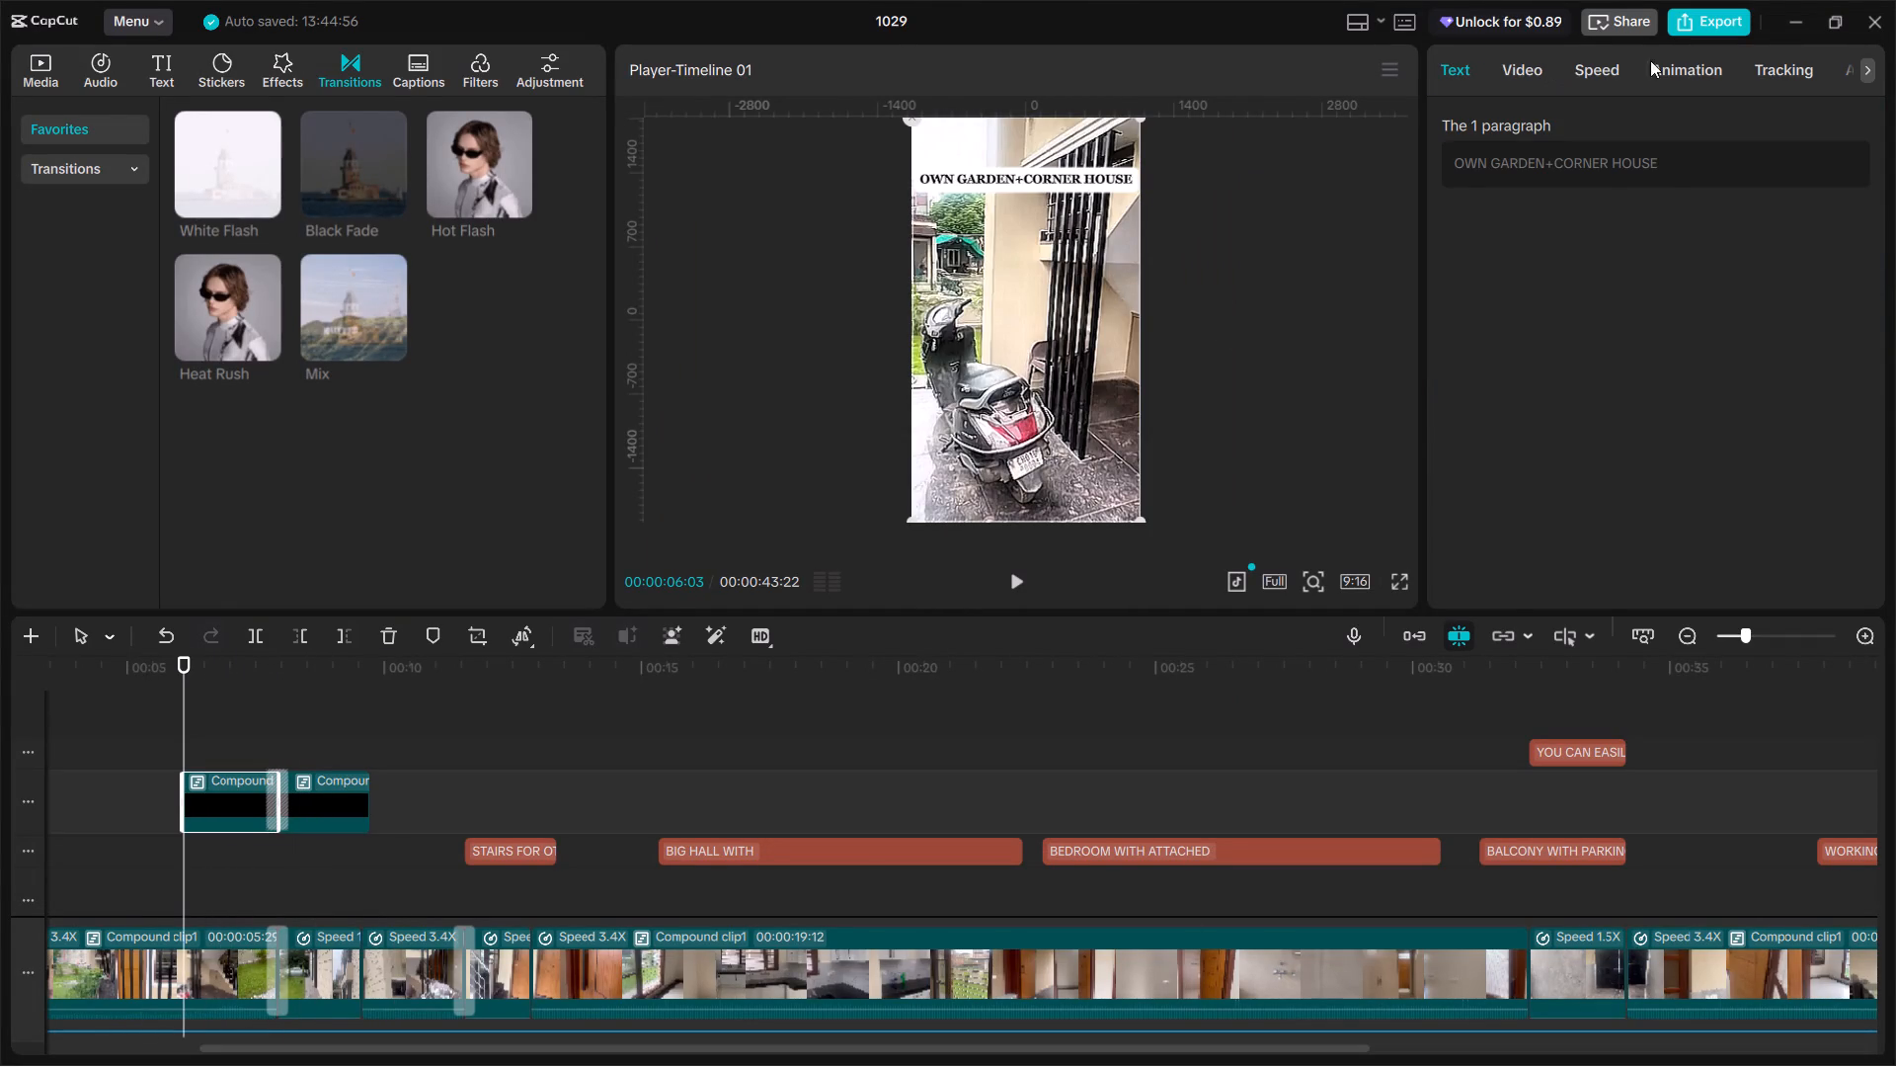
{"action": "left_click", "coordinate": [1681, 61]}
{"action": "left_click", "coordinate": [1525, 113]}
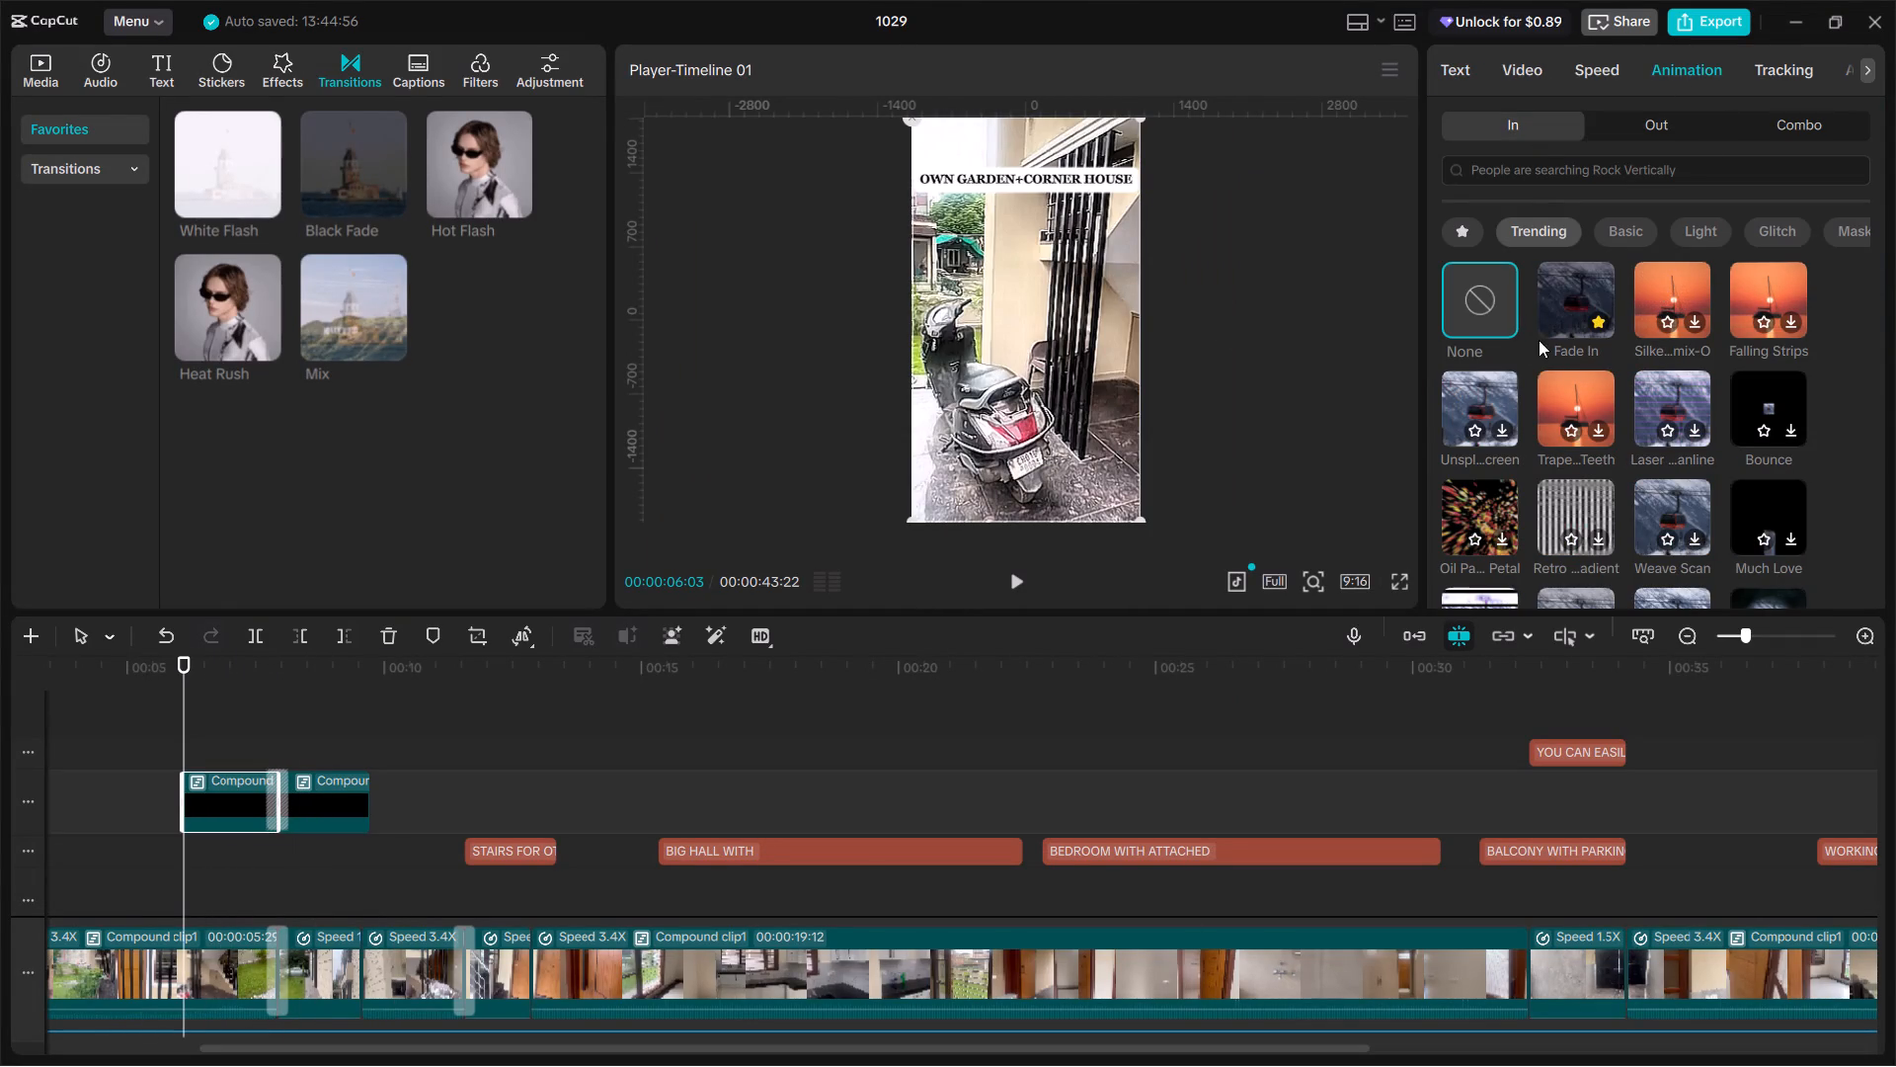
{"action": "left_click", "coordinate": [1559, 309]}
Apply the Fade Out animation to the end of the CCTV label compound clip.
{"action": "left_click", "coordinate": [329, 810]}
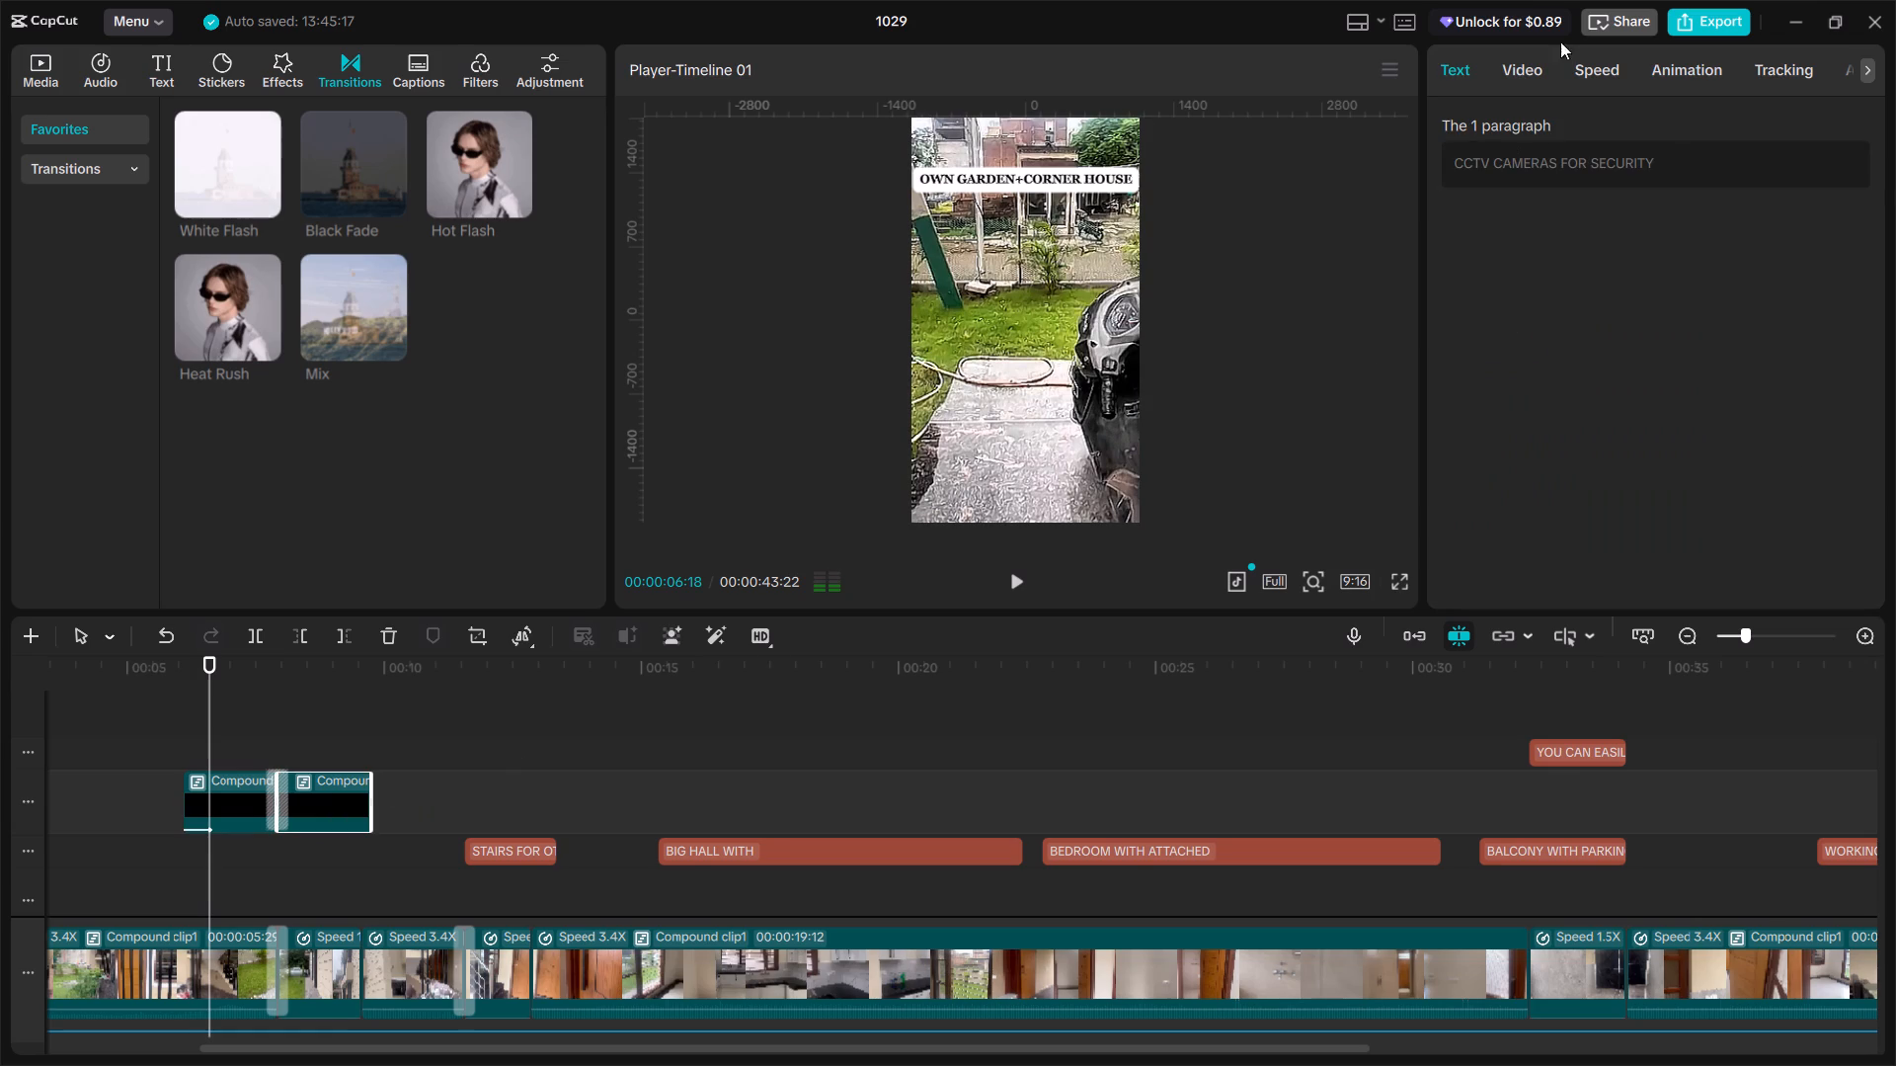
{"action": "left_click", "coordinate": [1519, 67]}
{"action": "left_click", "coordinate": [1639, 74]}
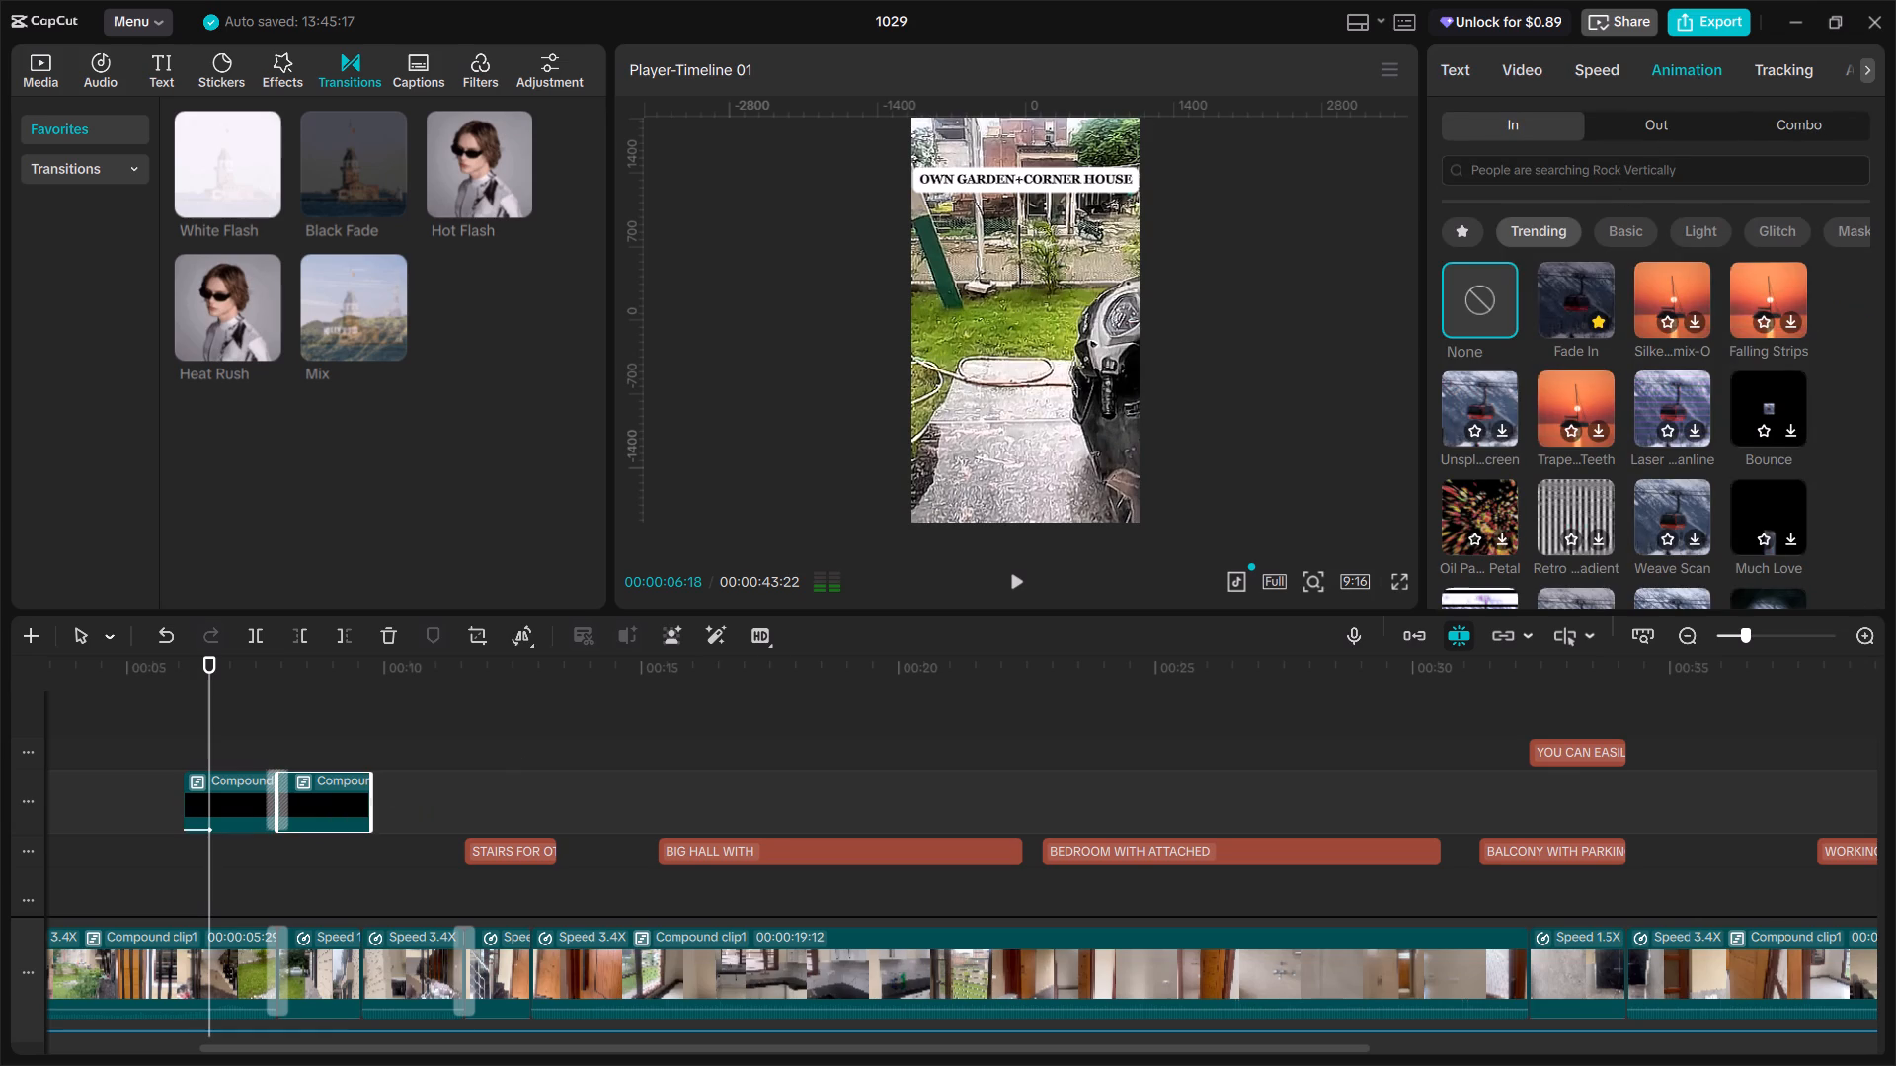
{"action": "left_click", "coordinate": [1646, 86]}
{"action": "left_click", "coordinate": [1633, 112]}
{"action": "left_click", "coordinate": [1555, 329]}
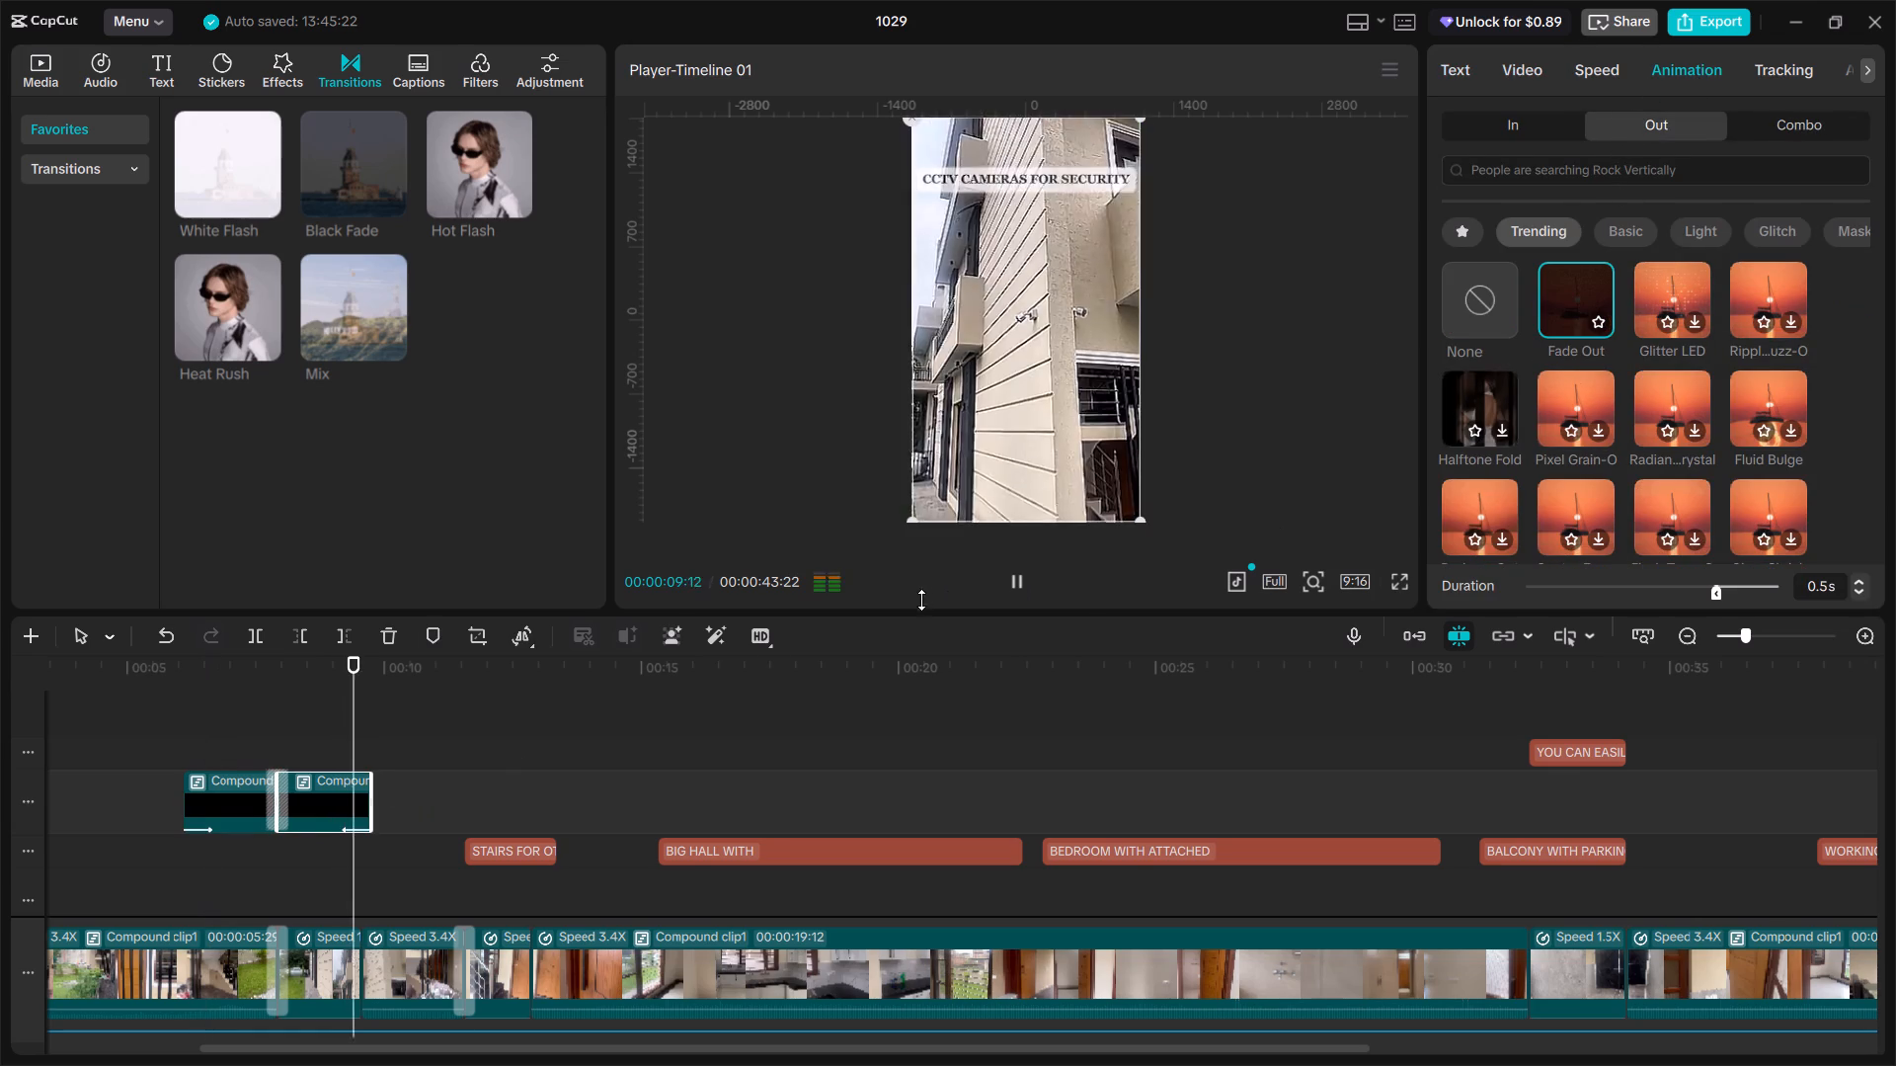
Shorten the duration of the Fade In animation on the garden label compound clip.
{"action": "left_click", "coordinate": [149, 743]}
{"action": "key", "text": "space"}
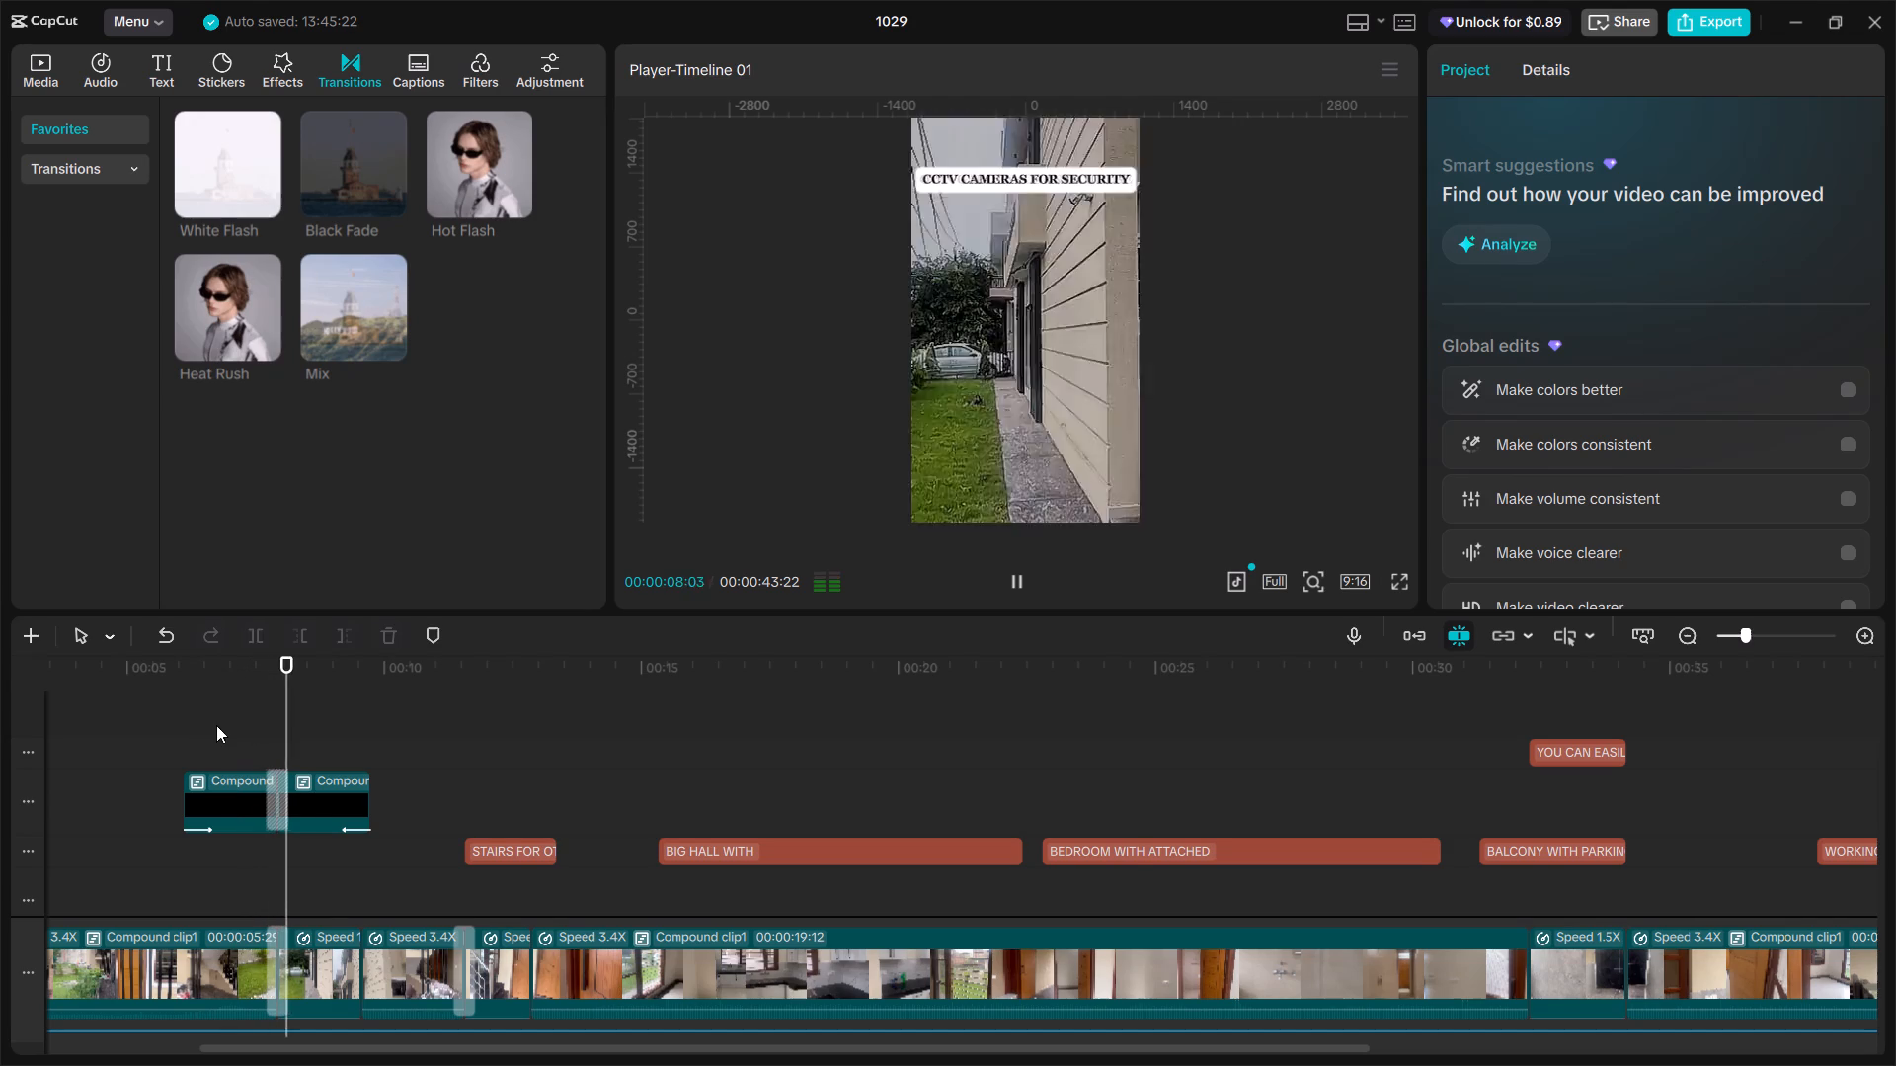
{"action": "left_click", "coordinate": [220, 788]}
{"action": "key", "text": "space"}
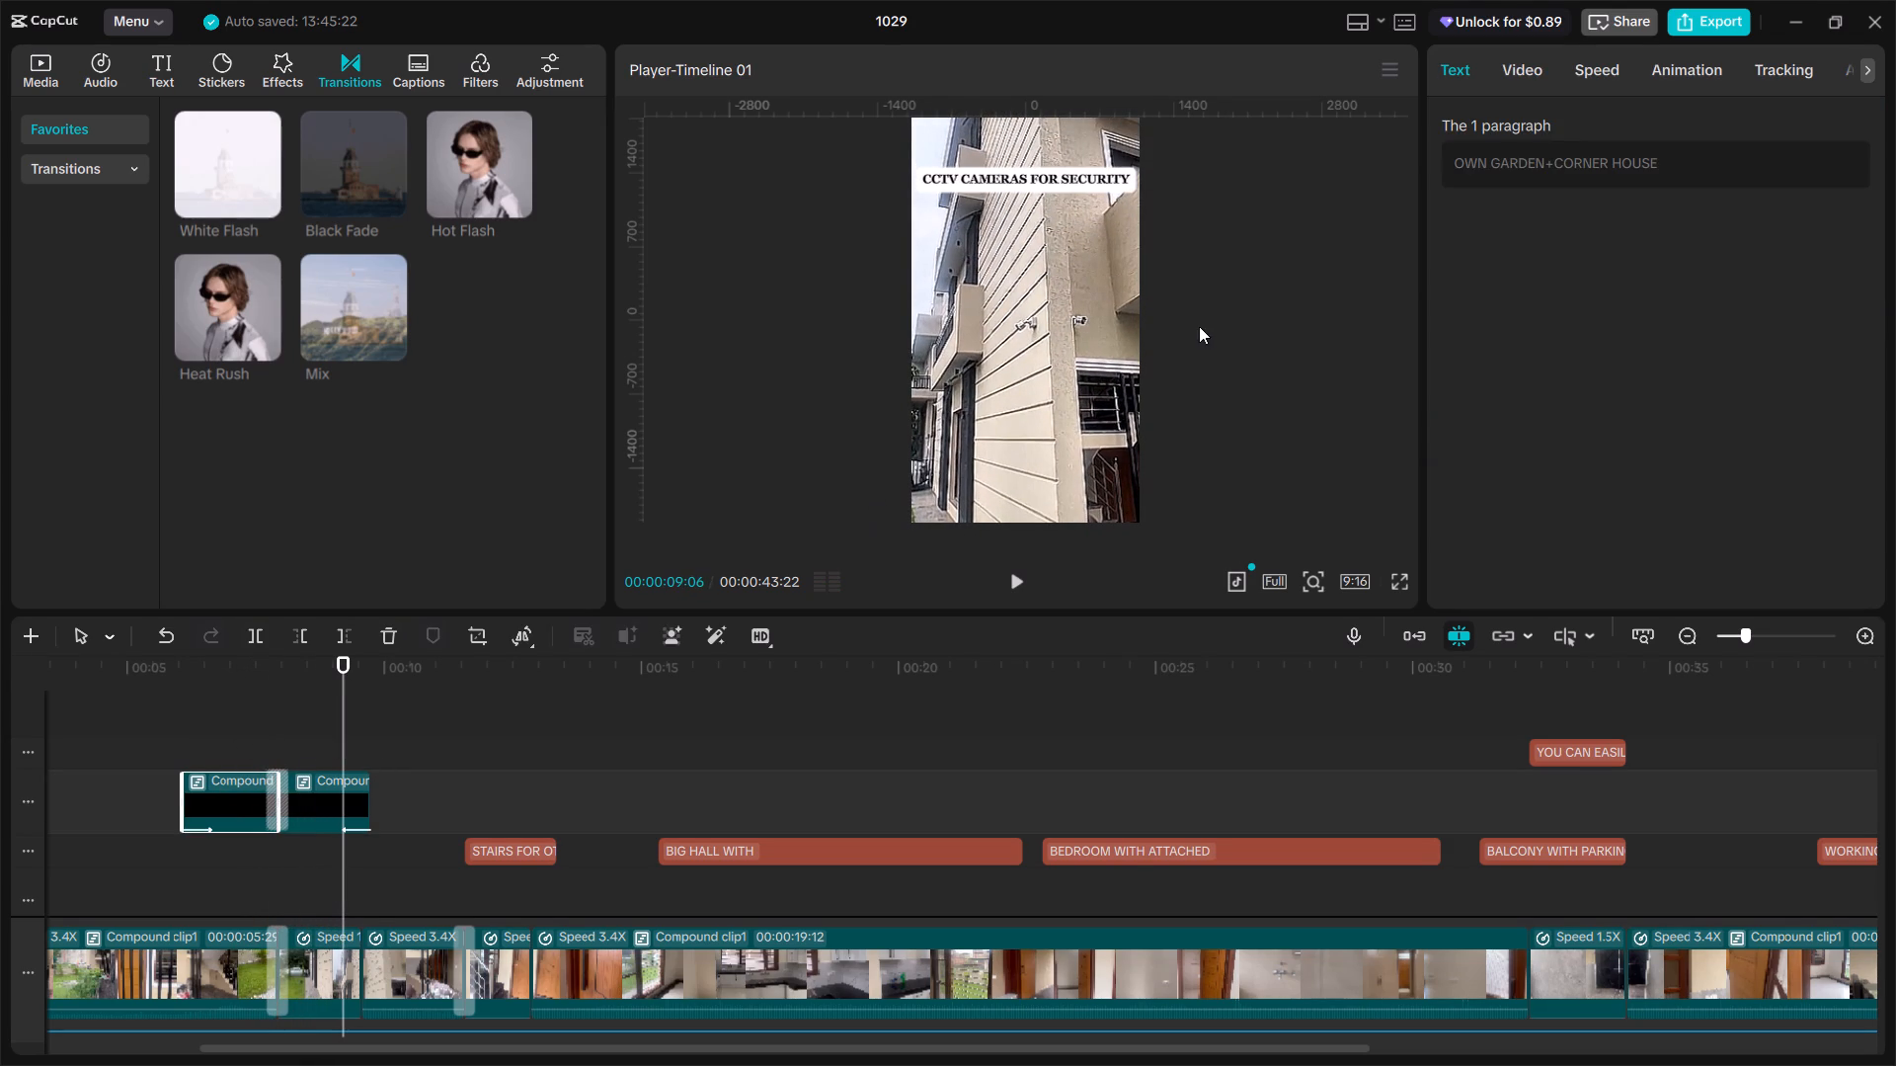
{"action": "left_click_drag", "start_coordinate": [183, 796], "coordinate": [166, 798]}
{"action": "left_click", "coordinate": [1662, 65]}
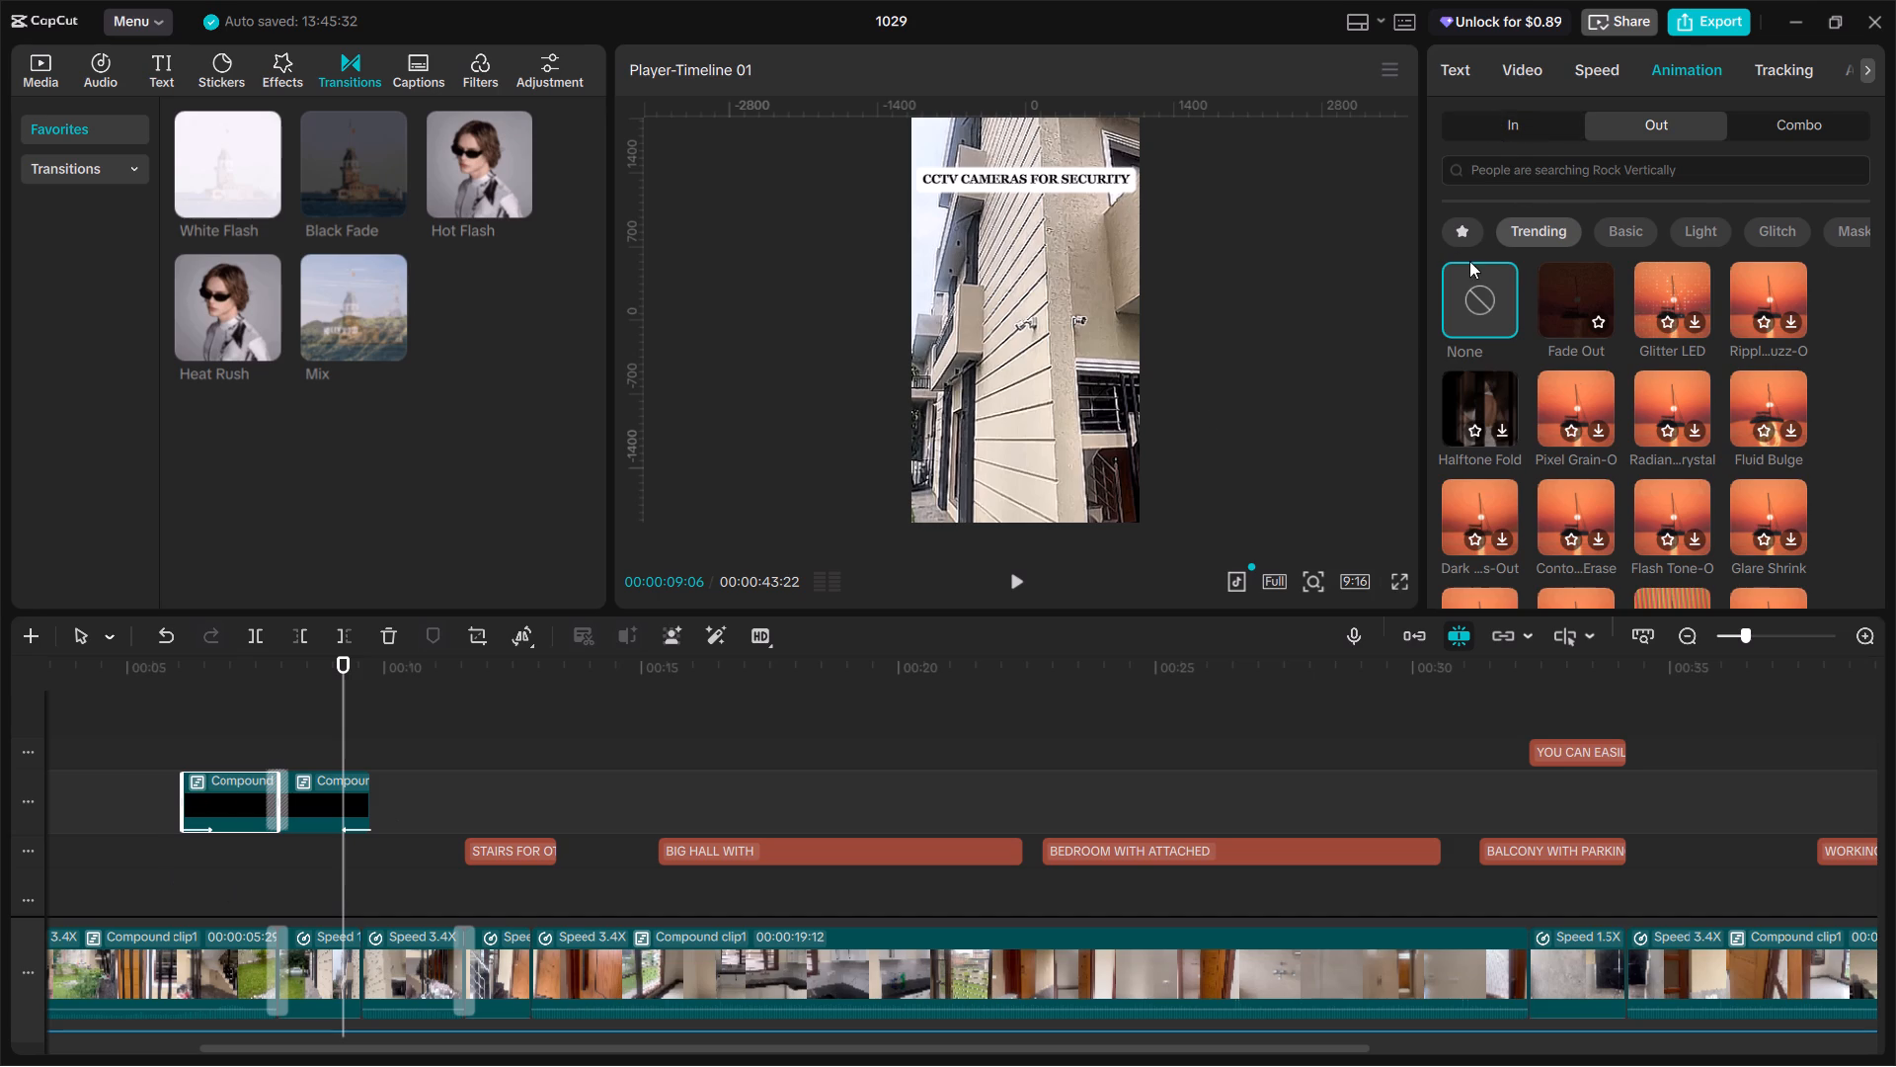
{"action": "left_click", "coordinate": [1490, 127]}
{"action": "double_click", "coordinate": [1590, 592]}
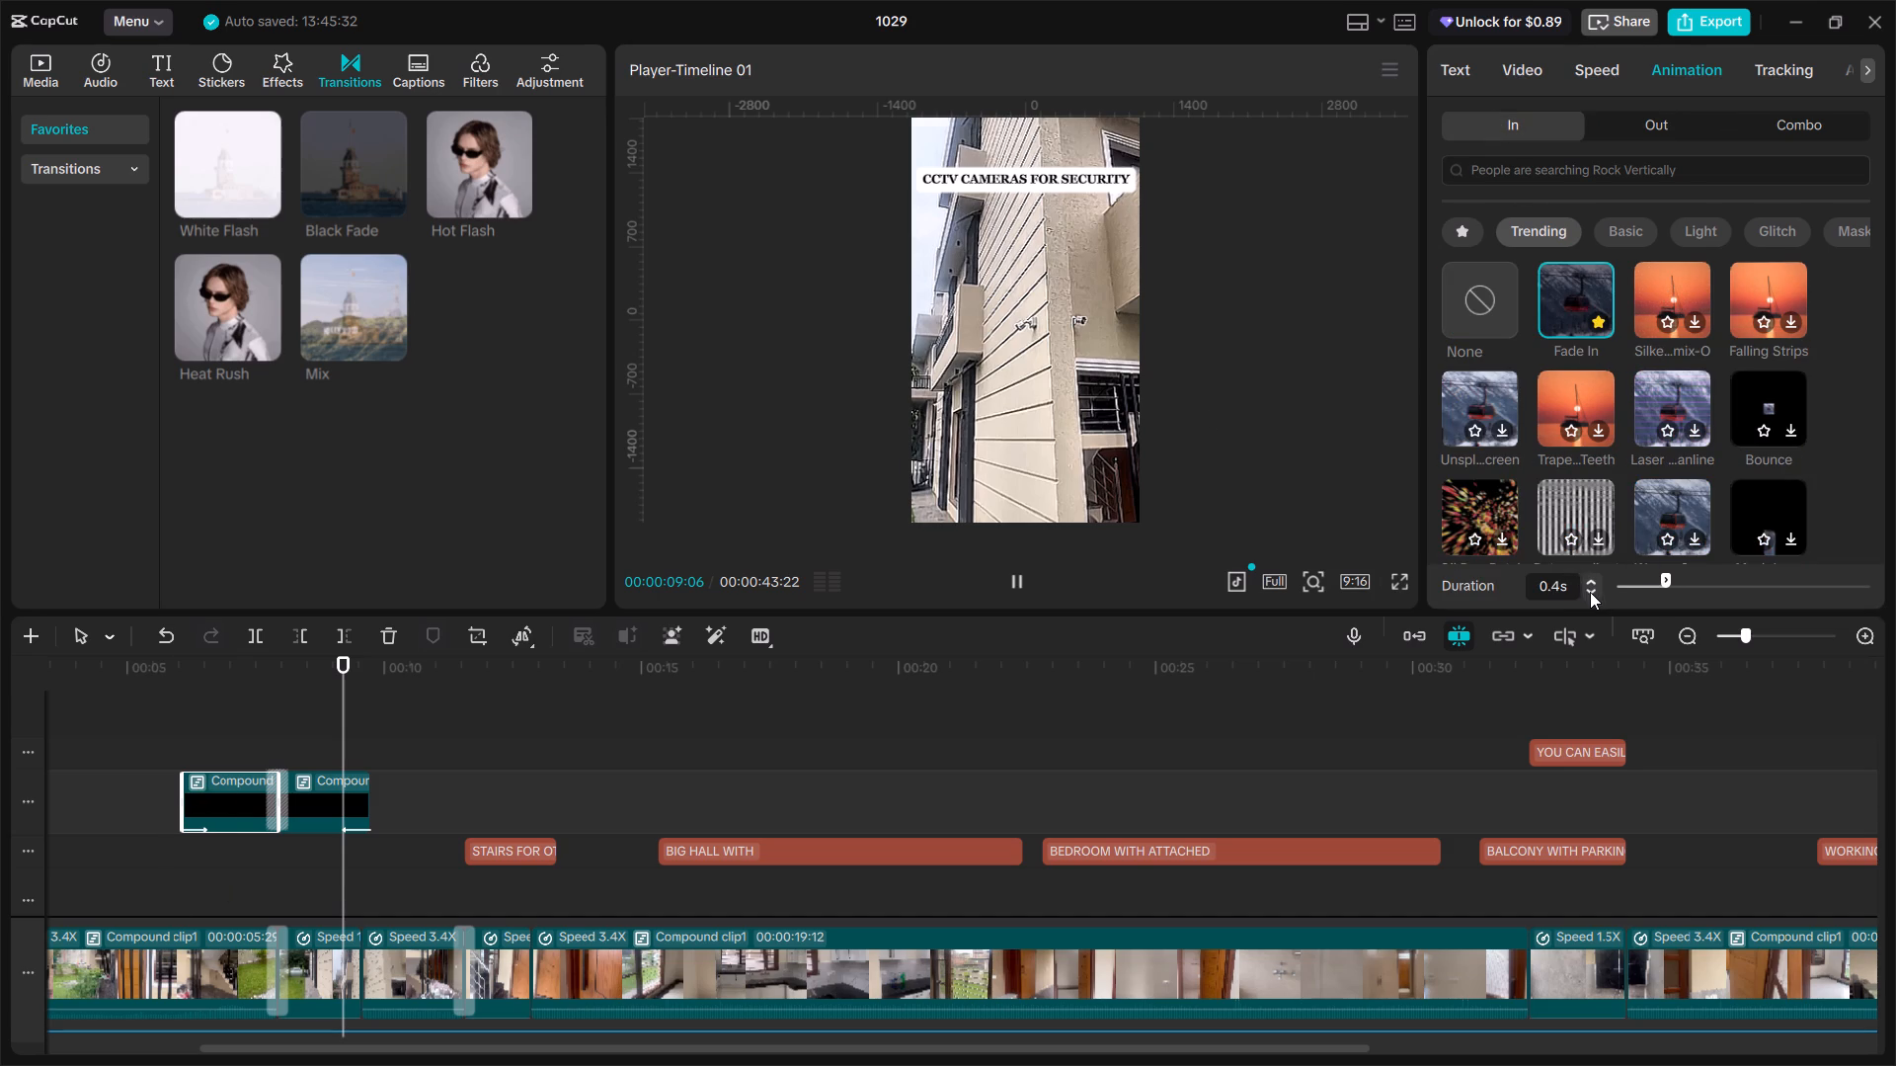
Review the garden, CCTV and stairs label animations in full-screen playback.
{"action": "left_click", "coordinate": [162, 769]}
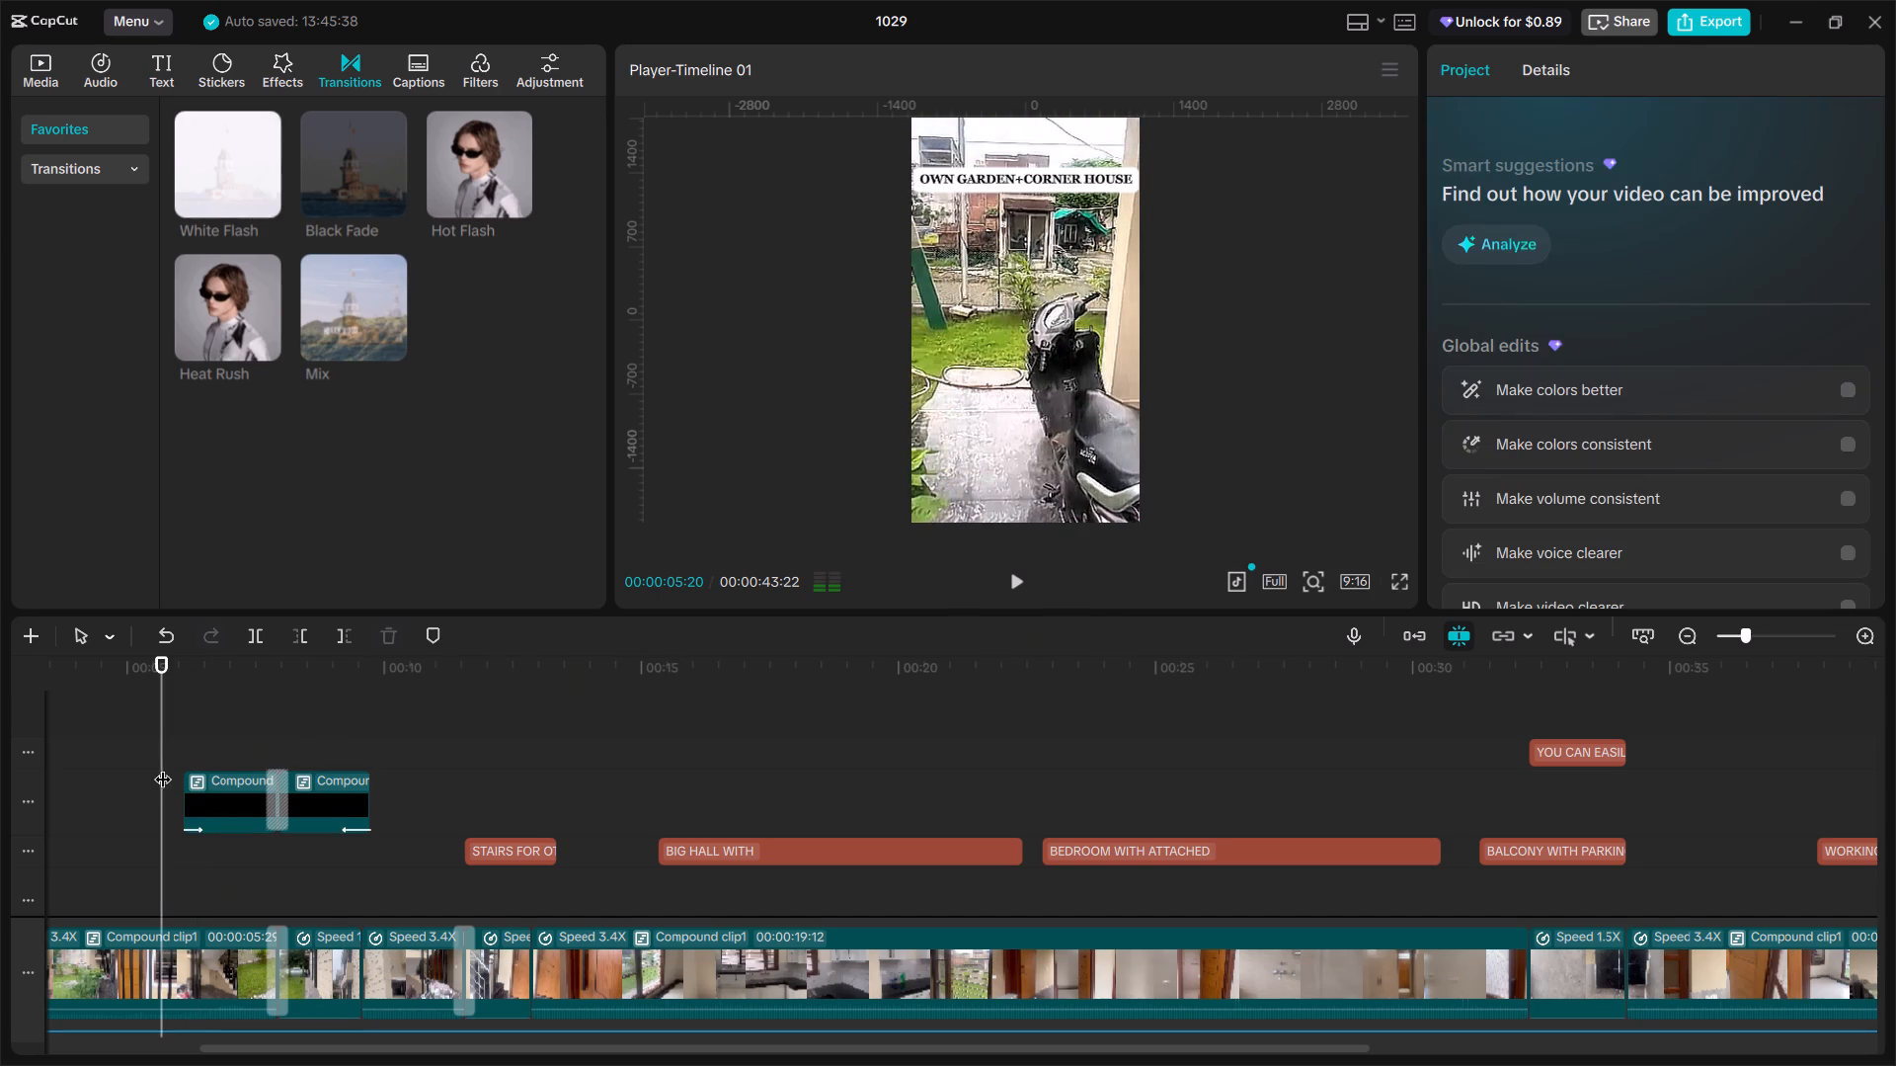
{"action": "left_click", "coordinate": [1401, 578]}
{"action": "key", "text": "space"}
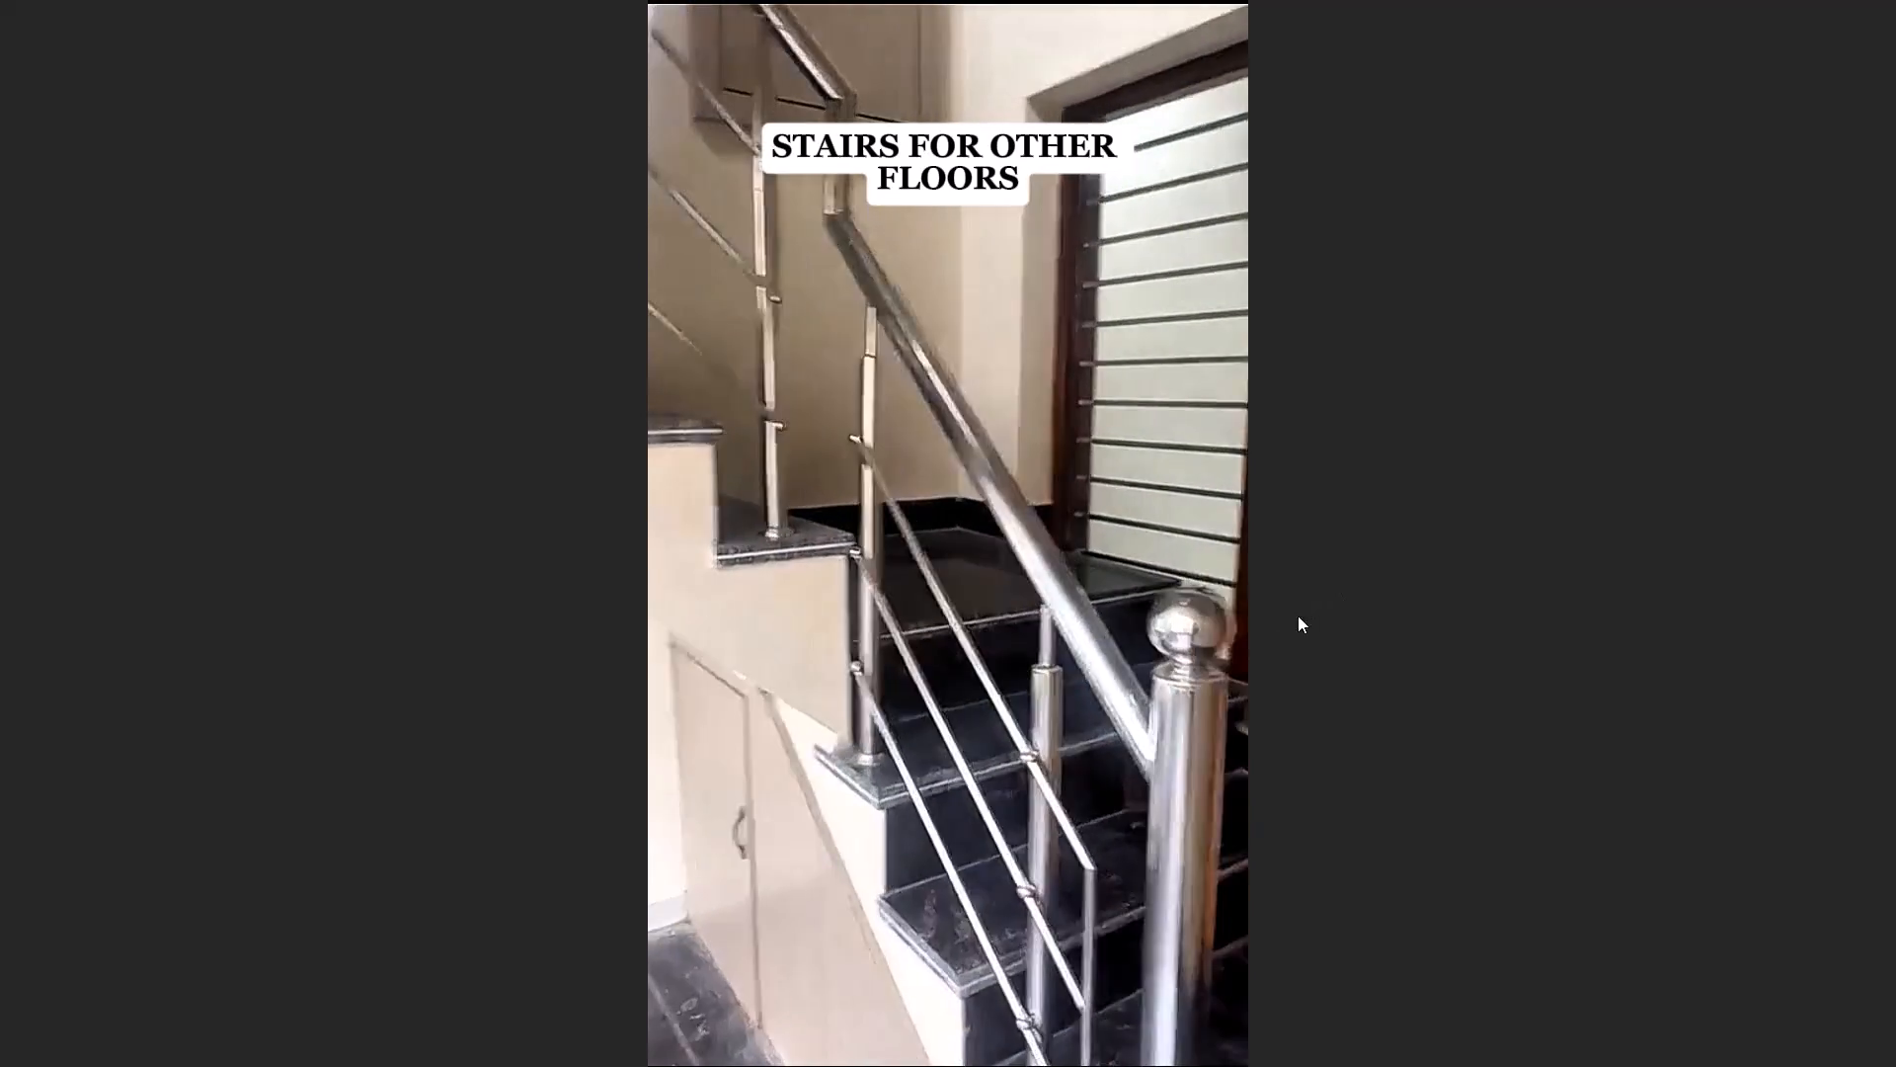
{"action": "key", "text": "space"}
{"action": "key", "text": "space"}
{"action": "key", "text": "space"}
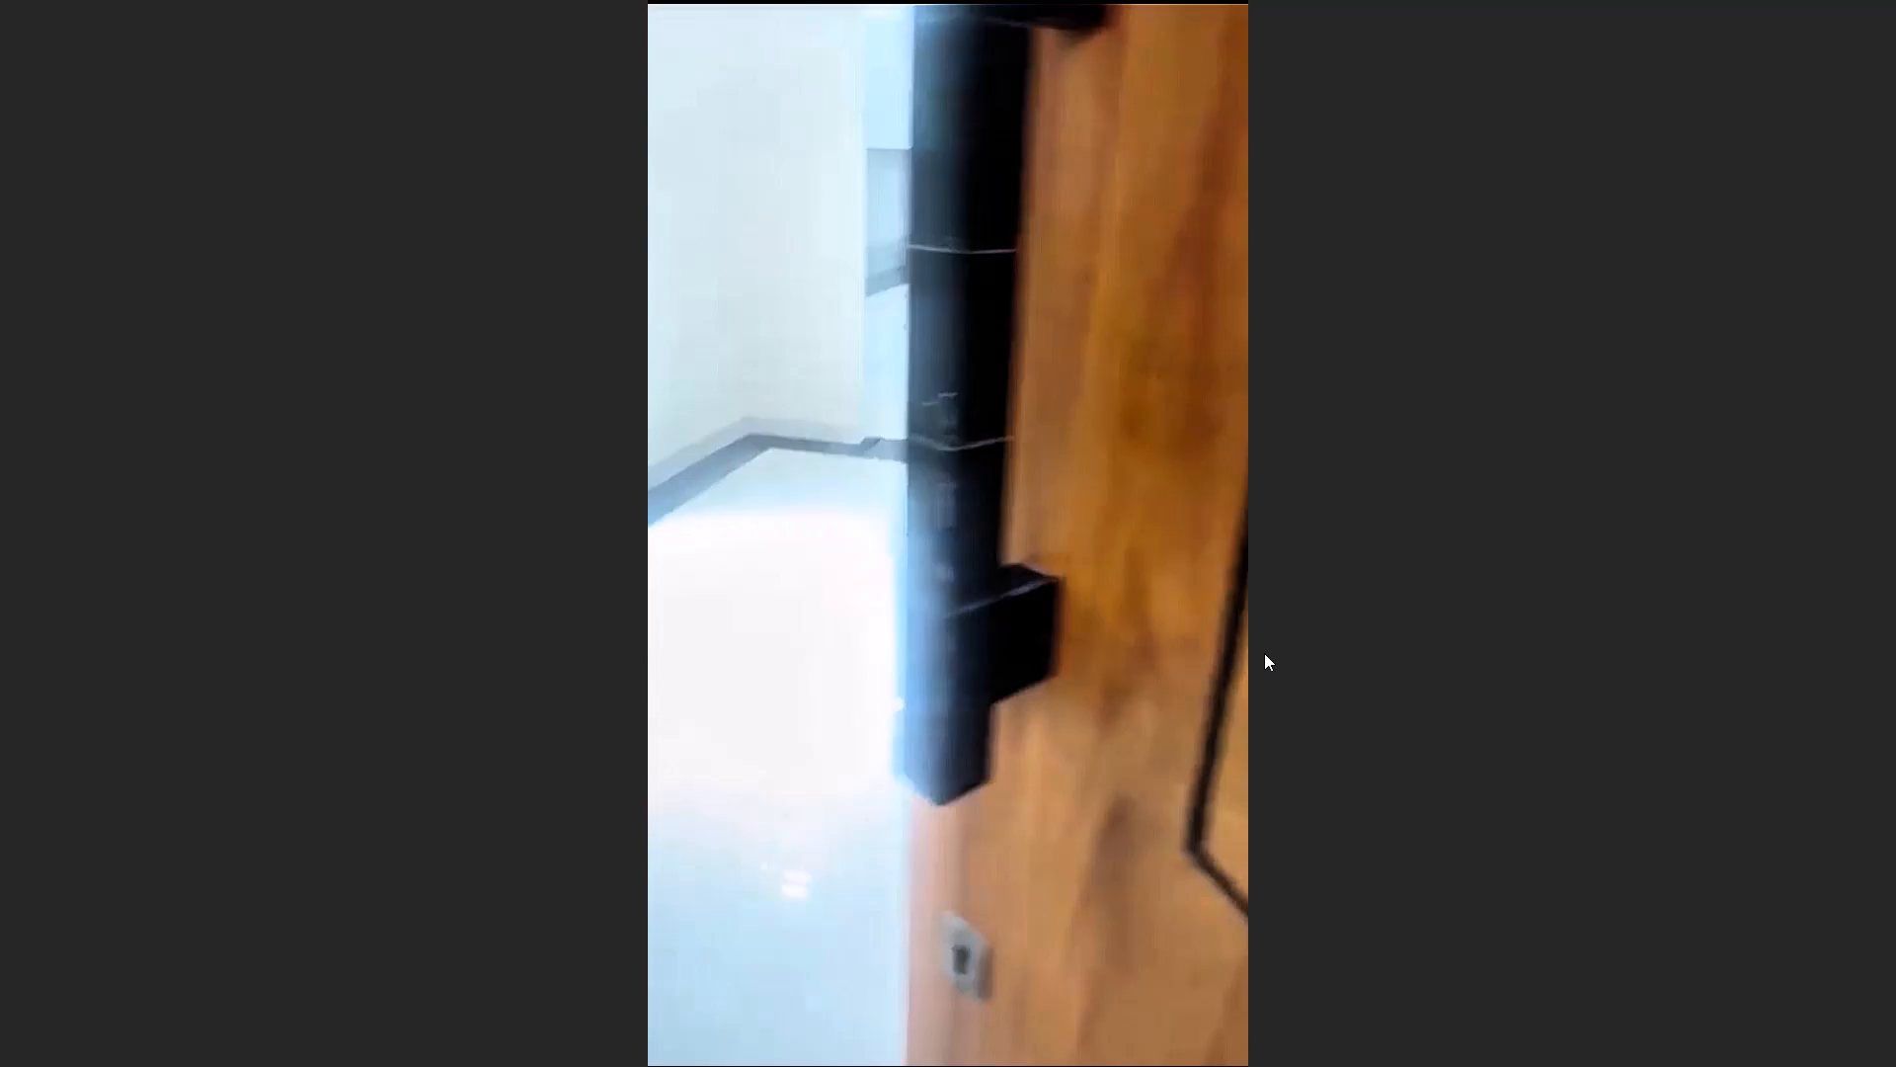
{"action": "key", "text": "Escape"}
Apply the Fade In animation to the start of the STAIRS FOR OTHER FLOORS label, found by searching FADE.
{"action": "left_click", "coordinate": [484, 797]}
{"action": "left_click_drag", "start_coordinate": [482, 796], "coordinate": [474, 789]}
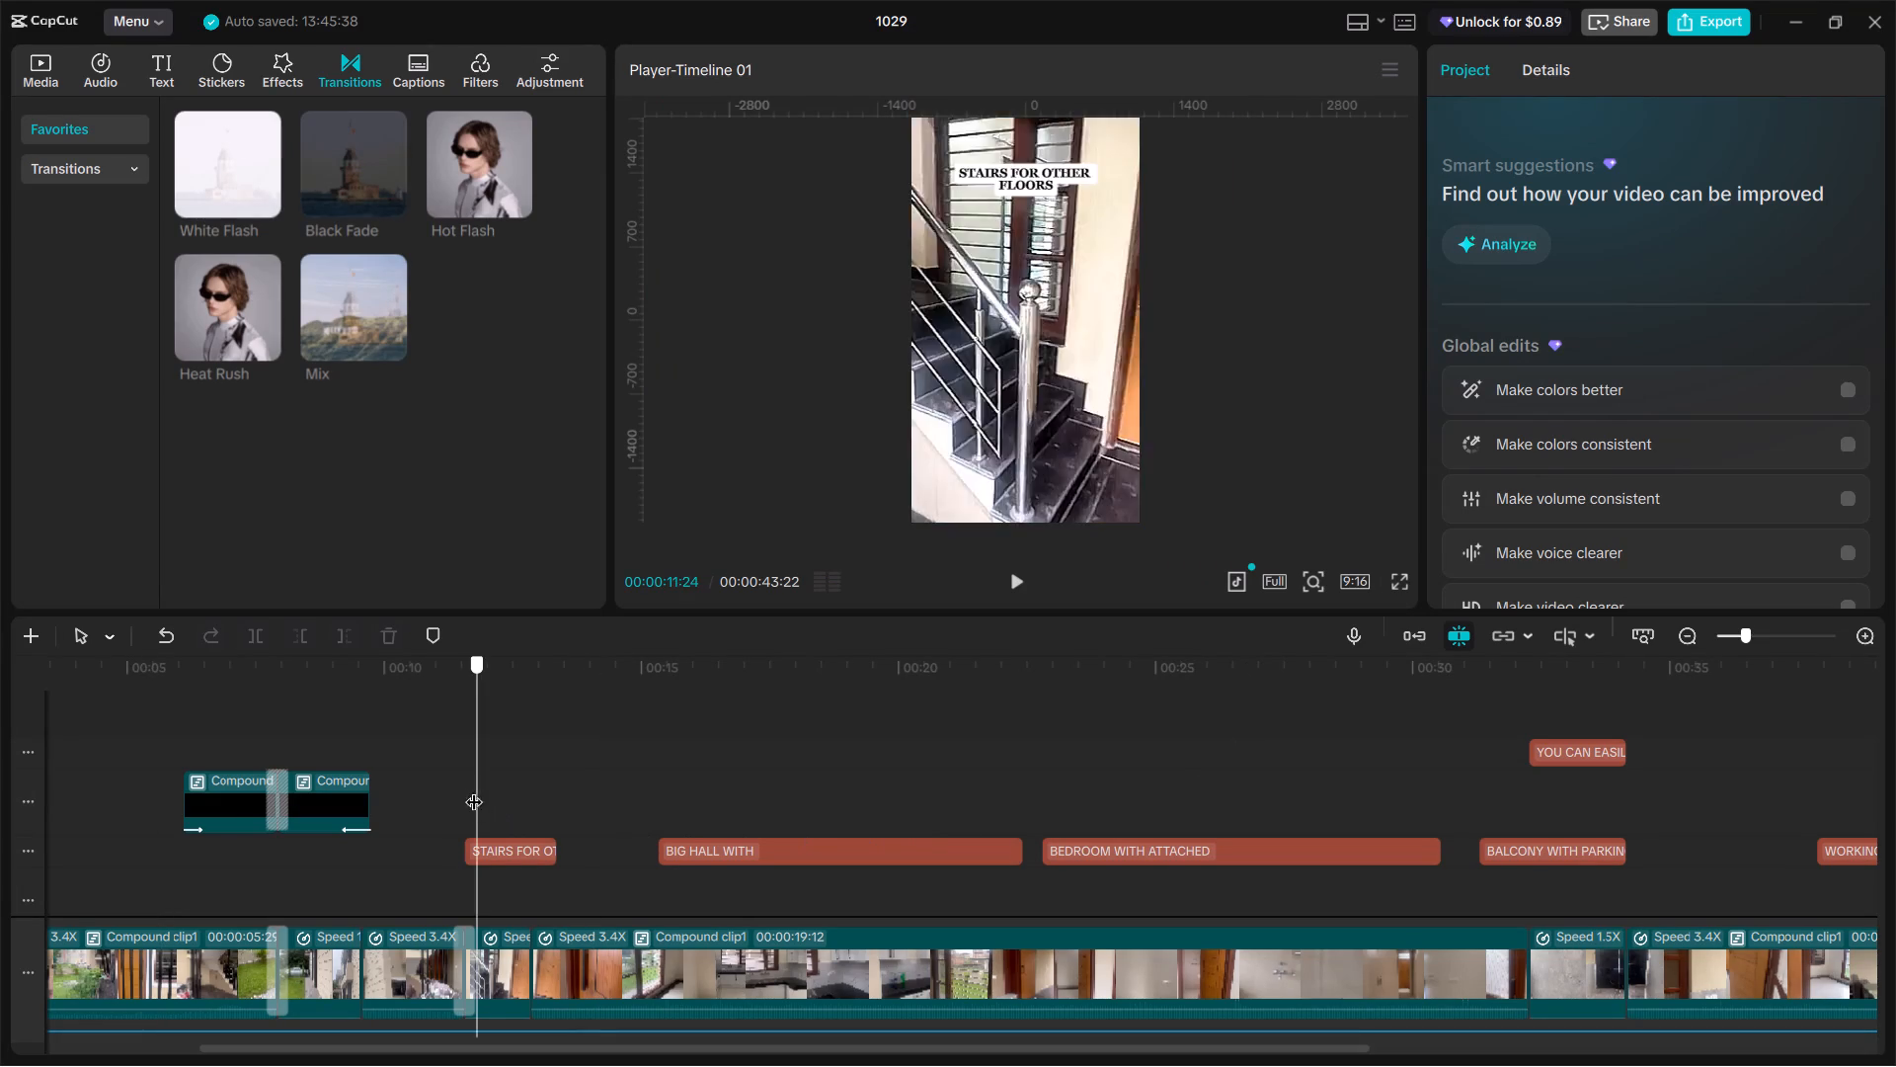
{"action": "left_click_drag", "start_coordinate": [474, 789], "coordinate": [466, 784]}
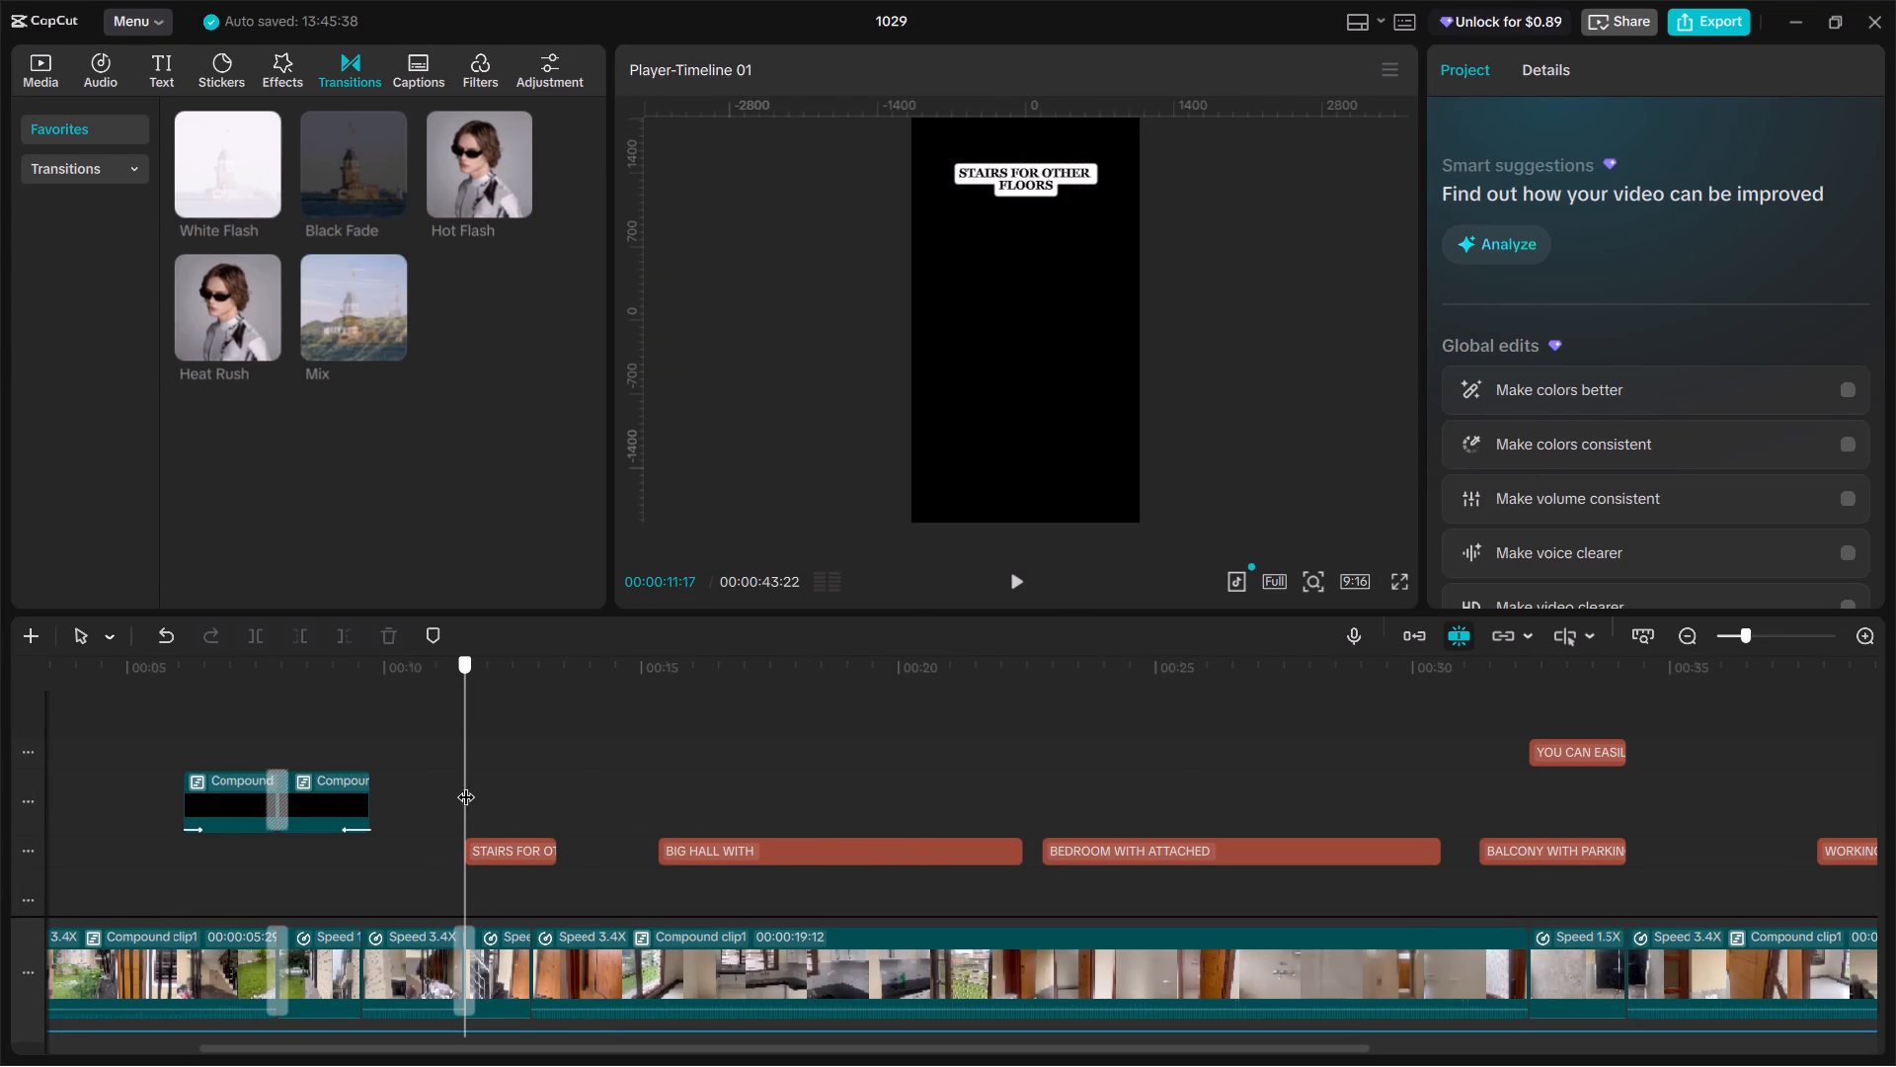
{"action": "left_click_drag", "start_coordinate": [466, 784], "coordinate": [460, 781]}
{"action": "left_click", "coordinate": [491, 852]}
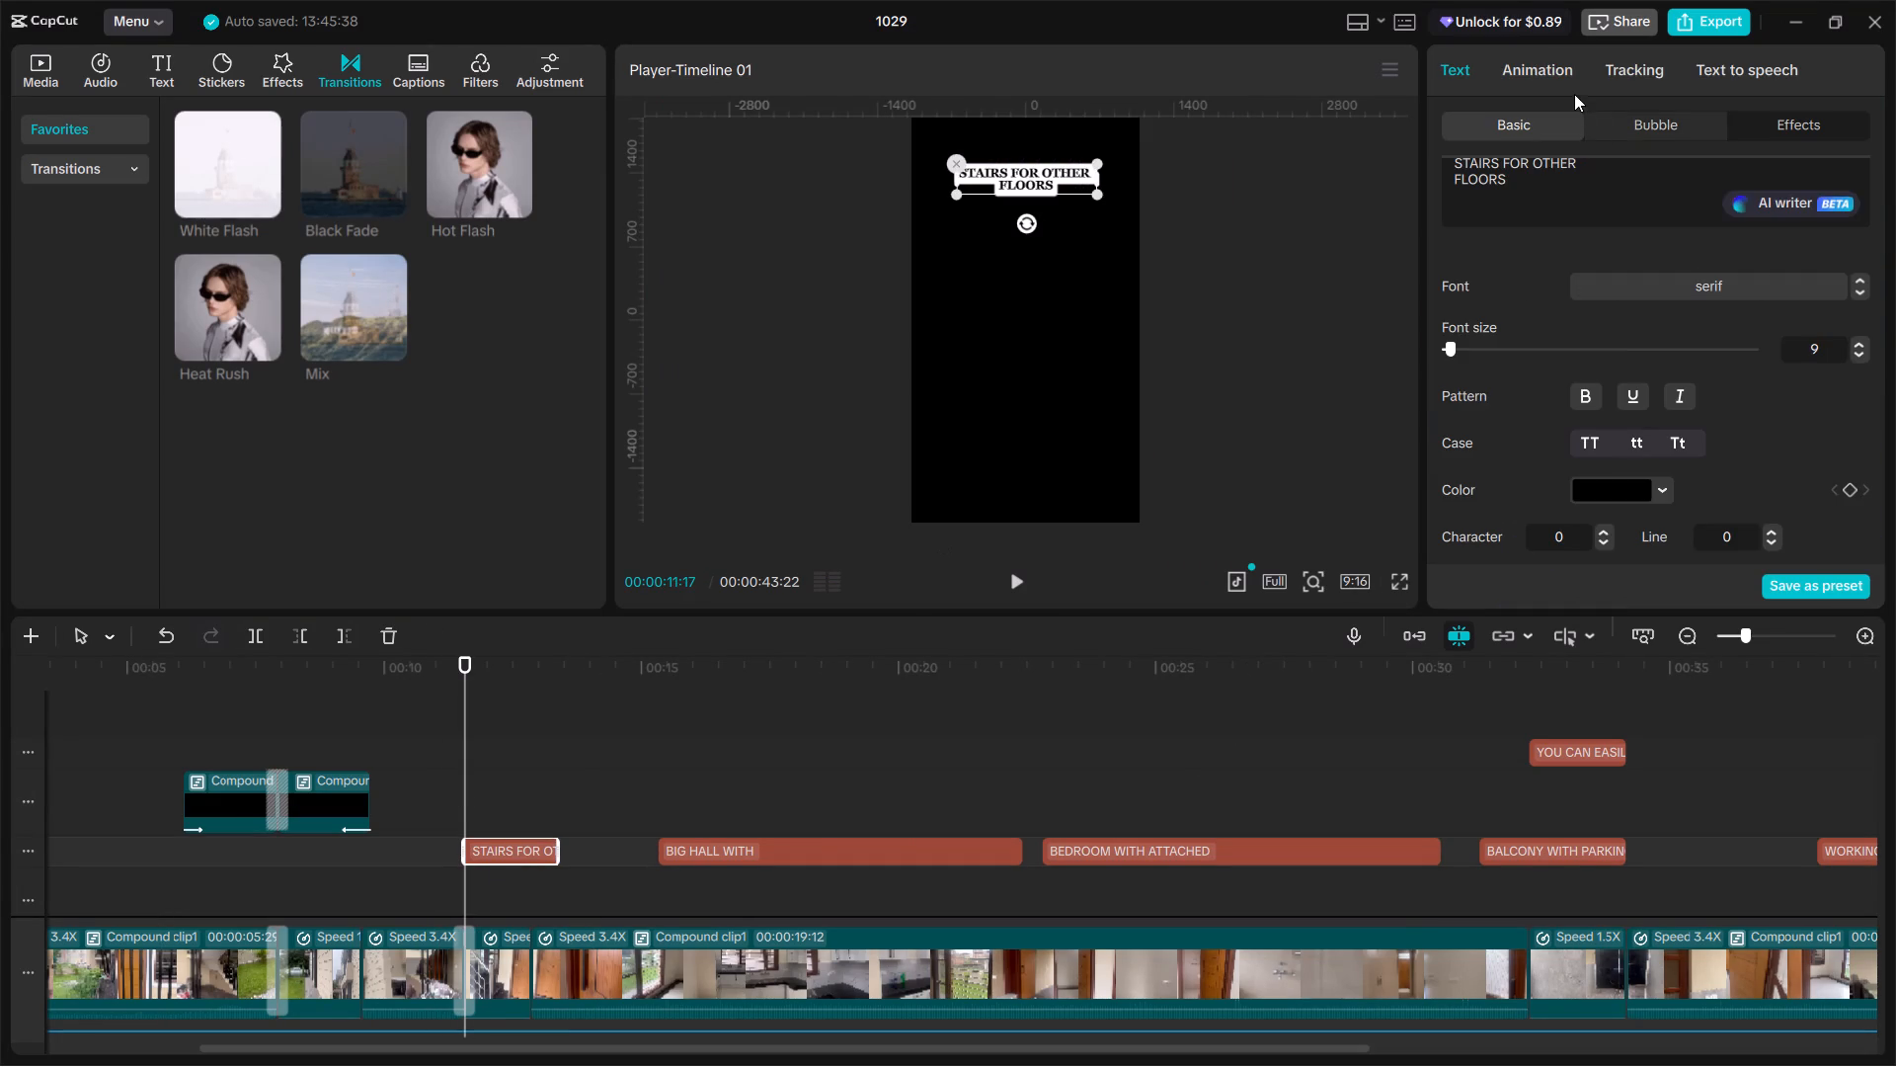
{"action": "left_click", "coordinate": [1557, 66]}
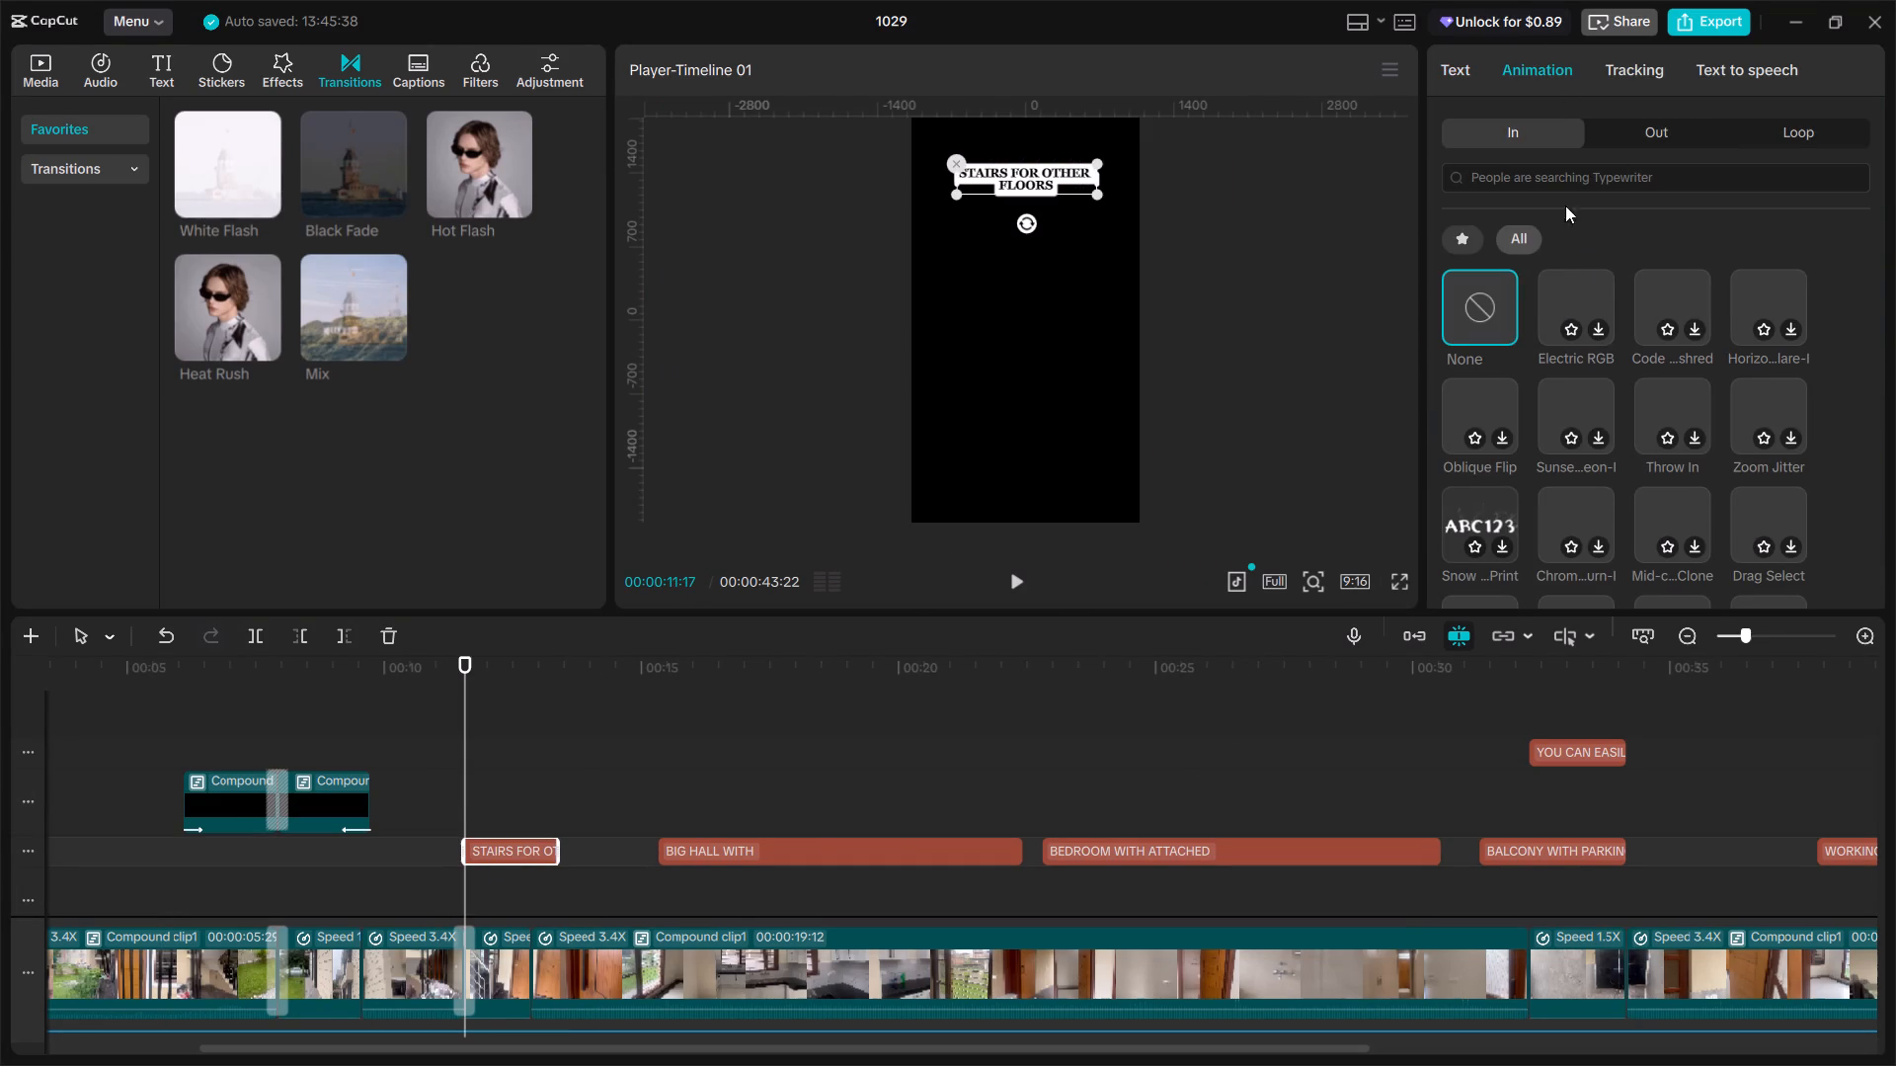
{"action": "left_click", "coordinate": [1572, 170]}
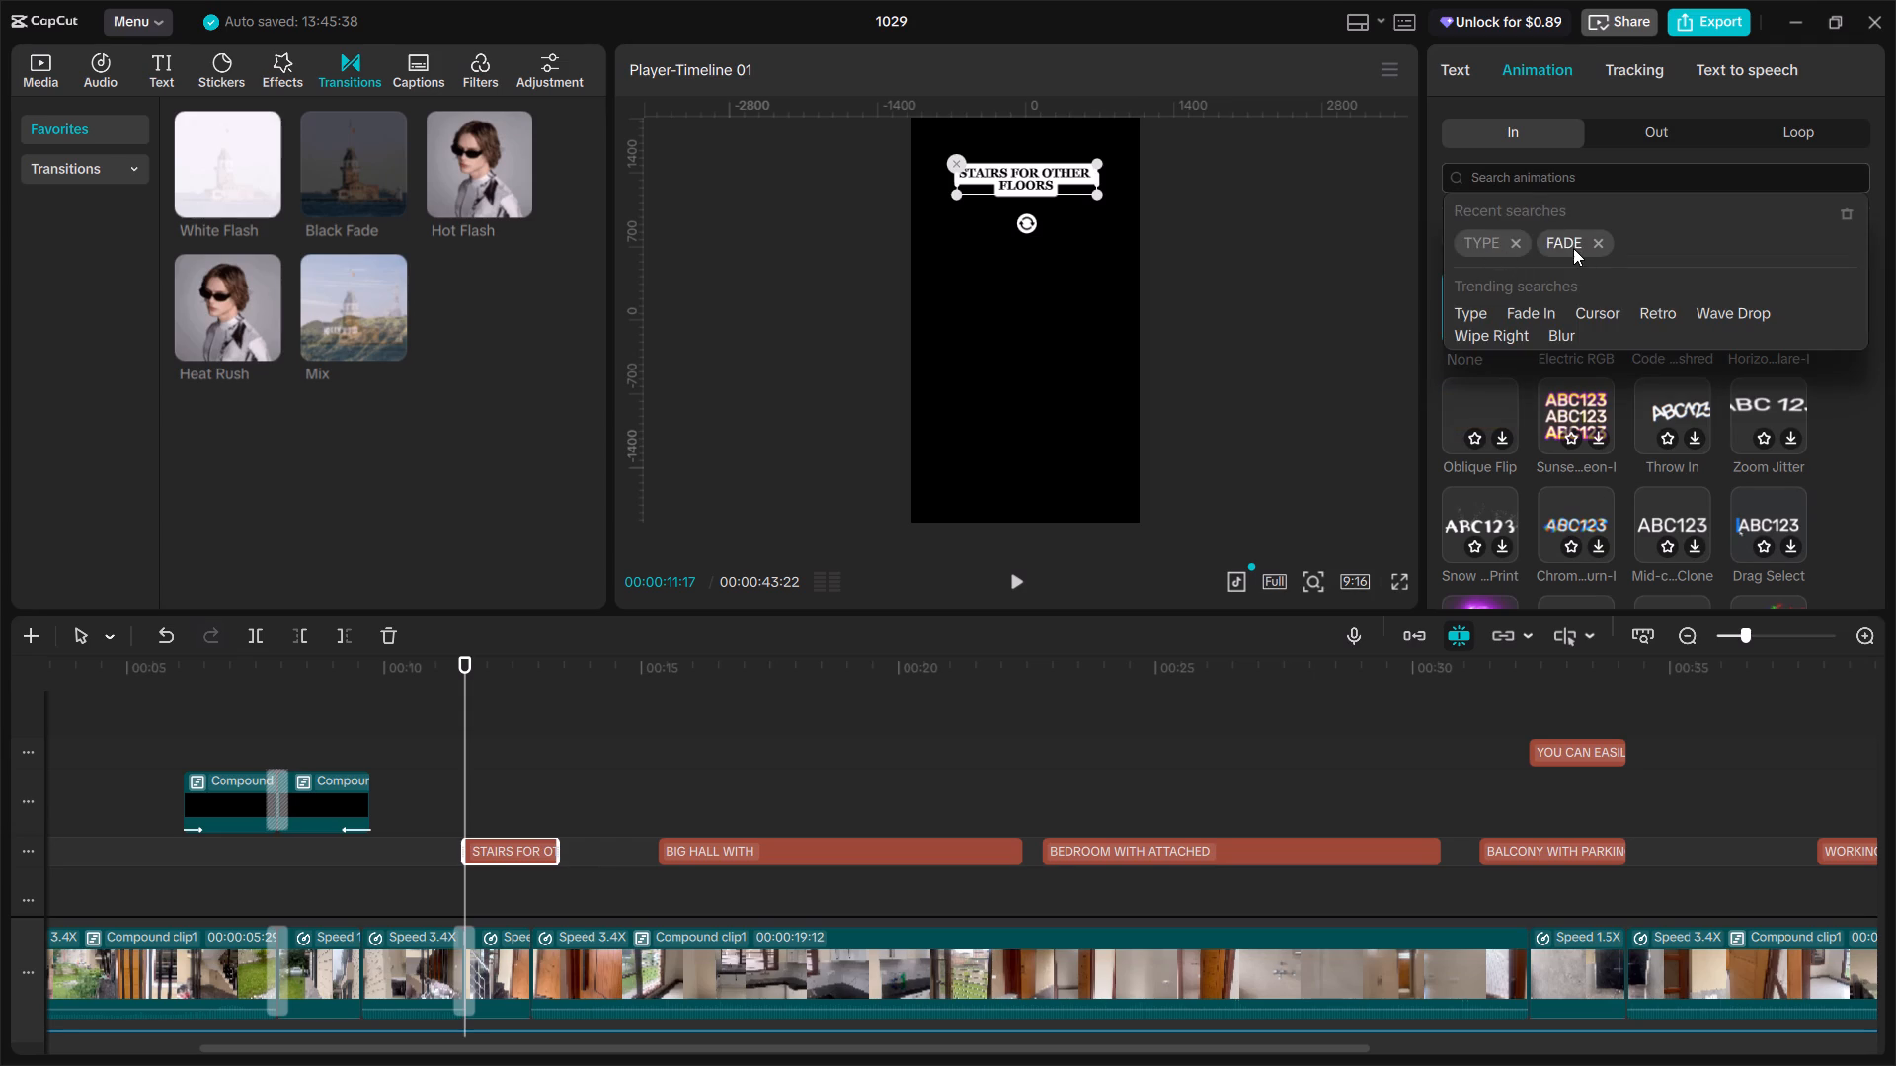
{"action": "left_click", "coordinate": [1570, 245]}
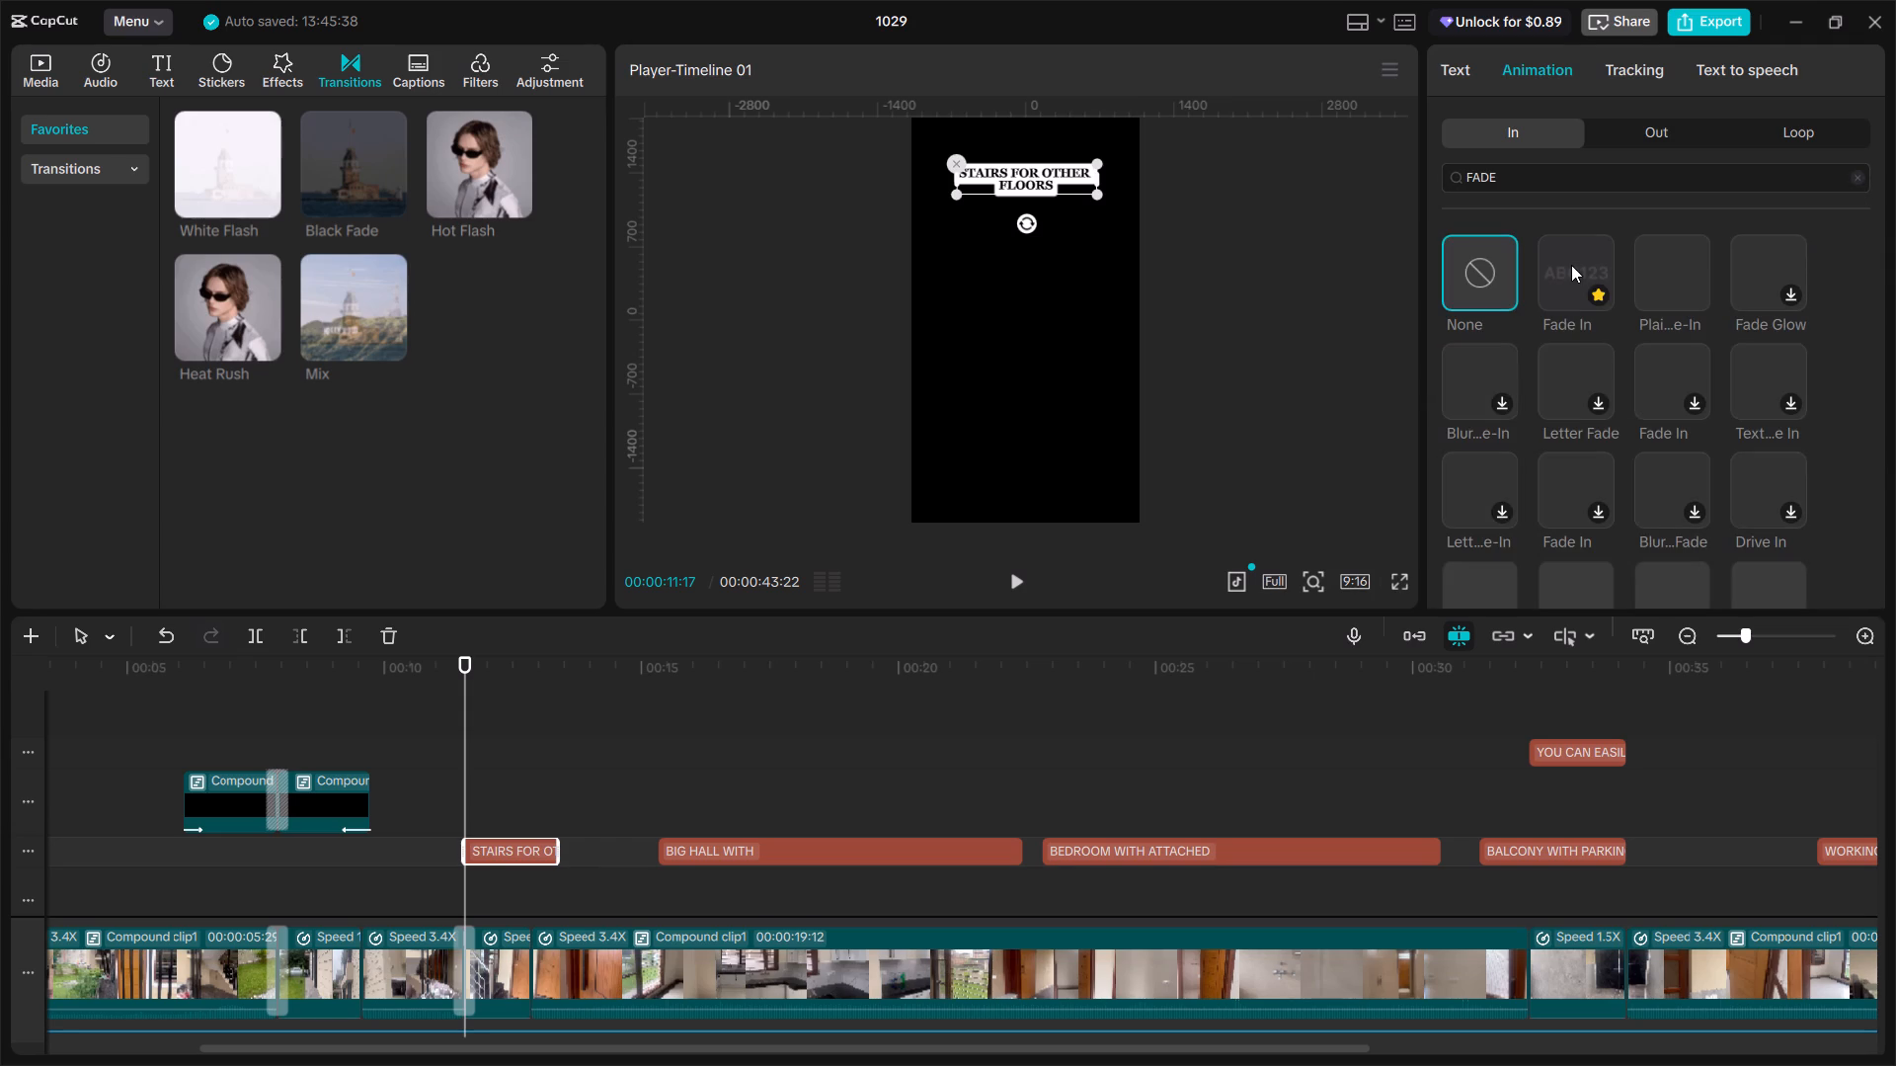
{"action": "left_click", "coordinate": [1562, 287]}
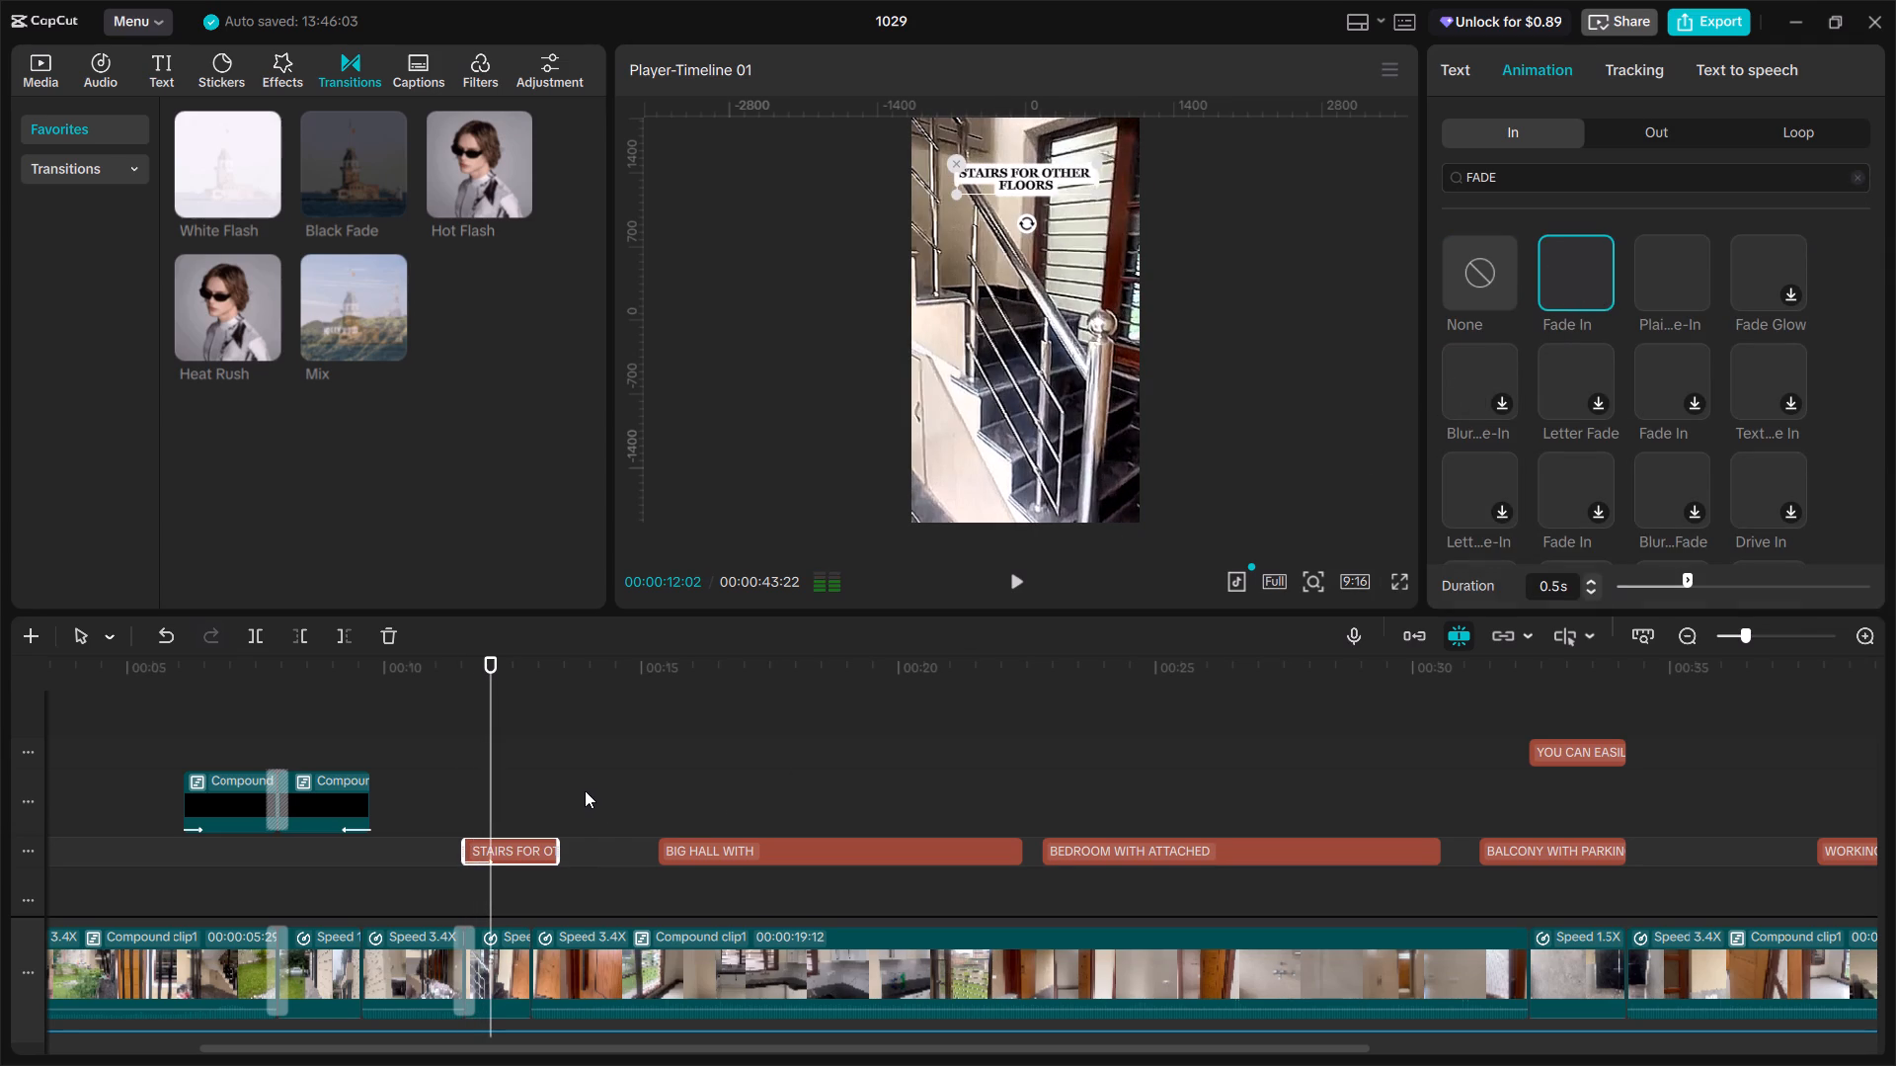
Extend the end of the STAIRS FOR OTHER FLOORS label to about 00:00:13:21.
{"action": "key", "text": "space"}
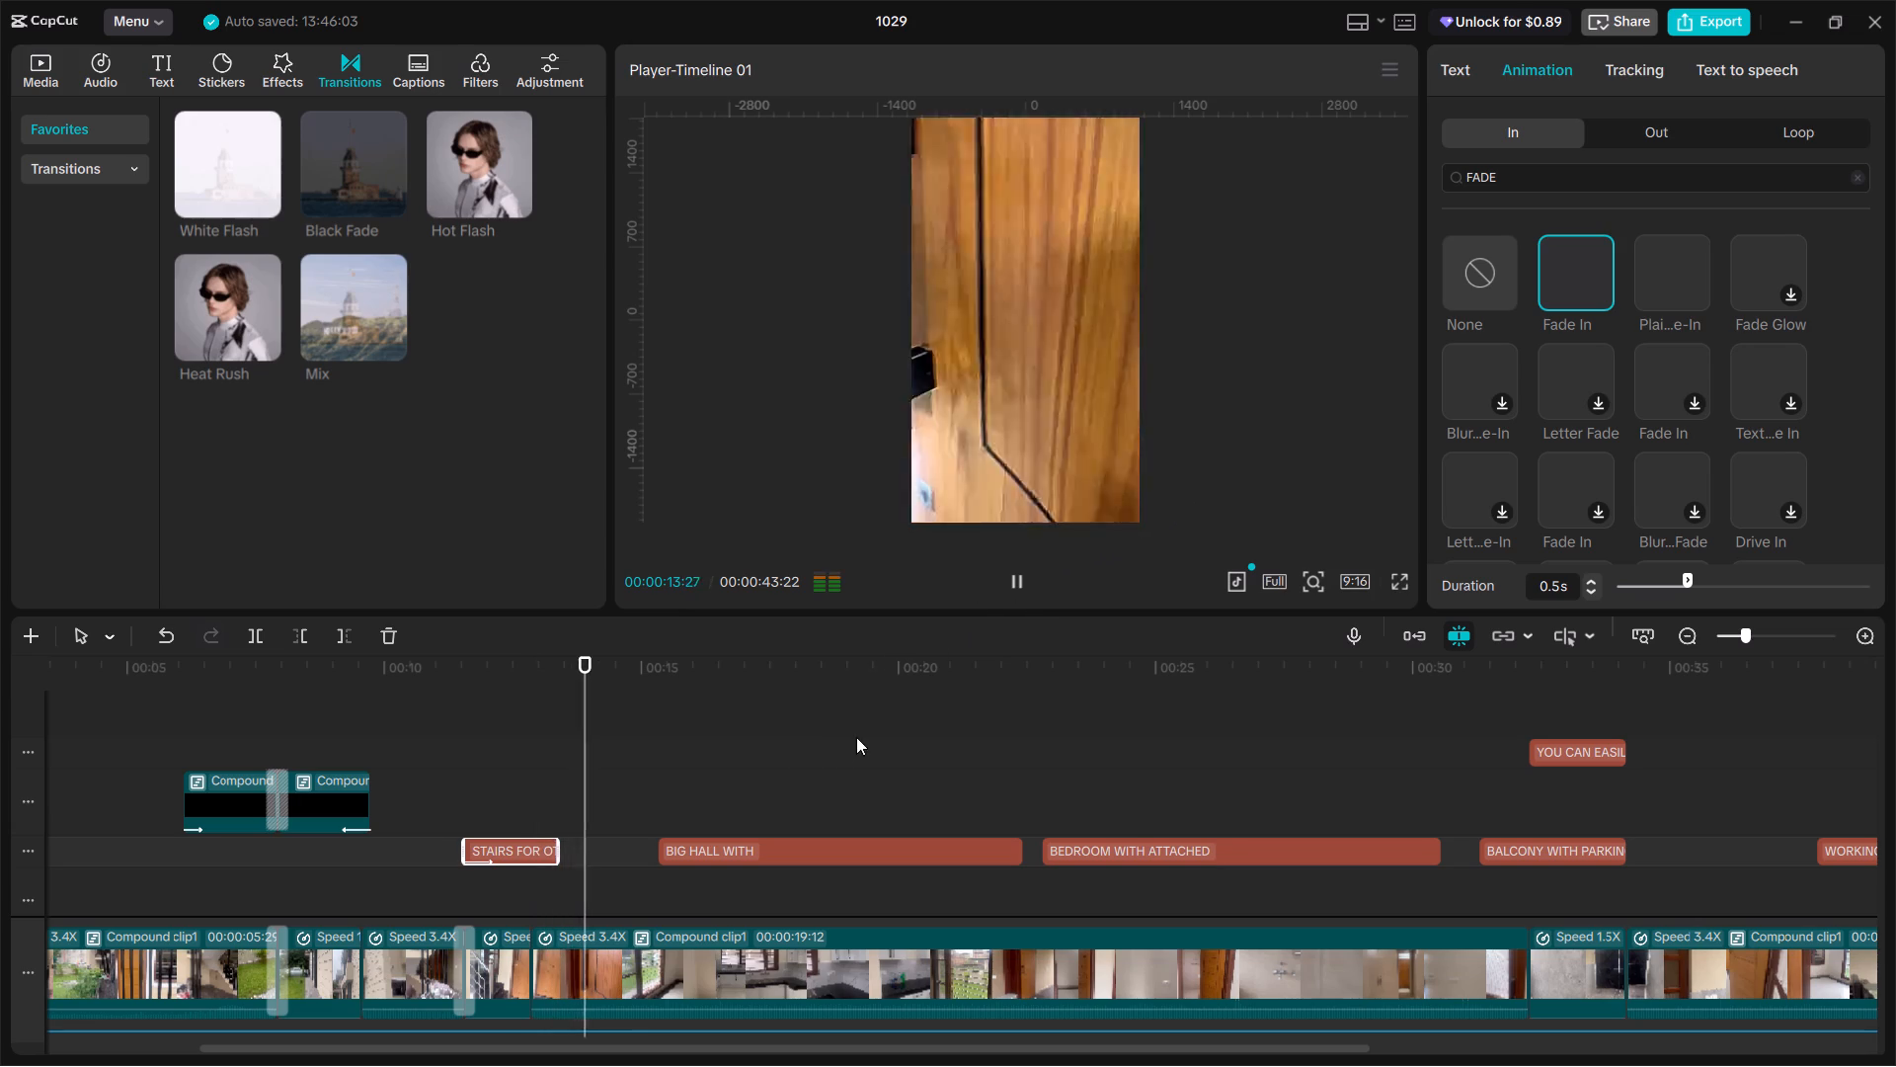
{"action": "left_click", "coordinate": [549, 792]}
{"action": "left_click_drag", "start_coordinate": [549, 792], "coordinate": [575, 807]}
{"action": "left_click_drag", "start_coordinate": [552, 846], "coordinate": [565, 846]}
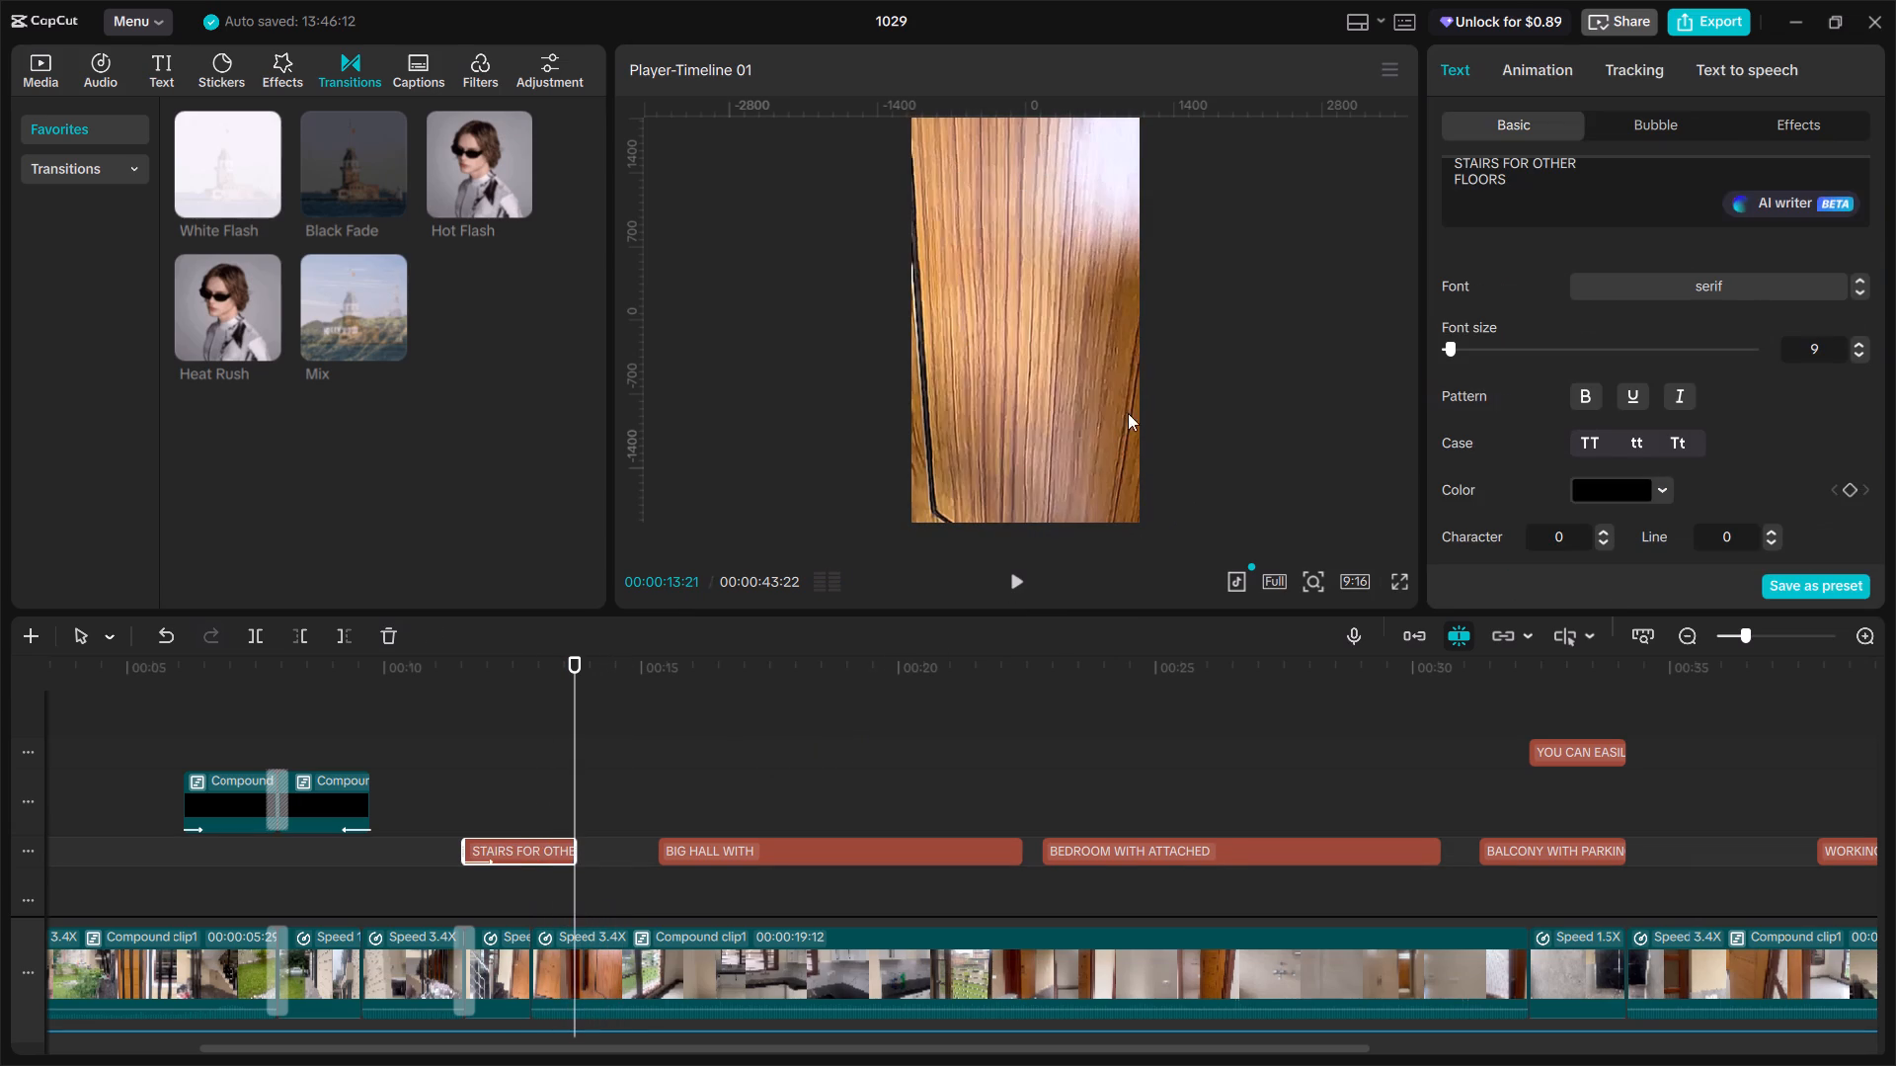
Apply the Fade Out animation to the end of the STAIRS FOR OTHER FLOORS label, found by searching FADE.
{"action": "left_click", "coordinate": [1534, 75]}
{"action": "left_click", "coordinate": [1666, 145]}
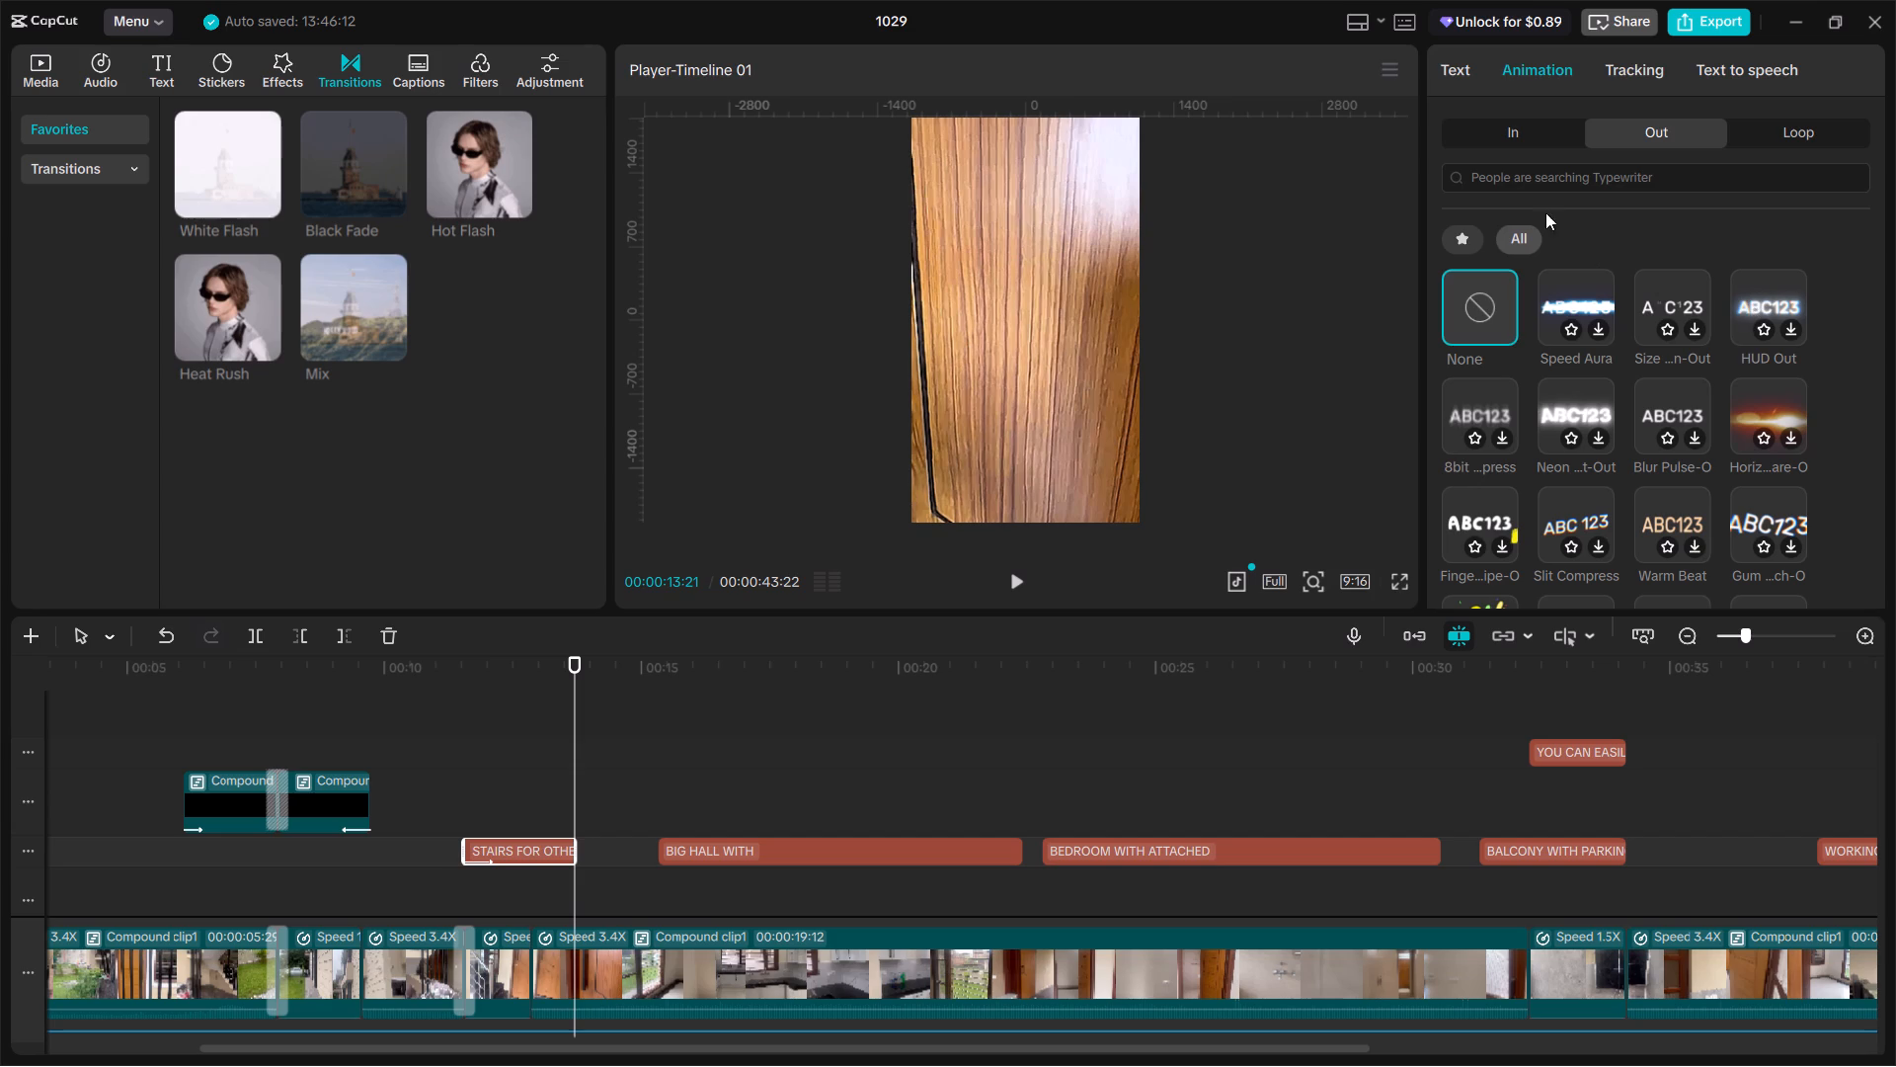
{"action": "left_click", "coordinate": [1546, 180]}
{"action": "left_click", "coordinate": [1578, 245]}
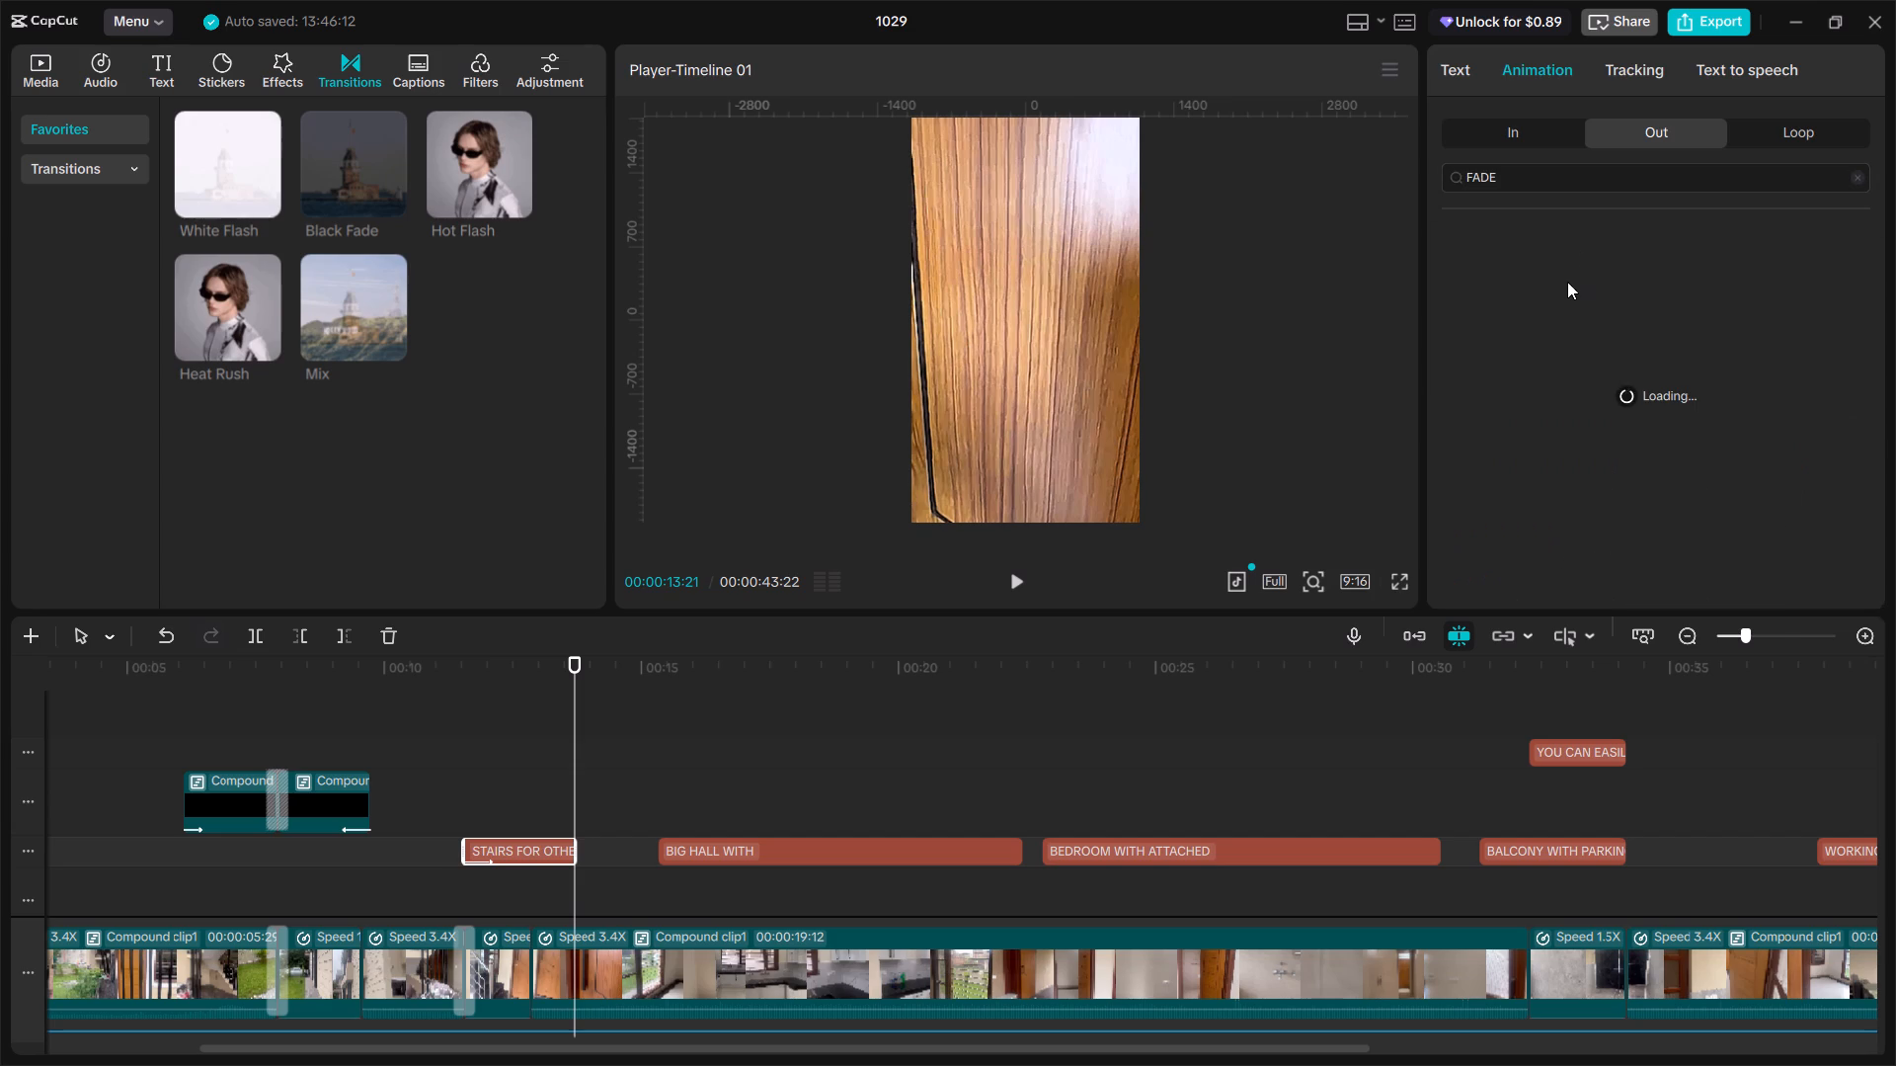
{"action": "left_click", "coordinate": [1594, 295]}
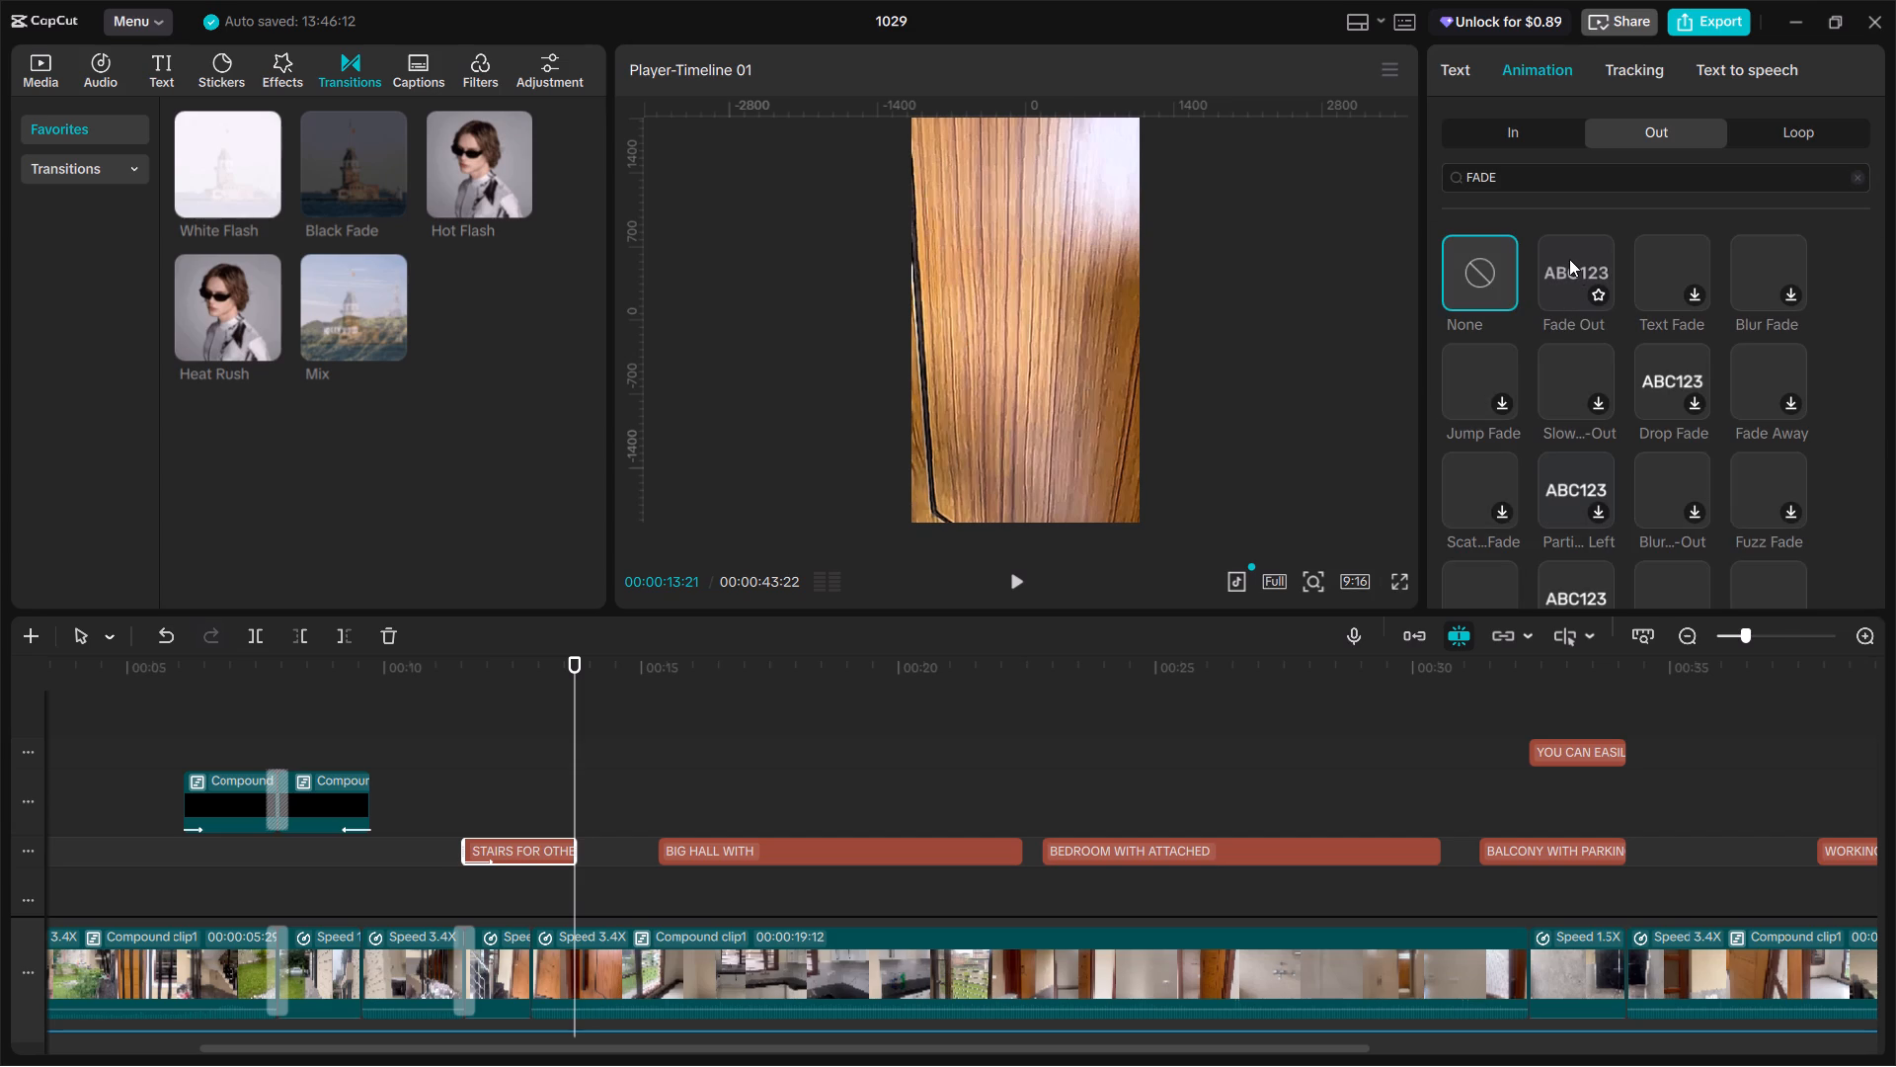
{"action": "left_click", "coordinate": [1569, 259]}
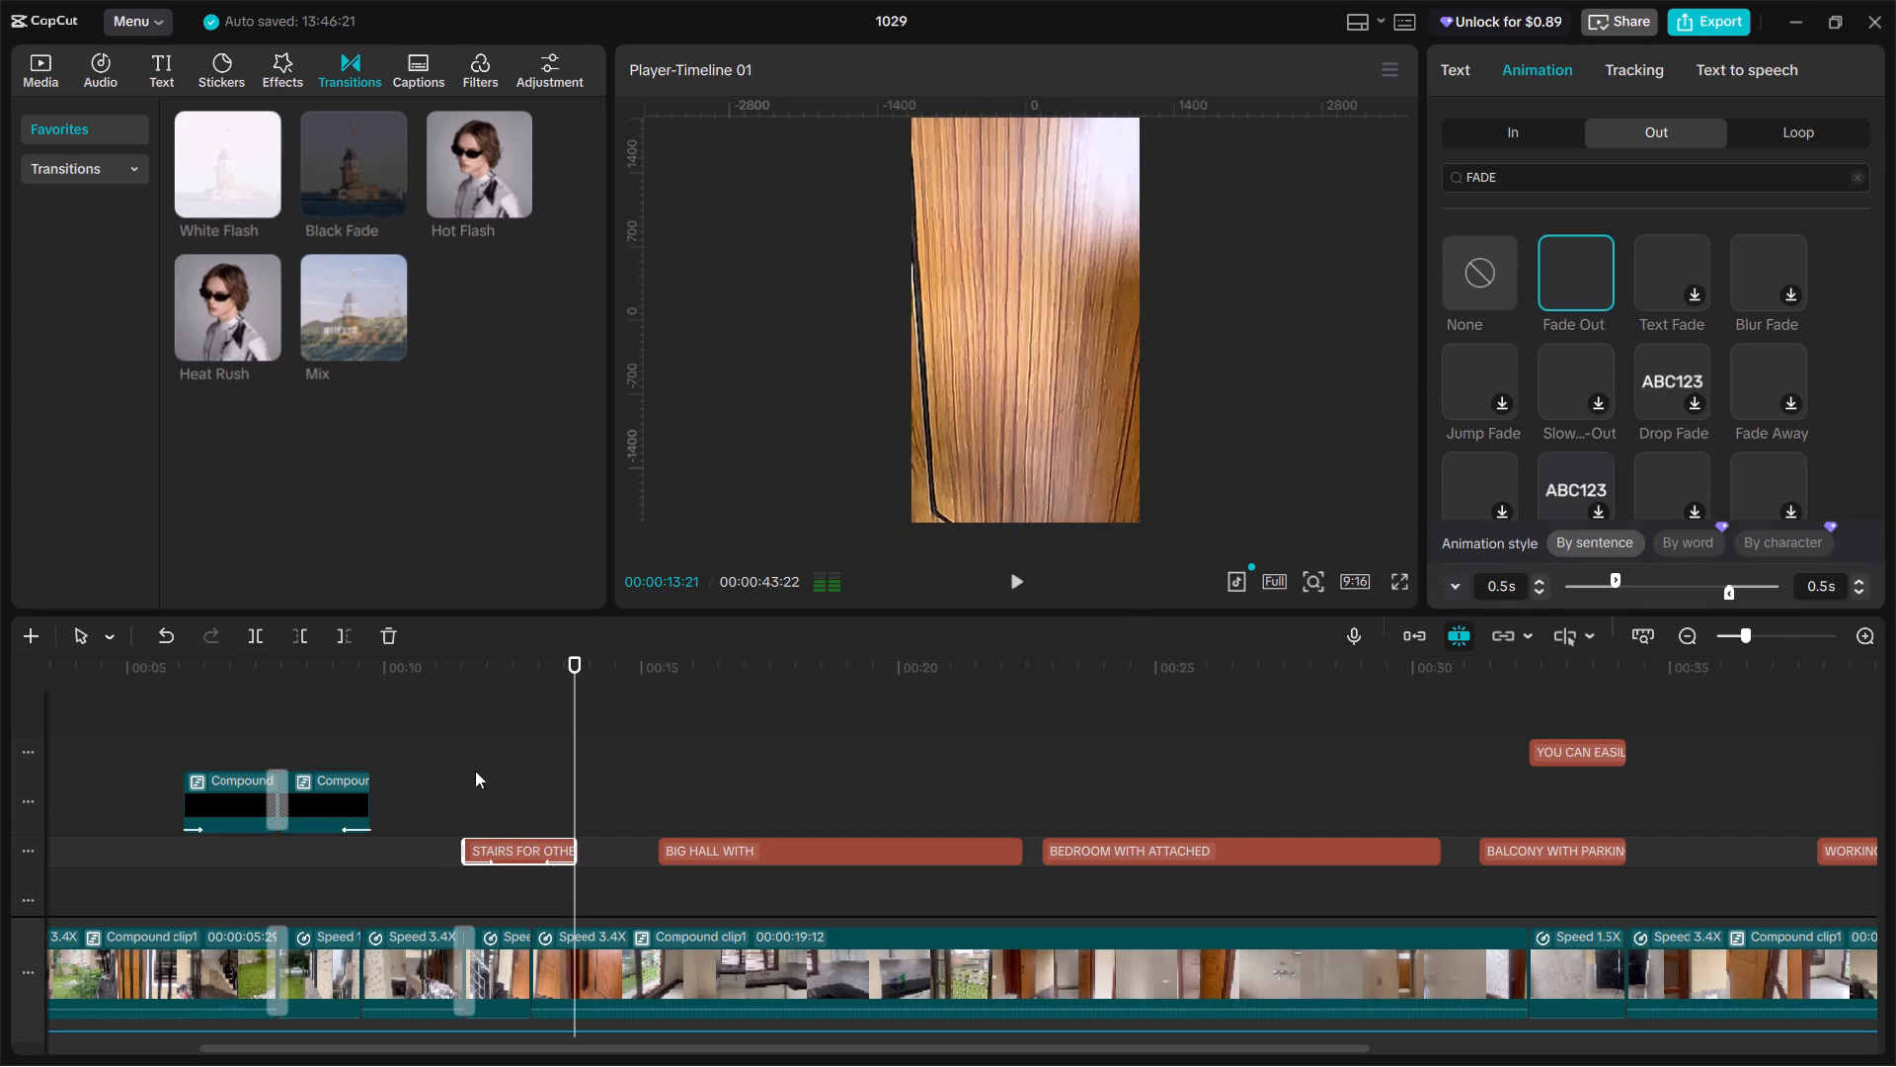
Review the stairs label's fade in, fade out and timing in full-screen playback.
{"action": "left_click", "coordinate": [475, 771]}
{"action": "left_click", "coordinate": [449, 807]}
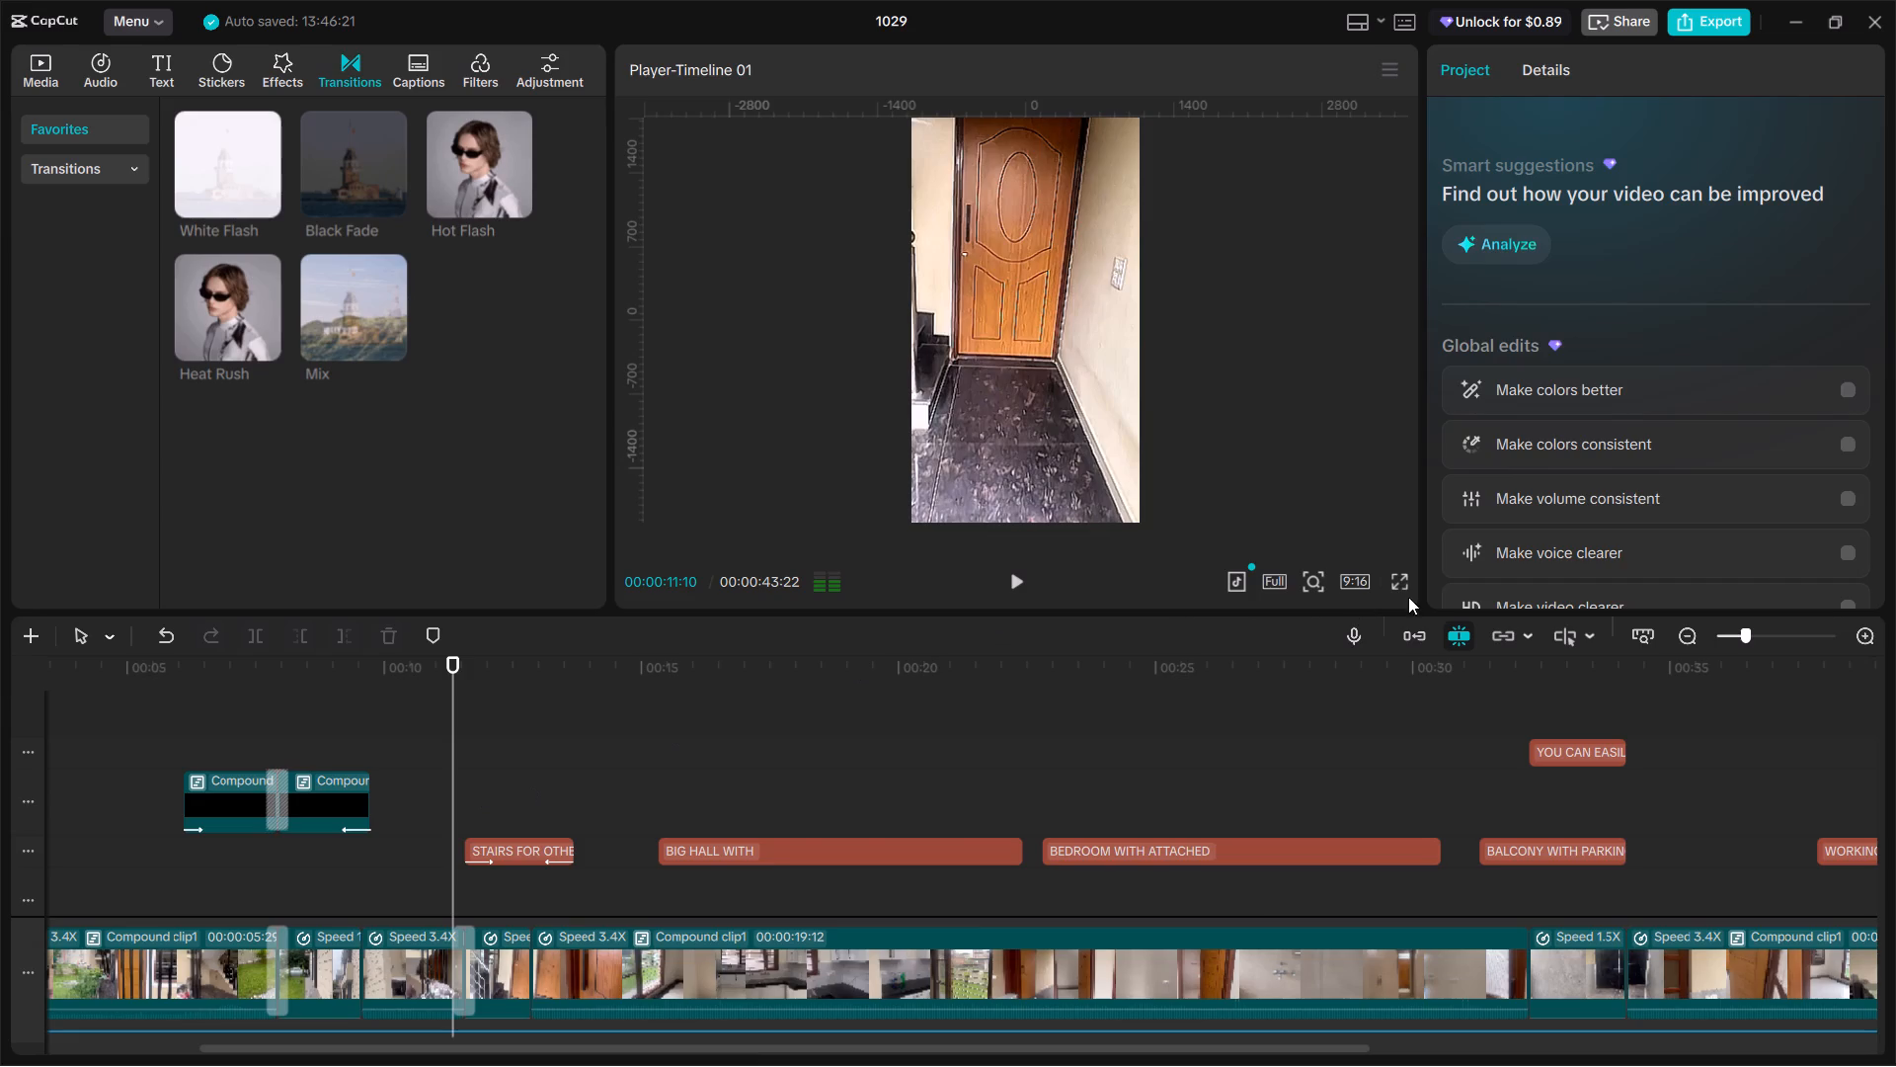
{"action": "left_click", "coordinate": [1391, 573]}
{"action": "key", "text": "space"}
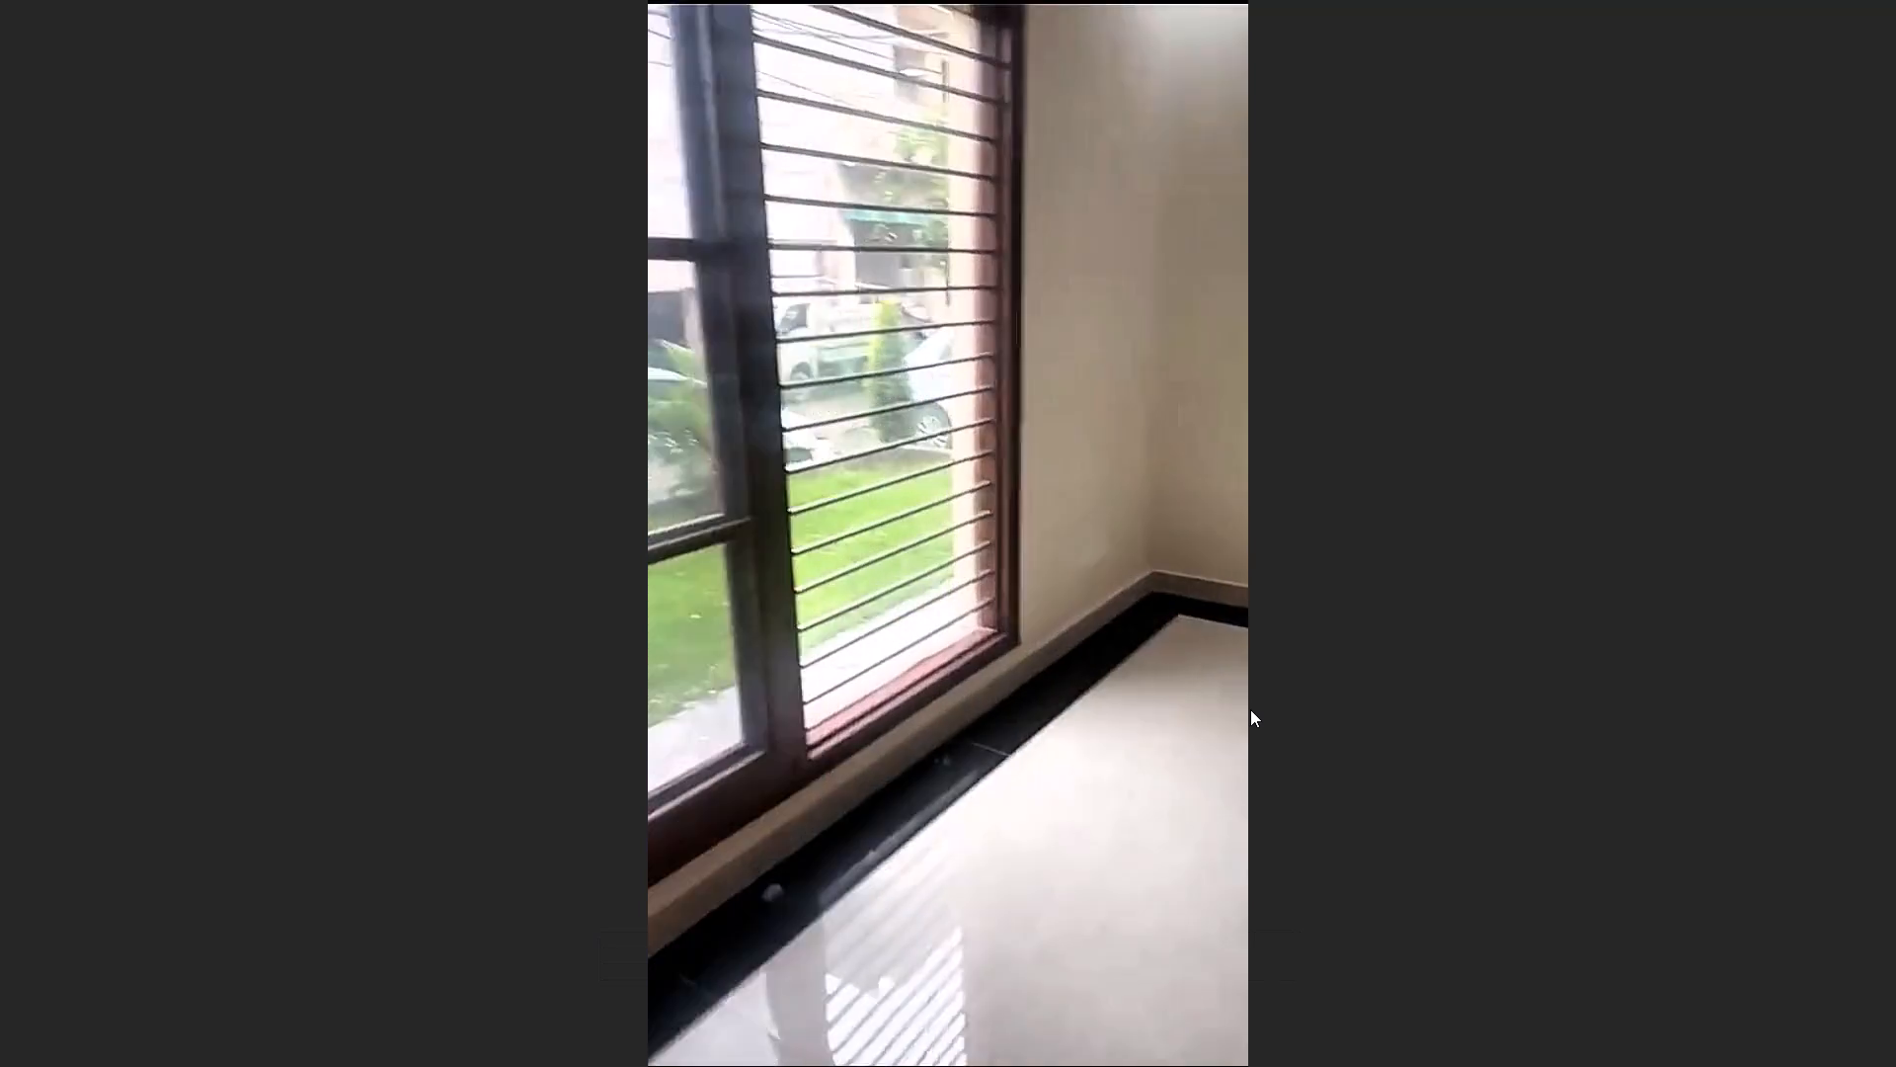
{"action": "key", "text": "space"}
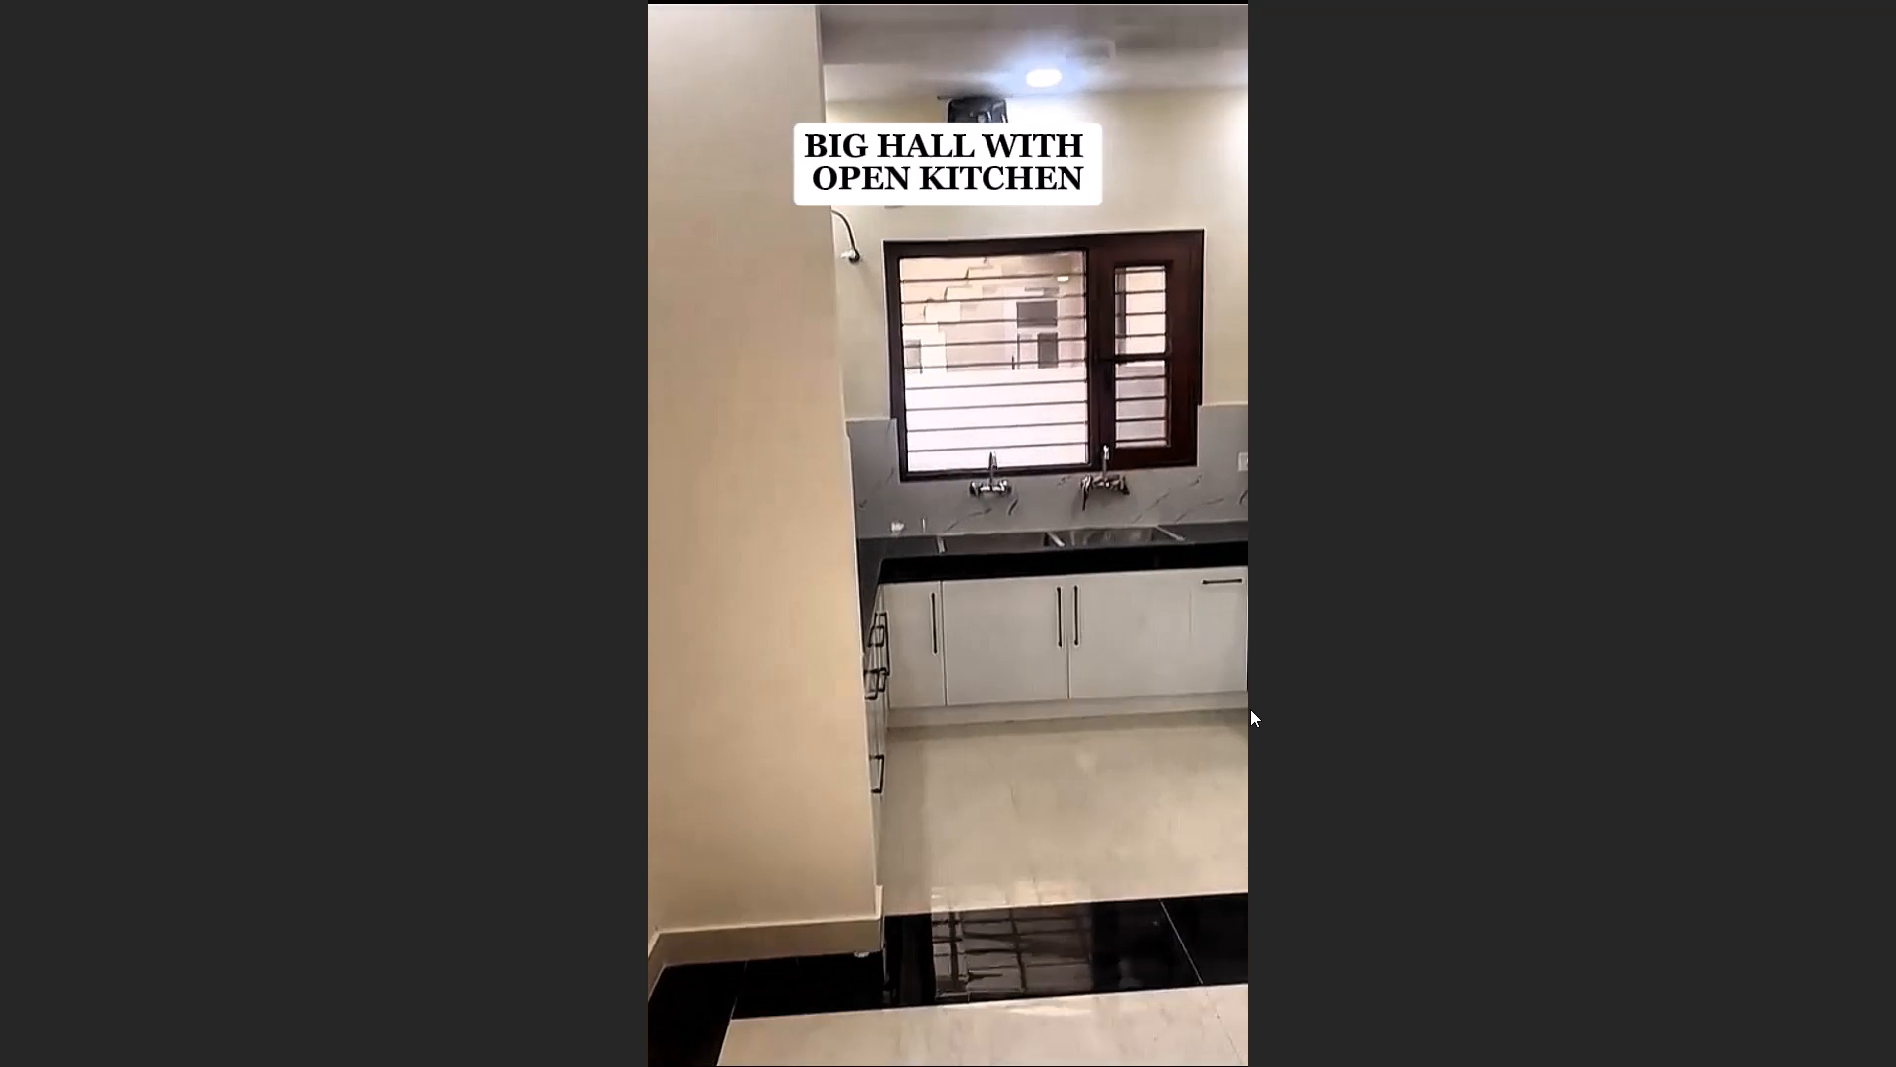
{"action": "left_click", "coordinate": [983, 841]}
{"action": "left_click", "coordinate": [966, 956]}
{"action": "left_click", "coordinate": [956, 950]}
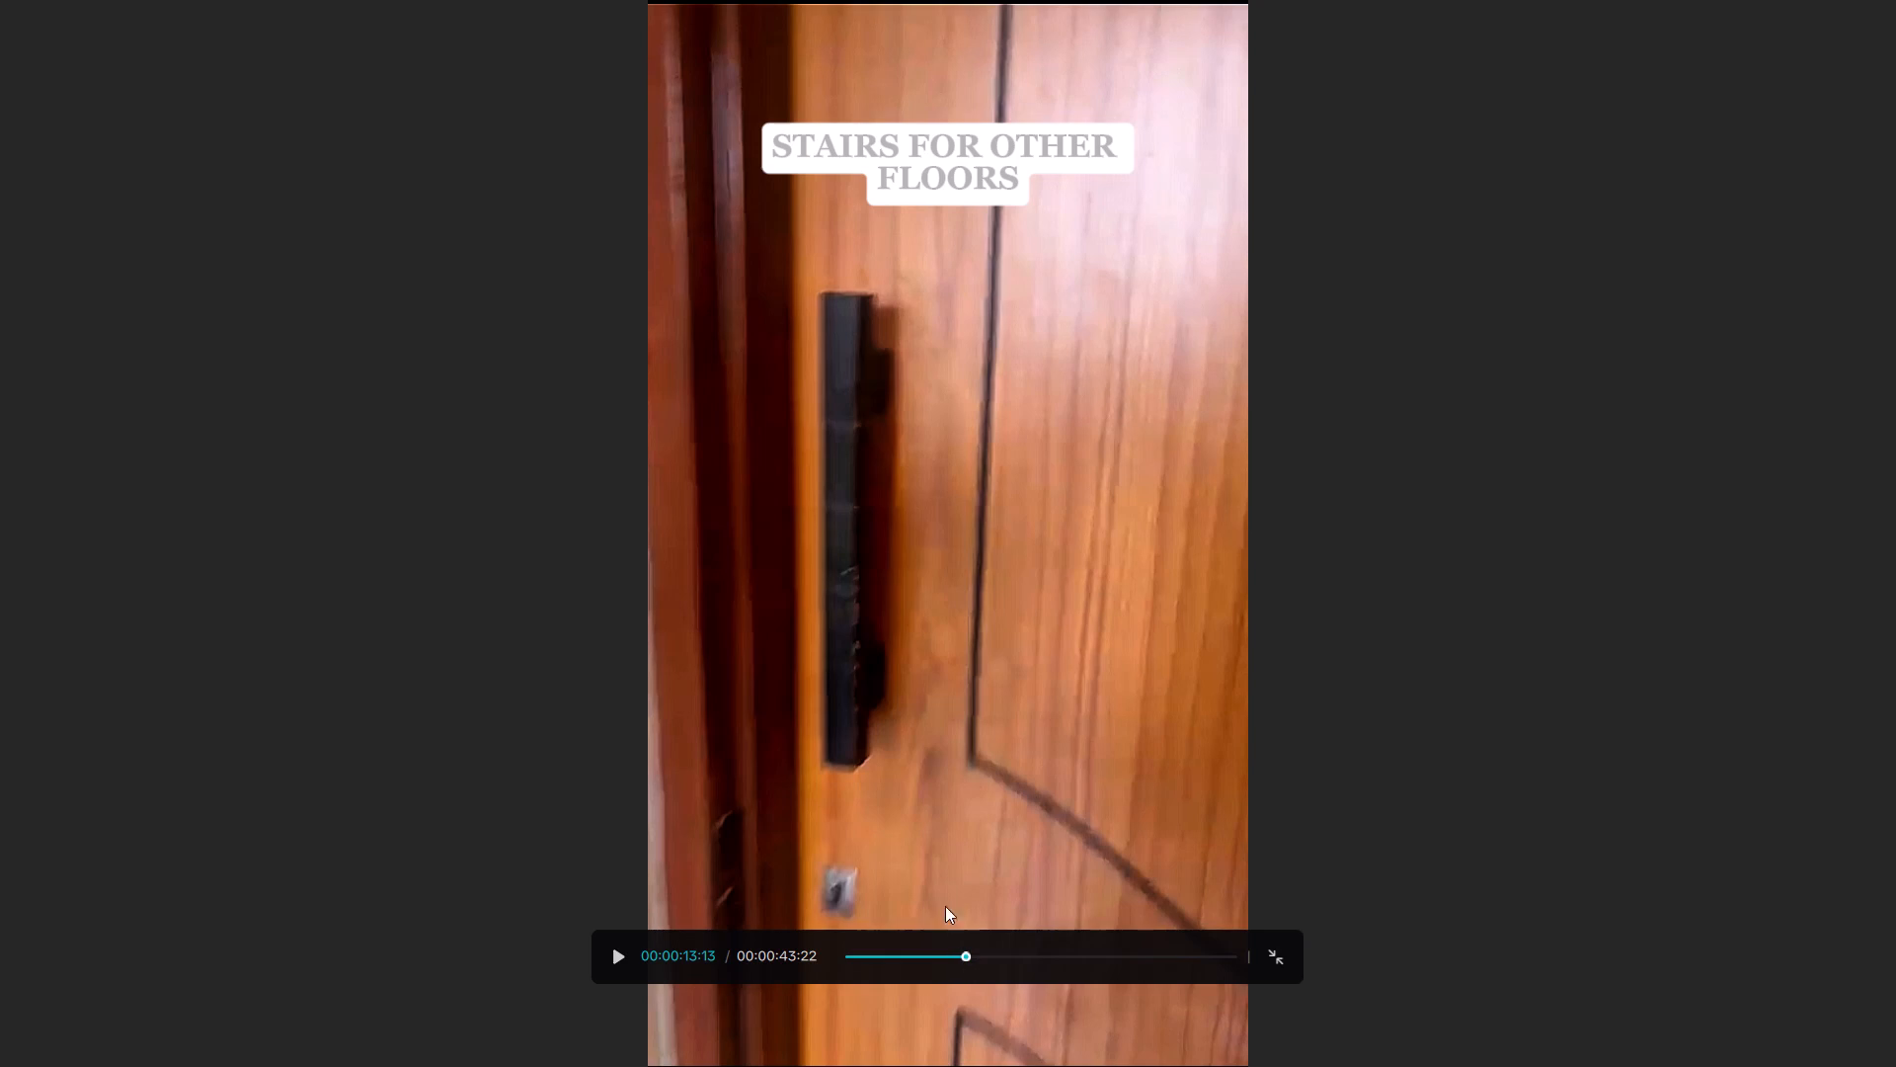
{"action": "left_click", "coordinate": [946, 954]}
{"action": "left_click", "coordinate": [914, 889]}
{"action": "key", "text": "space"}
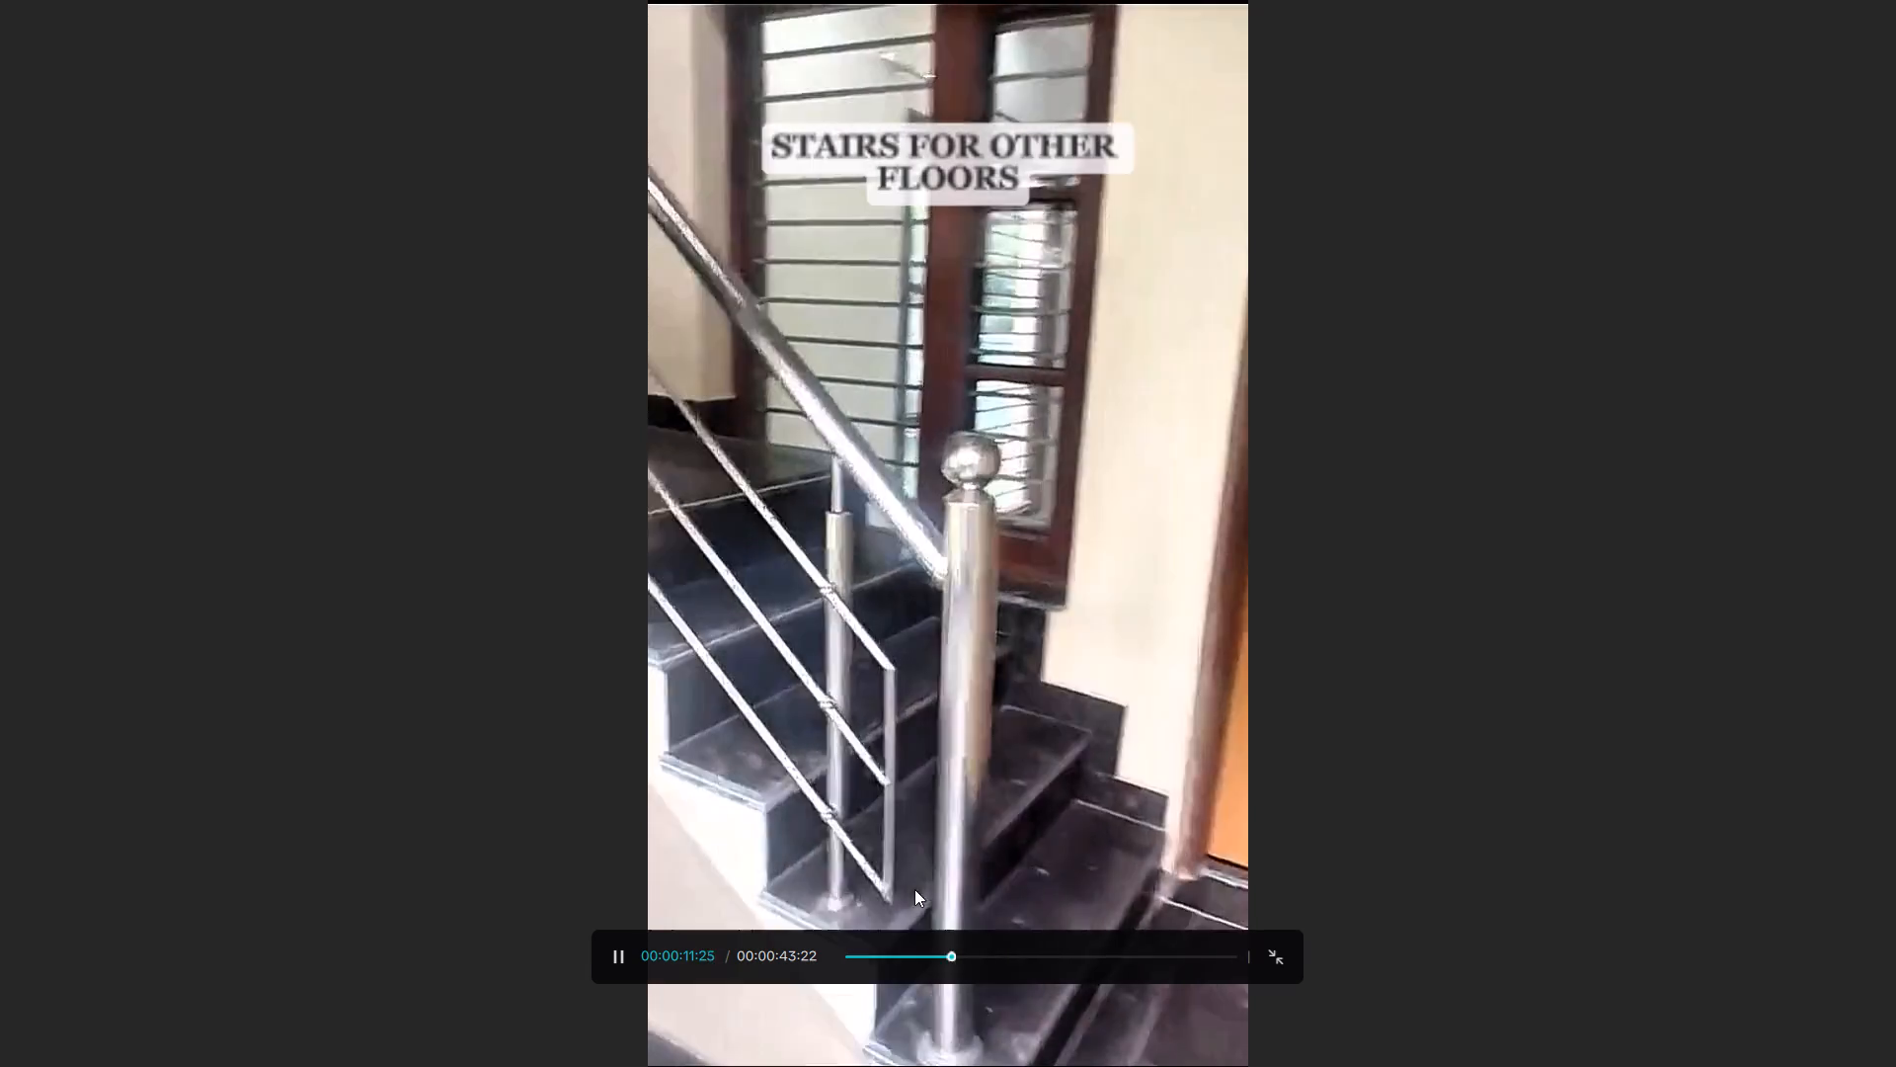
{"action": "key", "text": "space"}
{"action": "left_click", "coordinate": [1271, 954]}
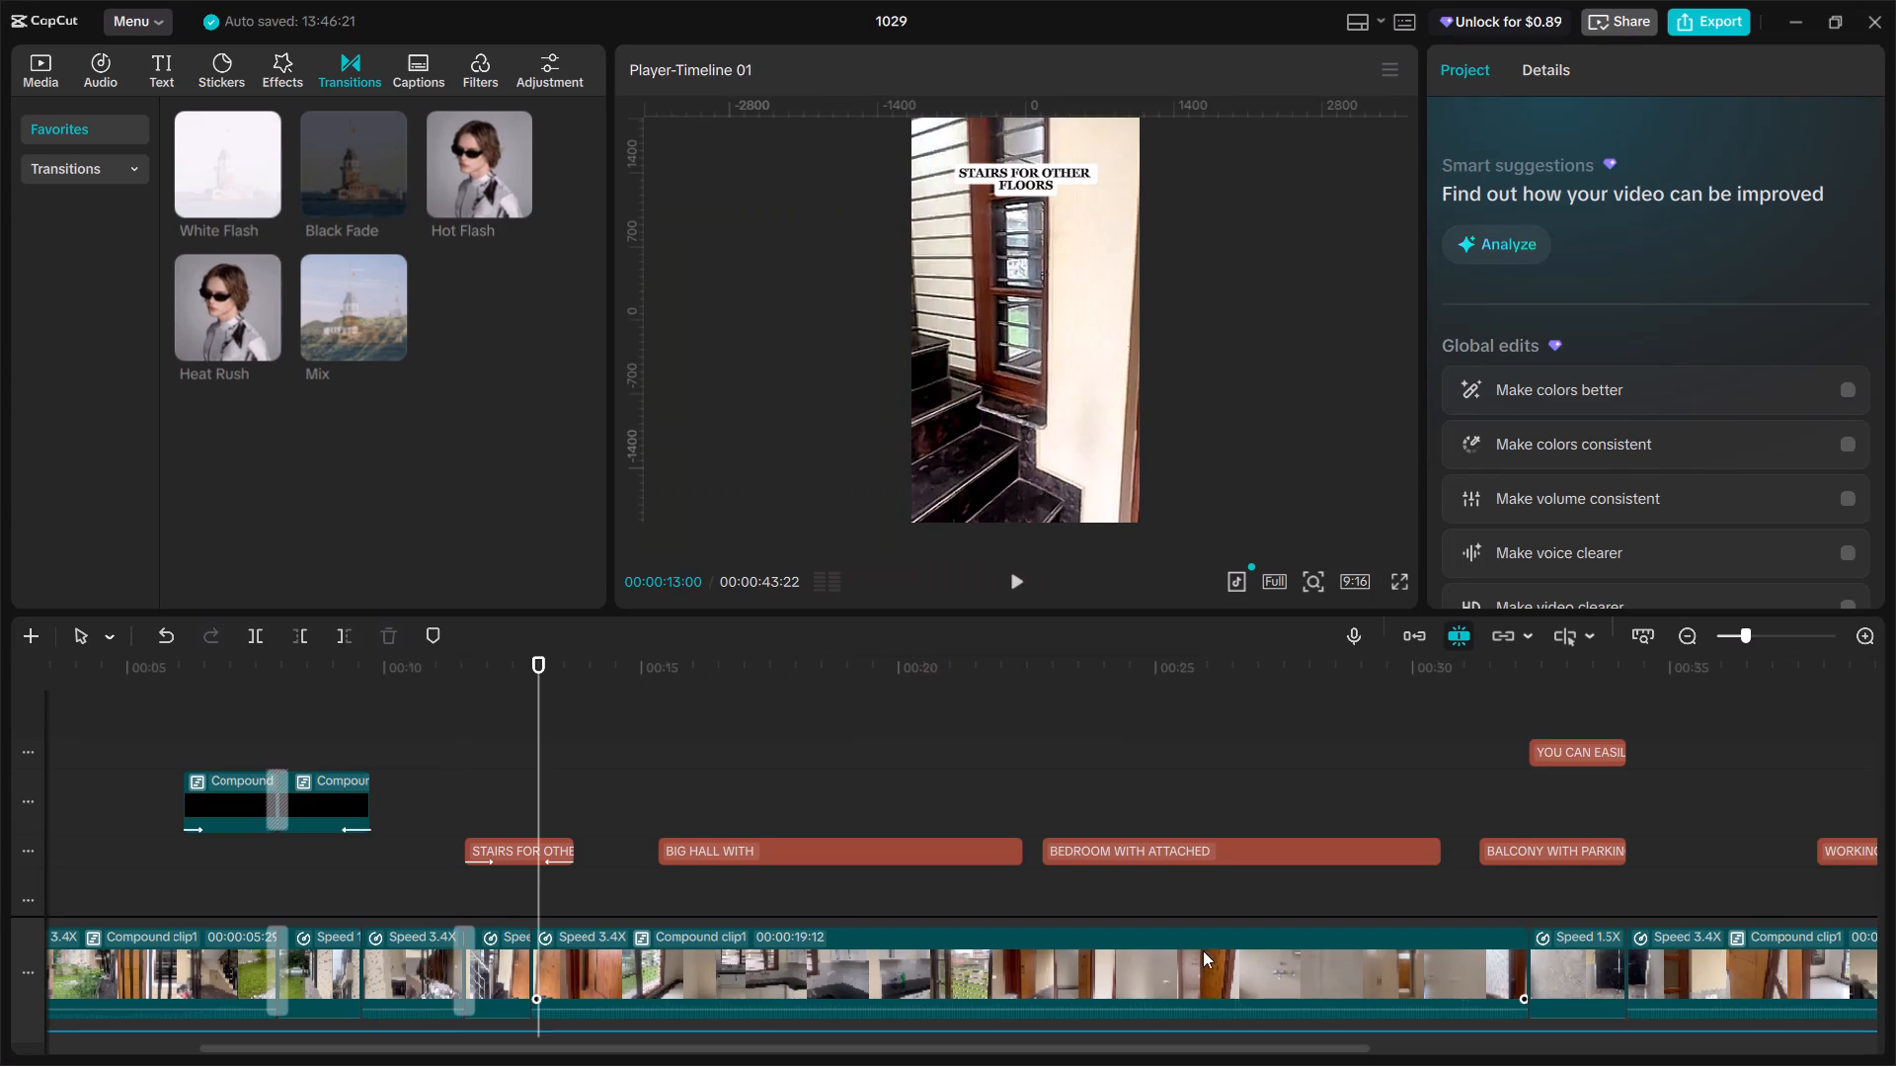
Set the speed of the staircase video clip to 1.57x.
{"action": "left_click", "coordinate": [504, 956]}
{"action": "left_click", "coordinate": [1602, 74]}
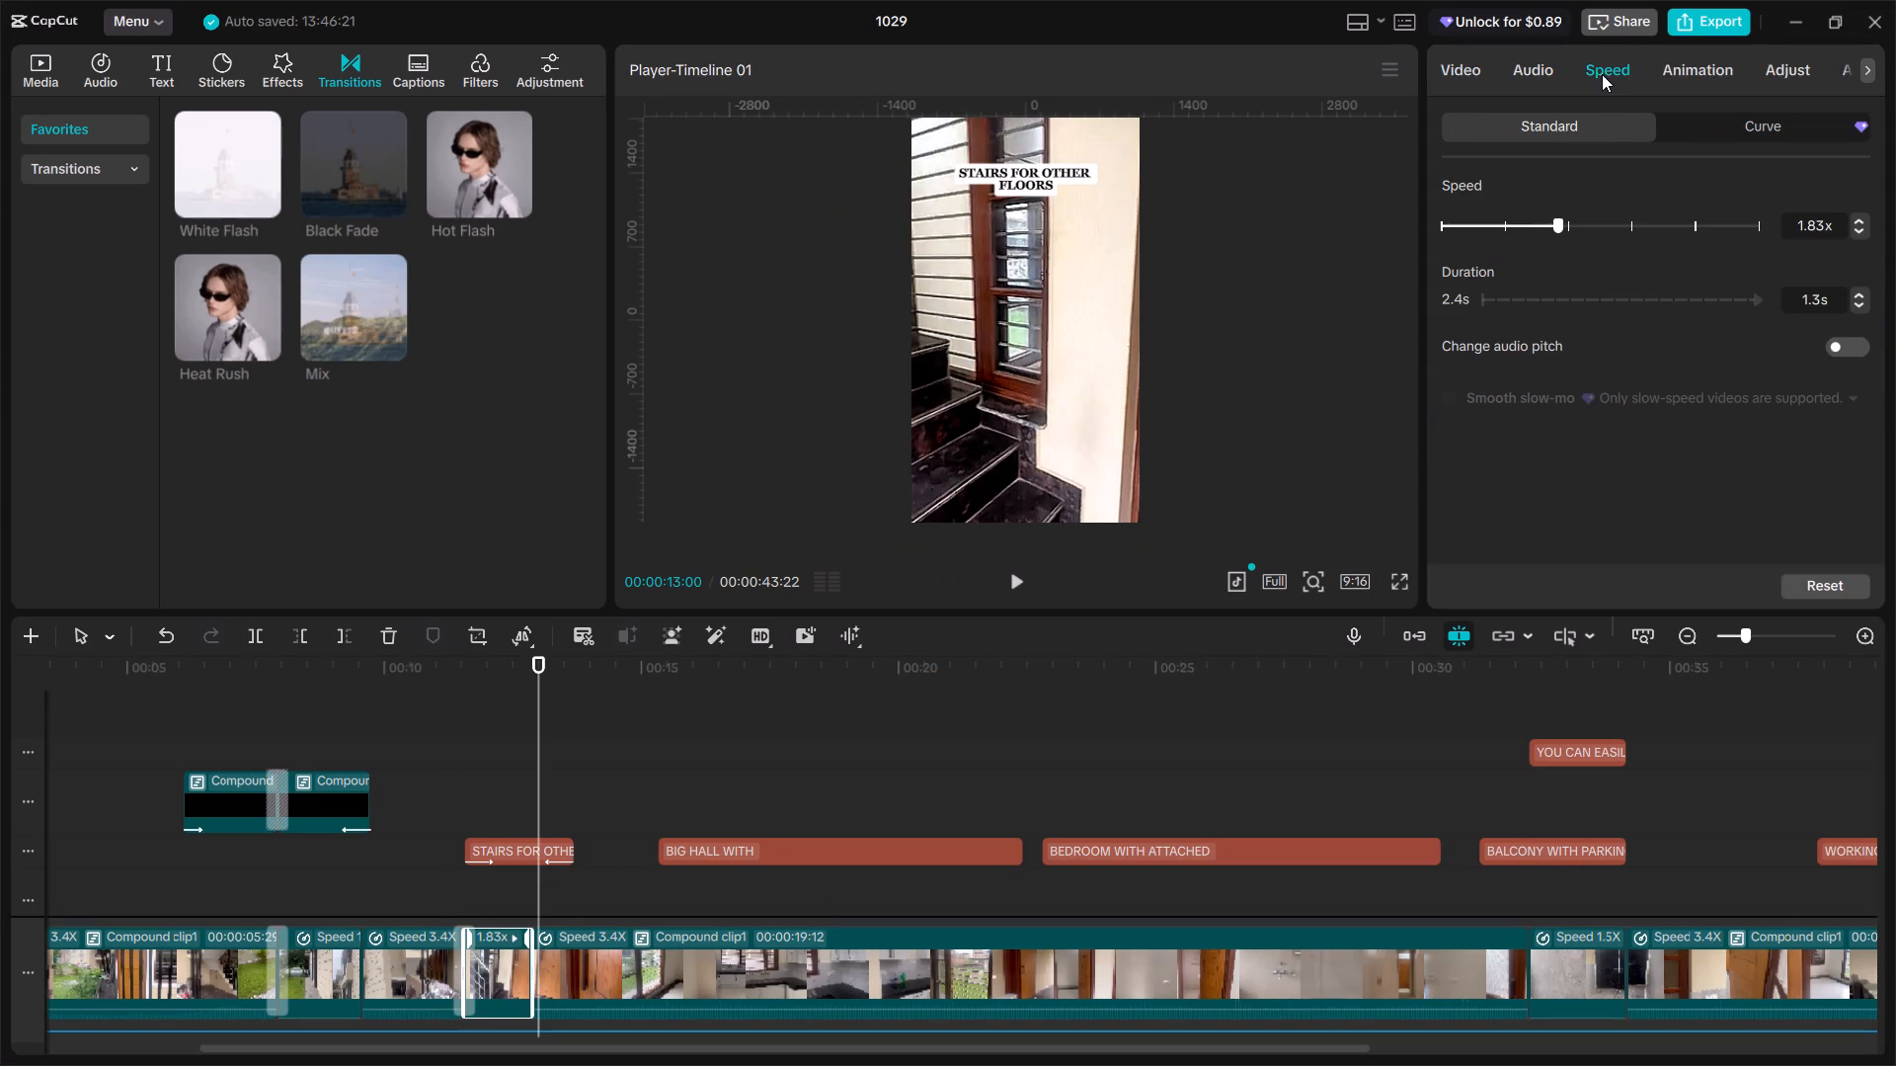
{"action": "left_click", "coordinate": [1541, 226]}
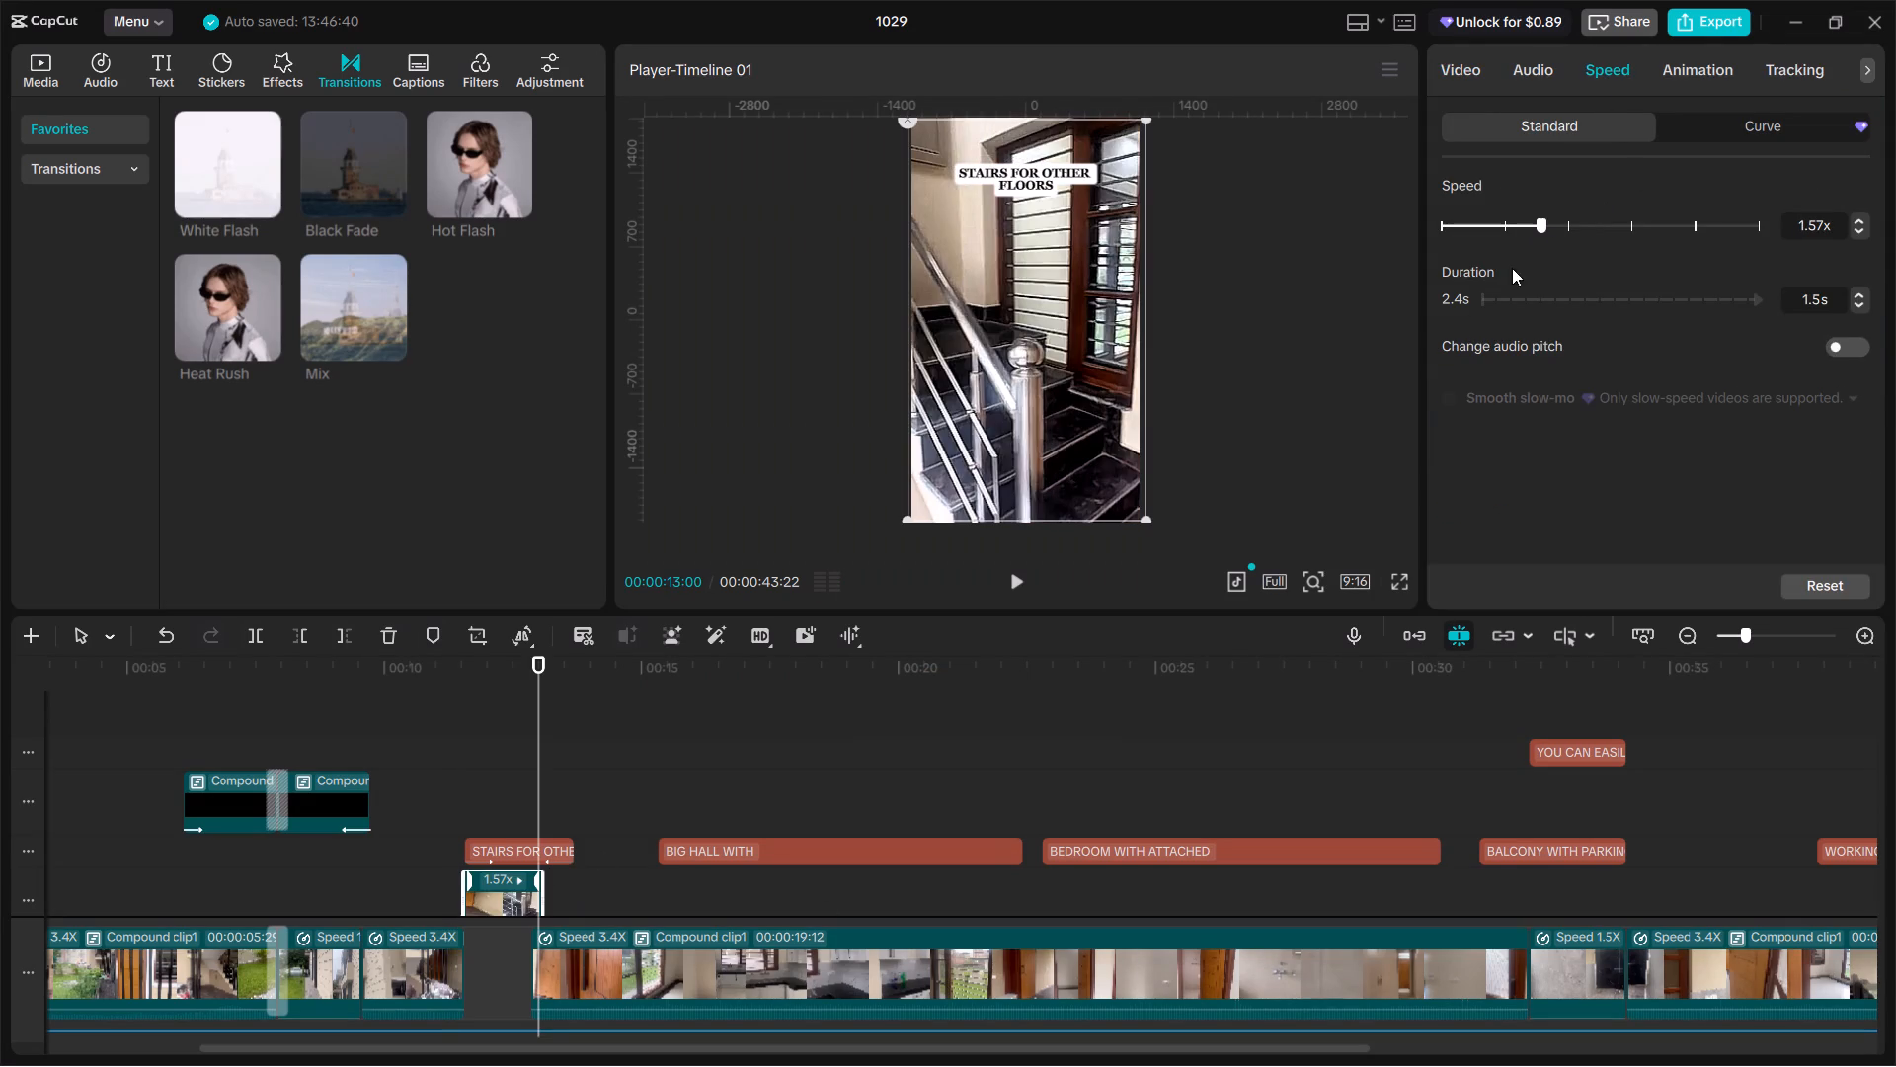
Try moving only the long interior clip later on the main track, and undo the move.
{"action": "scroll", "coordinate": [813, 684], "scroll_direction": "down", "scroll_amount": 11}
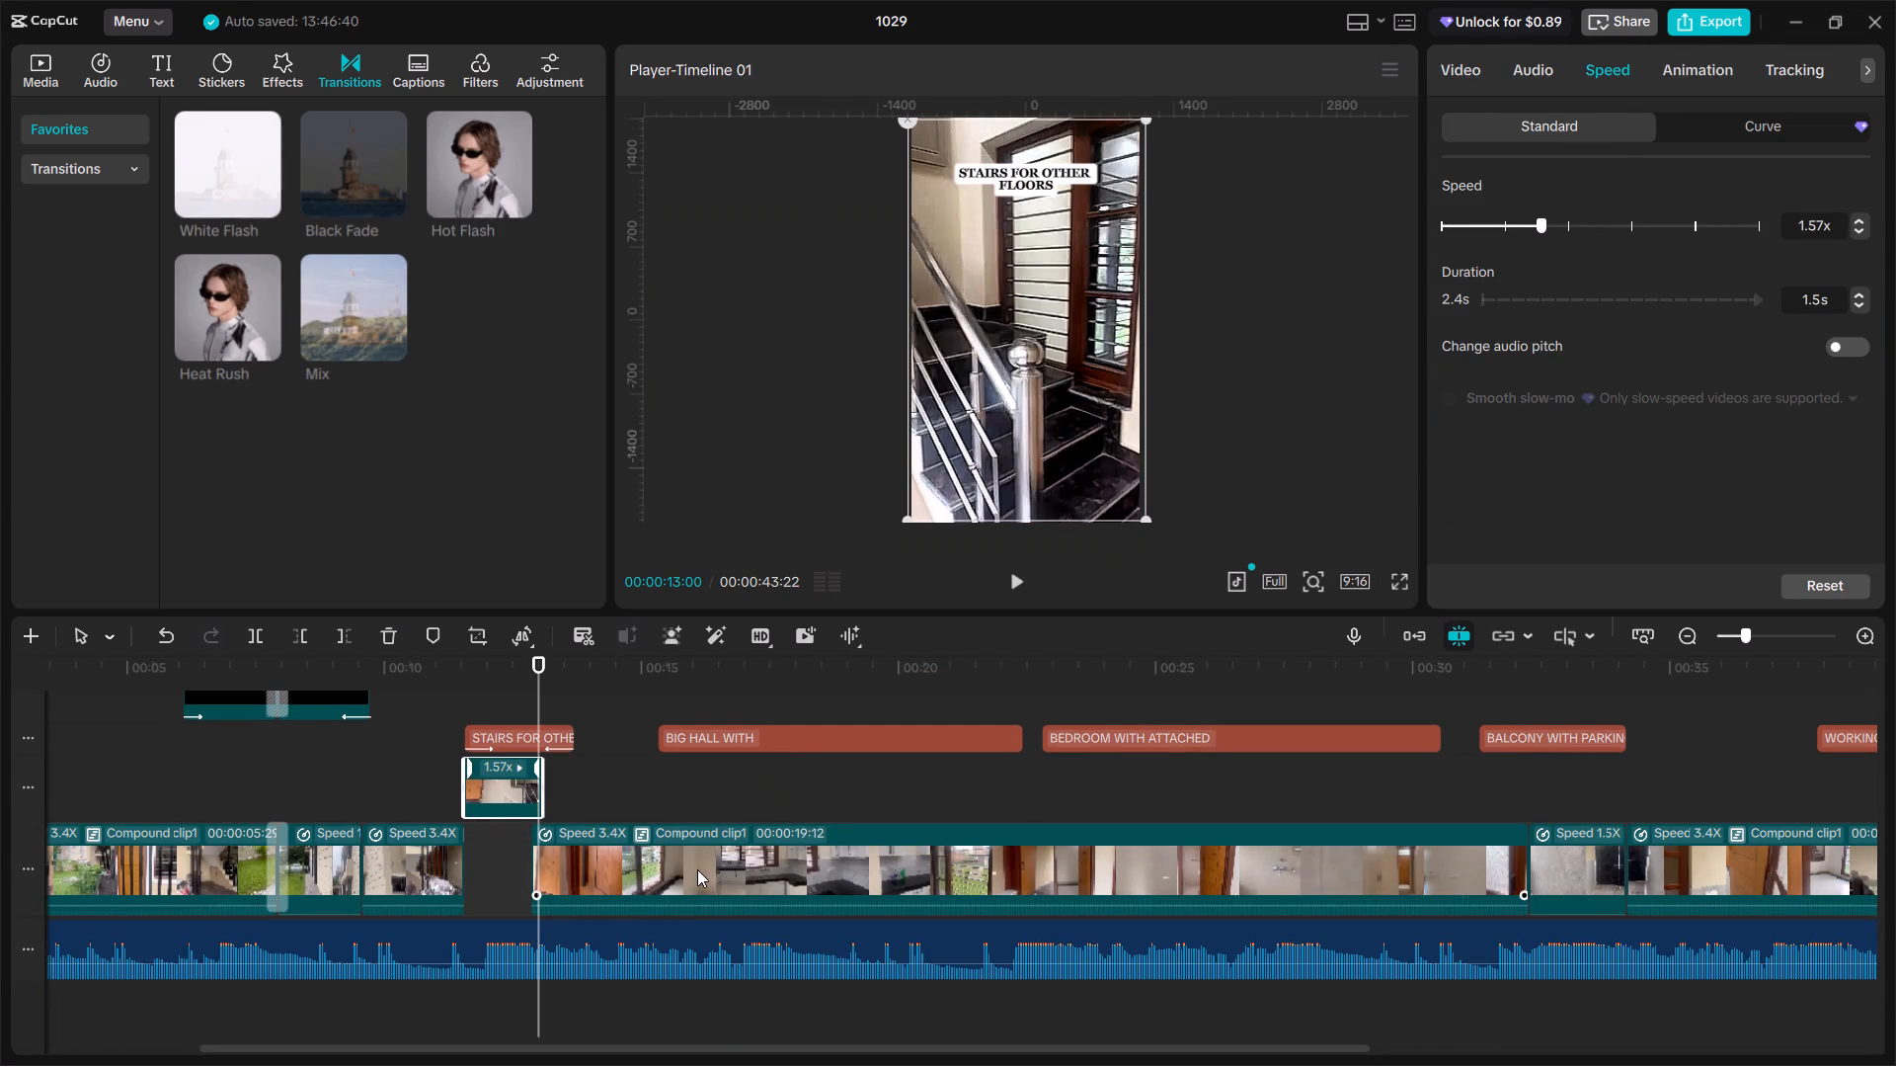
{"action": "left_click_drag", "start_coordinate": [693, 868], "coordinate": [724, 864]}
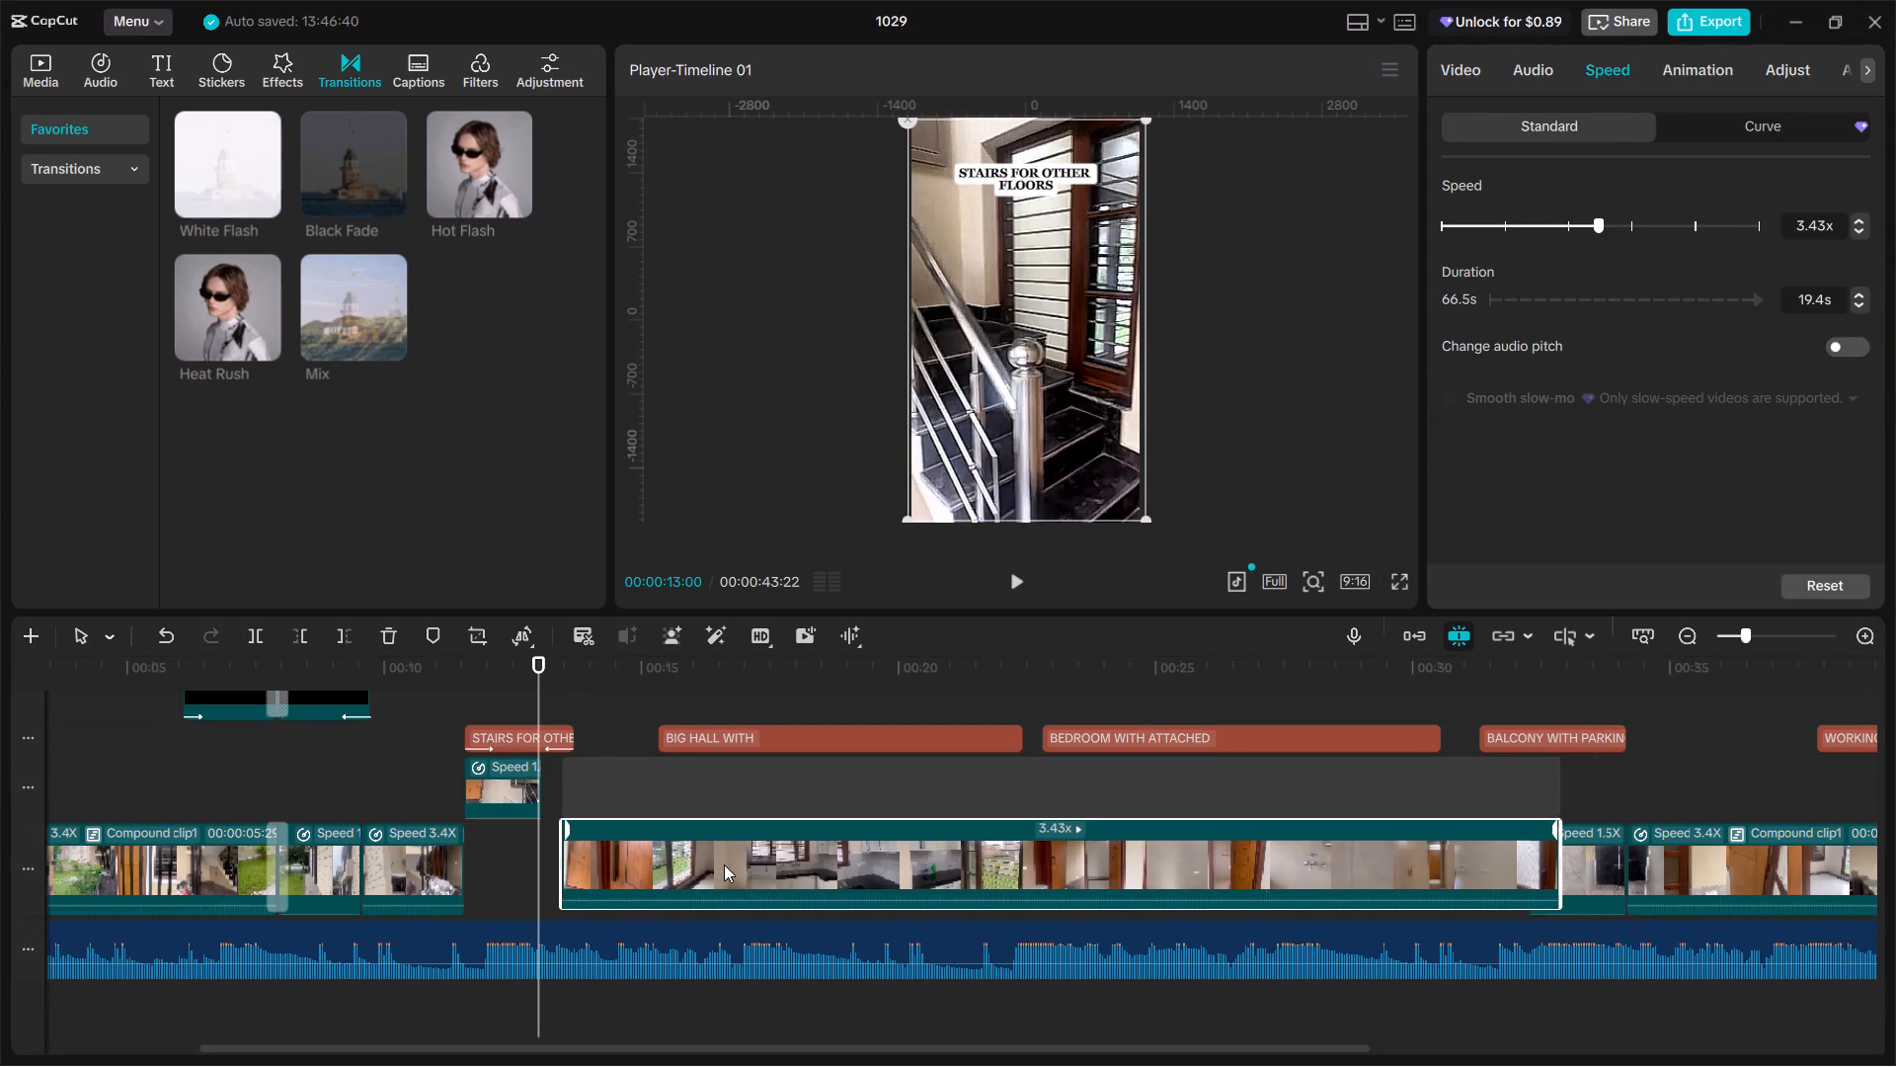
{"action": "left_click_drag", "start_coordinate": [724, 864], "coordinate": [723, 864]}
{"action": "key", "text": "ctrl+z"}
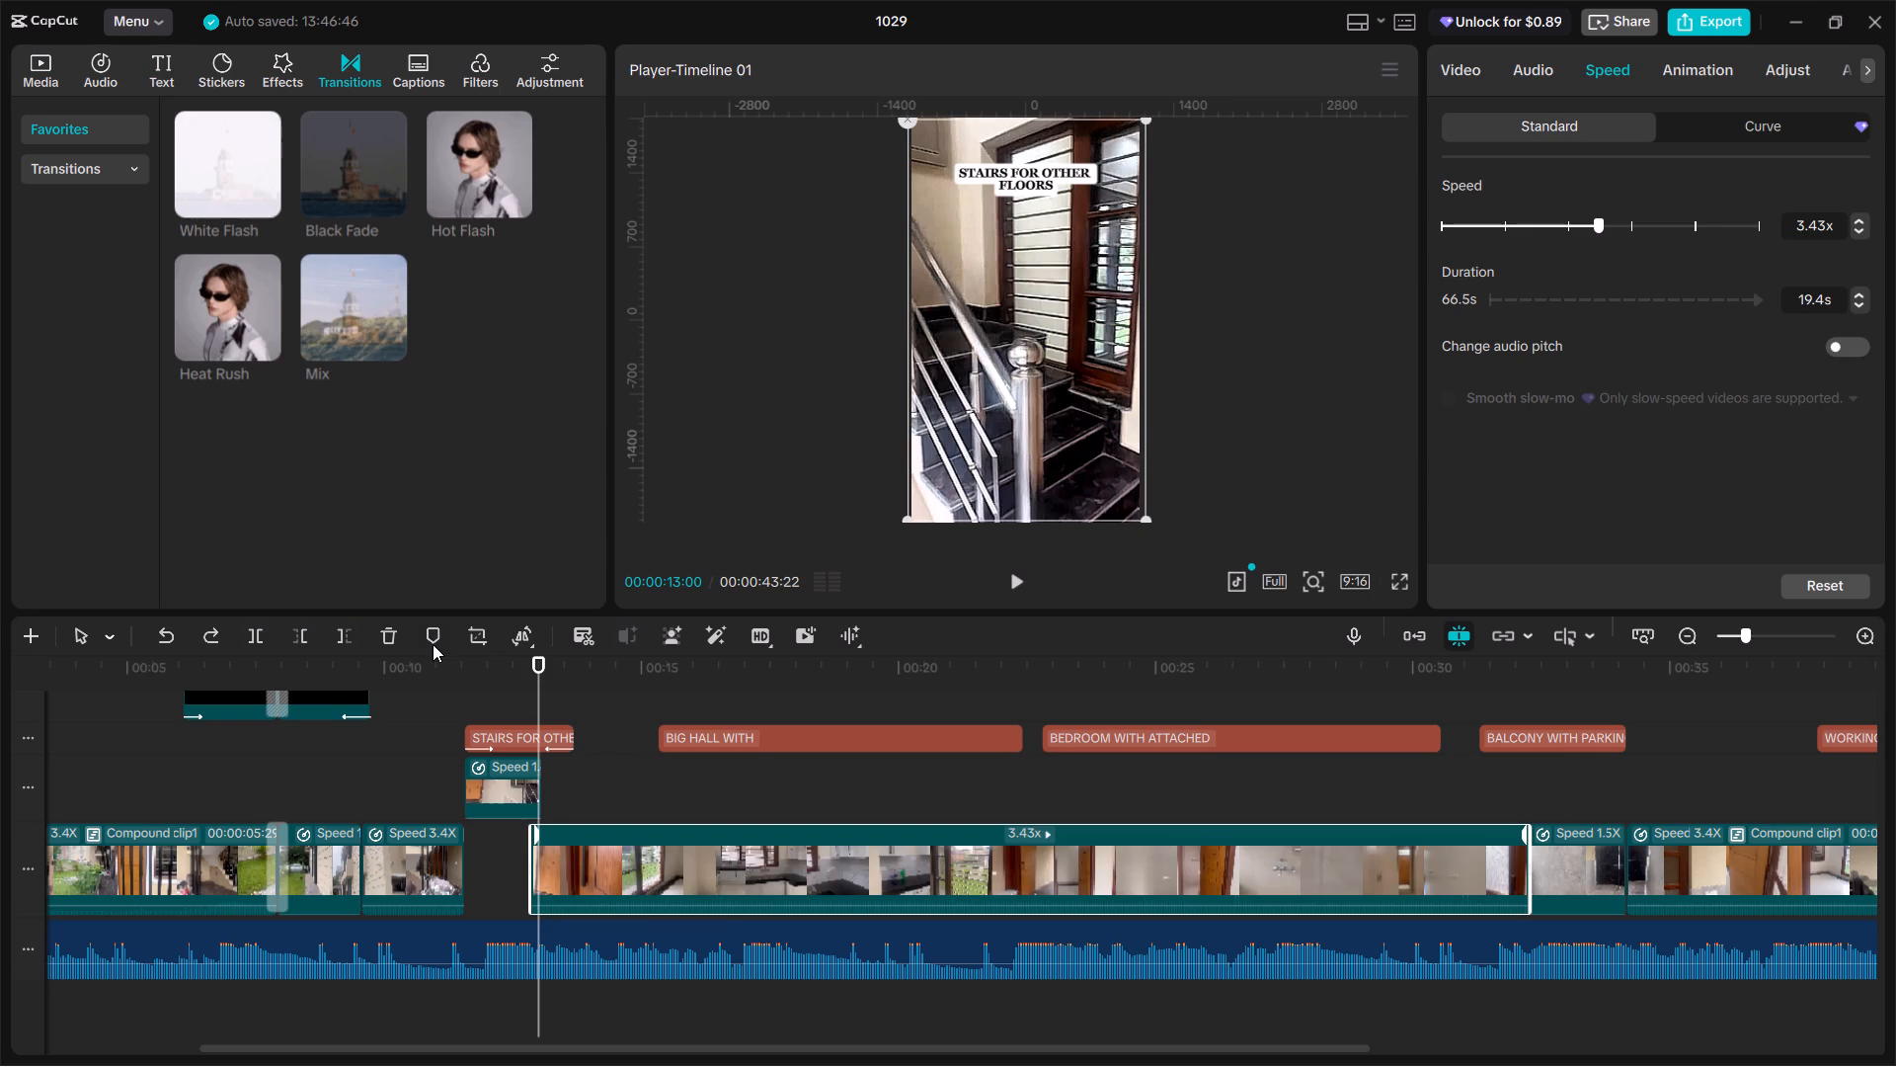
Select everything rightward from the long interior clip and shift it about 1.4 s later to make room for the slowed staircase clip.
{"action": "left_click", "coordinate": [73, 640]}
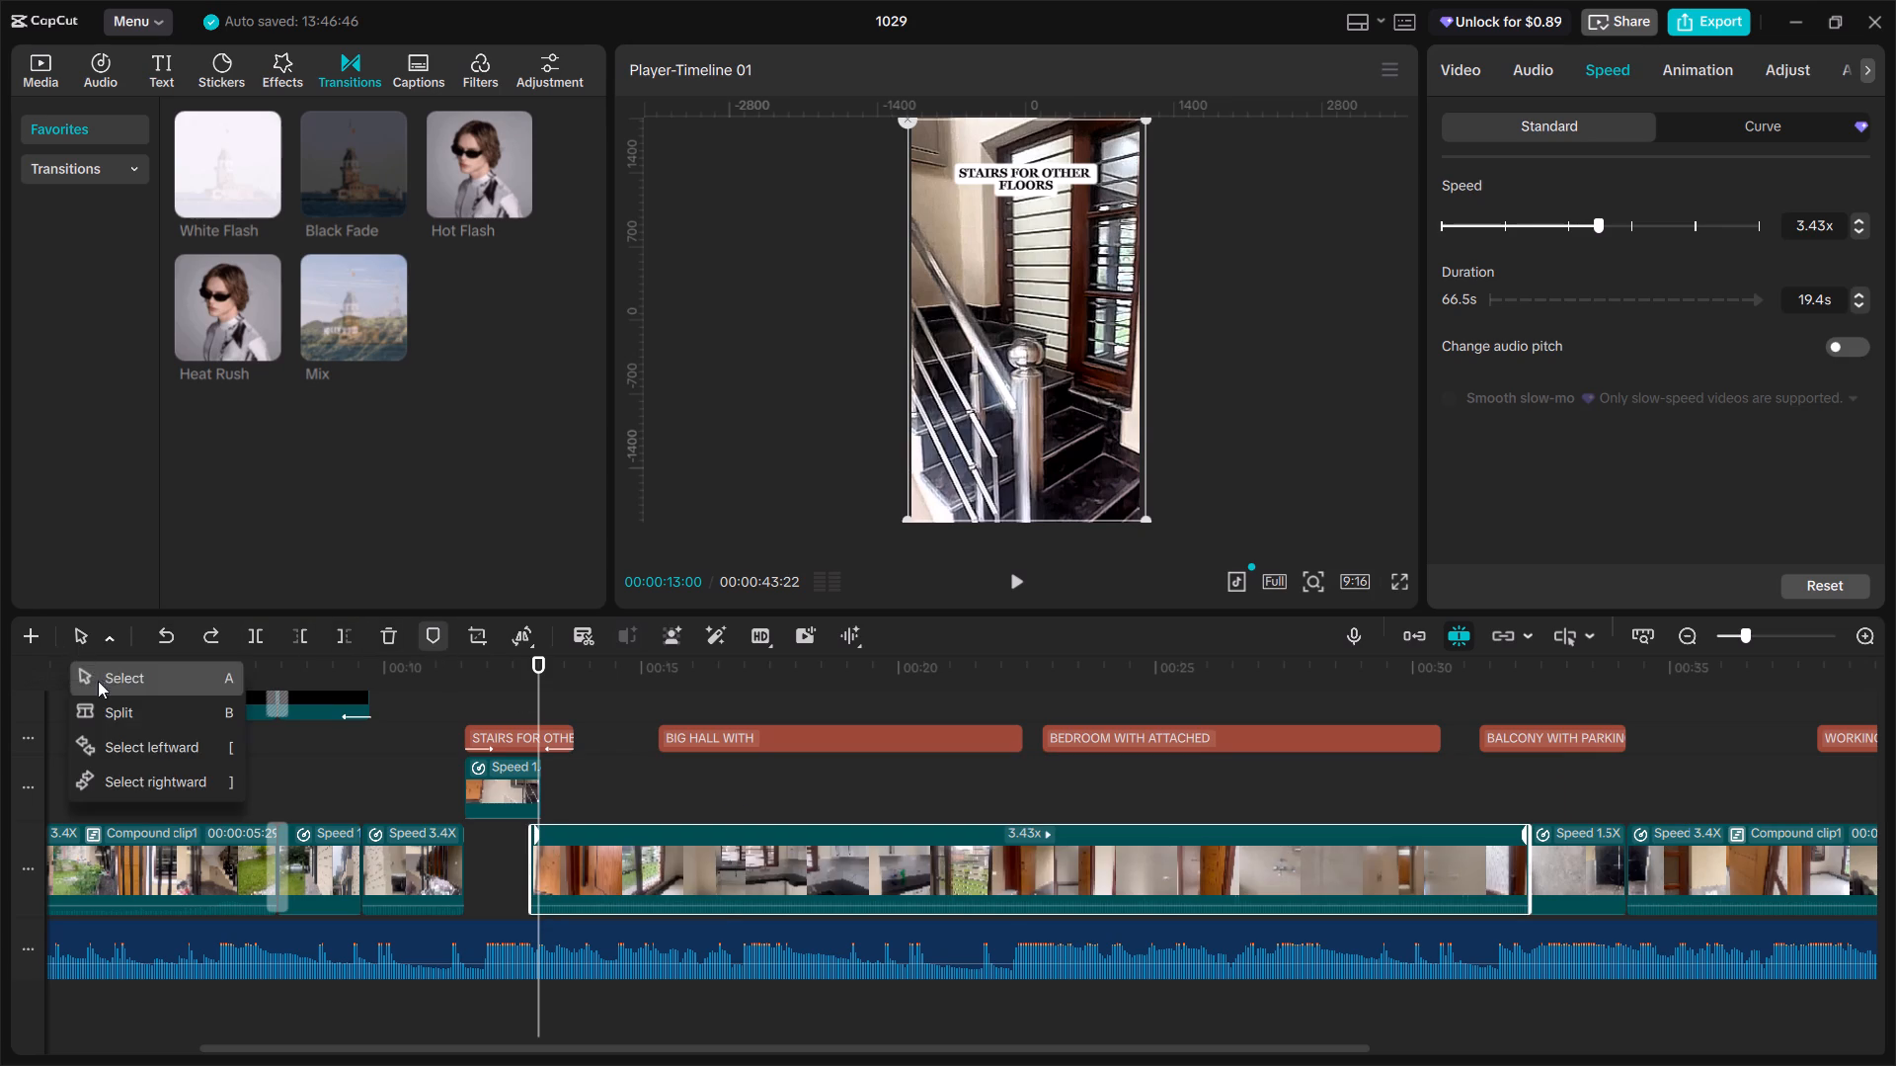
{"action": "left_click", "coordinate": [118, 777]}
{"action": "left_click_drag", "start_coordinate": [624, 815], "coordinate": [694, 815]}
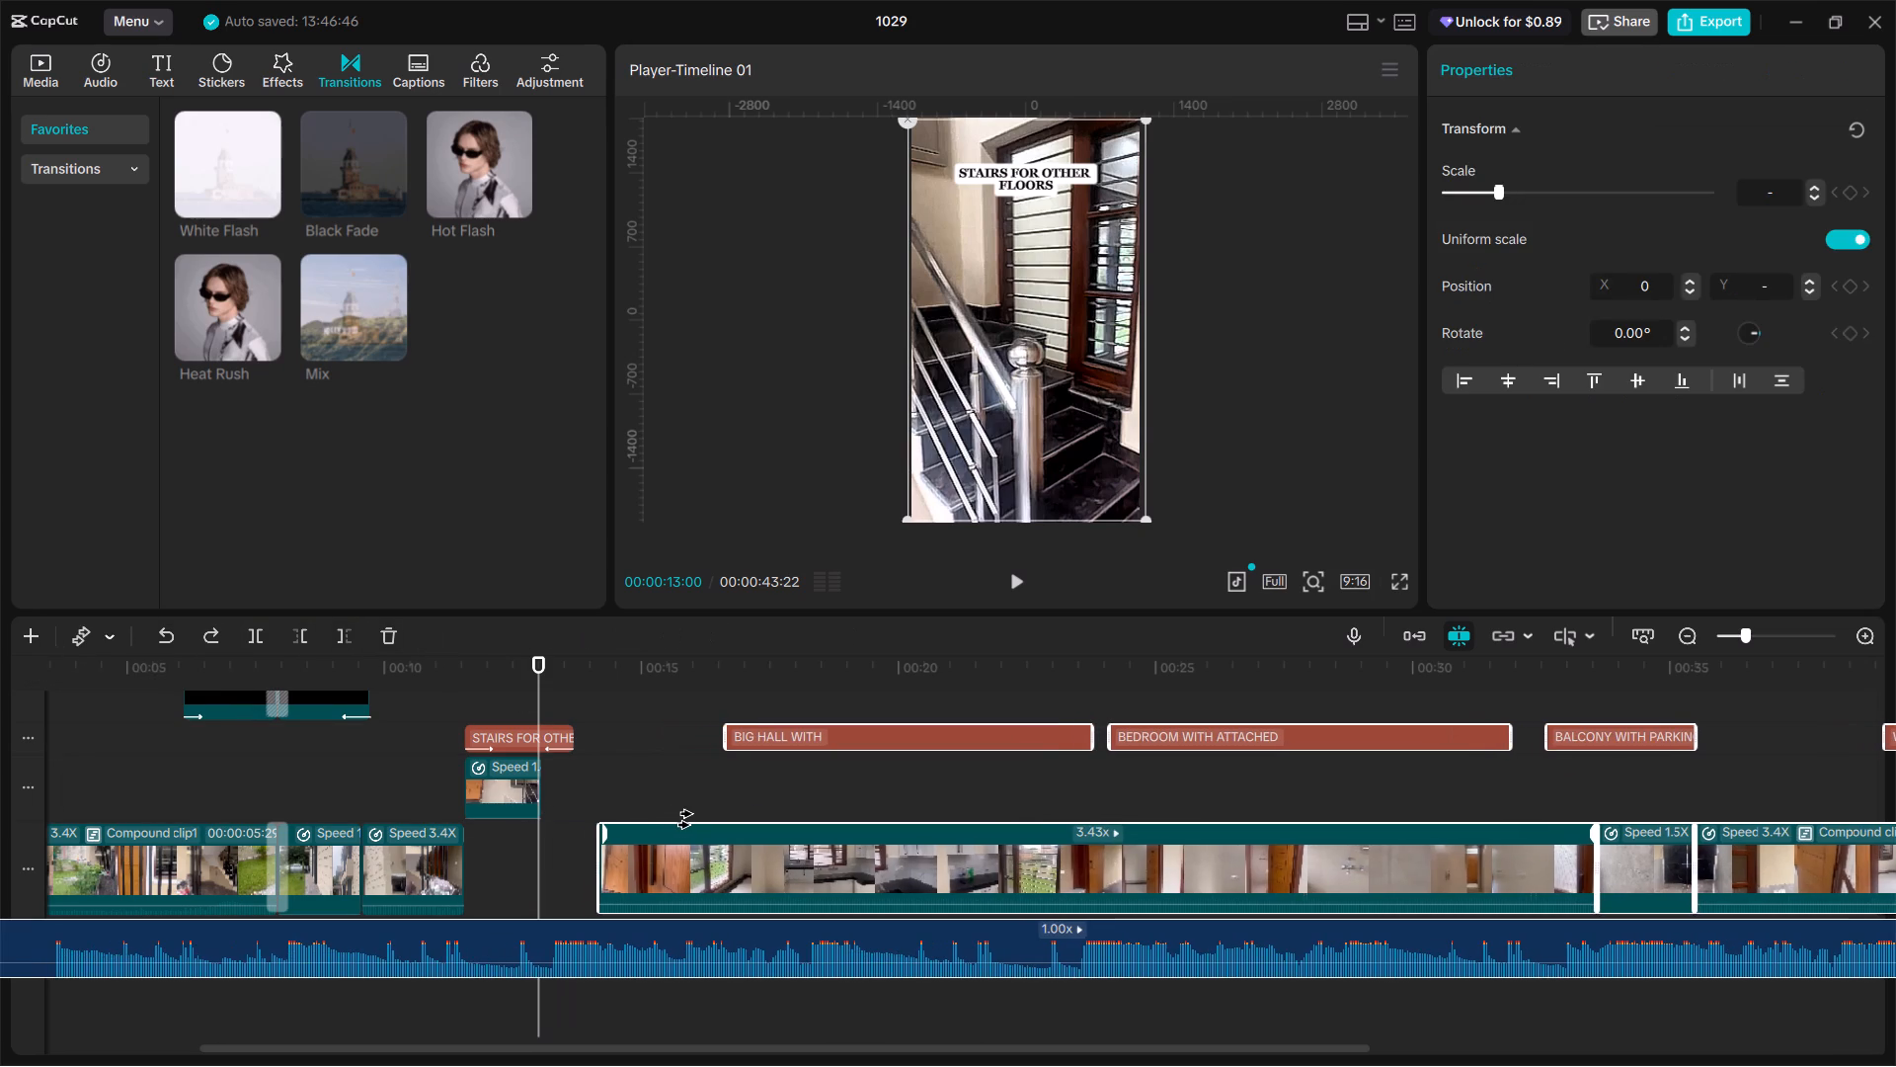
{"action": "left_click_drag", "start_coordinate": [694, 815], "coordinate": [695, 815]}
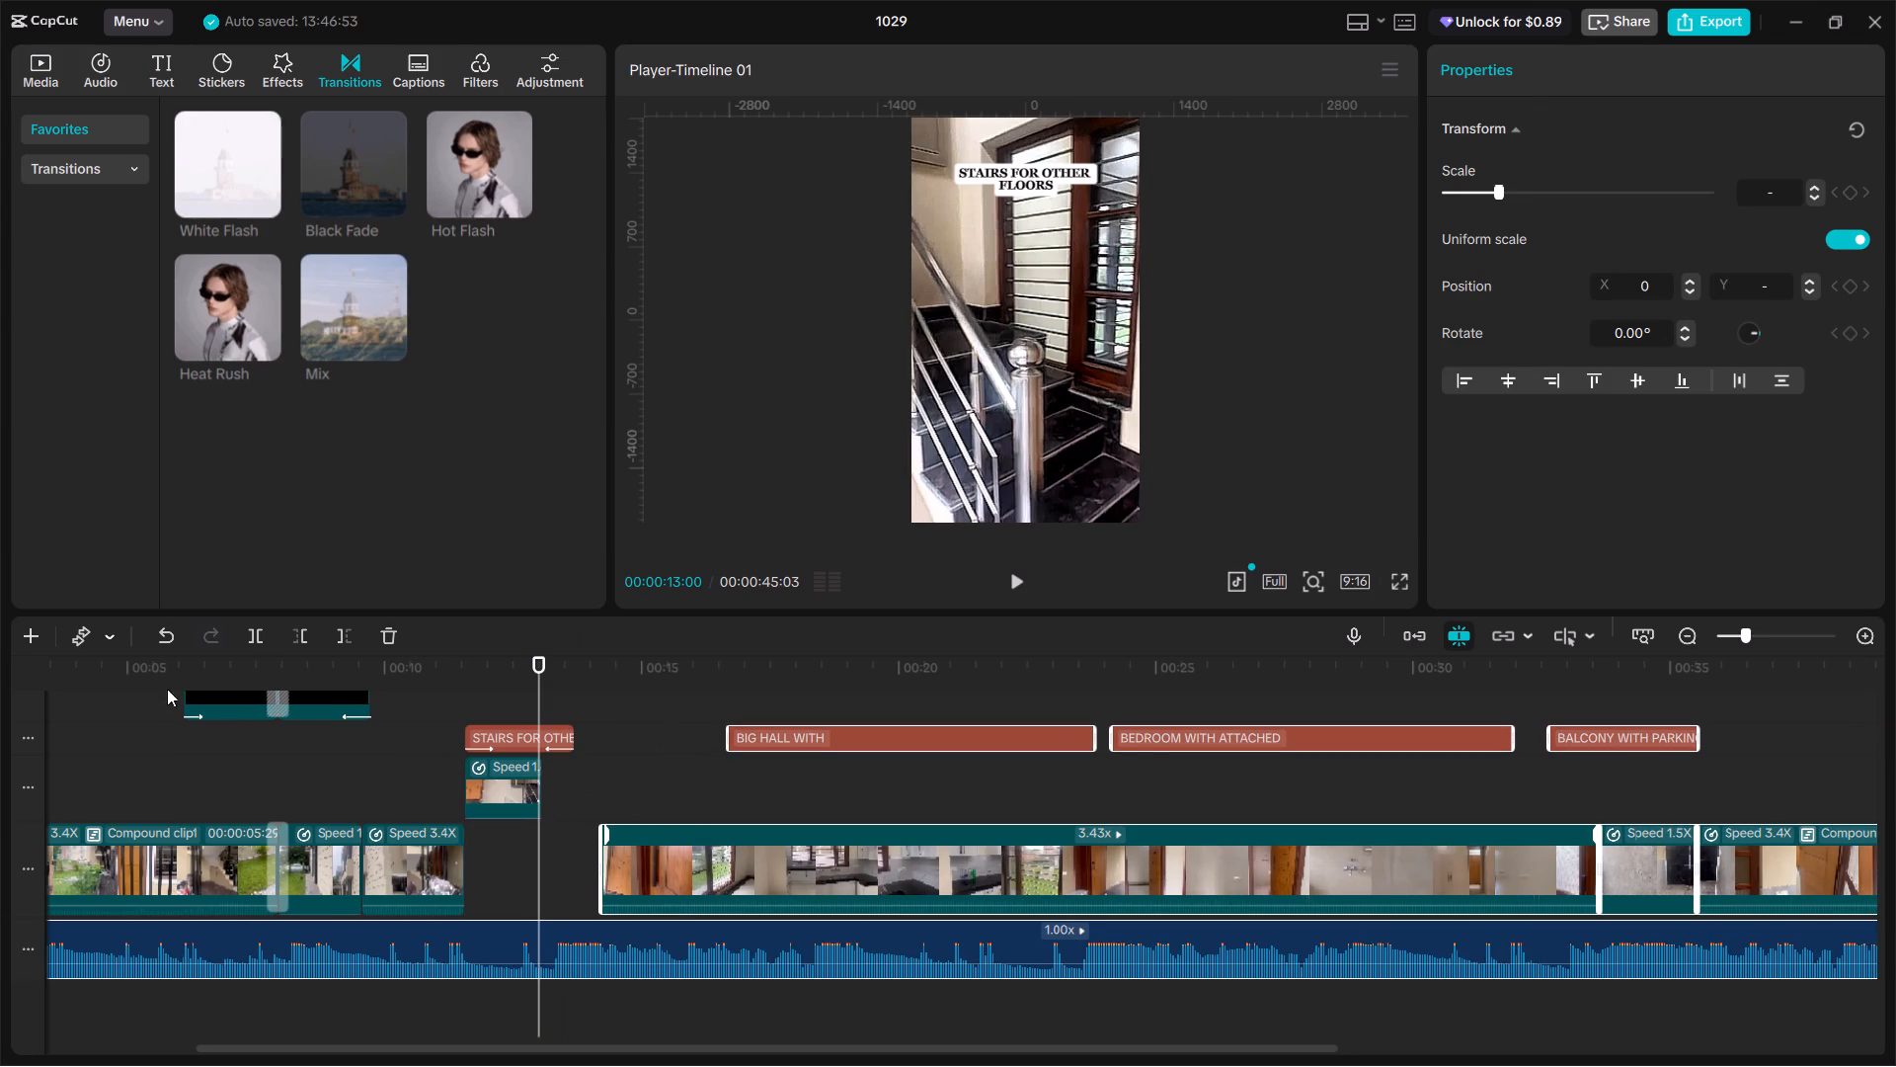
Move the slowed staircase clip down from the overlay track into the gap on the main track, before the long interior clip.
{"action": "key", "text": "a"}
{"action": "left_click_drag", "start_coordinate": [496, 798], "coordinate": [513, 835]}
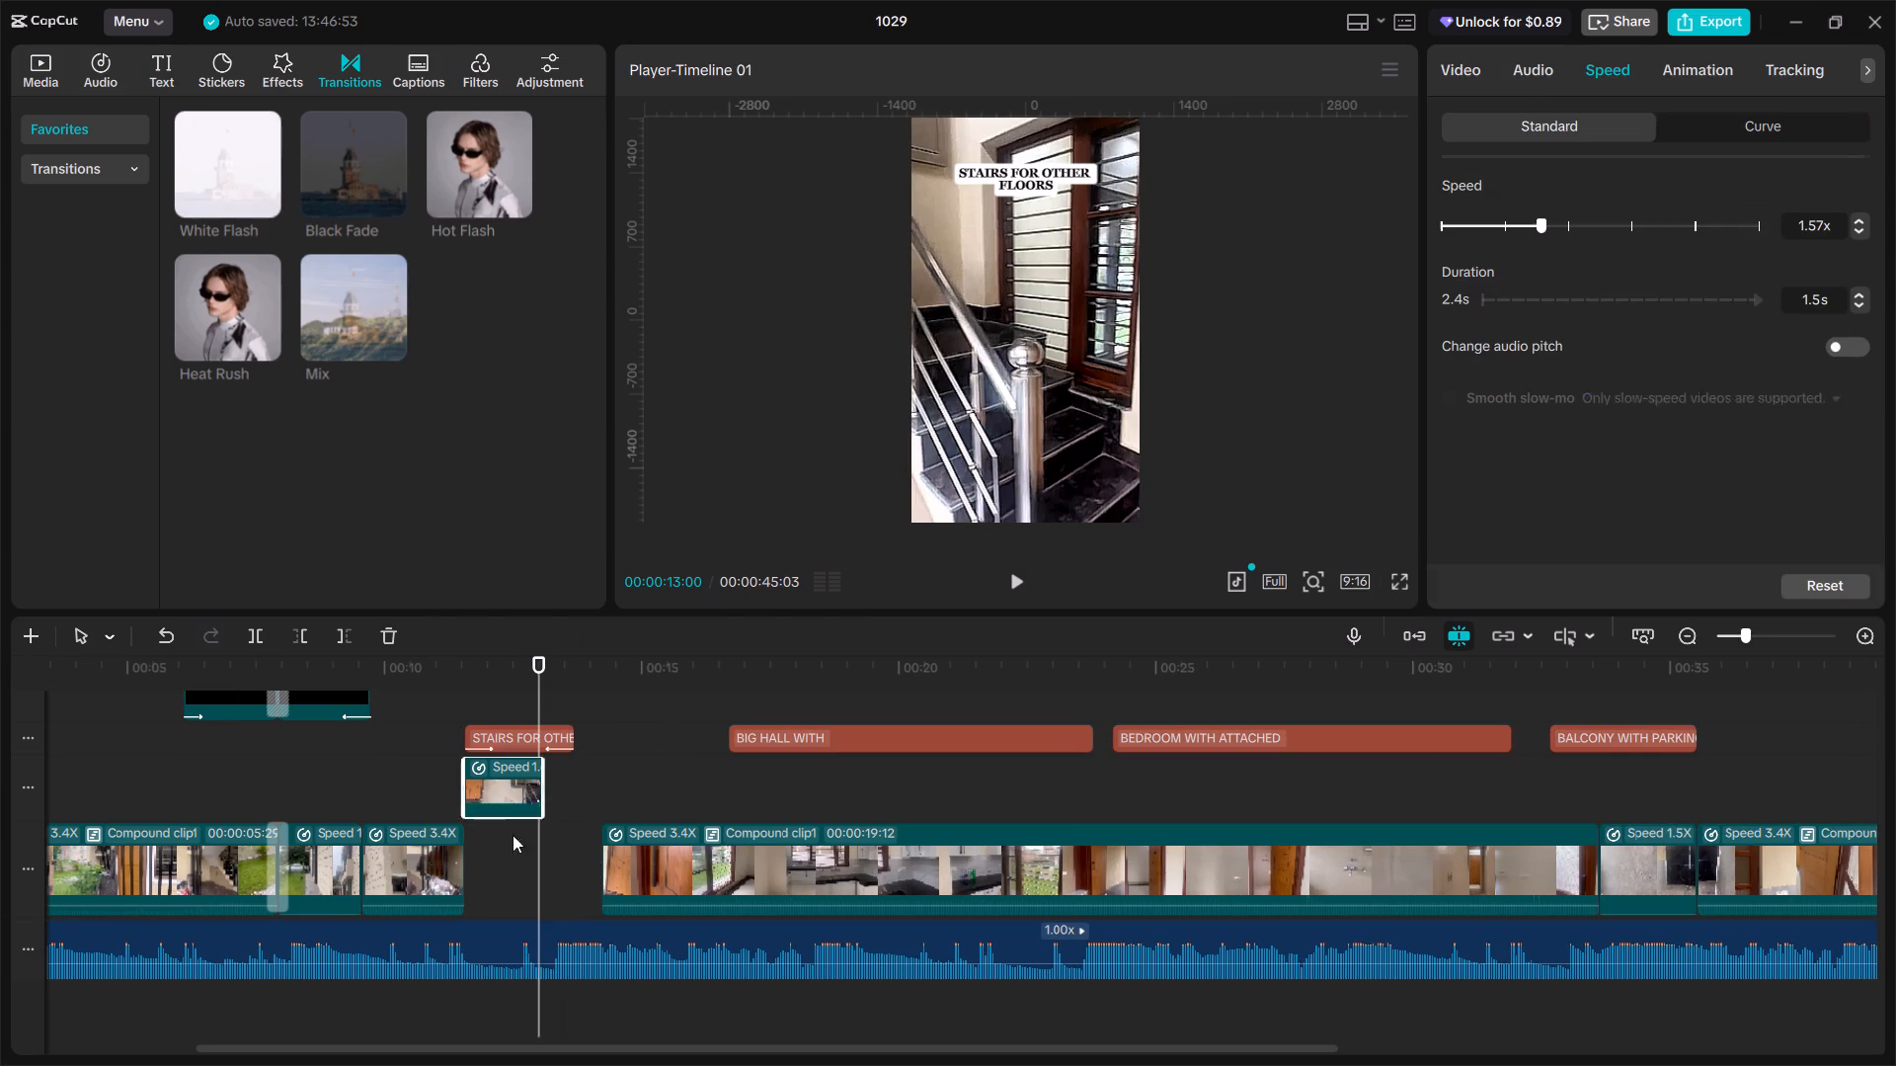
{"action": "left_click_drag", "start_coordinate": [513, 835], "coordinate": [495, 866]}
{"action": "left_click_drag", "start_coordinate": [475, 807], "coordinate": [488, 886]}
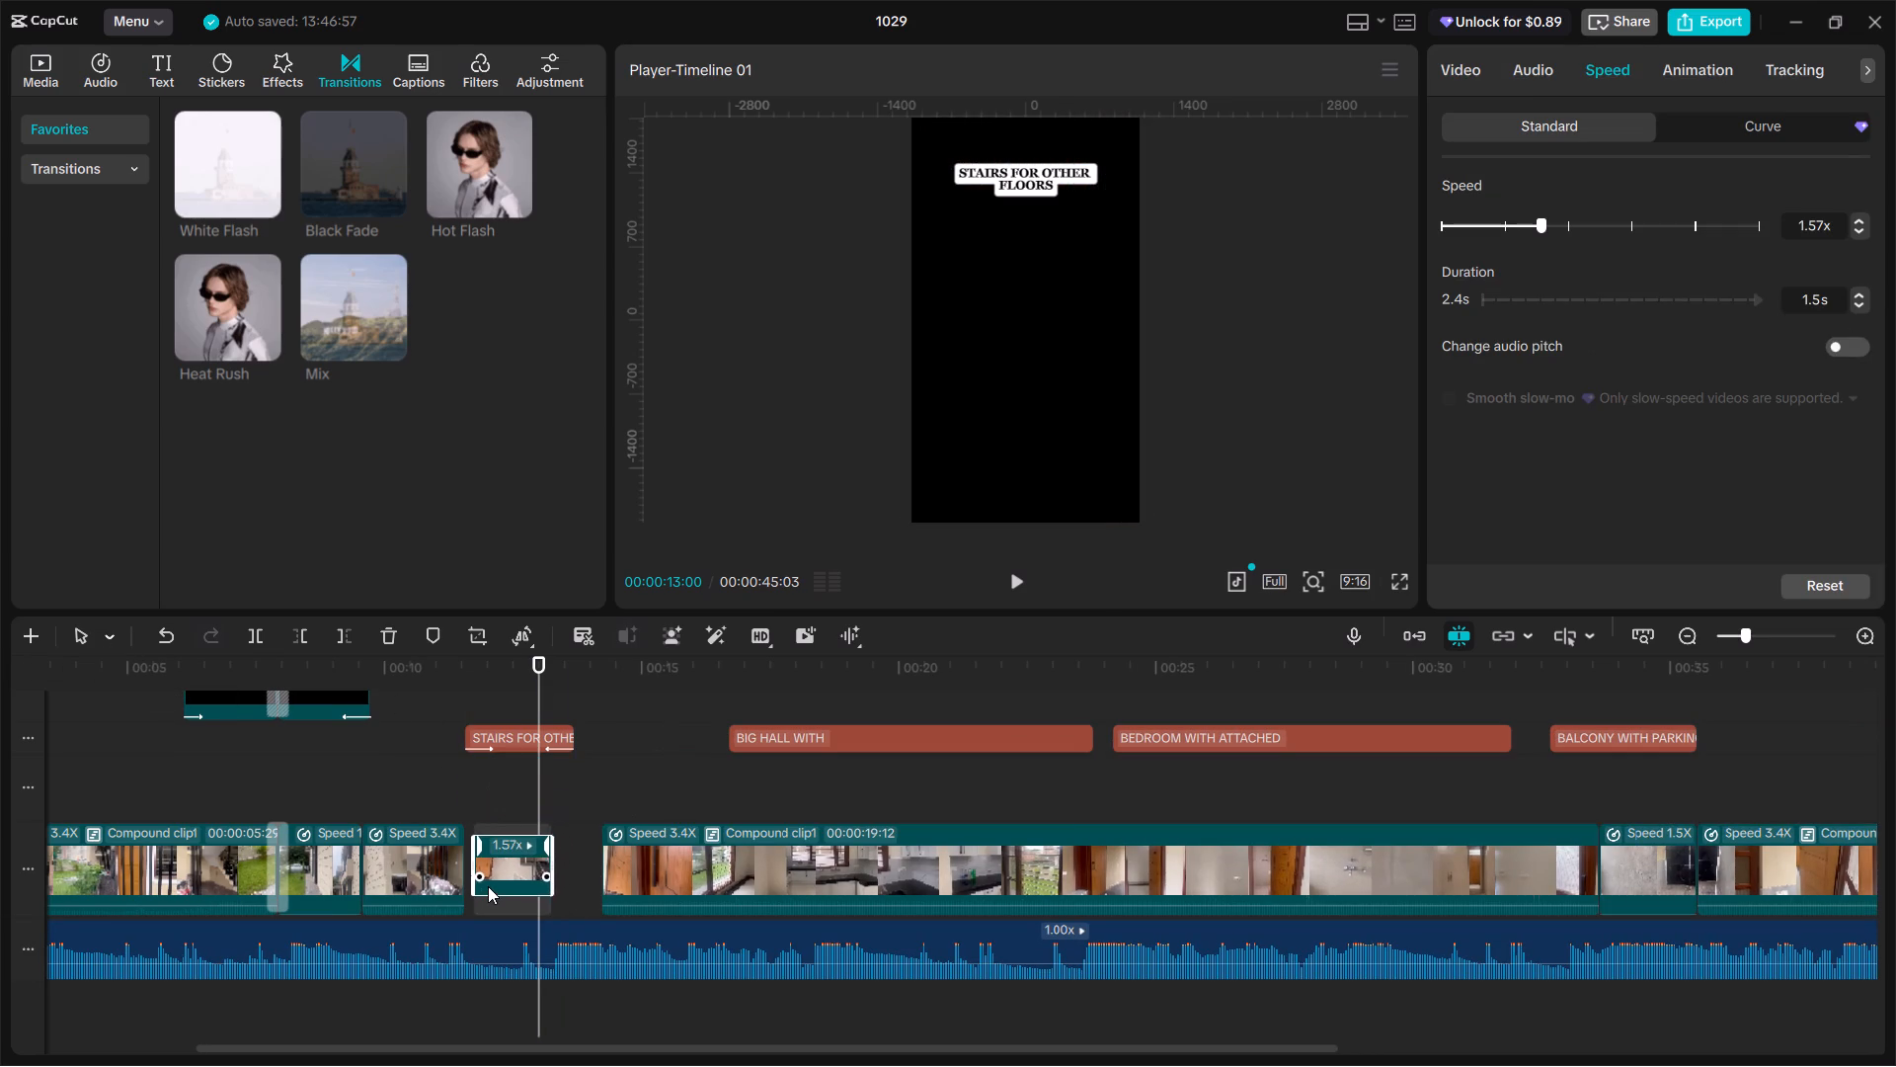
{"action": "left_click_drag", "start_coordinate": [488, 886], "coordinate": [482, 886]}
{"action": "left_click_drag", "start_coordinate": [480, 800], "coordinate": [503, 887]}
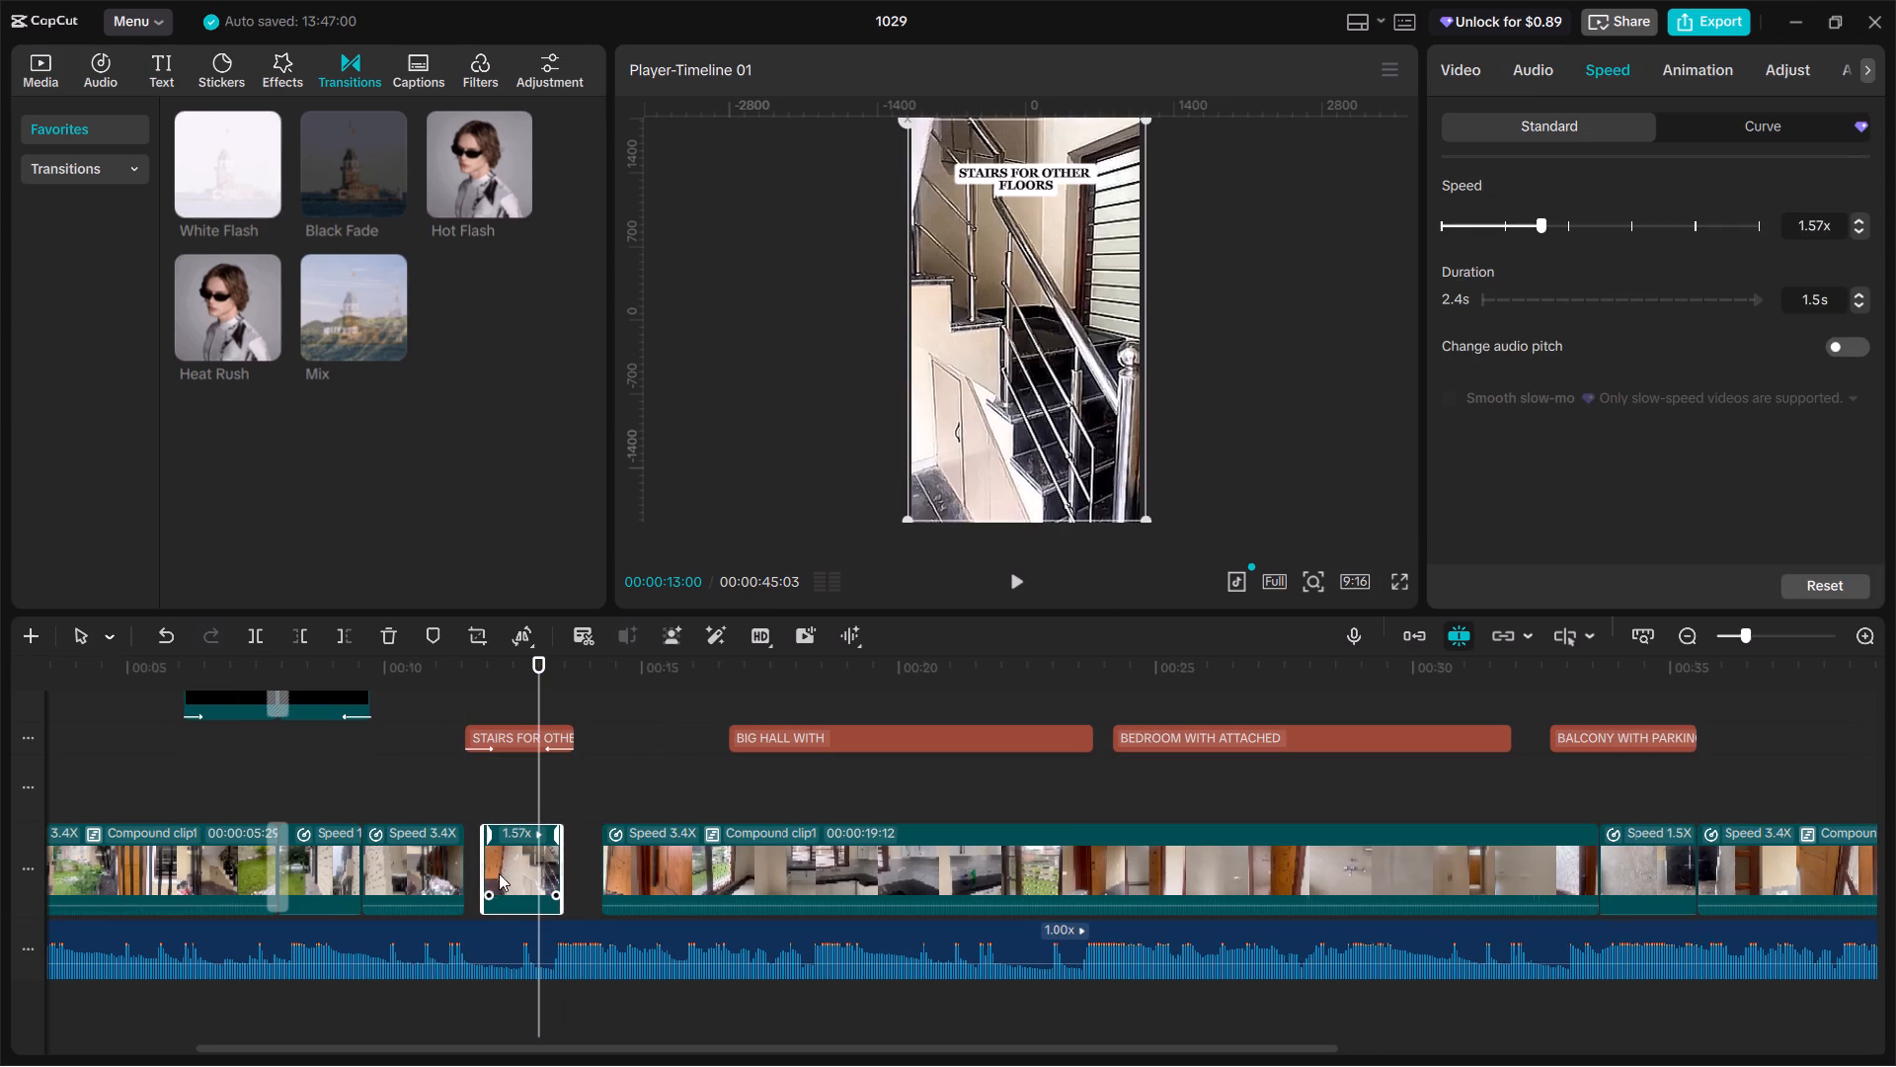
Close the gaps before and after the staircase clip on the main track.
{"action": "right_click", "coordinate": [475, 866]}
{"action": "left_click", "coordinate": [550, 861]}
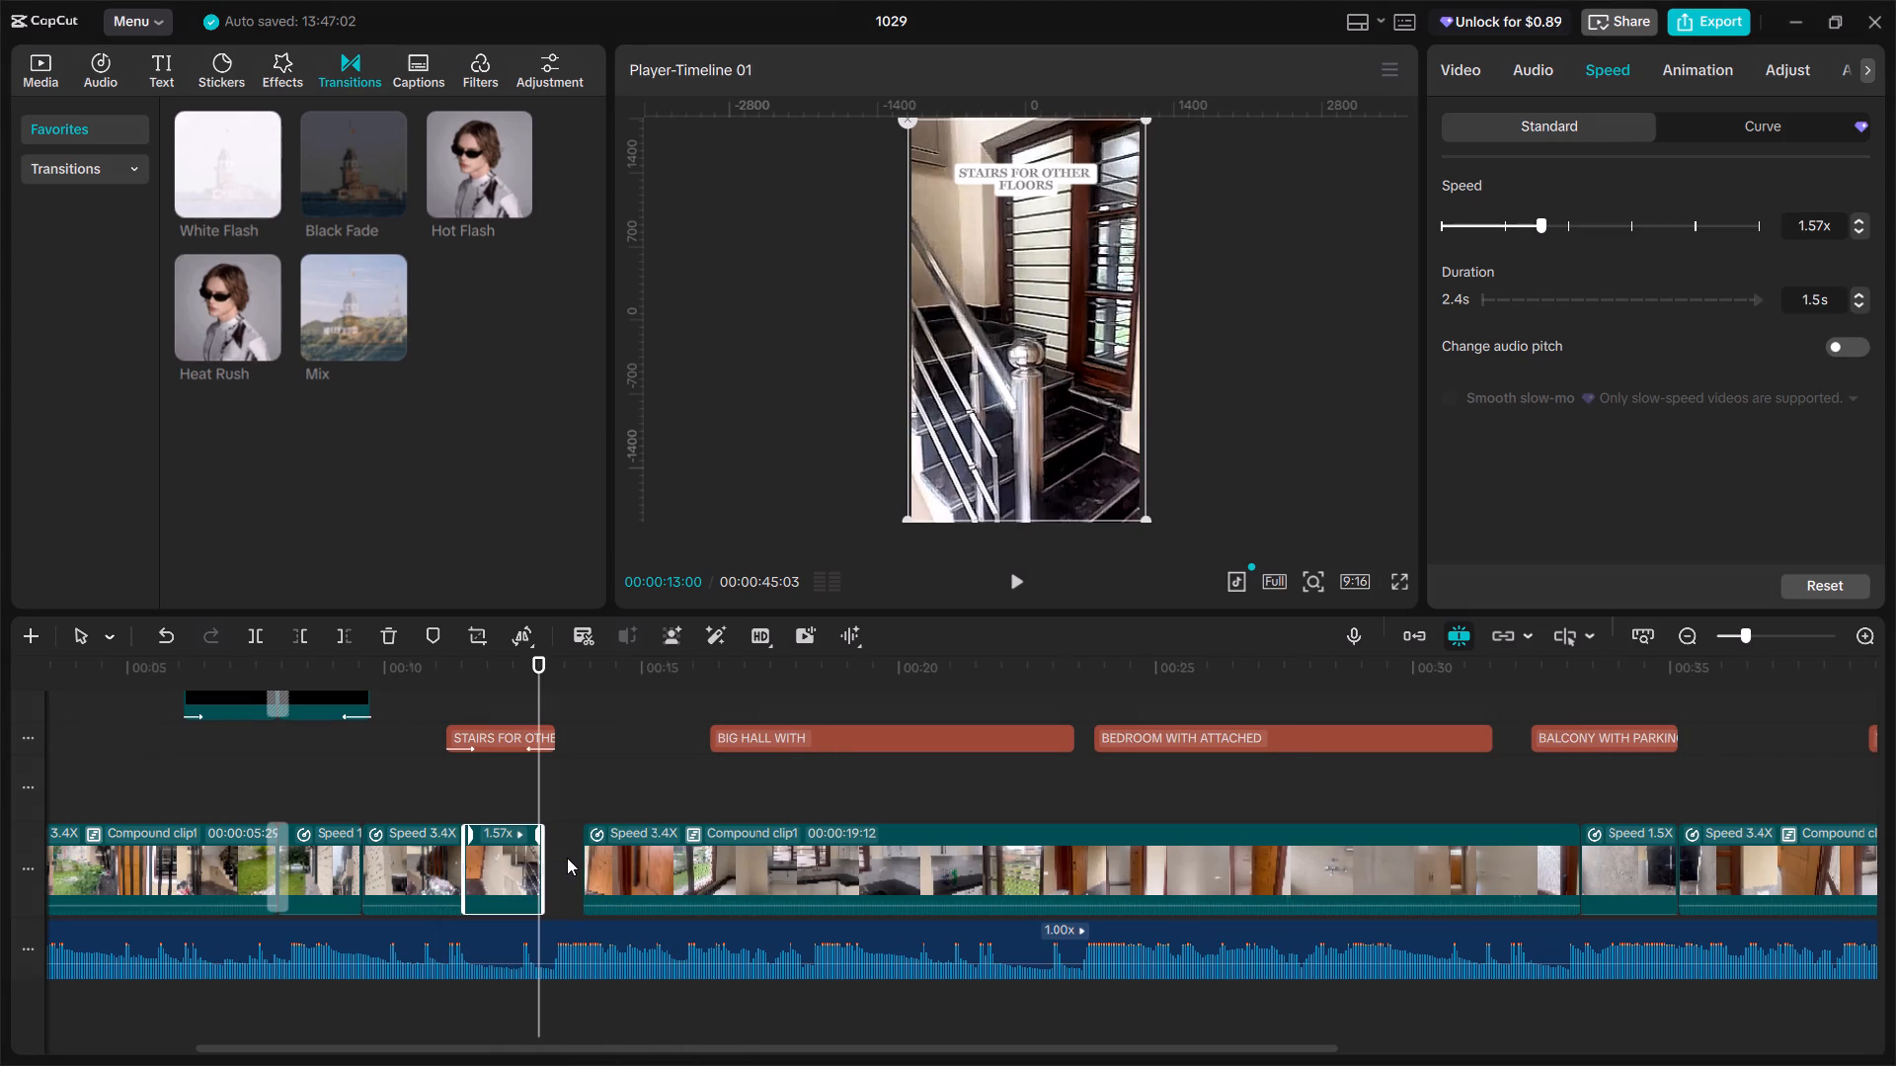
{"action": "right_click", "coordinate": [566, 860]}
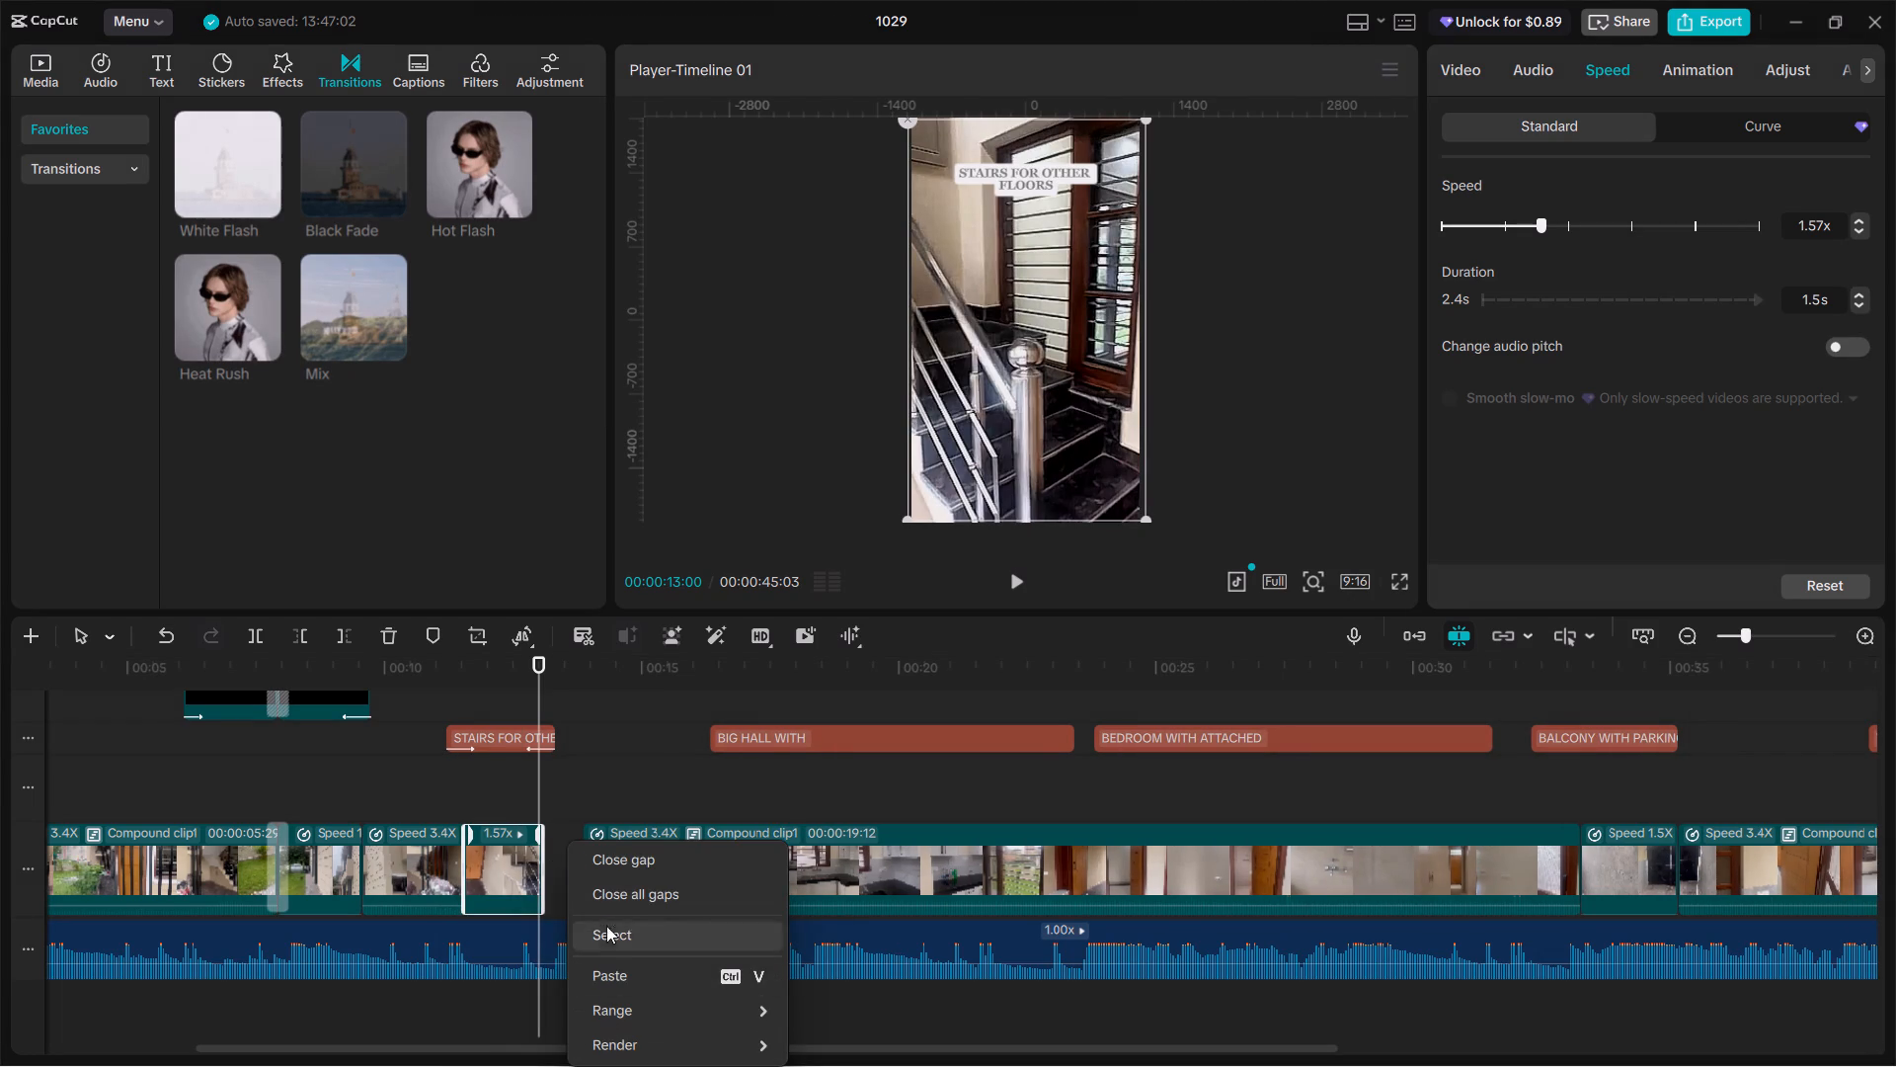
{"action": "left_click", "coordinate": [628, 863]}
{"action": "left_click", "coordinate": [454, 794]}
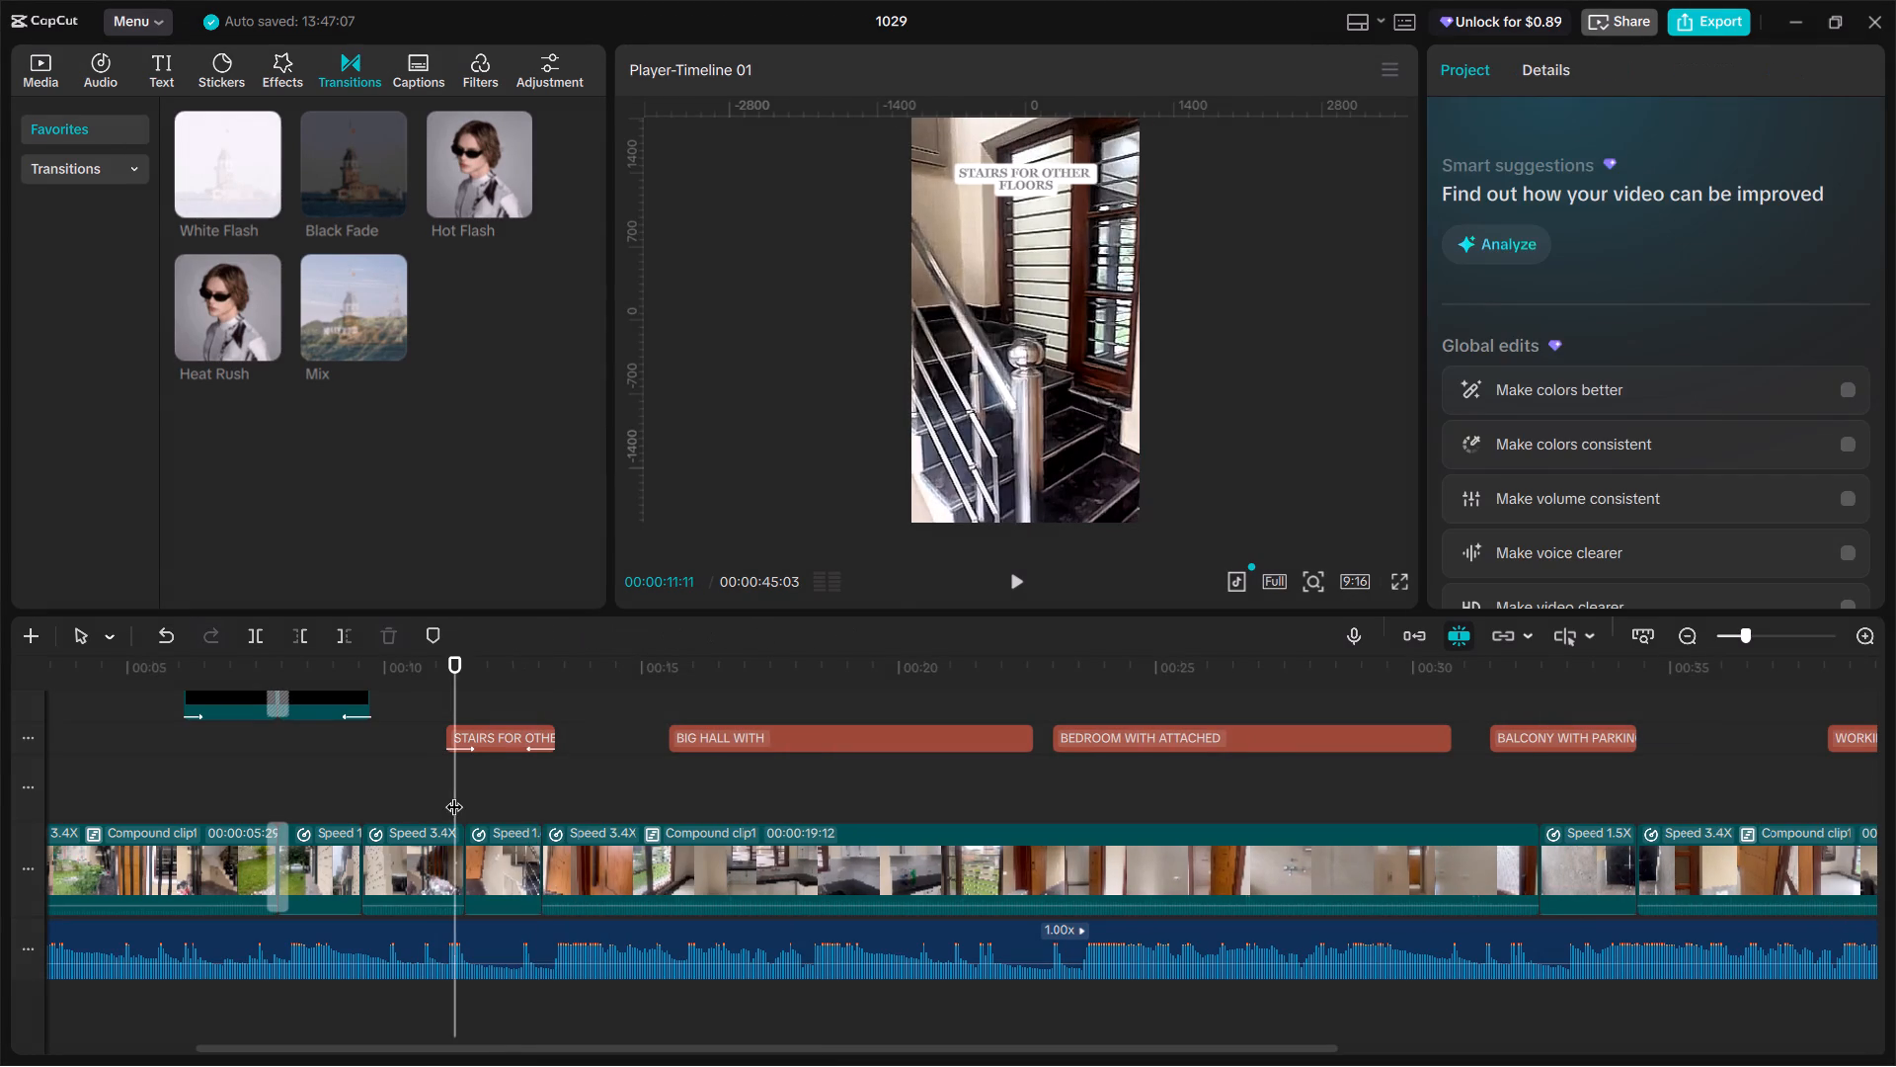
{"action": "left_click", "coordinate": [423, 799]}
{"action": "key", "text": "space"}
{"action": "key", "text": "space"}
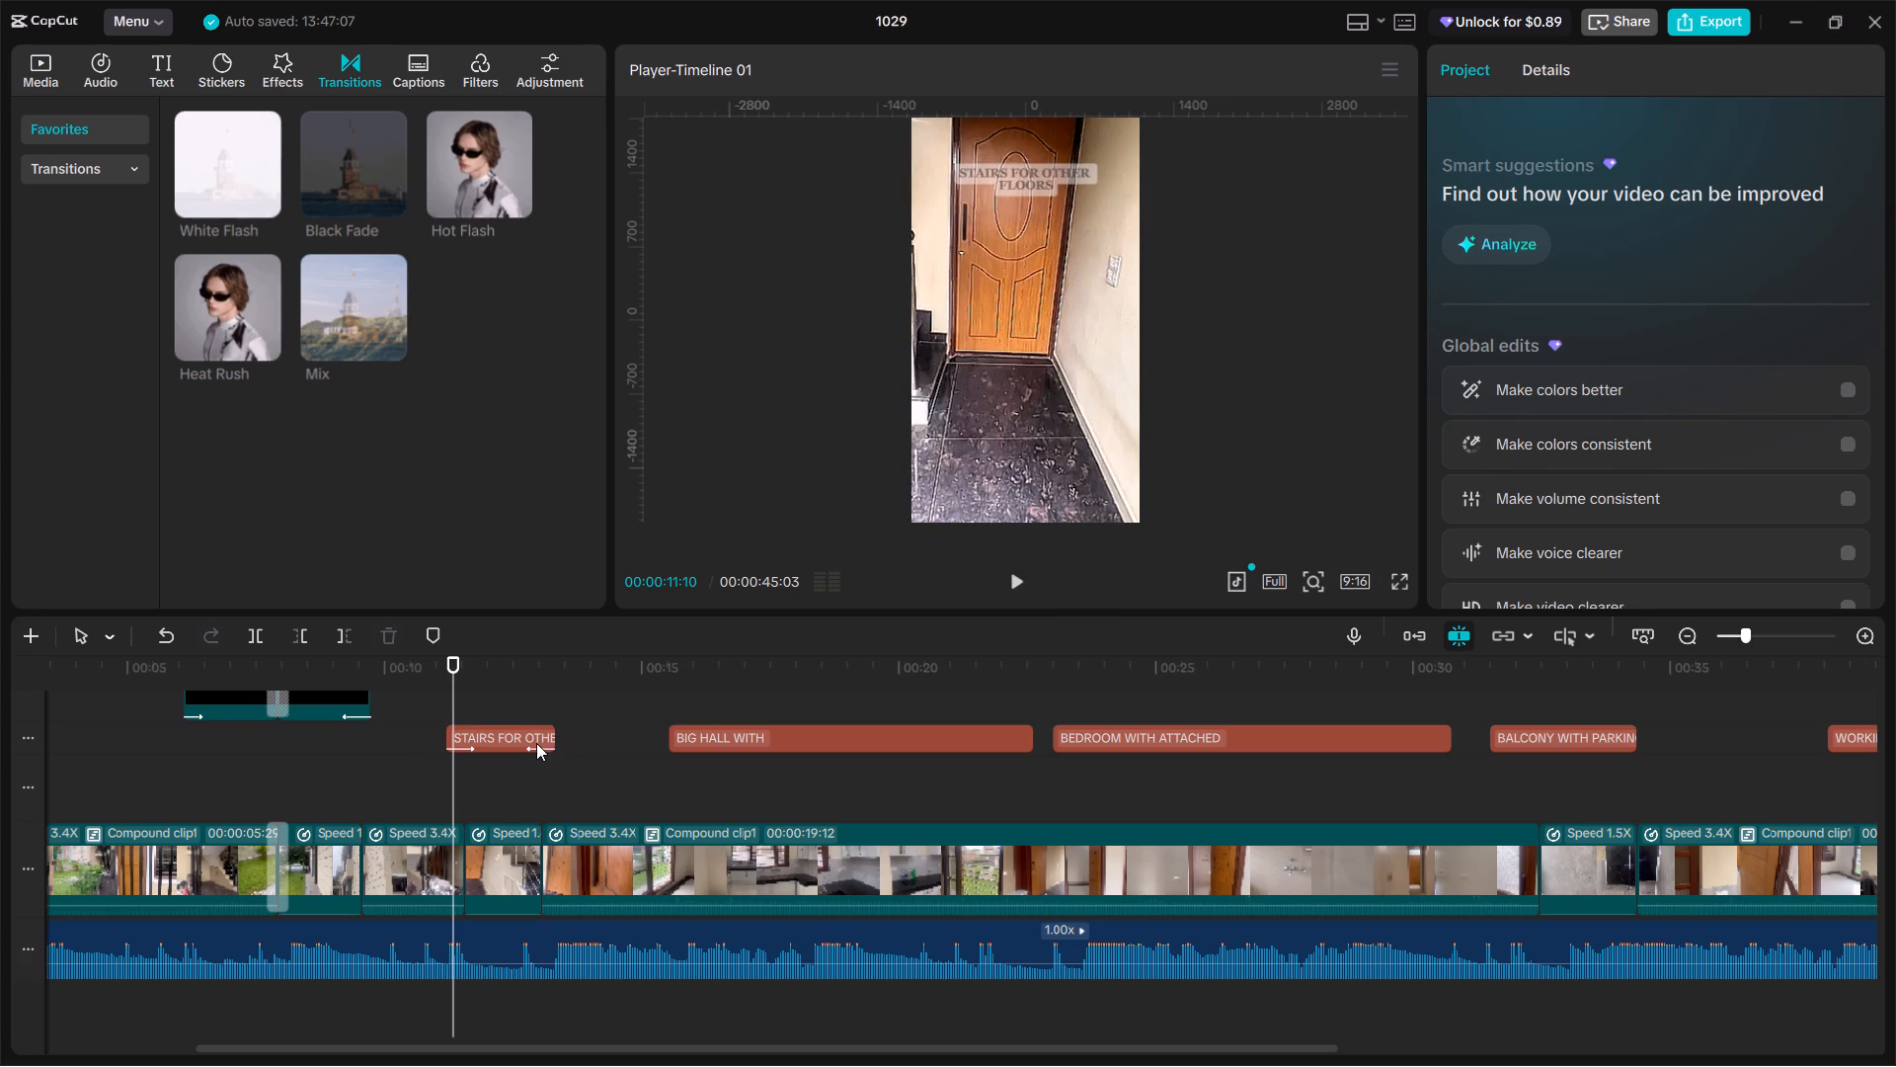
{"action": "left_click", "coordinate": [540, 736]}
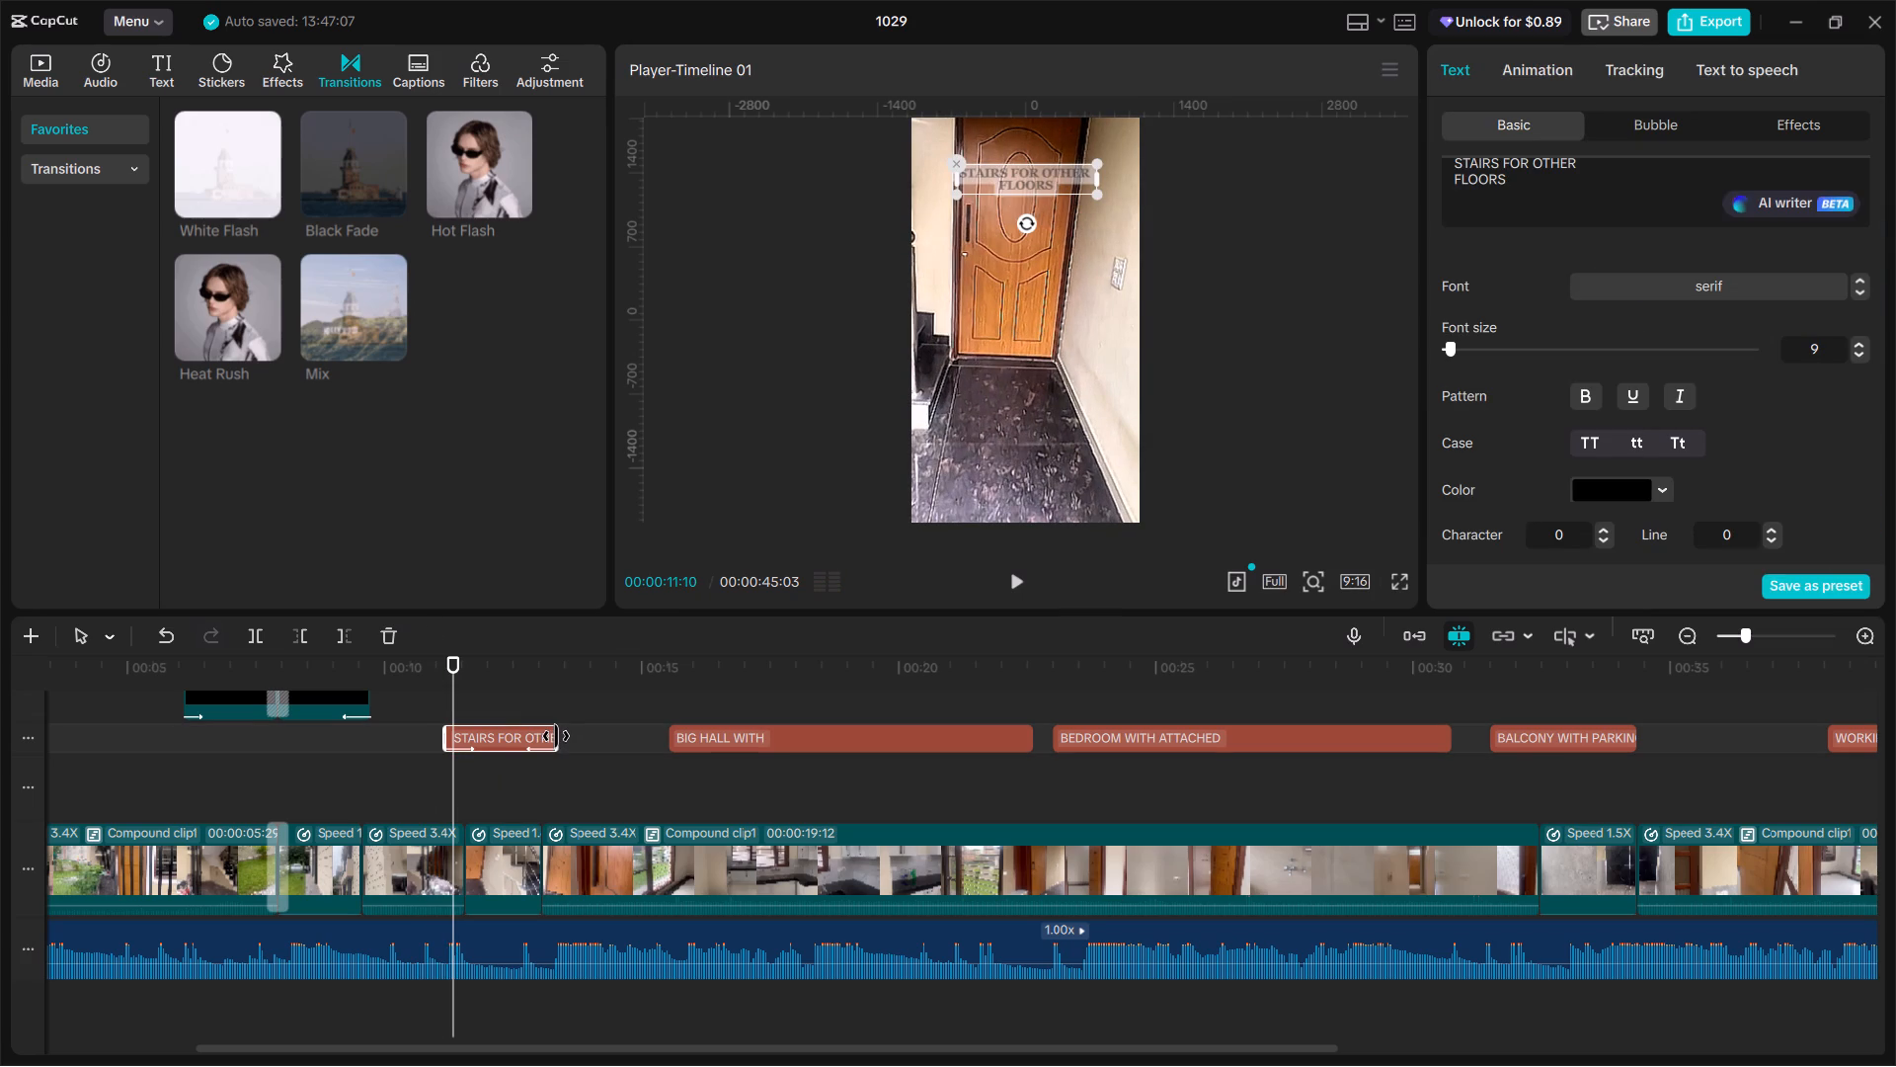
{"action": "key", "text": "space"}
{"action": "key", "text": "space"}
{"action": "left_click", "coordinate": [425, 784]}
{"action": "key", "text": "space"}
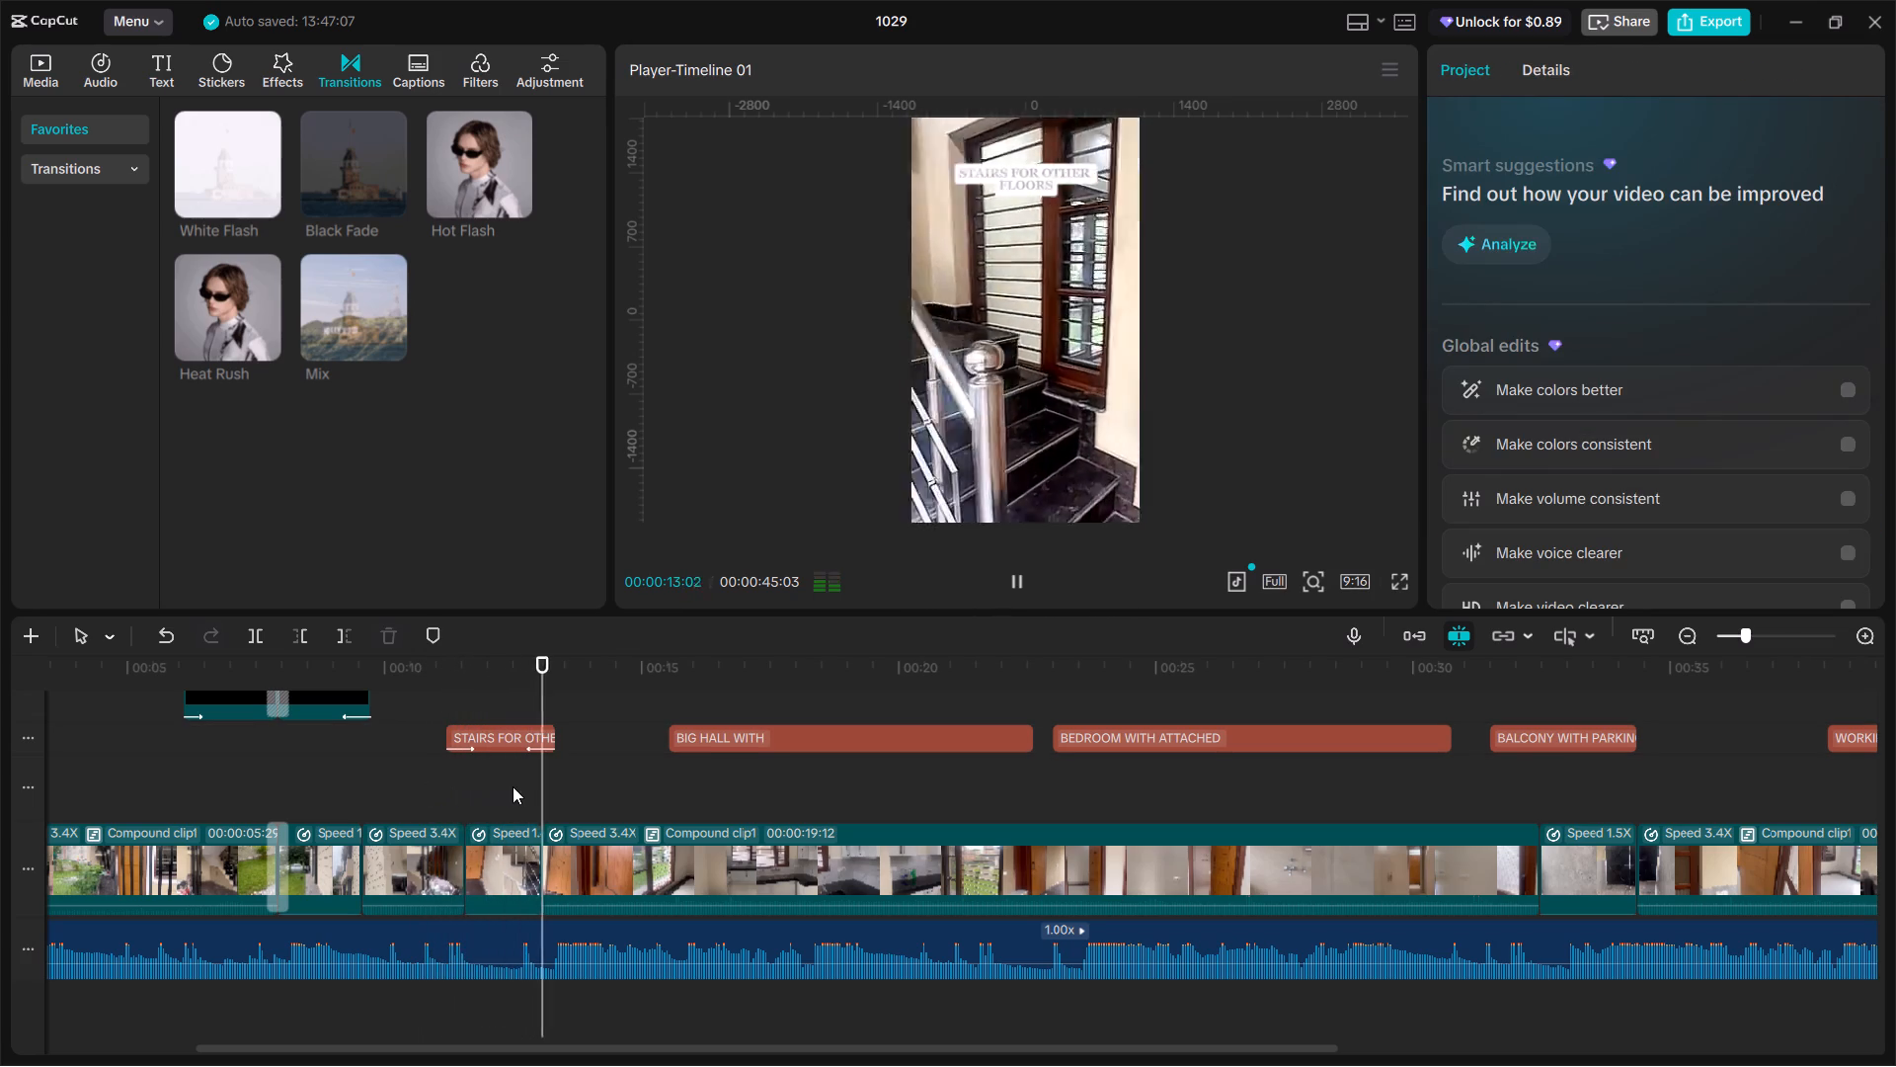
{"action": "key", "text": "space"}
{"action": "left_click", "coordinate": [546, 736]}
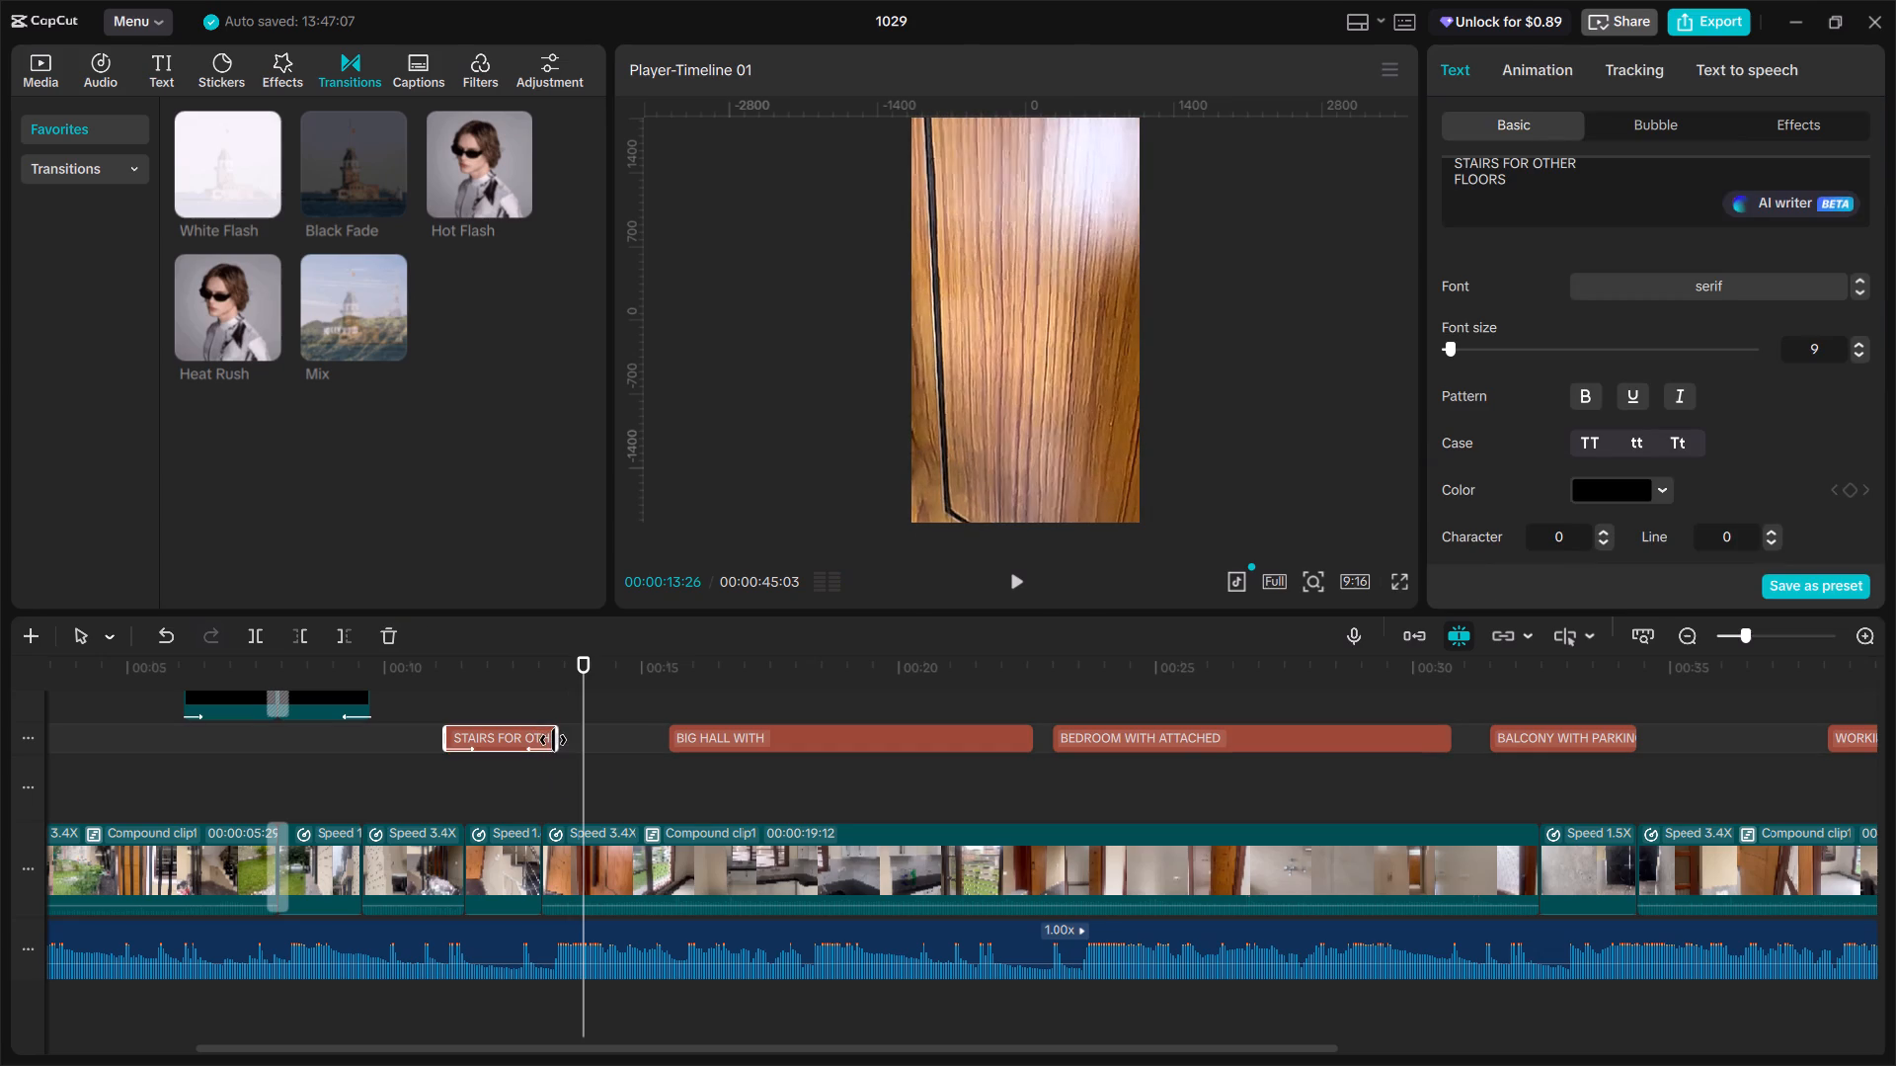
{"action": "left_click_drag", "start_coordinate": [554, 740], "coordinate": [573, 762]}
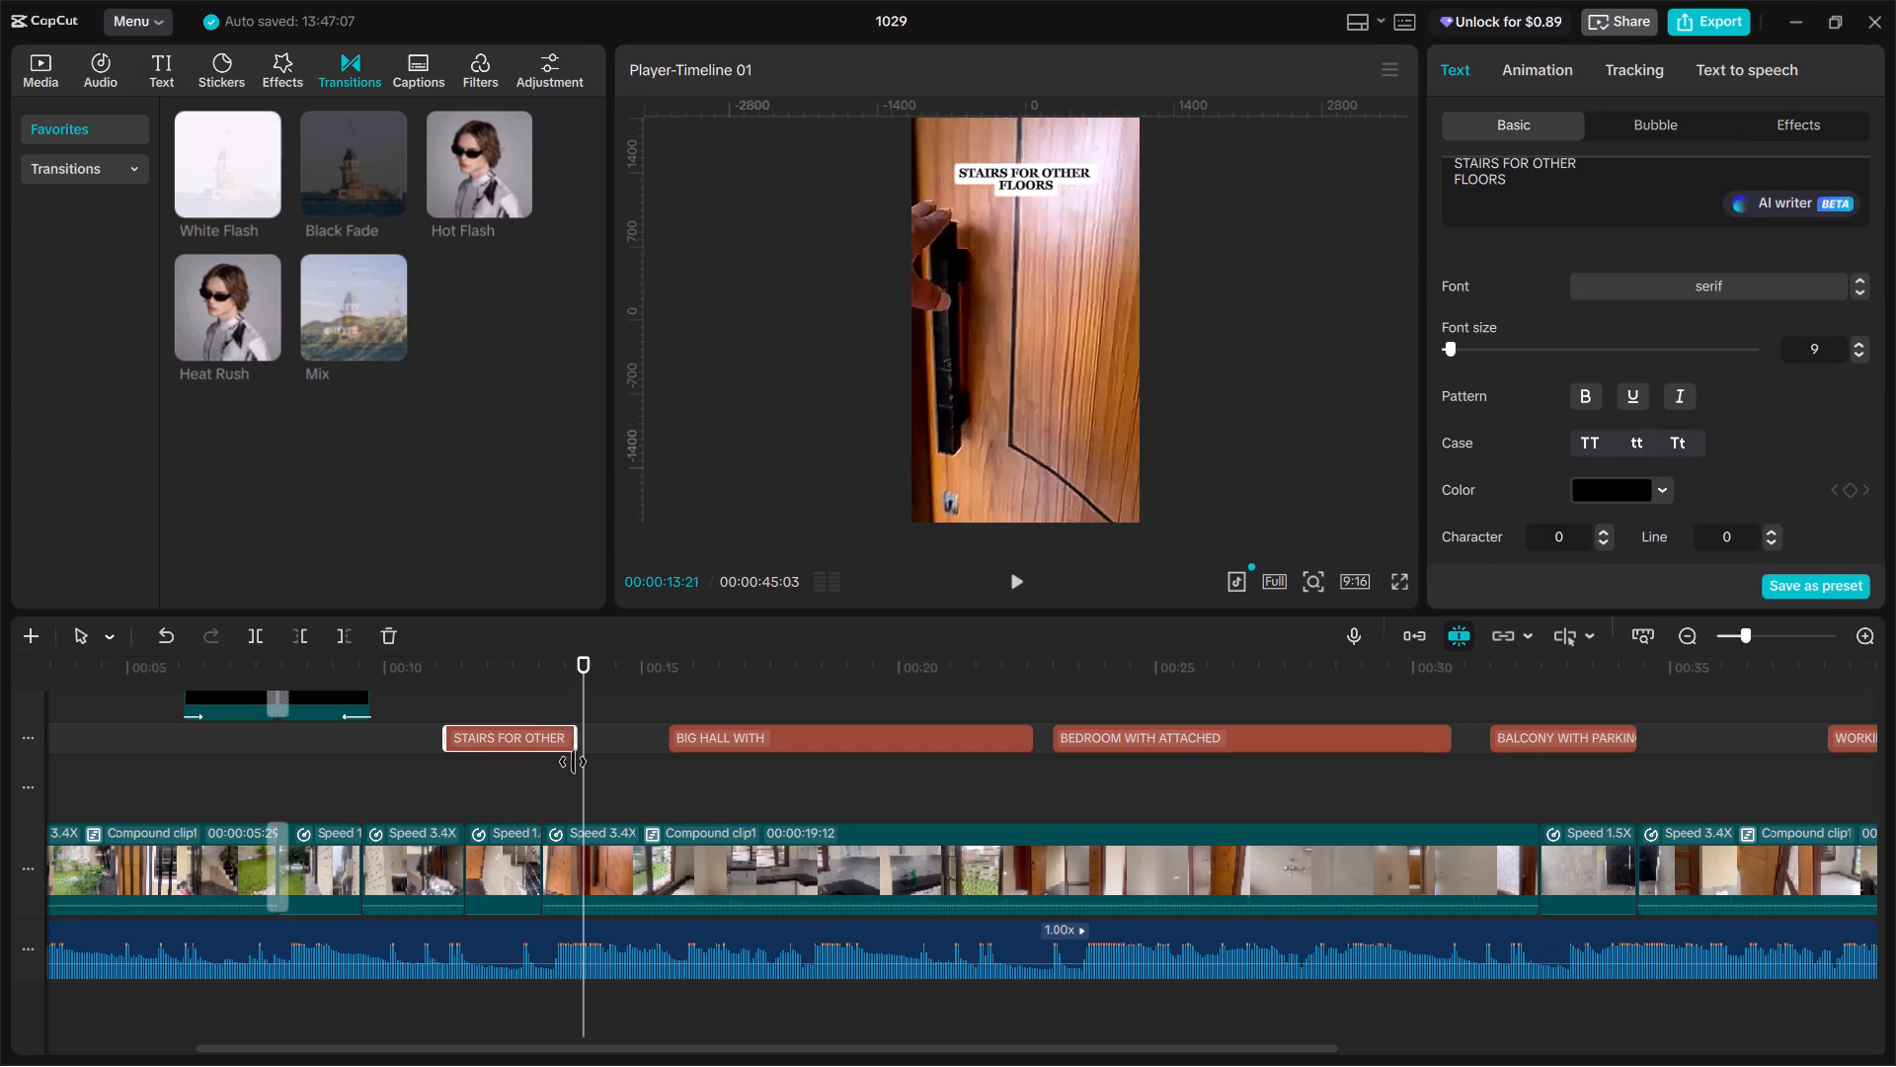
{"action": "left_click_drag", "start_coordinate": [573, 762], "coordinate": [578, 770]}
Set the stairs label's Fade Out animation duration to 0.3 s, checking the label in playback.
{"action": "left_click", "coordinate": [417, 790]}
{"action": "key", "text": "space"}
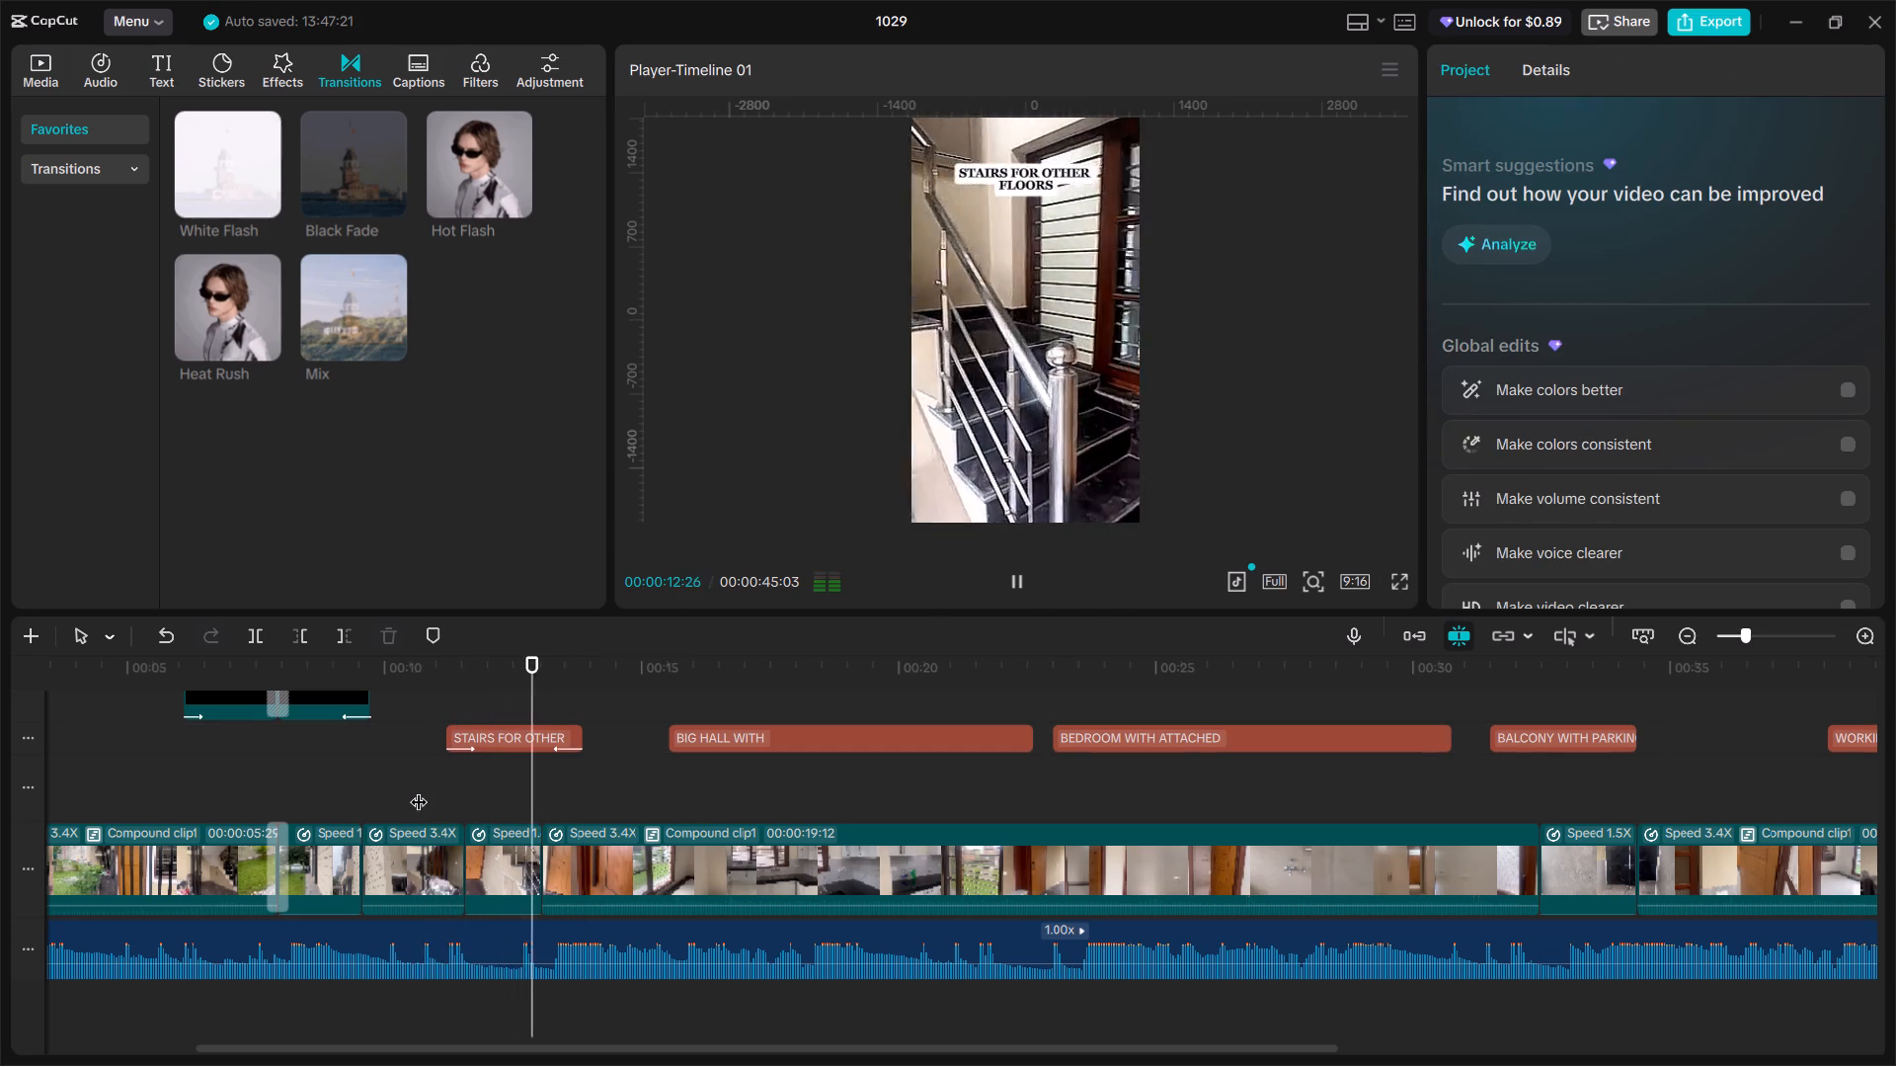
{"action": "left_click", "coordinate": [564, 775]}
{"action": "left_click", "coordinate": [571, 732]}
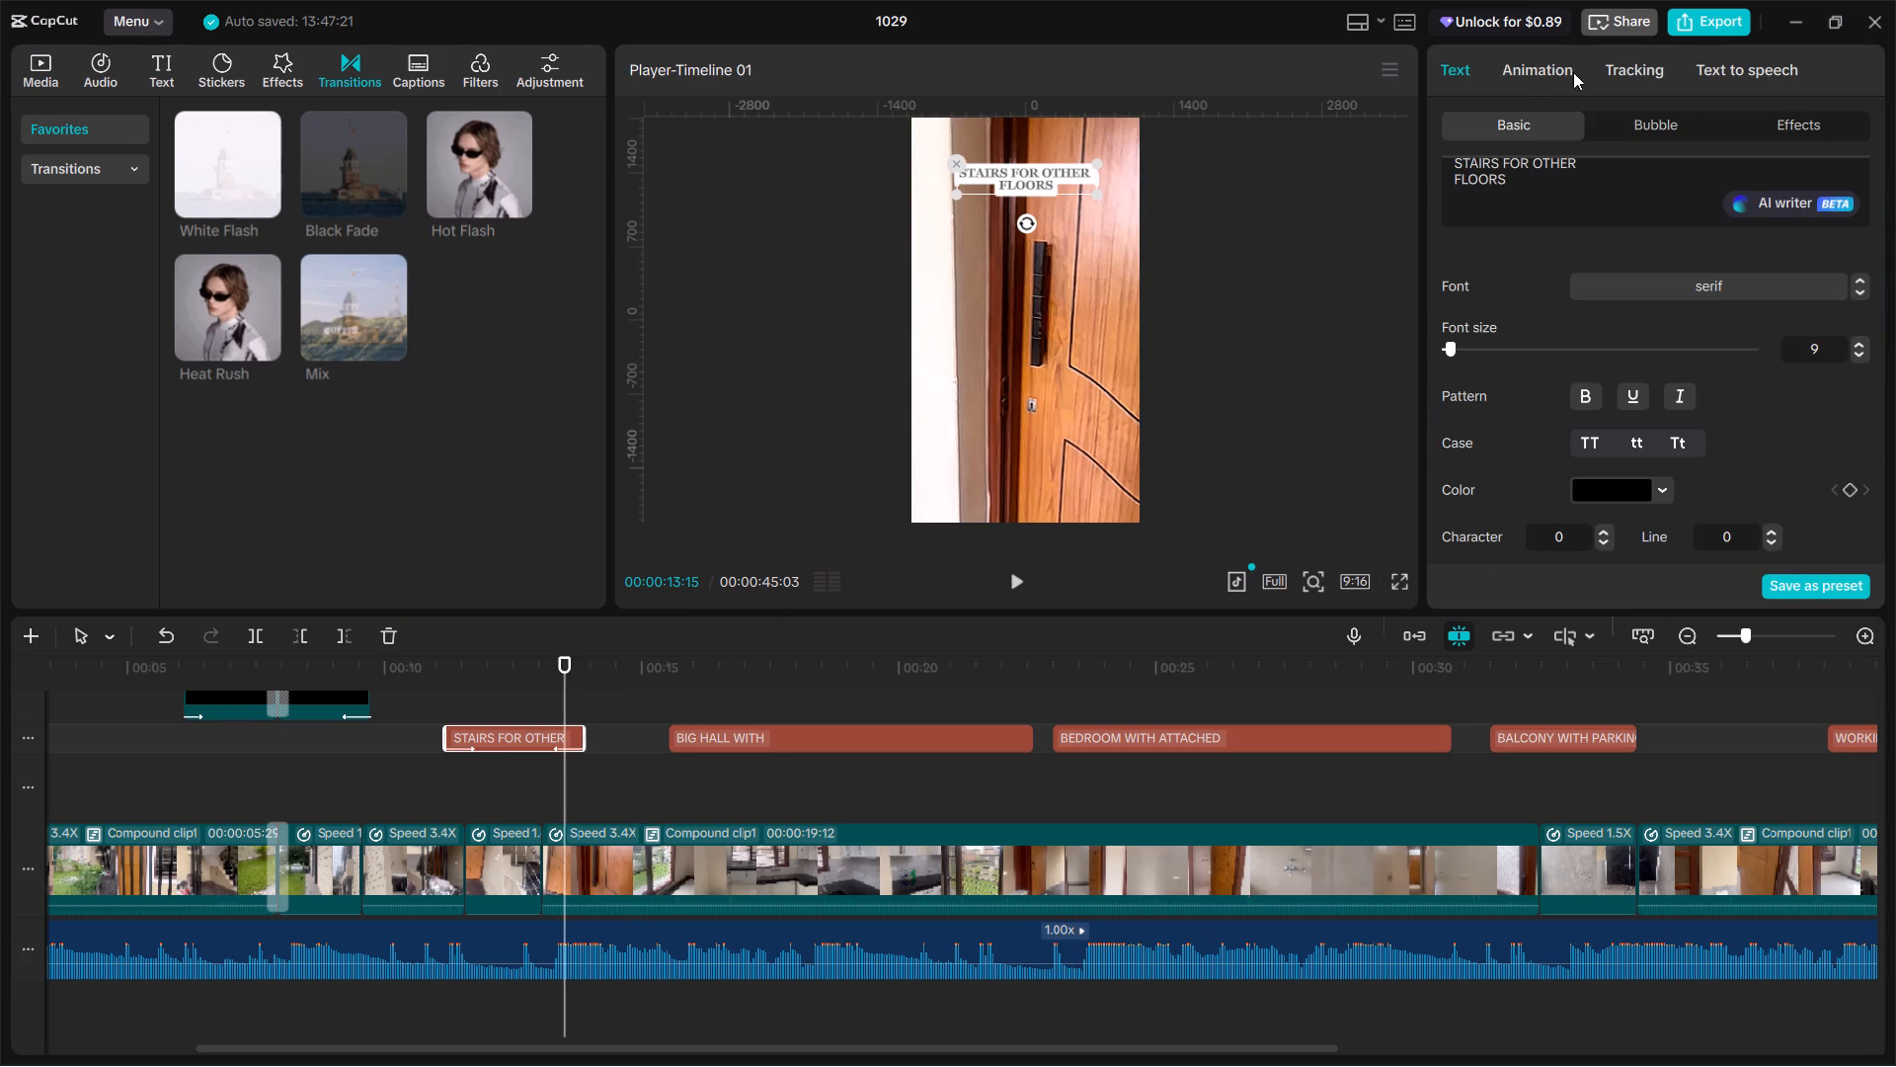
{"action": "left_click", "coordinate": [1536, 71]}
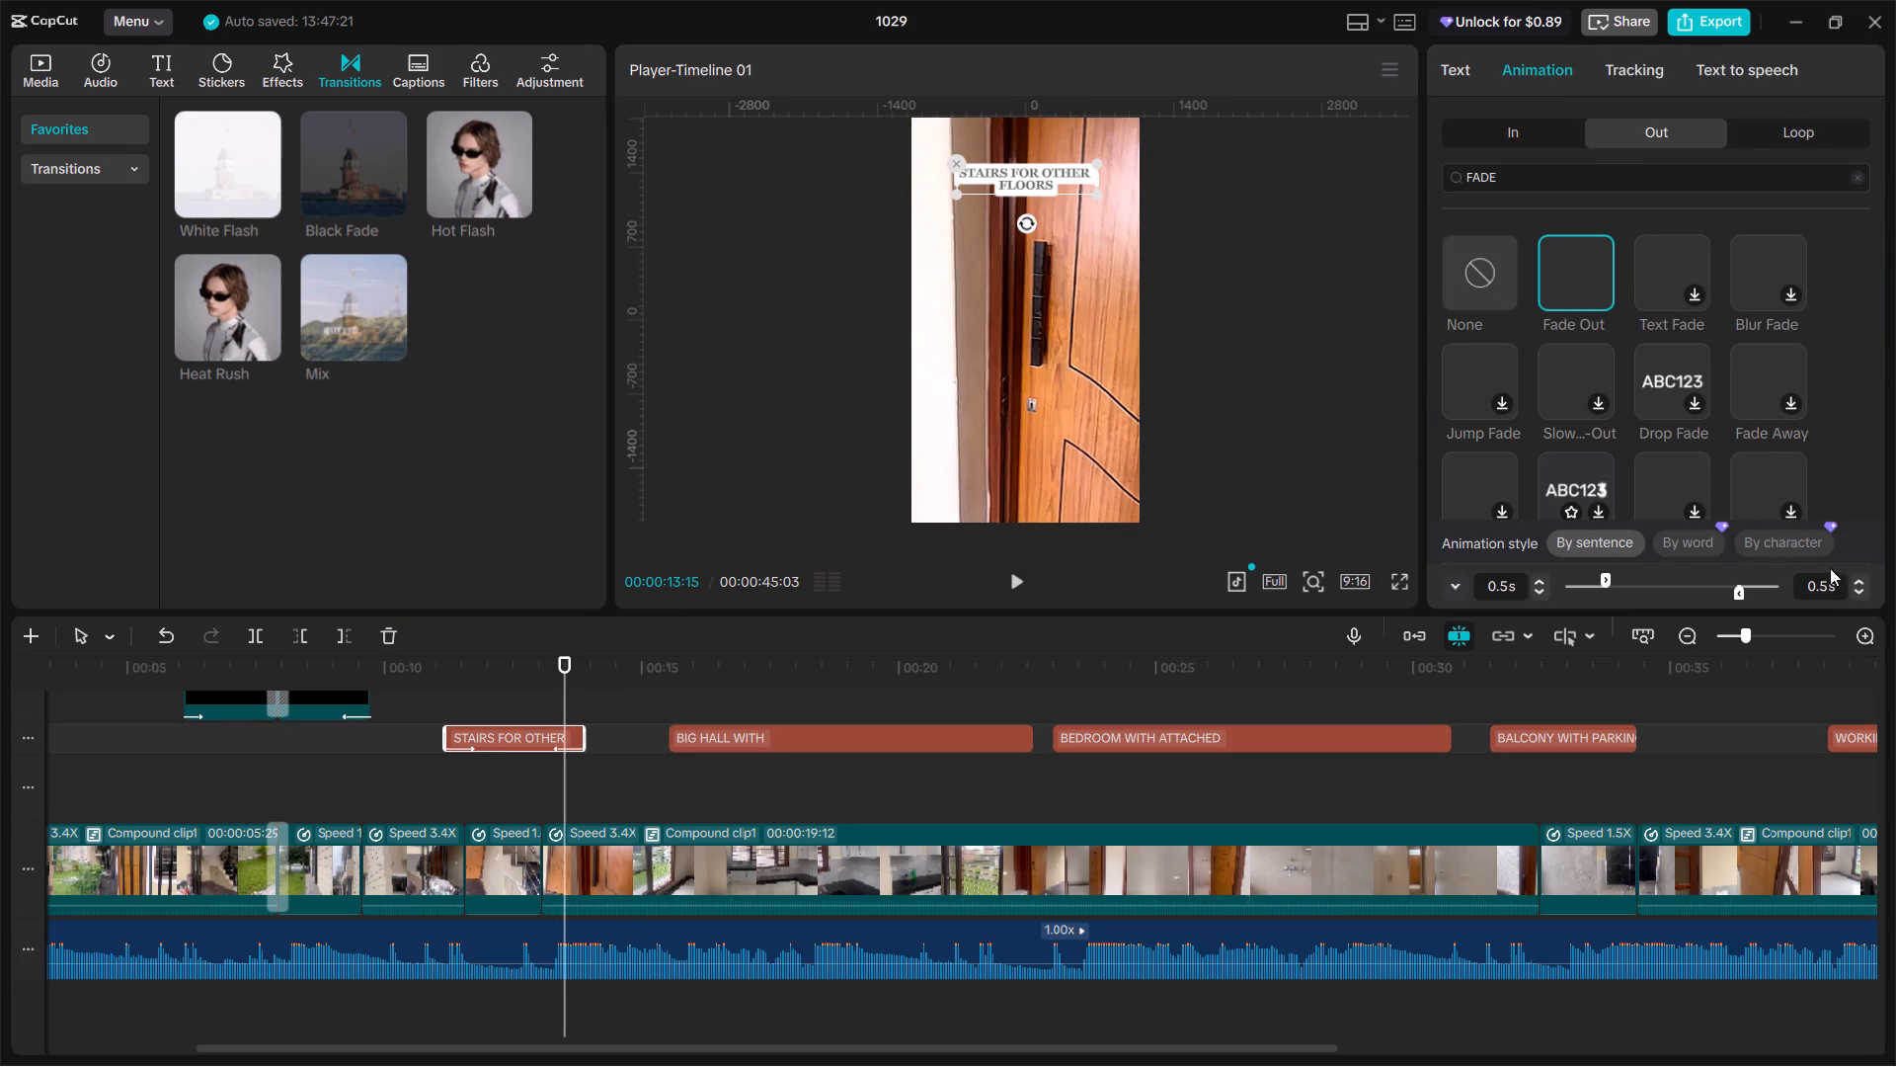
{"action": "double_click", "coordinate": [1859, 588]}
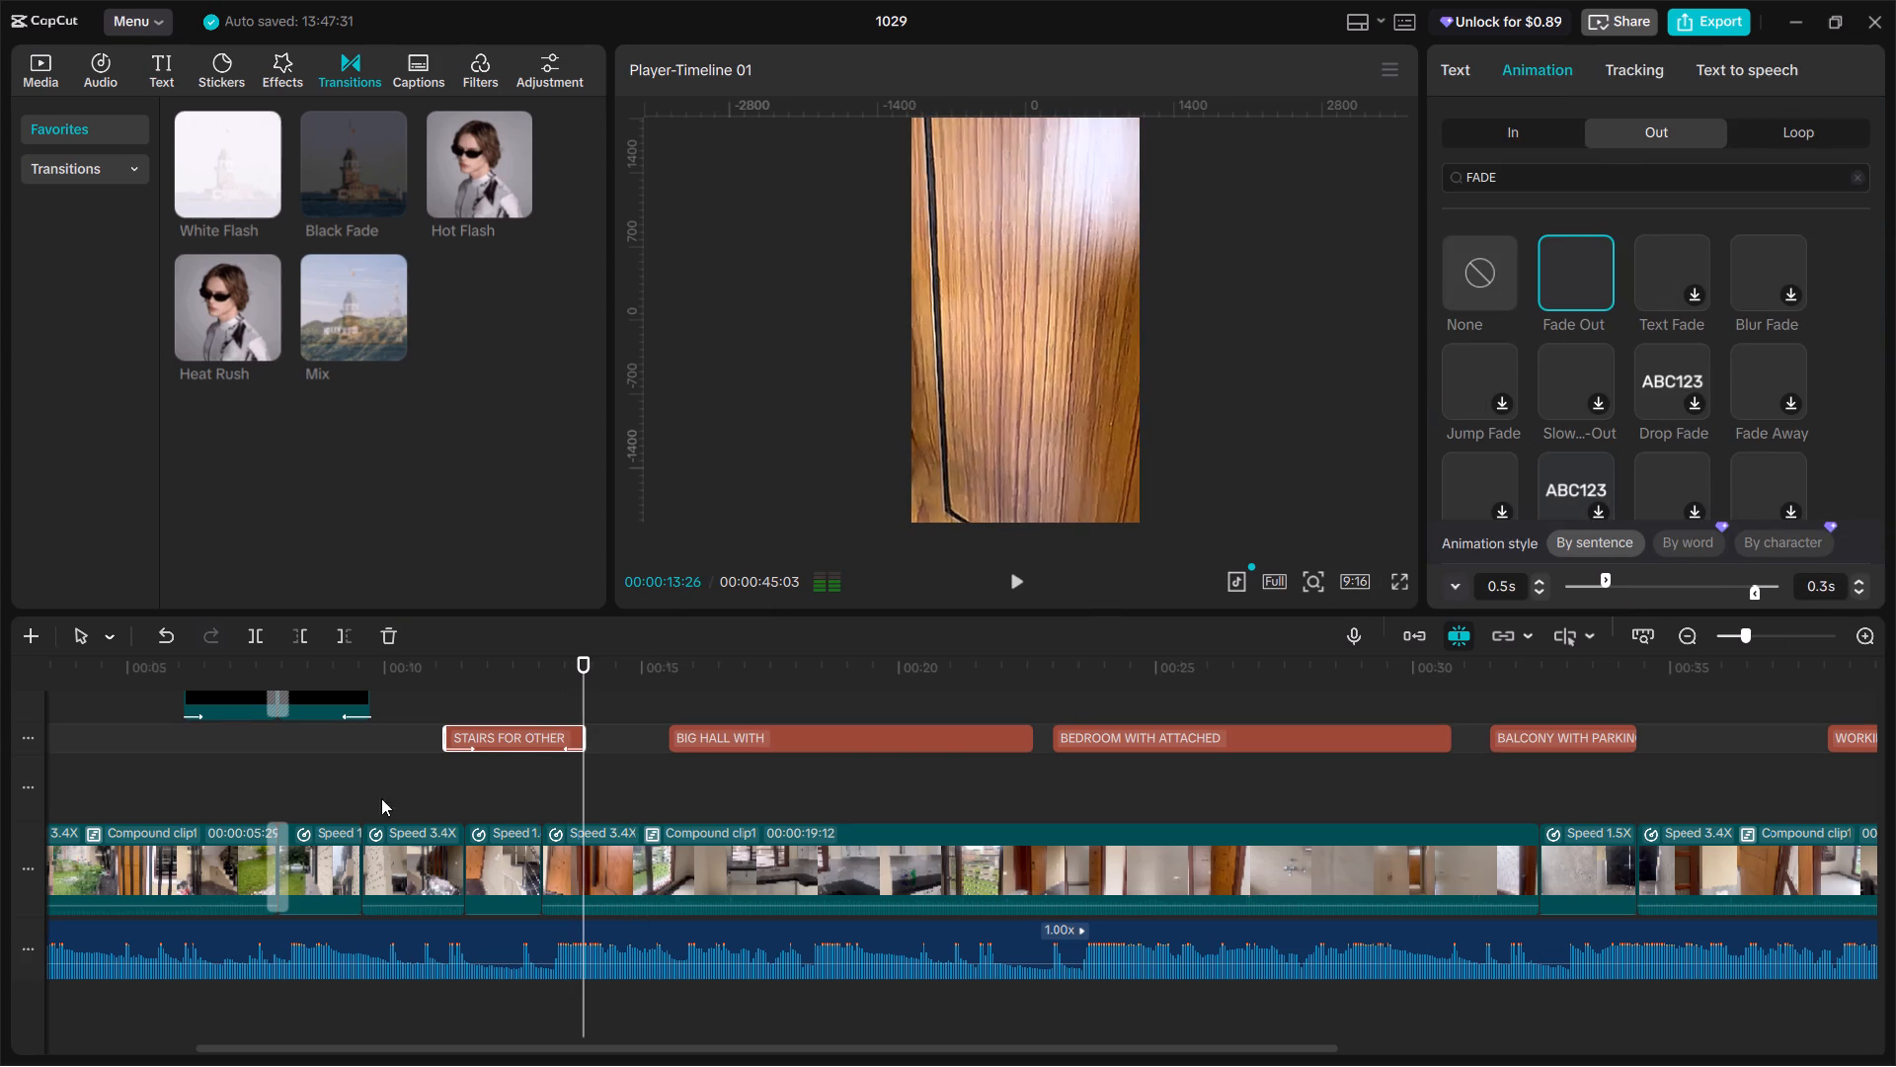
{"action": "left_click", "coordinate": [446, 777]}
{"action": "key", "text": "space"}
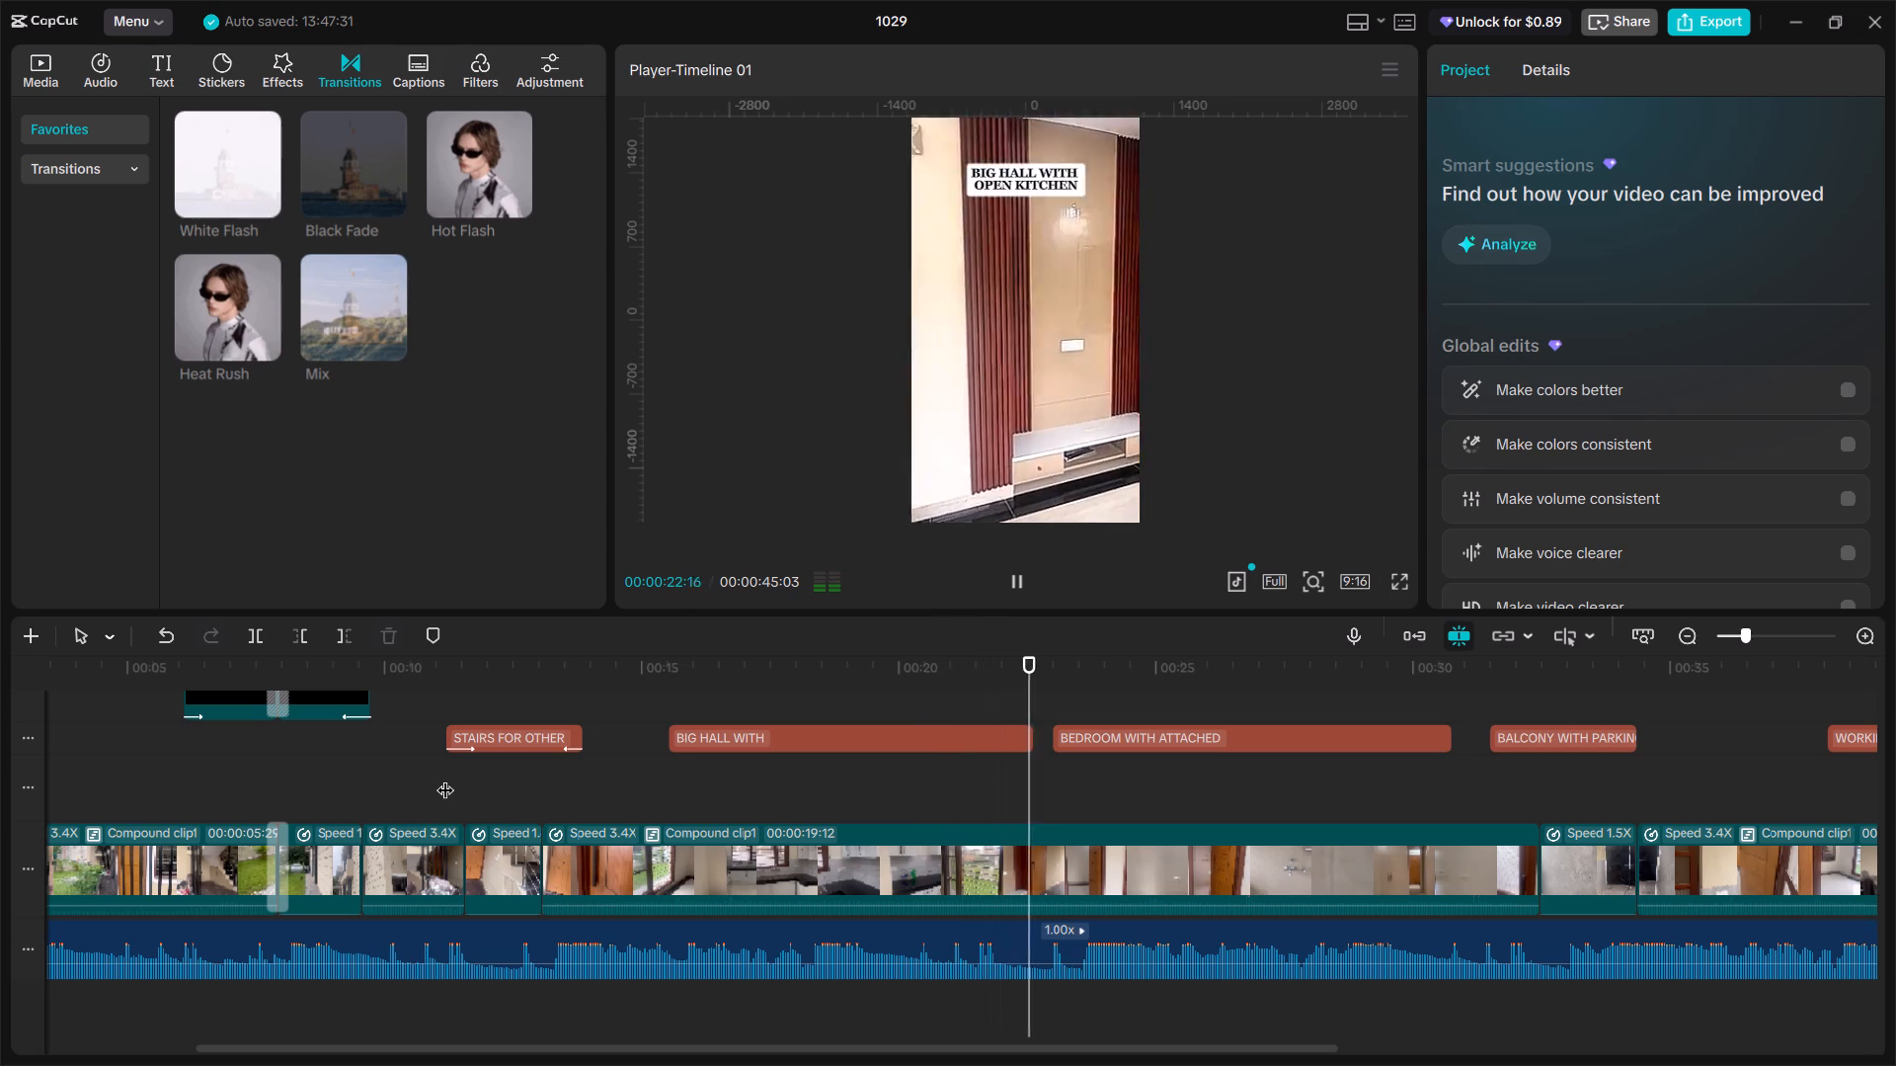
{"action": "key", "text": "space"}
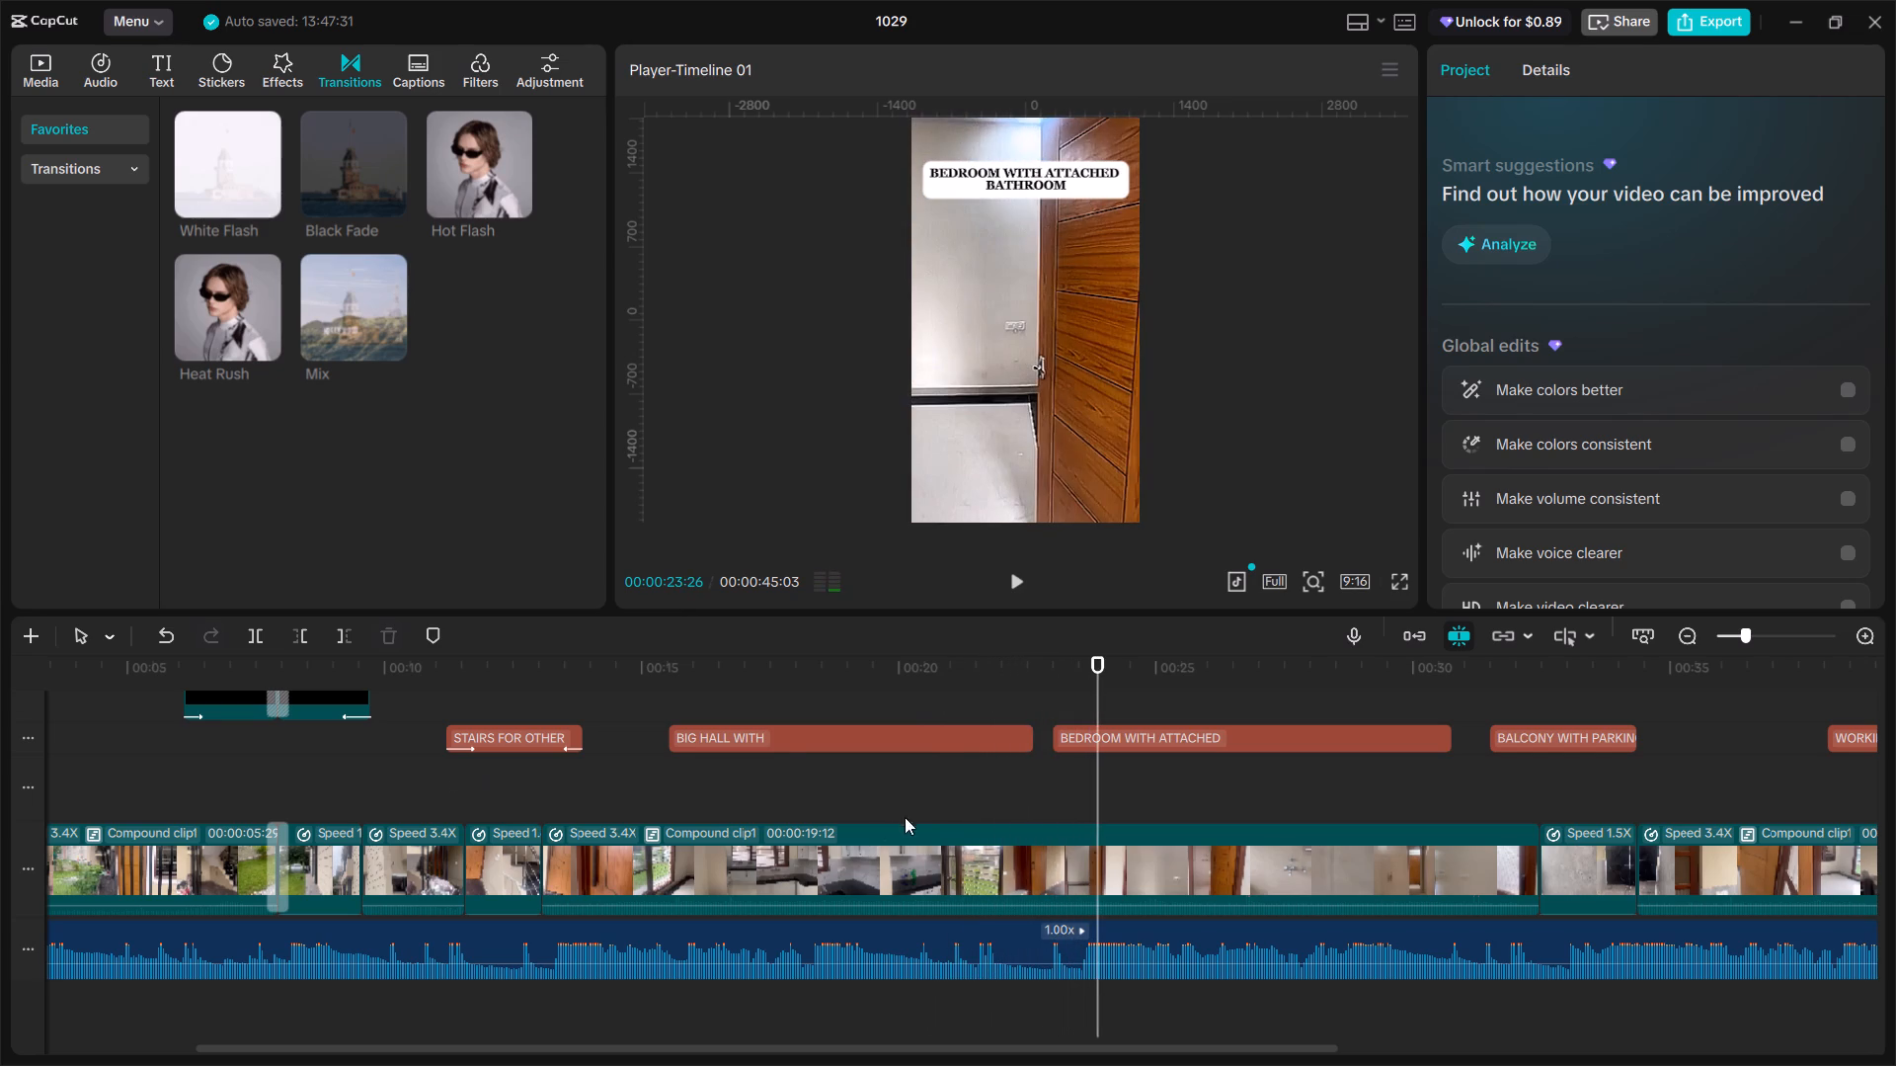
Apply the Fade Out animation to the "BIG HALL WITH OPEN KITCHEN" label and mark that animation as a favorite.
{"action": "left_click", "coordinate": [778, 737]}
{"action": "left_click", "coordinate": [806, 754]}
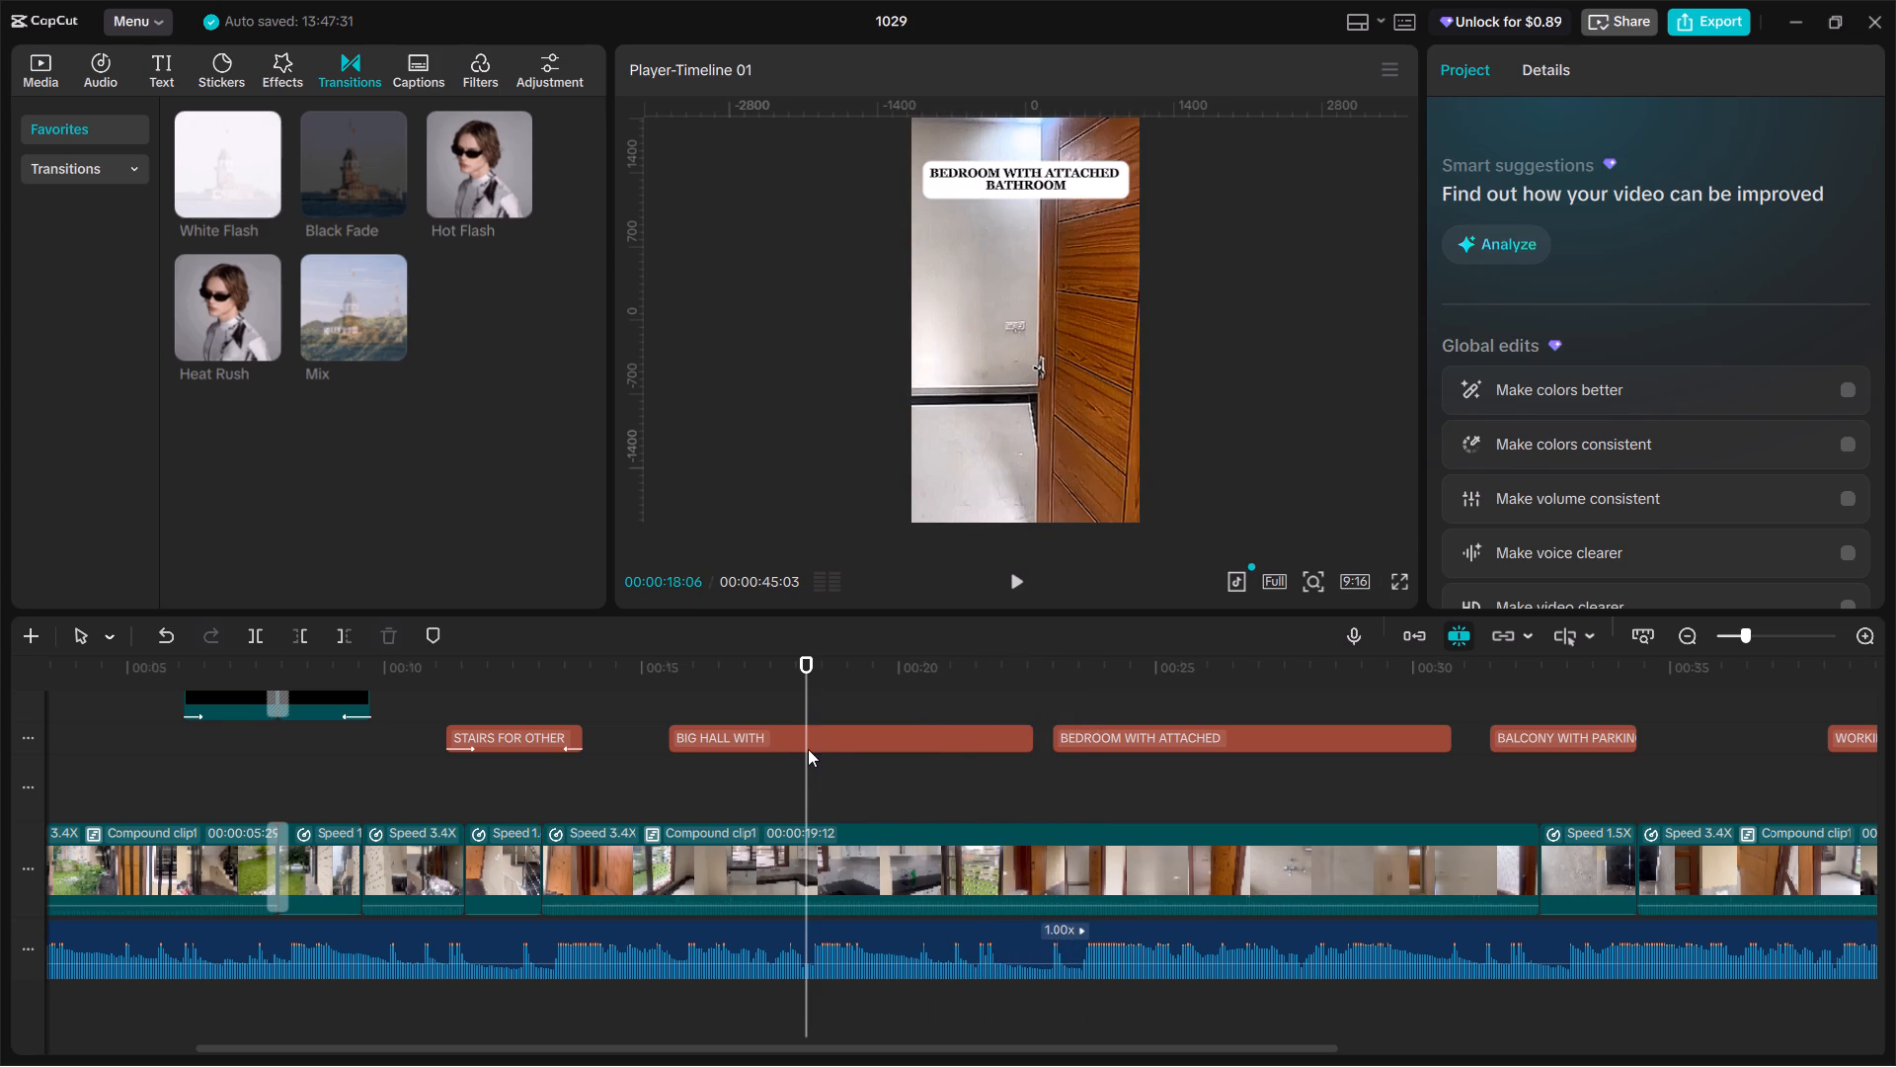
{"action": "left_click", "coordinate": [811, 735]}
{"action": "left_click", "coordinate": [1528, 68]}
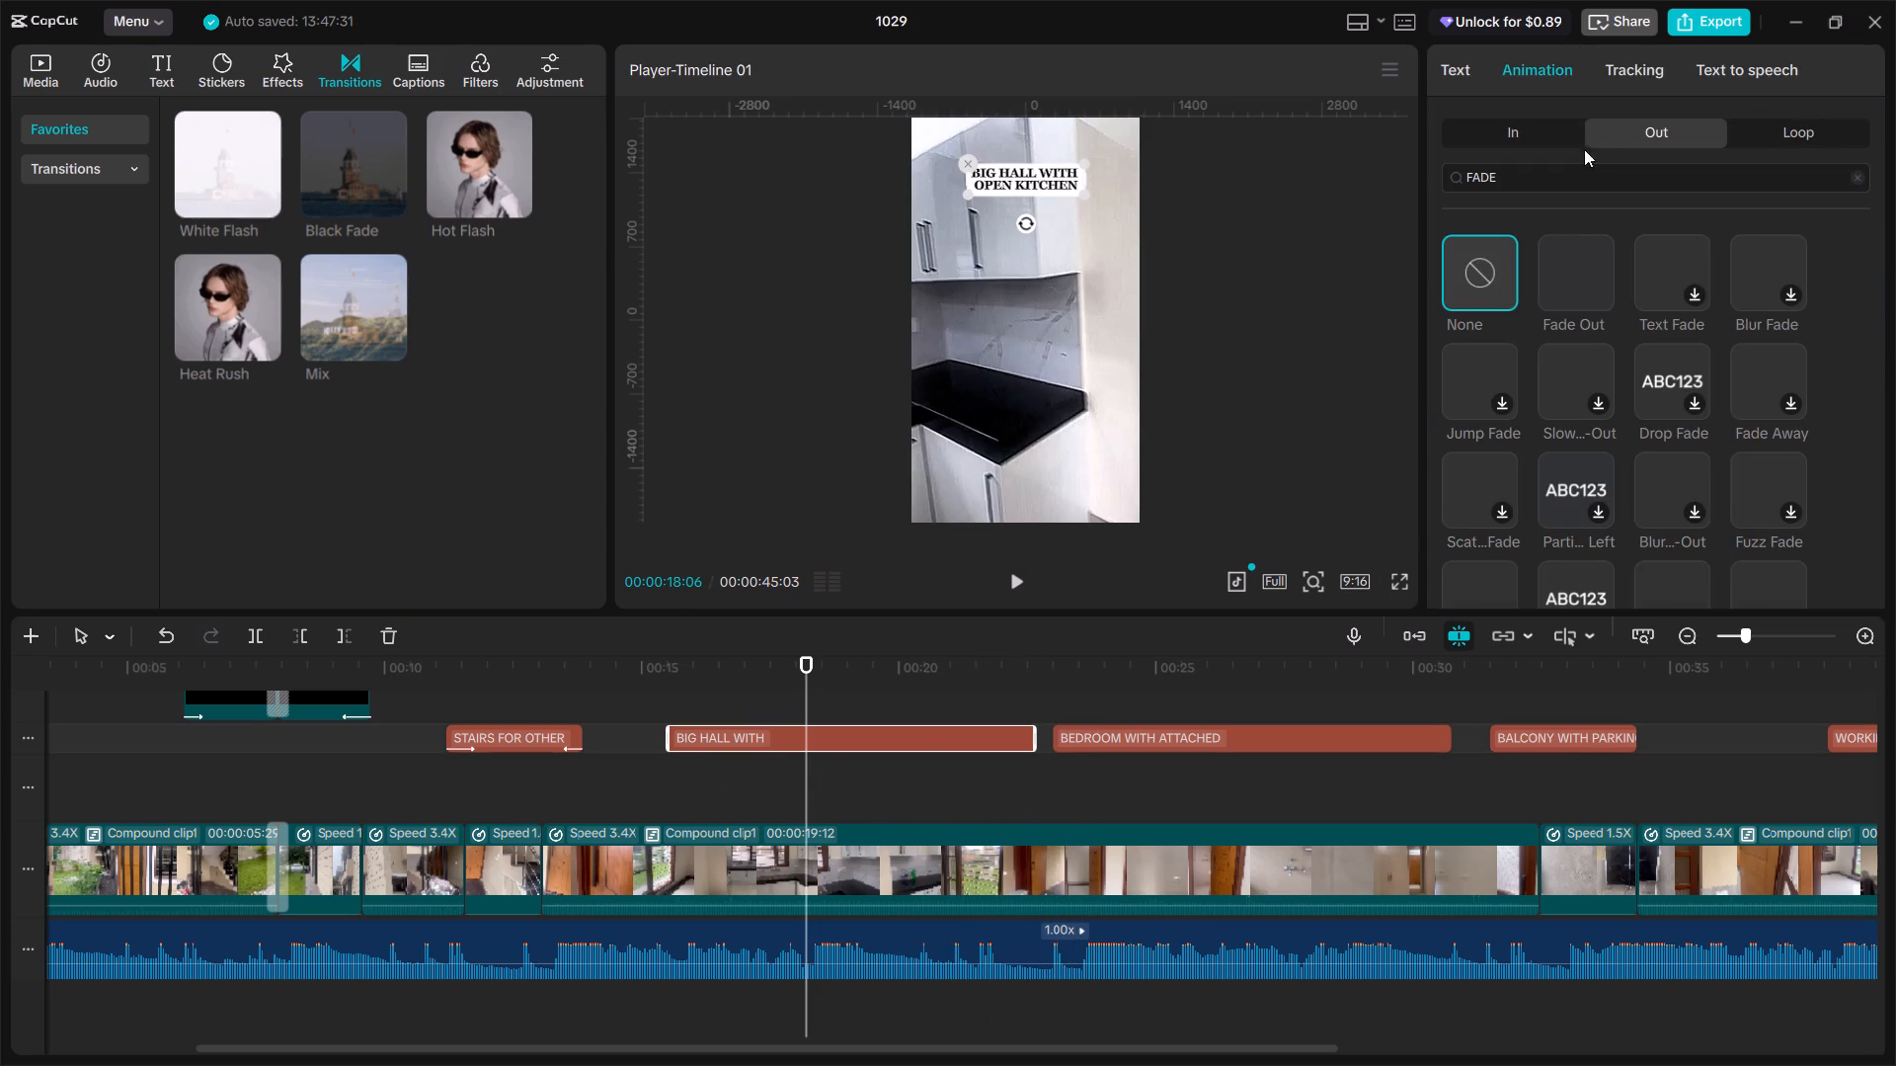
{"action": "left_click", "coordinate": [1595, 304]}
{"action": "left_click", "coordinate": [1571, 281]}
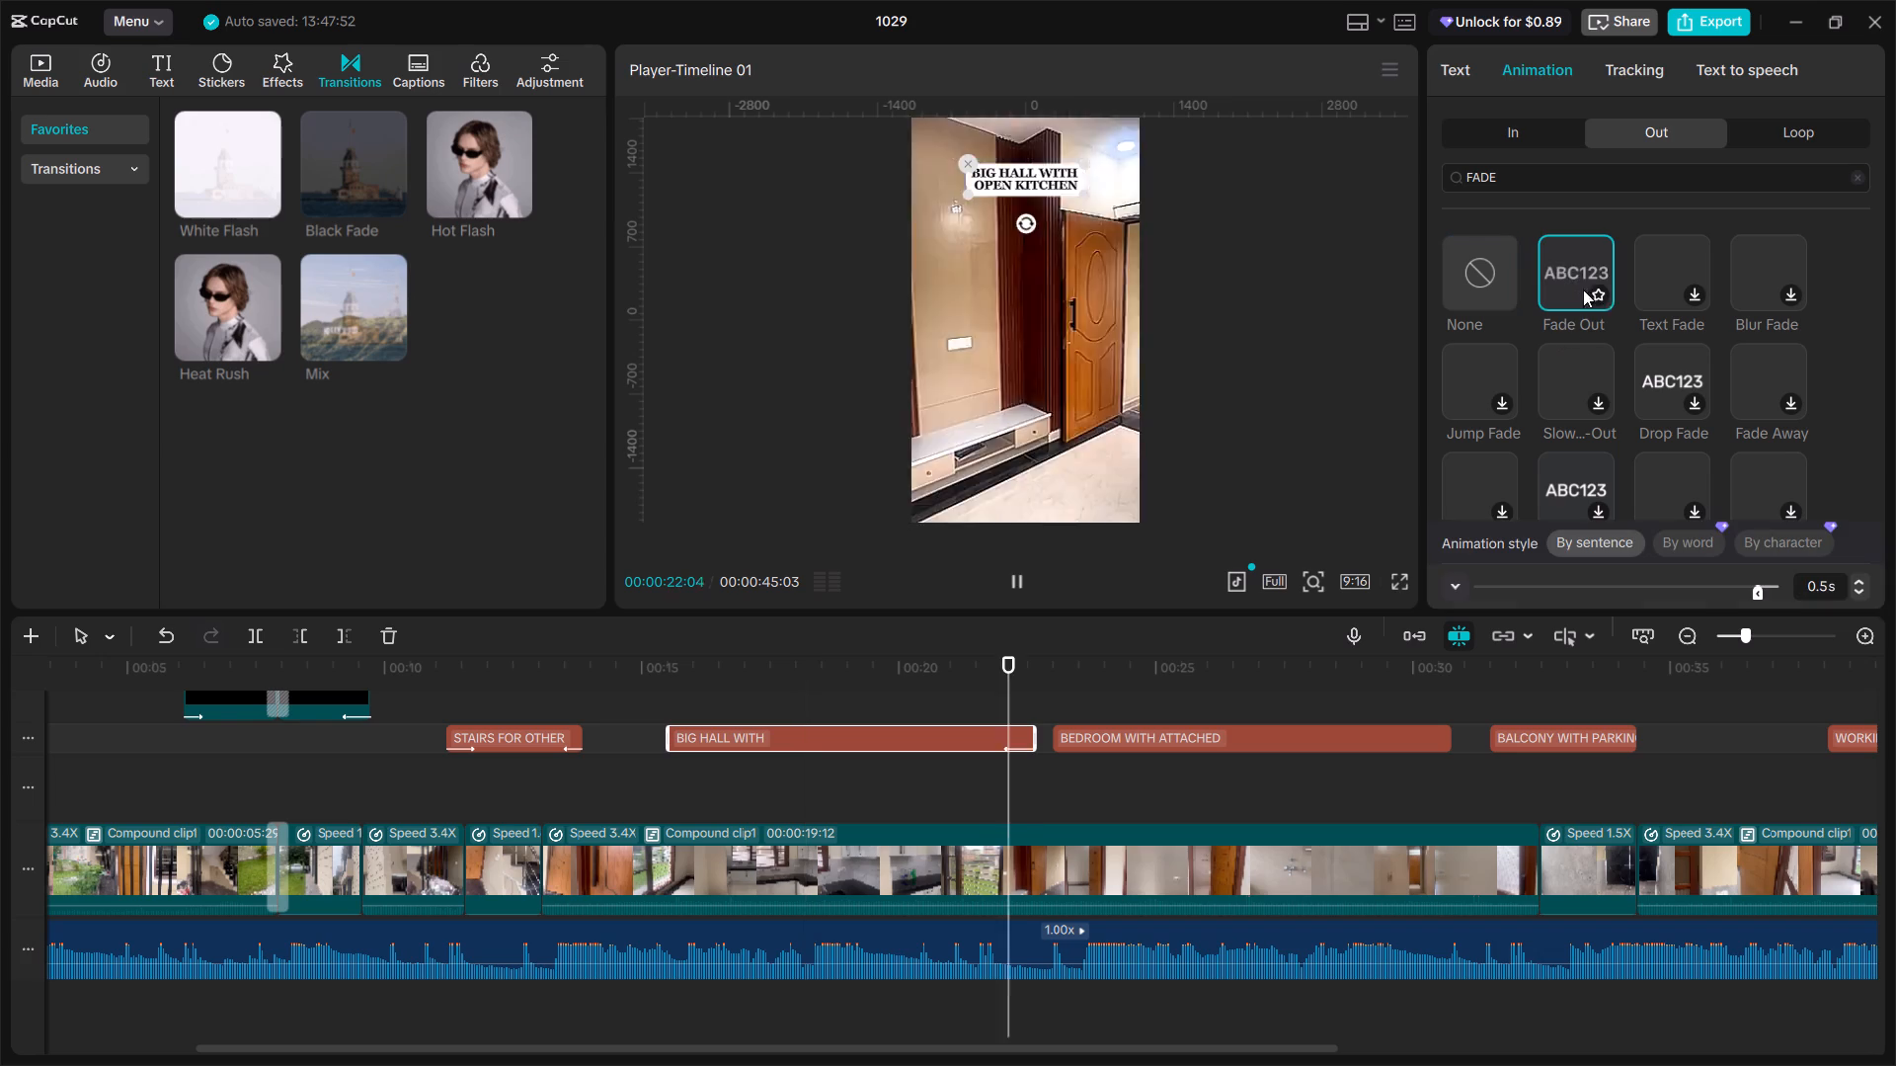
{"action": "left_click", "coordinate": [1600, 297]}
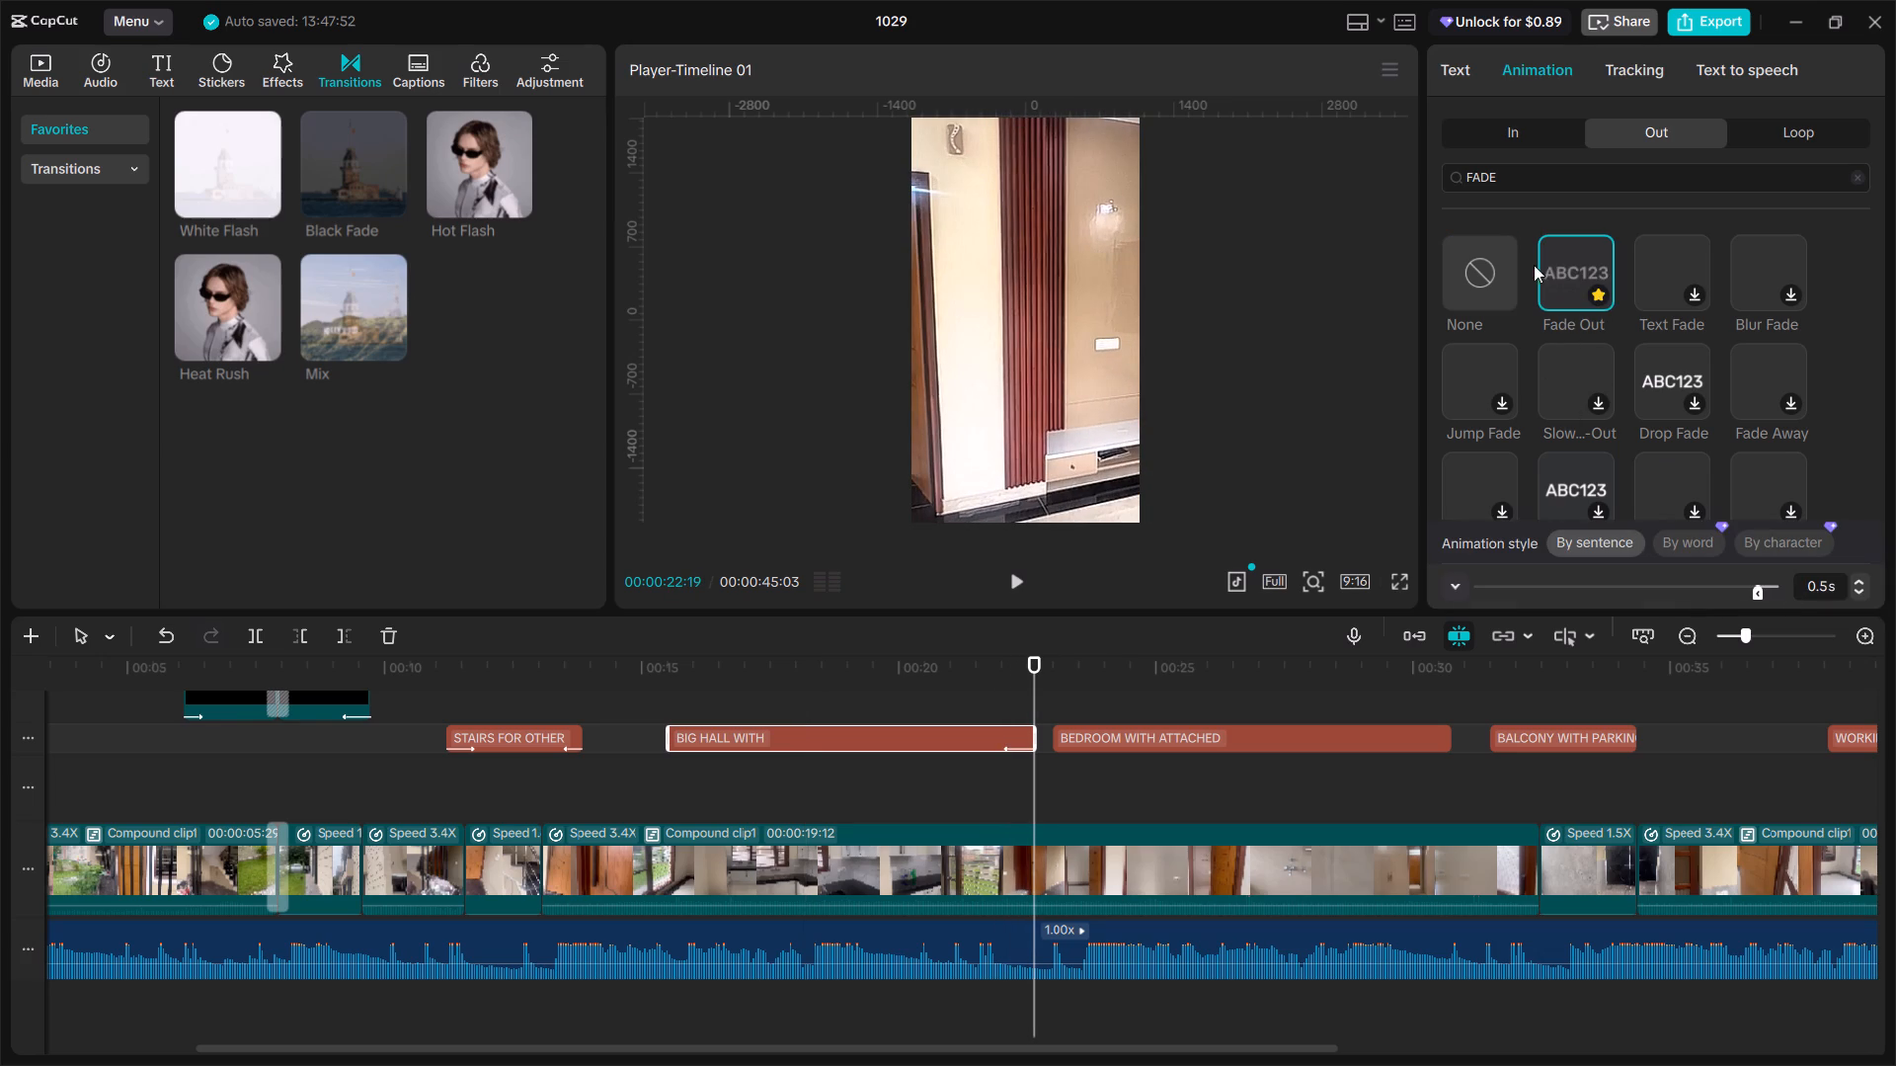
Search the entrance animations for FADE, apply Fade In to the "BIG HALL WITH OPEN KITCHEN" label, and play back the label.
{"action": "left_click", "coordinate": [1510, 131]}
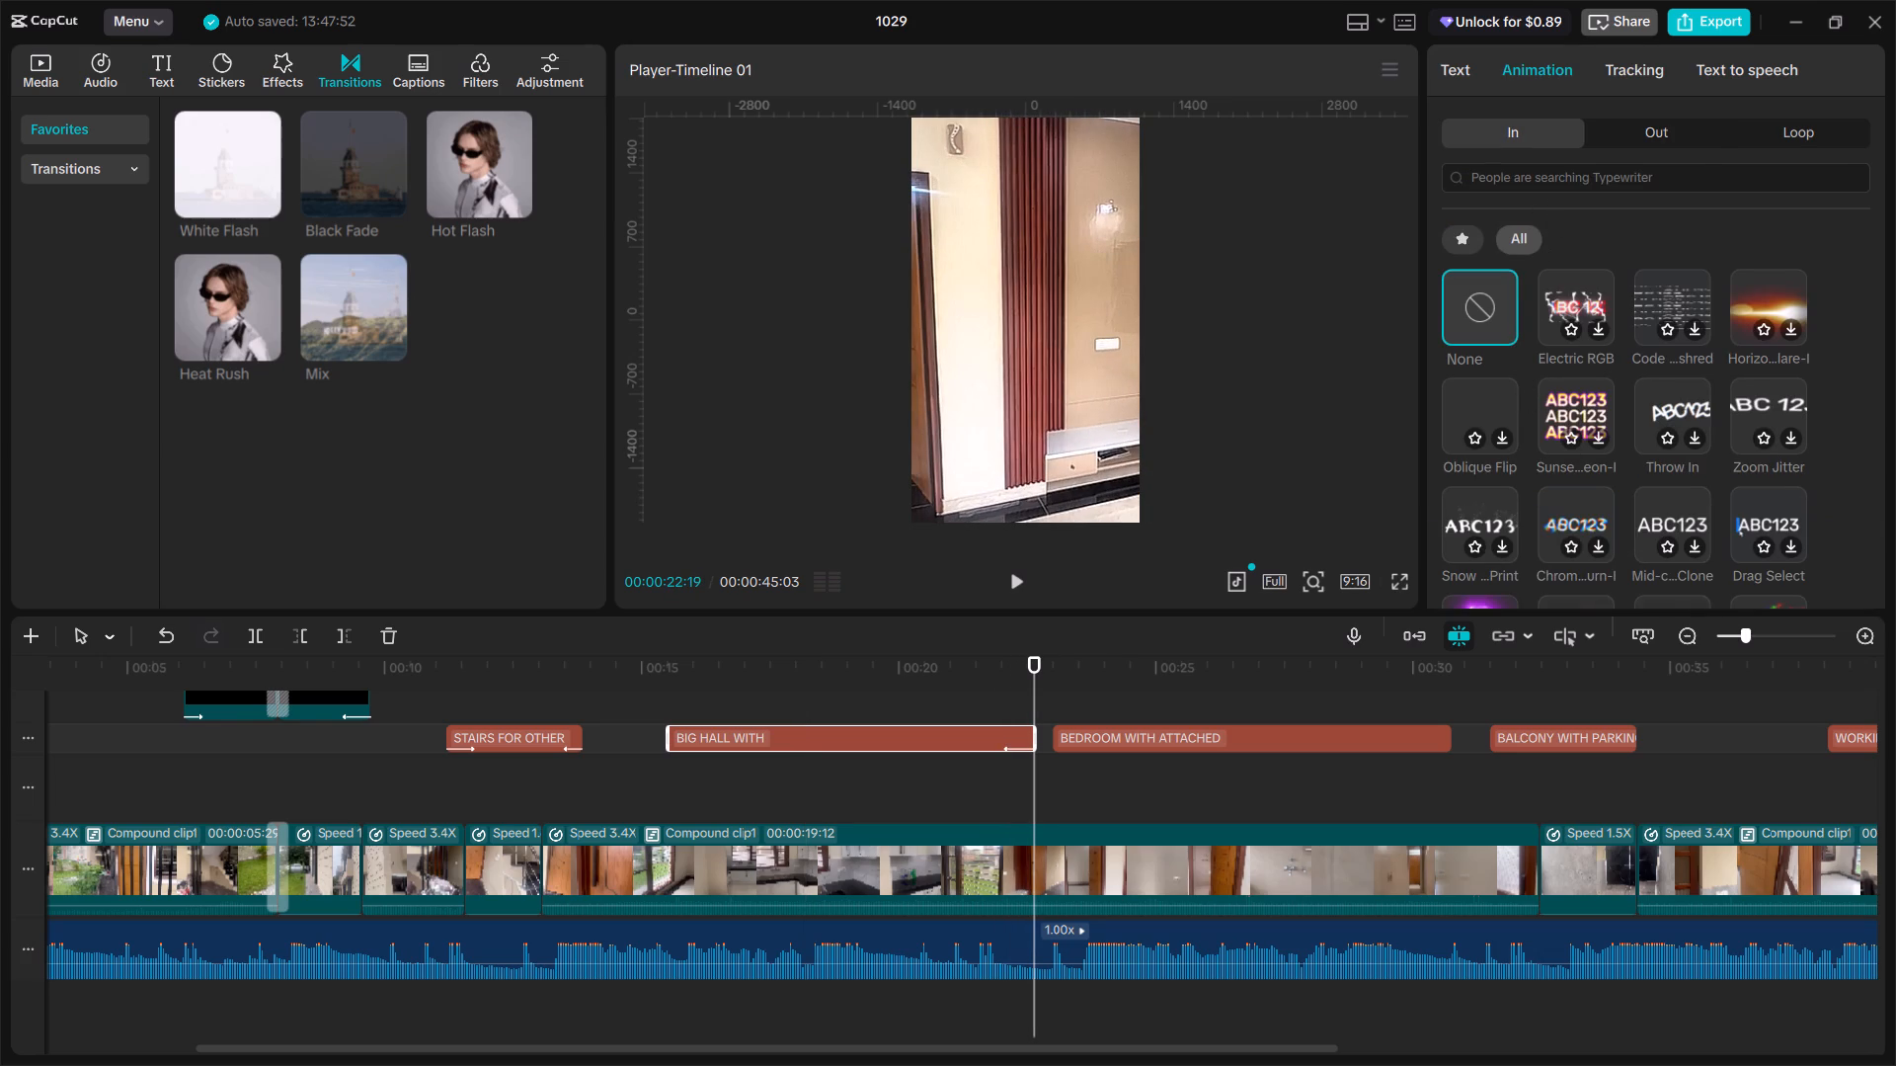
{"action": "left_click", "coordinate": [1554, 178]}
{"action": "left_click", "coordinate": [1550, 249]}
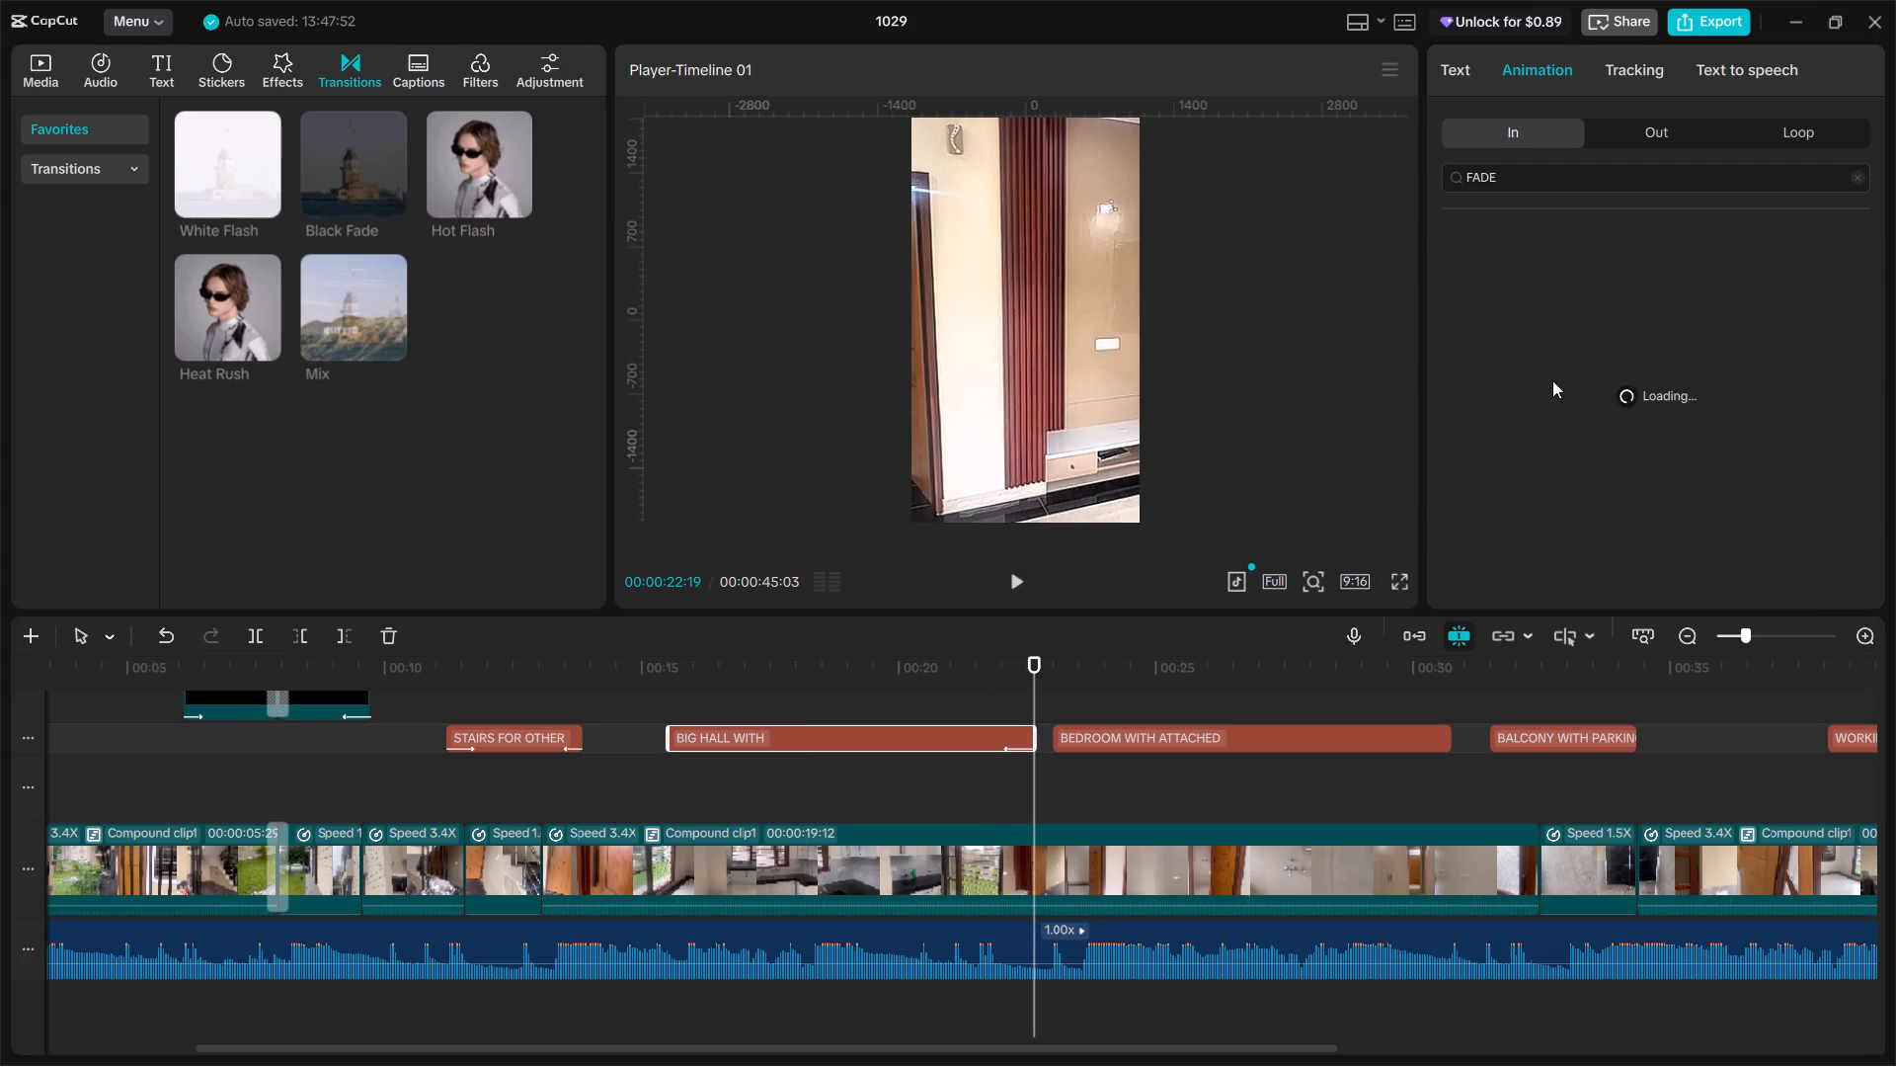
{"action": "left_click", "coordinate": [1569, 253]}
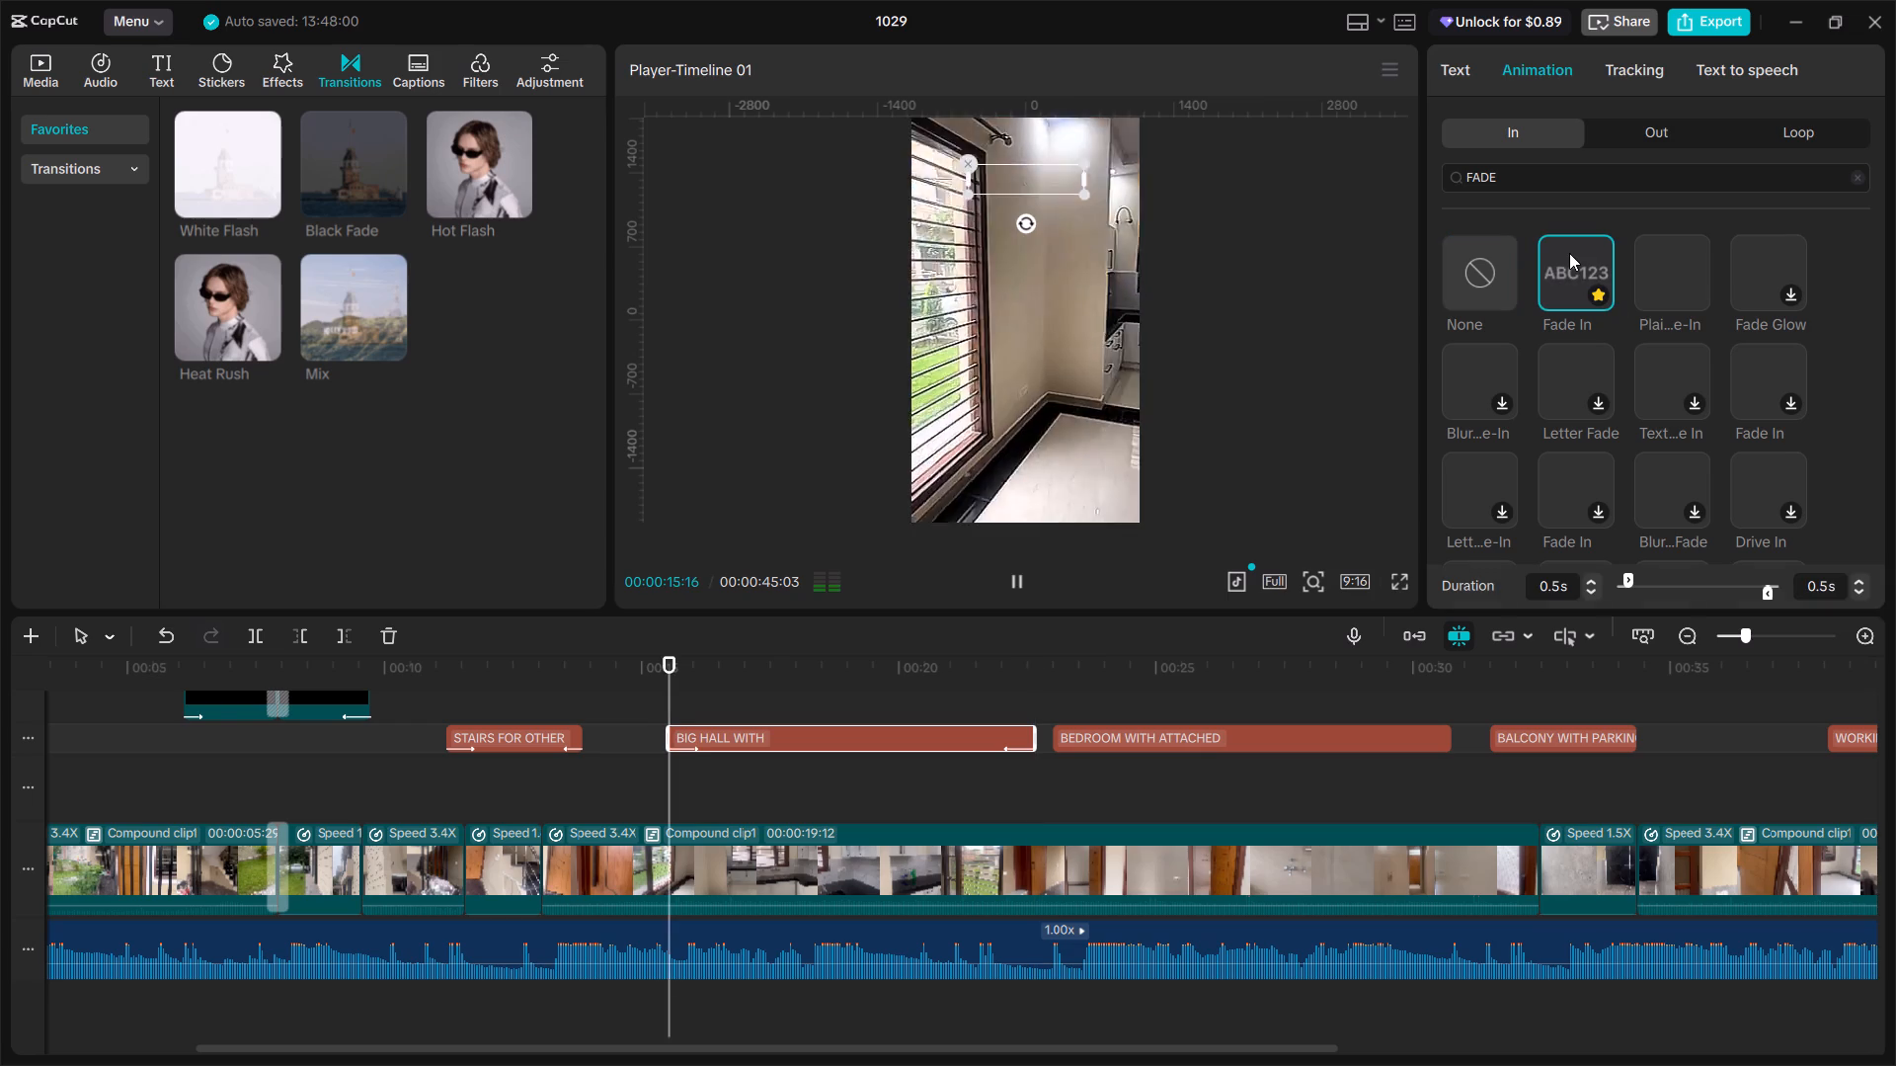
{"action": "left_click", "coordinate": [671, 698]}
{"action": "left_click", "coordinate": [666, 701]}
{"action": "triple_click", "coordinate": [666, 701]}
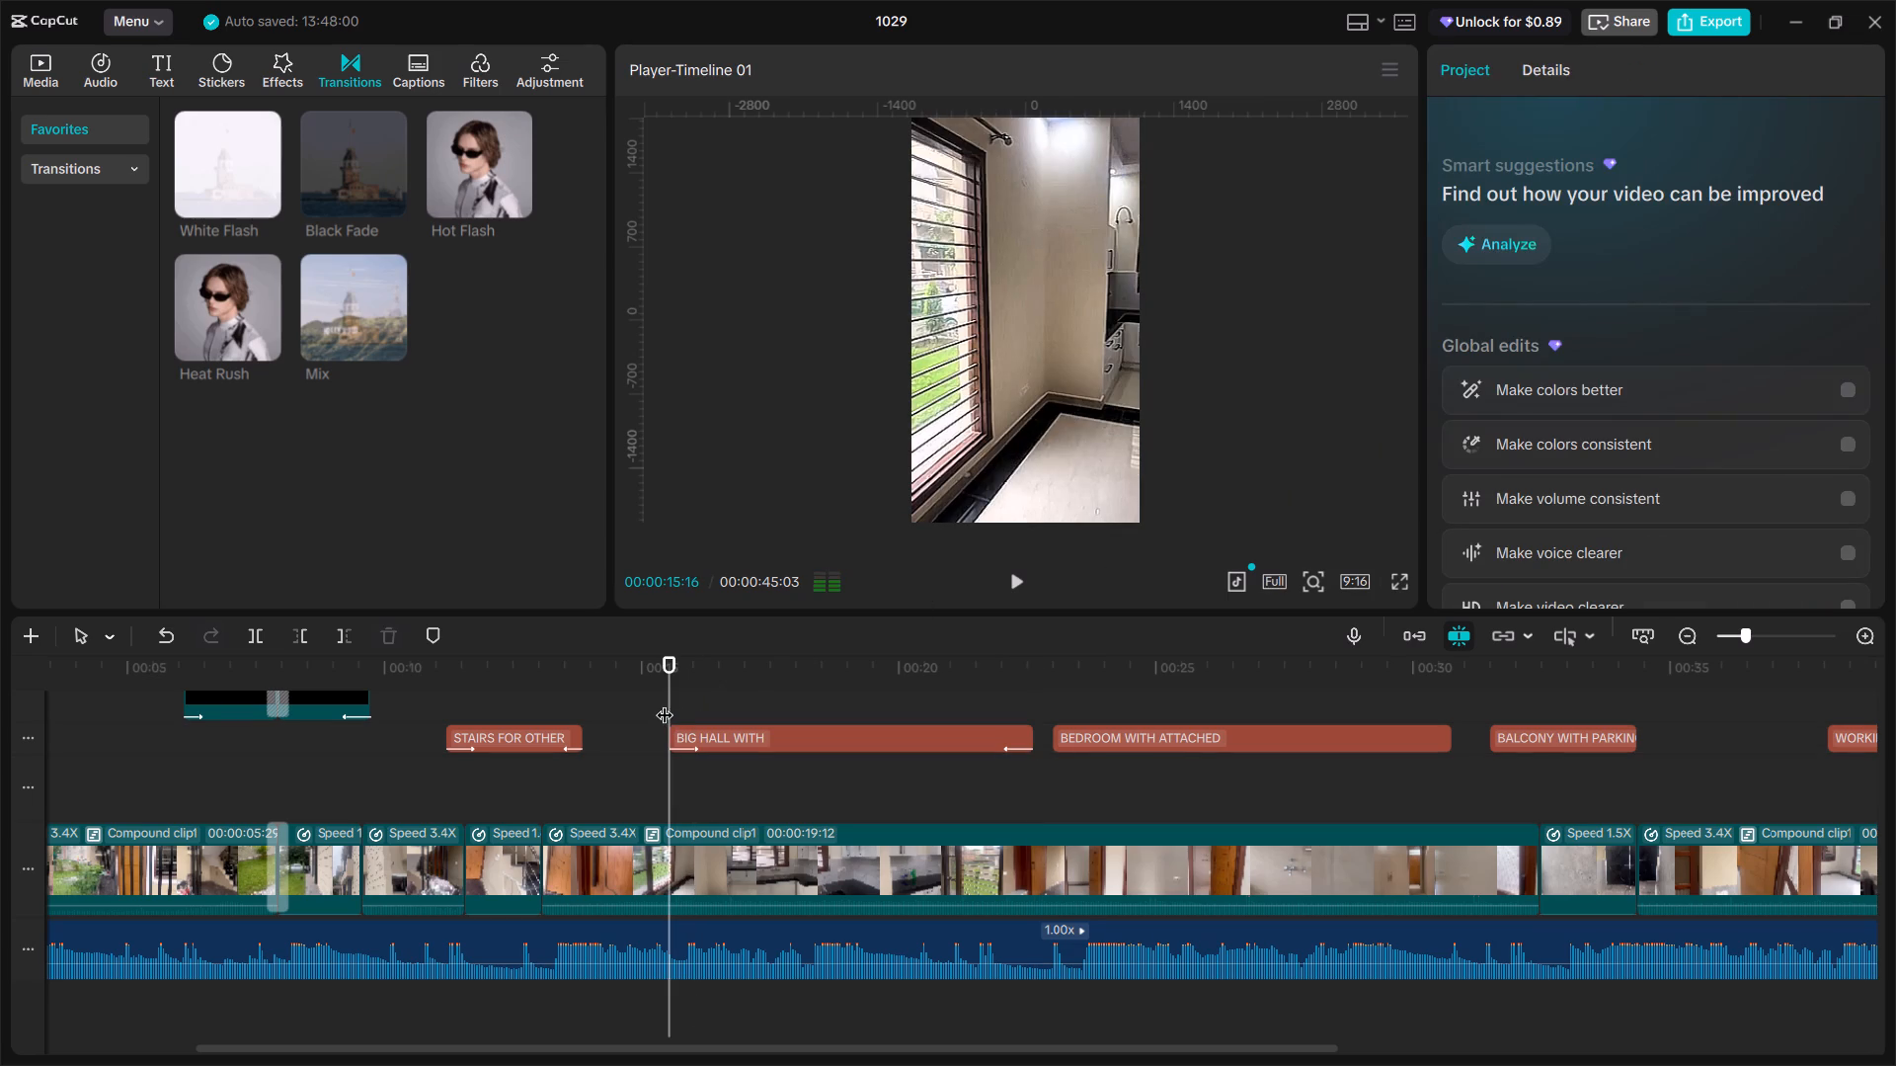
{"action": "key", "text": "space"}
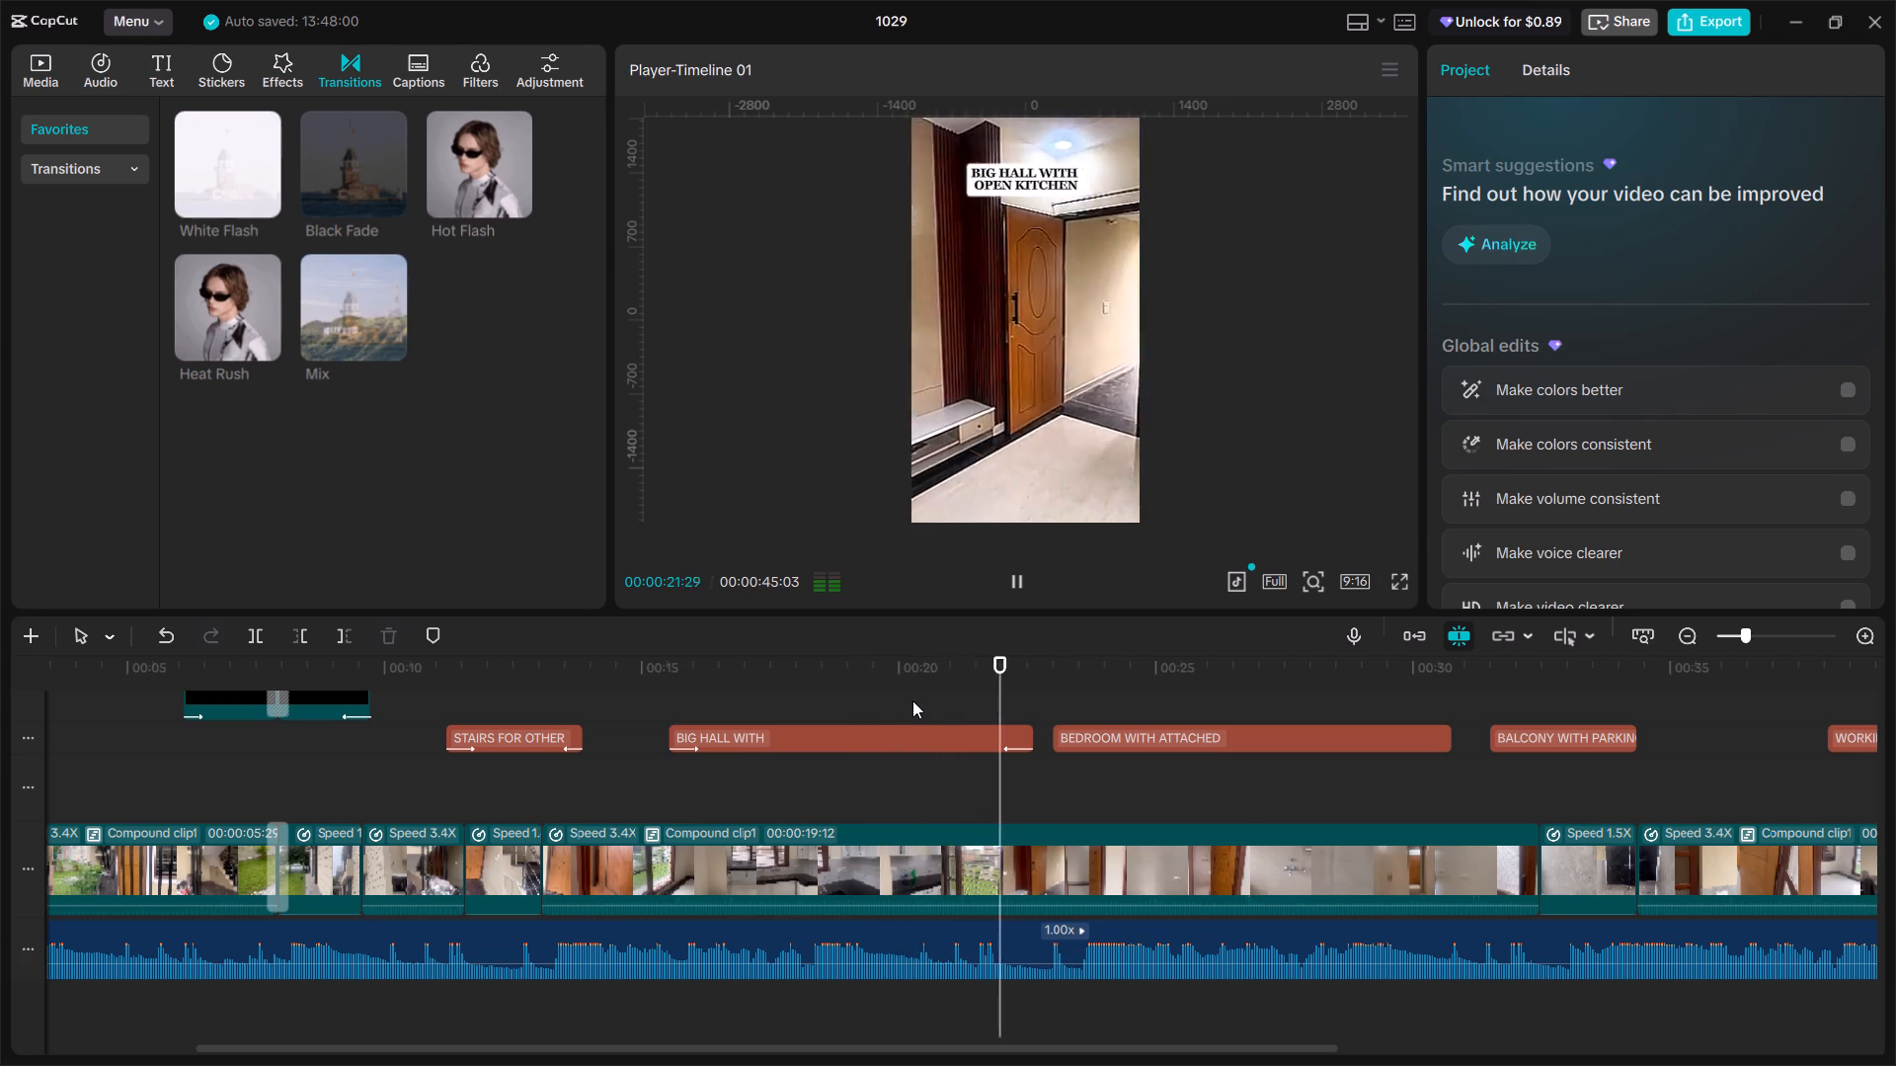
{"action": "key", "text": "space"}
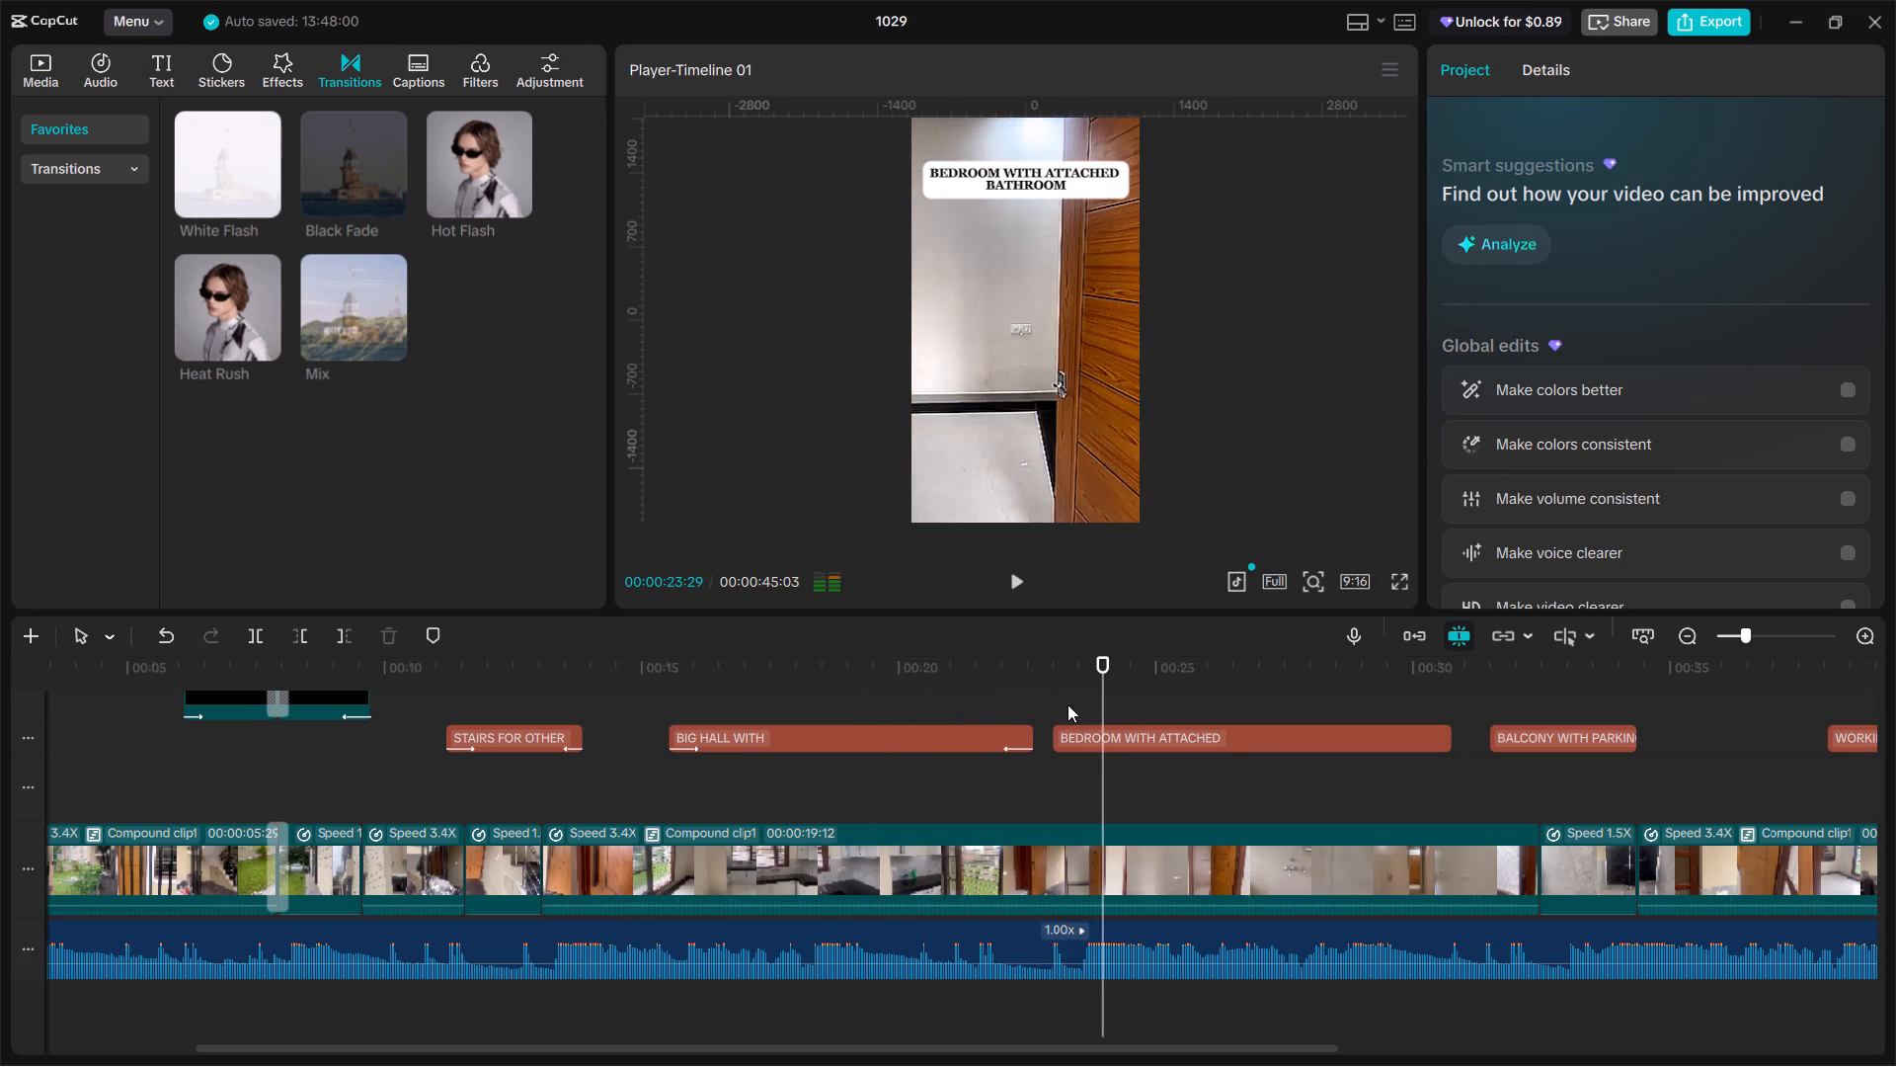
Apply the Fade In entrance animation to the "BEDROOM WITH ATTACHED BATHROOM" label and preview it.
{"action": "left_click", "coordinate": [1046, 698]}
{"action": "left_click", "coordinate": [1095, 761]}
{"action": "left_click", "coordinate": [1092, 739]}
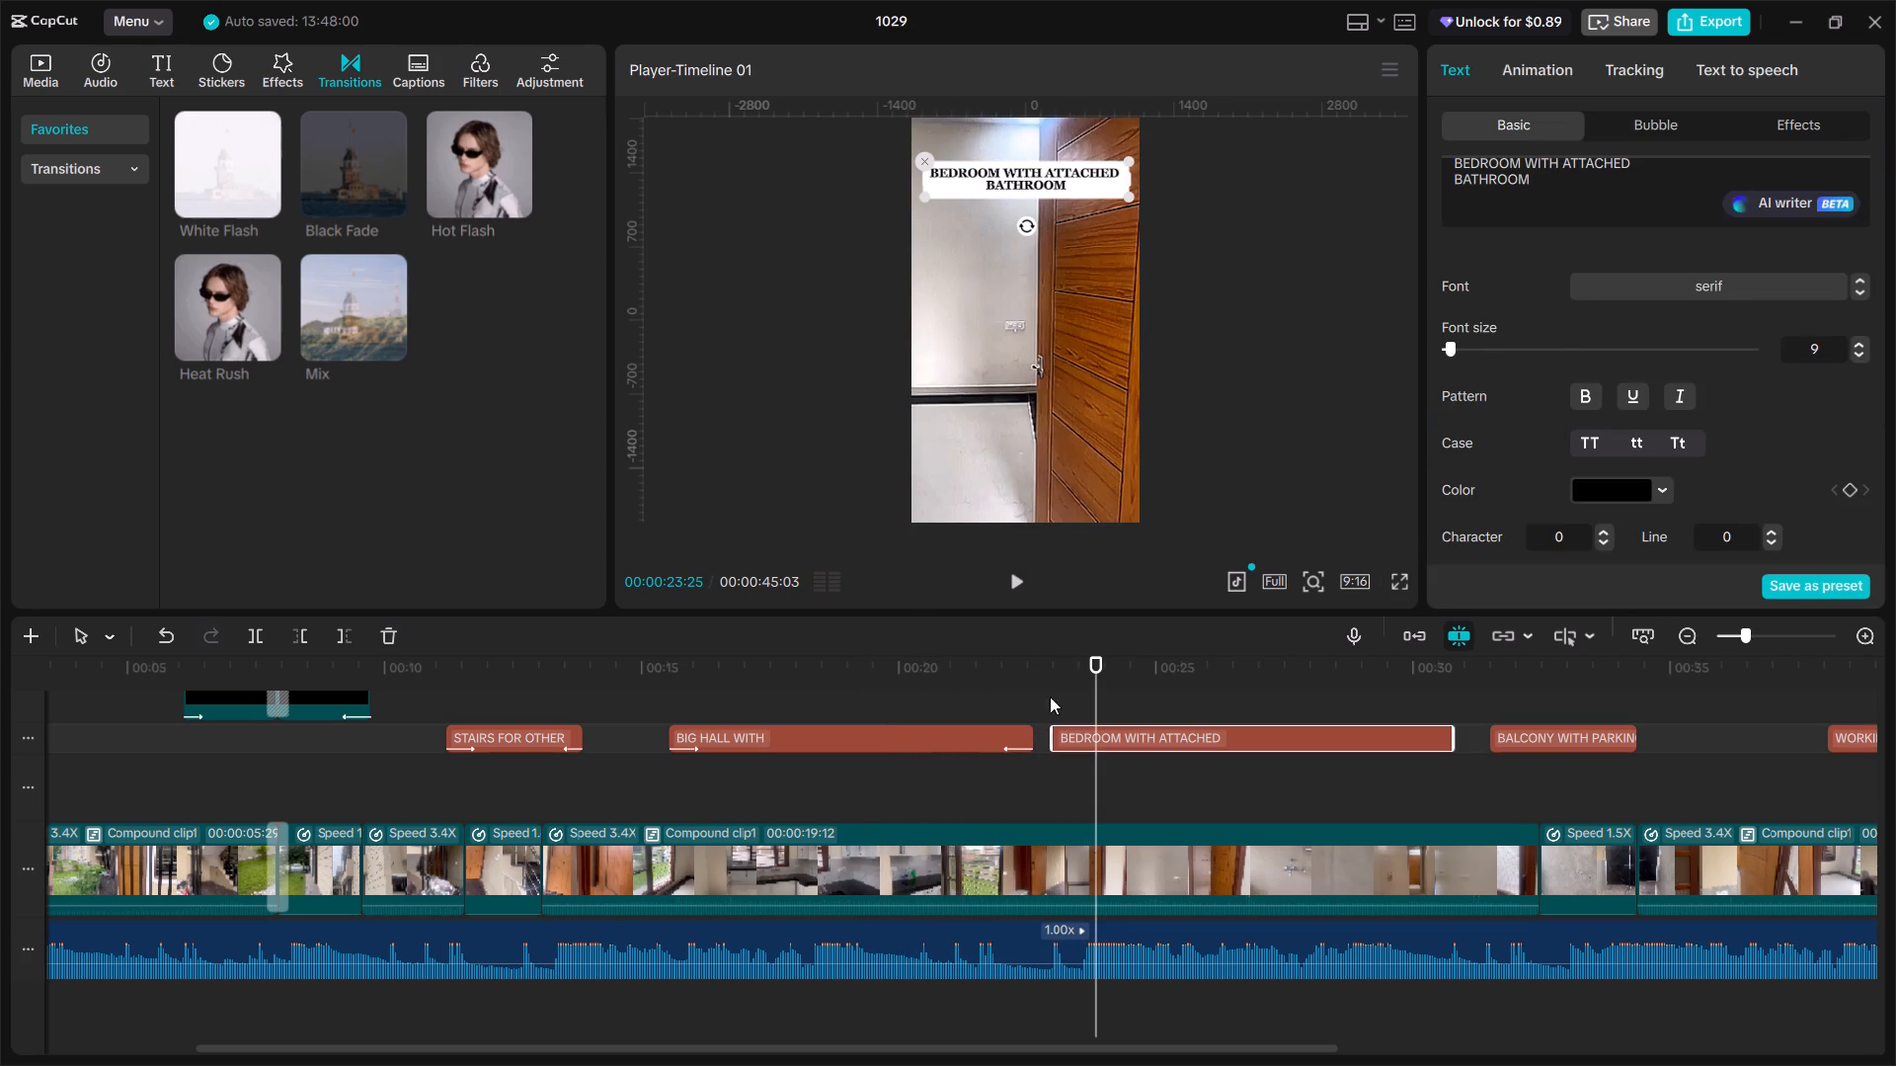
{"action": "left_click", "coordinate": [1050, 697]}
{"action": "left_click", "coordinate": [1109, 749]}
{"action": "left_click", "coordinate": [1553, 62]}
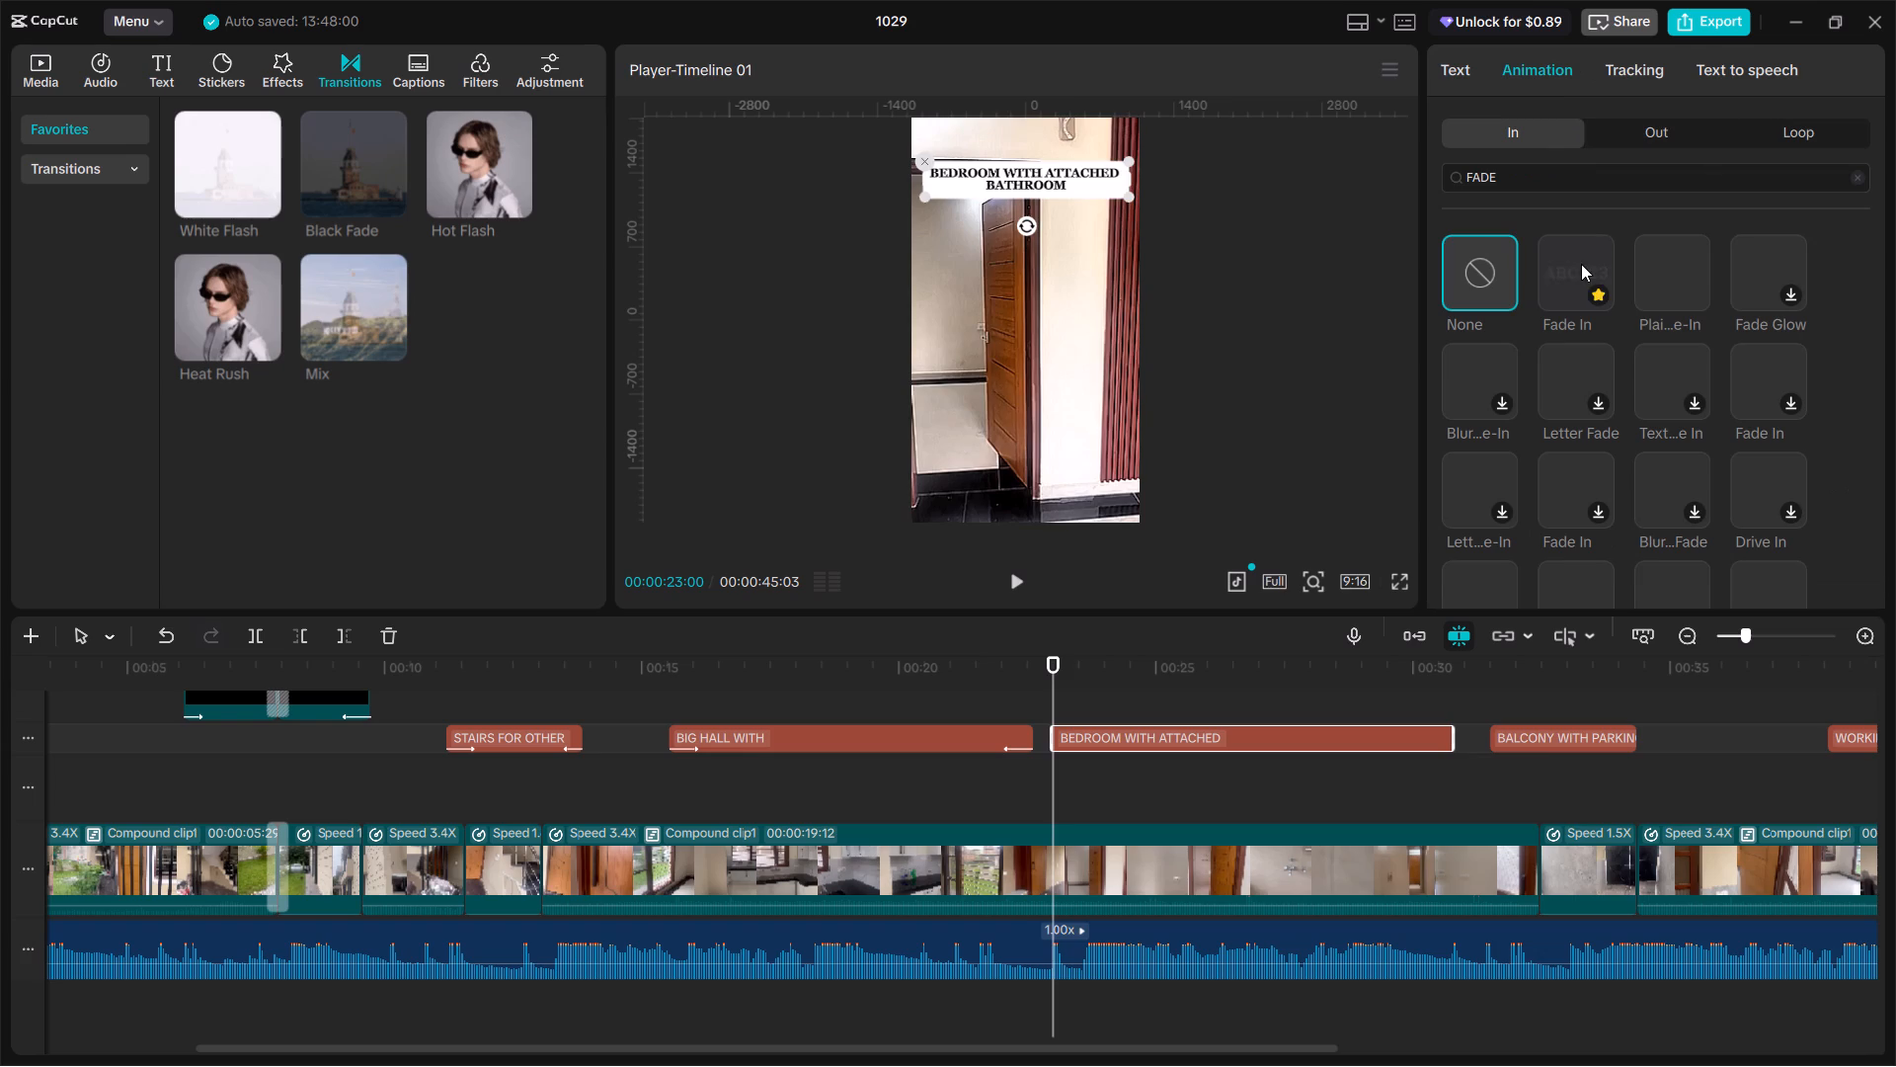
{"action": "left_click", "coordinate": [1581, 264]}
{"action": "key", "text": "space"}
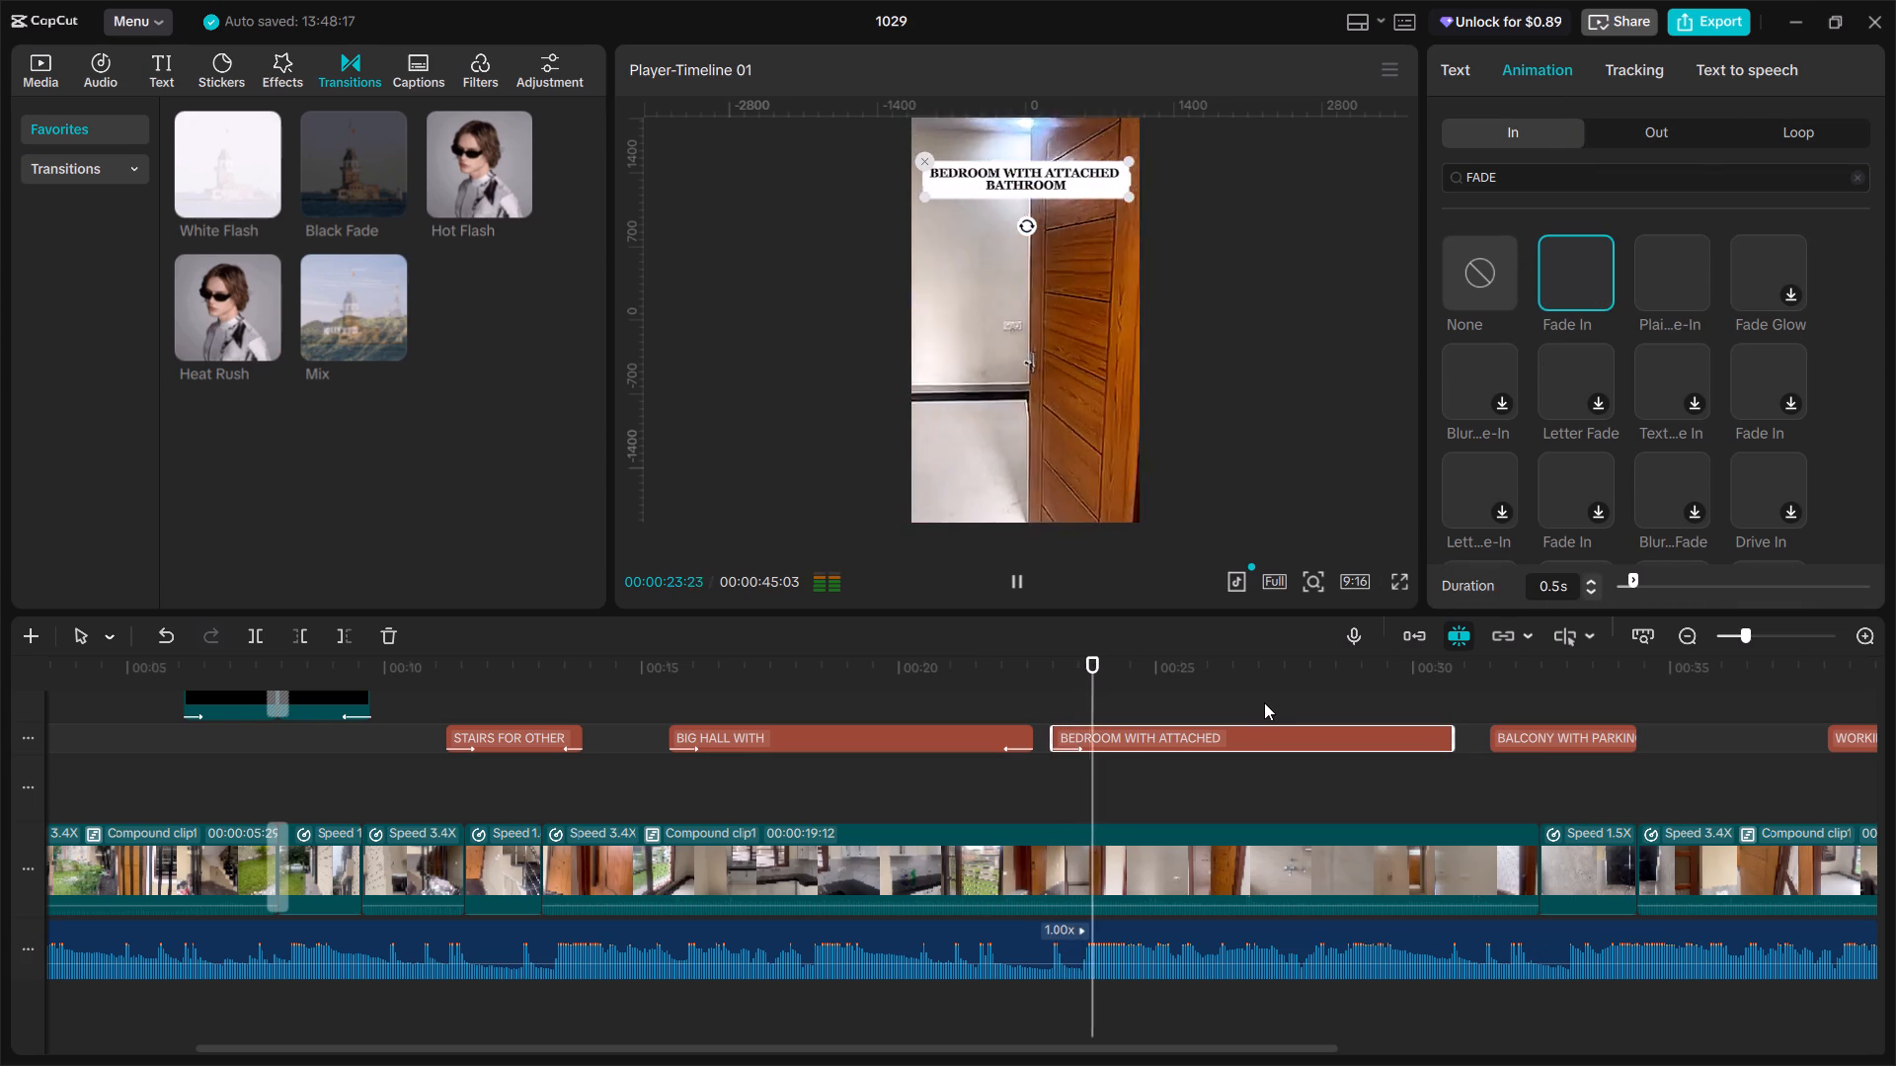
Search the exit animations for FADE, apply Fade Out to the "BEDROOM WITH ATTACHED BATHROOM" label, and play back its ending.
{"action": "left_click", "coordinate": [1620, 125]}
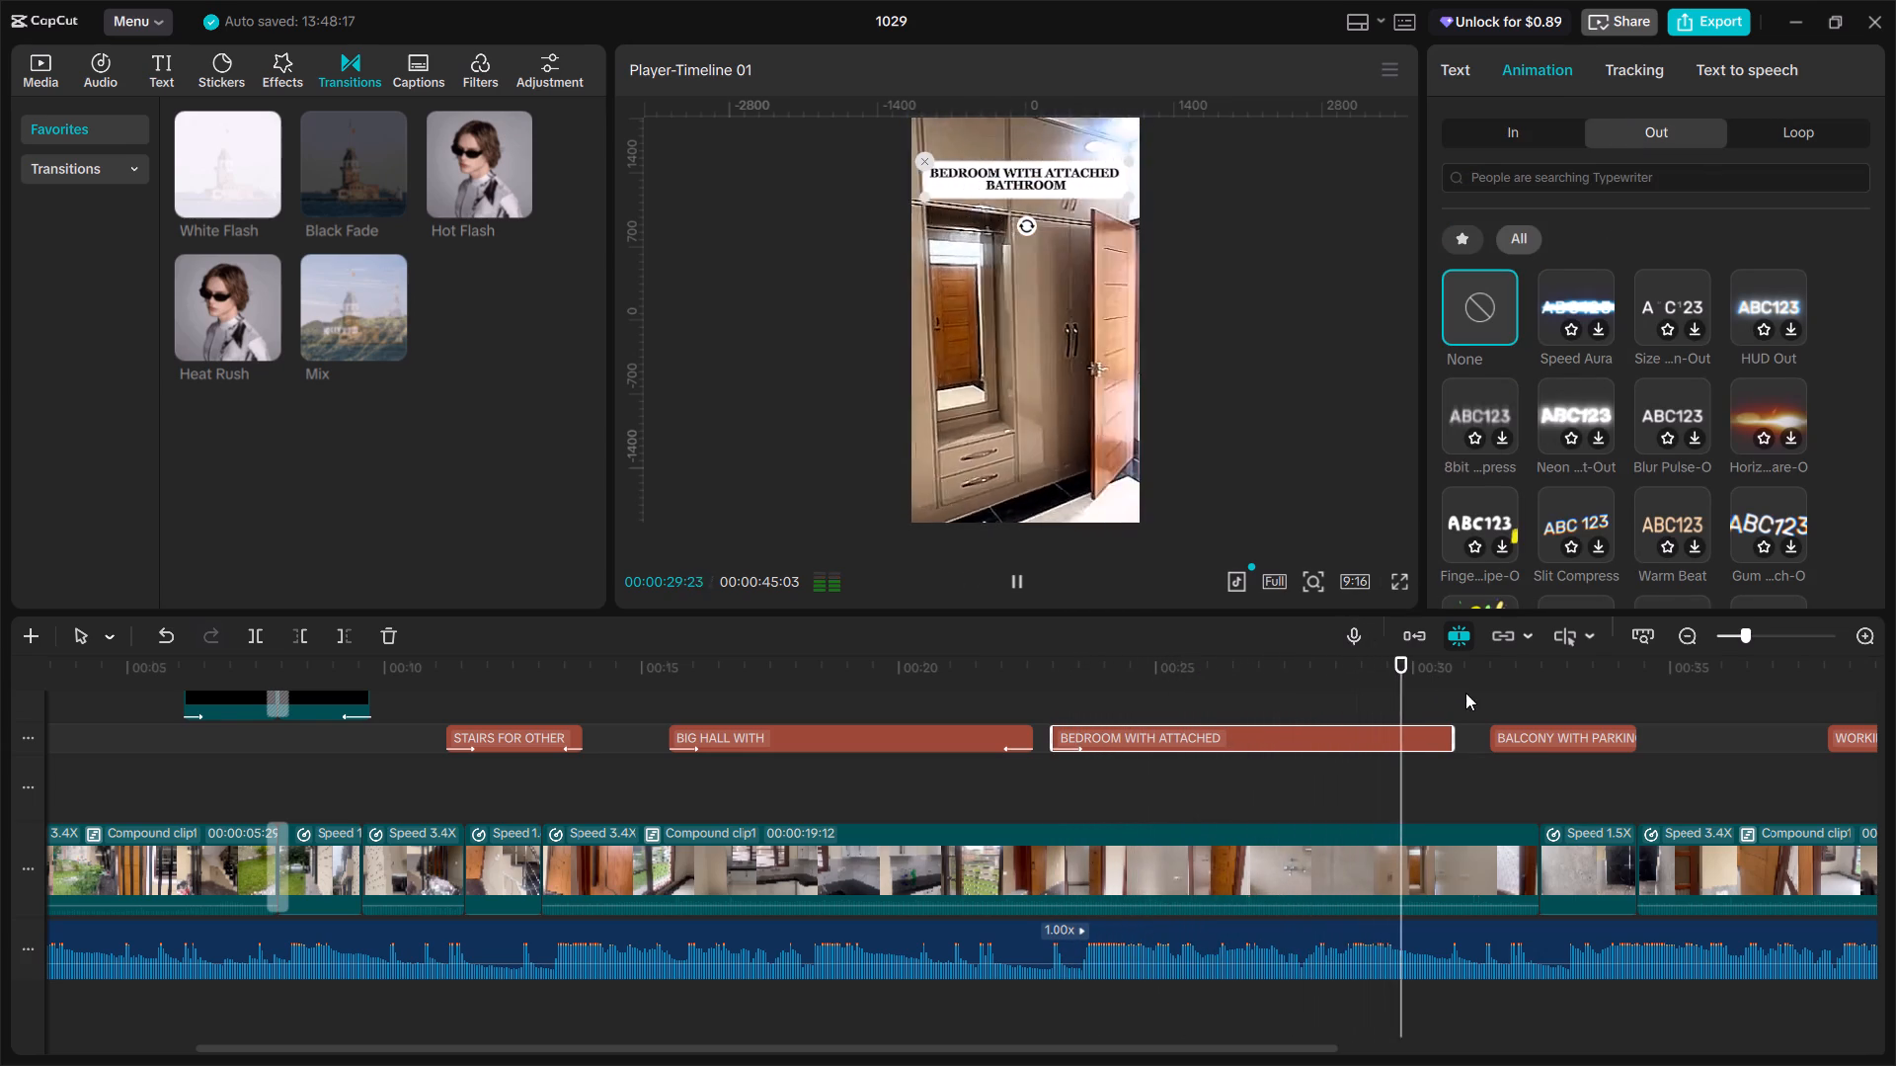
{"action": "key", "text": "space"}
{"action": "left_click", "coordinate": [1556, 163]}
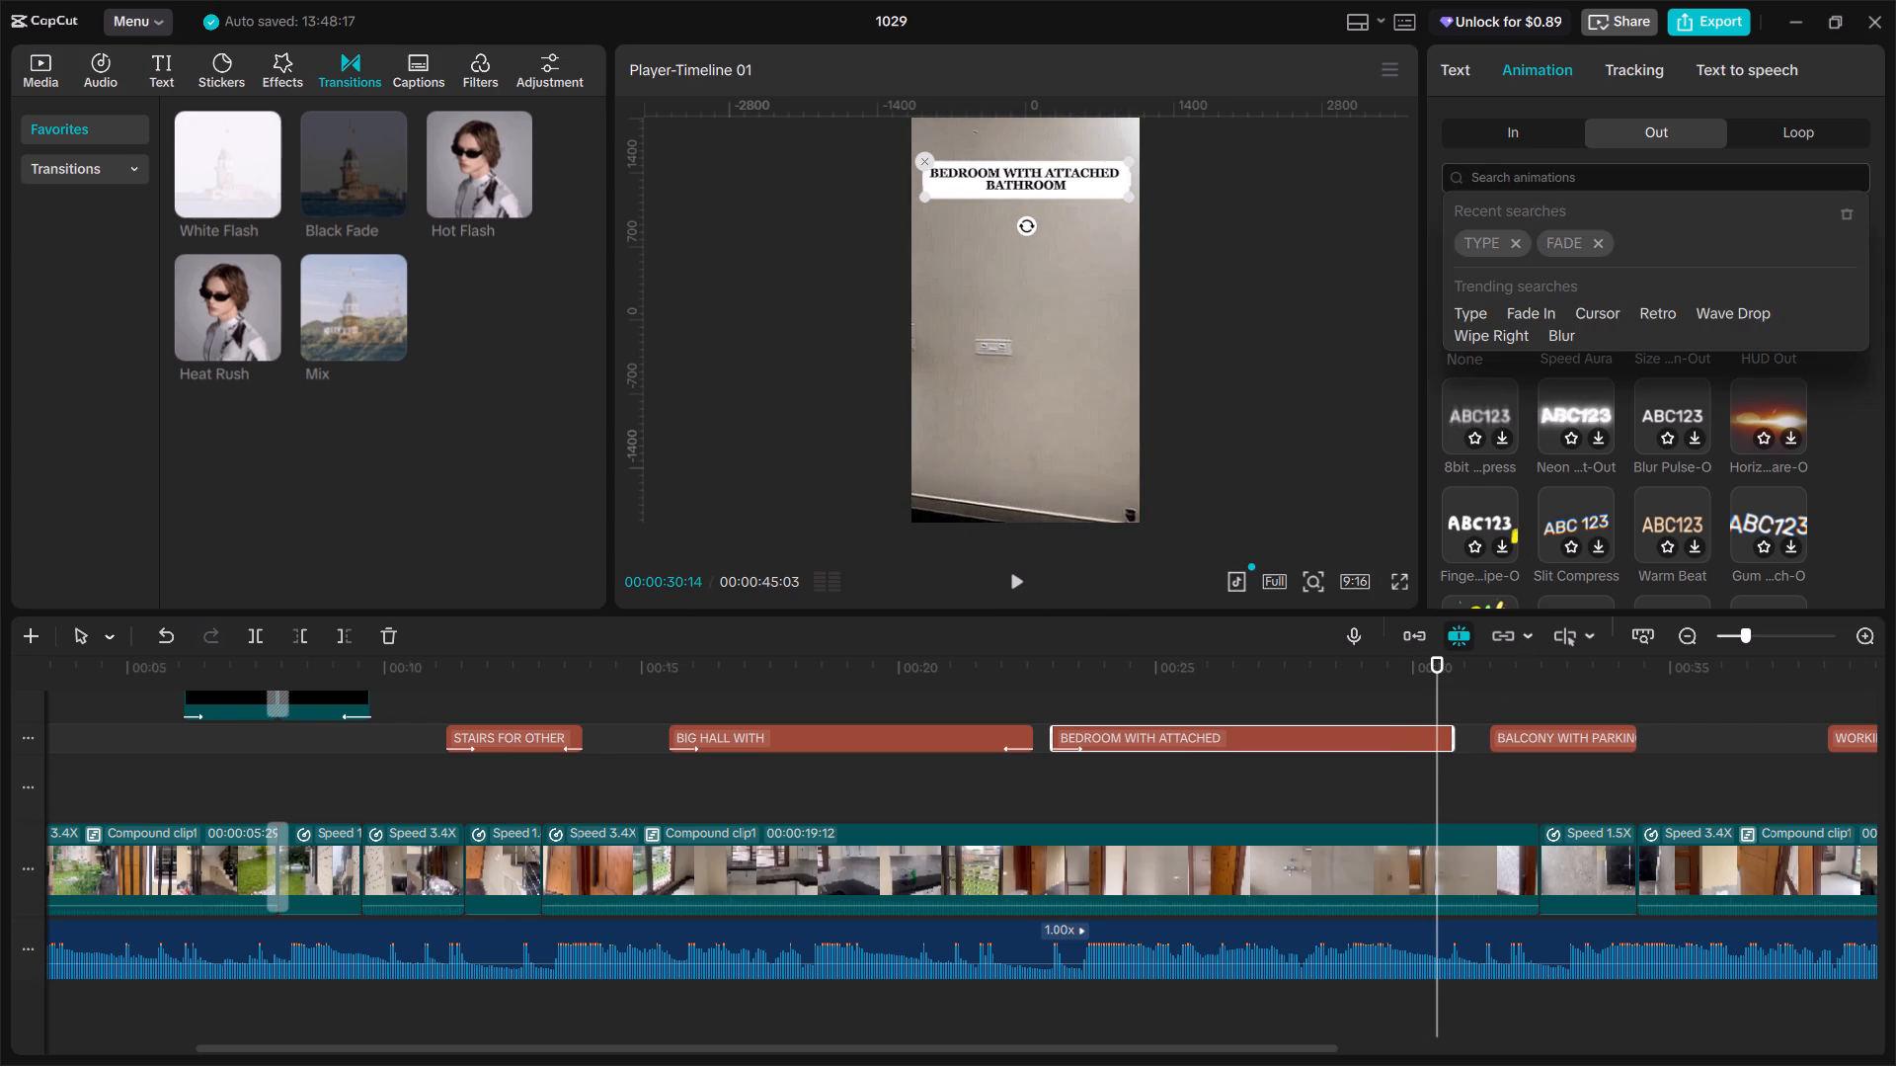
{"action": "left_click", "coordinate": [1544, 243]}
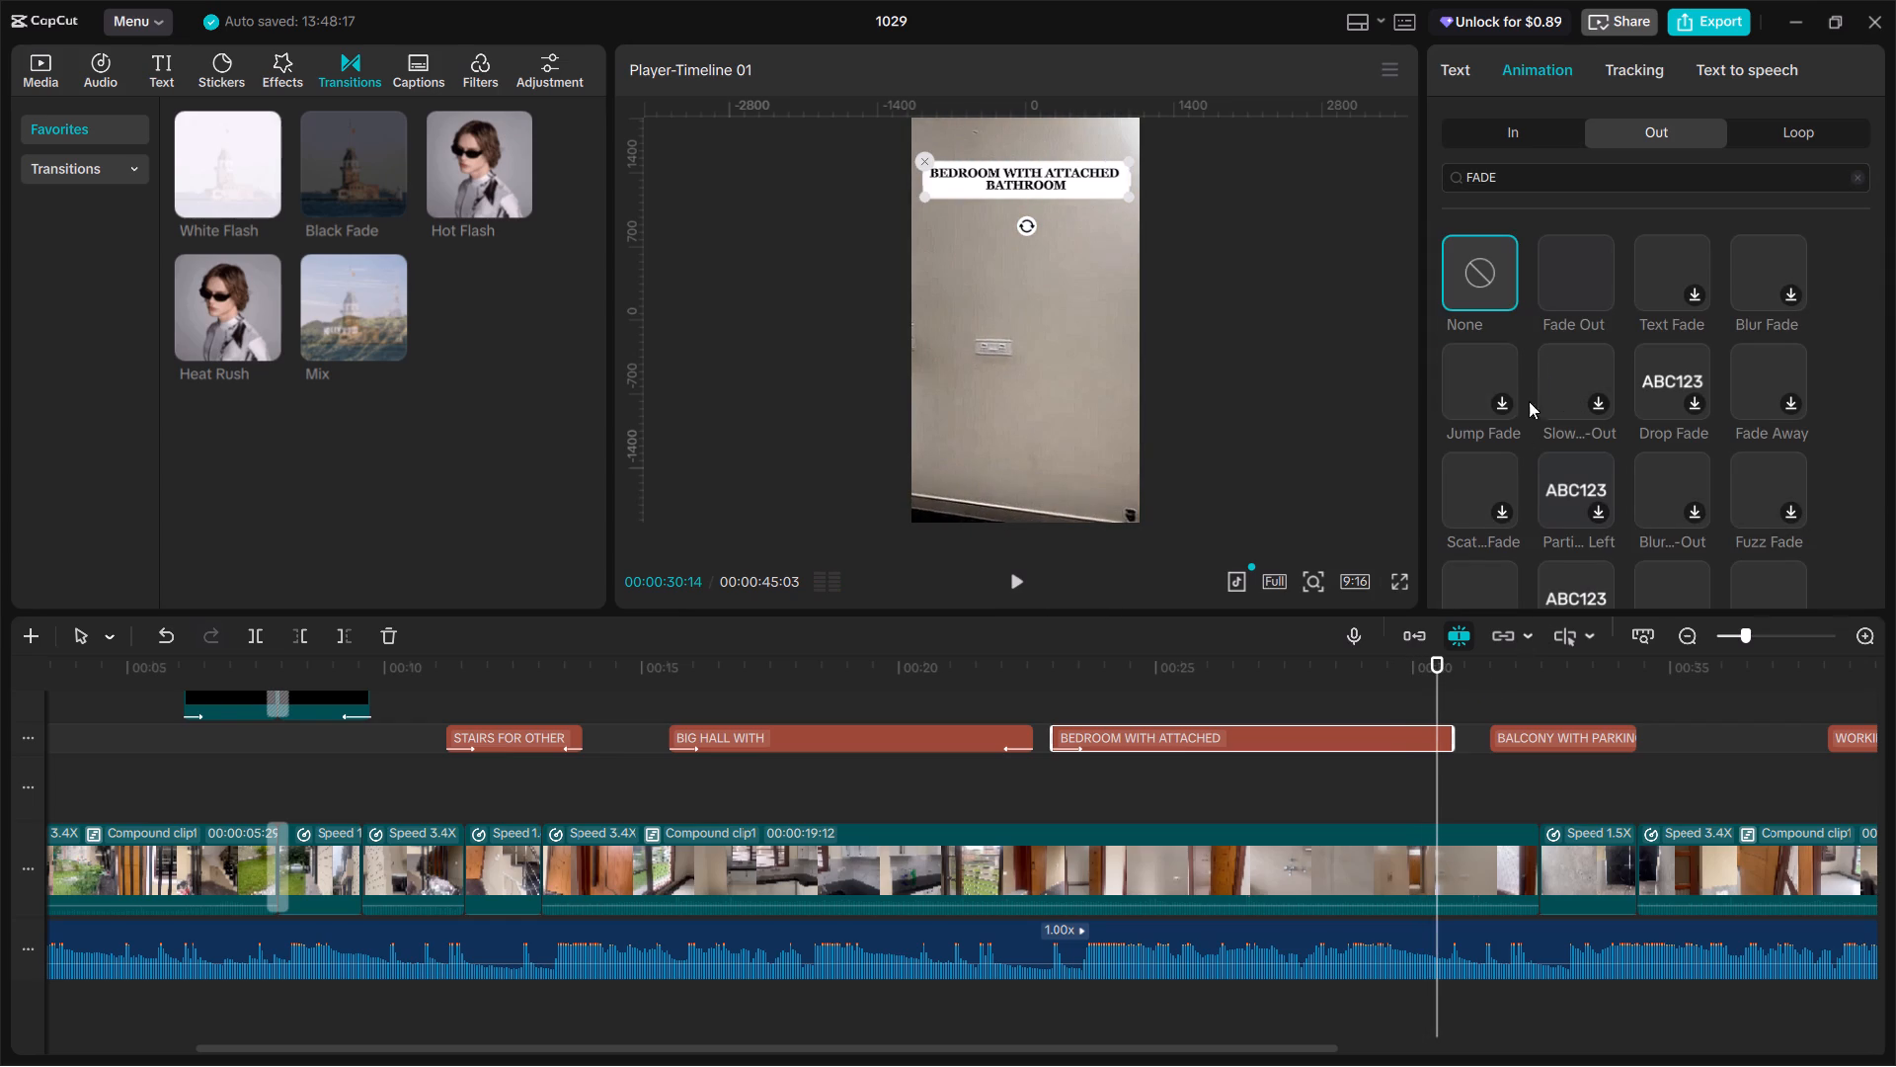
{"action": "left_click", "coordinate": [1568, 261]}
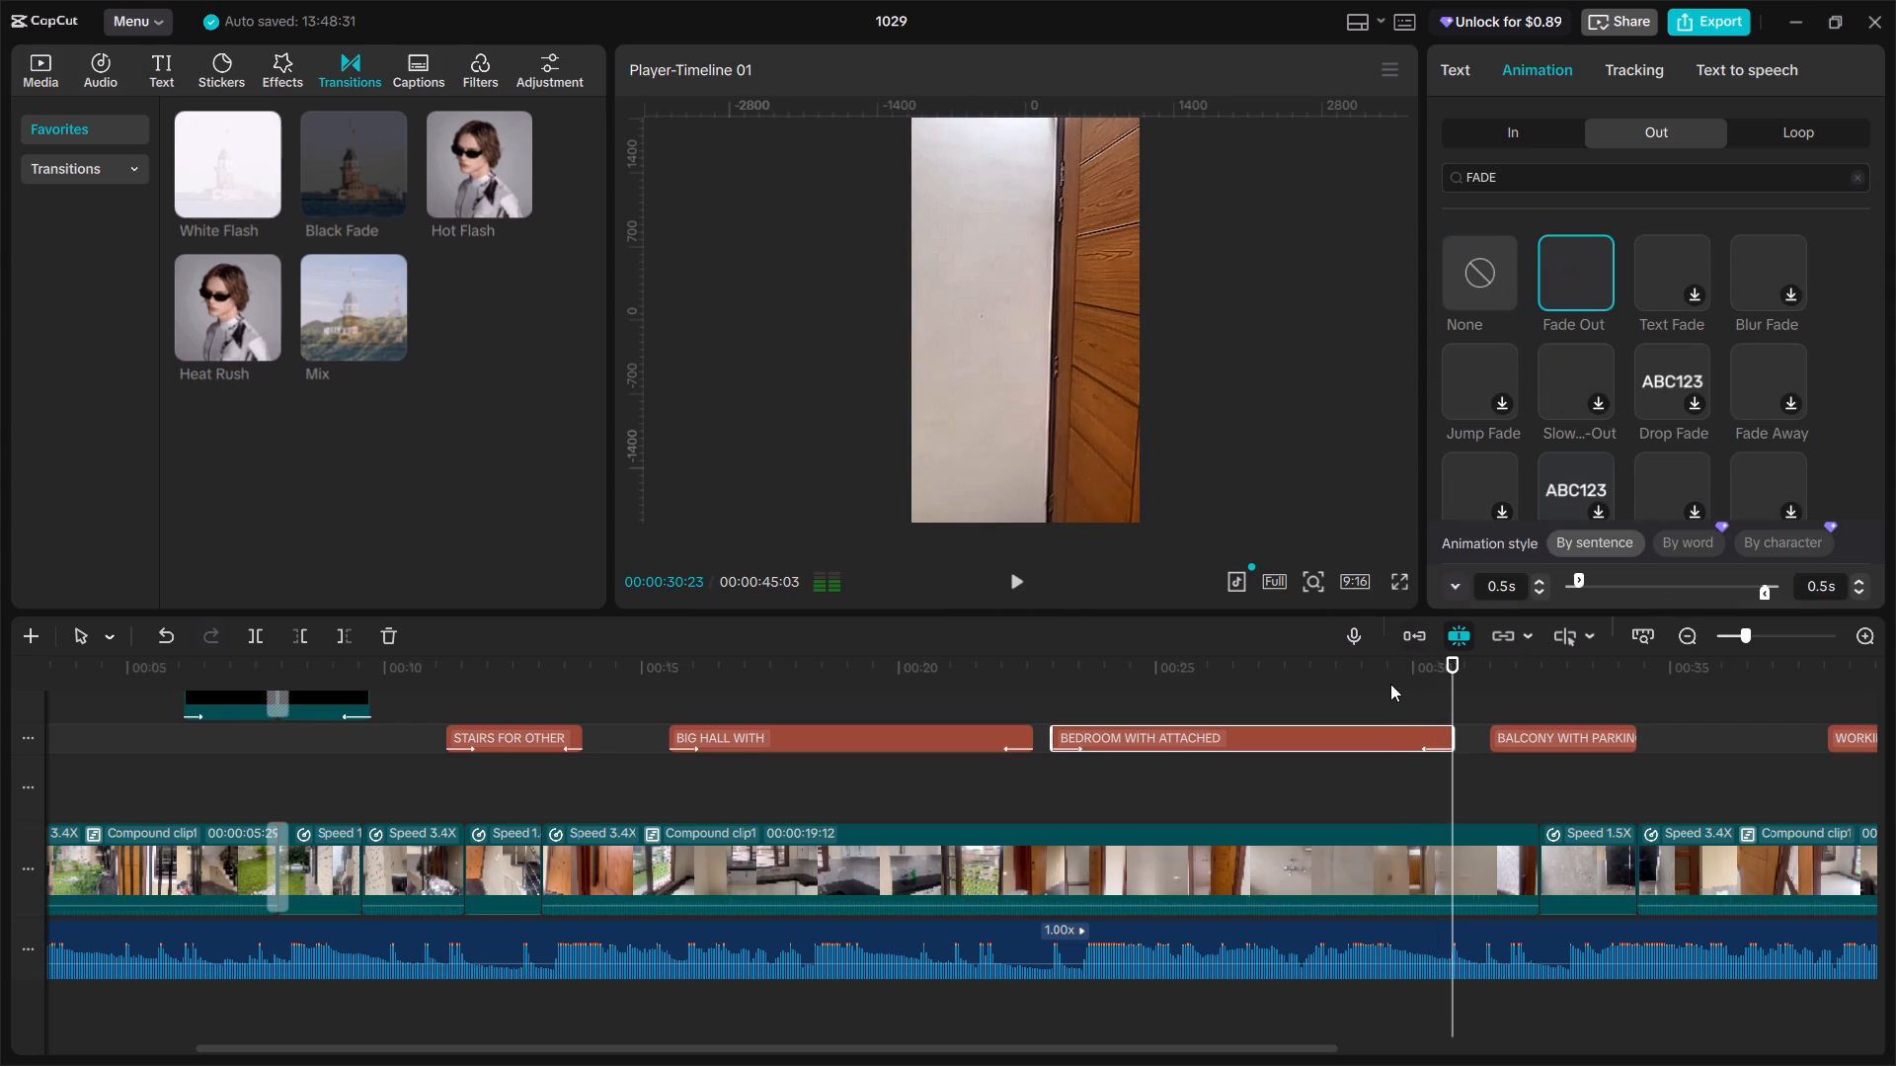
{"action": "left_click", "coordinate": [1390, 696]}
{"action": "key", "text": "space"}
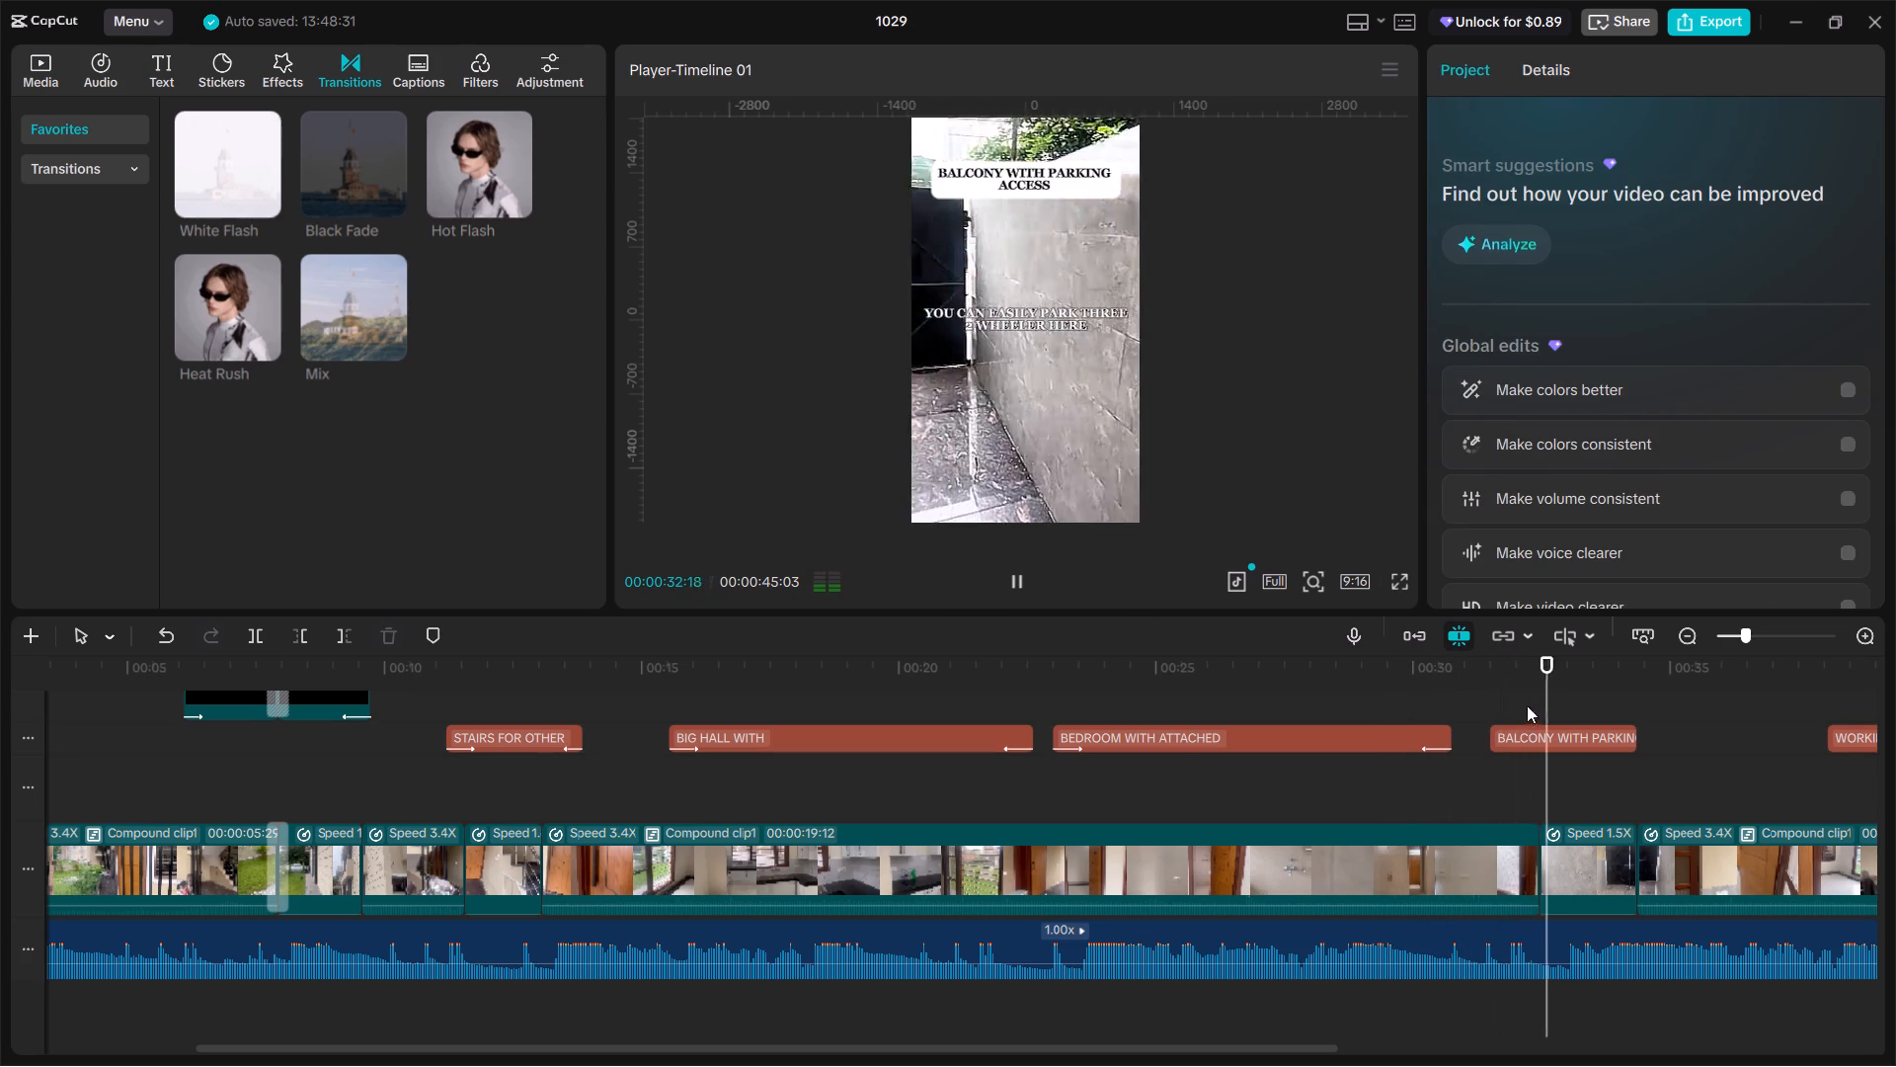
Search the entrance animations for FADE and apply Fade In to the "BALCONY WITH PARKING ACCESS" label.
{"action": "left_click", "coordinate": [1490, 696]}
{"action": "left_click", "coordinate": [1512, 734]}
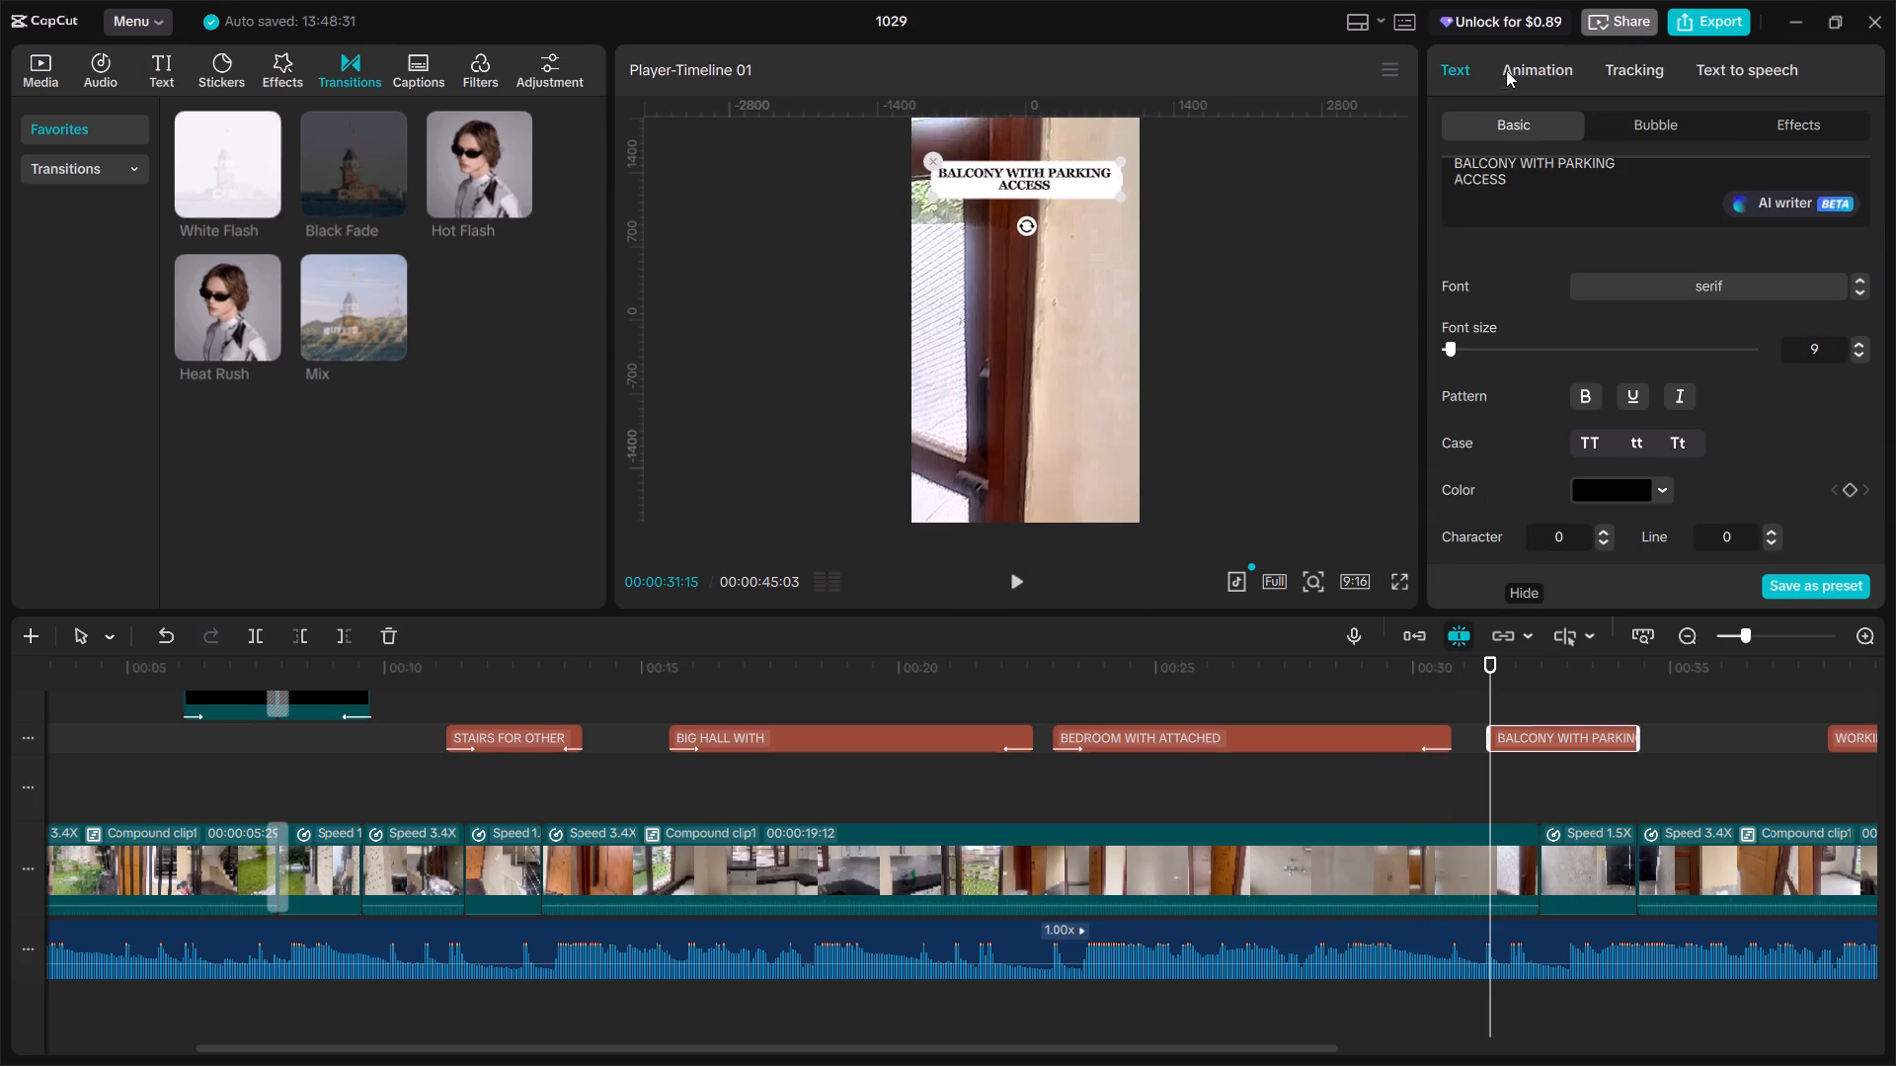
{"action": "left_click", "coordinate": [1508, 65]}
{"action": "left_click", "coordinate": [1541, 135]}
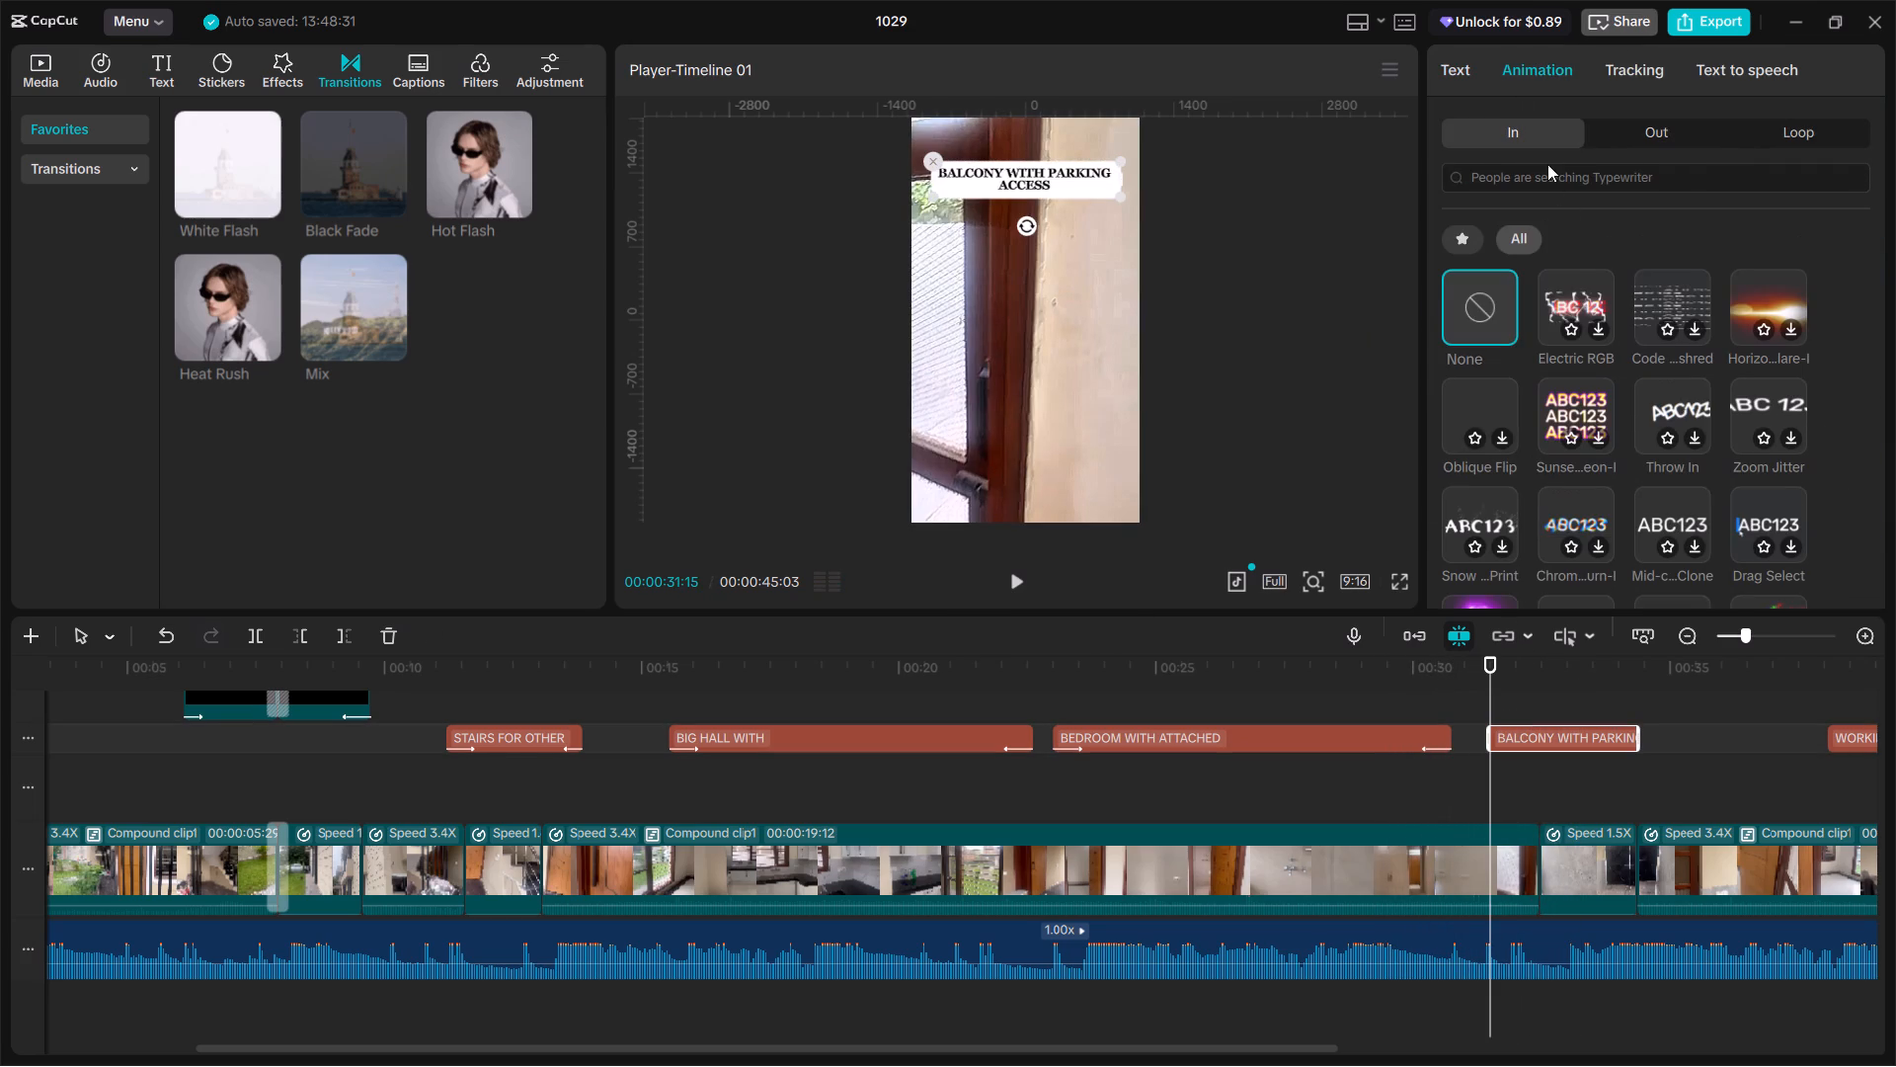
{"action": "left_click", "coordinate": [1570, 180]}
{"action": "left_click", "coordinate": [1551, 243]}
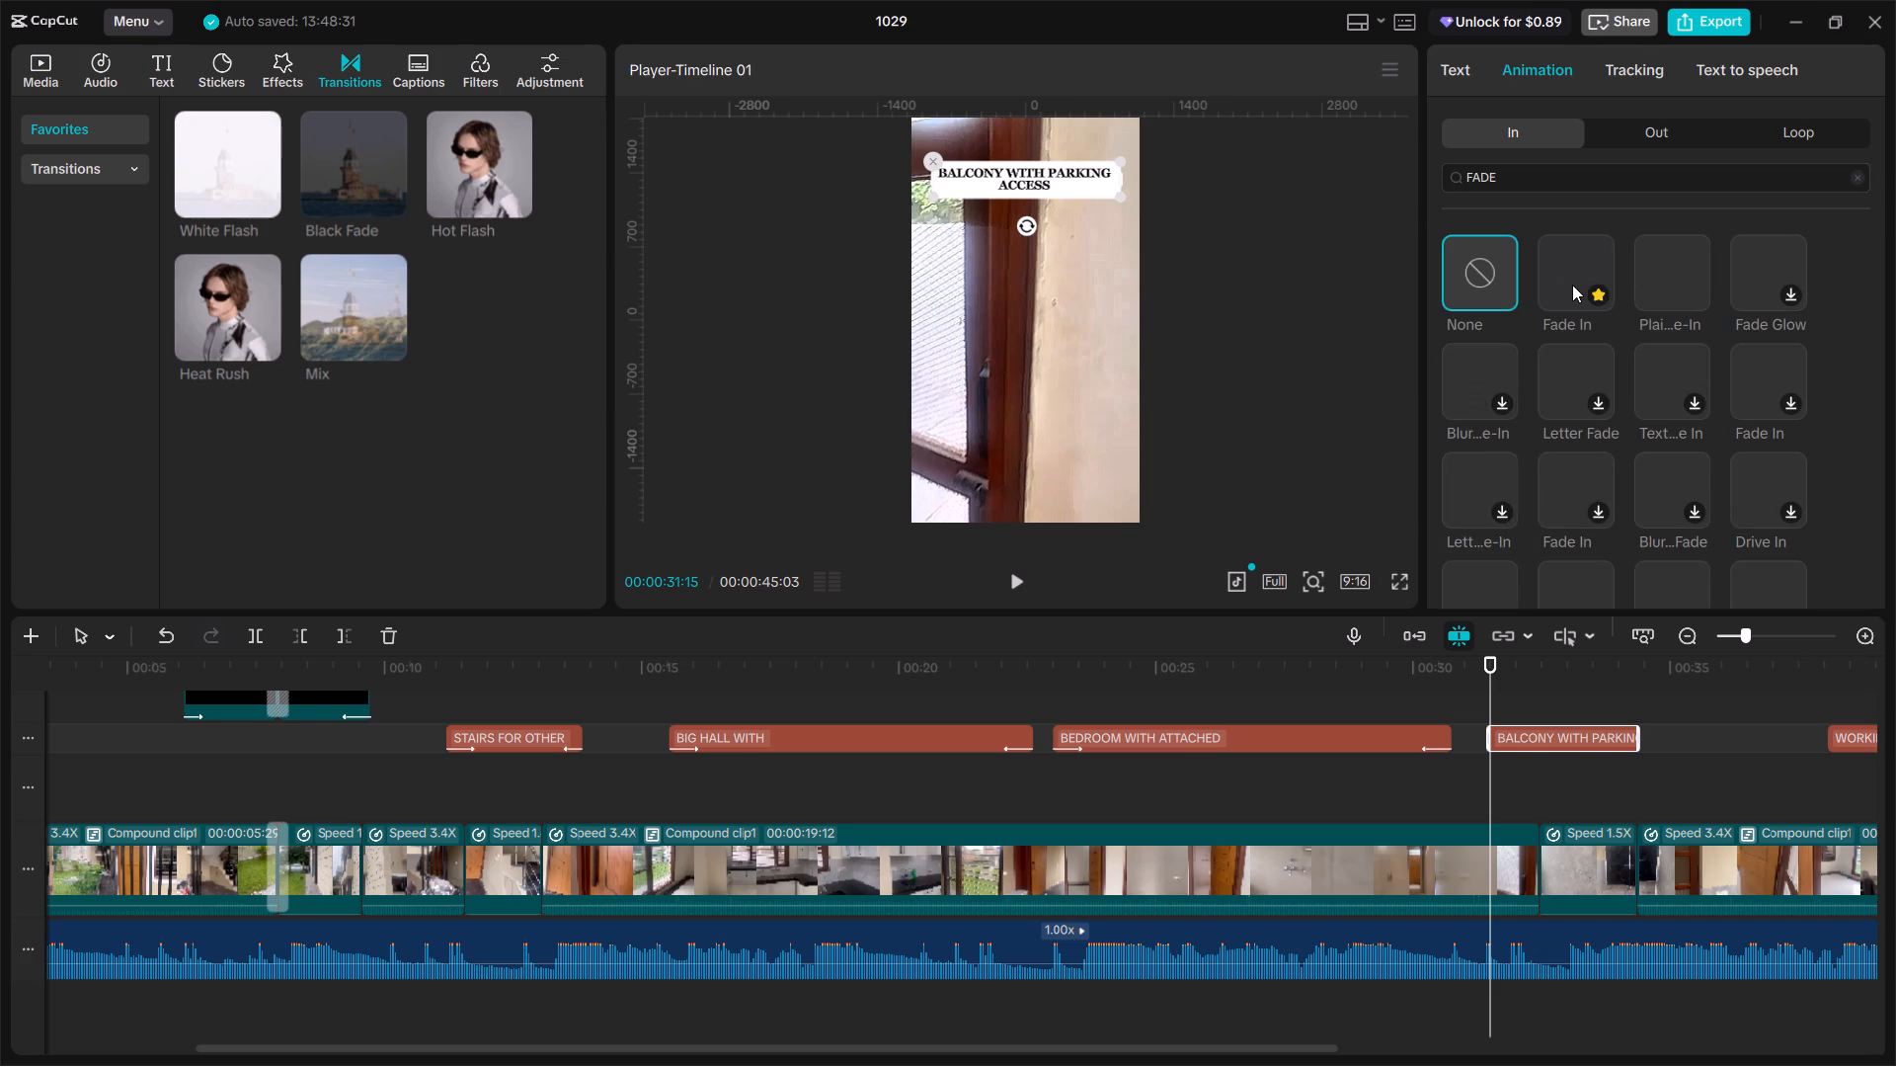
{"action": "left_click", "coordinate": [1572, 285]}
Search the exit animations for FADE and apply Fade Out to the "BALCONY WITH PARKING ACCESS" label.
{"action": "left_click", "coordinate": [1611, 141]}
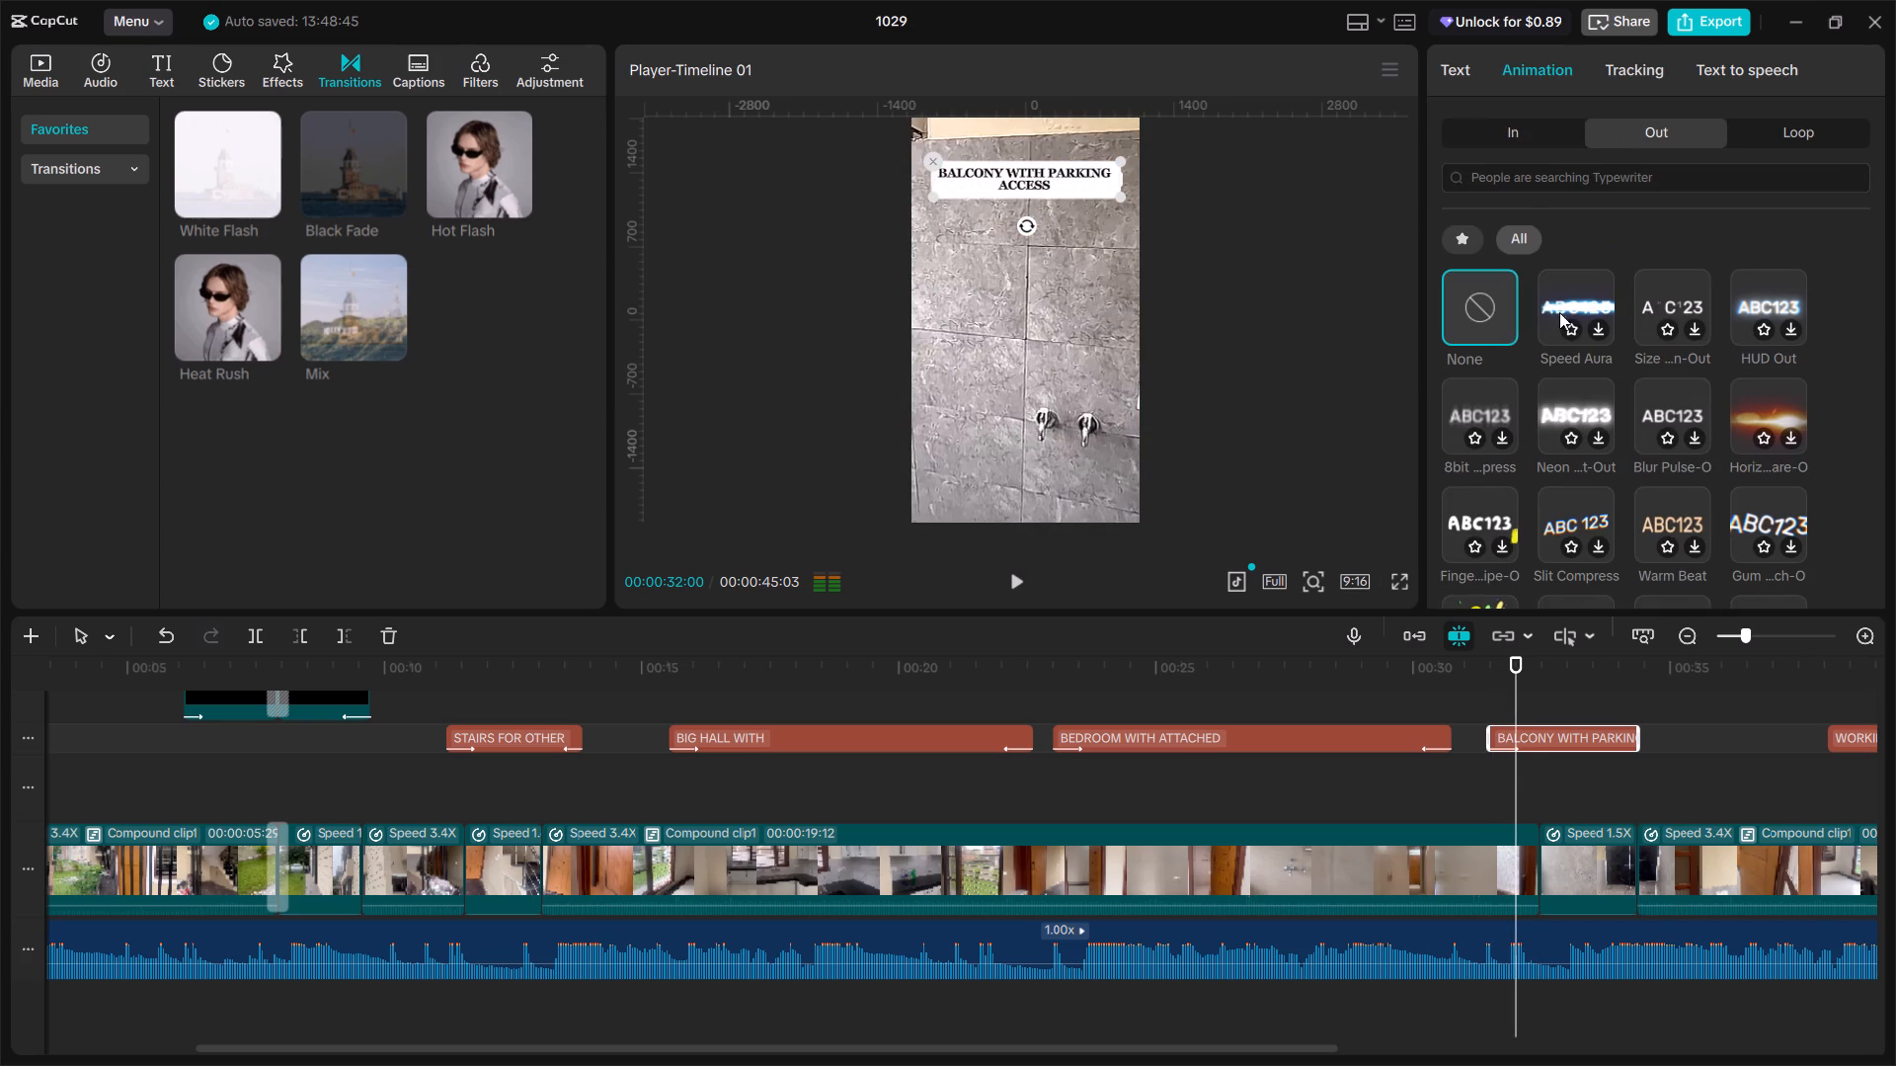
{"action": "left_click", "coordinate": [1570, 182]}
{"action": "left_click", "coordinate": [1550, 231]}
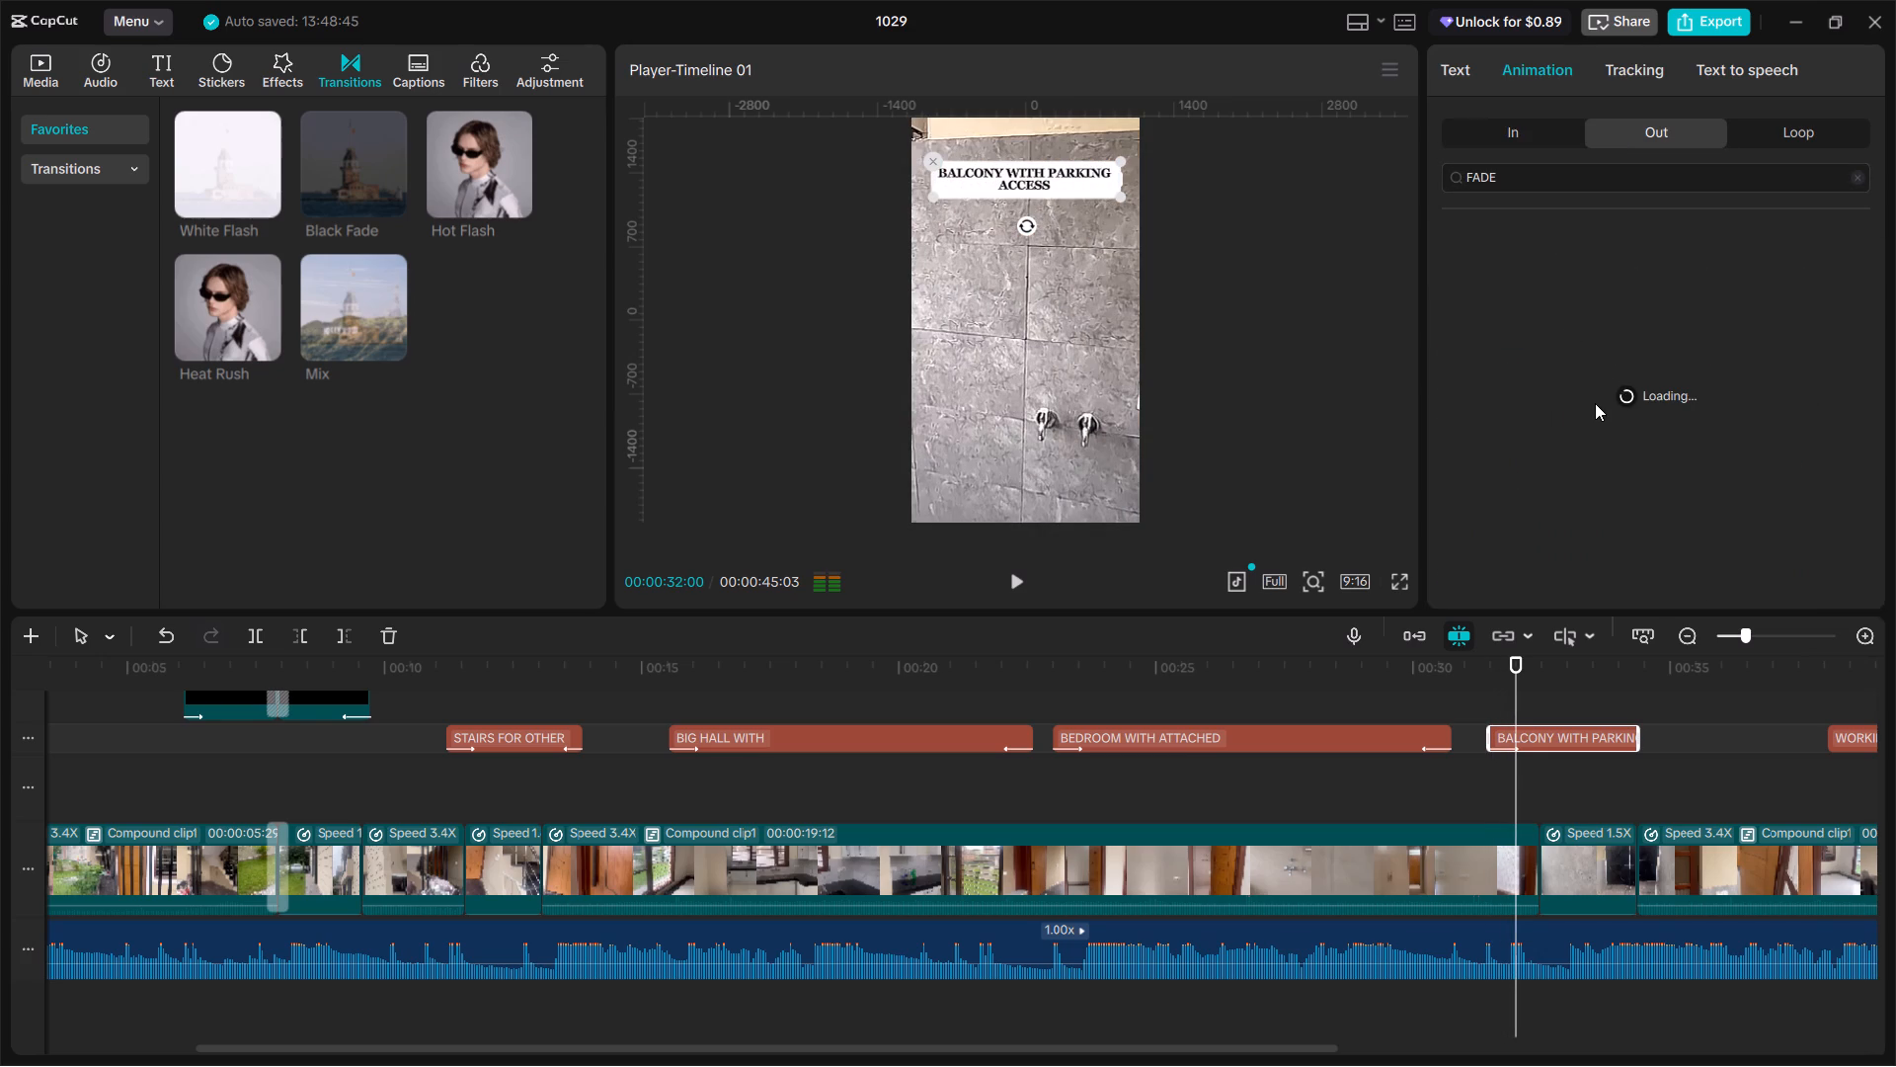
{"action": "left_click", "coordinate": [1589, 292]}
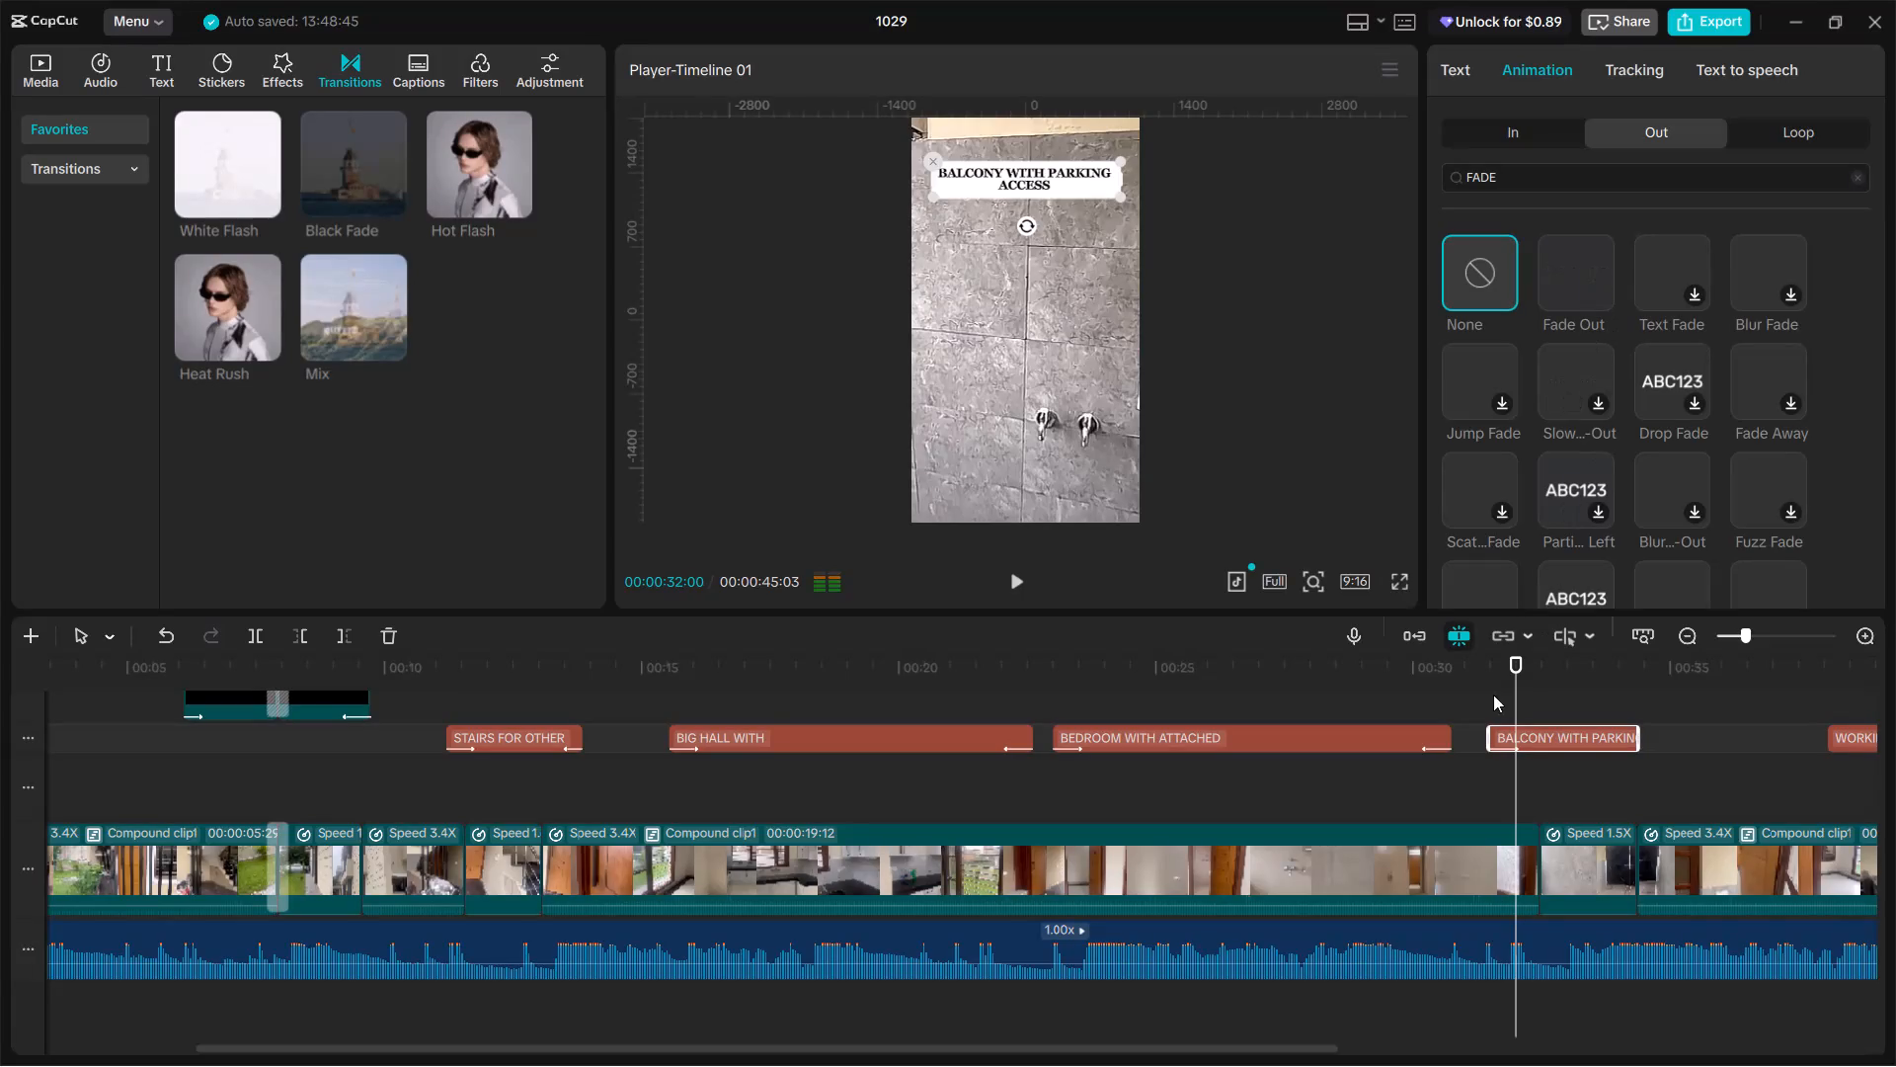
{"action": "left_click", "coordinate": [1558, 285]}
{"action": "left_click", "coordinate": [1604, 288]}
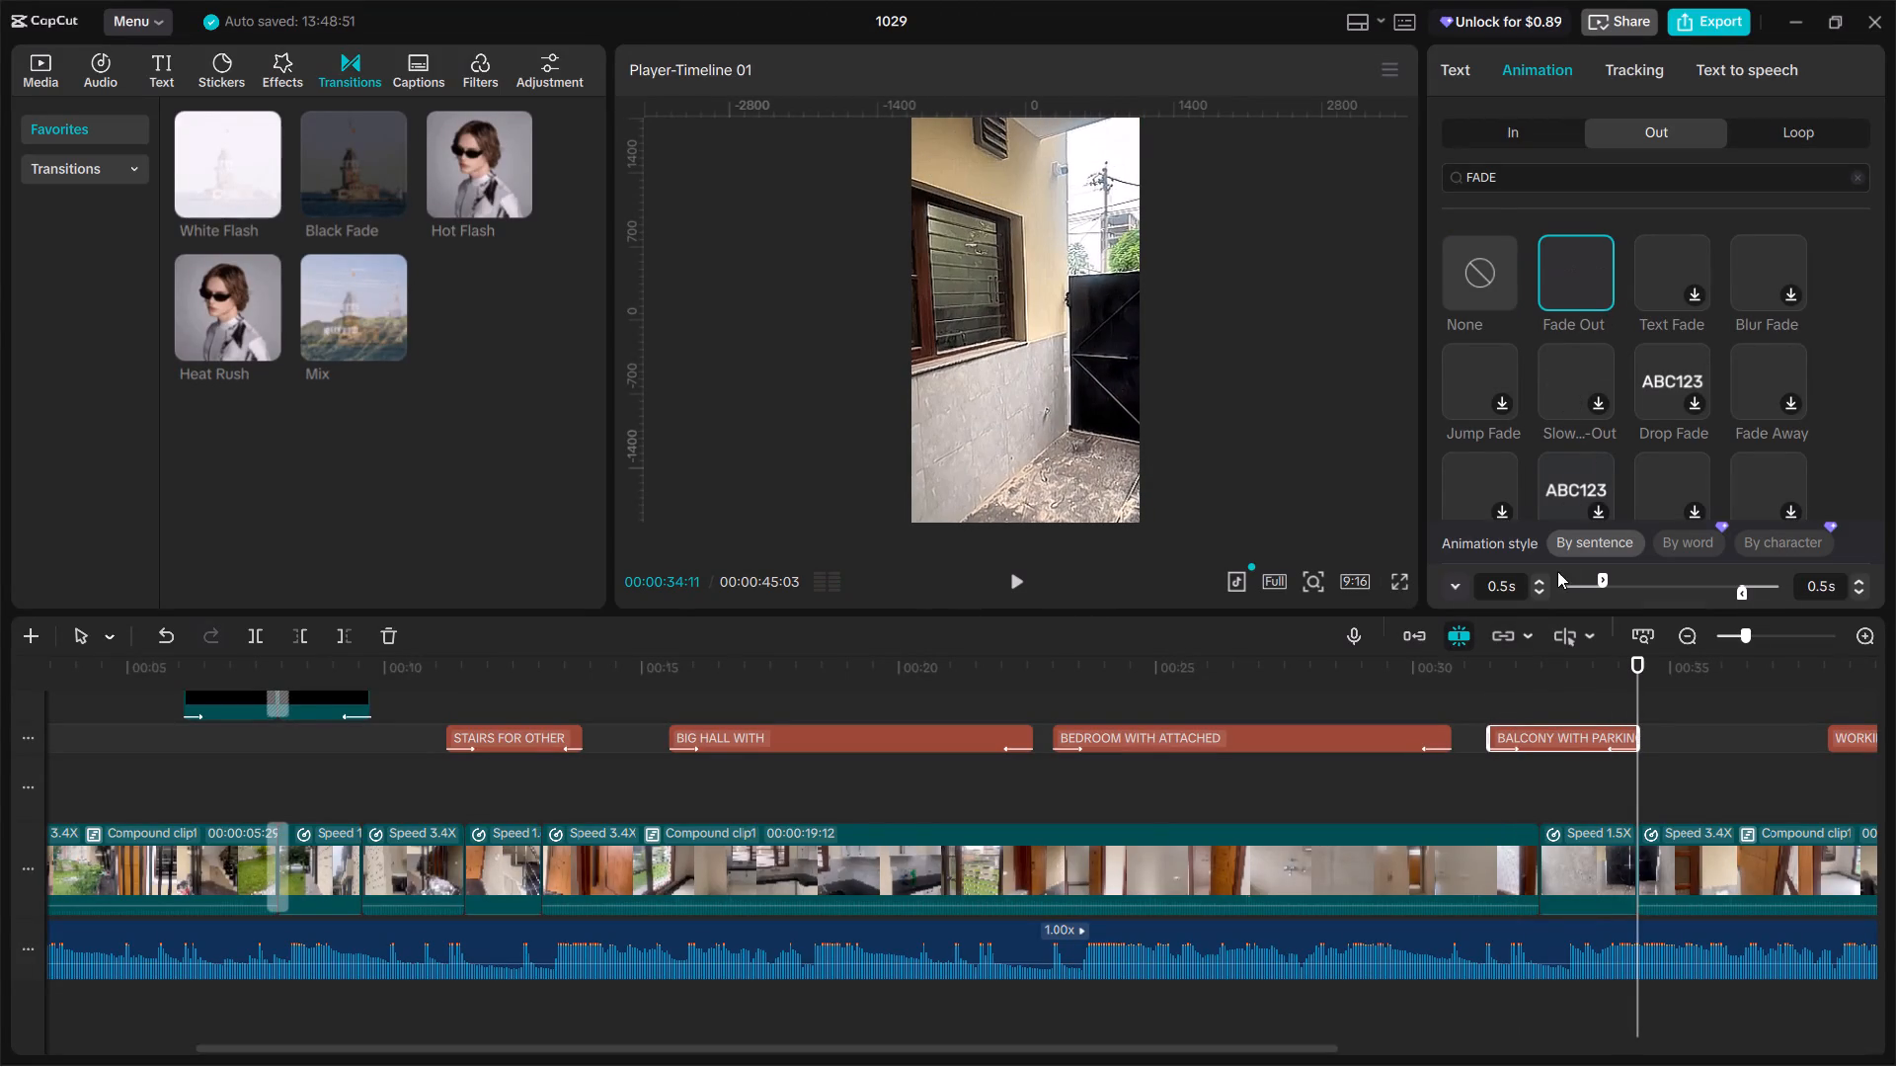
Play back the "BALCONY WITH PARKING ACCESS" section several times to check the label's fades and the overlapping parking caption.
{"action": "left_click", "coordinate": [1479, 698]}
{"action": "key", "text": "space"}
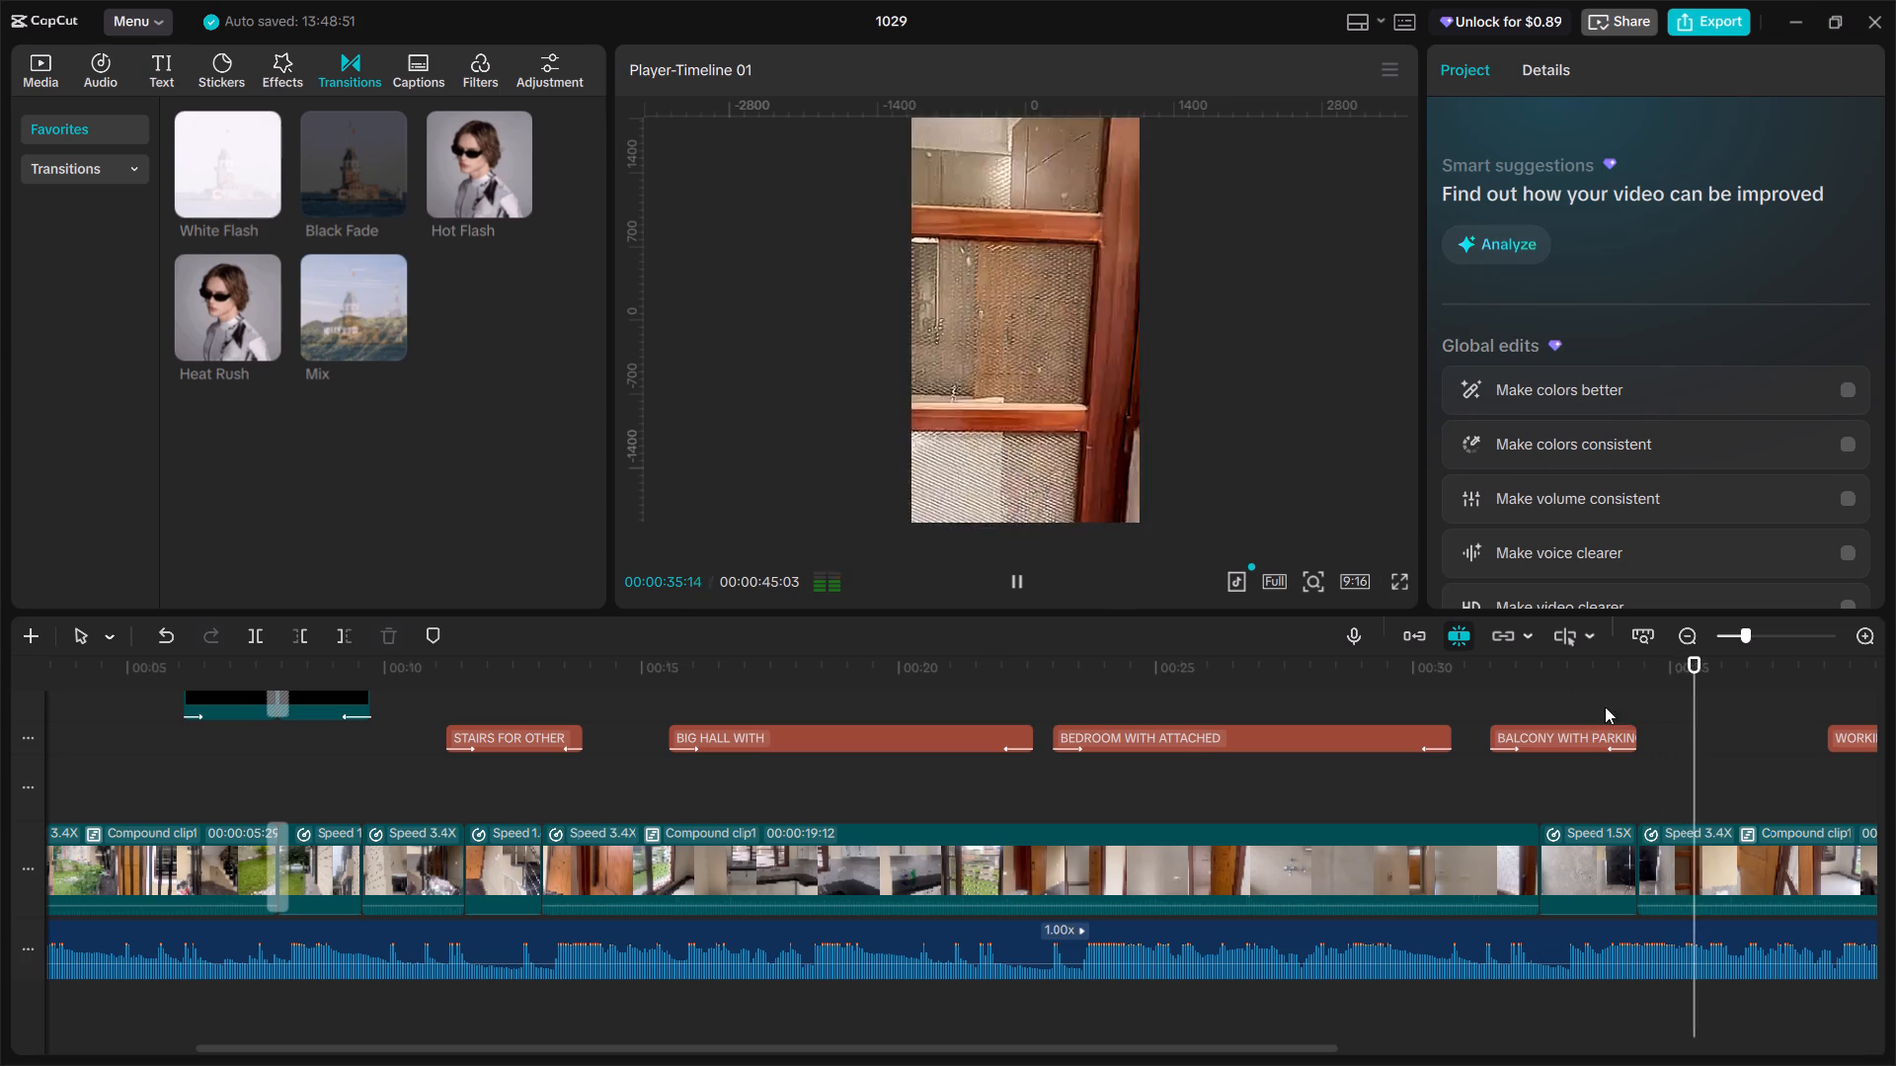
{"action": "left_click", "coordinate": [1464, 698]}
{"action": "key", "text": "space"}
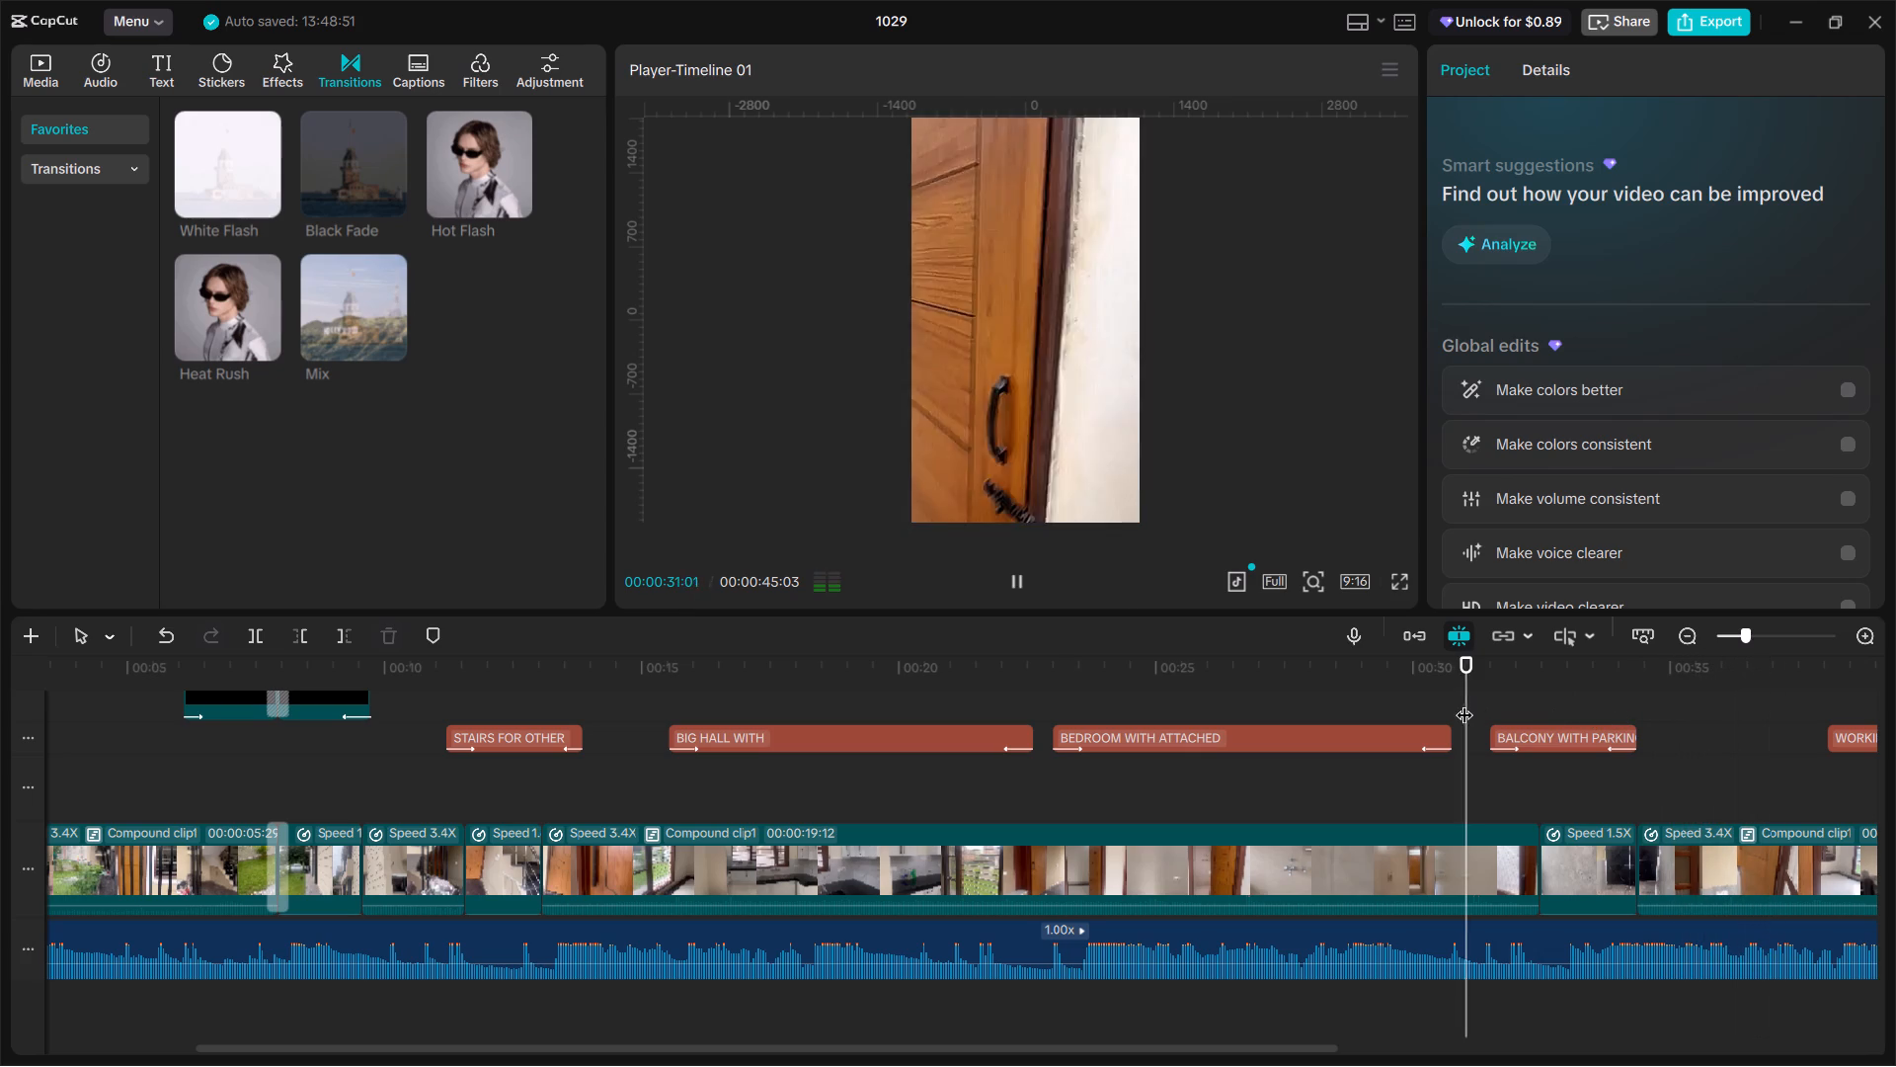
{"action": "scroll", "coordinate": [1567, 737], "scroll_direction": "up", "scroll_amount": 6}
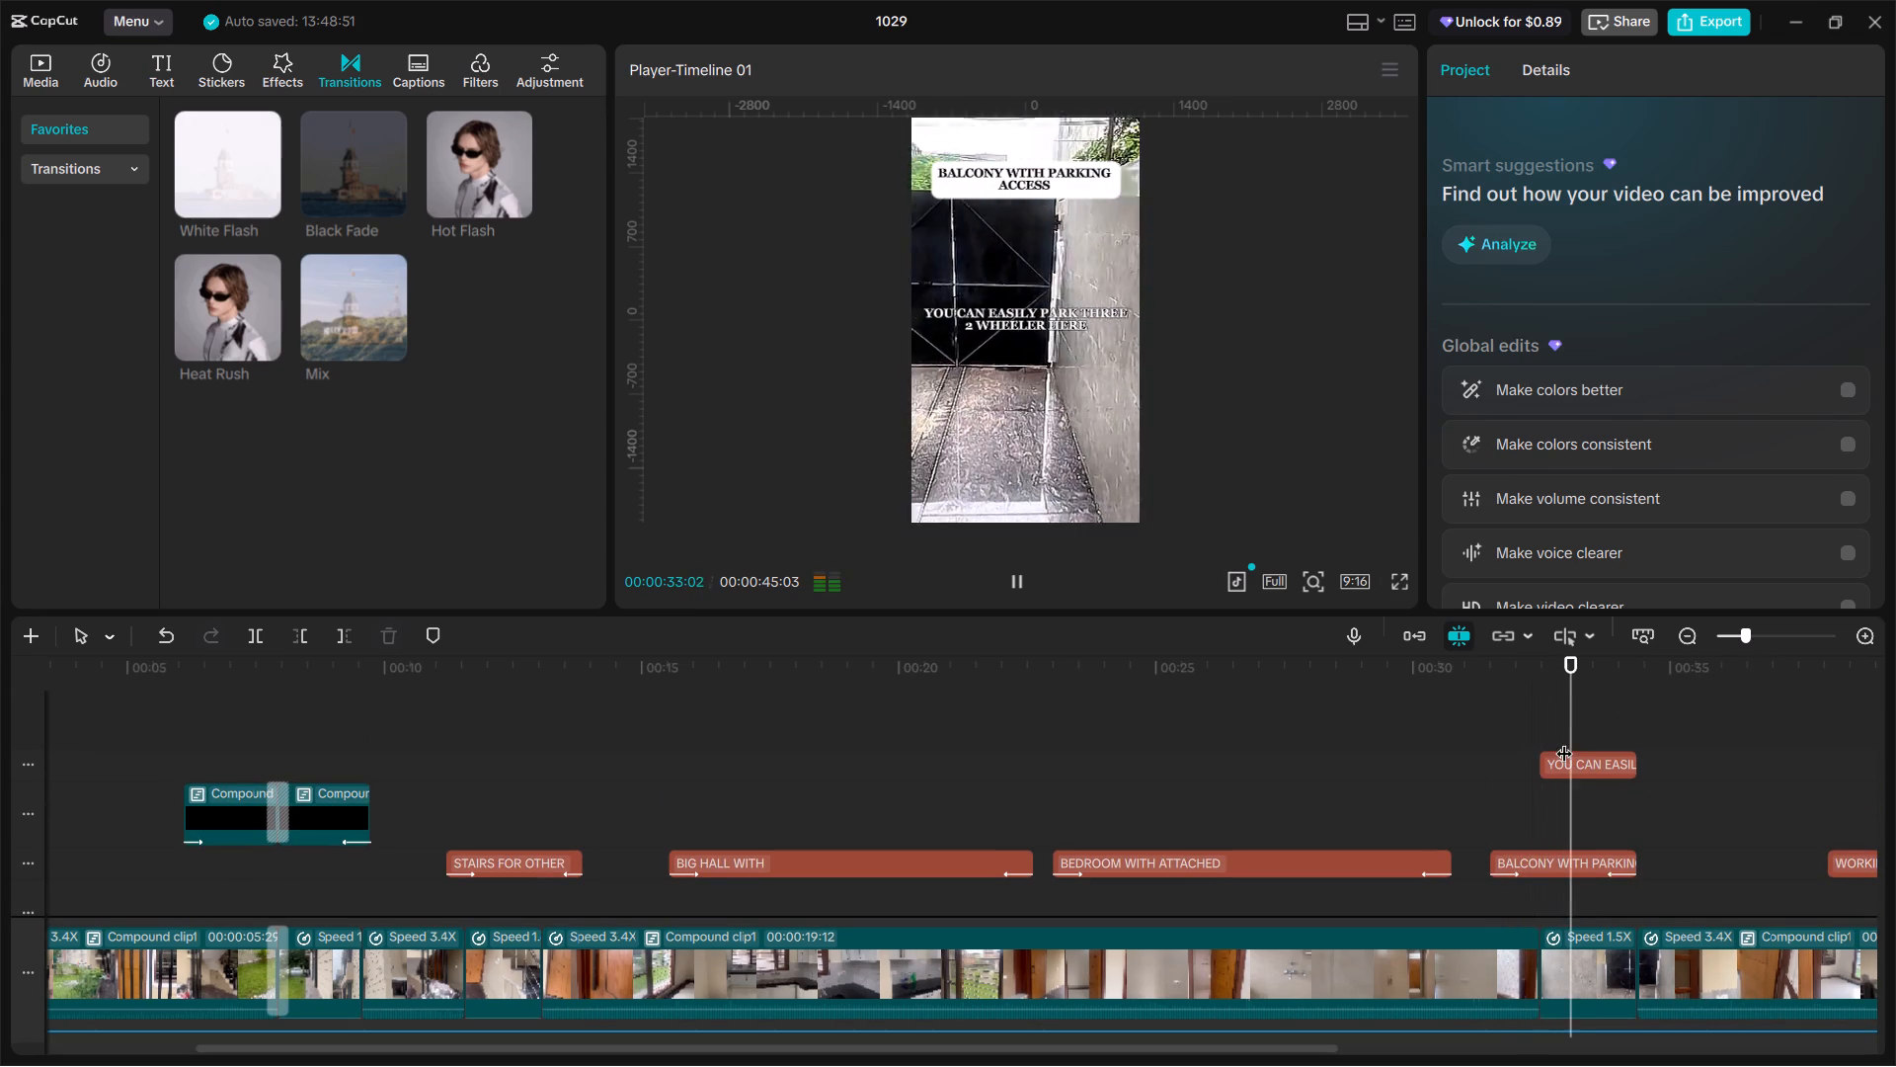
{"action": "key", "text": "space"}
{"action": "left_click", "coordinate": [1537, 712]}
{"action": "left_click_drag", "start_coordinate": [1537, 712], "coordinate": [1494, 726]}
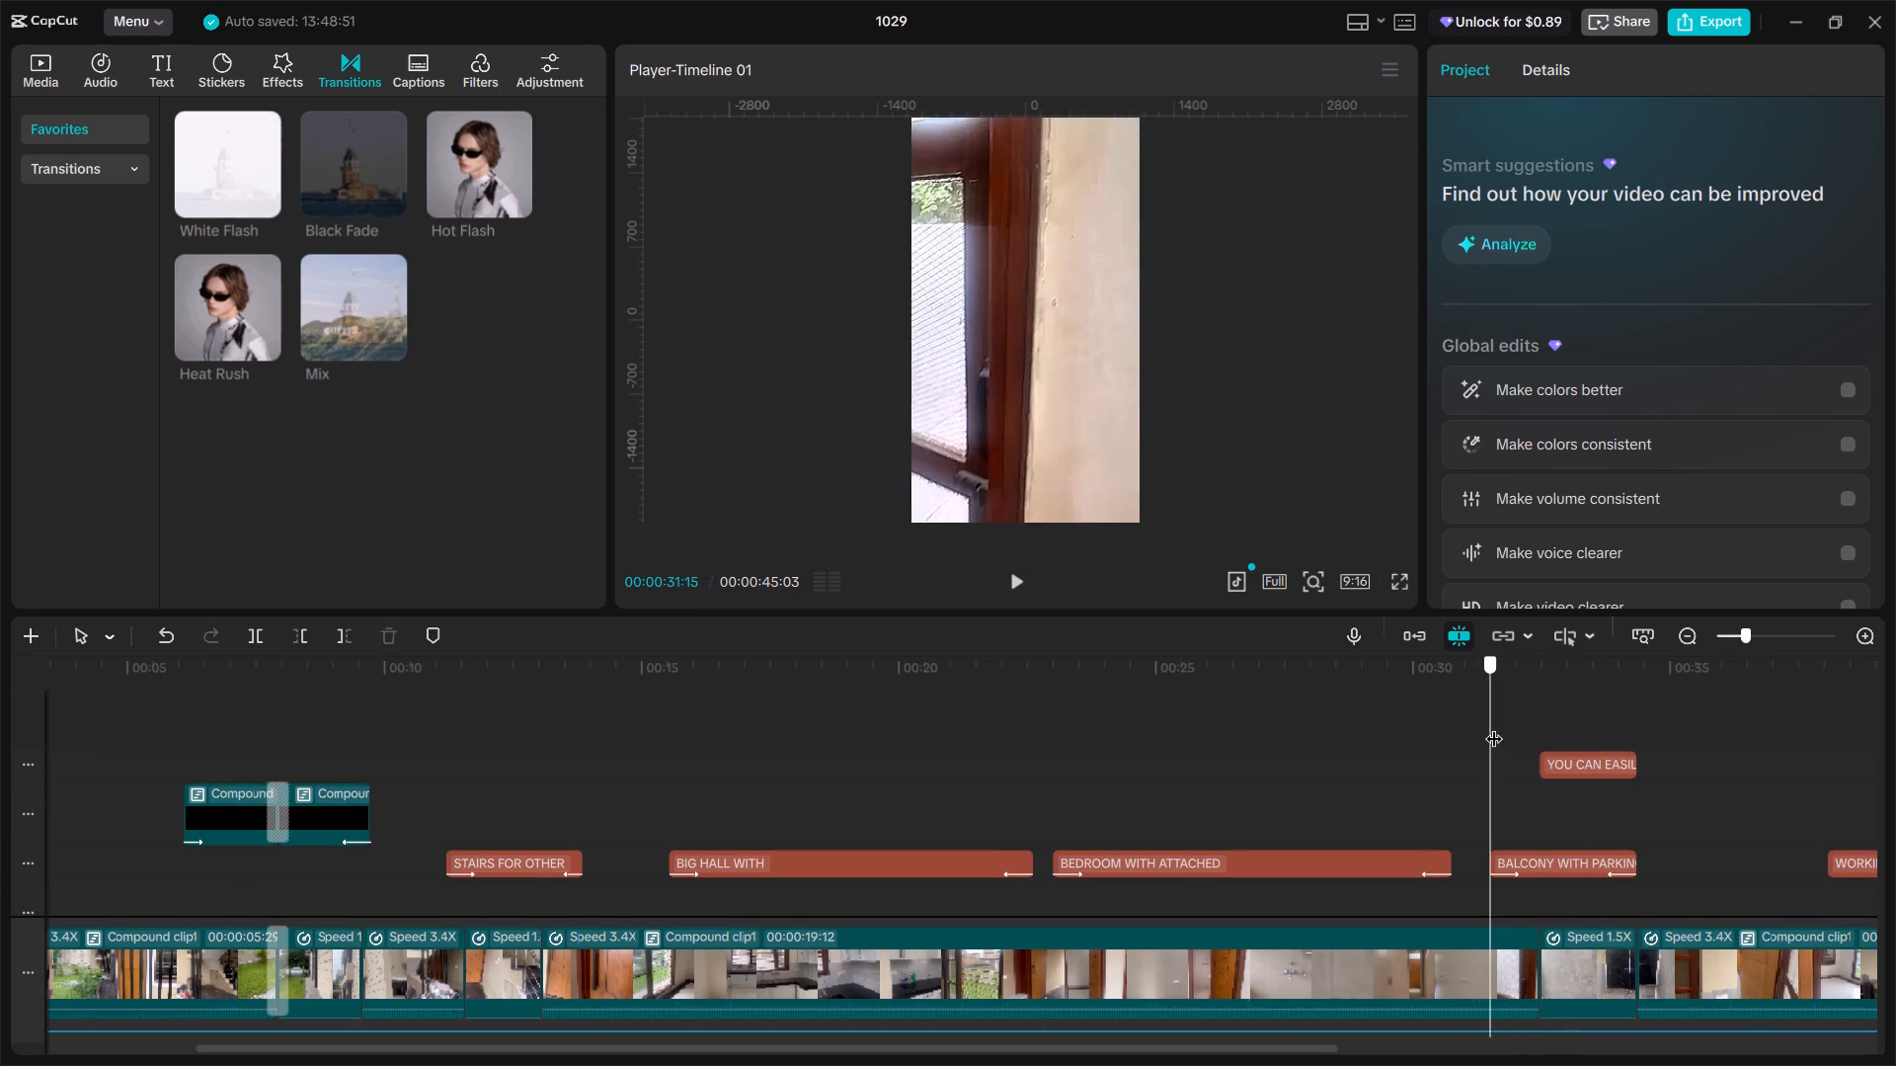
{"action": "left_click_drag", "start_coordinate": [1494, 726], "coordinate": [1485, 739]}
{"action": "left_click_drag", "start_coordinate": [1485, 739], "coordinate": [1484, 739]}
{"action": "key", "text": "space"}
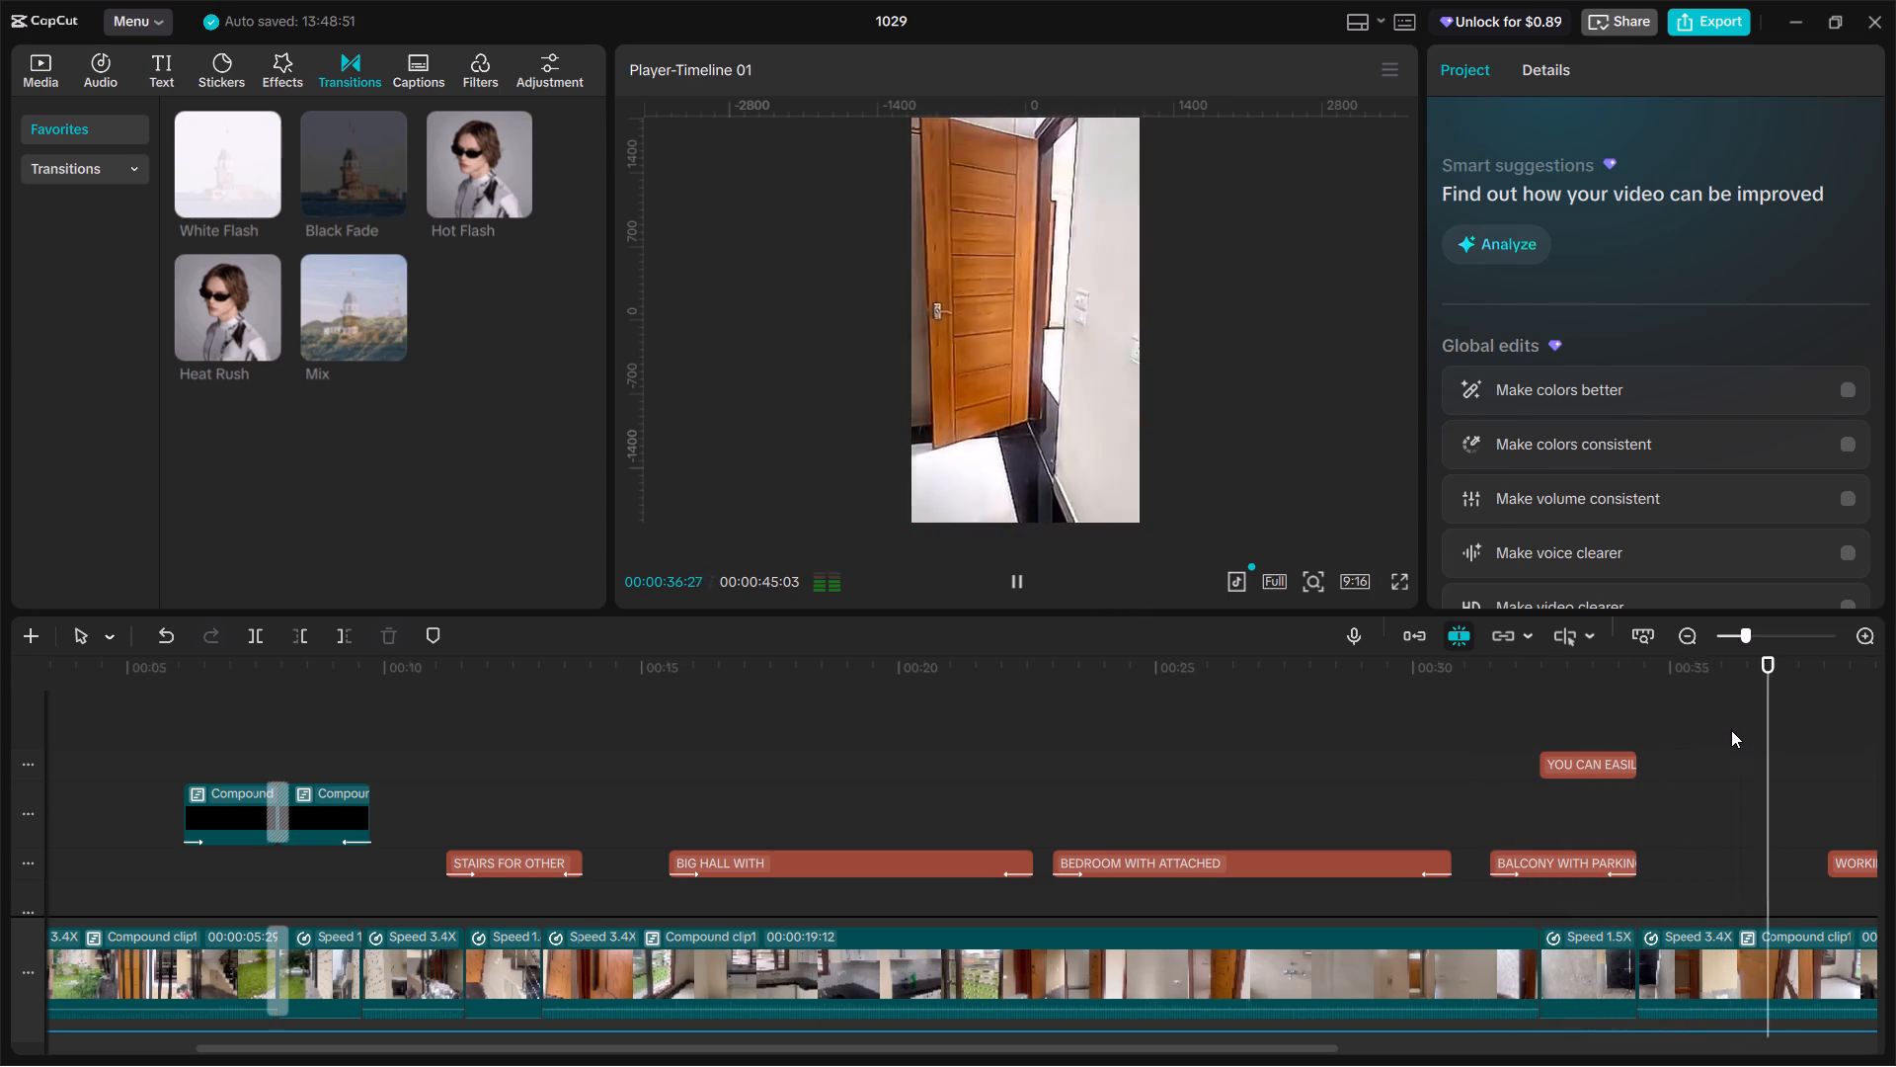
{"action": "key", "text": "space"}
Apply Fade Out to the "YOU CAN EASILY PARK THREE 2 WHEELER HERE" label and play the video through to its end.
{"action": "left_click", "coordinate": [1608, 756]}
{"action": "left_click", "coordinate": [1544, 75]}
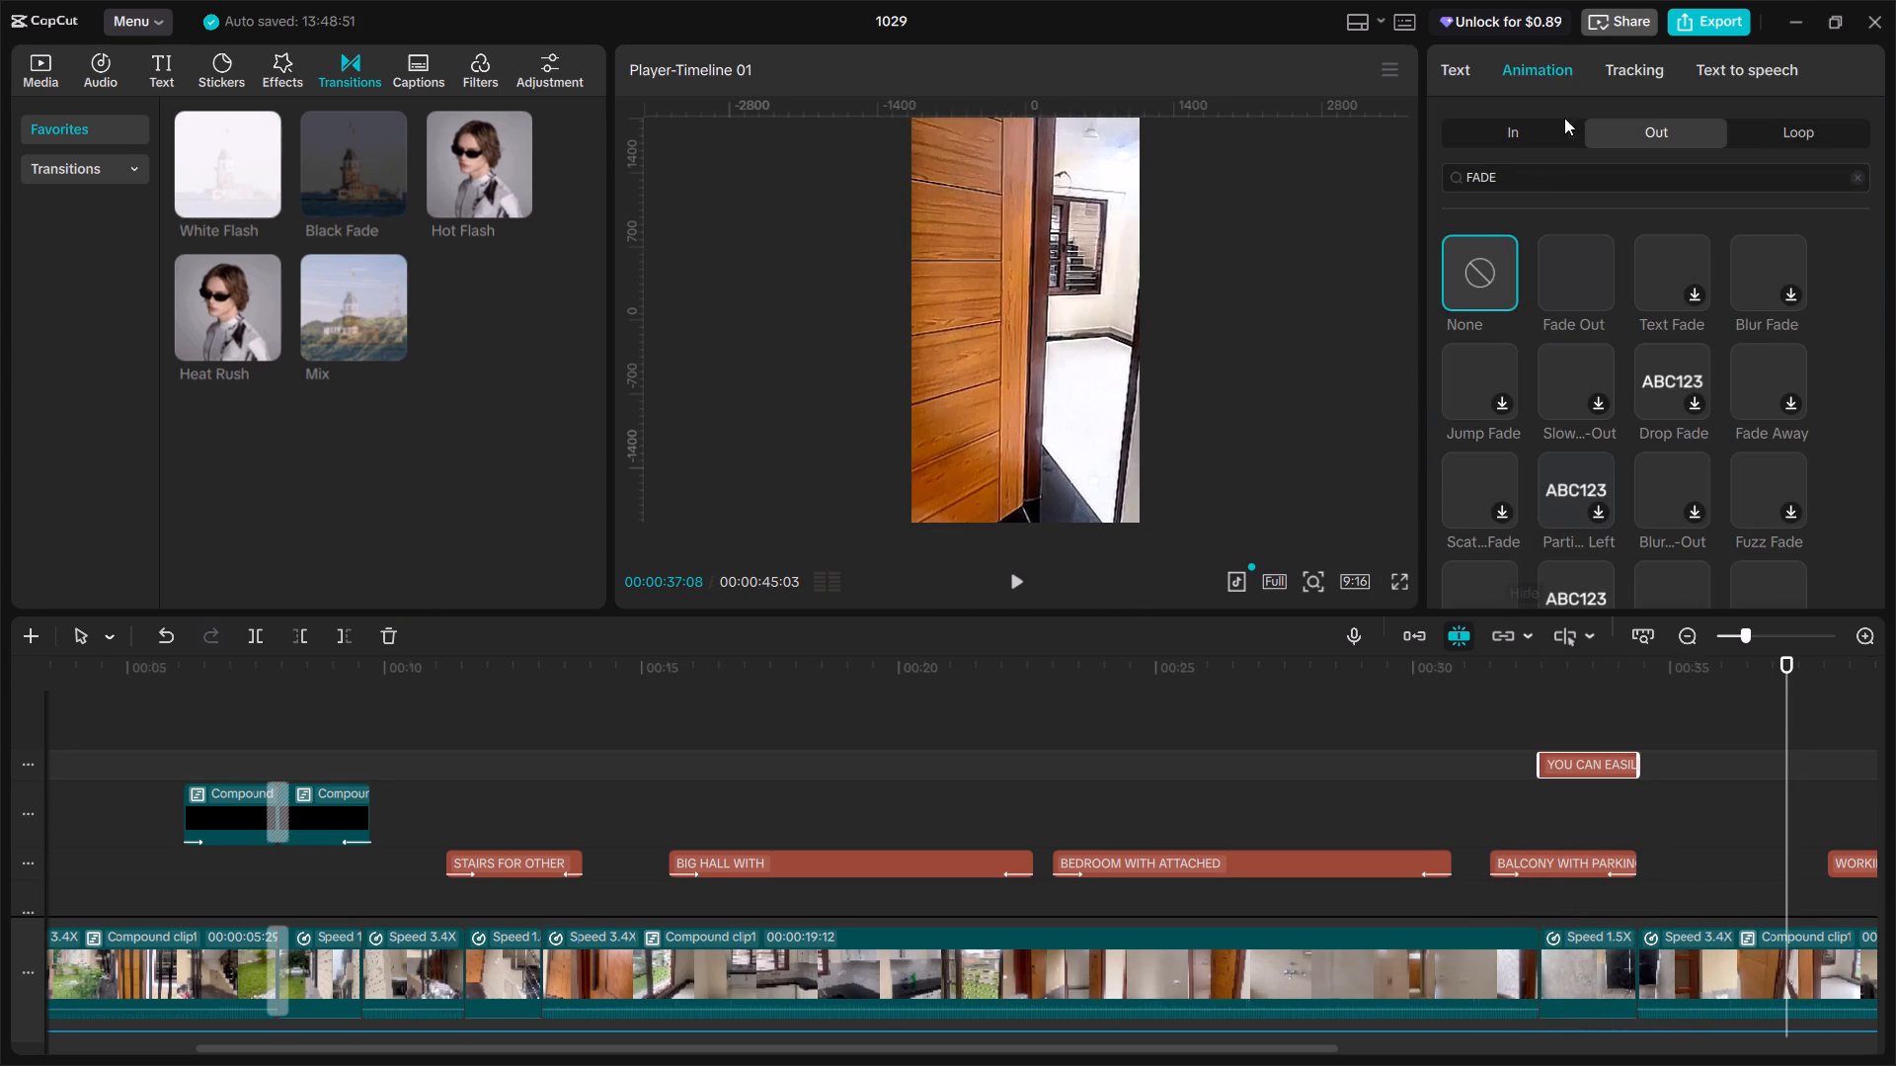
{"action": "left_click", "coordinate": [1579, 257]}
{"action": "left_click", "coordinate": [1558, 847]}
{"action": "key", "text": "space"}
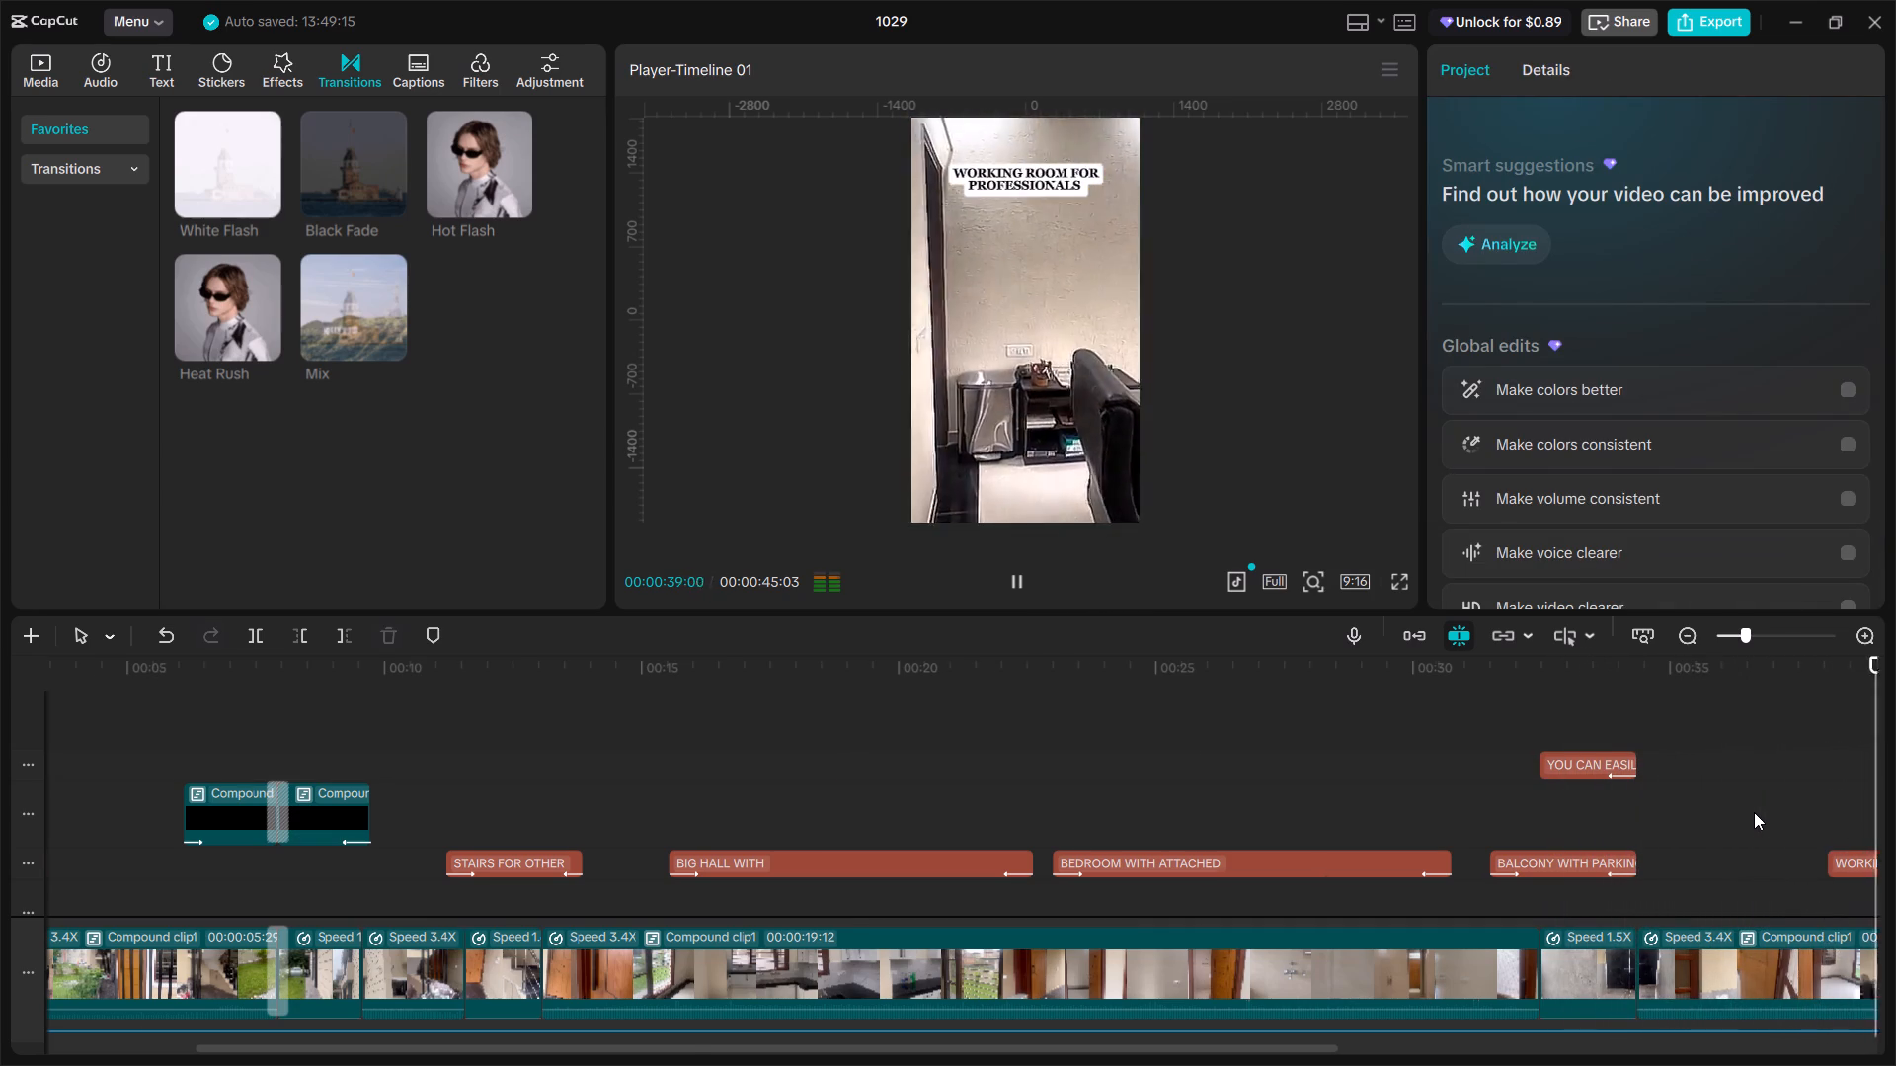
{"action": "key", "text": "space"}
{"action": "key", "text": "space"}
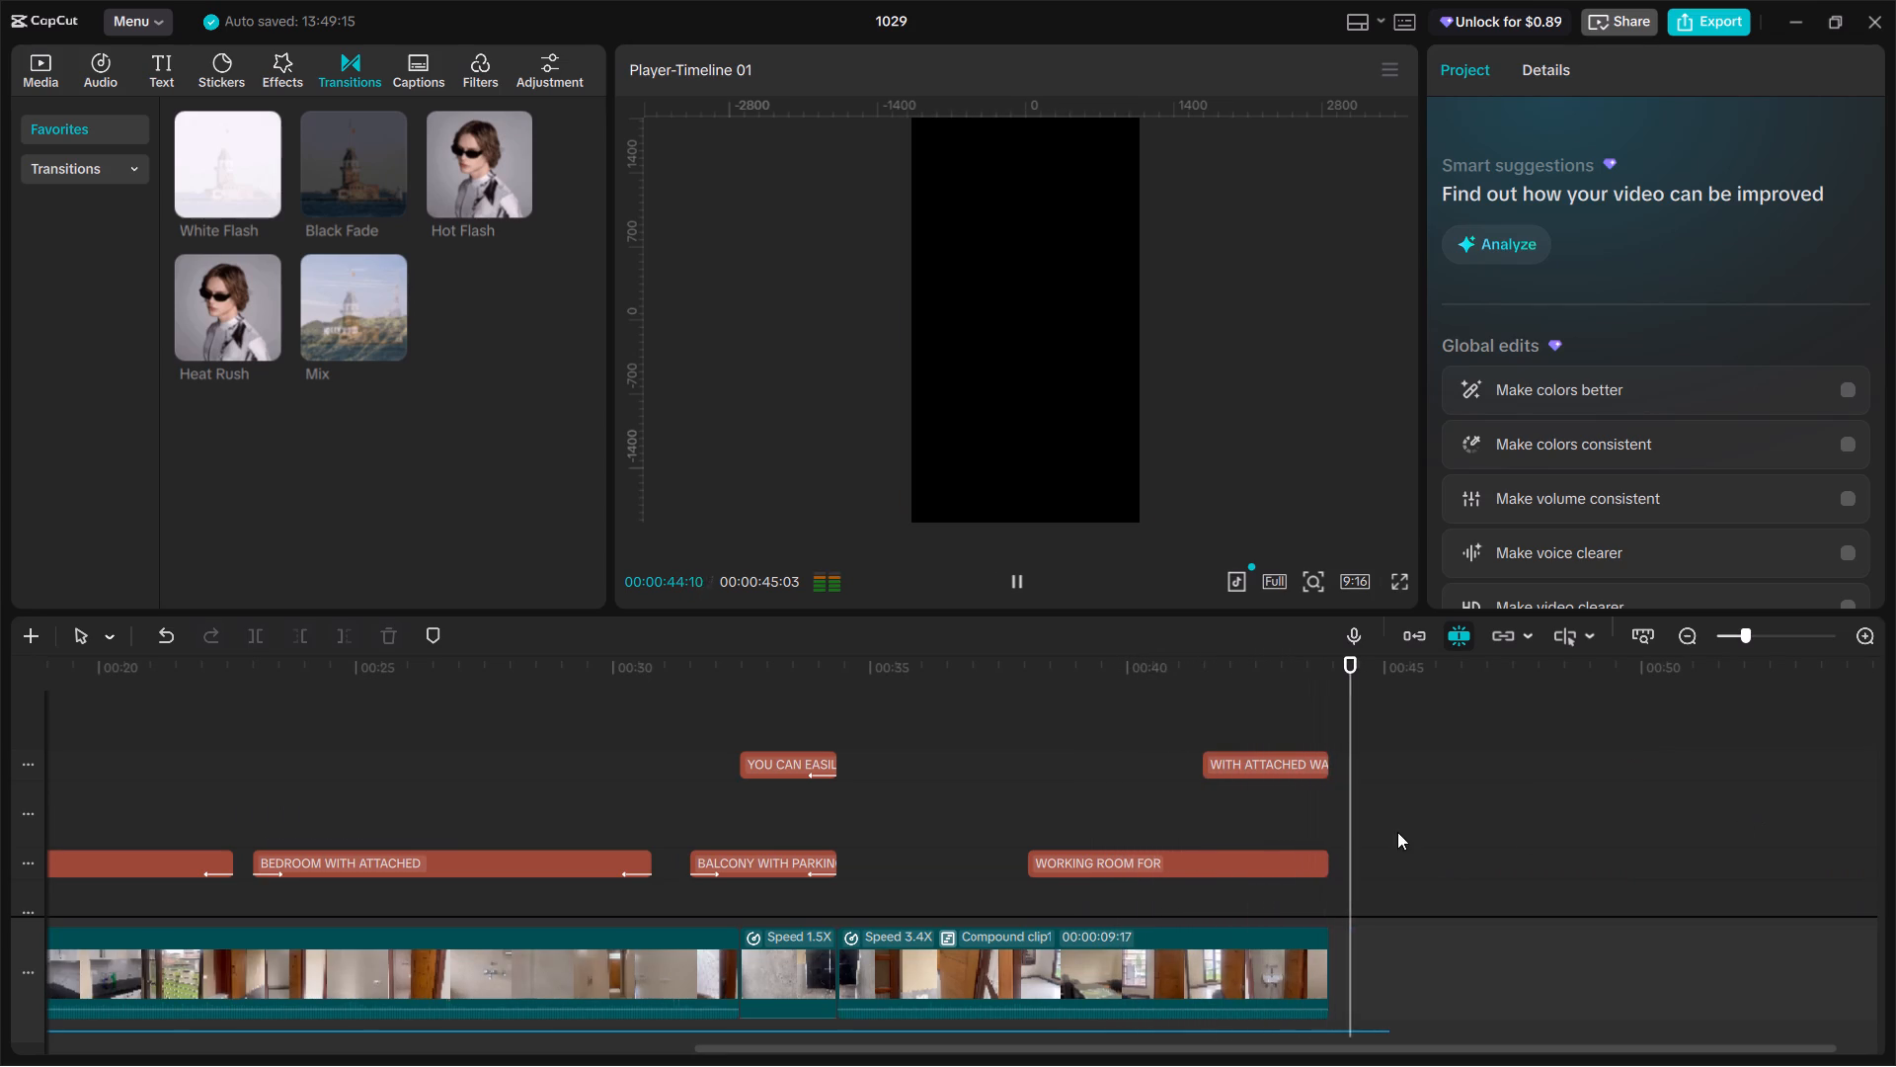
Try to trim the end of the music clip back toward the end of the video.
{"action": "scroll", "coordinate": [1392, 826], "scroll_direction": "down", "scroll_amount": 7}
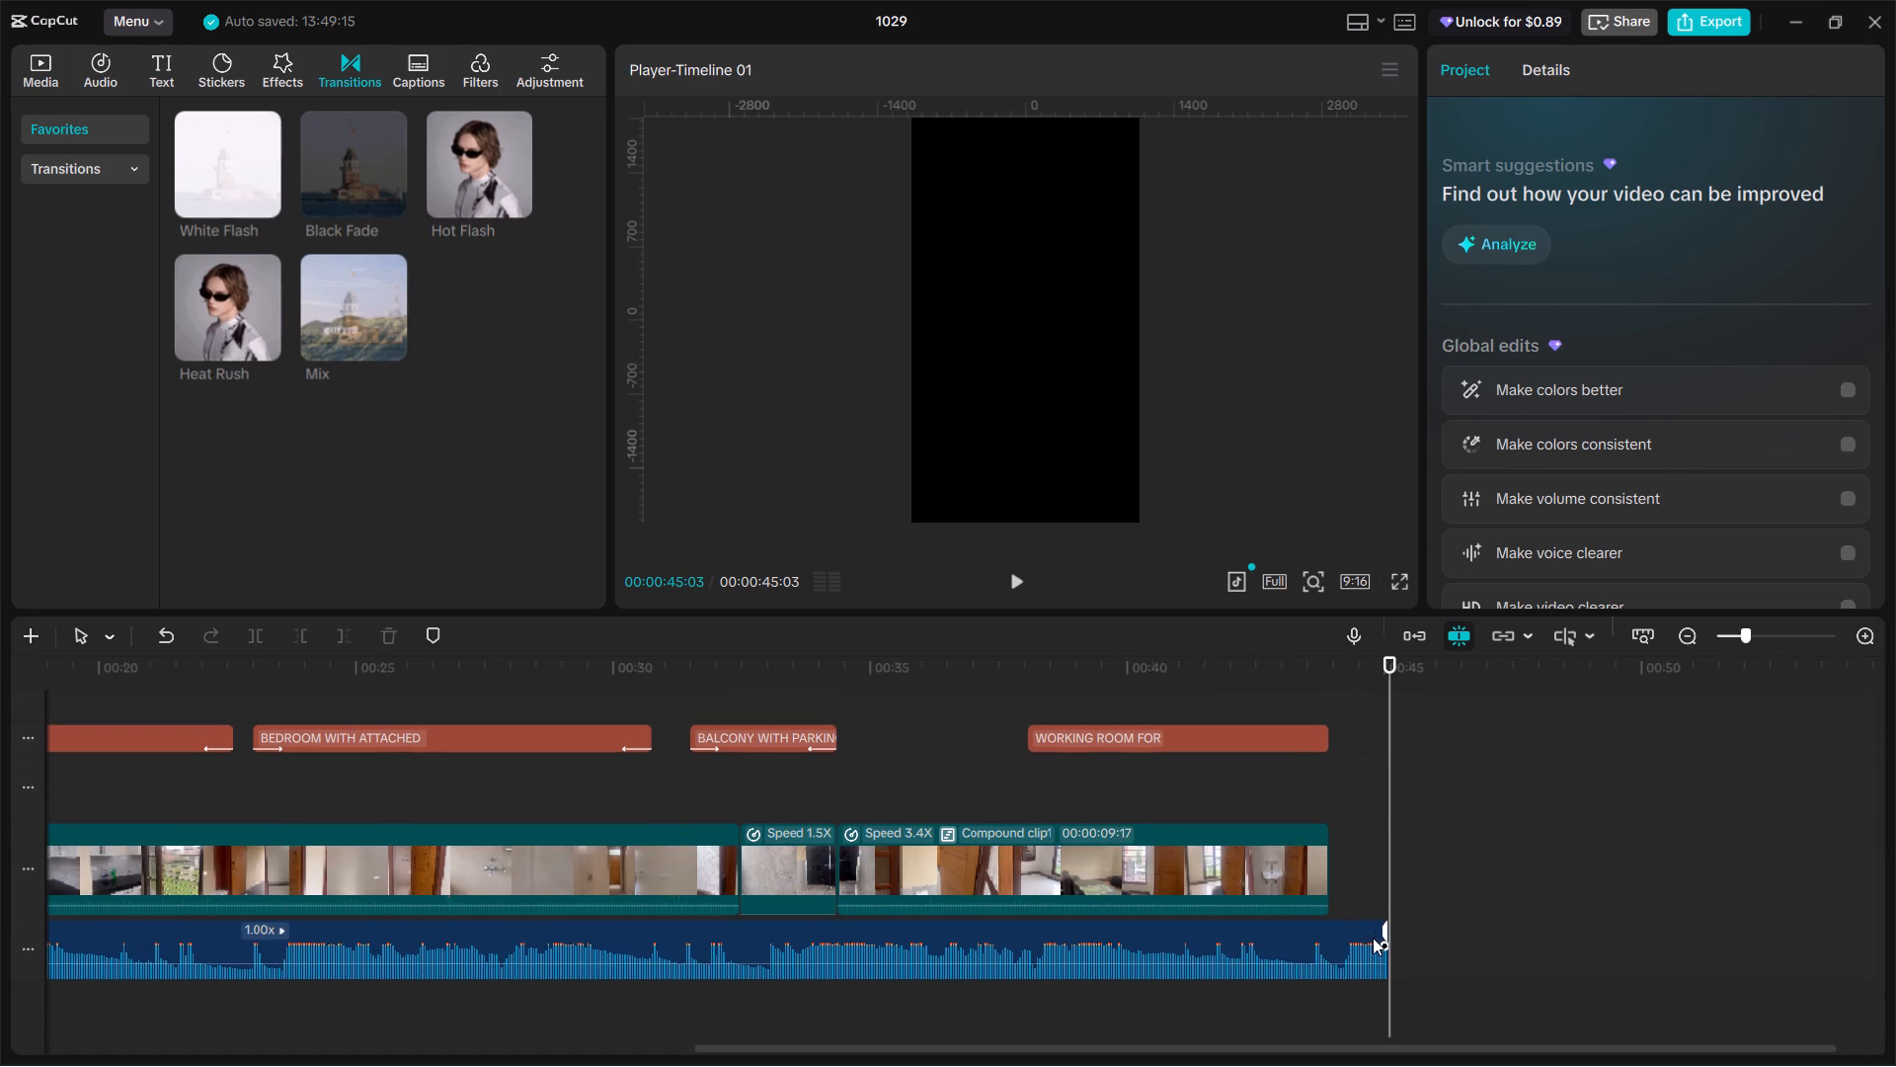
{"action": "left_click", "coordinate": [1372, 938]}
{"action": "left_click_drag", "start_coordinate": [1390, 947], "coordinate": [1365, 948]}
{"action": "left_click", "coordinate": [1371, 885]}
Play back the opening of the video from the start with the whole timeline in view.
{"action": "scroll", "coordinate": [1368, 875], "scroll_direction": "down", "scroll_amount": 9}
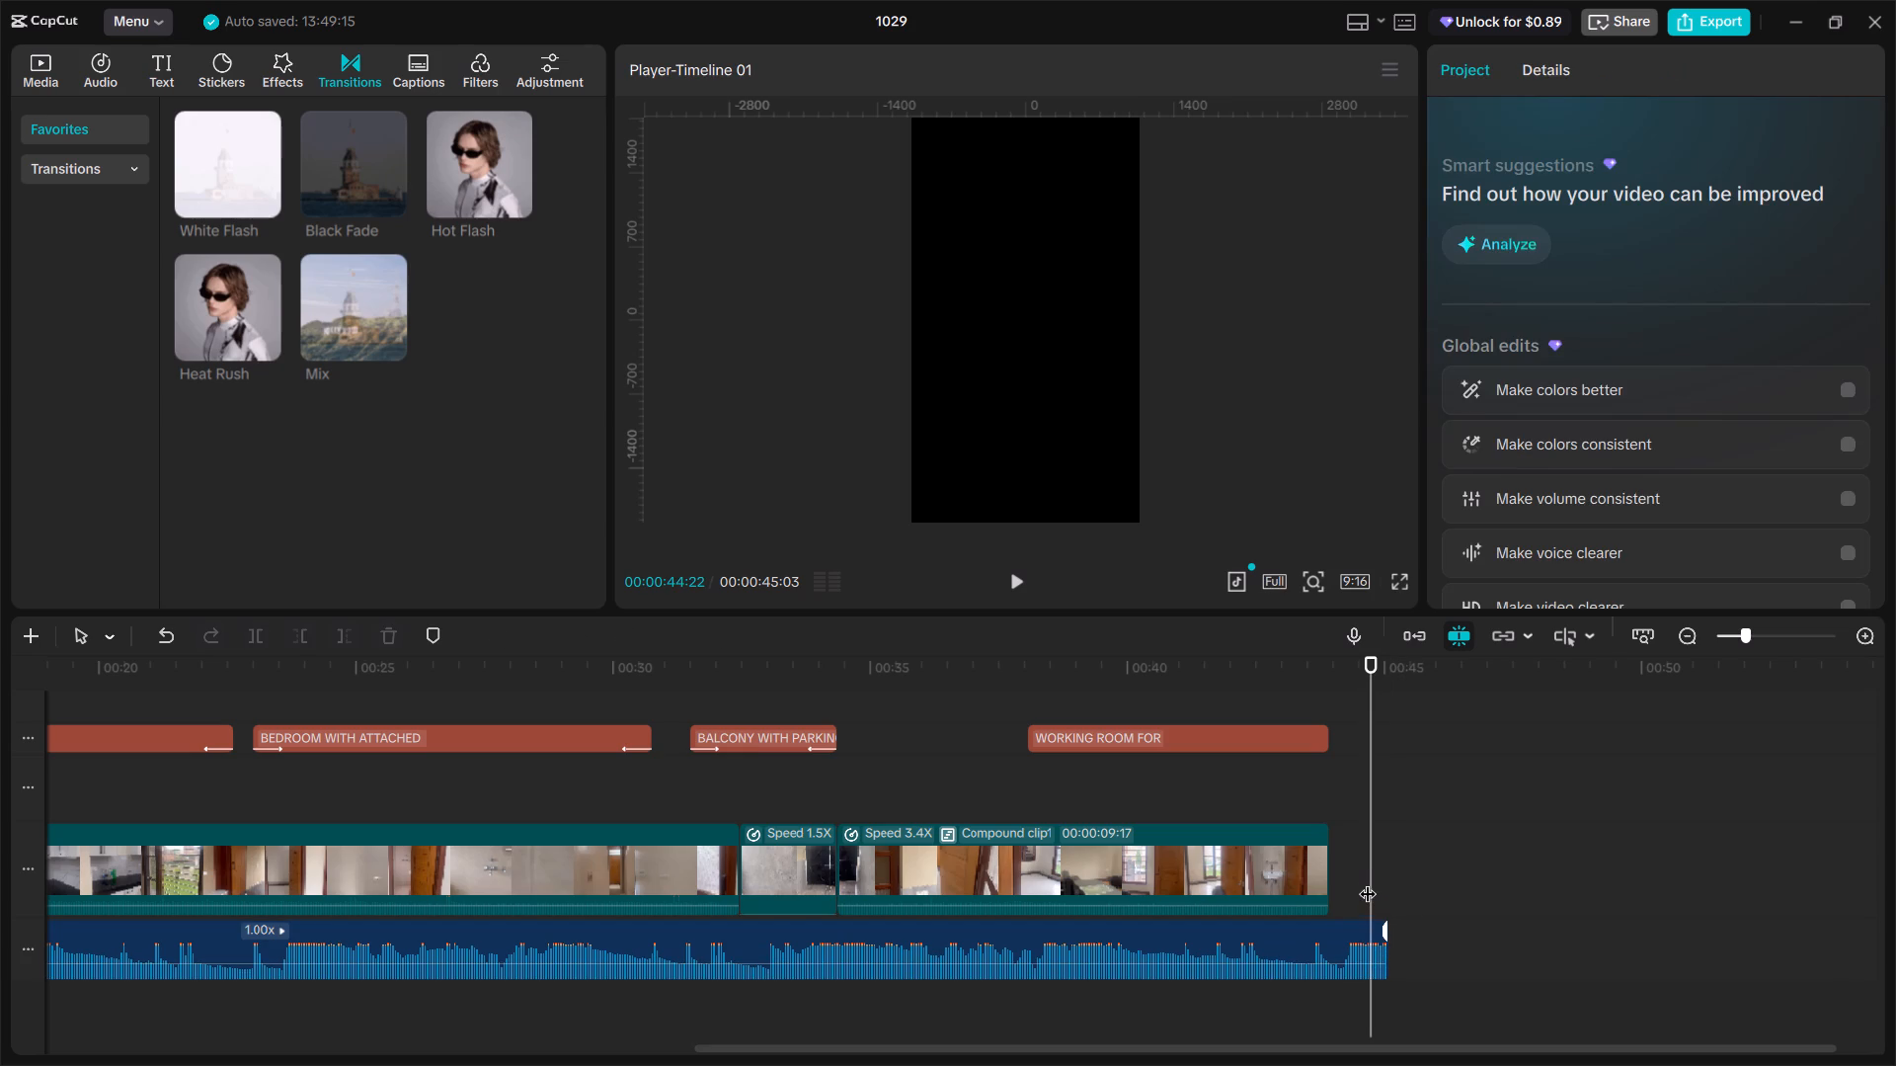
{"action": "scroll", "coordinate": [1368, 881], "scroll_direction": "down", "scroll_amount": 5}
{"action": "scroll", "coordinate": [1365, 857], "scroll_direction": "down", "scroll_amount": 8, "text": "ctrl"}
{"action": "scroll", "coordinate": [1365, 838], "scroll_direction": "down", "scroll_amount": 6}
{"action": "scroll", "coordinate": [1264, 798], "scroll_direction": "down", "scroll_amount": 6, "text": "ctrl"}
{"action": "left_click", "coordinate": [189, 790]}
{"action": "left_click_drag", "start_coordinate": [190, 786], "coordinate": [84, 804]}
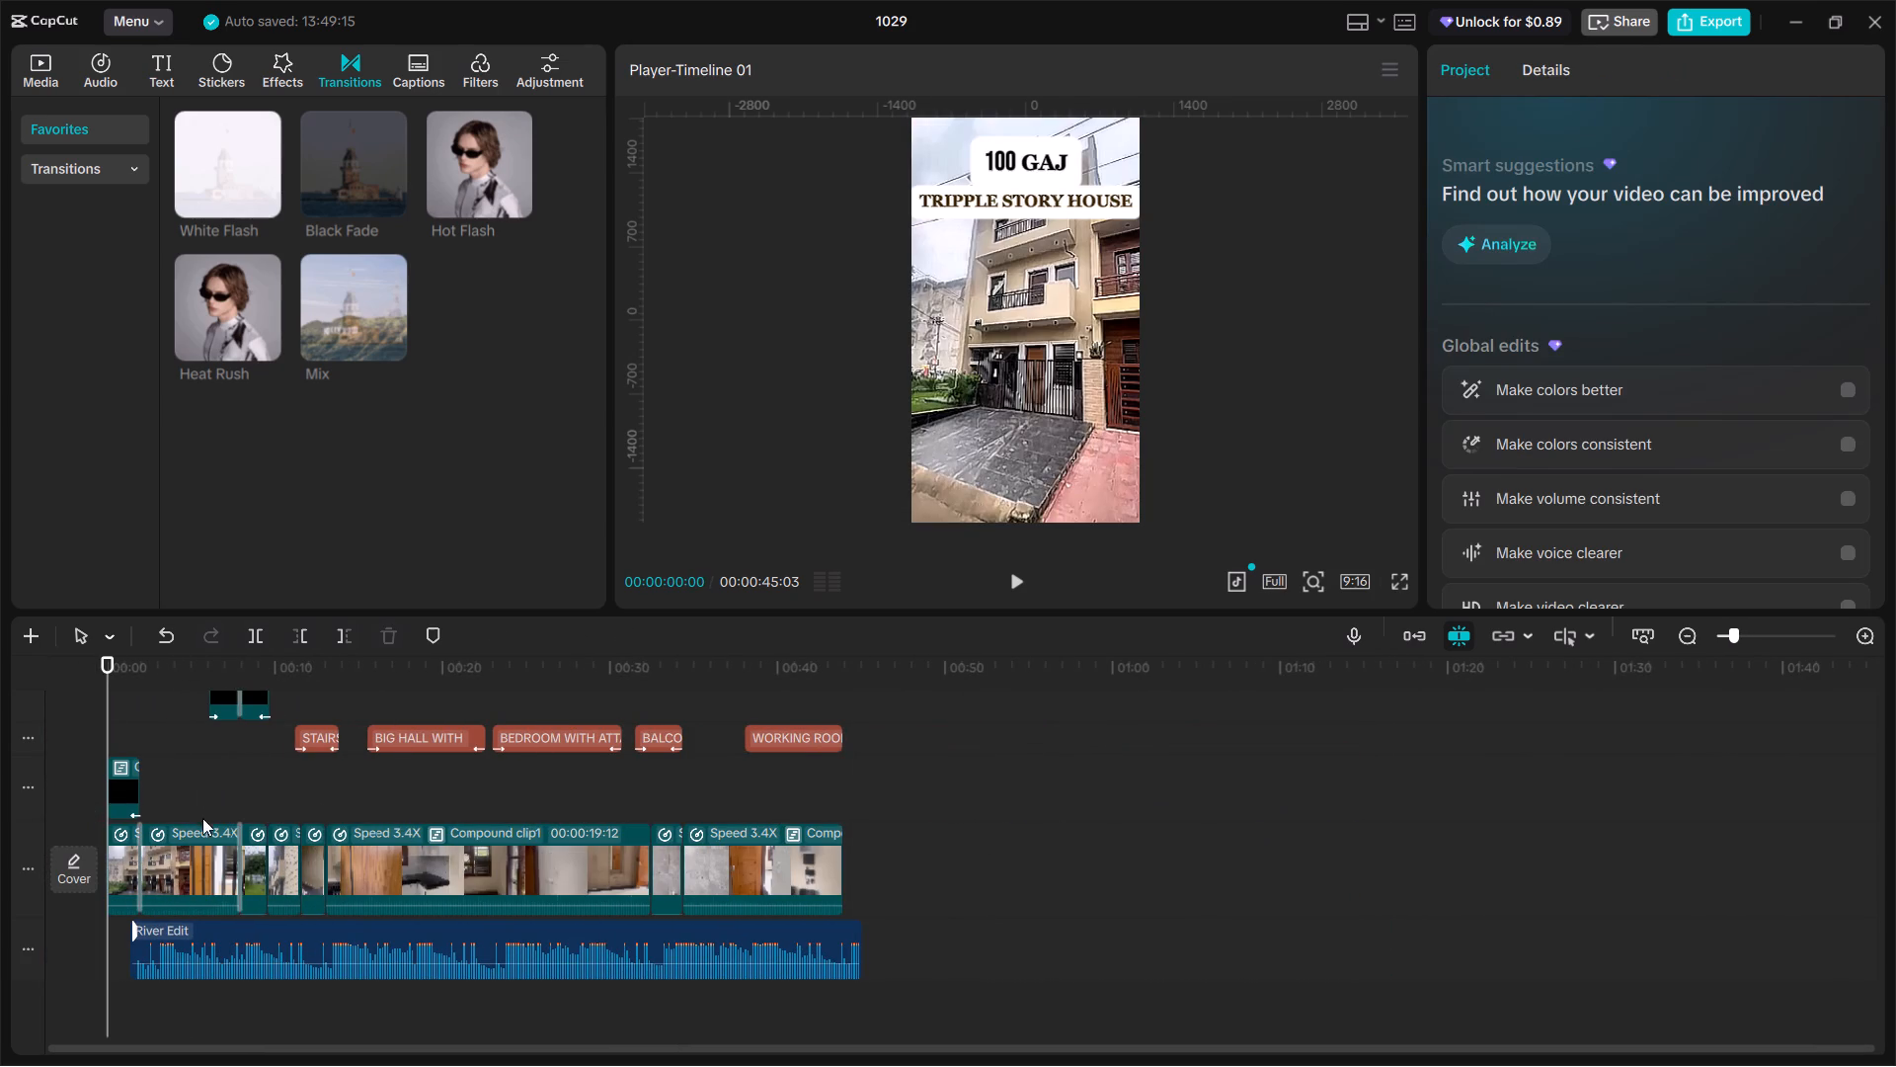
{"action": "key", "text": "space"}
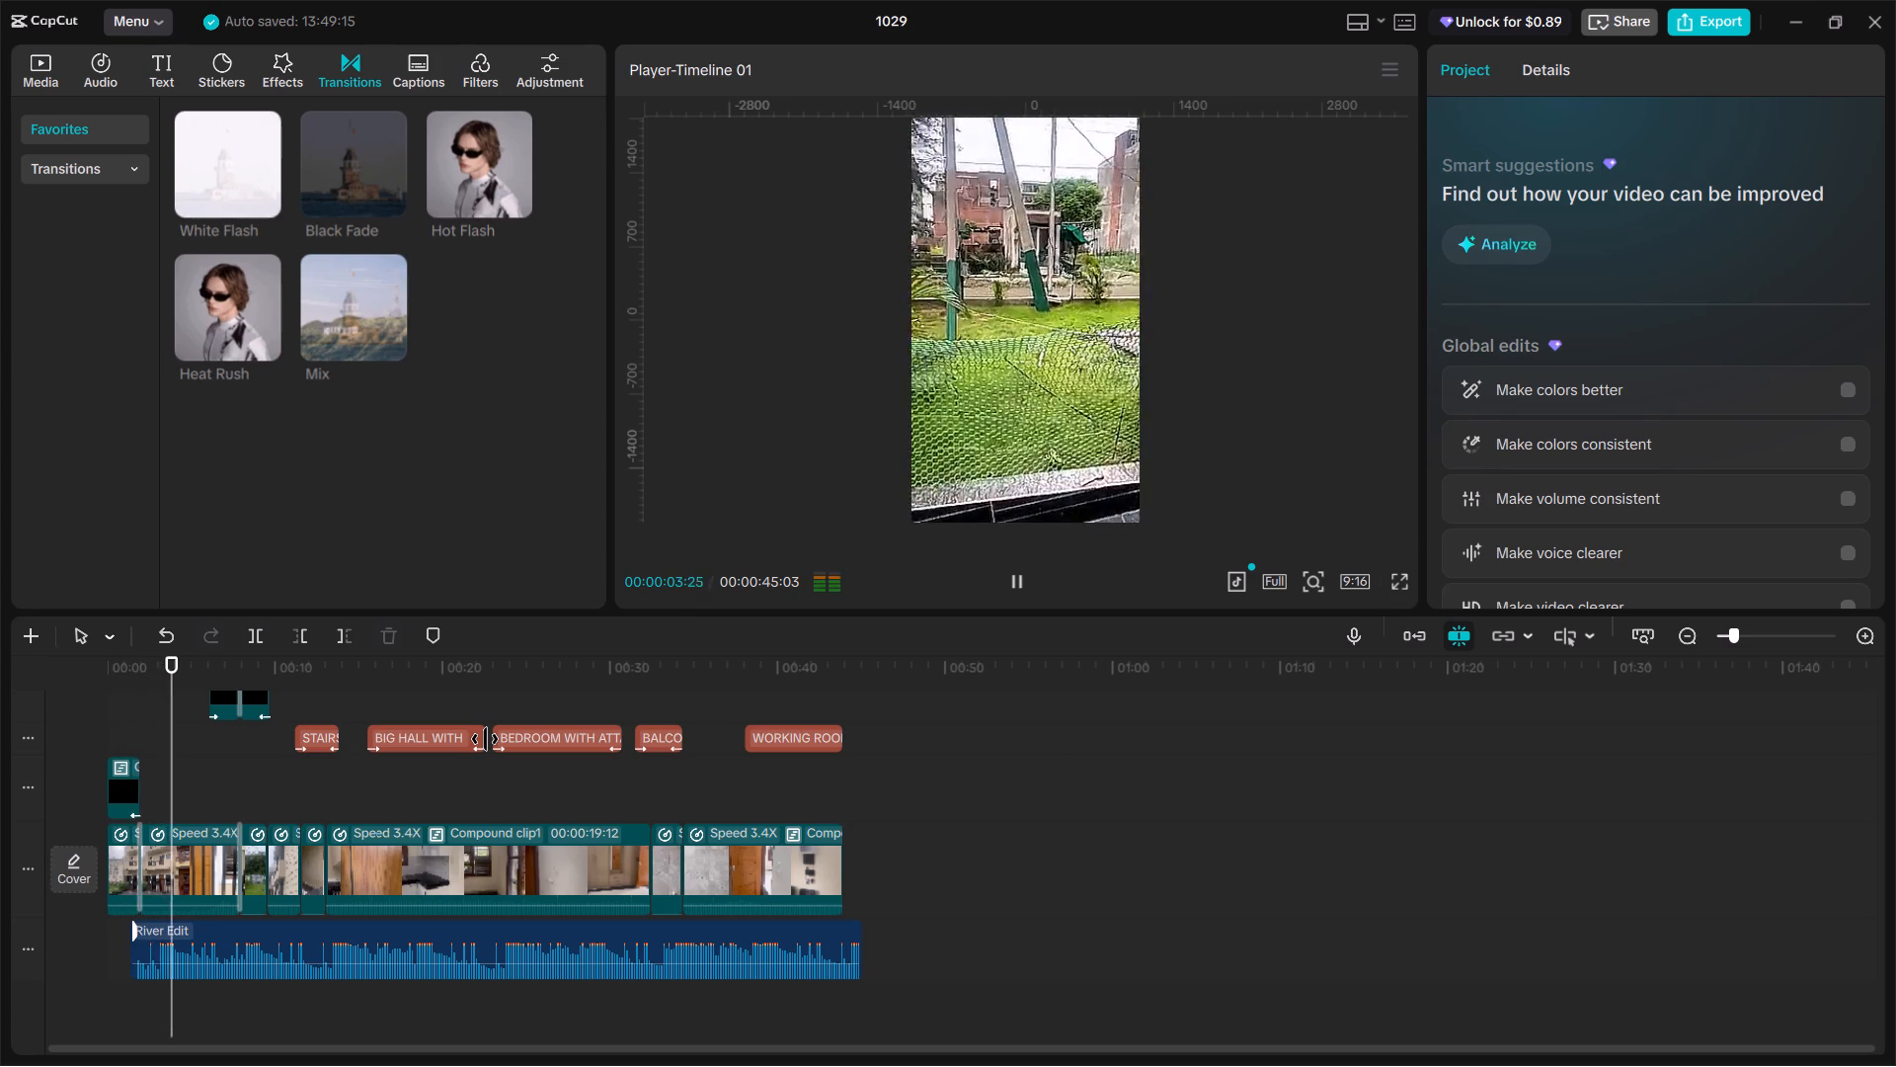
{"action": "key", "text": "space"}
{"action": "key", "text": "space"}
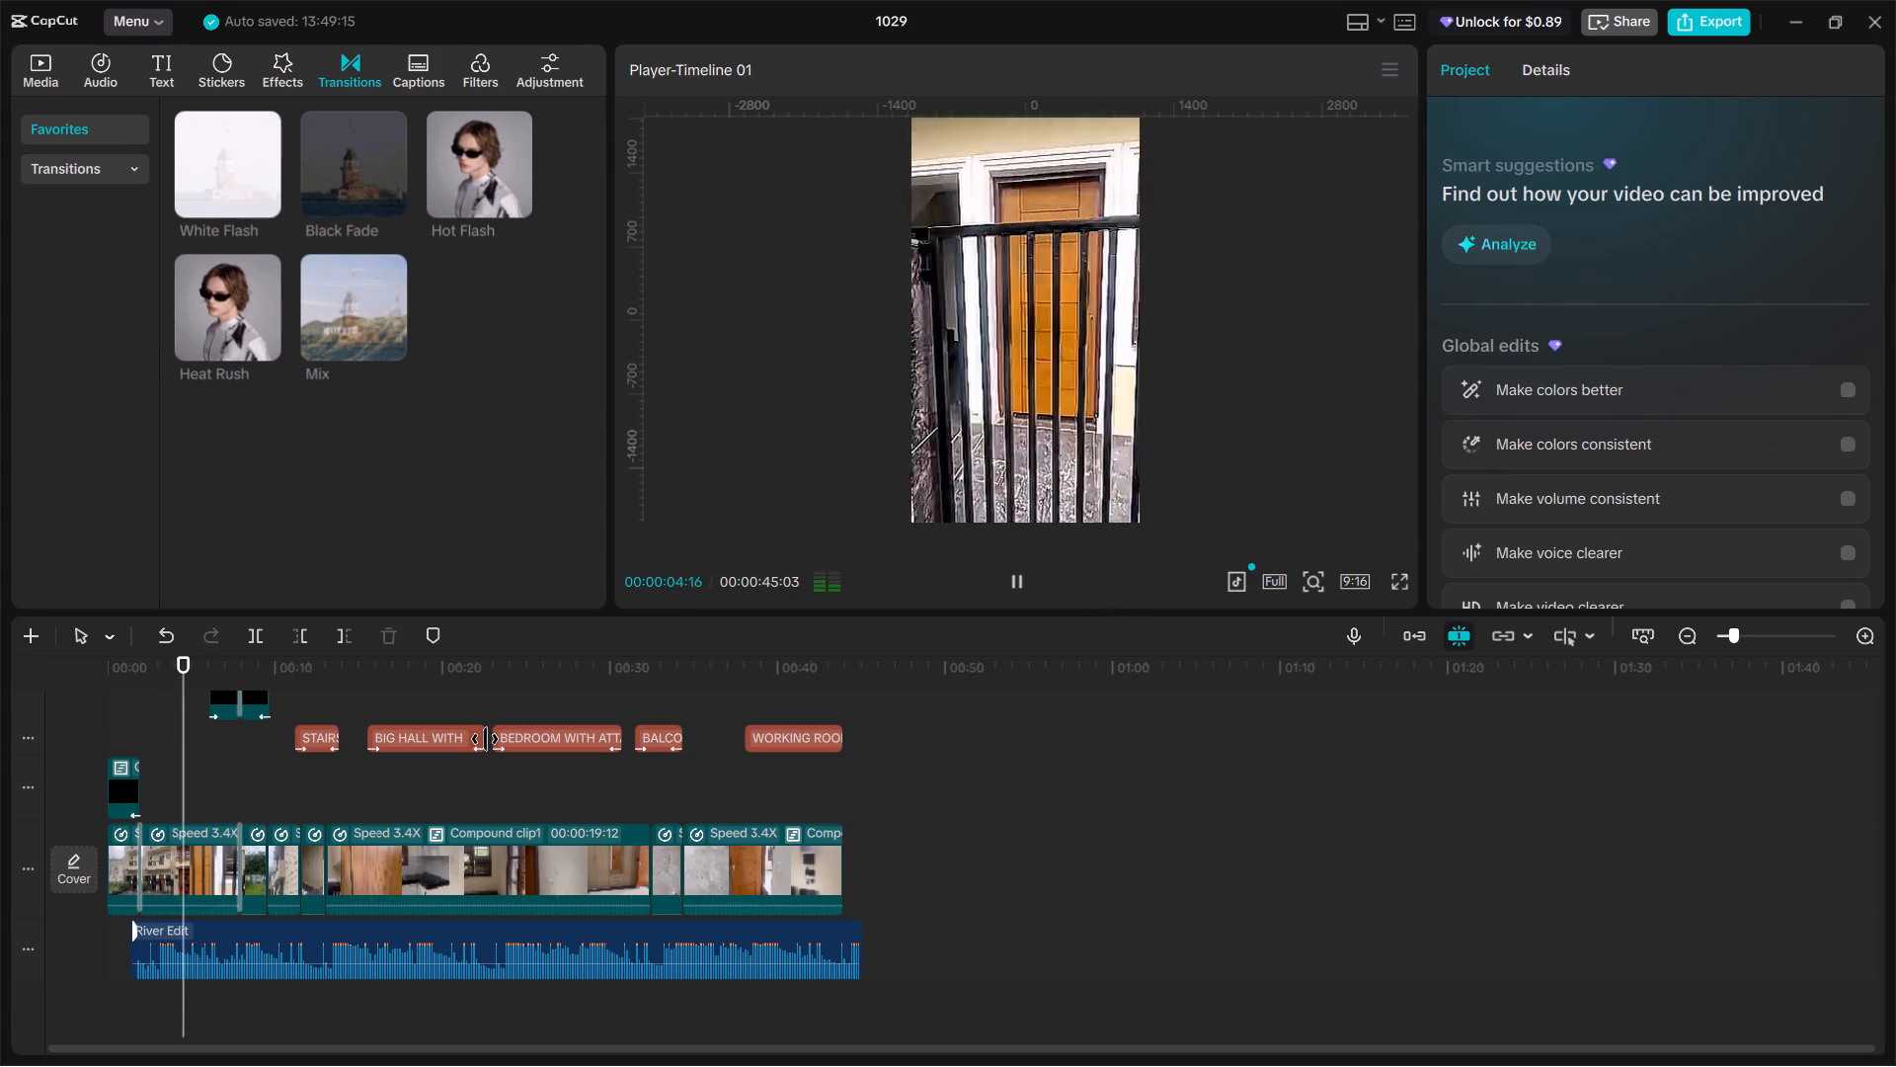
{"action": "key", "text": "space"}
Minimize the video editor to show the desktop.
{"action": "left_click", "coordinate": [1819, 13]}
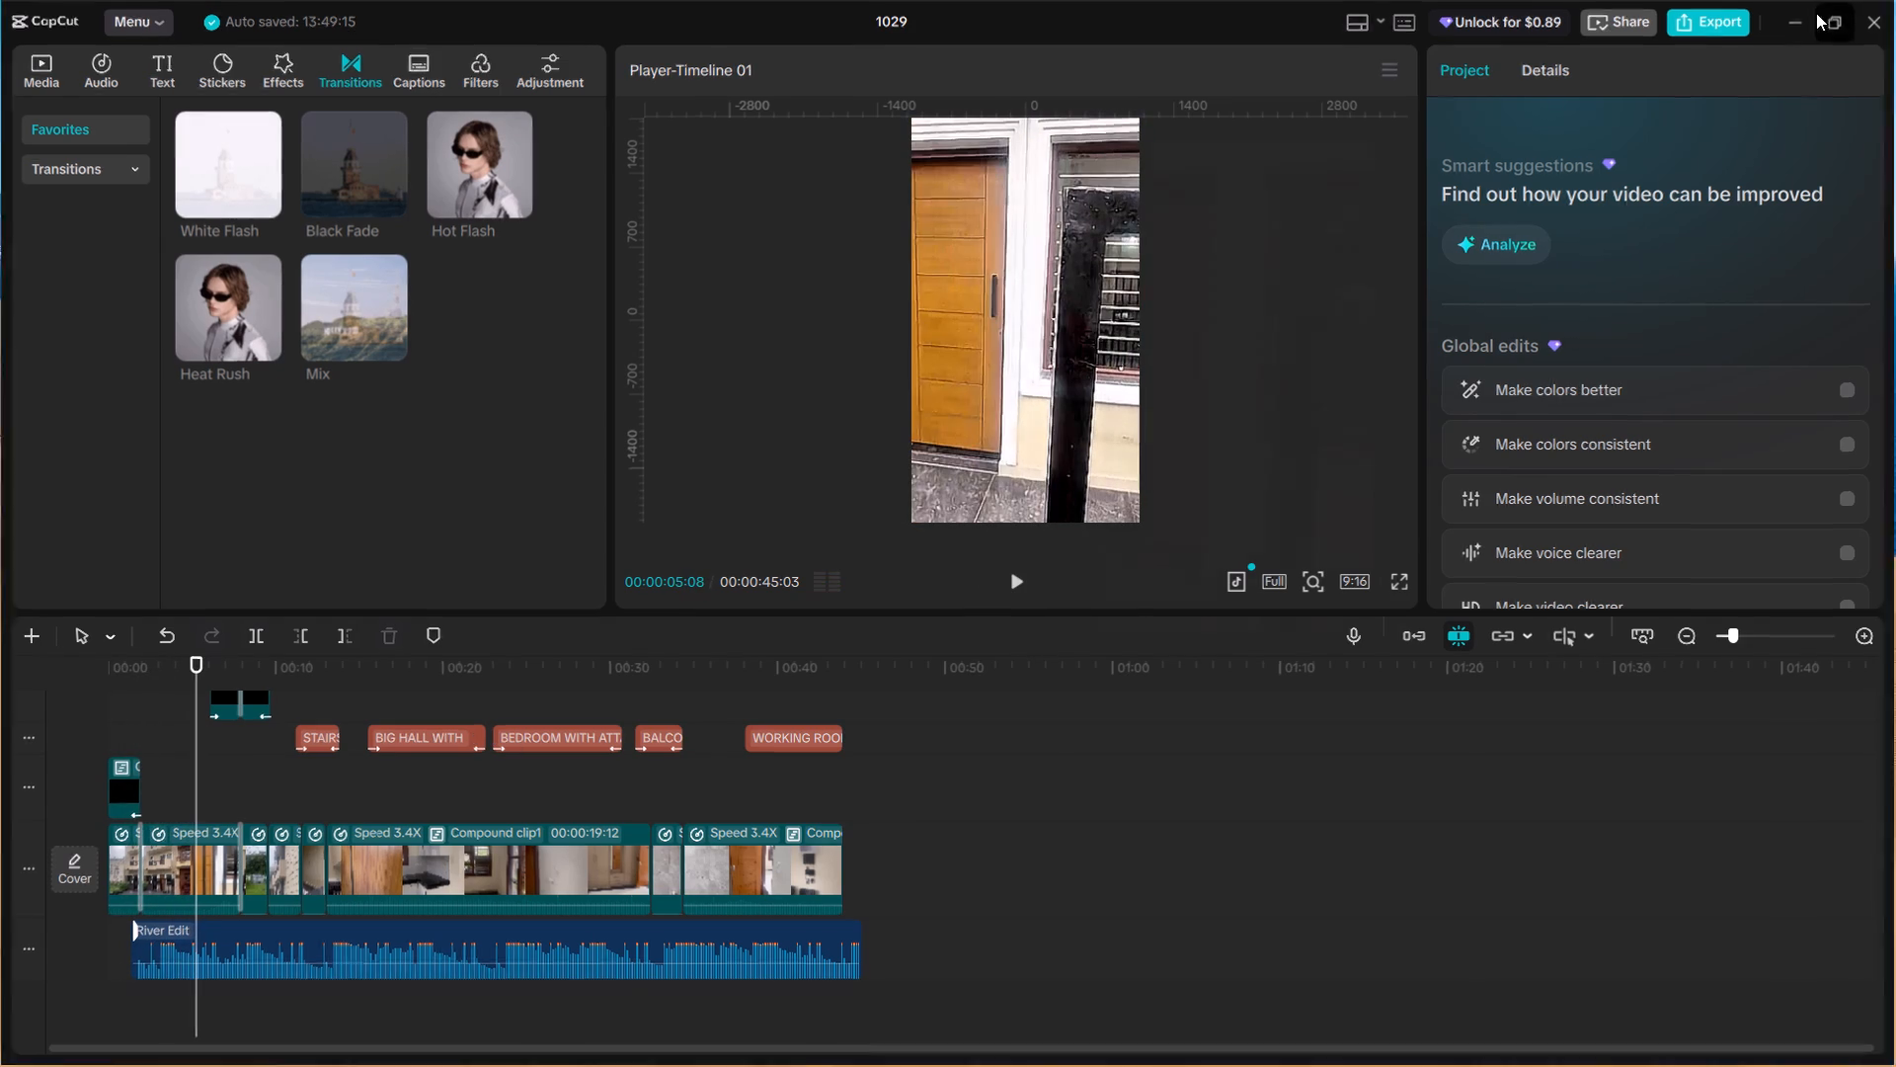
{"action": "left_click", "coordinate": [1664, 111]}
{"action": "left_click", "coordinate": [1791, 21]}
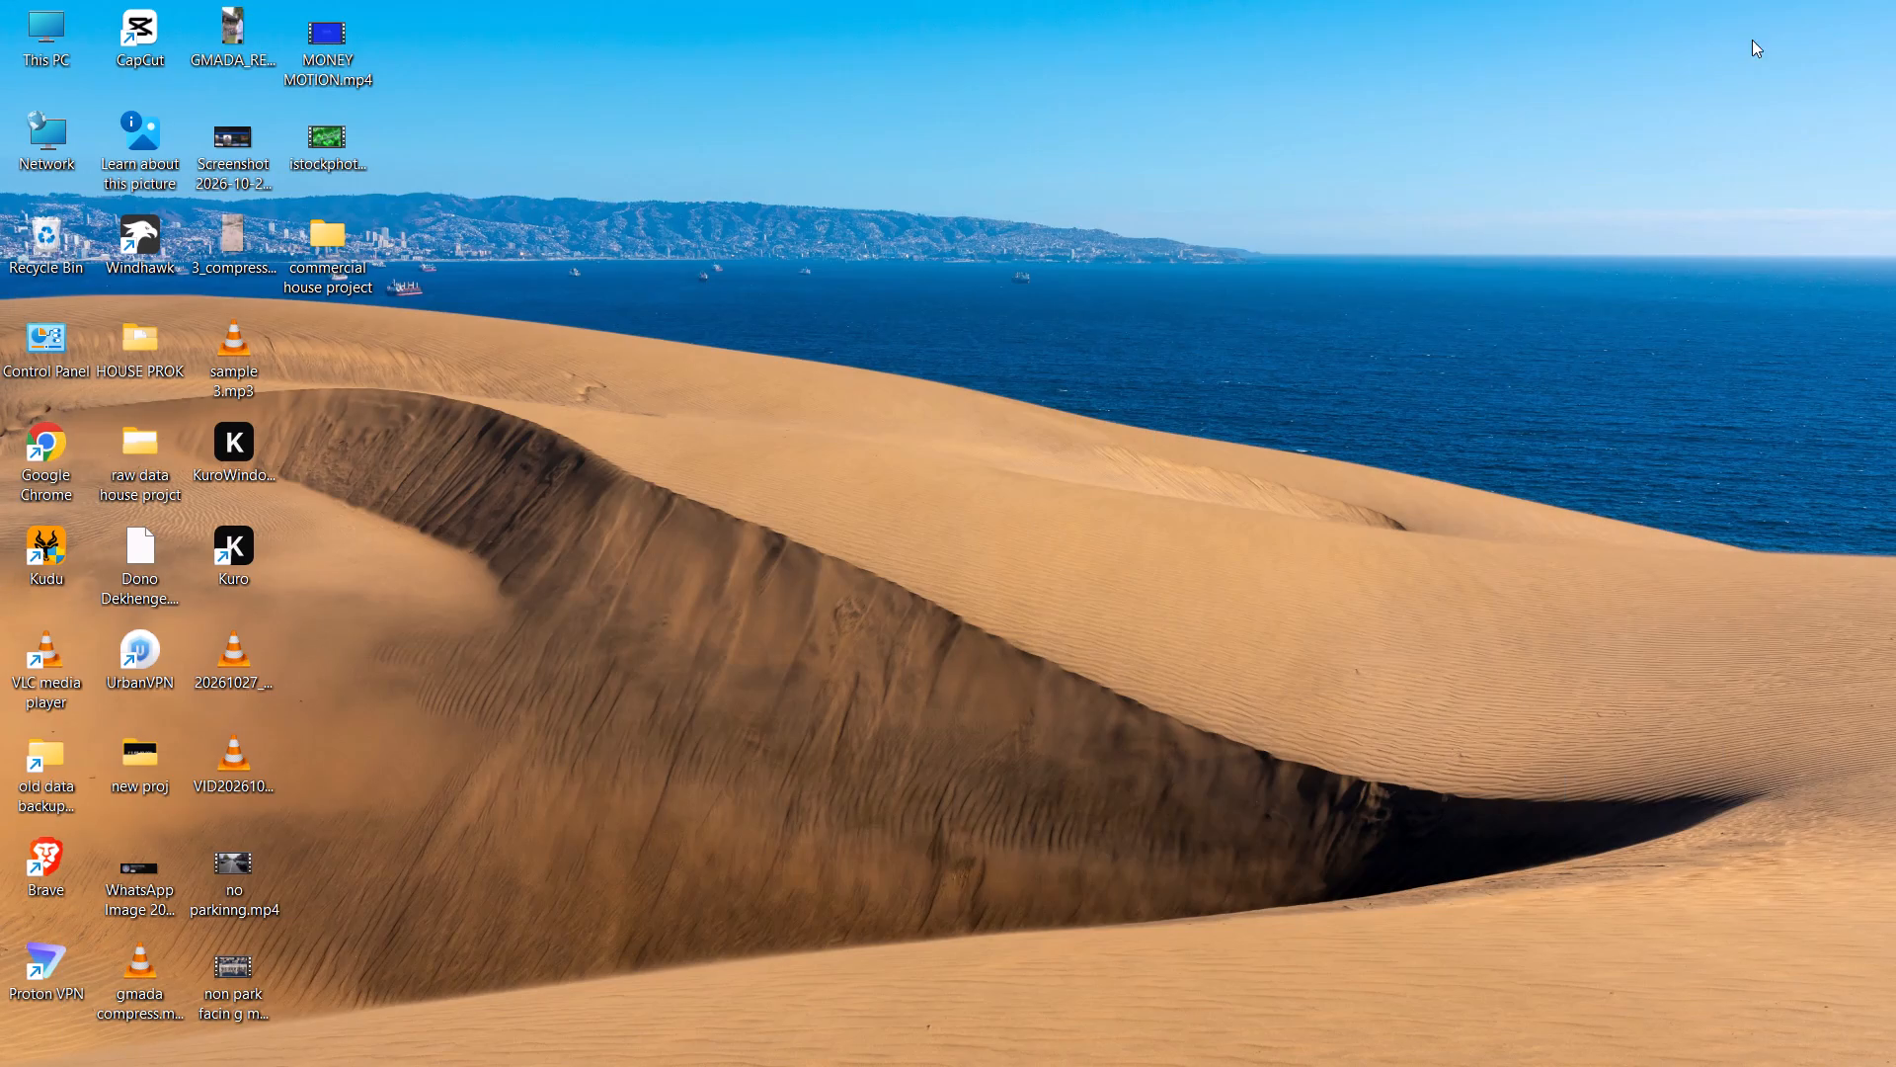
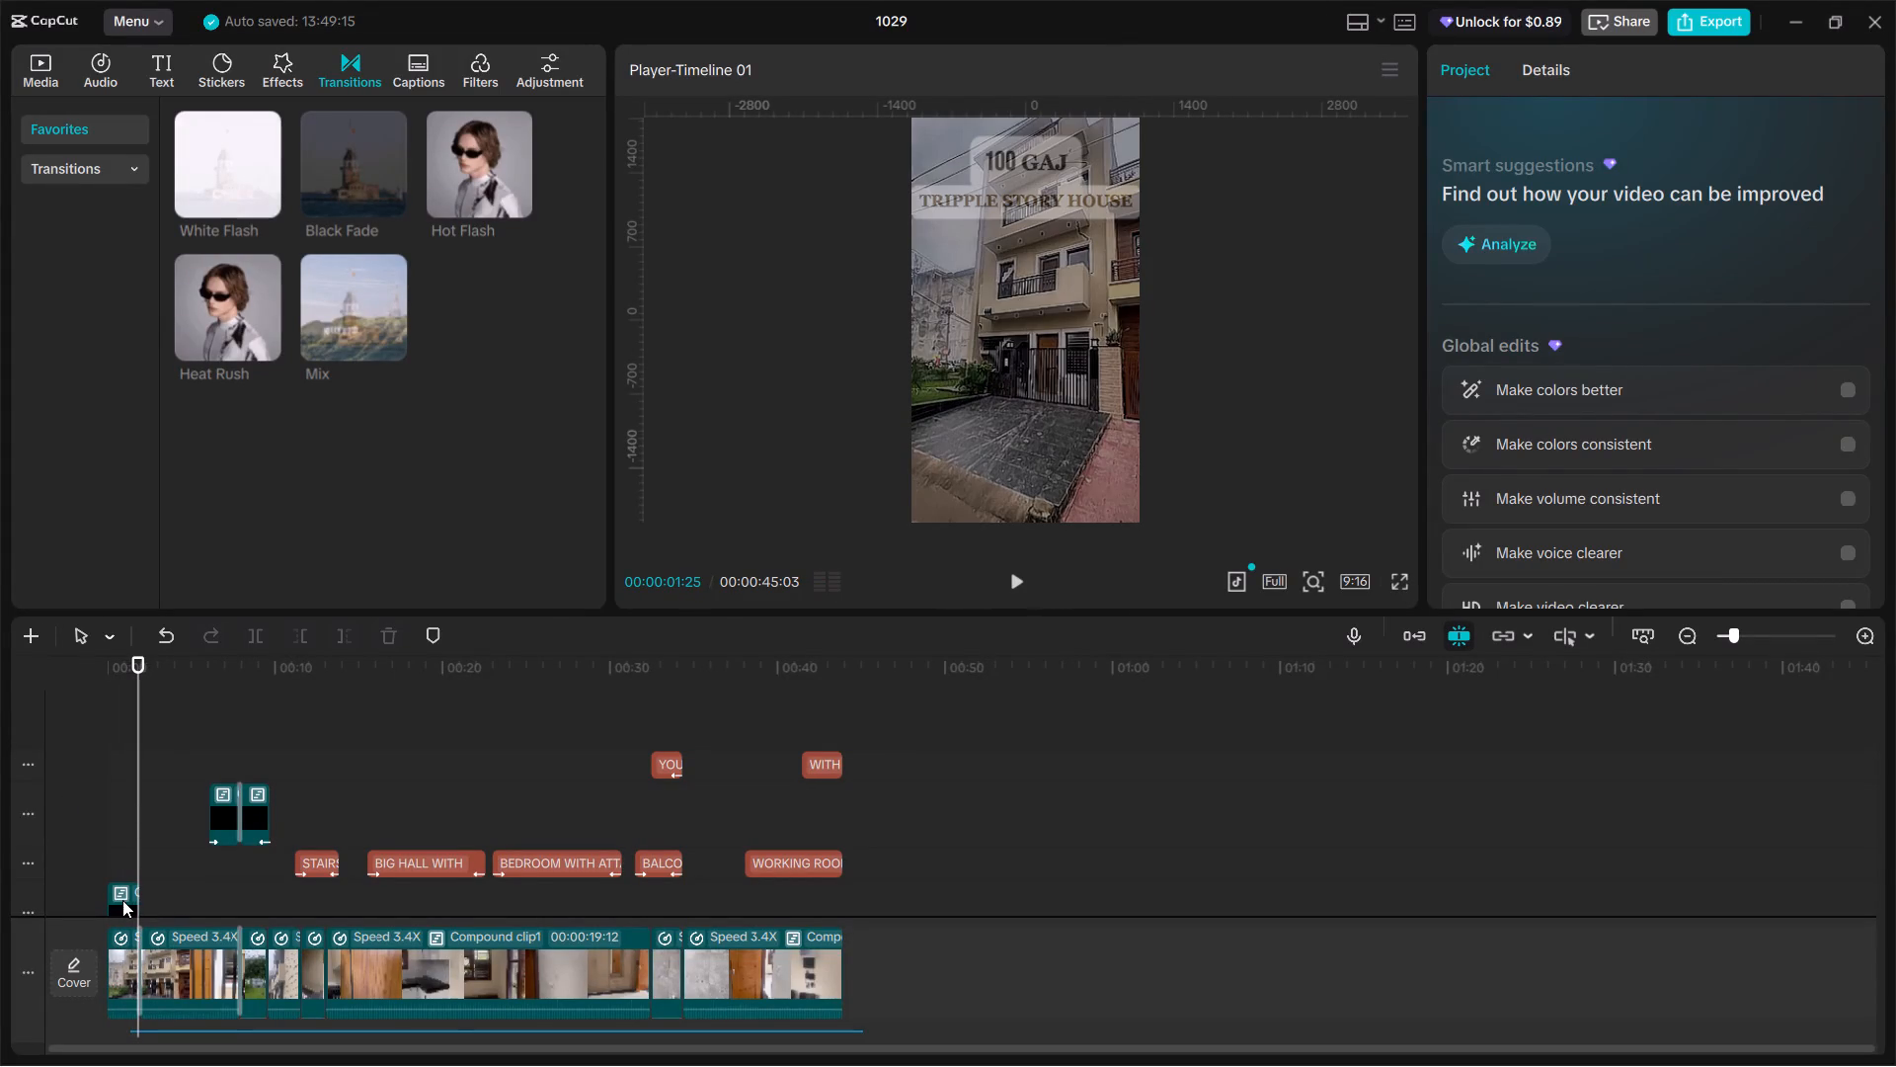
Open the opening title's compound clip and add a second line reading "IN MOHALI" to the "TRIPPLE STORY HOUSE" label.
{"action": "triple_click", "coordinate": [122, 900]}
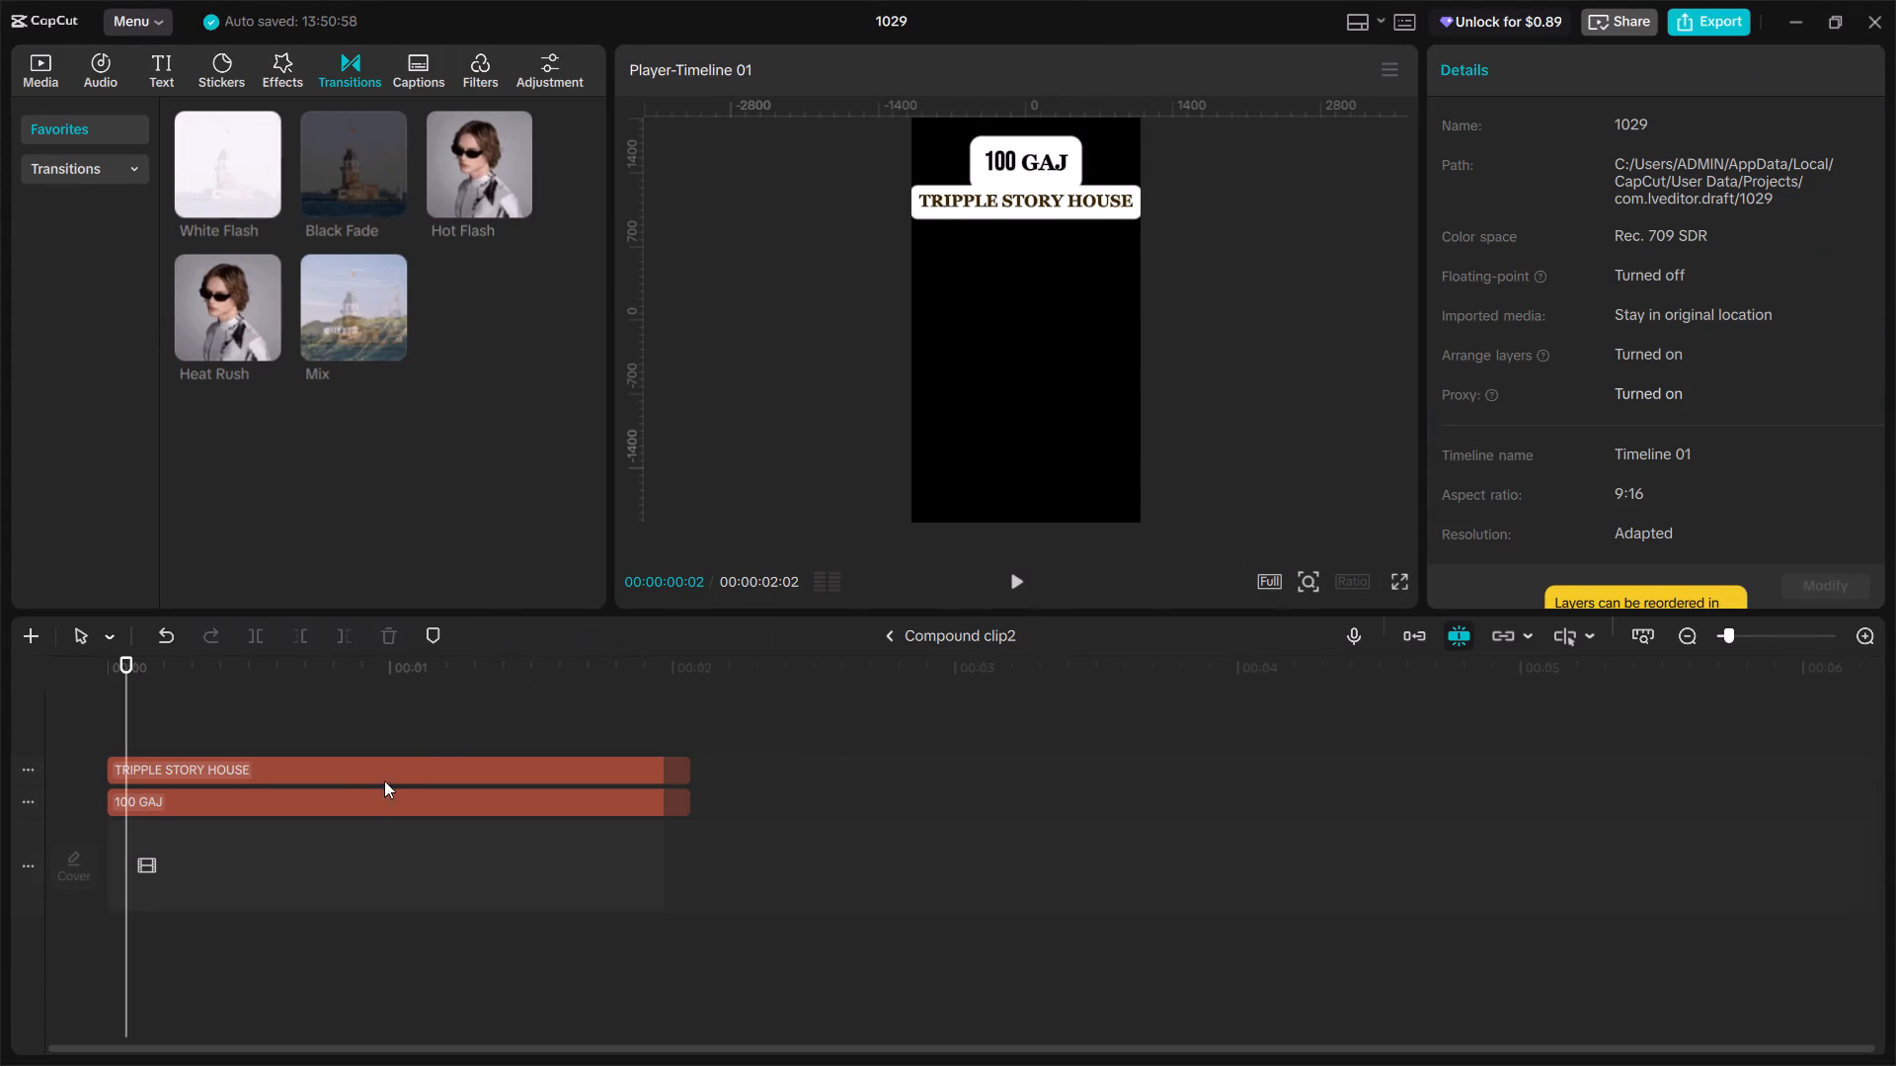
{"action": "left_click", "coordinate": [374, 769]}
{"action": "left_click", "coordinate": [1624, 167]}
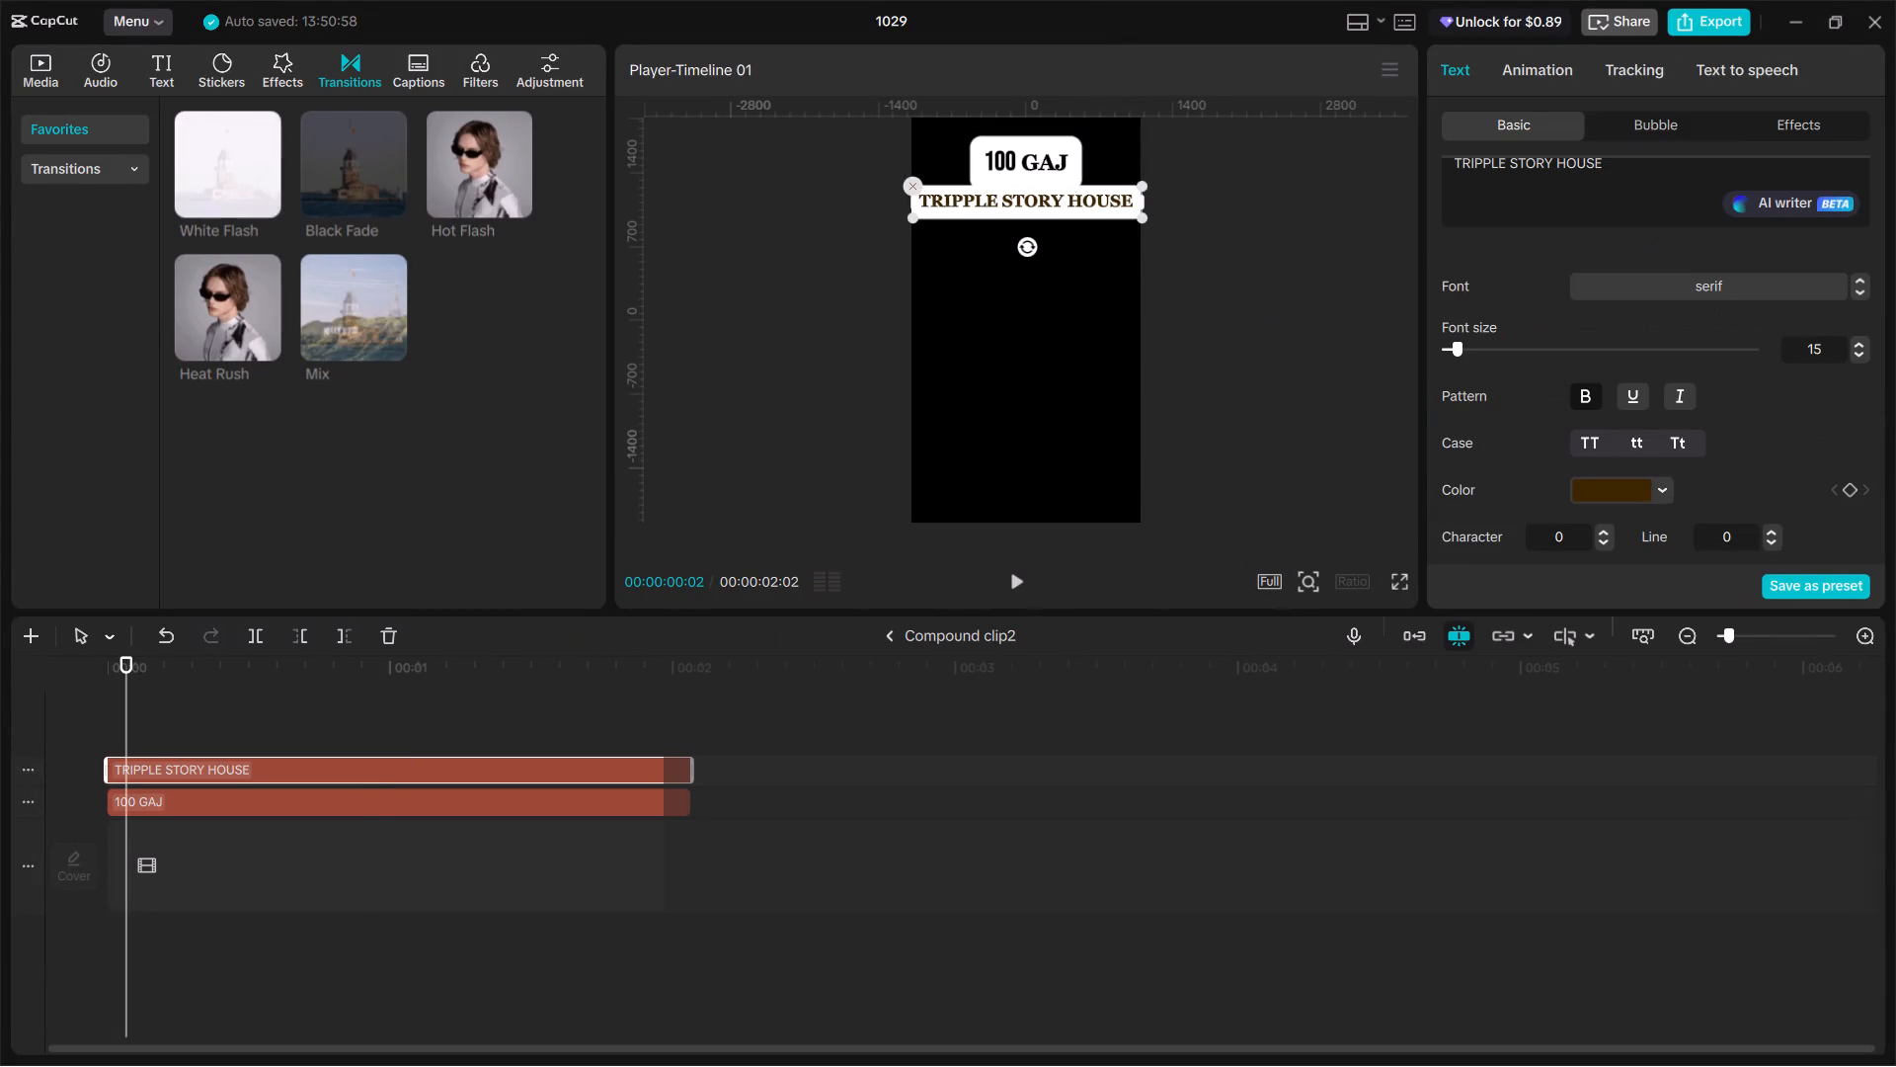
{"action": "key", "text": "space"}
{"action": "key", "text": "Return"}
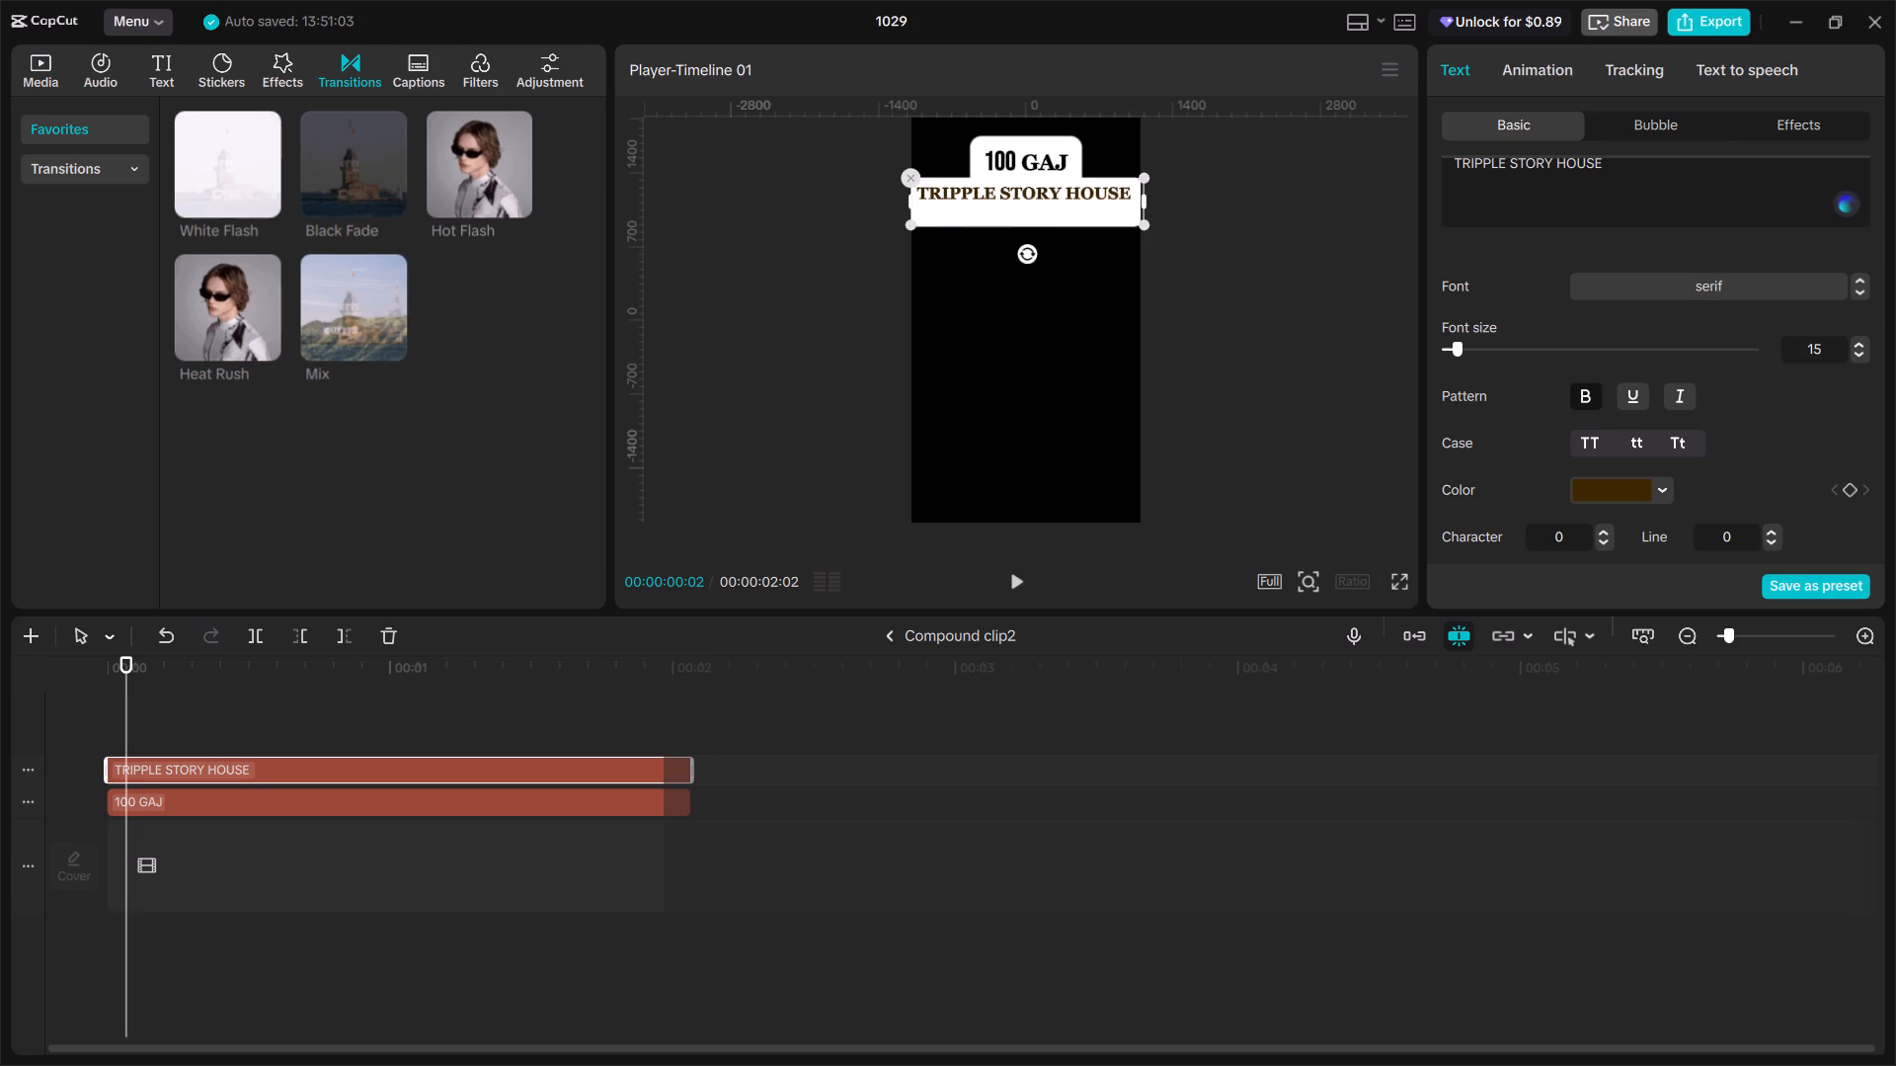
{"action": "type", "text": "IN MOHALI"}
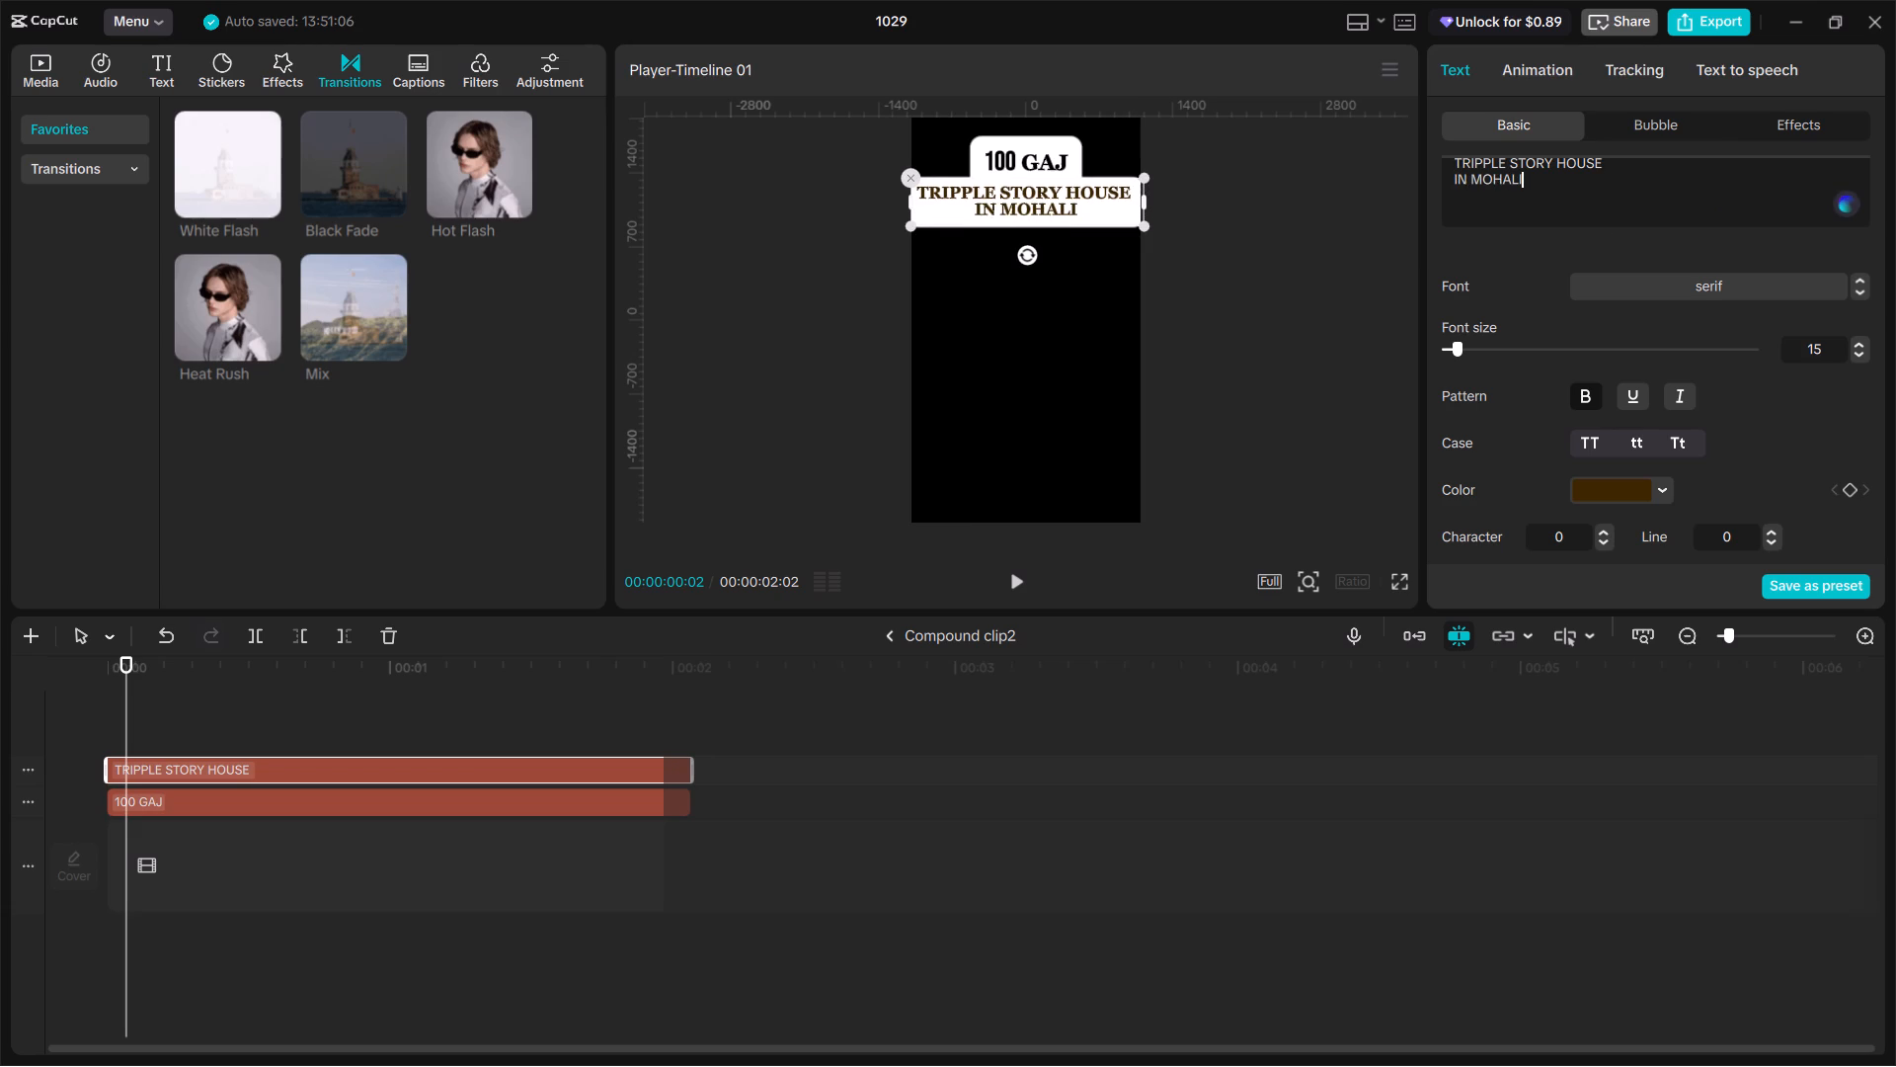
Switch the two-line label's background to the style that fits each line's width, and return to the main timeline.
{"action": "scroll", "coordinate": [1664, 317], "scroll_direction": "down", "scroll_amount": 4}
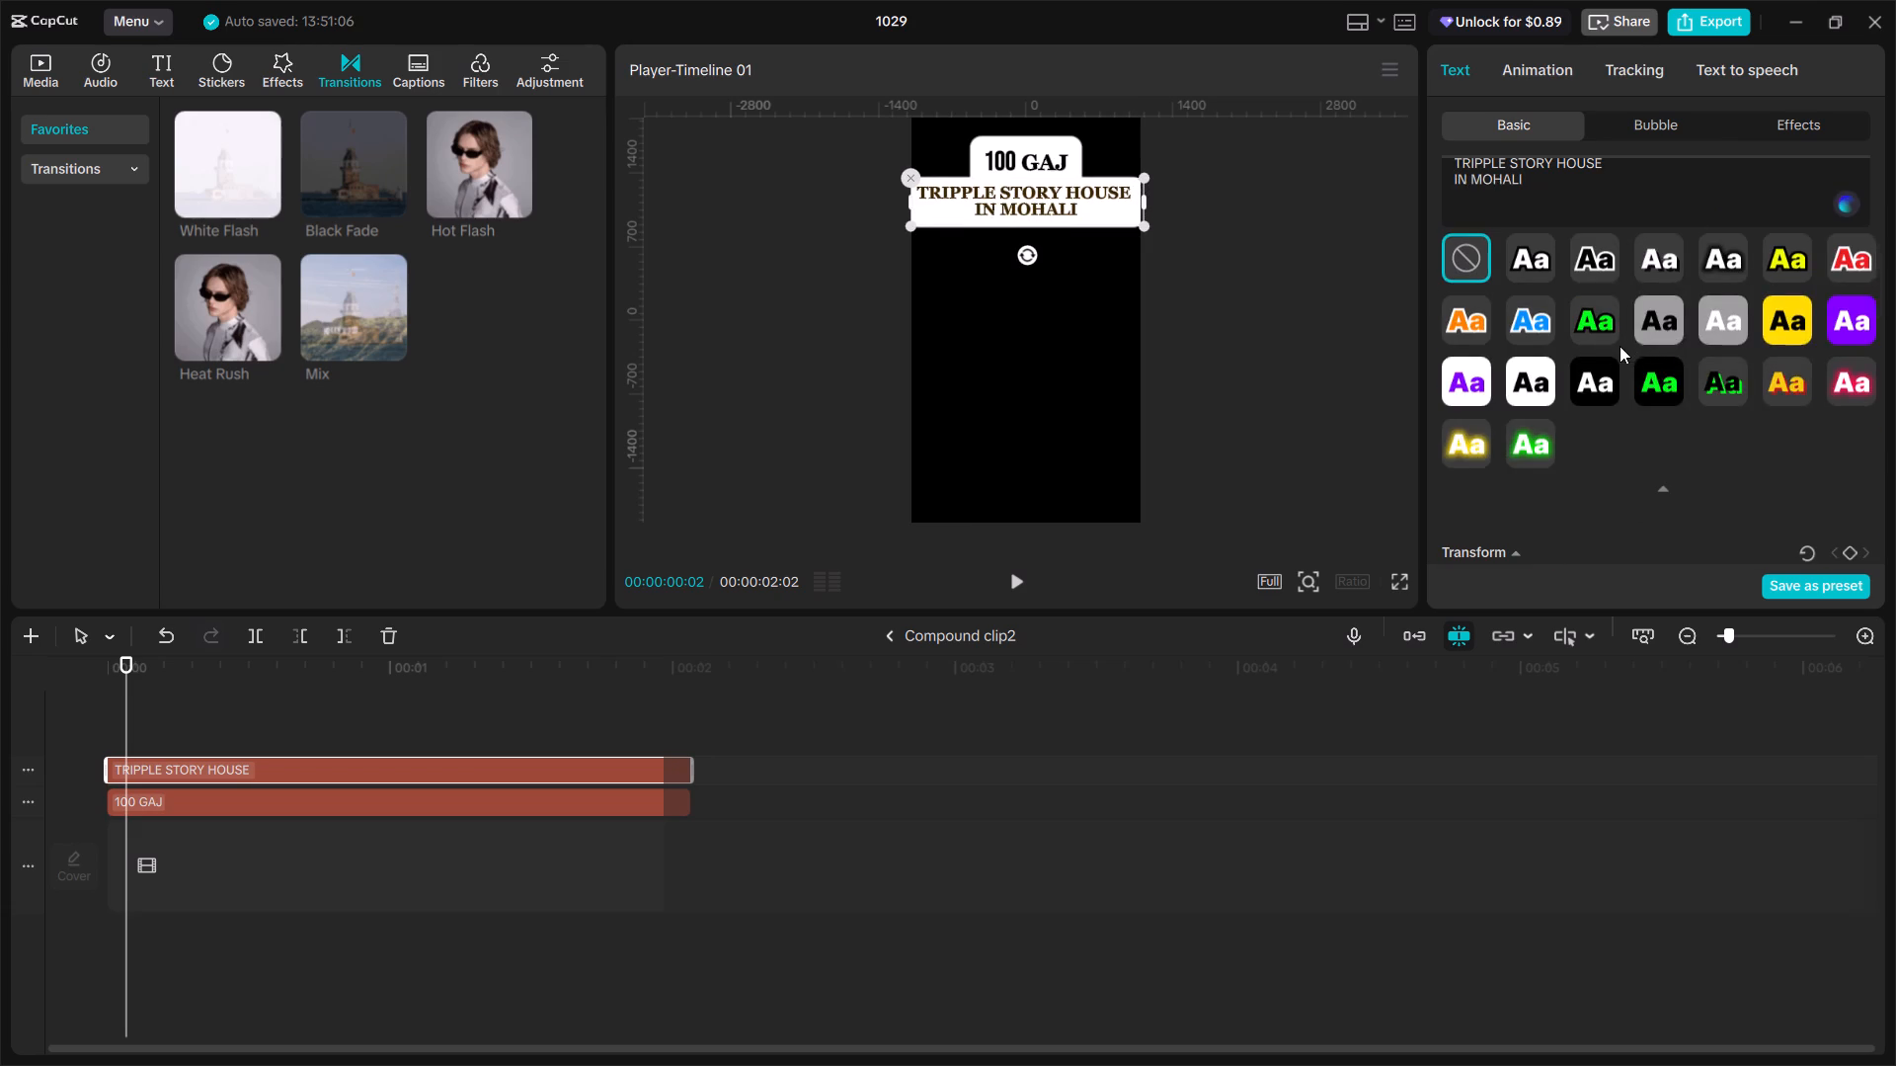
{"action": "scroll", "coordinate": [1616, 357], "scroll_direction": "down", "scroll_amount": 7}
{"action": "left_click", "coordinate": [1580, 476]}
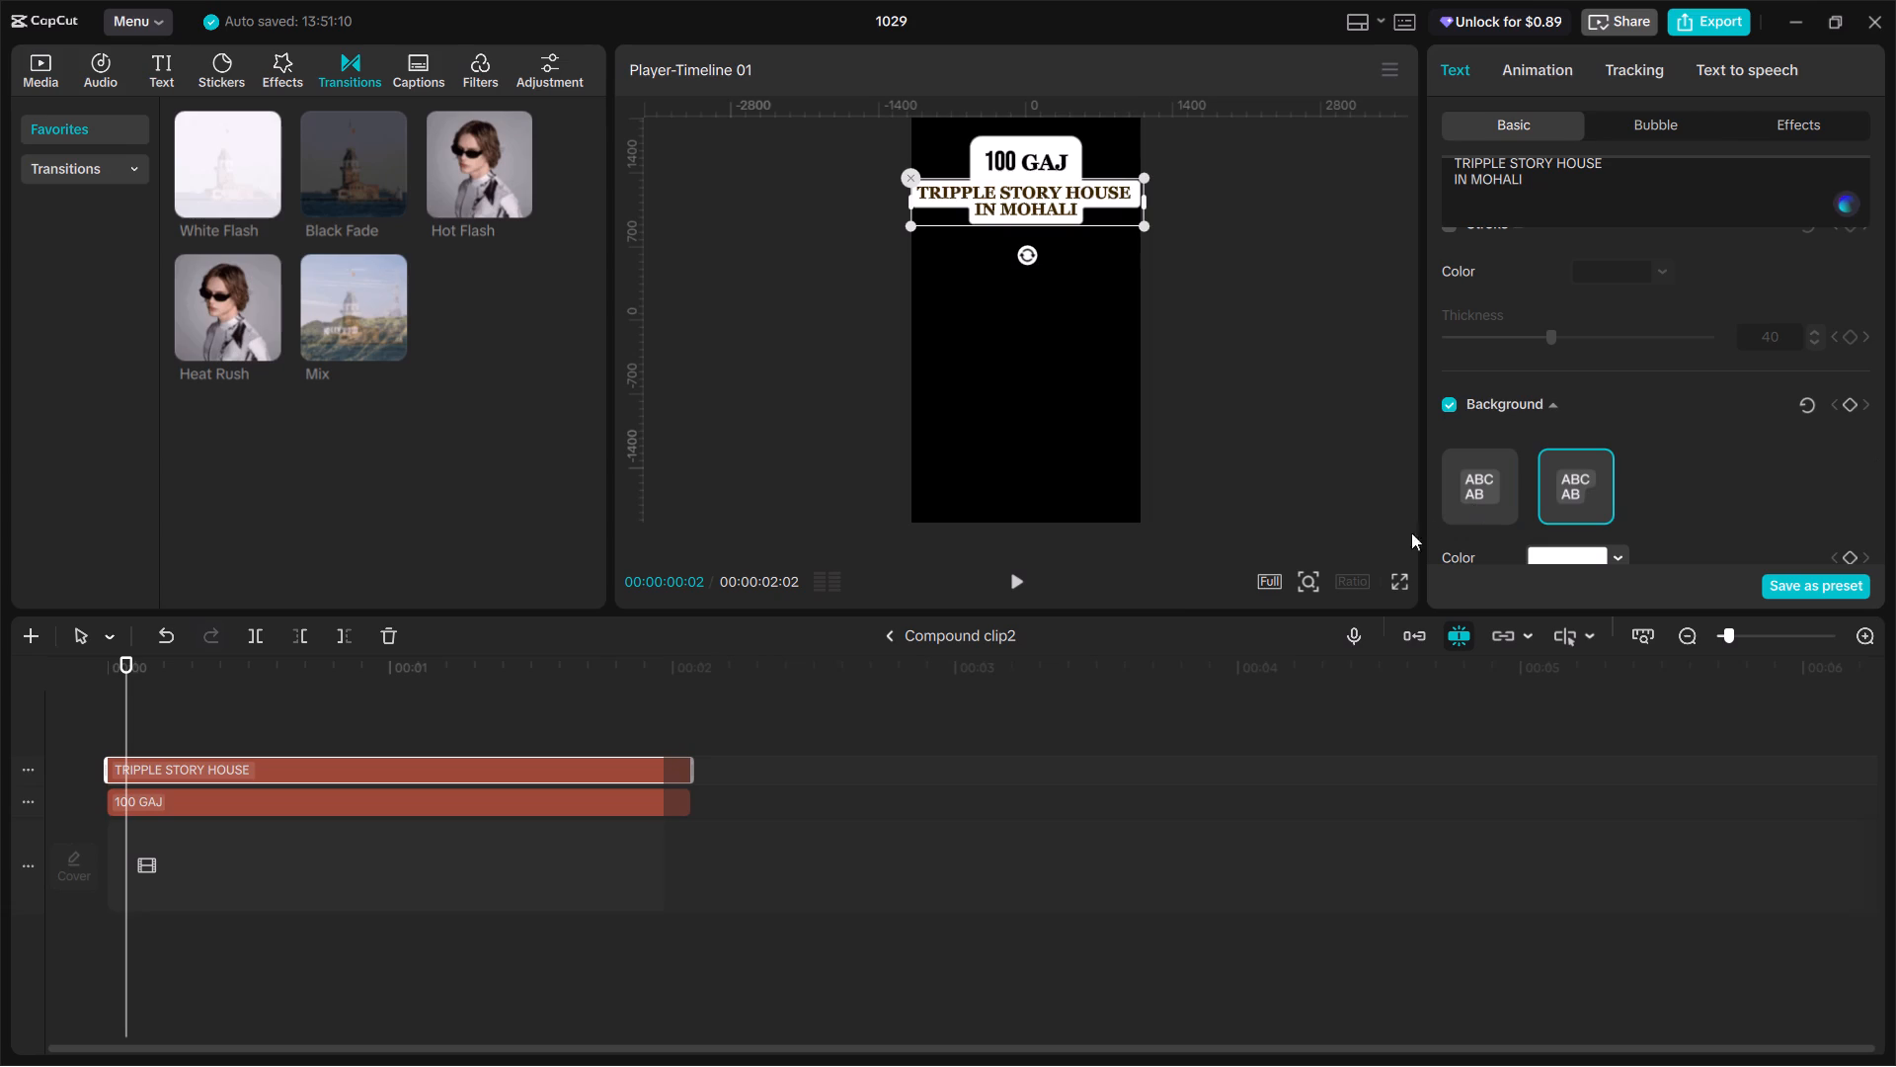
{"action": "left_click", "coordinate": [881, 639]}
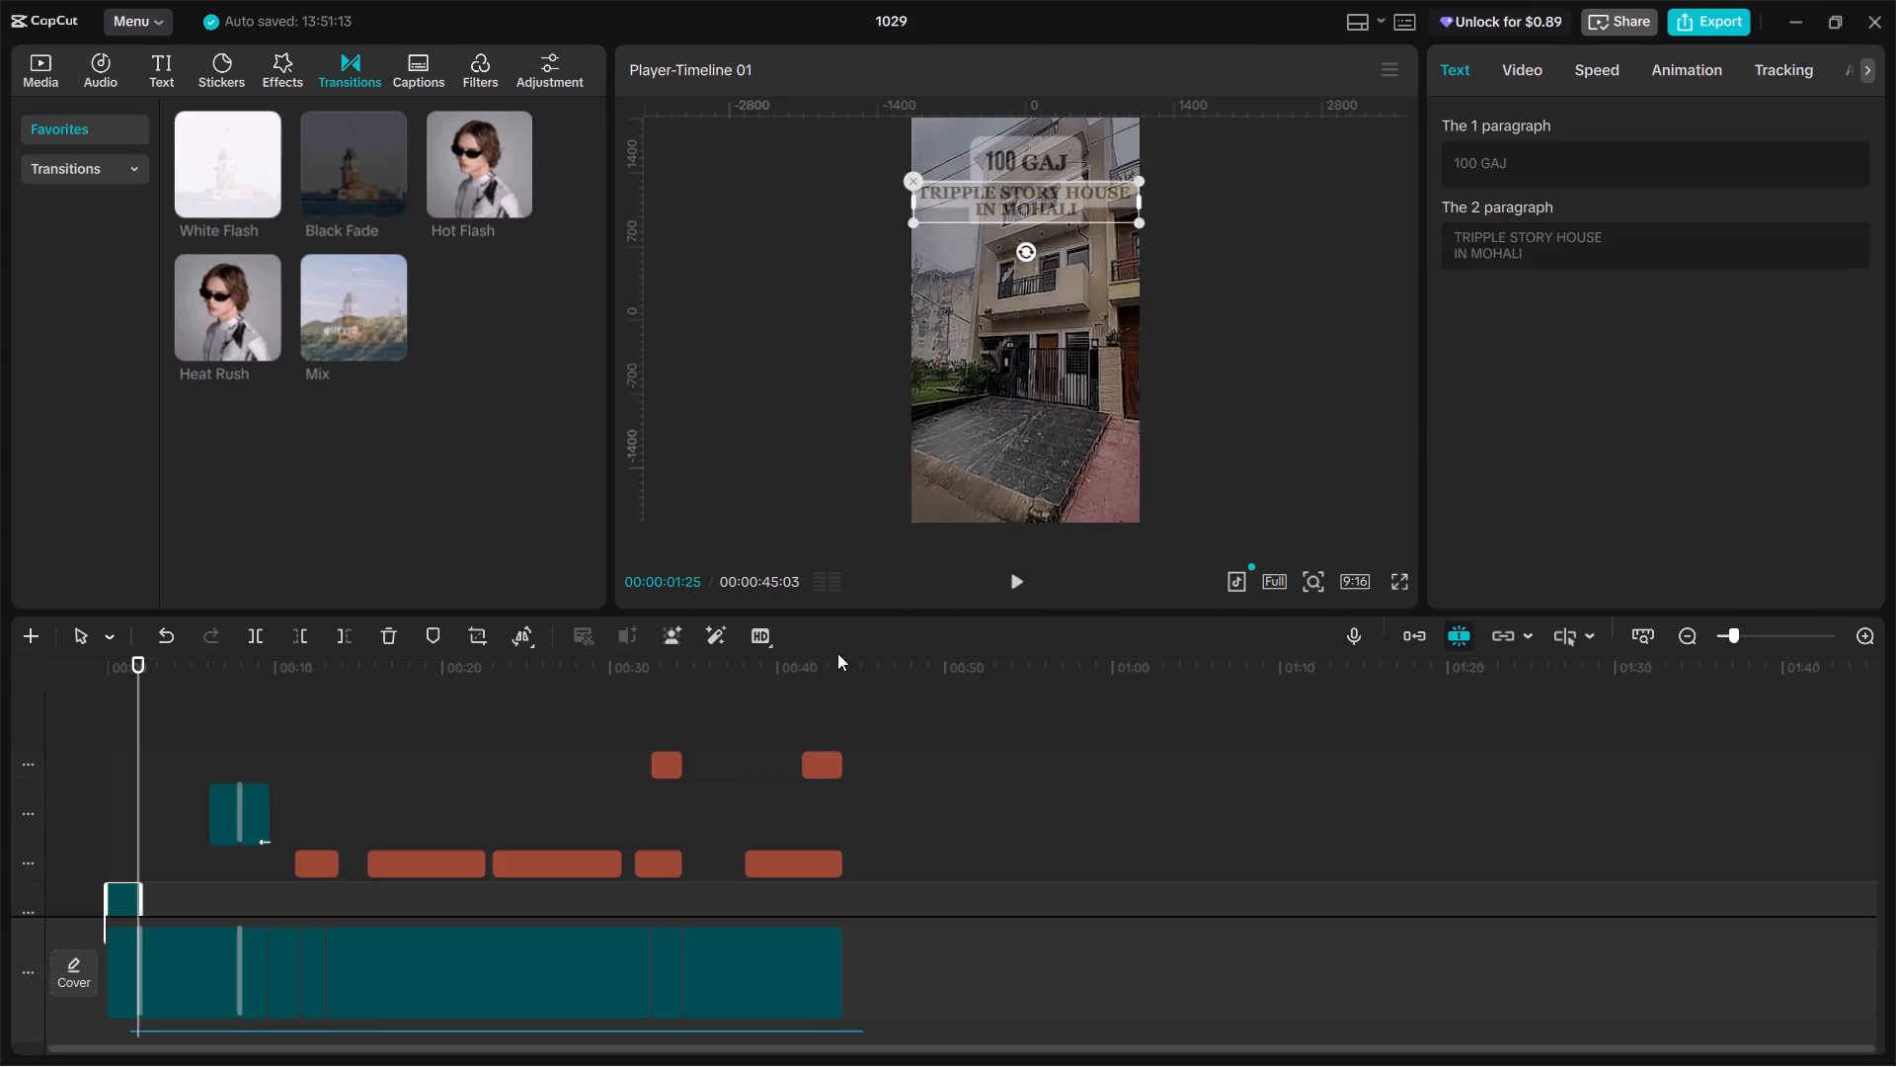
Play back the opening of the video from the start to check the title over the house exterior.
{"action": "left_click", "coordinate": [118, 772]}
{"action": "left_click_drag", "start_coordinate": [118, 772], "coordinate": [99, 777]}
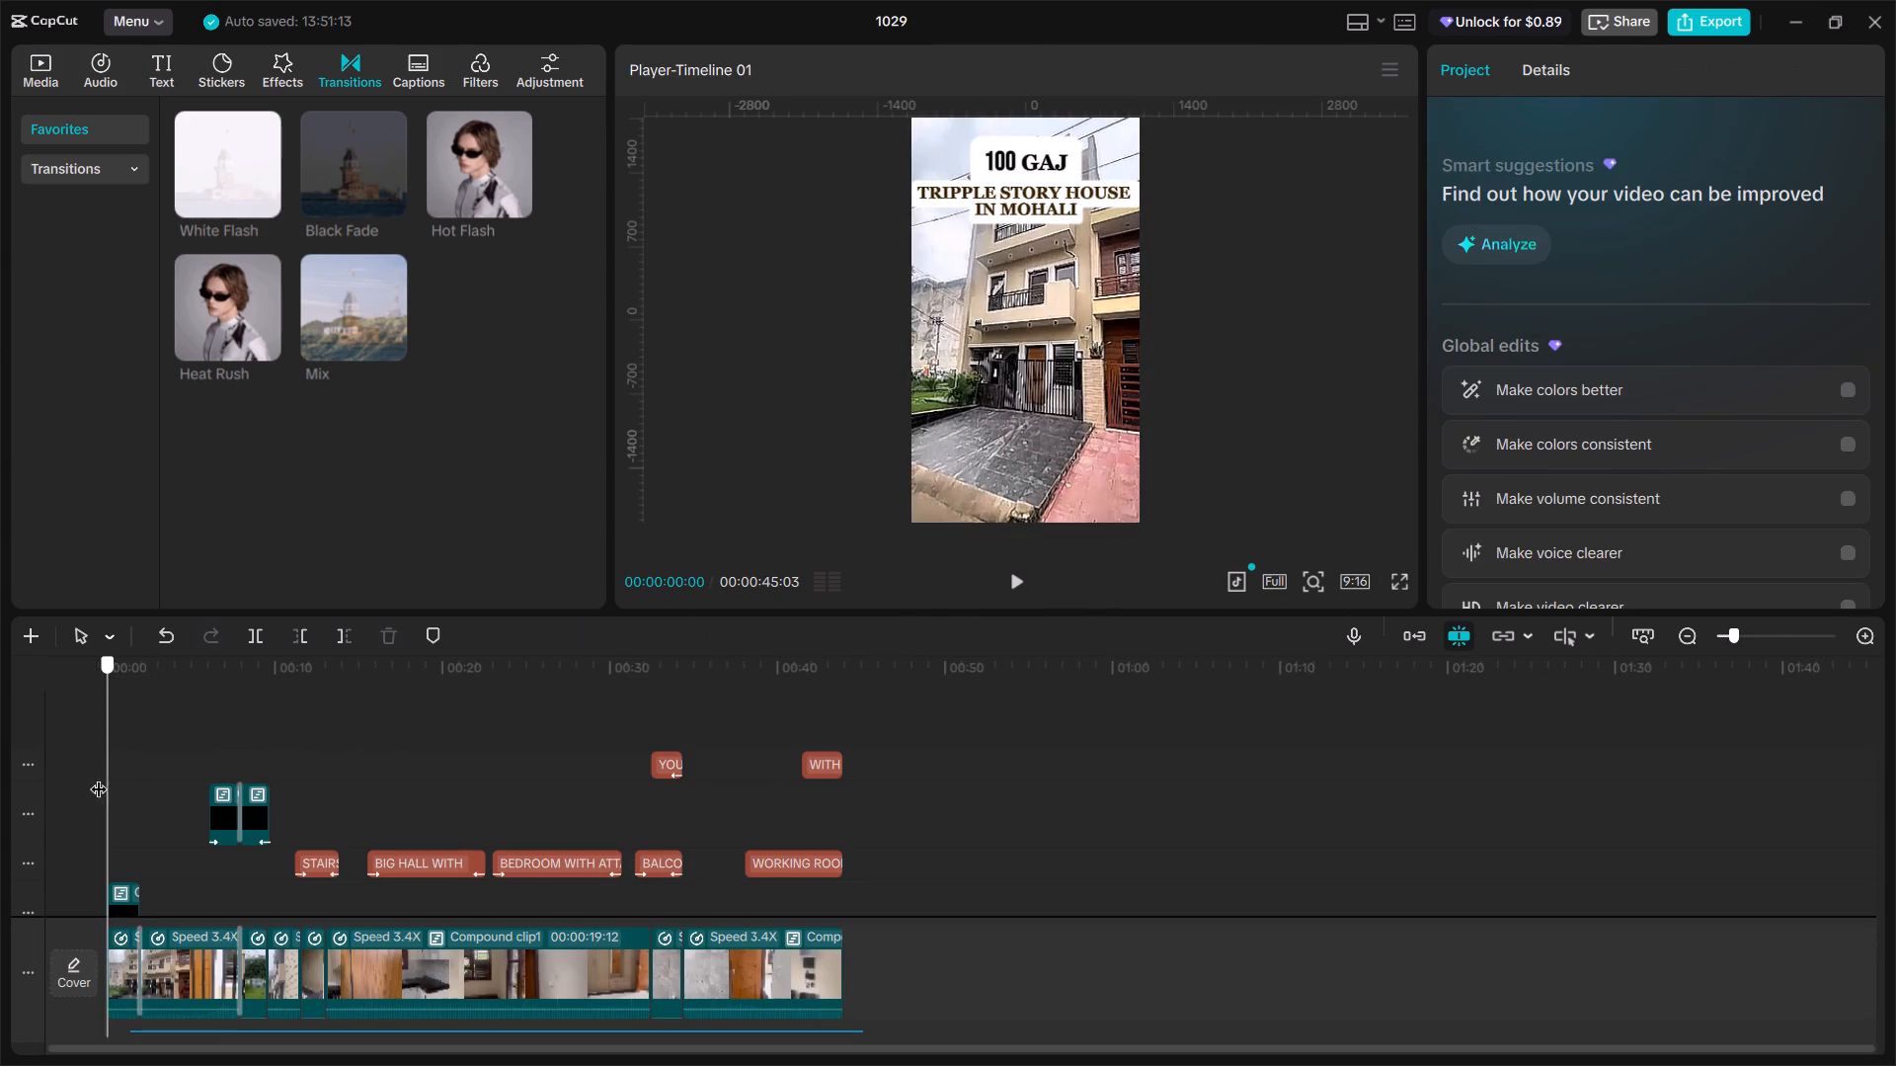
{"action": "left_click_drag", "start_coordinate": [99, 777], "coordinate": [98, 777]}
{"action": "key", "text": "space"}
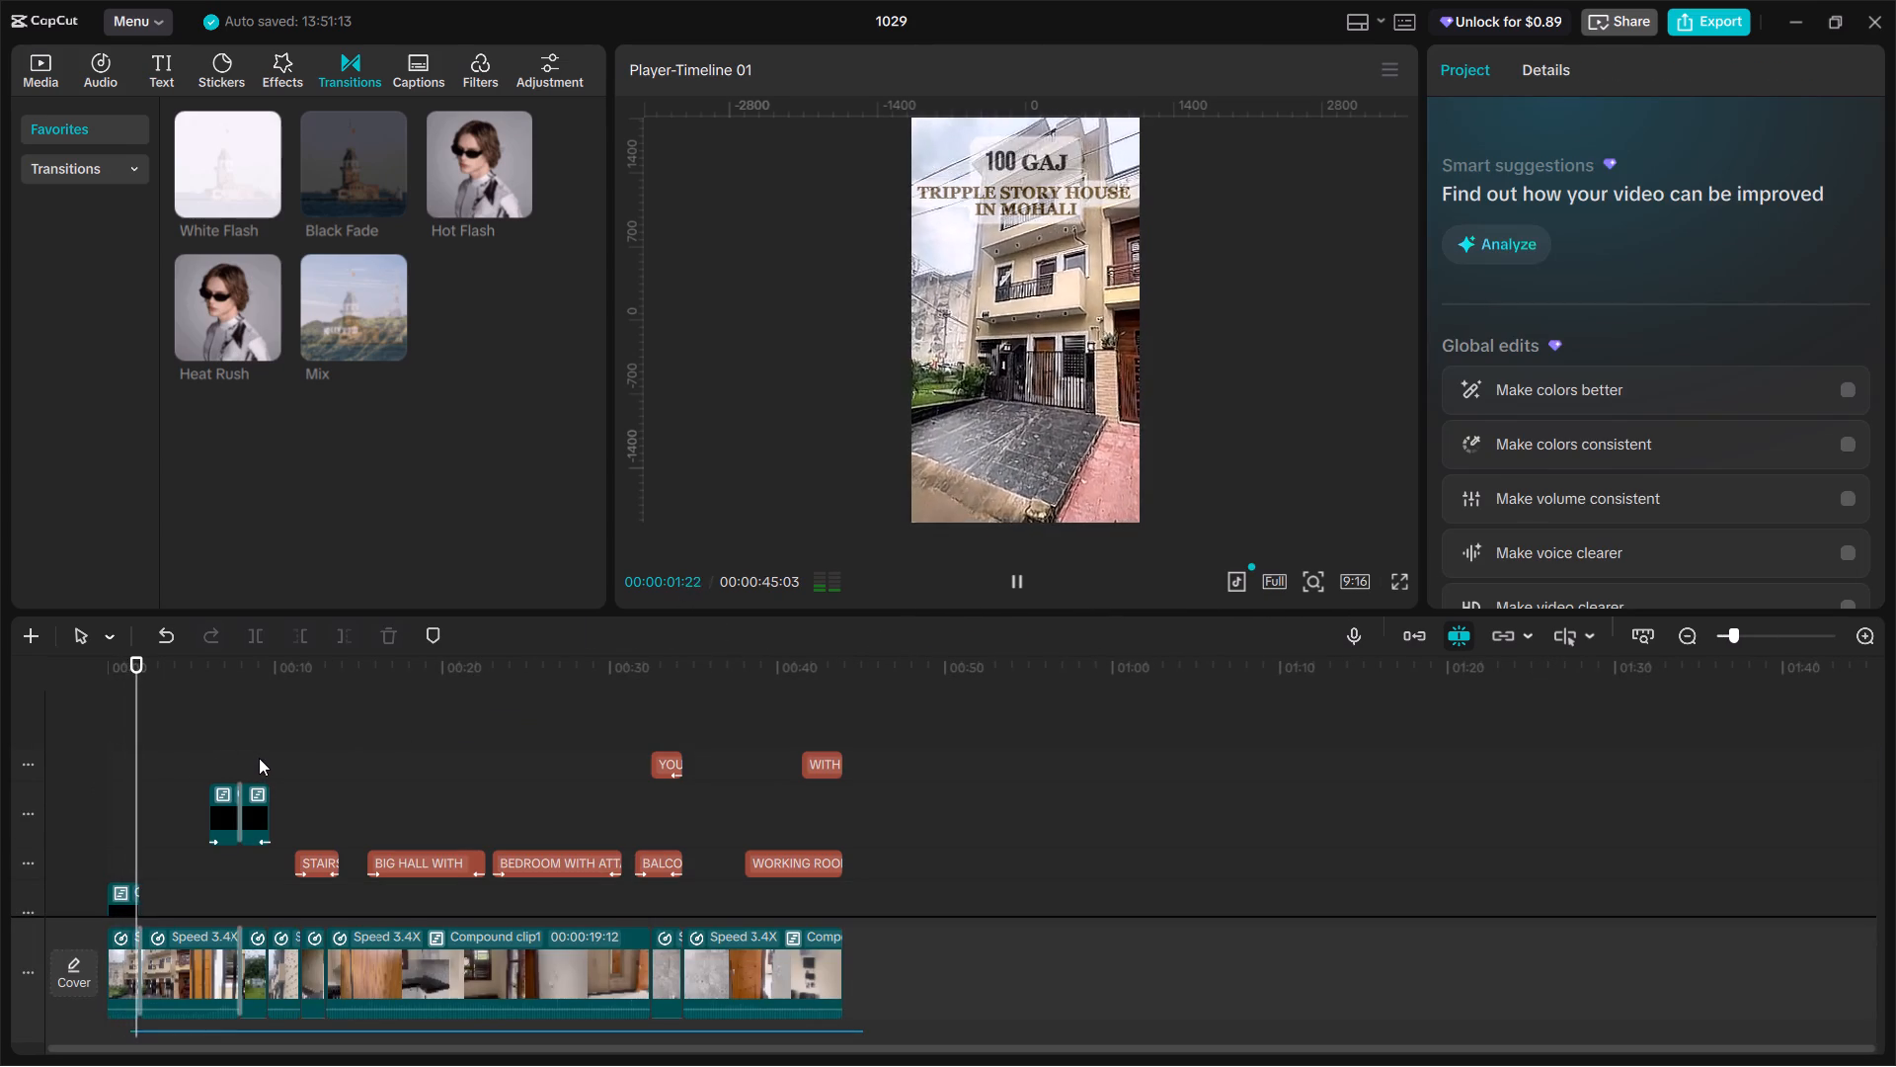
{"action": "scroll", "coordinate": [235, 757], "scroll_direction": "down", "scroll_amount": 5}
{"action": "key", "text": "space"}
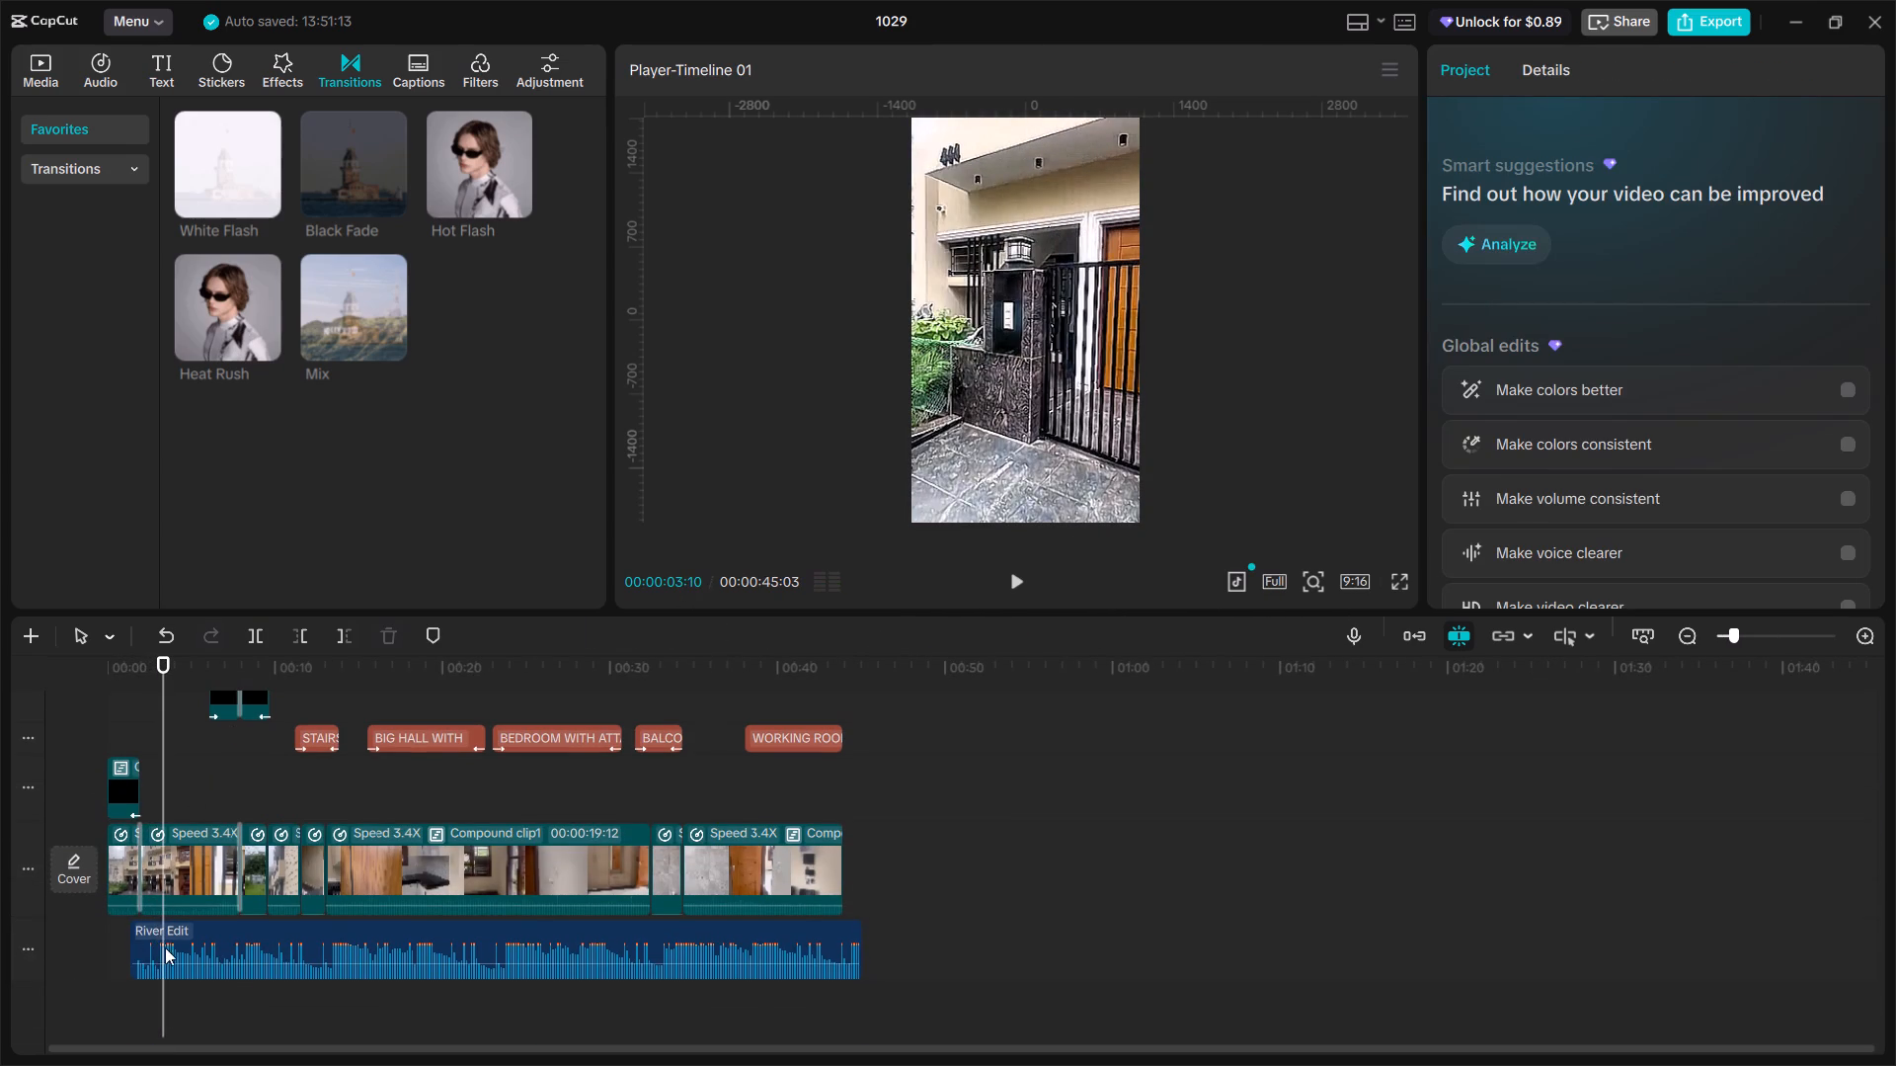
Move the River Edit music clip to the very start of the timeline and play back the opening with it.
{"action": "left_click_drag", "start_coordinate": [186, 942], "coordinate": [140, 941]}
{"action": "scroll", "coordinate": [115, 867], "scroll_direction": "up", "scroll_amount": 4}
{"action": "left_click", "coordinate": [112, 845]}
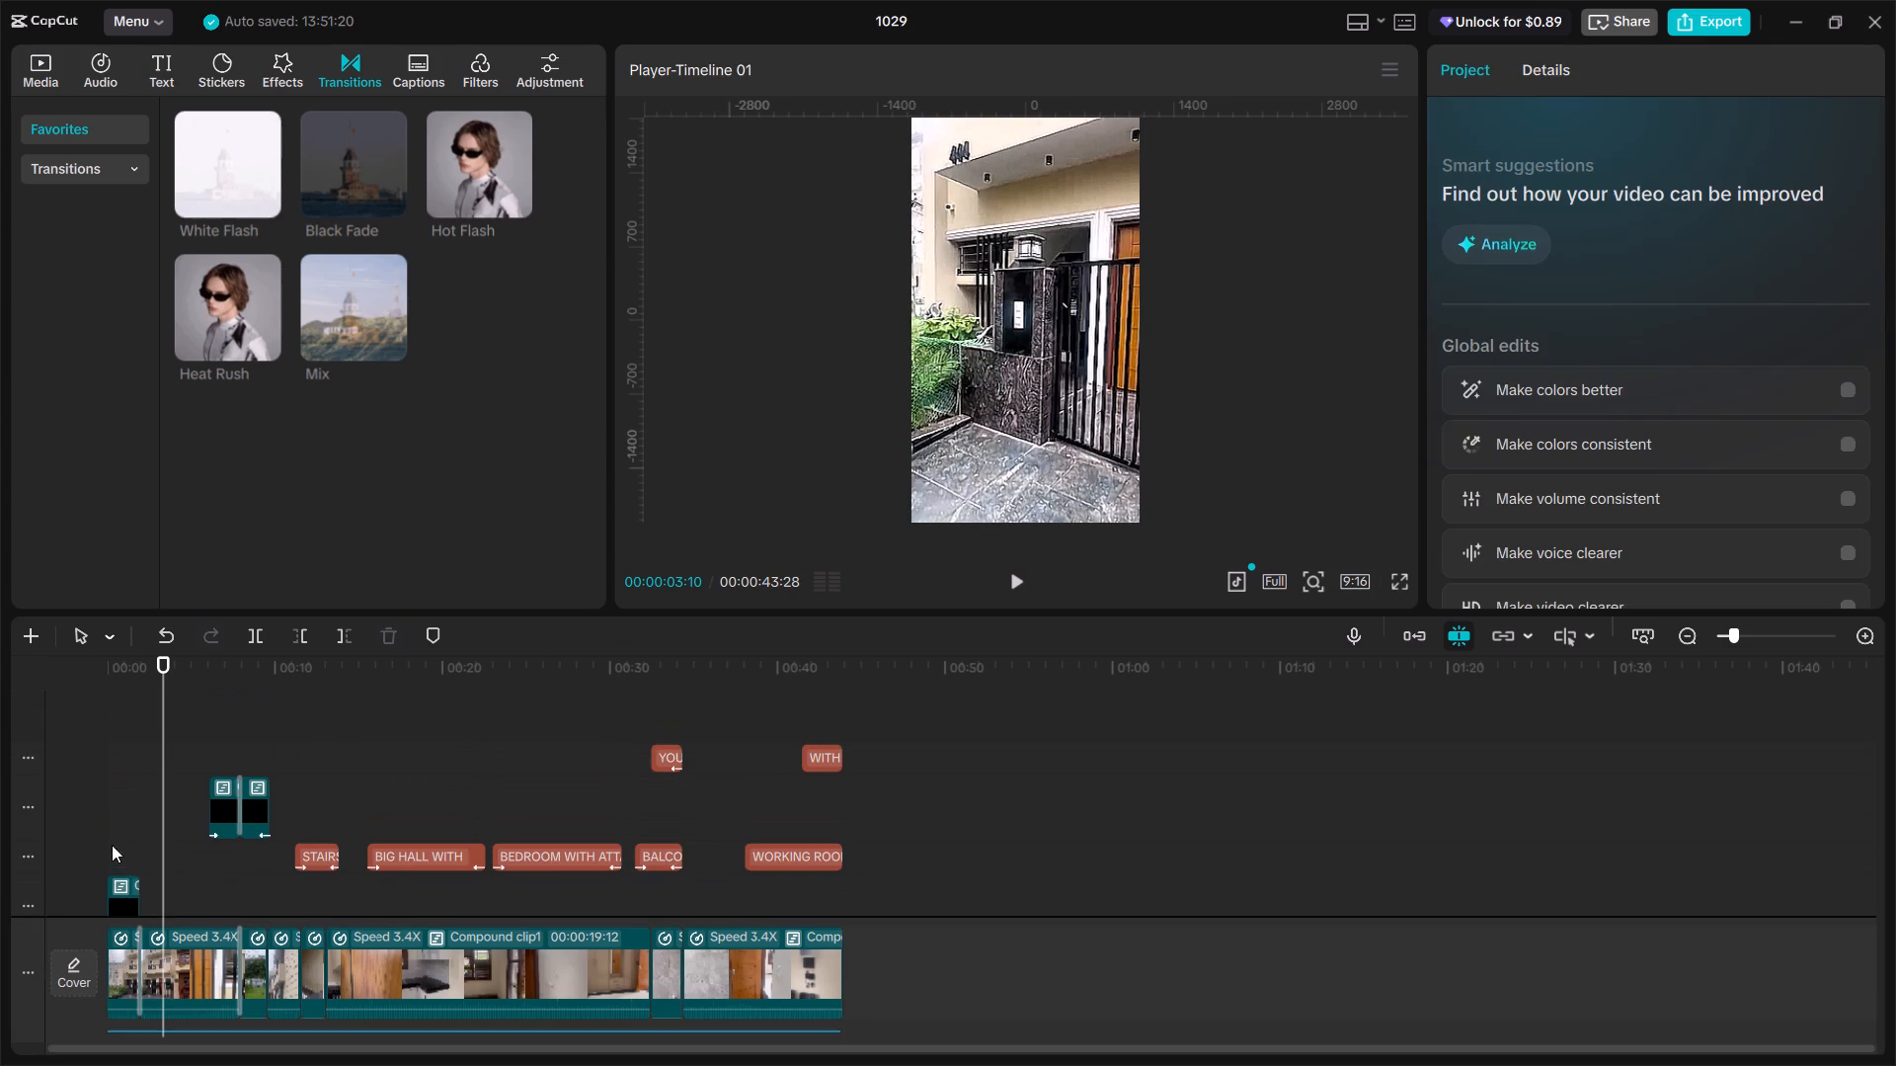
{"action": "left_click_drag", "start_coordinate": [112, 845], "coordinate": [103, 842]}
{"action": "key", "text": "space"}
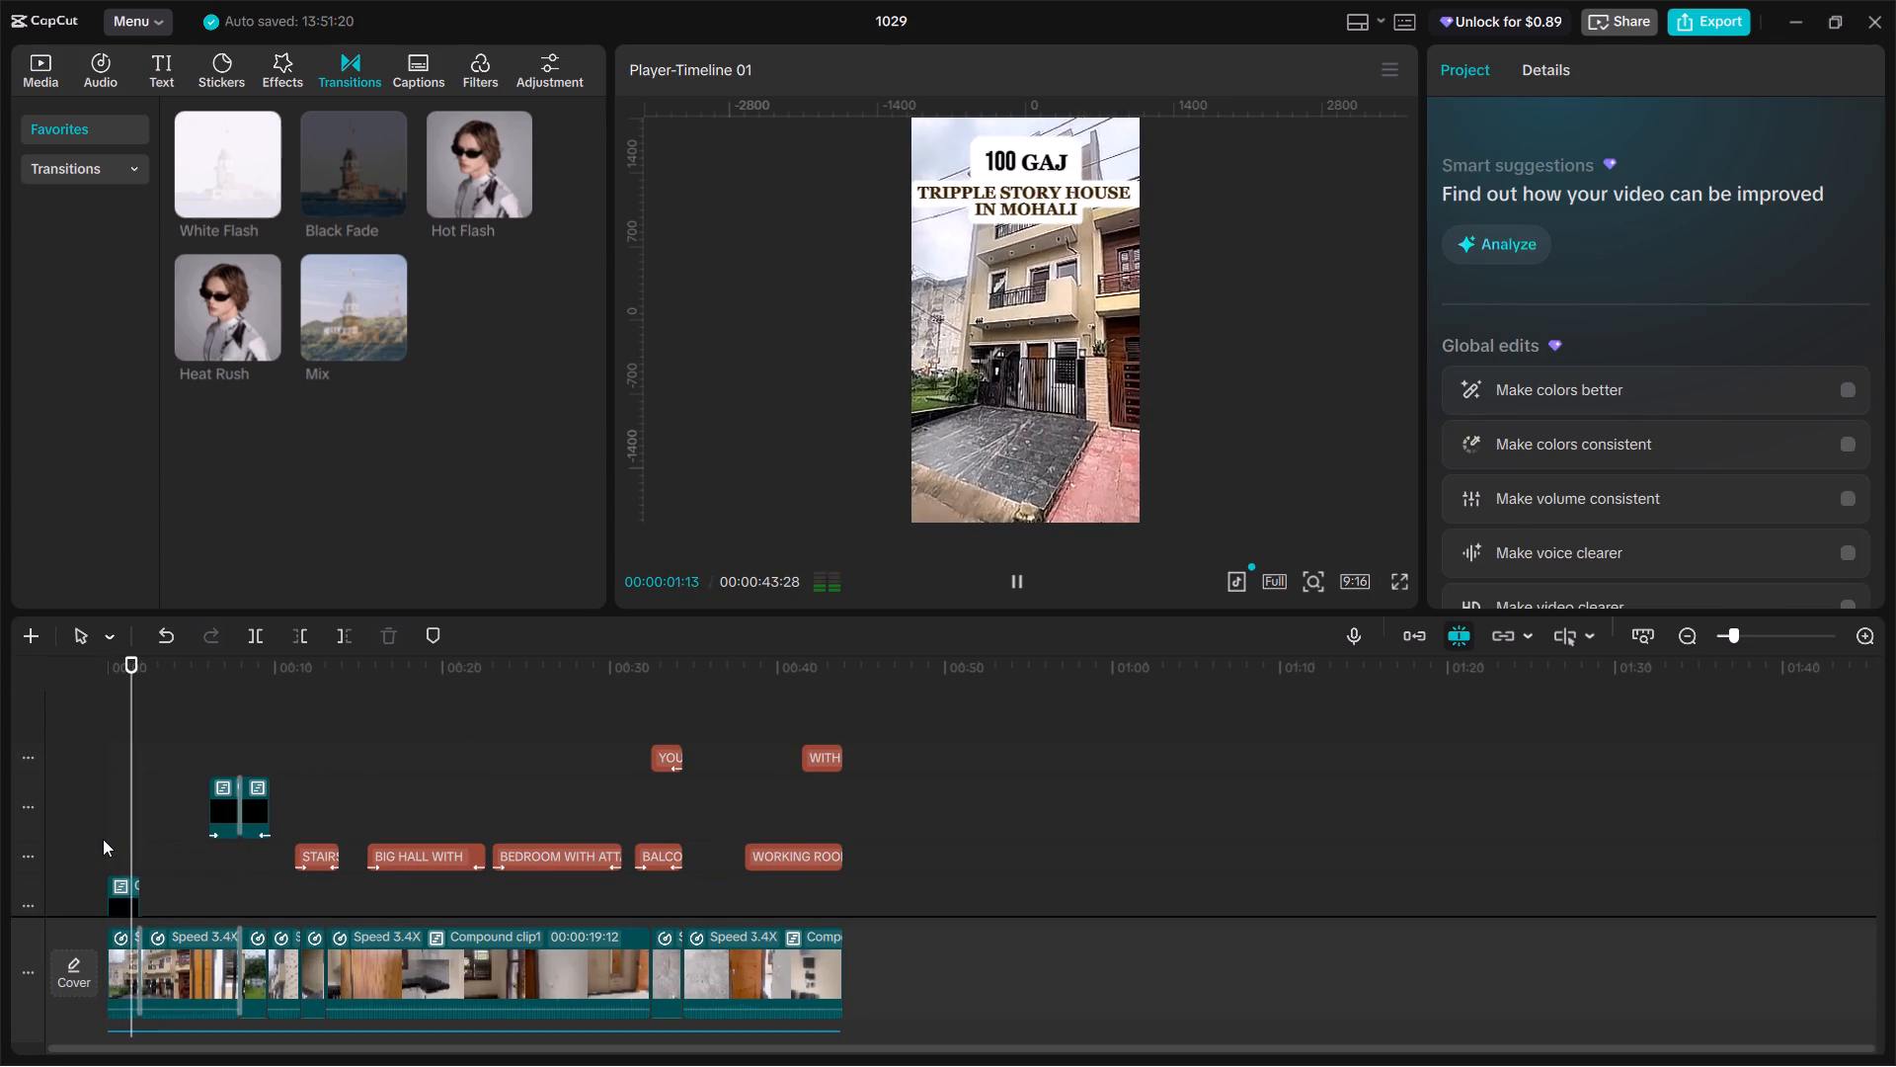
{"action": "key", "text": "space"}
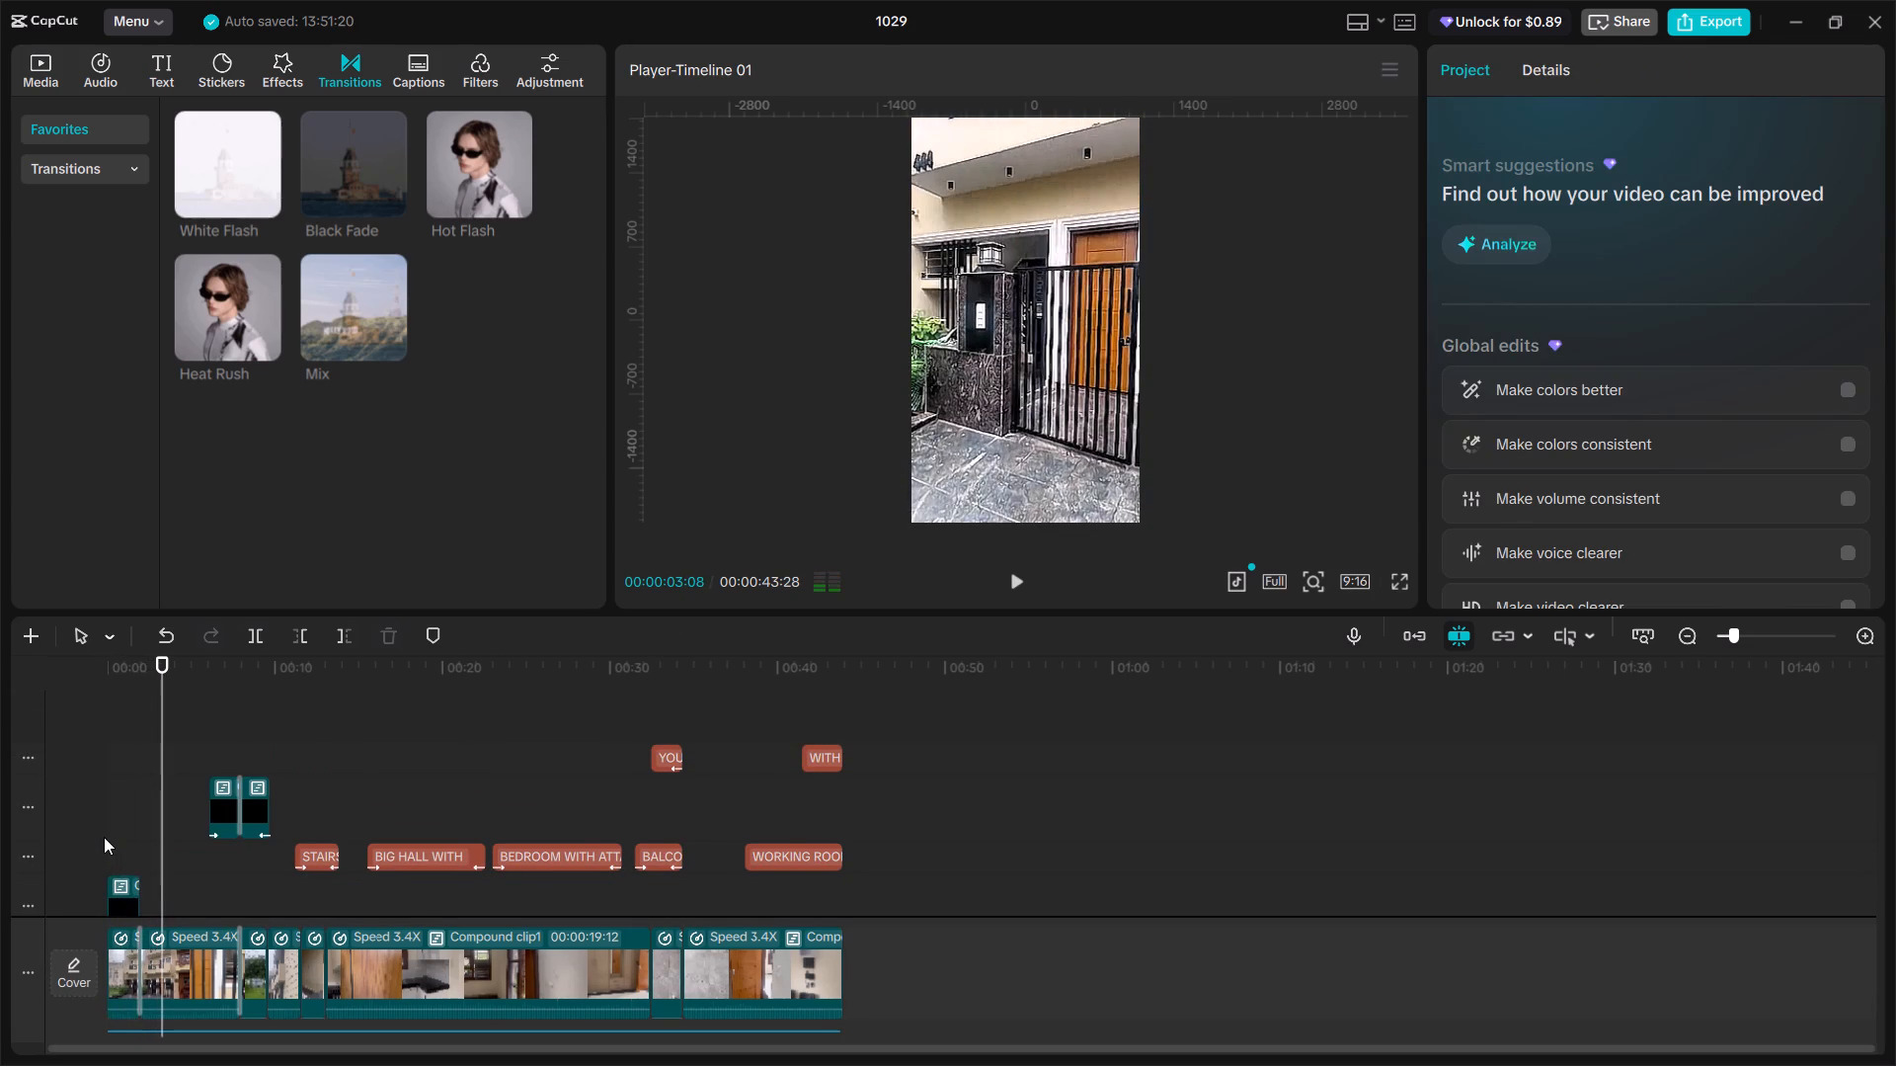
Turn on loudness normalization for the River Edit music clip.
{"action": "scroll", "coordinate": [157, 900], "scroll_direction": "down", "scroll_amount": 6}
{"action": "left_click", "coordinate": [212, 947]}
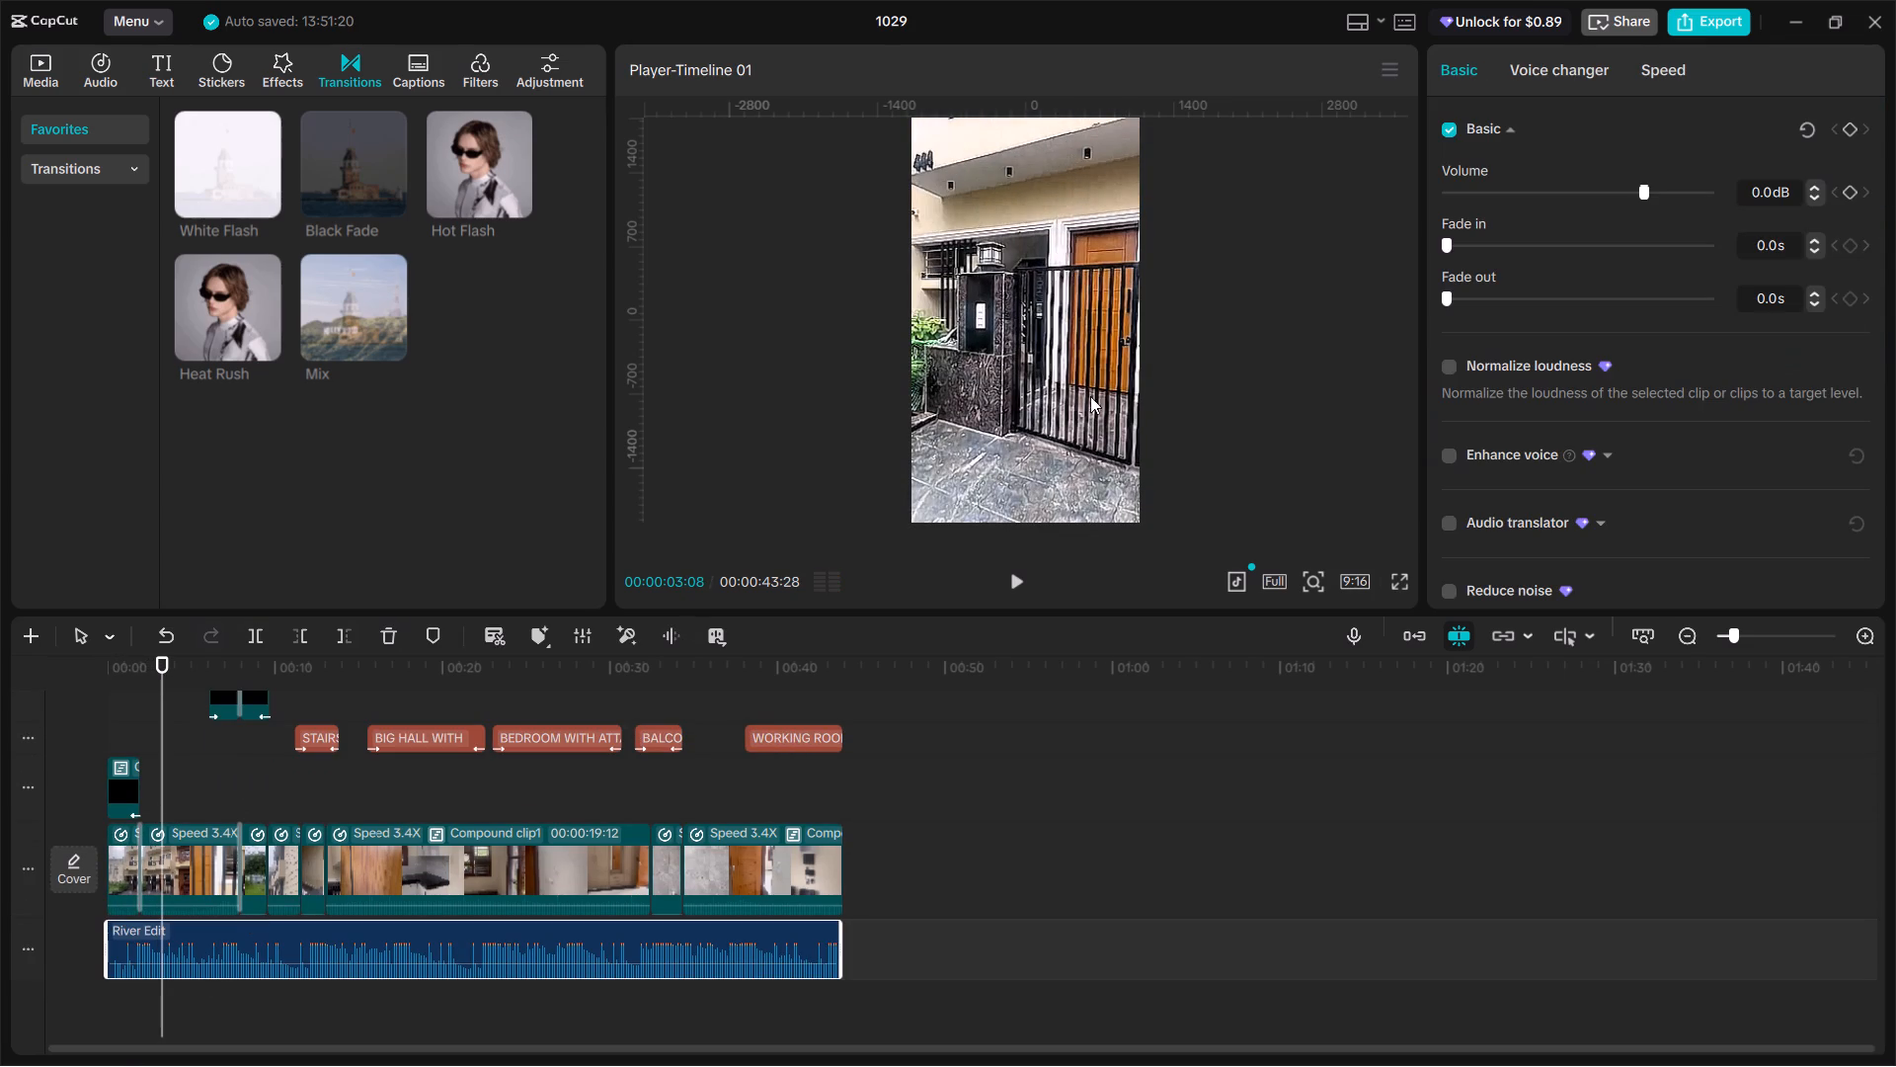
{"action": "left_click", "coordinate": [1448, 368]}
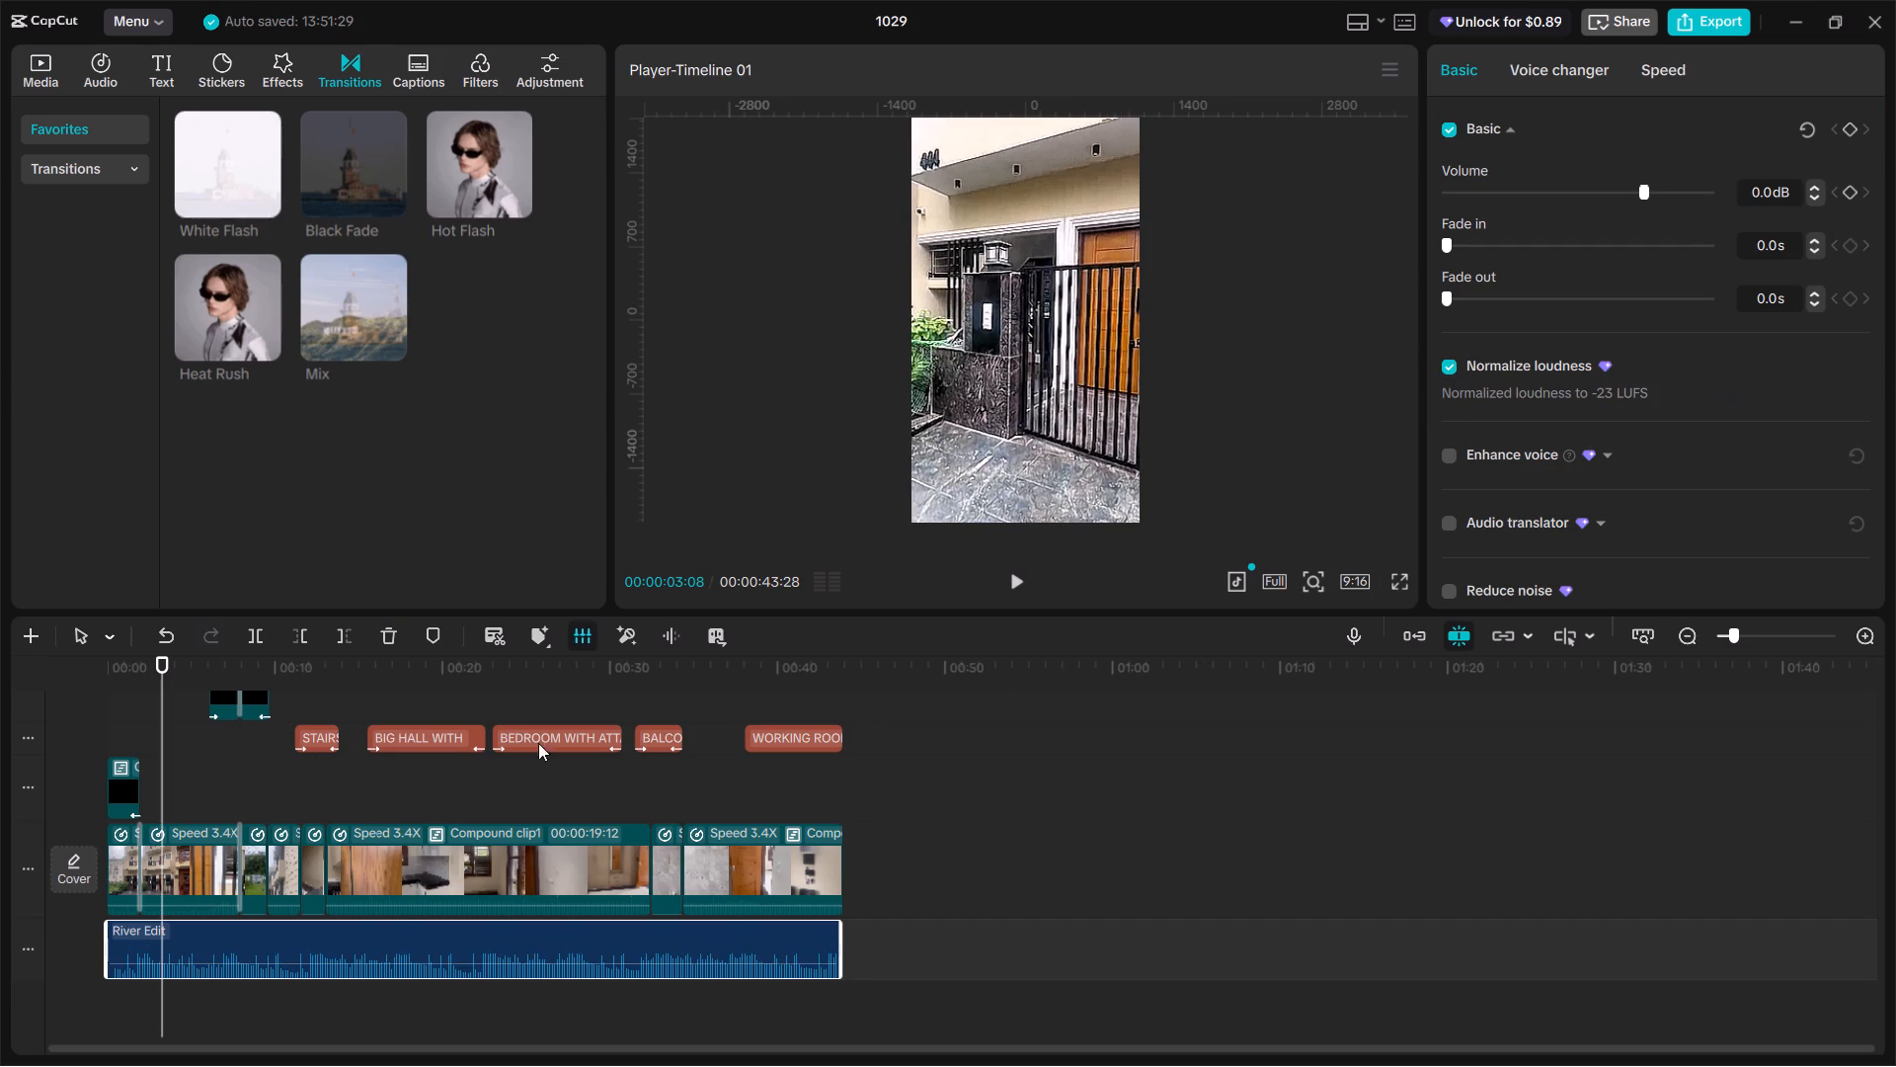
Play the video from the start through the "CCTV CAMERAS FOR SECURITY" section to check the music and labels.
{"action": "left_click", "coordinate": [150, 705]}
{"action": "left_click_drag", "start_coordinate": [150, 705], "coordinate": [88, 717]}
{"action": "key", "text": "space"}
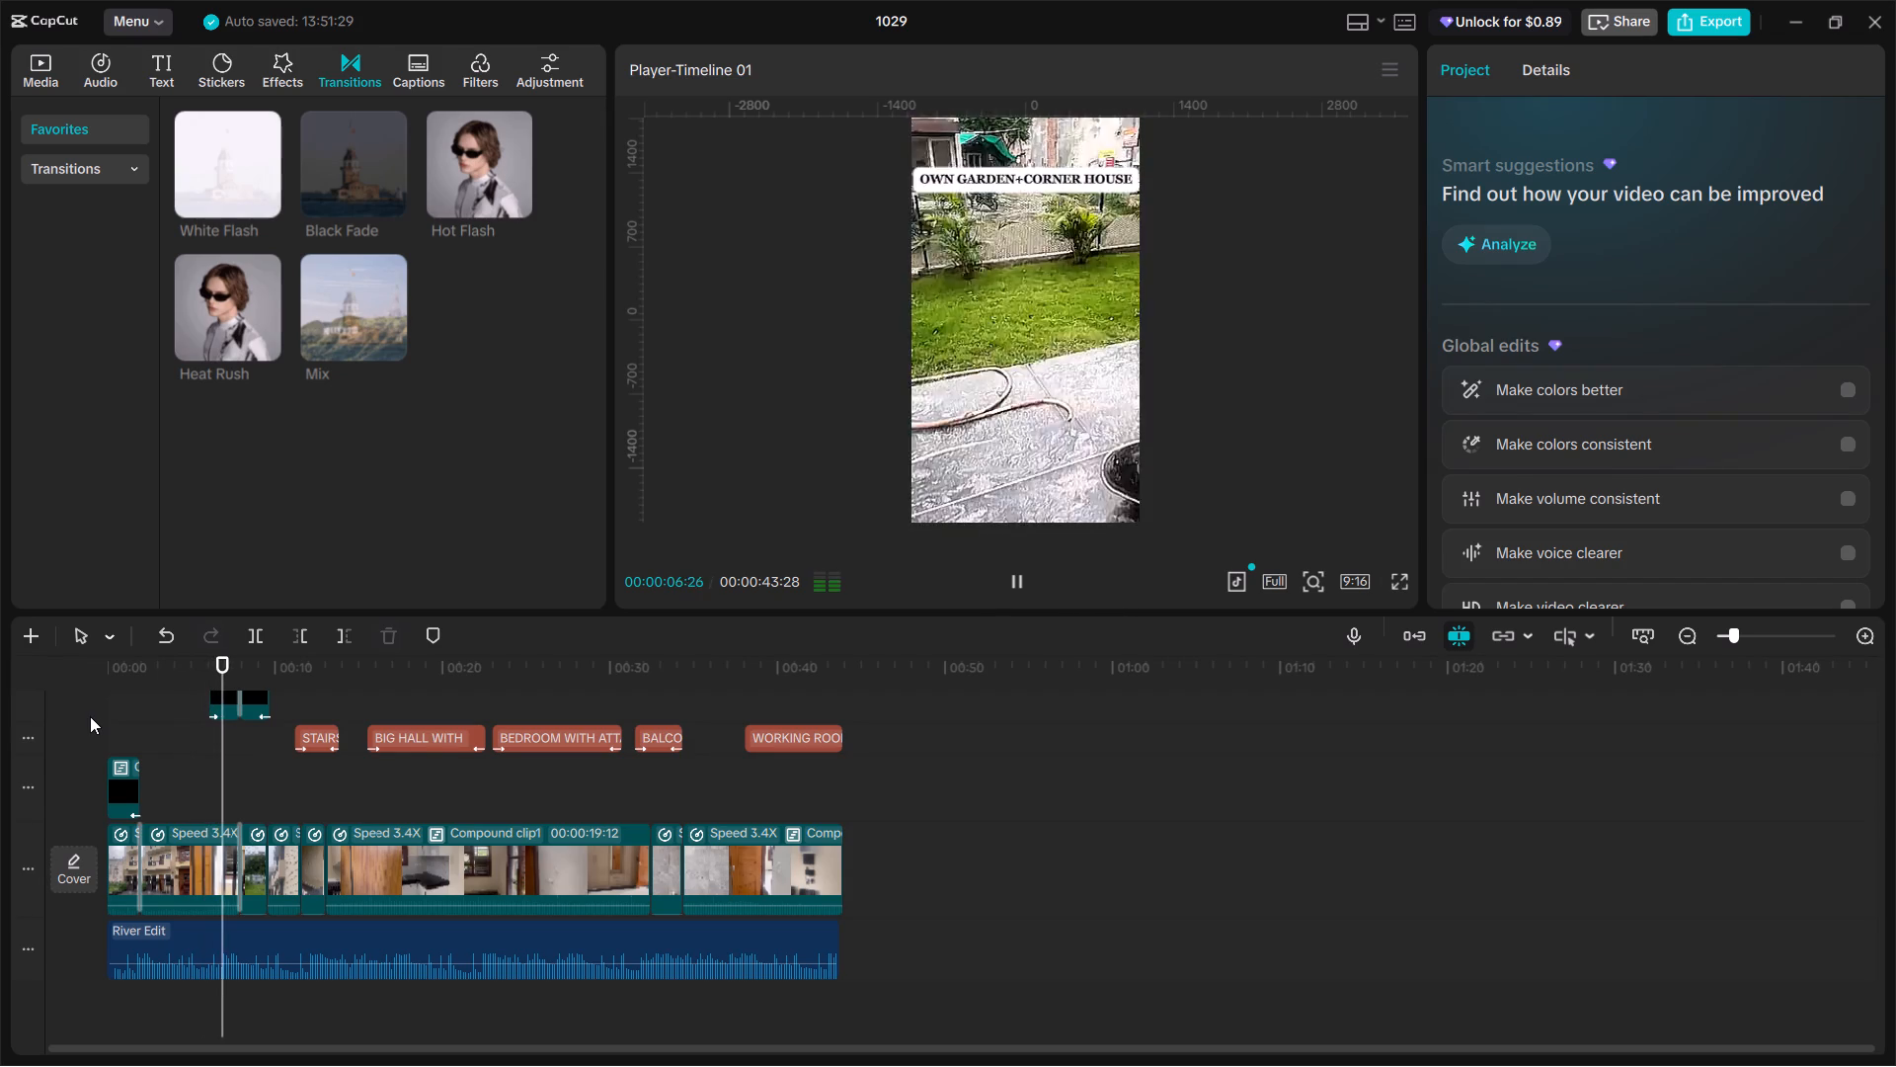
{"action": "key", "text": "space"}
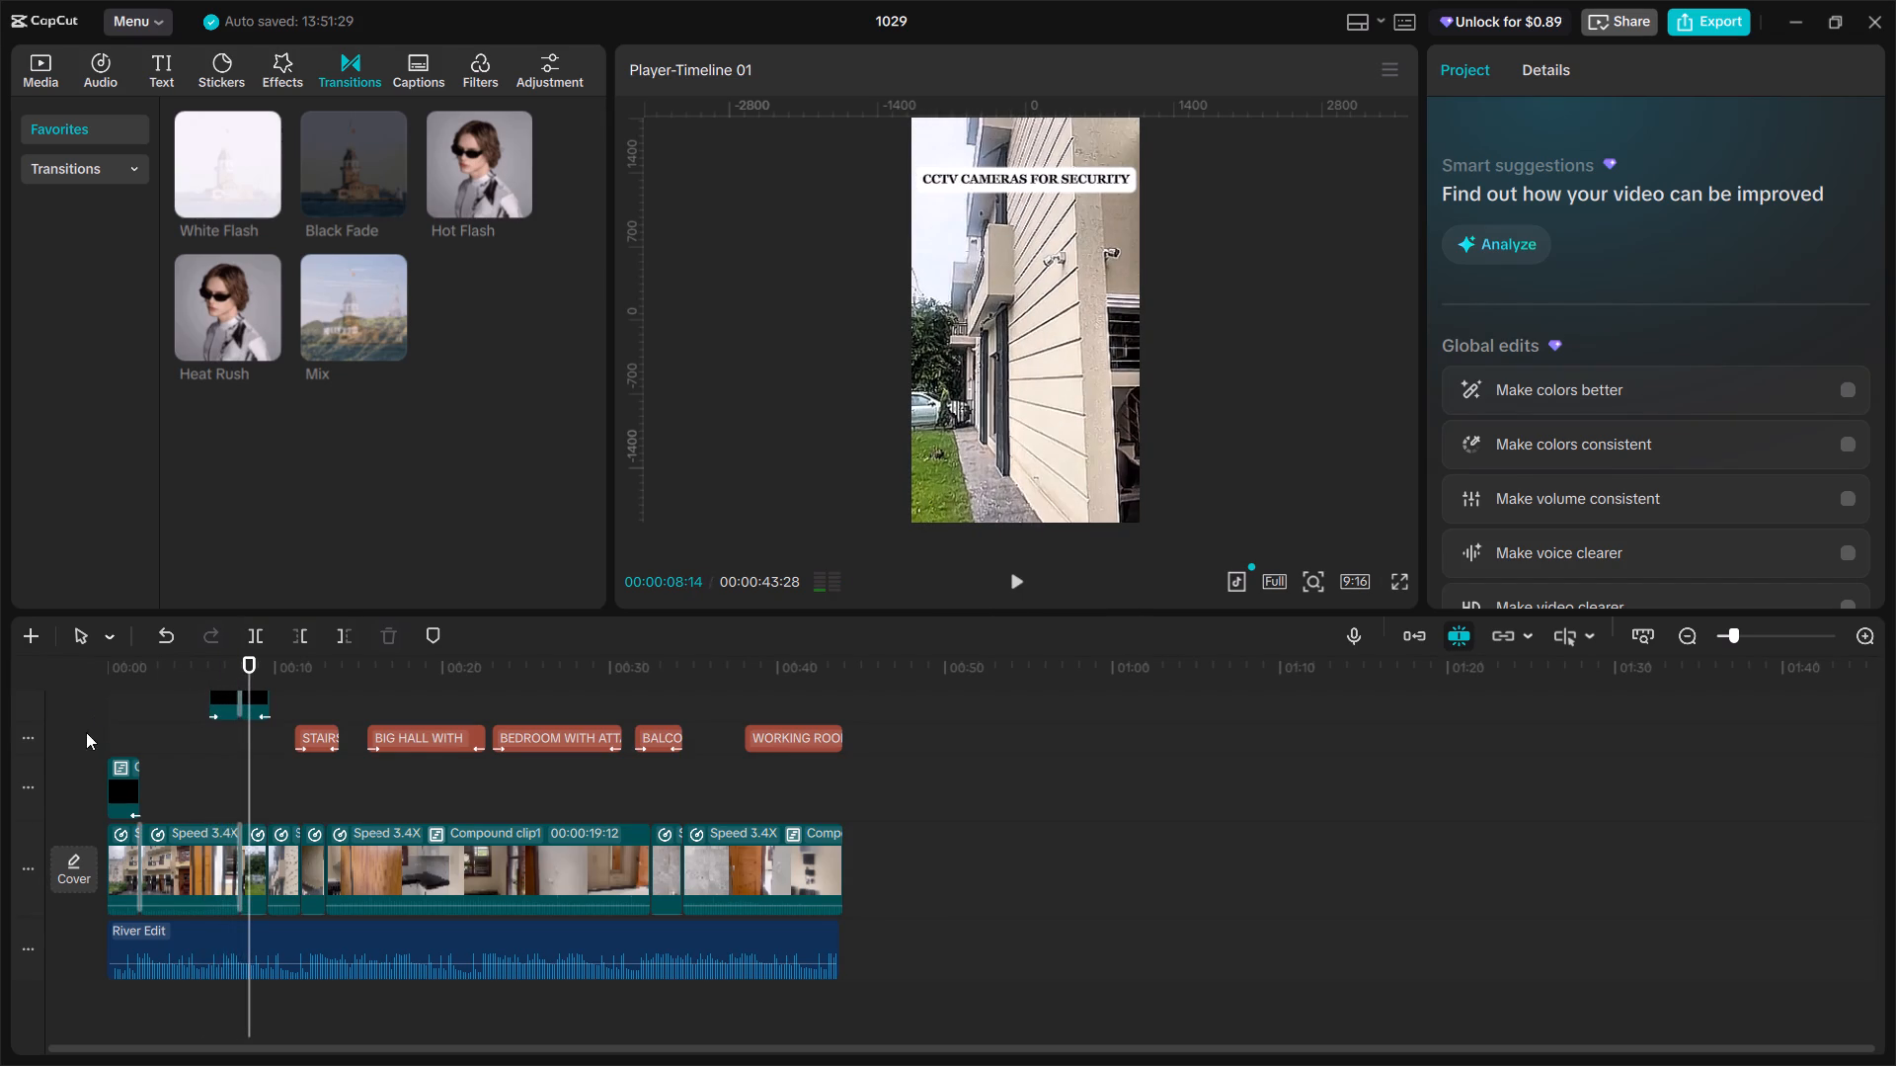
{"action": "left_click", "coordinate": [199, 721]}
{"action": "key", "text": "space"}
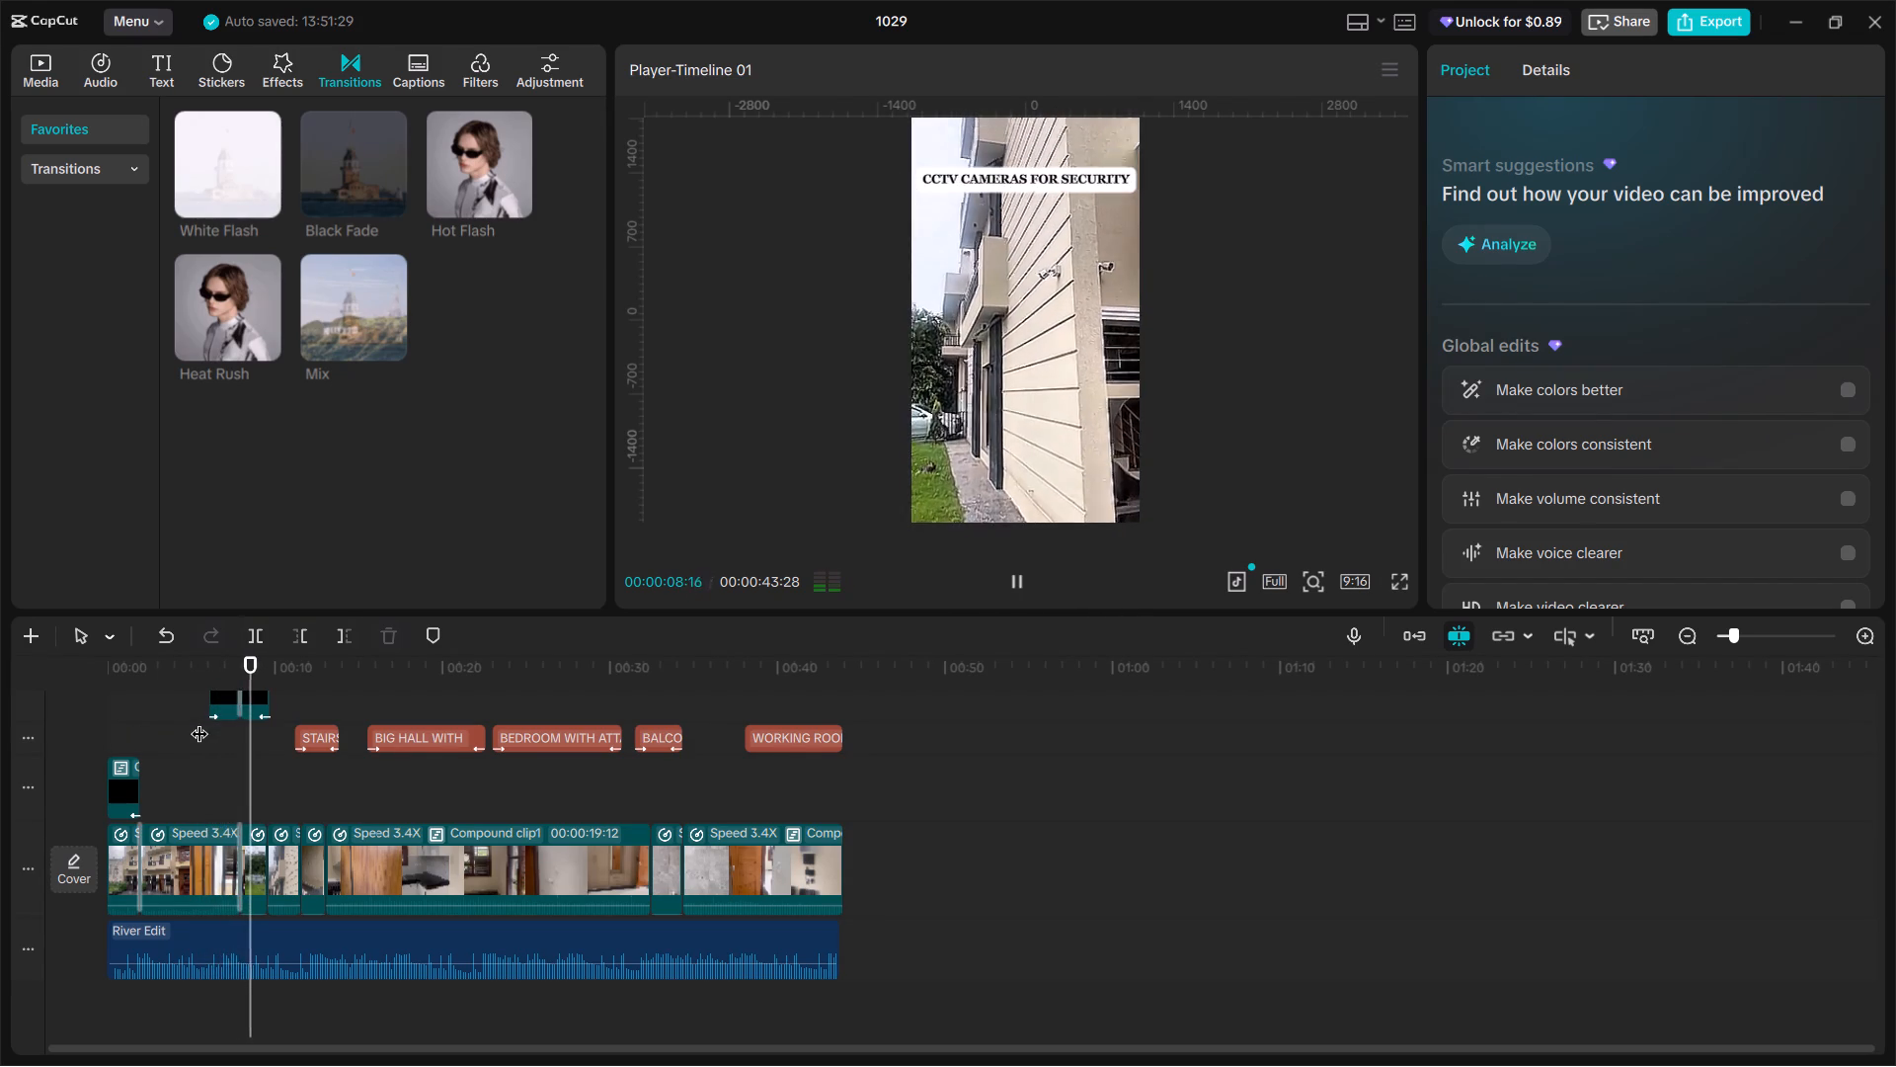
{"action": "key", "text": "space"}
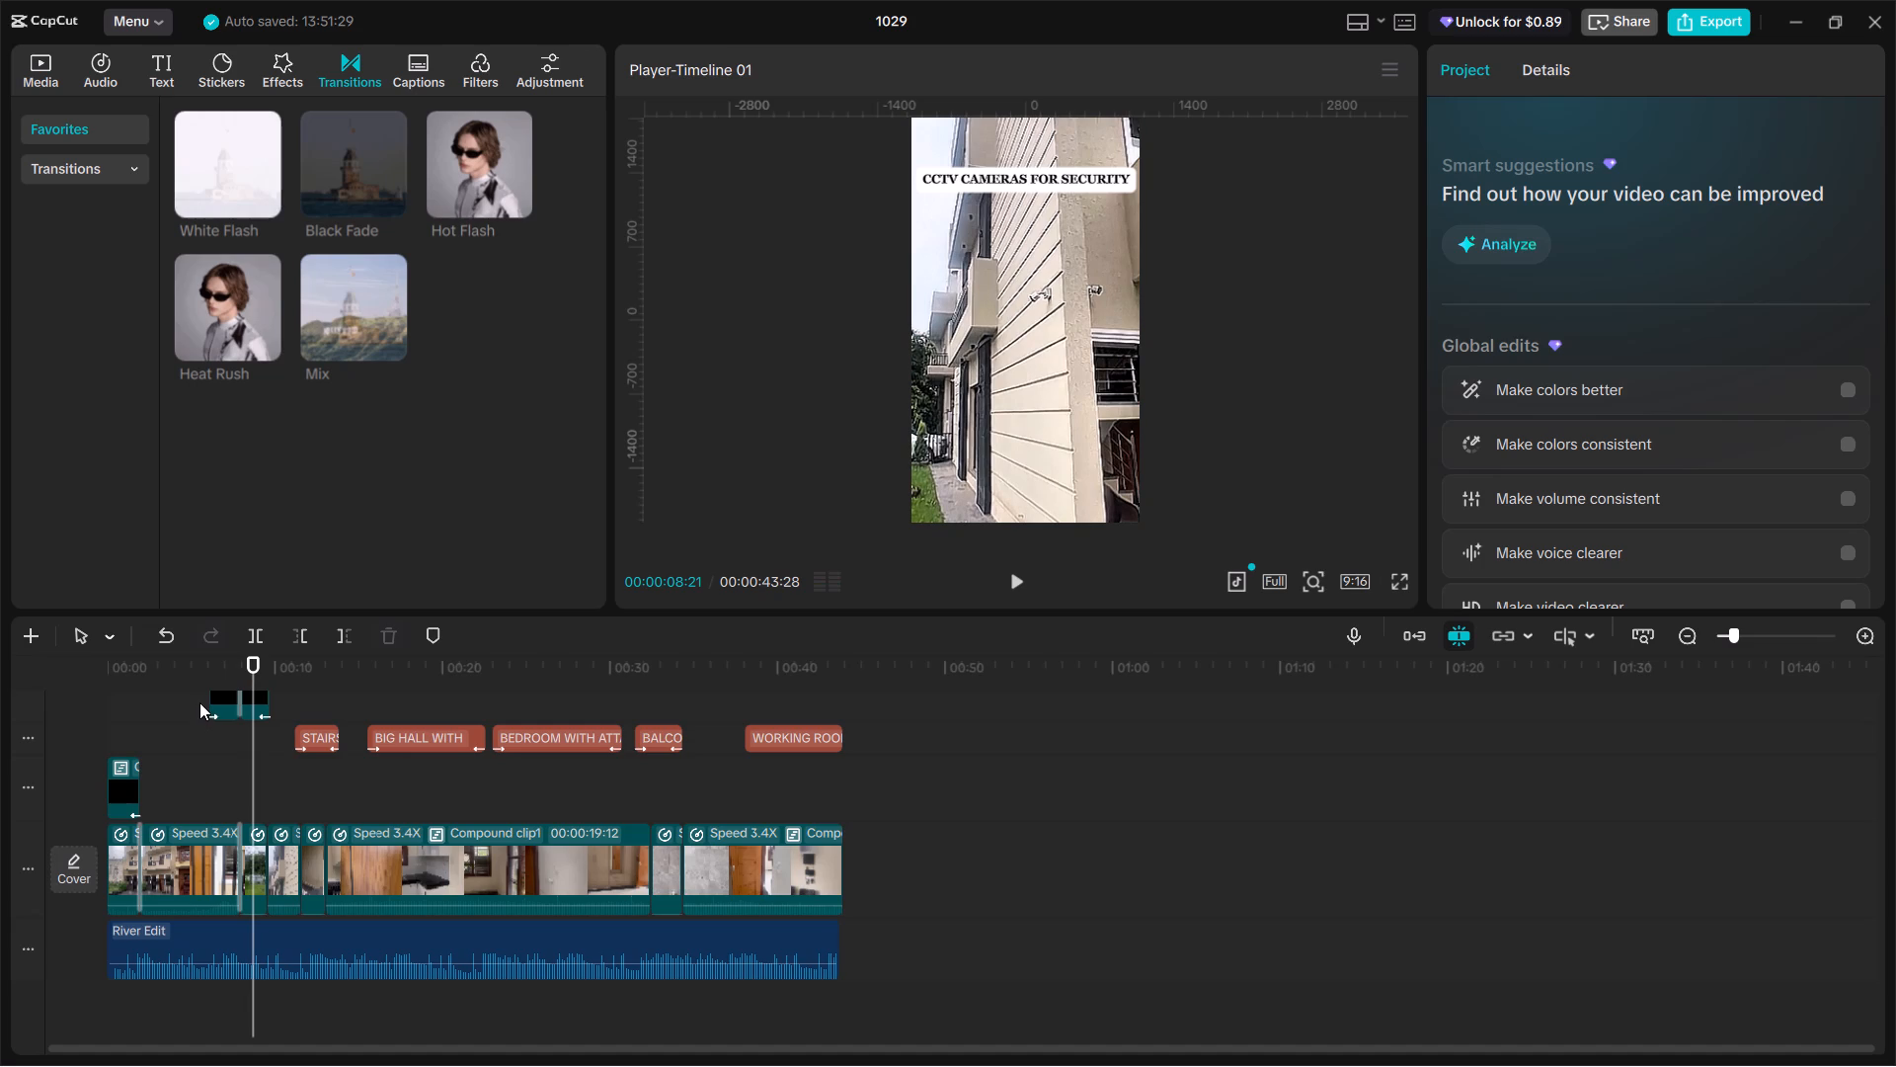
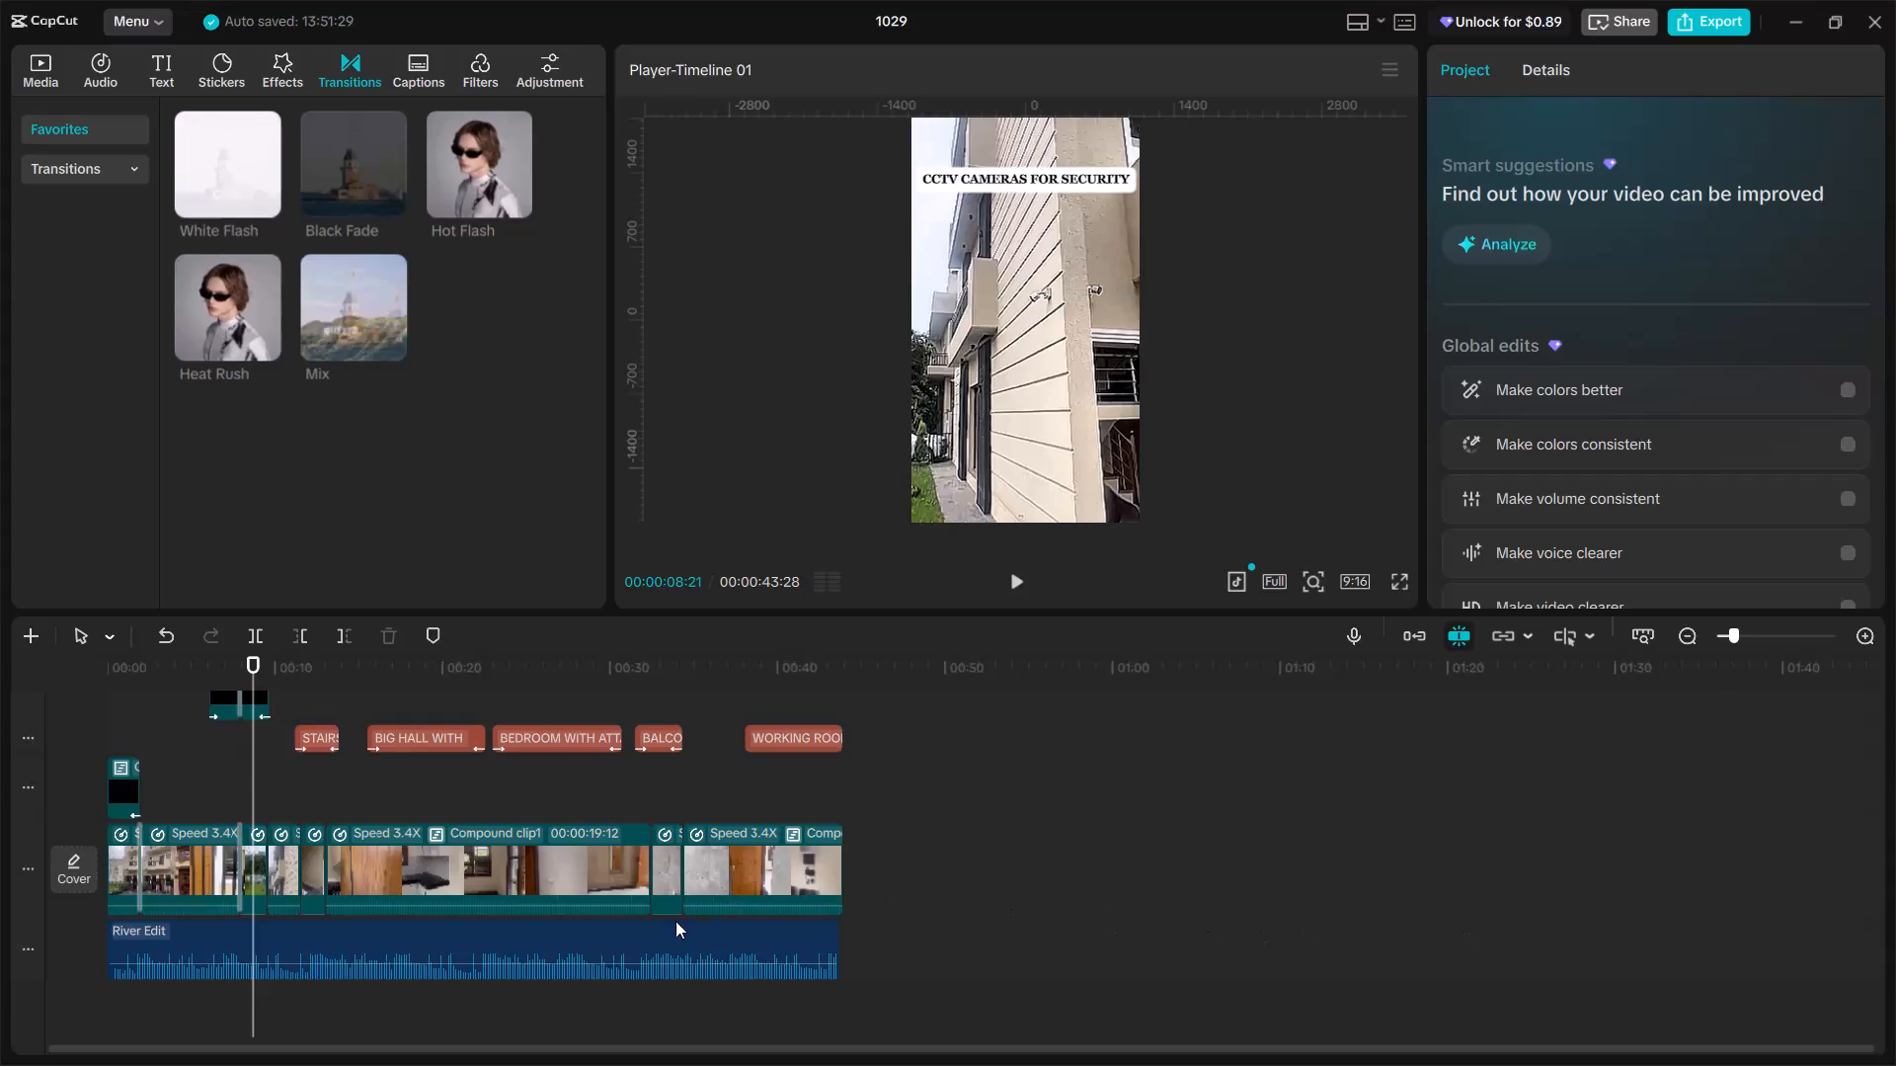
Raise the volume of the River Edit audio track to 1.0 dB.
{"action": "left_click", "coordinate": [651, 930]}
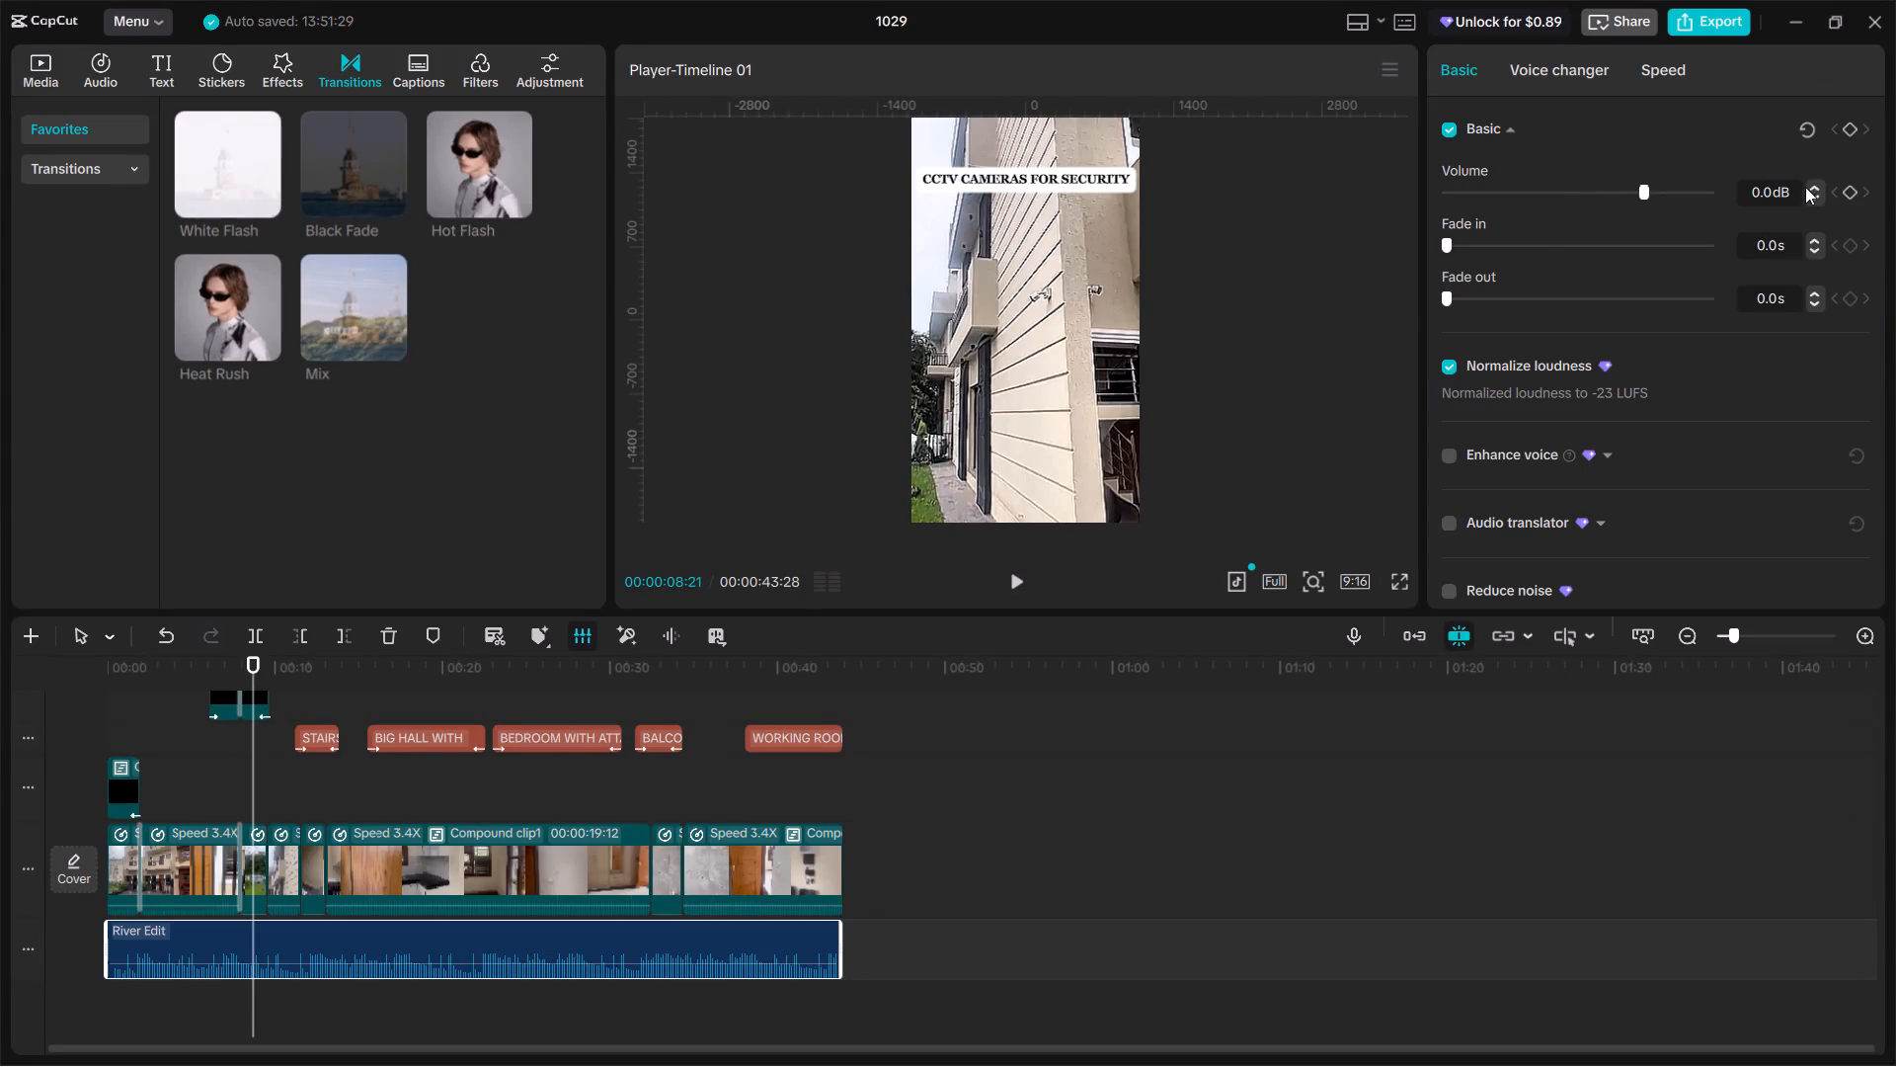
{"action": "triple_click", "coordinate": [1815, 188]}
{"action": "triple_click", "coordinate": [1815, 188]}
{"action": "left_click", "coordinate": [1813, 188]}
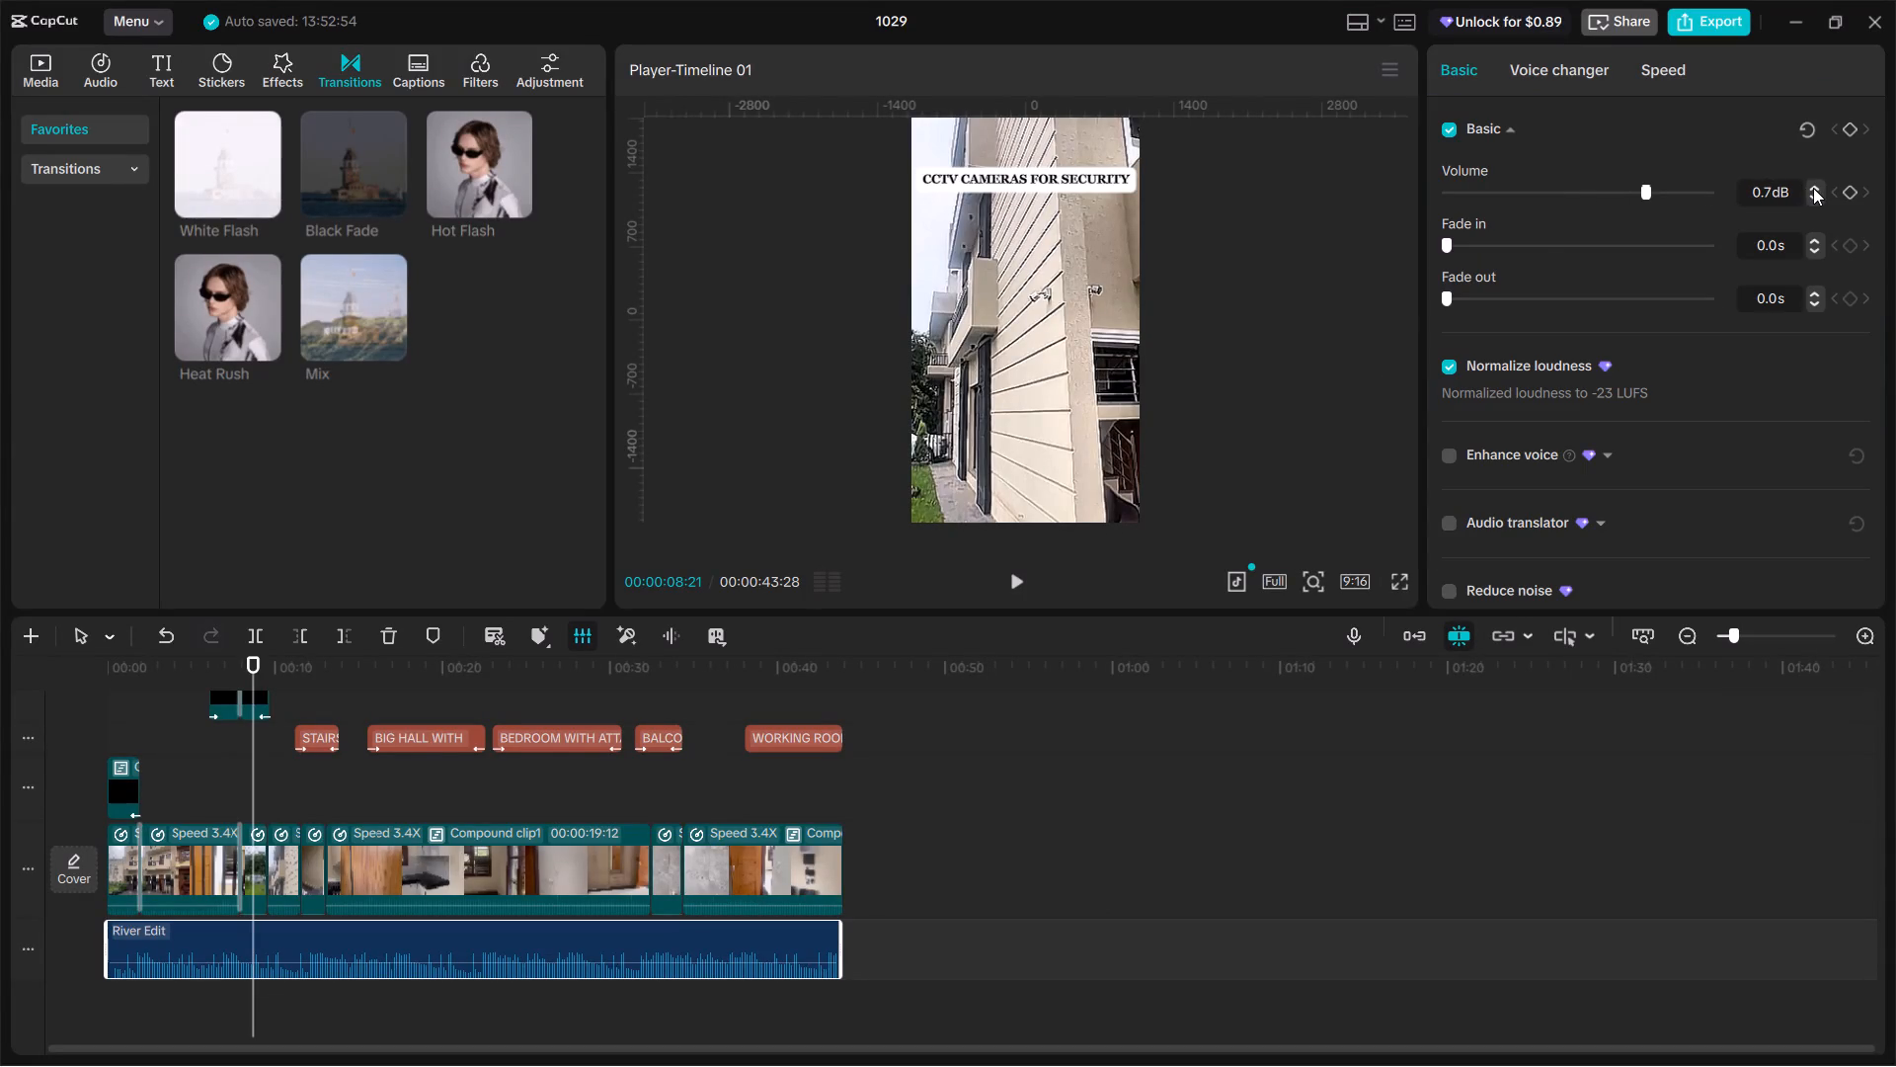
{"action": "triple_click", "coordinate": [1813, 188]}
Preview the opening of the video from the start of the timeline to check the music volume.
{"action": "left_click", "coordinate": [201, 749]}
{"action": "left_click_drag", "start_coordinate": [201, 749], "coordinate": [85, 784]}
{"action": "key", "text": "space"}
{"action": "key", "text": "space"}
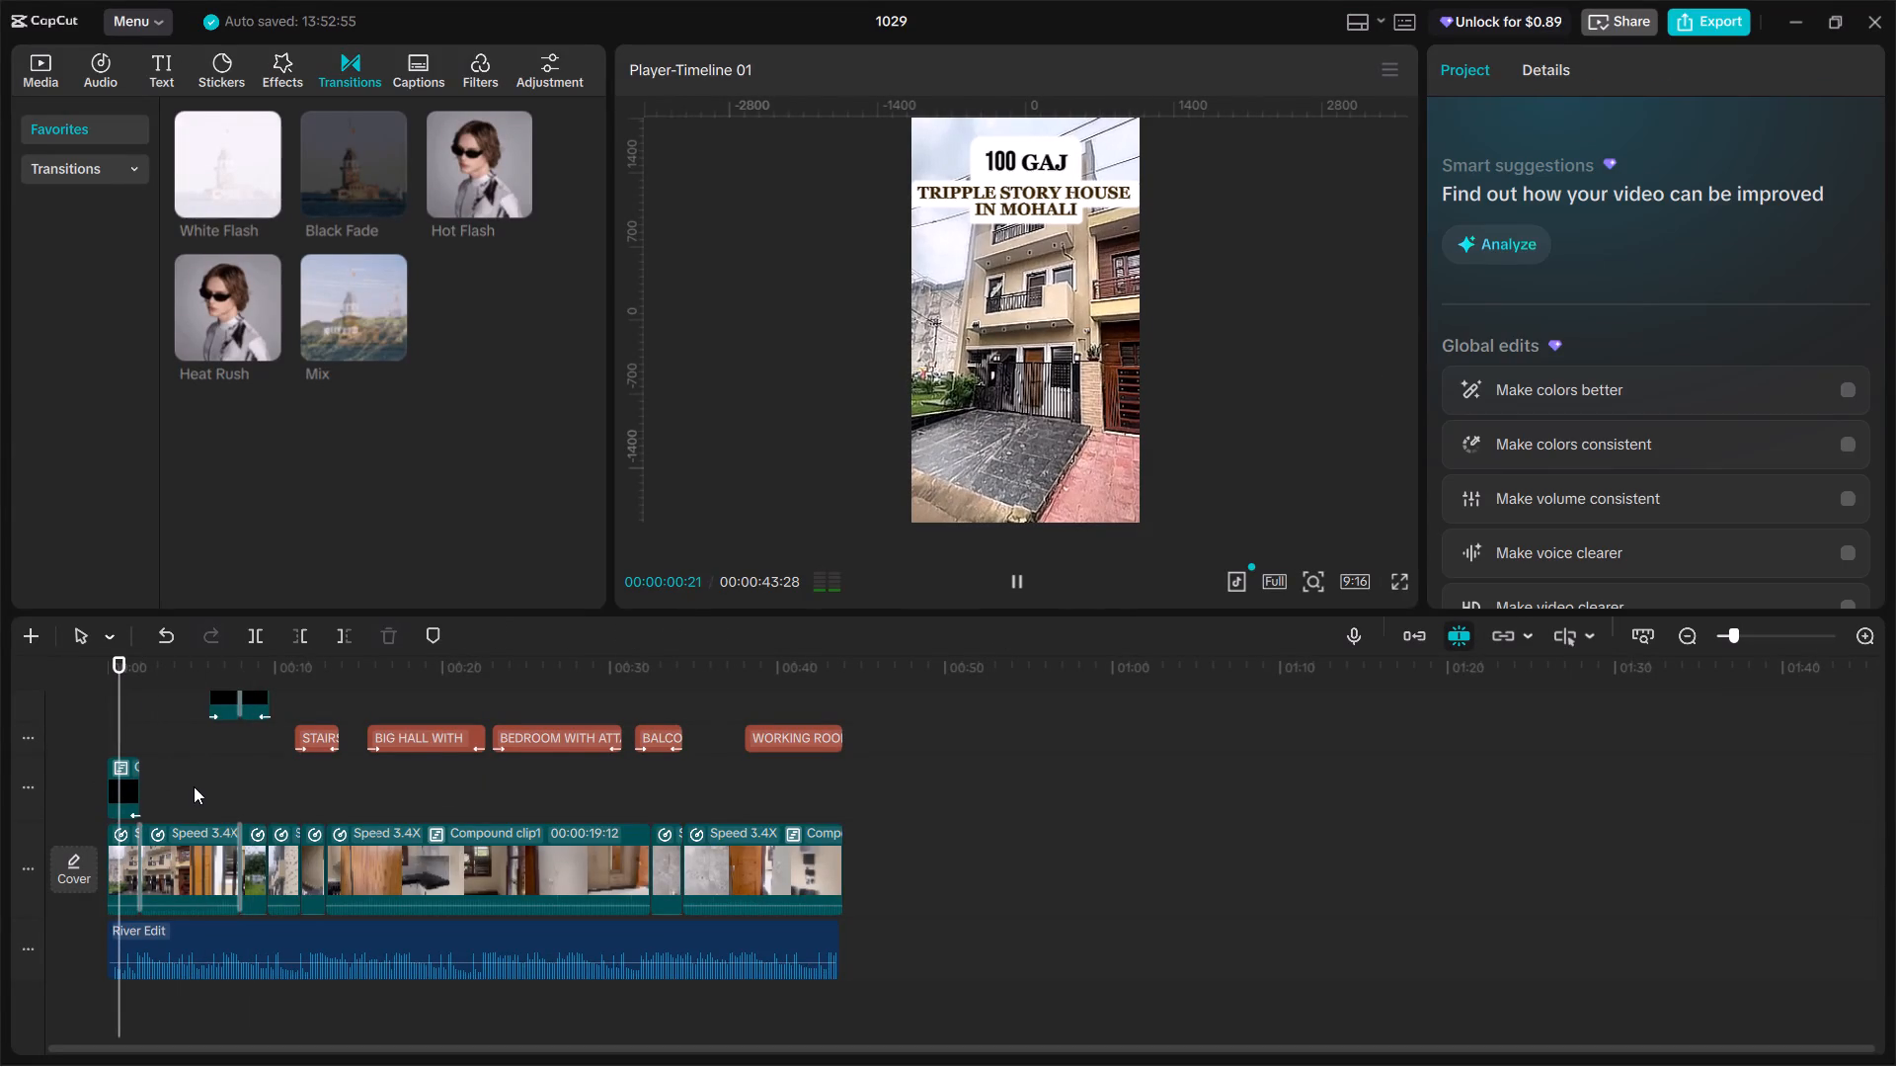
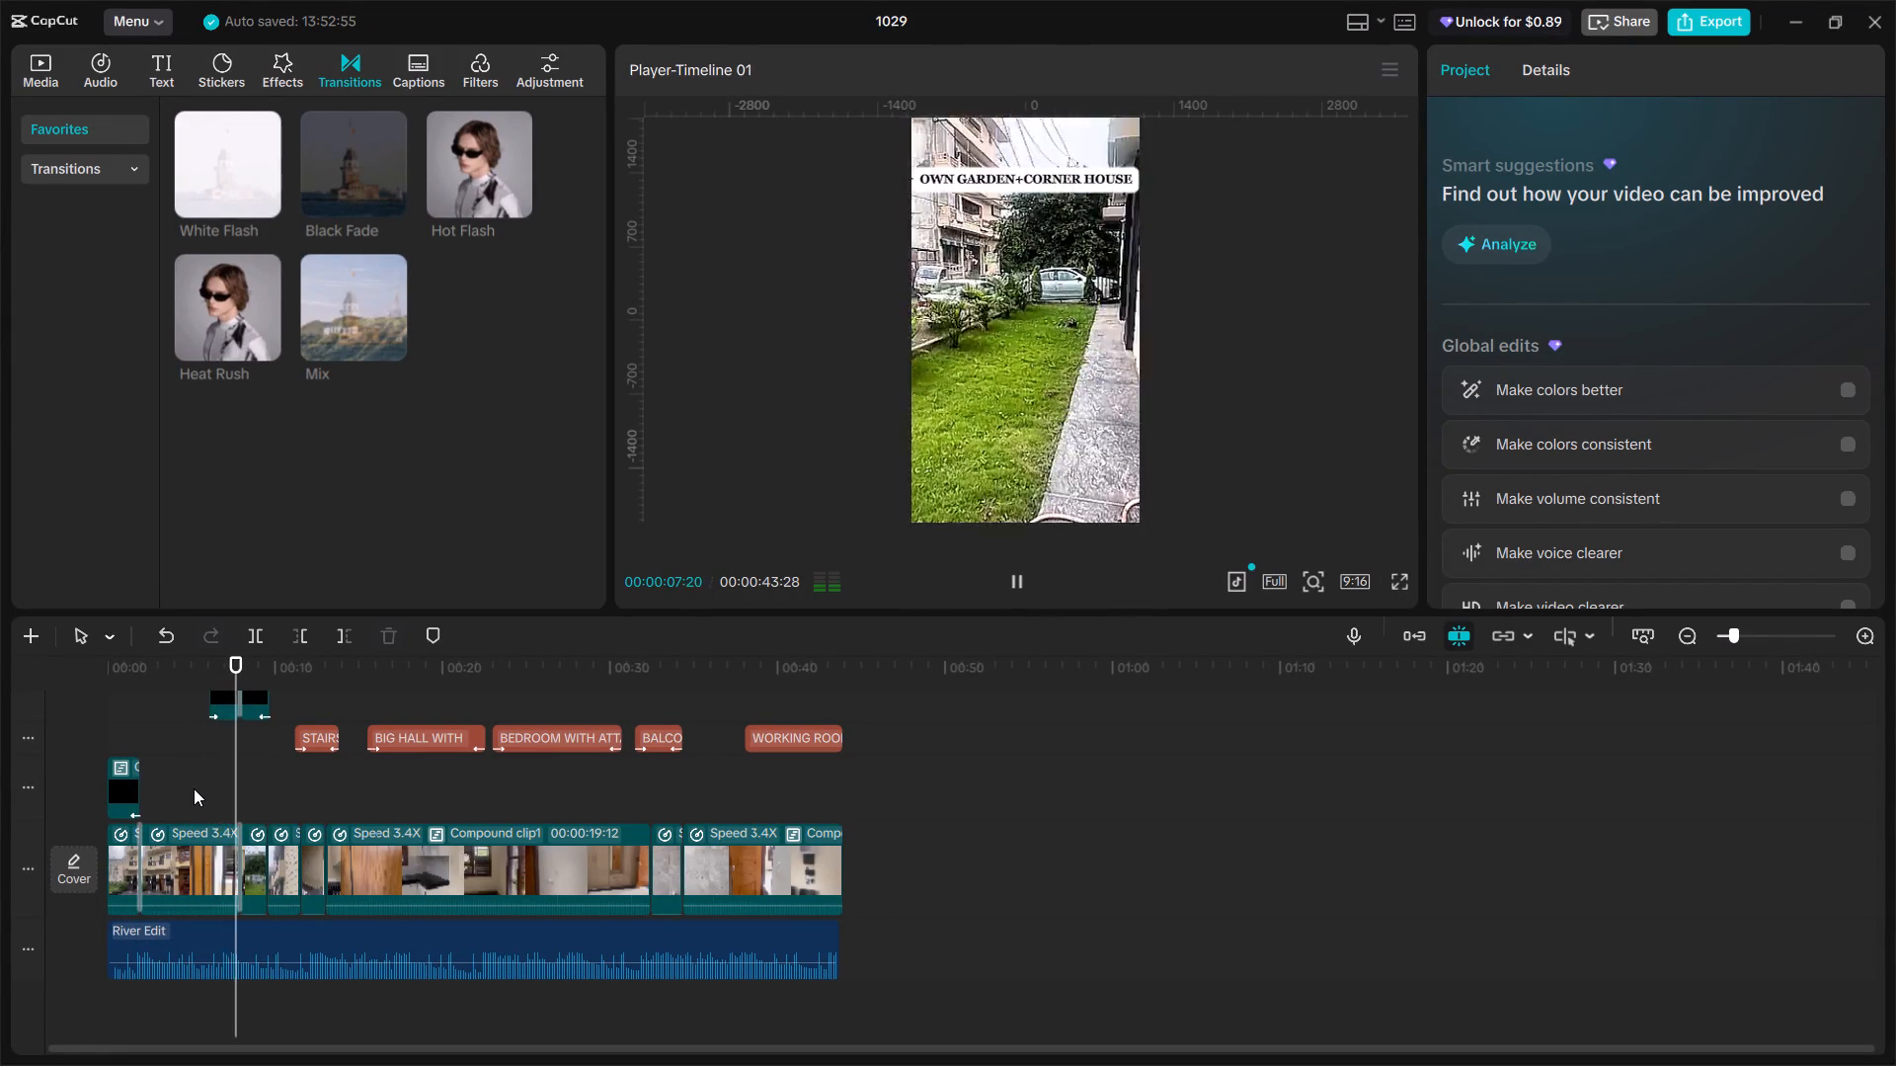
Preview the video through the CCTV, stairs and open-kitchen scenes, playing the last part in full screen.
{"action": "key", "text": "space"}
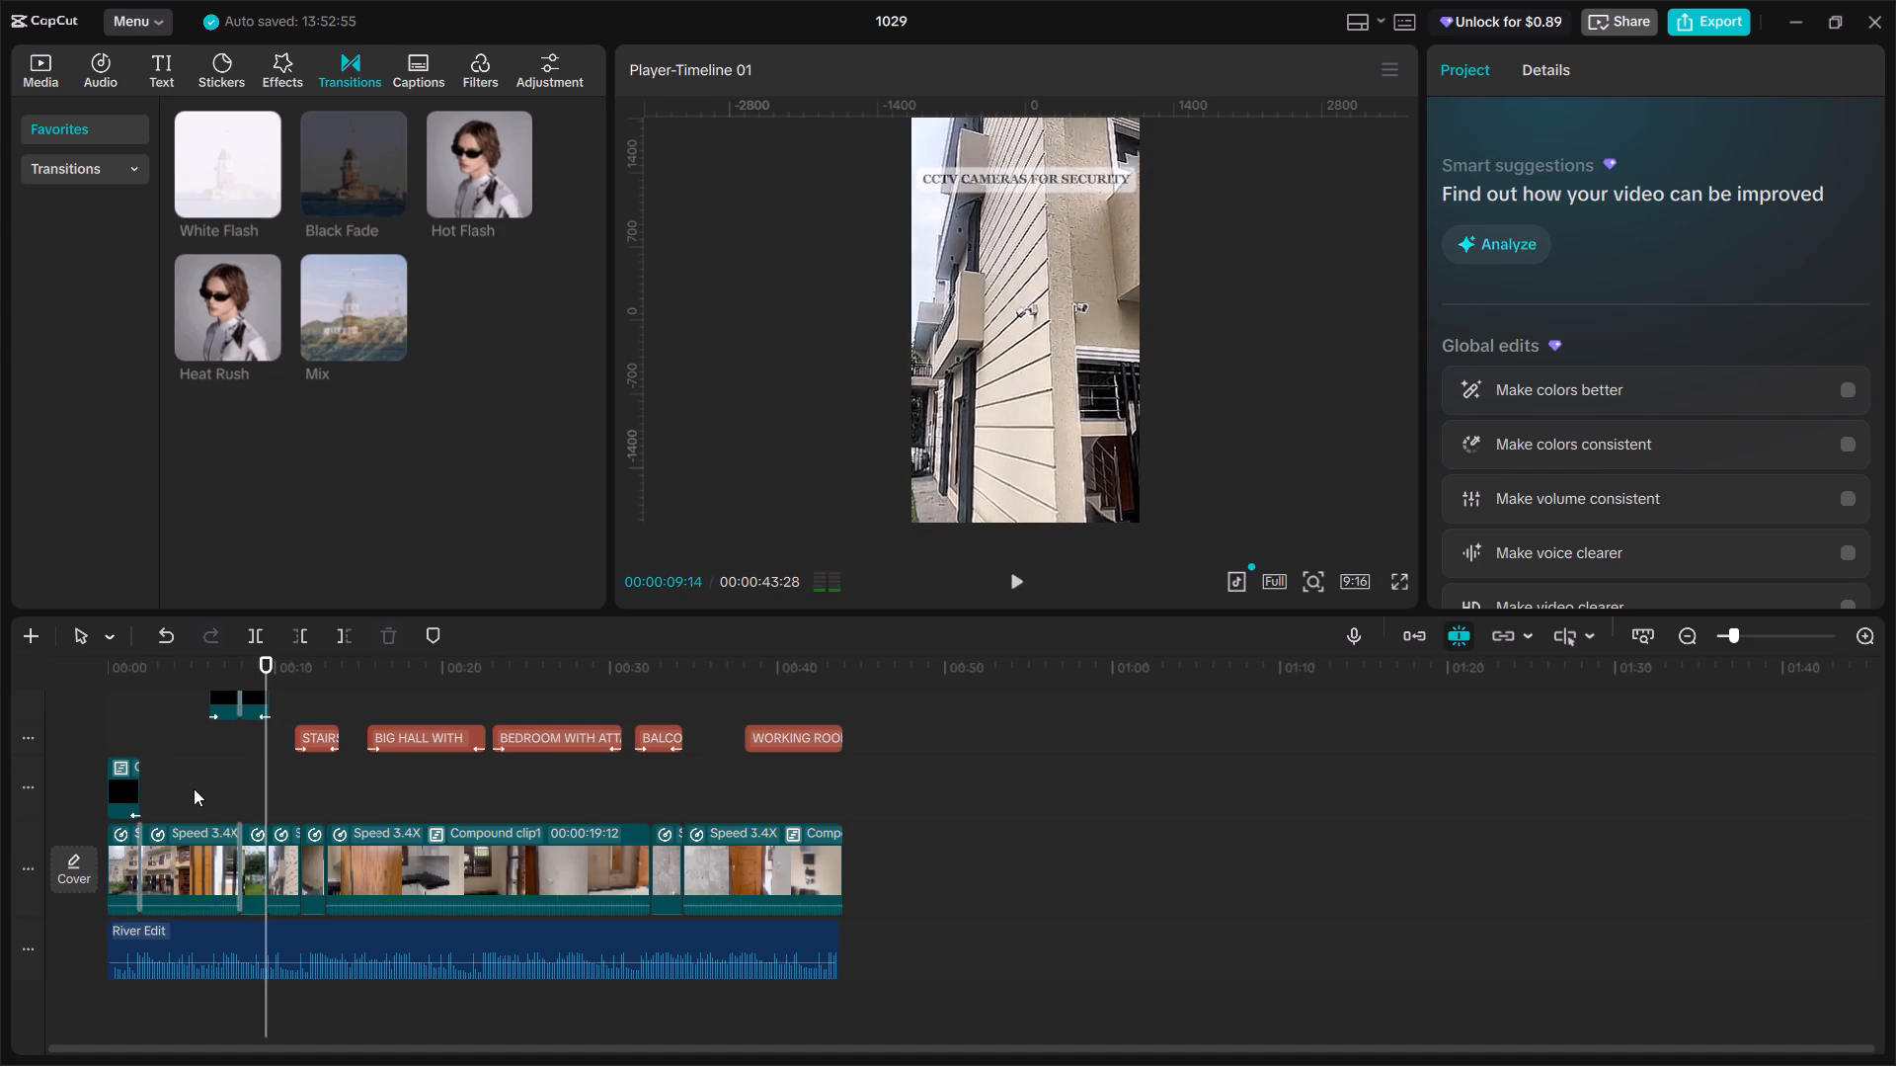
{"action": "key", "text": "space"}
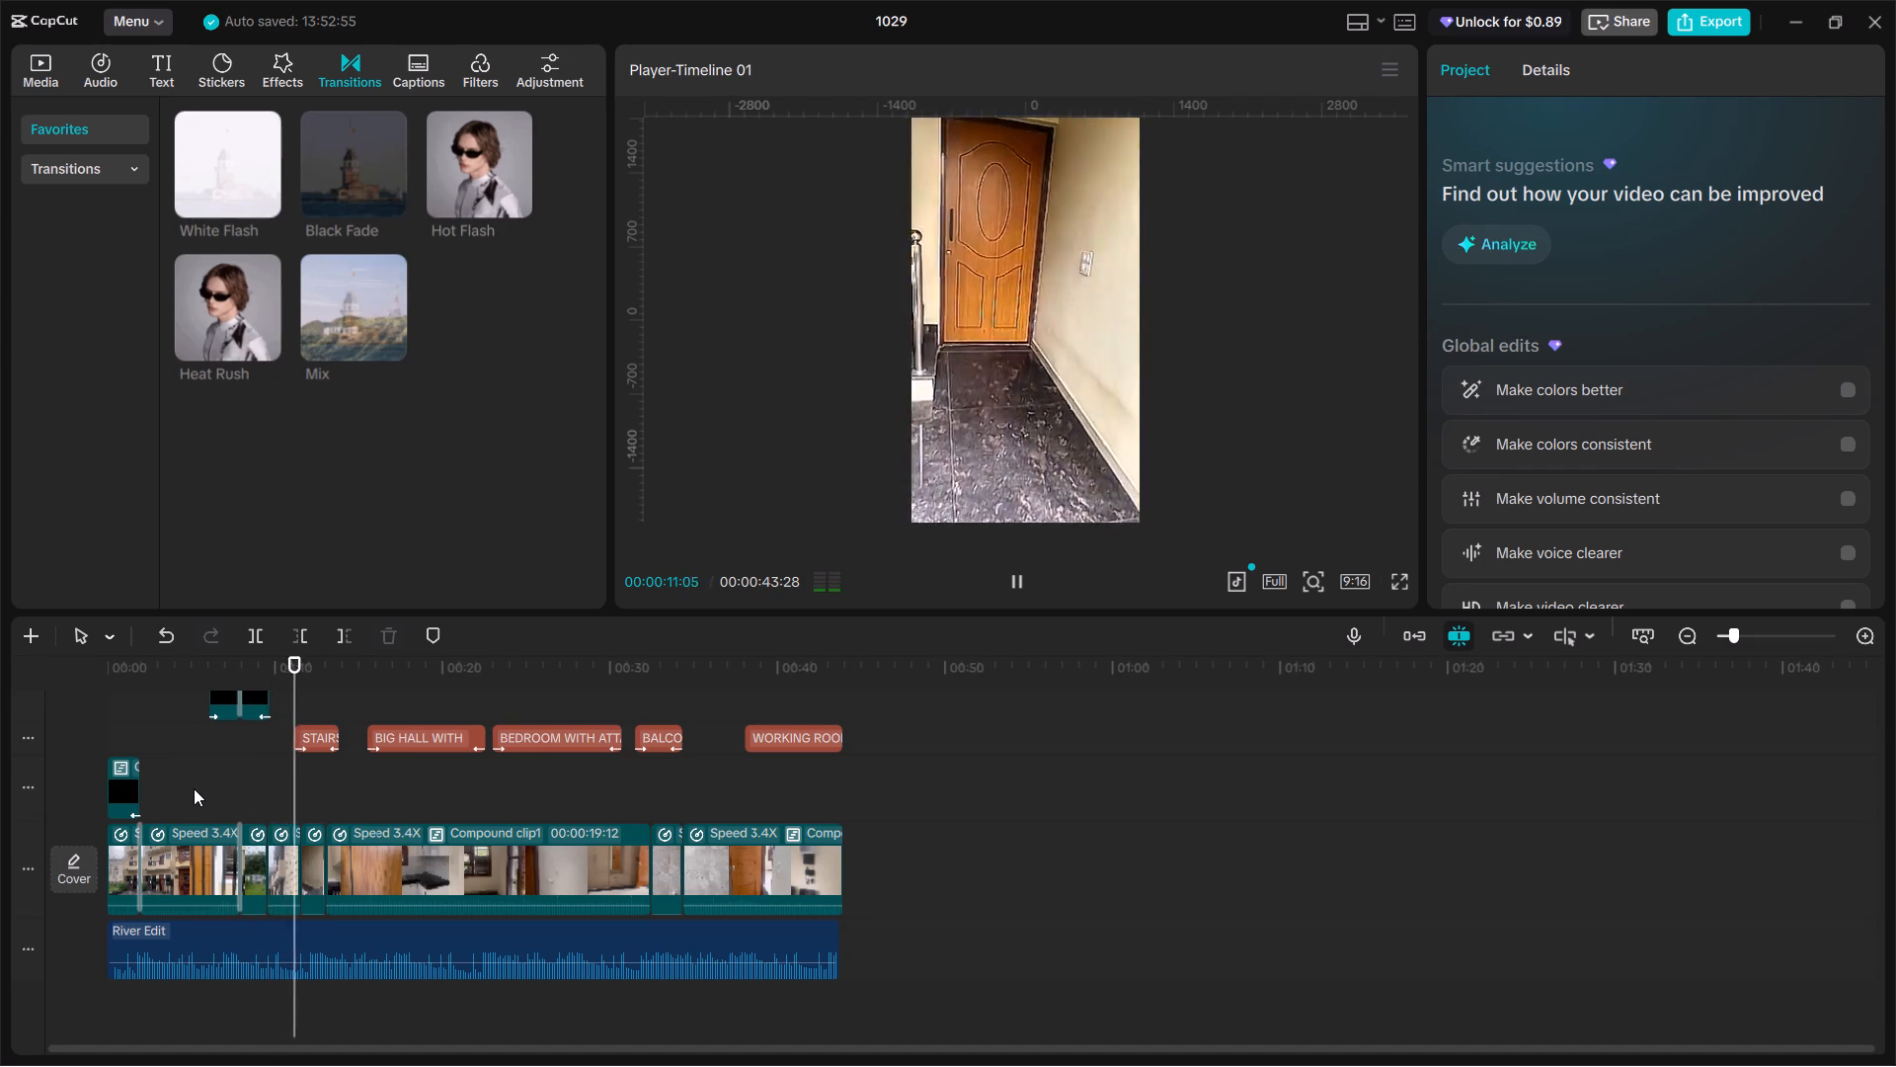
{"action": "key", "text": "space"}
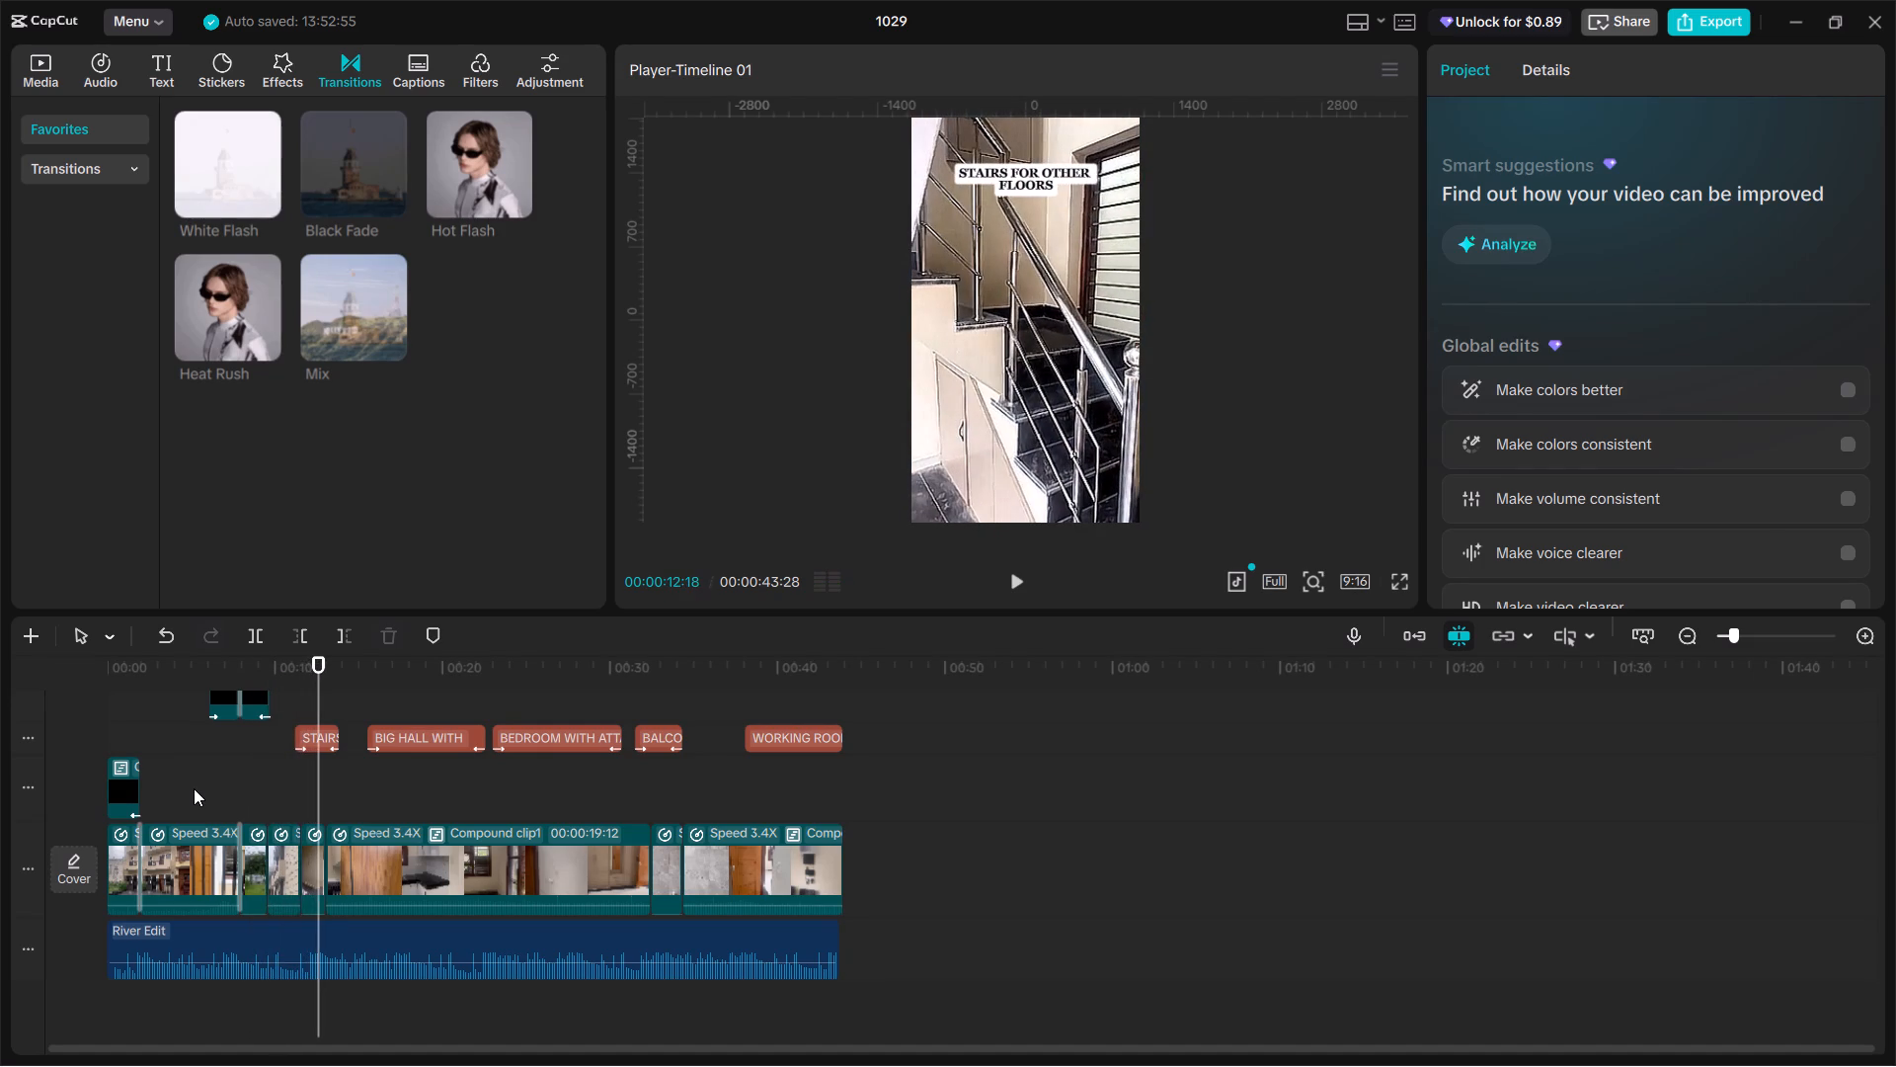
{"action": "left_click", "coordinate": [1403, 576]}
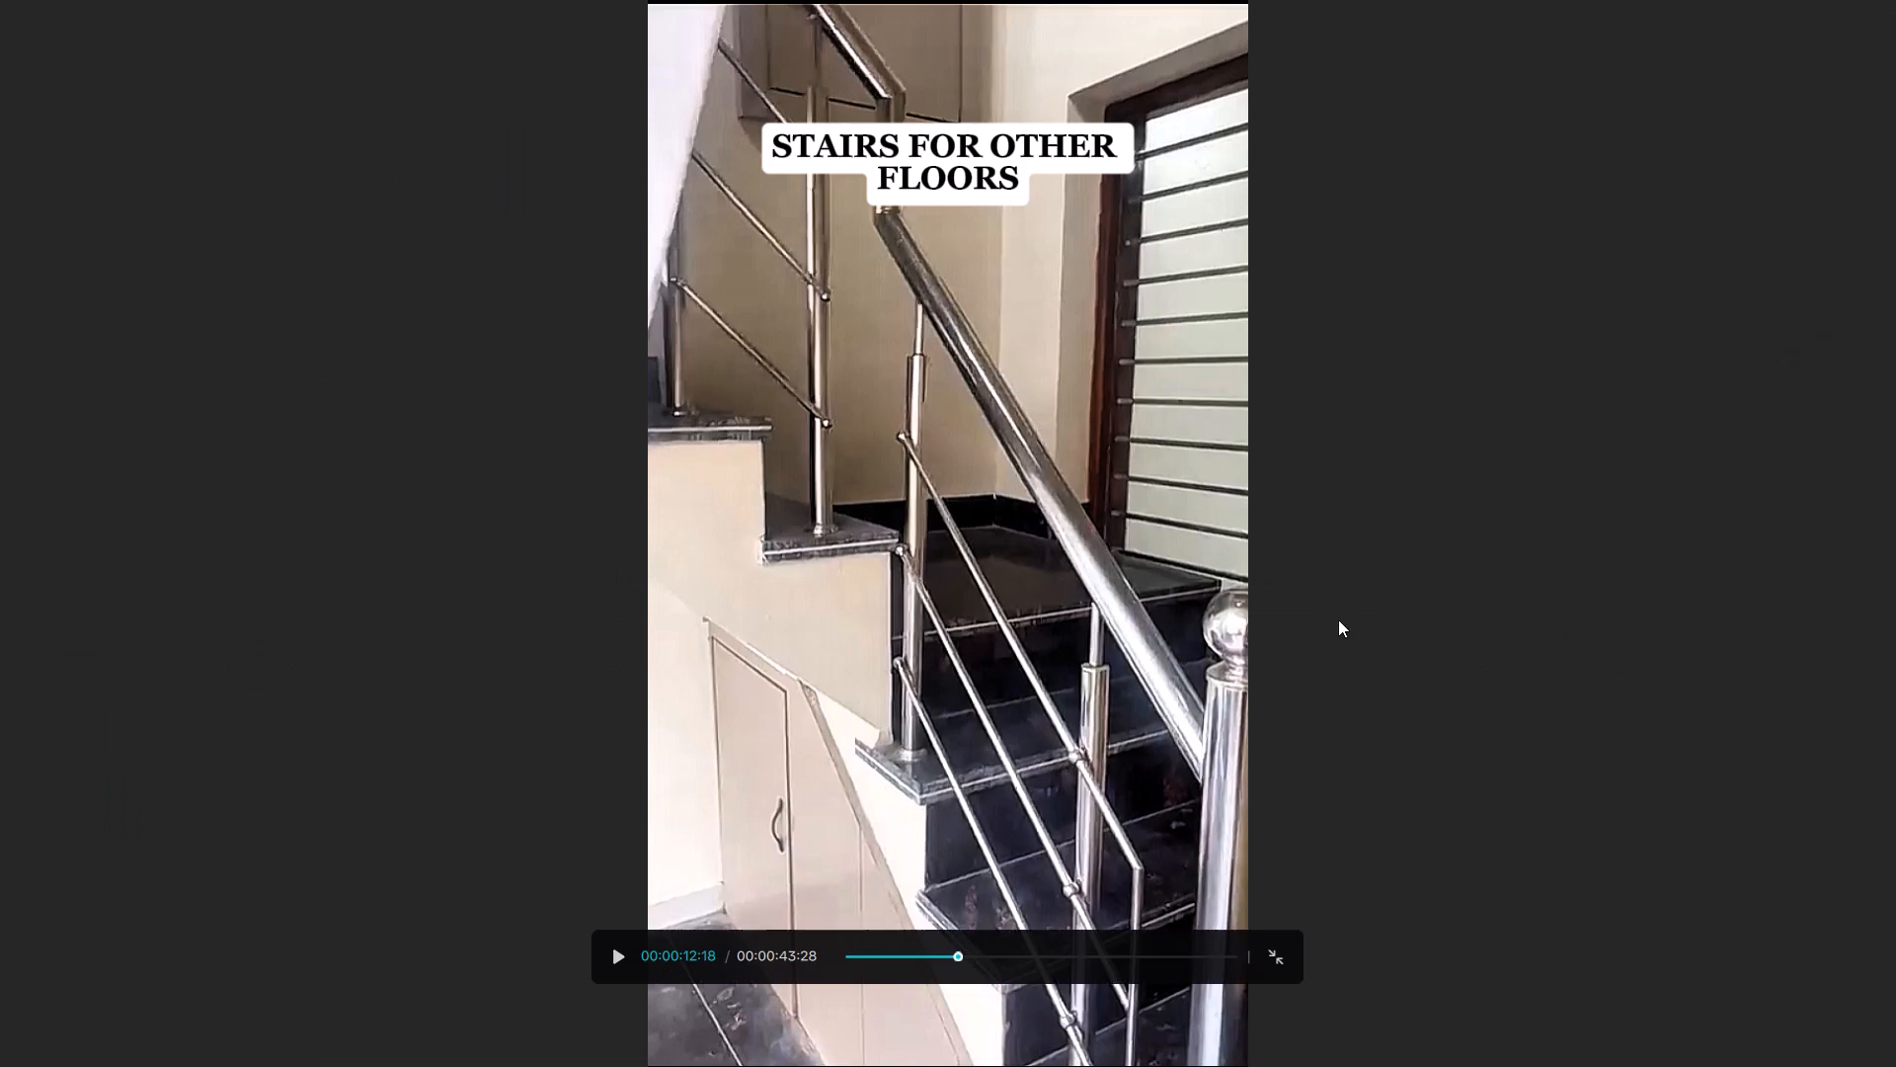
{"action": "key", "text": "space"}
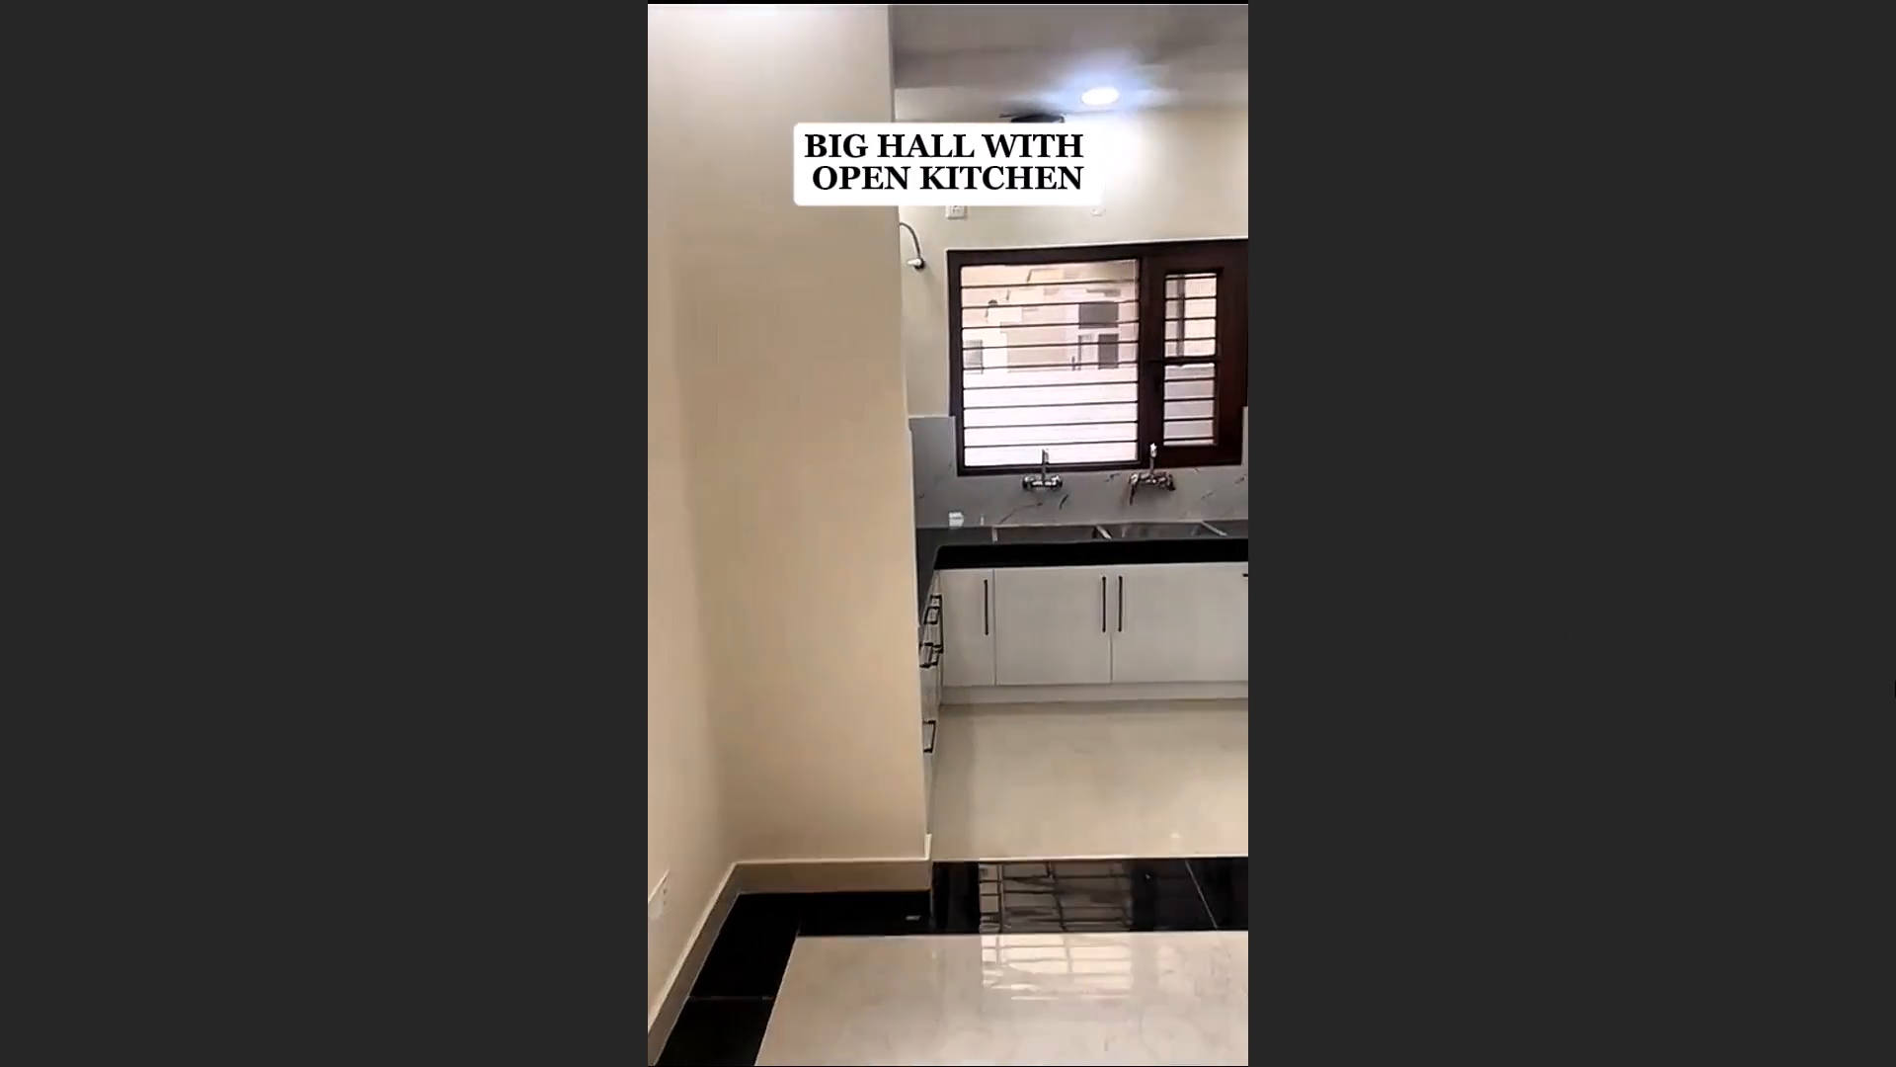
{"action": "key", "text": "space"}
{"action": "key", "text": "Escape"}
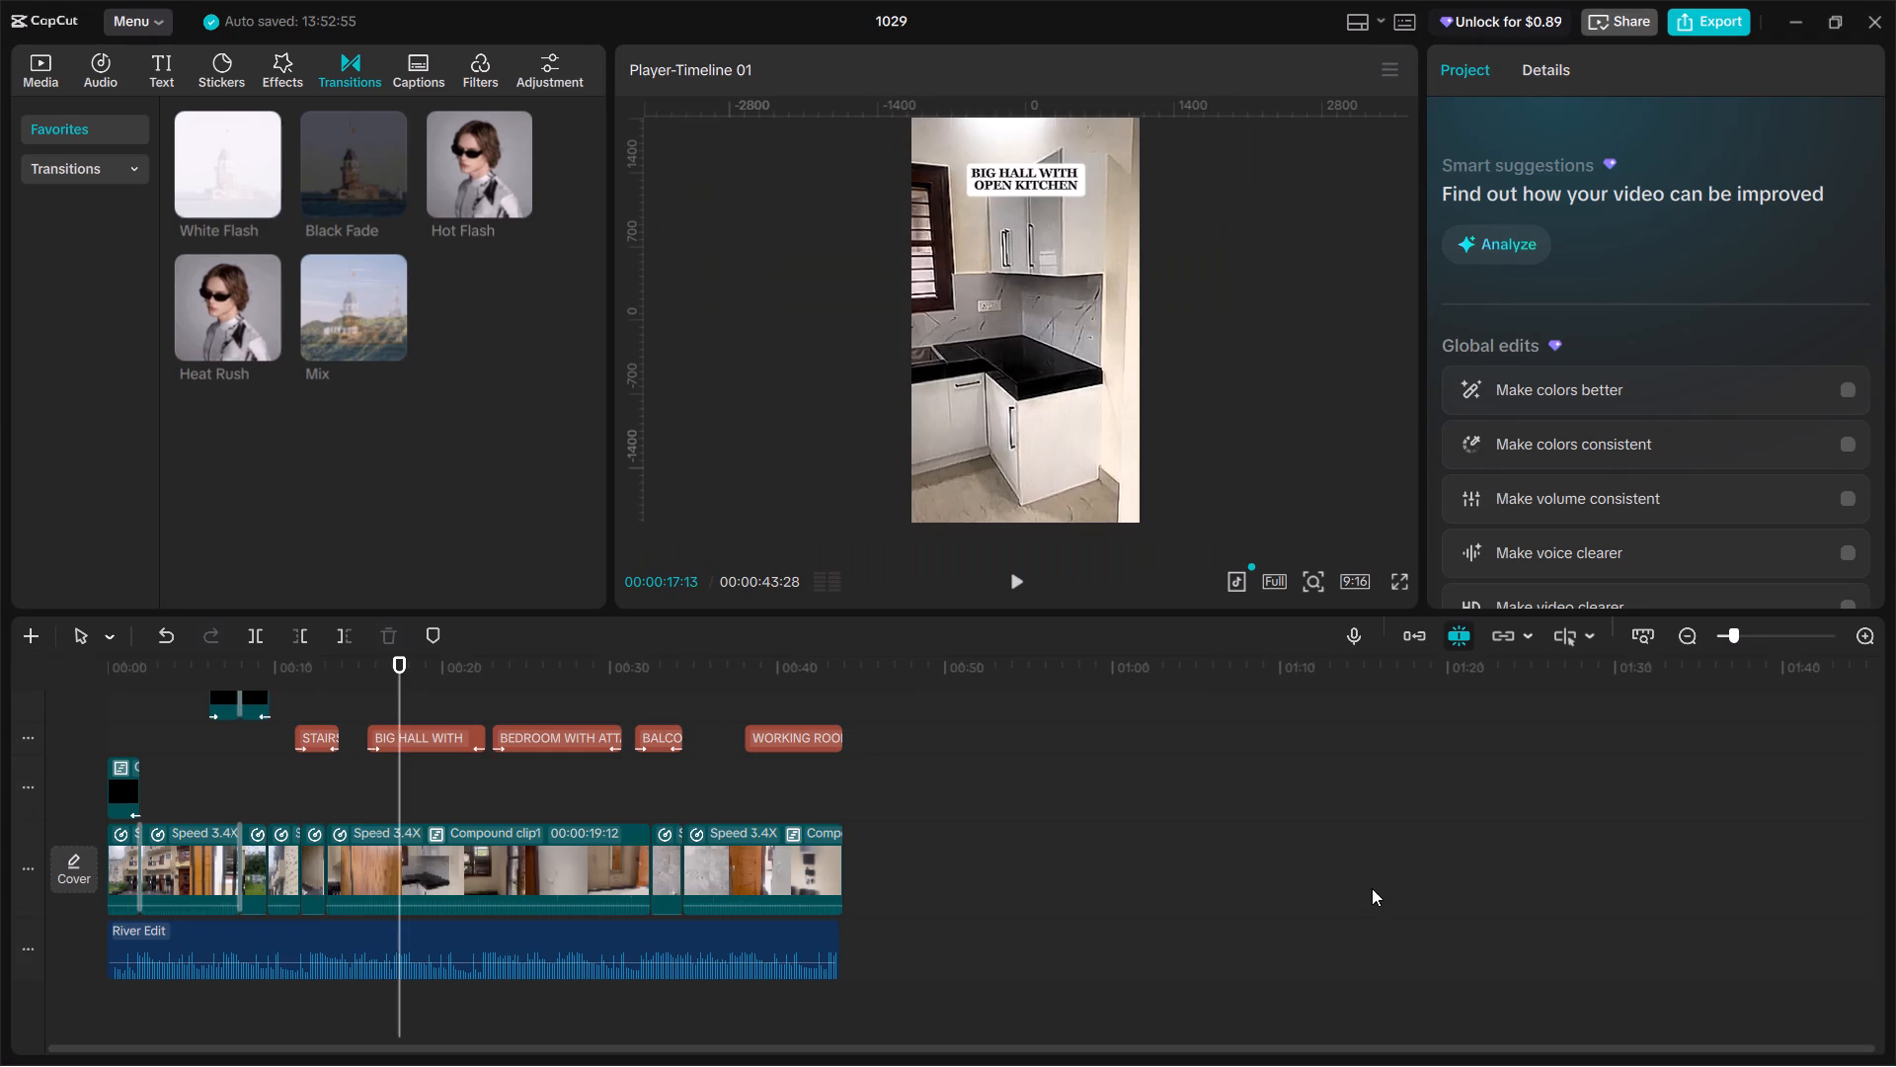
Audition Biggest Dog, Background Music, No More Limits and Energetic Tech Beat from the Vlog music category.
{"action": "left_click", "coordinate": [99, 69]}
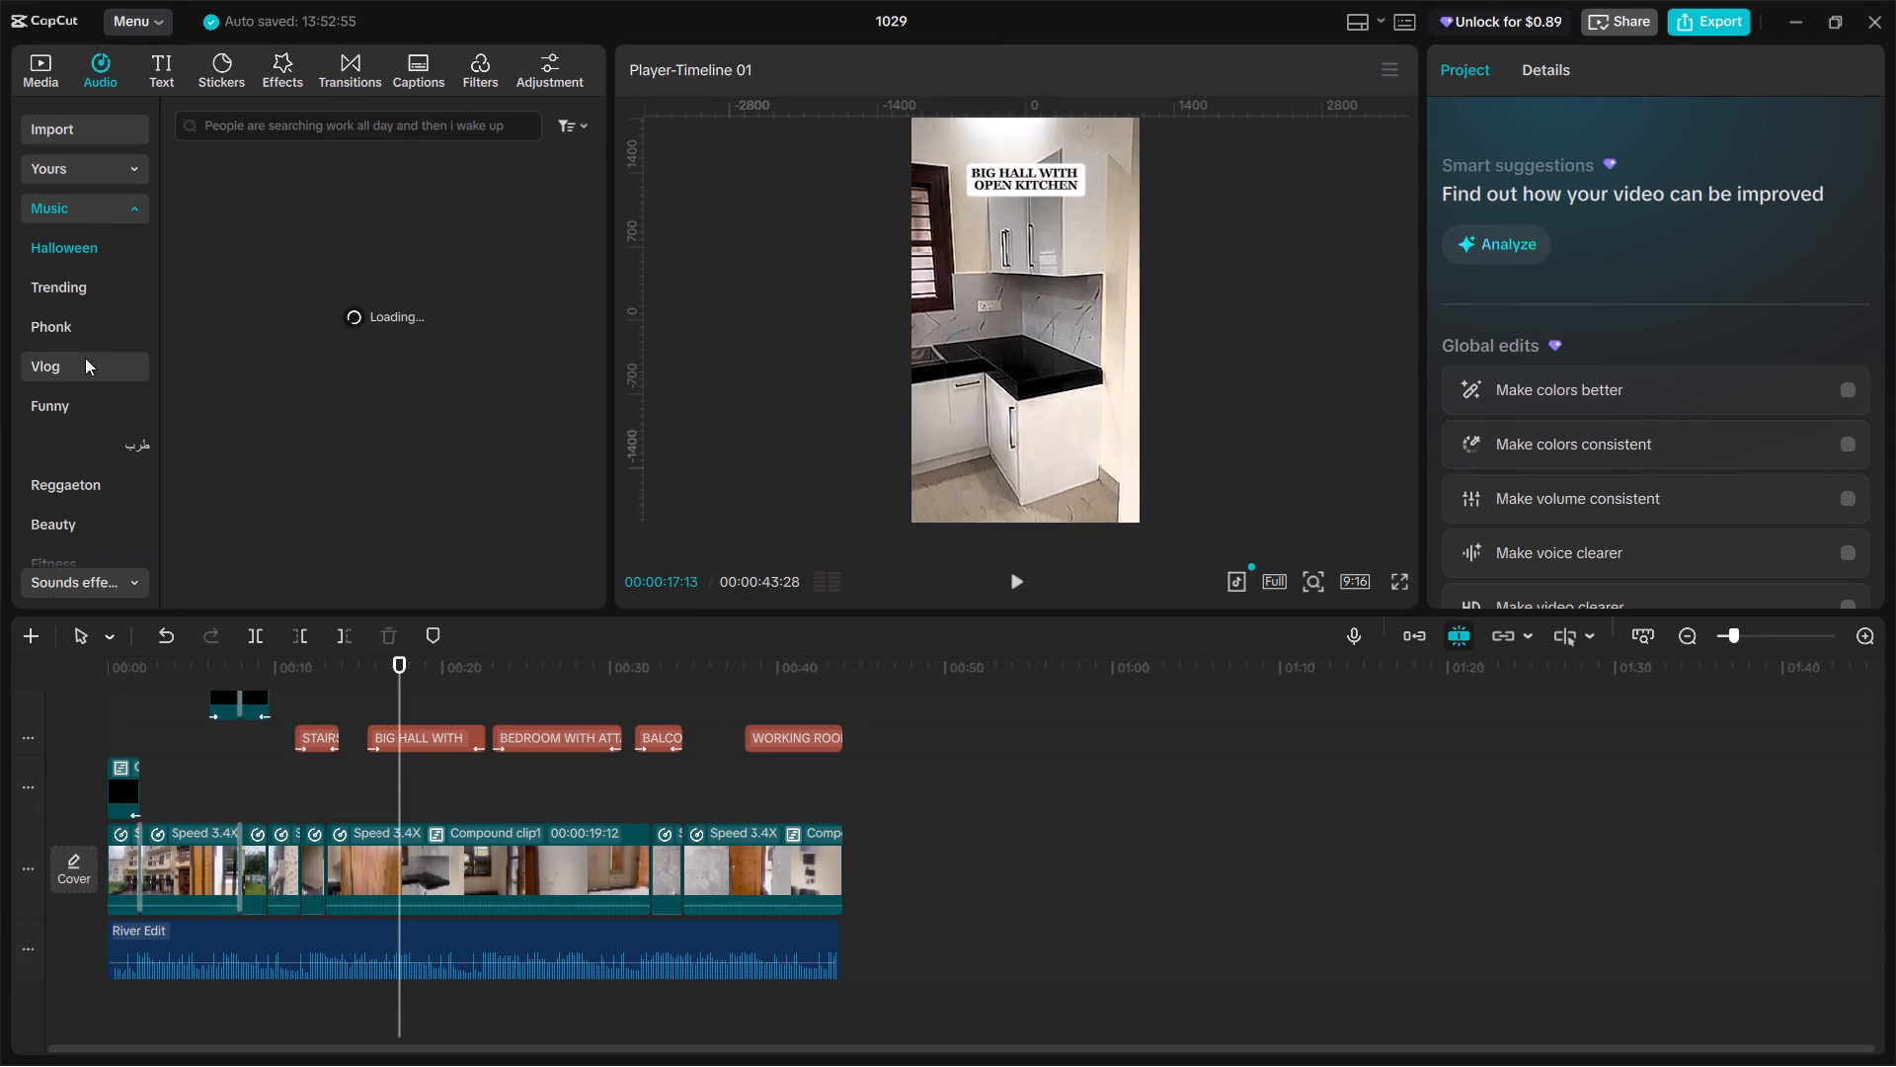
{"action": "left_click", "coordinate": [87, 365]}
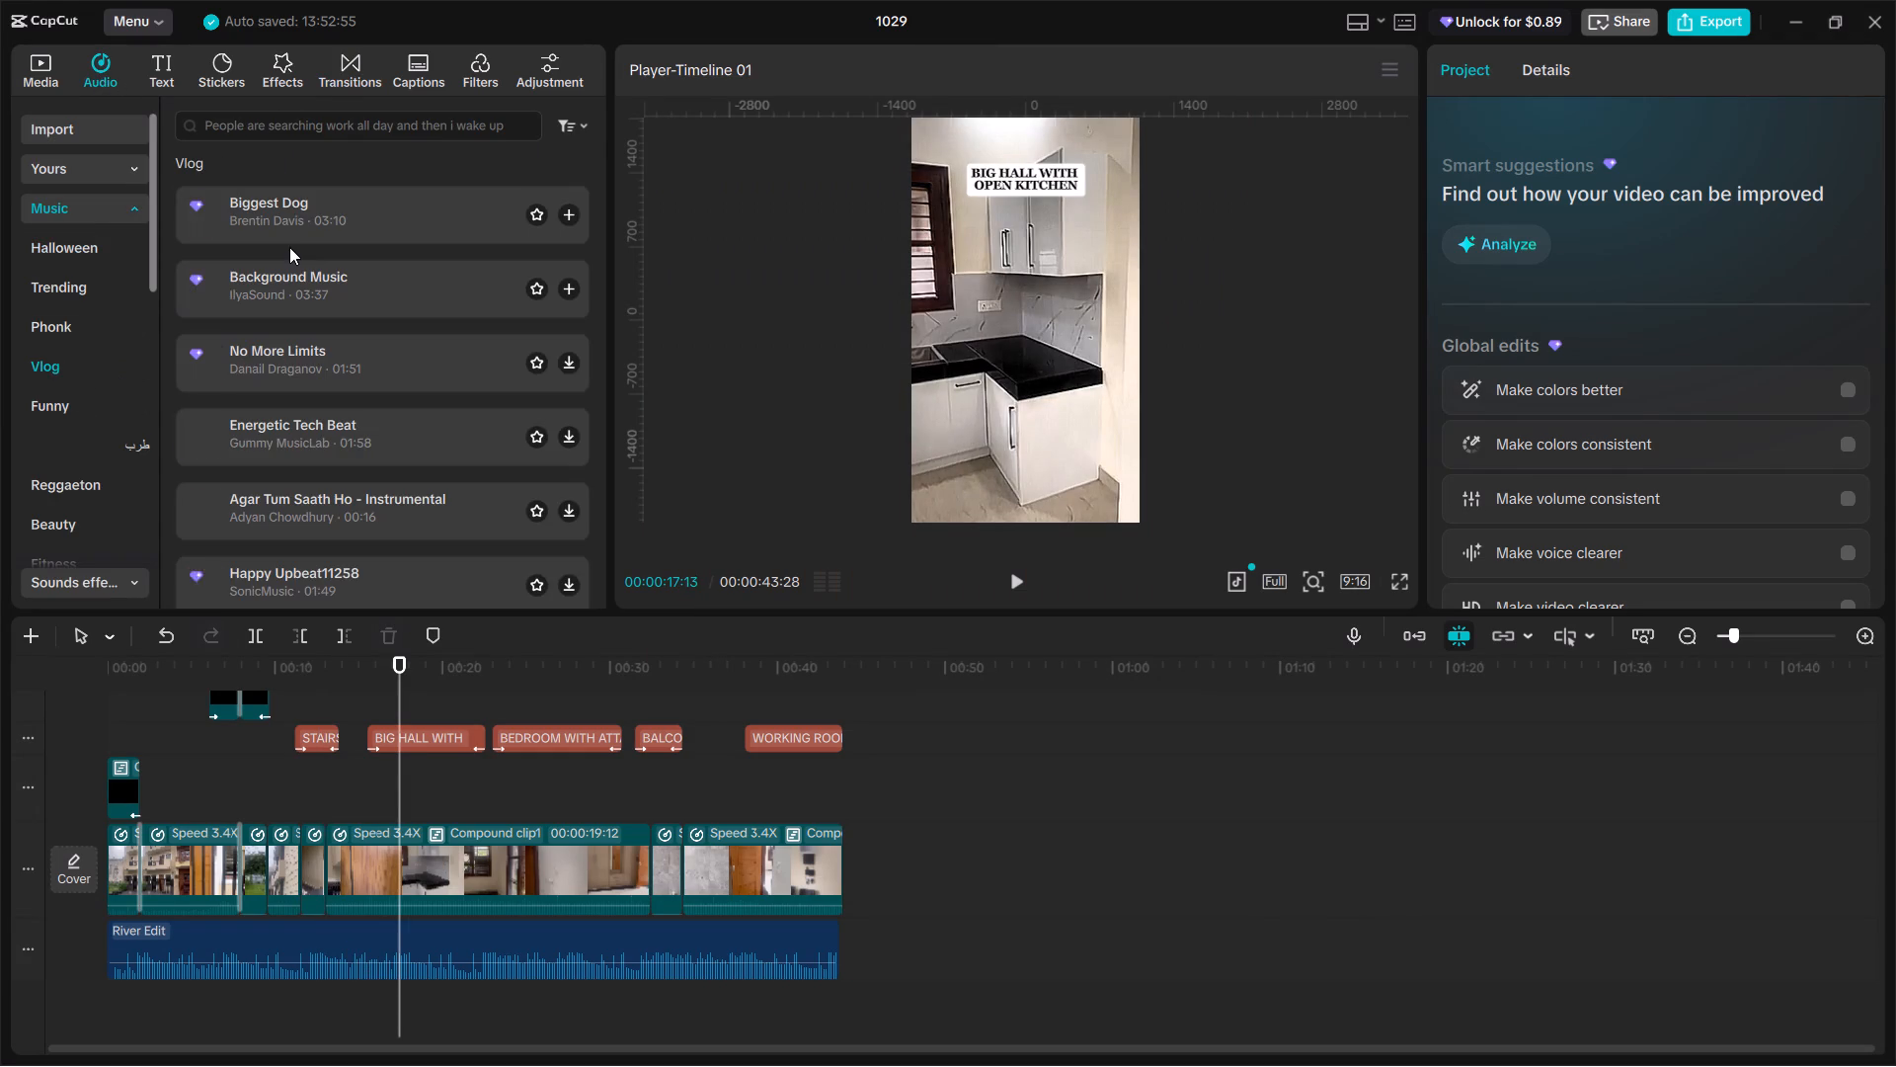
{"action": "left_click", "coordinate": [296, 212]}
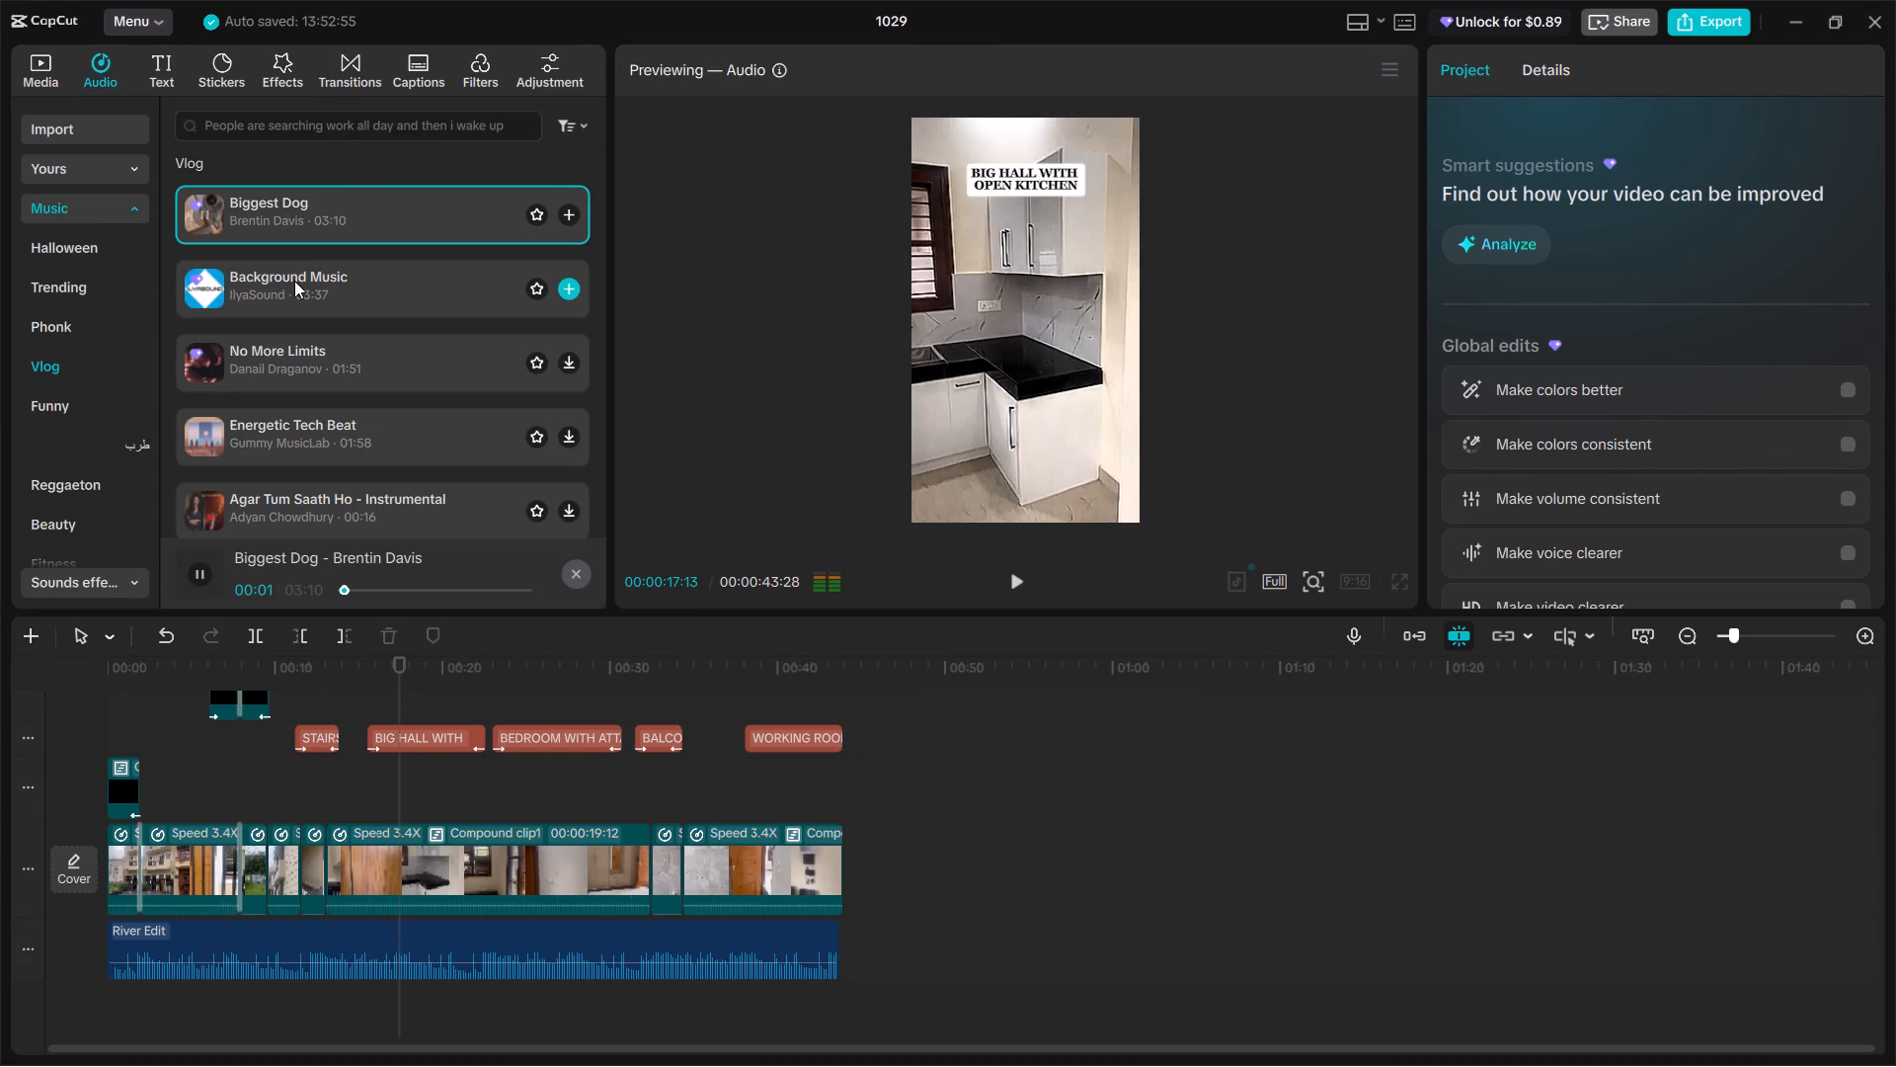
{"action": "left_click", "coordinate": [294, 281]}
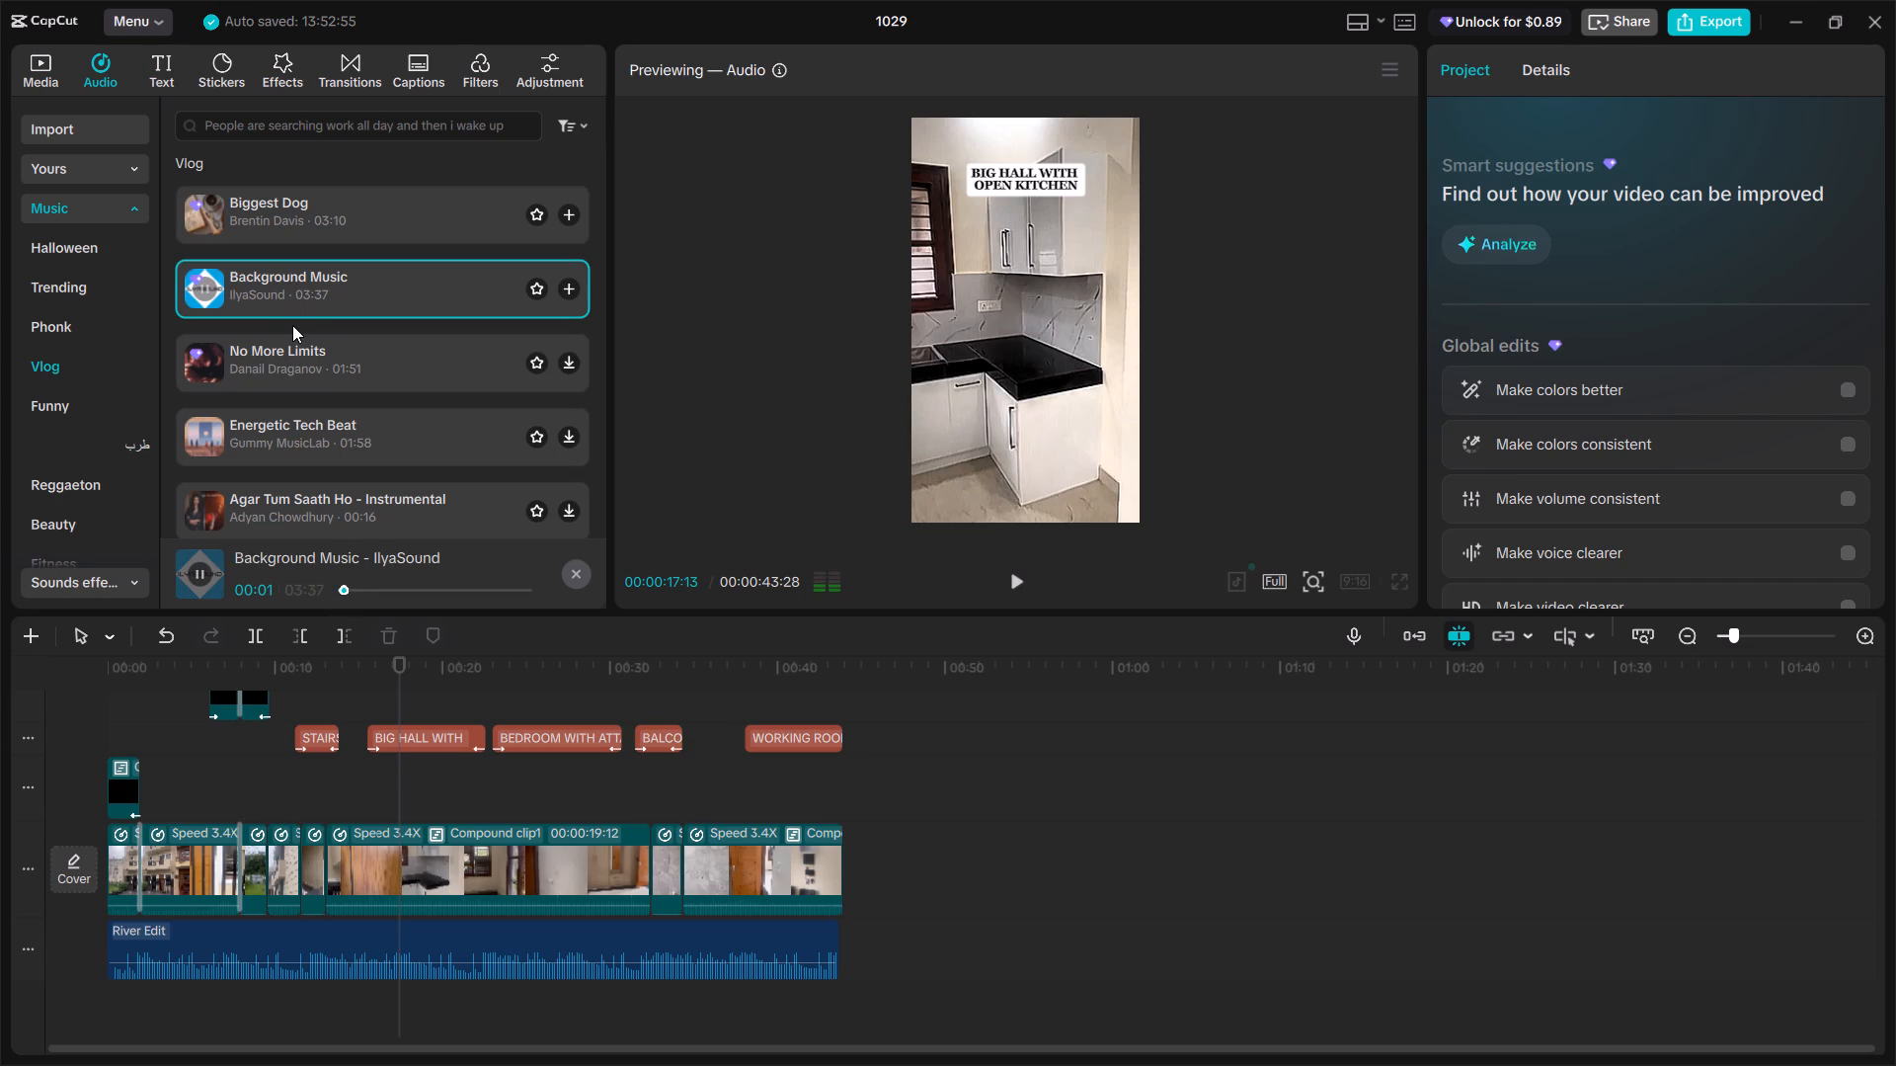
{"action": "left_click", "coordinate": [302, 352]}
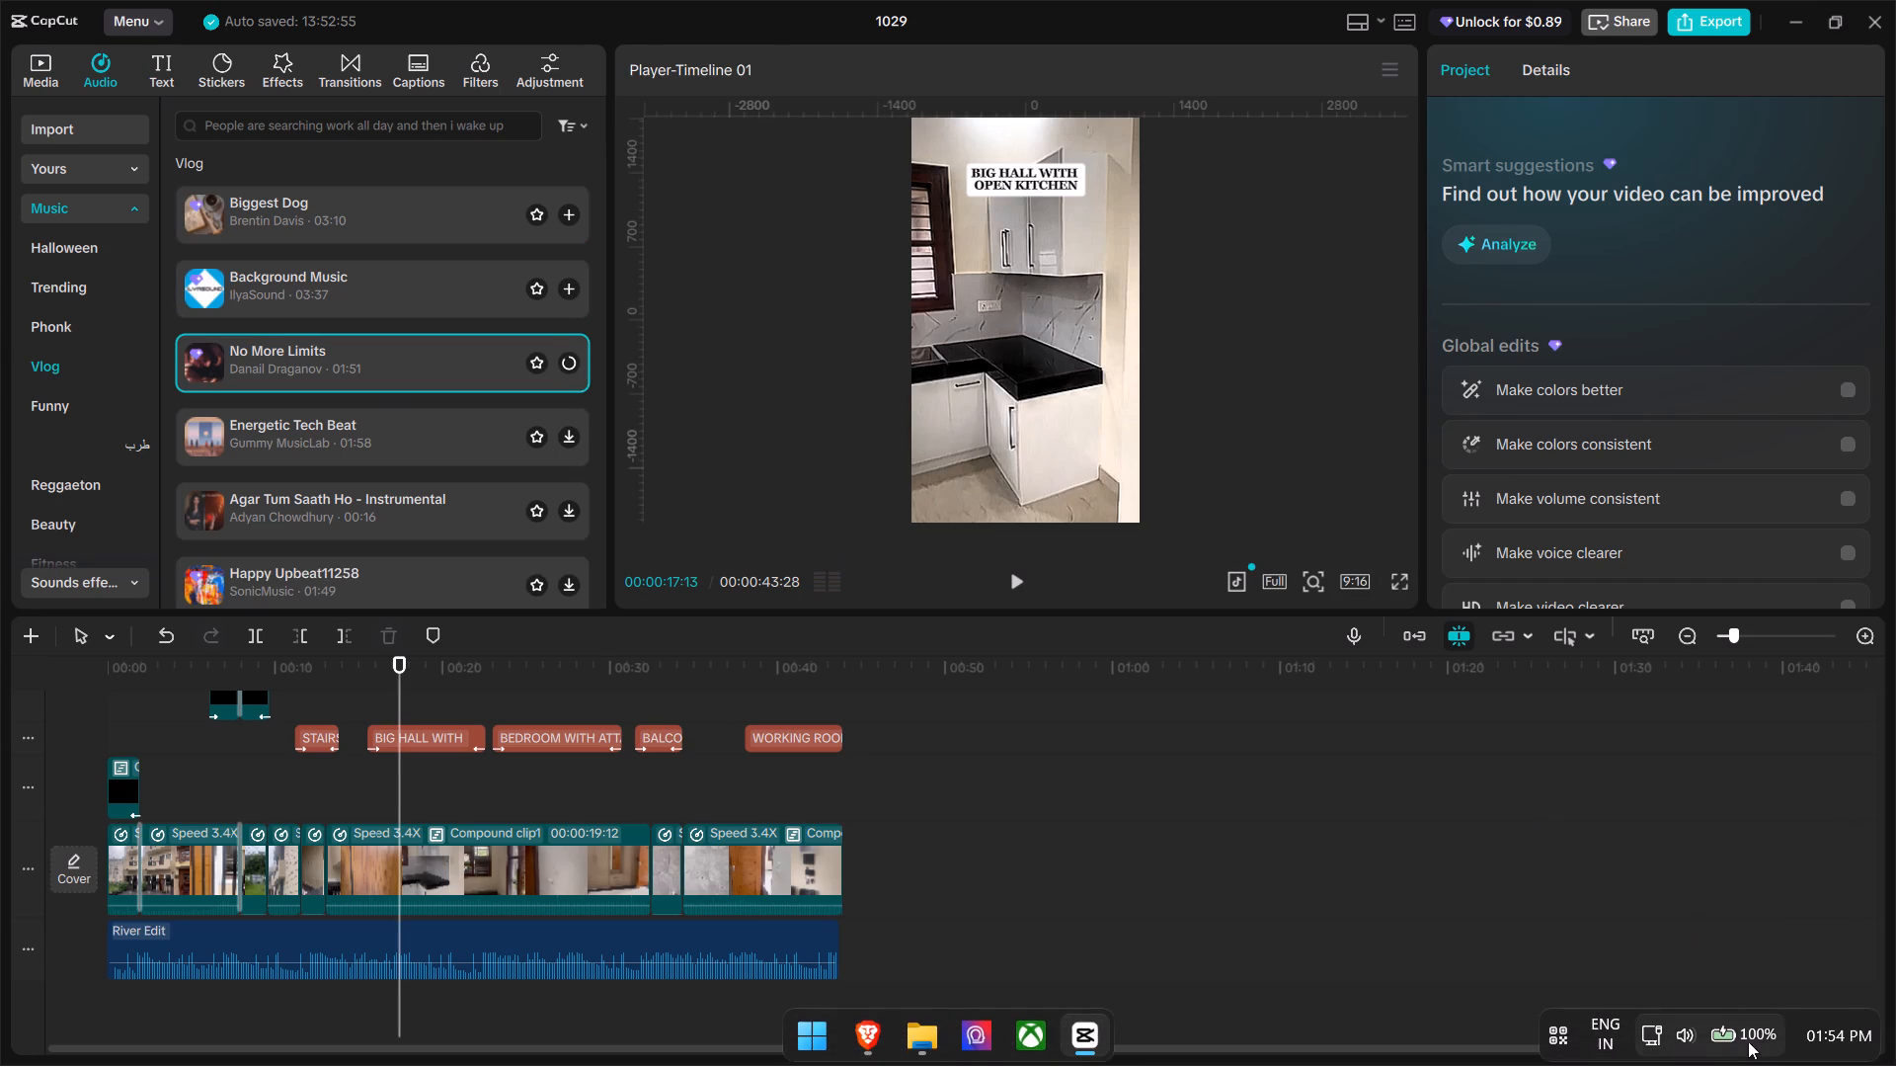
{"action": "scroll", "coordinate": [1674, 1035], "scroll_direction": "down", "scroll_amount": 3}
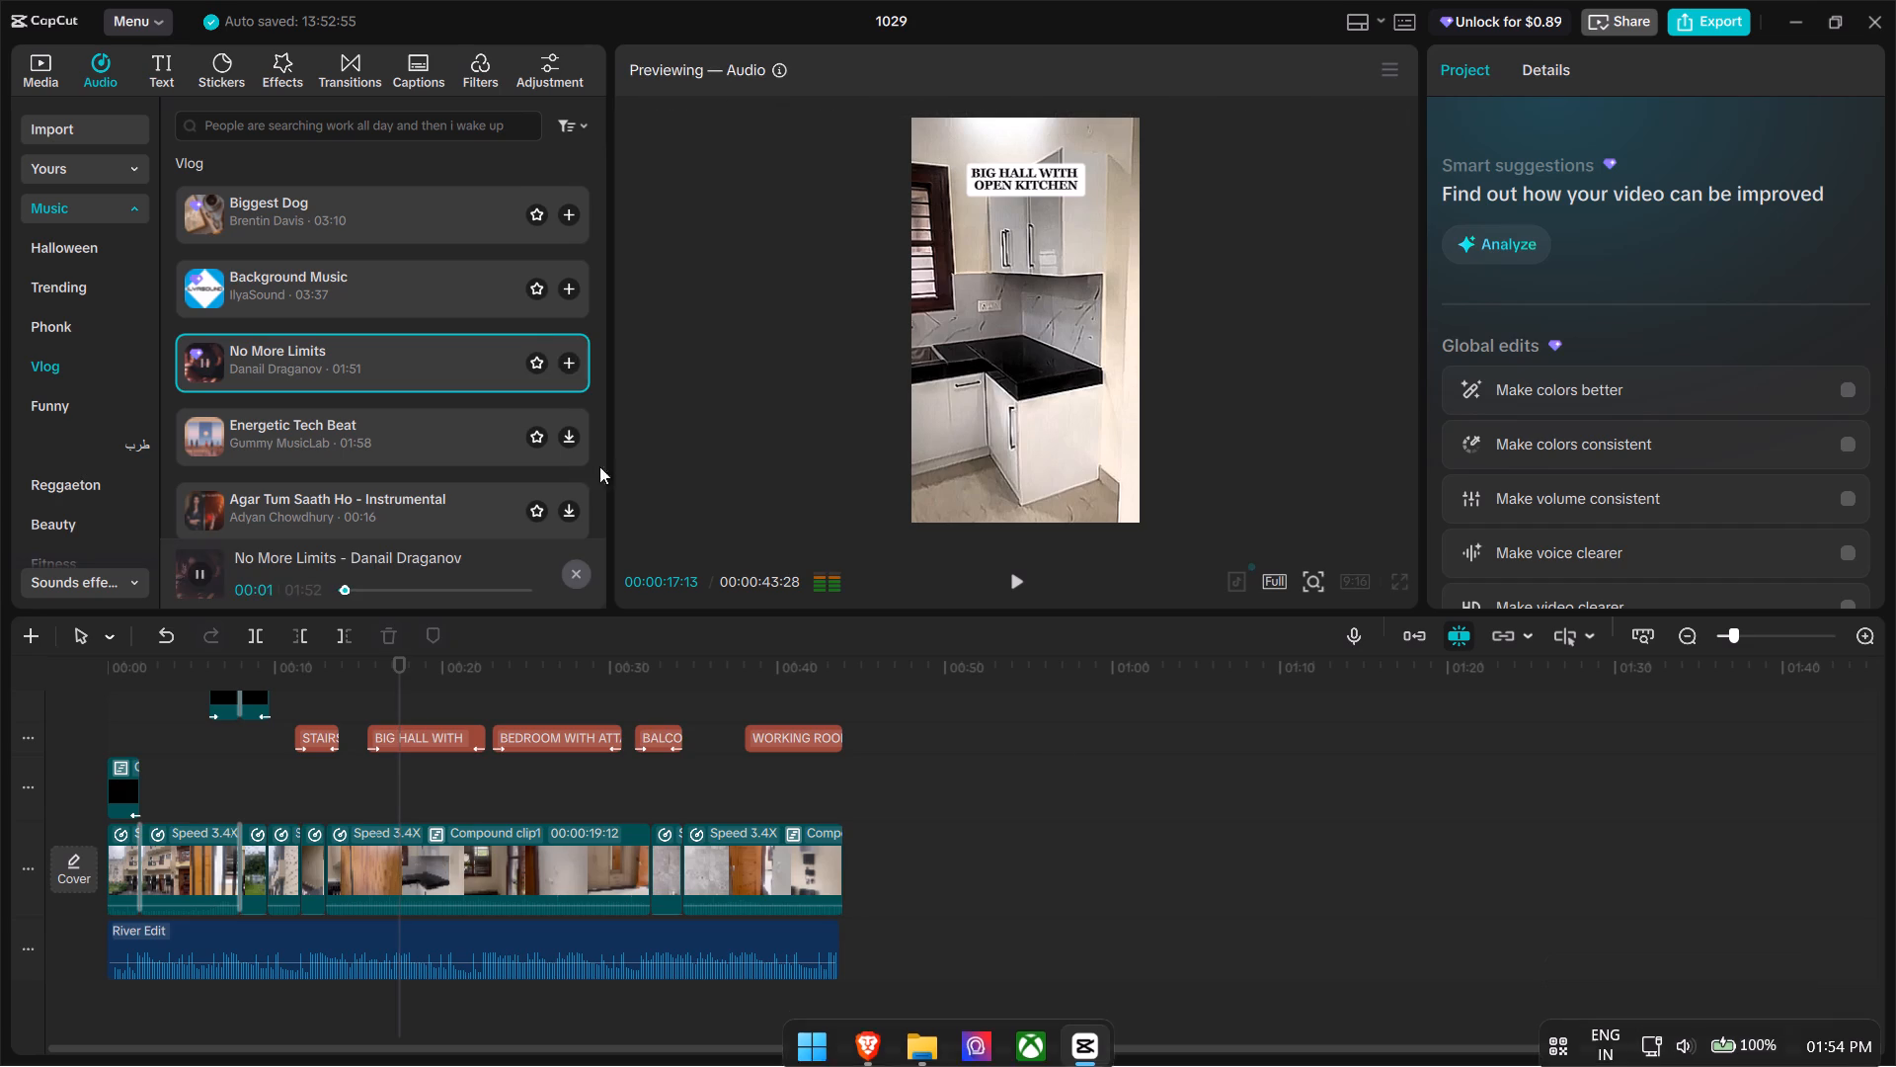
{"action": "scroll", "coordinate": [399, 420], "scroll_direction": "down", "scroll_amount": 1}
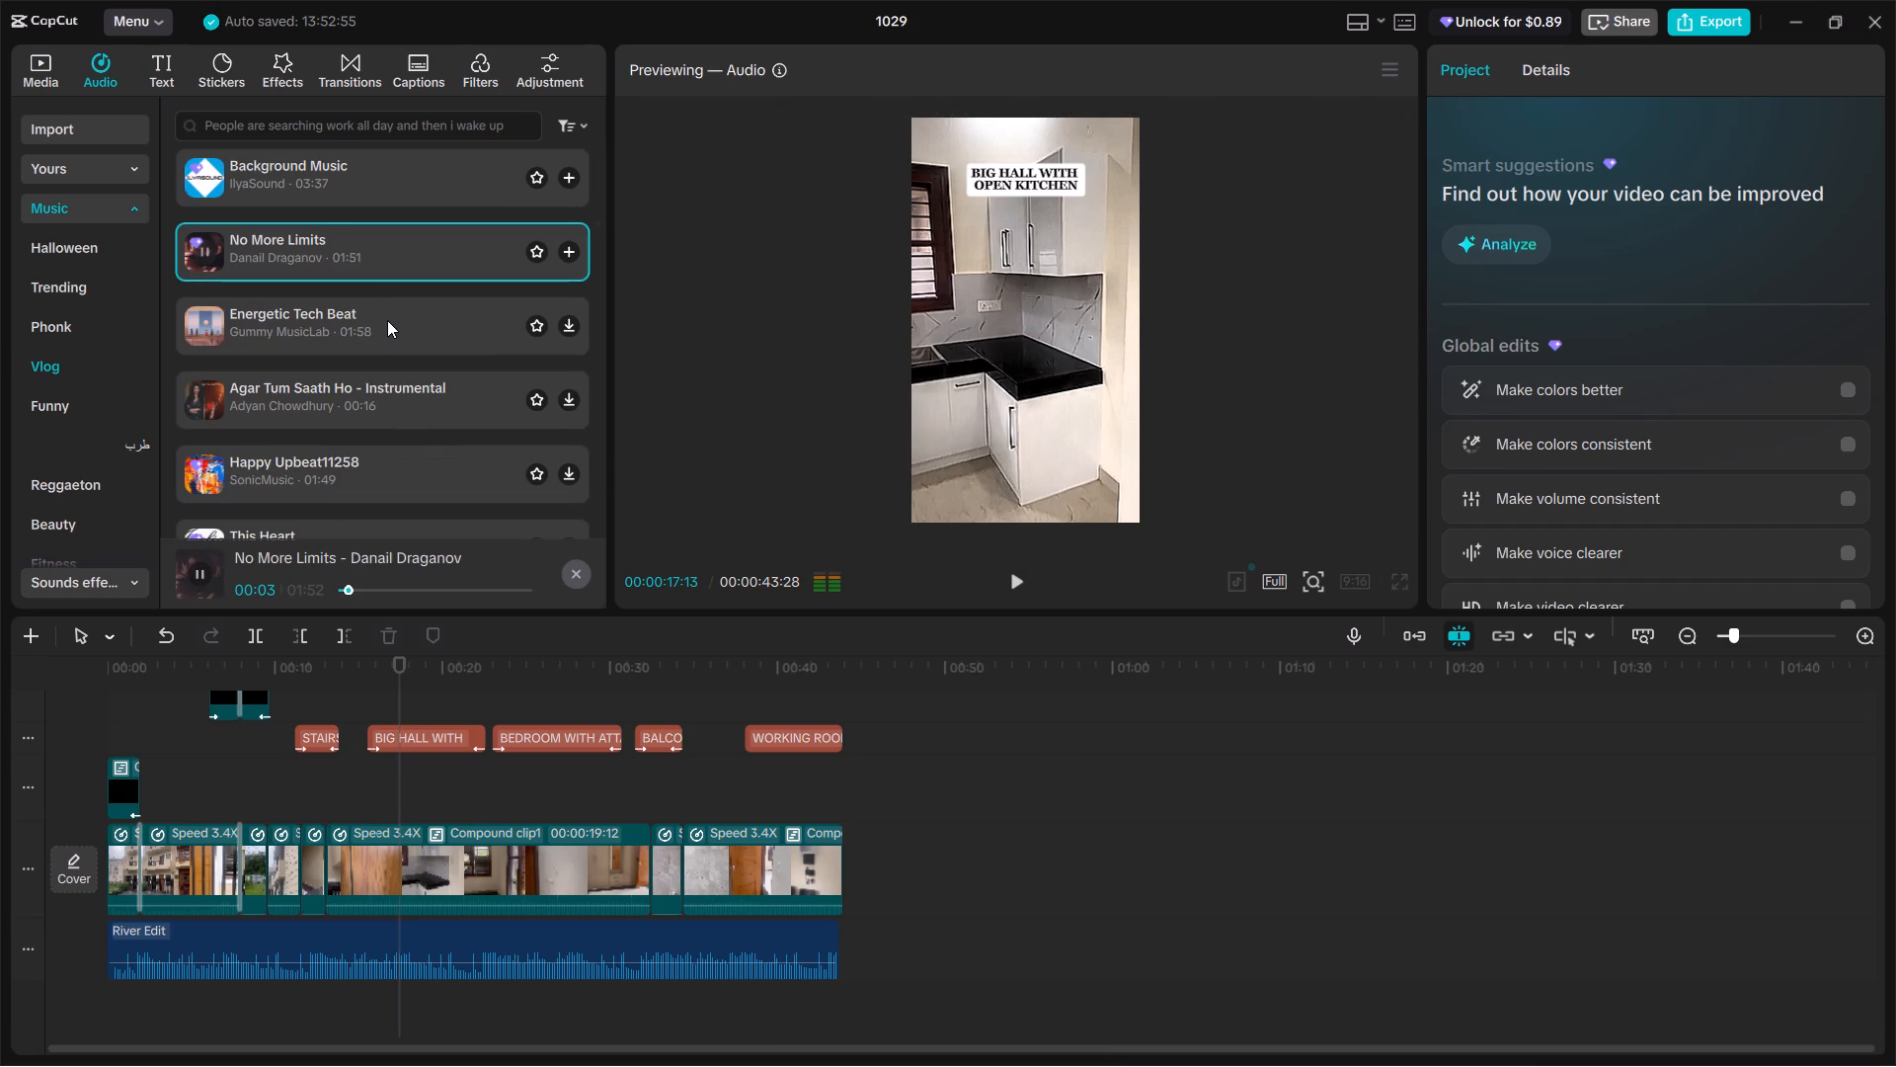
{"action": "left_click", "coordinate": [387, 320]}
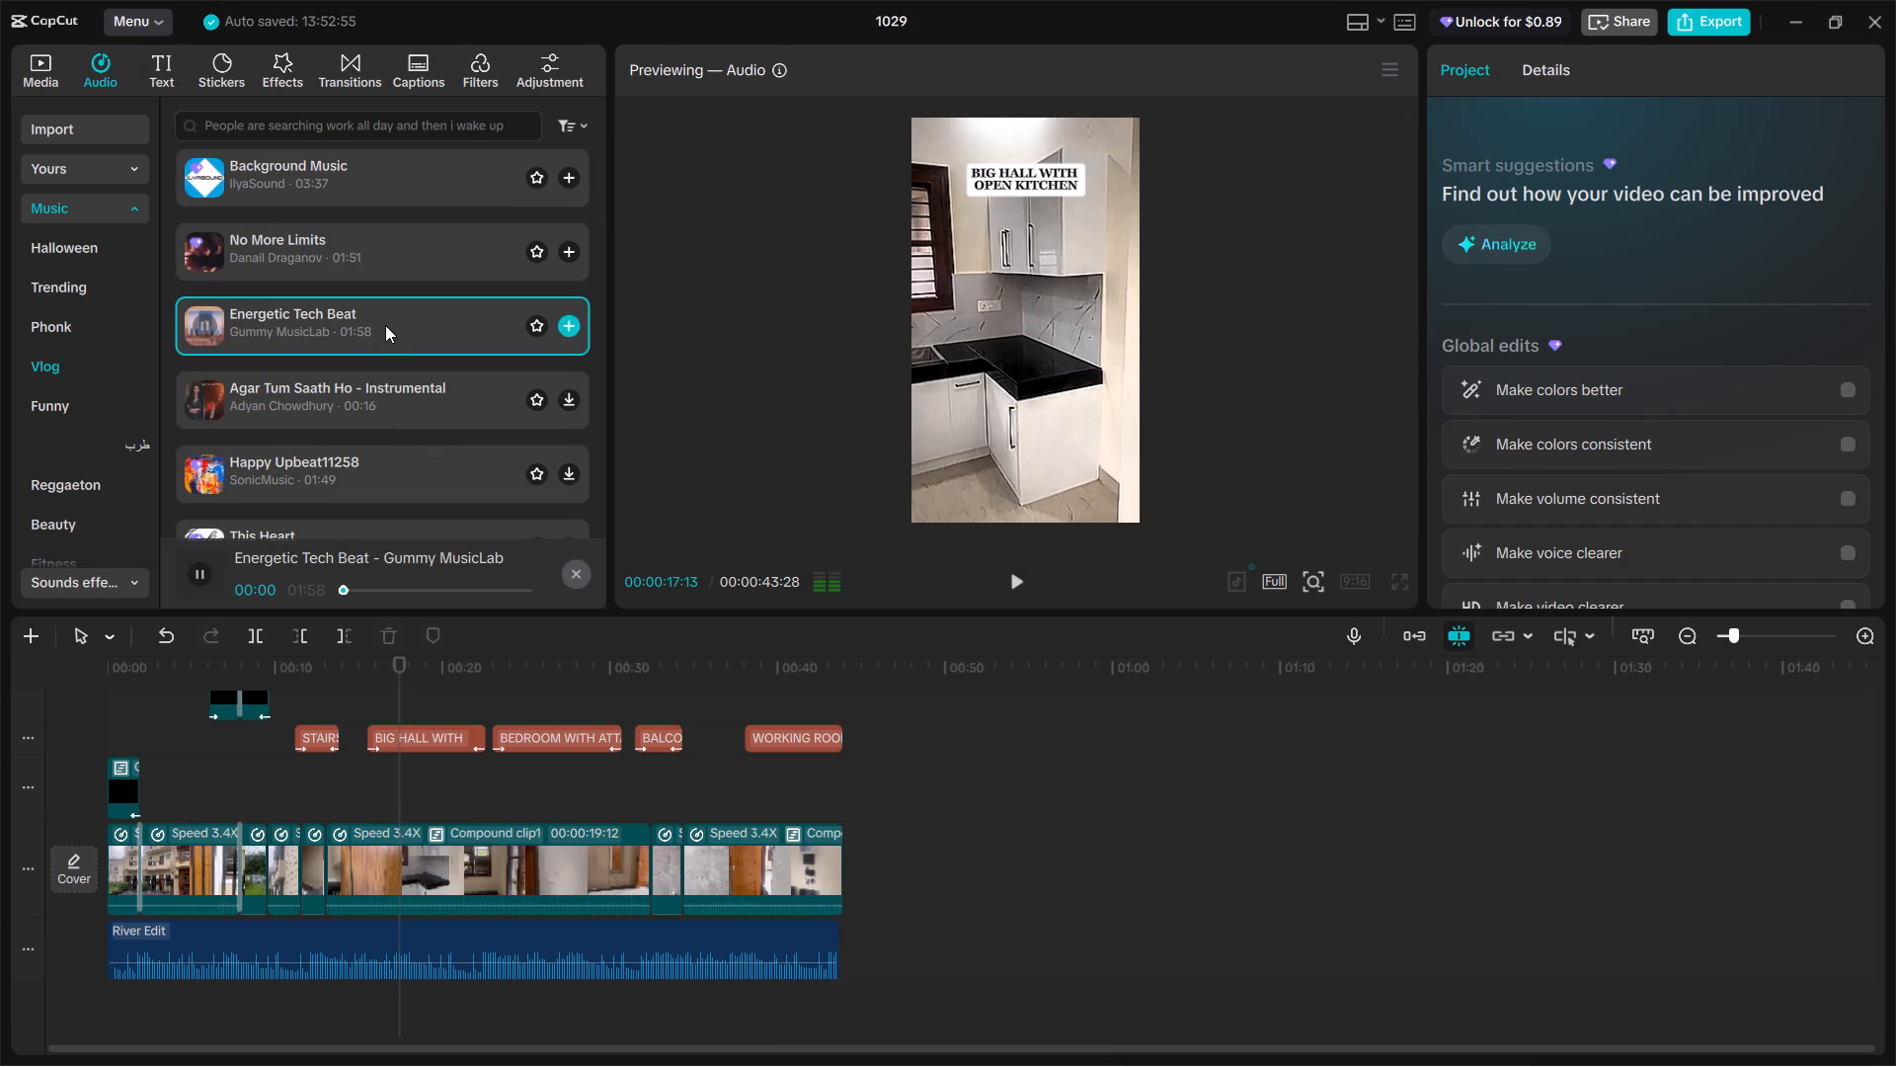
Browse to the Classical music category and audition On To Glory and Motivational Inspiring Cinematic Epic.
{"action": "scroll", "coordinate": [88, 389], "scroll_direction": "down", "scroll_amount": 2}
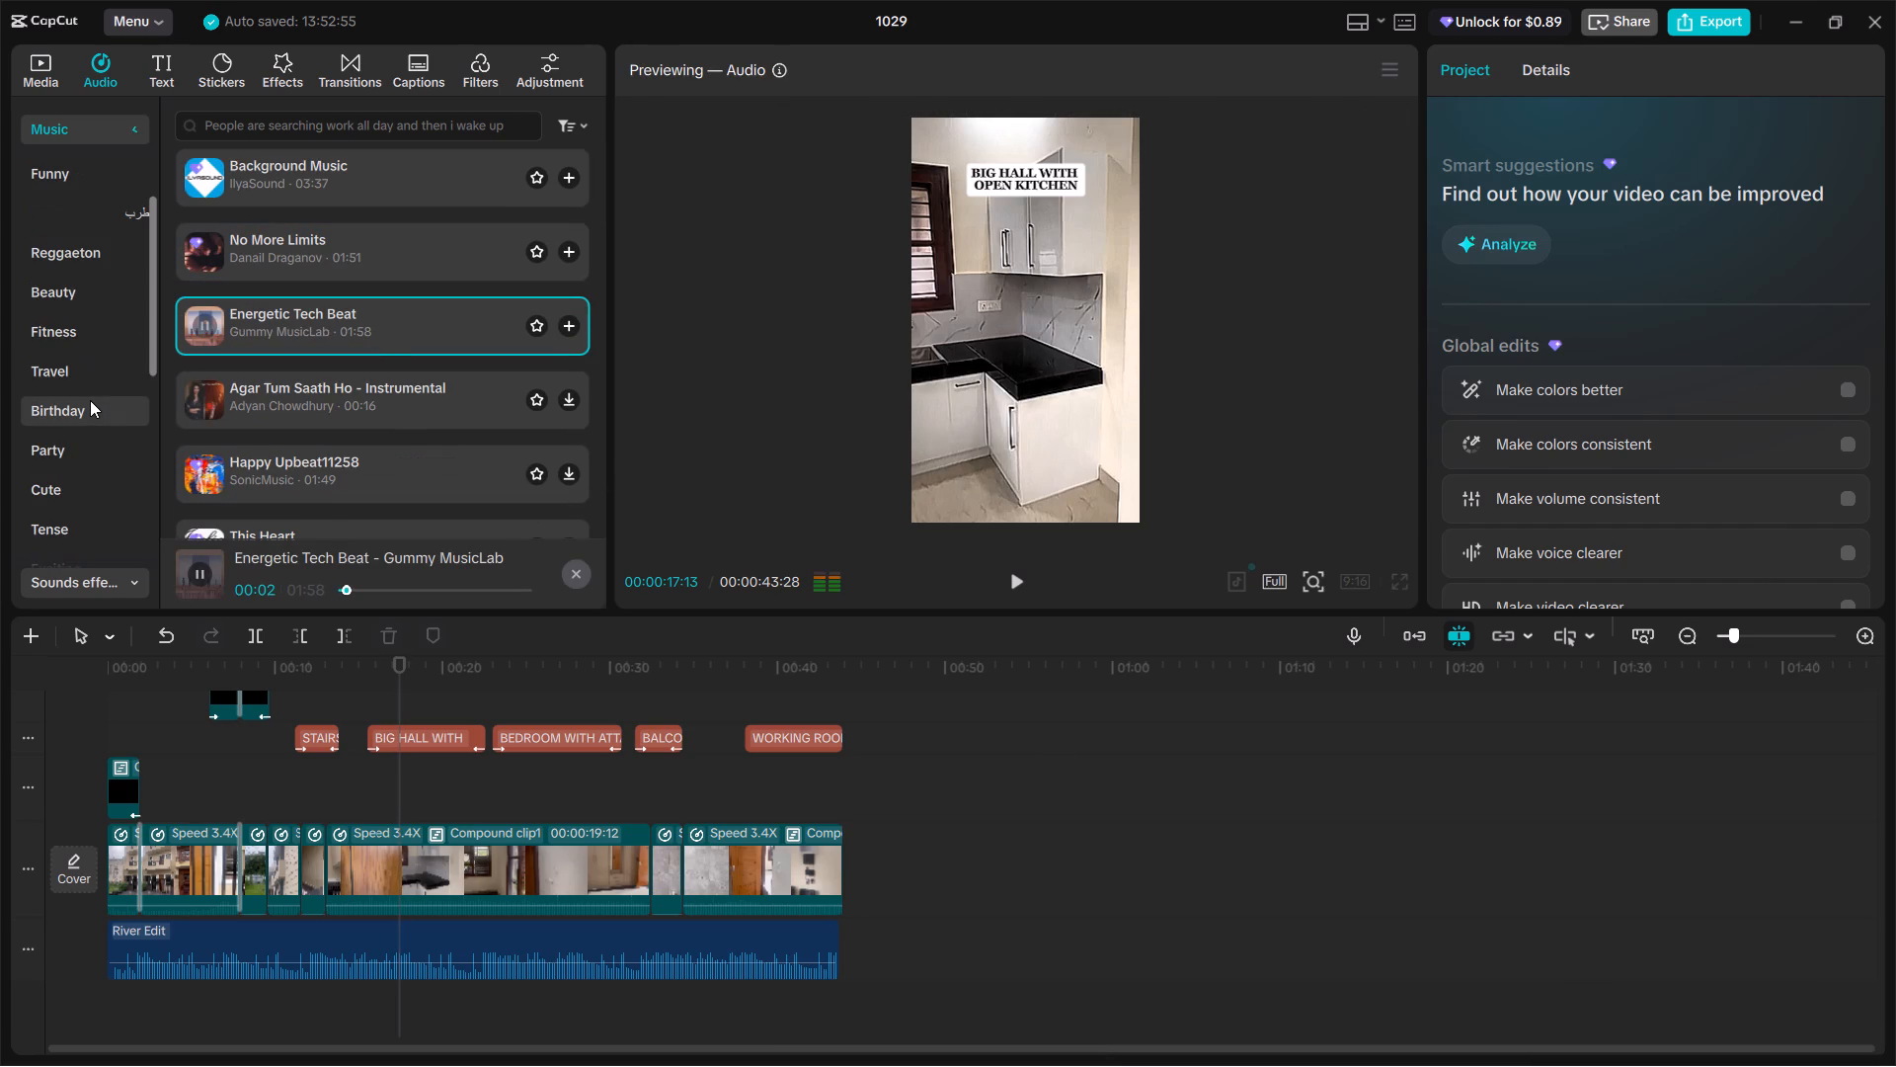
{"action": "scroll", "coordinate": [91, 400], "scroll_direction": "down", "scroll_amount": 1}
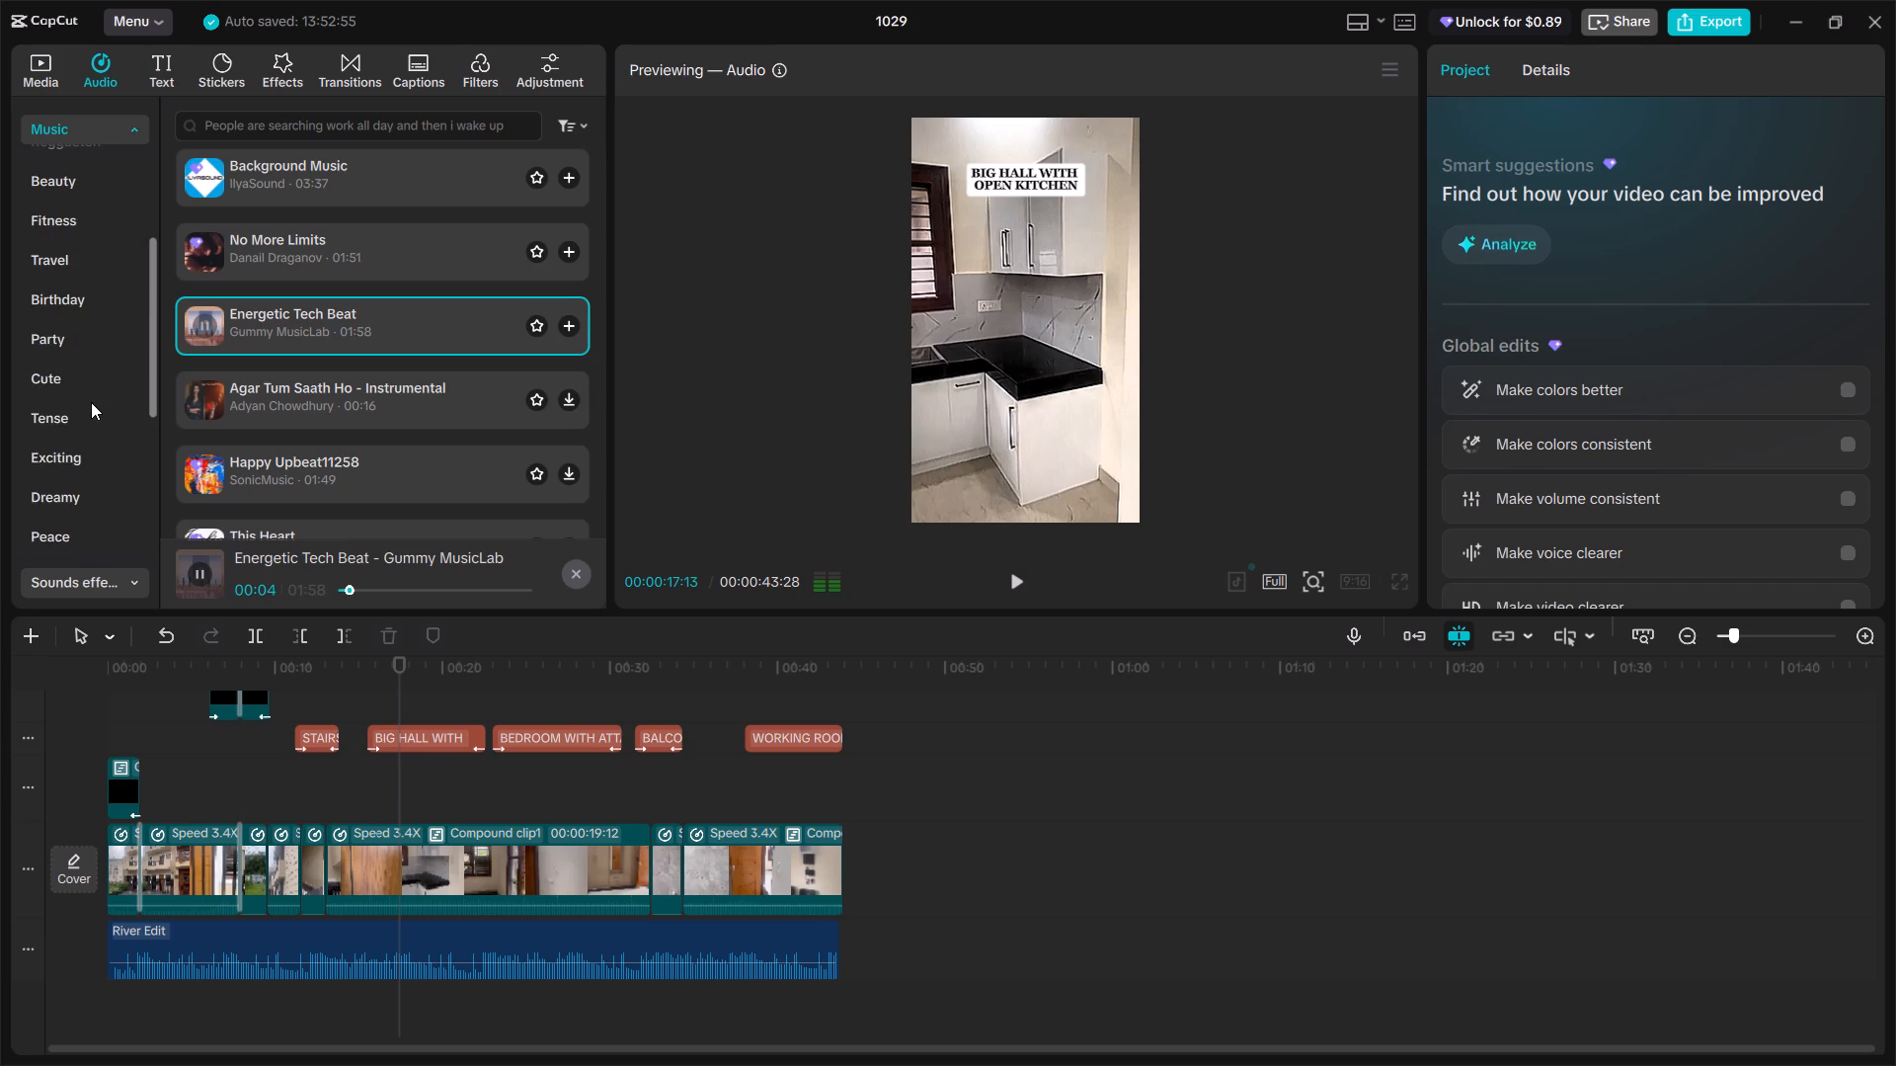
{"action": "scroll", "coordinate": [91, 407], "scroll_direction": "down", "scroll_amount": 4}
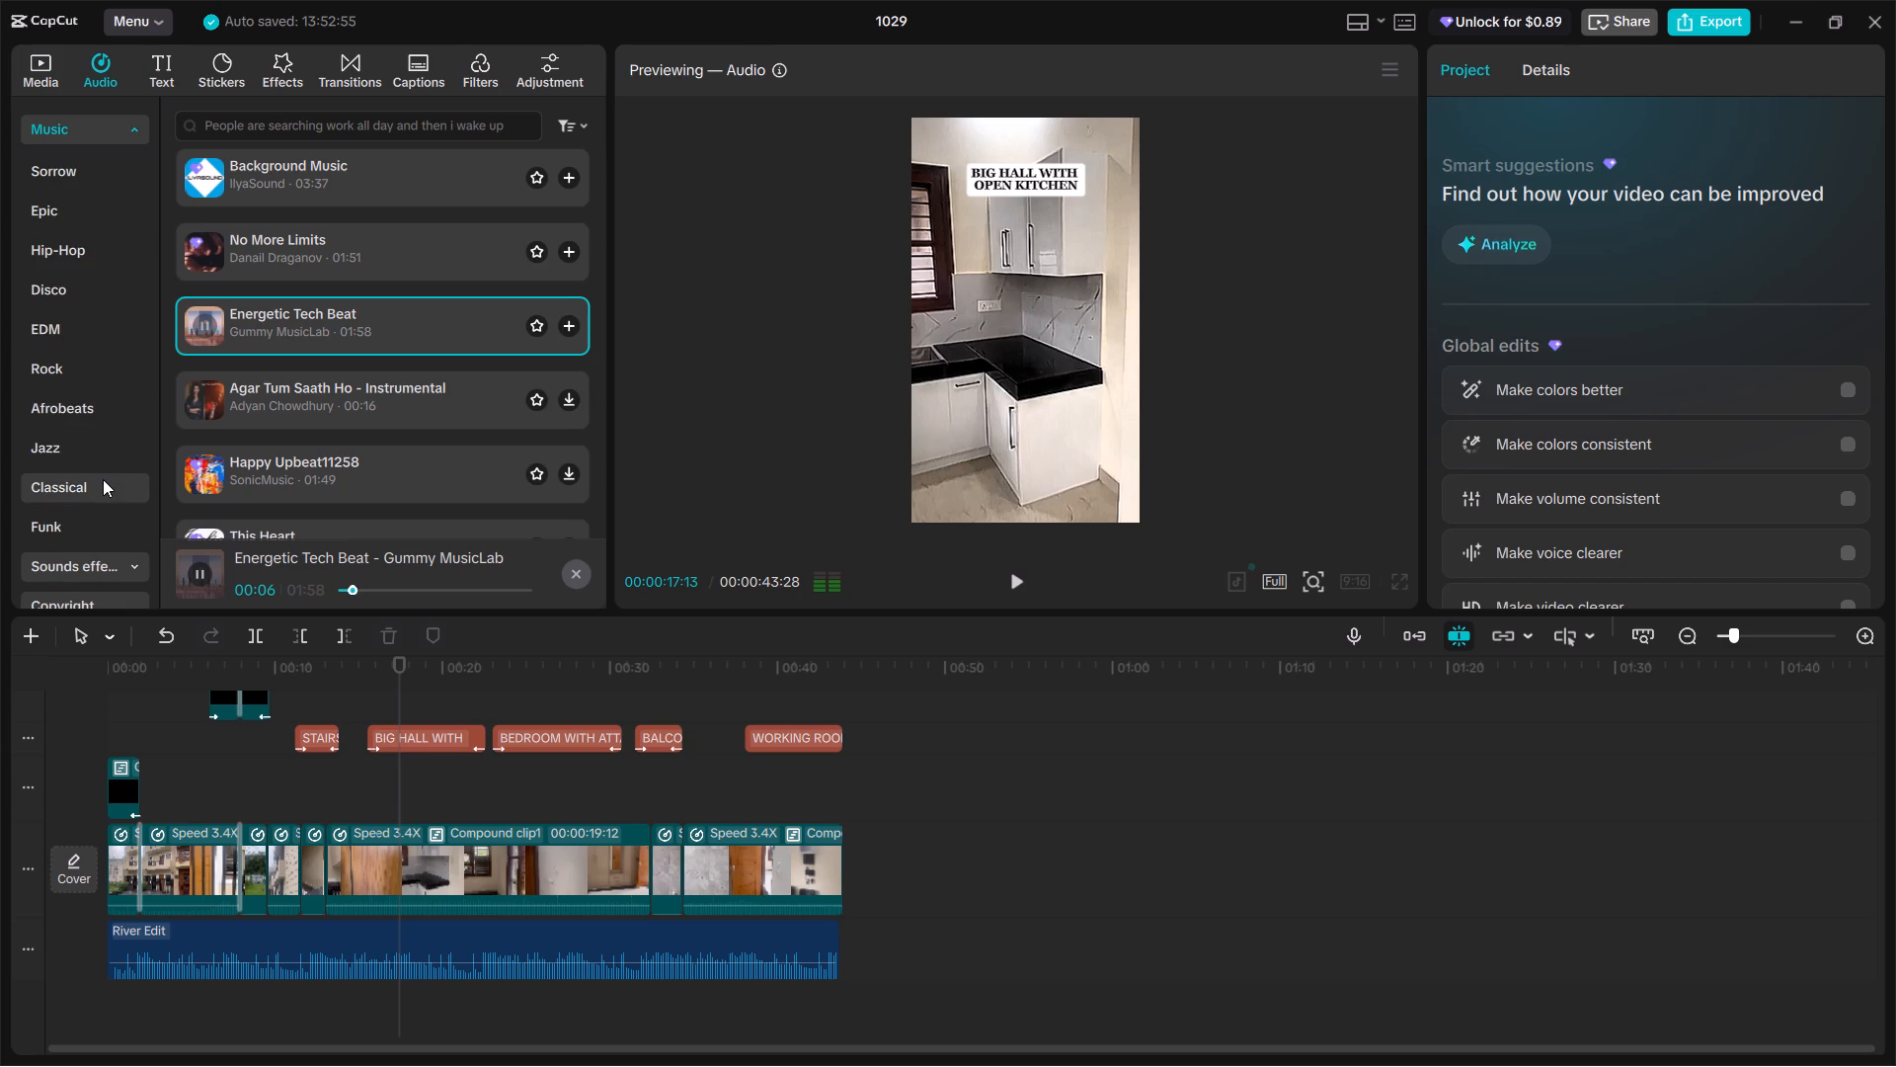
{"action": "left_click", "coordinate": [103, 479]}
{"action": "left_click", "coordinate": [377, 214]}
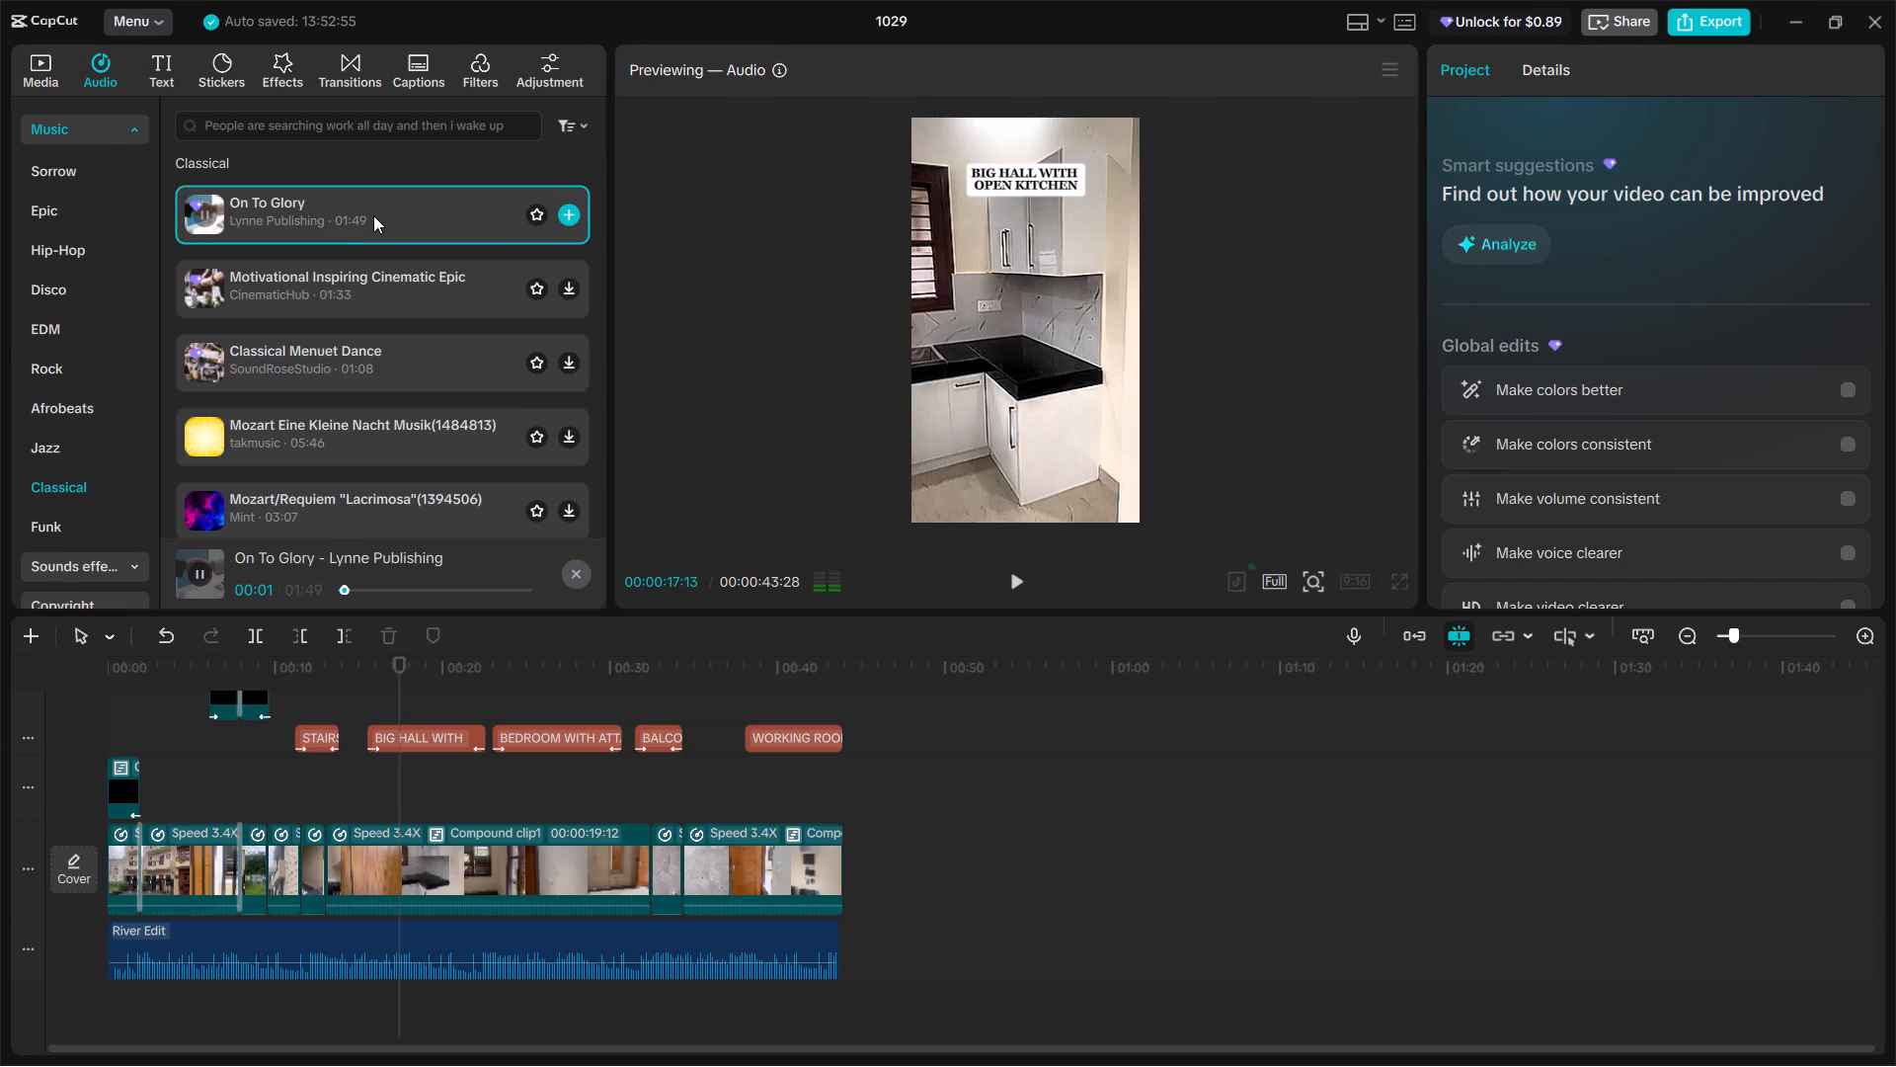
{"action": "left_click", "coordinate": [360, 271]}
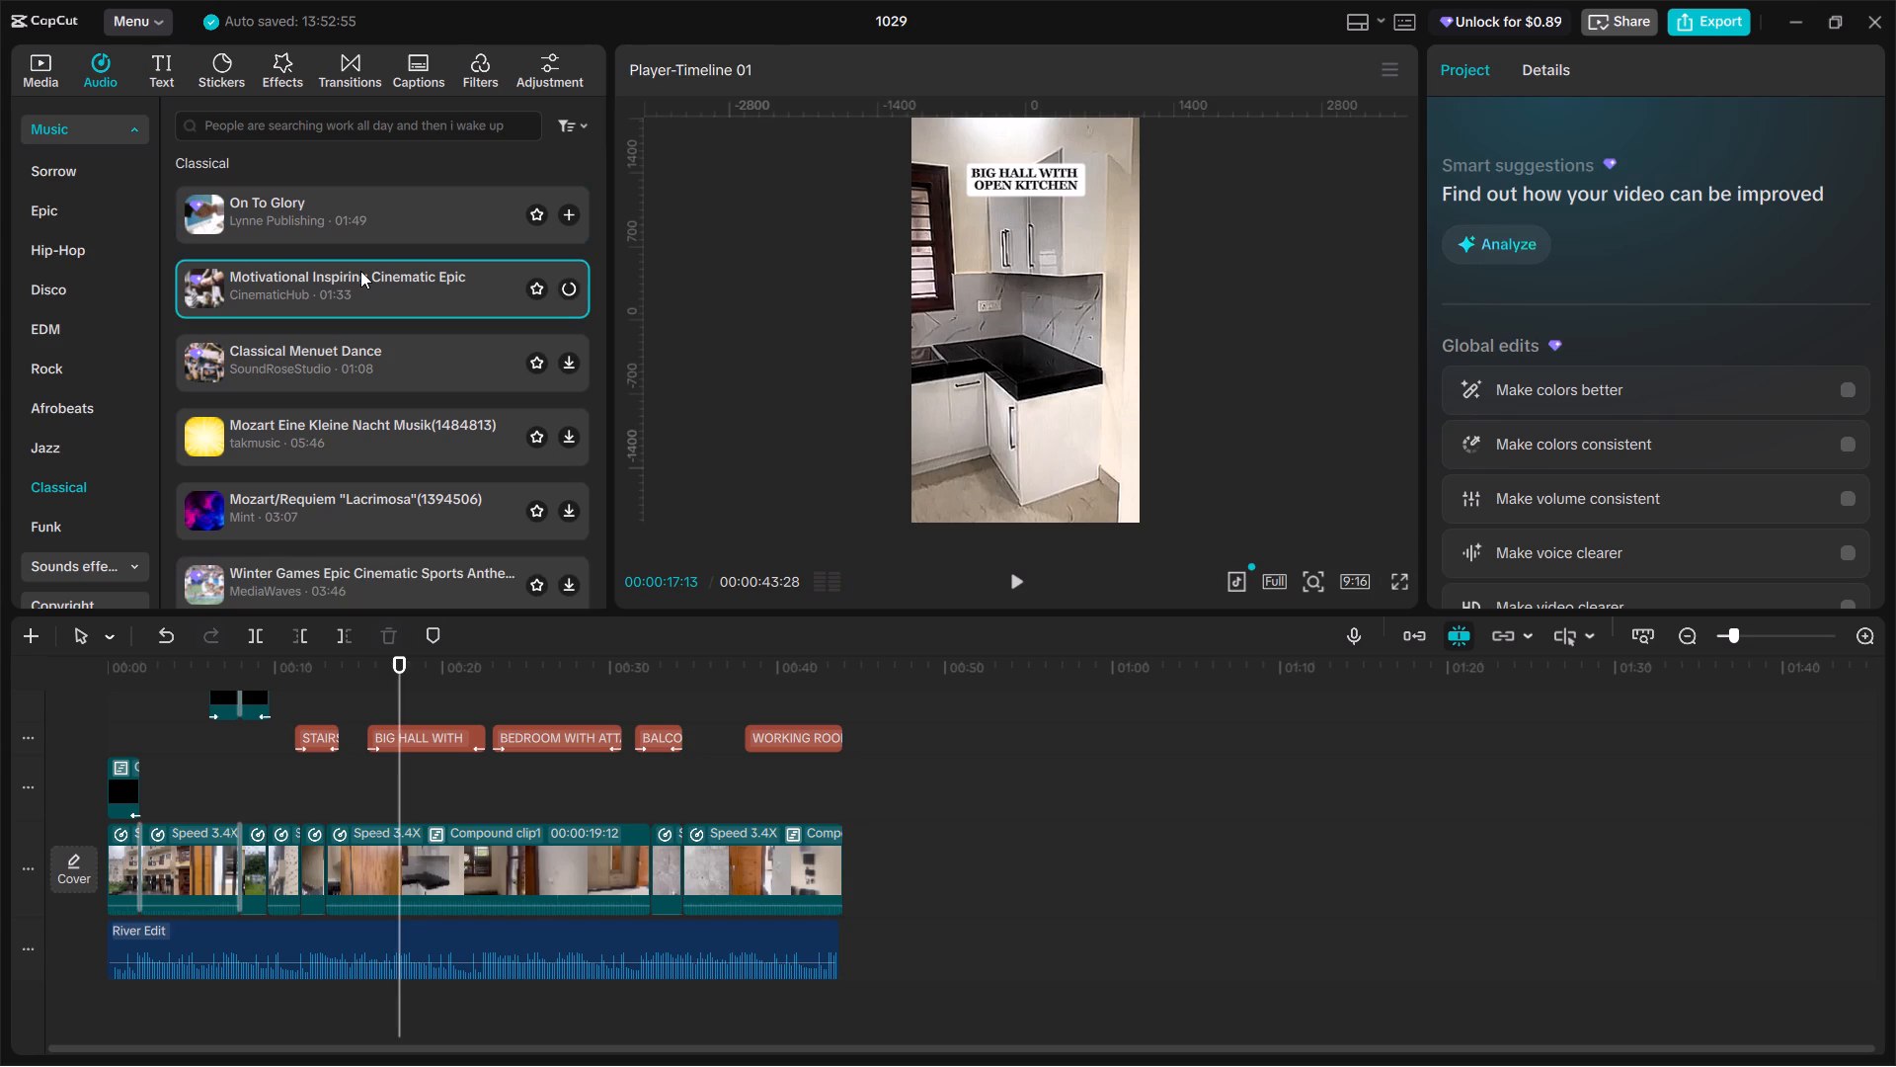
Audition Action Man and Lets Go from the Rock music category and Trap Hip-Hop from Afrobeats.
{"action": "left_click", "coordinate": [69, 362]}
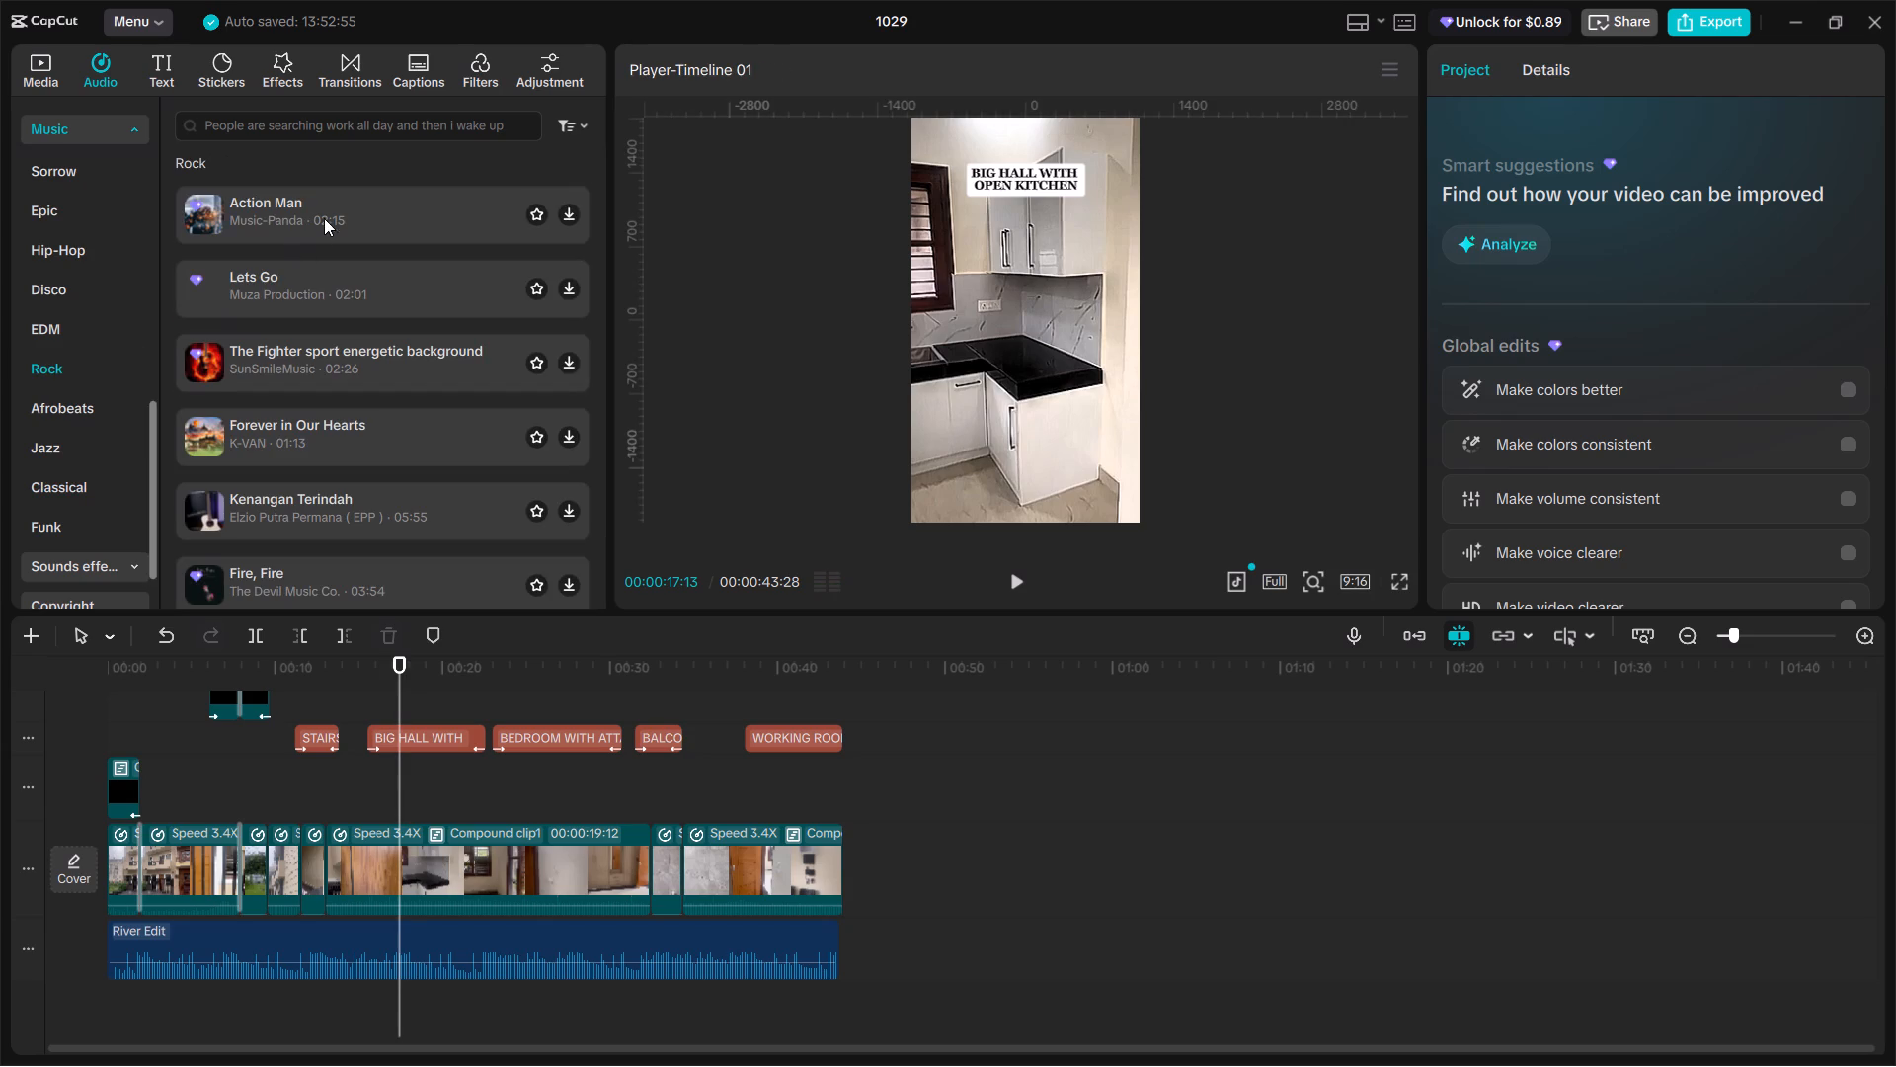
{"action": "left_click", "coordinate": [326, 211]}
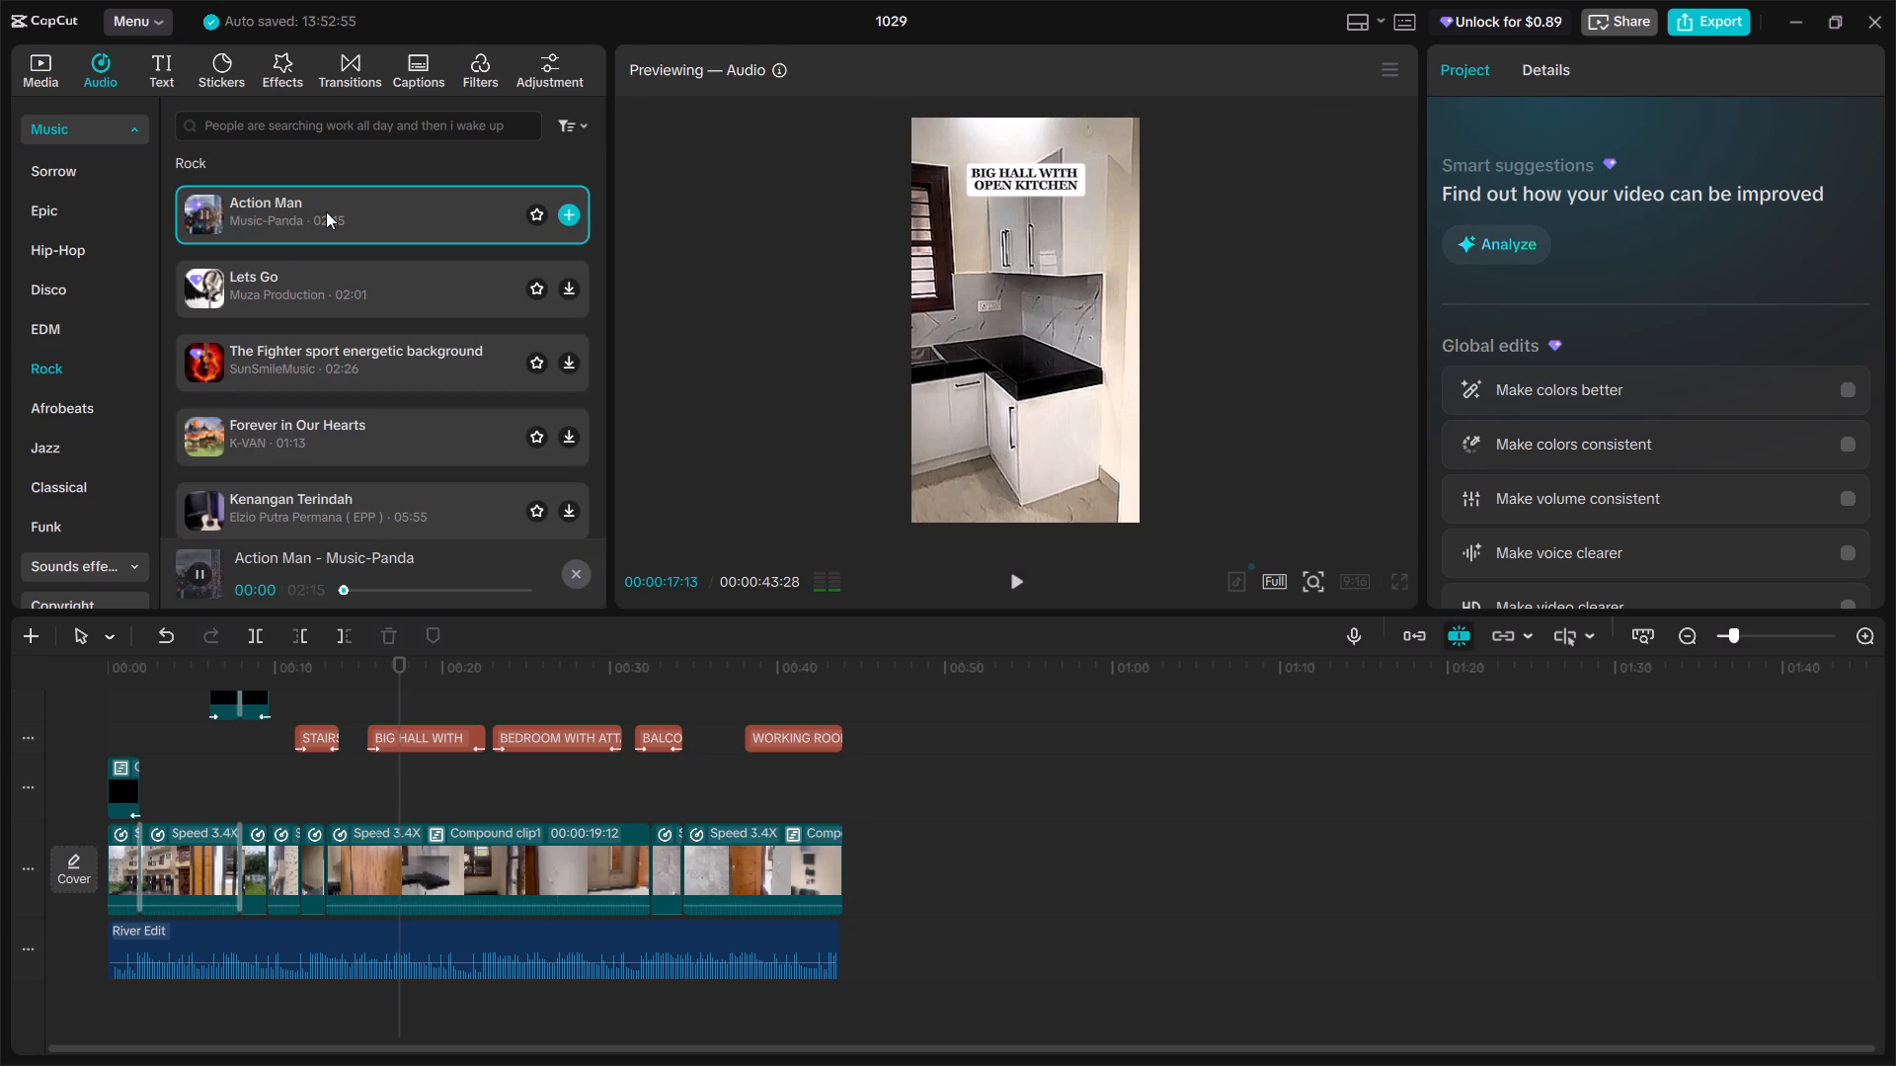
{"action": "left_click", "coordinate": [327, 287]}
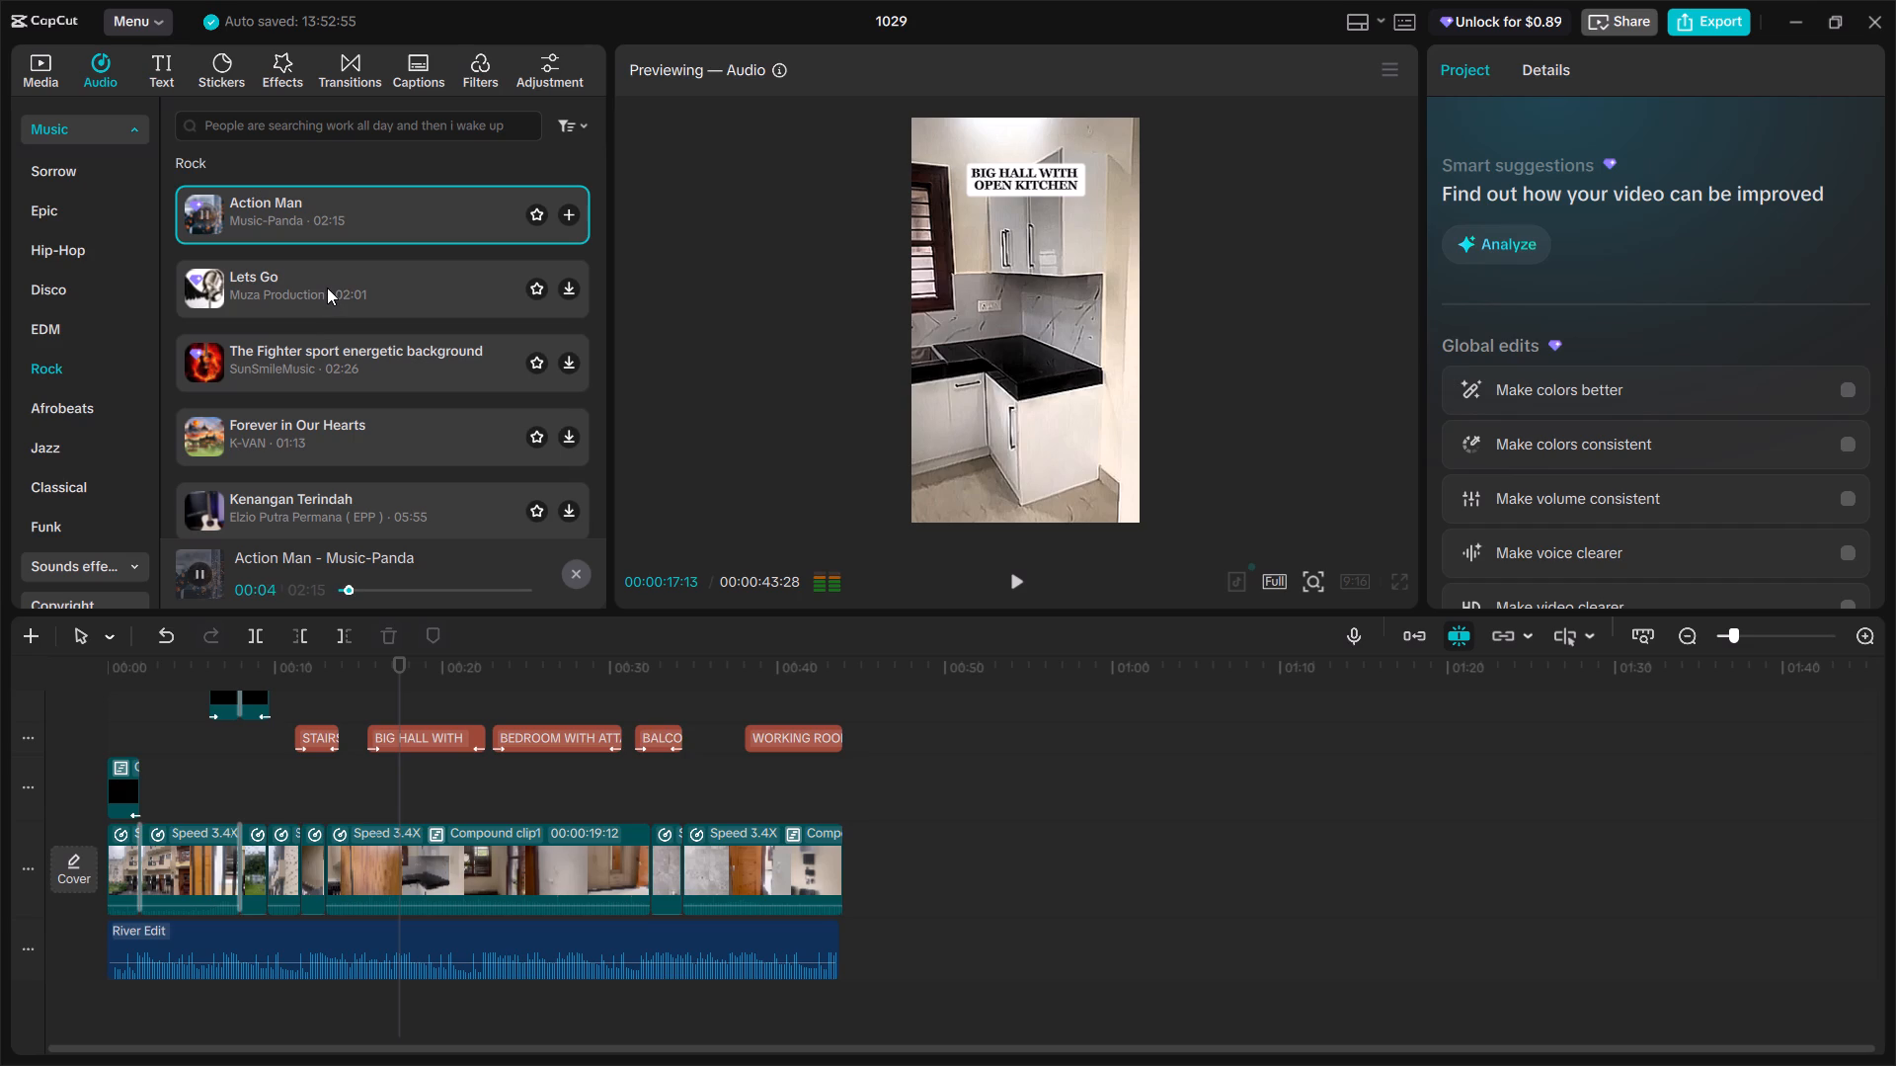
{"action": "left_click", "coordinate": [327, 287]}
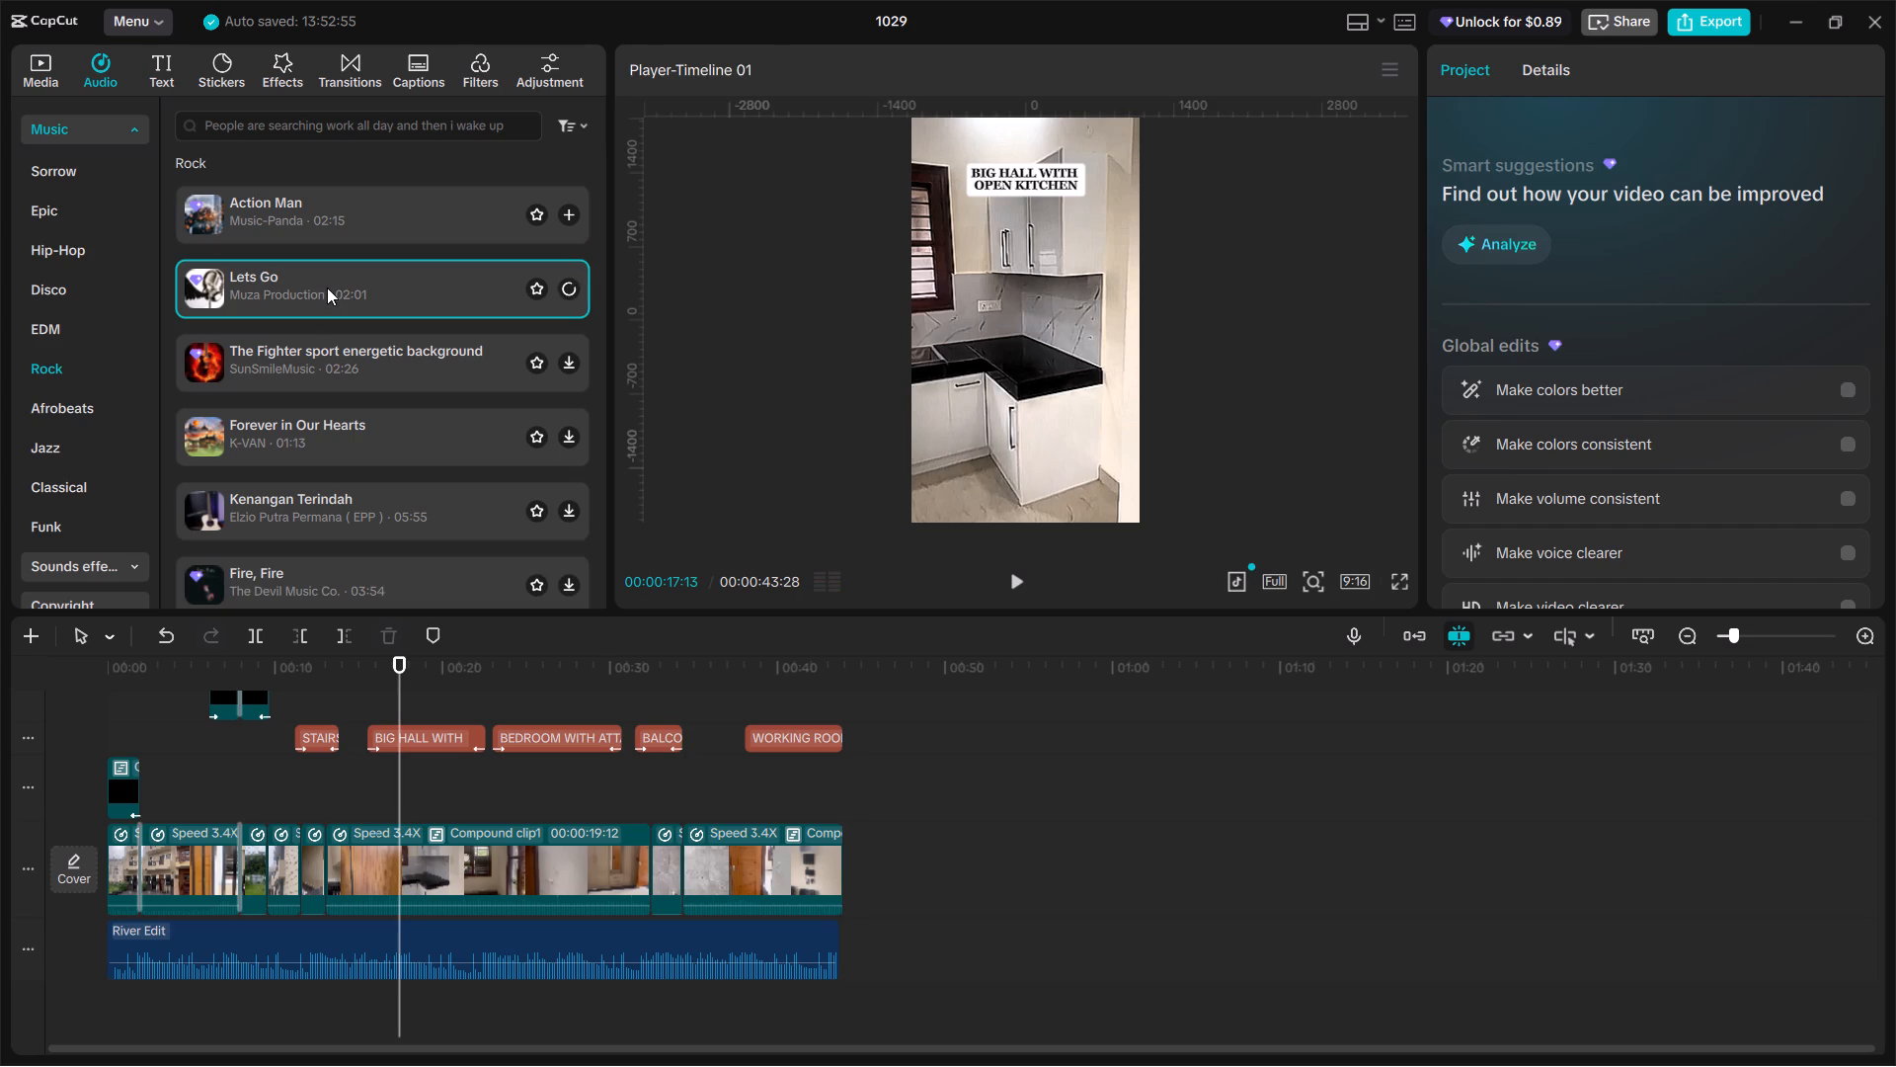
{"action": "left_click", "coordinate": [50, 406]}
{"action": "left_click", "coordinate": [349, 208]}
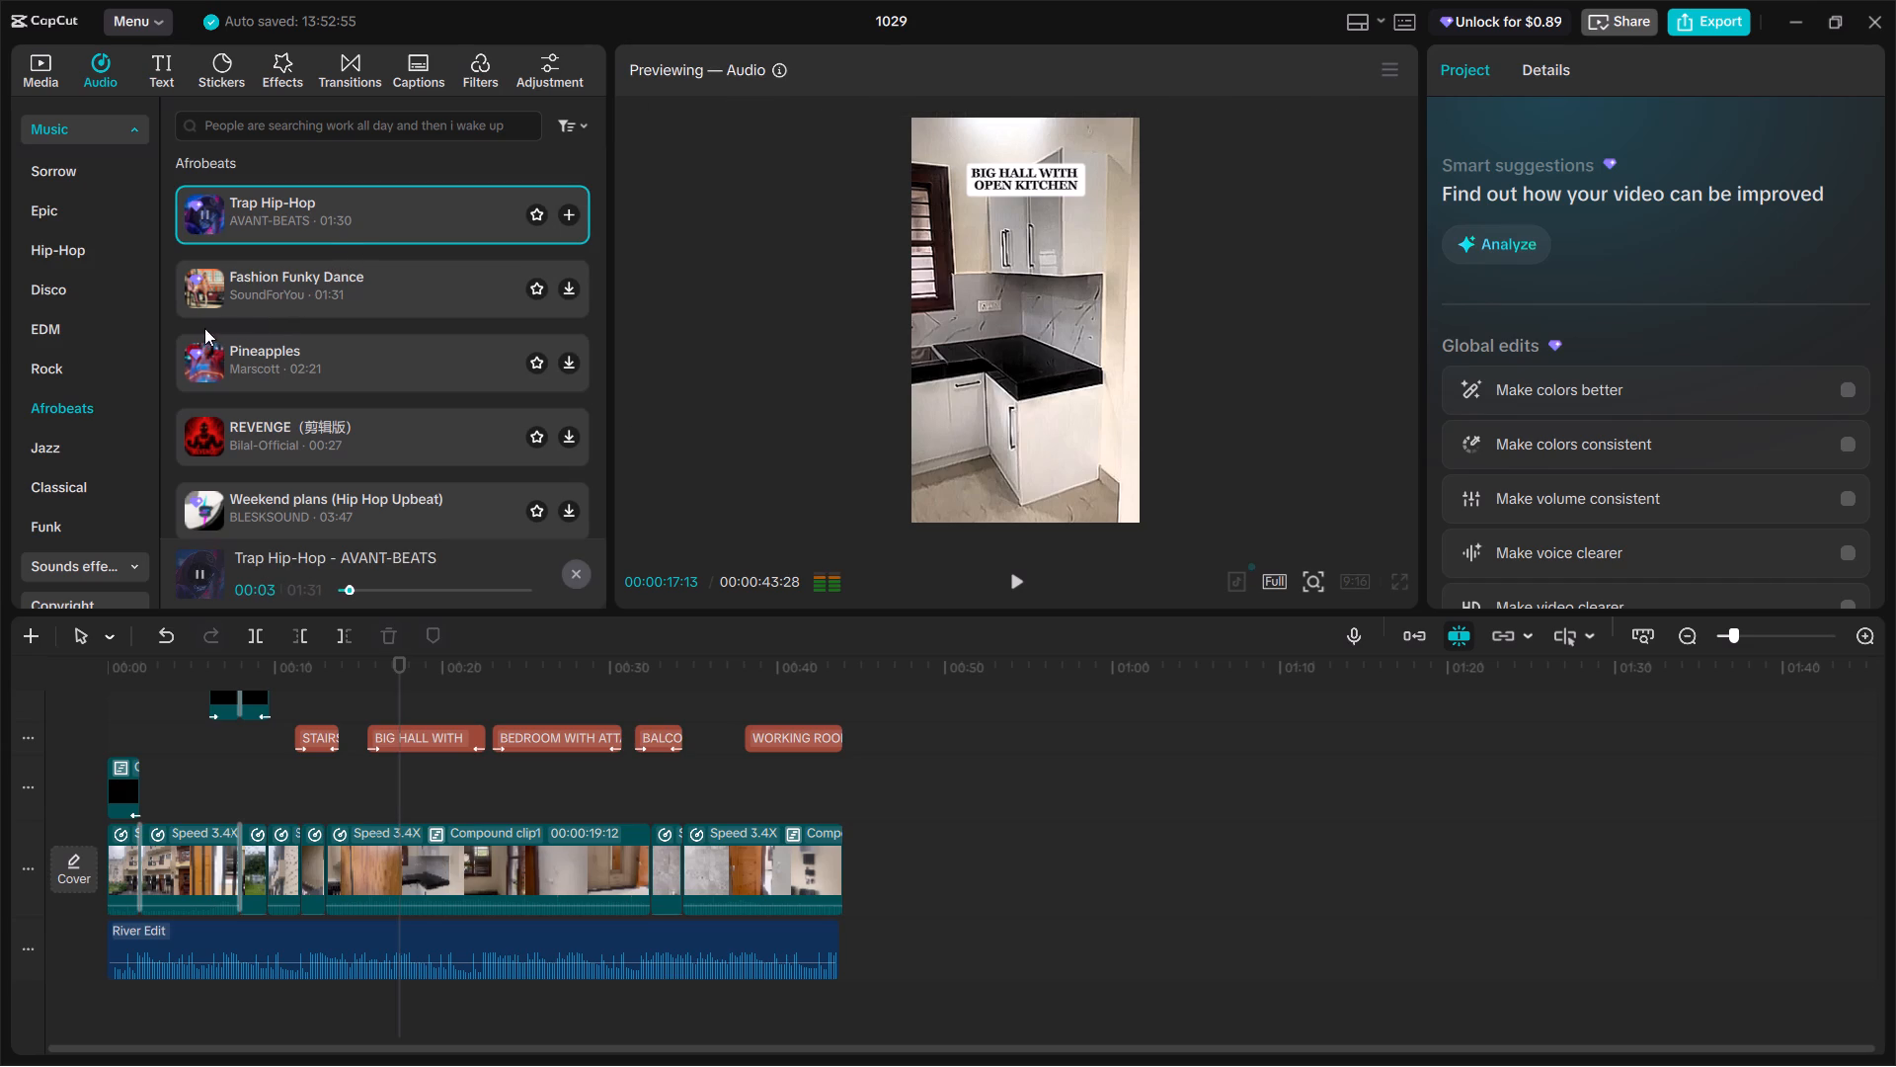
Lower the computer's headphone volume to 22%.
{"action": "scroll", "coordinate": [1679, 1041], "scroll_direction": "down", "scroll_amount": 3}
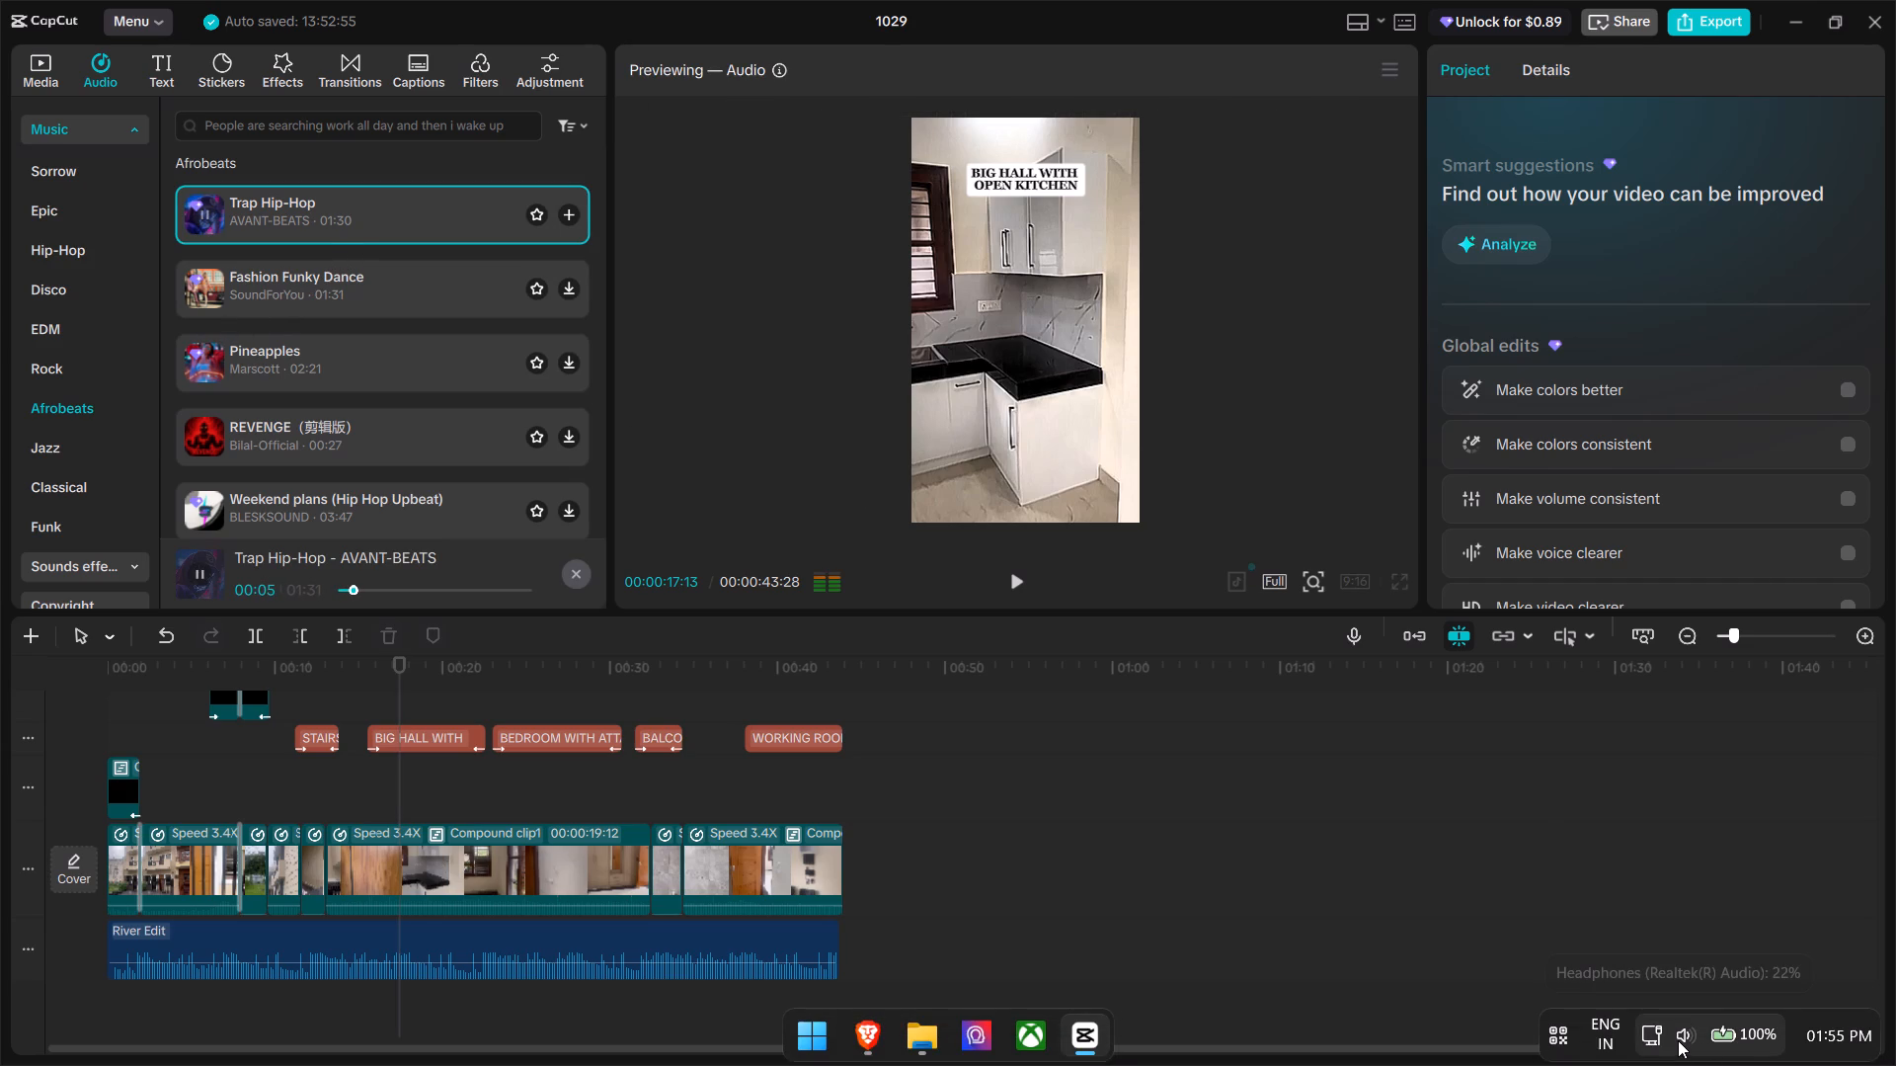
Audition VISITING, Happy Kids Bounce, Clean Bubblegum Pop and DJ DJ DJ from the Disco category, replaying VISITING.
{"action": "left_click", "coordinate": [80, 293]}
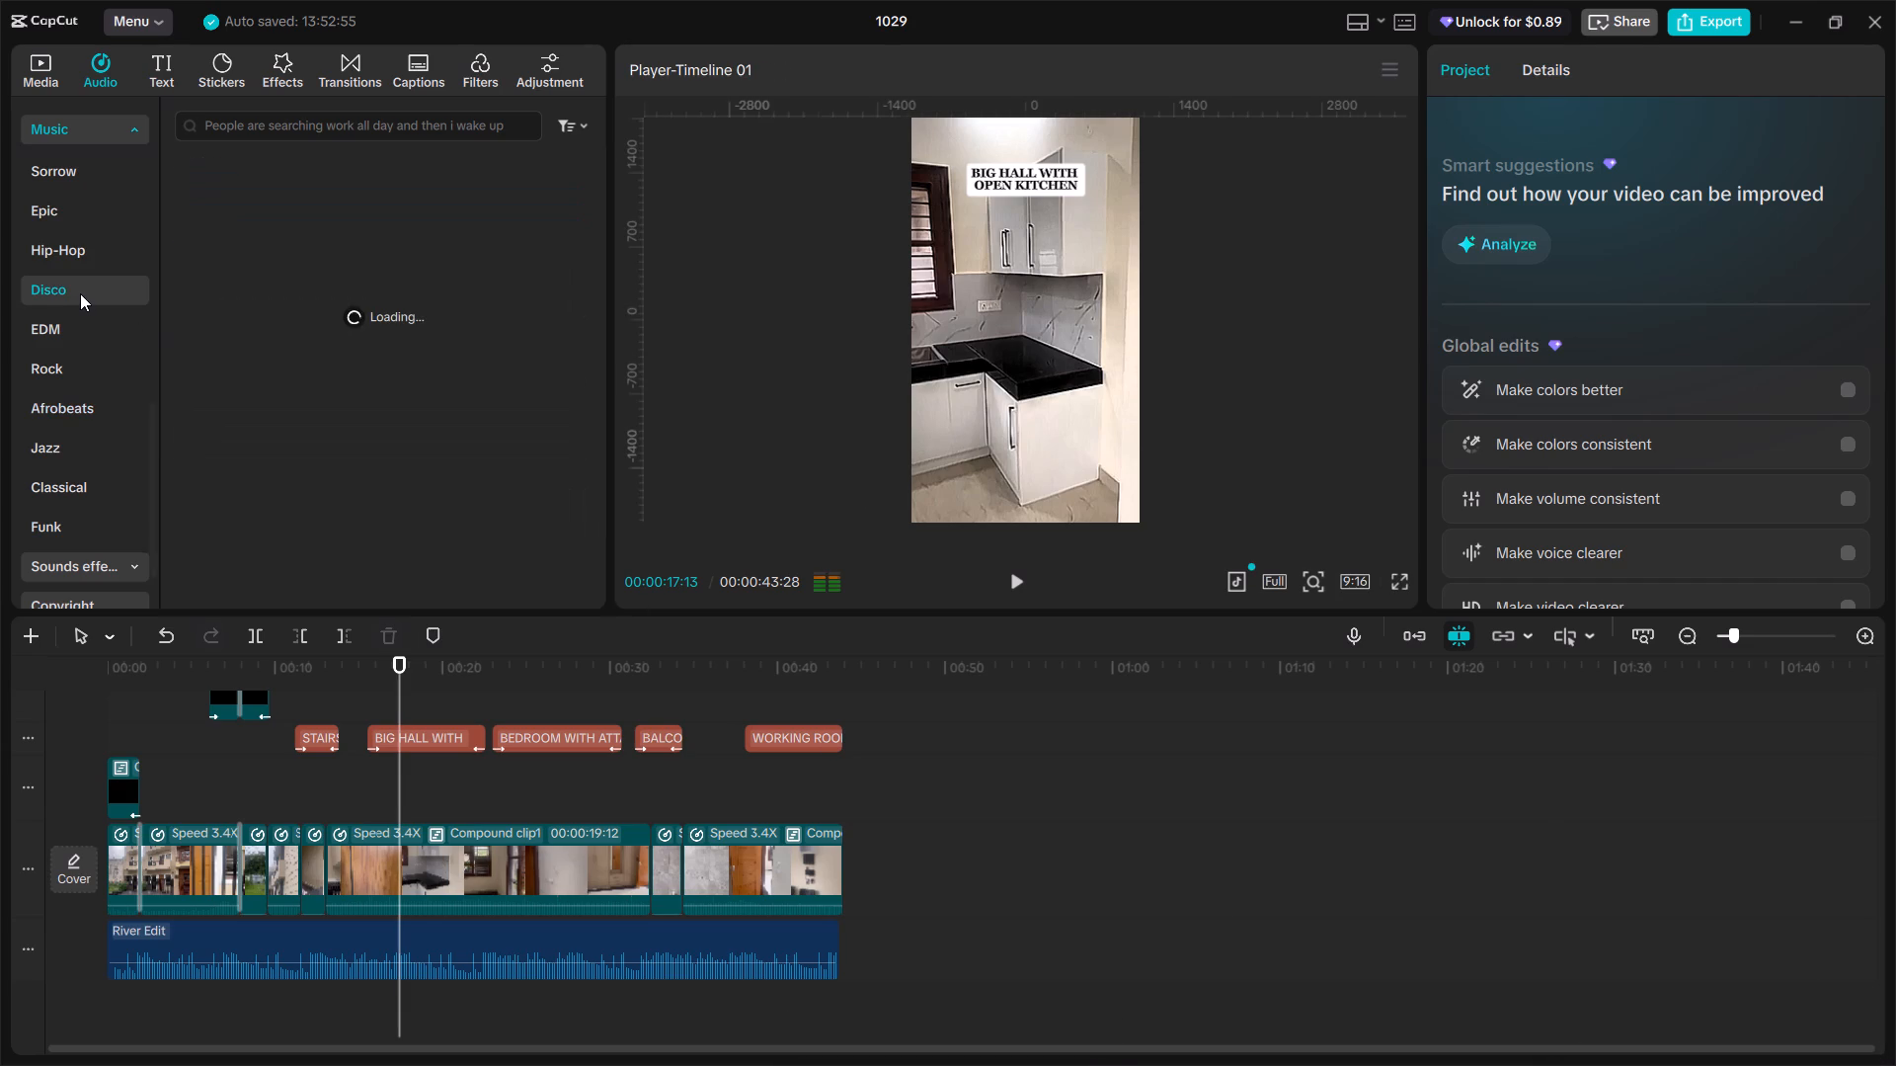
{"action": "left_click", "coordinate": [298, 220]}
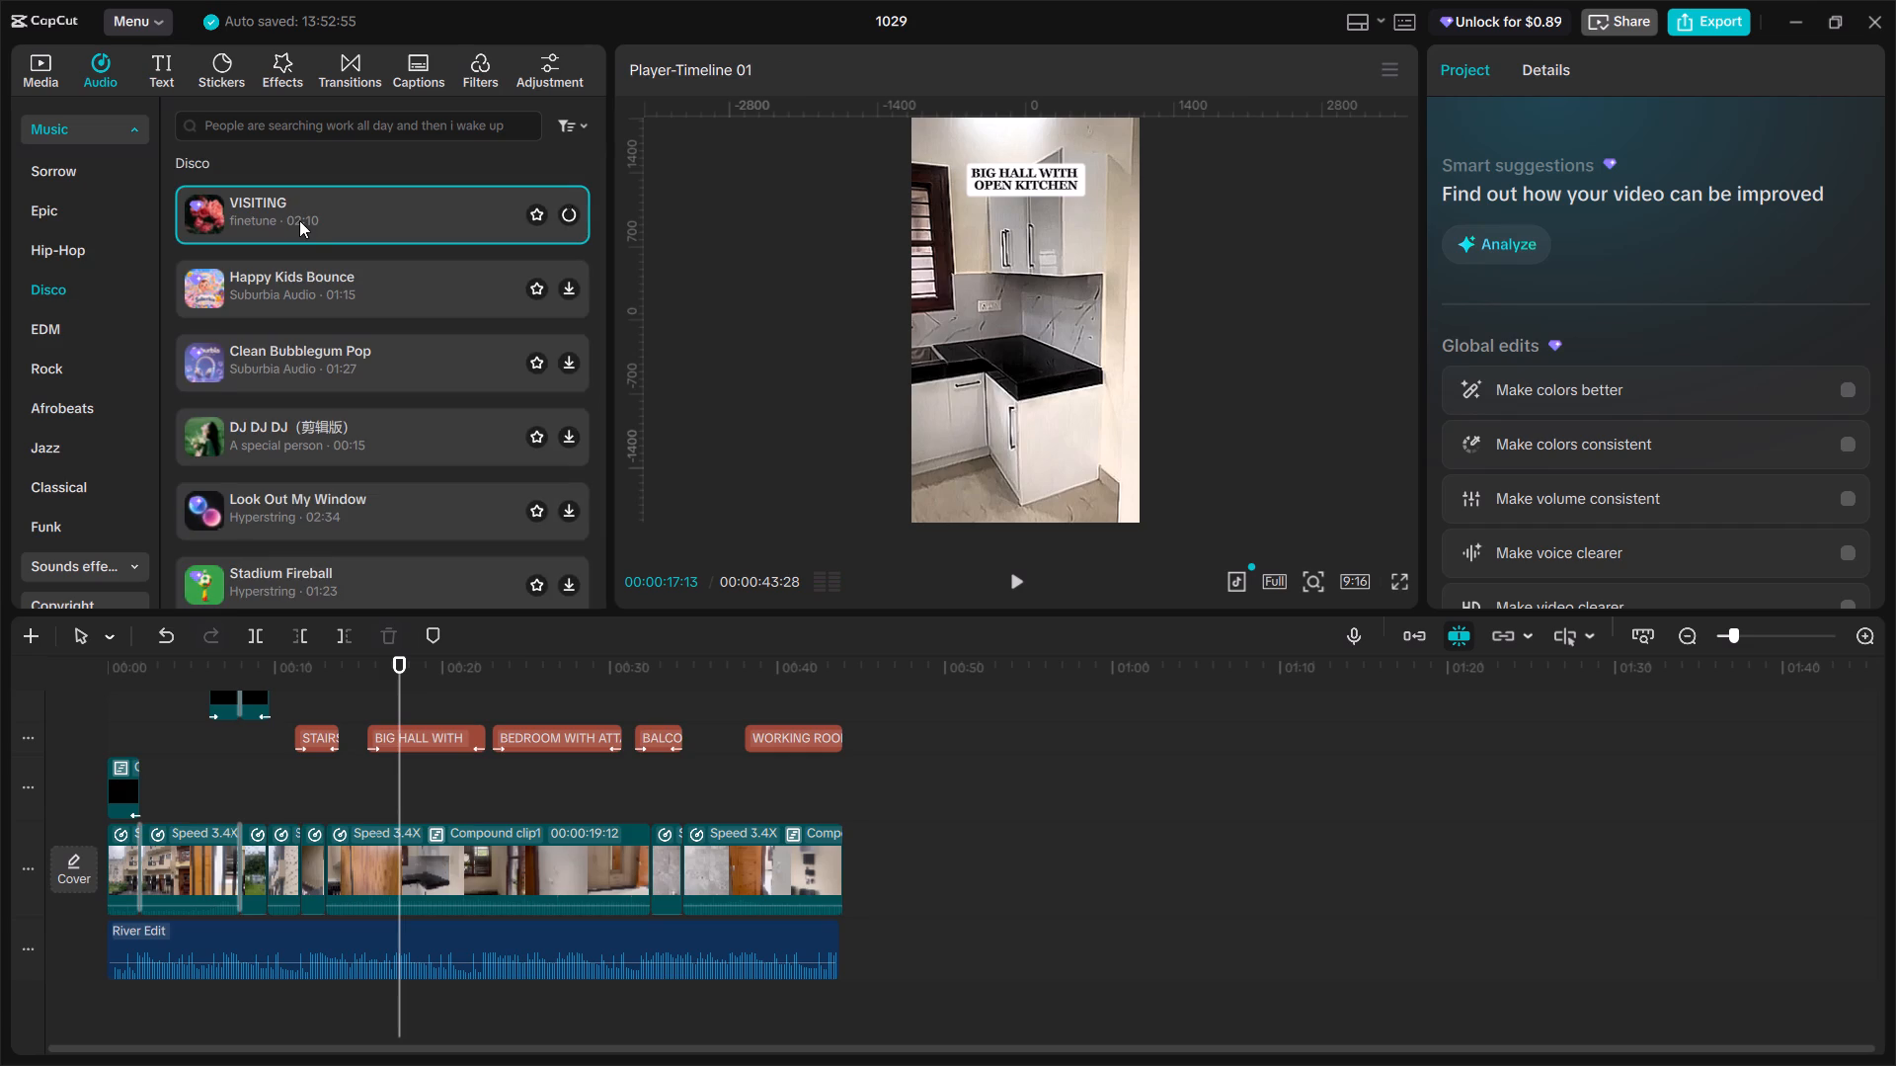
{"action": "left_click", "coordinate": [344, 283]}
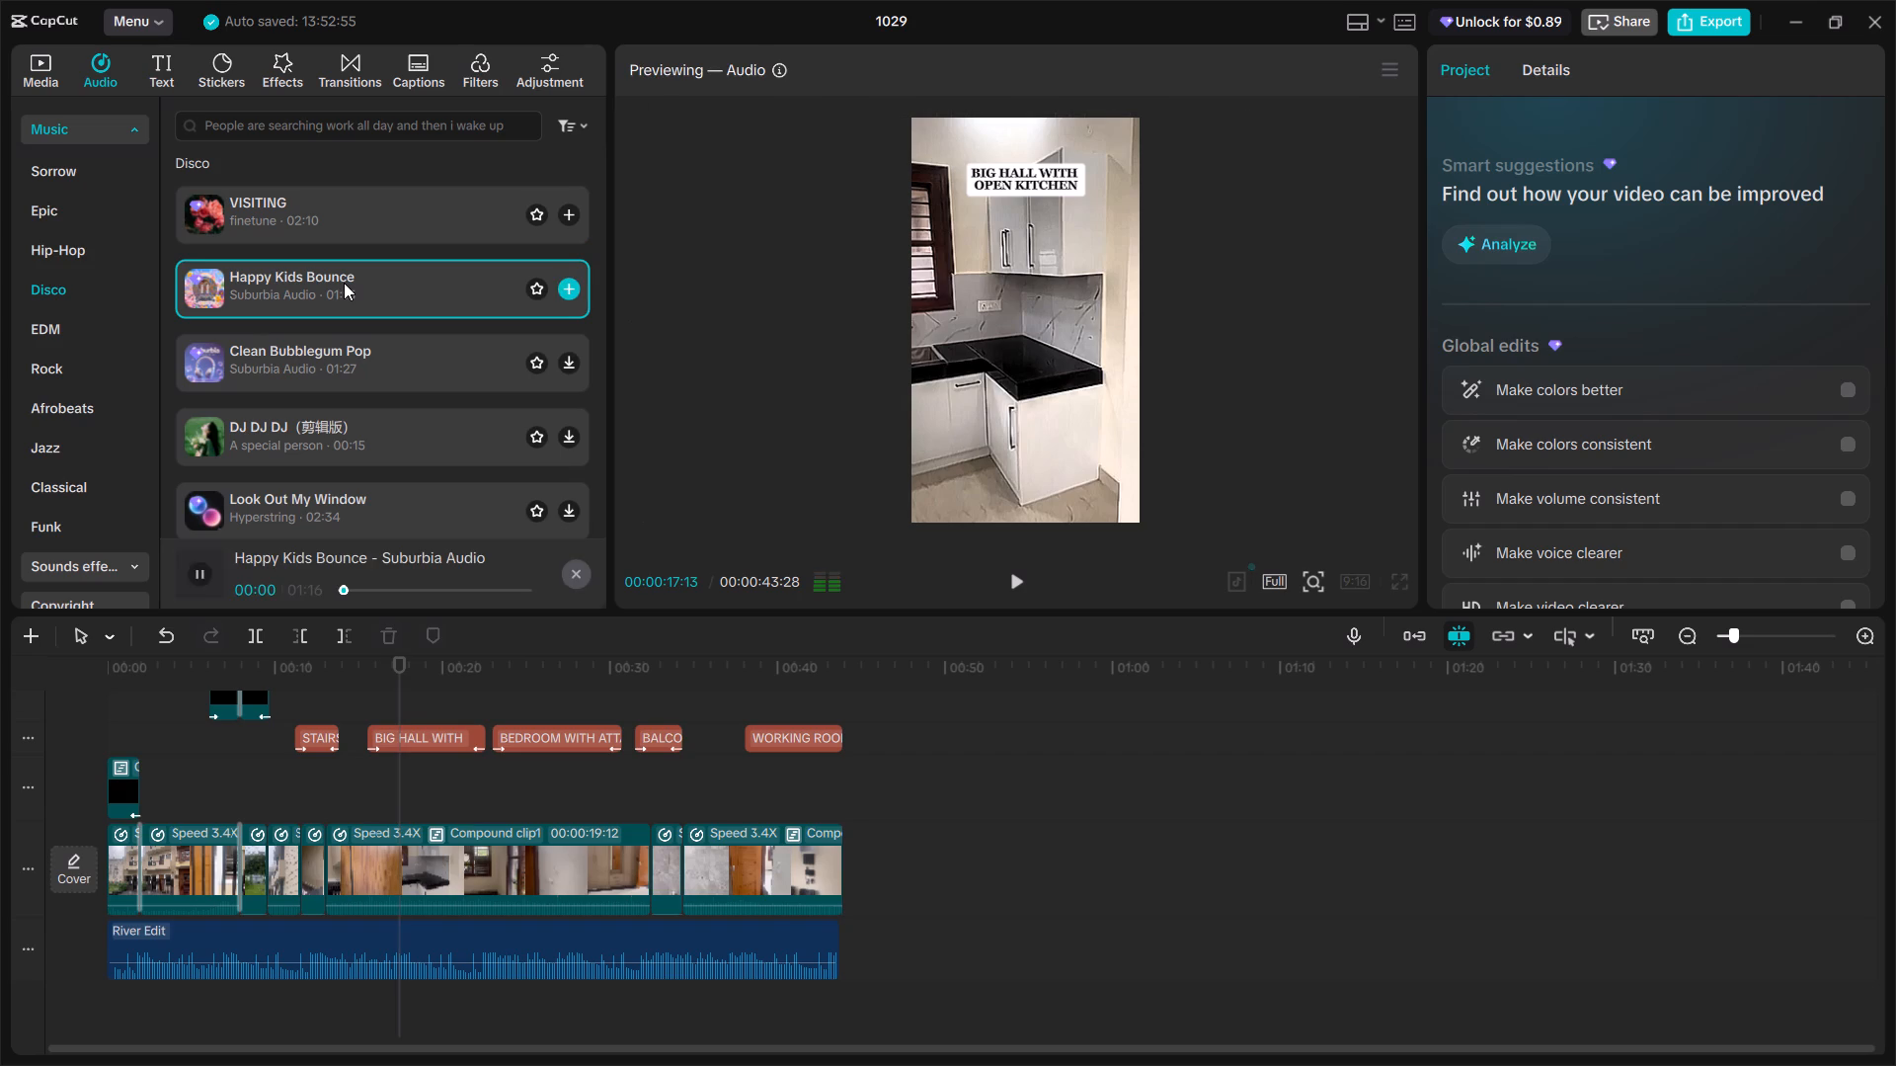
{"action": "left_click", "coordinate": [346, 338]}
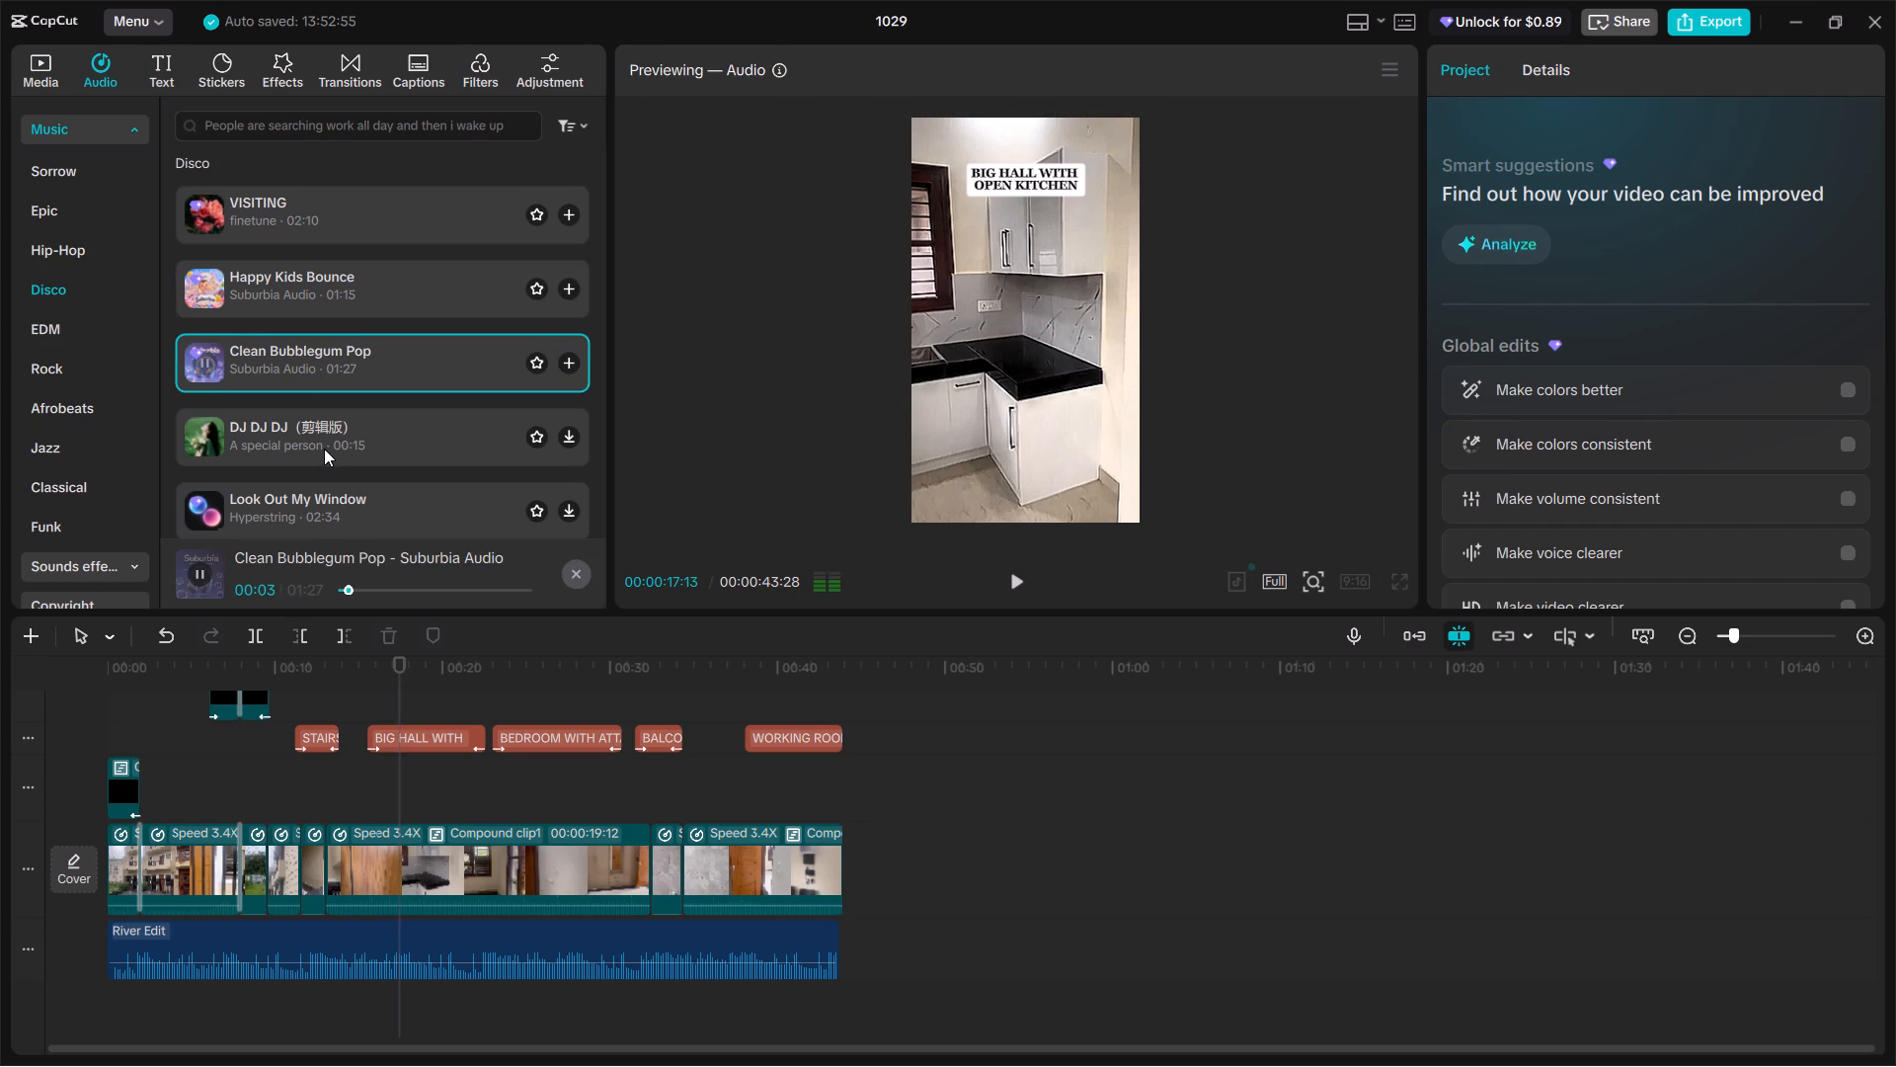
{"action": "scroll", "coordinate": [324, 446], "scroll_direction": "down", "scroll_amount": 1}
{"action": "left_click", "coordinate": [324, 330]}
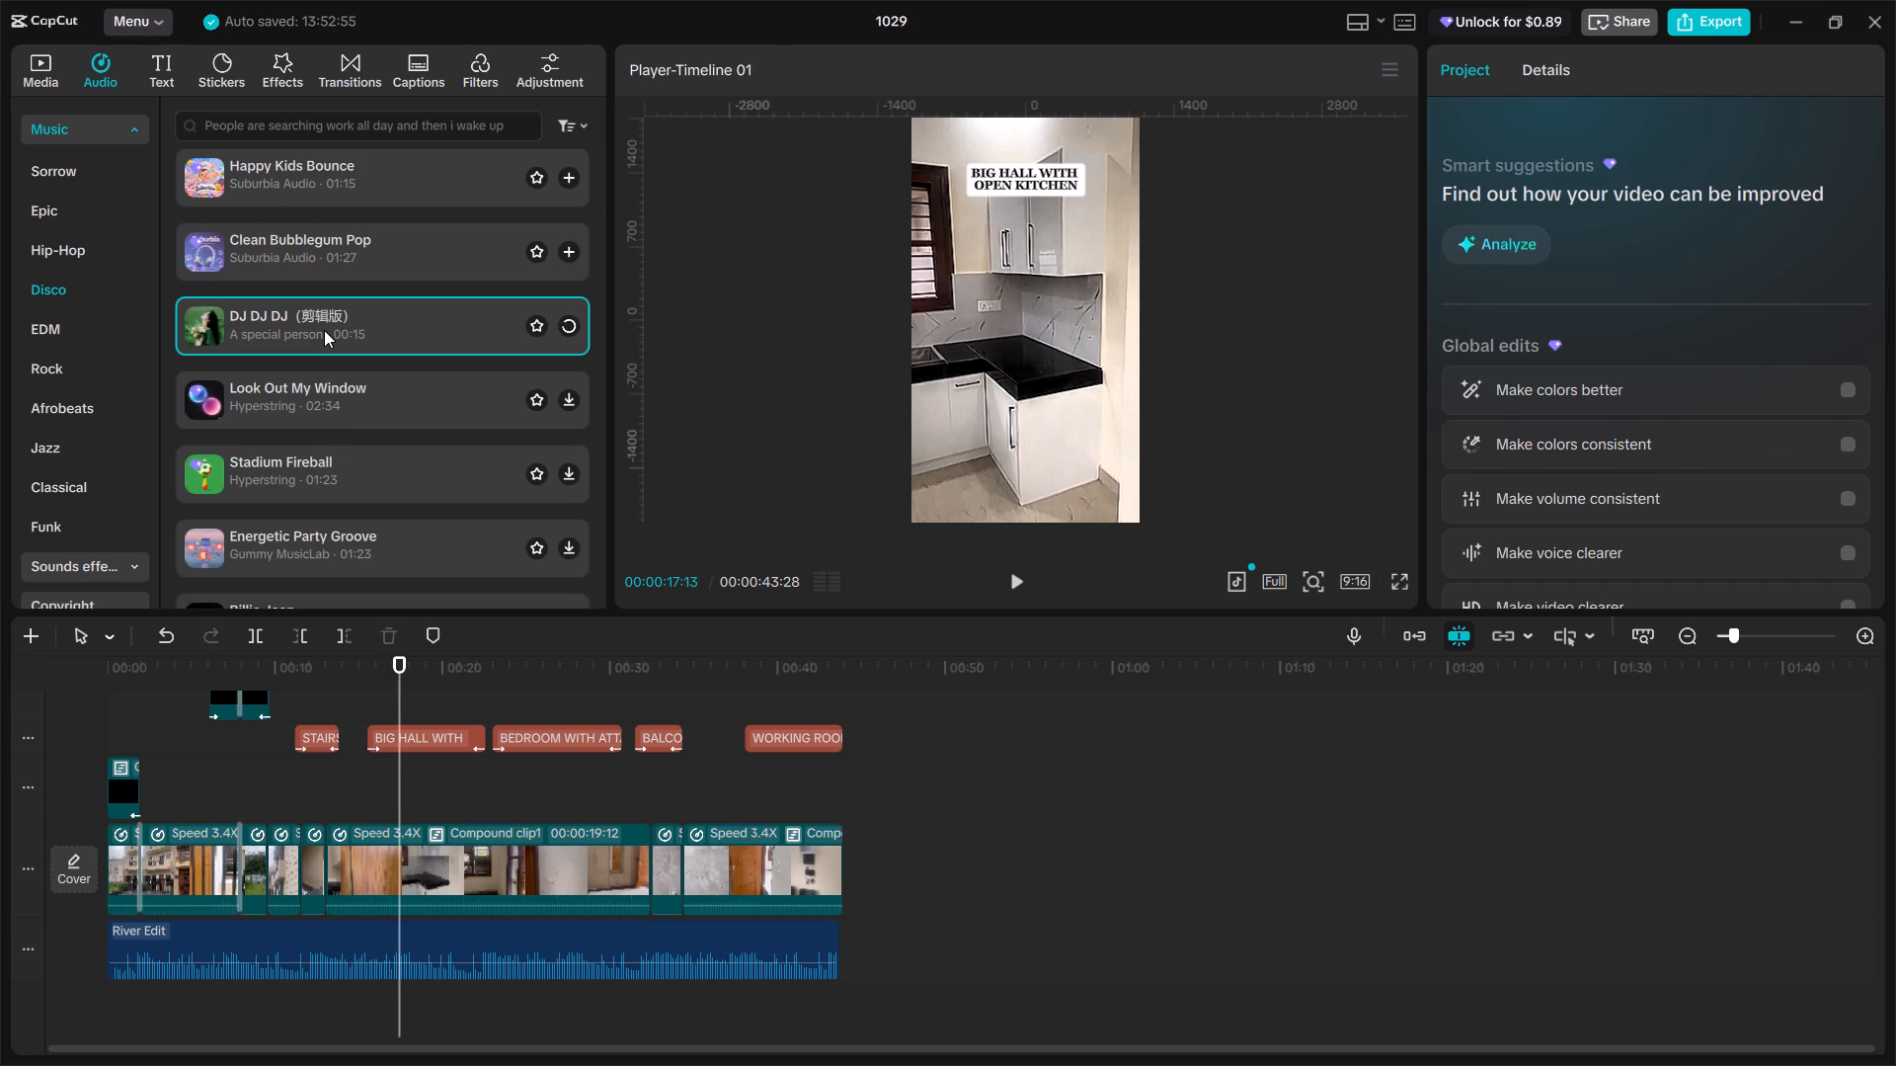
{"action": "scroll", "coordinate": [325, 334], "scroll_direction": "up", "scroll_amount": 4}
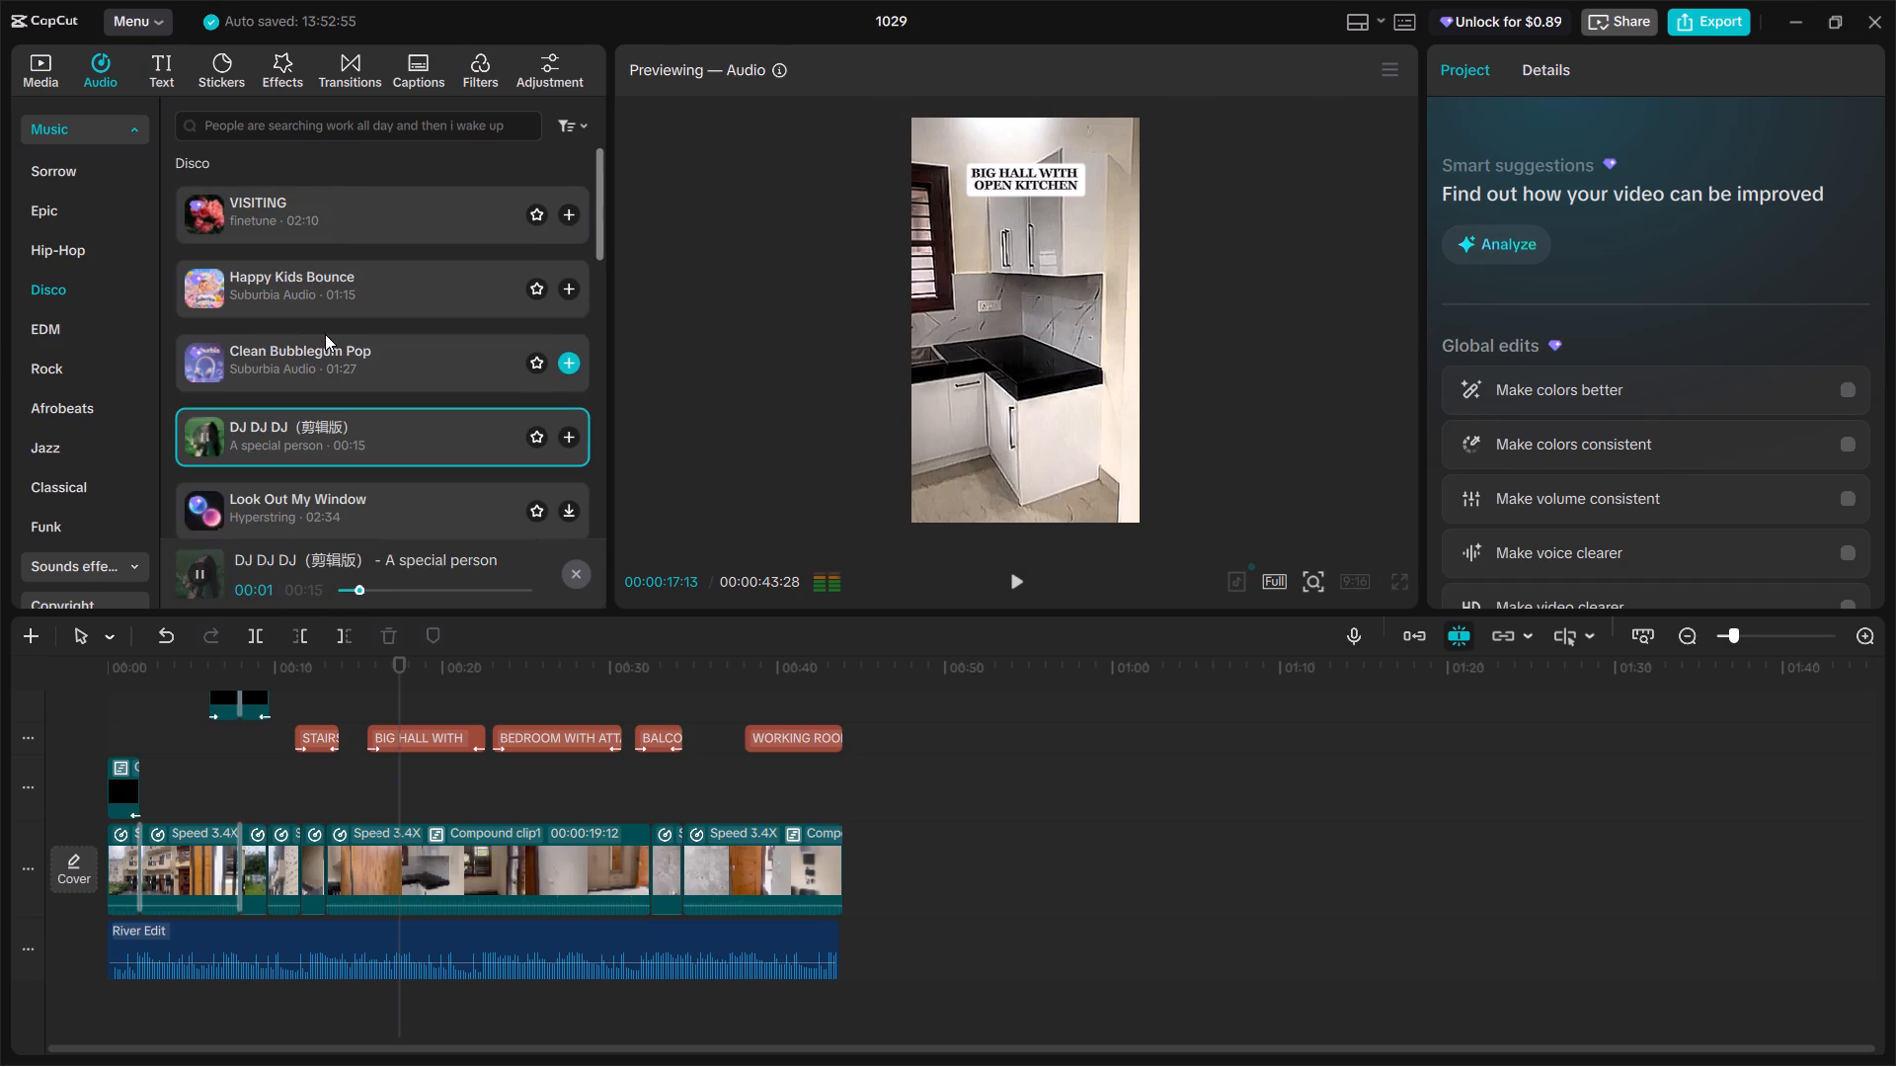
{"action": "left_click", "coordinate": [324, 205]}
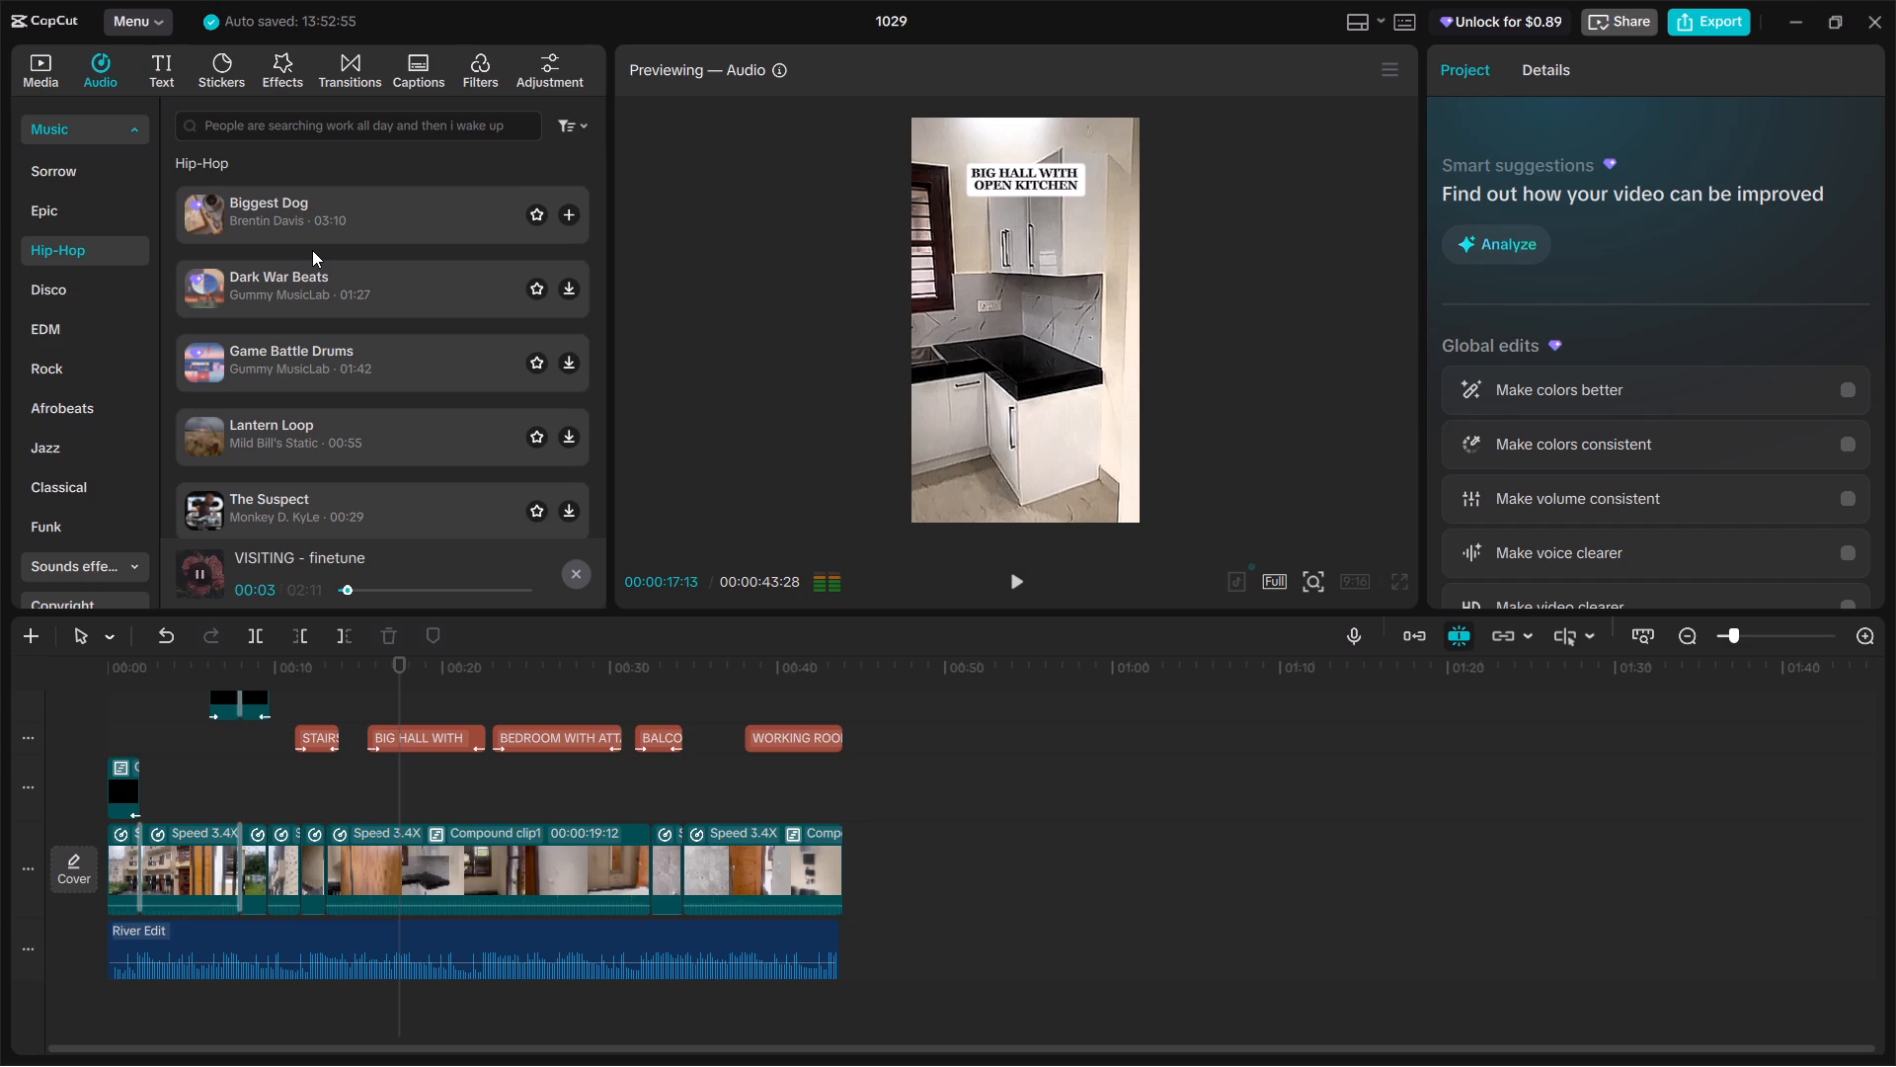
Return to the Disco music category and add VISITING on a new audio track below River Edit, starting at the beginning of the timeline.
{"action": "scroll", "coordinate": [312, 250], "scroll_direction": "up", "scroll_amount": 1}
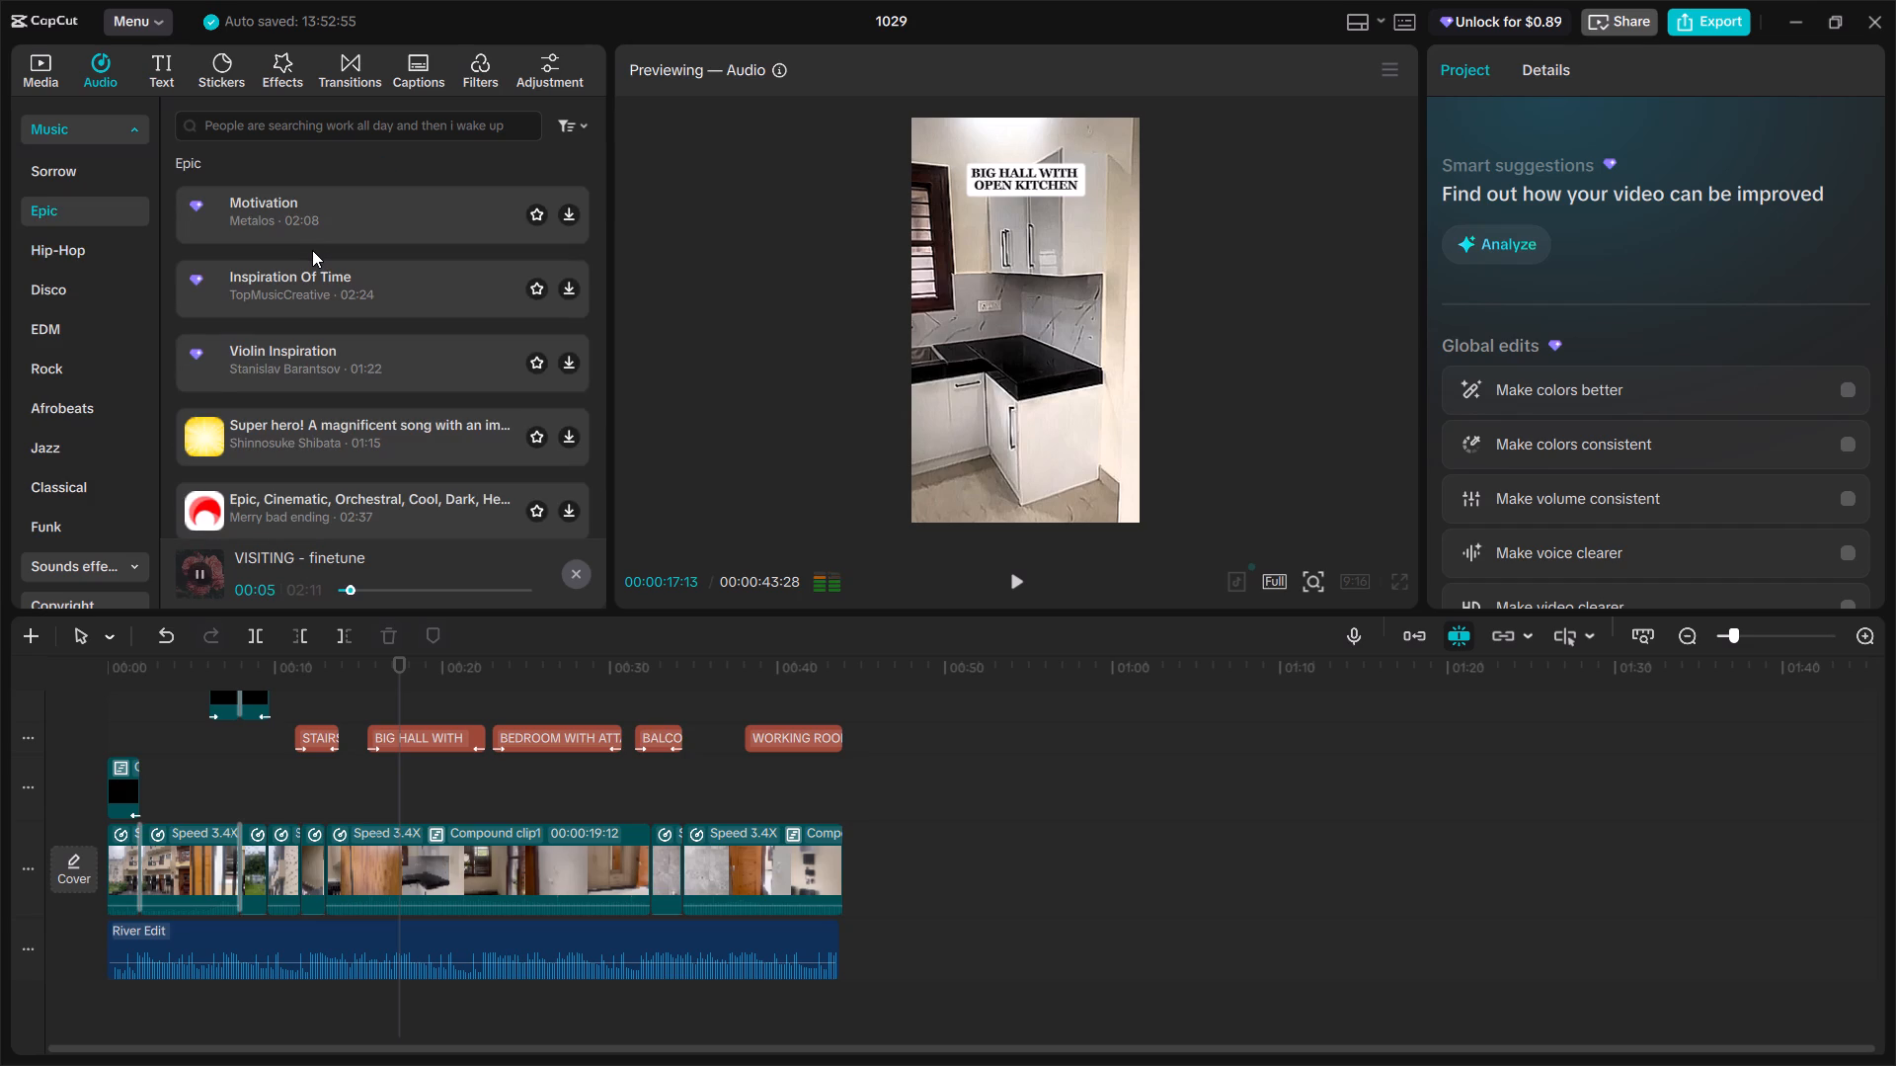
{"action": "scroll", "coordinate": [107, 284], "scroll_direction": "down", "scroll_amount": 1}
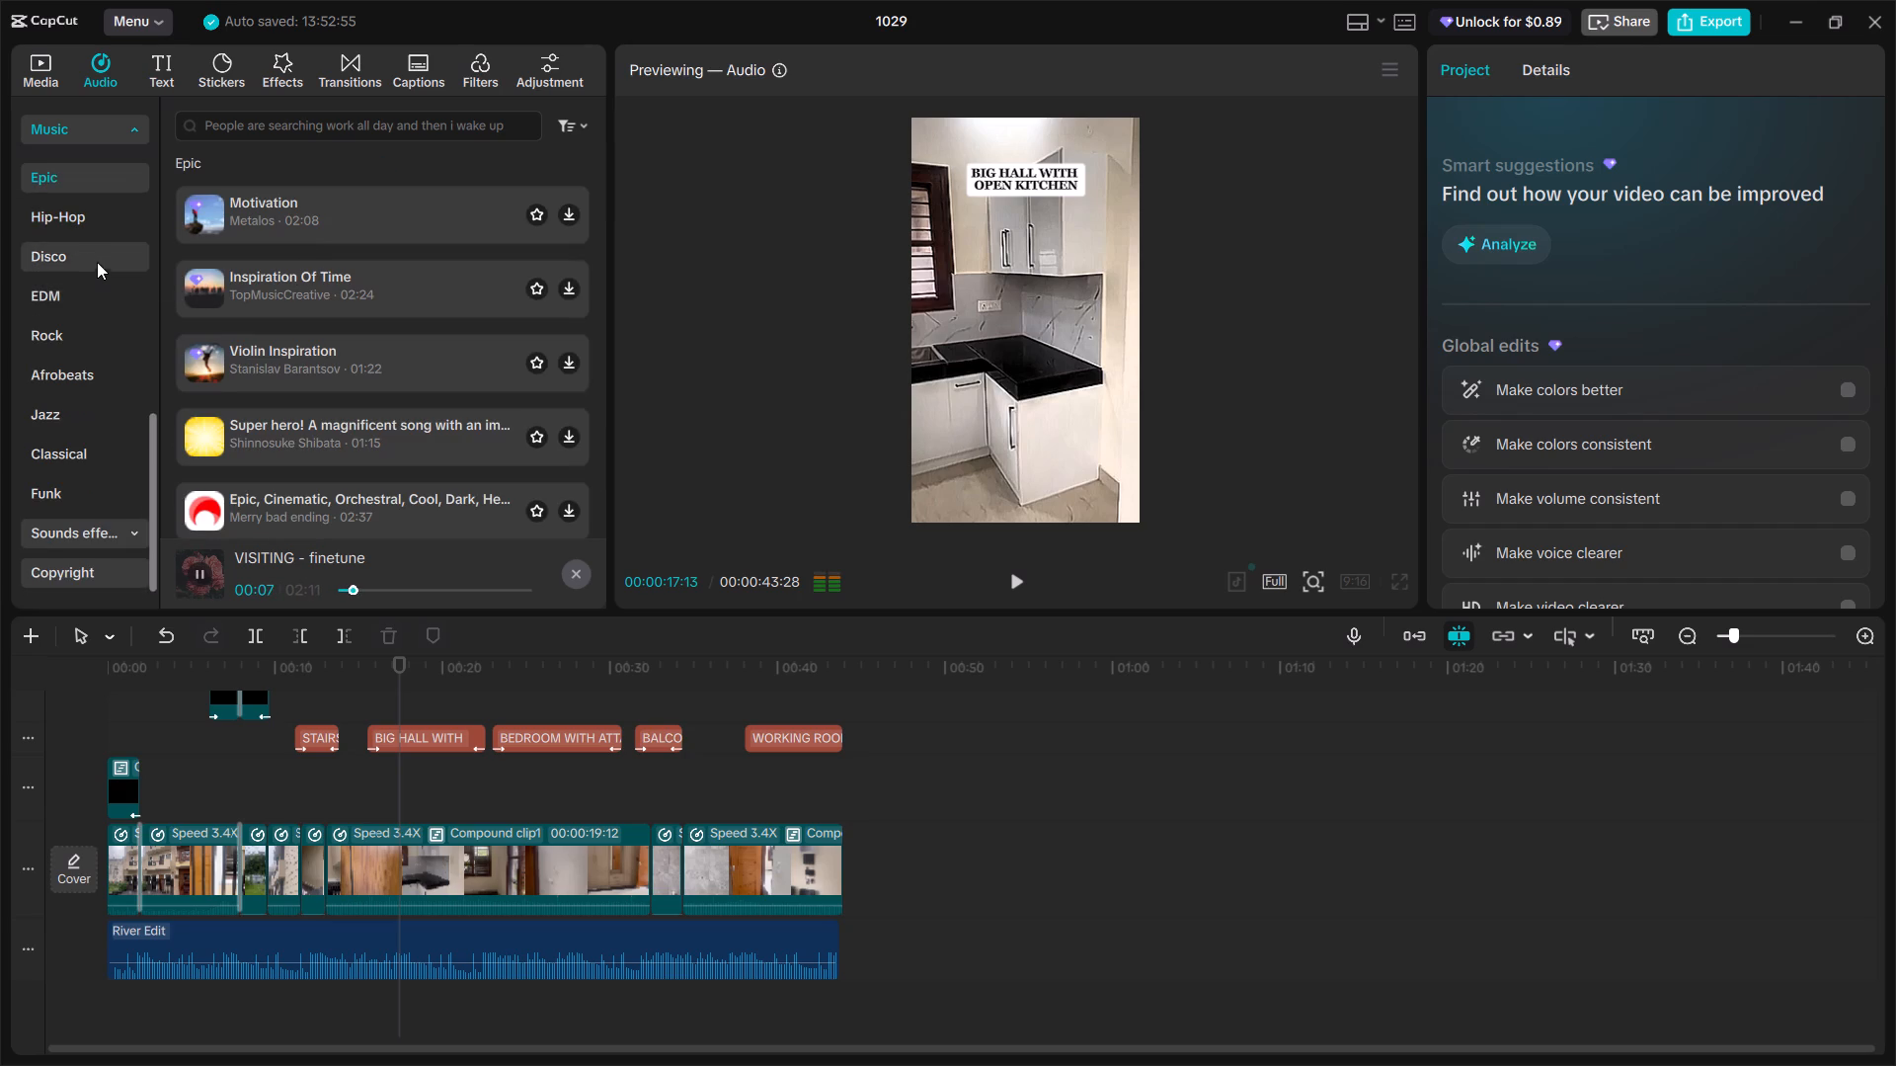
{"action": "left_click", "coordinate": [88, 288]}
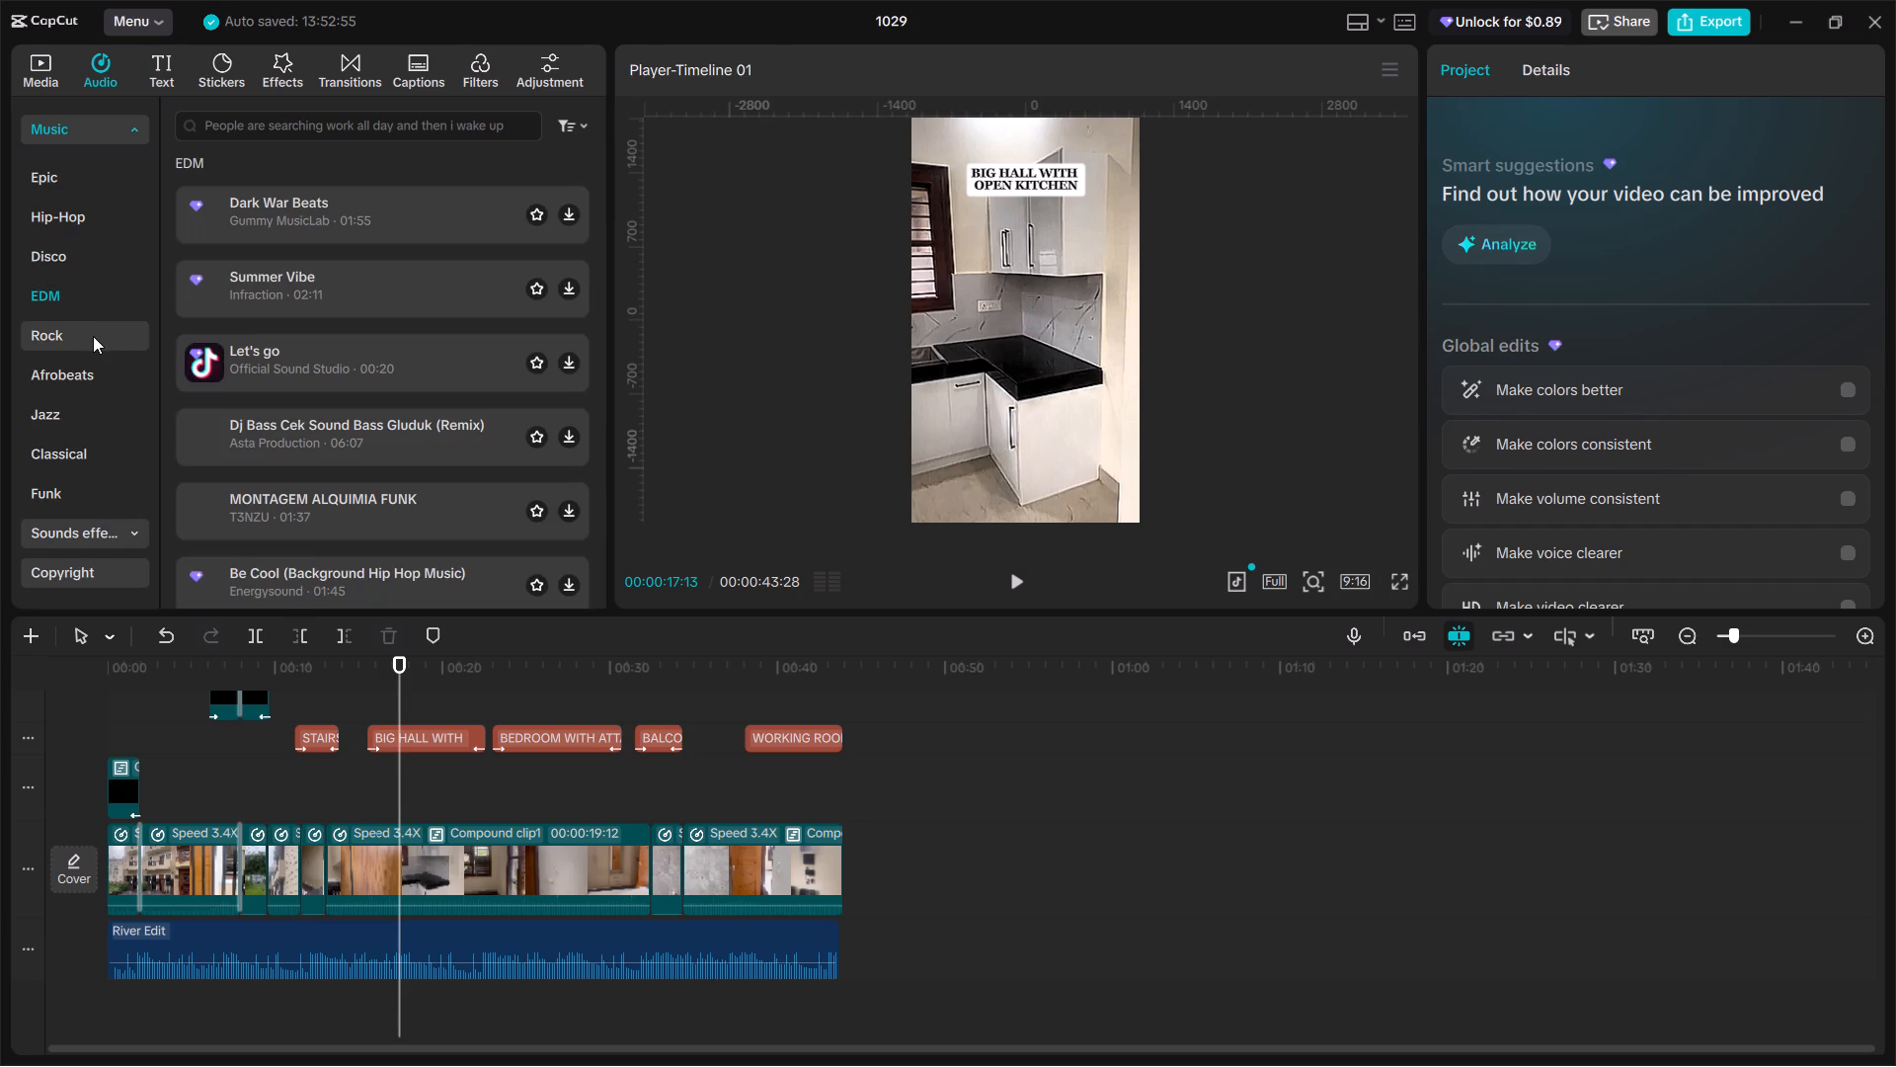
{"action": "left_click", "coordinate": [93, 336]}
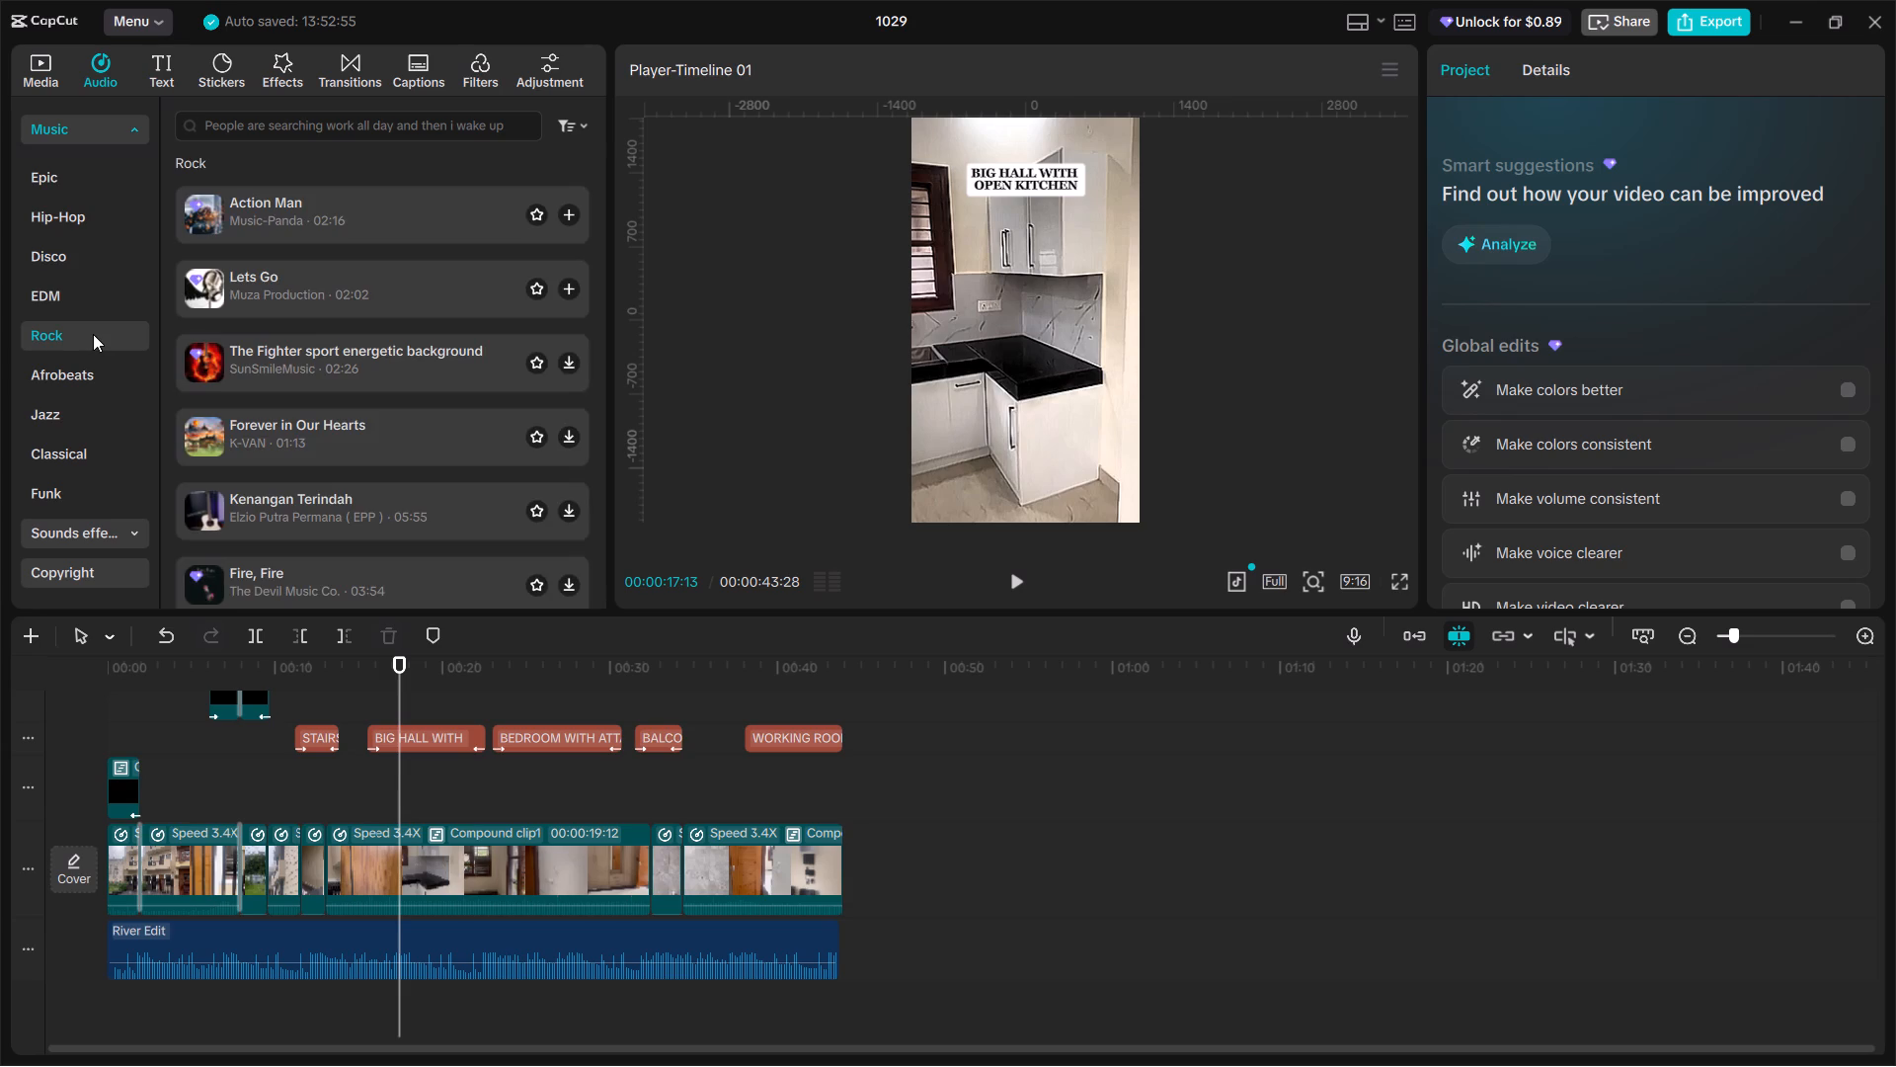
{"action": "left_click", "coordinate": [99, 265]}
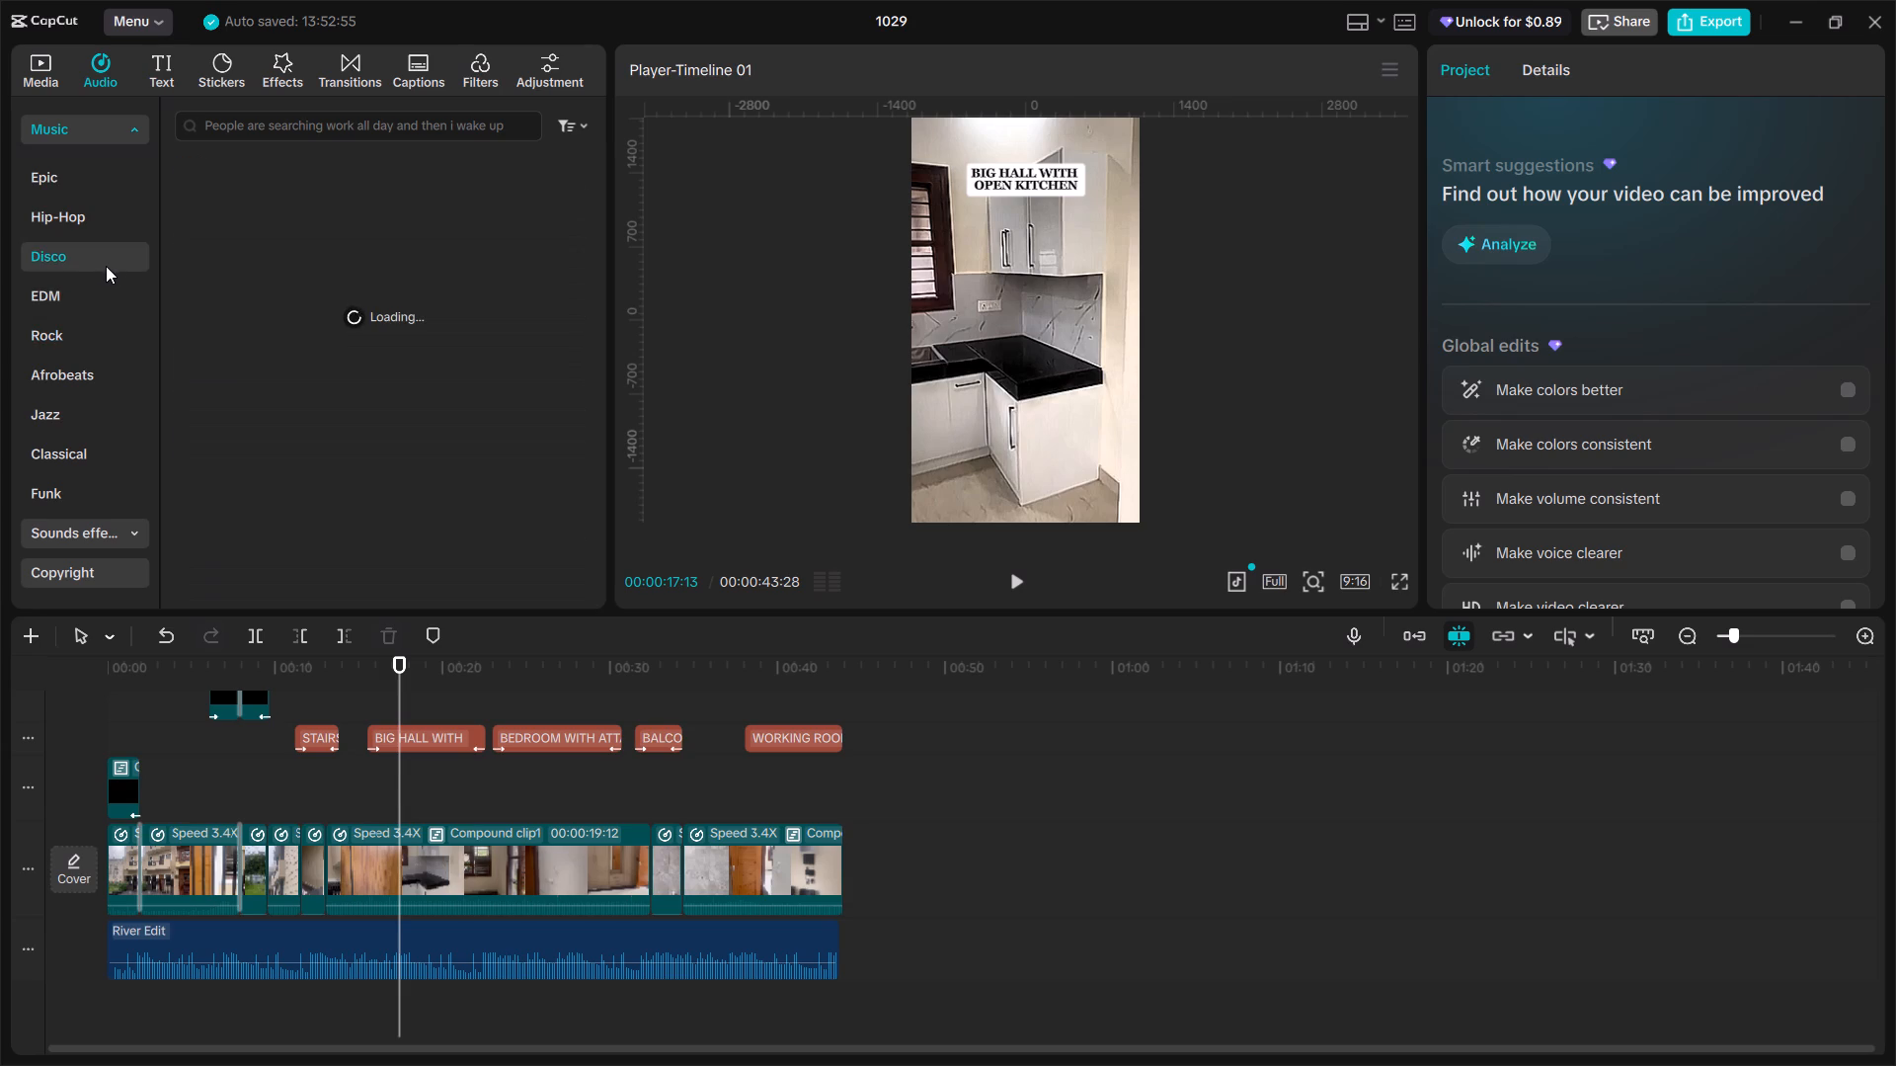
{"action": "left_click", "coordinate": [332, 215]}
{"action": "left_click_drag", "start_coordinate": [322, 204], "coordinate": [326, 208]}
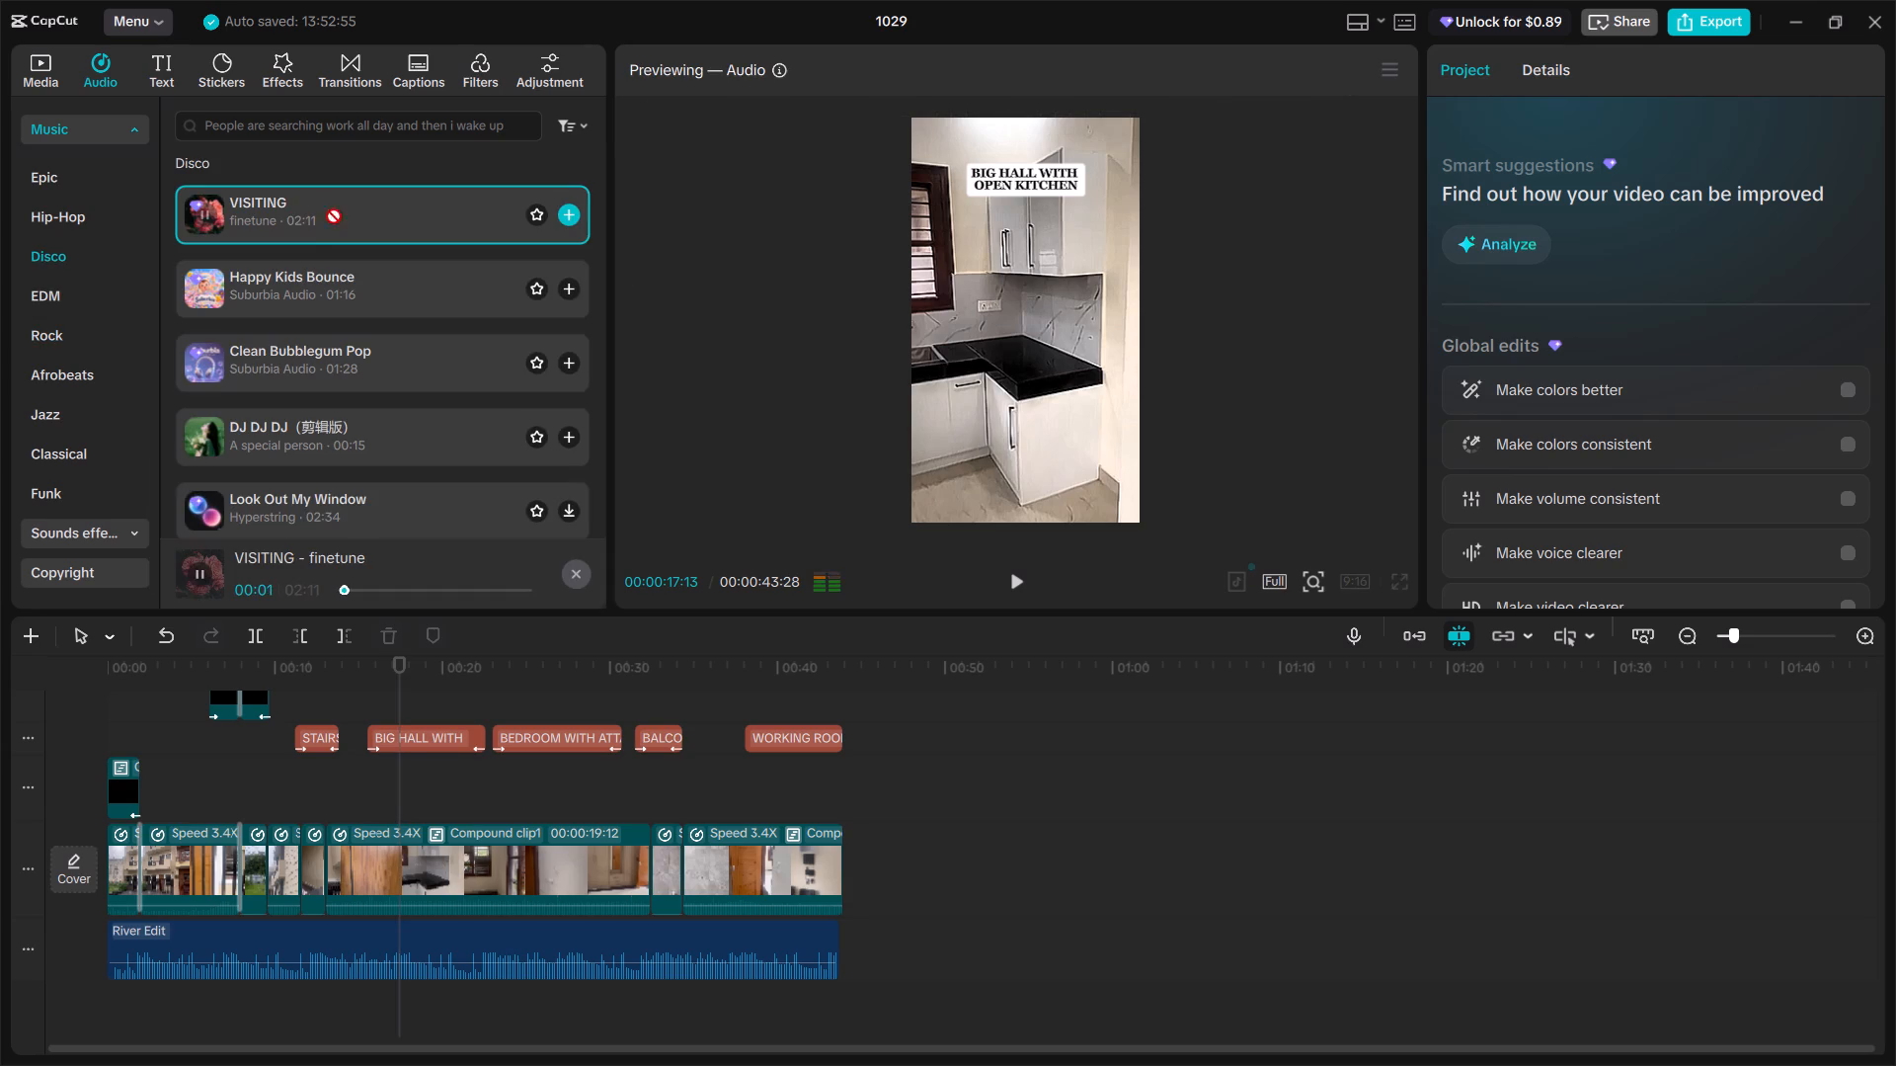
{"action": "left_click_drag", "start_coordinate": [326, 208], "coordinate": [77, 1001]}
Play the video from near its start to hear VISITING together with River Edit.
{"action": "left_click", "coordinate": [182, 761]}
{"action": "left_click_drag", "start_coordinate": [182, 760], "coordinate": [180, 760]}
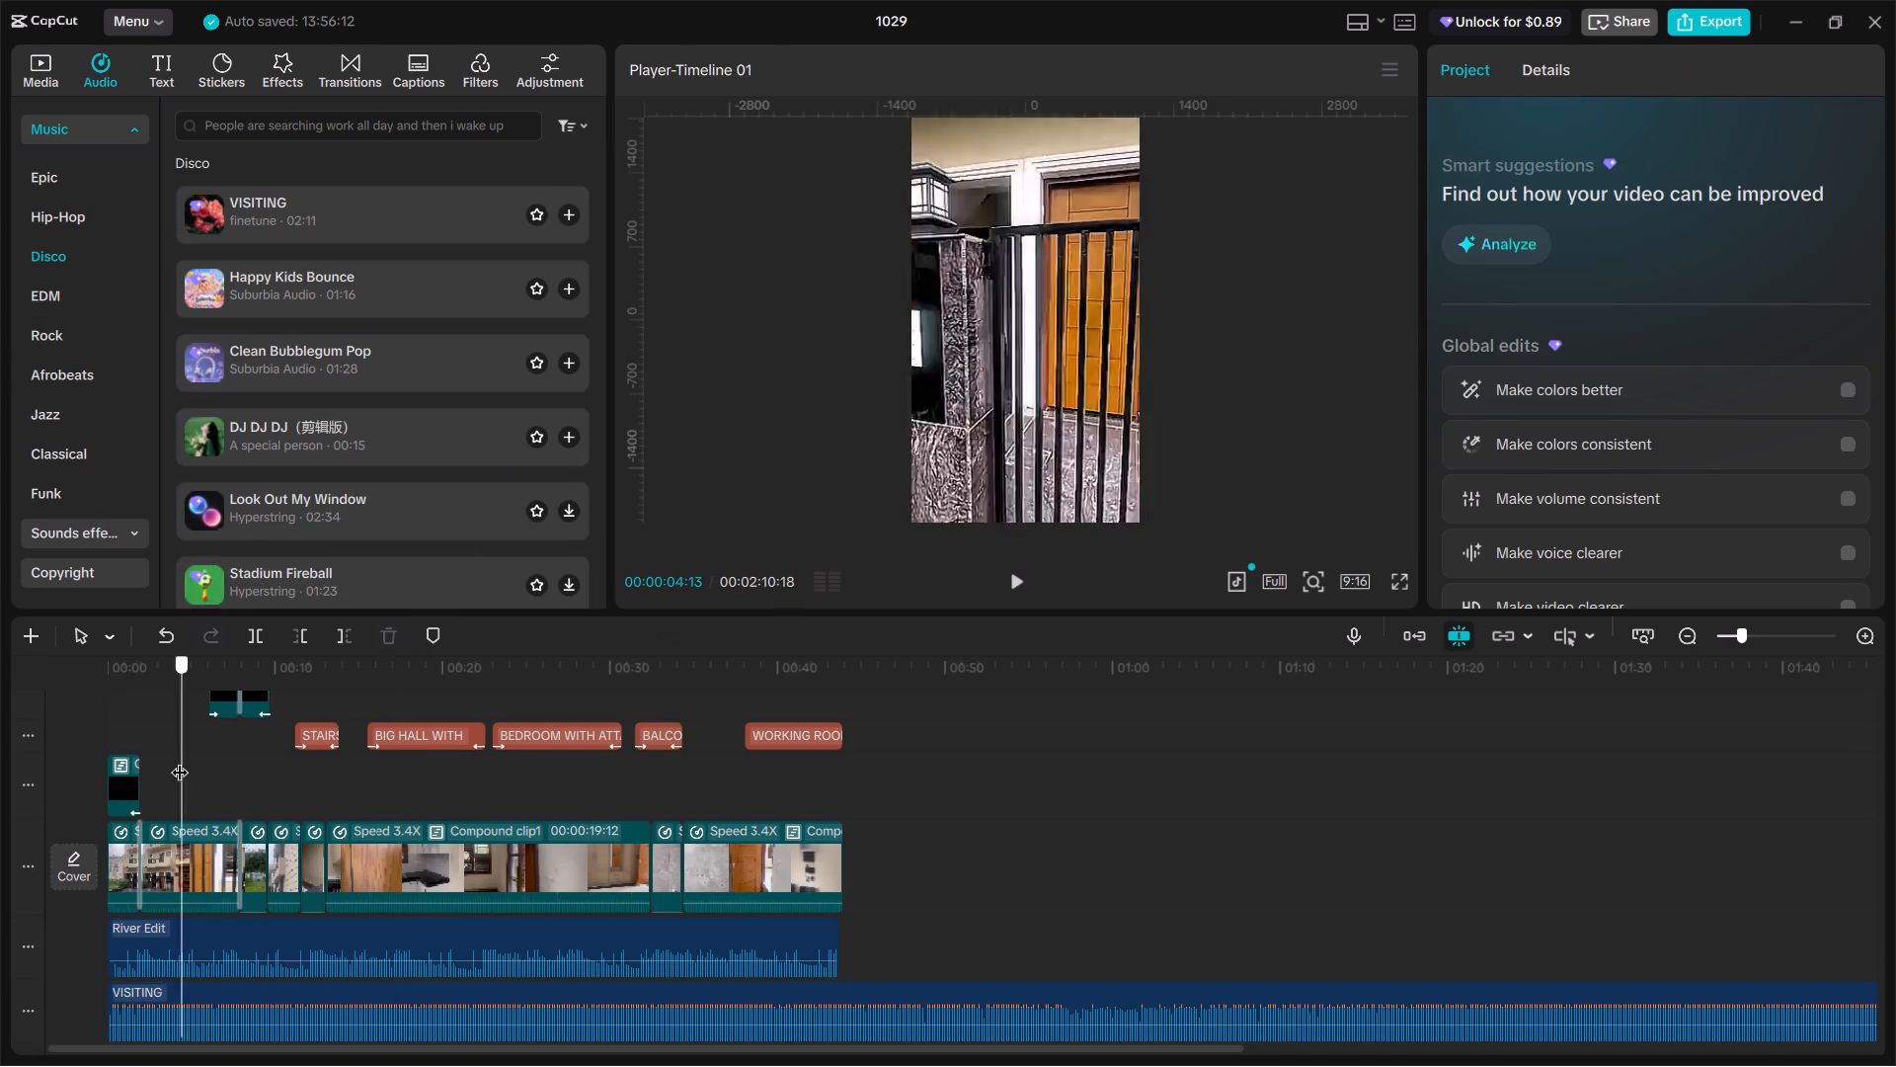
{"action": "left_click_drag", "start_coordinate": [180, 760], "coordinate": [116, 748]}
{"action": "key", "text": "space"}
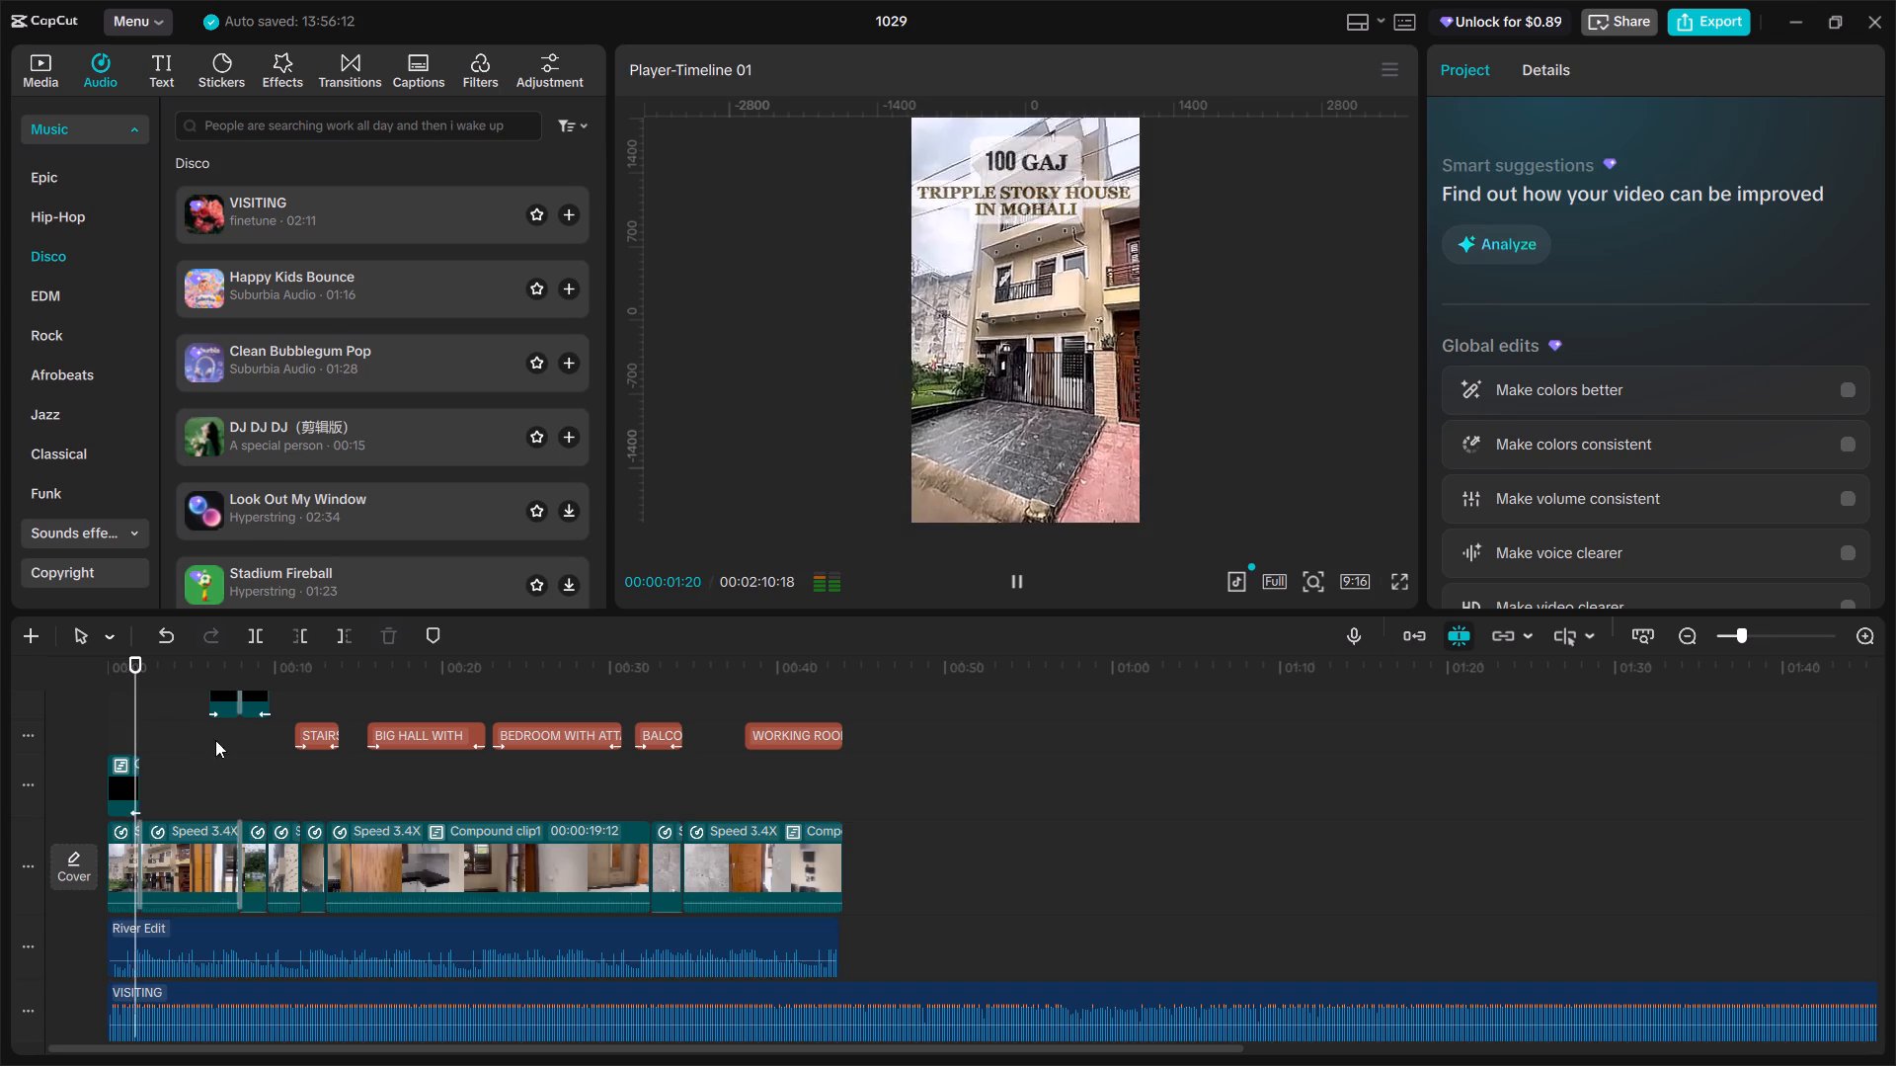
{"action": "key", "text": "space"}
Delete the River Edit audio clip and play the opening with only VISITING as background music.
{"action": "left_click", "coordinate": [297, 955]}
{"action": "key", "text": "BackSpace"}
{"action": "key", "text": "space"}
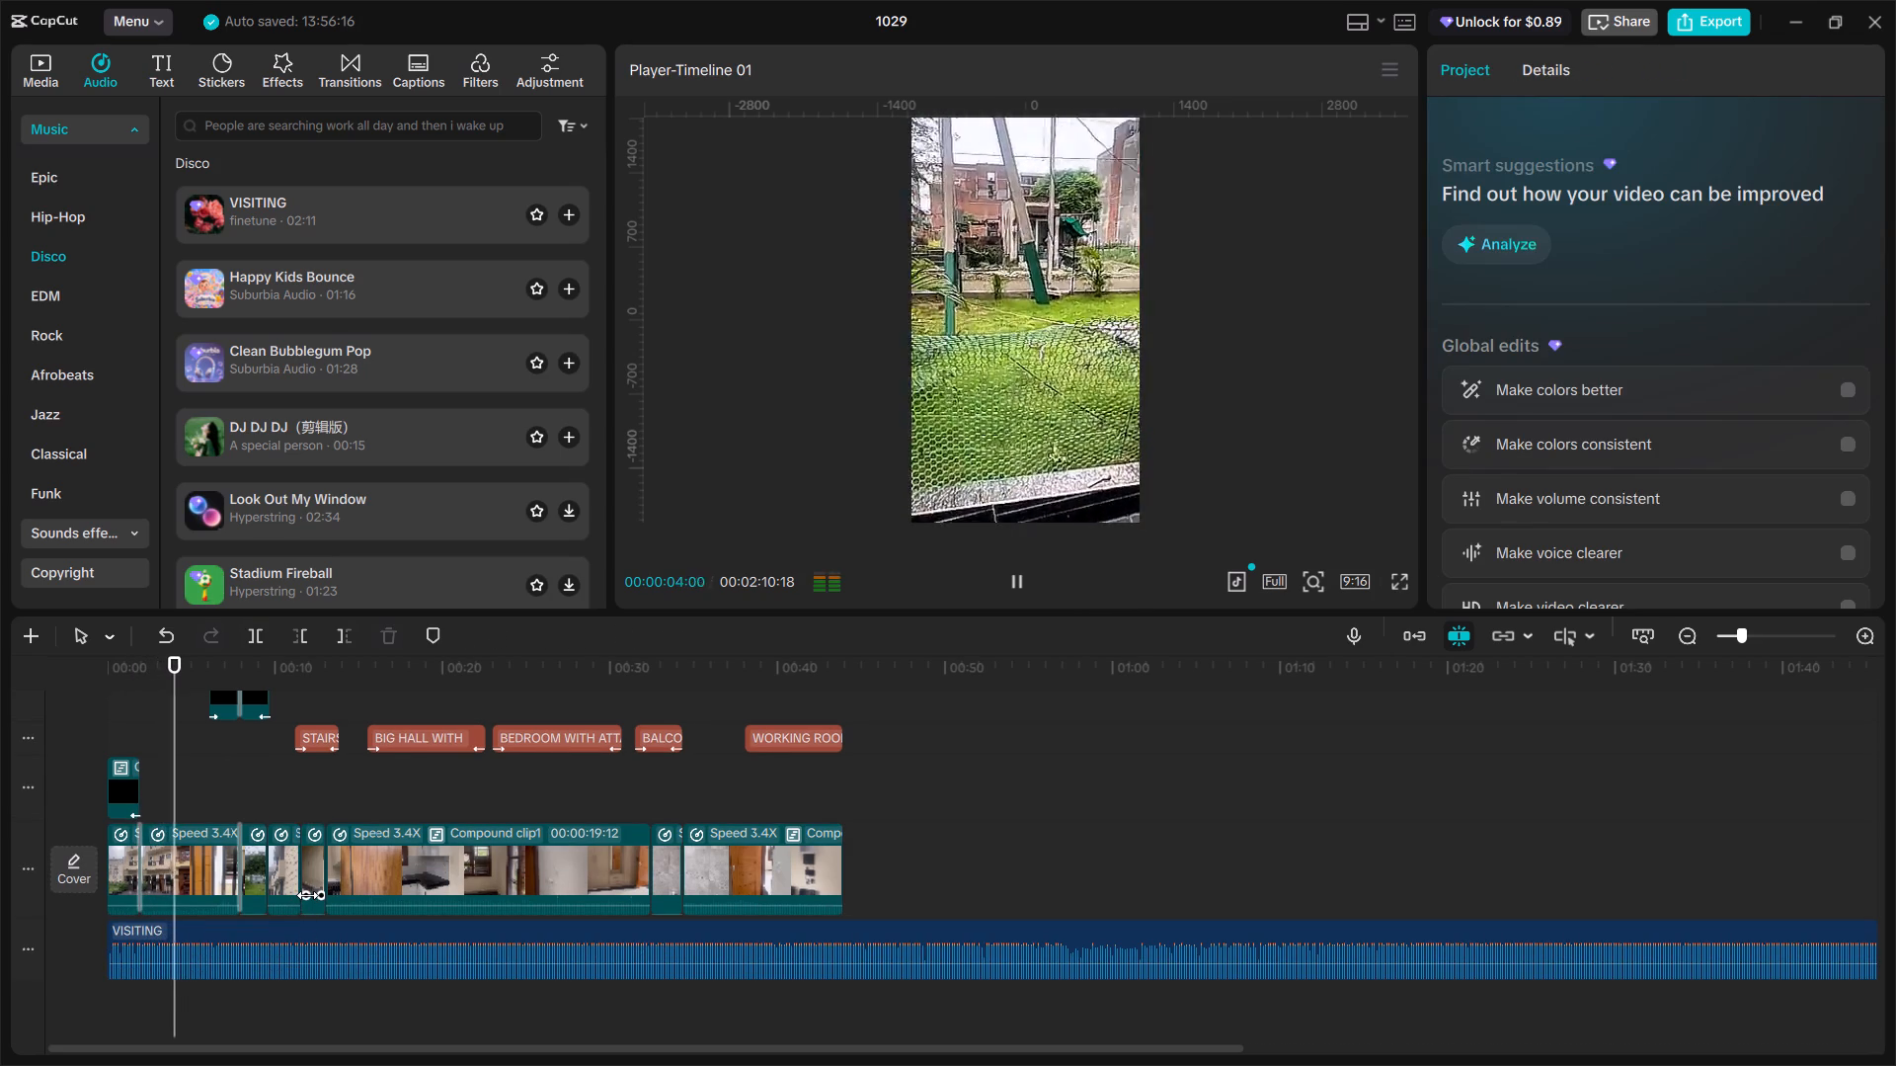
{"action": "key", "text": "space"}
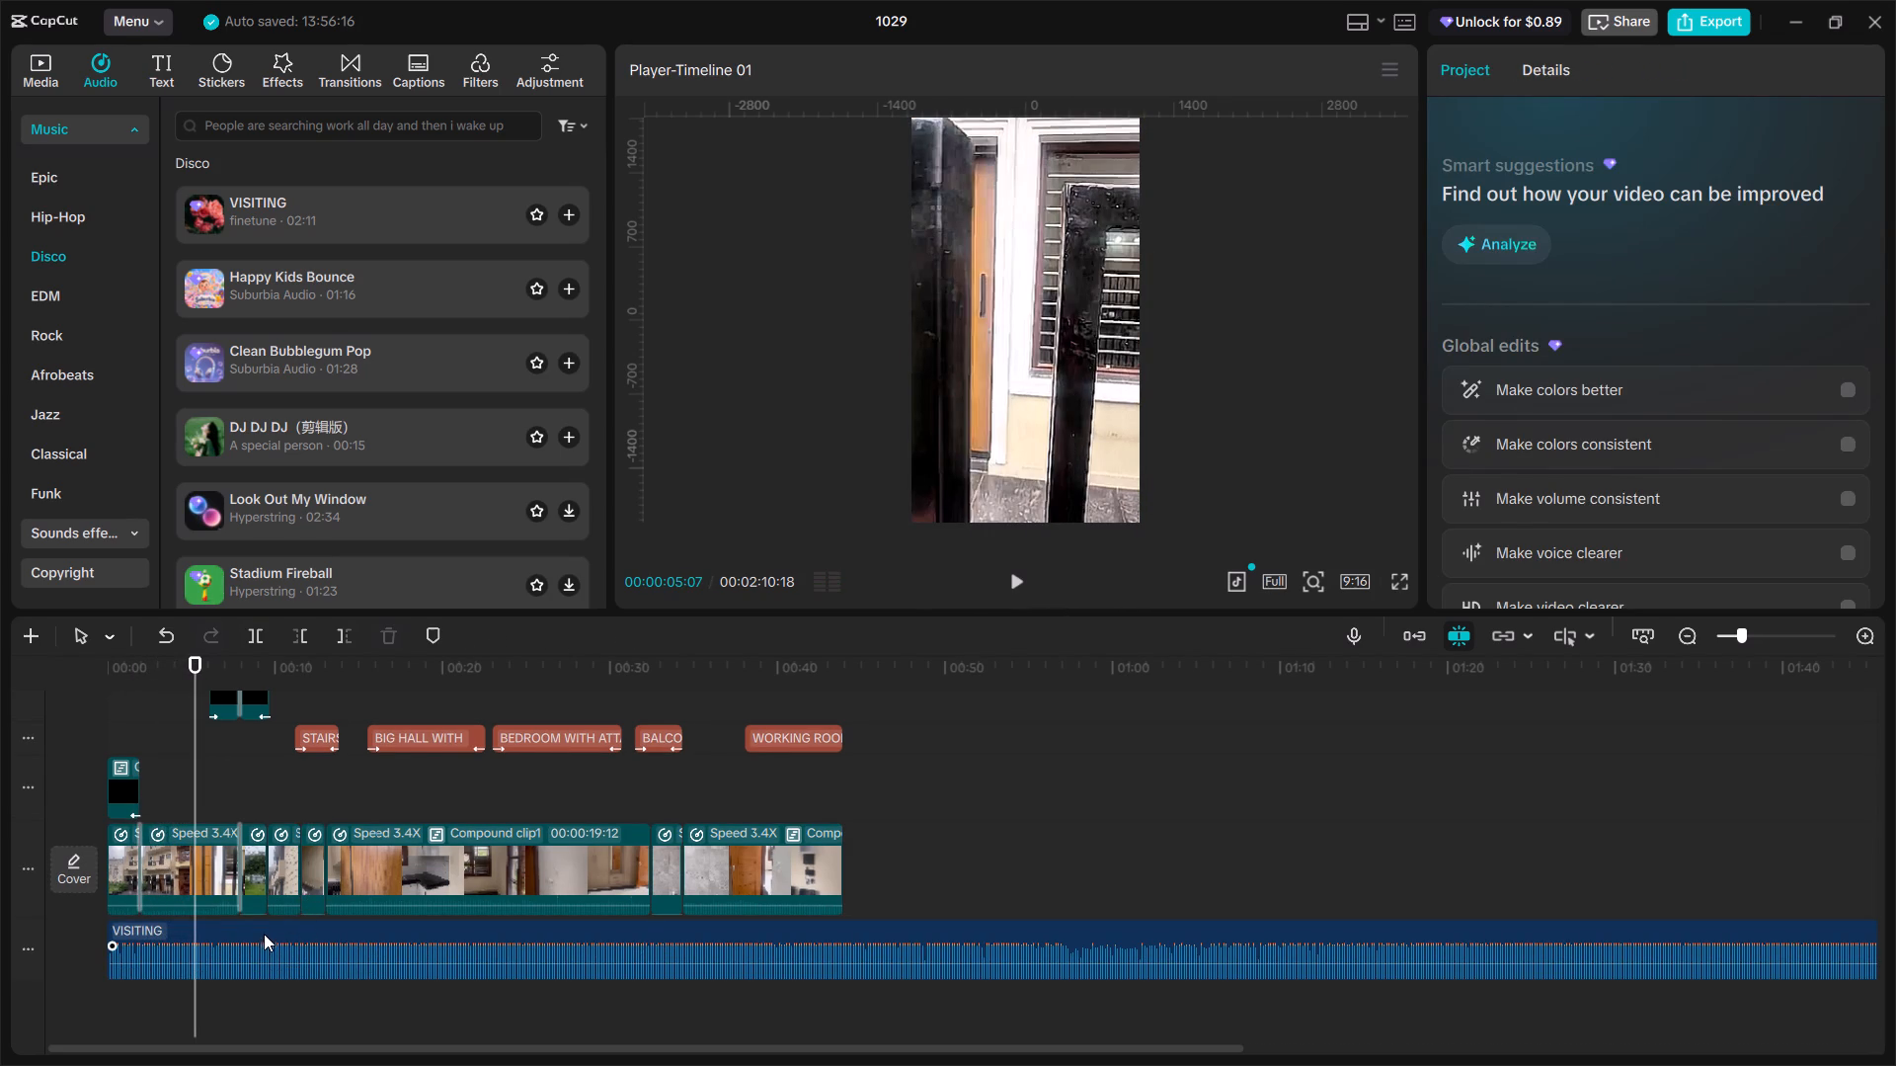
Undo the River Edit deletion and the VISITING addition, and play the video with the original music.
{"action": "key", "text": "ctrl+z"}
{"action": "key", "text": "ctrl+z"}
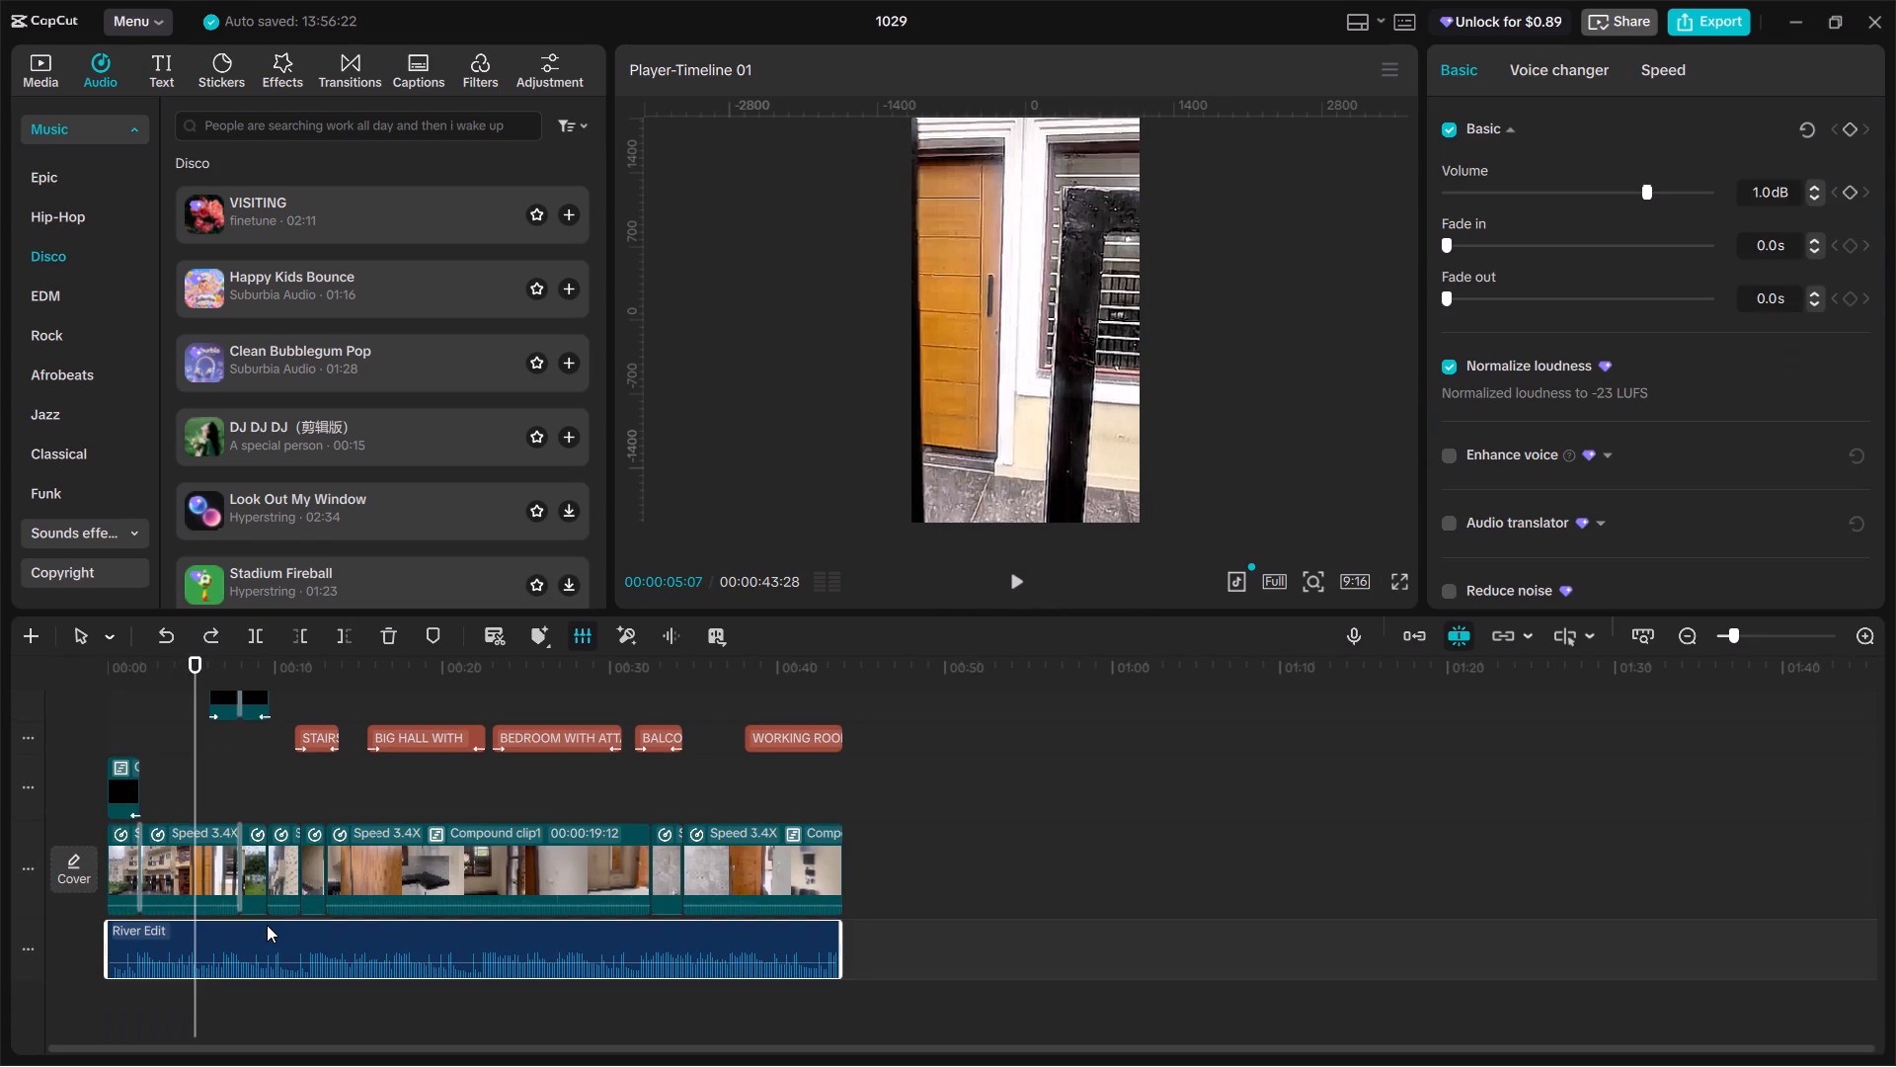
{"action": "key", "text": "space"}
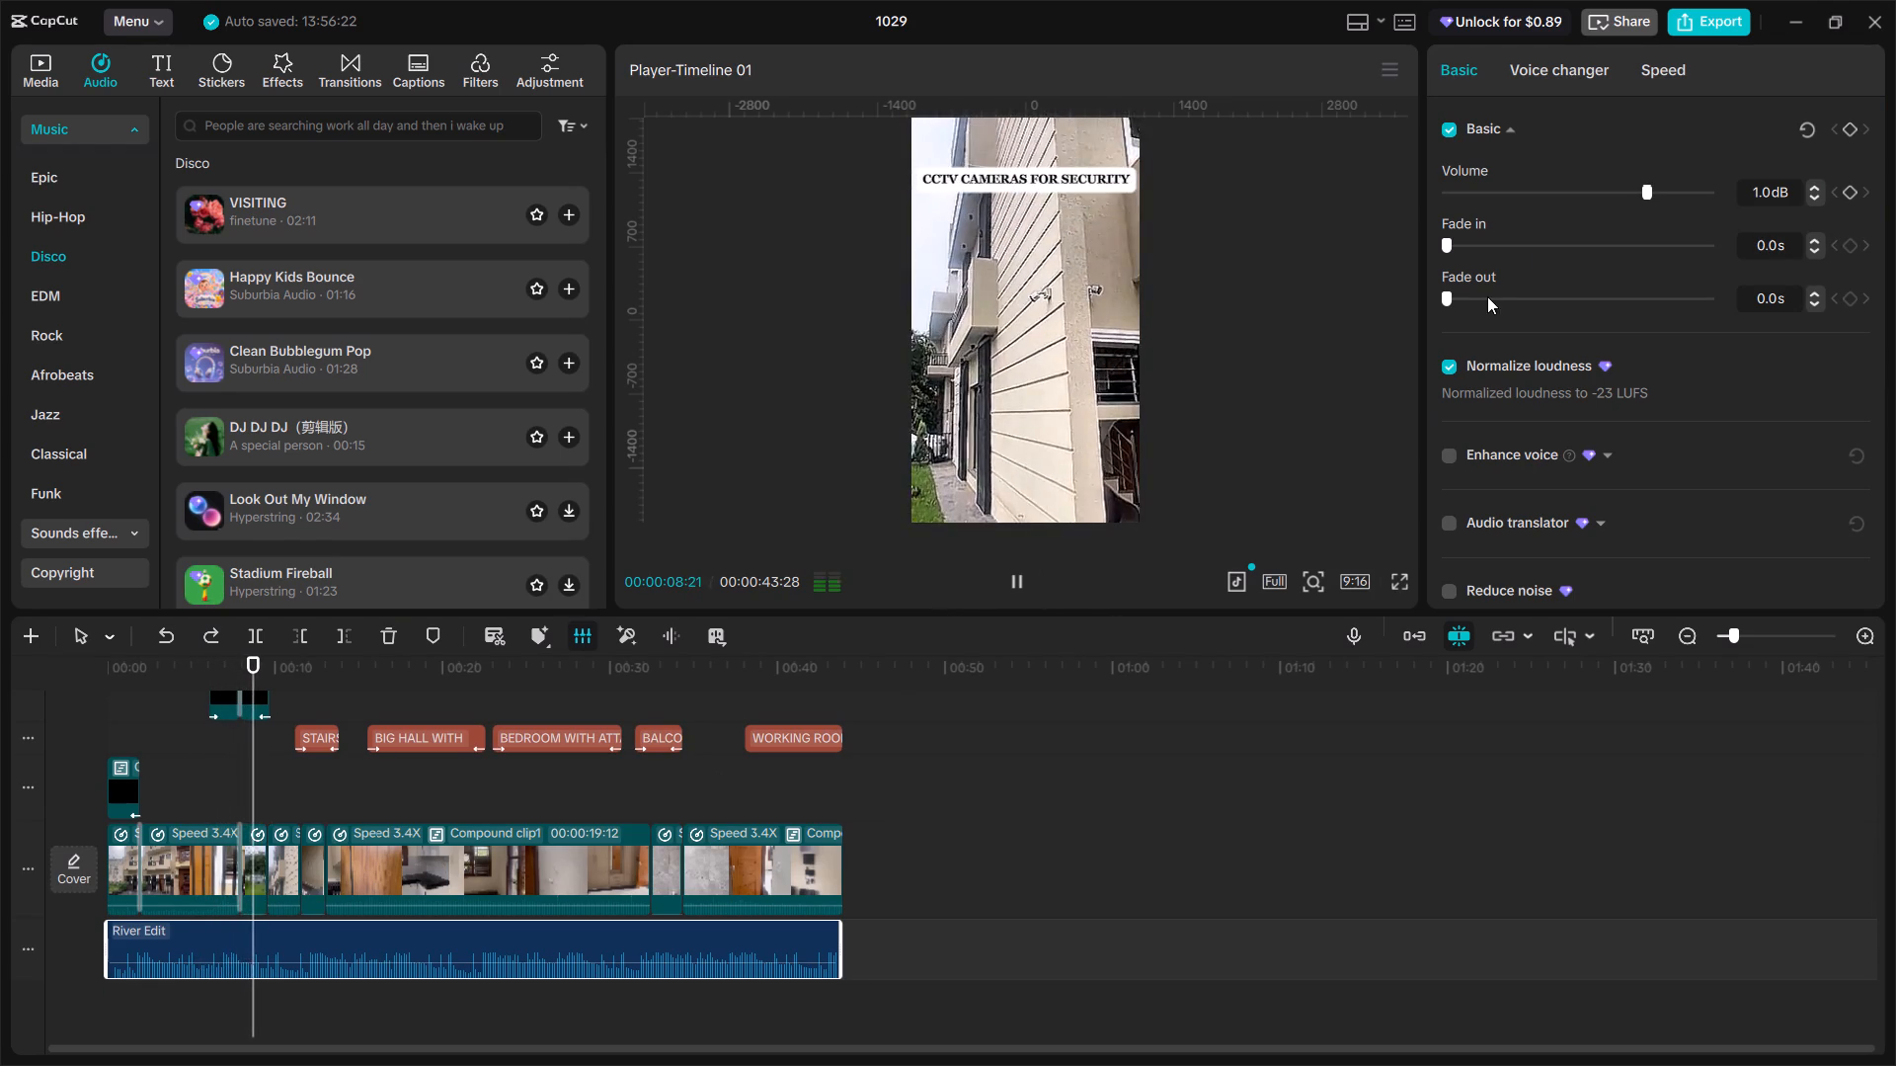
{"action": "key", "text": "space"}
Audition Biggest Dog, Dark War Beats and Game Battle Drums from the Hip-Hop music category.
{"action": "left_click", "coordinate": [58, 216]}
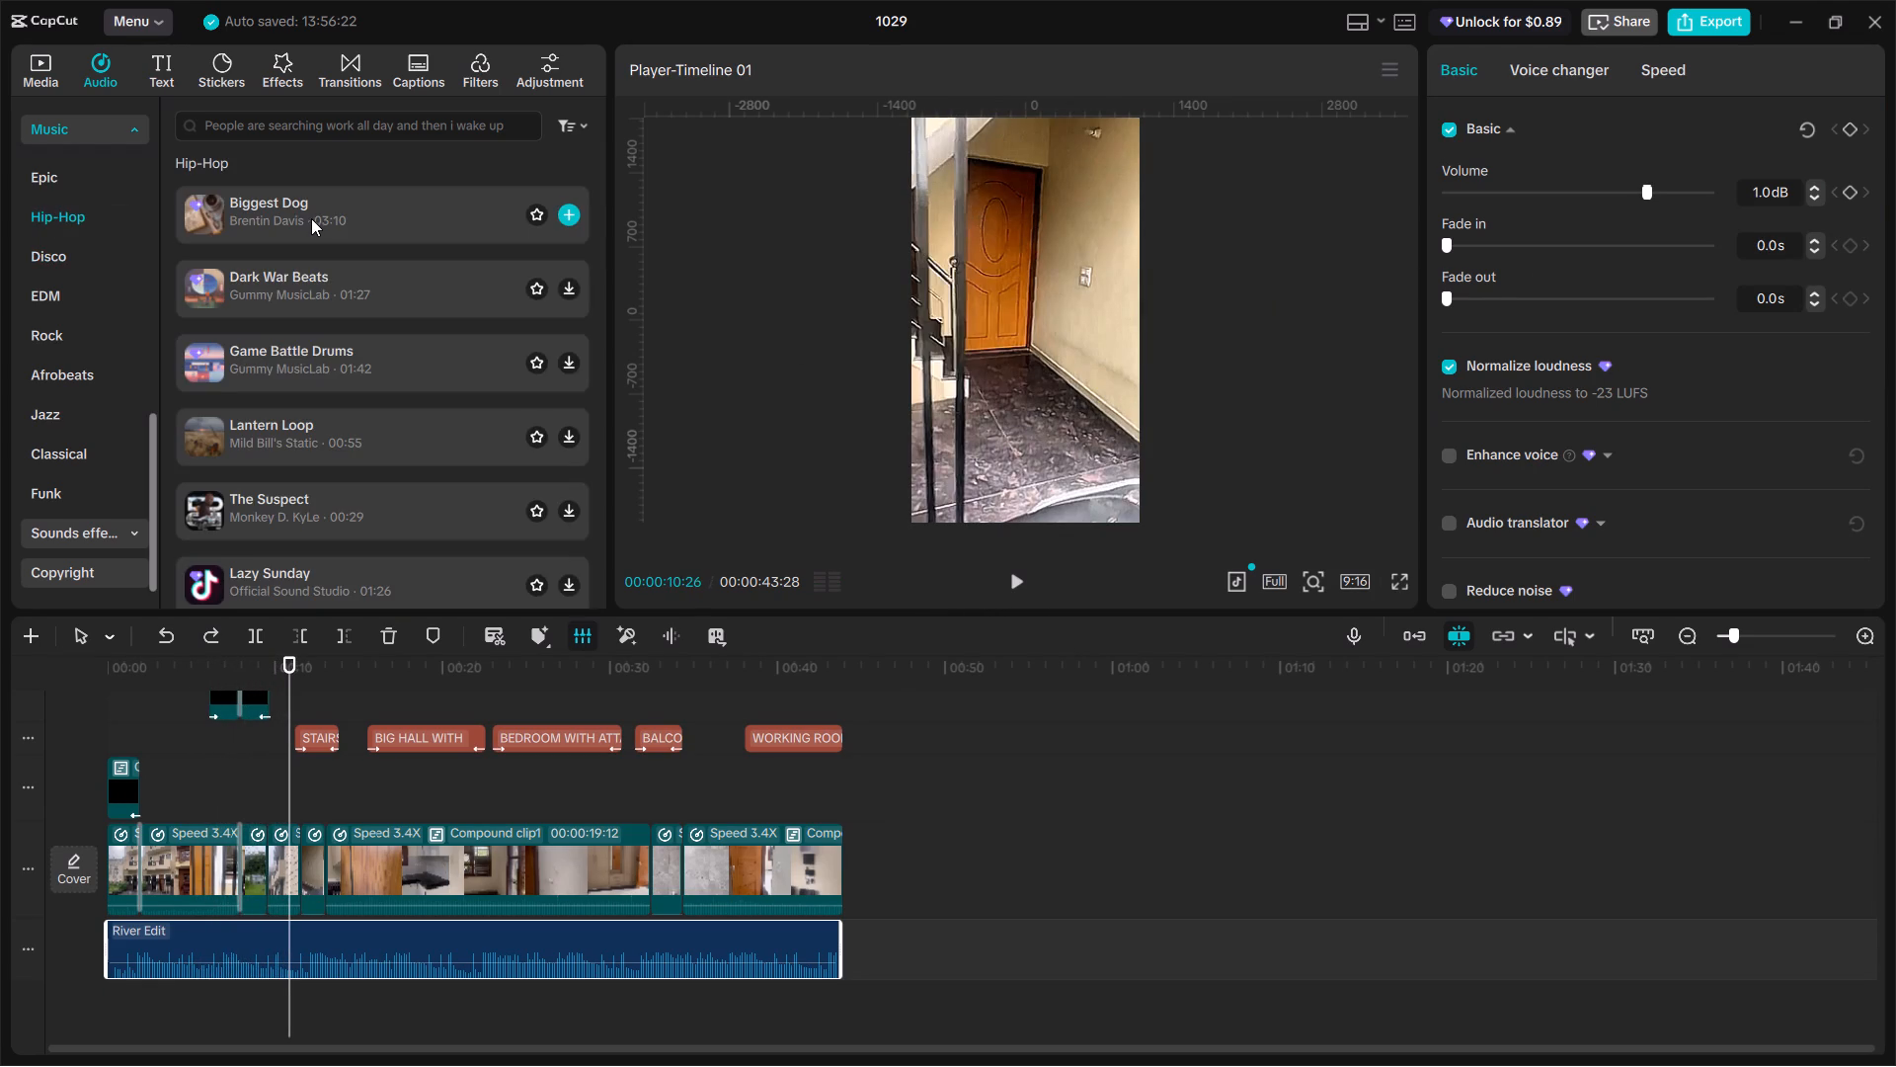
{"action": "left_click", "coordinate": [312, 218]}
{"action": "left_click", "coordinate": [314, 220]}
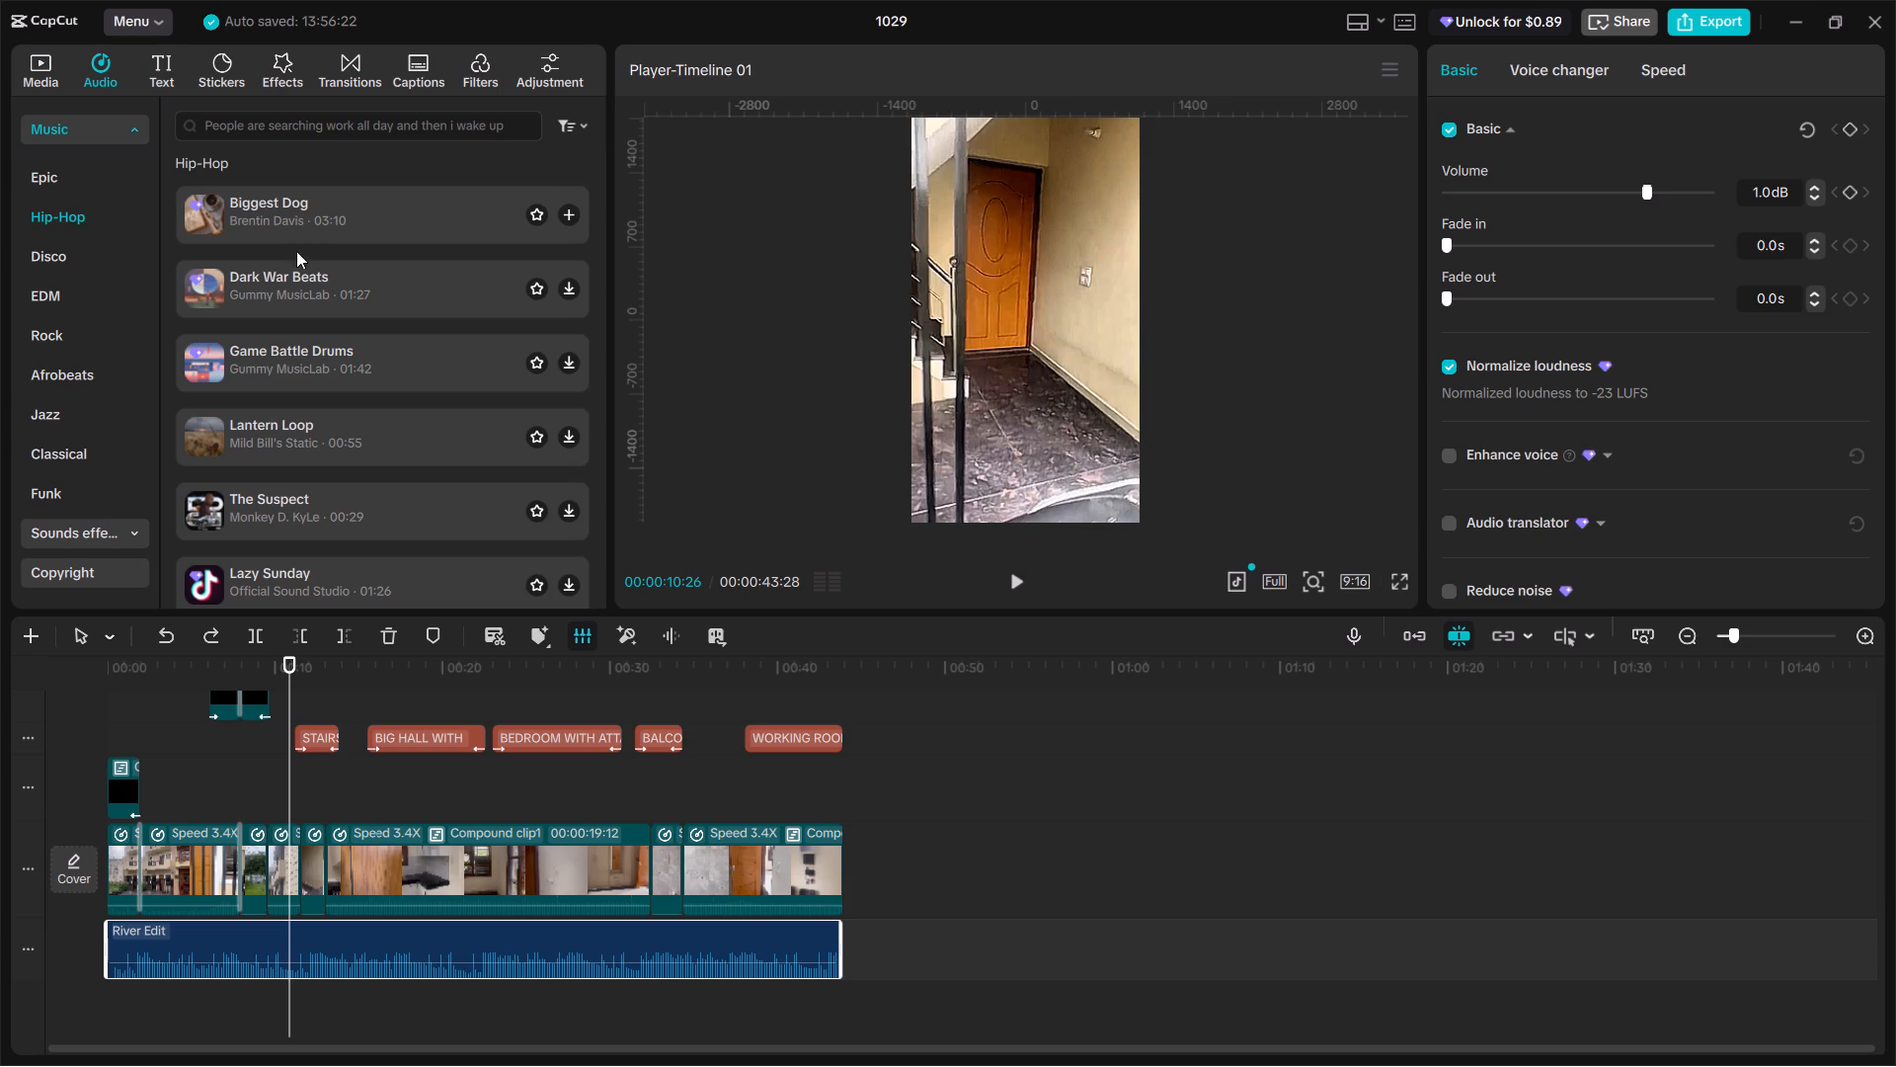
{"action": "left_click", "coordinate": [292, 270]}
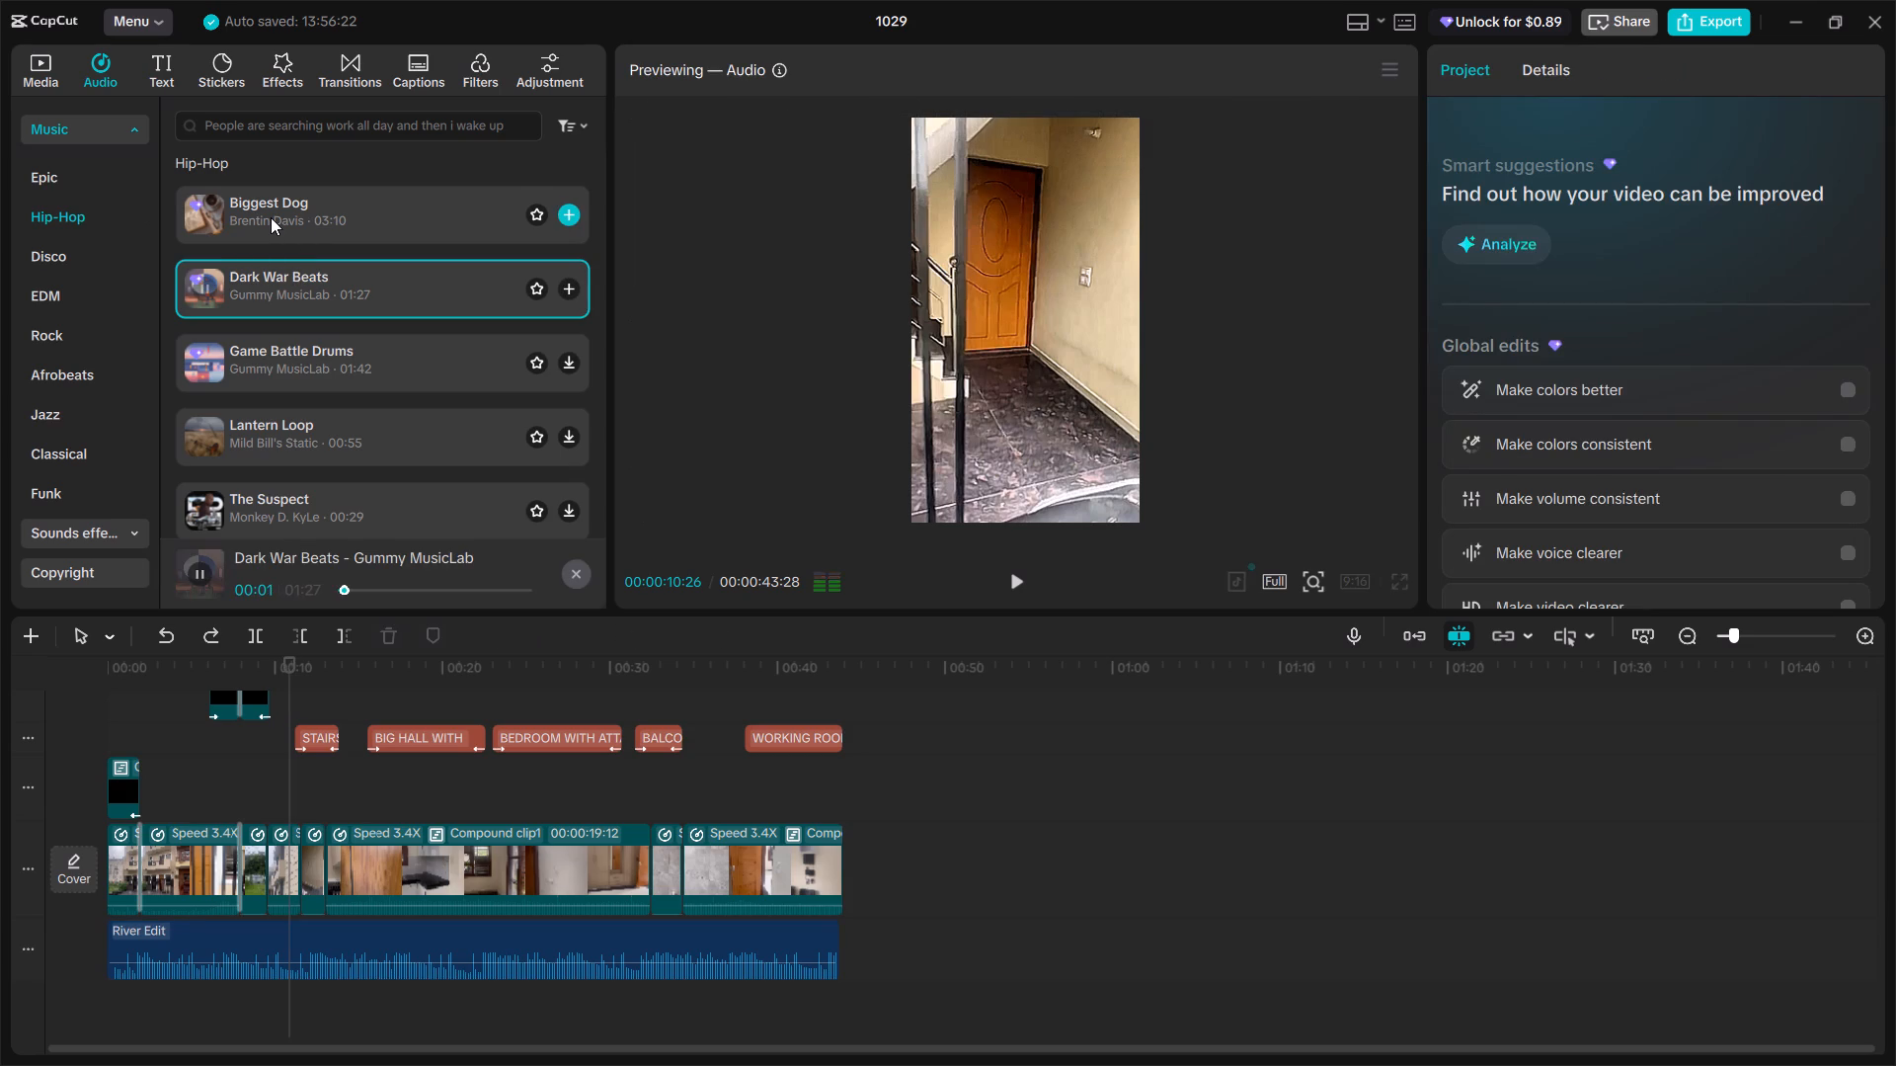
{"action": "left_click", "coordinate": [271, 217]}
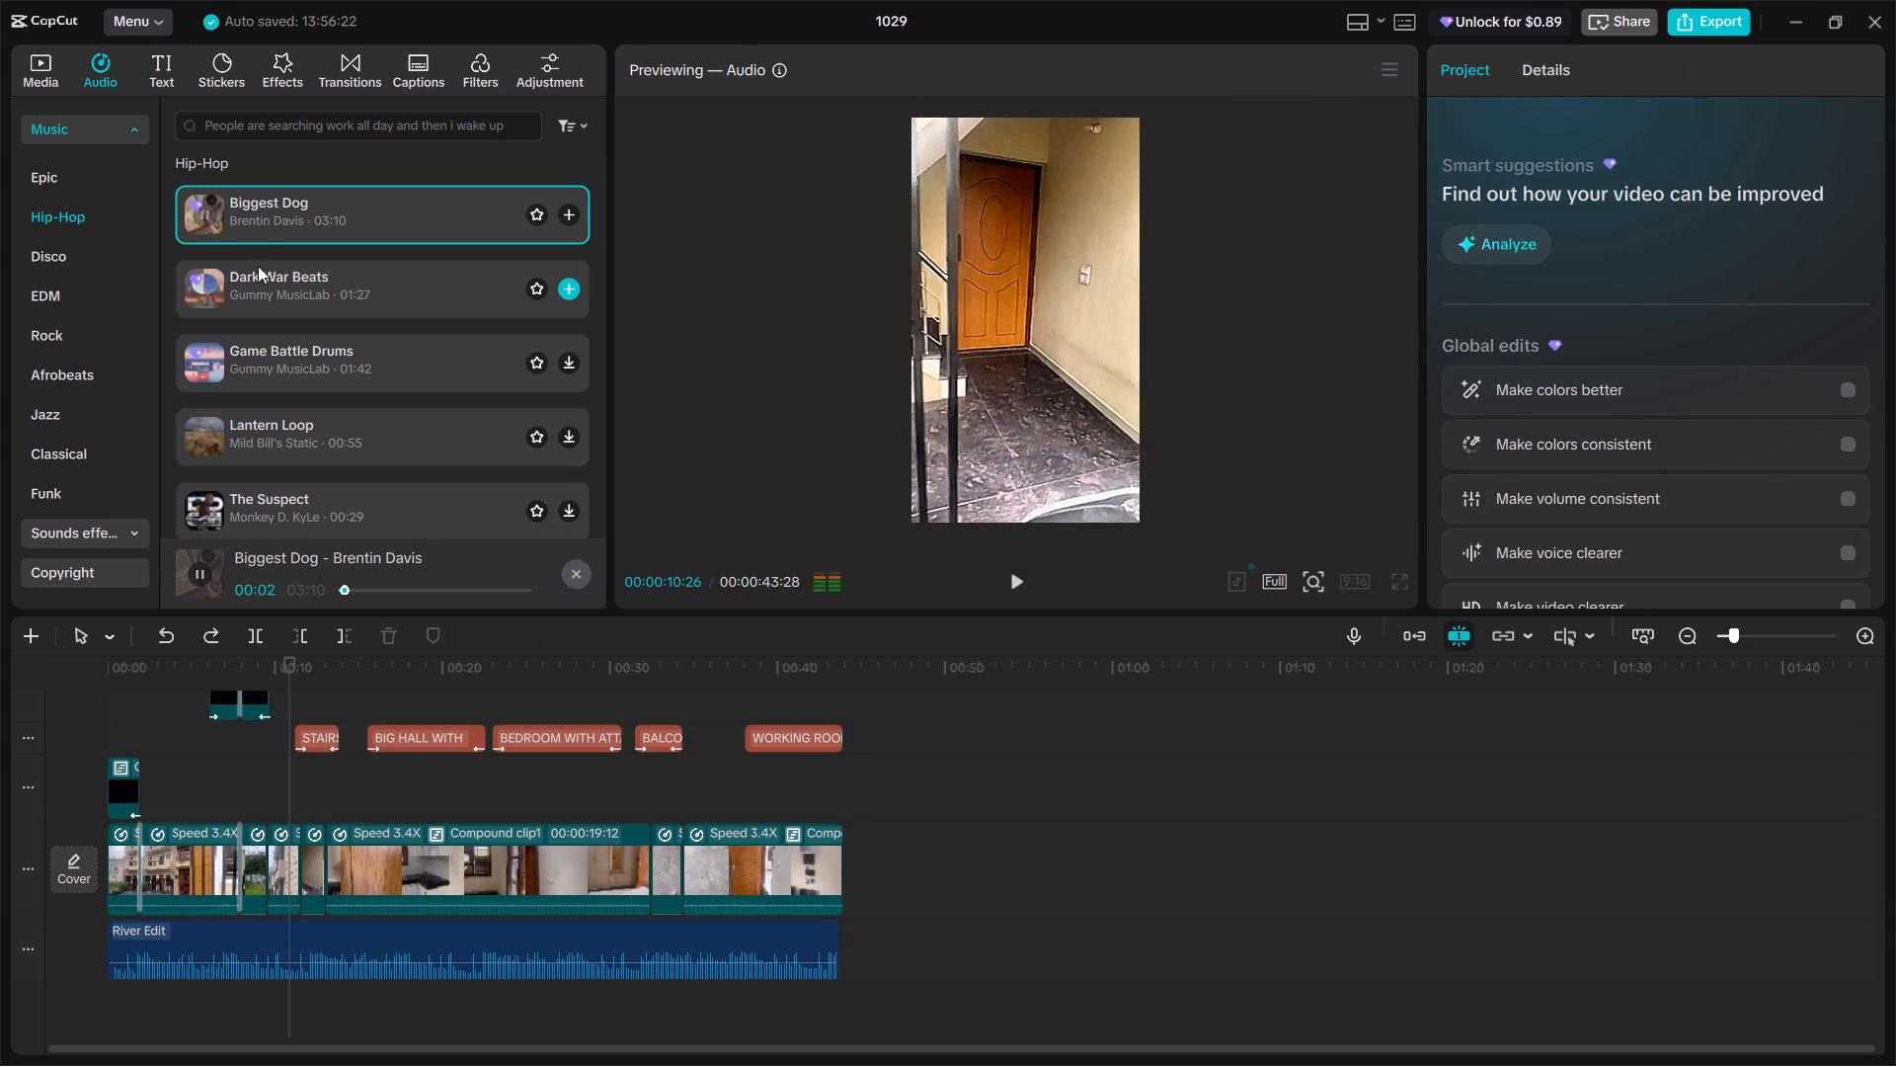
{"action": "left_click", "coordinate": [261, 276]}
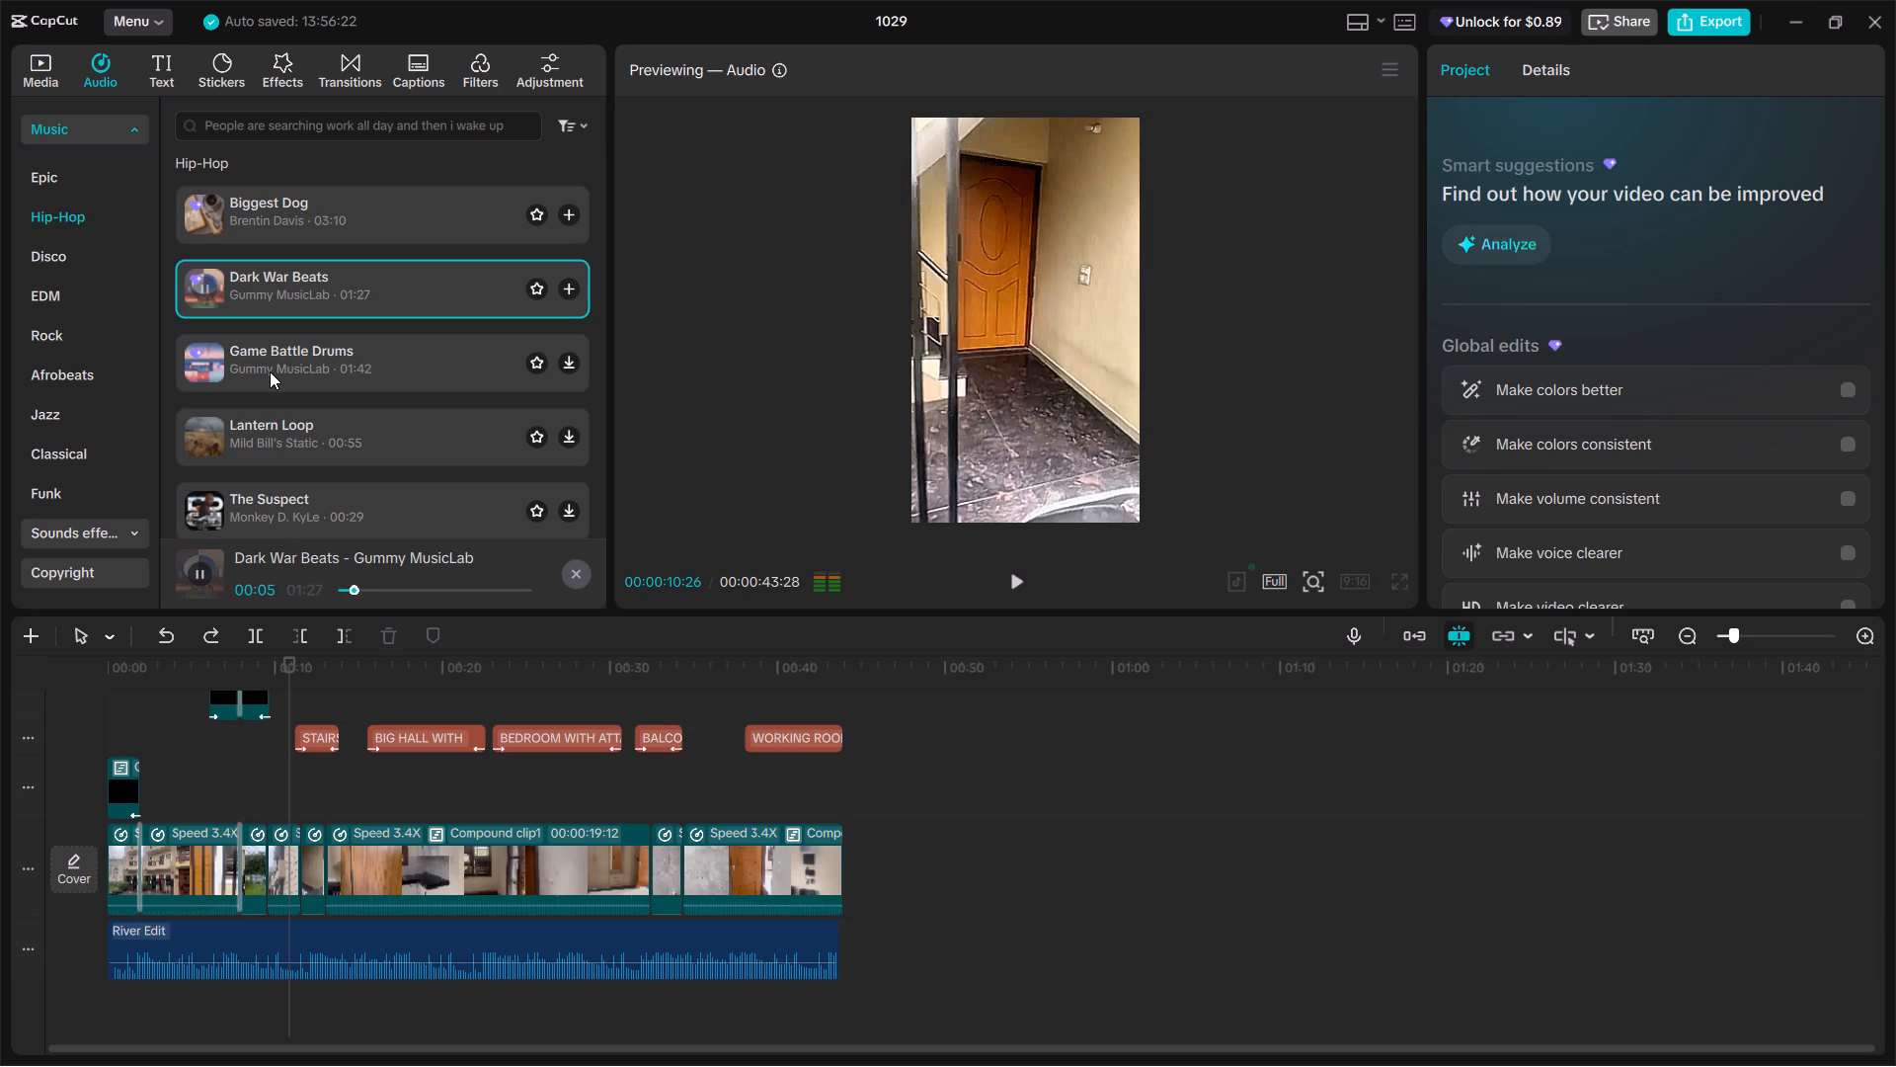
{"action": "left_click", "coordinate": [276, 366]}
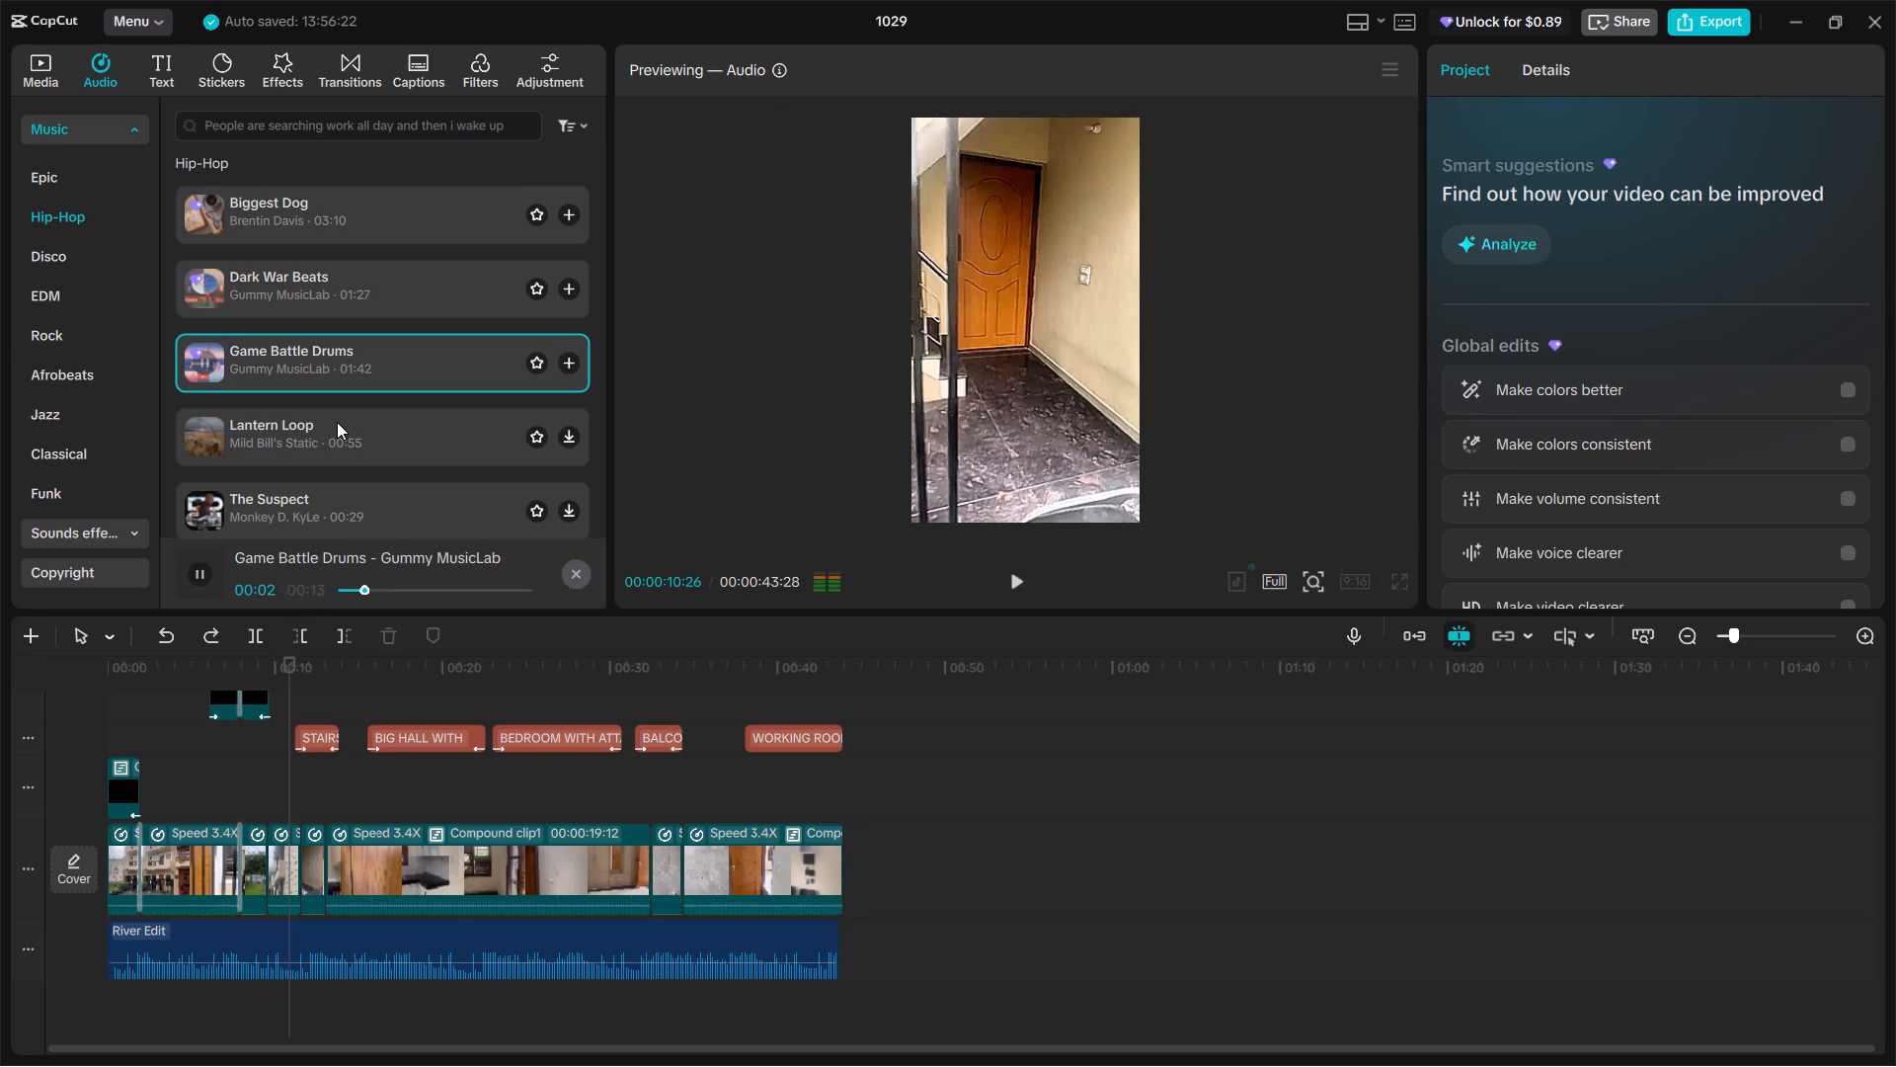
Try to audition Lantern Loop in the Hip-Hop music category and browse the other tracks listed there.
{"action": "left_click", "coordinate": [342, 422]}
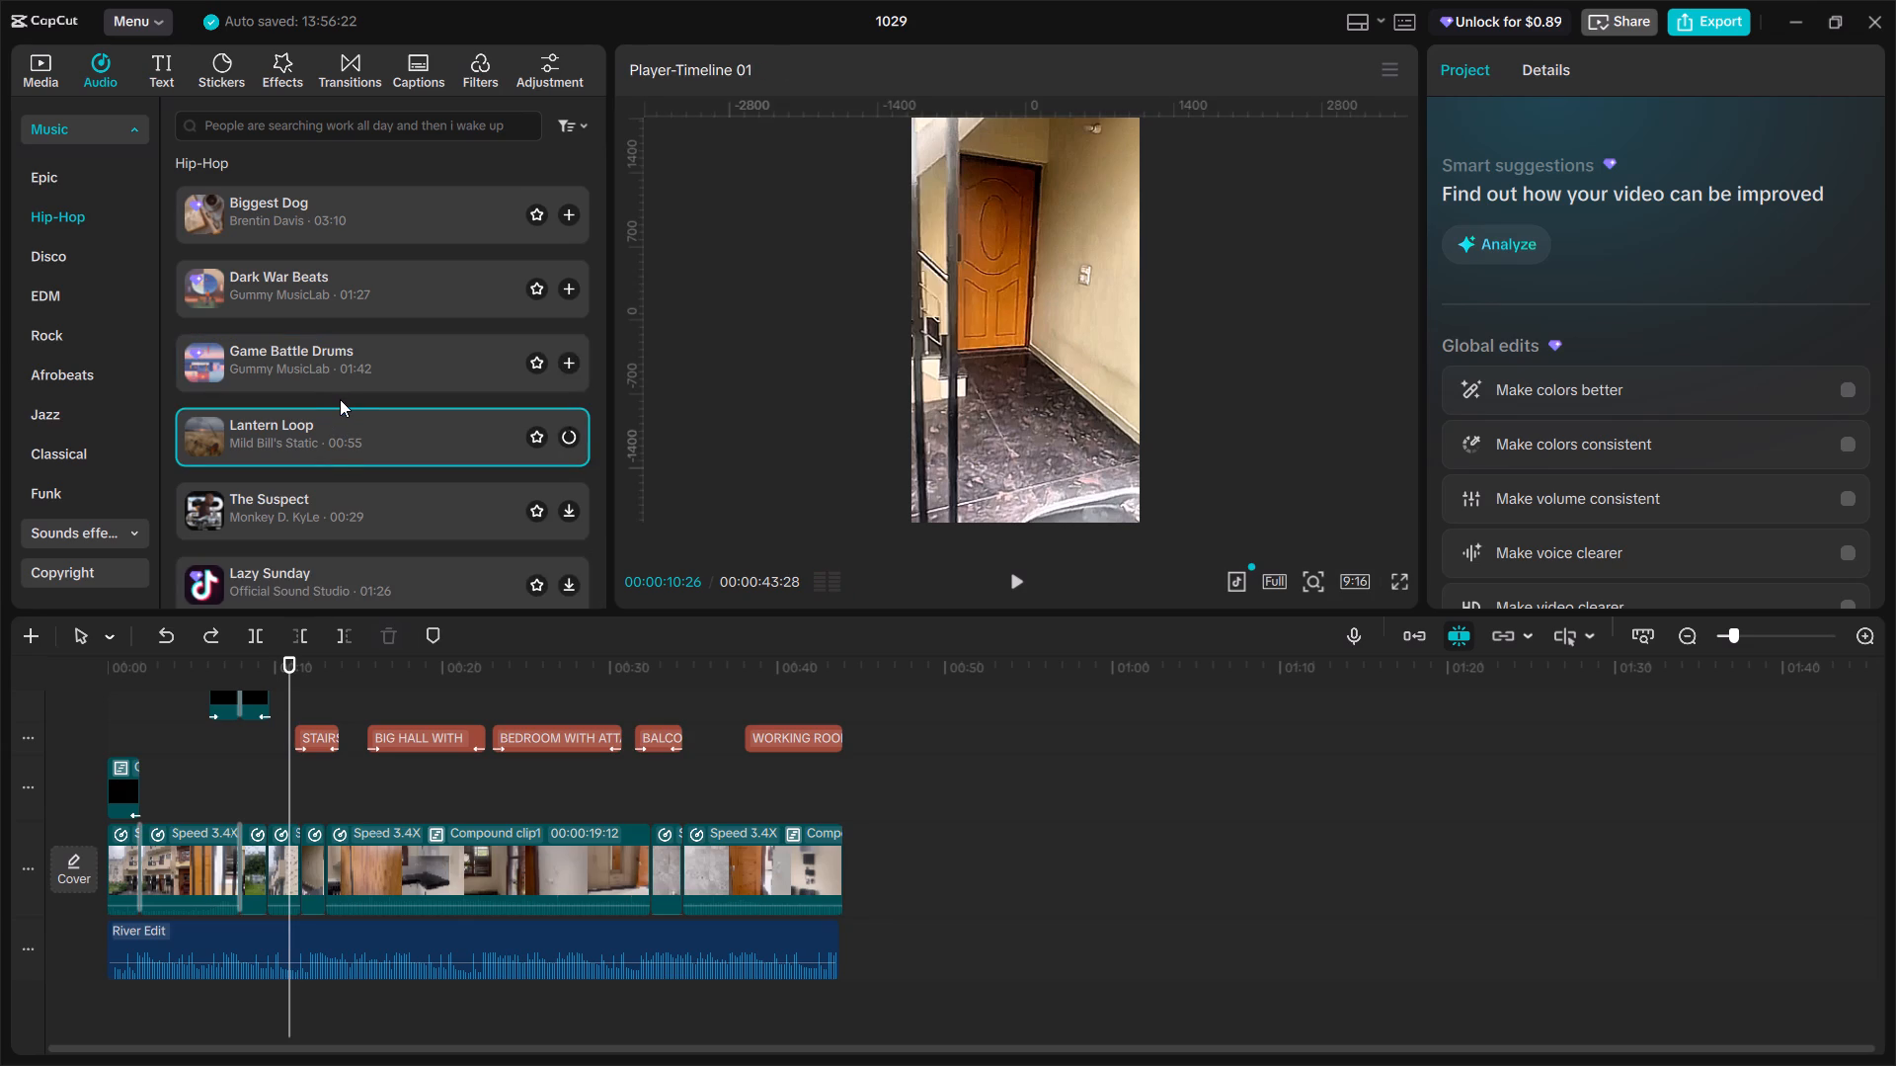
{"action": "scroll", "coordinate": [345, 467], "scroll_direction": "down", "scroll_amount": 2}
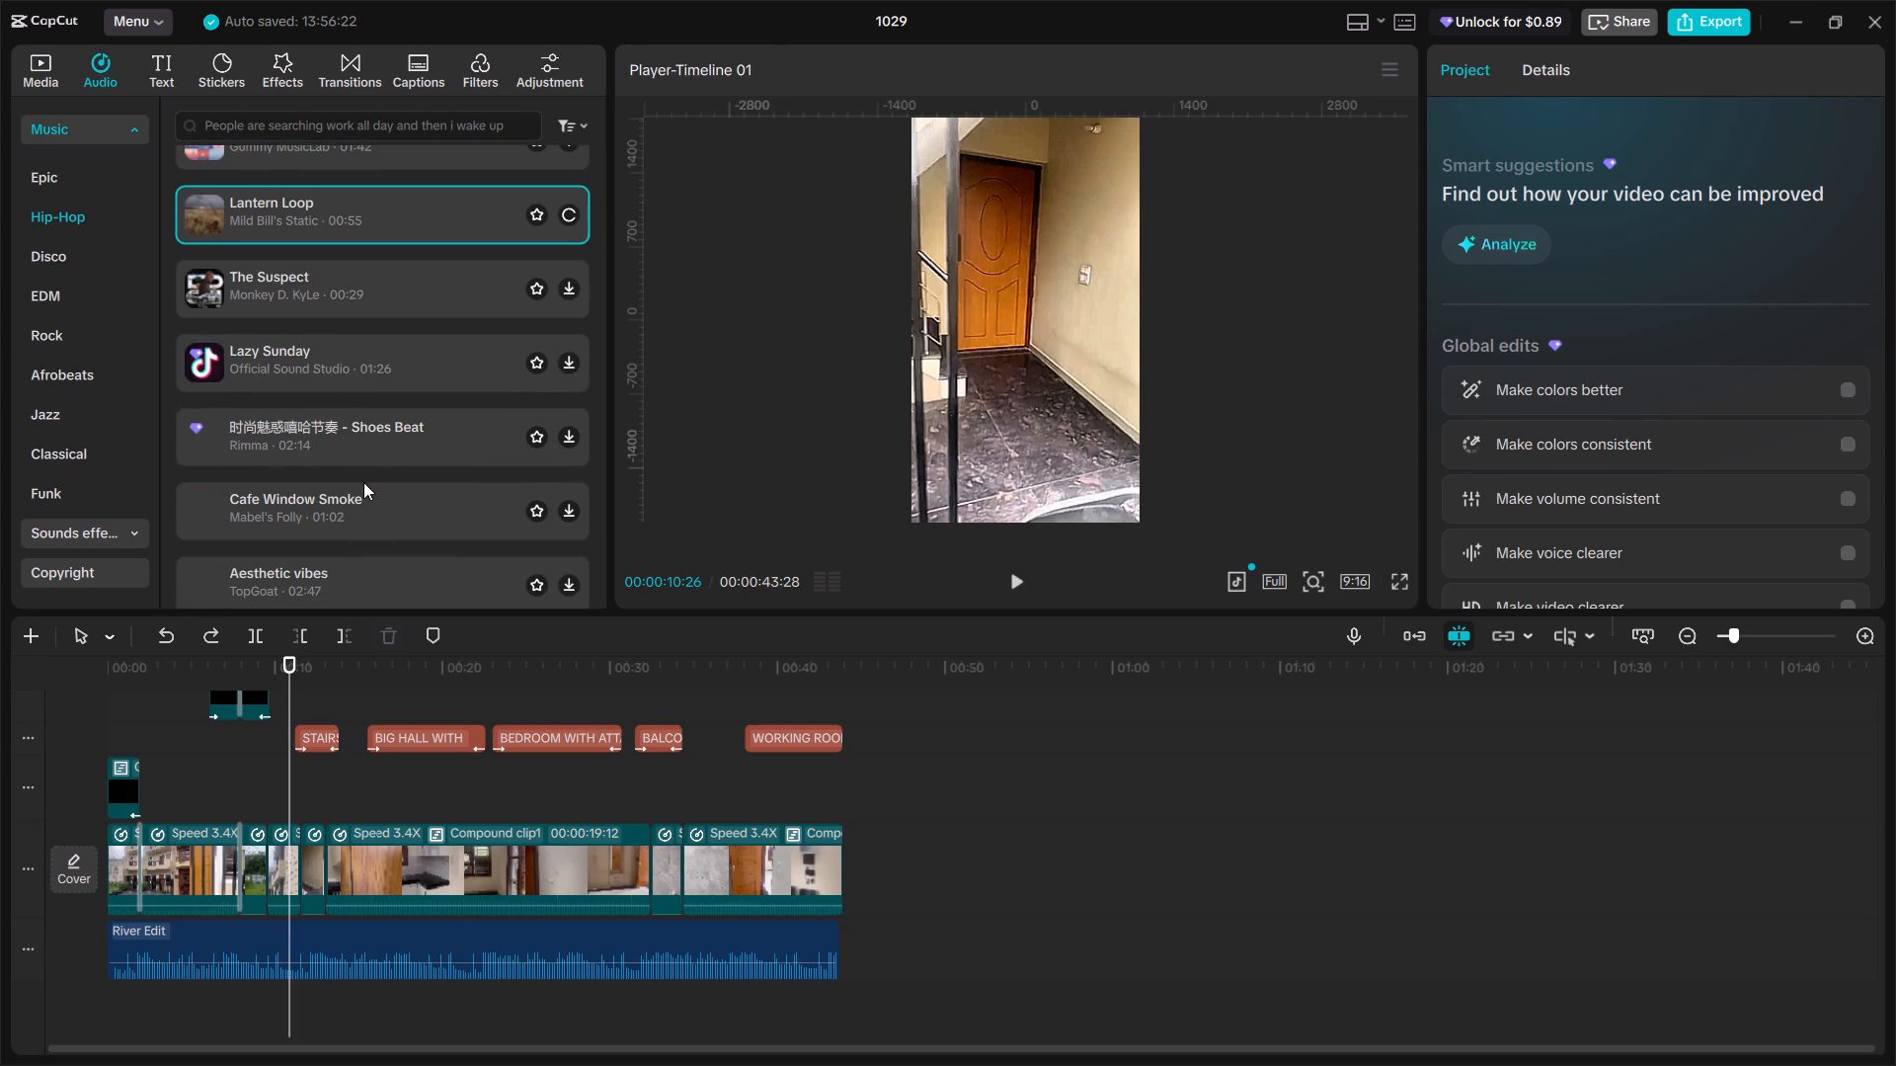
{"action": "scroll", "coordinate": [363, 482], "scroll_direction": "up", "scroll_amount": 7}
{"action": "scroll", "coordinate": [61, 195], "scroll_direction": "up", "scroll_amount": 1}
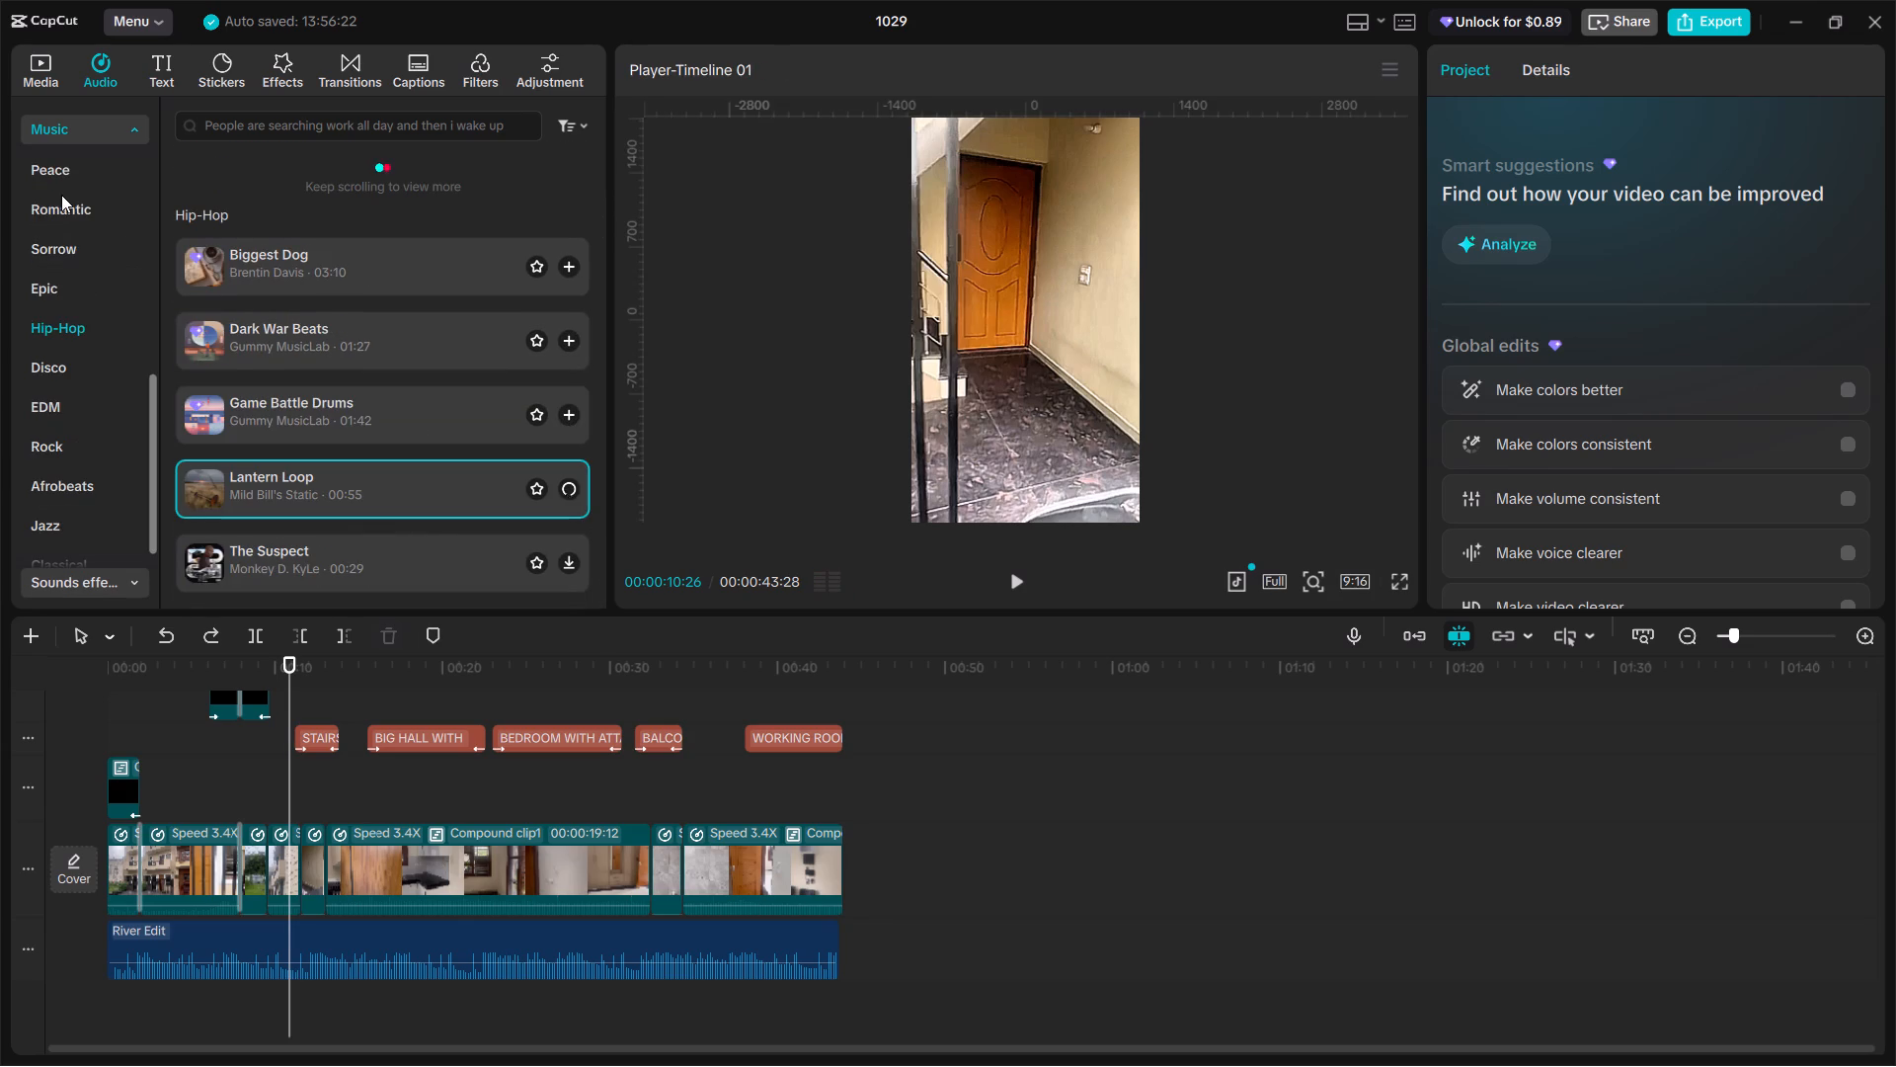
Browse the Peace and Romantic music categories for tracks, reloading the Peace list.
{"action": "left_click", "coordinate": [87, 186]}
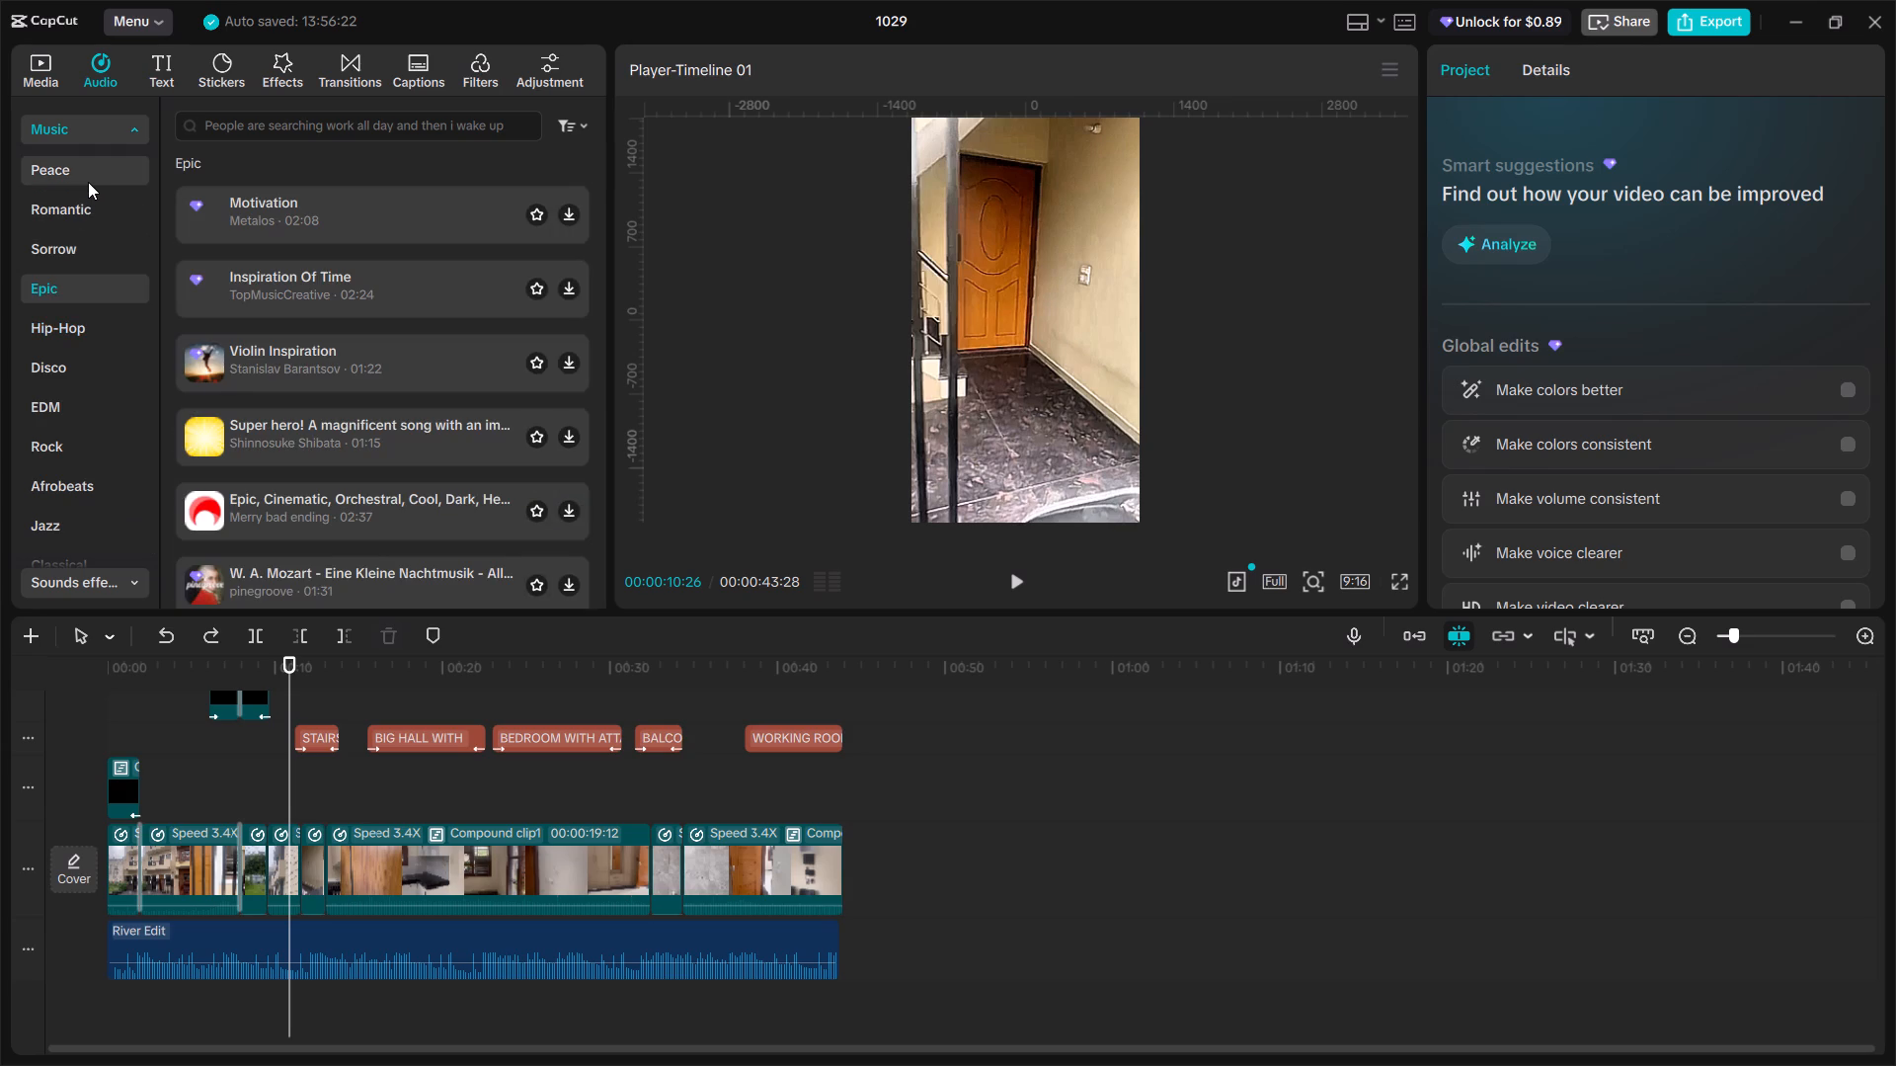
{"action": "left_click", "coordinate": [88, 181]}
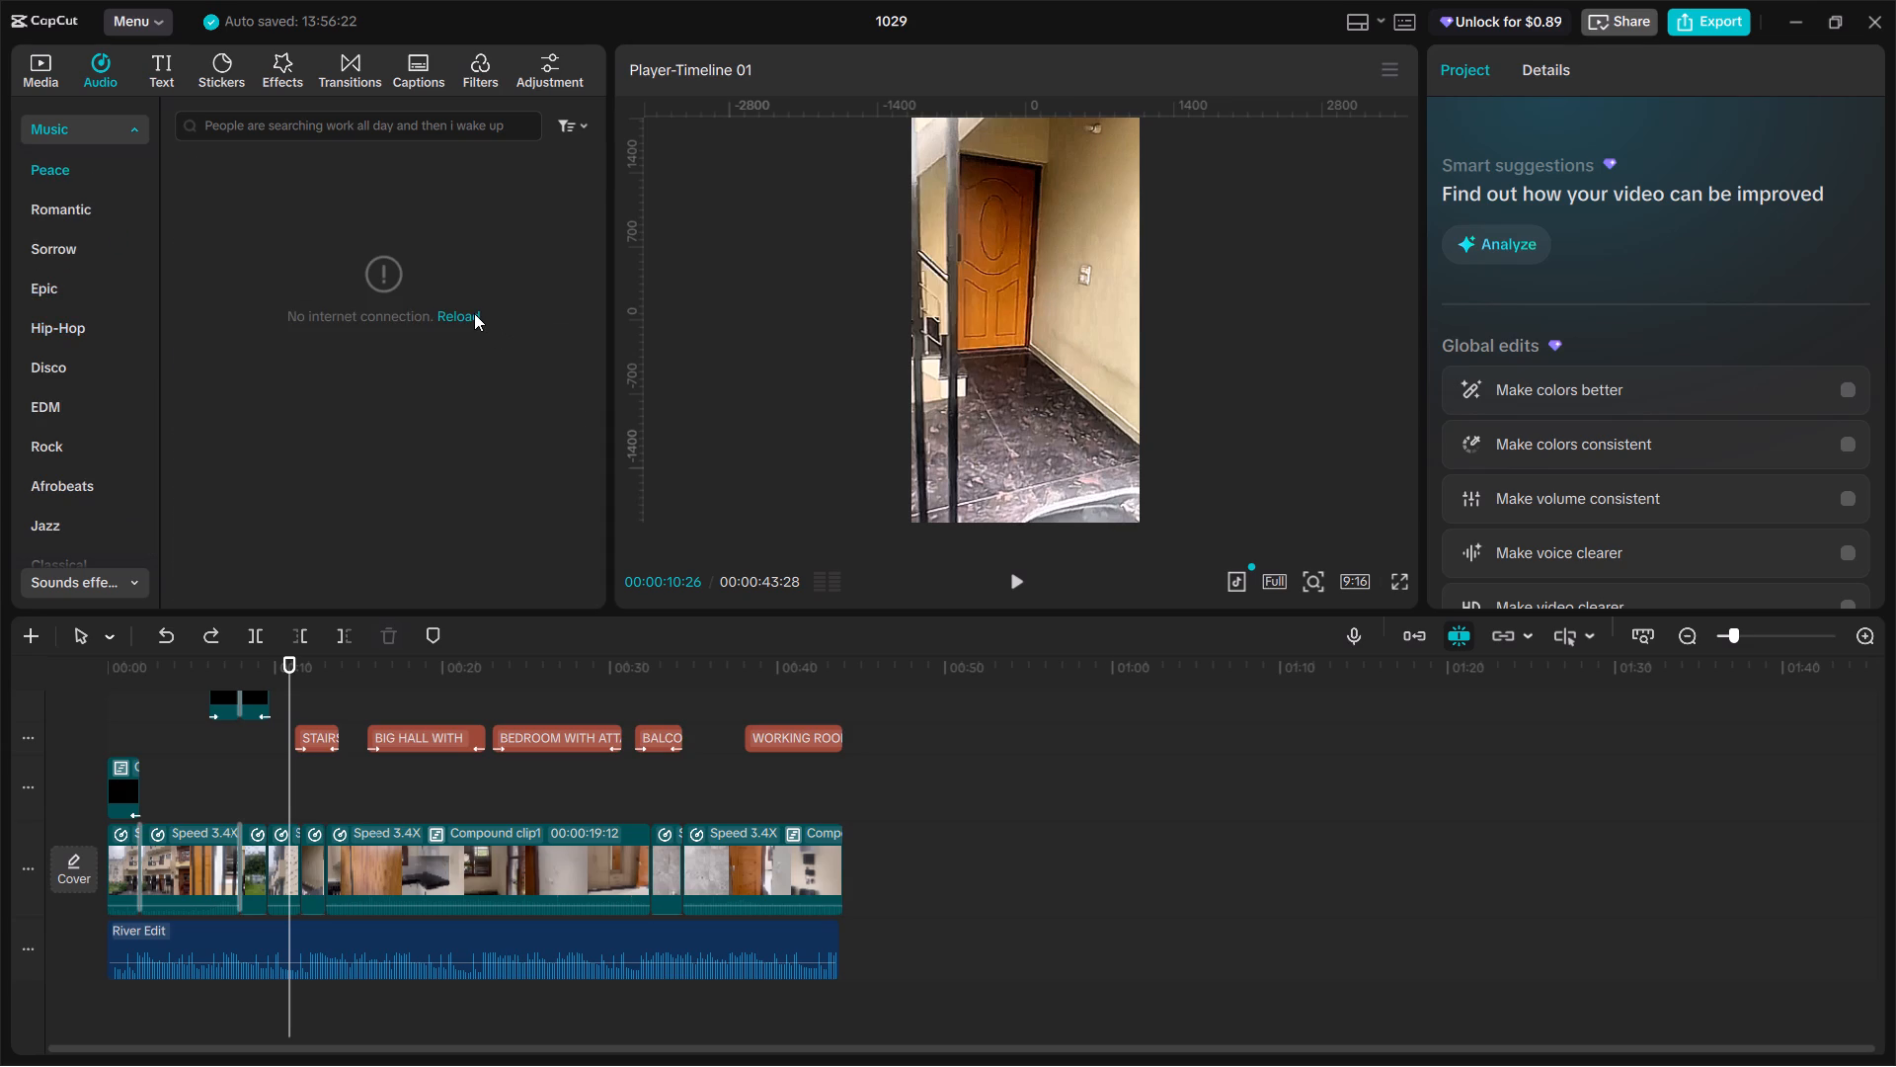
{"action": "left_click", "coordinate": [474, 313]}
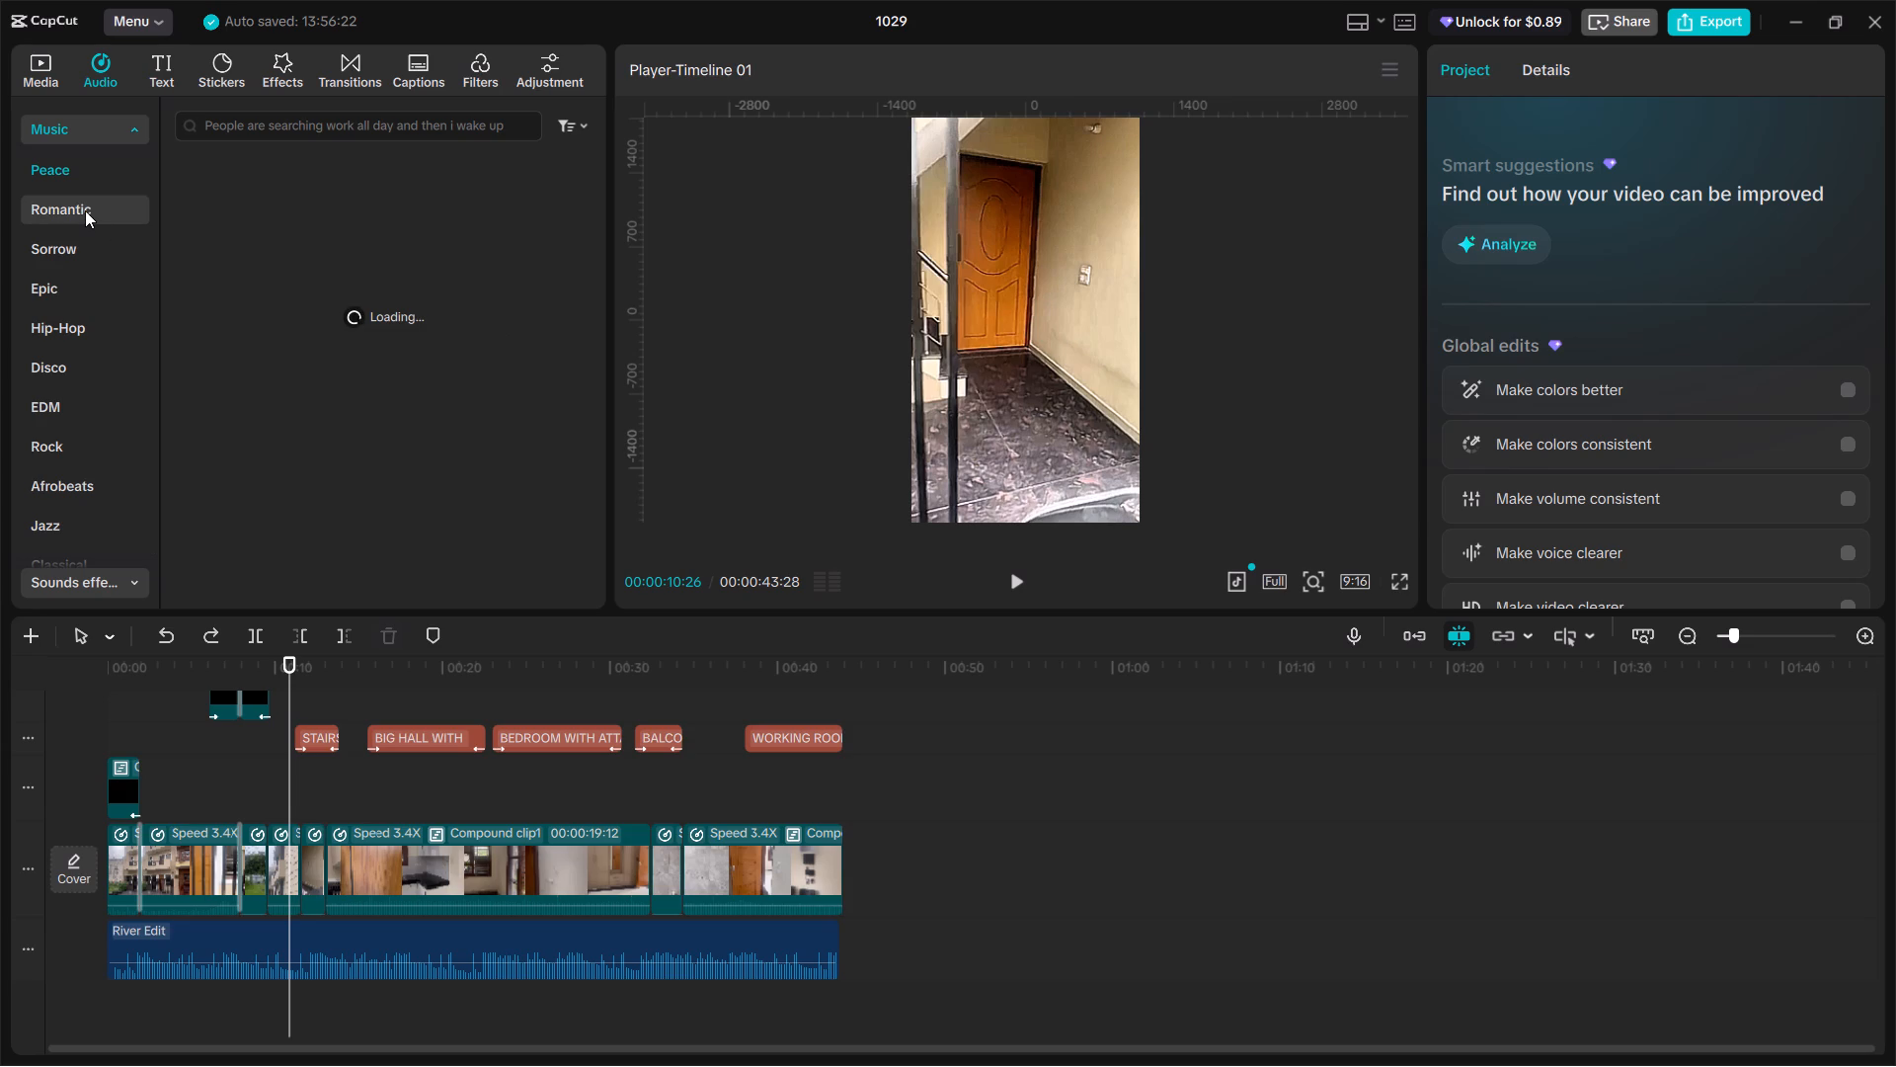
{"action": "left_click", "coordinate": [85, 210]}
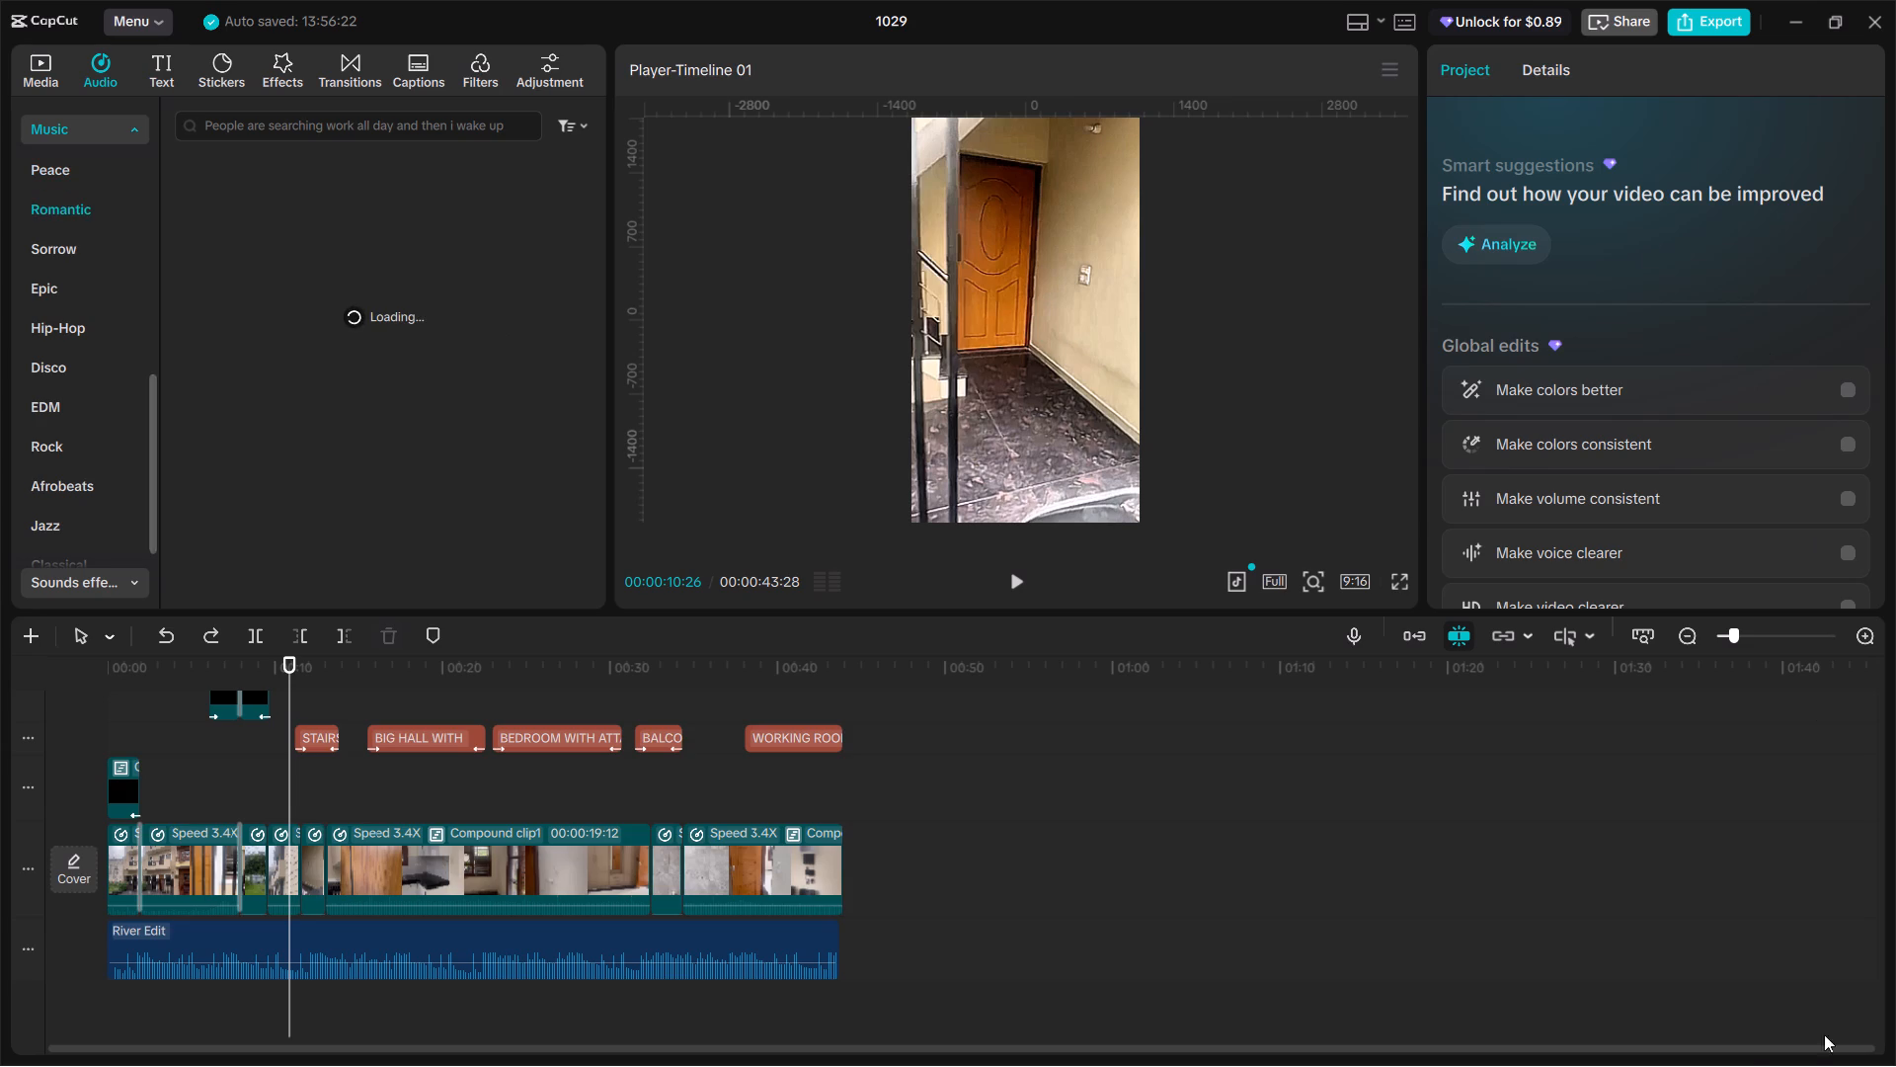
Open the Windows quick settings to check the Wi-Fi connection.
{"action": "left_click", "coordinate": [1561, 1030]}
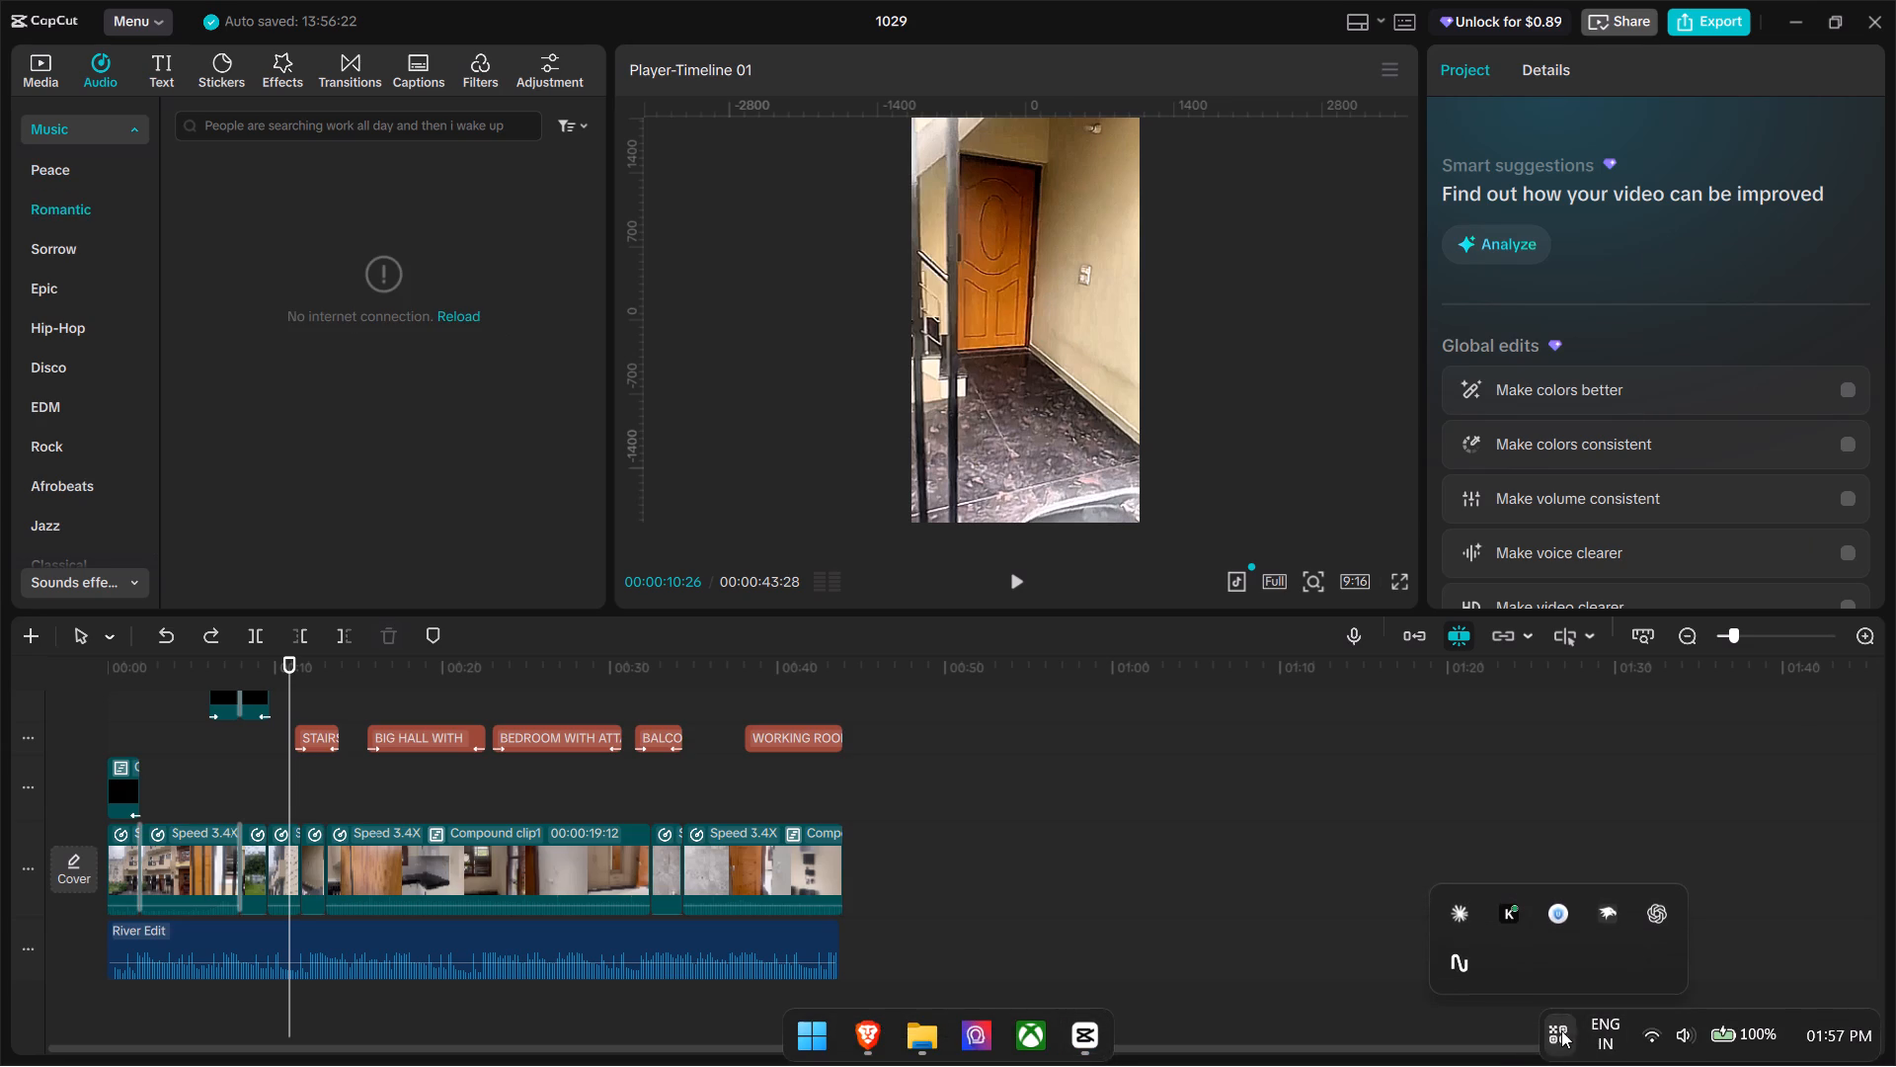
{"action": "left_click", "coordinate": [1648, 1045]}
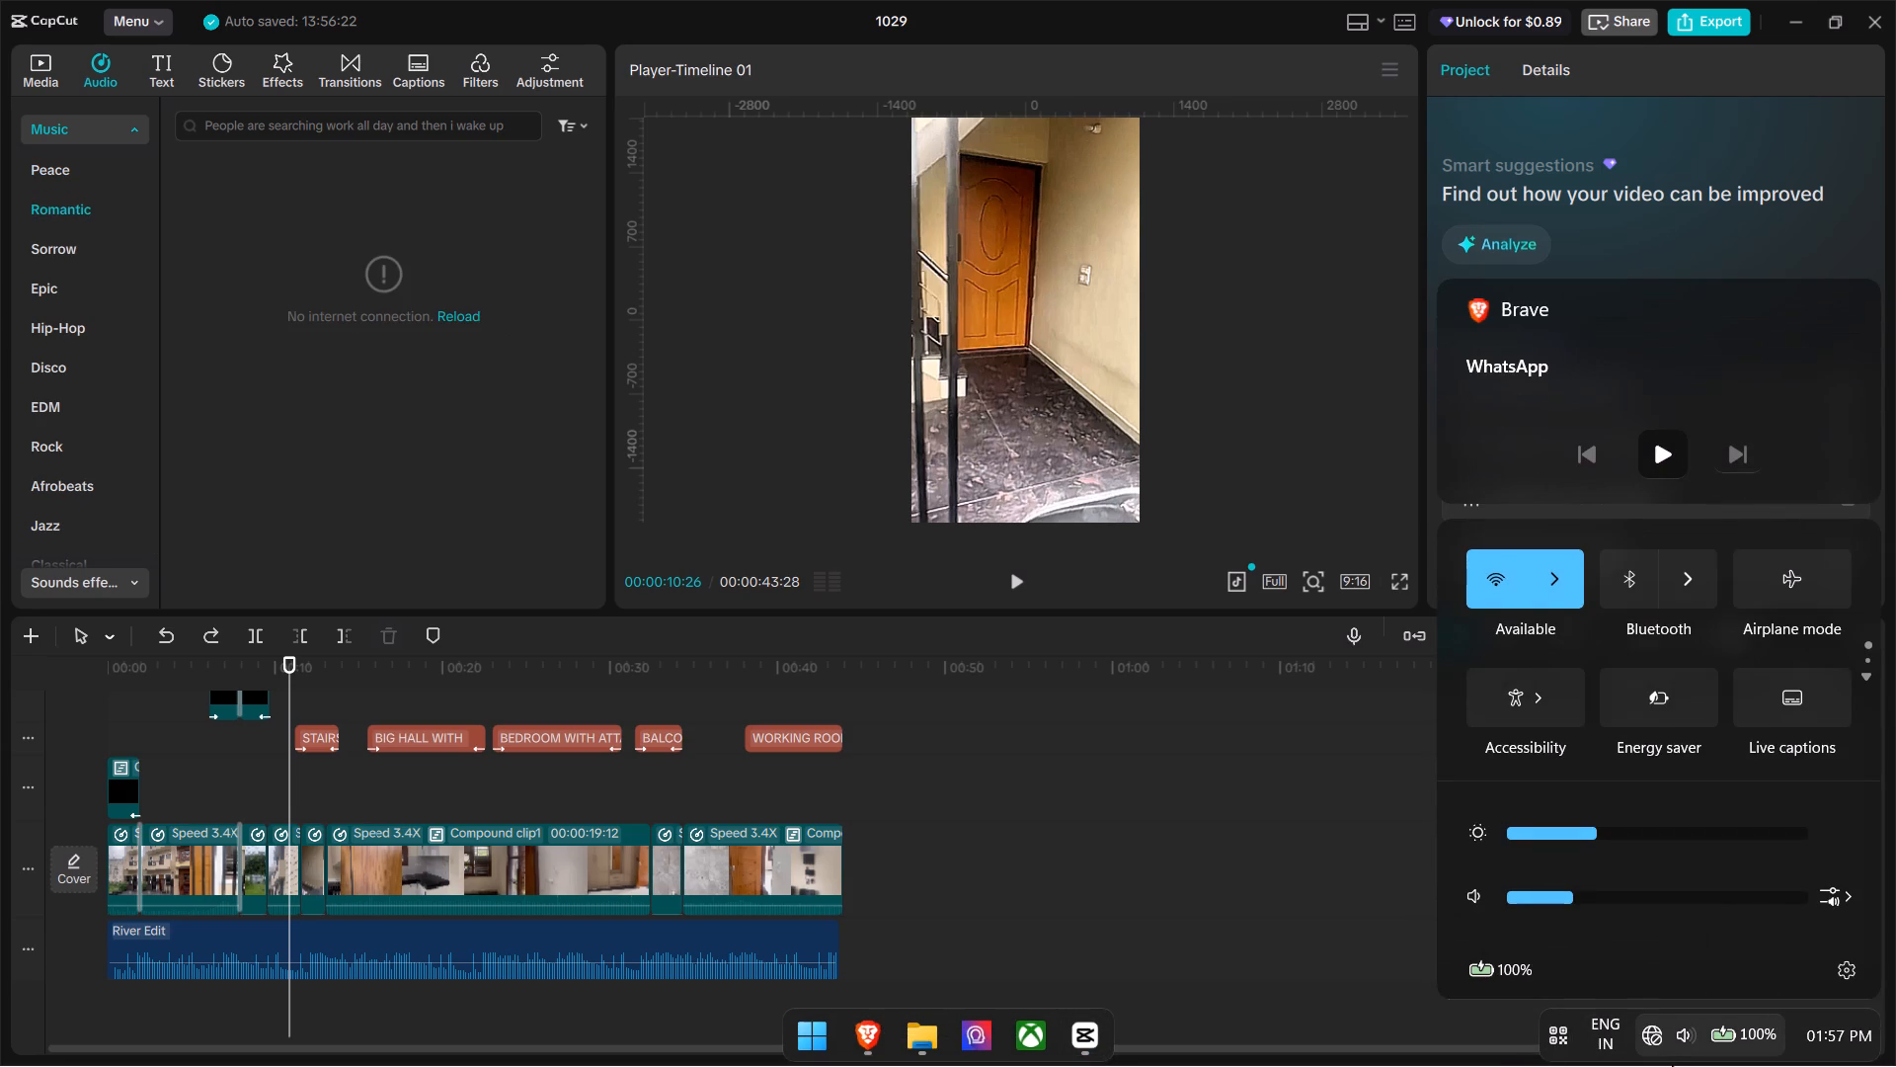
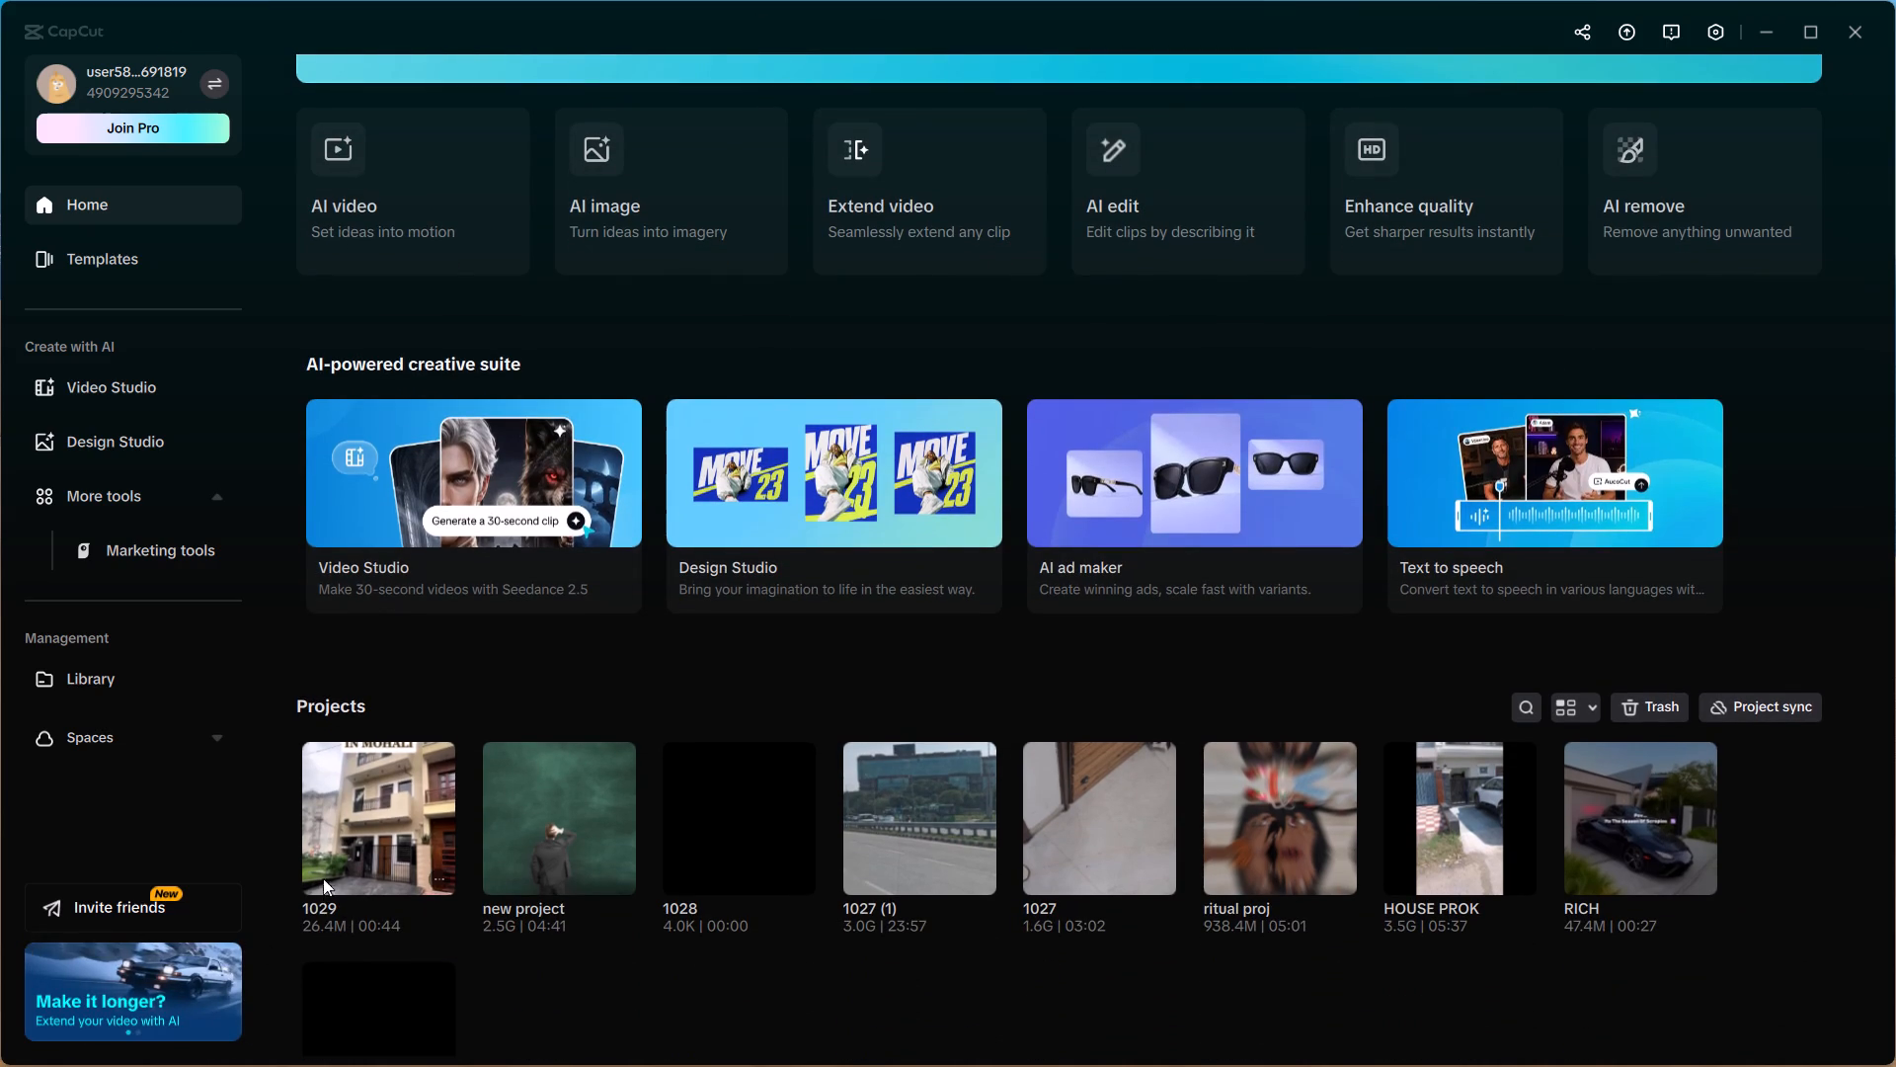
Open project 1029 and rename it COMMERCIAL HOUSE PROJ.
{"action": "left_click", "coordinate": [336, 862]}
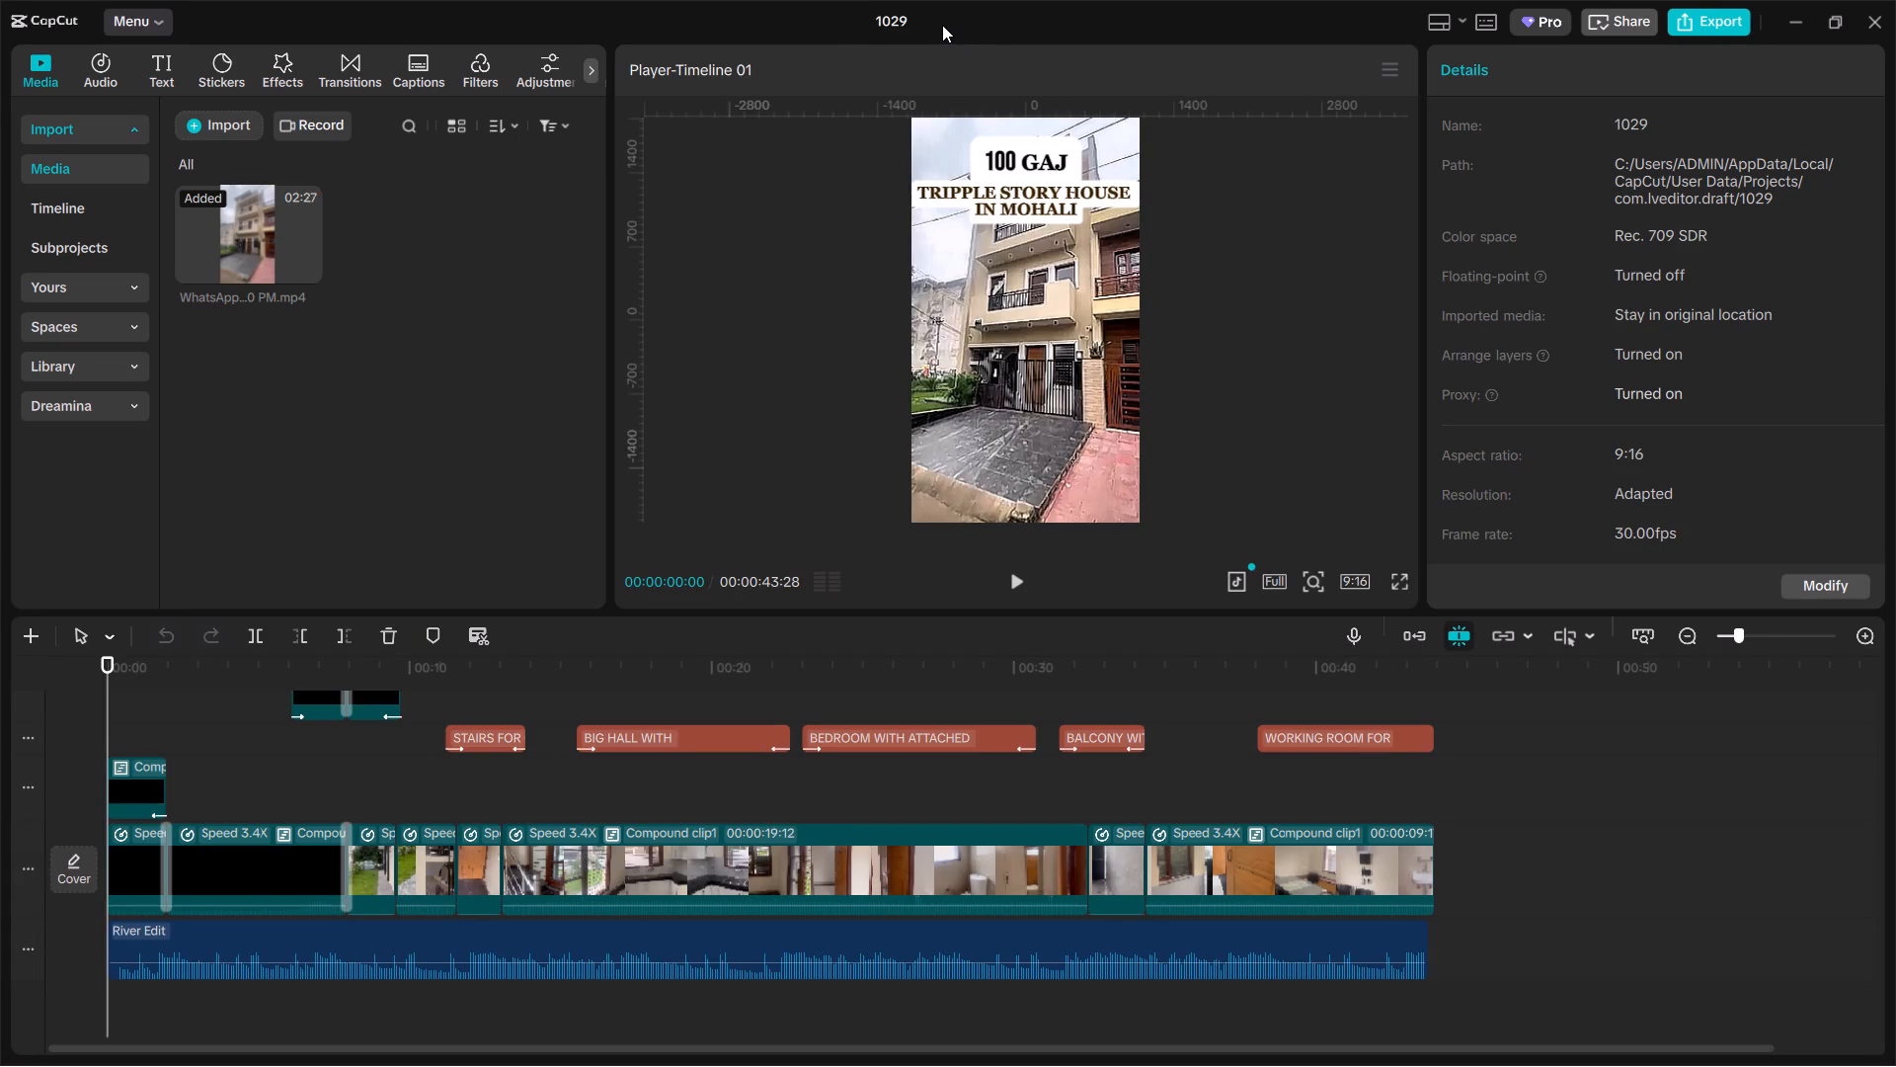
{"action": "left_click", "coordinate": [889, 22]}
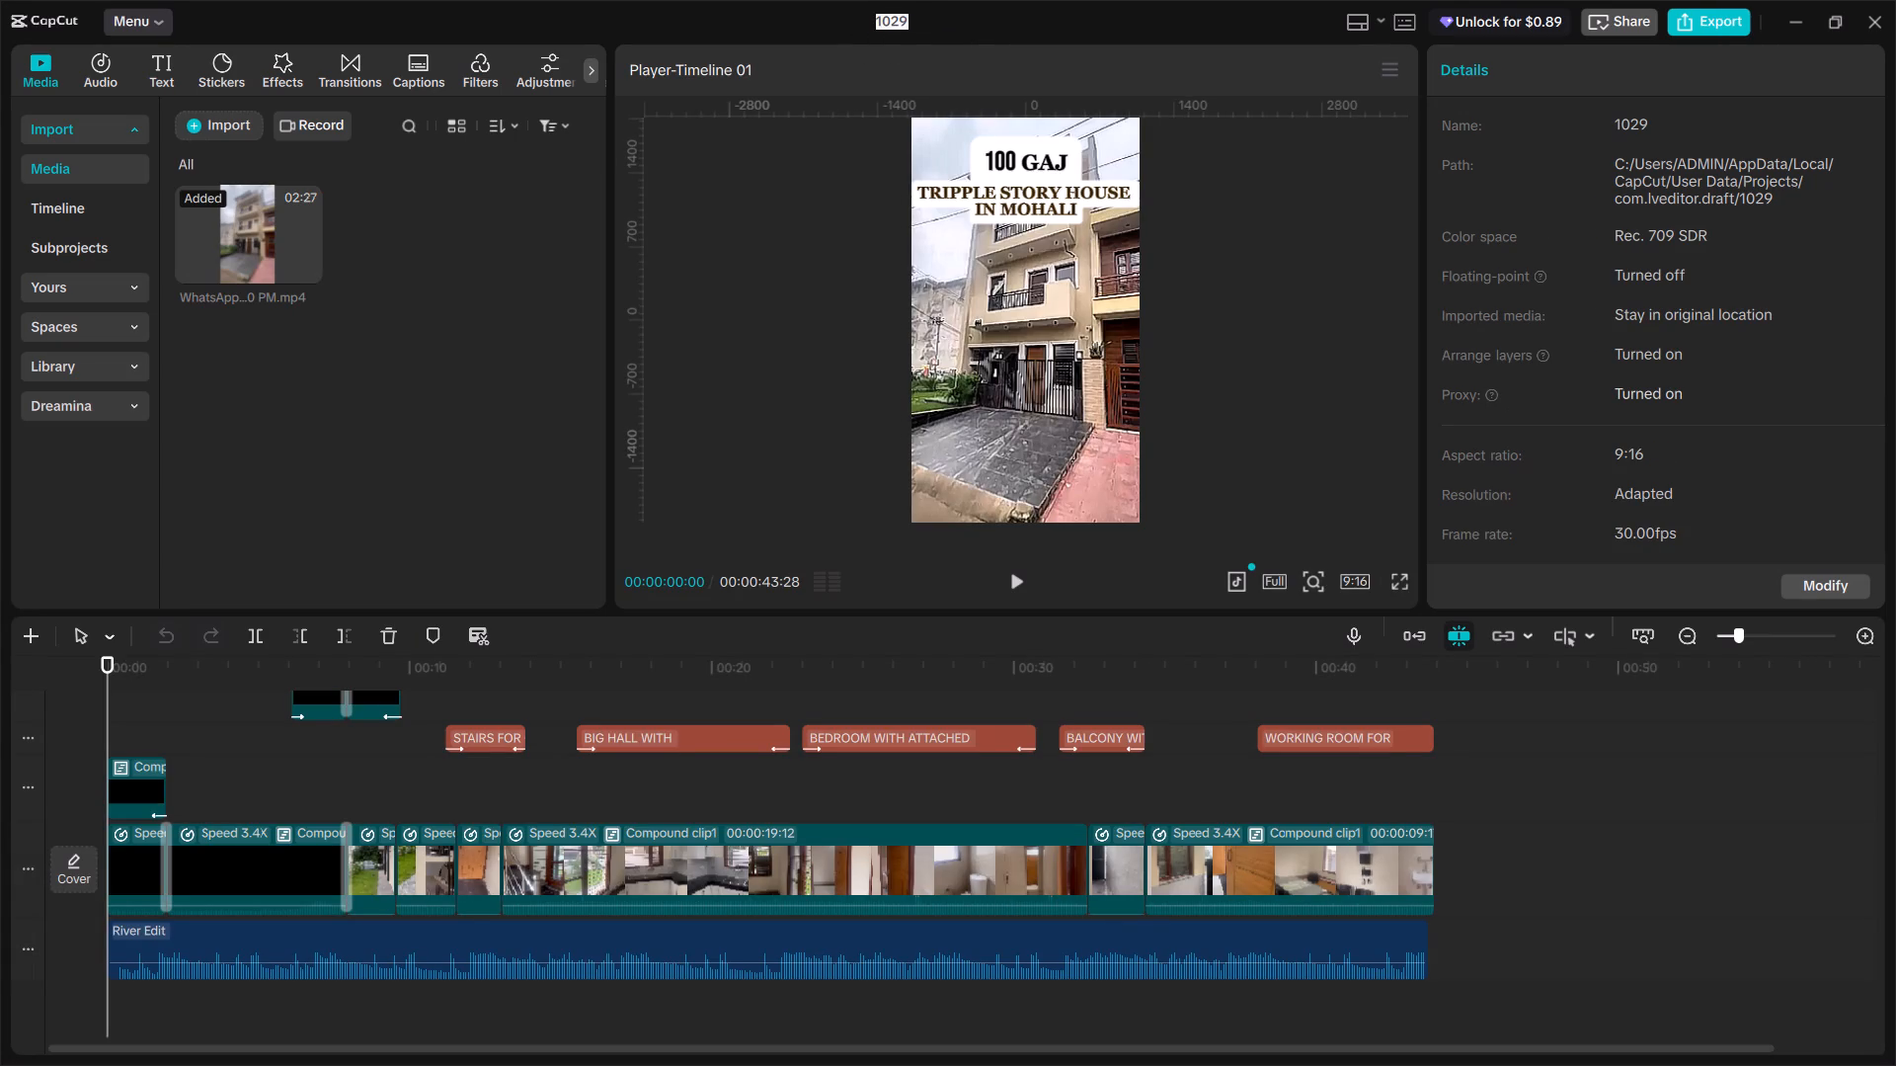
{"action": "type", "text": "COMMERCIAL HOUSE"}
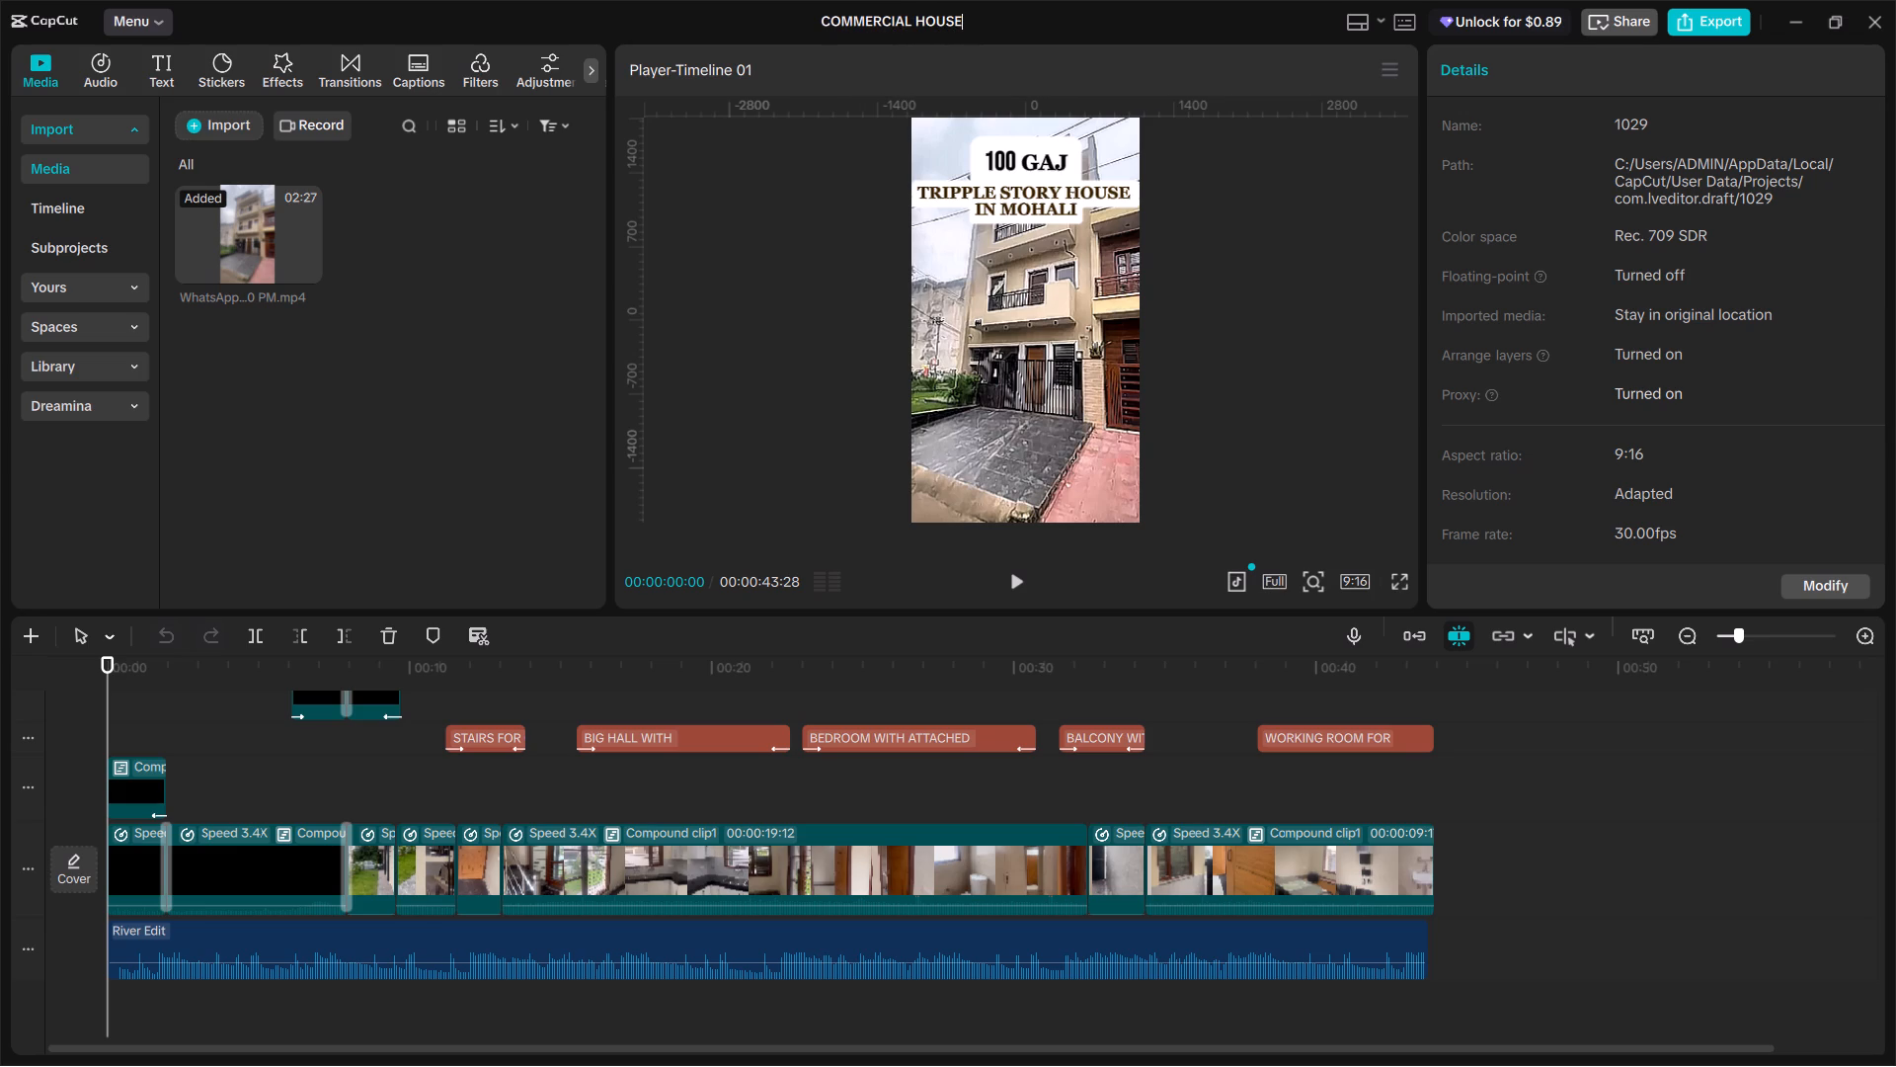
{"action": "key", "text": "space"}
{"action": "type", "text": "PROJ"}
{"action": "left_click", "coordinate": [794, 14]}
{"action": "left_click", "coordinate": [798, 21]}
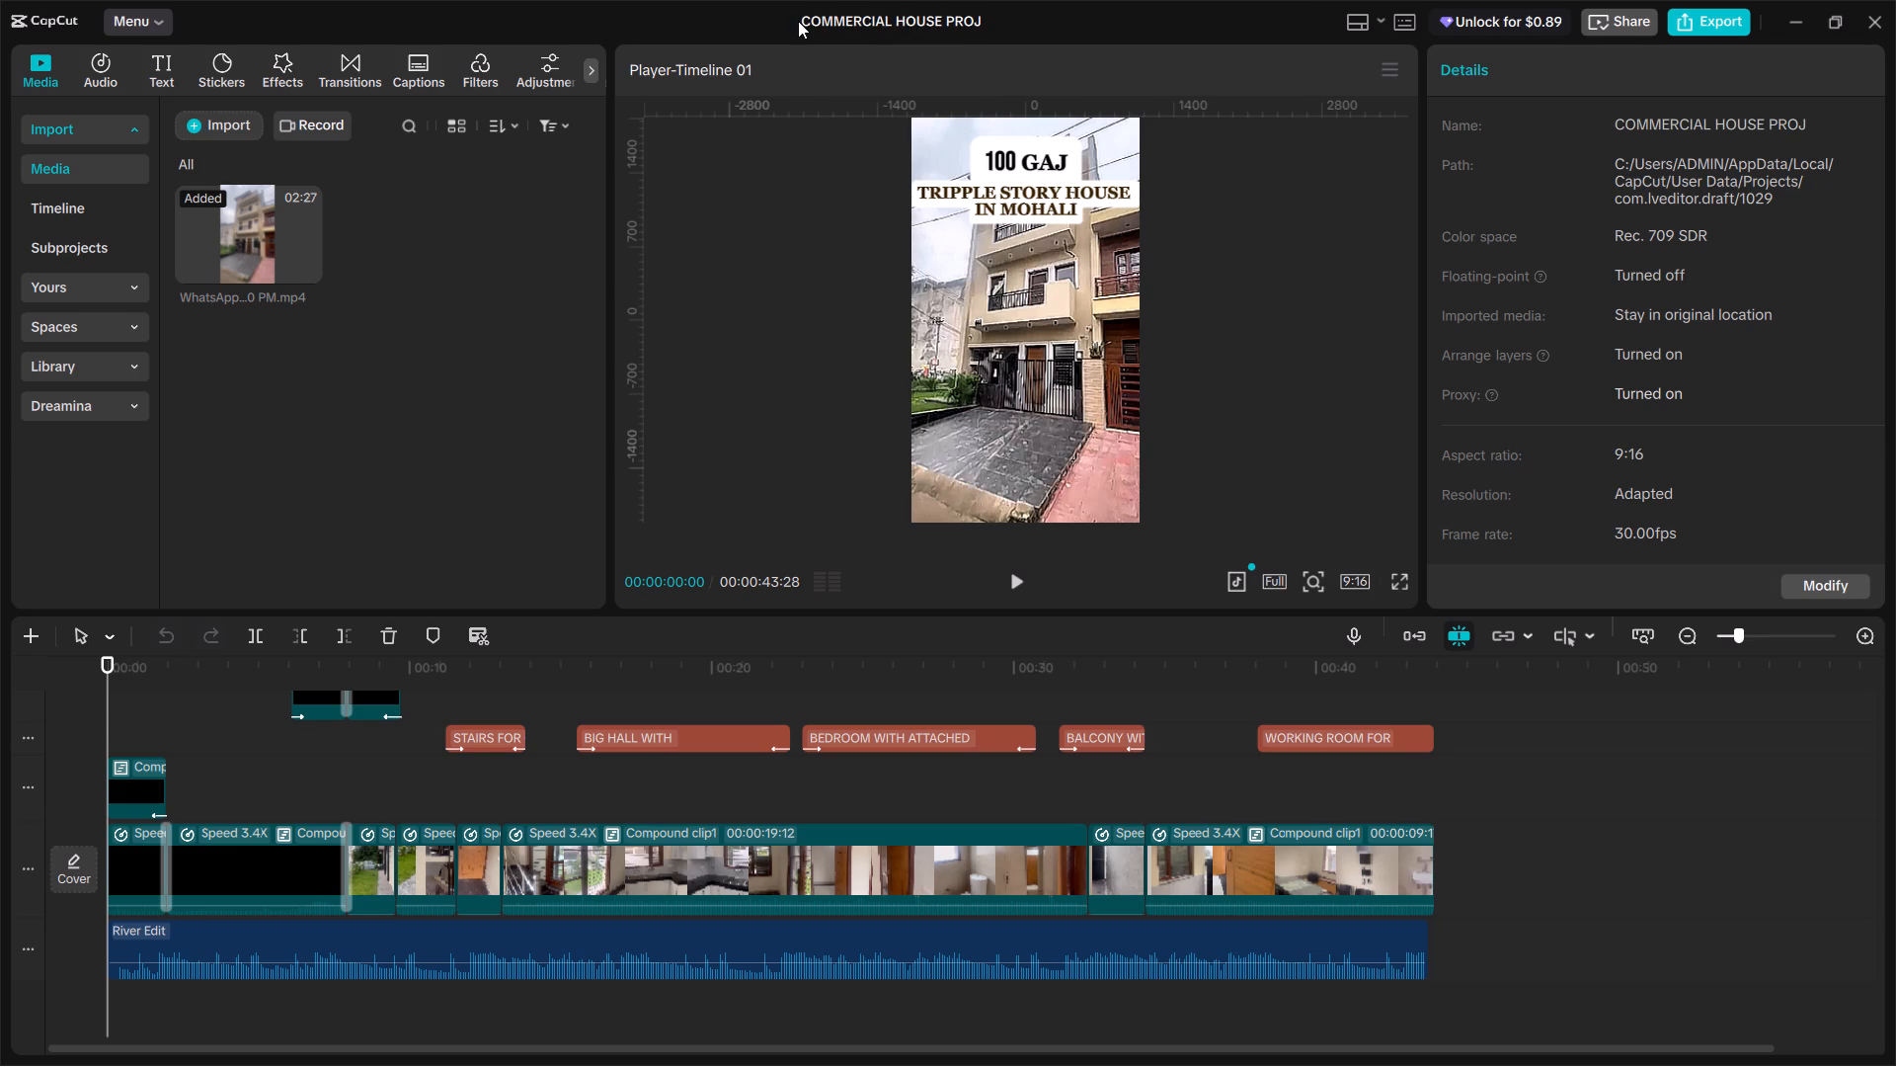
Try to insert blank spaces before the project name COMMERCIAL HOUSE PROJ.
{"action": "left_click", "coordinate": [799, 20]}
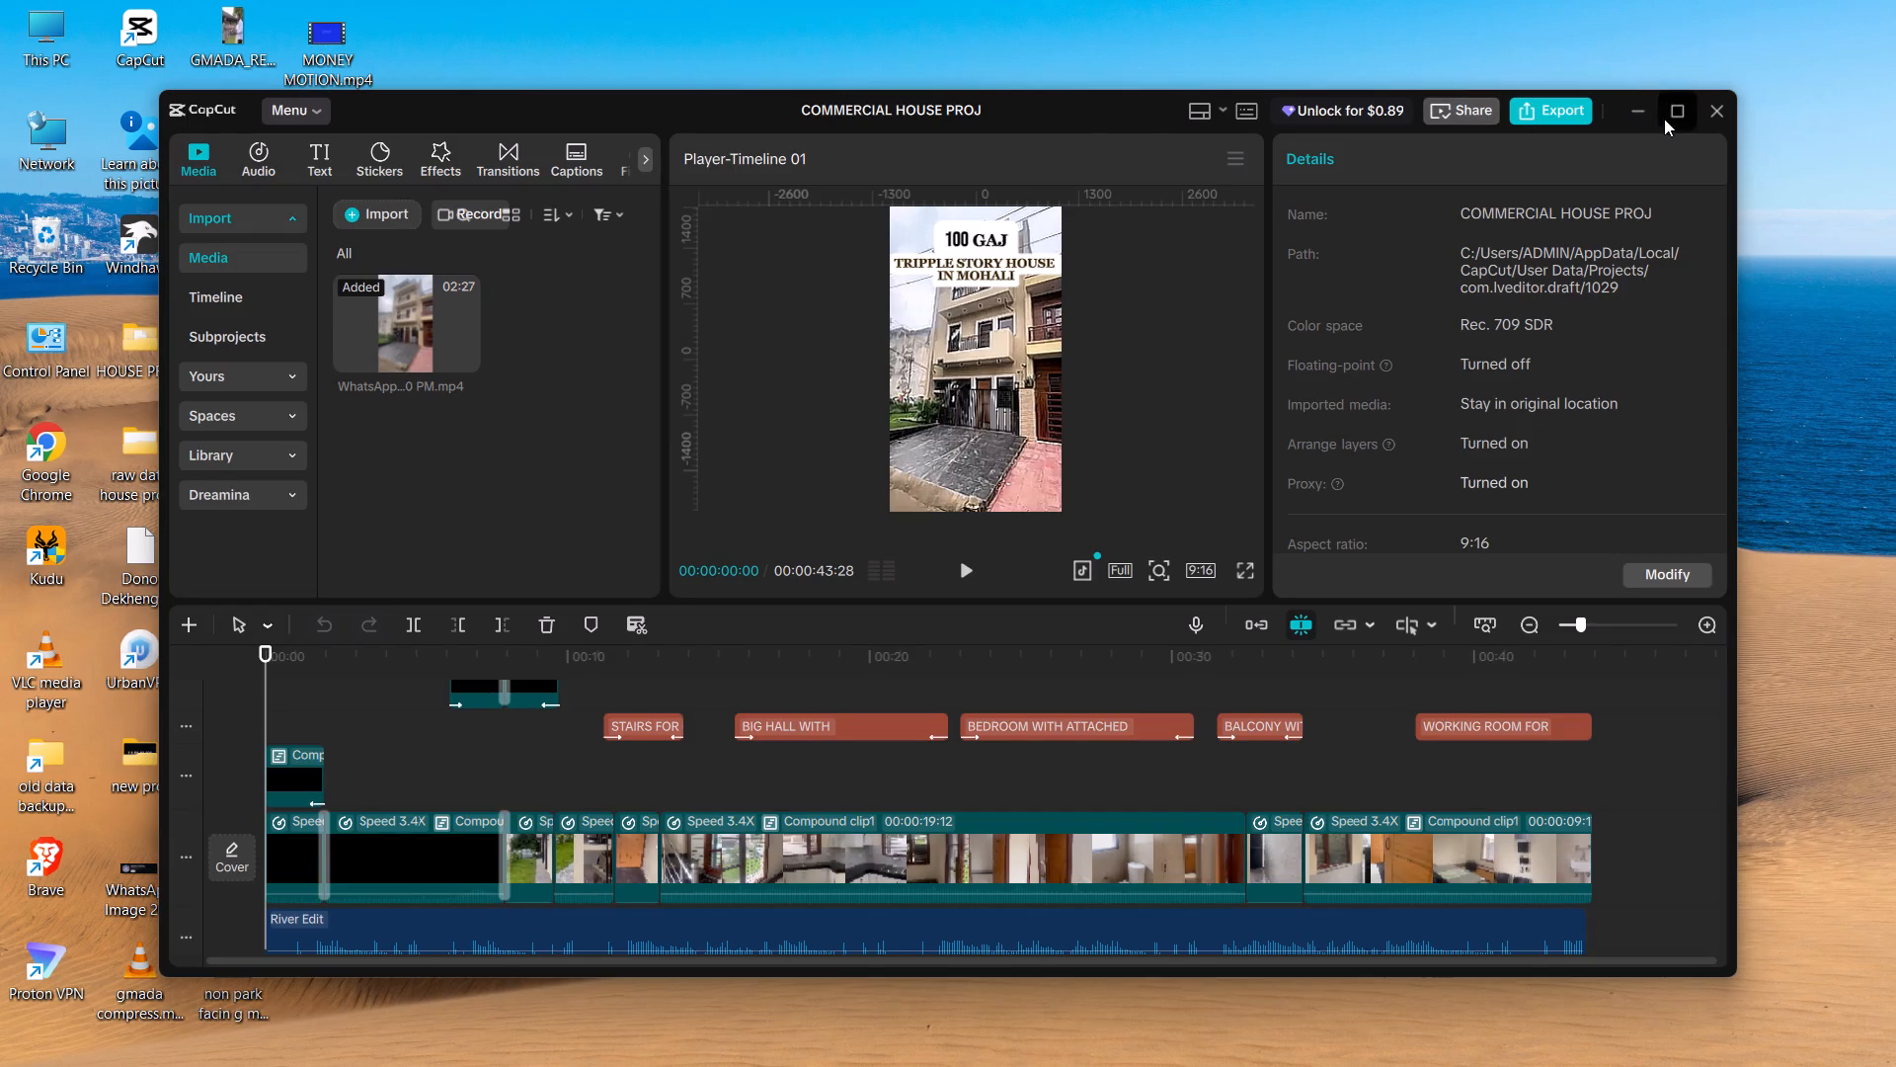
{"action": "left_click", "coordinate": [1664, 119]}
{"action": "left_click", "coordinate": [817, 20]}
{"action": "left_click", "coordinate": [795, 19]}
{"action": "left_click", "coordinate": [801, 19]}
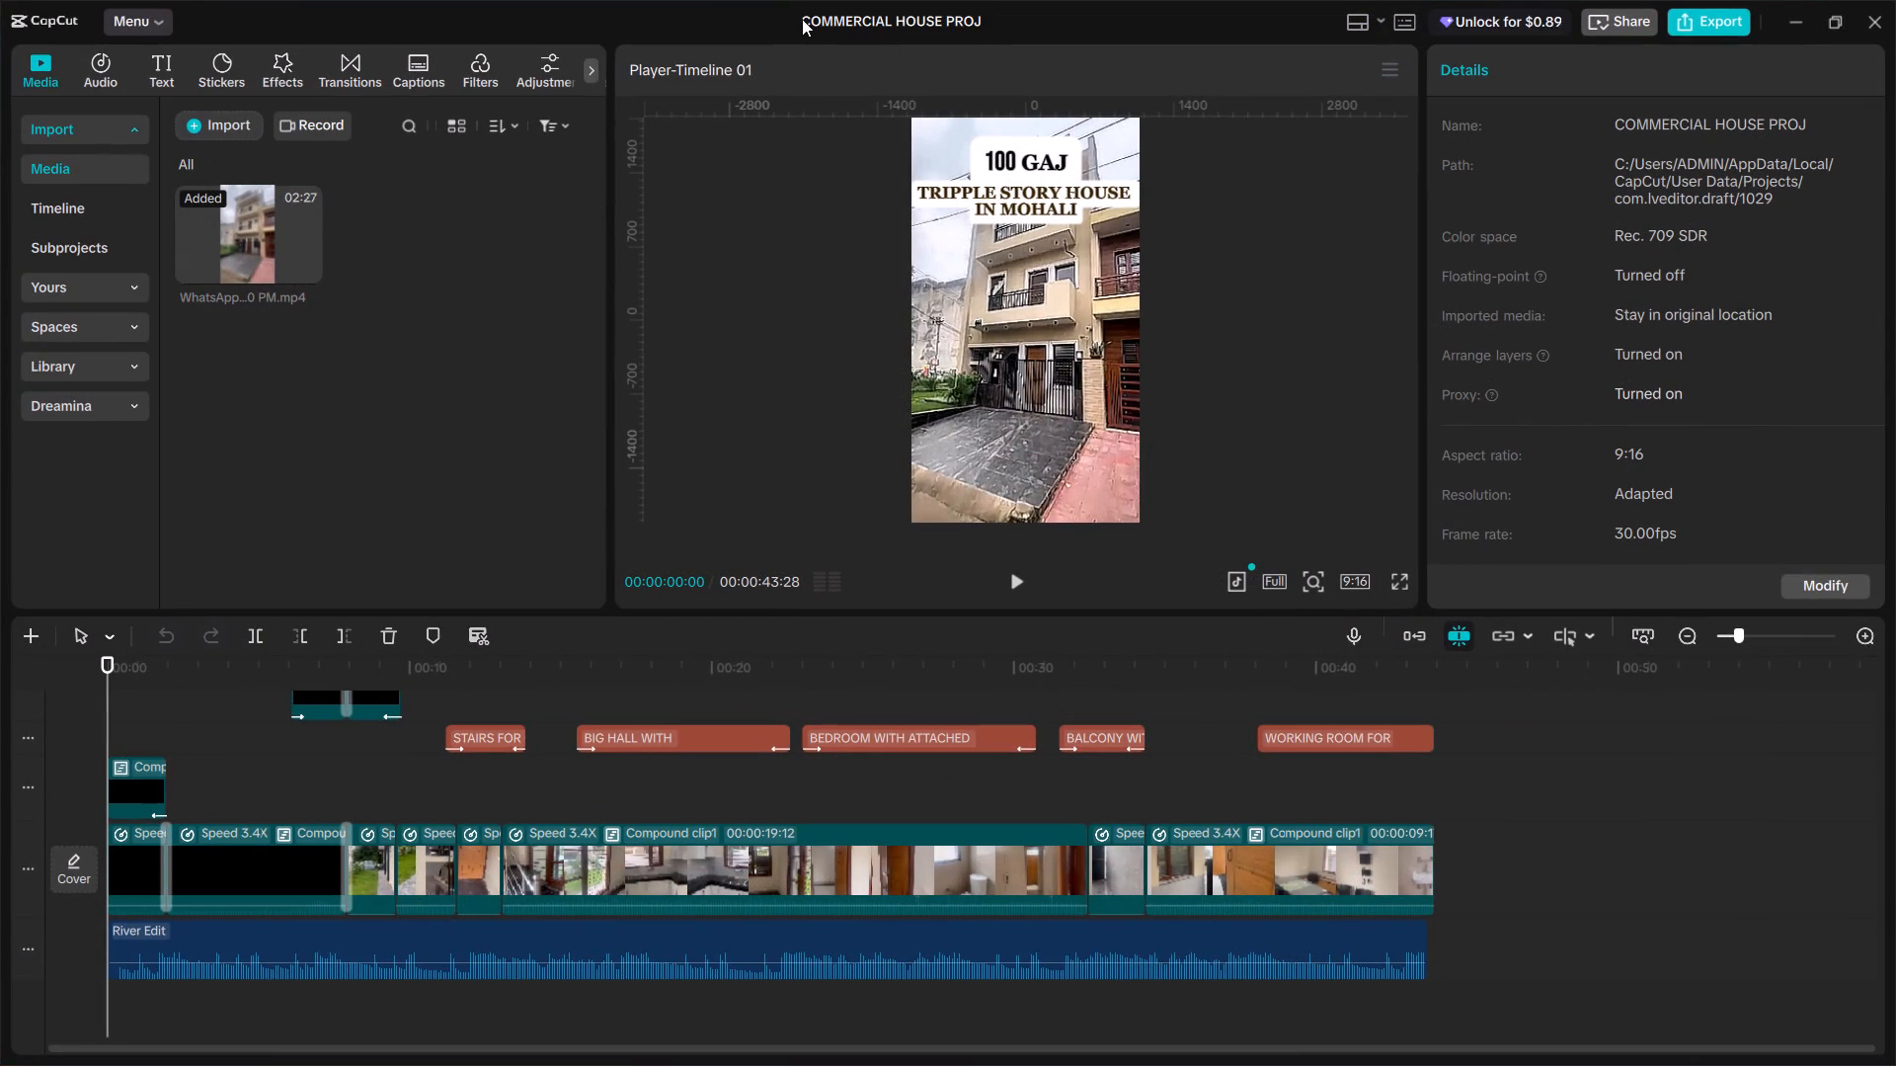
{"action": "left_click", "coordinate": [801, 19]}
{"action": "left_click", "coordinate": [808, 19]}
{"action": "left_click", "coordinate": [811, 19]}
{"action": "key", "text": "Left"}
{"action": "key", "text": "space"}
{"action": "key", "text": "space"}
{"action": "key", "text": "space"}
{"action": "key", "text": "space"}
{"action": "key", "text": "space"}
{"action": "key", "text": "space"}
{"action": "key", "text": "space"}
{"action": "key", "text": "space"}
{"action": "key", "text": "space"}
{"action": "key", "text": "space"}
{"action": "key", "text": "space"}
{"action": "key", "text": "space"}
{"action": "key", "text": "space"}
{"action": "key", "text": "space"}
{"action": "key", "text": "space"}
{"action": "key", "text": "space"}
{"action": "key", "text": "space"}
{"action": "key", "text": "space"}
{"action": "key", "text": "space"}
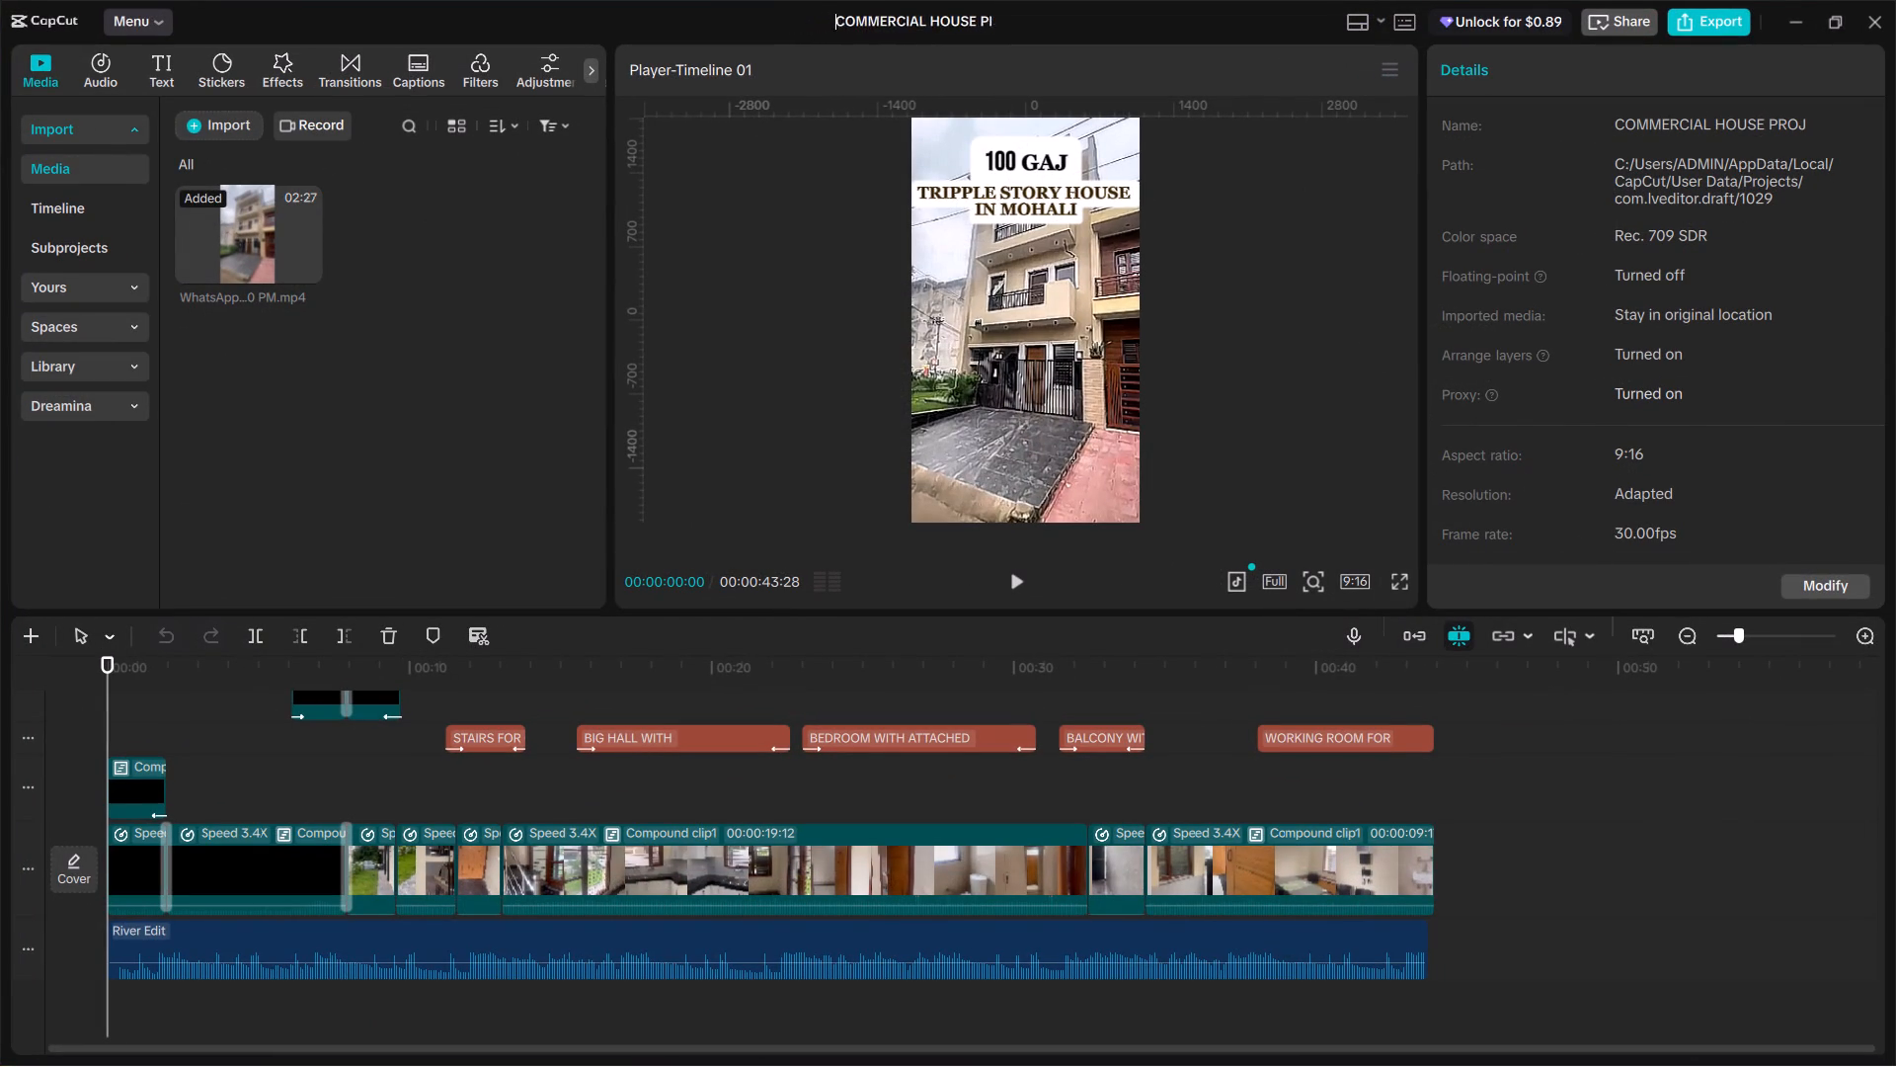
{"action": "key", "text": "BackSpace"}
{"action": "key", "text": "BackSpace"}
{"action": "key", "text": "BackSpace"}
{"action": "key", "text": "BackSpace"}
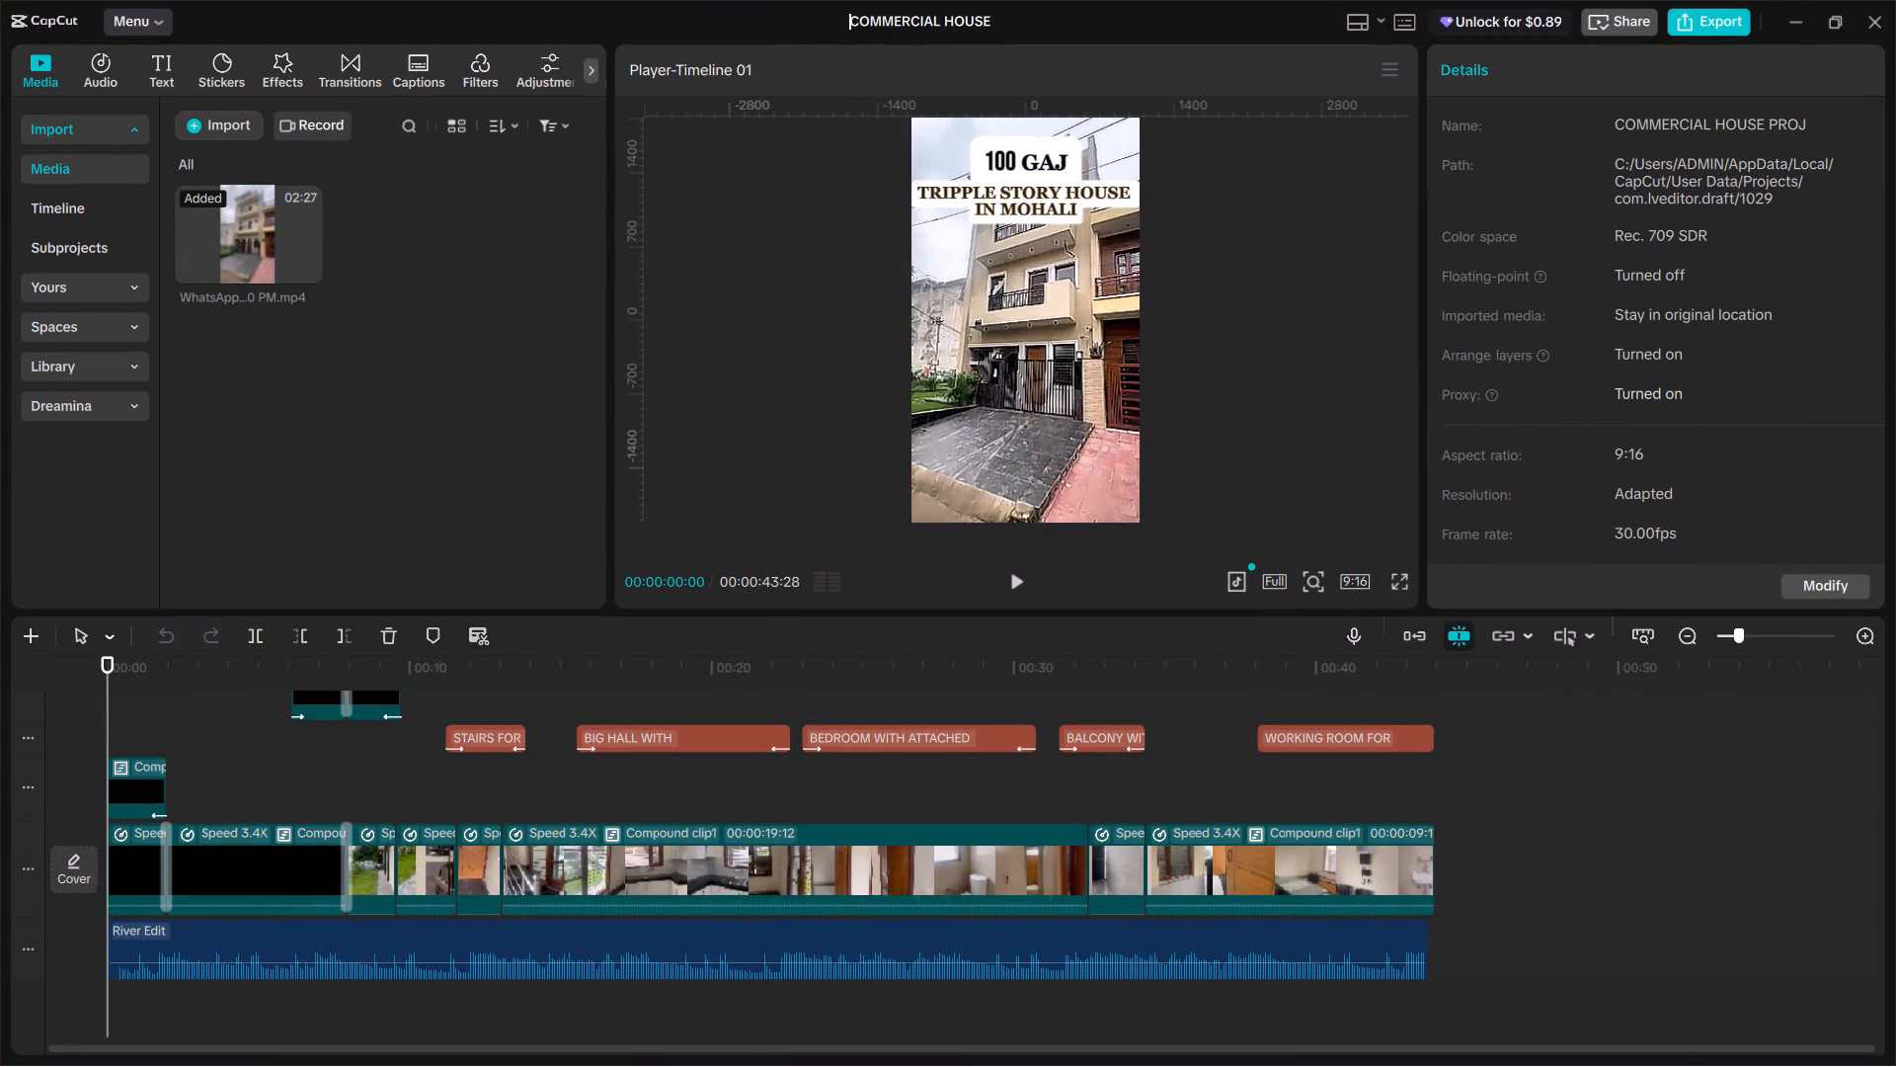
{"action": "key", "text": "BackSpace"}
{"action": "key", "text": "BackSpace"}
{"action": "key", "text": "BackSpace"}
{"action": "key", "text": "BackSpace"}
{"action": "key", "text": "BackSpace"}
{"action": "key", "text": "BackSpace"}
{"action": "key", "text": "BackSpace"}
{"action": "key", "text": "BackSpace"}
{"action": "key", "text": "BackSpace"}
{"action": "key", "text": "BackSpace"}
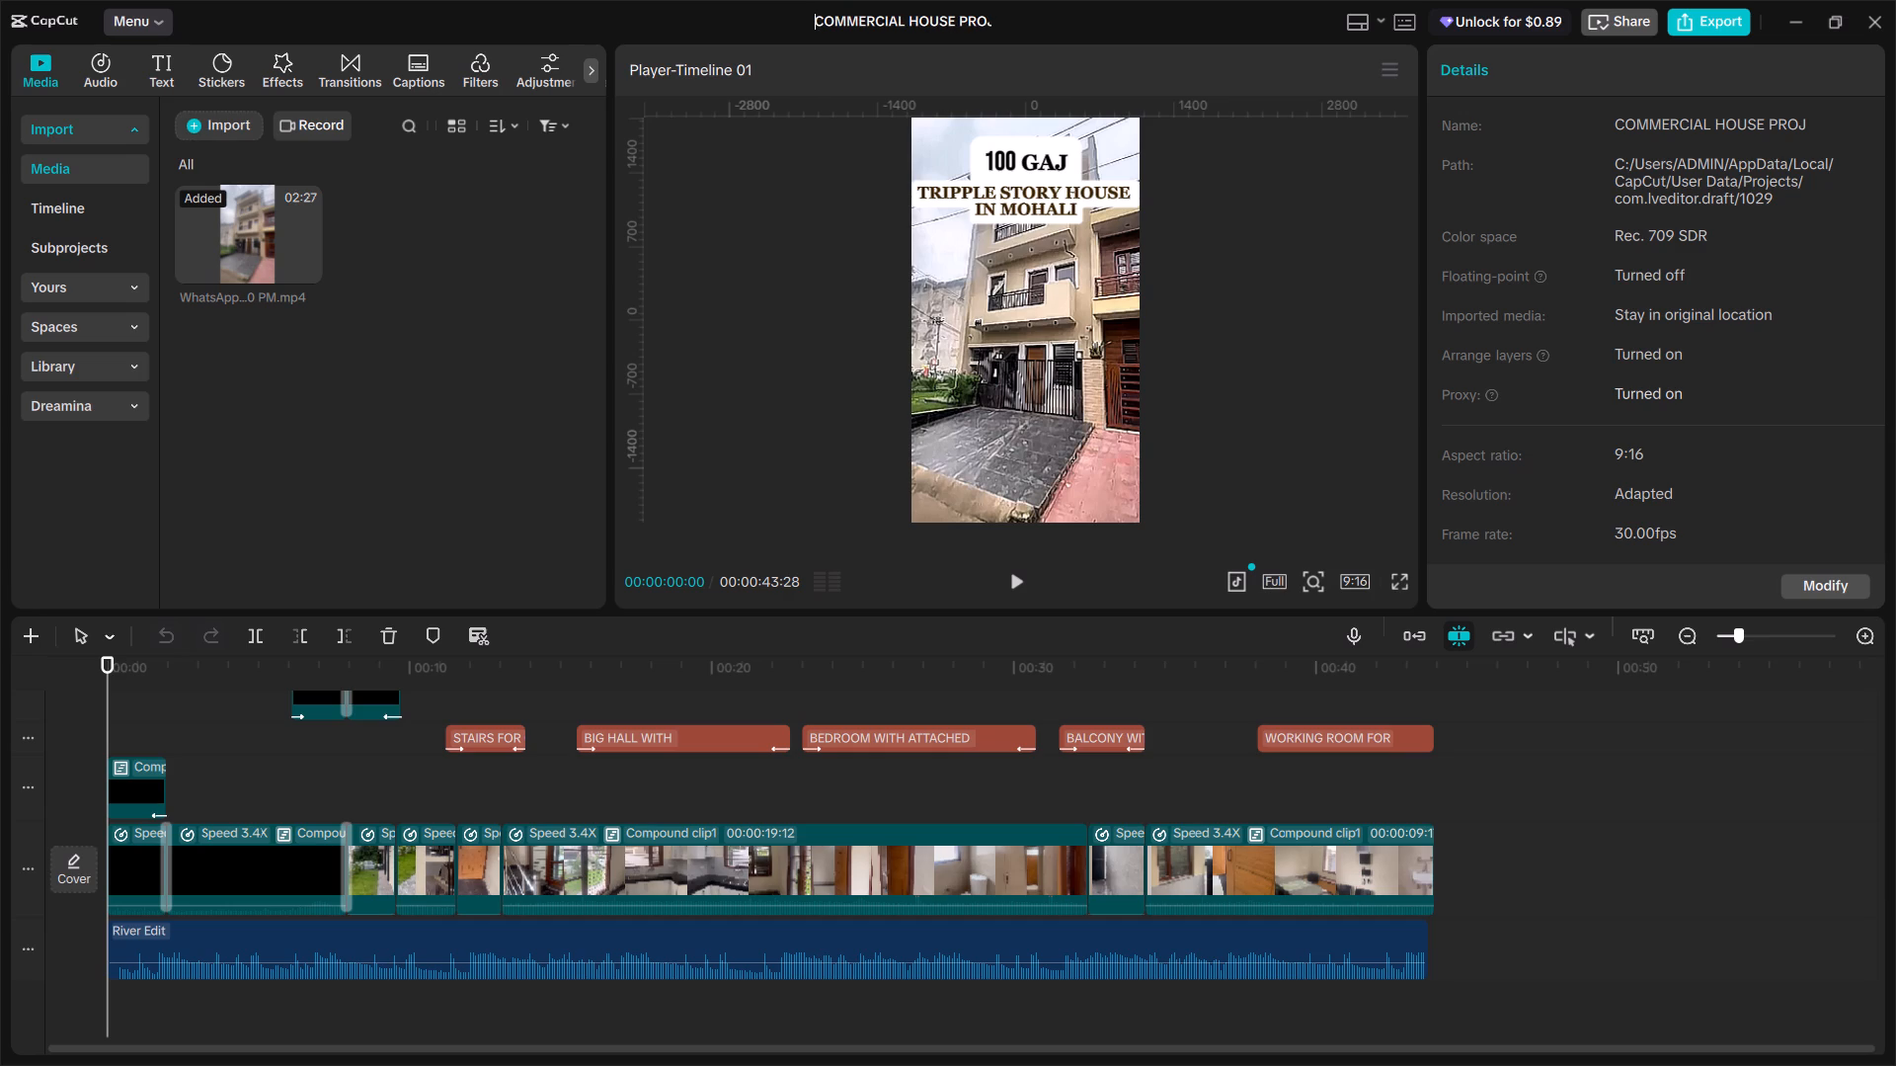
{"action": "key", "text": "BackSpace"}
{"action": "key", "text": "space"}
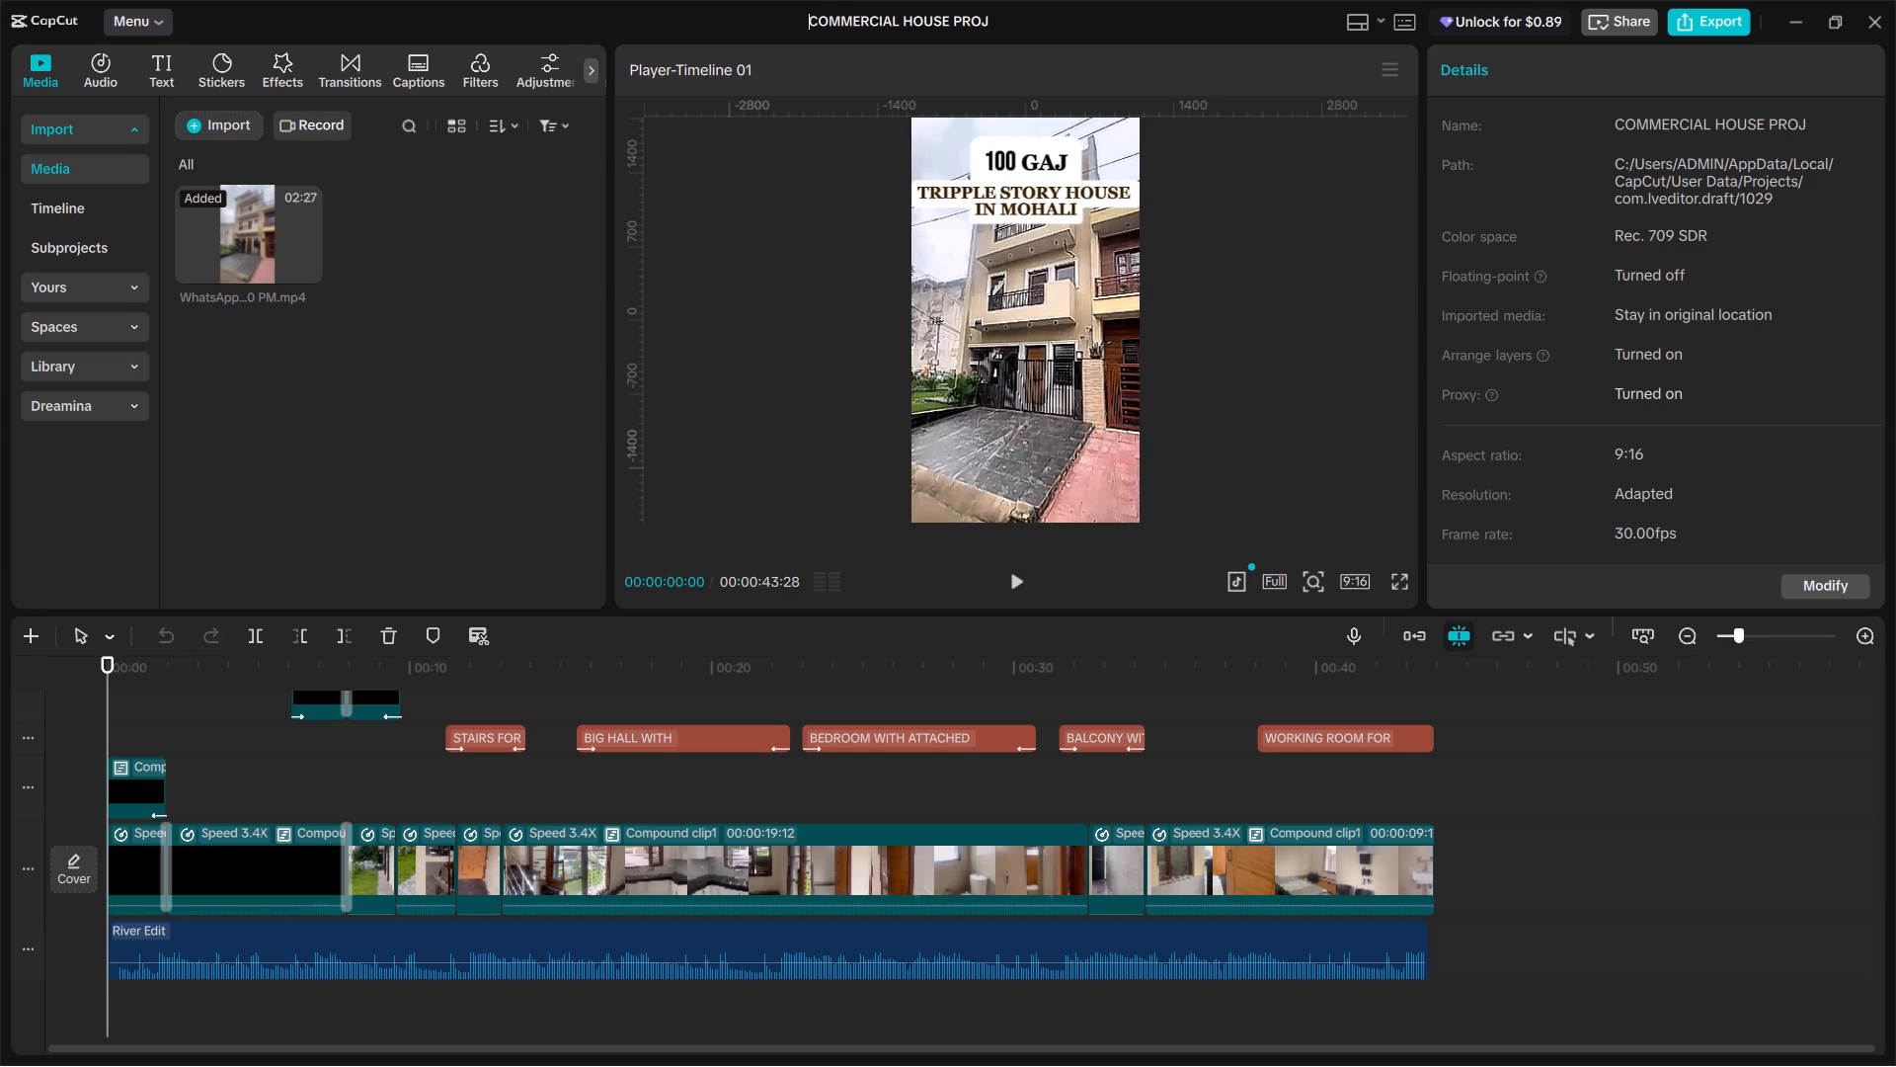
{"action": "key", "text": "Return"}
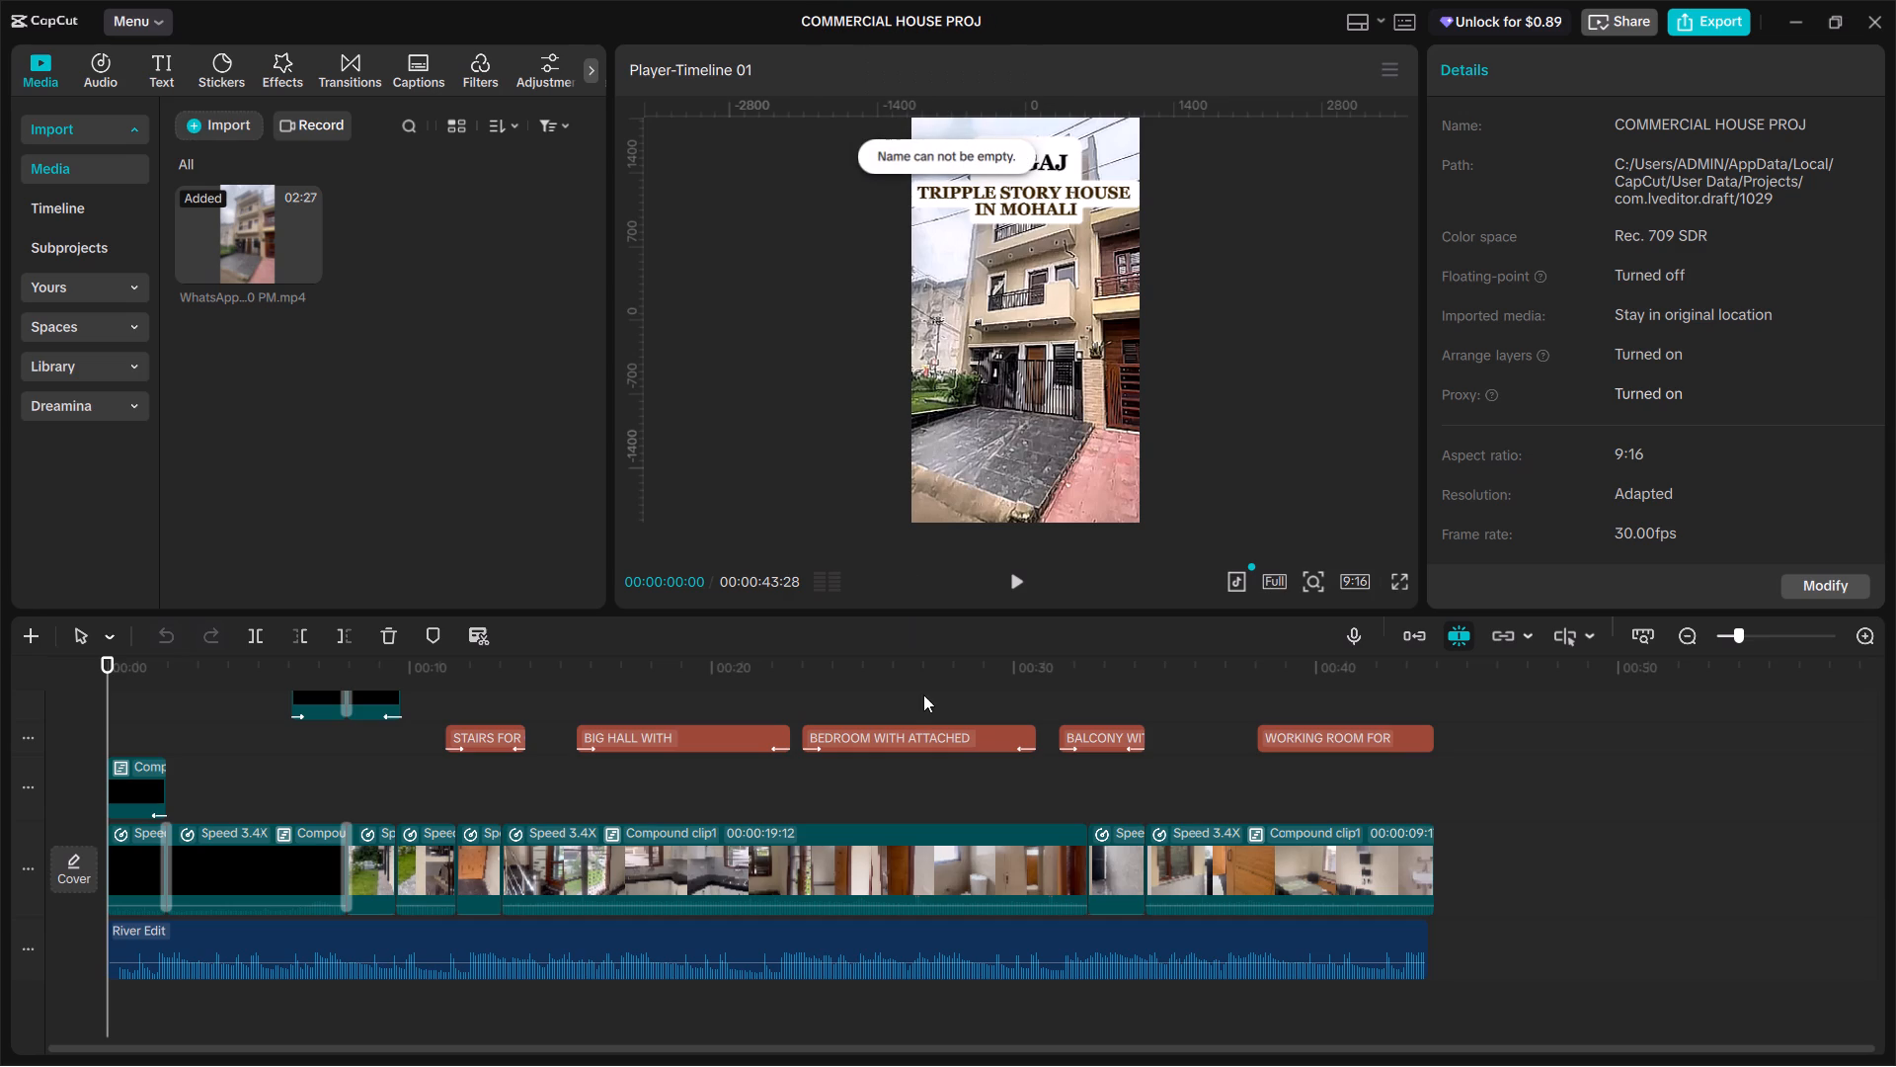
Play the opening seconds of the video from its start, partly in full-screen preview.
{"action": "left_click", "coordinate": [1051, 707]}
{"action": "left_click_drag", "start_coordinate": [1051, 707], "coordinate": [185, 746]}
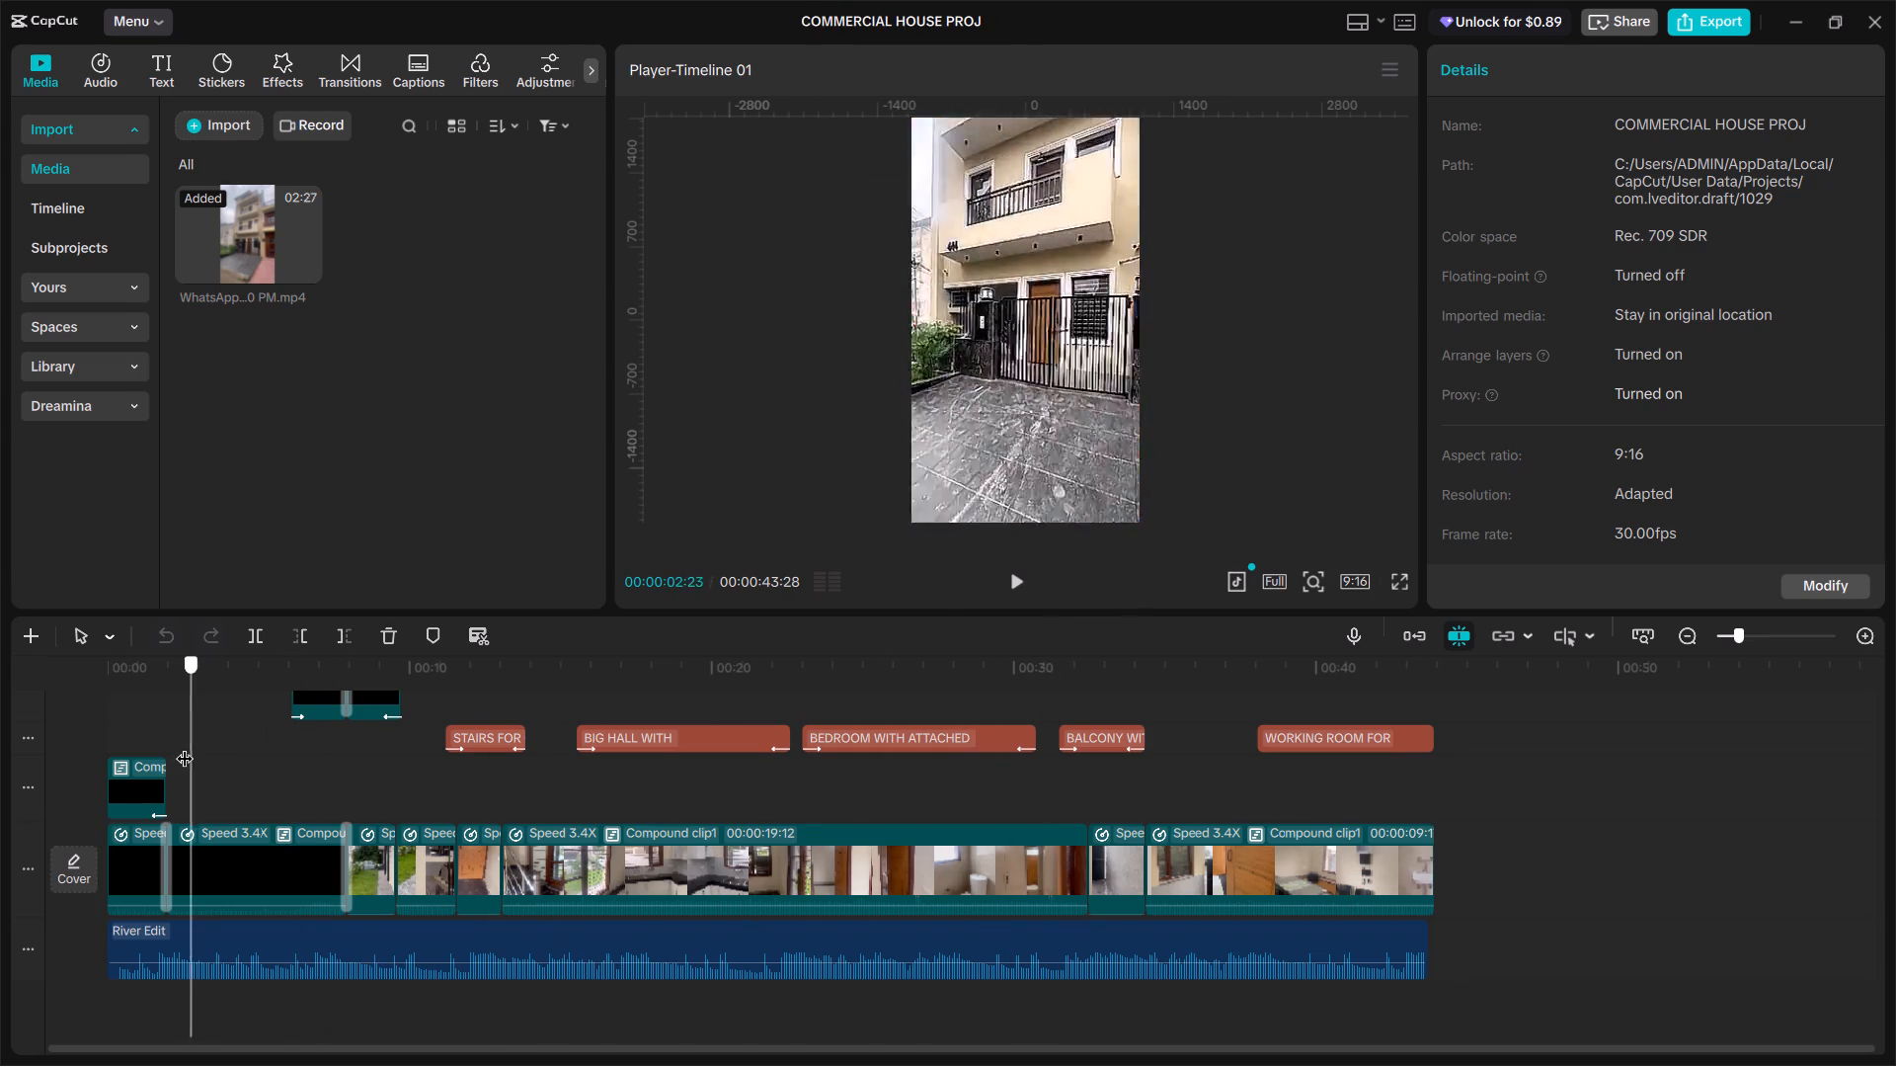
{"action": "left_click_drag", "start_coordinate": [185, 746], "coordinate": [90, 765]}
{"action": "key", "text": "space"}
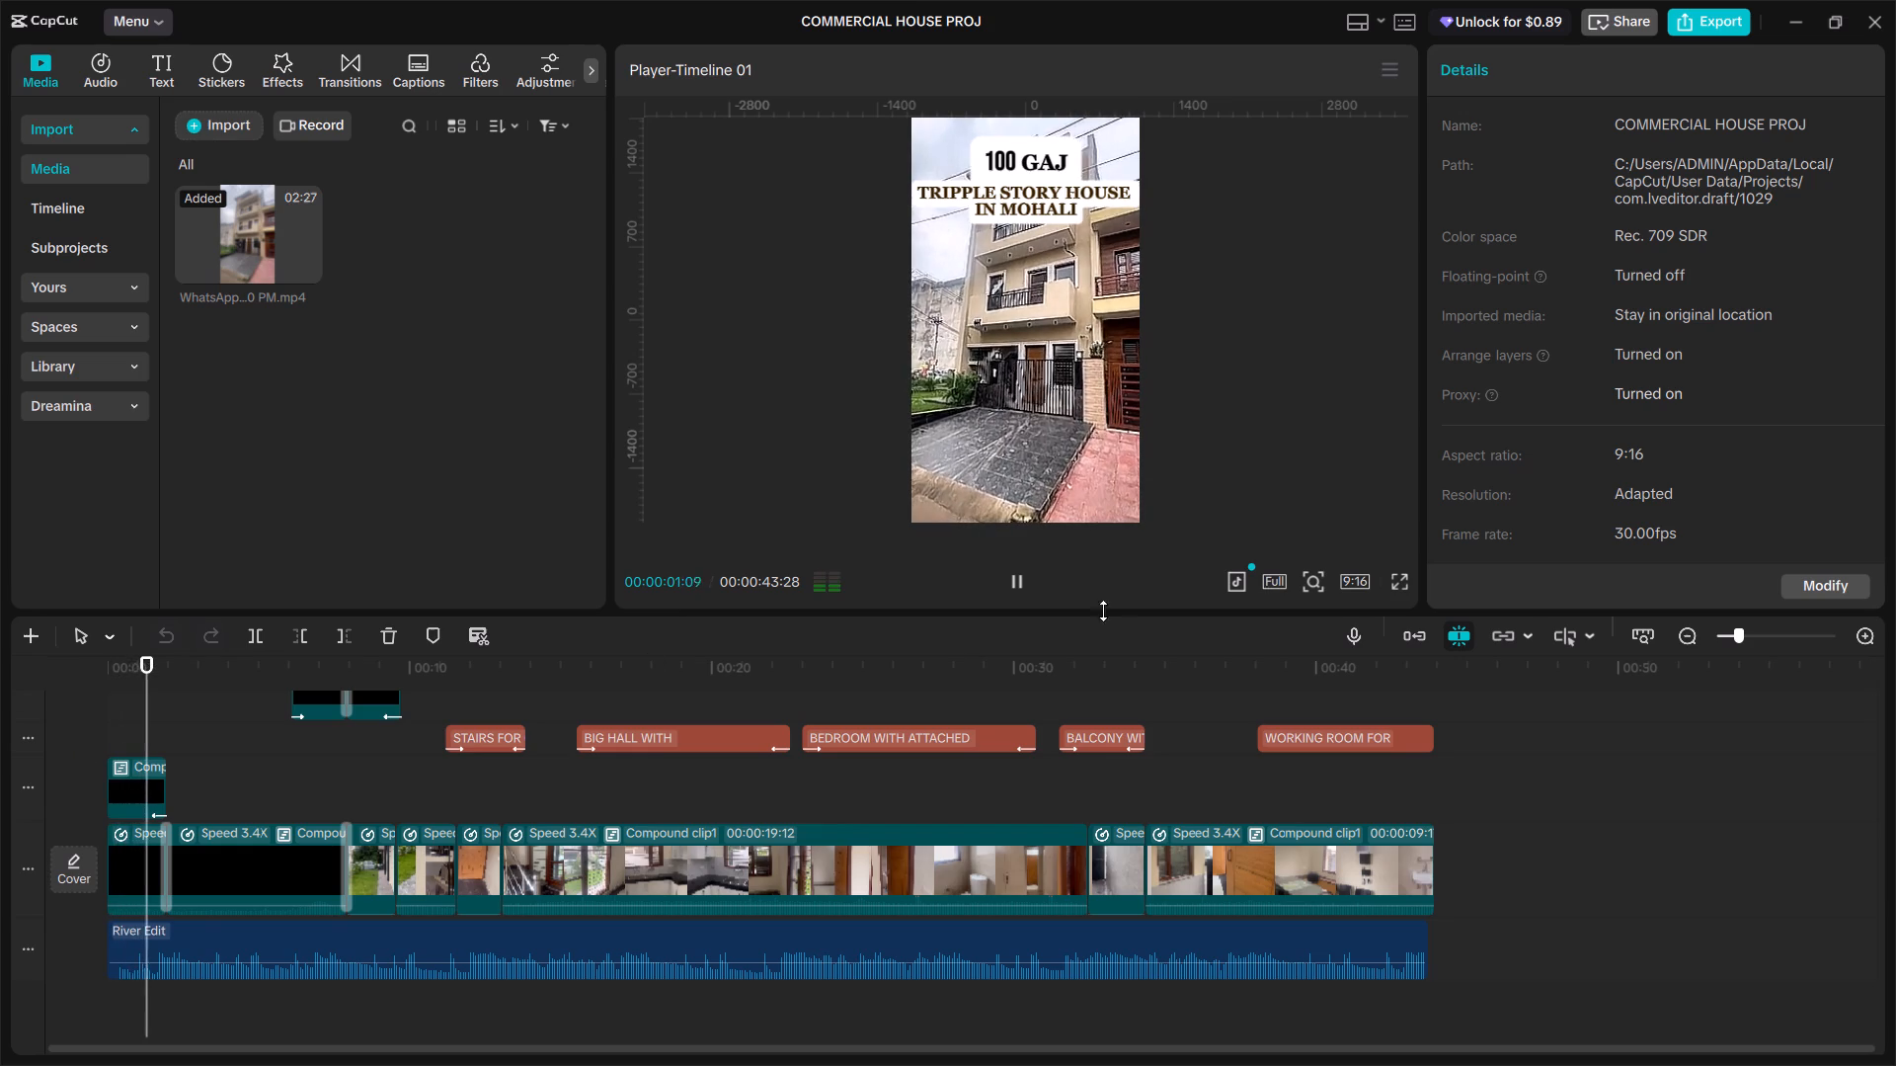
{"action": "left_click", "coordinate": [1401, 574]}
{"action": "left_click", "coordinate": [1258, 963]}
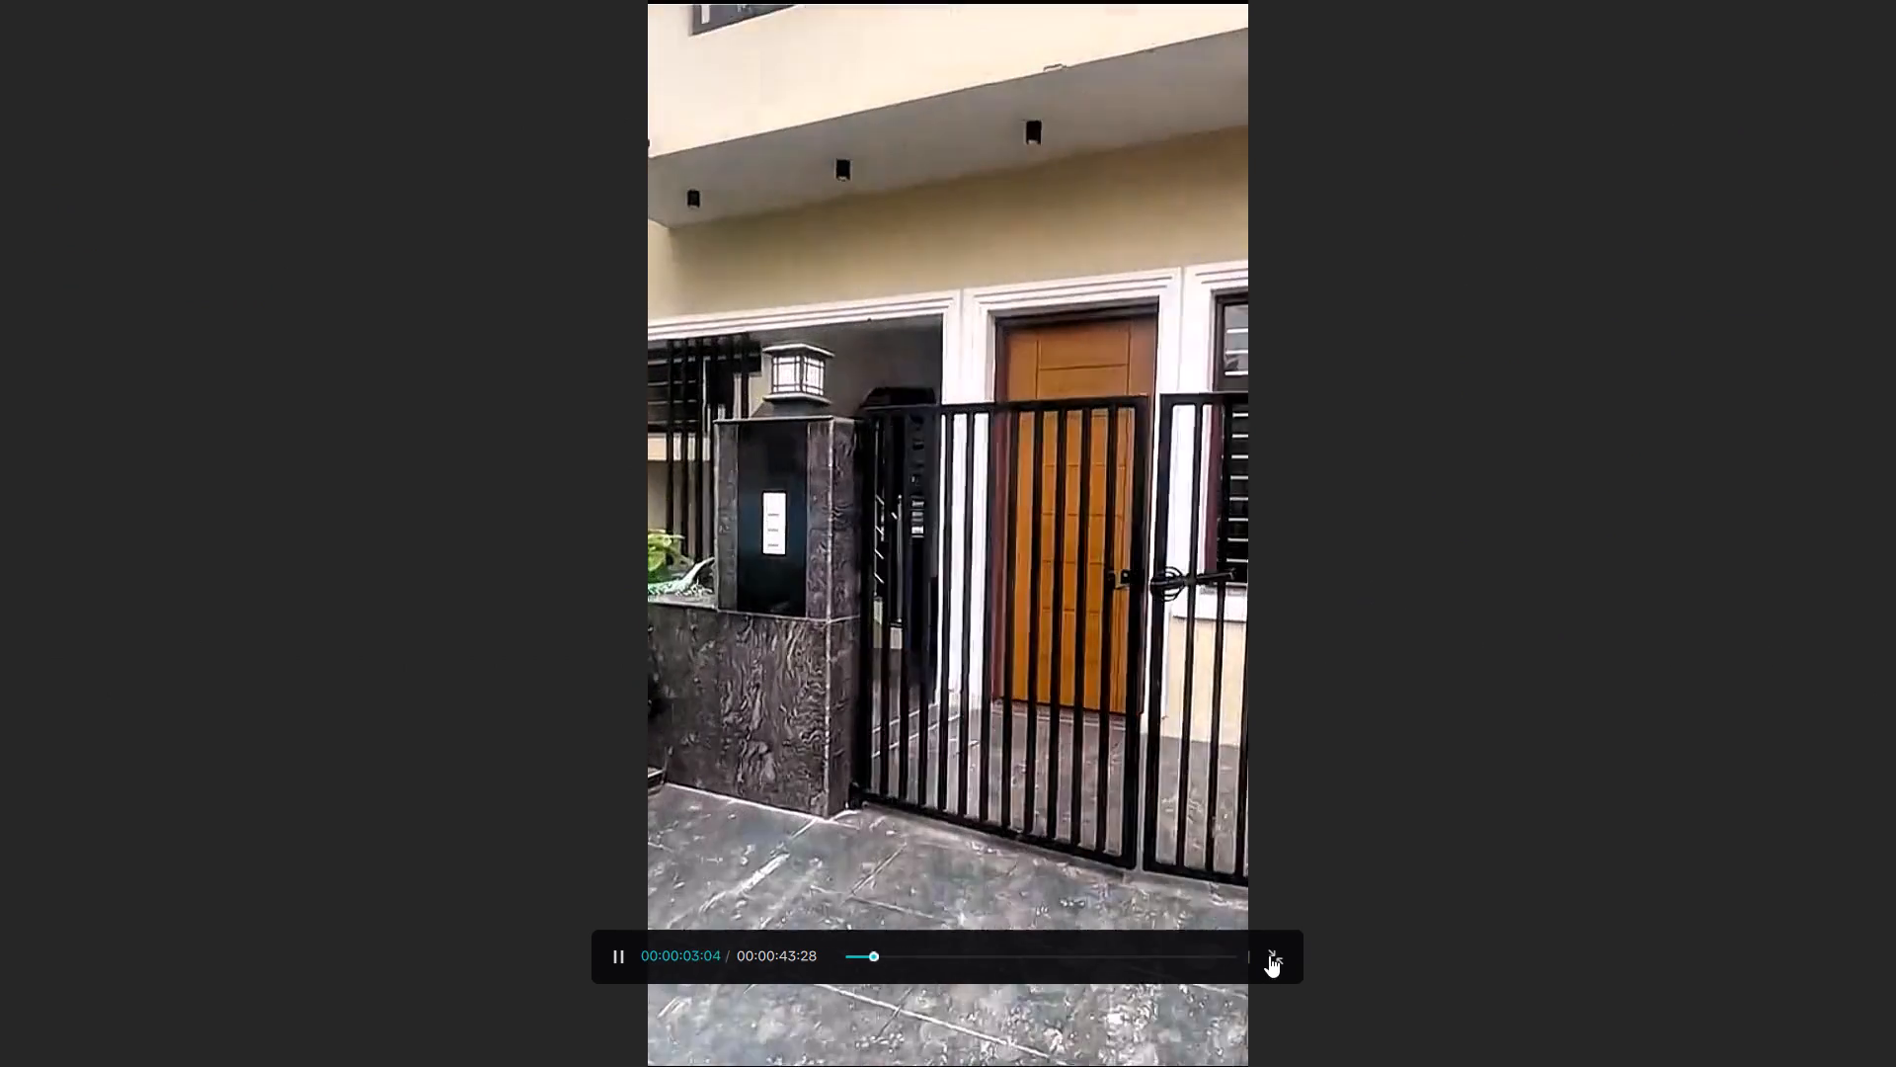
{"action": "left_click", "coordinate": [1269, 955]}
{"action": "key", "text": "space"}
Enter the AI music description "I WANT MY MUSIC TO BE INTERACTIVE AND MATCH A HOUSE TOUR VIBE FOR MY REAL ESTATE PROJECT".
{"action": "left_click", "coordinate": [100, 74]}
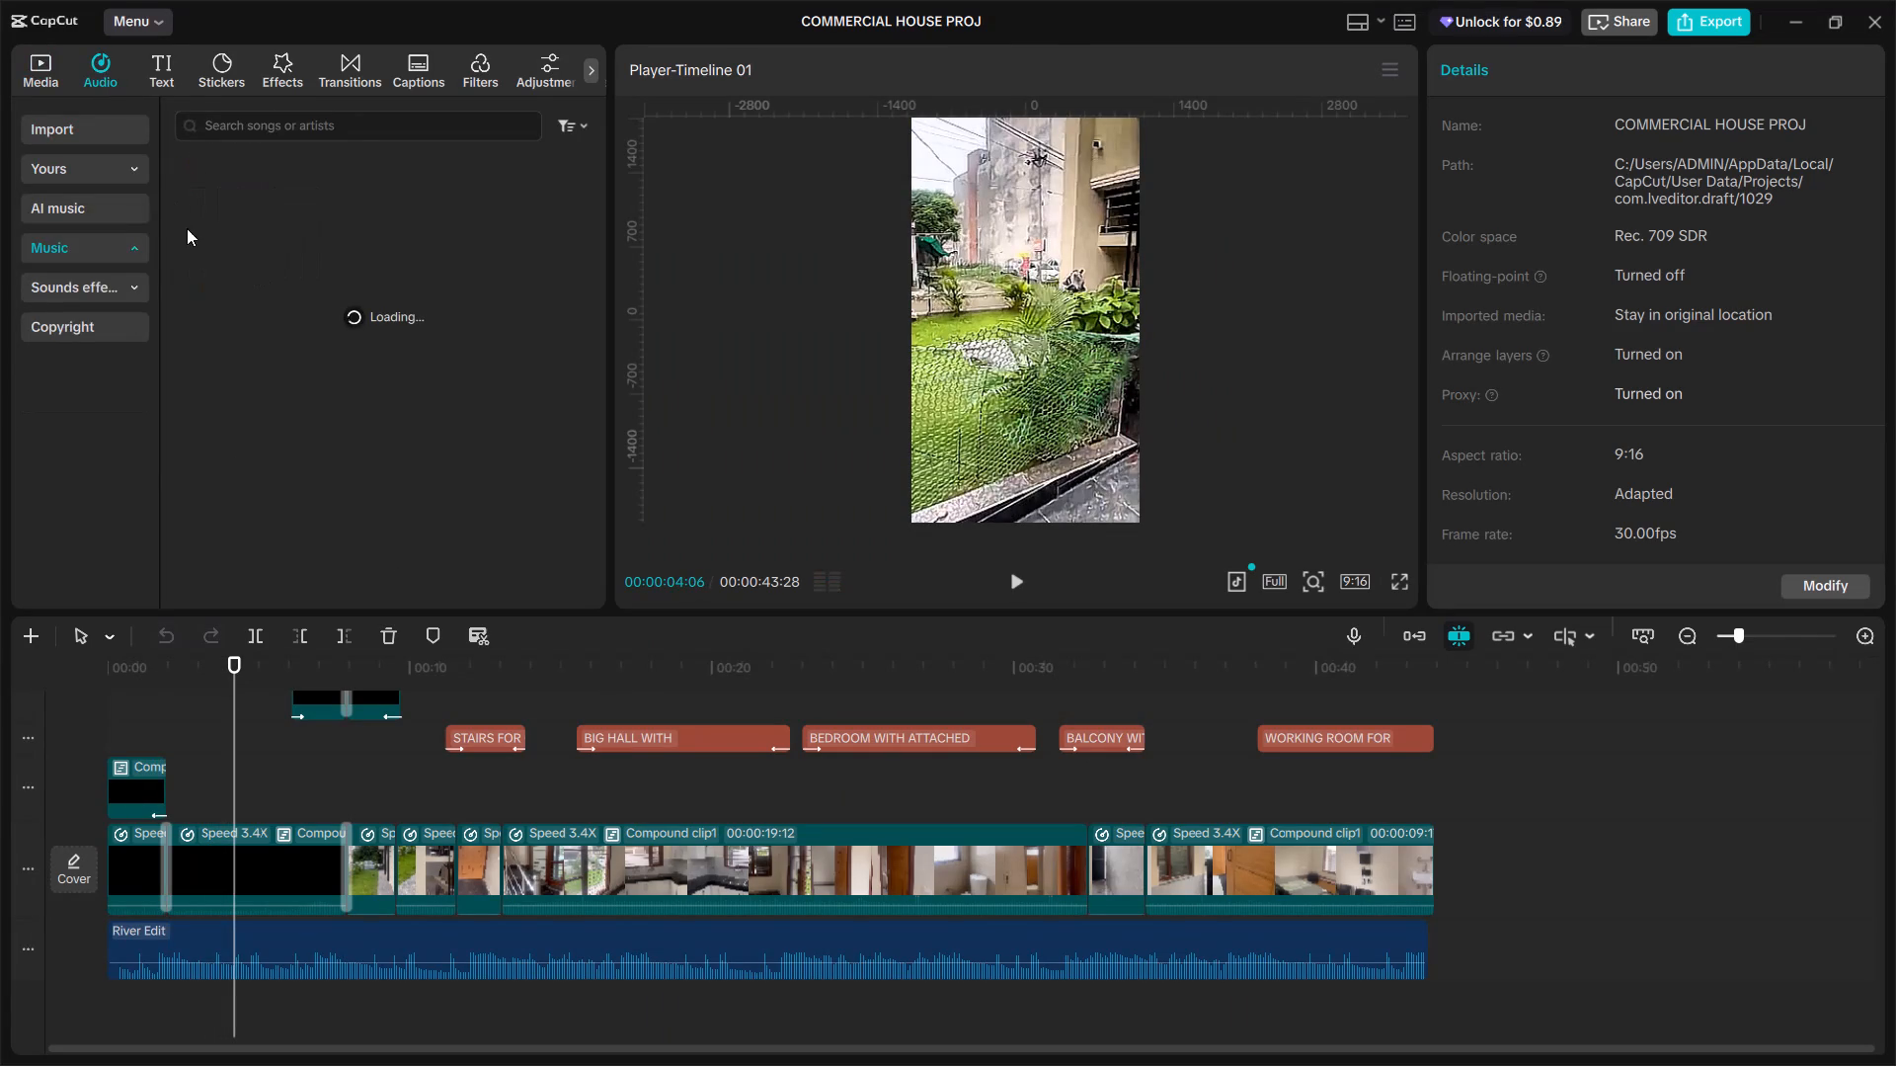
{"action": "left_click", "coordinate": [85, 218]}
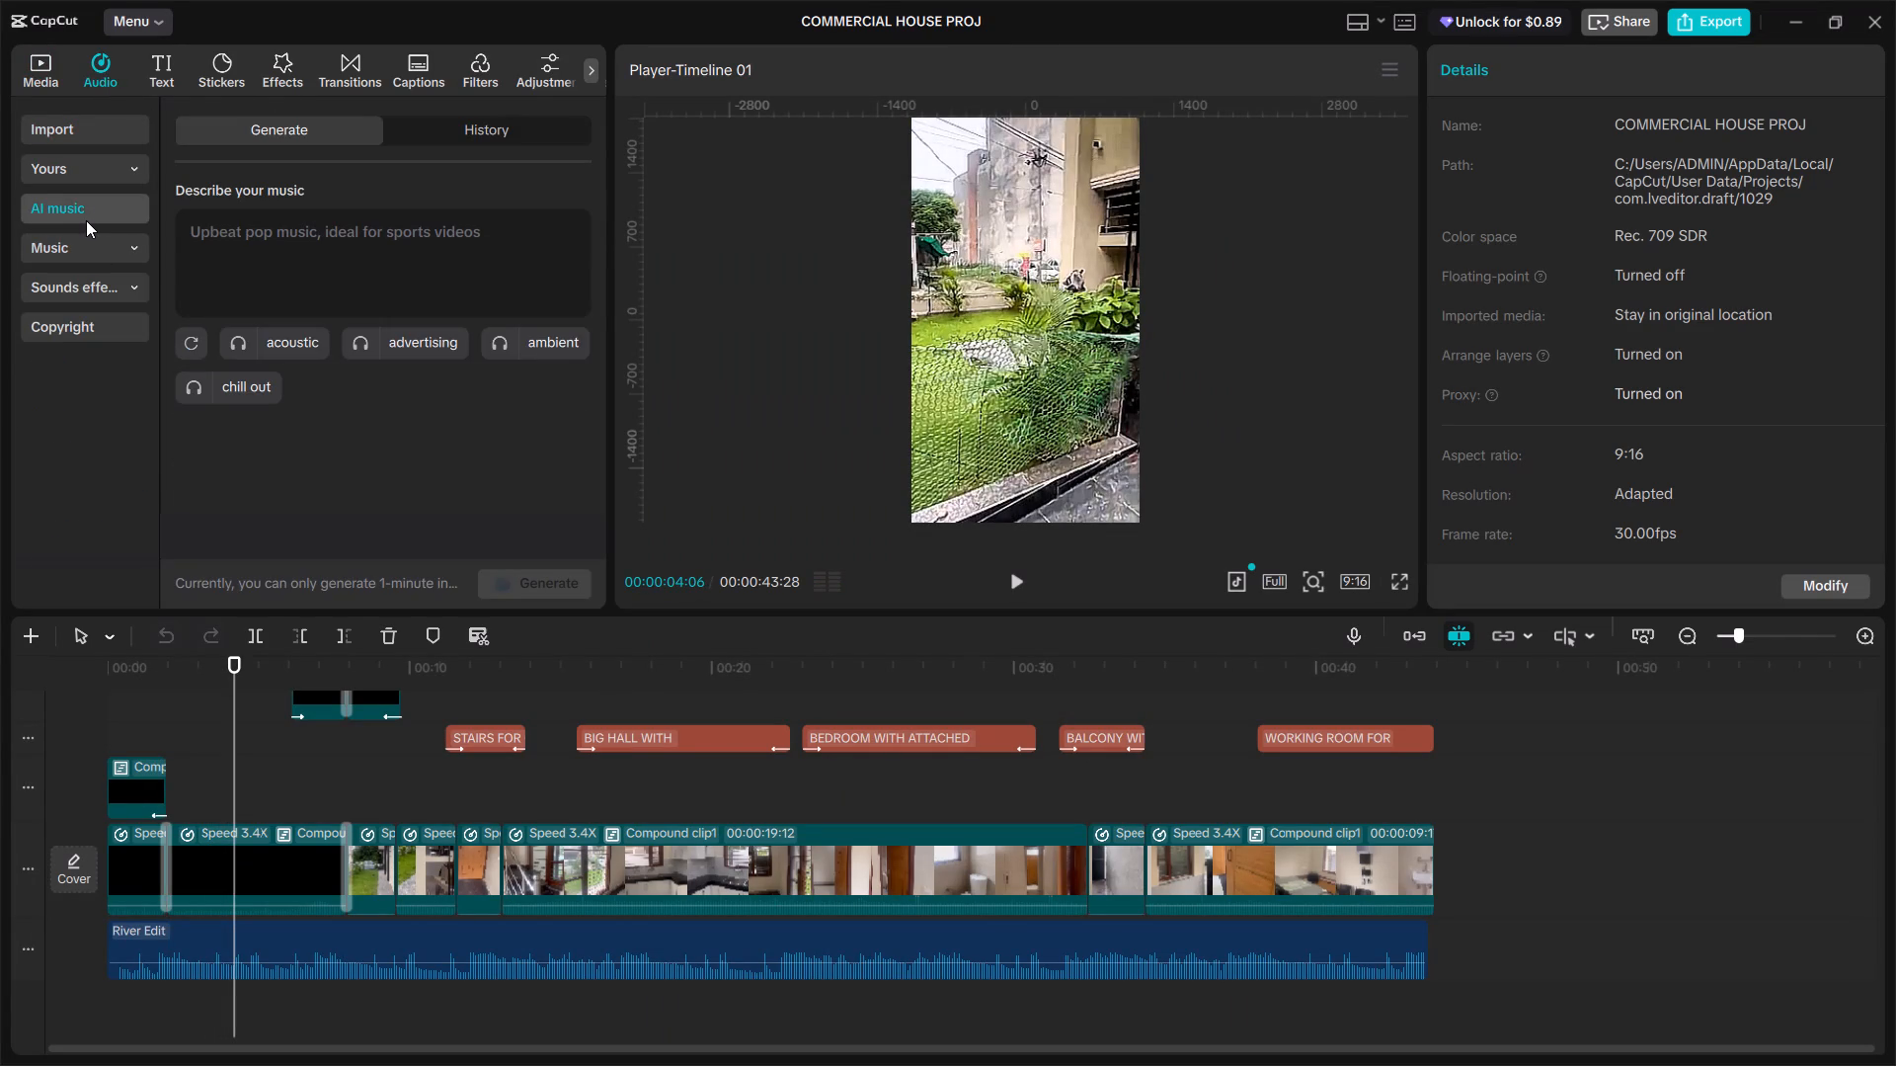
{"action": "left_click", "coordinate": [337, 247]}
{"action": "type", "text": "I WANT"}
{"action": "key", "text": "space"}
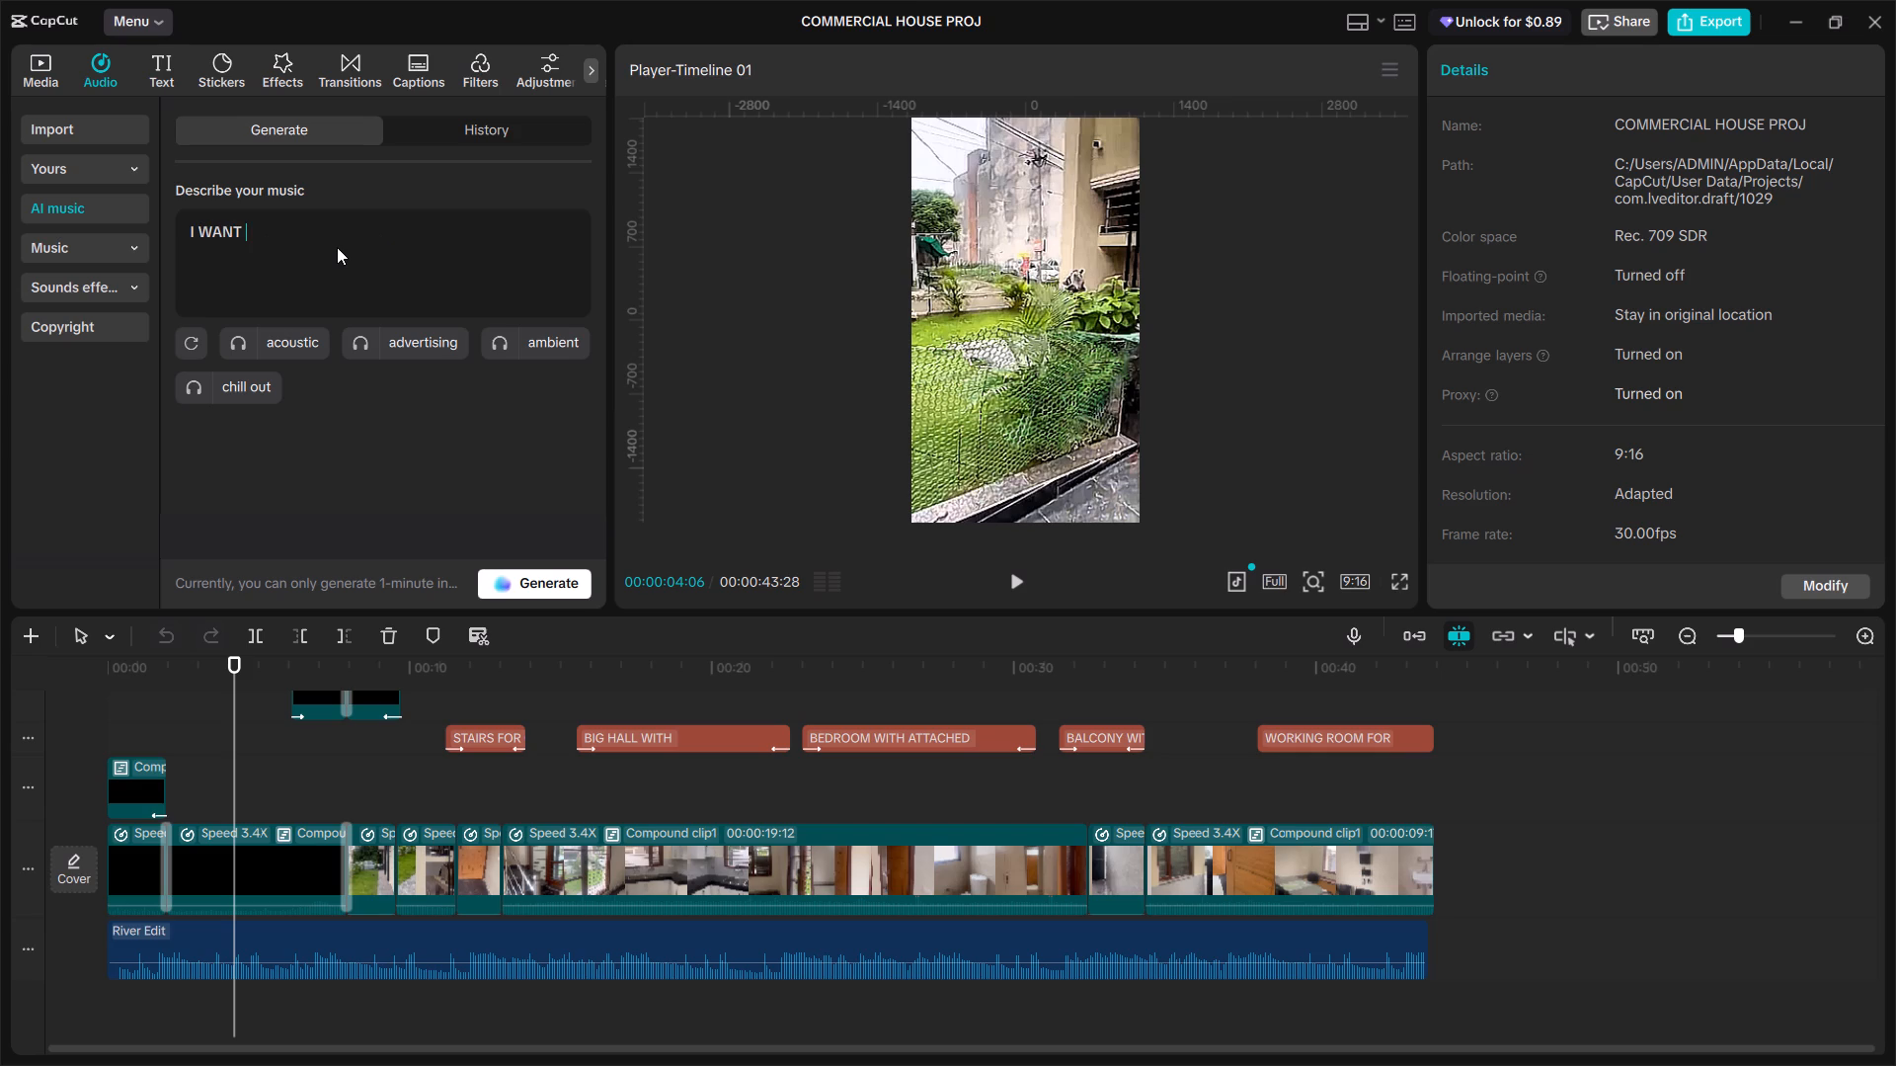
{"action": "type", "text": "MY MUSIC TO"}
{"action": "key", "text": "space"}
{"action": "type", "text": "BE INTER"}
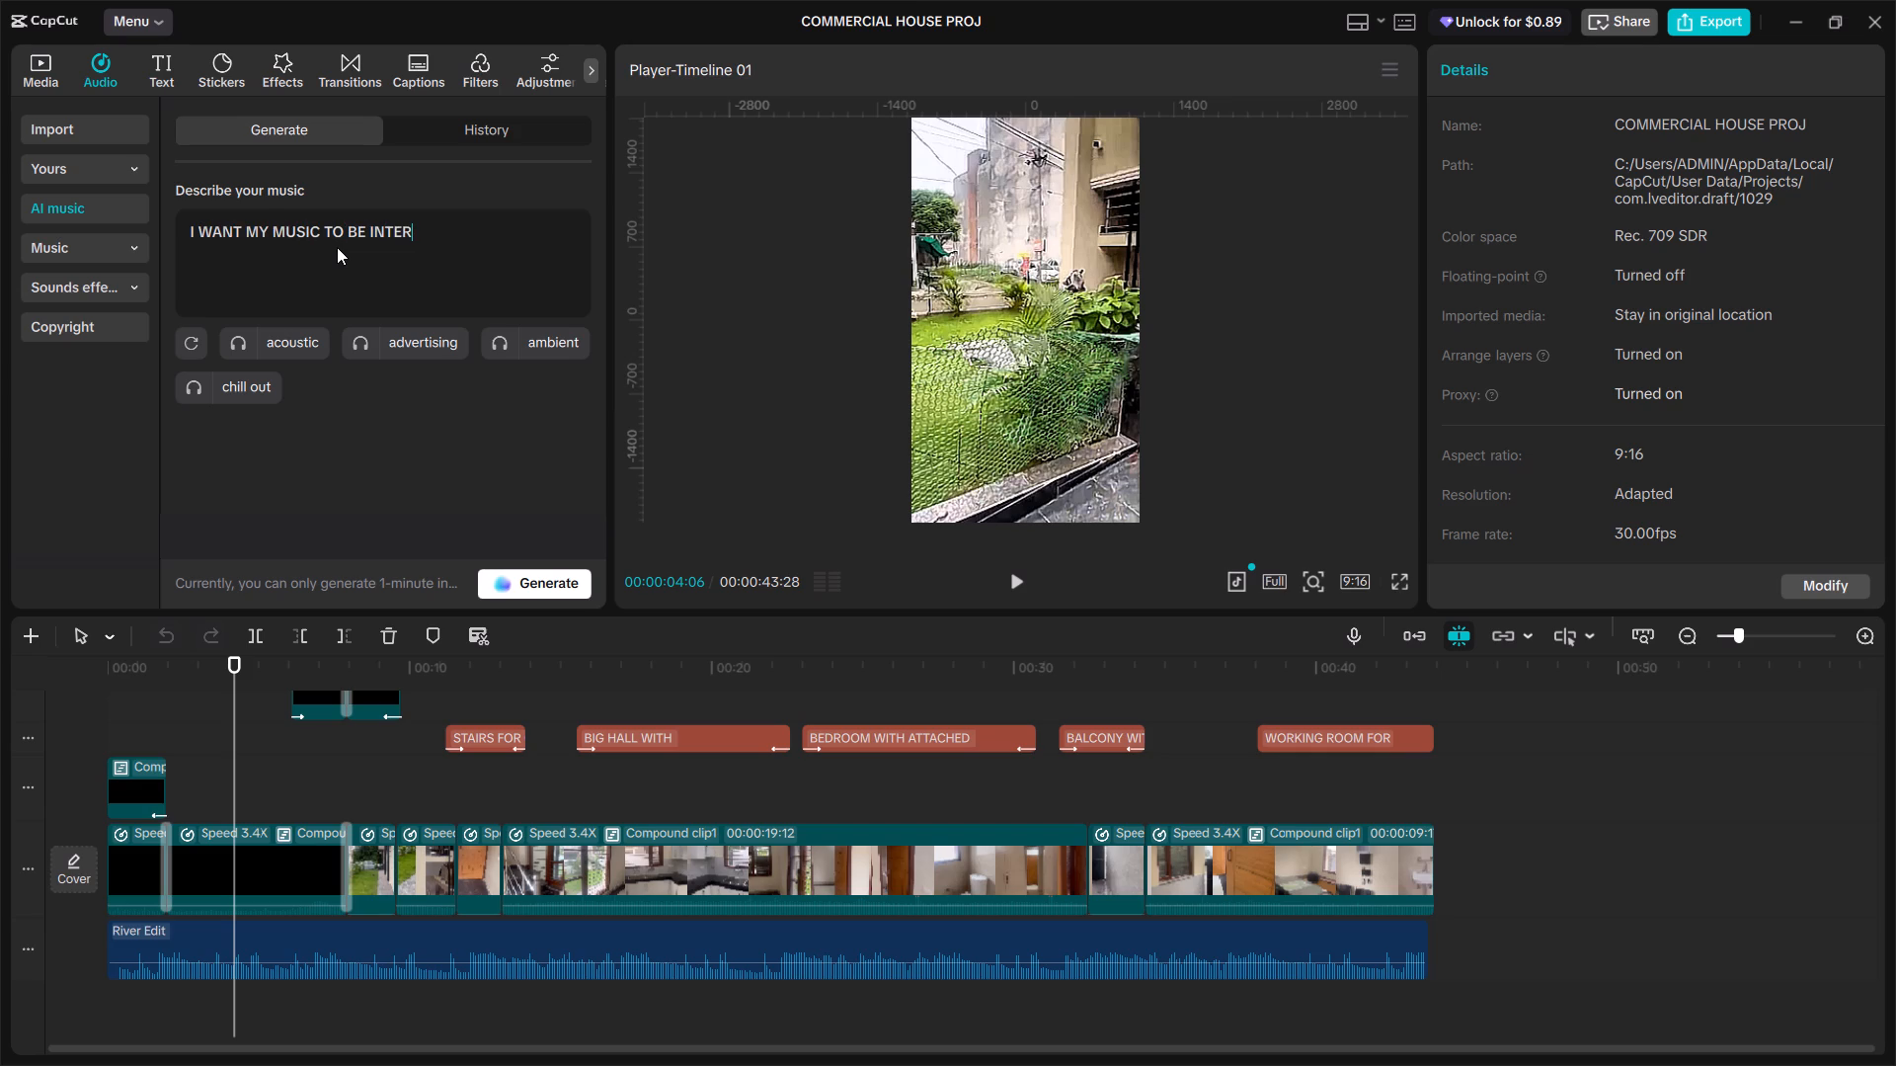
{"action": "type", "text": "ACTIVE AN"}
{"action": "key", "text": "space"}
{"action": "key", "text": "BackSpace"}
{"action": "type", "text": "D MATCH A"}
{"action": "key", "text": "space"}
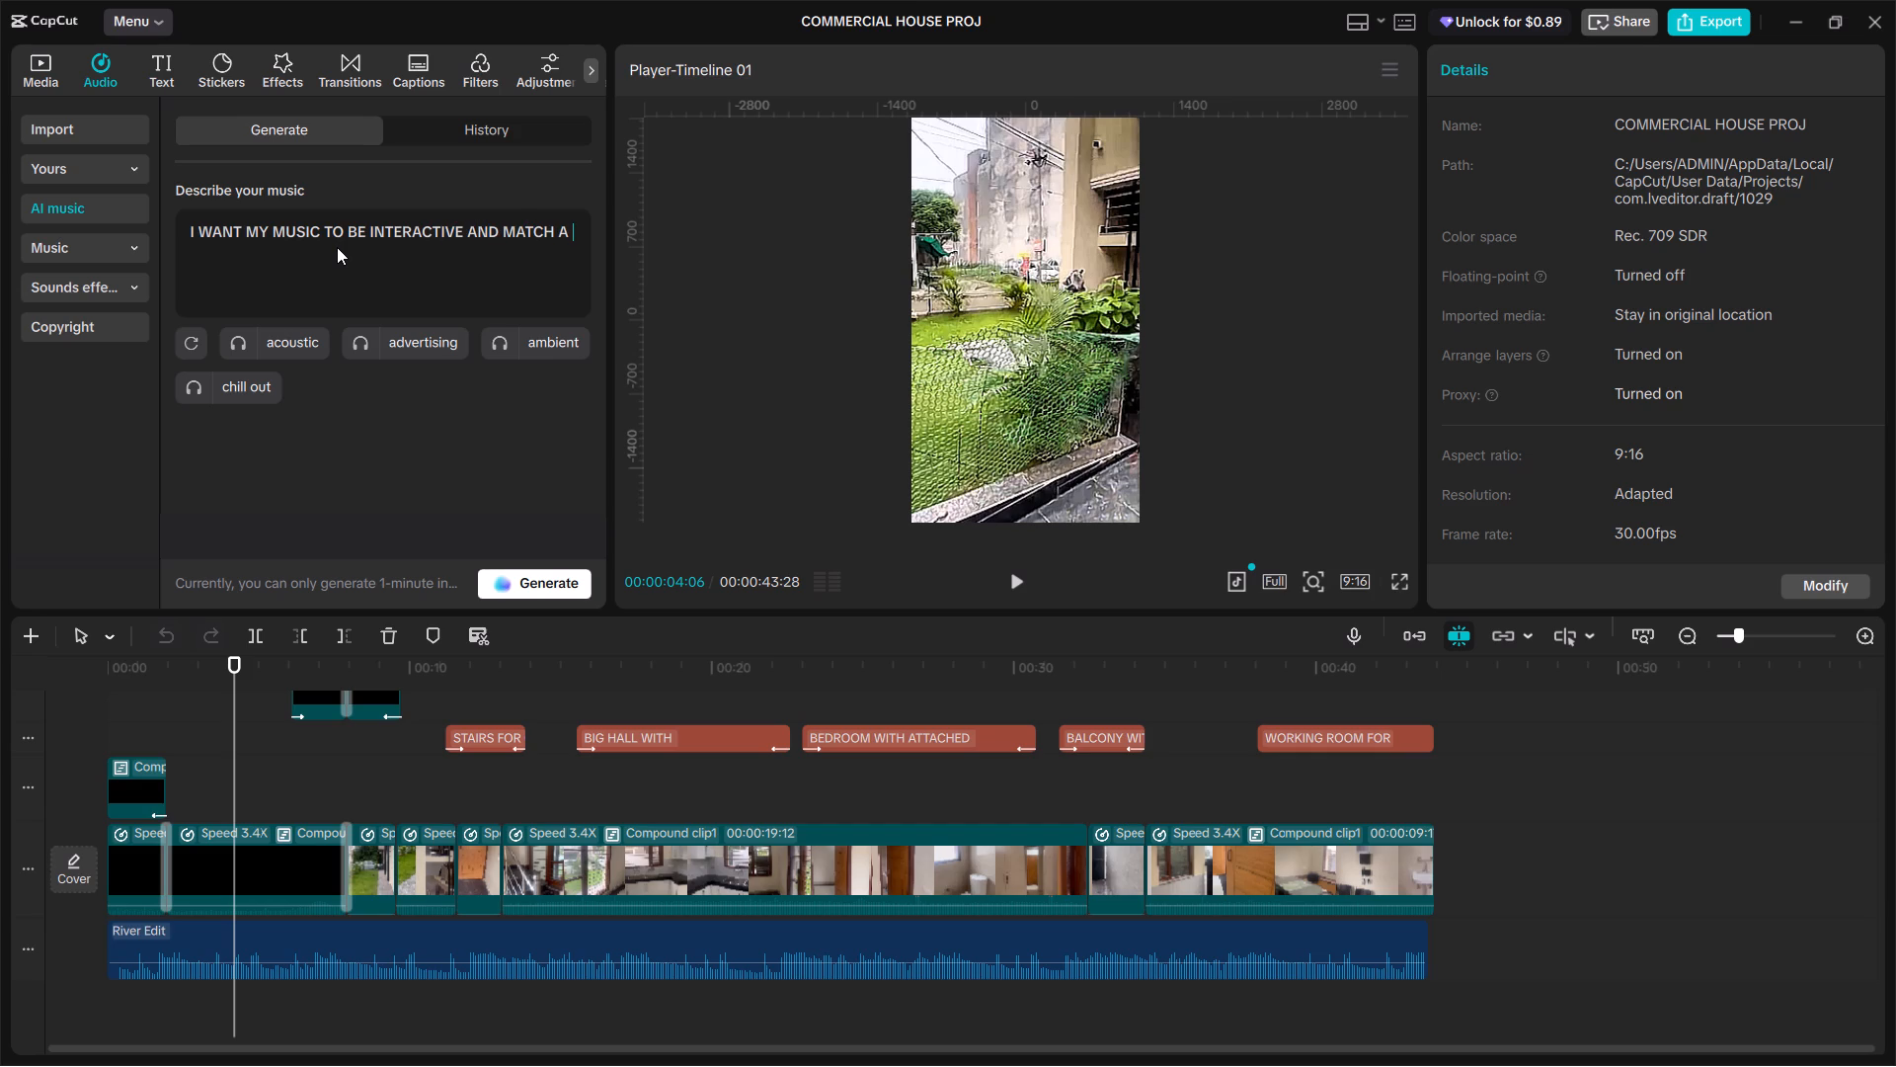
{"action": "type", "text": "HOUSE TOUR WIBE"}
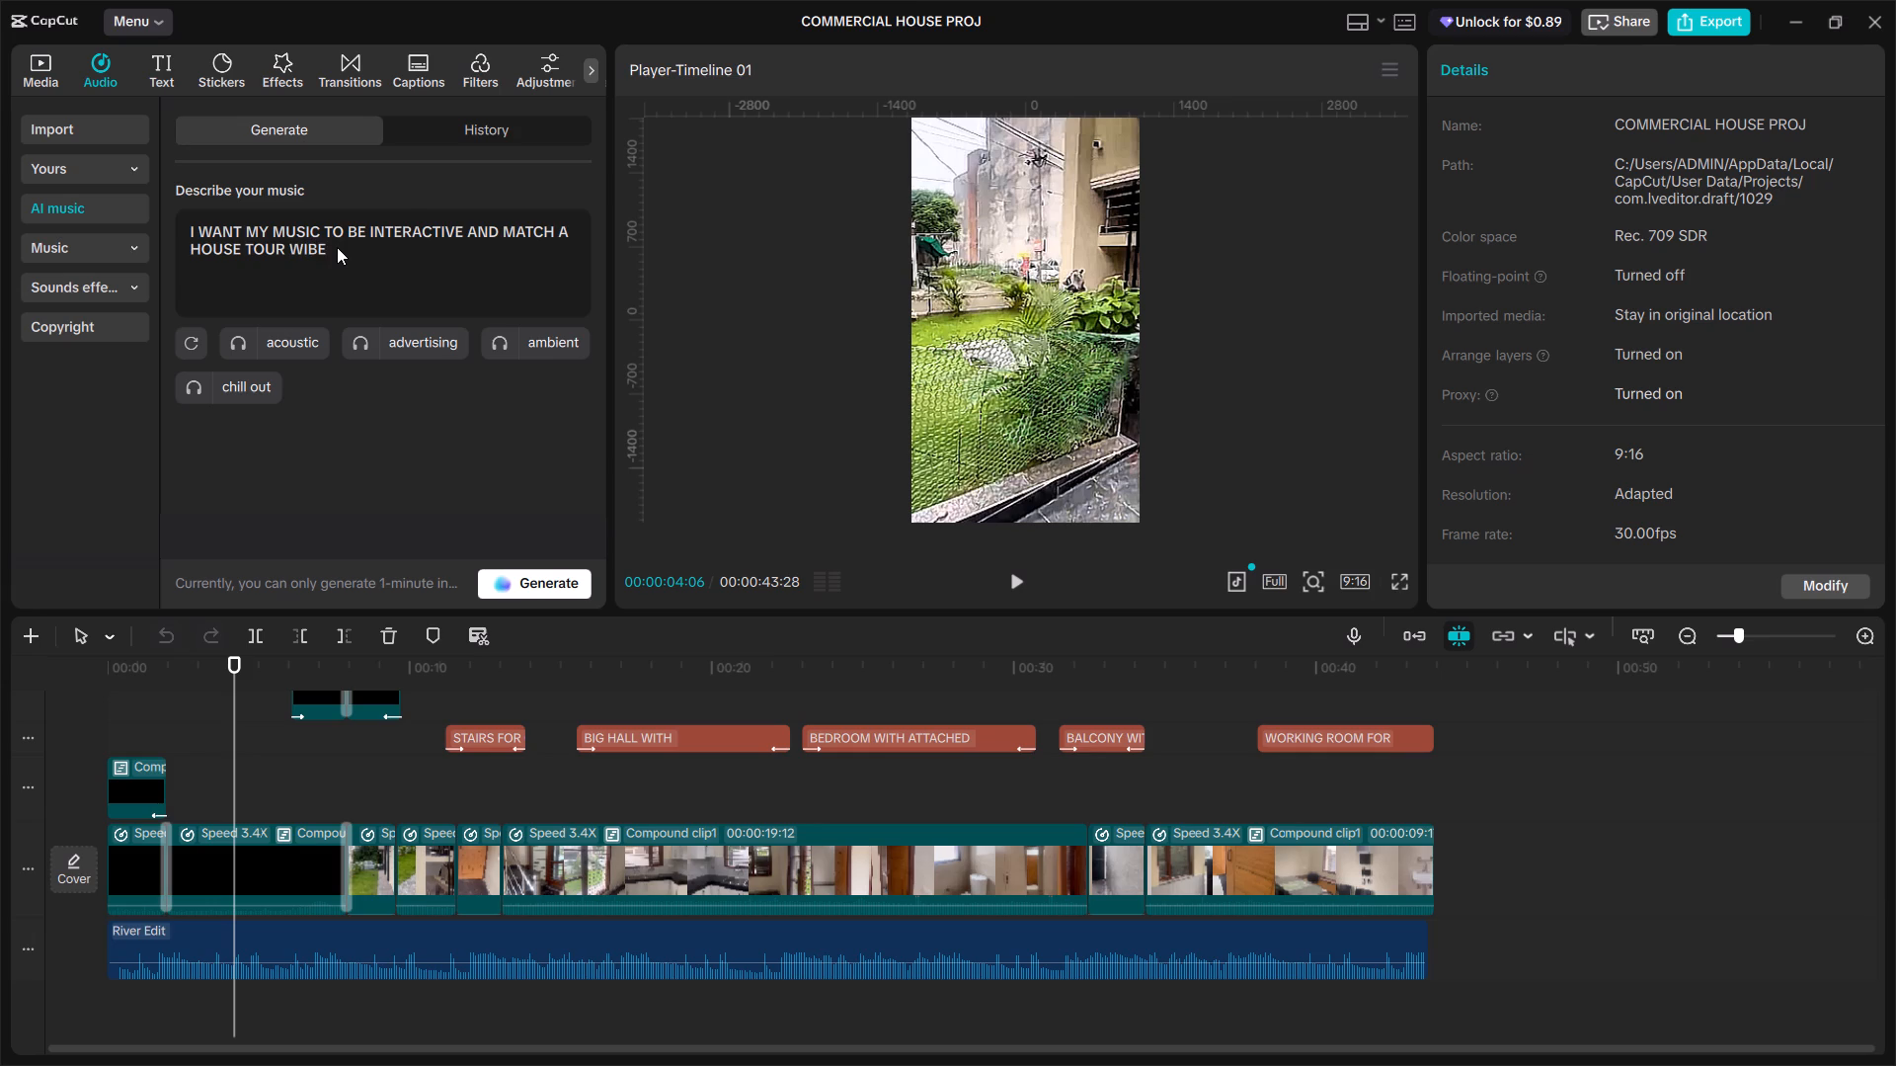
{"action": "key", "text": "BackSpace"}
{"action": "key", "text": "BackSpace"}
{"action": "key", "text": "BackSpace"}
{"action": "key", "text": "v"}
{"action": "key", "text": "BackSpace"}
{"action": "key", "text": "BackSpace"}
{"action": "key", "text": "v"}
{"action": "type", "text": "IBE FOR M"}
{"action": "type", "text": "Y REAL ESTATE"}
{"action": "key", "text": "space"}
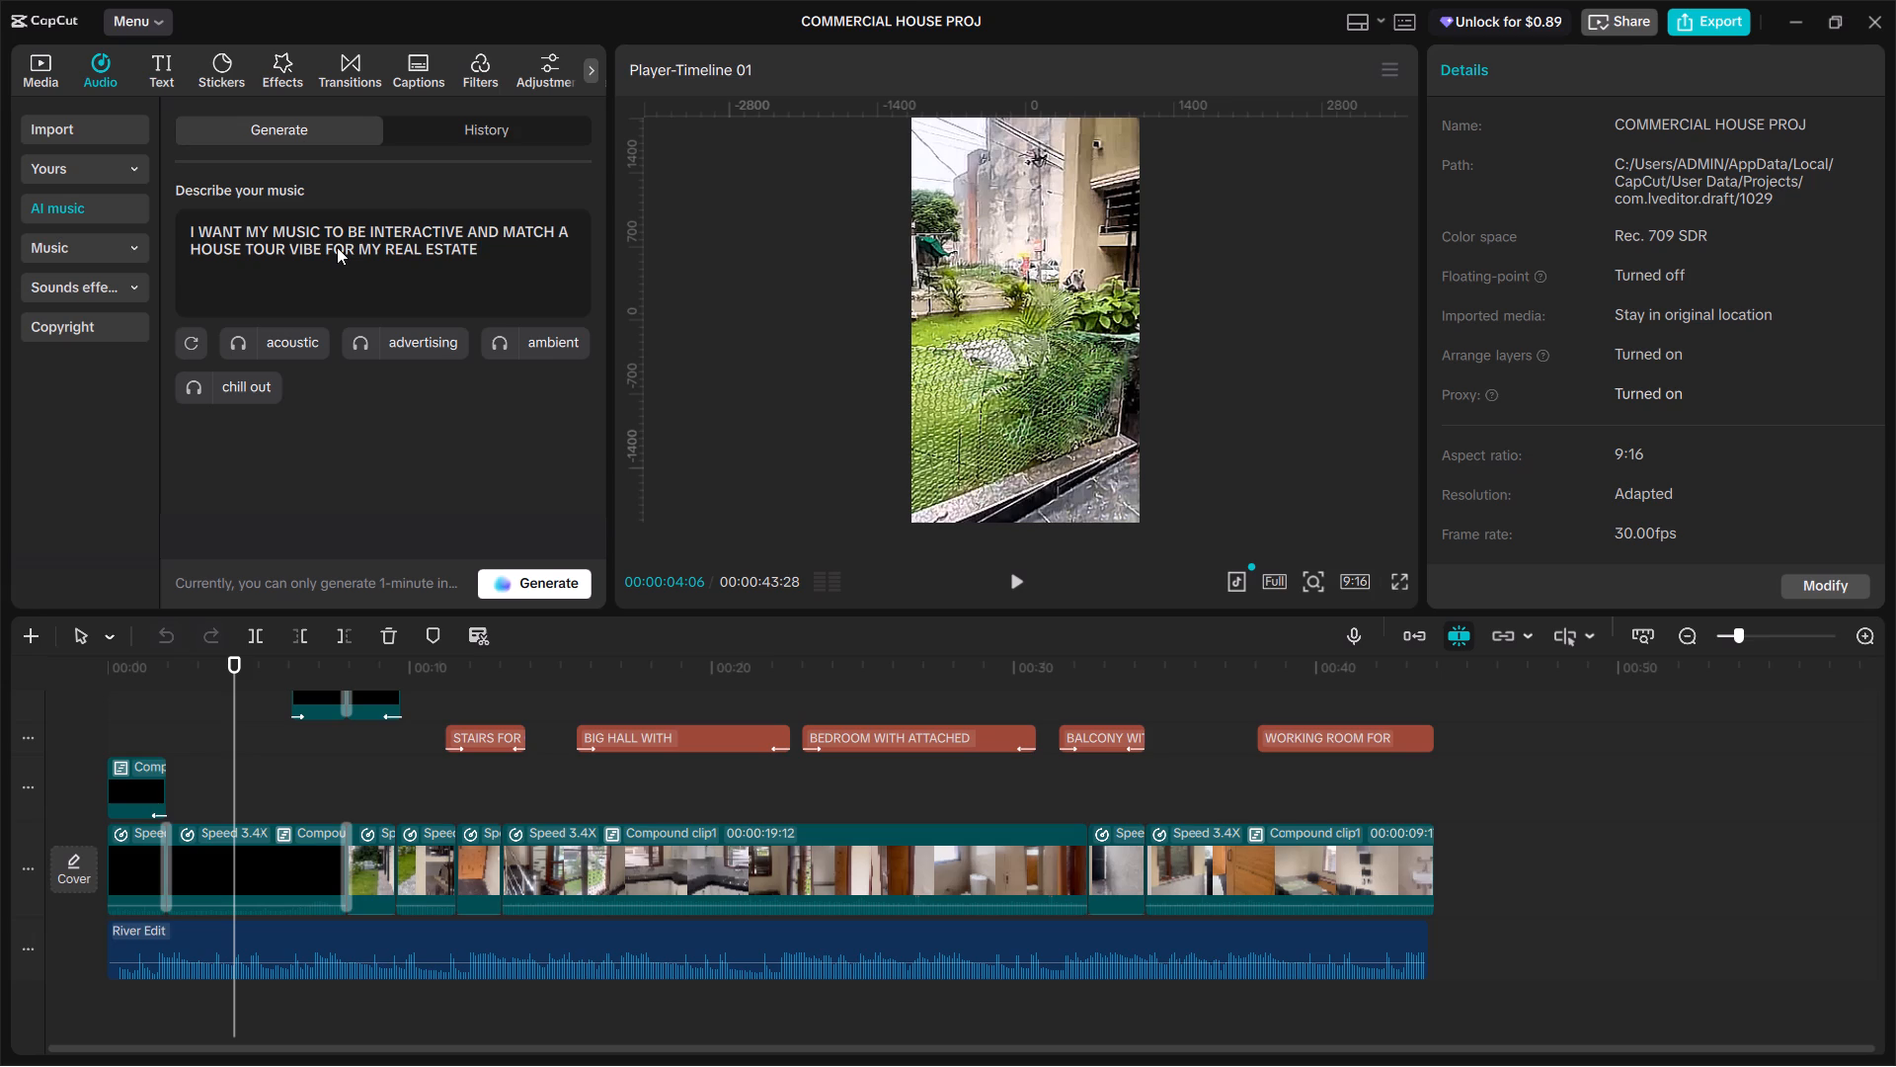
{"action": "type", "text": "PROJECT"}
{"action": "key", "text": "Return"}
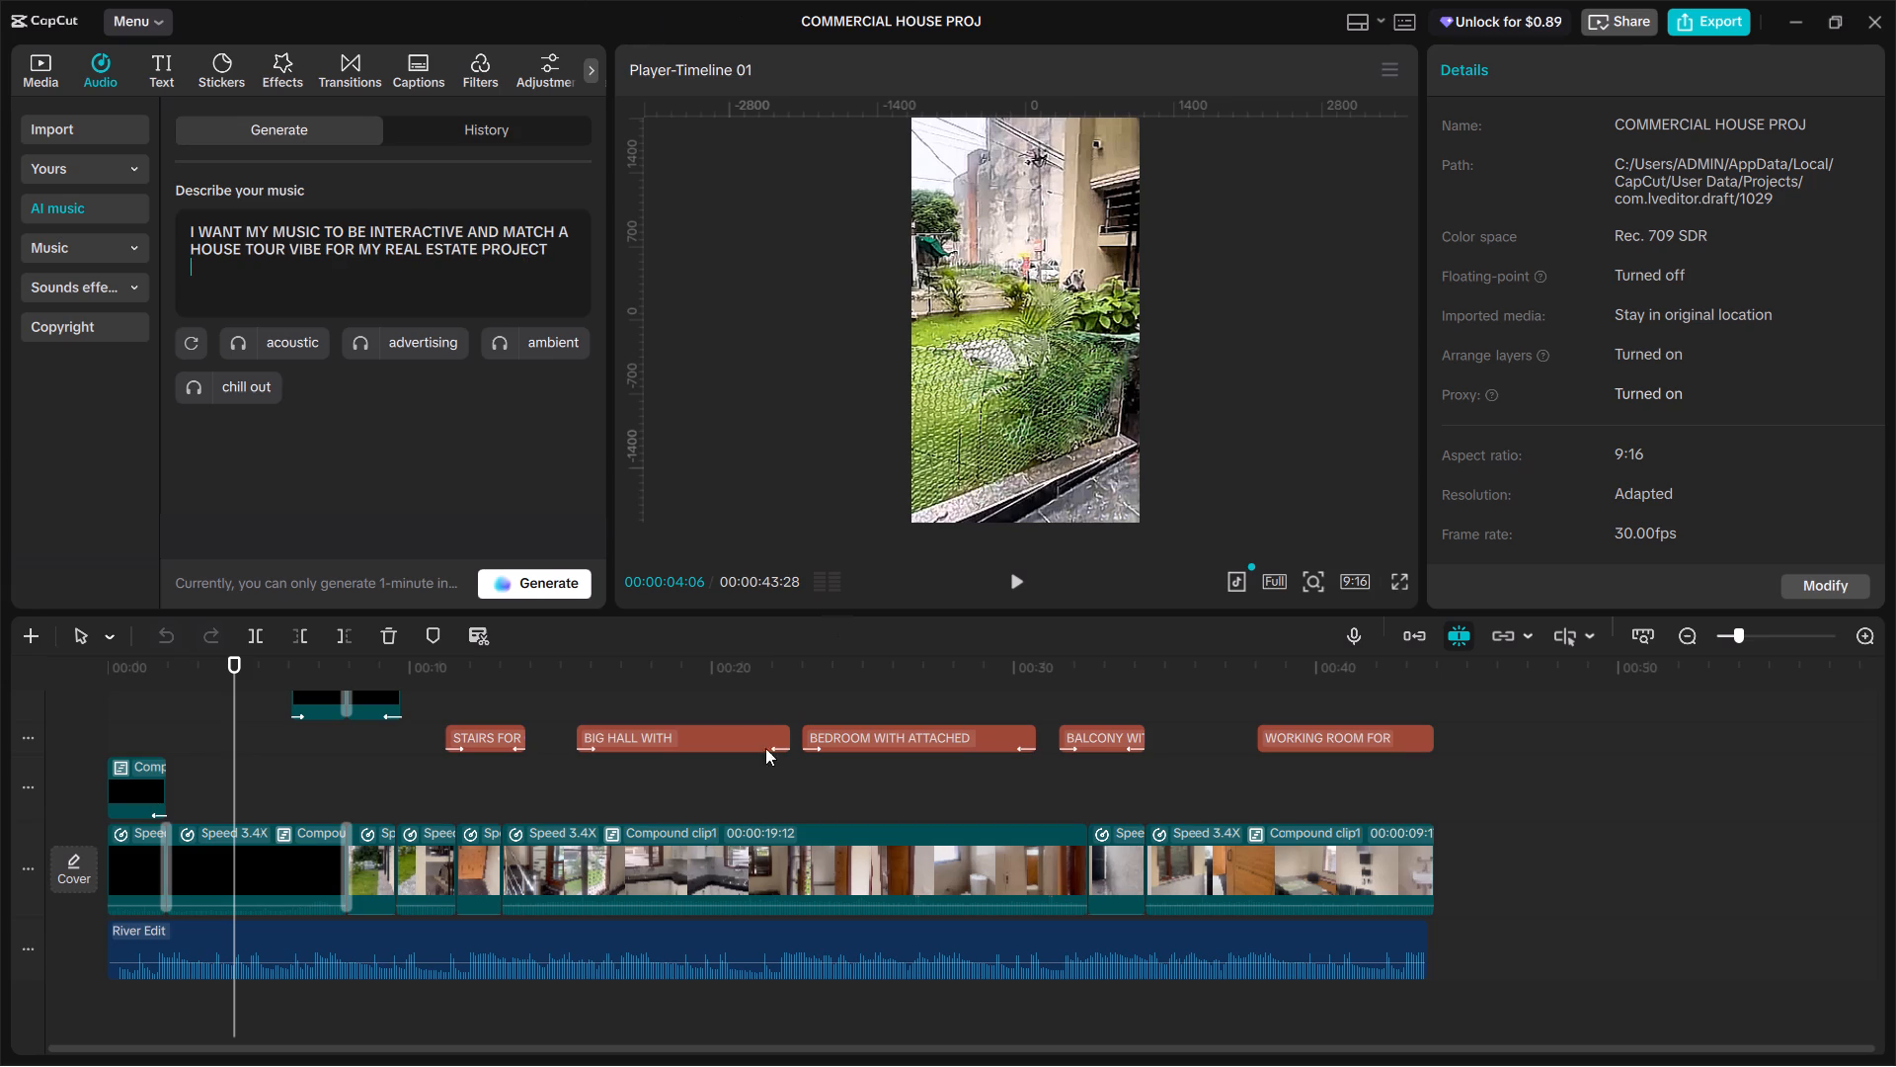
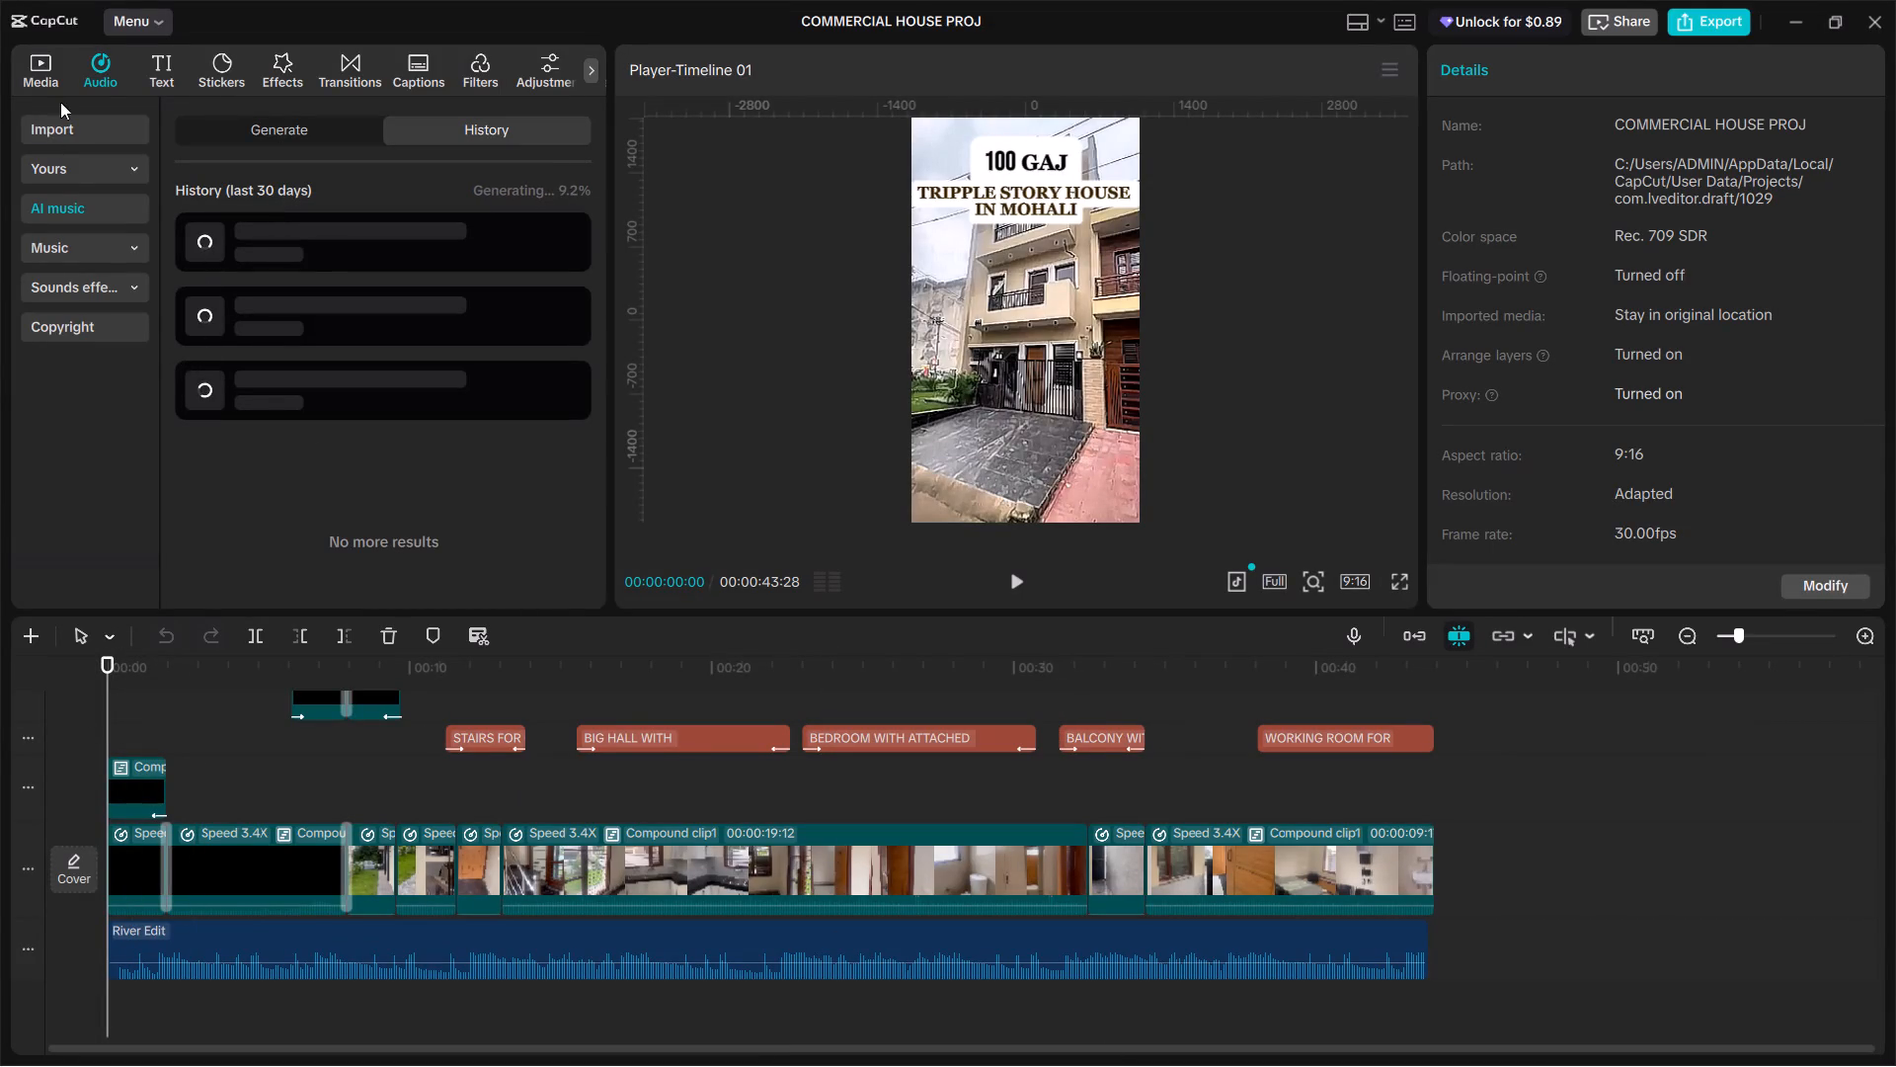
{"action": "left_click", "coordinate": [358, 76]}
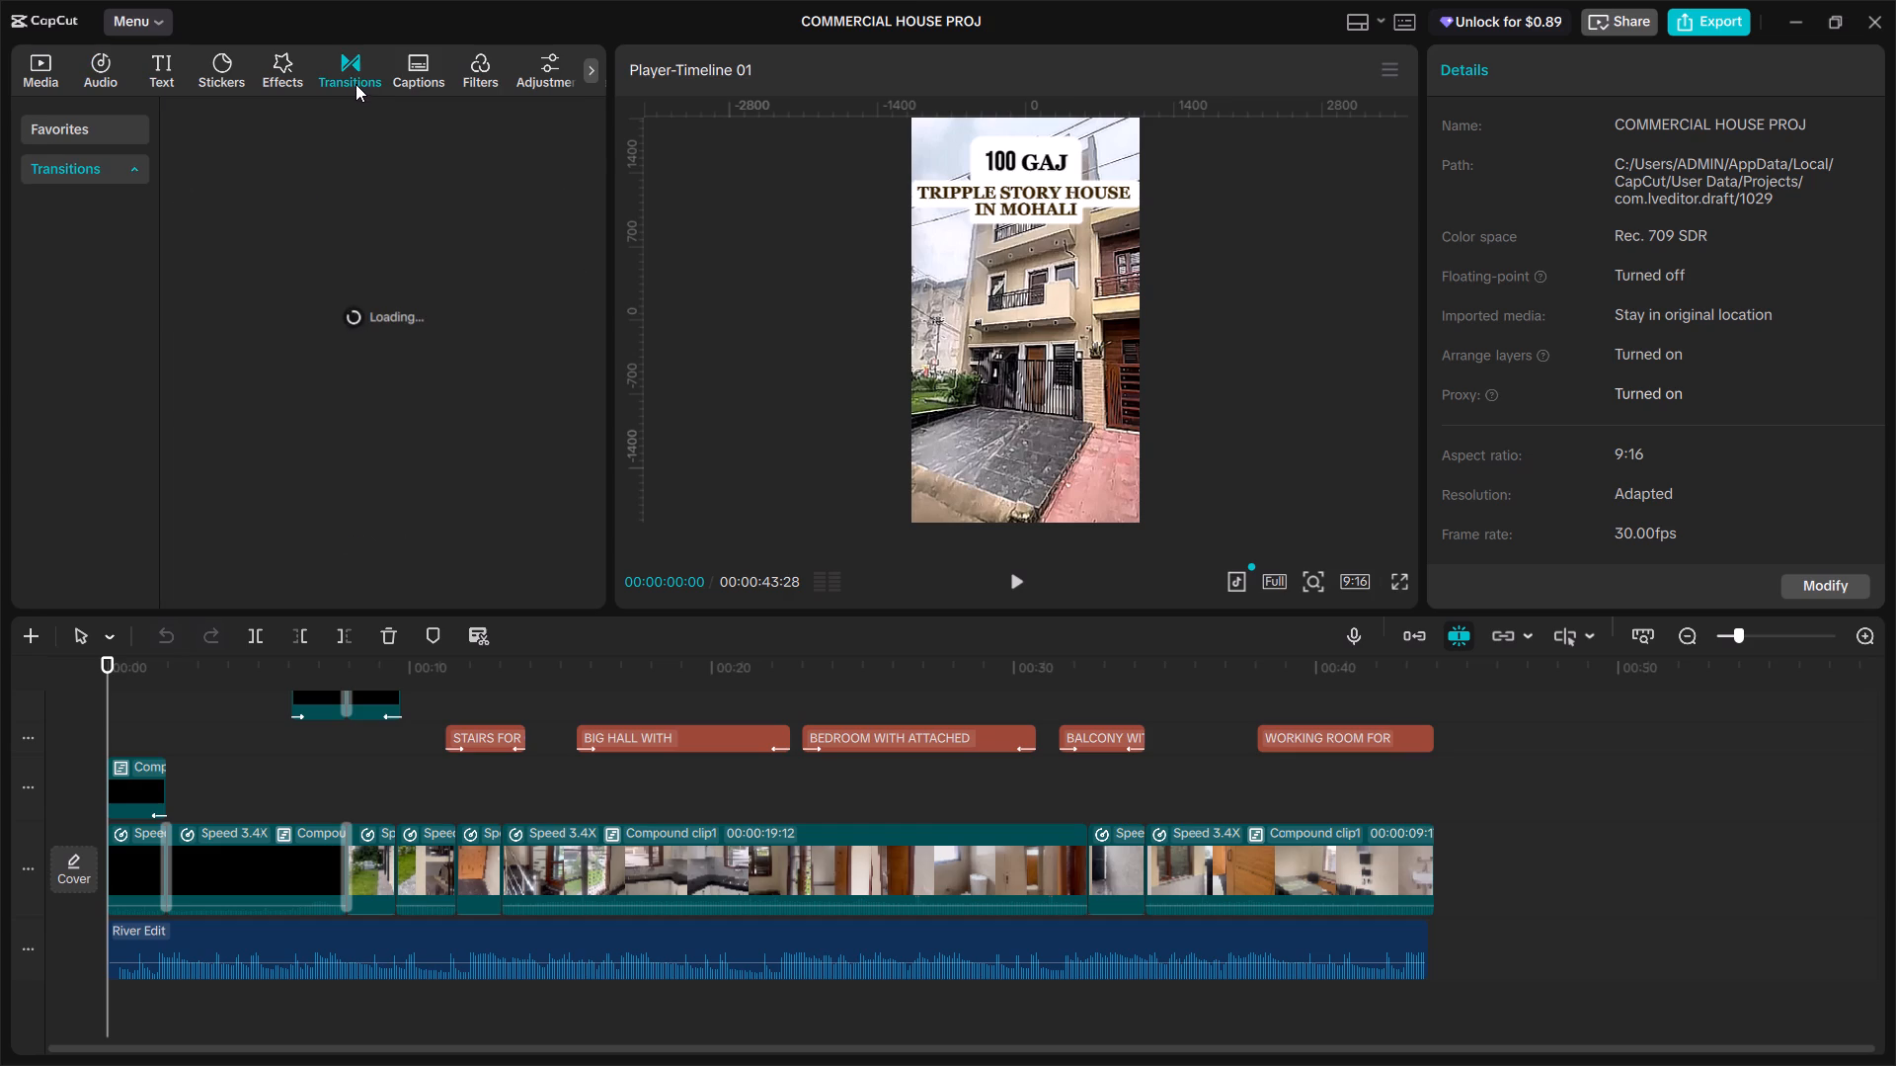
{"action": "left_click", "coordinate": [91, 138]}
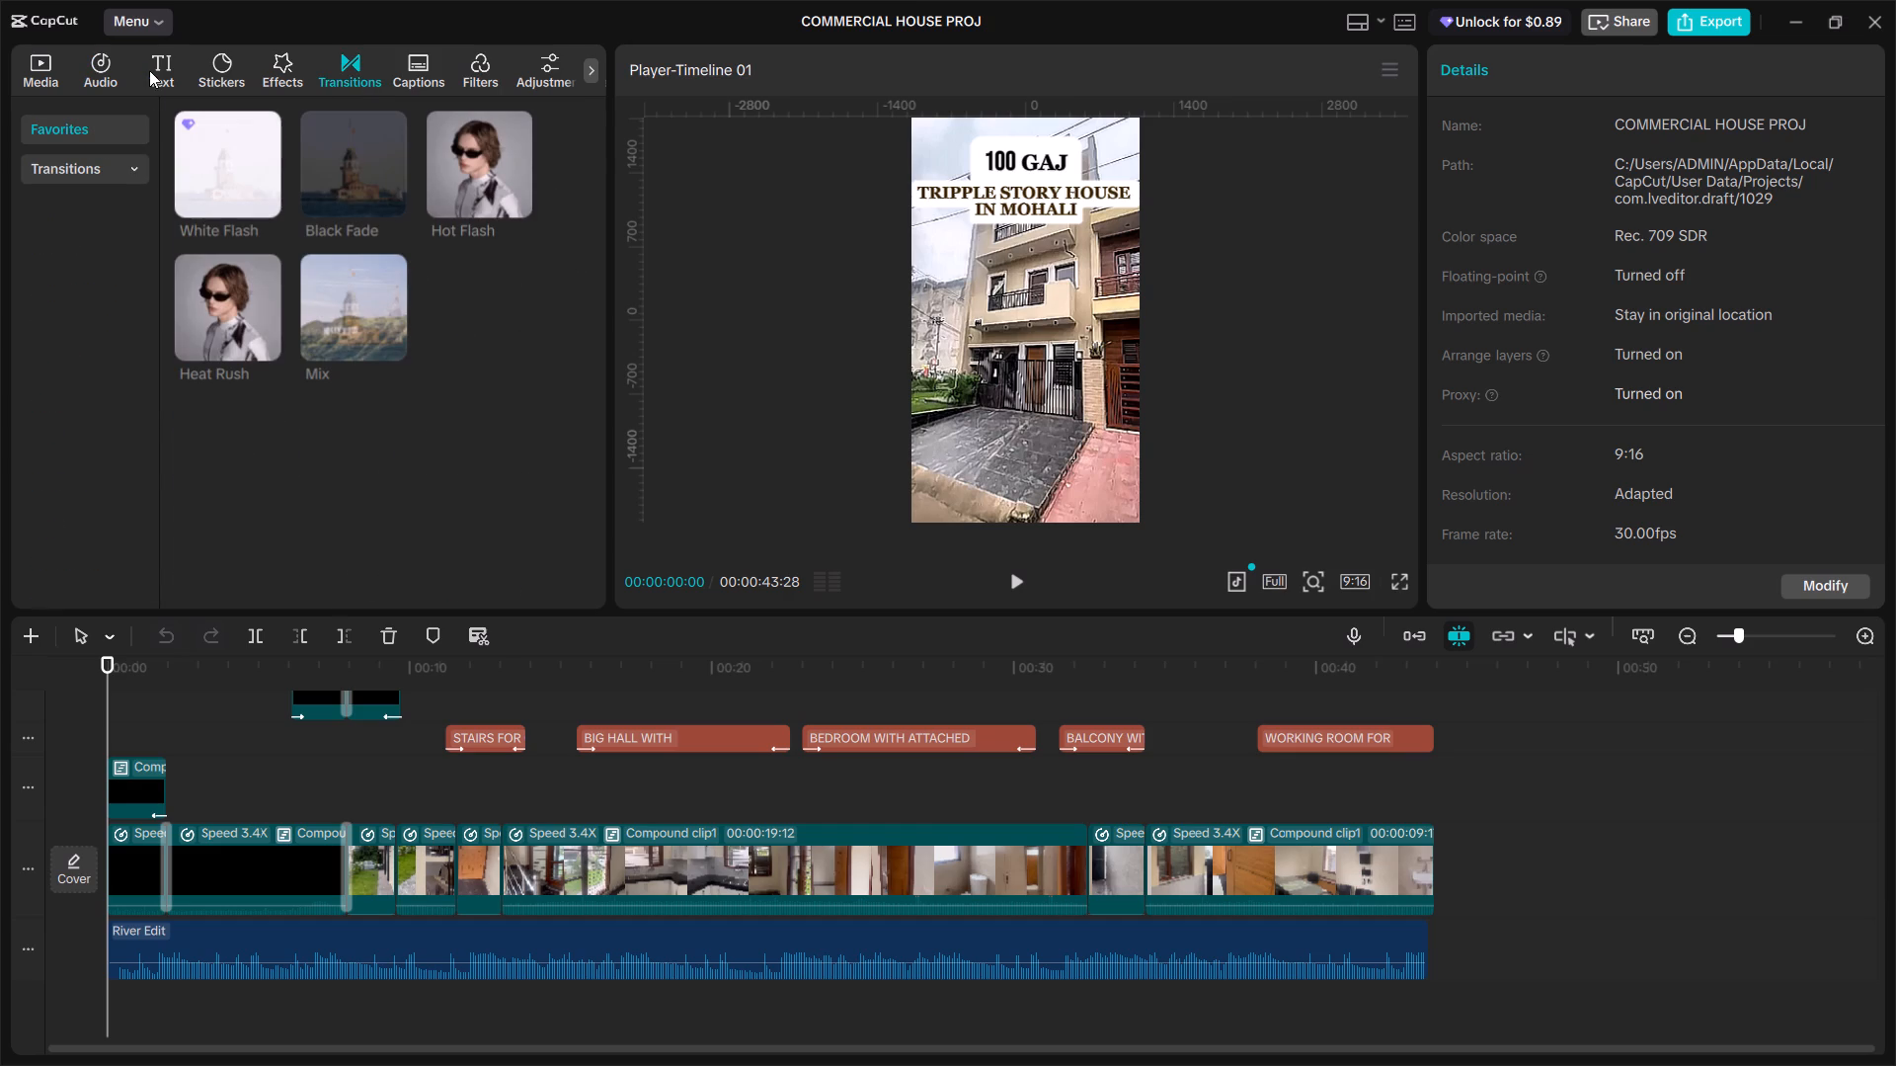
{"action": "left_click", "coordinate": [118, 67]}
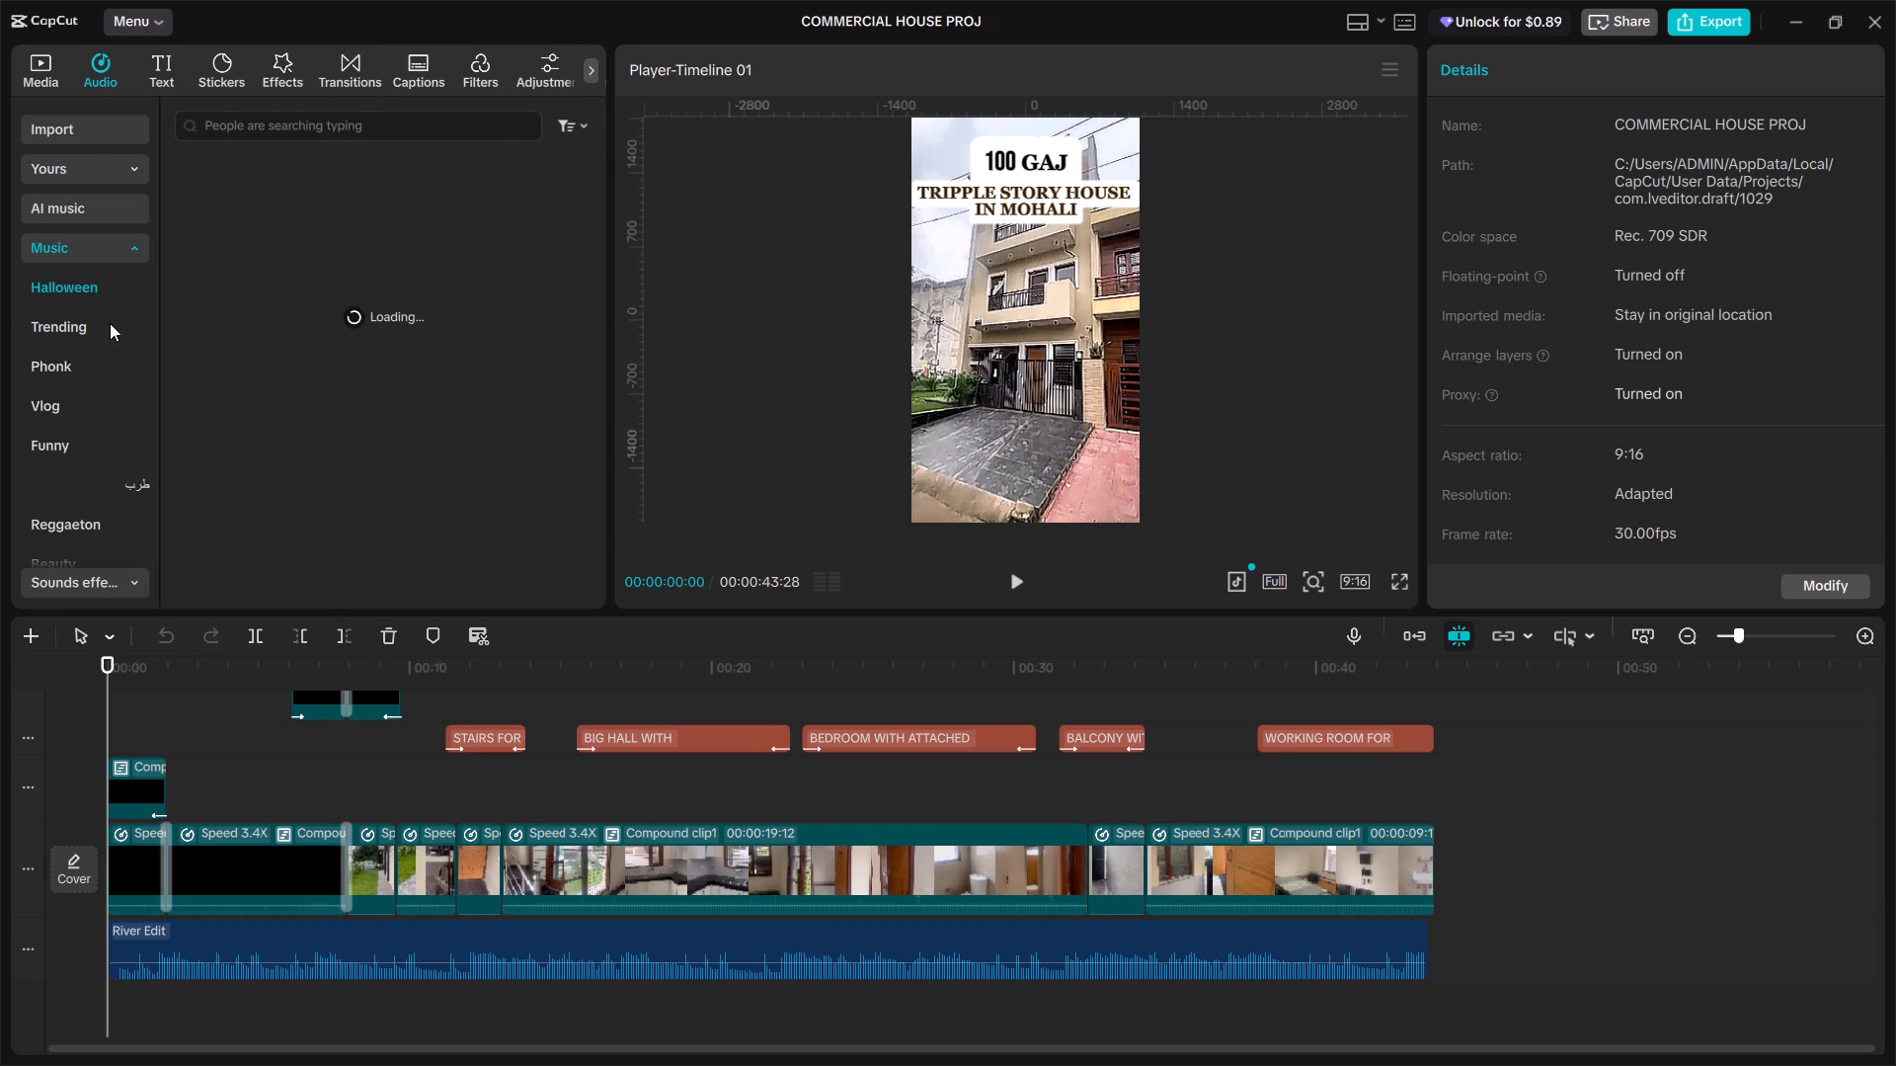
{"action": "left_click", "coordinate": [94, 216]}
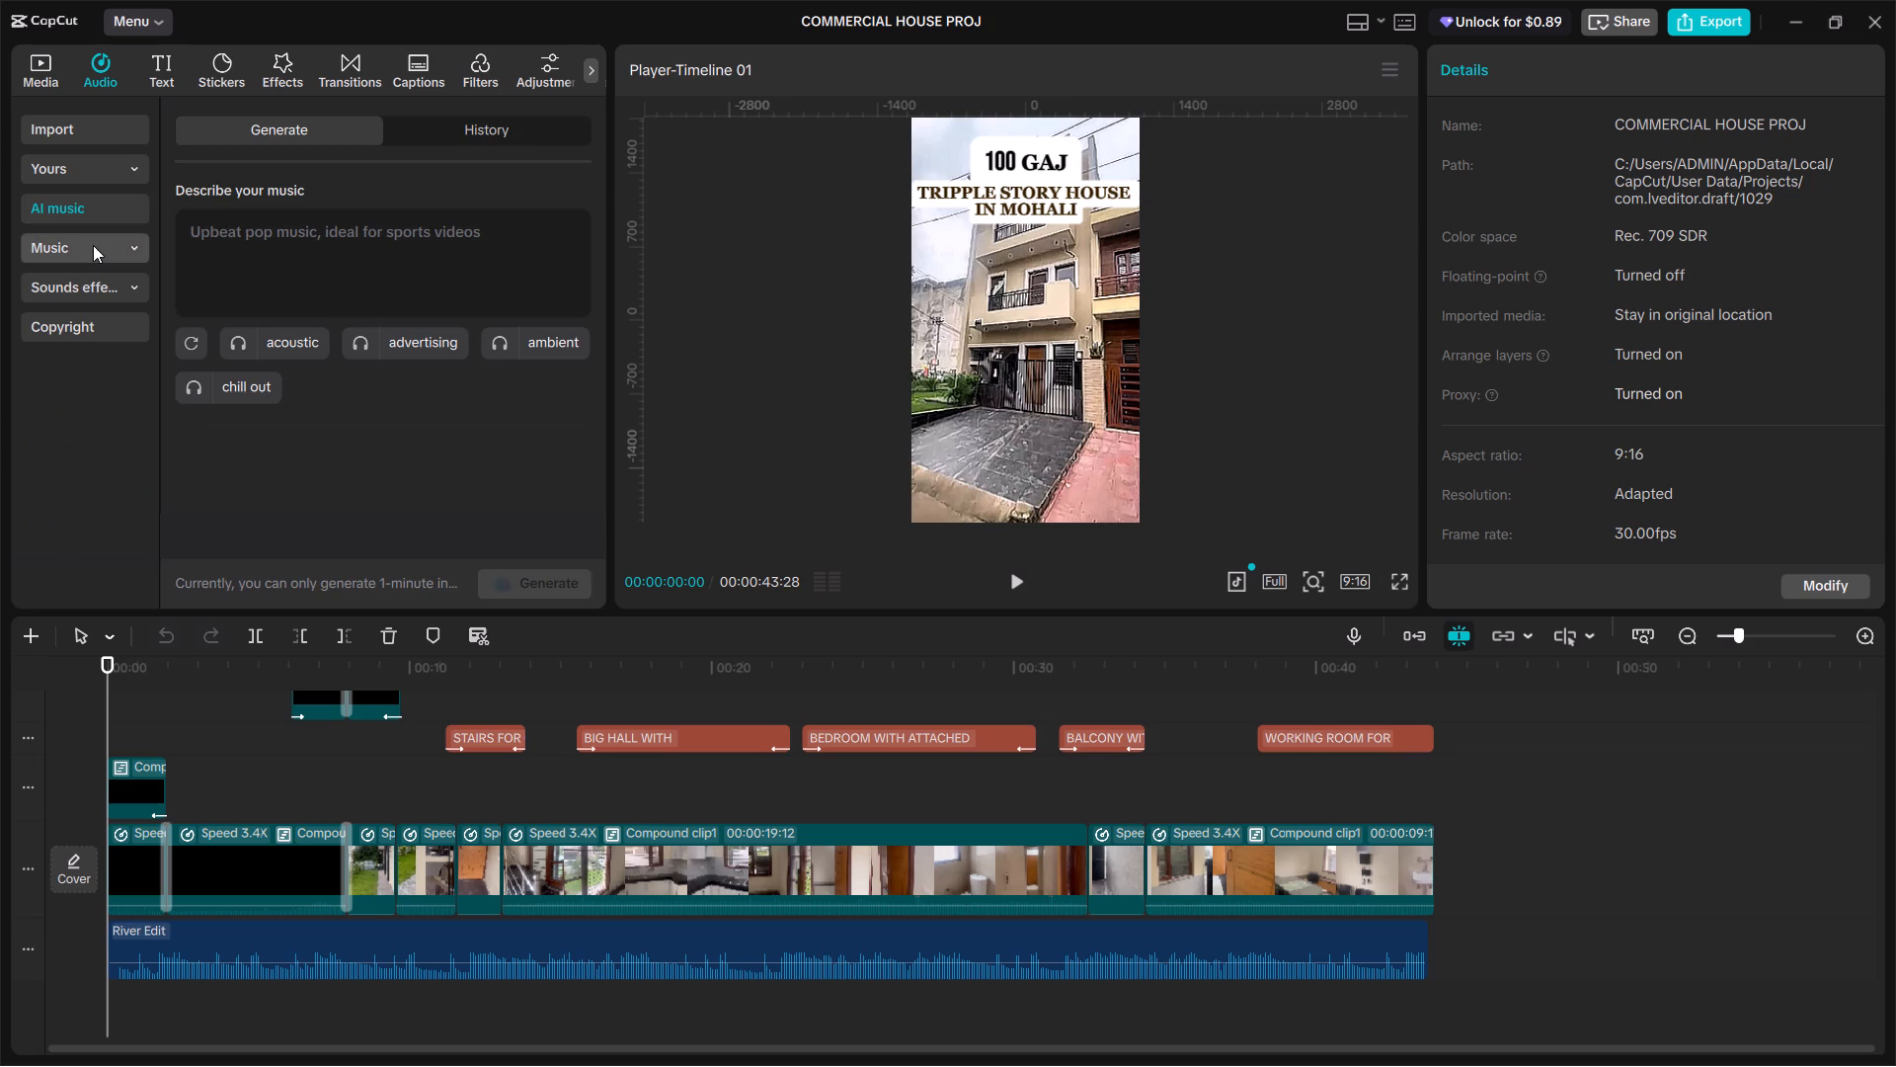
Audition Happy Guitare, Had A Bad Day and Crusin In my Whip from the Trending music category.
{"action": "left_click", "coordinate": [93, 245]}
{"action": "left_click", "coordinate": [92, 330]}
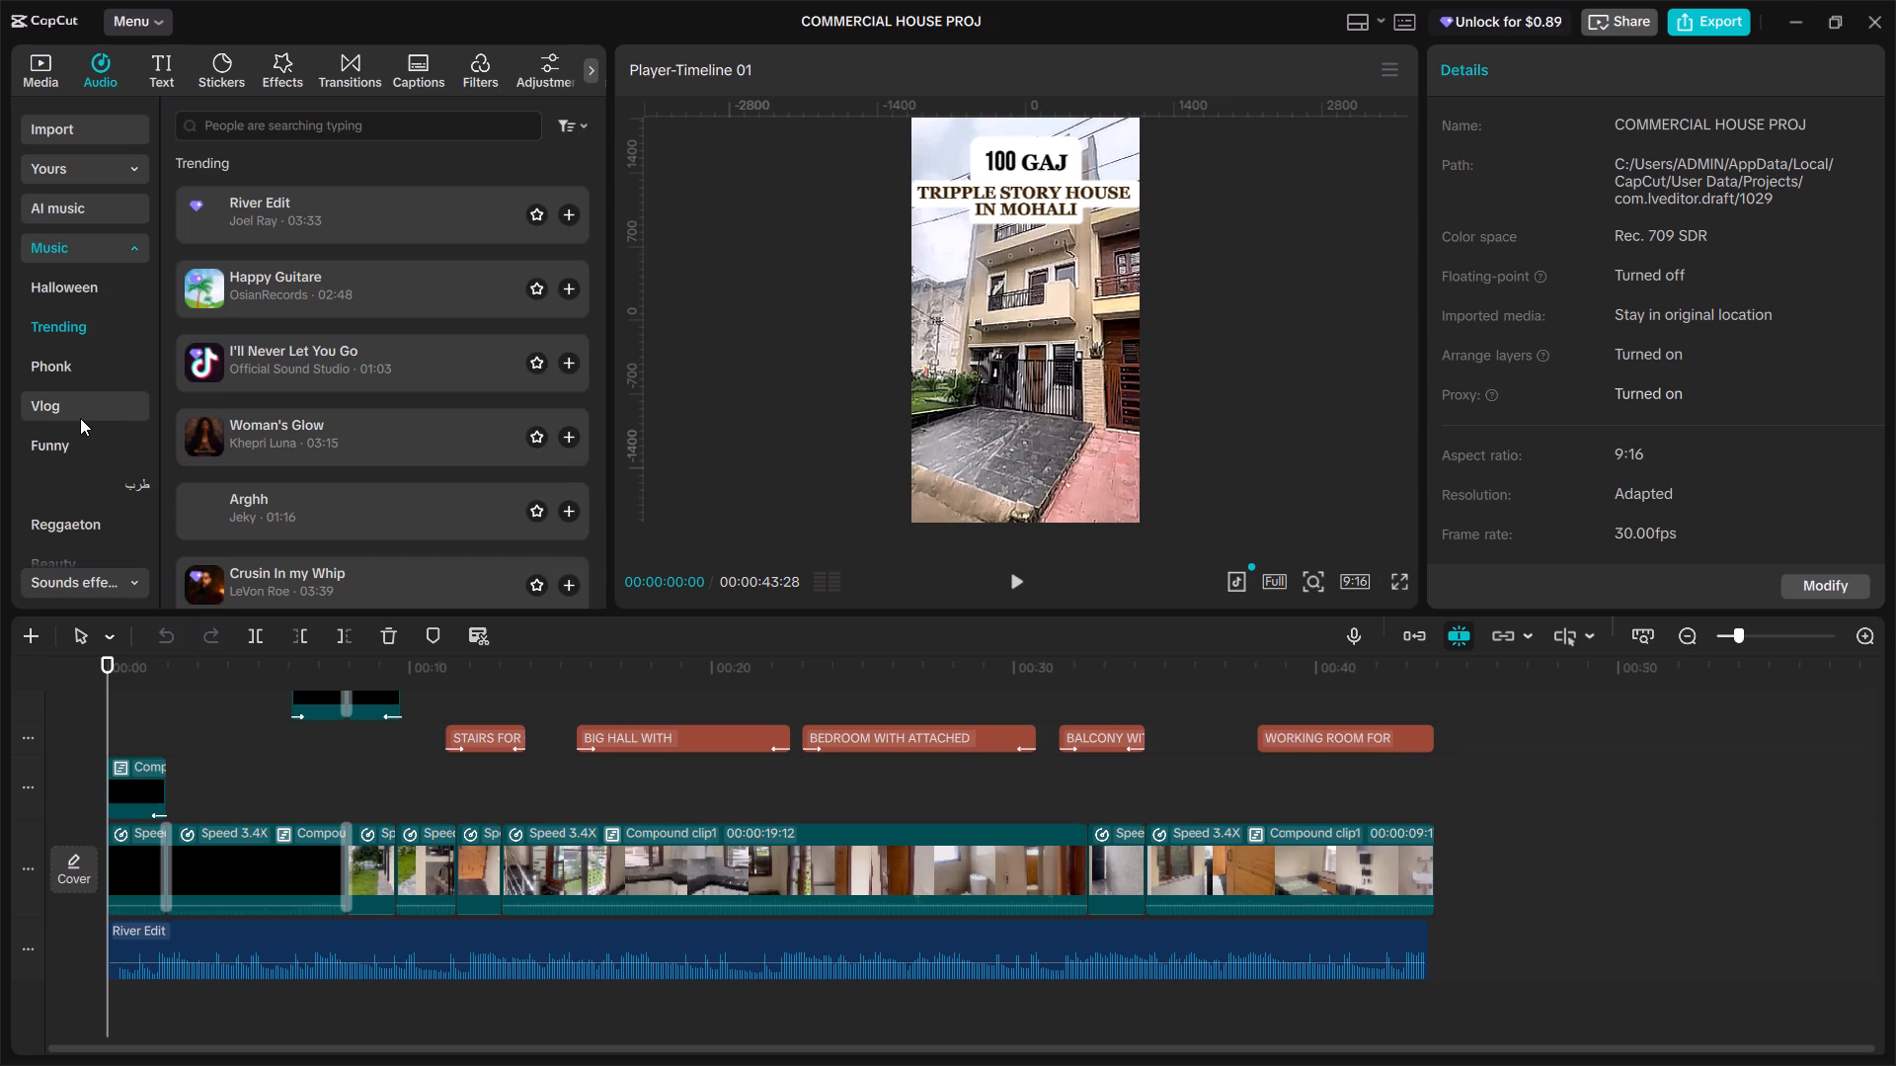
{"action": "left_click", "coordinate": [251, 294]}
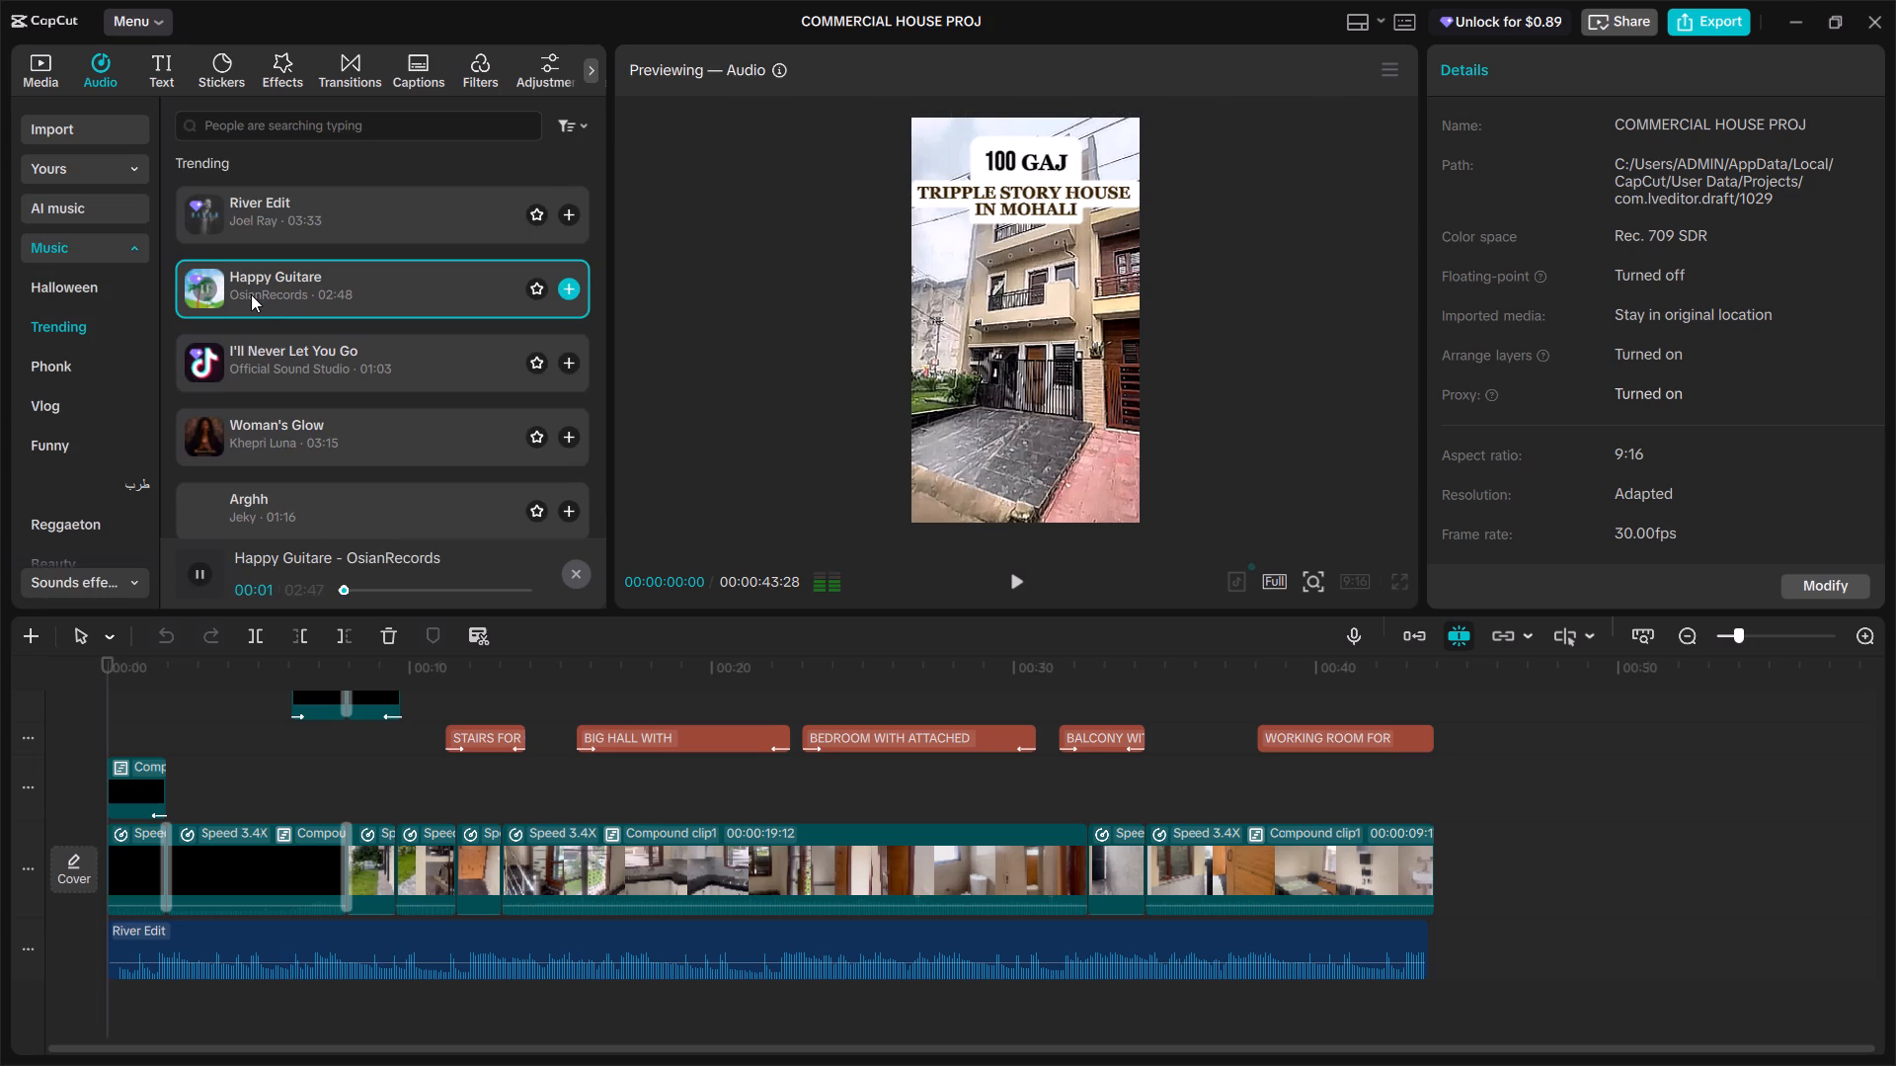
{"action": "scroll", "coordinate": [268, 313], "scroll_direction": "down", "scroll_amount": 4}
{"action": "scroll", "coordinate": [281, 326], "scroll_direction": "up", "scroll_amount": 4}
{"action": "scroll", "coordinate": [282, 329], "scroll_direction": "down", "scroll_amount": 3}
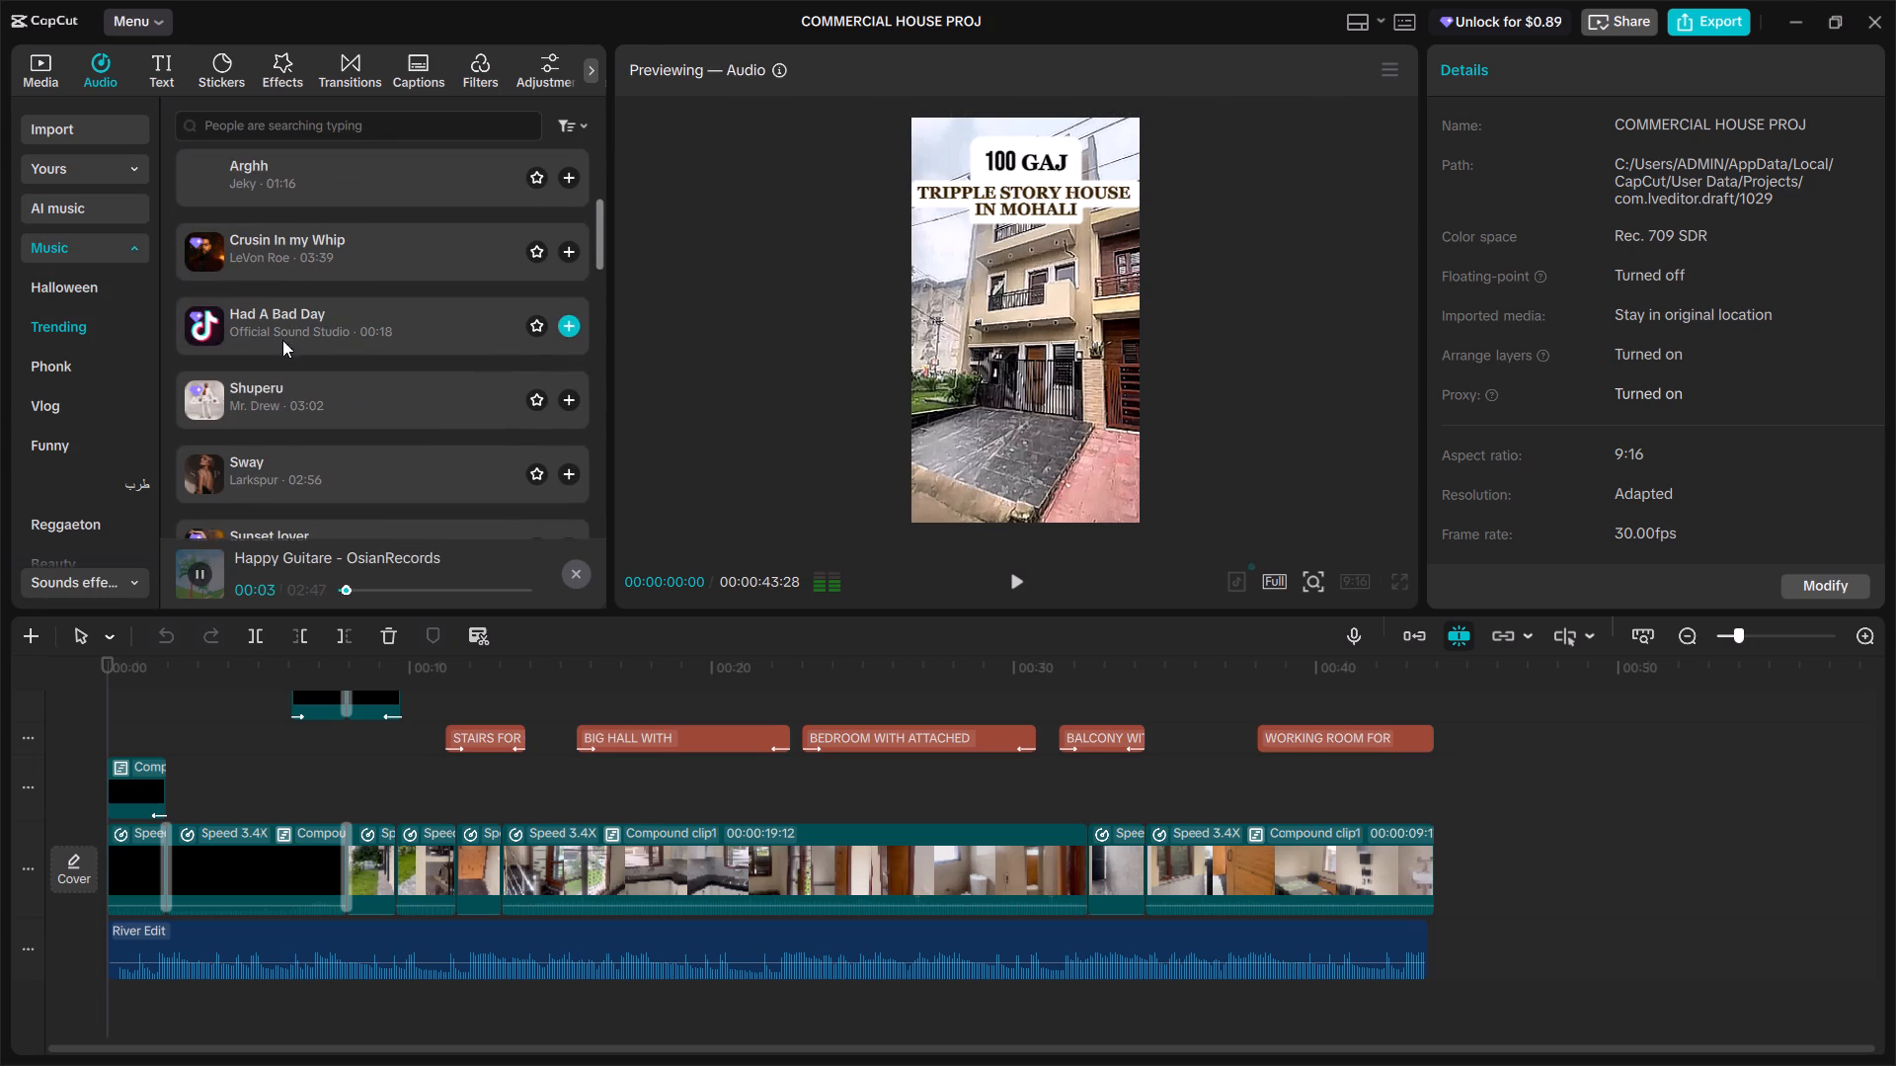
{"action": "left_click", "coordinate": [288, 333]}
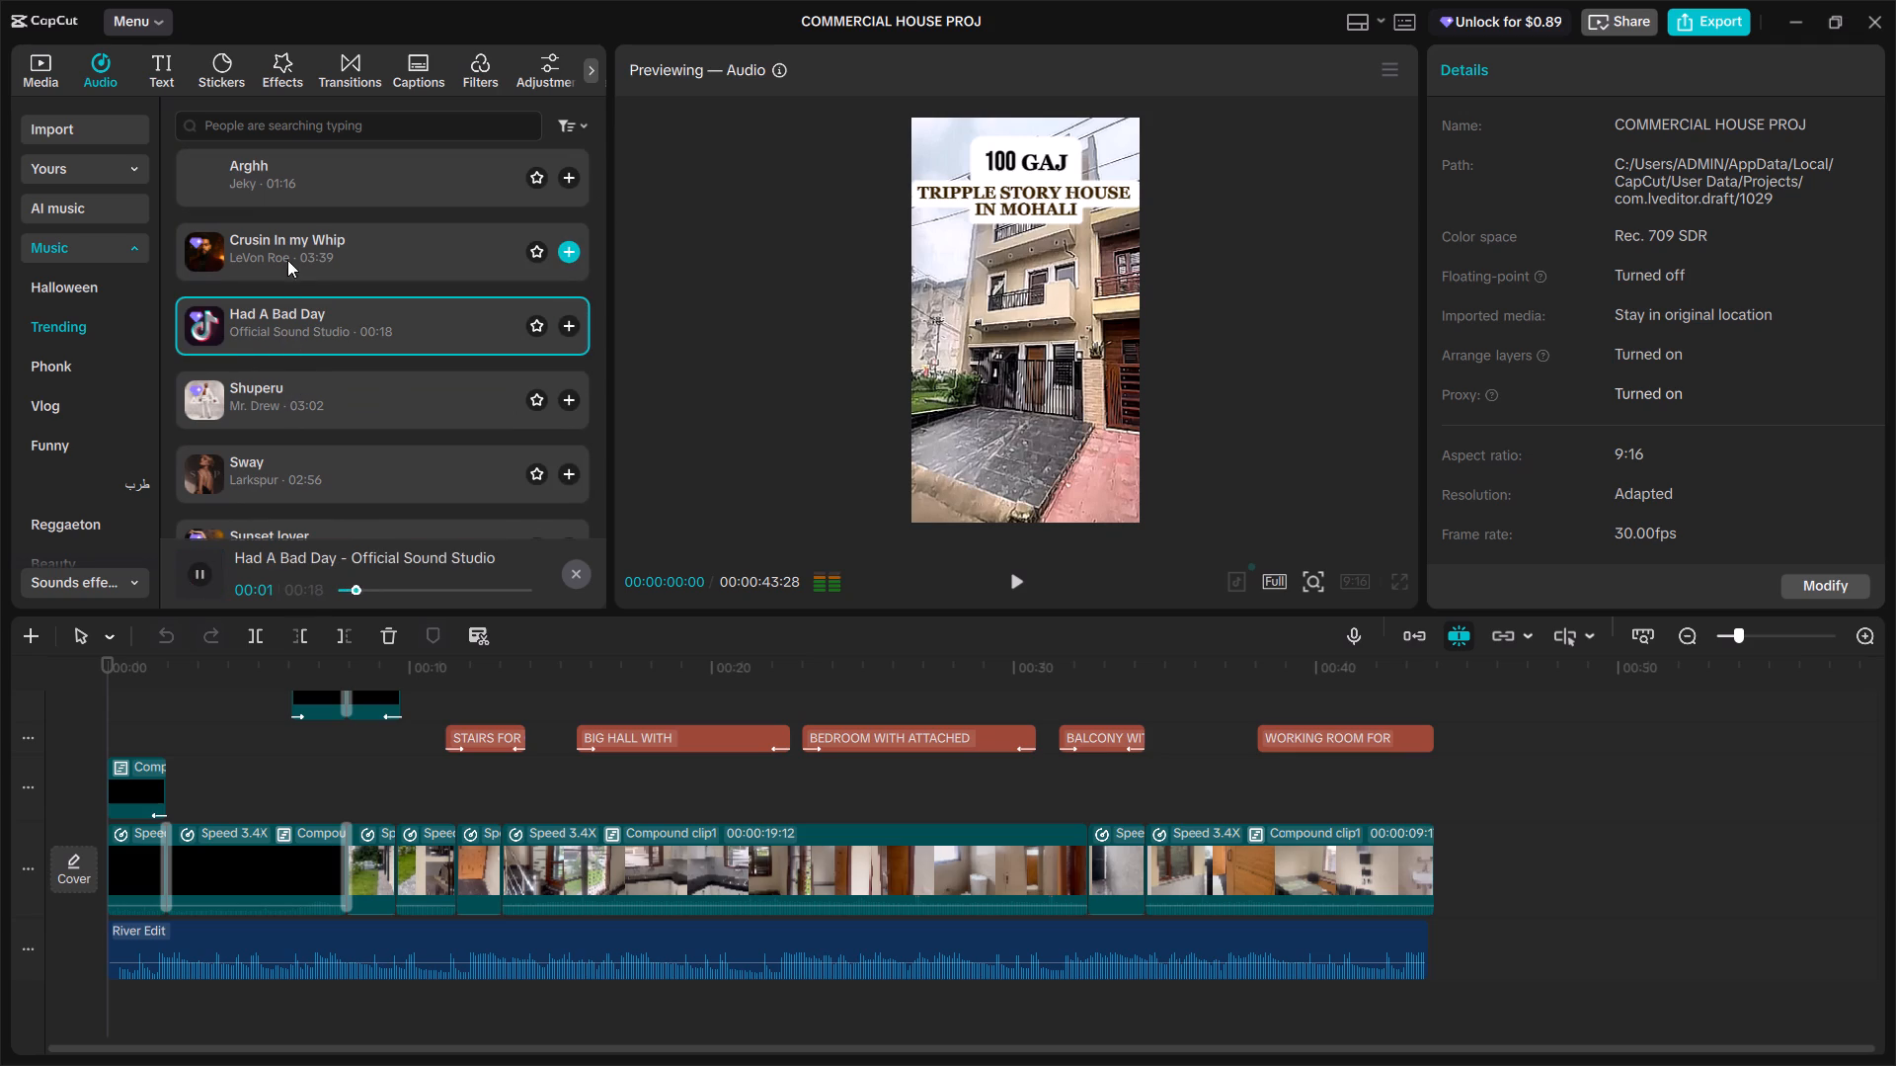
{"action": "left_click", "coordinate": [287, 247]}
Add Crusin In my Whip on a new audio track at the video's start and delete the River Edit clip.
{"action": "scroll", "coordinate": [298, 269], "scroll_direction": "up", "scroll_amount": 1}
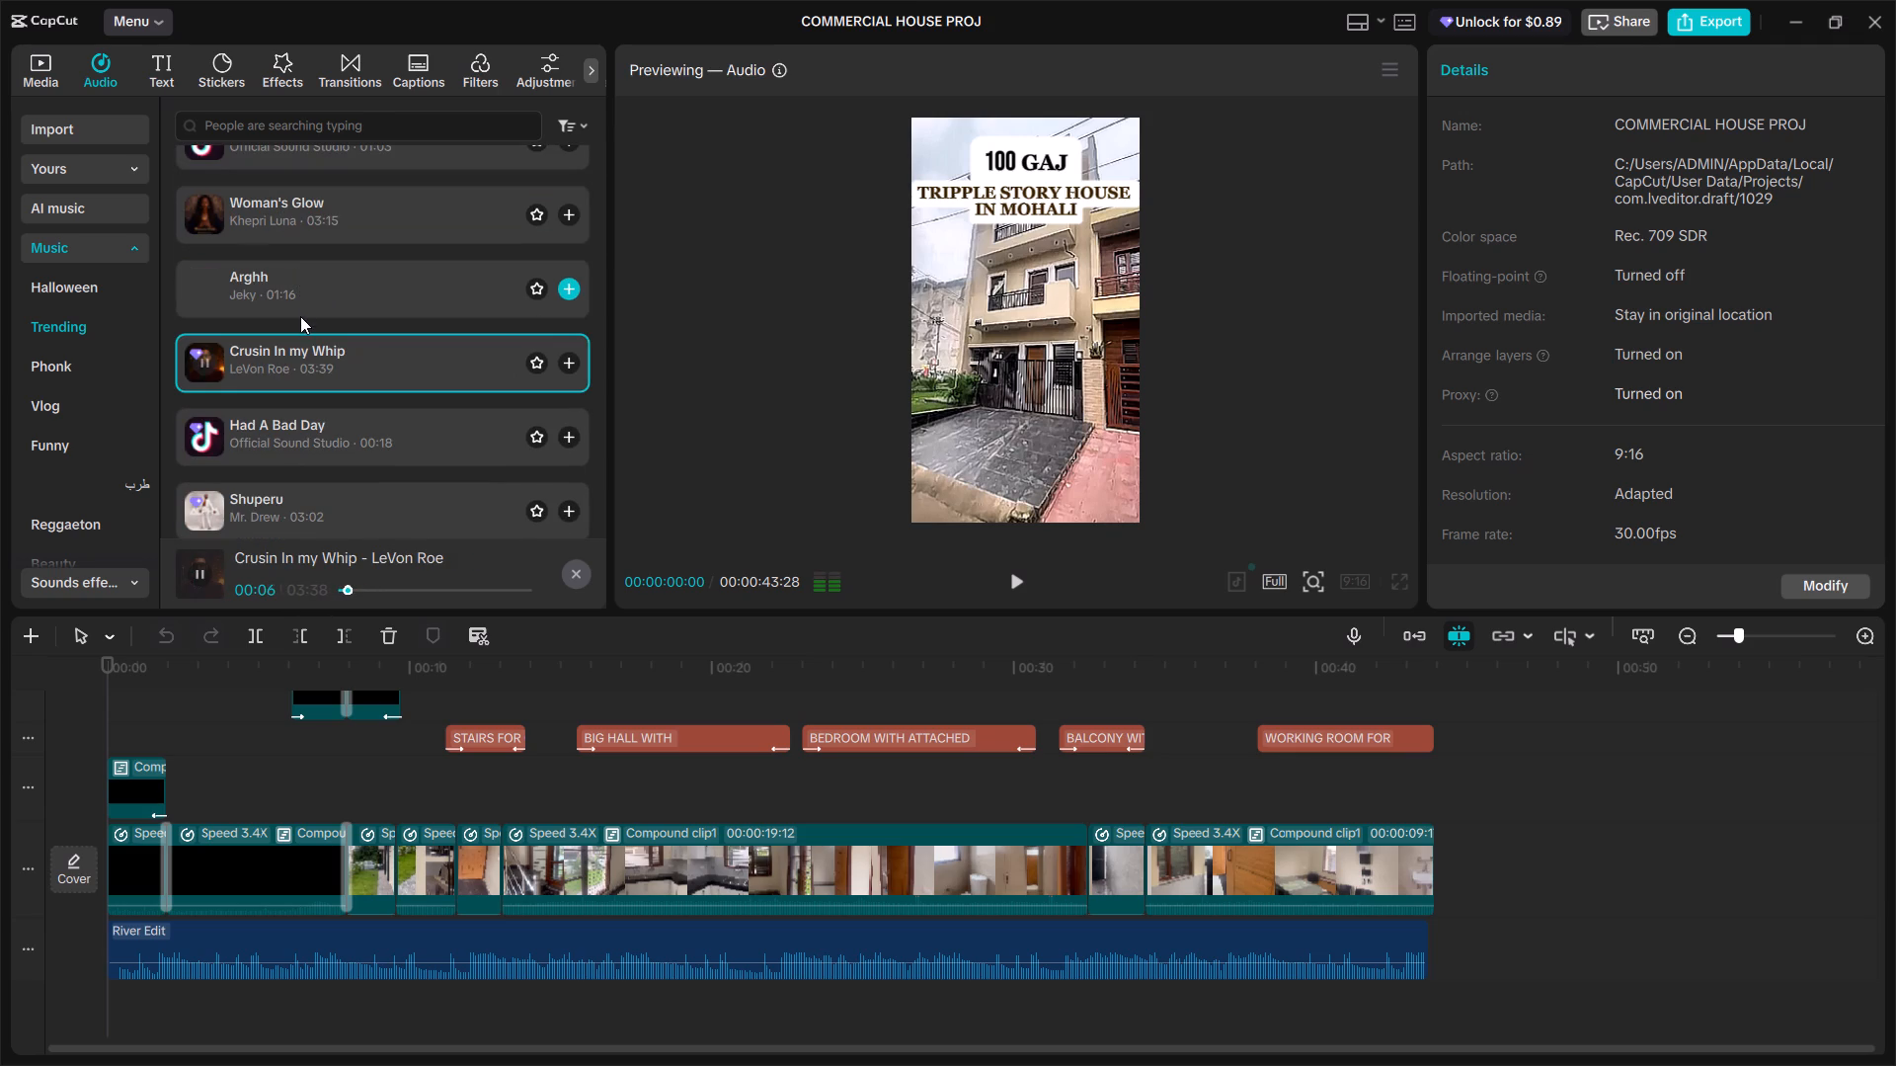
{"action": "left_click_drag", "start_coordinate": [298, 356], "coordinate": [78, 1015]}
{"action": "left_click", "coordinate": [185, 926]}
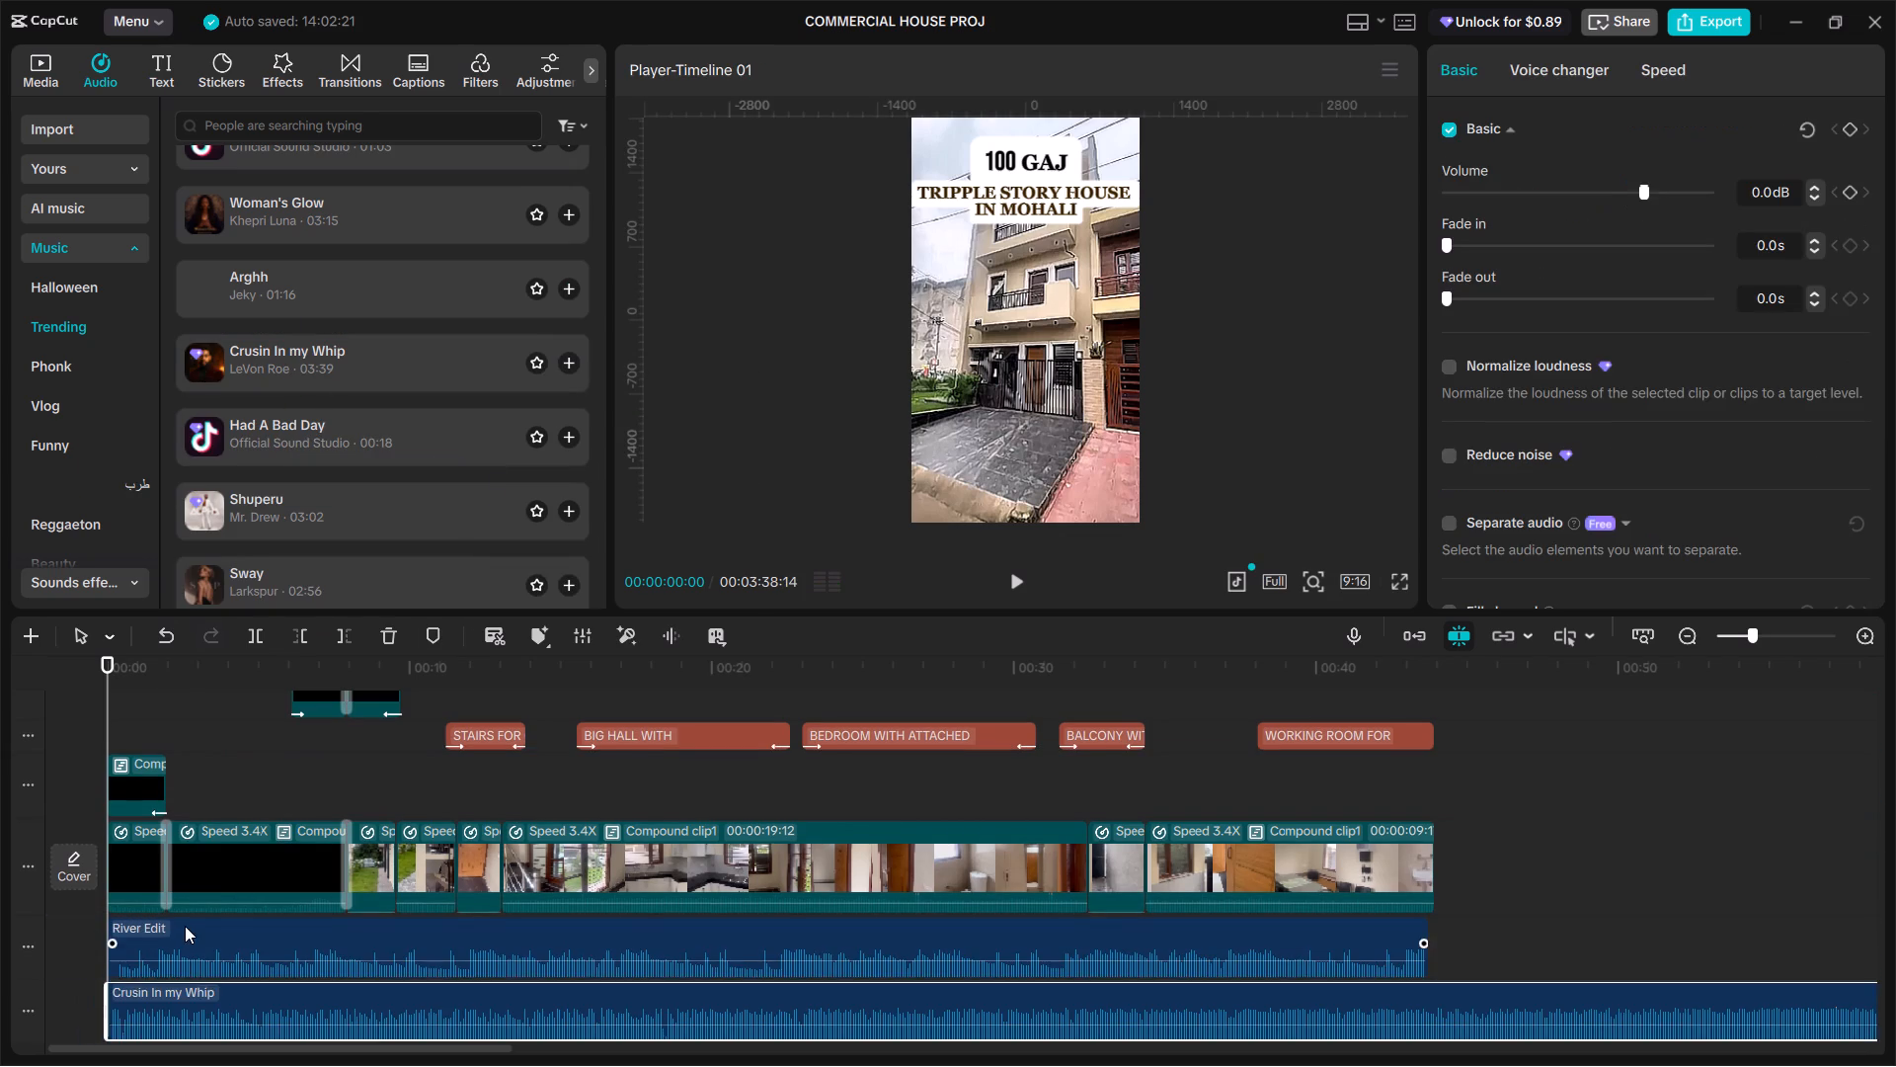
{"action": "key", "text": "BackSpace"}
Split the Crusin In my Whip audio at the video's end, 00:00:43:28, and delete the excess part.
{"action": "left_click", "coordinate": [1466, 814]}
{"action": "left_click_drag", "start_coordinate": [1466, 814], "coordinate": [1461, 814]}
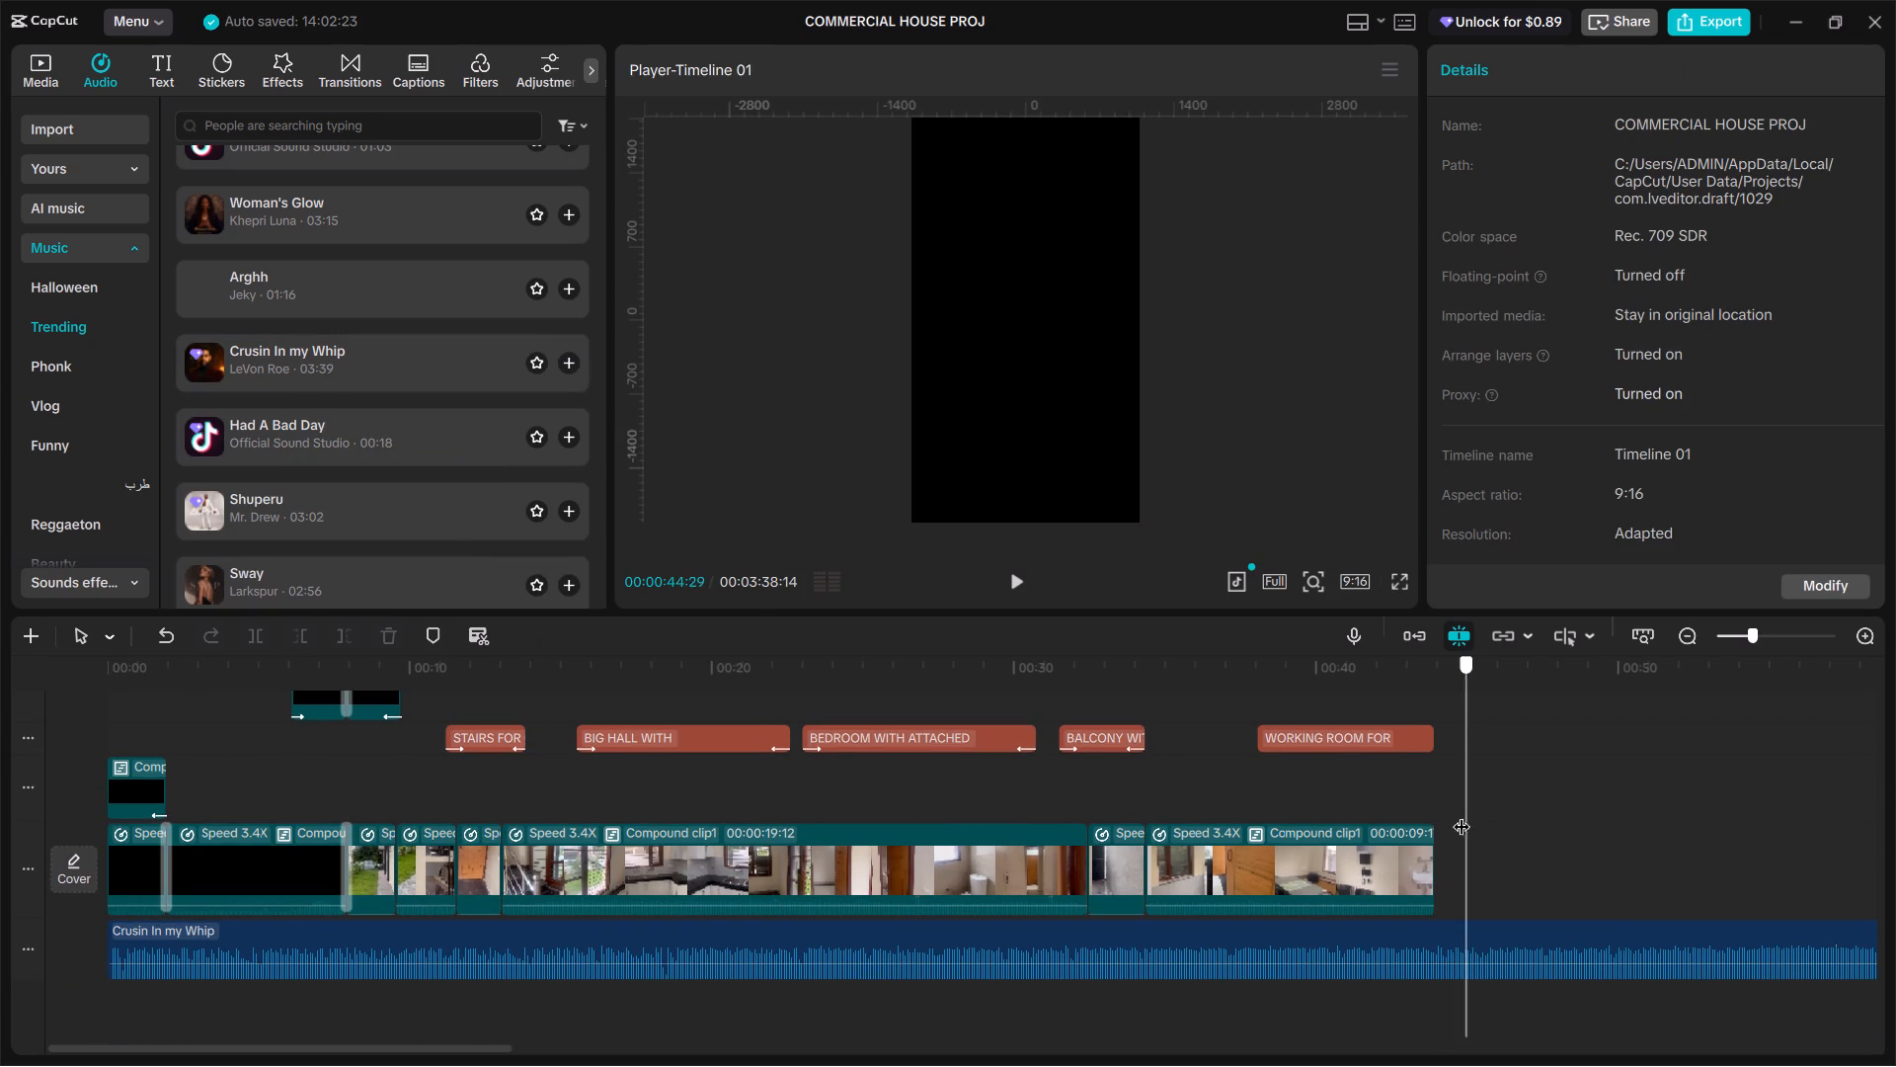
{"action": "left_click_drag", "start_coordinate": [1461, 814], "coordinate": [1440, 819]}
{"action": "left_click", "coordinate": [1468, 929]}
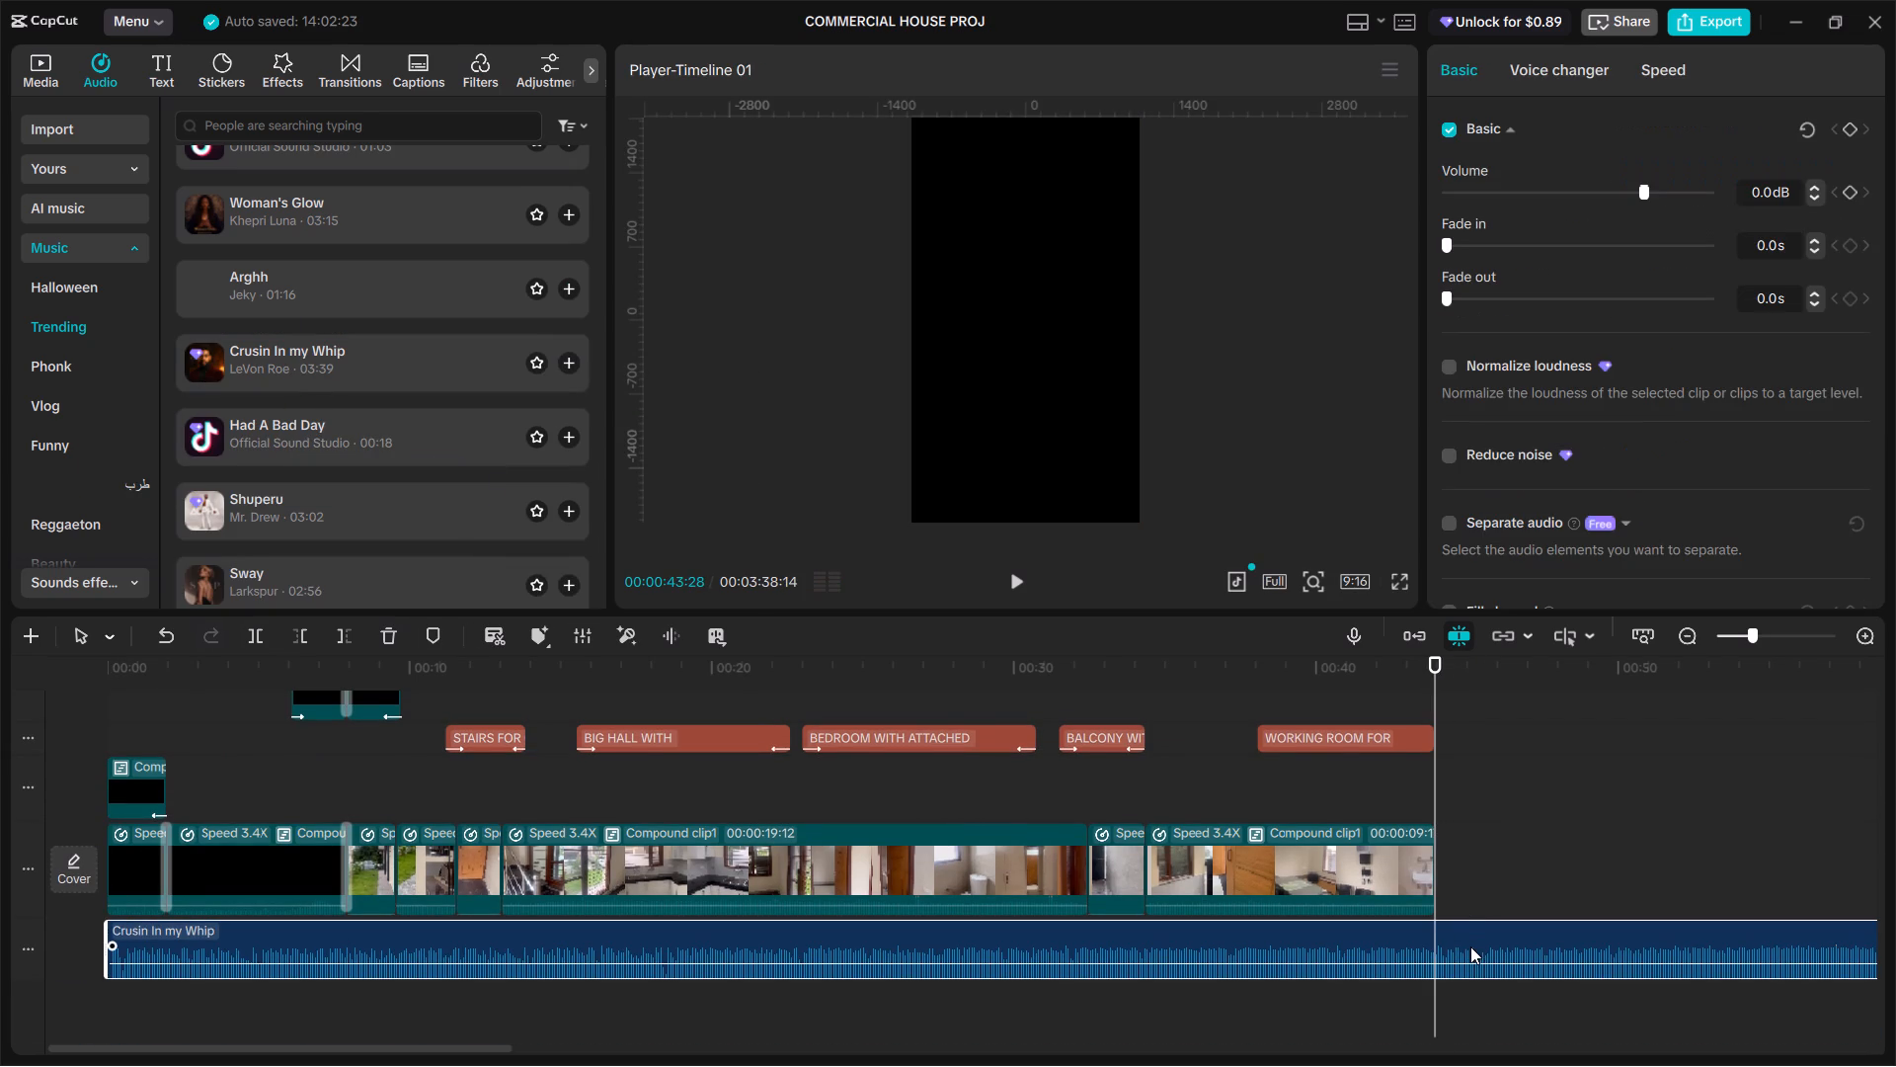
{"action": "key", "text": "ctrl+n"}
{"action": "key", "text": "ctrl+b"}
{"action": "left_click", "coordinate": [1012, 619]}
{"action": "key", "text": "ctrl+b"}
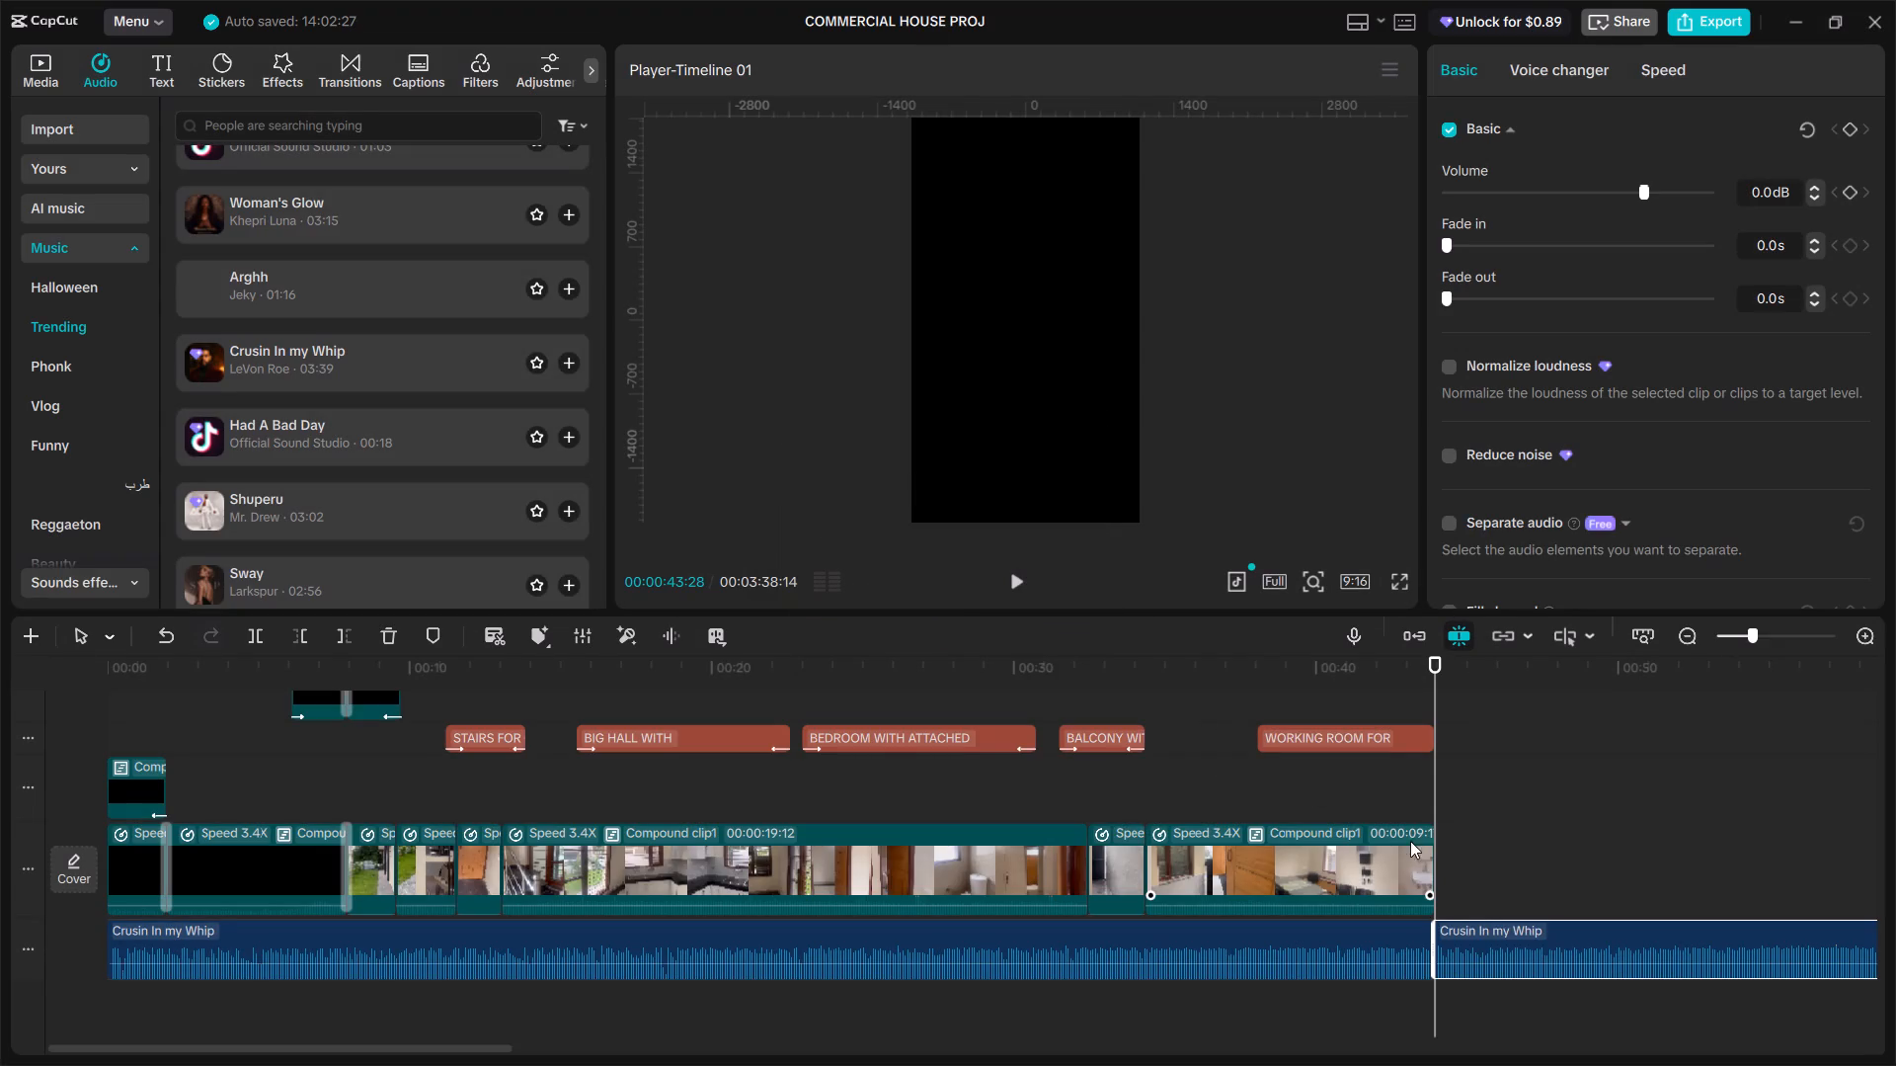
{"action": "key", "text": "BackSpace"}
Play the video from its start to check the first seconds with the new music.
{"action": "left_click", "coordinate": [883, 783]}
{"action": "left_click_drag", "start_coordinate": [874, 784], "coordinate": [788, 784]}
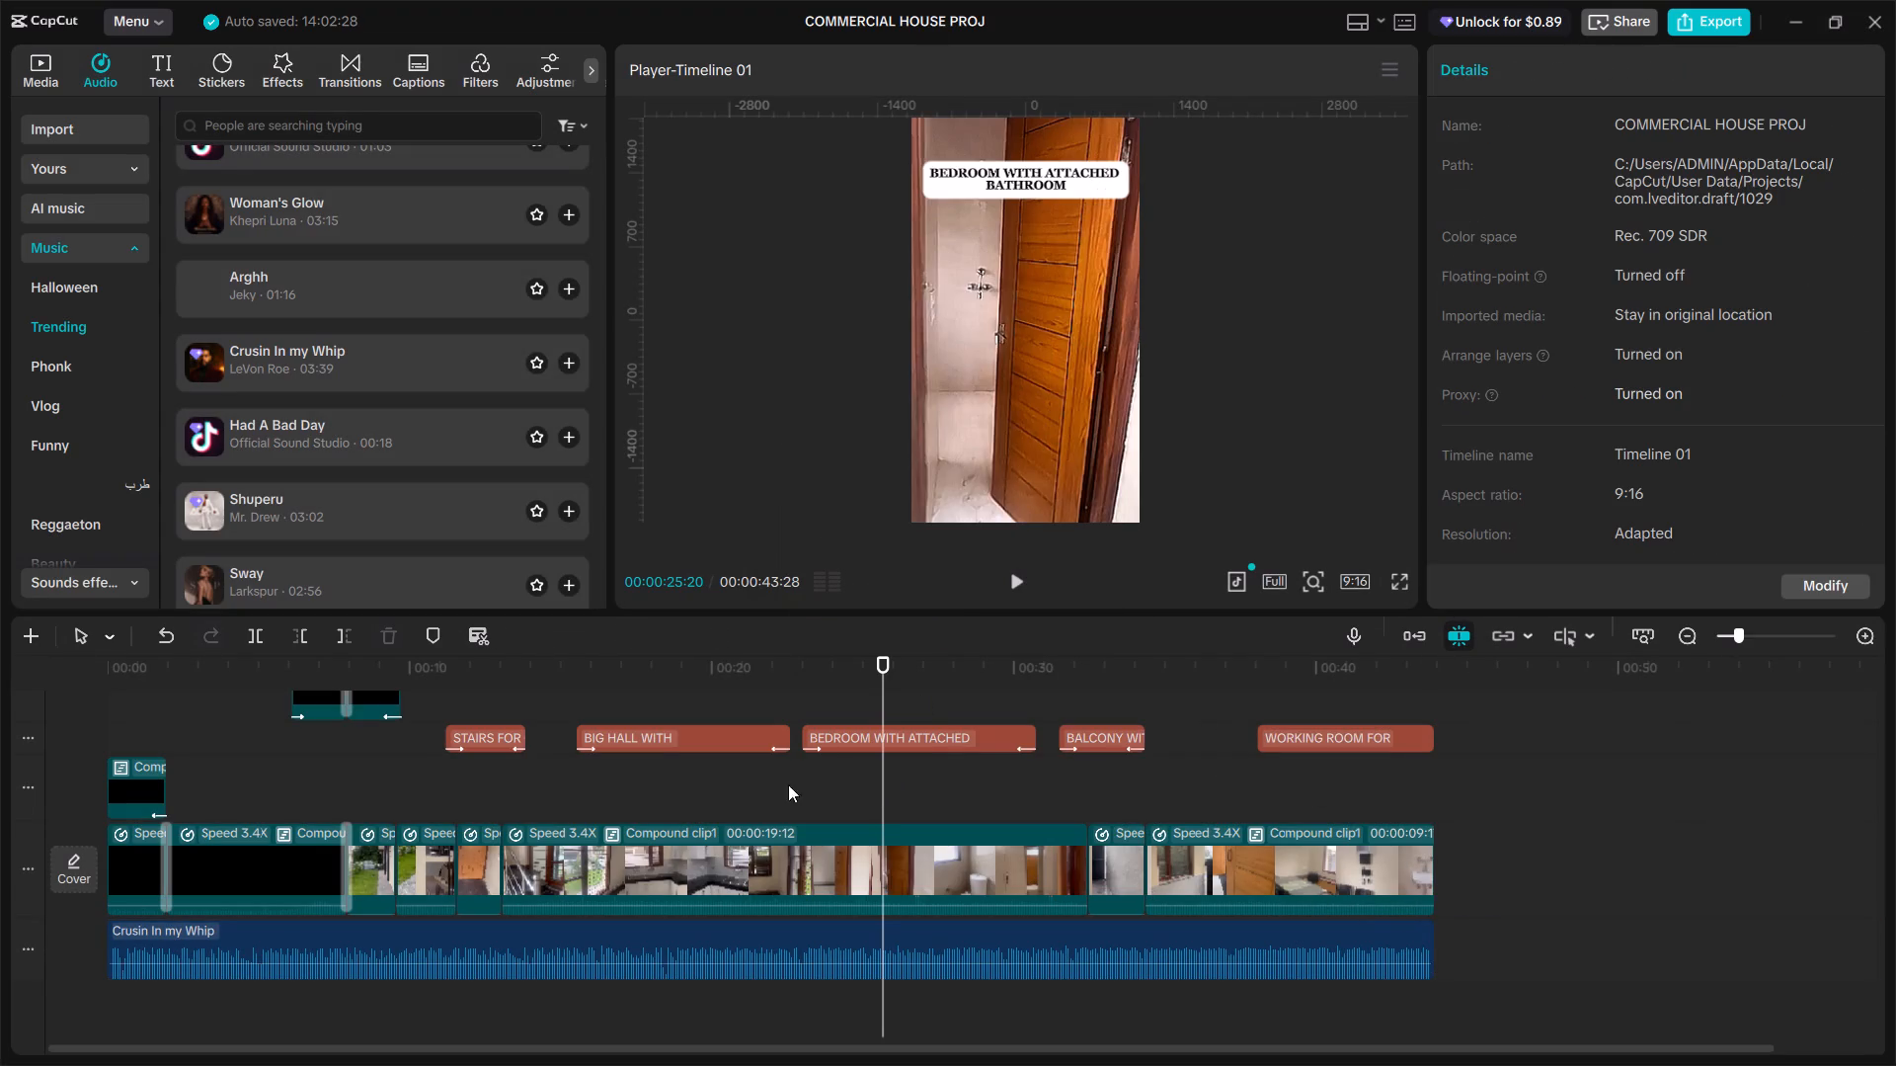
{"action": "left_click_drag", "start_coordinate": [788, 784], "coordinate": [339, 762]}
{"action": "left_click", "coordinate": [339, 762]}
{"action": "left_click_drag", "start_coordinate": [332, 762], "coordinate": [89, 761]}
{"action": "key", "text": "space"}
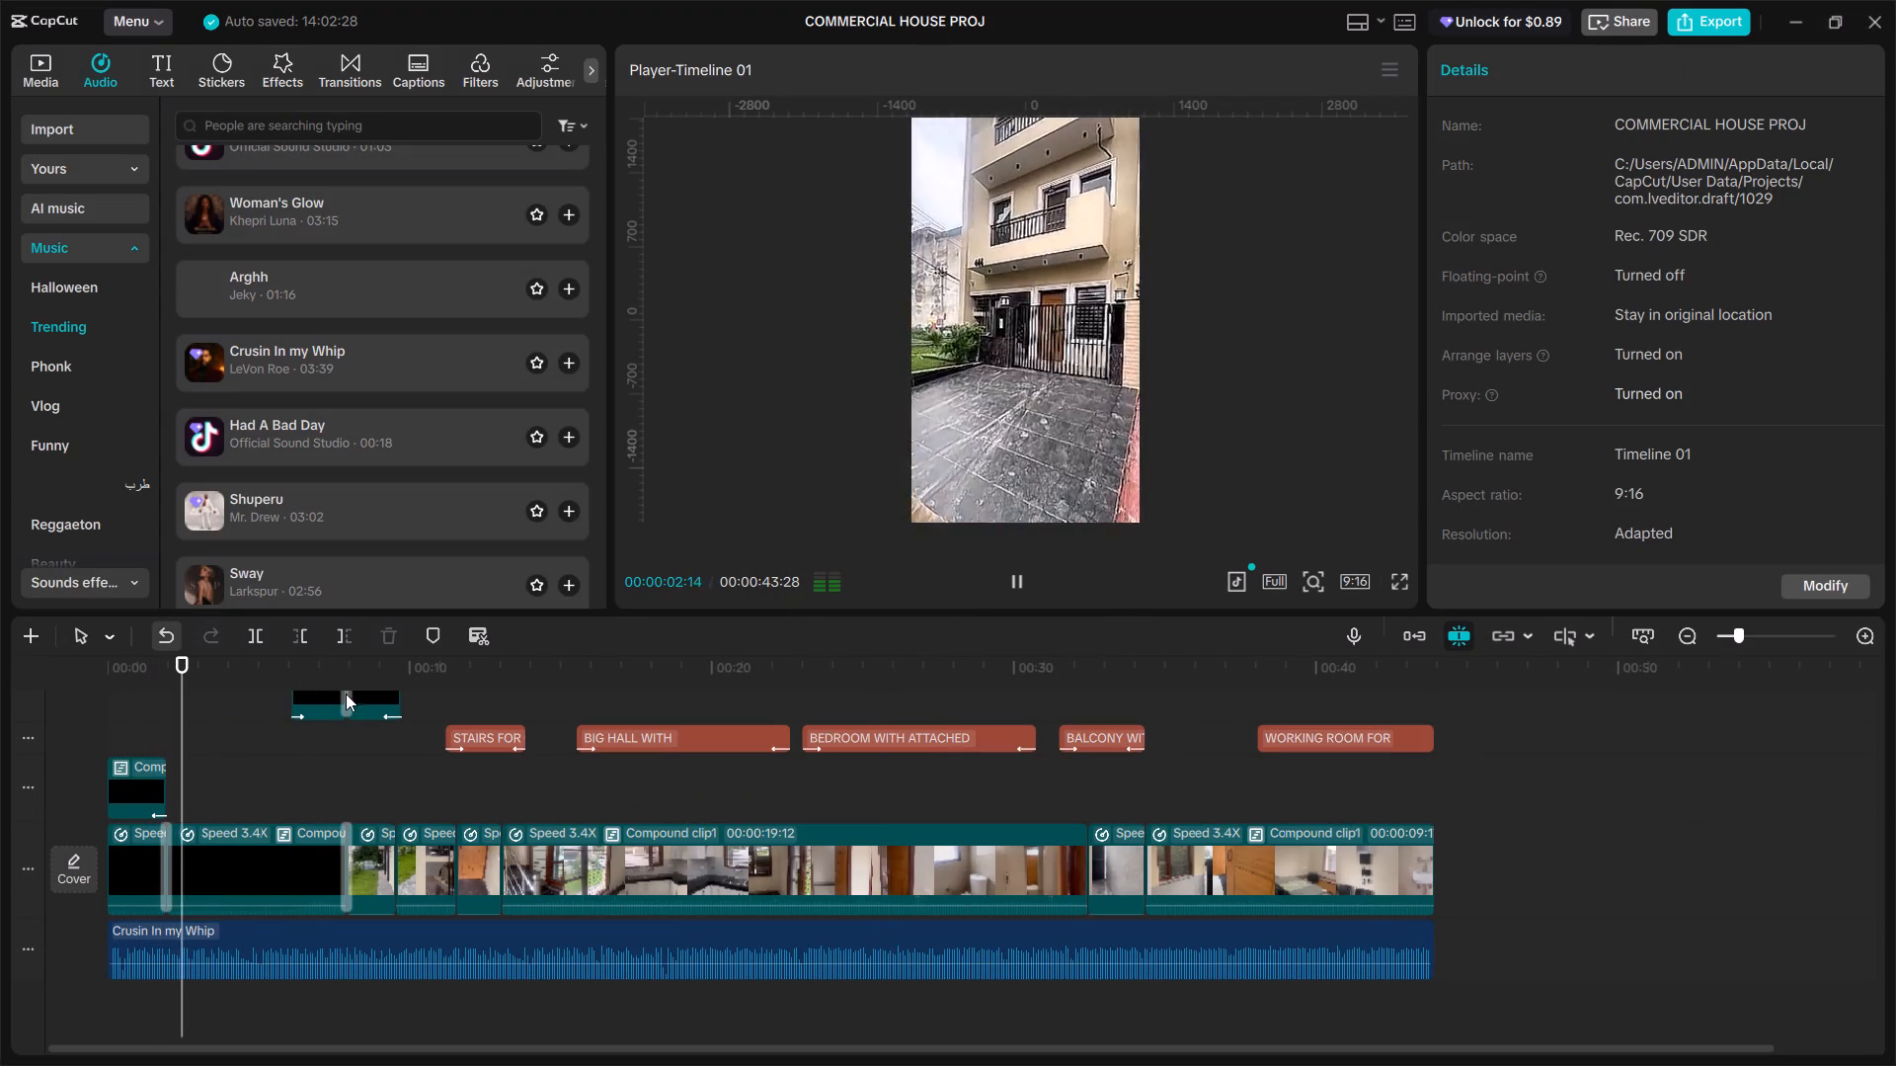
Split the second main-track clip at 00:00:06:03, where the parked scooter is shown.
{"action": "left_click", "coordinate": [325, 742]}
{"action": "left_click_drag", "start_coordinate": [321, 742], "coordinate": [290, 750]}
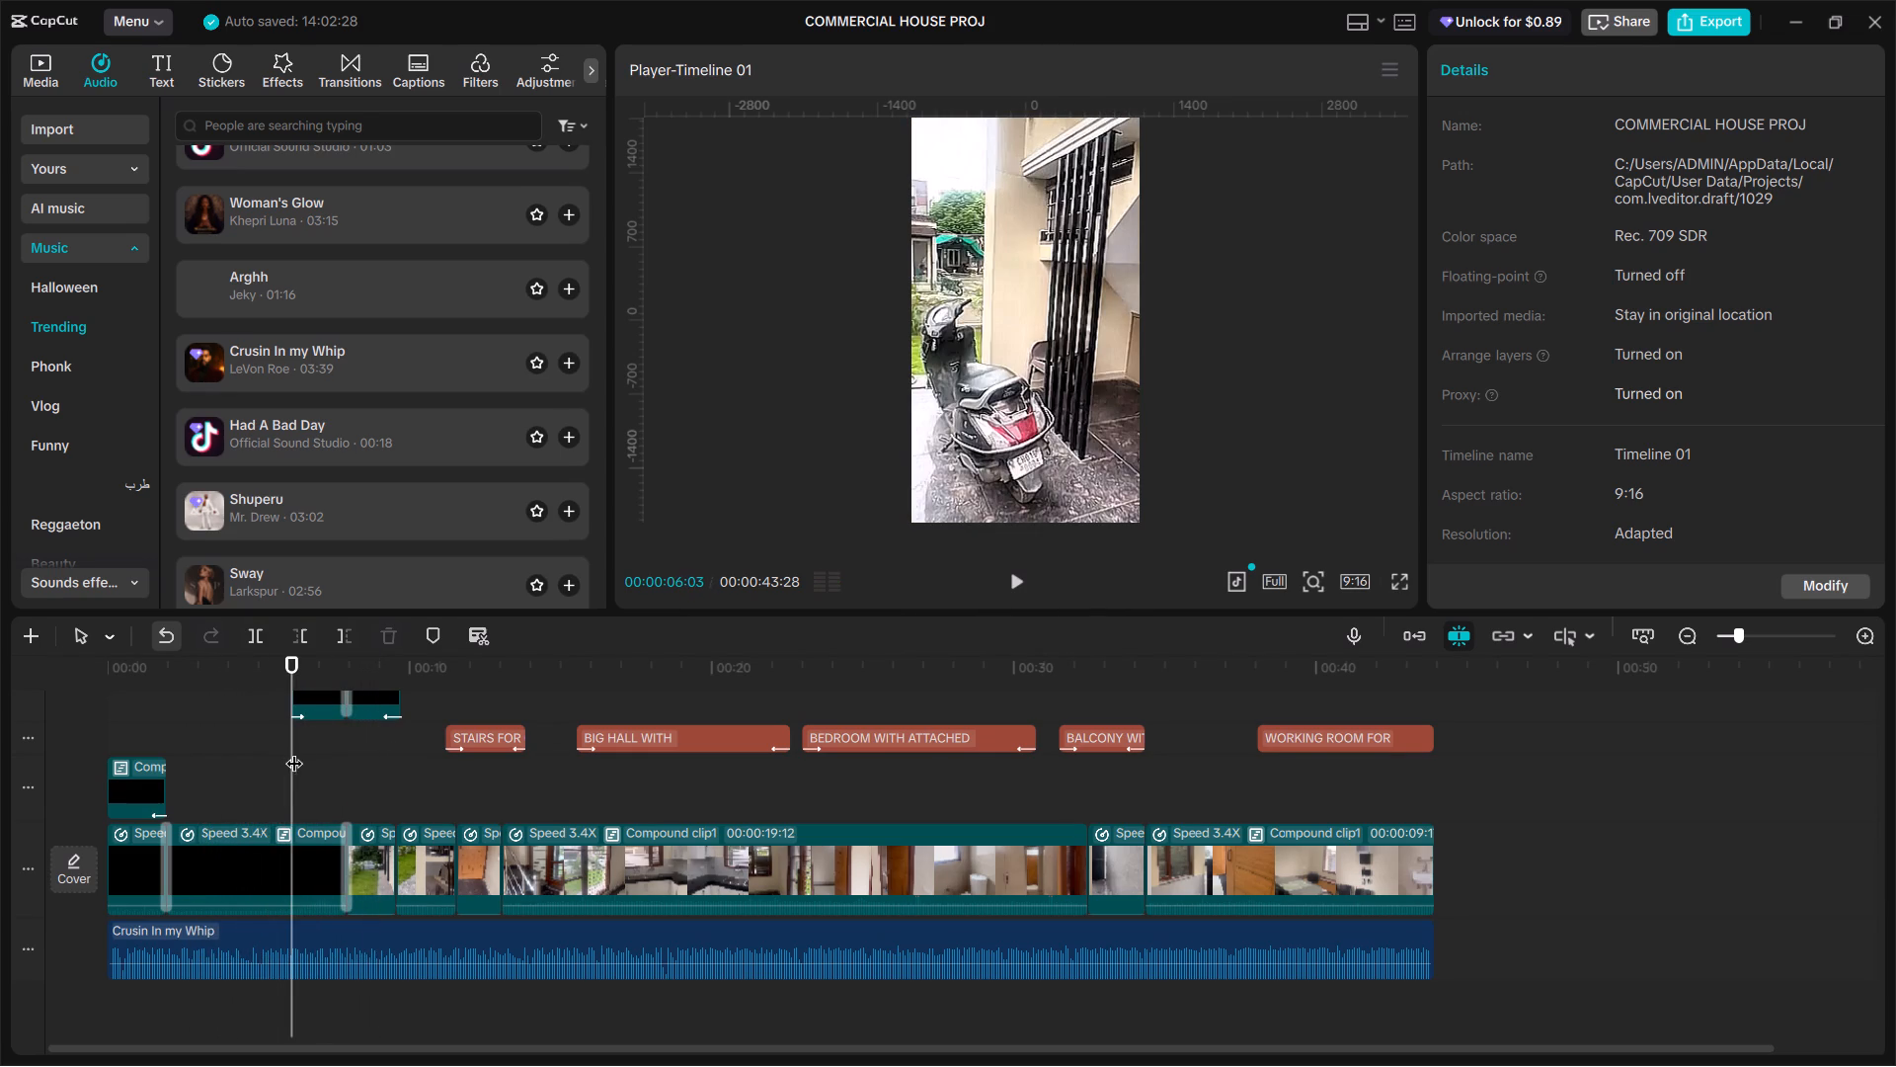
{"action": "left_click", "coordinate": [341, 772]}
{"action": "left_click_drag", "start_coordinate": [345, 778], "coordinate": [295, 782]}
{"action": "left_click_drag", "start_coordinate": [295, 782], "coordinate": [334, 813]}
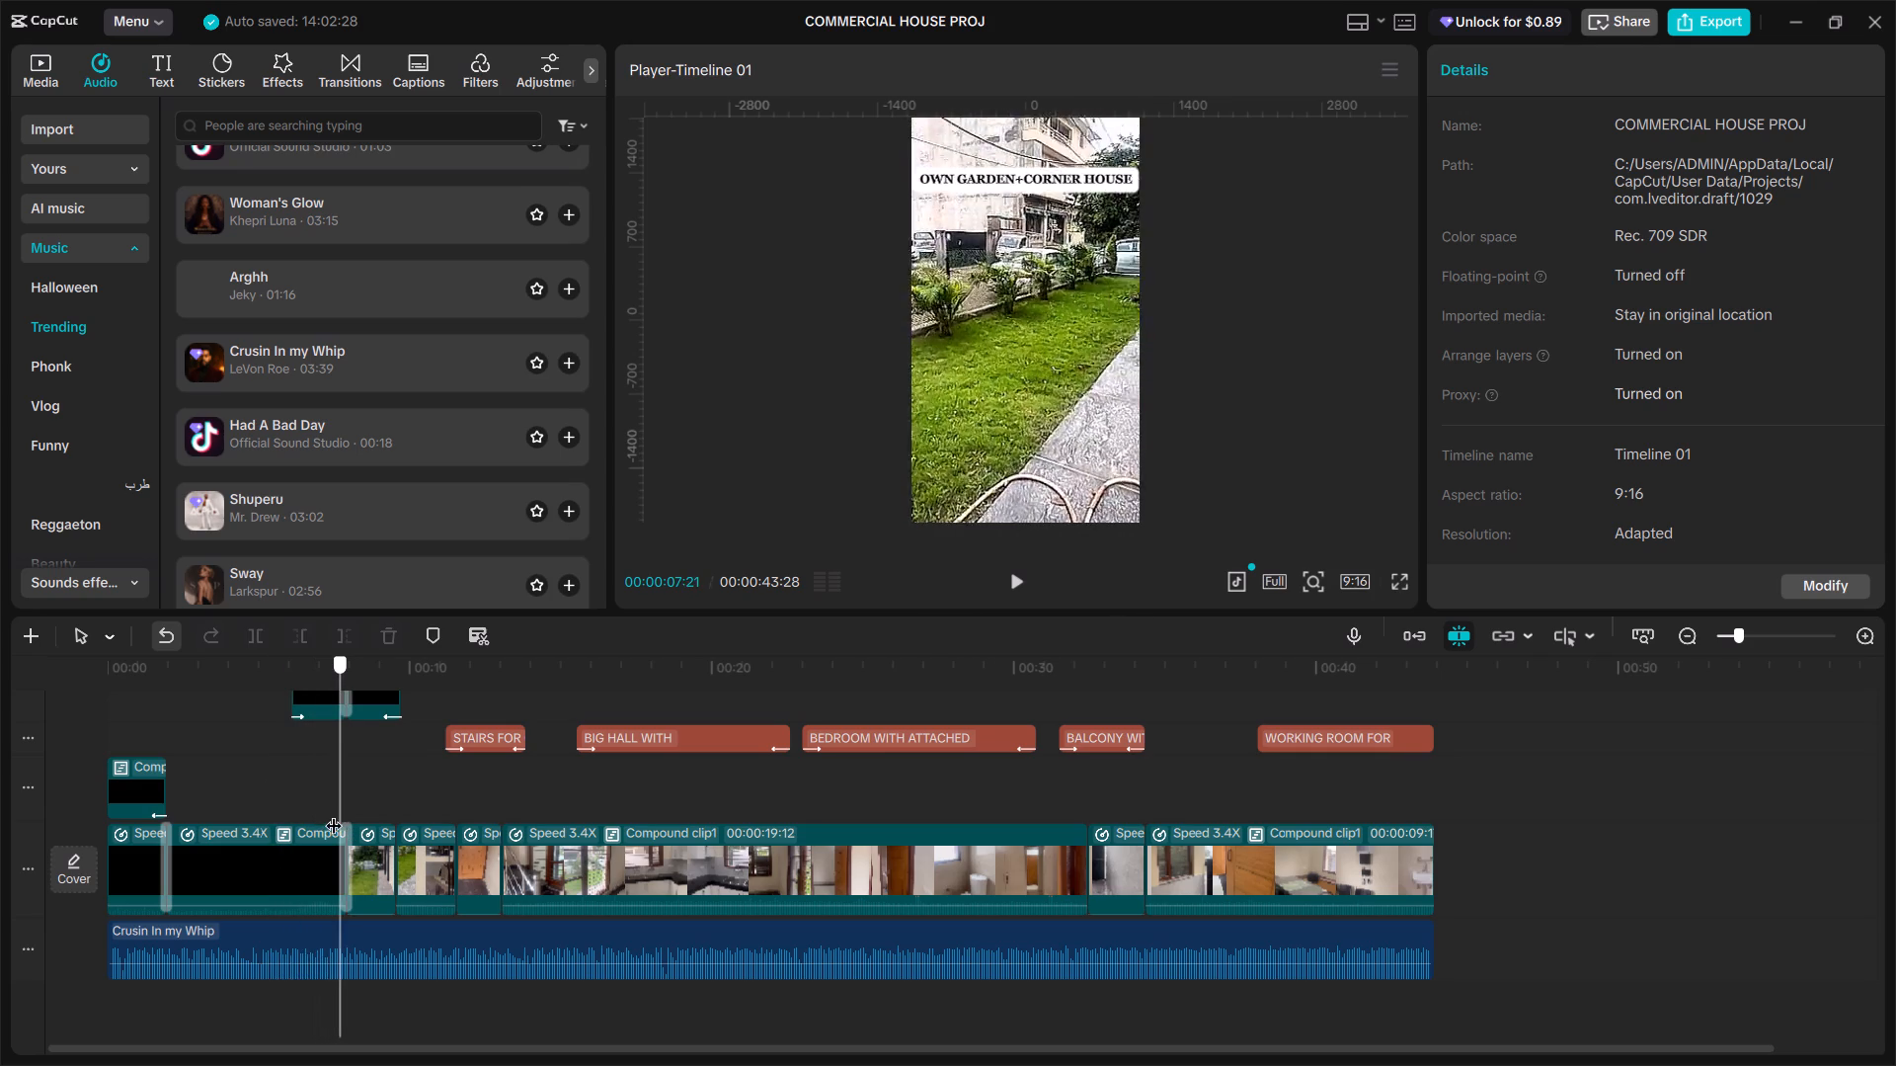
{"action": "left_click_drag", "start_coordinate": [334, 813], "coordinate": [315, 804]}
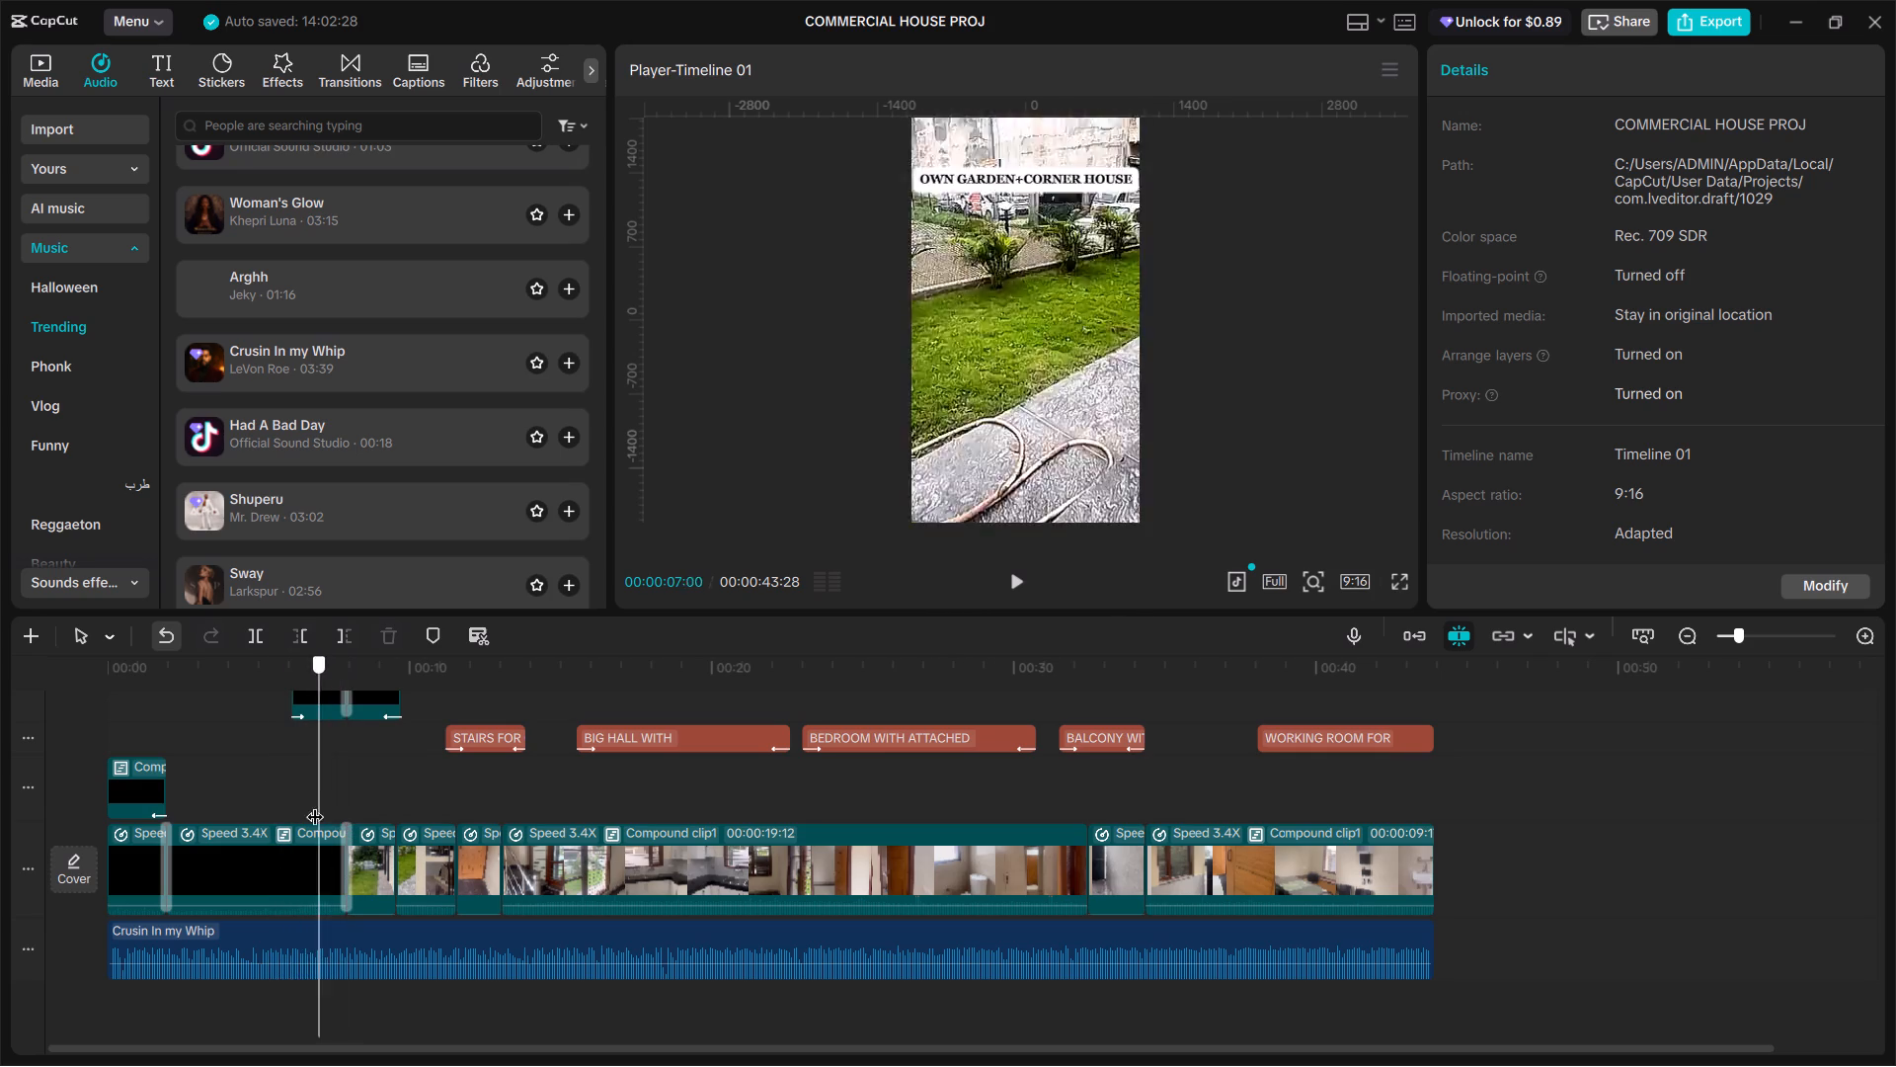
{"action": "left_click_drag", "start_coordinate": [315, 804], "coordinate": [288, 798]}
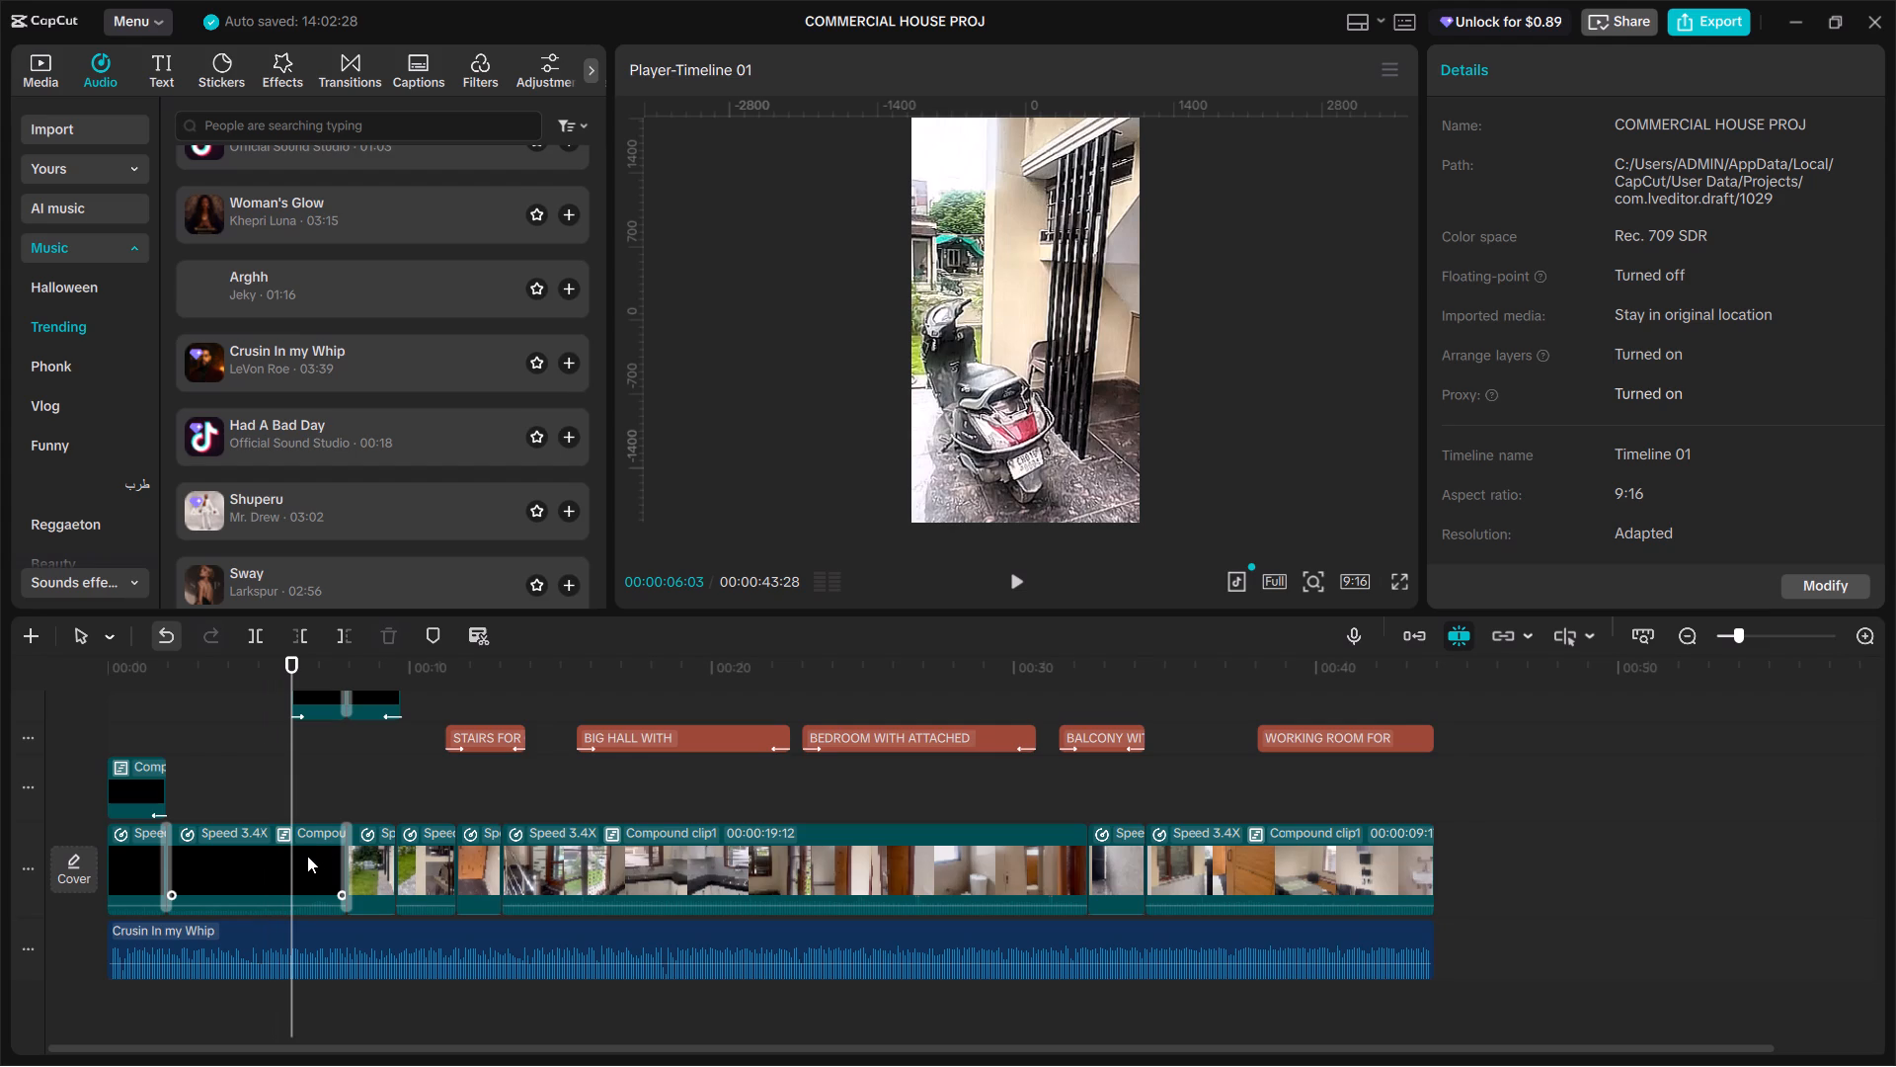
{"action": "left_click", "coordinate": [308, 856]}
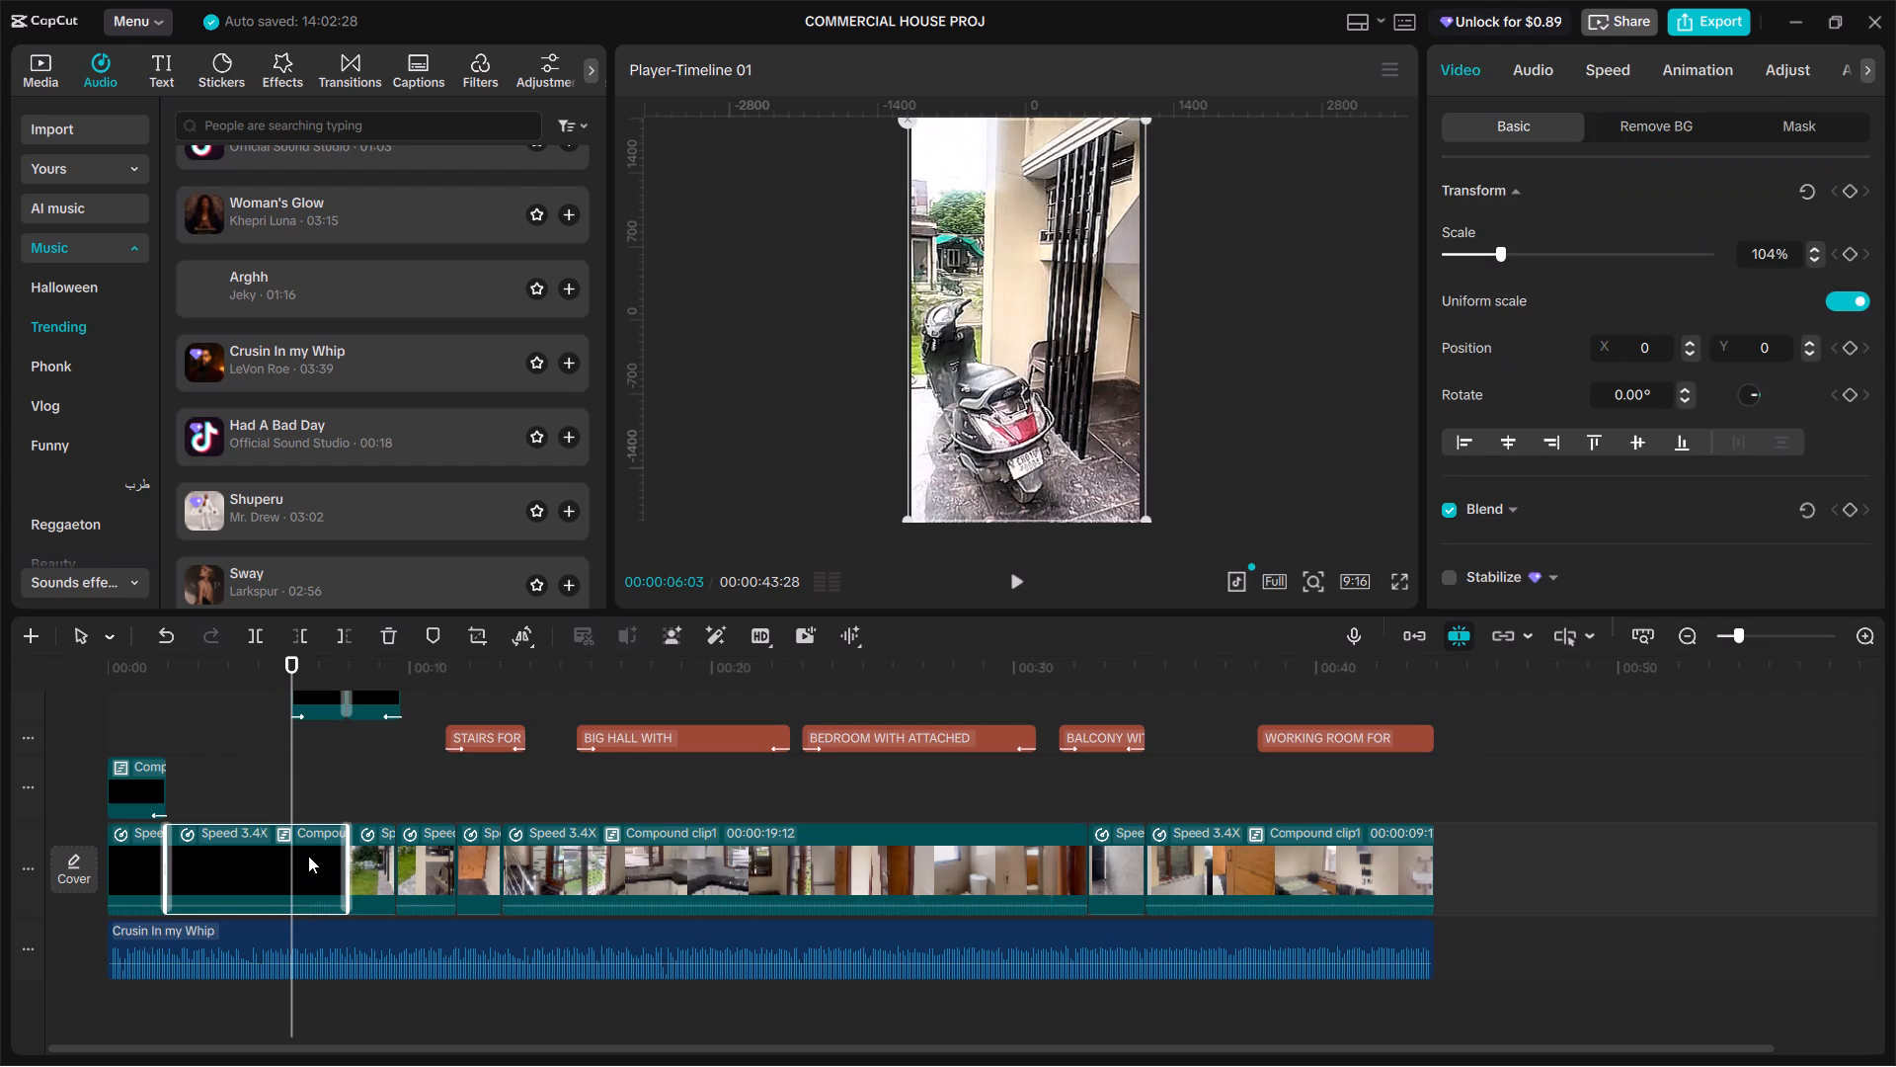
{"action": "key", "text": "ctrl+b"}
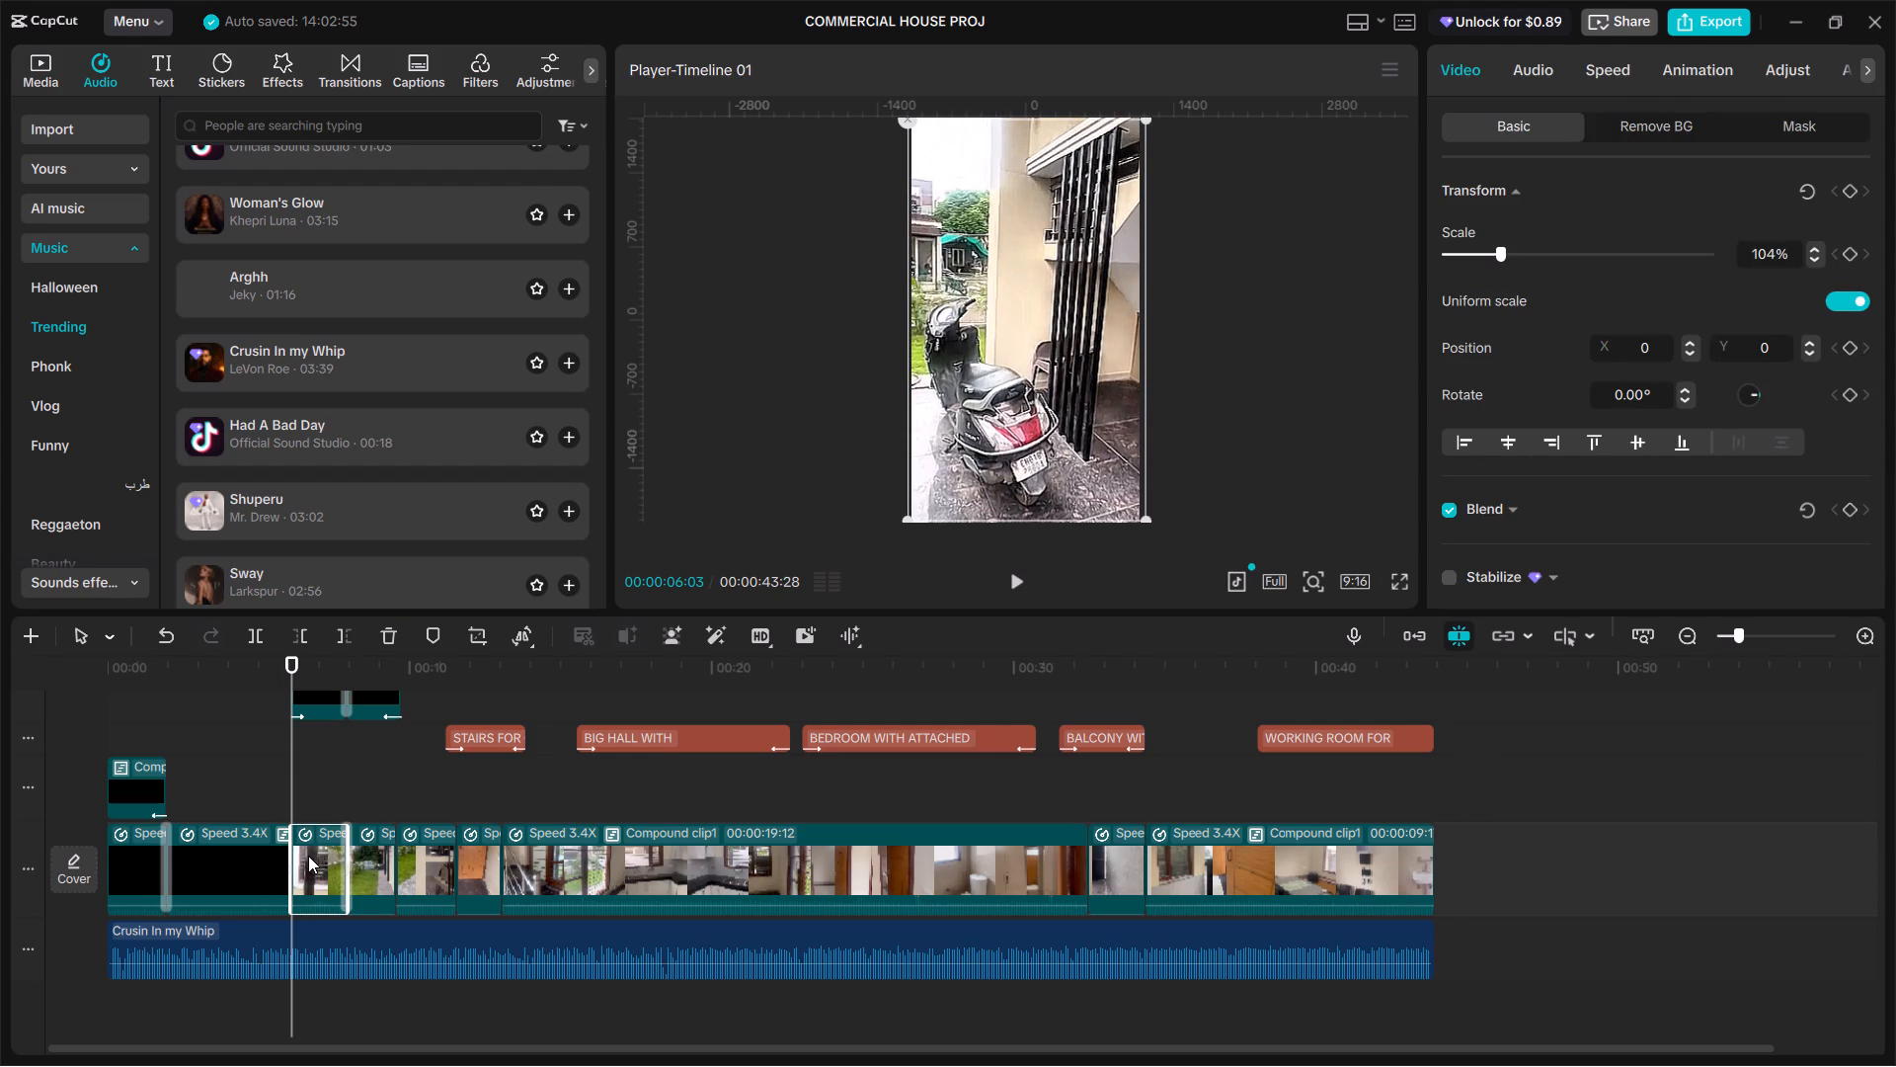
Slow the split-off clip before the garden section to a speed of 1.49x.
{"action": "left_click", "coordinate": [1628, 49]}
{"action": "left_click", "coordinate": [1615, 59]}
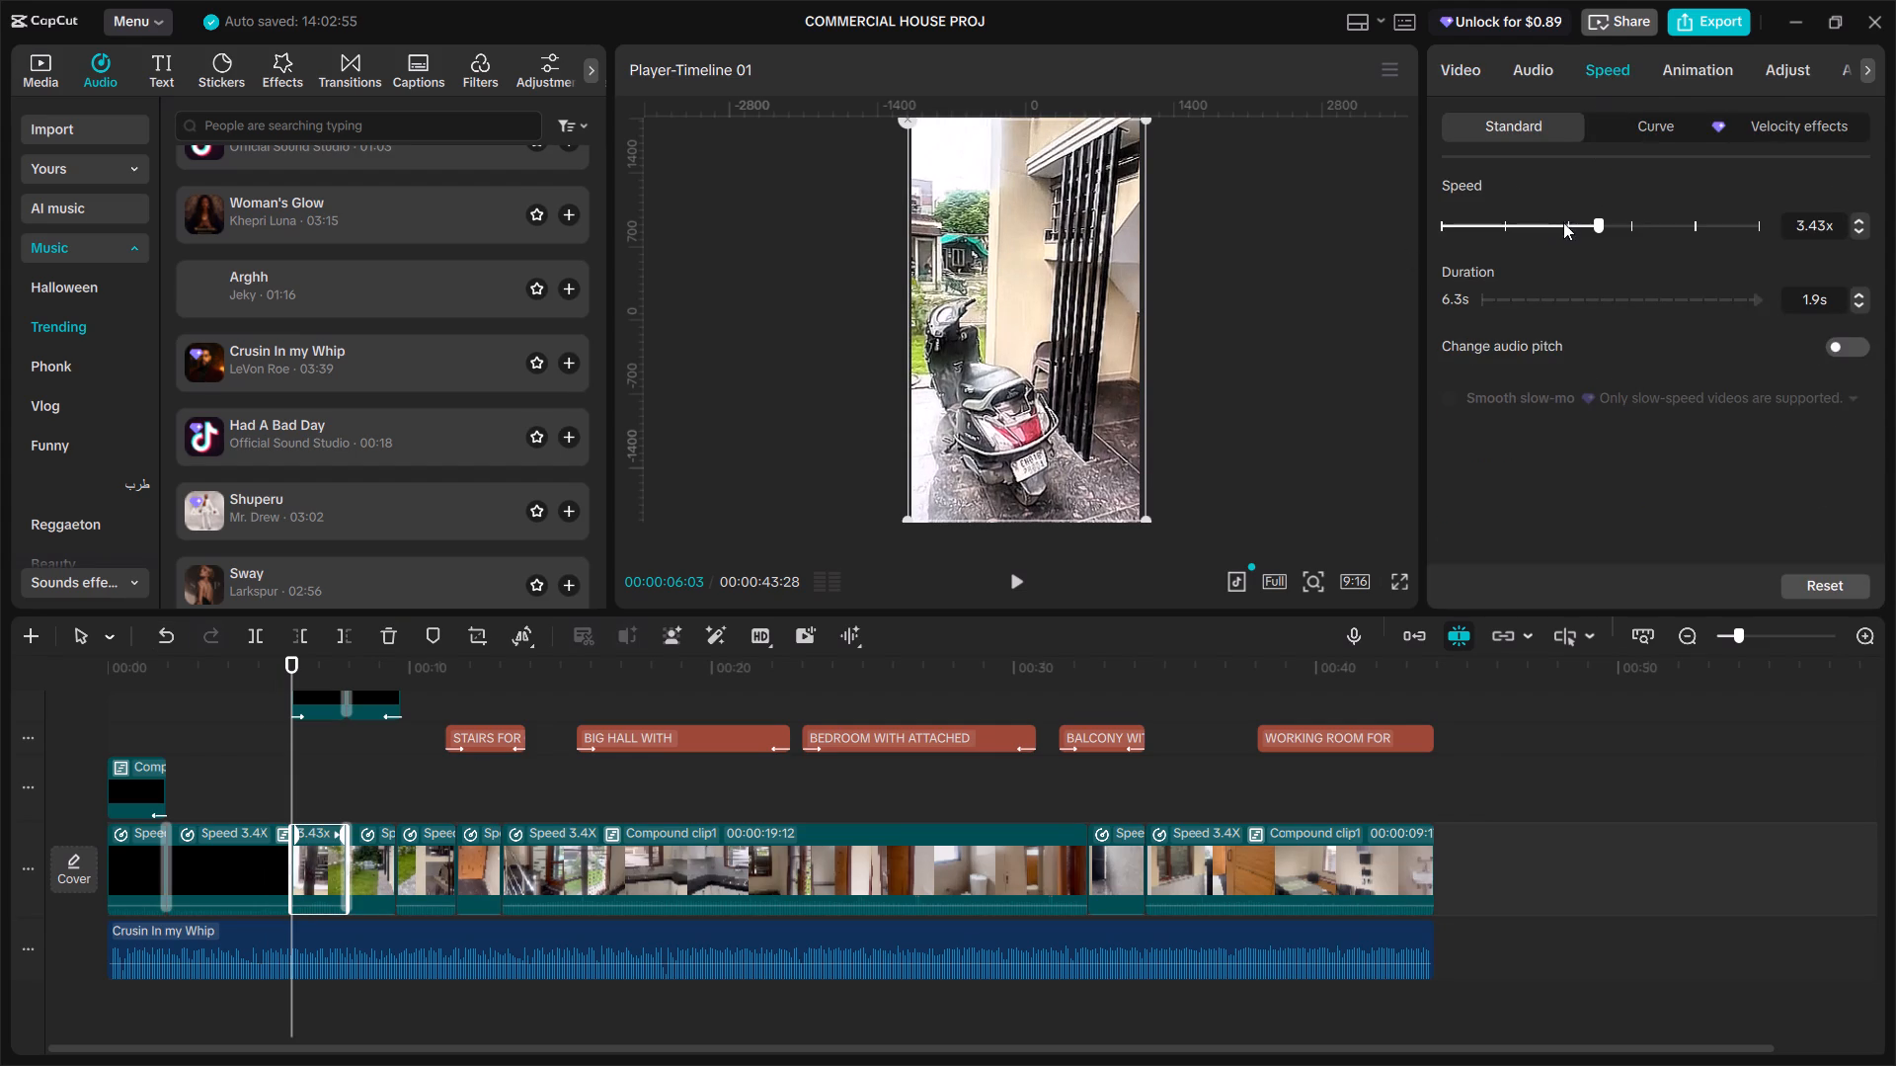
{"action": "left_click", "coordinate": [1563, 223]}
{"action": "left_click", "coordinate": [1537, 219]}
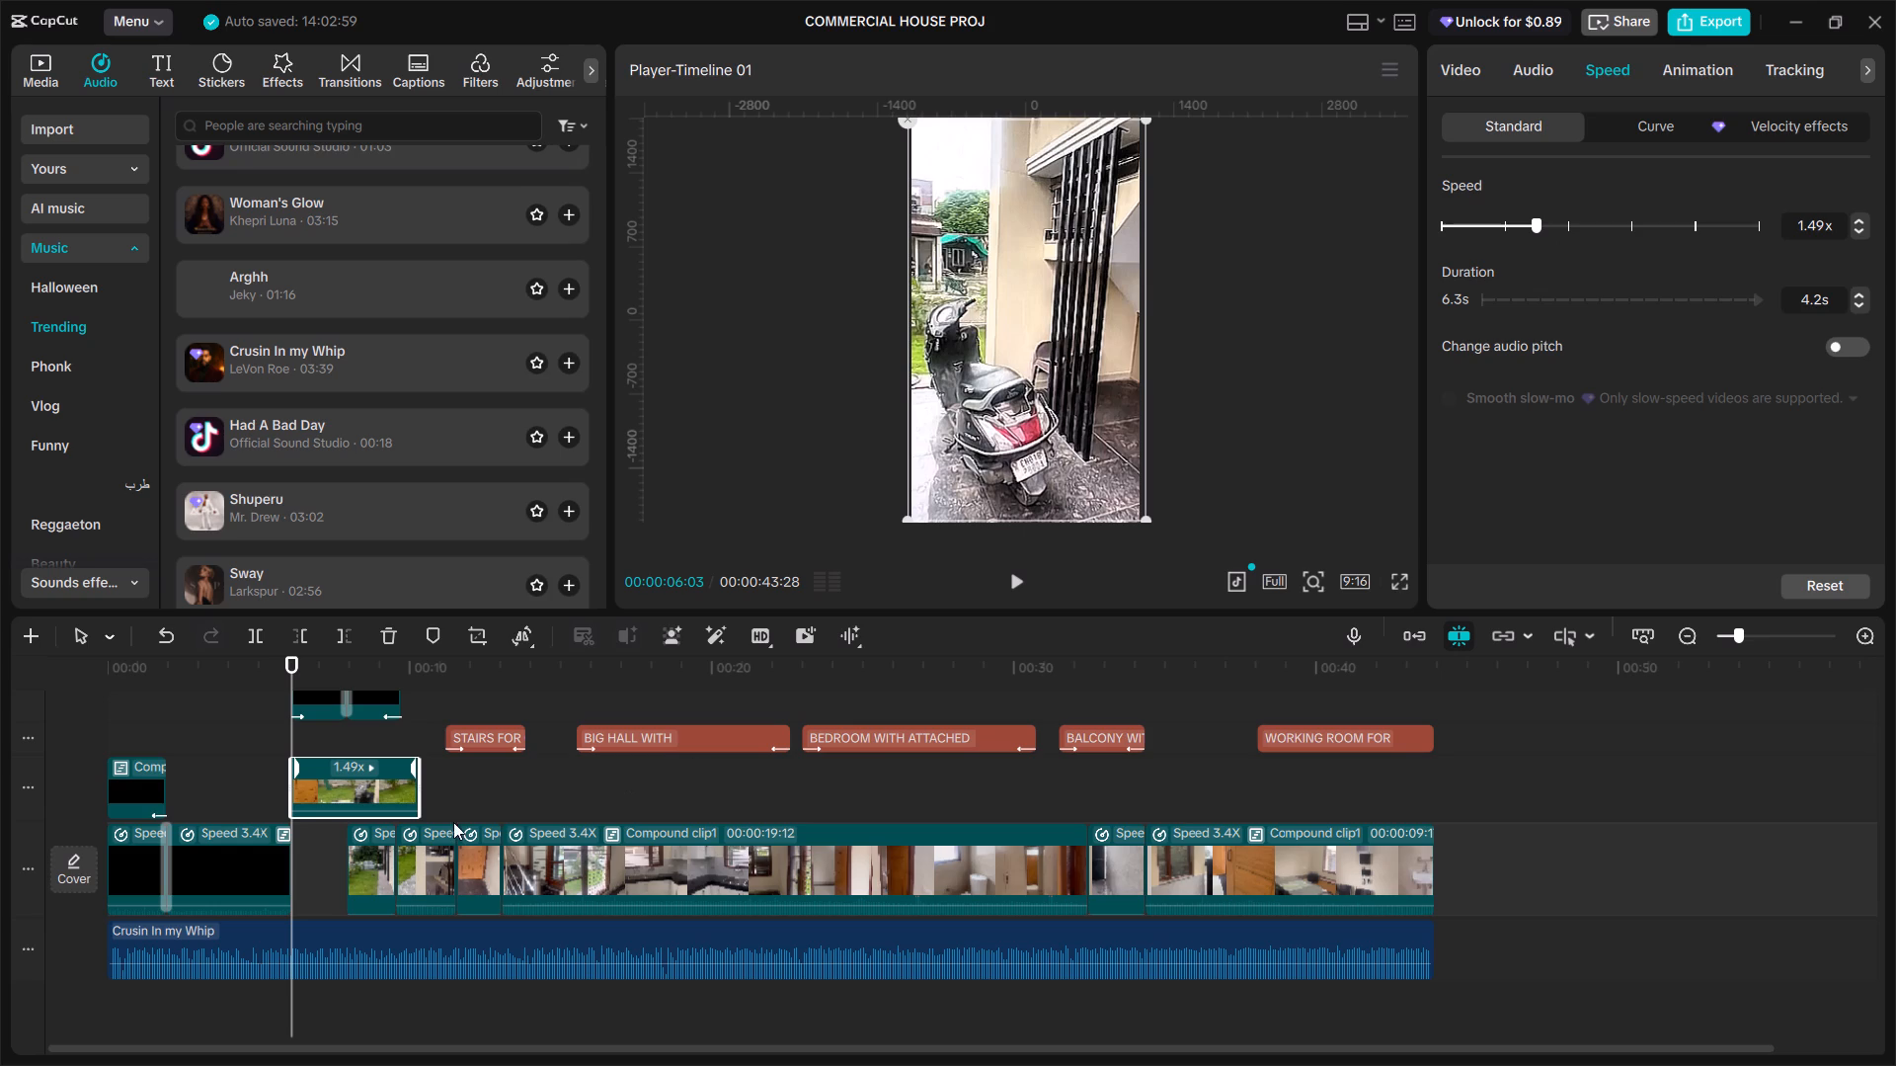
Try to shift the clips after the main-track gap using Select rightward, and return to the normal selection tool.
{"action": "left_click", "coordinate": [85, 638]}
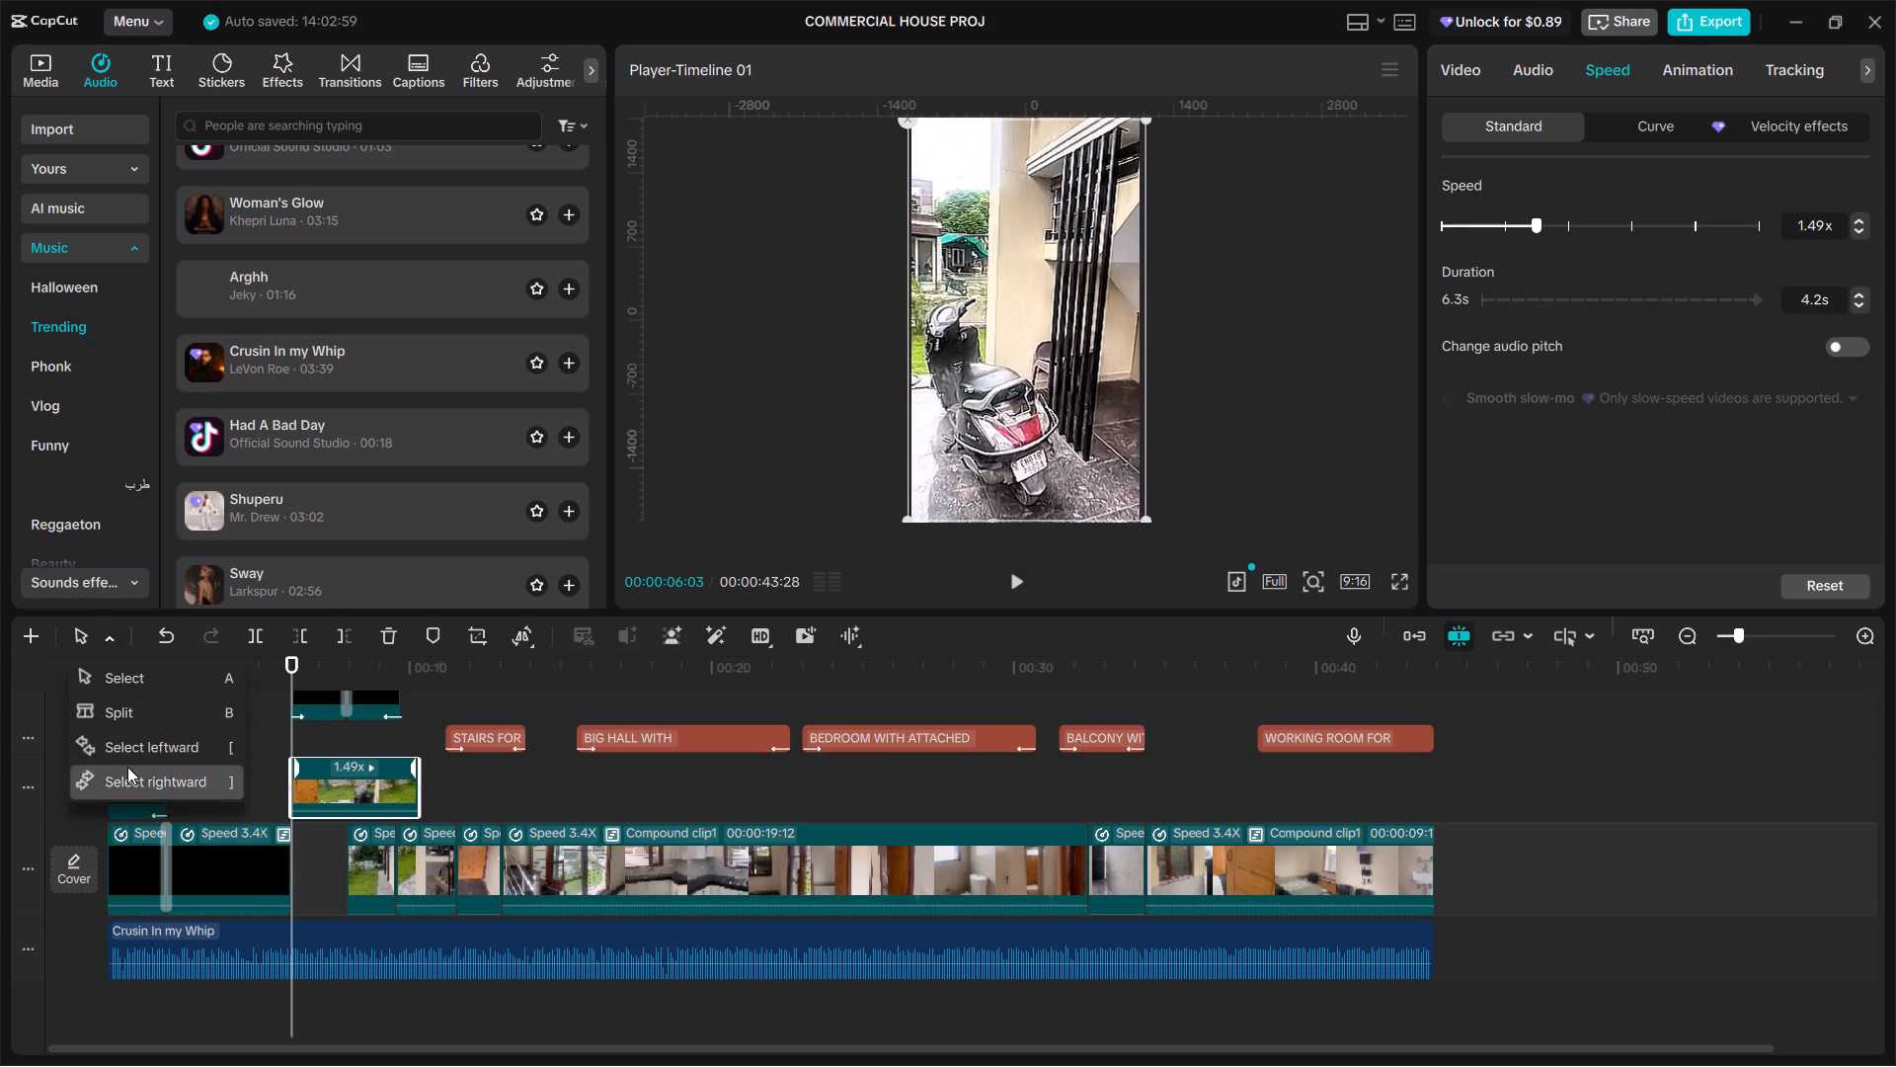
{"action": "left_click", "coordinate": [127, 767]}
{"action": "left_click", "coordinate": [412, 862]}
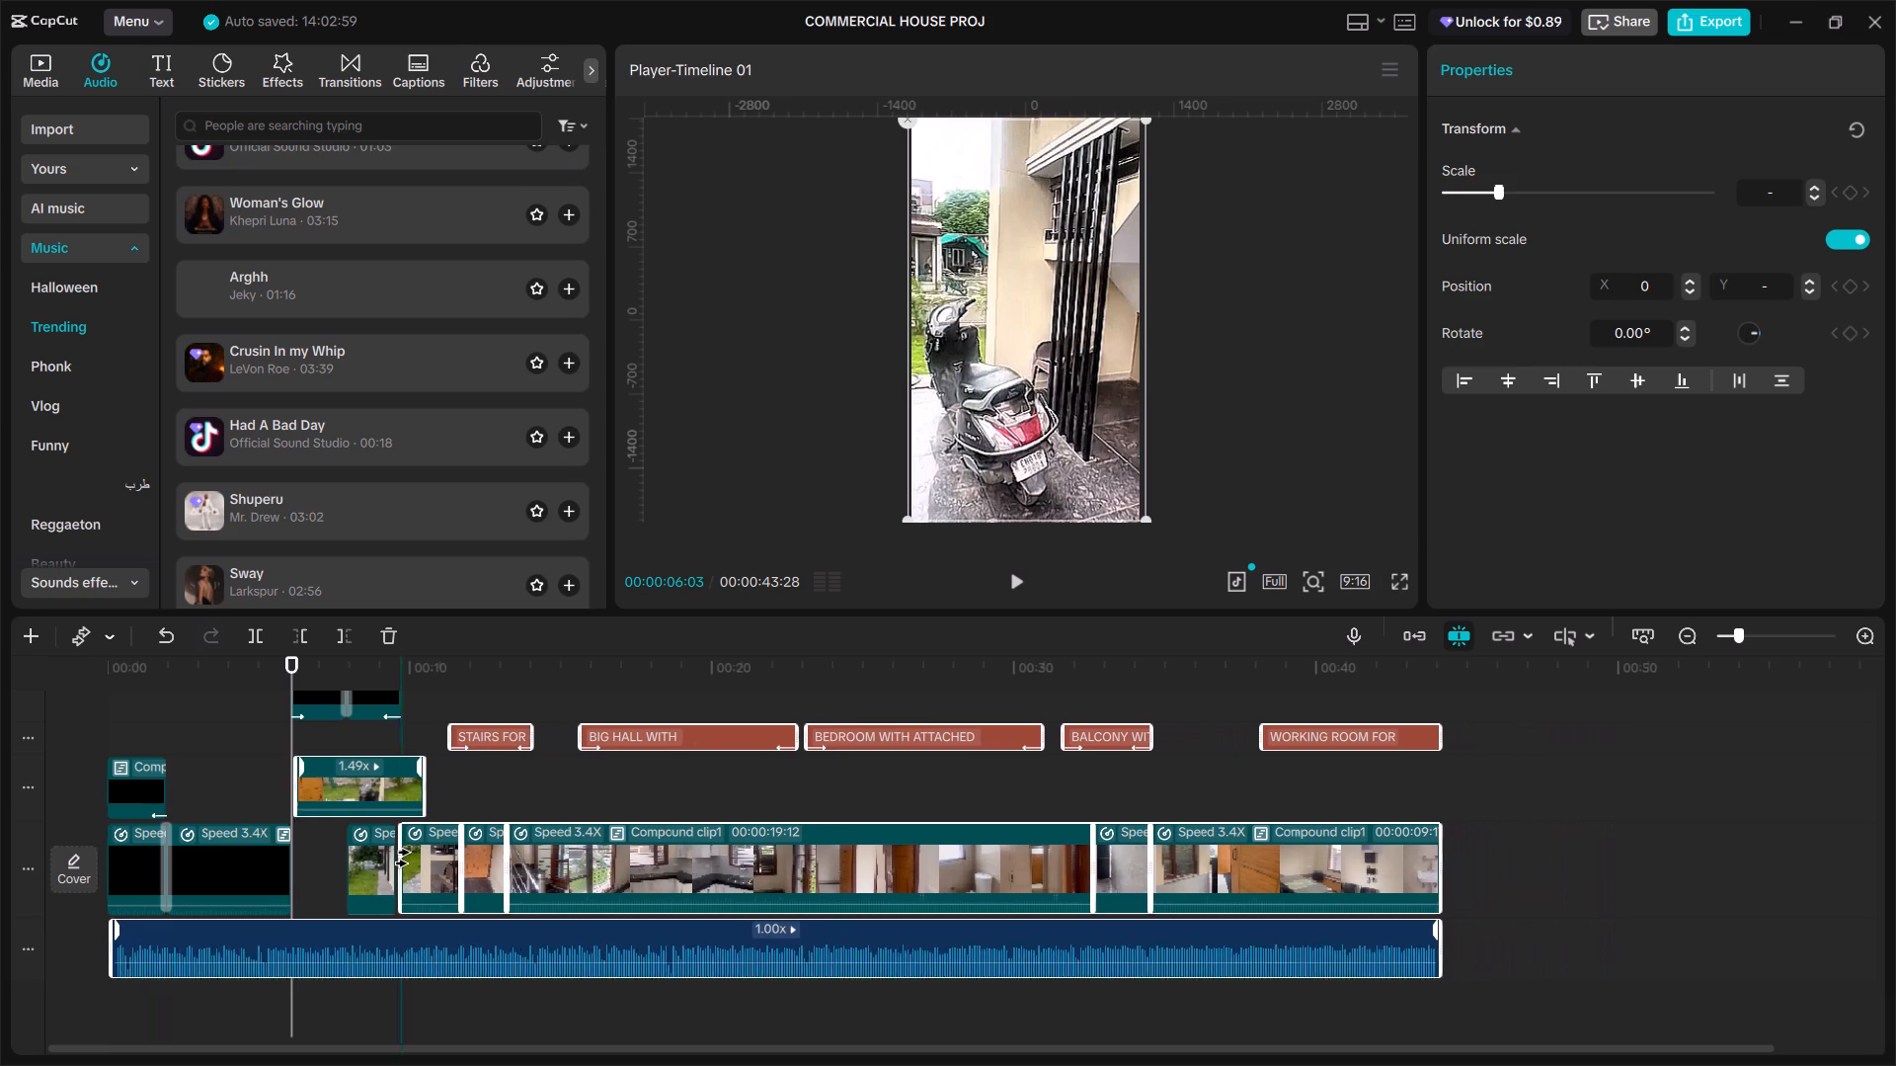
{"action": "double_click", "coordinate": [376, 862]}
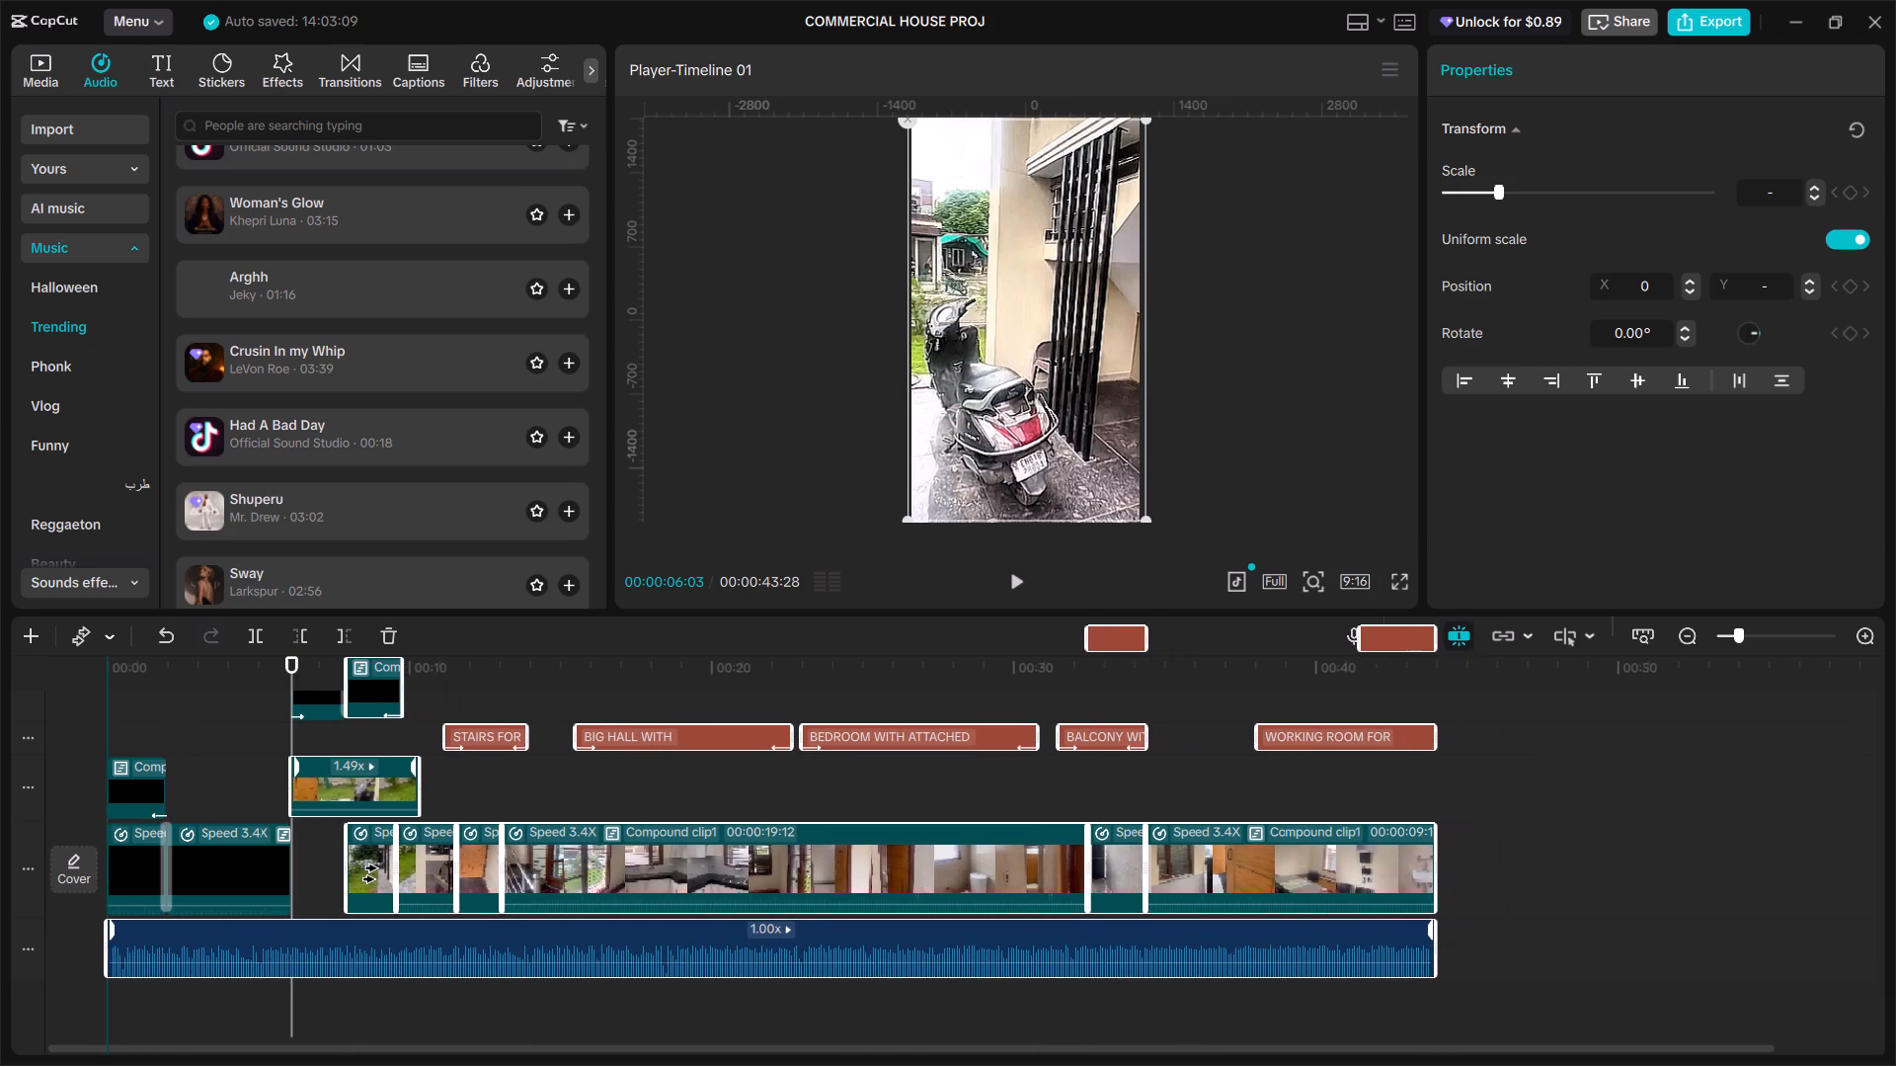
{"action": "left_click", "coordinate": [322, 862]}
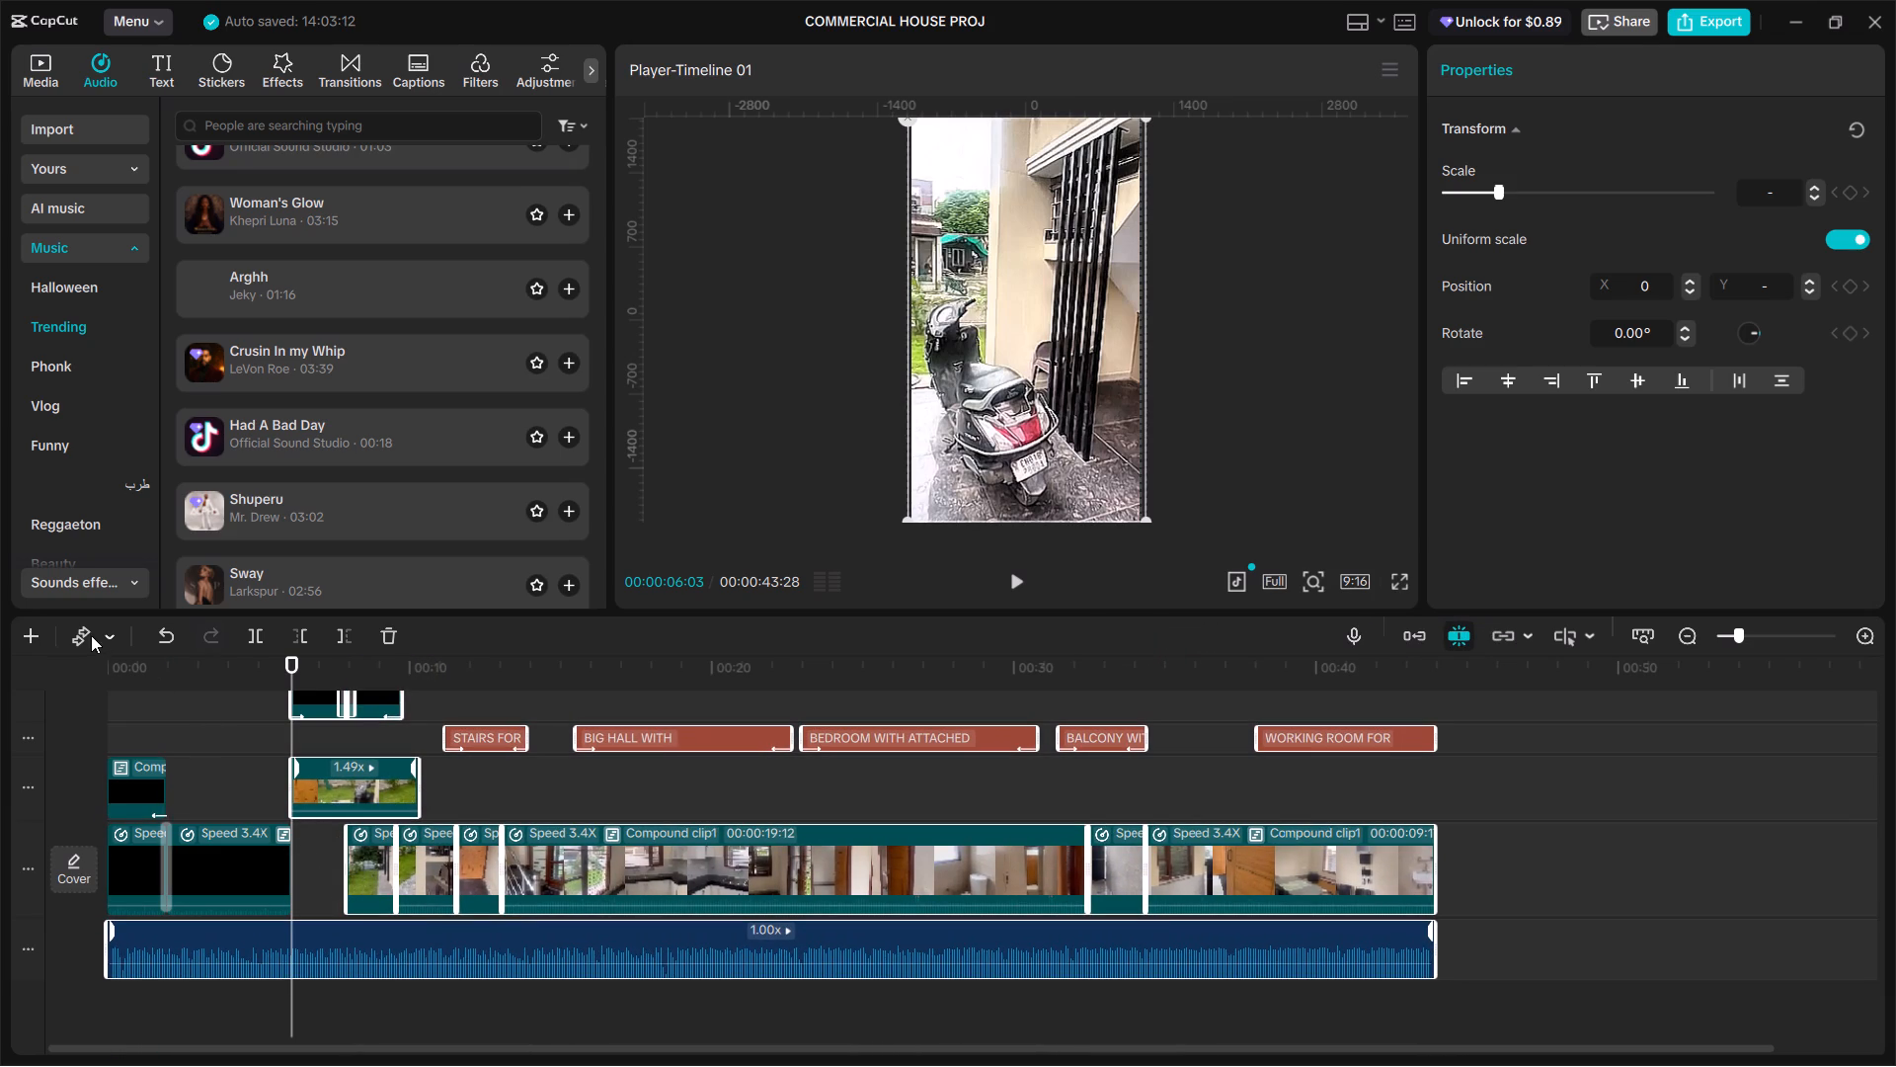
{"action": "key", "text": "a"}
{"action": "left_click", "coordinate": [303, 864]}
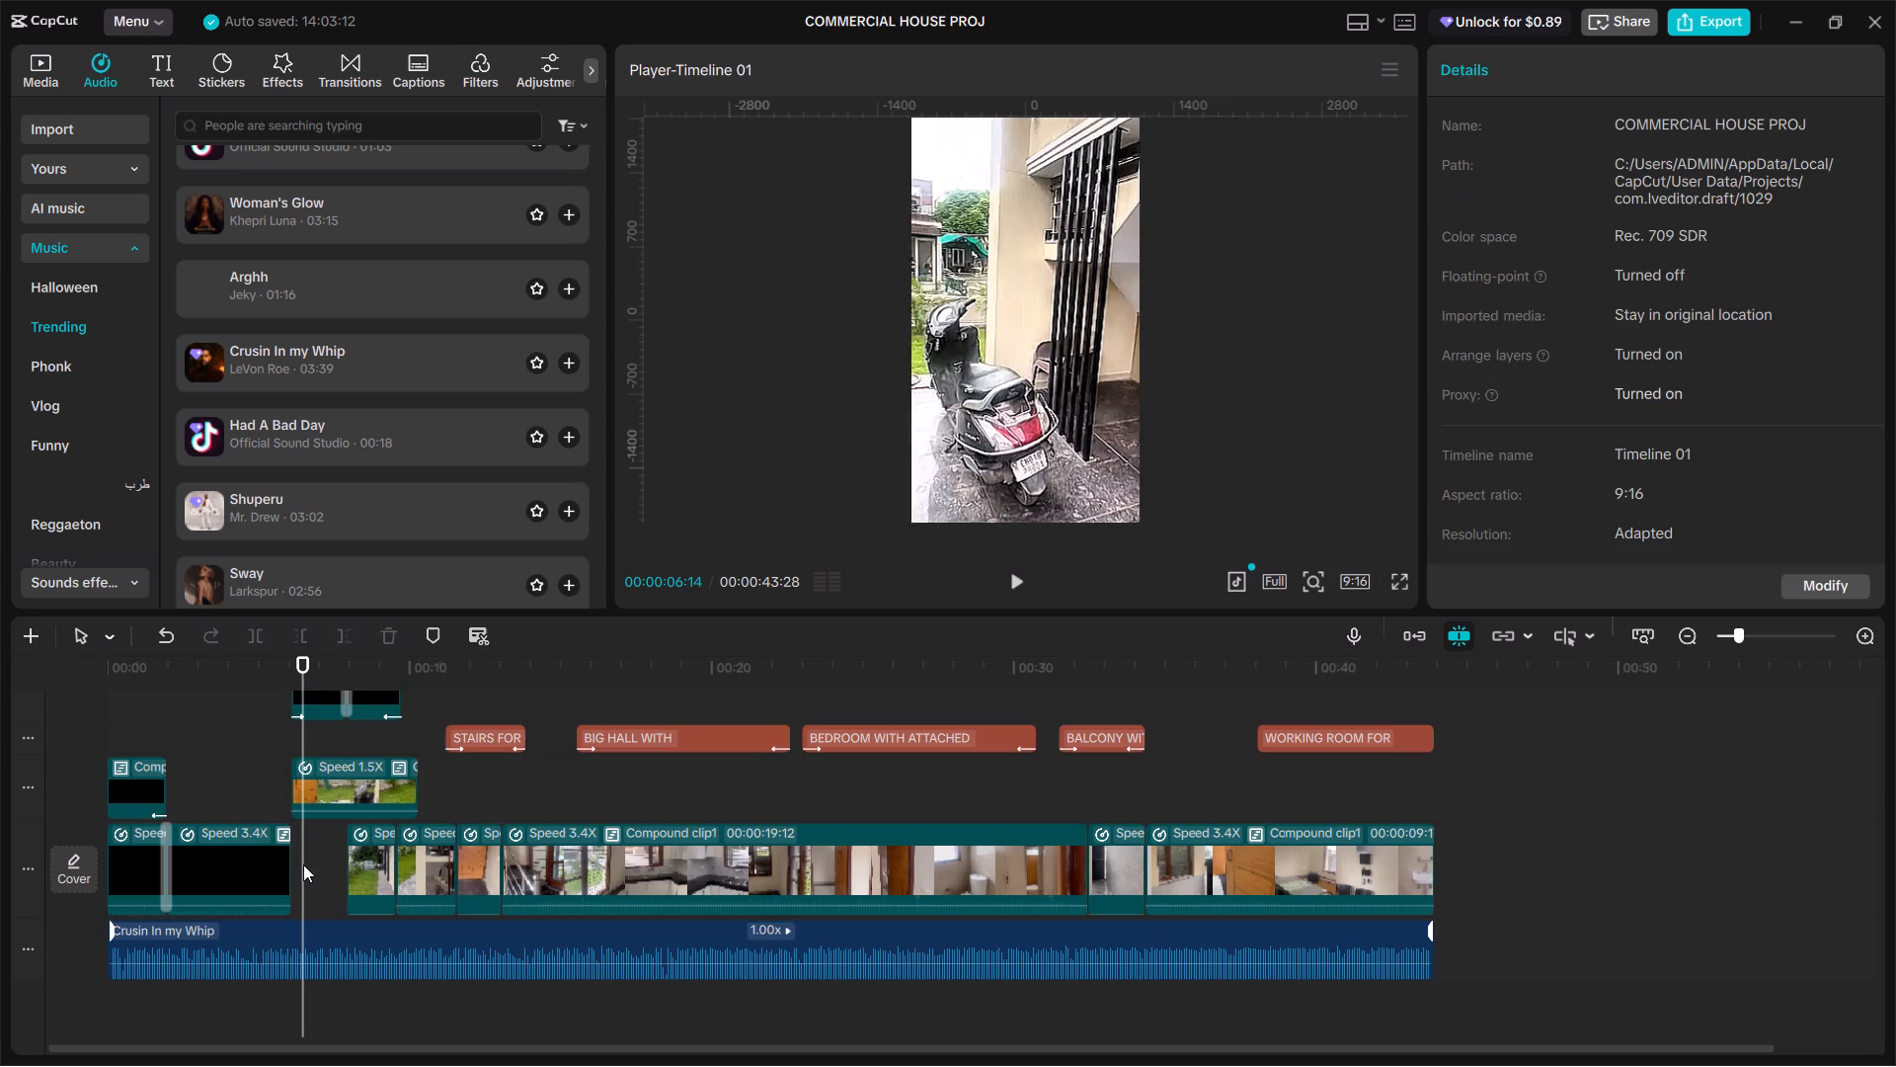
Enlarge the timeline area upward so that all video, text and audio tracks fit in it.
{"action": "scroll", "coordinate": [544, 872], "scroll_direction": "up", "scroll_amount": 5}
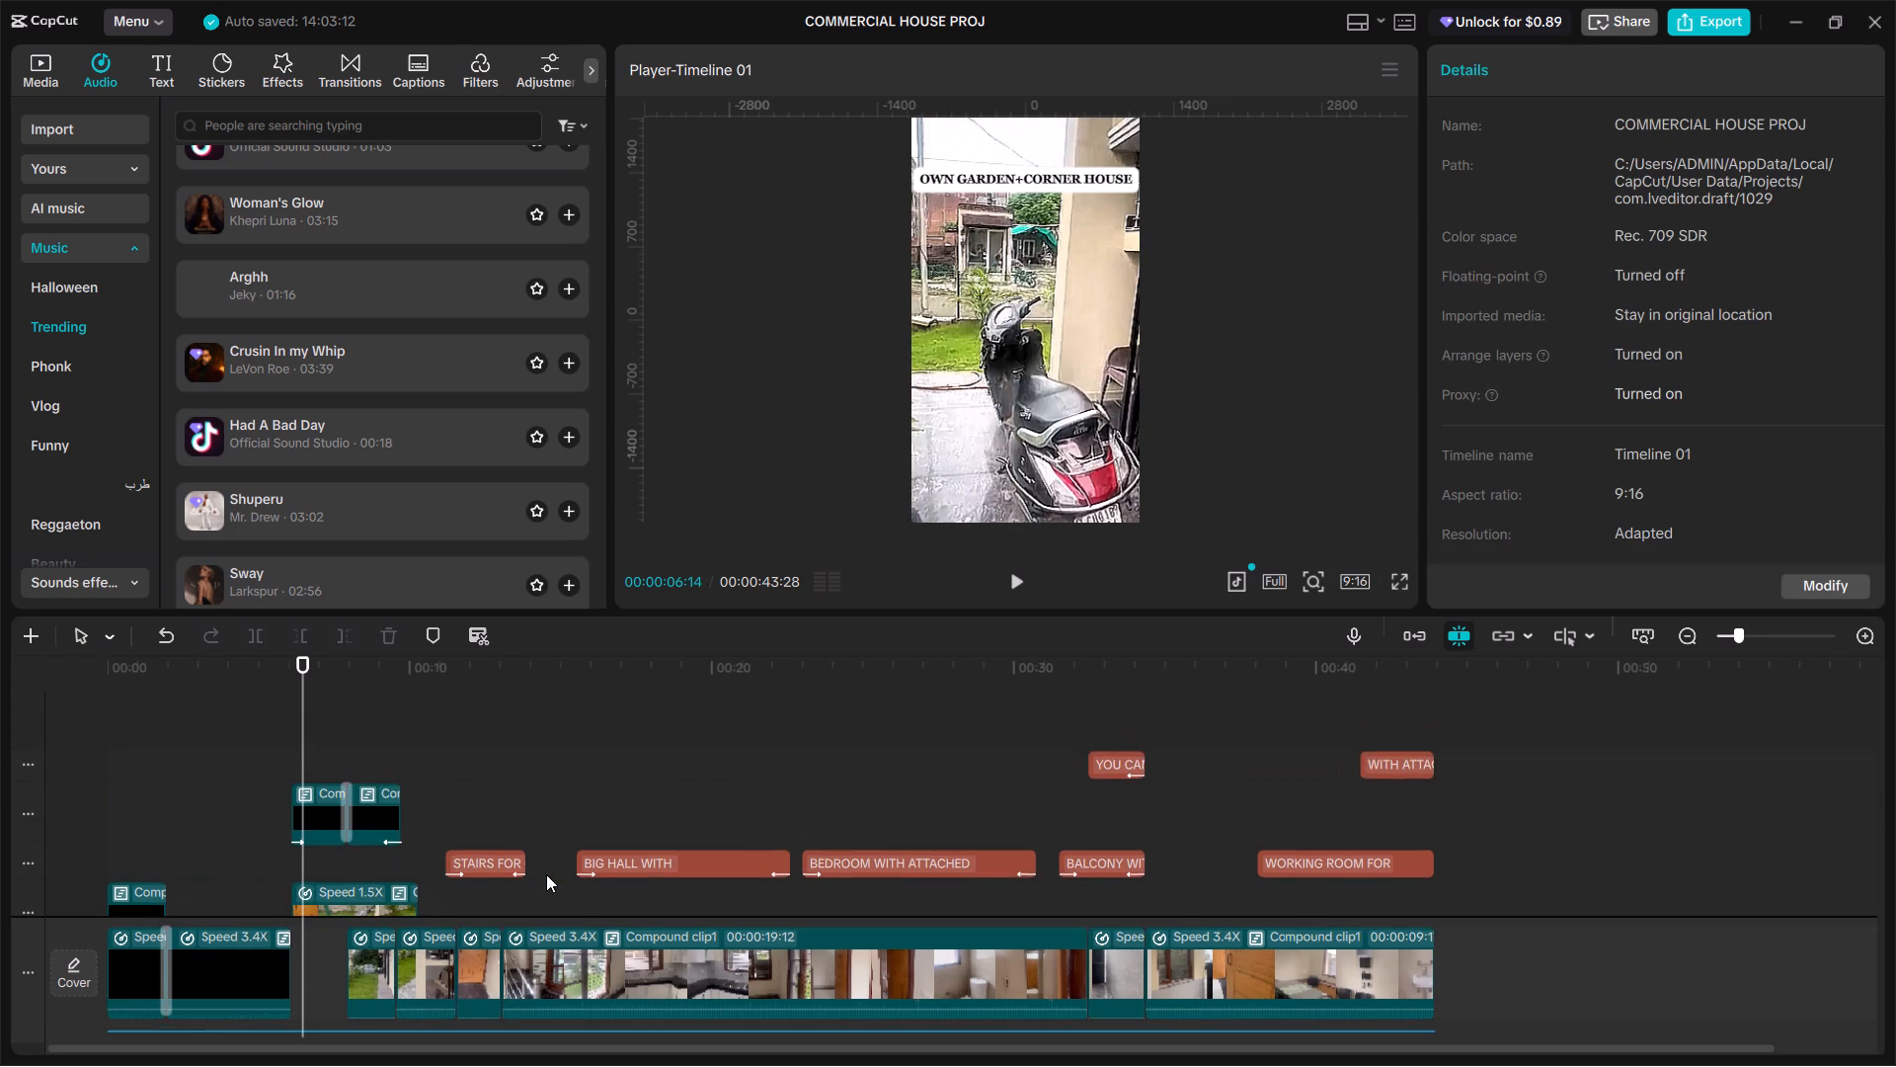
{"action": "scroll", "coordinate": [547, 874], "scroll_direction": "down", "scroll_amount": 7, "text": "ctrl"}
{"action": "scroll", "coordinate": [341, 906], "scroll_direction": "up", "scroll_amount": 2, "text": "ctrl"}
{"action": "scroll", "coordinate": [347, 895], "scroll_direction": "down", "scroll_amount": 5}
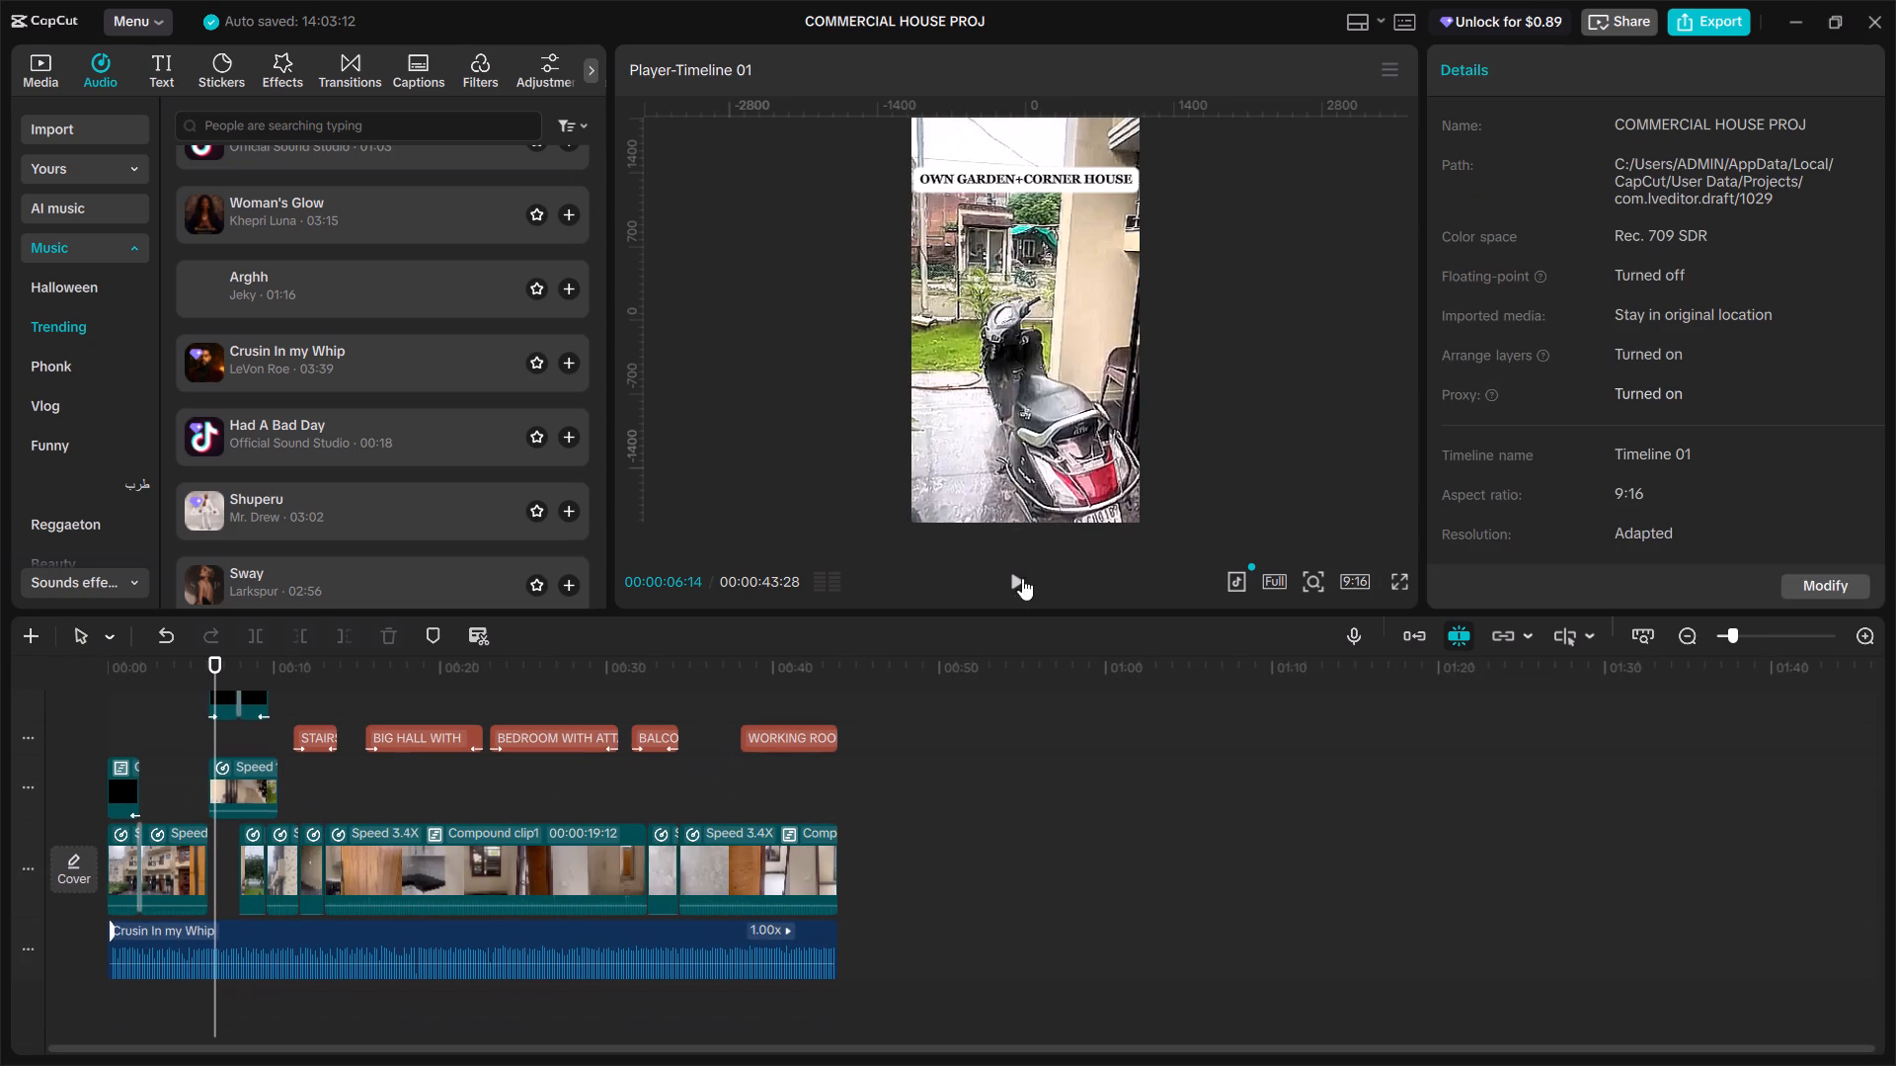
{"action": "left_click_drag", "start_coordinate": [984, 610], "coordinate": [1009, 353]}
{"action": "left_click_drag", "start_coordinate": [858, 612], "coordinate": [923, 308]}
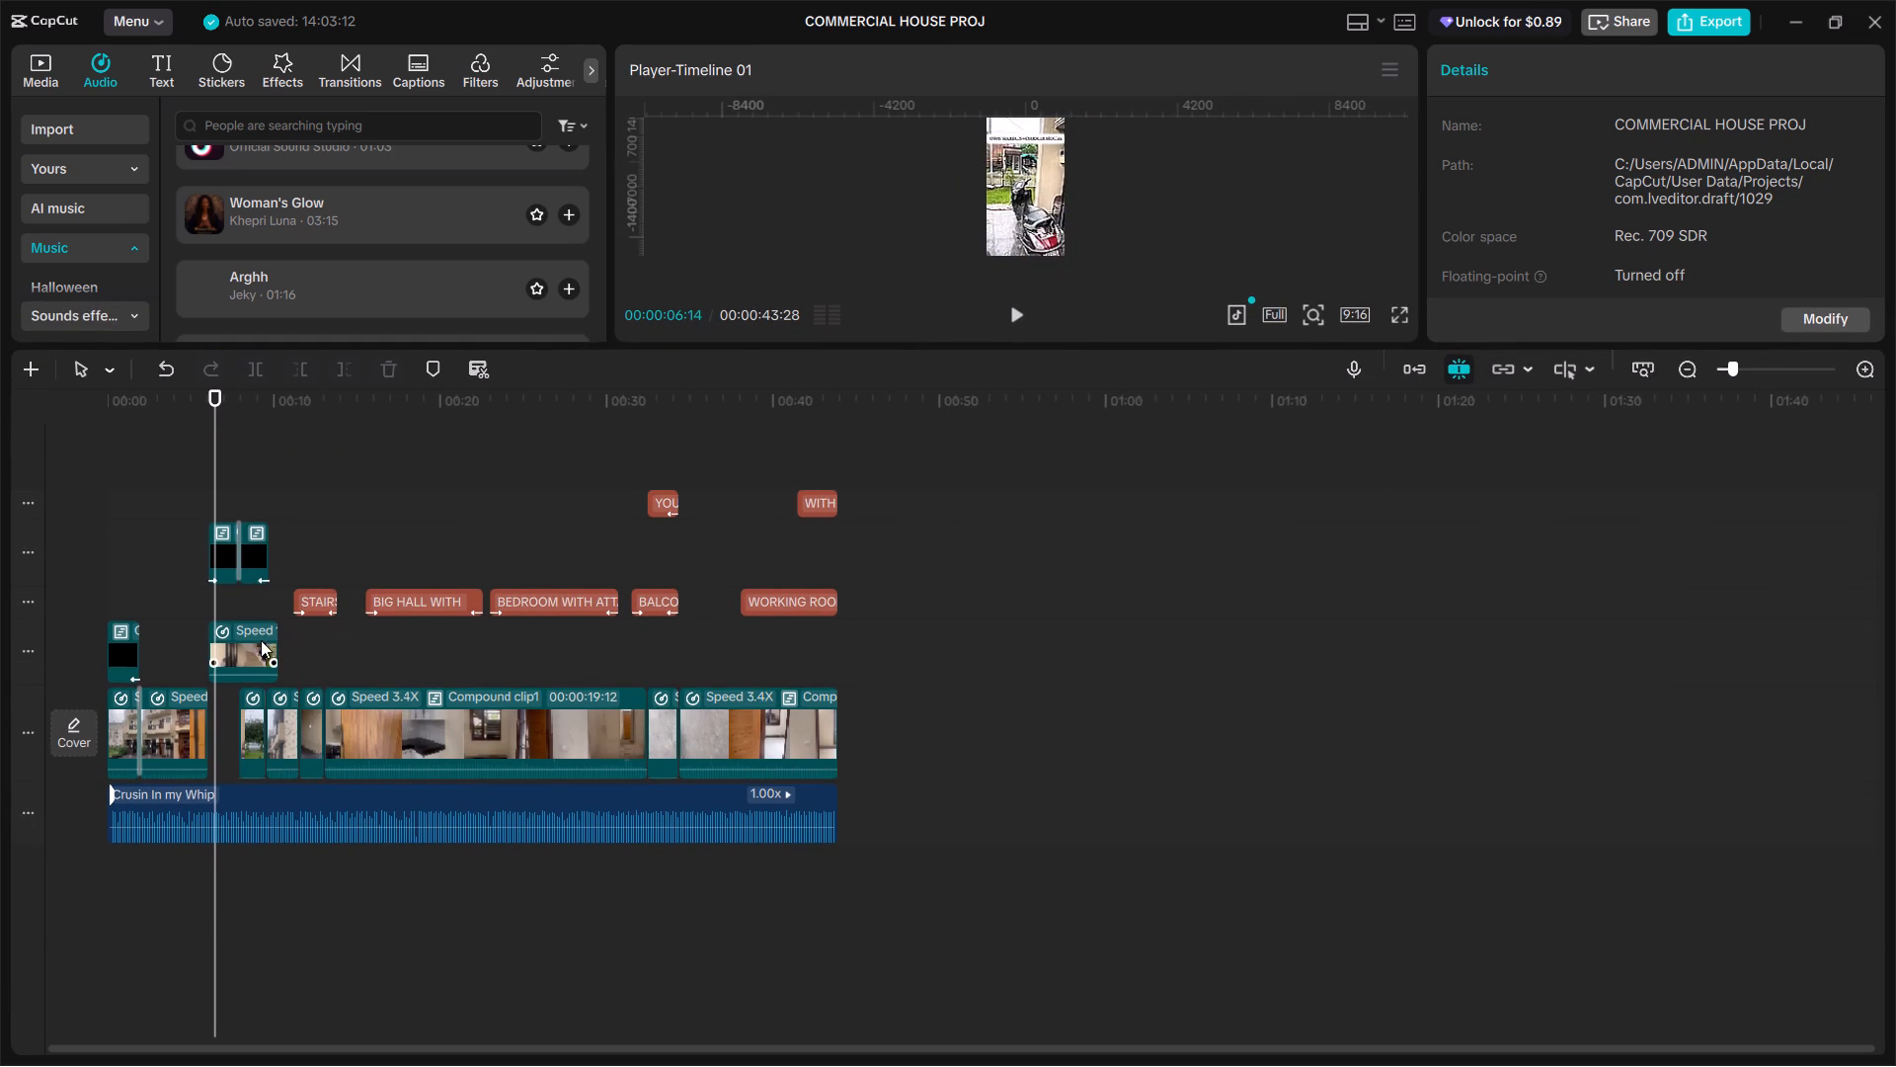
Move all main-track clips after the gap, together with every later text caption, about 5 seconds later.
{"action": "left_click", "coordinate": [250, 722], "text": "ctrl"}
{"action": "left_click", "coordinate": [290, 717], "text": "ctrl"}
{"action": "left_click", "coordinate": [318, 721], "text": "ctrl"}
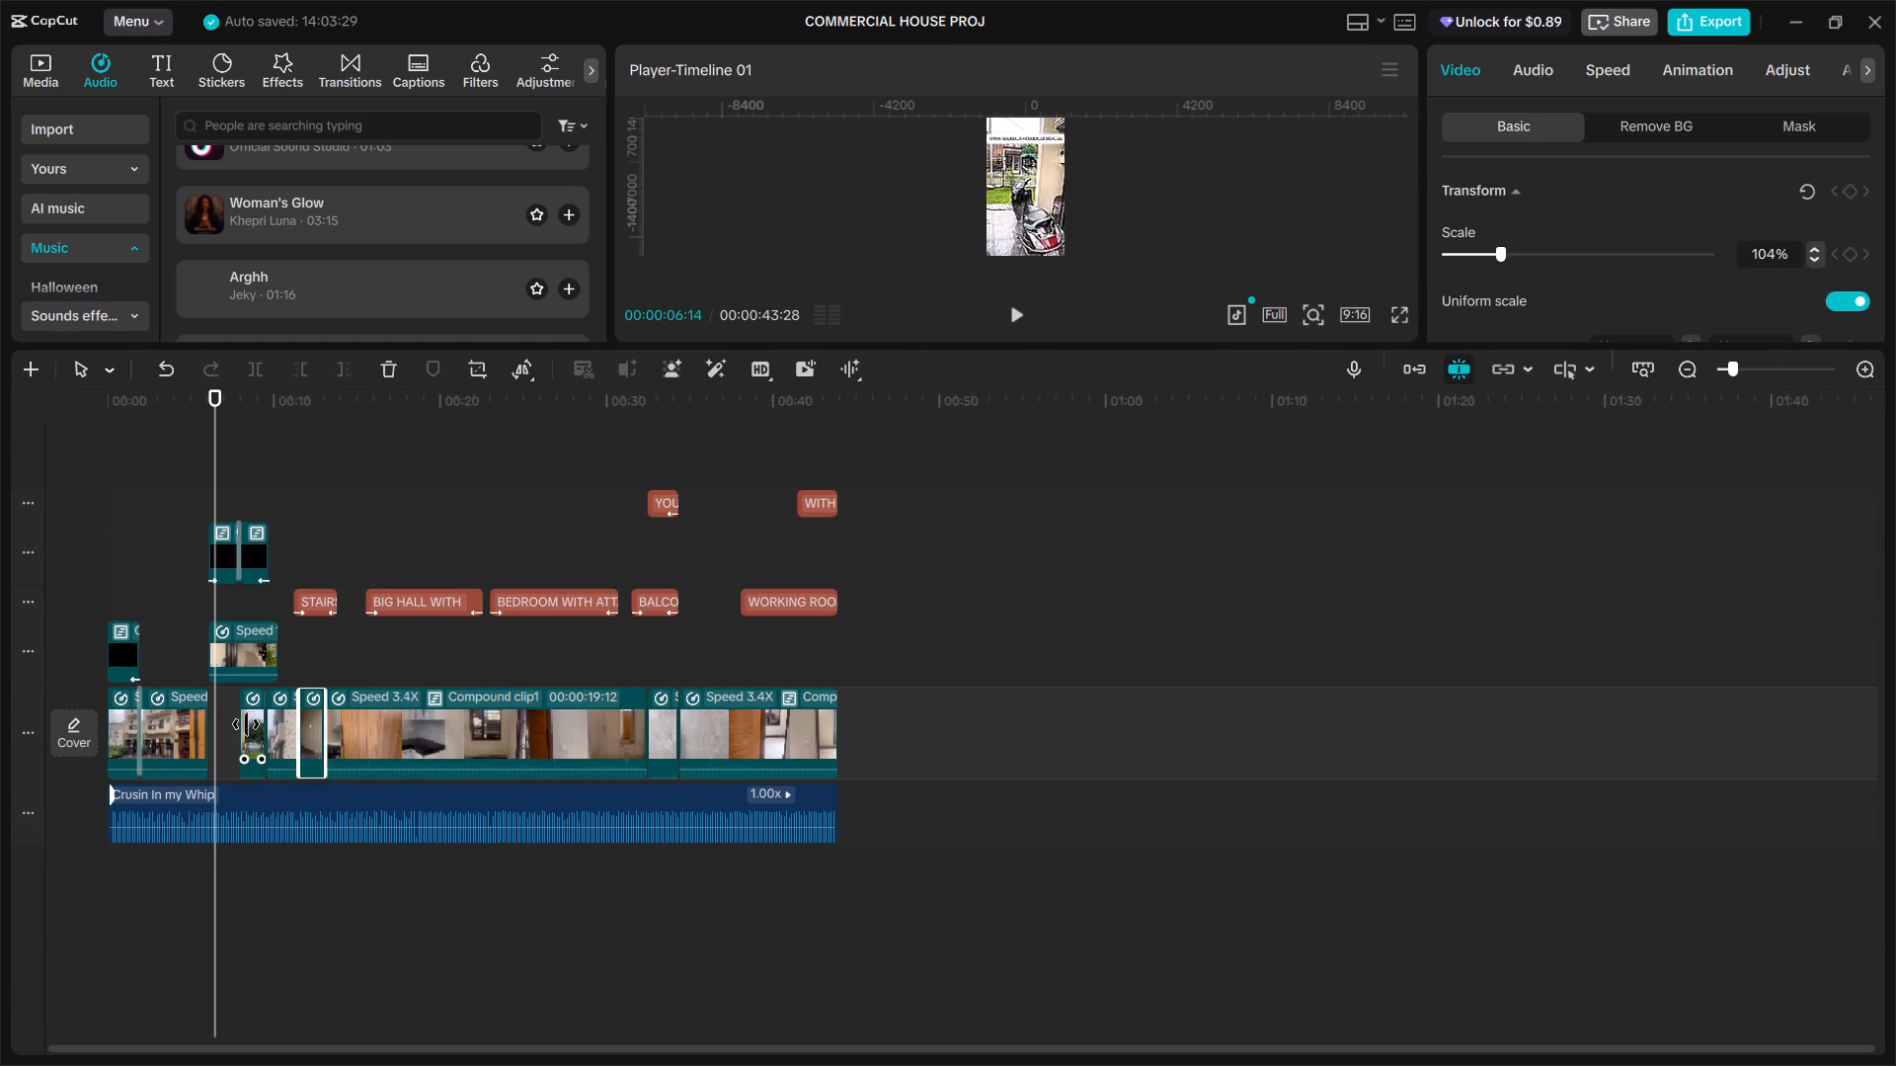
{"action": "left_click", "coordinate": [246, 724], "text": "ctrl"}
{"action": "left_click", "coordinate": [280, 719], "text": "ctrl"}
{"action": "left_click", "coordinate": [311, 720], "text": "ctrl"}
{"action": "left_click", "coordinate": [369, 720], "text": "ctrl"}
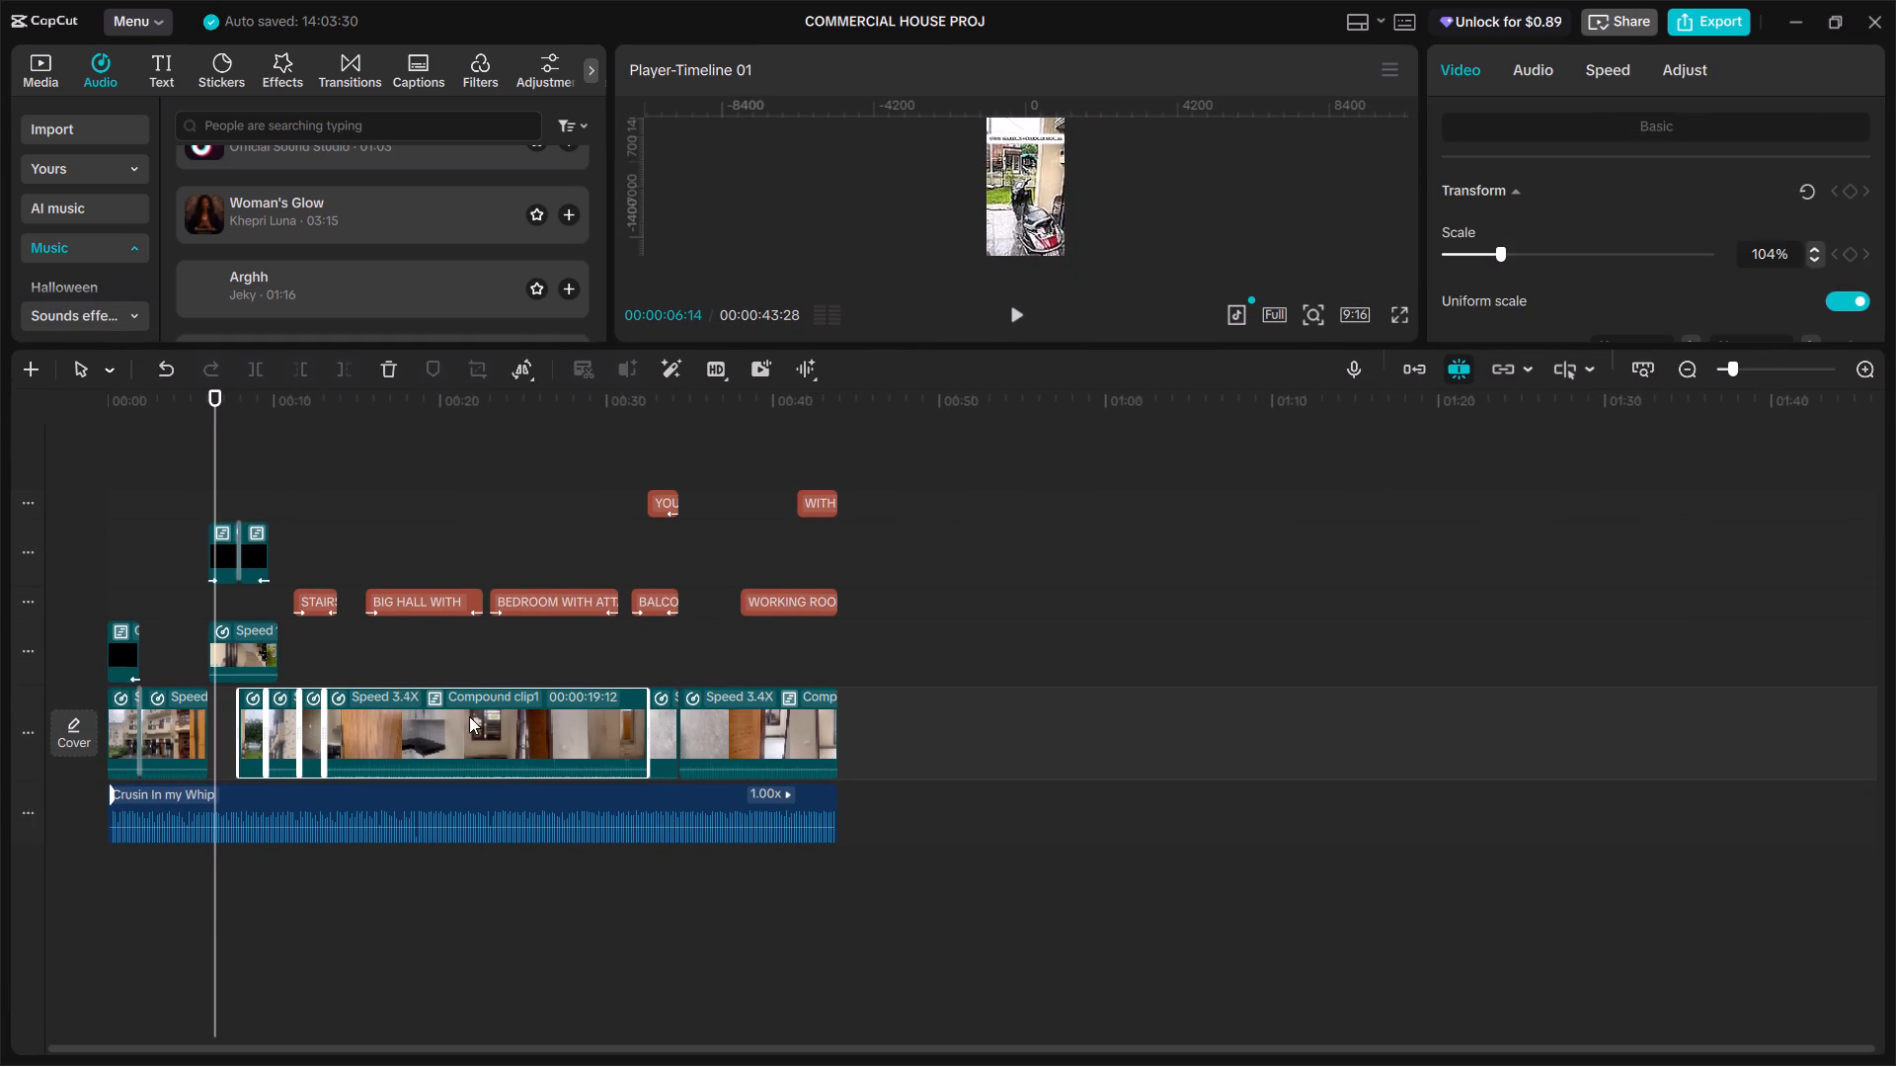
{"action": "left_click", "coordinate": [668, 725], "text": "ctrl"}
{"action": "left_click", "coordinate": [716, 718], "text": "ctrl"}
{"action": "left_click", "coordinate": [786, 601], "text": "ctrl"}
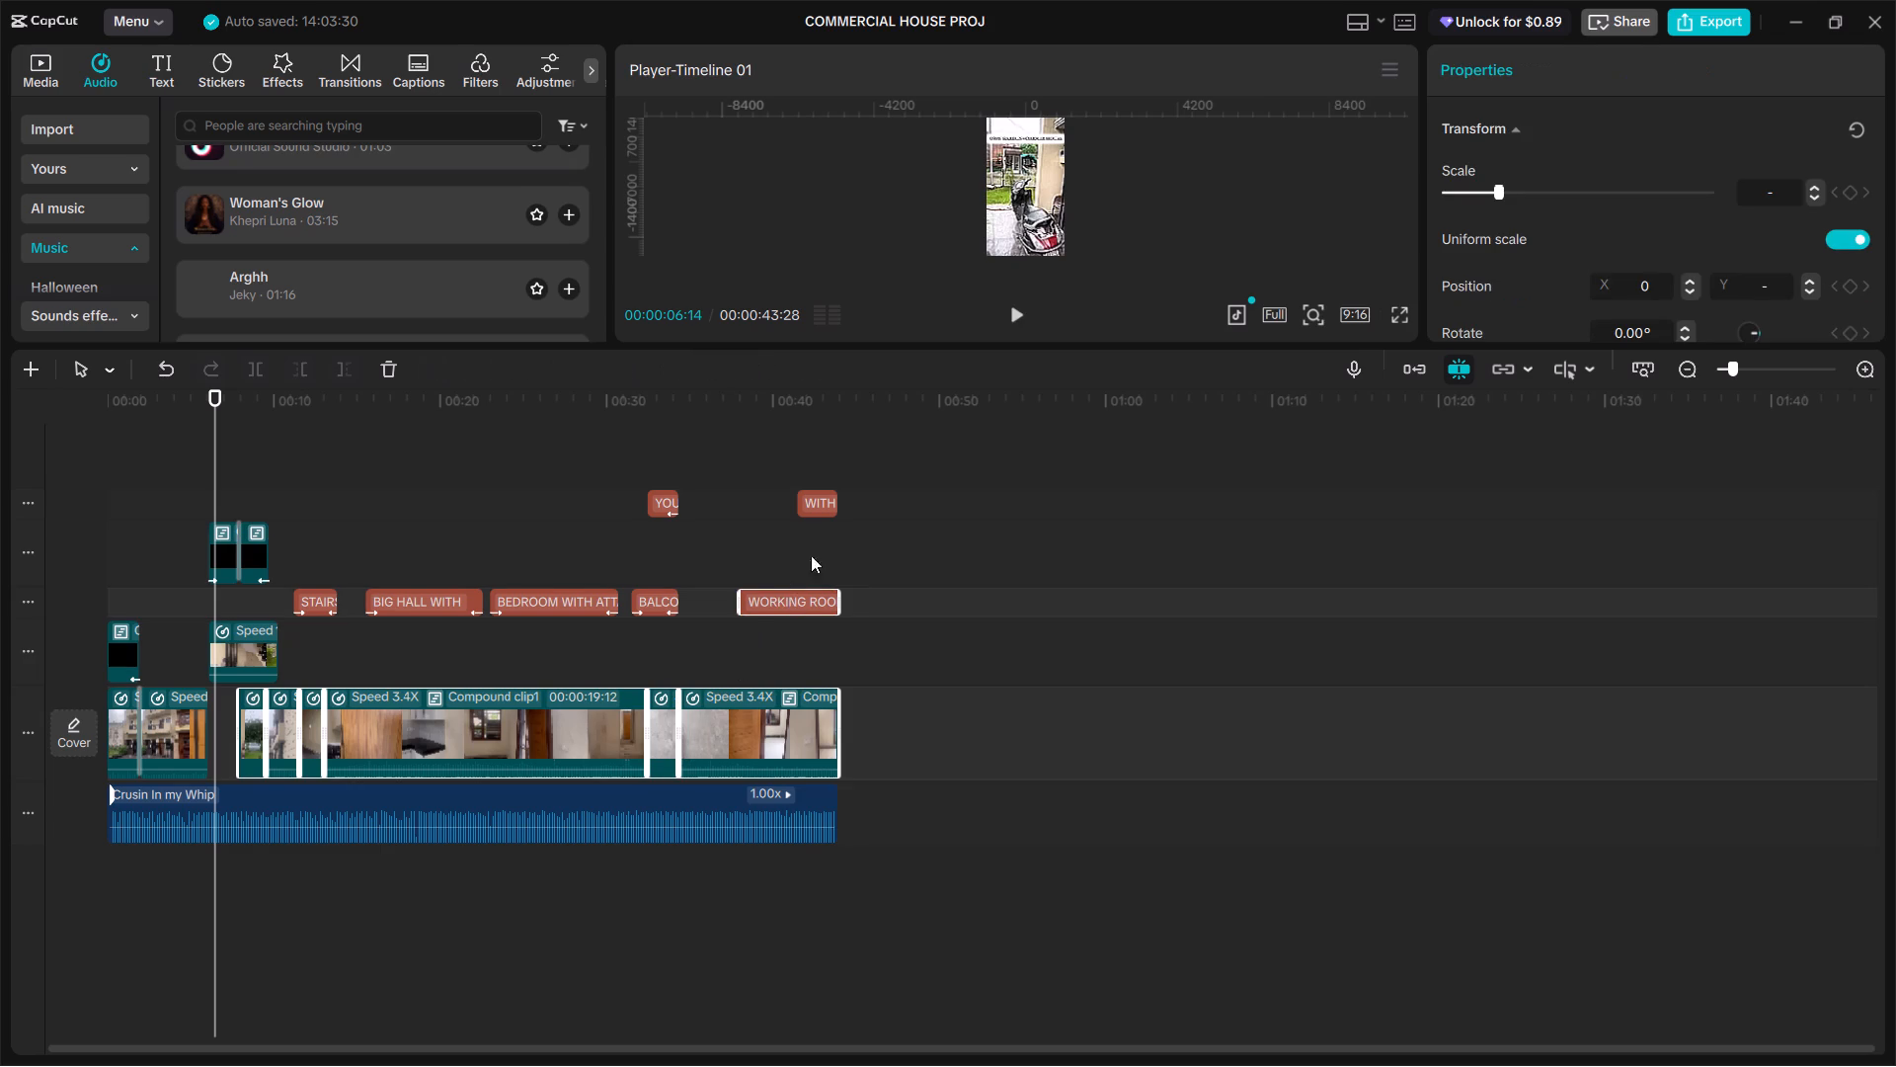
{"action": "left_click", "coordinate": [812, 515], "text": "ctrl"}
{"action": "left_click", "coordinate": [660, 504], "text": "ctrl"}
{"action": "left_click", "coordinate": [644, 590], "text": "ctrl"}
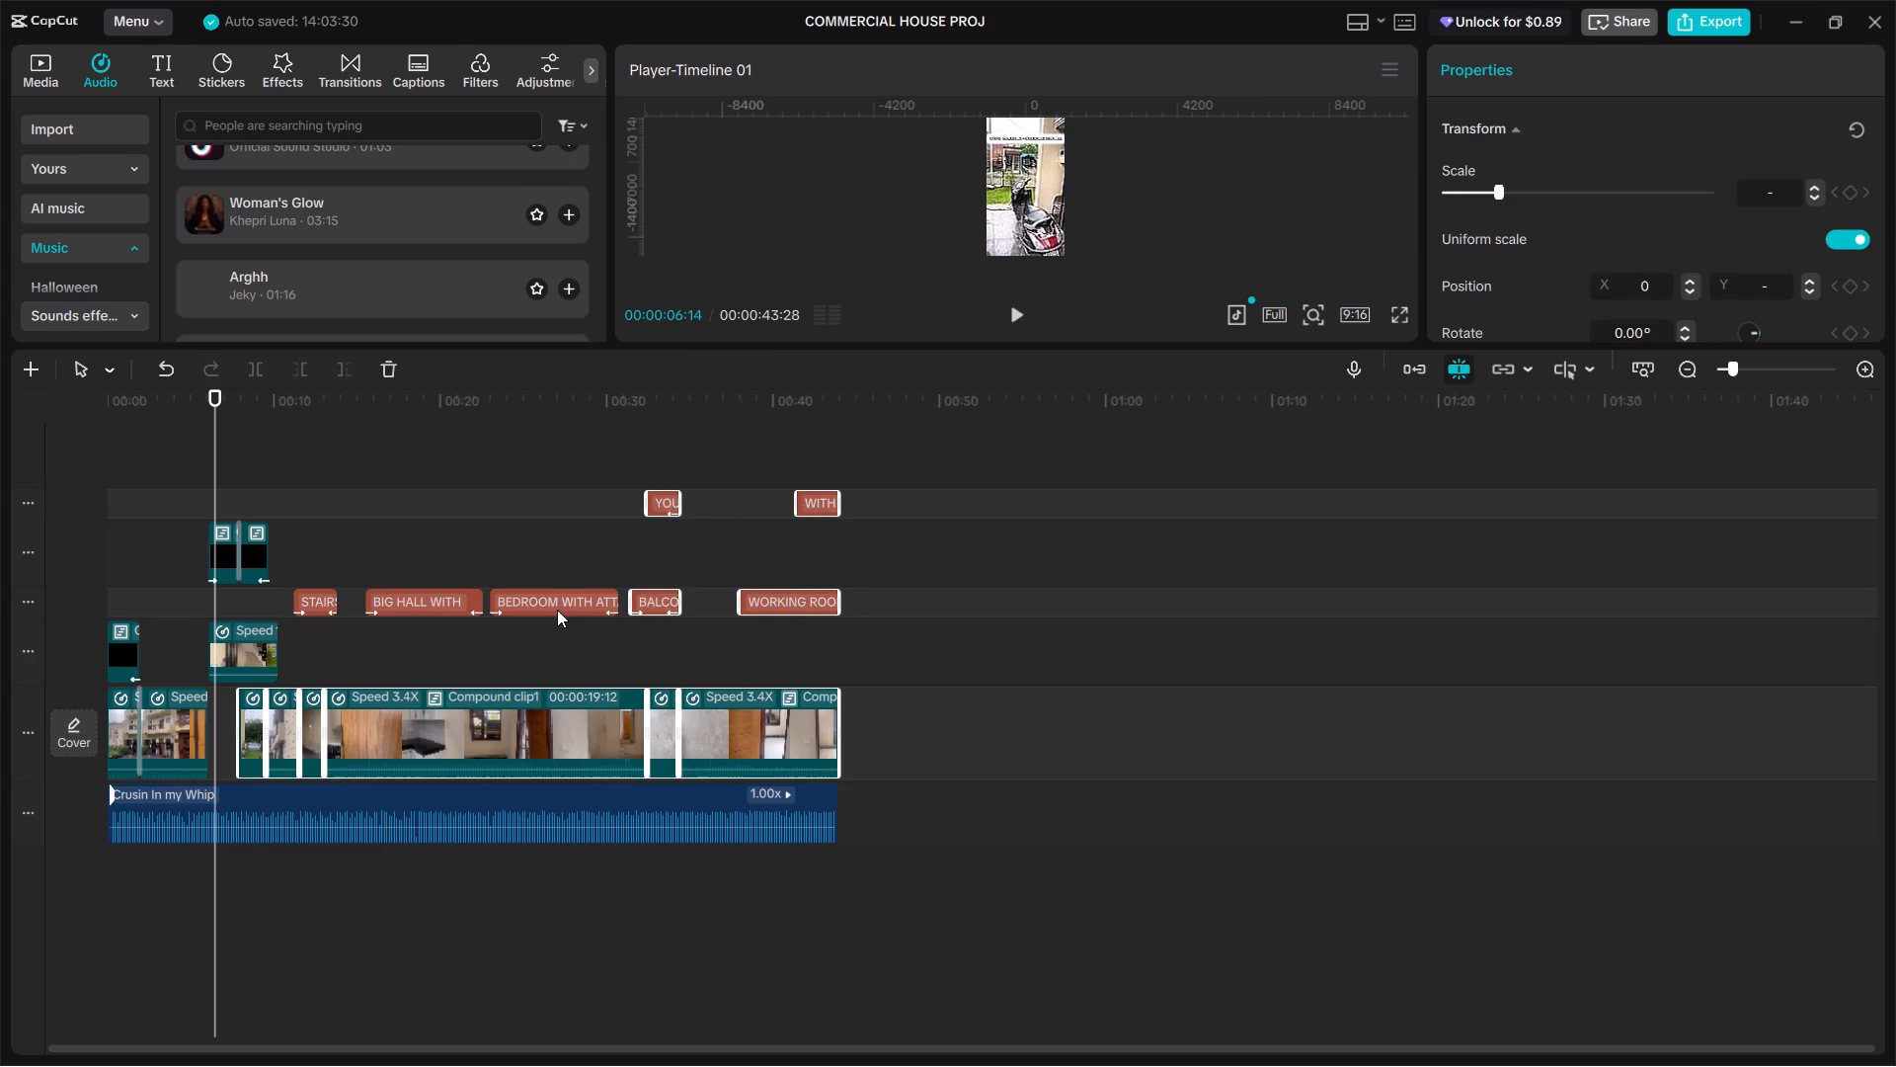
{"action": "left_click", "coordinate": [557, 610], "text": "ctrl"}
{"action": "left_click", "coordinate": [456, 603], "text": "ctrl"}
{"action": "left_click", "coordinate": [319, 602], "text": "ctrl"}
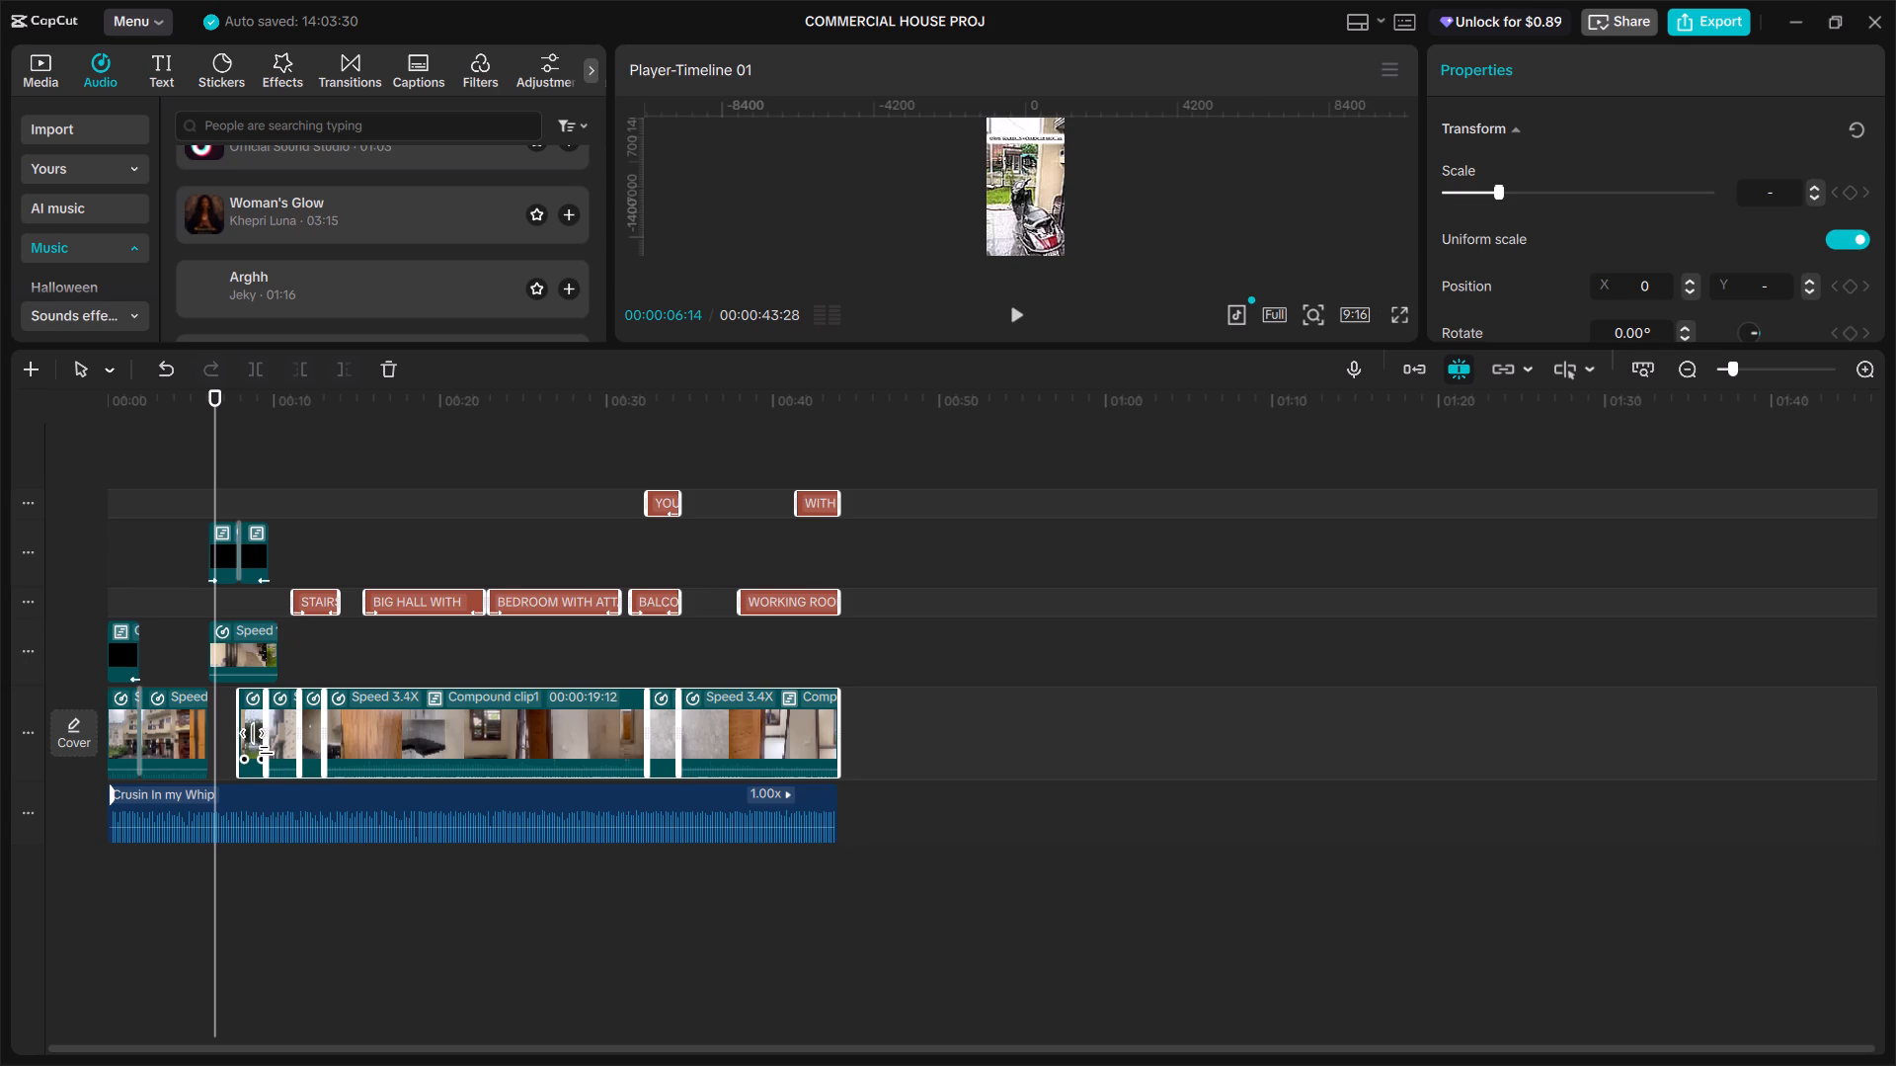
{"action": "left_click_drag", "start_coordinate": [261, 742], "coordinate": [282, 742]}
{"action": "key", "text": "ctrl+z"}
{"action": "left_click_drag", "start_coordinate": [369, 726], "coordinate": [452, 722]}
Move the slowed garden clip from the overlay track into the main-track gap, directly after the second 3.4X clip.
{"action": "left_click", "coordinate": [318, 653]}
{"action": "left_click_drag", "start_coordinate": [241, 651], "coordinate": [267, 724]}
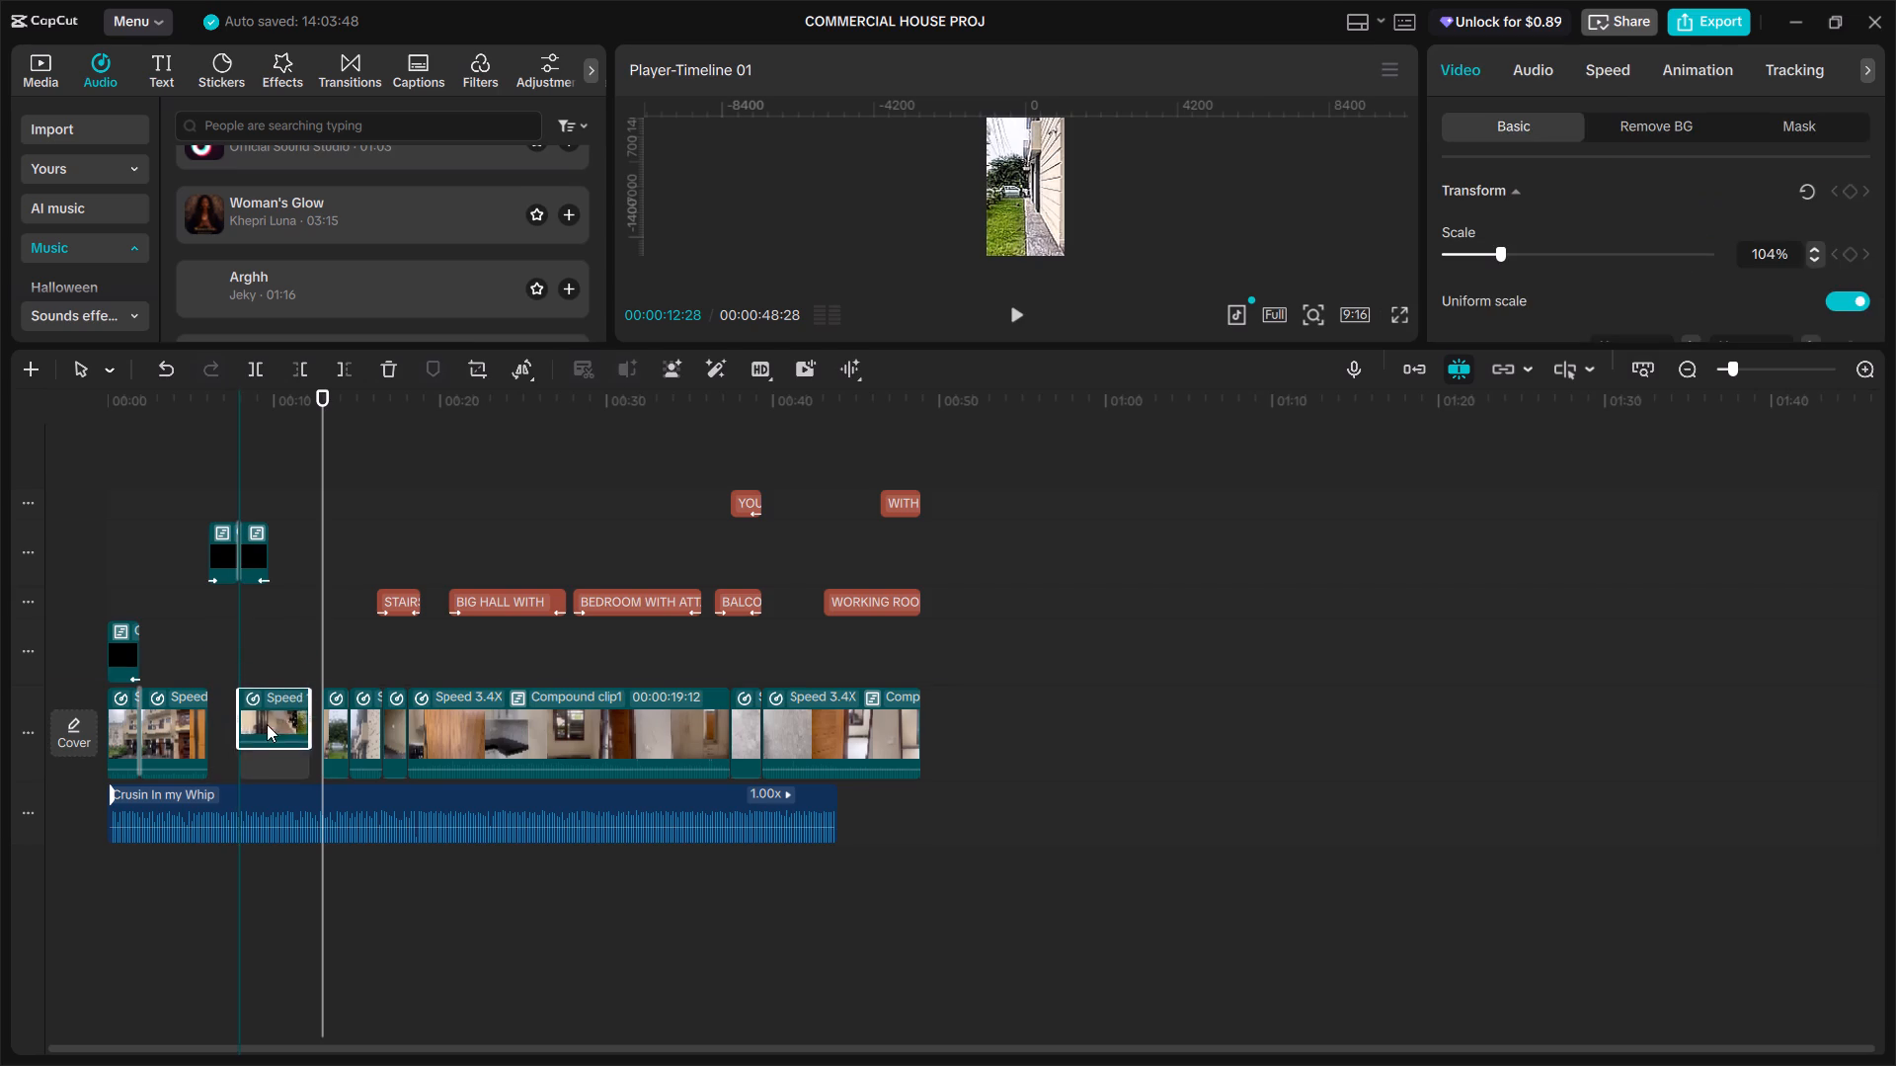
{"action": "left_click_drag", "start_coordinate": [267, 724], "coordinate": [246, 725]}
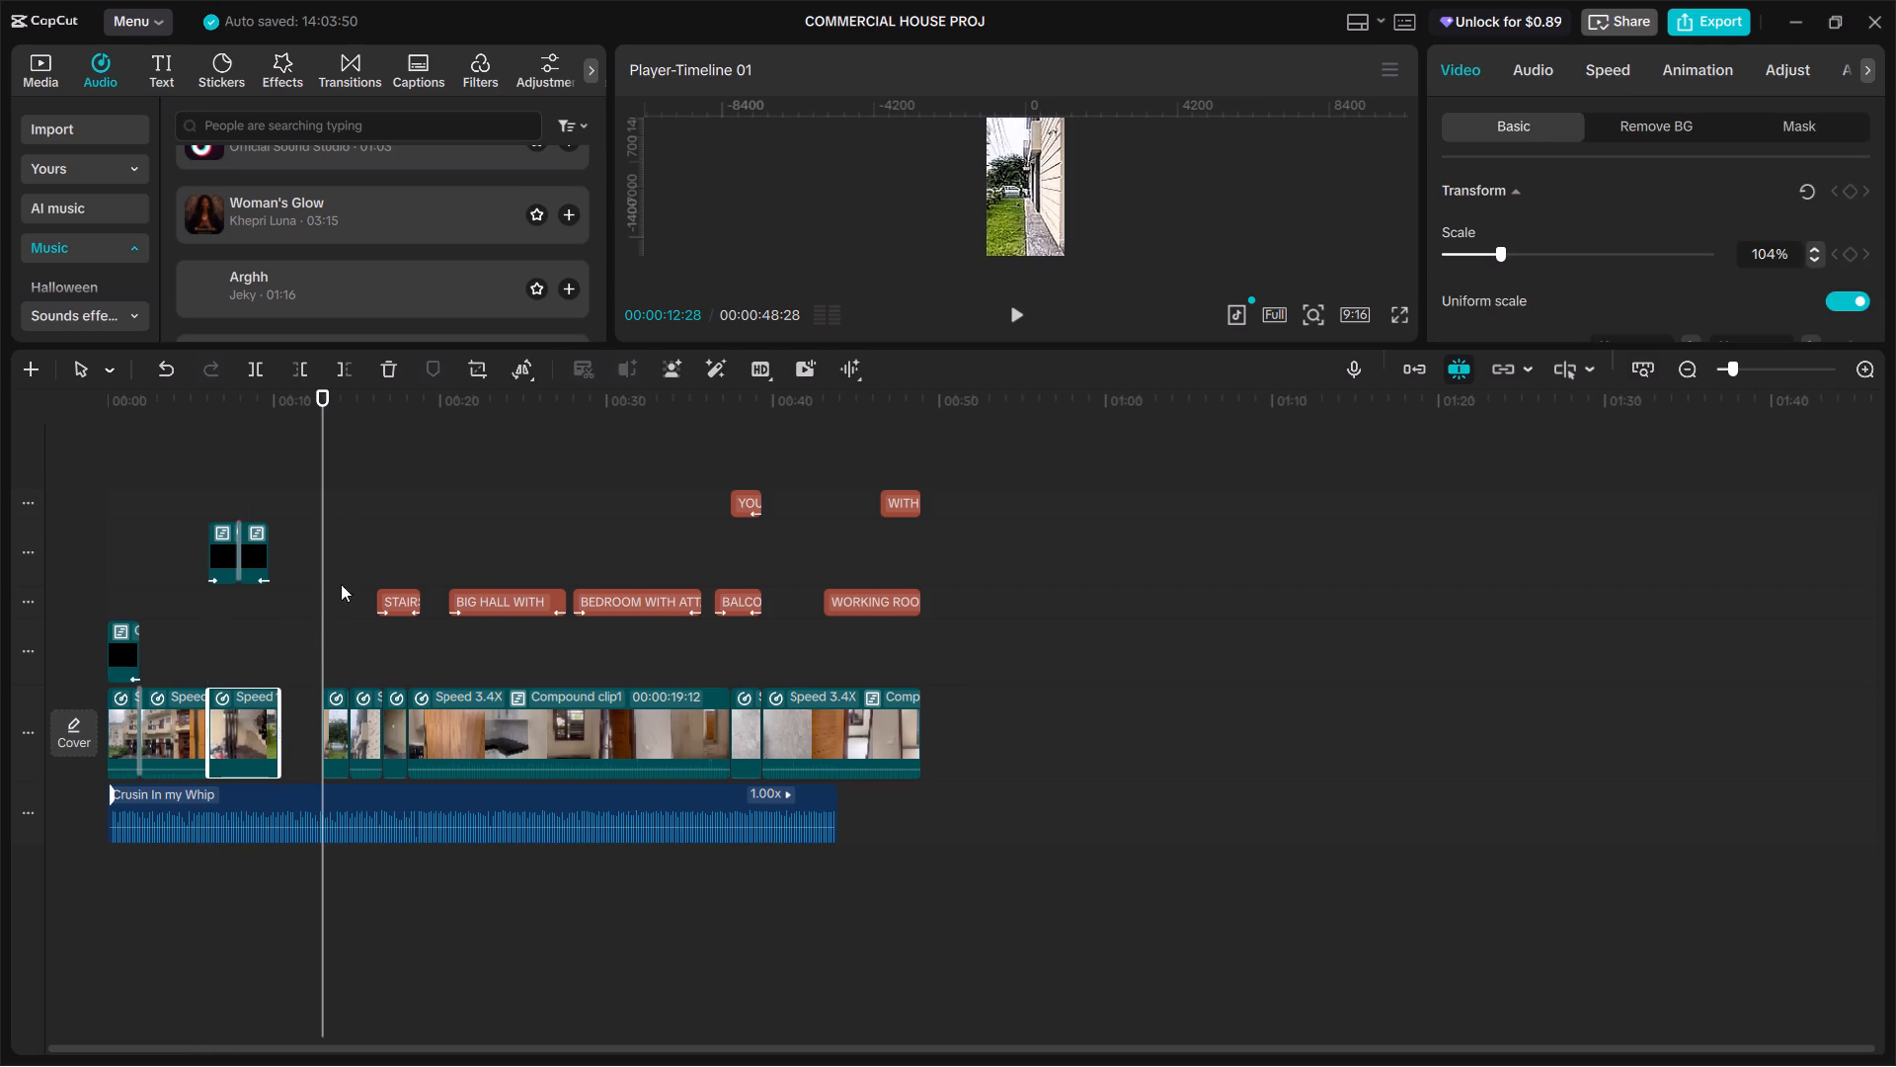
Move all later main-track clips and their text captions earlier together so they start right where the slowed garden clip ends.
{"action": "left_click_drag", "start_coordinate": [357, 472], "coordinate": [1014, 779]}
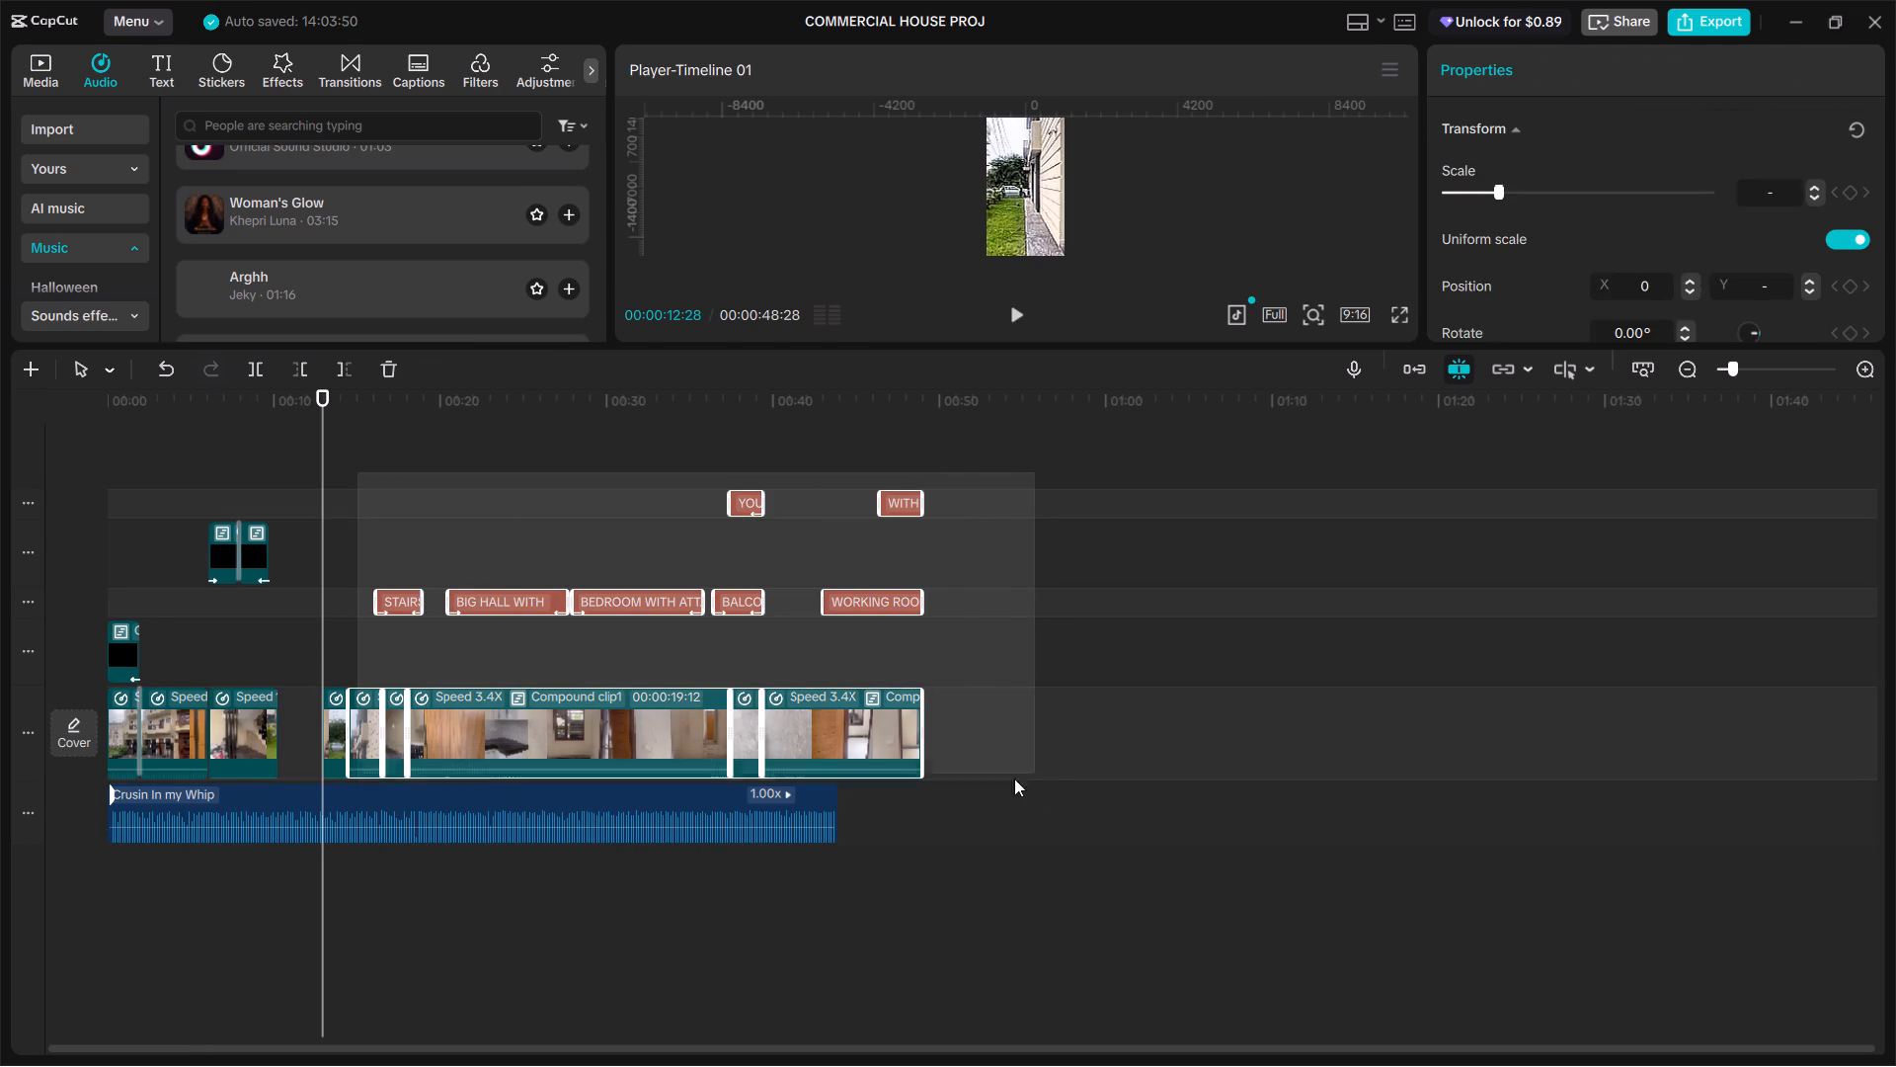
{"action": "left_click_drag", "start_coordinate": [1014, 779], "coordinate": [1045, 764]}
{"action": "left_click_drag", "start_coordinate": [1113, 766], "coordinate": [699, 586]}
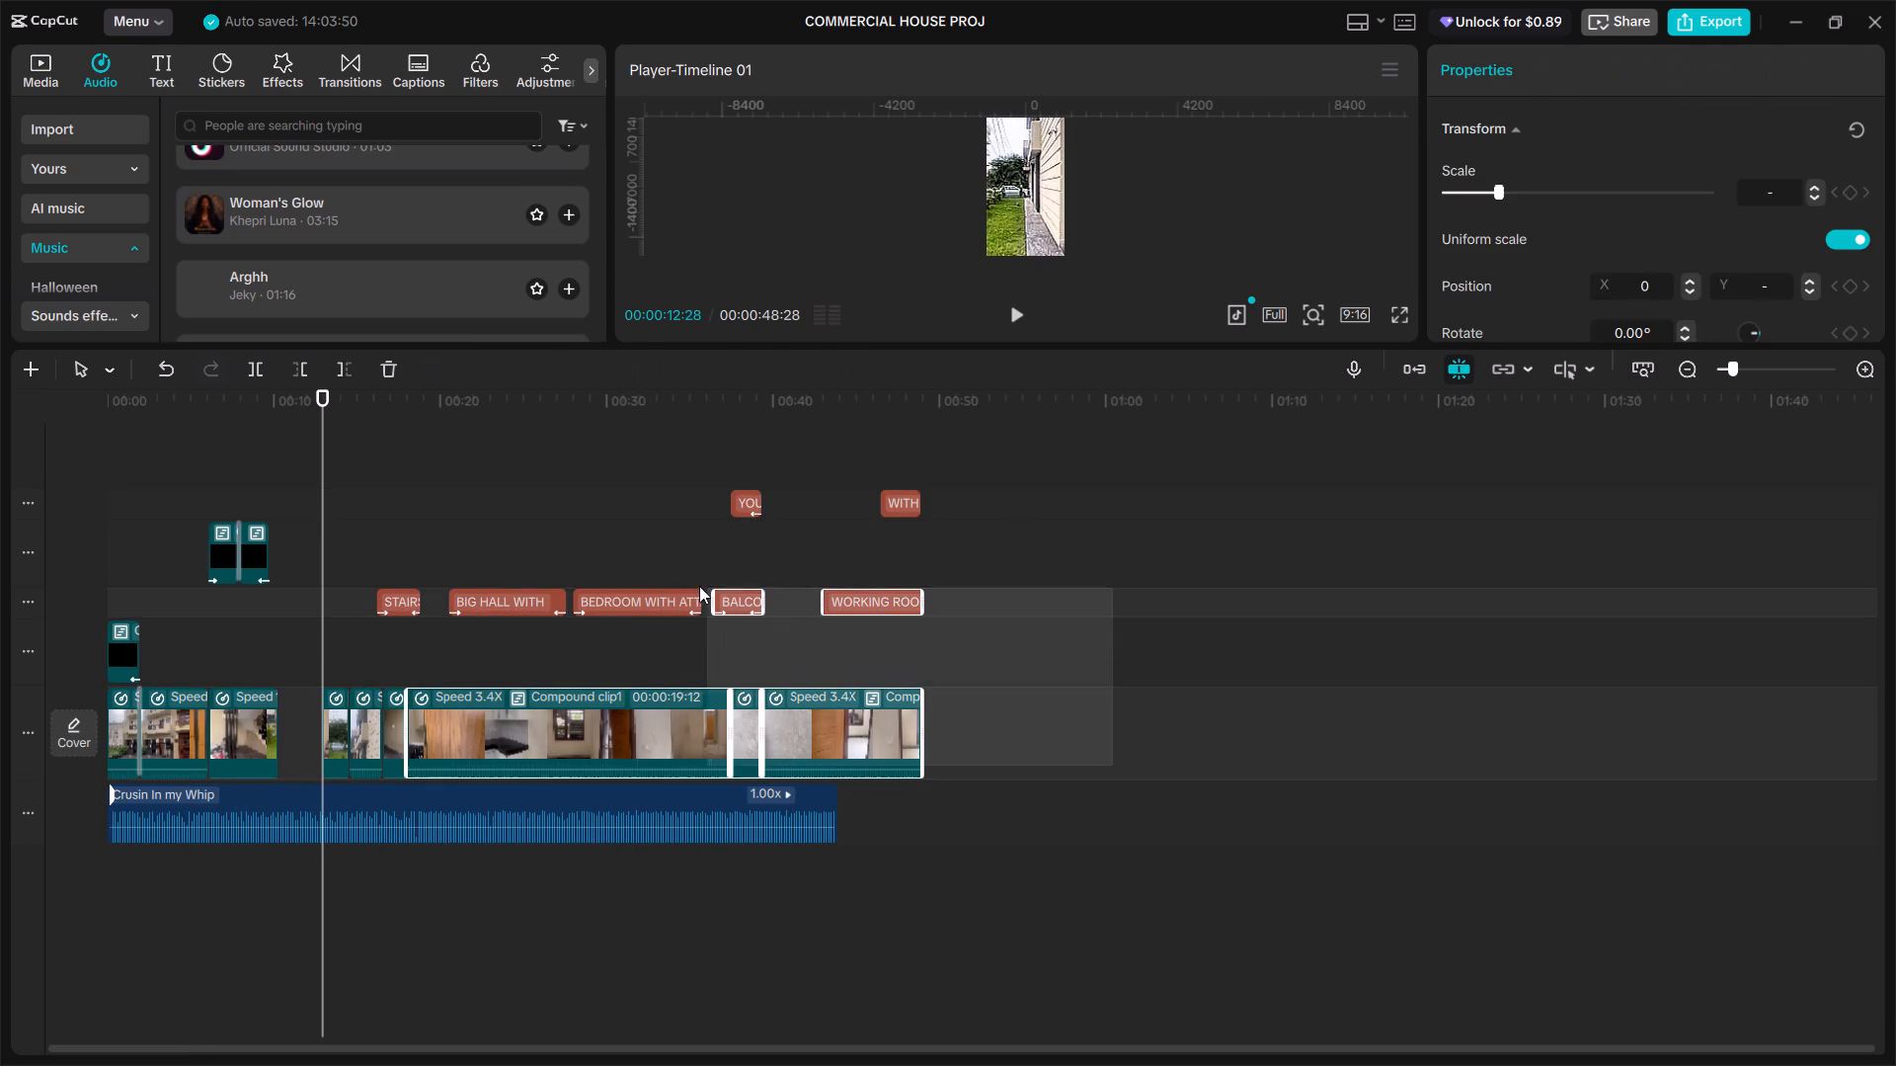
{"action": "left_click_drag", "start_coordinate": [699, 586], "coordinate": [329, 498]}
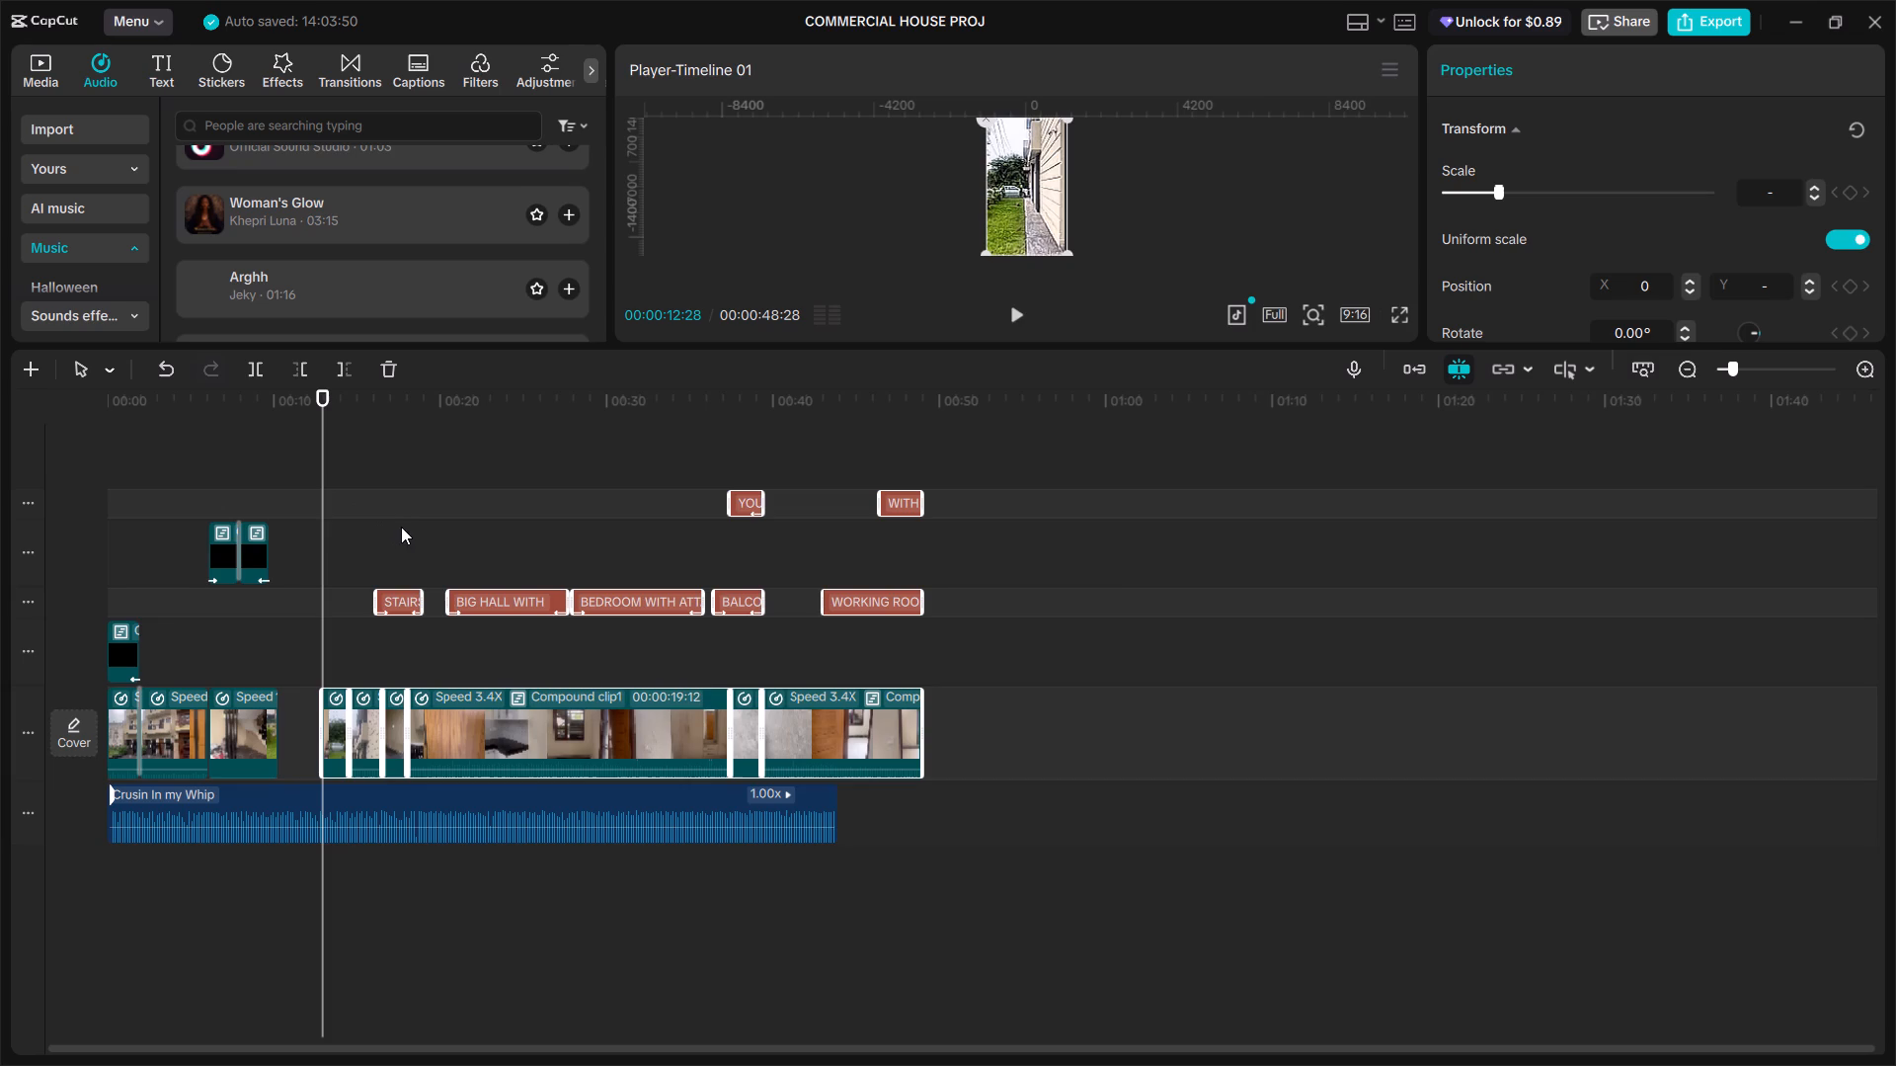
{"action": "left_click_drag", "start_coordinate": [468, 729], "coordinate": [429, 723]}
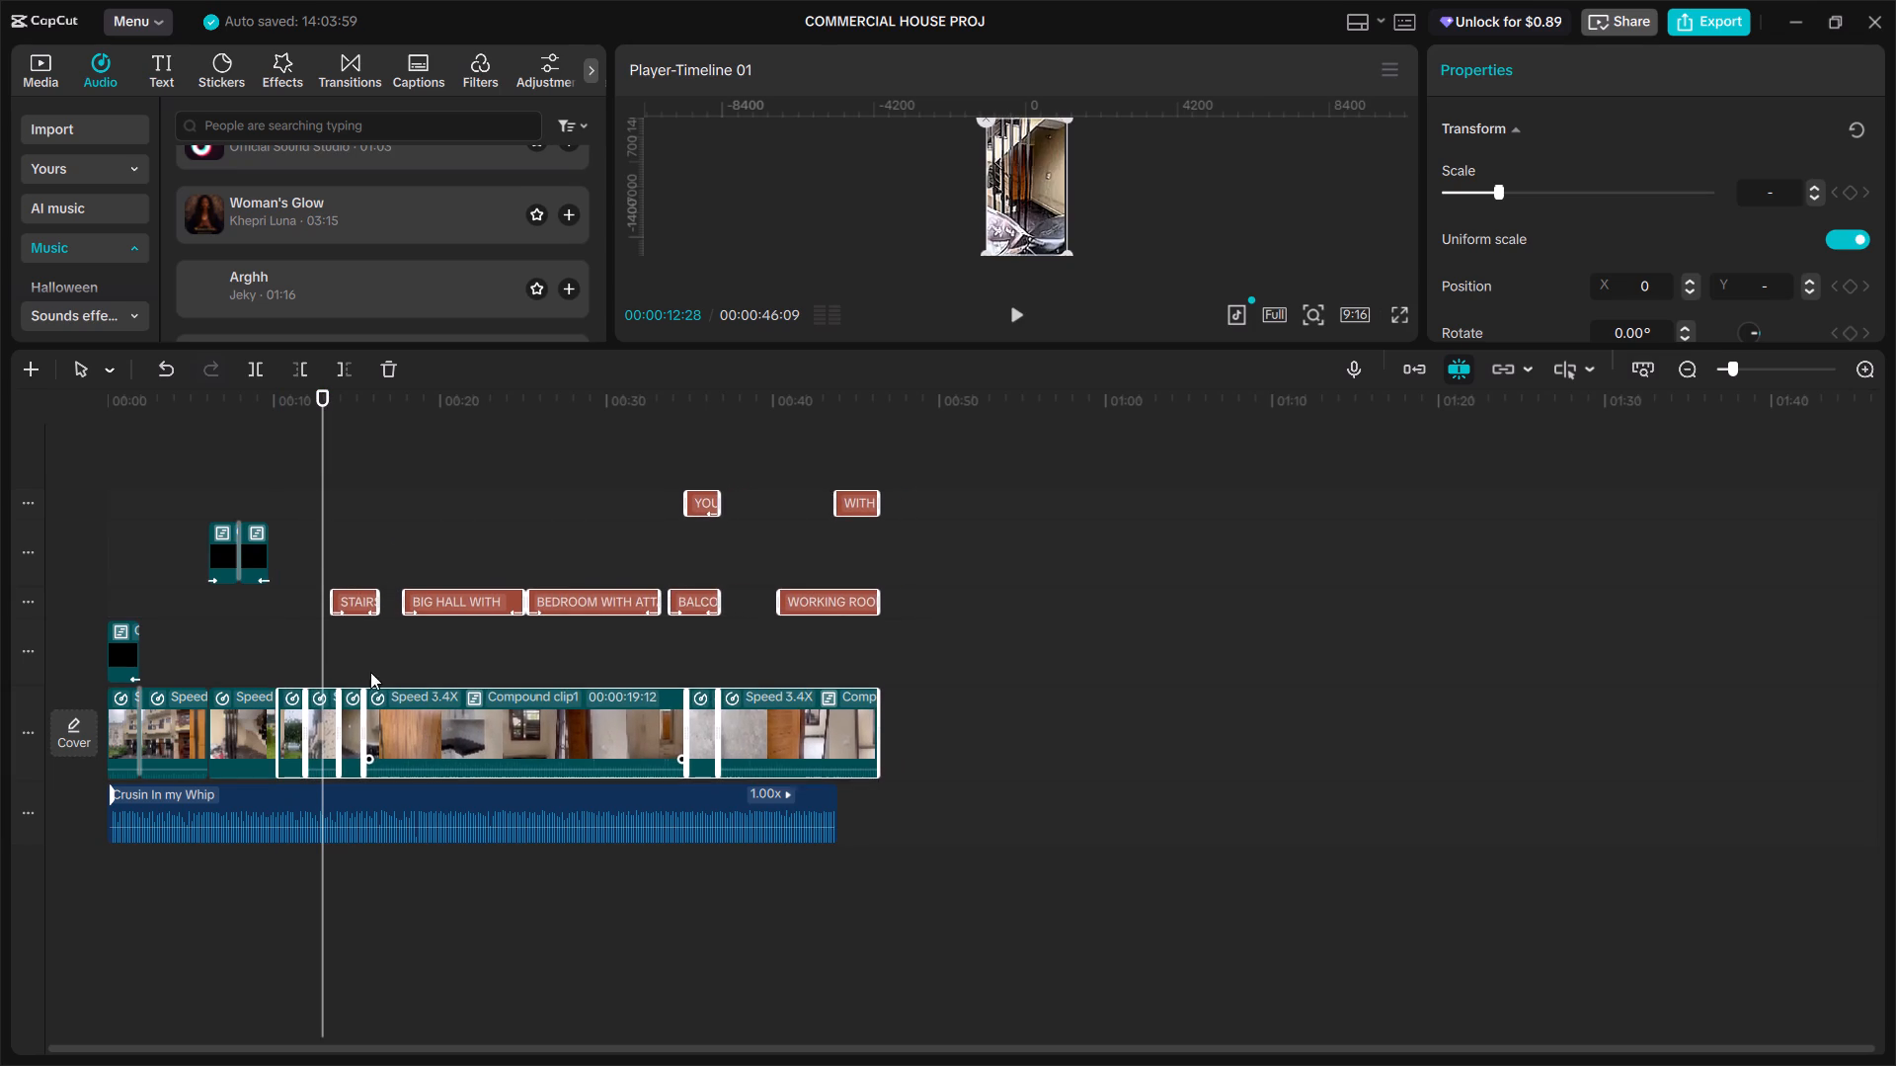
Play back the garden section from 00:00:06:03 to check how the slowed clip and its caption run together.
{"action": "left_click", "coordinate": [233, 633]}
{"action": "scroll", "coordinate": [290, 695], "scroll_direction": "up", "scroll_amount": 7}
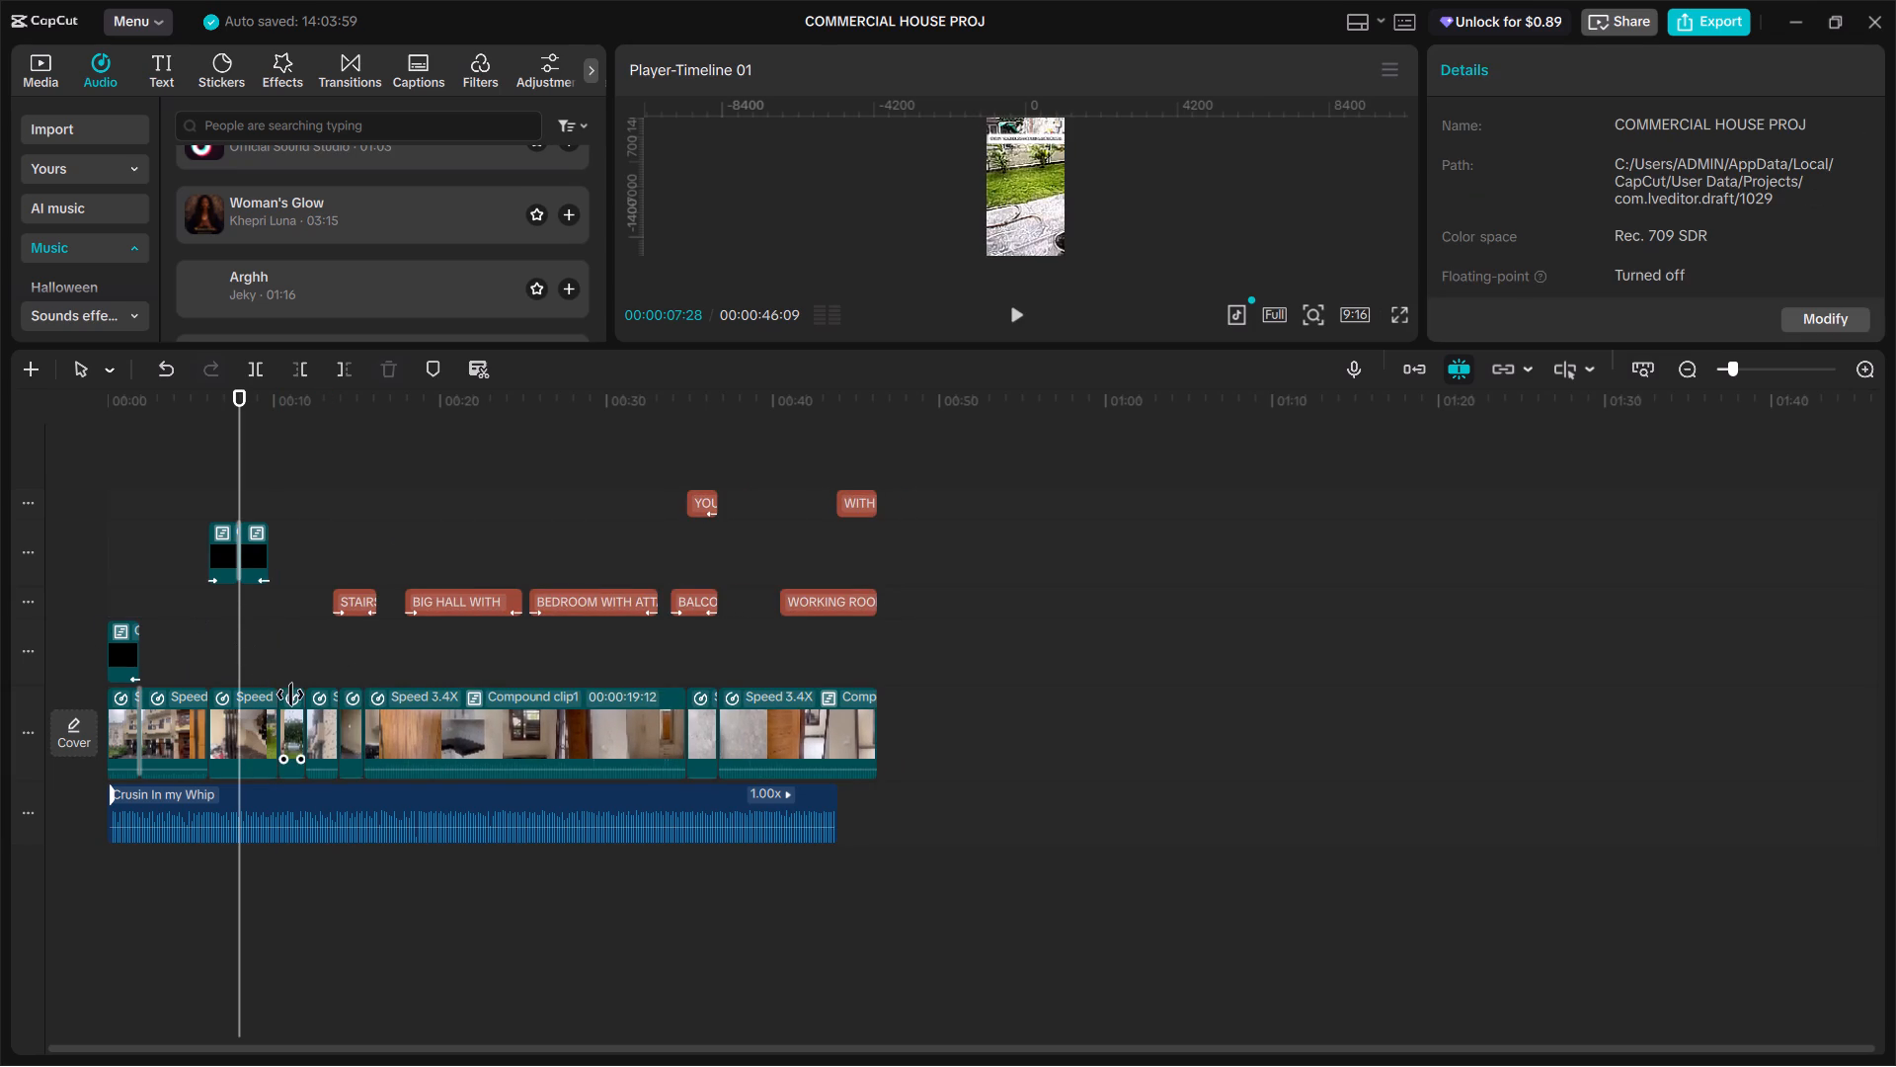
{"action": "scroll", "coordinate": [254, 688], "scroll_direction": "up", "scroll_amount": 18}
{"action": "scroll", "coordinate": [291, 649], "scroll_direction": "up", "scroll_amount": 6}
{"action": "left_click", "coordinate": [257, 620]}
{"action": "key", "text": "space"}
{"action": "left_click", "coordinate": [270, 621]}
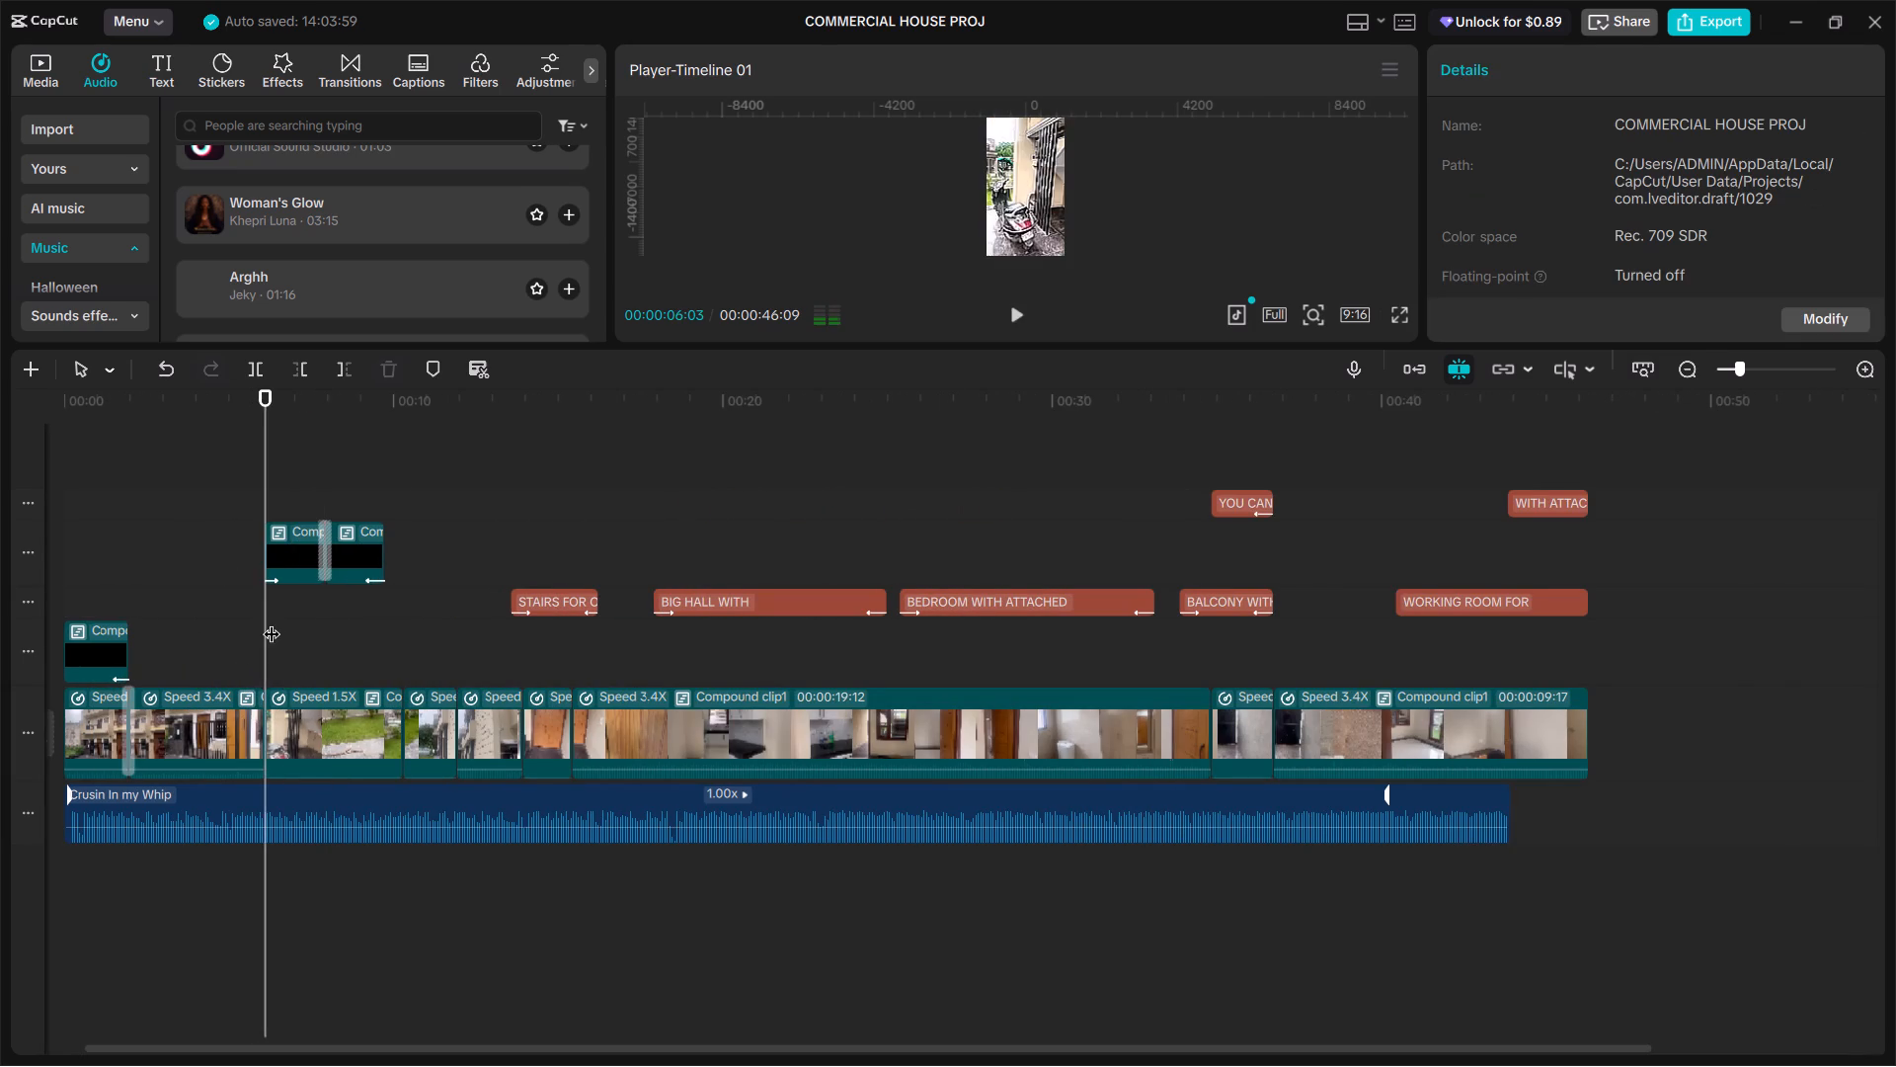
{"action": "key", "text": "space"}
{"action": "key", "text": "space"}
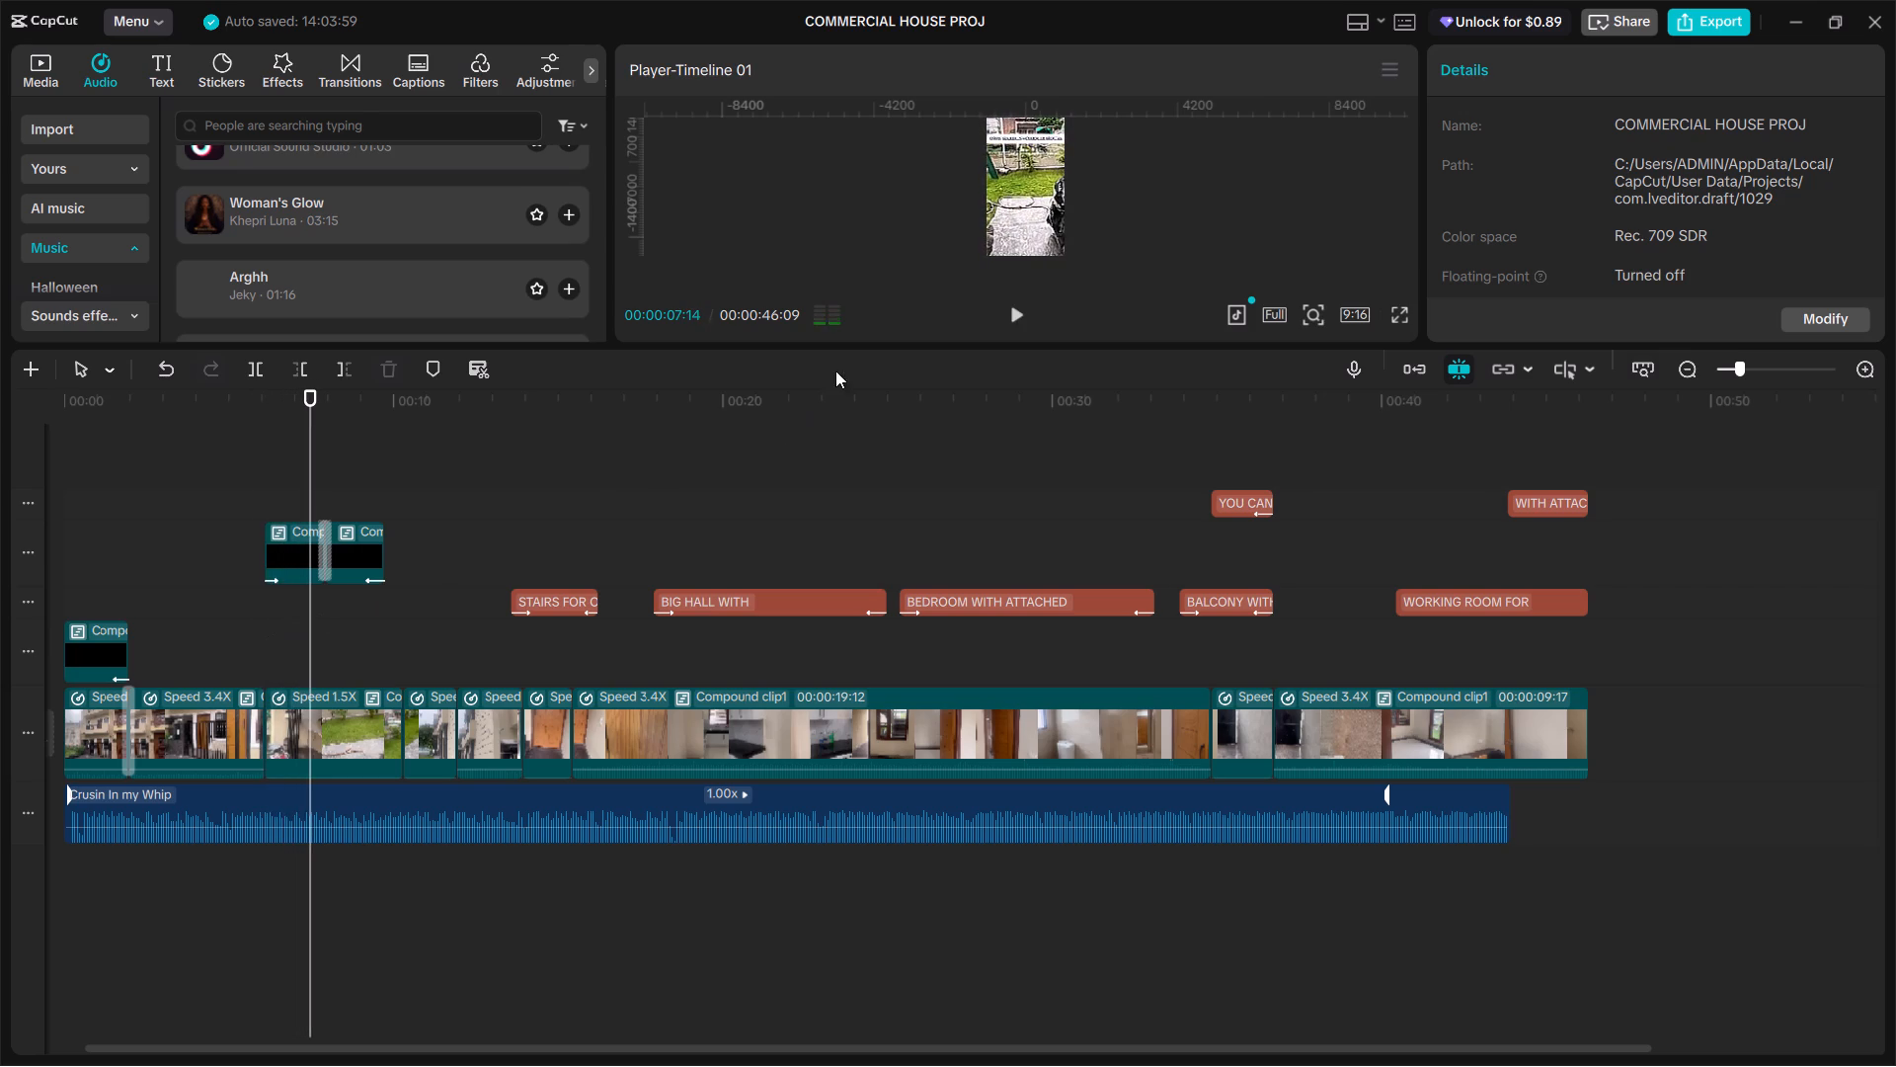
Enlarge the preview area while keeping the video, text and audio tracks in view.
{"action": "left_click_drag", "start_coordinate": [848, 348], "coordinate": [868, 645]}
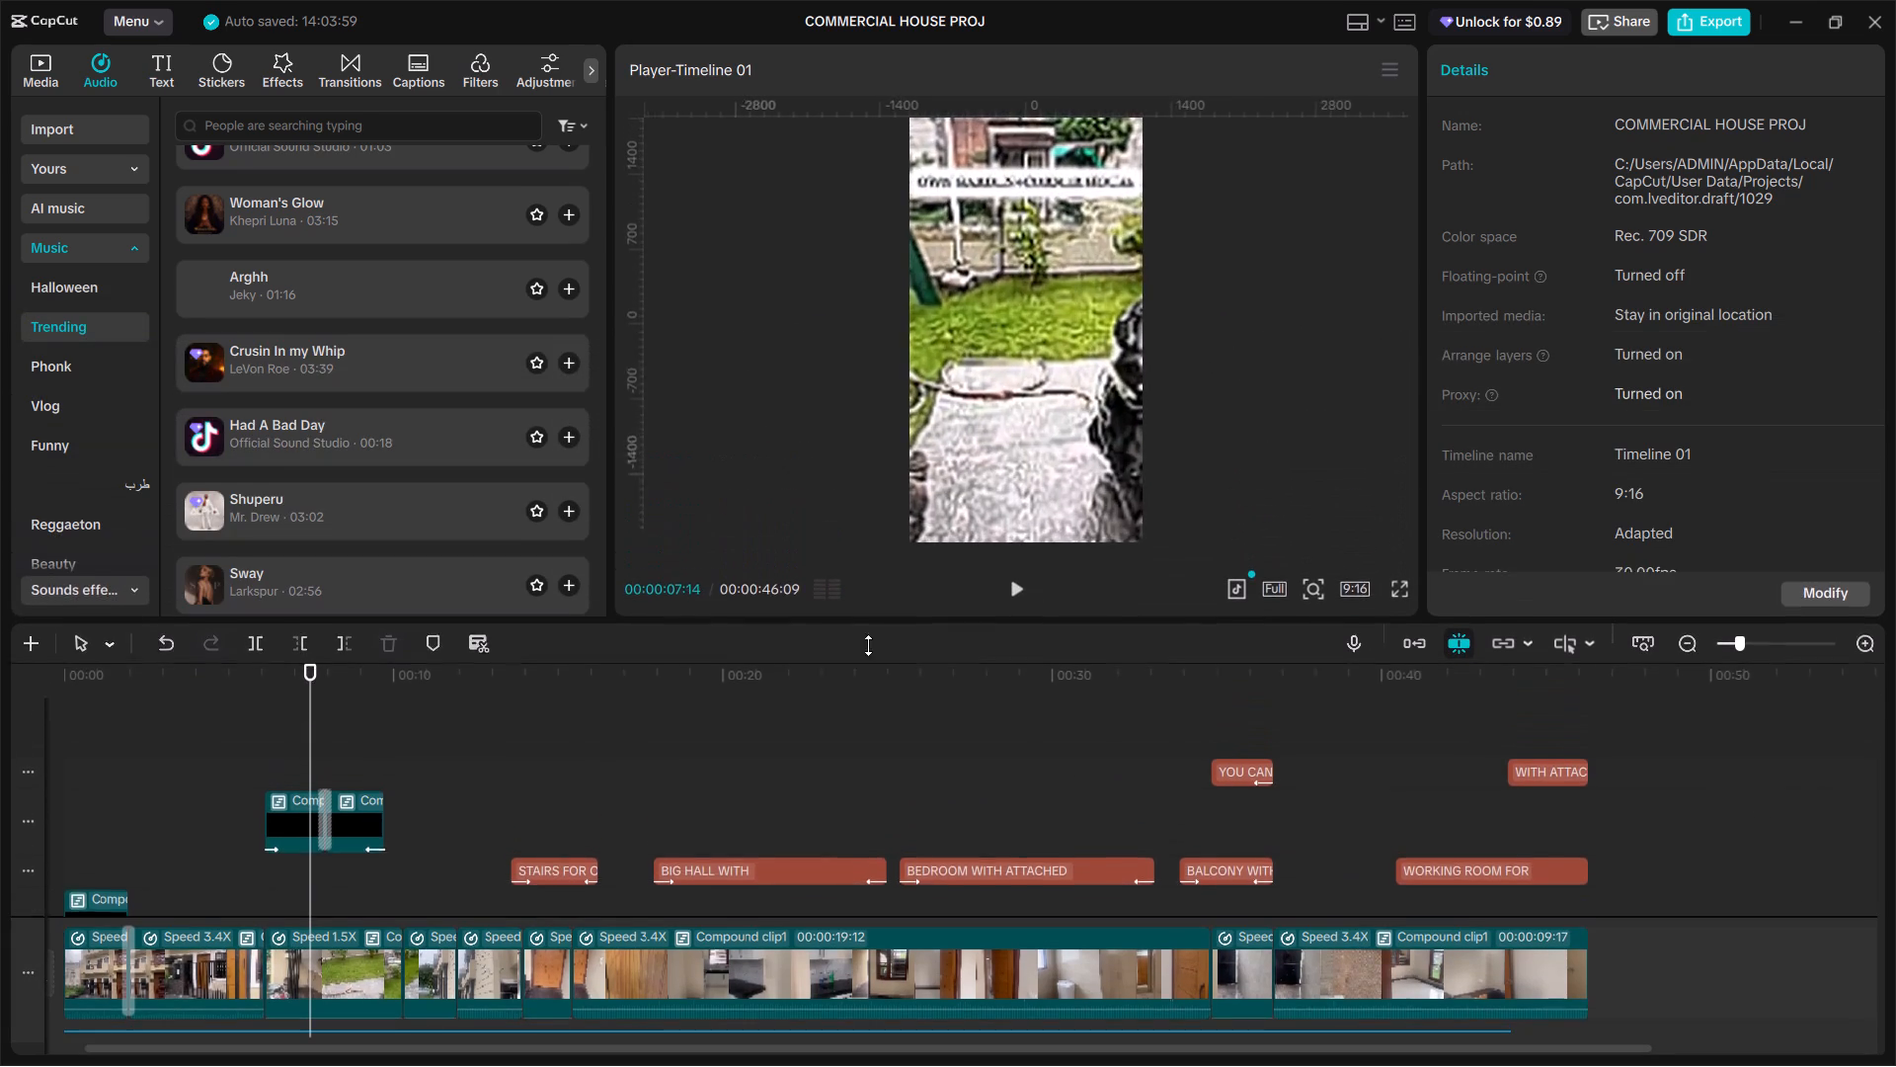
{"action": "left_click_drag", "start_coordinate": [868, 645], "coordinate": [868, 661]}
{"action": "left_click_drag", "start_coordinate": [711, 663], "coordinate": [711, 595]}
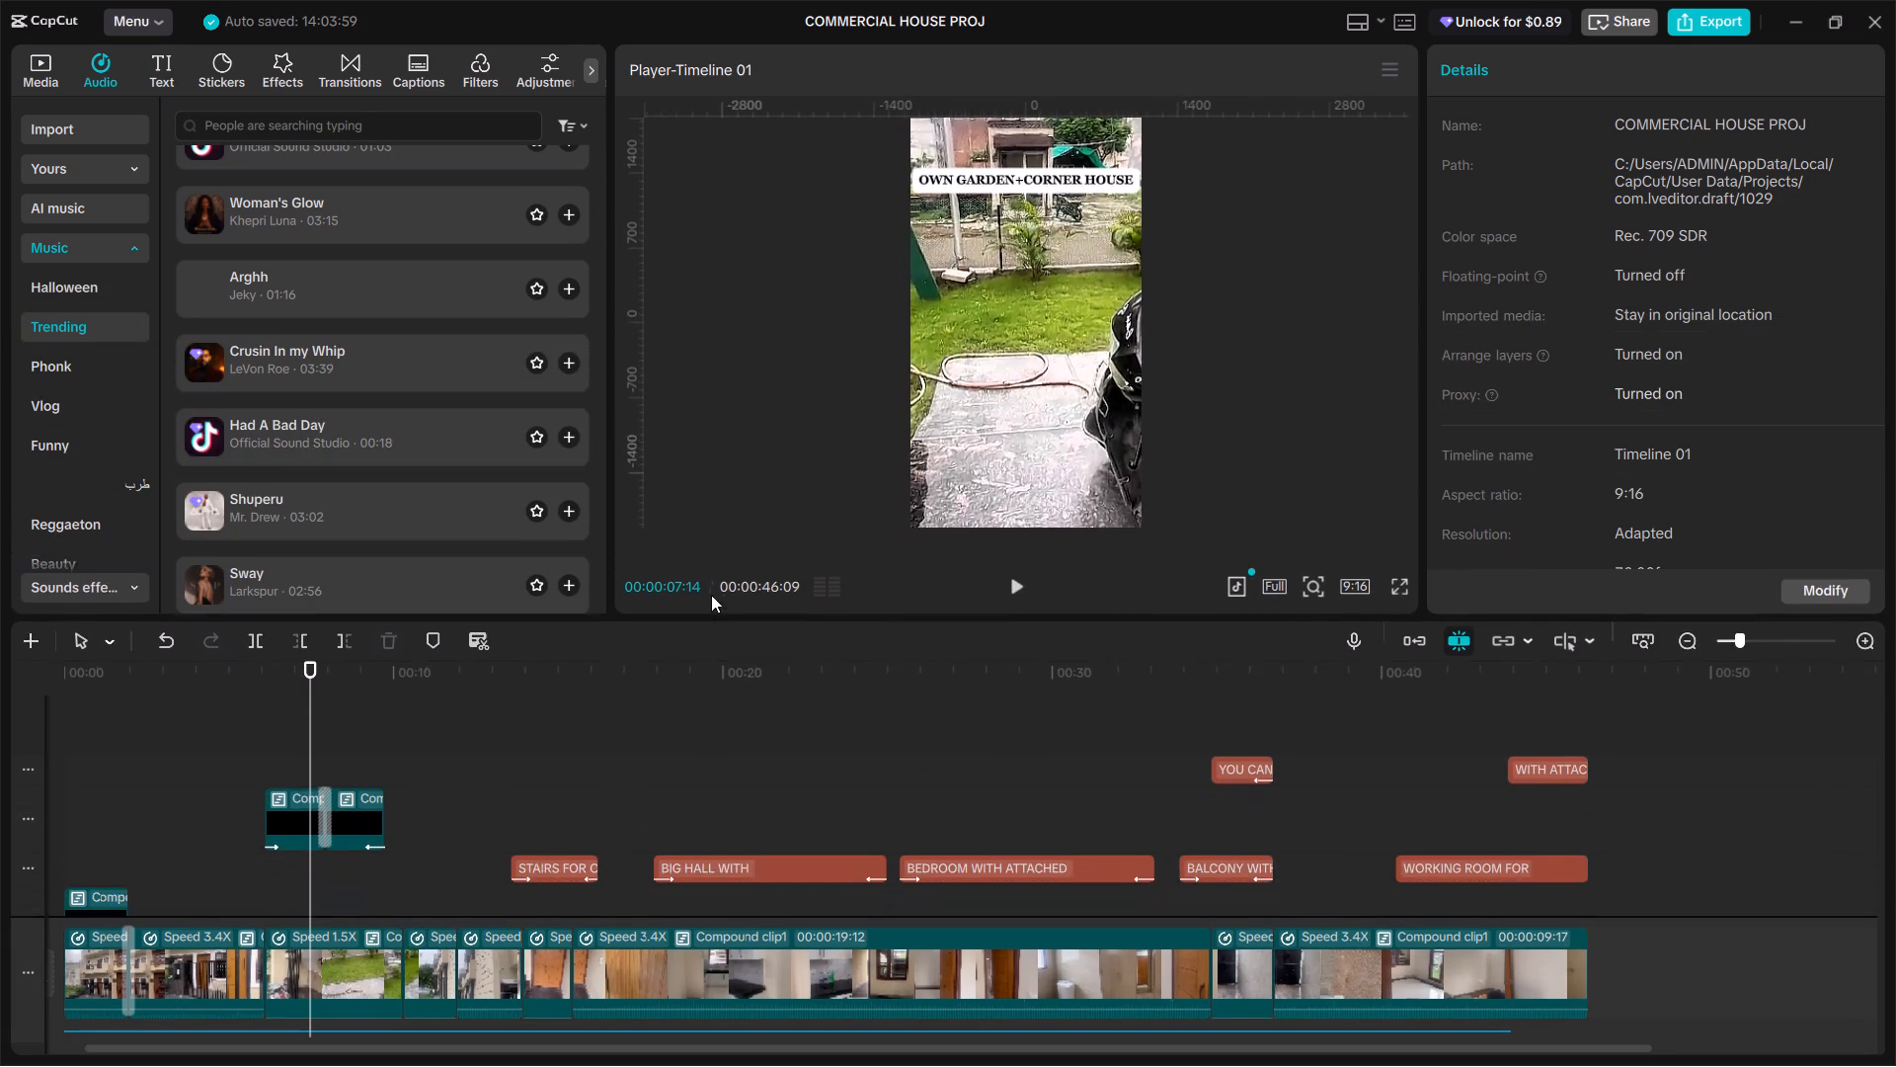
{"action": "left_click_drag", "start_coordinate": [711, 595], "coordinate": [718, 532]}
Inside its compound clip, extend the OWN GARDEN+CORNER HOUSE text to a duration of 00:00:03:06 and return to the main timeline.
{"action": "left_click", "coordinate": [259, 666]}
{"action": "key", "text": "space"}
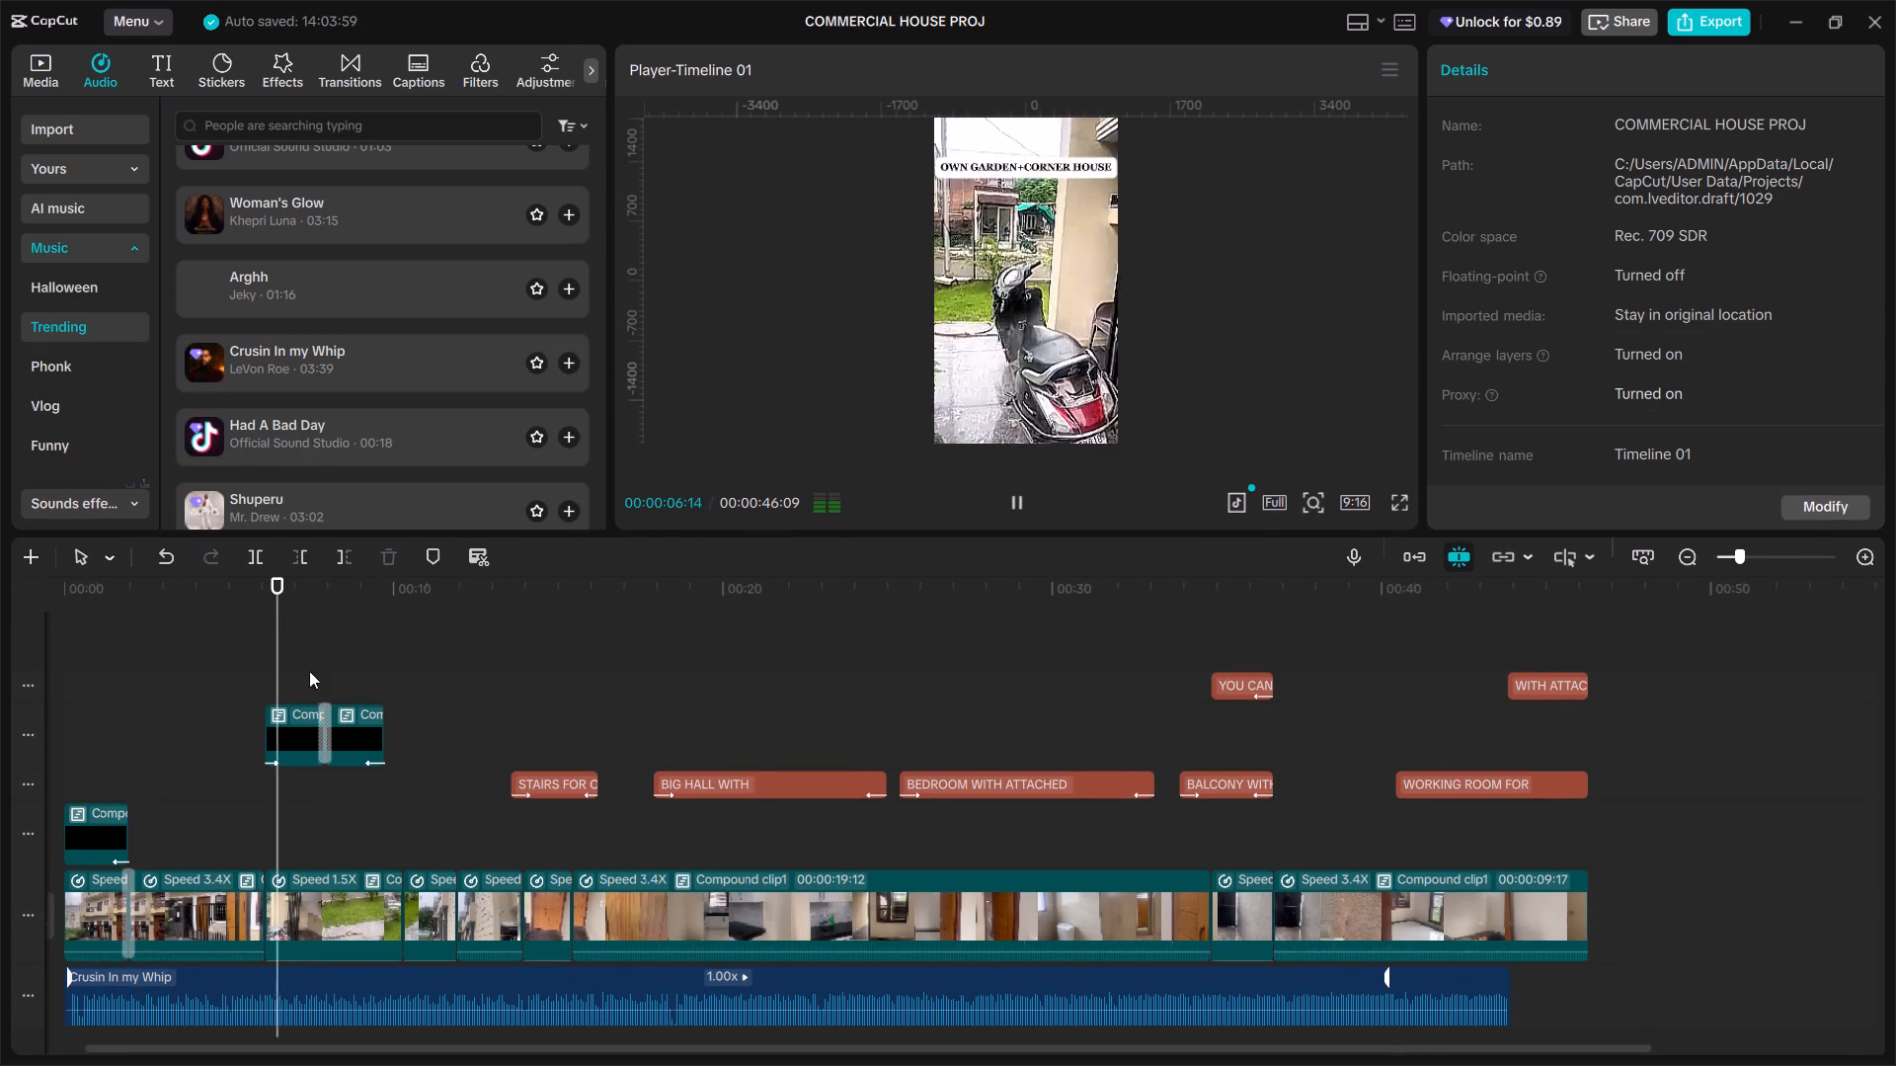
{"action": "key", "text": "space"}
{"action": "double_click", "coordinate": [290, 722]}
{"action": "left_click", "coordinate": [600, 751]}
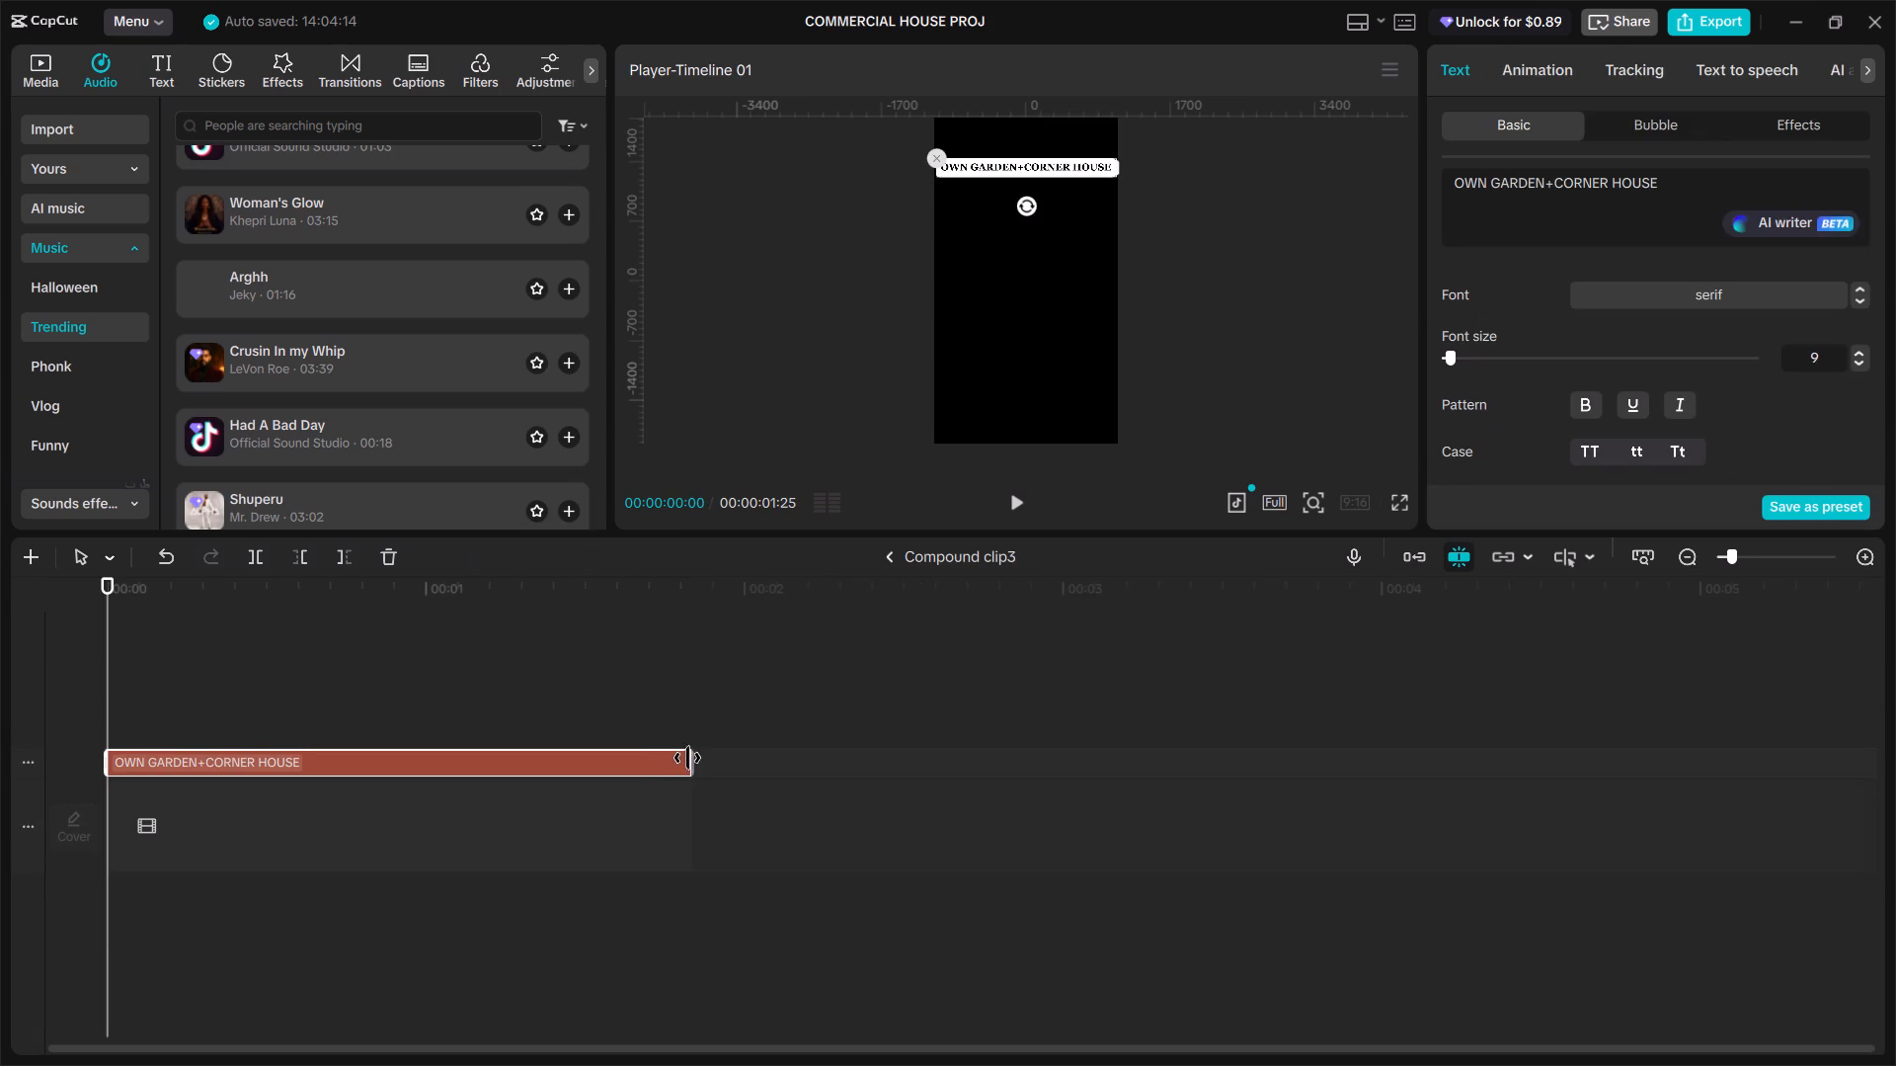
{"action": "left_click_drag", "start_coordinate": [690, 758], "coordinate": [1122, 772]}
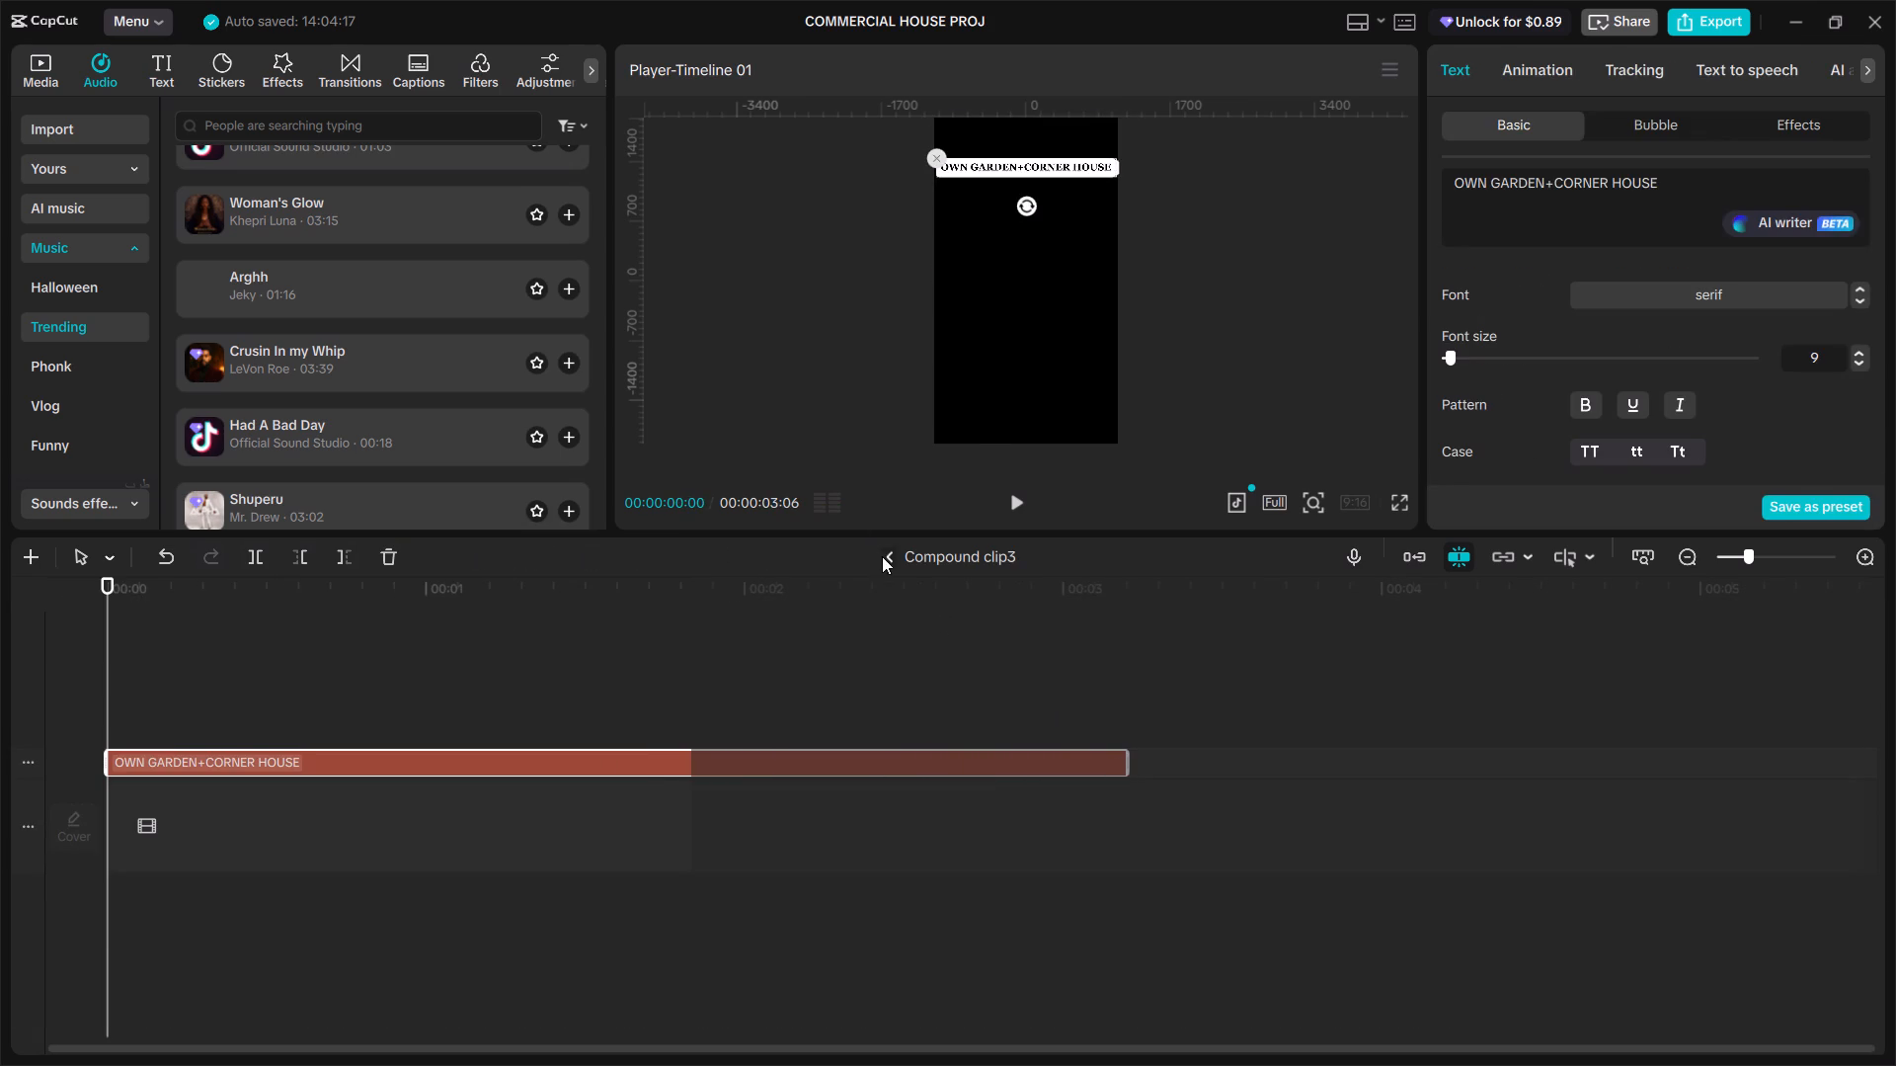
{"action": "left_click", "coordinate": [887, 557]}
Move the CCTV CAMERAS FOR SECURITY compound clip later so it starts where the slowed garden clip ends.
{"action": "left_click", "coordinate": [359, 739]}
{"action": "left_click_drag", "start_coordinate": [359, 739], "coordinate": [393, 740]}
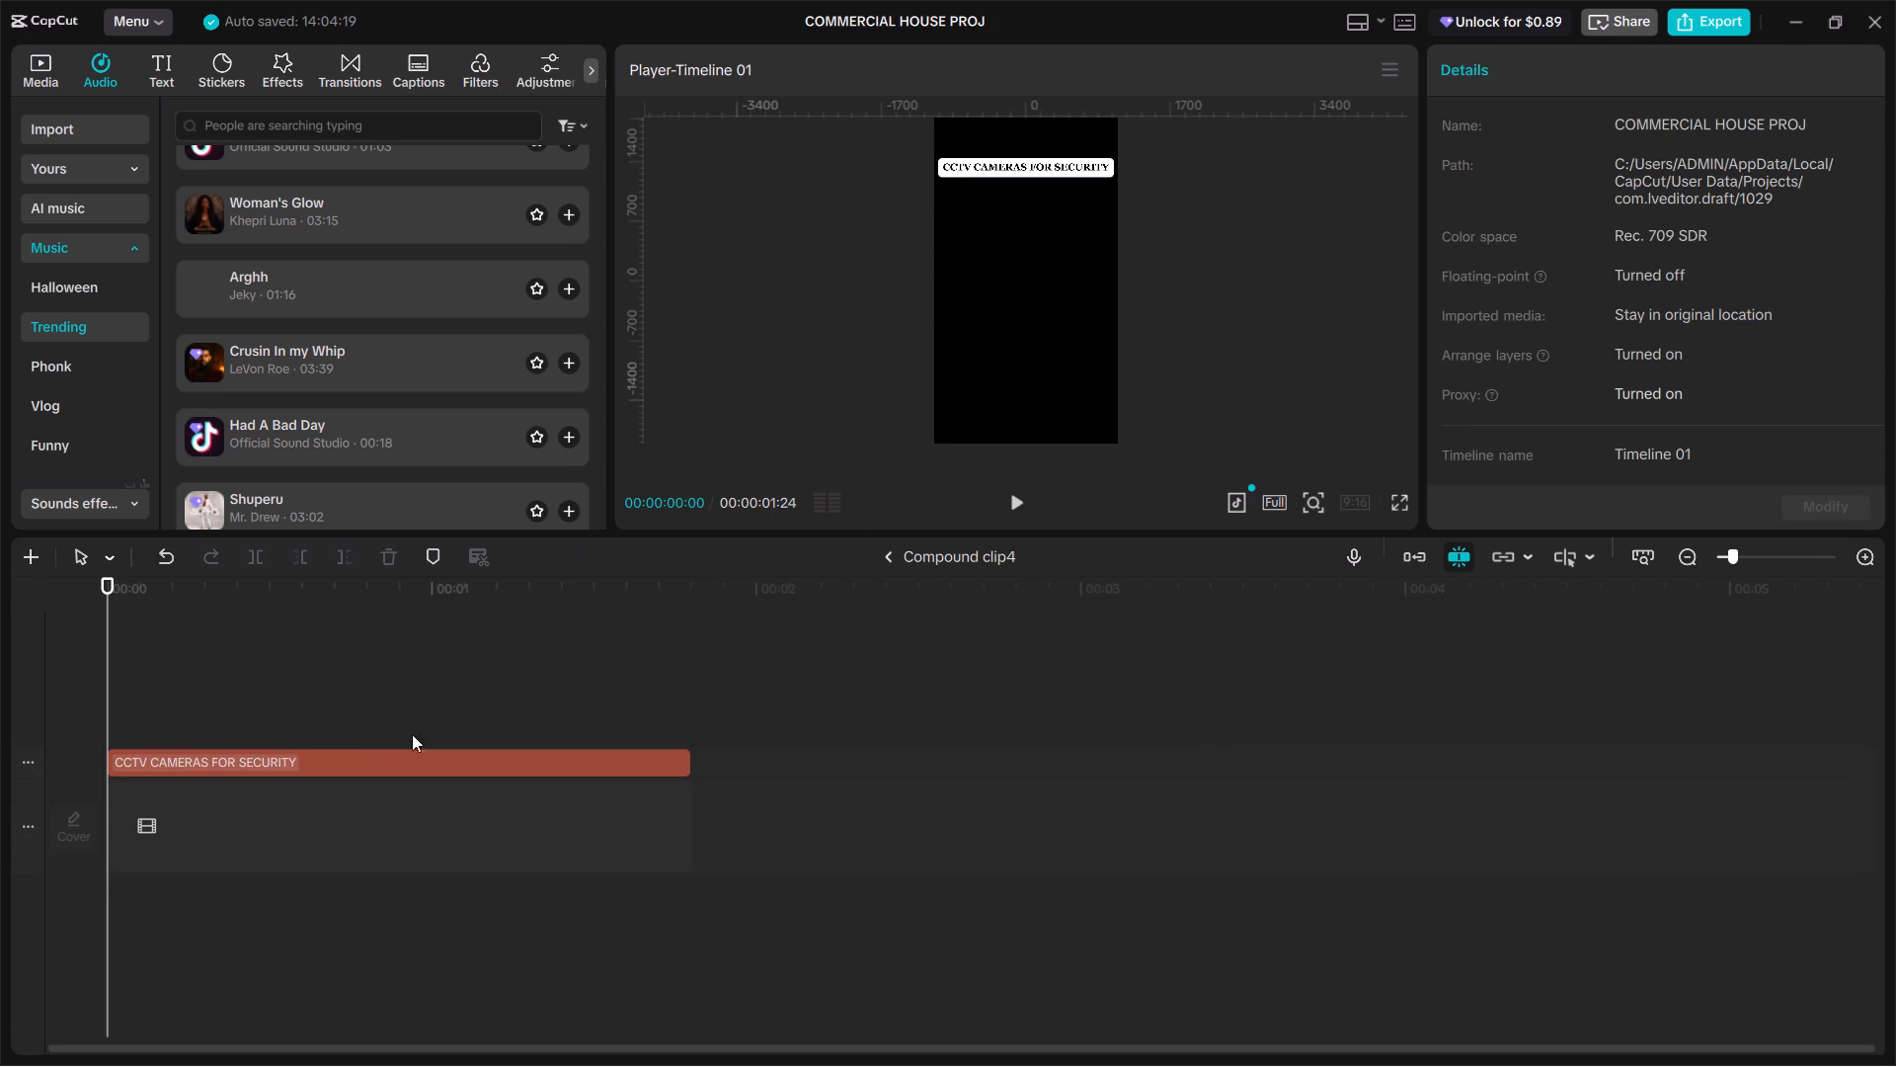
{"action": "left_click", "coordinate": [890, 556]}
{"action": "left_click_drag", "start_coordinate": [353, 736], "coordinate": [395, 747]}
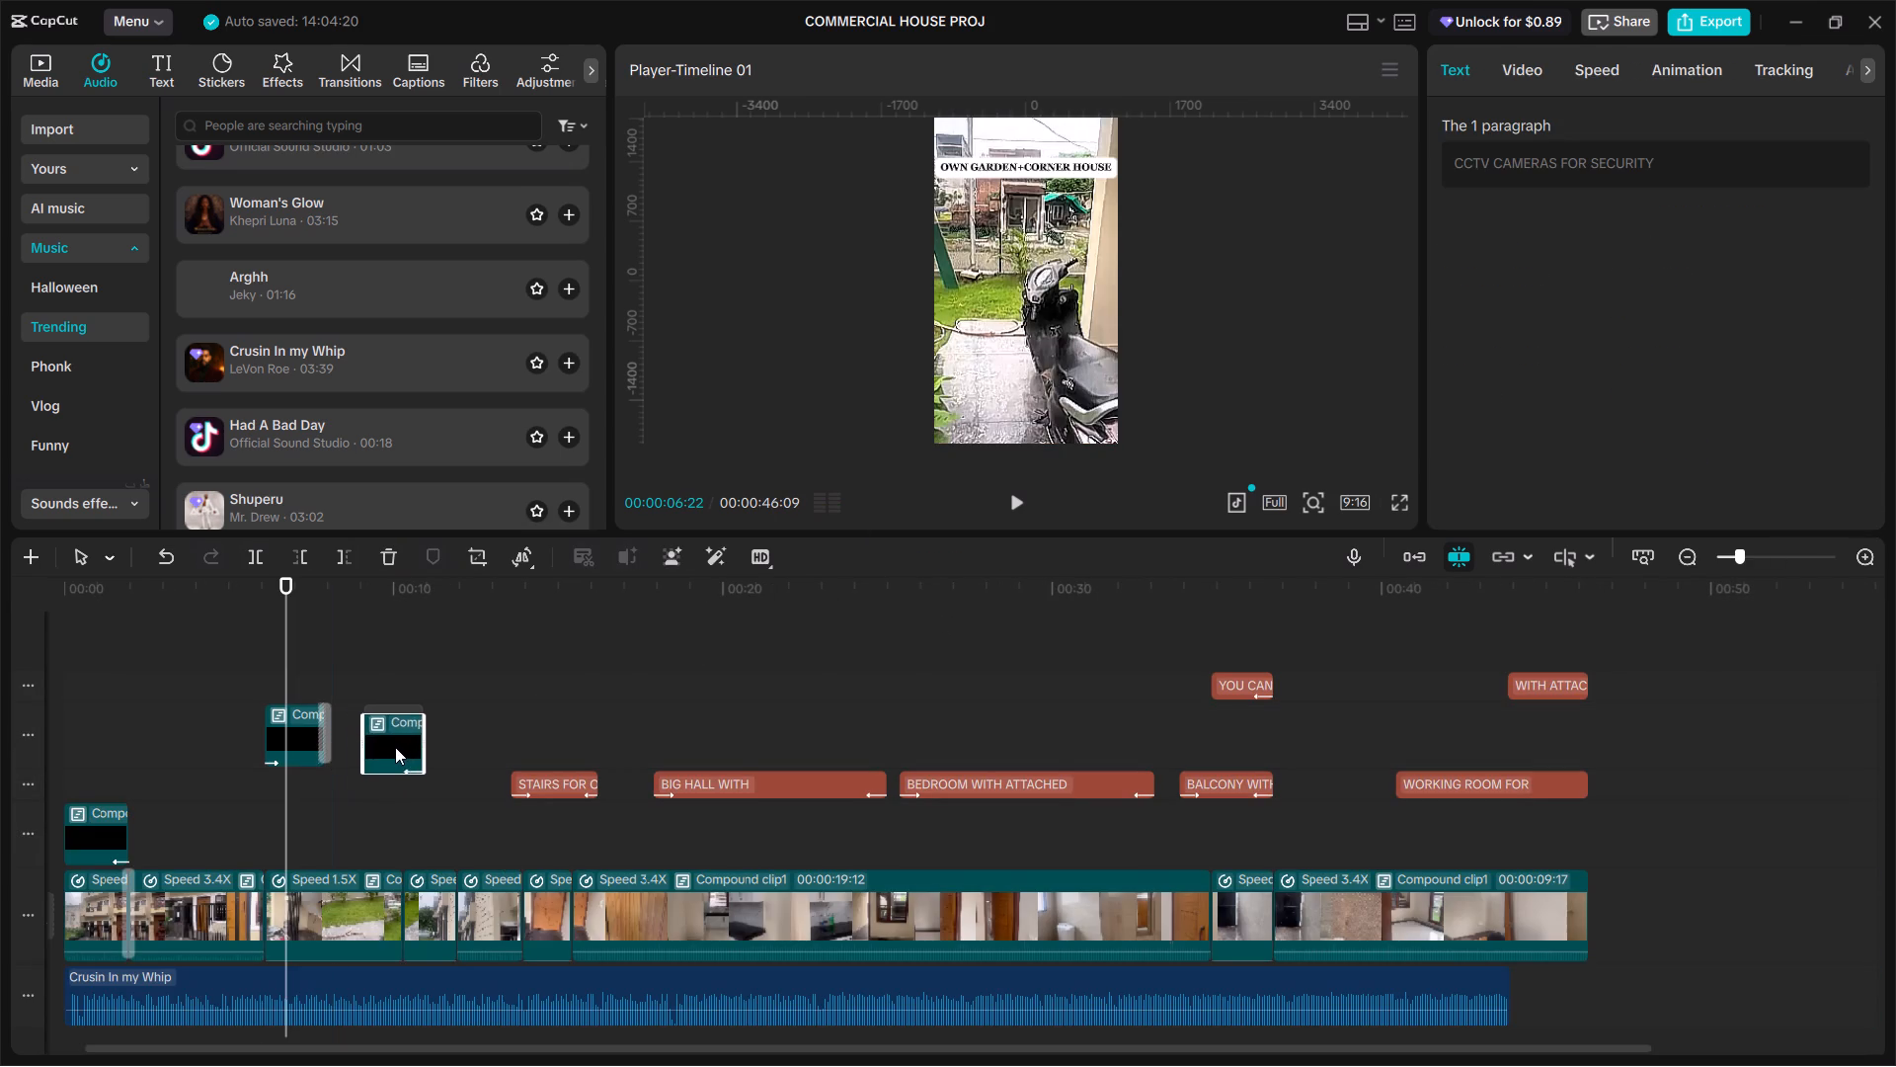
{"action": "left_click_drag", "start_coordinate": [395, 747], "coordinate": [435, 752]}
Stretch the end of the OWN GARDEN+CORNER HOUSE compound clip toward the CCTV caption as far as its content allows.
{"action": "left_click", "coordinate": [314, 718]}
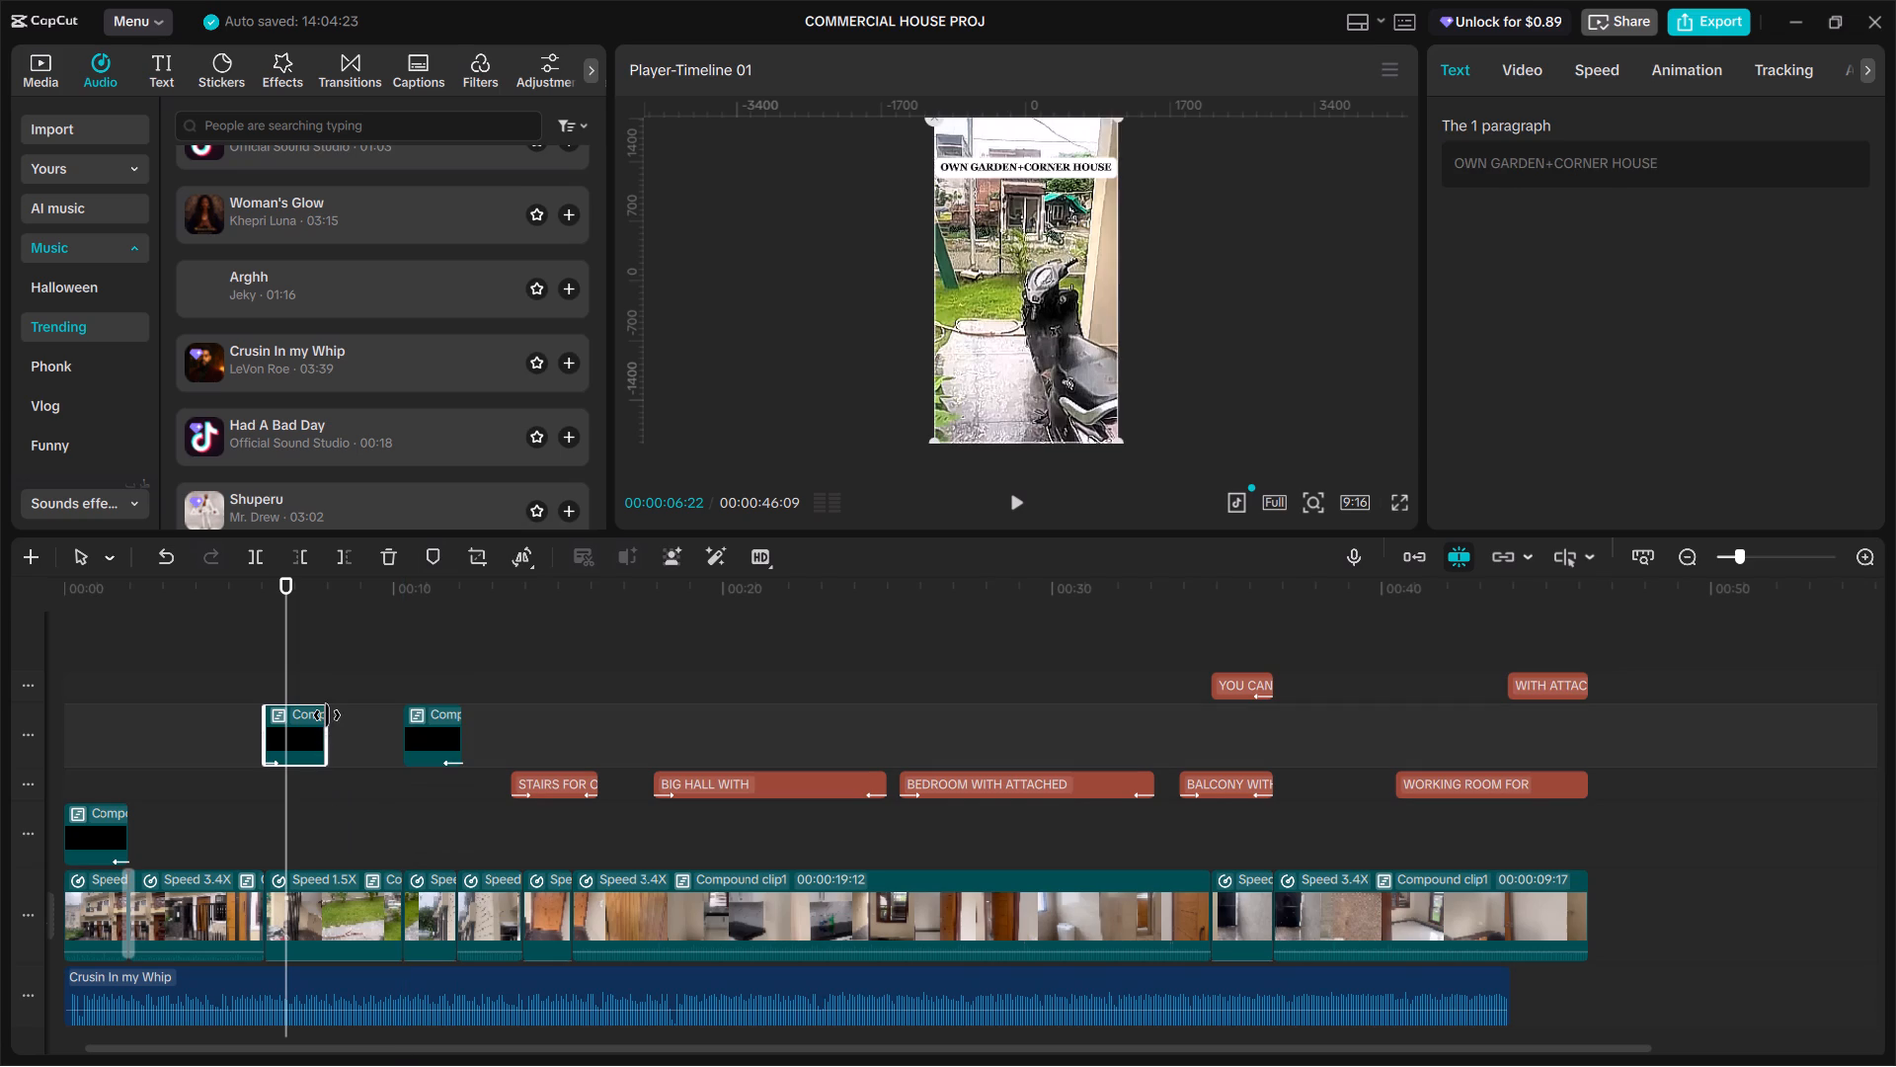
{"action": "left_click_drag", "start_coordinate": [327, 715], "coordinate": [399, 731]}
Reopen the OWN GARDEN+CORNER HOUSE compound clip, extend its text past the four-second mark, and return to the main timeline.
{"action": "double_click", "coordinate": [335, 729]}
{"action": "left_click", "coordinate": [884, 562]}
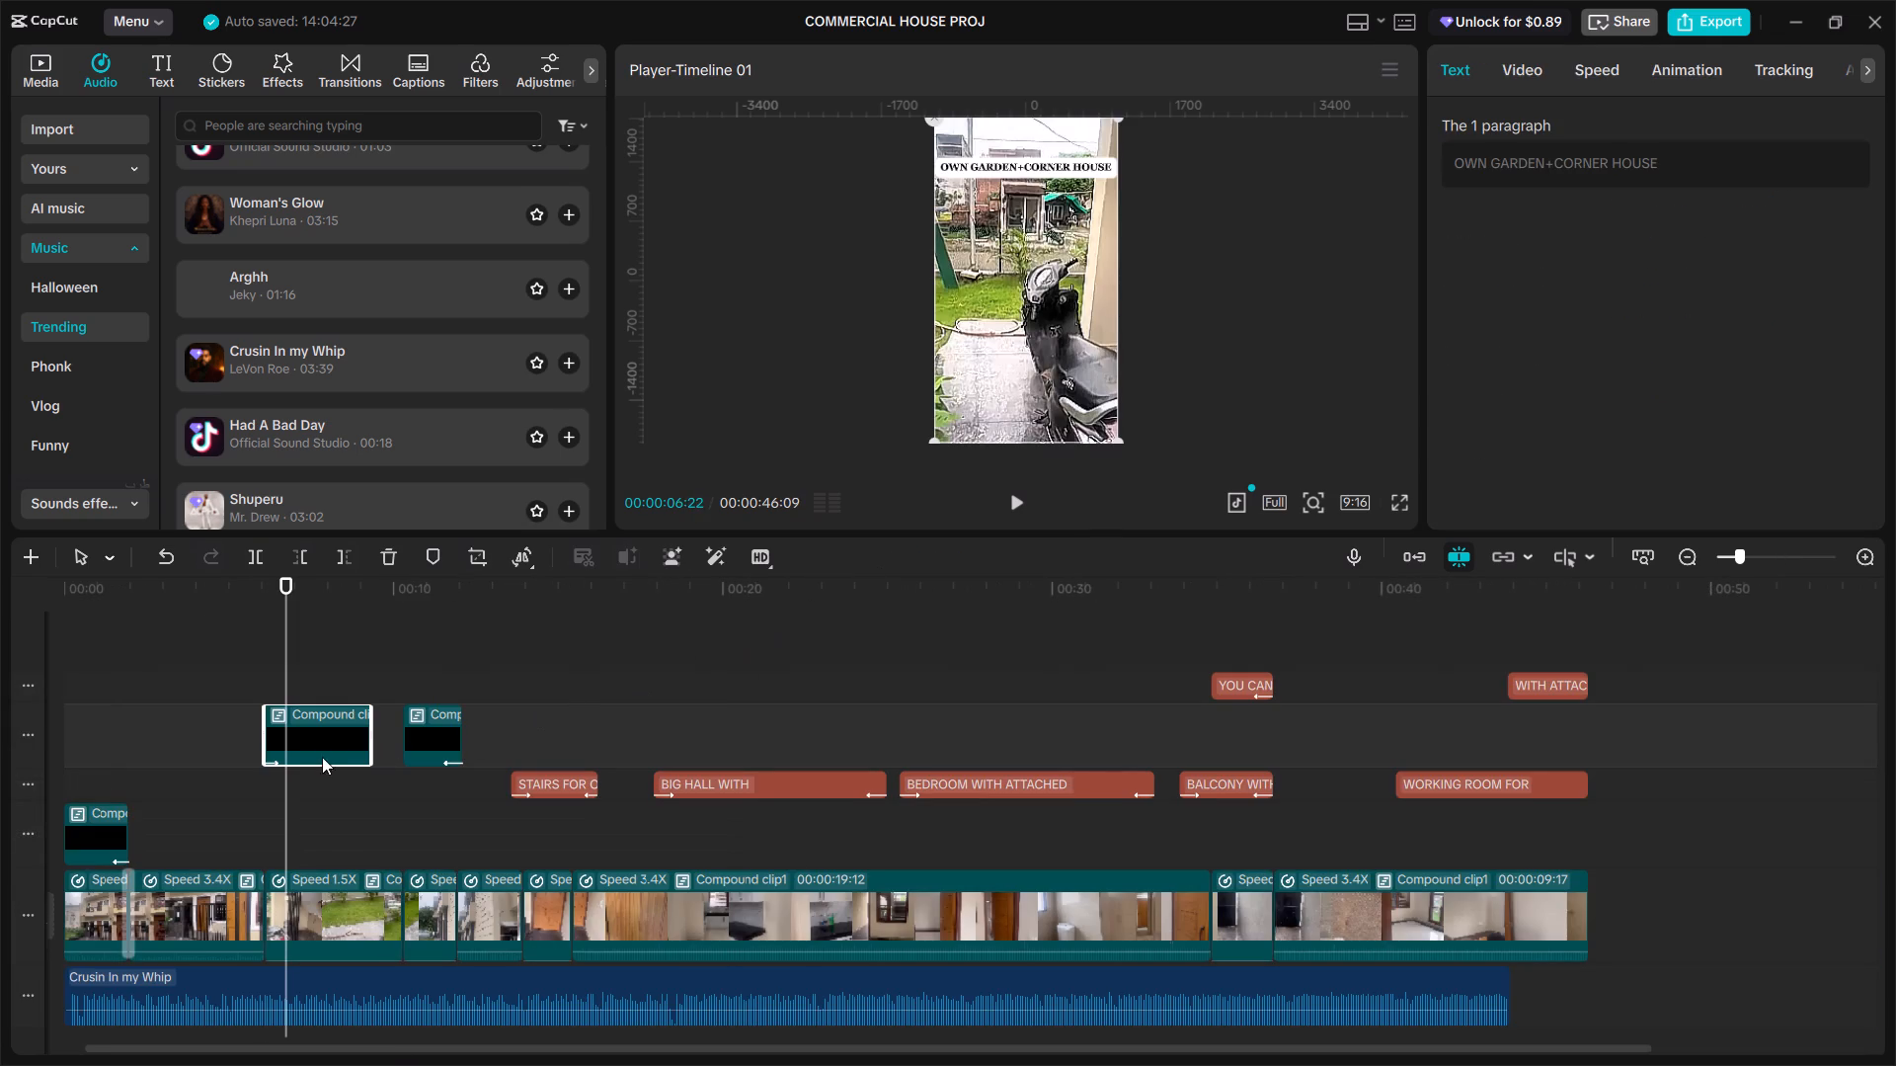
{"action": "left_click", "coordinate": [318, 753]}
{"action": "double_click", "coordinate": [324, 746]}
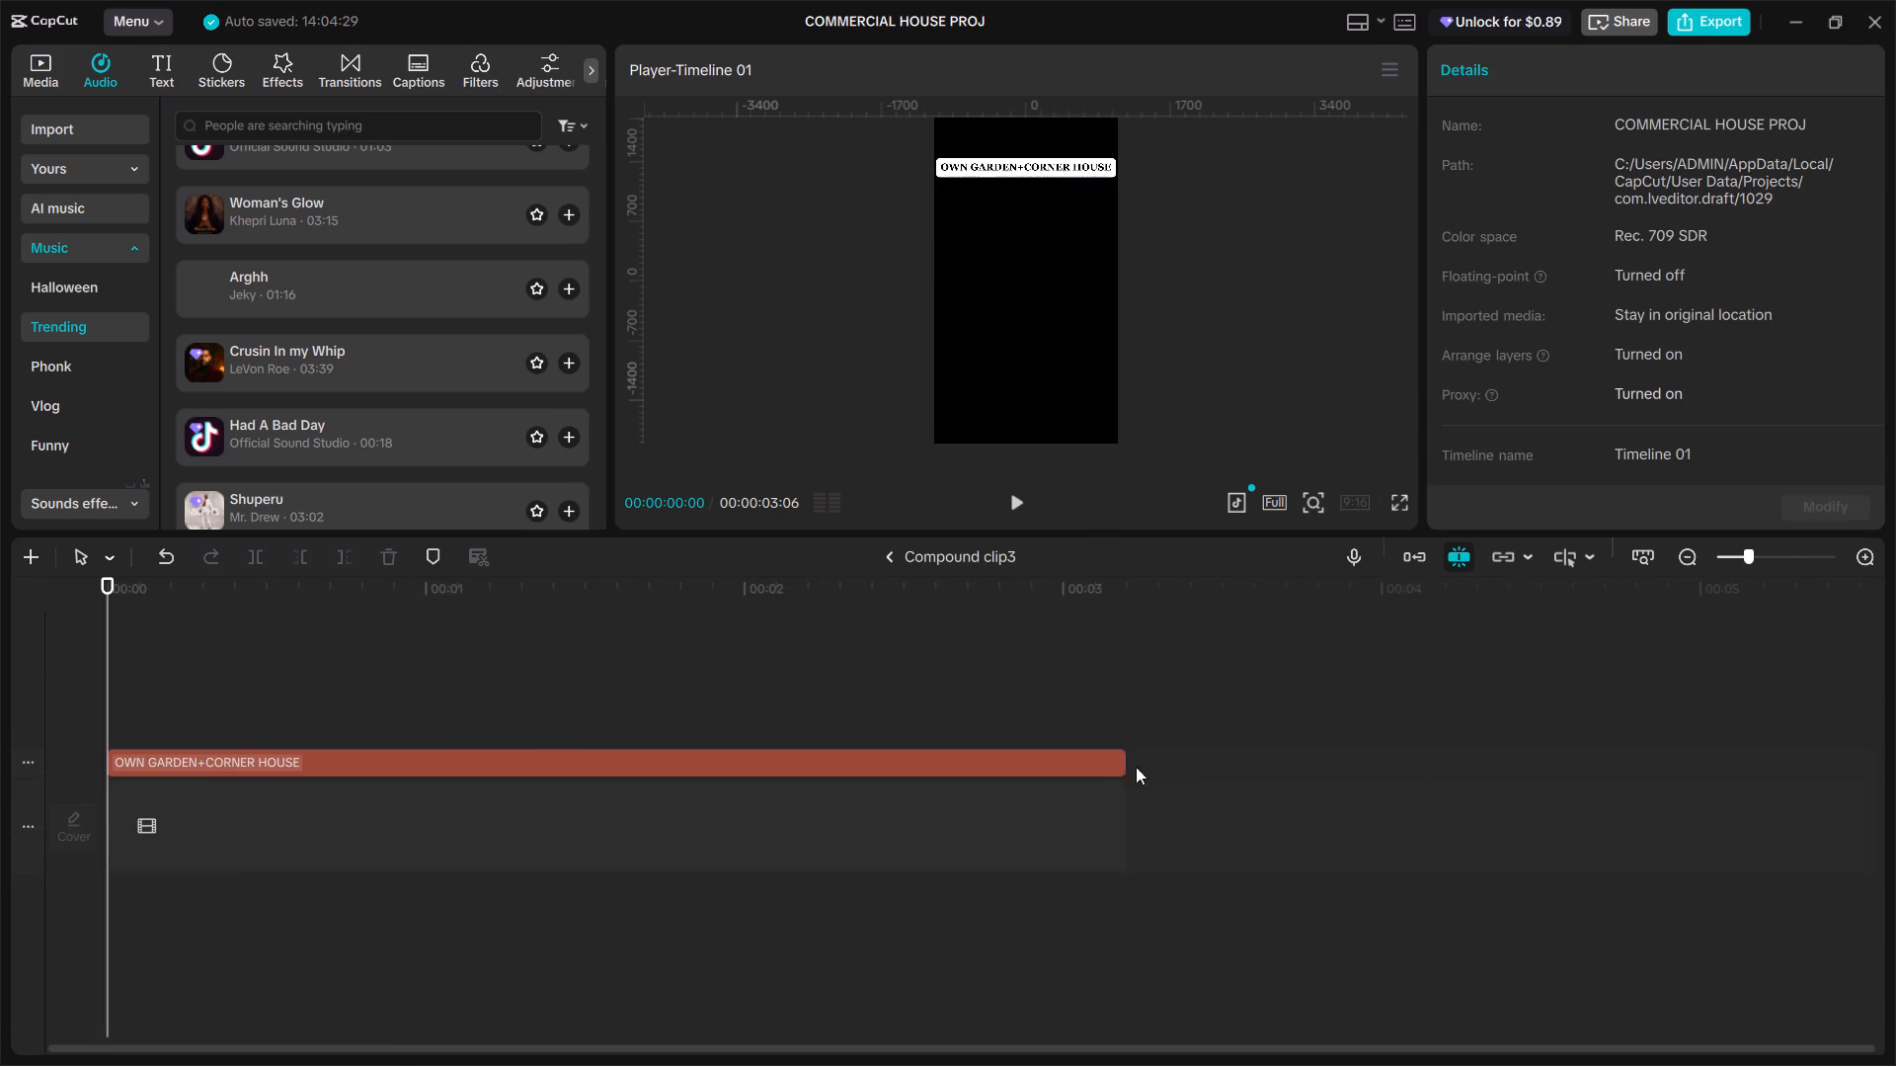
{"action": "left_click", "coordinate": [1123, 761]}
{"action": "left_click_drag", "start_coordinate": [1123, 761], "coordinate": [1439, 756]}
{"action": "left_click_drag", "start_coordinate": [1126, 753], "coordinate": [1473, 753]}
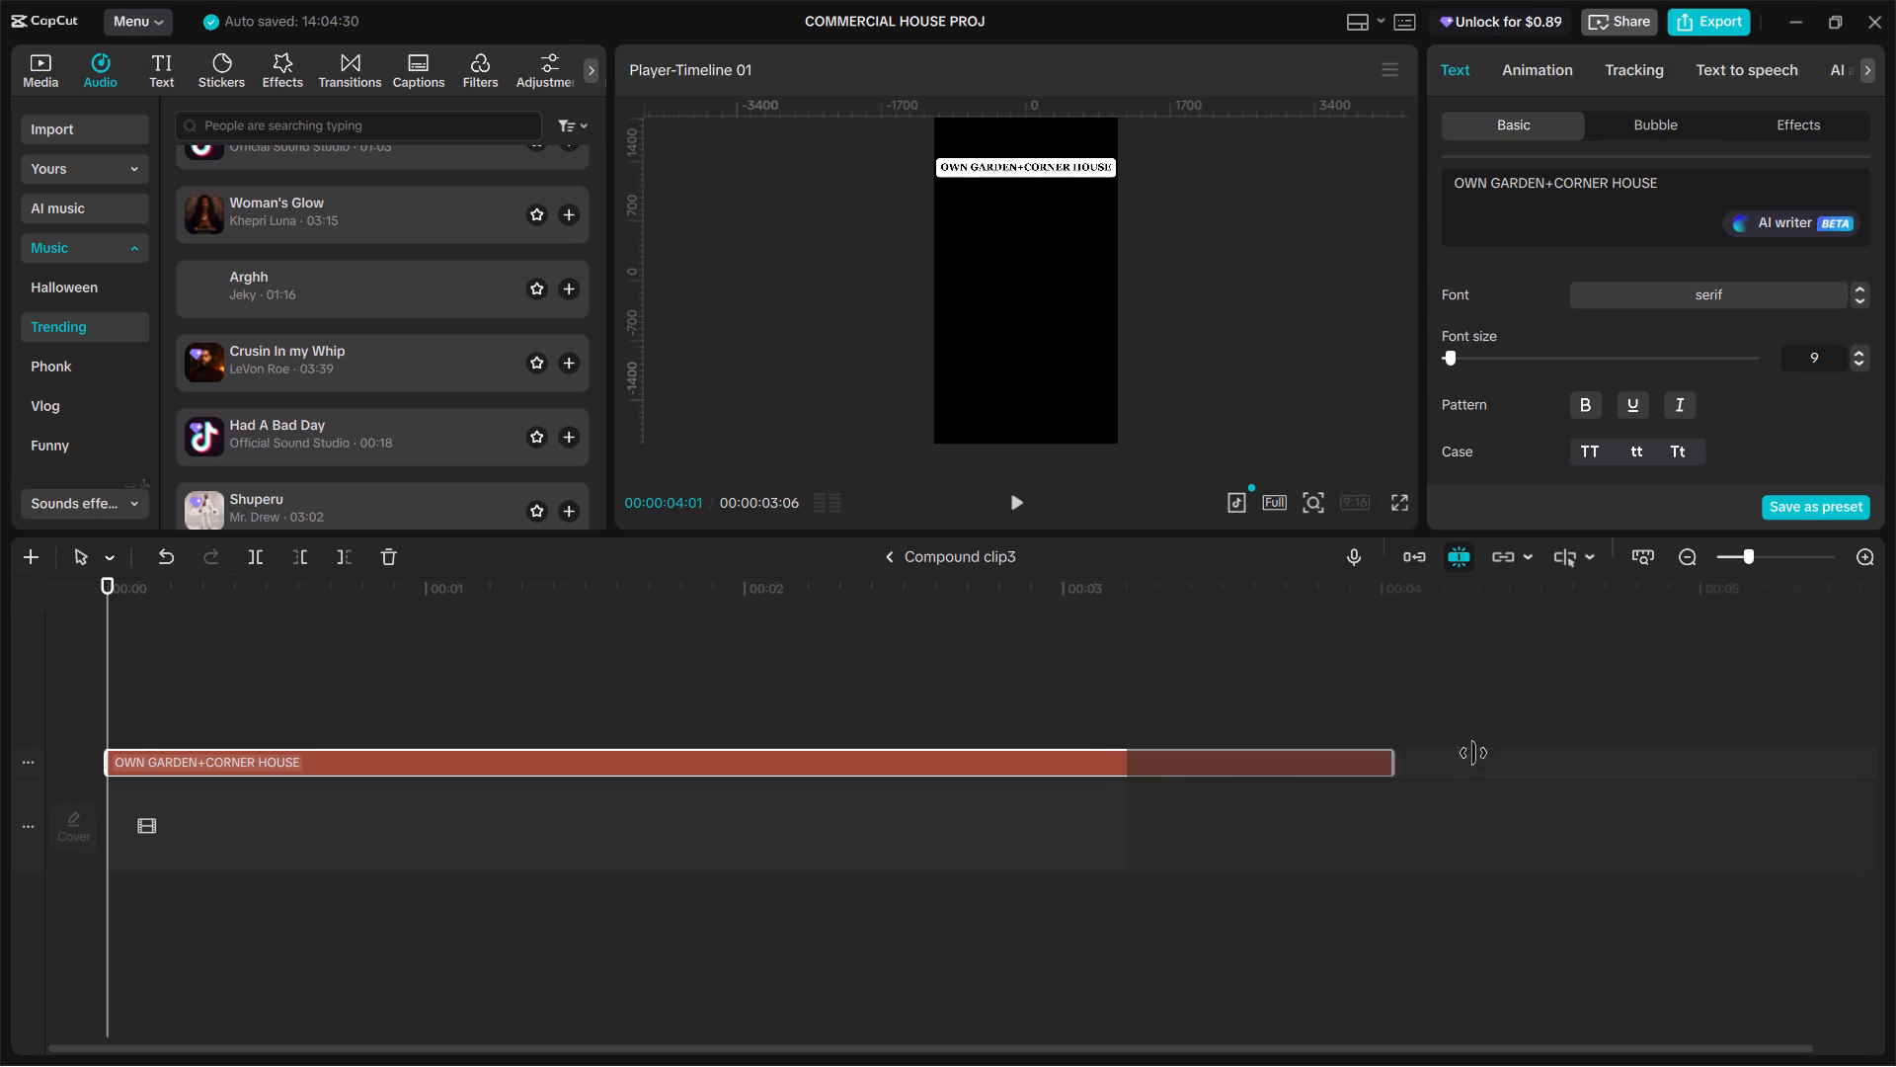
{"action": "left_click_drag", "start_coordinate": [1473, 753], "coordinate": [1660, 714]}
{"action": "left_click", "coordinate": [878, 557]}
{"action": "left_click", "coordinate": [888, 553]}
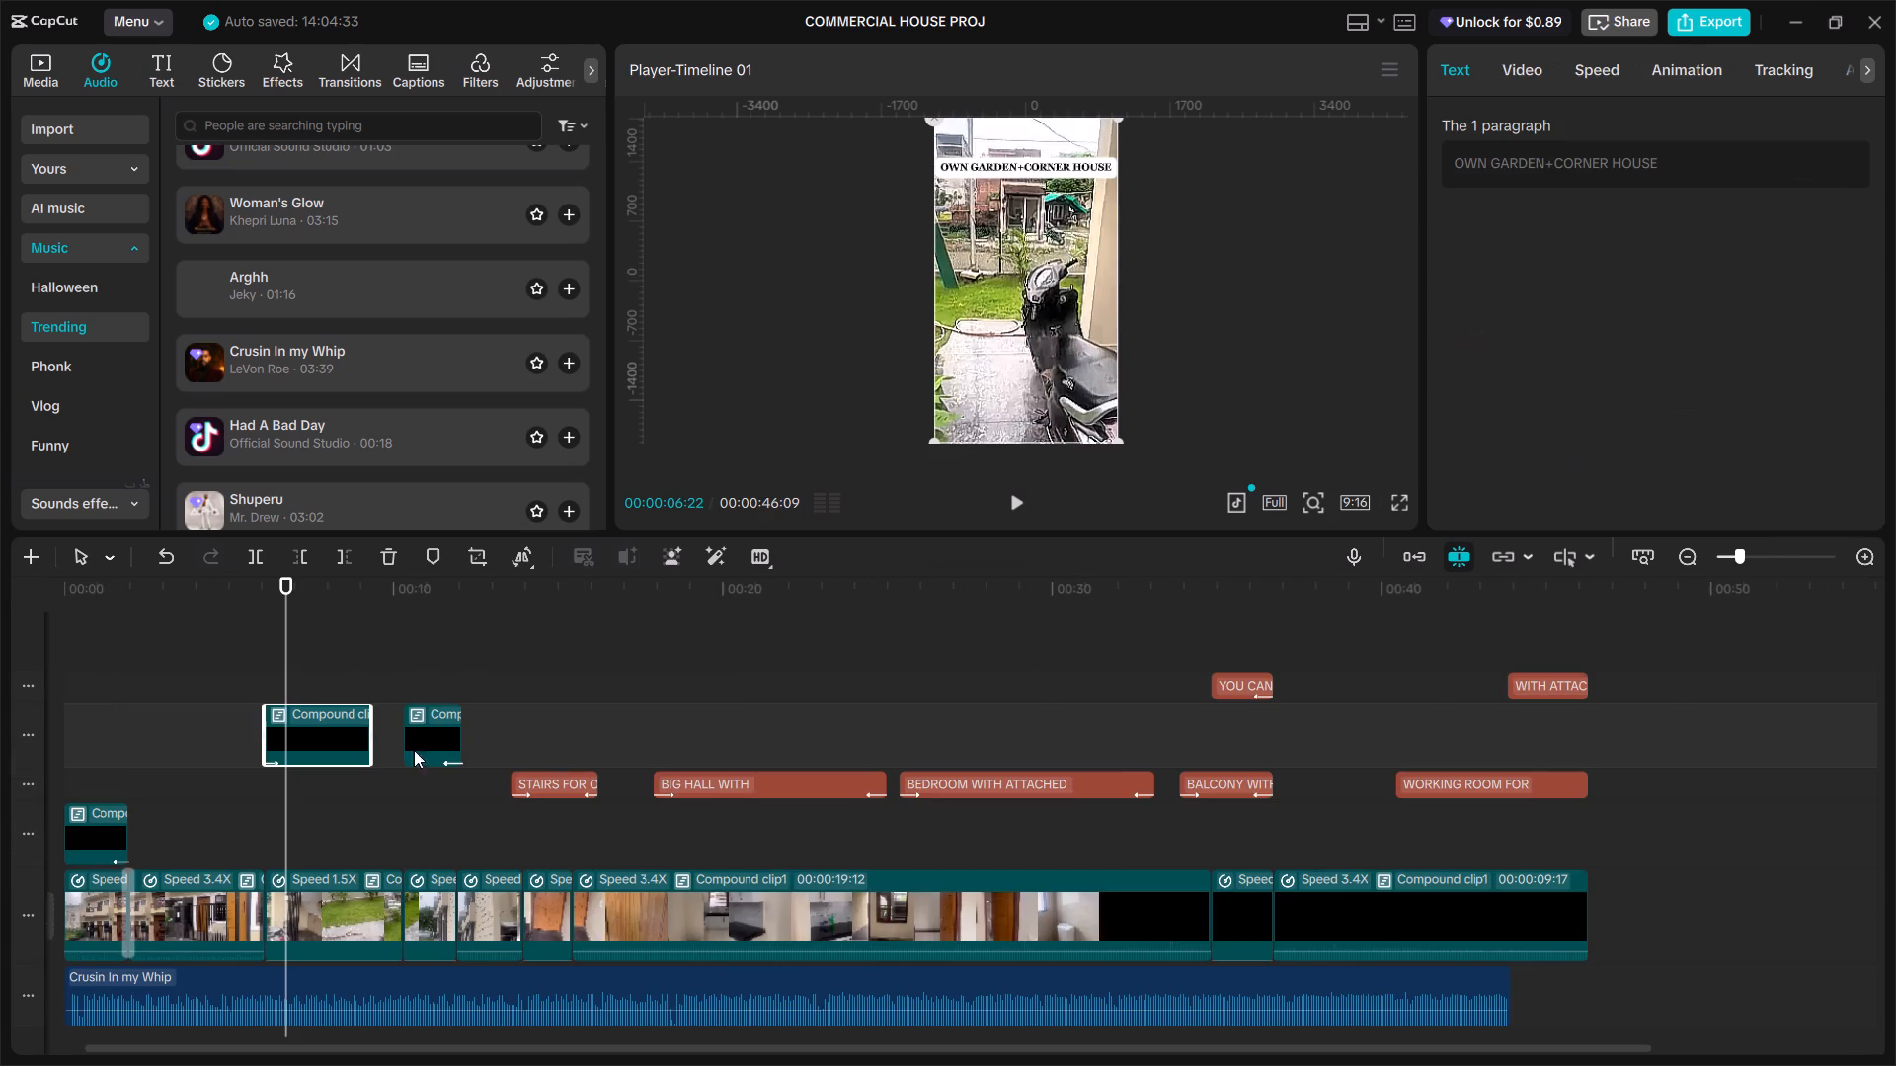
Extend the OWN GARDEN+CORNER HOUSE compound clip to 00:00:04:06 so it meets the start of the CCTV caption clip.
{"action": "left_click_drag", "start_coordinate": [367, 727], "coordinate": [404, 743]}
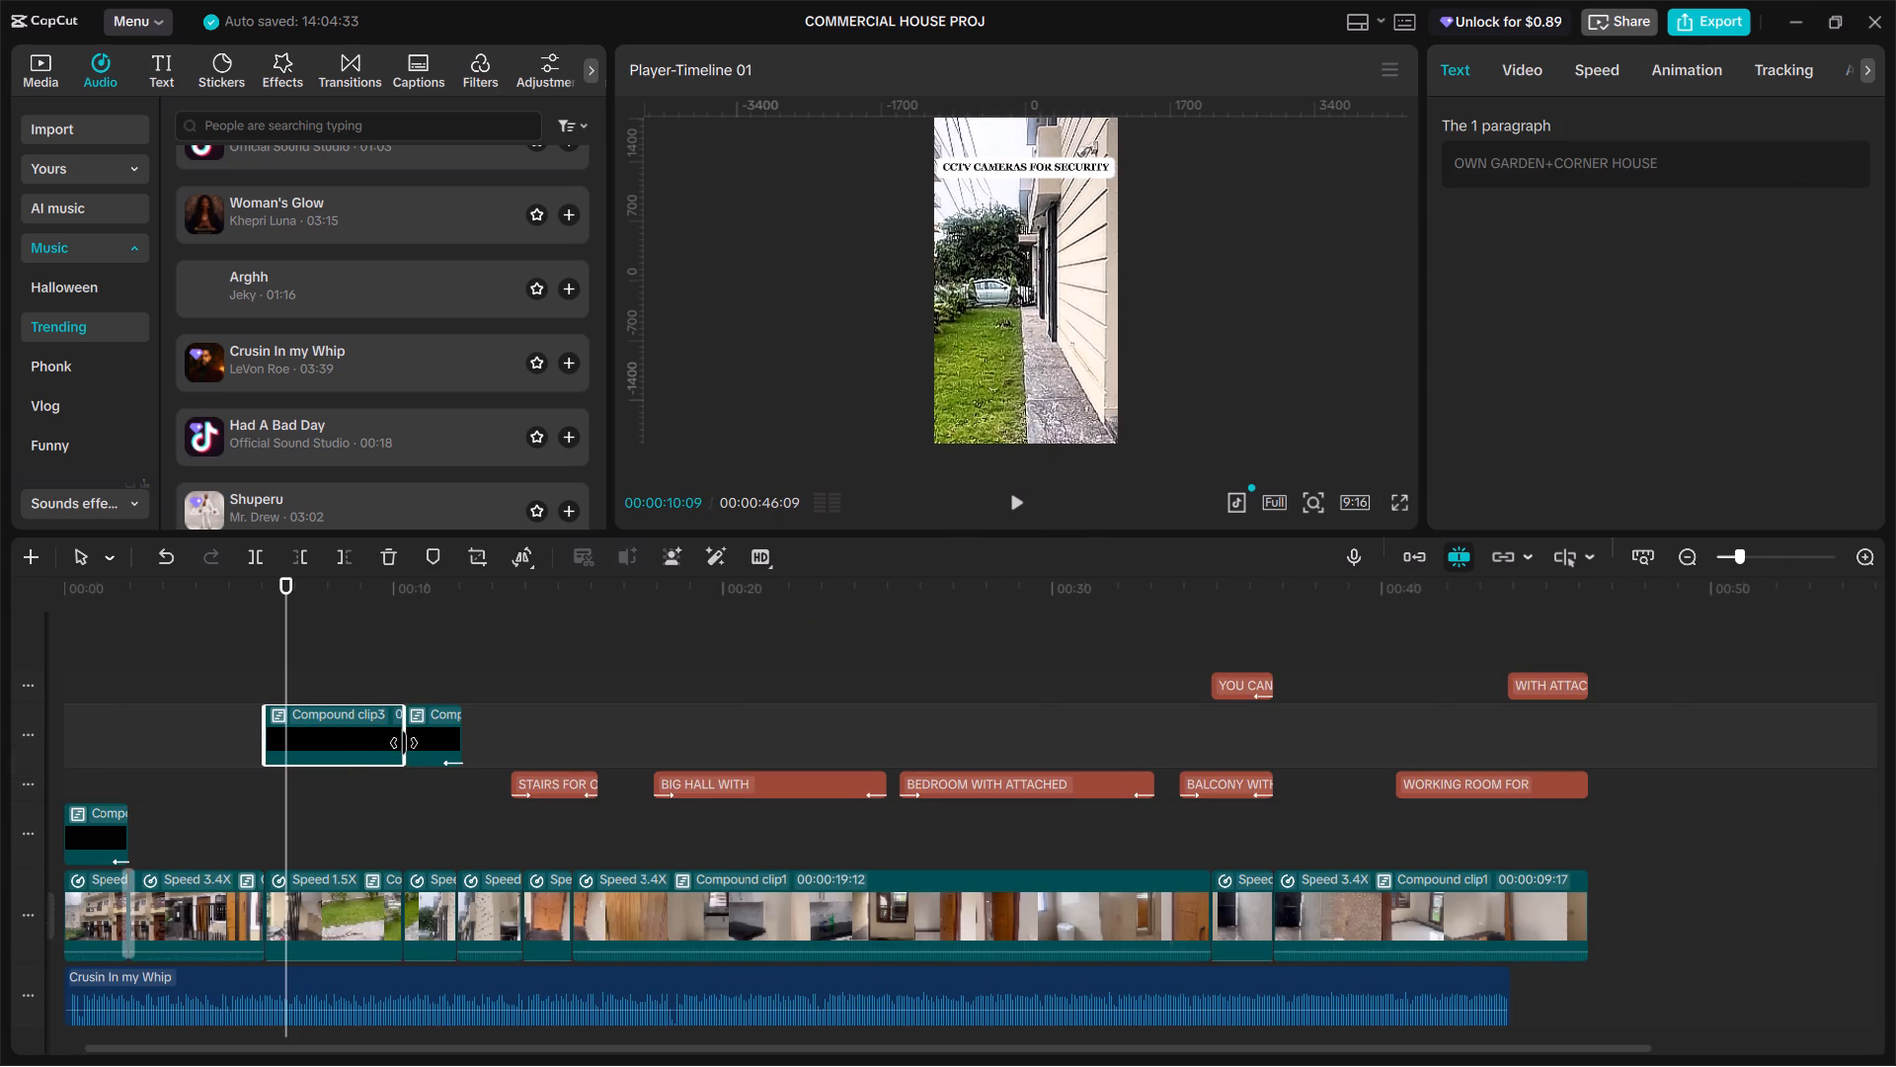
{"action": "left_click_drag", "start_coordinate": [404, 743], "coordinate": [396, 739]}
{"action": "scroll", "coordinate": [432, 802], "scroll_direction": "up", "scroll_amount": 14, "text": "ctrl"}
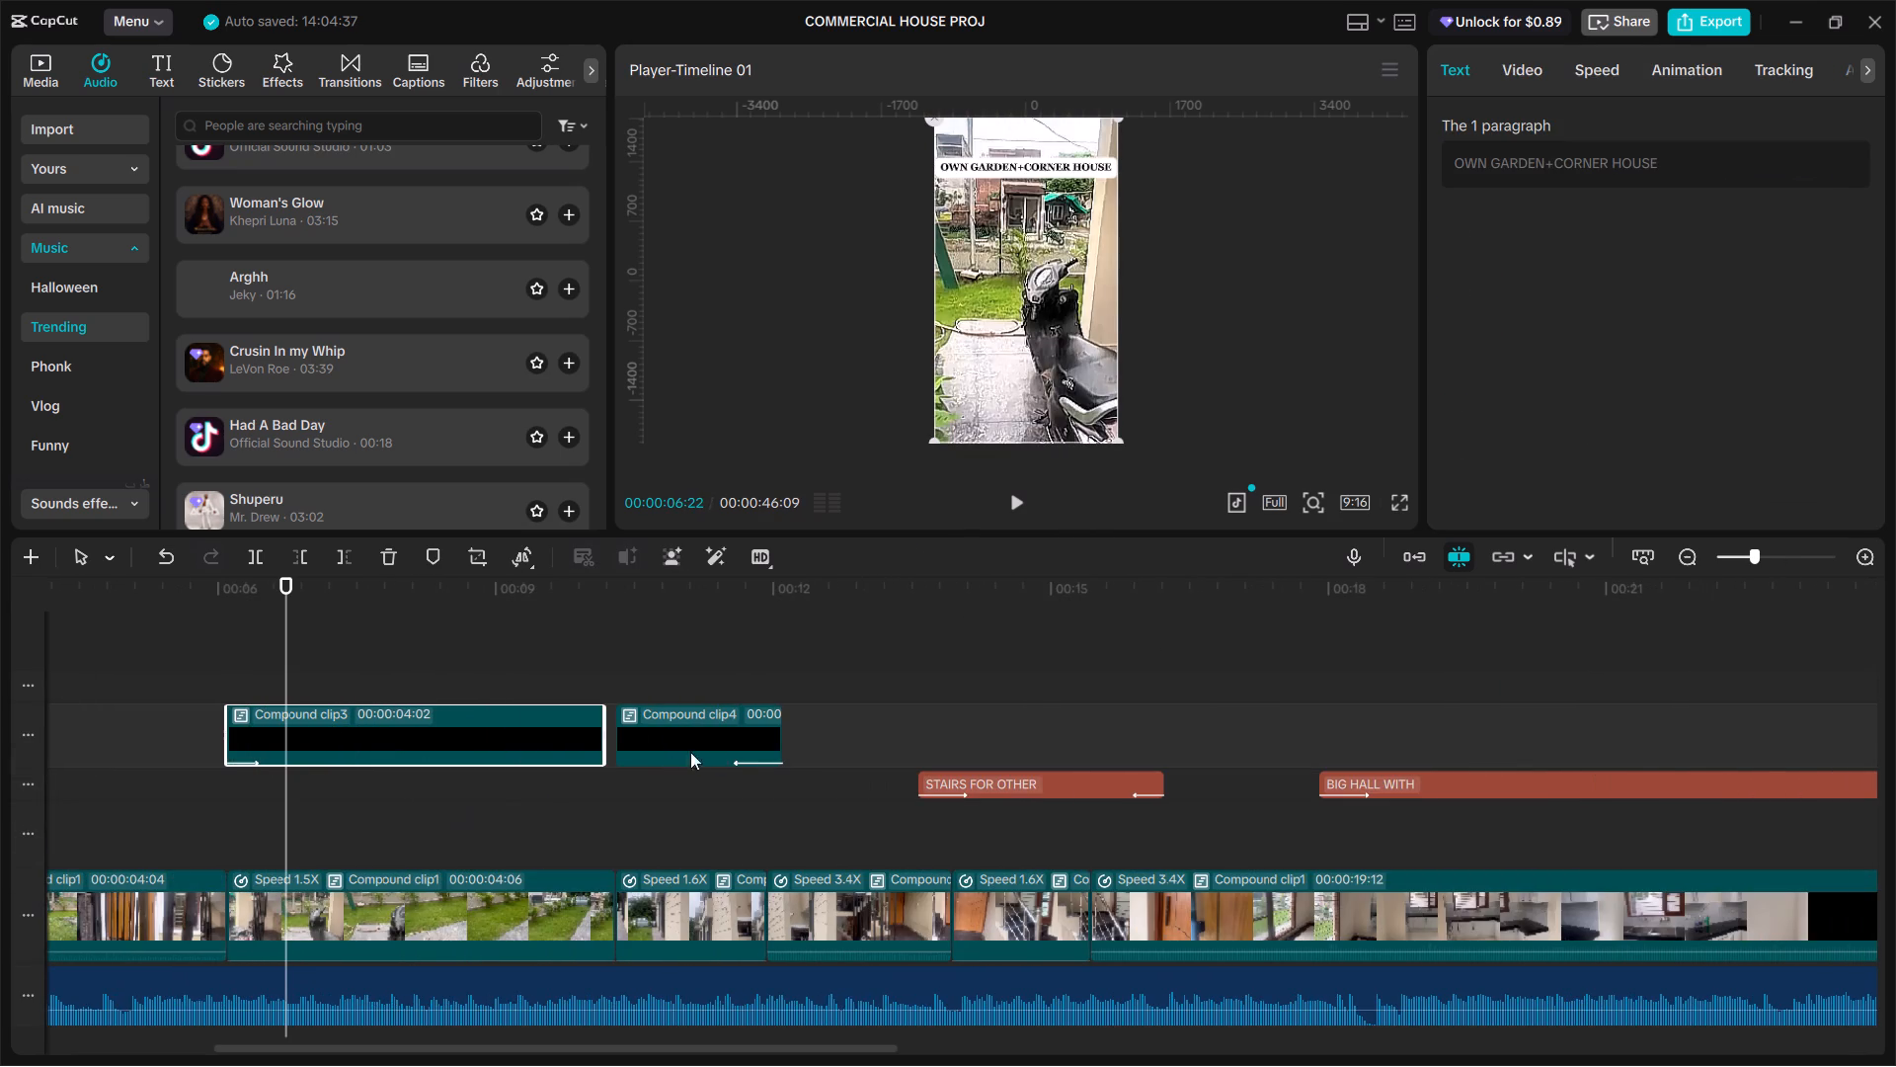
{"action": "left_click", "coordinate": [655, 731]}
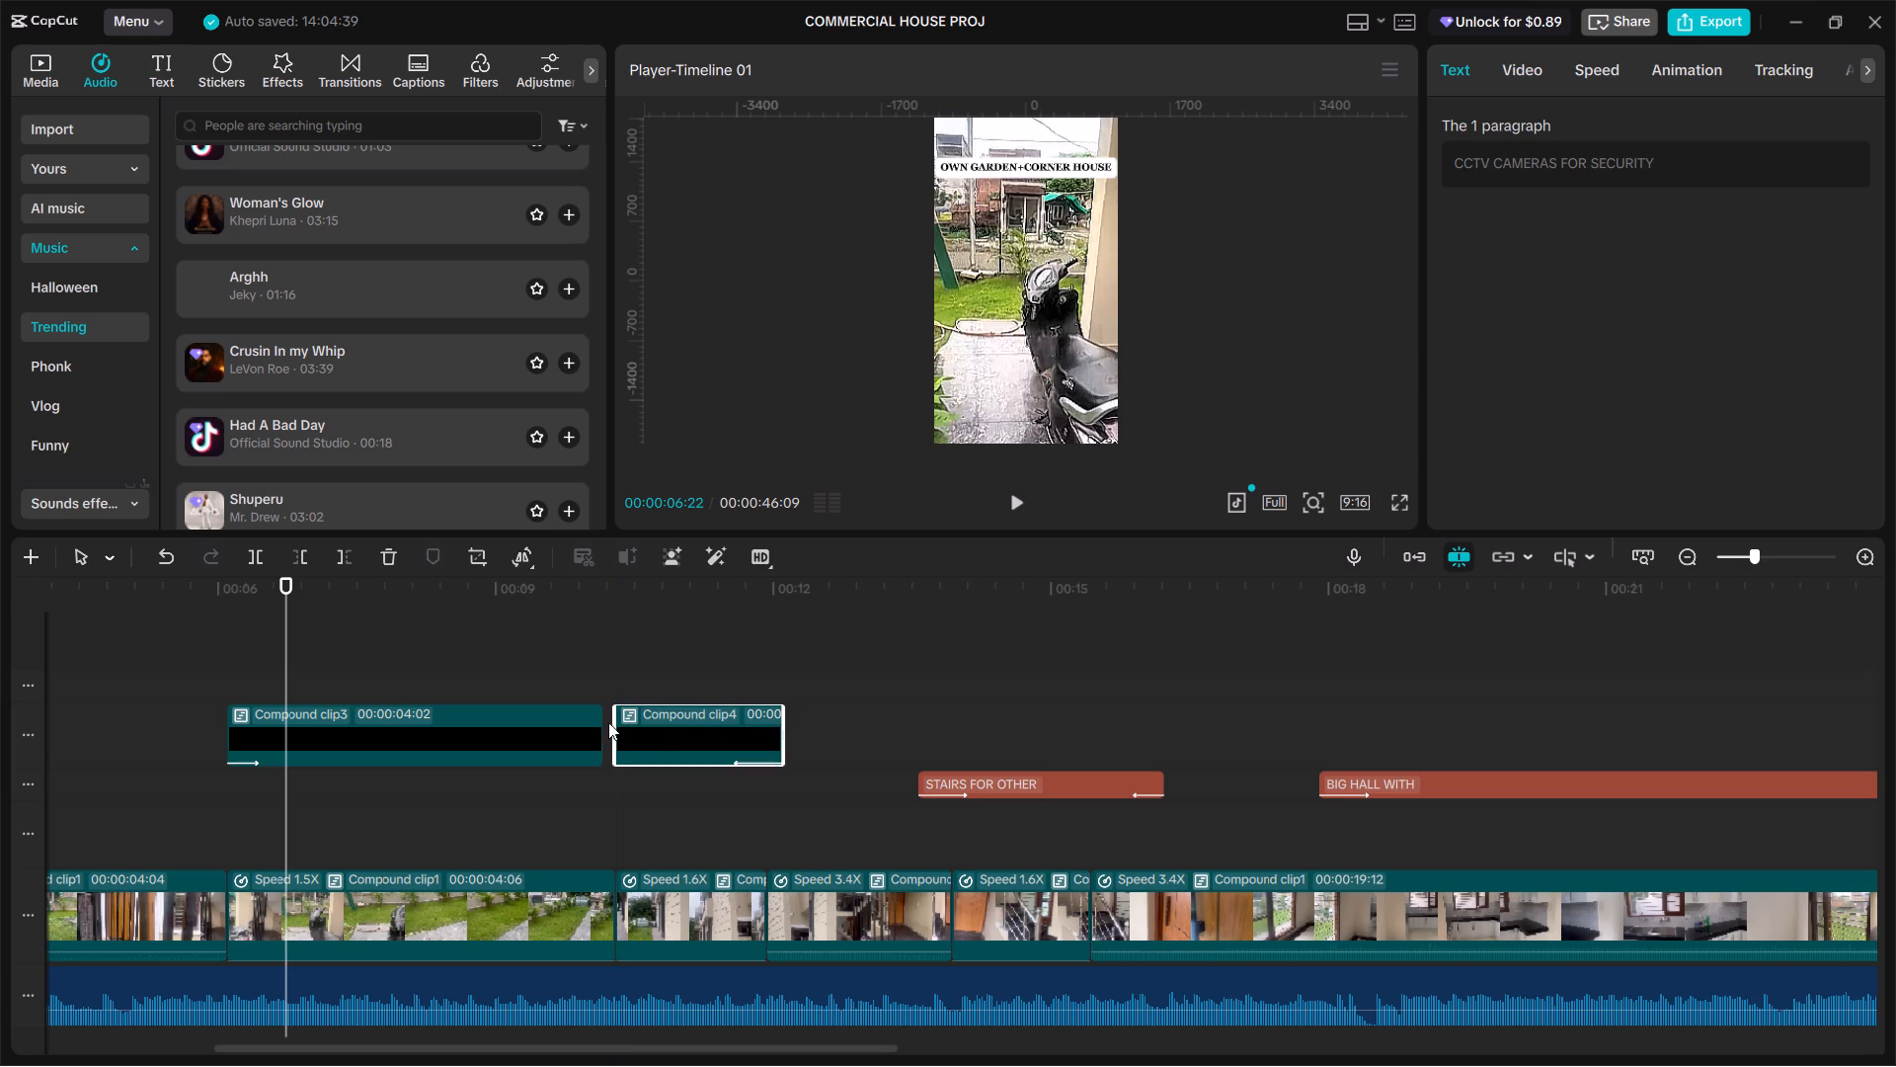
{"action": "left_click_drag", "start_coordinate": [602, 714], "coordinate": [613, 716]}
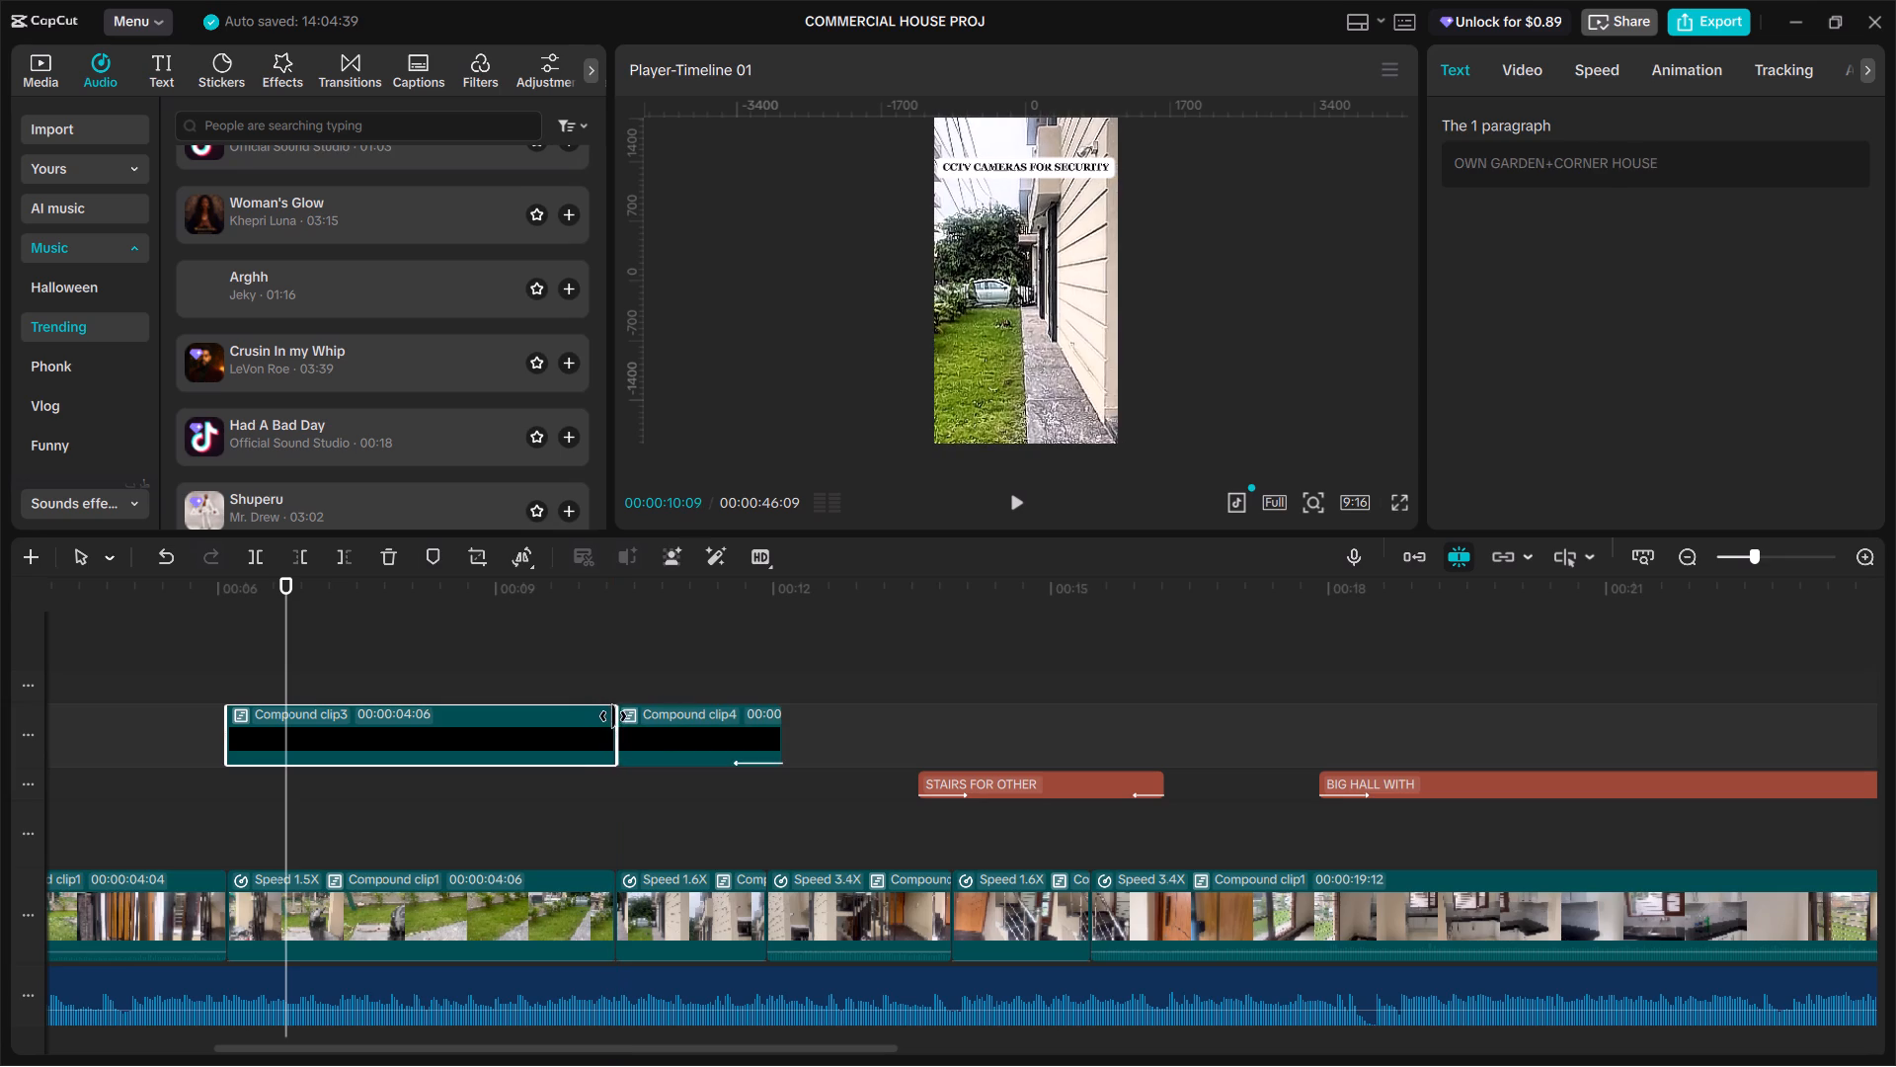
{"action": "left_click_drag", "start_coordinate": [613, 716], "coordinate": [618, 718]}
Play back the captioned garden section and examine the change from the garden caption to the CCTV caption at 00:00:10:09.
{"action": "left_click", "coordinate": [592, 792]}
{"action": "left_click_drag", "start_coordinate": [592, 792], "coordinate": [590, 792]}
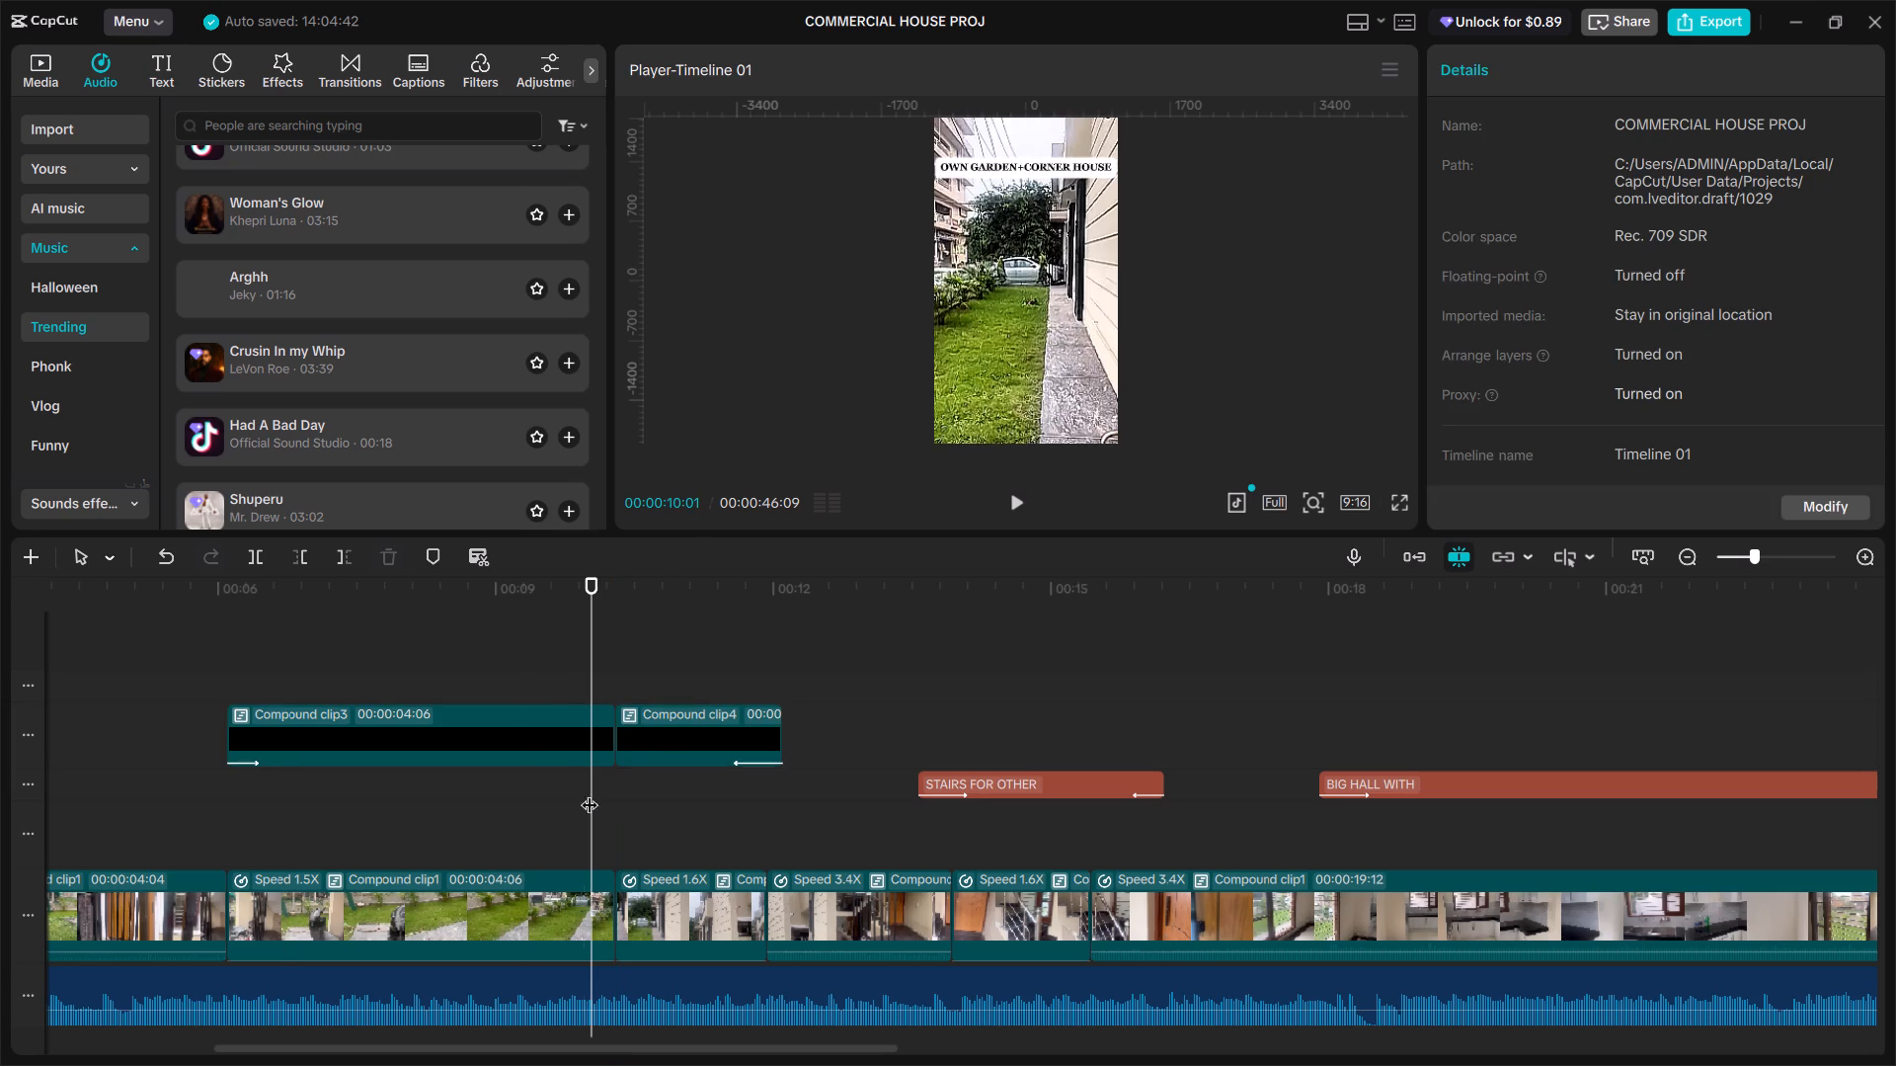
{"action": "left_click_drag", "start_coordinate": [590, 792], "coordinate": [173, 832]}
{"action": "key", "text": "space"}
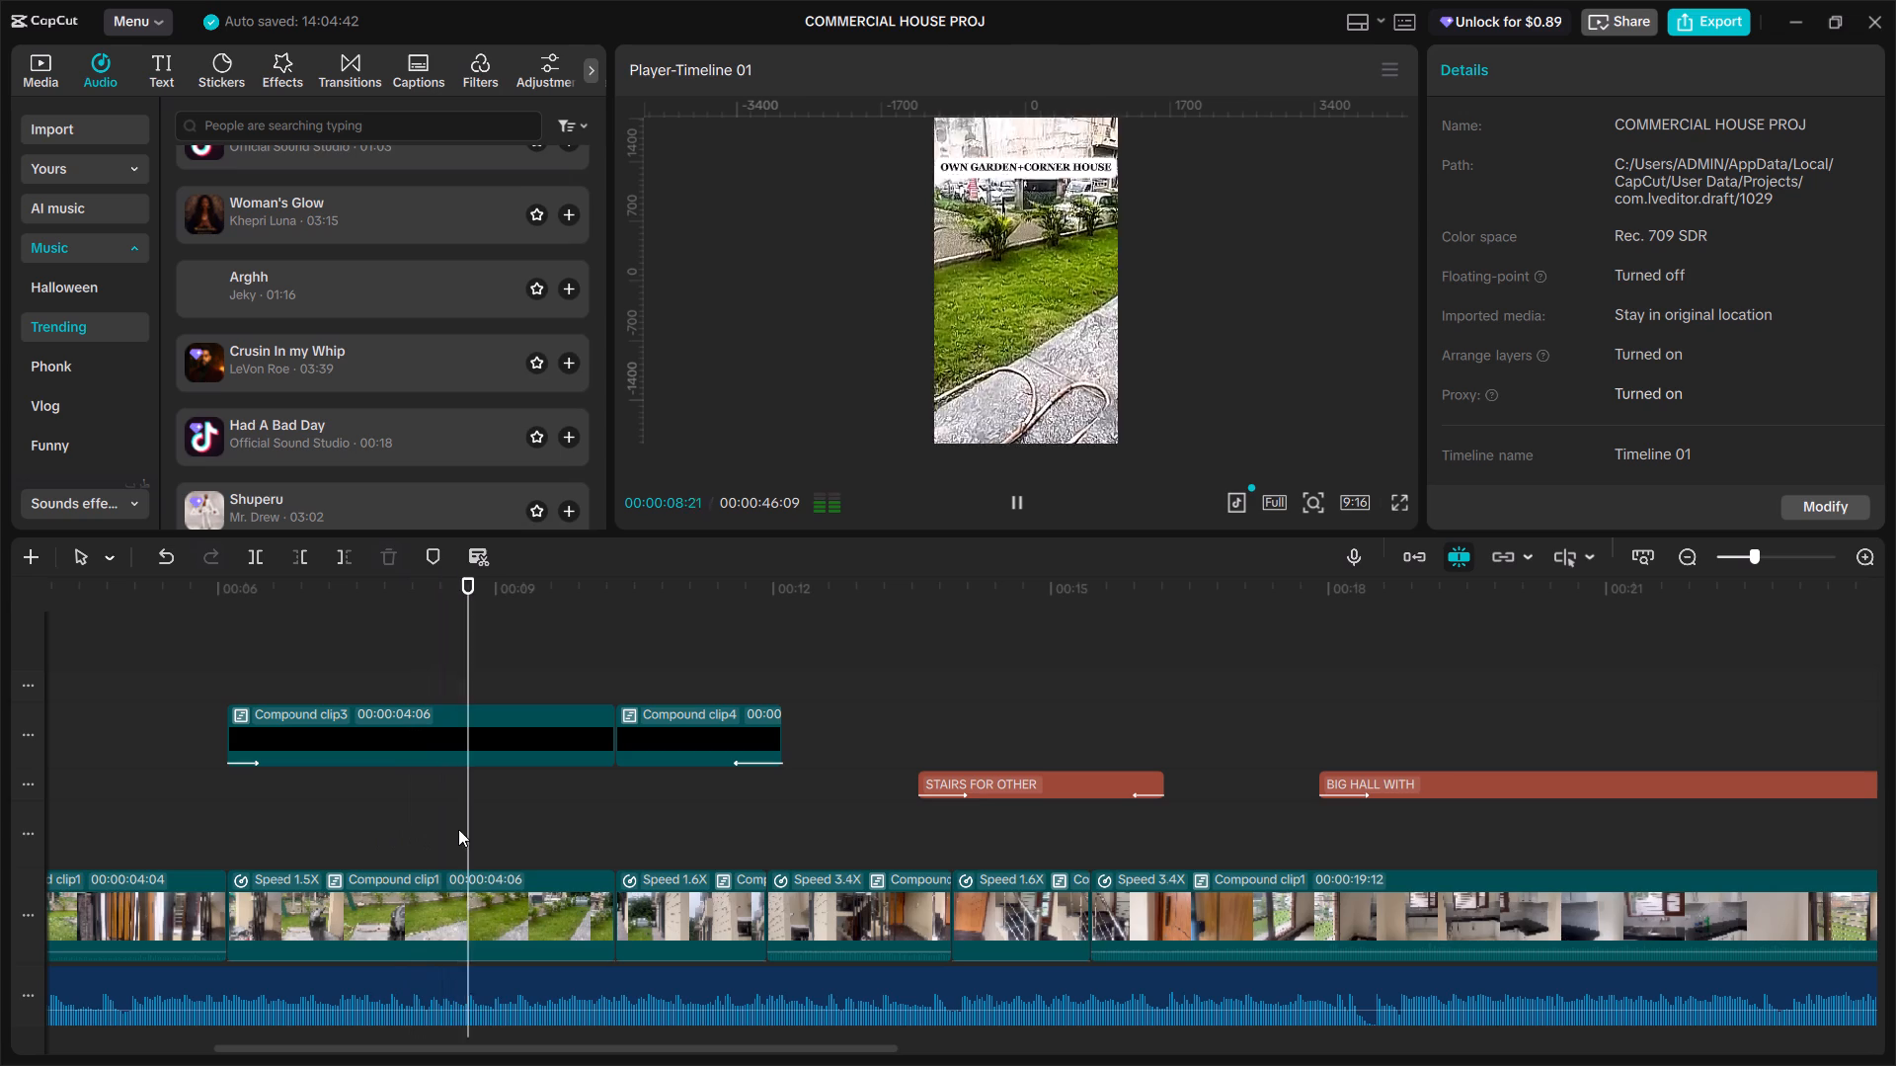
{"action": "left_click", "coordinate": [595, 800]}
{"action": "left_click_drag", "start_coordinate": [595, 800], "coordinate": [617, 799]}
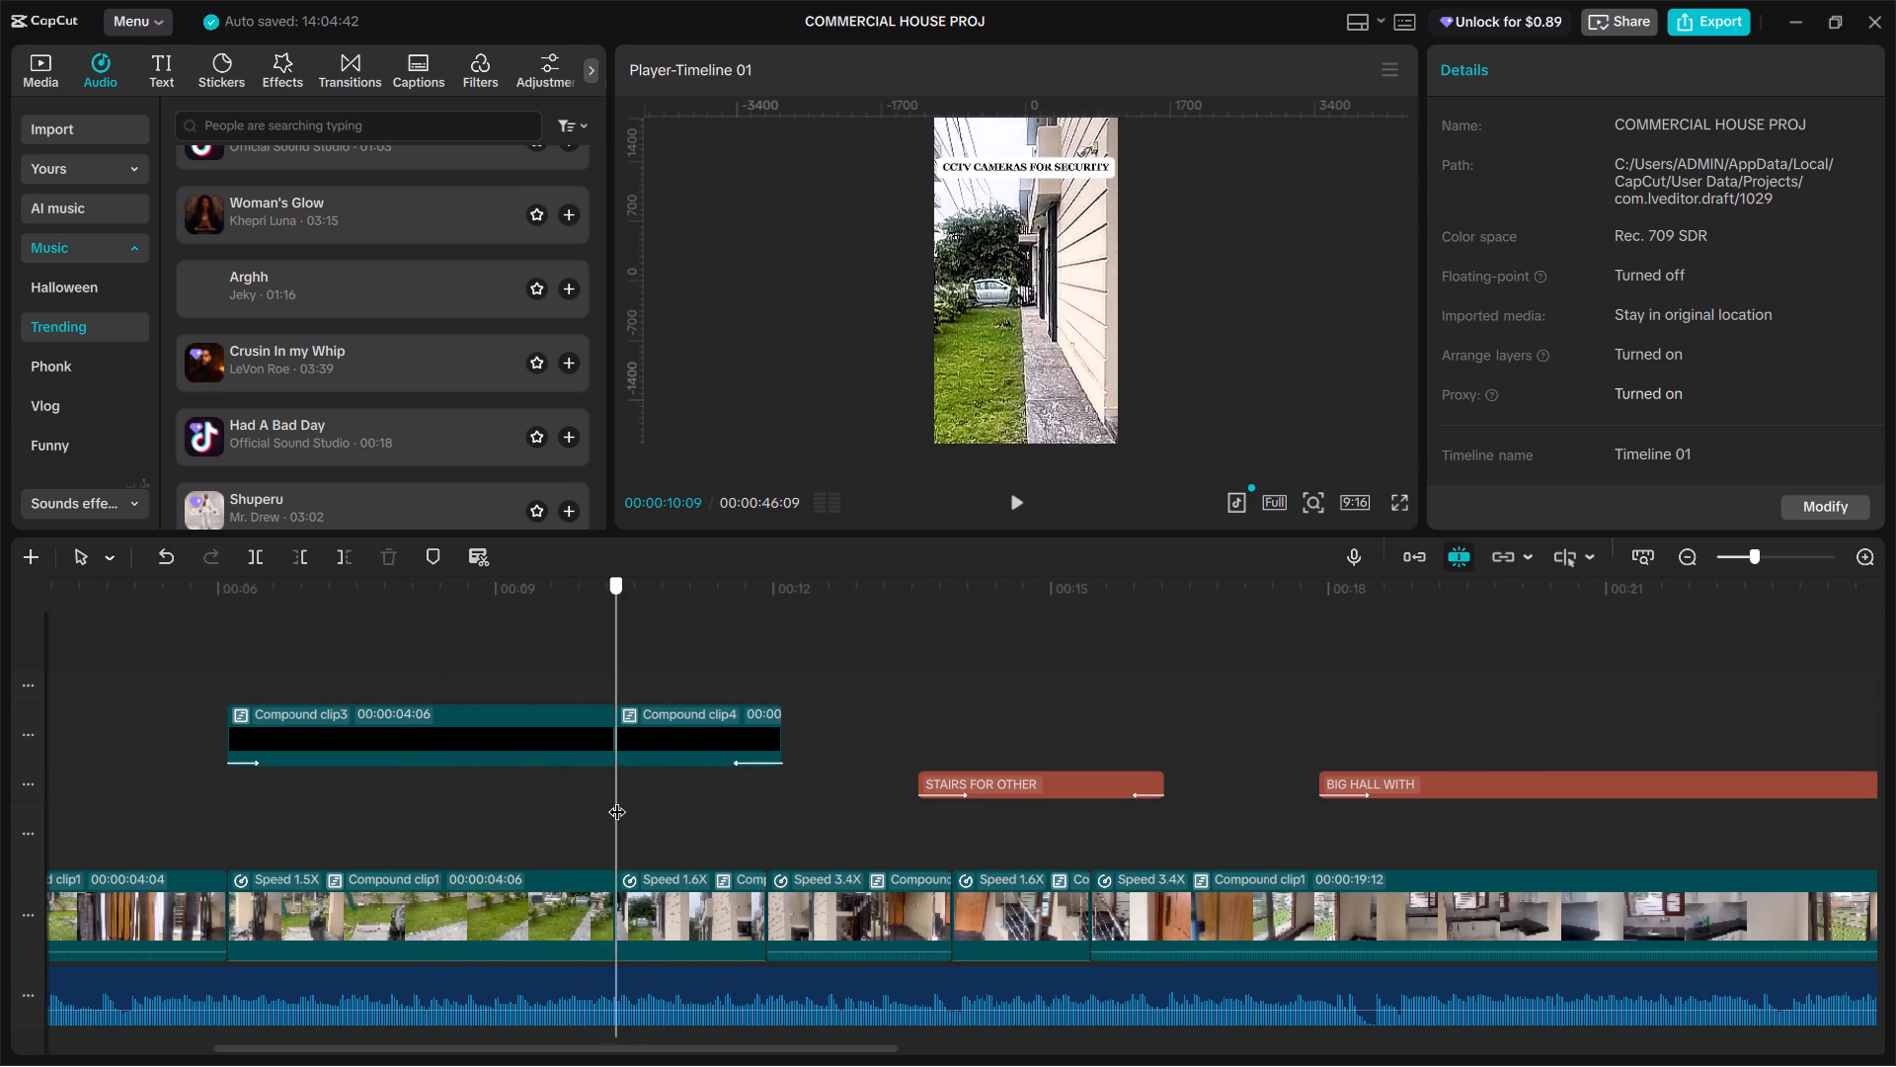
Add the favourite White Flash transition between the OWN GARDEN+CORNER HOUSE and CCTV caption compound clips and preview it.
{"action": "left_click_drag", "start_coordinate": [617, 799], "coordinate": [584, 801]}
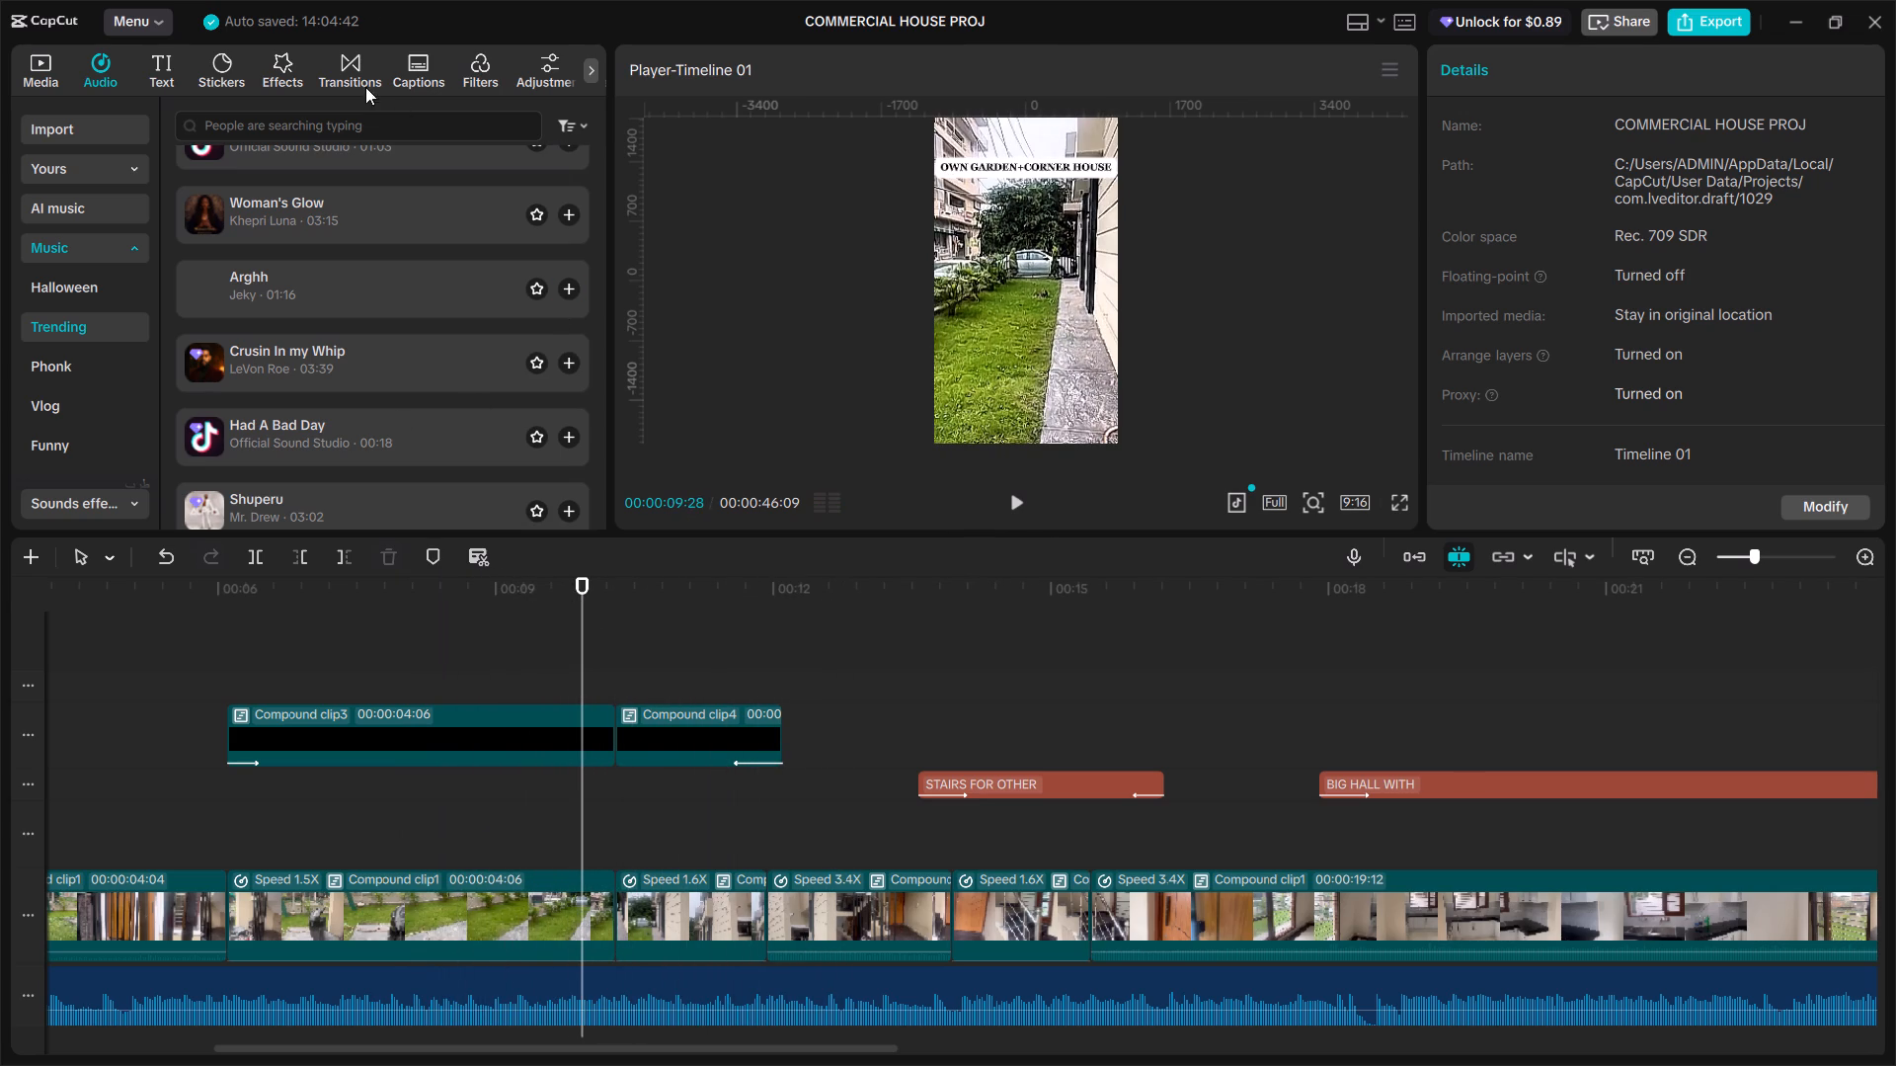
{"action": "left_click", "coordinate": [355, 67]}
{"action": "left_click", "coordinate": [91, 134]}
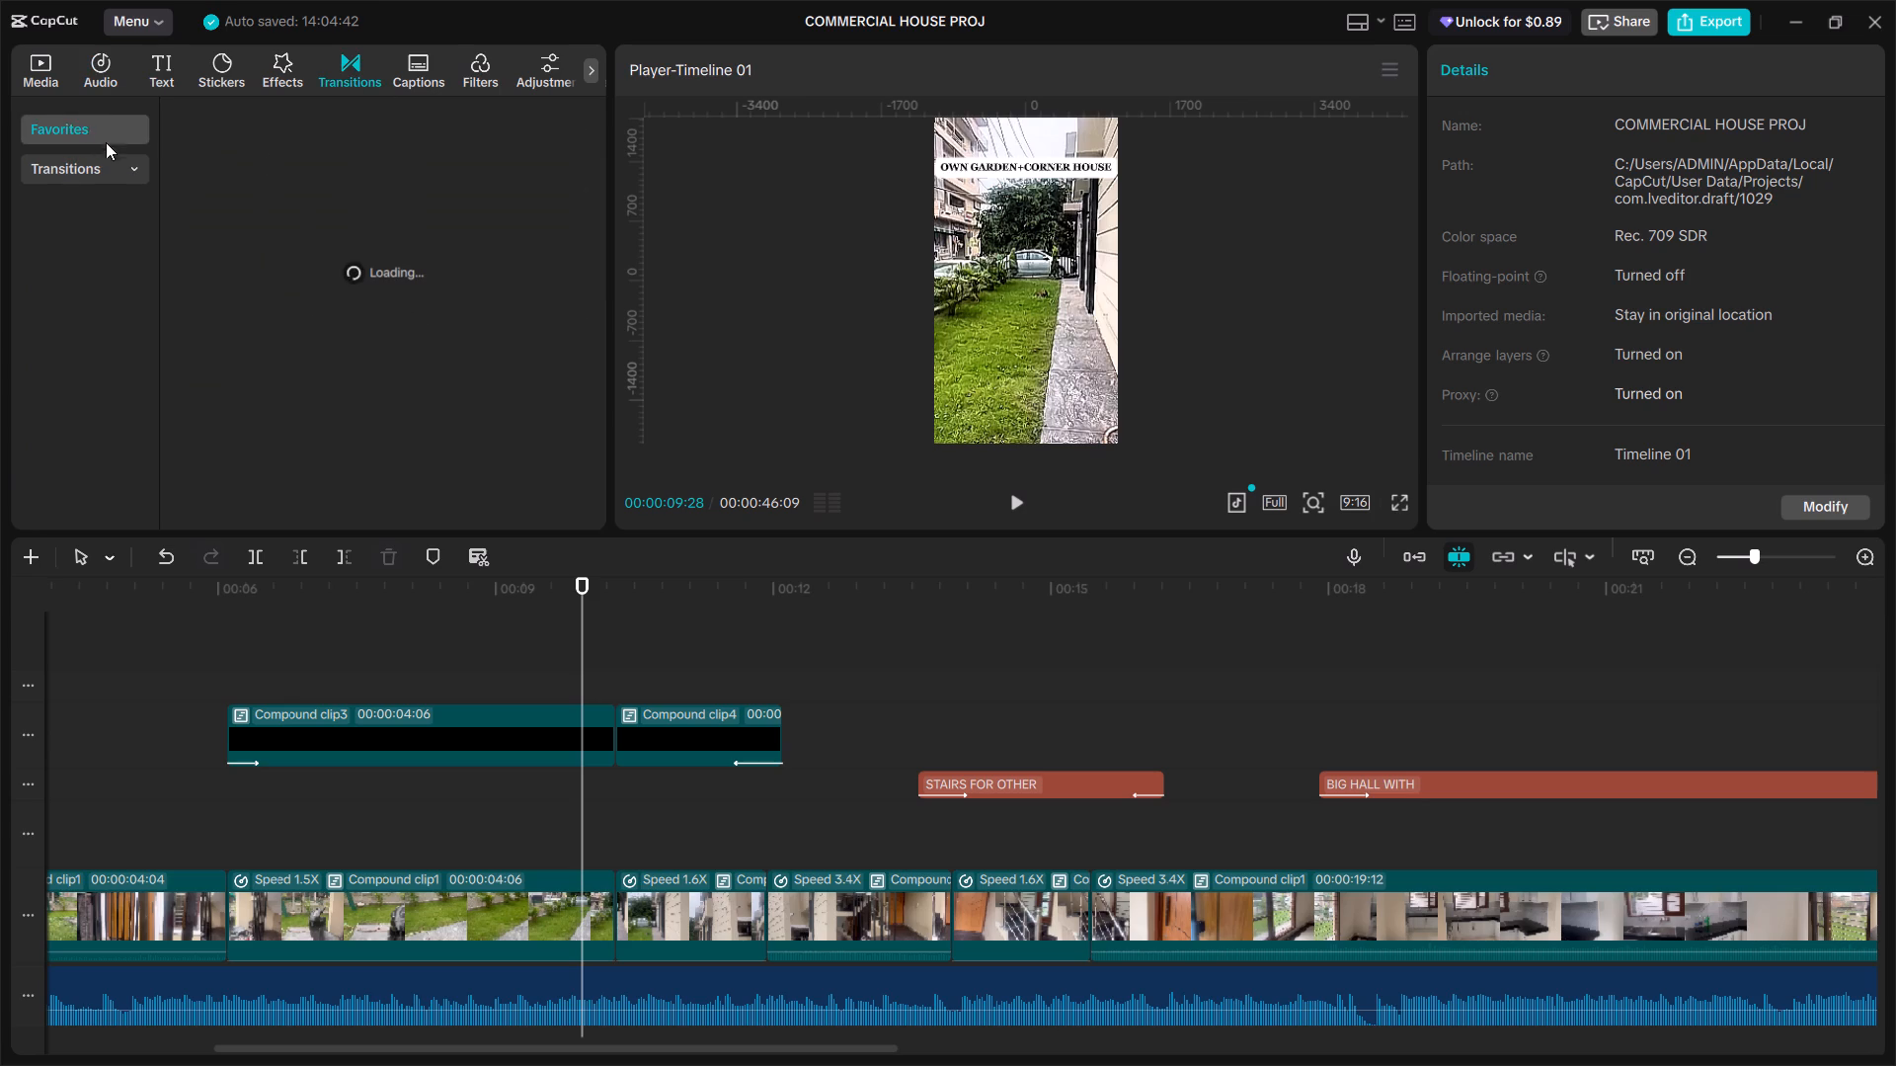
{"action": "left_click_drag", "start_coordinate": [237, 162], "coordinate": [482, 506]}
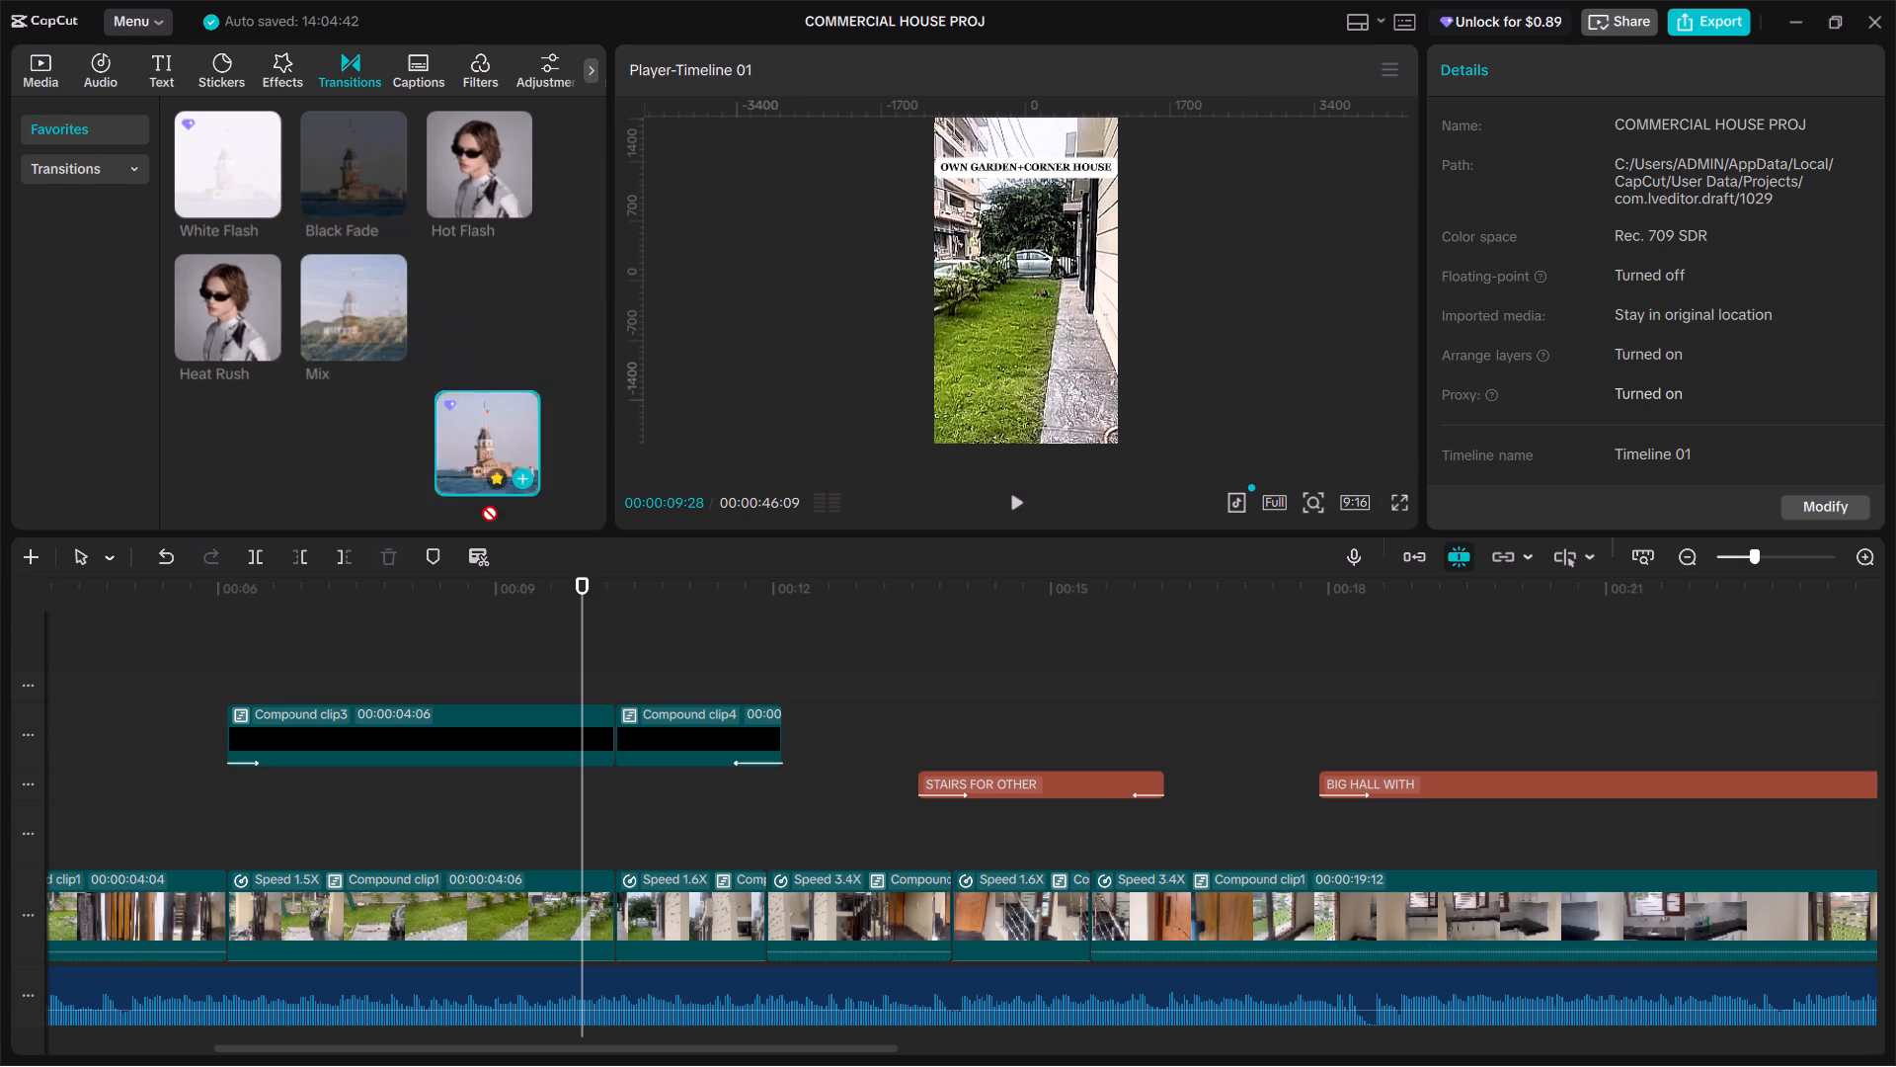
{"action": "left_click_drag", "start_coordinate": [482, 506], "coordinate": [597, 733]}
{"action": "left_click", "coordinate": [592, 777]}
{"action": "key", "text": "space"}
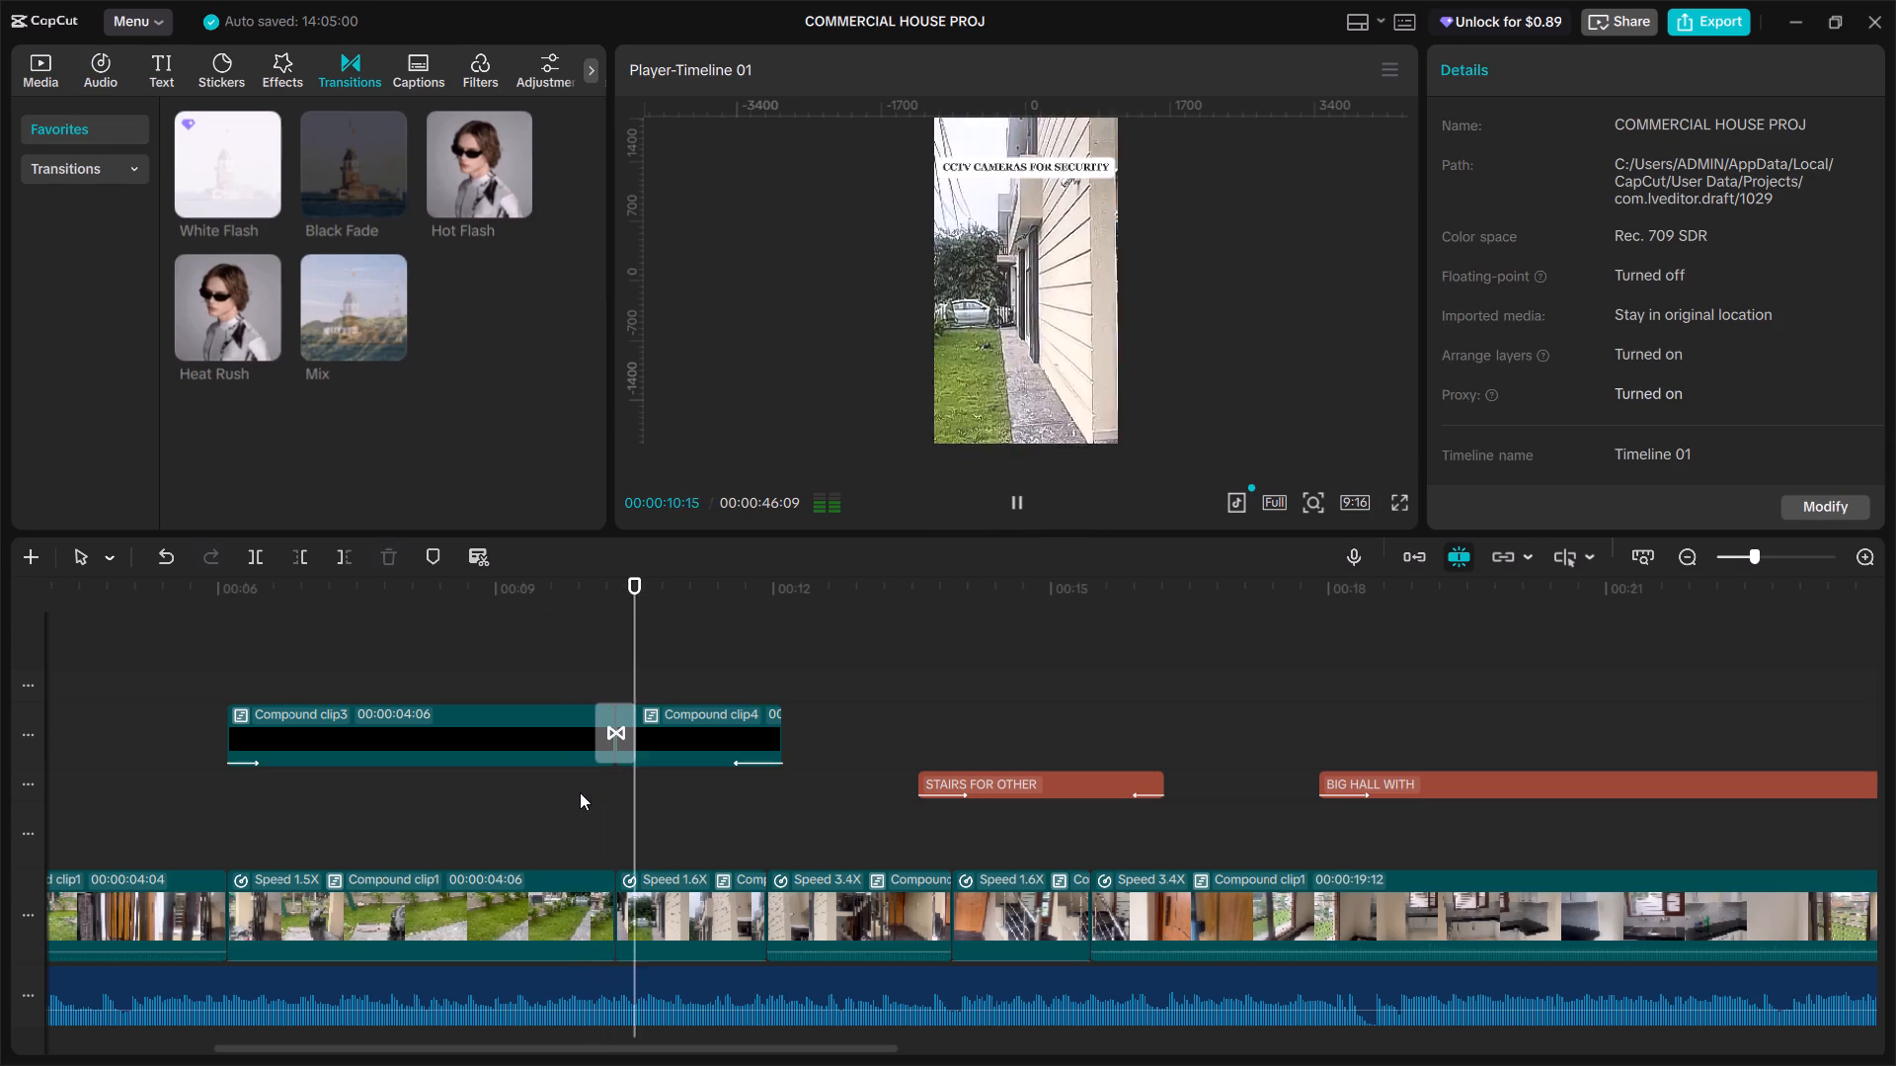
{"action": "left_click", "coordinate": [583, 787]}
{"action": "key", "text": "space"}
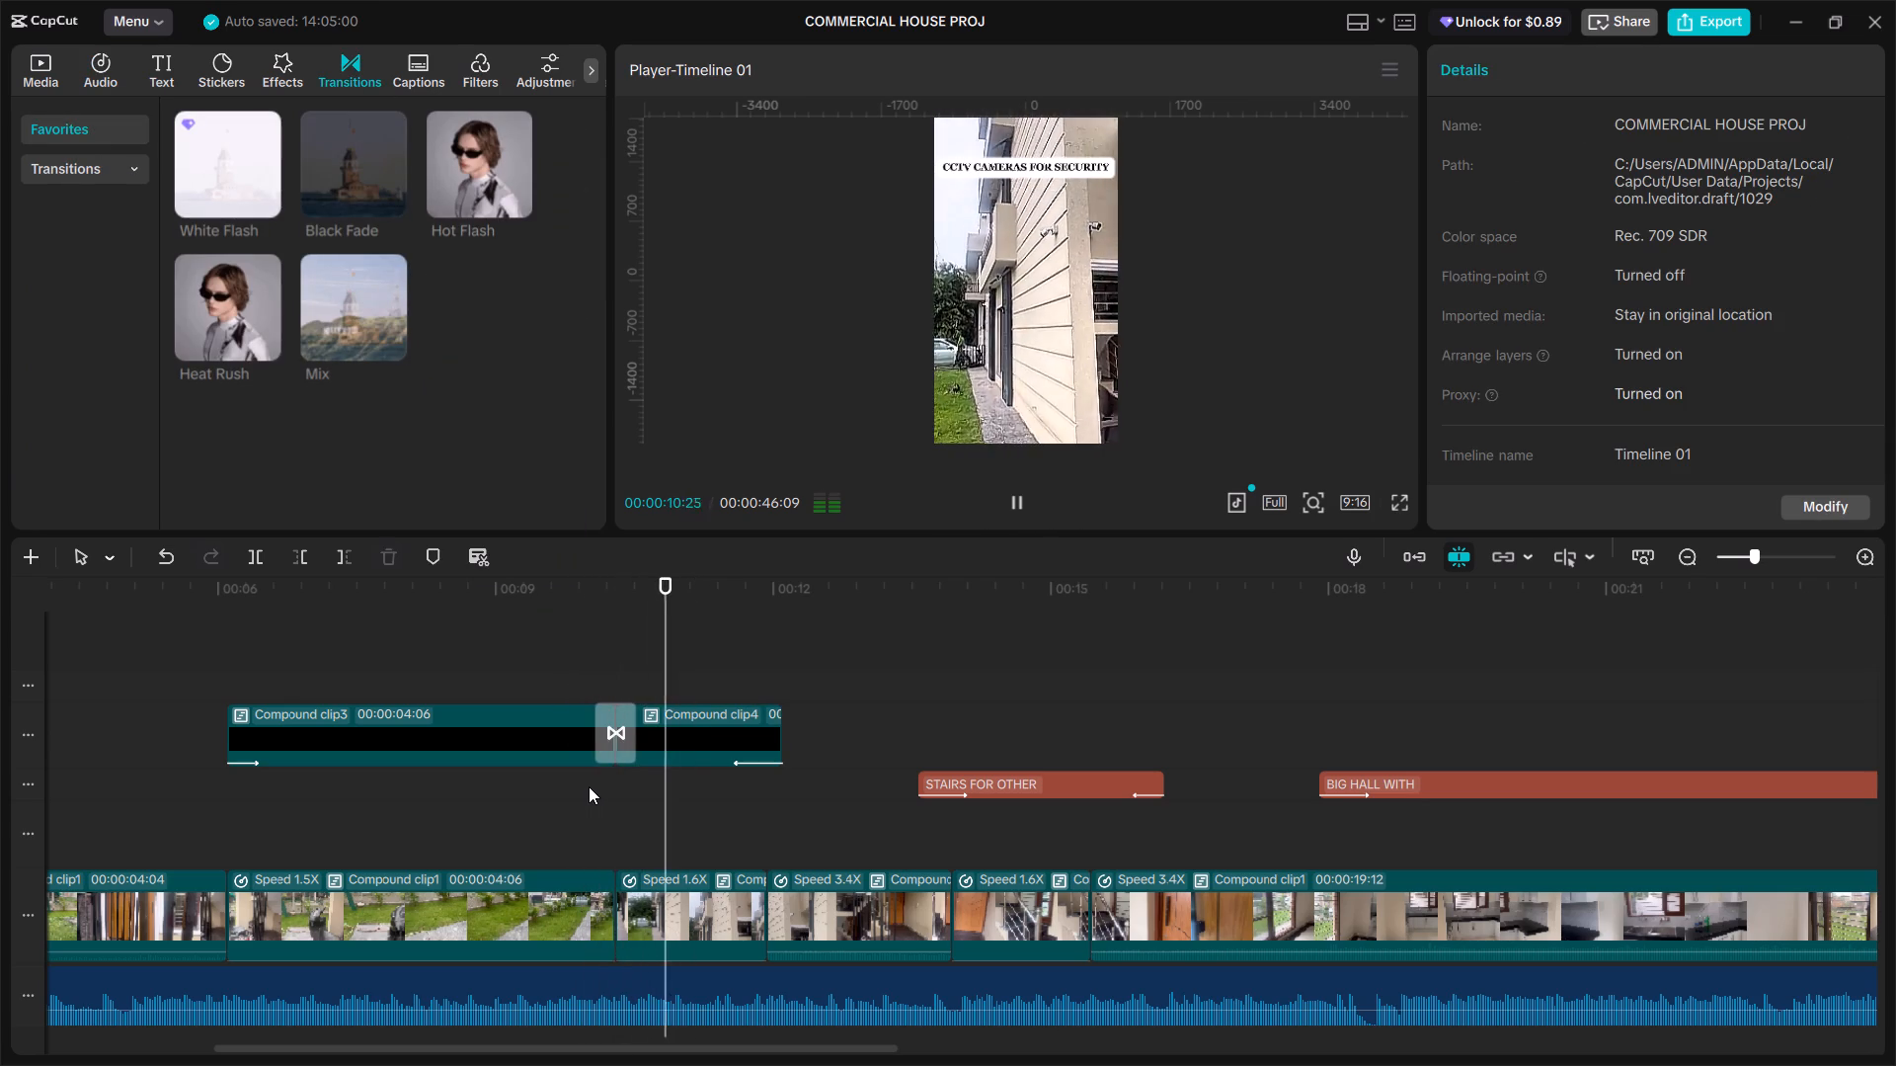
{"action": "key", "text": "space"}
Replace the transition between the garden and CCTV caption clips with Black Fade and play the video on from there.
{"action": "left_click_drag", "start_coordinate": [339, 172], "coordinate": [600, 750]}
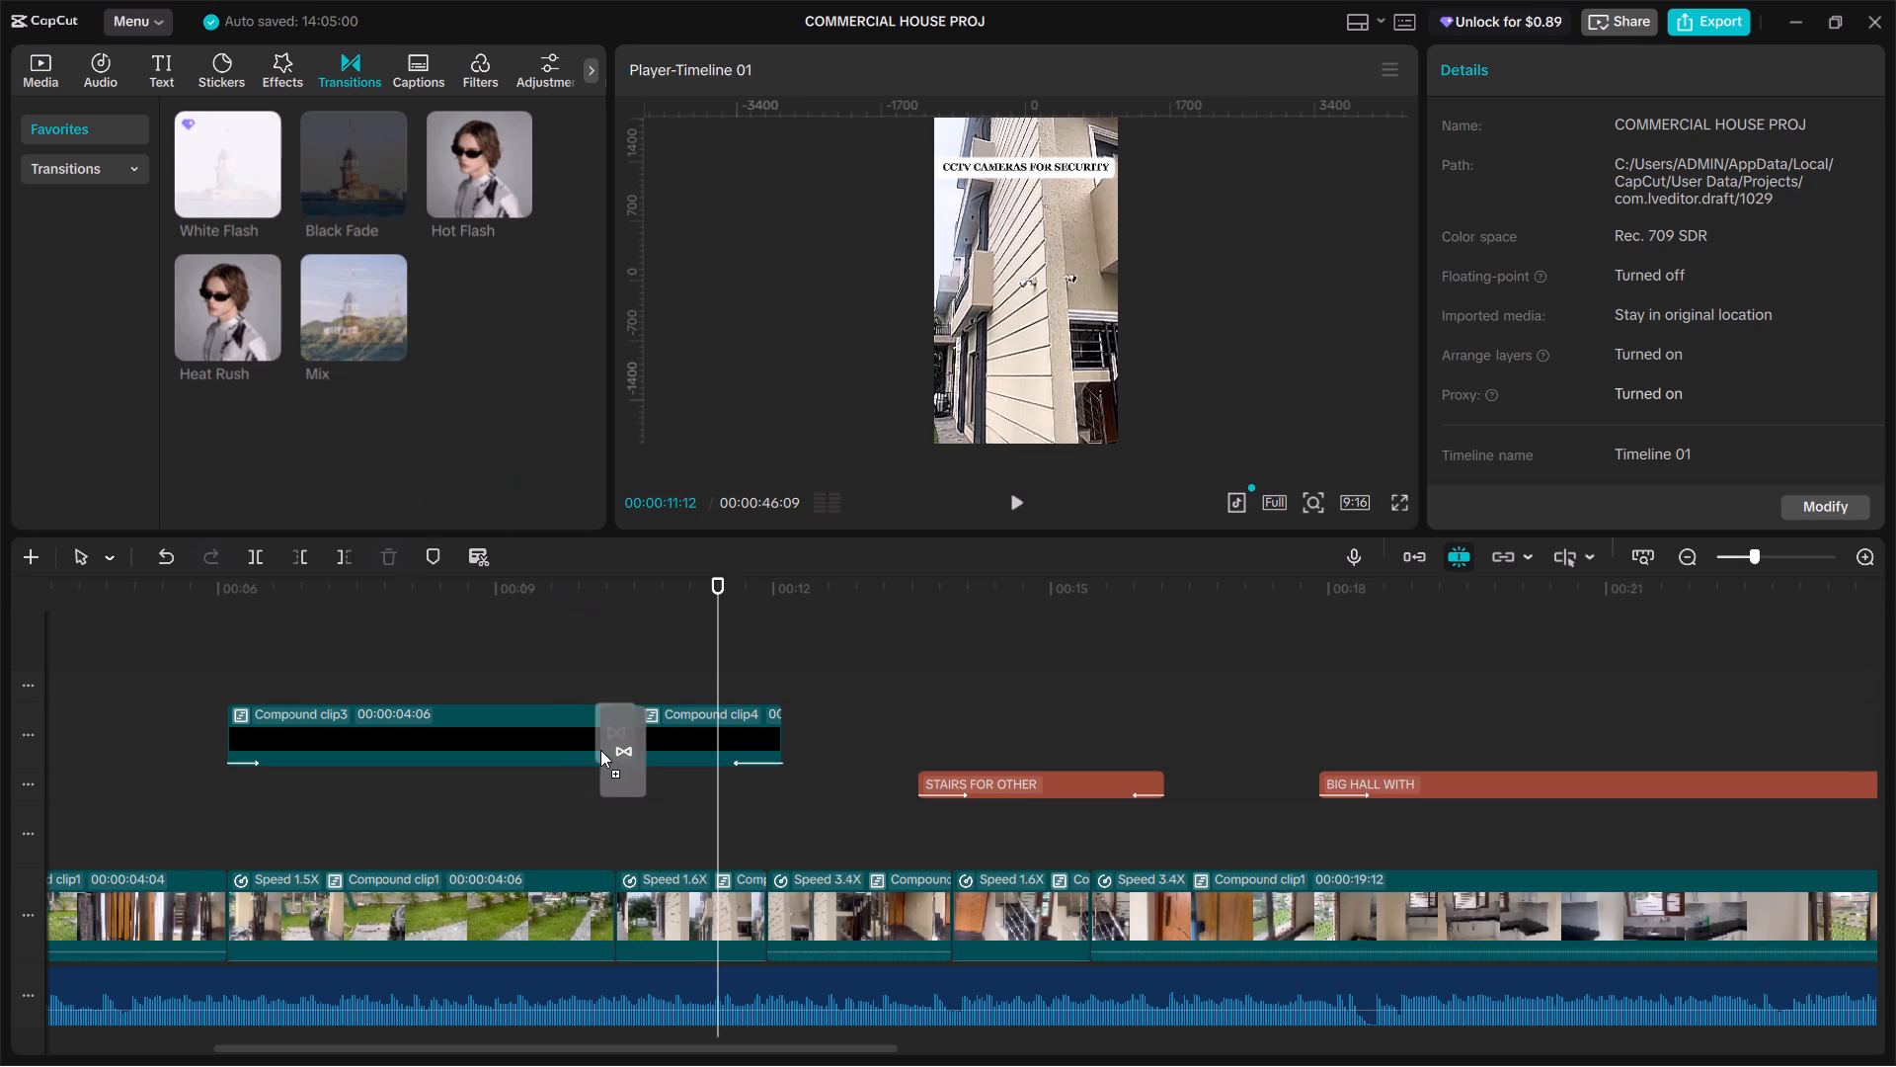
{"action": "left_click_drag", "start_coordinate": [600, 750], "coordinate": [600, 748]}
{"action": "left_click", "coordinate": [595, 788]}
{"action": "key", "text": "space"}
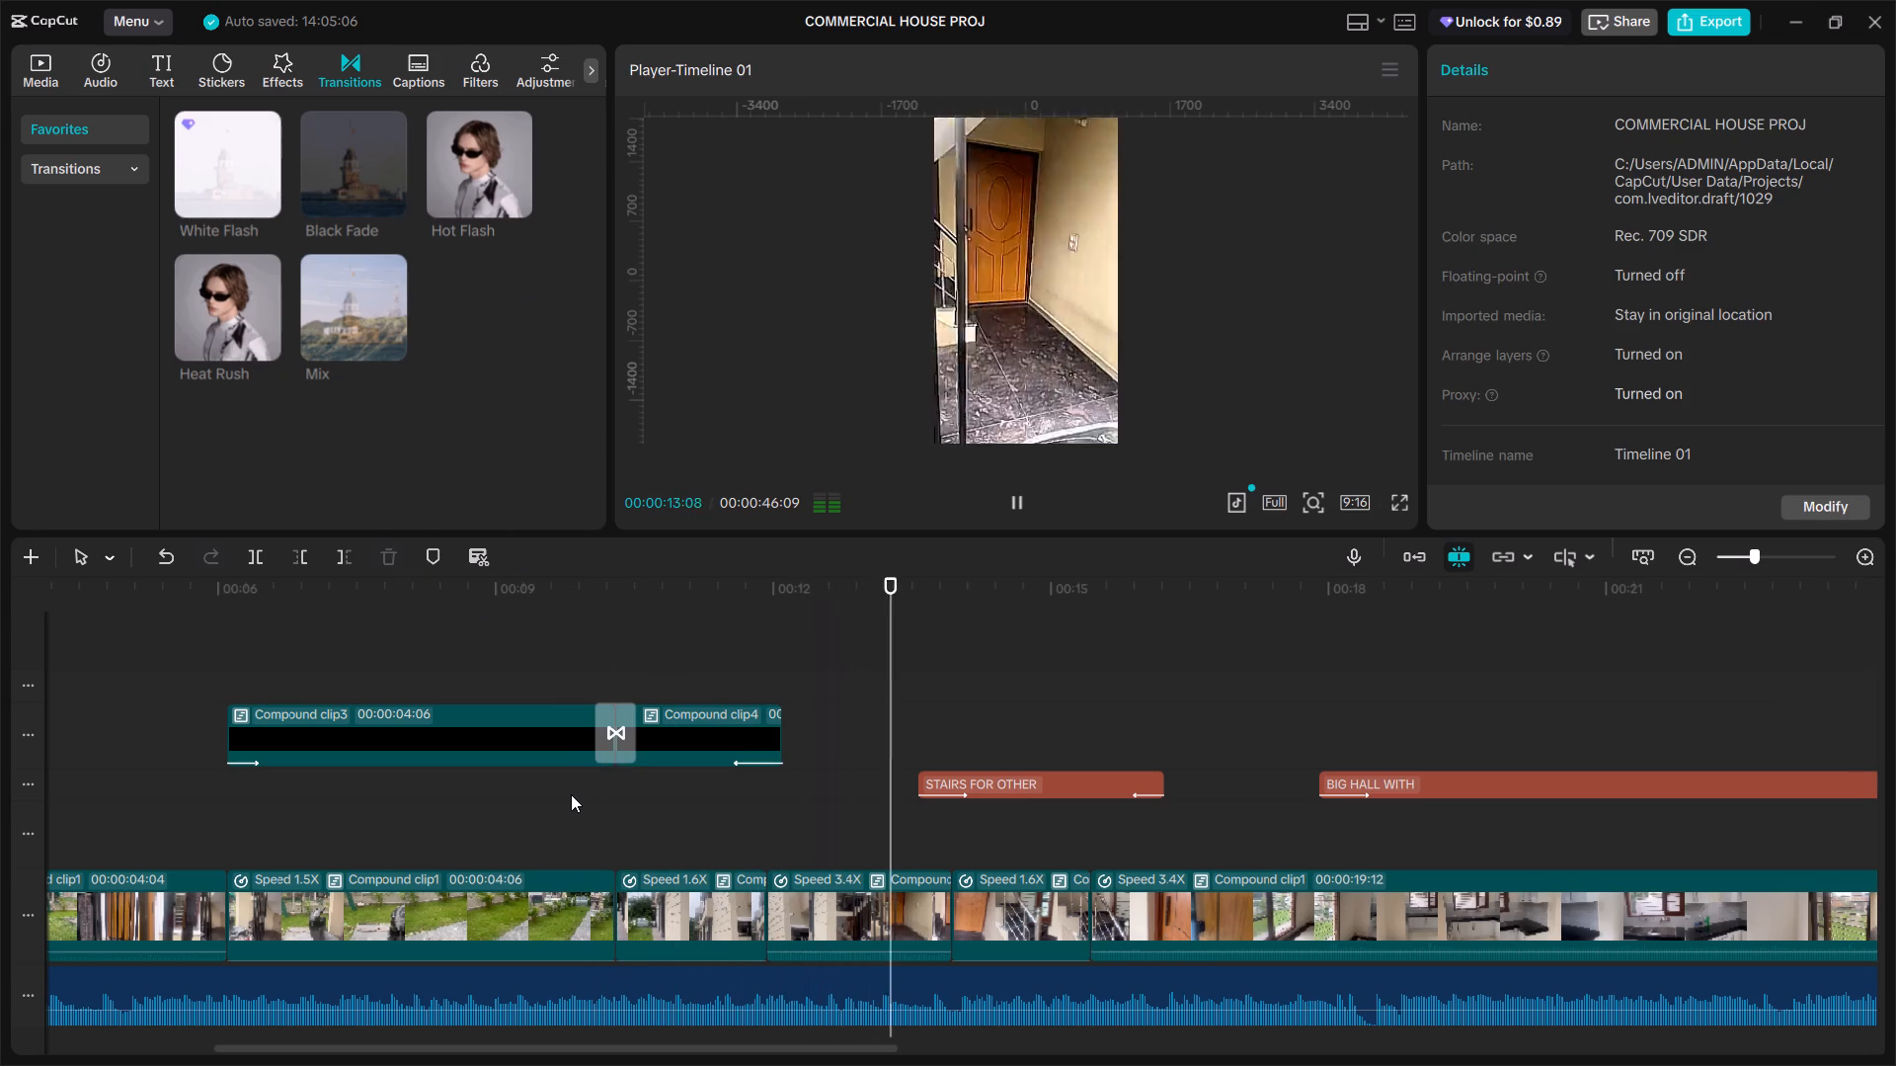
{"action": "left_click", "coordinate": [571, 795]}
{"action": "key", "text": "space"}
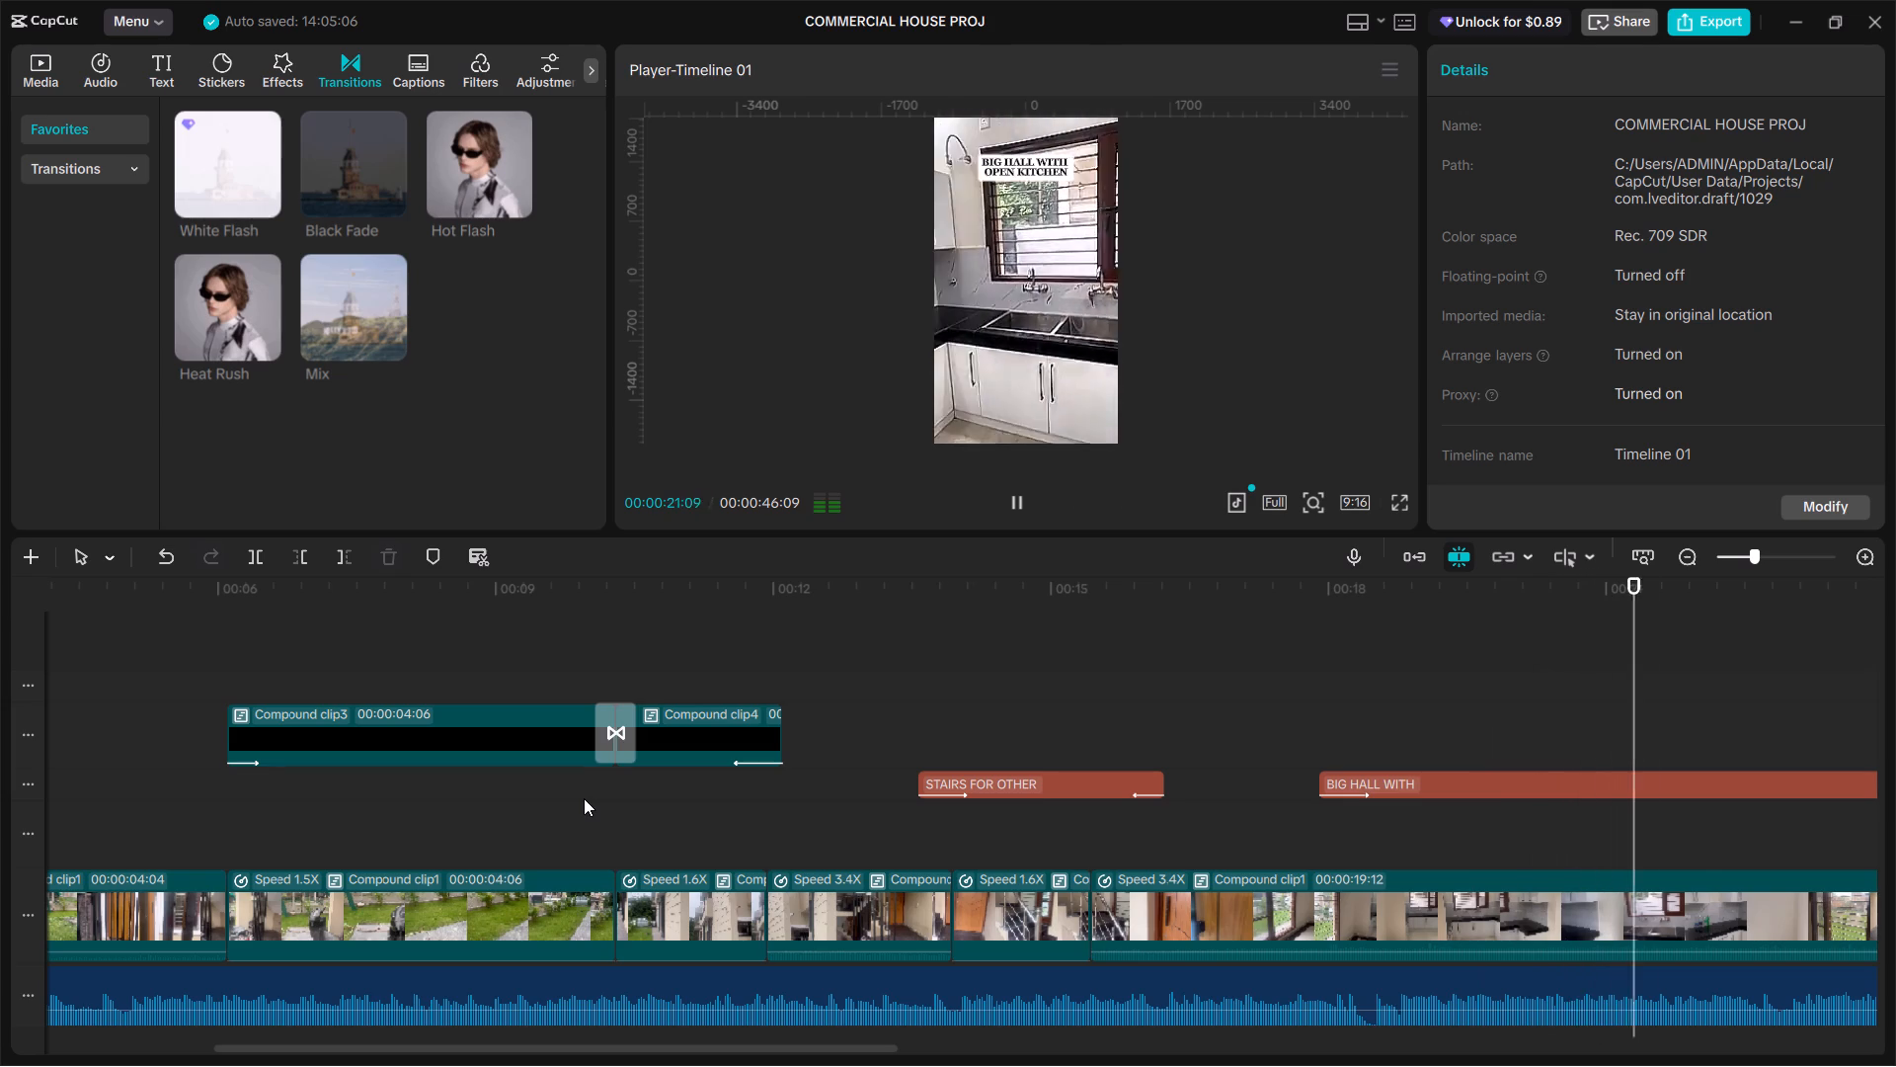
{"action": "key", "text": "space"}
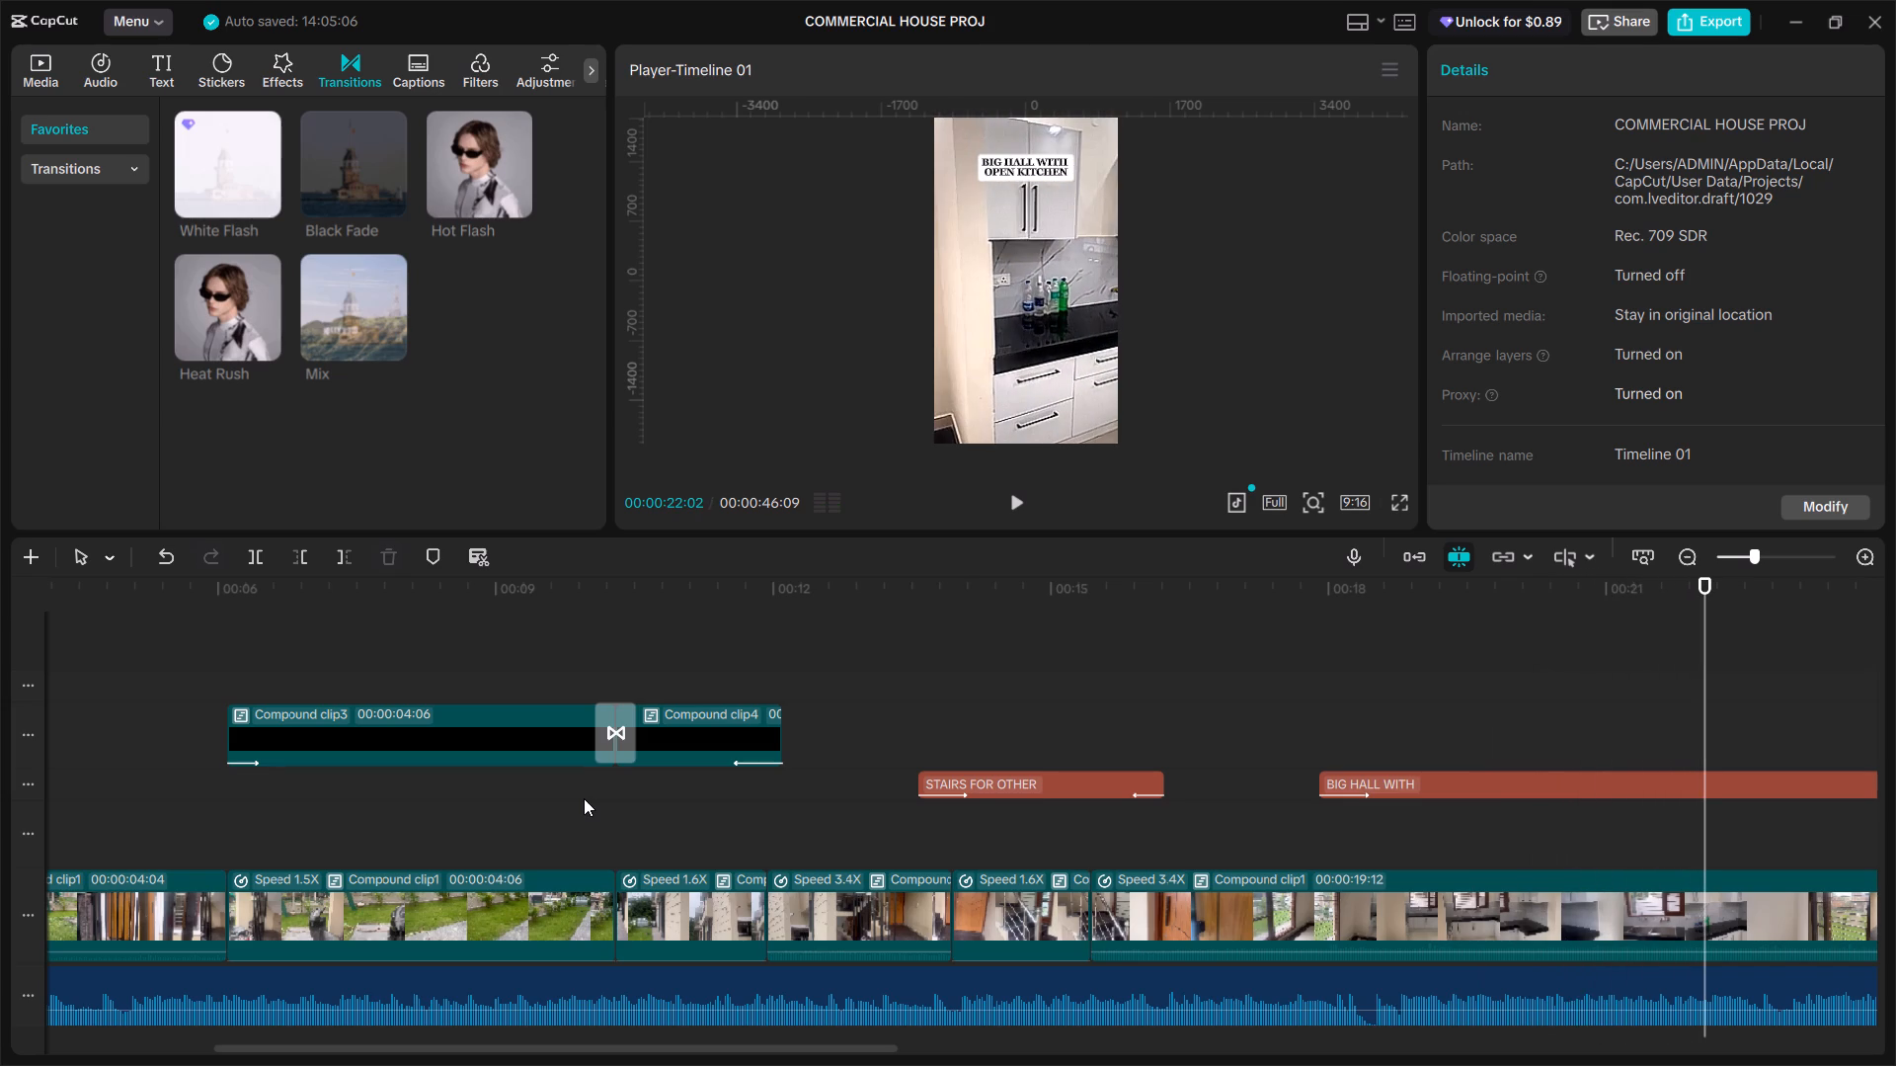
{"action": "key", "text": "space"}
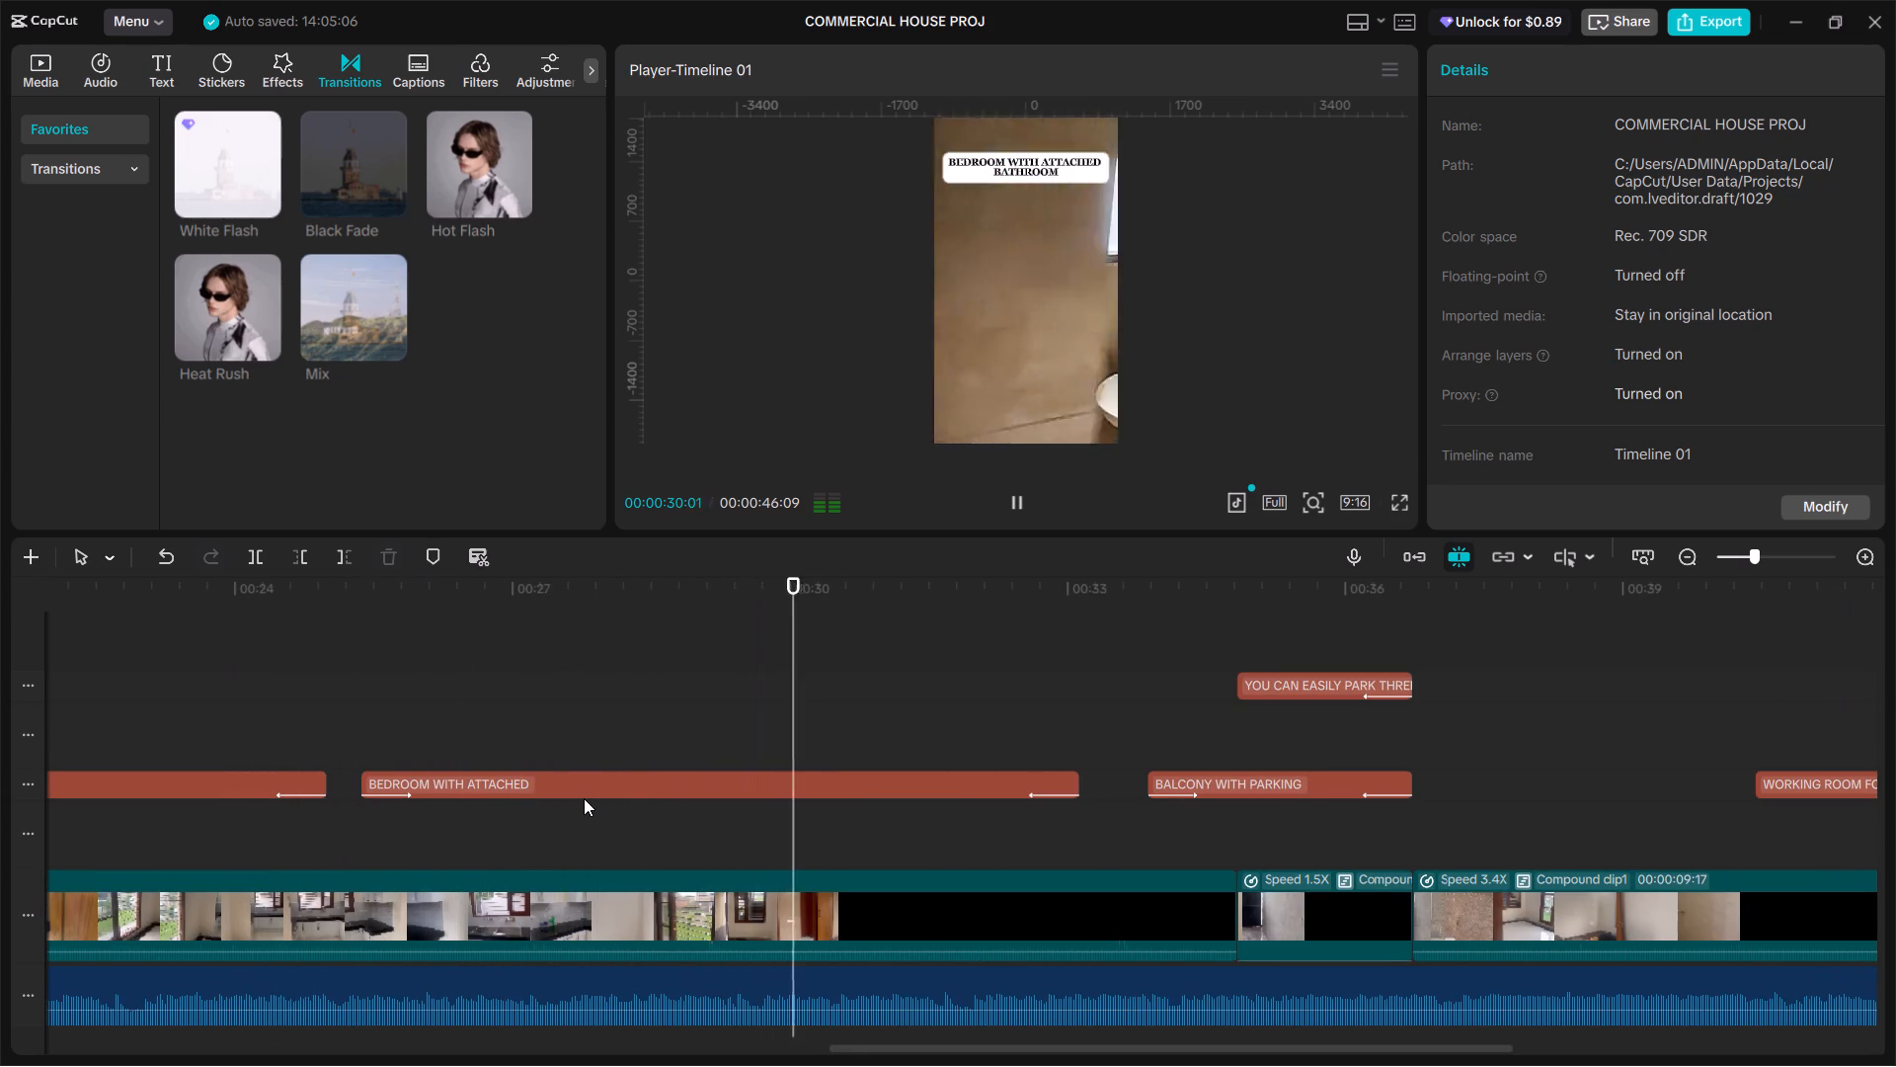
{"action": "key", "text": "space"}
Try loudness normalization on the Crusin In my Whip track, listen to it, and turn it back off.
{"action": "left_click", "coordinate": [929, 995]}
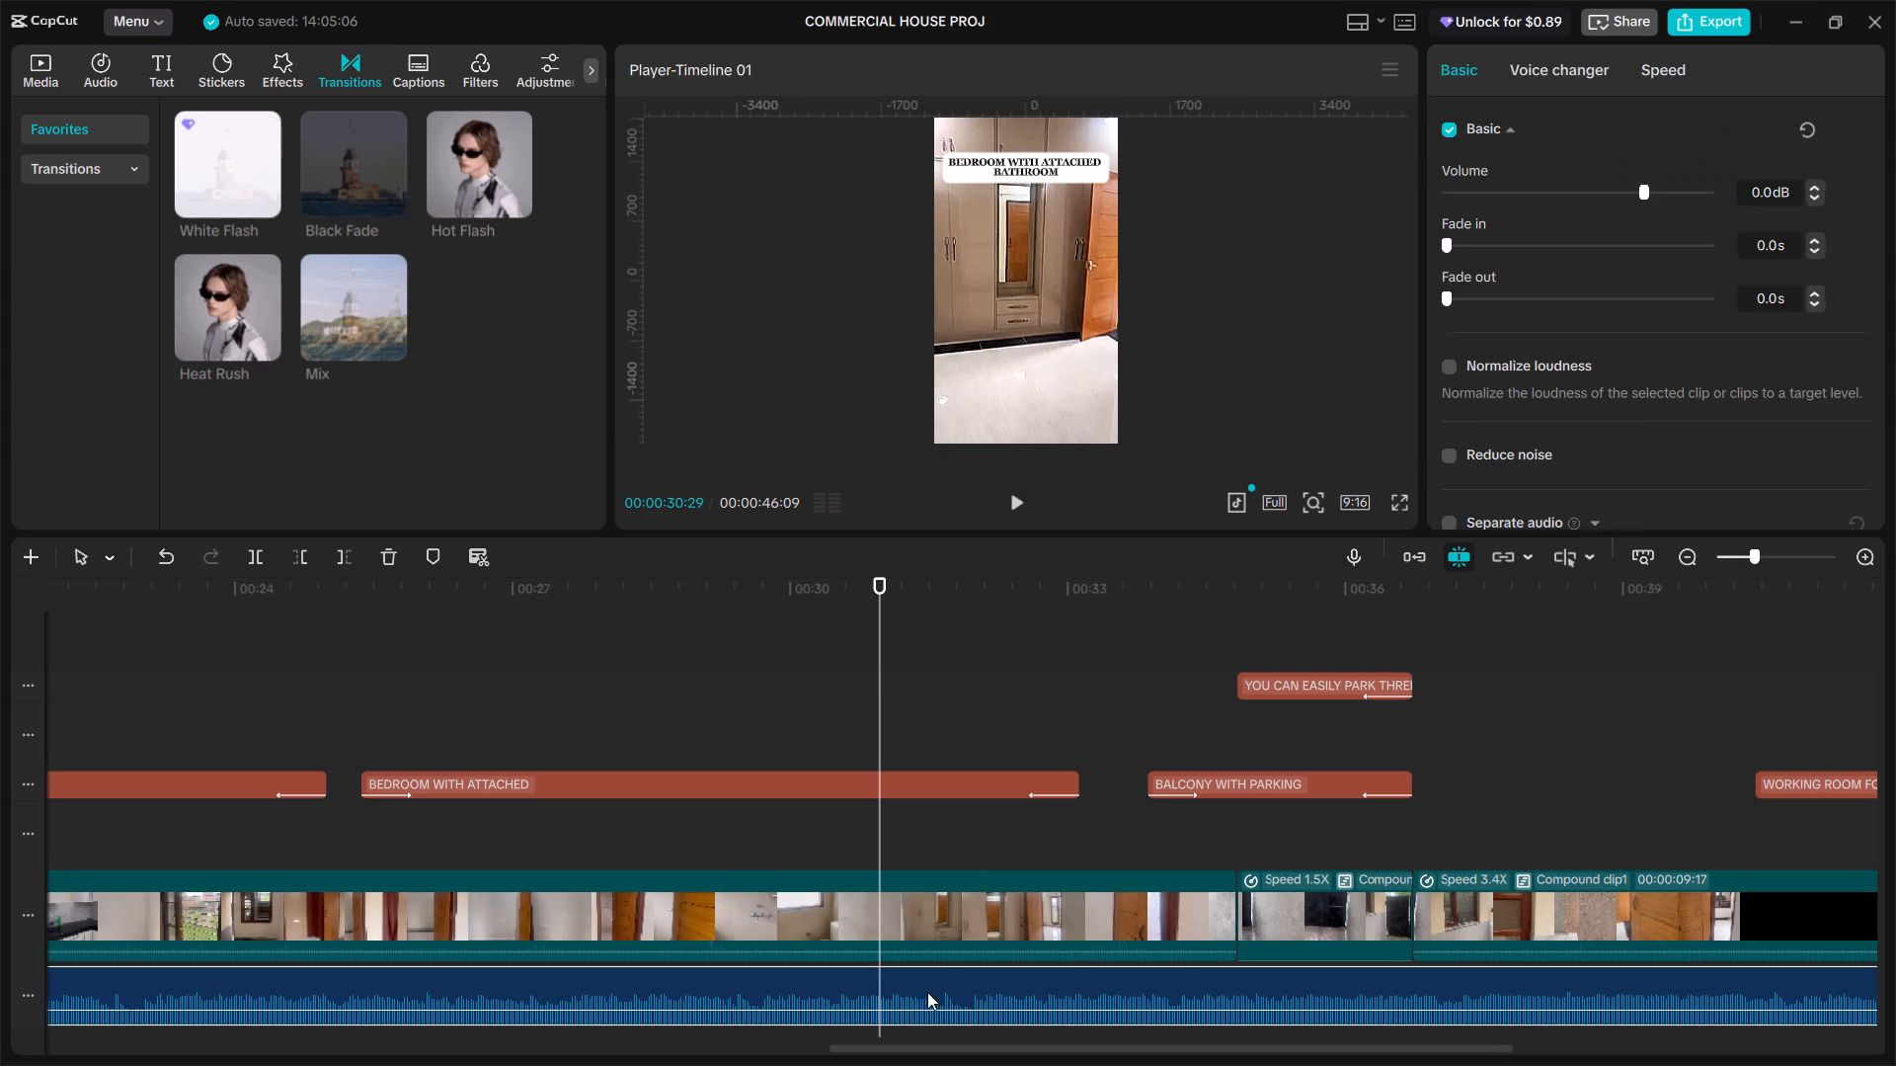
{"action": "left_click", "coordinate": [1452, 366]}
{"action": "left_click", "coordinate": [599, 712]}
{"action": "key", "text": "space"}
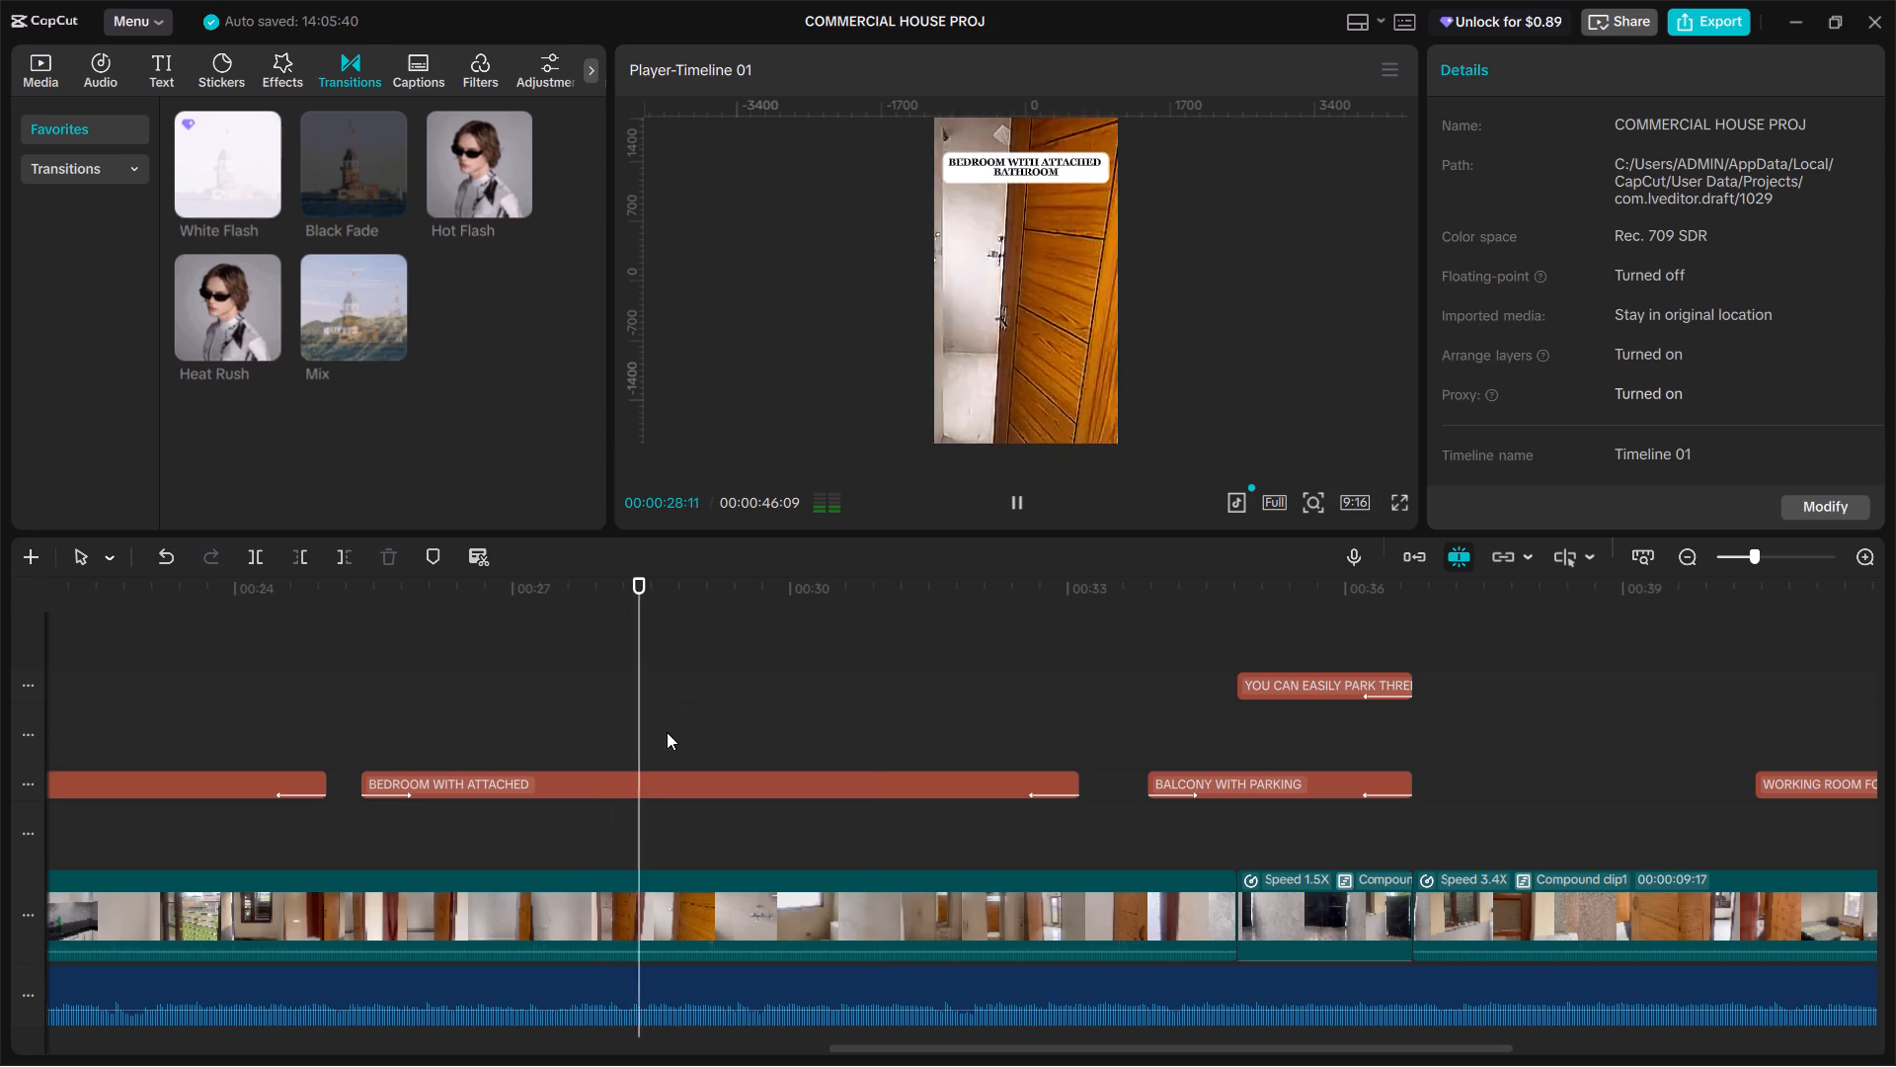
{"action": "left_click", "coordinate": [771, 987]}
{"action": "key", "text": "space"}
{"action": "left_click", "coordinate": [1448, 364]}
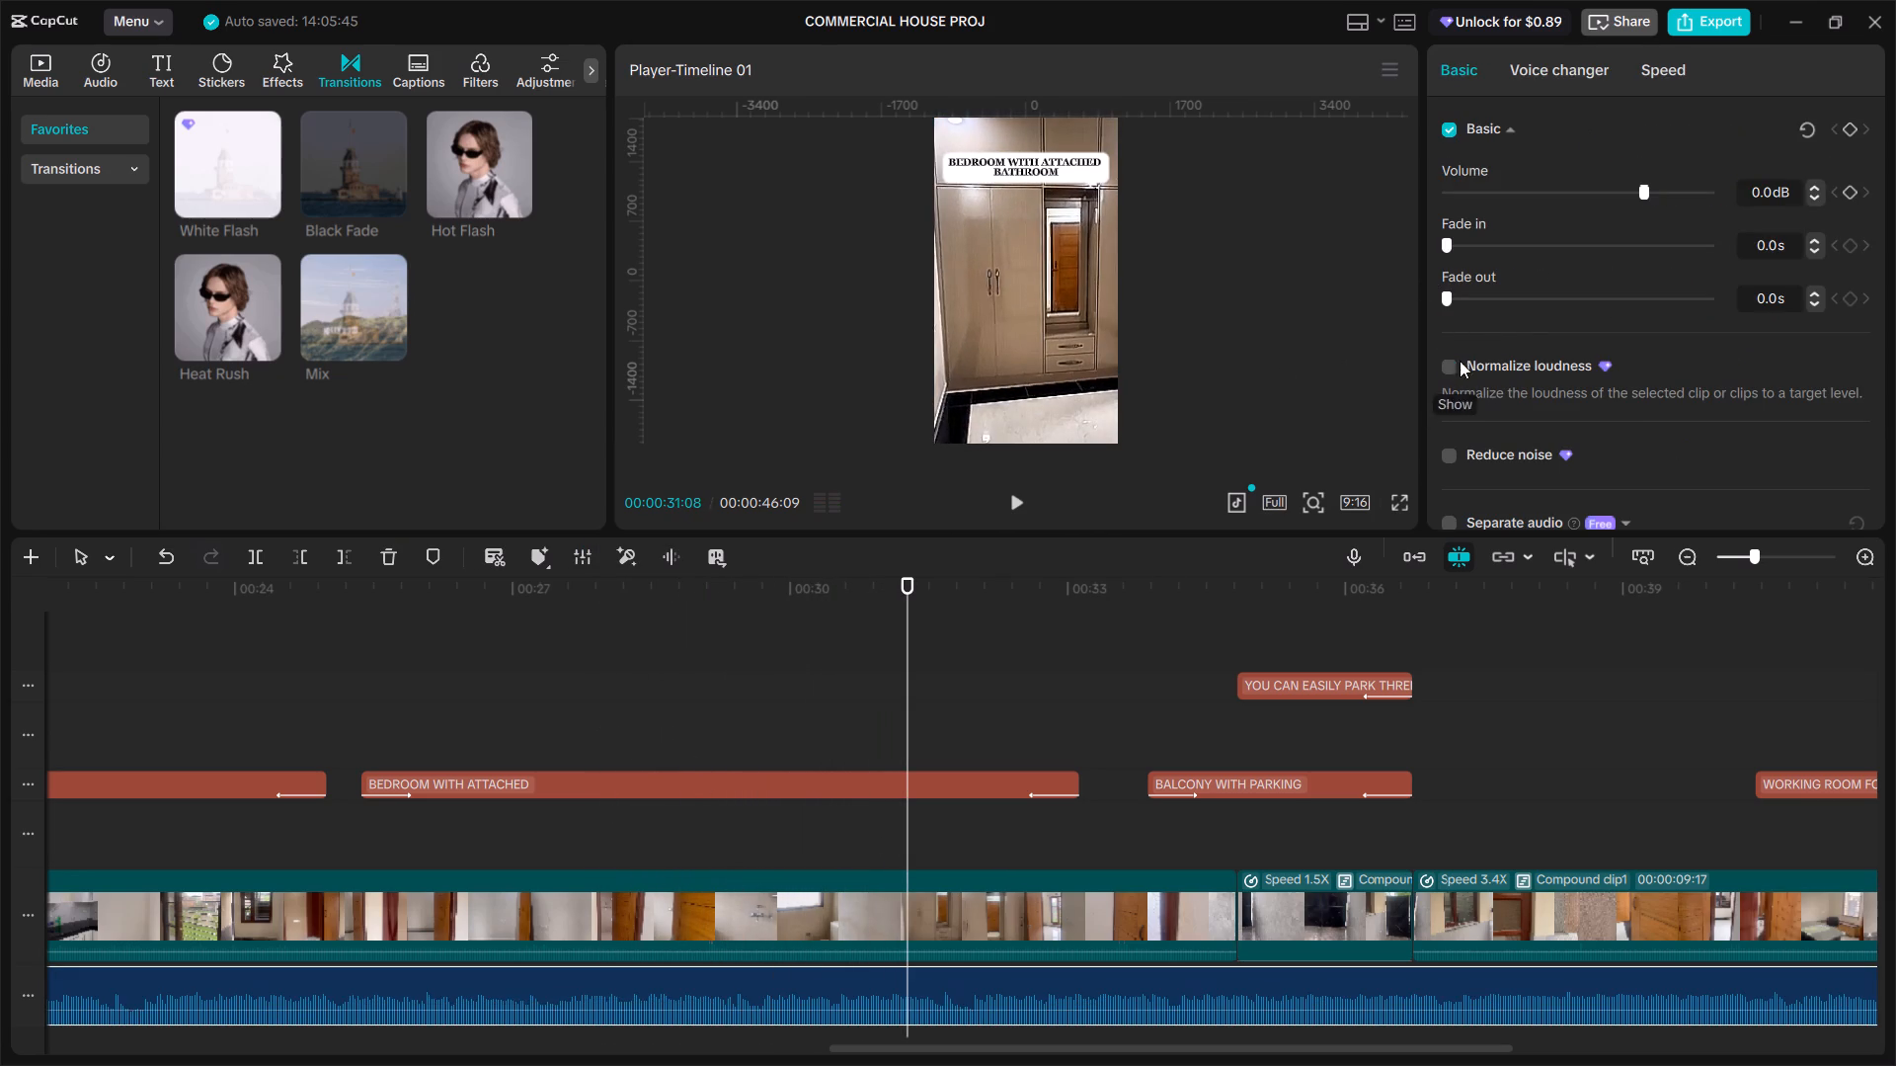
Lower the Crusin In my Whip track's volume to -3.8 dB and listen through to the closing washroom shot.
{"action": "key", "text": "space"}
{"action": "left_click", "coordinate": [1633, 191]}
{"action": "left_click", "coordinate": [1633, 191]}
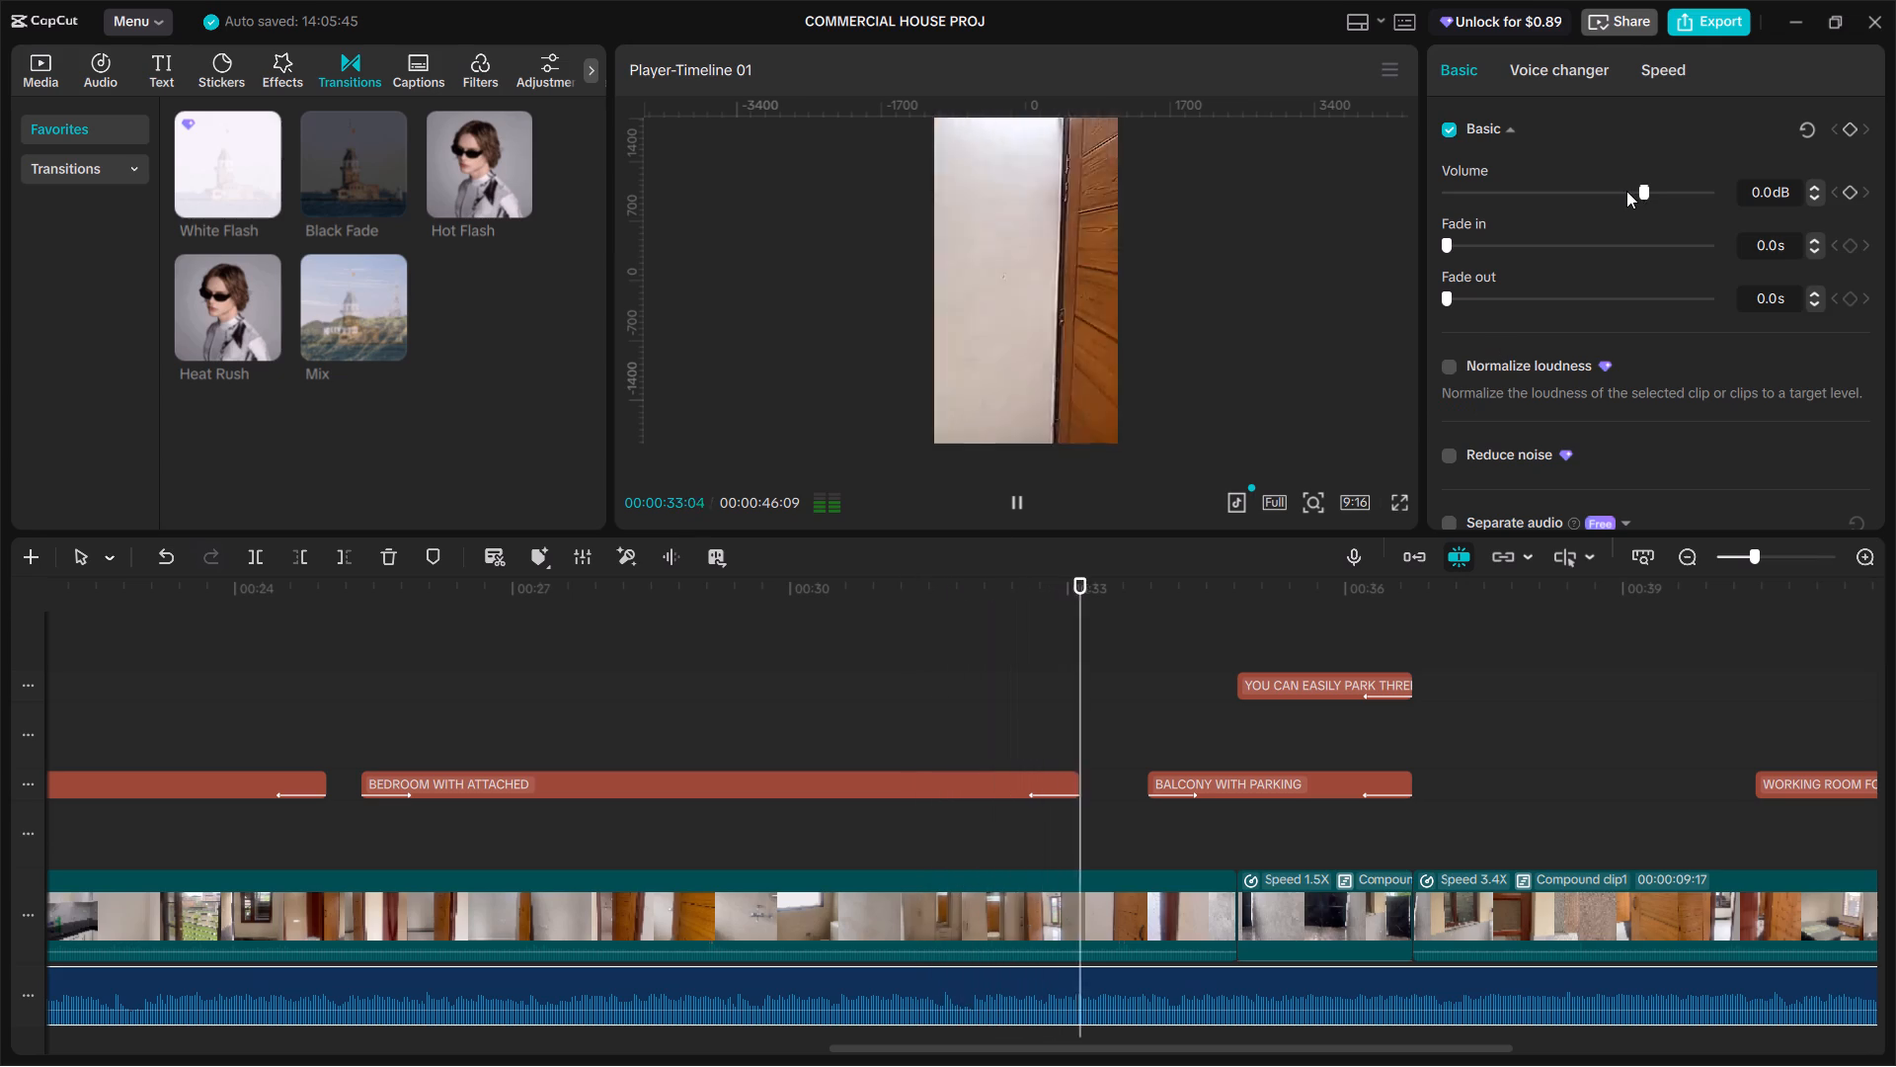
{"action": "left_click", "coordinate": [1626, 188]}
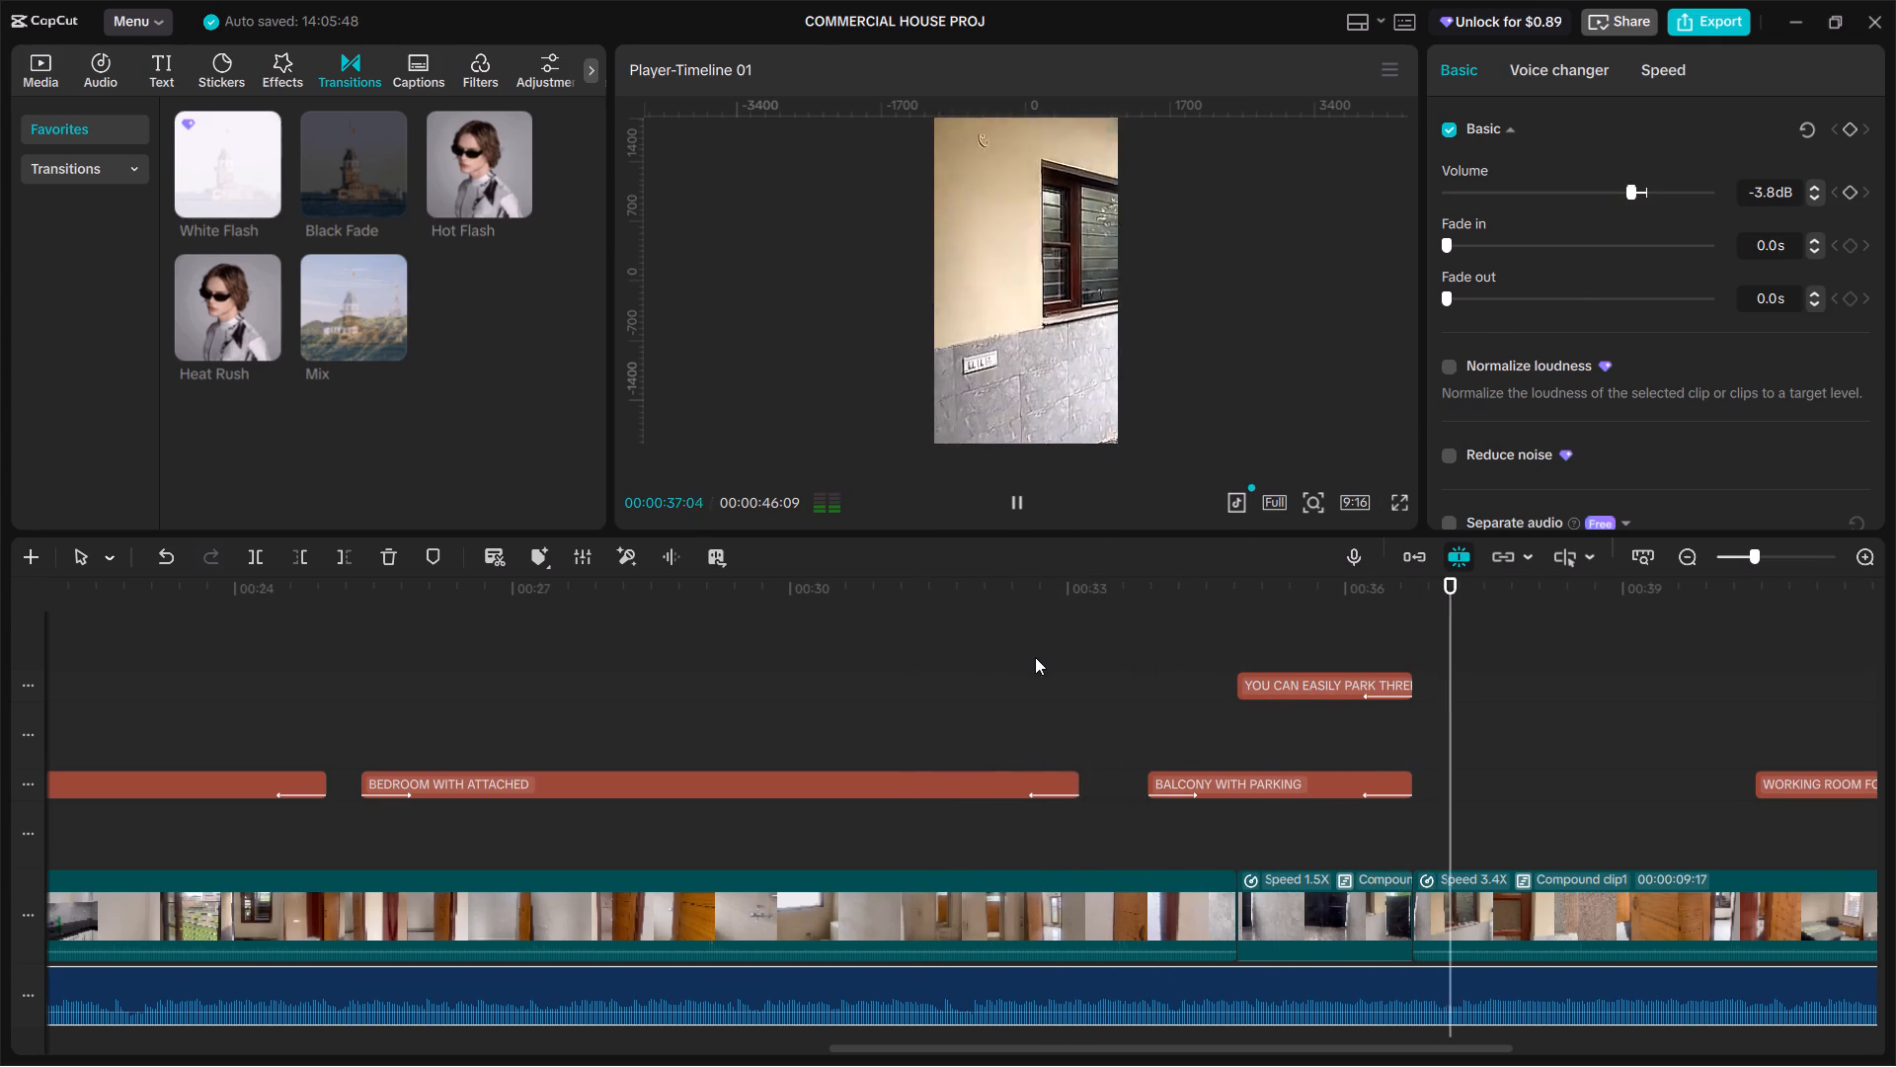
{"action": "left_click", "coordinate": [898, 660]}
{"action": "key", "text": "space"}
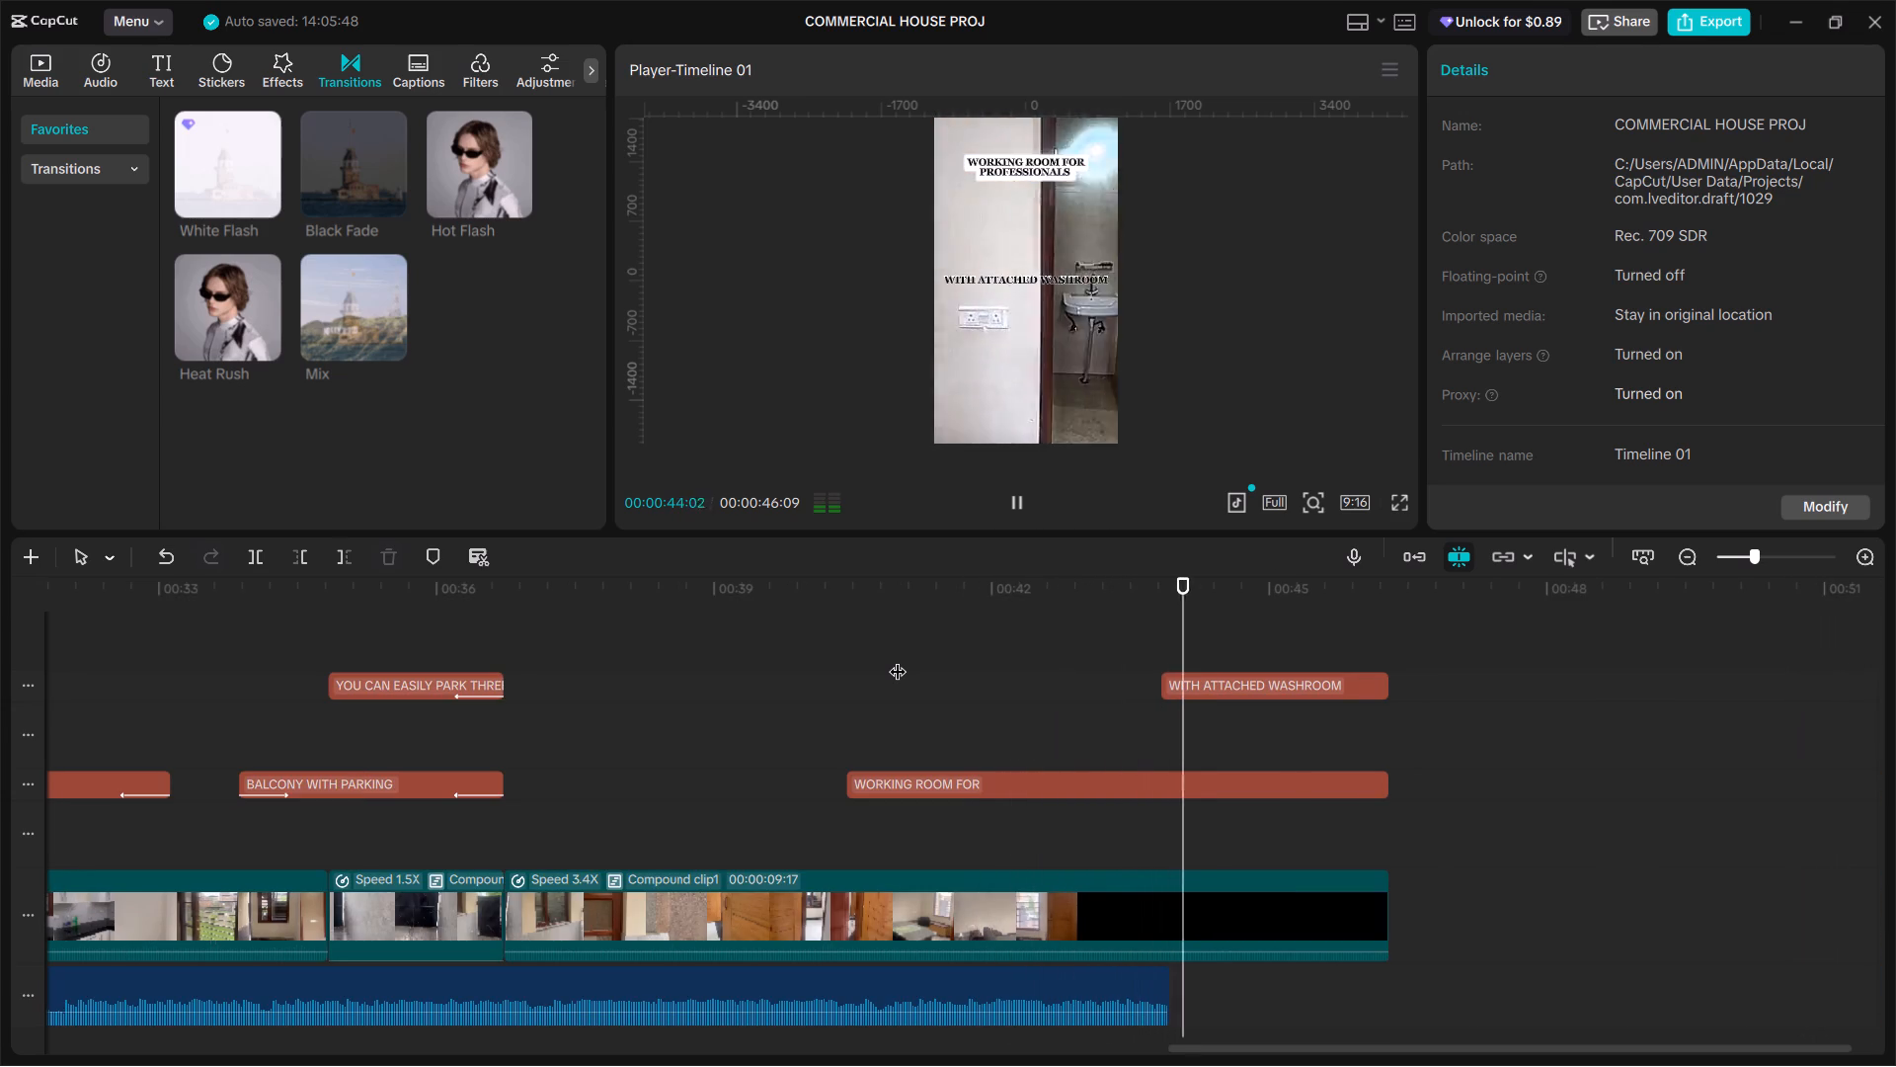
{"action": "key", "text": "space"}
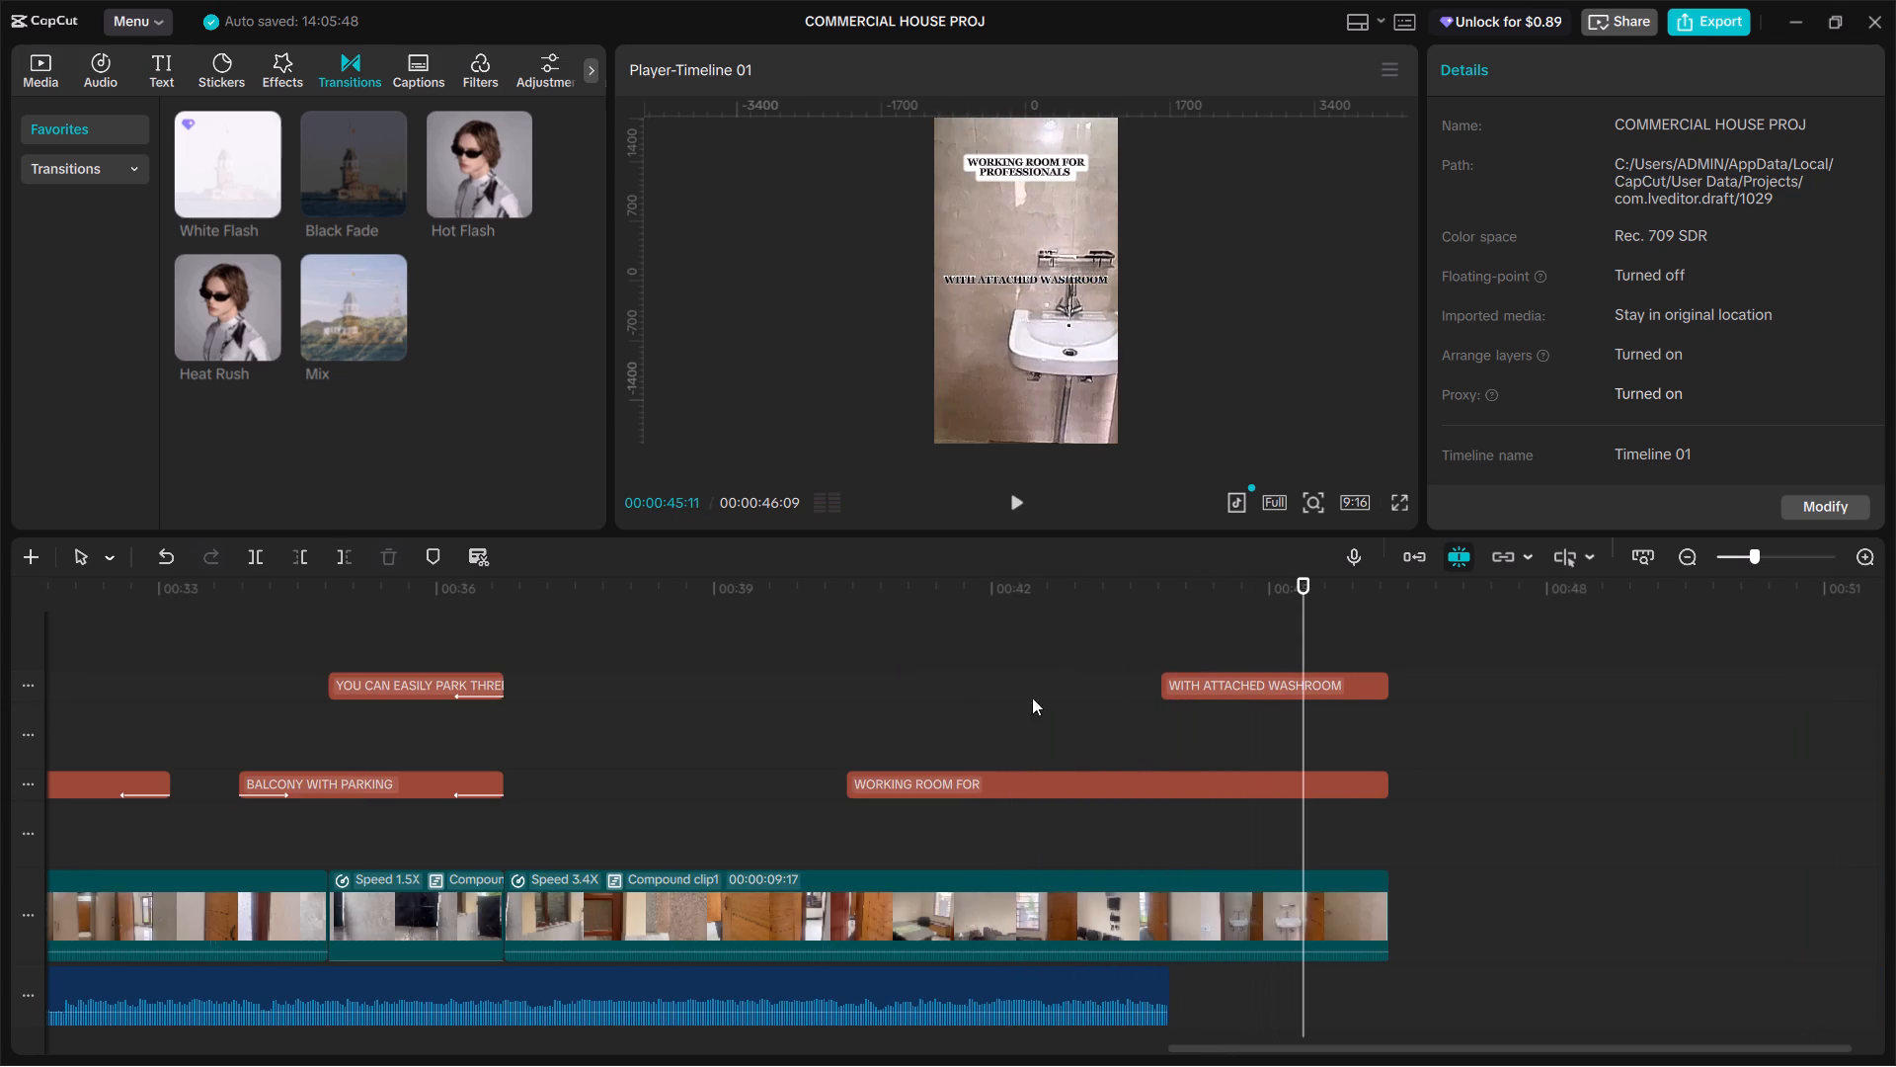
Extend the end of the Crusin In my Whip track past the last video clip to 00:00:47:02 and preview the ending.
{"action": "left_click", "coordinate": [1163, 976]}
{"action": "left_click_drag", "start_coordinate": [1168, 979], "coordinate": [1413, 1019]}
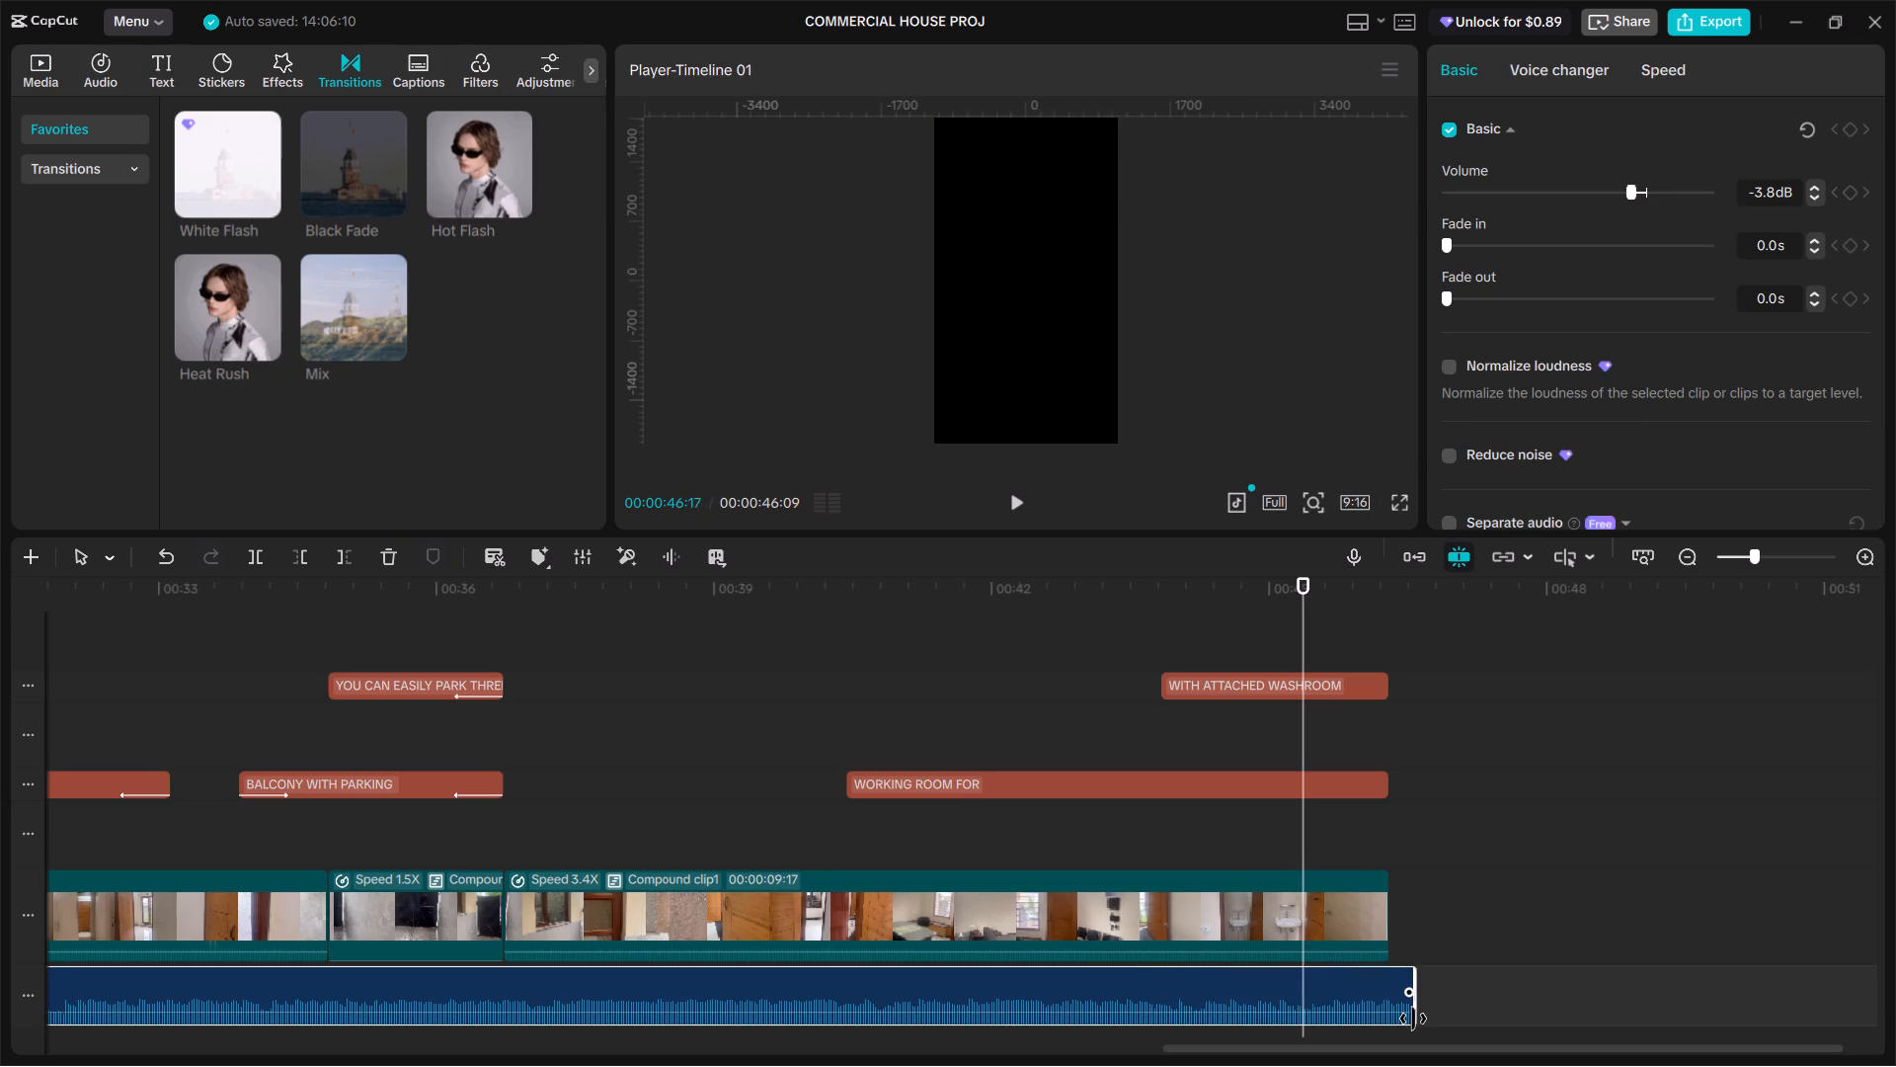
{"action": "left_click_drag", "start_coordinate": [1413, 1019], "coordinate": [1429, 1020]}
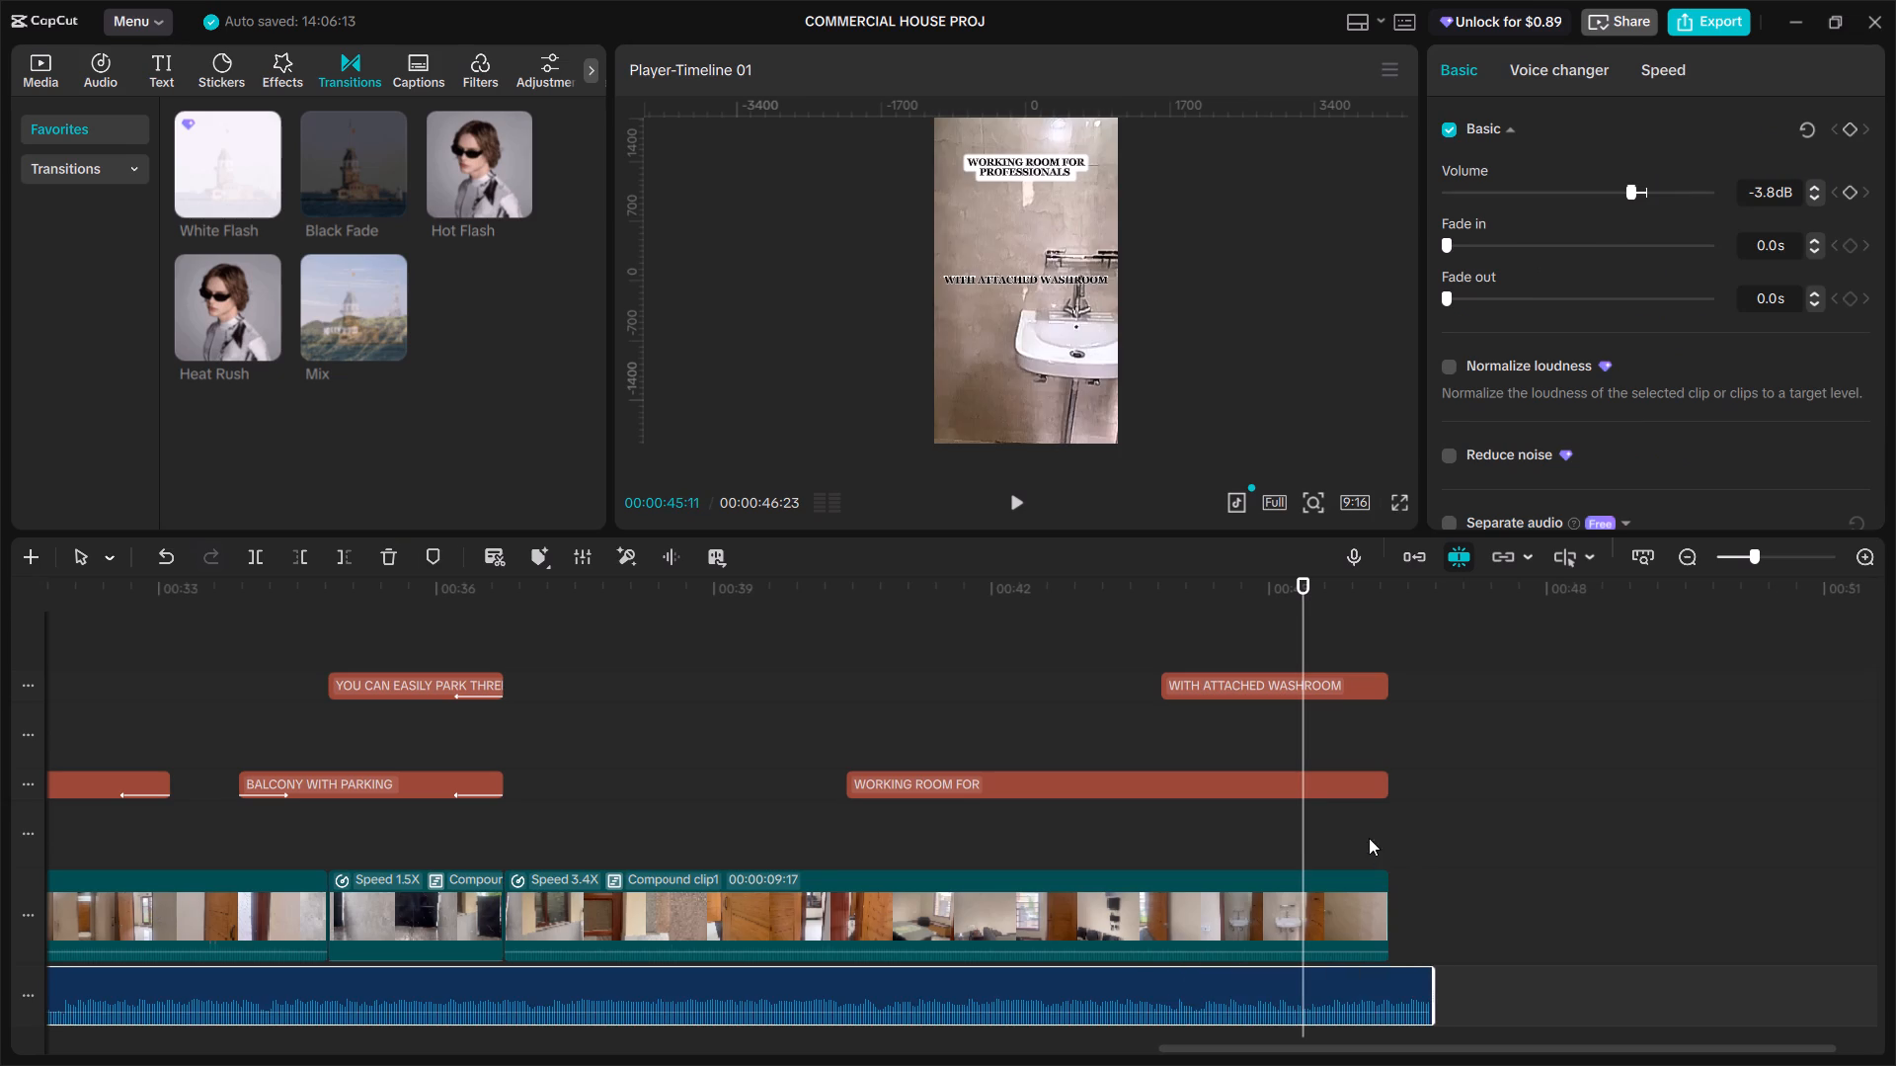
{"action": "left_click", "coordinate": [1369, 838]}
{"action": "key", "text": "space"}
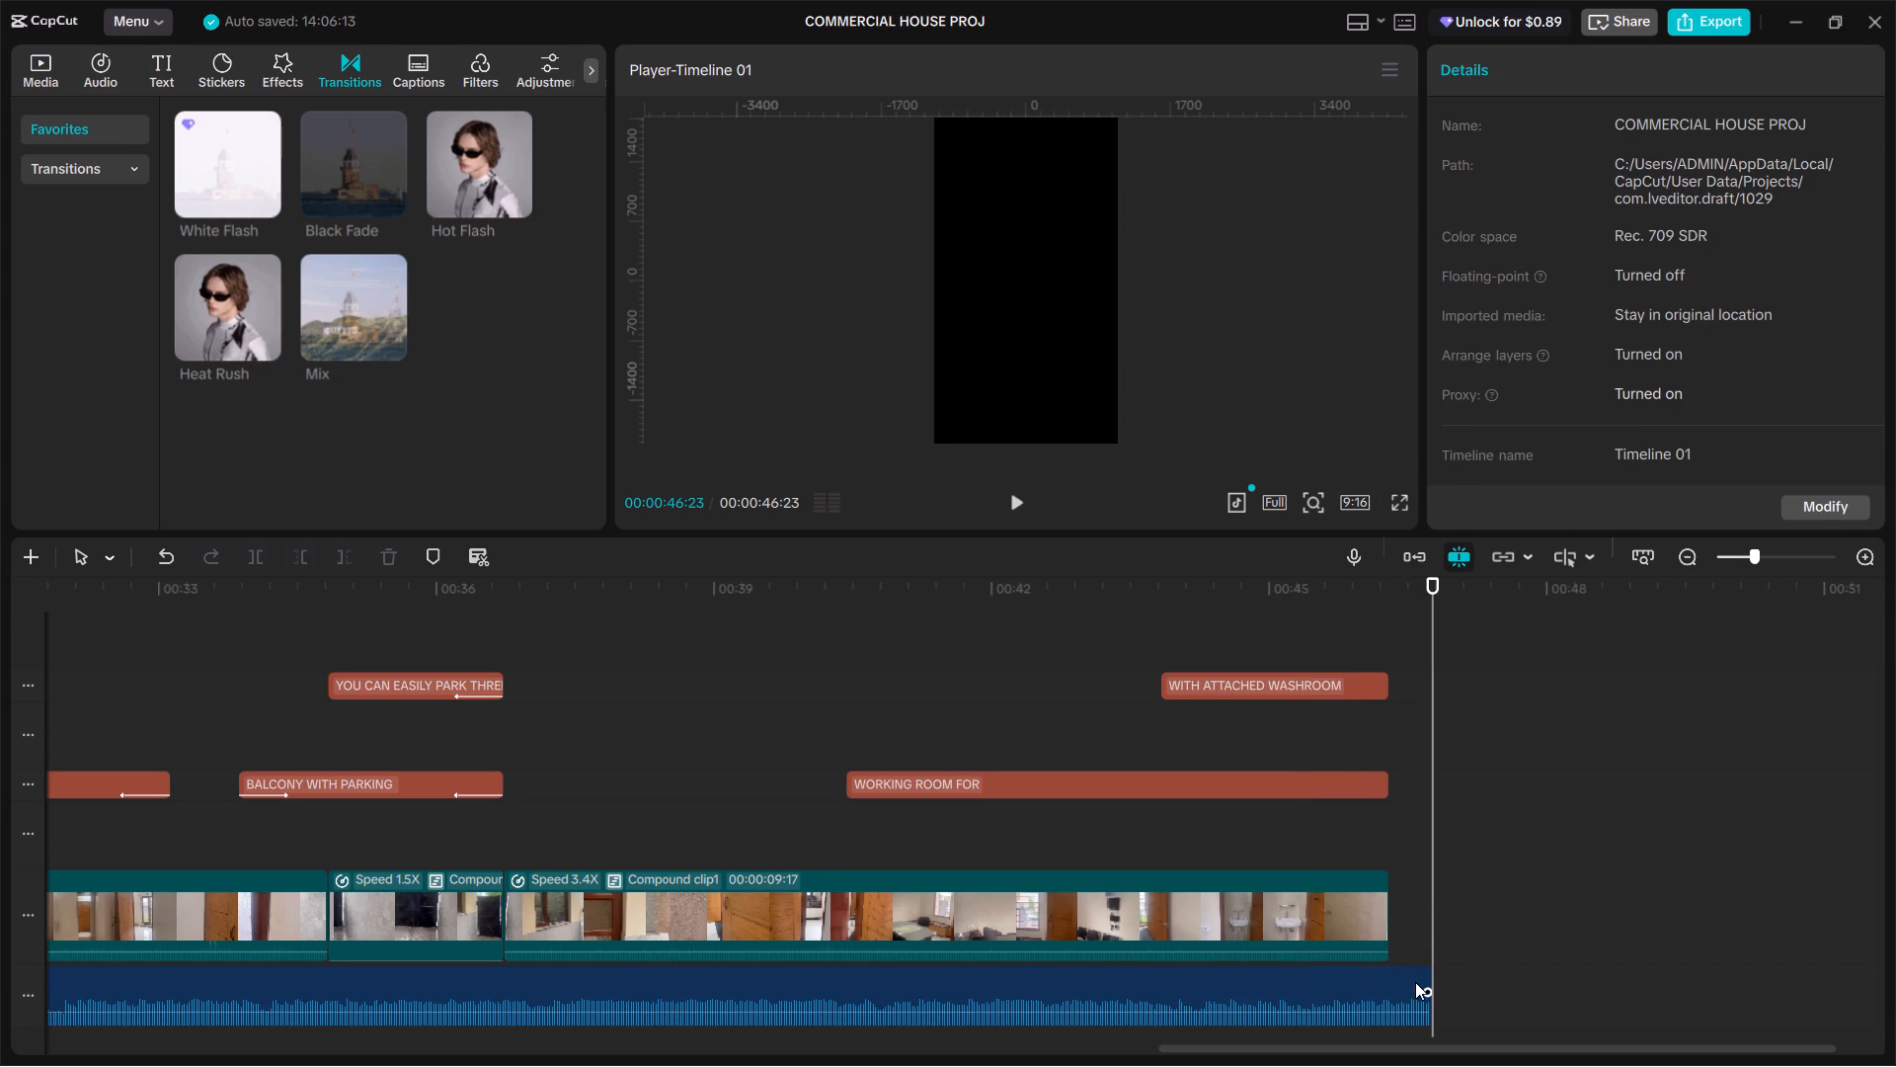
{"action": "left_click", "coordinate": [1415, 982]}
{"action": "left_click_drag", "start_coordinate": [1432, 970], "coordinate": [1455, 975]}
{"action": "key", "text": "space"}
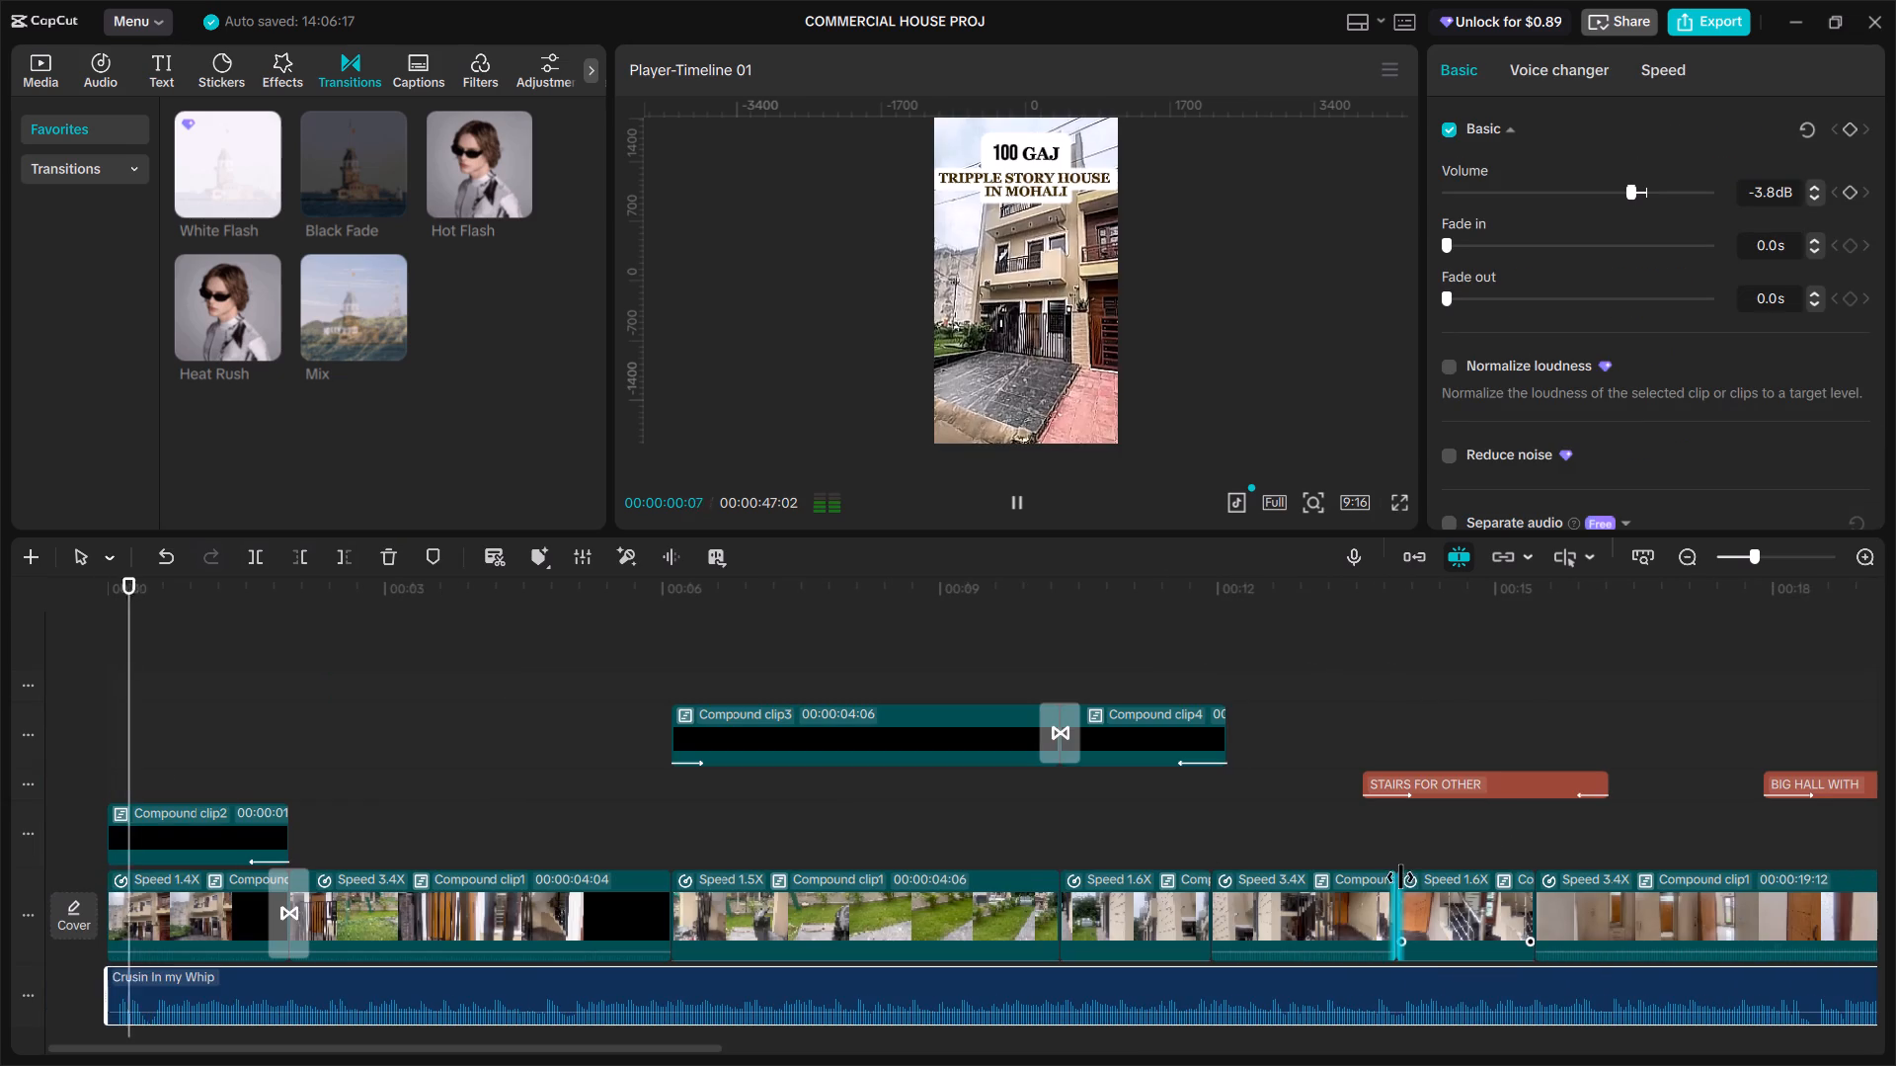
{"action": "scroll", "coordinate": [1196, 976], "scroll_direction": "down", "scroll_amount": 14, "text": "ctrl"}
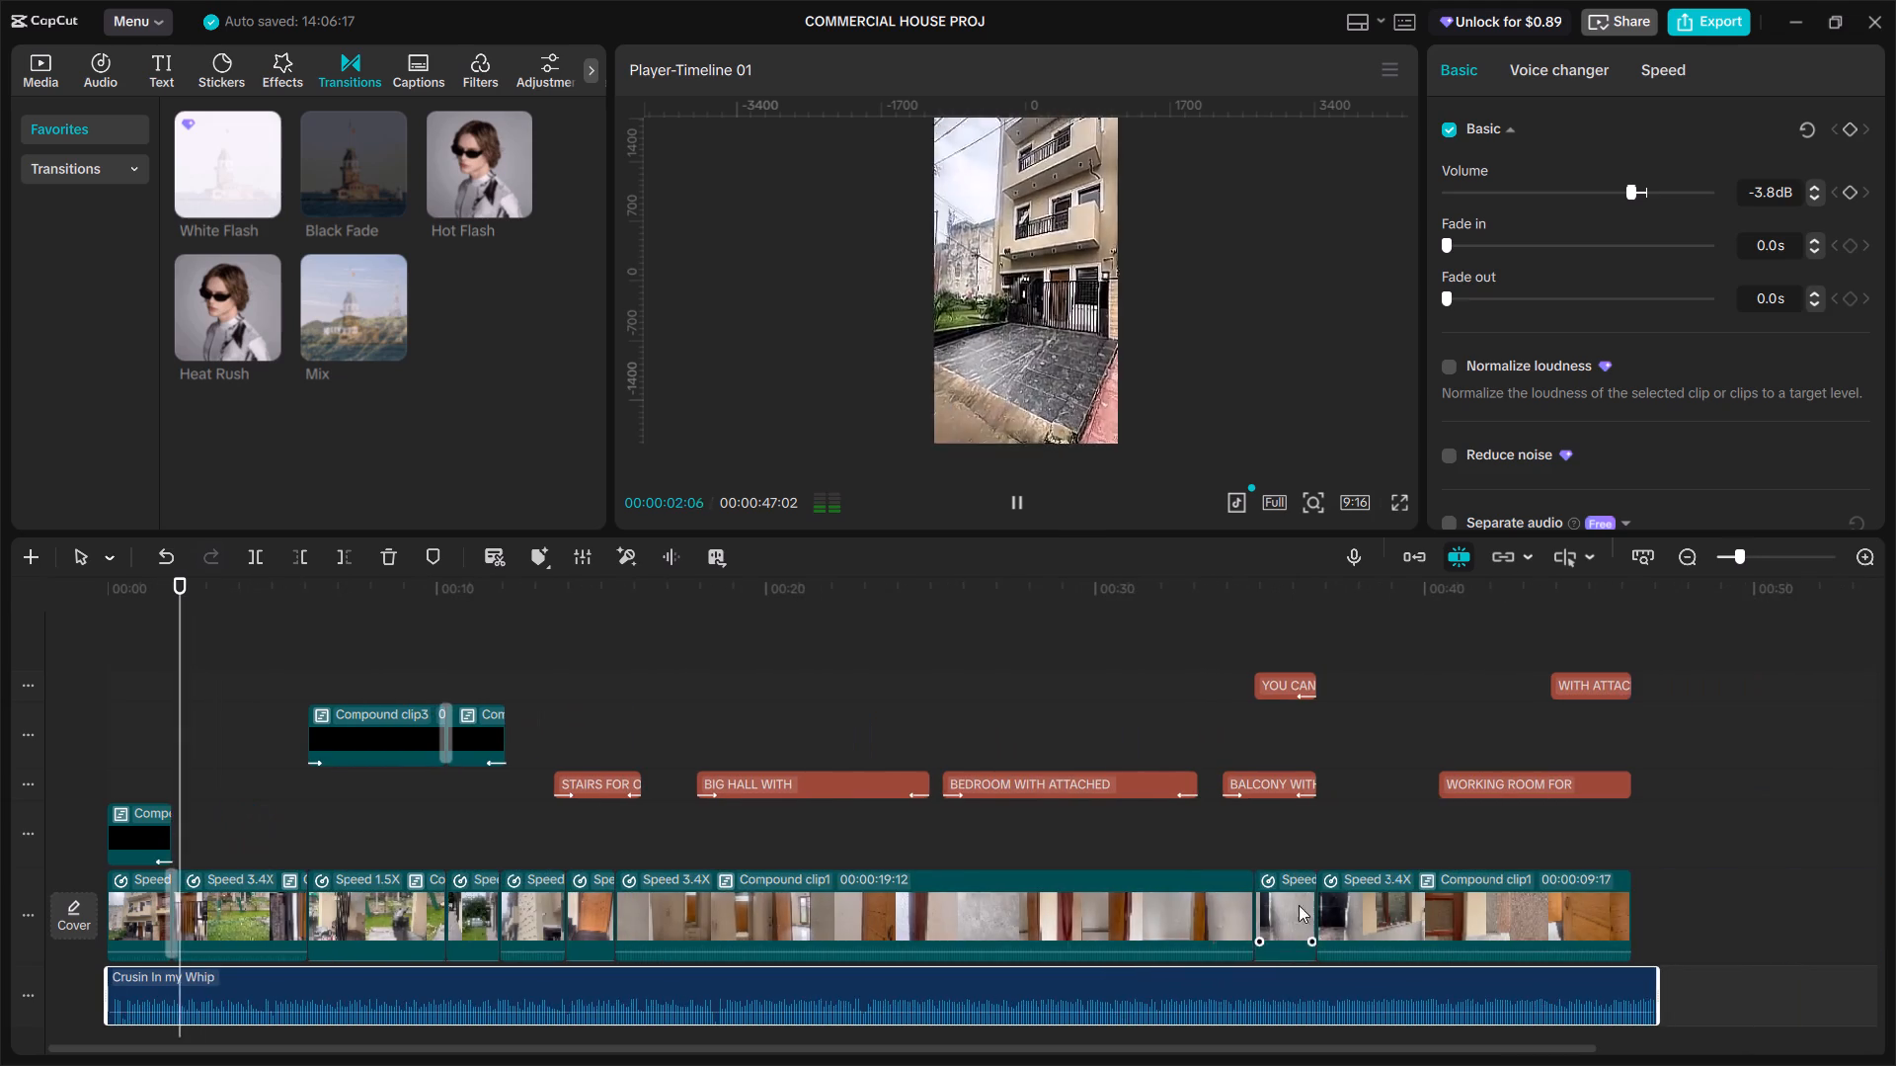
{"action": "scroll", "coordinate": [1489, 857], "scroll_direction": "down", "scroll_amount": 1, "text": "ctrl"}
{"action": "left_click", "coordinate": [1475, 833]}
{"action": "left_click_drag", "start_coordinate": [1475, 833], "coordinate": [1504, 836]}
{"action": "key", "text": "space"}
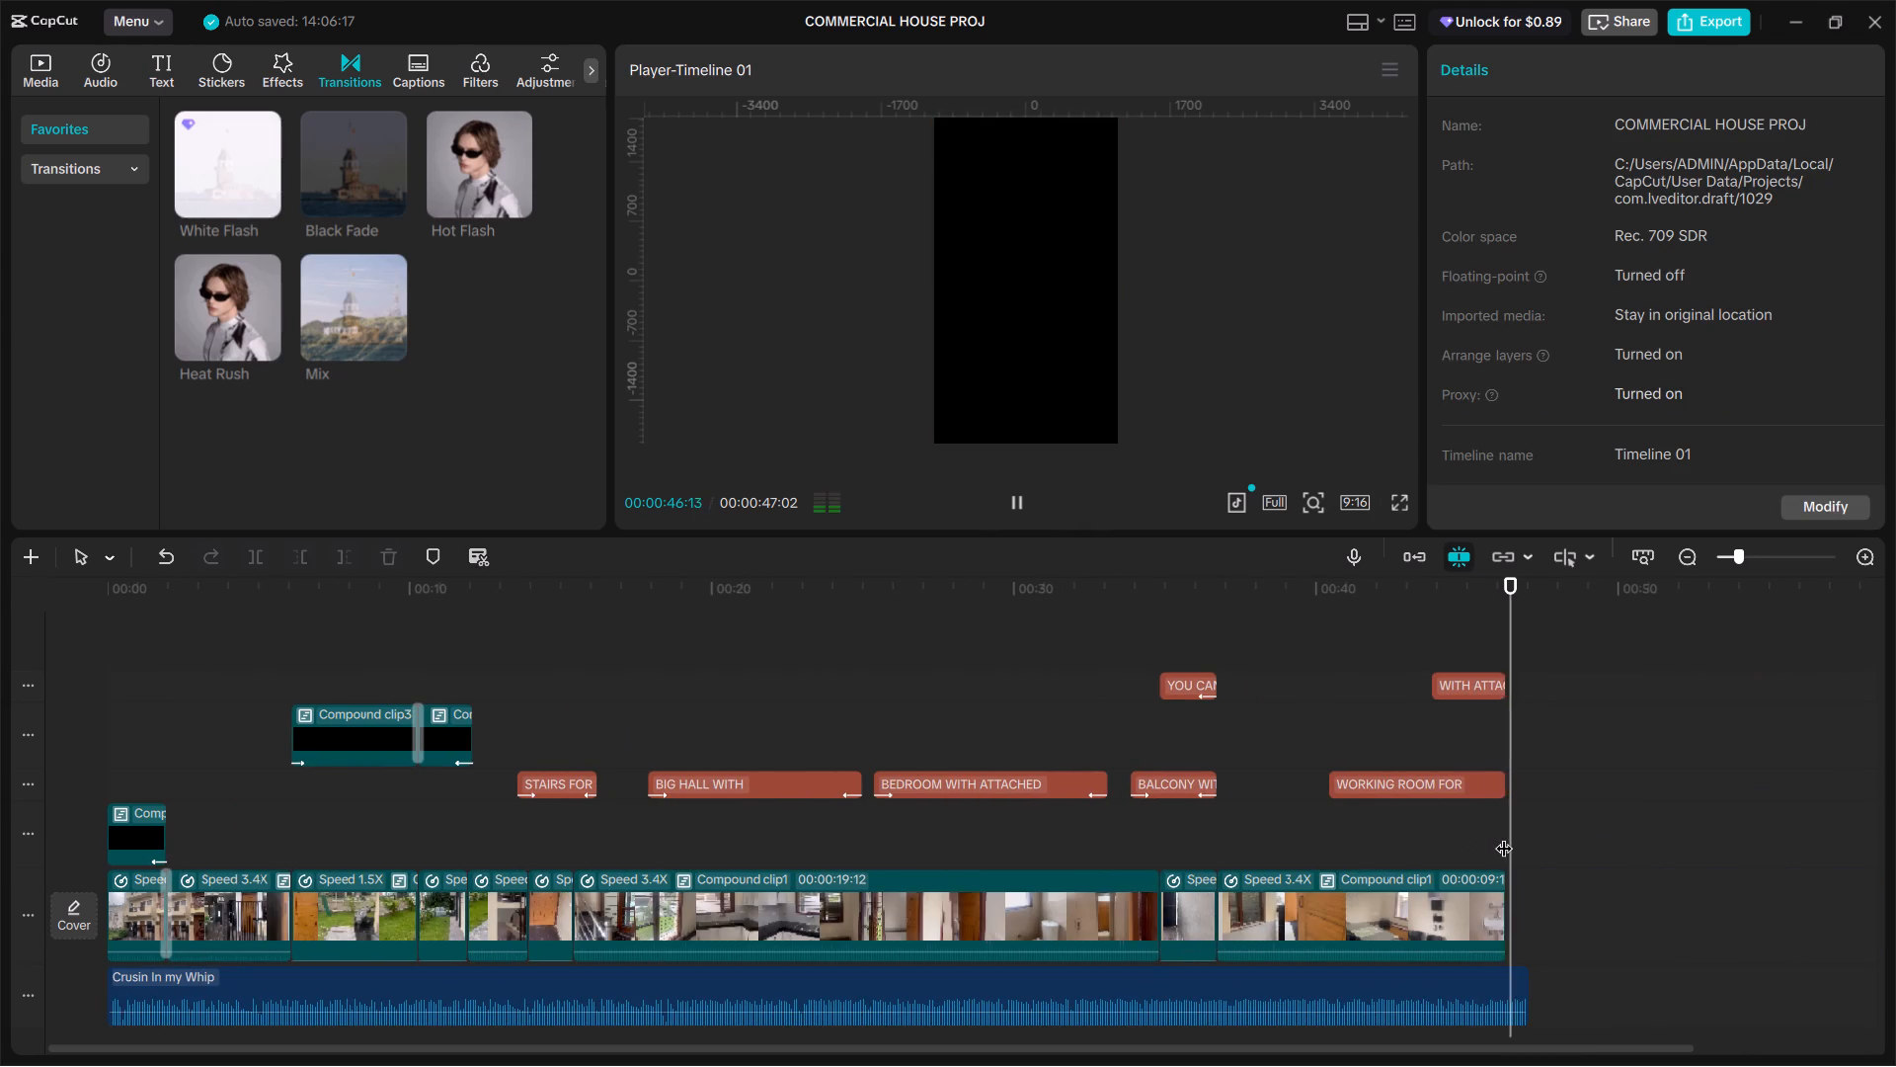
Give the Crusin In my Whip track a 1.4 s fade-out and play its ending.
{"action": "left_click", "coordinate": [1522, 982]}
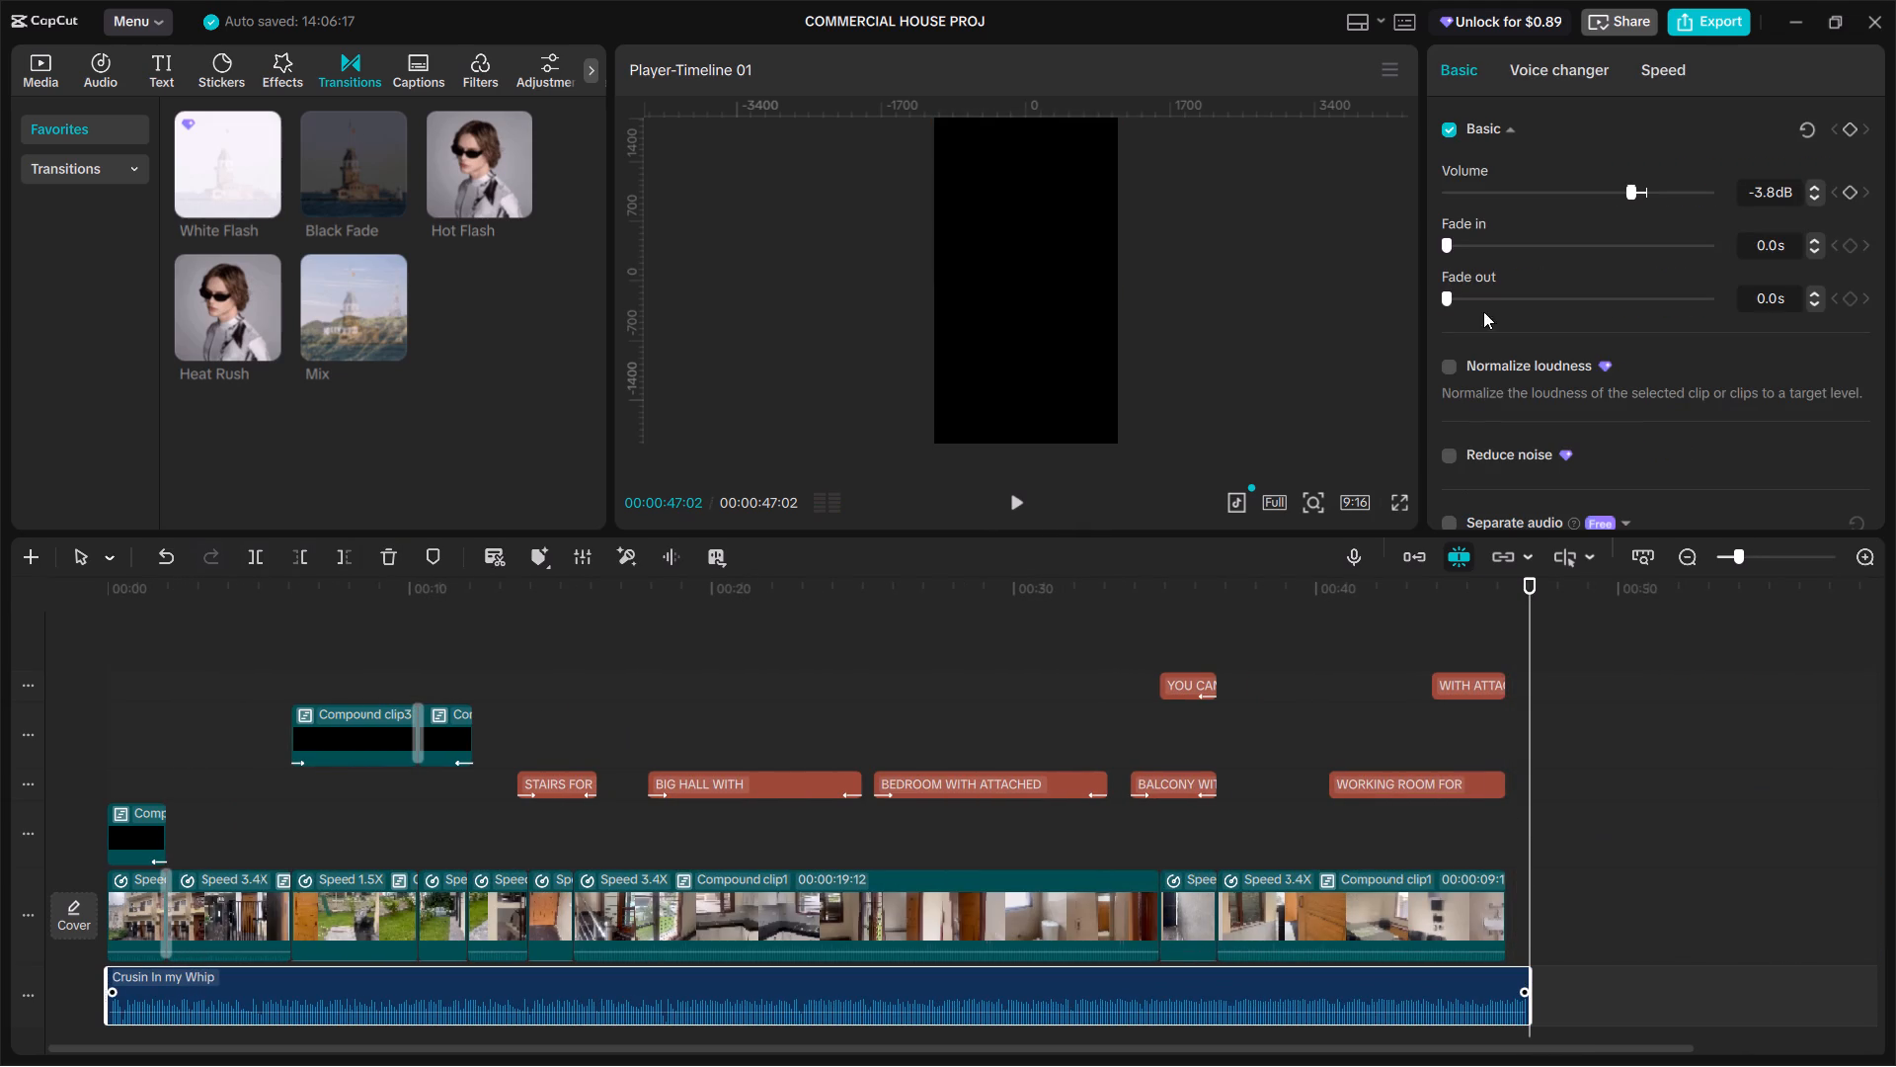
{"action": "left_click_drag", "start_coordinate": [1446, 294], "coordinate": [1498, 303]}
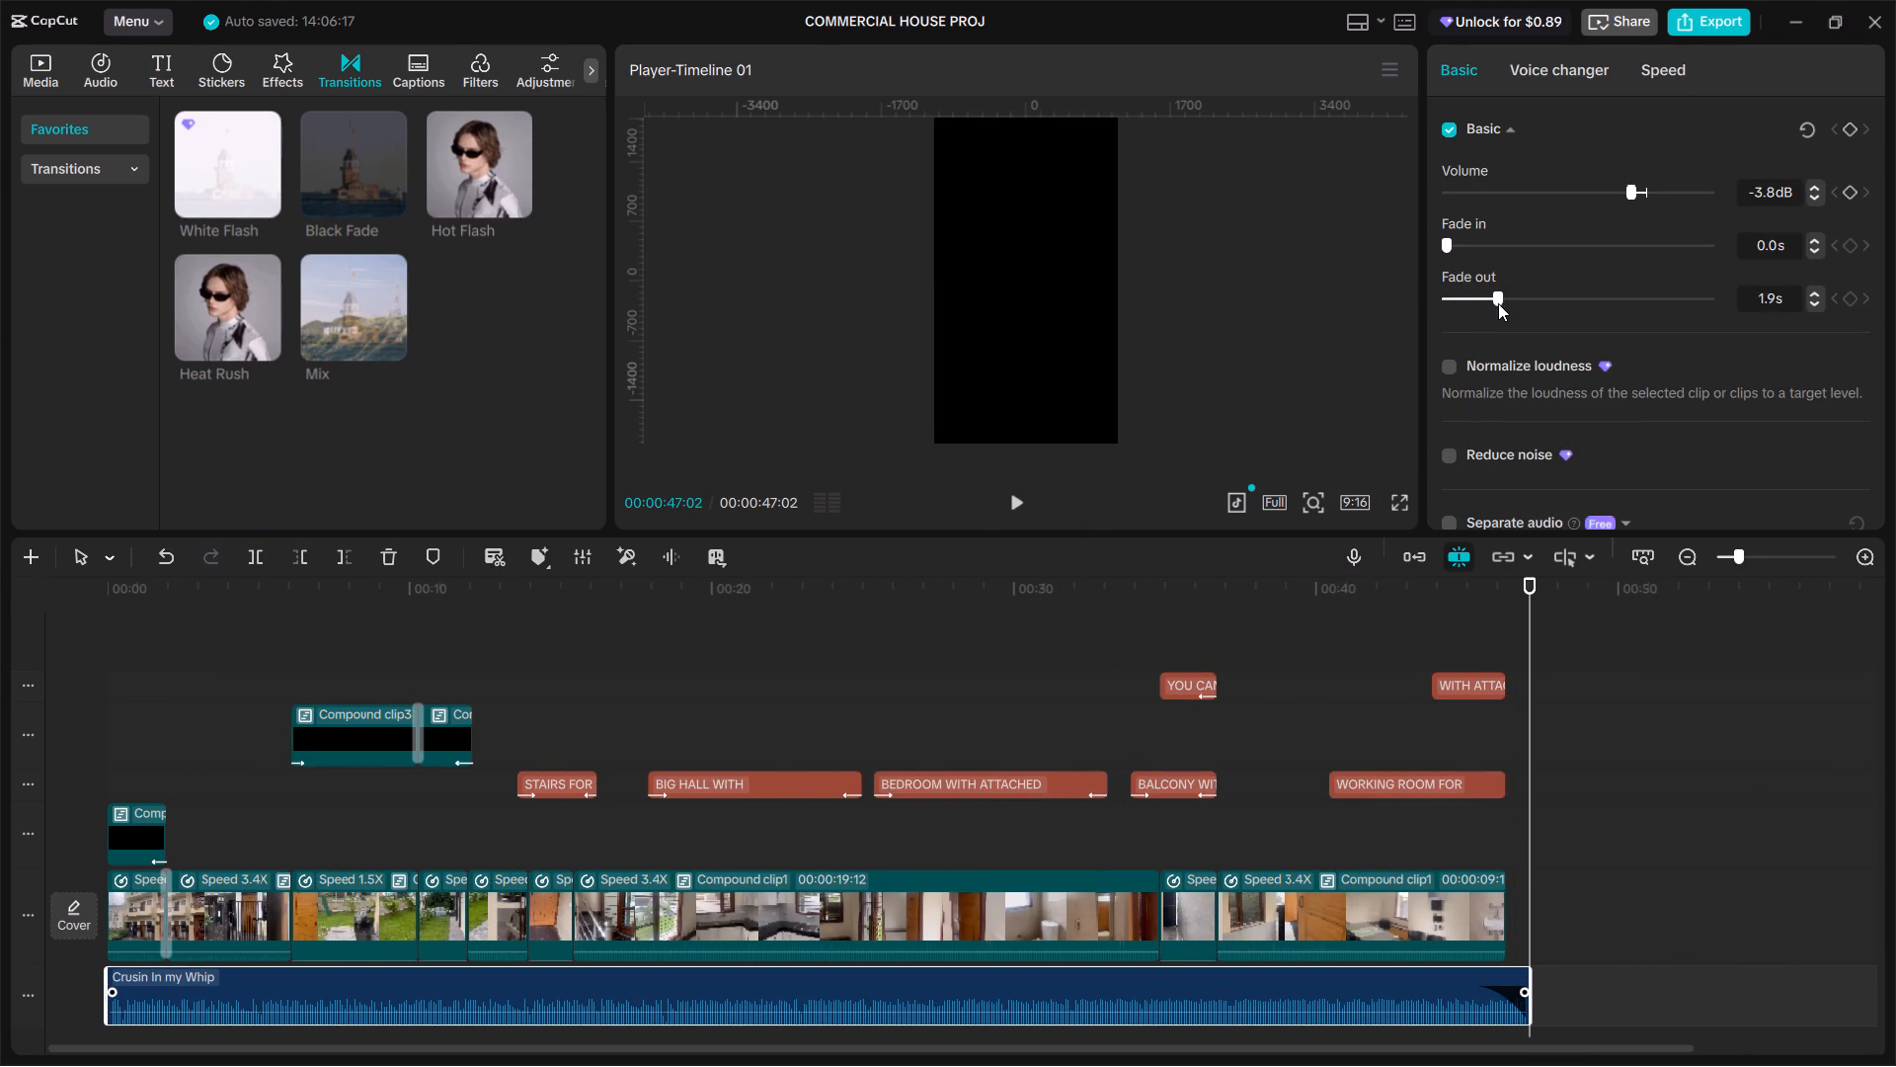
{"action": "left_click_drag", "start_coordinate": [1498, 303], "coordinate": [1483, 305]}
{"action": "left_click", "coordinate": [1477, 811]}
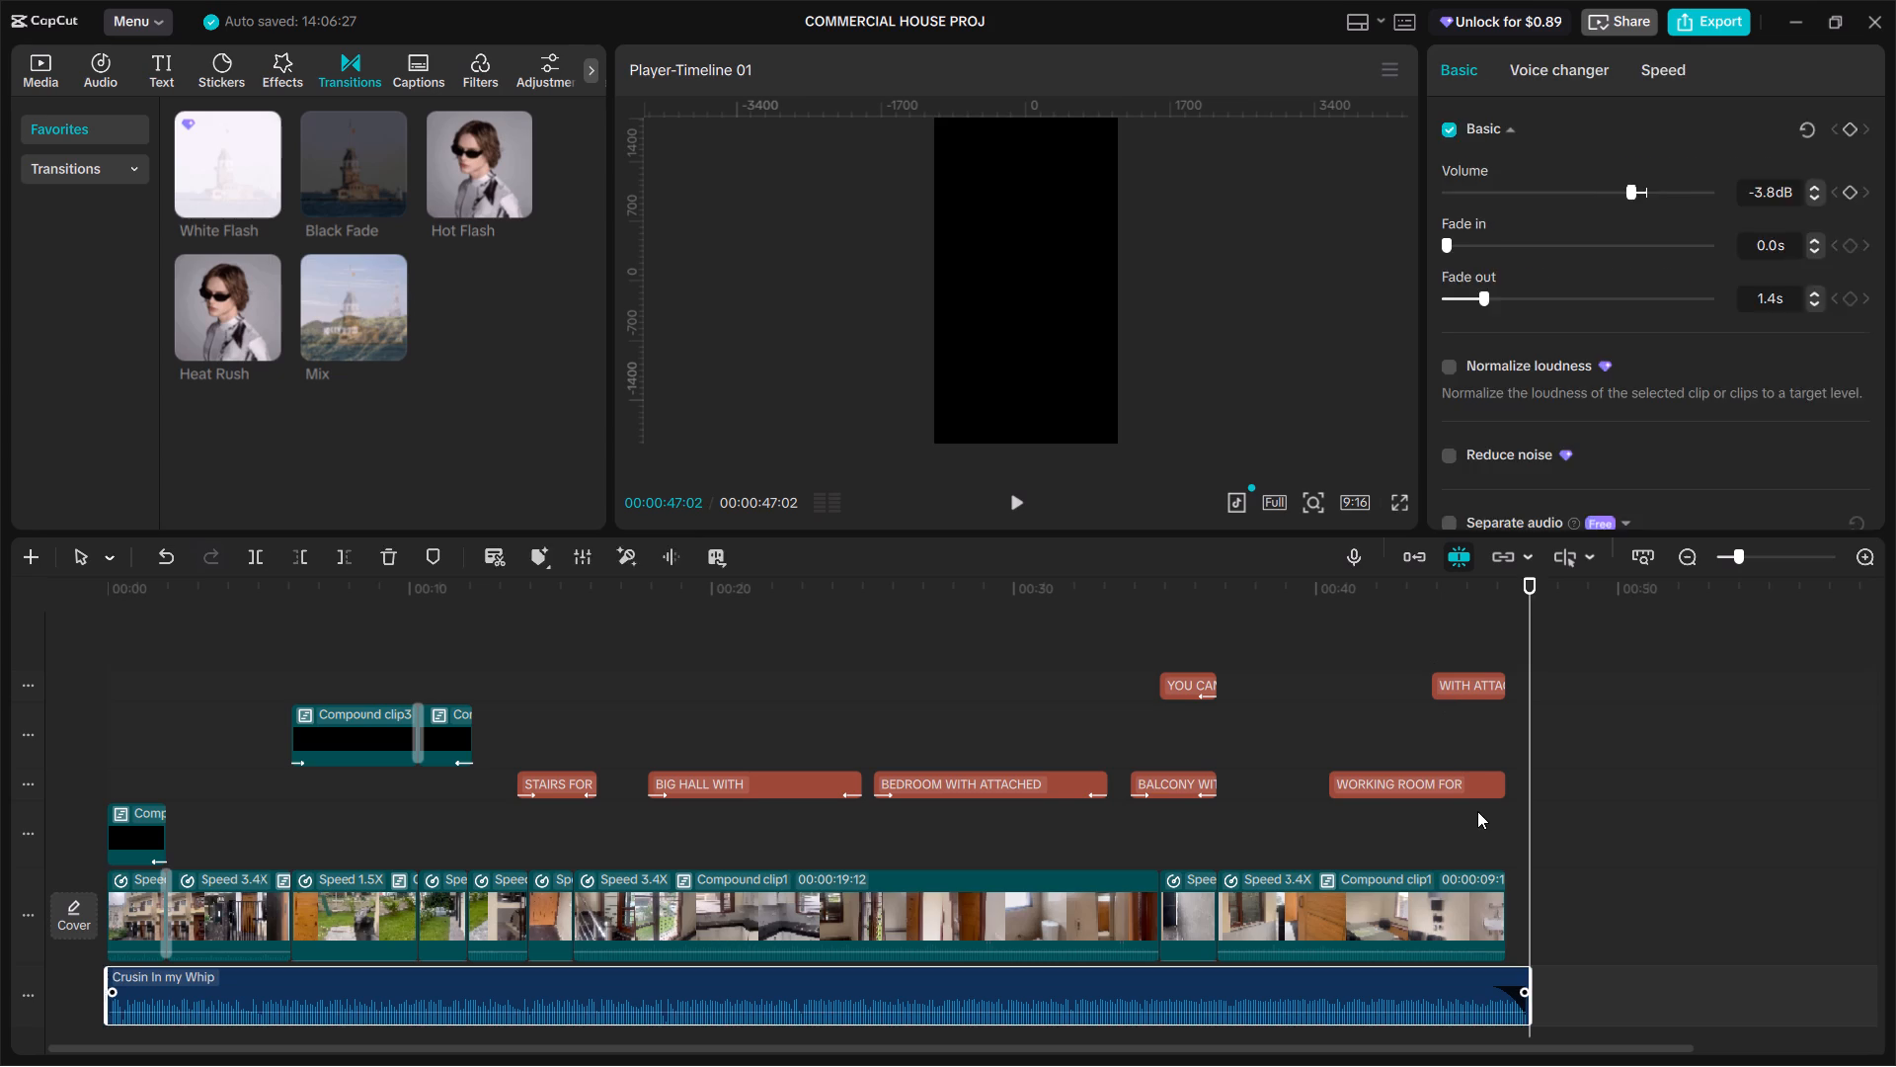
{"action": "key", "text": "space"}
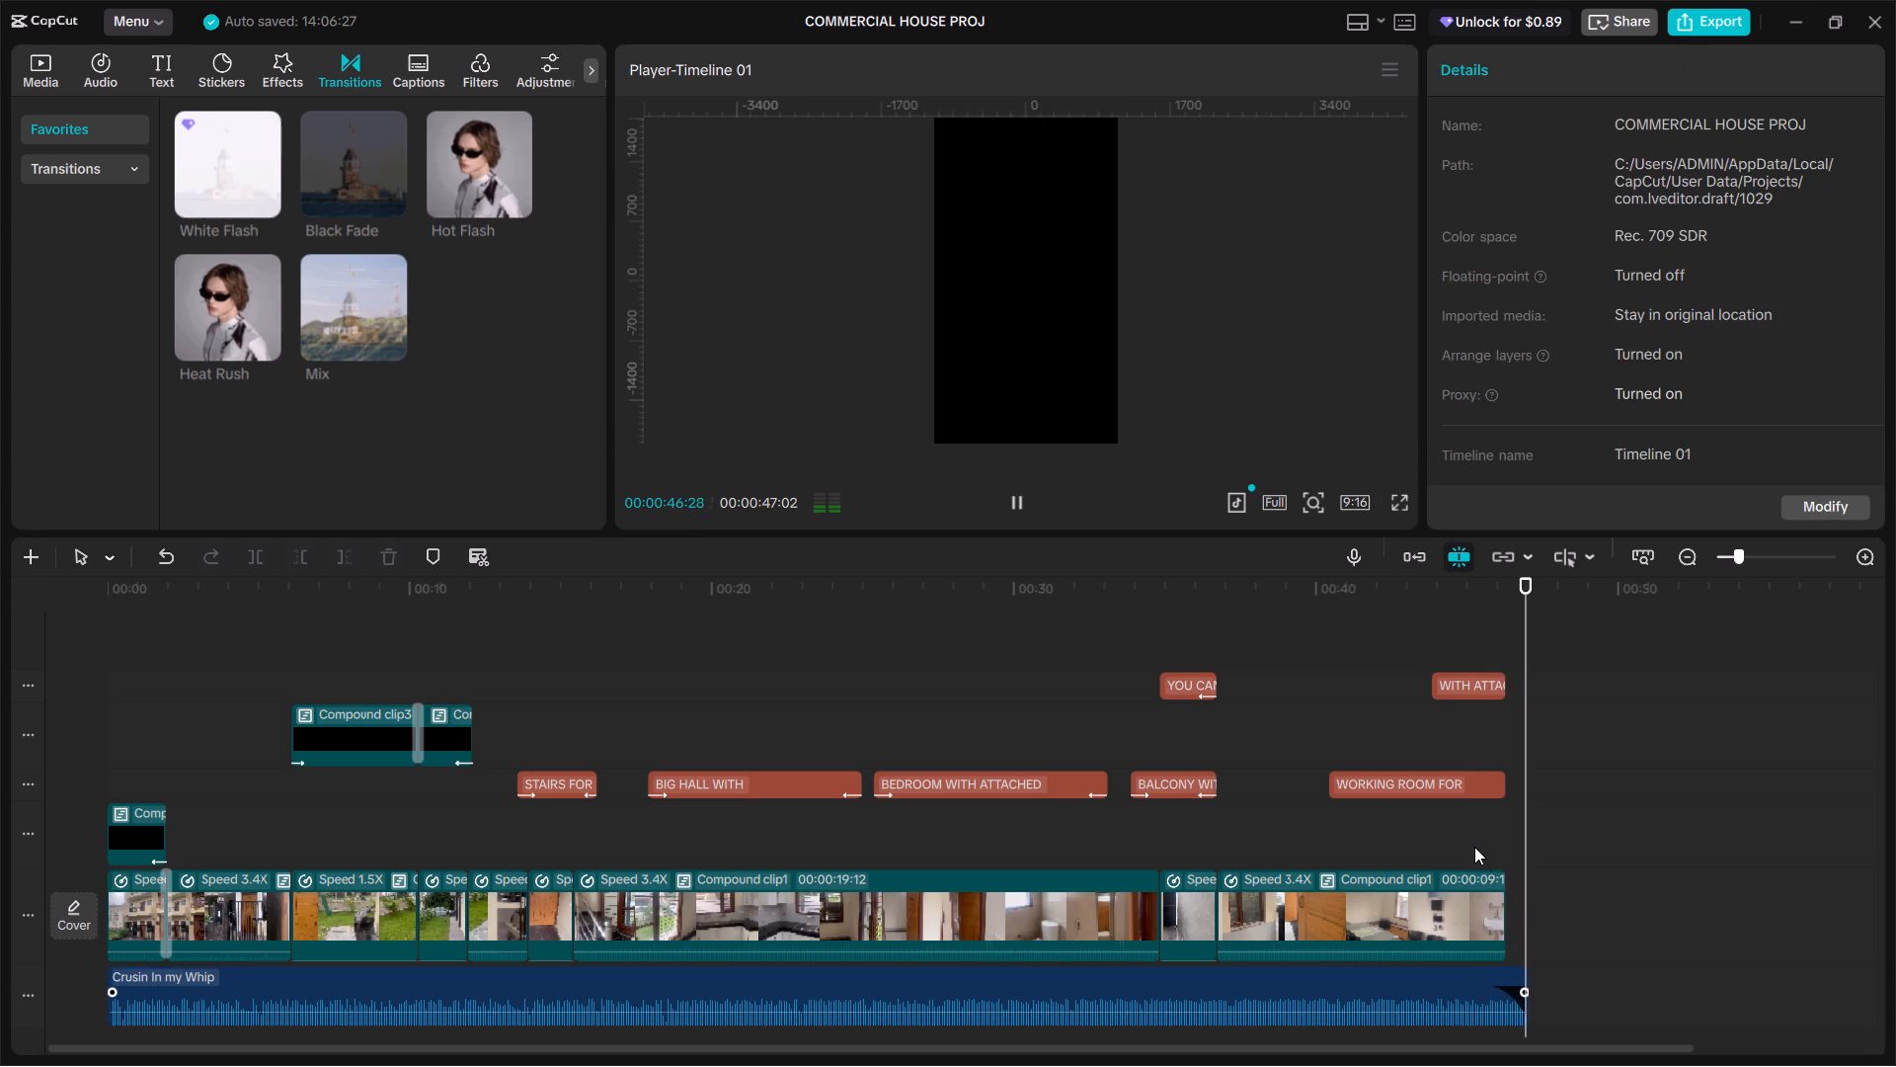
Add a default text clip at 00:00:46:09, directly after the WORKING ROOM FOR caption.
{"action": "double_click", "coordinate": [1501, 841]}
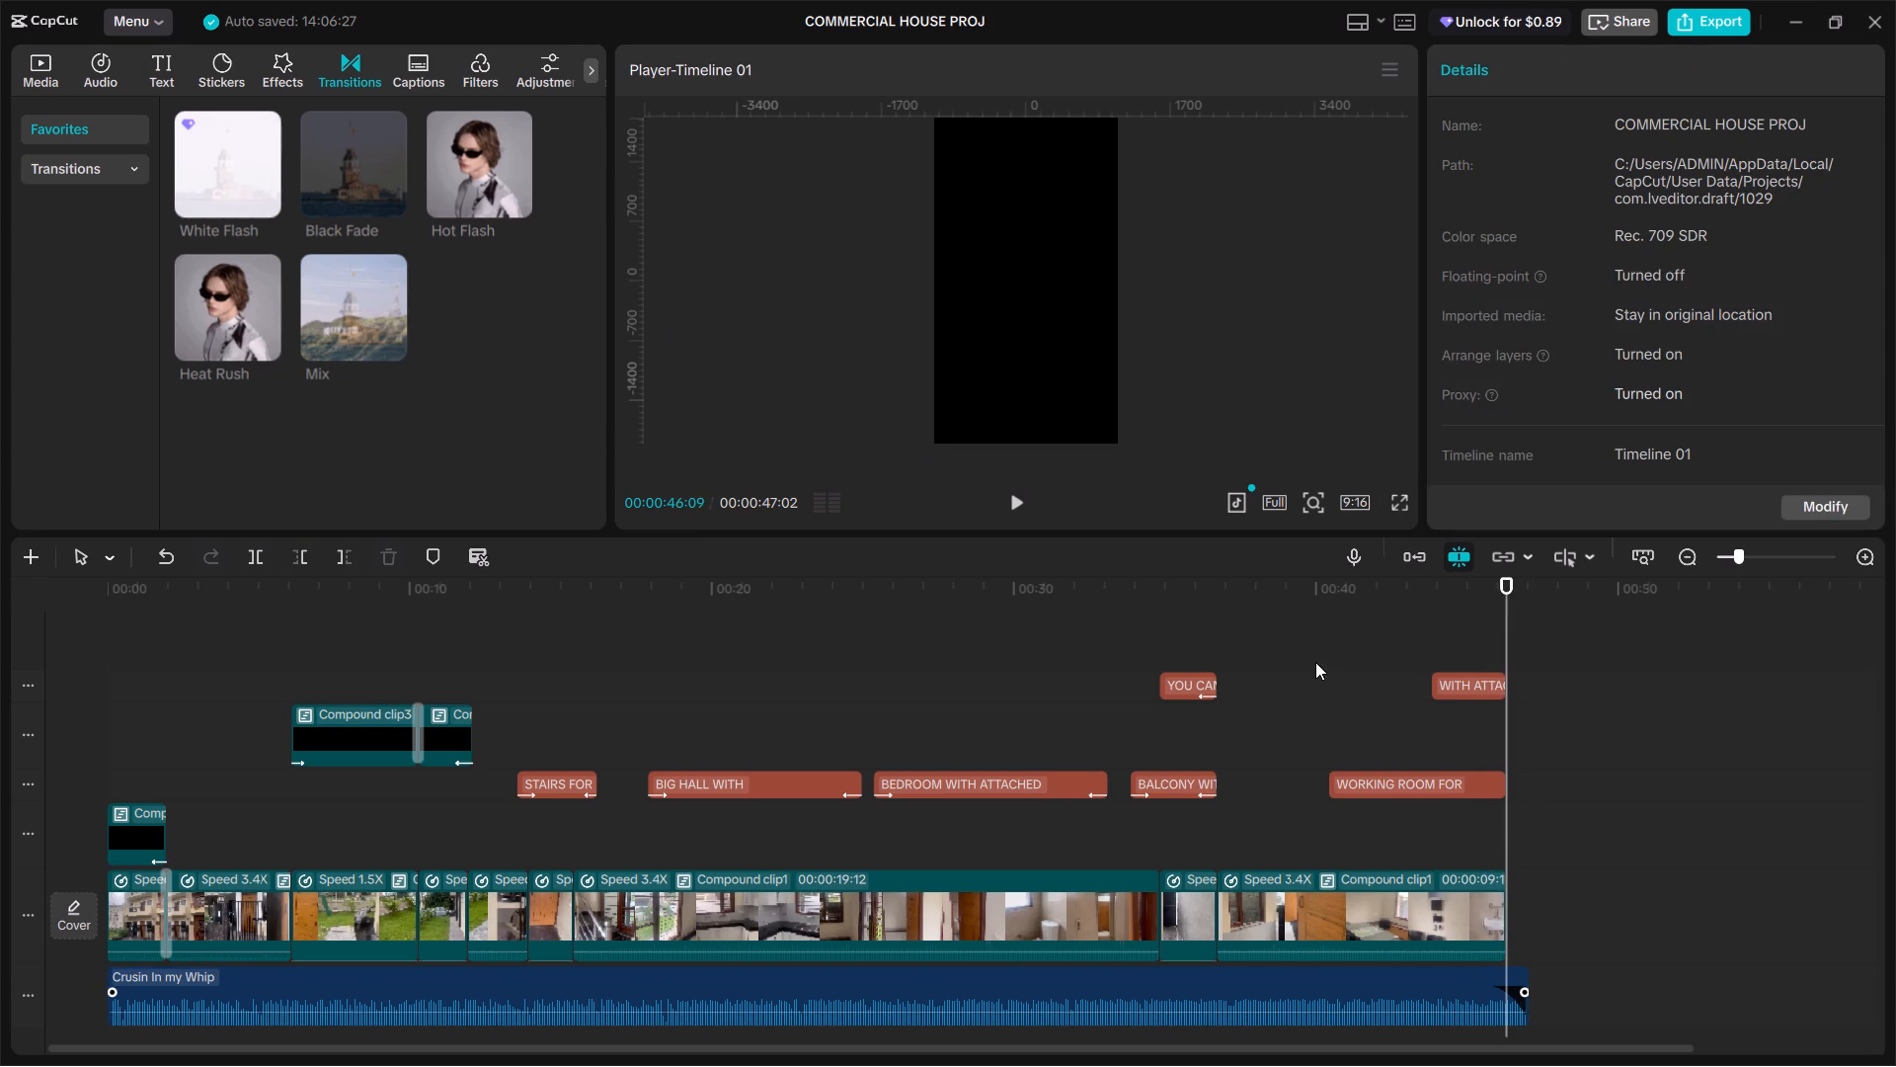
{"action": "left_click", "coordinate": [1507, 822]}
{"action": "left_click", "coordinate": [39, 55]}
{"action": "left_click", "coordinate": [94, 75]}
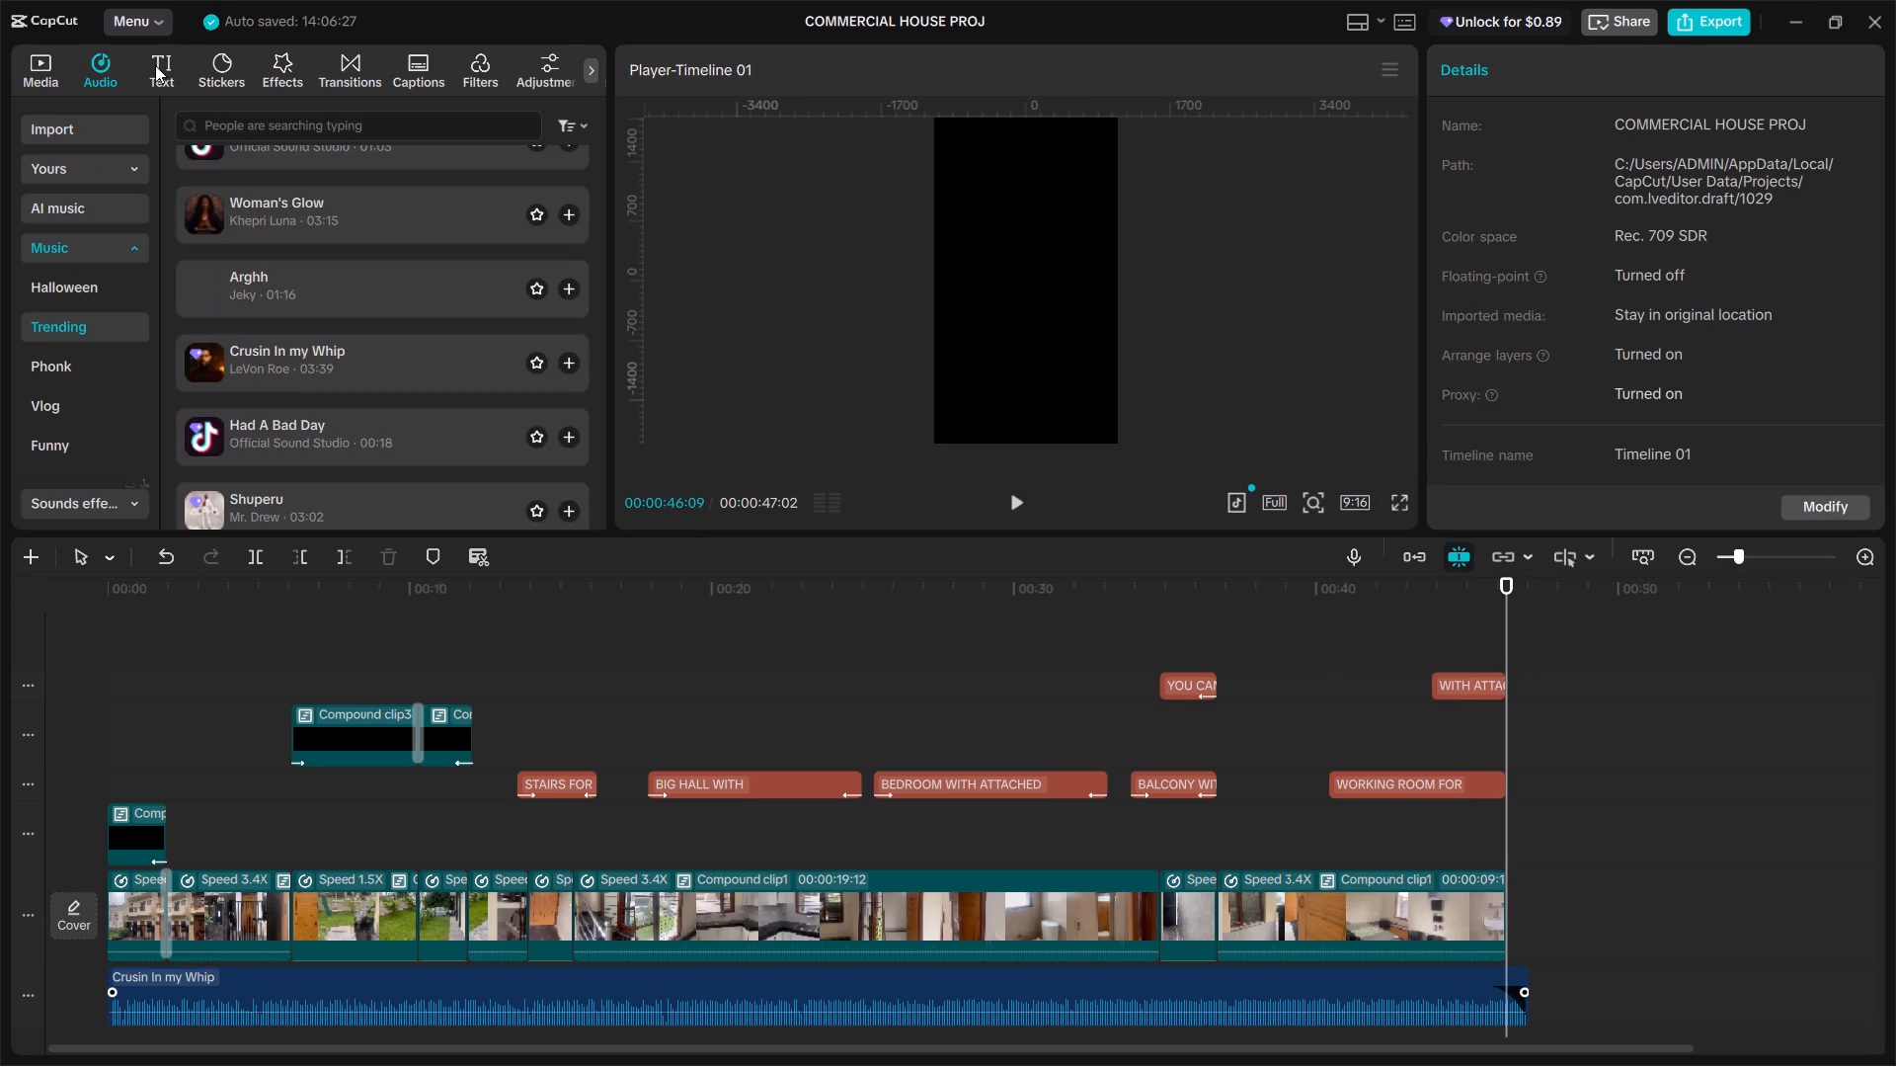
{"action": "left_click", "coordinate": [155, 65]}
{"action": "left_click", "coordinate": [268, 200]}
Replace the closing default text after the WORKING ROOM FOR caption with FOR MORE DETAILS.
{"action": "left_click", "coordinate": [1524, 178]}
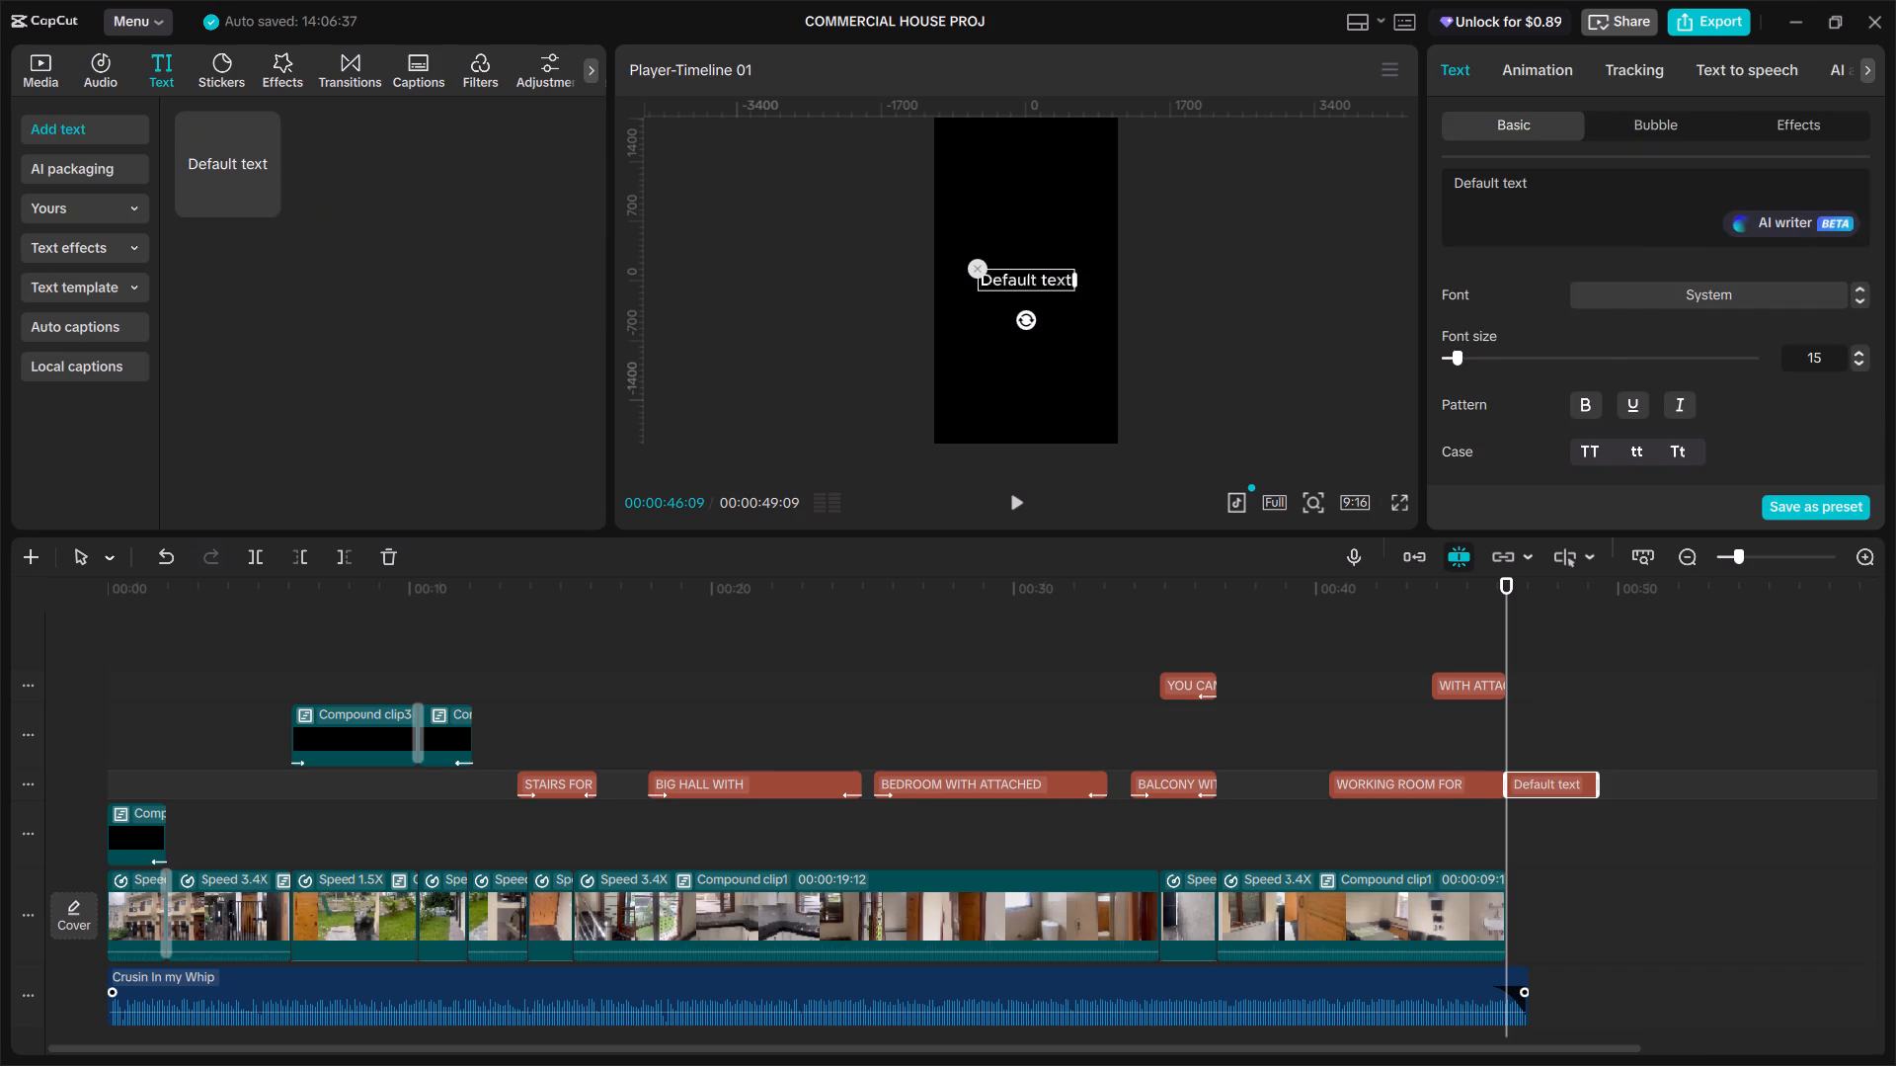
{"action": "key", "text": "ctrl+a"}
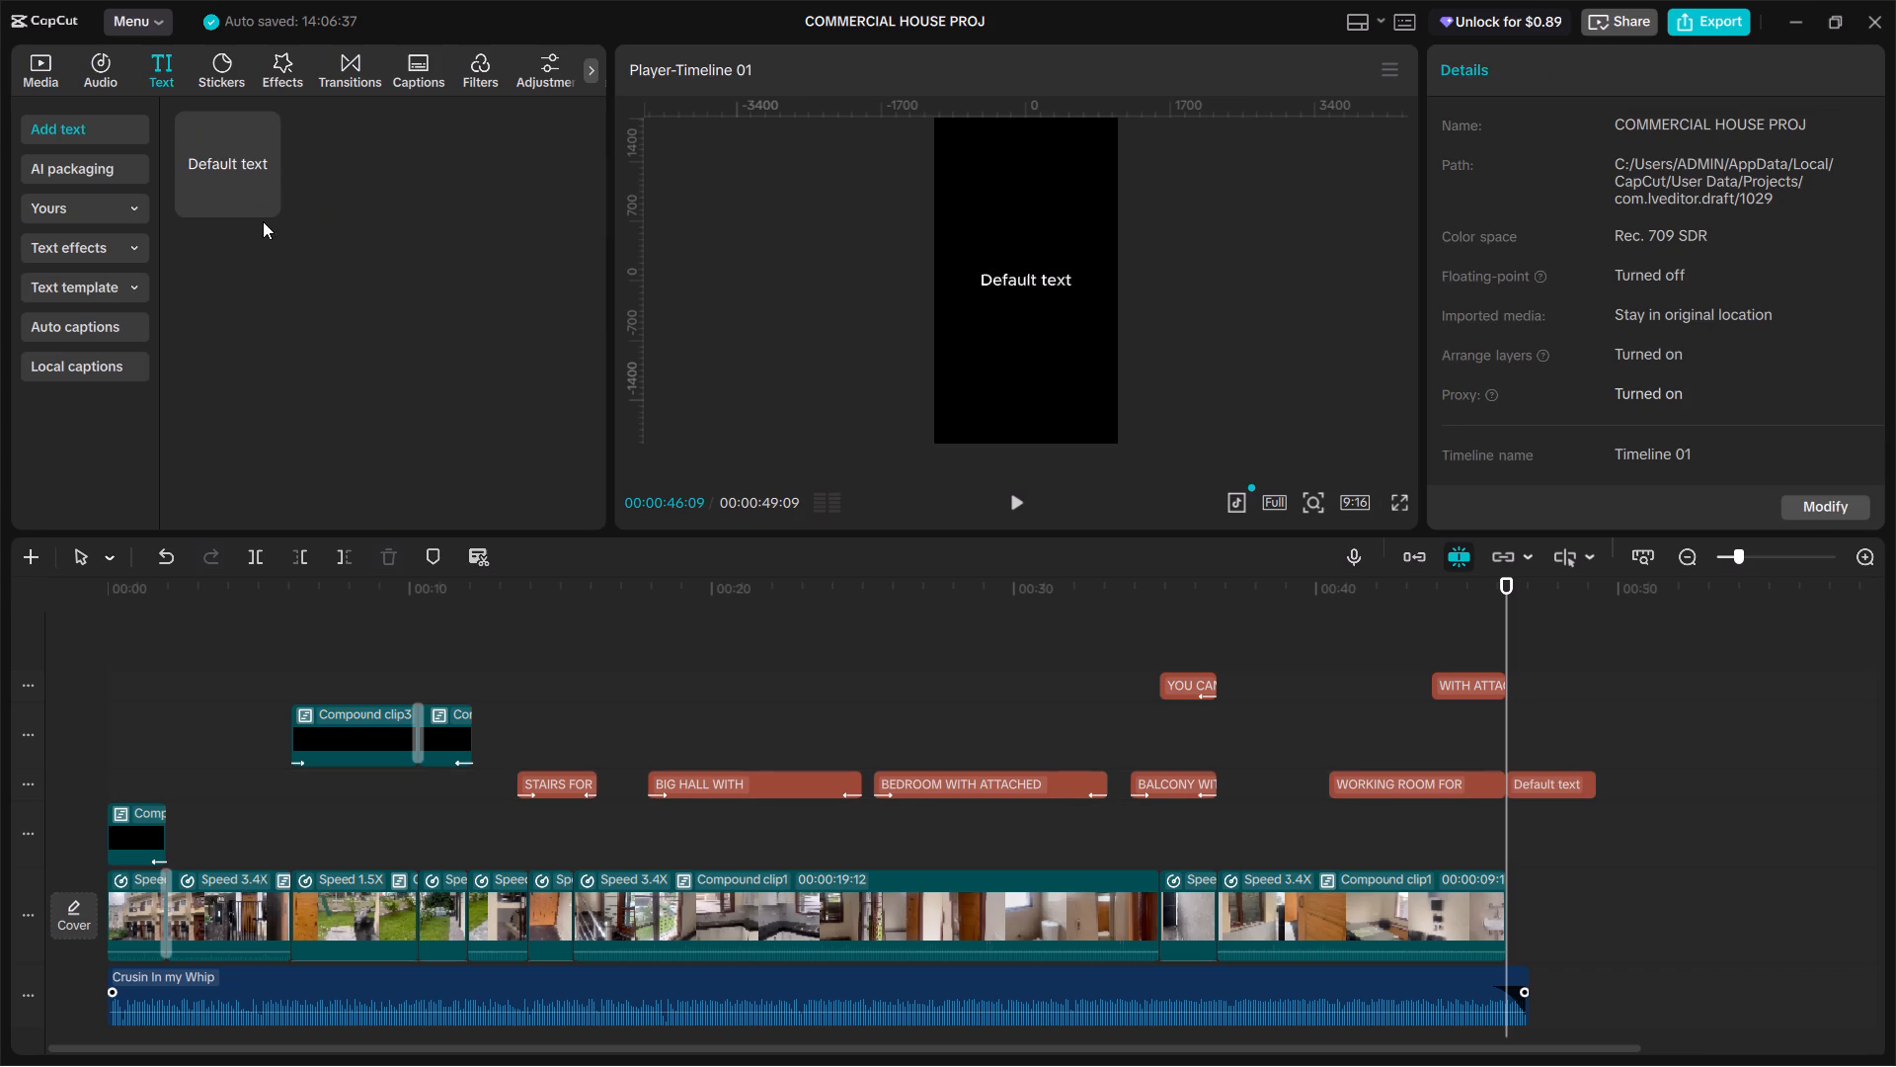
{"action": "left_click", "coordinate": [1534, 769]}
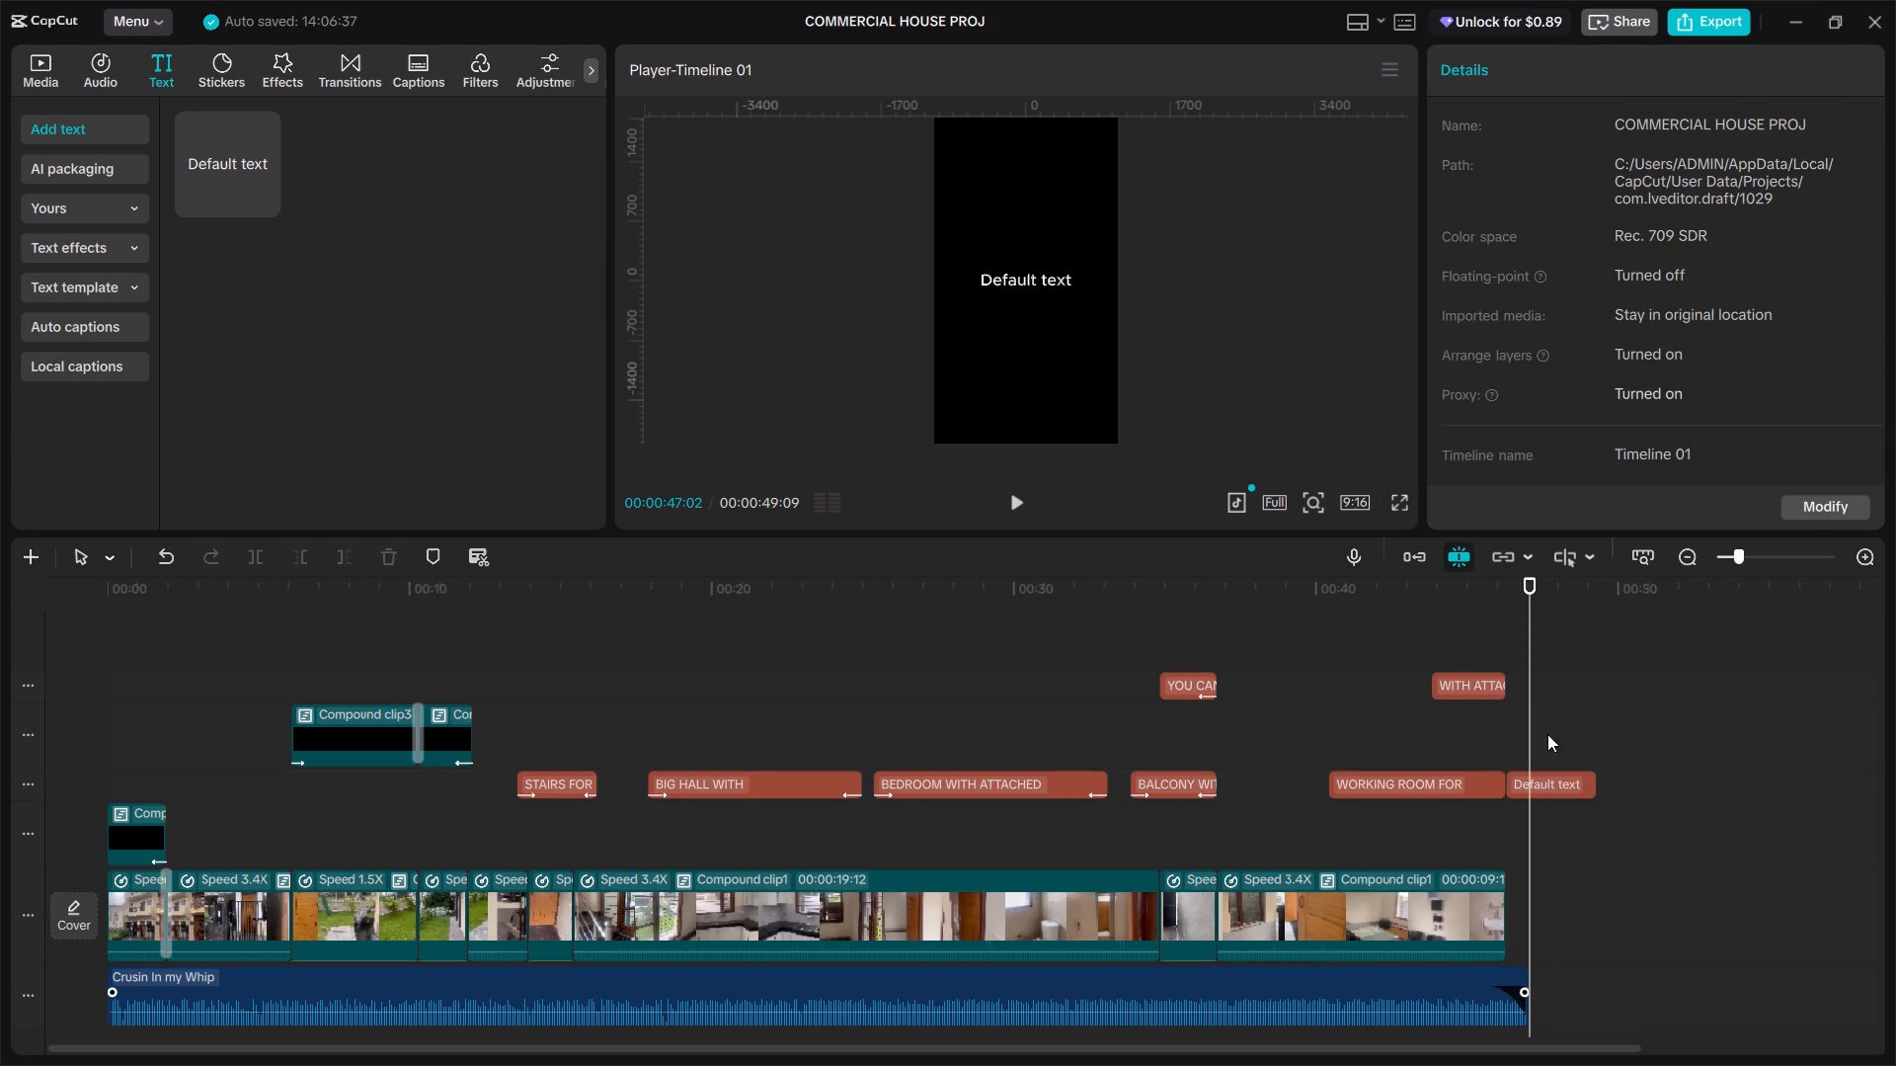
{"action": "left_click", "coordinate": [1553, 780]}
{"action": "left_click", "coordinate": [1567, 192]}
{"action": "key", "text": "ctrl+a"}
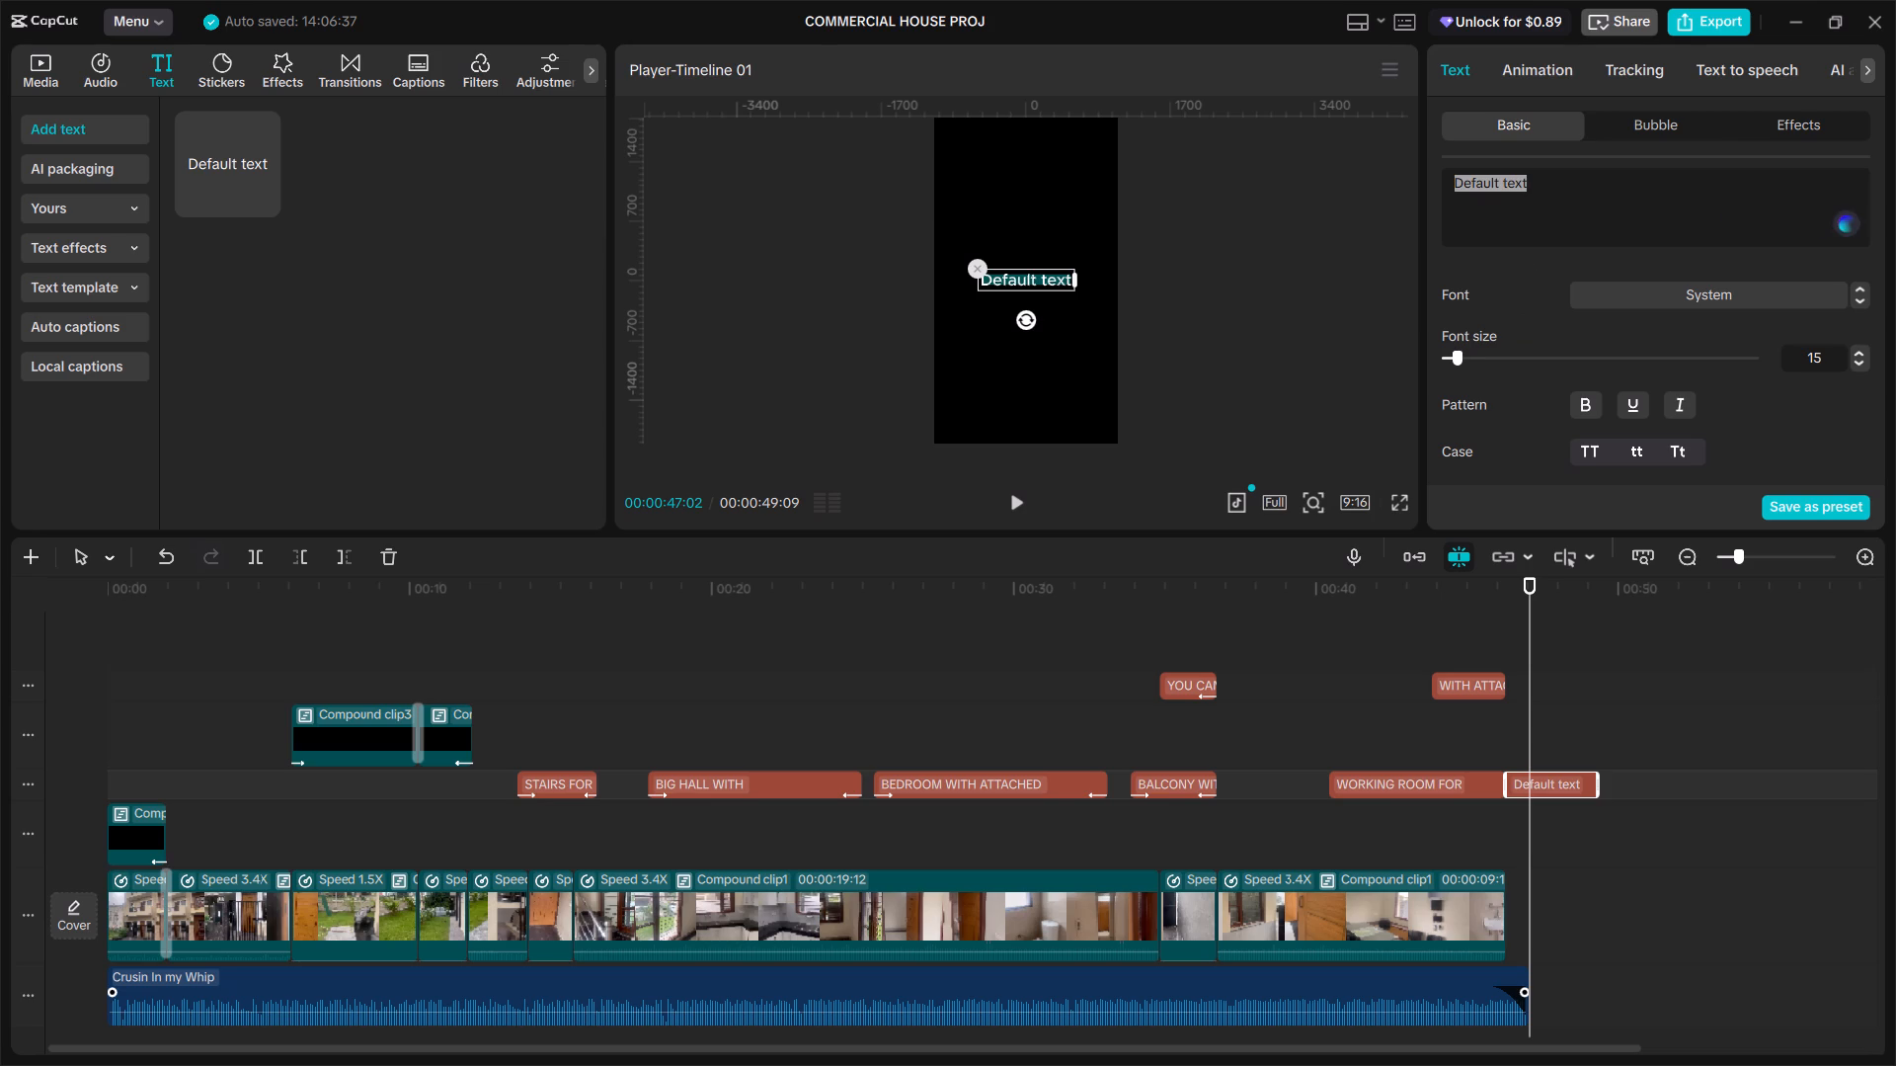
{"action": "type", "text": "FORT"}
{"action": "key", "text": "space"}
{"action": "key", "text": "BackSpace"}
{"action": "key", "text": "BackSpace"}
{"action": "key", "text": "space"}
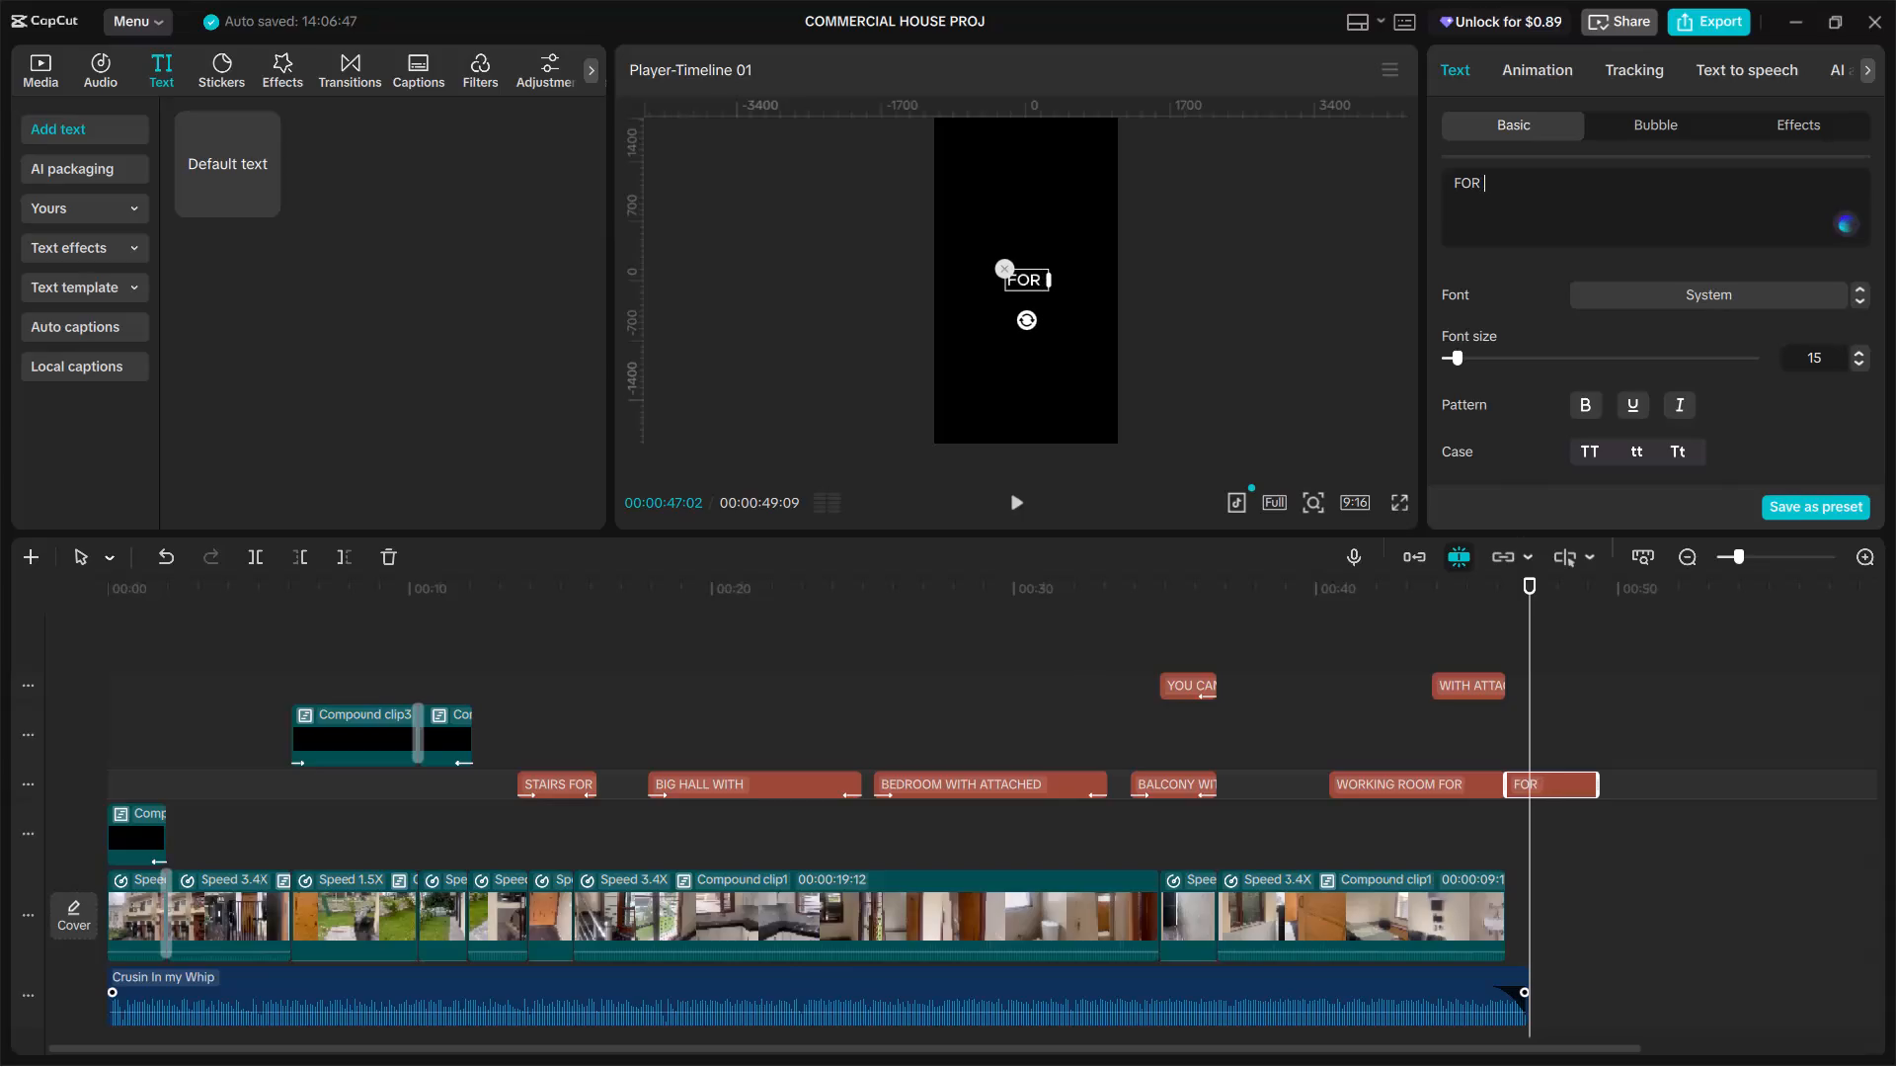
{"action": "type", "text": "MORE"}
{"action": "key", "text": "space"}
{"action": "type", "text": "DET"}
{"action": "type", "text": "AILS"}
Set the FOR MORE DETAILS text in the Serif font and move it straight up into the upper part of the video frame.
{"action": "left_click", "coordinate": [1714, 288]}
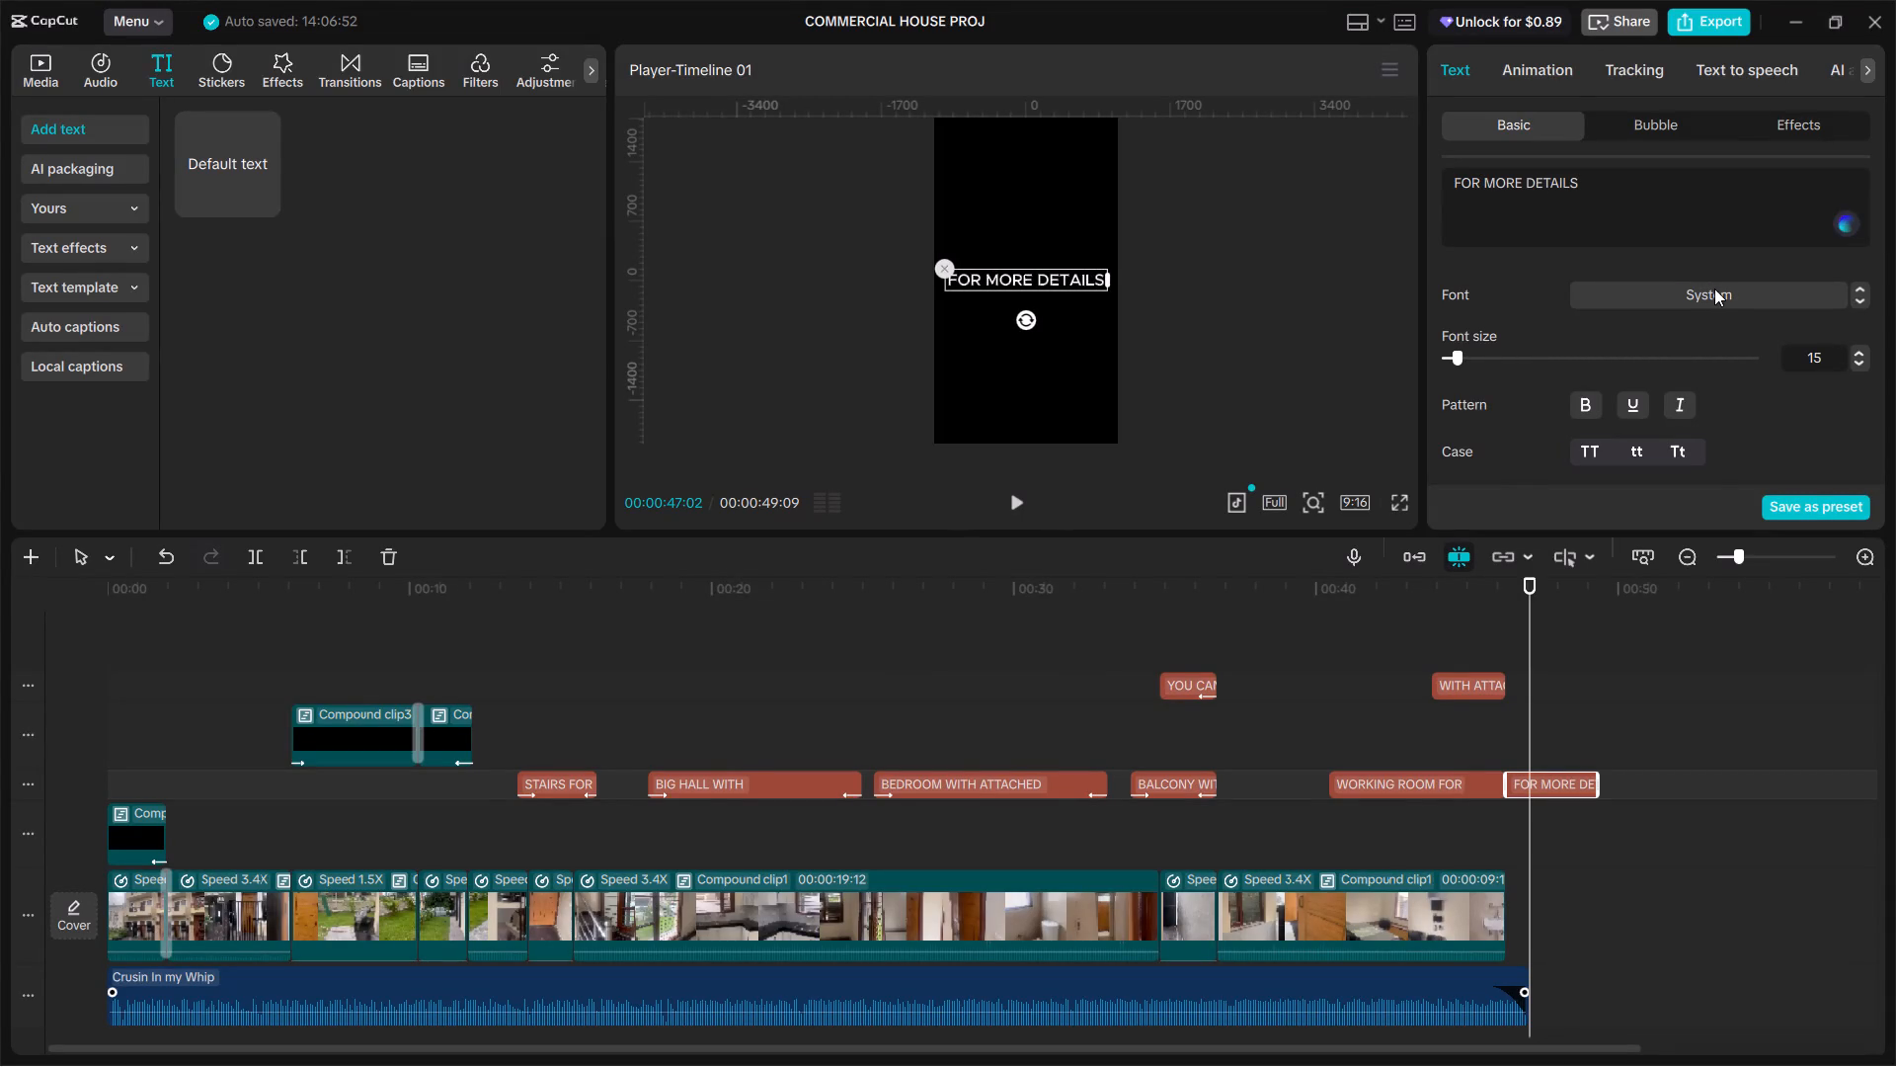
{"action": "left_click", "coordinate": [1680, 356]}
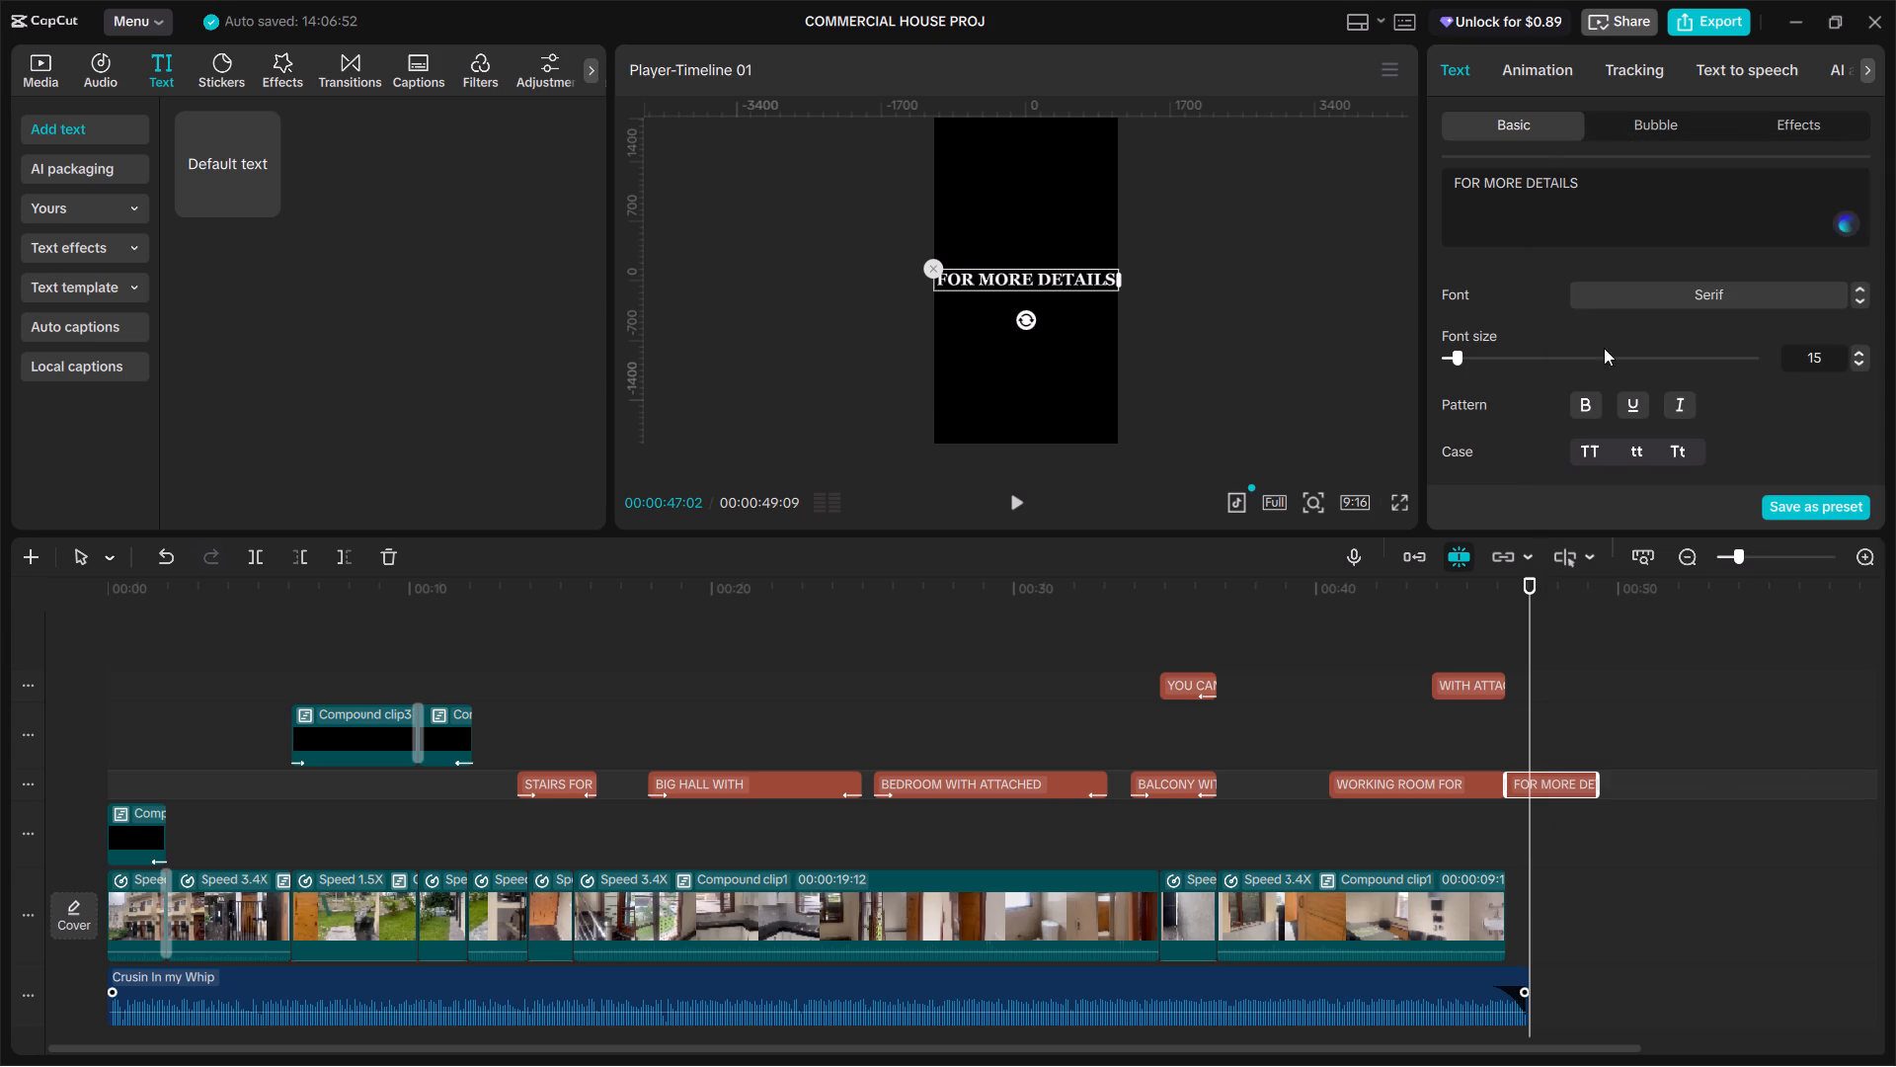
{"action": "left_click_drag", "start_coordinate": [1026, 279], "coordinate": [1025, 205]}
Append a red telephone receiver emoji to FOR MORE DETAILS and reduce the closing text's font size to 14.
{"action": "left_click", "coordinate": [1600, 181]}
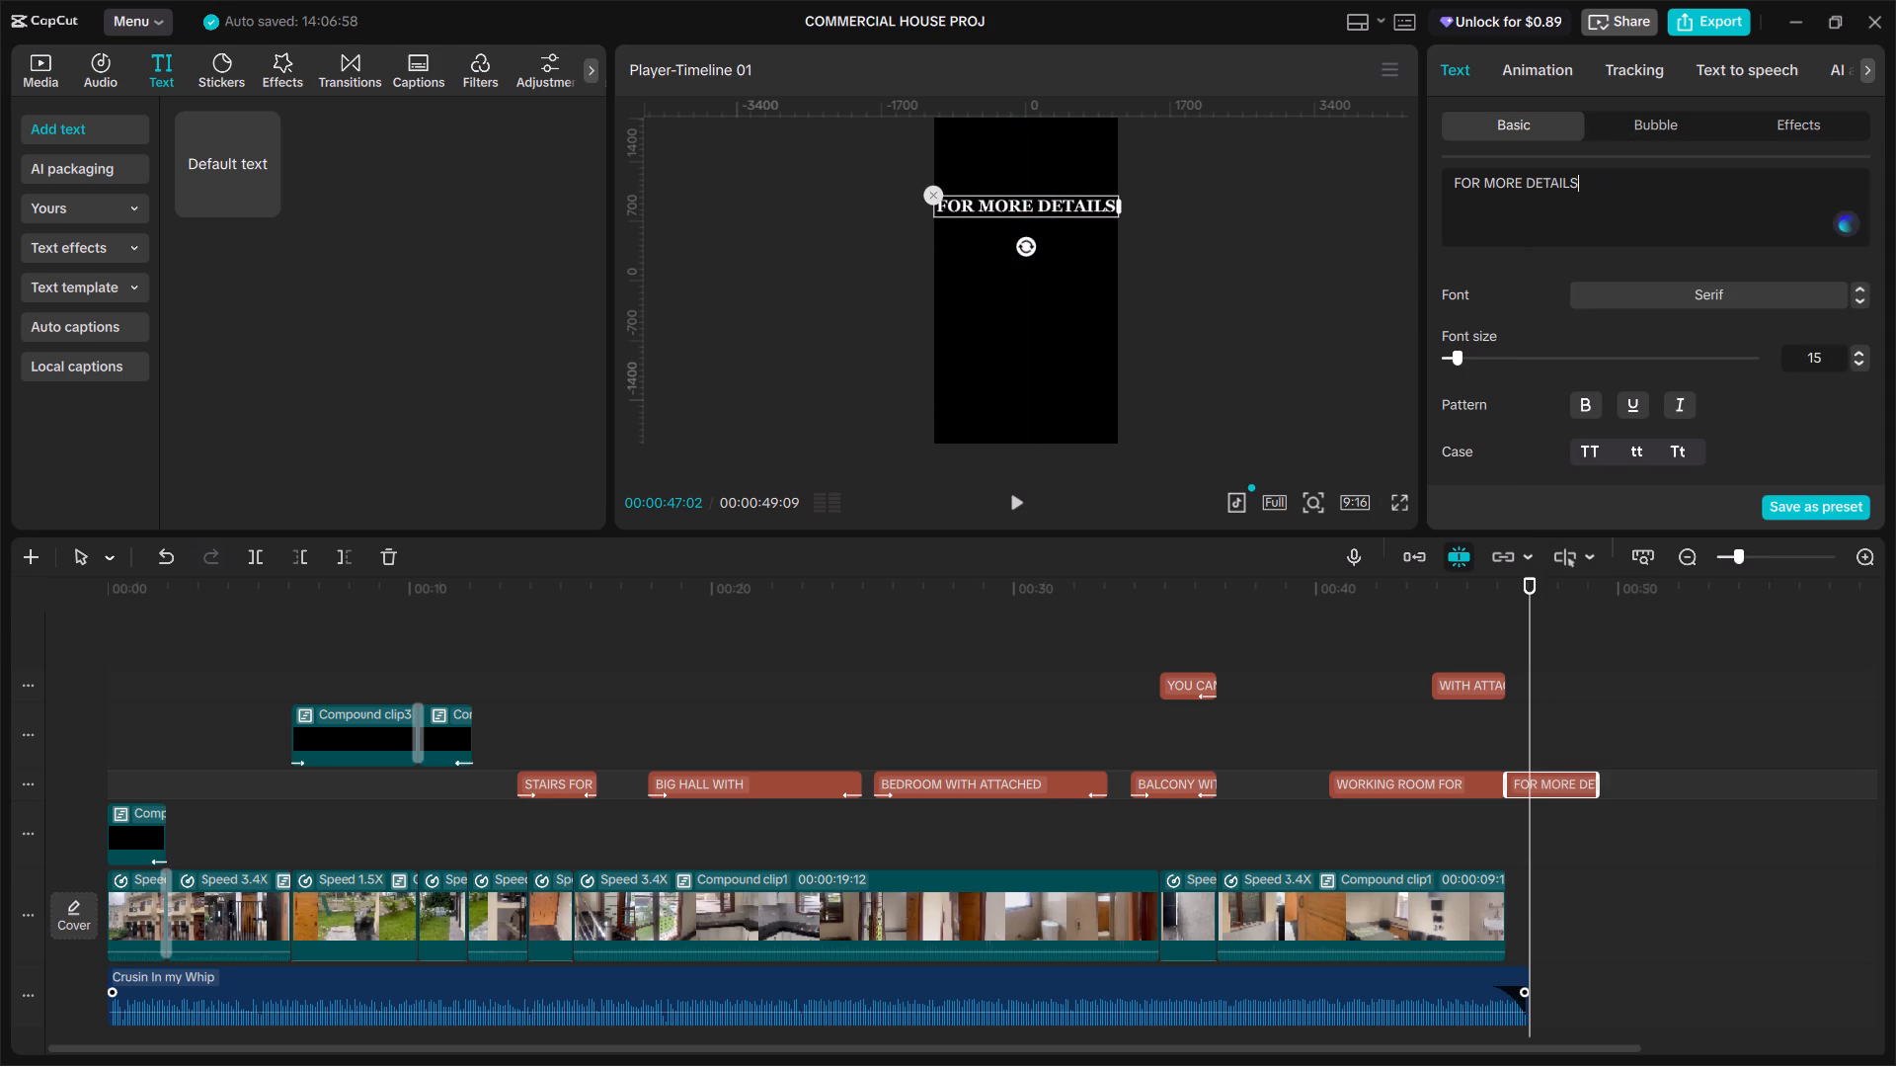
{"action": "key", "text": "Return"}
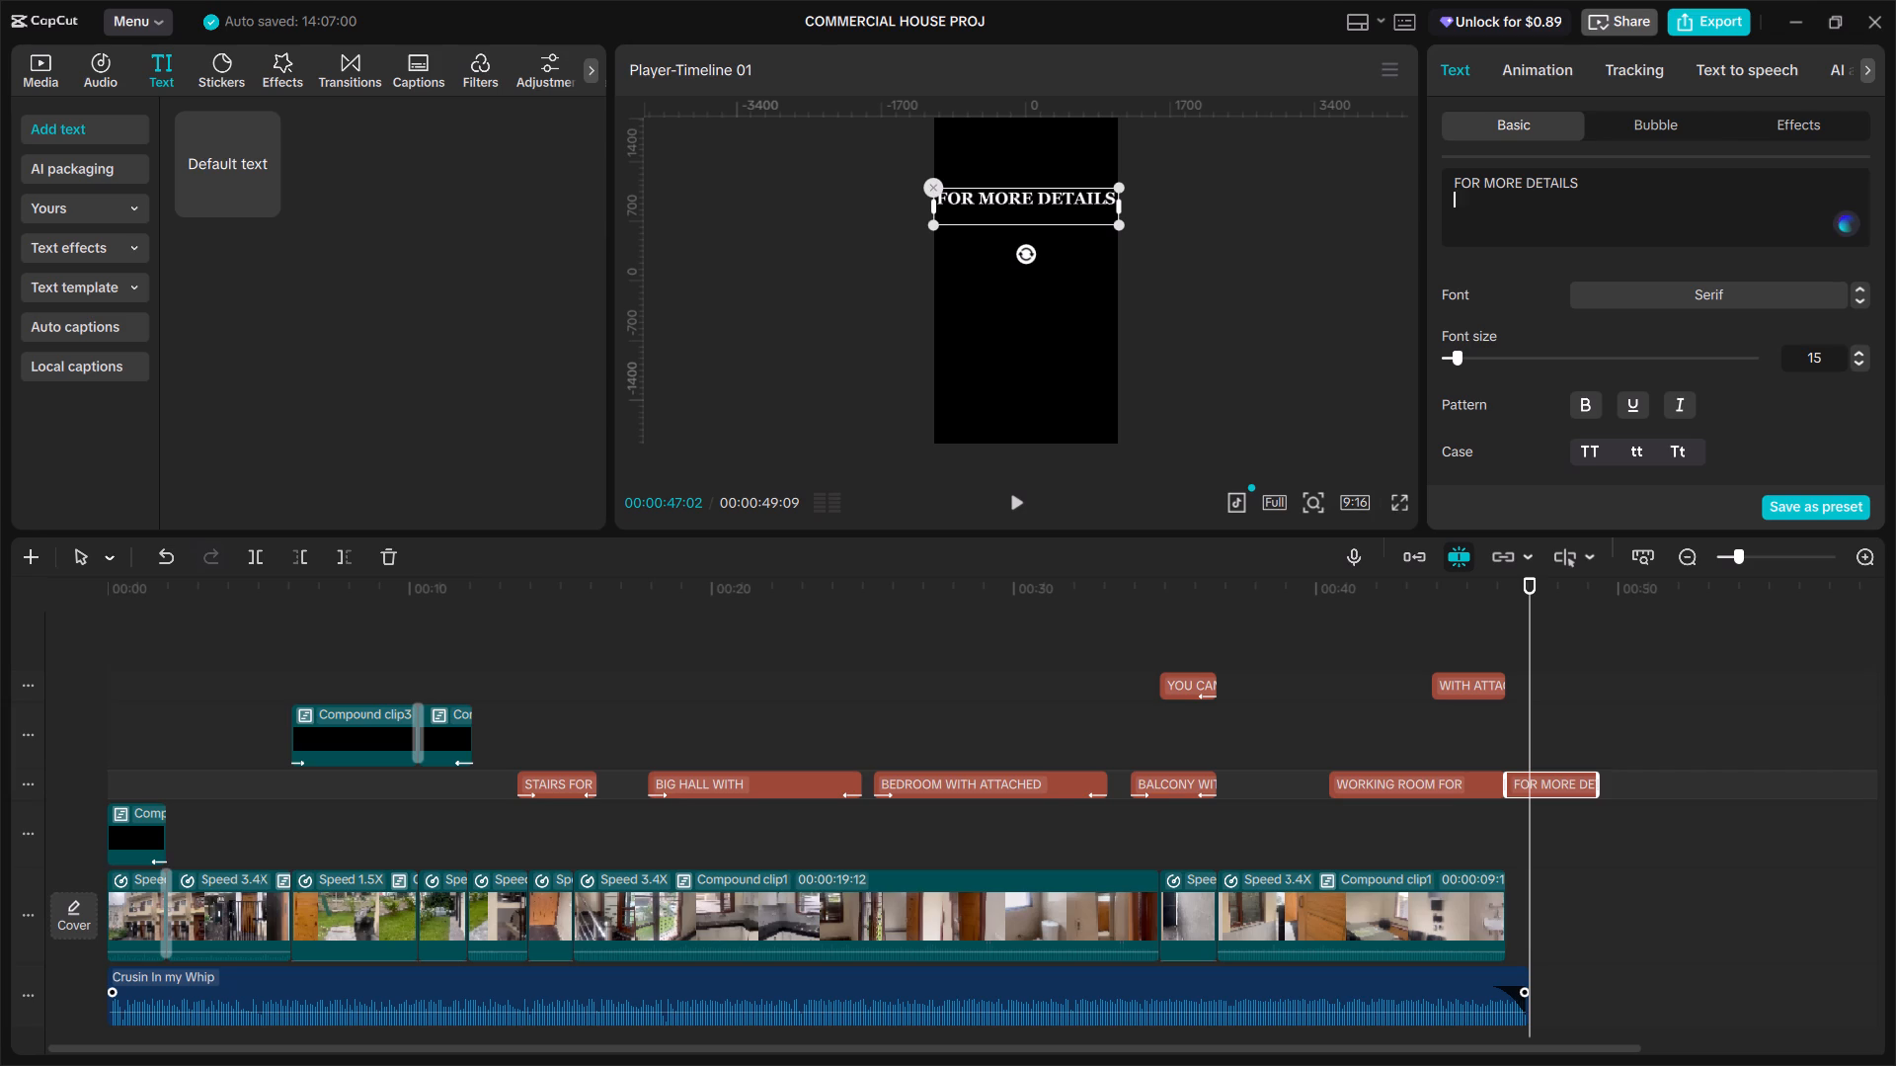
{"action": "key", "text": "BackSpace"}
{"action": "key", "text": "super+period"}
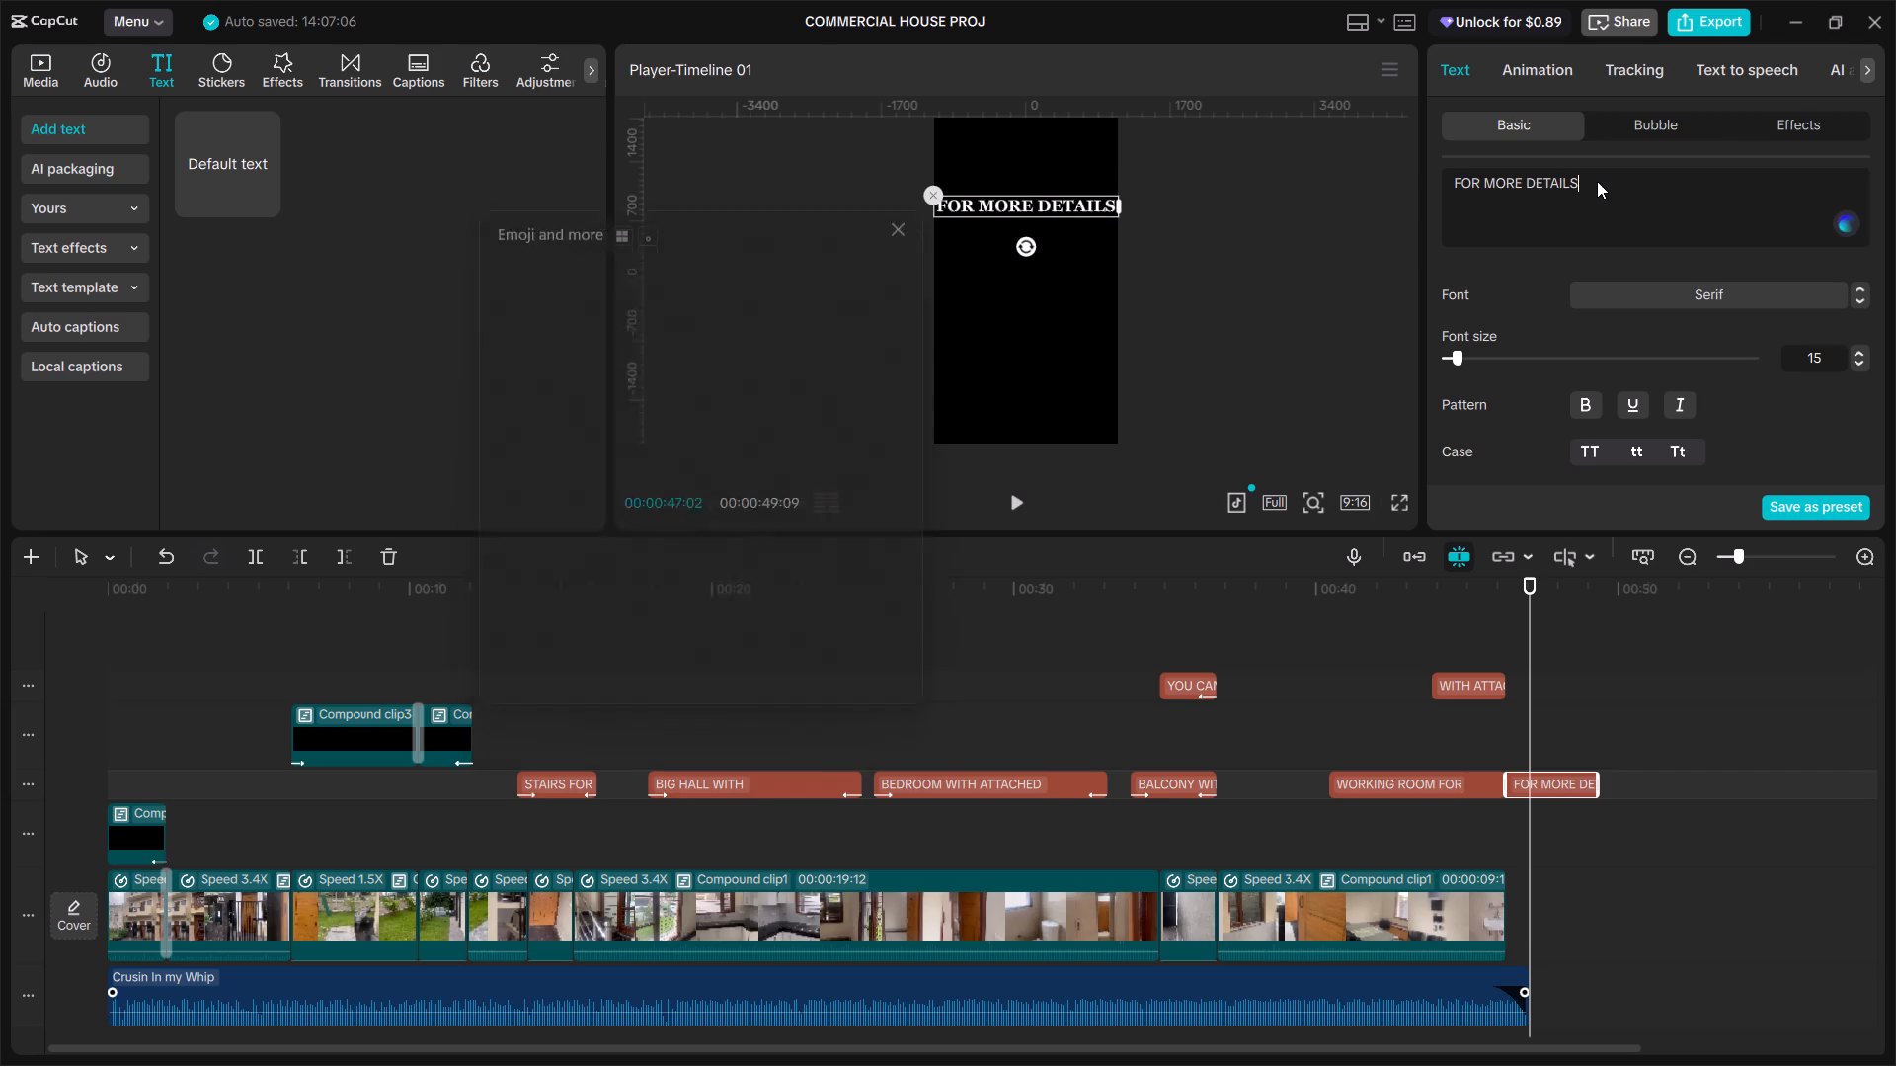
{"action": "left_click", "coordinate": [544, 433]}
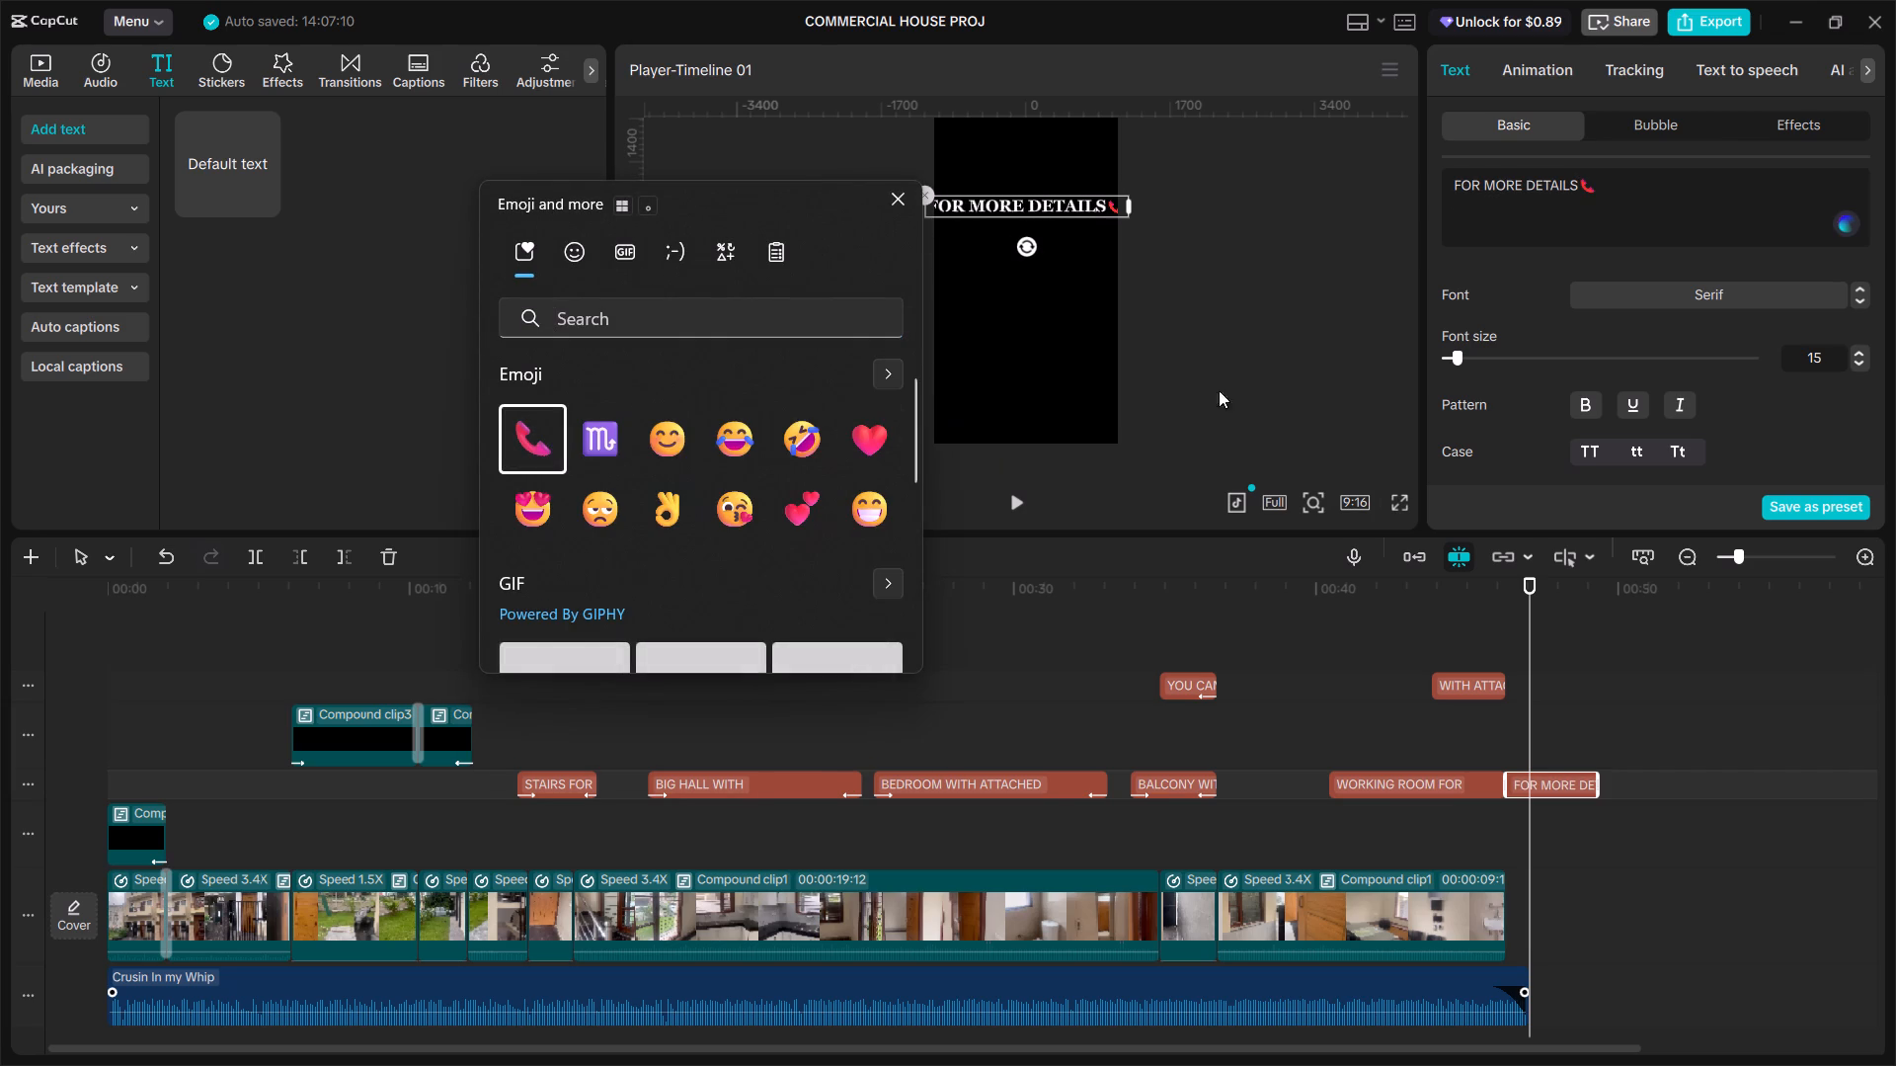
{"action": "left_click", "coordinate": [1621, 189]}
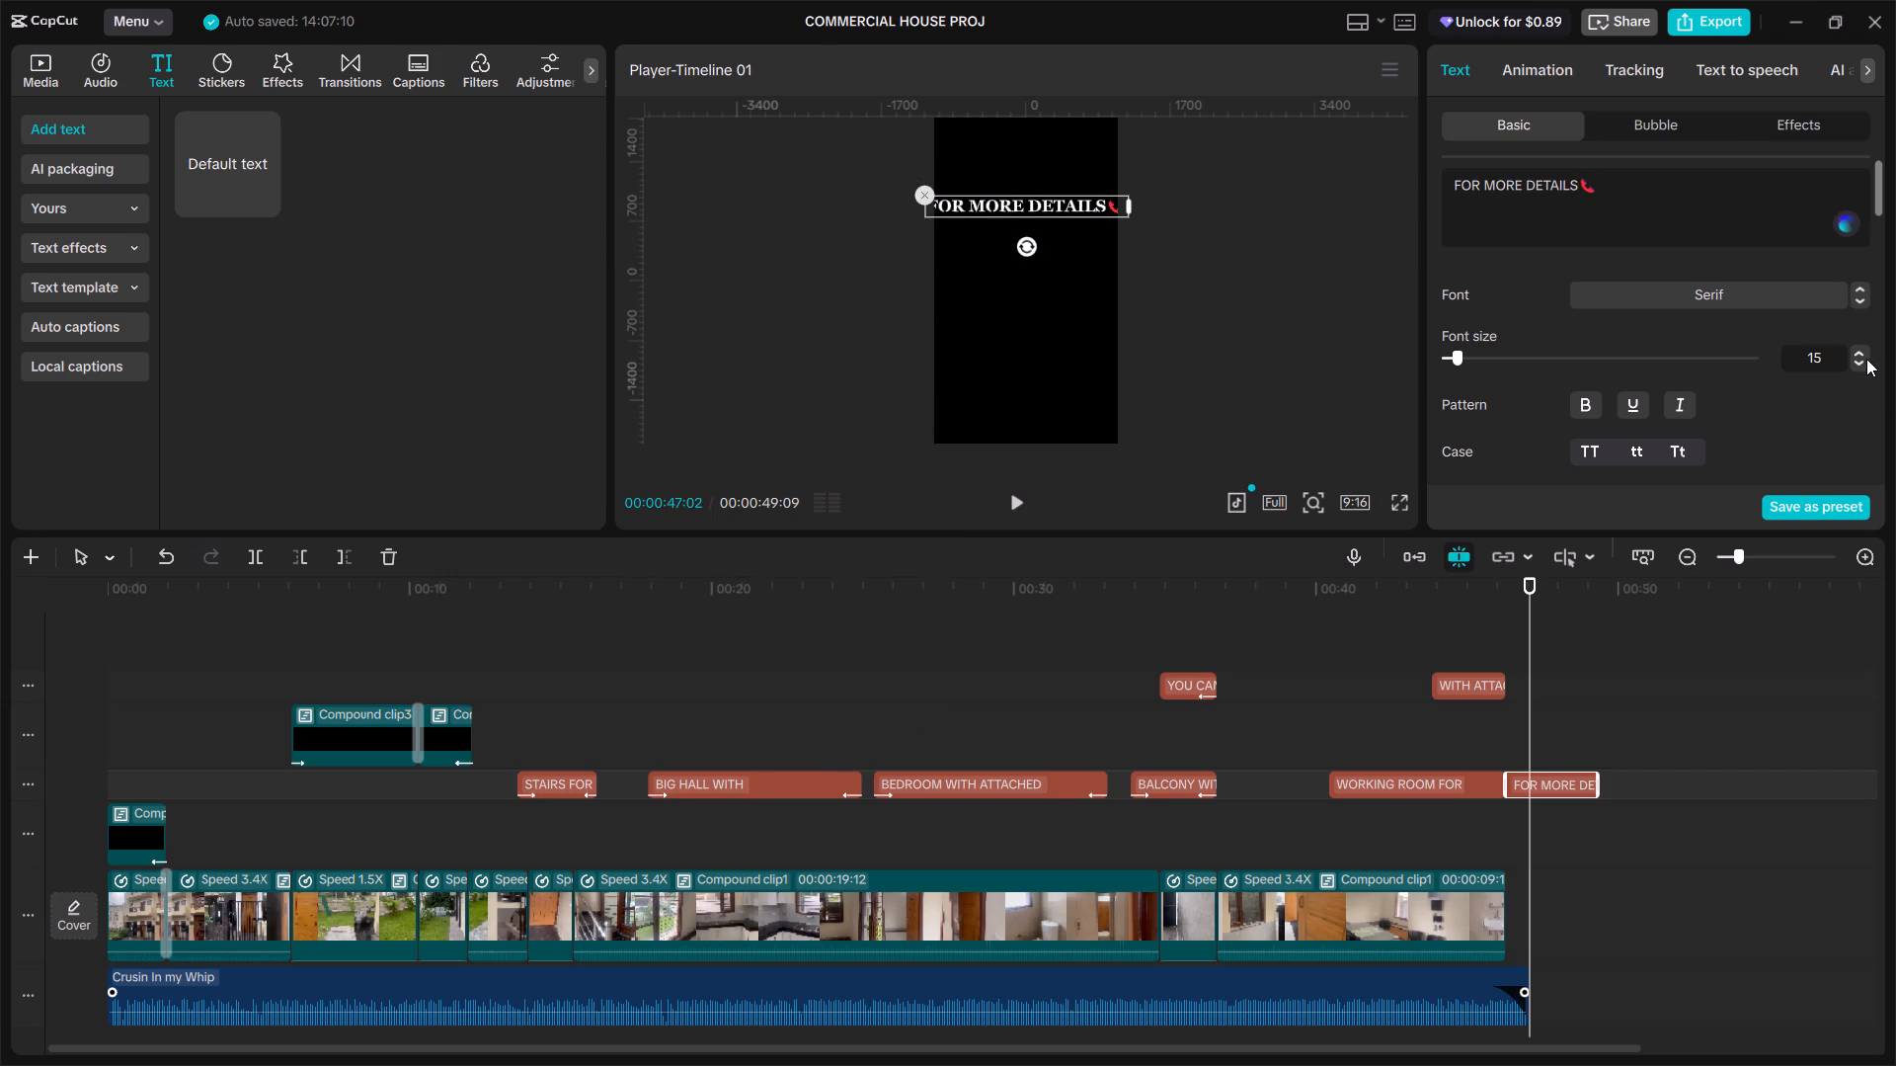
{"action": "left_click", "coordinate": [1860, 360]}
Add YUVEDH ESTATE as a second line beneath FOR MORE DETAILS in the closing text.
{"action": "left_click", "coordinate": [1623, 196]}
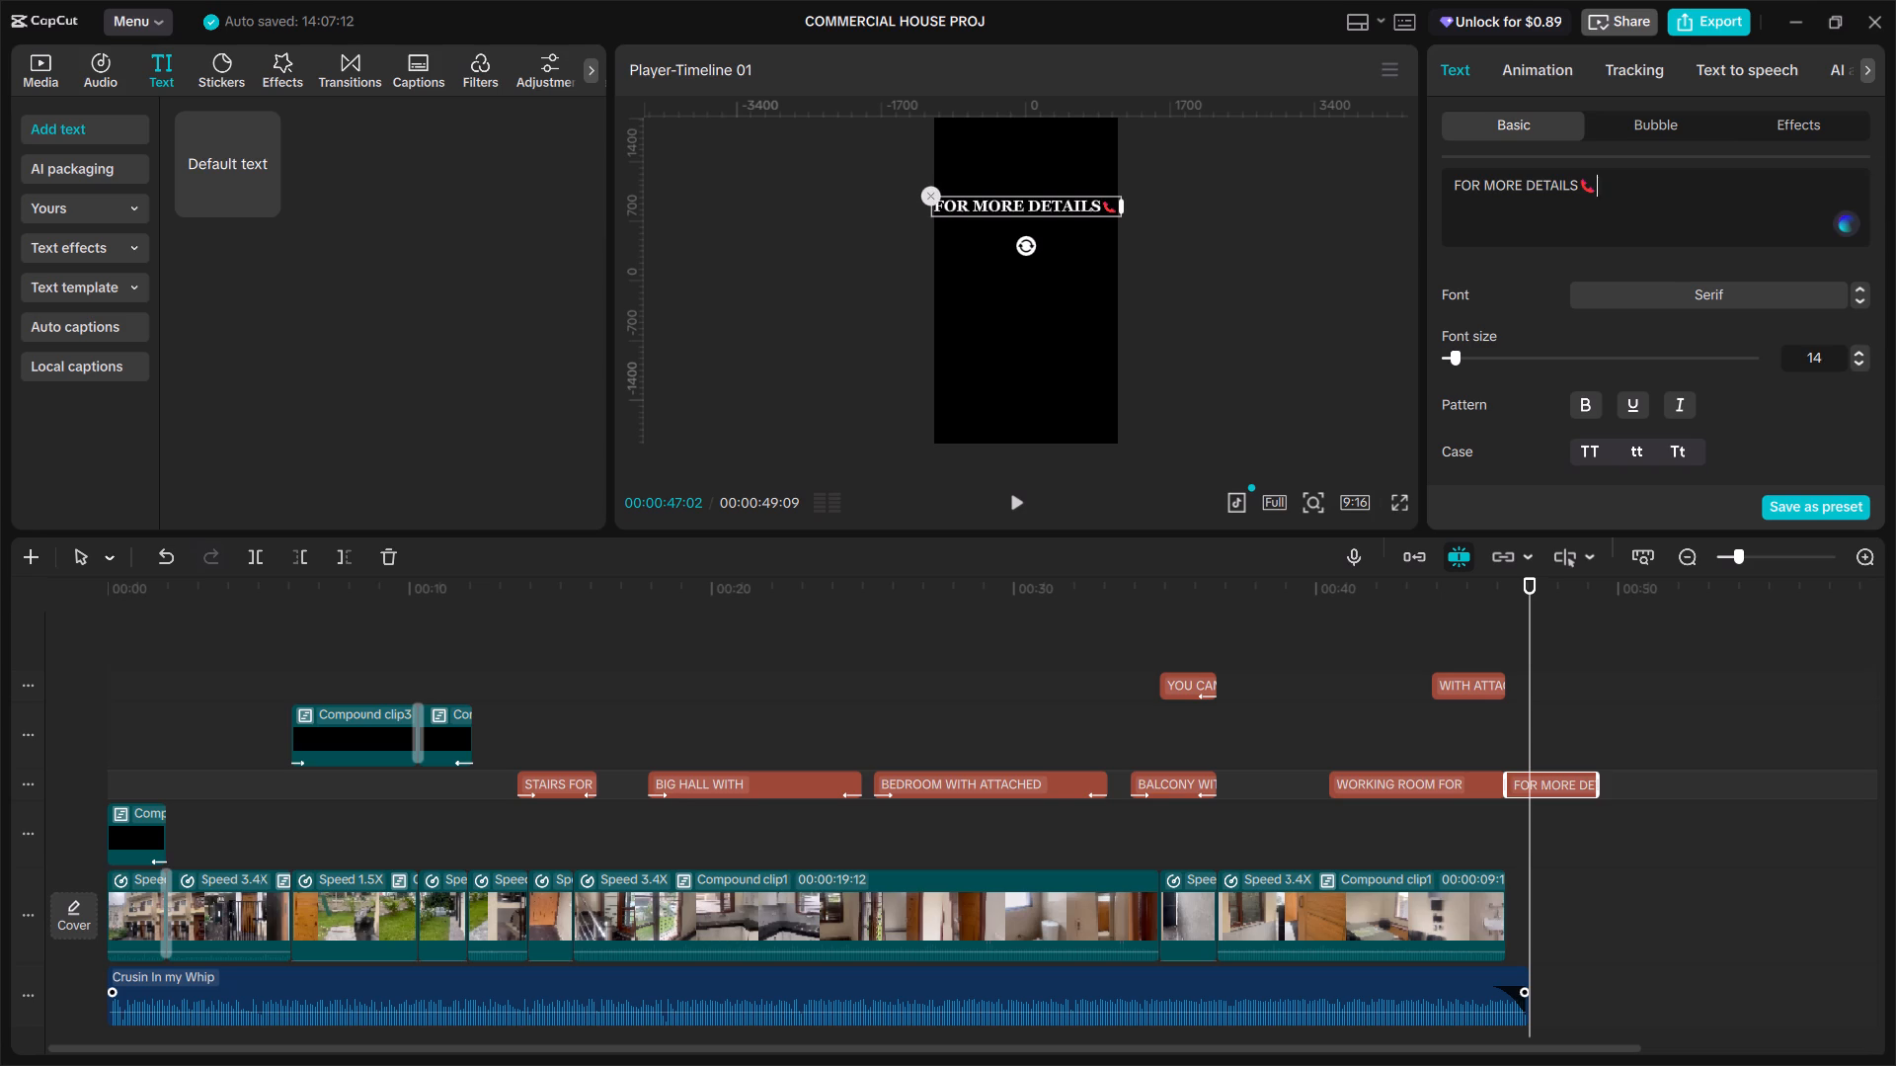
{"action": "key", "text": "Return"}
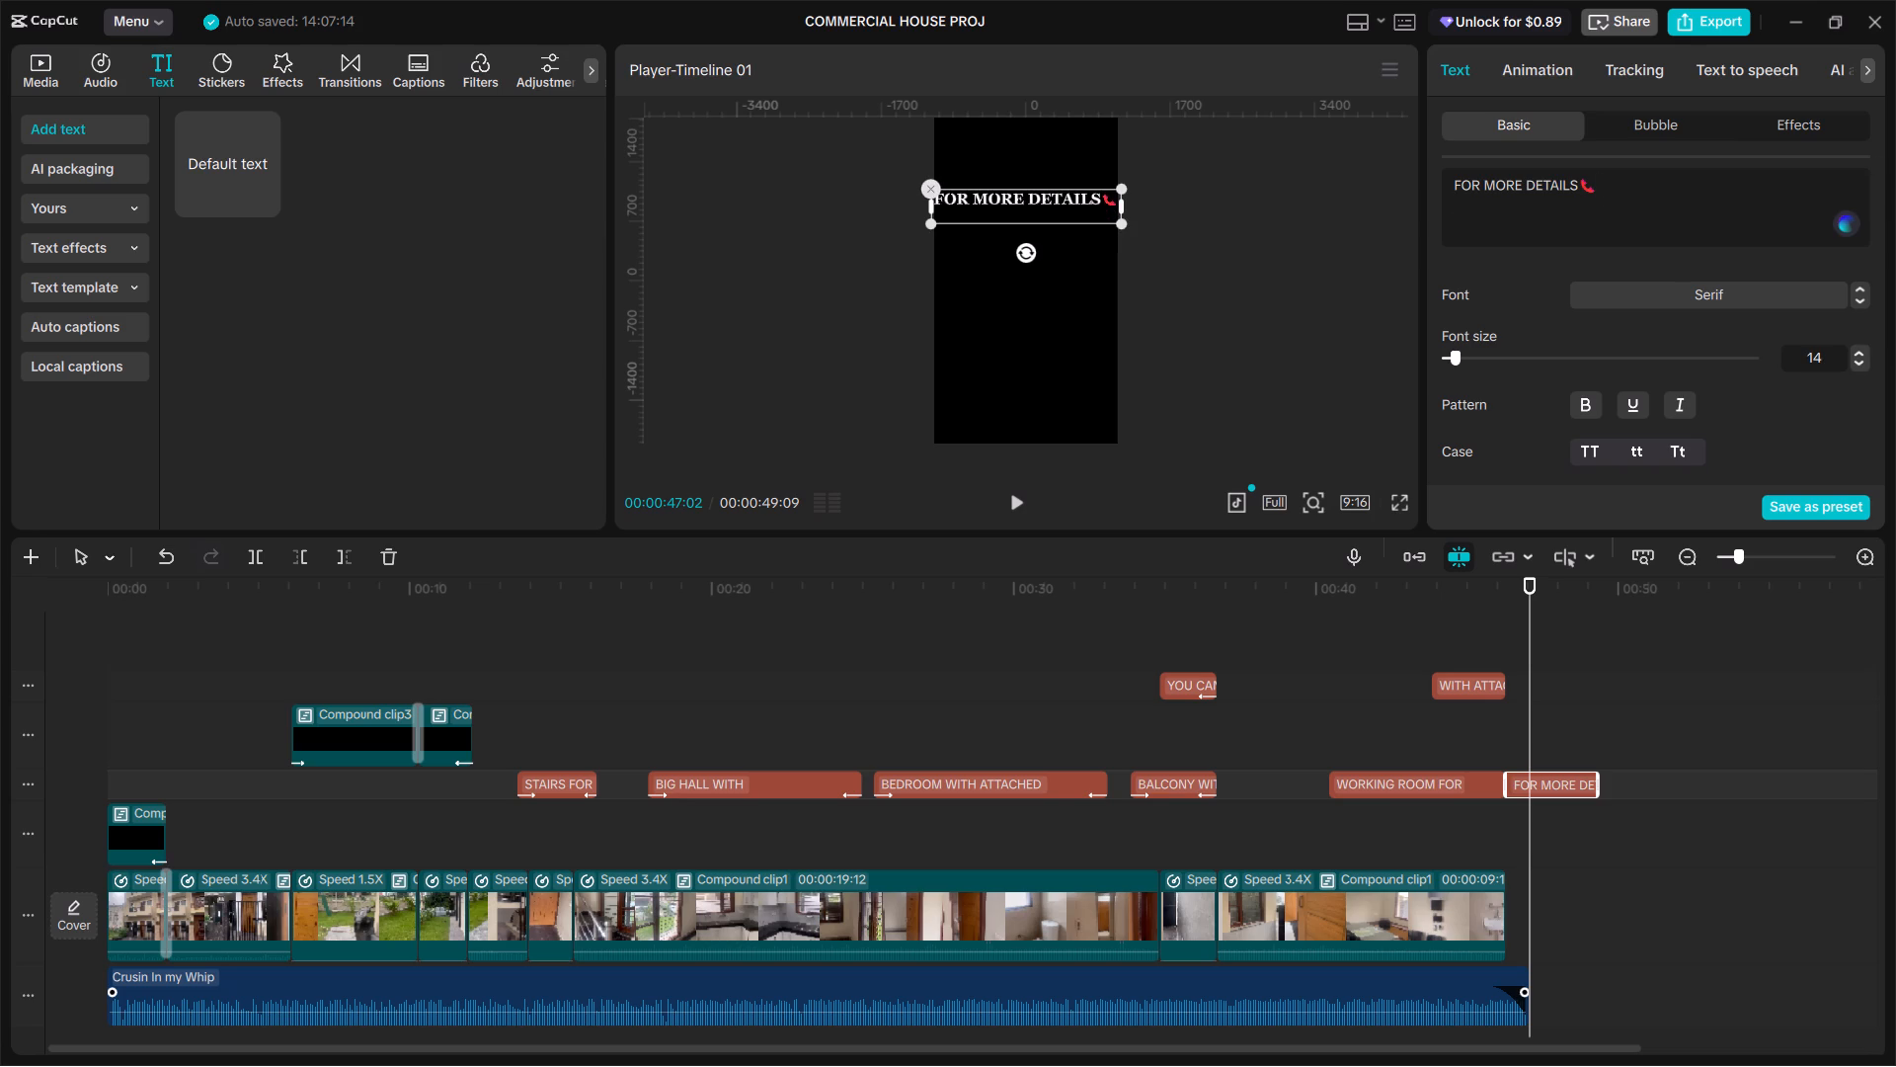
{"action": "type", "text": "yU"}
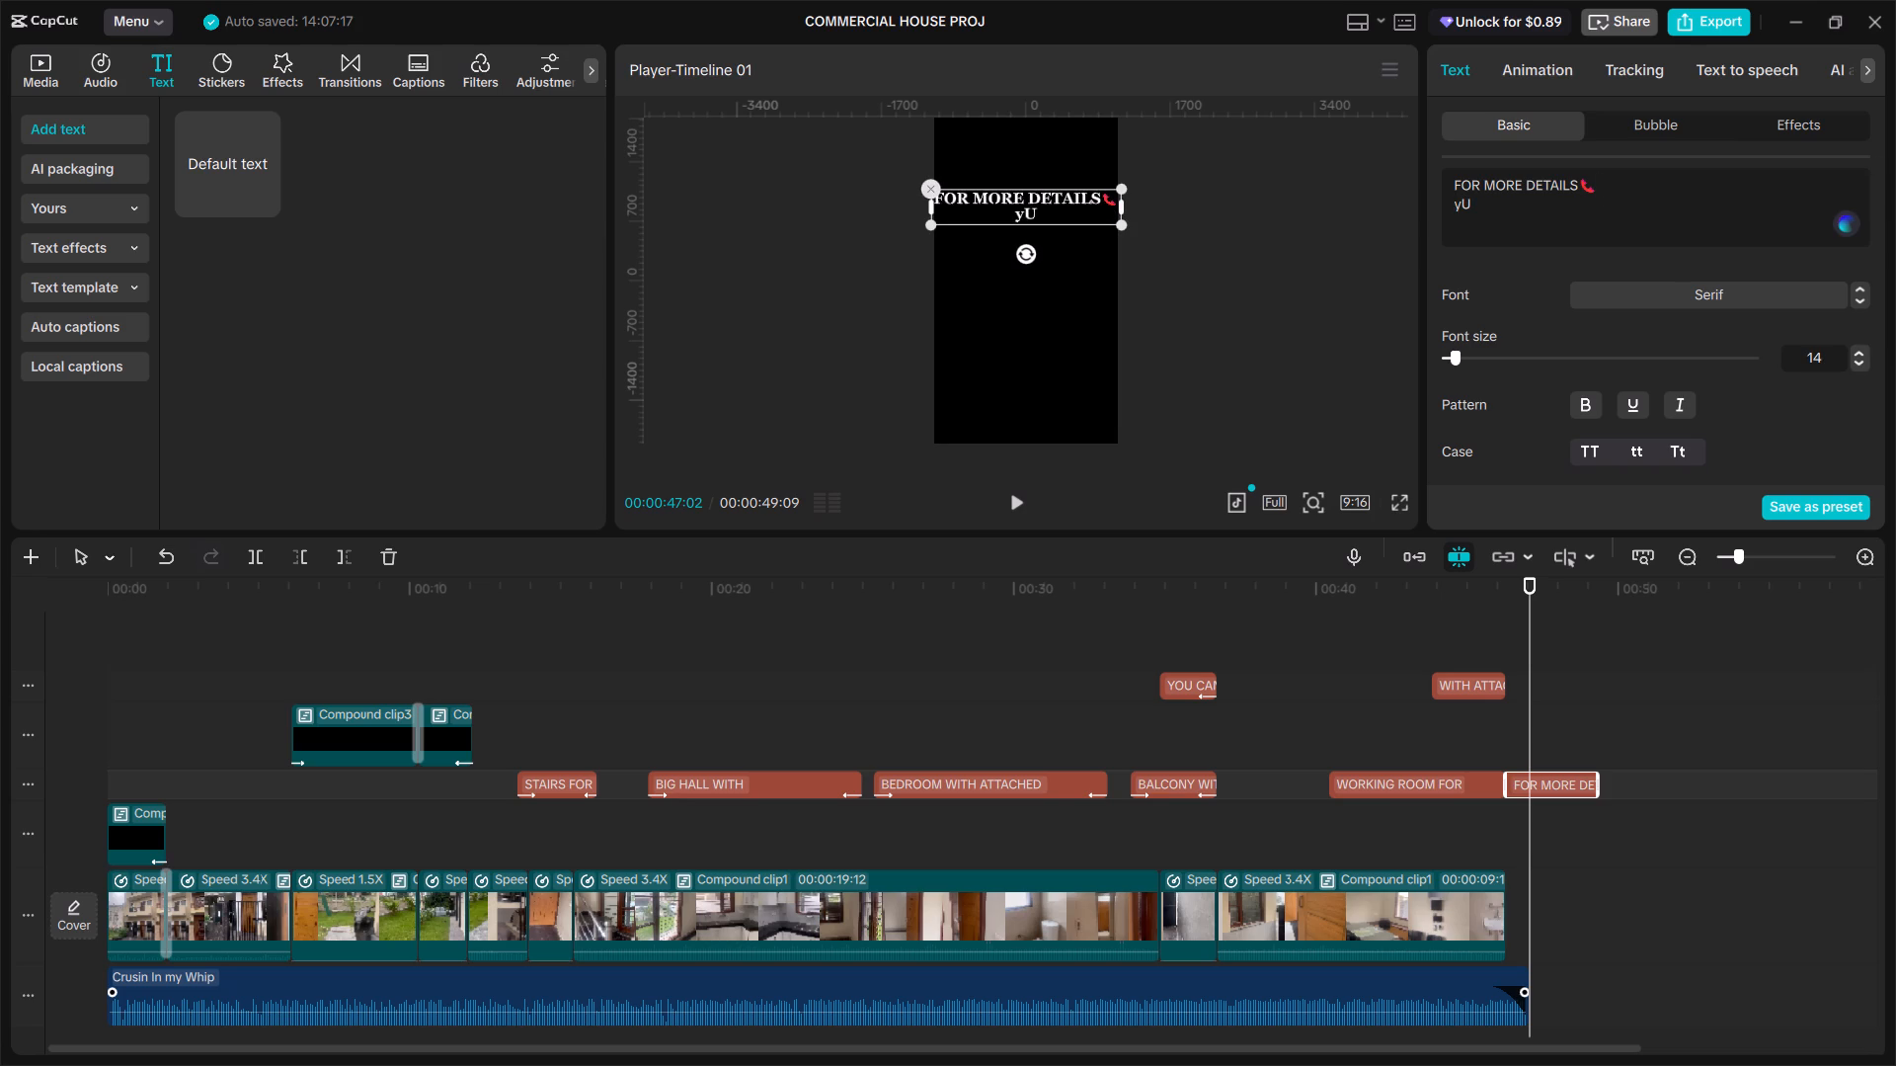
{"action": "key", "text": "BackSpace"}
{"action": "key", "text": "BackSpace"}
{"action": "type", "text": "YU"}
{"action": "type", "text": "DEKH"}
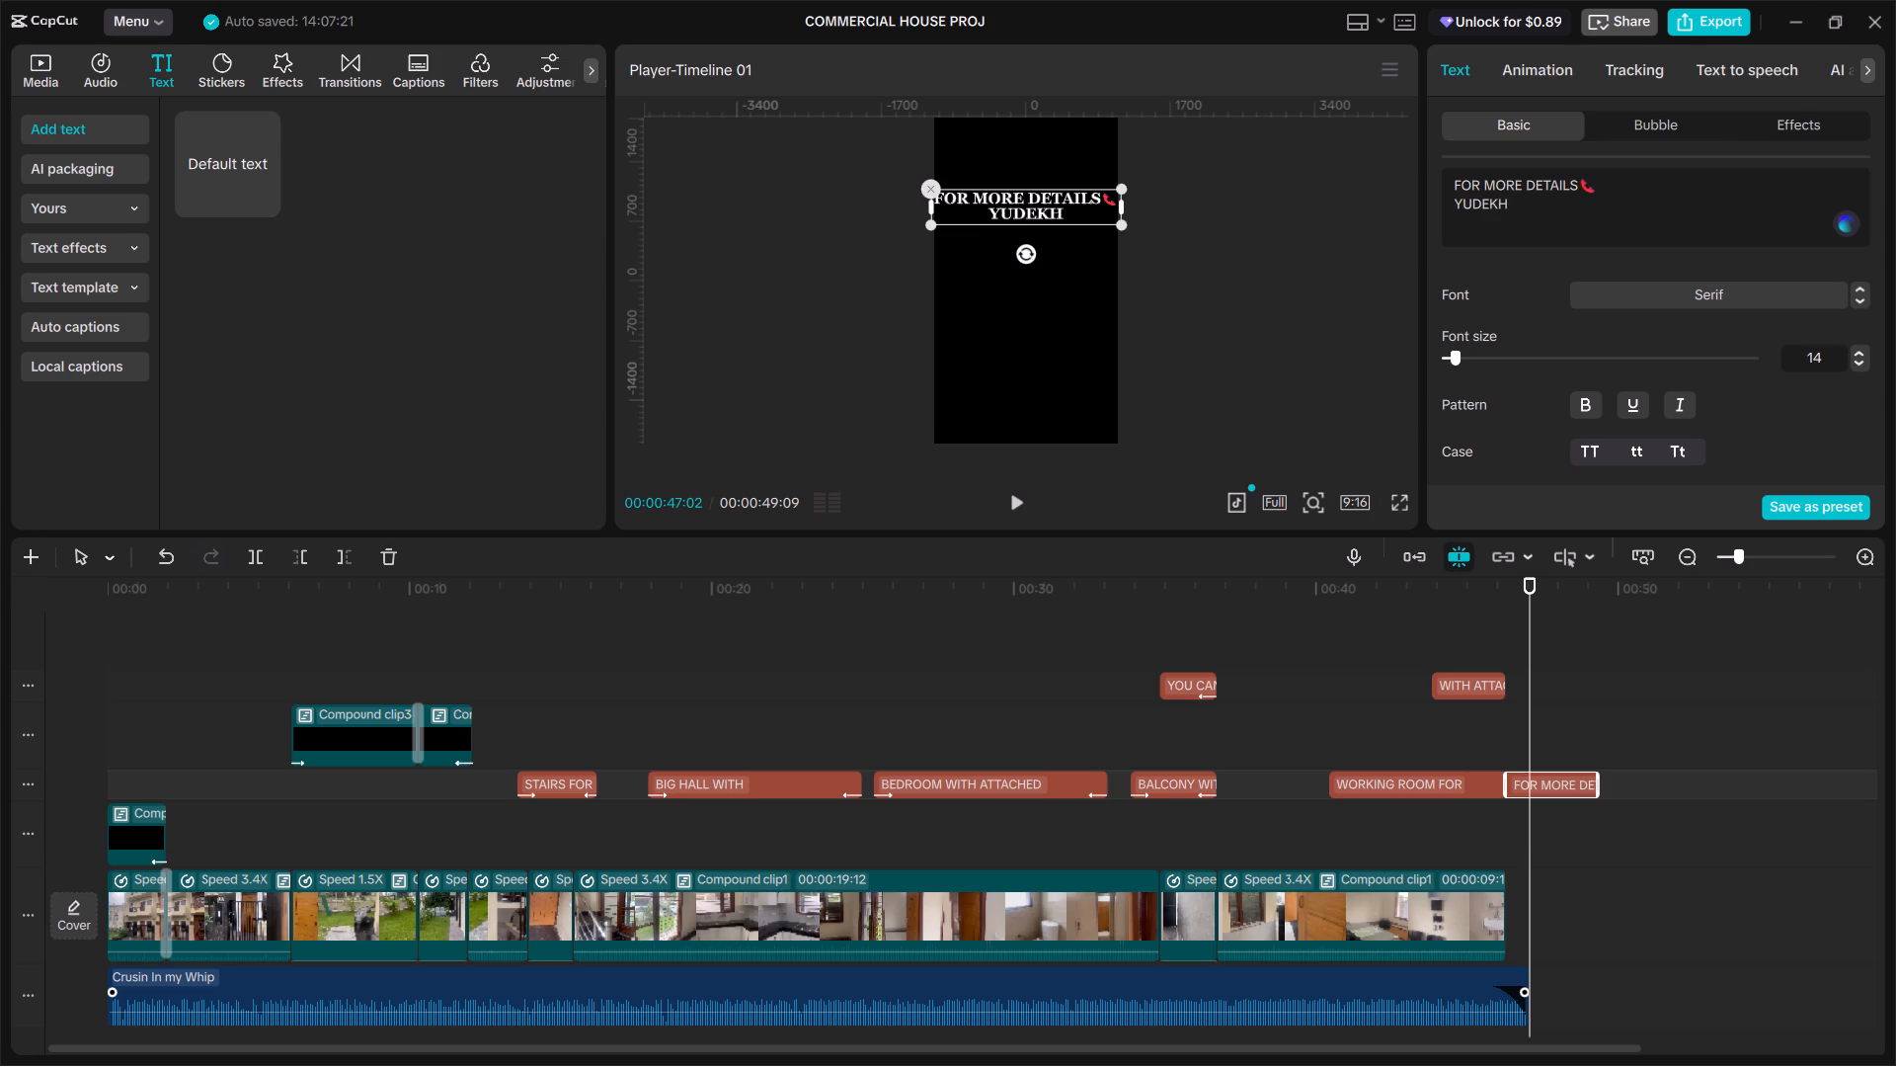
{"action": "key", "text": "BackSpace"}
{"action": "key", "text": "BackSpace"}
{"action": "key", "text": "BackSpace"}
{"action": "key", "text": "BackSpace"}
{"action": "type", "text": "VEDH"}
{"action": "key", "text": "space"}
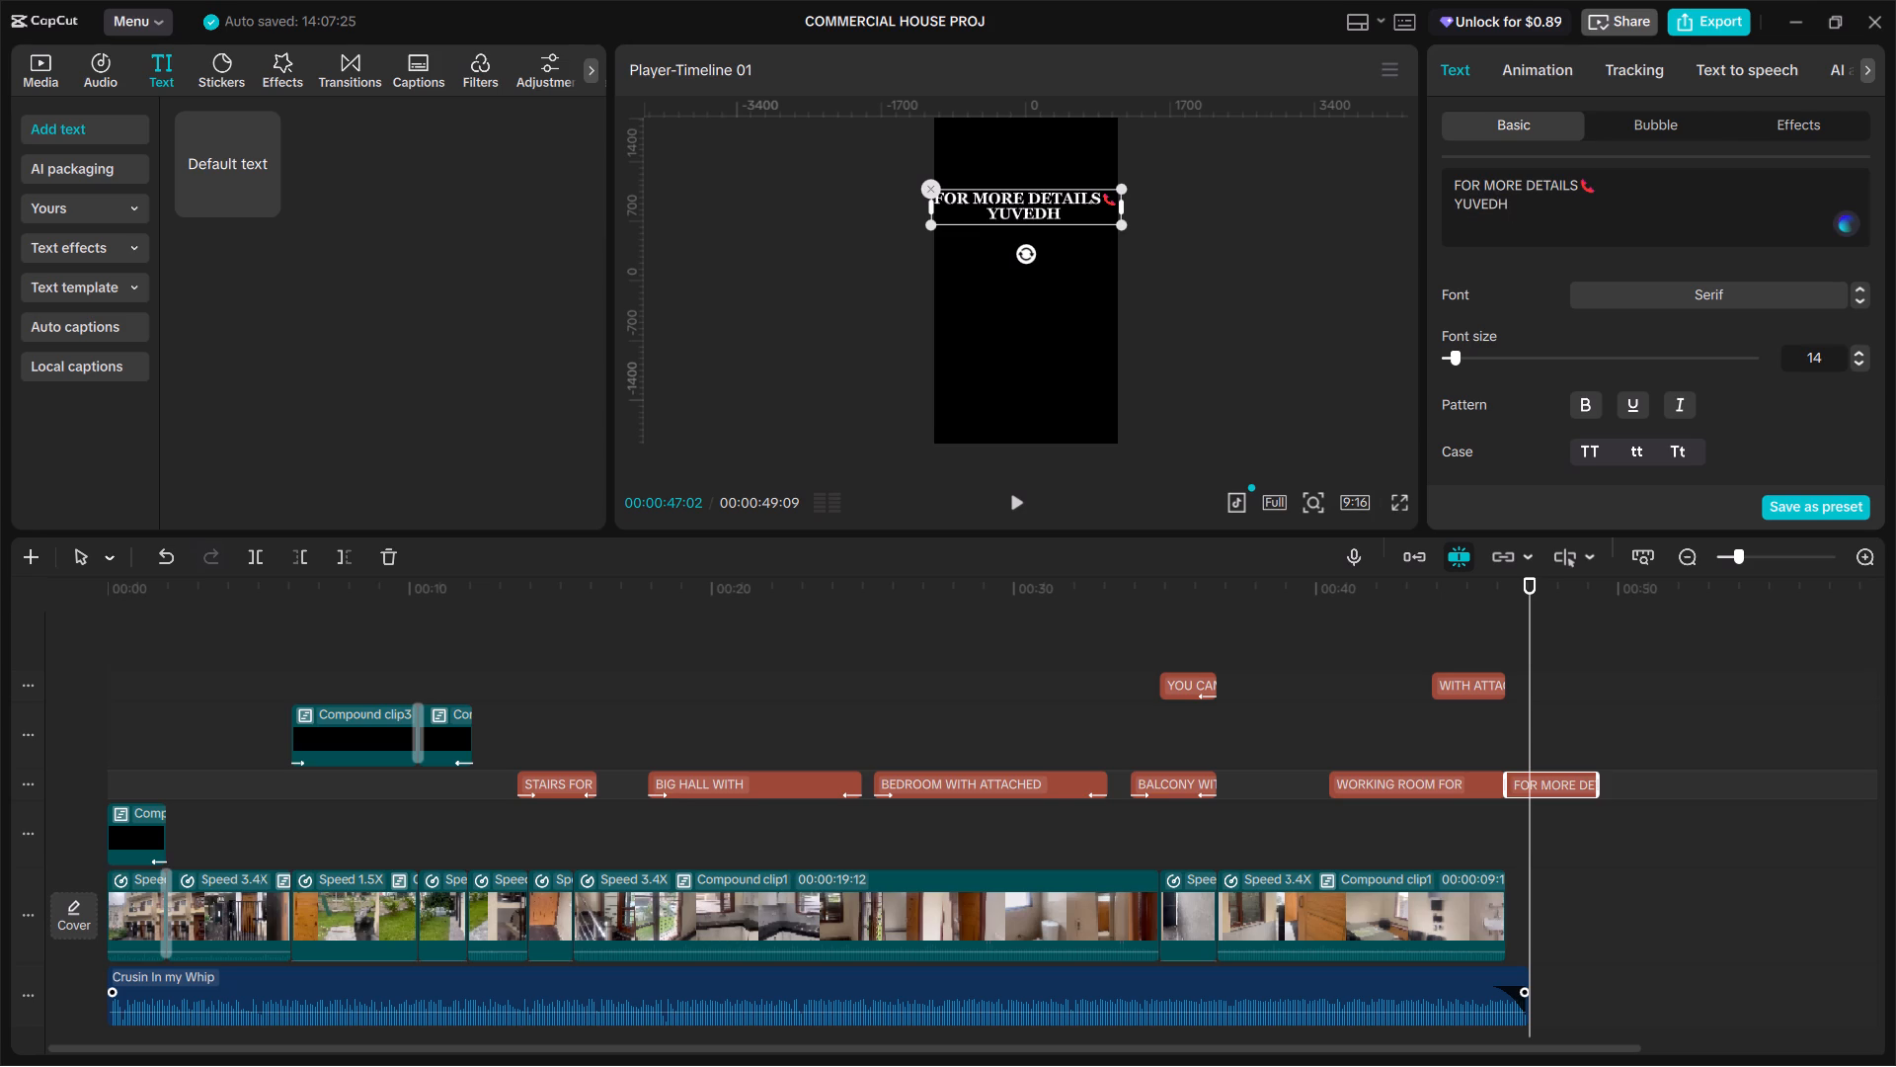
{"action": "type", "text": "ESTATE"}
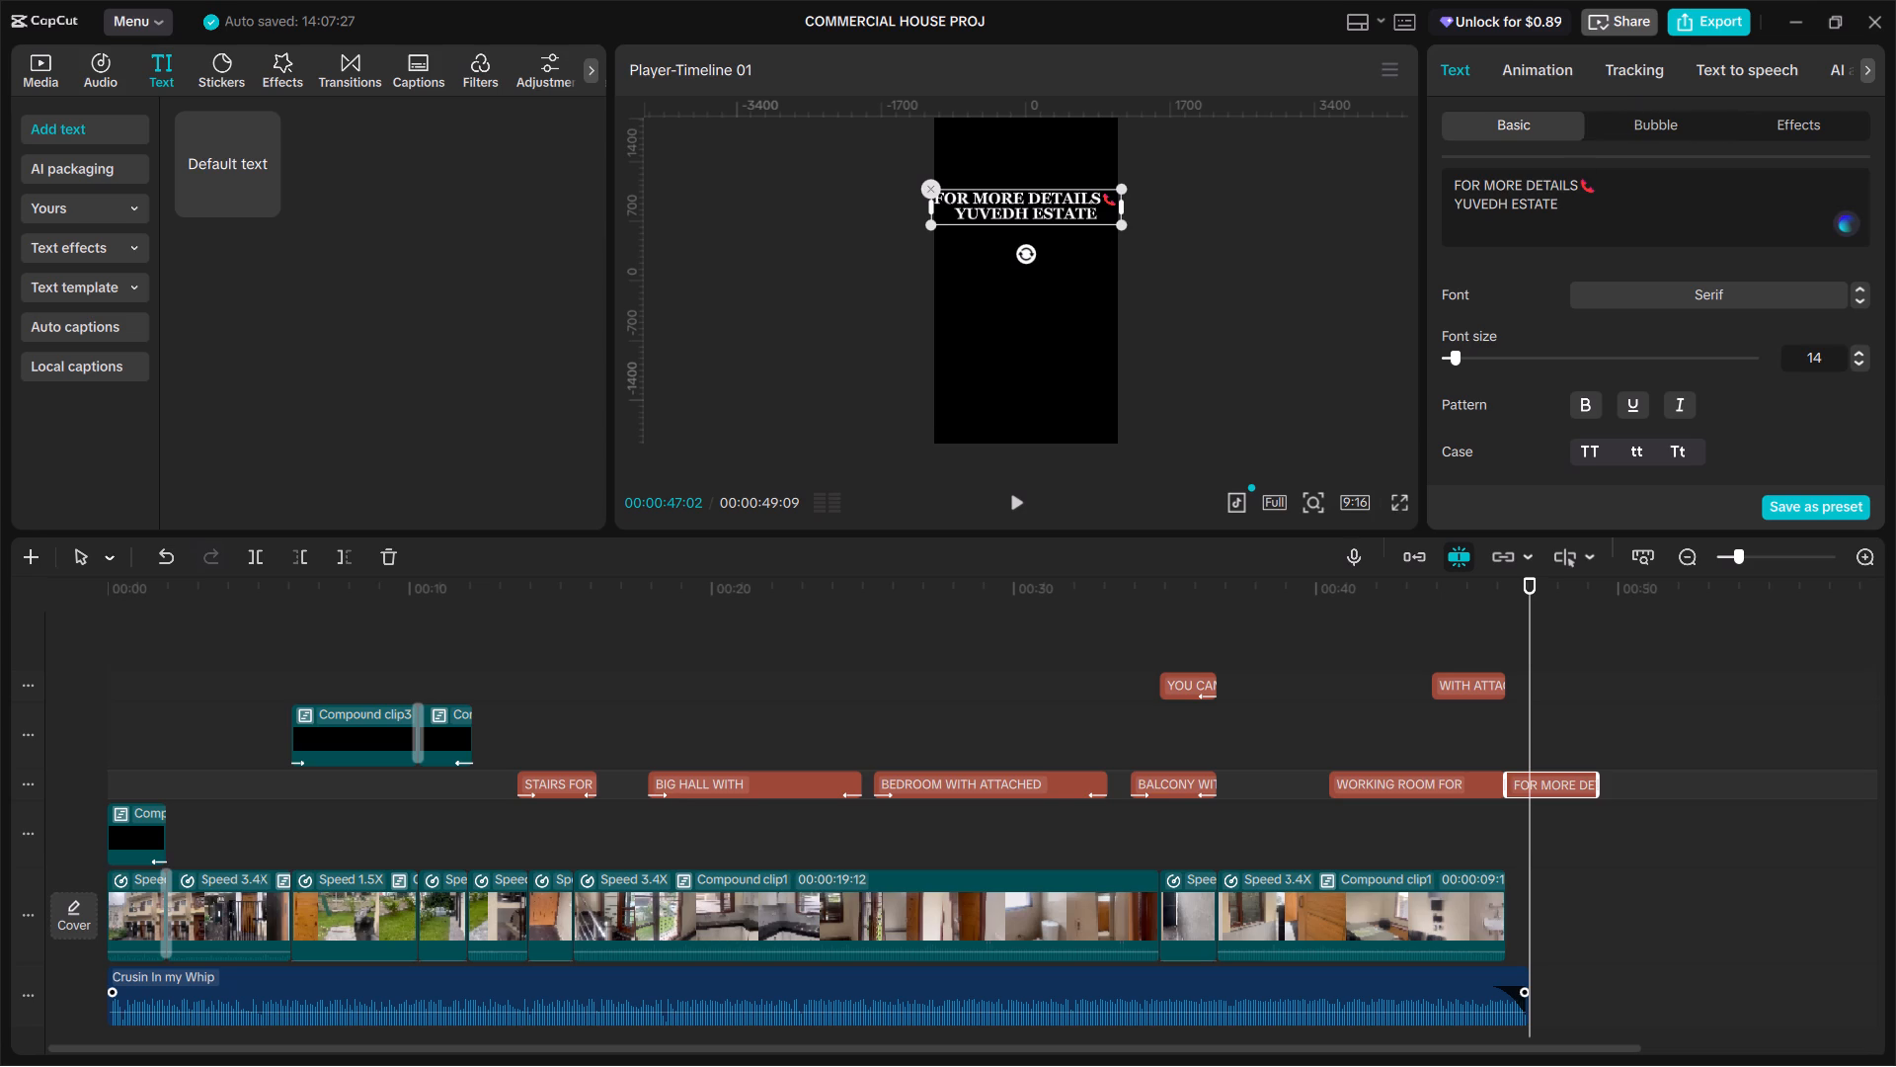
Reduce the font size of only the YUVEDH ESTATE line by one step.
{"action": "left_click_drag", "start_coordinate": [1562, 206], "coordinate": [1423, 206]}
{"action": "left_click", "coordinate": [1858, 361]}
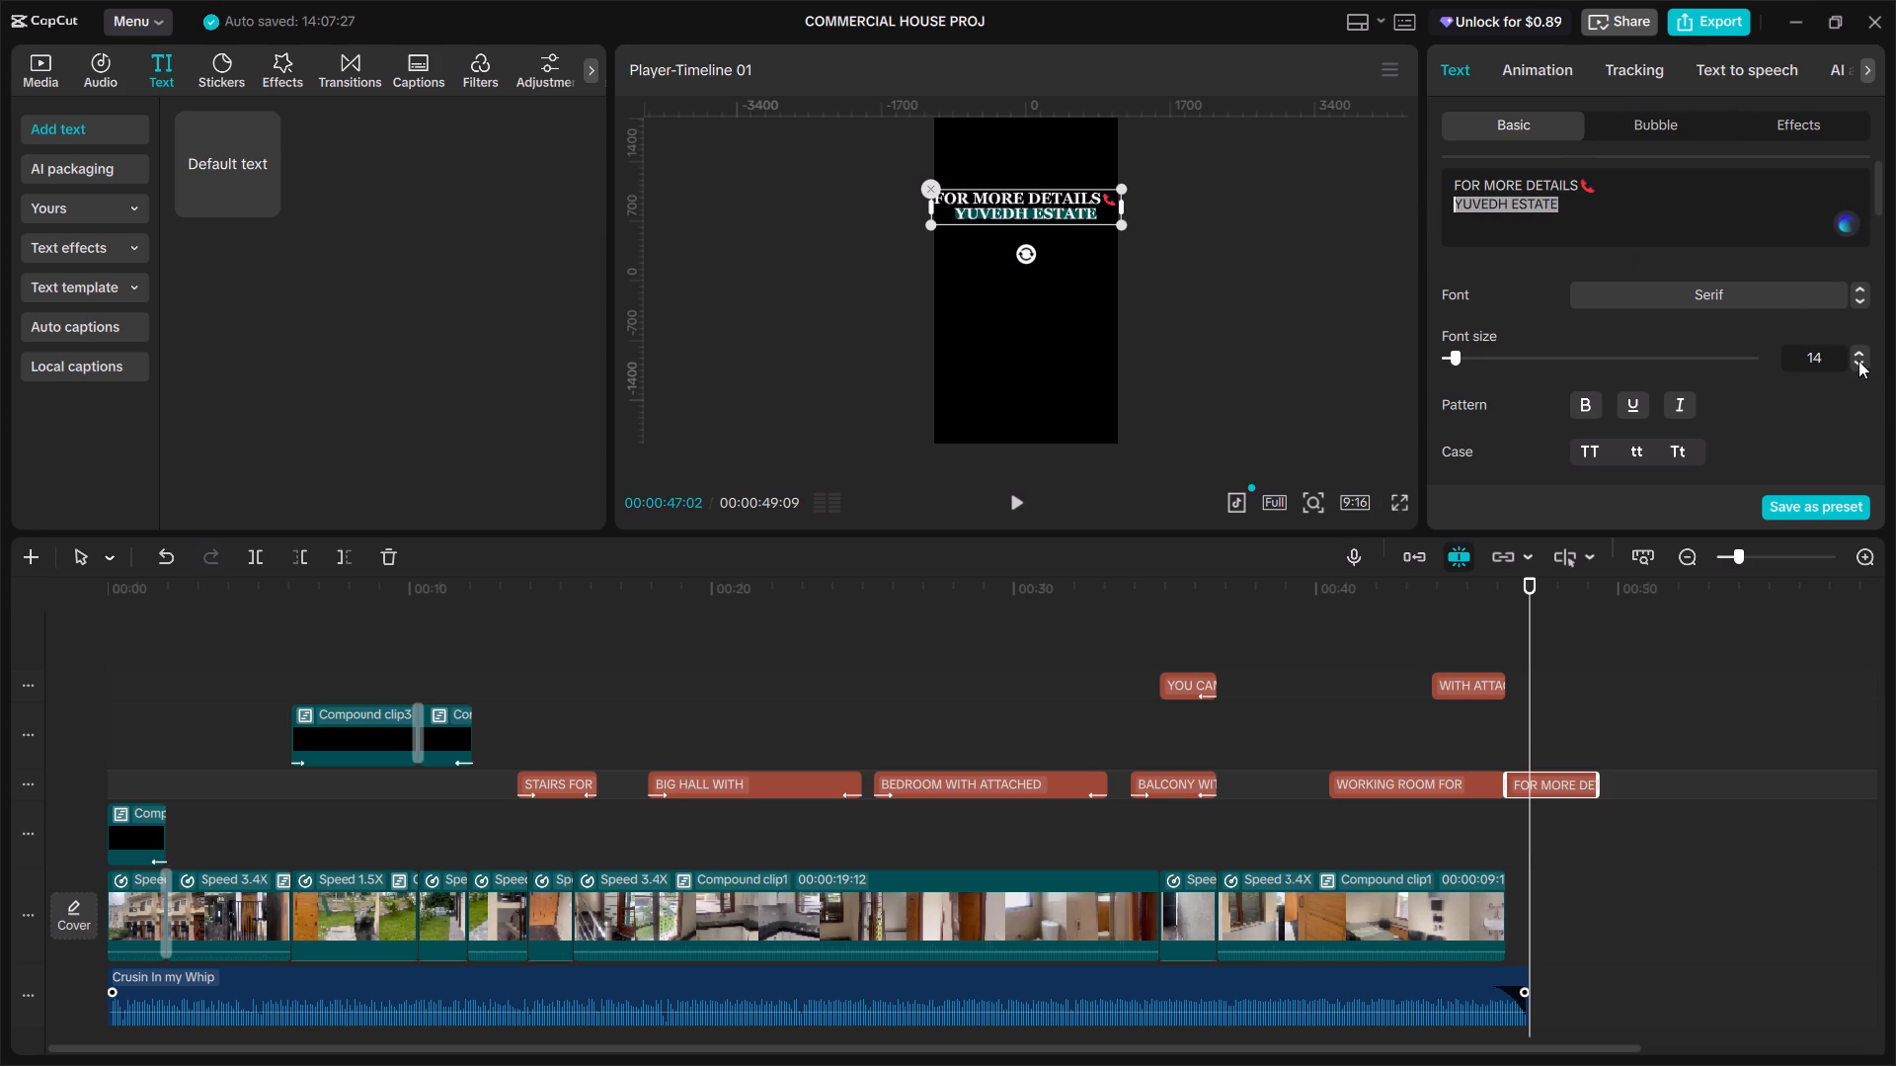
Add a third line beneath YUVEDH ESTATE and enter the contact phone number.
{"action": "left_click", "coordinate": [1619, 200]}
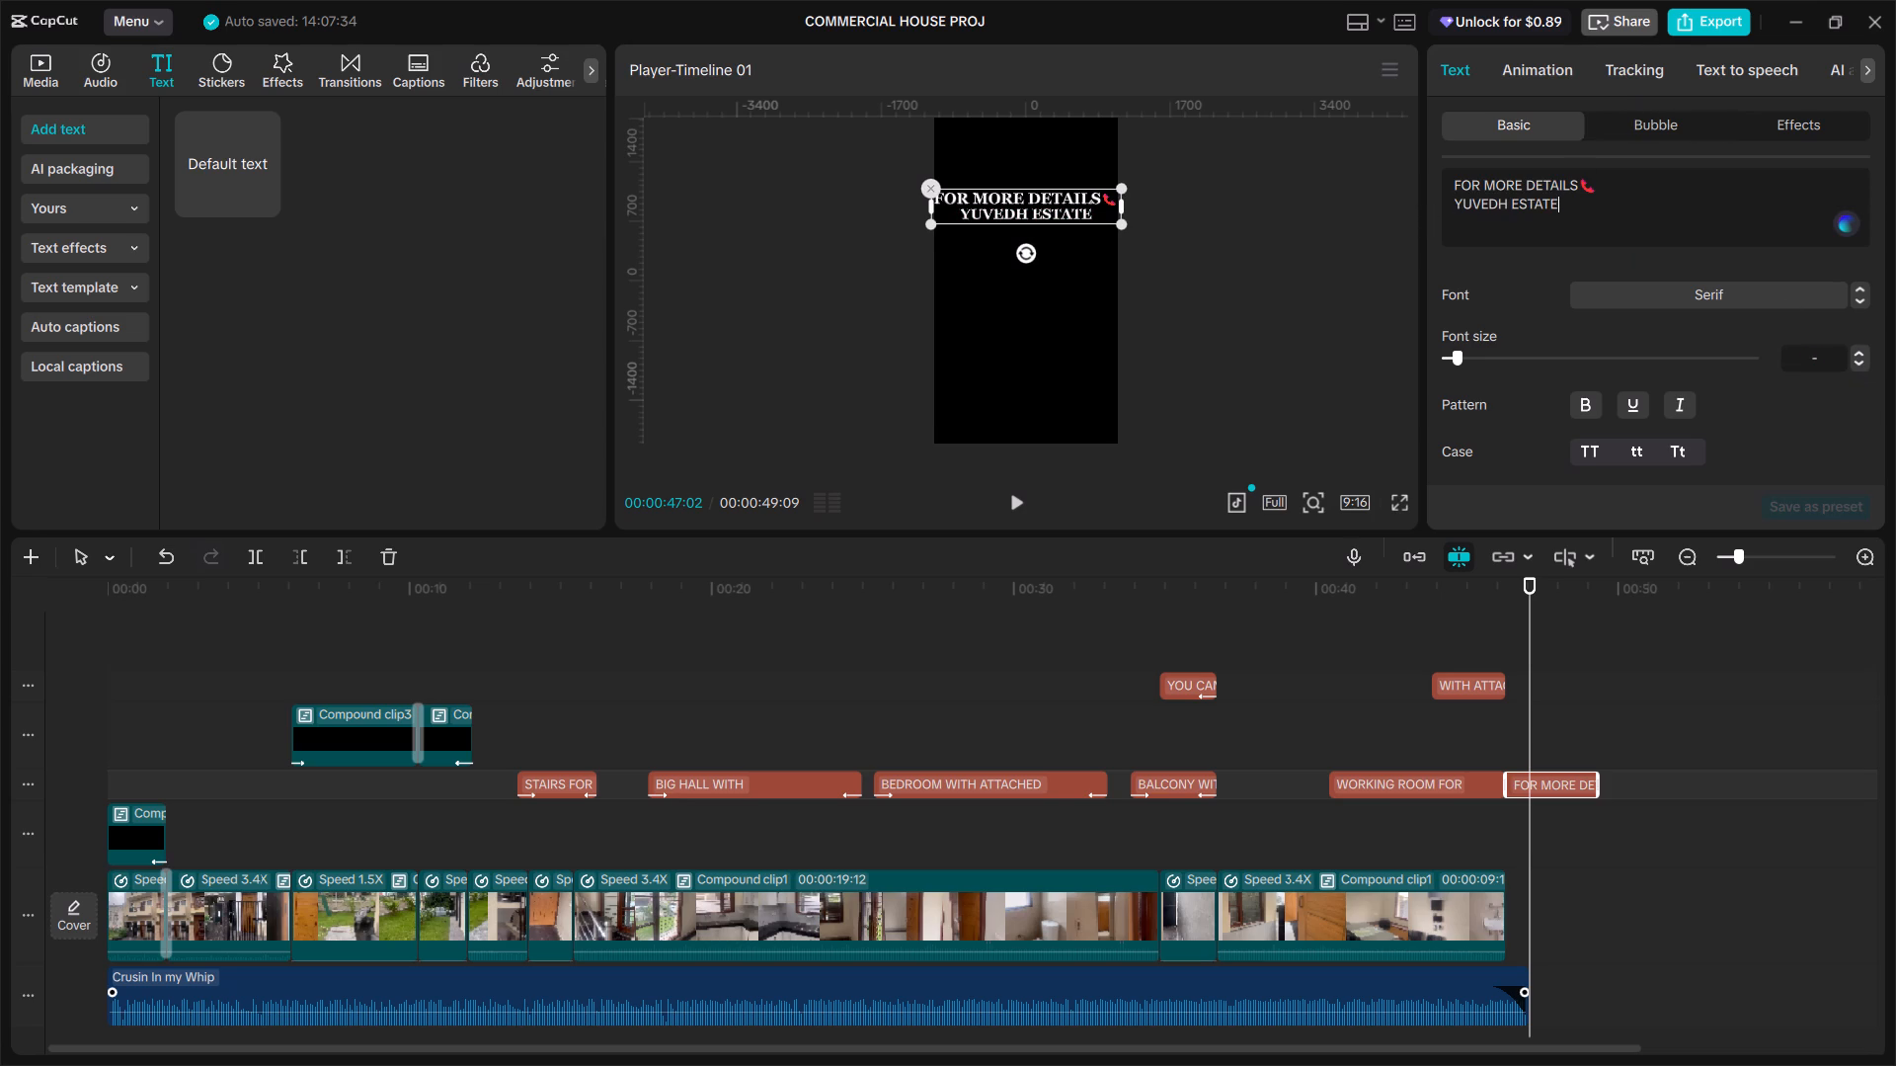
{"action": "key", "text": "shift+Return"}
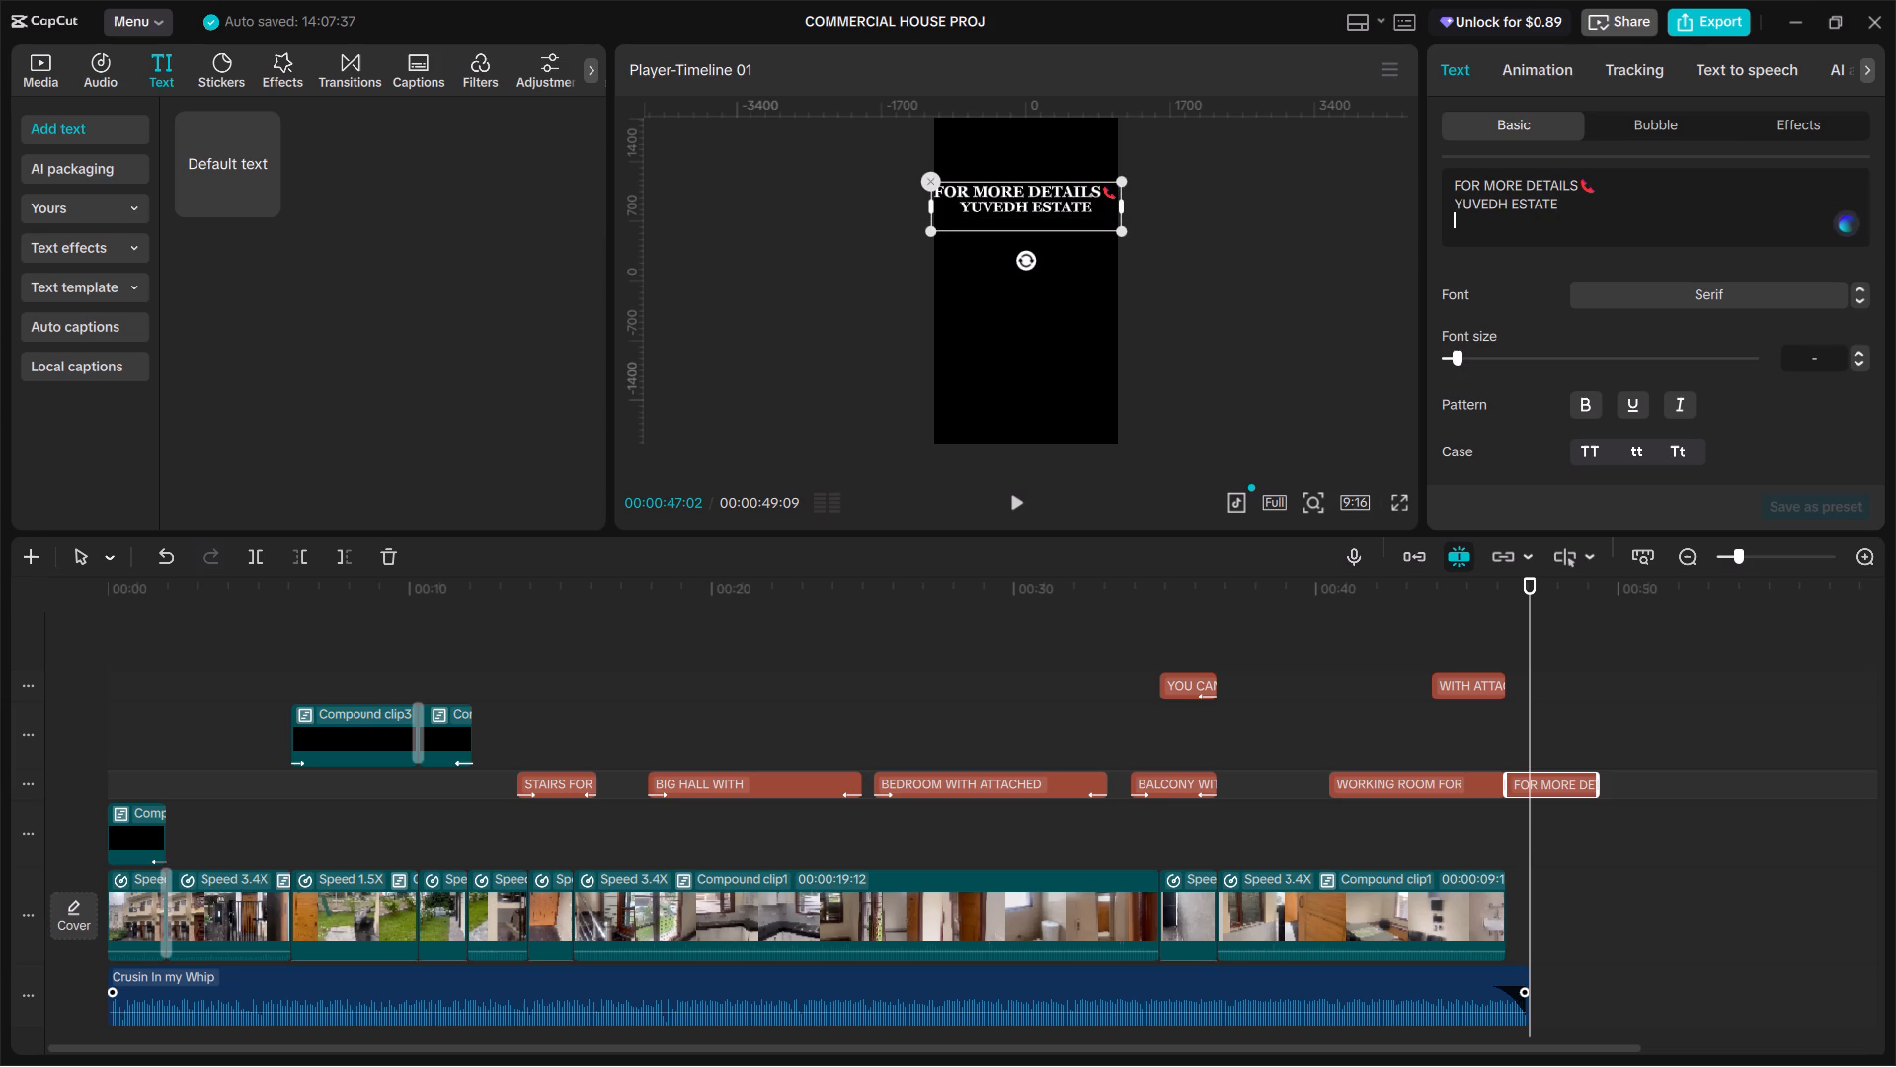
{"action": "type", "text": "91"}
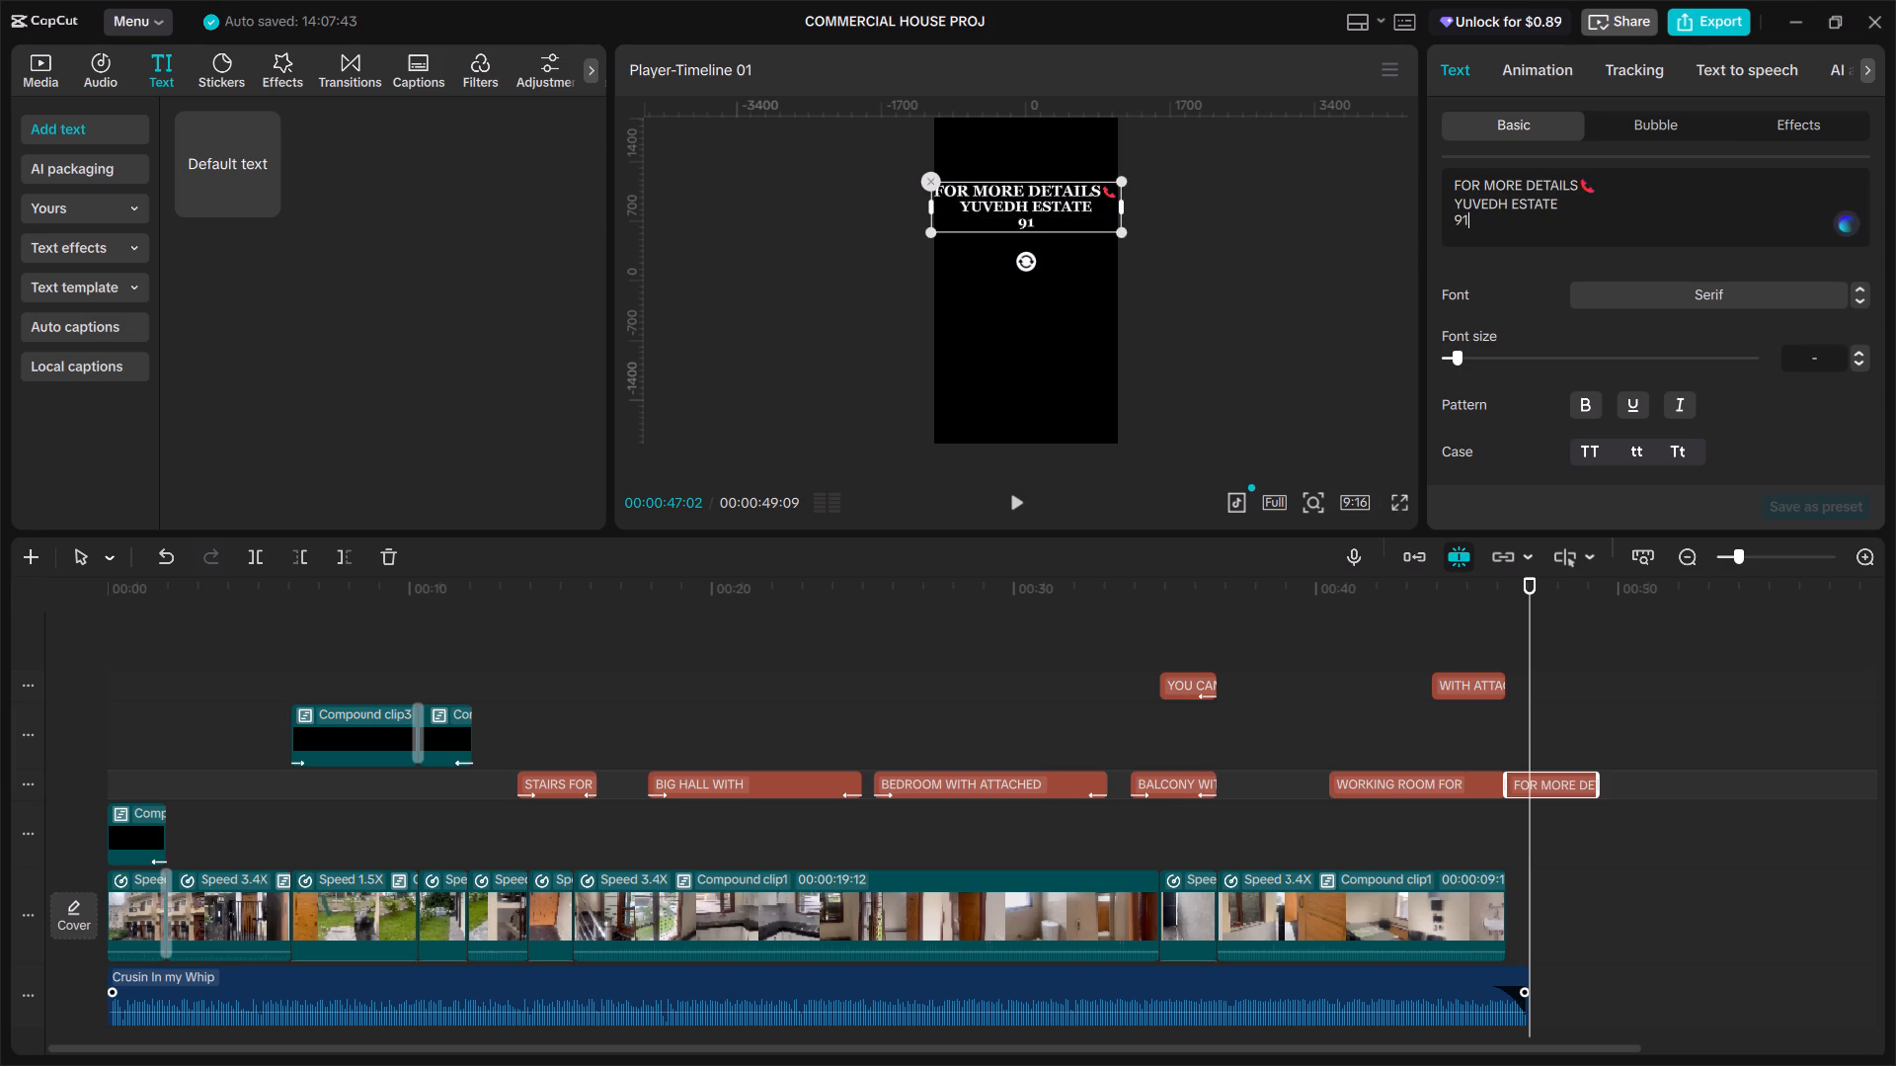
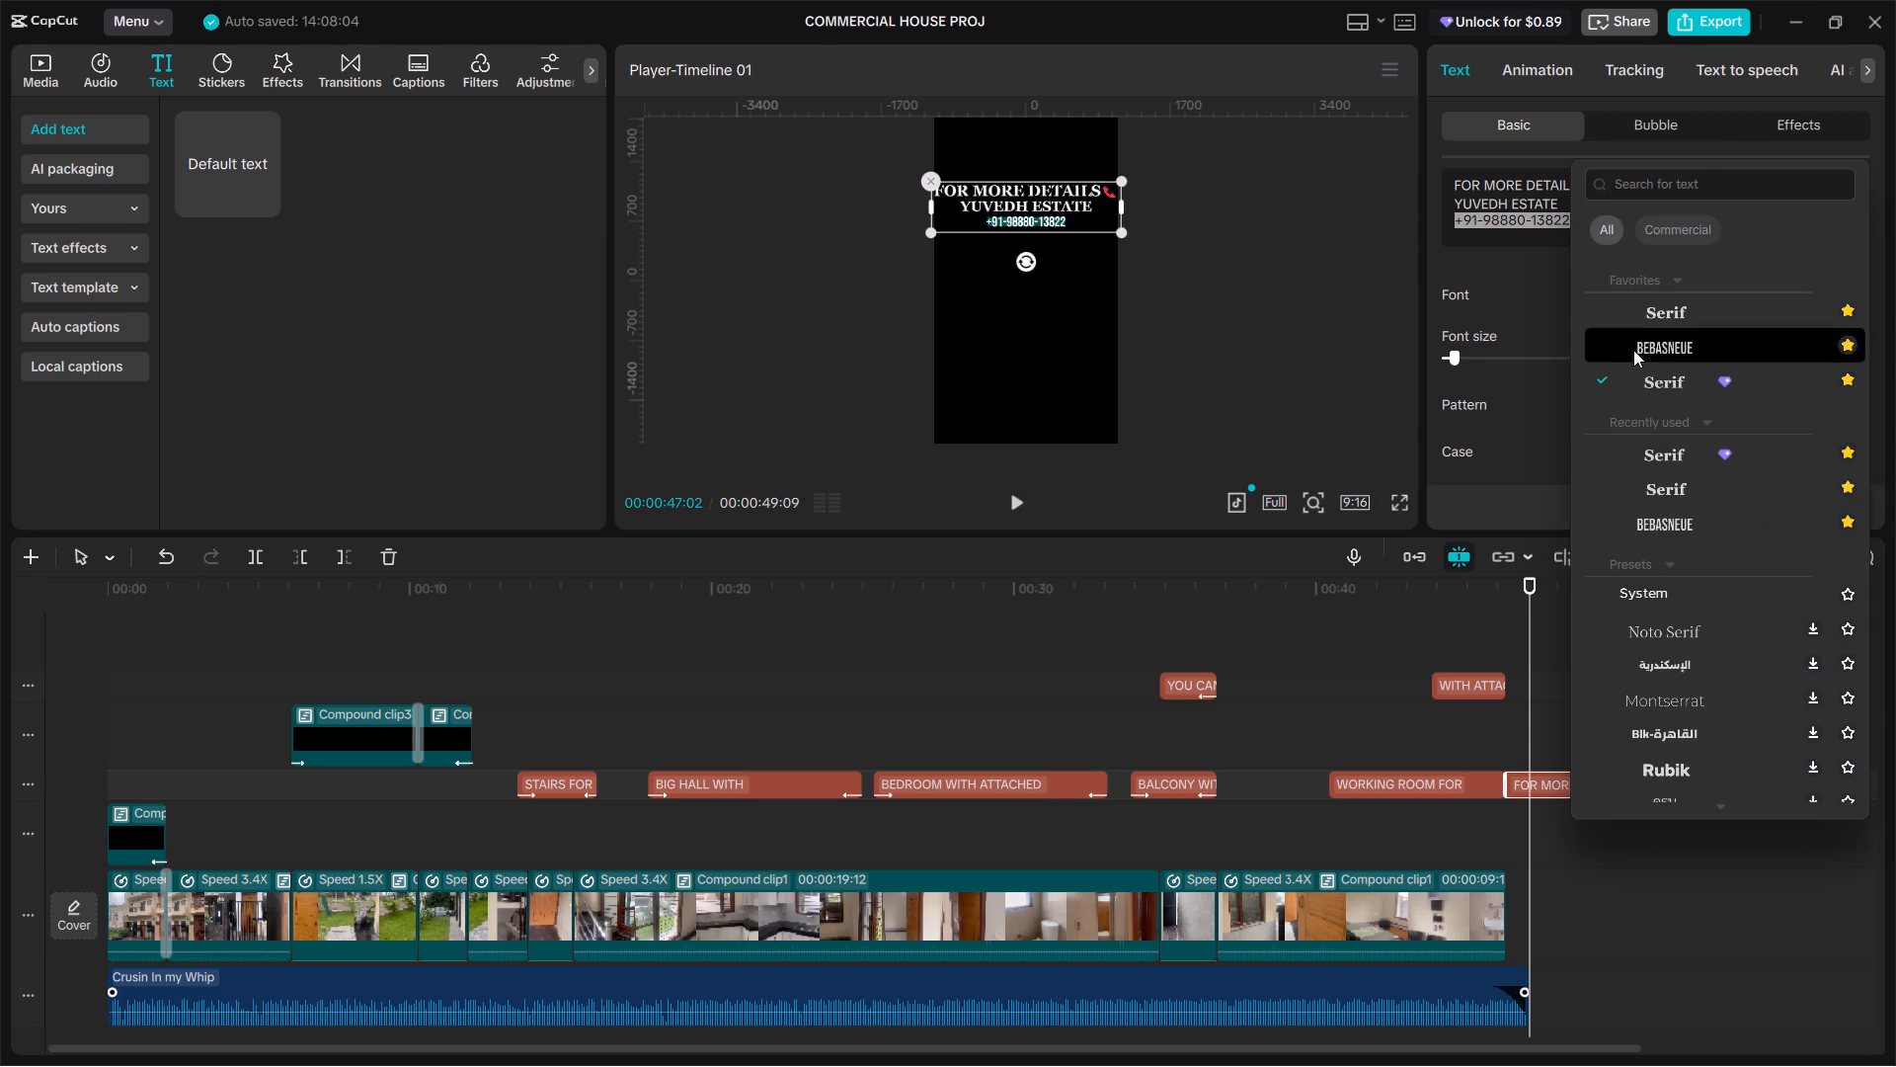
Set the phone number line of the closing text to the BebasNeue font at size 17.
{"action": "left_click", "coordinate": [1593, 221]}
{"action": "left_click_drag", "start_coordinate": [1580, 214], "coordinate": [1453, 218]}
{"action": "triple_click", "coordinate": [1856, 355]}
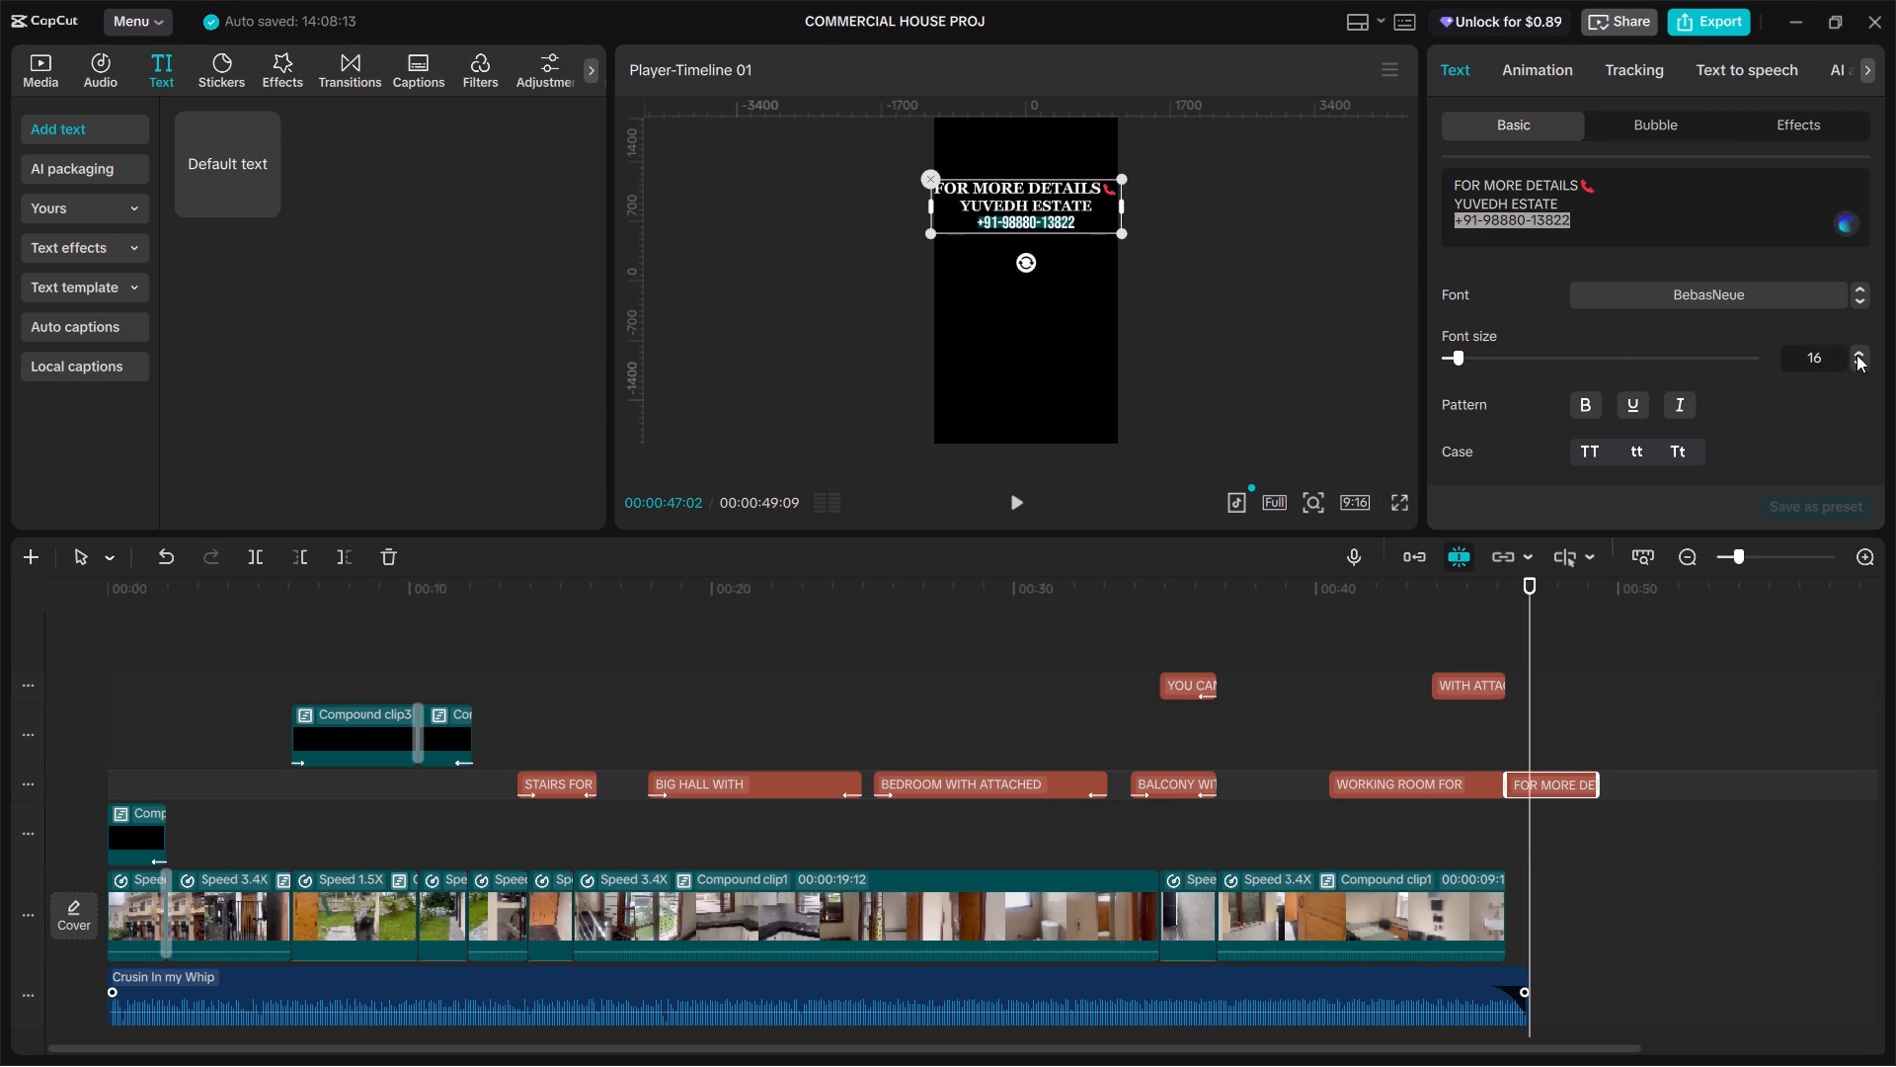
{"action": "left_click", "coordinate": [1856, 355]}
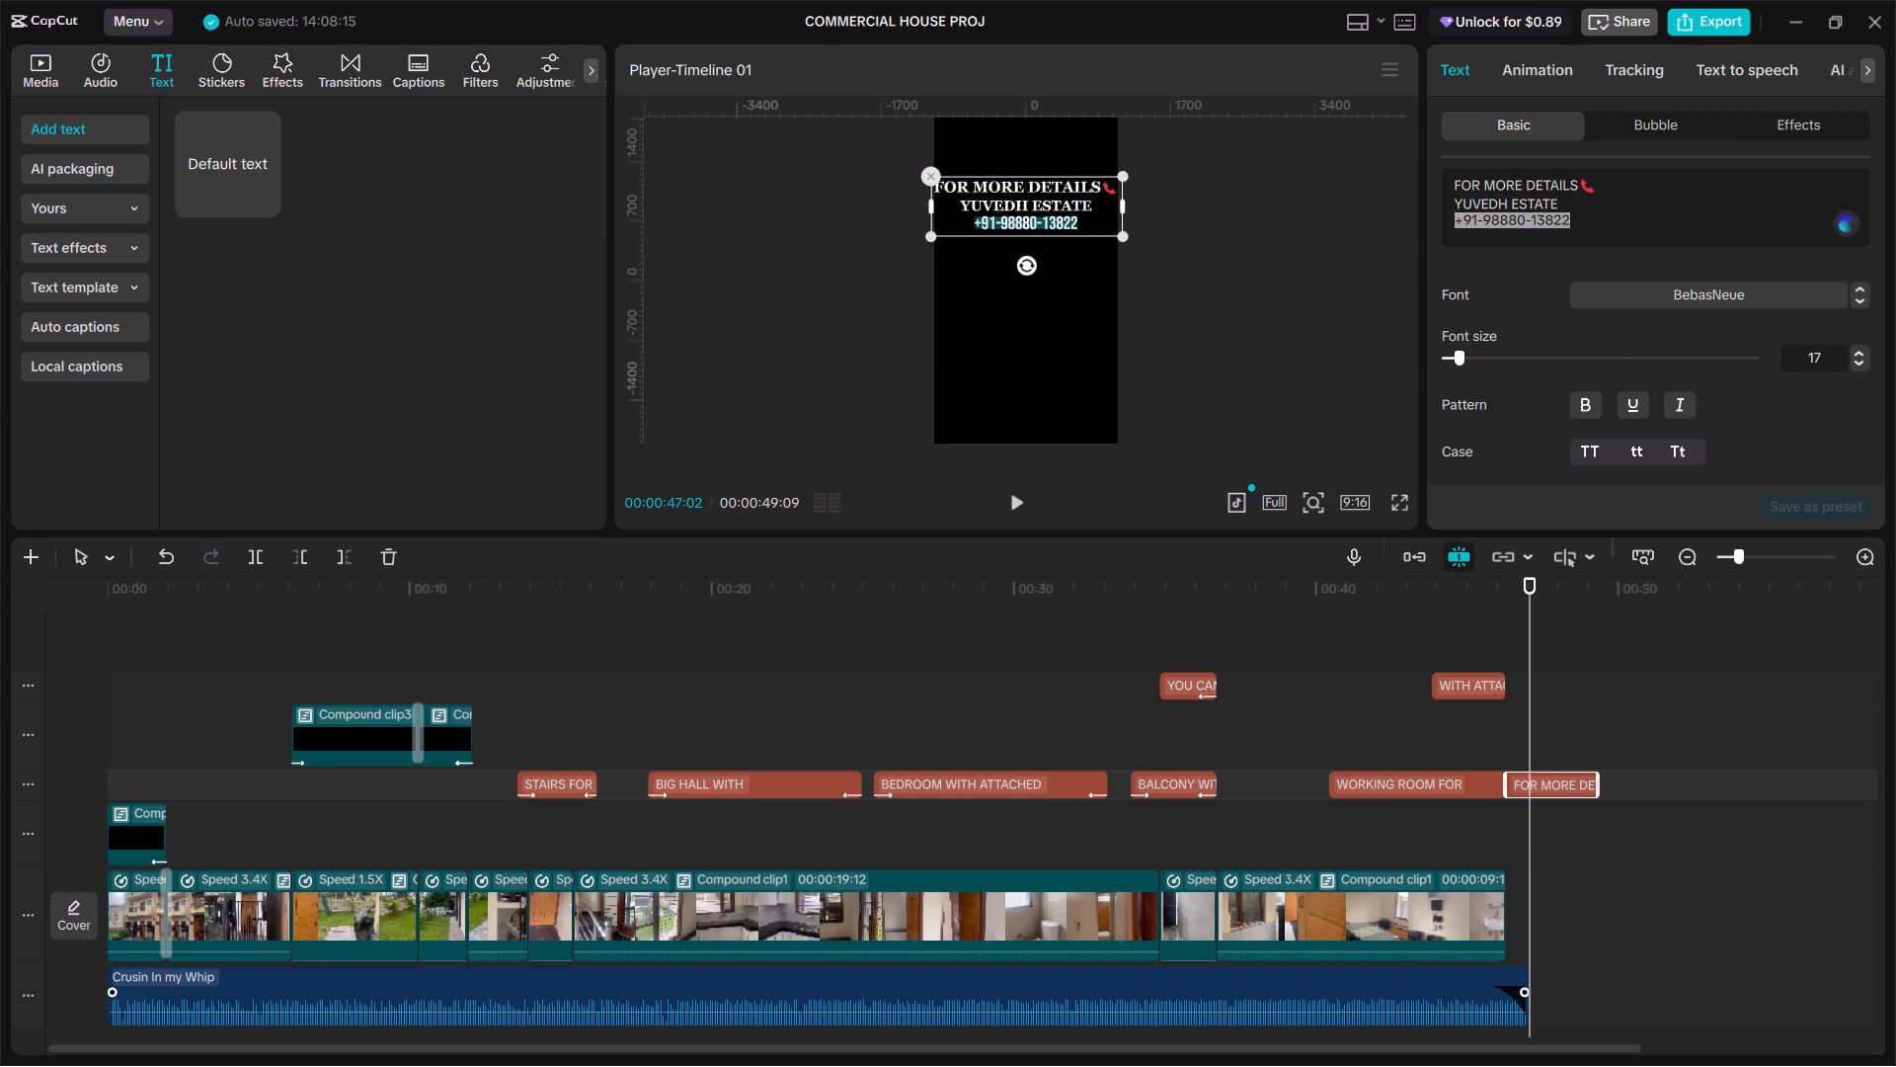
Apply the yellow preset text style with black outline to only the phone number line.
{"action": "scroll", "coordinate": [1727, 386], "scroll_direction": "down", "scroll_amount": 4}
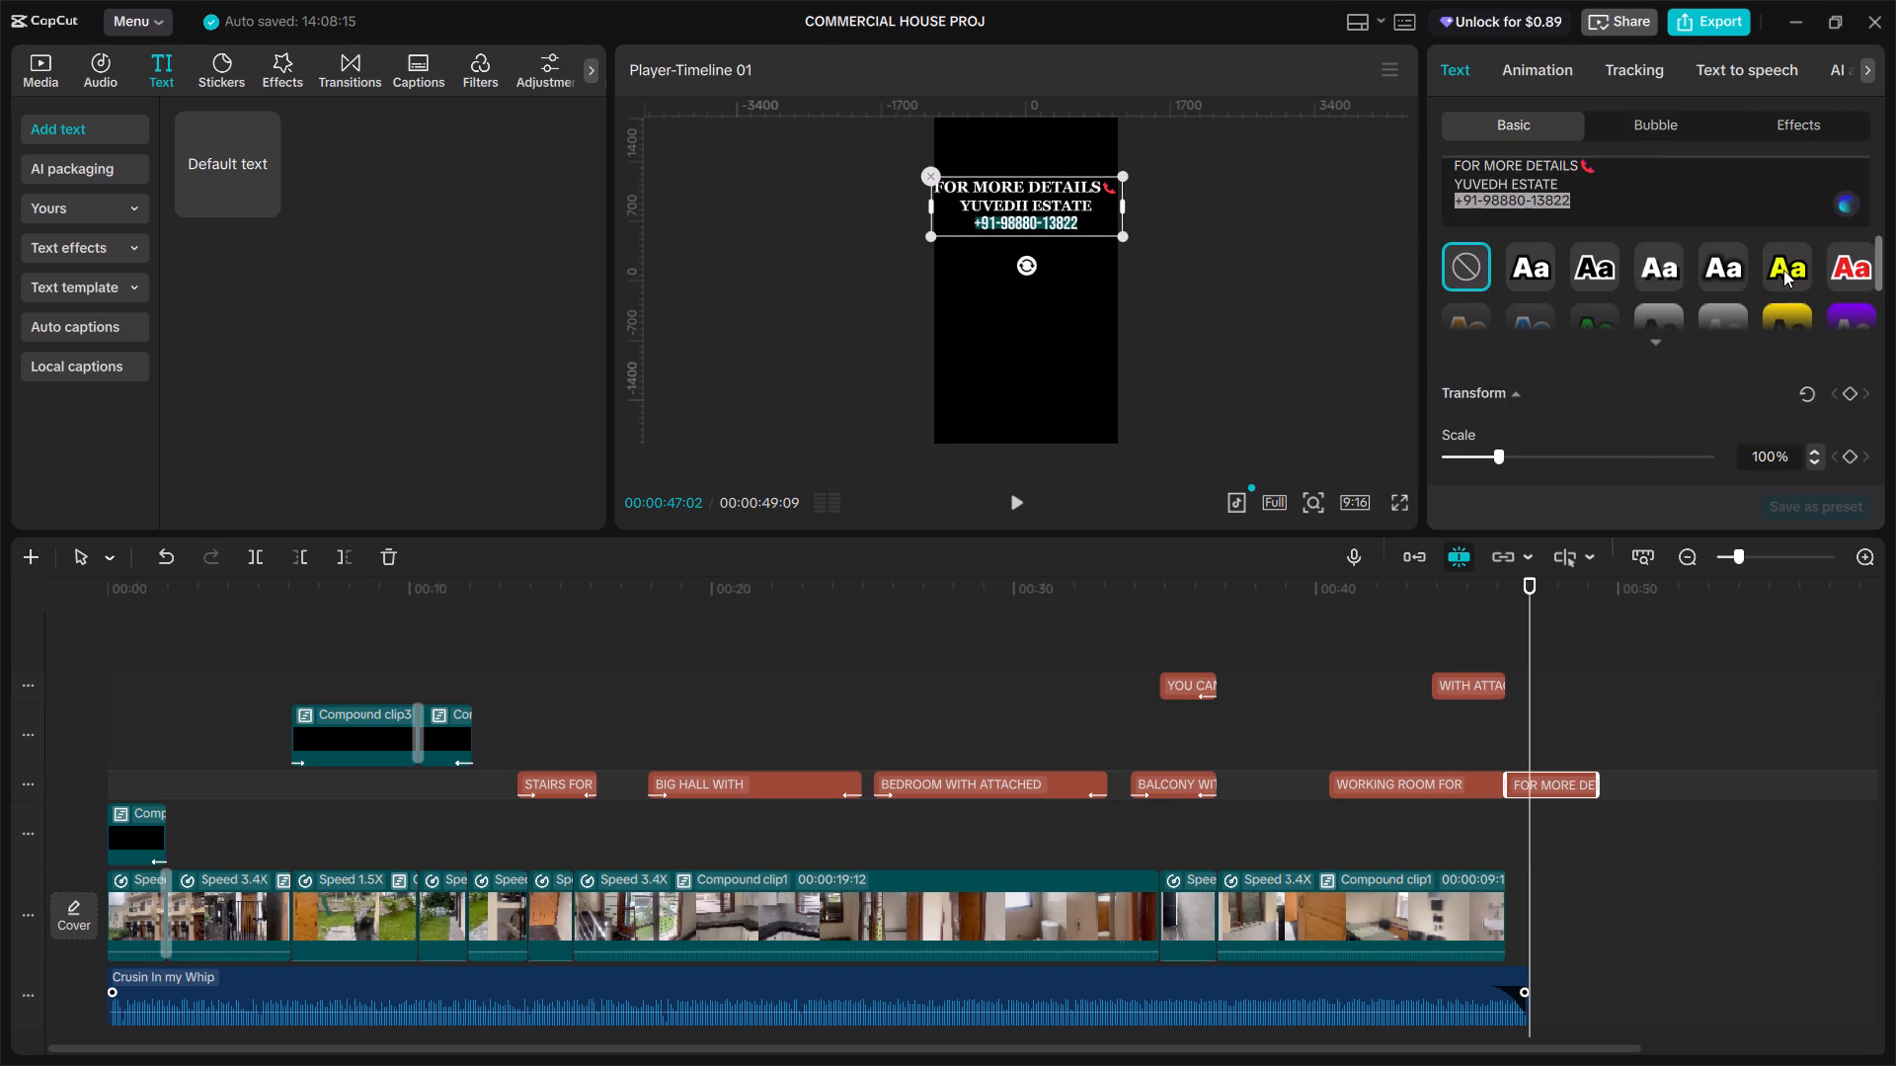
{"action": "left_click", "coordinate": [1784, 269]}
Apply a white preset text style to the FOR MORE DETAILS and YUVEDH ESTATE lines.
{"action": "scroll", "coordinate": [1664, 228], "scroll_direction": "up", "scroll_amount": 6}
{"action": "left_click_drag", "start_coordinate": [1566, 178], "coordinate": [1478, 176]}
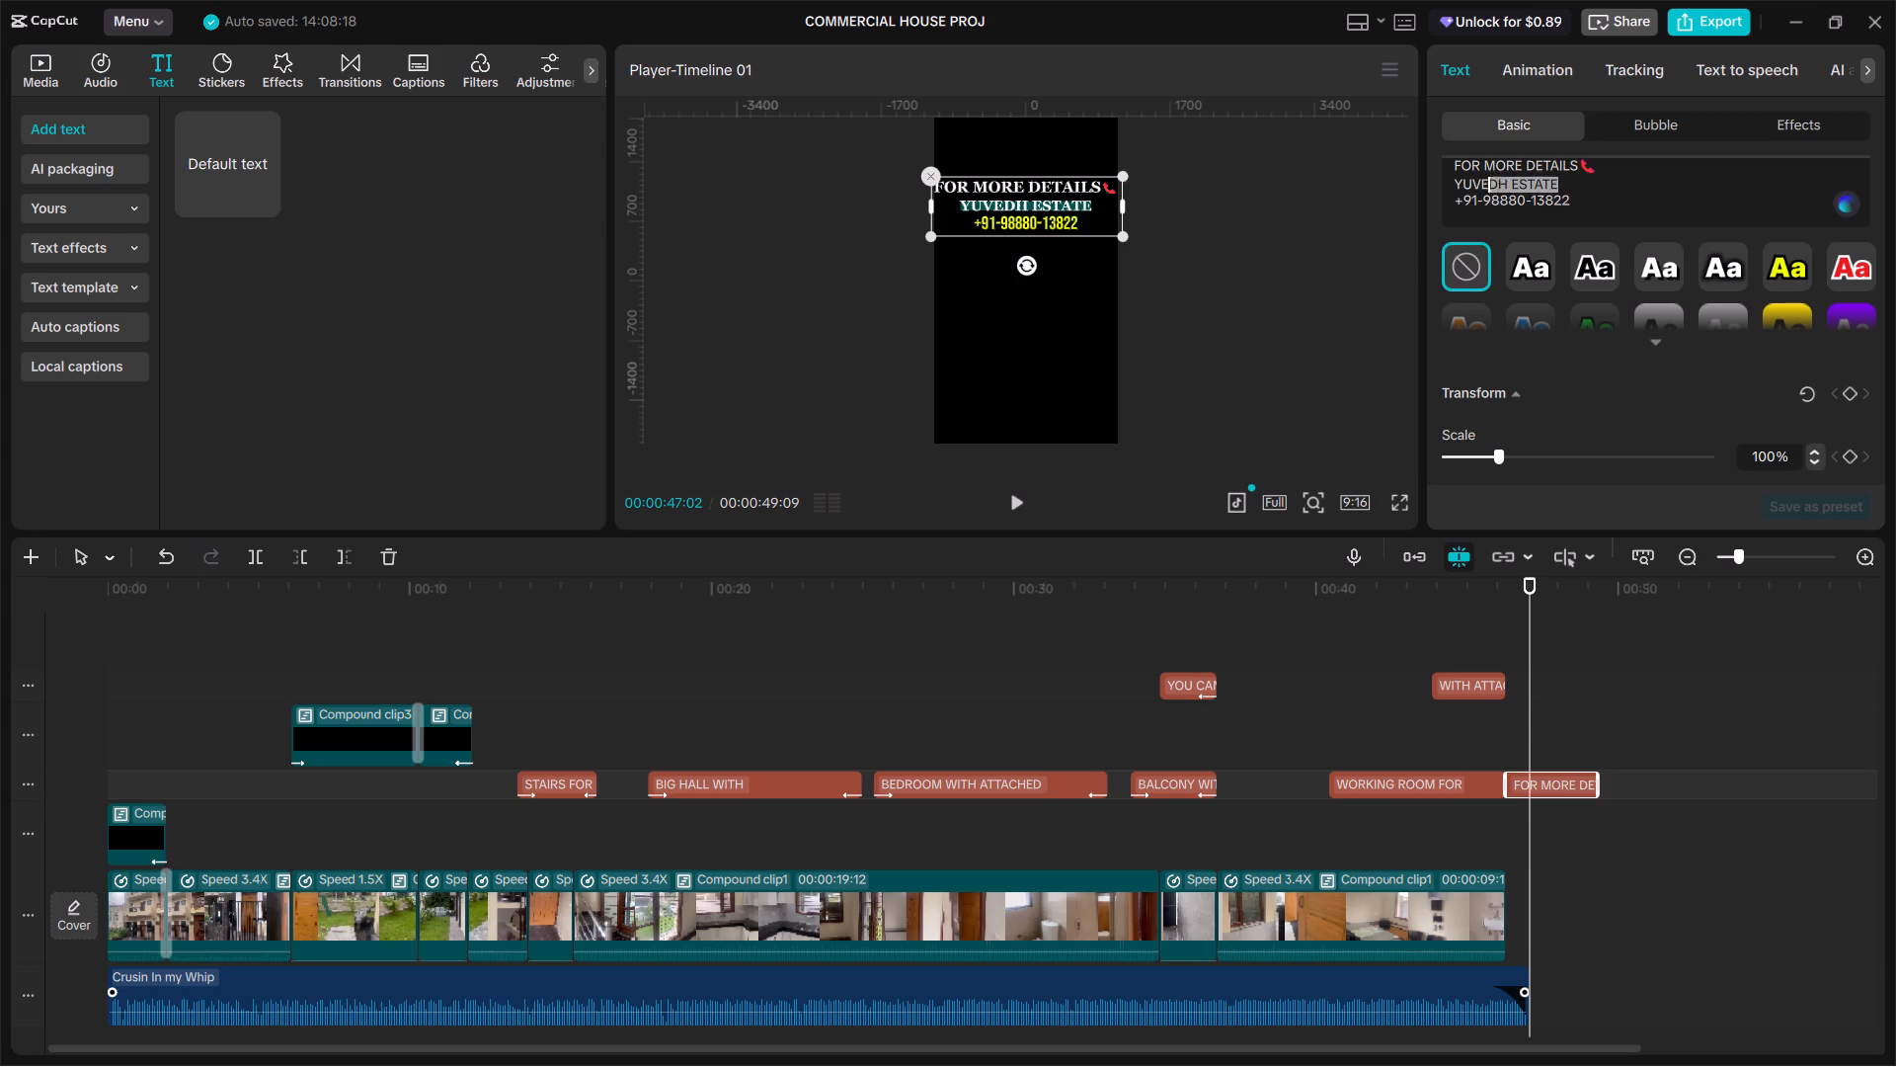
{"action": "left_click_drag", "start_coordinate": [1478, 176], "coordinate": [1447, 163]}
{"action": "left_click", "coordinate": [1658, 263]}
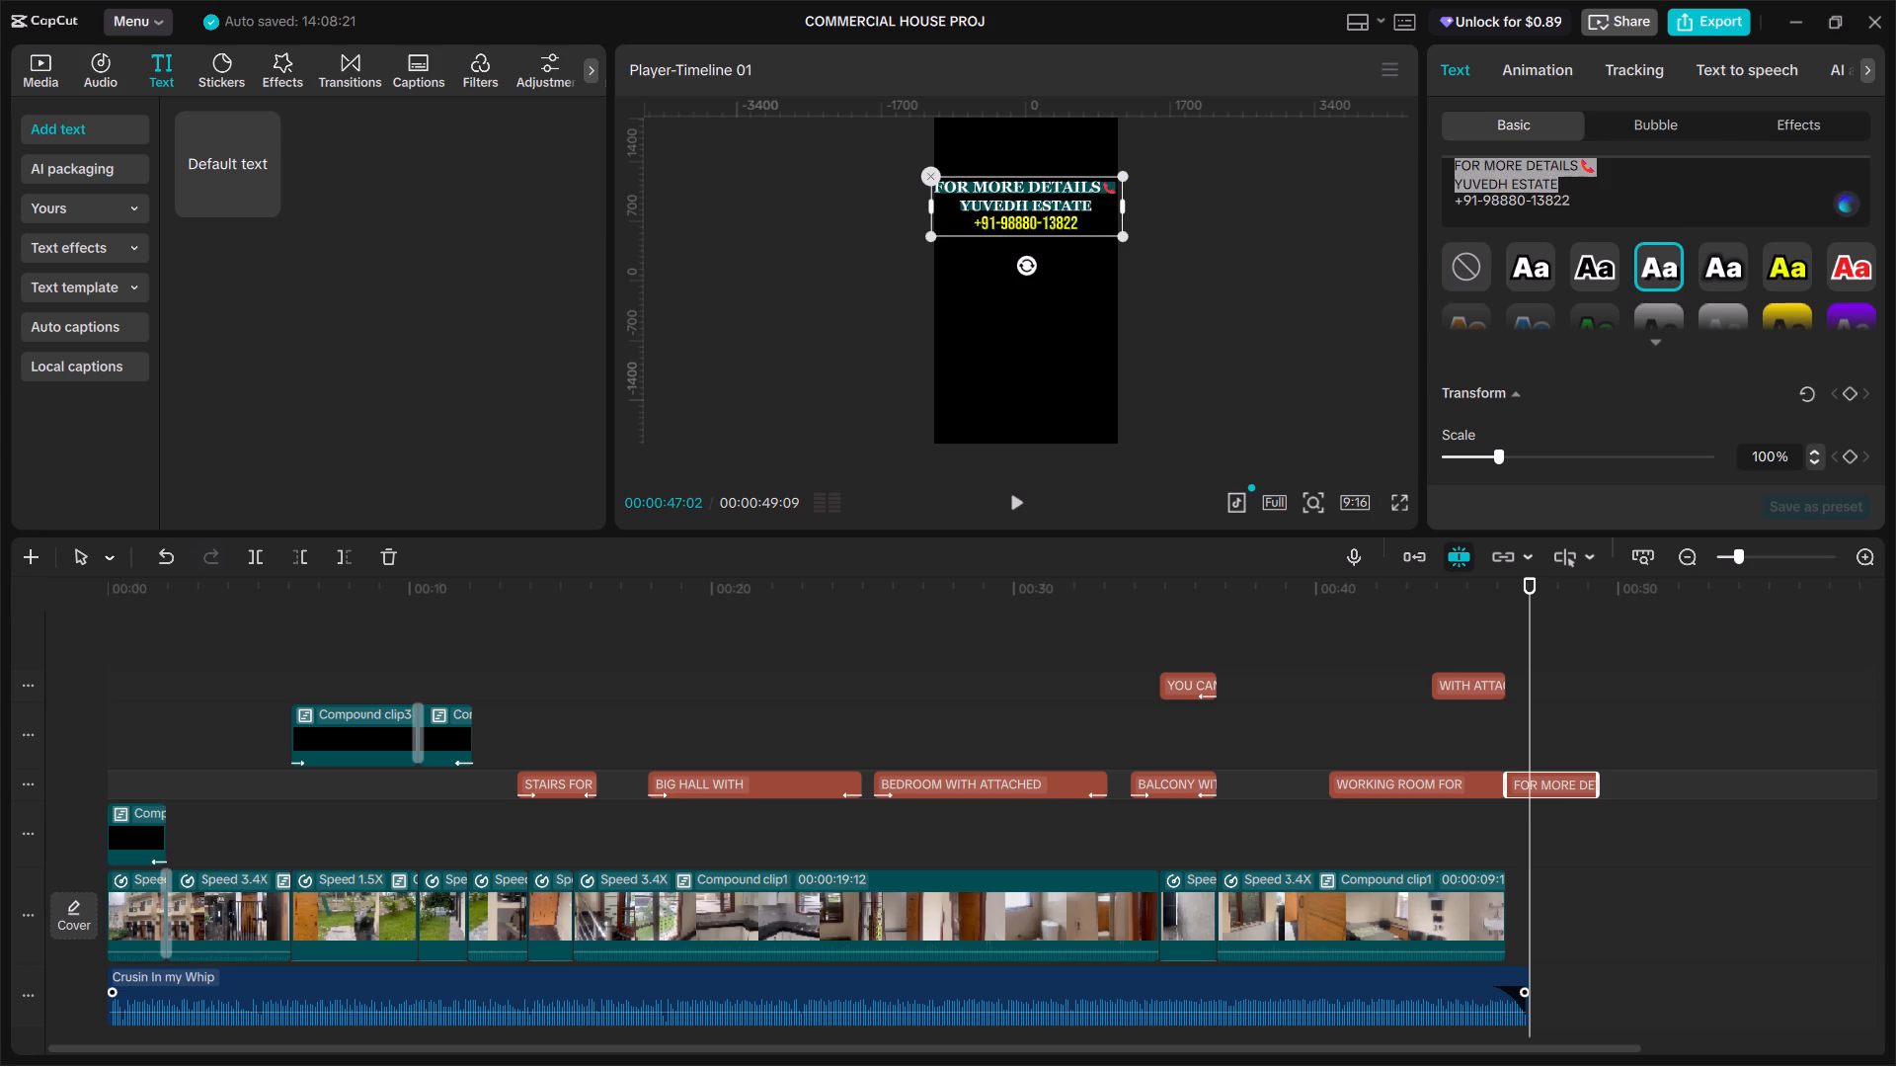
{"action": "left_click", "coordinate": [1591, 192]}
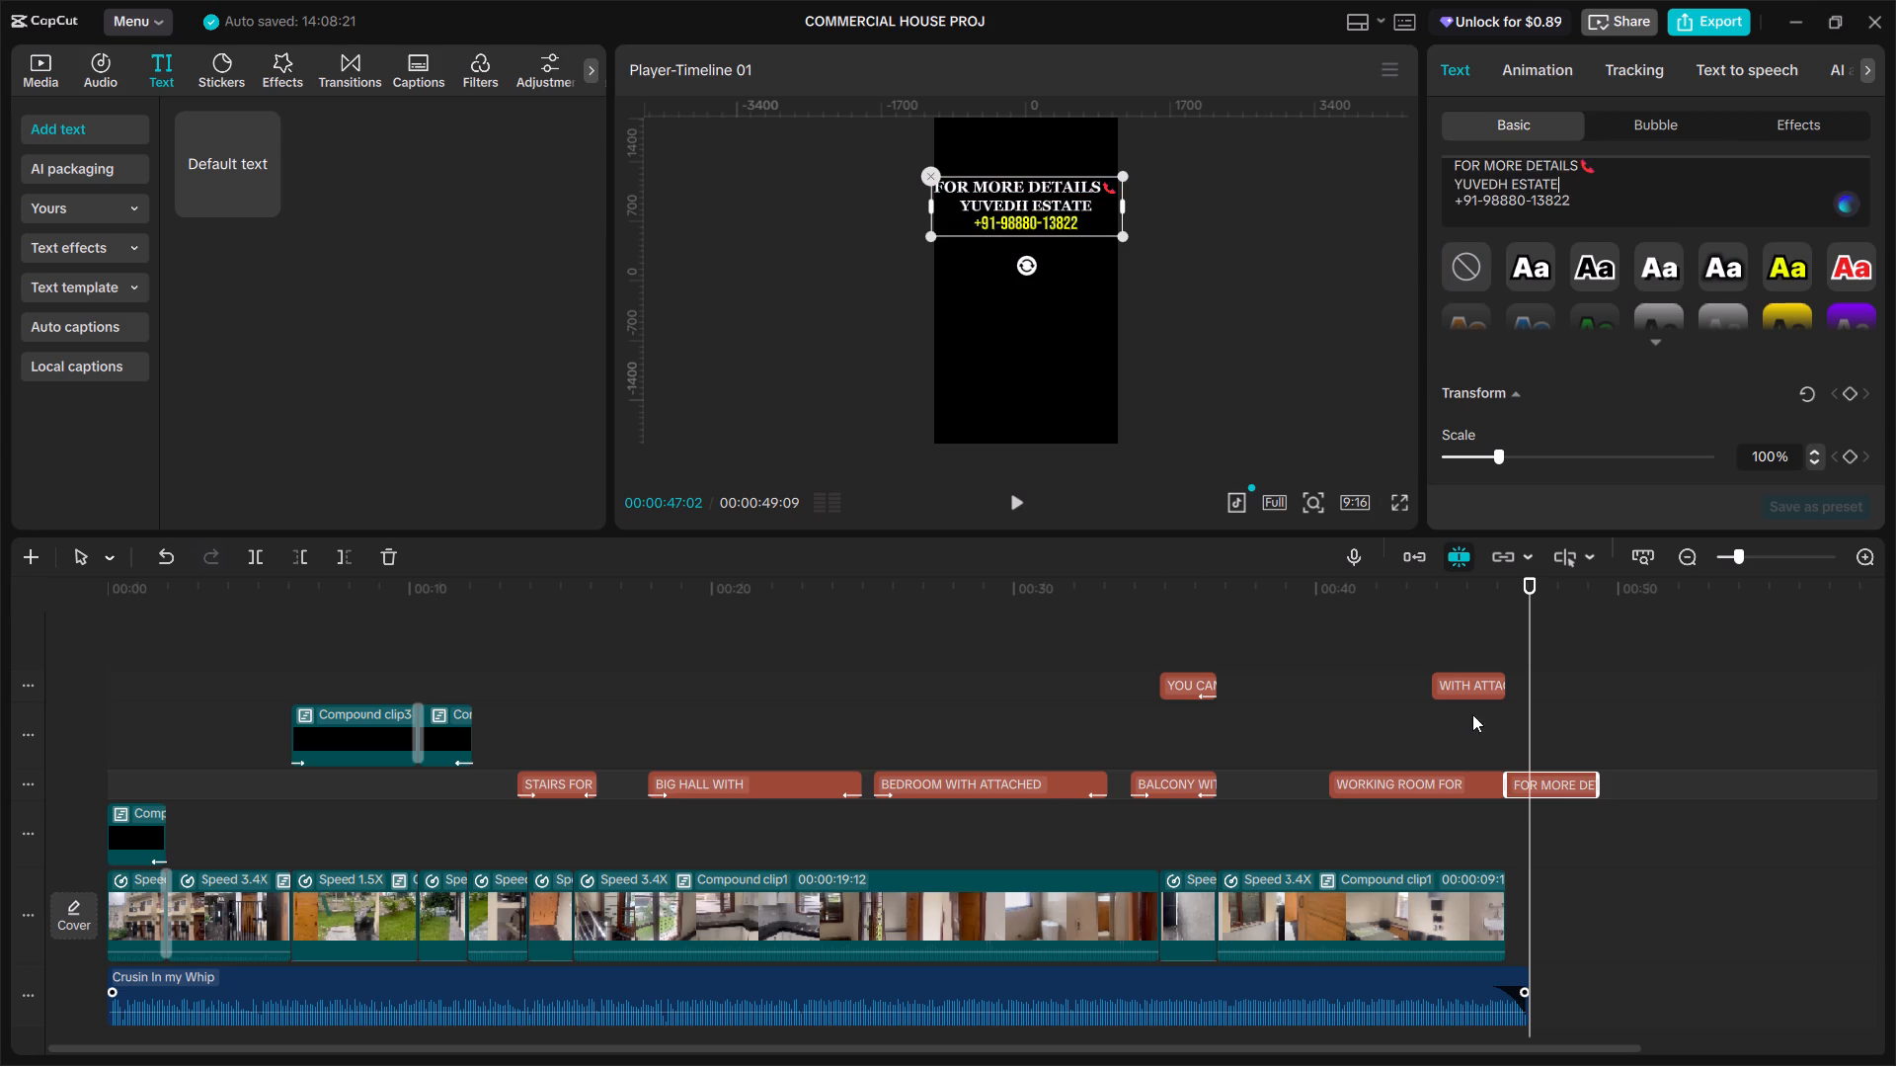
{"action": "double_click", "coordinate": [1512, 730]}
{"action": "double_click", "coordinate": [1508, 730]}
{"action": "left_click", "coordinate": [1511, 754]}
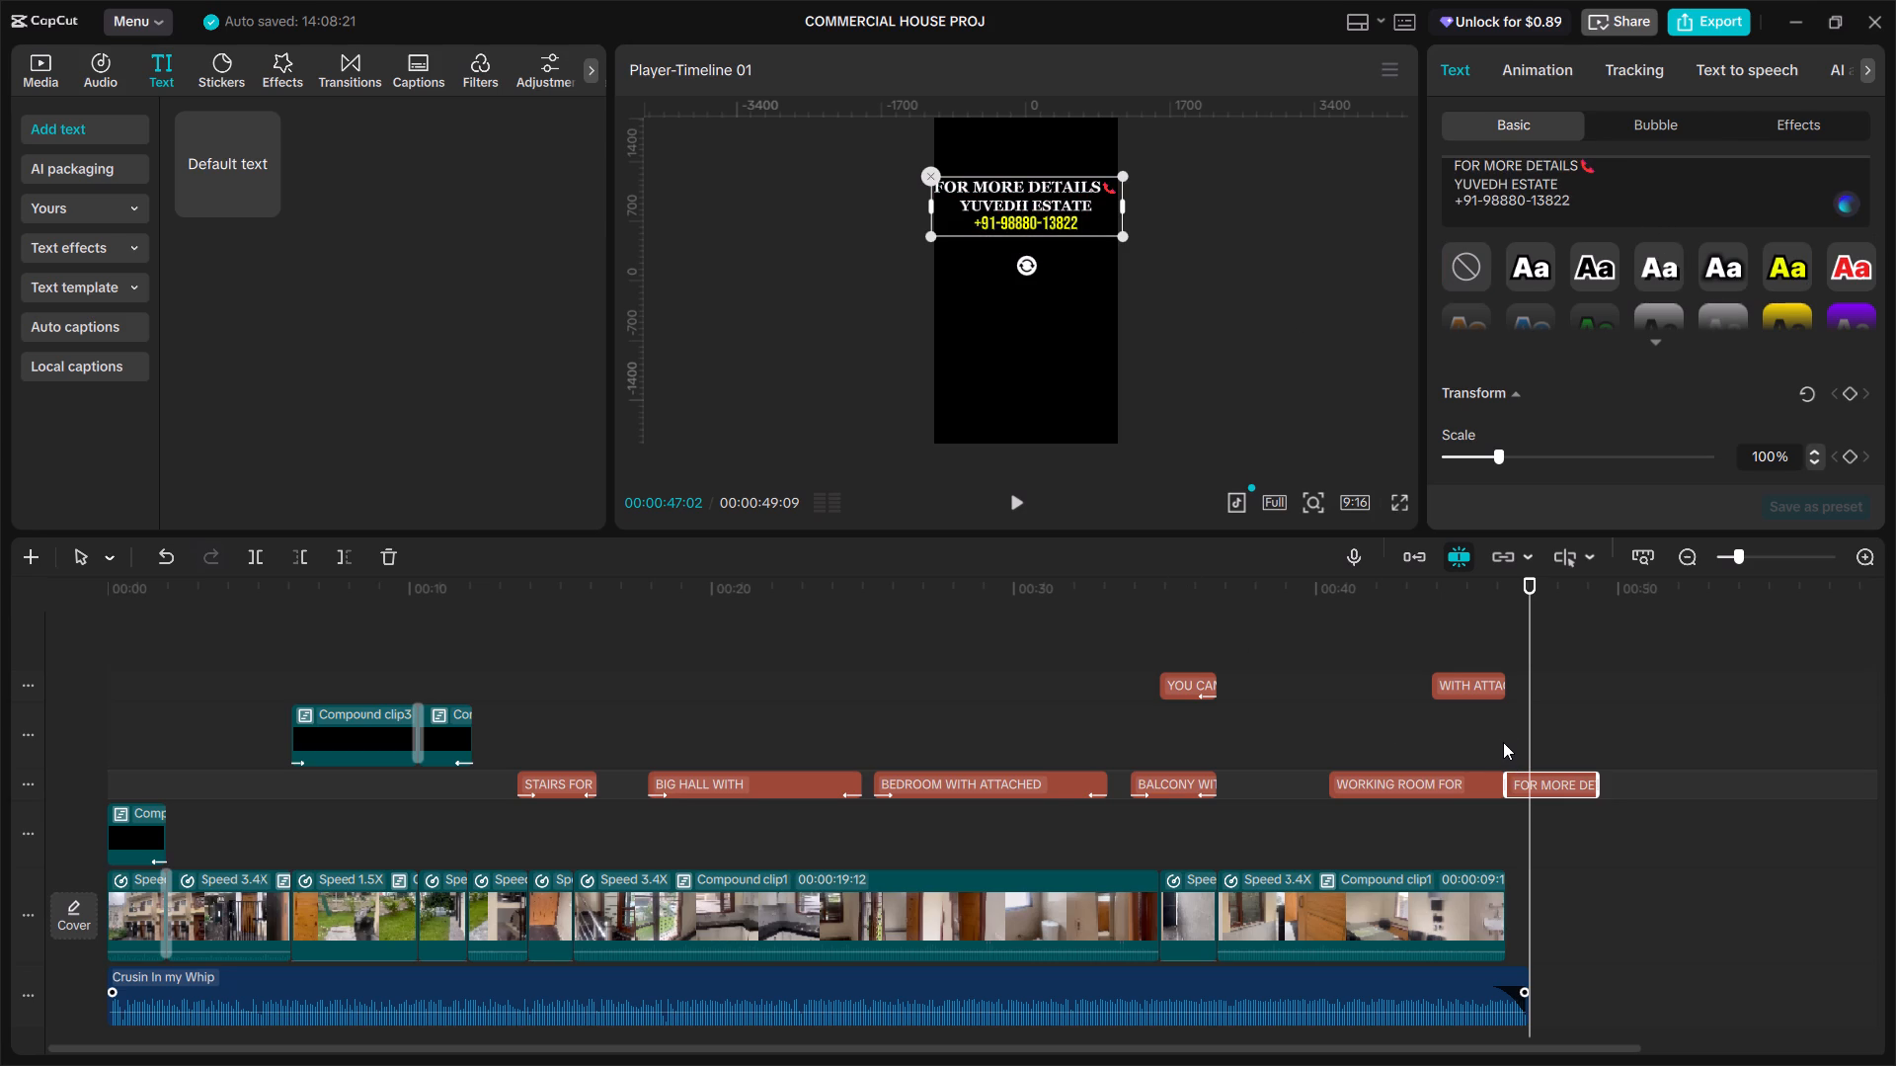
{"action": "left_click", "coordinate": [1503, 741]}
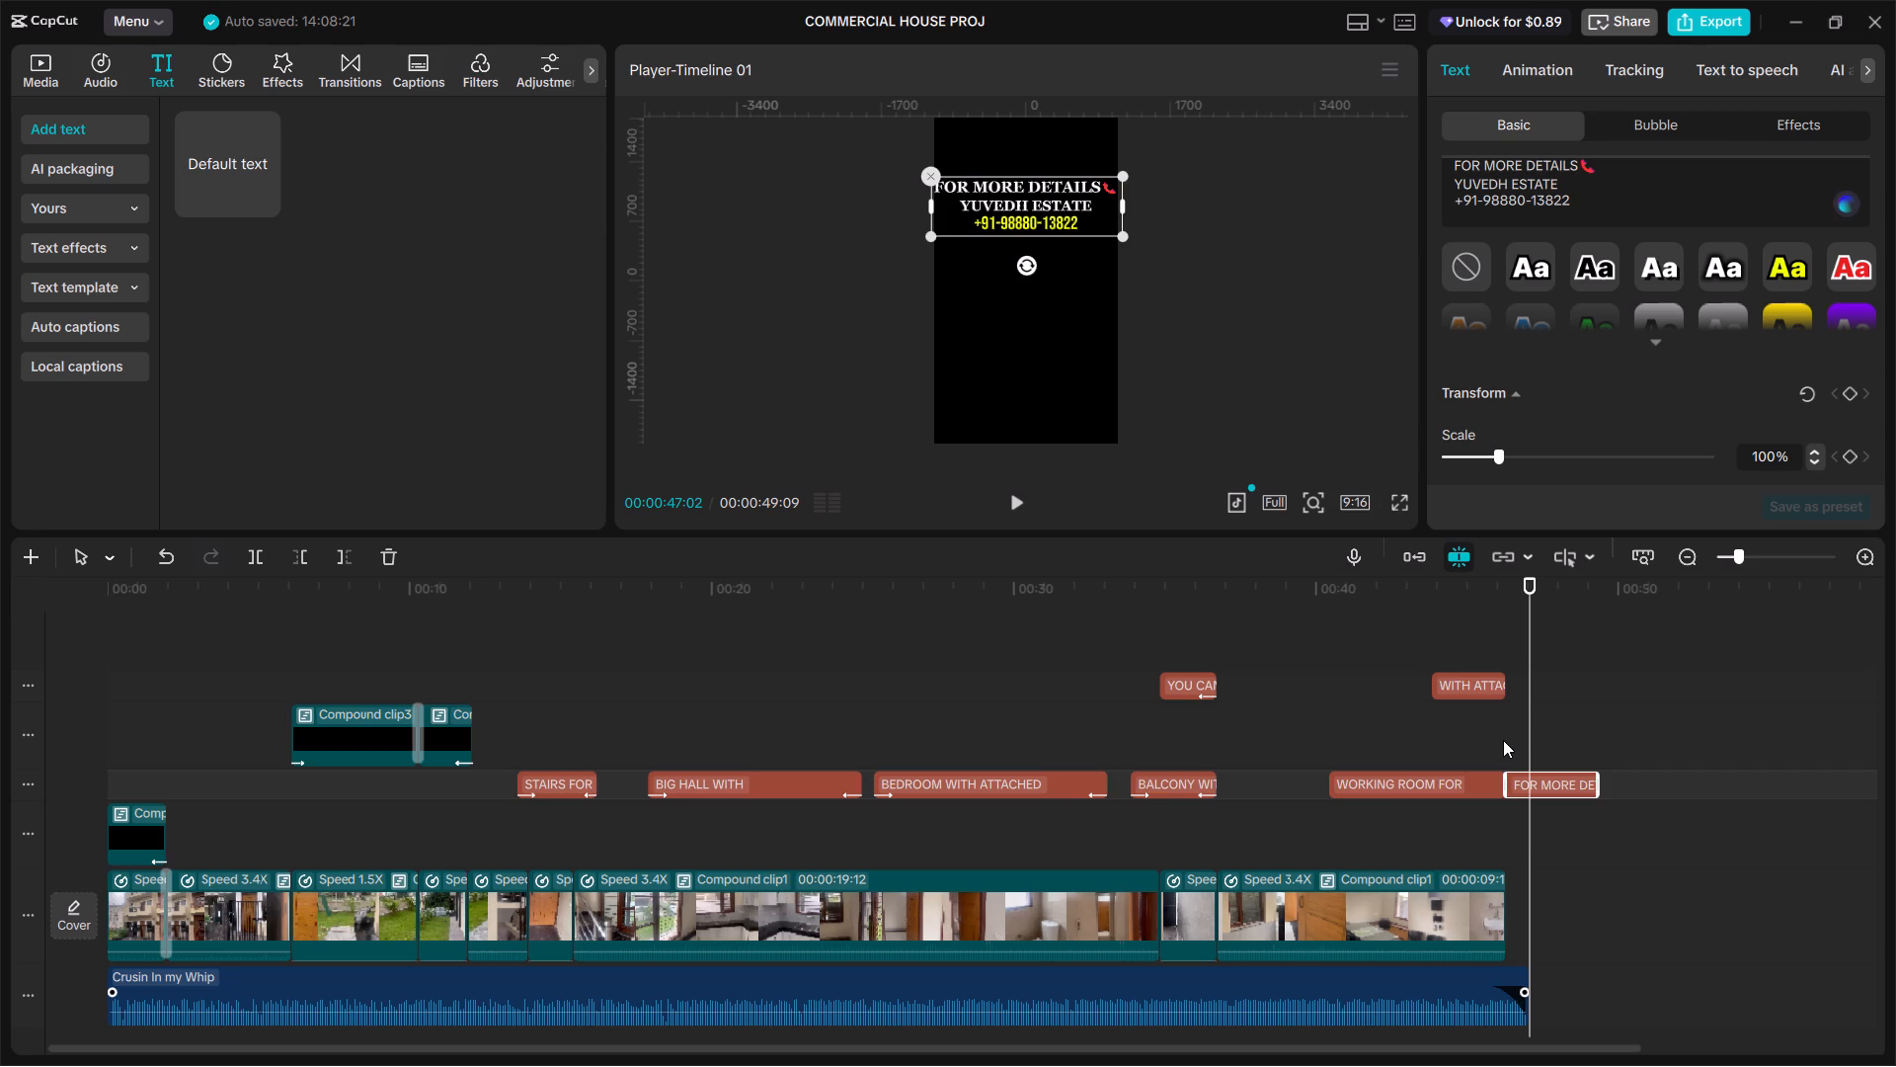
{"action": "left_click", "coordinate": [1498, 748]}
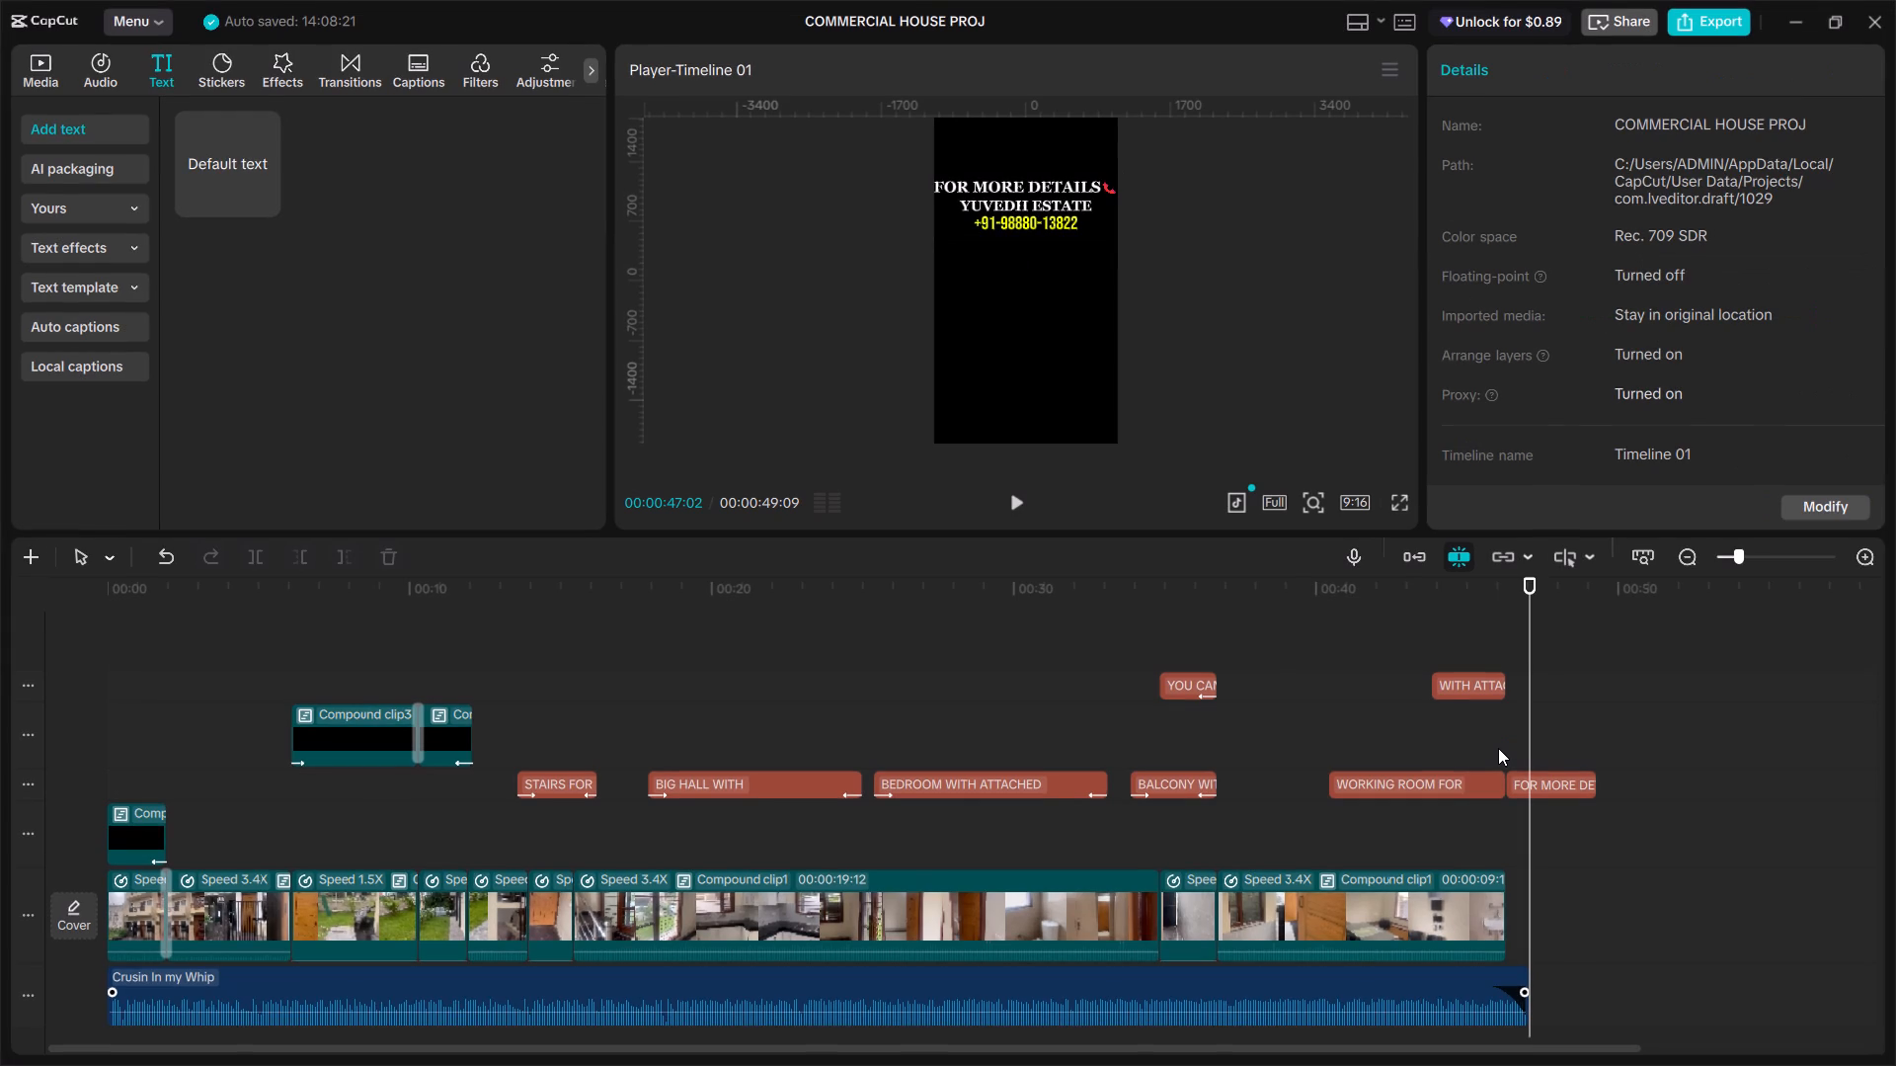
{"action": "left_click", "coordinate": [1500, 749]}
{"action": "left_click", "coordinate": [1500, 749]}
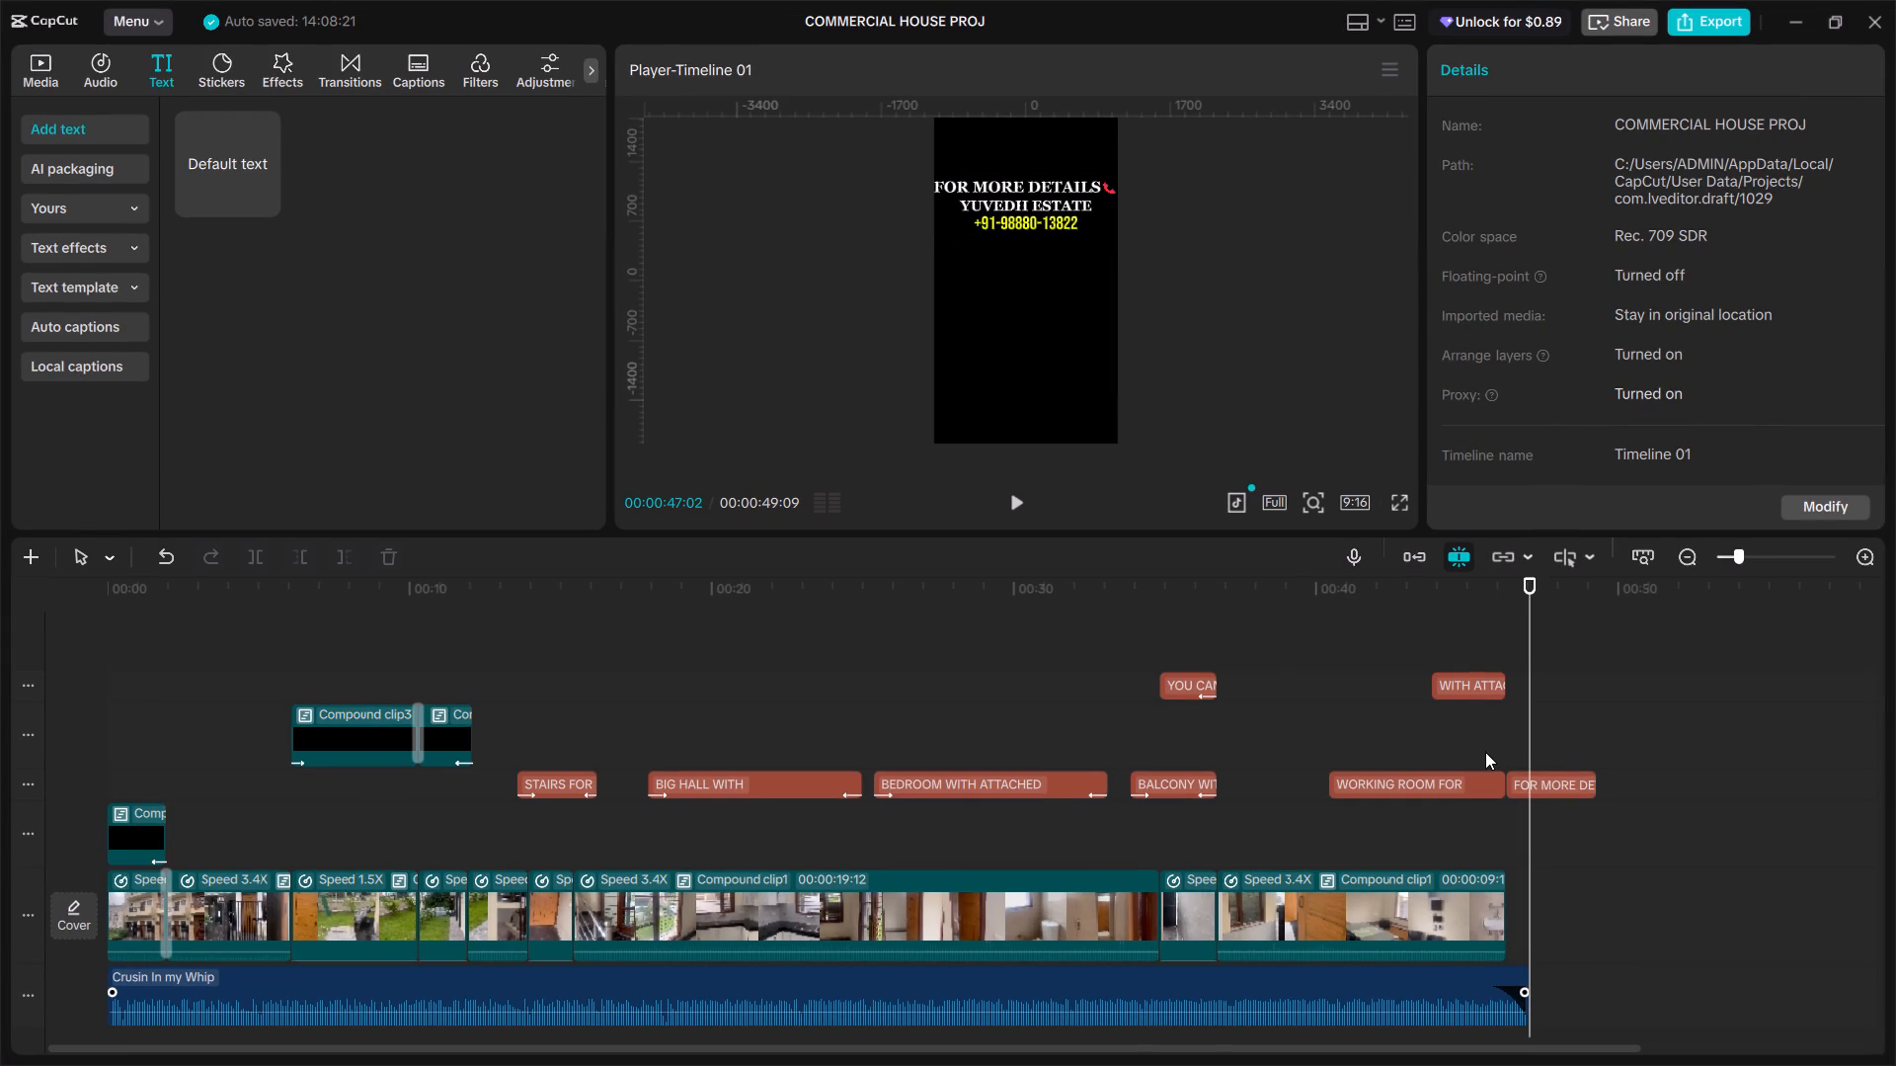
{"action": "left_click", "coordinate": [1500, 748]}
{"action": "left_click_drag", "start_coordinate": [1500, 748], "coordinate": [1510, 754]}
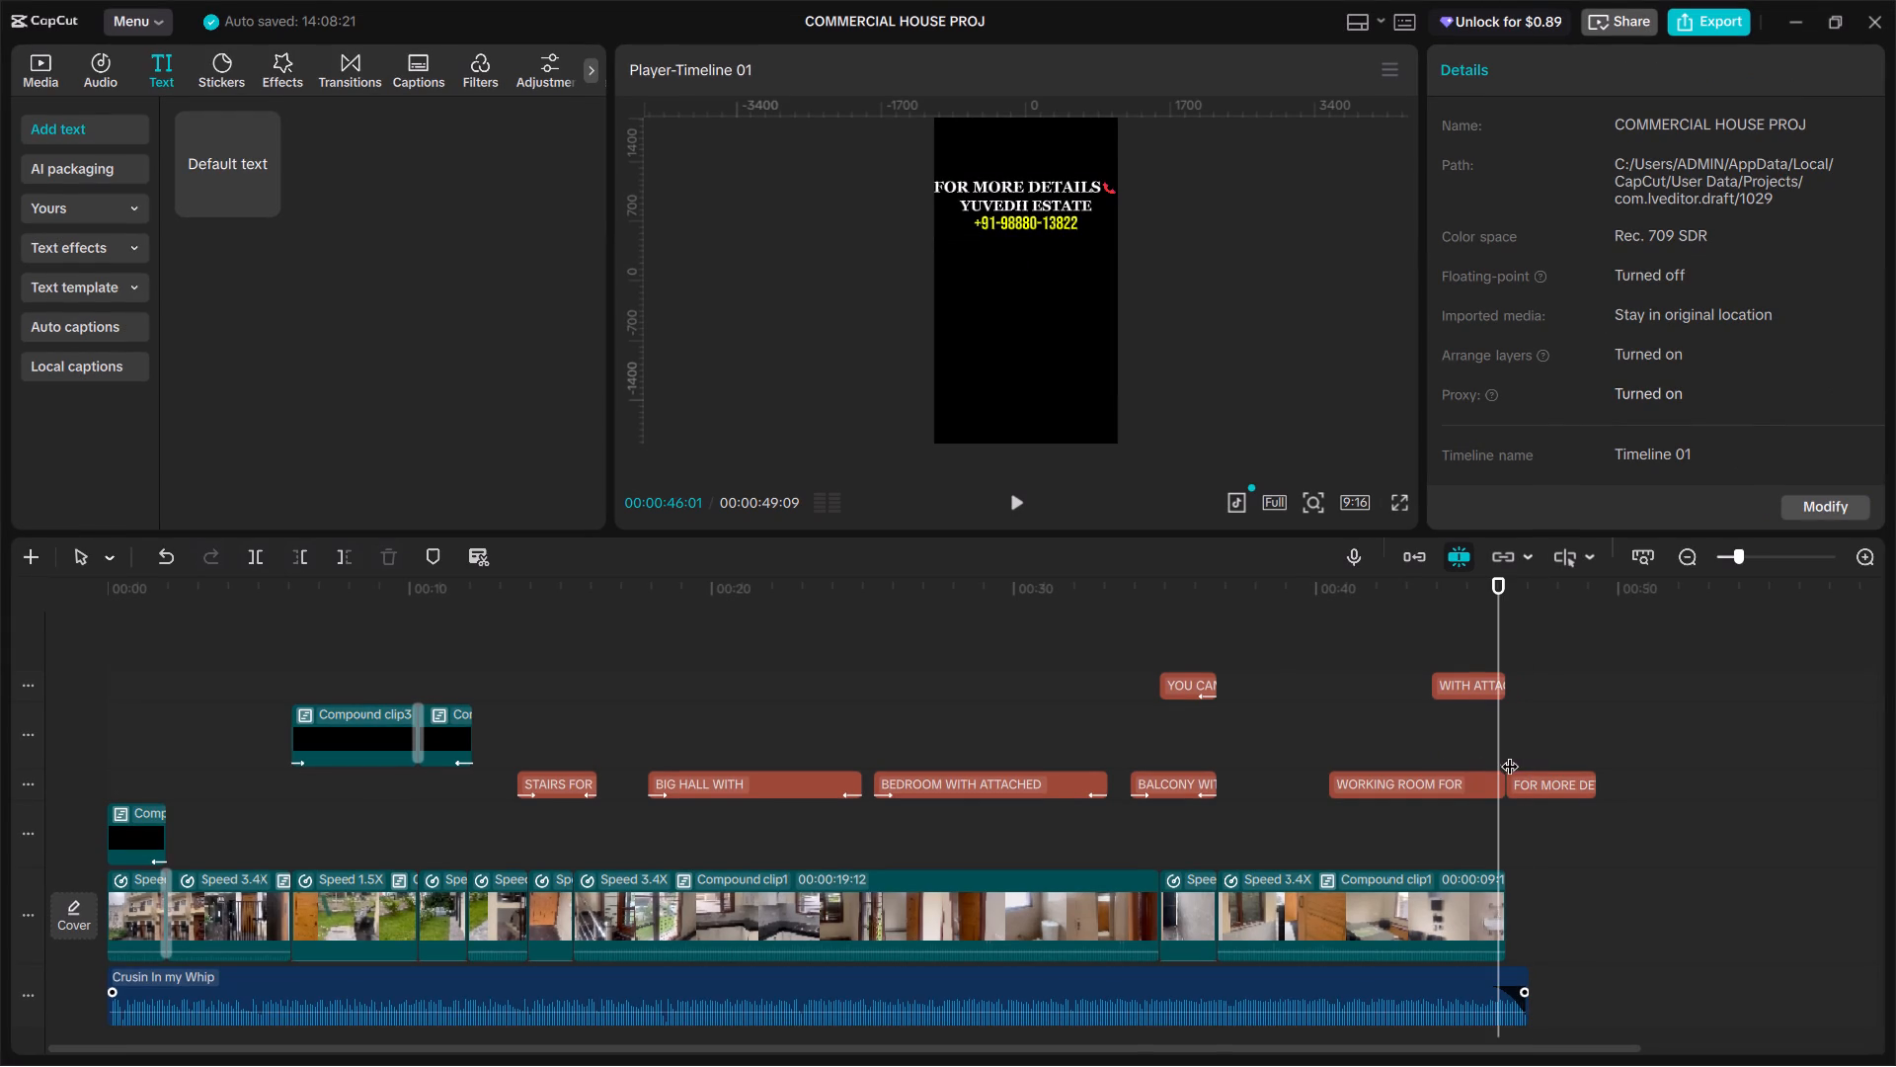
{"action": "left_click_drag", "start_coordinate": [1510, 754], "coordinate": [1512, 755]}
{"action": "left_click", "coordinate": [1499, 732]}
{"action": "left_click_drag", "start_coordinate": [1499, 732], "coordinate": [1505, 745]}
Insert a blank line between FOR MORE DETAILS and YUVEDH ESTATE in the closing text.
{"action": "left_click", "coordinate": [1535, 781]}
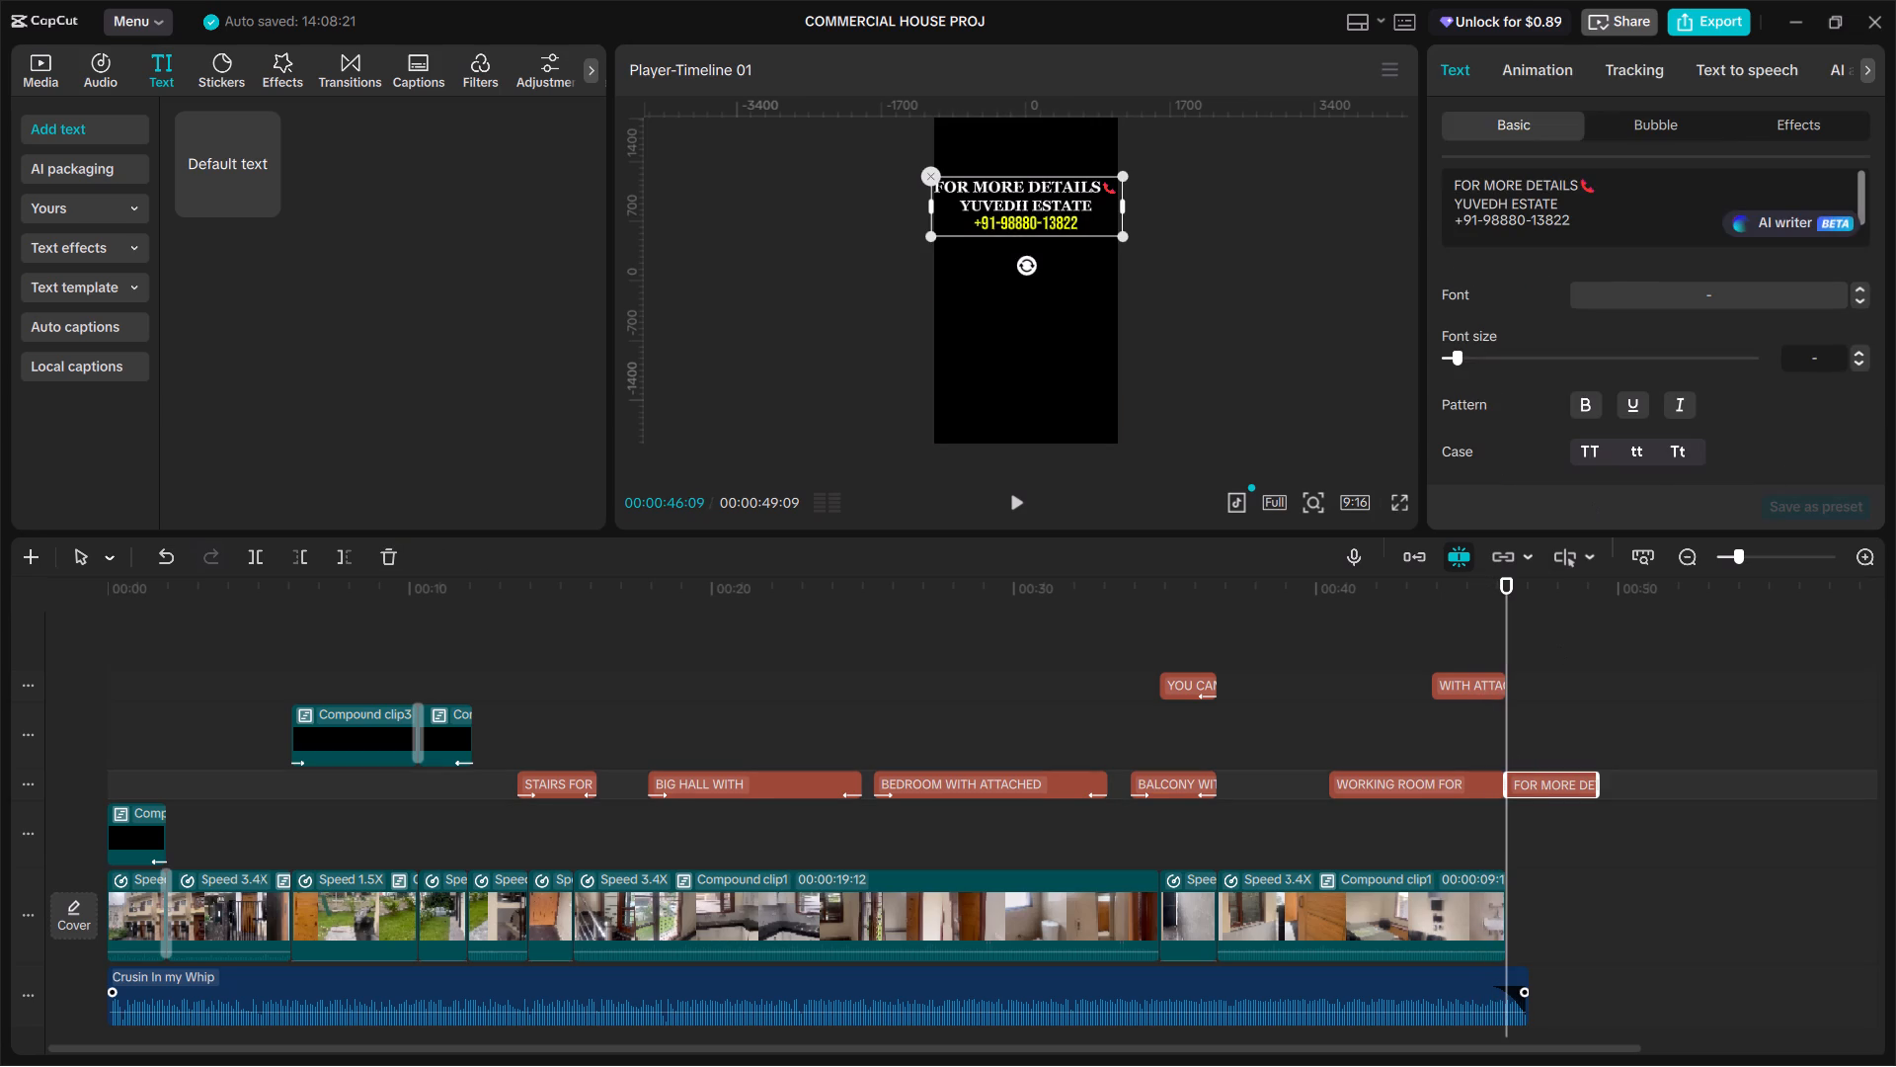
{"action": "left_click", "coordinate": [1610, 186]}
{"action": "key", "text": "Return"}
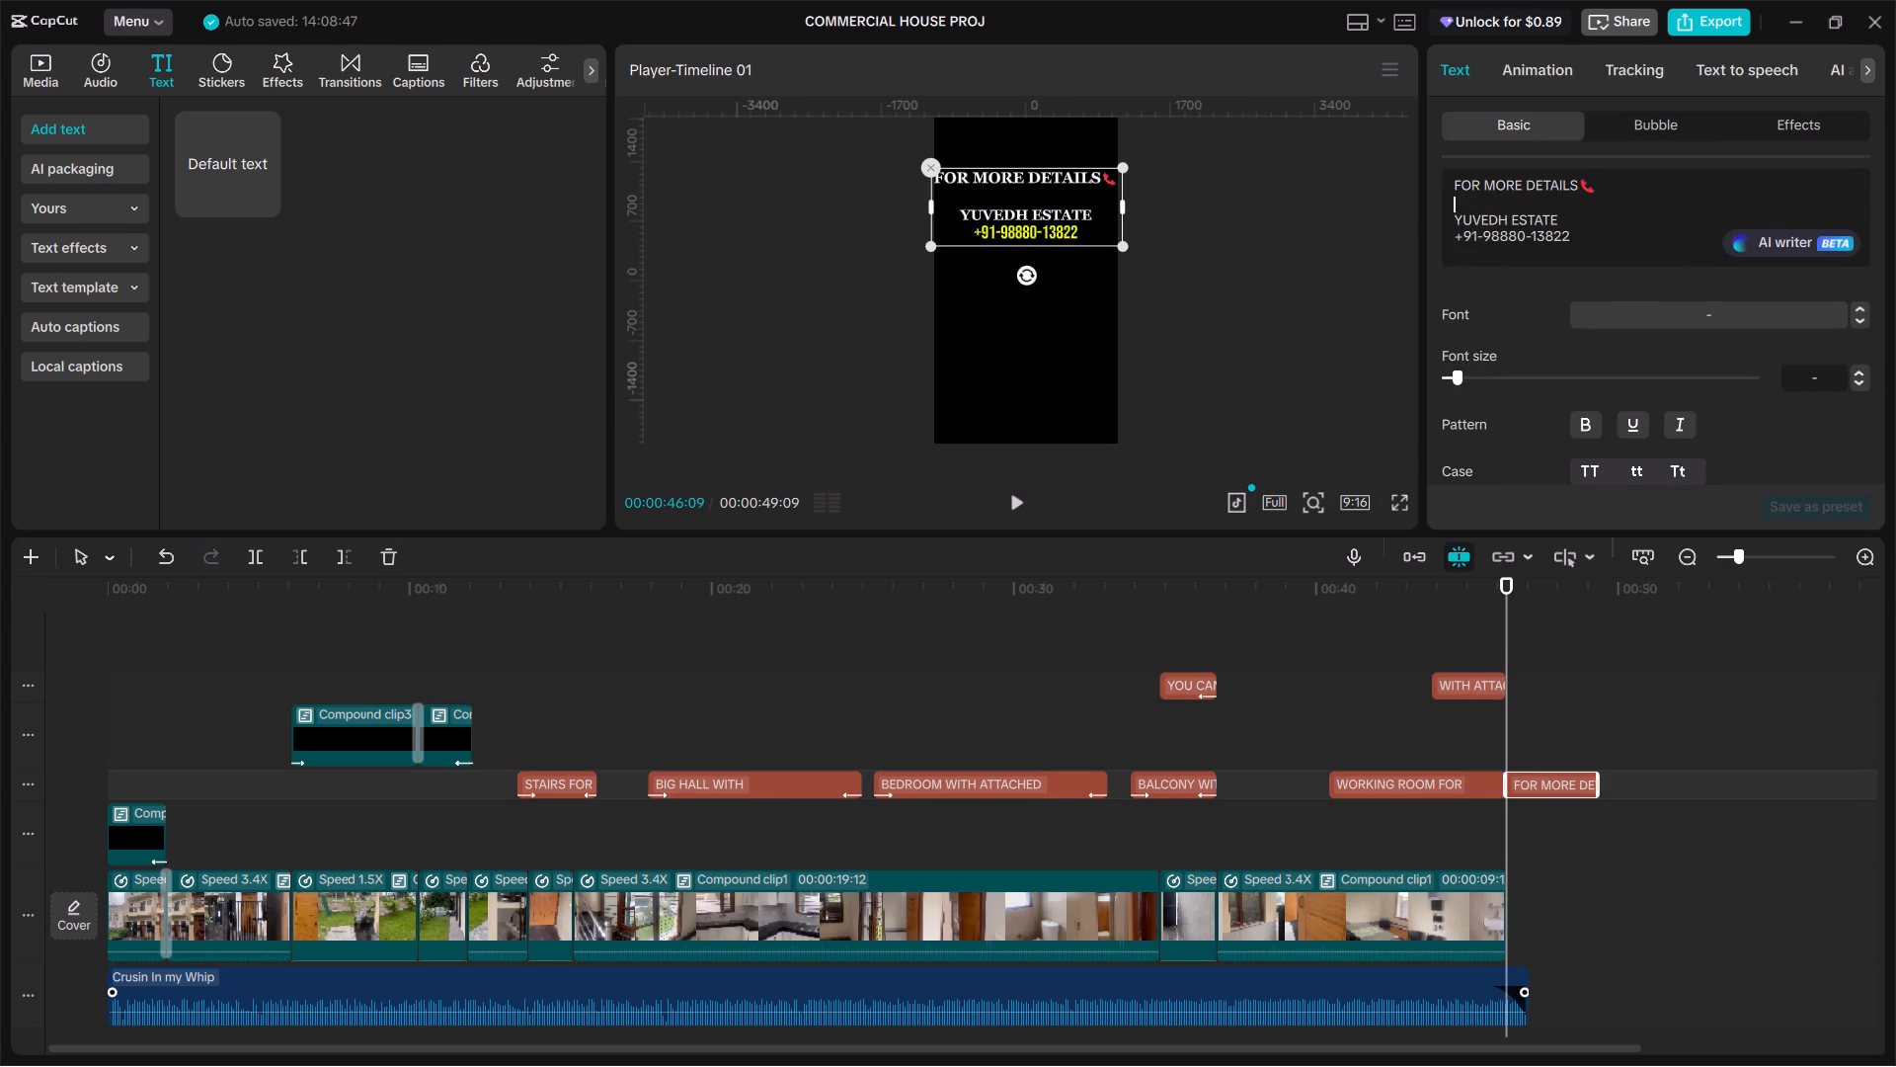
Move the closing text lower in the frame, horizontally centred at about Y 400, and check it in full screen.
{"action": "left_click_drag", "start_coordinate": [1036, 216], "coordinate": [1043, 290]}
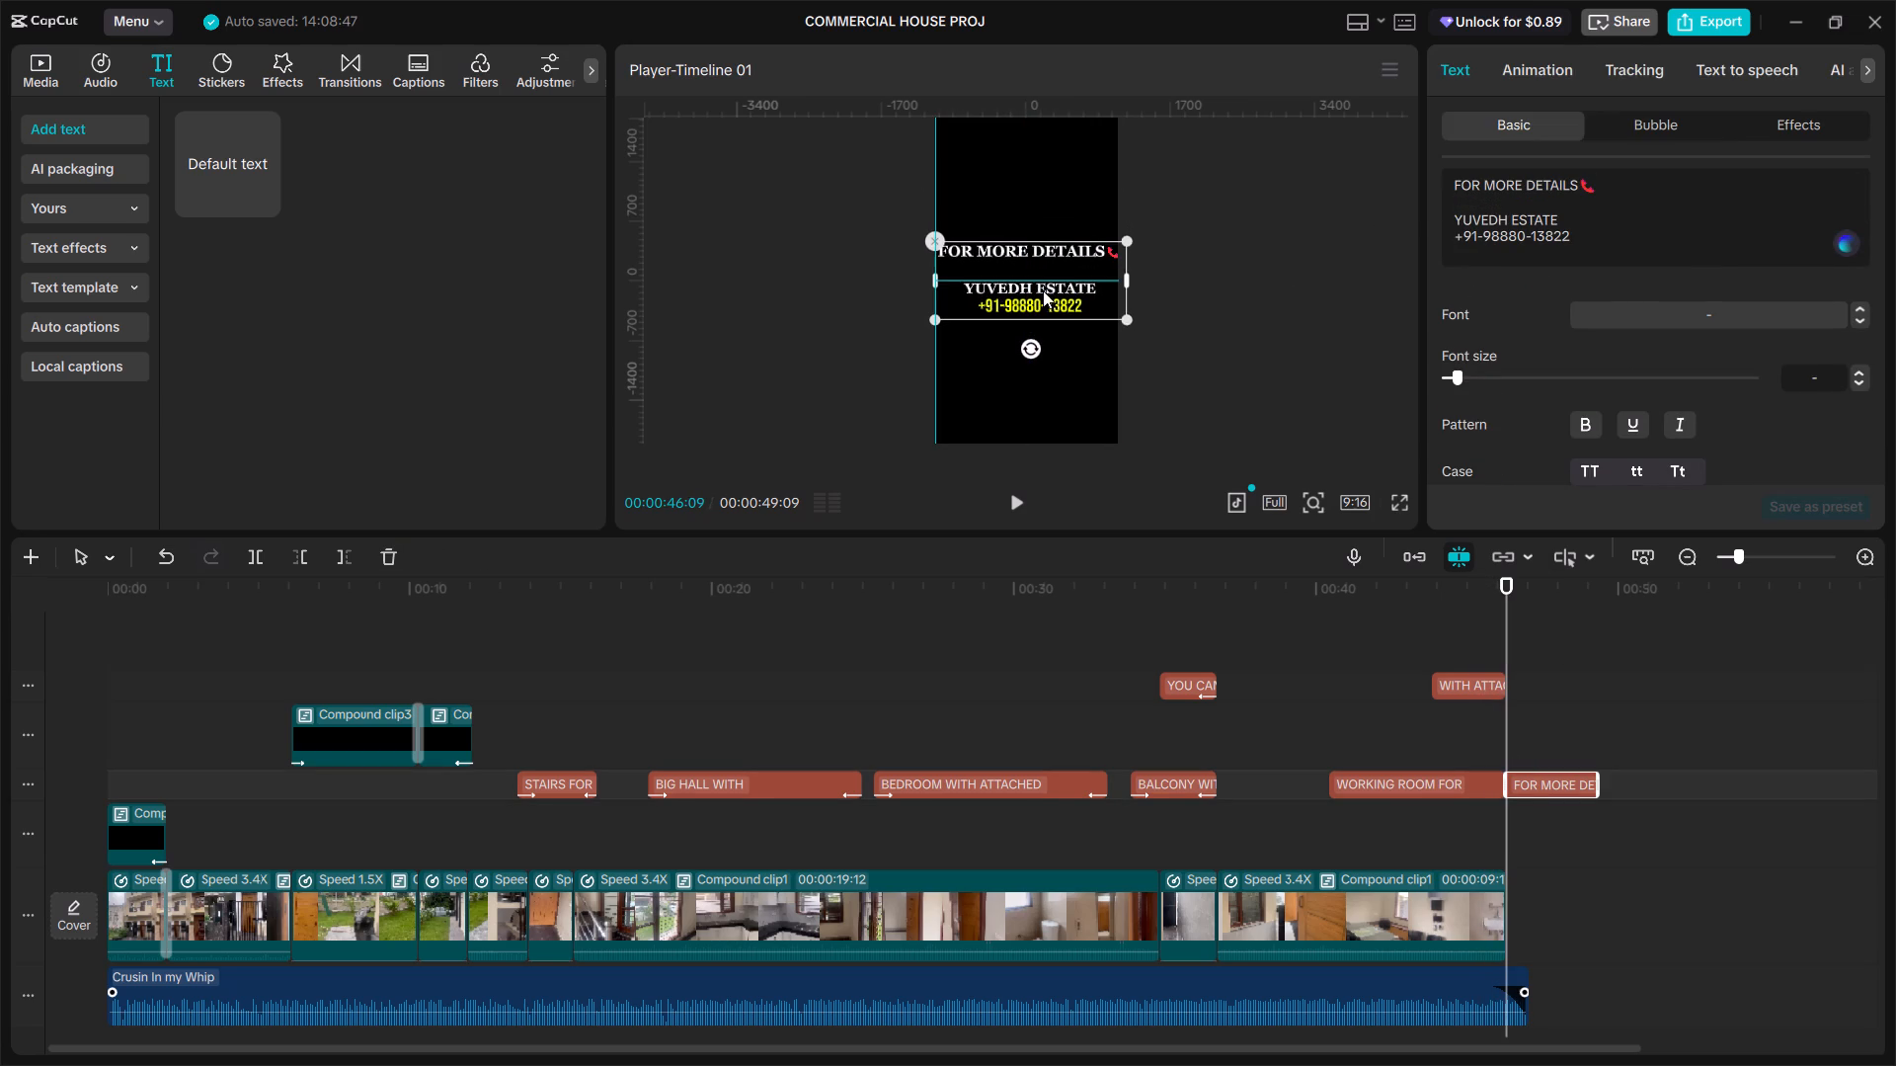
{"action": "left_click_drag", "start_coordinate": [1043, 290], "coordinate": [1033, 257]}
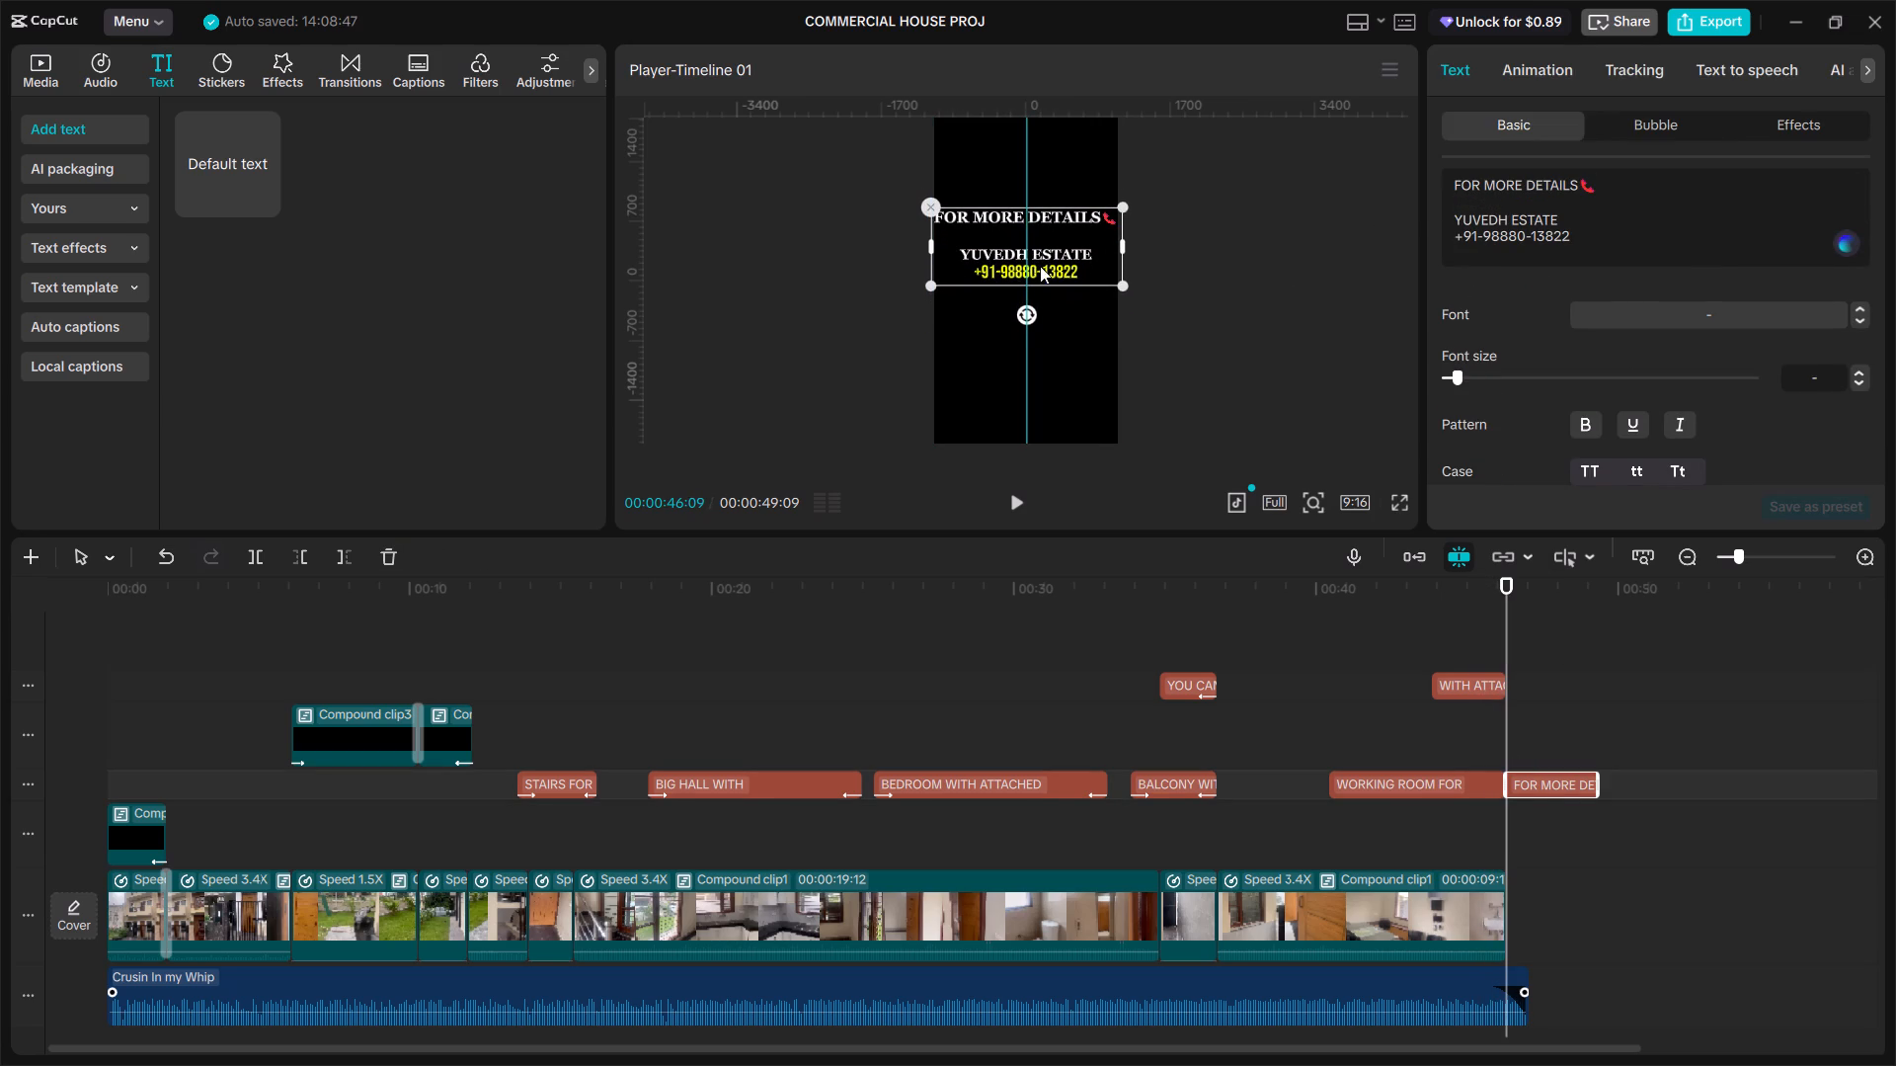
{"action": "left_click", "coordinate": [1396, 495]}
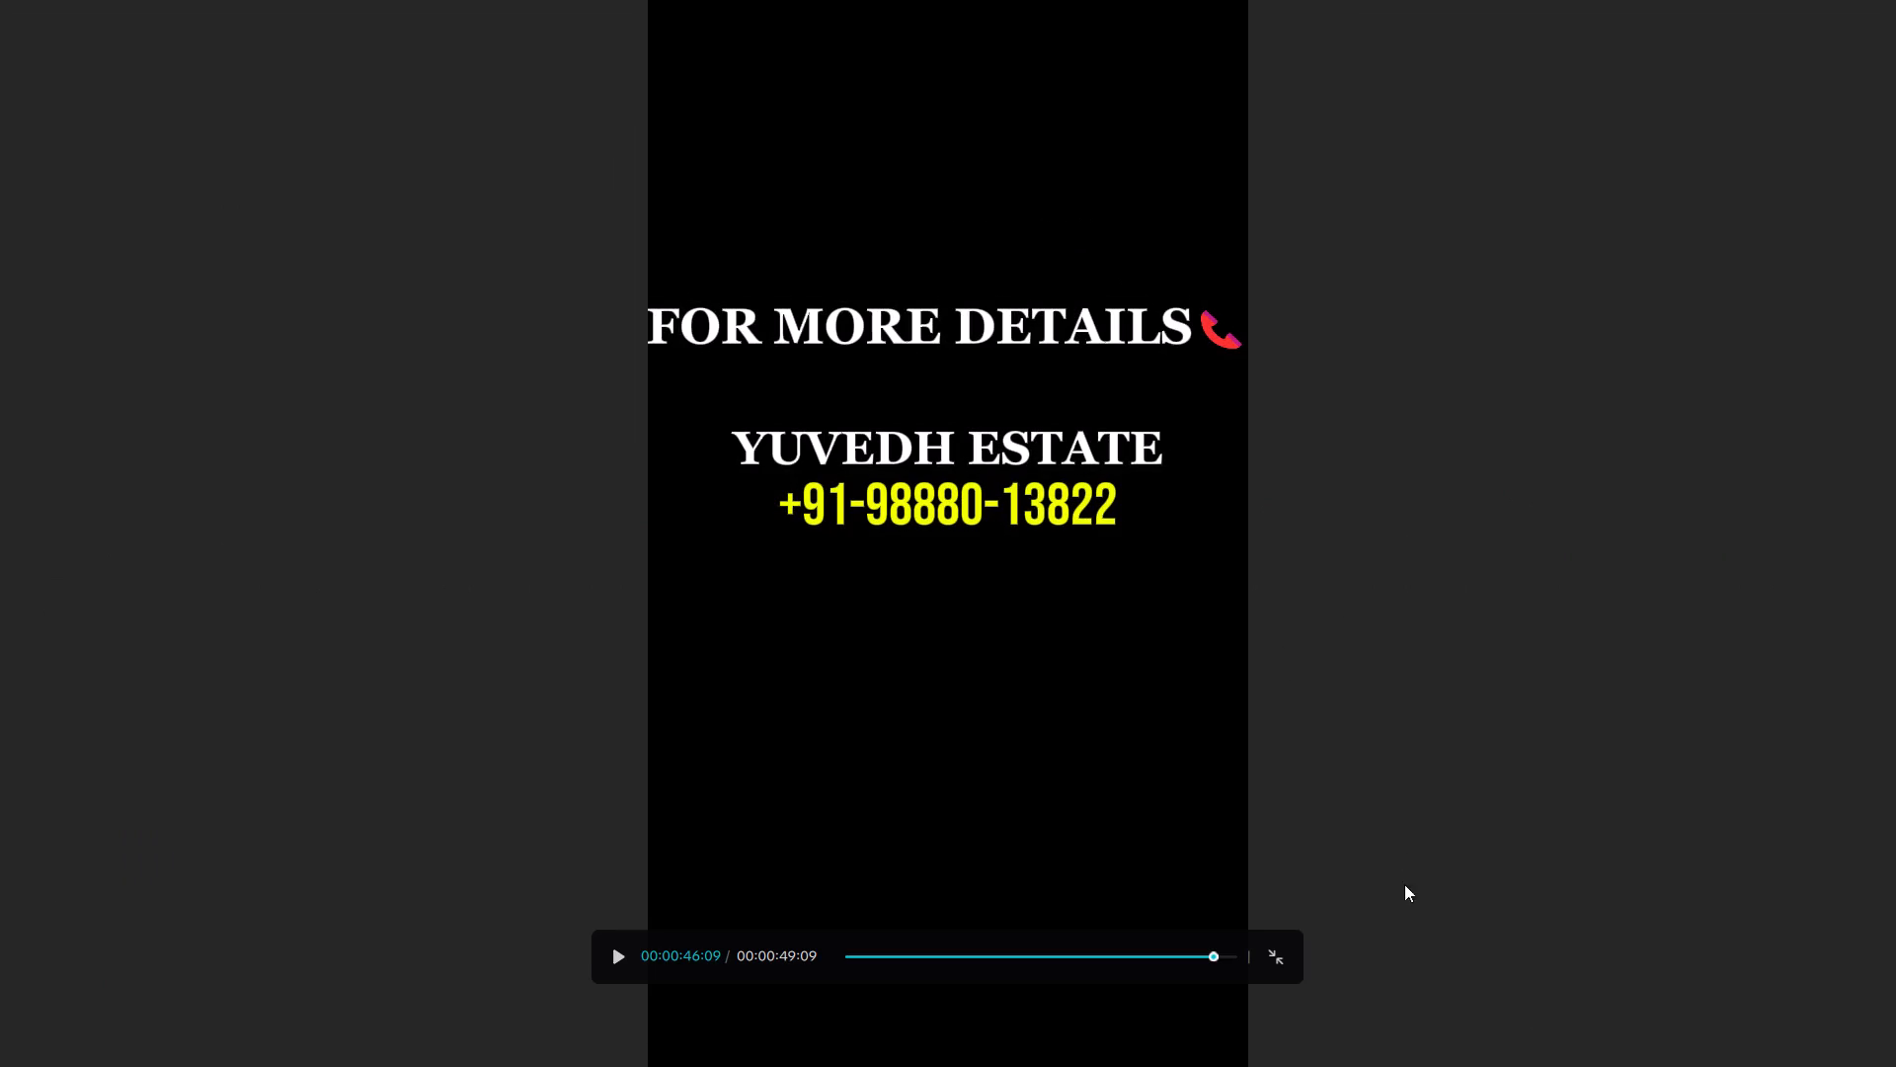
{"action": "left_click", "coordinate": [1281, 955]}
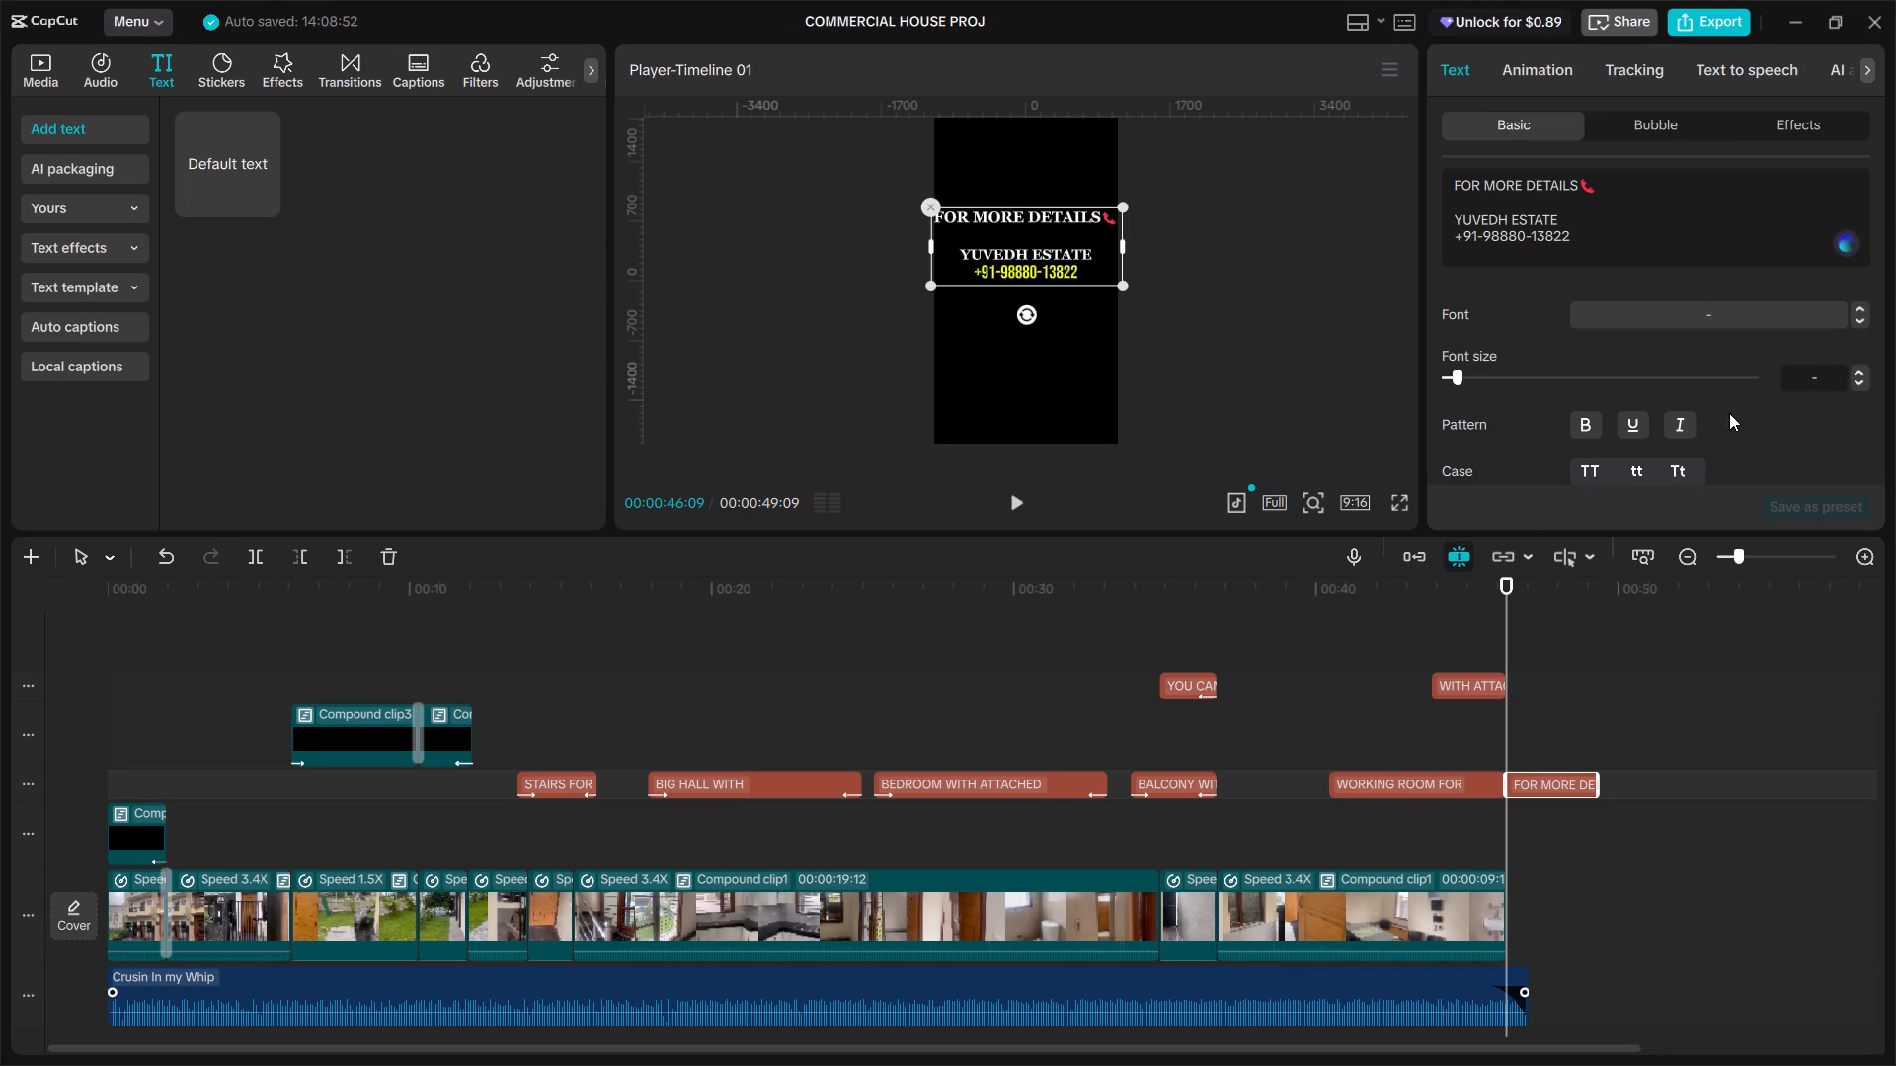
Set the closing text's horizontal position to X 10 and check it in full screen.
{"action": "scroll", "coordinate": [1705, 423], "scroll_direction": "down", "scroll_amount": 3}
{"action": "scroll", "coordinate": [1703, 414], "scroll_direction": "up", "scroll_amount": 2}
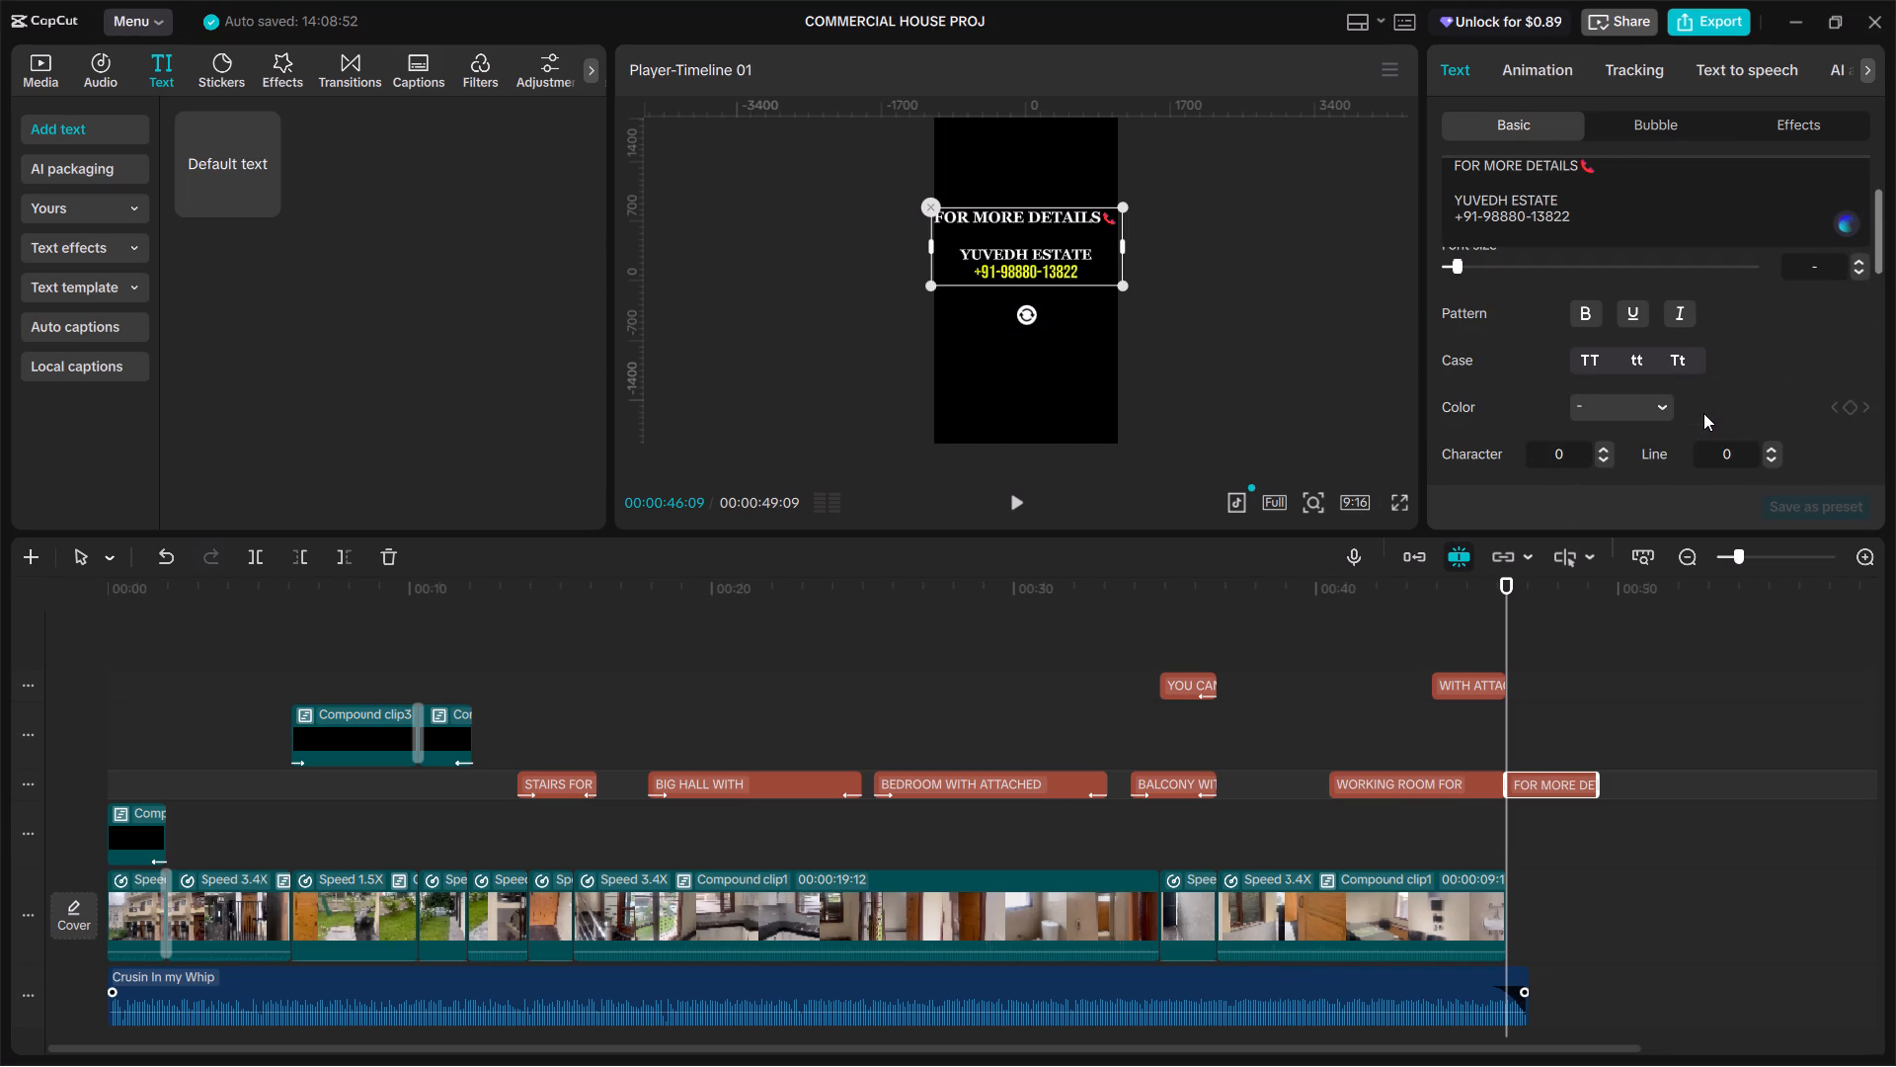
{"action": "scroll", "coordinate": [1699, 413], "scroll_direction": "down", "scroll_amount": 7}
{"action": "scroll", "coordinate": [1697, 416], "scroll_direction": "up", "scroll_amount": 3}
{"action": "scroll", "coordinate": [1700, 426], "scroll_direction": "down", "scroll_amount": 1}
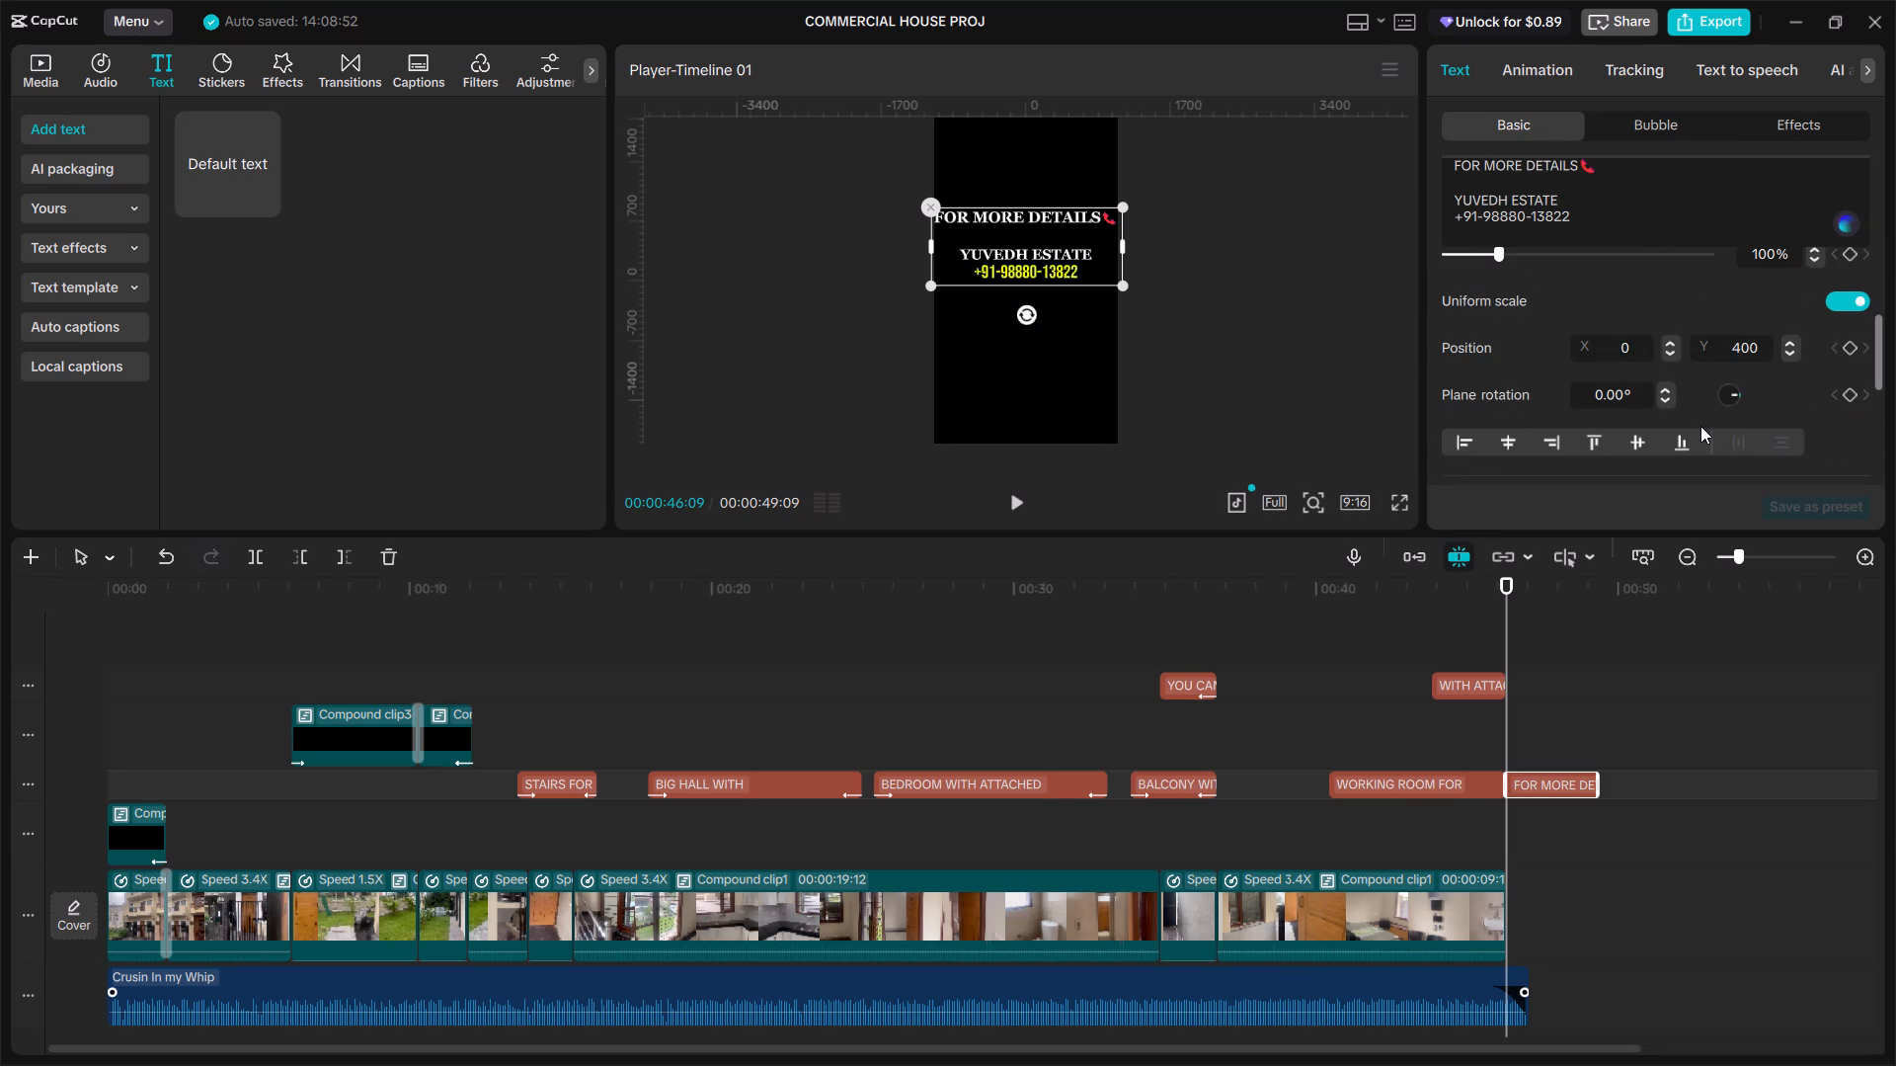
{"action": "triple_click", "coordinate": [1670, 352]}
{"action": "double_click", "coordinate": [1670, 351]}
{"action": "left_click", "coordinate": [1671, 342]}
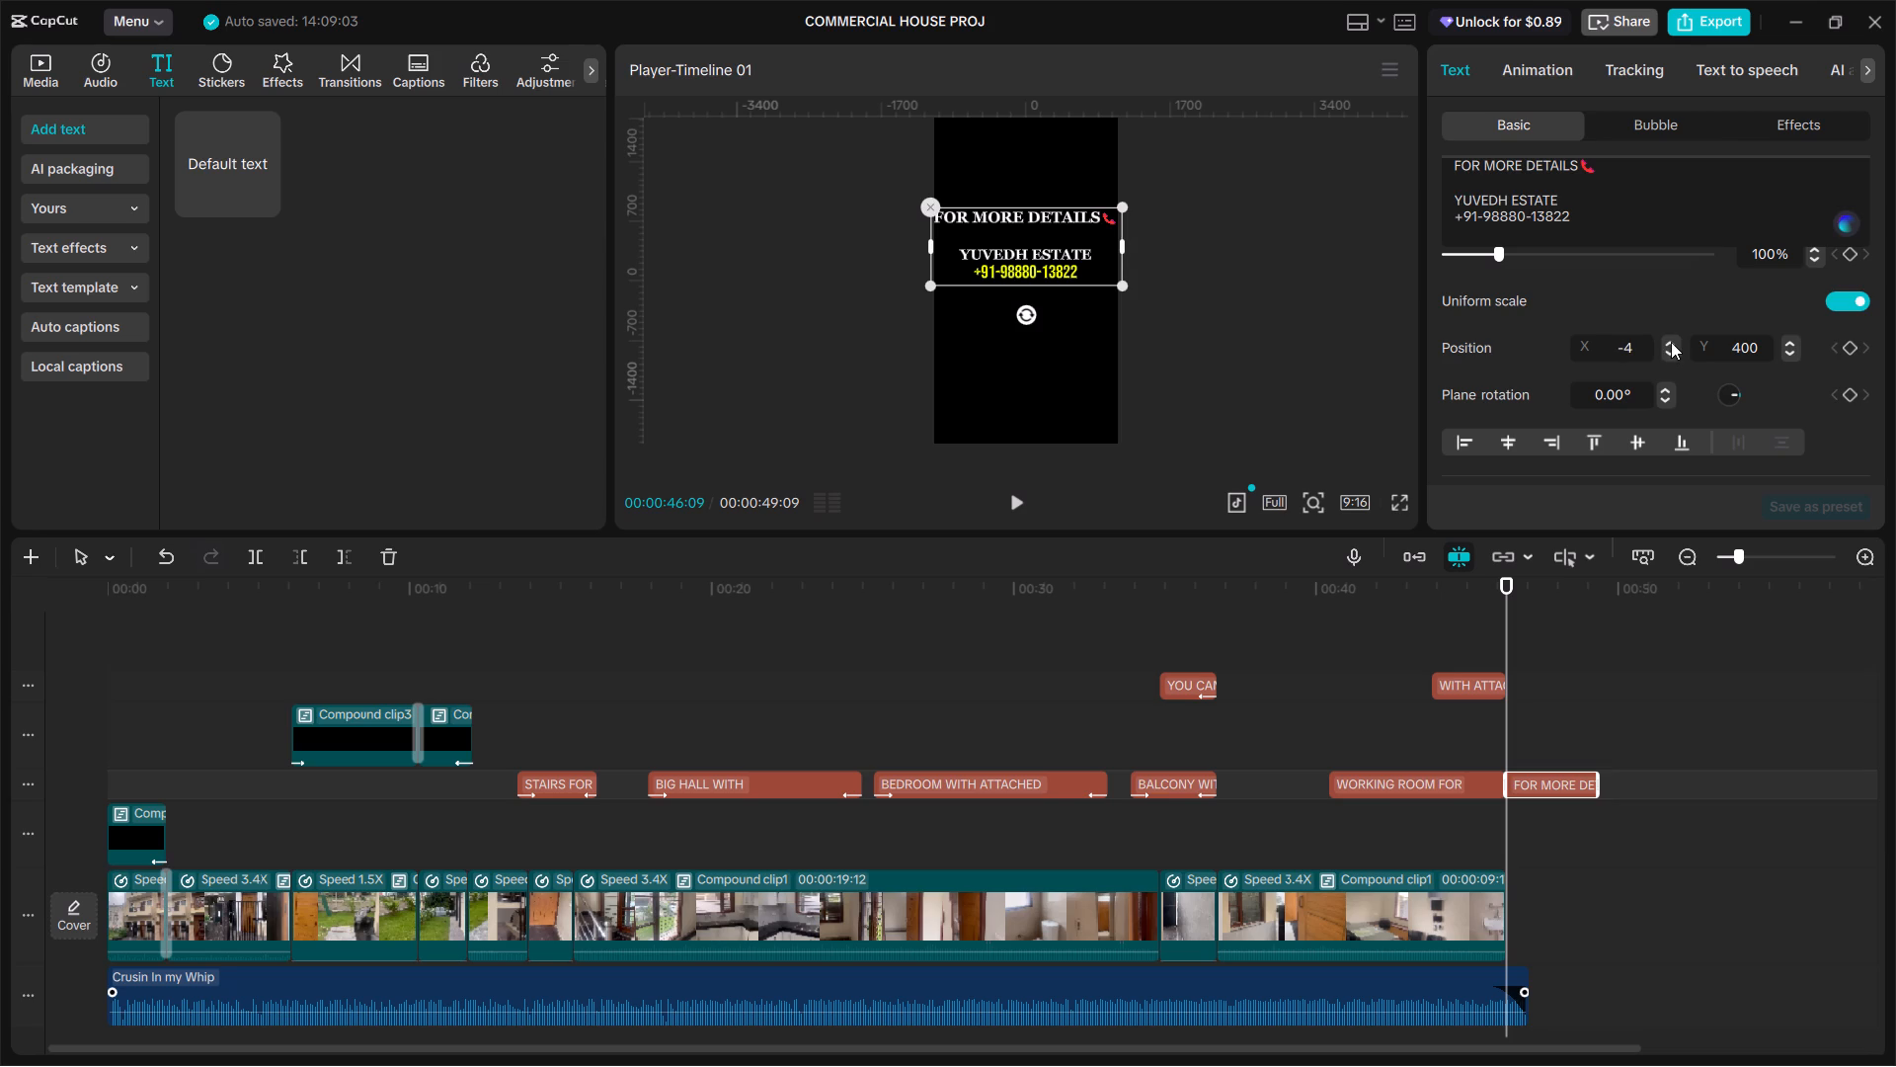
{"action": "double_click", "coordinate": [1671, 342]}
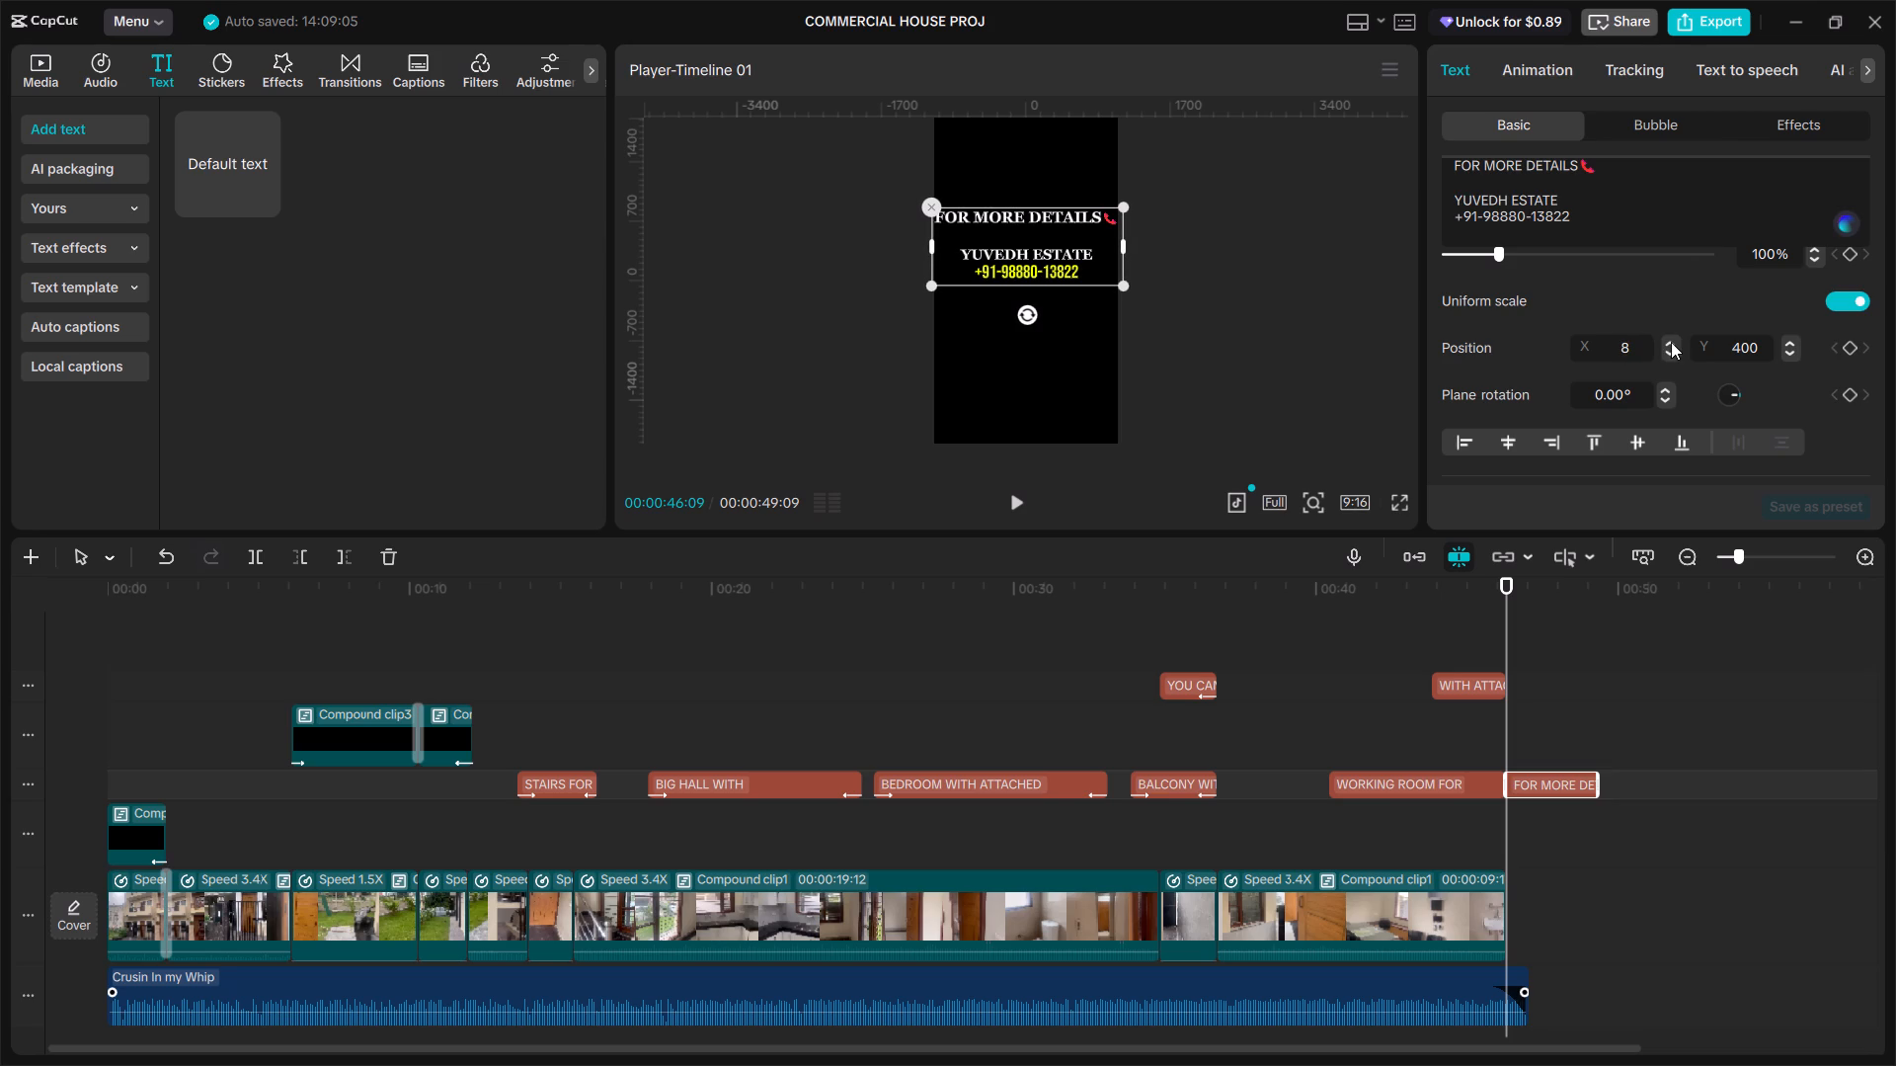
{"action": "left_click", "coordinate": [1386, 503]}
{"action": "left_click", "coordinate": [1391, 504]}
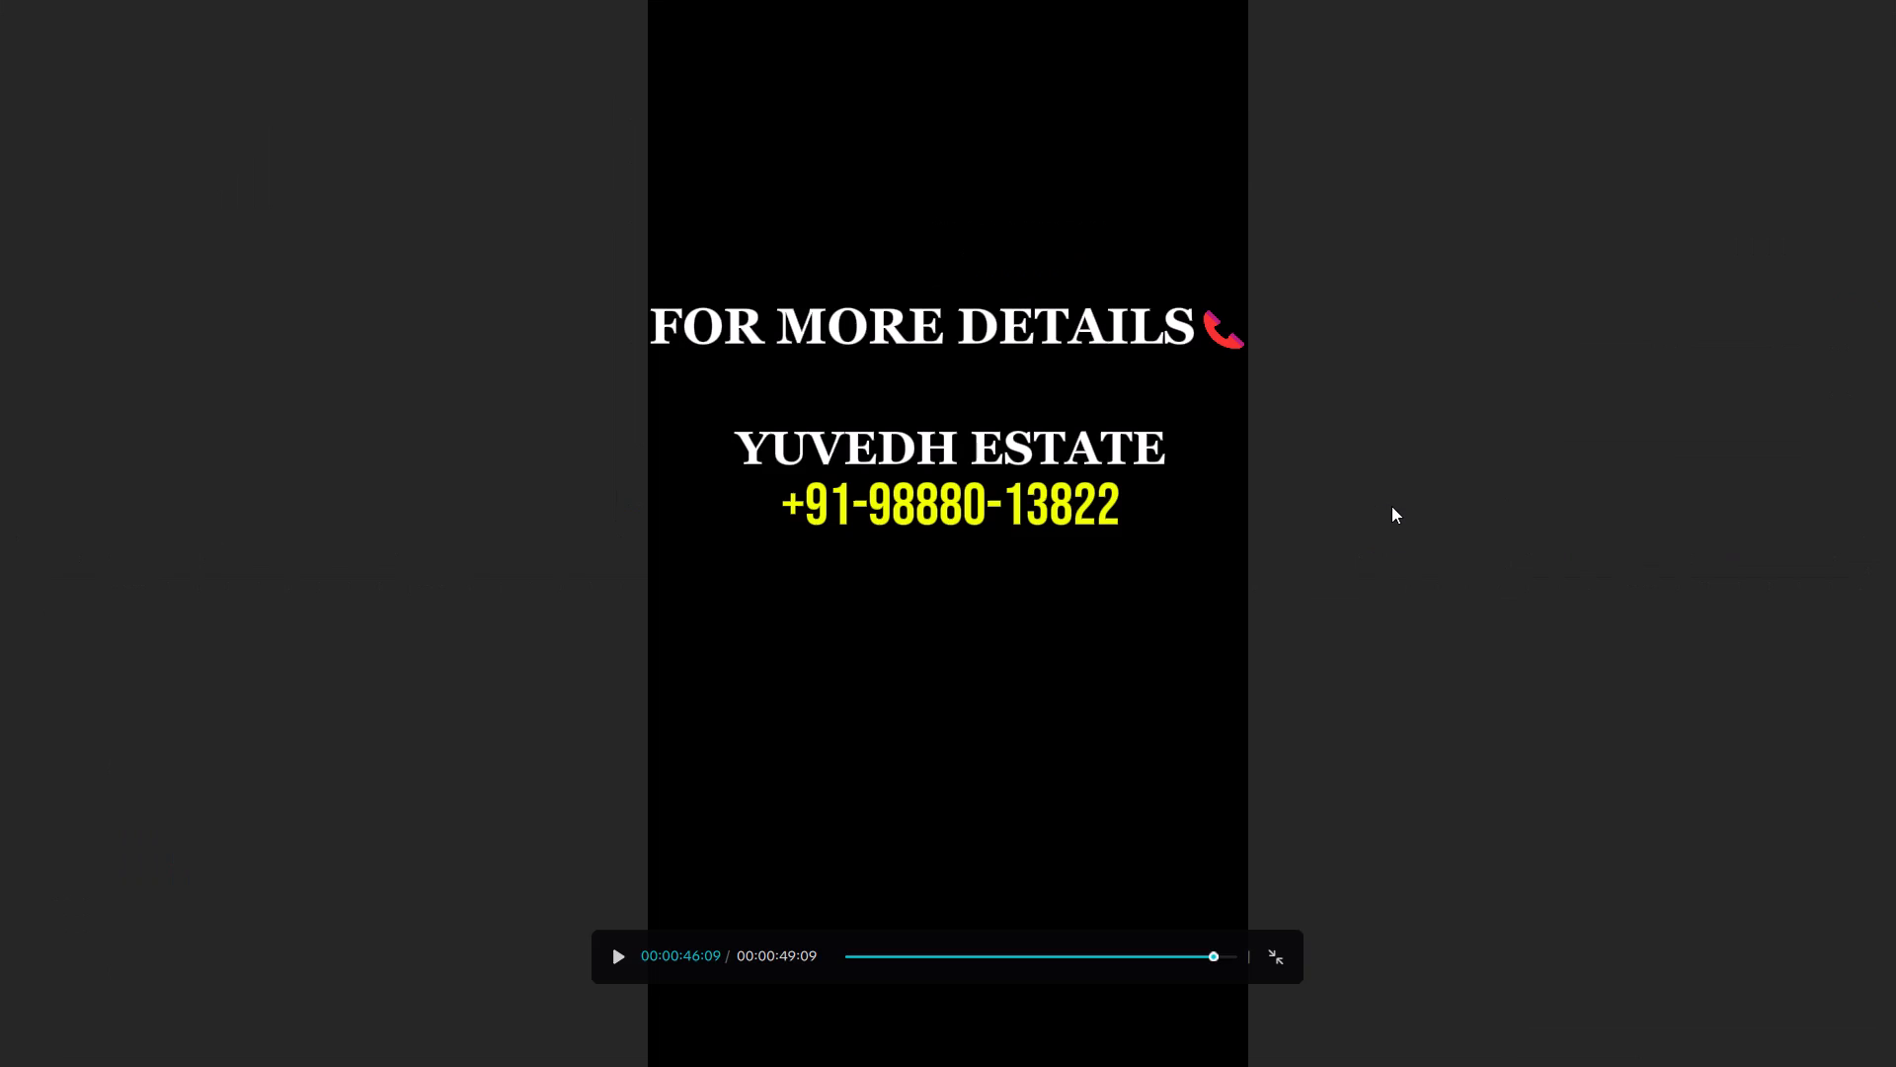
{"action": "left_click", "coordinate": [1260, 951]}
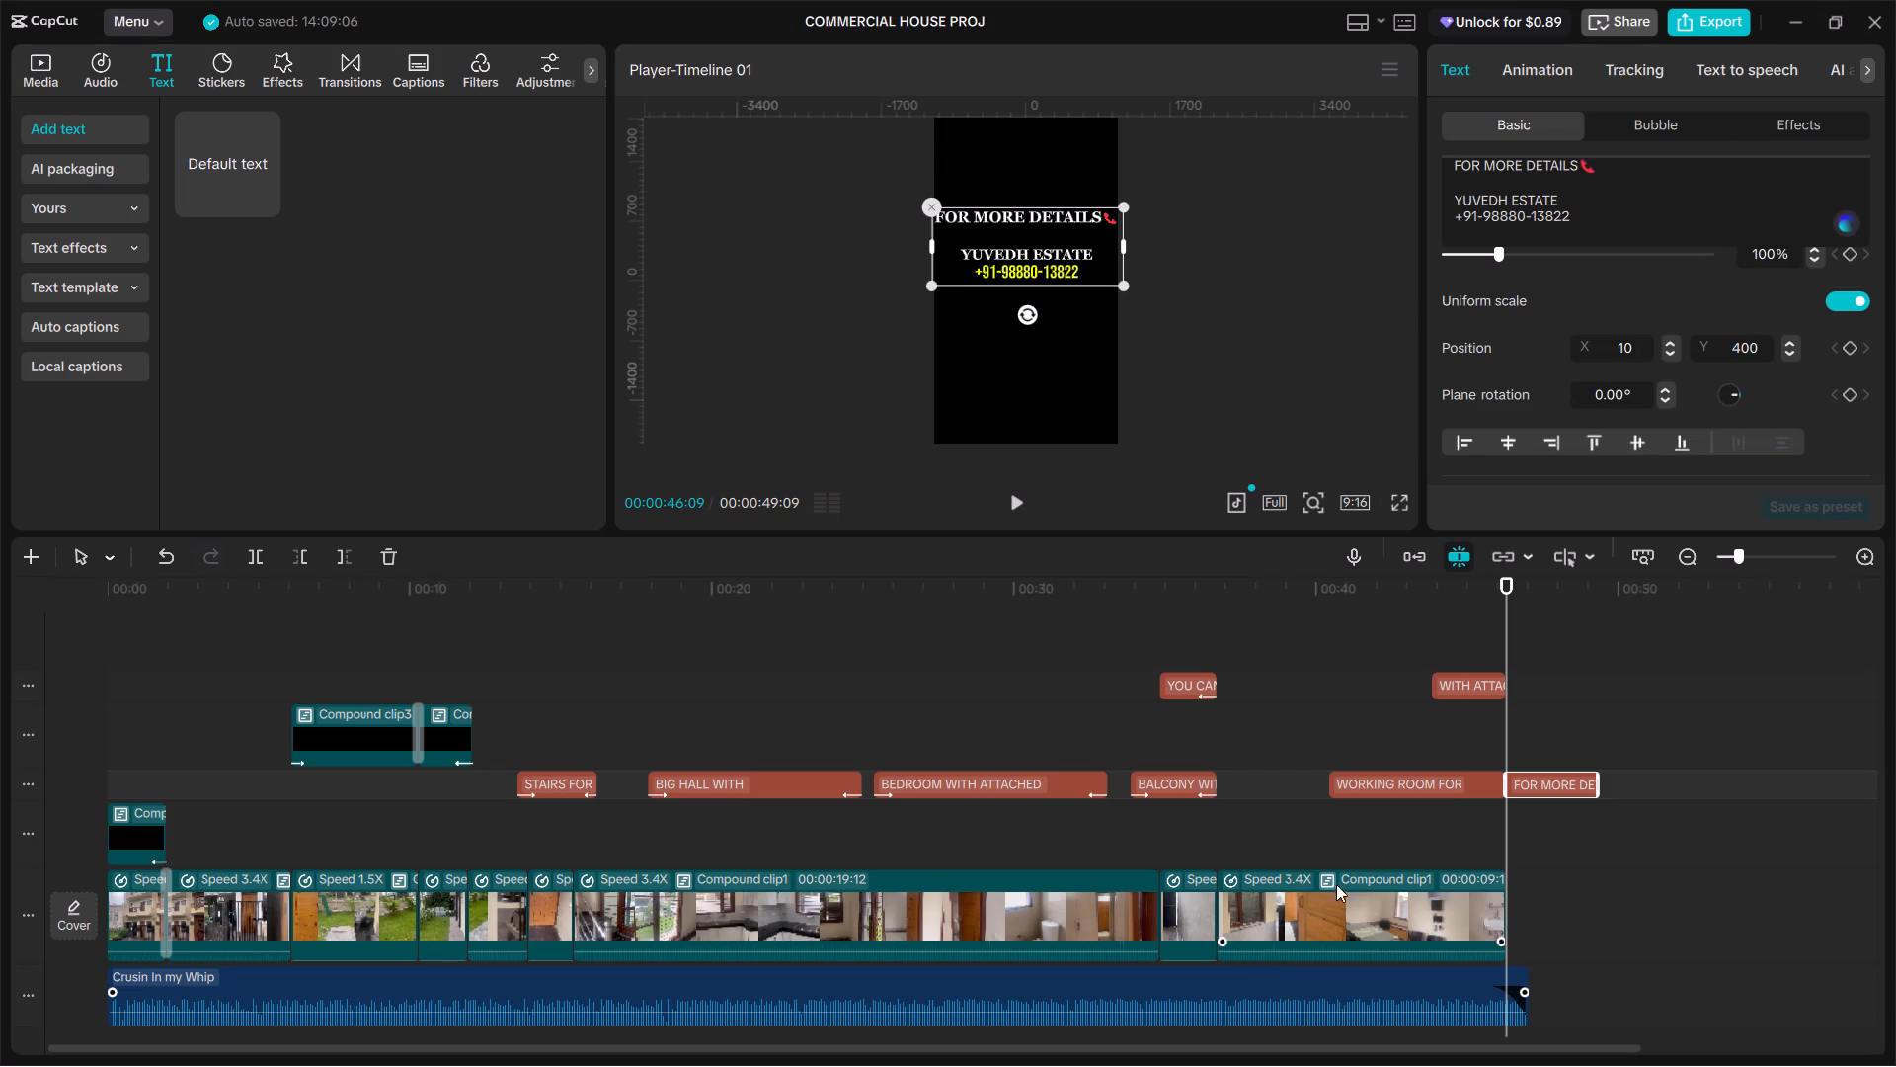
Extend the Crusin In my Whip music clip to just before the end of the closing text and play back the ending.
{"action": "left_click", "coordinate": [1429, 649]}
{"action": "left_click", "coordinate": [1494, 637]}
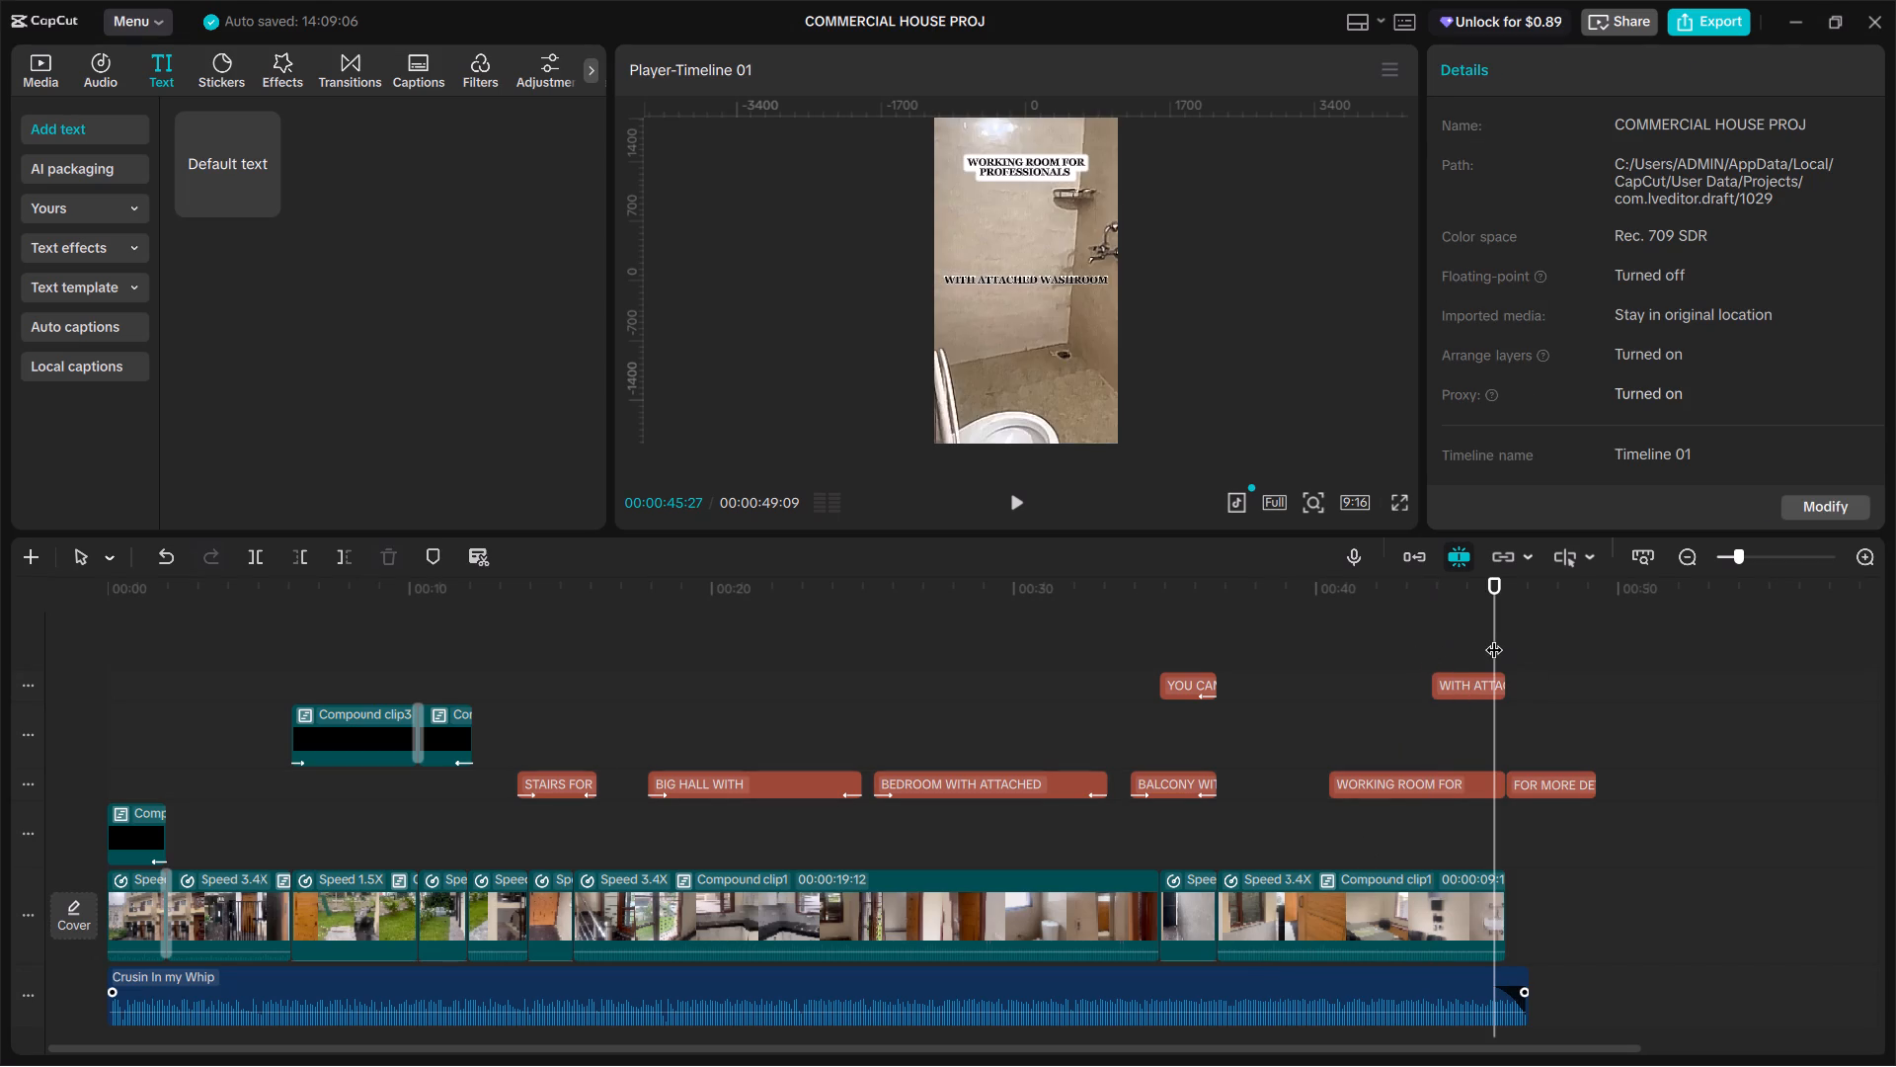
{"action": "left_click_drag", "start_coordinate": [1494, 637], "coordinate": [1504, 643]}
{"action": "key", "text": "space"}
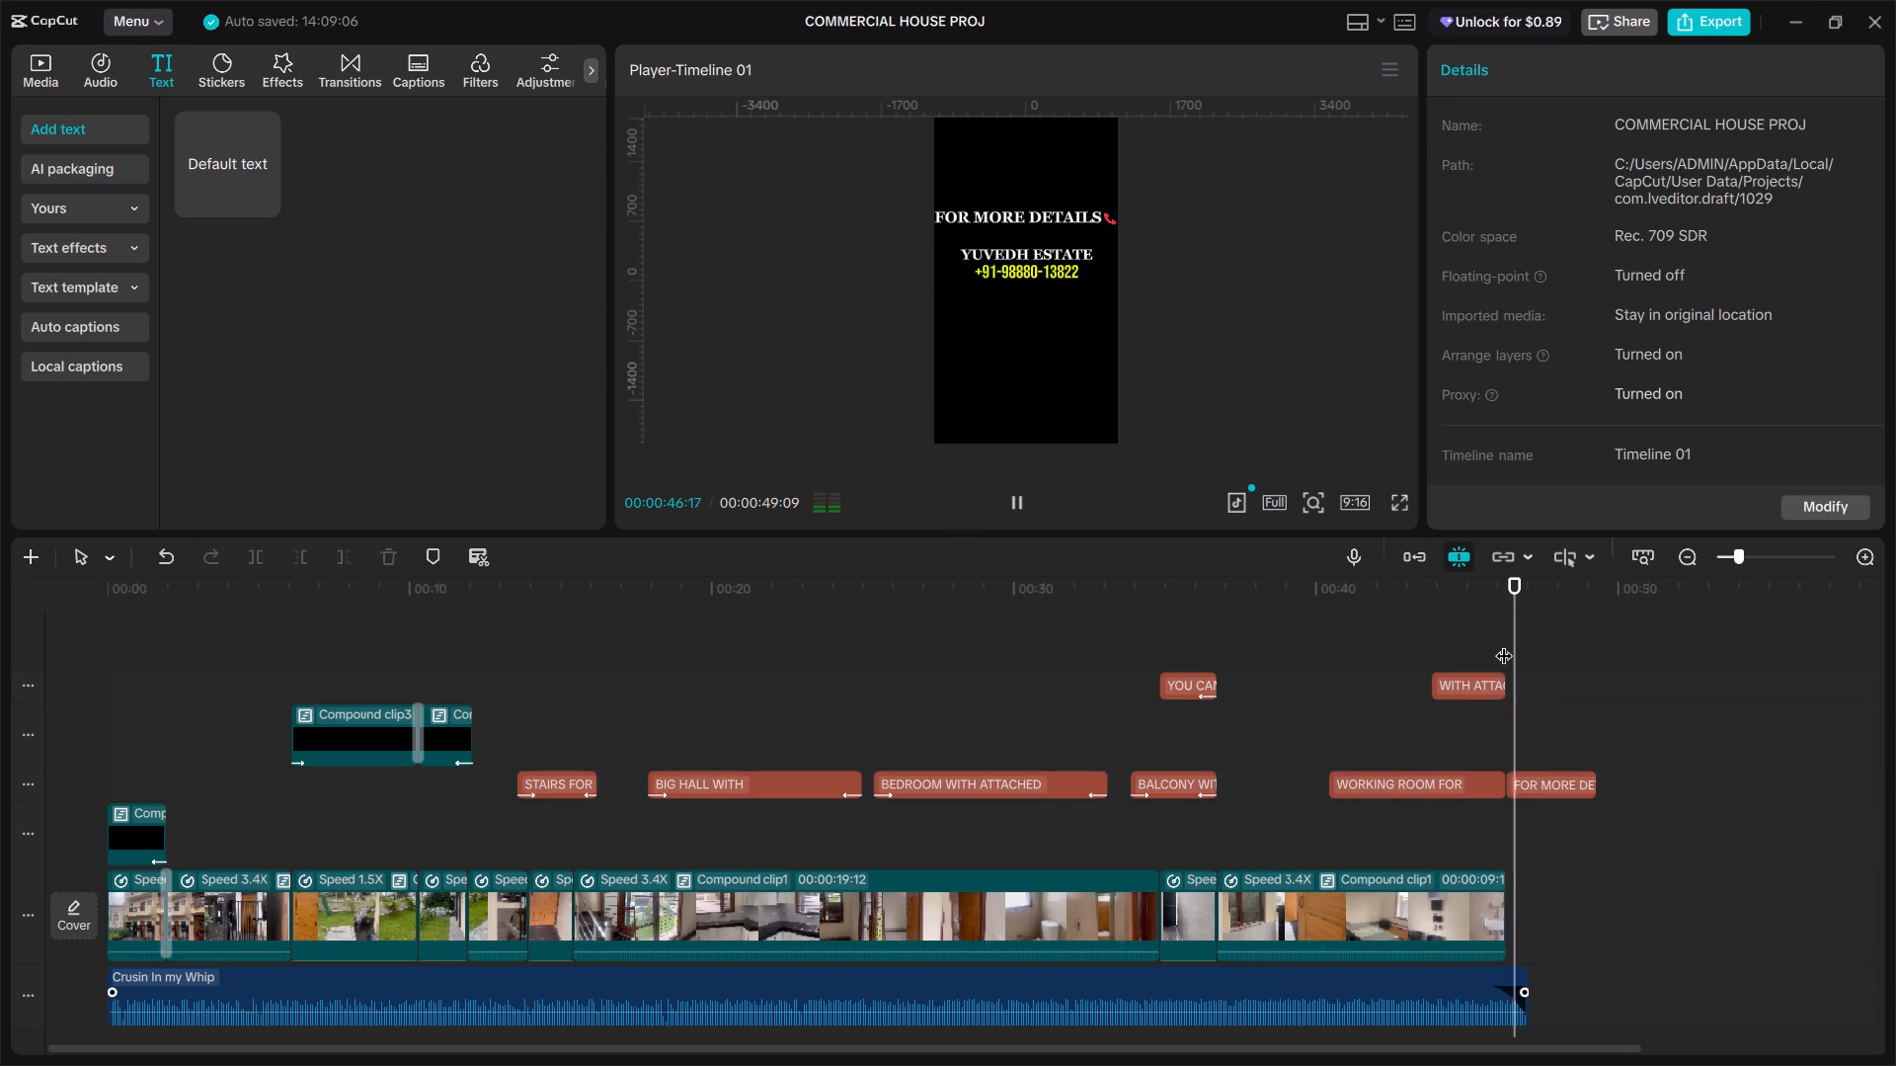
{"action": "key", "text": "space"}
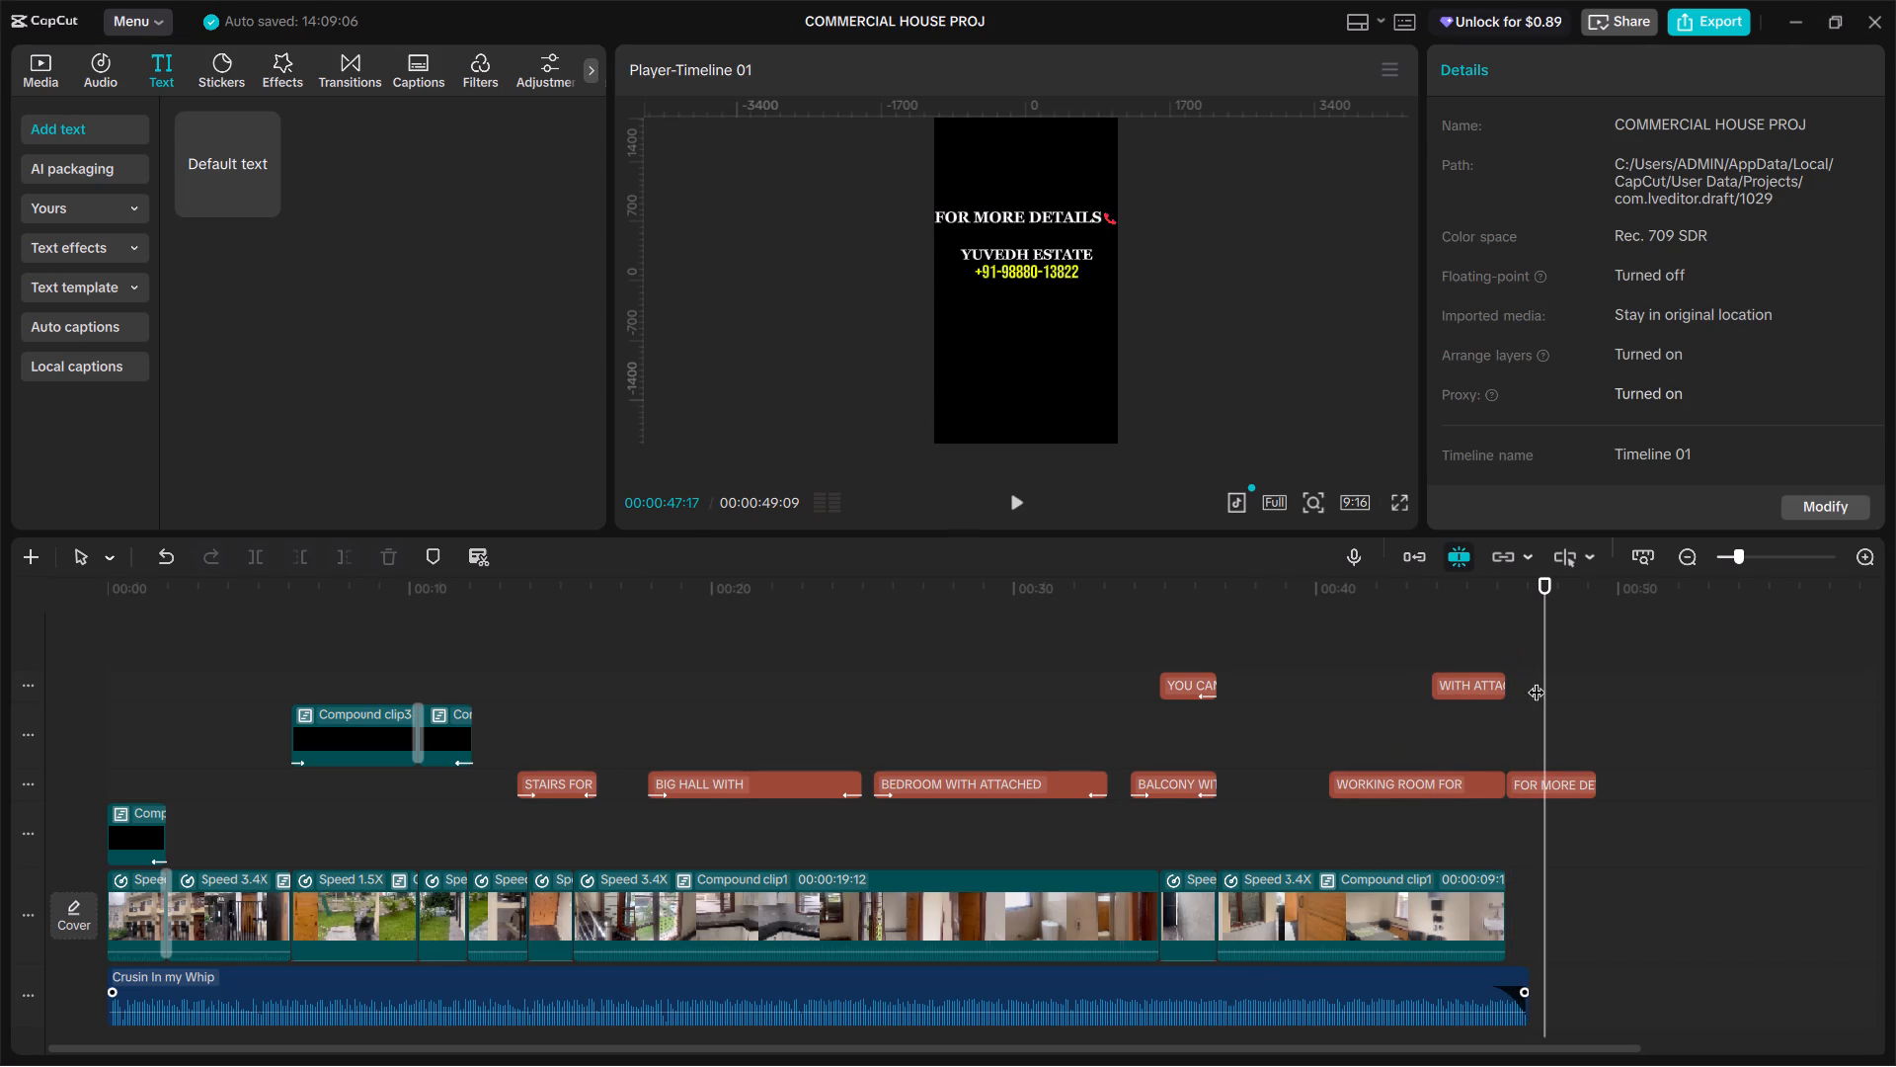
{"action": "left_click_drag", "start_coordinate": [1543, 685], "coordinate": [1529, 684]}
{"action": "left_click", "coordinate": [1517, 972]}
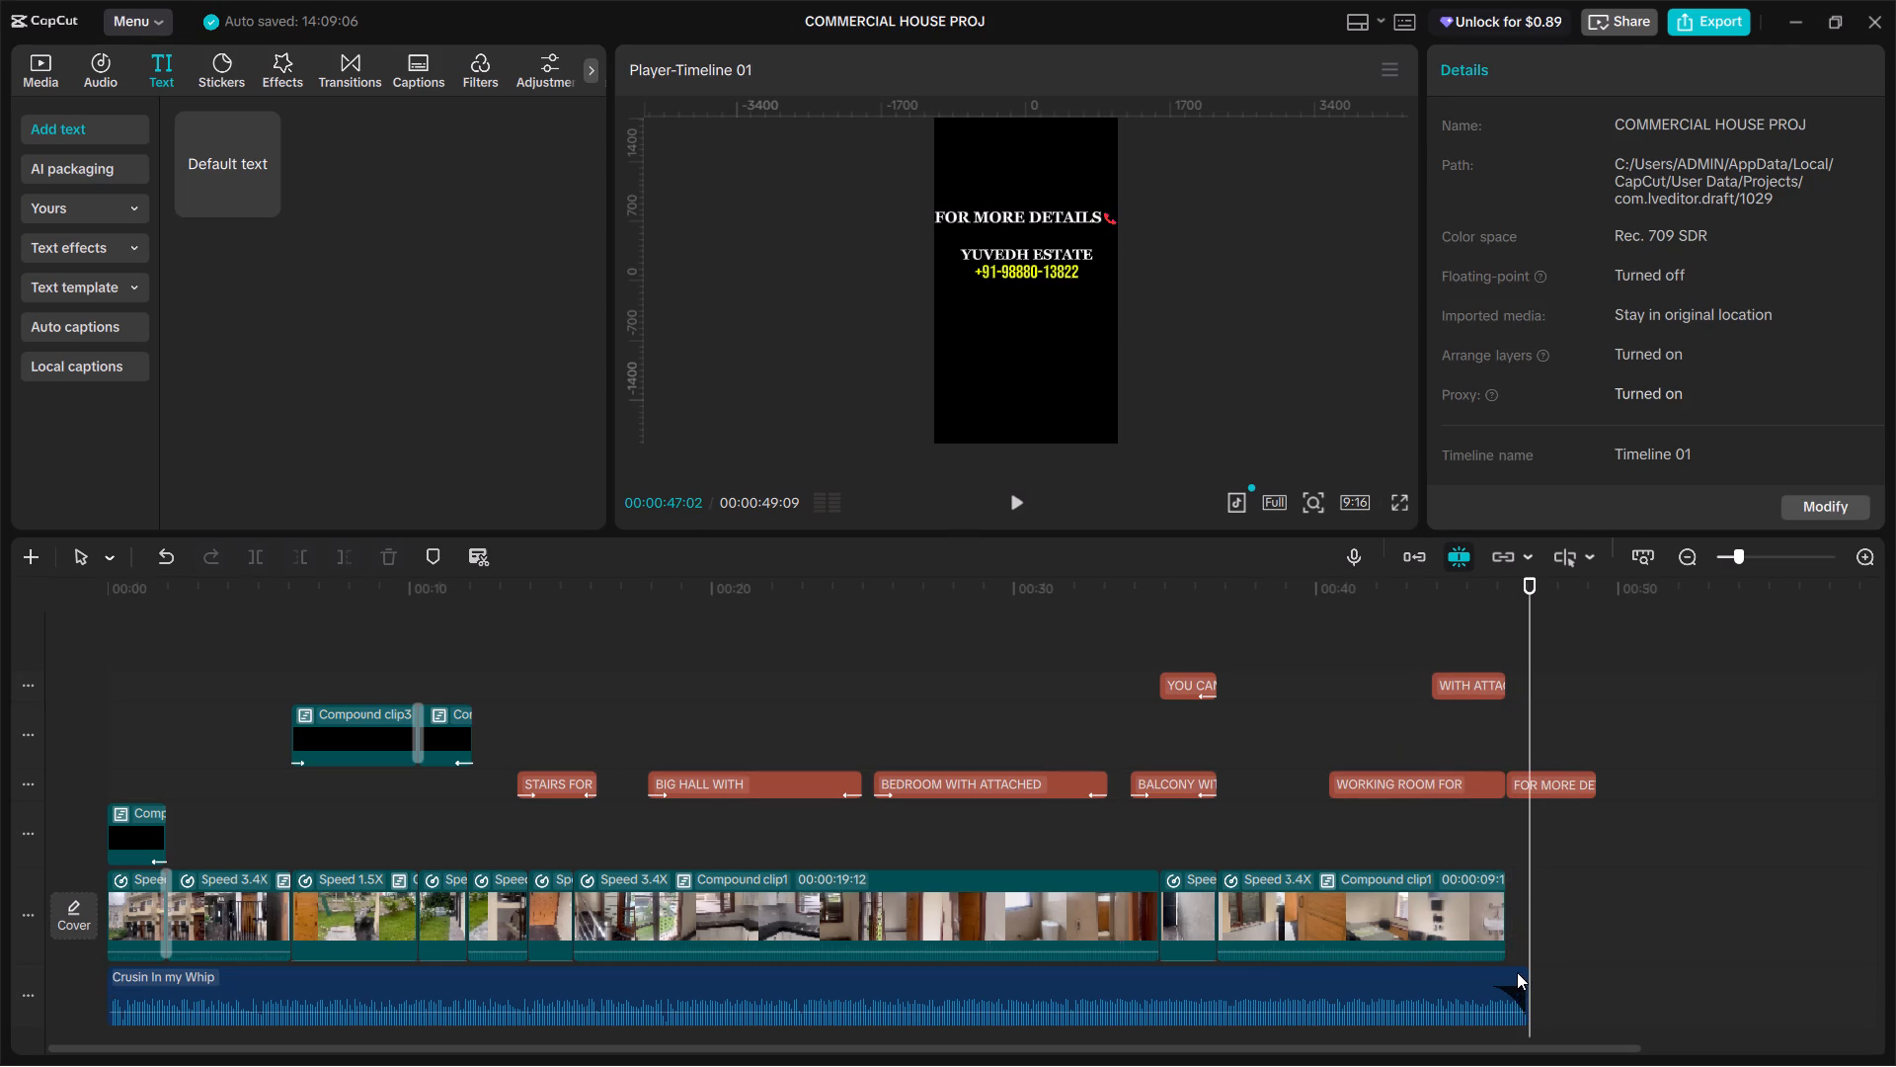
{"action": "left_click_drag", "start_coordinate": [1531, 972], "coordinate": [1584, 987]}
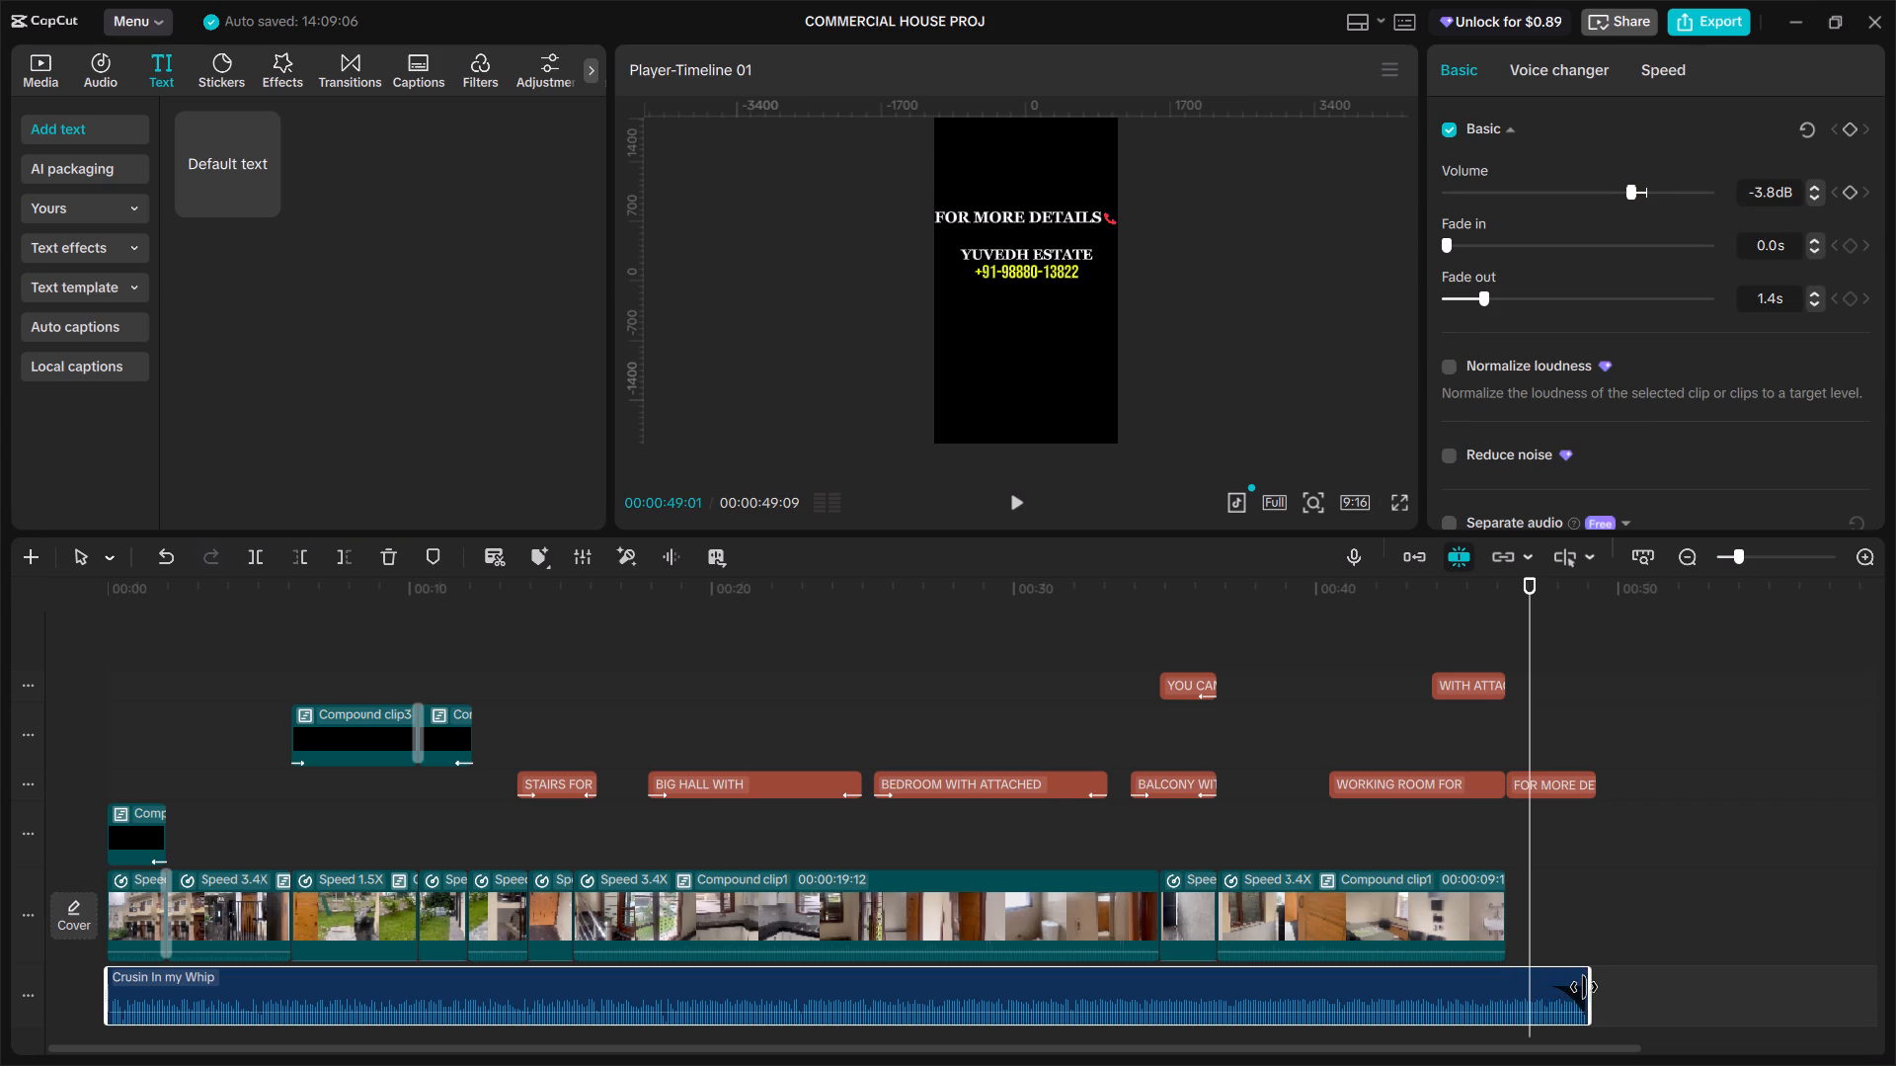
{"action": "left_click_drag", "start_coordinate": [1584, 987], "coordinate": [1575, 984]}
{"action": "double_click", "coordinate": [1515, 679]}
{"action": "key", "text": "space"}
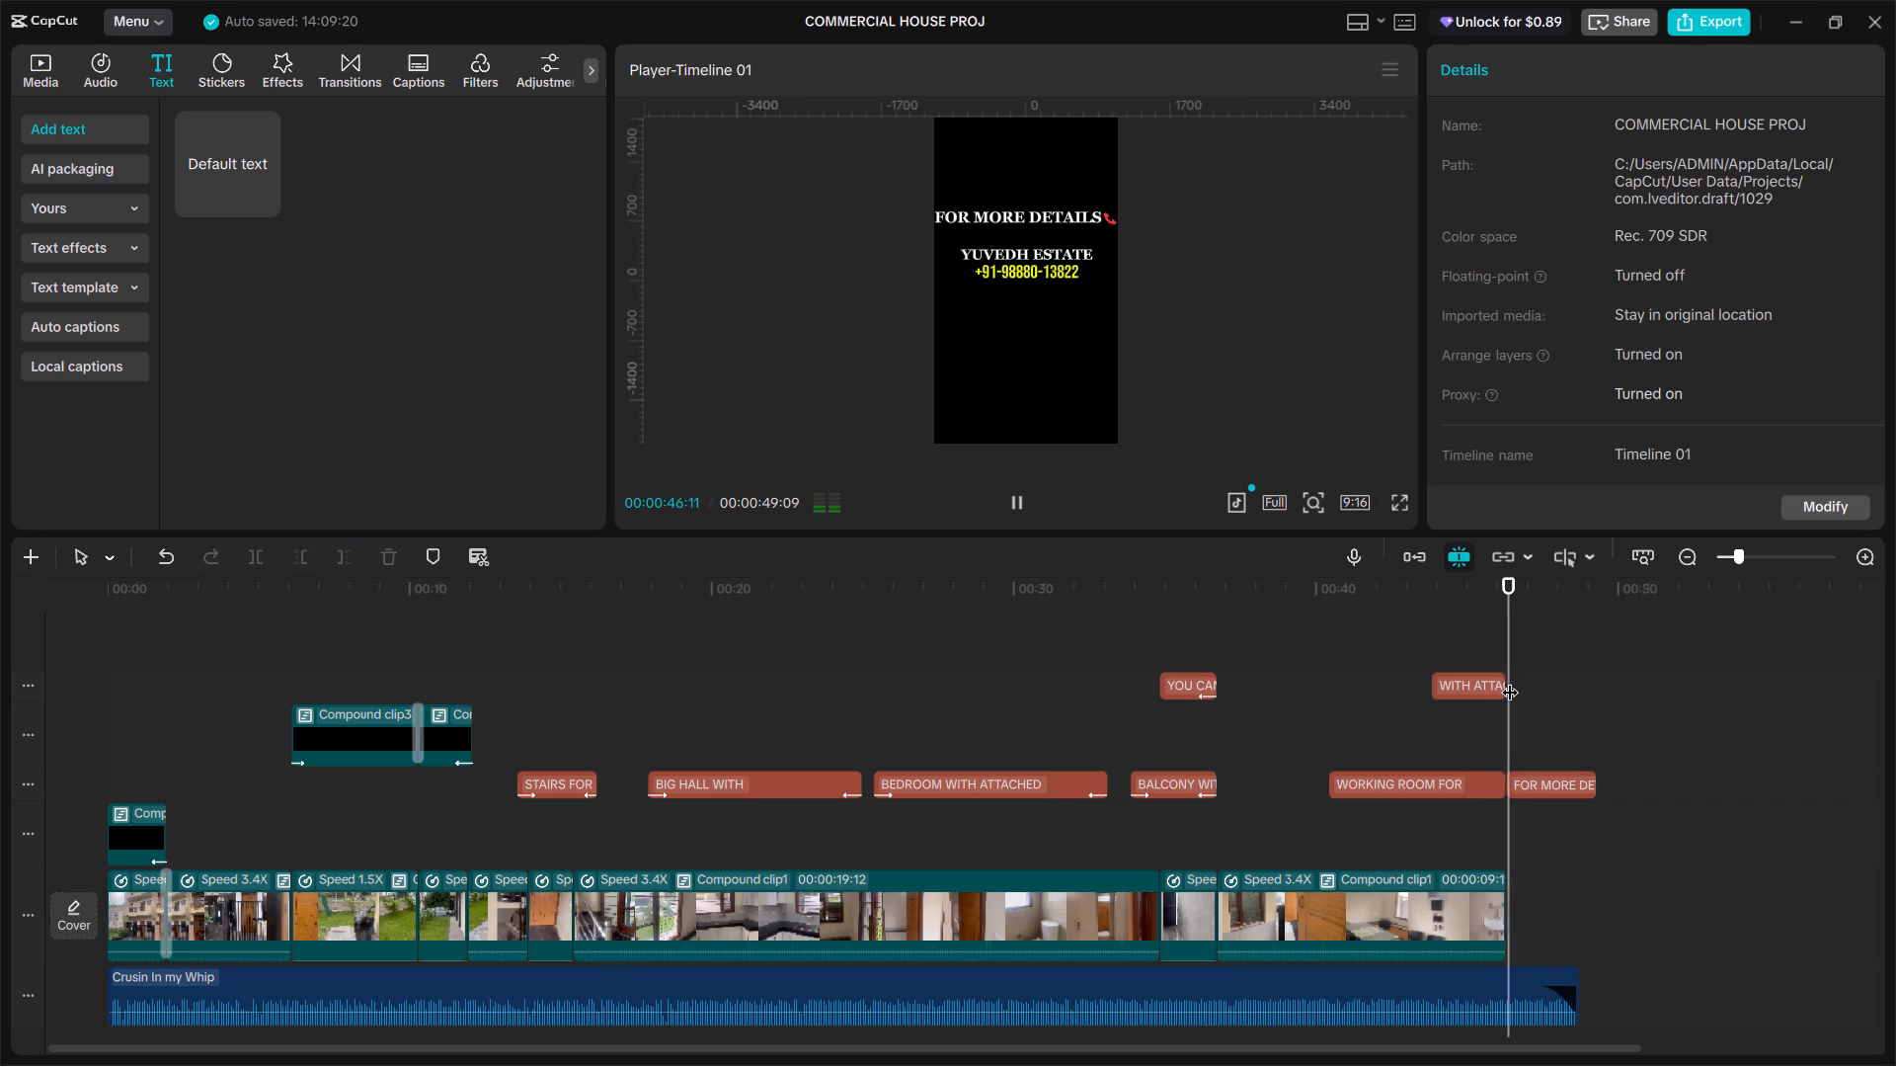
{"action": "left_click", "coordinate": [1464, 719]}
{"action": "key", "text": "space"}
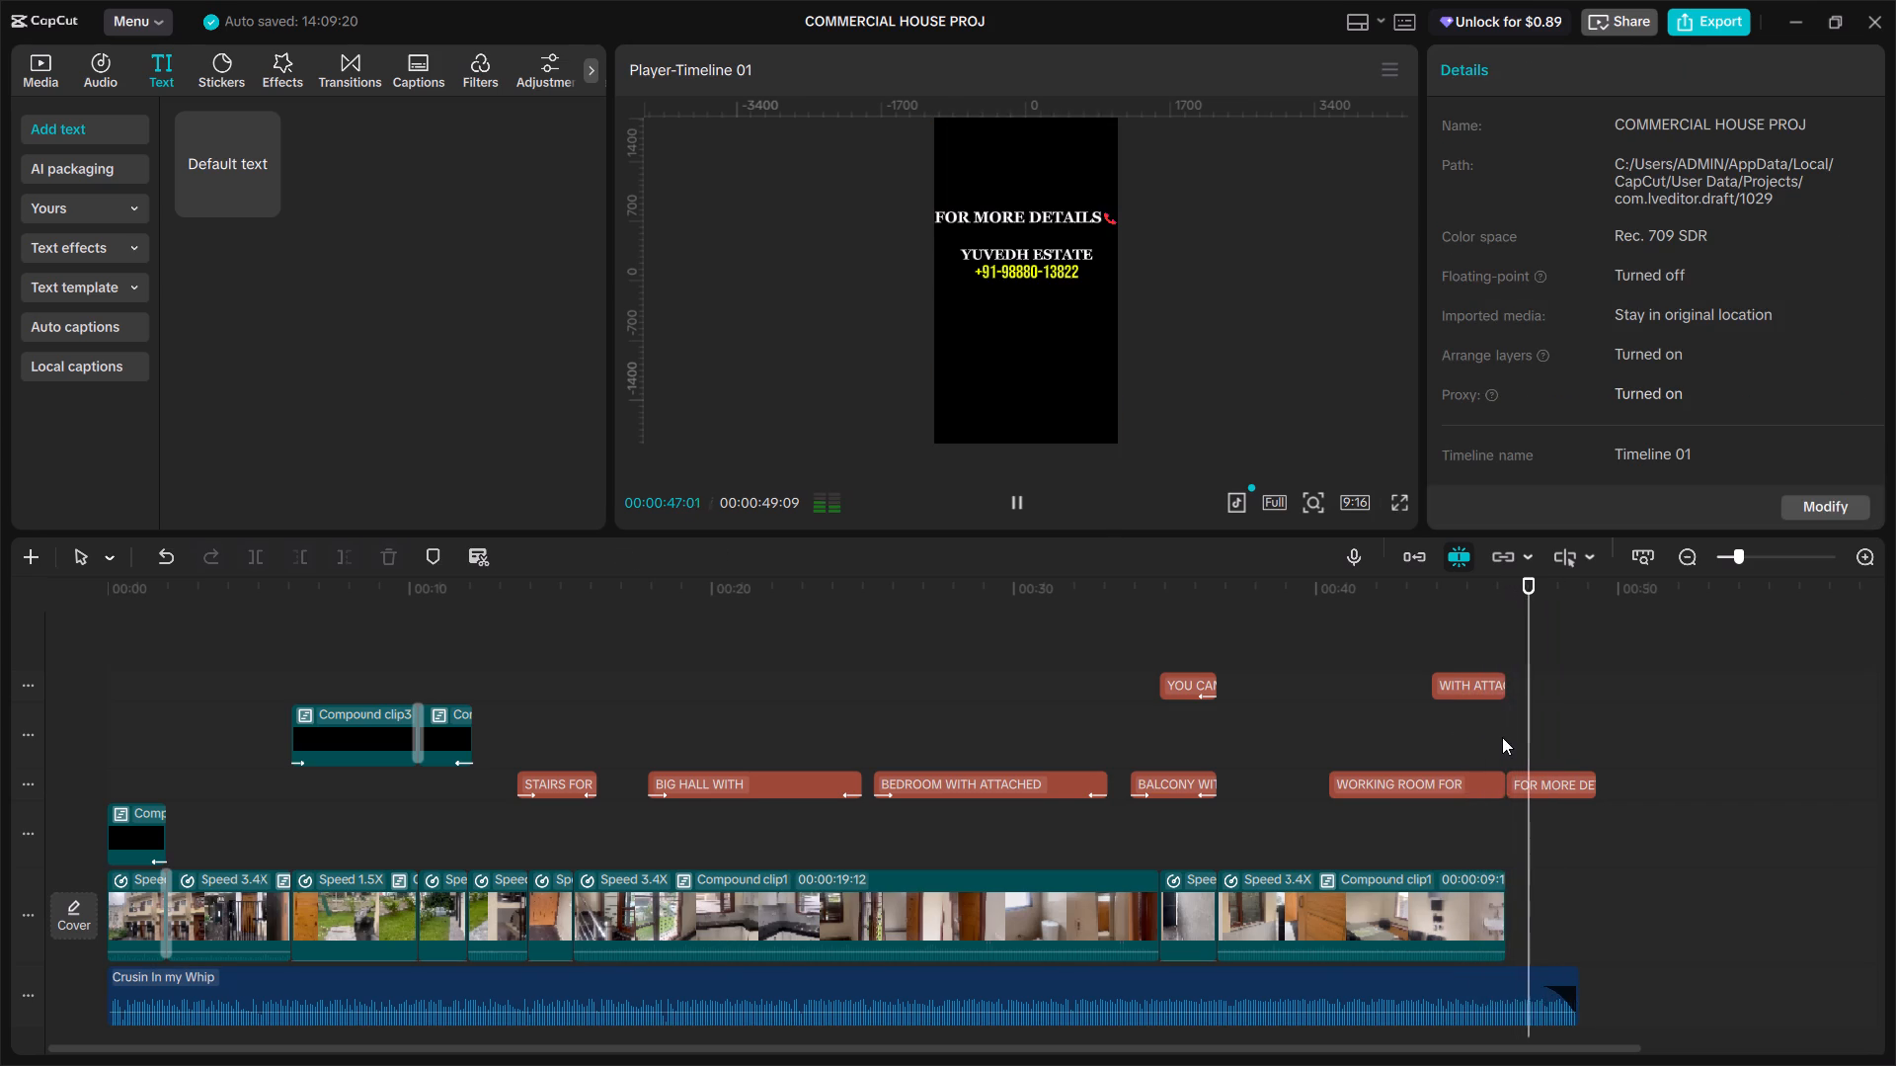
{"action": "key", "text": "space"}
Search the entrance animations for FADE, apply Fade In to the closing text, and play it back.
{"action": "left_click", "coordinate": [1513, 751]}
{"action": "left_click", "coordinate": [1508, 742]}
{"action": "left_click", "coordinate": [1522, 789]}
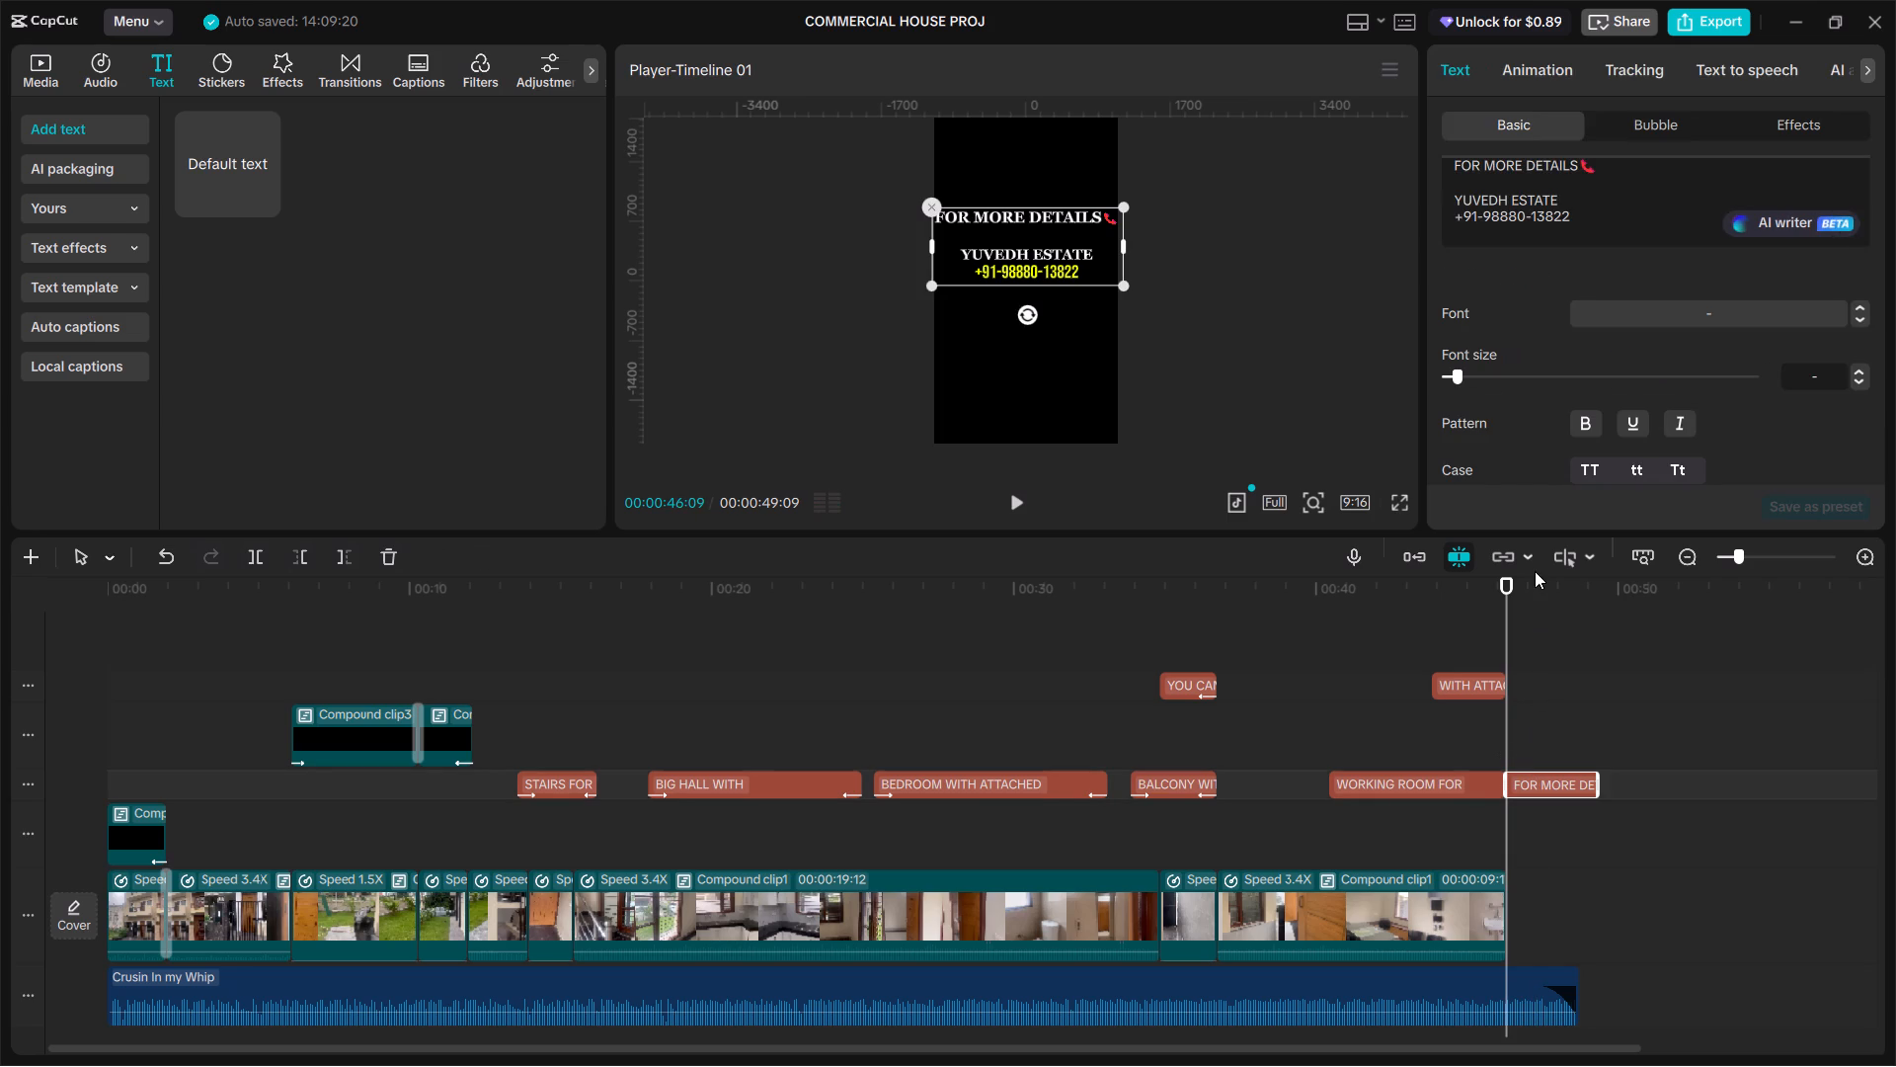
{"action": "left_click", "coordinate": [1555, 66]}
{"action": "left_click", "coordinate": [1533, 172]}
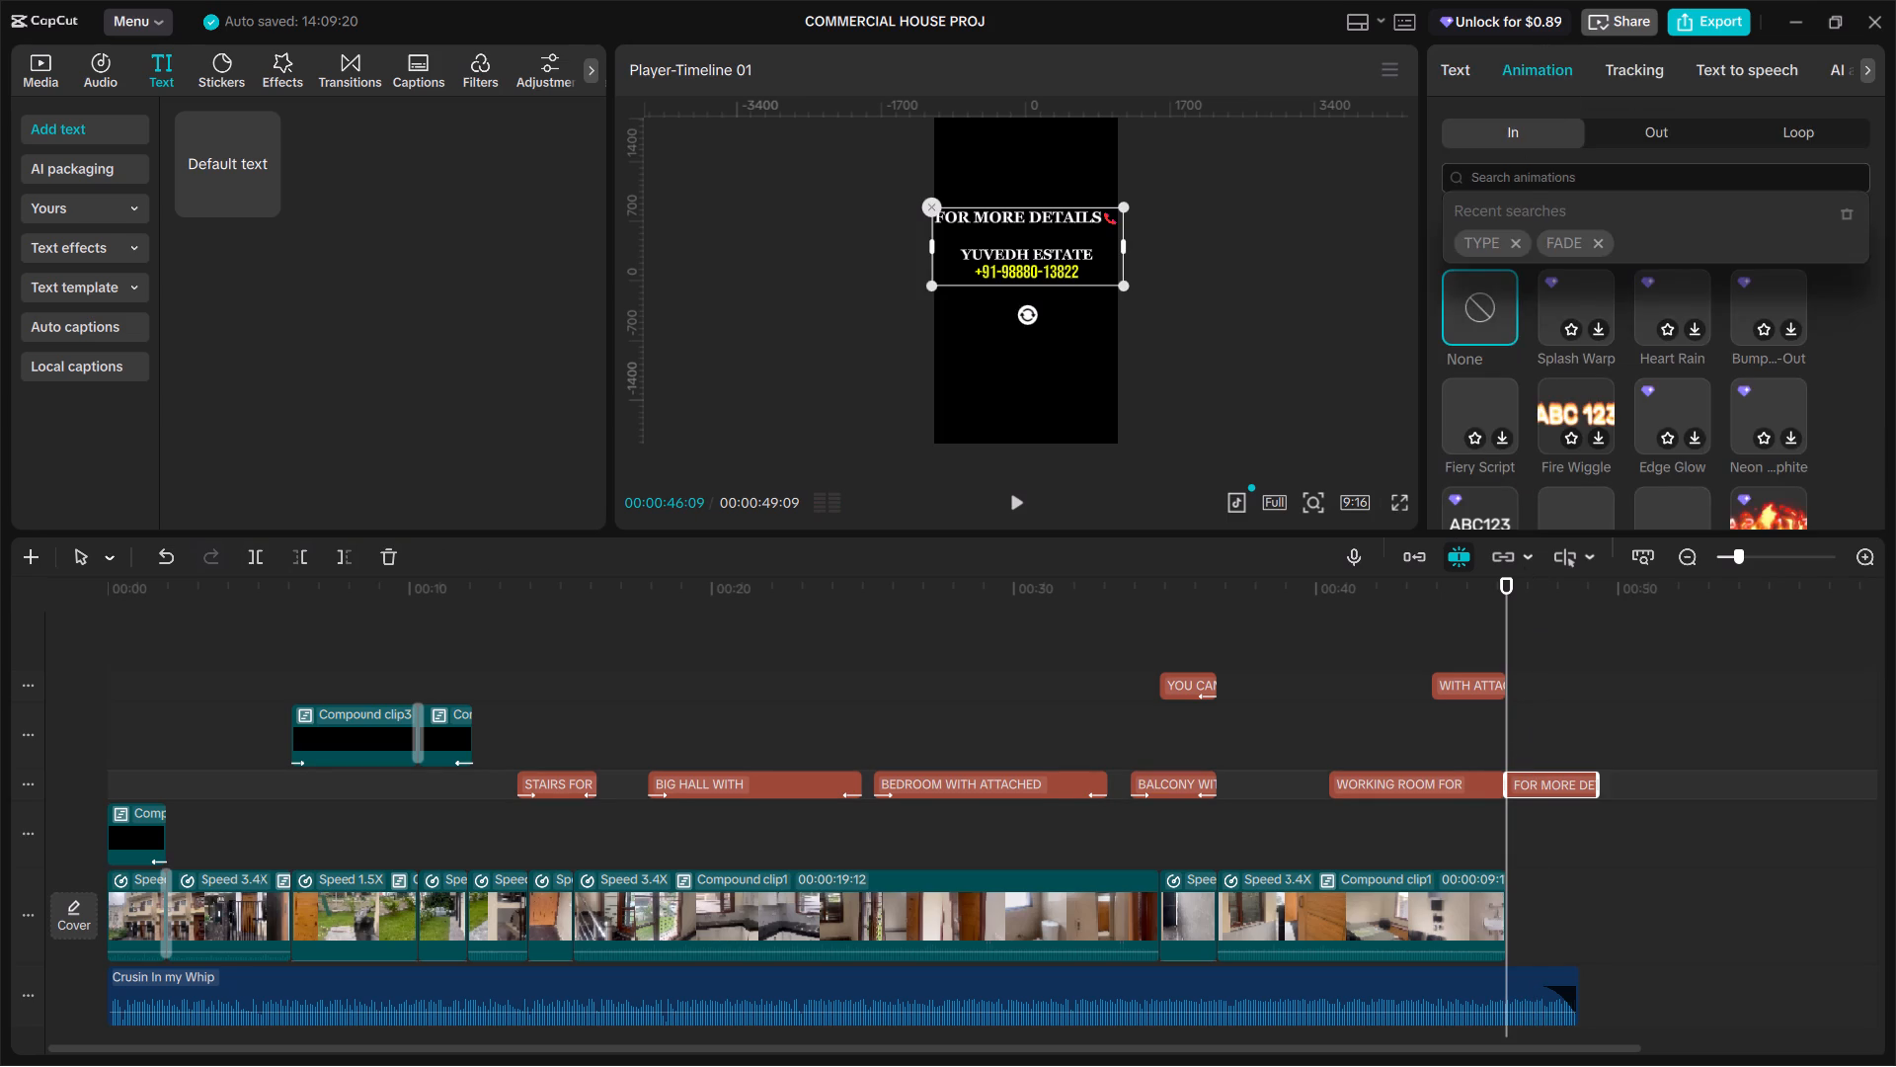
{"action": "left_click", "coordinate": [1570, 232]}
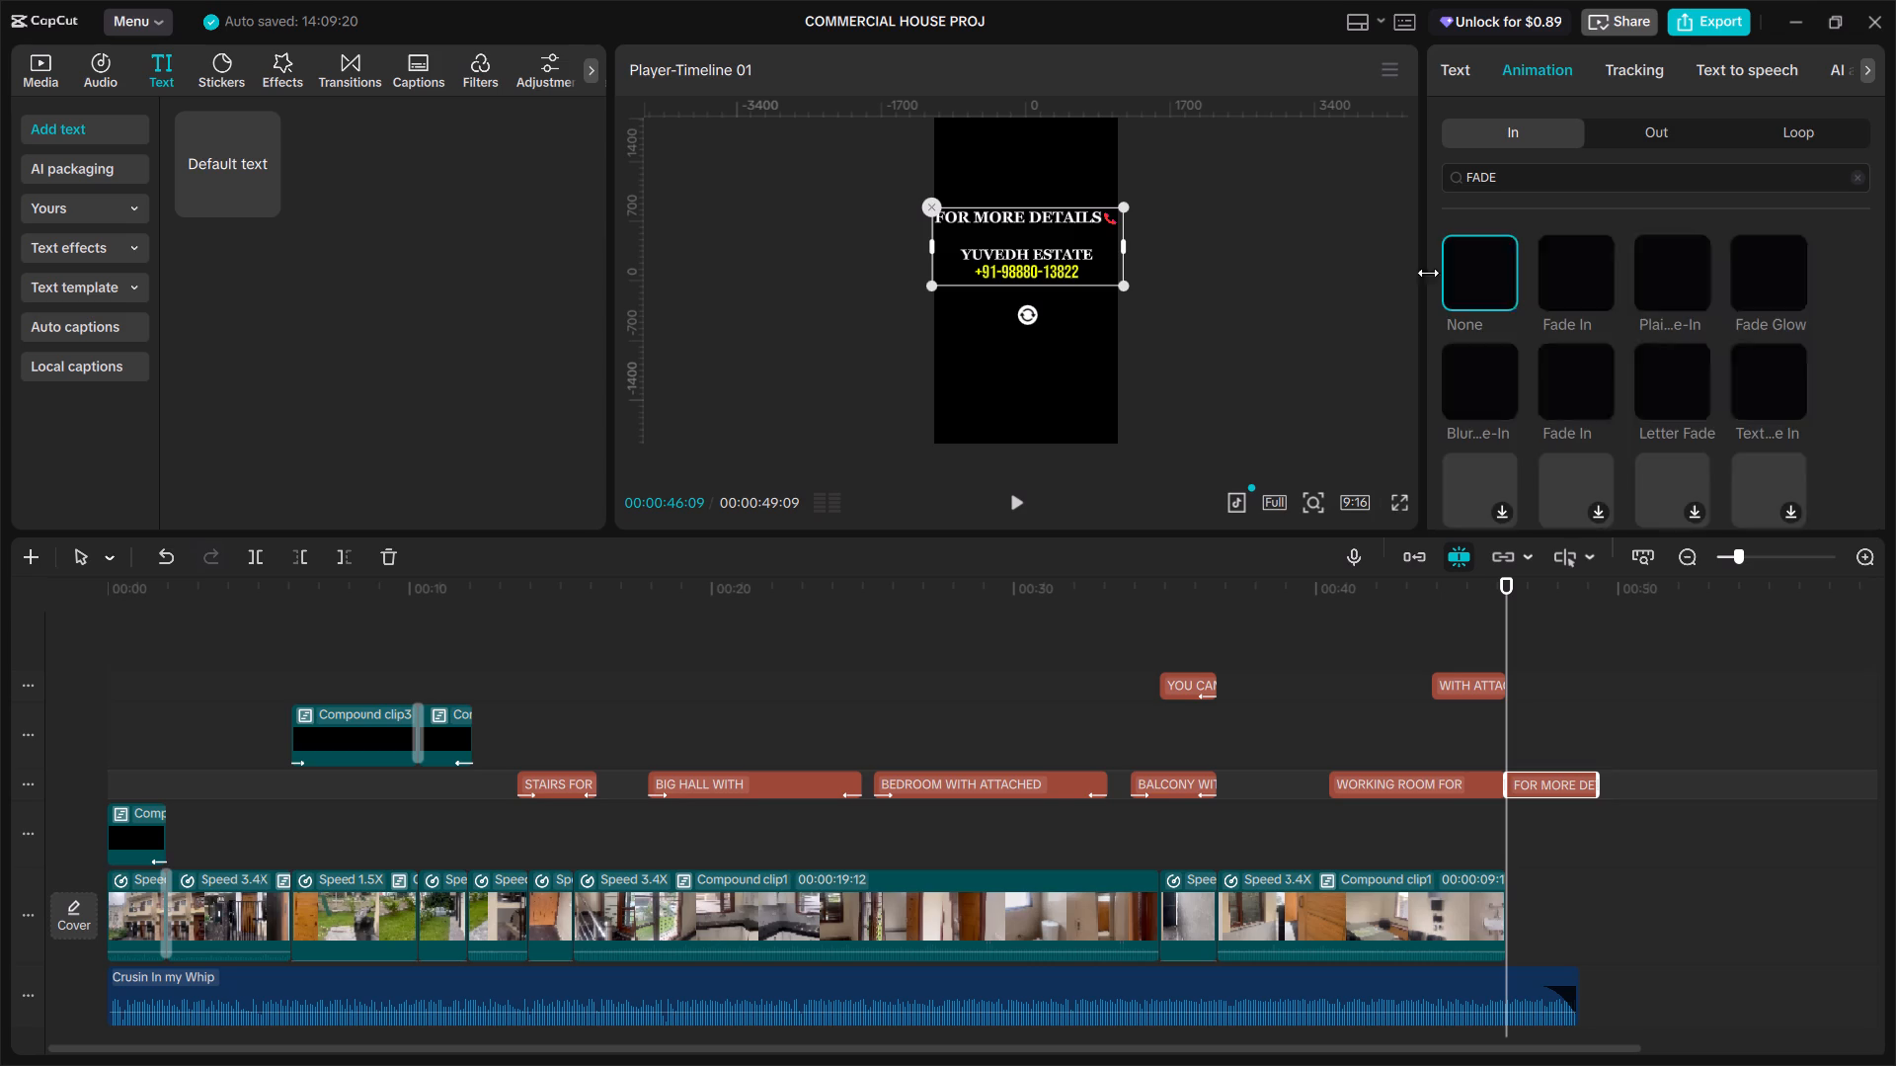
{"action": "left_click", "coordinate": [1564, 281]}
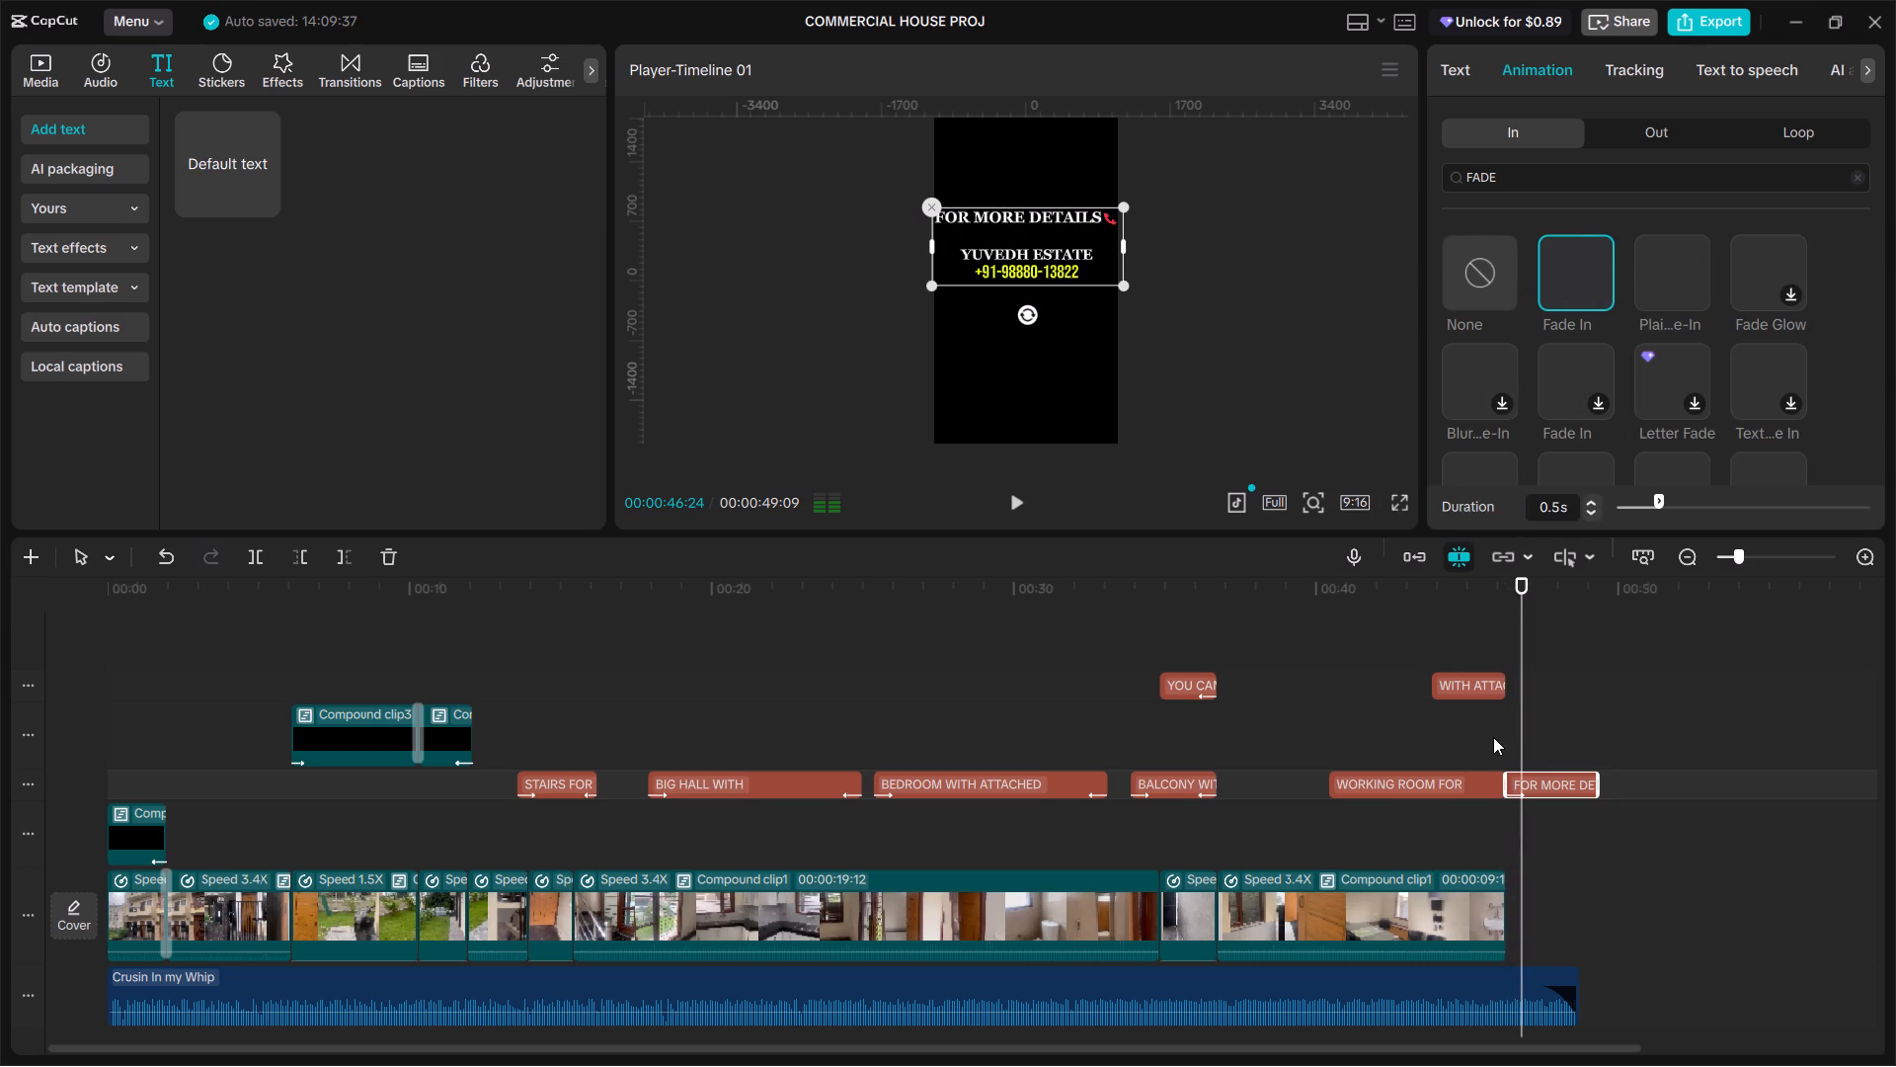
{"action": "left_click", "coordinate": [1493, 737]}
{"action": "key", "text": "space"}
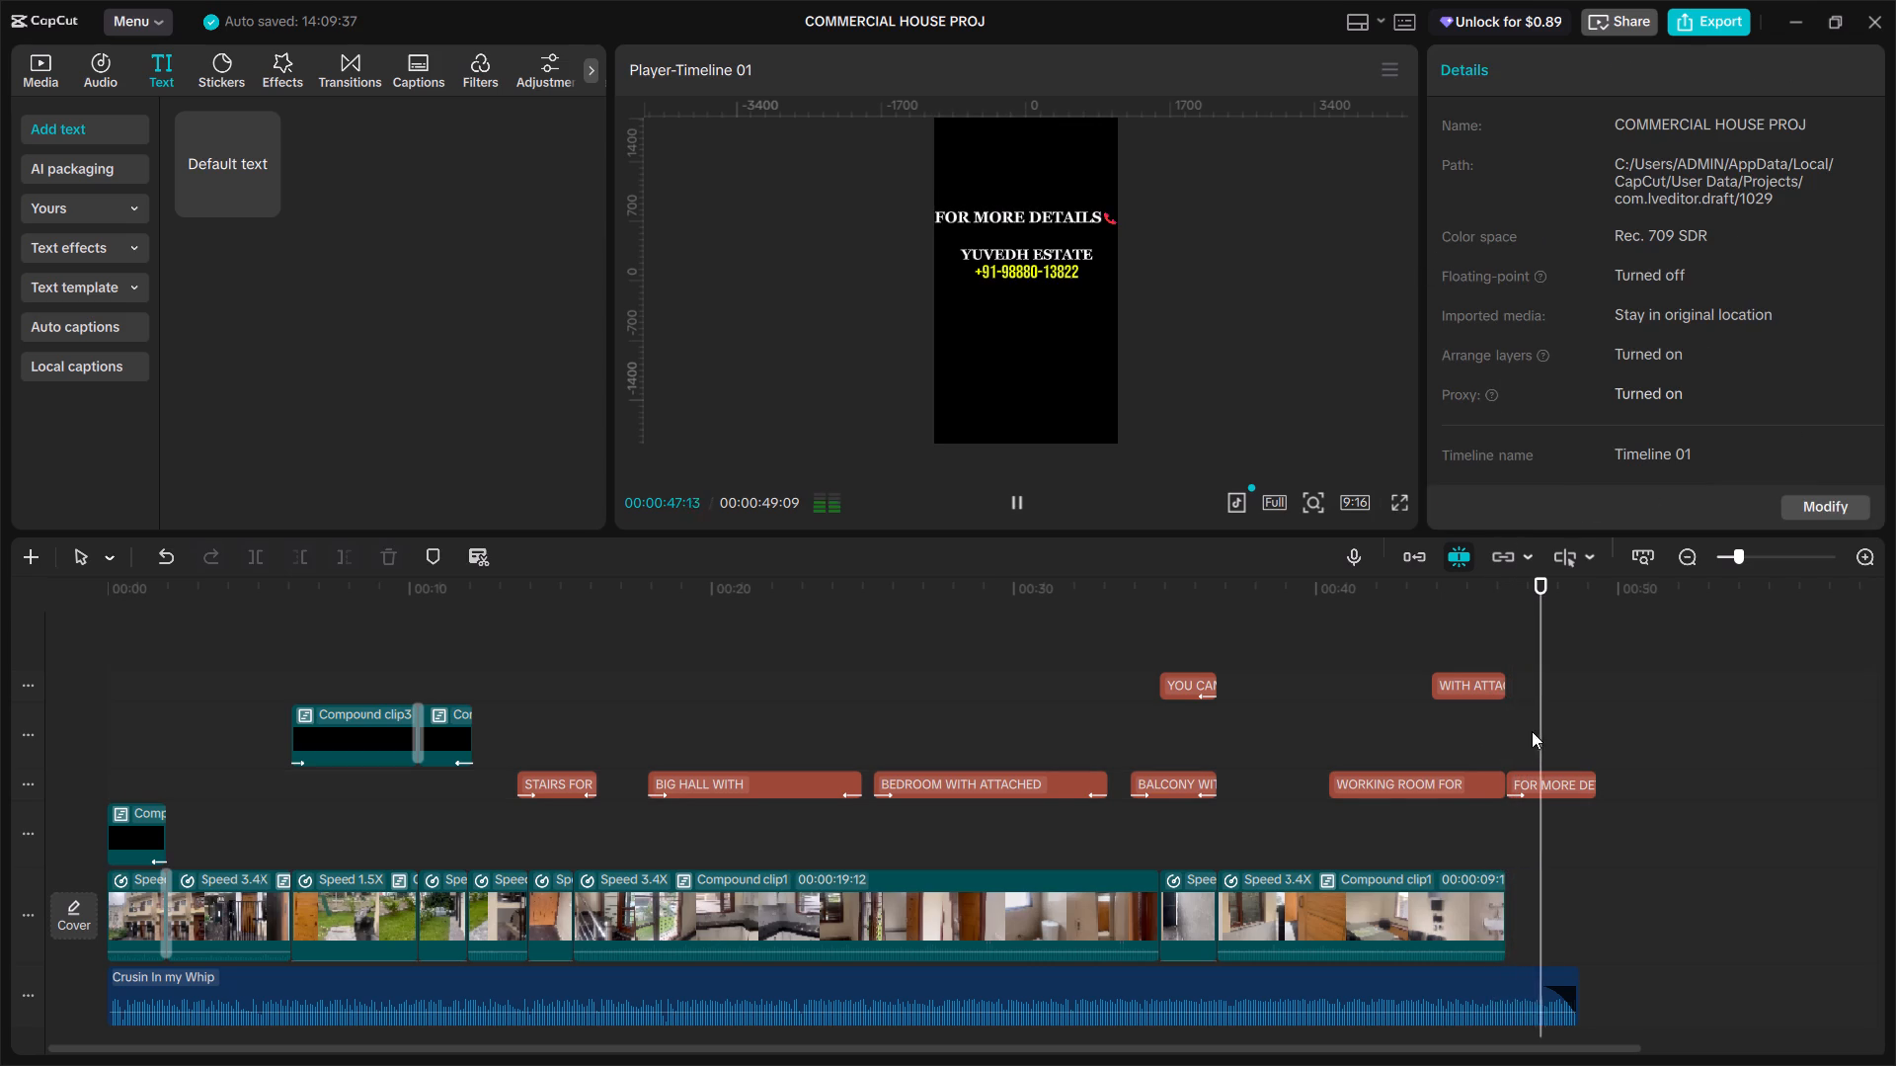
Play back the transition from the washroom shot into the closing contact text in full screen to check its fade-in.
{"action": "key", "text": "space"}
{"action": "left_click", "coordinate": [1502, 726]}
{"action": "key", "text": "space"}
{"action": "left_click", "coordinate": [1502, 726]}
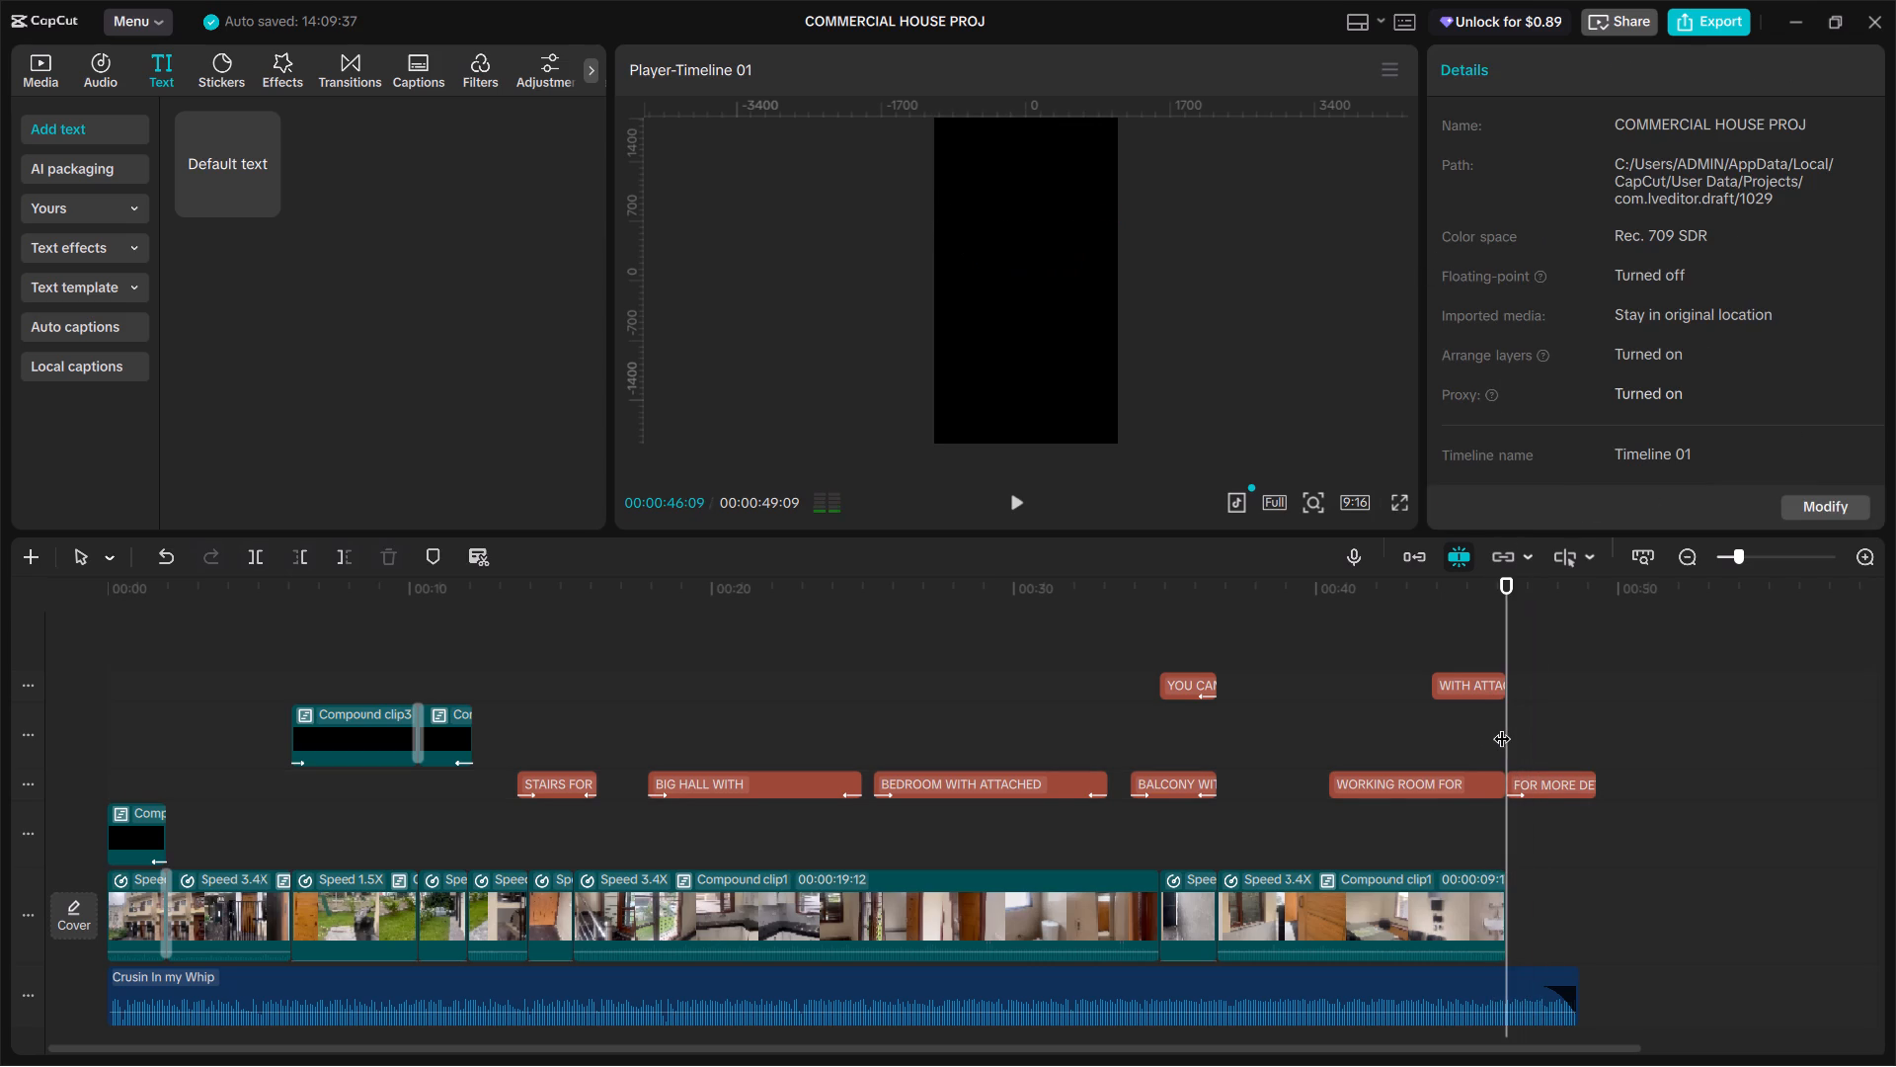
{"action": "left_click_drag", "start_coordinate": [1502, 726], "coordinate": [1517, 742]}
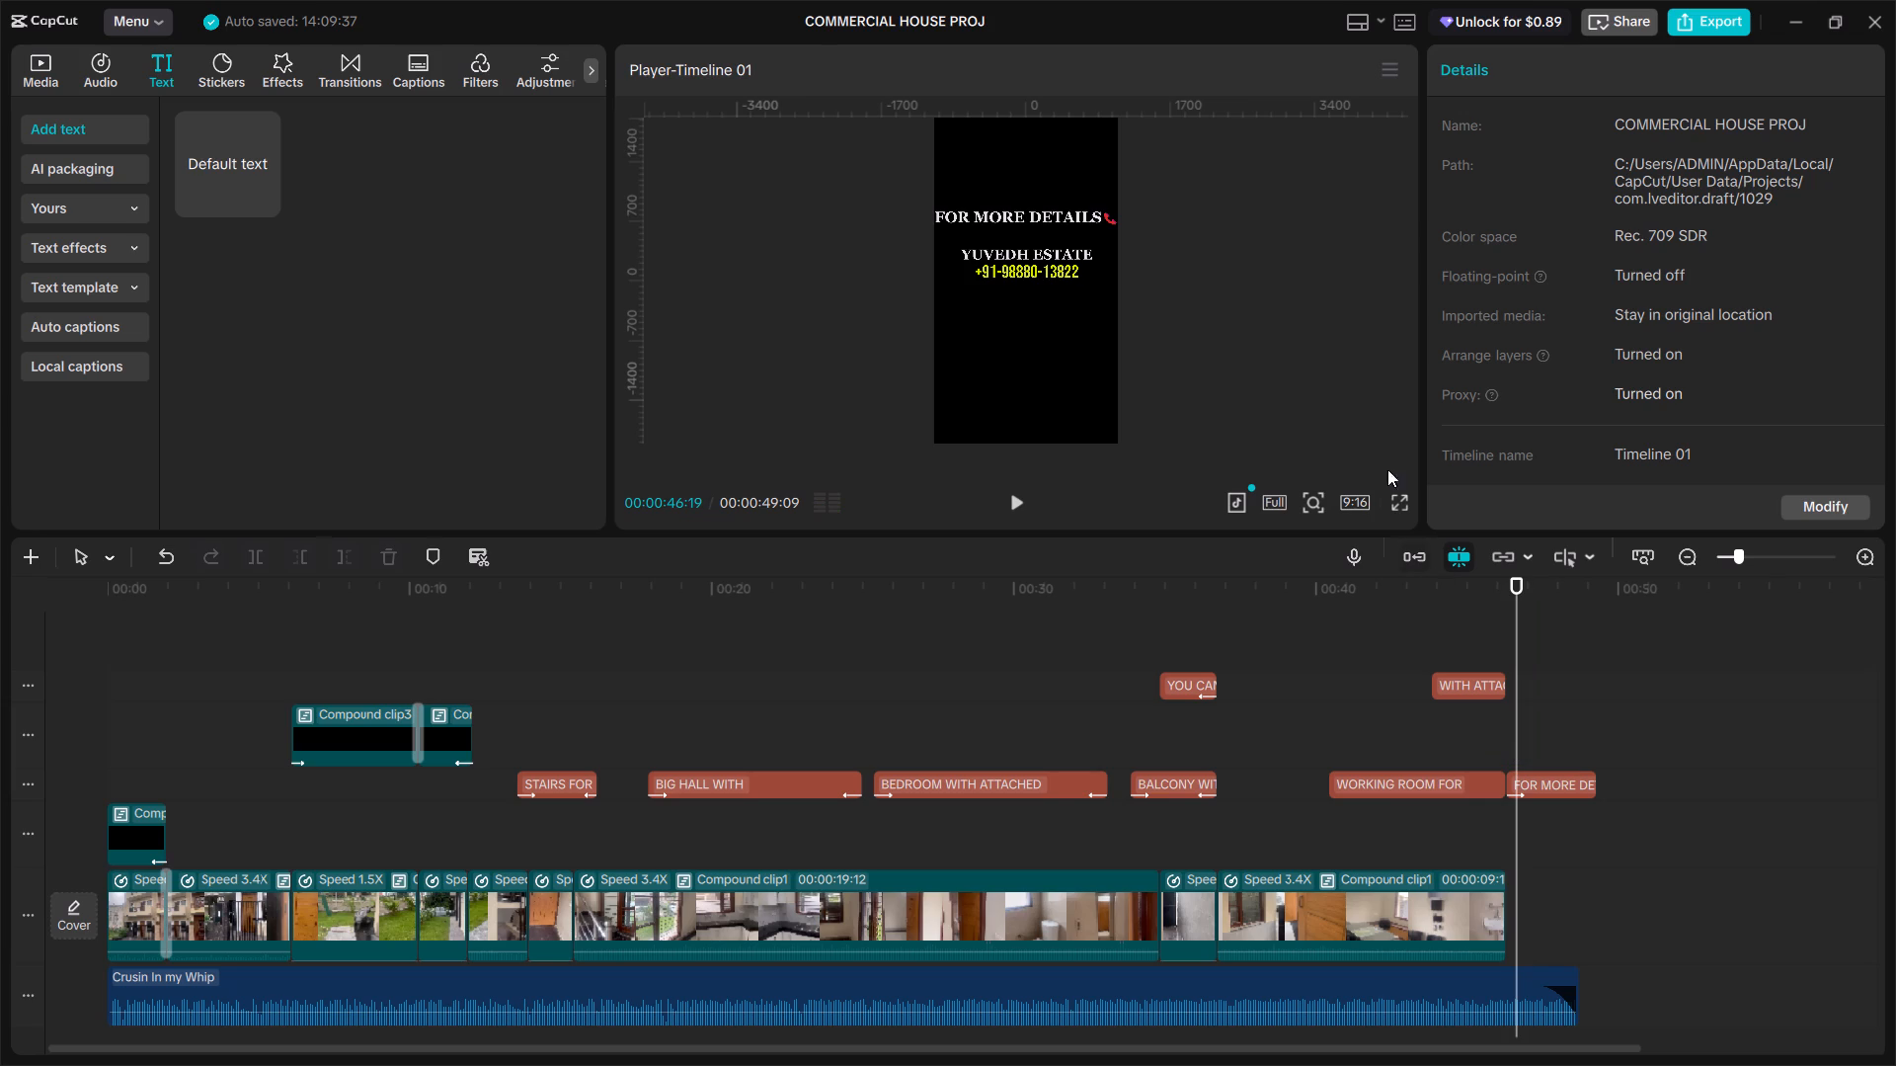
{"action": "left_click", "coordinate": [1400, 494]}
{"action": "left_click", "coordinate": [1277, 959]}
{"action": "left_click", "coordinate": [1506, 738]}
{"action": "left_click", "coordinate": [1494, 736]}
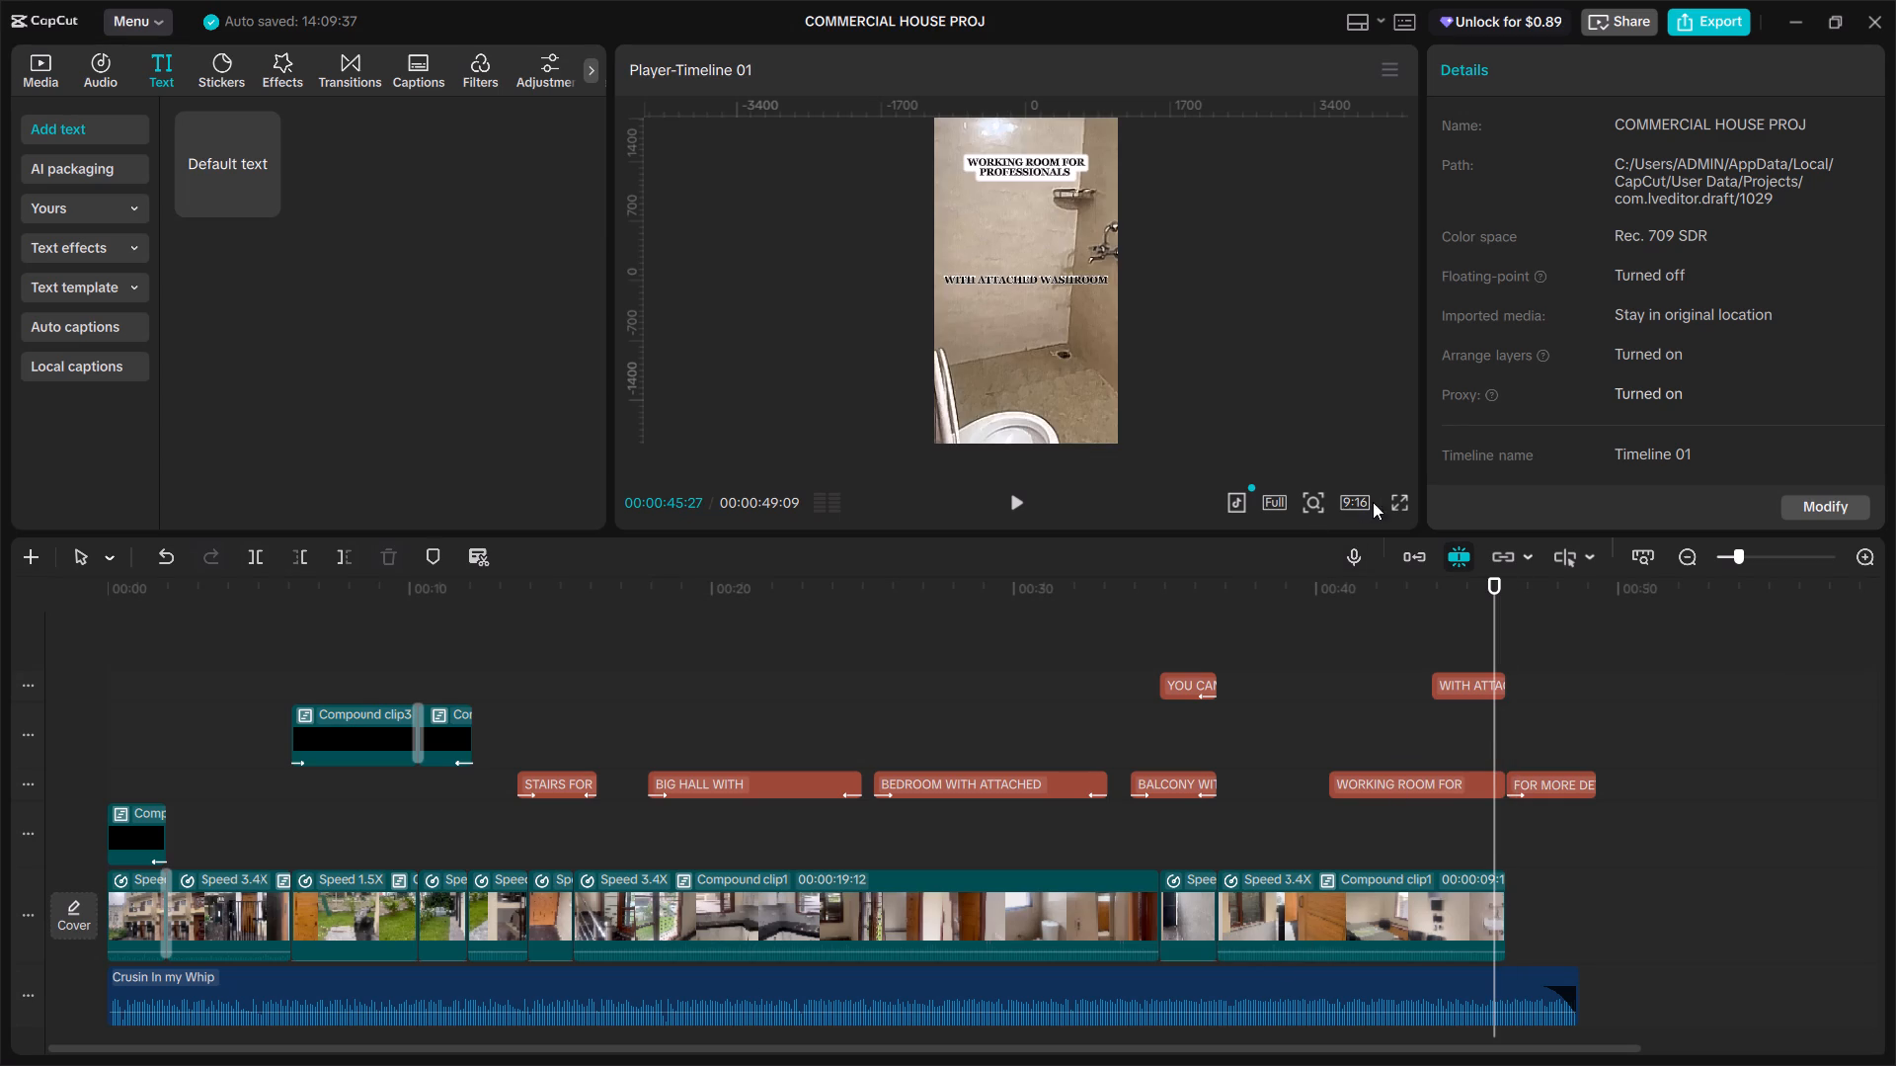
{"action": "left_click", "coordinate": [1386, 499]}
{"action": "left_click", "coordinate": [1406, 498]}
{"action": "key", "text": "space"}
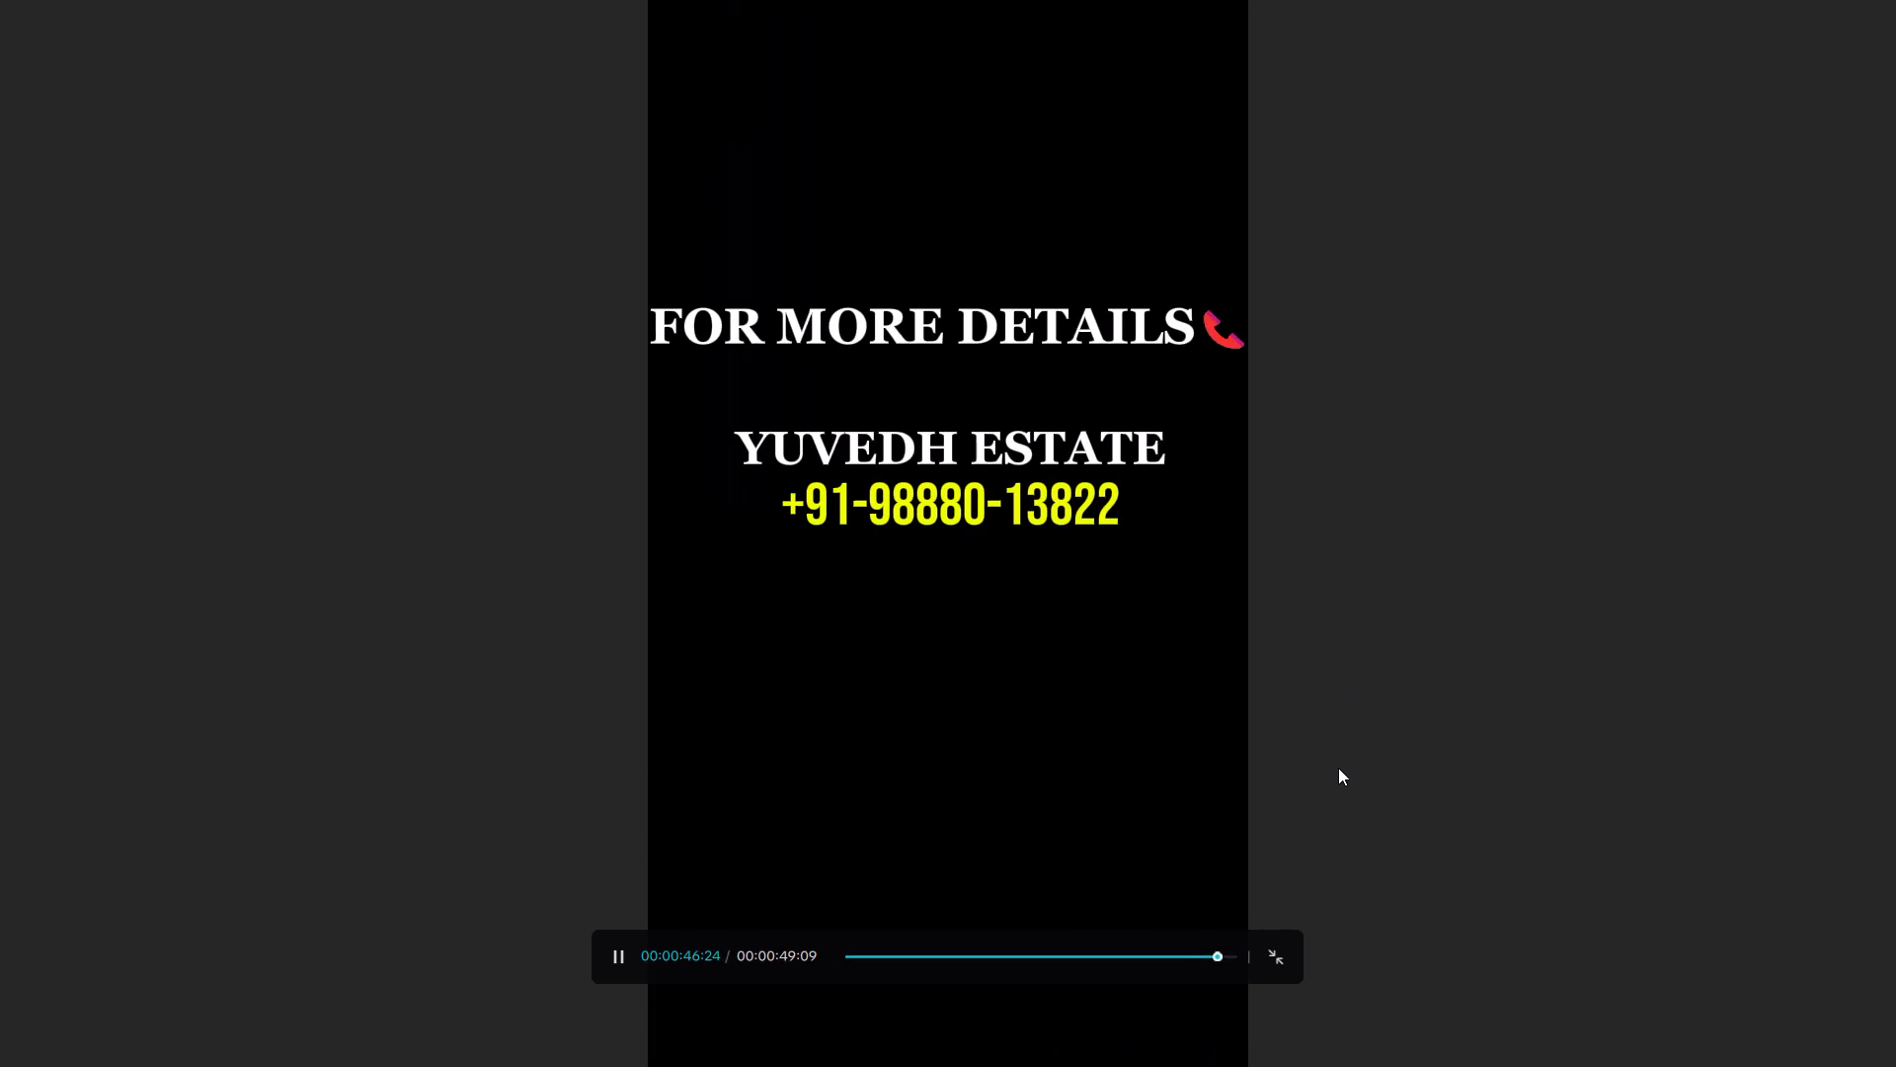
{"action": "left_click", "coordinate": [1278, 951]}
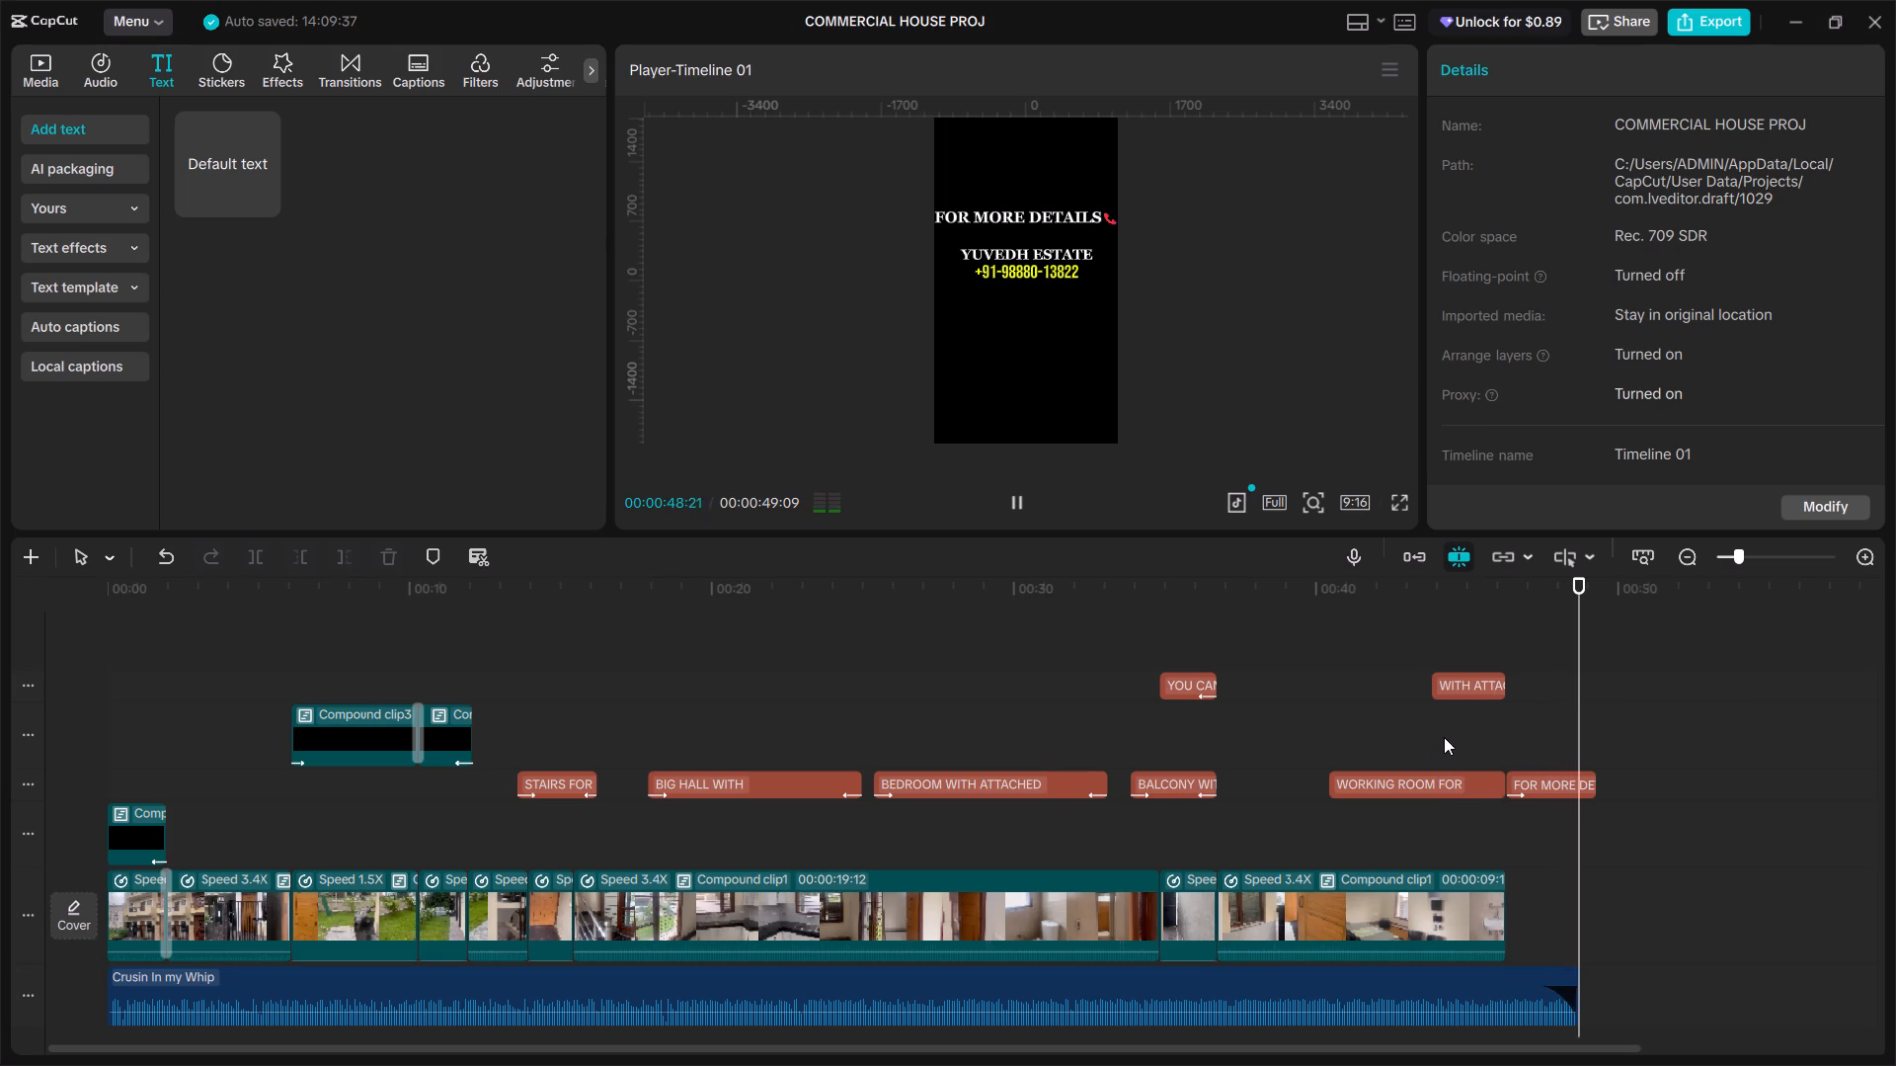
Trim the end of the closing contact text at 00:00:48:22 so that it finishes with the Crusin In my Whip music.
{"action": "left_click", "coordinate": [1455, 740]}
{"action": "left_click_drag", "start_coordinate": [1455, 737], "coordinate": [1579, 756]}
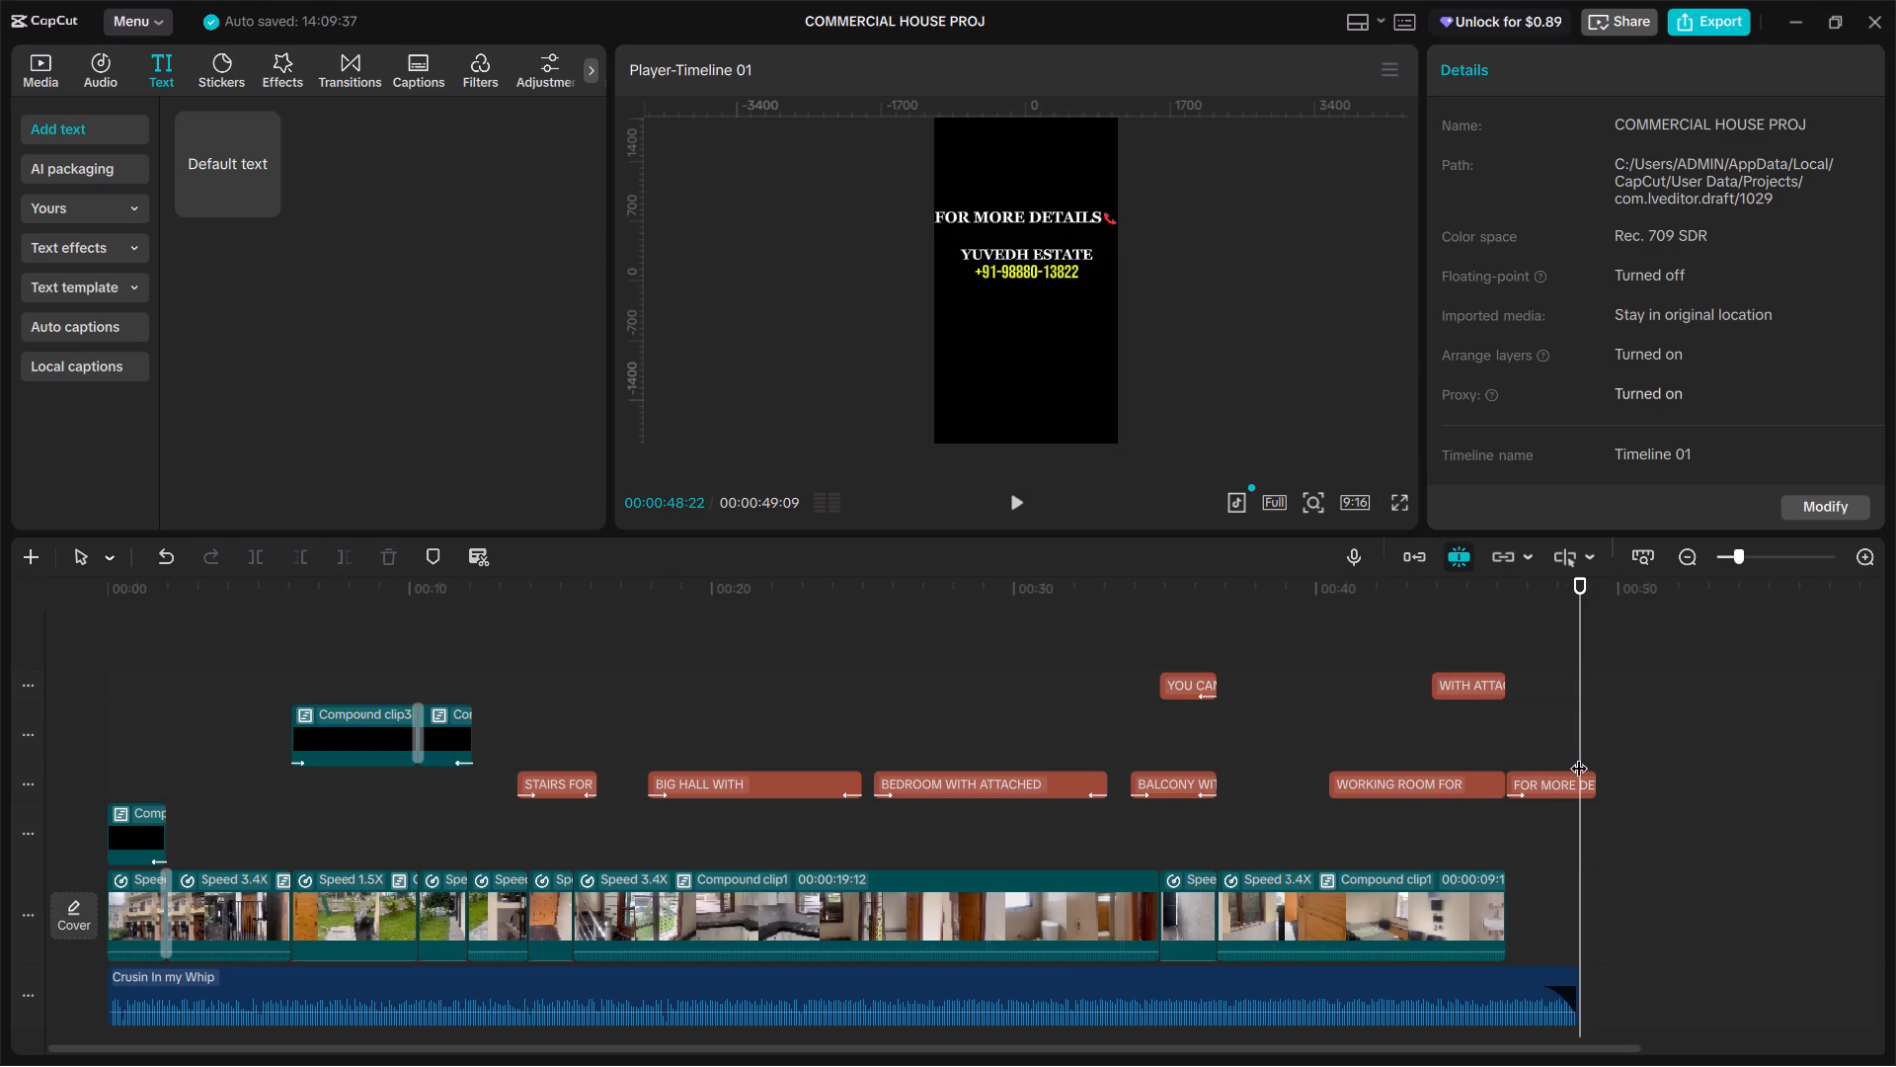
{"action": "left_click", "coordinate": [1584, 787]}
{"action": "key", "text": "ctrl+b"}
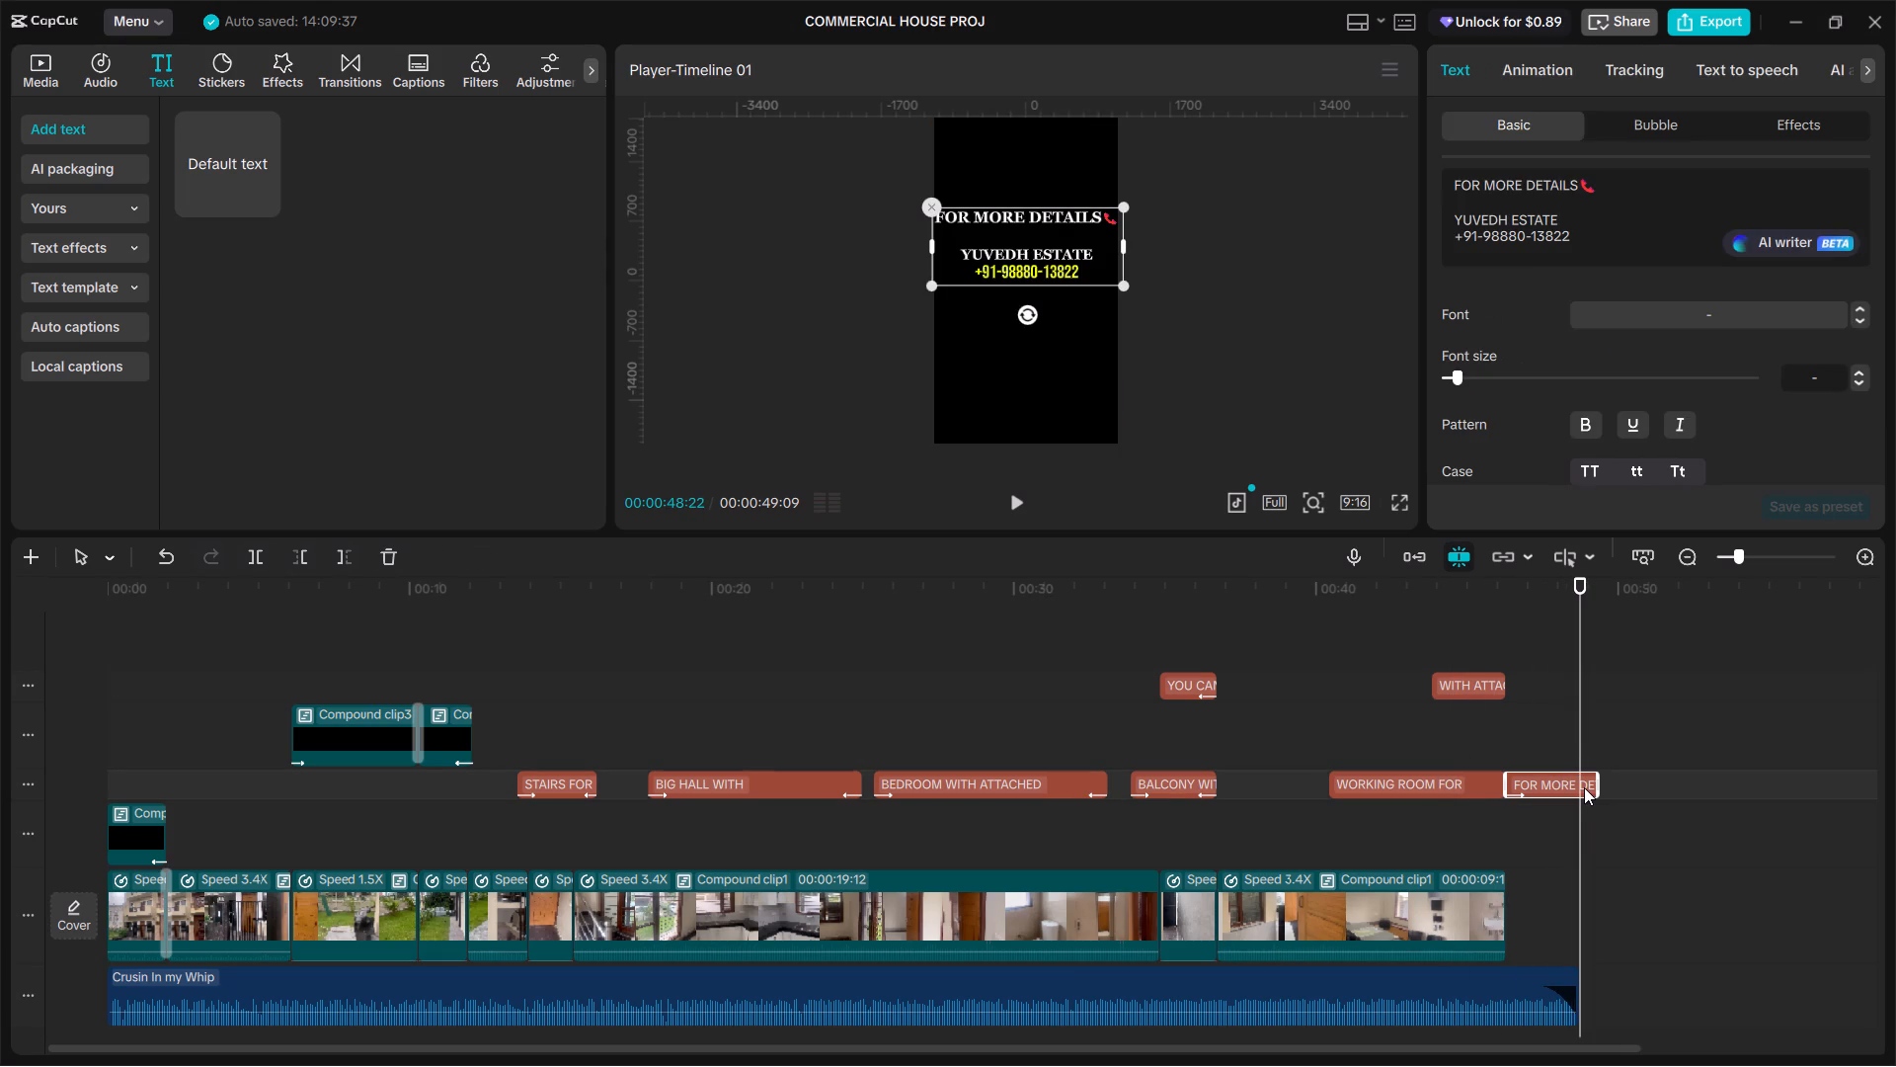
{"action": "key", "text": "BackSpace"}
Review the captions from the closing section back to the balcony, playing forward to the start of the working room caption.
{"action": "left_click", "coordinate": [1537, 736]}
{"action": "left_click_drag", "start_coordinate": [1537, 736], "coordinate": [1453, 738]}
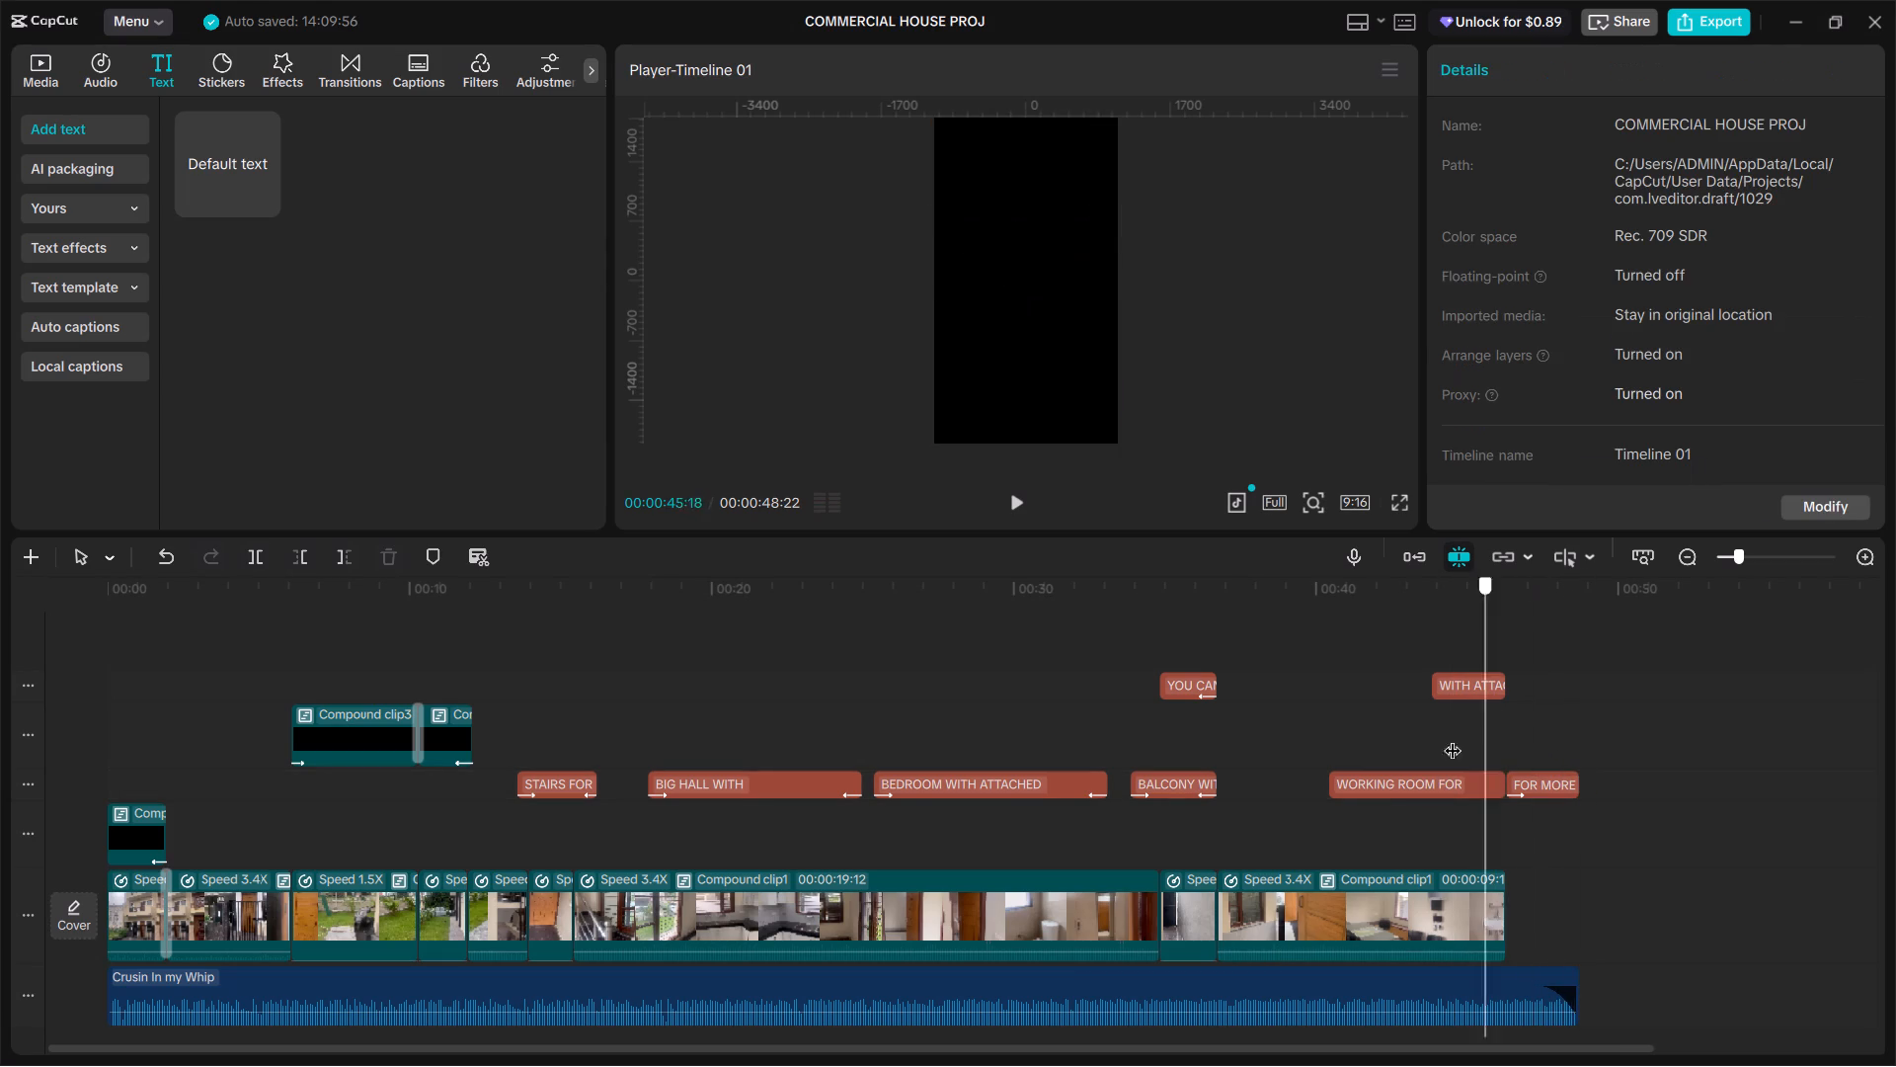
{"action": "left_click_drag", "start_coordinate": [1453, 738], "coordinate": [1294, 748]}
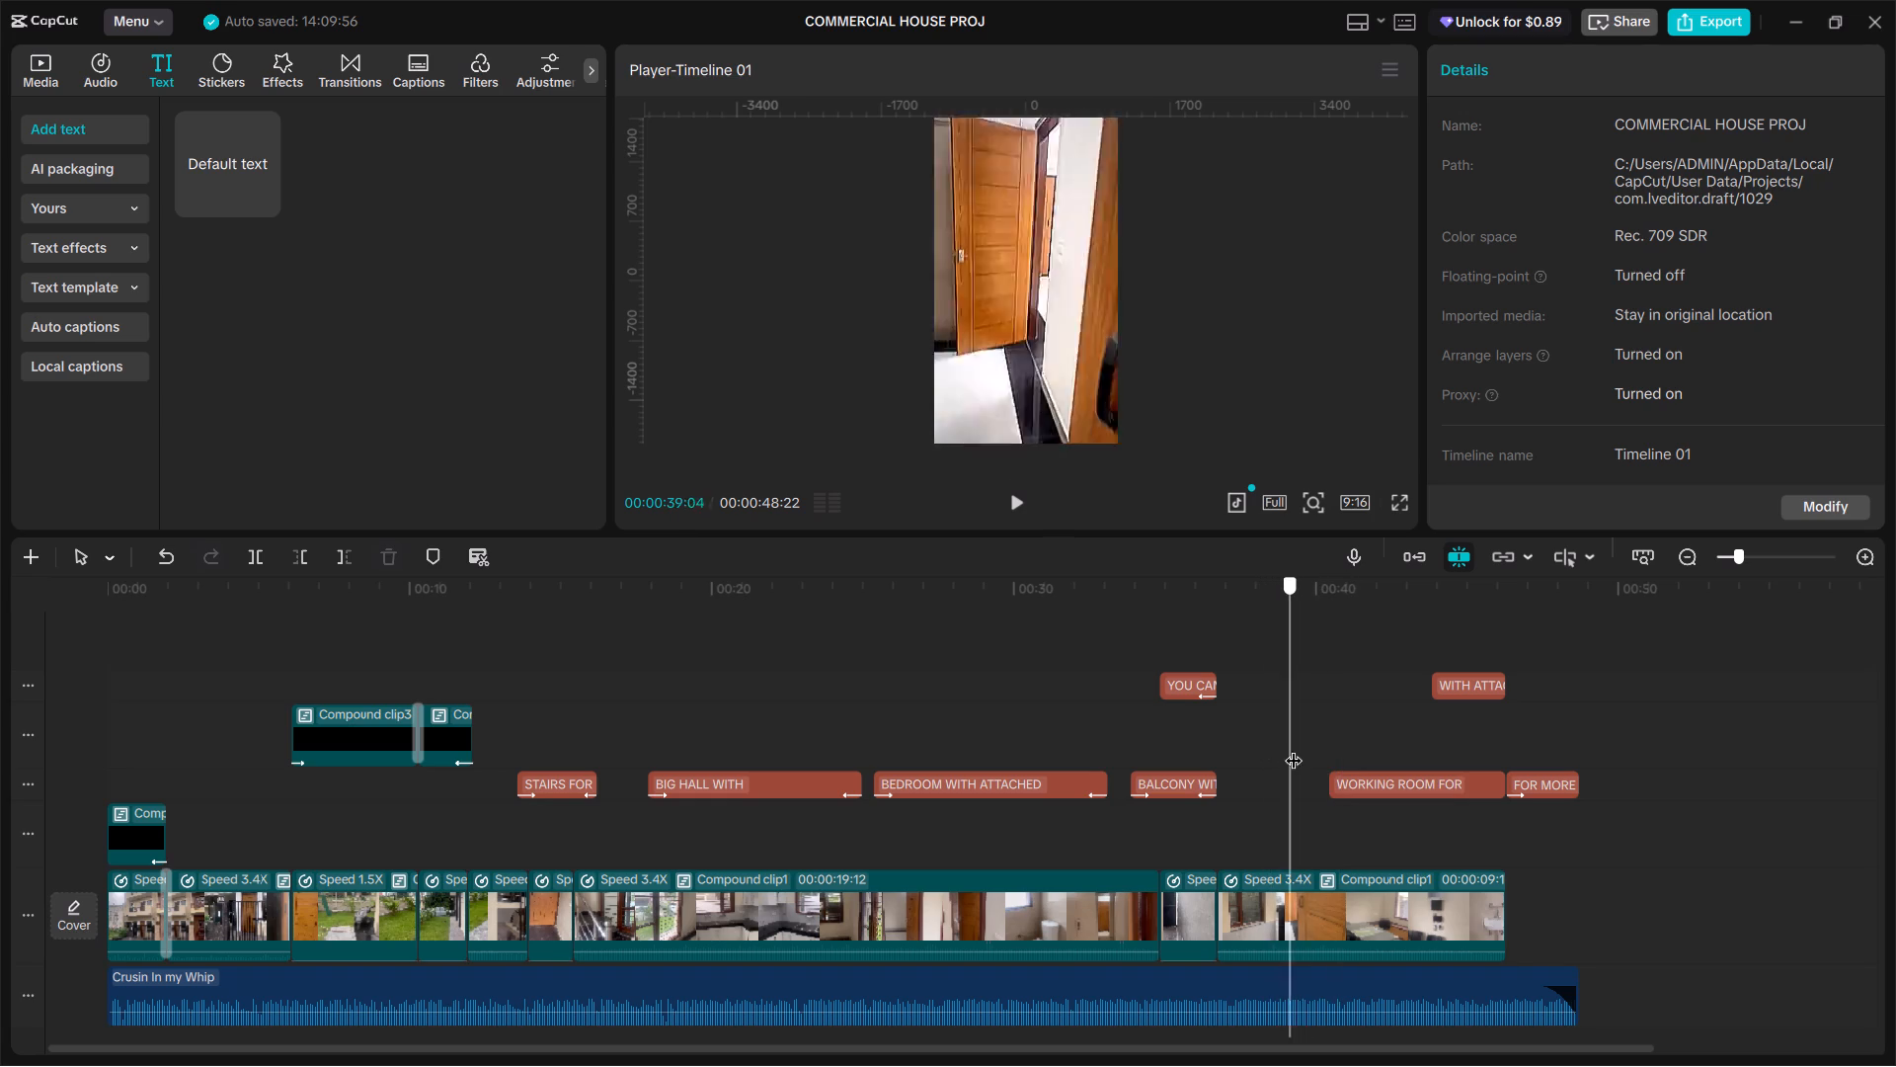
{"action": "left_click_drag", "start_coordinate": [1294, 748], "coordinate": [1157, 728]}
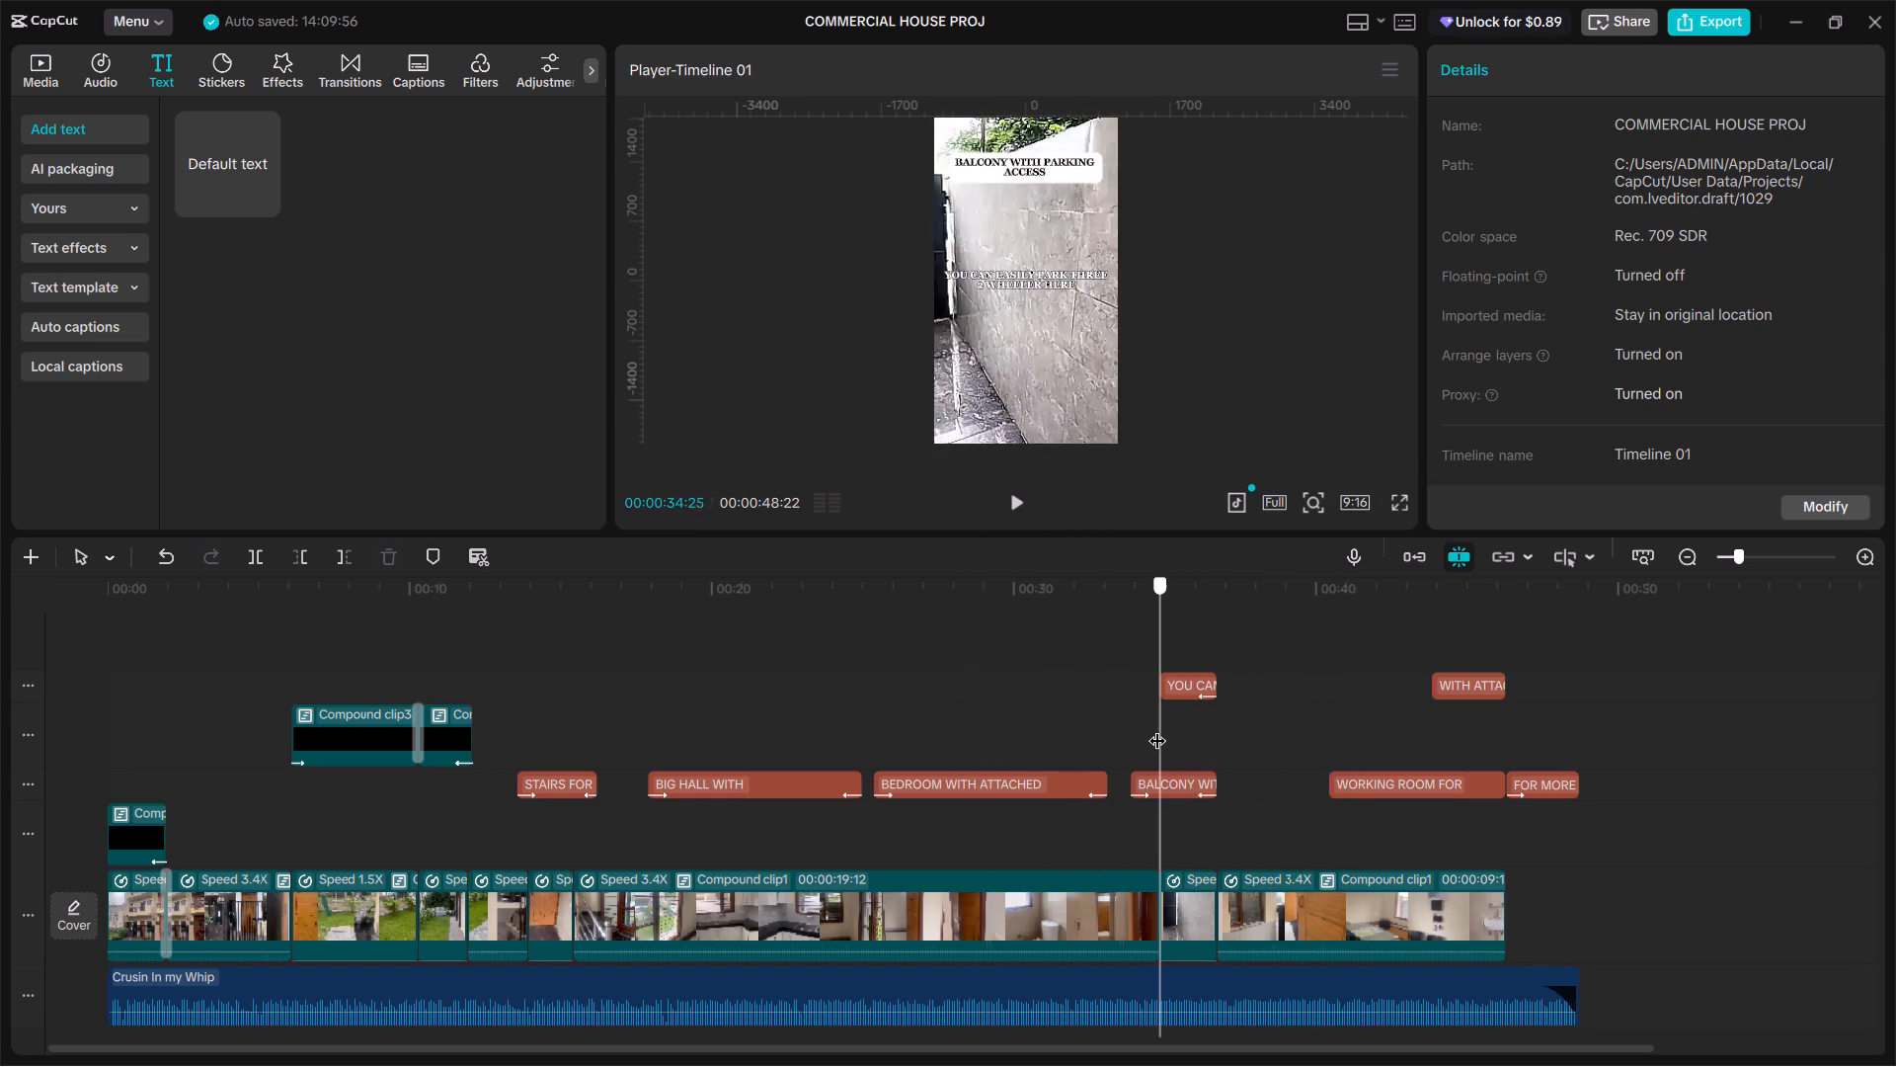
{"action": "left_click_drag", "start_coordinate": [1157, 728], "coordinate": [1145, 724]}
{"action": "key", "text": "space"}
{"action": "left_click", "coordinate": [1318, 728]}
{"action": "left_click_drag", "start_coordinate": [1318, 728], "coordinate": [1334, 735]}
Apply the Fade In entrance and Fade Out exit animations to the WORKING ROOM FOR PROFESSIONALS caption, playing it back in between.
{"action": "left_click", "coordinate": [1369, 787]}
{"action": "left_click", "coordinate": [1543, 77]}
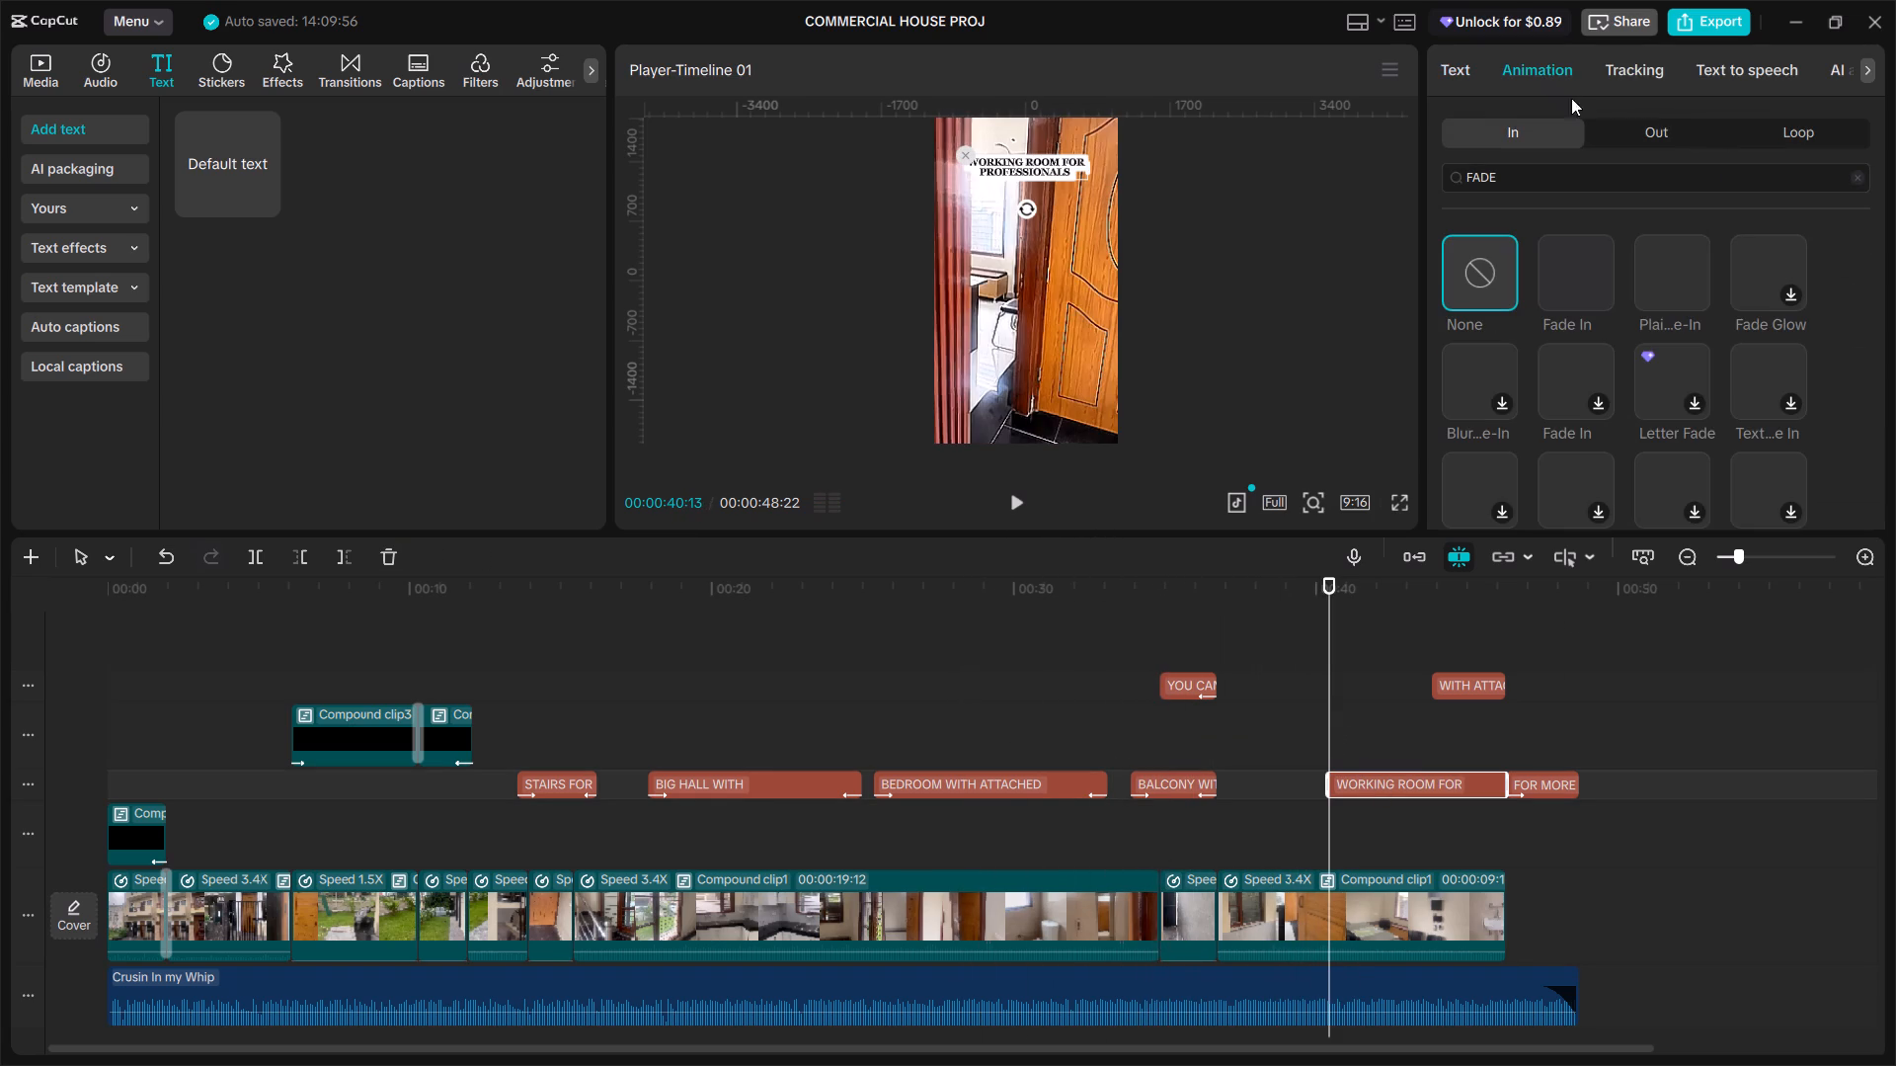
{"action": "left_click", "coordinate": [1589, 287]}
{"action": "left_click", "coordinate": [1568, 267]}
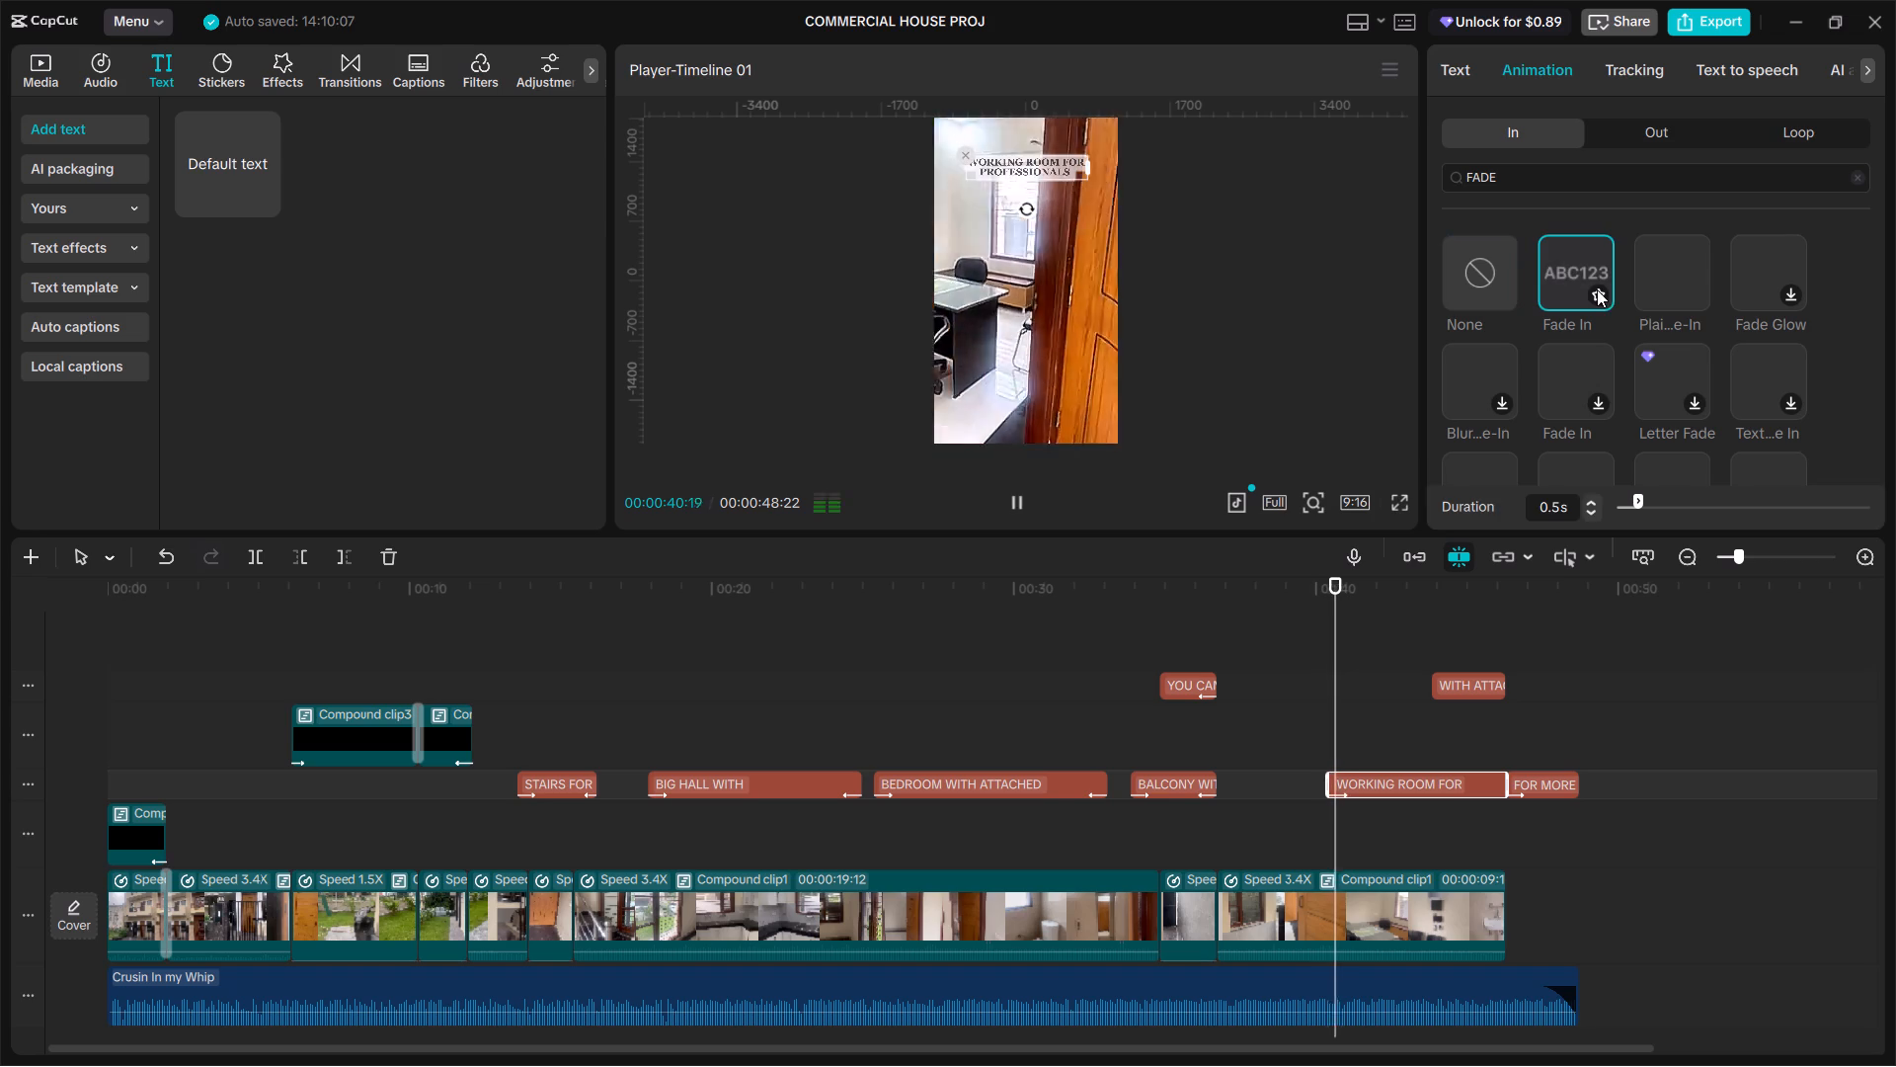
{"action": "left_click", "coordinate": [1597, 289]}
{"action": "key", "text": "space"}
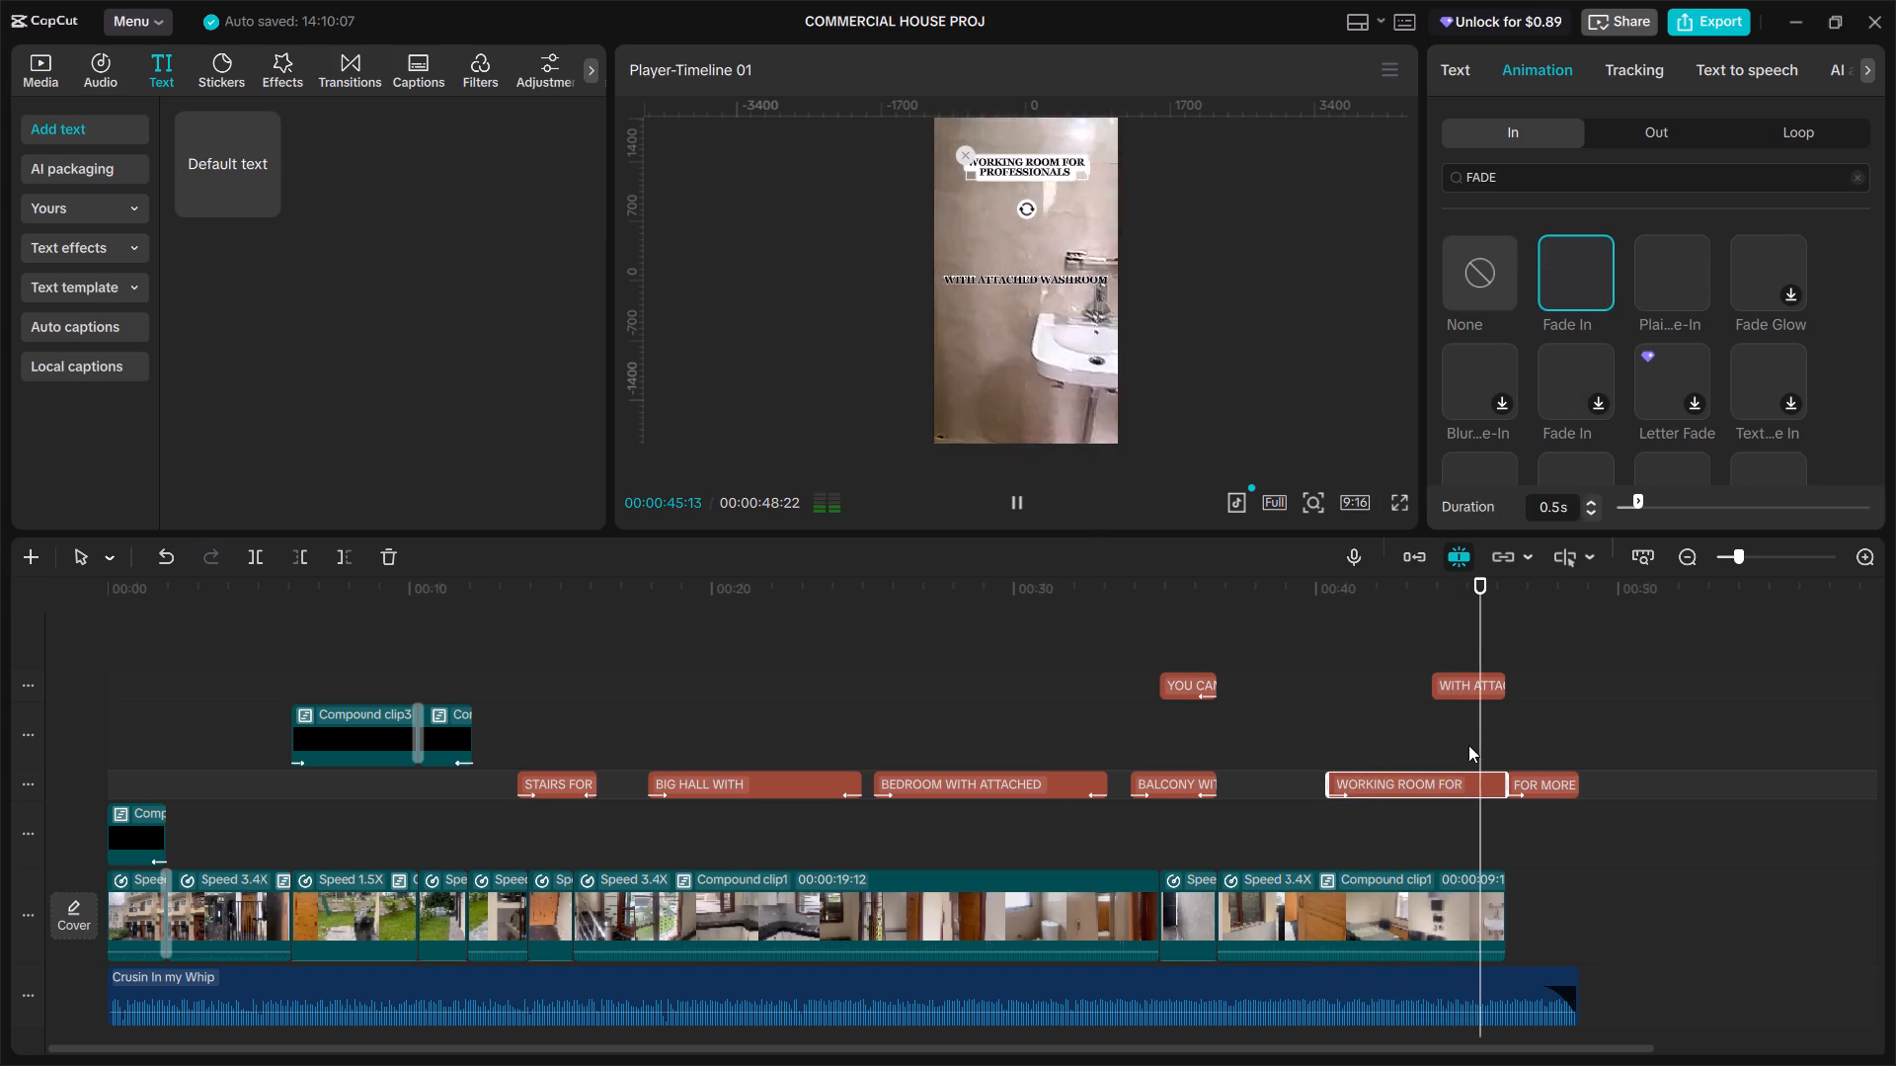
{"action": "key", "text": "space"}
{"action": "left_click", "coordinate": [1641, 114]}
{"action": "left_click", "coordinate": [1642, 120]}
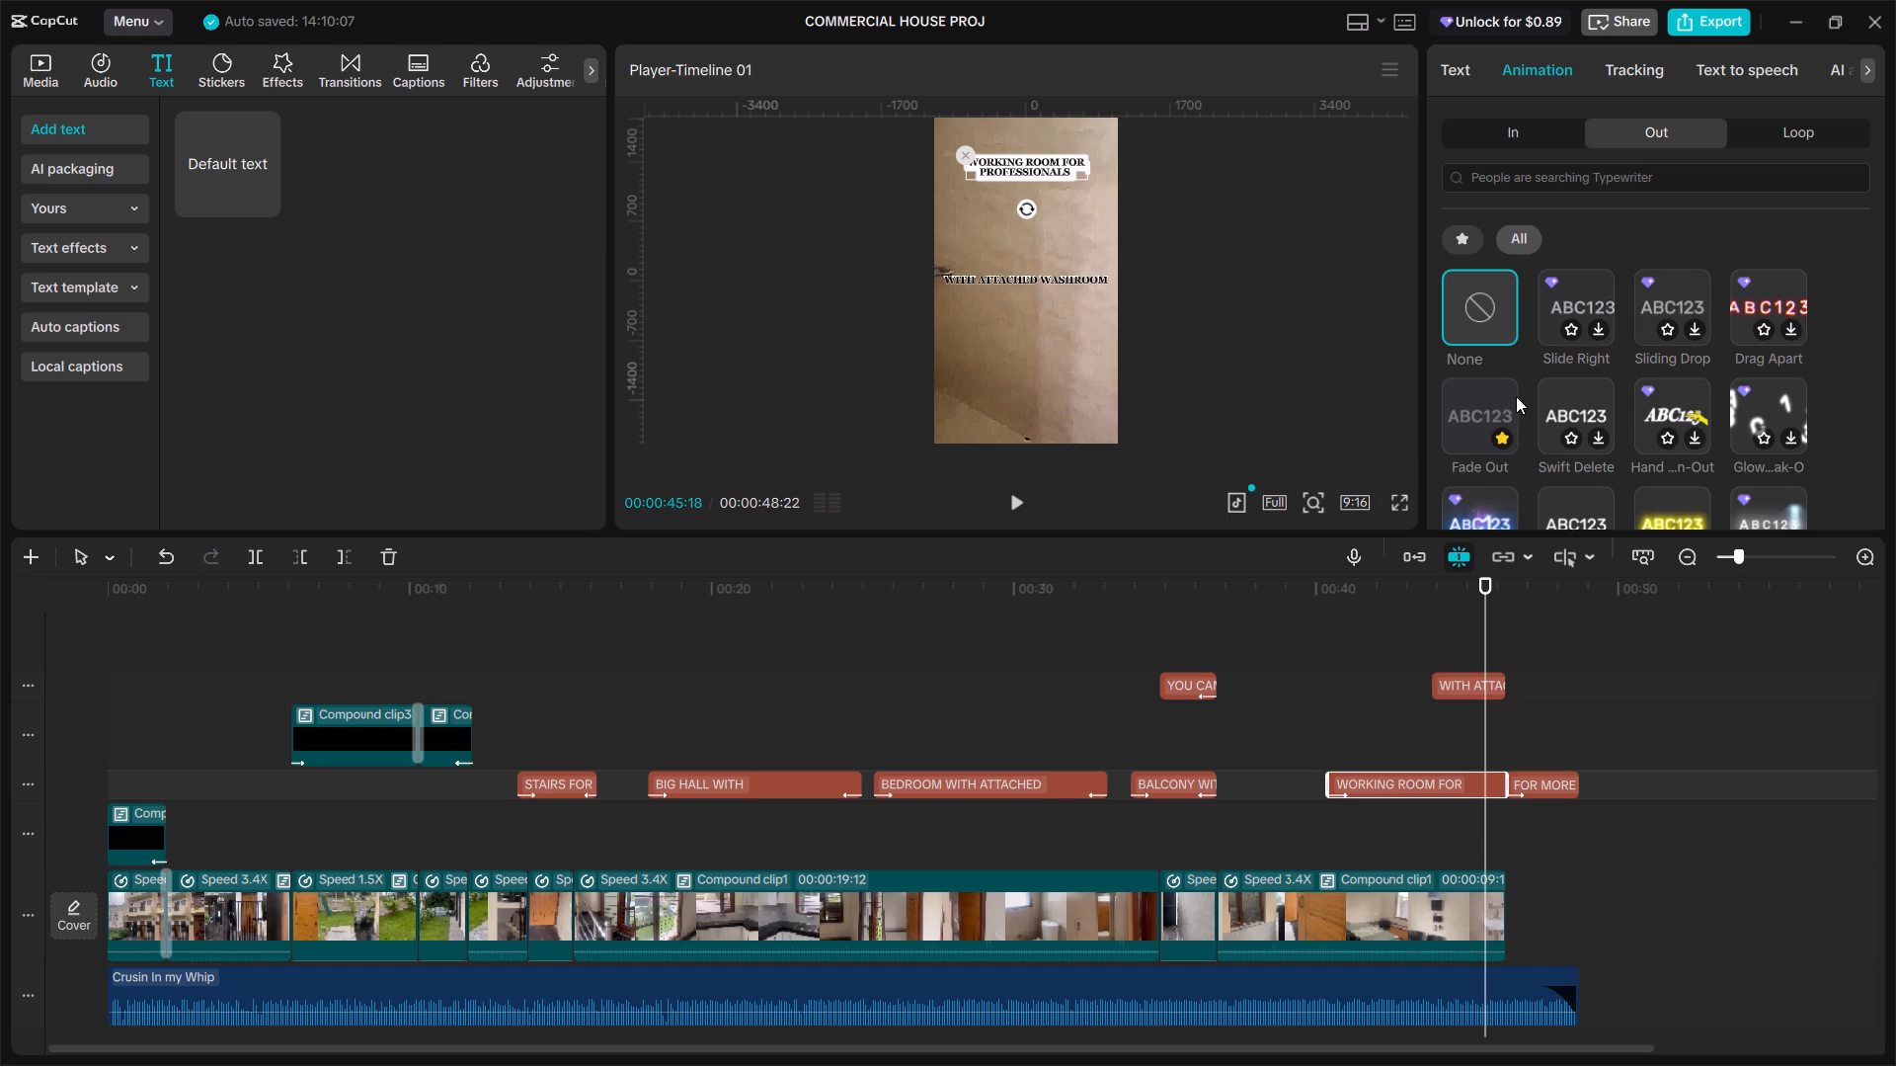
{"action": "left_click", "coordinate": [1486, 415]}
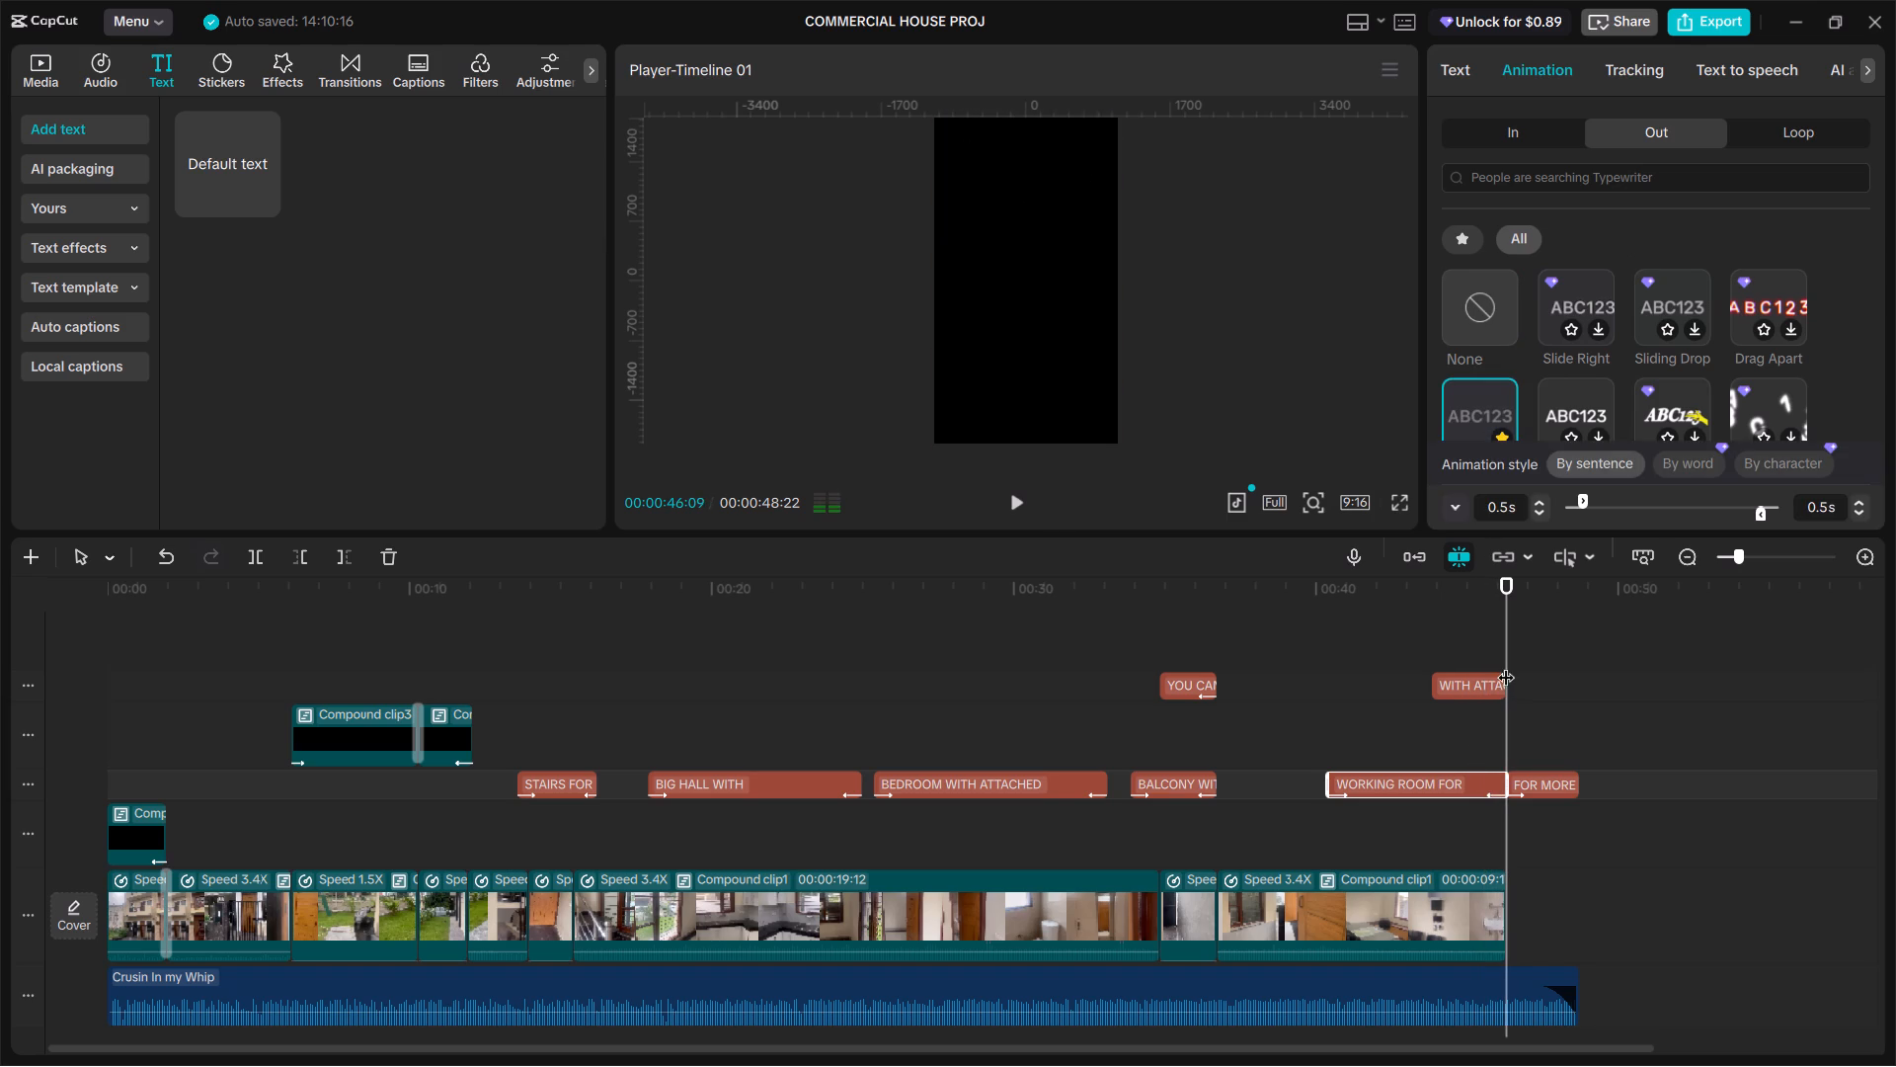
Apply the Fade Out exit animation to the WITH ATTACHED WASHROOM caption and play back from its start into the closing text.
{"action": "left_click", "coordinate": [1476, 672]}
{"action": "left_click", "coordinate": [1471, 679]}
{"action": "left_click", "coordinate": [1539, 72]}
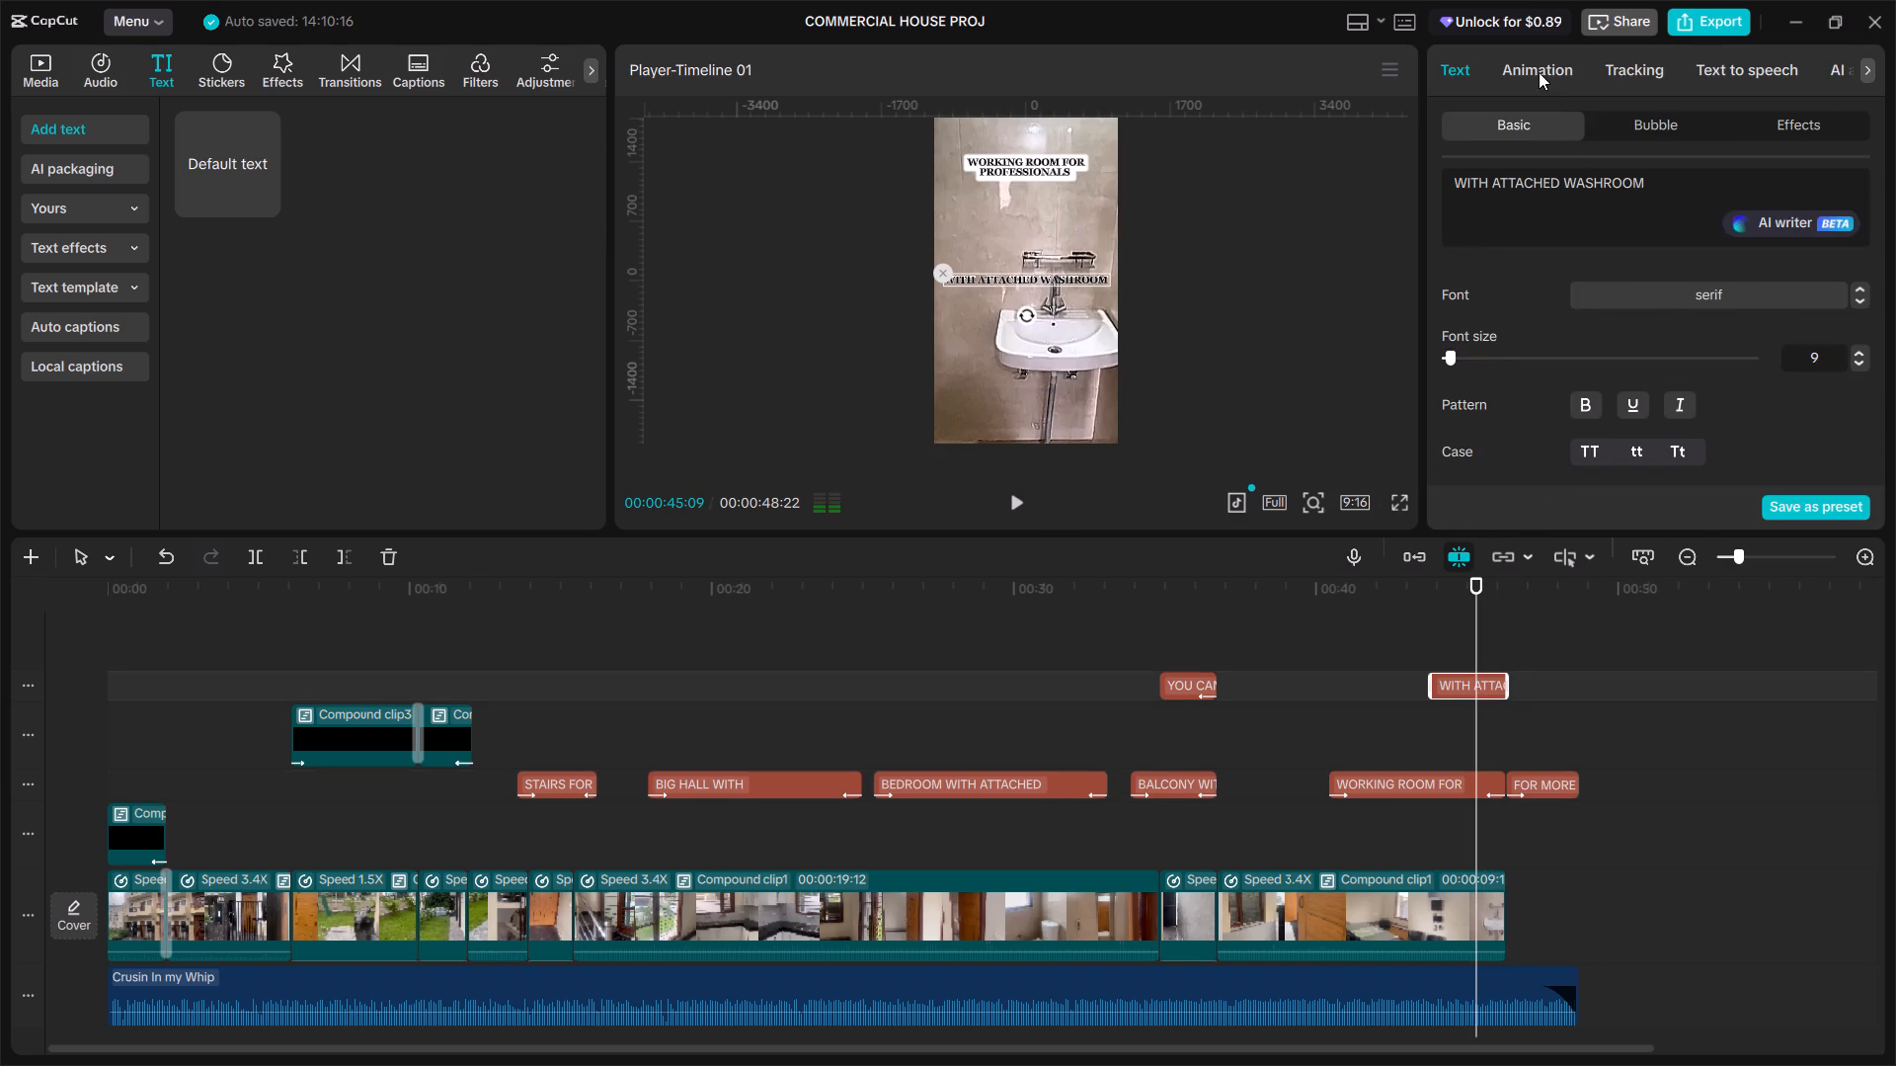
{"action": "left_click", "coordinate": [1478, 404]}
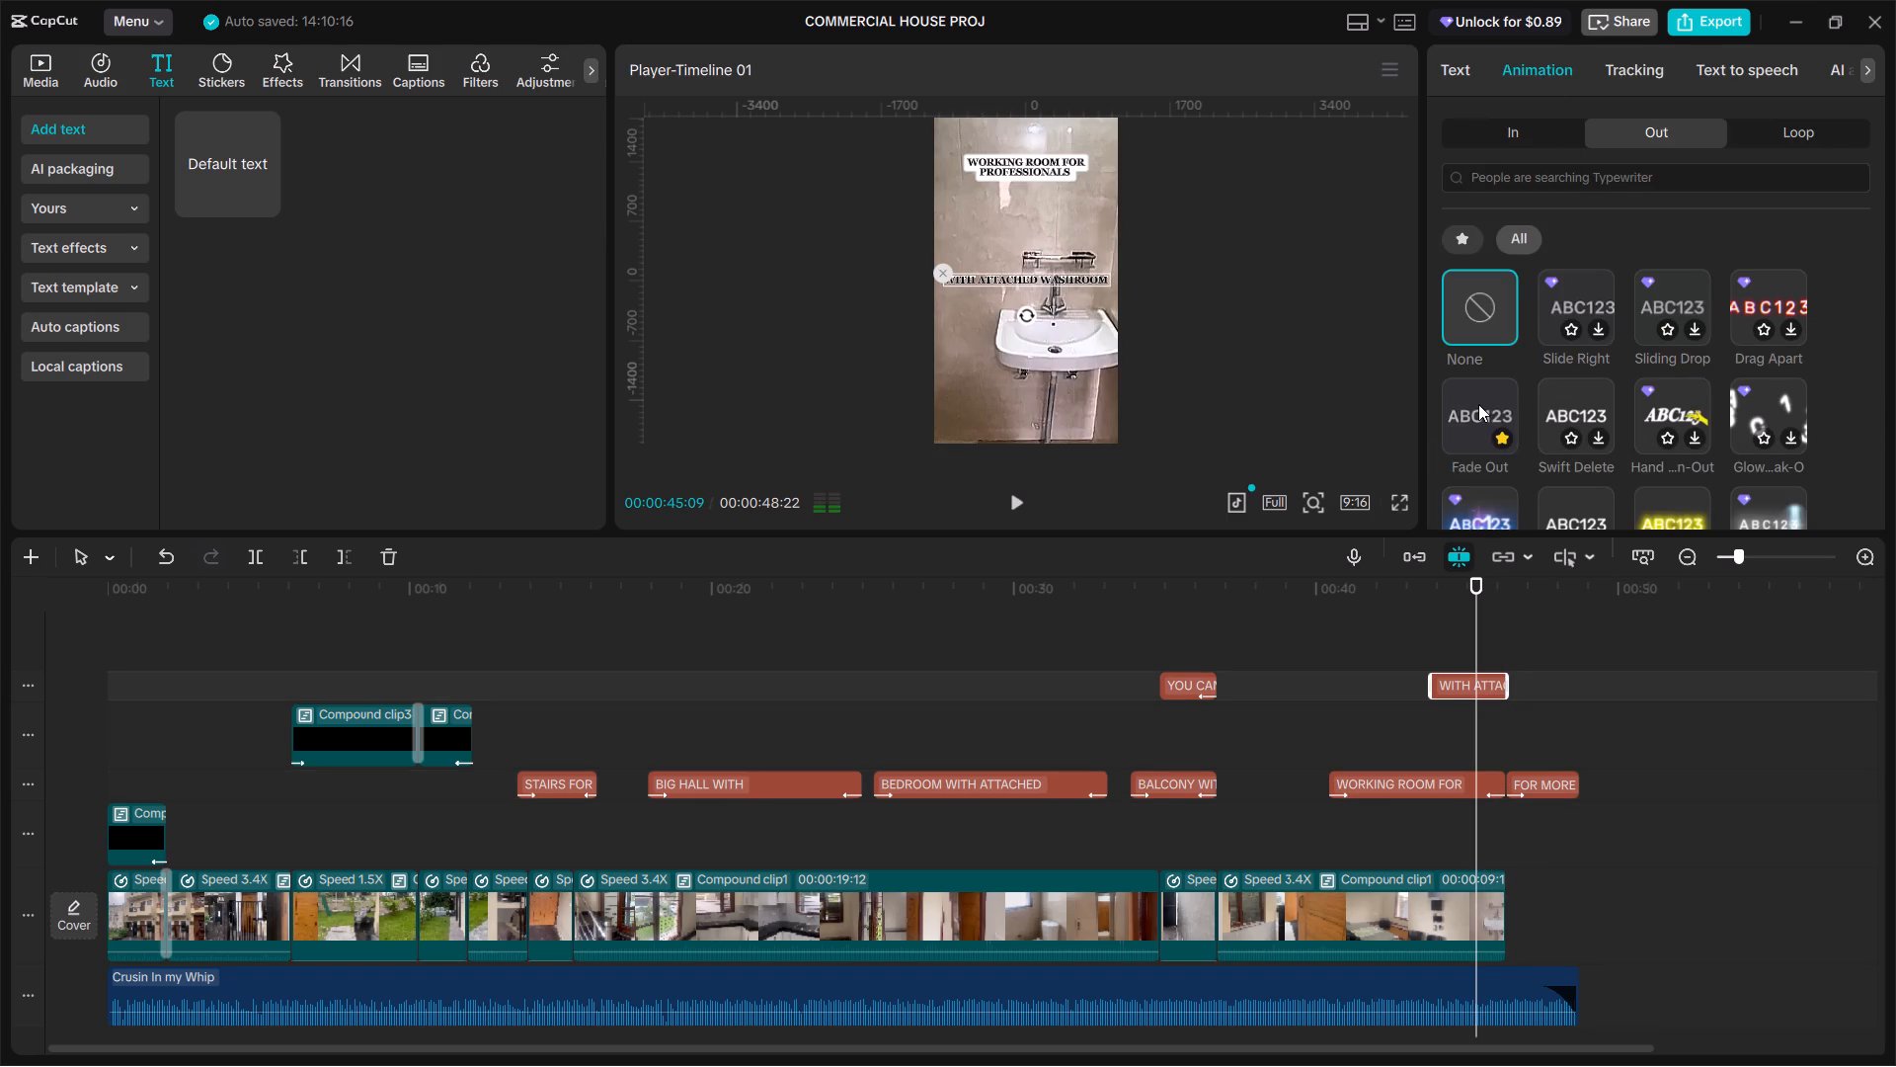
{"action": "left_click", "coordinate": [1397, 732]}
{"action": "left_click", "coordinate": [1434, 733]}
{"action": "key", "text": "space"}
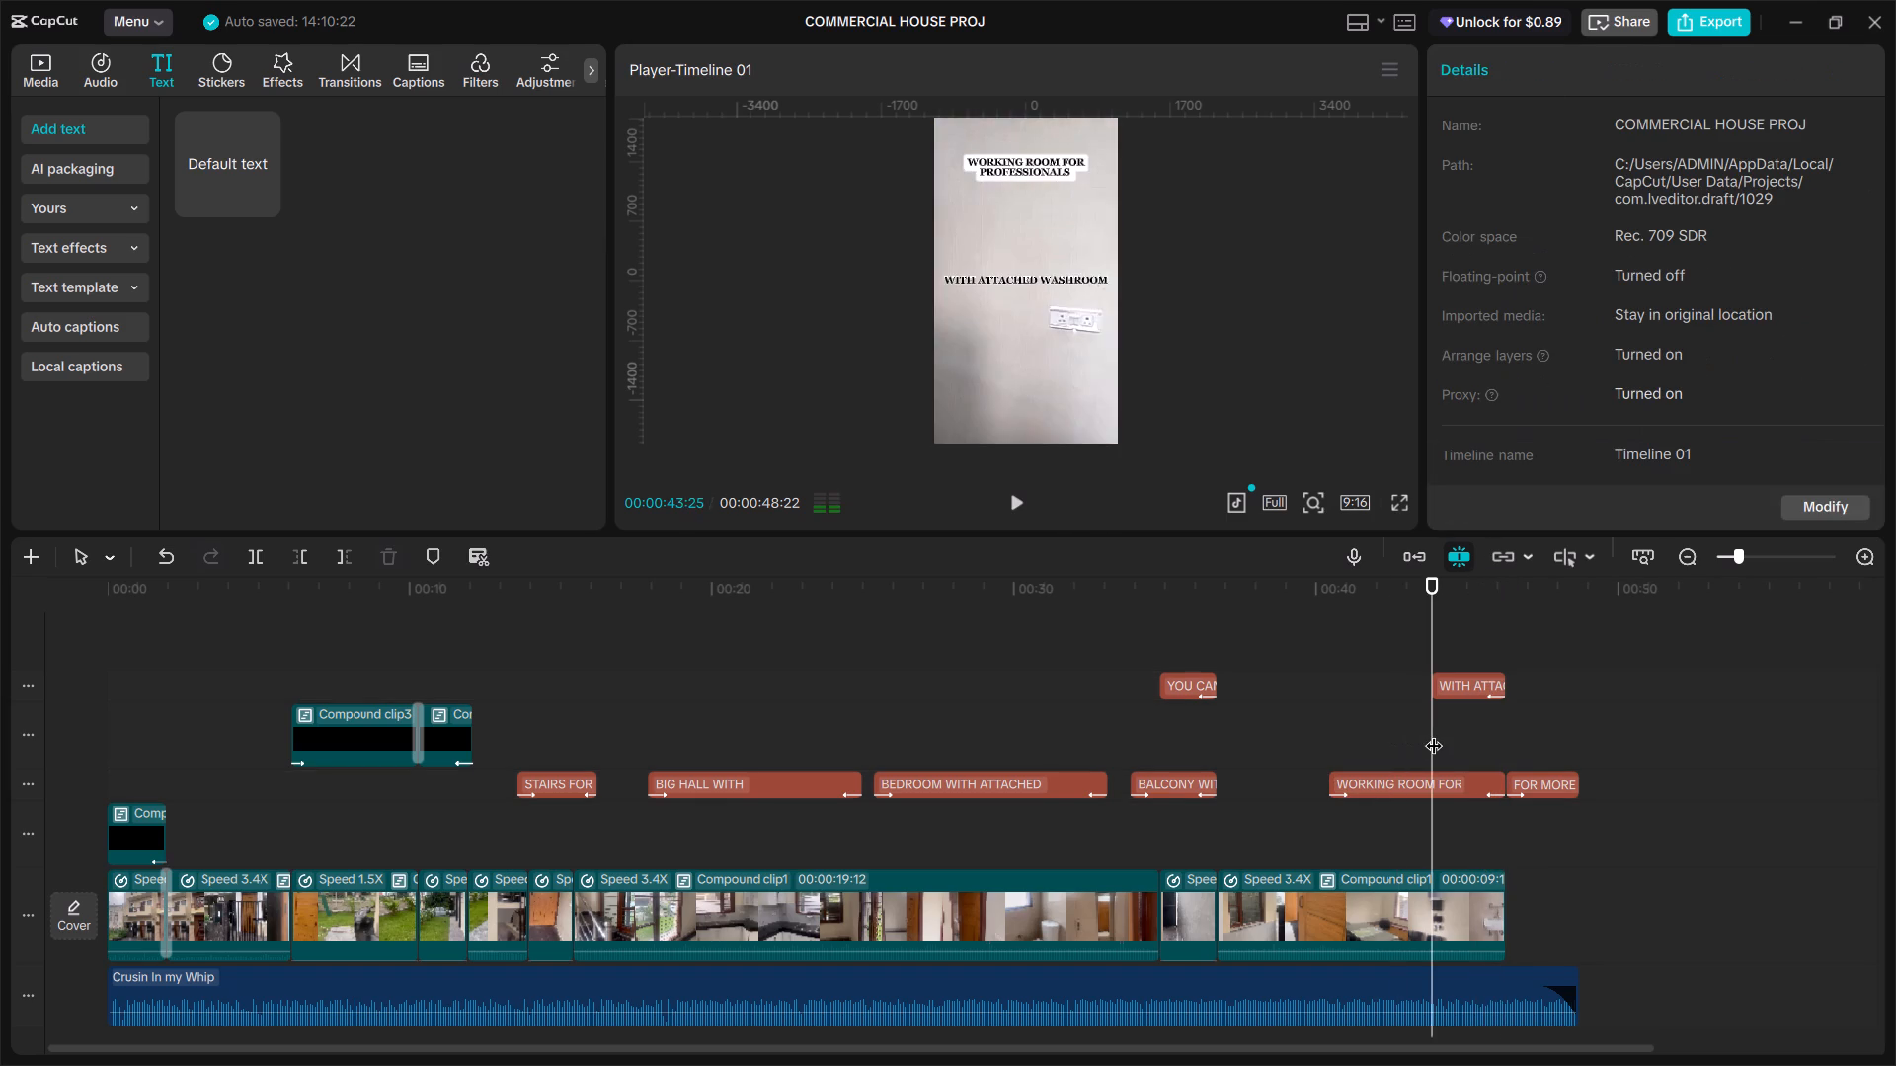
{"action": "key", "text": "space"}
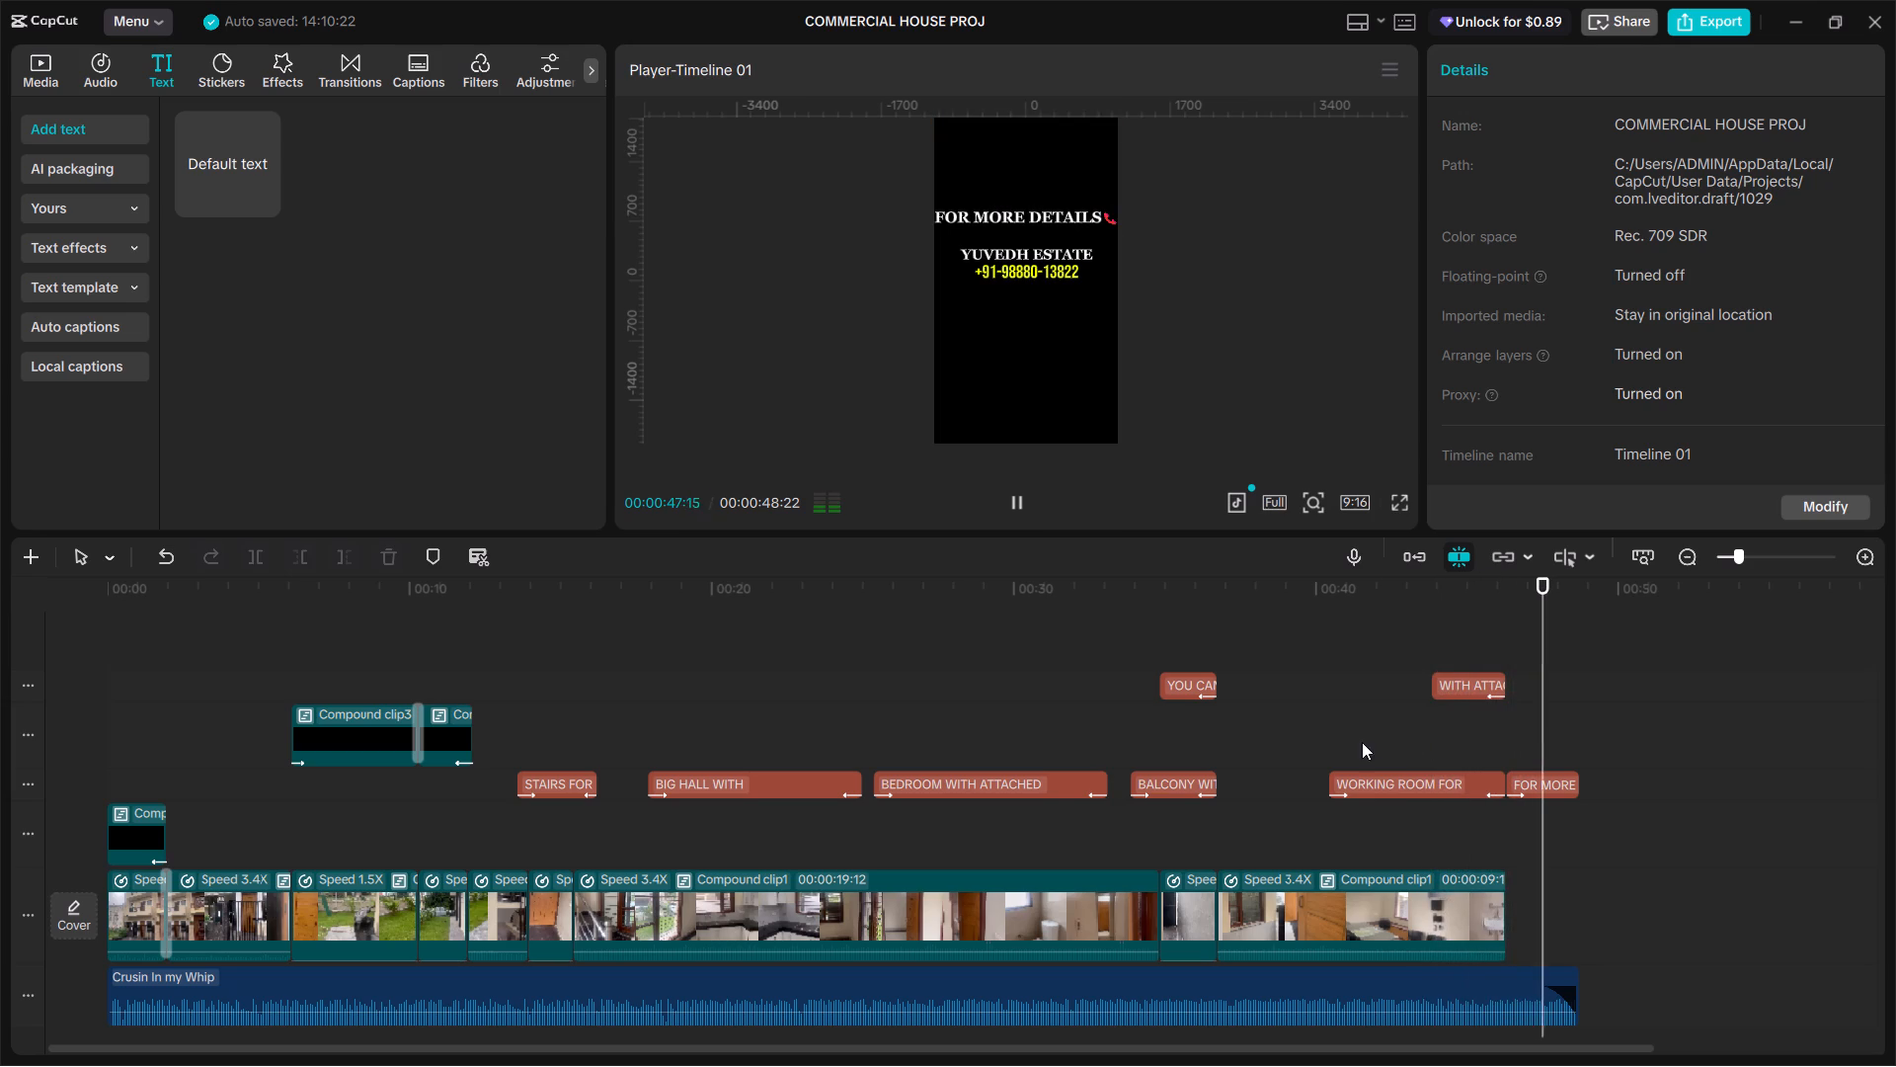
Check the earlier part of the video around the BEDROOM WITH ATTACHED BATHROOM caption, with the whole timeline in view.
{"action": "left_click", "coordinate": [1320, 725]}
{"action": "scroll", "coordinate": [1313, 725], "scroll_direction": "down", "scroll_amount": 9}
{"action": "scroll", "coordinate": [810, 618], "scroll_direction": "down", "scroll_amount": 8}
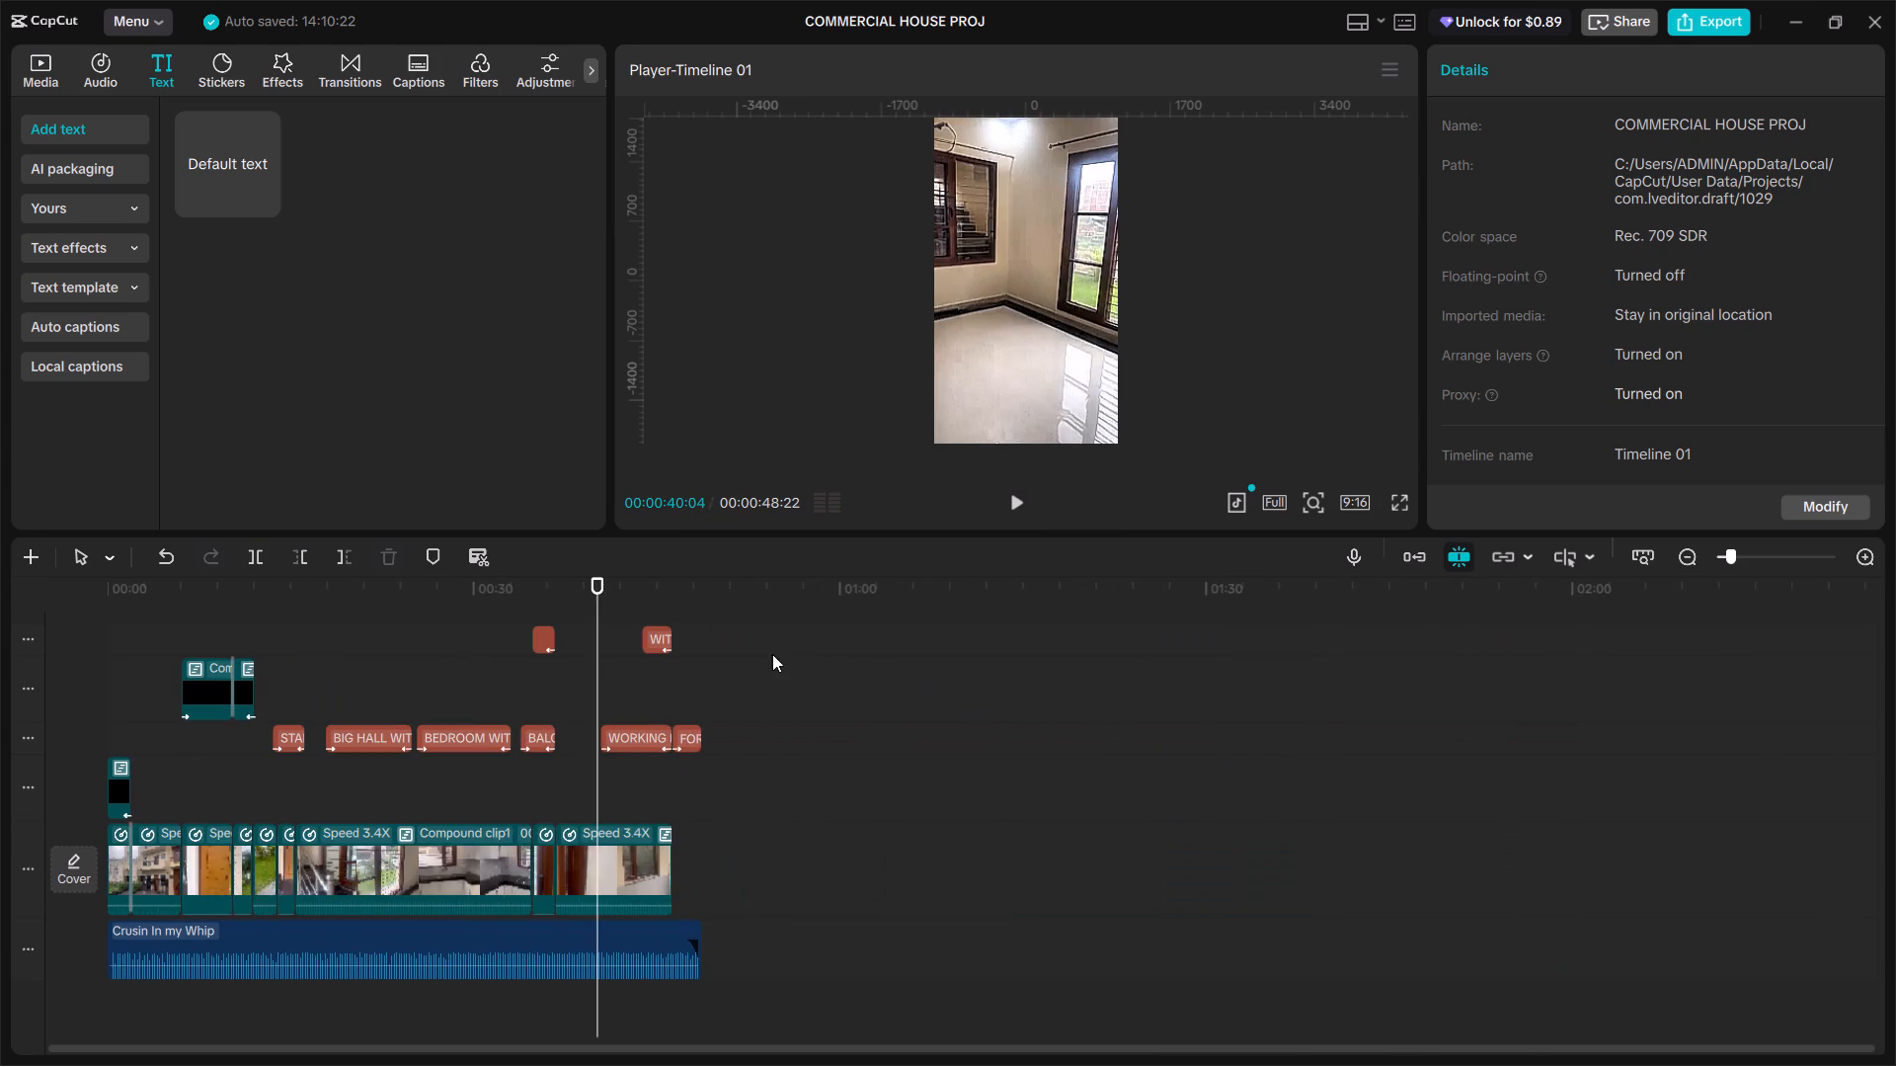
{"action": "left_click", "coordinate": [452, 676]}
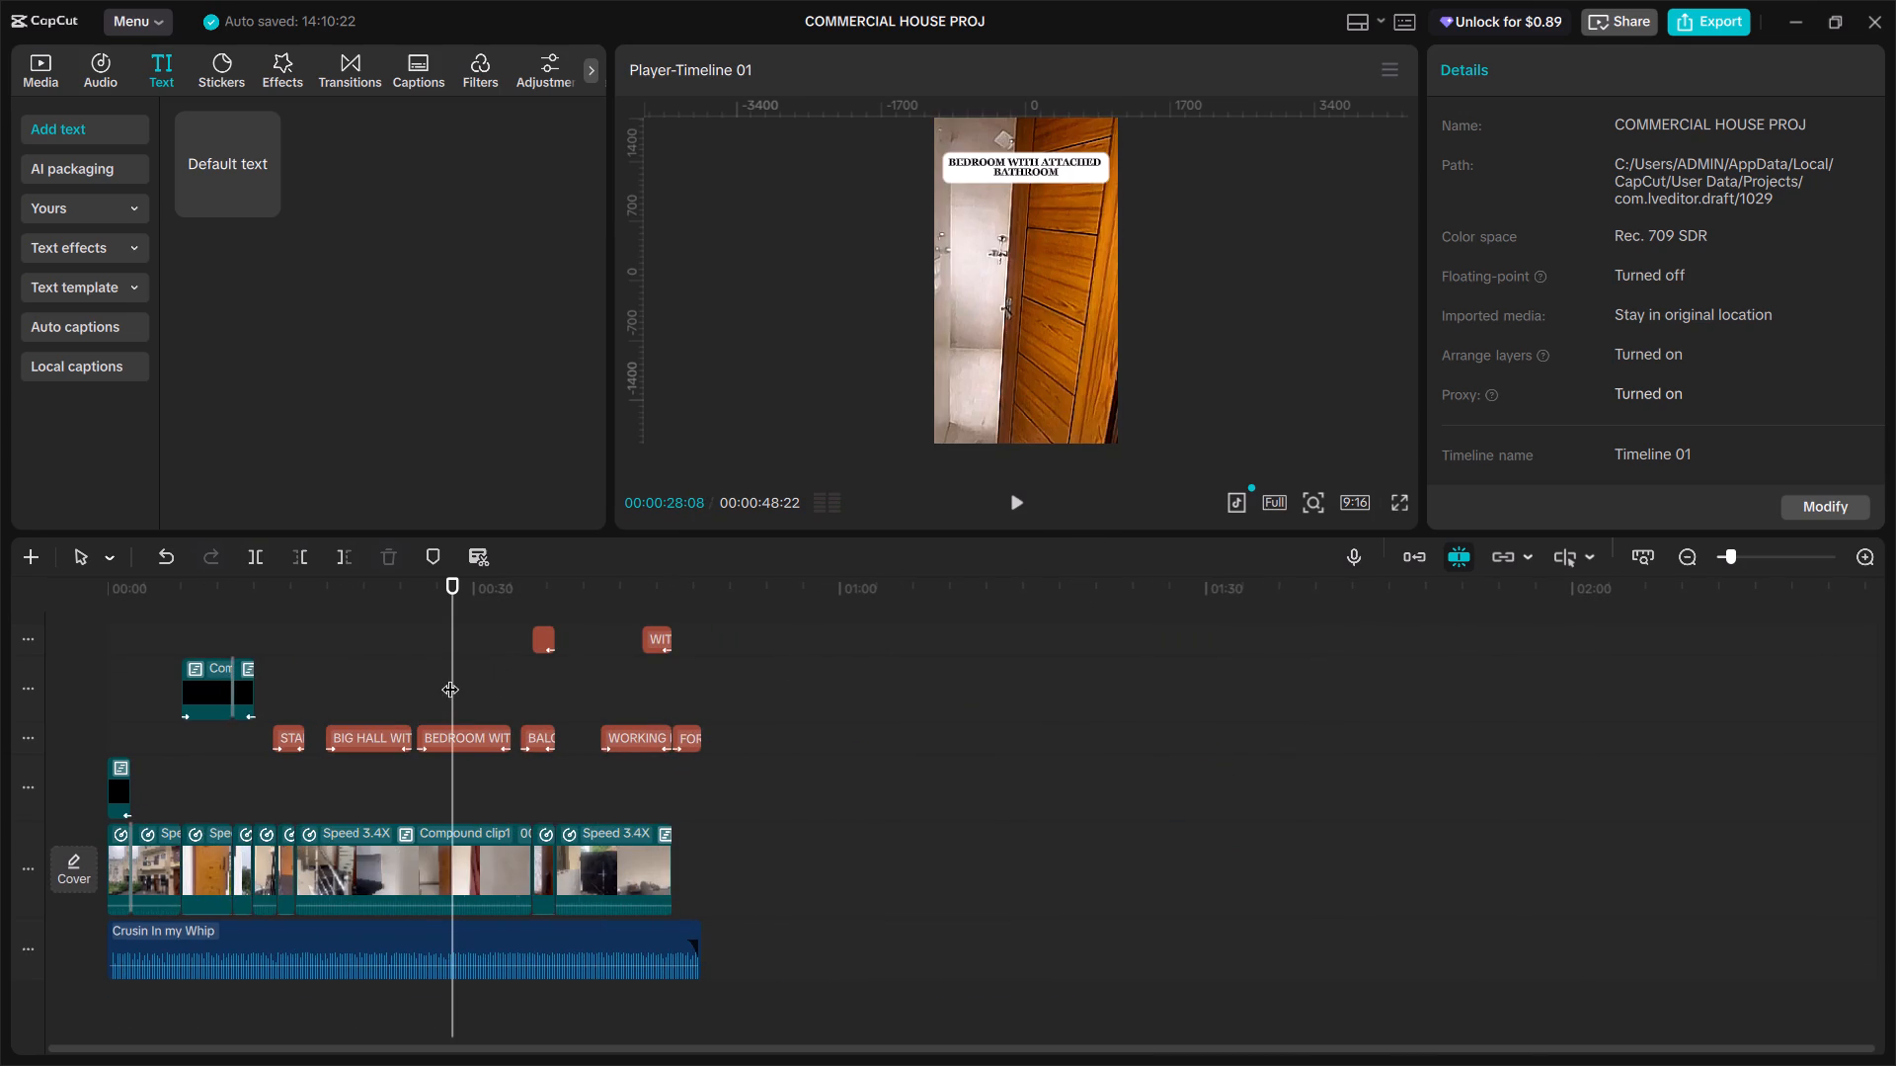
Play the video from the beginning through to the BIG HALL WITH OPEN KITCHEN caption and return to the kitchen shot.
{"action": "left_click_drag", "start_coordinate": [450, 677], "coordinate": [0, 662]}
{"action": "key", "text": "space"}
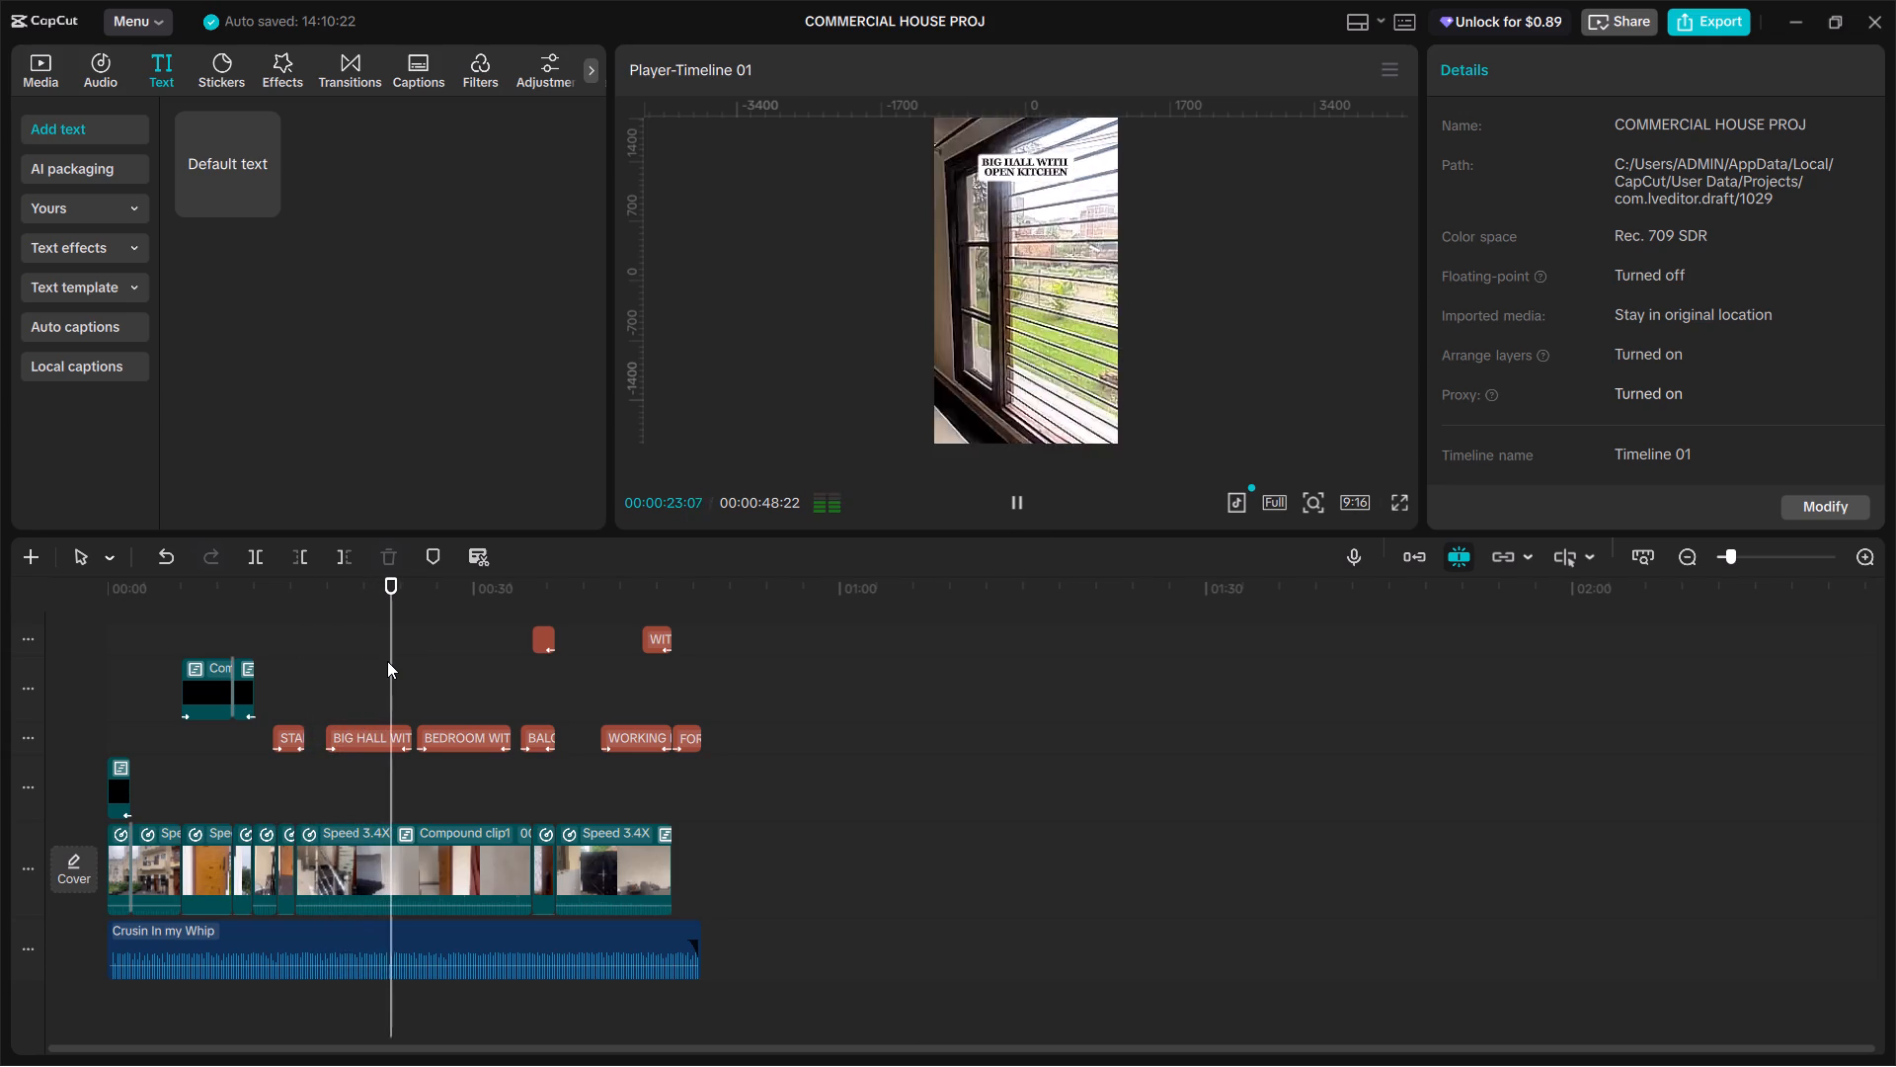
{"action": "left_click", "coordinate": [368, 637]}
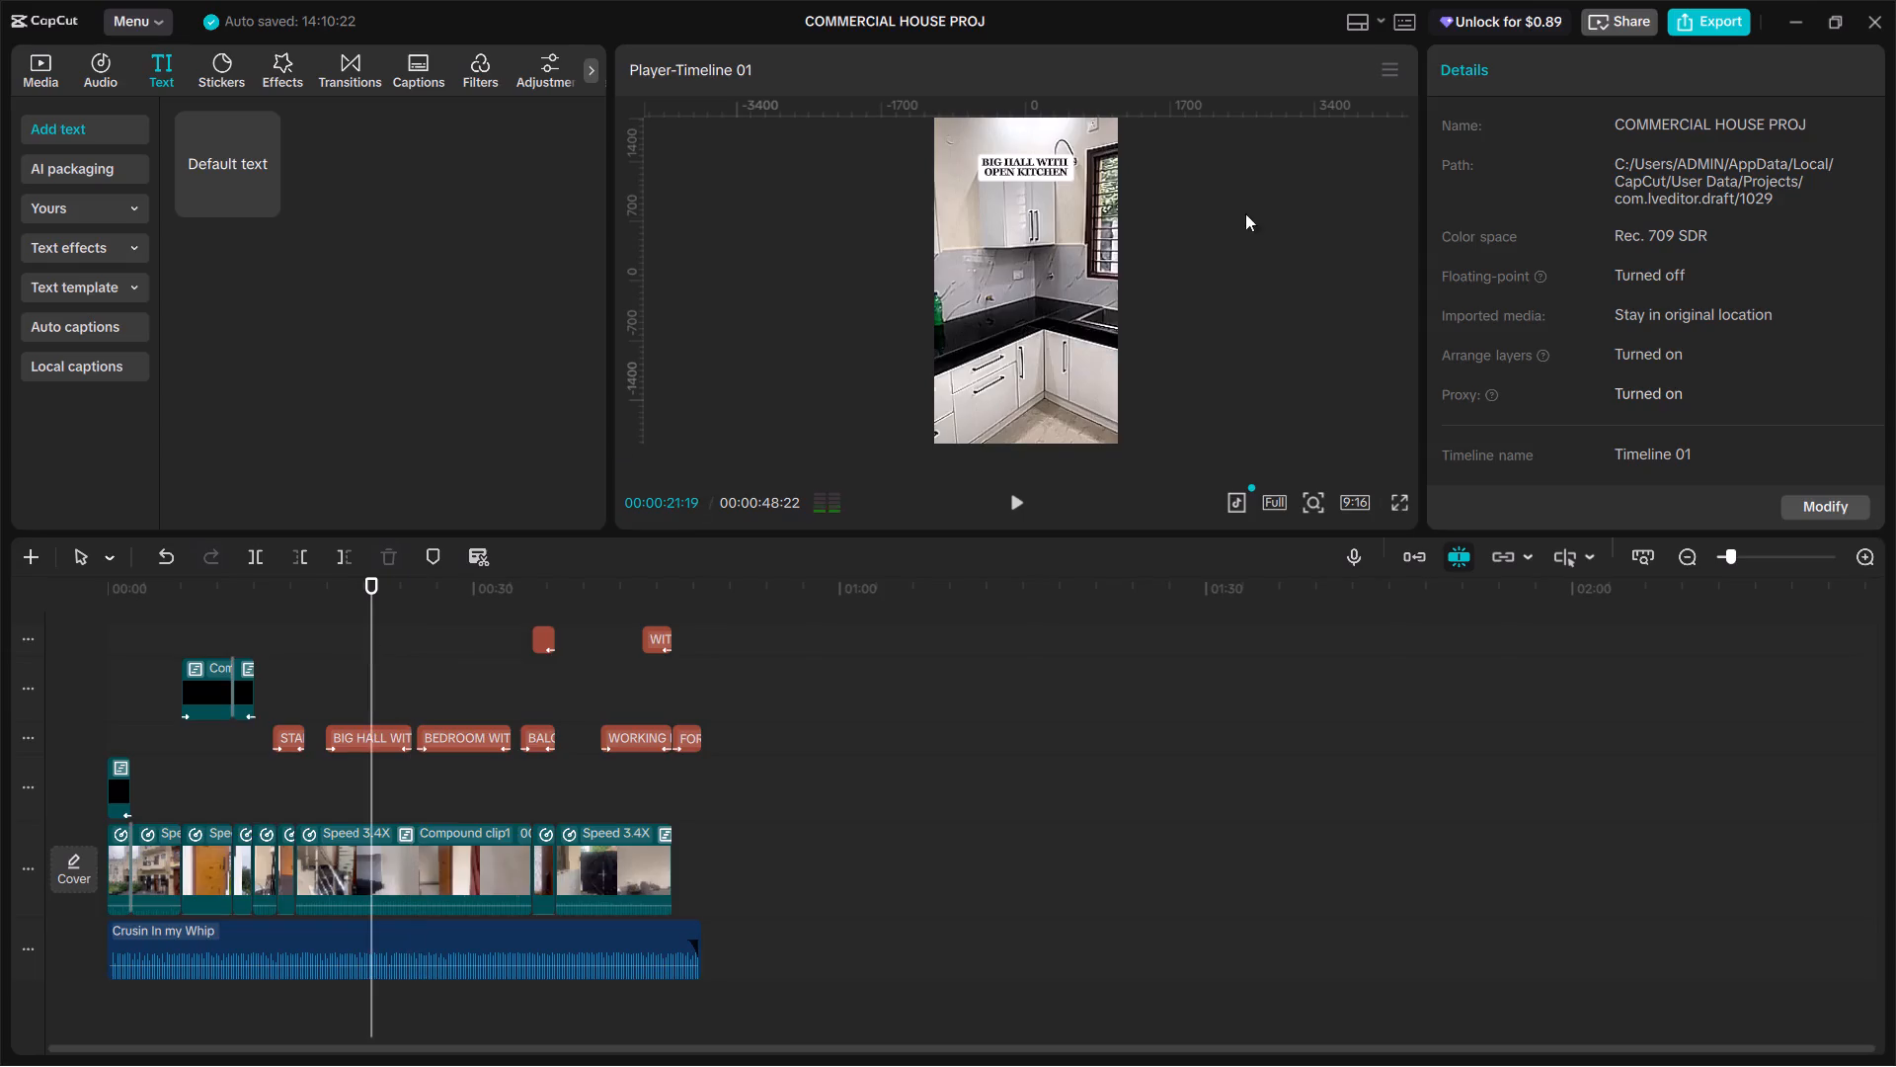
Leave CapCut and switch to the WhatsApp Web chat containing the house video instructions and voice notes.
{"action": "left_click", "coordinate": [1782, 10]}
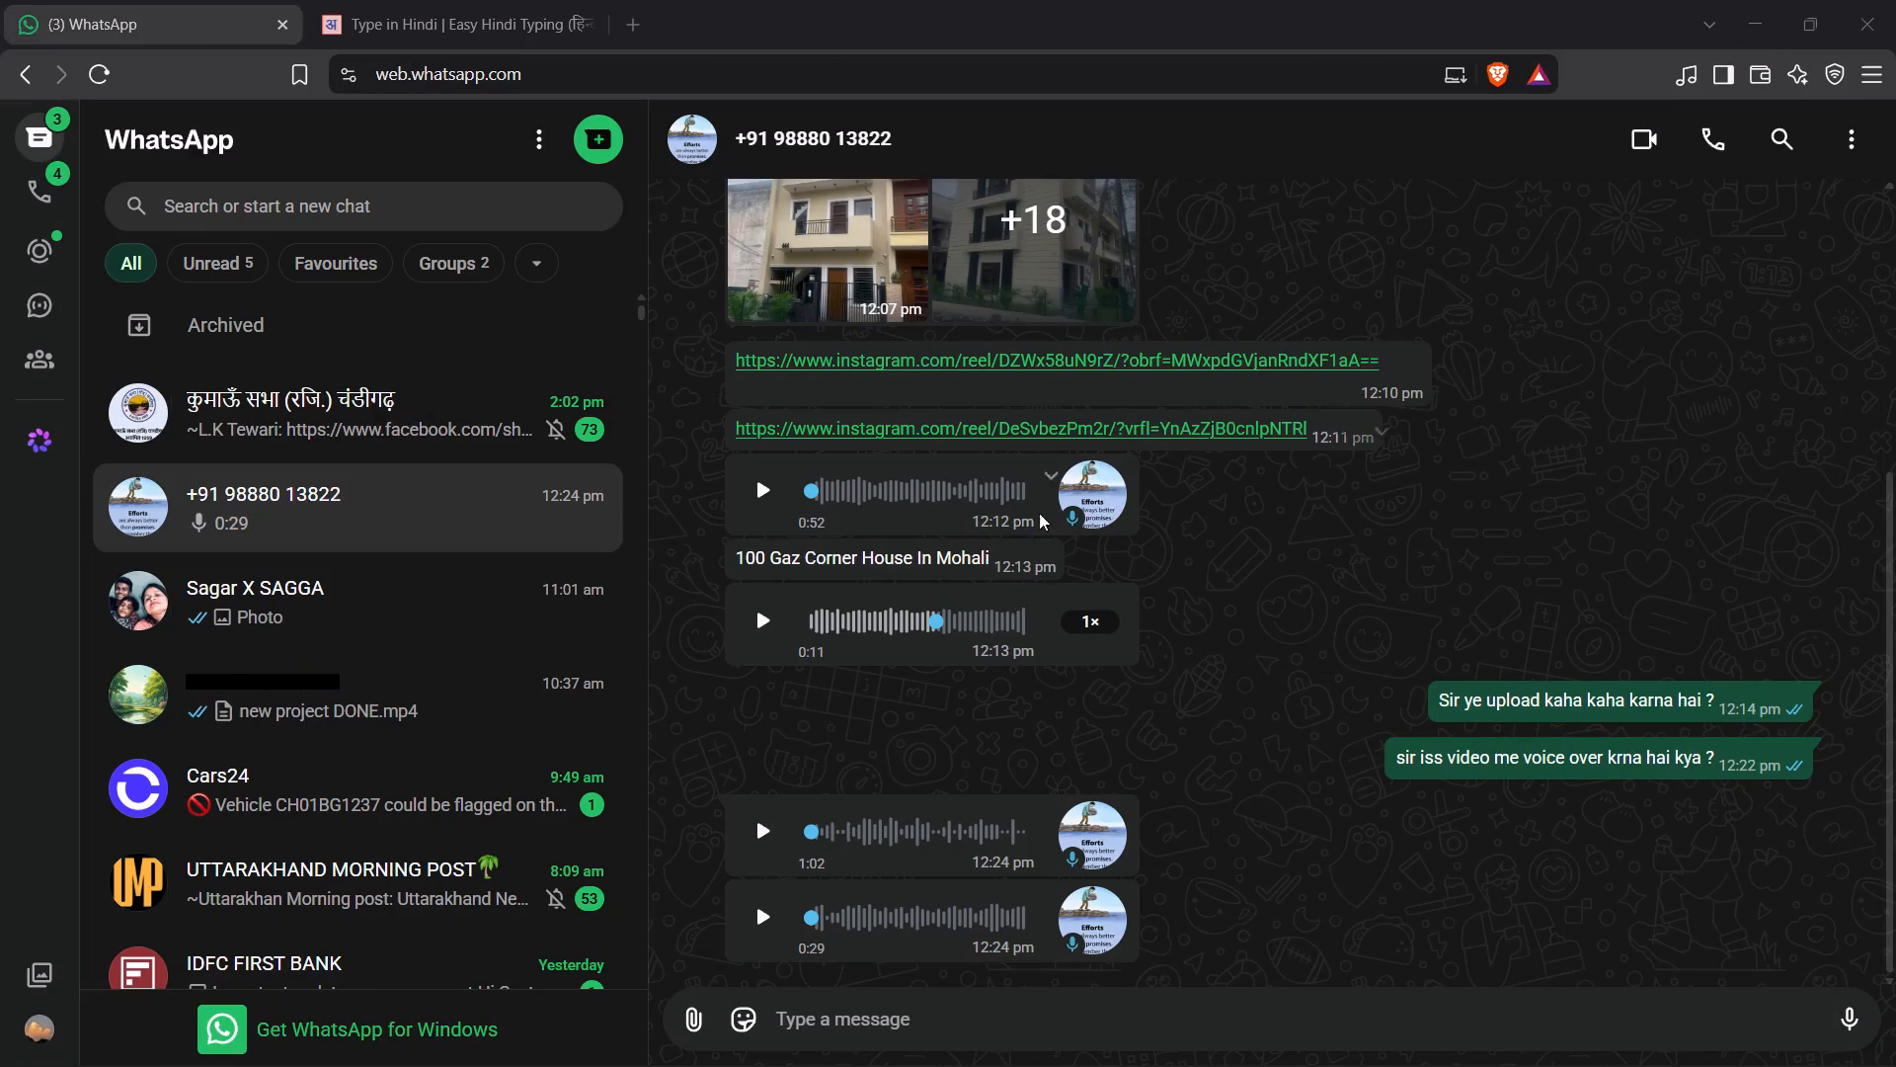